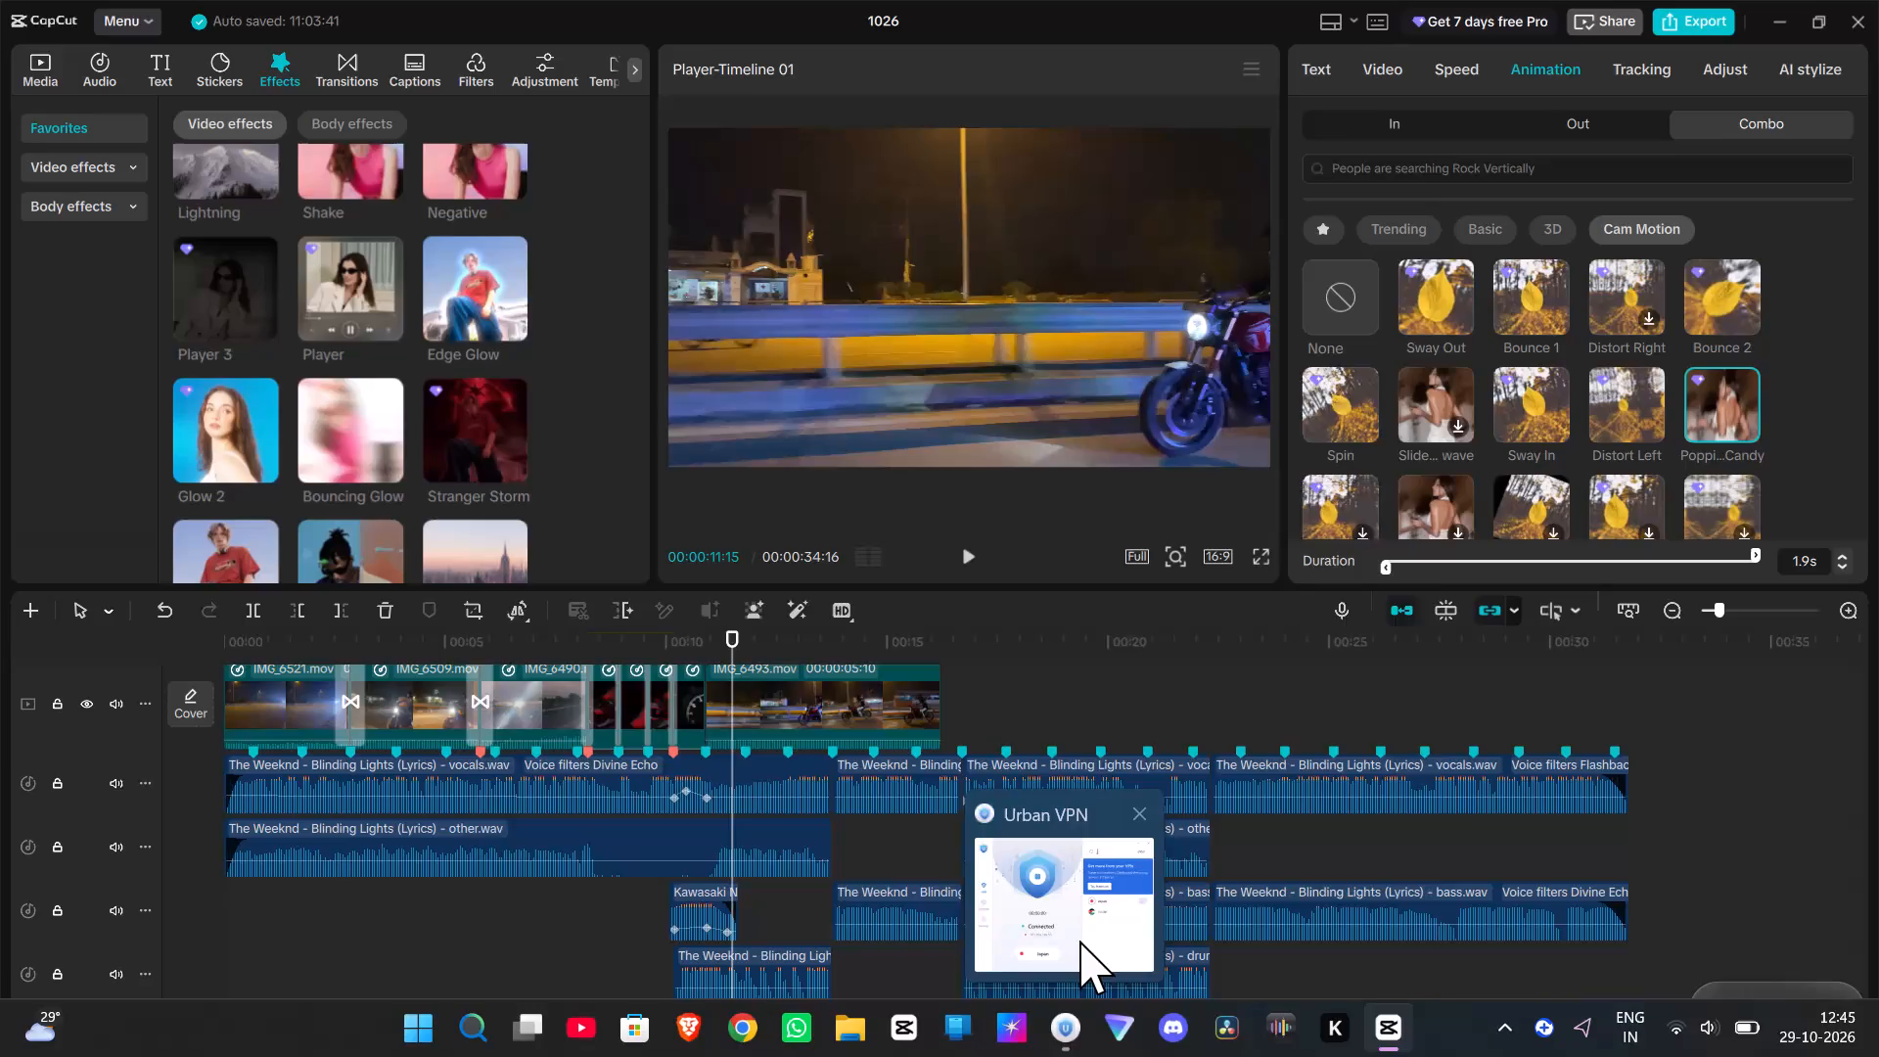
# Switch to Urban VPN and connect through the Japan location, then return to CapCut.
pyautogui.click(1079, 941)
pyautogui.click(726, 695)
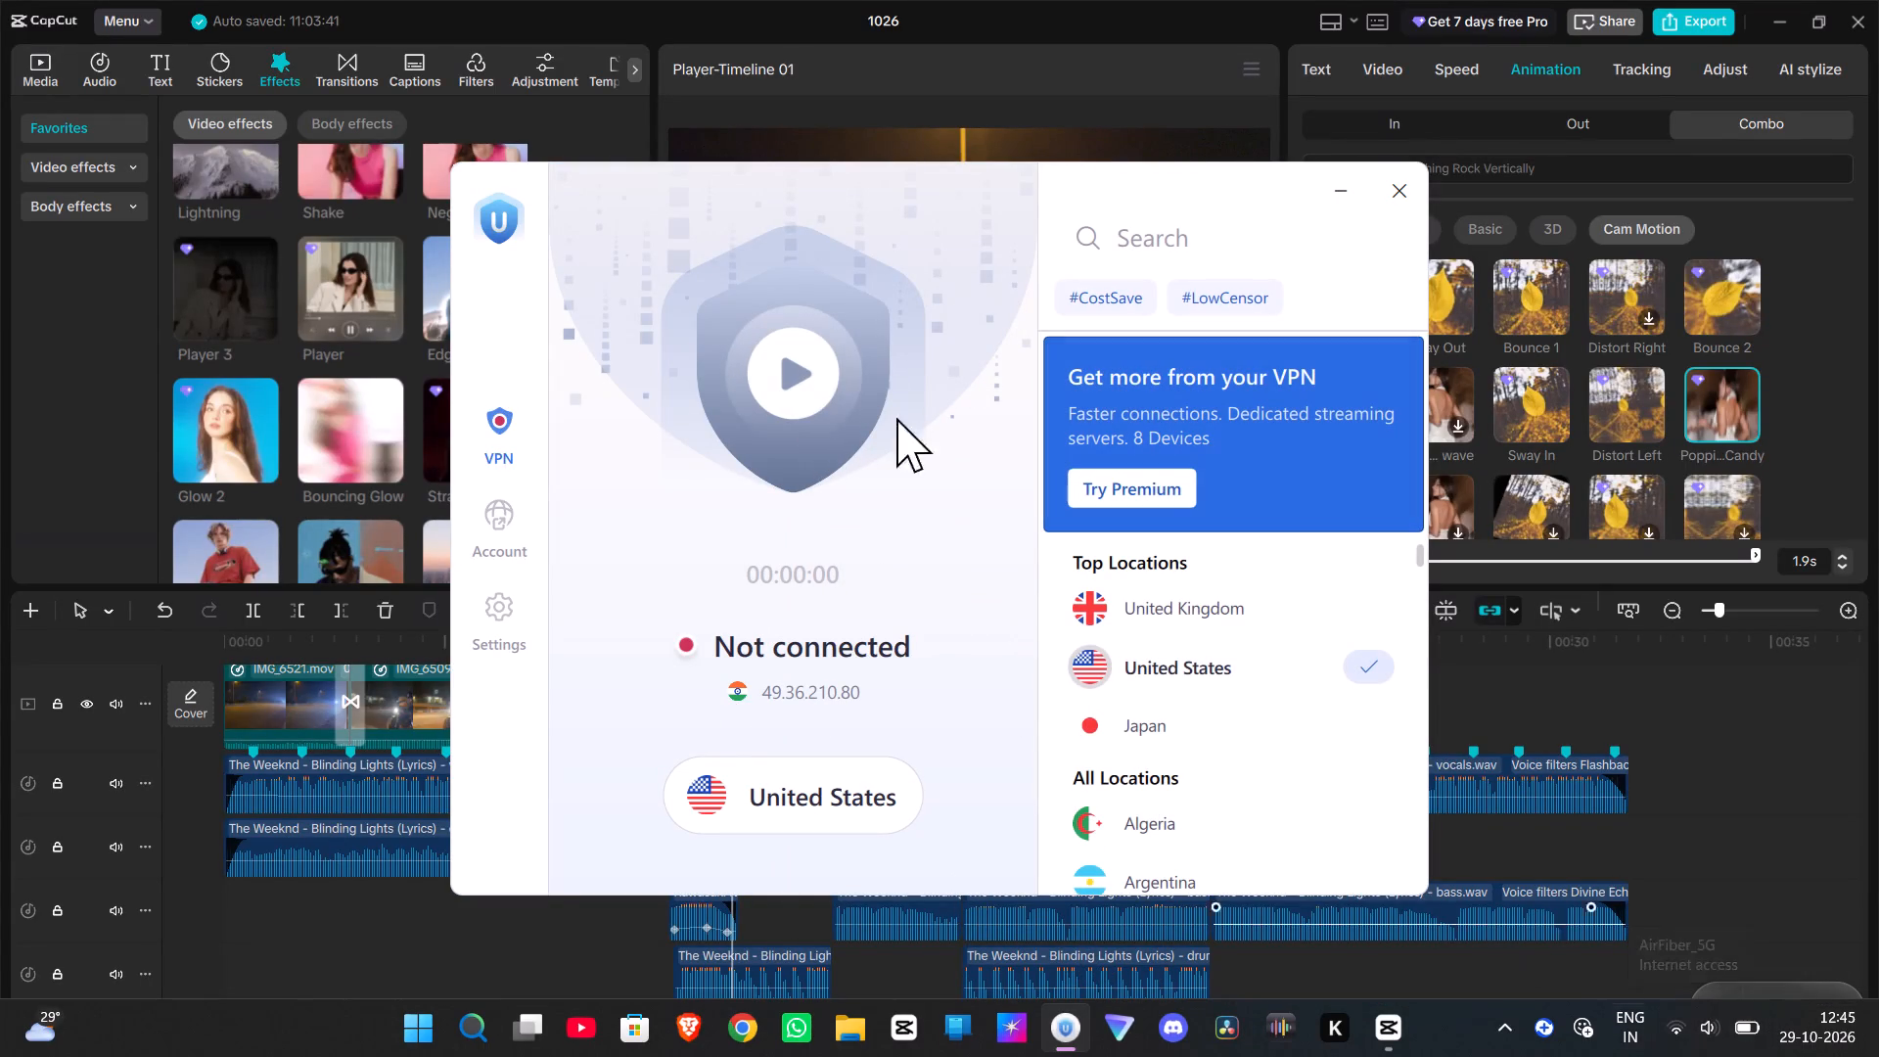
pyautogui.click(812, 362)
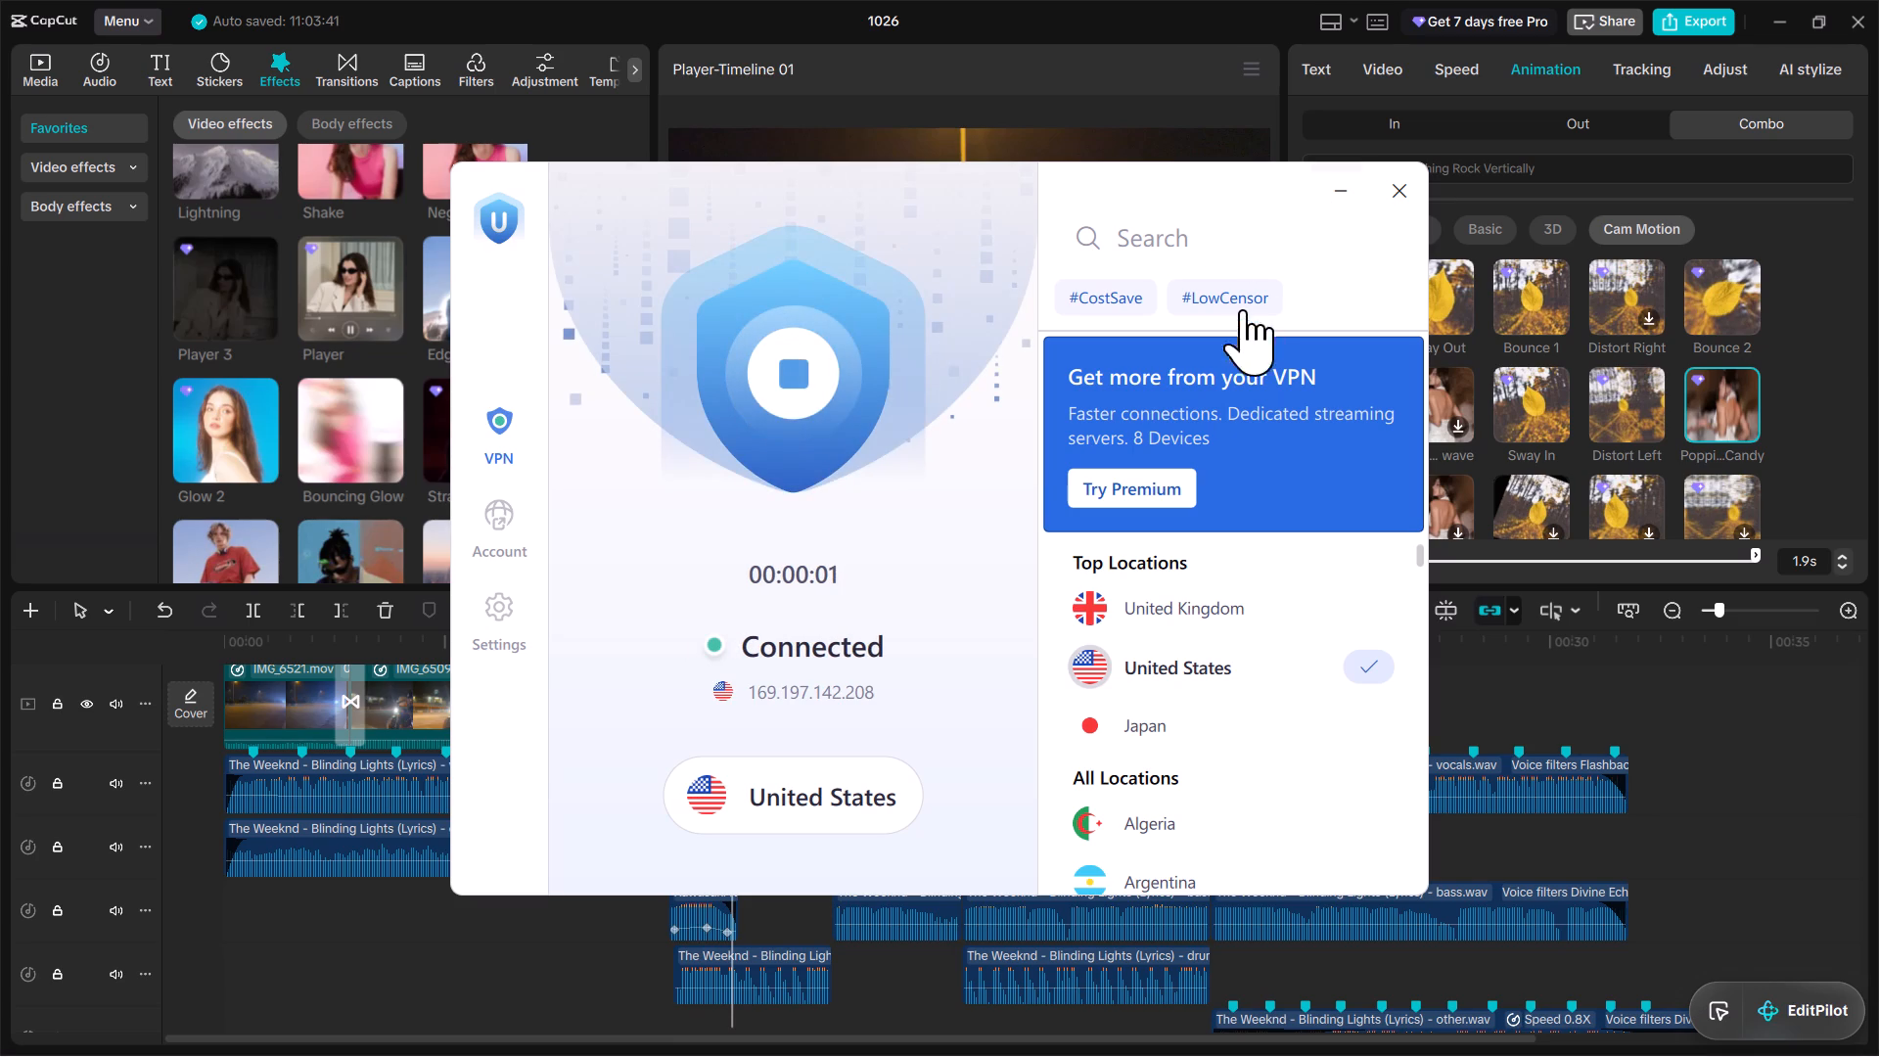
pyautogui.click(1165, 719)
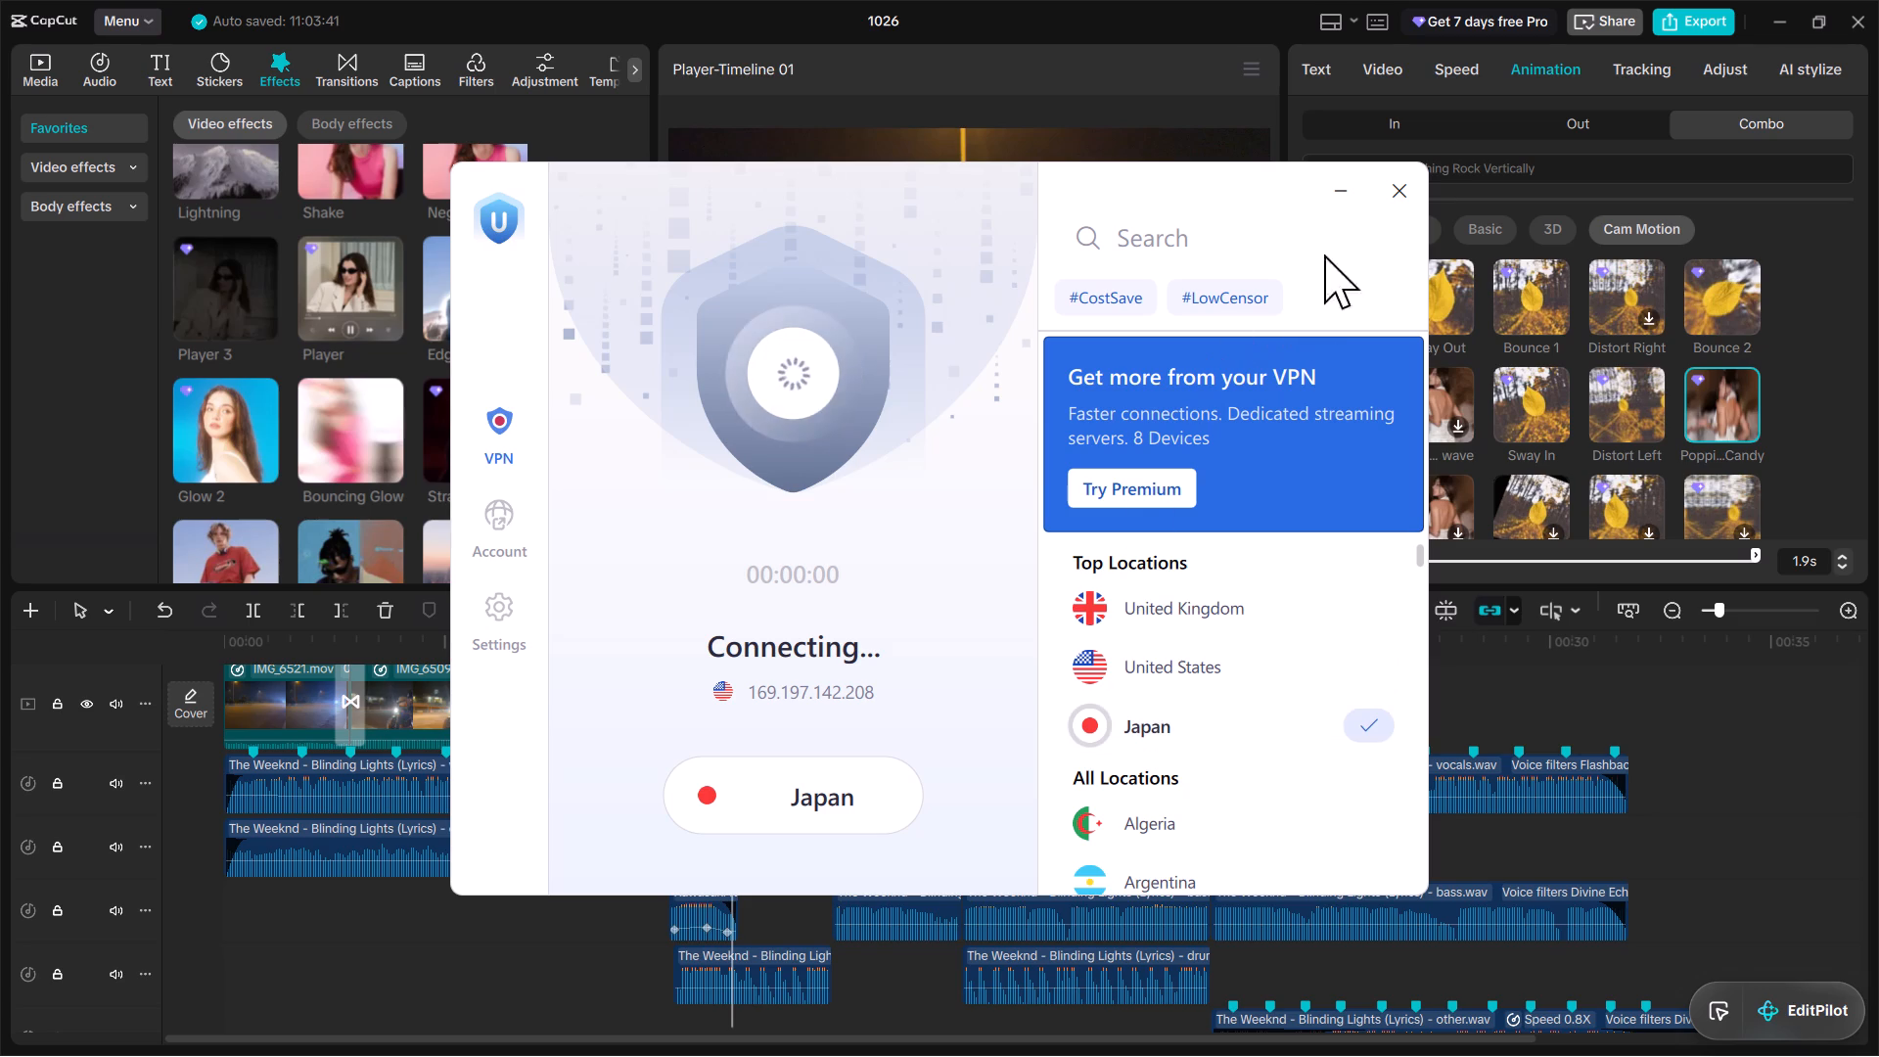
pyautogui.click(1349, 190)
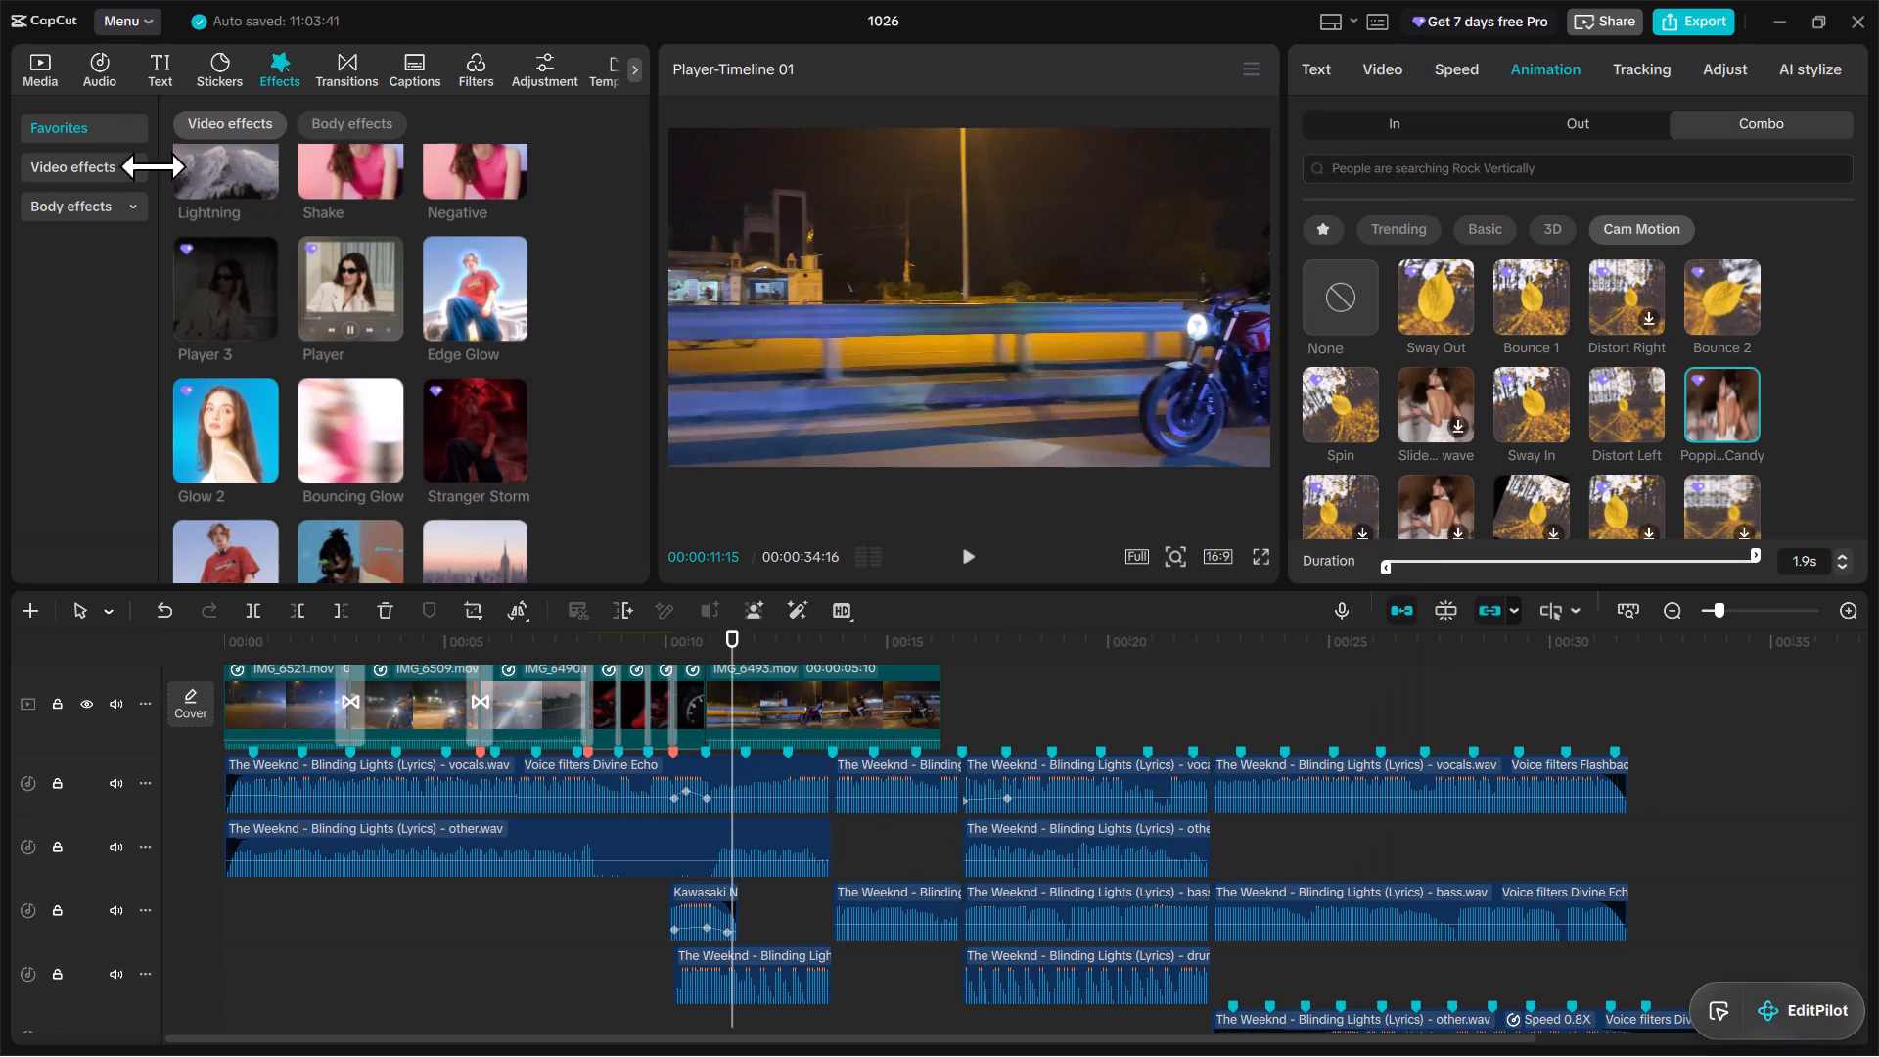
# Open the trending video effects and preview the Fever Damage effect.
pyautogui.click(146, 170)
pyautogui.click(136, 170)
pyautogui.scroll(-2, 285, 432)
pyautogui.scroll(3, 285, 433)
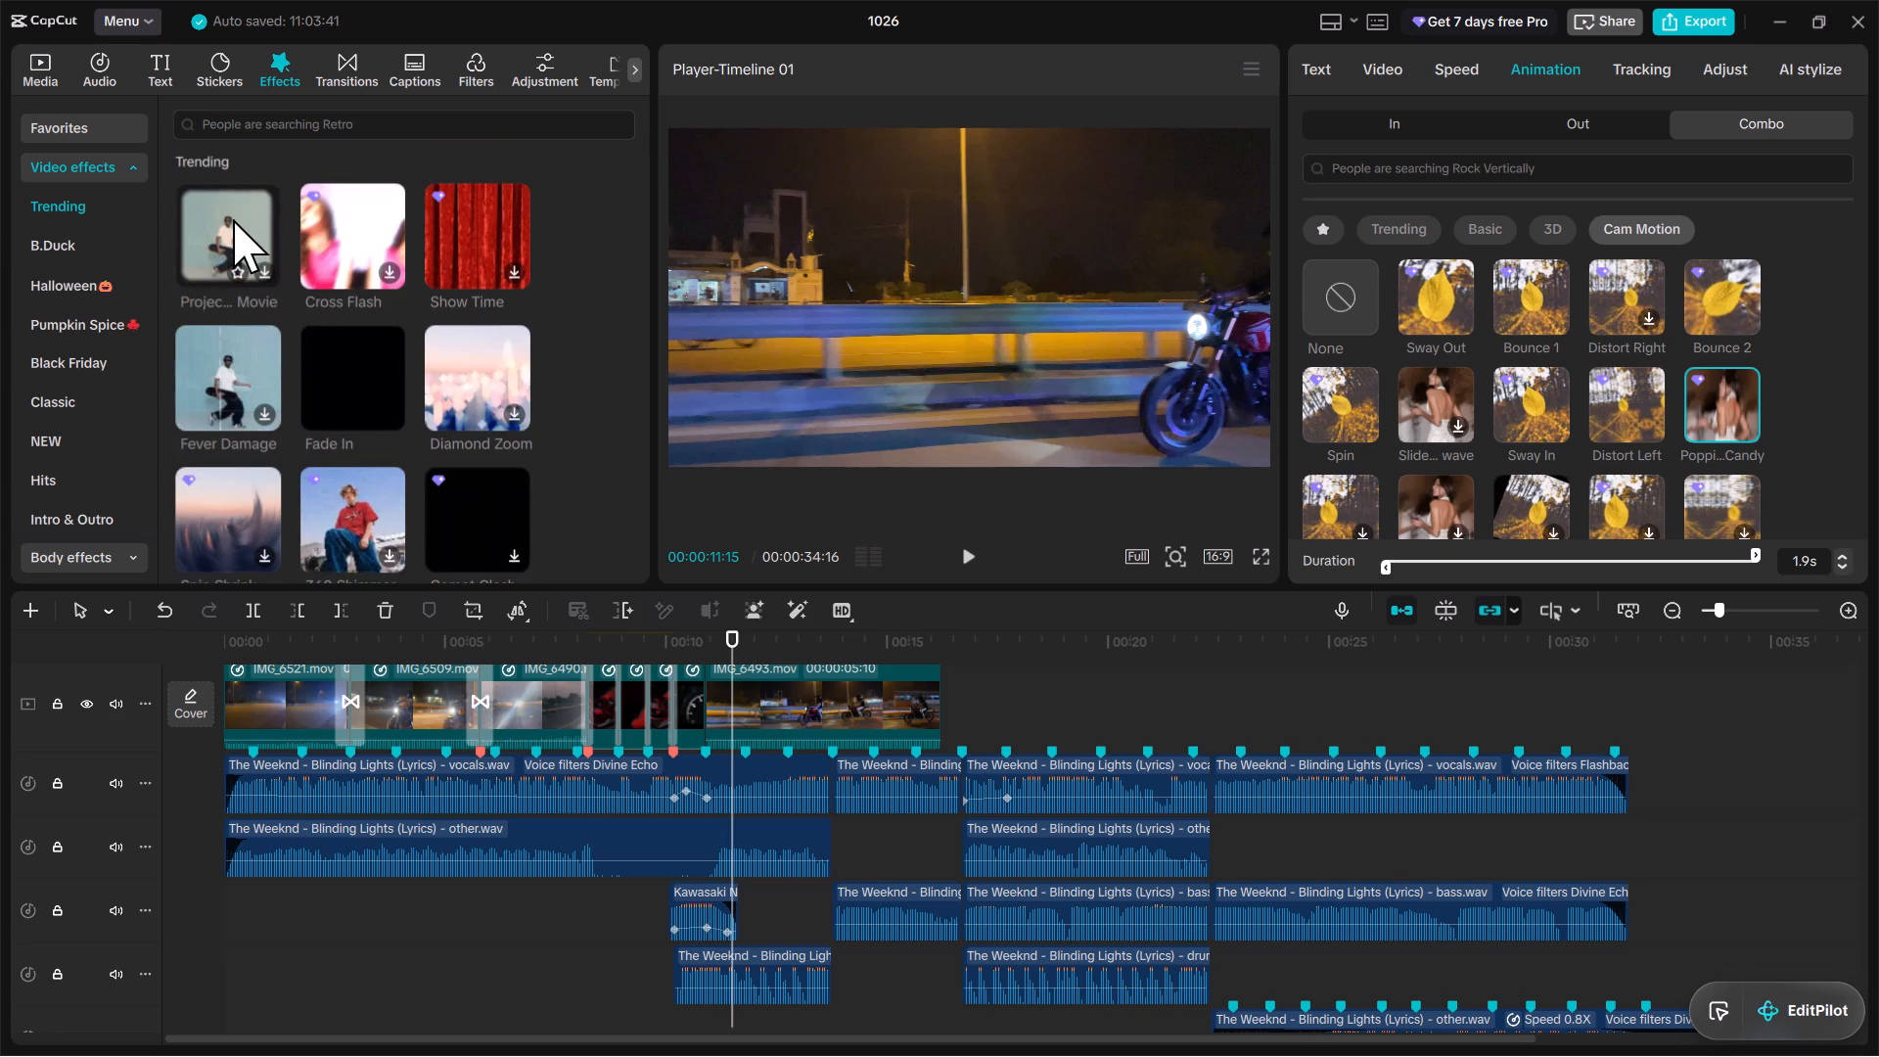
pyautogui.click(238, 348)
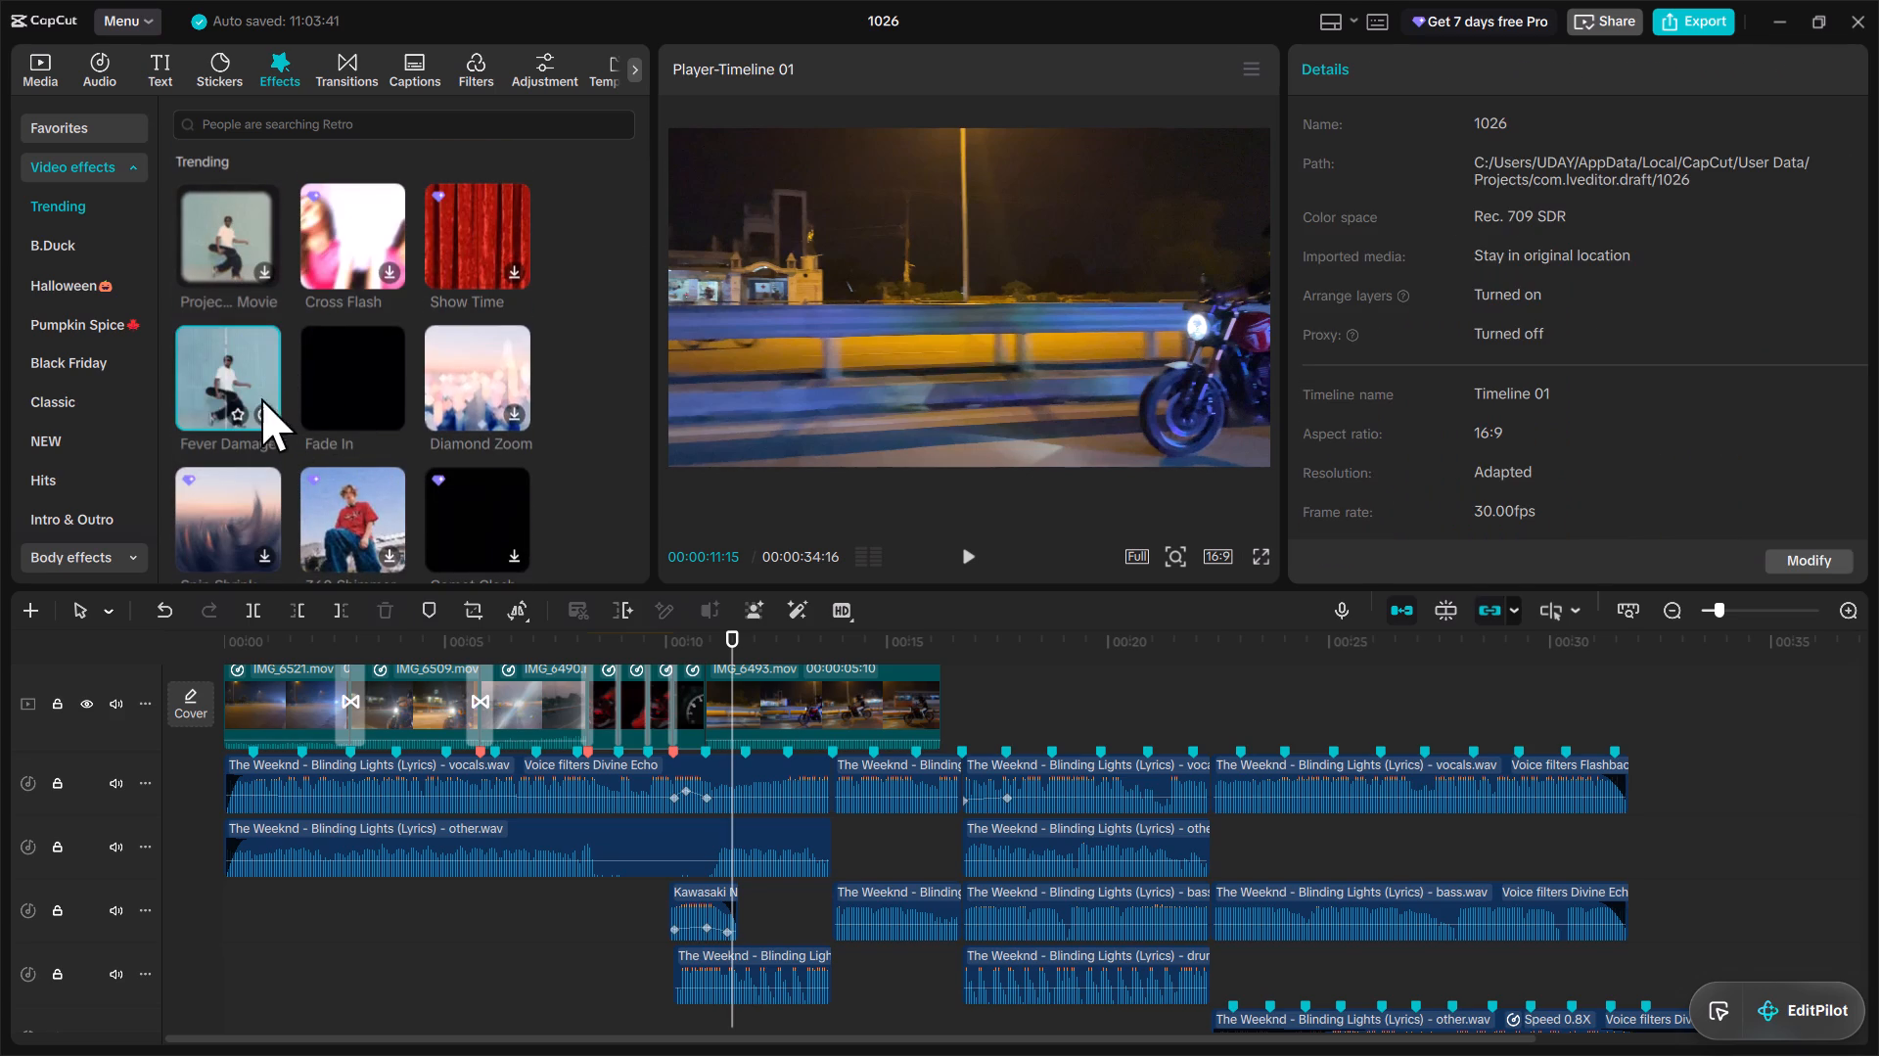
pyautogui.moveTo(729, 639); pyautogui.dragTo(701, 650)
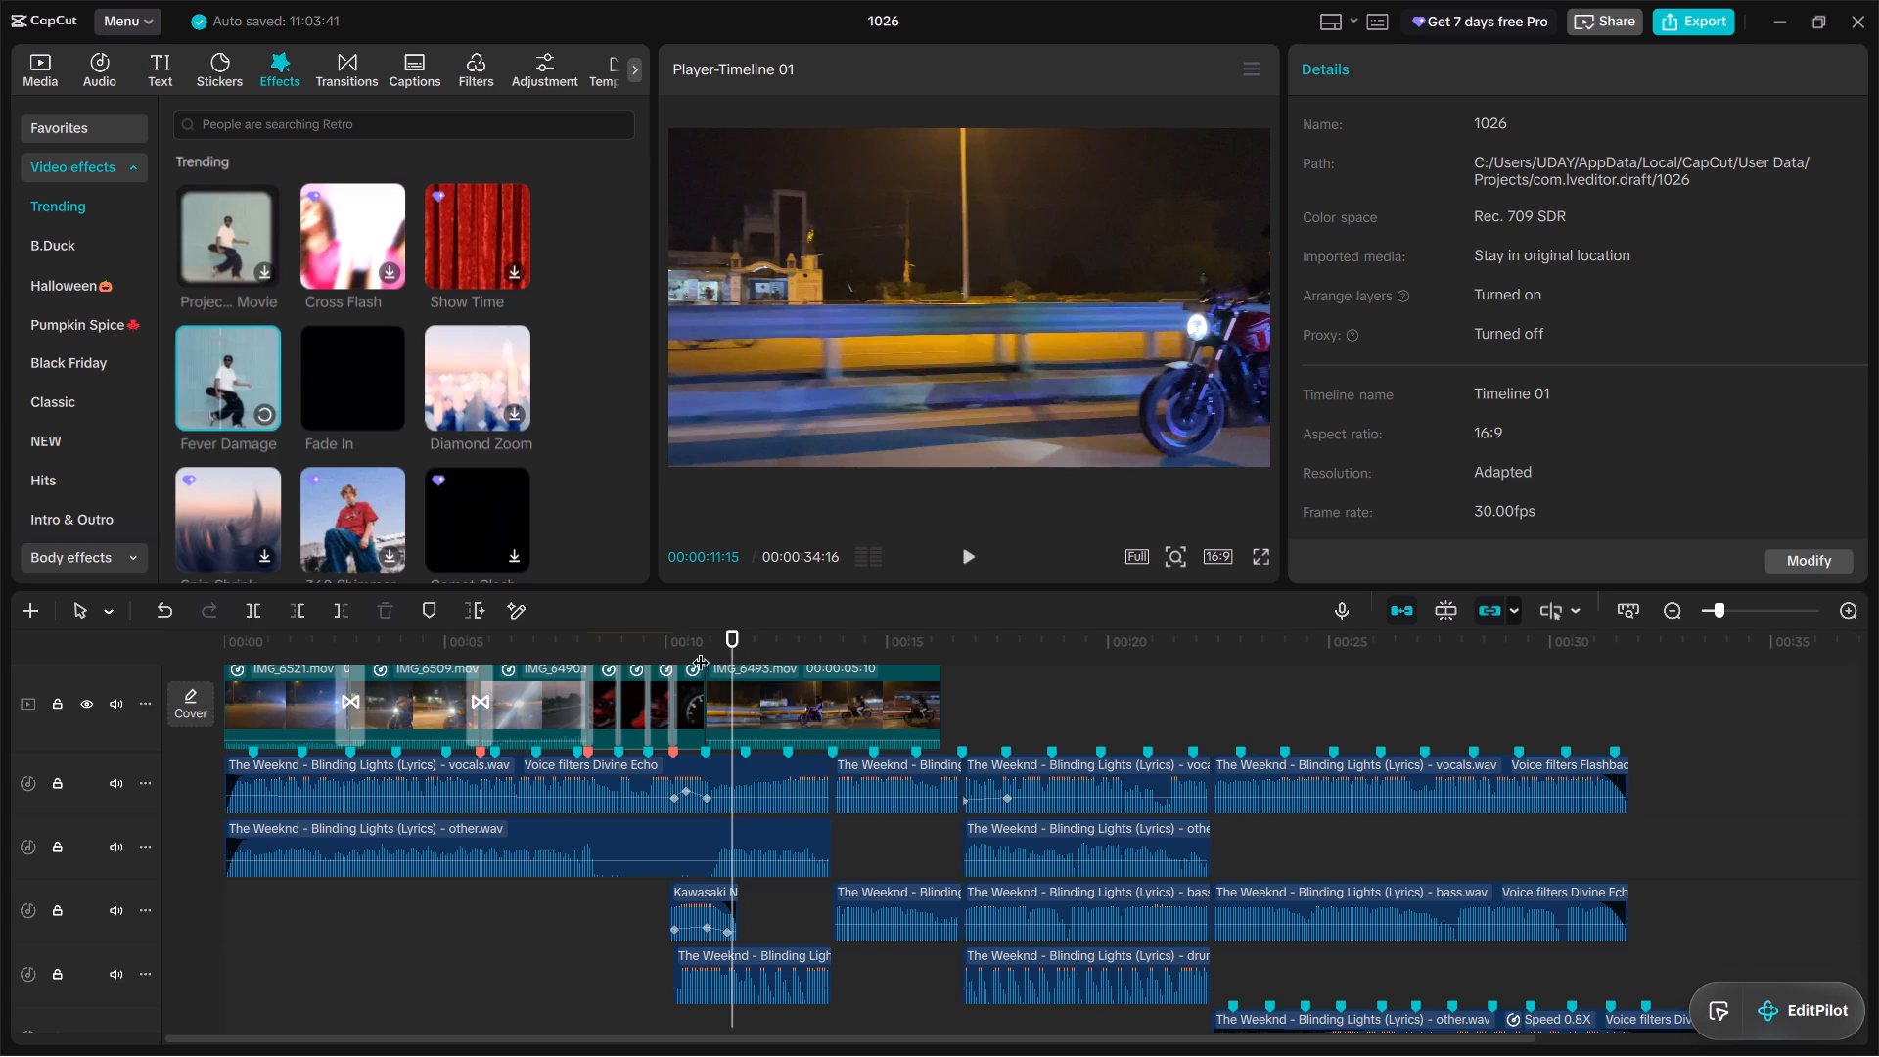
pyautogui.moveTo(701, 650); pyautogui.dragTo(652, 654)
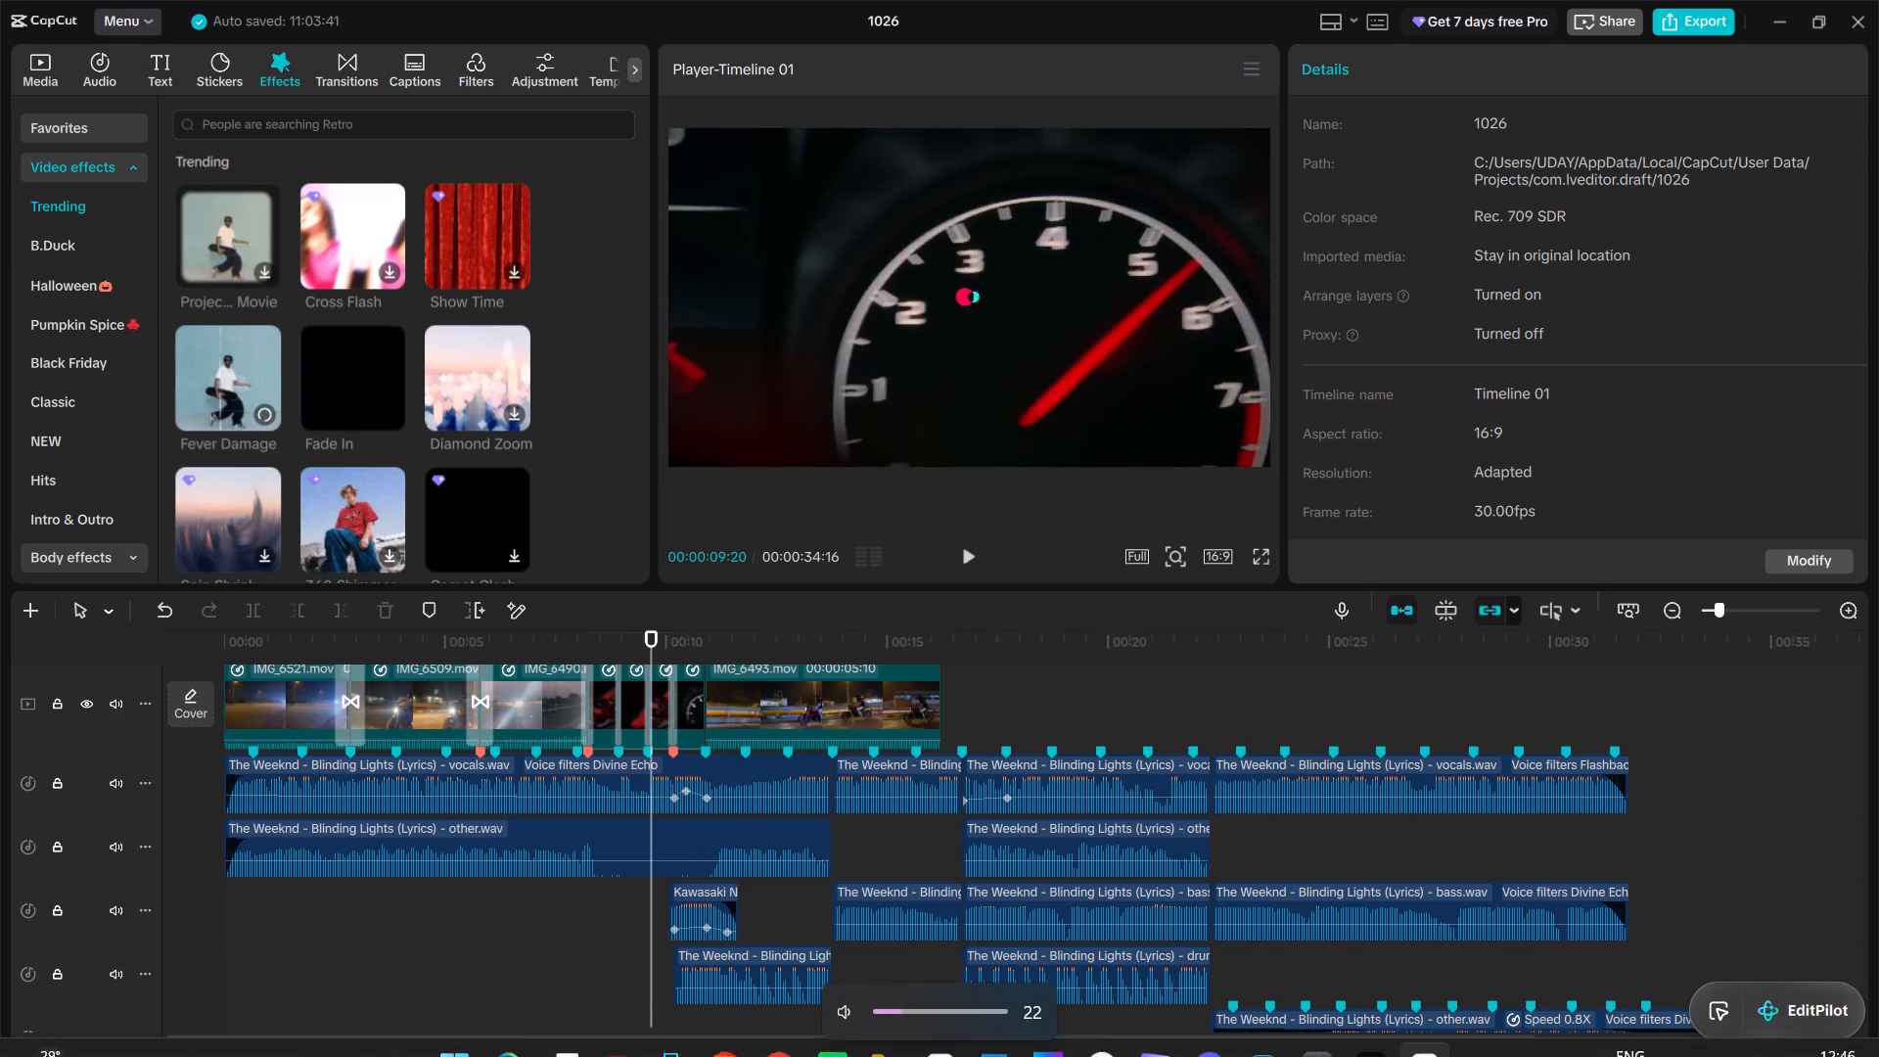
# Turn on Energy saver and turn off Bluetooth in the Windows quick settings, then return to CapCut.
pyautogui.click(1726, 1041)
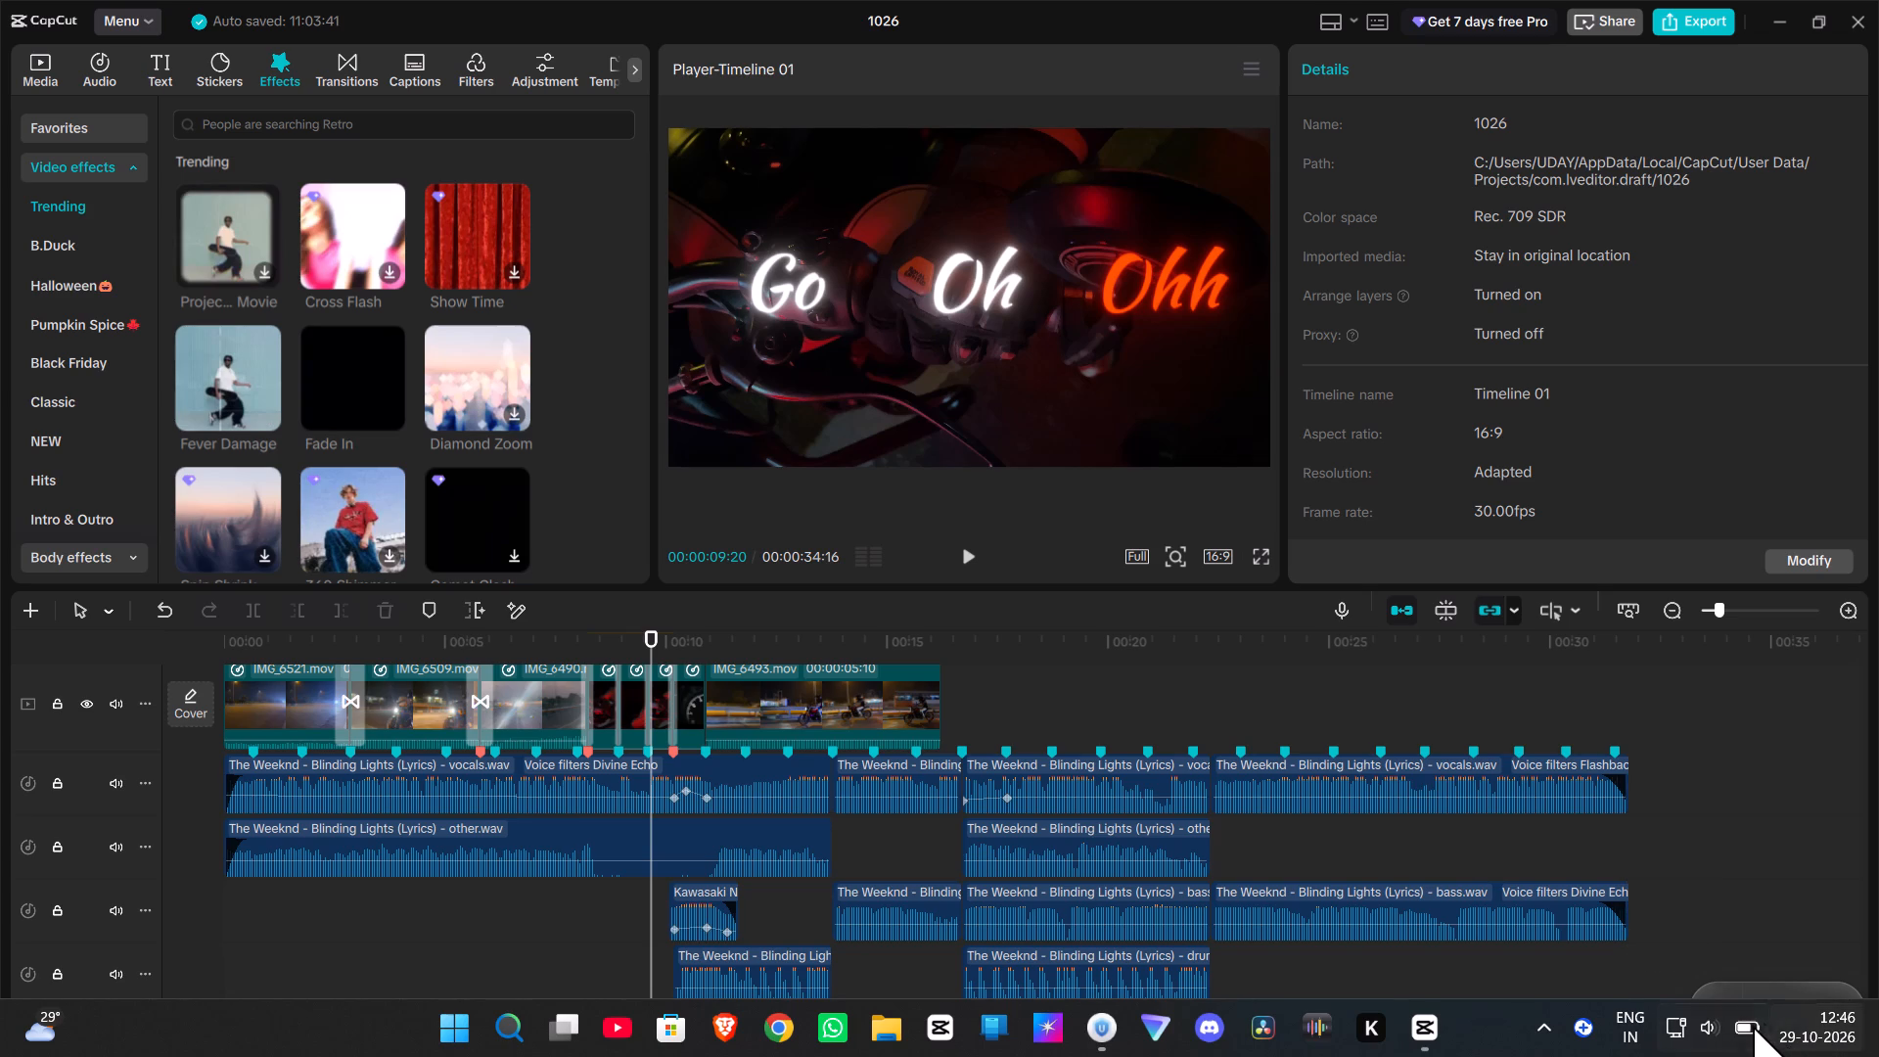
pyautogui.click(1745, 1027)
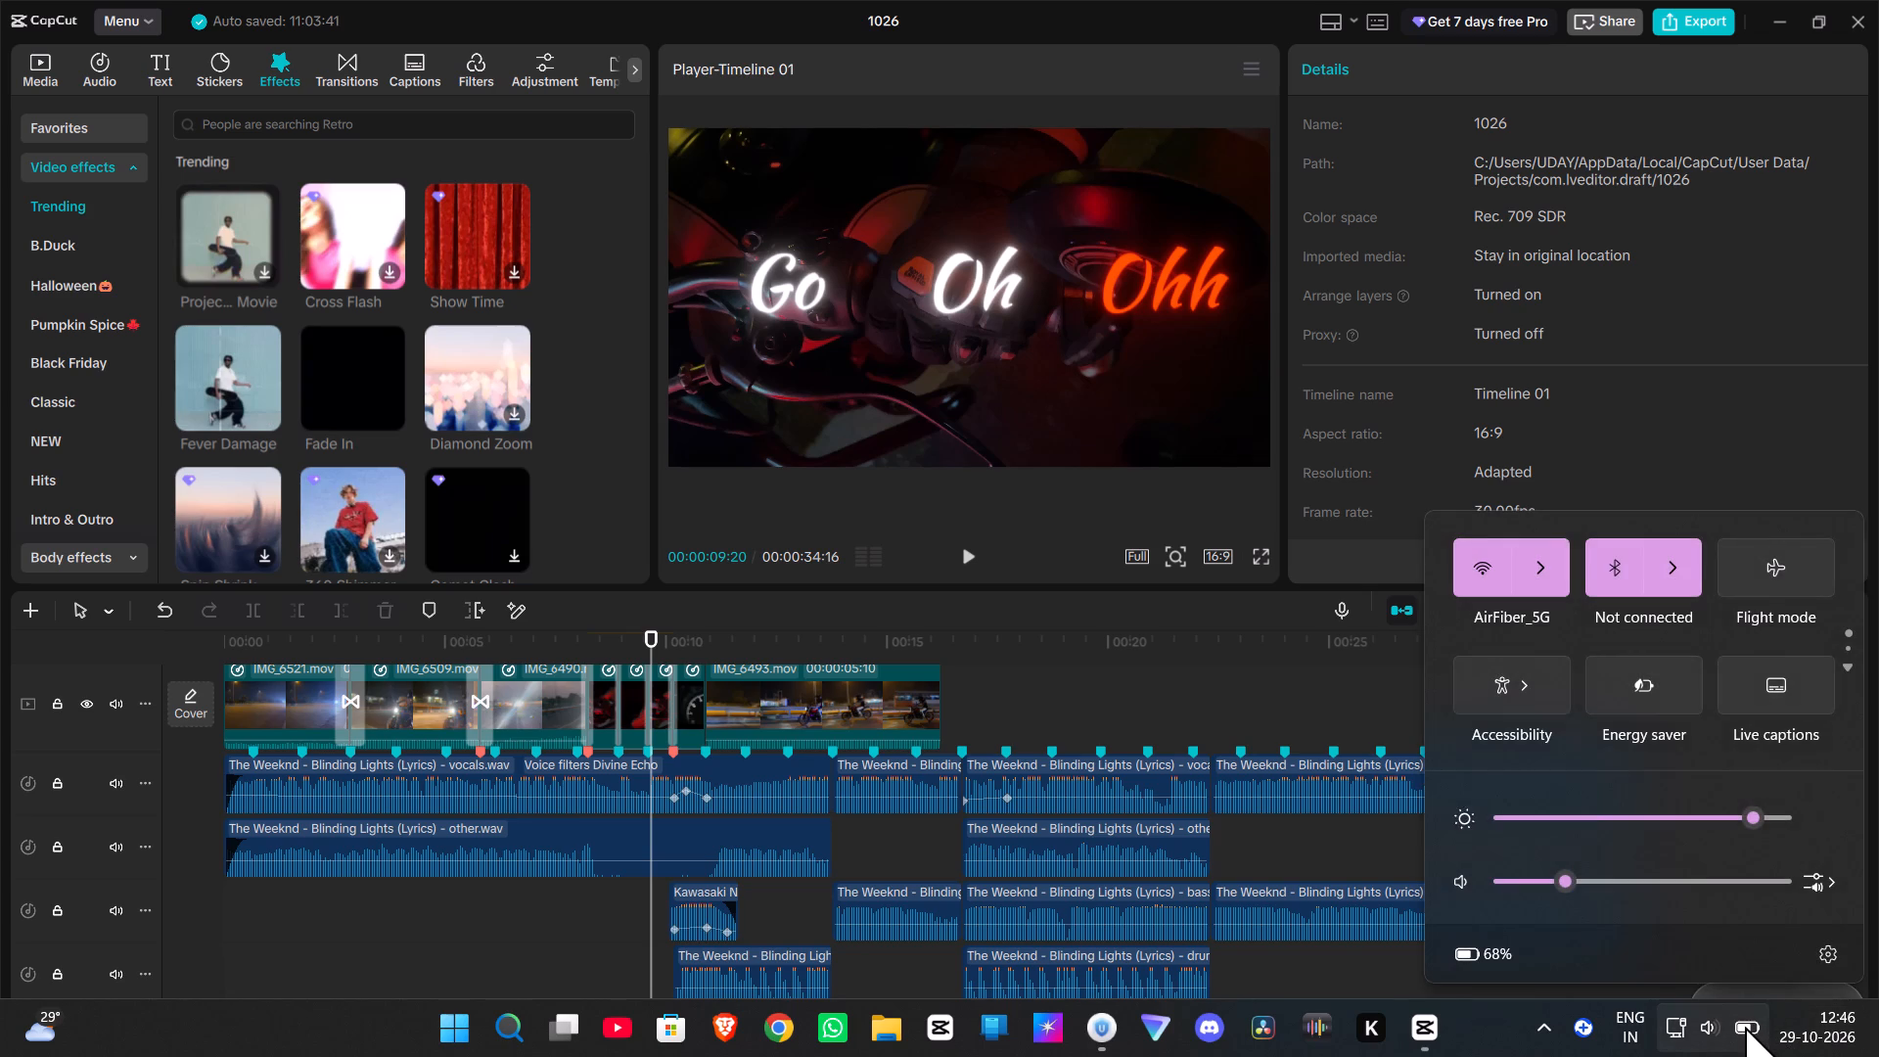
pyautogui.click(1667, 706)
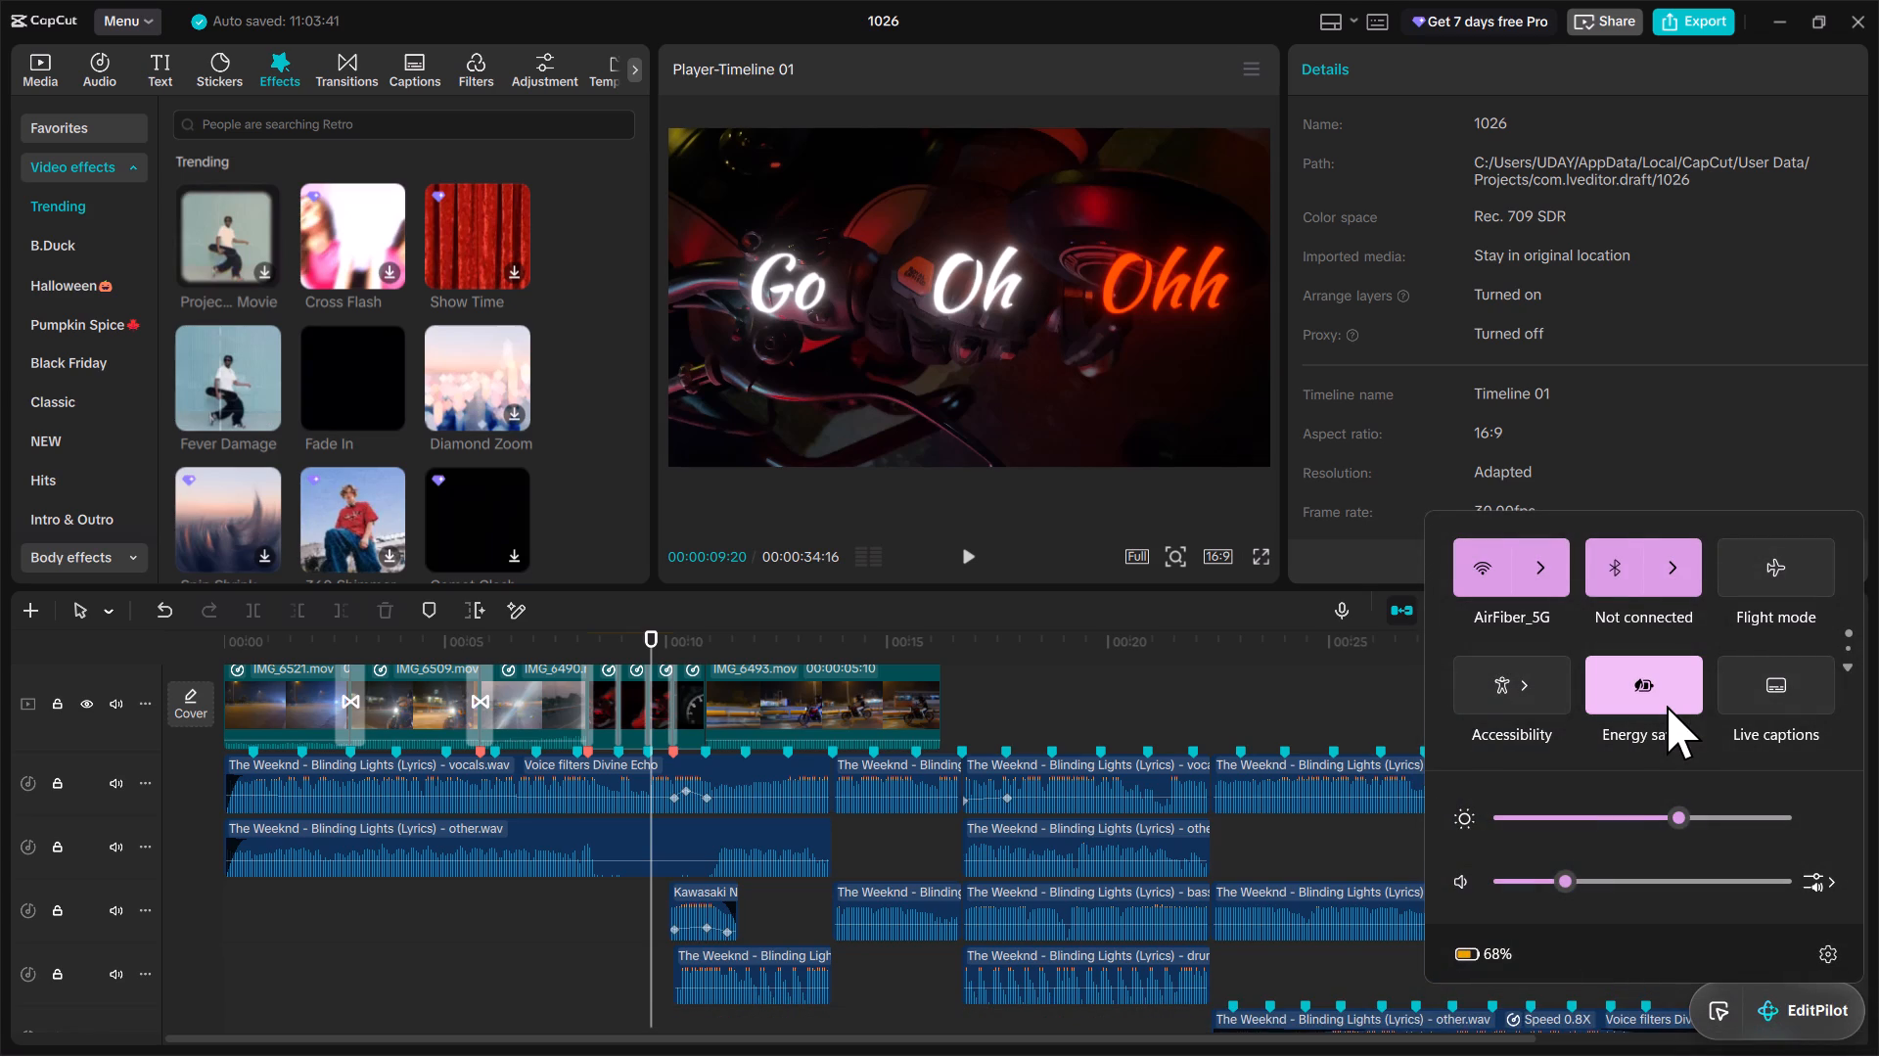
pyautogui.click(1628, 588)
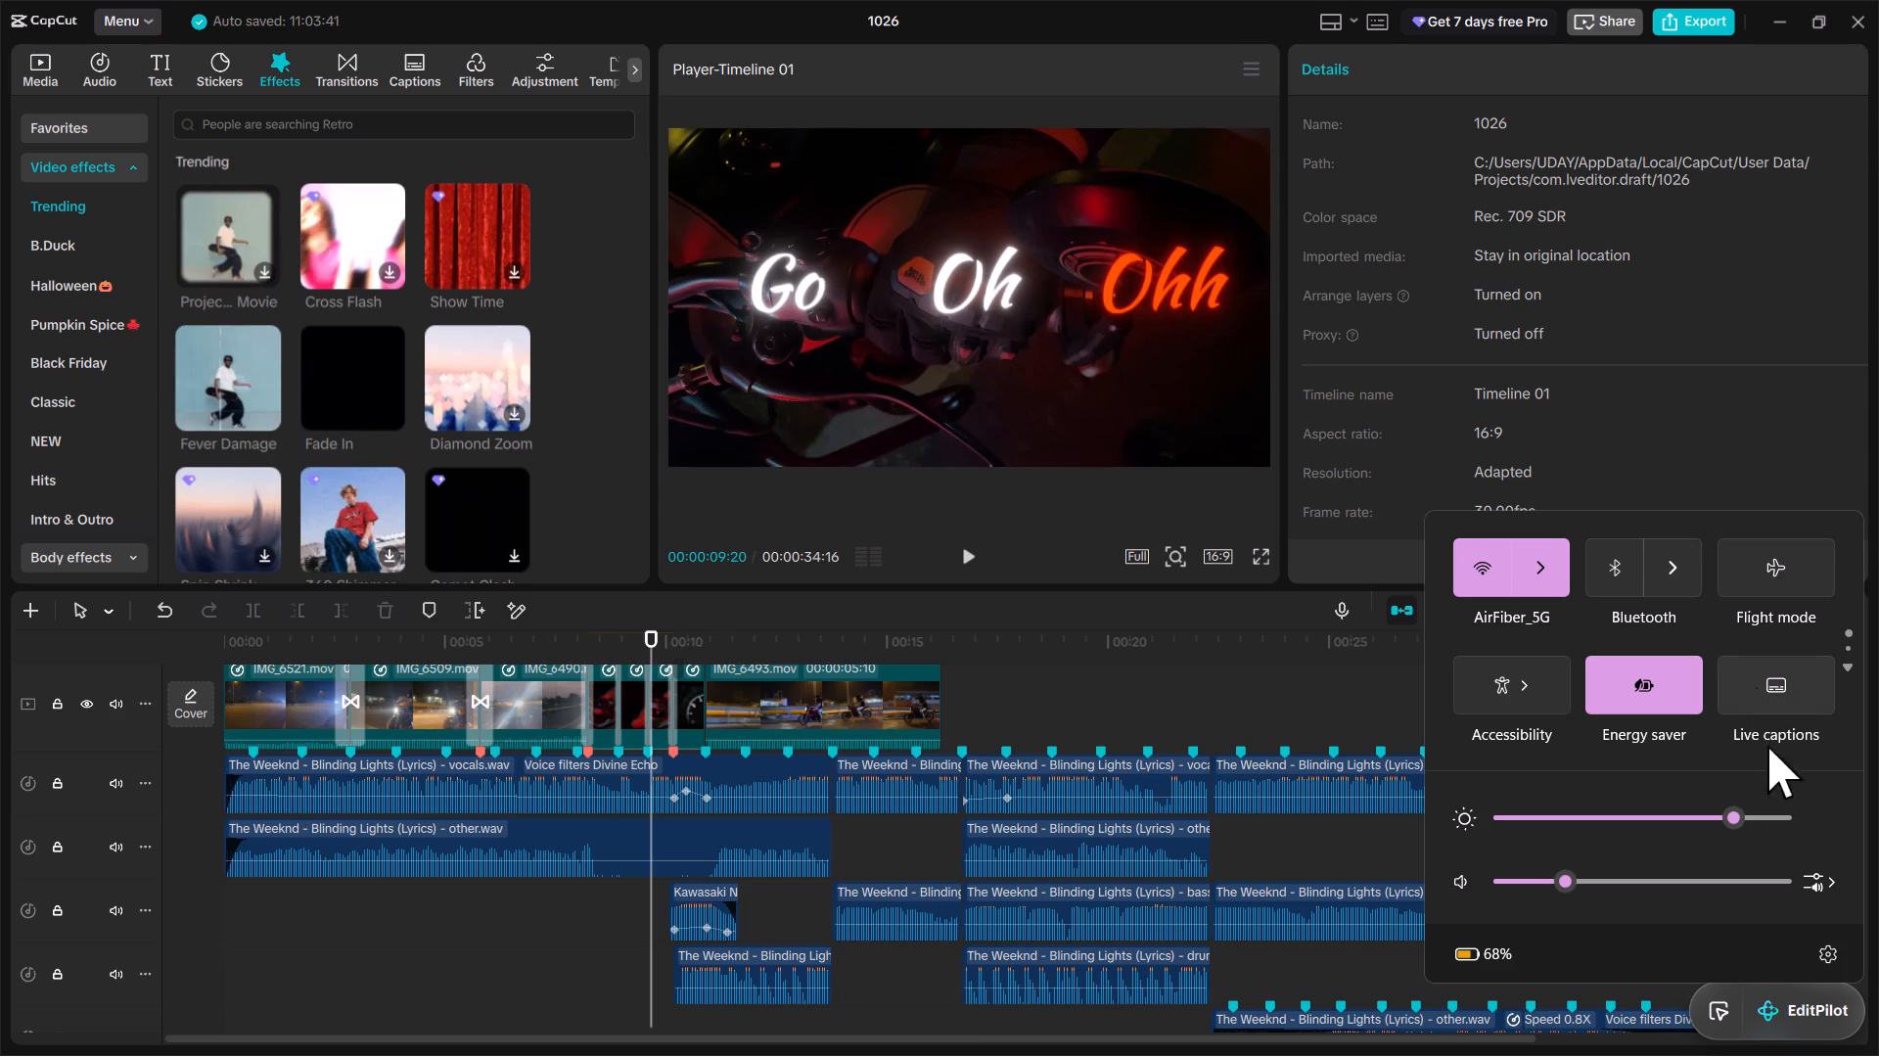
pyautogui.click(993, 631)
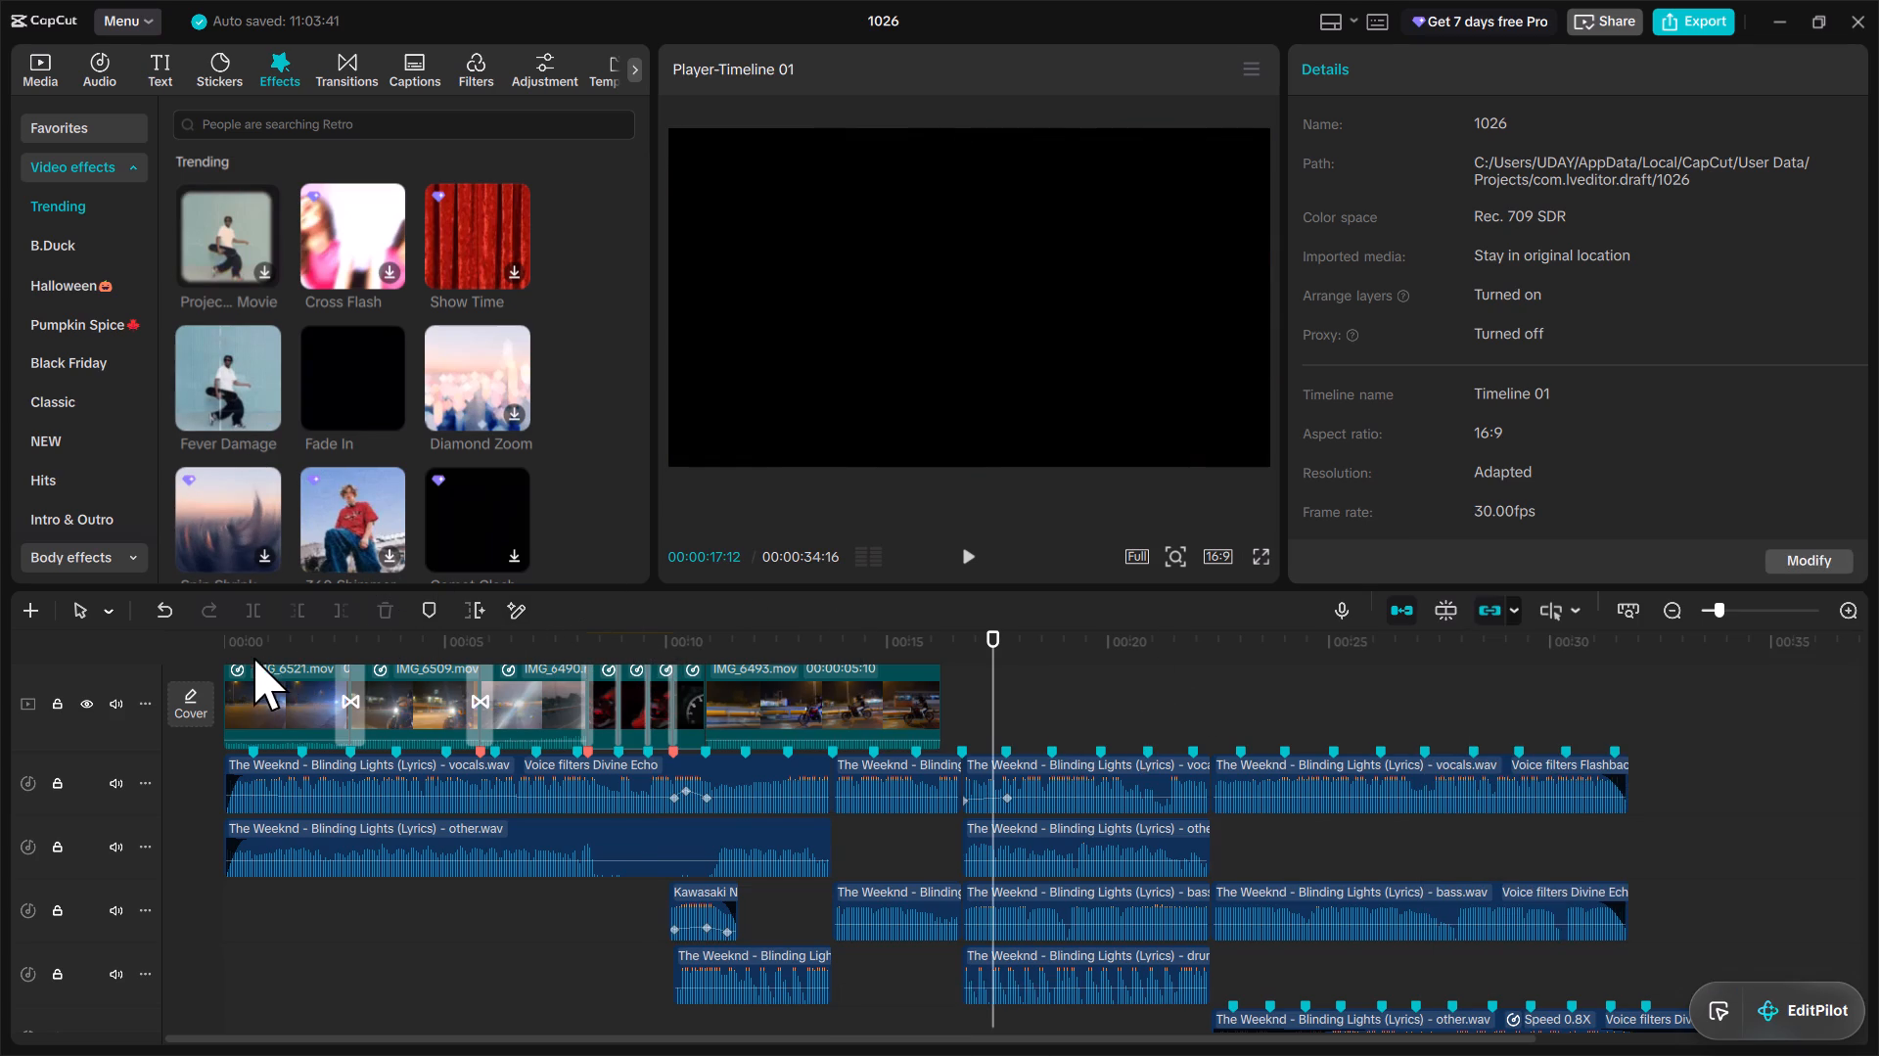
# Play the edit from its start, then review the section from about 8 to 12 seconds, around the cut into IMG_6493.mov.
pyautogui.click(231, 644)
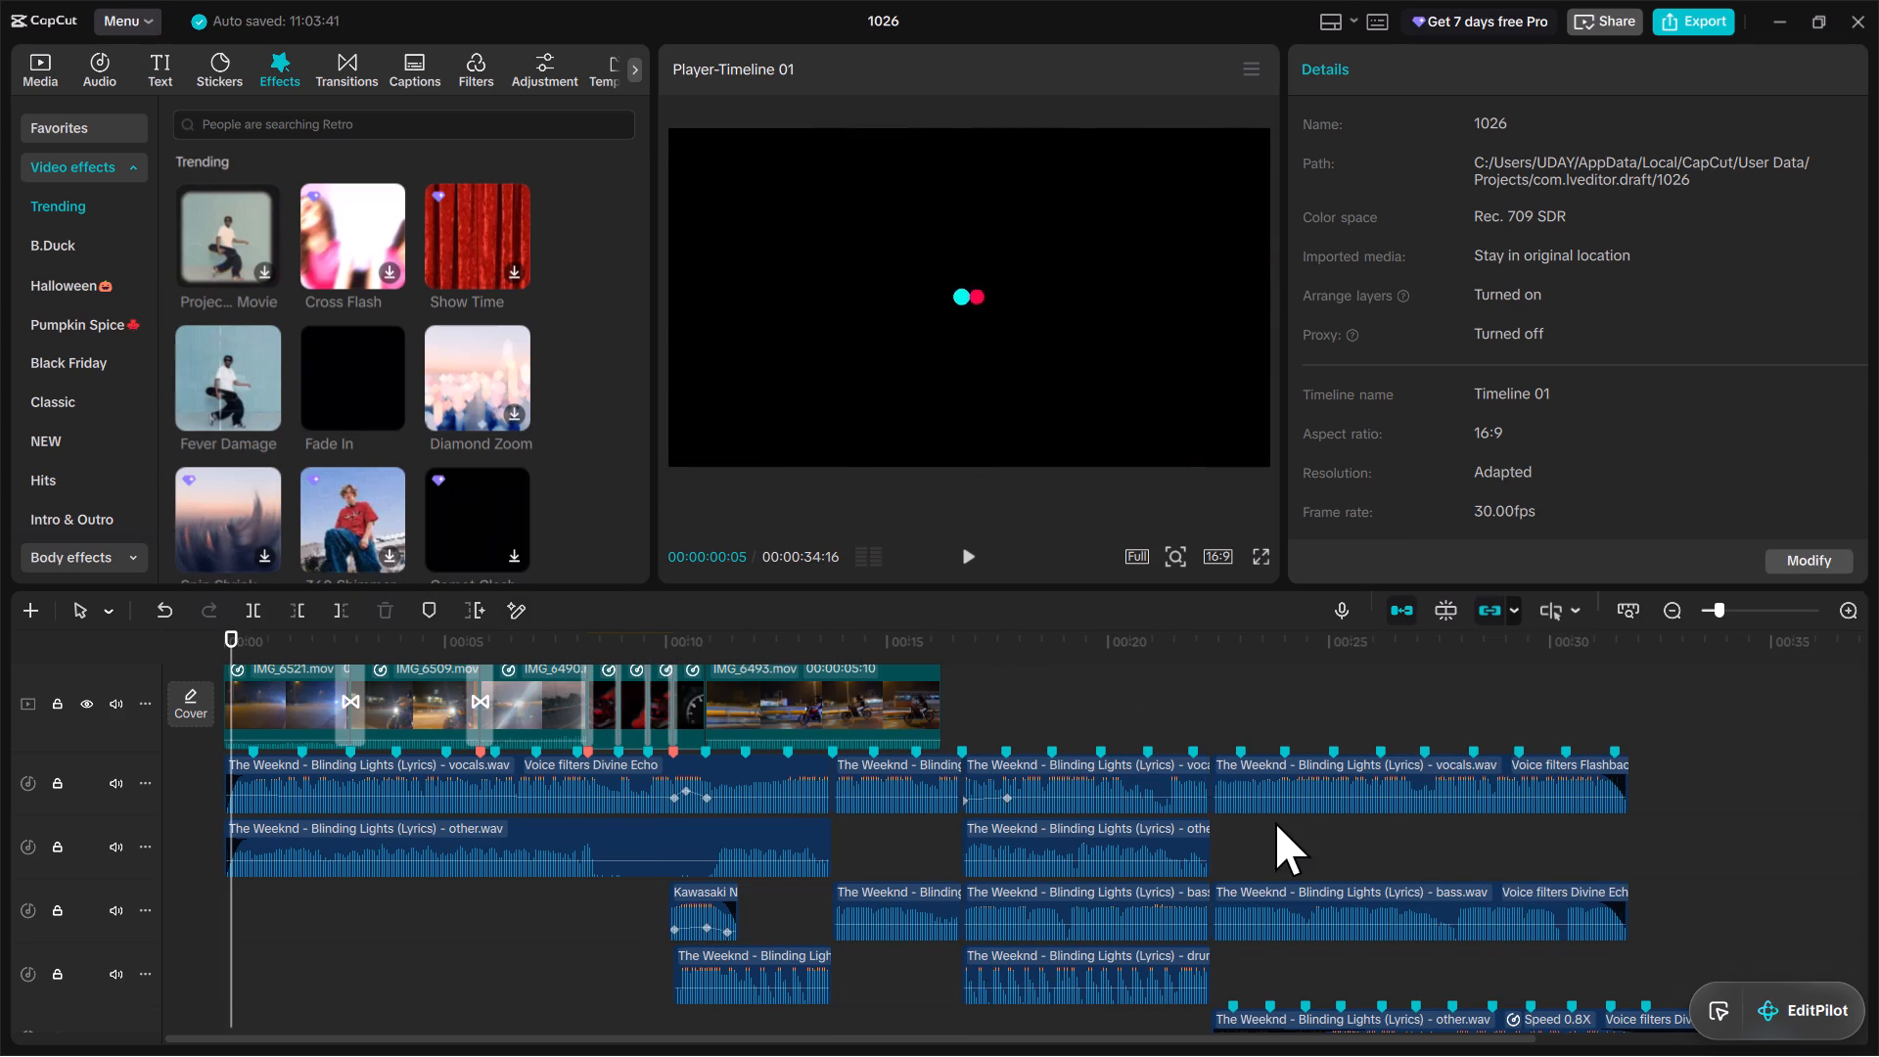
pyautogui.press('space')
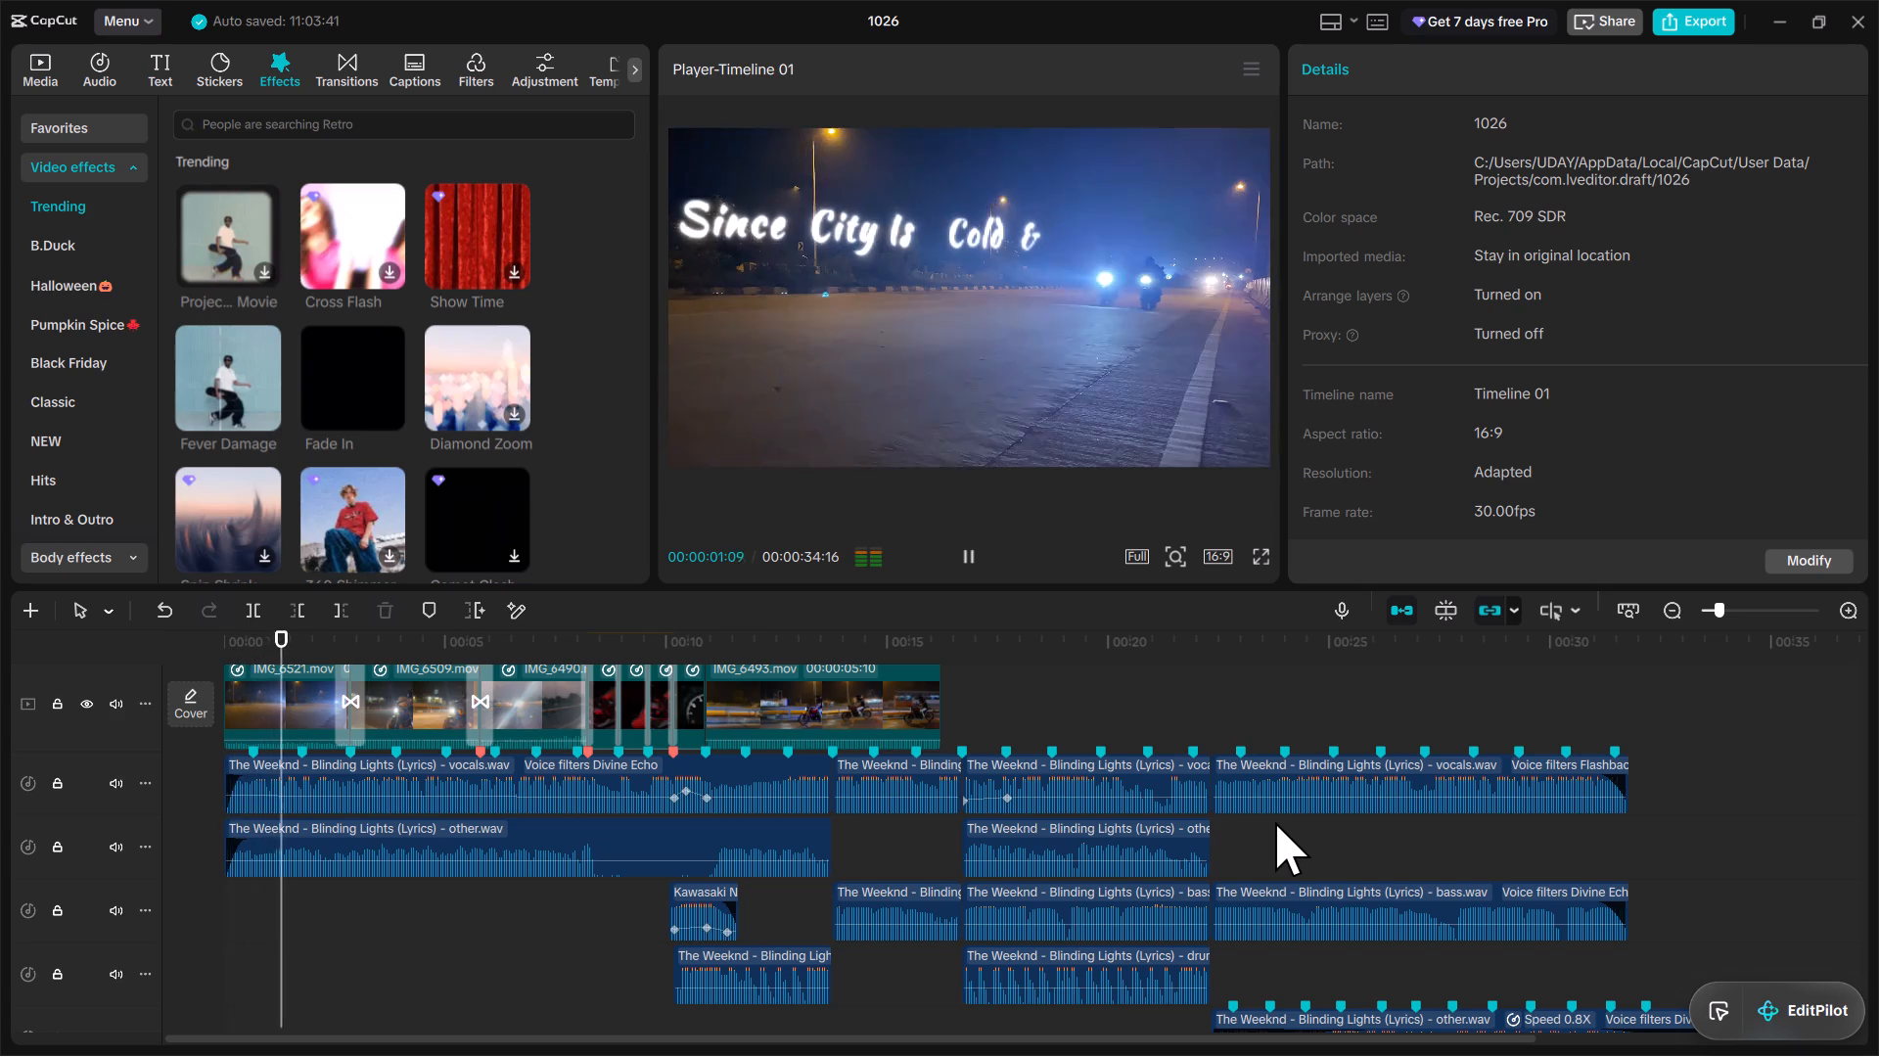
pyautogui.click(706, 635)
pyautogui.moveTo(710, 638); pyautogui.dragTo(639, 646)
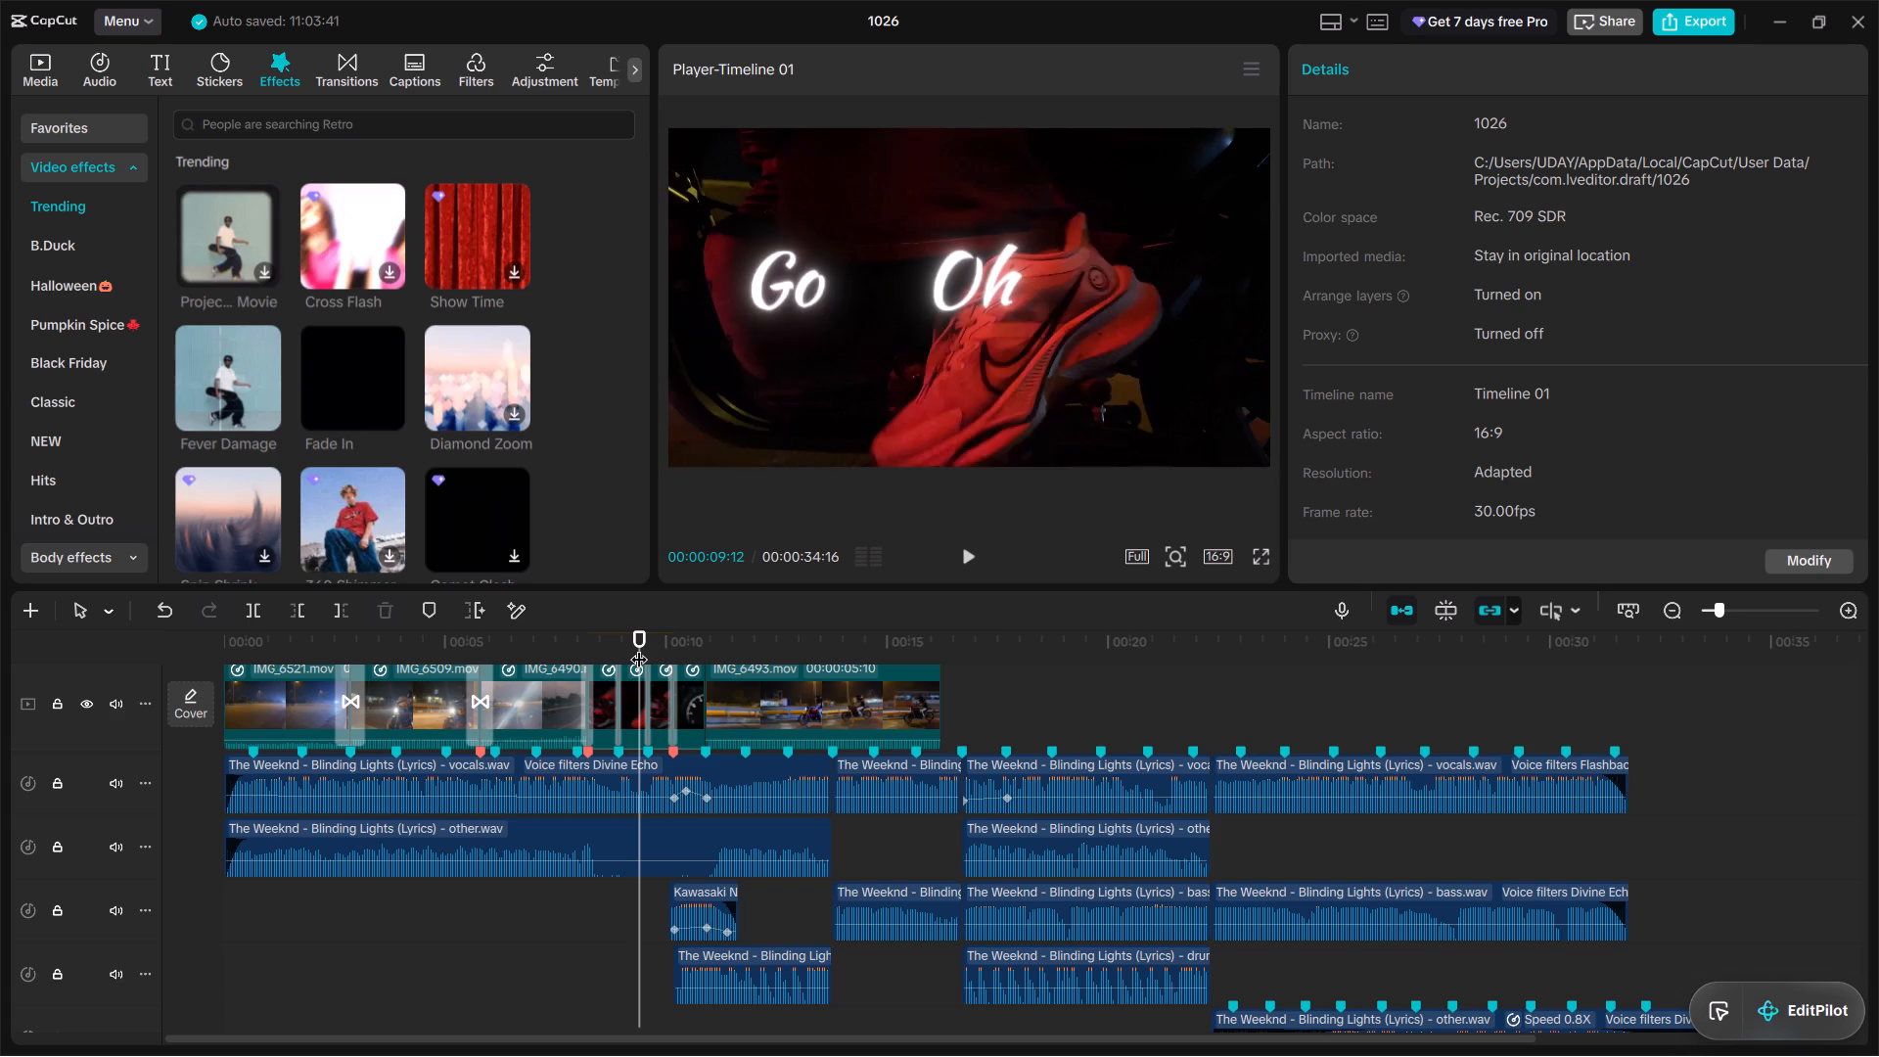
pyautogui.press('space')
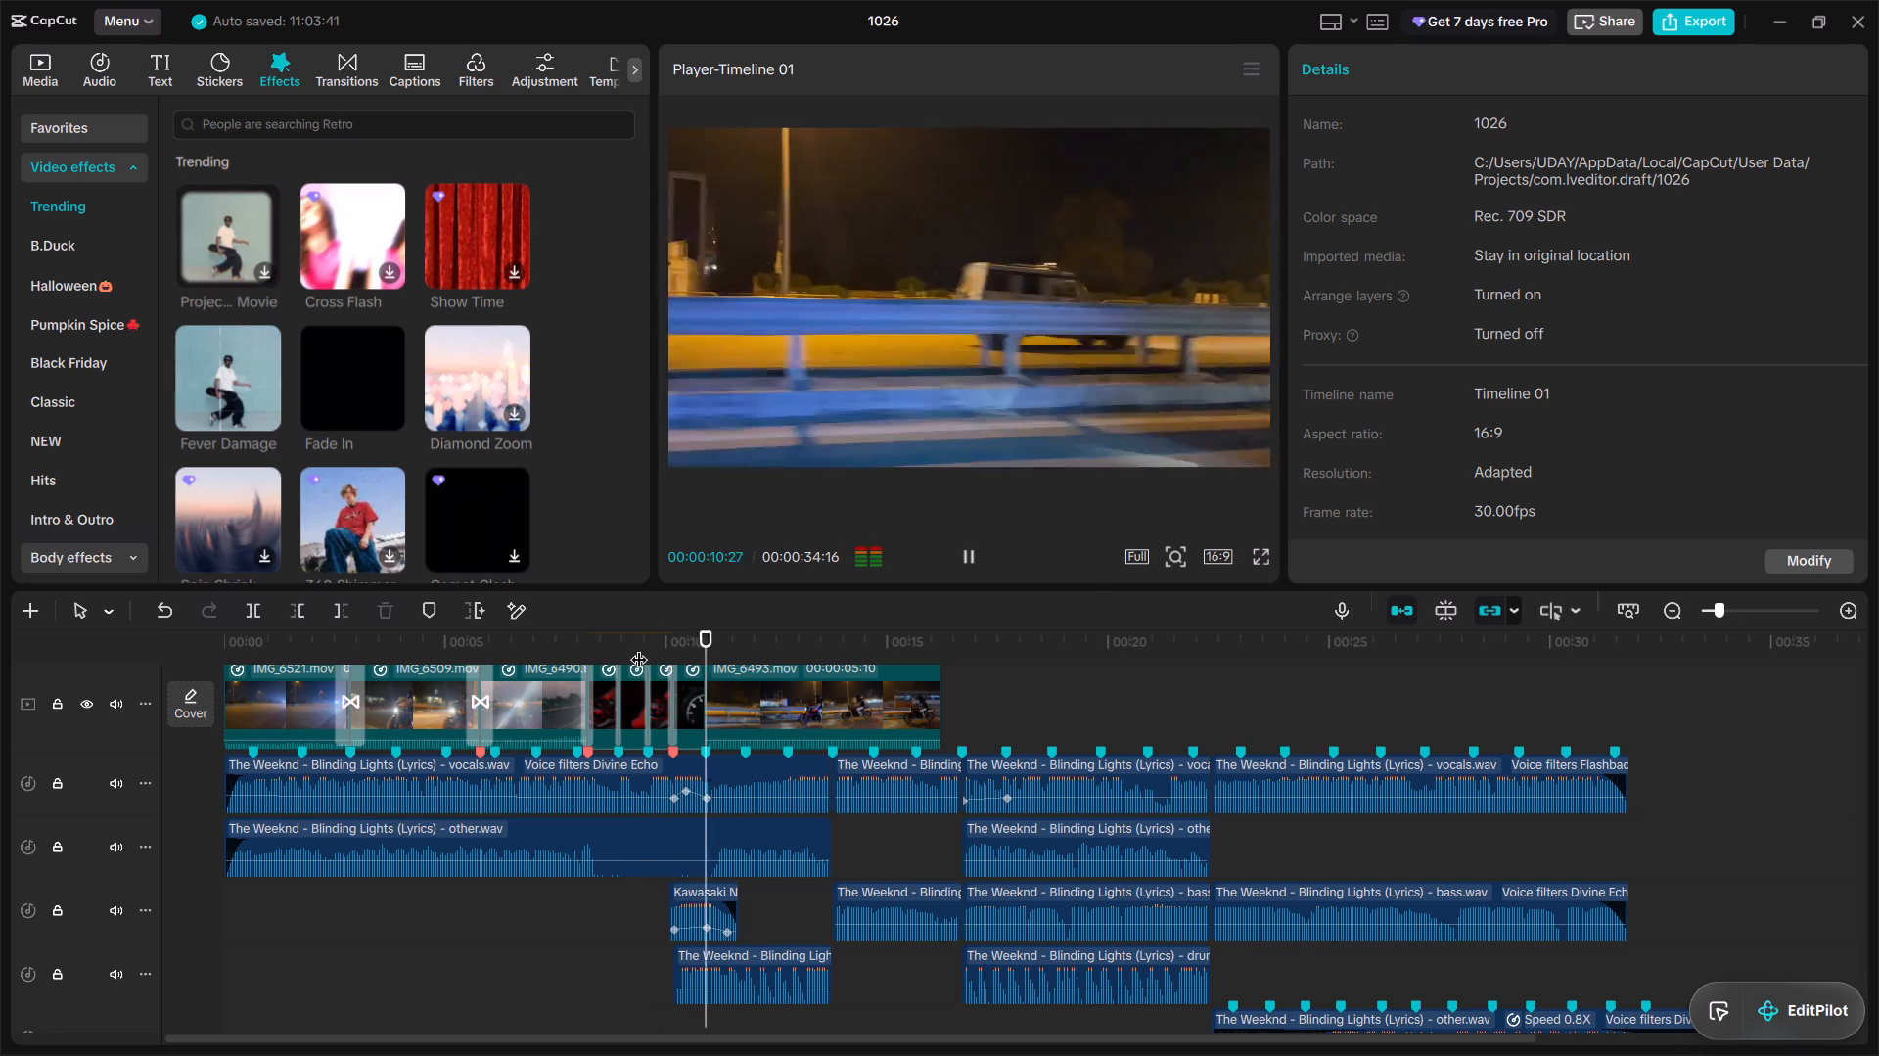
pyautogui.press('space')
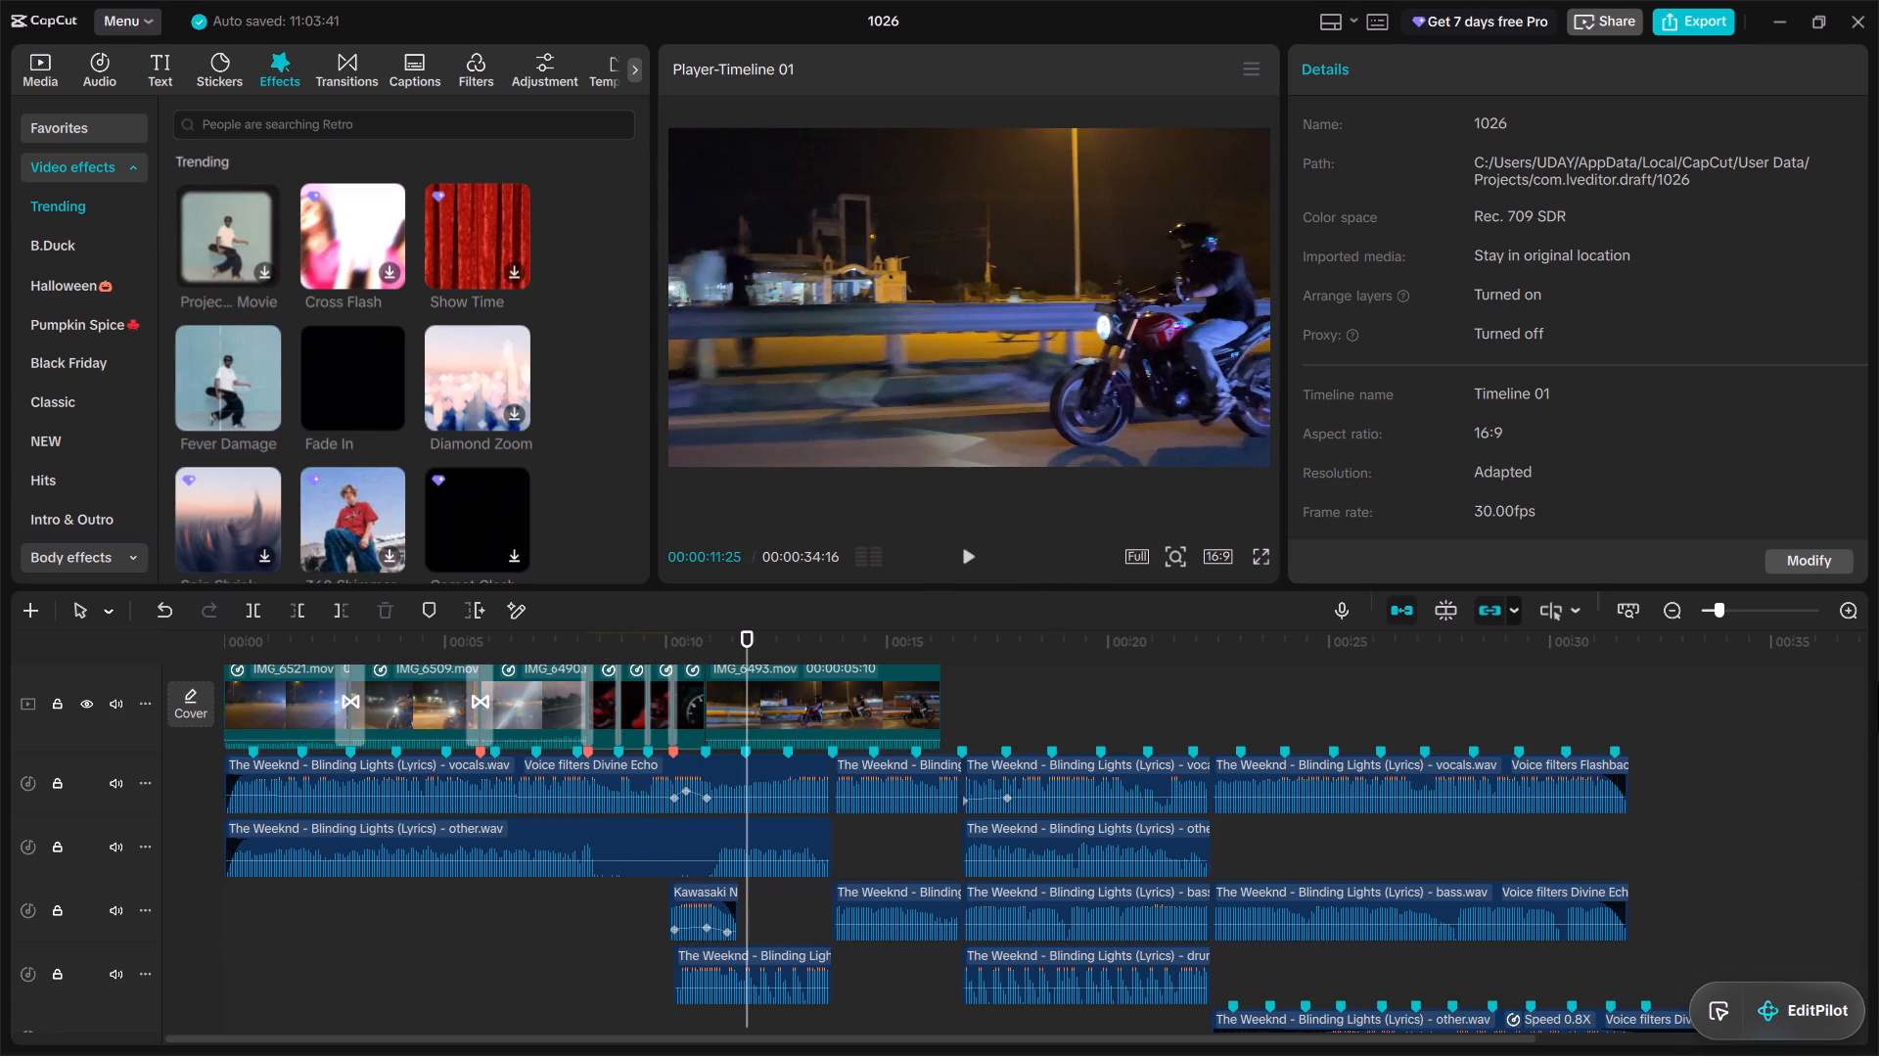
pyautogui.click(607, 638)
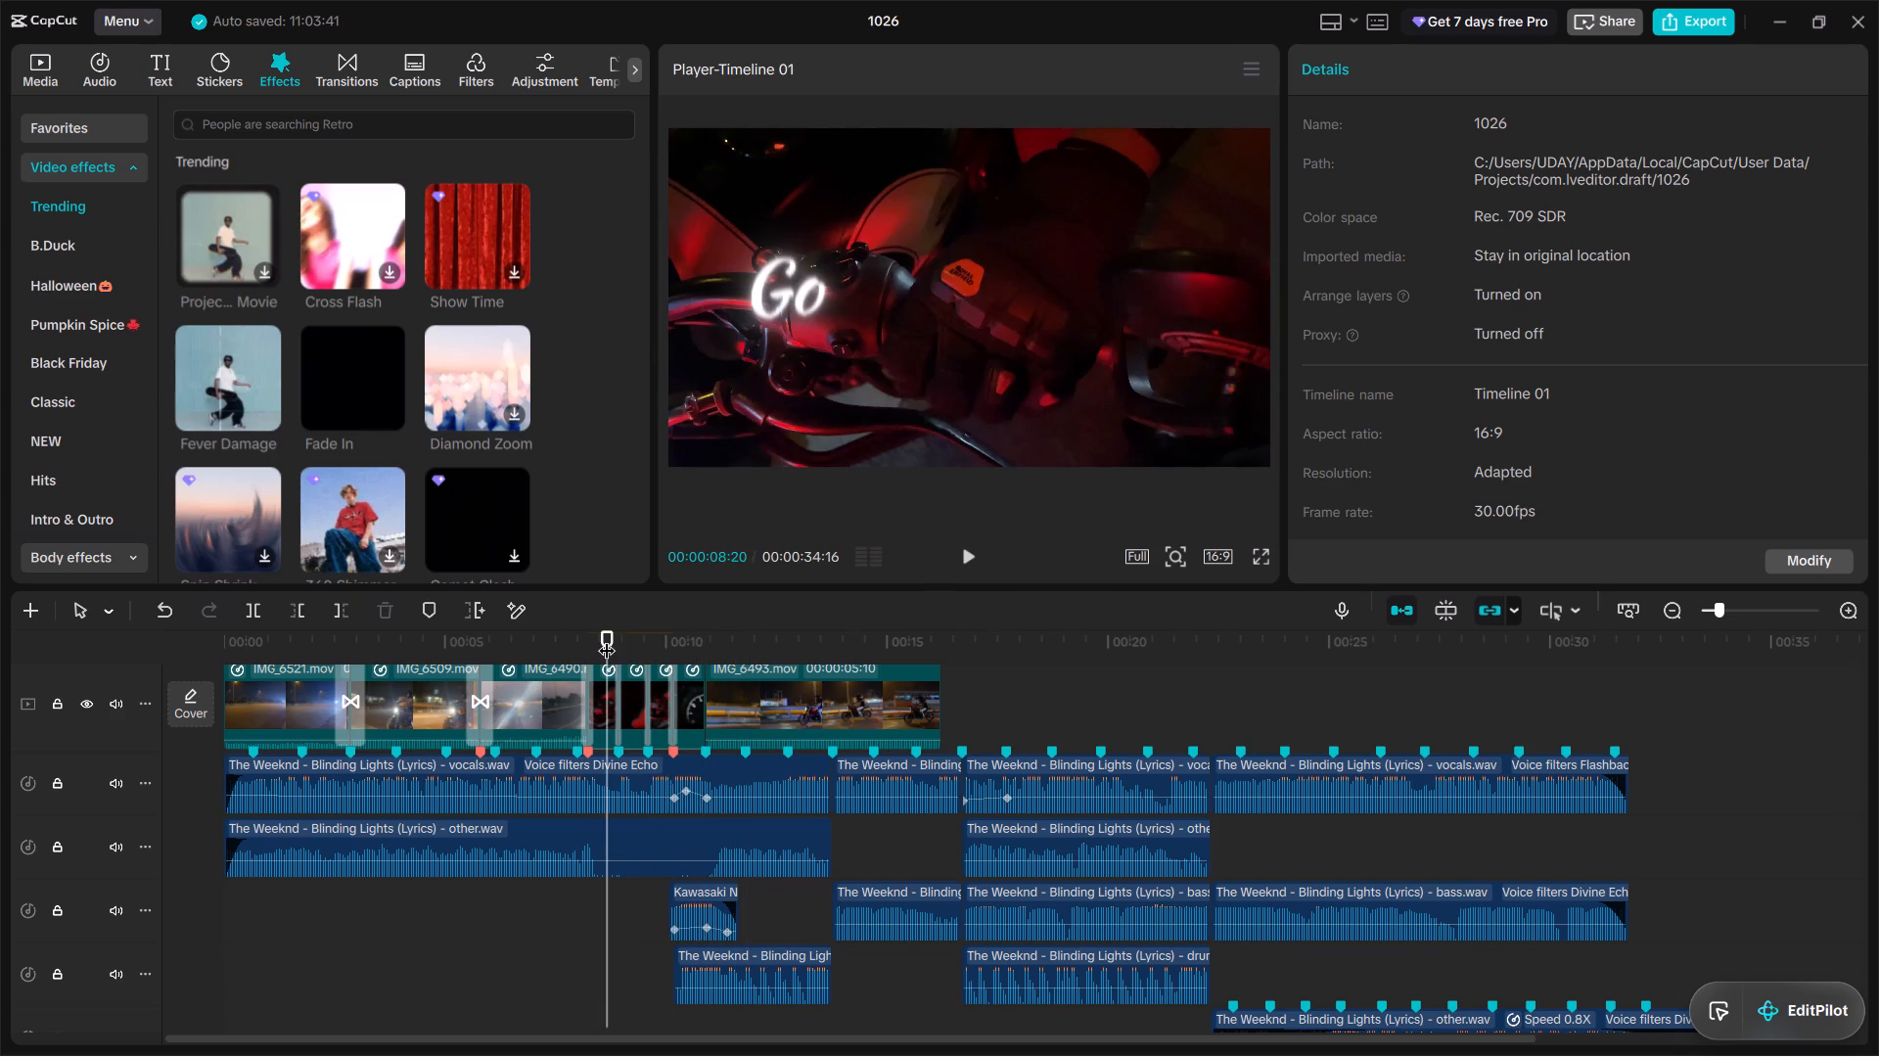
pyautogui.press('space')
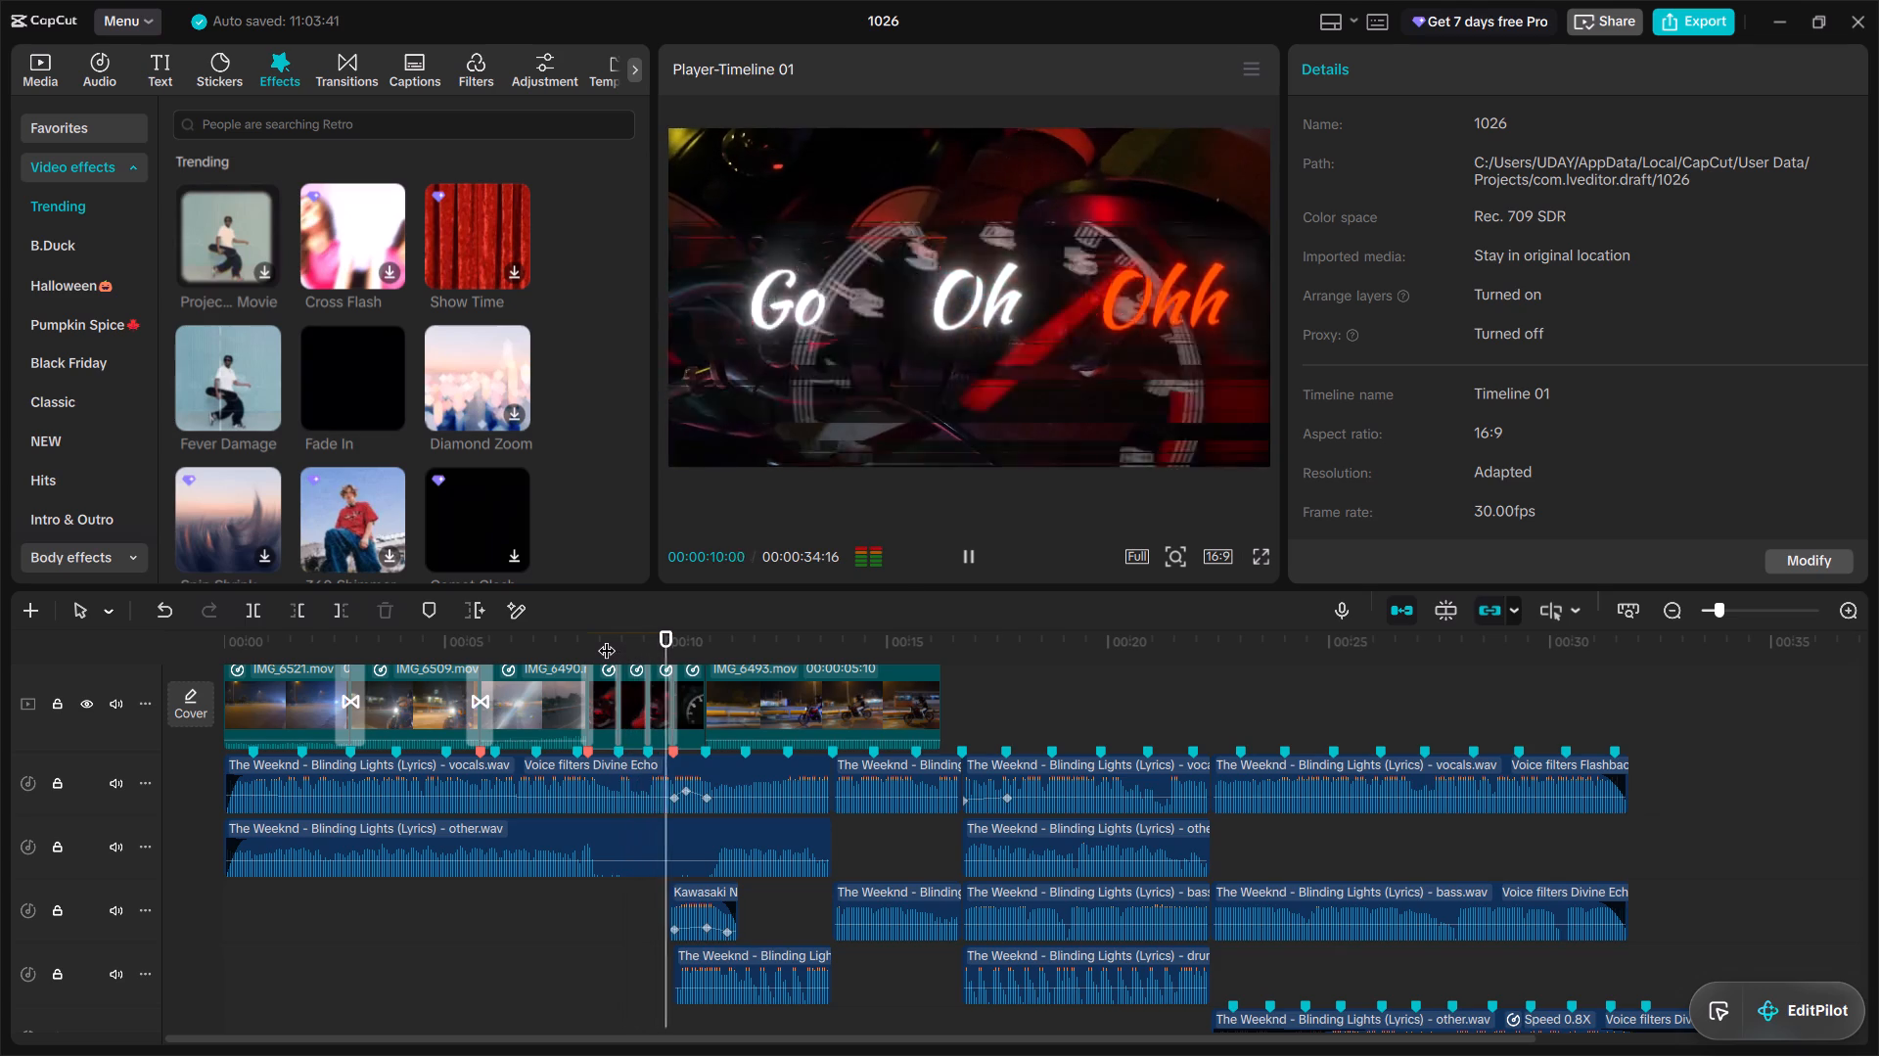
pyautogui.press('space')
# Apply the Fade Out exit animation to the special effects clip holding the Go Oh Ohh text.
pyautogui.scroll(2, 616, 664)
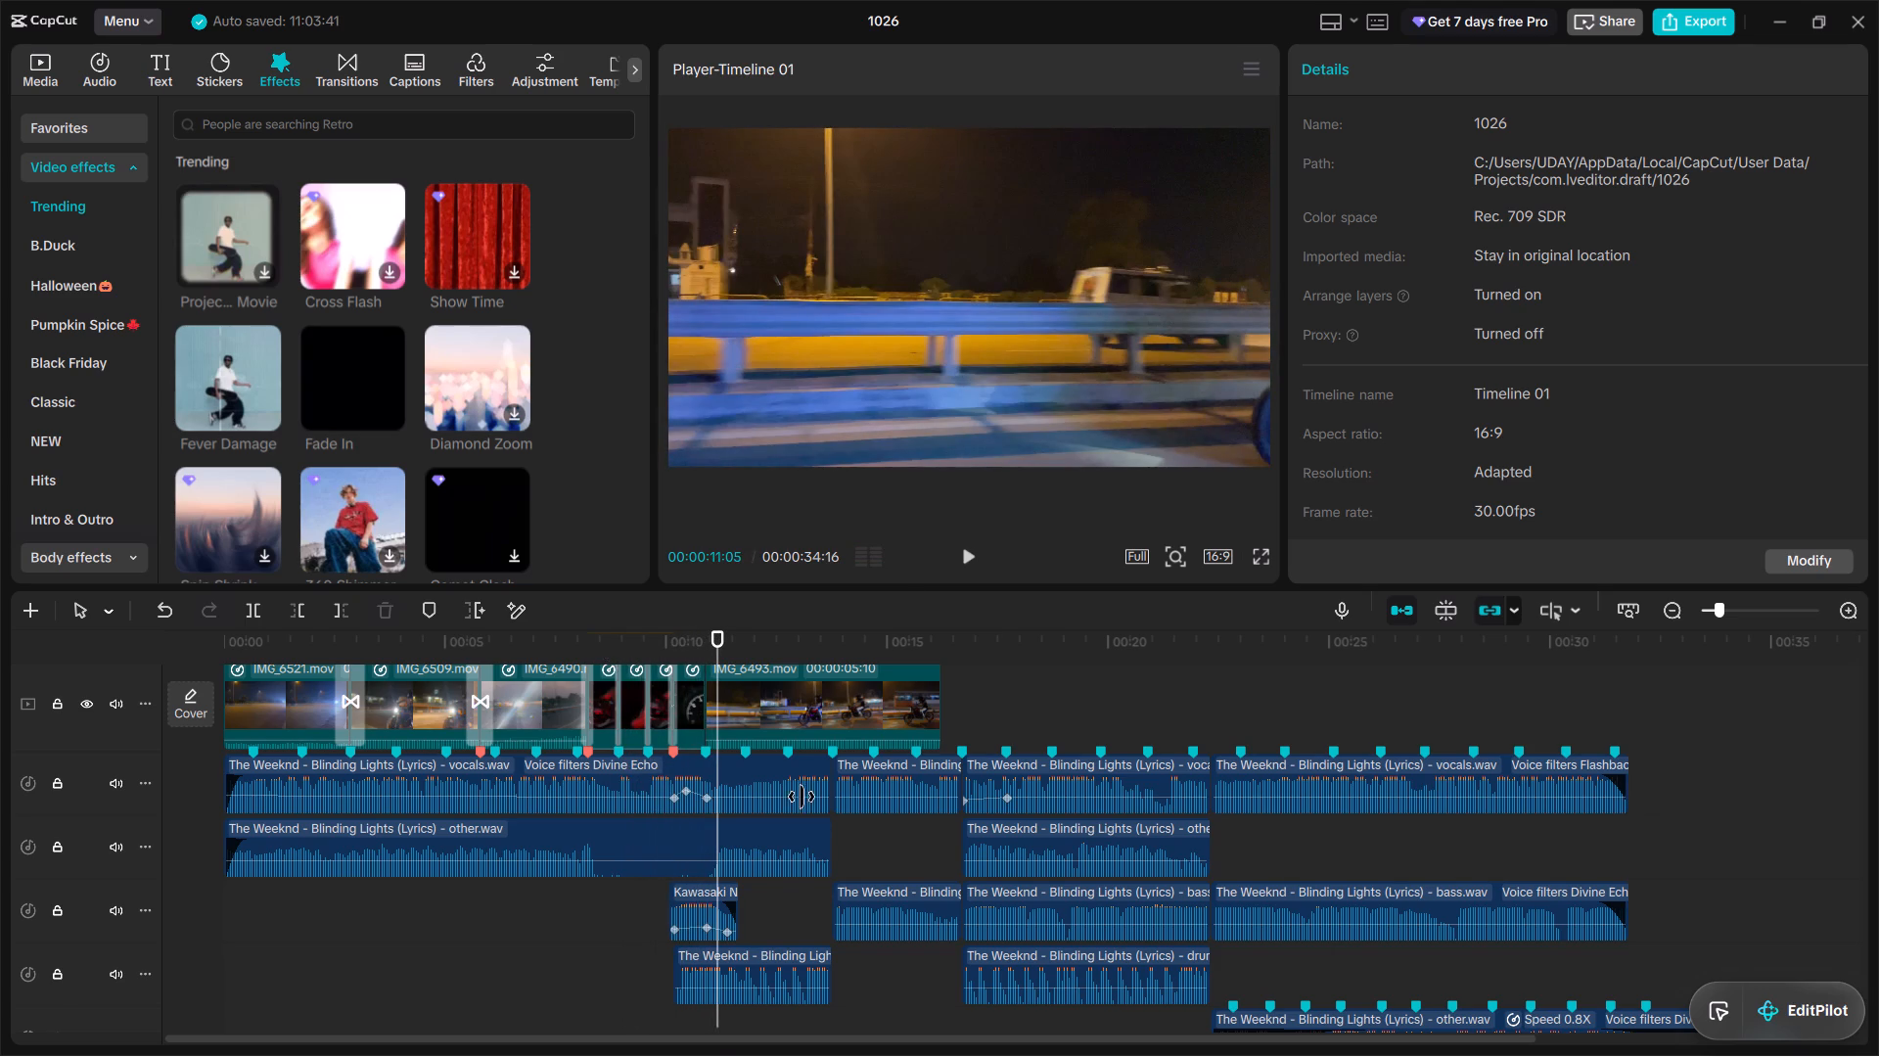
pyautogui.scroll(3, 802, 797)
pyautogui.scroll(4, 665, 785)
pyautogui.click(666, 833)
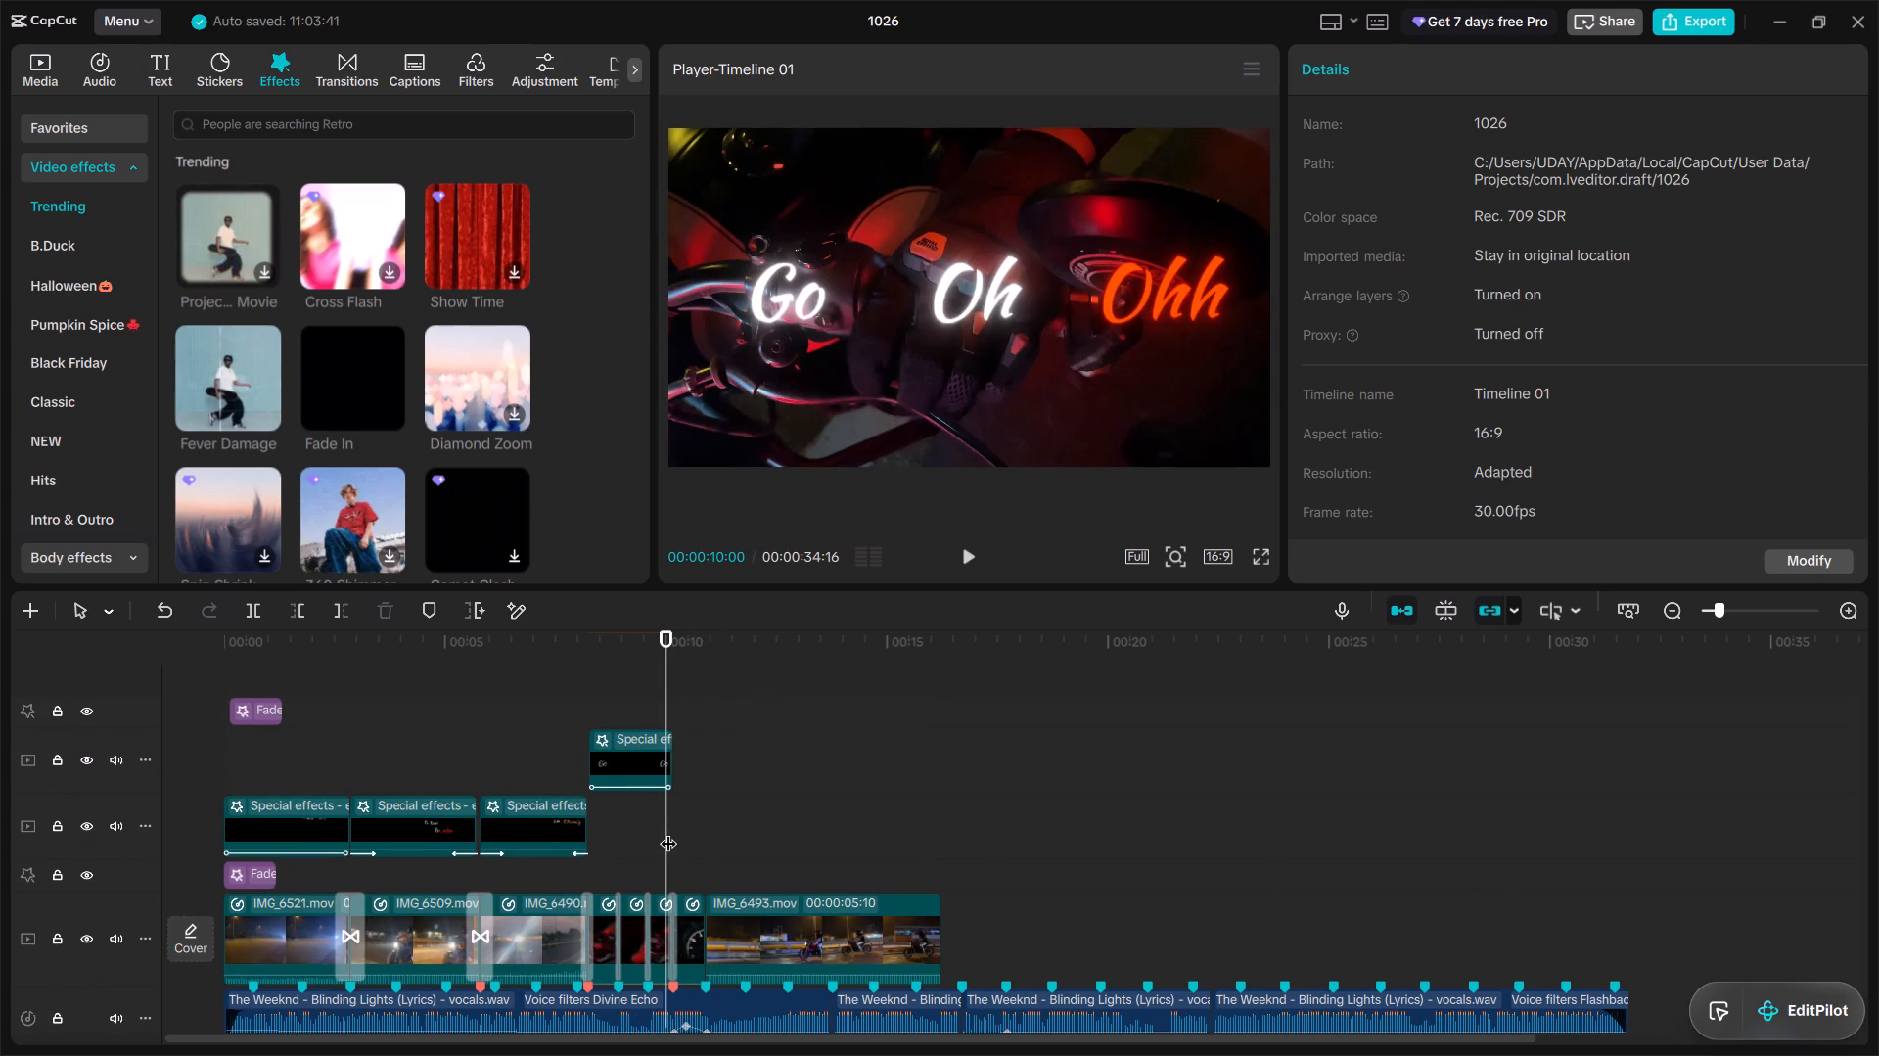
pyautogui.click(642, 749)
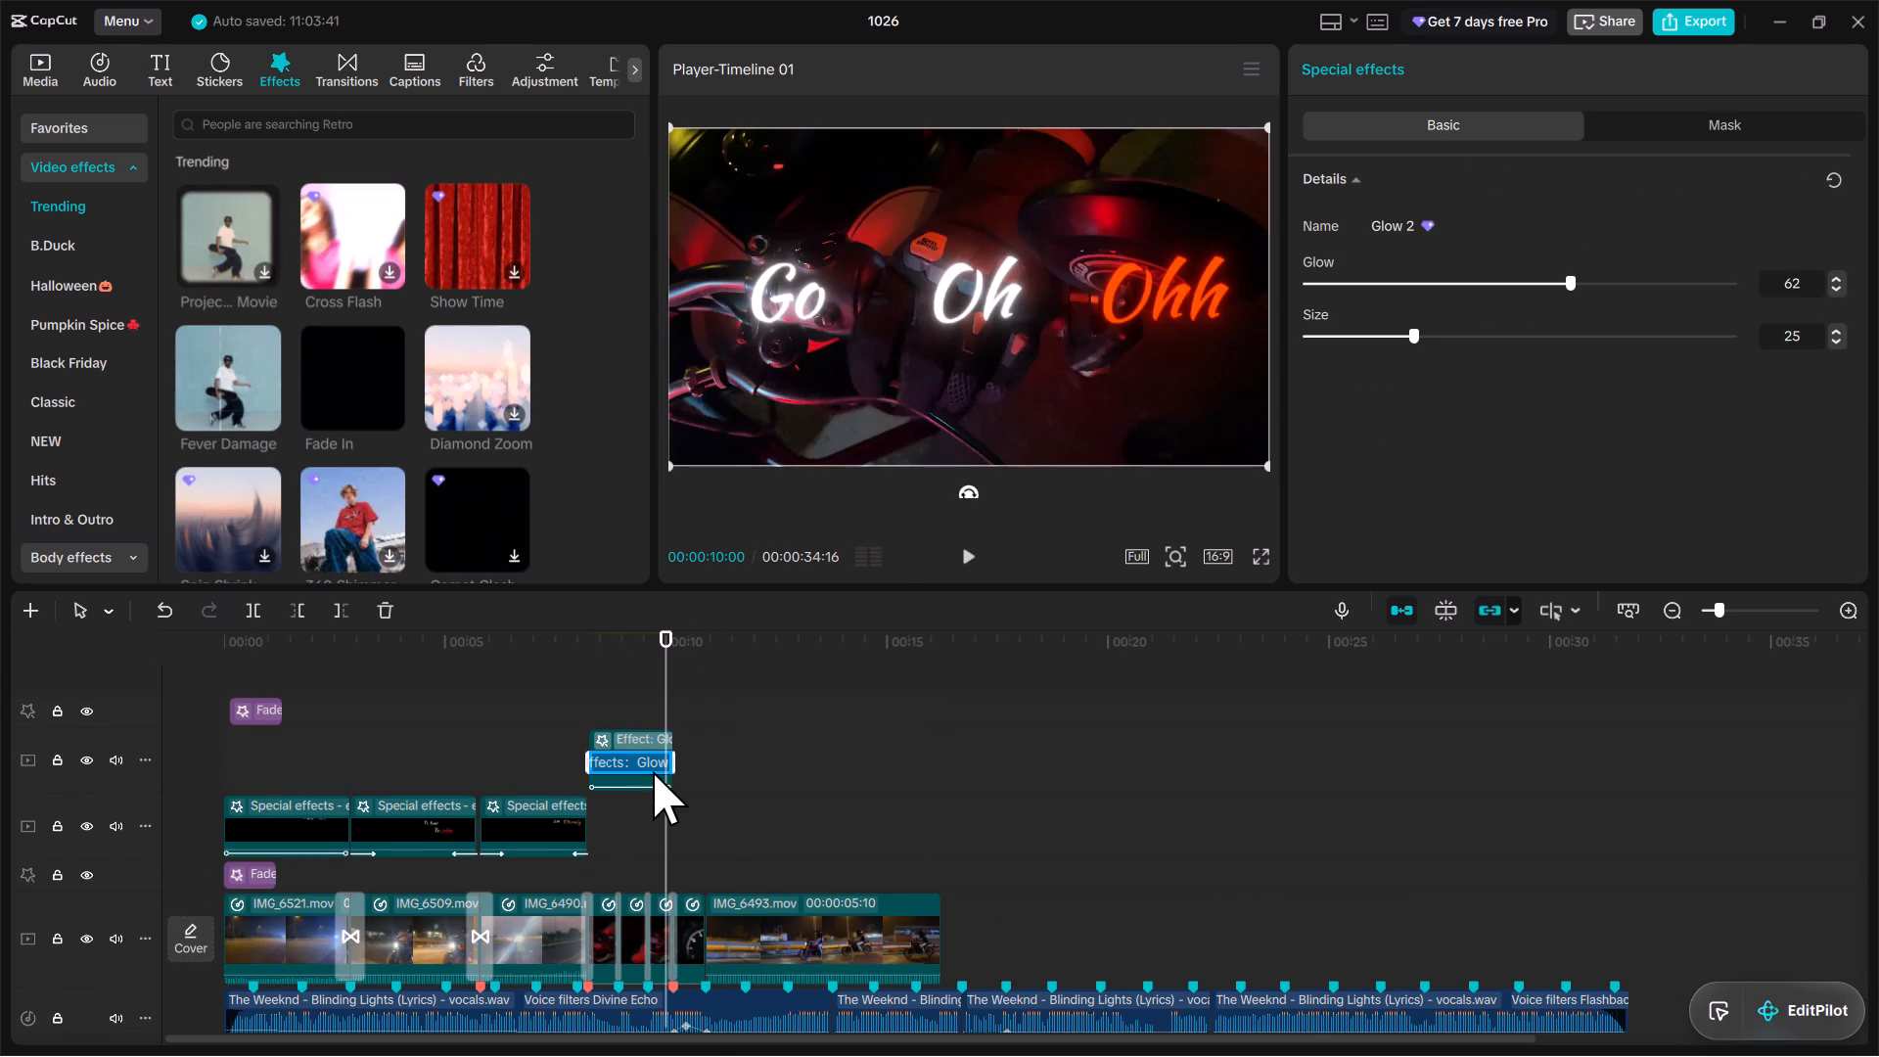
pyautogui.click(648, 781)
pyautogui.click(1552, 63)
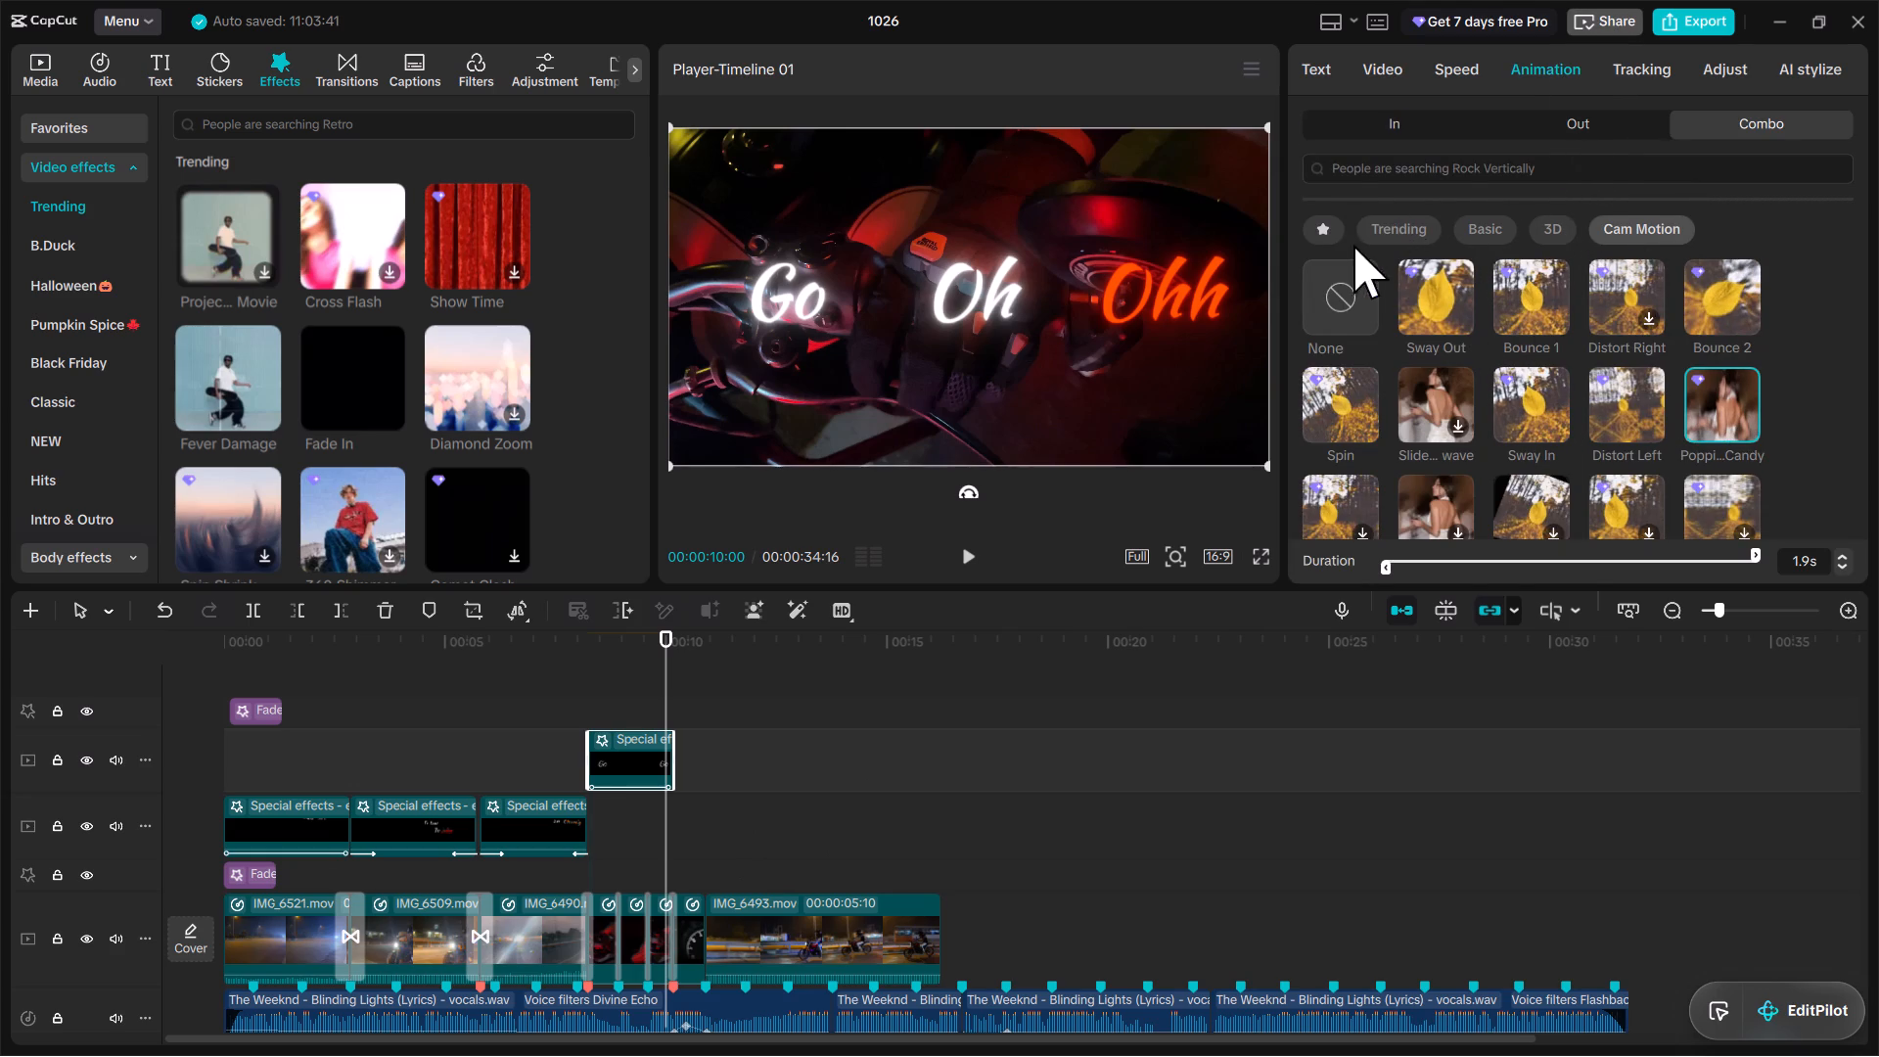
pyautogui.click(1575, 115)
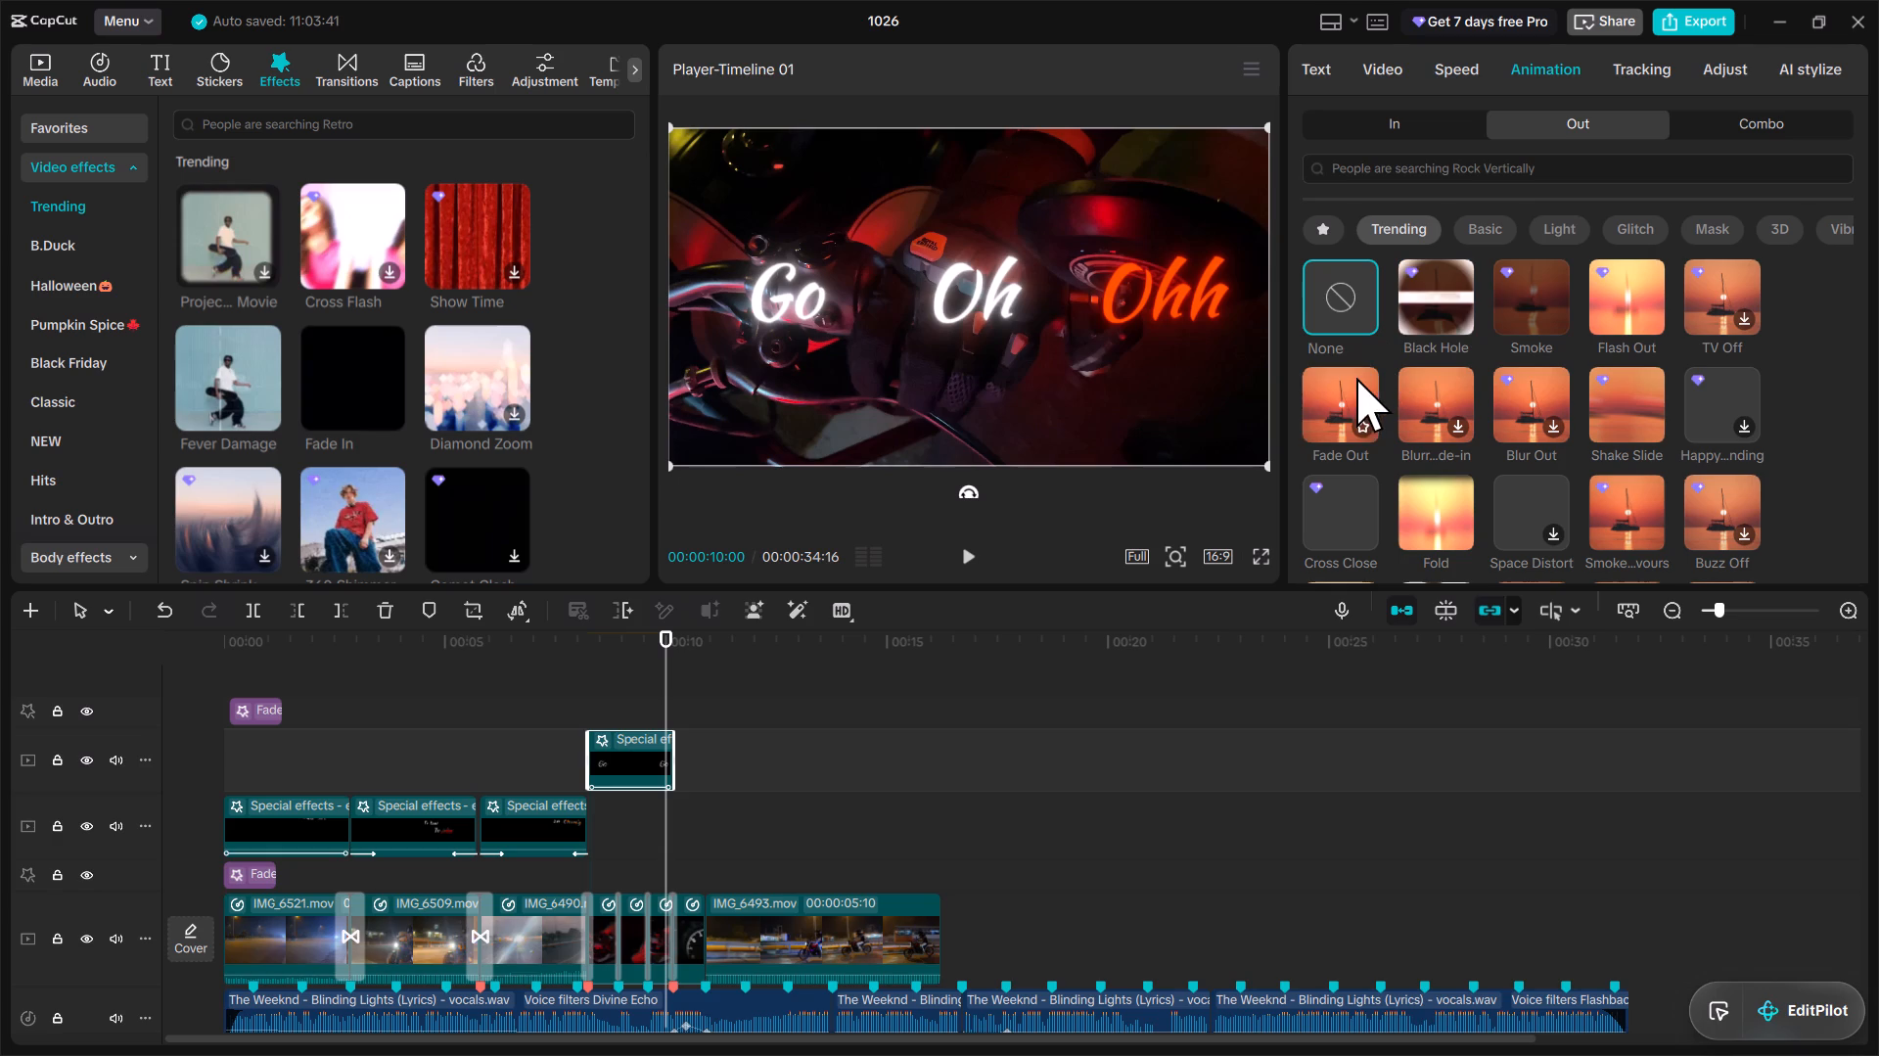
pyautogui.click(1355, 378)
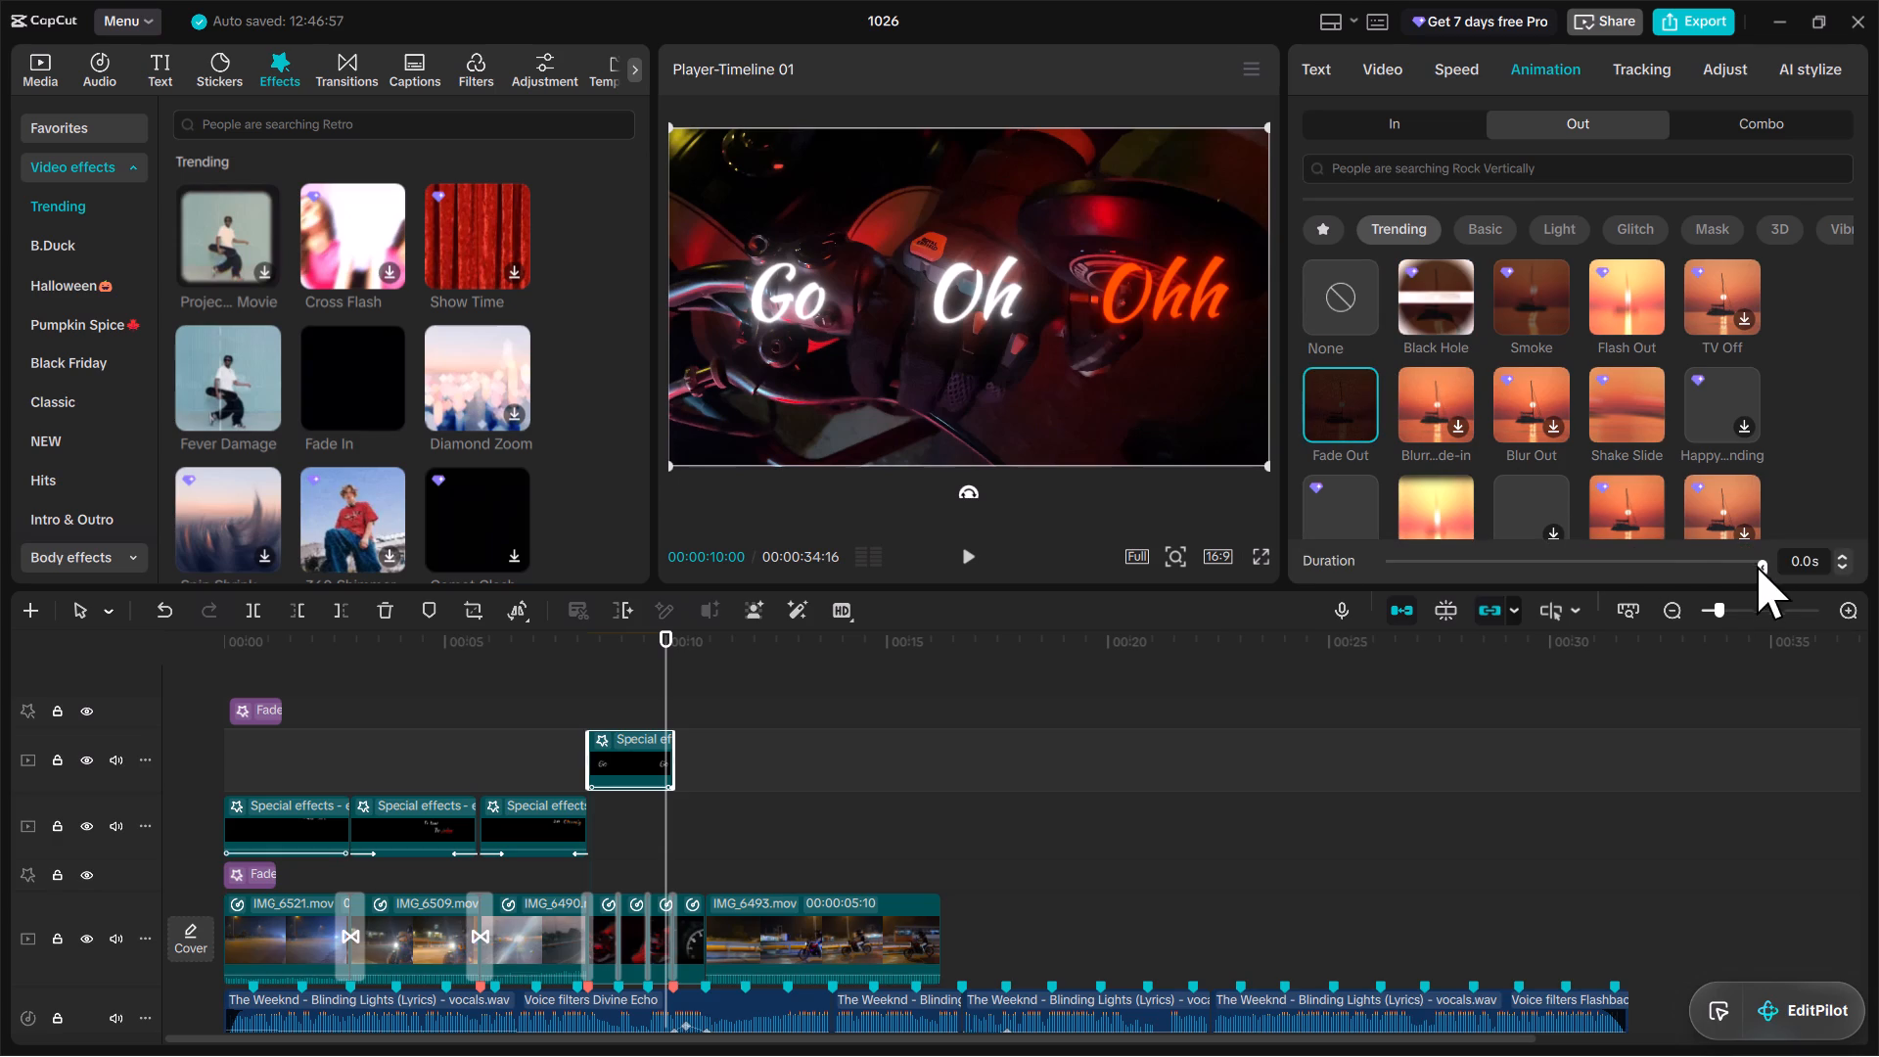
pyautogui.moveTo(1759, 570); pyautogui.dragTo(1698, 586)
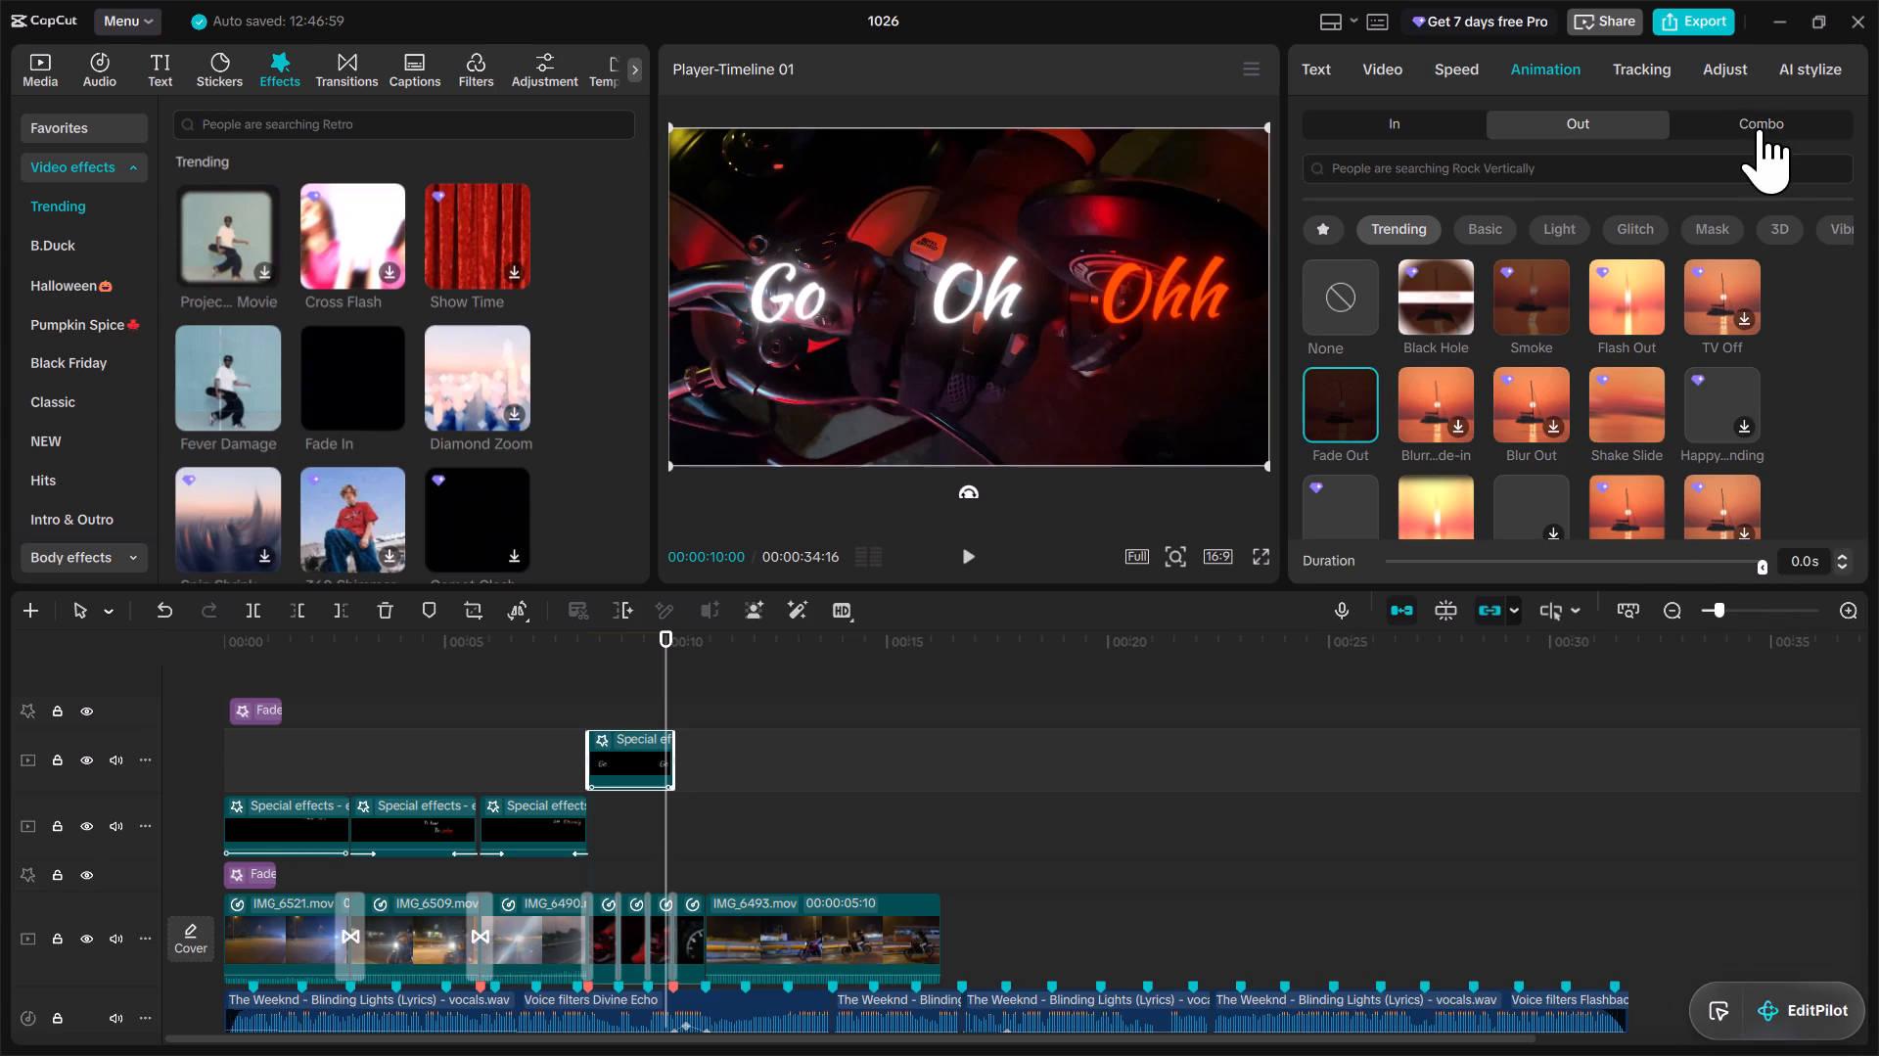
# Shorten the text clip's combo animation to 1.7 s.
pyautogui.click(1760, 128)
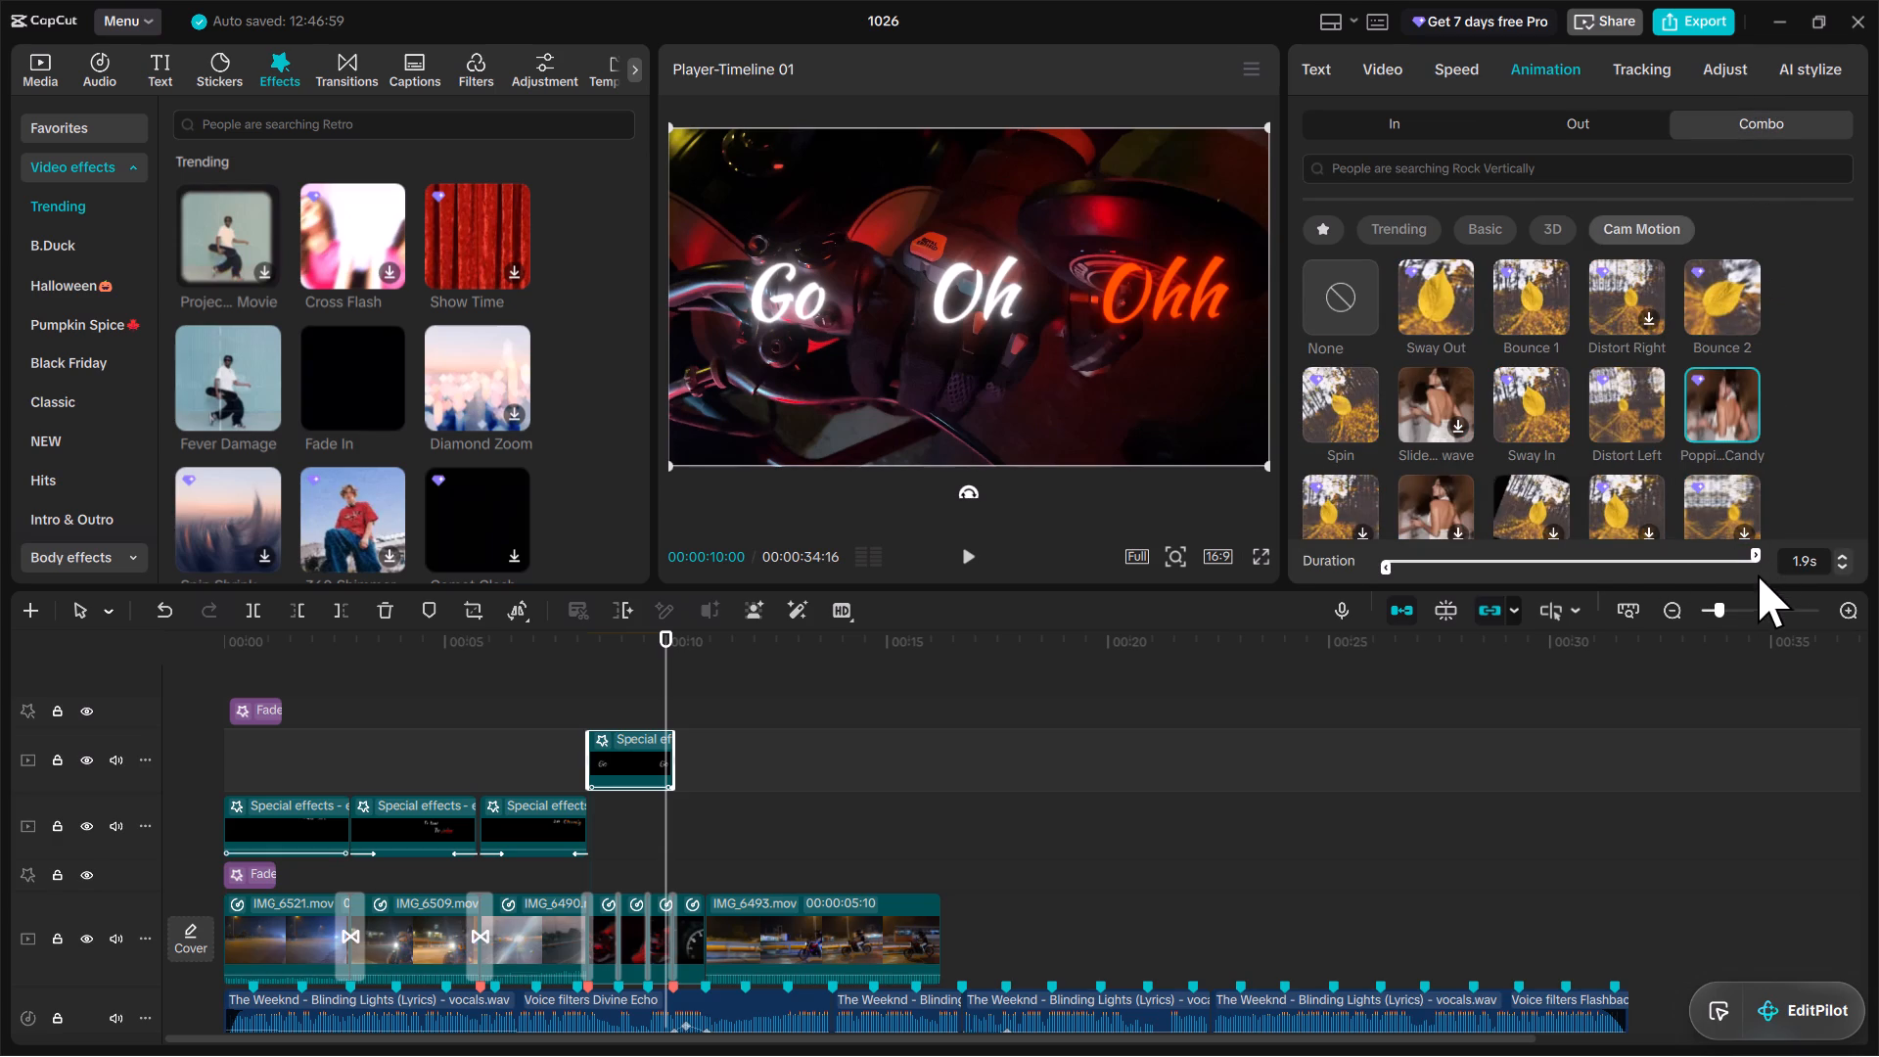
pyautogui.moveTo(1755, 550); pyautogui.dragTo(1714, 557)
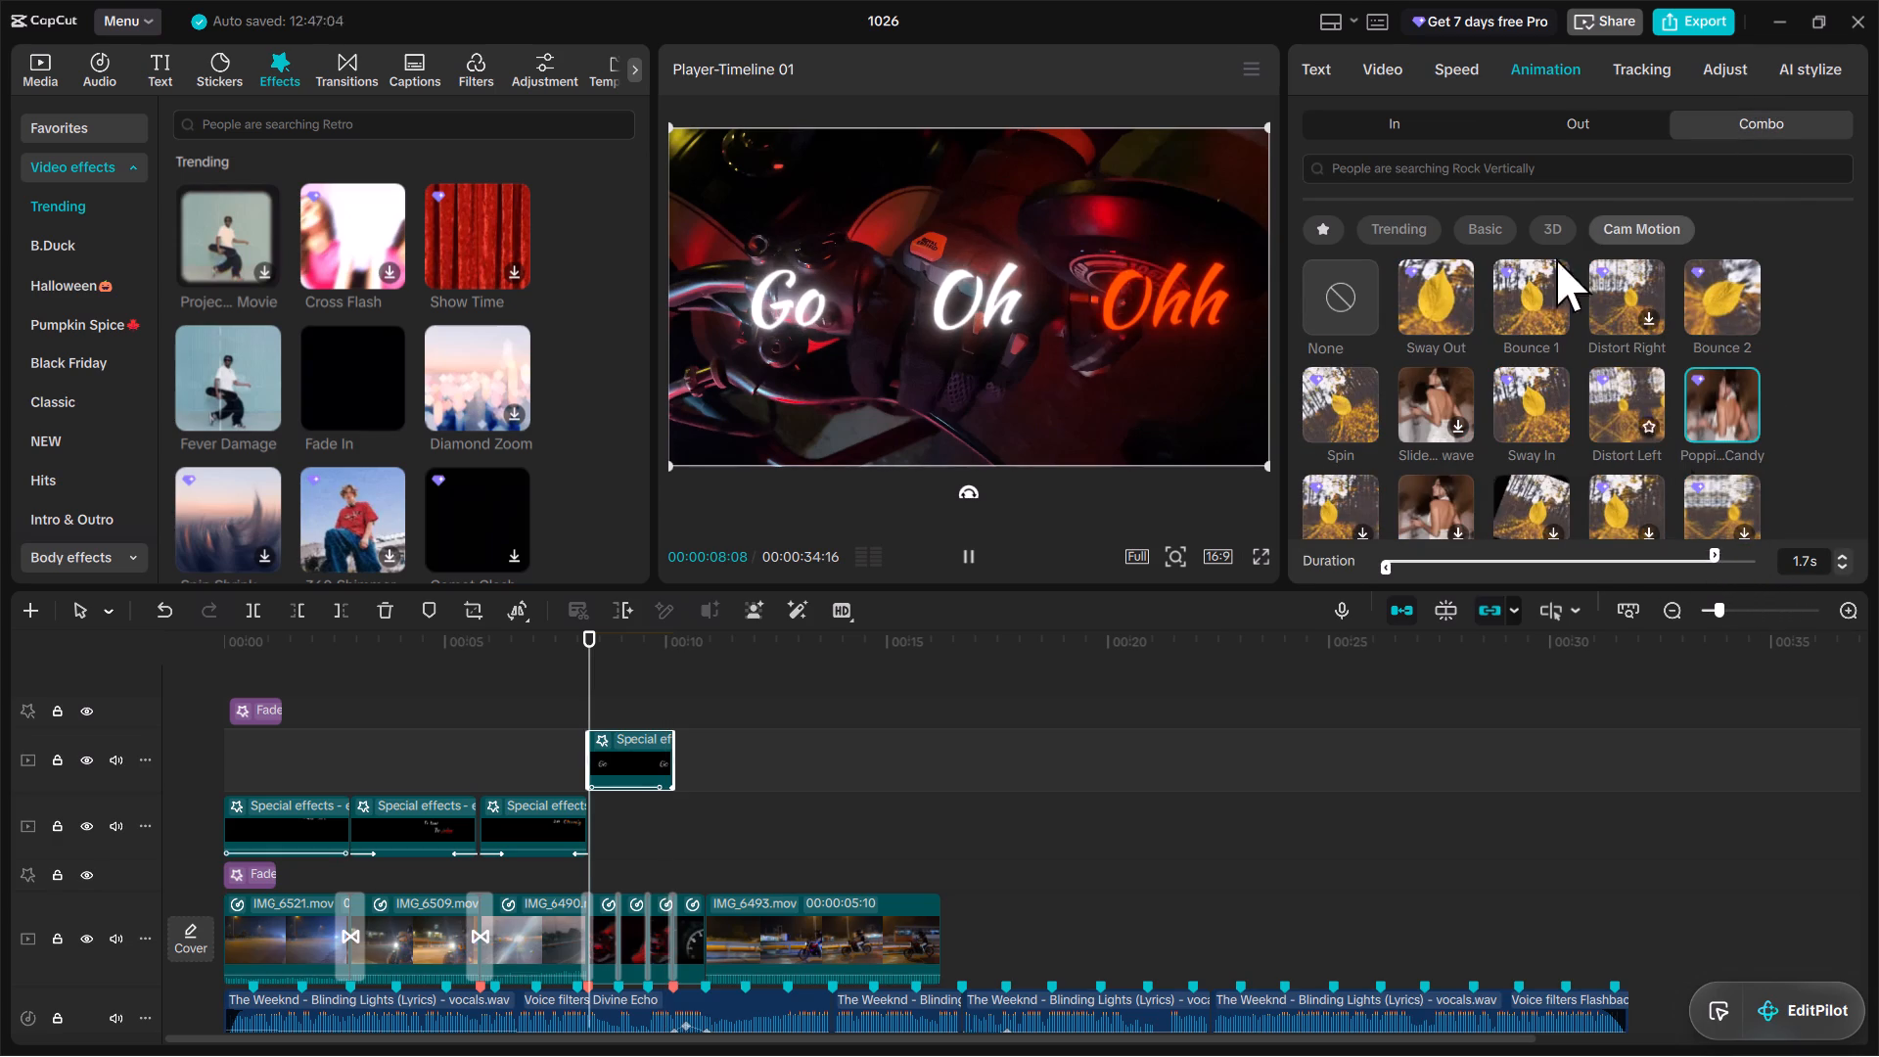
# Set the text clip's Fade Out duration to 0.2 s.
pyautogui.click(1576, 142)
pyautogui.click(1589, 134)
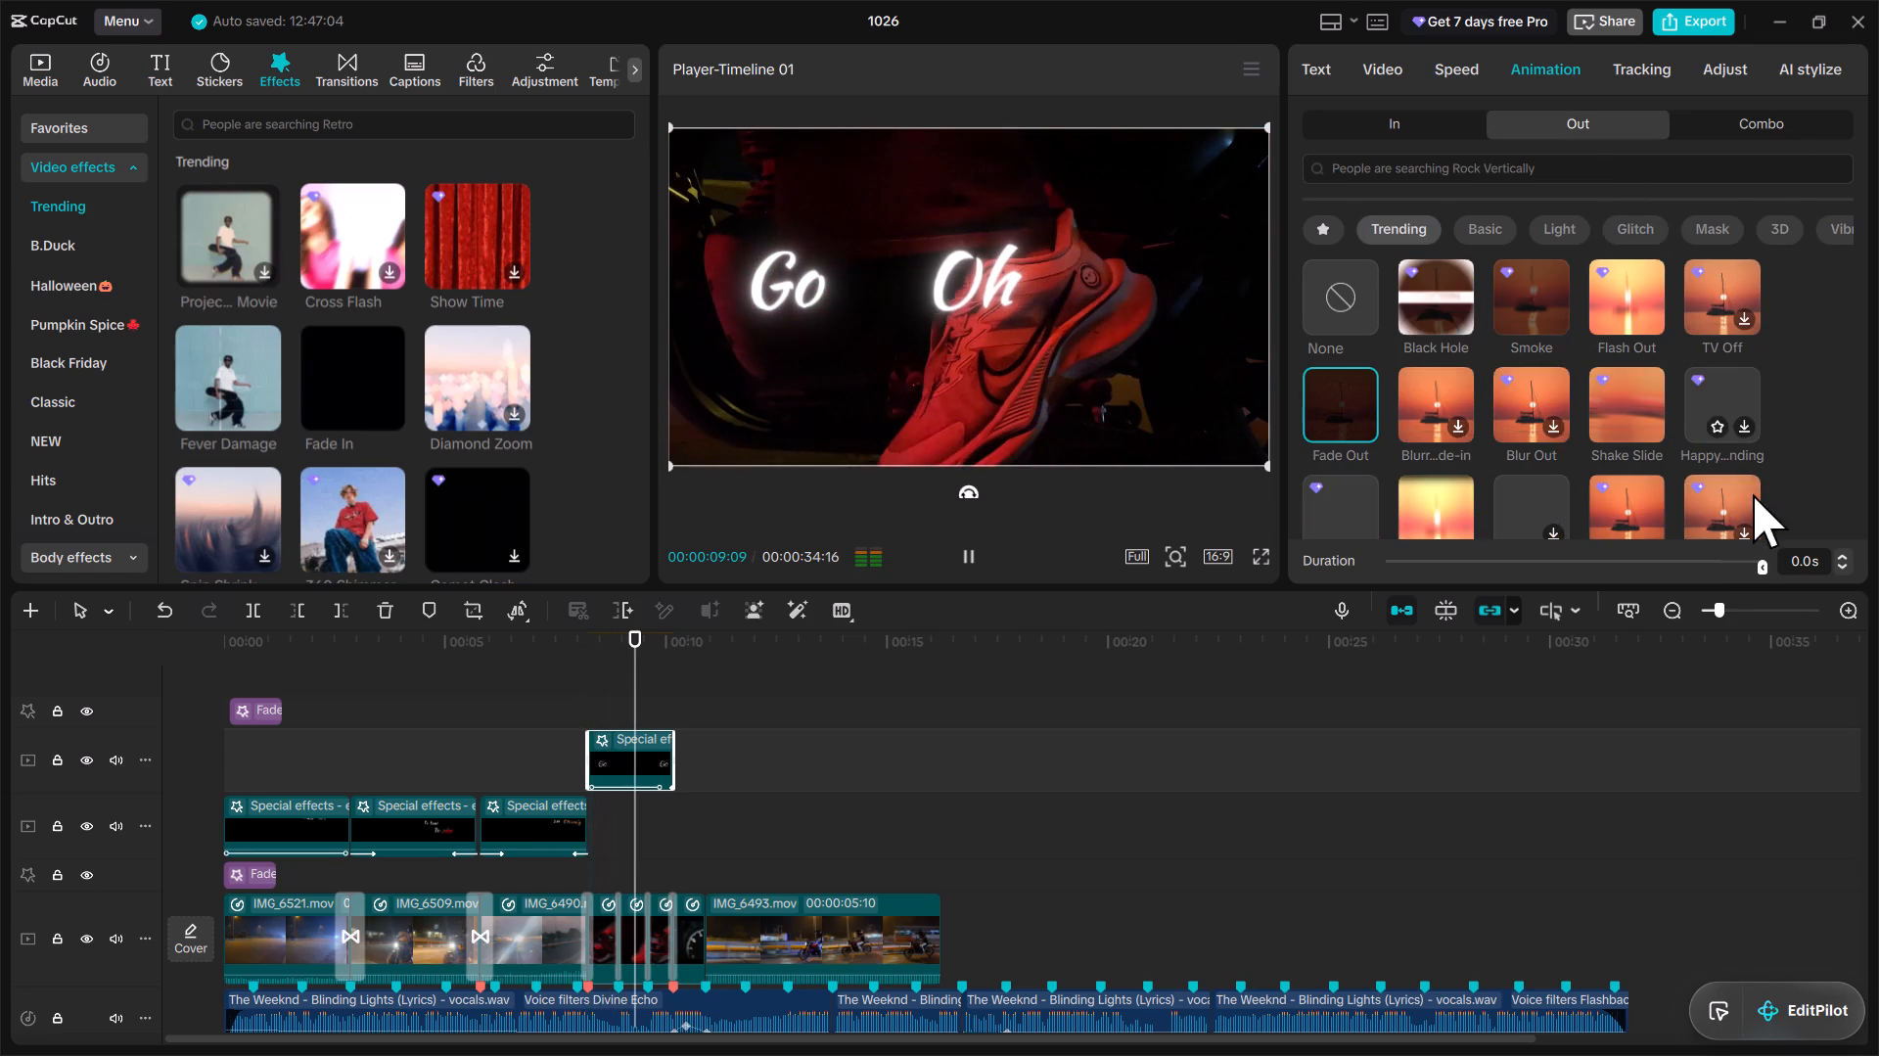
pyautogui.moveTo(1758, 565); pyautogui.dragTo(1552, 557)
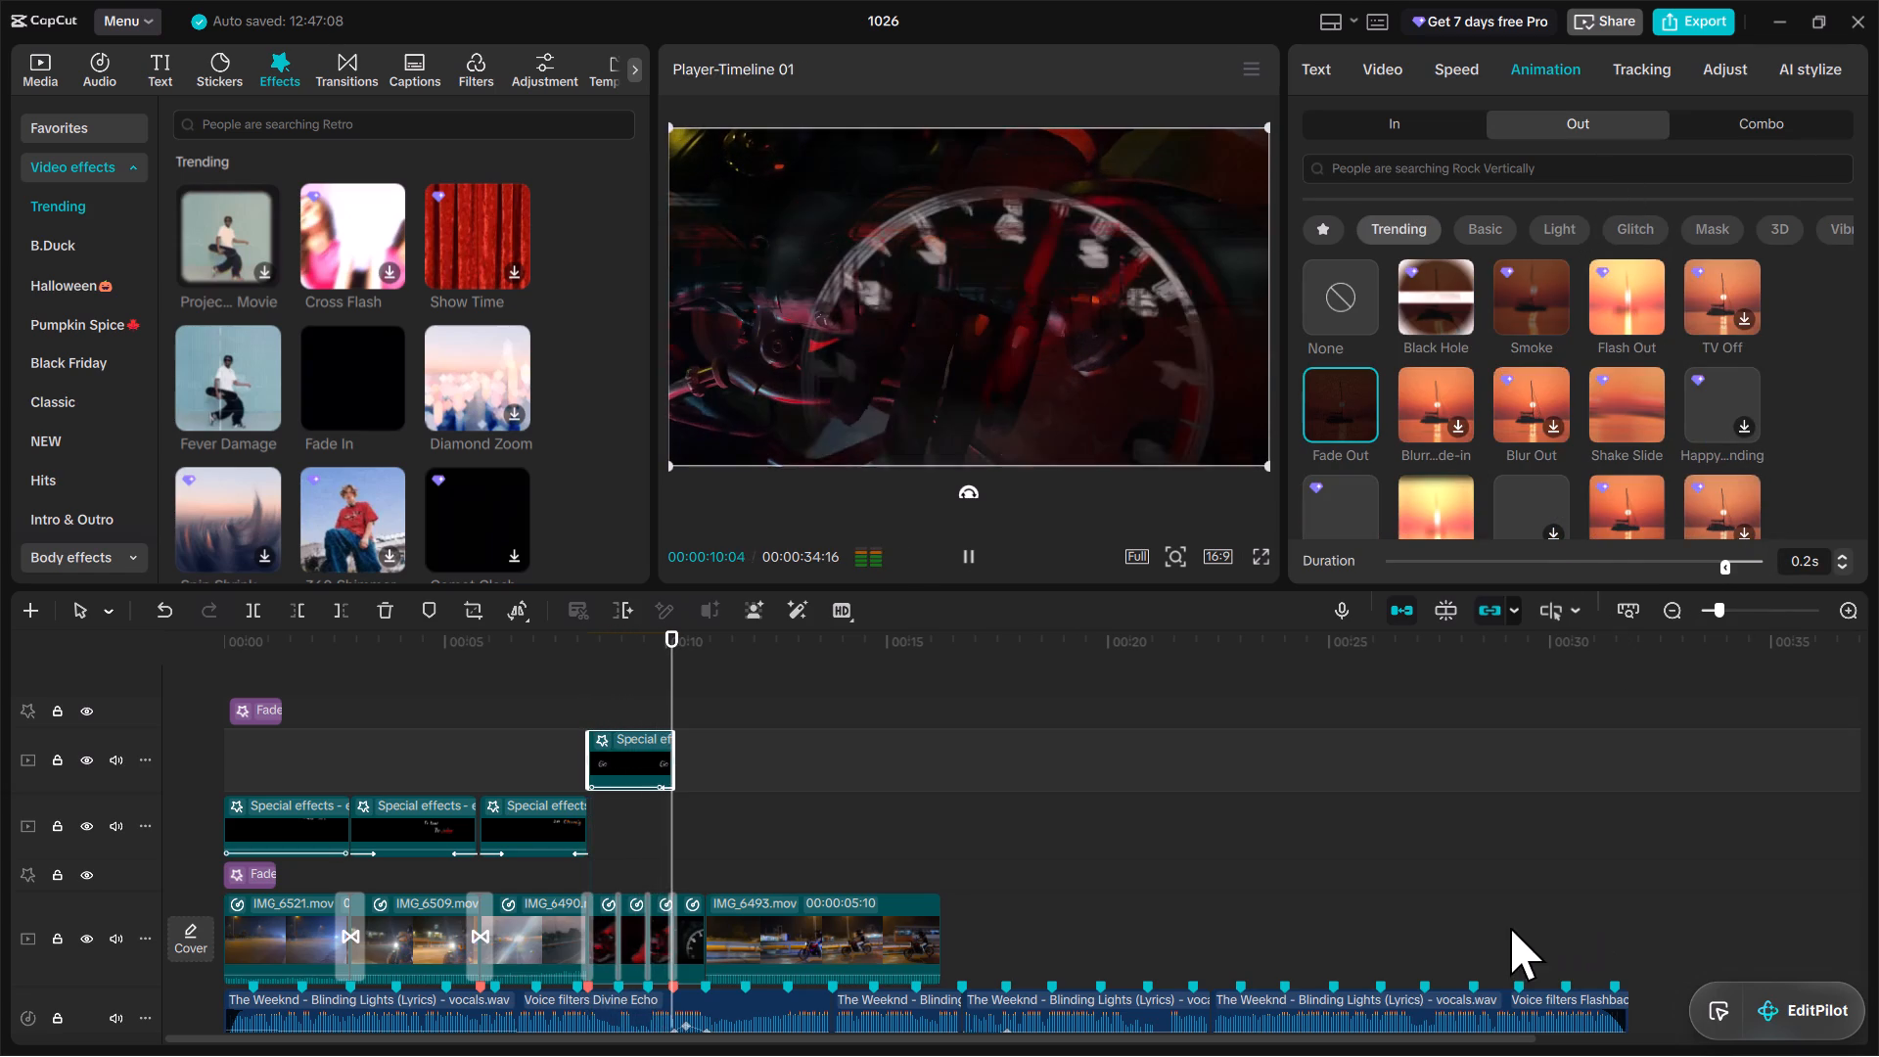
# Look over the timeline's audio tracks and play back the IMG_6493 clip from its start.
pyautogui.press('space')
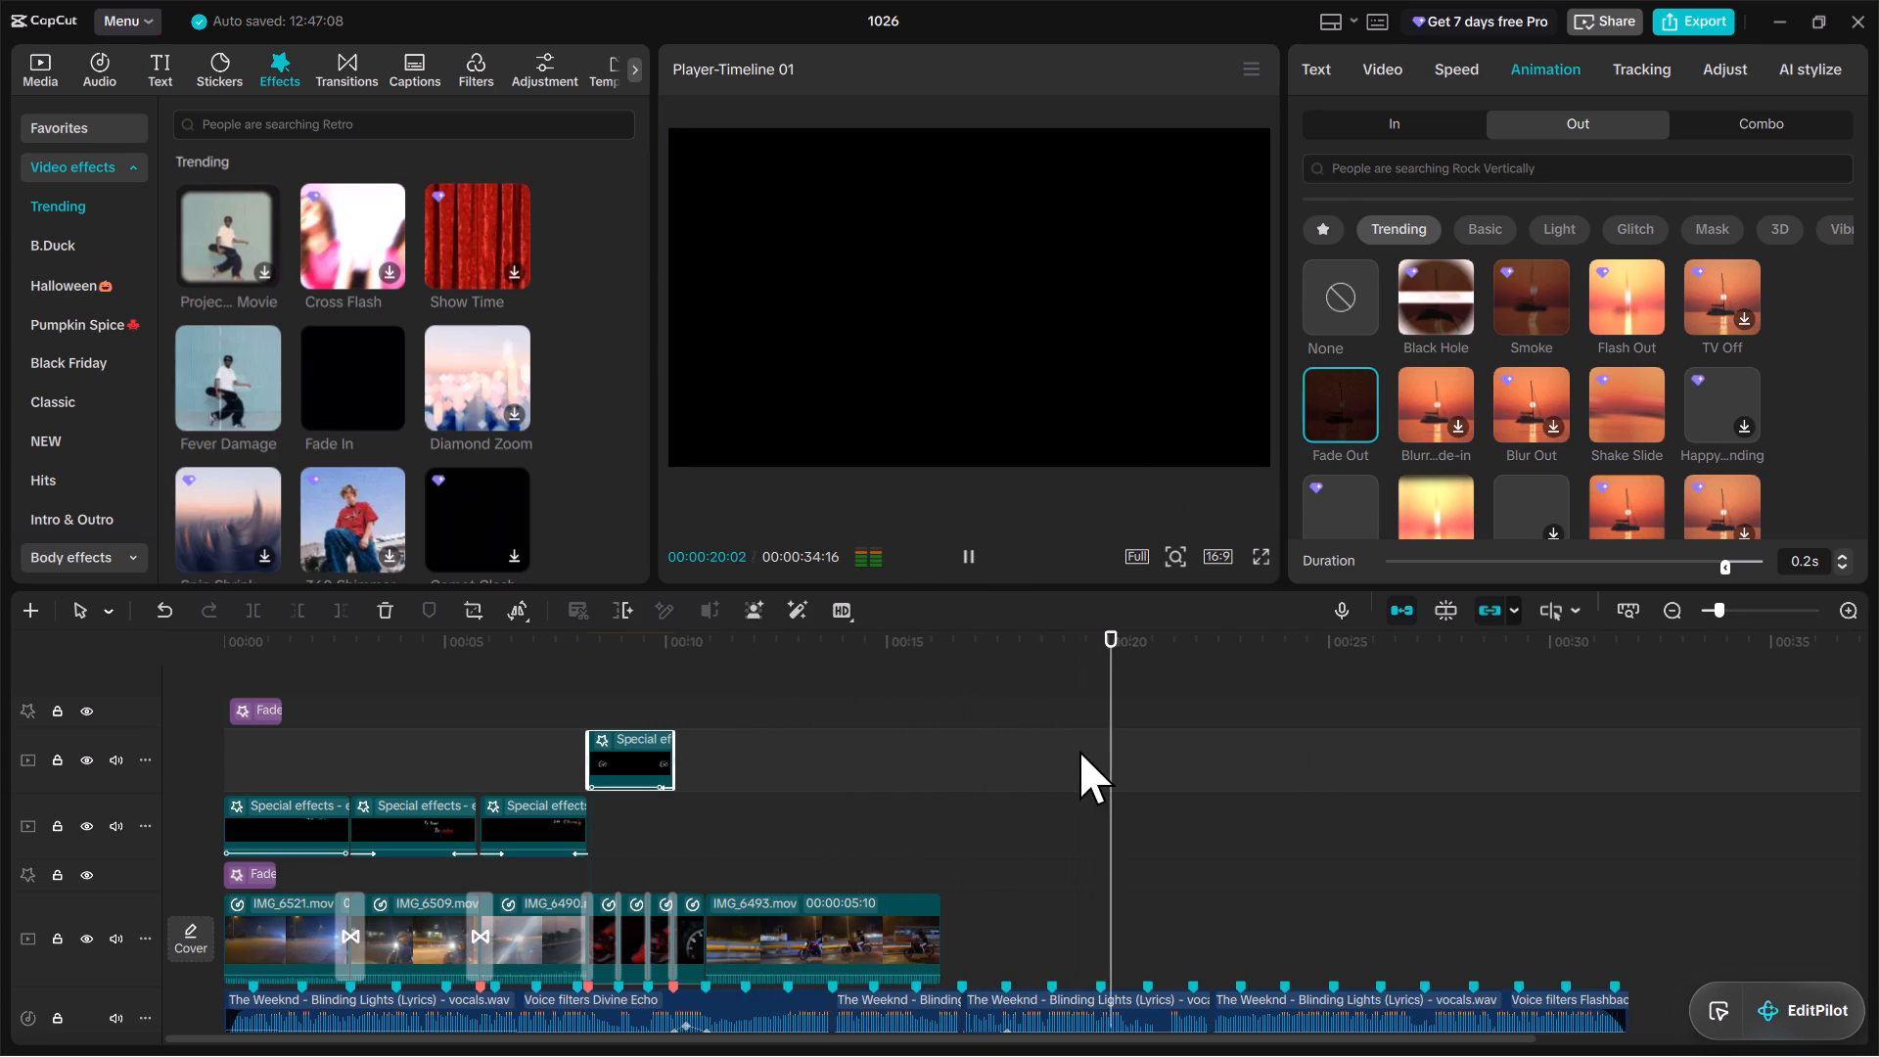
pyautogui.scroll(-5, 1193, 805)
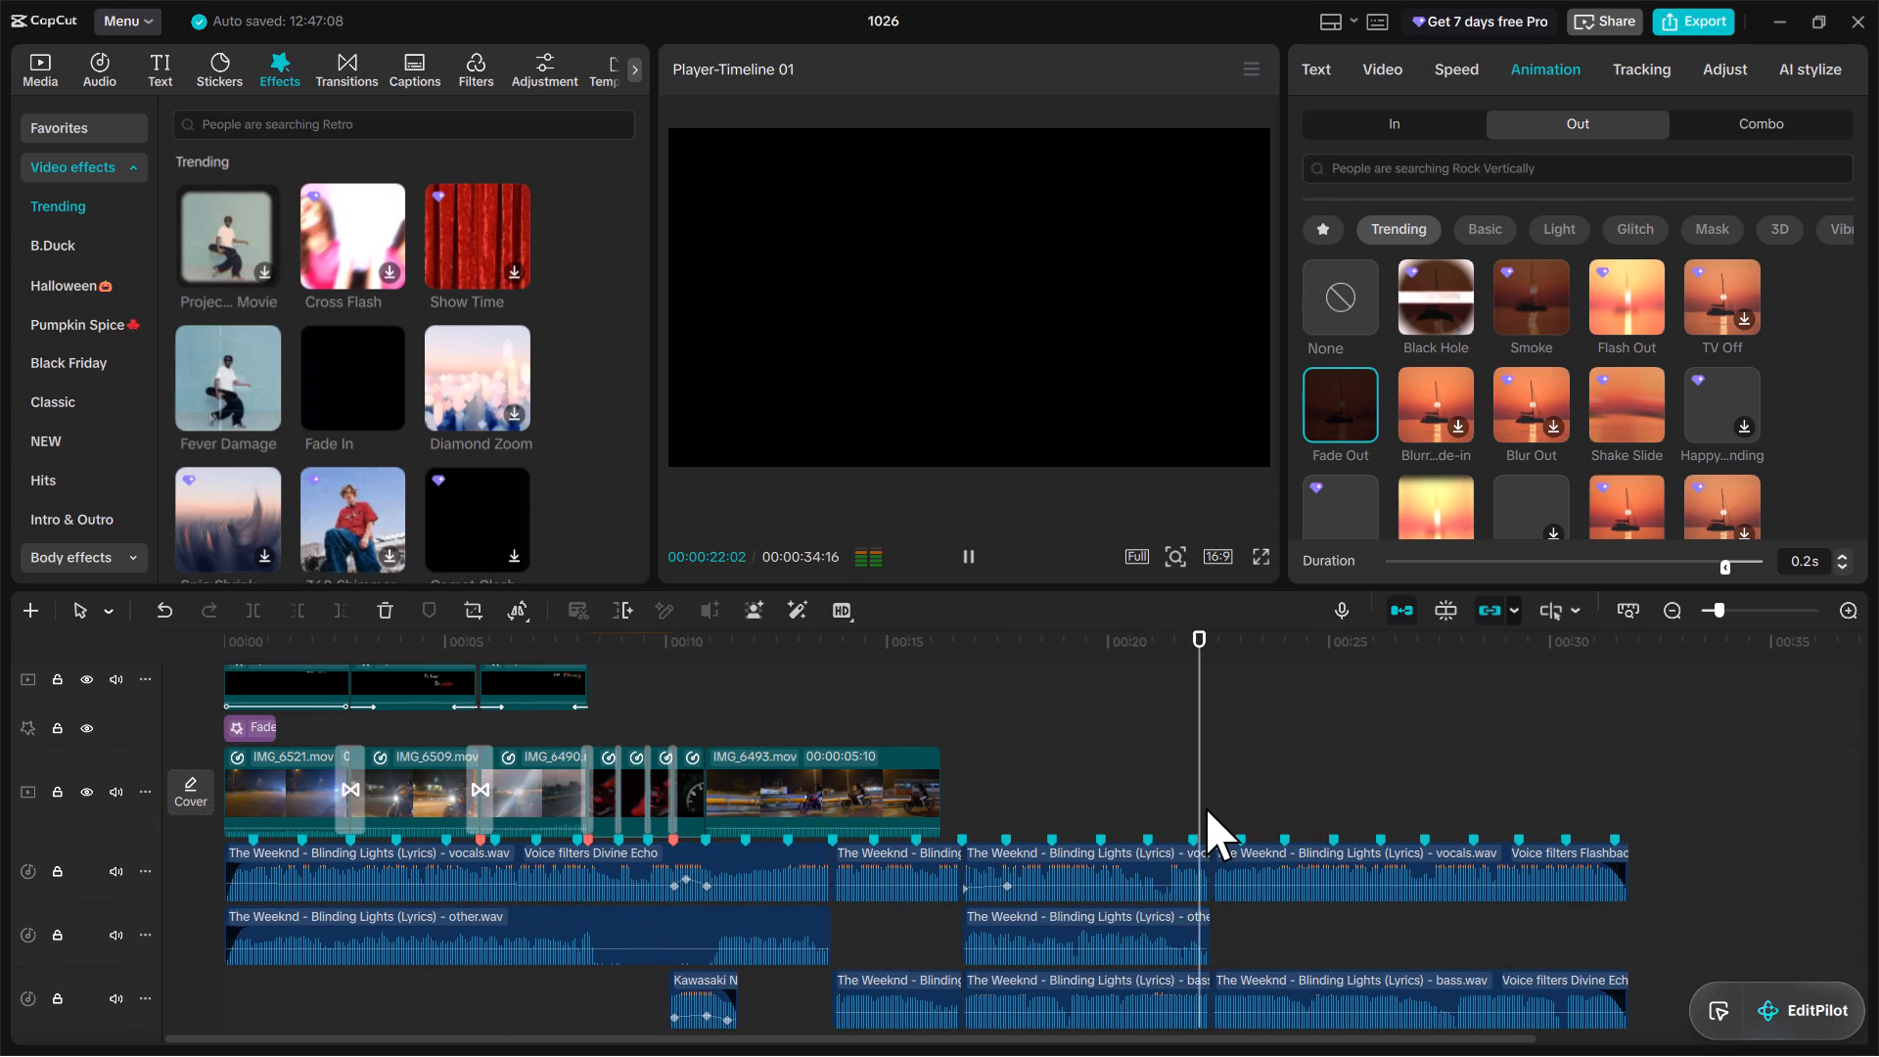
pyautogui.scroll(-6, 1224, 819)
pyautogui.moveTo(1840, 907); pyautogui.dragTo(1716, 900)
pyautogui.scroll(4, 1192, 847)
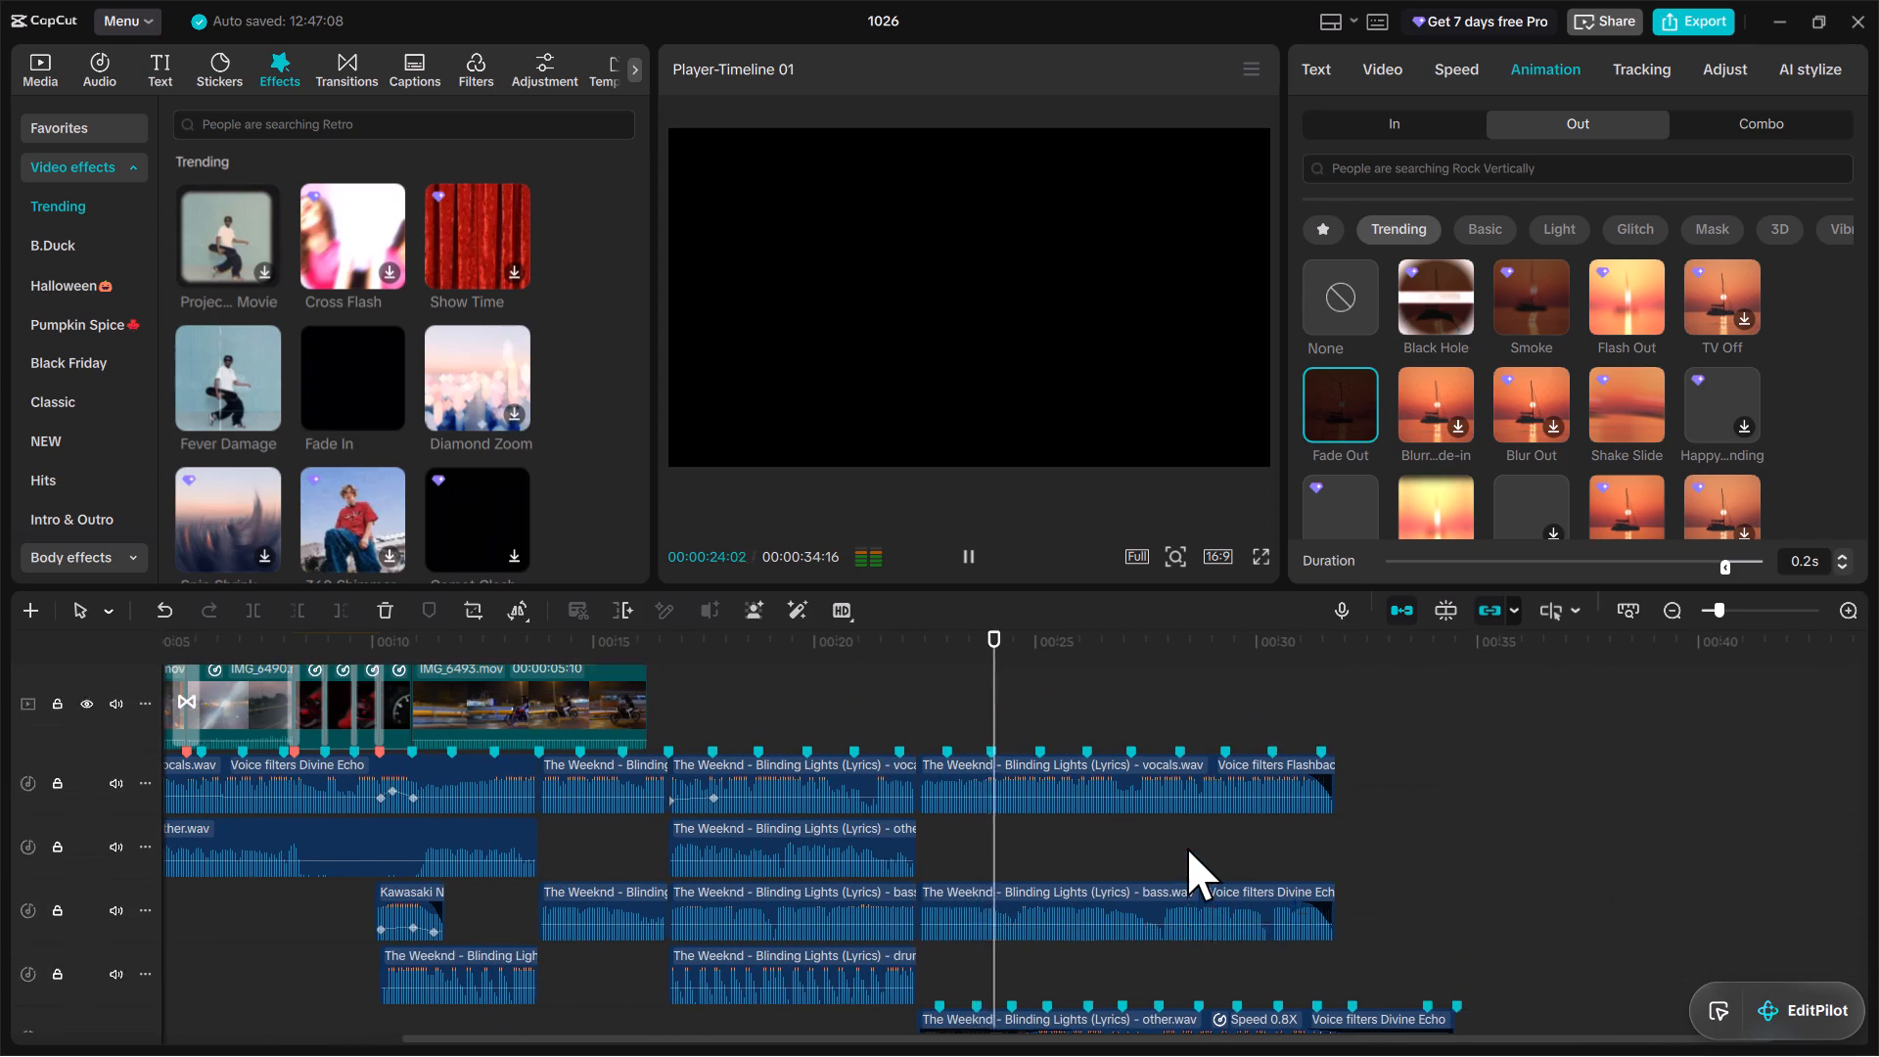
pyautogui.scroll(-3, 1187, 856)
pyautogui.scroll(3, 1179, 936)
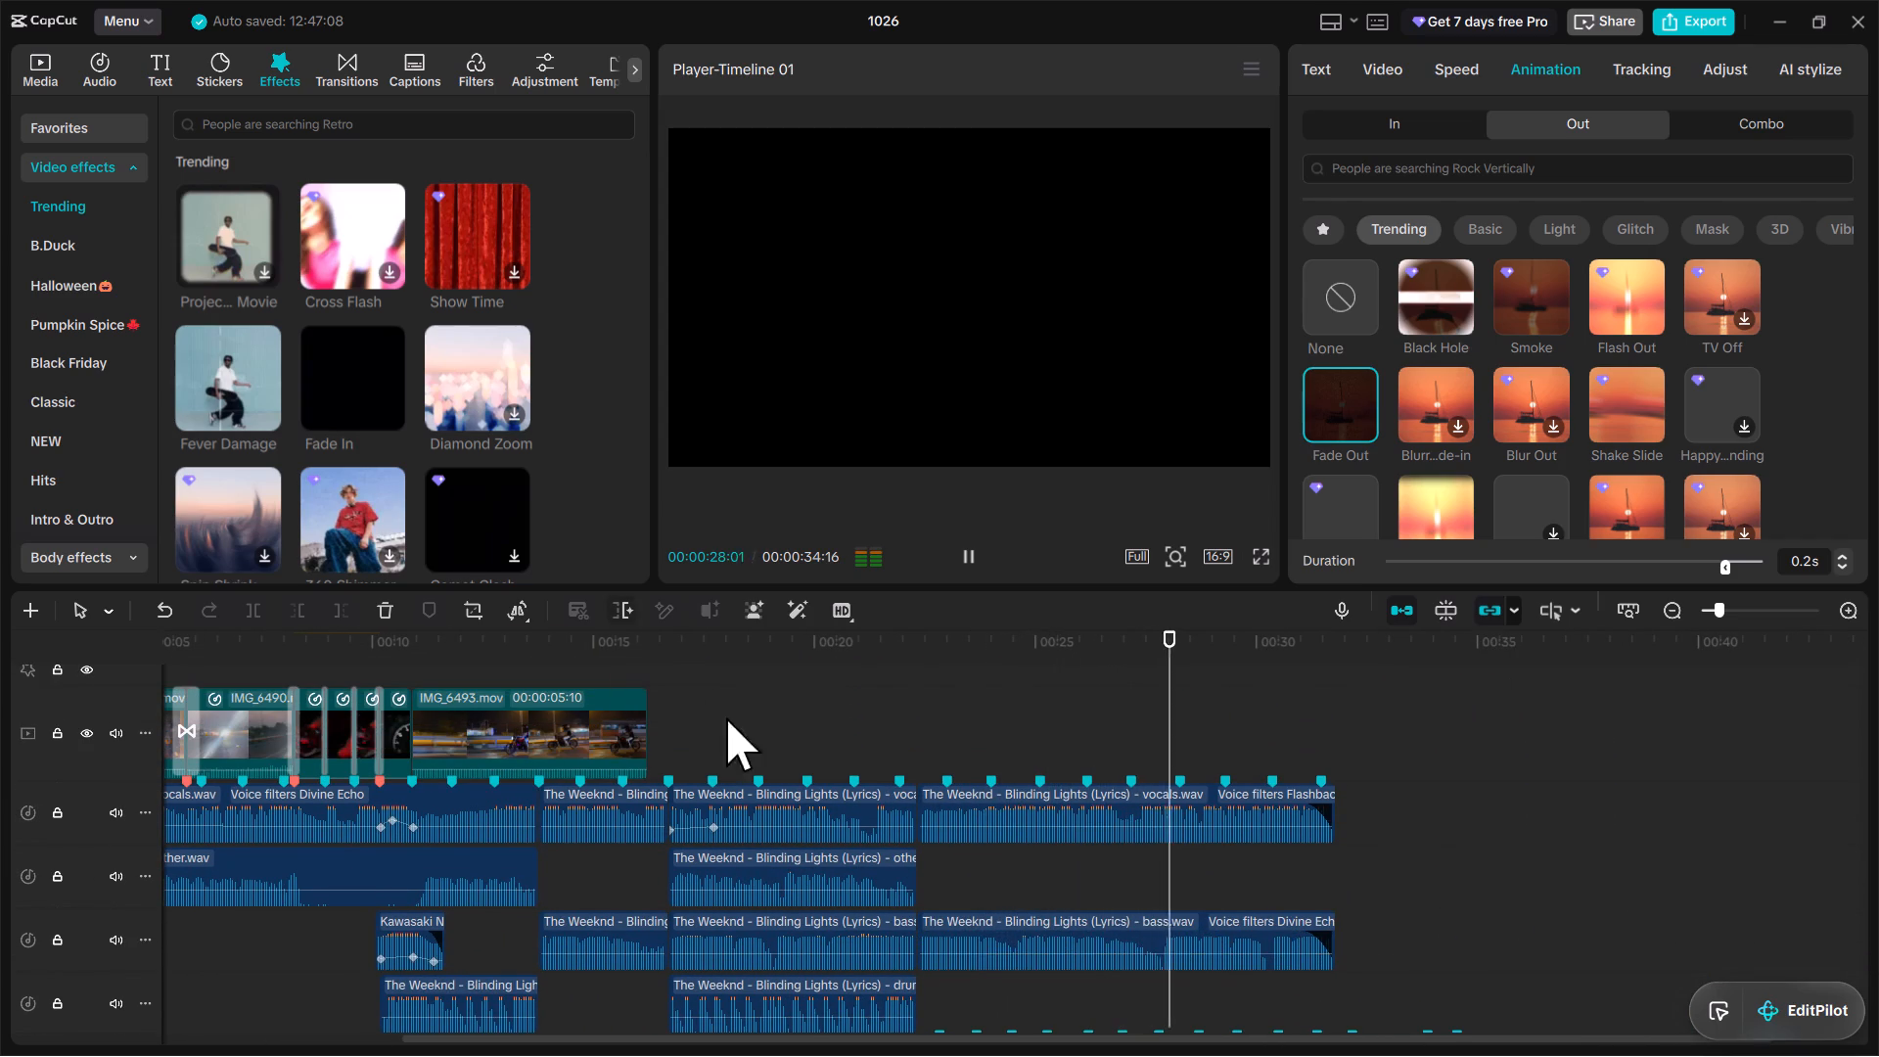
pyautogui.scroll(3, 726, 830)
pyautogui.moveTo(721, 832); pyautogui.dragTo(723, 817)
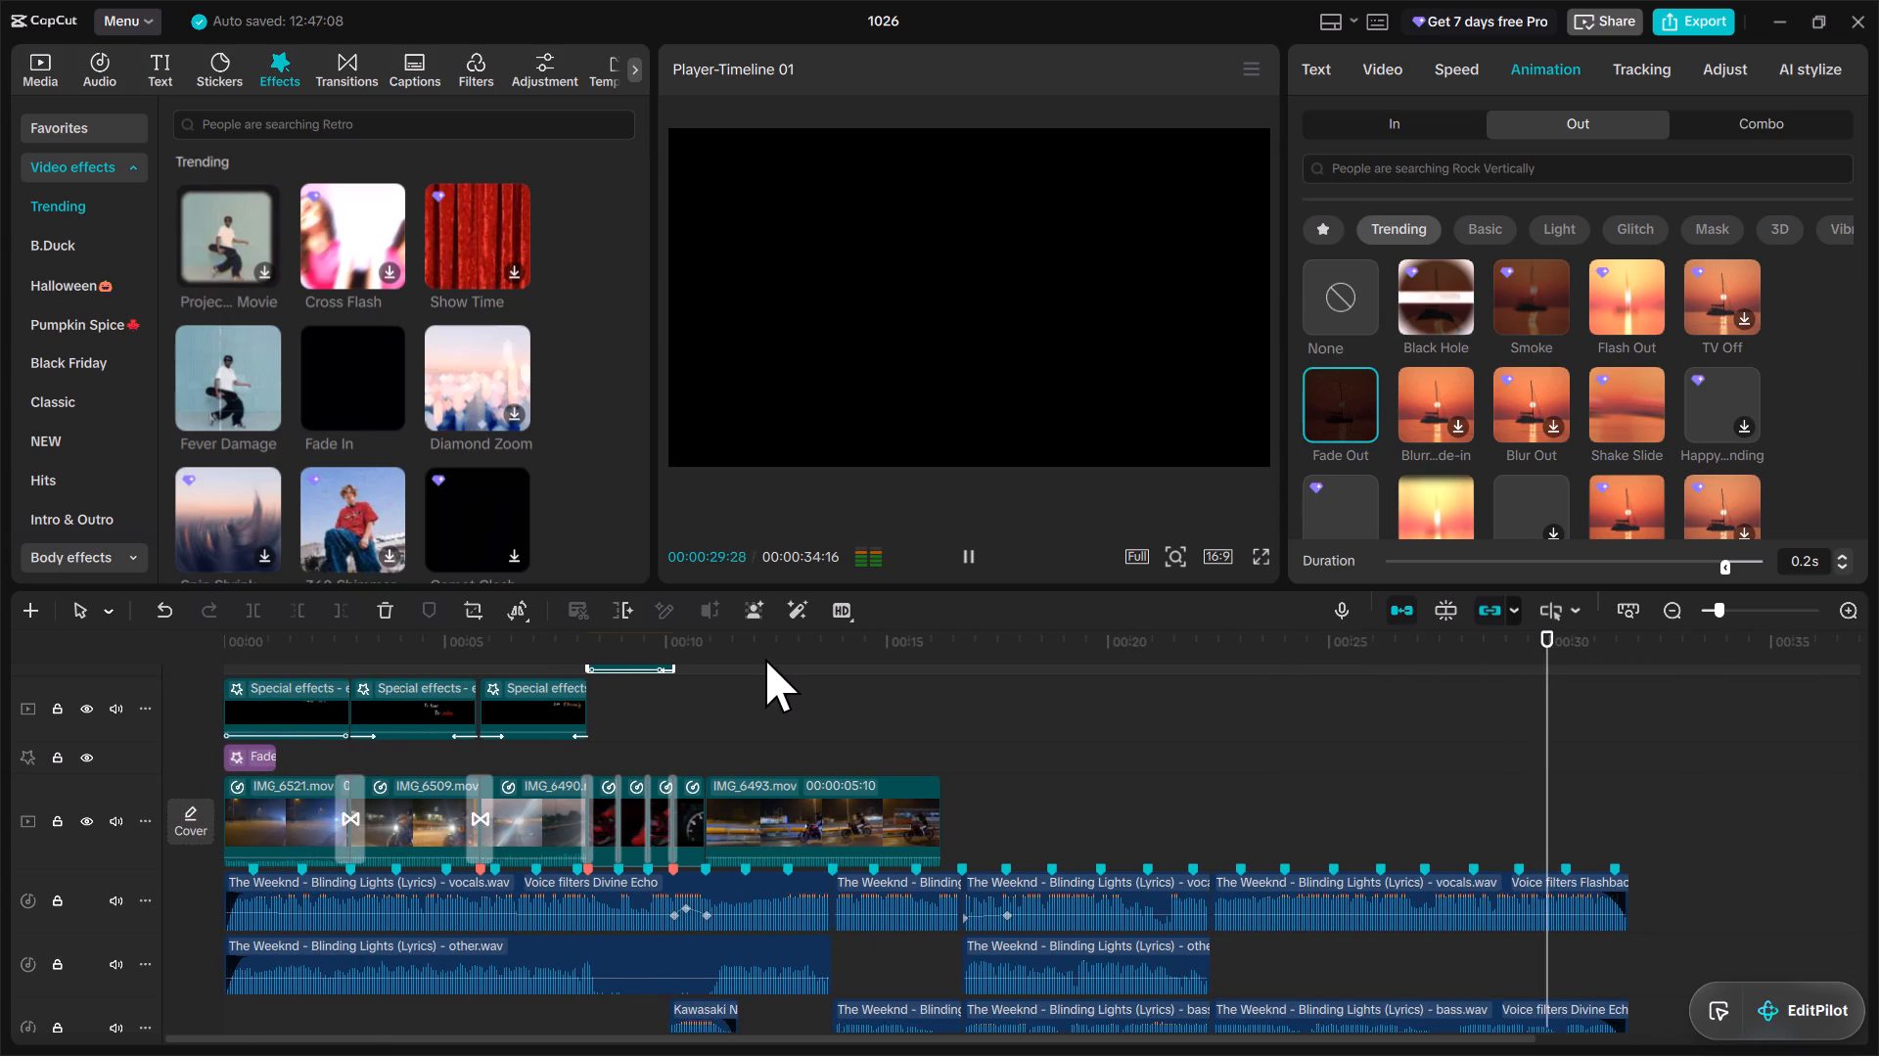
pyautogui.click(782, 651)
pyautogui.moveTo(782, 651); pyautogui.dragTo(712, 691)
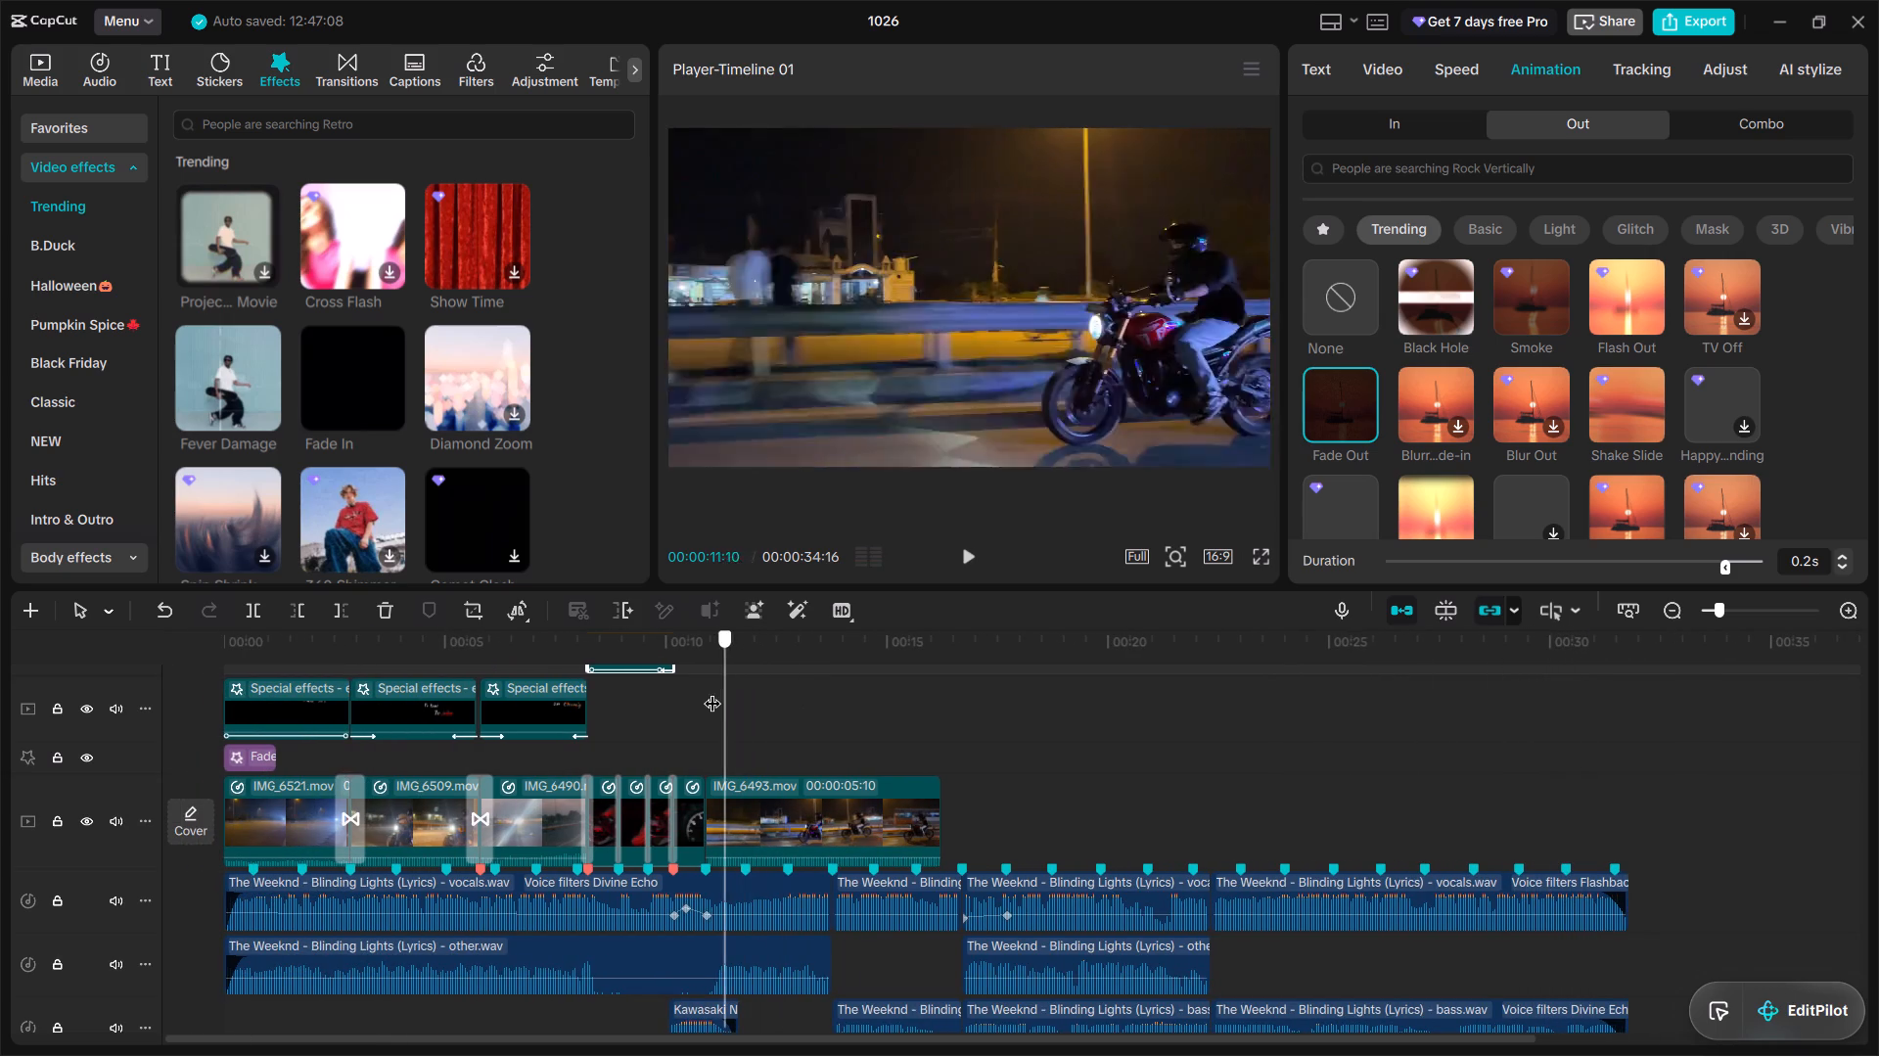
pyautogui.moveTo(712, 691); pyautogui.dragTo(708, 694)
pyautogui.press('space')
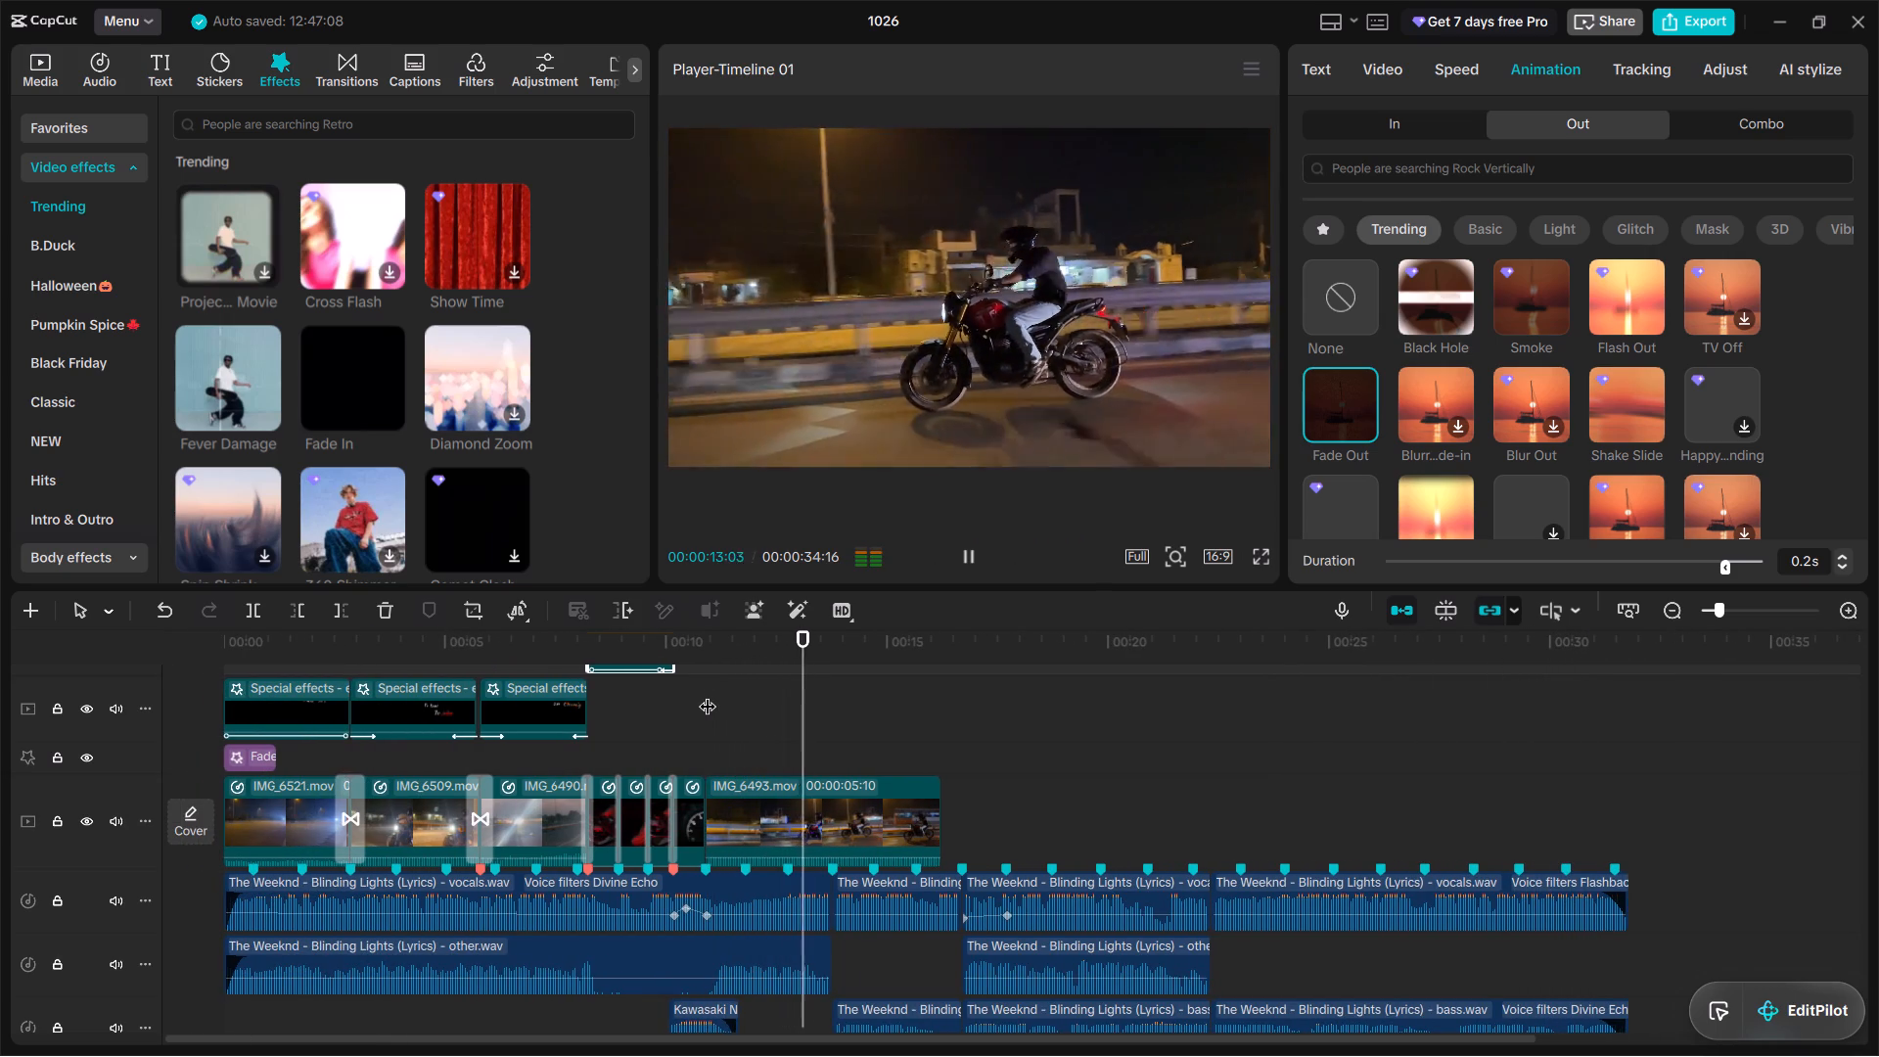
pyautogui.press('space')
# Split the IMG_6493 clip at 00:00:14:05 and delete the part after the cut.
pyautogui.click(853, 822)
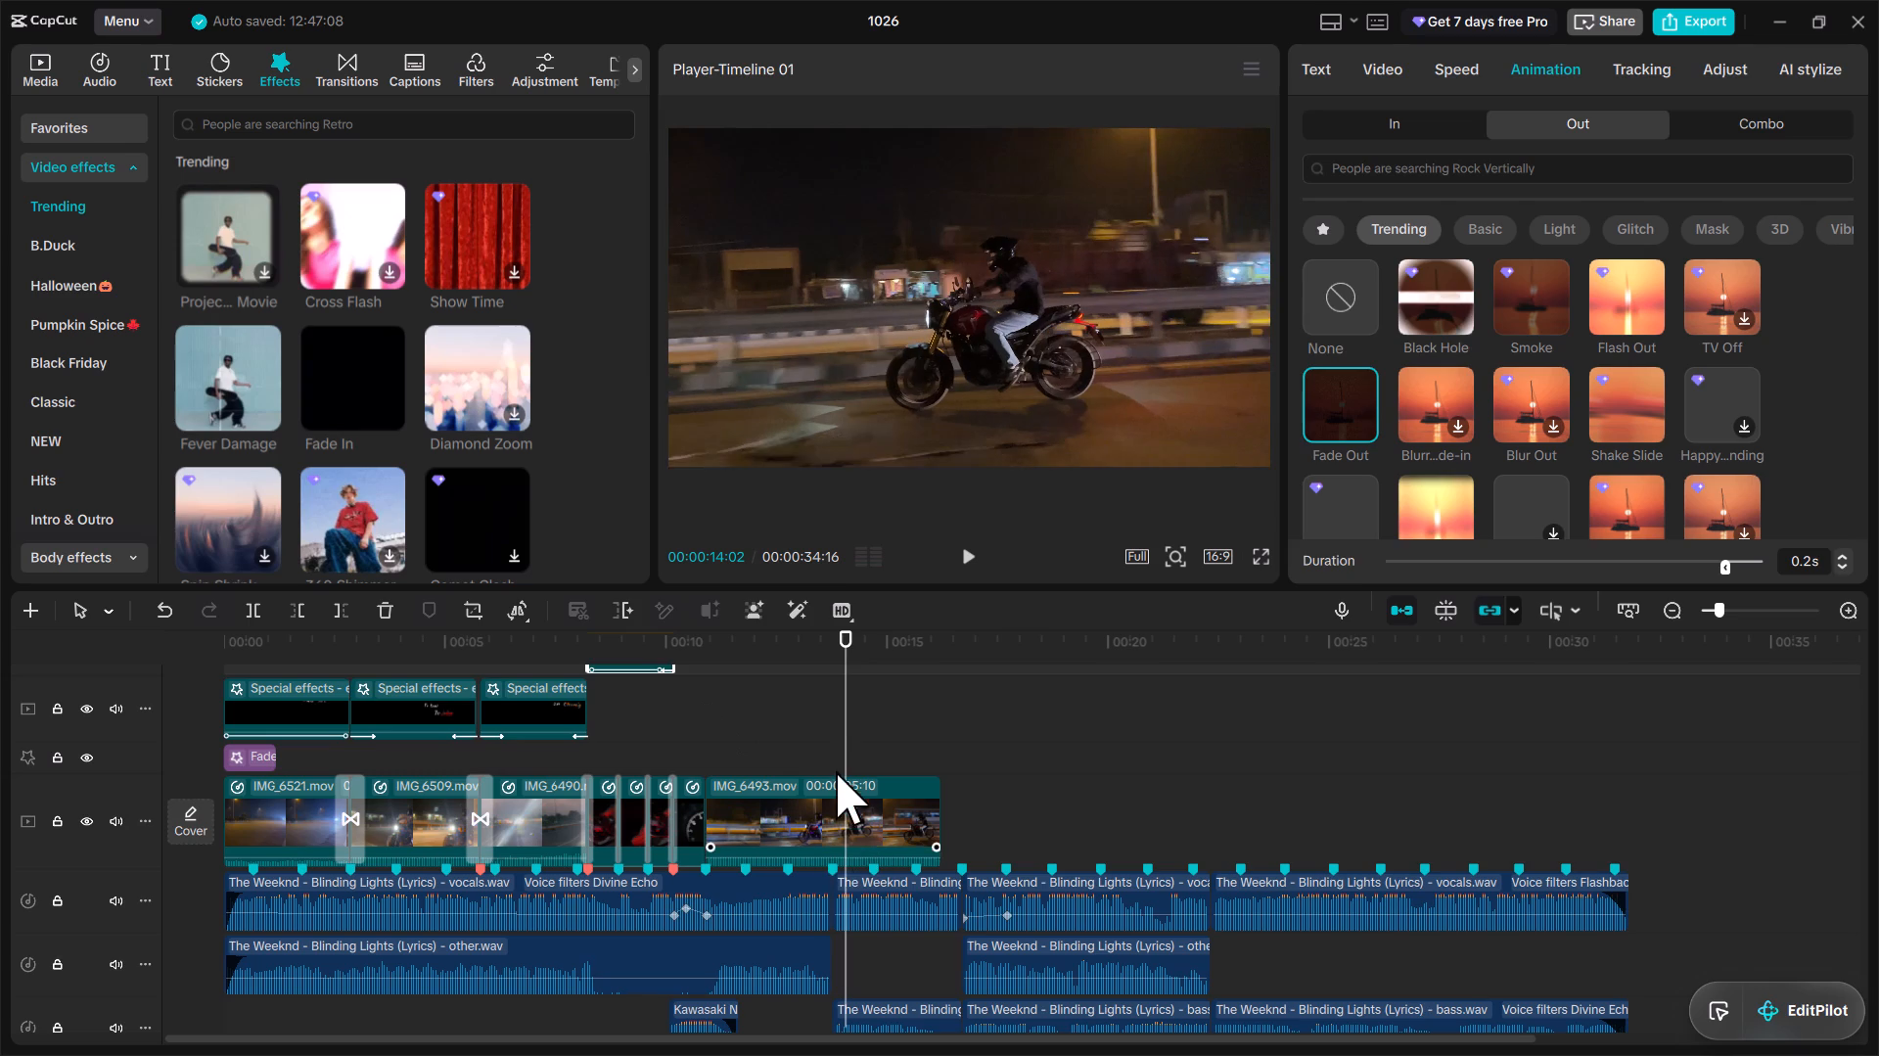
pyautogui.moveTo(843, 740); pyautogui.dragTo(832, 749)
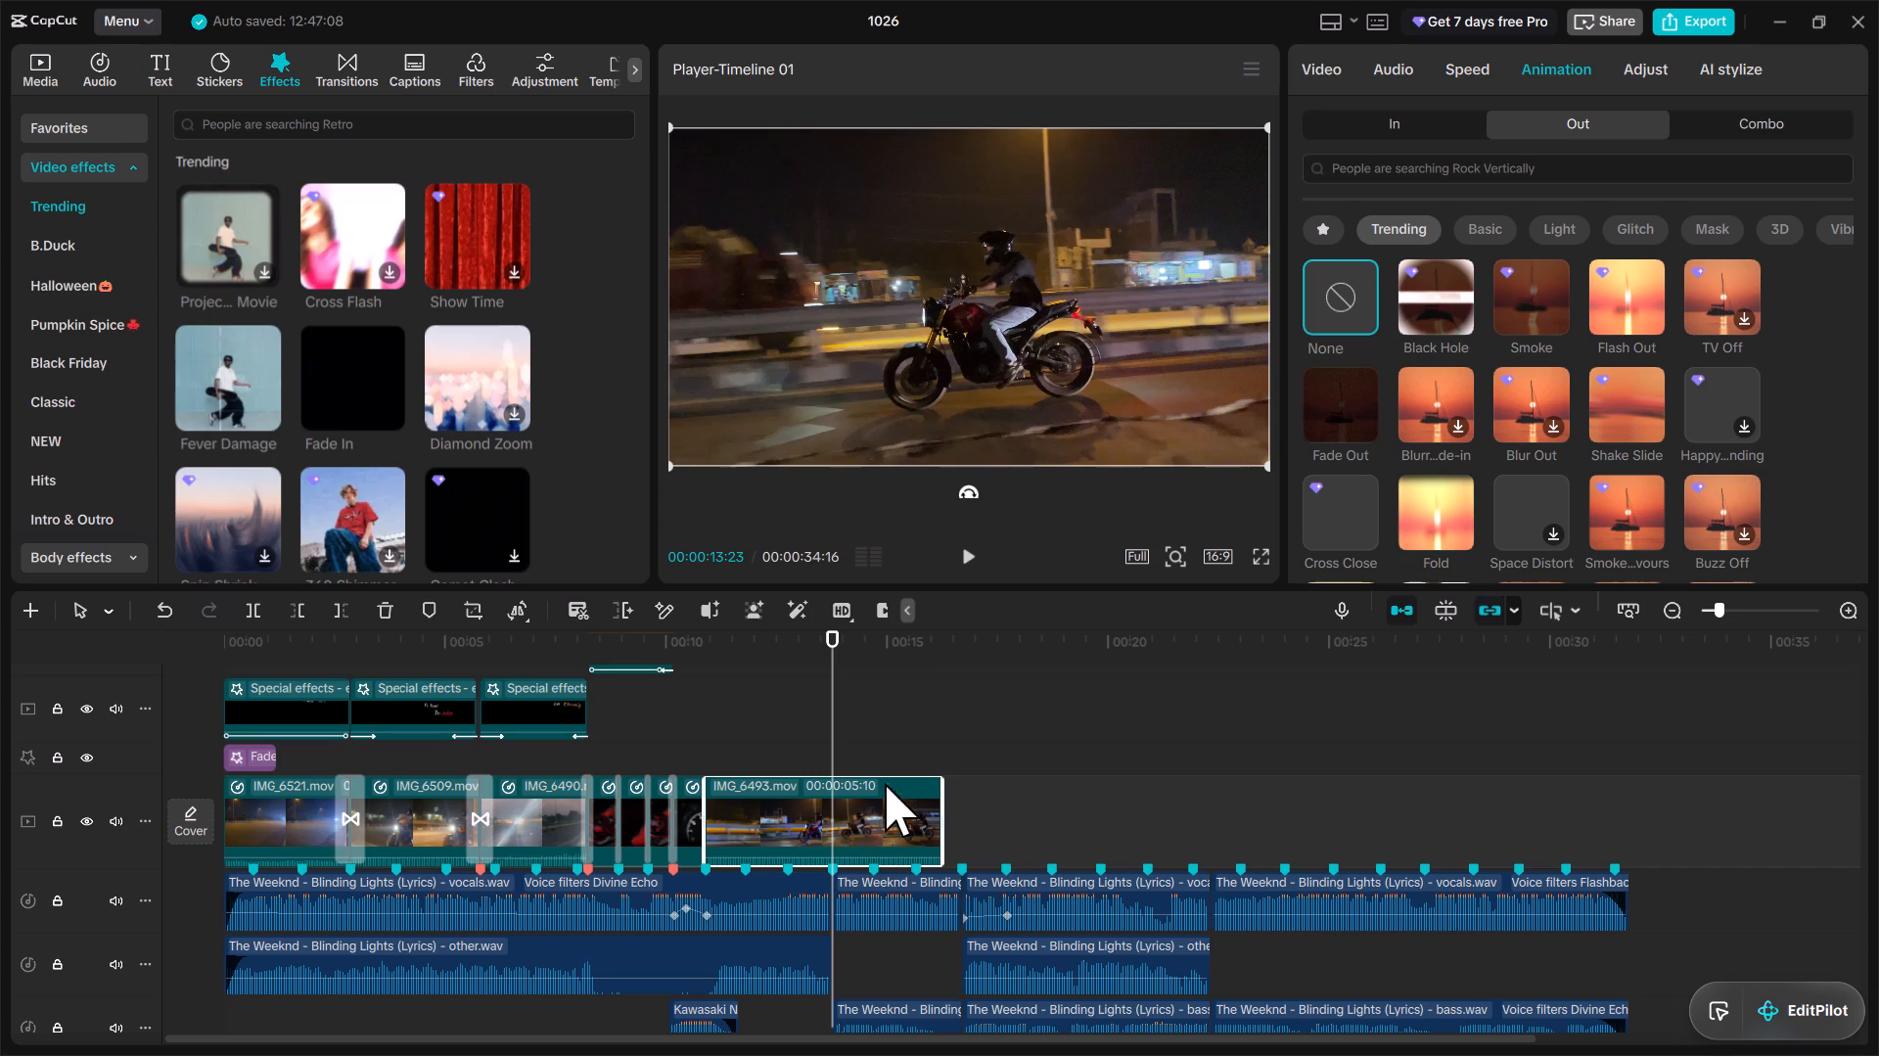
pyautogui.moveTo(829, 742); pyautogui.dragTo(862, 742)
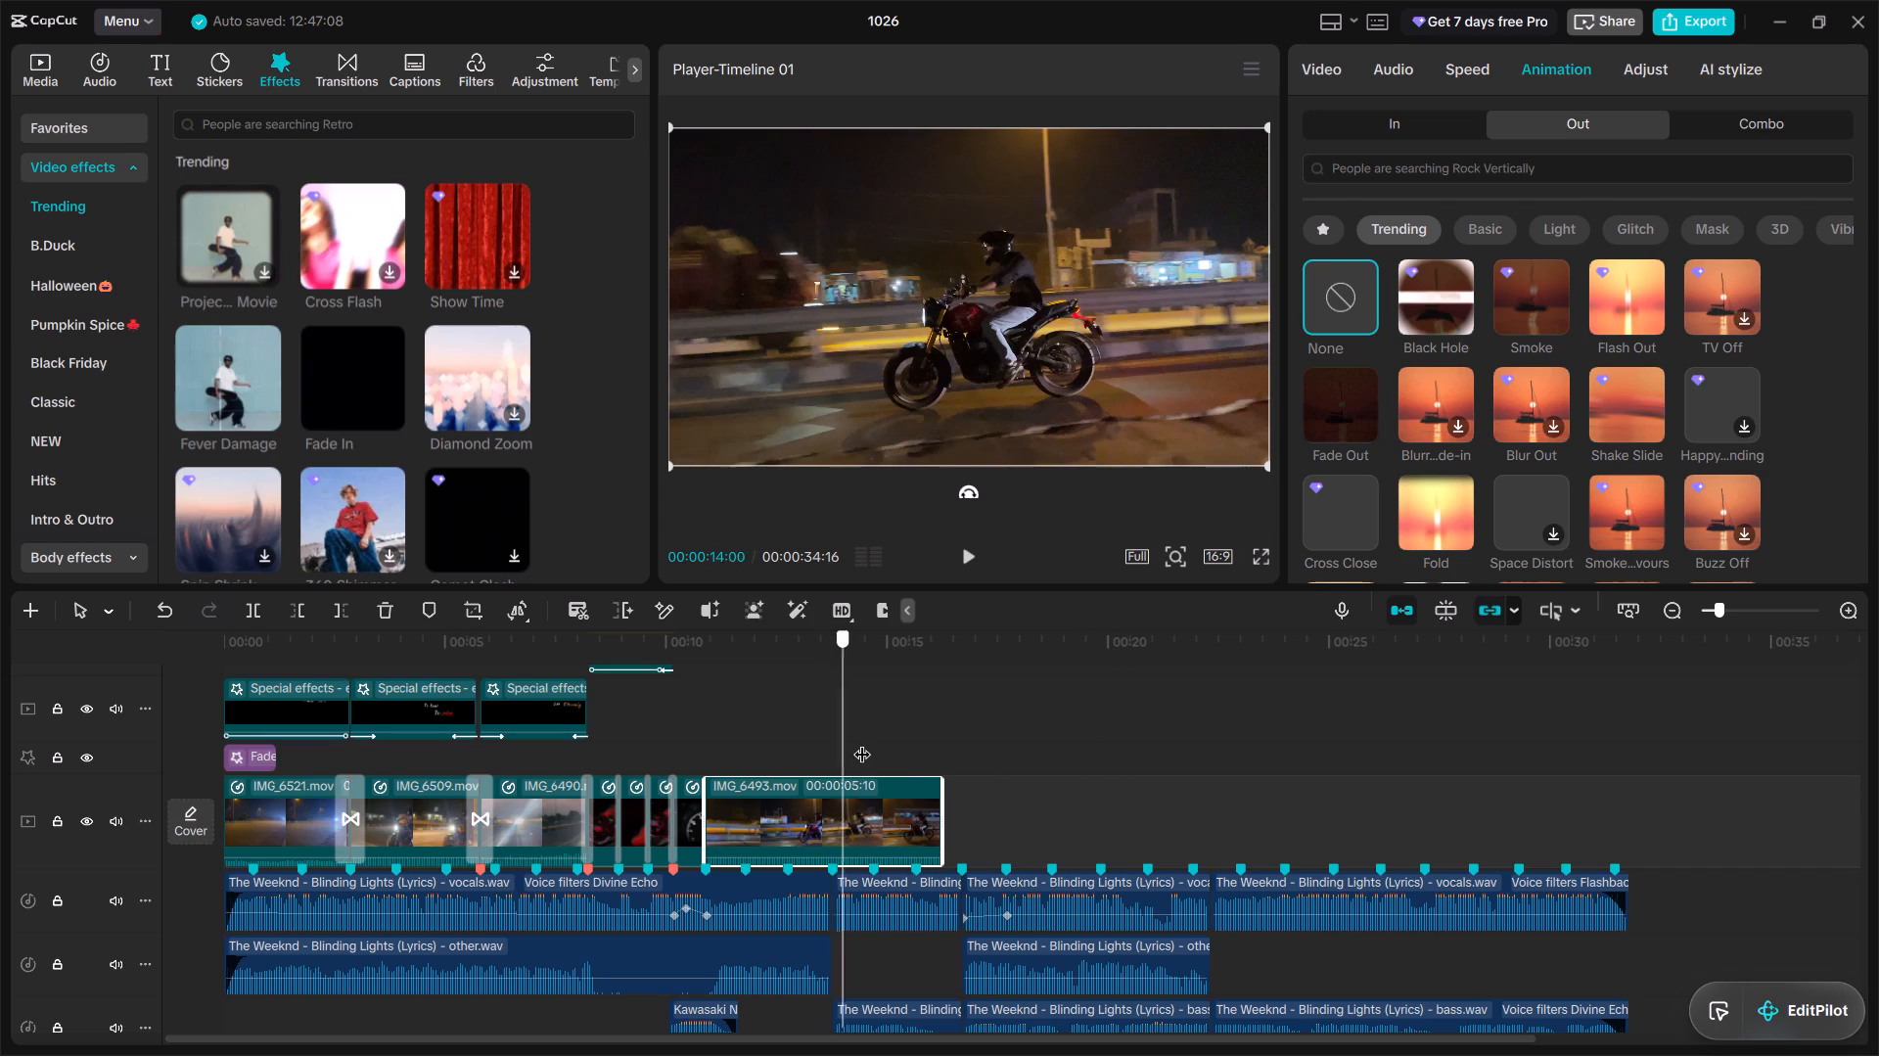
pyautogui.moveTo(862, 742); pyautogui.dragTo(817, 759)
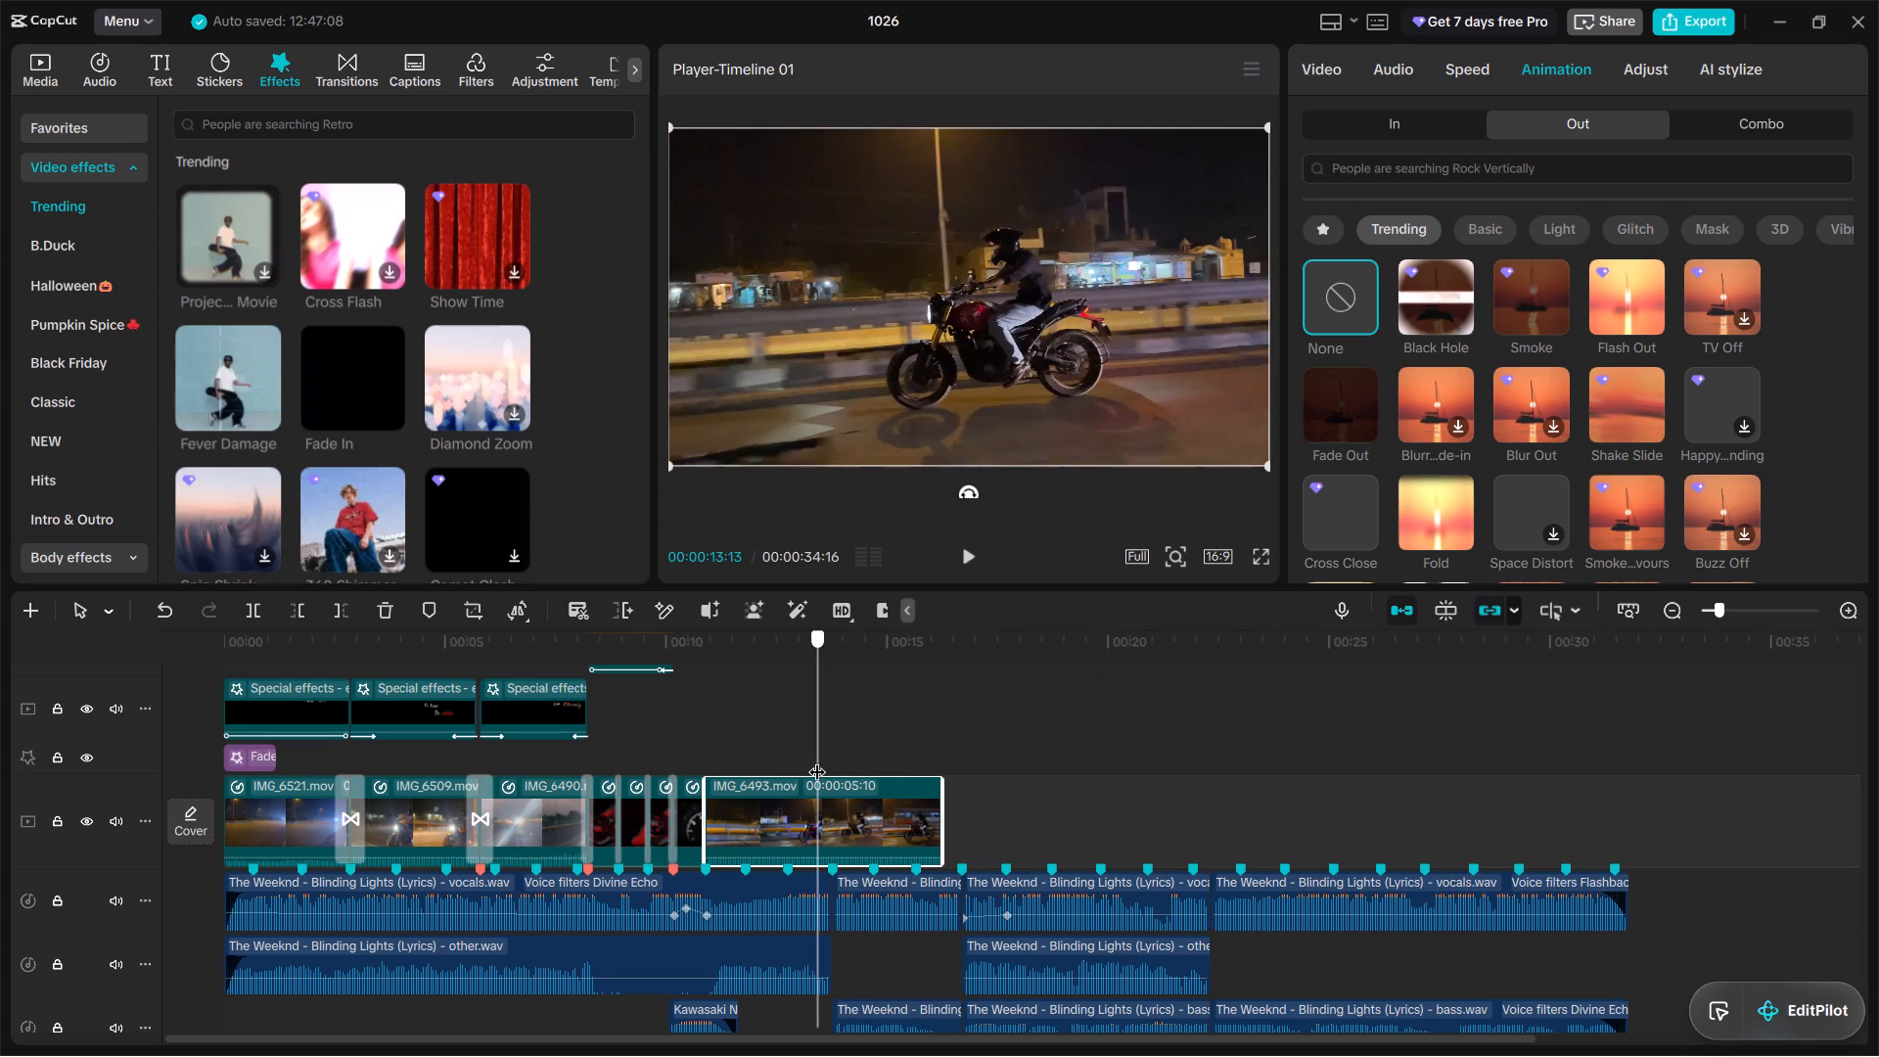
pyautogui.moveTo(817, 759); pyautogui.dragTo(847, 758)
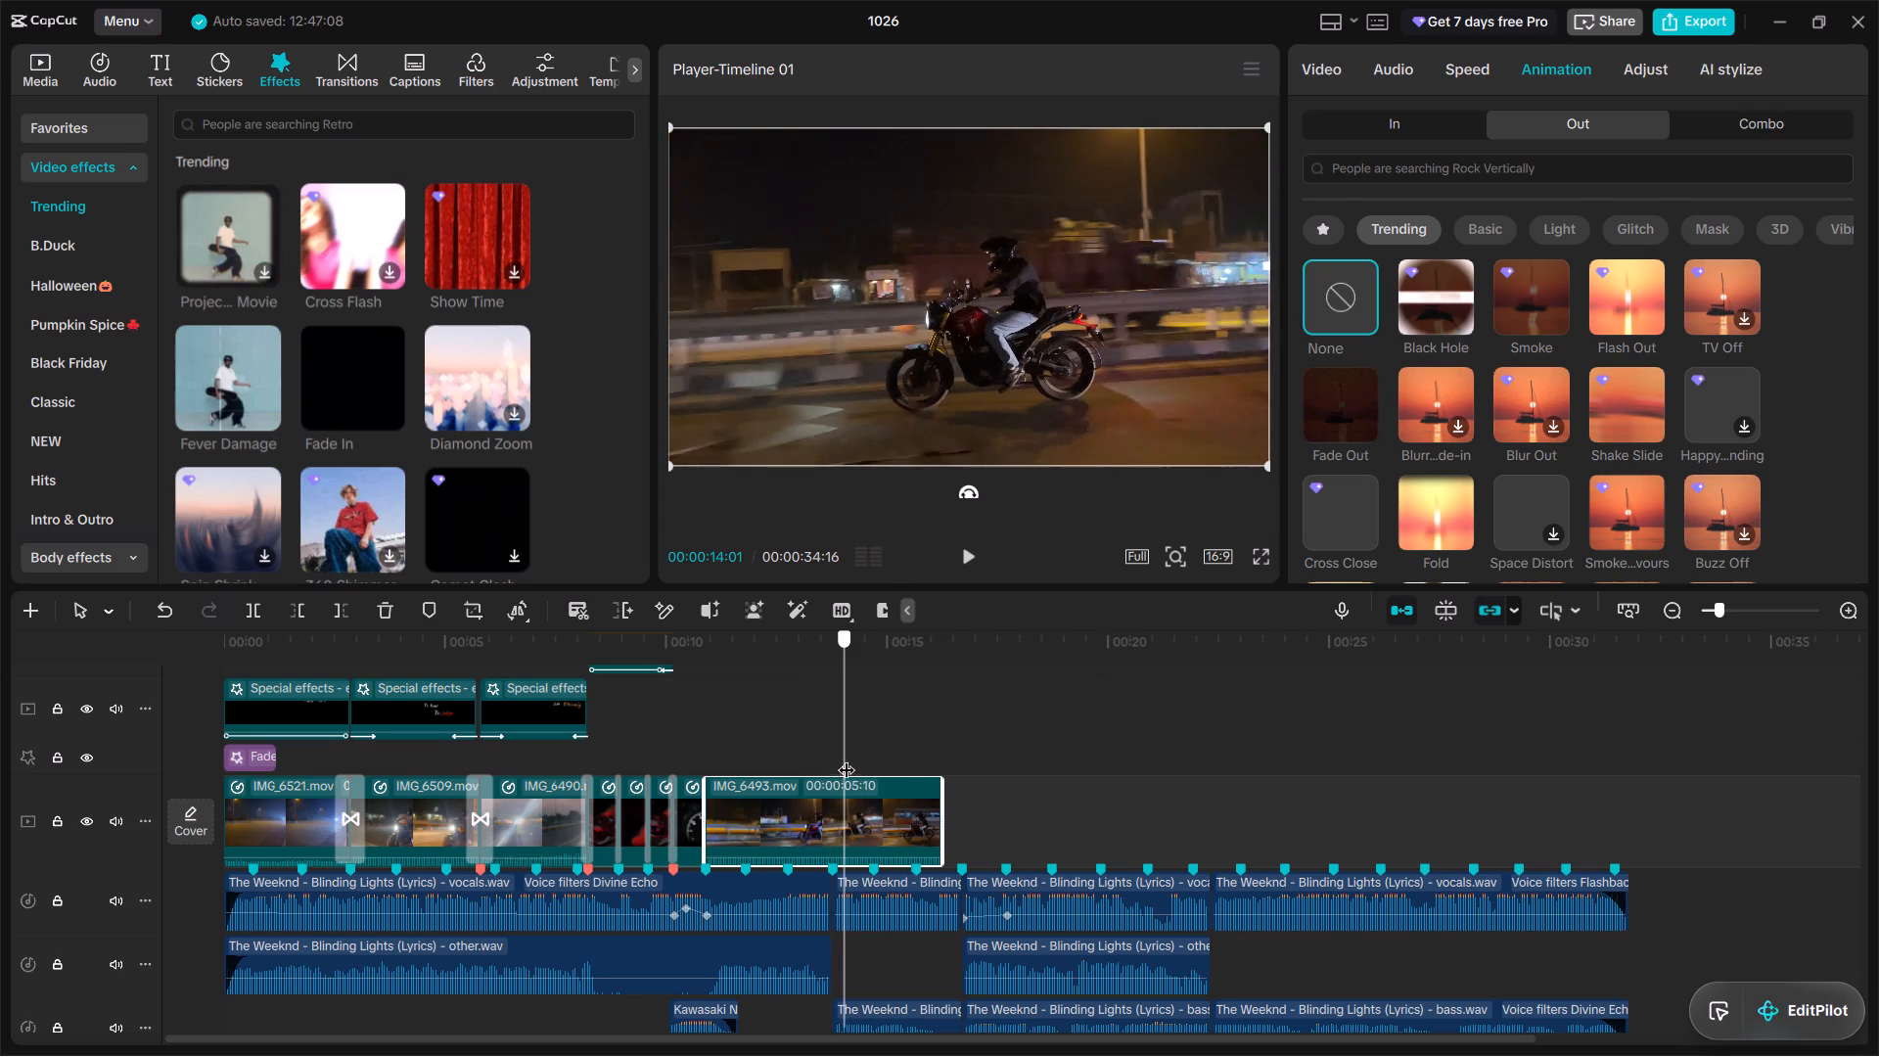
pyautogui.moveTo(847, 758); pyautogui.dragTo(855, 757)
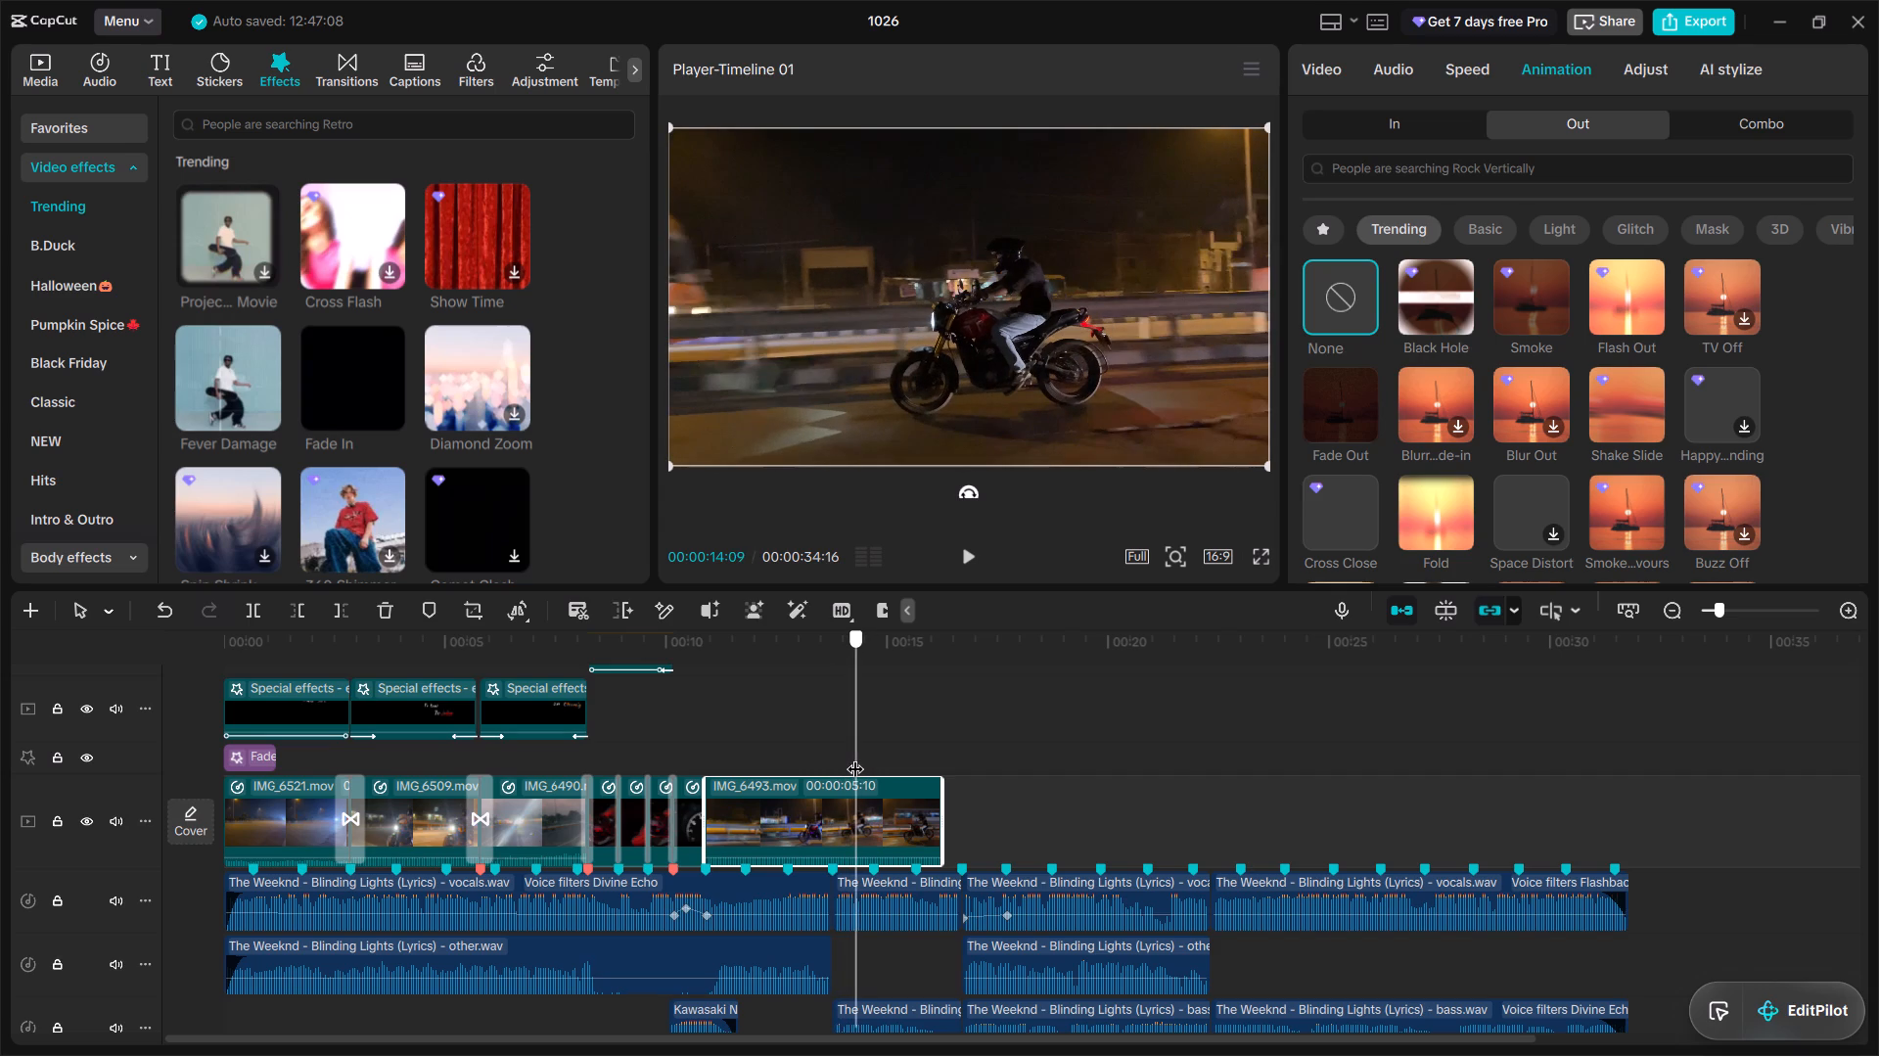
pyautogui.moveTo(855, 757); pyautogui.dragTo(849, 759)
pyautogui.press('s')
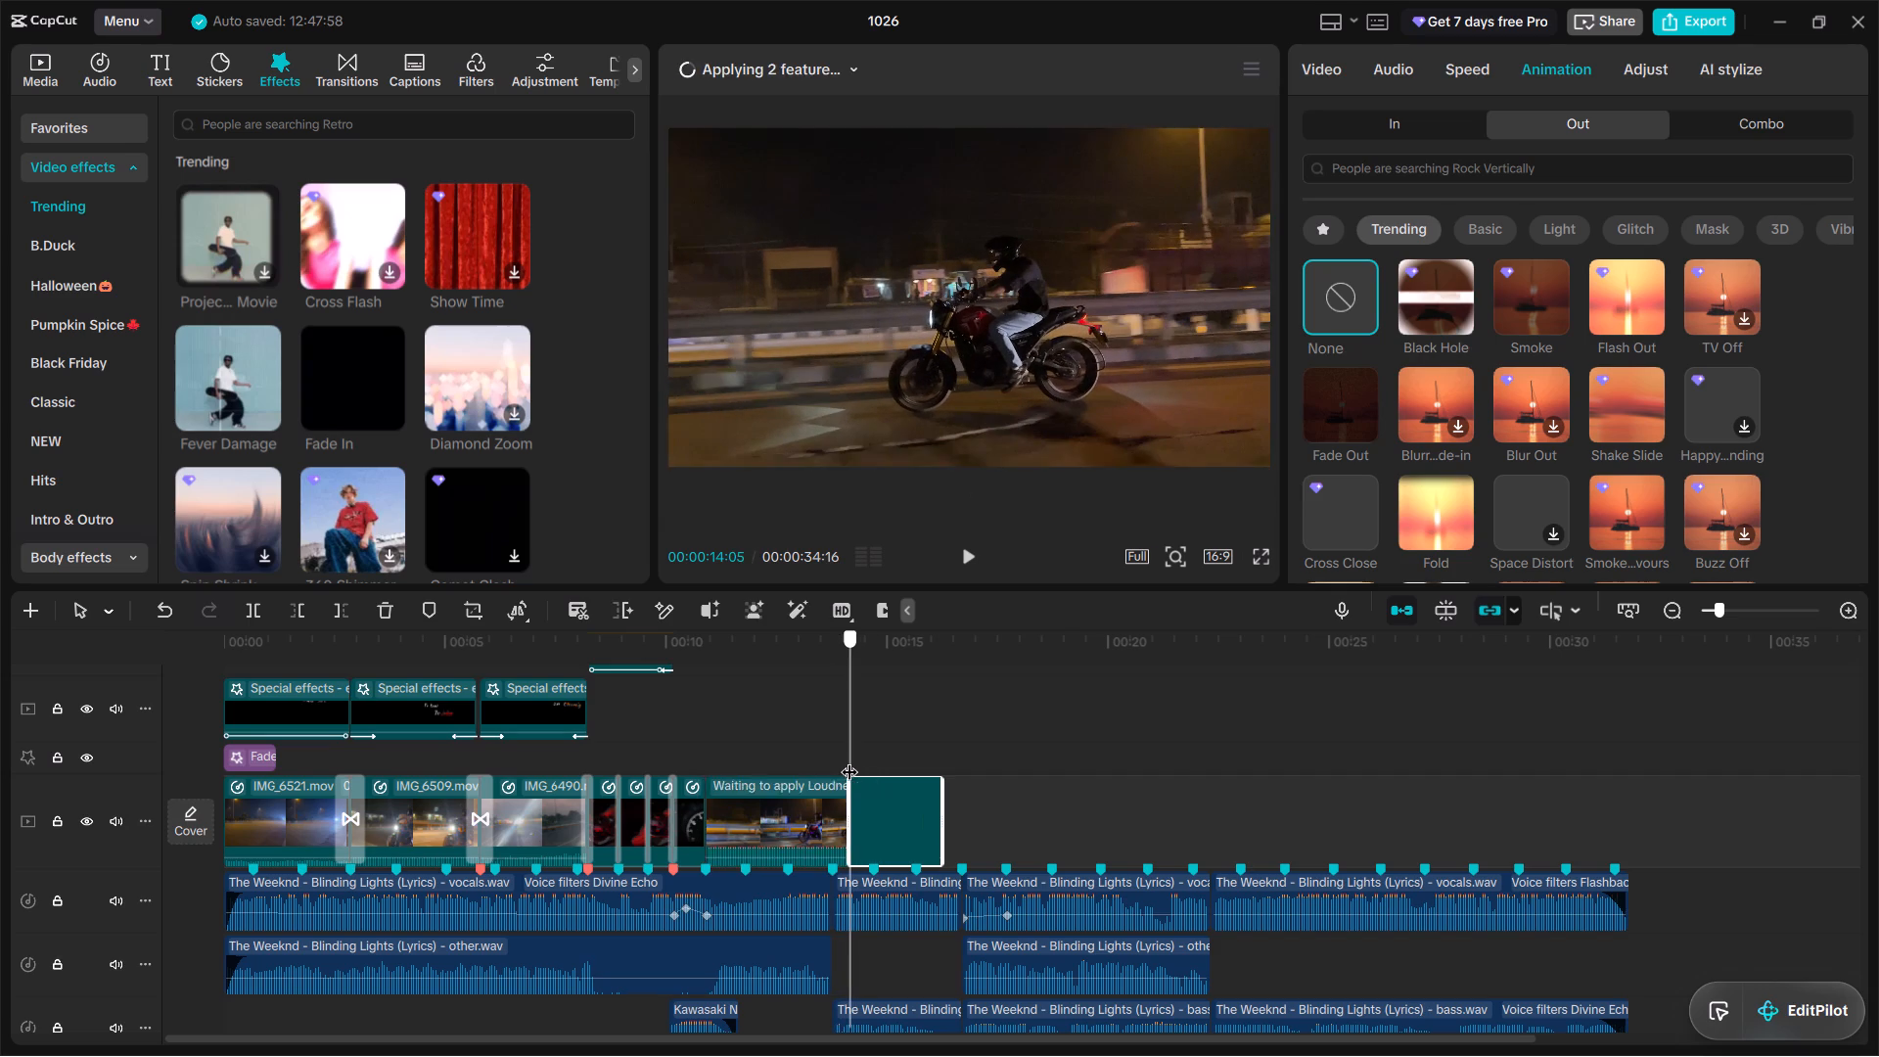
pyautogui.press('BackSpace')
# Apply a custom speed curve to the shortened IMG_6493 clip.
pyautogui.click(749, 797)
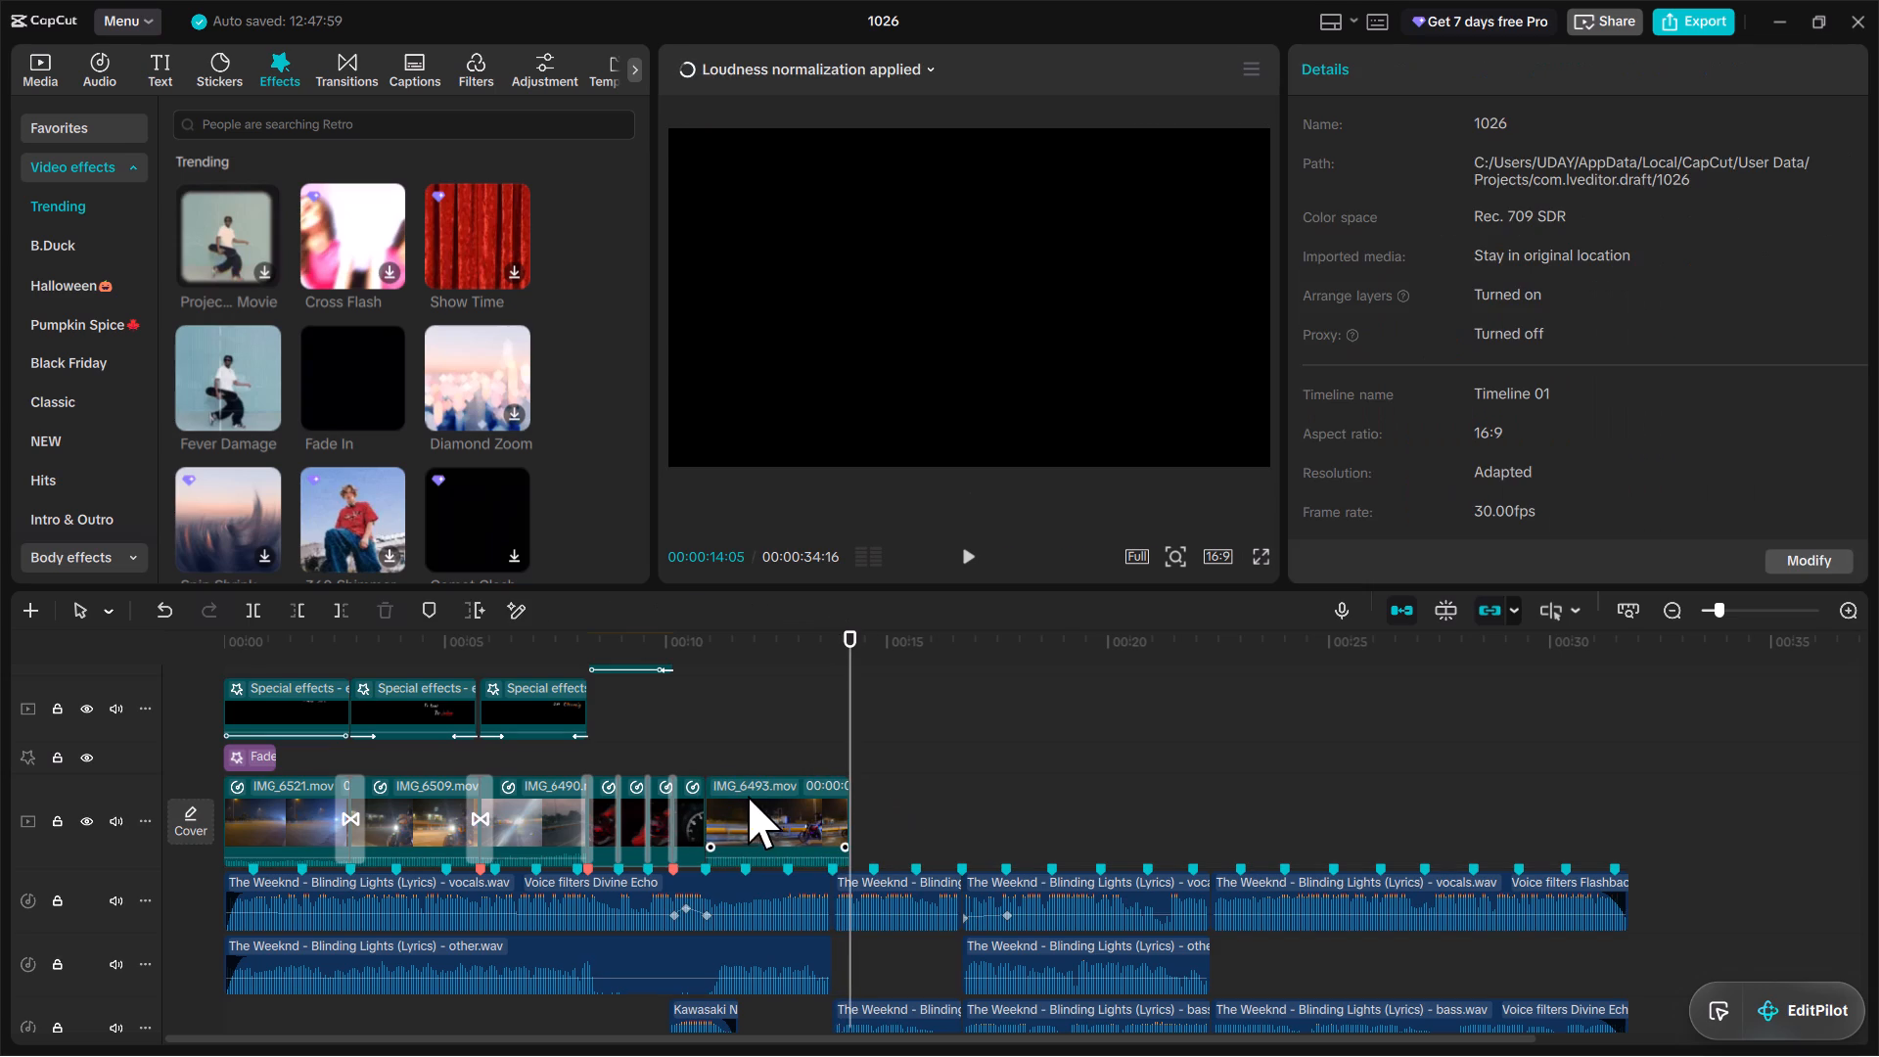
pyautogui.moveTo(835, 709); pyautogui.dragTo(797, 729)
pyautogui.moveTo(848, 715); pyautogui.dragTo(817, 724)
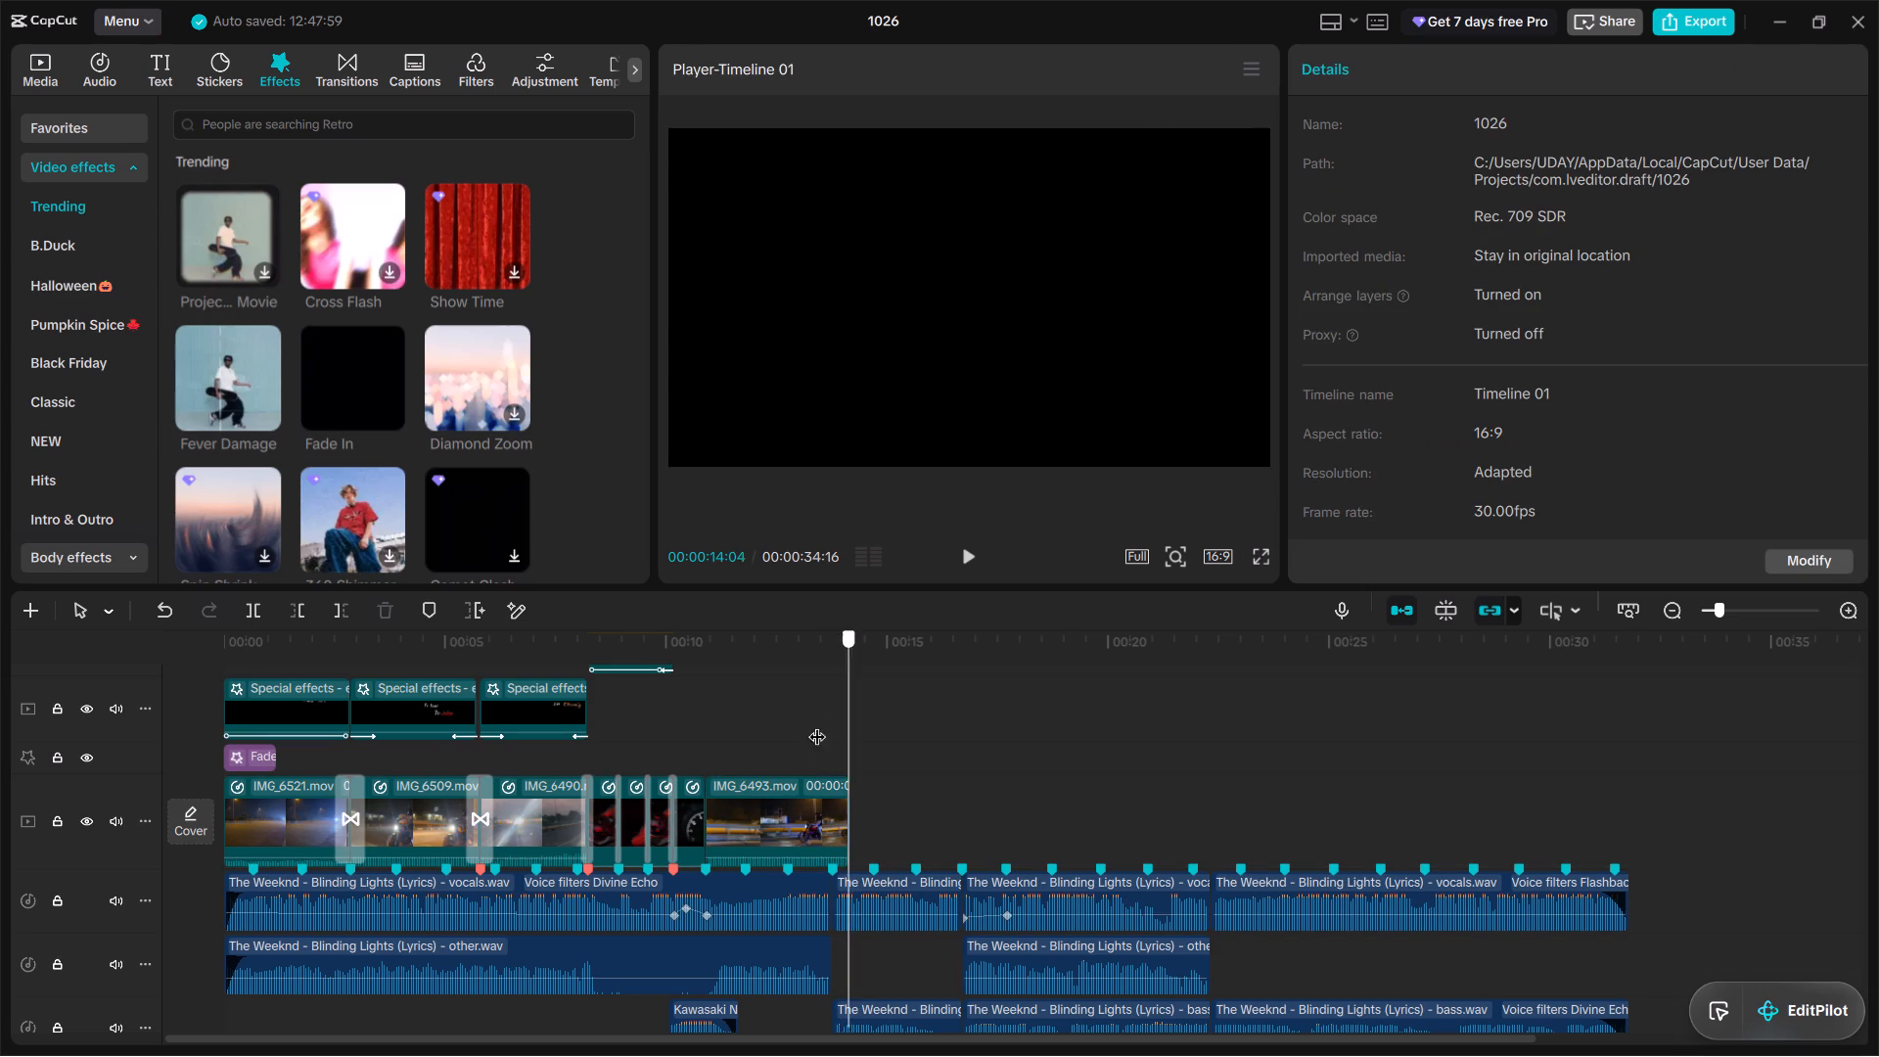
pyautogui.moveTo(817, 724); pyautogui.dragTo(806, 727)
pyautogui.click(1725, 611)
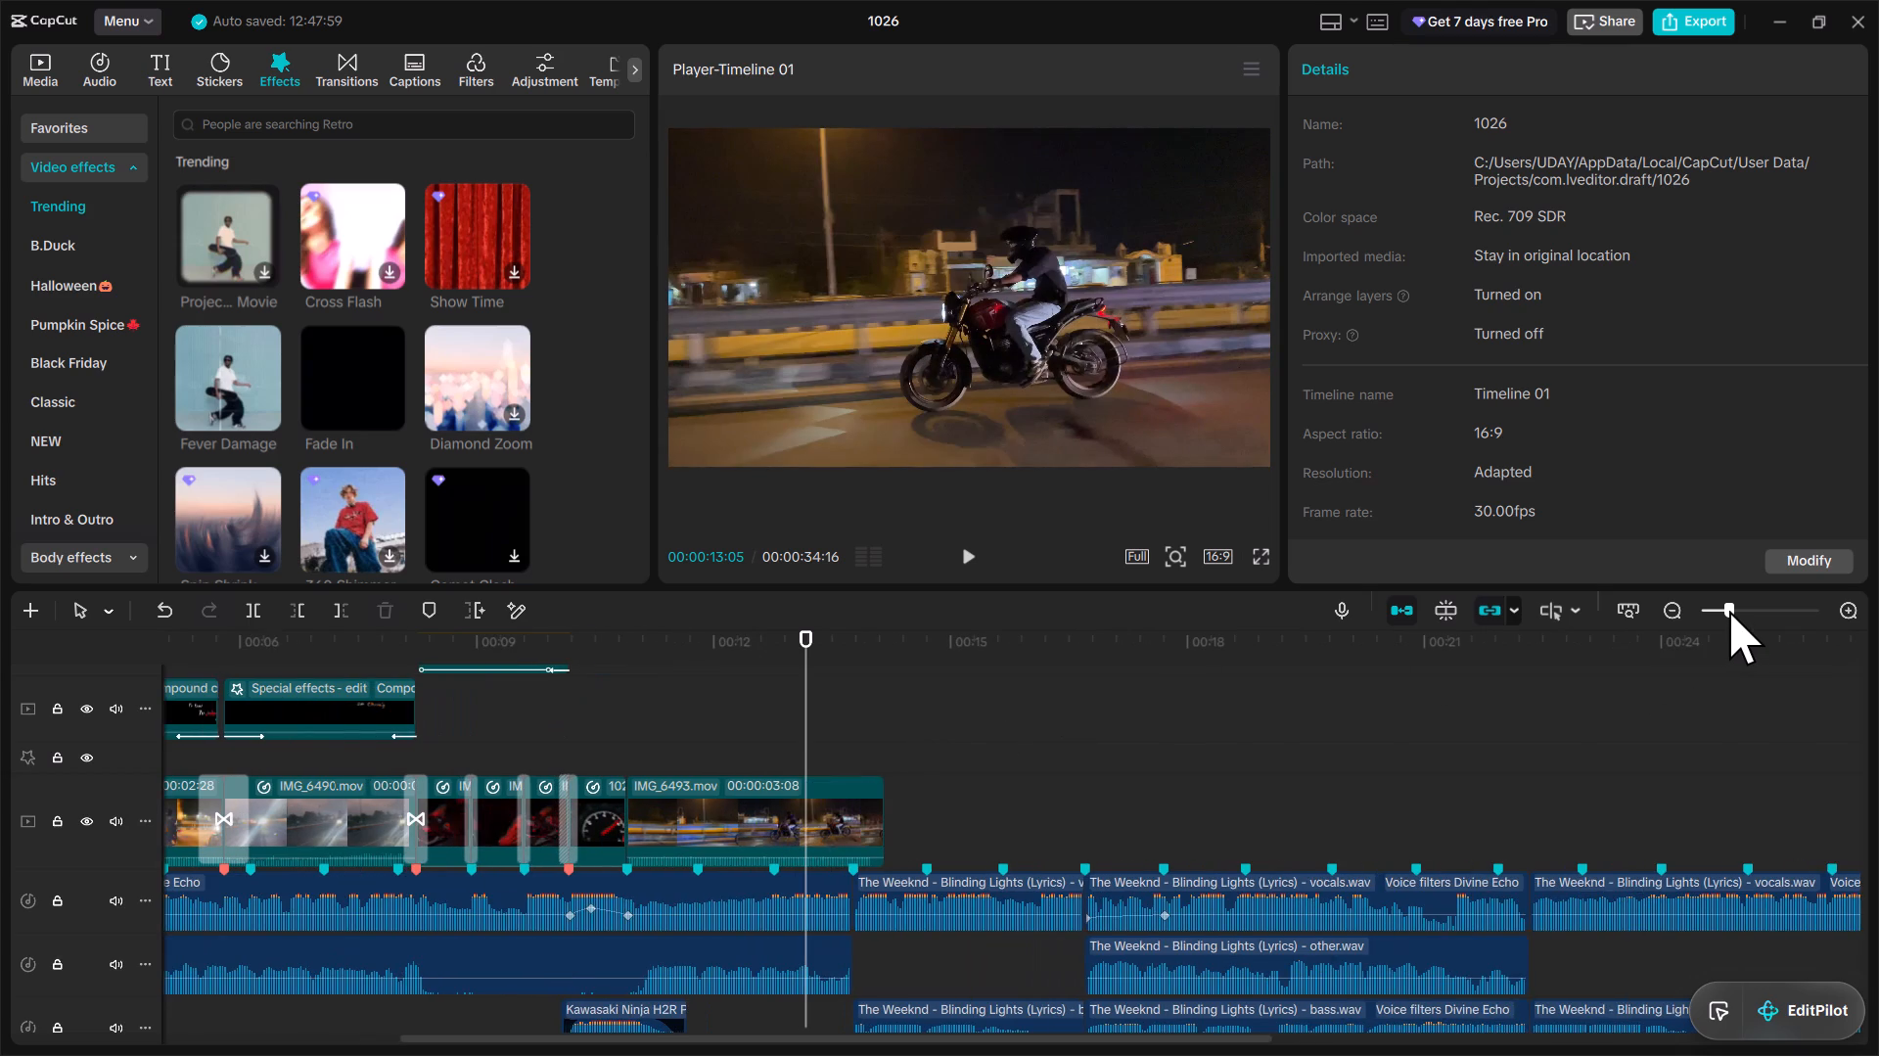
pyautogui.click(761, 827)
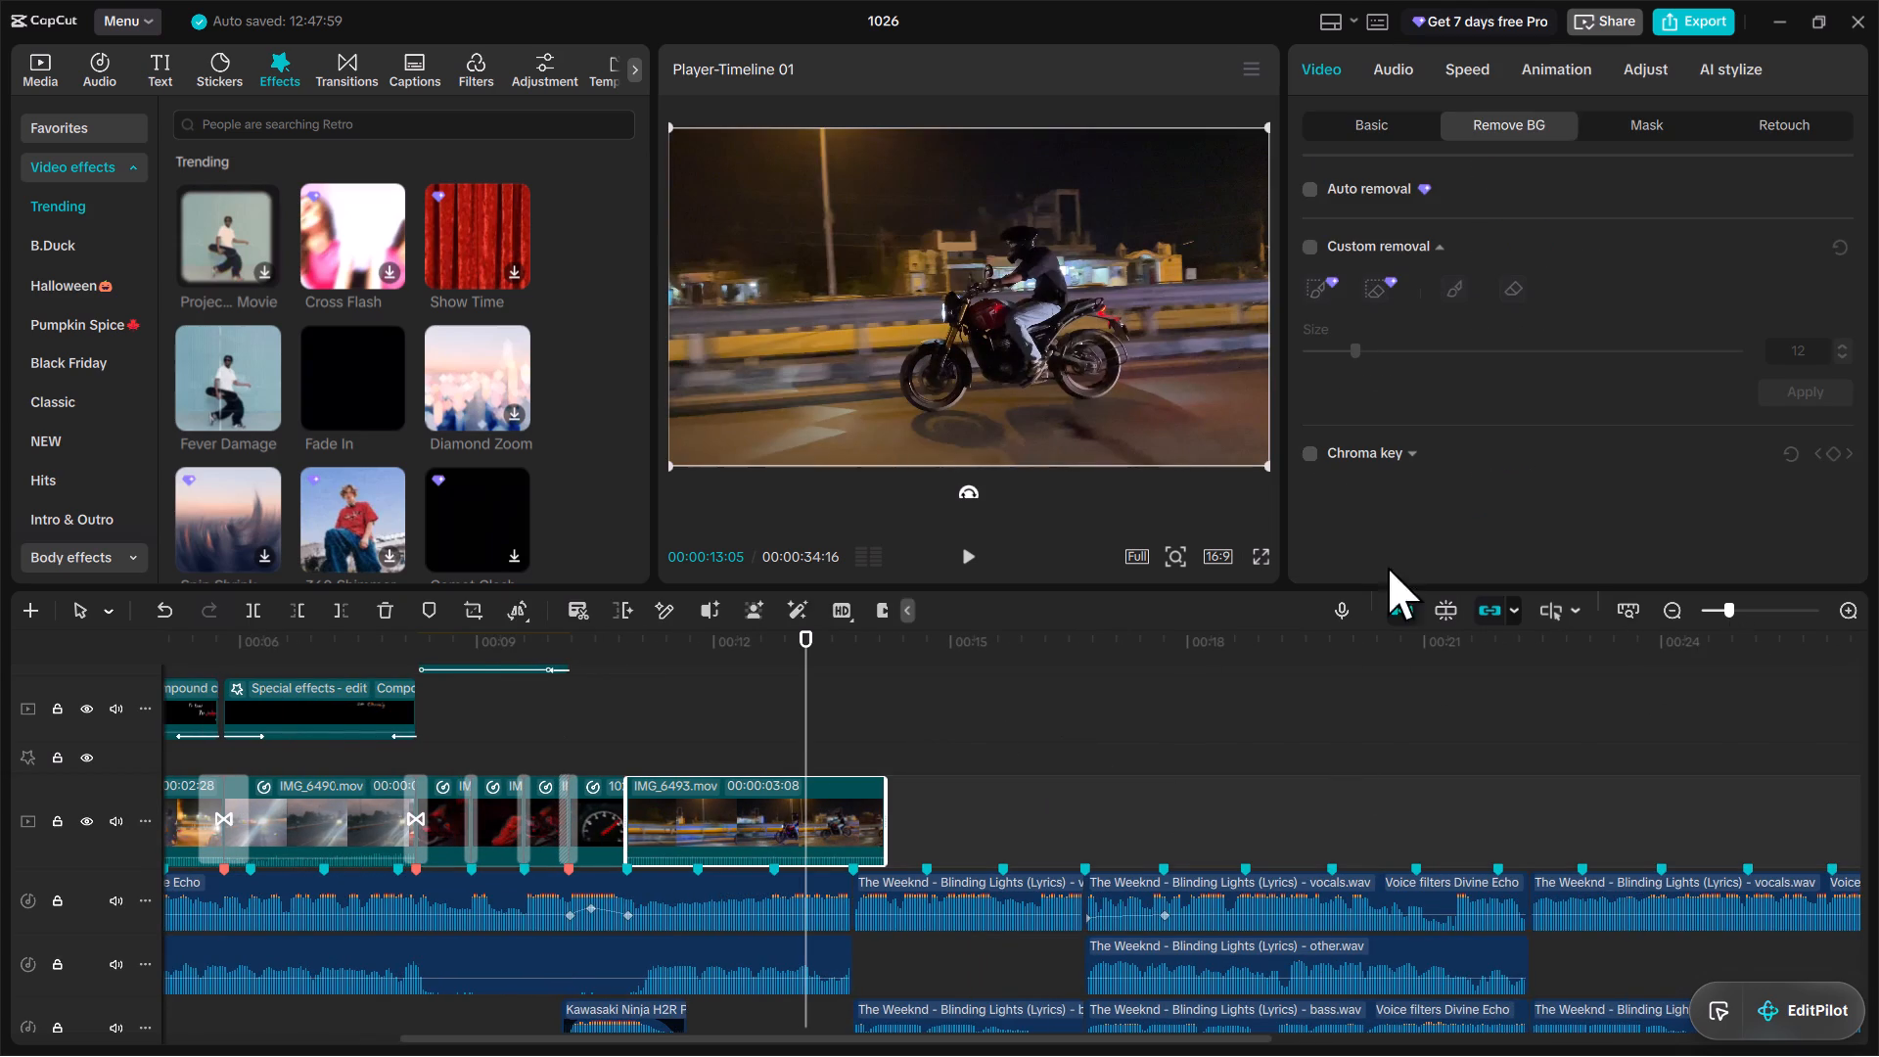
pyautogui.click(1636, 64)
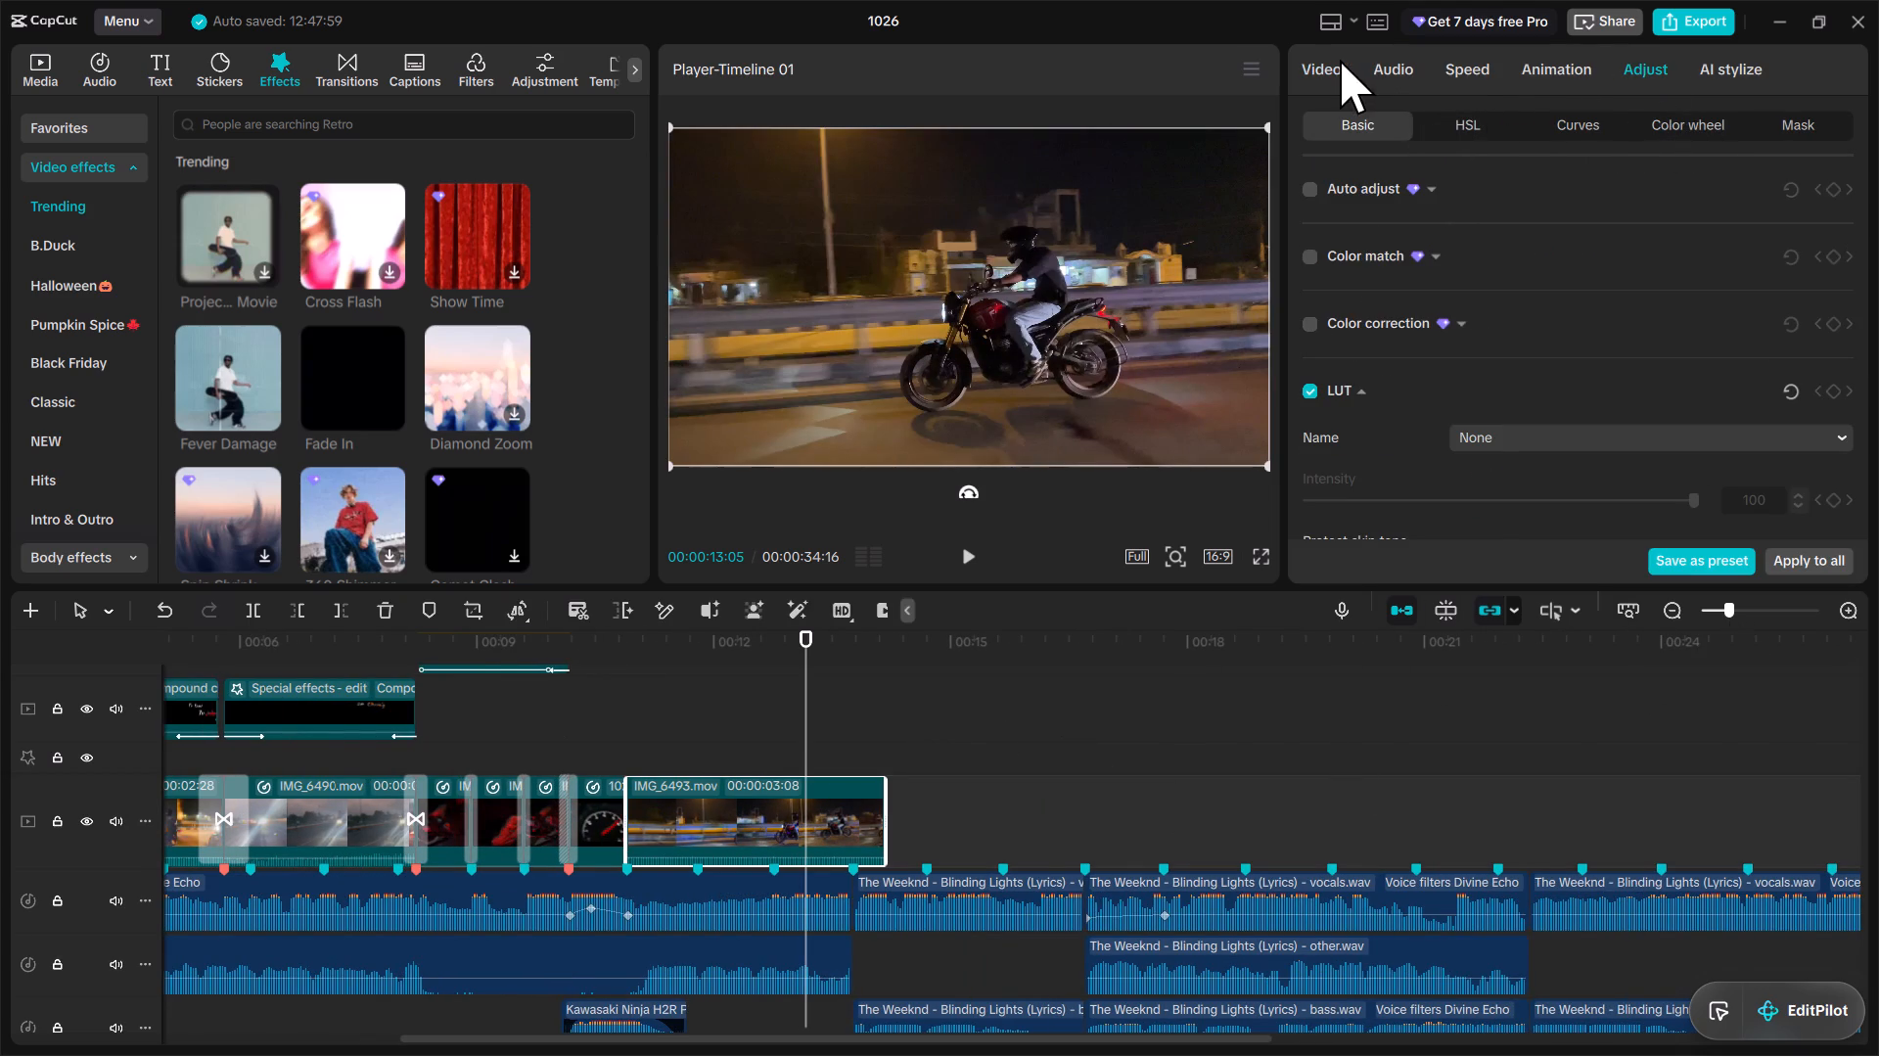
pyautogui.click(1489, 72)
pyautogui.click(1572, 122)
pyautogui.click(1443, 216)
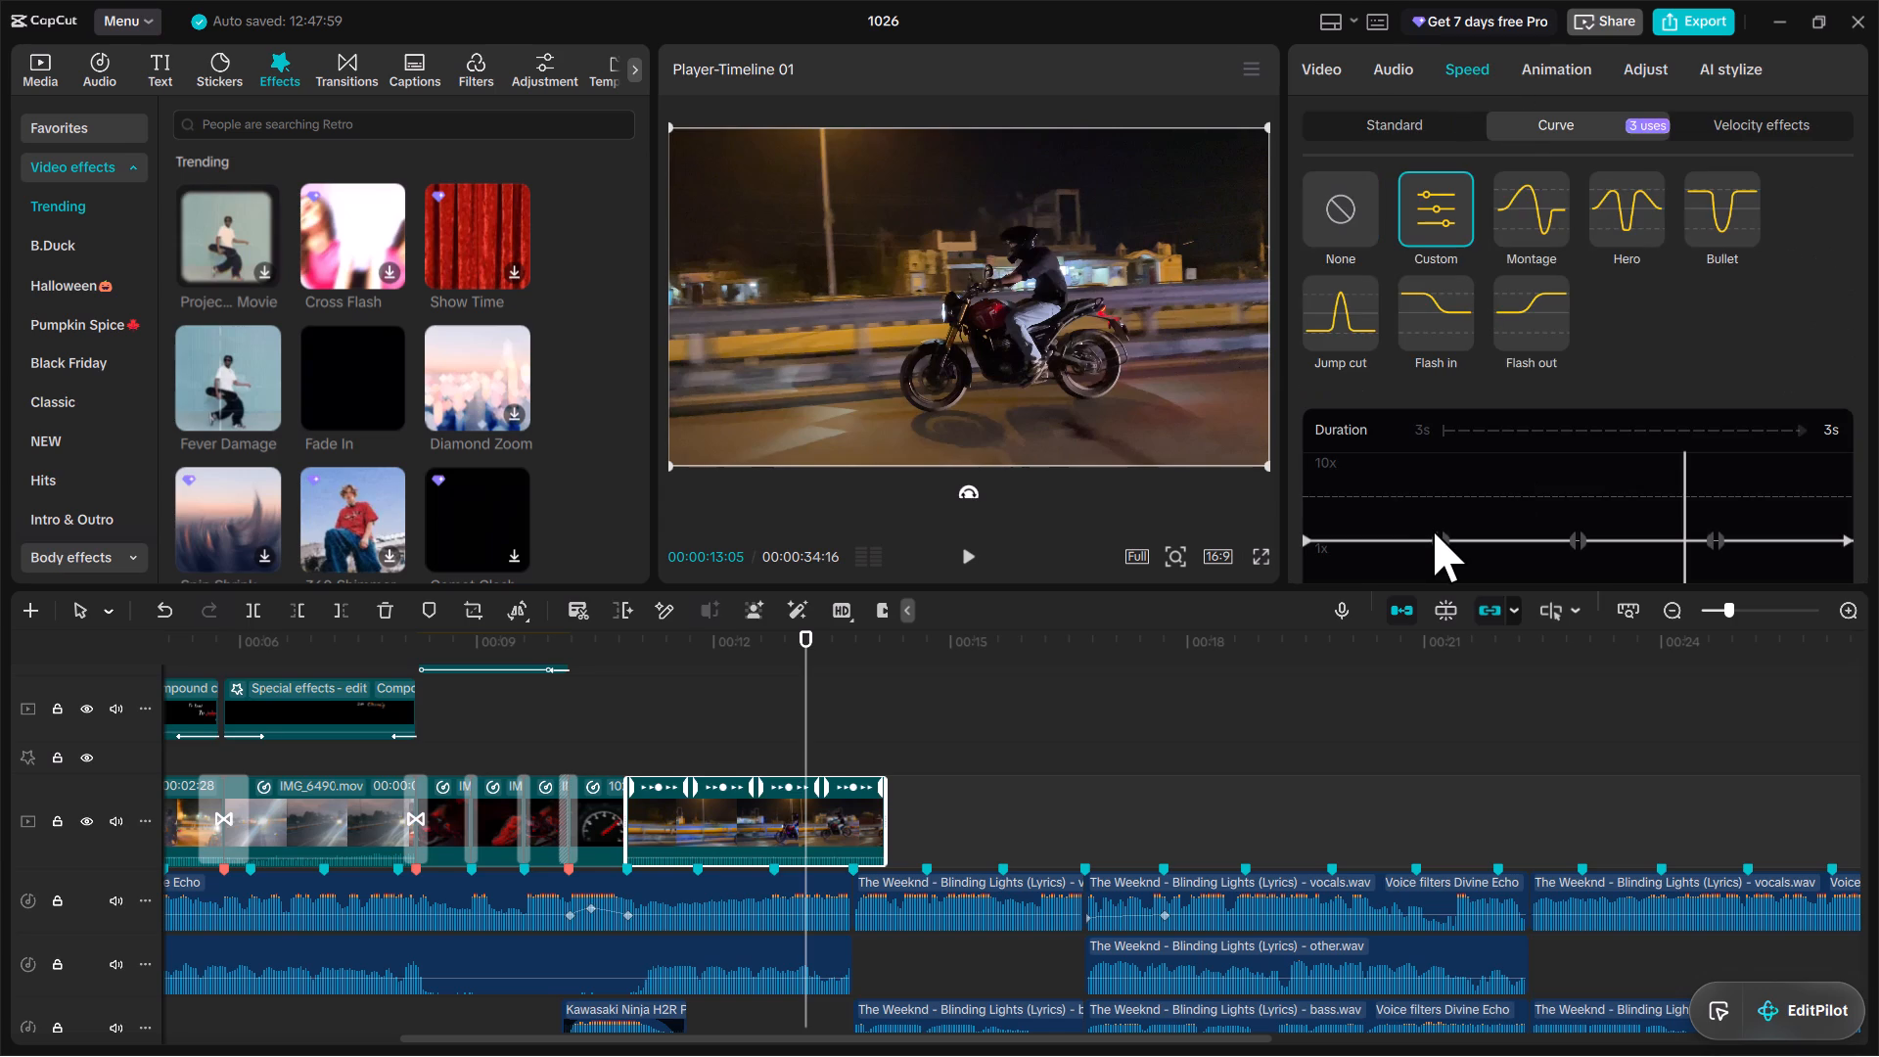
# Raise the start of the clip's speed curve above 1x and lower its middle point to about 0.67x.
pyautogui.moveTo(1685, 471); pyautogui.dragTo(1532, 487)
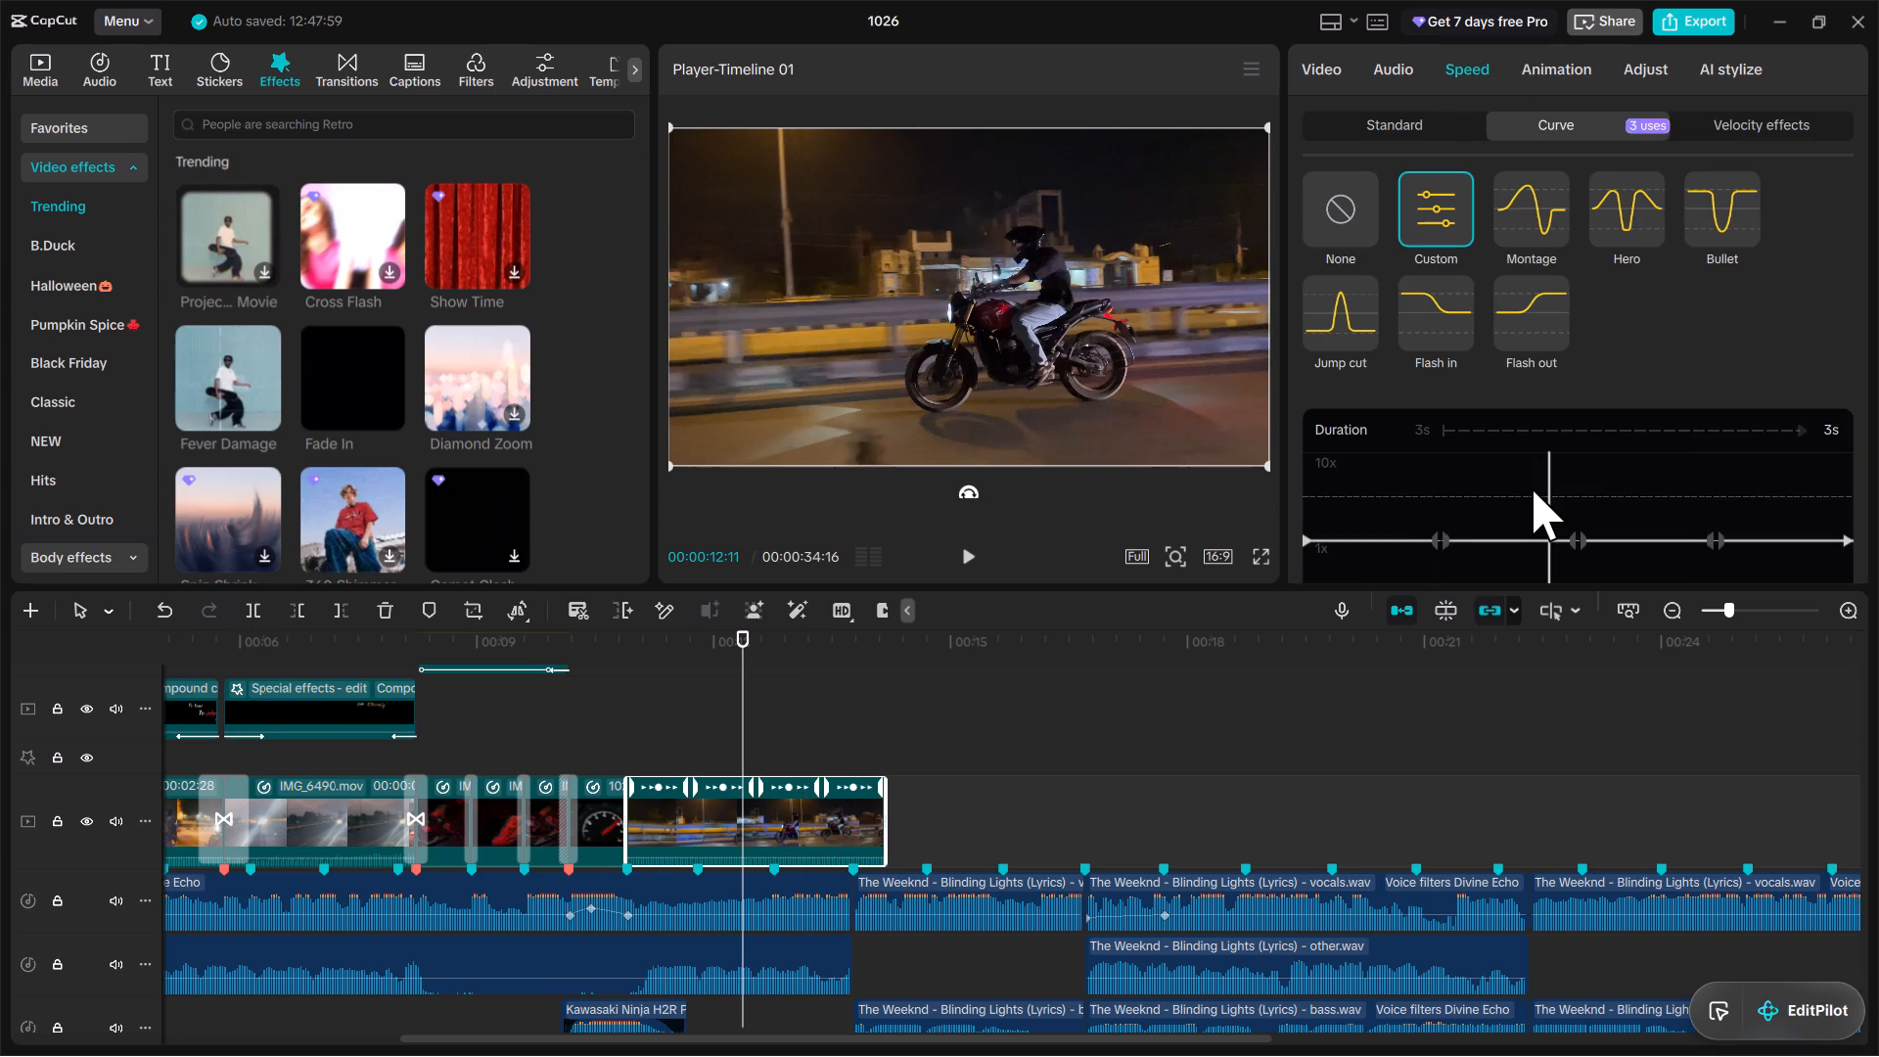
pyautogui.moveTo(1532, 487); pyautogui.dragTo(1482, 494)
pyautogui.scroll(-2, 1633, 533)
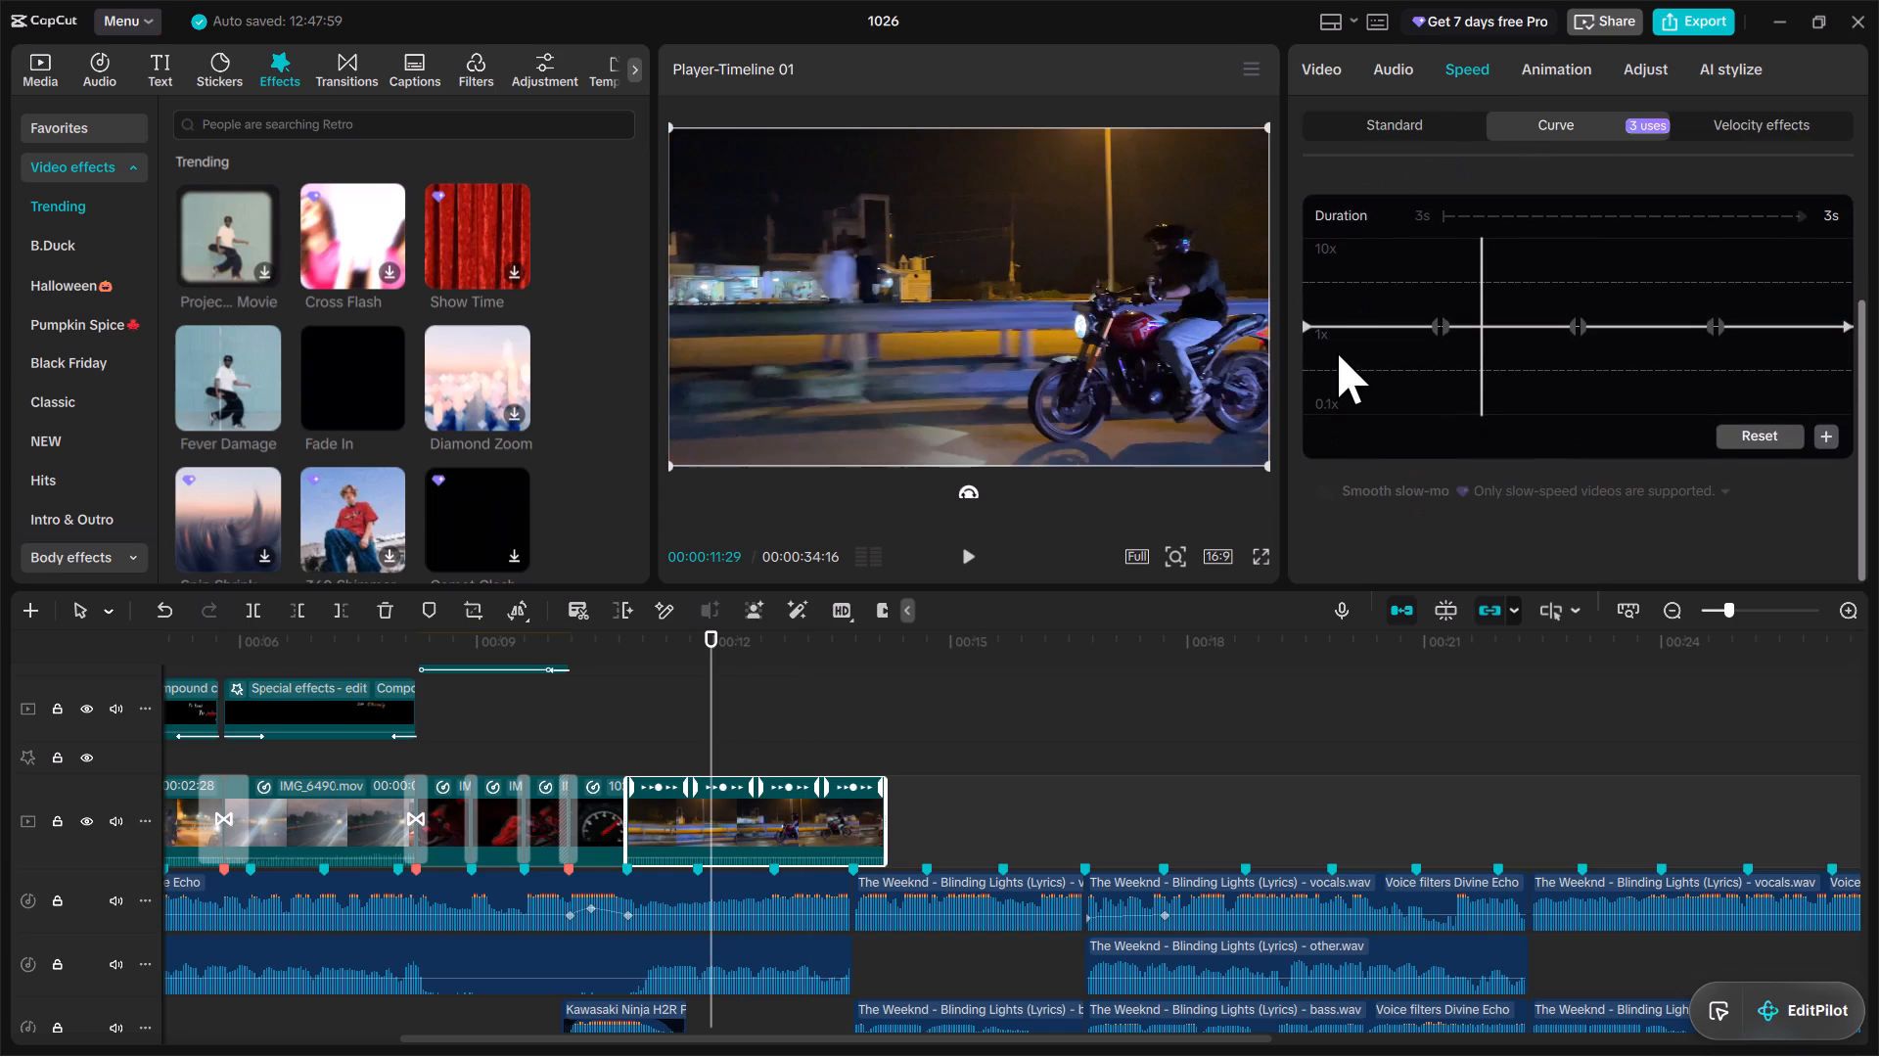
pyautogui.moveTo(1306, 323); pyautogui.dragTo(1322, 295)
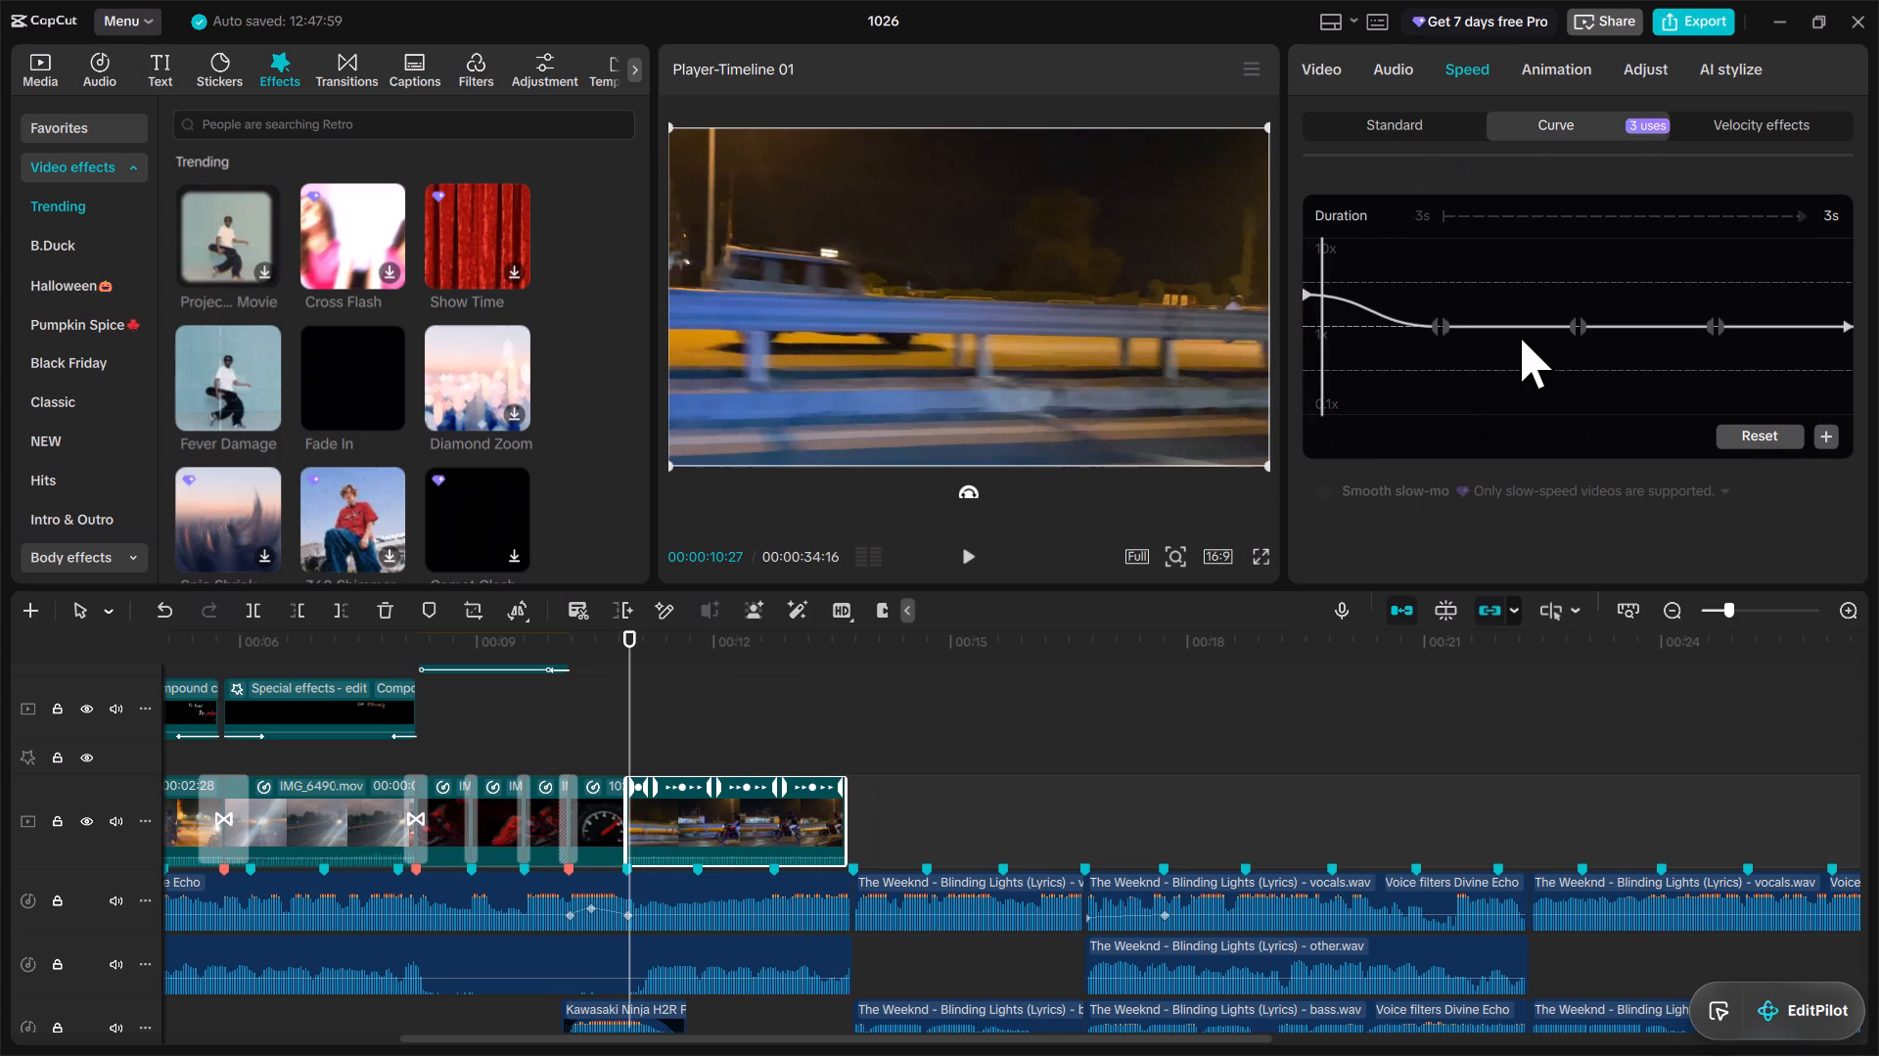
pyautogui.moveTo(1577, 323); pyautogui.dragTo(1577, 331)
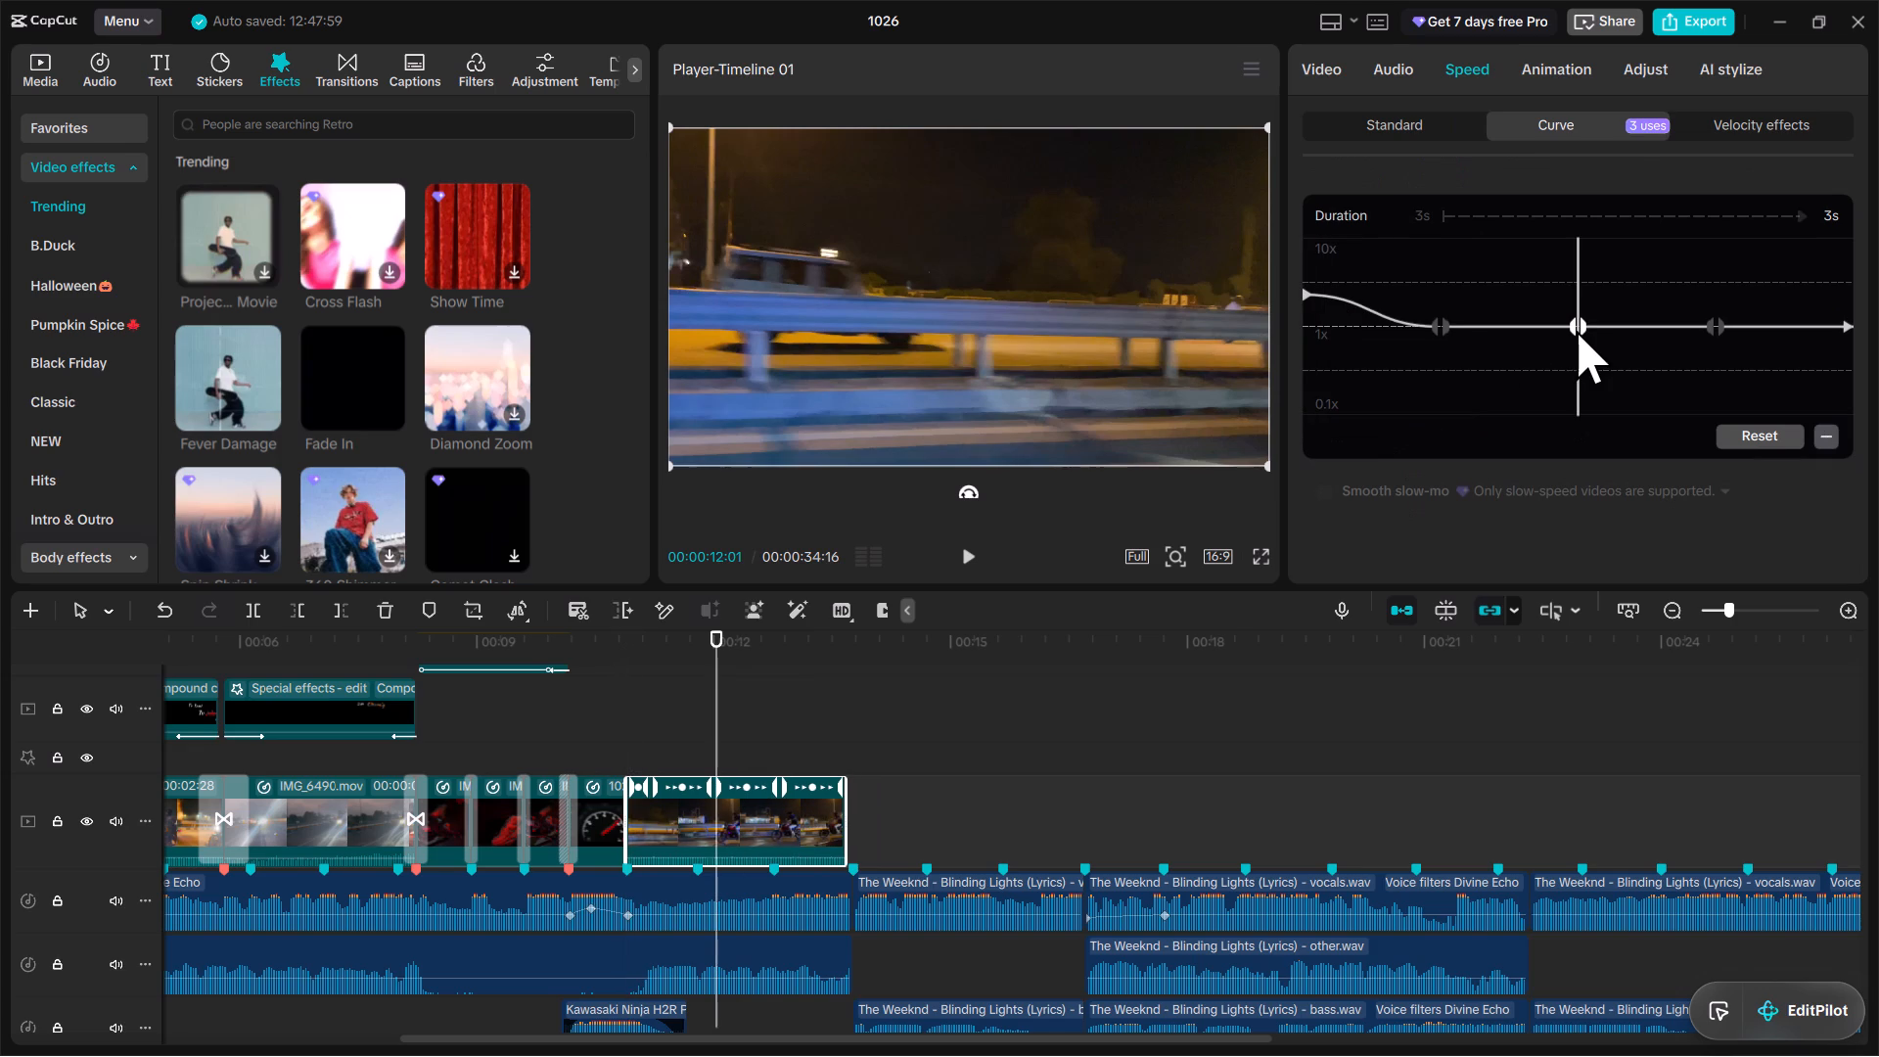
pyautogui.moveTo(1577, 331); pyautogui.dragTo(1577, 359)
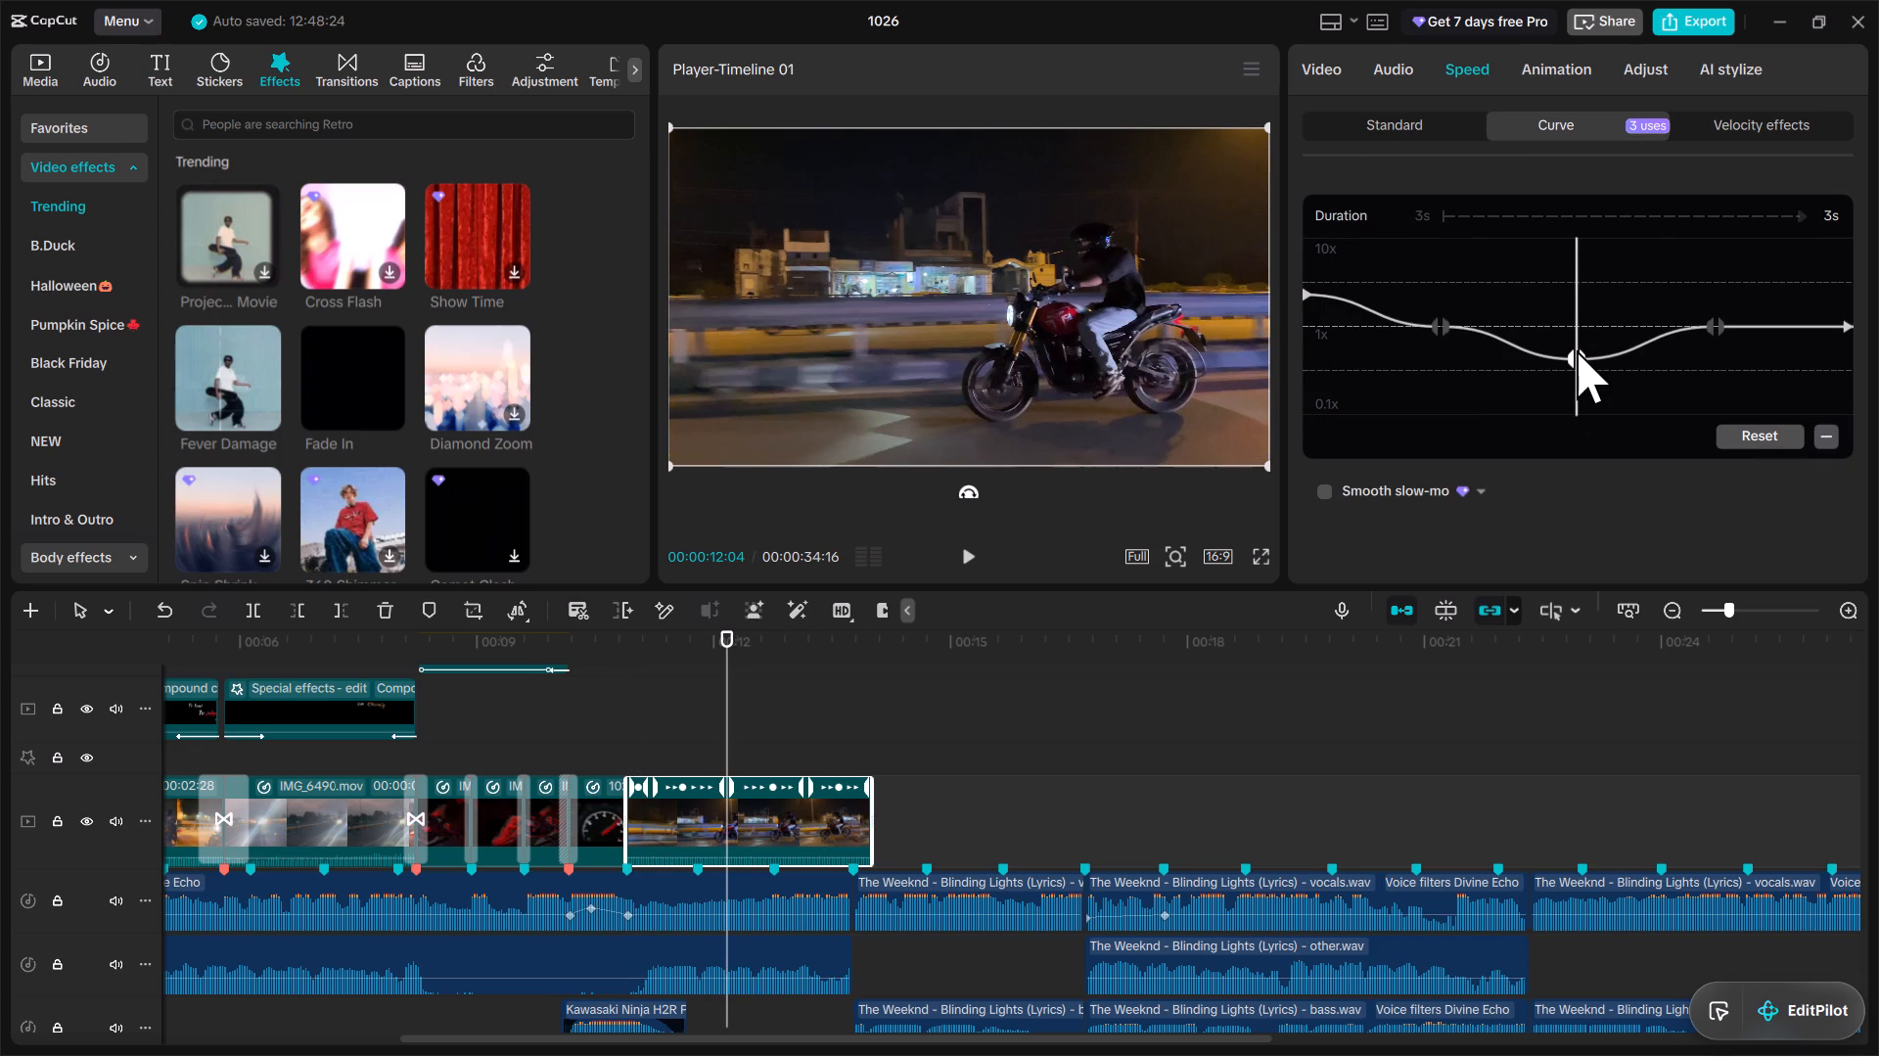
# Raise the speed curve's end to about 2.38x and lower the point before it slightly below 1x so the clip ends on the beat marker.
pyautogui.moveTo(1851, 325); pyautogui.dragTo(1848, 315)
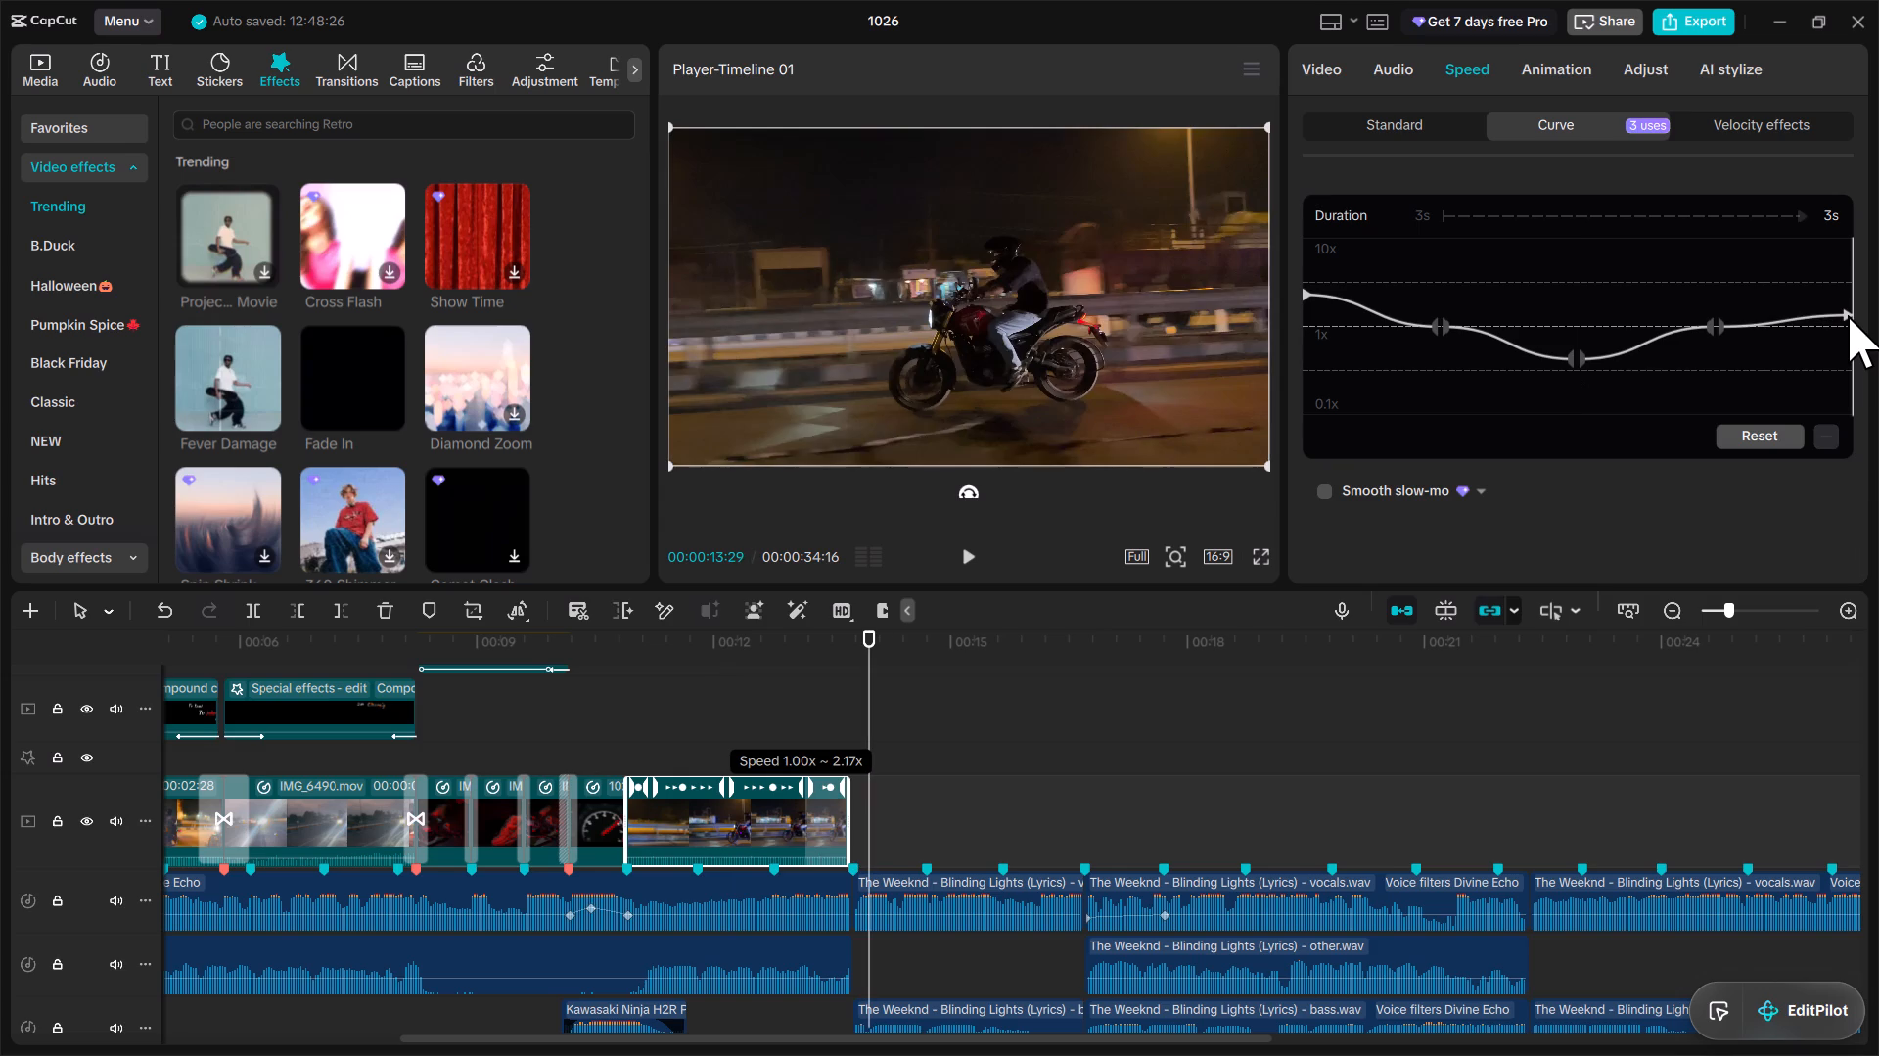
pyautogui.moveTo(1848, 315); pyautogui.dragTo(1848, 313)
pyautogui.moveTo(1717, 326); pyautogui.dragTo(1716, 326)
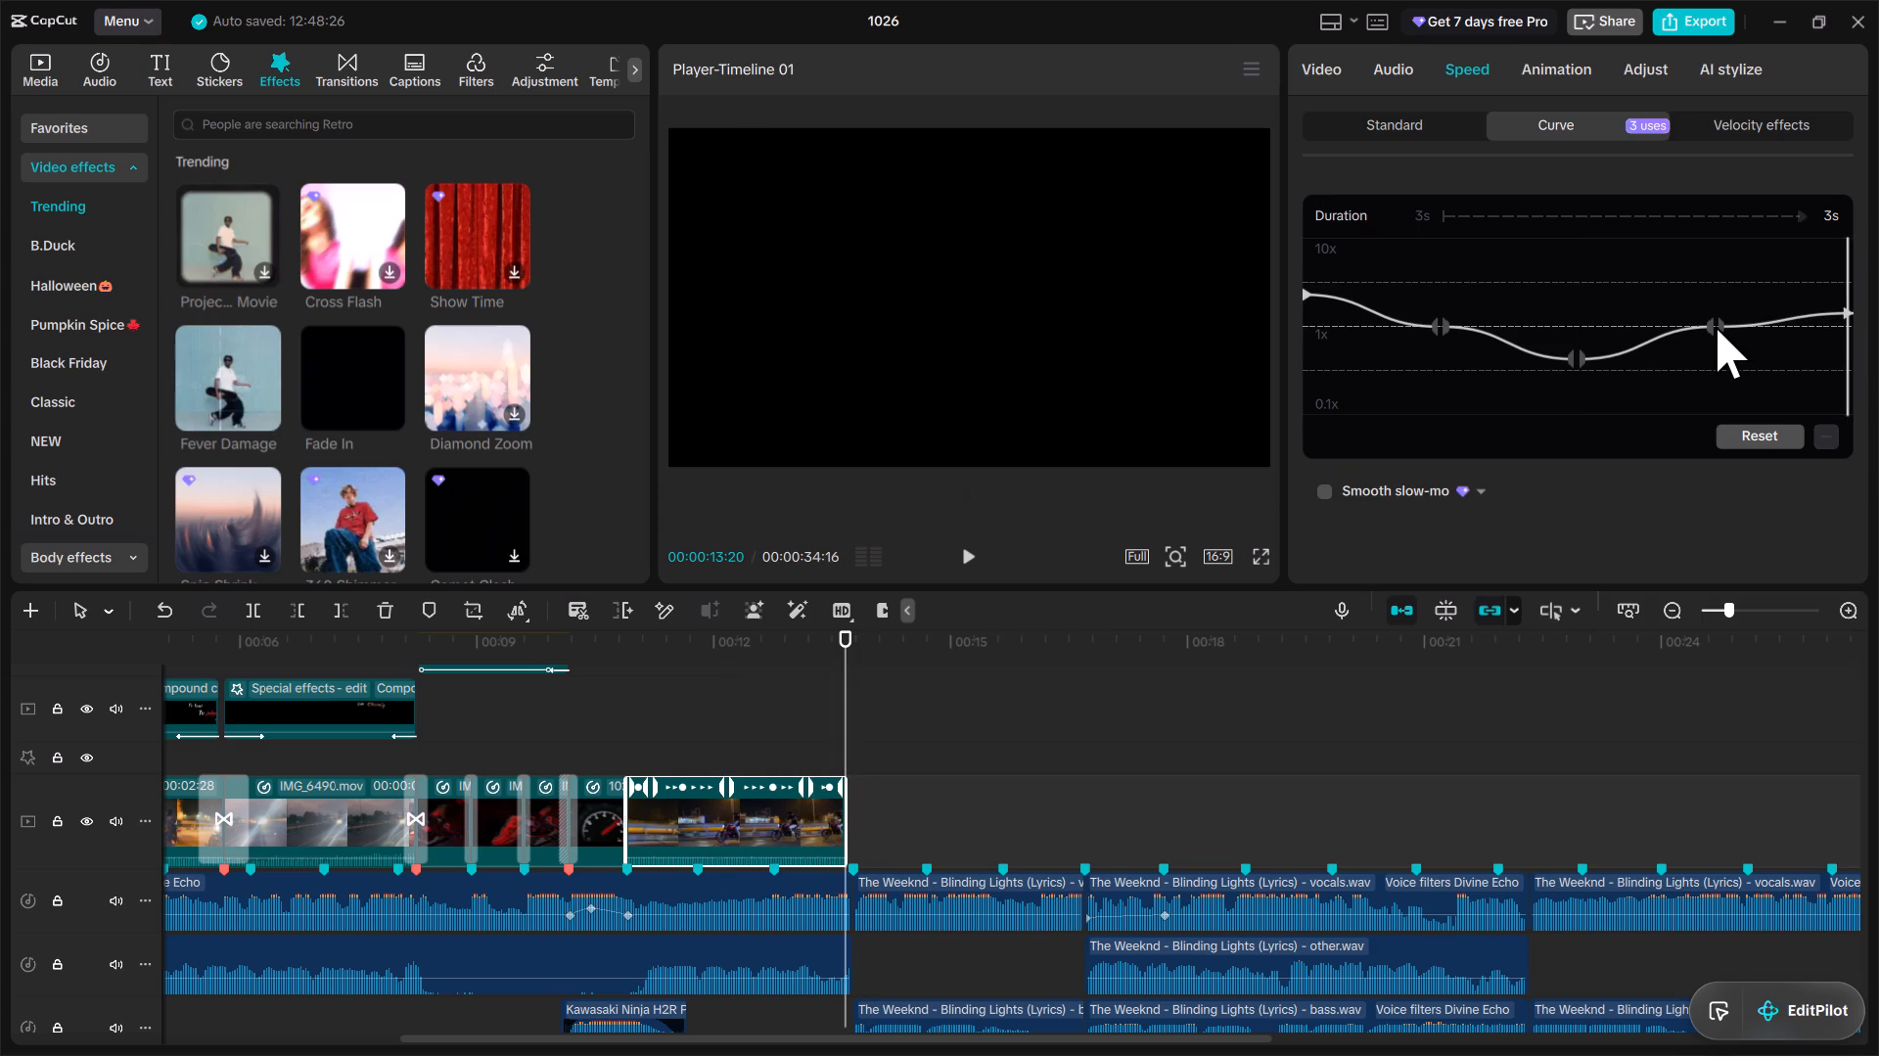
pyautogui.moveTo(1716, 326); pyautogui.dragTo(1717, 341)
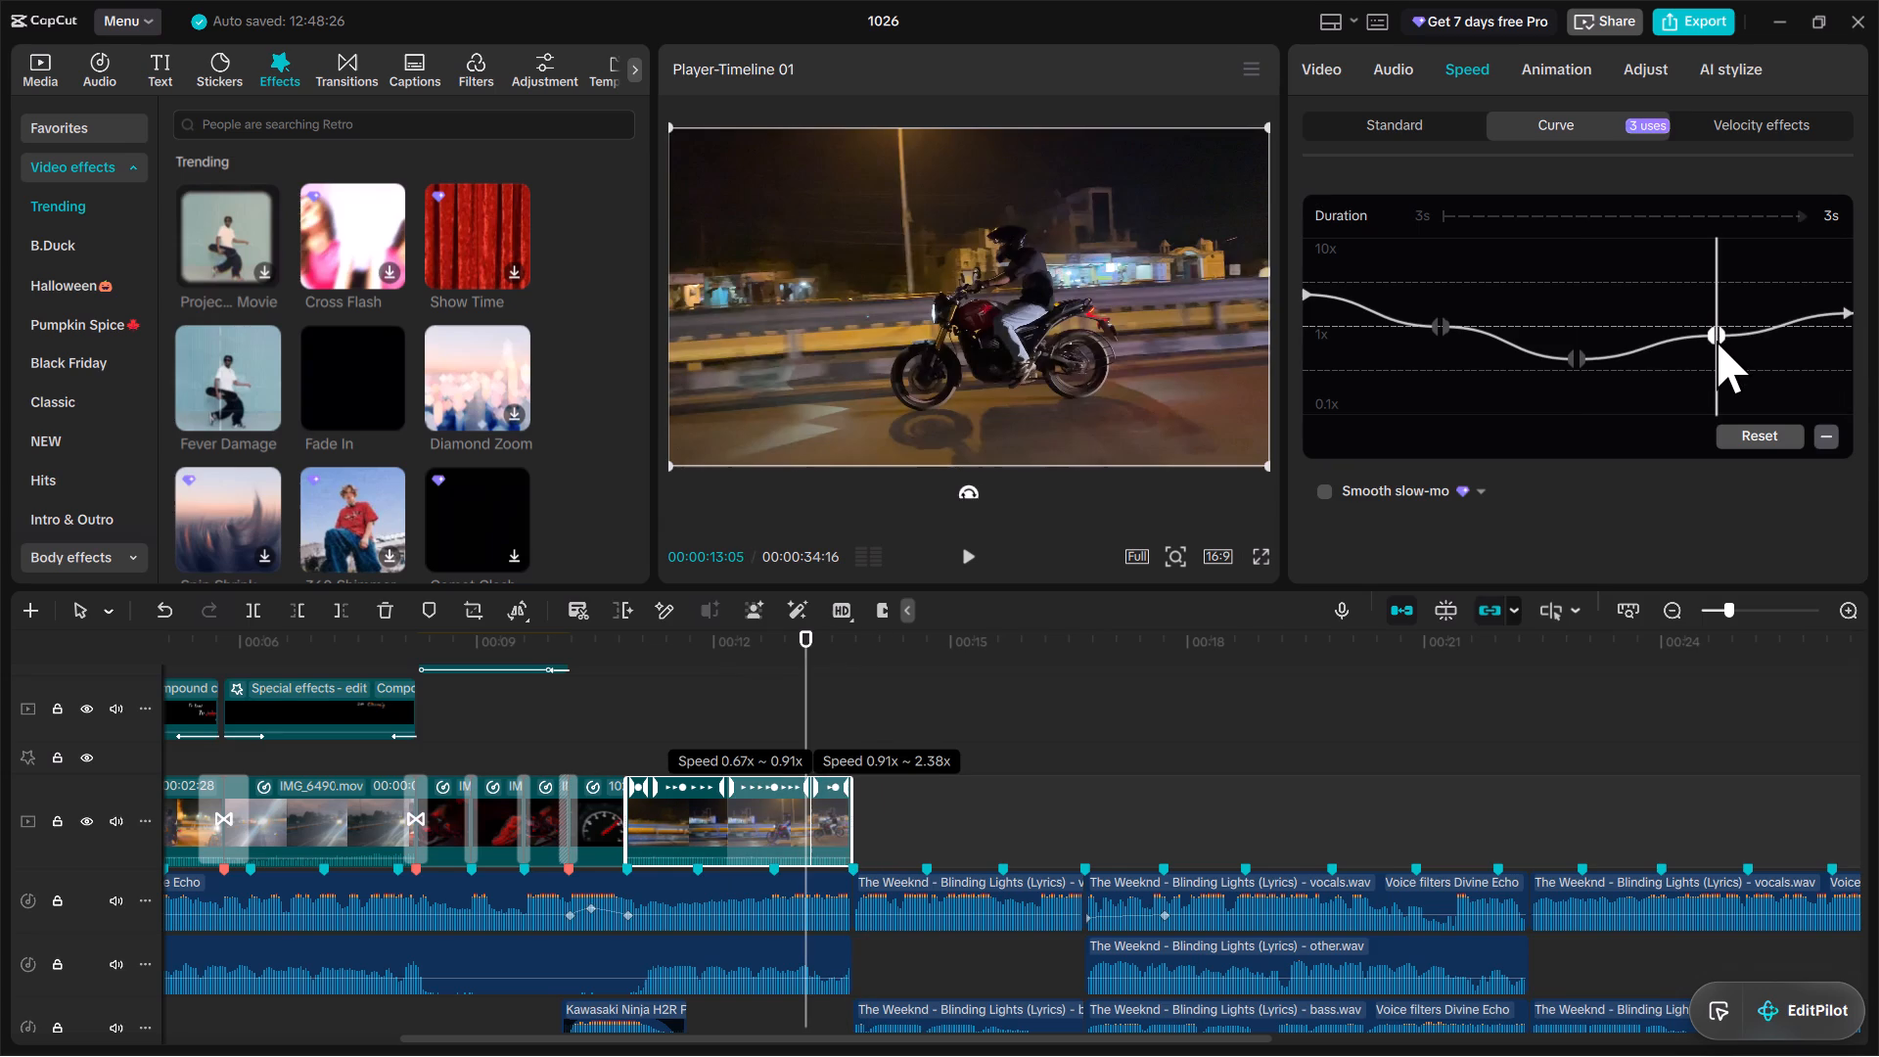
pyautogui.moveTo(1717, 341); pyautogui.dragTo(1717, 340)
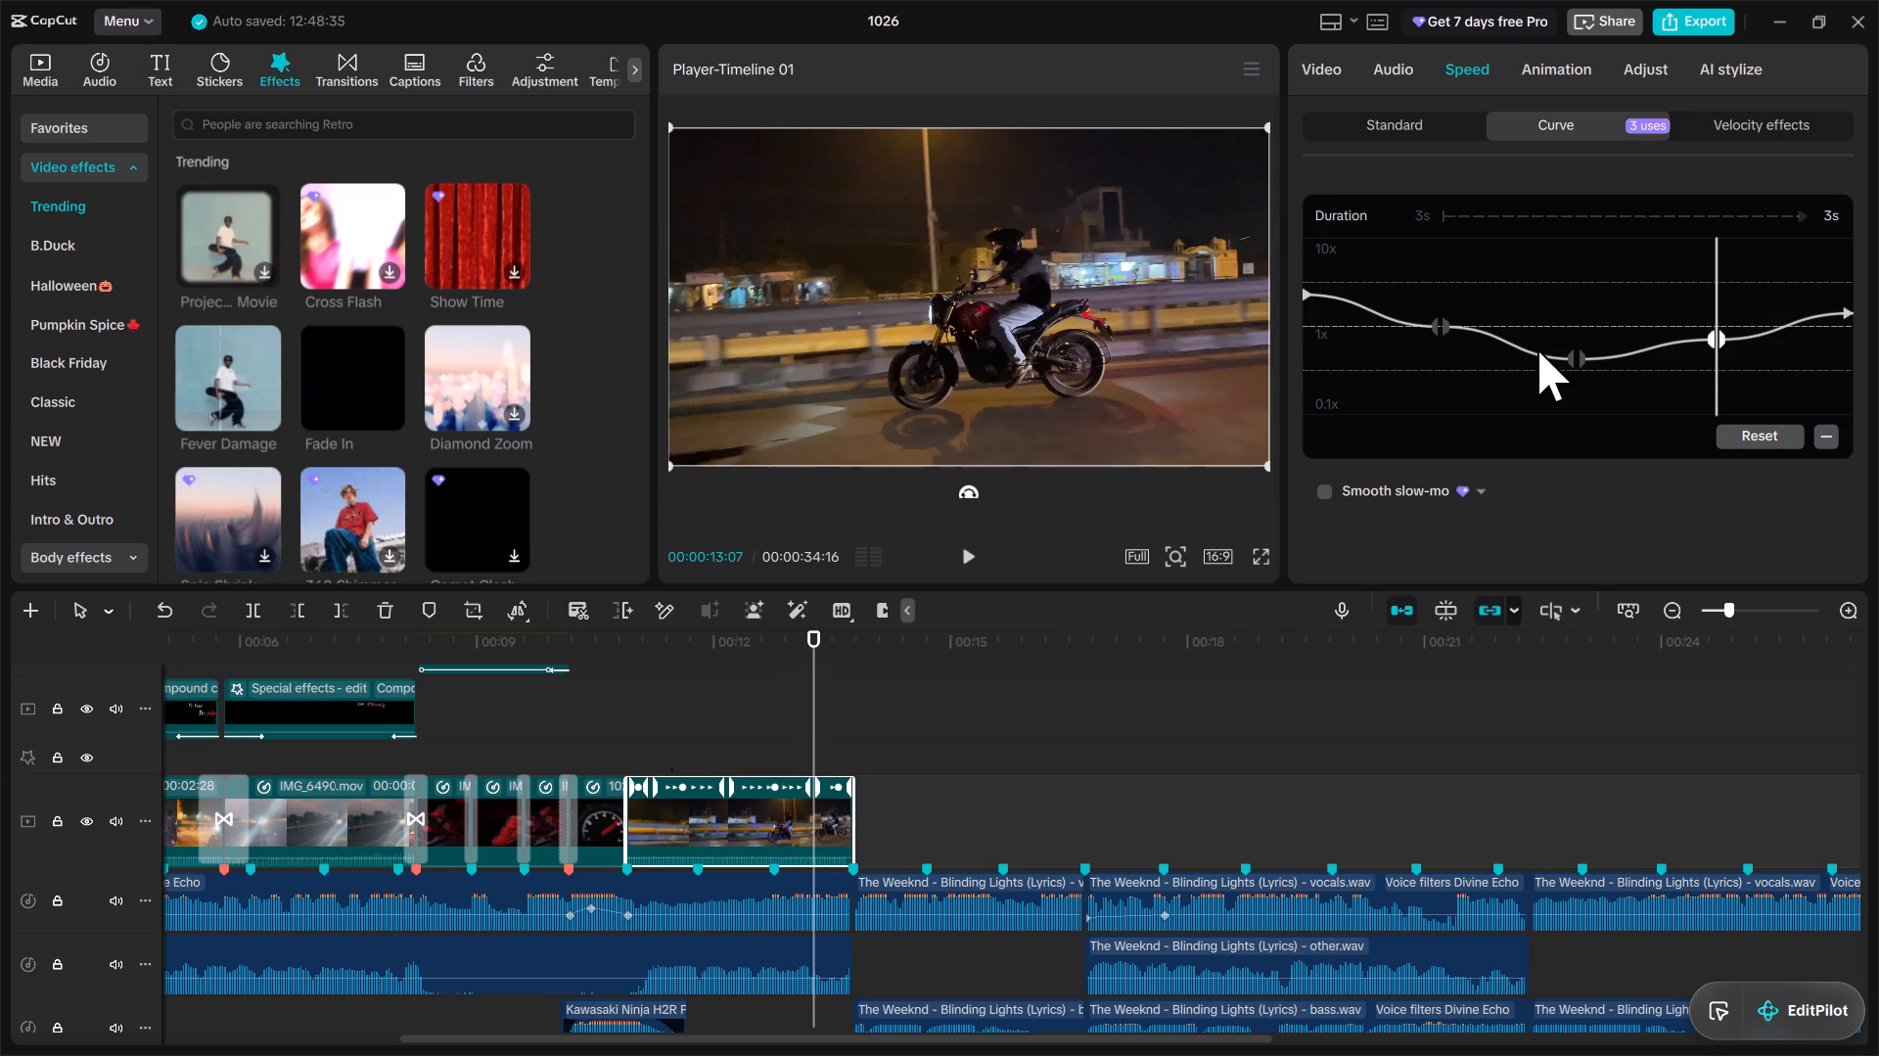
pyautogui.click(856, 867)
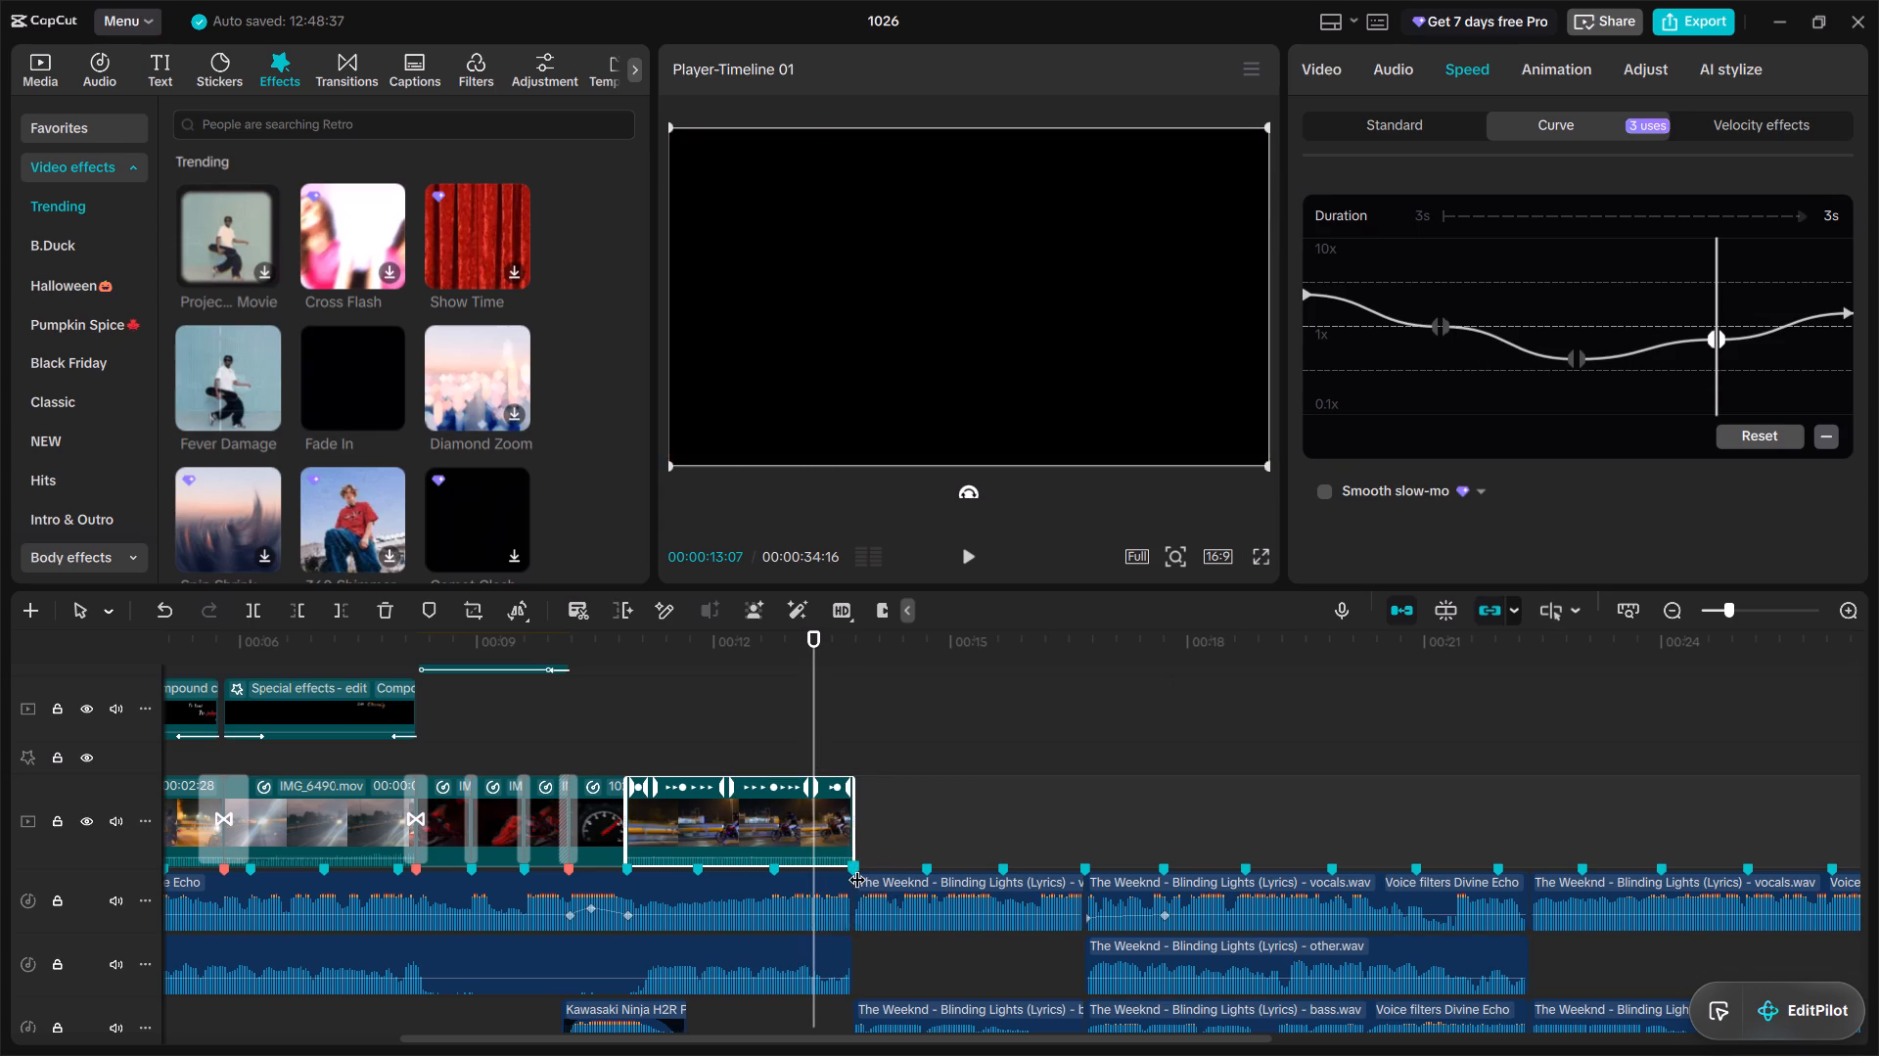
pyautogui.moveTo(853, 696); pyautogui.dragTo(791, 710)
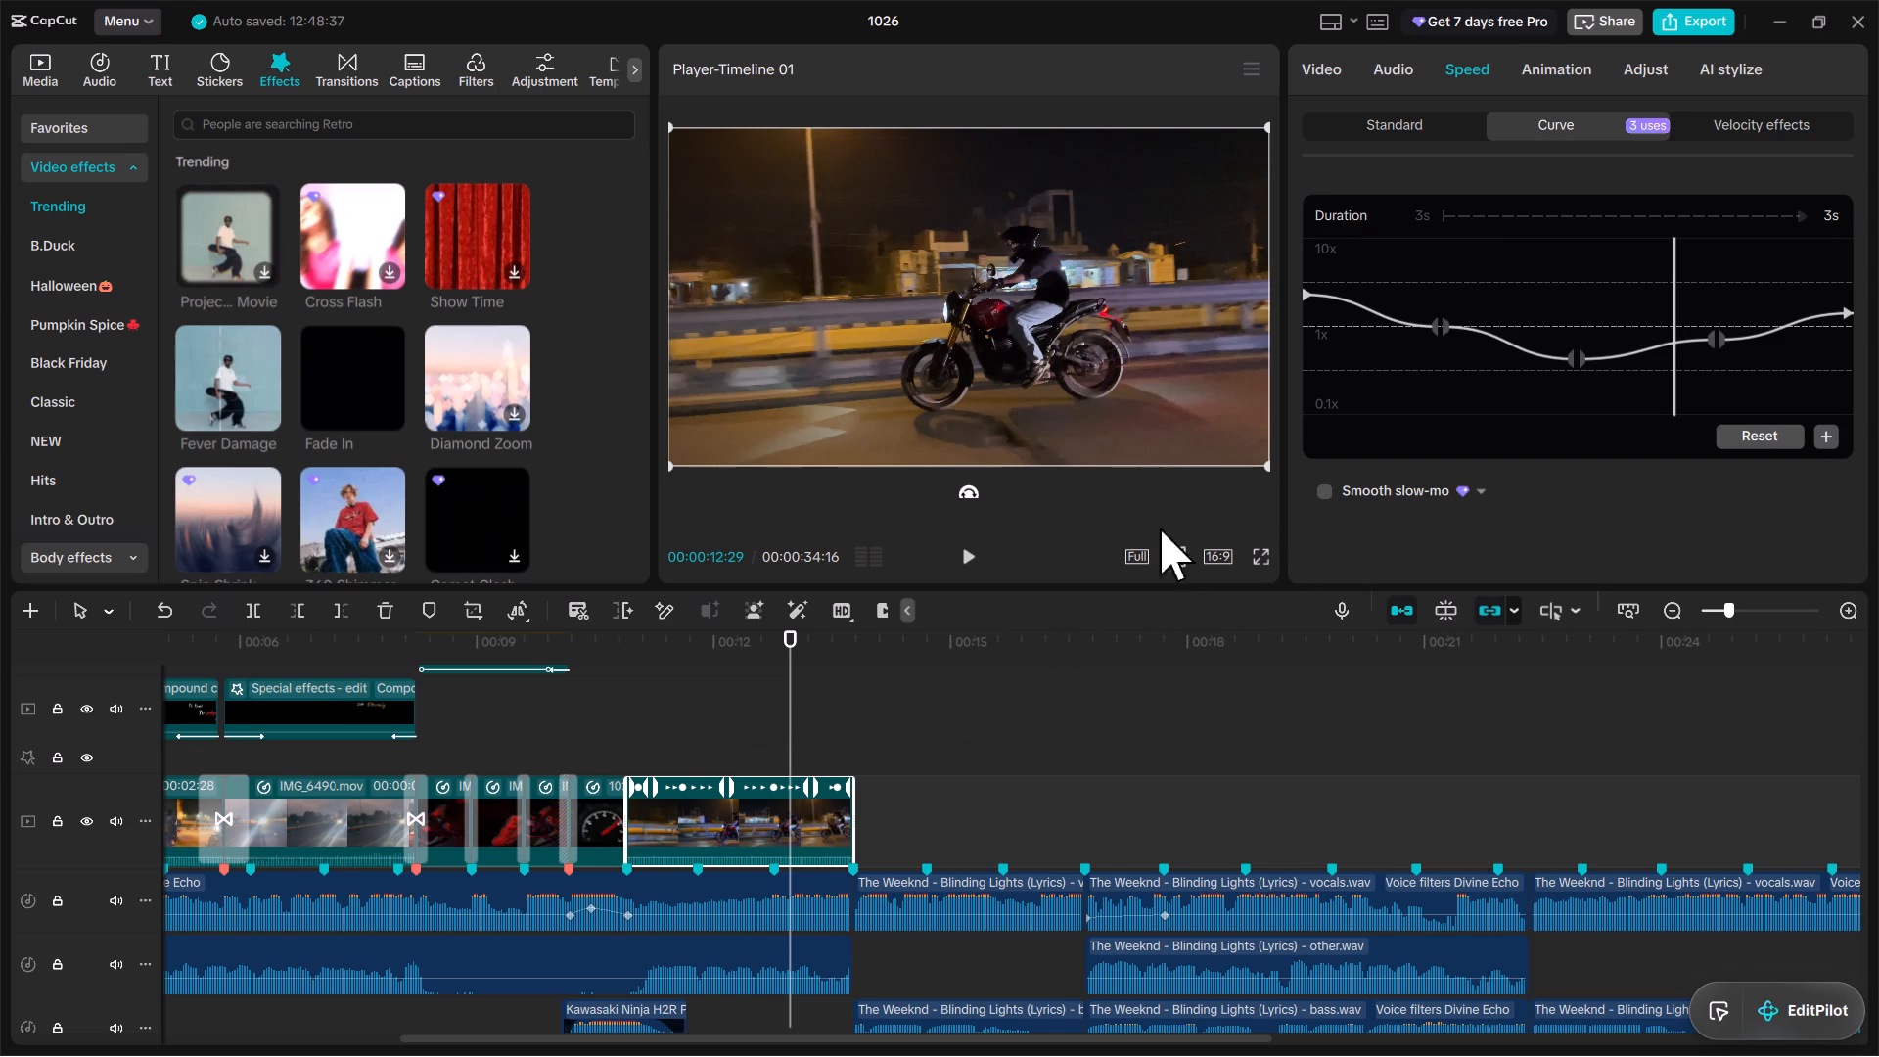
# Enable Smooth slow-mo on the IMG_6493 clip with the Optical flow method.
pyautogui.click(1327, 487)
pyautogui.click(1438, 541)
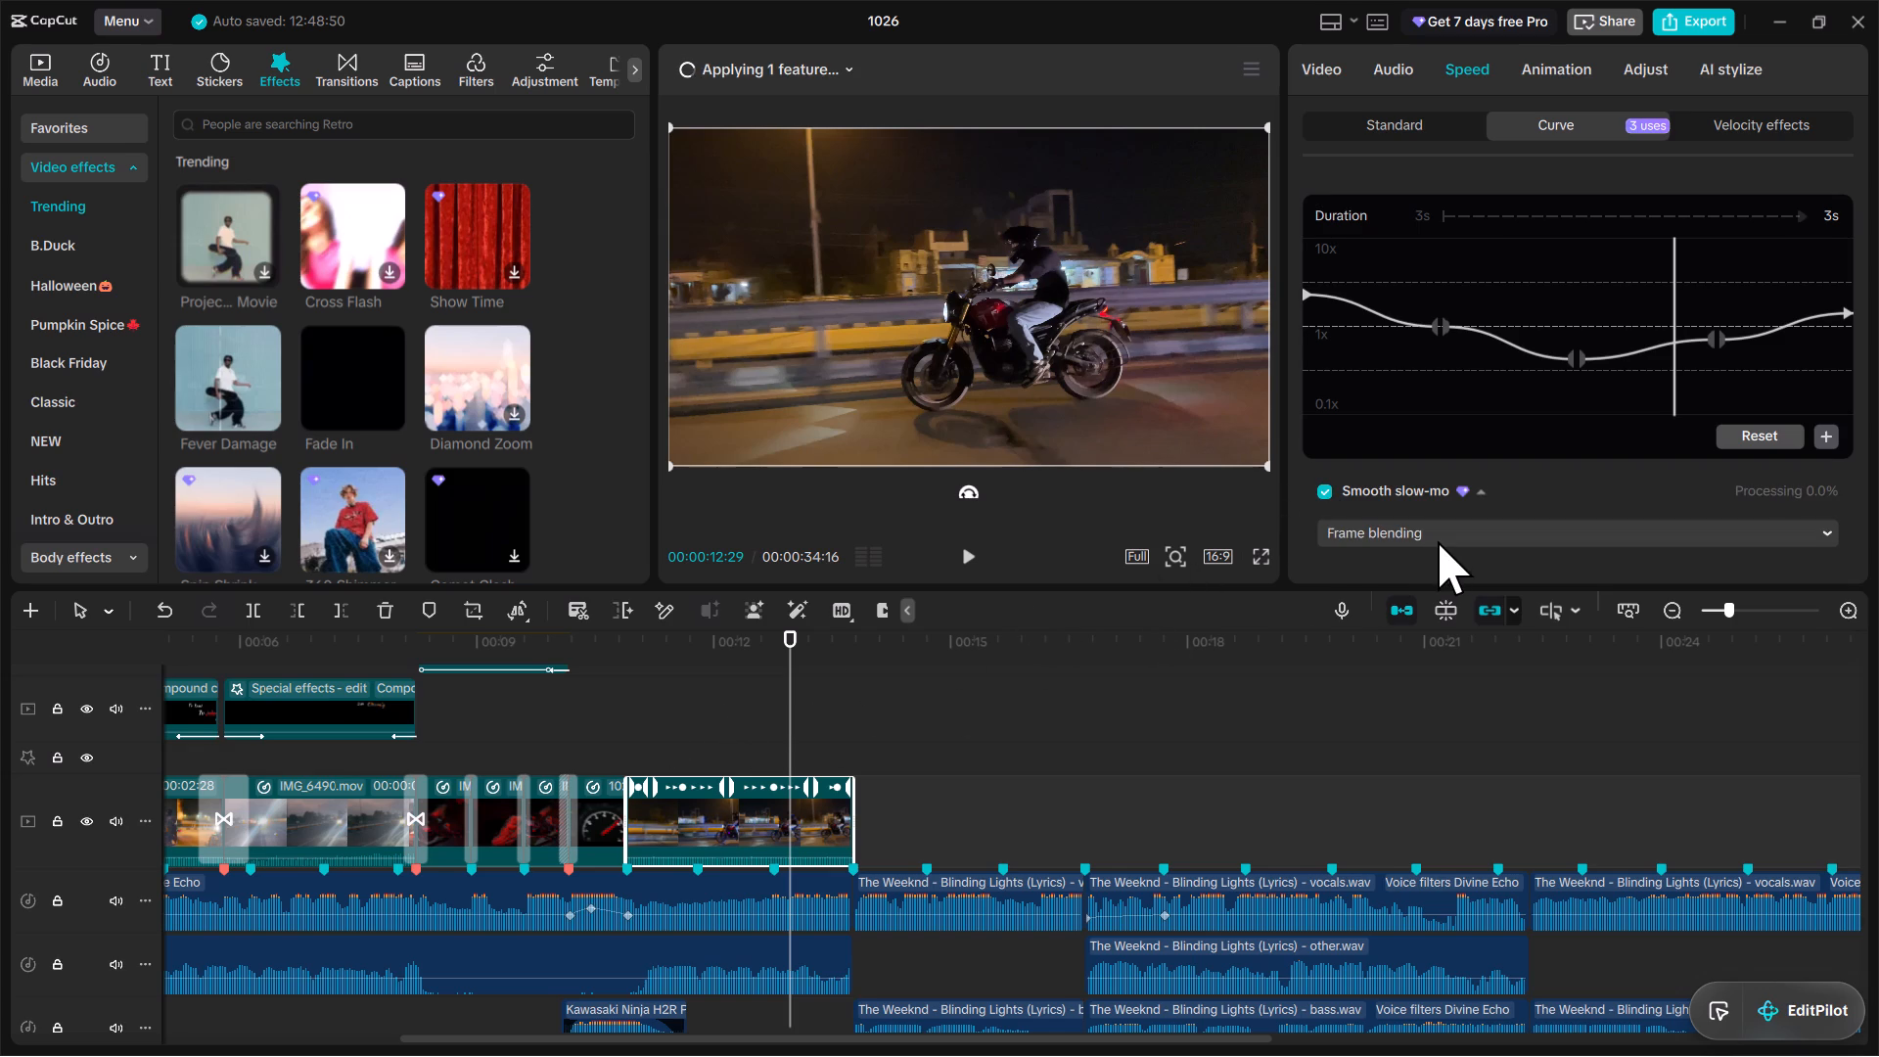
pyautogui.click(1428, 632)
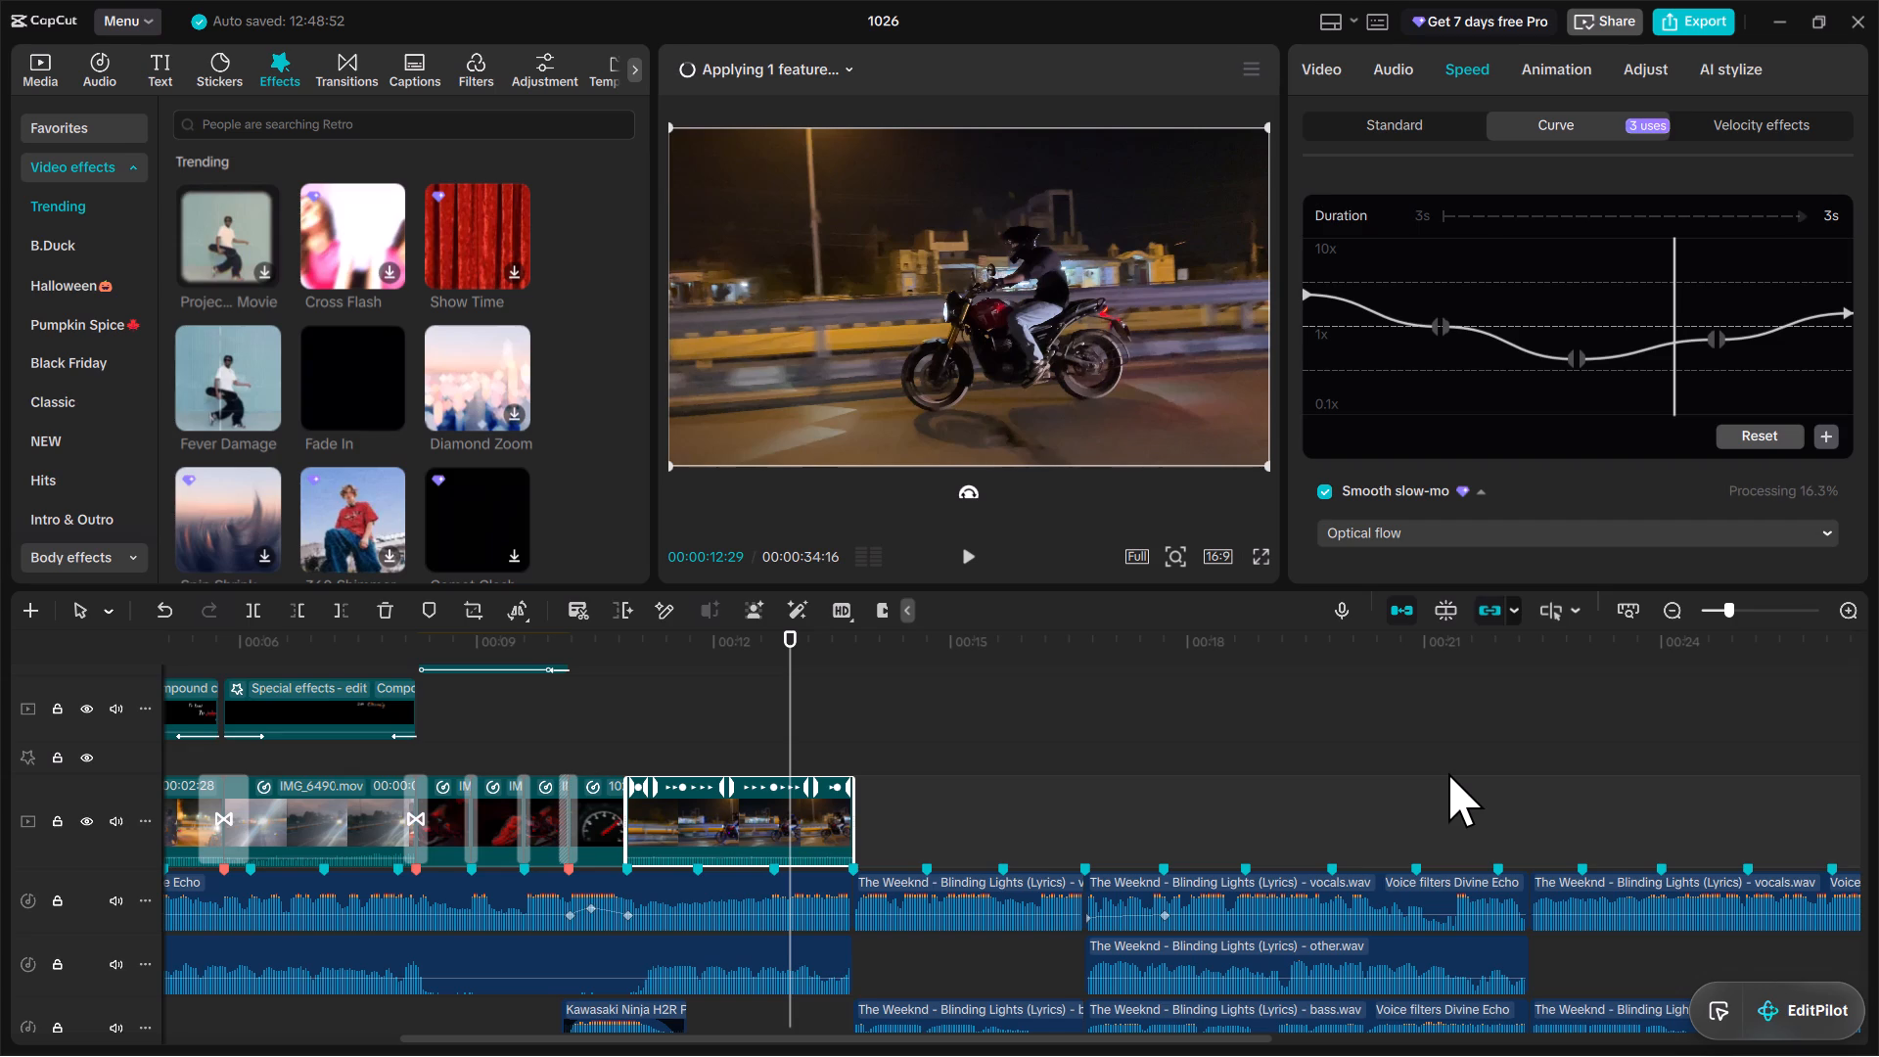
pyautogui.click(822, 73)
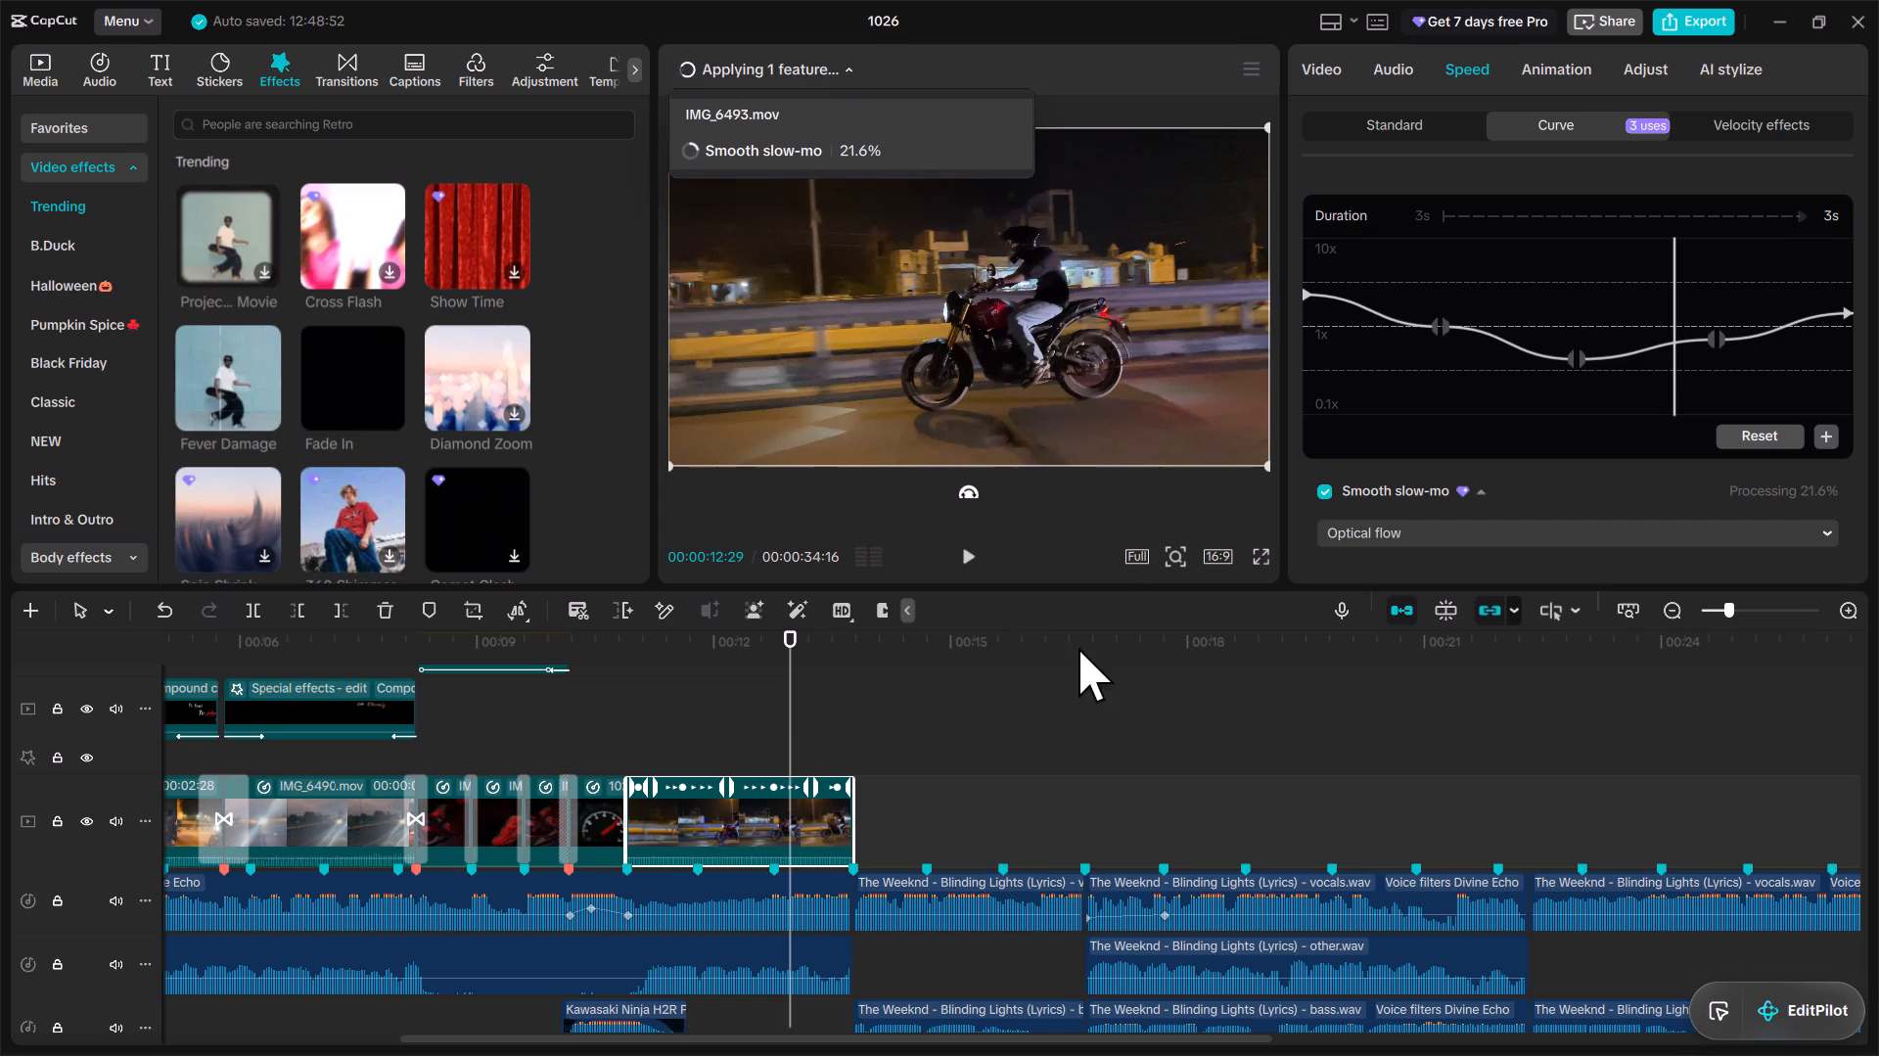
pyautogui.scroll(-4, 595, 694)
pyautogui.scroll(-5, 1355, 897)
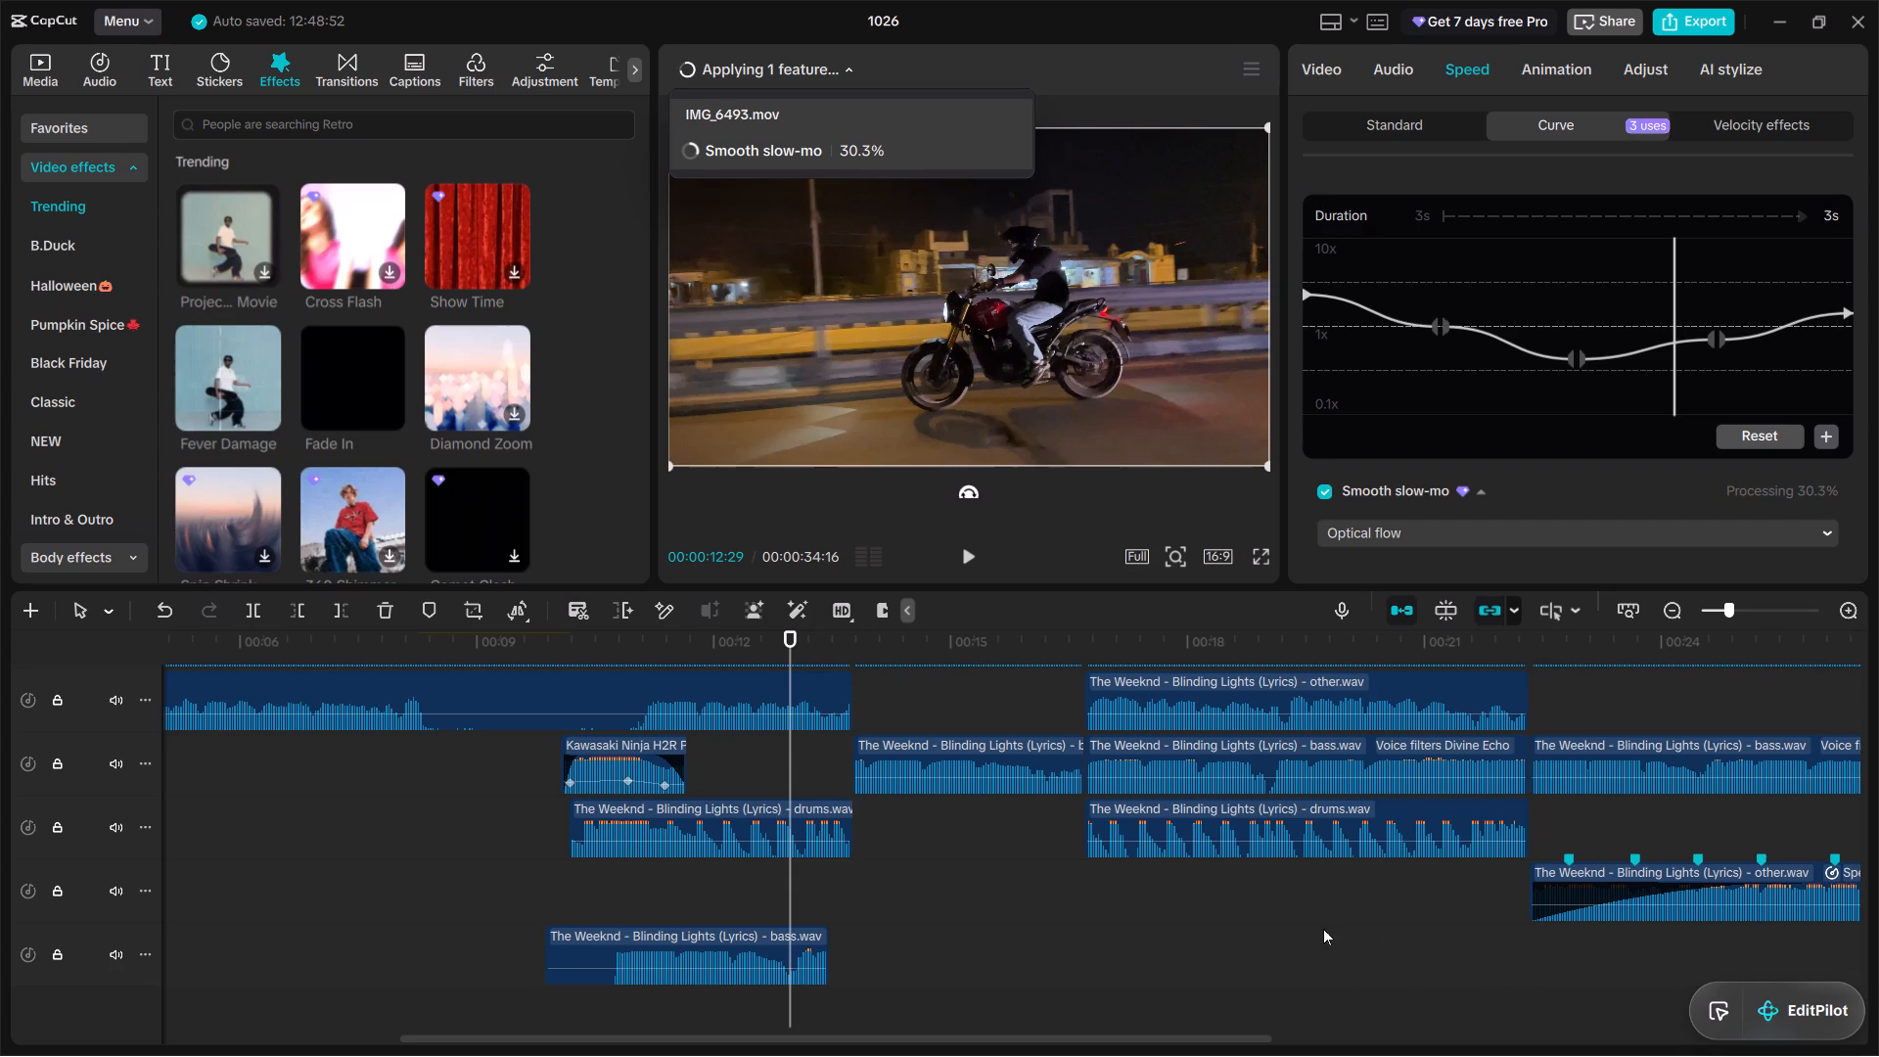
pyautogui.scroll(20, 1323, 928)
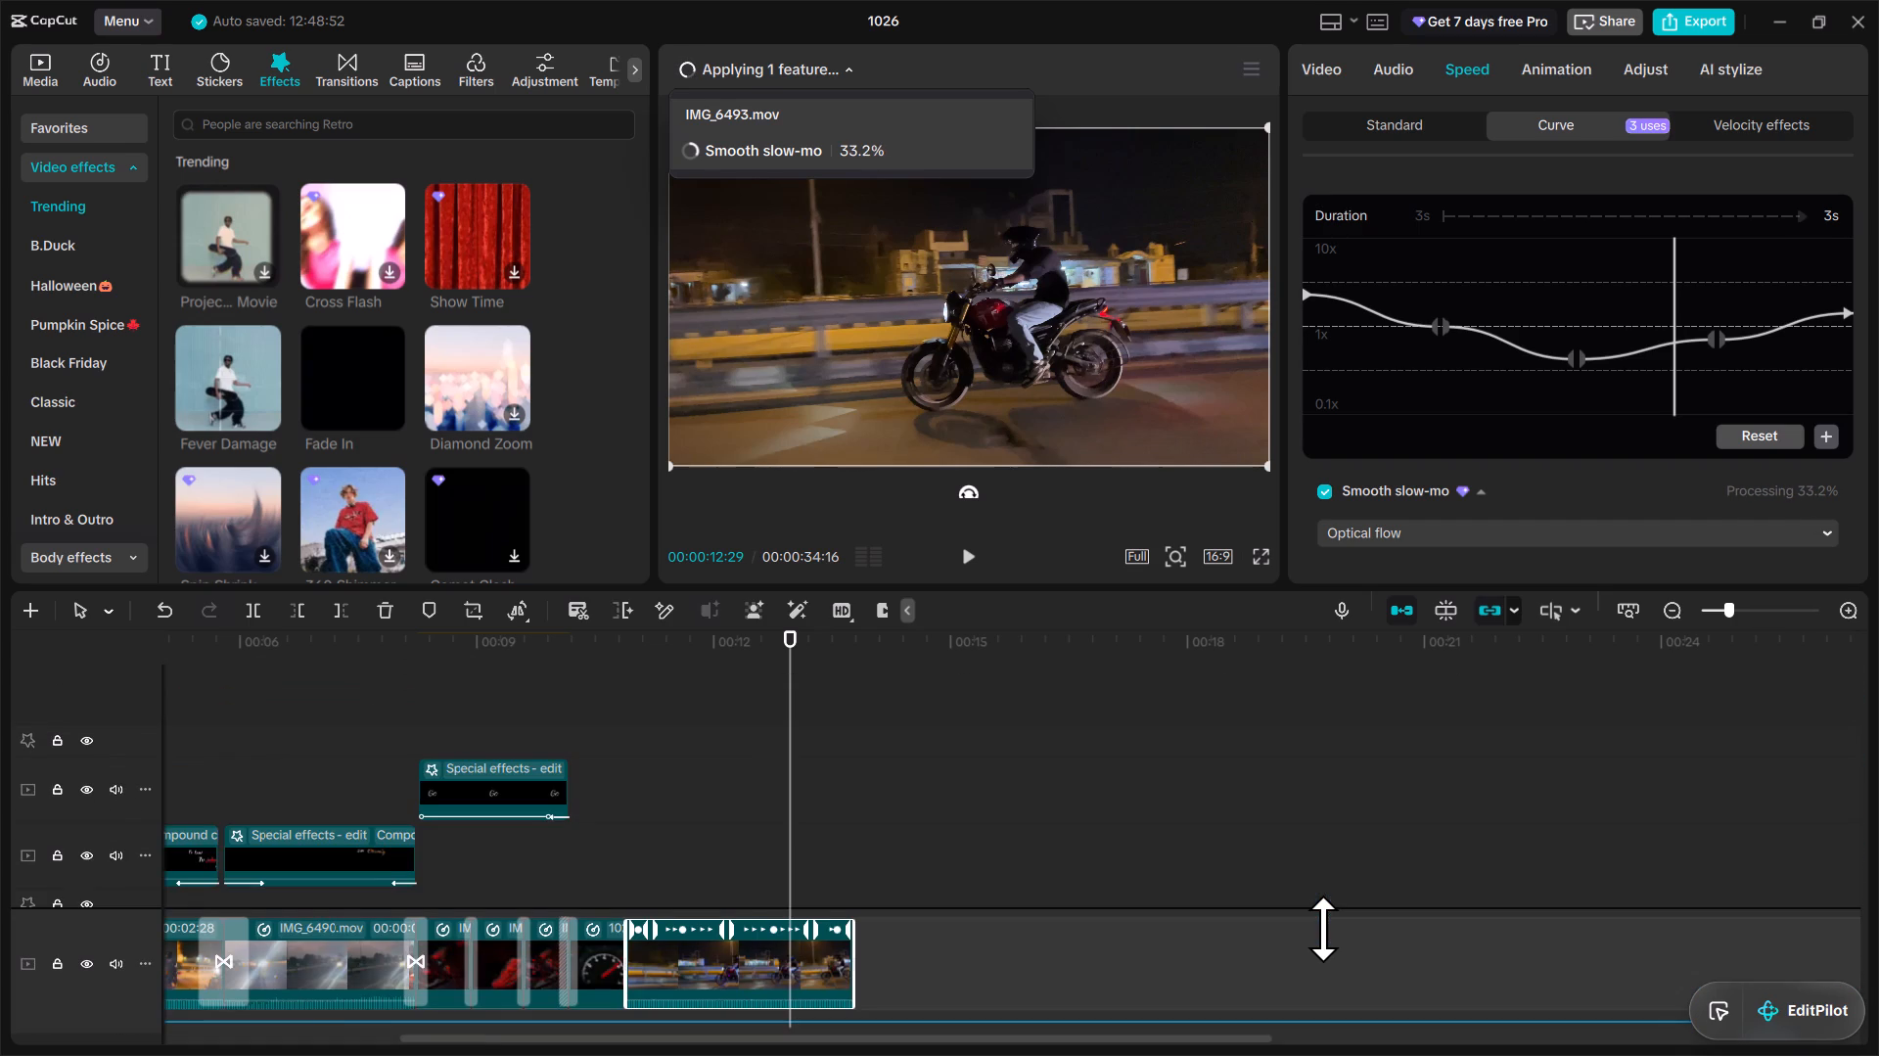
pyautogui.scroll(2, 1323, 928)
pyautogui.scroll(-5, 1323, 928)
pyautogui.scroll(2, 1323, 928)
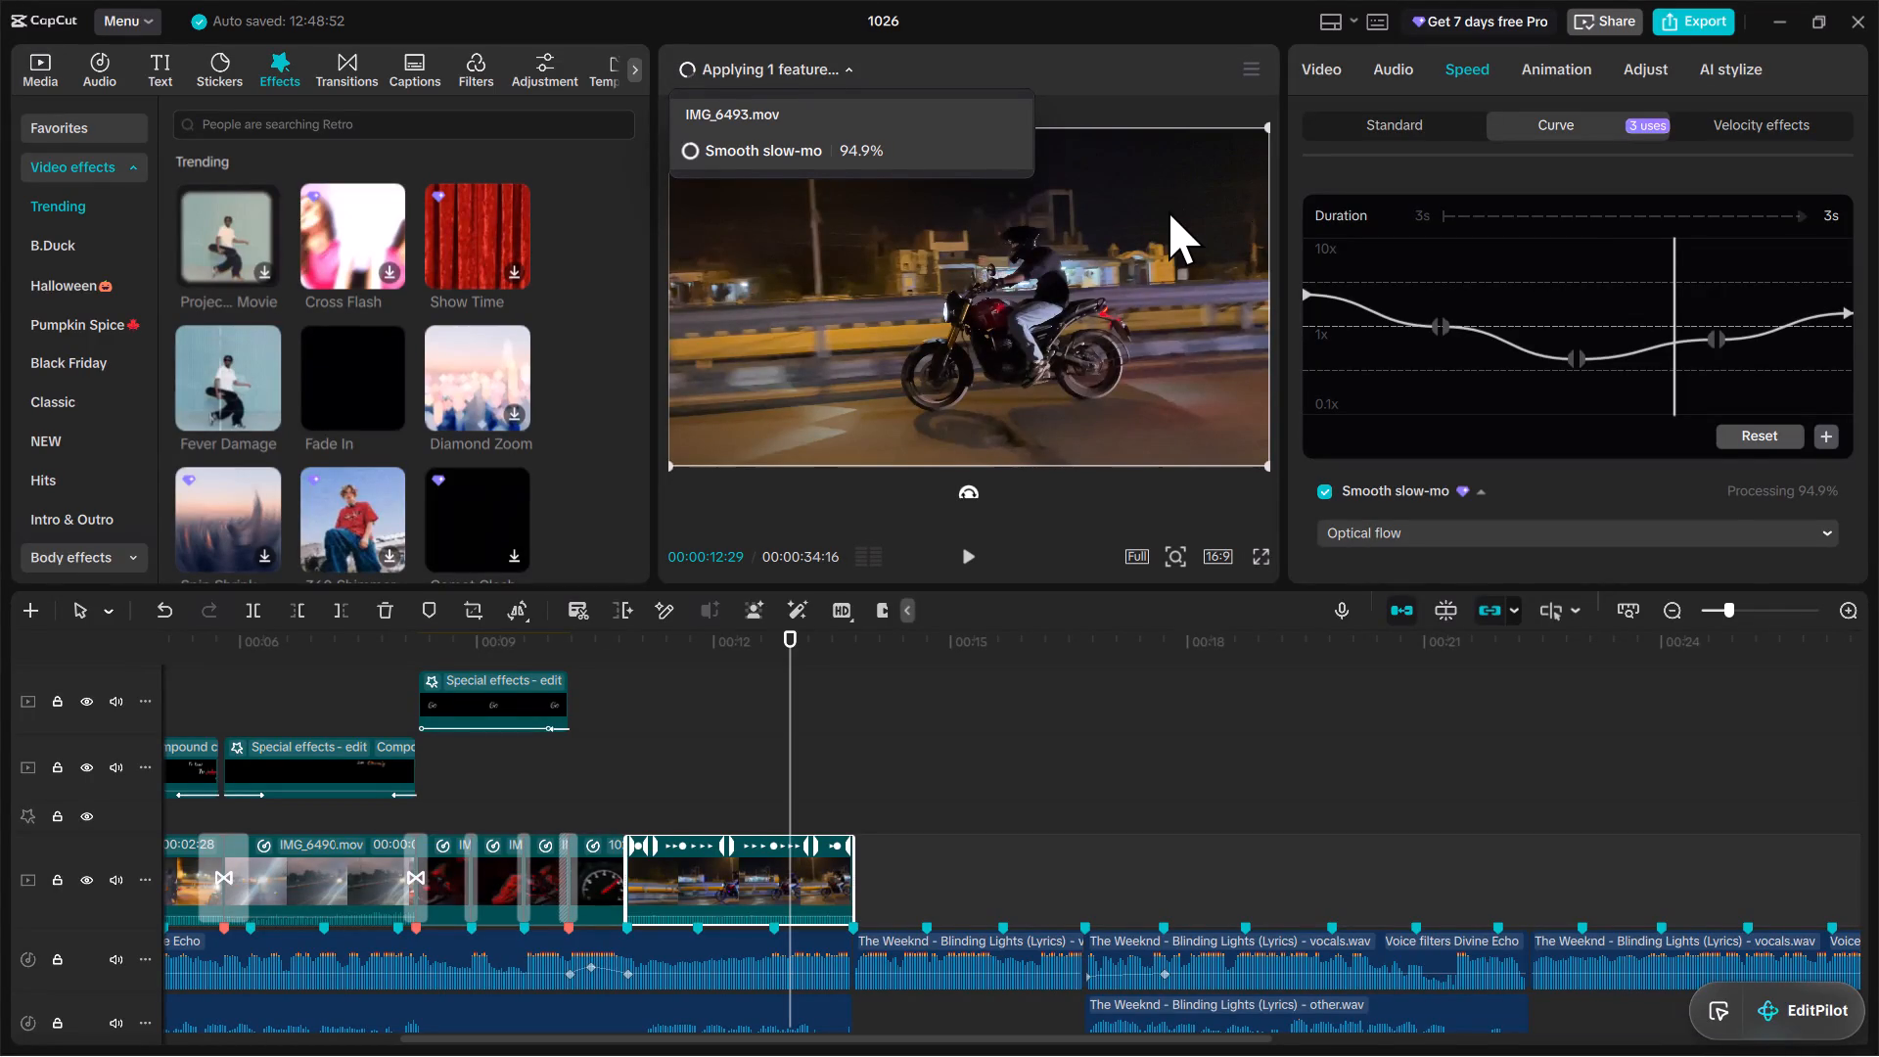
# Play back the timeline from just before the IMG_6493 clip past its end to review the smooth slow motion.
pyautogui.moveTo(792, 675); pyautogui.dragTo(780, 682)
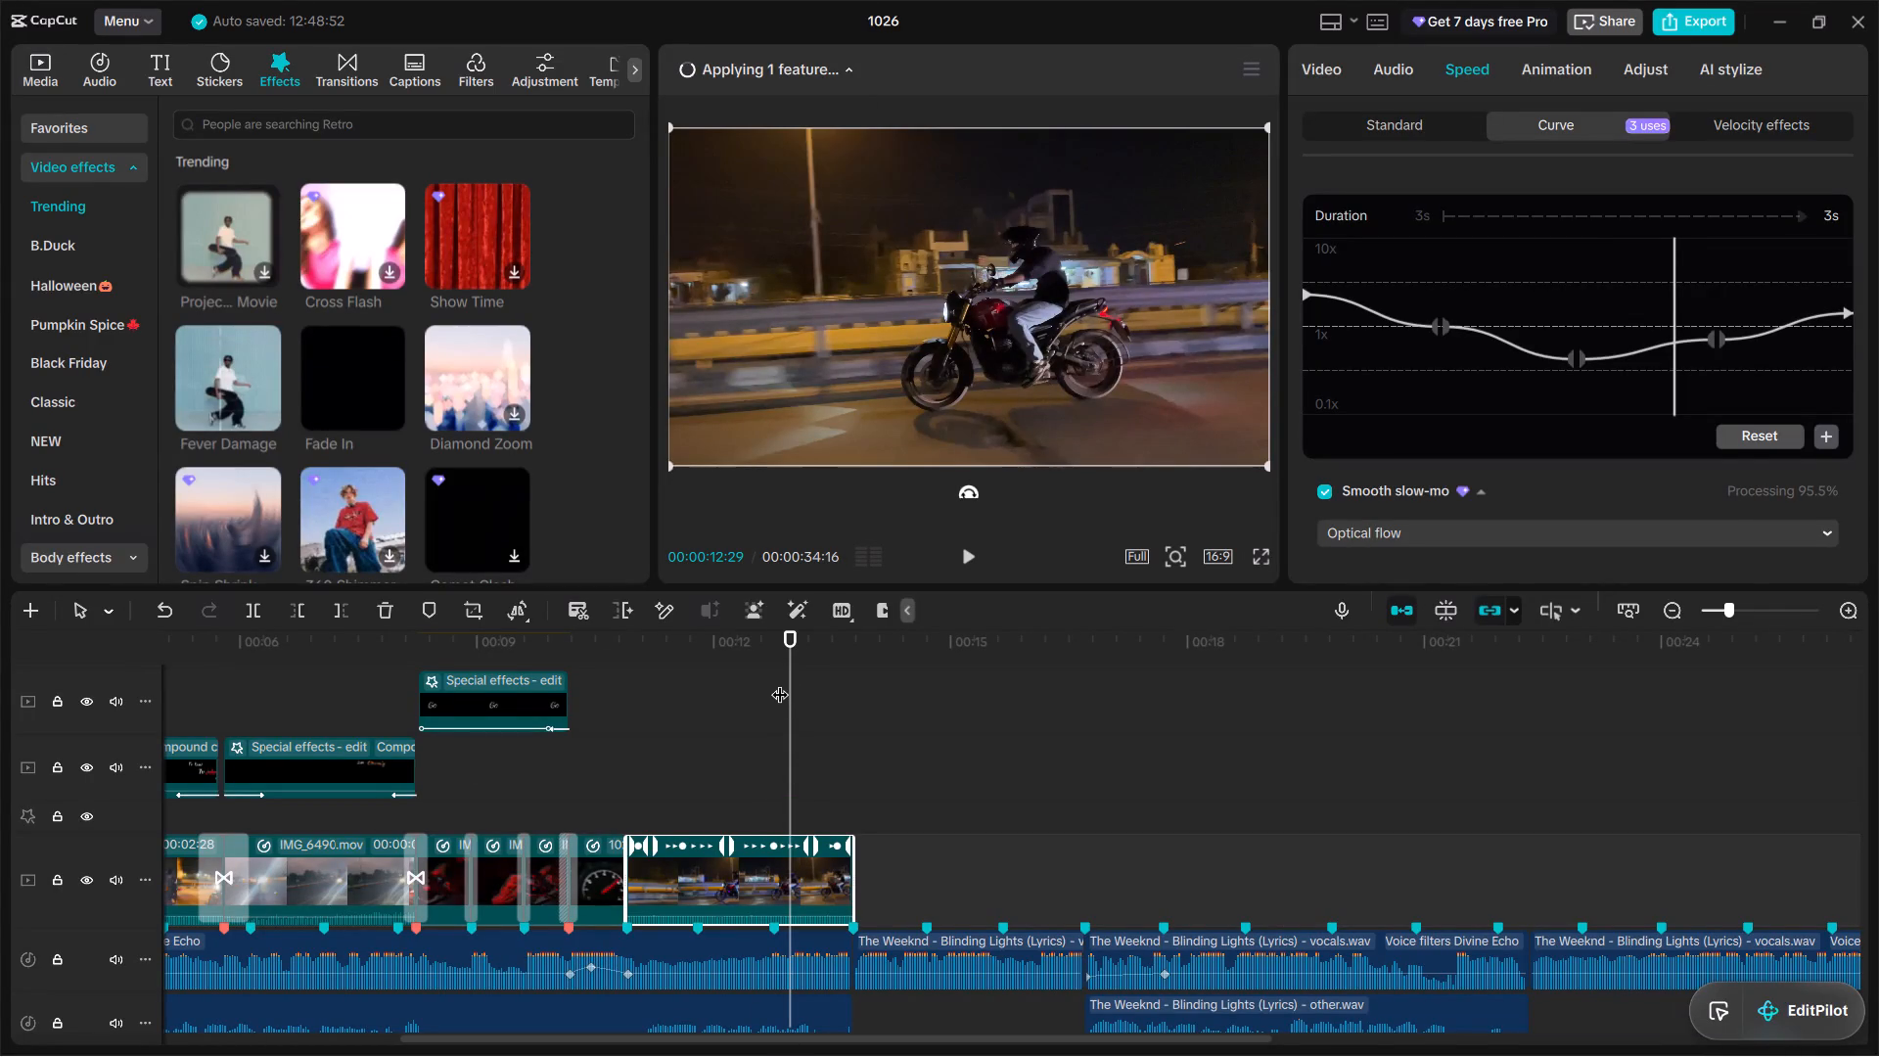
pyautogui.moveTo(780, 682); pyautogui.dragTo(648, 723)
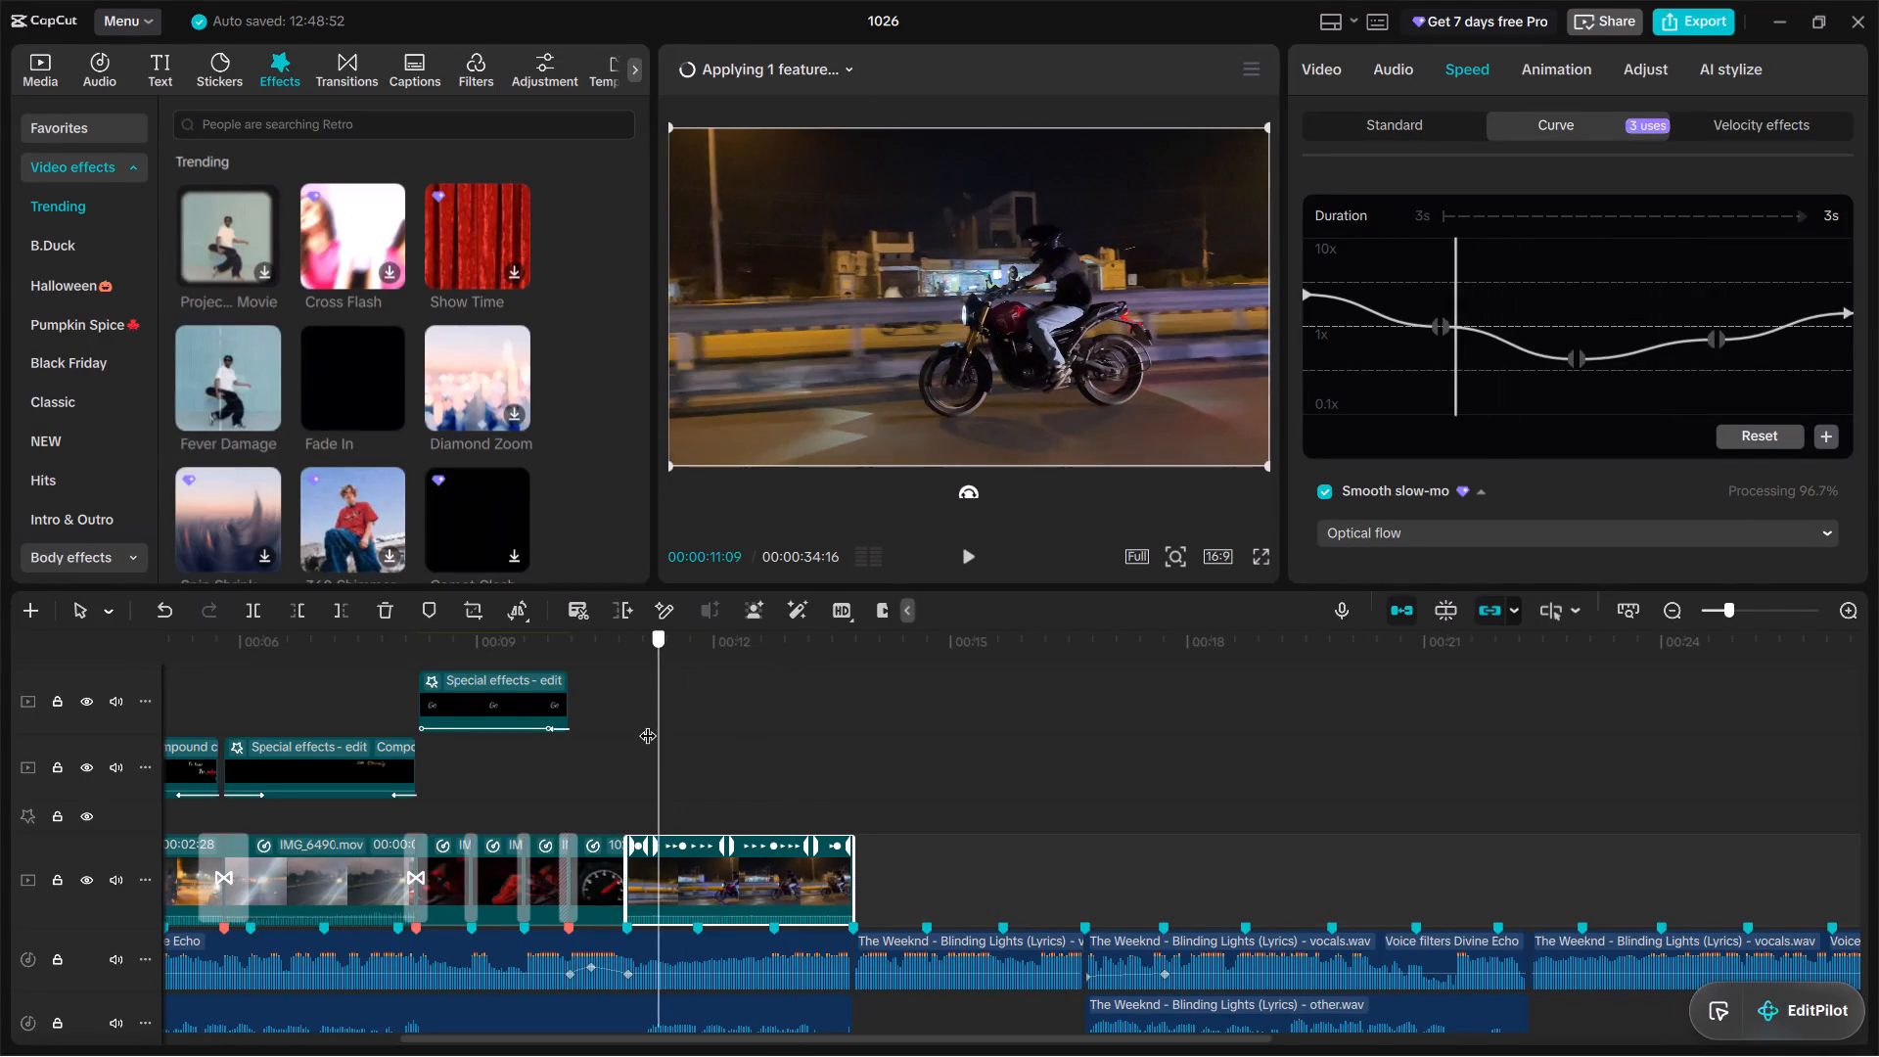
pyautogui.moveTo(648, 723); pyautogui.dragTo(592, 745)
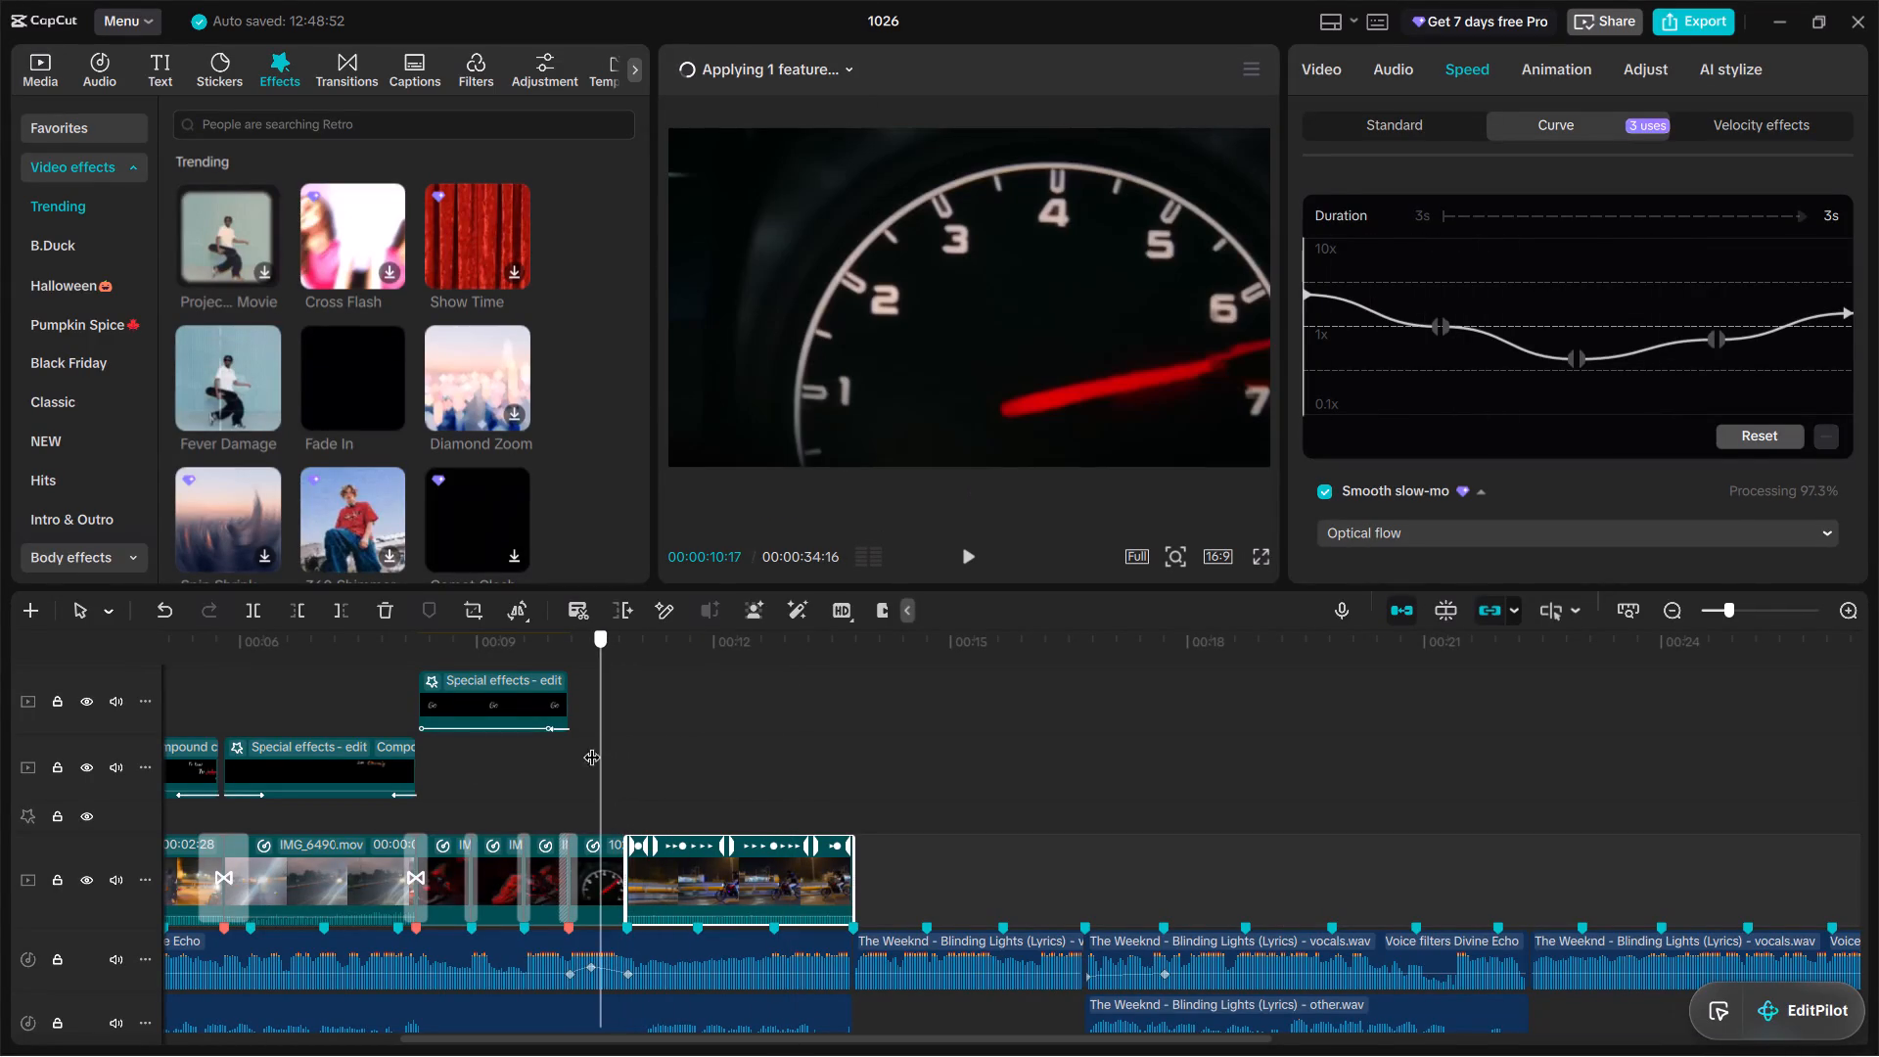
pyautogui.moveTo(592, 745); pyautogui.dragTo(573, 757)
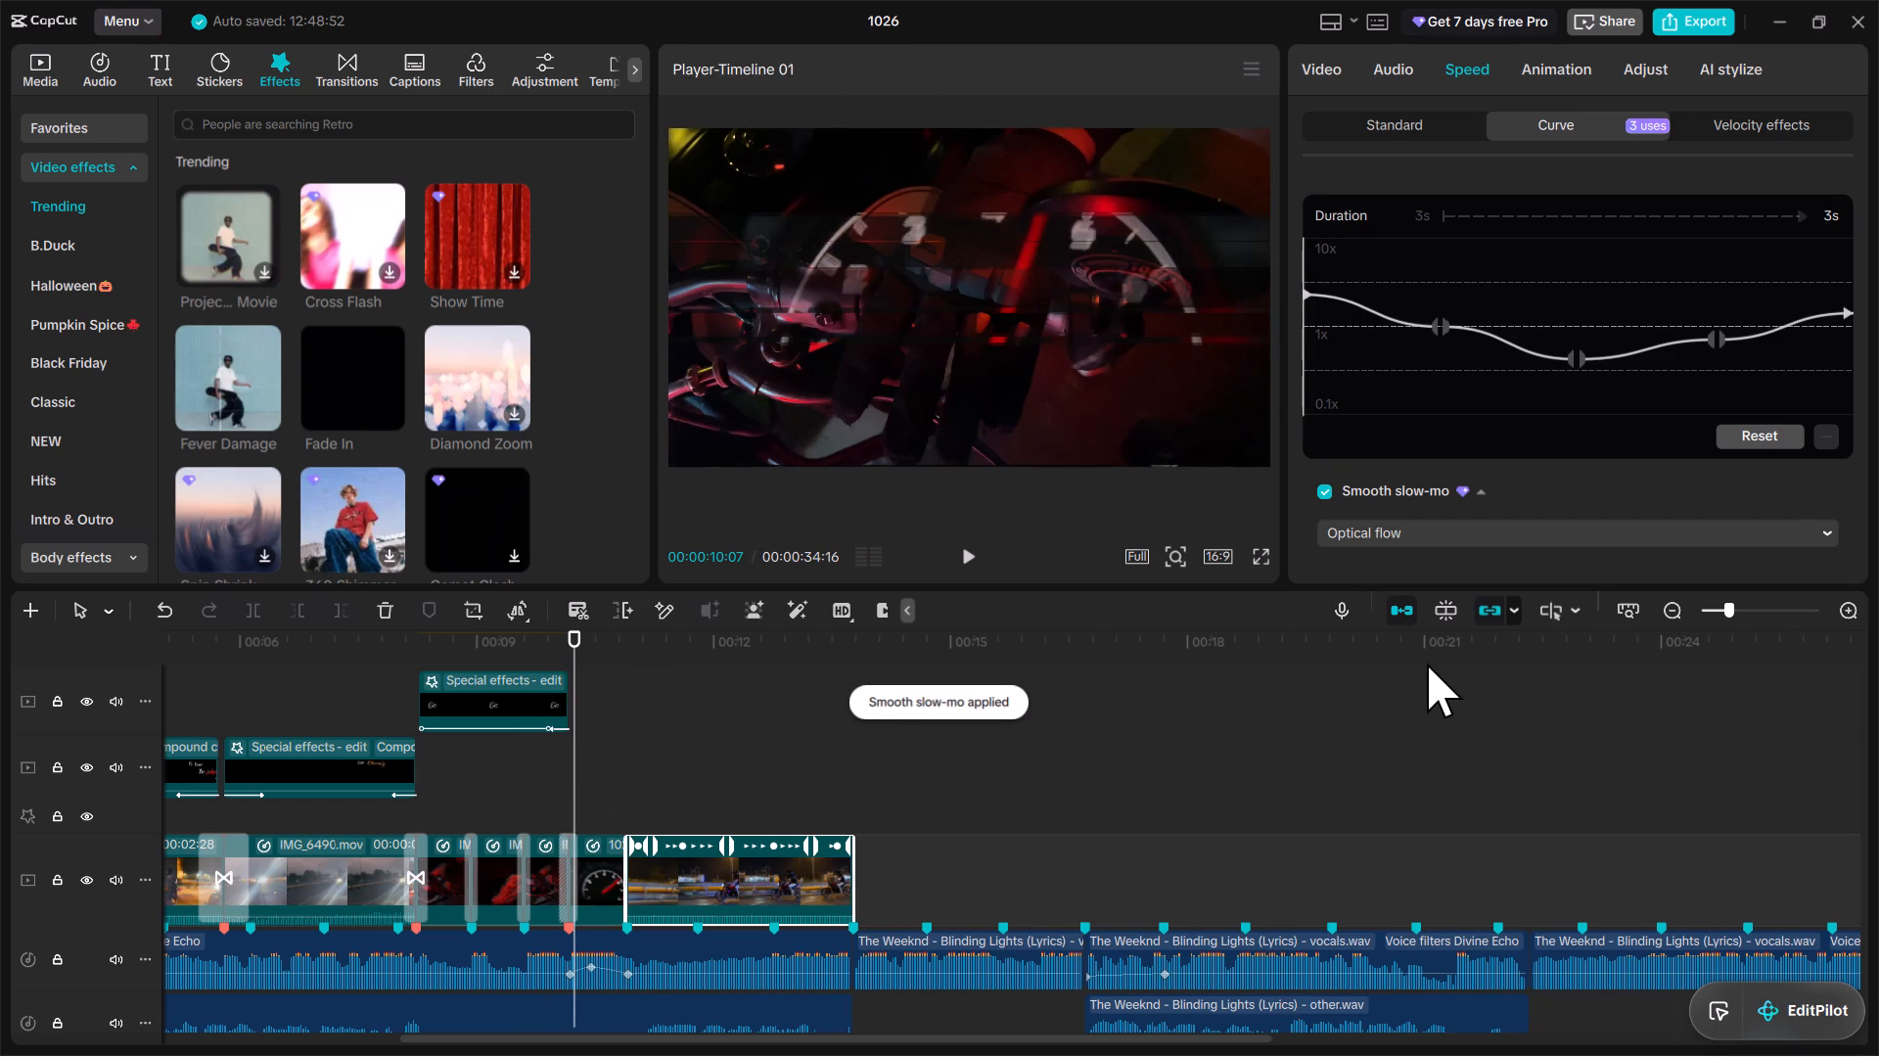
pyautogui.press('space')
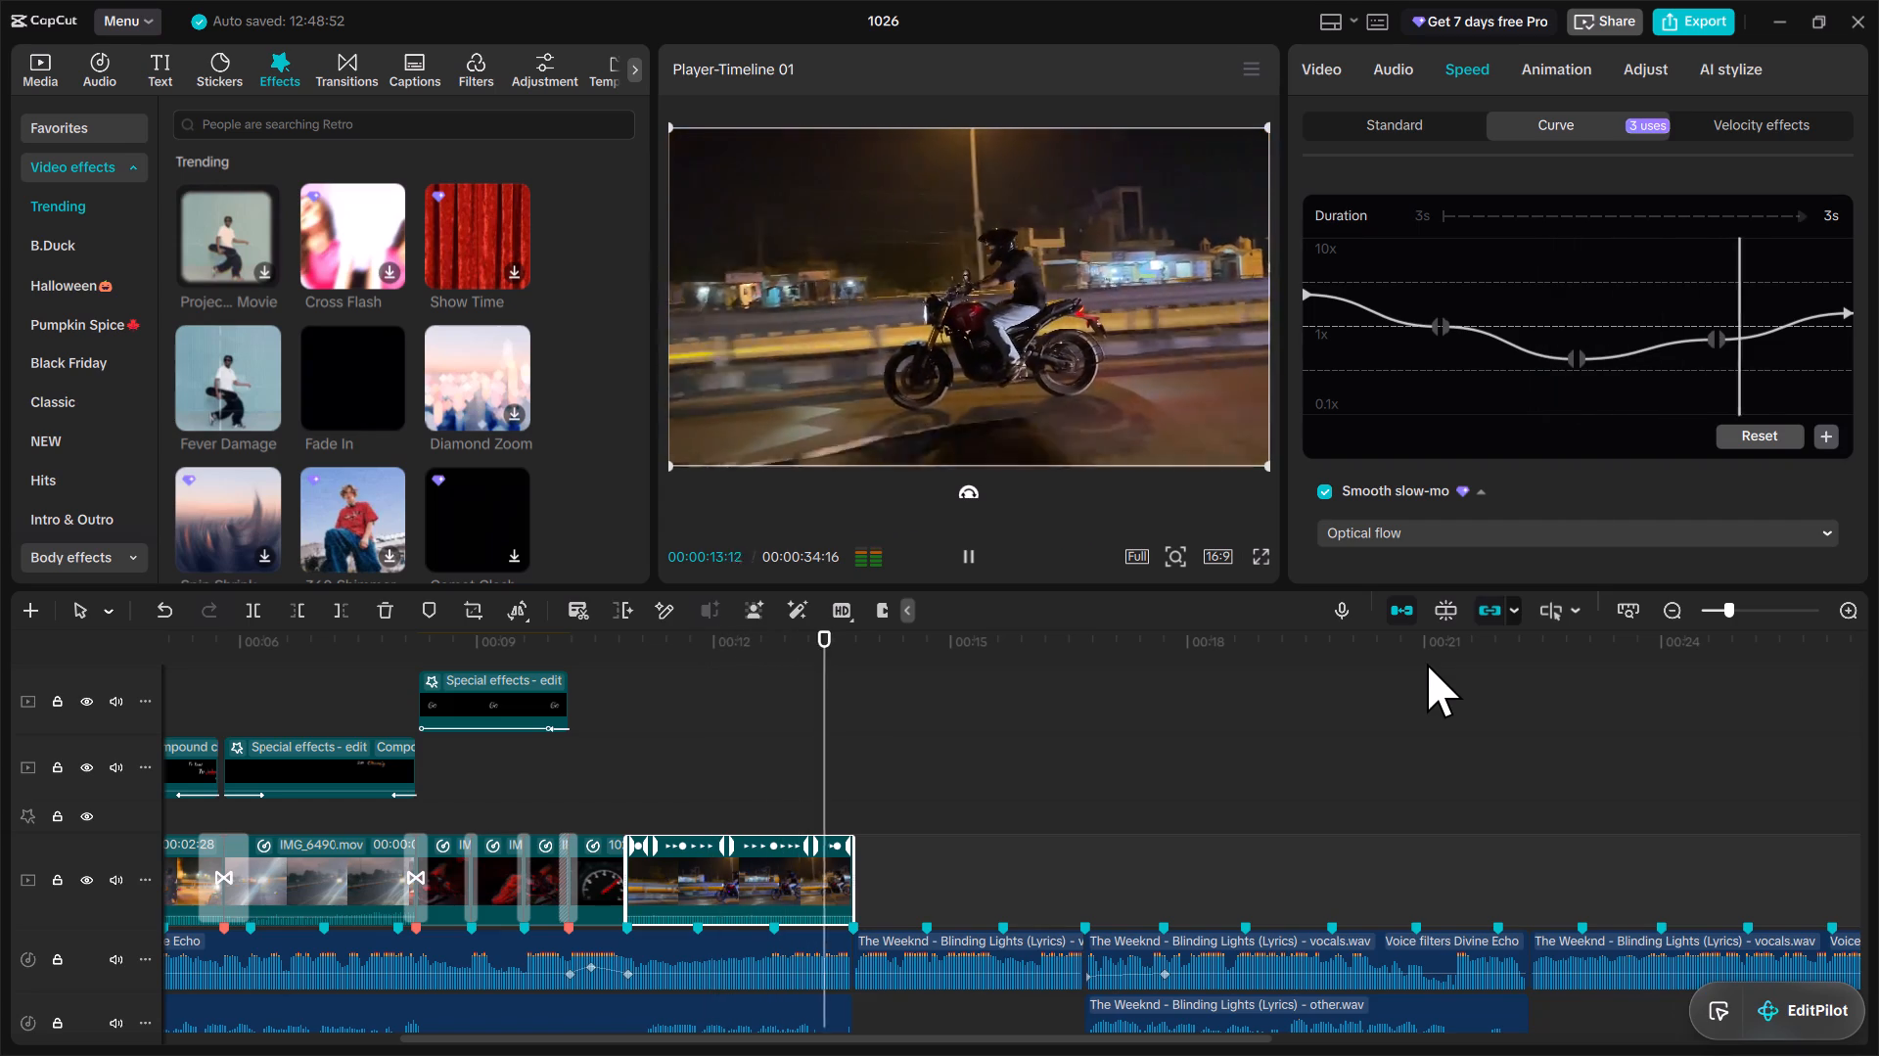
pyautogui.press('space')
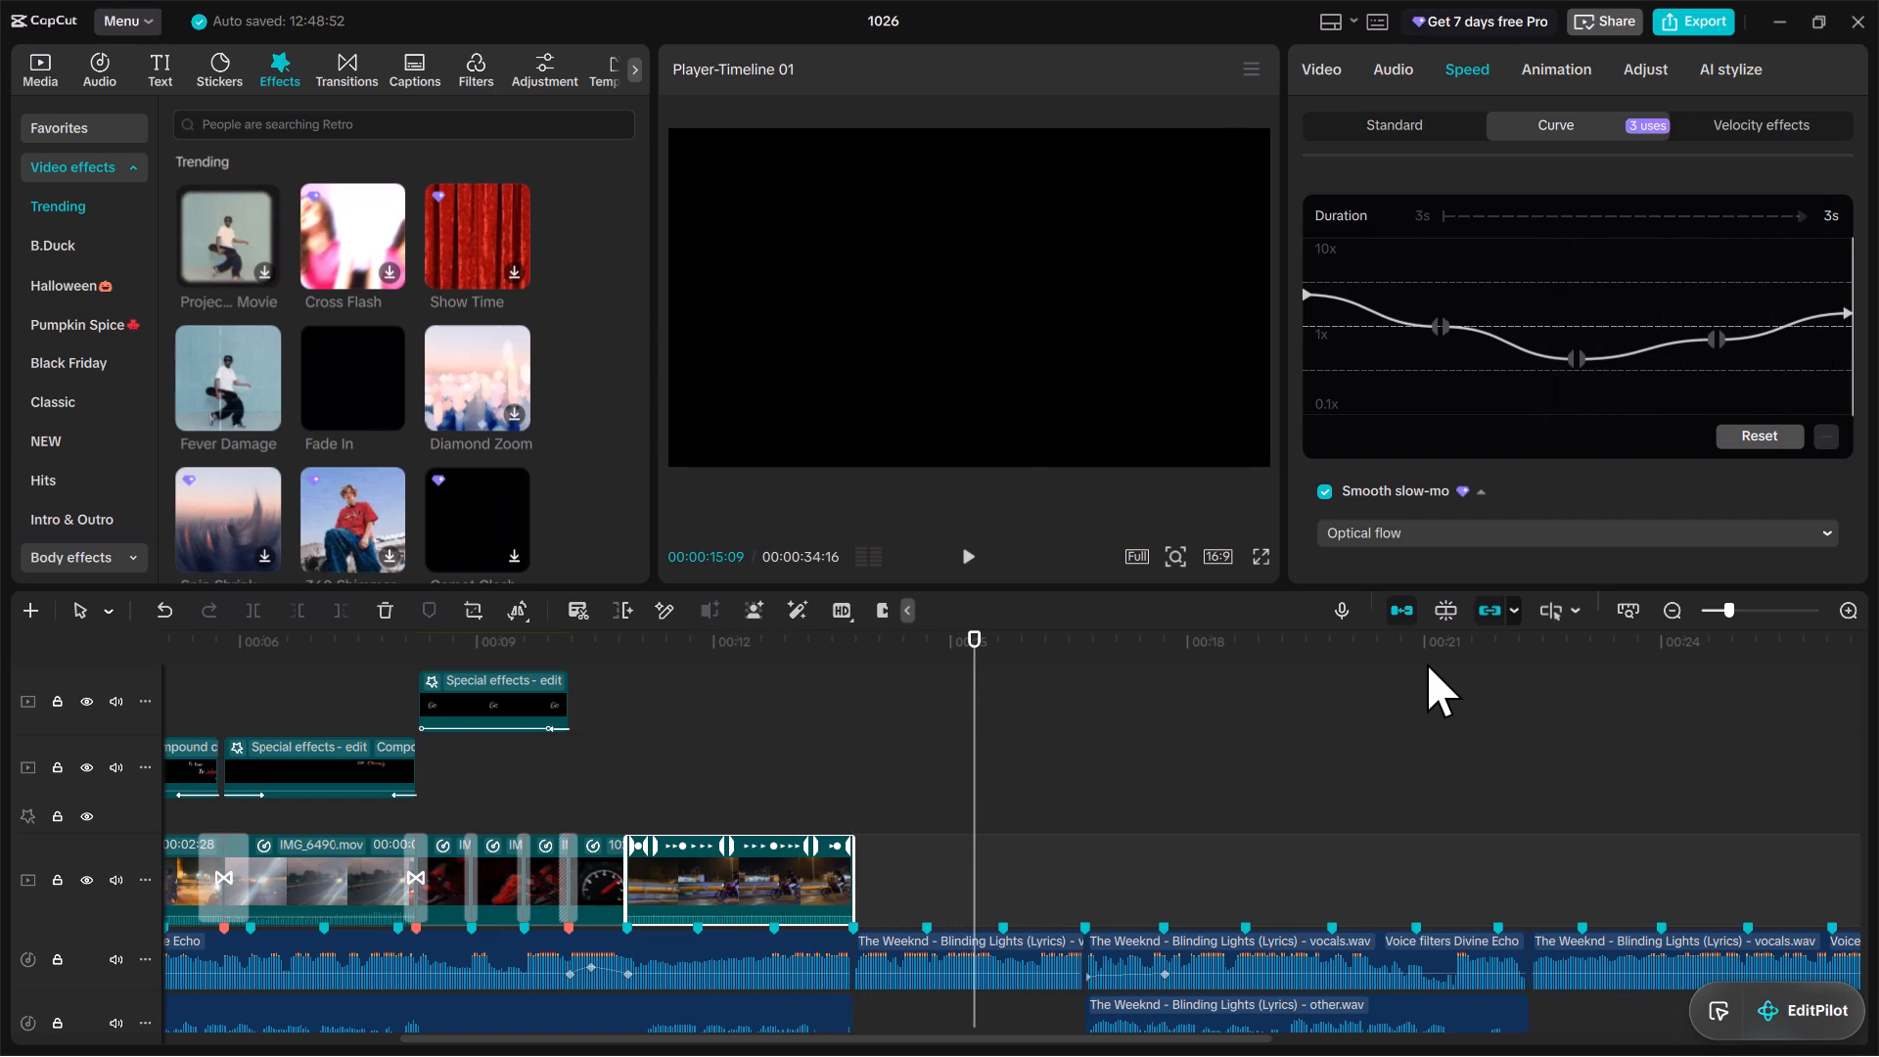
# Close the 1026 project and exit CapCut.
pyautogui.click(1857, 33)
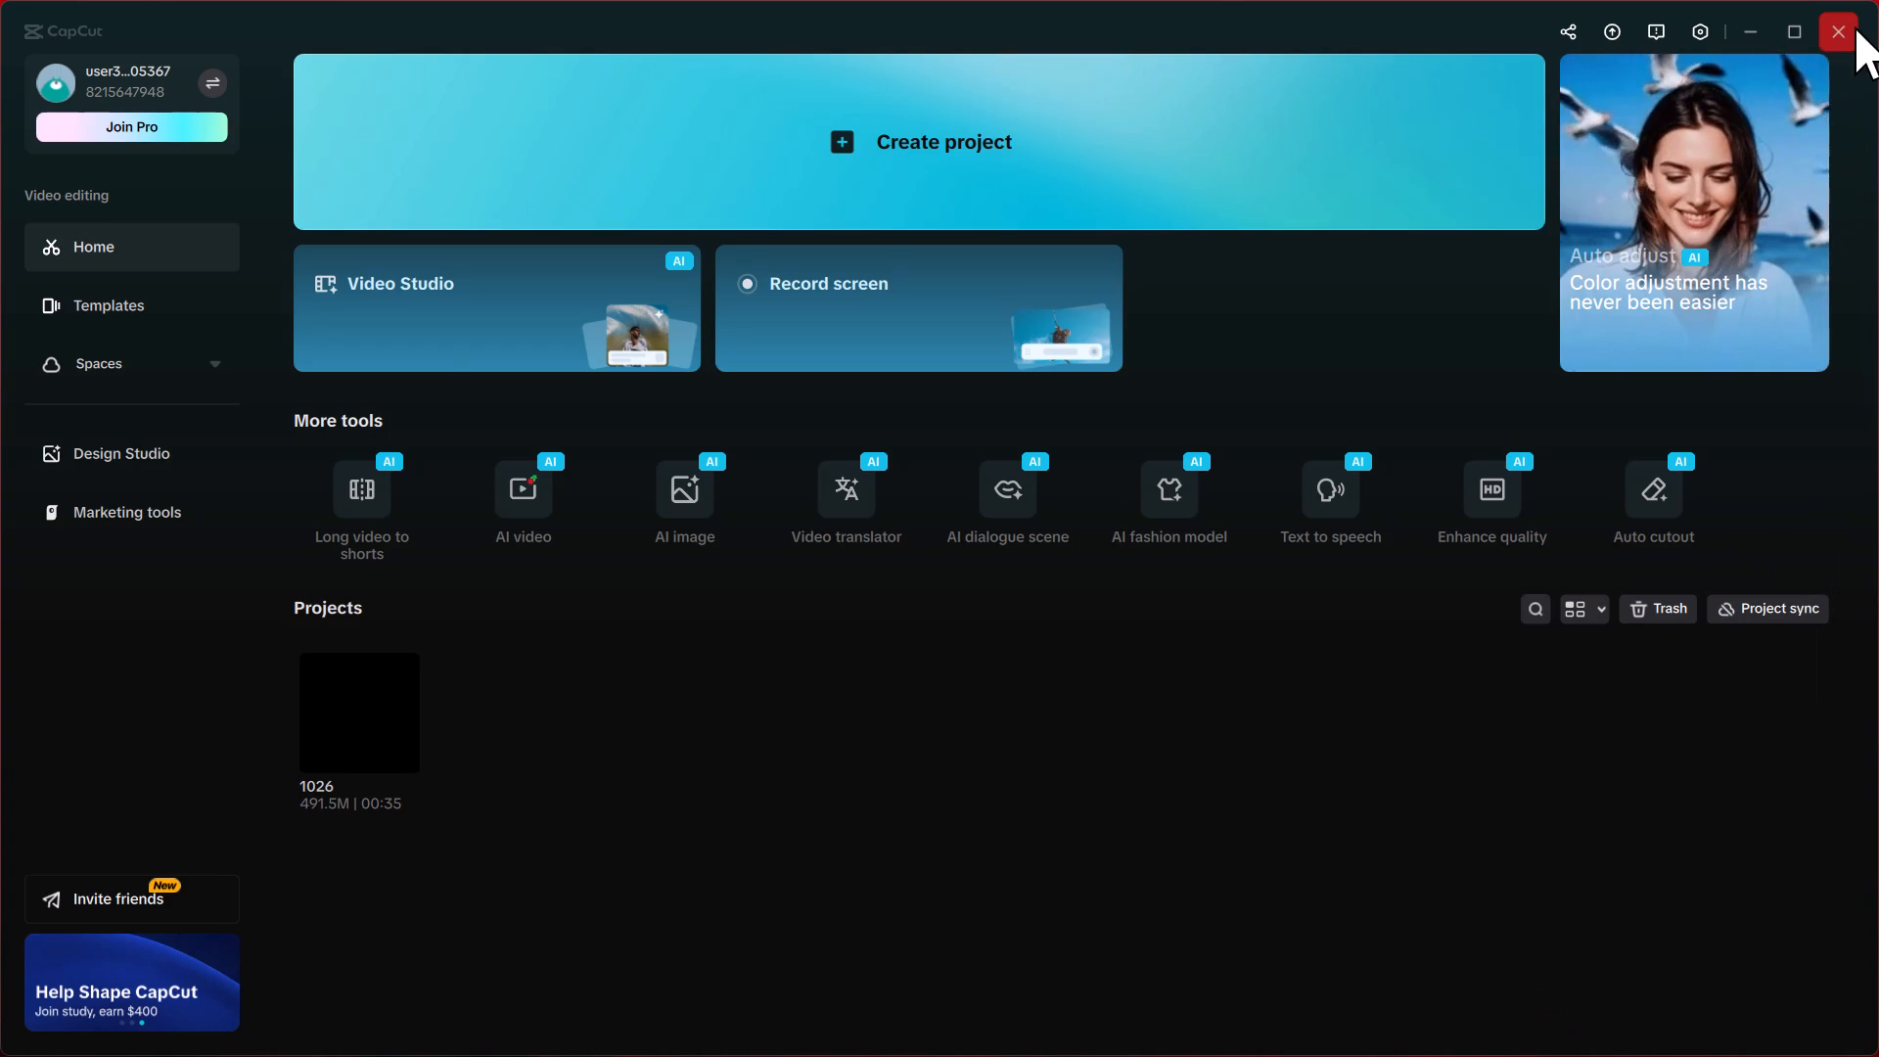
pyautogui.click(1854, 26)
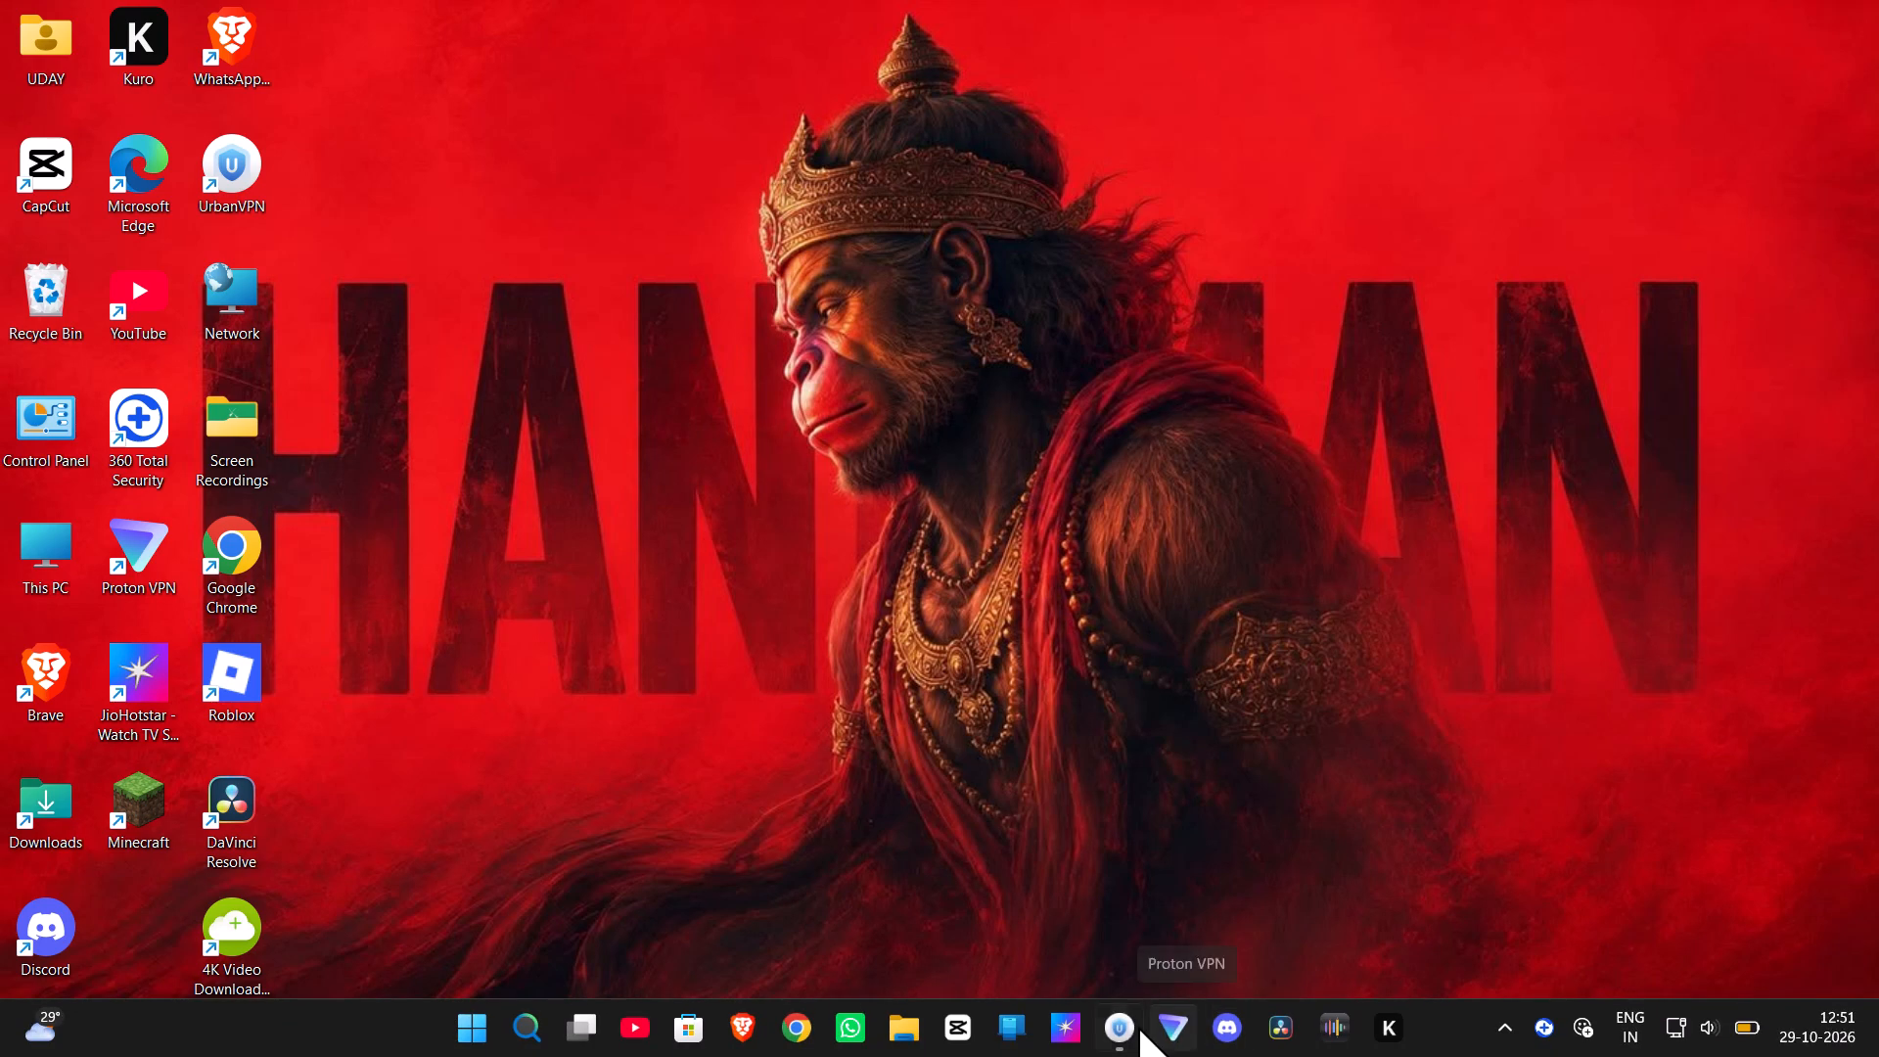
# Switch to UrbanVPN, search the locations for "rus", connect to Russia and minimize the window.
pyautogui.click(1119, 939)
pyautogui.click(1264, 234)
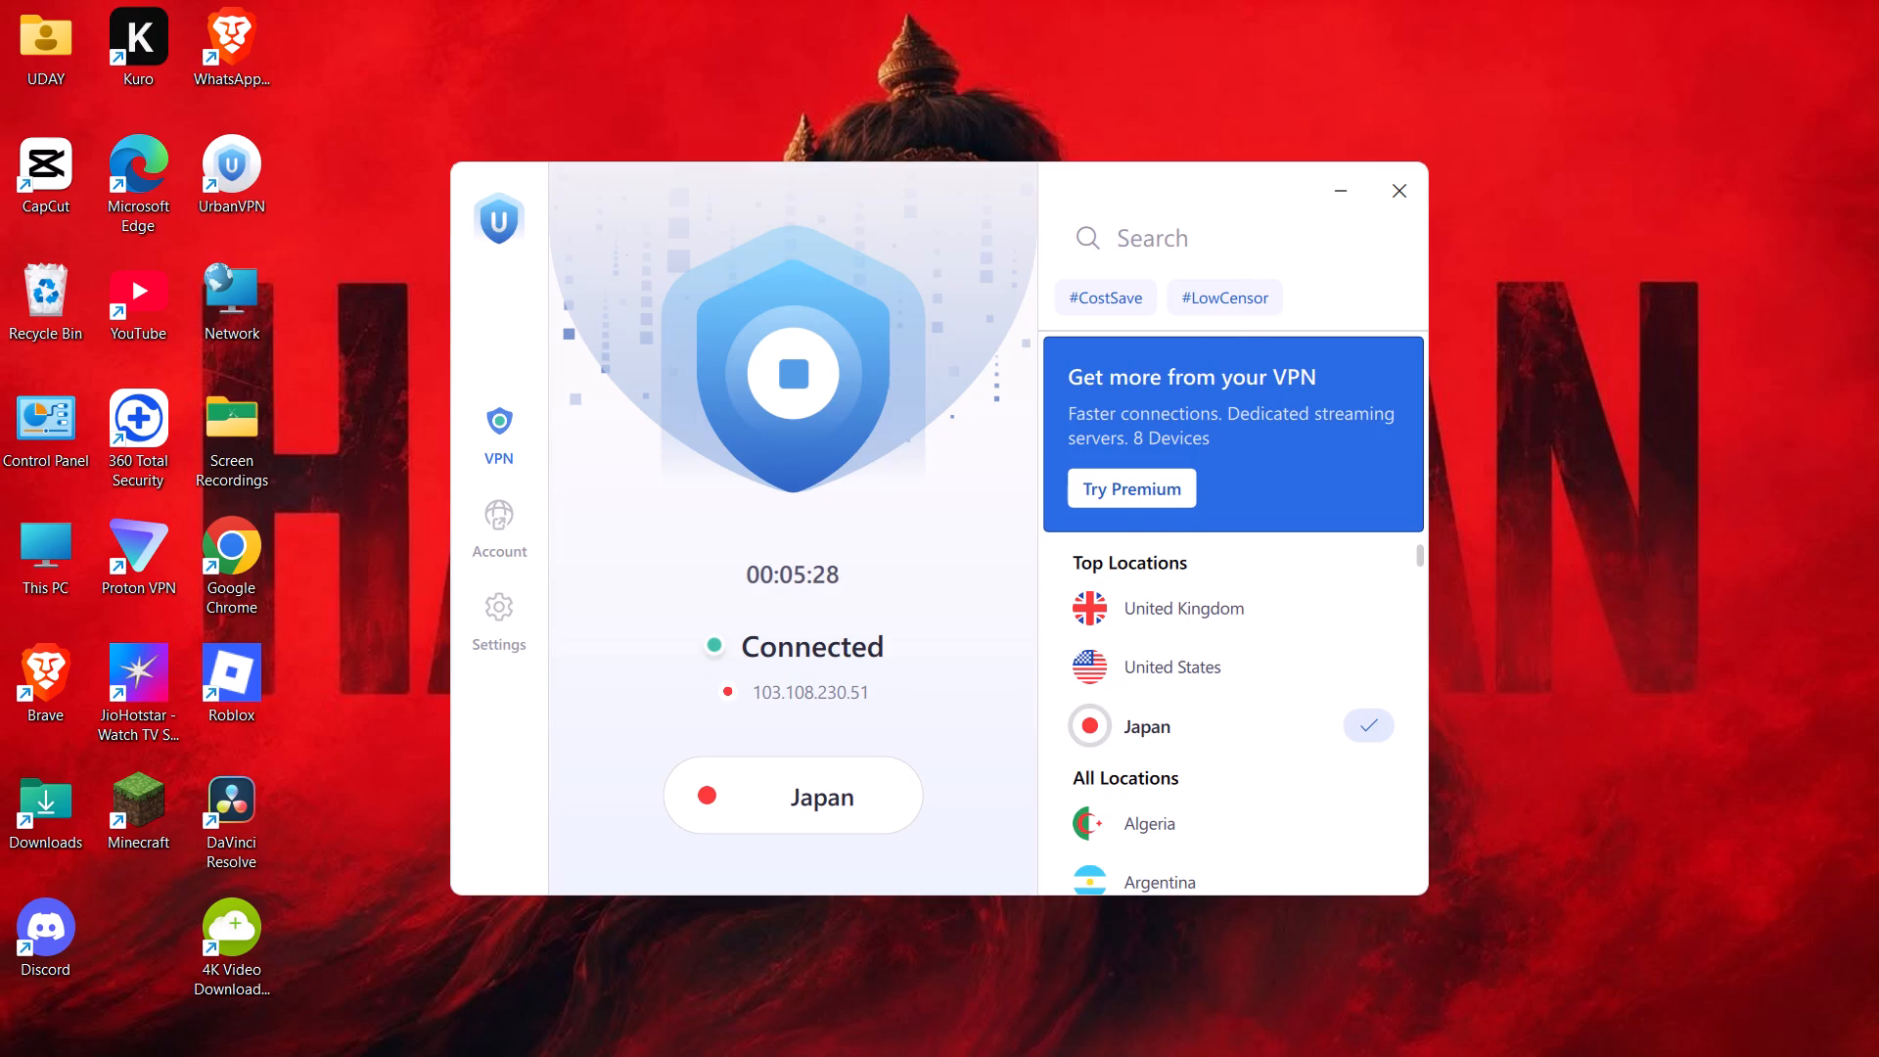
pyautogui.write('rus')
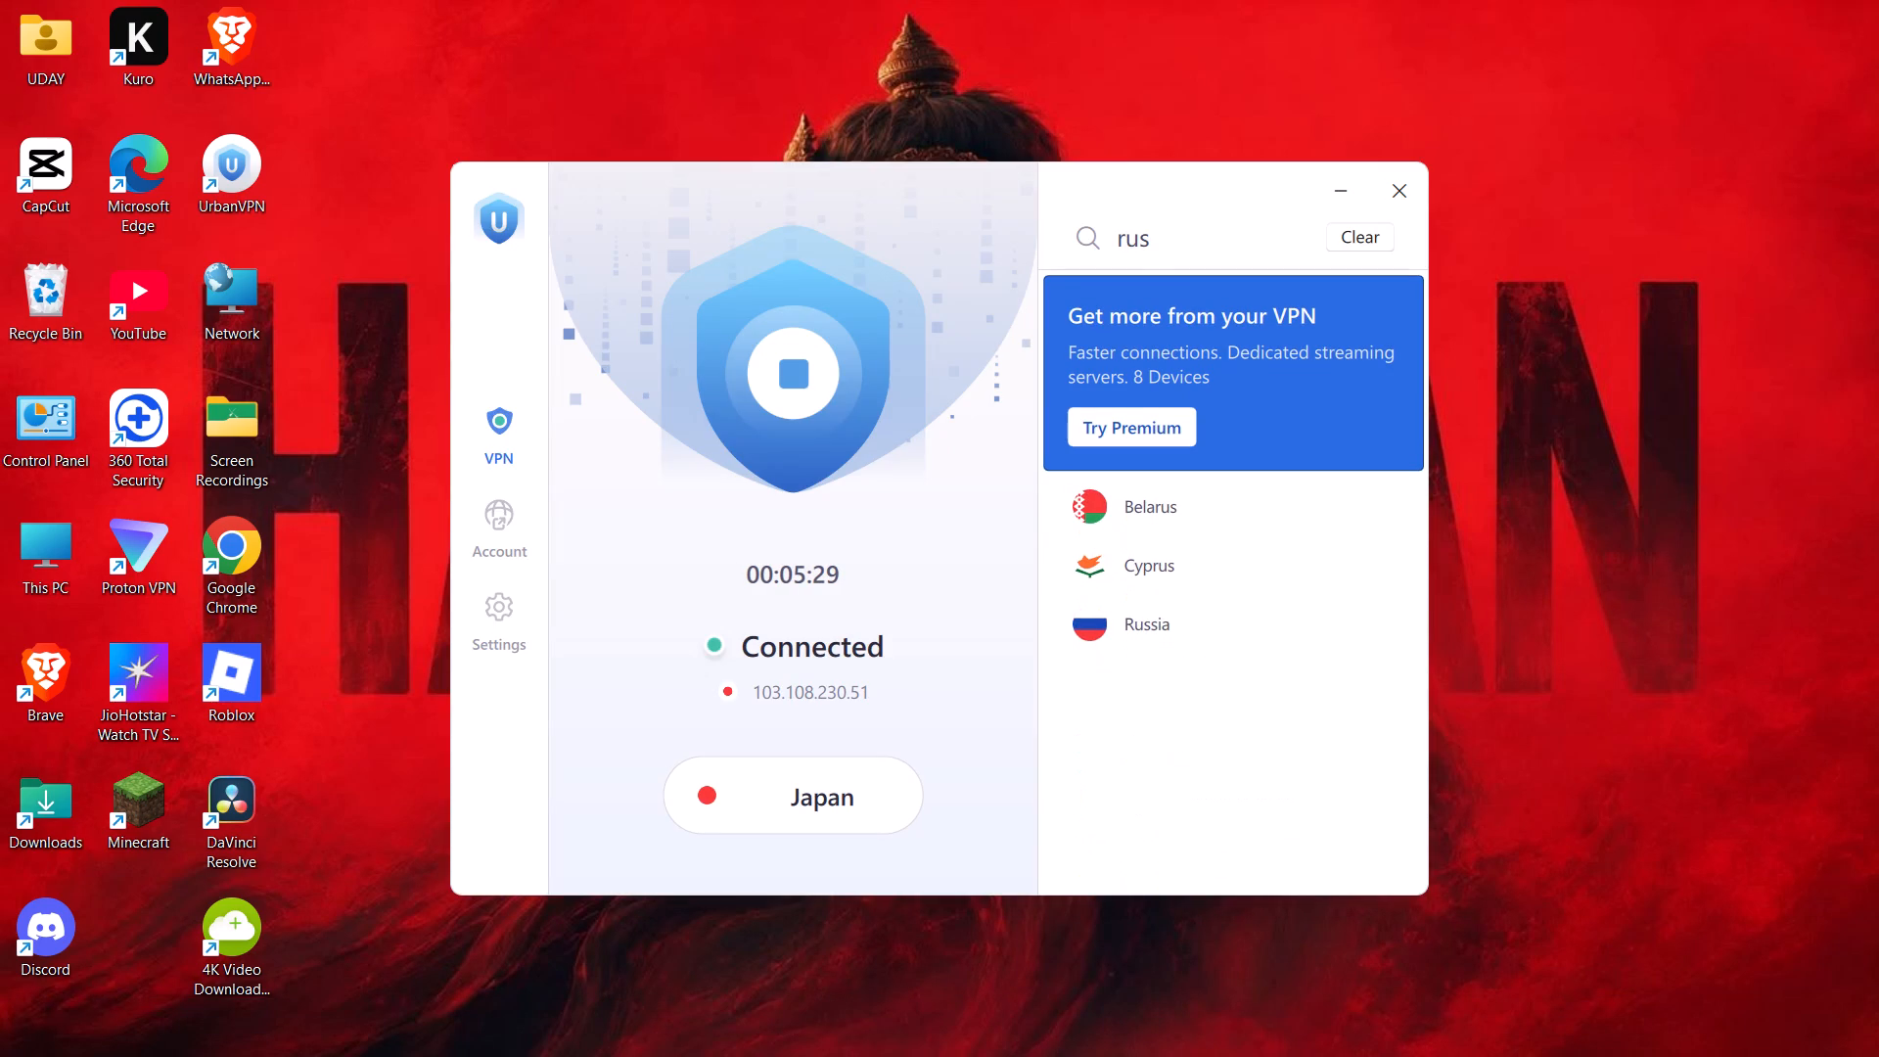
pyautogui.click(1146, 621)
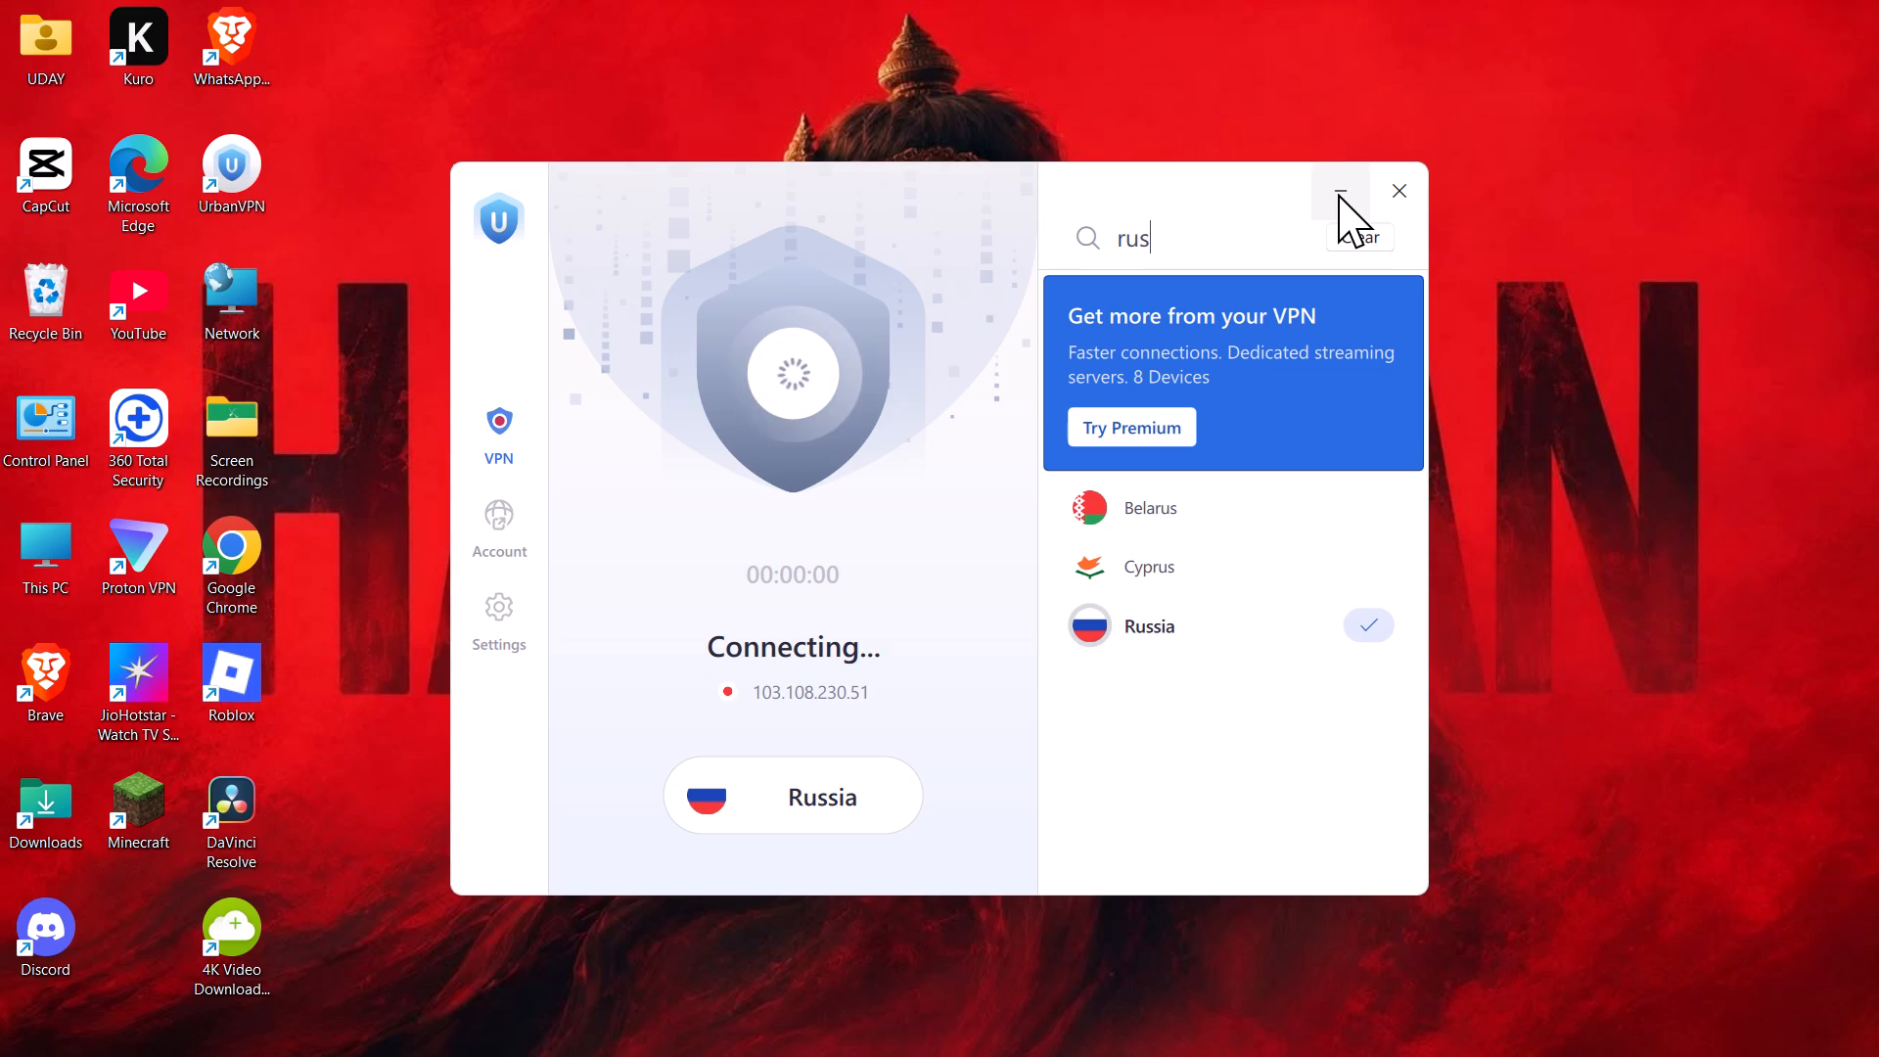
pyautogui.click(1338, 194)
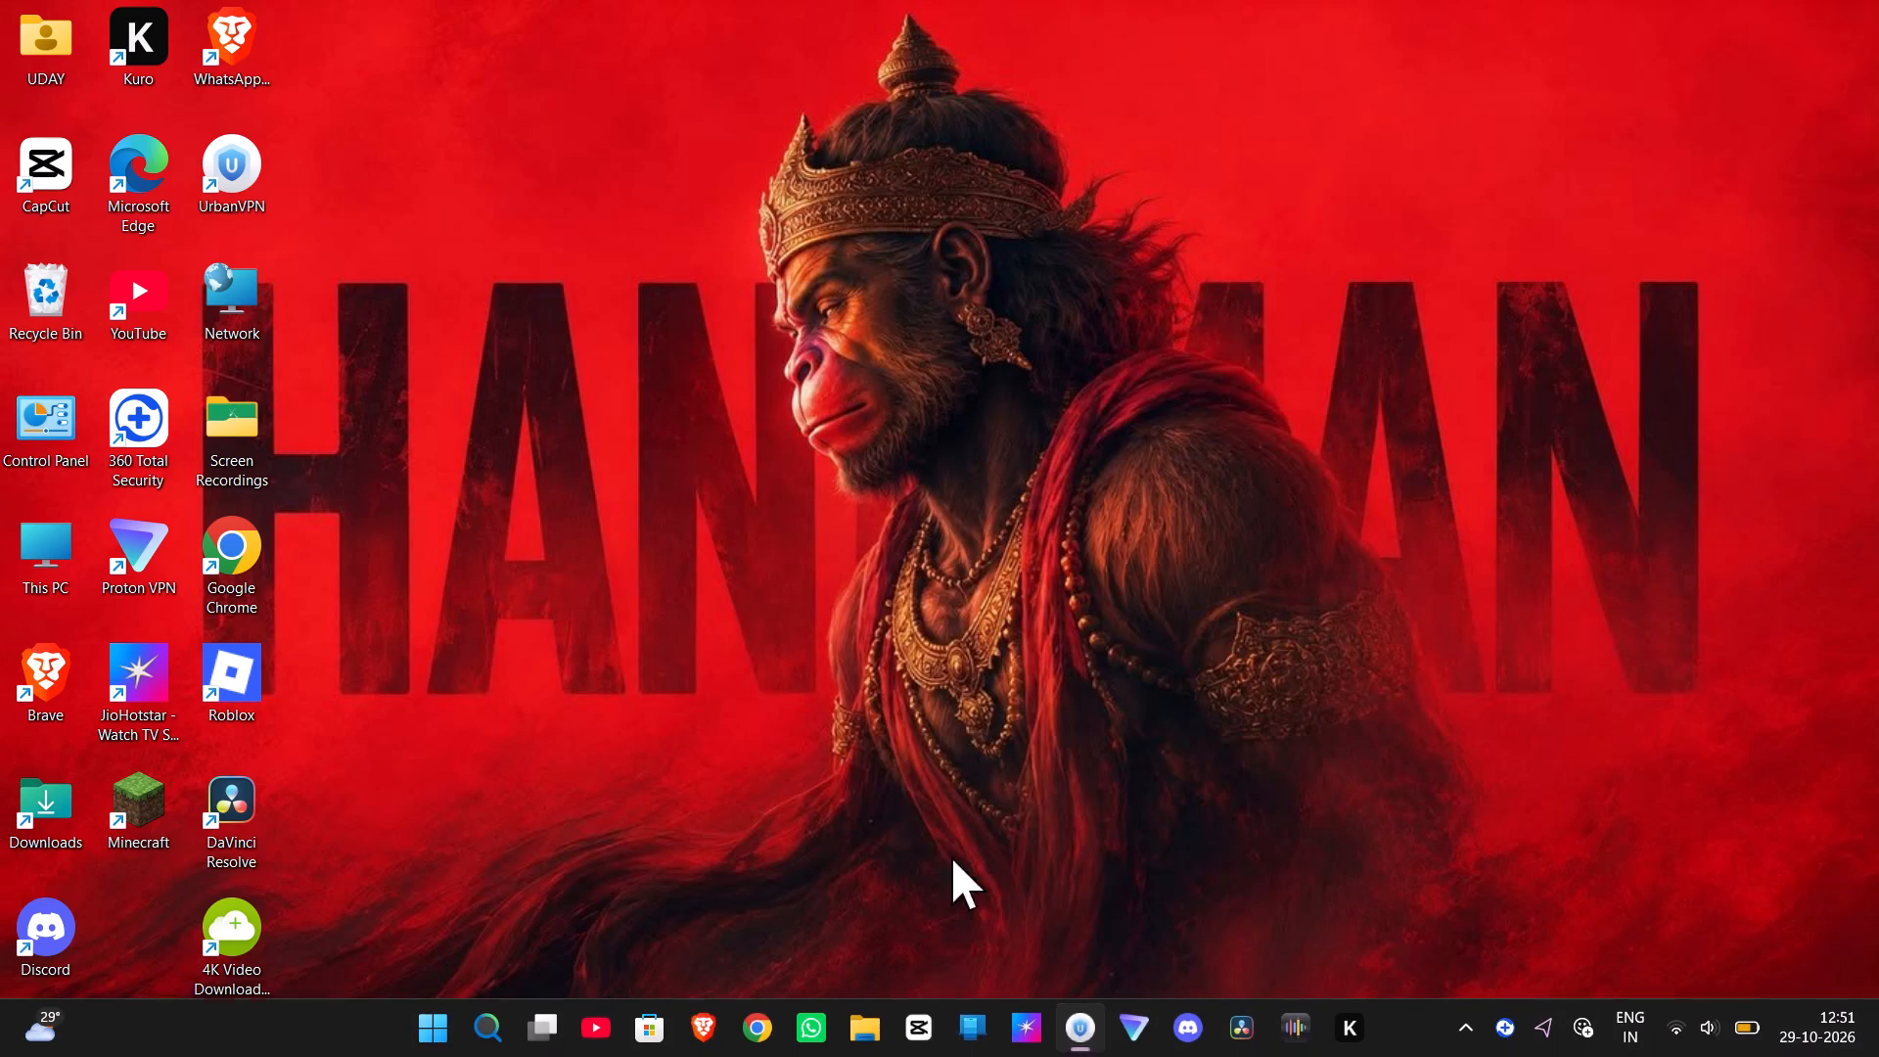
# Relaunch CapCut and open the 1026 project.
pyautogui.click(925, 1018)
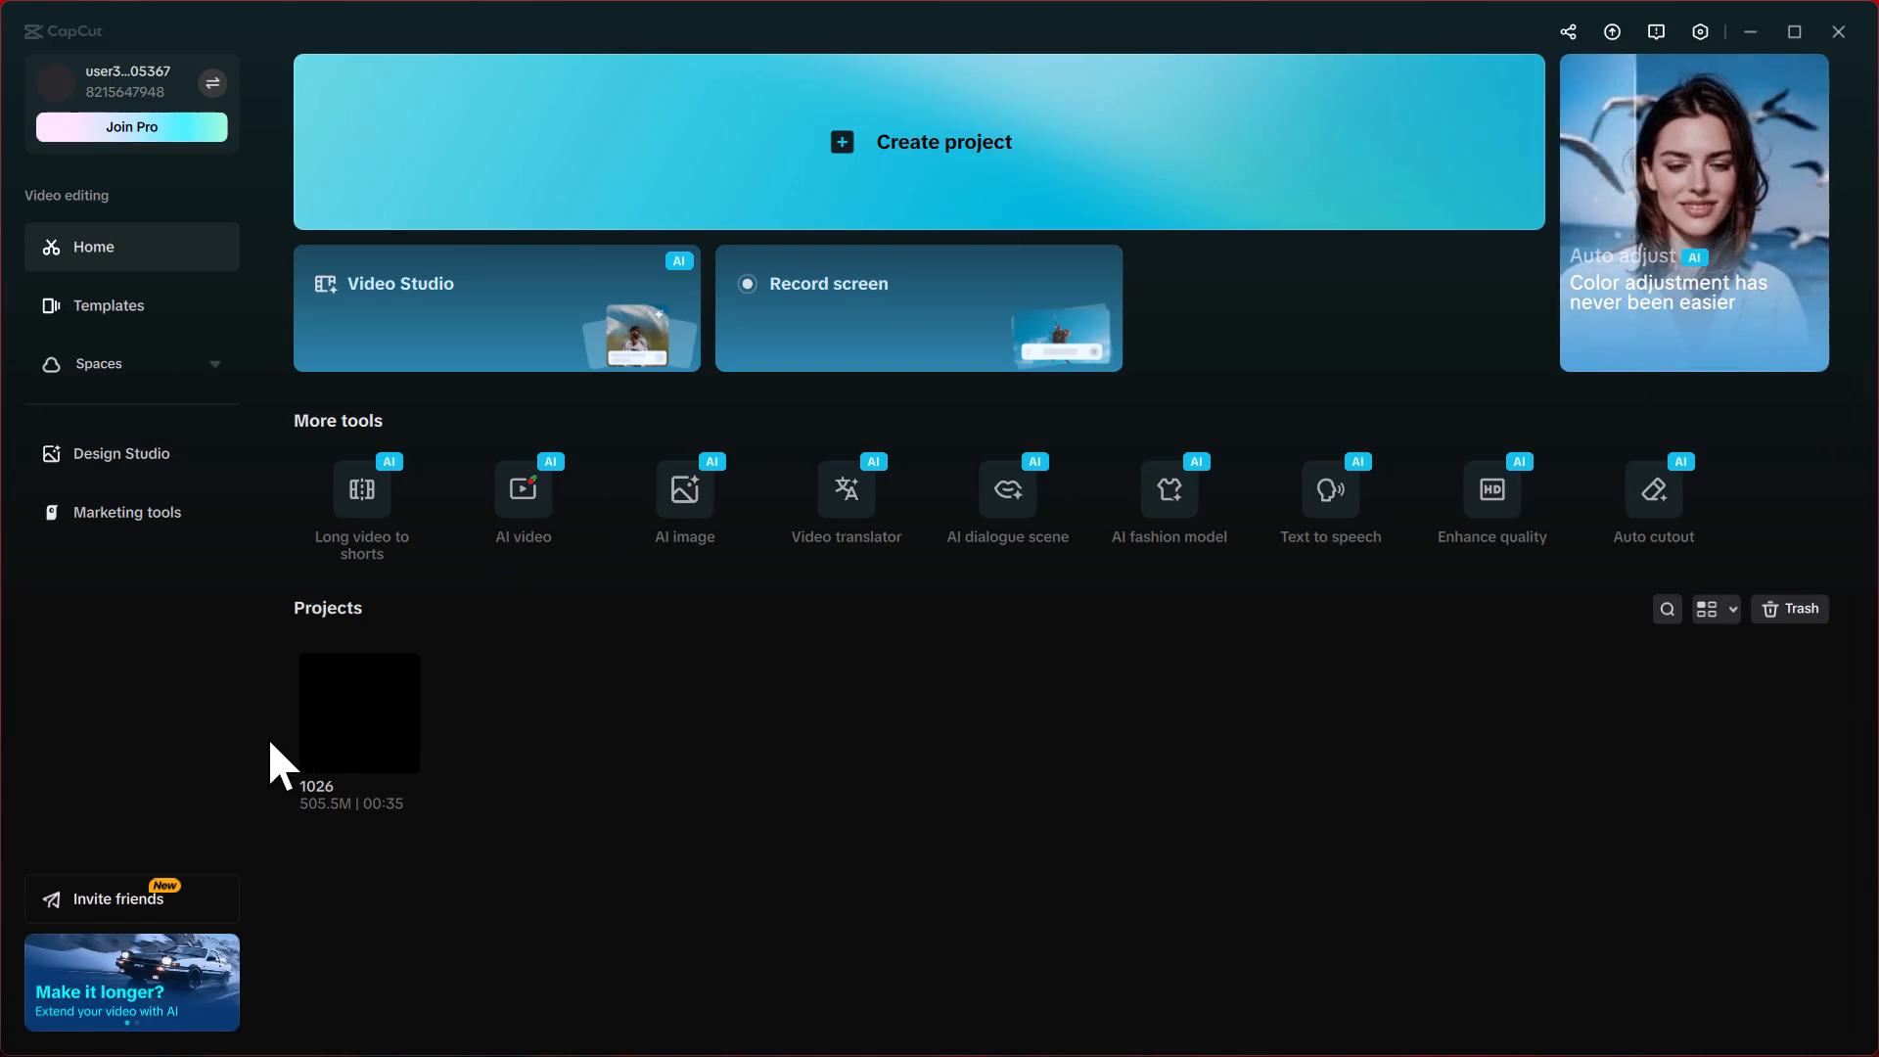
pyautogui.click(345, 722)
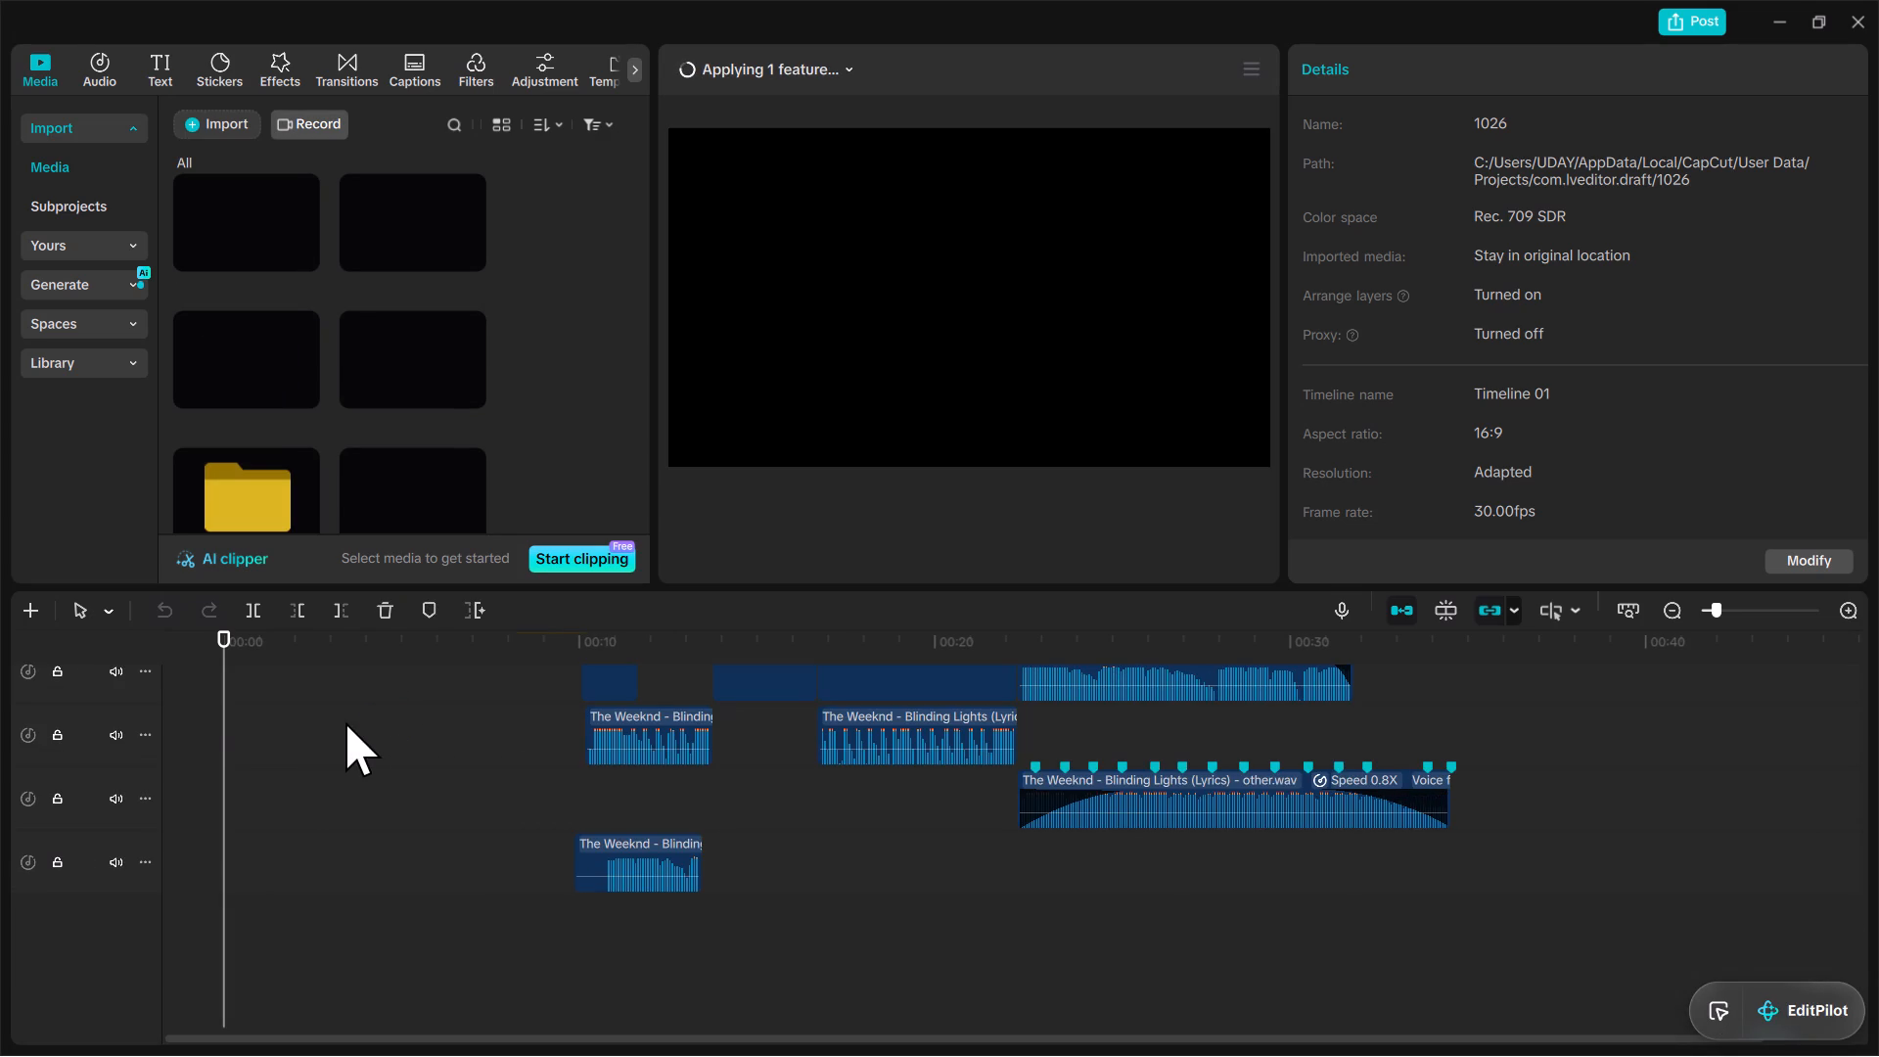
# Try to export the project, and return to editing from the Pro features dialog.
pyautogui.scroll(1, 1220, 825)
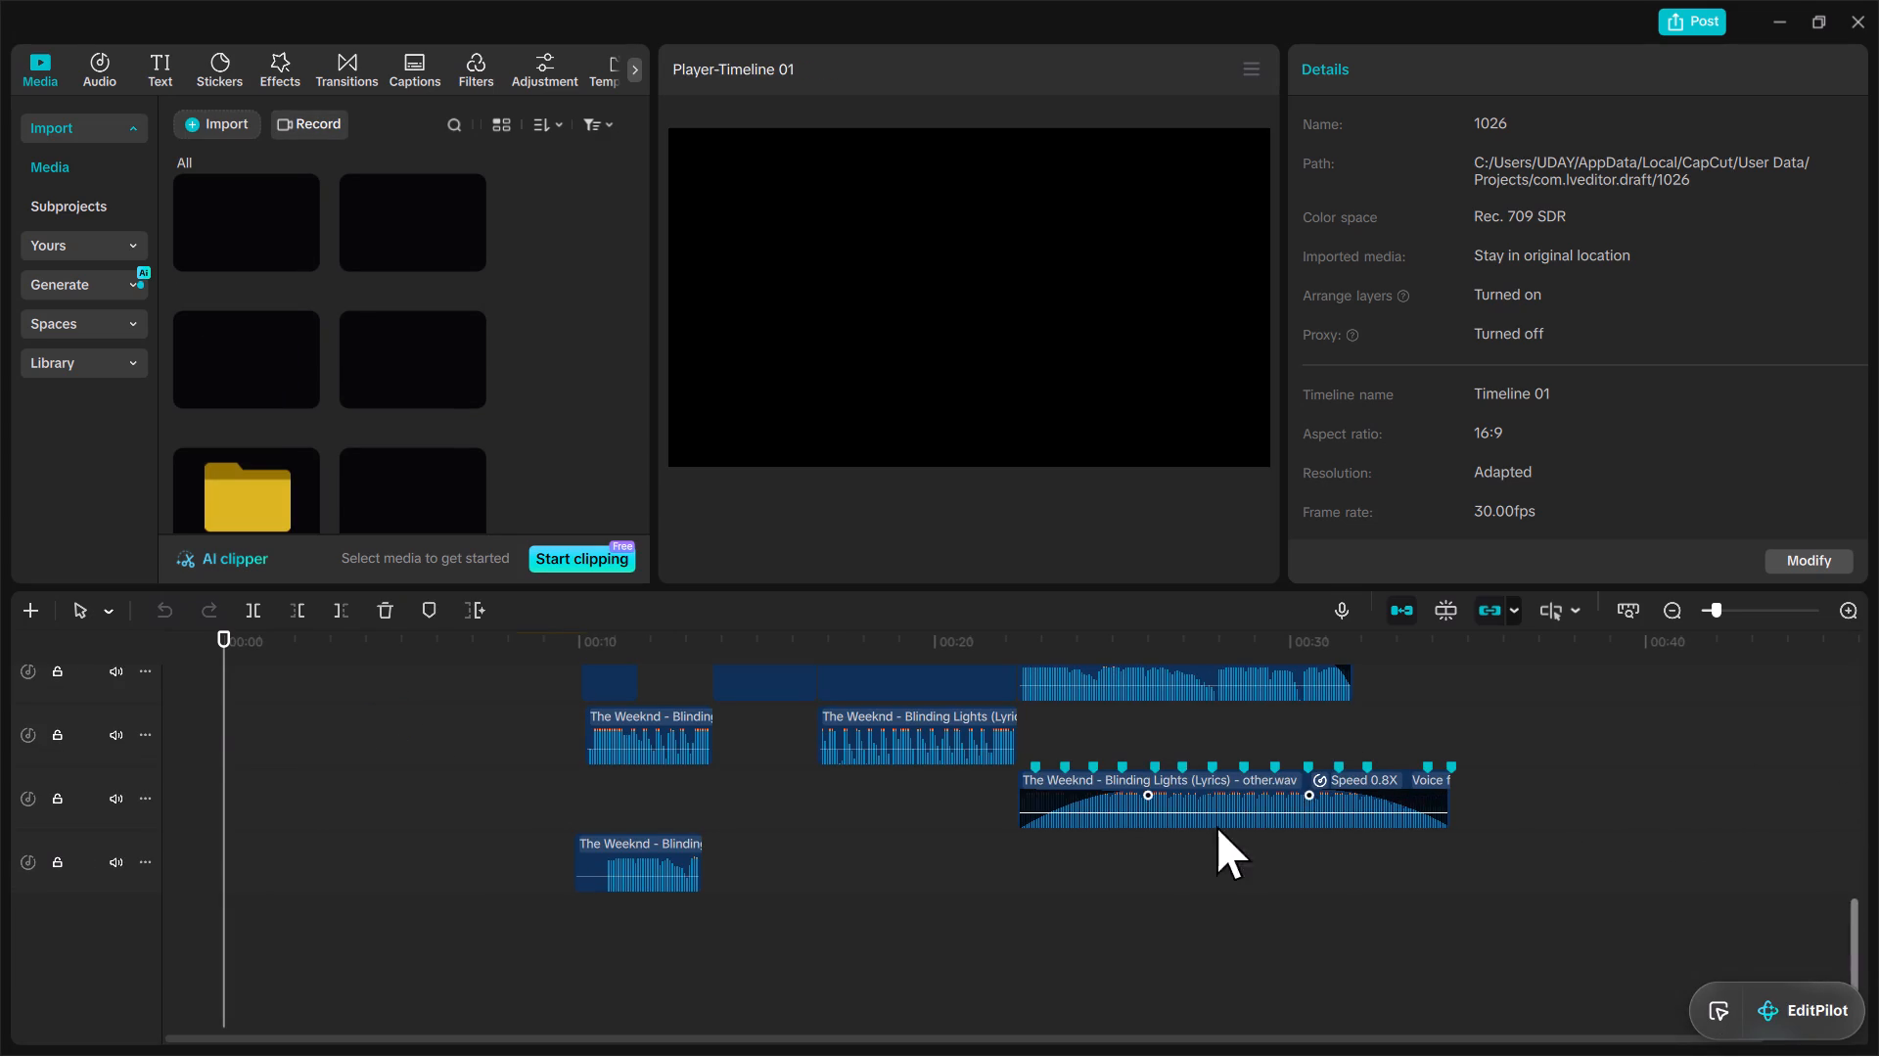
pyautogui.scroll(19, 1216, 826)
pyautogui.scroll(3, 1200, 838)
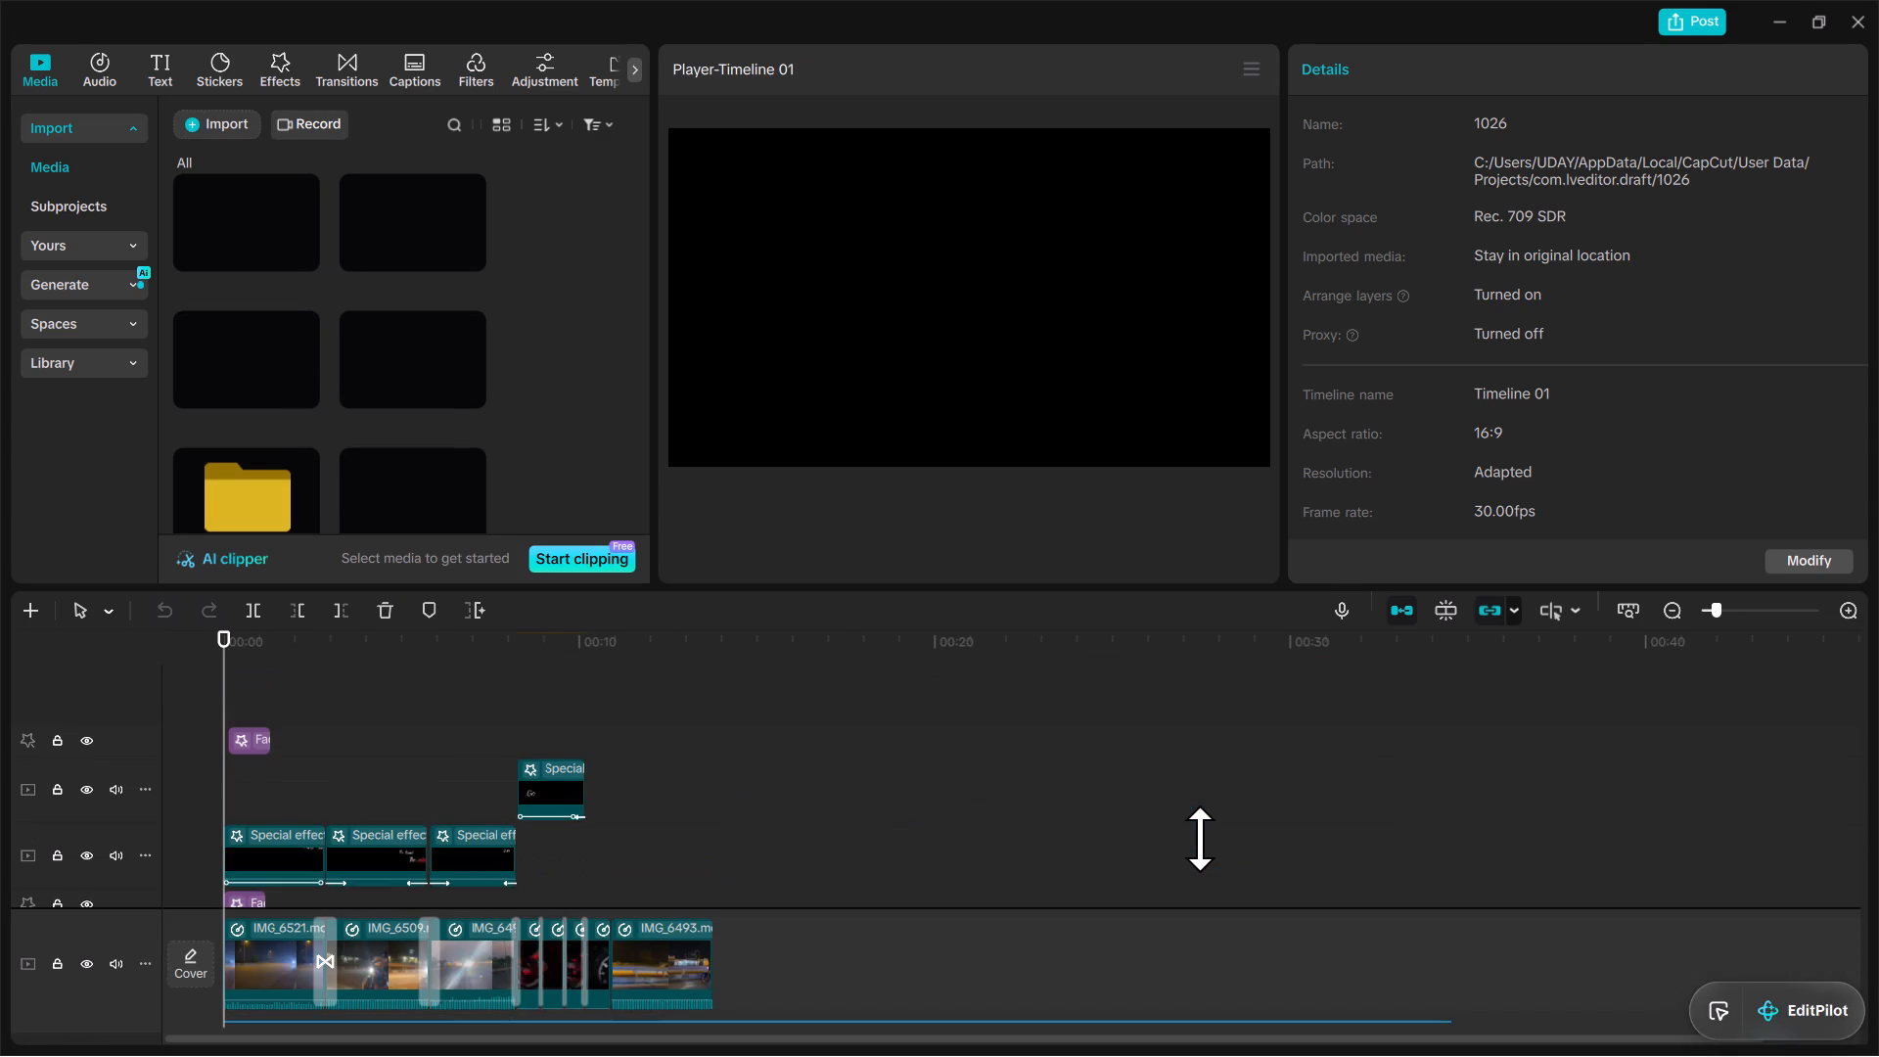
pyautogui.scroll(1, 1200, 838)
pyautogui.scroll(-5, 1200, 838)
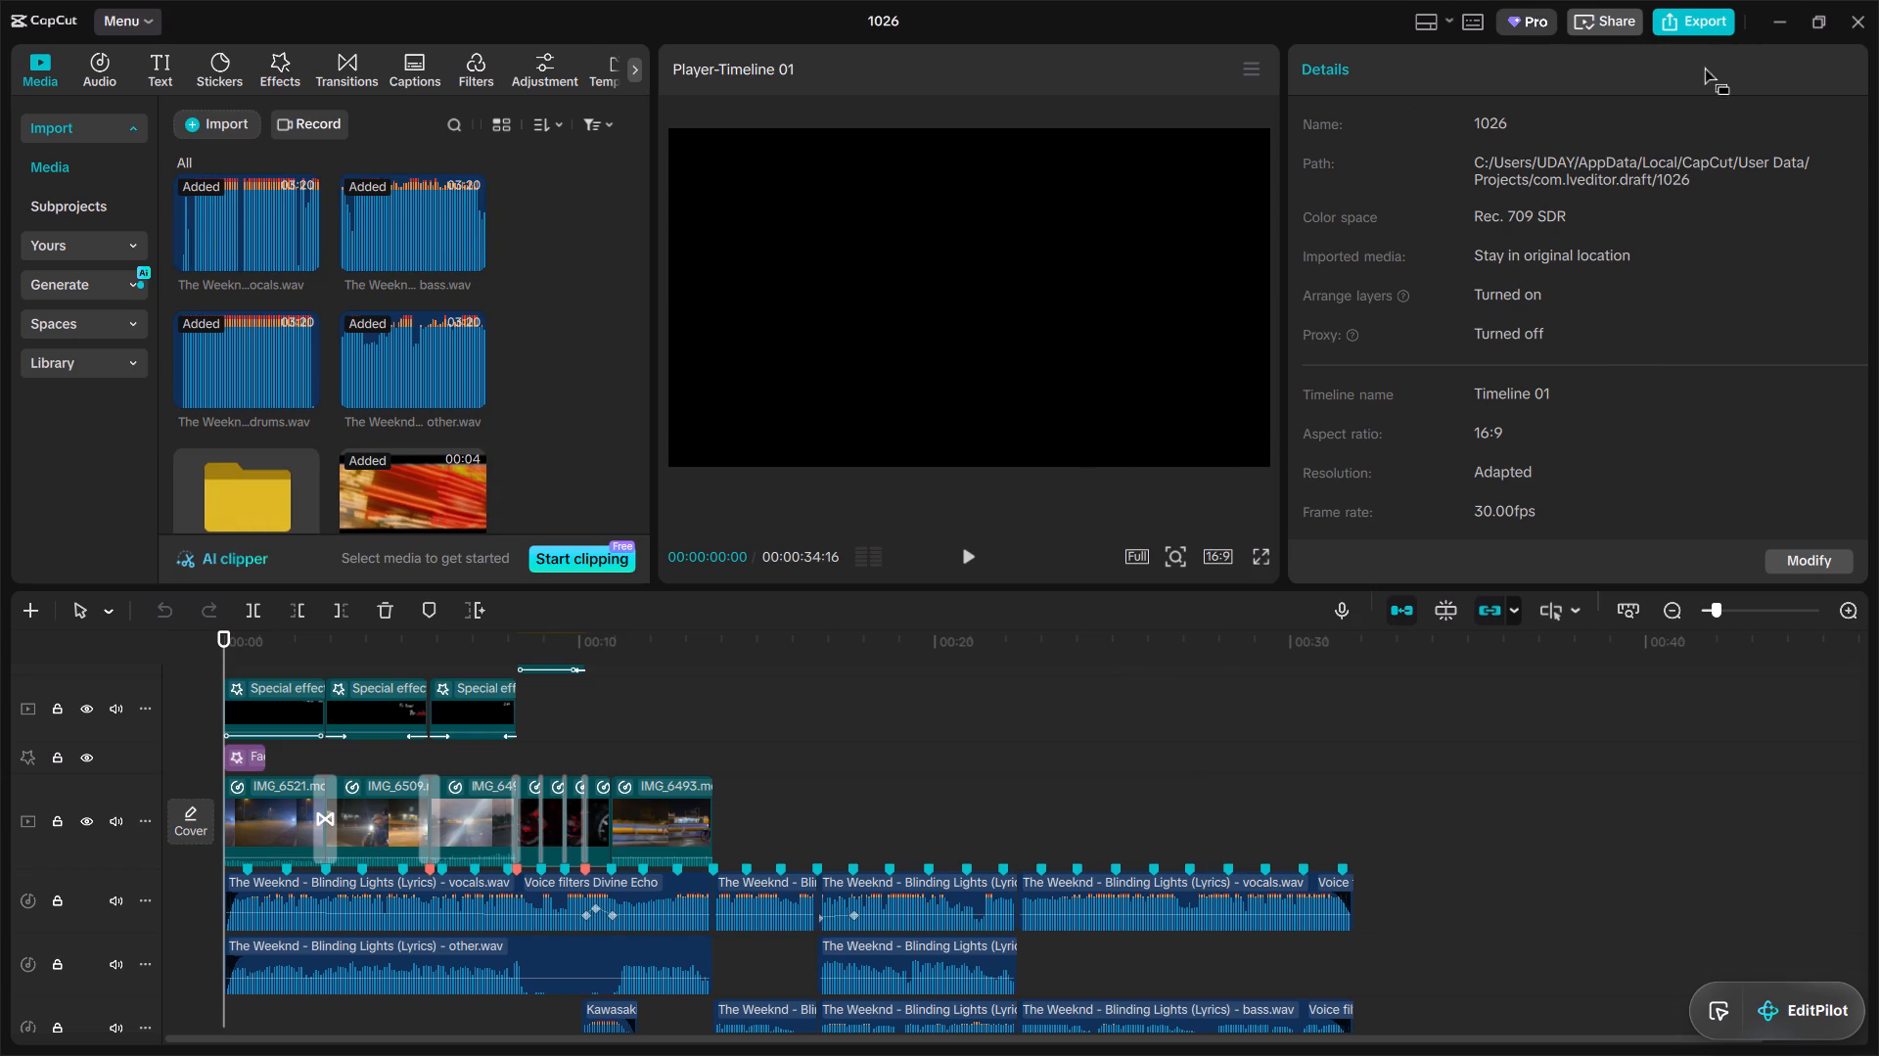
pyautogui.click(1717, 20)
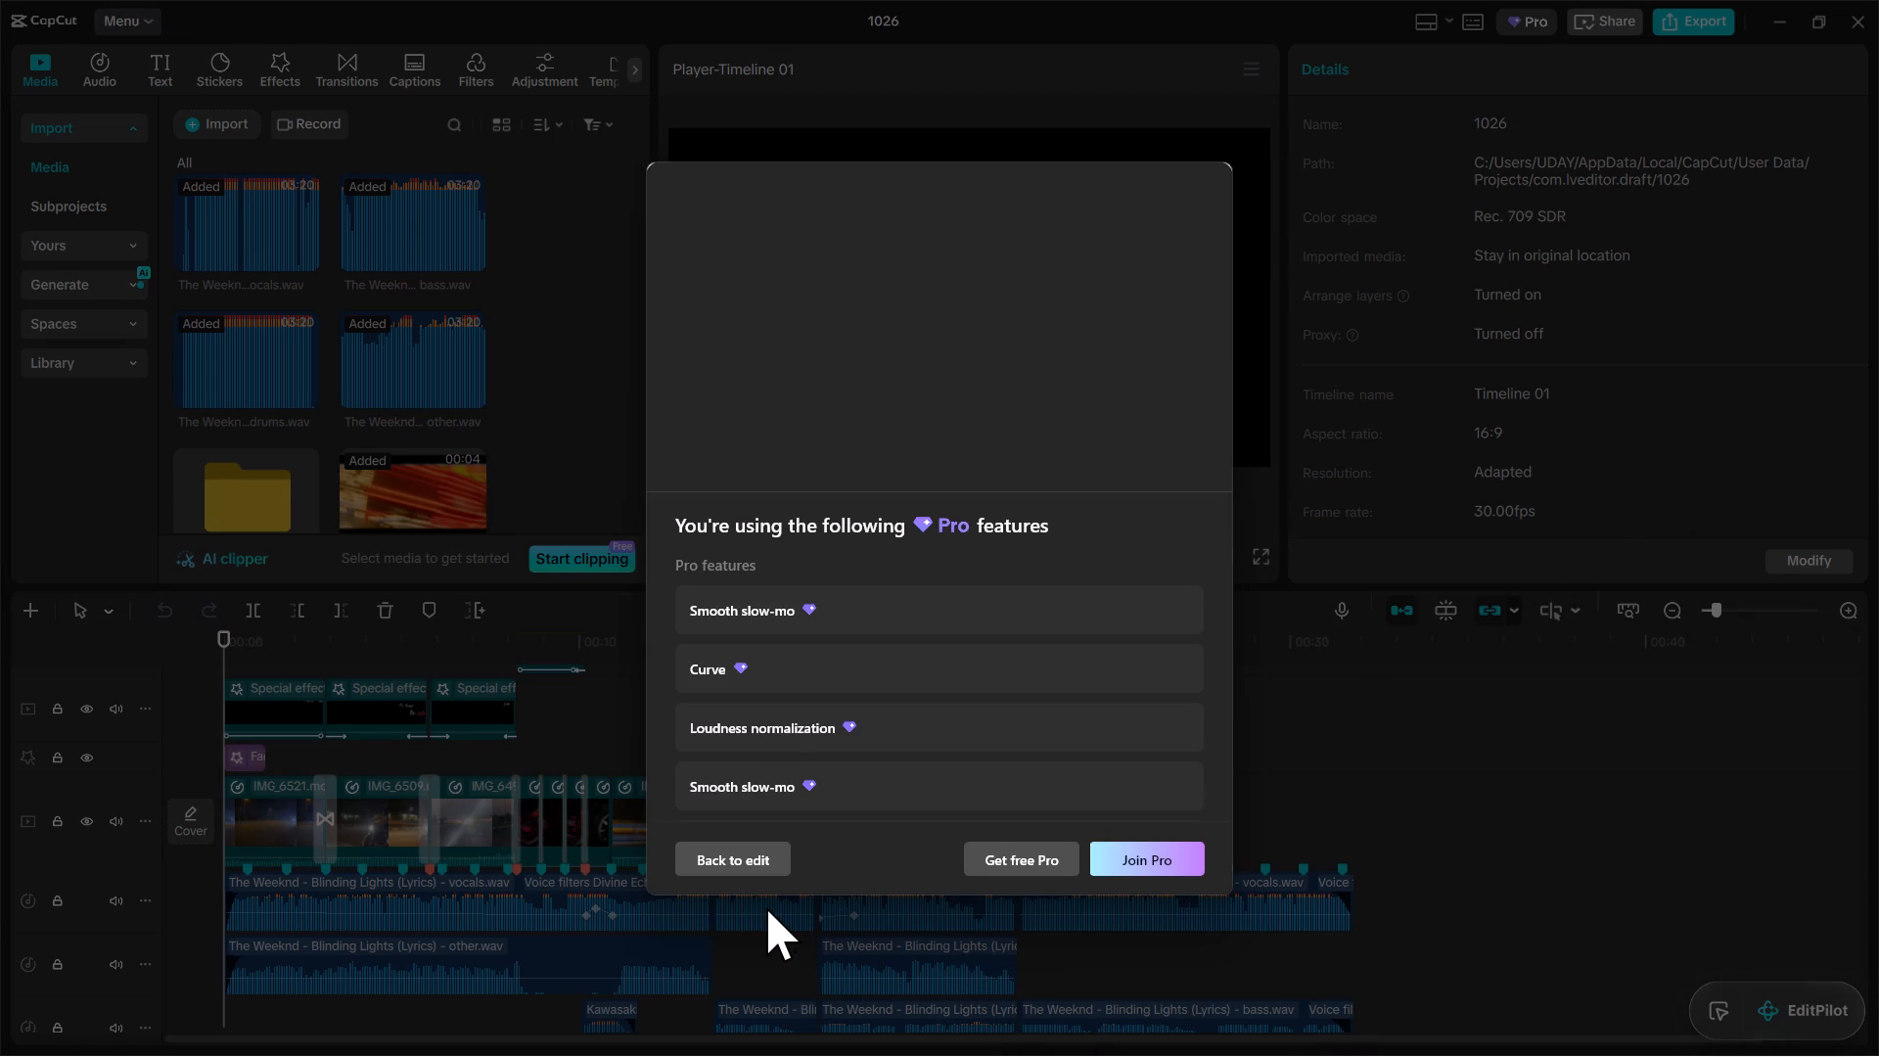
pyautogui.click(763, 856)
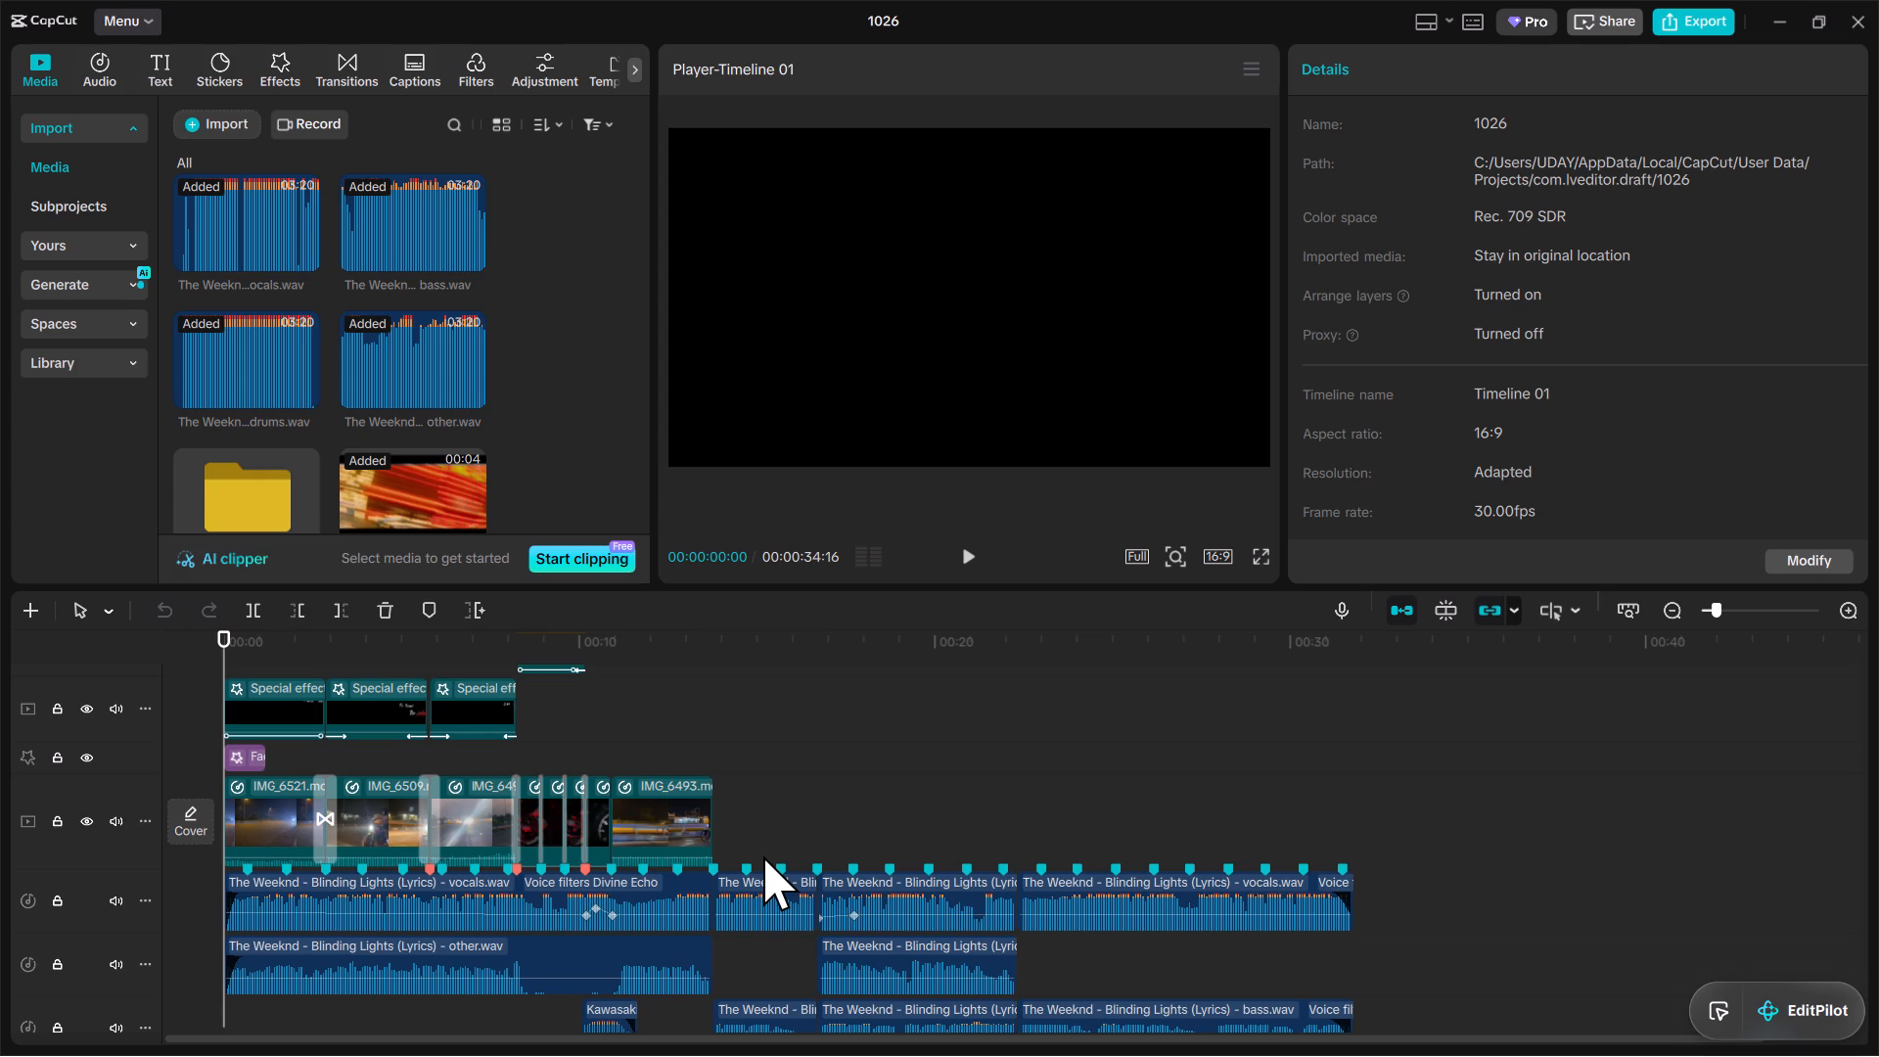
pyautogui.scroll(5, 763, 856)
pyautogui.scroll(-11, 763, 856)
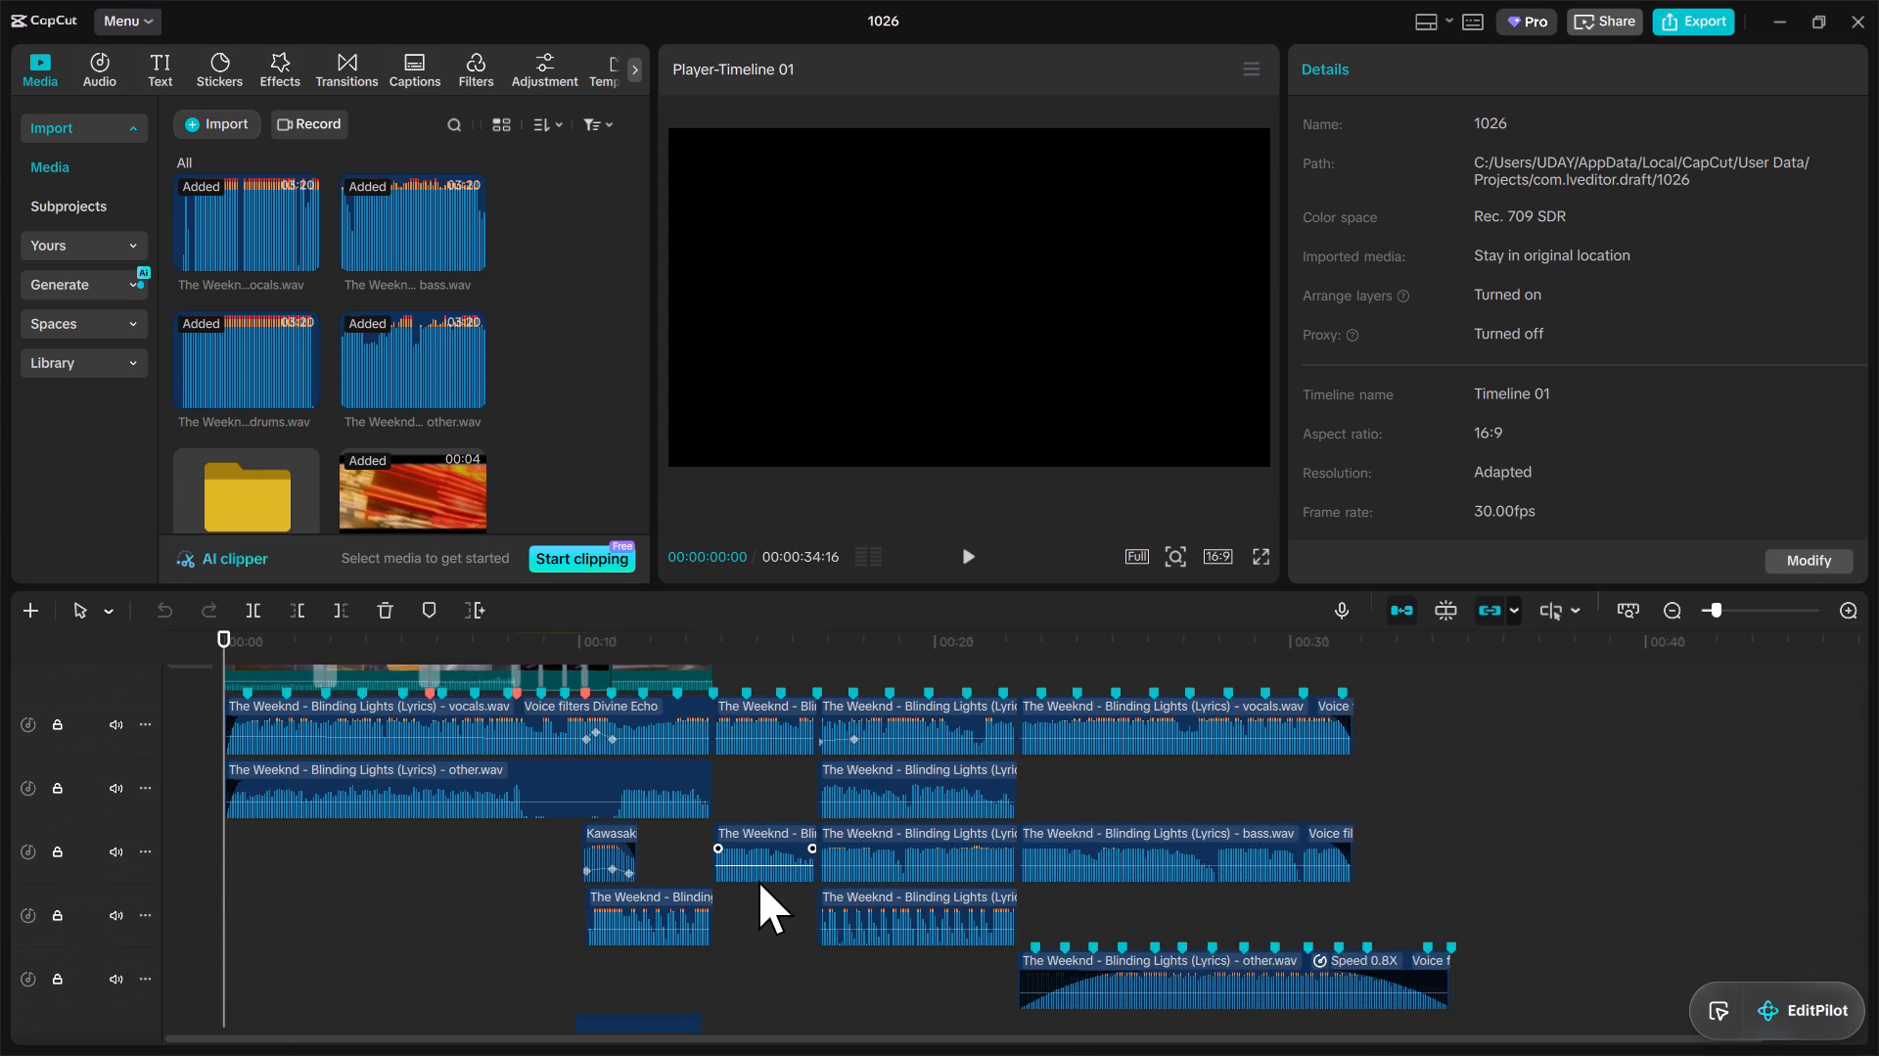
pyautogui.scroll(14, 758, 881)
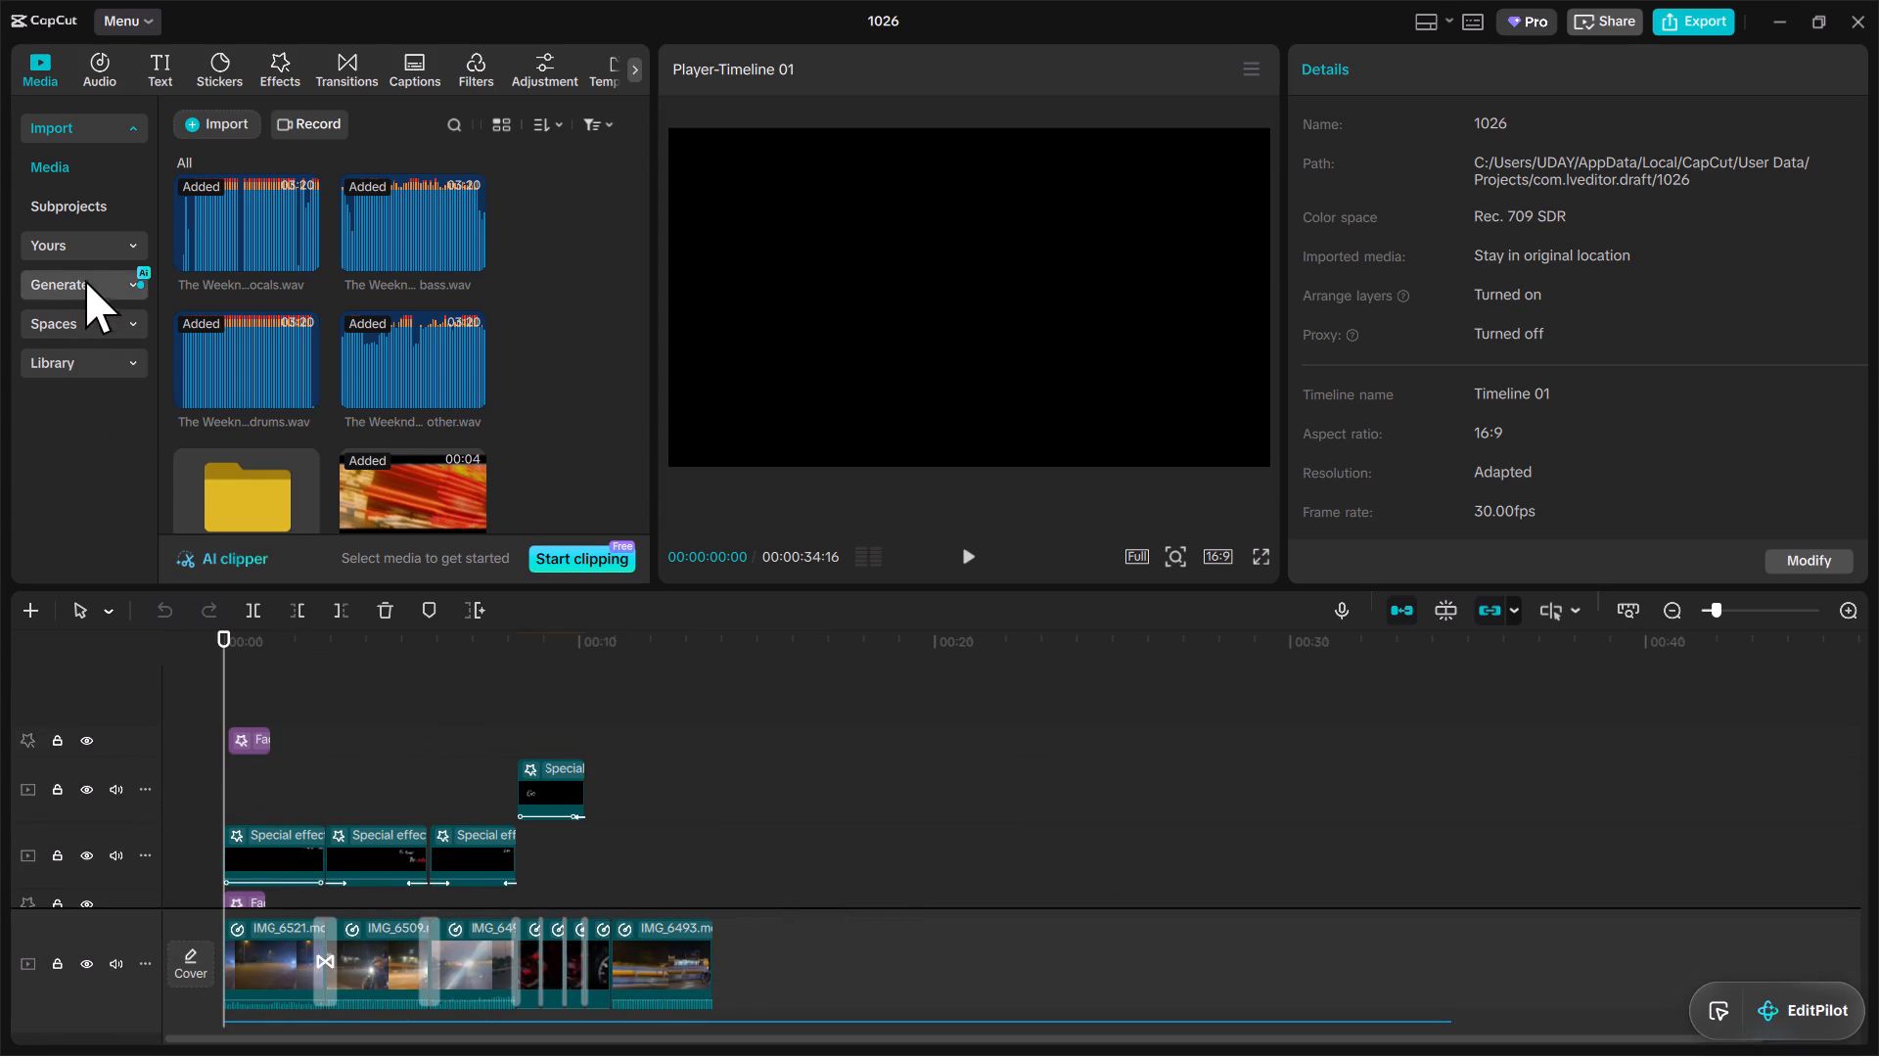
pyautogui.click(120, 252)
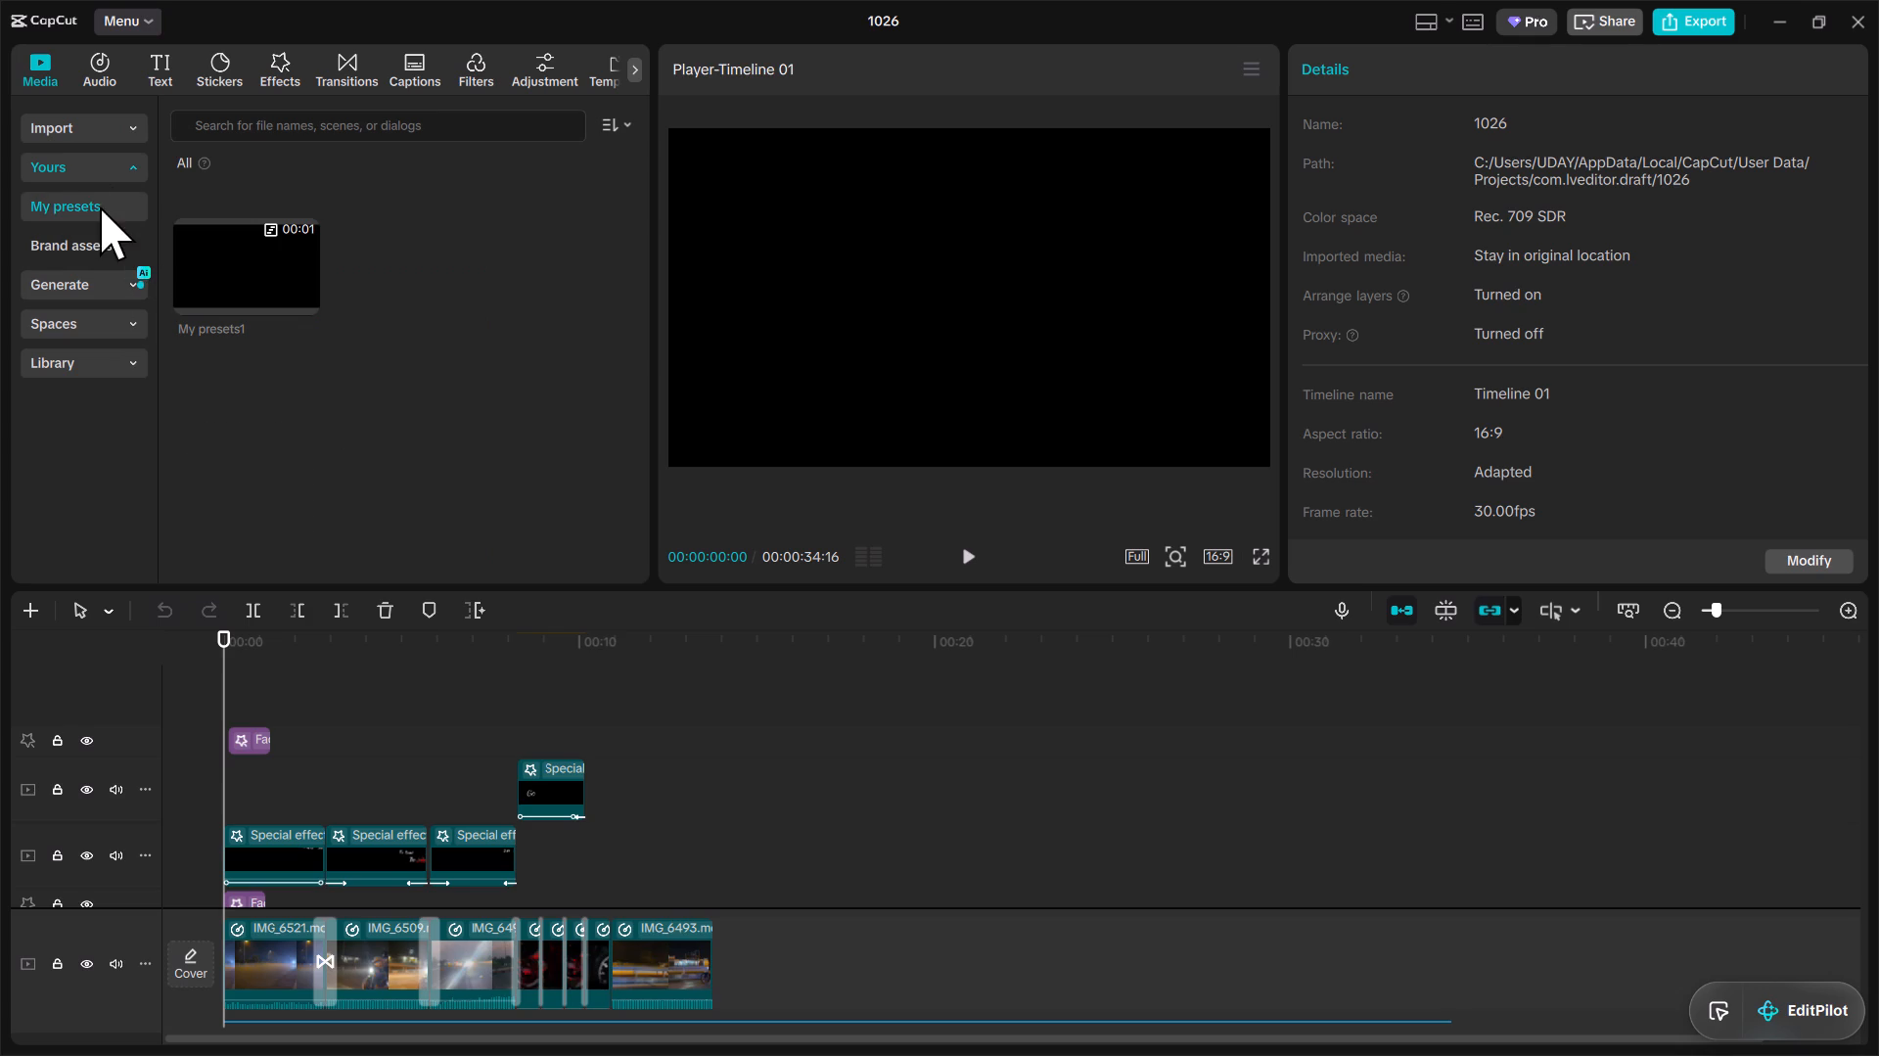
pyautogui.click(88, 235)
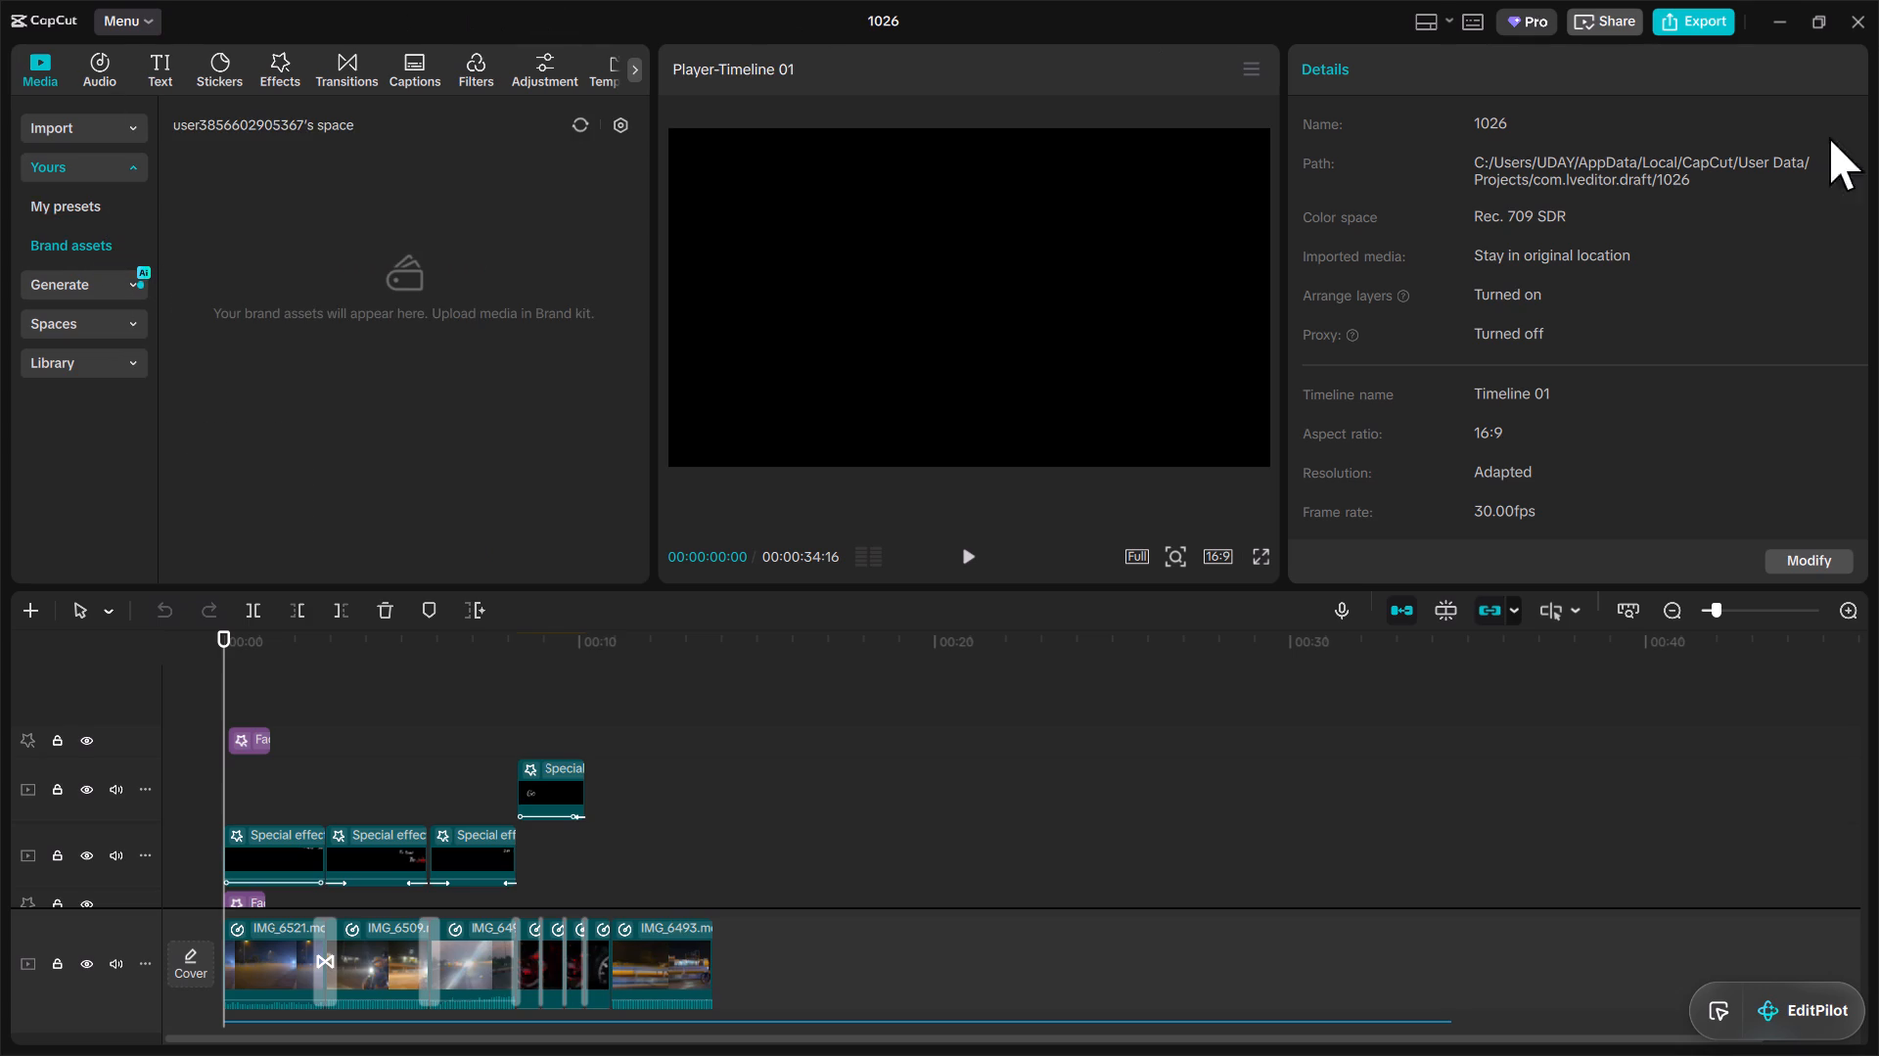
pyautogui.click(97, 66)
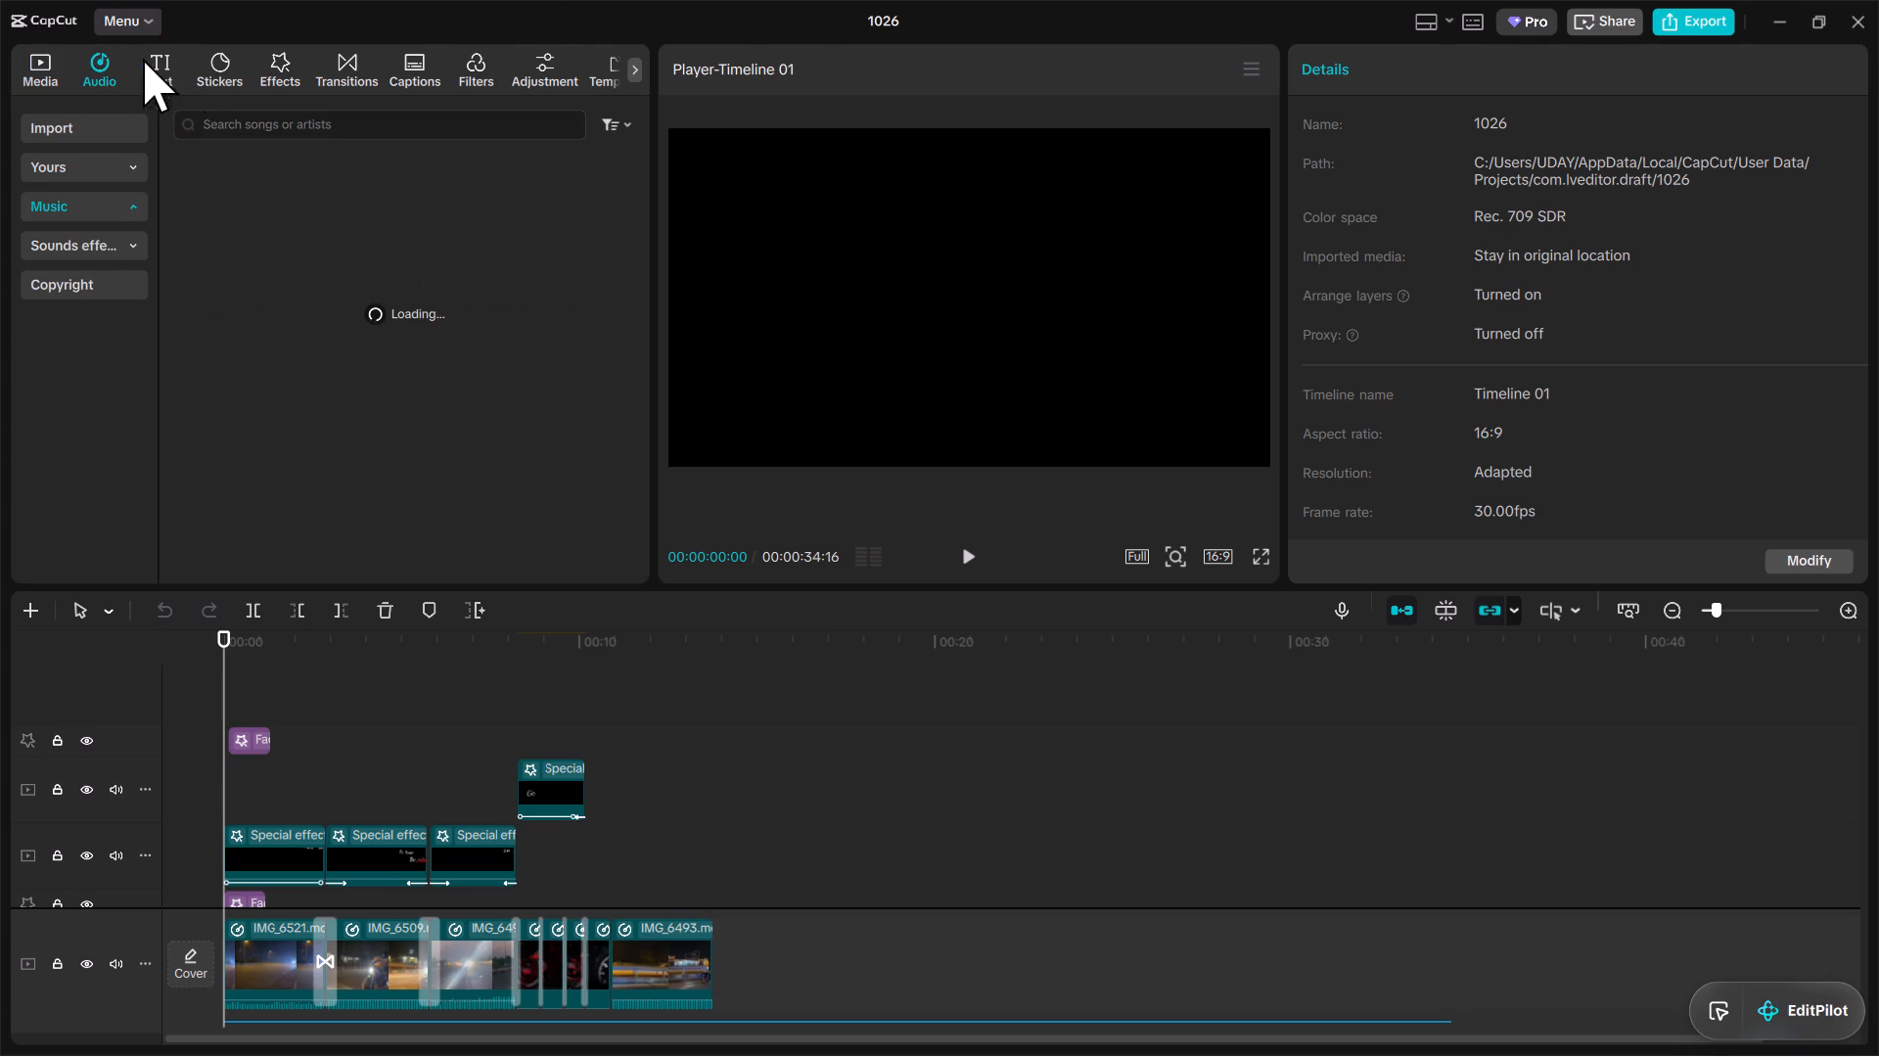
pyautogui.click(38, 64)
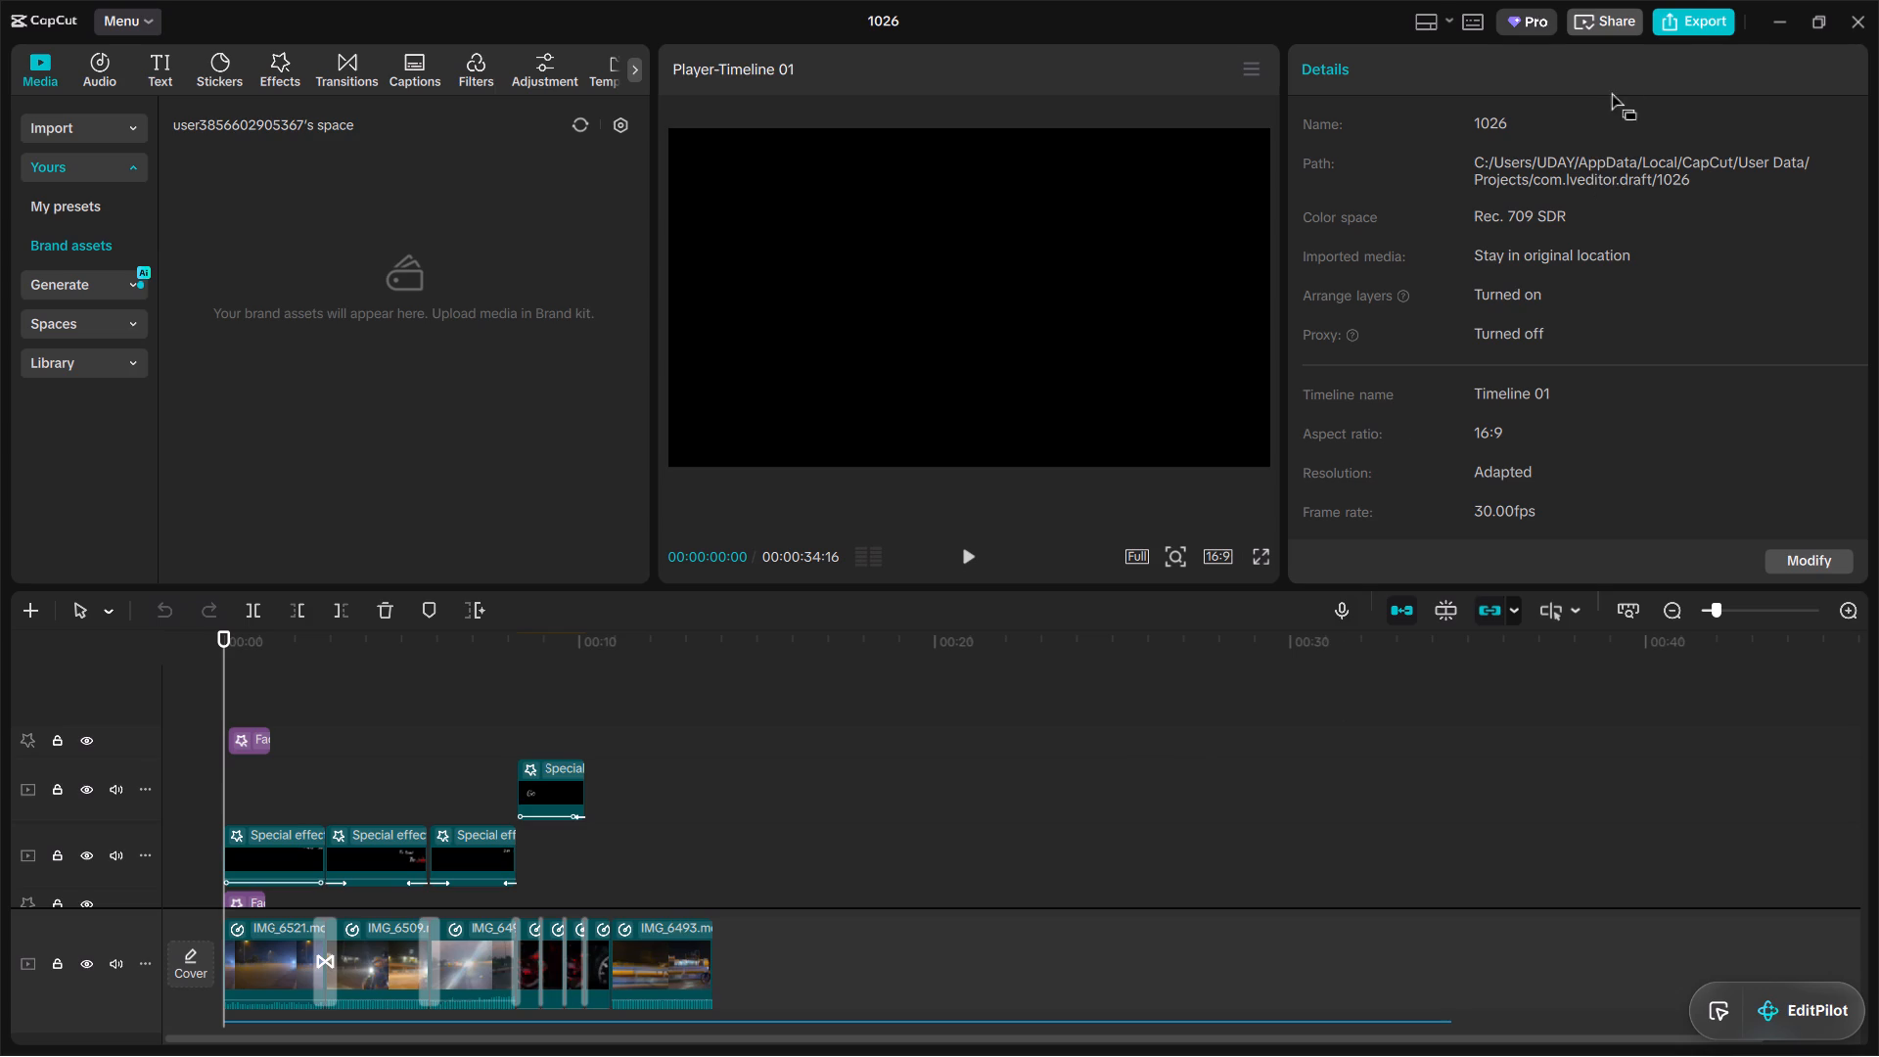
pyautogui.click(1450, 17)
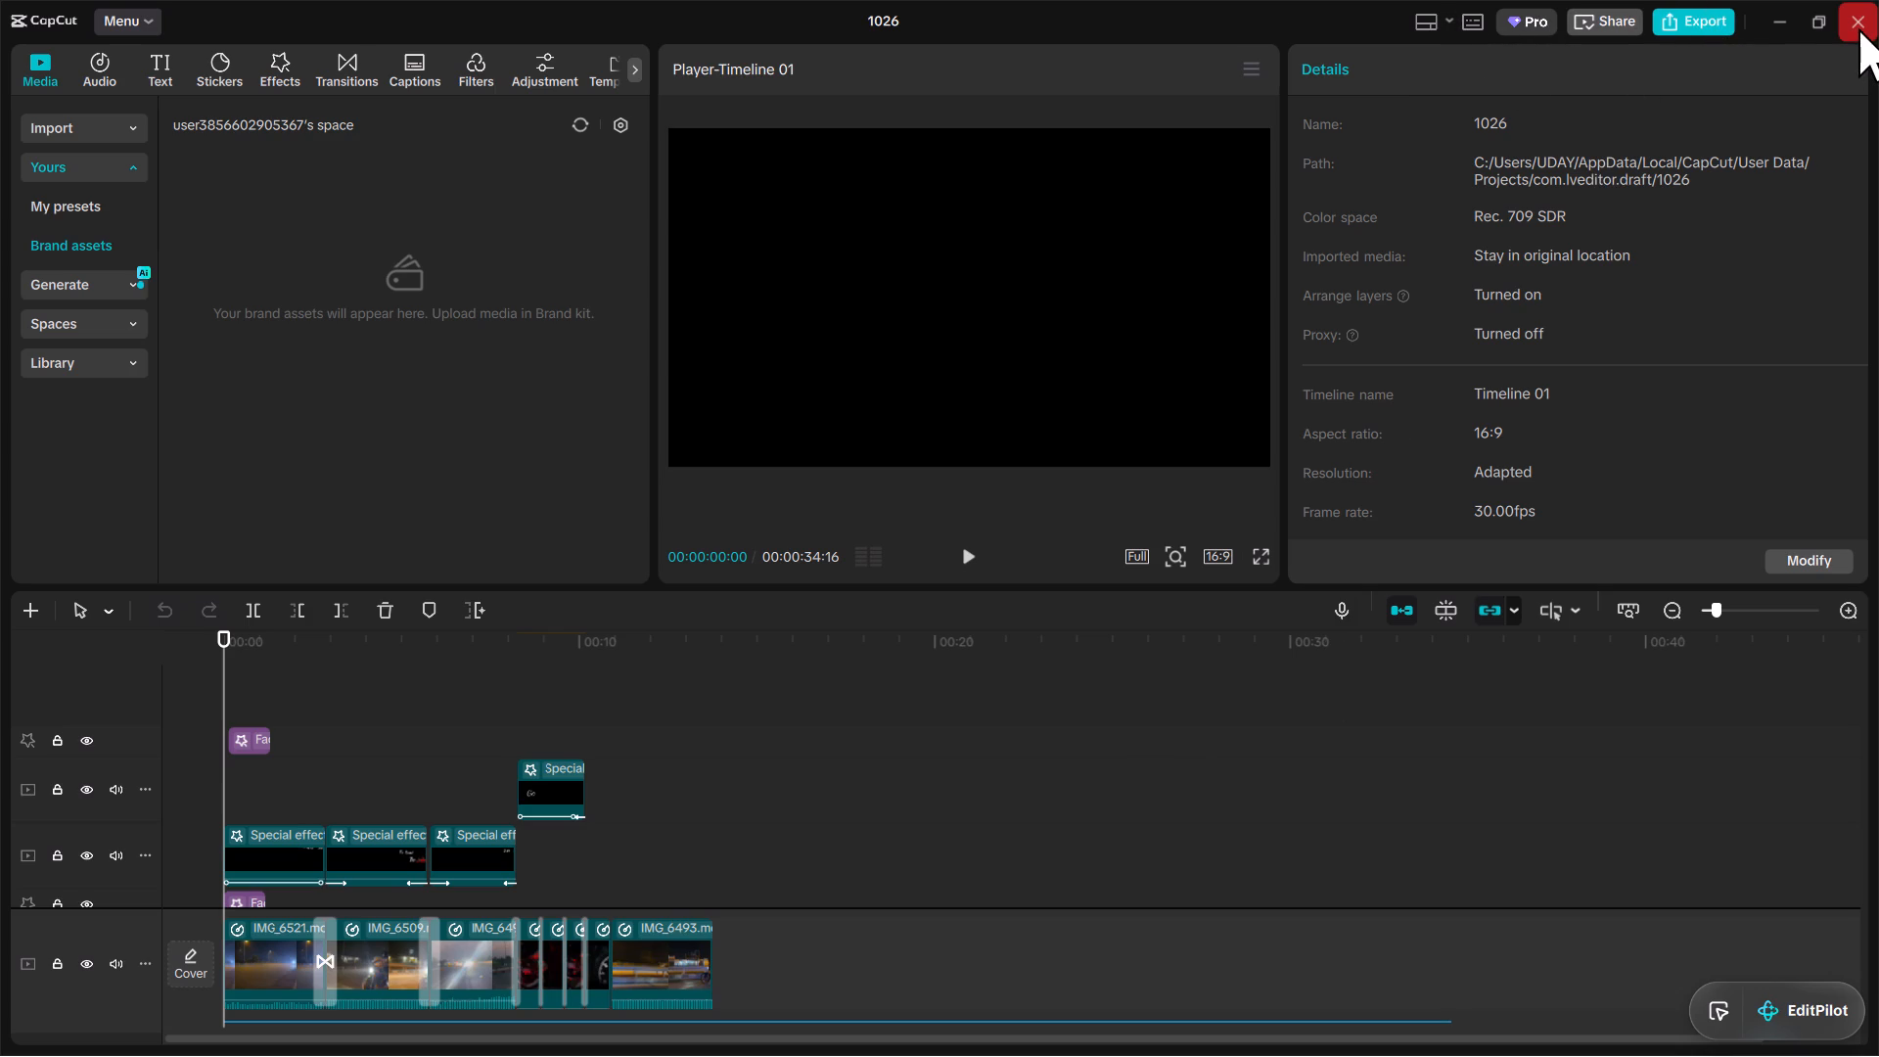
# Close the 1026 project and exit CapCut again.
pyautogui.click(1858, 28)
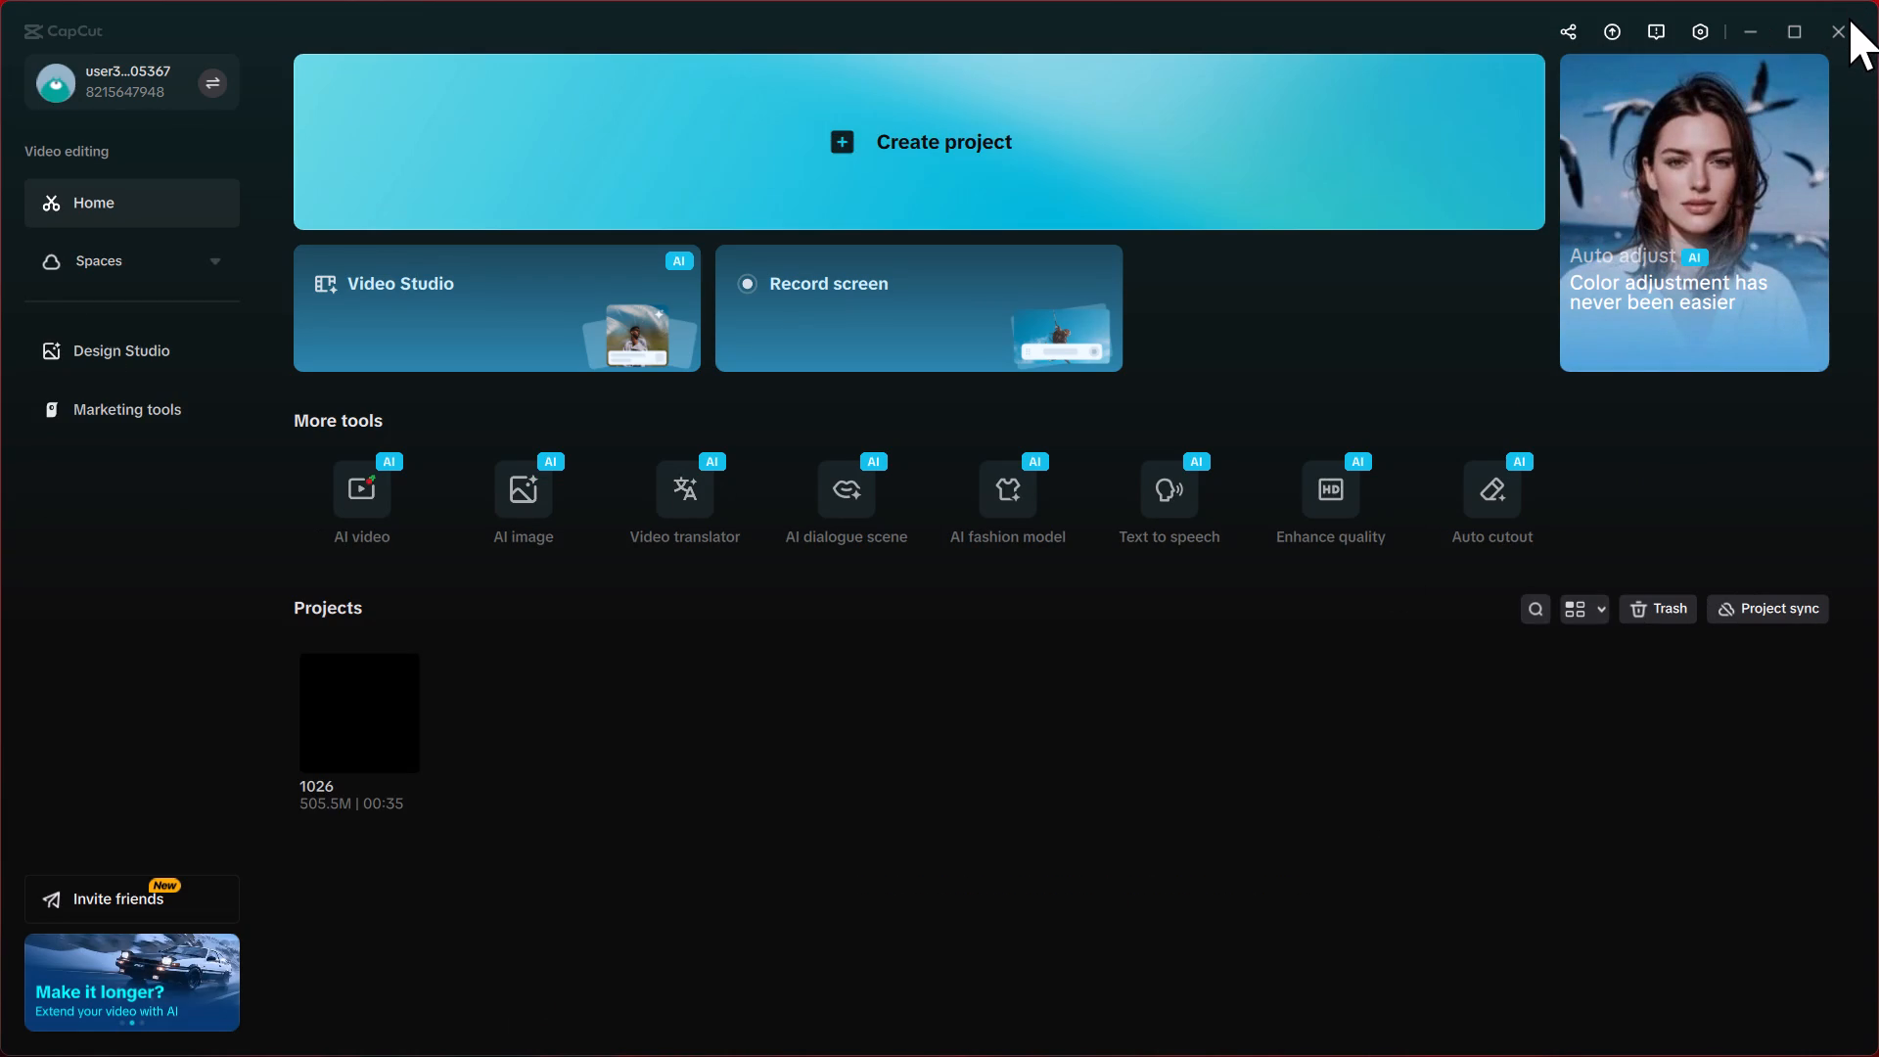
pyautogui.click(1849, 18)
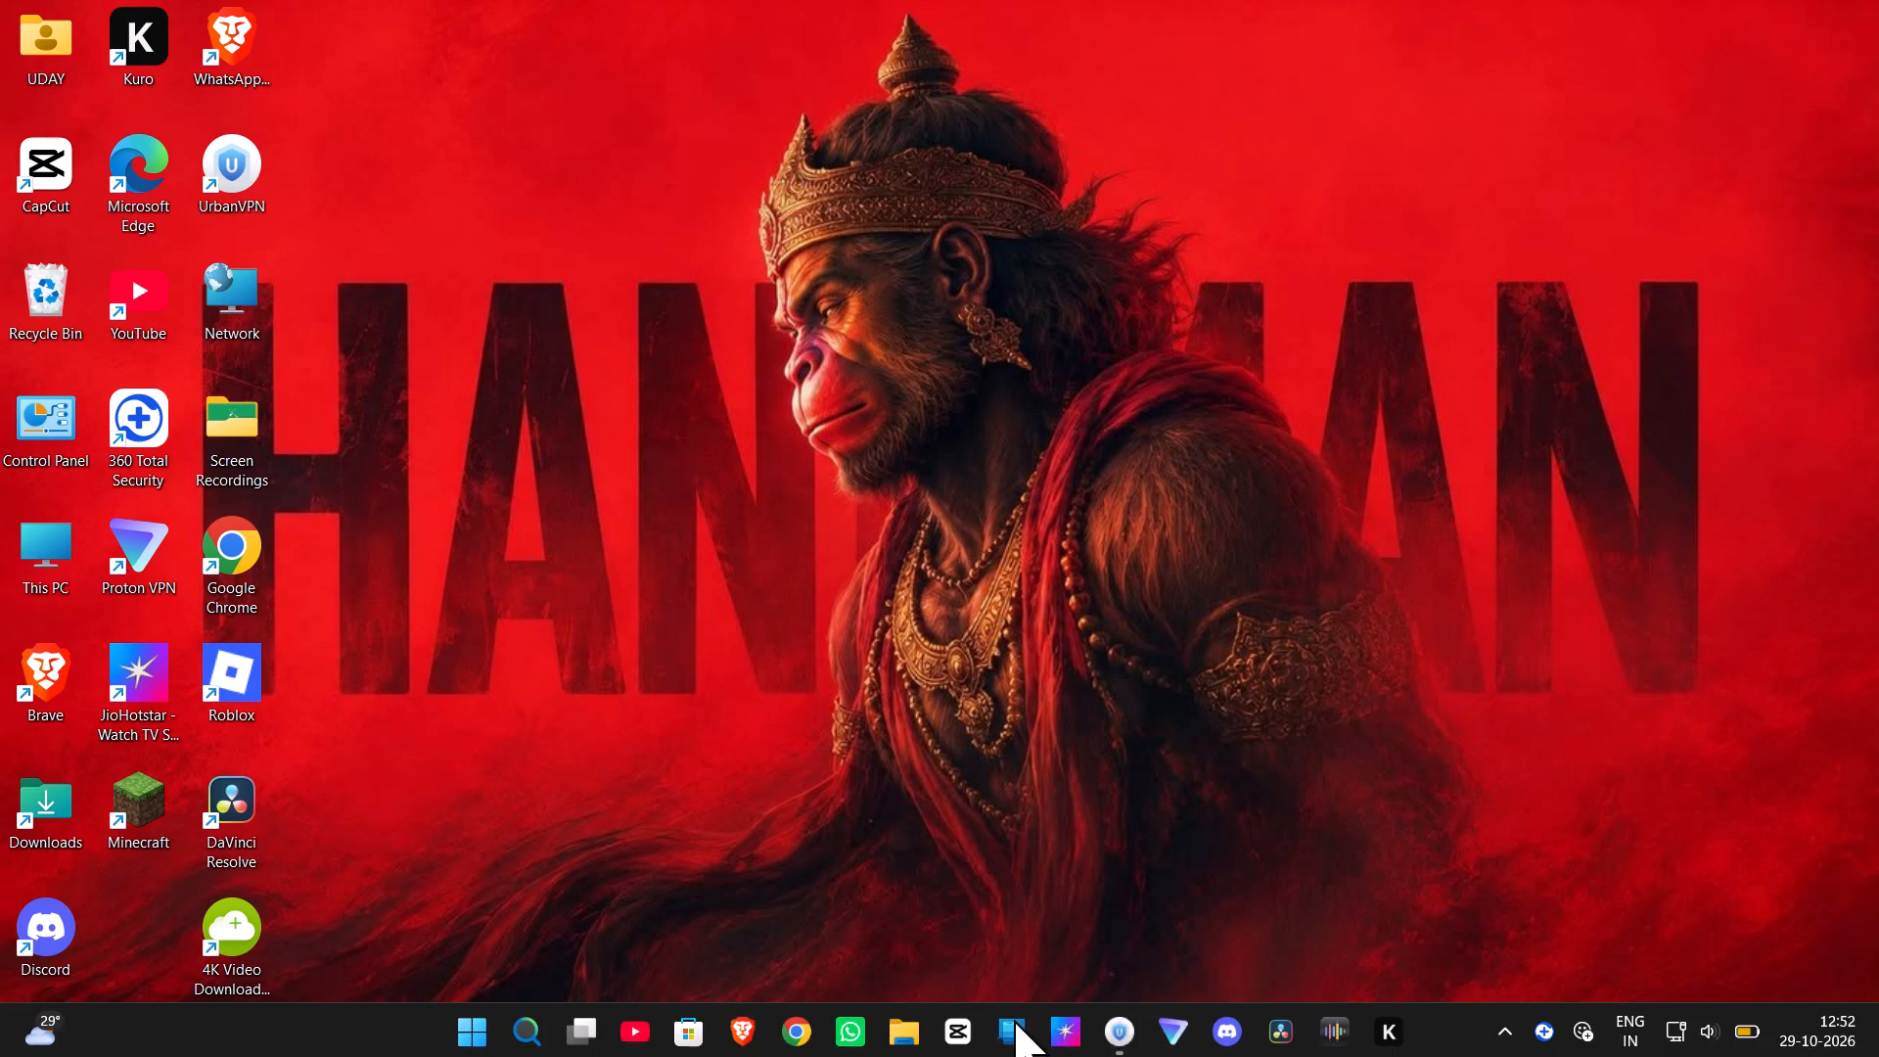
# Switch to UrbanVPN, disconnect the VPN and close its window.
pyautogui.click(1119, 928)
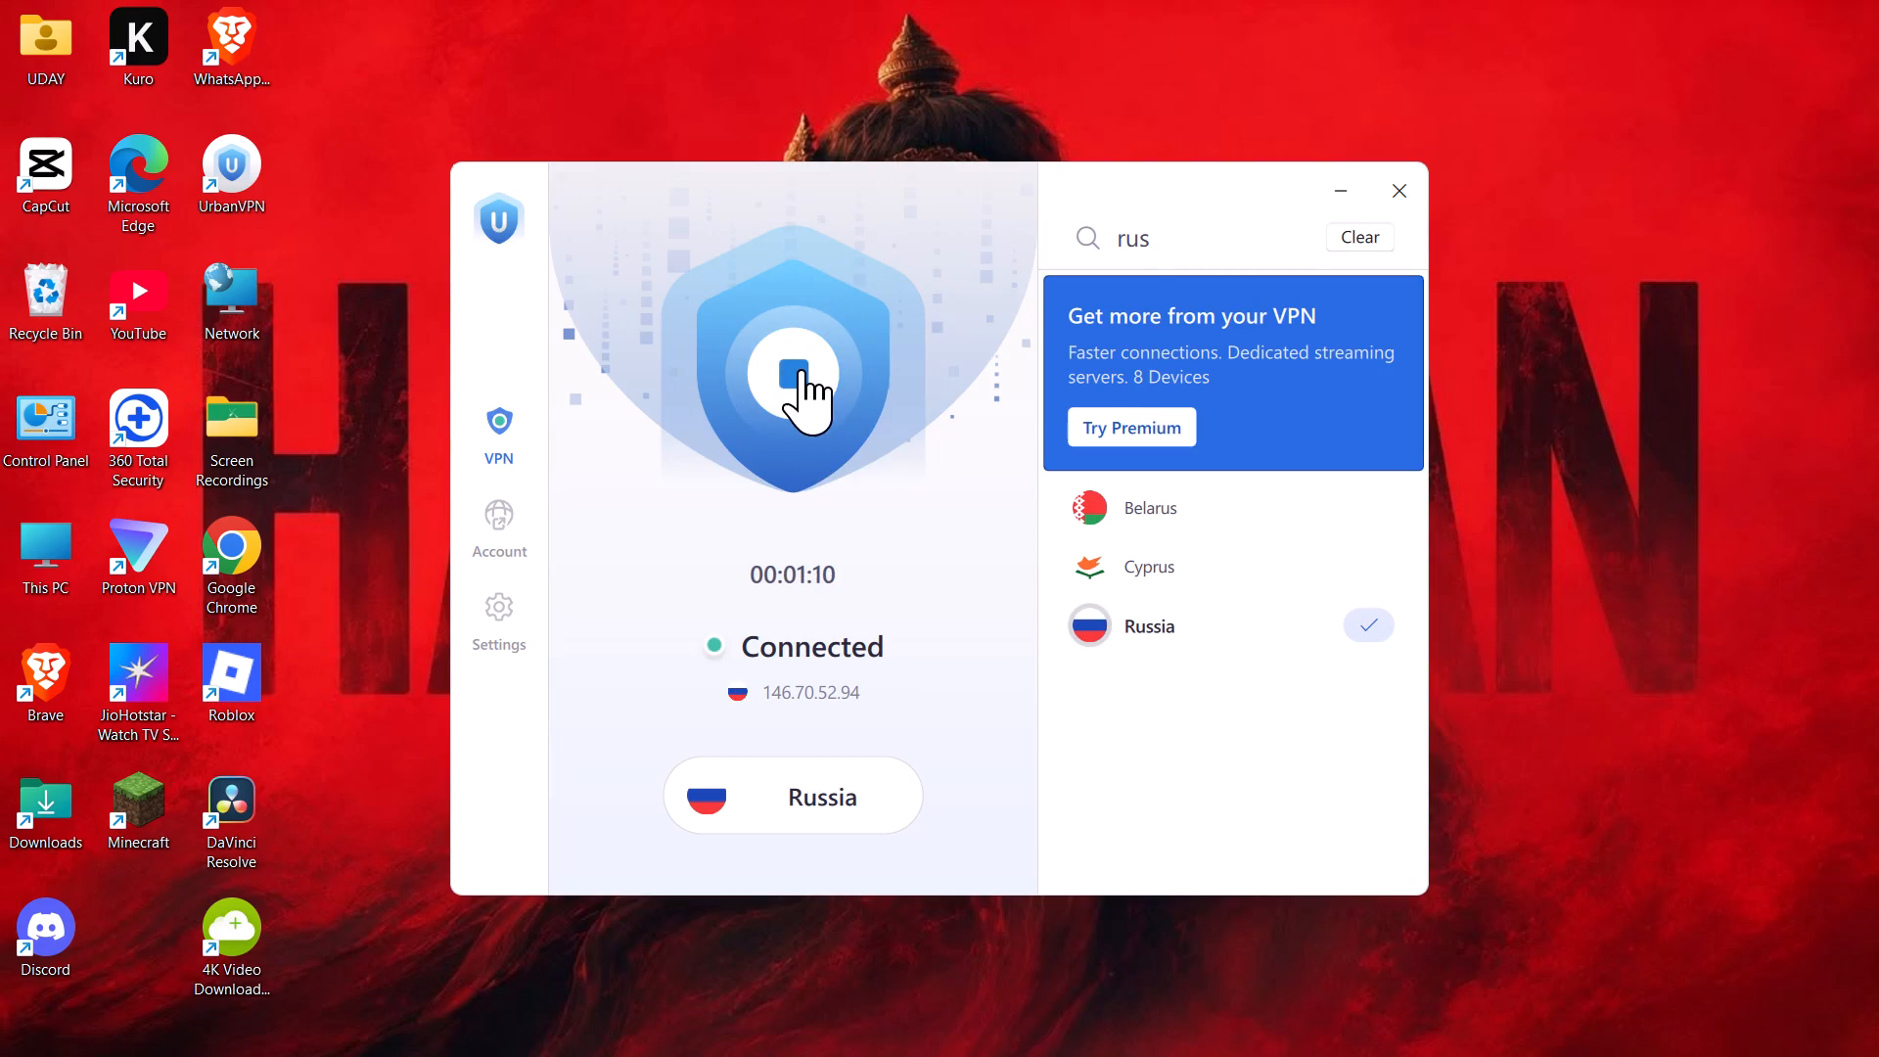
pyautogui.moveTo(802, 369); pyautogui.dragTo(803, 360)
pyautogui.click(1403, 206)
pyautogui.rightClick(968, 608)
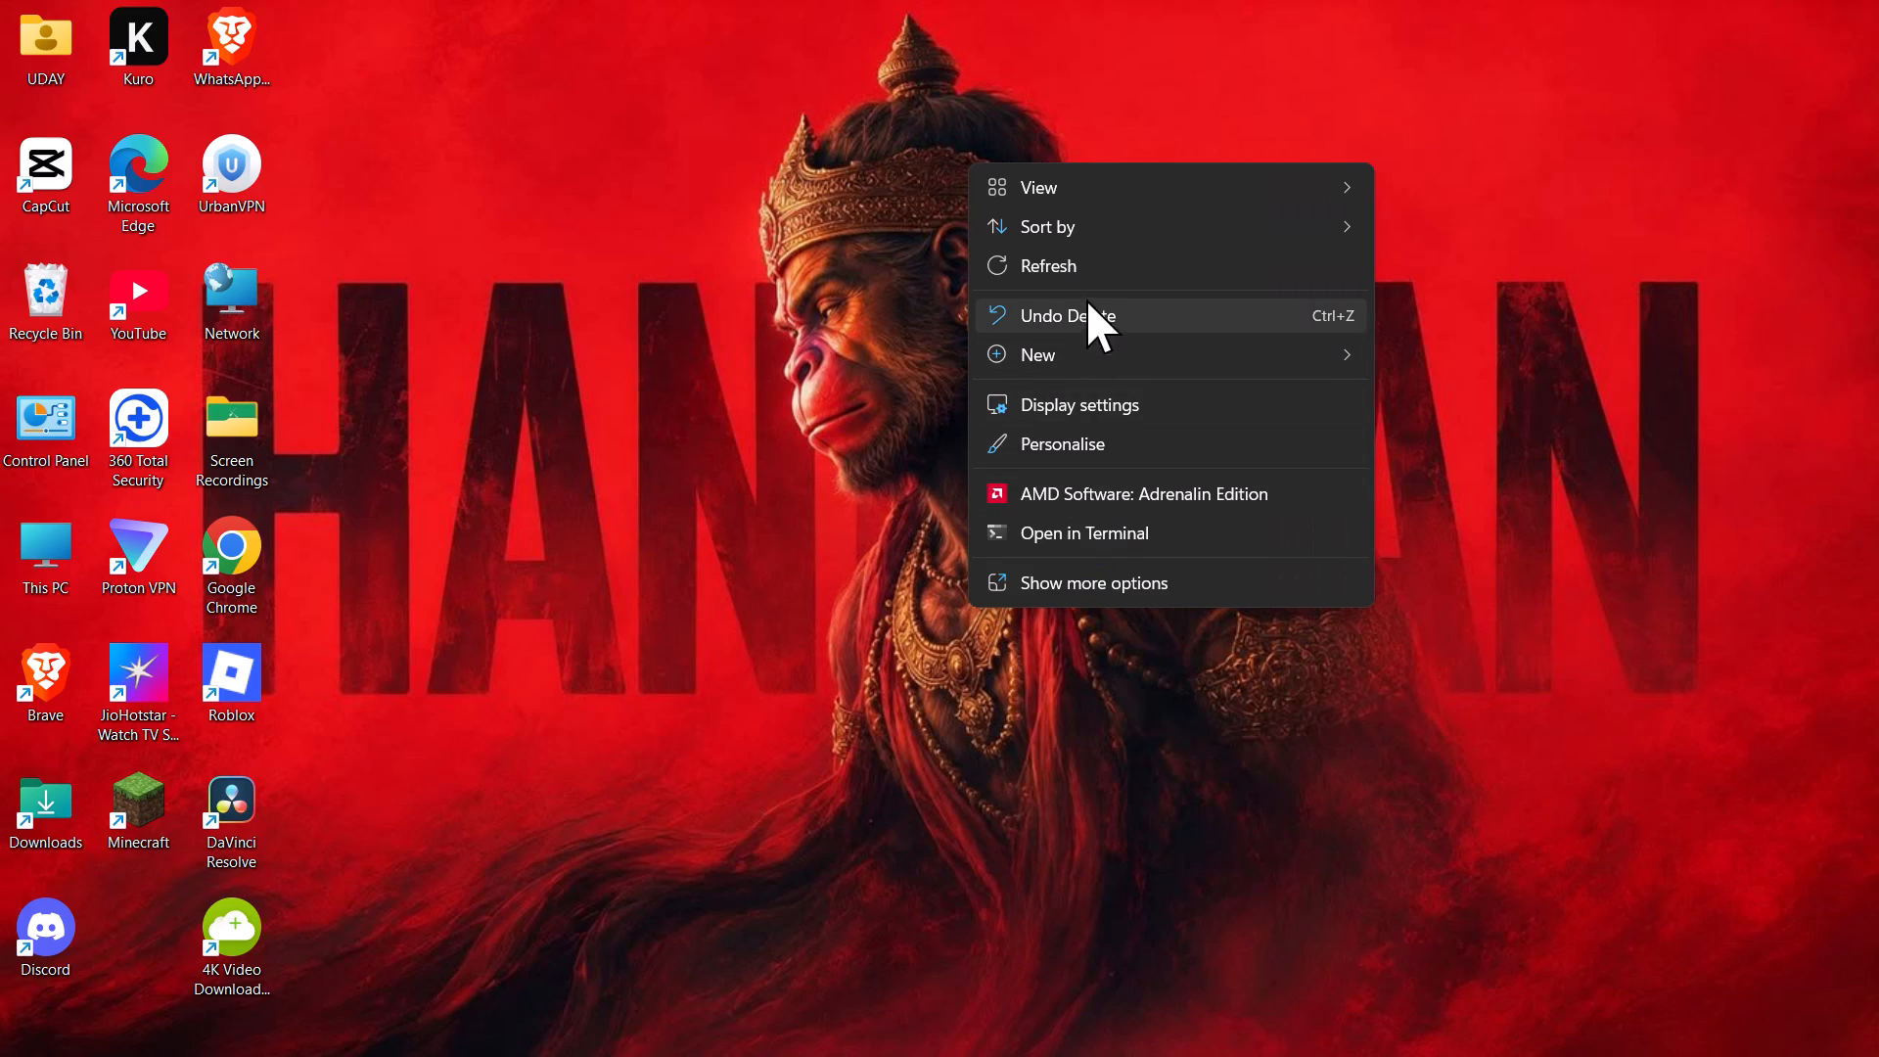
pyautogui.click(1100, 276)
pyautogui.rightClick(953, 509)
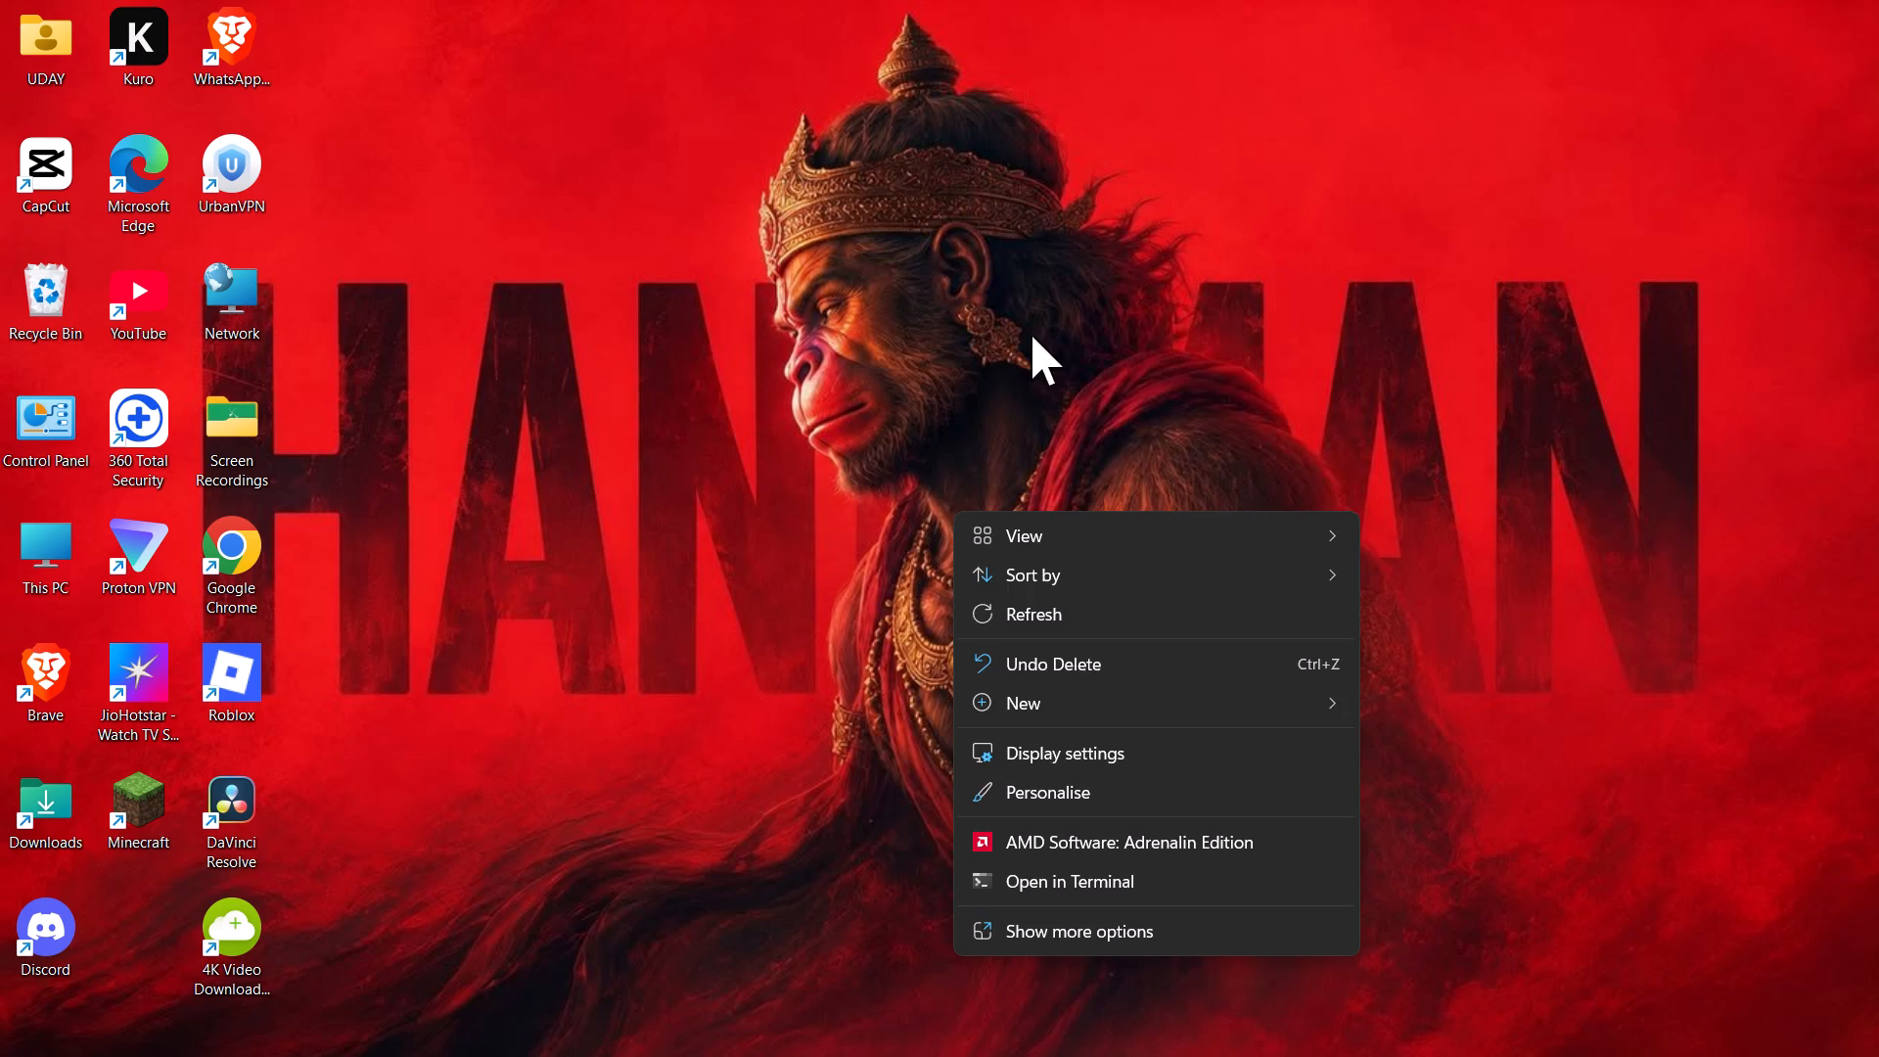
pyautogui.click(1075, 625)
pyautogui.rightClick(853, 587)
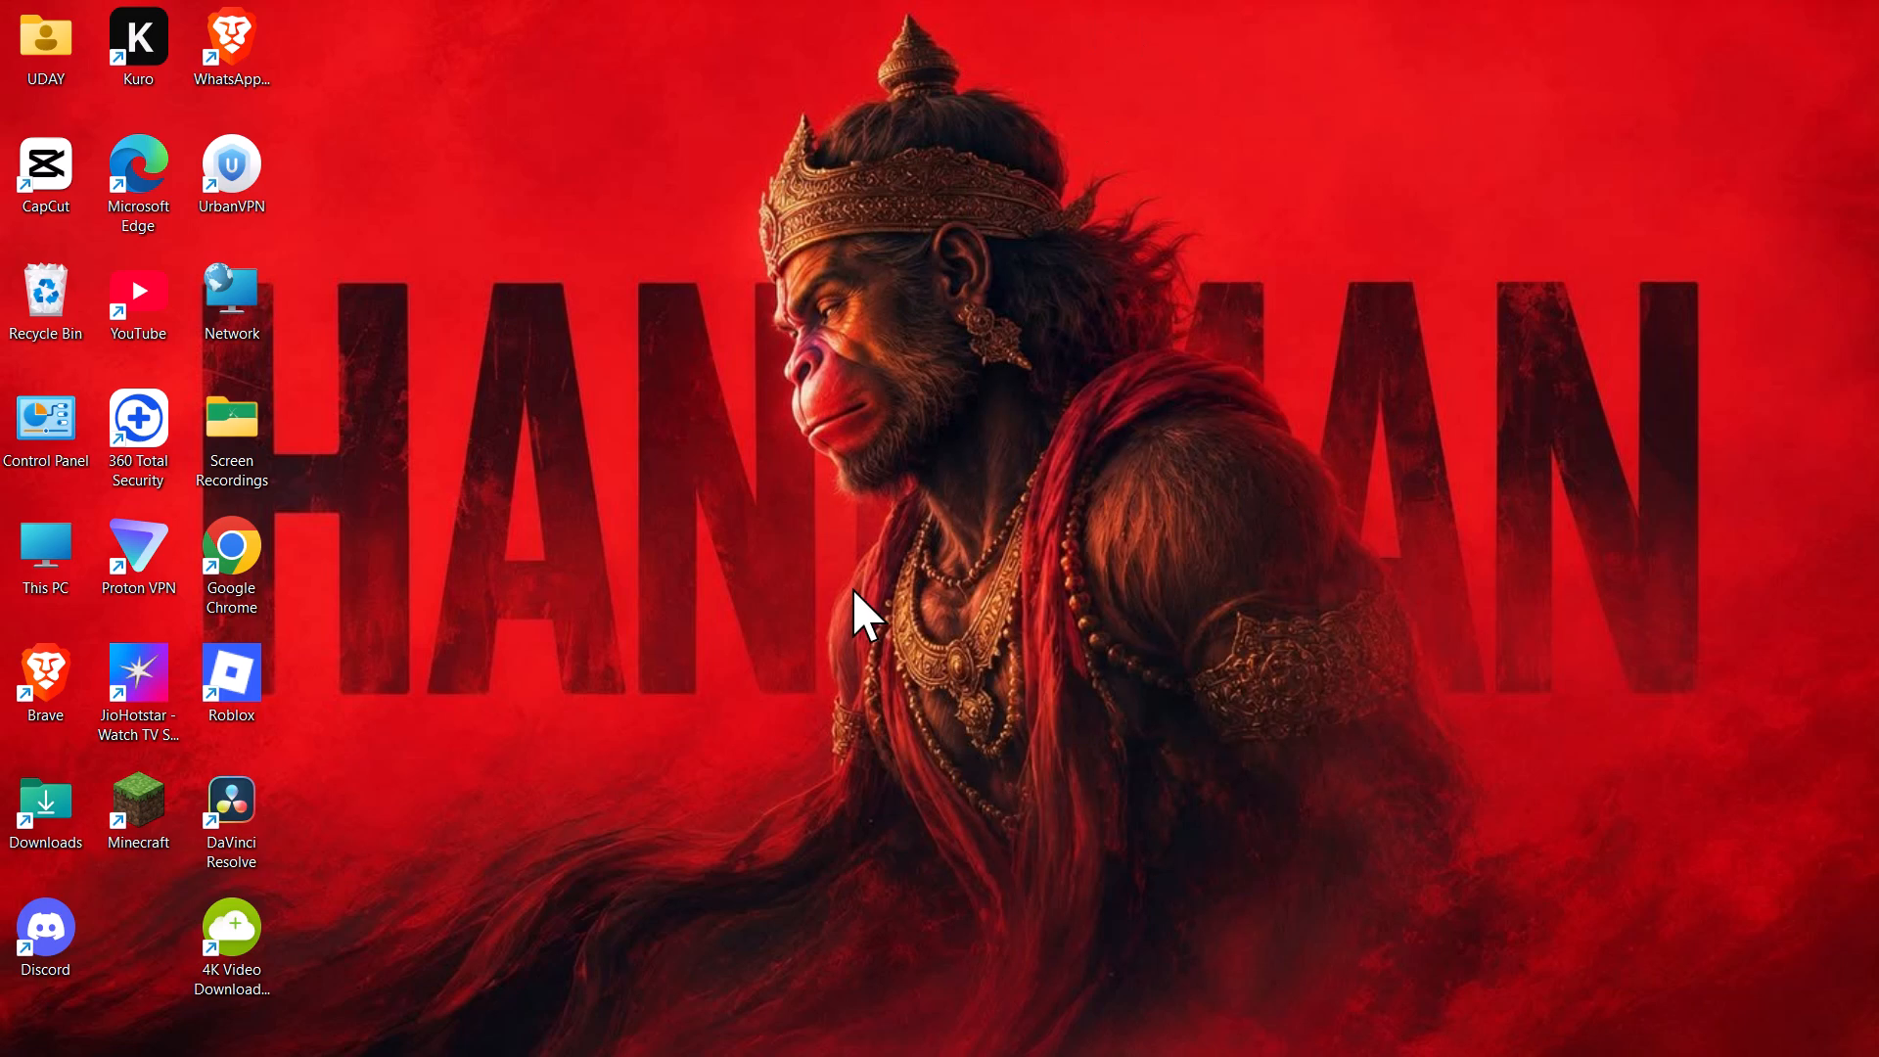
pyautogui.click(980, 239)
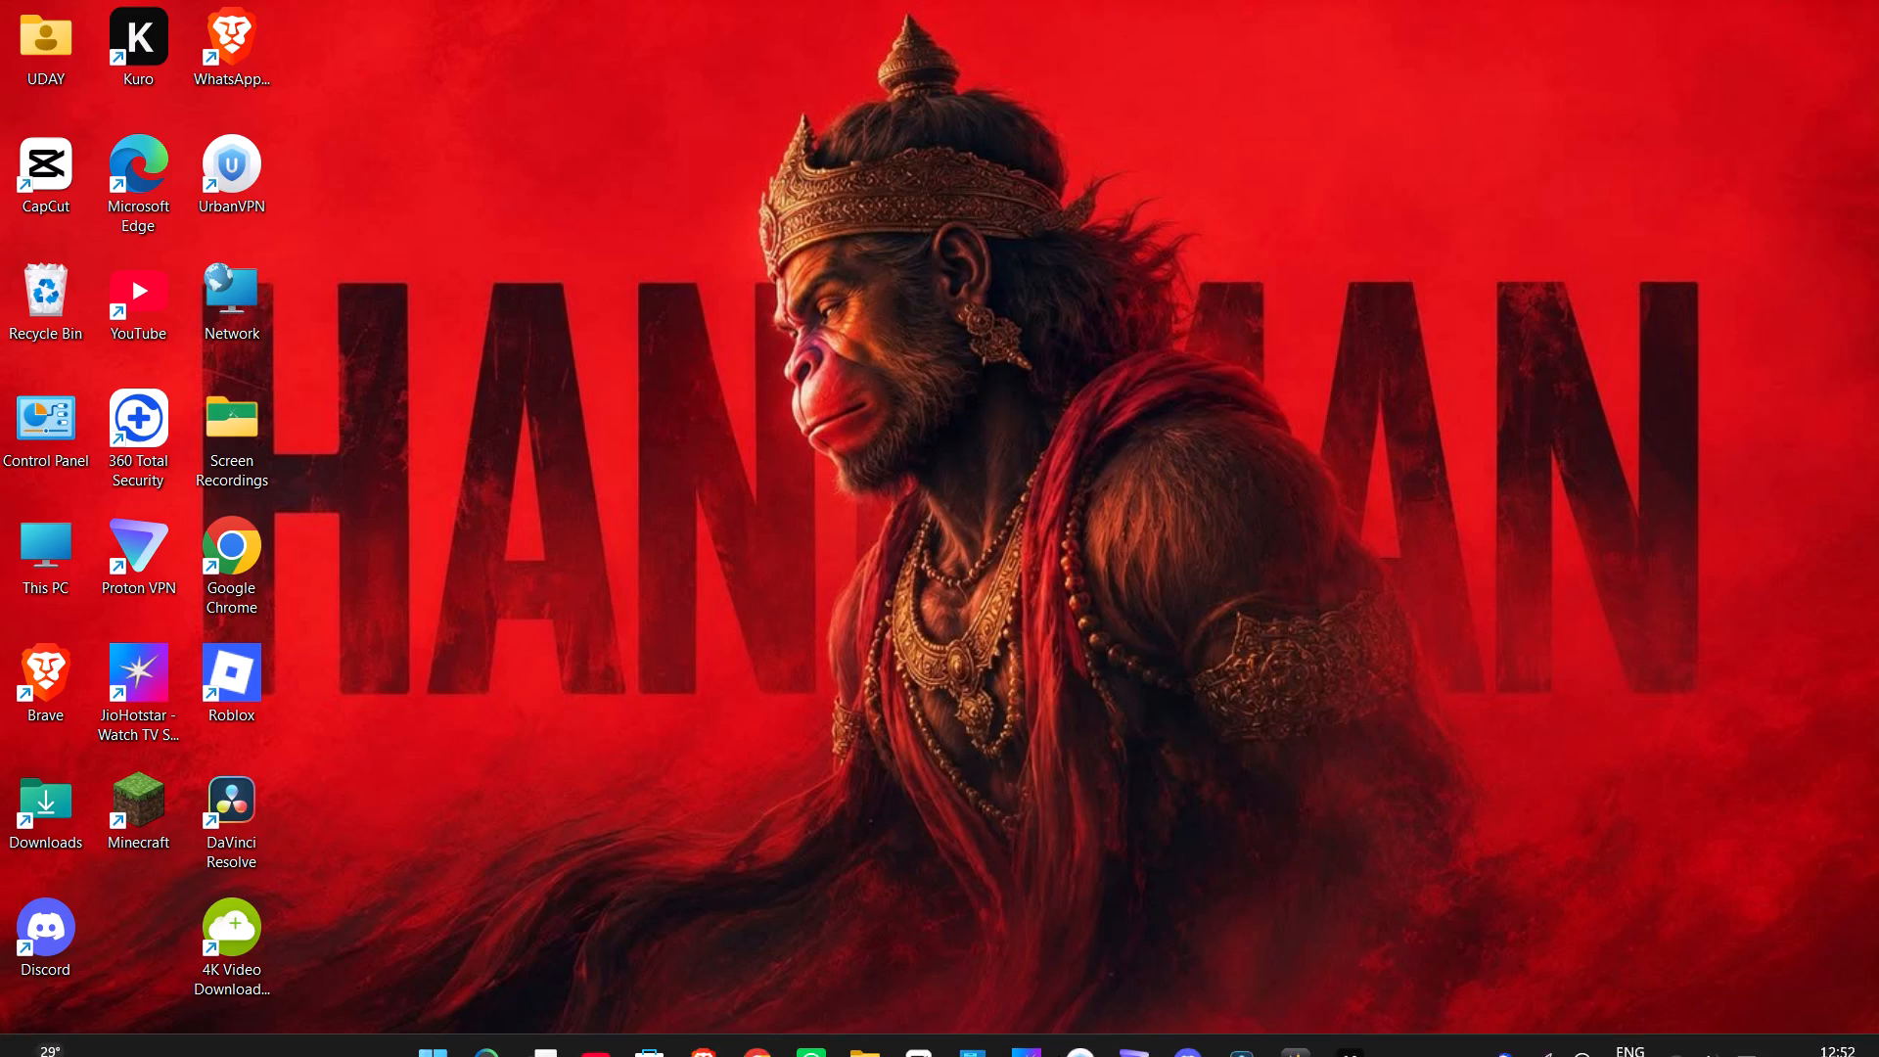
# Bring up UrbanVPN, launch CapCut, connect the VPN to Russia, clear the location search and minimise the VPN window.
pyautogui.click(1058, 1035)
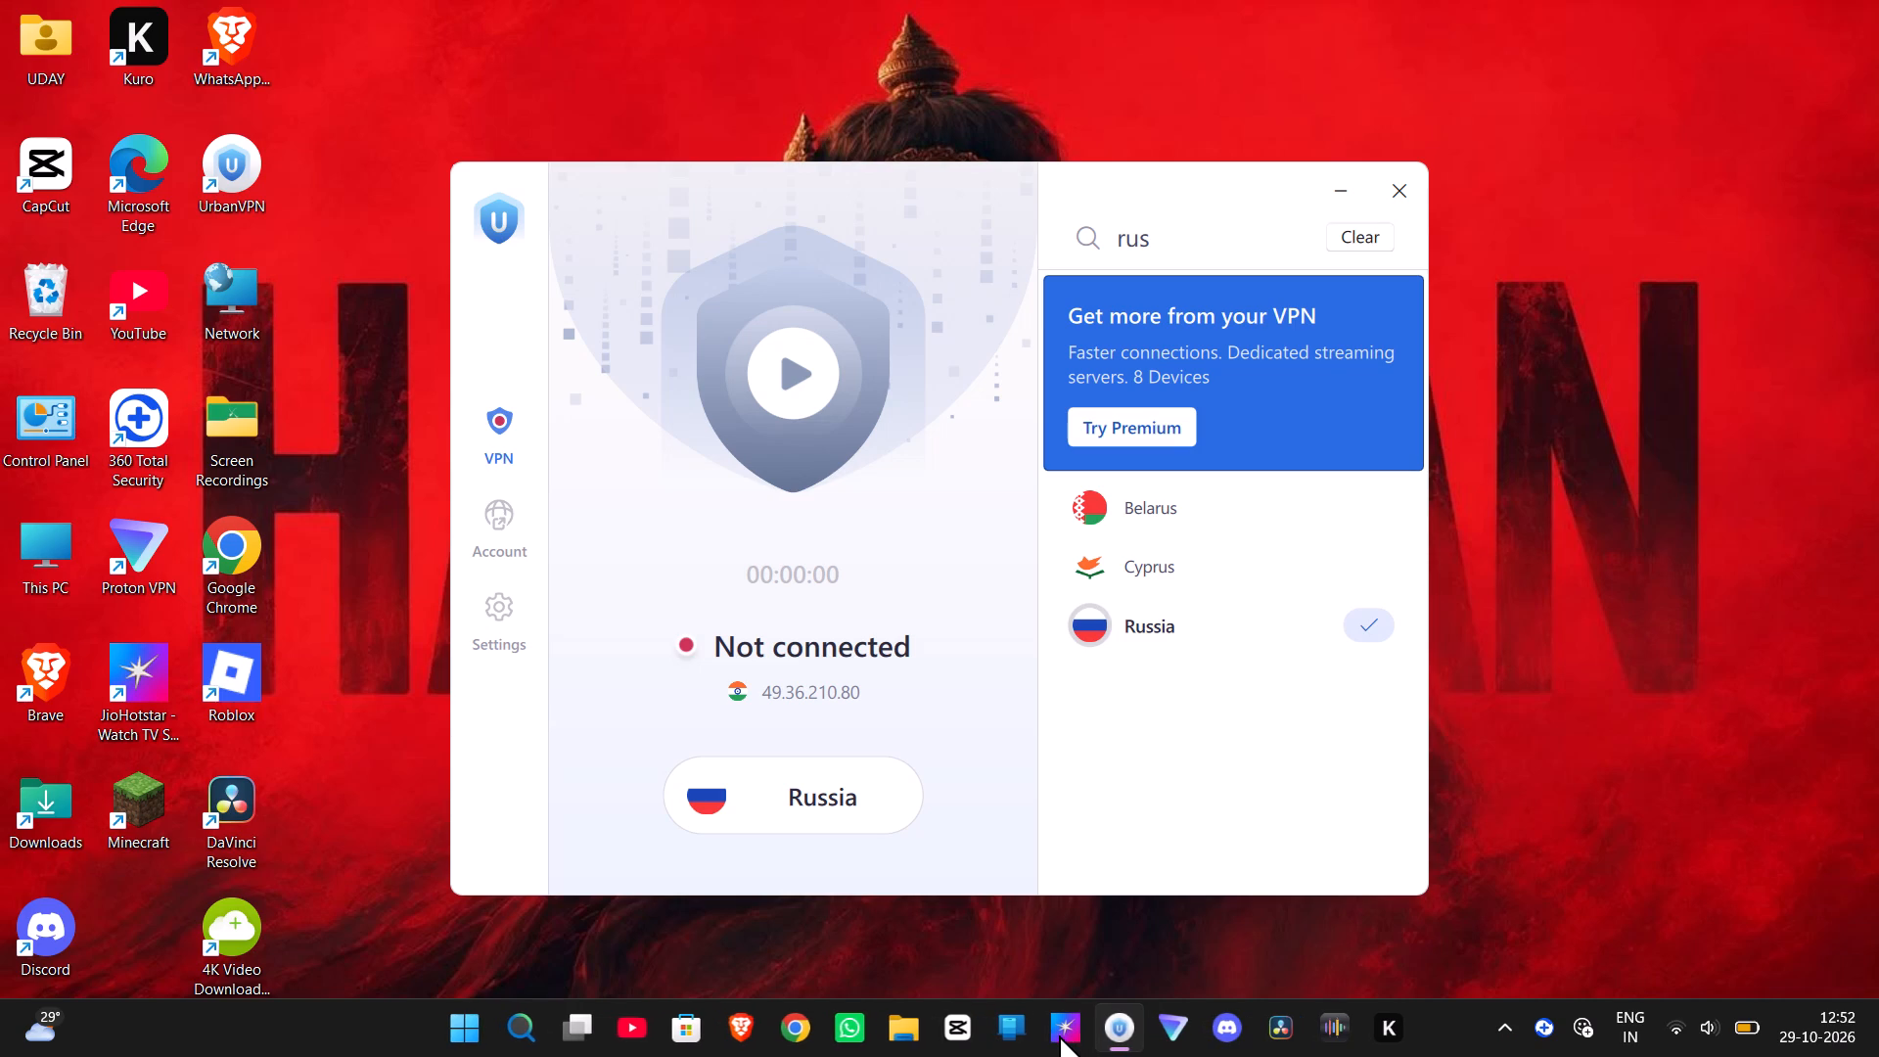
pyautogui.click(932, 1029)
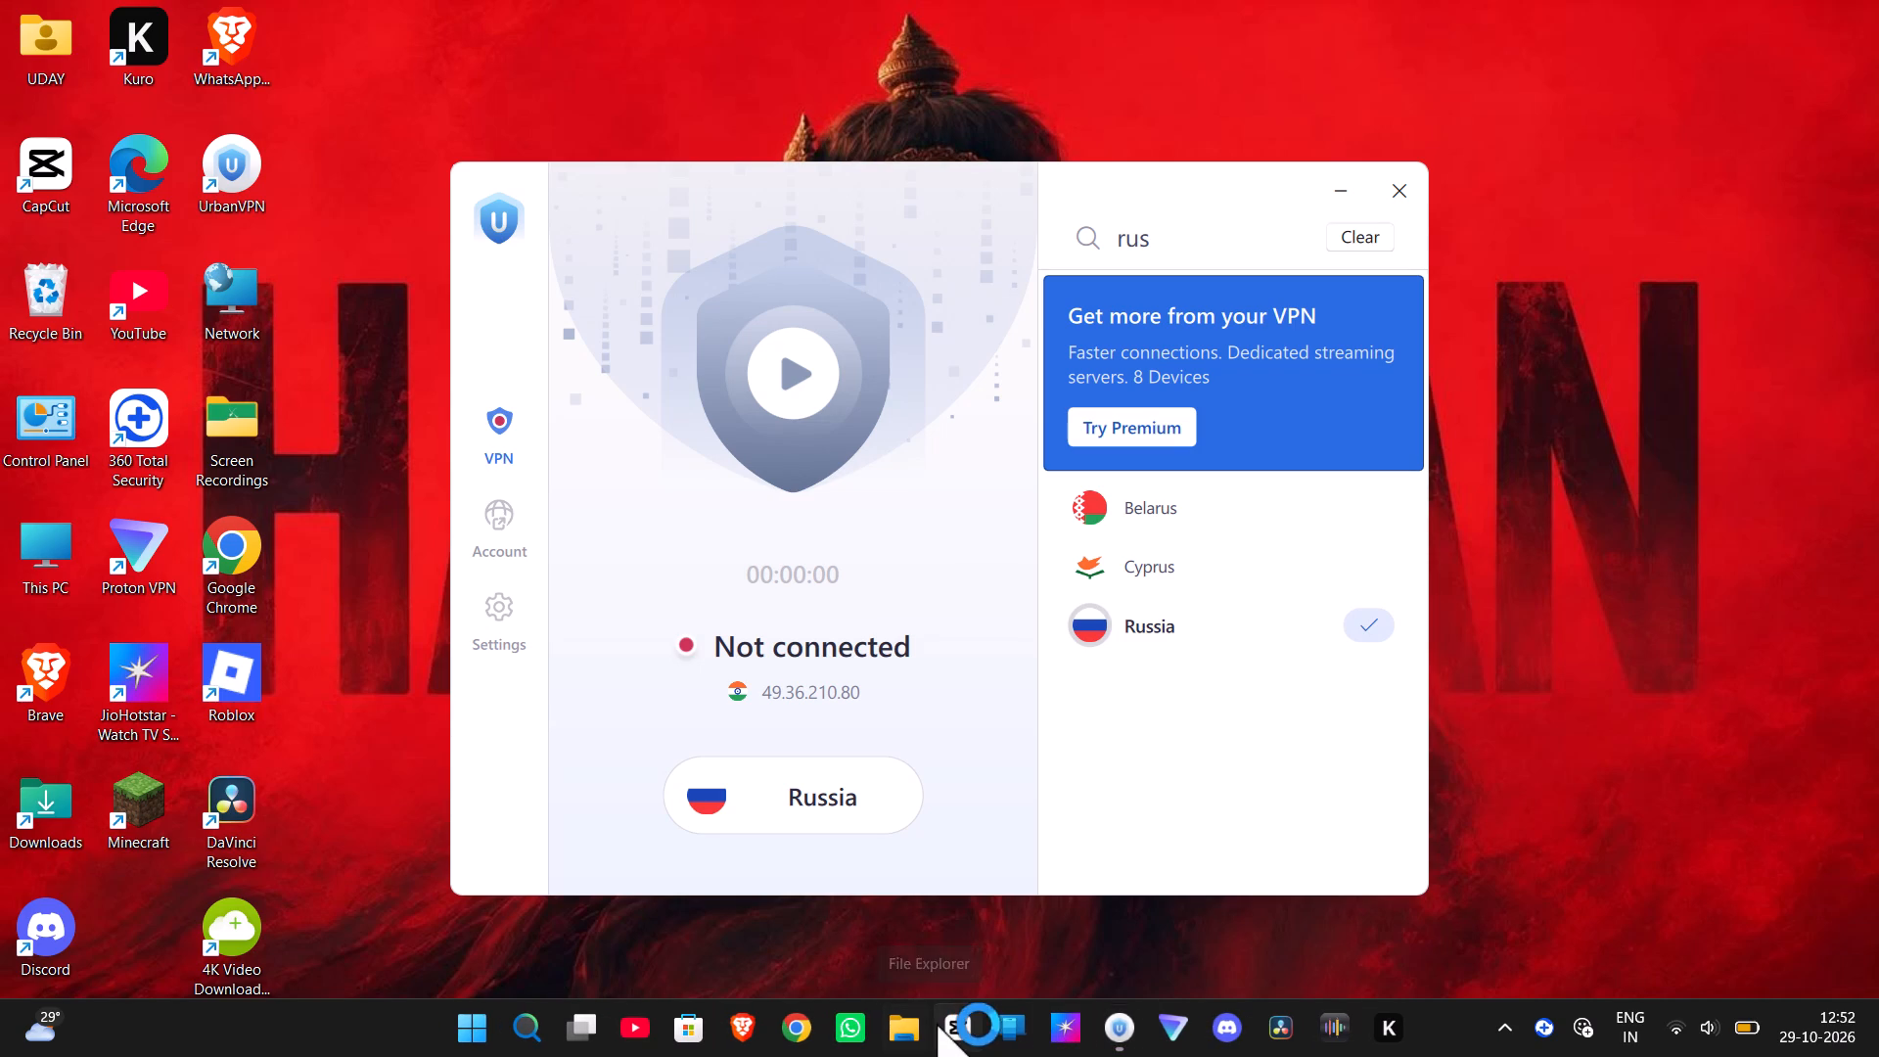
pyautogui.click(1171, 644)
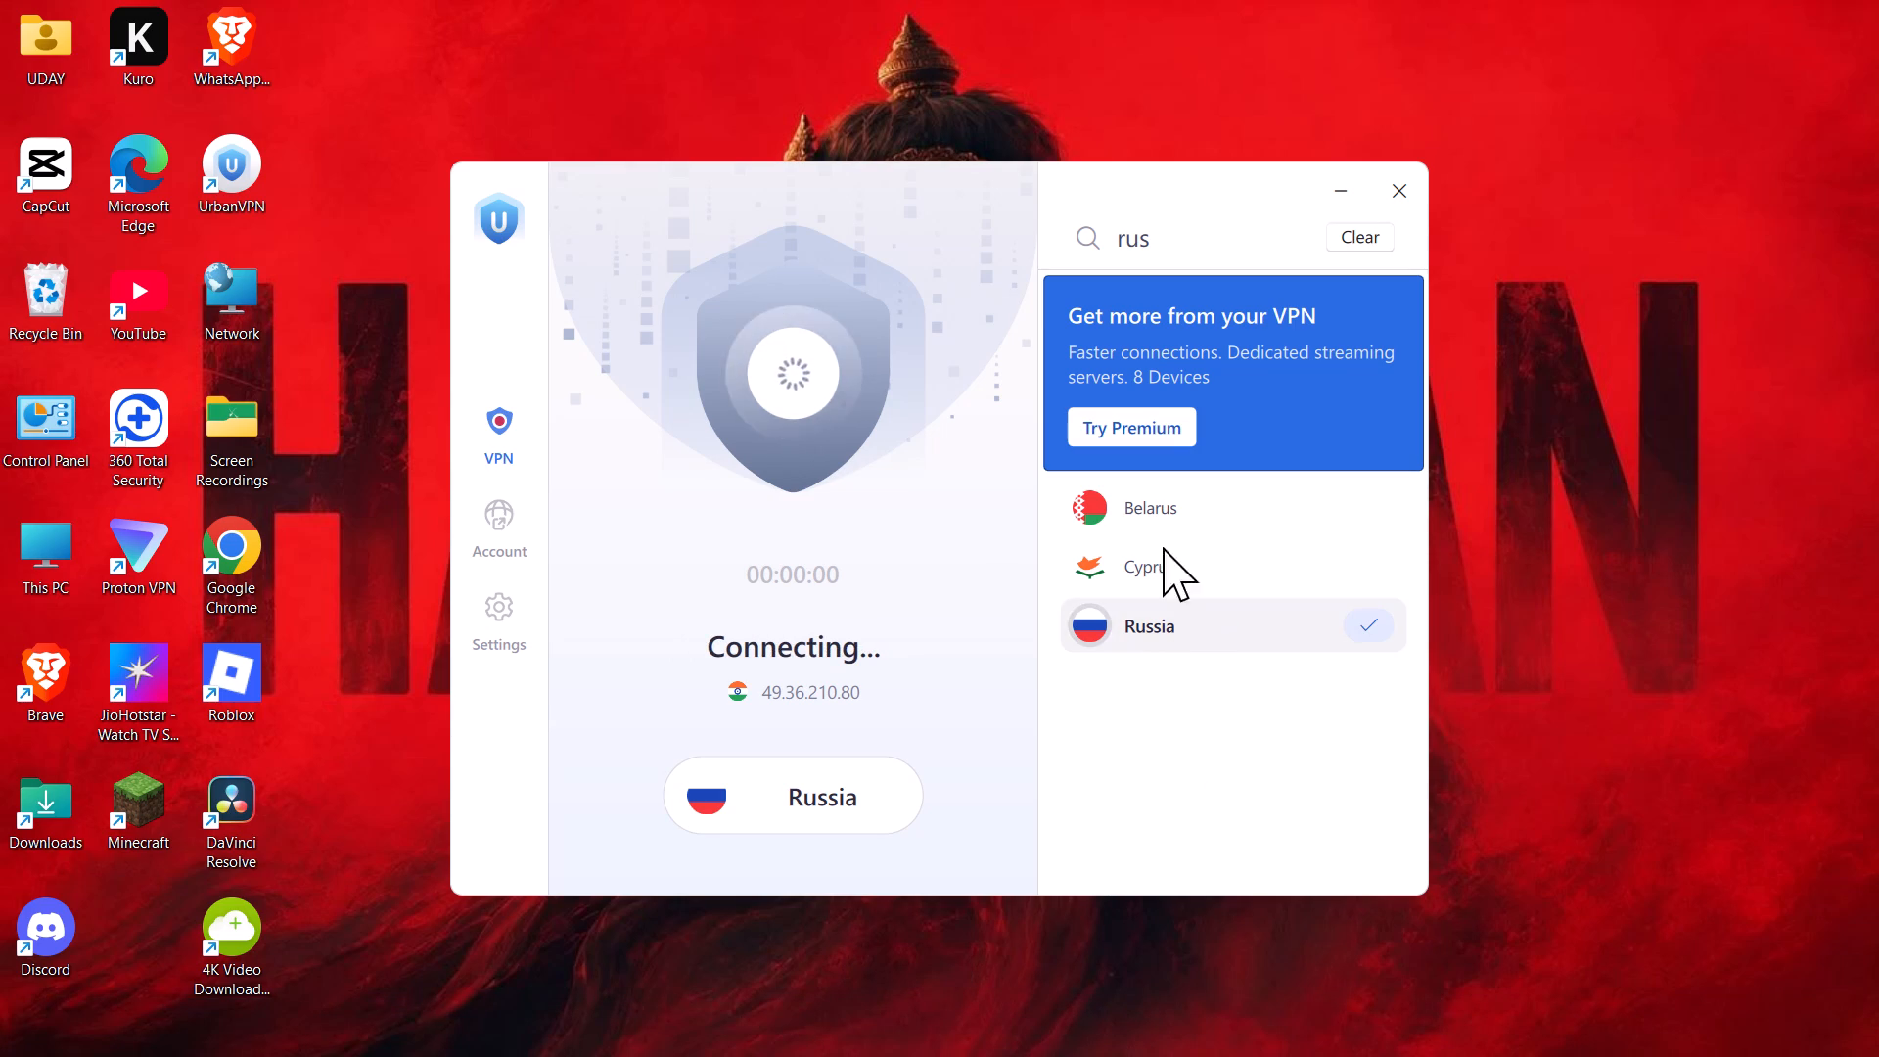
pyautogui.click(1228, 252)
pyautogui.press('BackSpace')
pyautogui.press('BackSpace')
pyautogui.press('BackSpace')
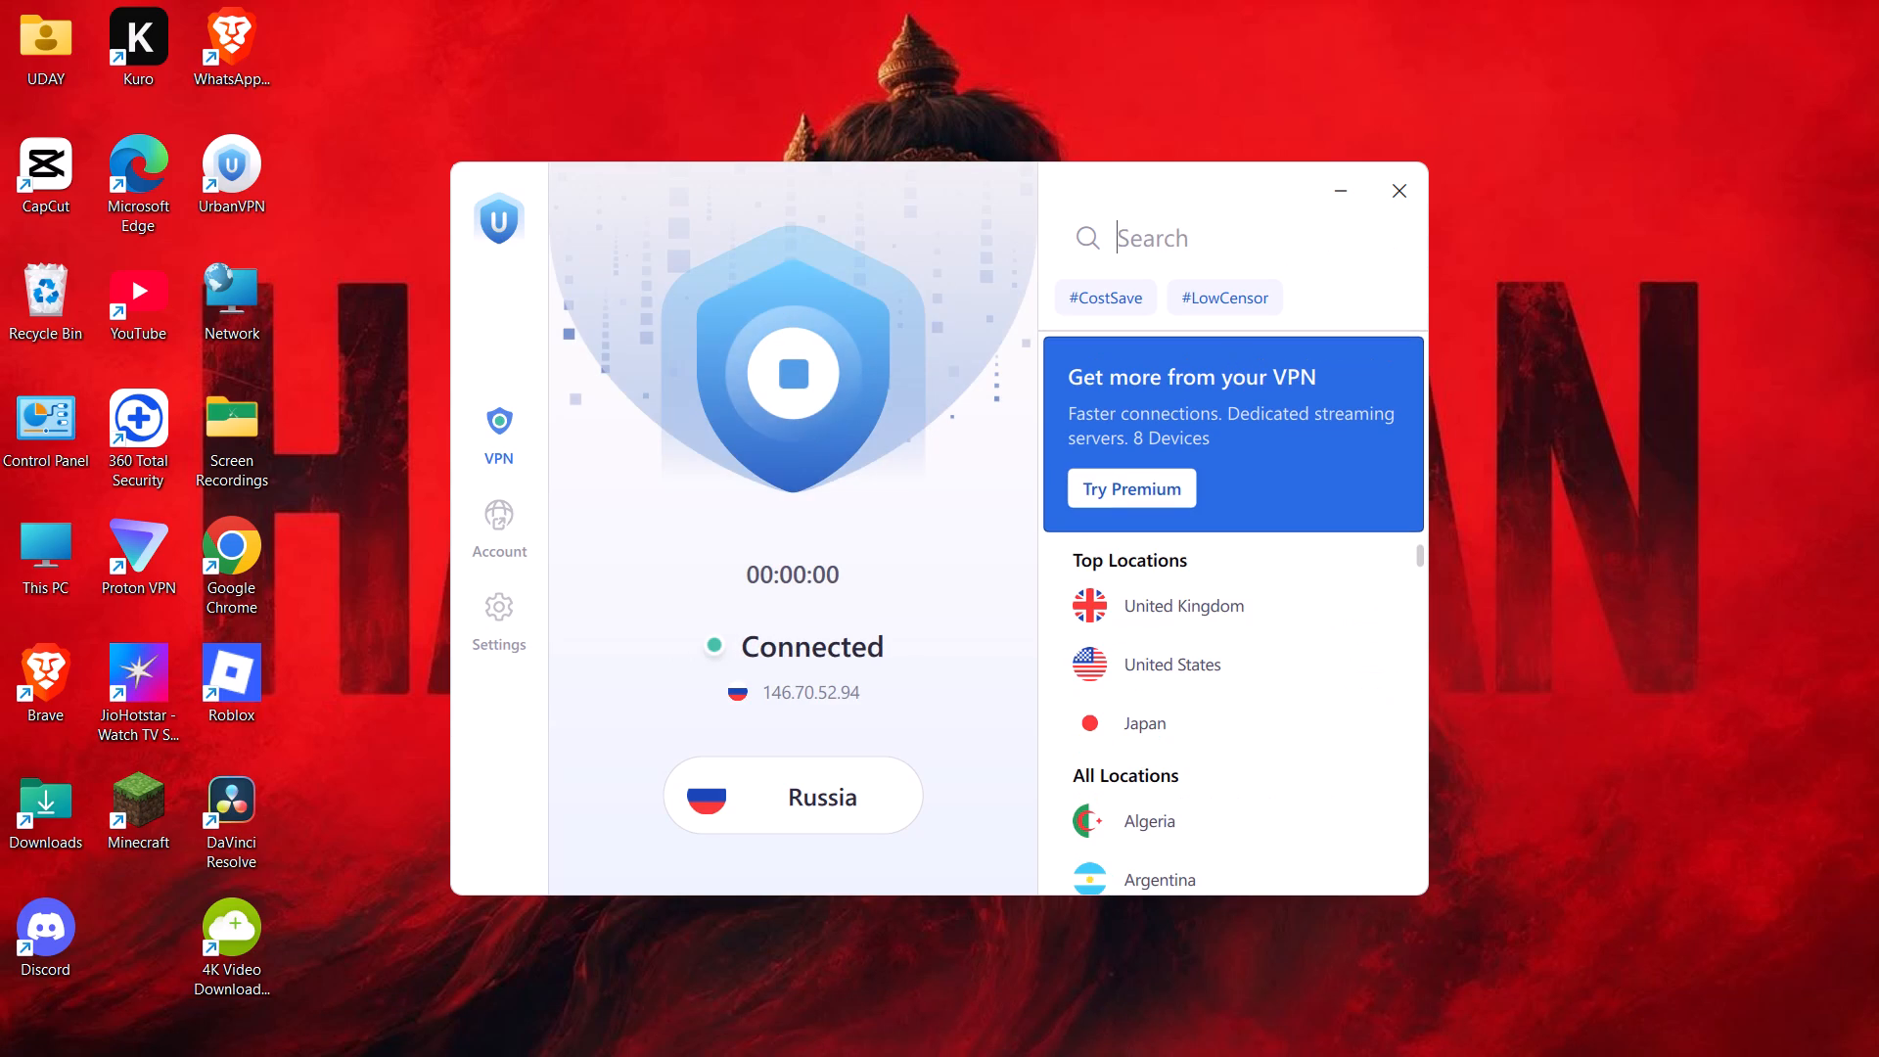
pyautogui.click(1332, 194)
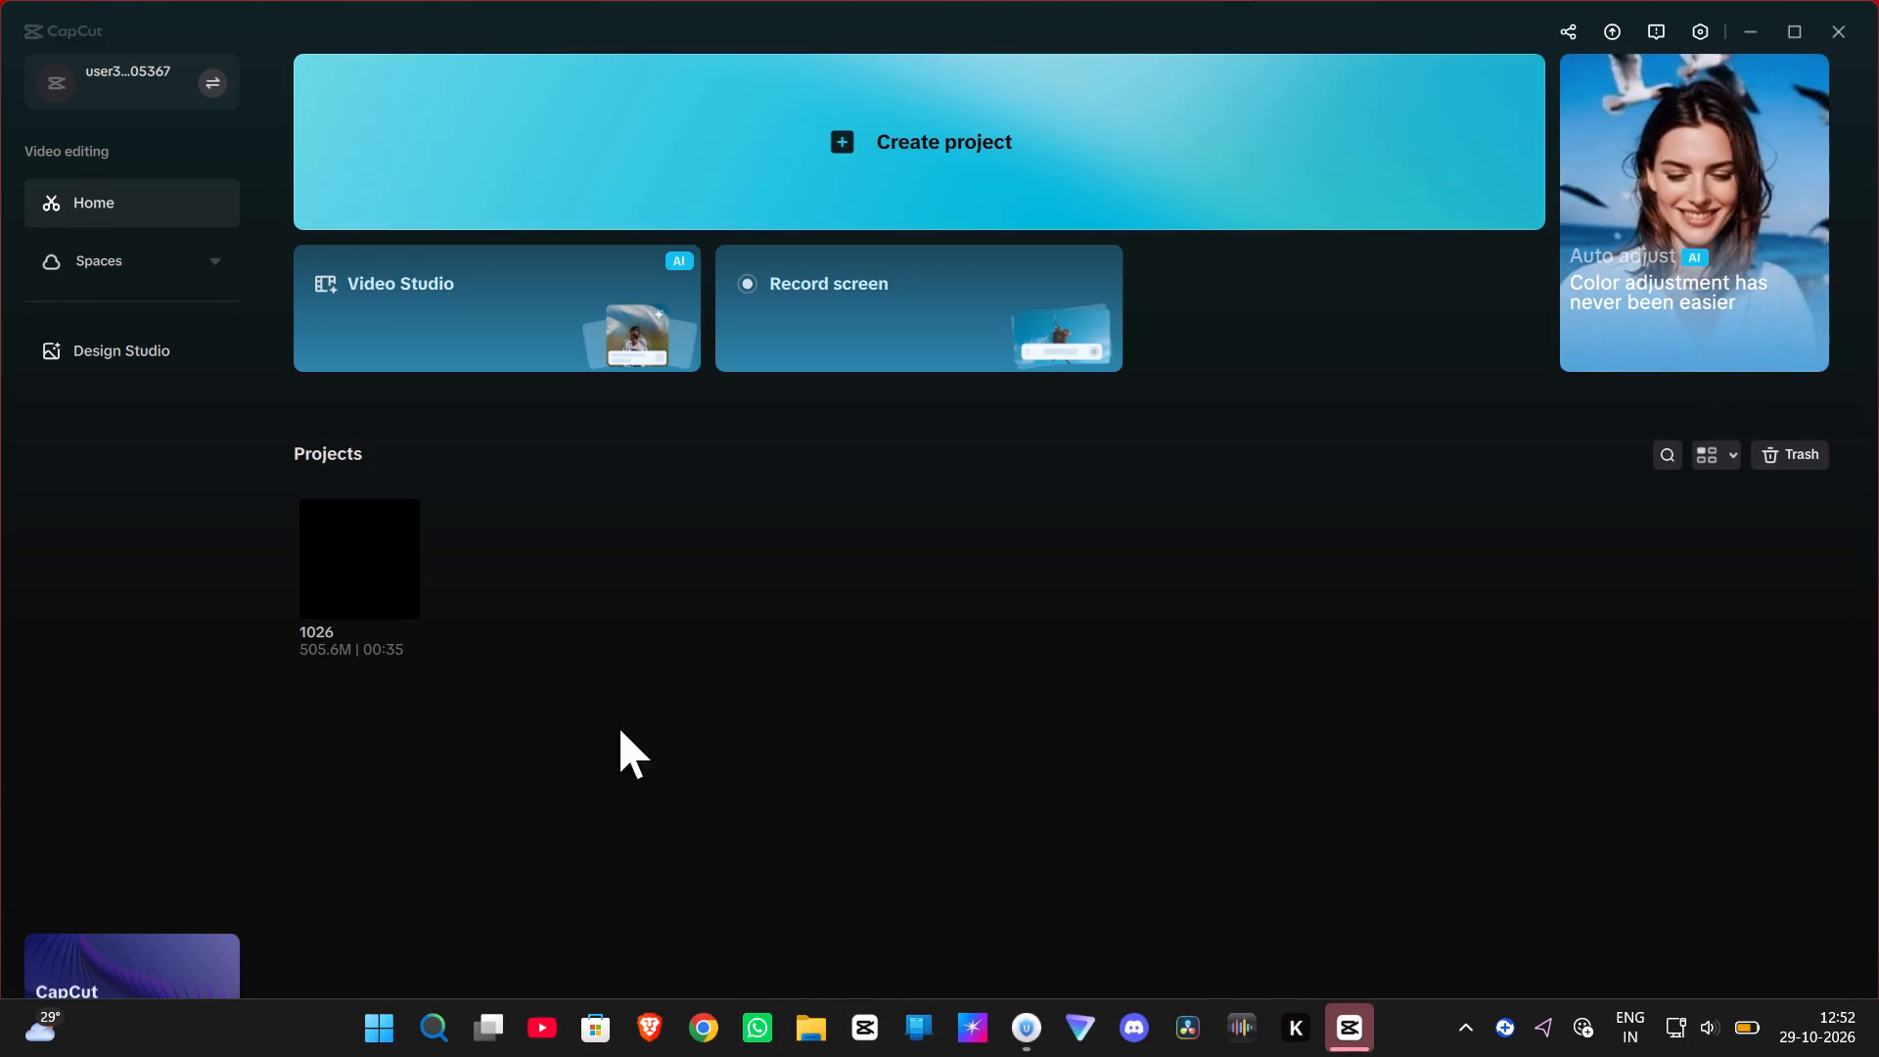
# Switch to CapCut and open the 1026 project.
pyautogui.click(366, 567)
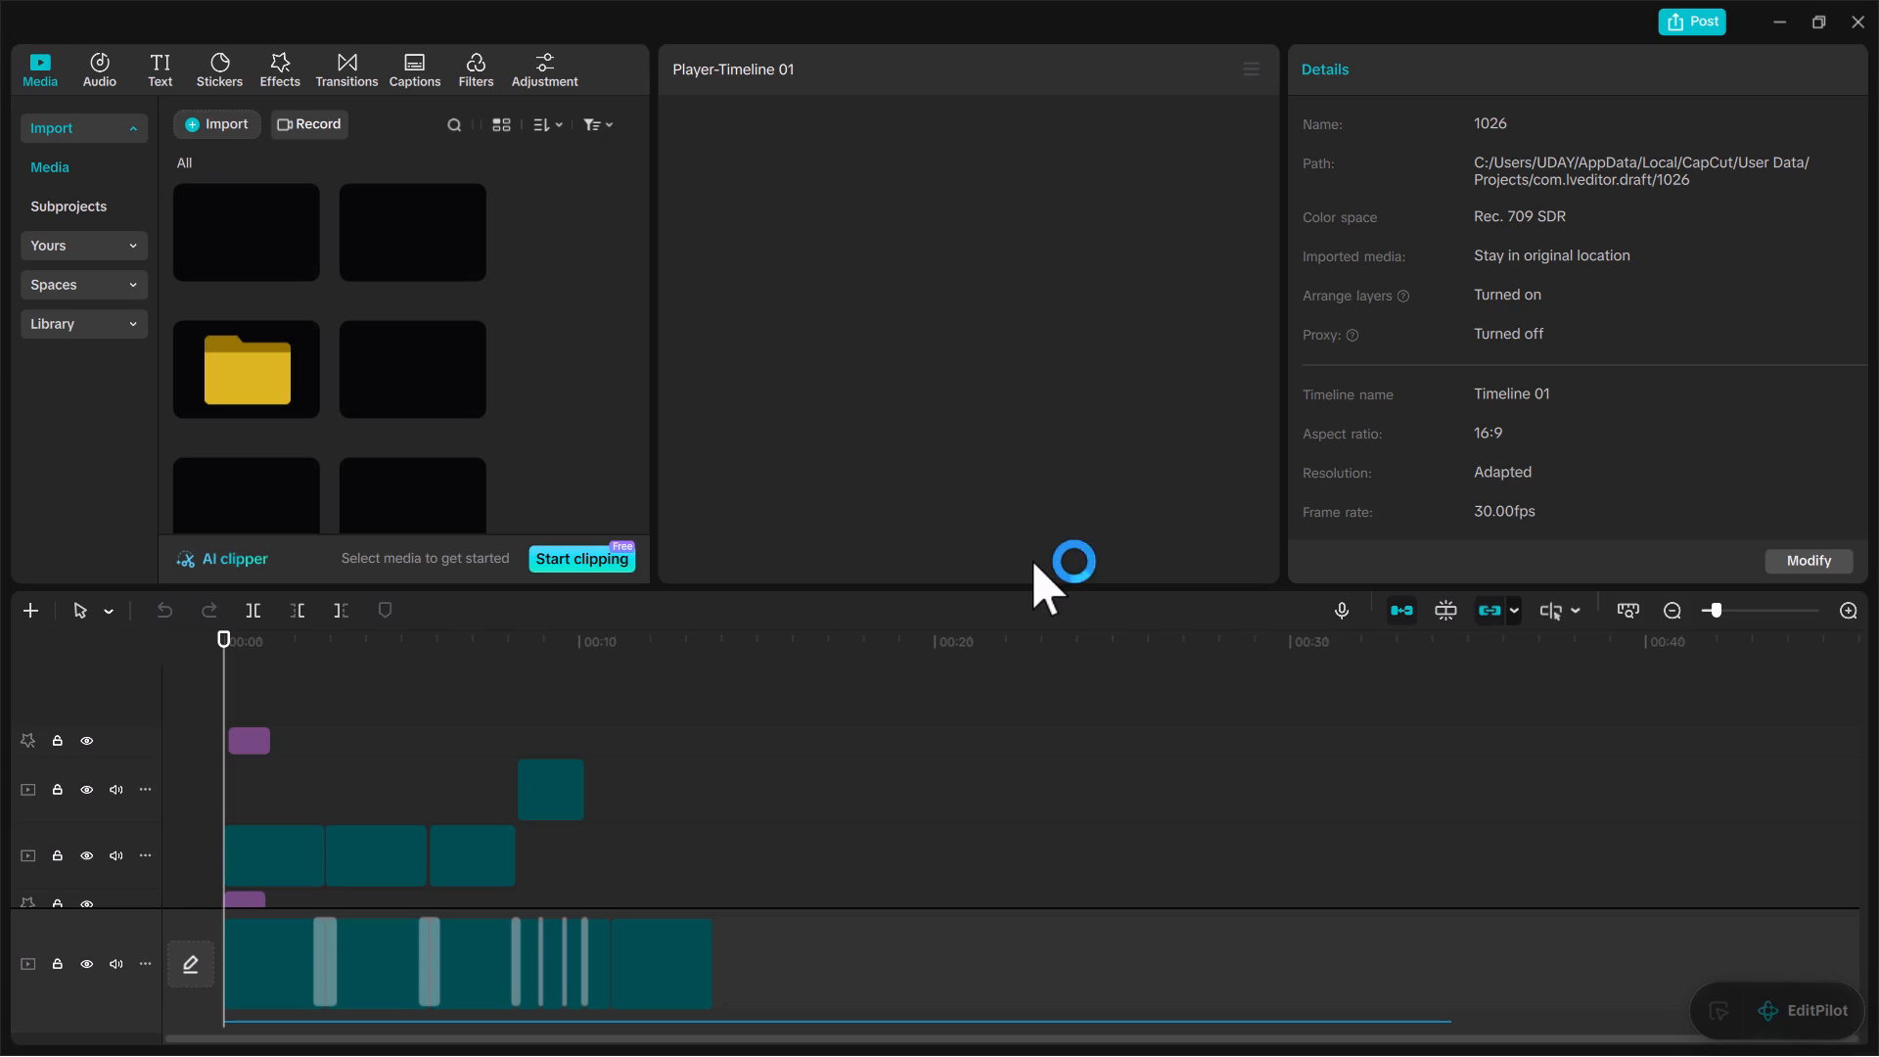
# Open the project's export settings and set the video frame rate to 60fps.
pyautogui.click(1693, 23)
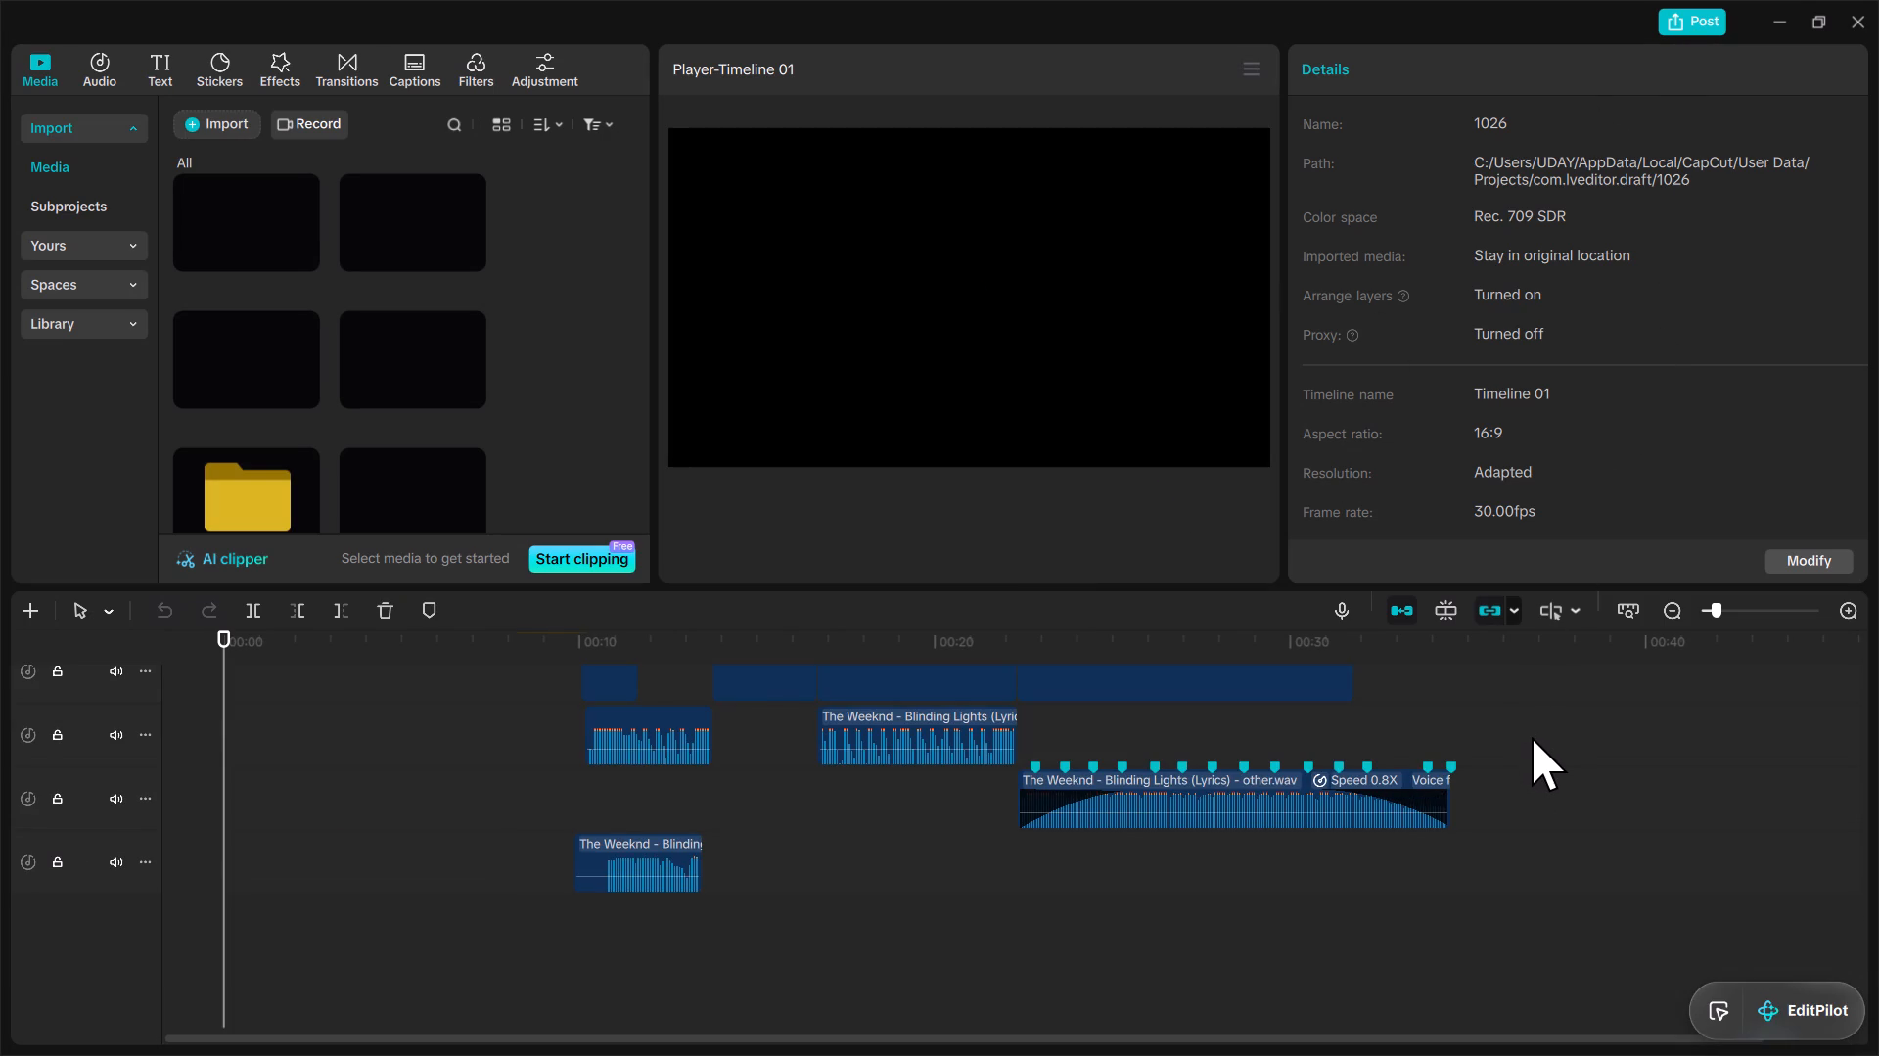
pyautogui.click(1701, 23)
pyautogui.scroll(3, 830, 842)
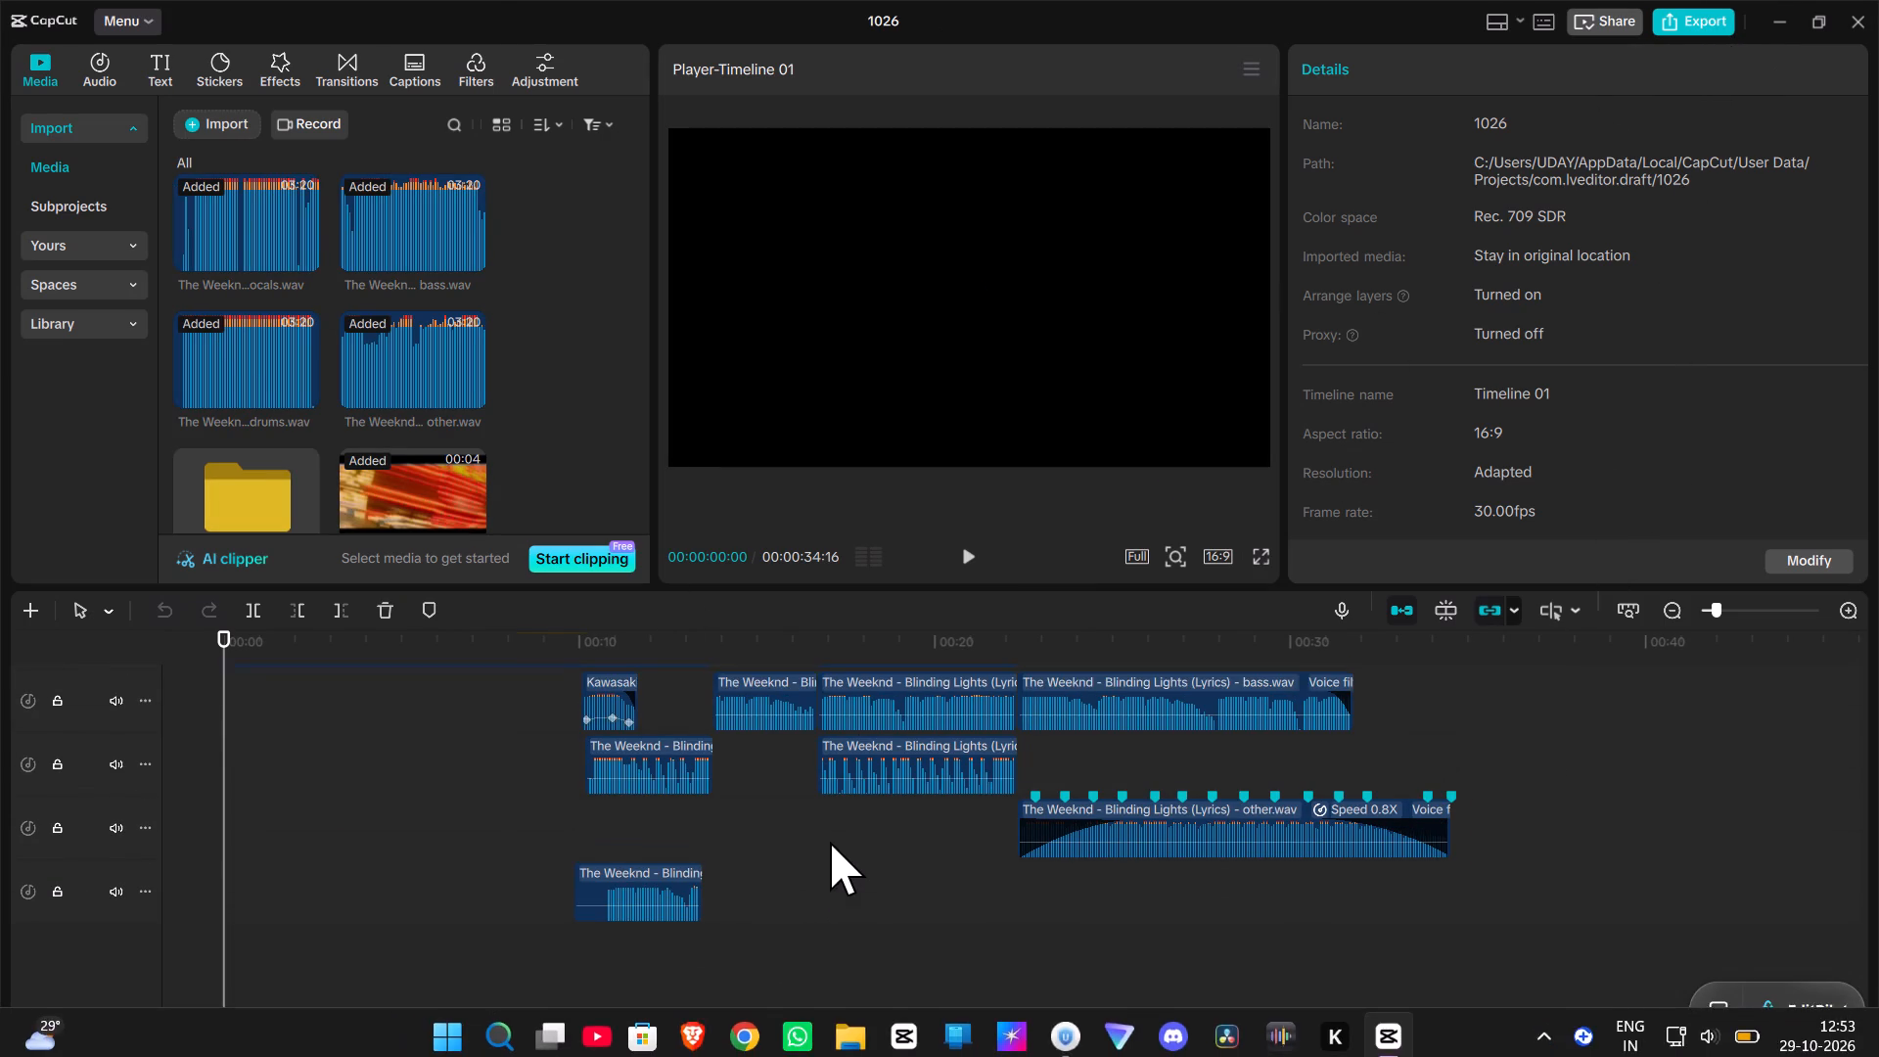
pyautogui.scroll(1, 830, 842)
pyautogui.scroll(8, 1009, 840)
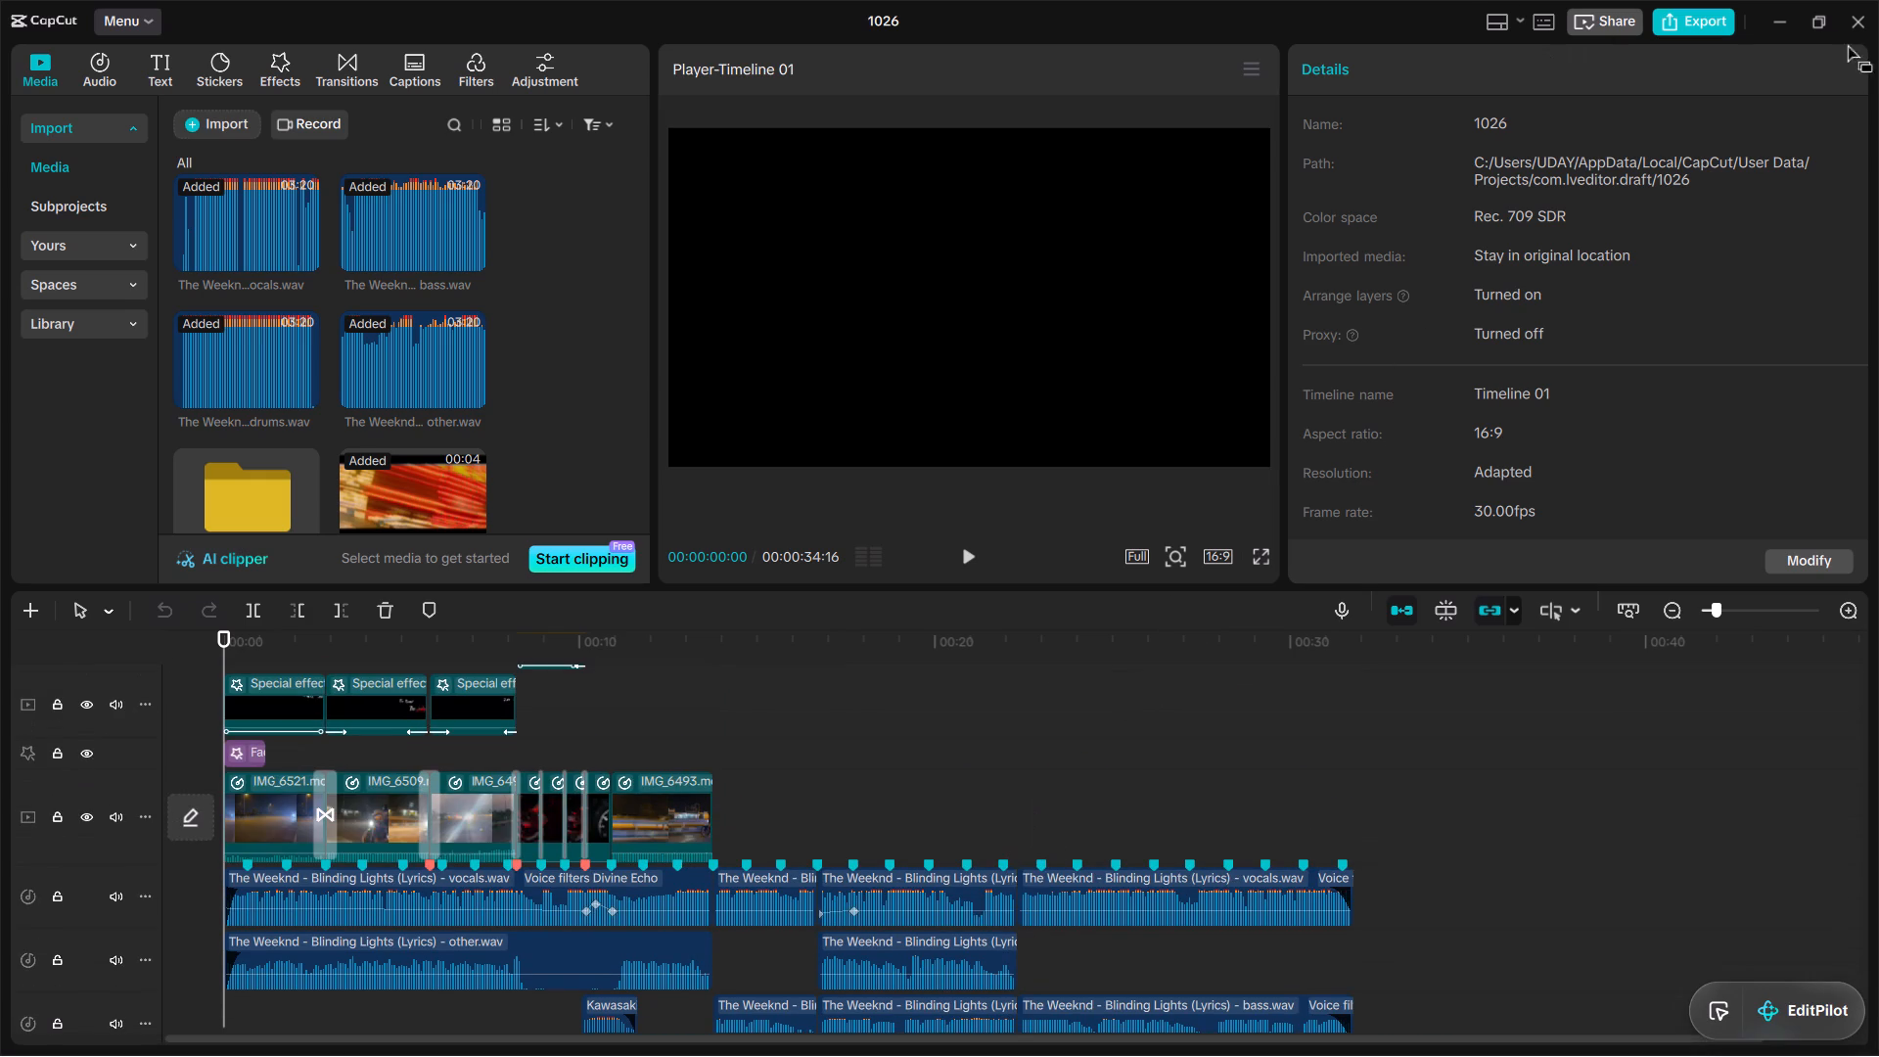
pyautogui.click(1696, 20)
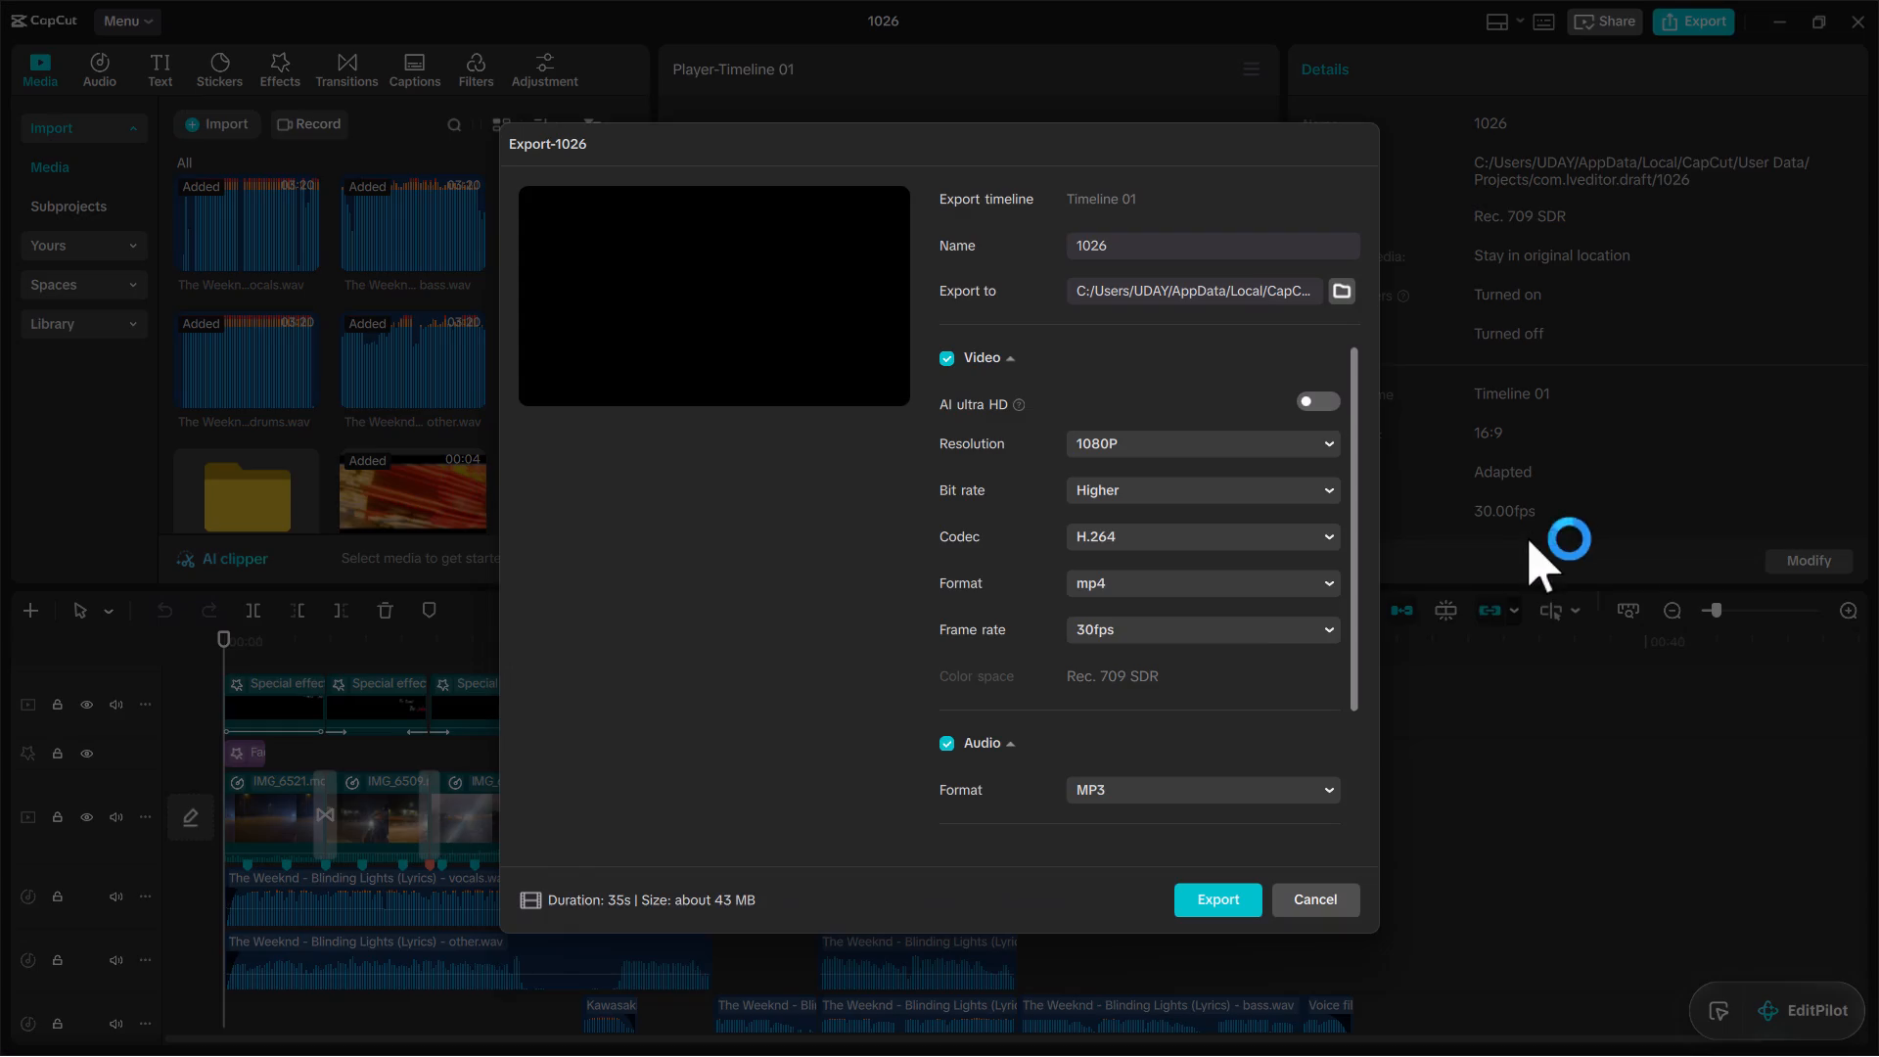
pyautogui.scroll(-2, 1128, 602)
pyautogui.scroll(2, 1130, 601)
pyautogui.click(1159, 633)
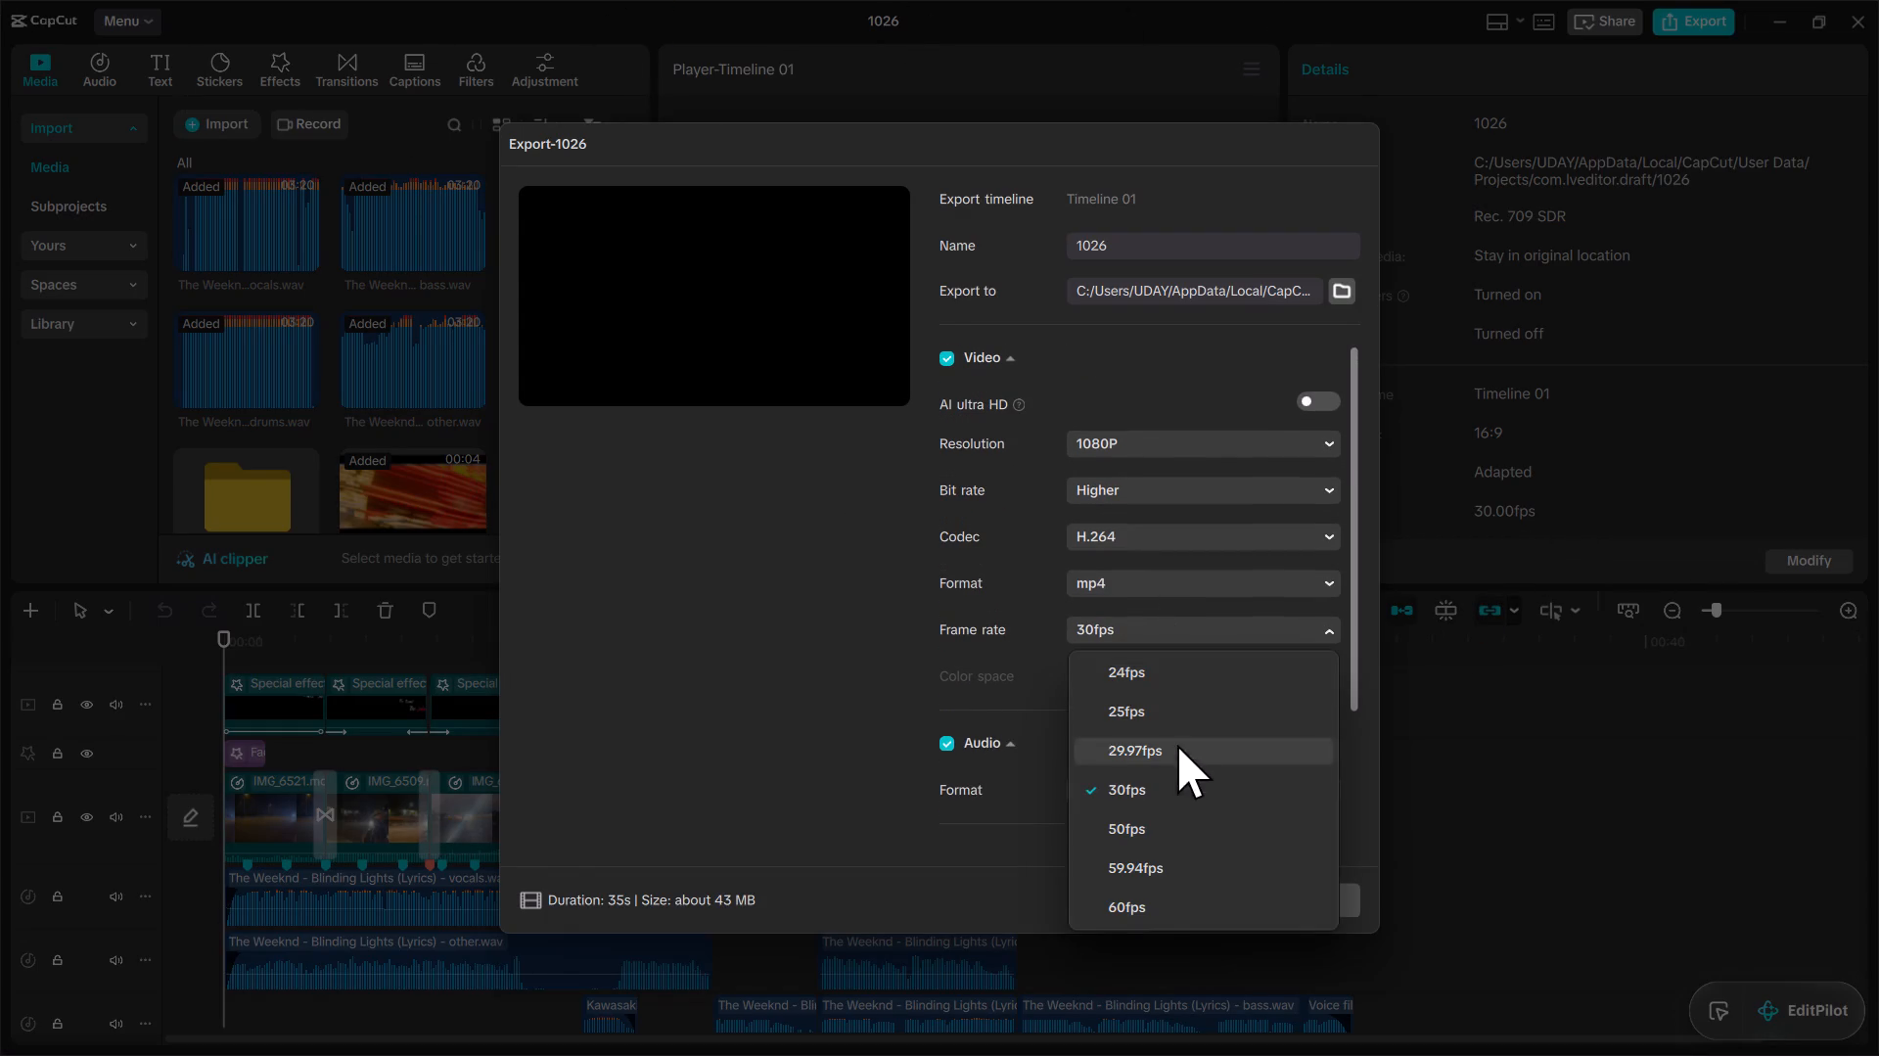
pyautogui.click(1150, 904)
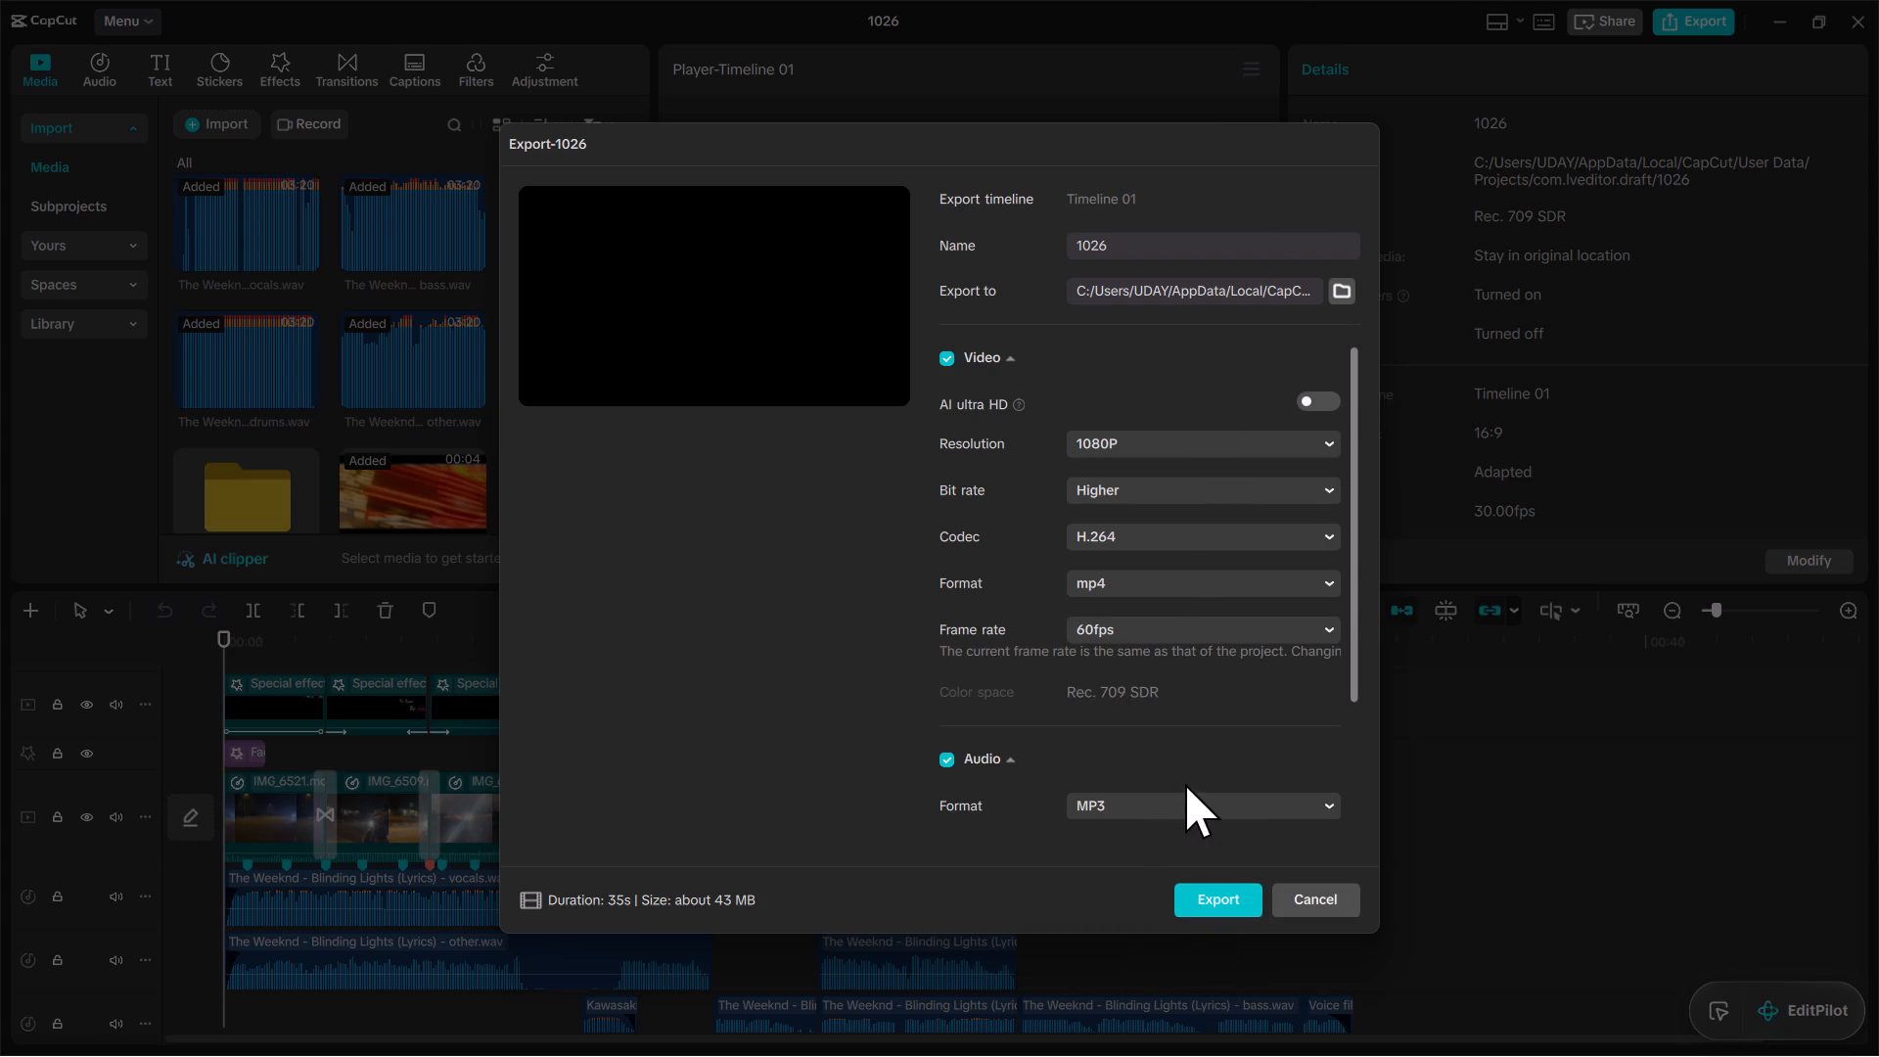
# Turn off the separate Audio output in the export settings and start exporting the 1026 video.
pyautogui.scroll(-2, 1185, 784)
pyautogui.click(945, 592)
pyautogui.scroll(2, 1109, 723)
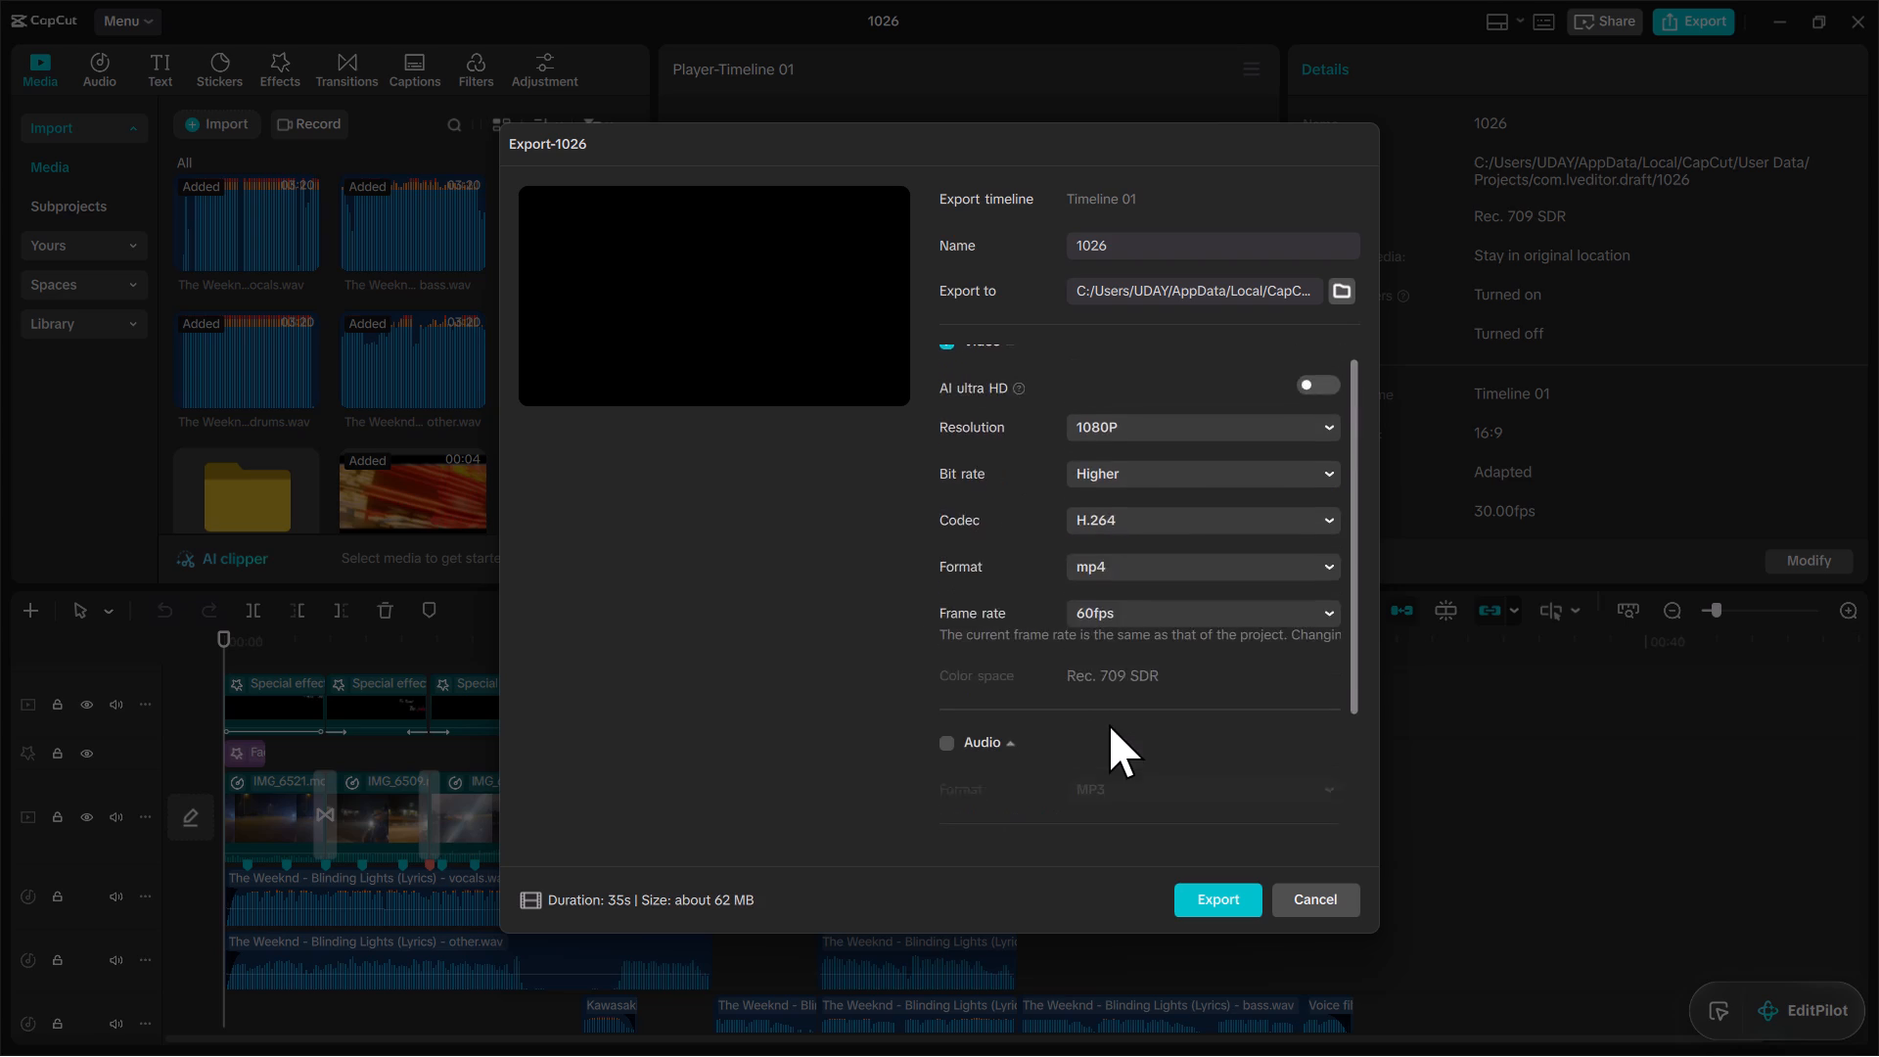
pyautogui.scroll(-3, 1114, 736)
pyautogui.scroll(-1, 1114, 821)
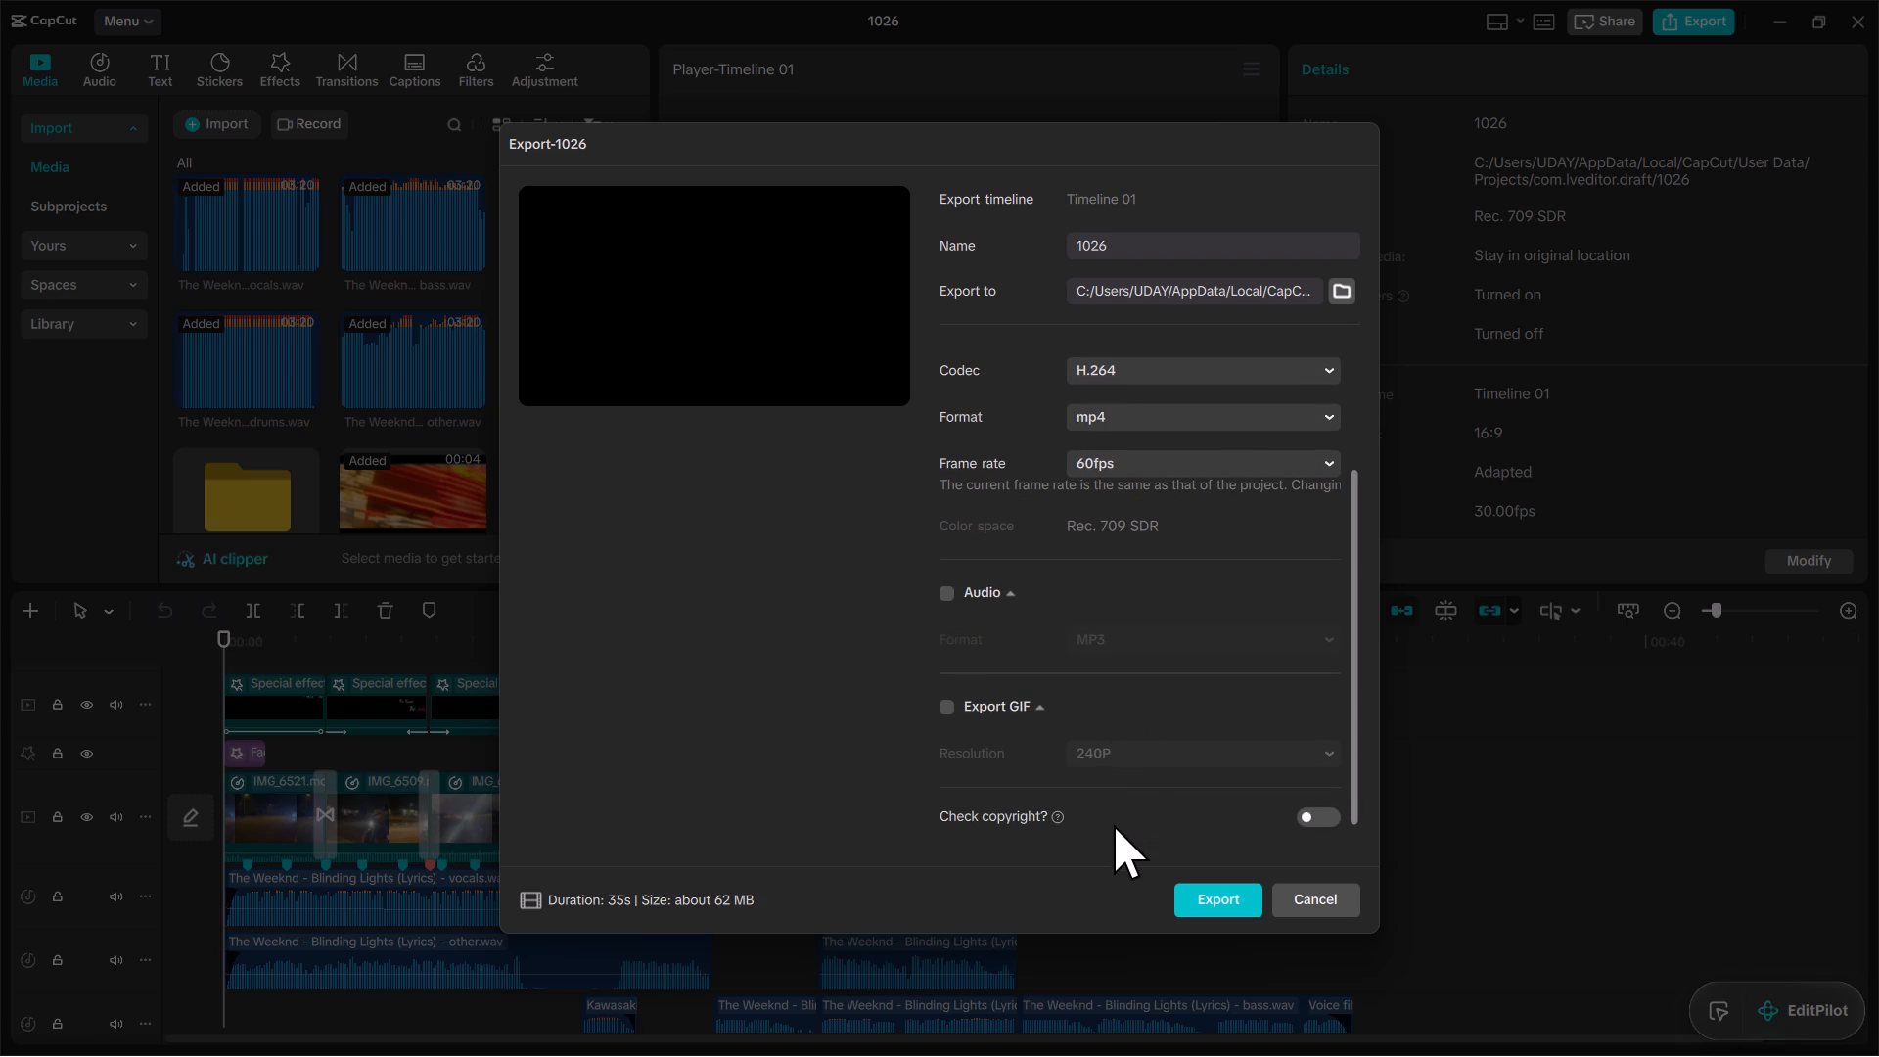
pyautogui.scroll(4, 1120, 827)
pyautogui.scroll(2, 1149, 568)
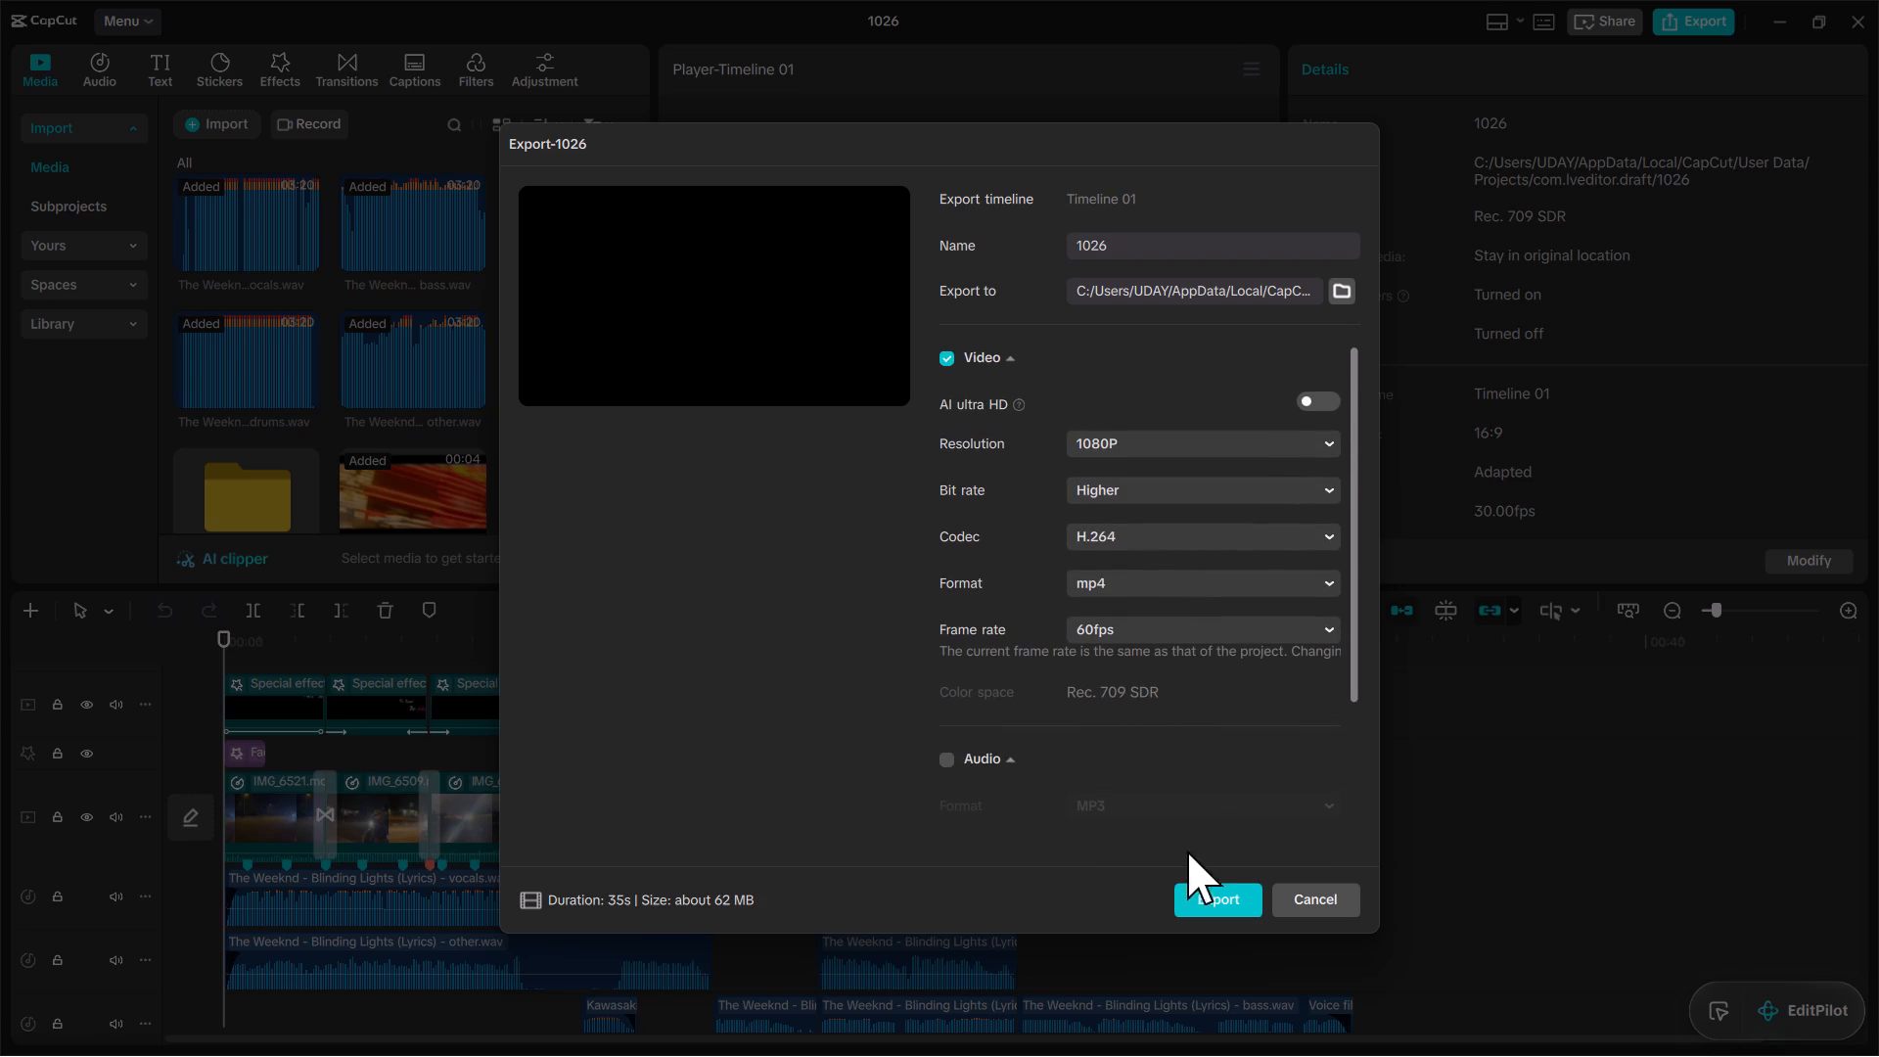
pyautogui.click(1223, 903)
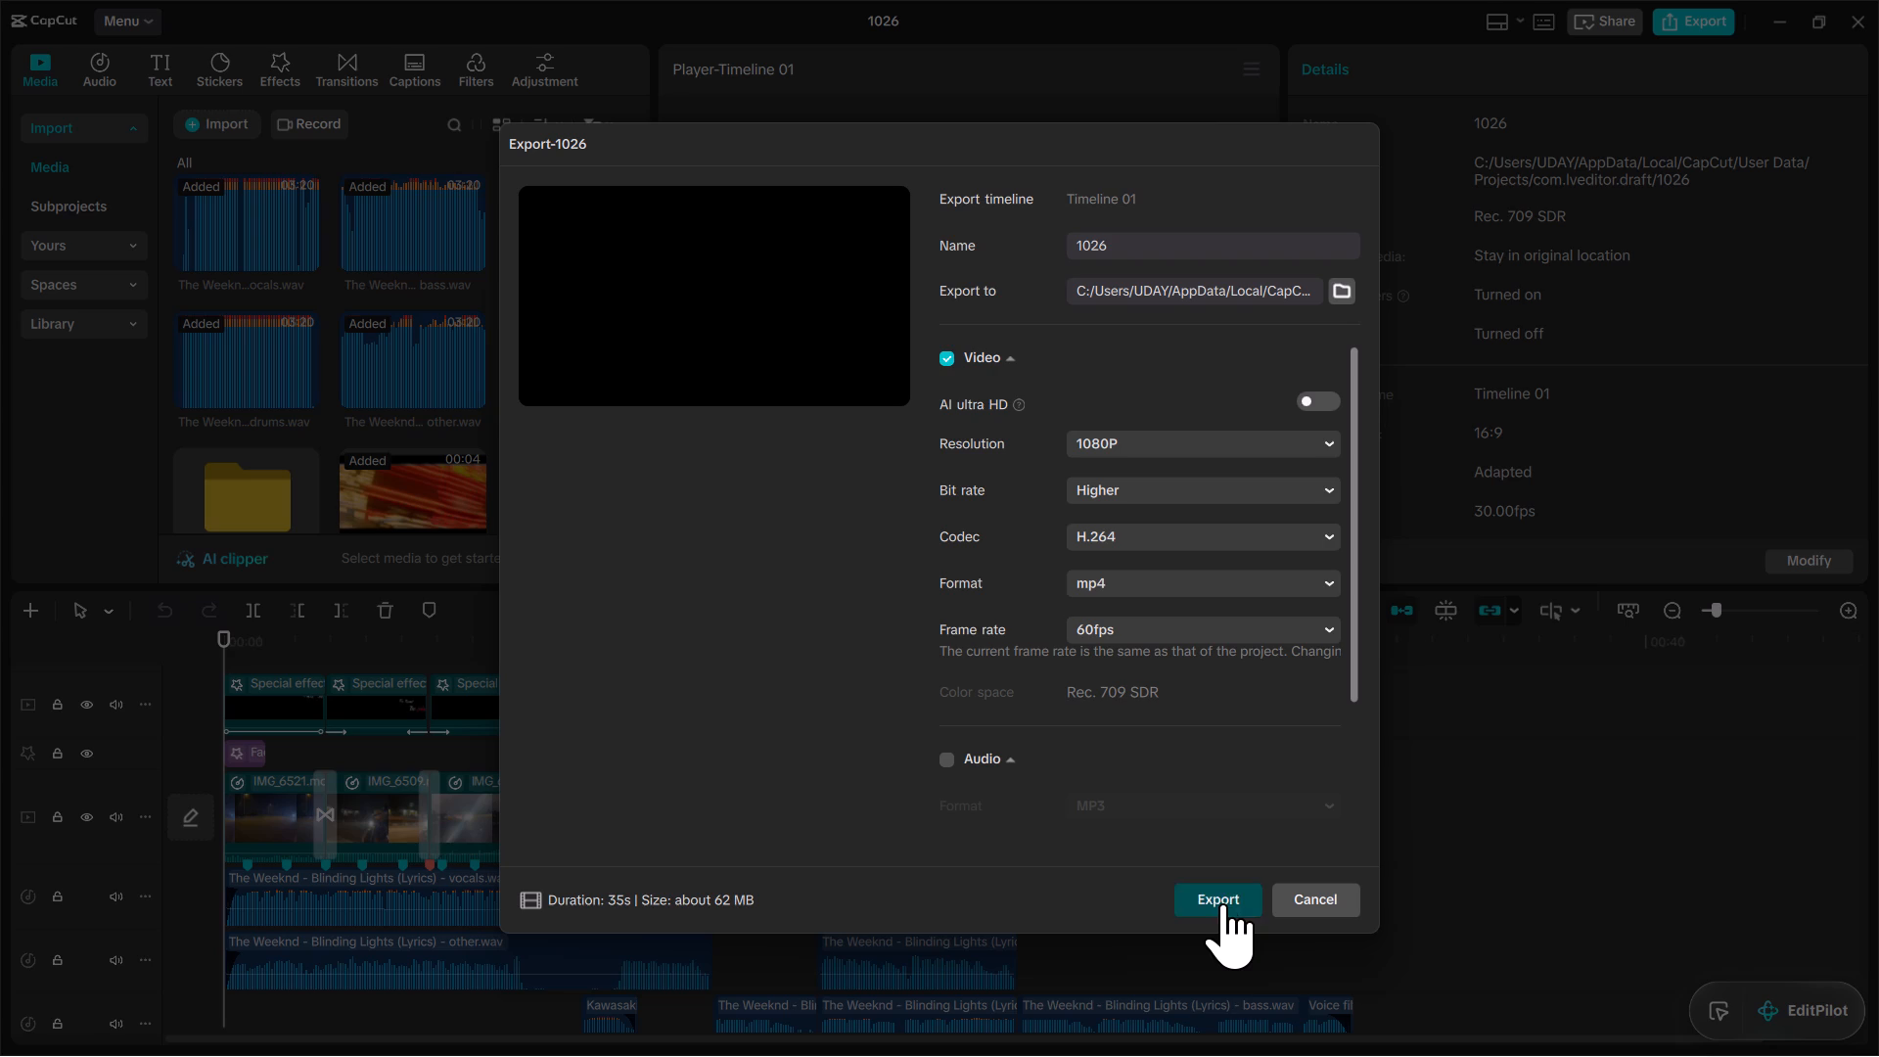
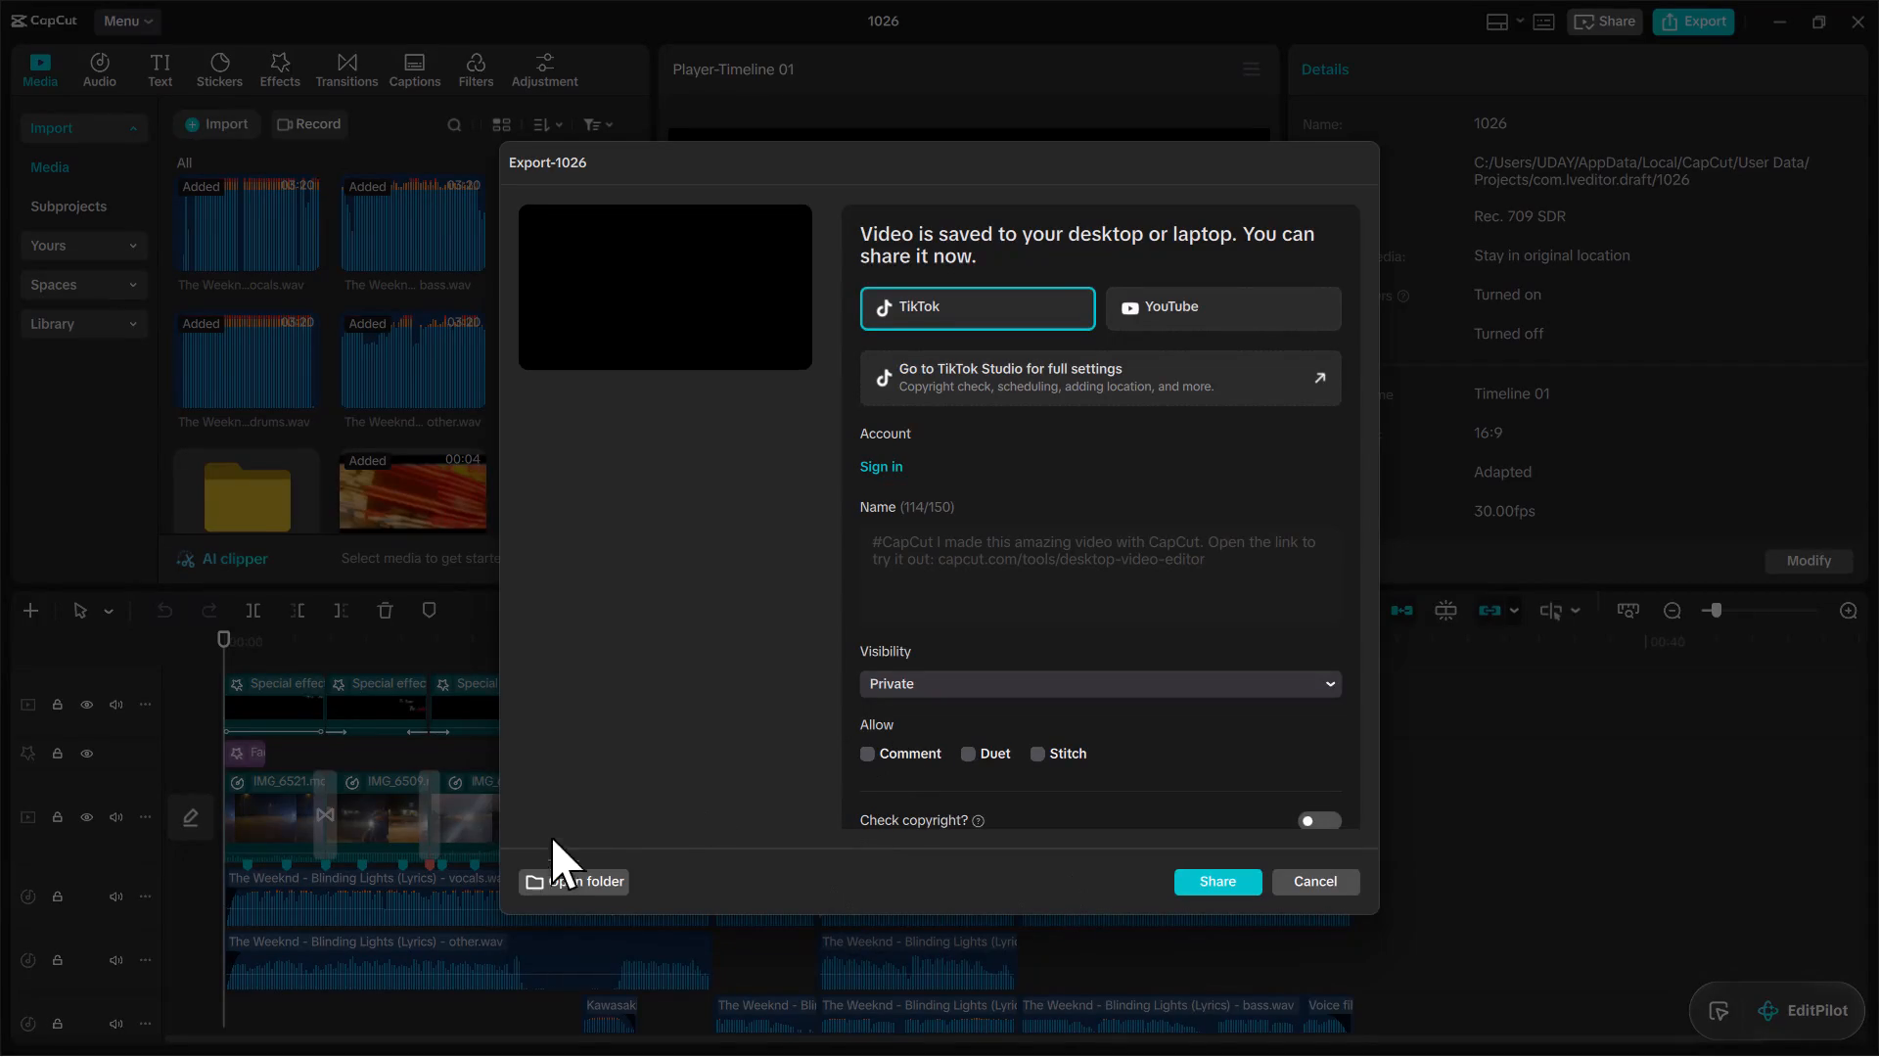
# Open the exported file's folder, dismiss the finished export dialog, close the 1026 project and minimise CapCut.
pyautogui.click(586, 877)
pyautogui.press('super+d')
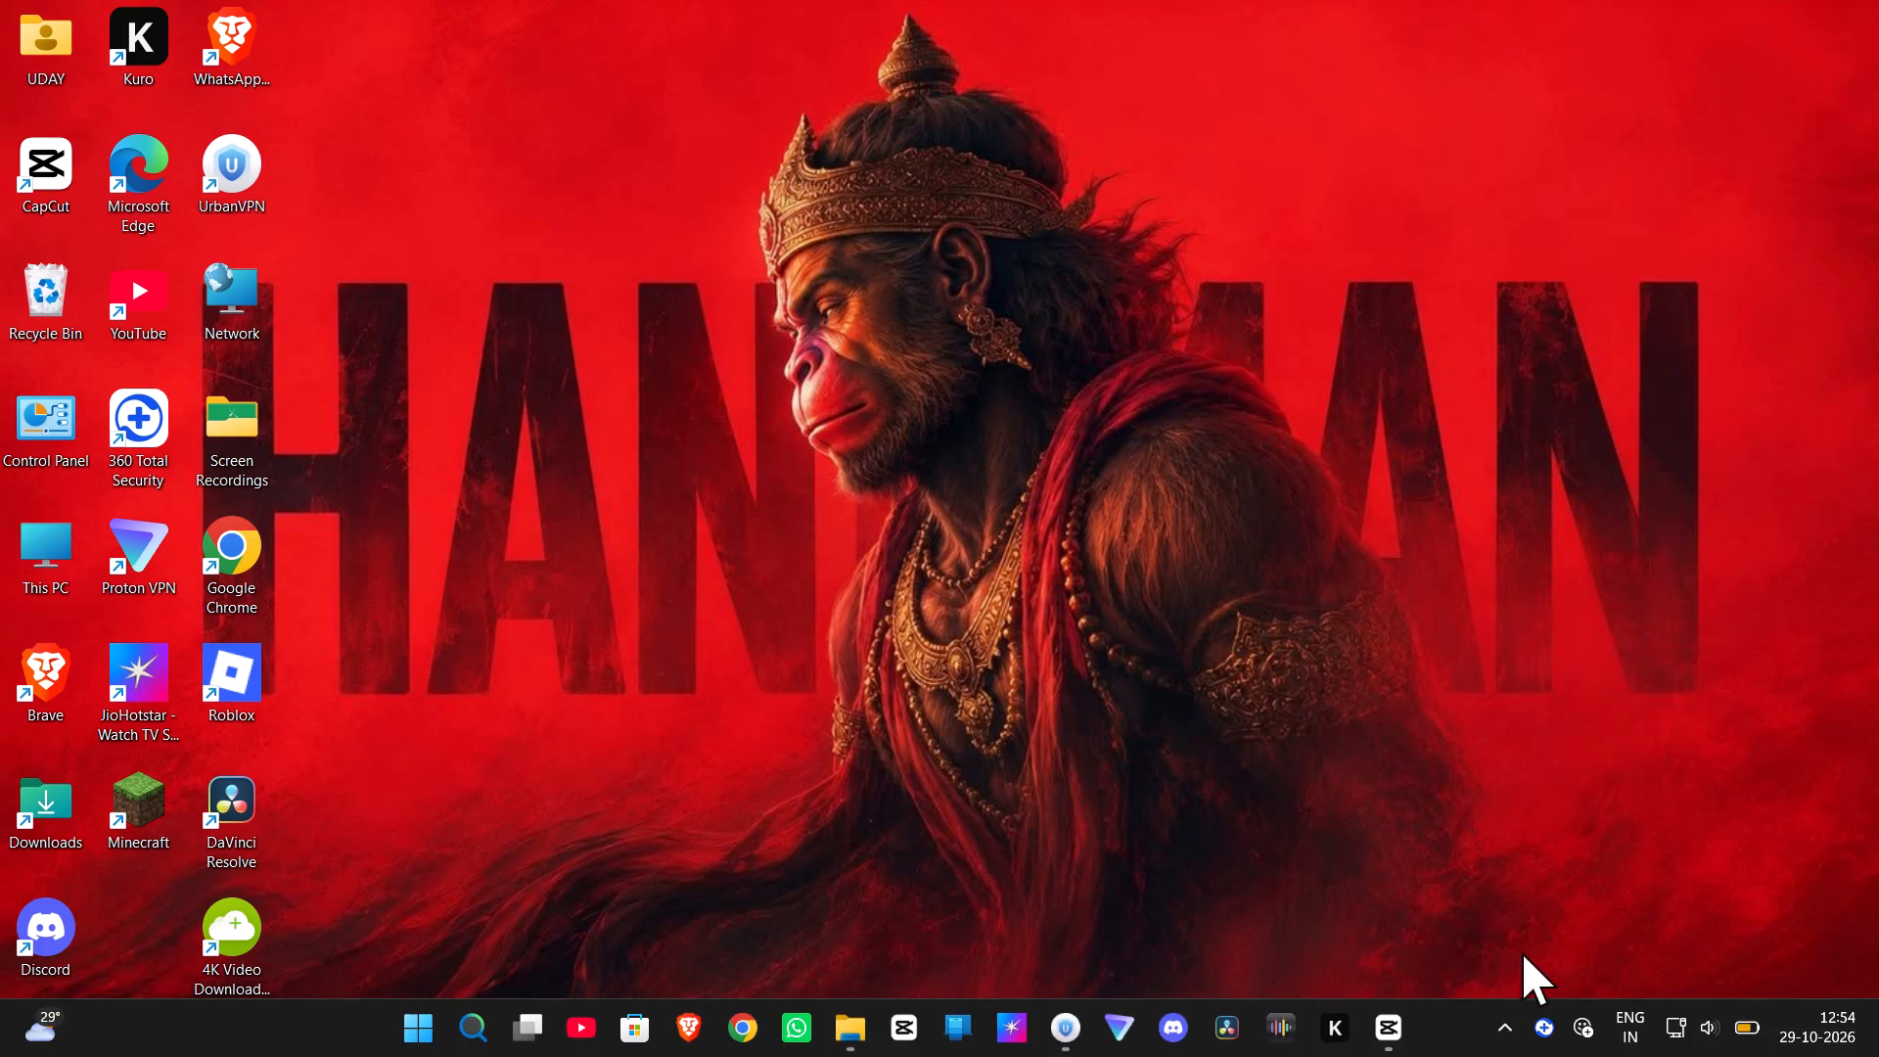
pyautogui.click(1339, 922)
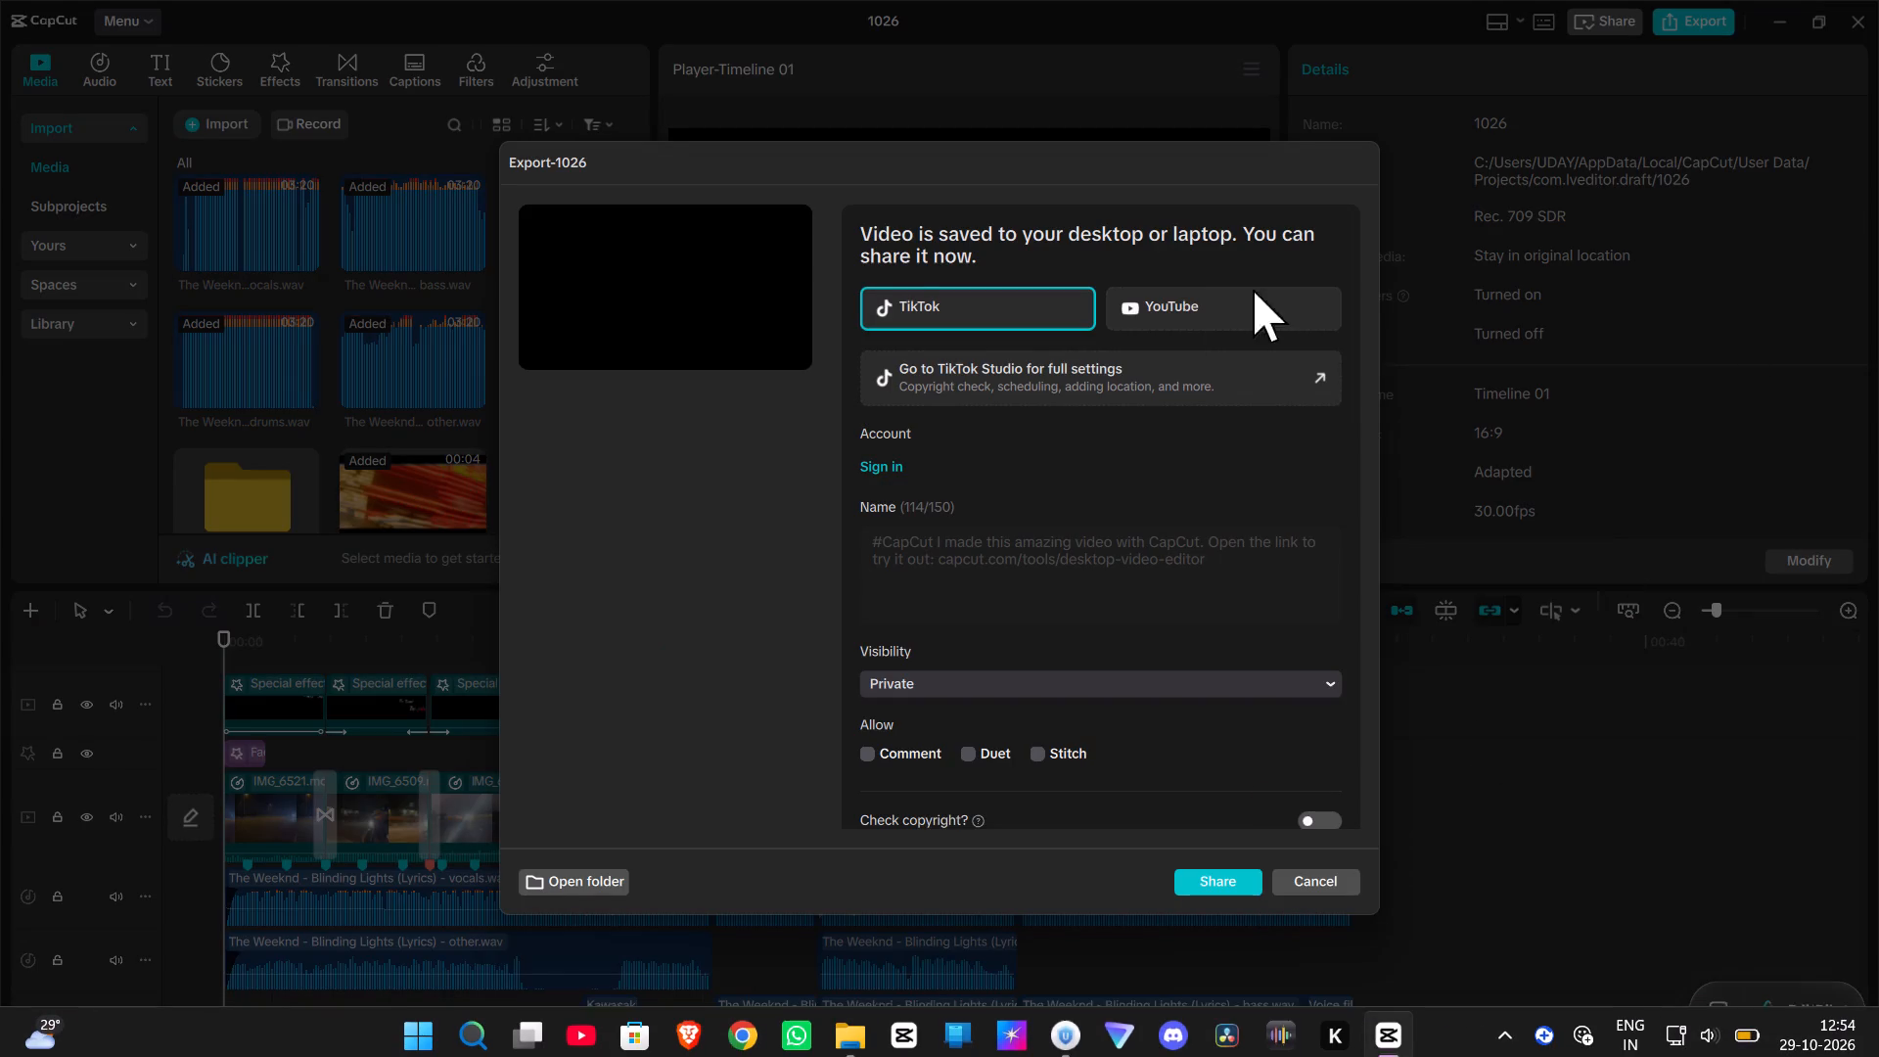
pyautogui.click(1313, 881)
pyautogui.click(1866, 27)
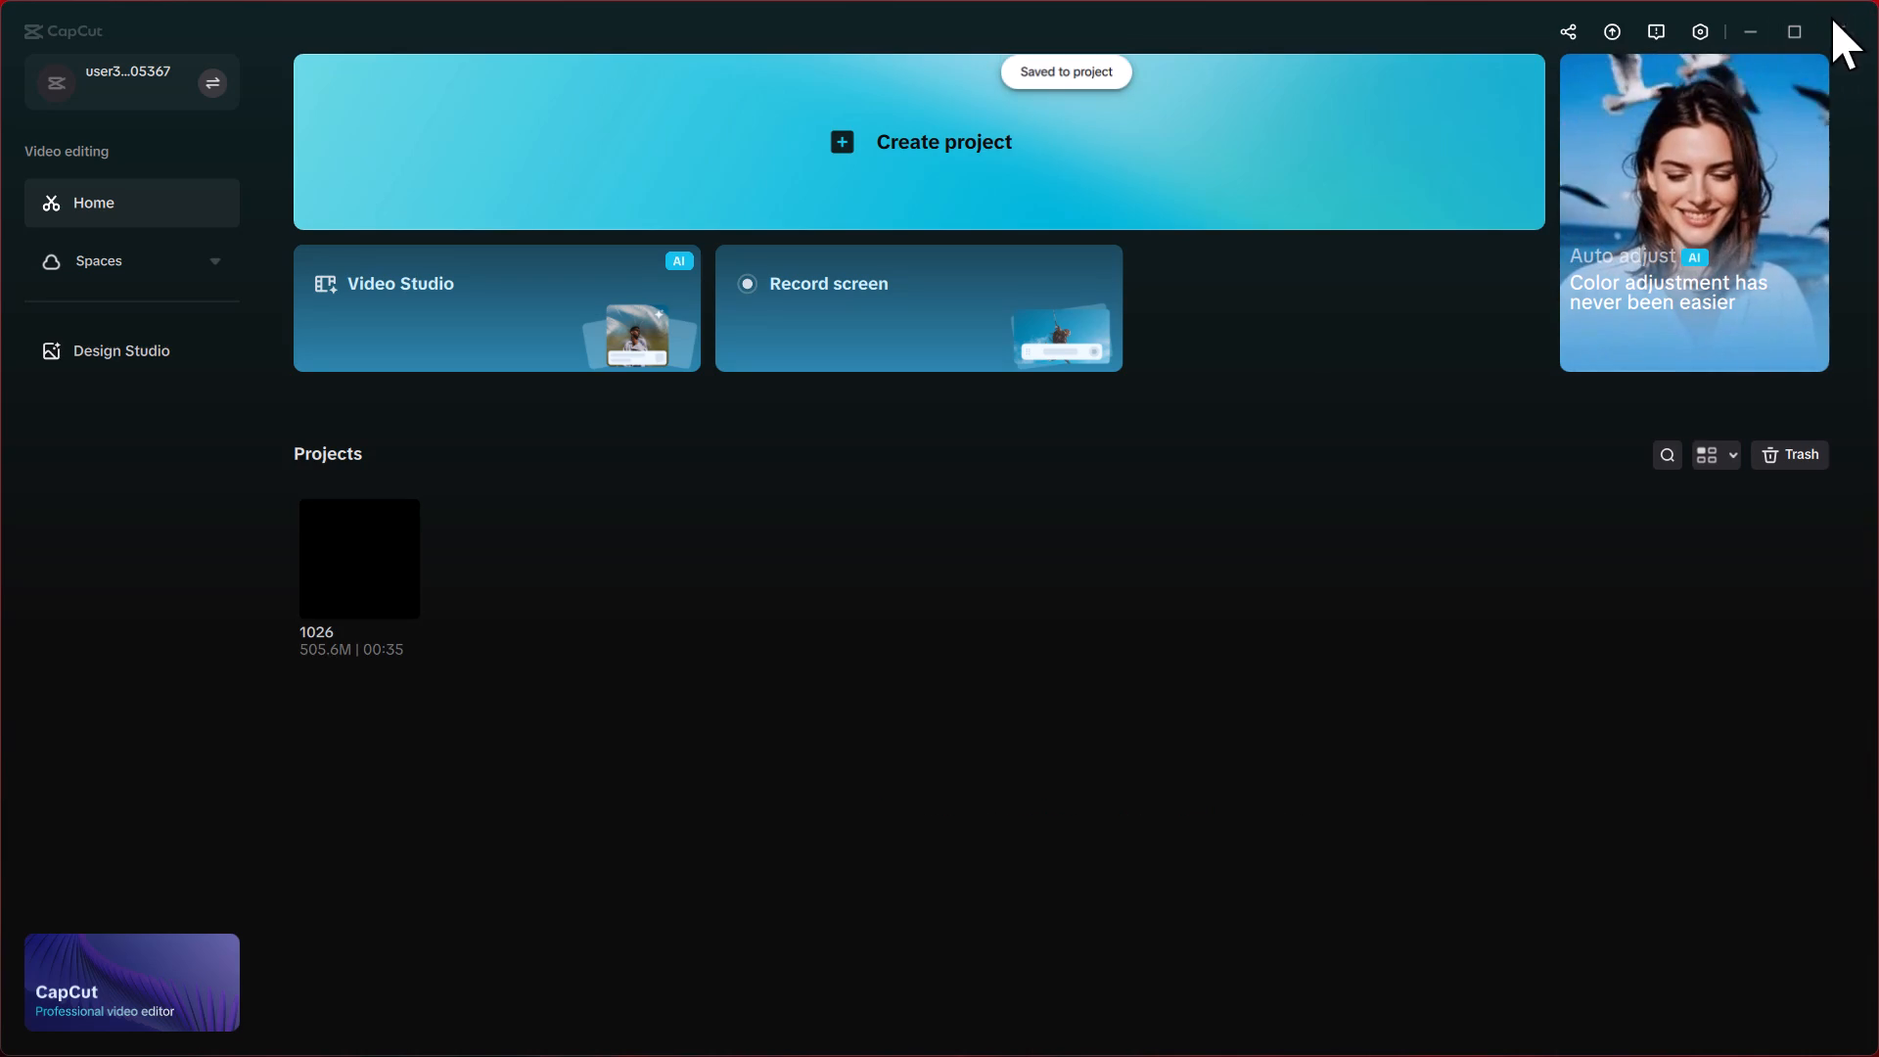
pyautogui.click(1794, 14)
pyautogui.click(1768, 23)
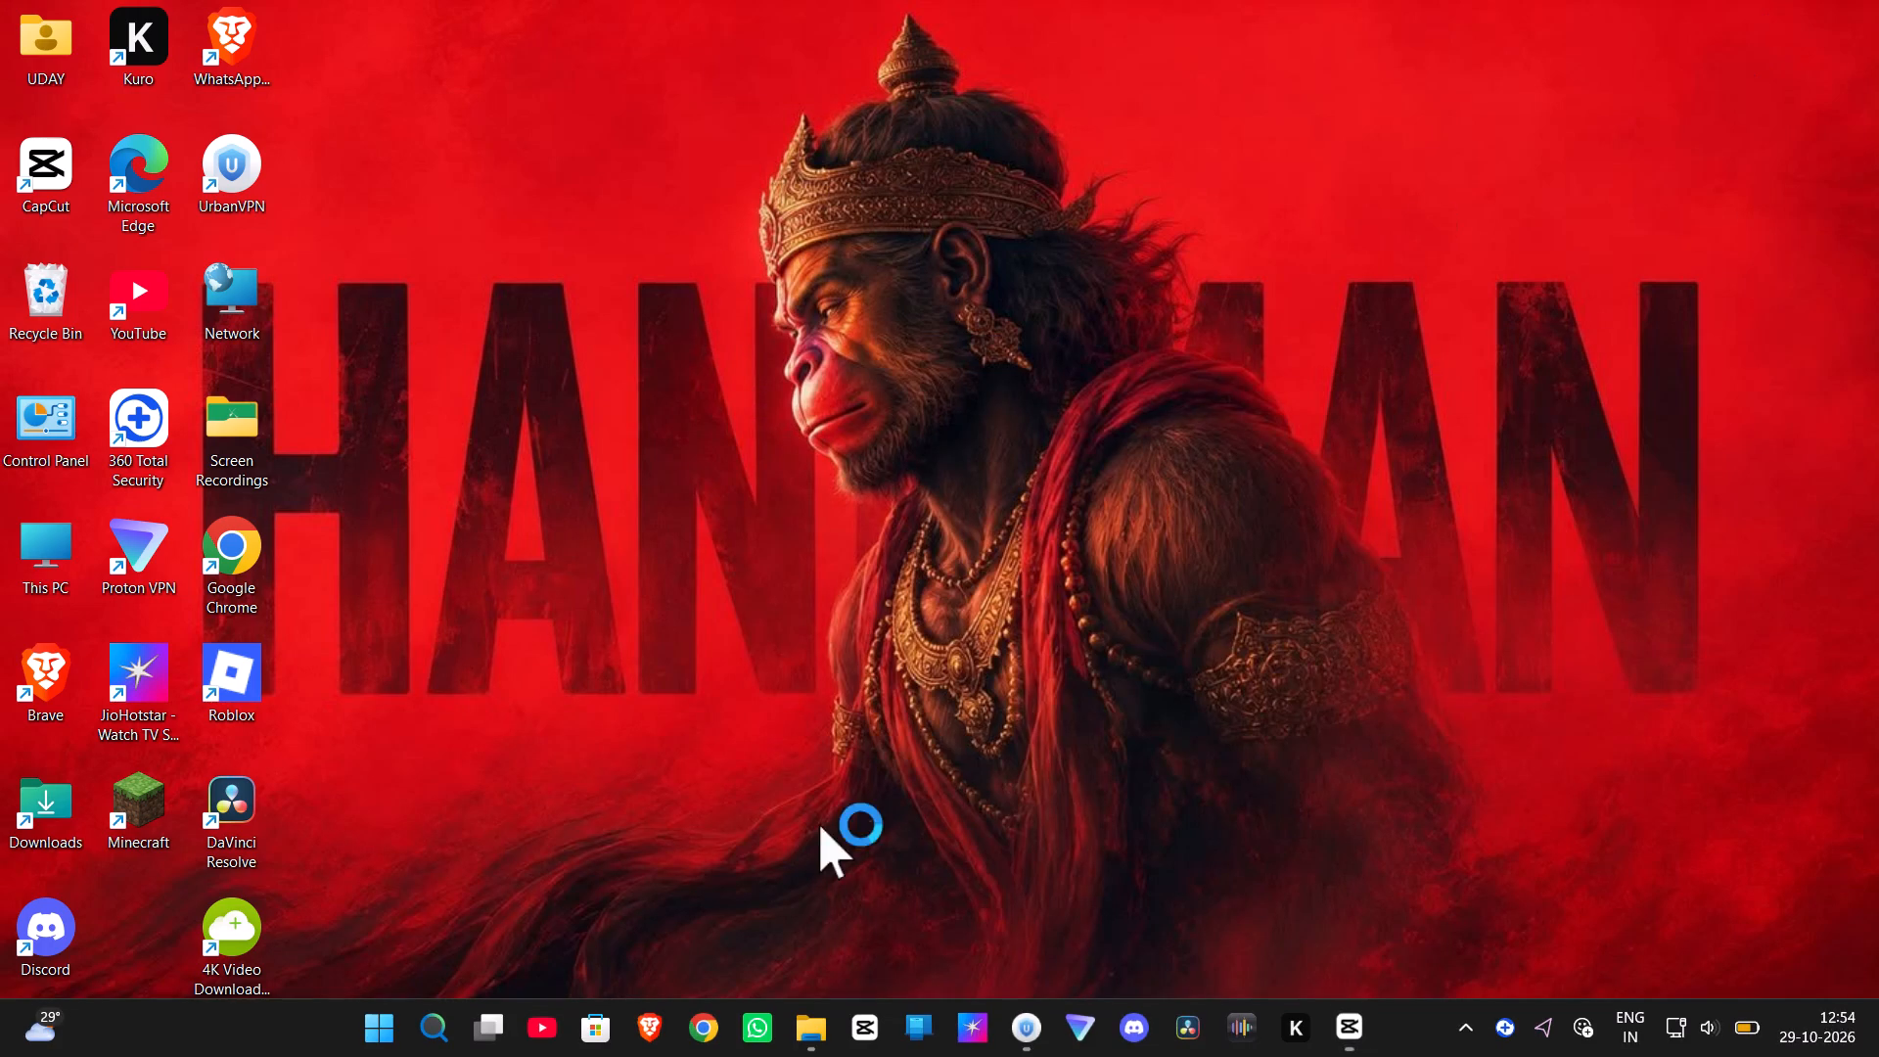
# Open the CapCut Videos folder in a maximised File Explorer window.
pyautogui.click(833, 907)
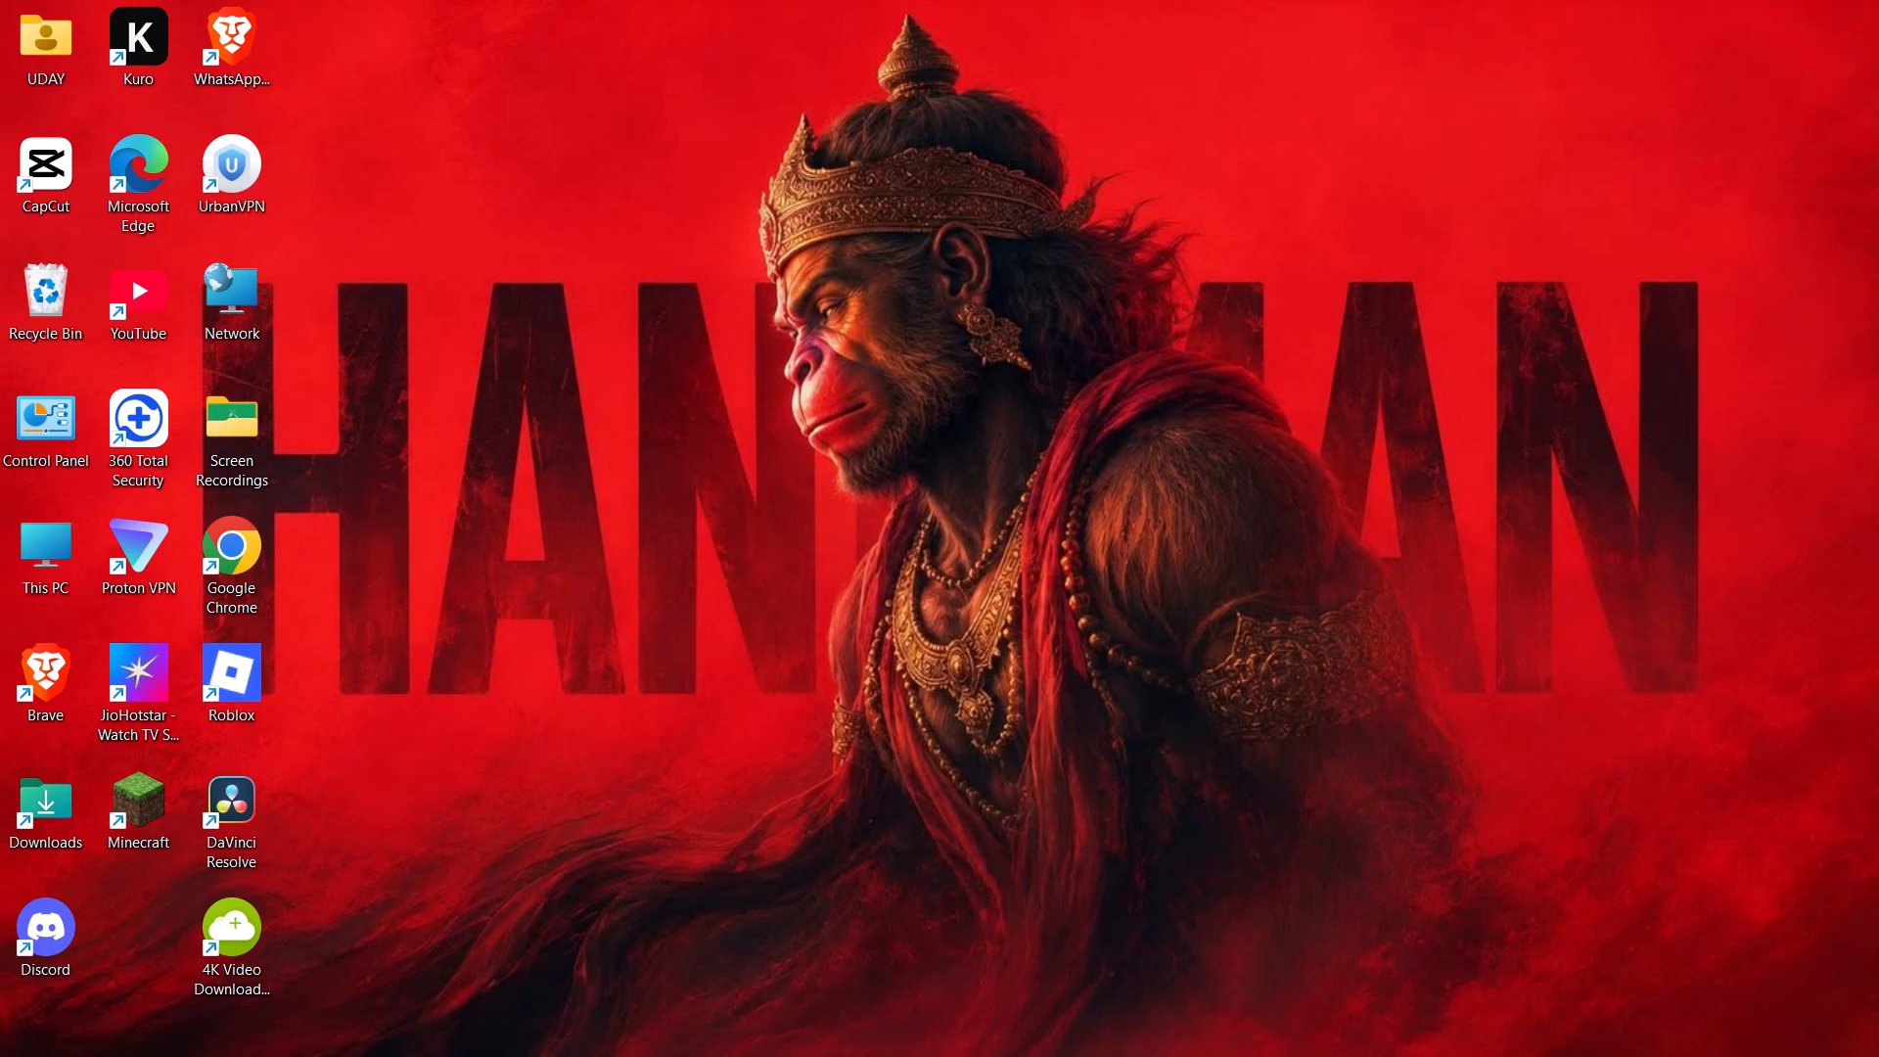
pyautogui.click(832, 909)
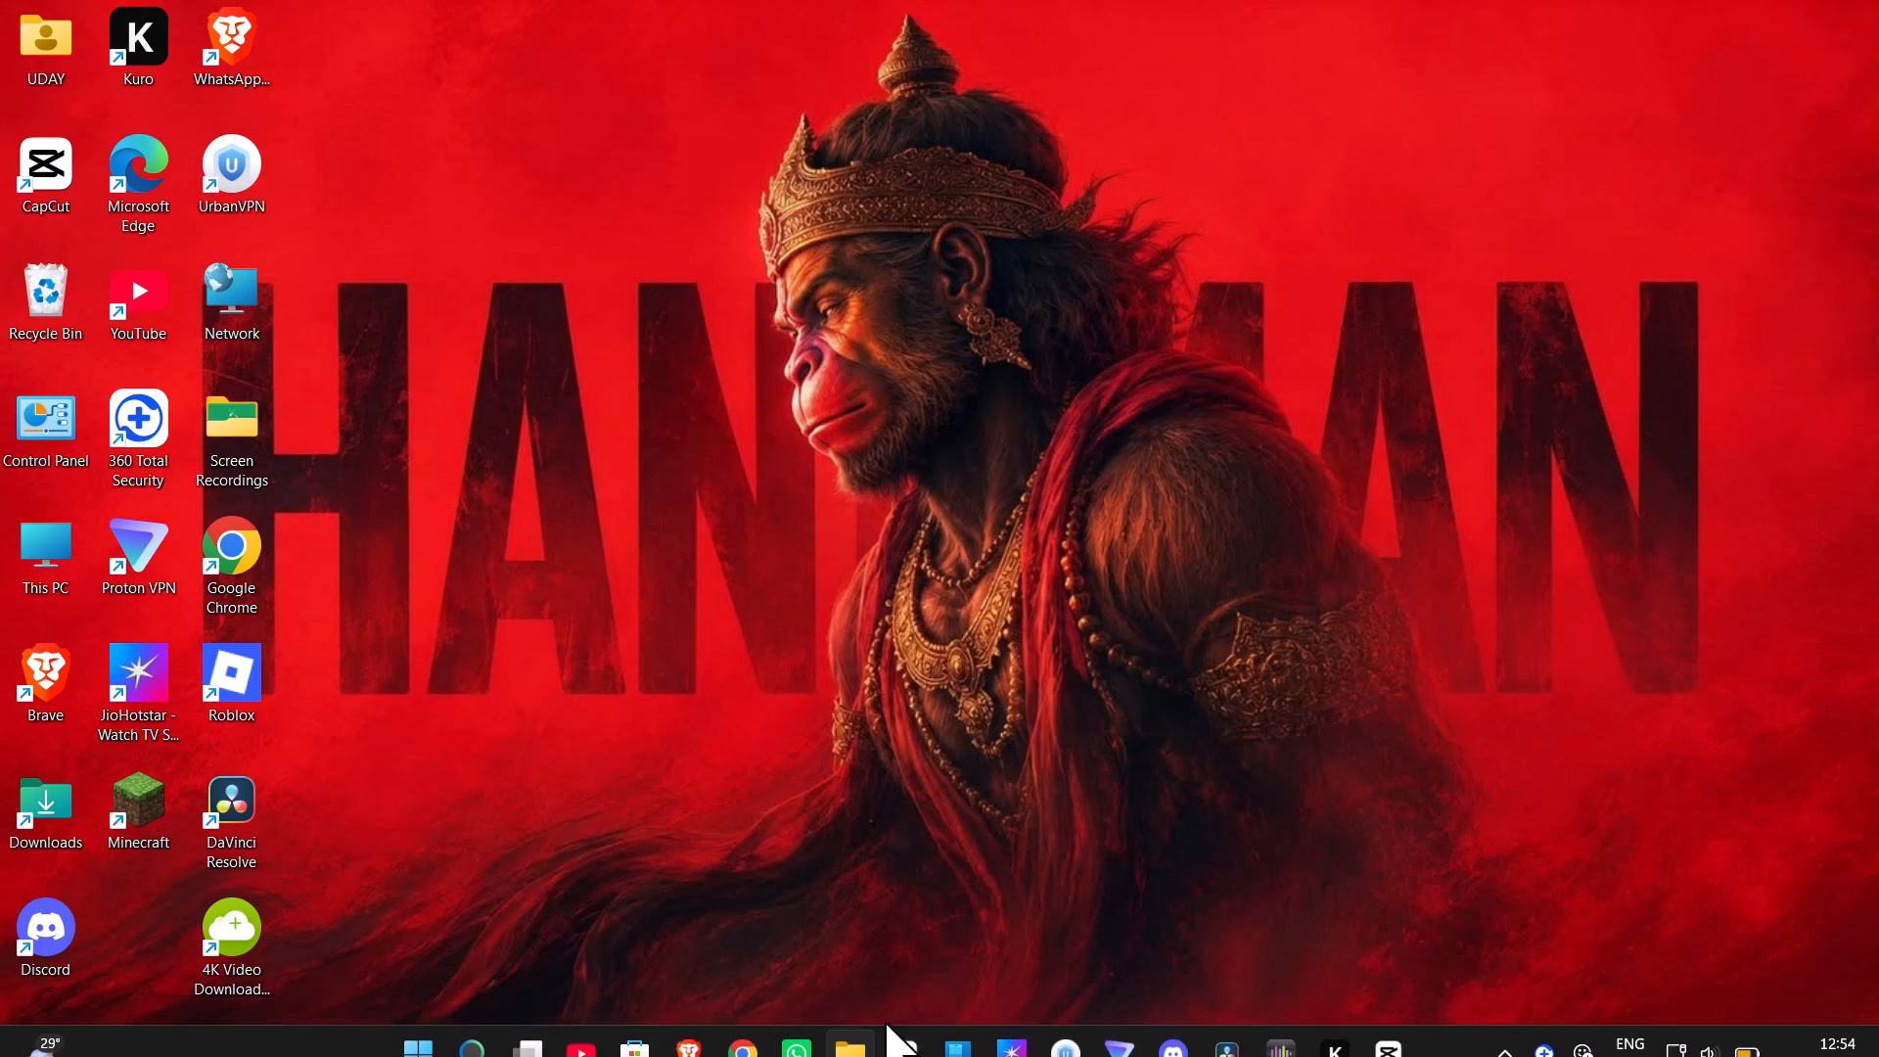
pyautogui.click(878, 816)
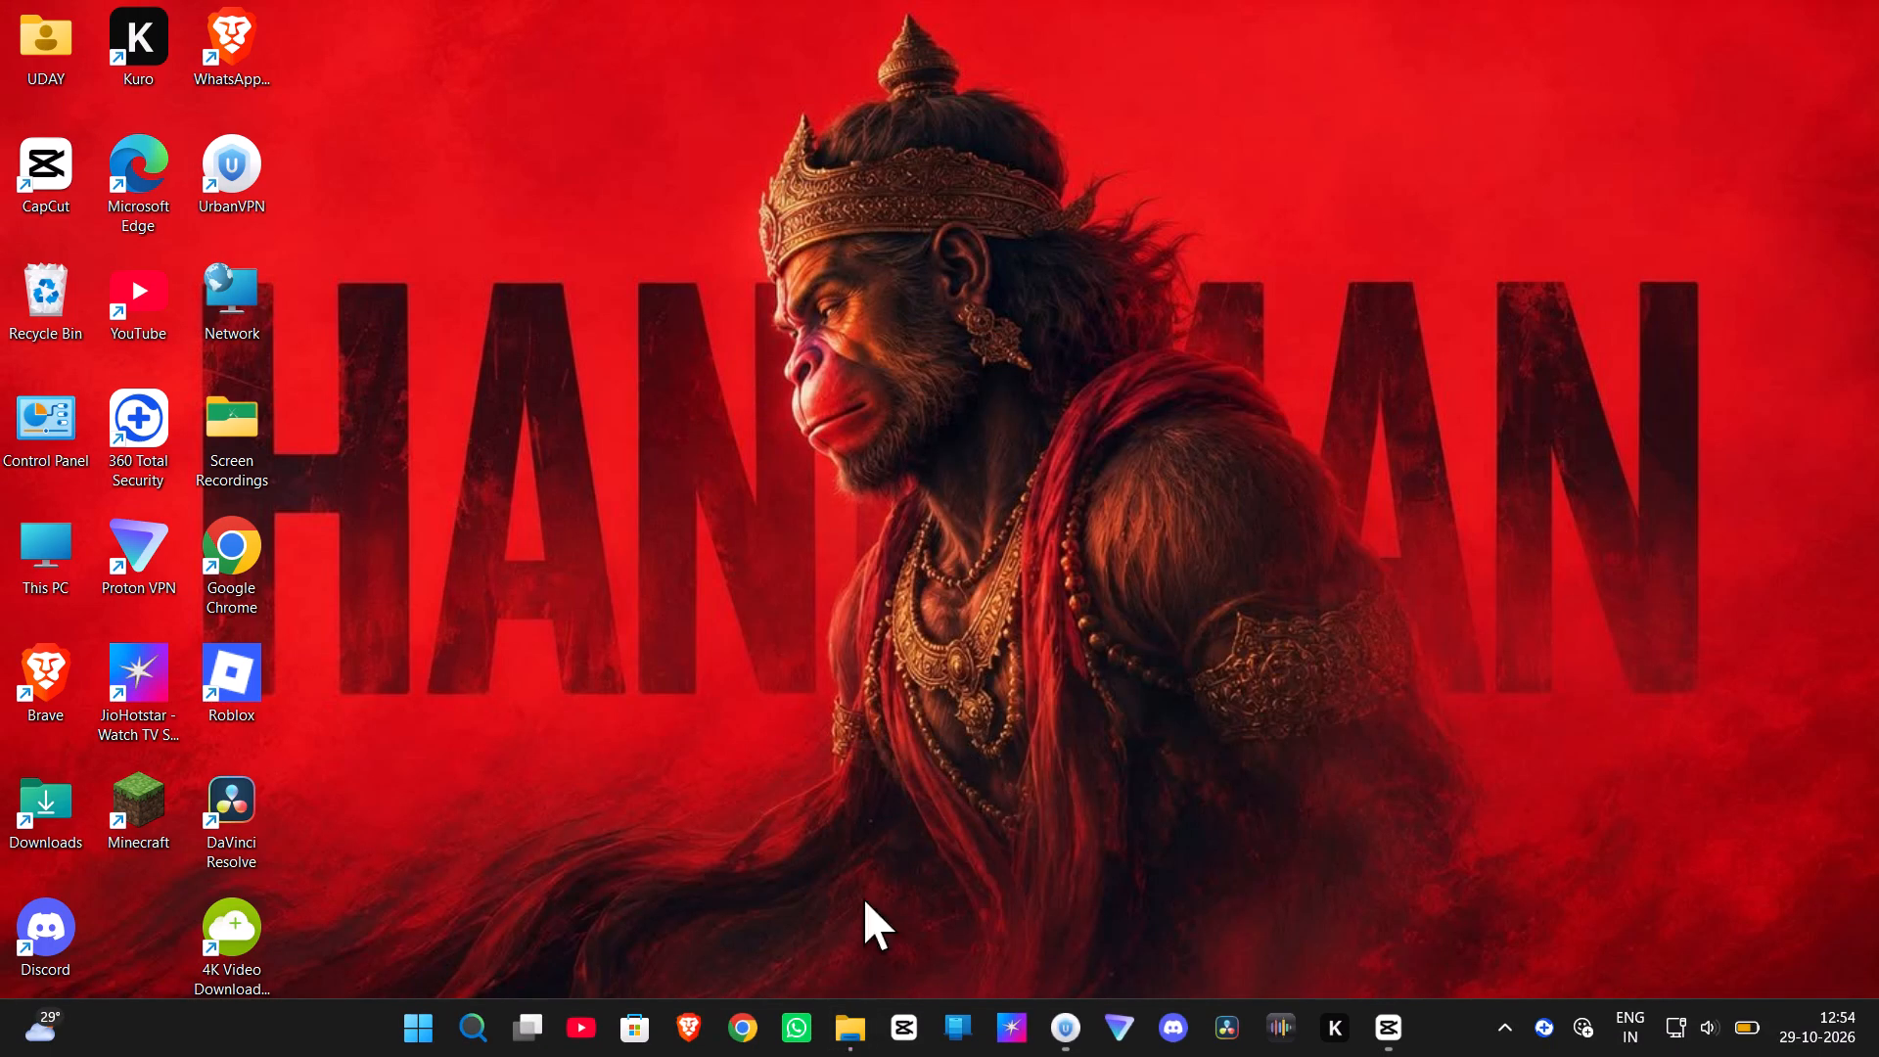
pyautogui.click(854, 1027)
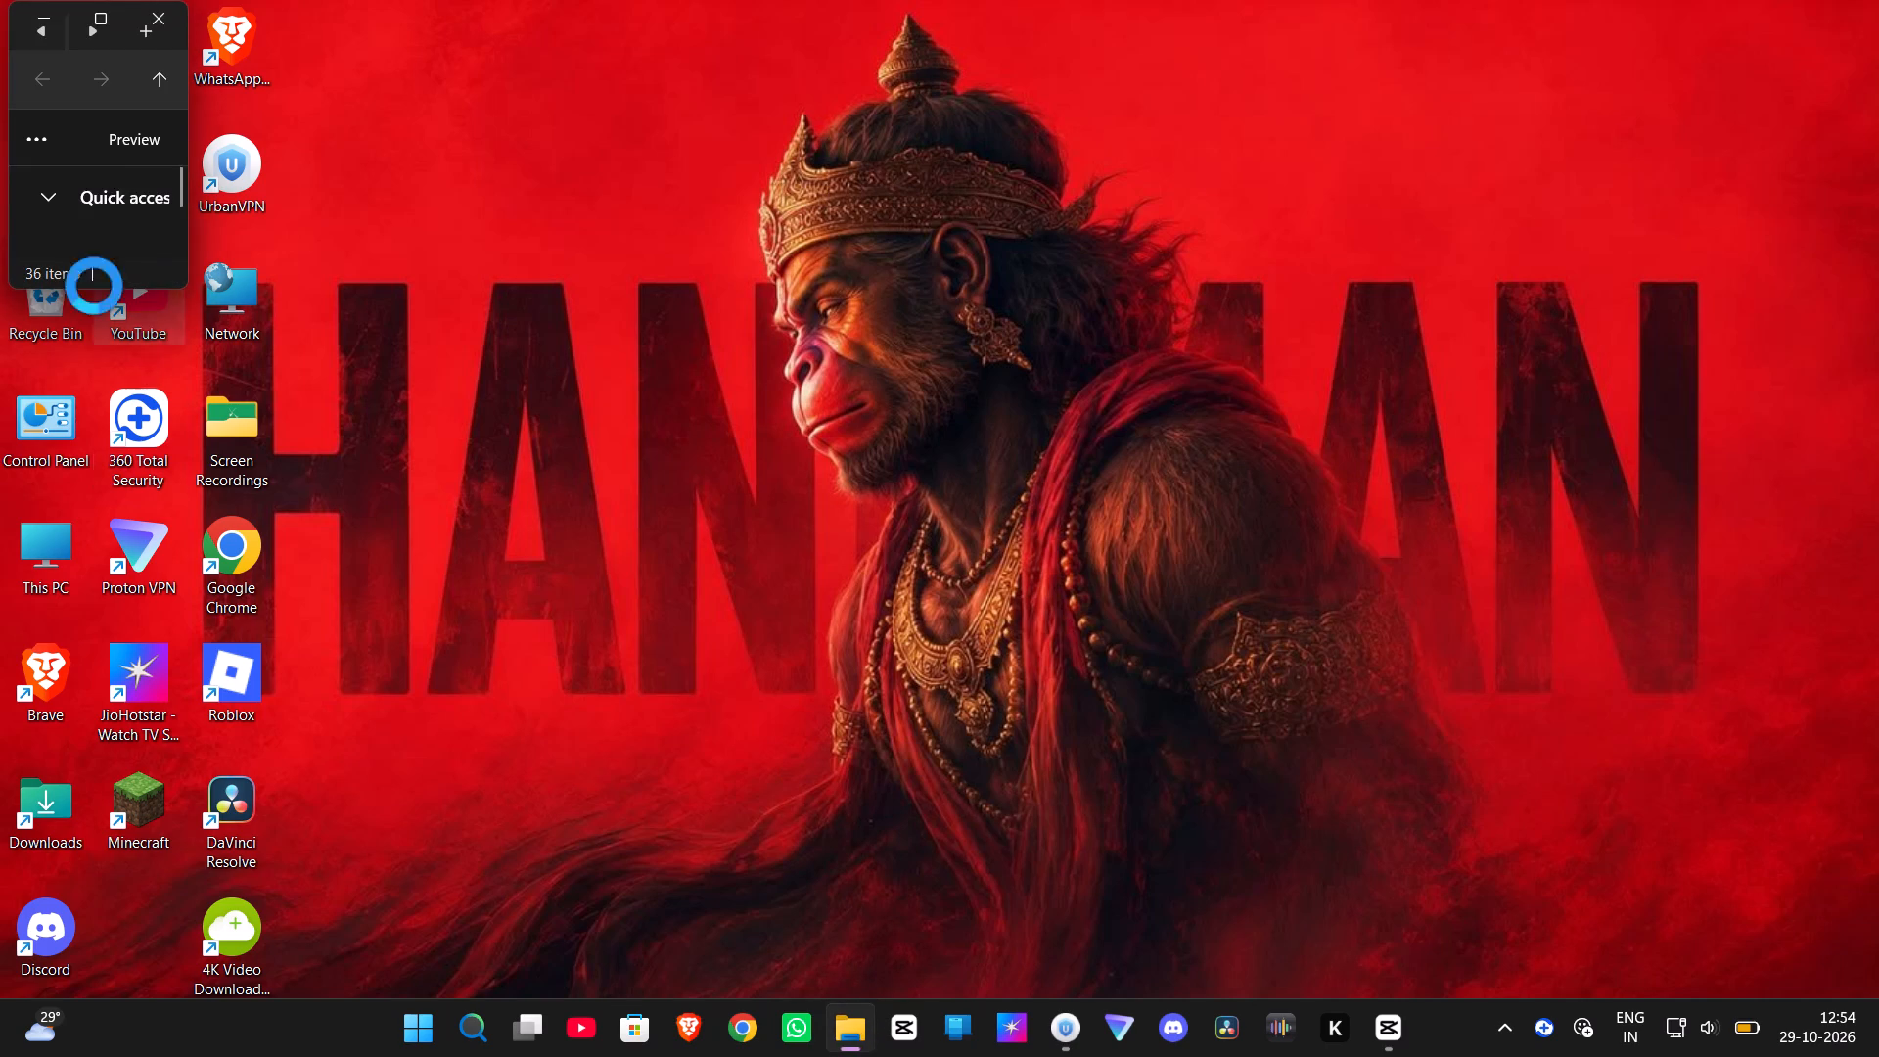
pyautogui.click(105, 20)
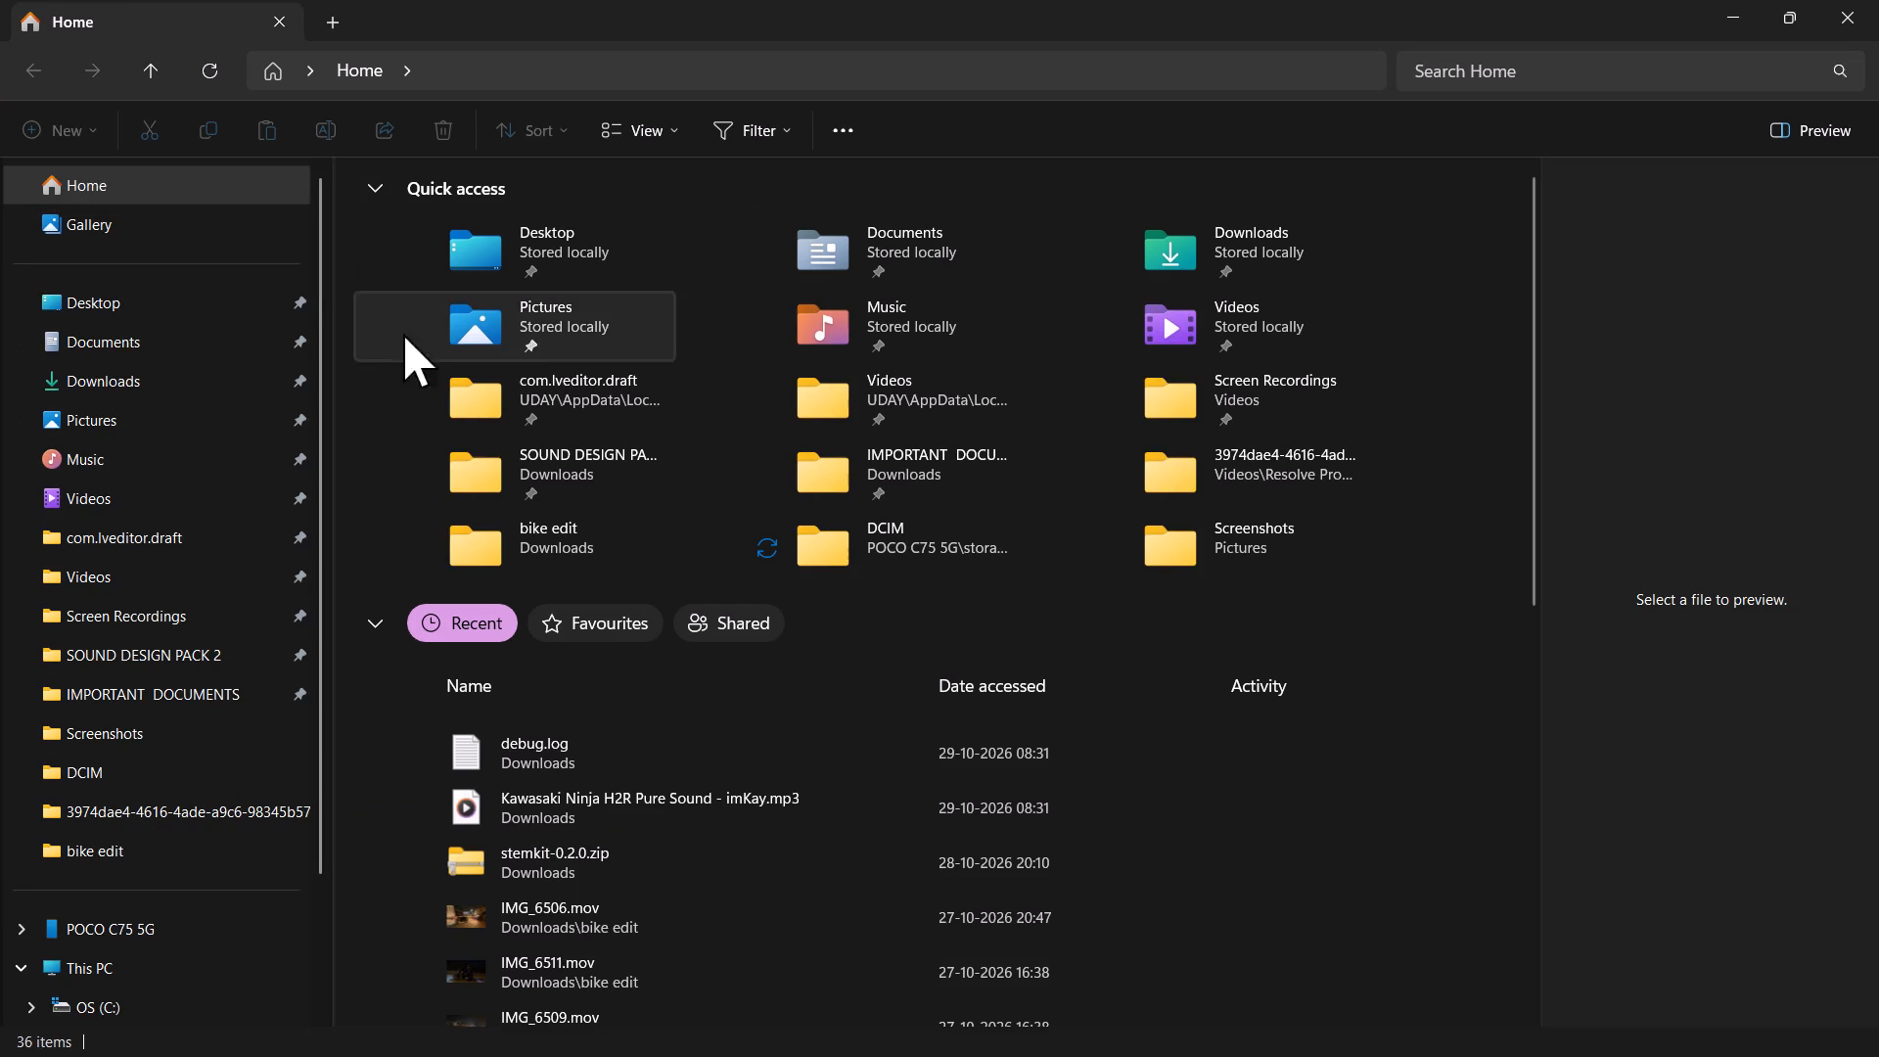
pyautogui.click(168, 574)
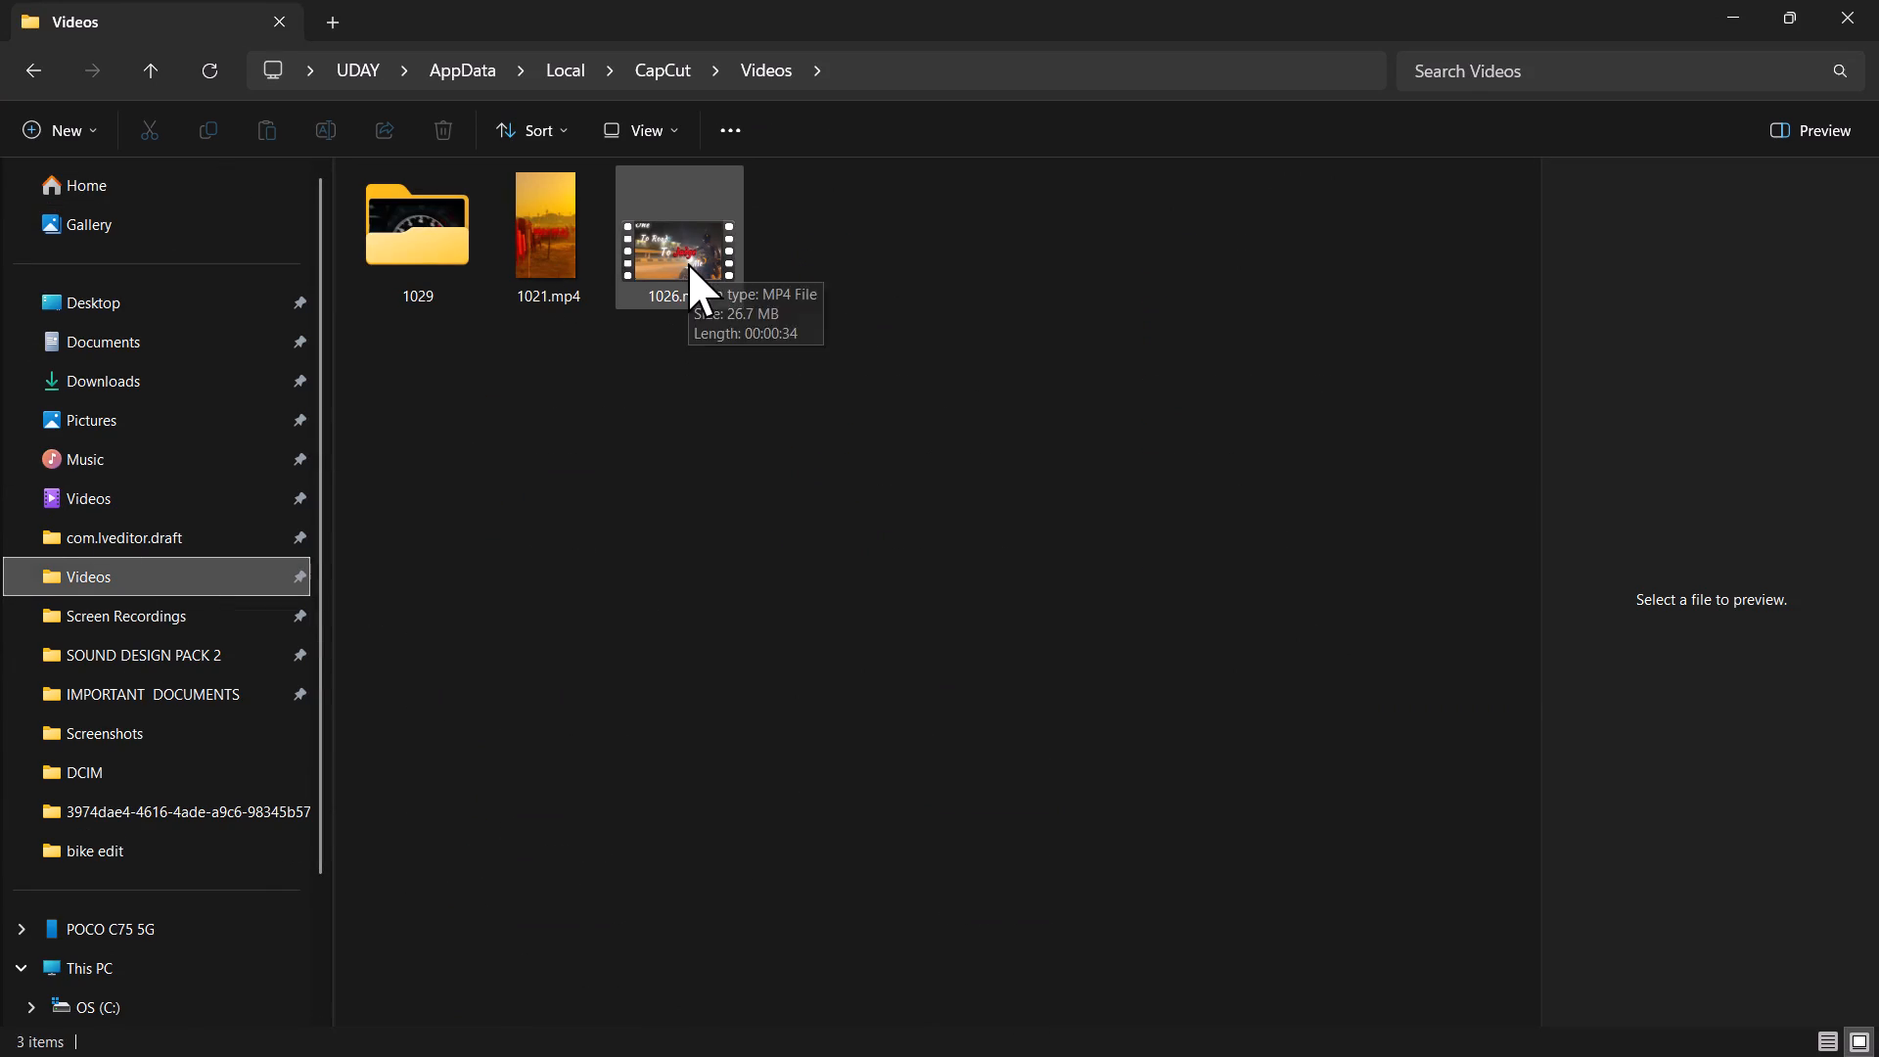
# Play the exported 1026.mp4 from its beginning in full screen in Media Player, pause it, and close the player and File Explorer.
pyautogui.doubleClick(688, 263)
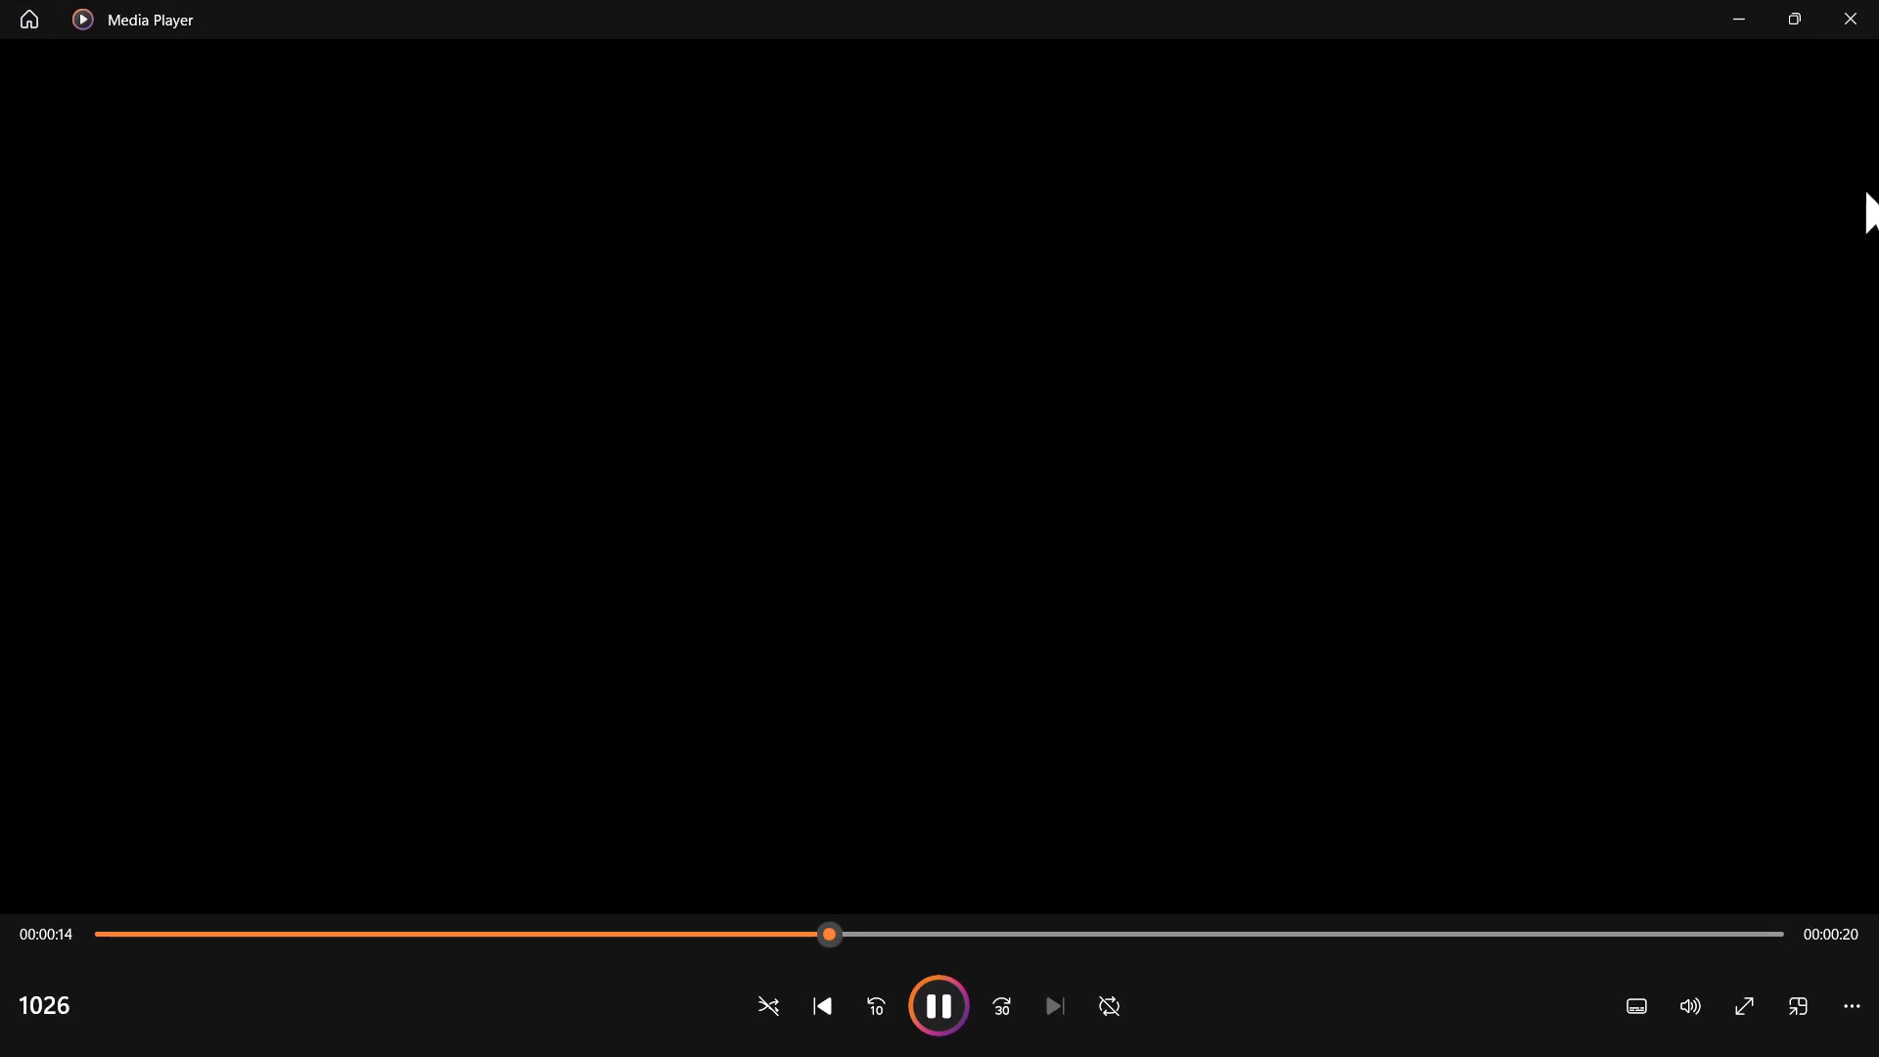
pyautogui.click(942, 1000)
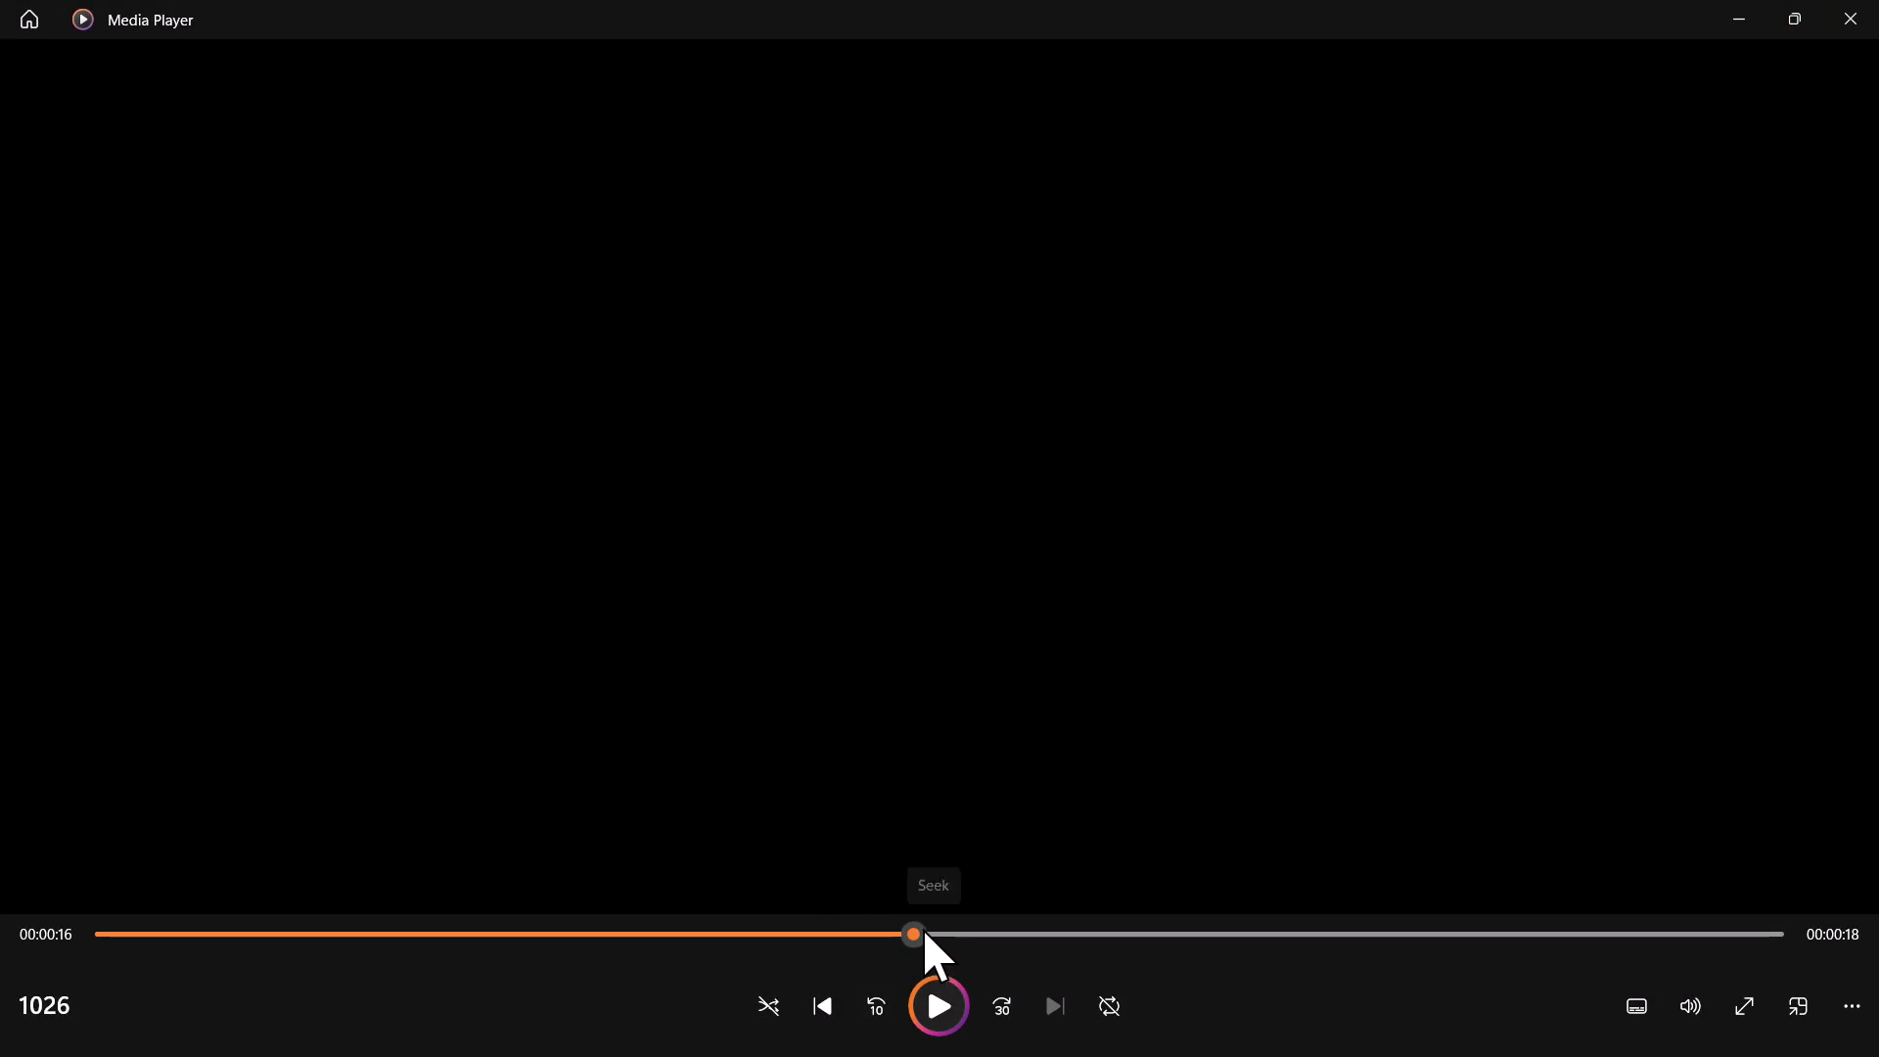
pyautogui.moveTo(919, 929); pyautogui.dragTo(0, 813)
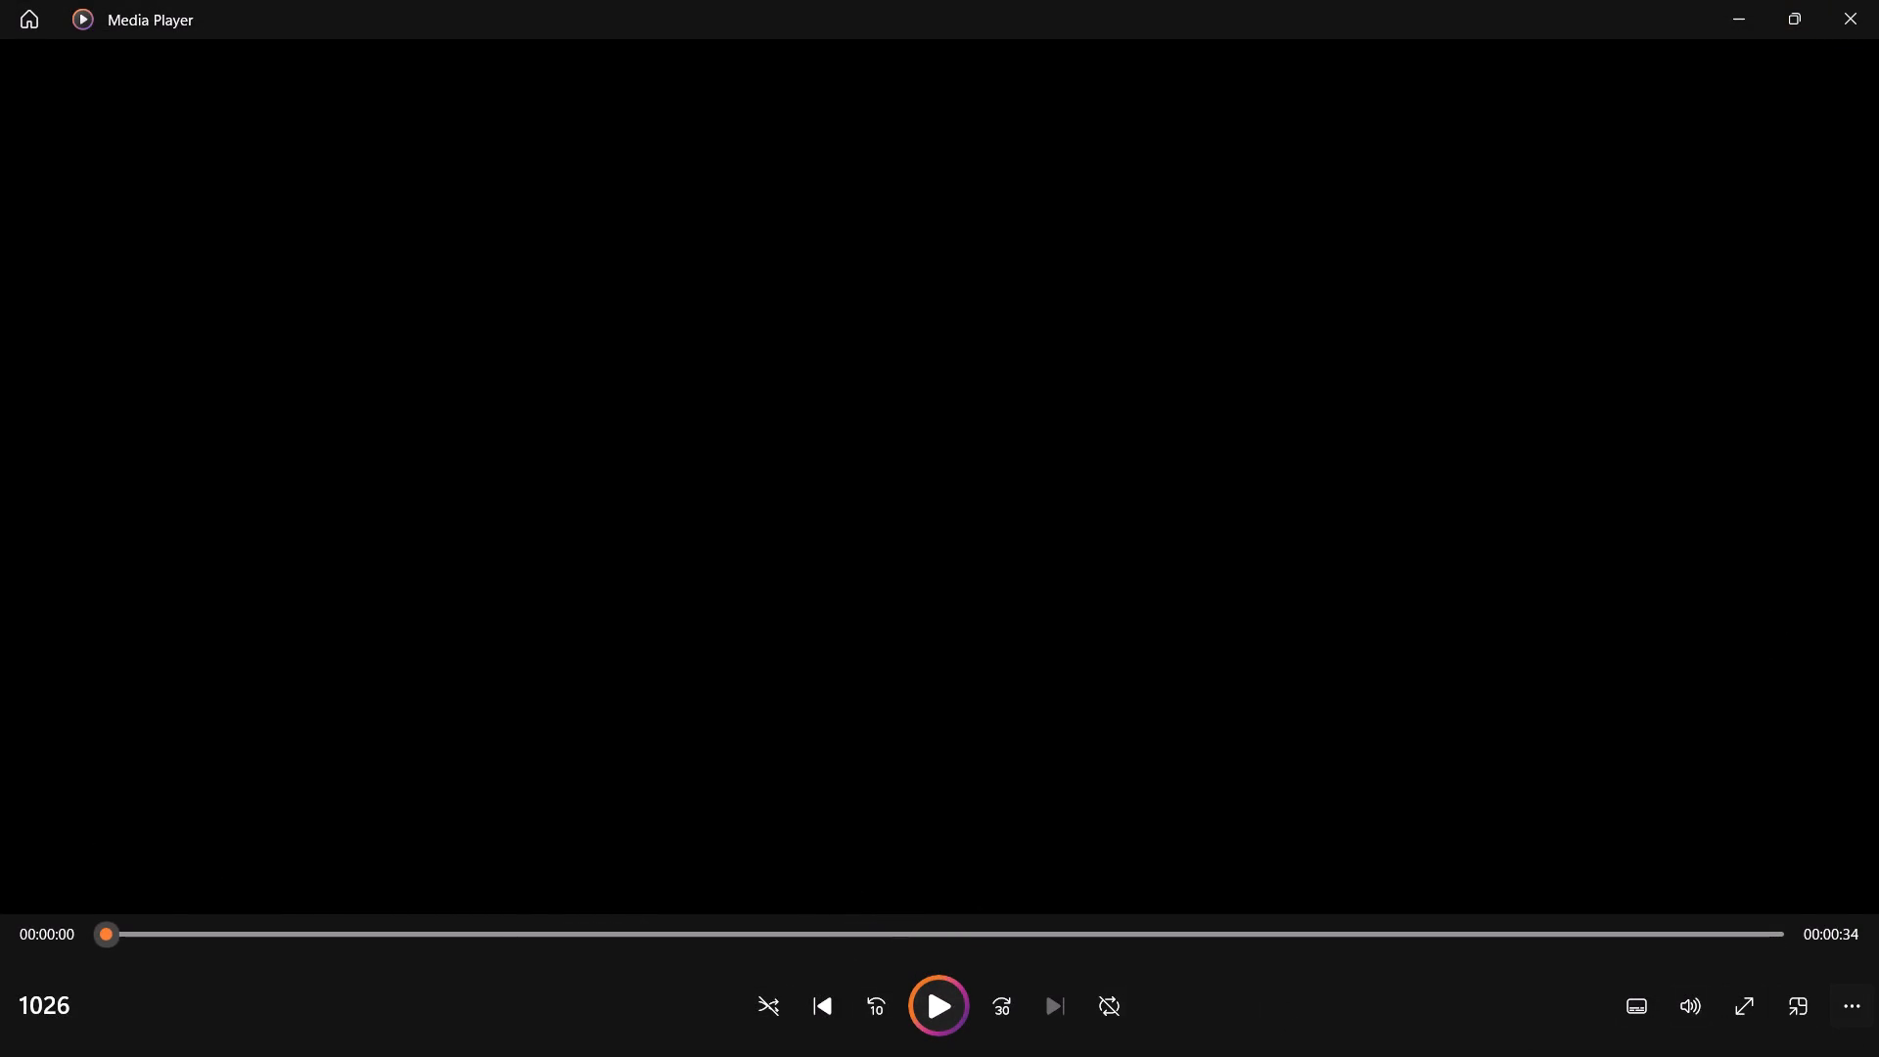
pyautogui.click(1761, 1014)
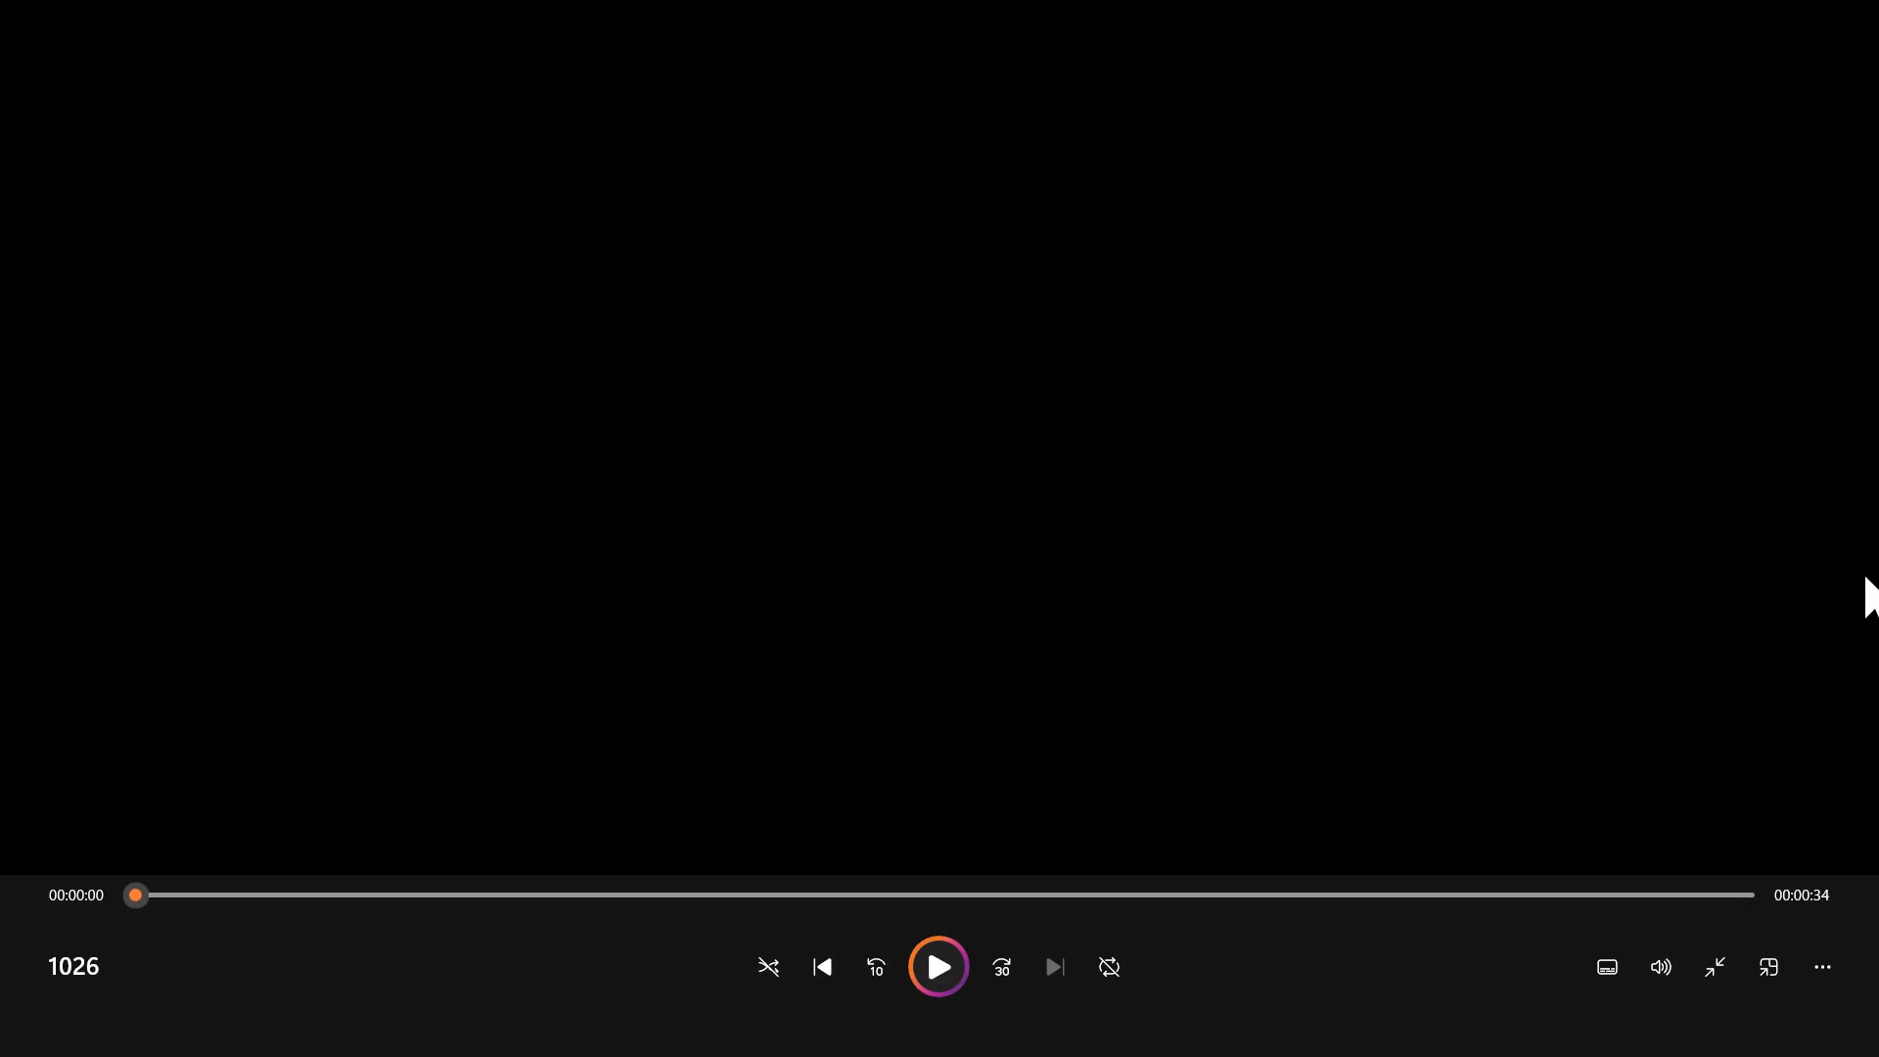
pyautogui.click(950, 964)
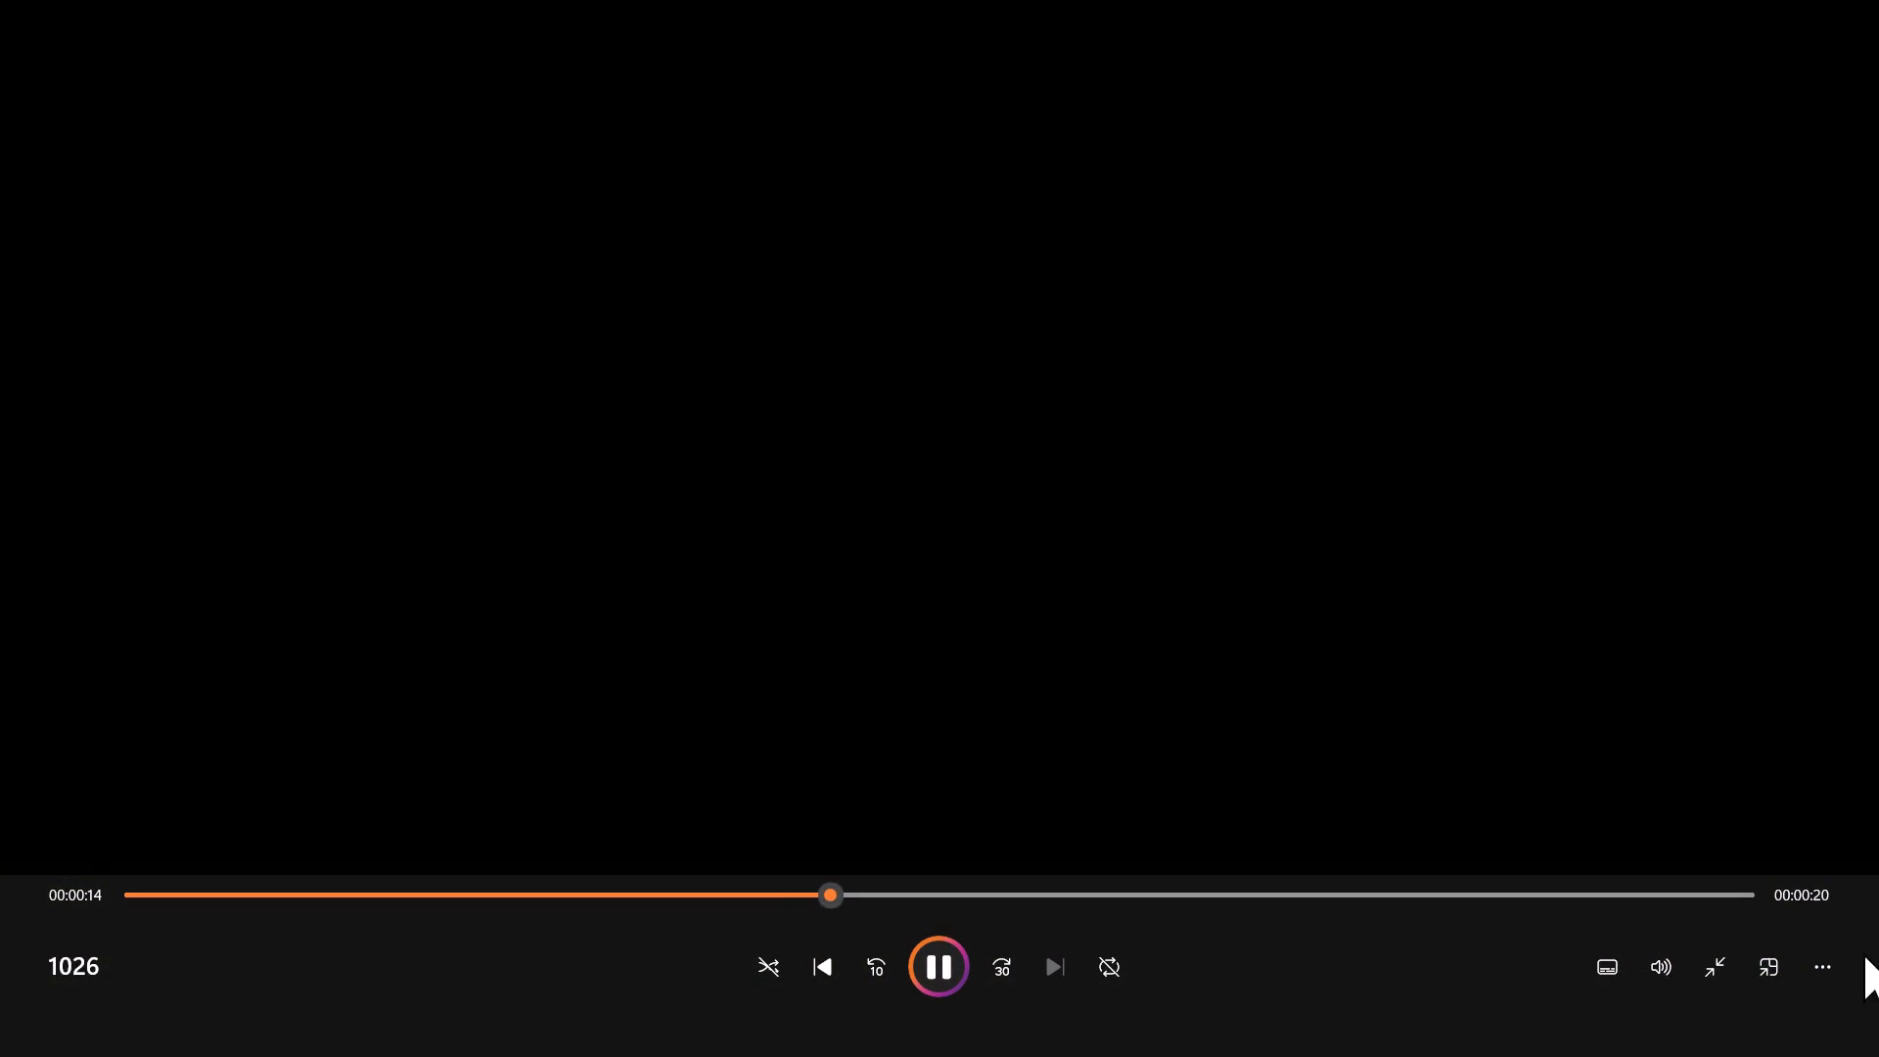
pyautogui.click(935, 960)
pyautogui.click(1710, 966)
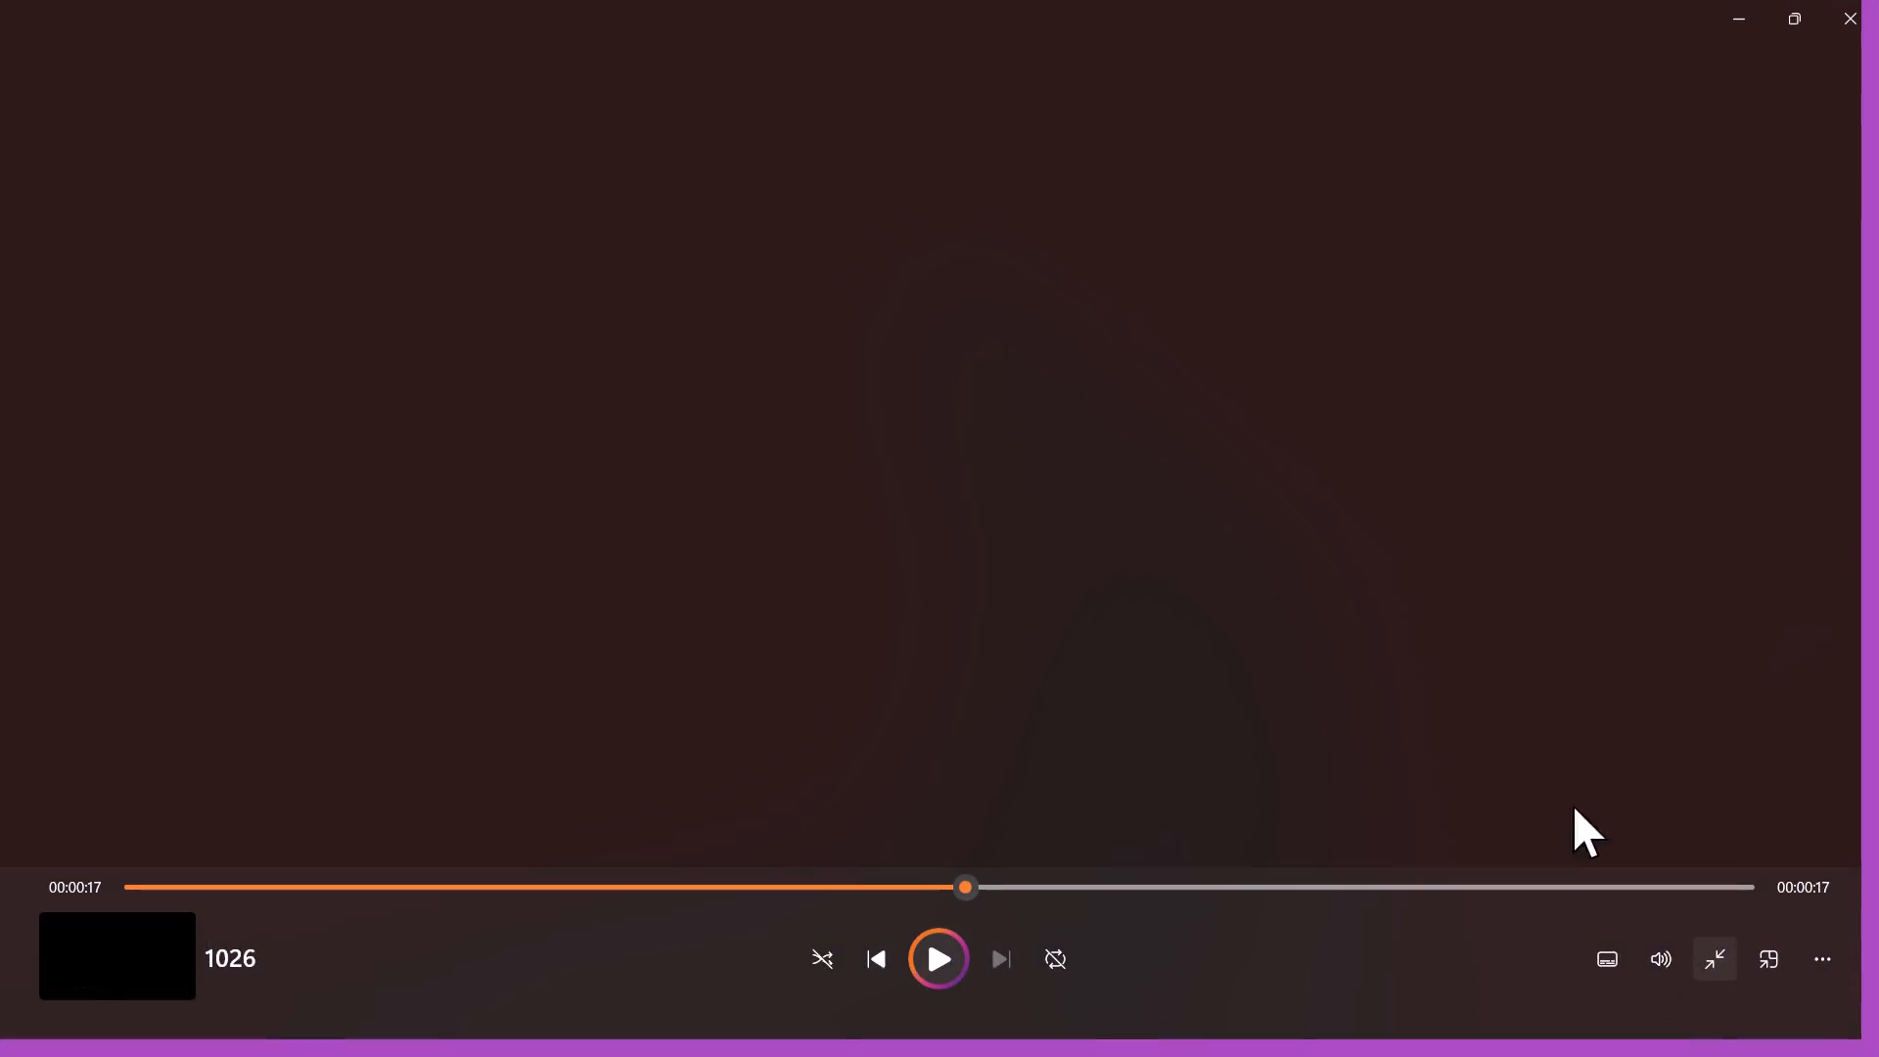
pyautogui.click(1854, 0)
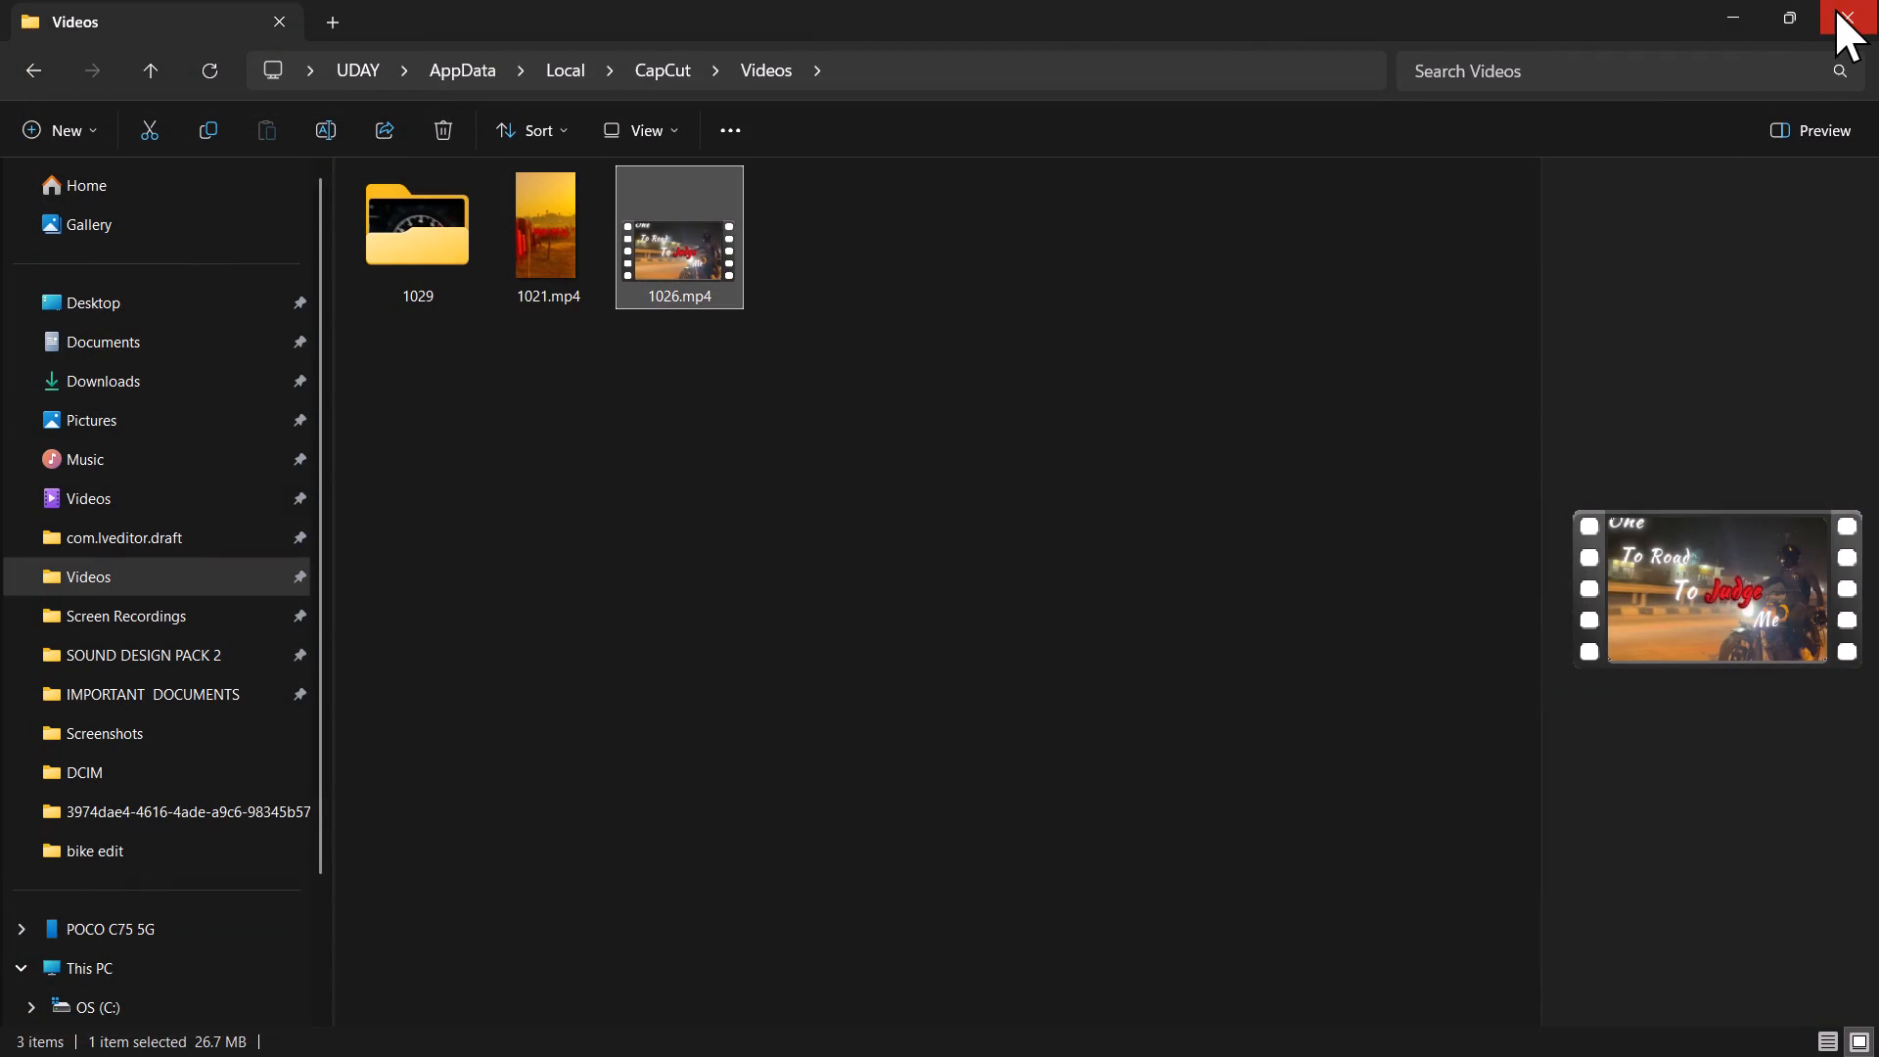
pyautogui.click(1835, 9)
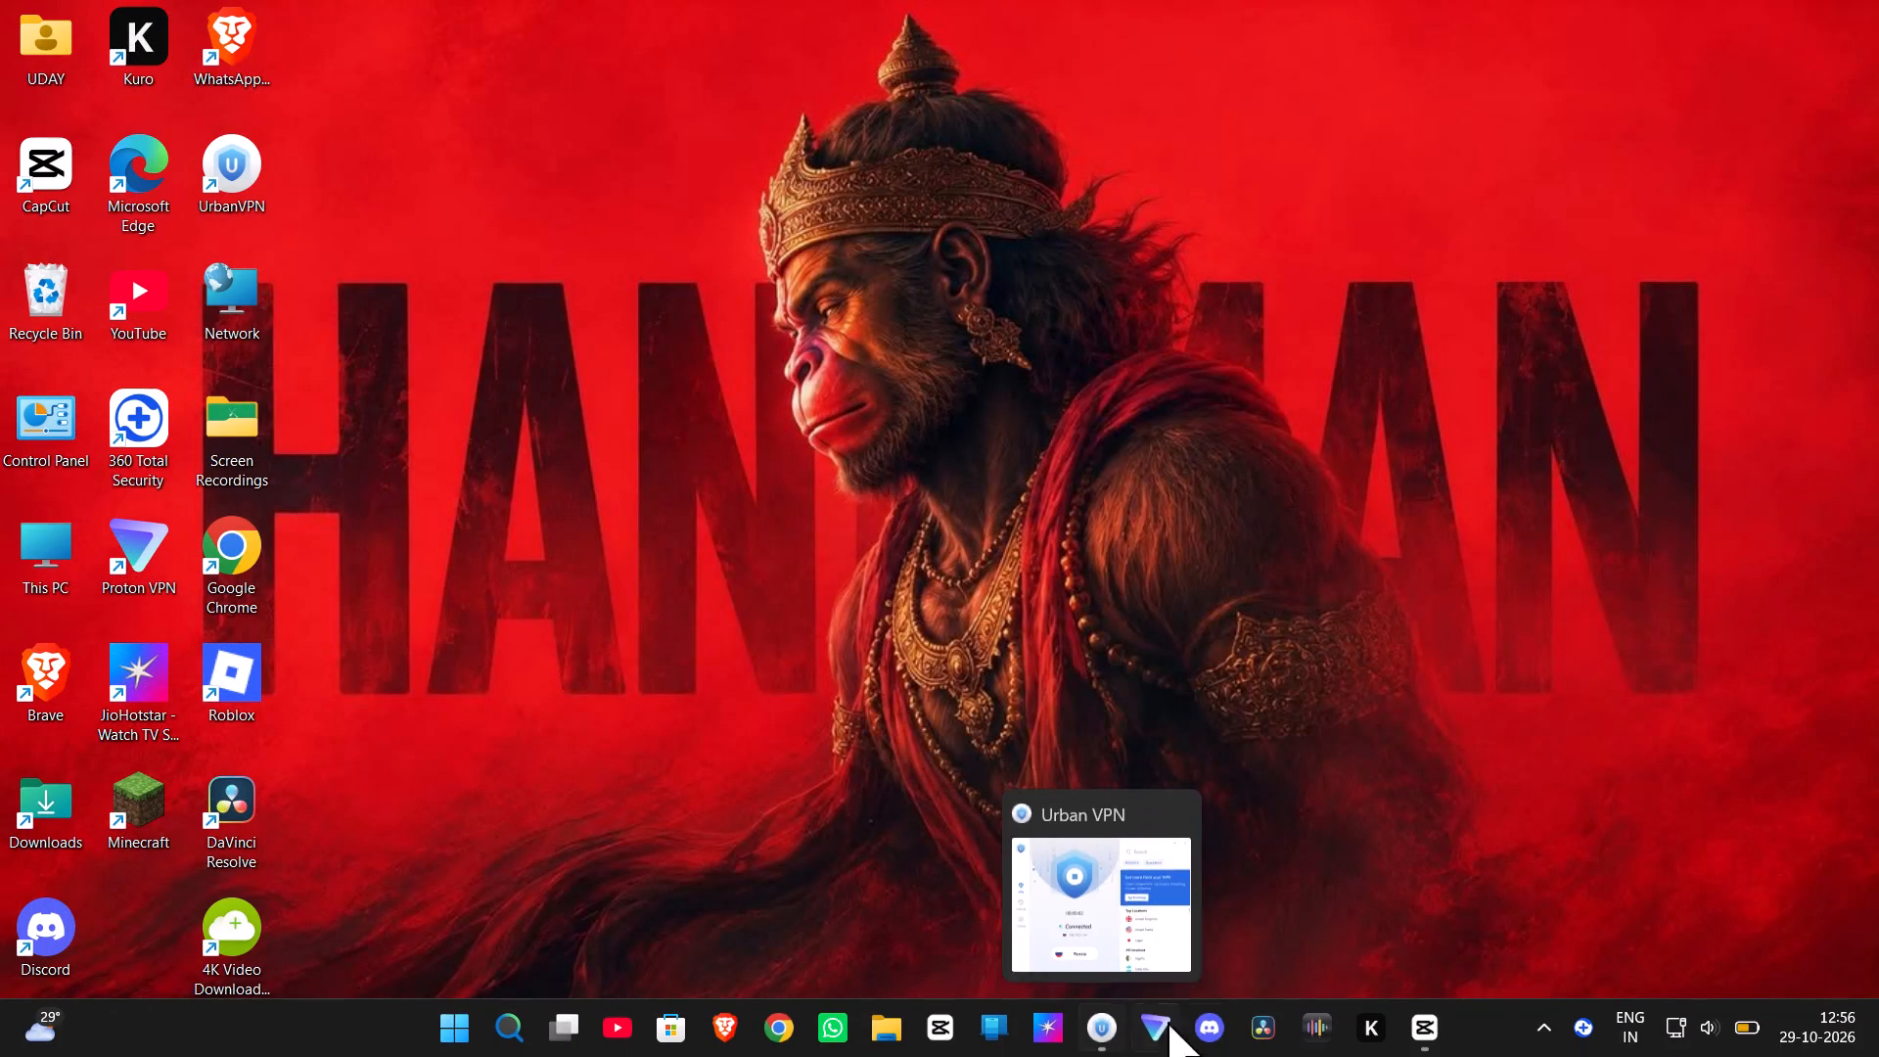
# Switch to CapCut and create a new project.
pyautogui.click(1408, 885)
pyautogui.click(889, 177)
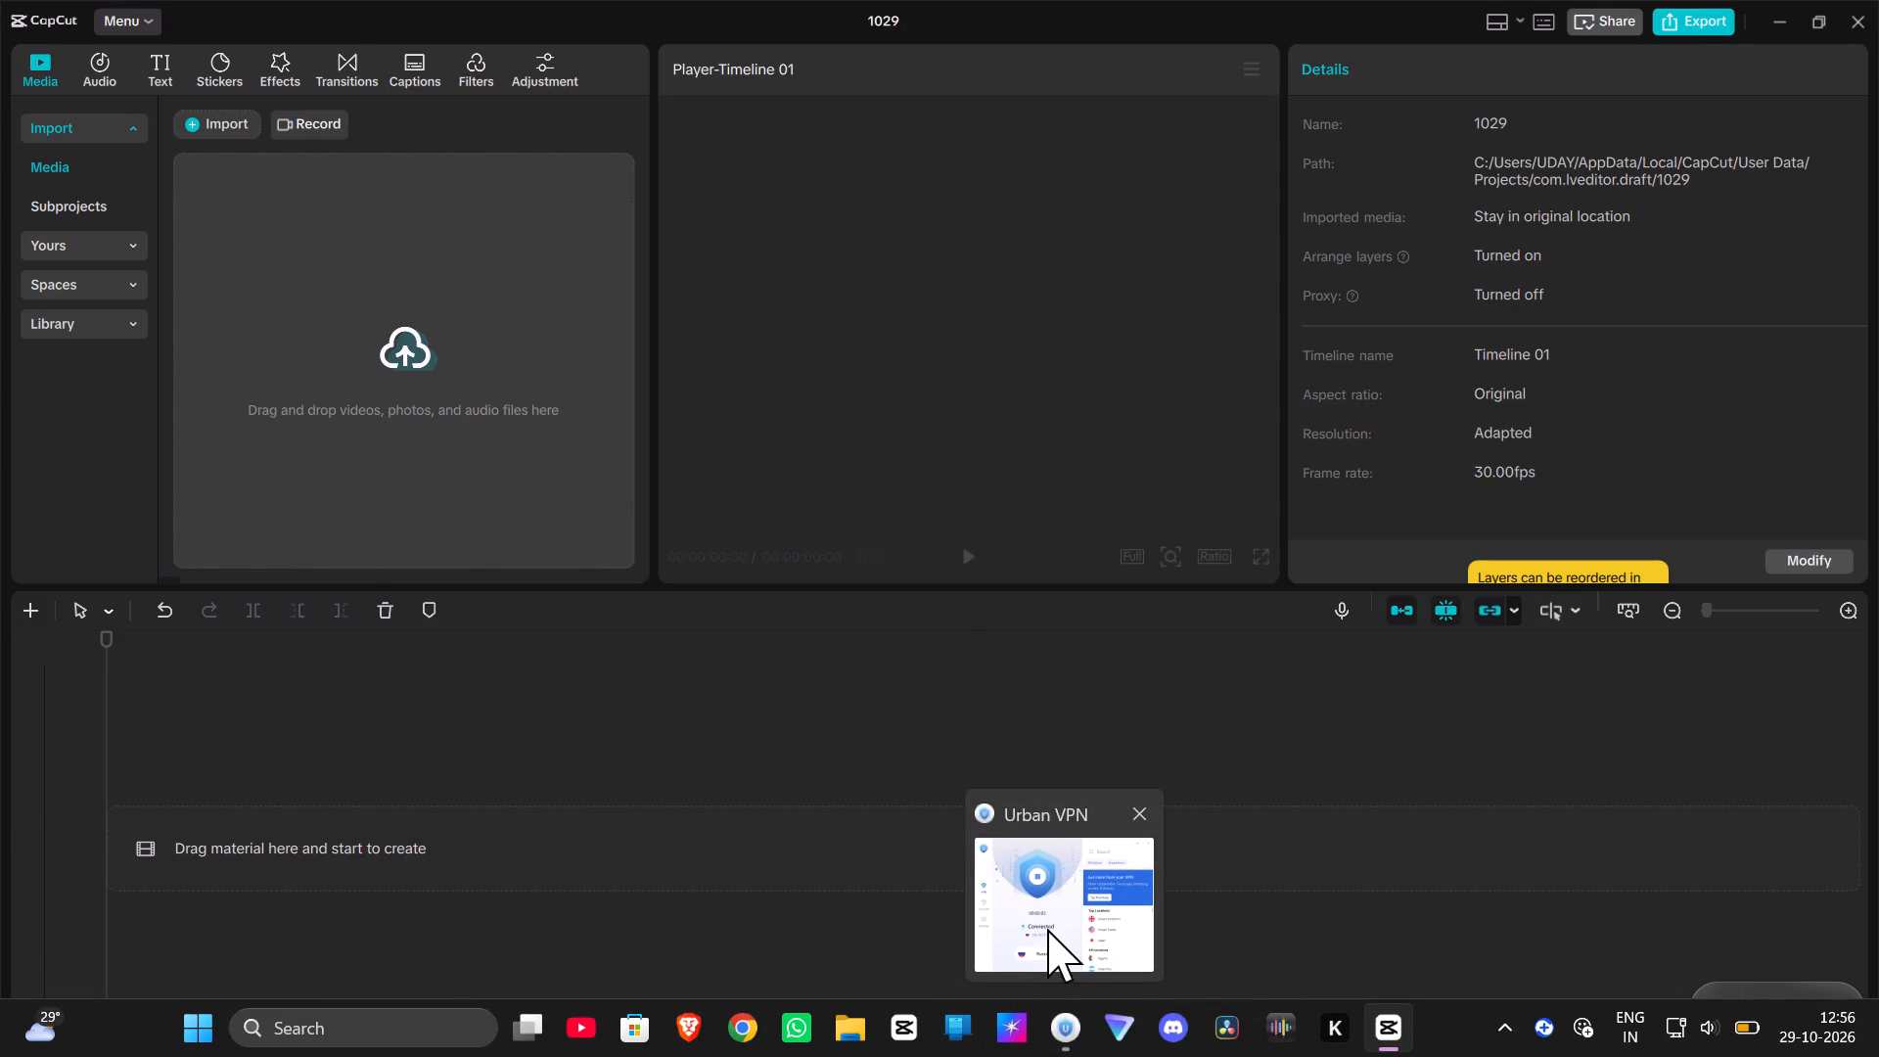
# Check the VPN connection in UrbanVPN and minimise its window.
pyautogui.click(1048, 922)
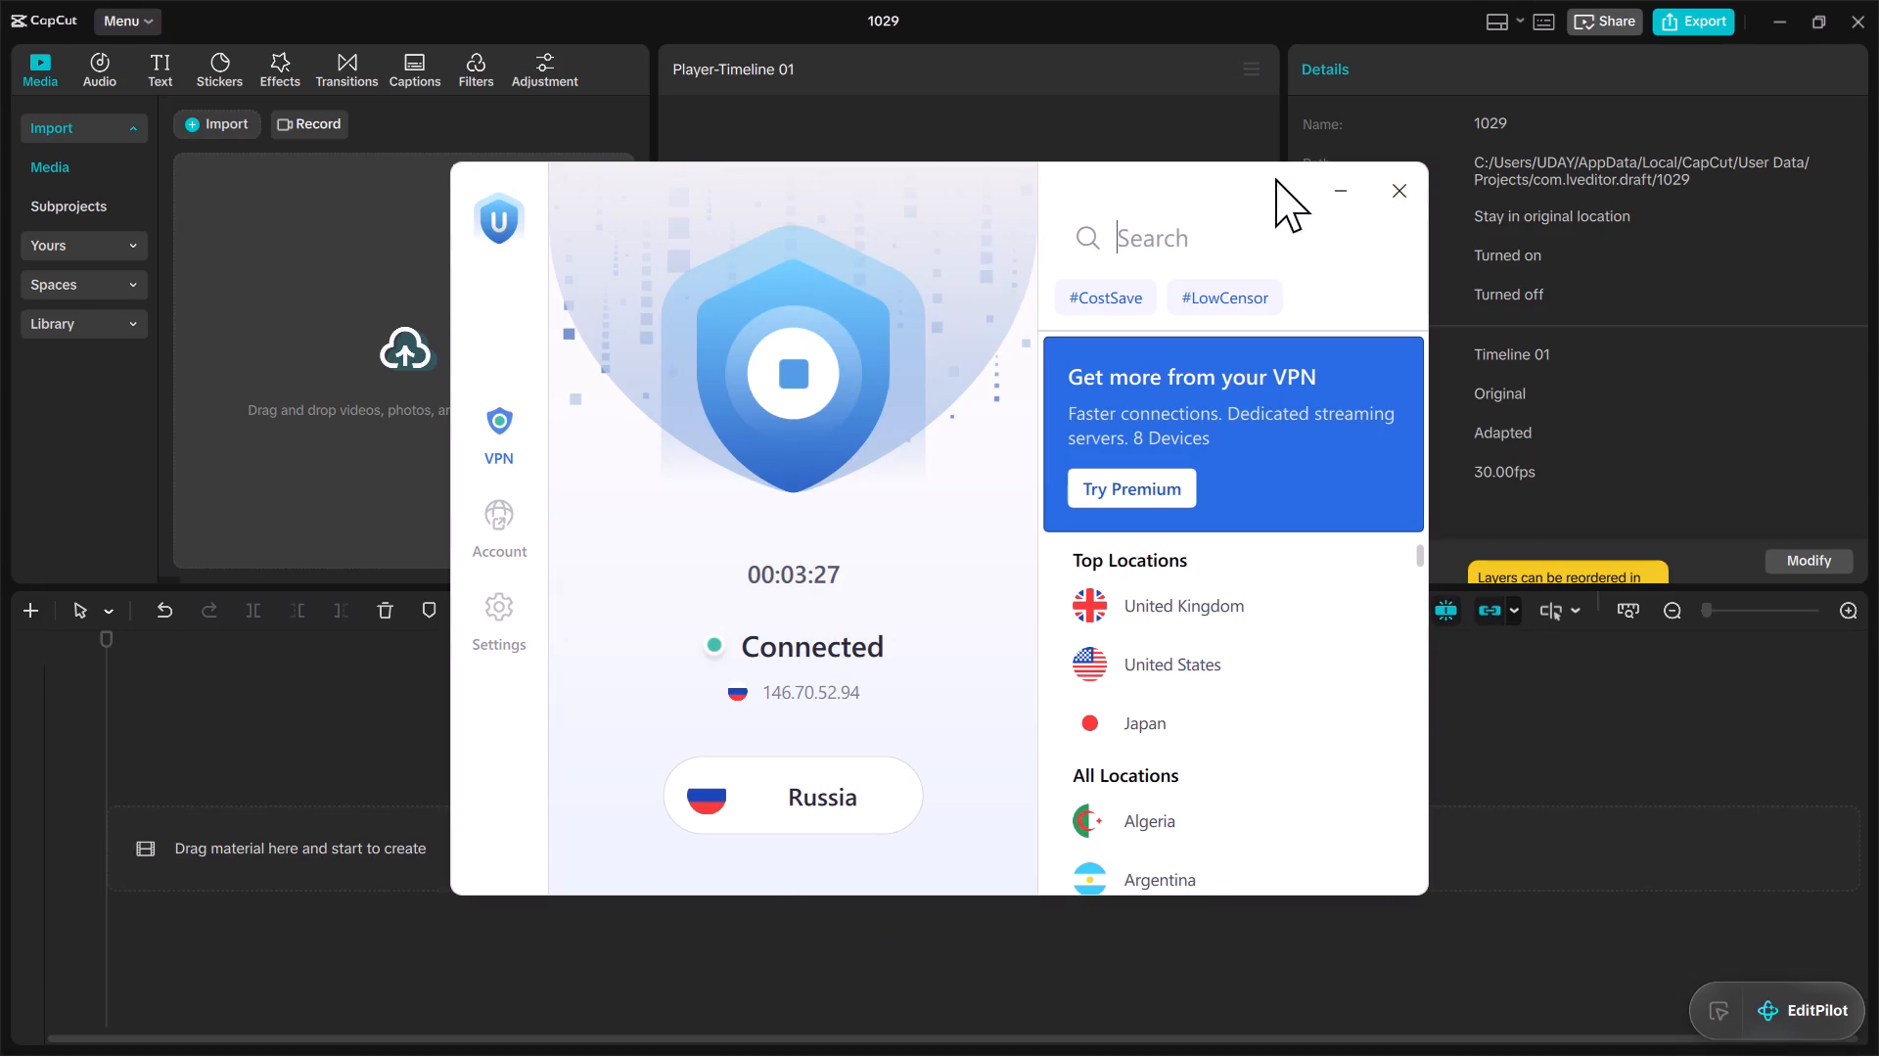
pyautogui.click(1343, 190)
# Import 1026.mp4 from the CapCut Videos folder in File Explorer into the new project's media.
pyautogui.click(867, 1018)
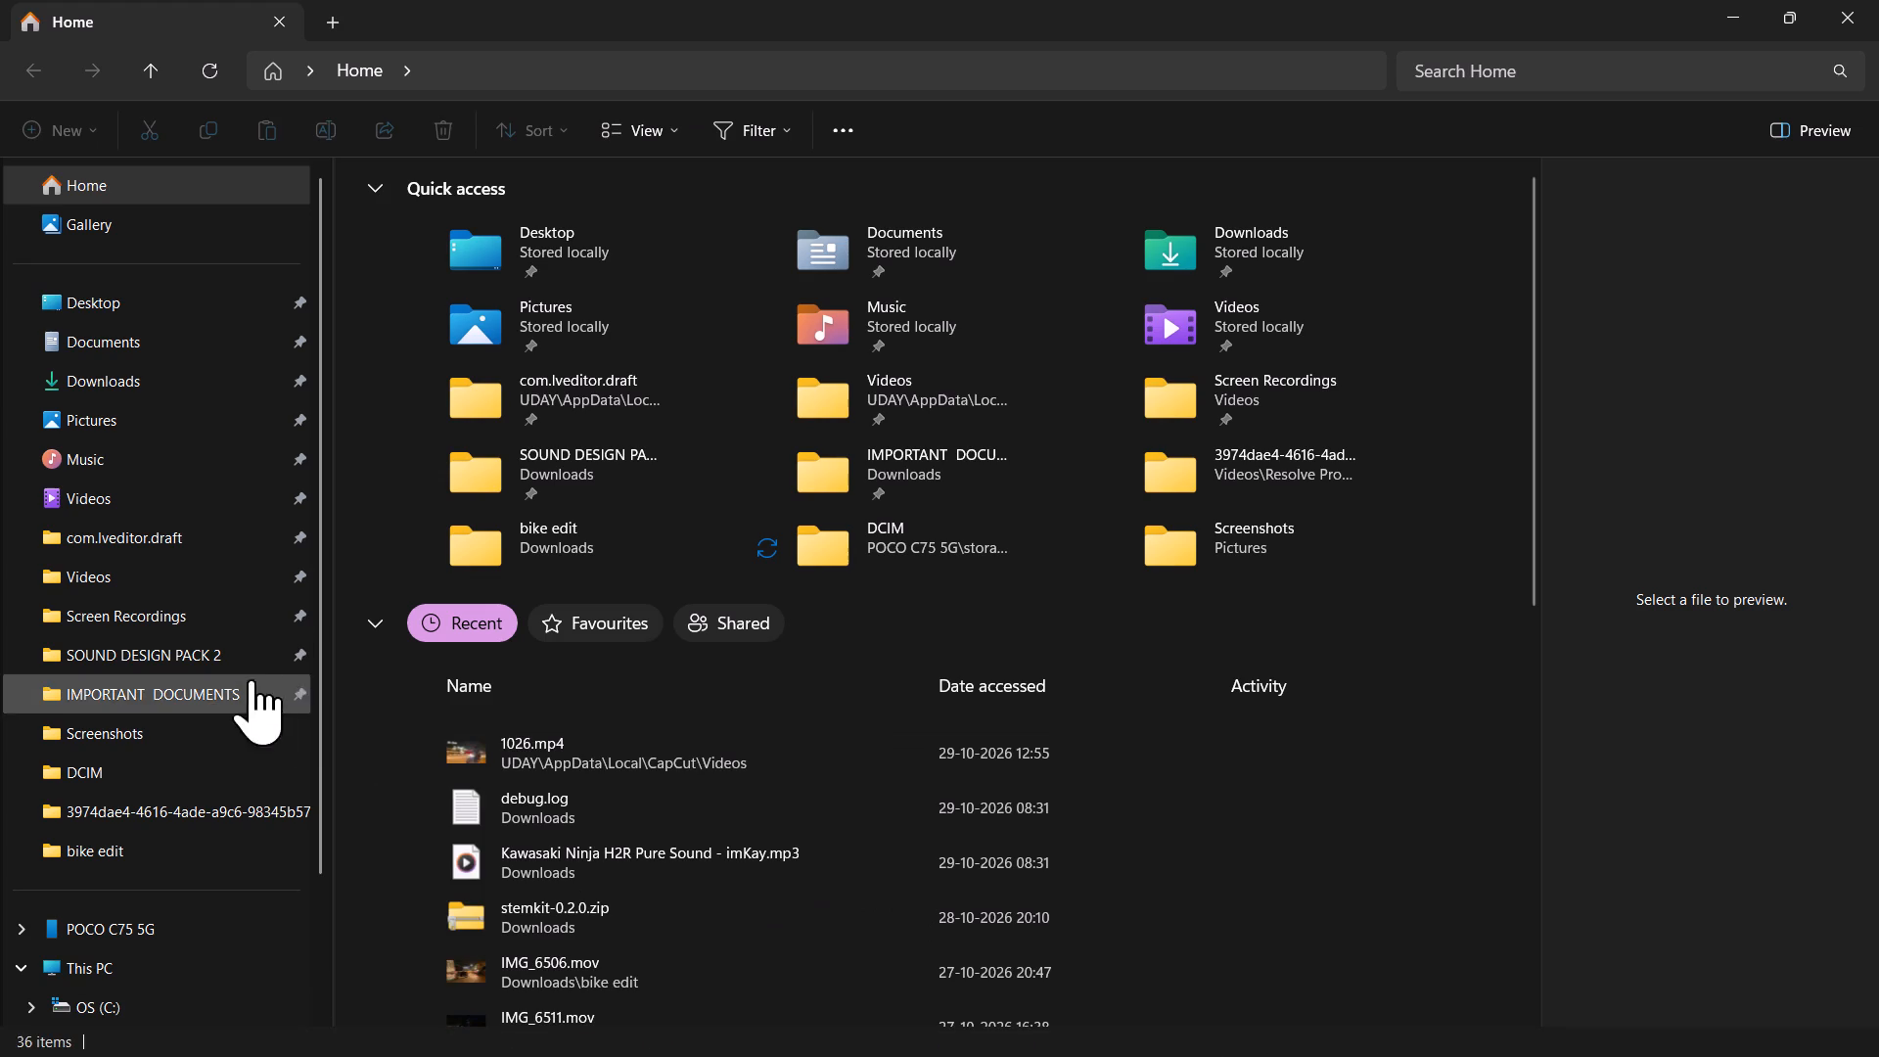
pyautogui.click(213, 586)
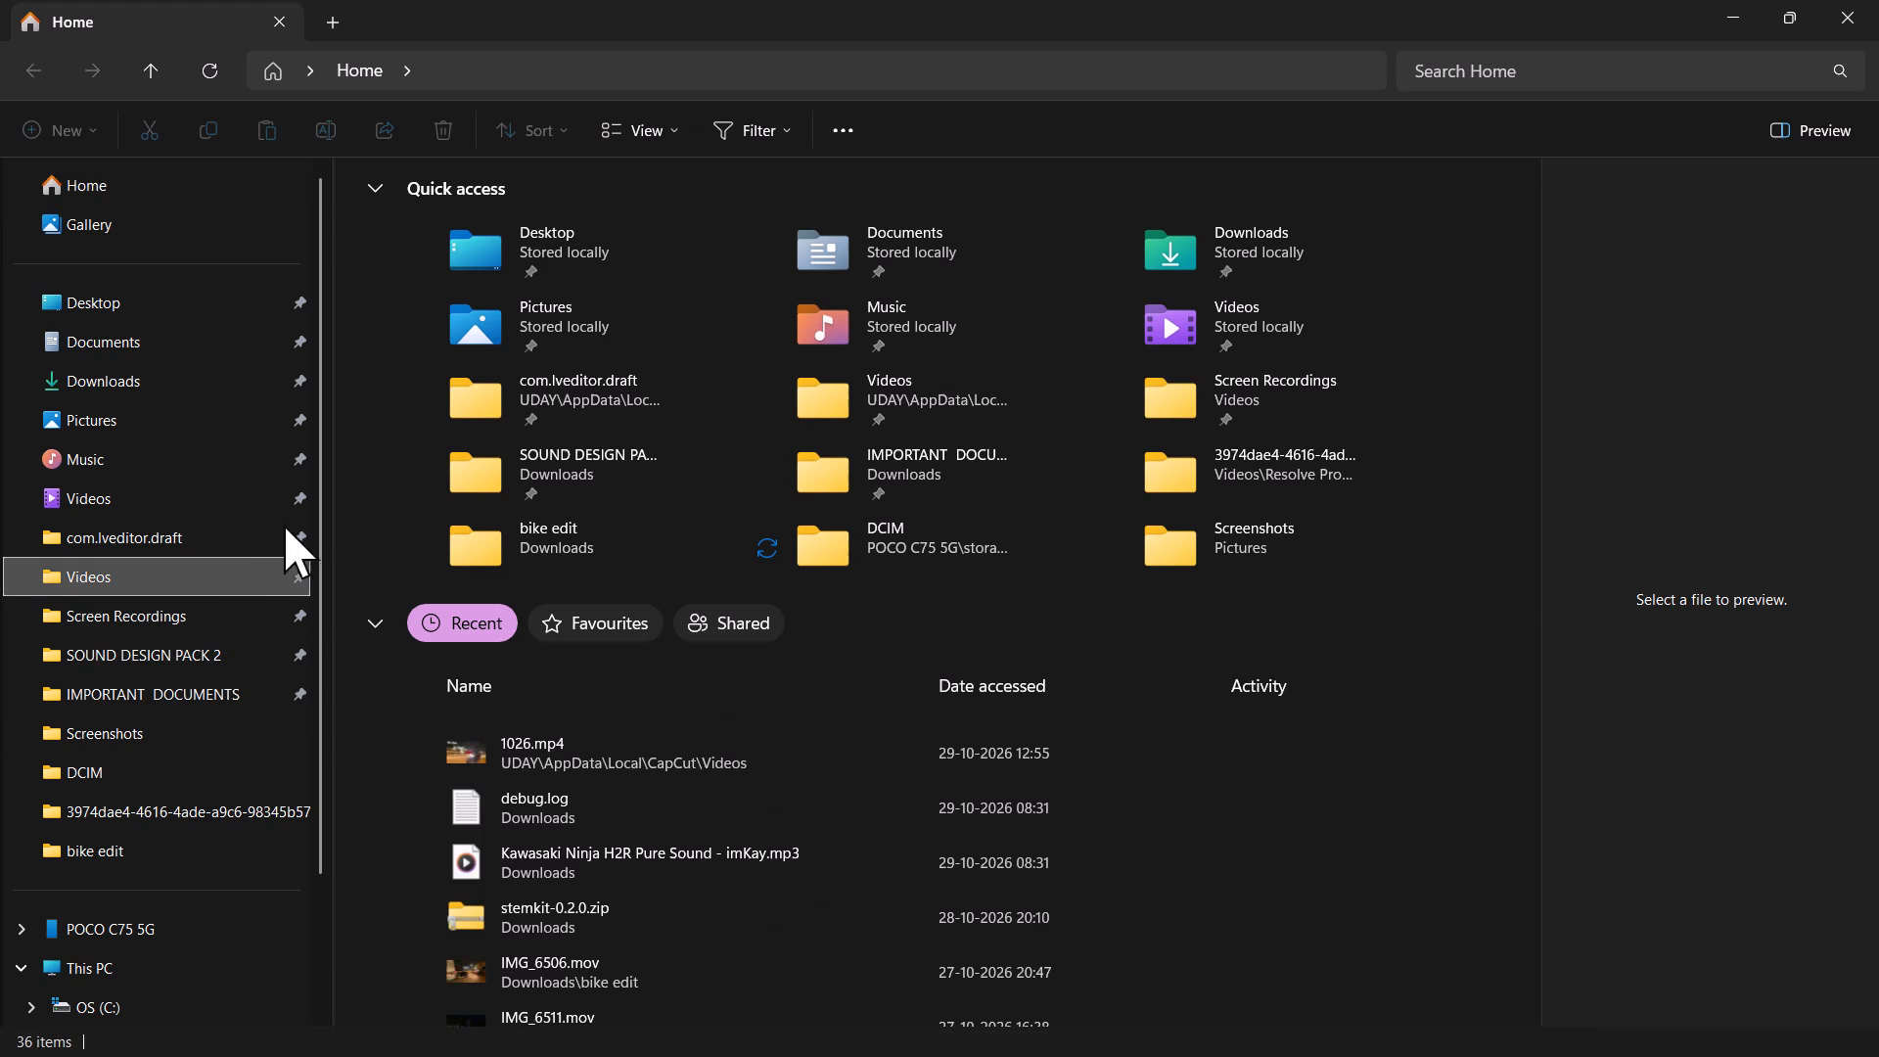
pyautogui.moveTo(702, 261); pyautogui.dragTo(1442, 1038)
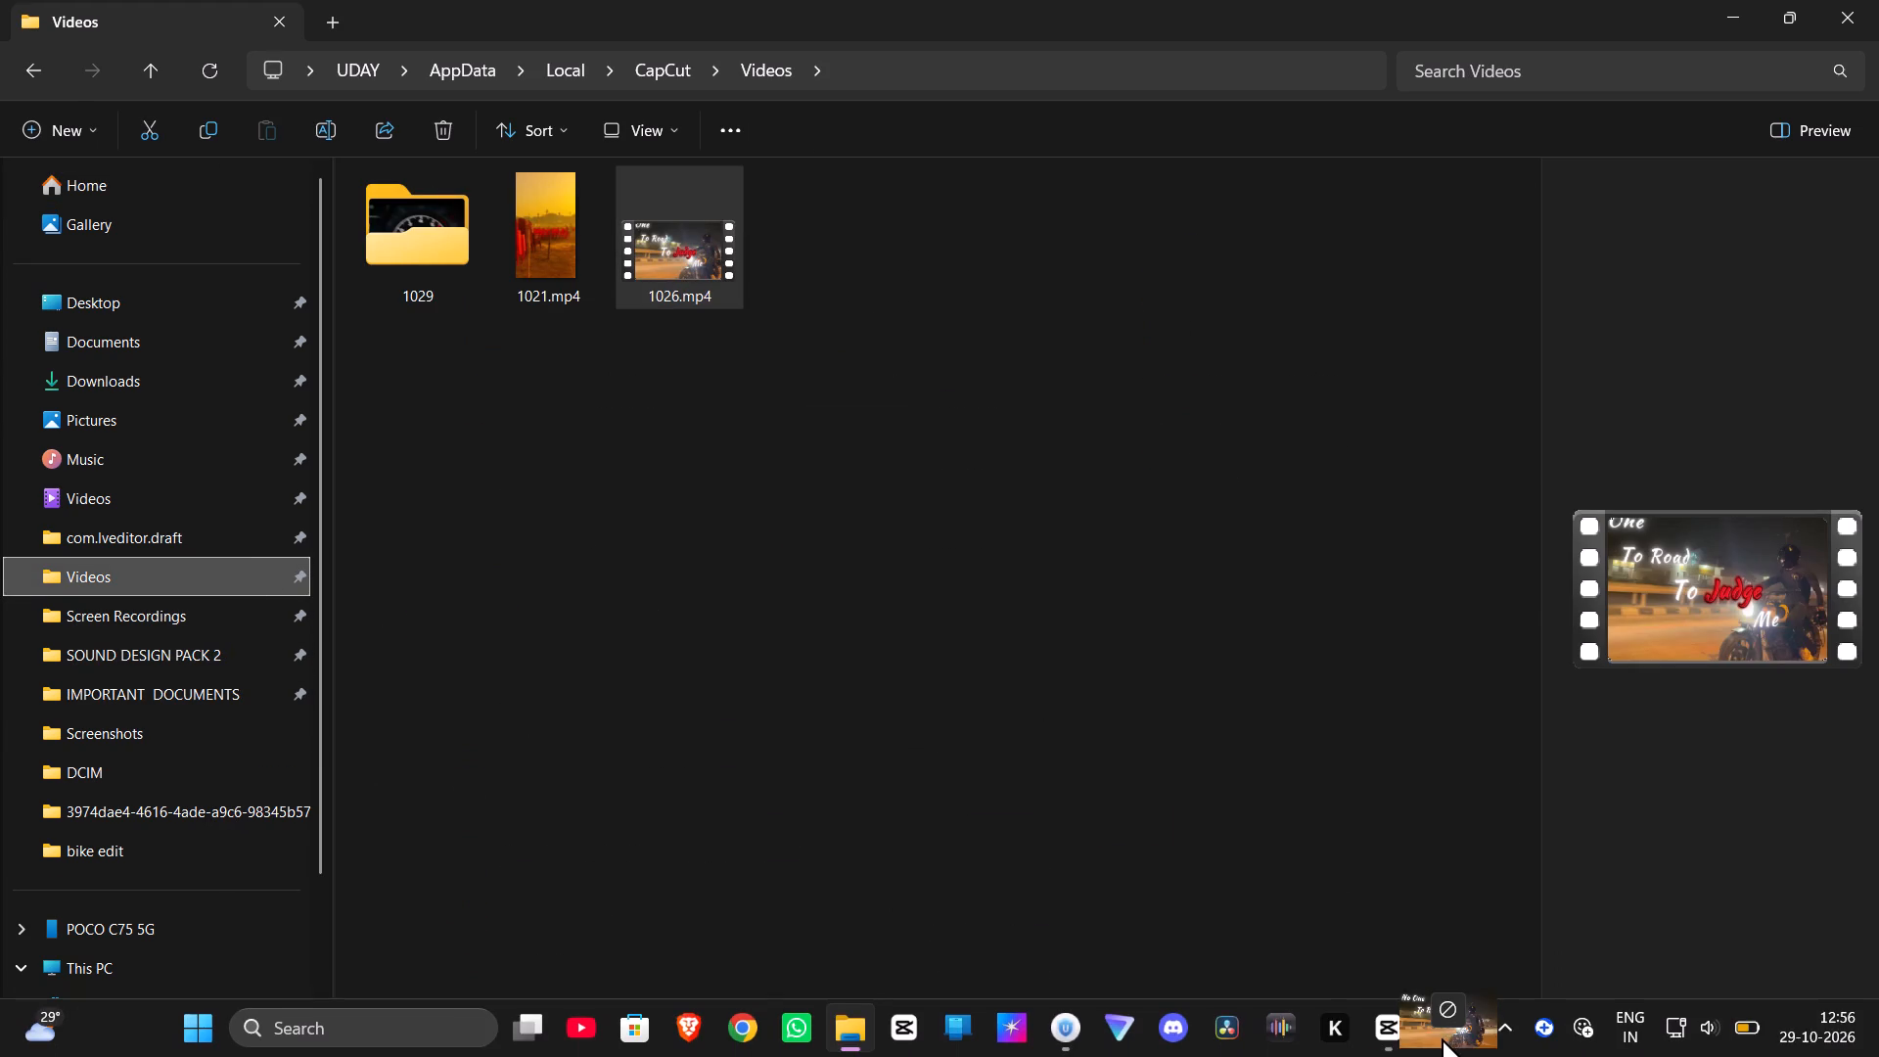
pyautogui.moveTo(1442, 1038); pyautogui.dragTo(538, 505)
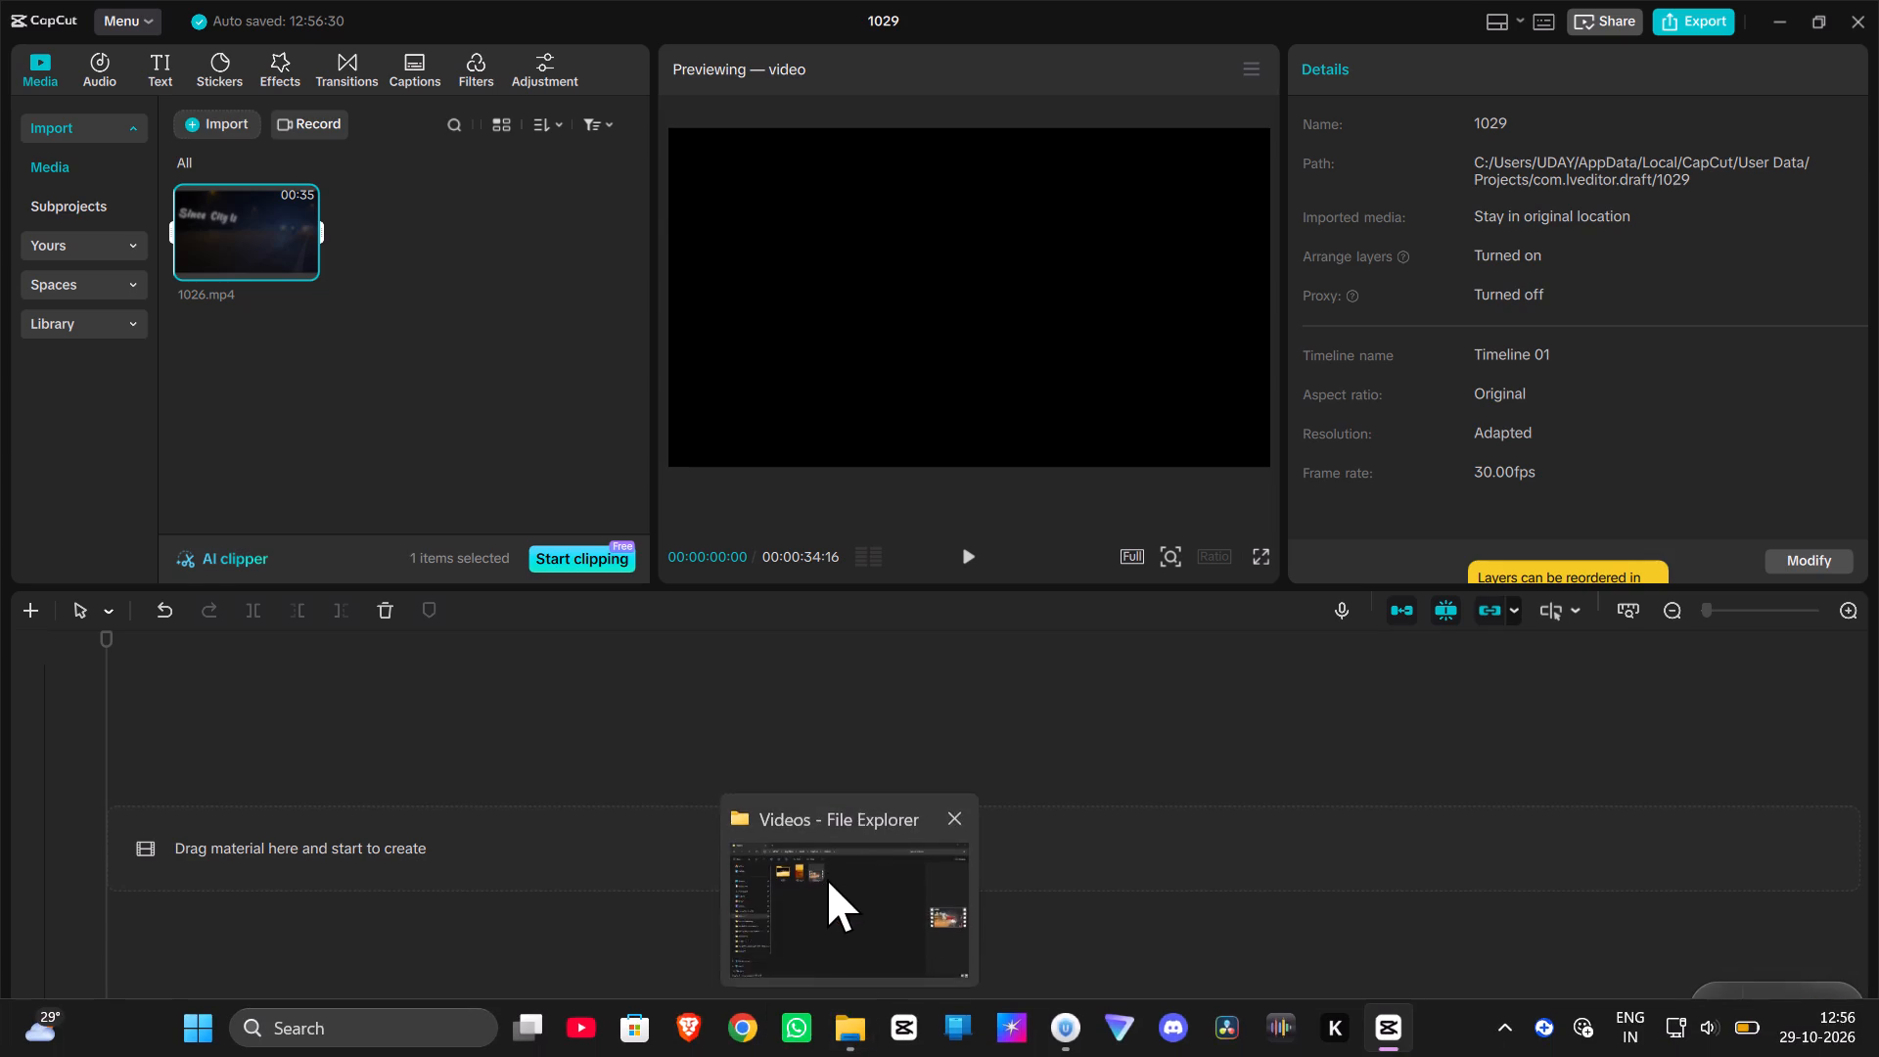
# Import the bike edit folder from Downloads in File Explorer into the new project's media.
pyautogui.click(827, 879)
pyautogui.click(190, 391)
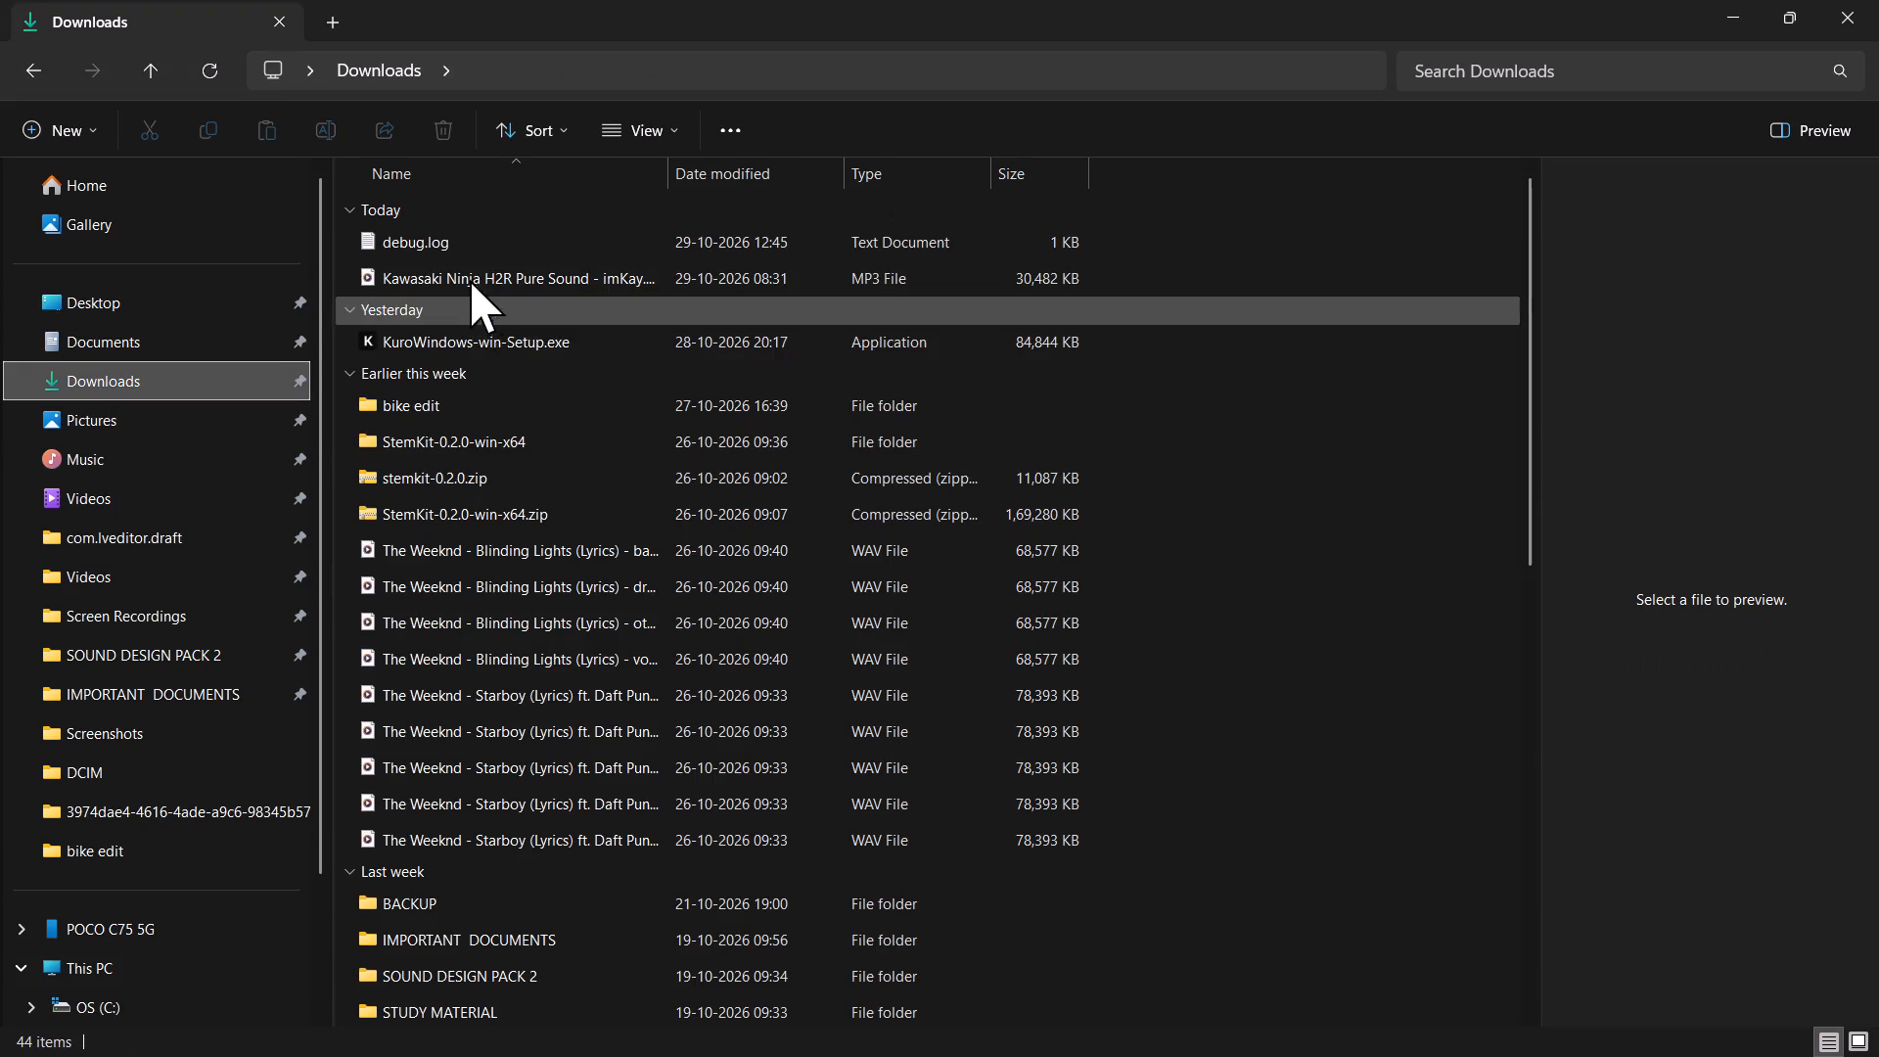
pyautogui.moveTo(481, 404); pyautogui.dragTo(636, 376)
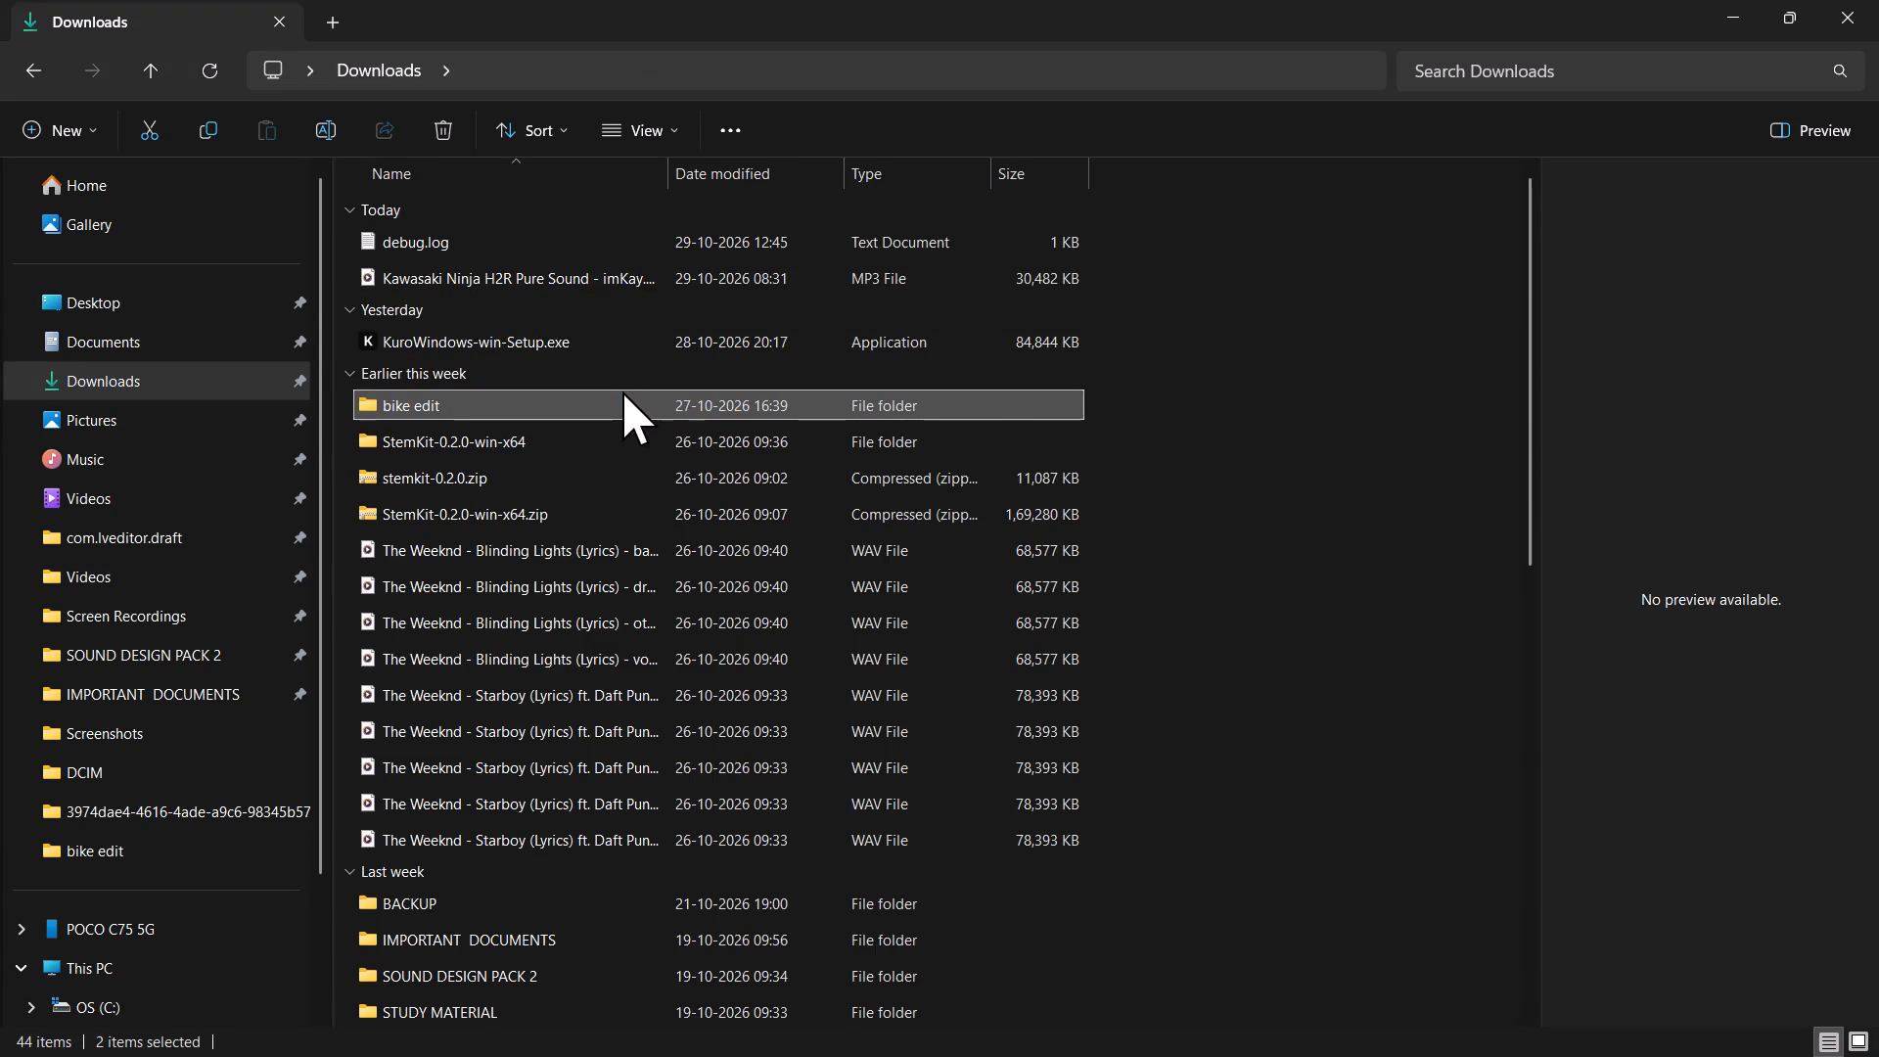
pyautogui.moveTo(617, 408); pyautogui.dragTo(1269, 1049)
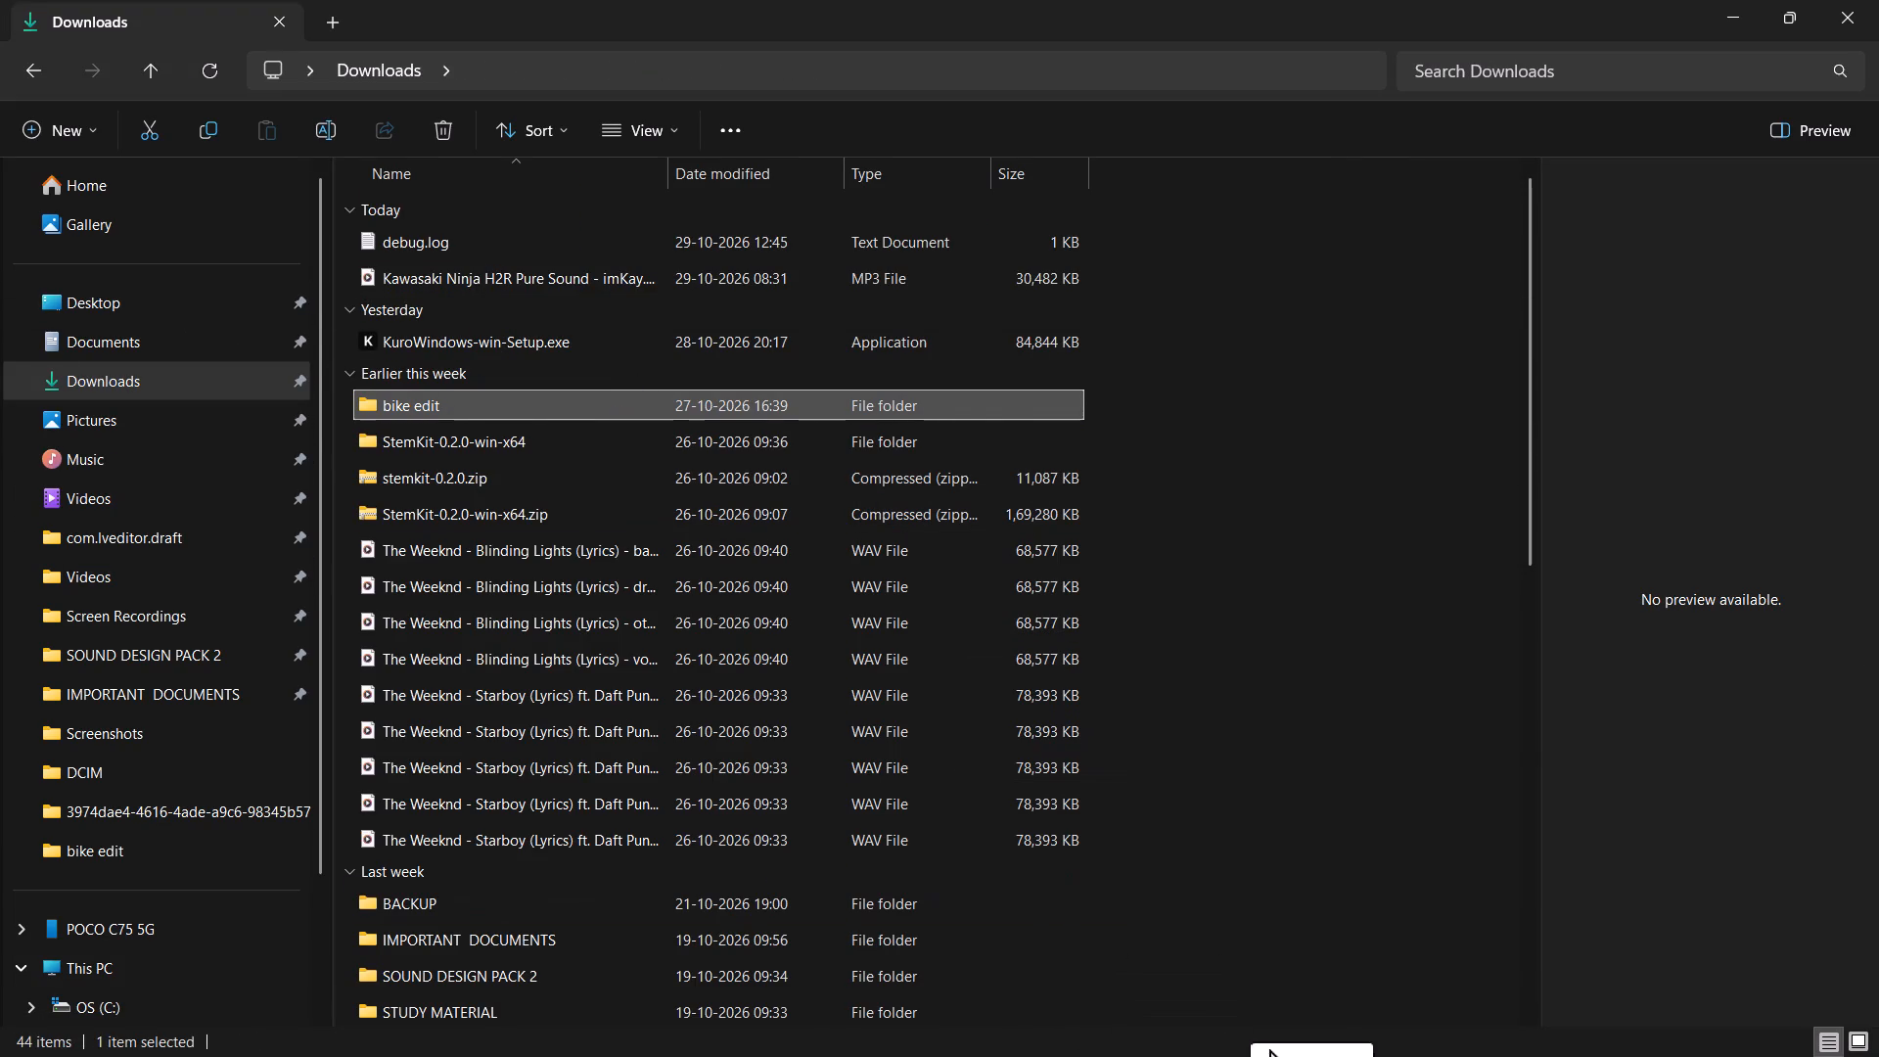
pyautogui.moveTo(1269, 1049); pyautogui.dragTo(525, 578)
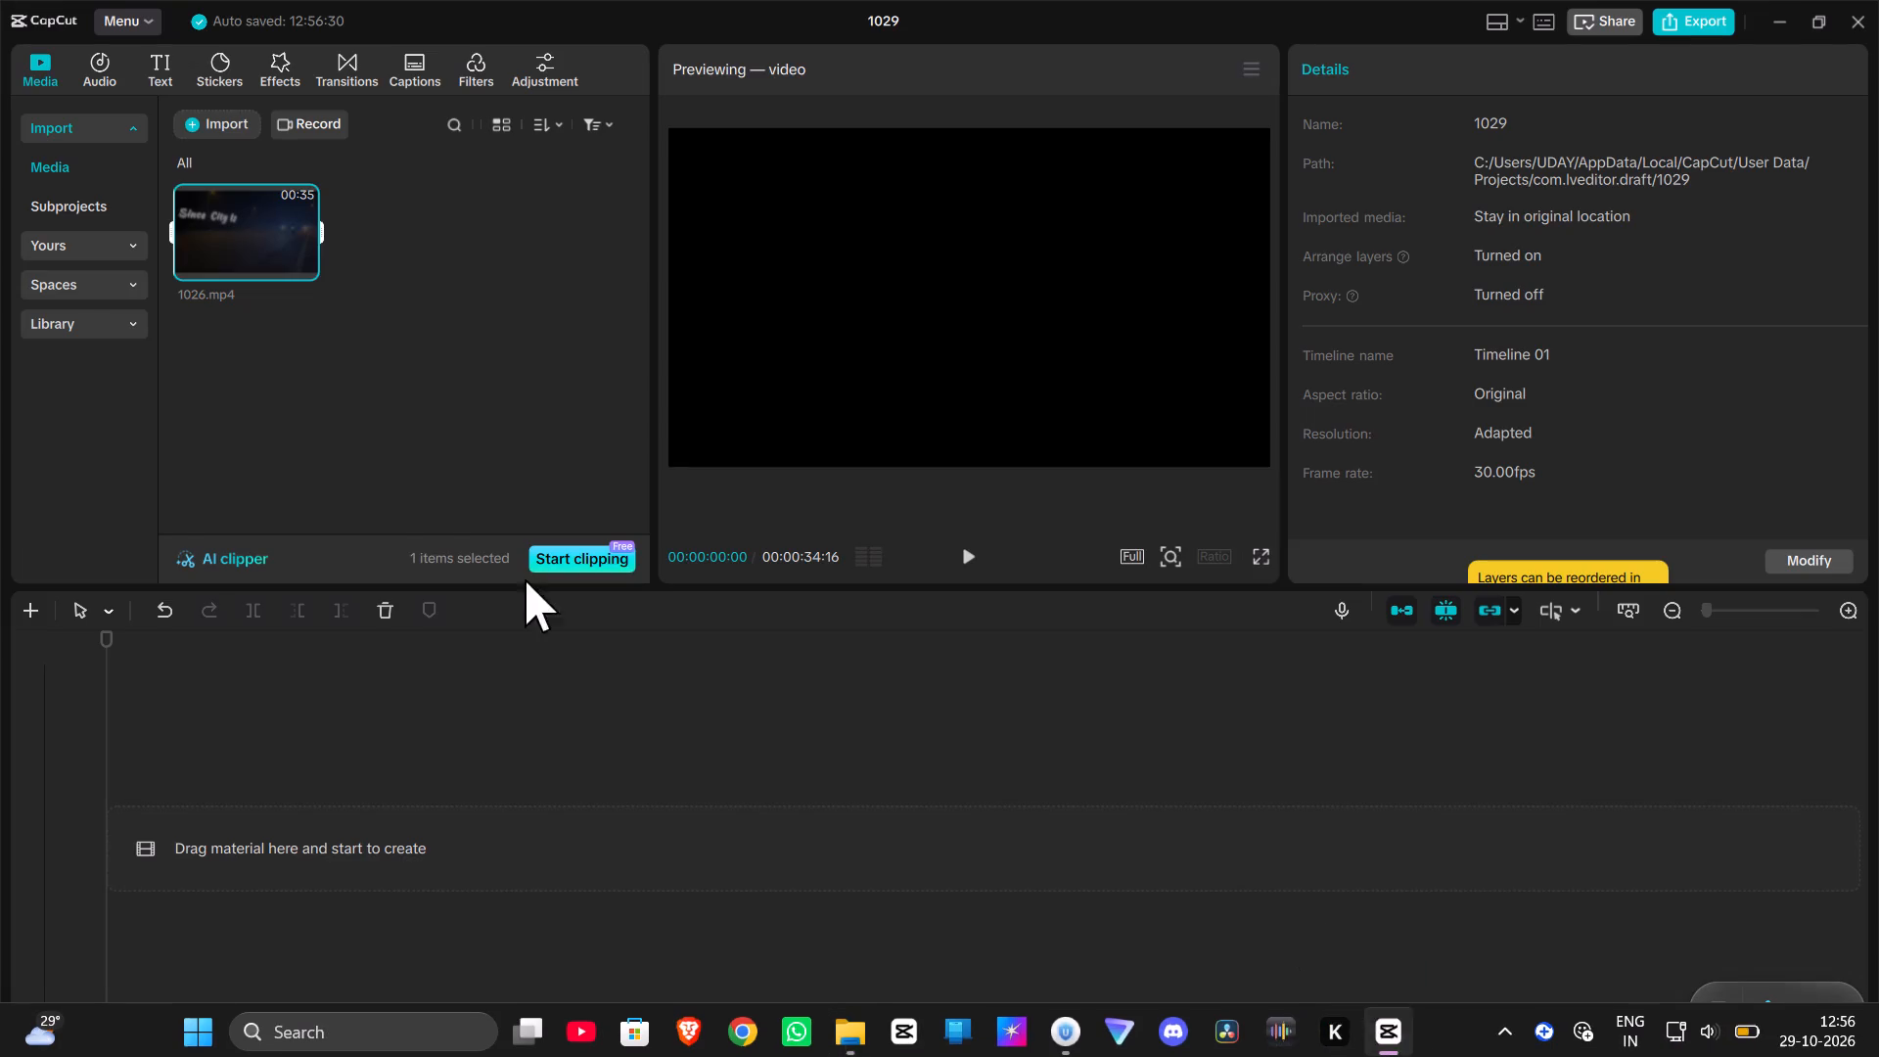
pyautogui.moveTo(525, 578); pyautogui.dragTo(375, 372)
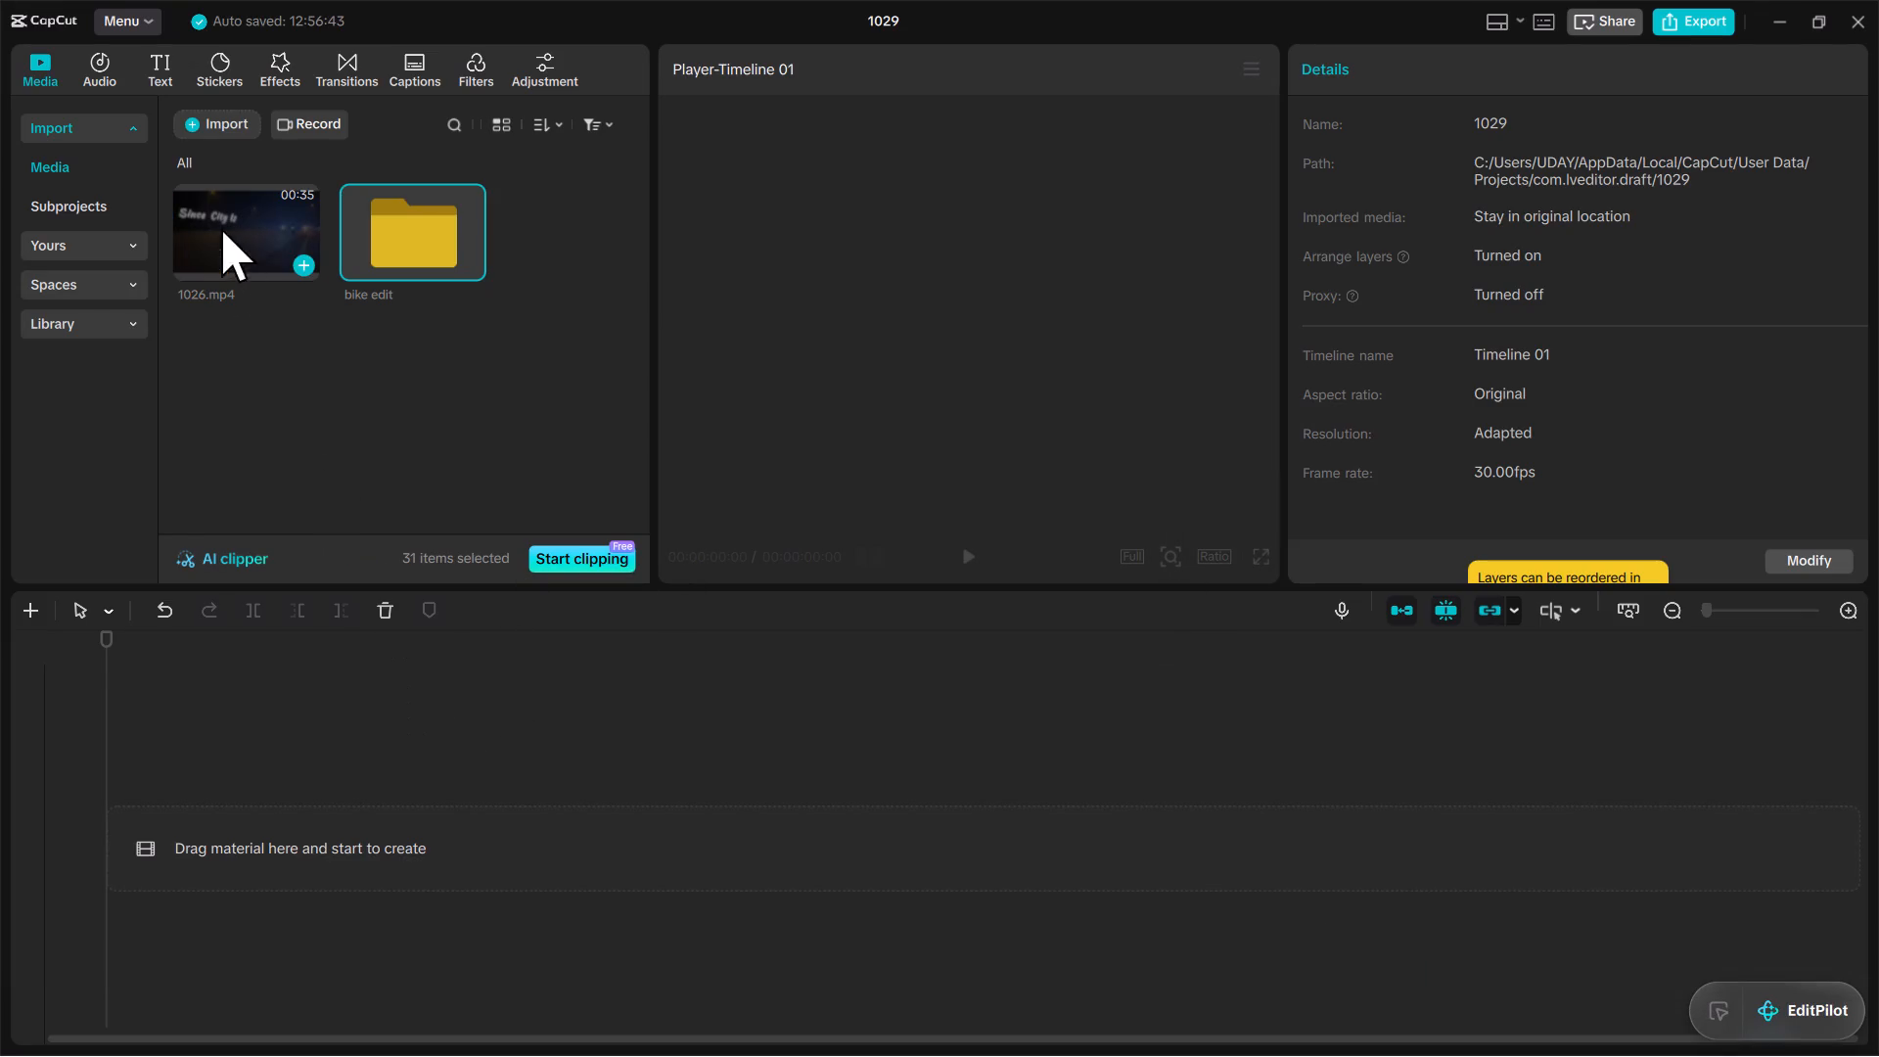
# Place 1026.mp4 at the start of the empty timeline and extract its audio to a separate track.
pyautogui.moveTo(221, 229); pyautogui.dragTo(232, 739)
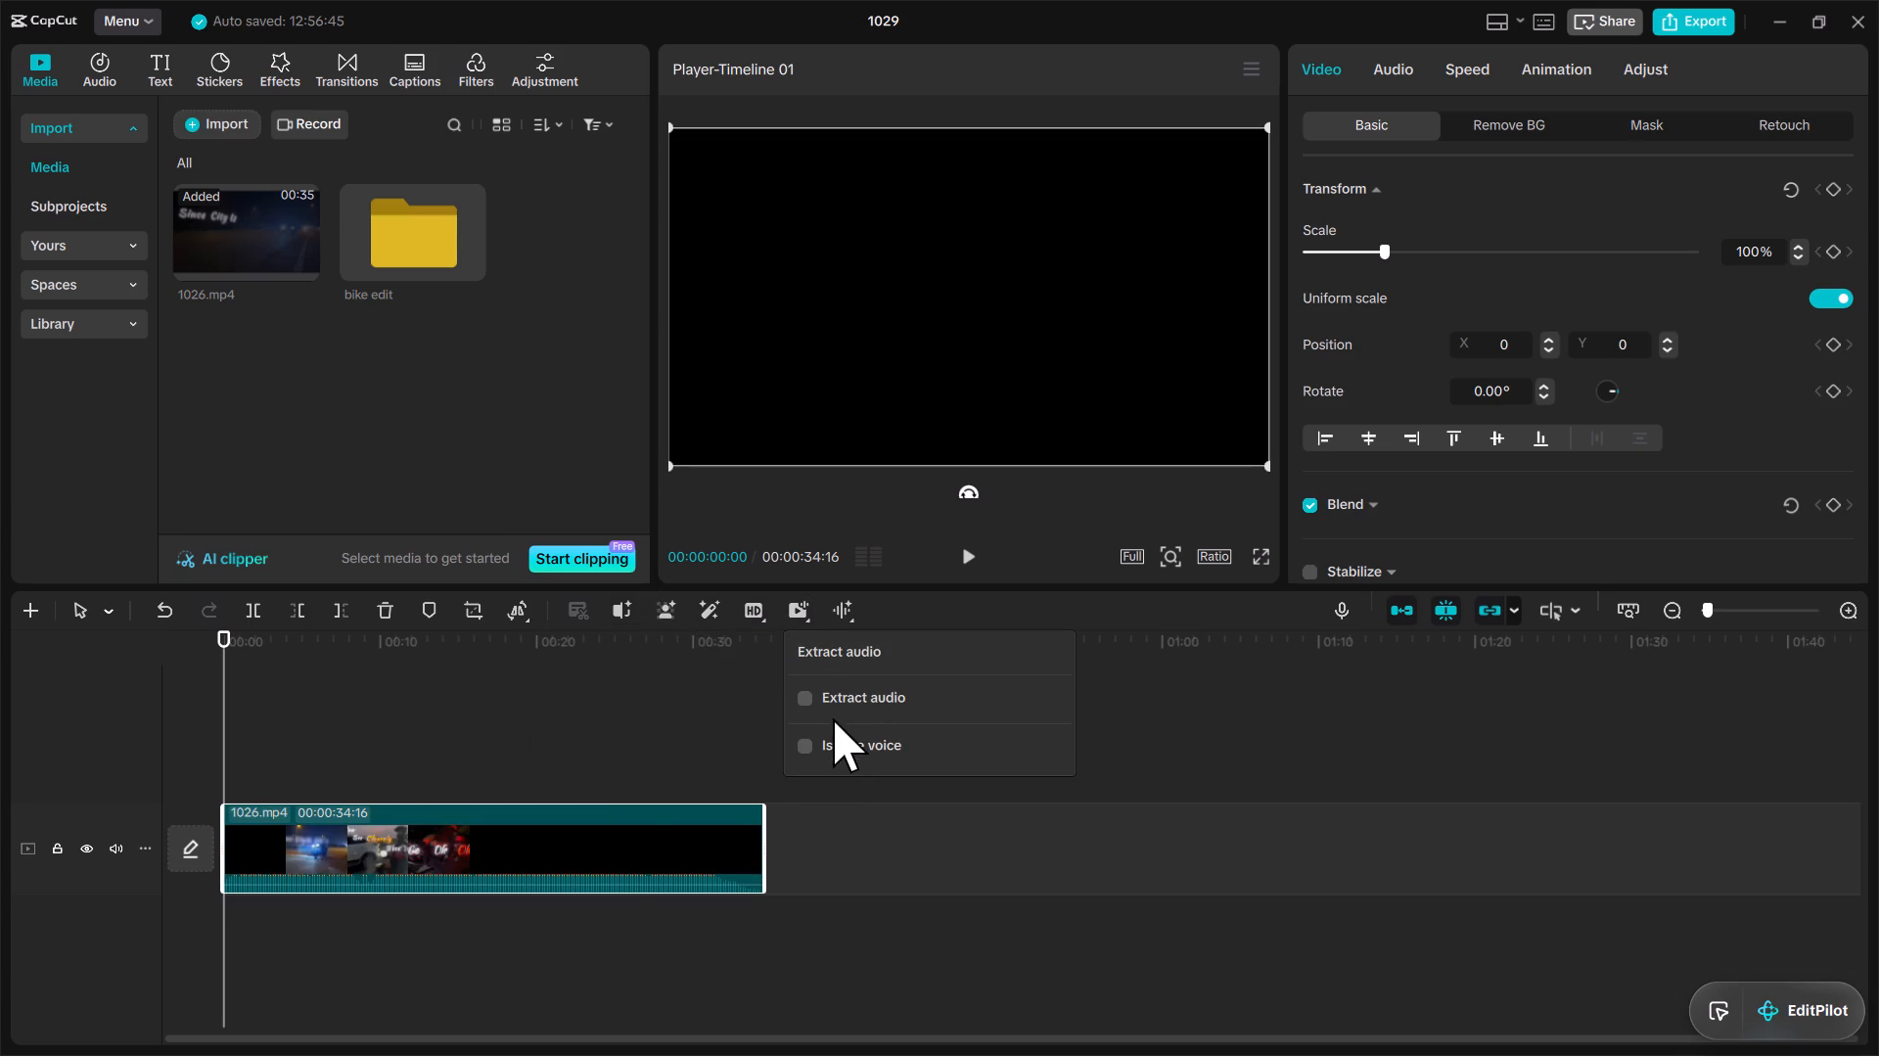
pyautogui.click(803, 701)
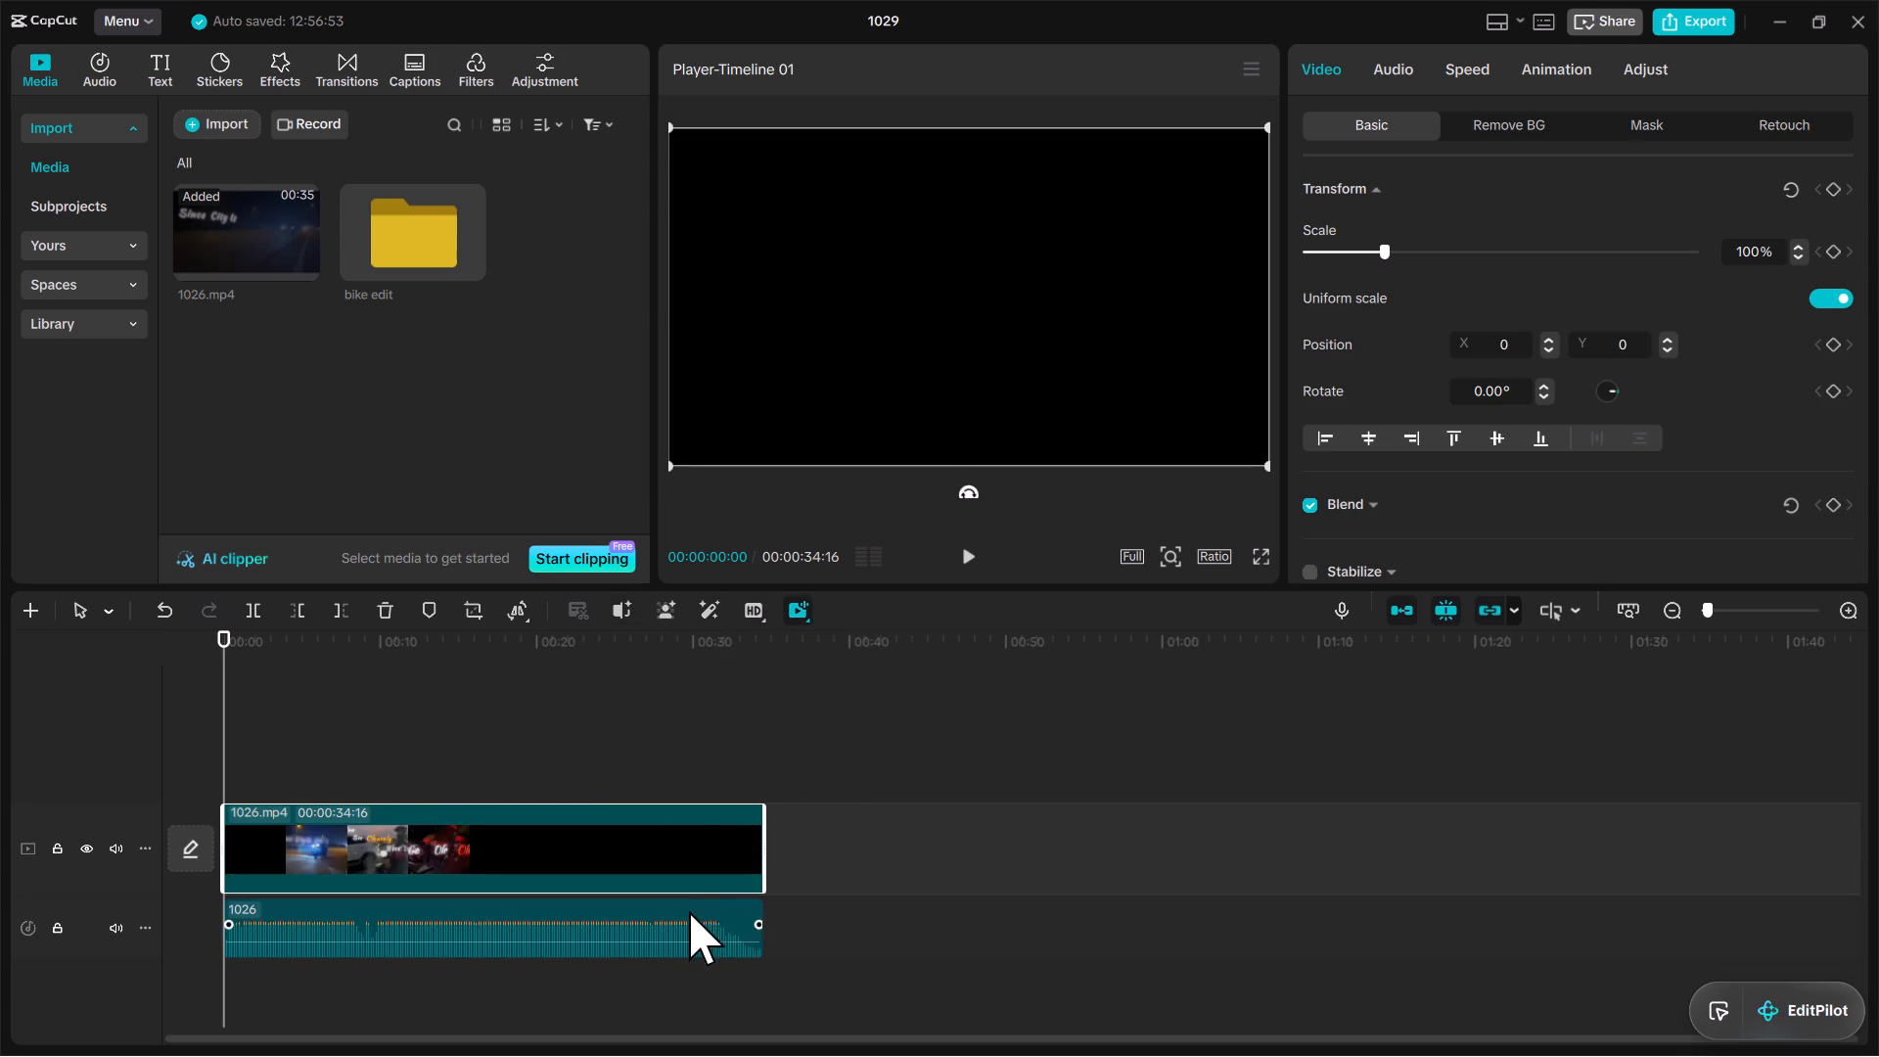
# Generate automatic beat markers on the extracted 1026 audio clip and enlarge the timeline scale.
pyautogui.click(665, 909)
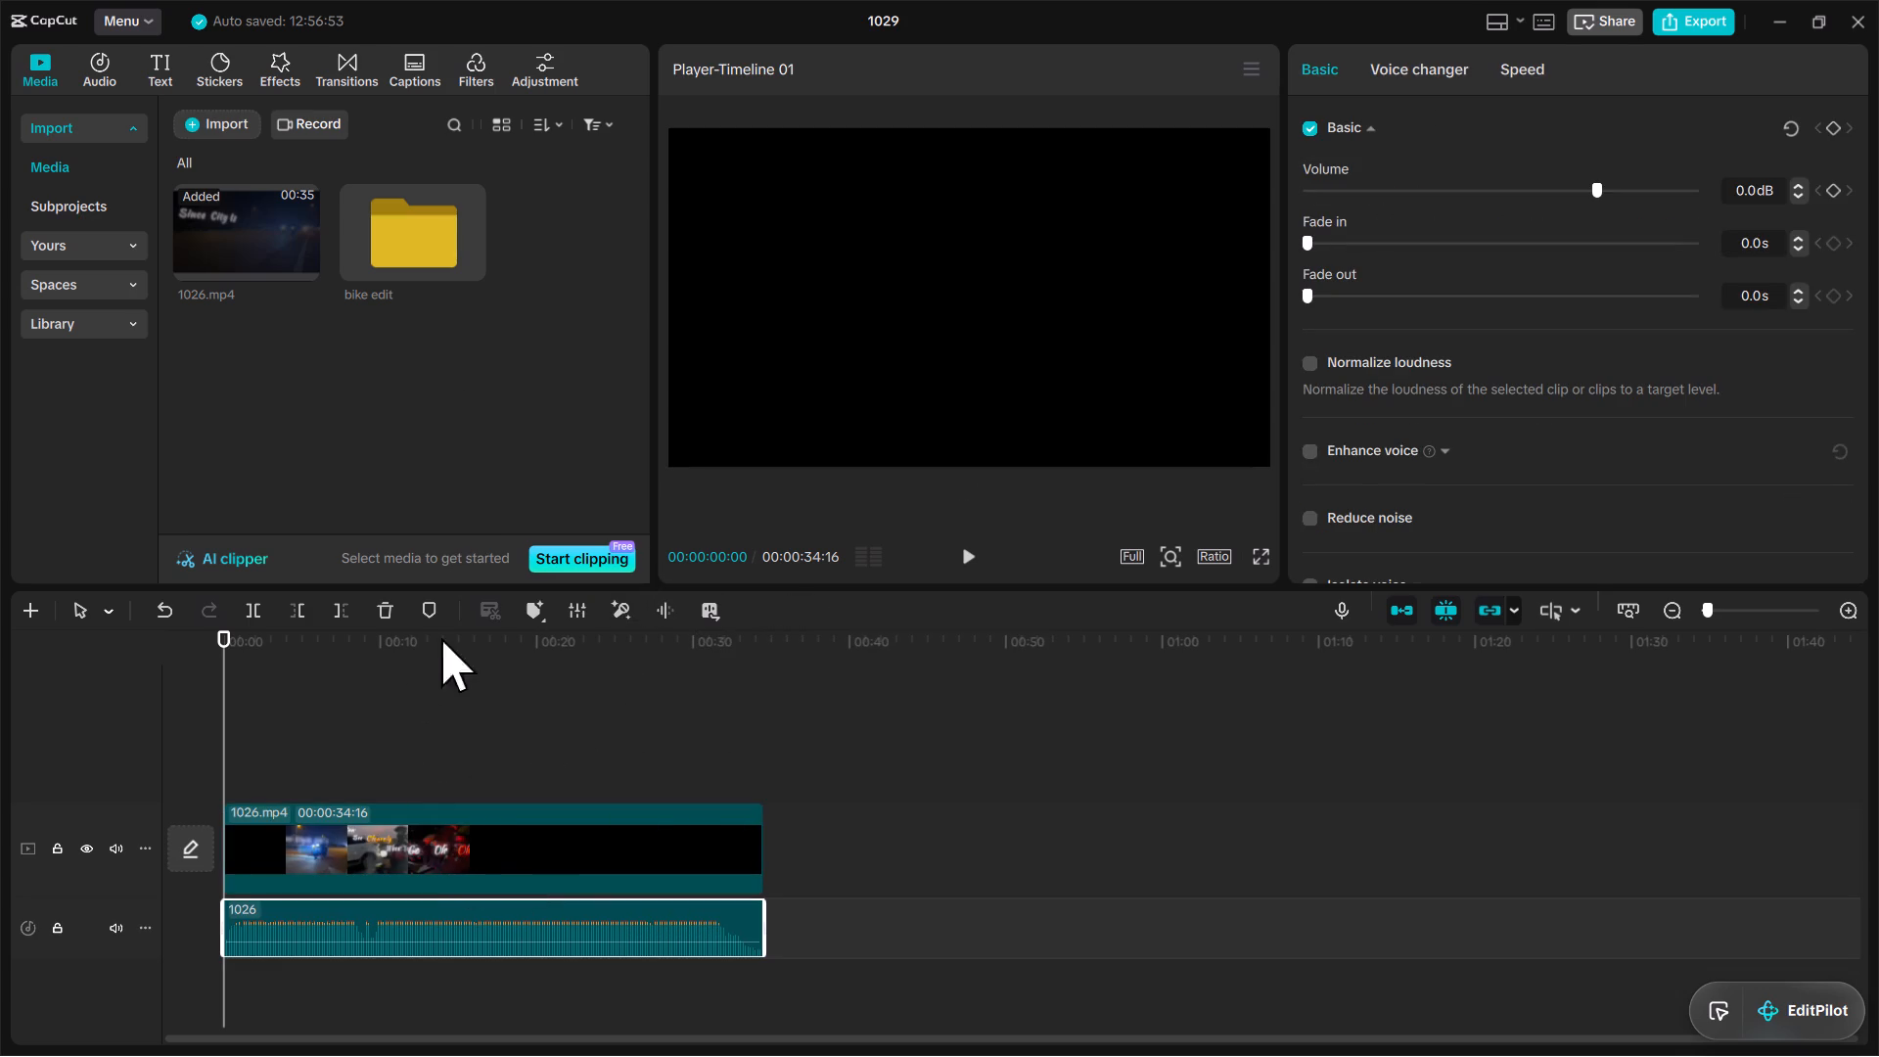
pyautogui.click(581, 788)
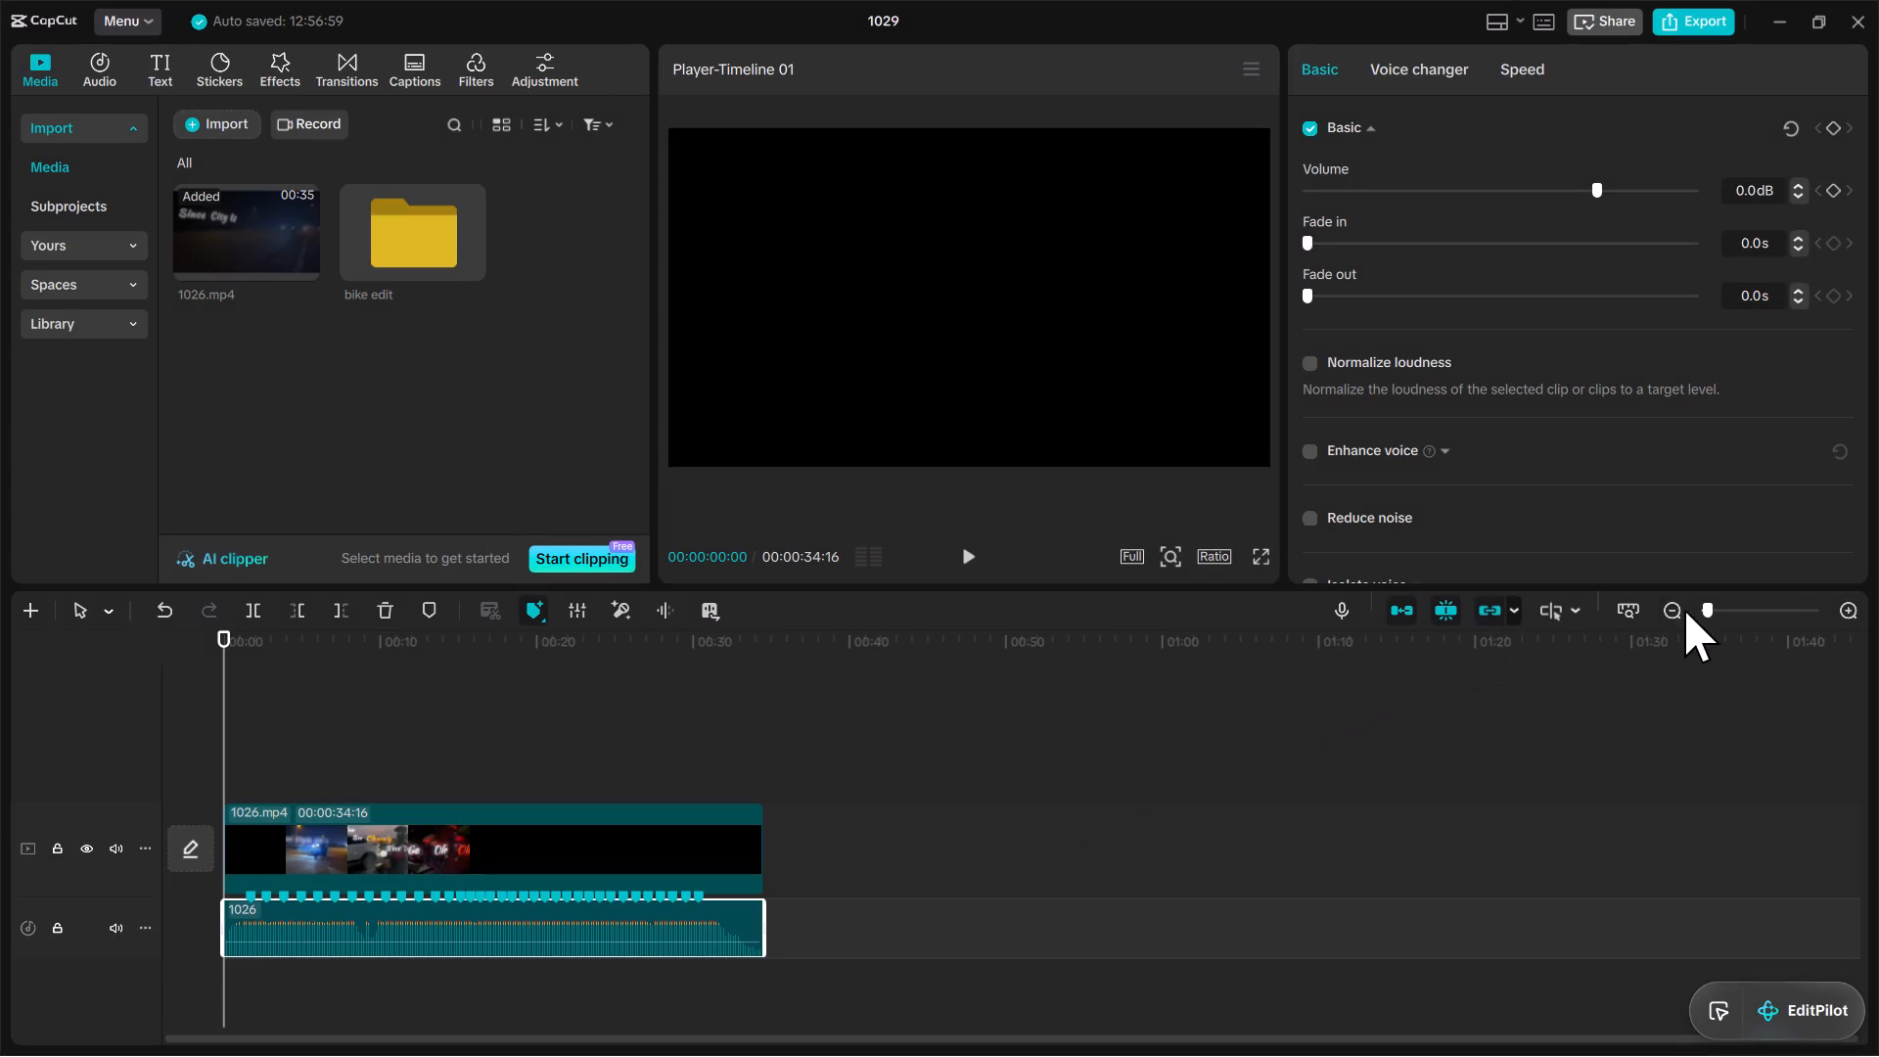
pyautogui.moveTo(1705, 612); pyautogui.dragTo(1718, 622)
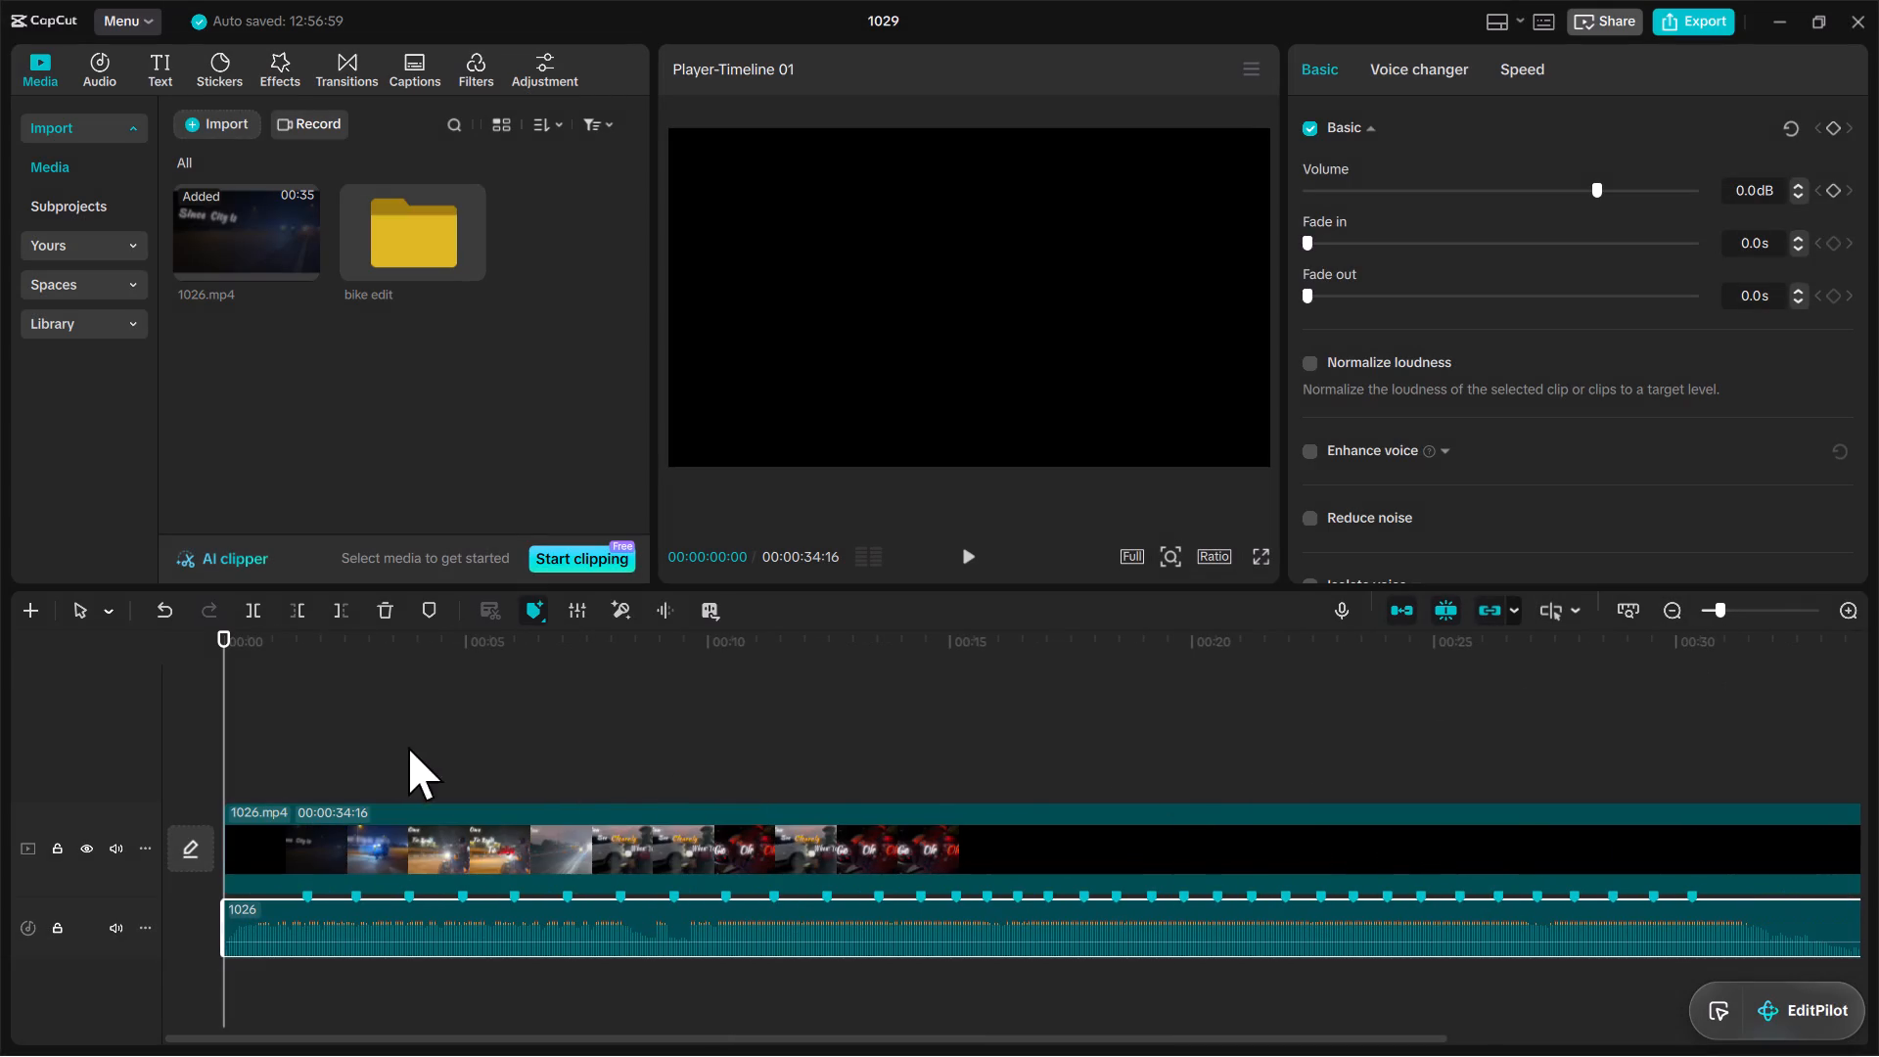
# Play the timeline against the beat markers and examine where the 1026.mp4 footage ends, around 13 to 14 seconds.
pyautogui.press('l')
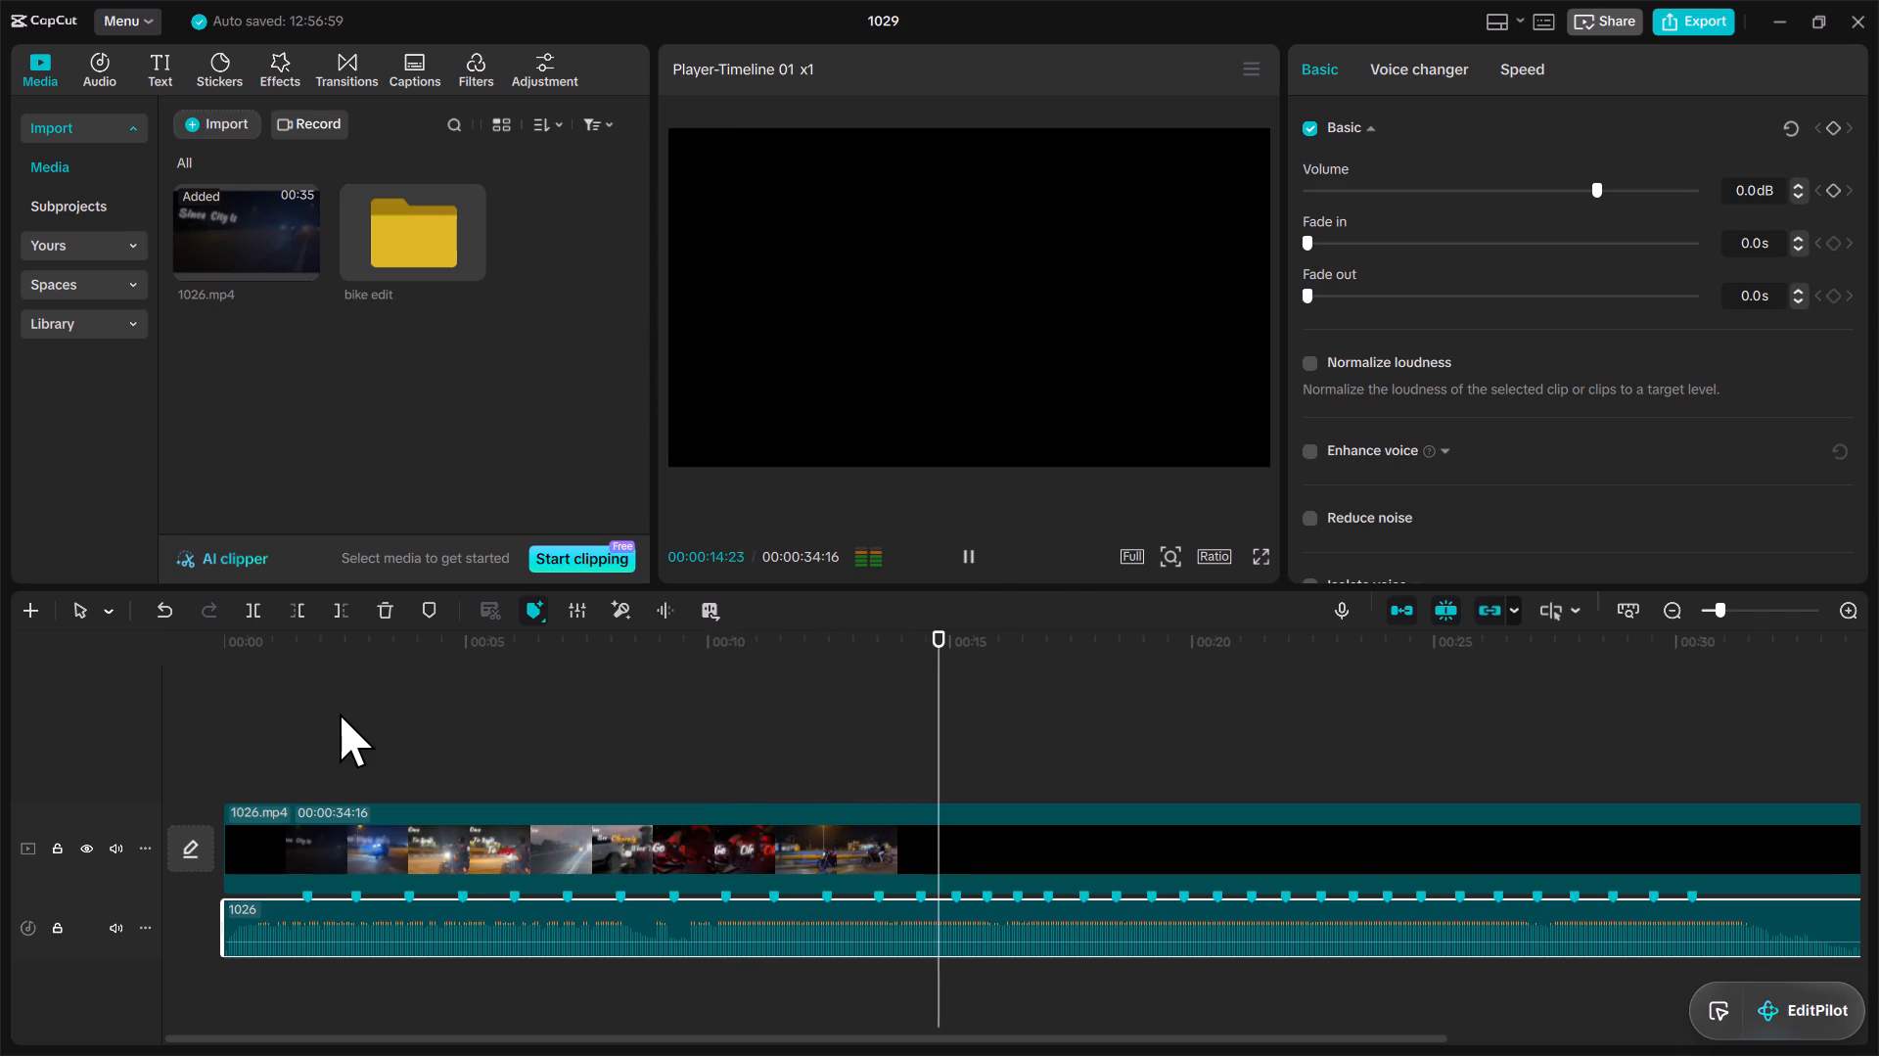
pyautogui.press('space')
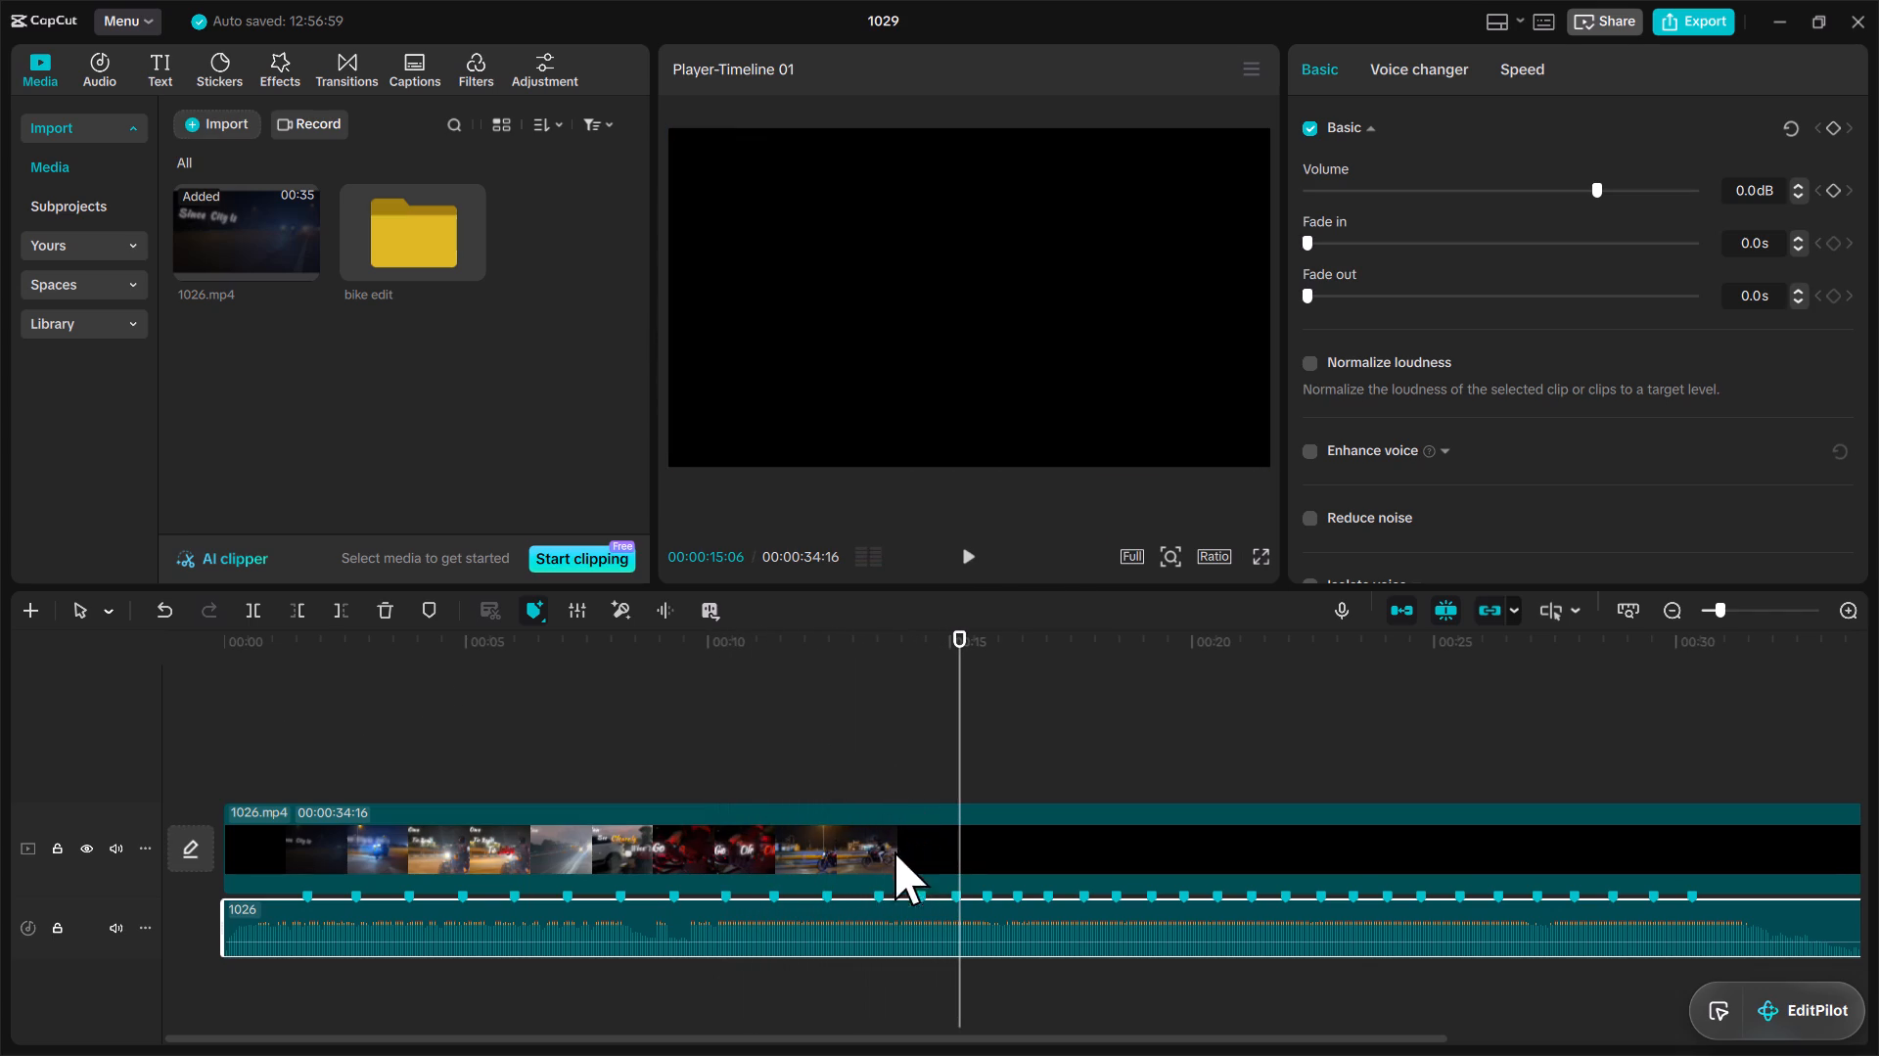
pyautogui.click(883, 894)
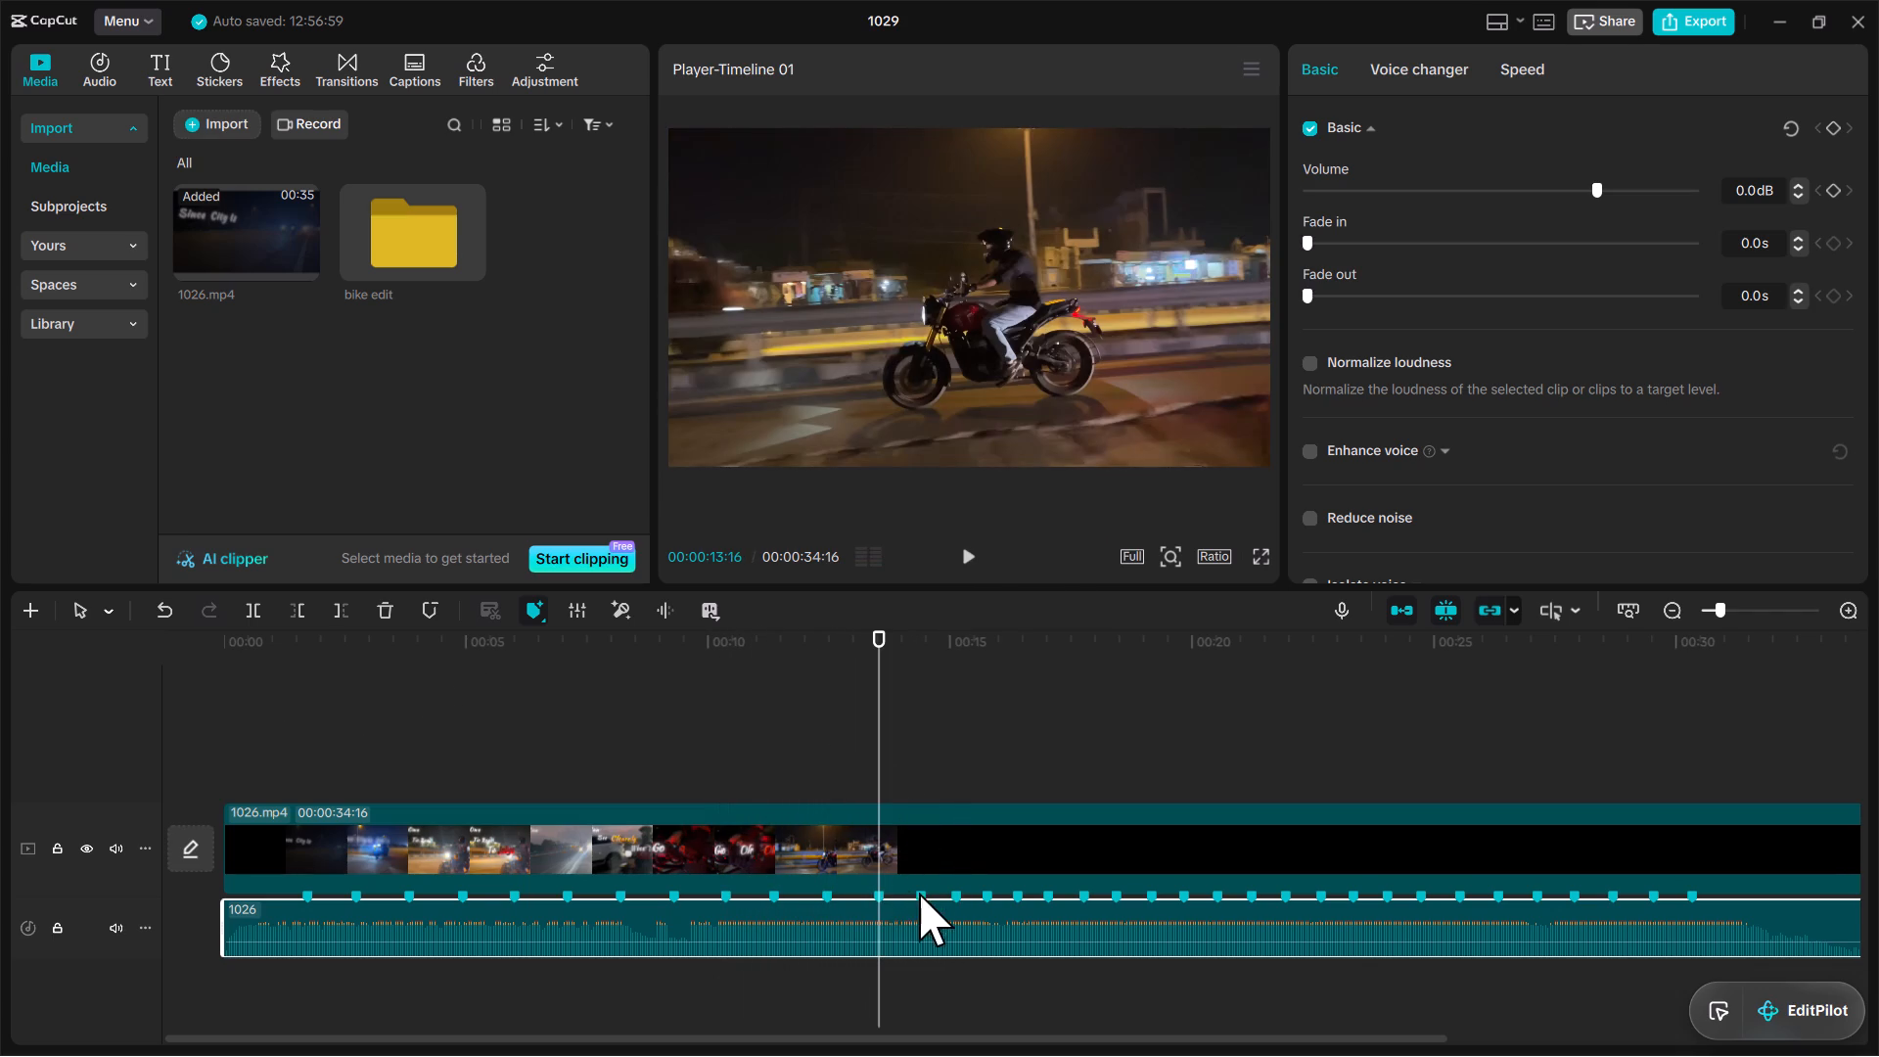
pyautogui.click(917, 900)
pyautogui.click(884, 891)
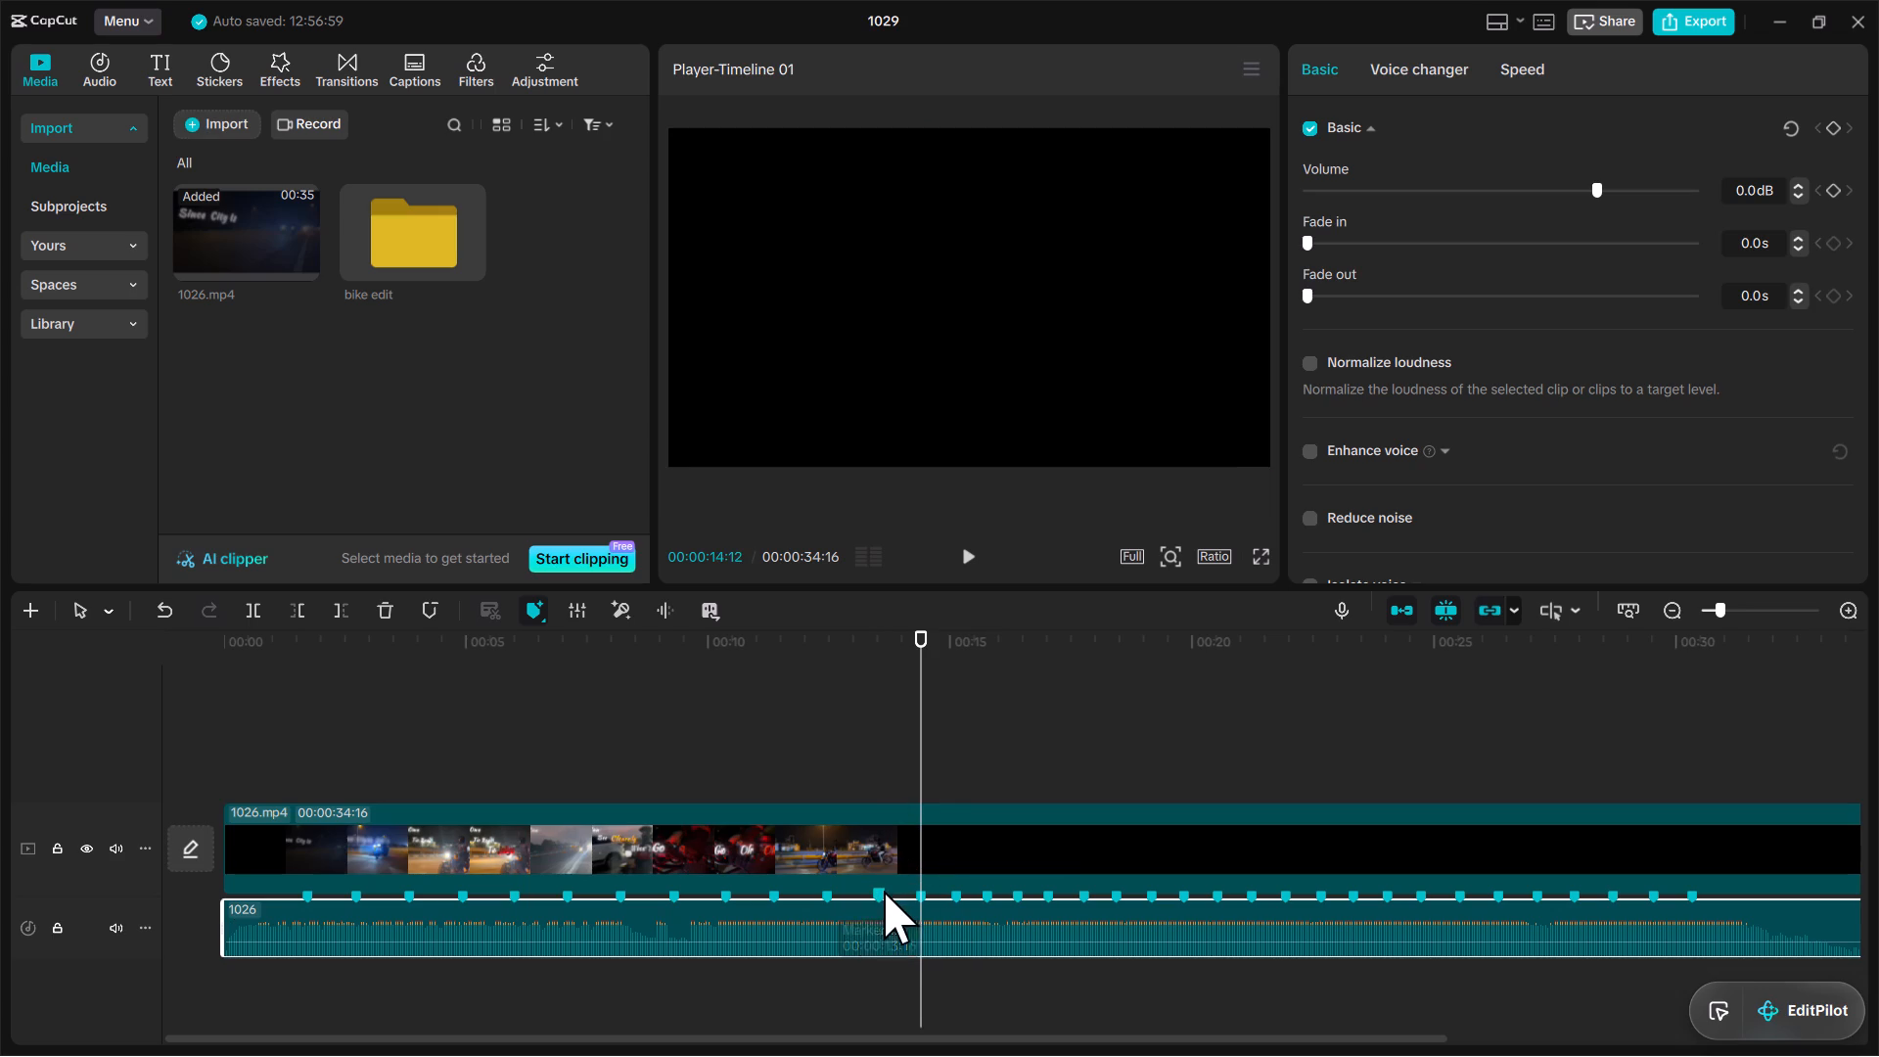
pyautogui.press('space')
pyautogui.press('space')
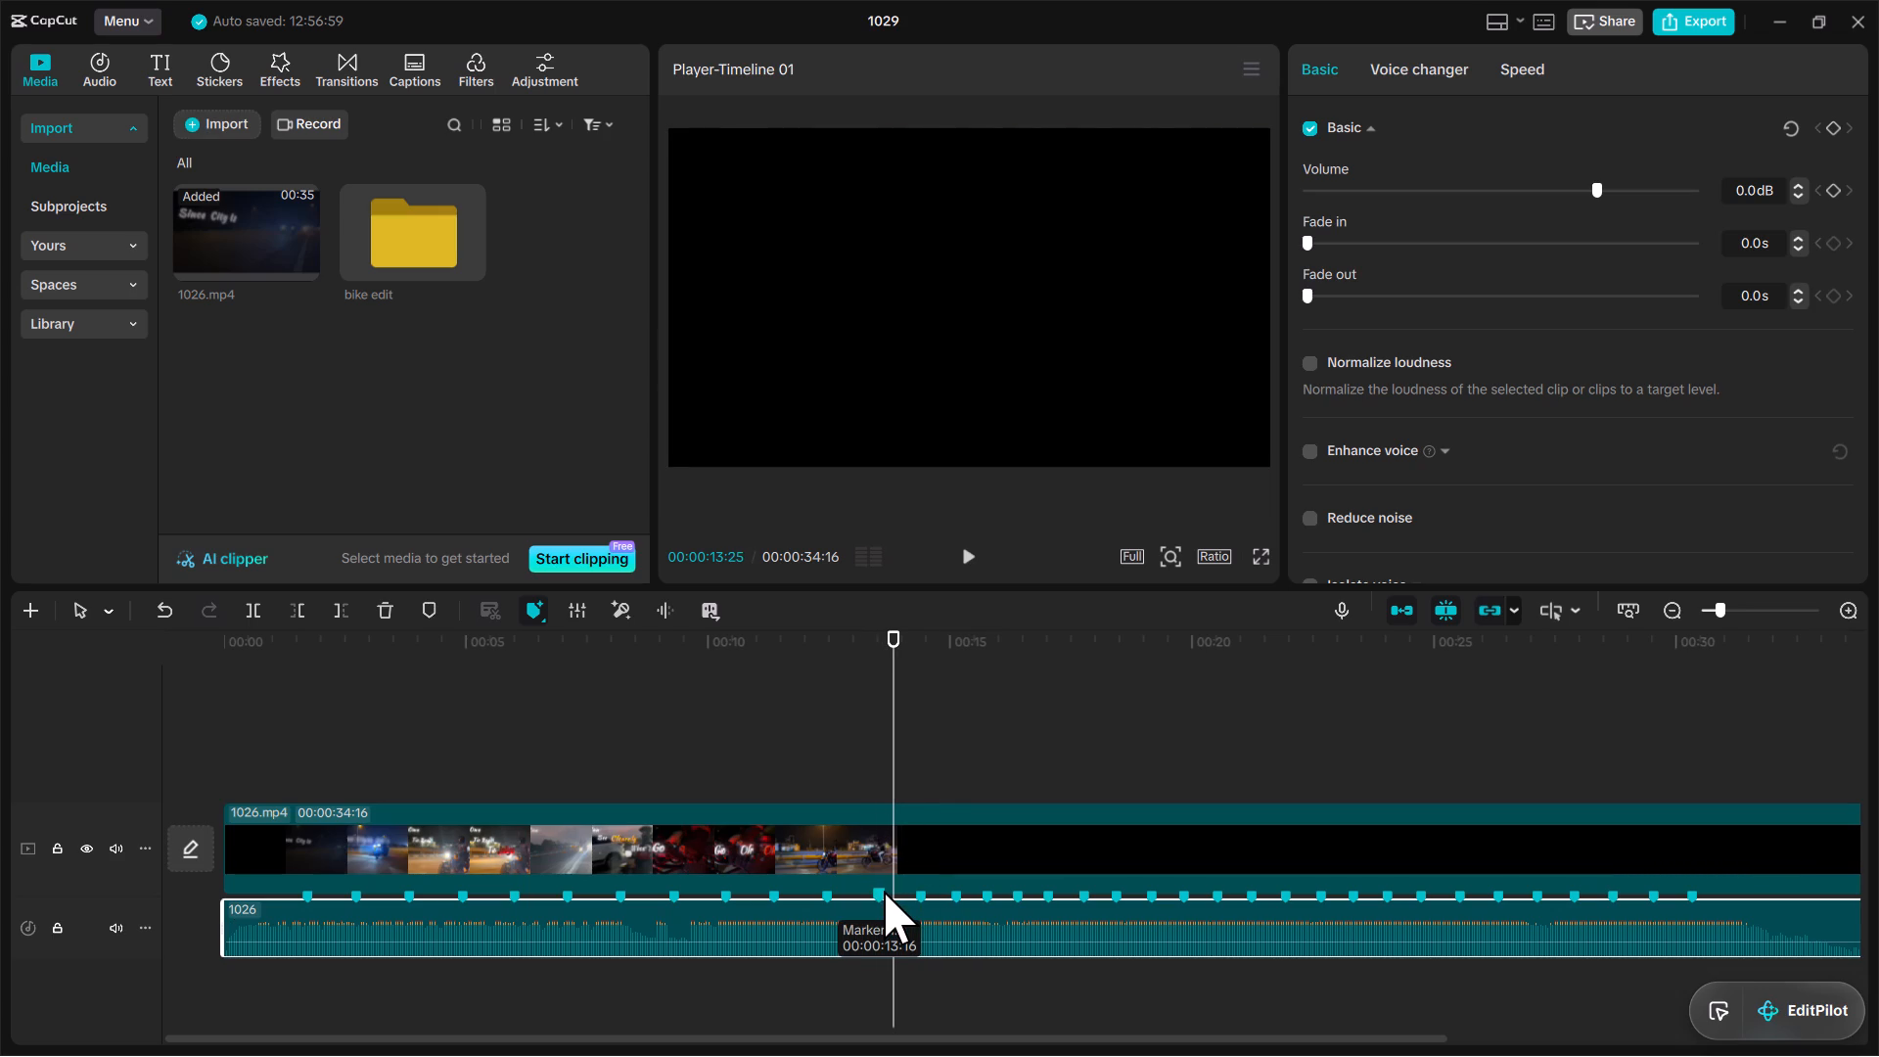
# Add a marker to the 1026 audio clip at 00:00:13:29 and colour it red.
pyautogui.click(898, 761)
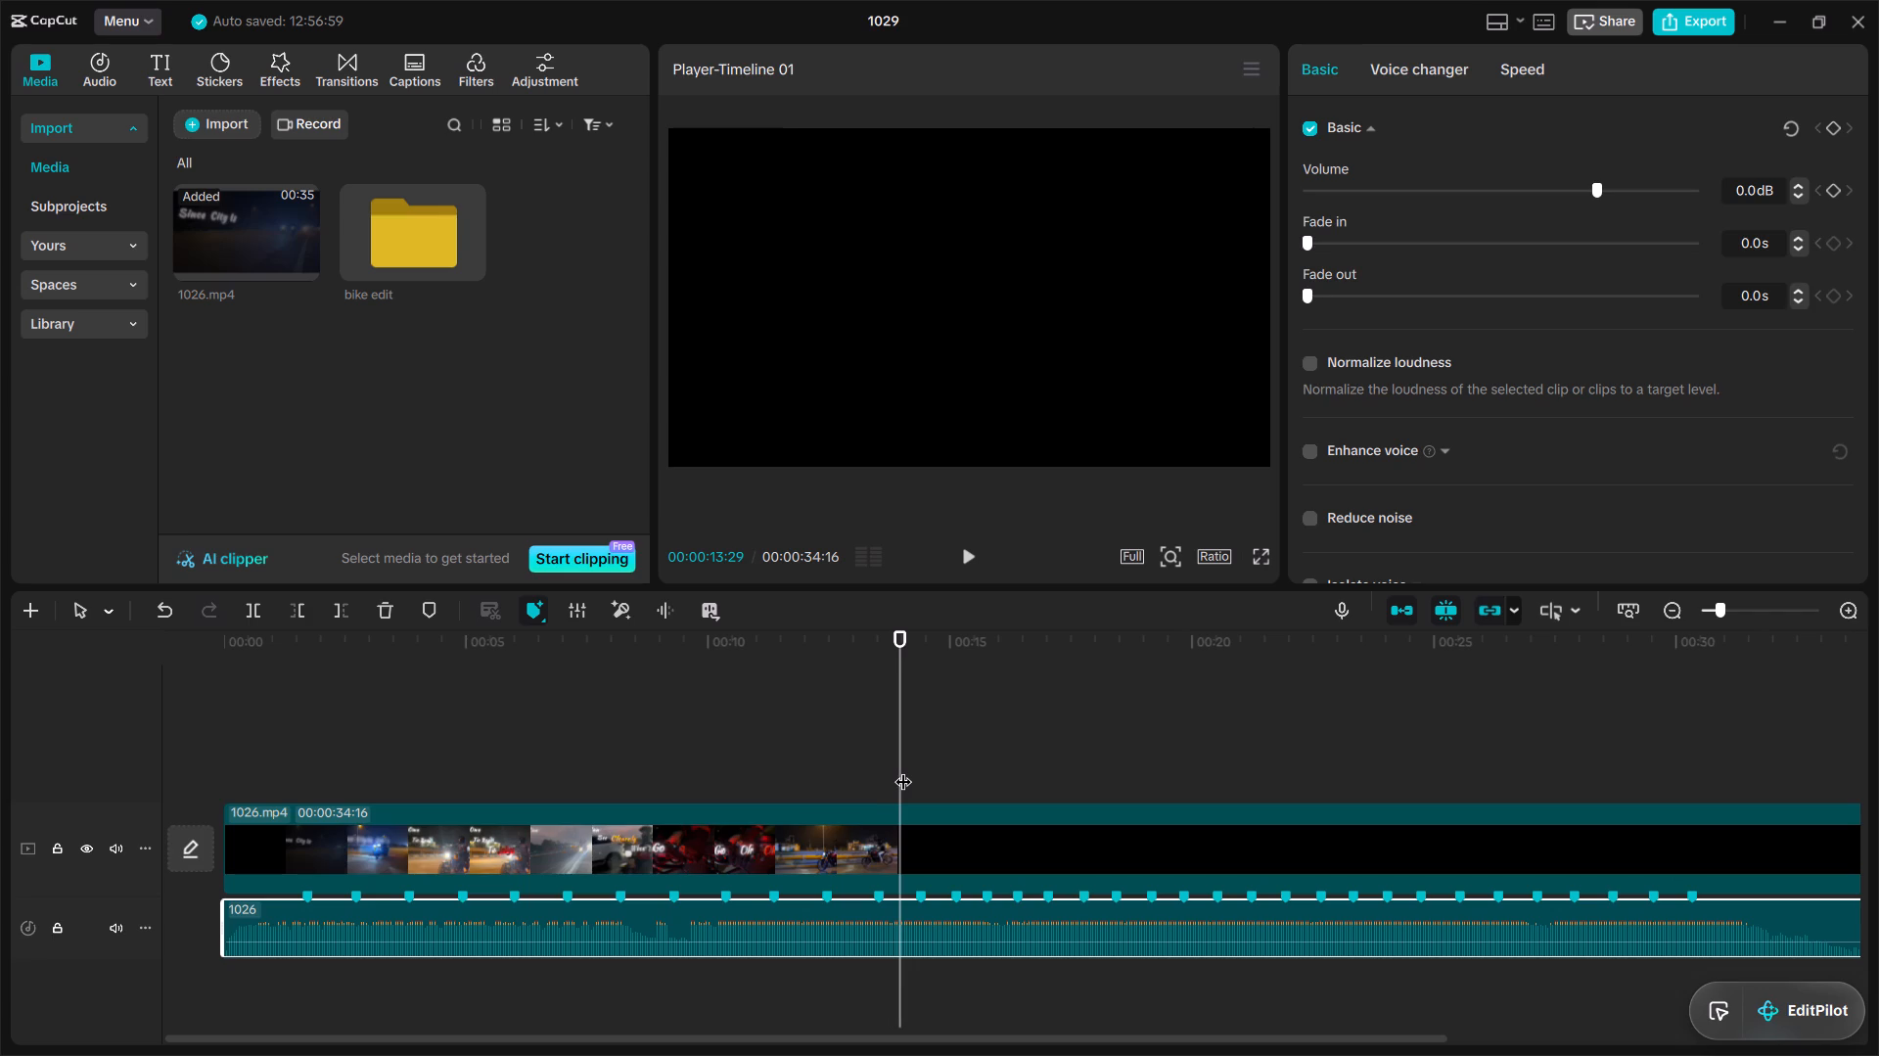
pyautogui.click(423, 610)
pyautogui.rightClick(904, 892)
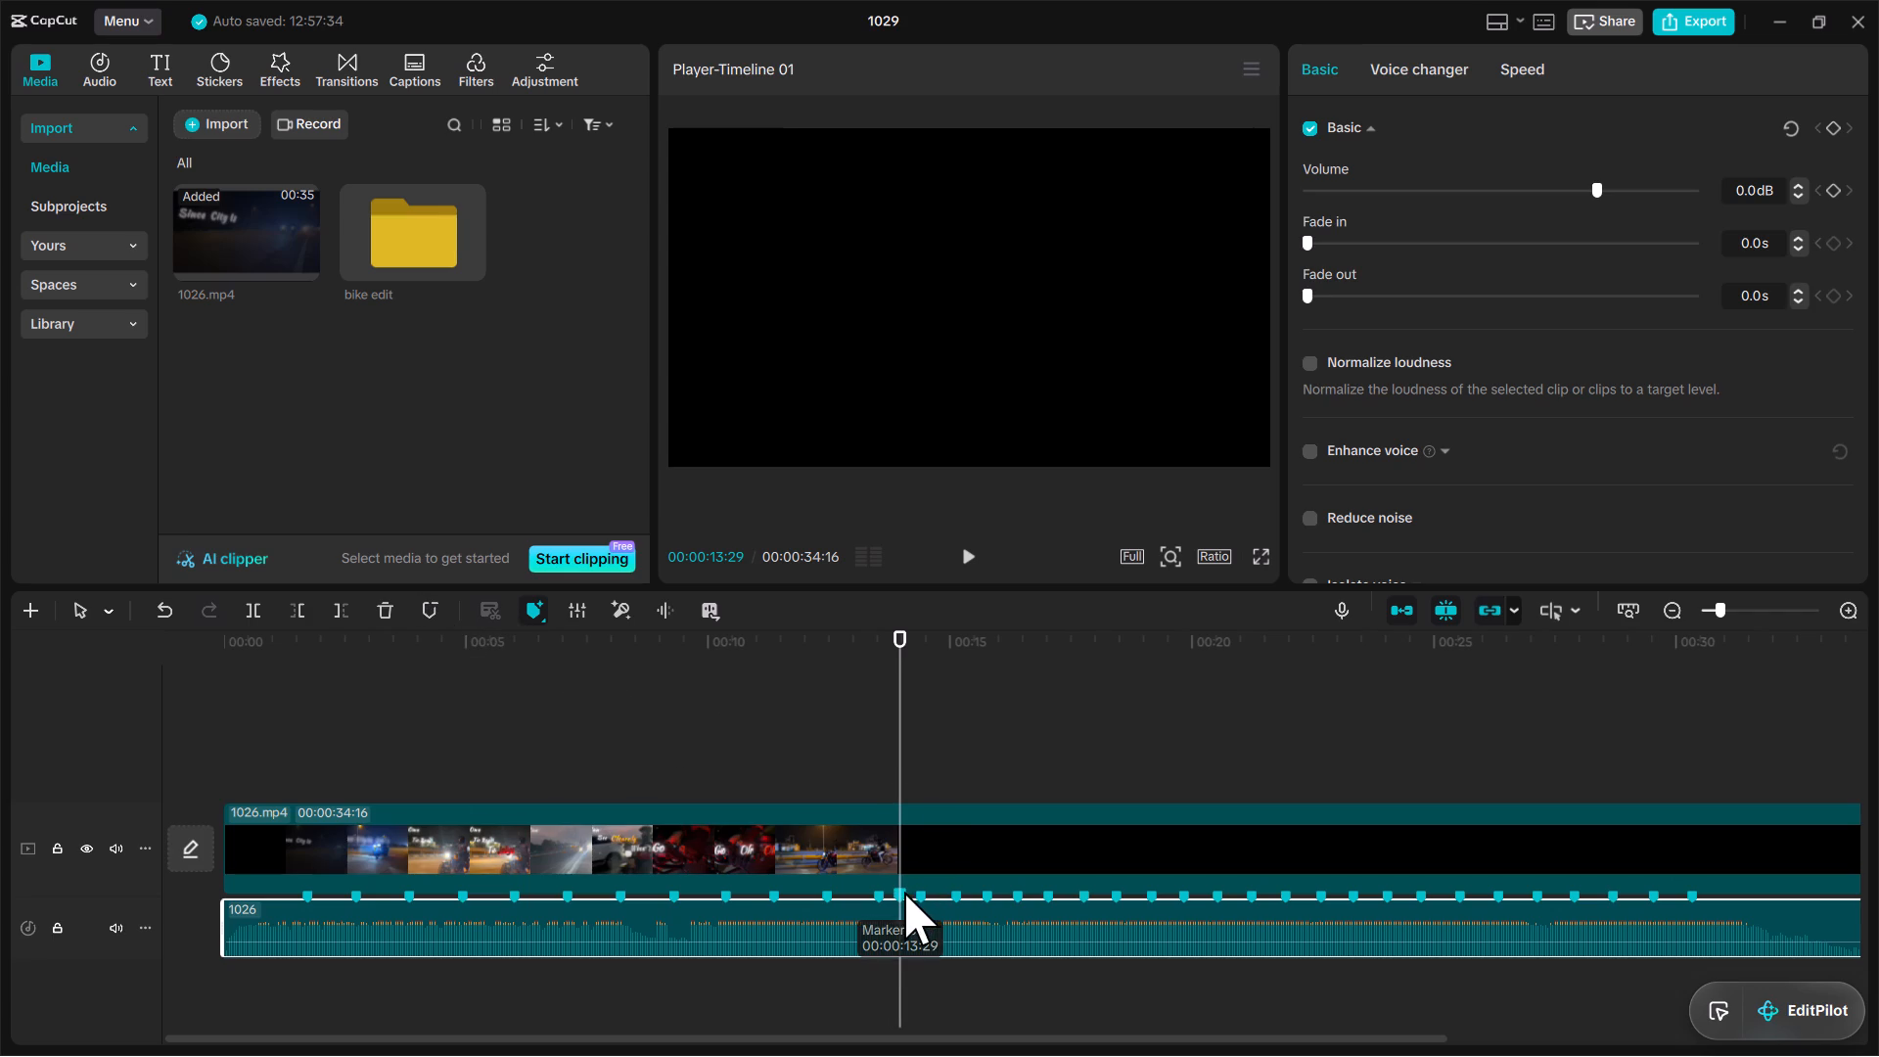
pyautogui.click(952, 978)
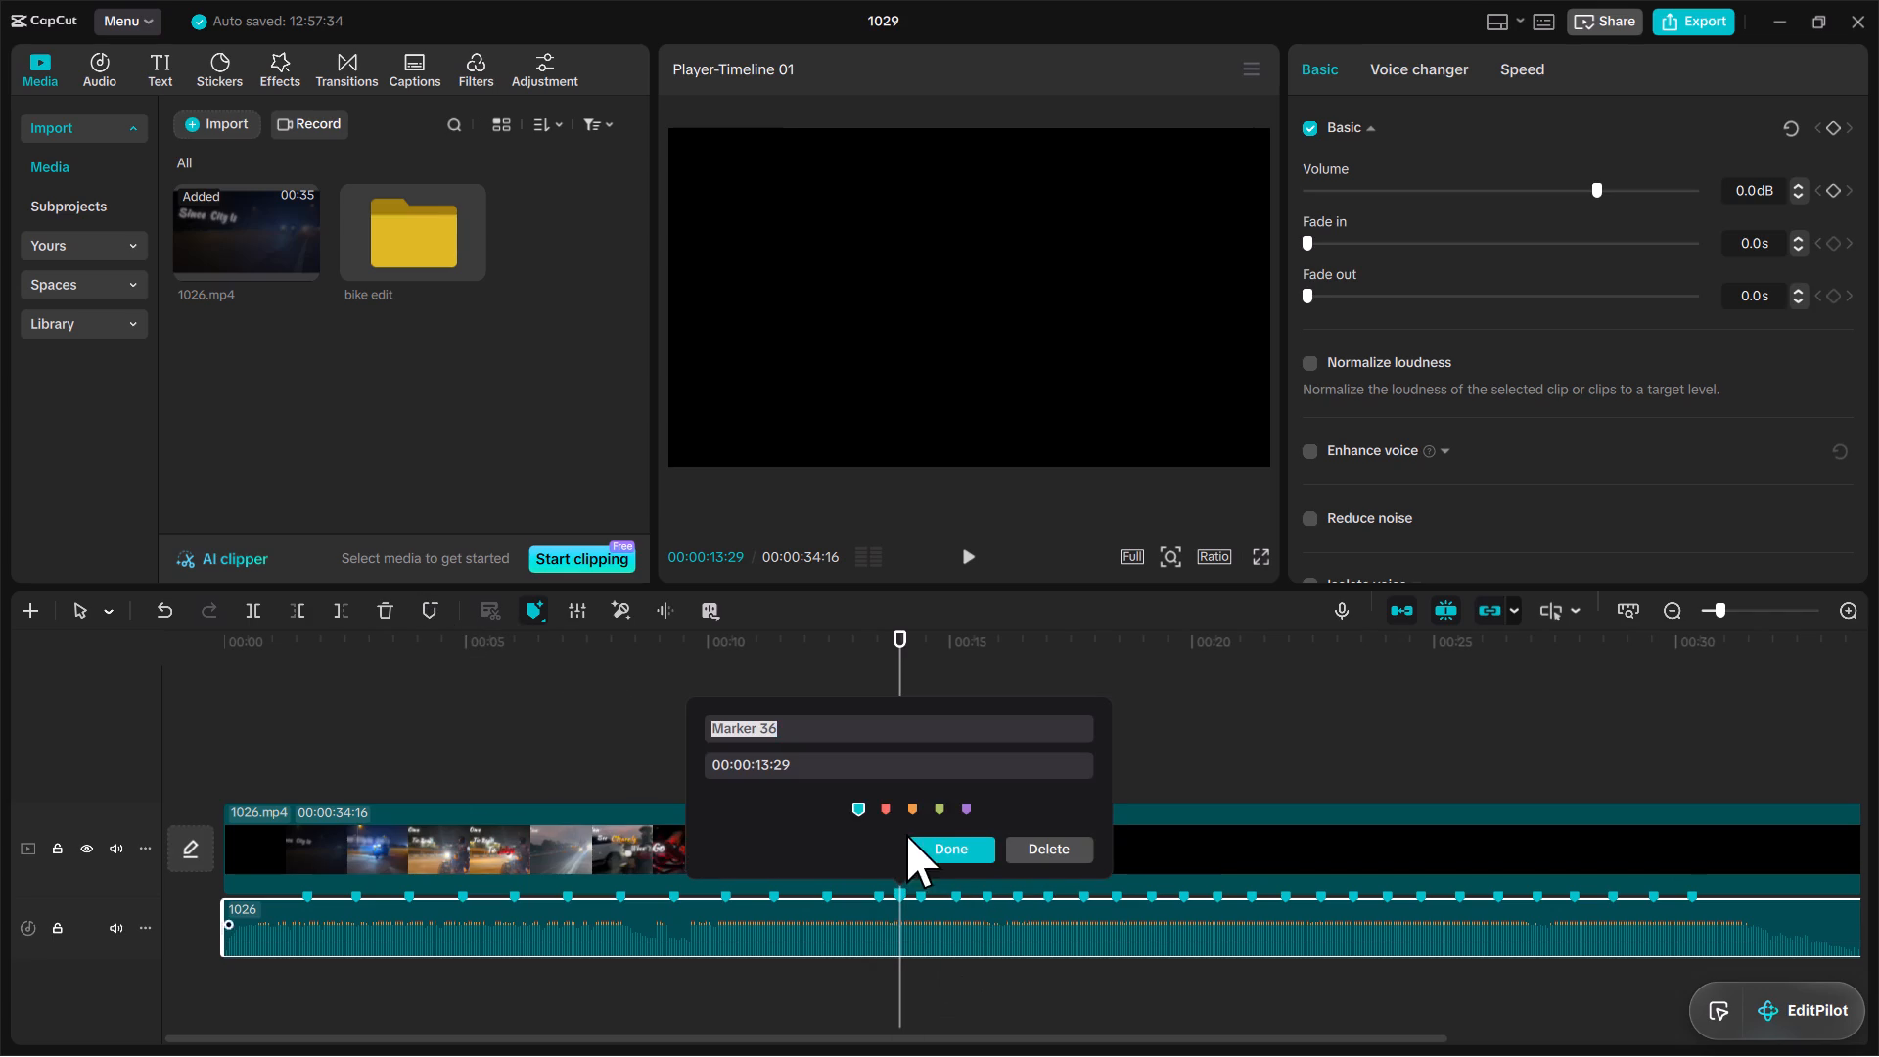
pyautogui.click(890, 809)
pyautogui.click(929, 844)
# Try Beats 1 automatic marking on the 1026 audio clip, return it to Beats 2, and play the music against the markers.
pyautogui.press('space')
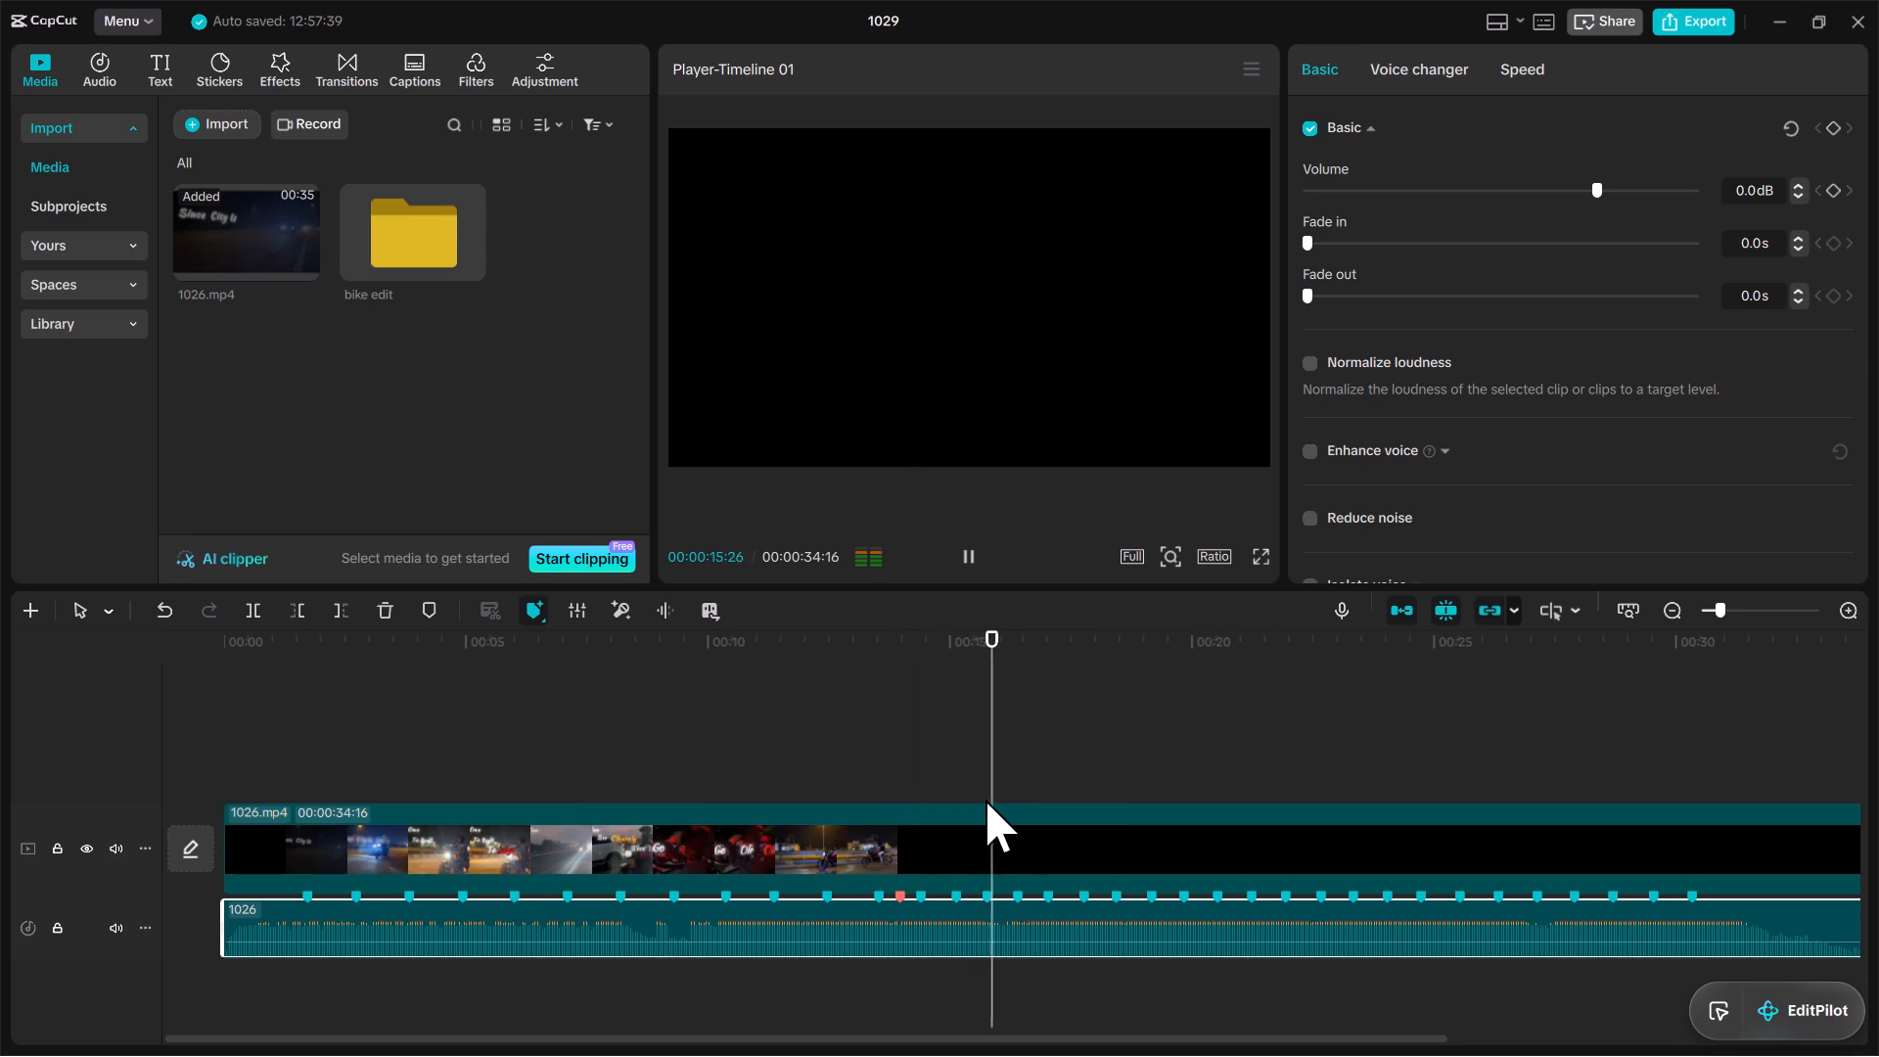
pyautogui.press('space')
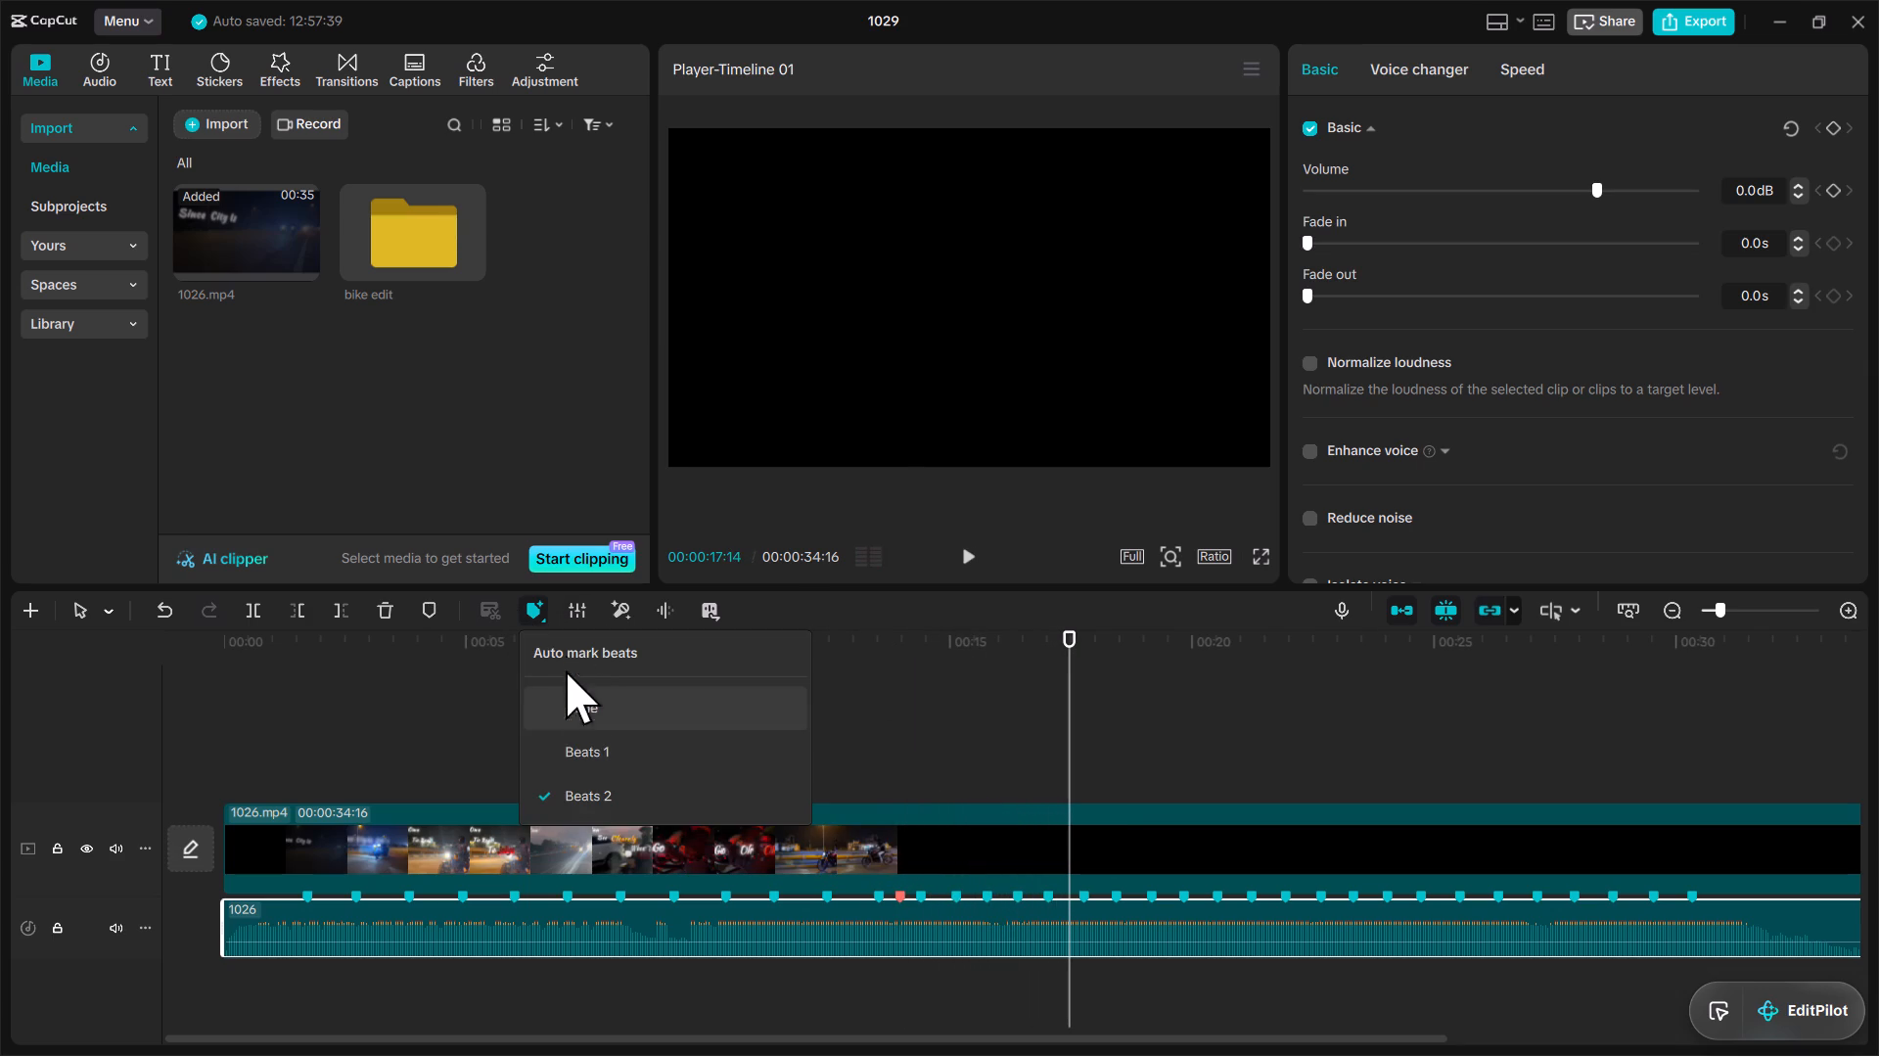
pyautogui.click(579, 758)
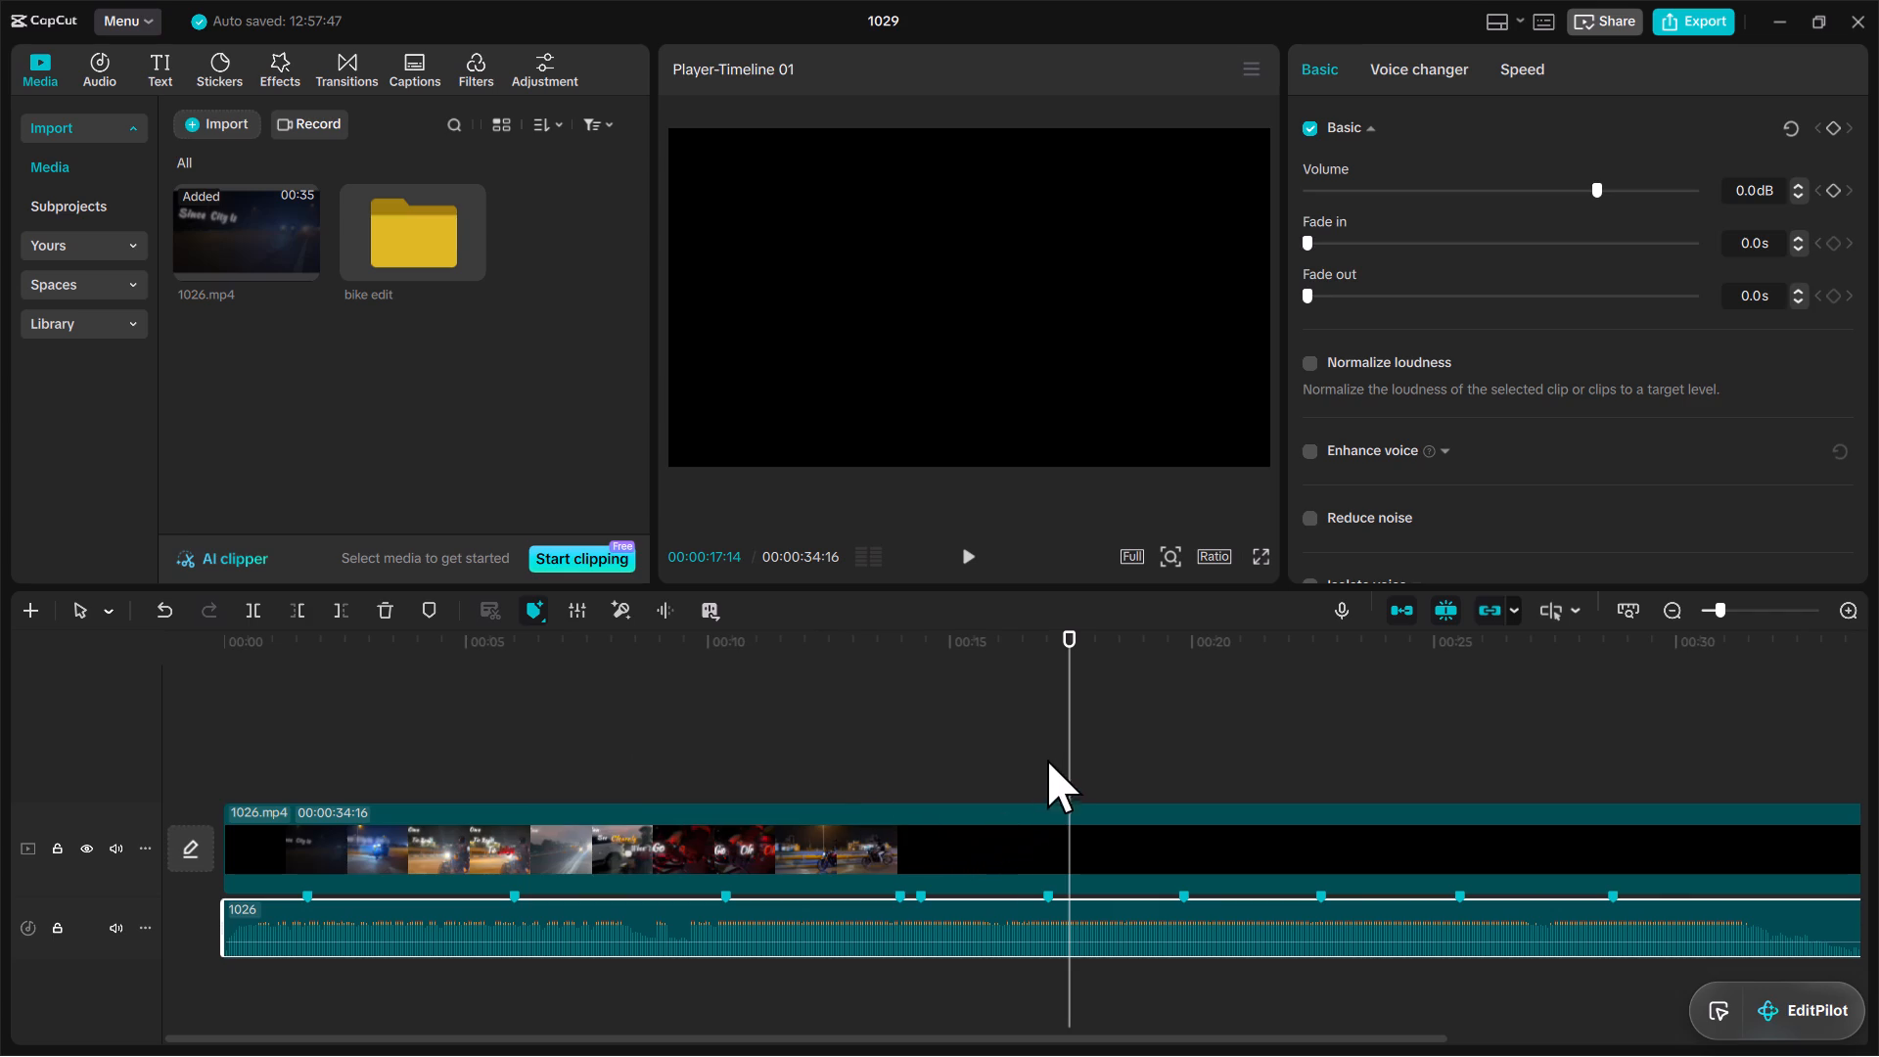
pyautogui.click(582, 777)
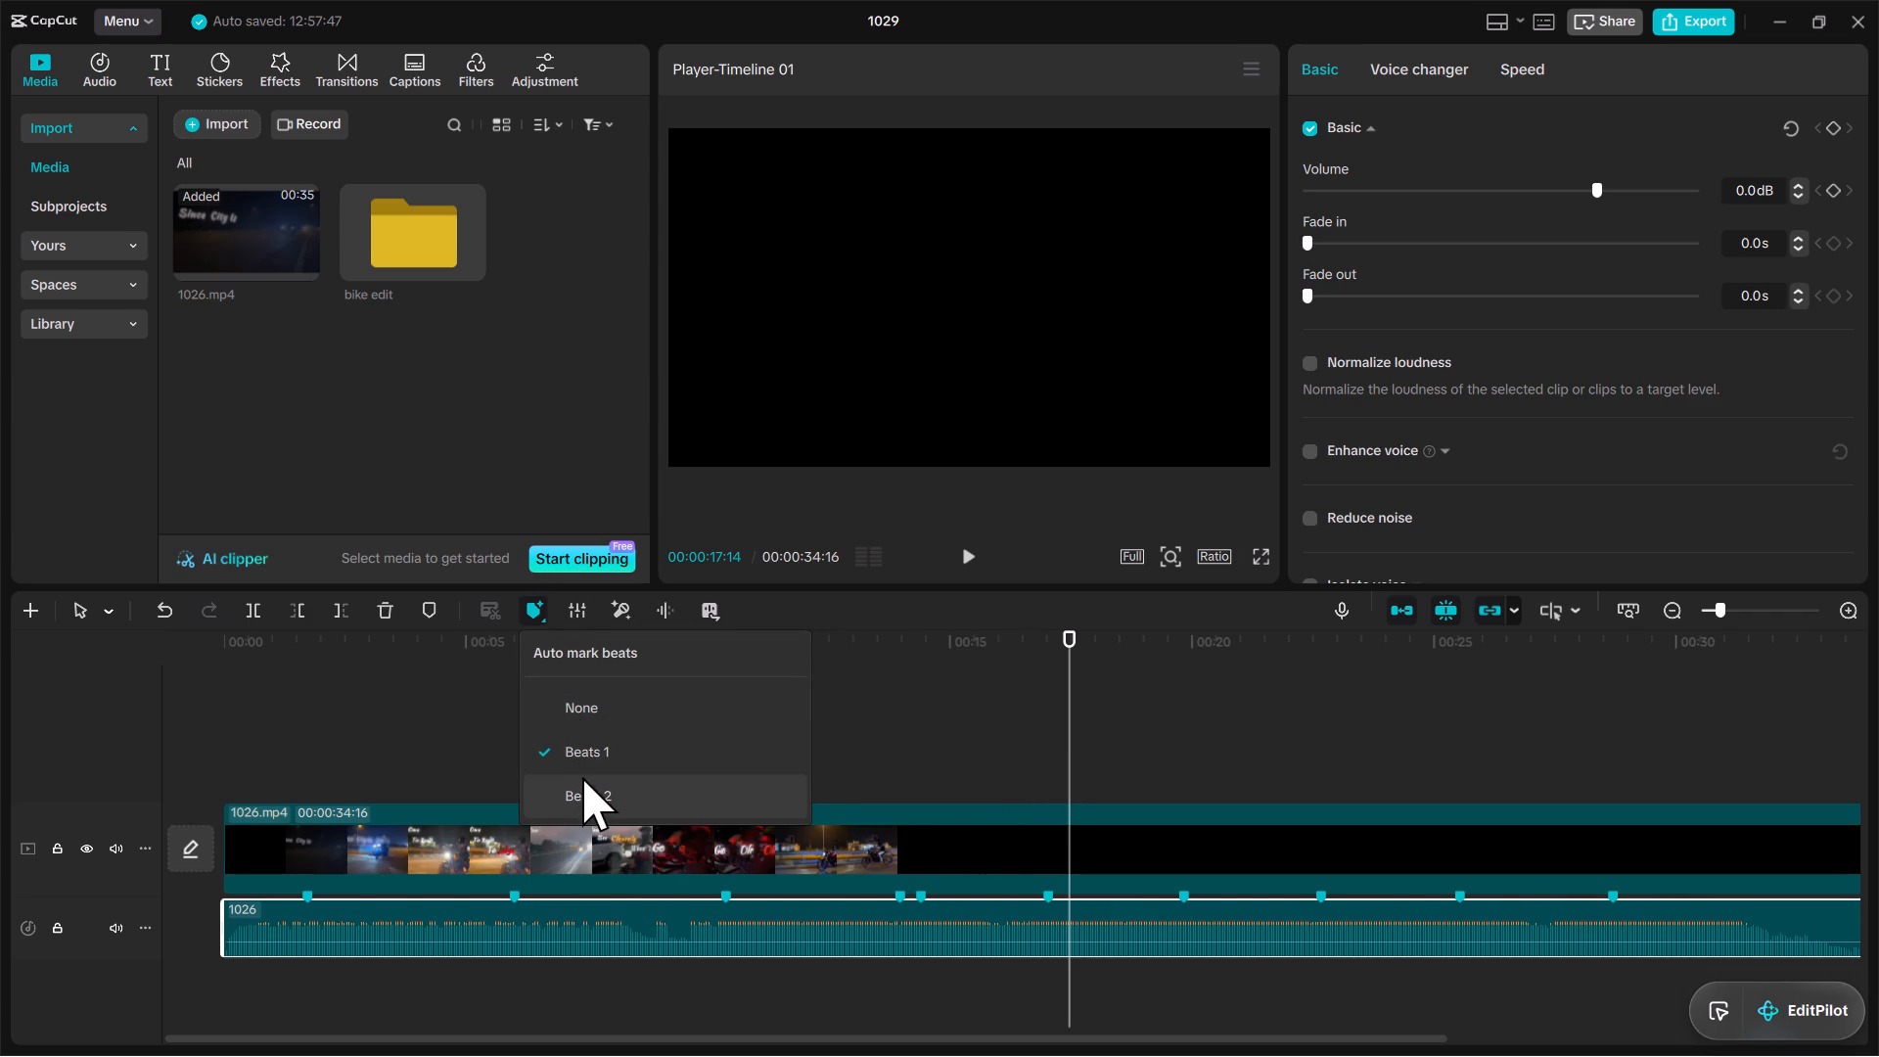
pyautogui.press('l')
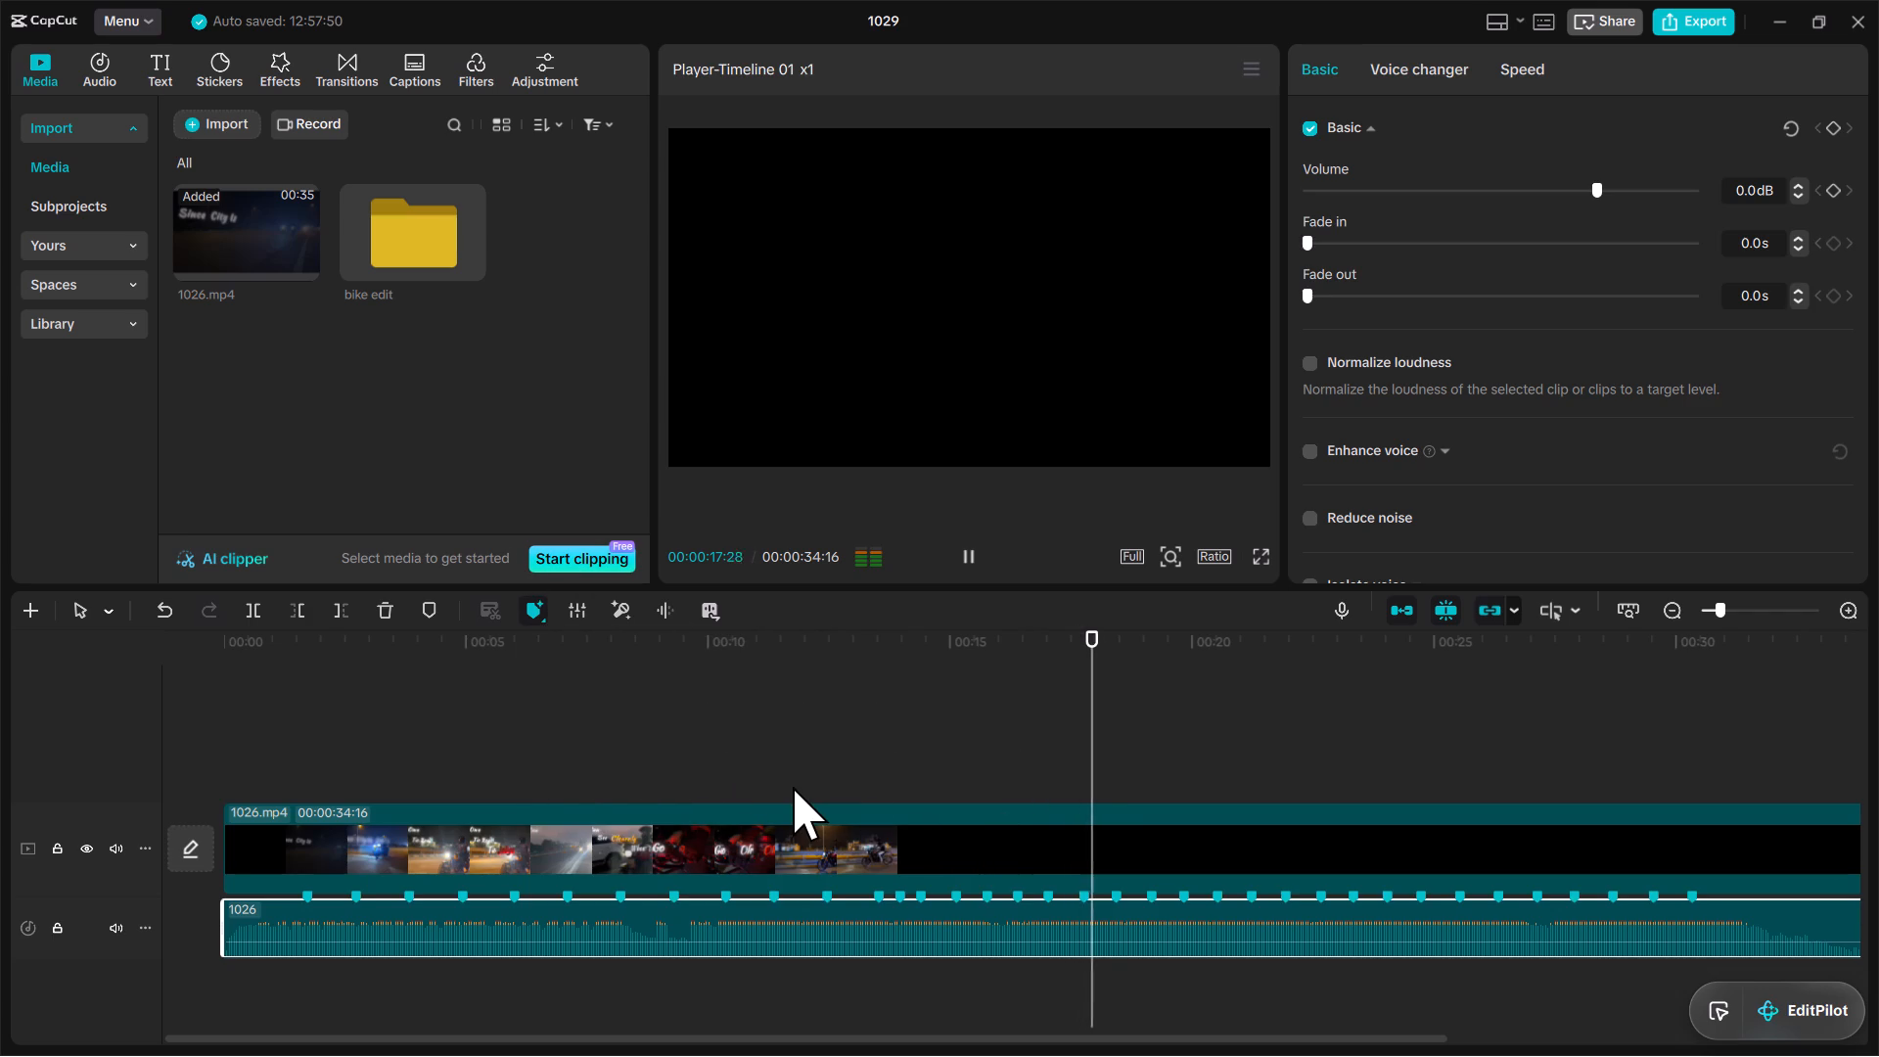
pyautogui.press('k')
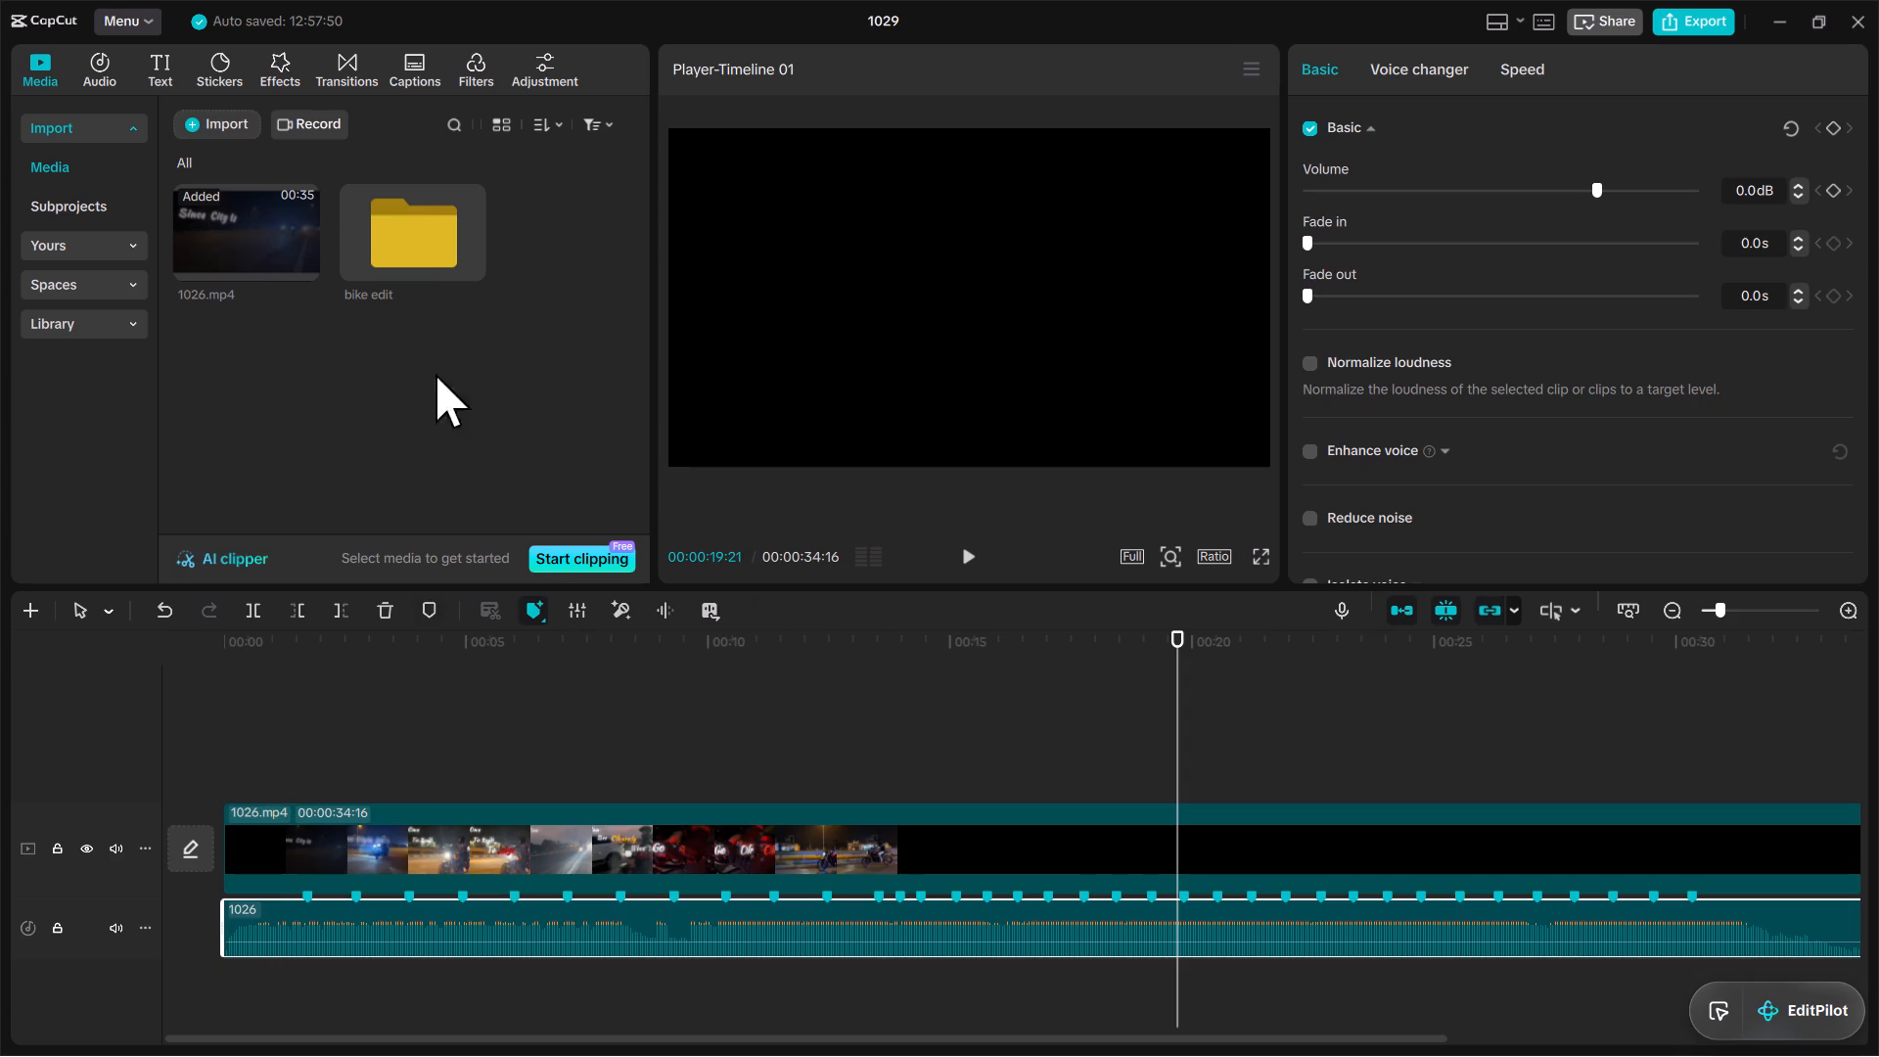
# Open the bike edit folder in the project media.
pyautogui.click(419, 207)
pyautogui.doubleClick(423, 249)
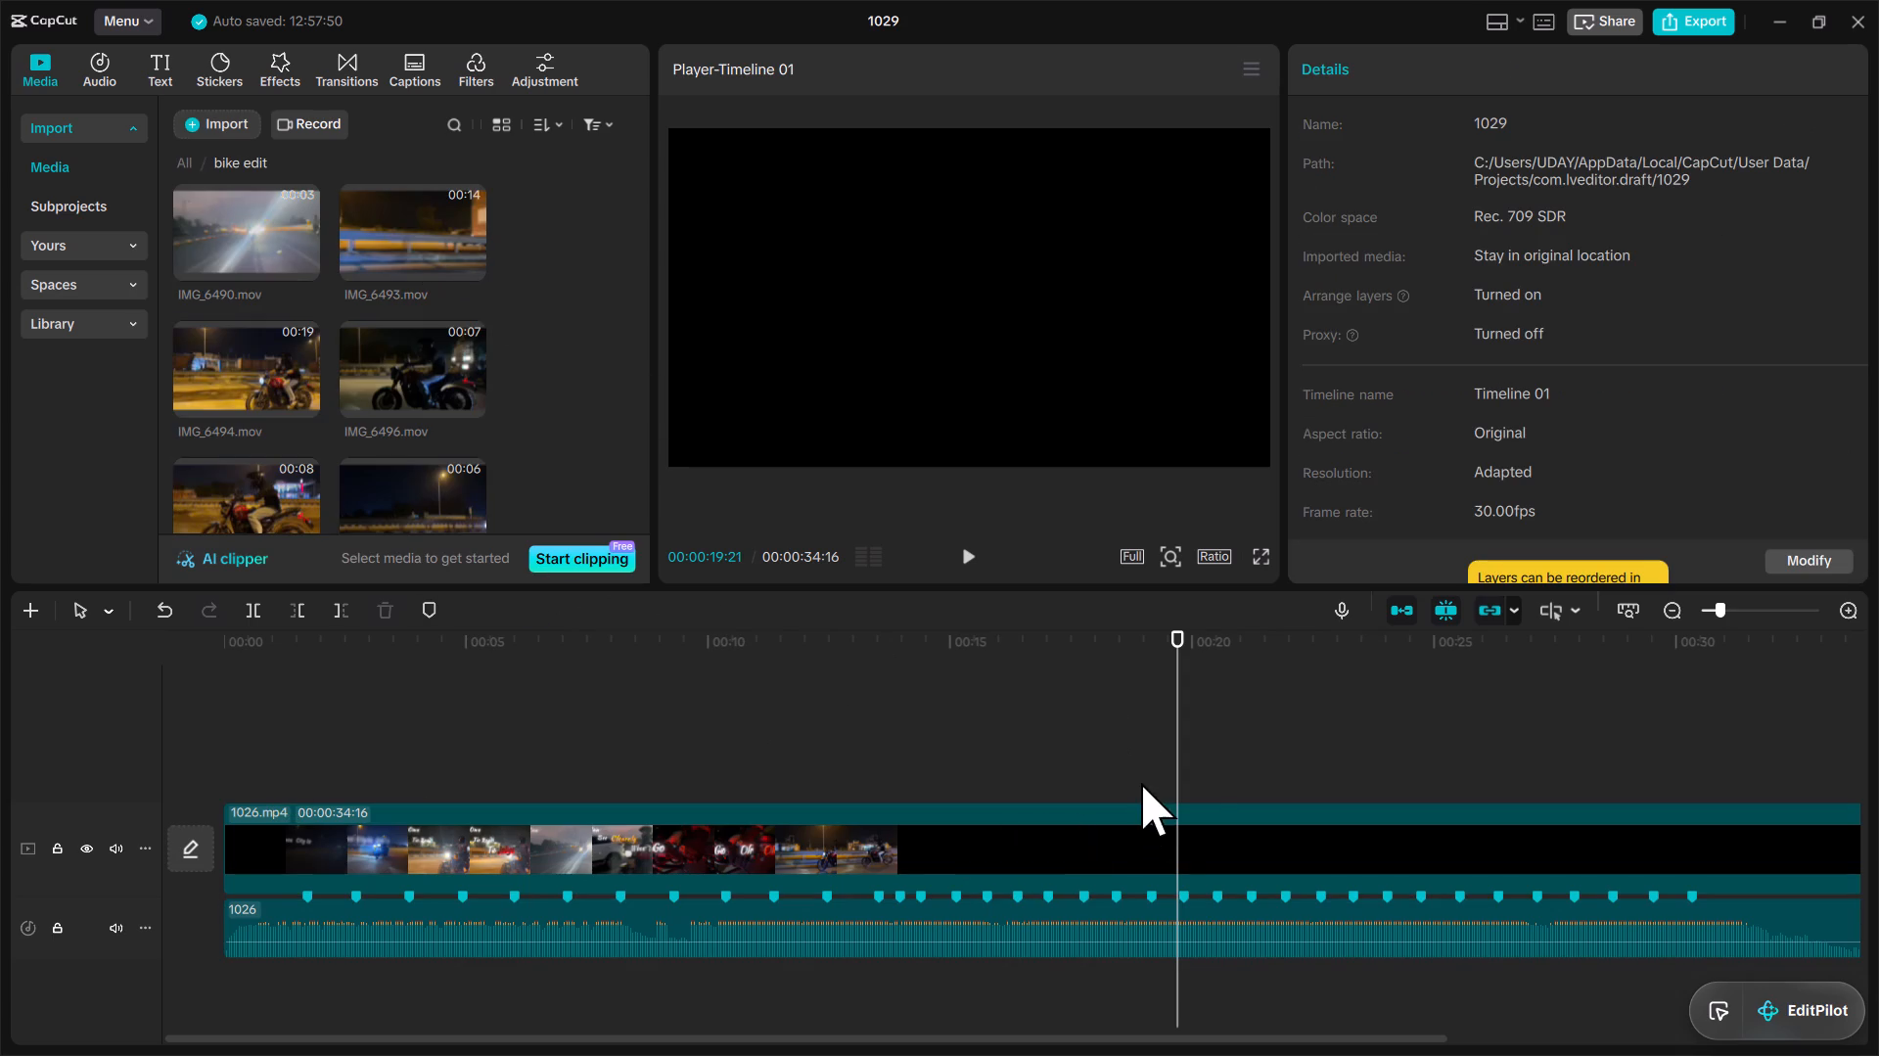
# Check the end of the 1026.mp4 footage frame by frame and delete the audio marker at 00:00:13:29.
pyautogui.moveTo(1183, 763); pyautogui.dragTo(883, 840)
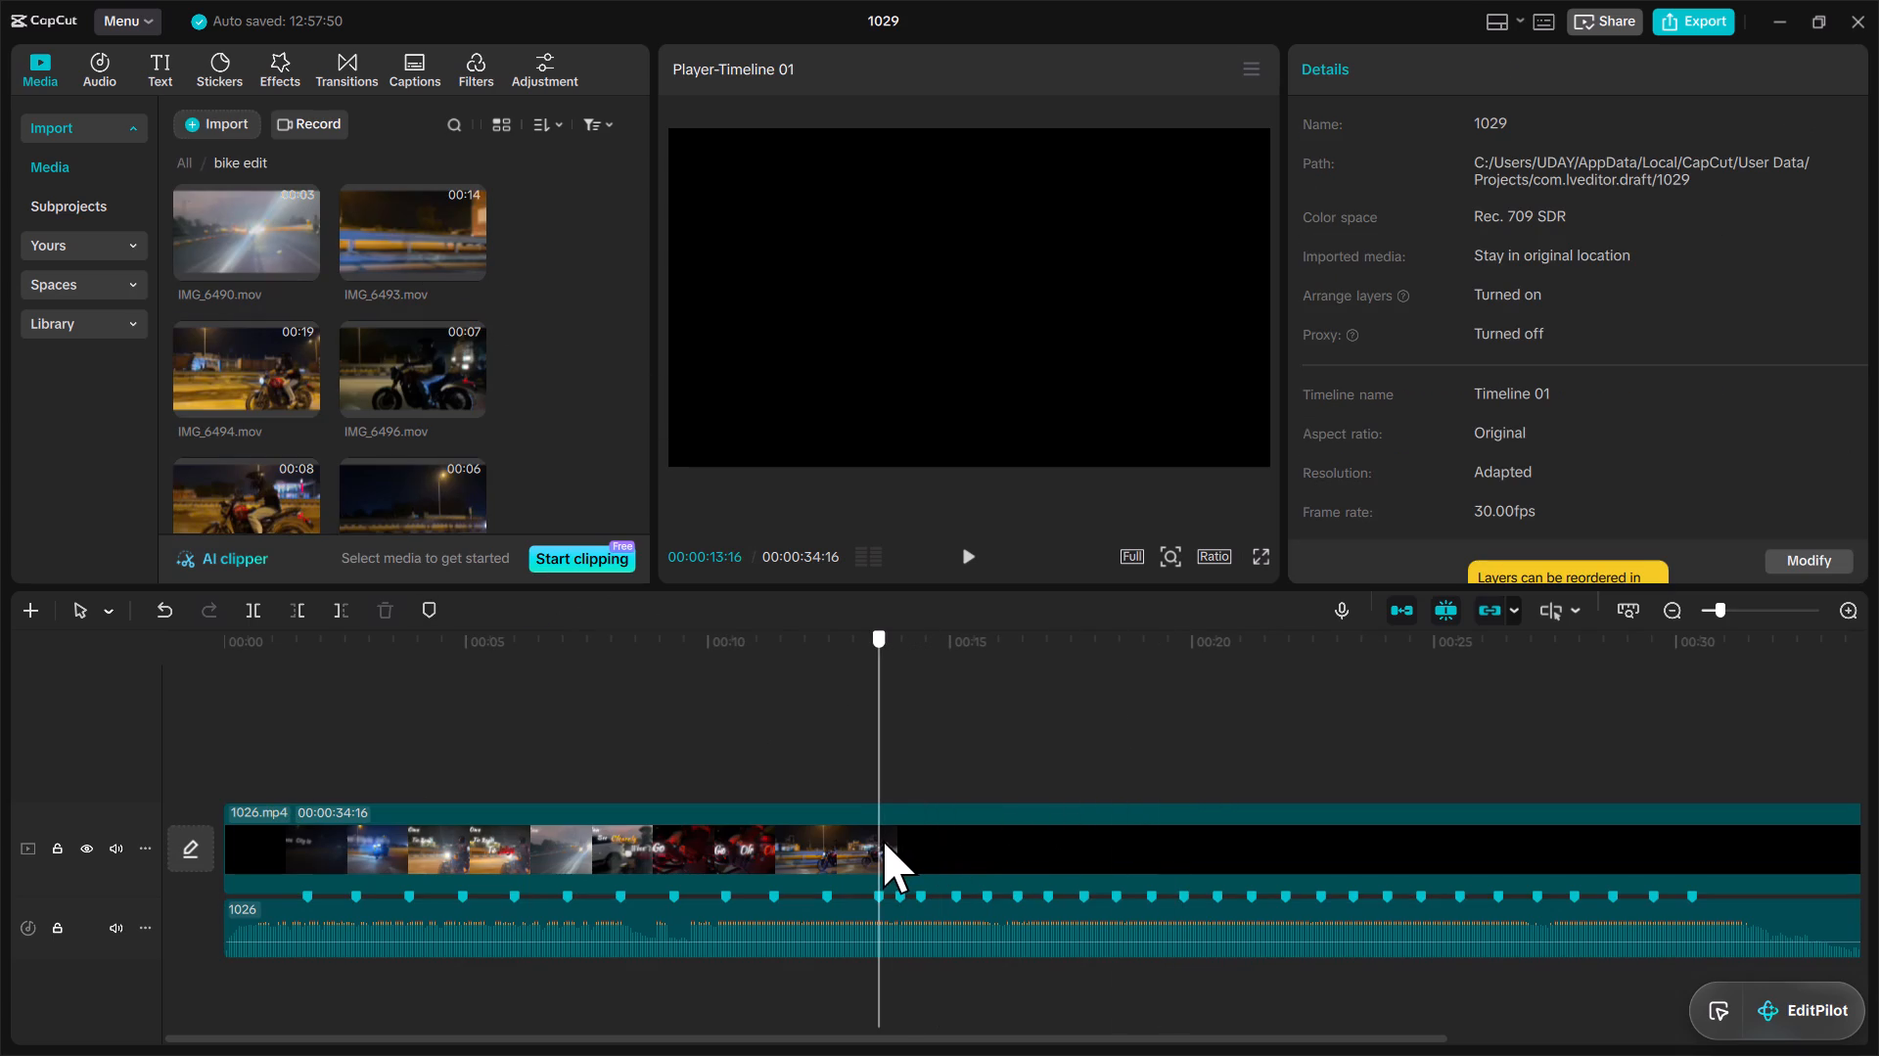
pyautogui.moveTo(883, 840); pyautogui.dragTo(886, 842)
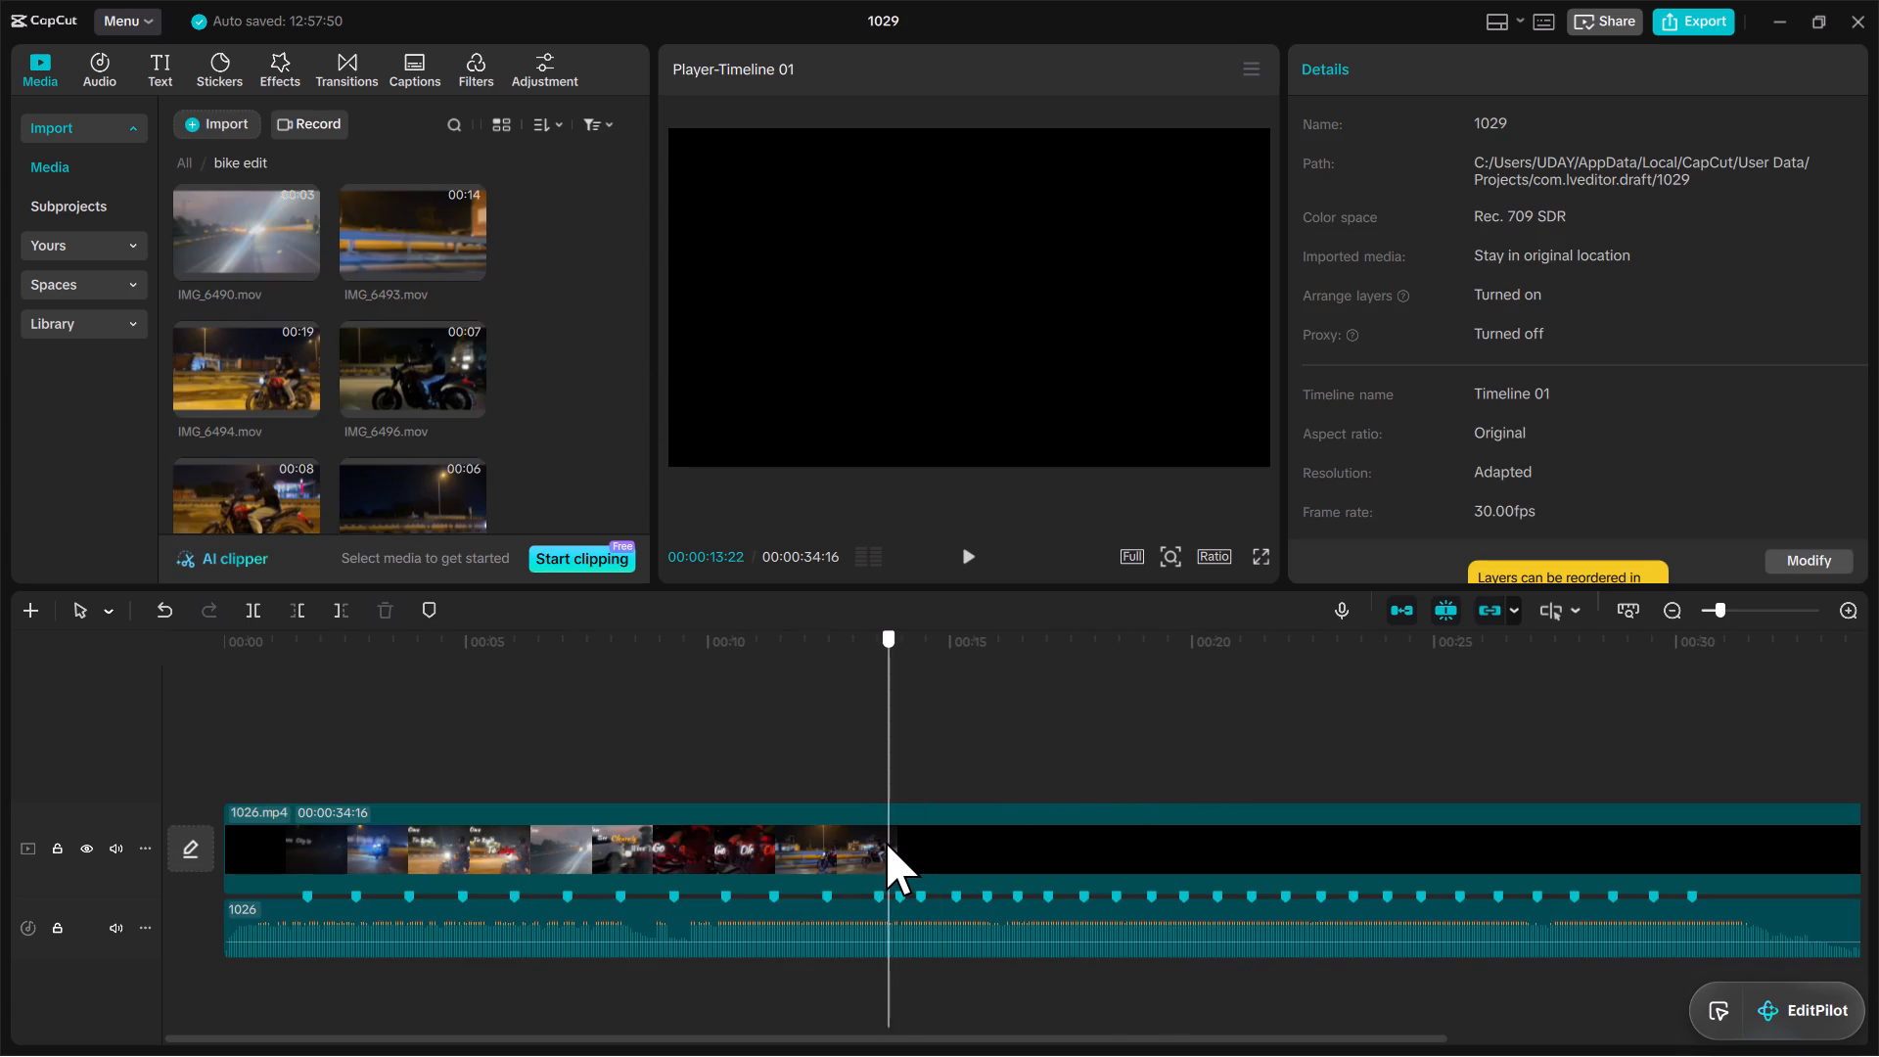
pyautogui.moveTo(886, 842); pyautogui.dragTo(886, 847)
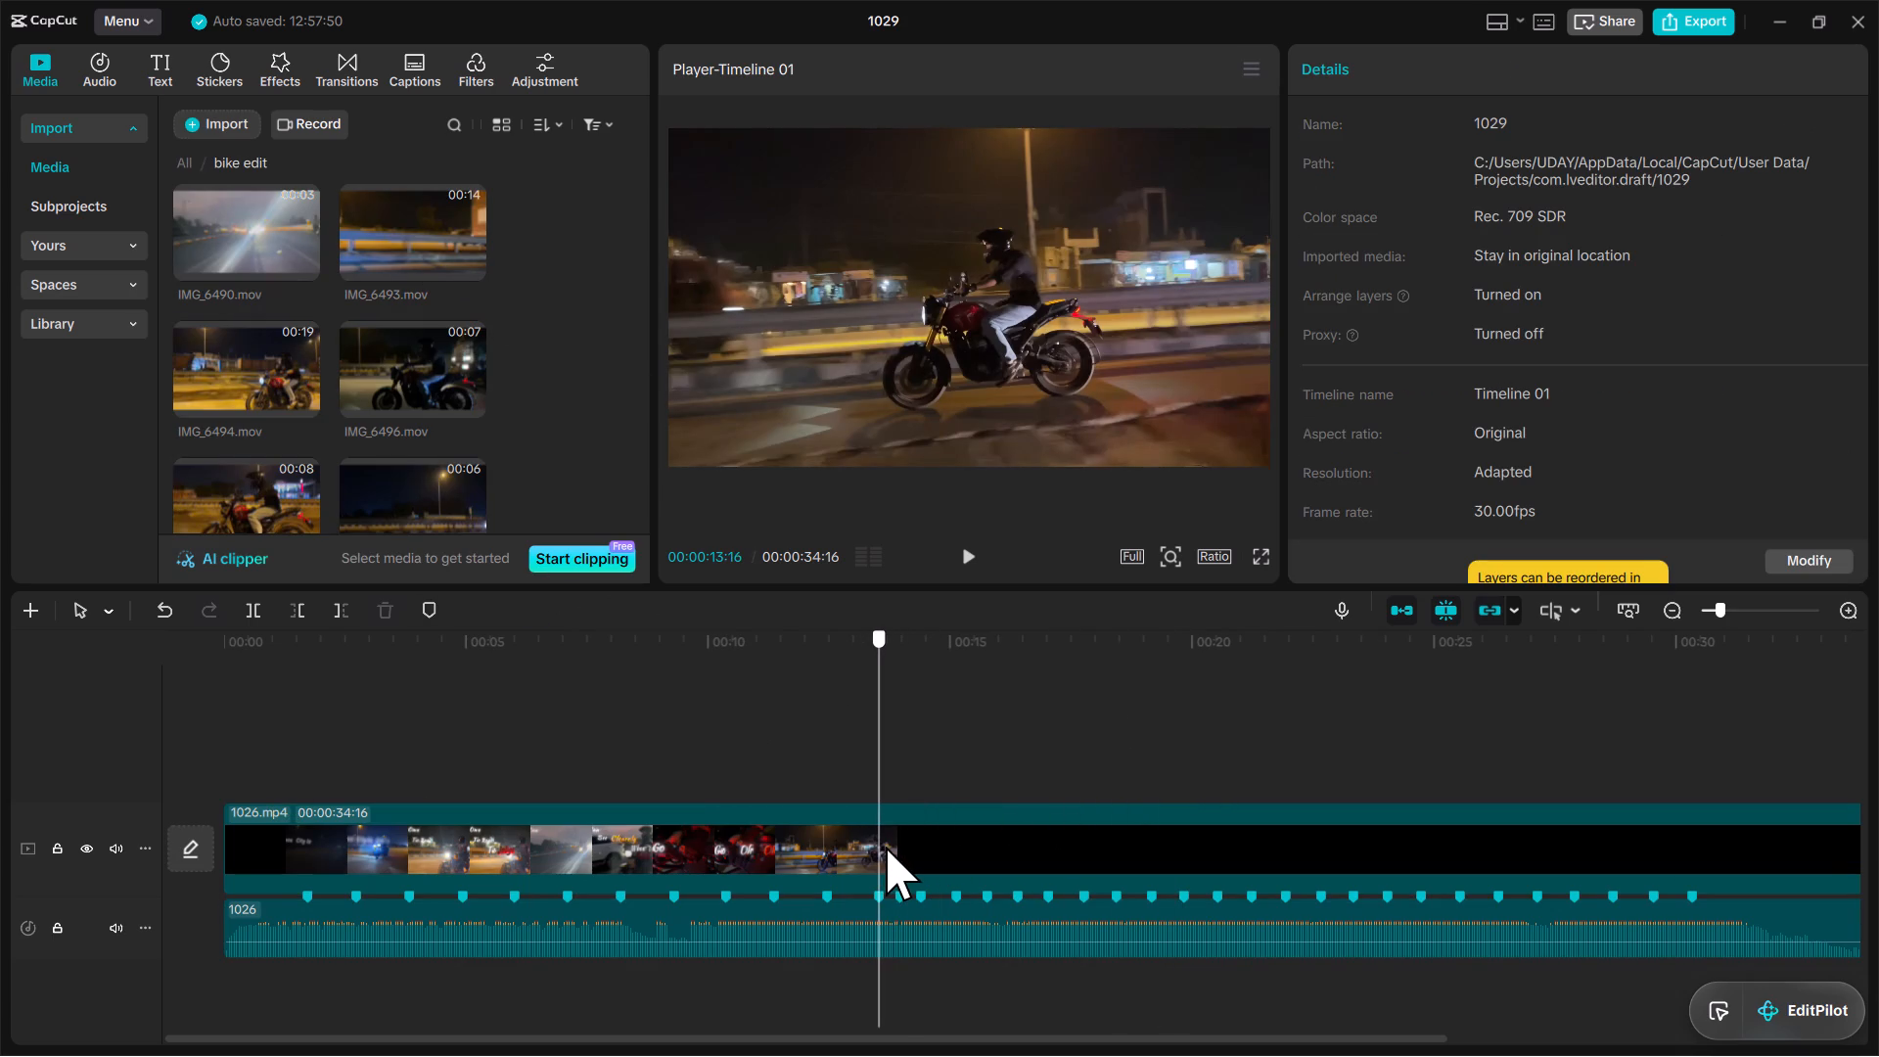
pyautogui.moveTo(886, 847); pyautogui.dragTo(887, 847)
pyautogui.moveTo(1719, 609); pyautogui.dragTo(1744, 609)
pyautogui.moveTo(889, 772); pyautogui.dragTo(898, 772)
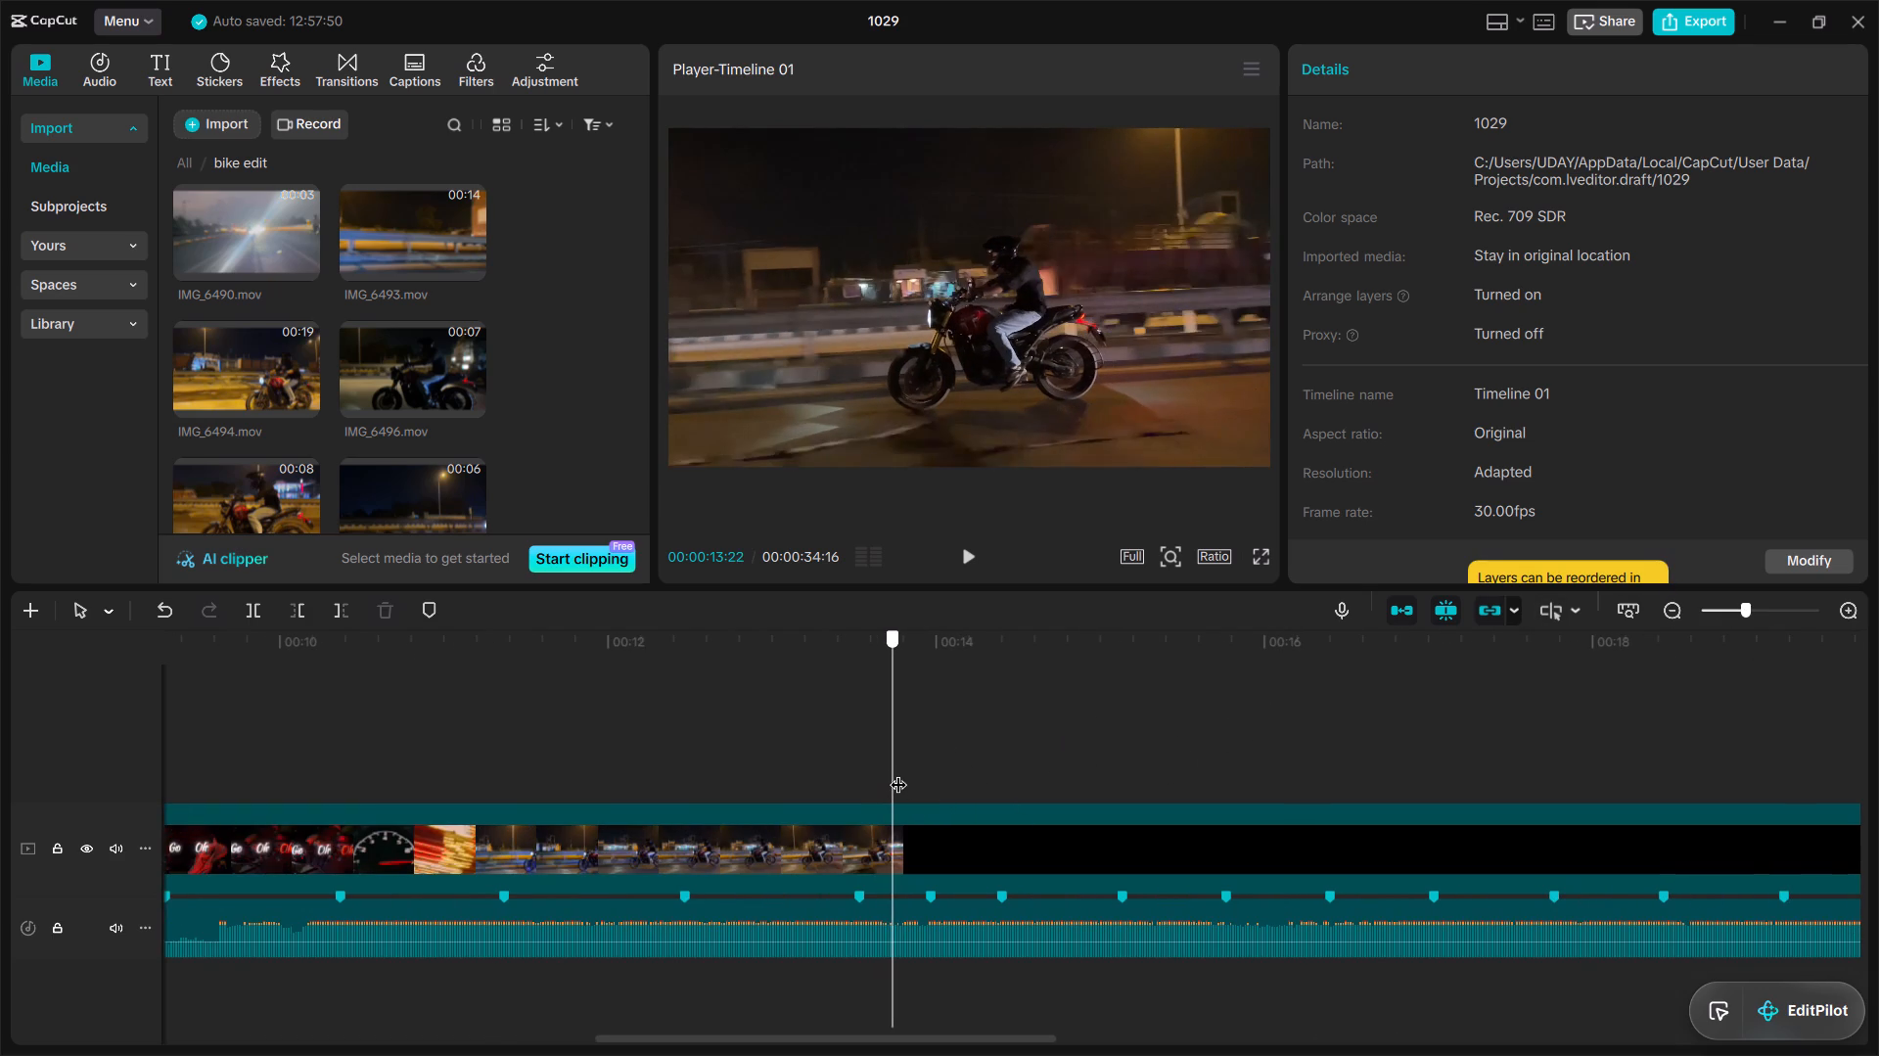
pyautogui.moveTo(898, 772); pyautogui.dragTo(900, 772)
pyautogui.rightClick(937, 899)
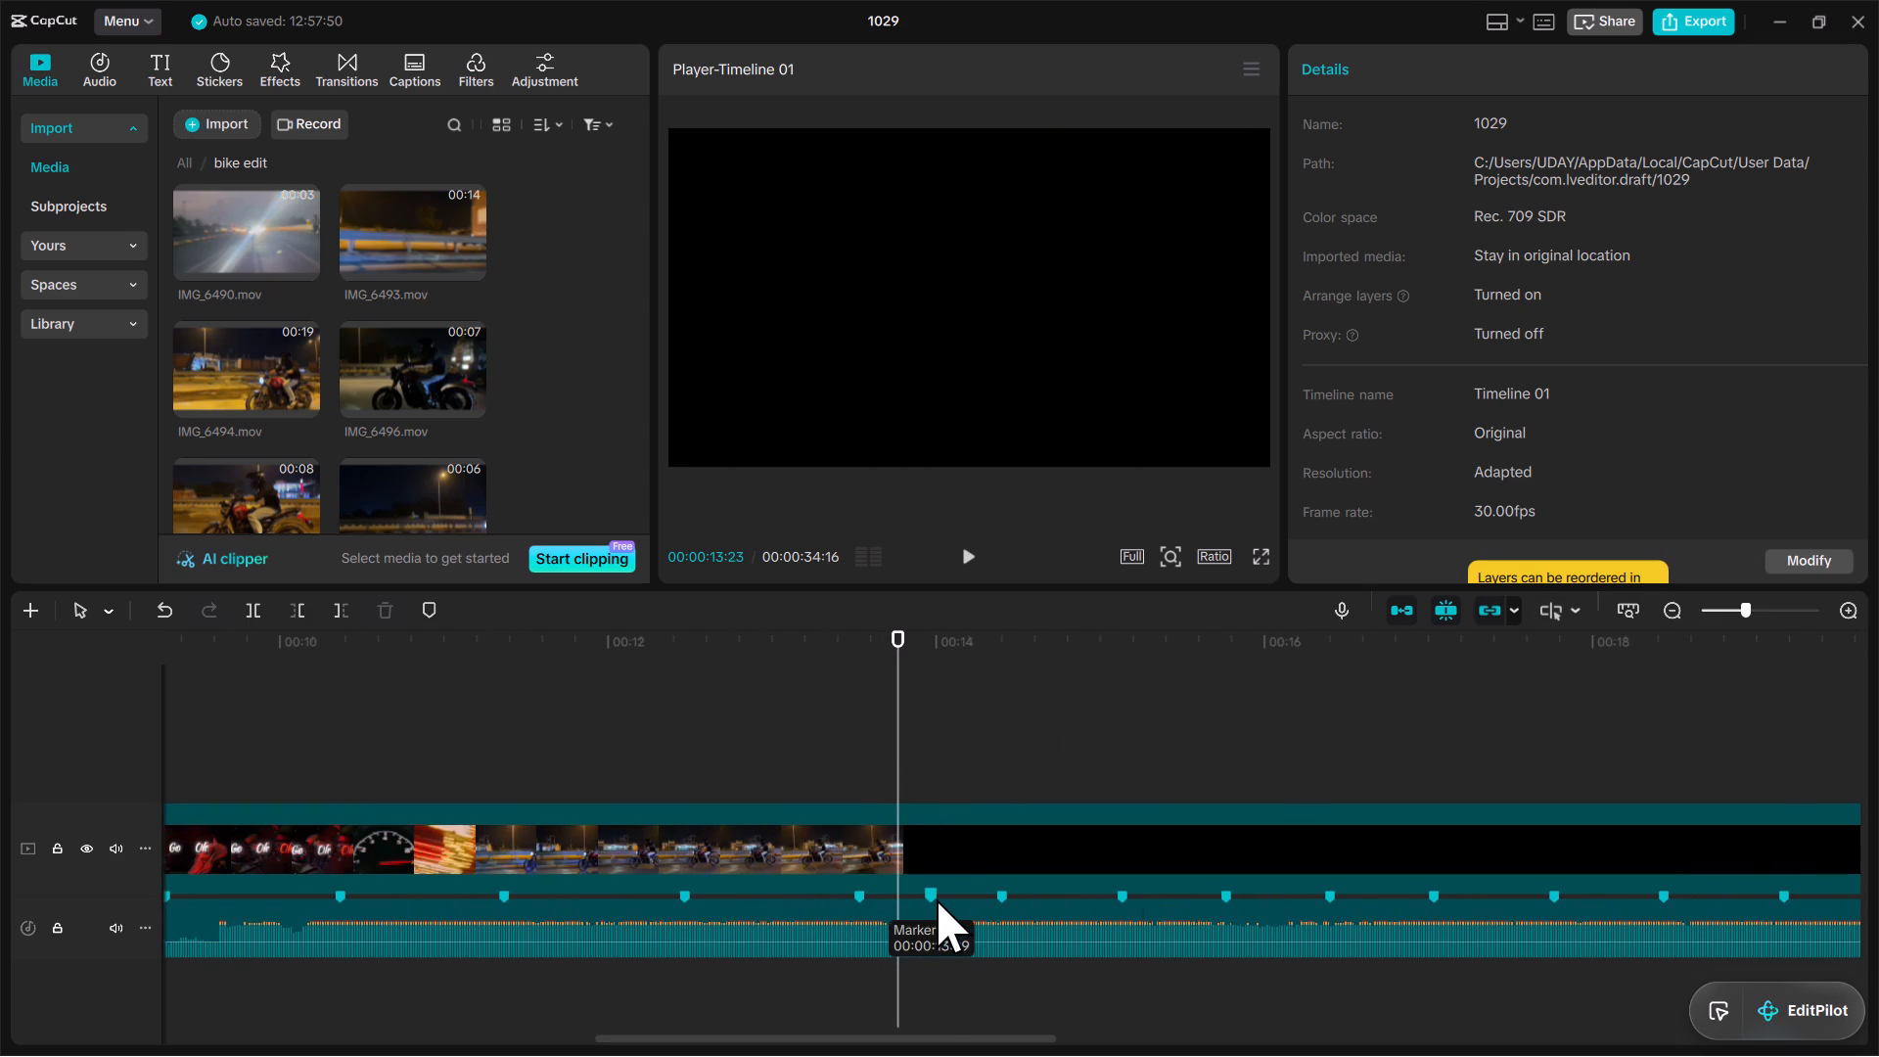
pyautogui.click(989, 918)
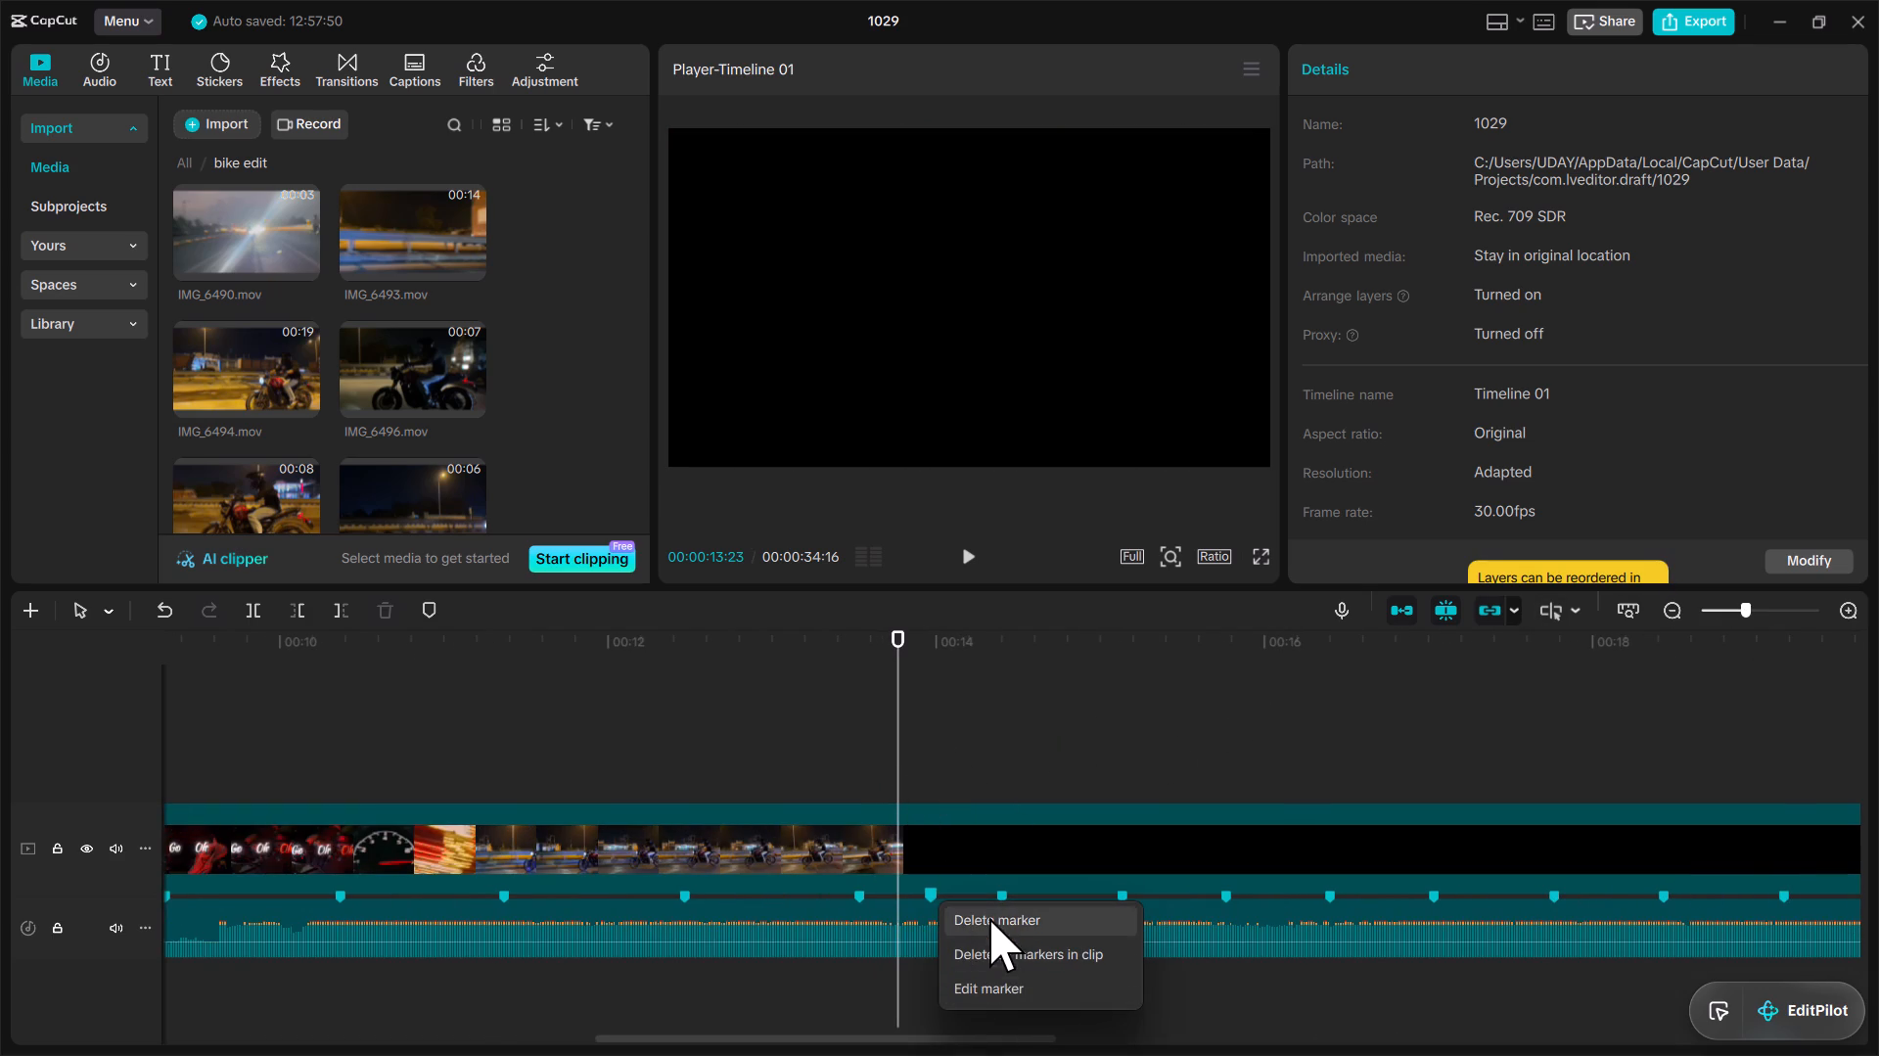
# Split 1026.mp4 at 00:00:13:23, where its footage turns black, and delete the black remainder from the timeline.
pyautogui.moveTo(896, 786); pyautogui.dragTo(893, 787)
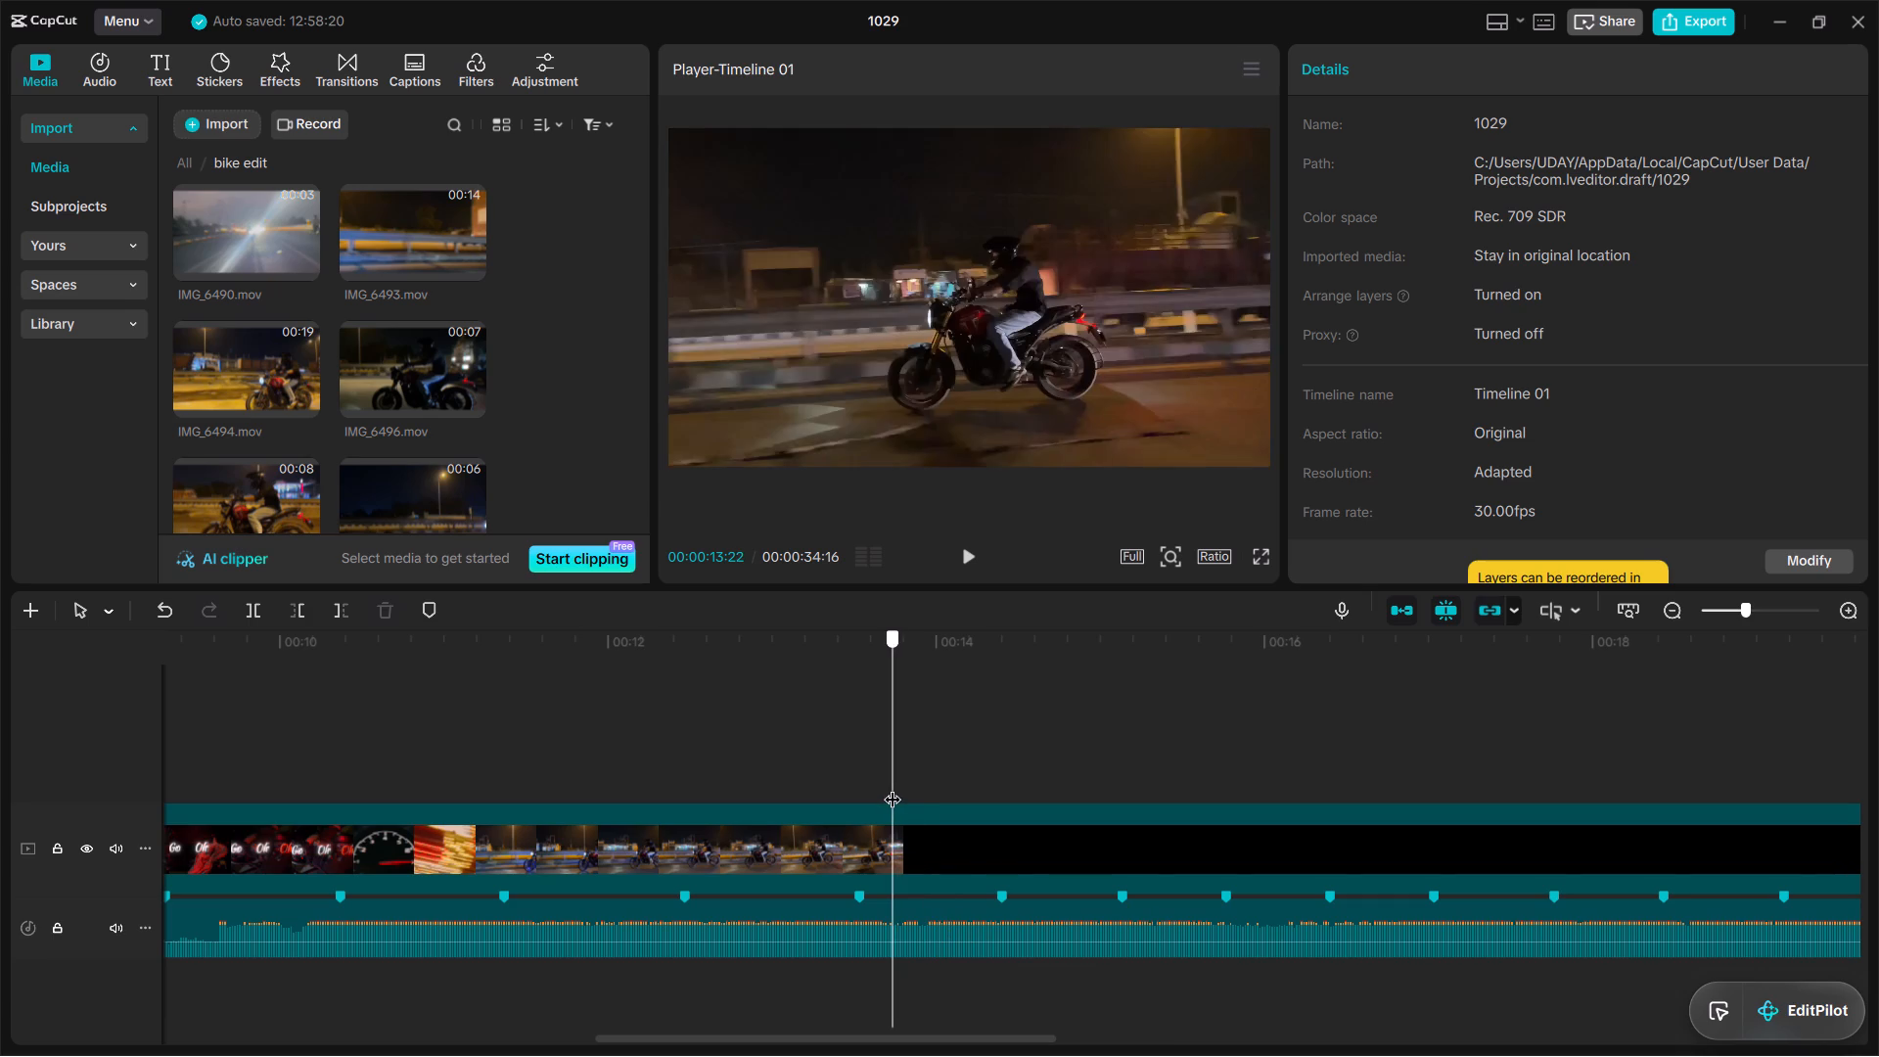
pyautogui.moveTo(893, 787); pyautogui.dragTo(897, 798)
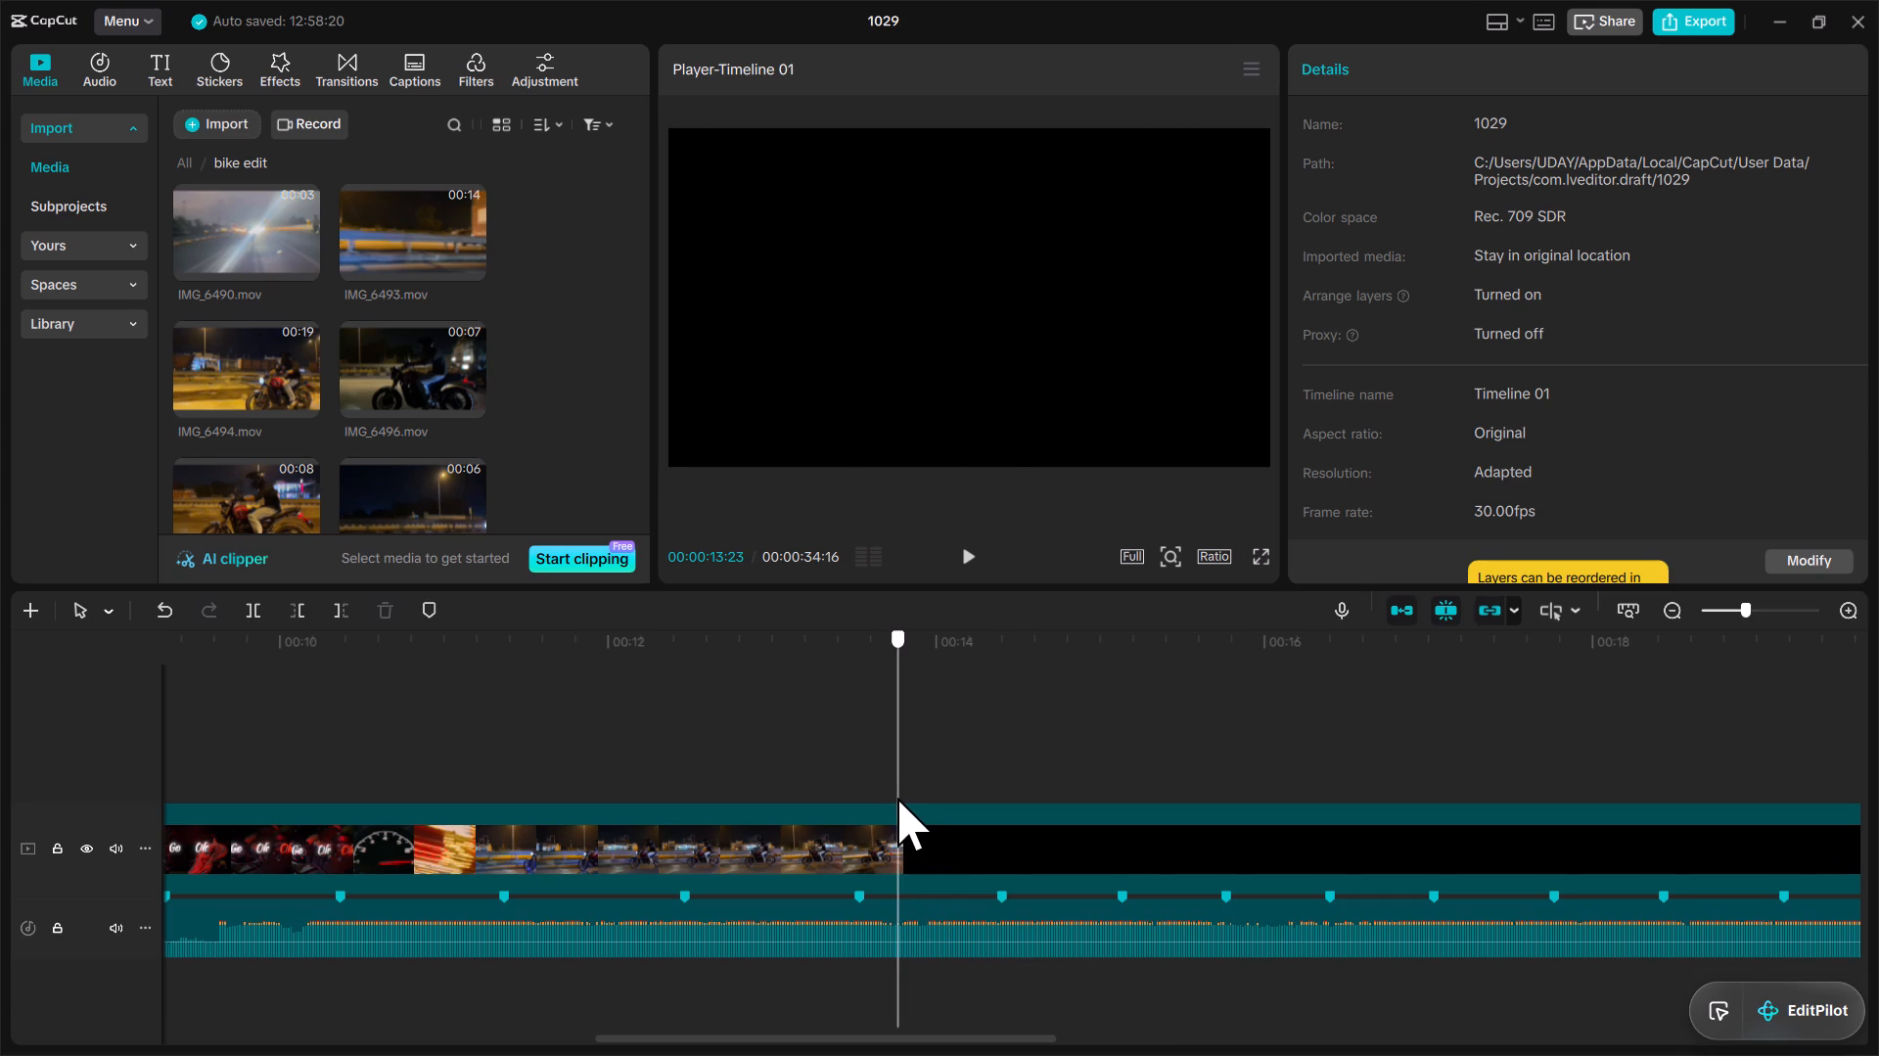
pyautogui.moveTo(897, 798); pyautogui.dragTo(894, 802)
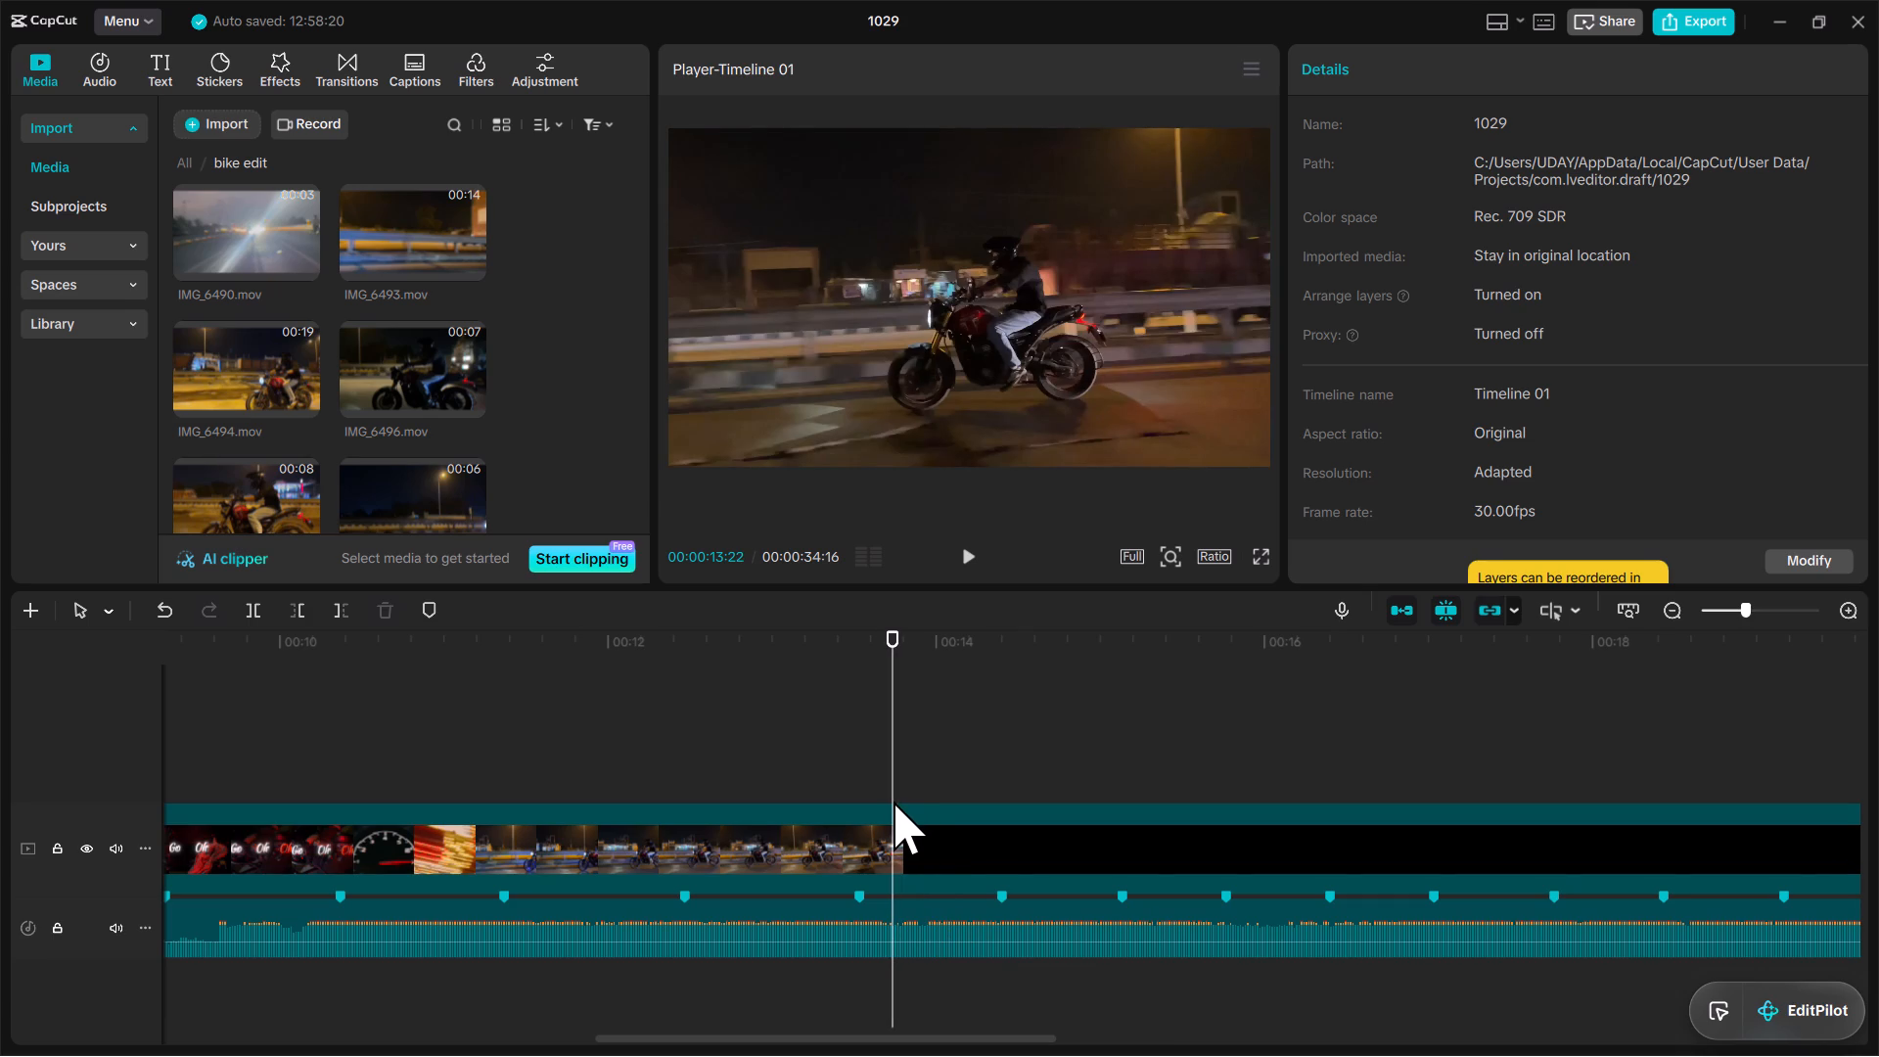
pyautogui.click(933, 828)
pyautogui.press('s')
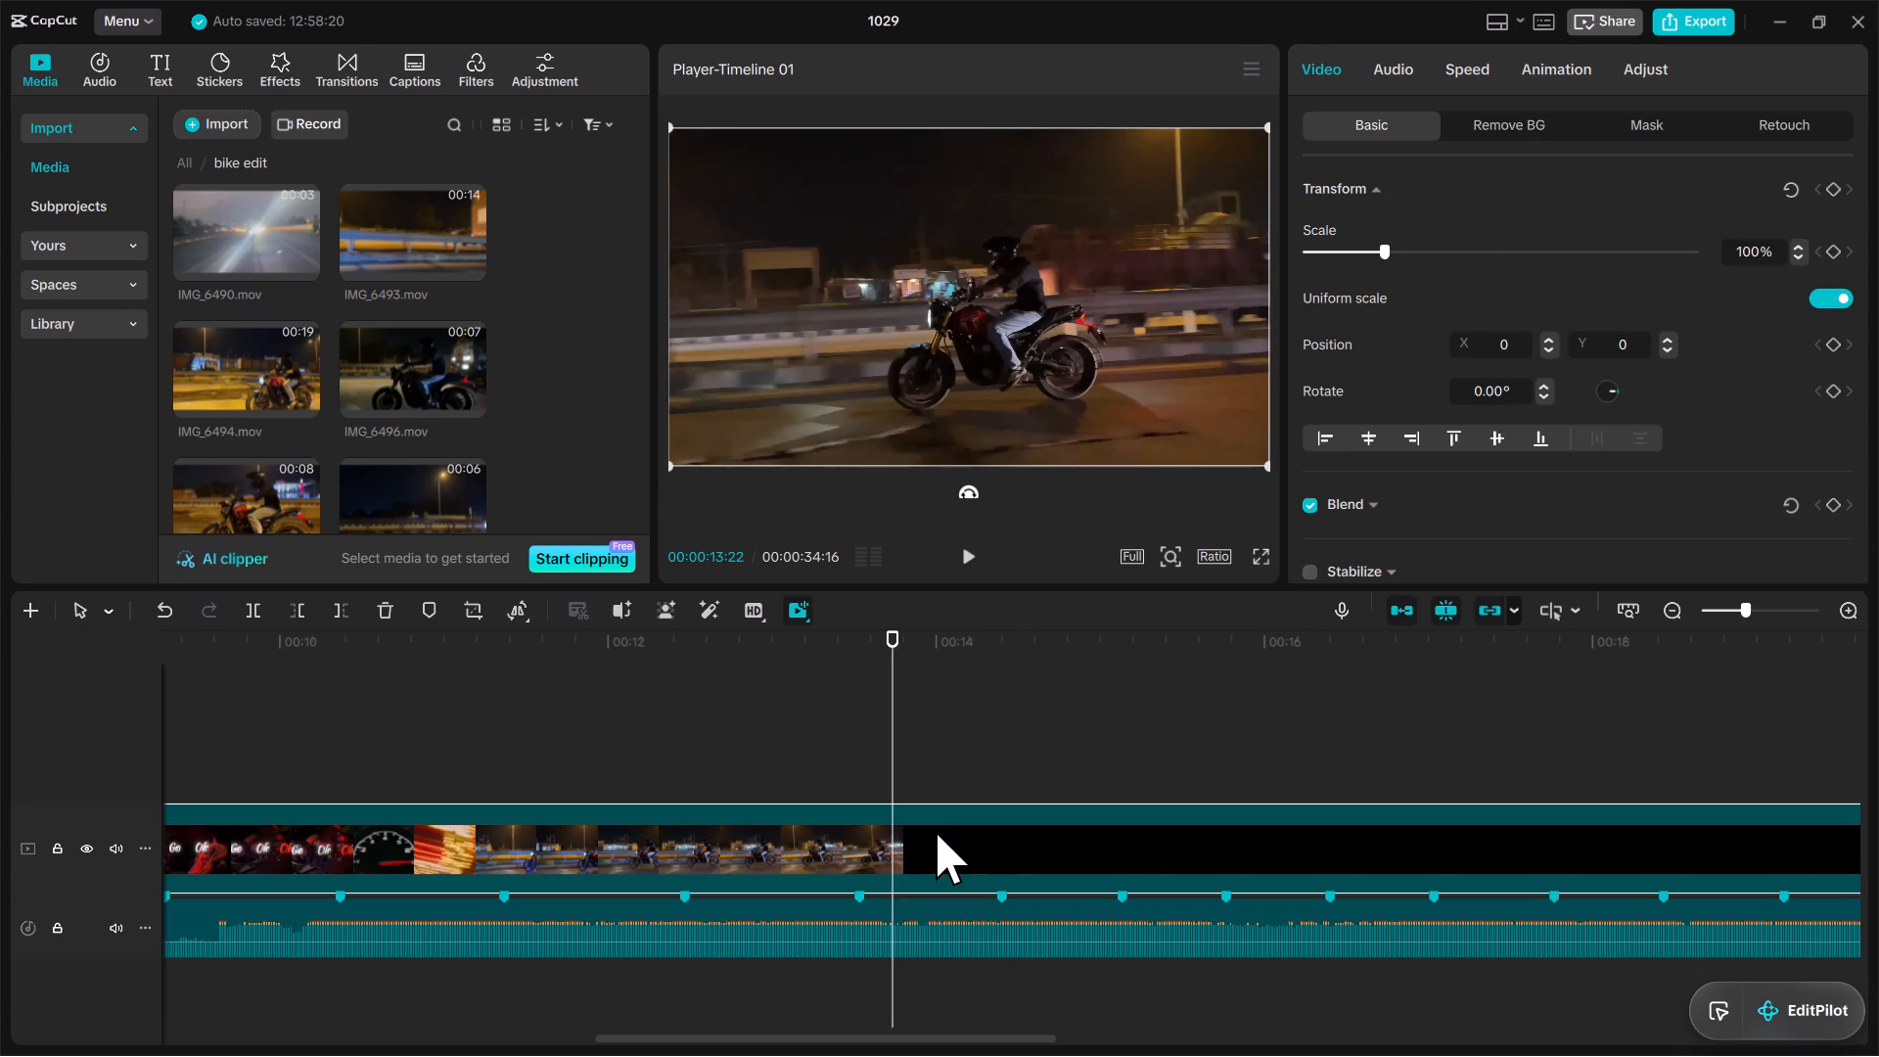
pyautogui.hotkey('ctrl', 'z')
pyautogui.click(899, 774)
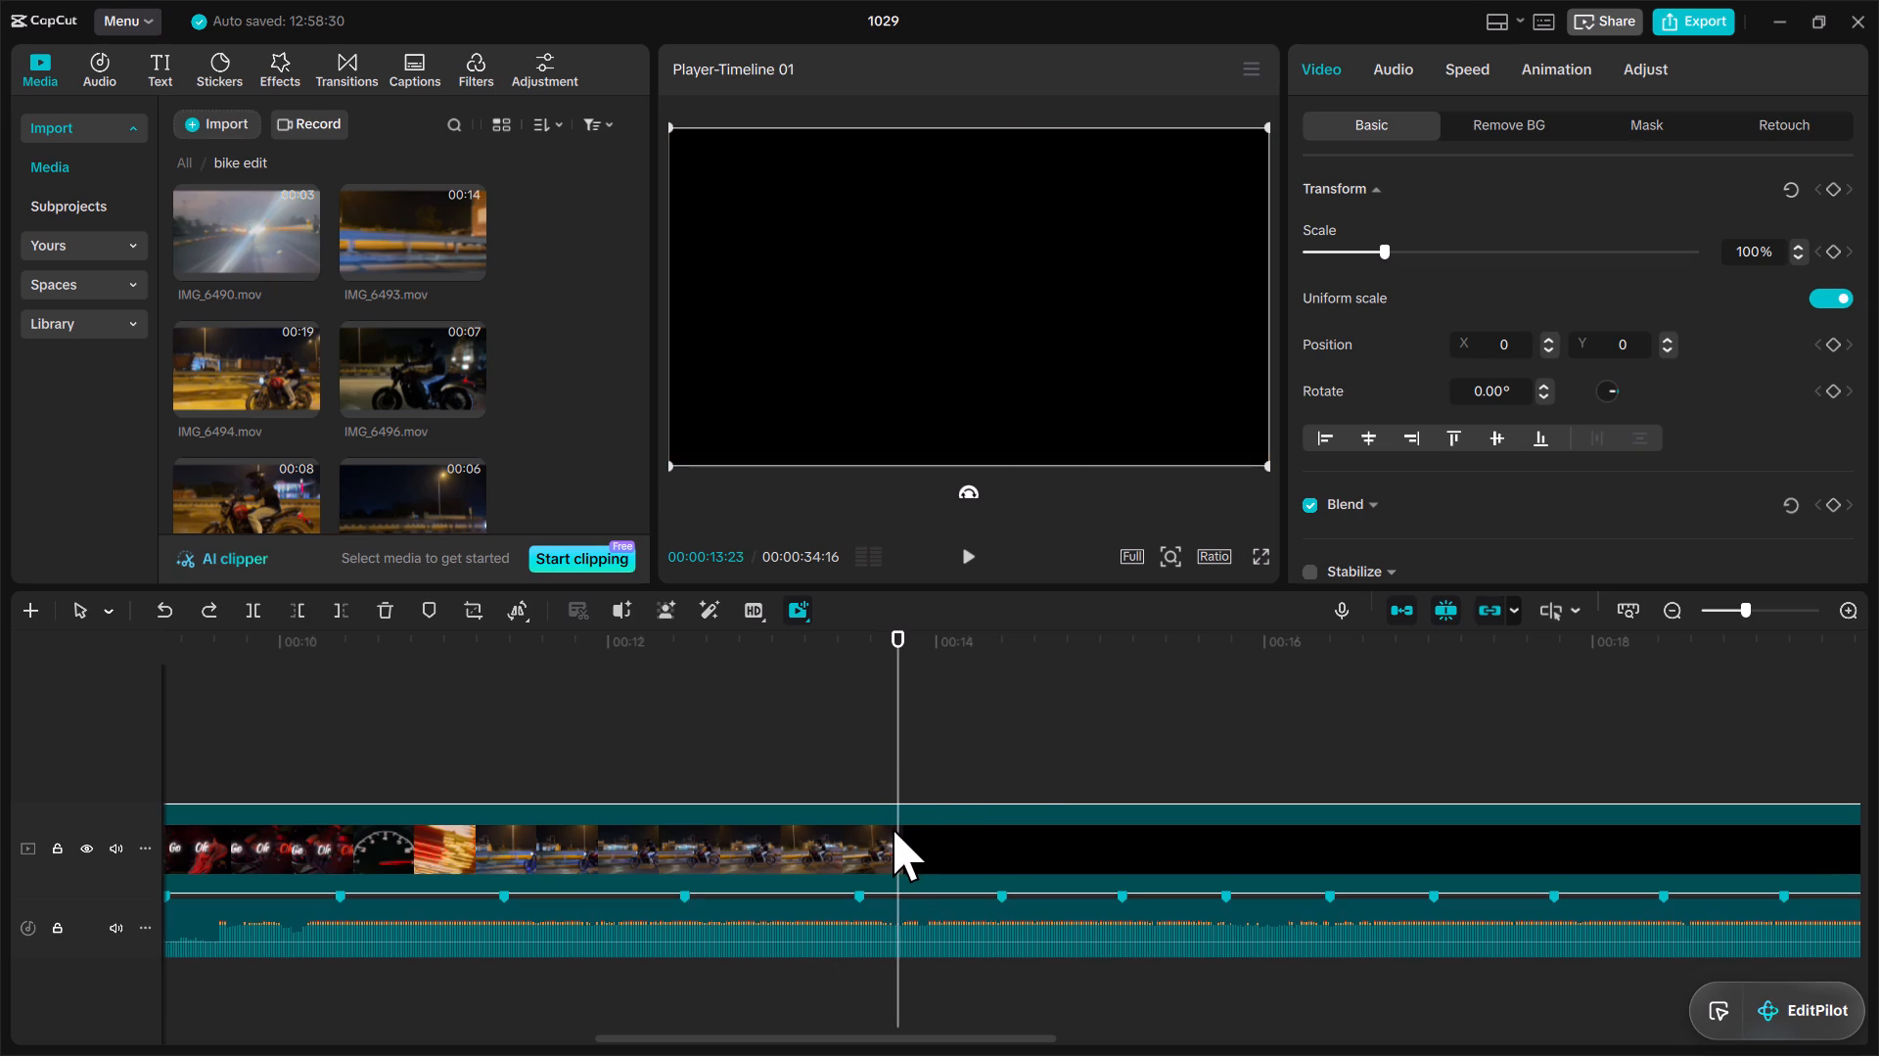
pyautogui.press('s')
pyautogui.click(869, 844)
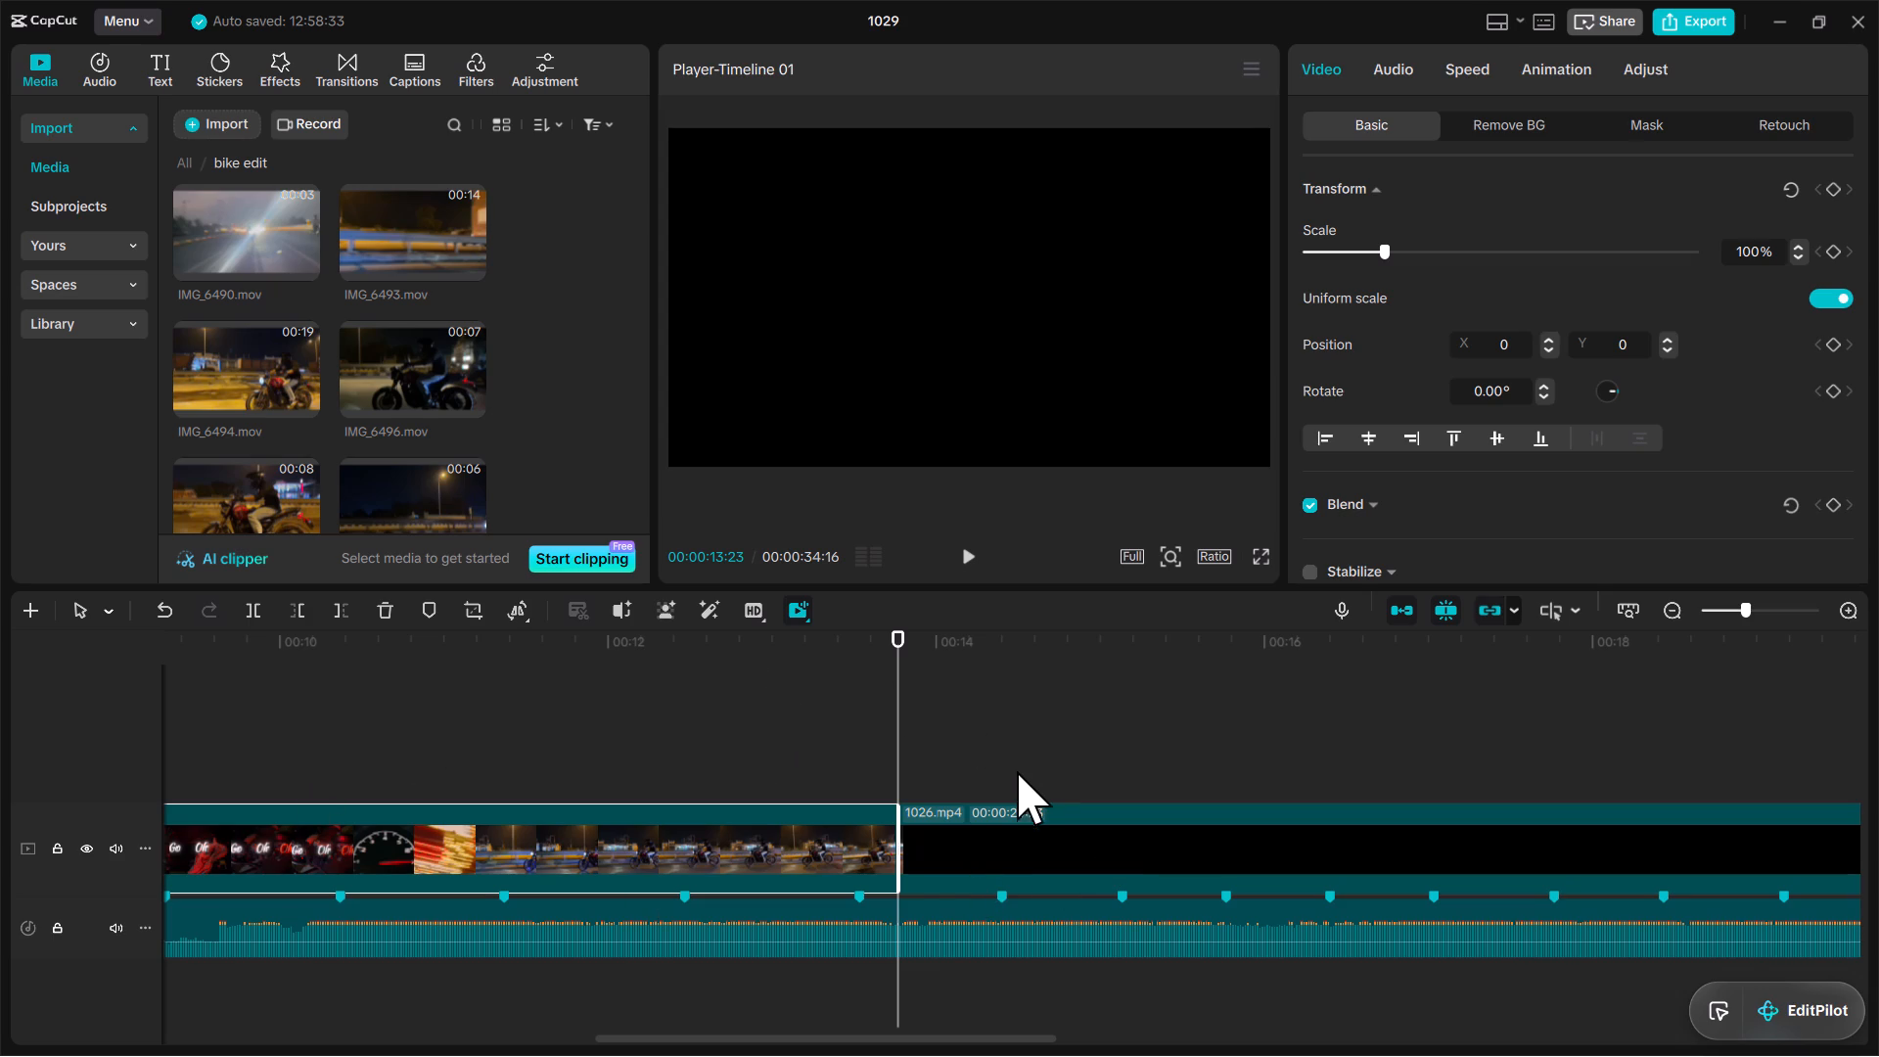
pyautogui.click(990, 826)
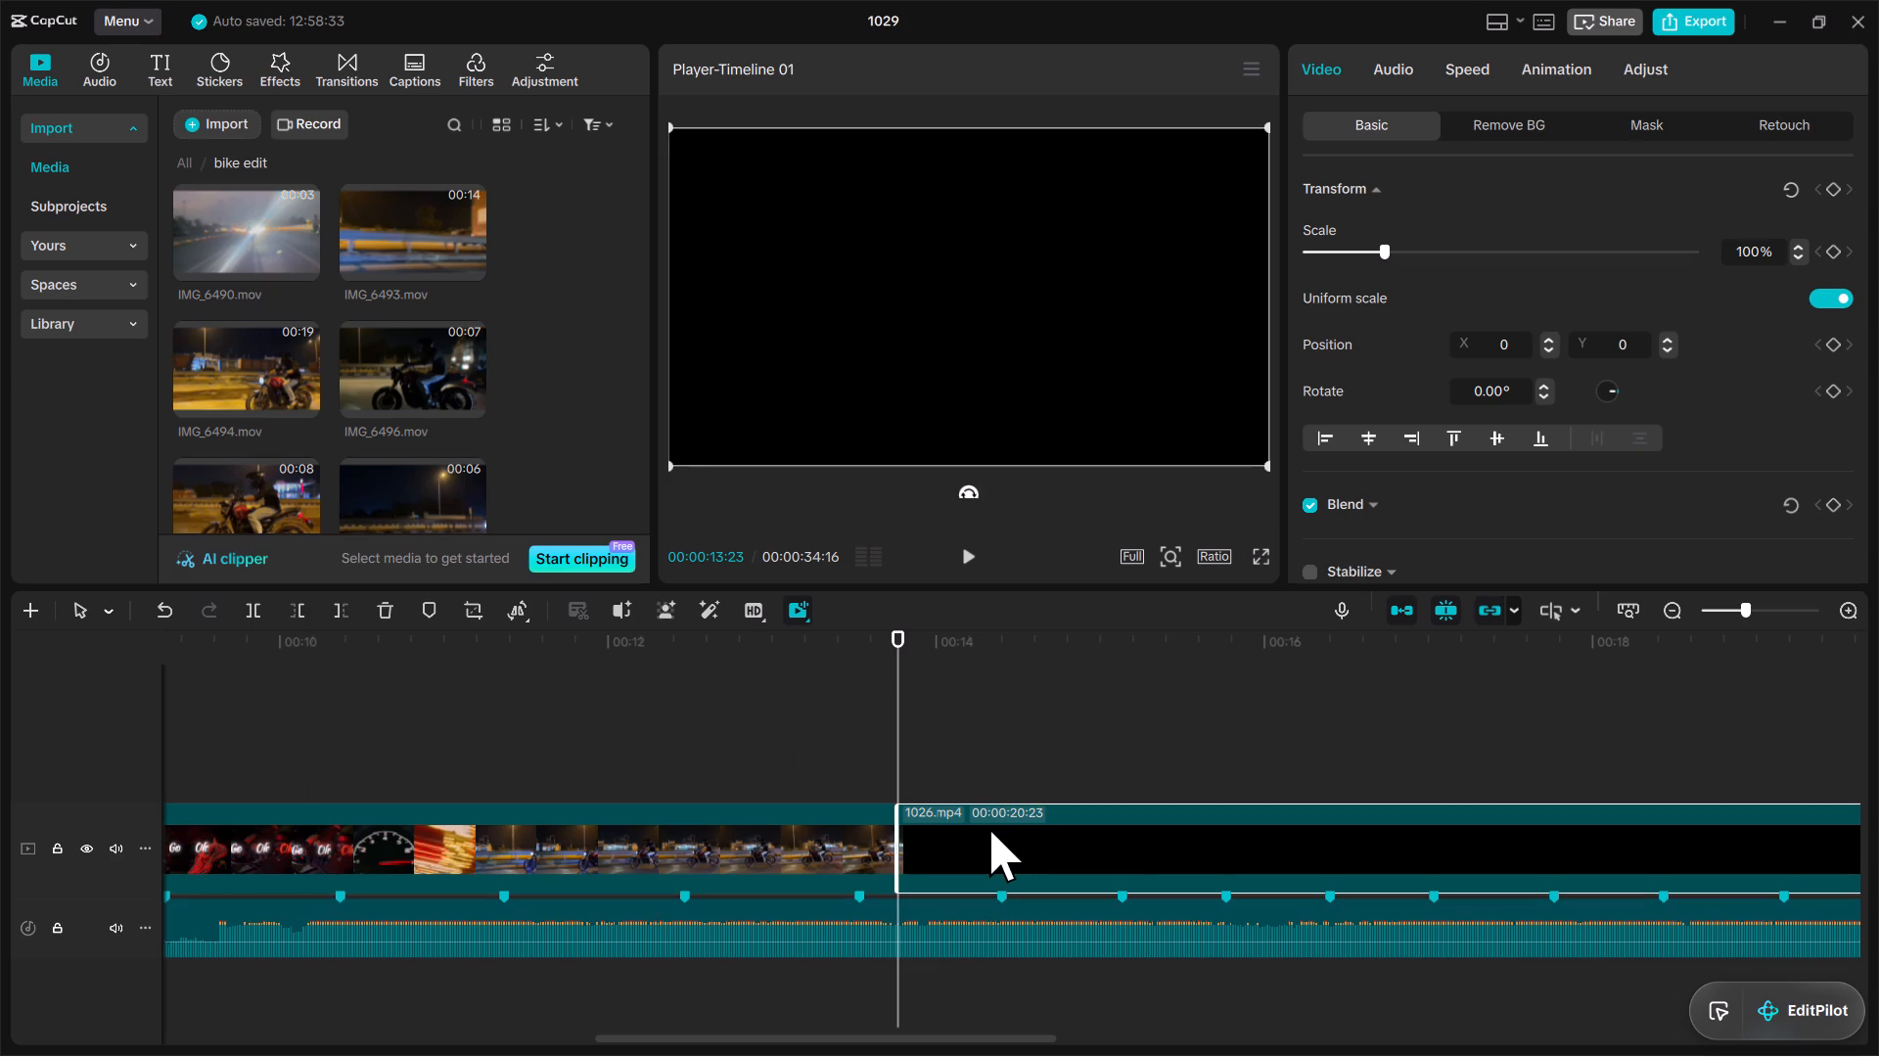
pyautogui.press('BackSpace')
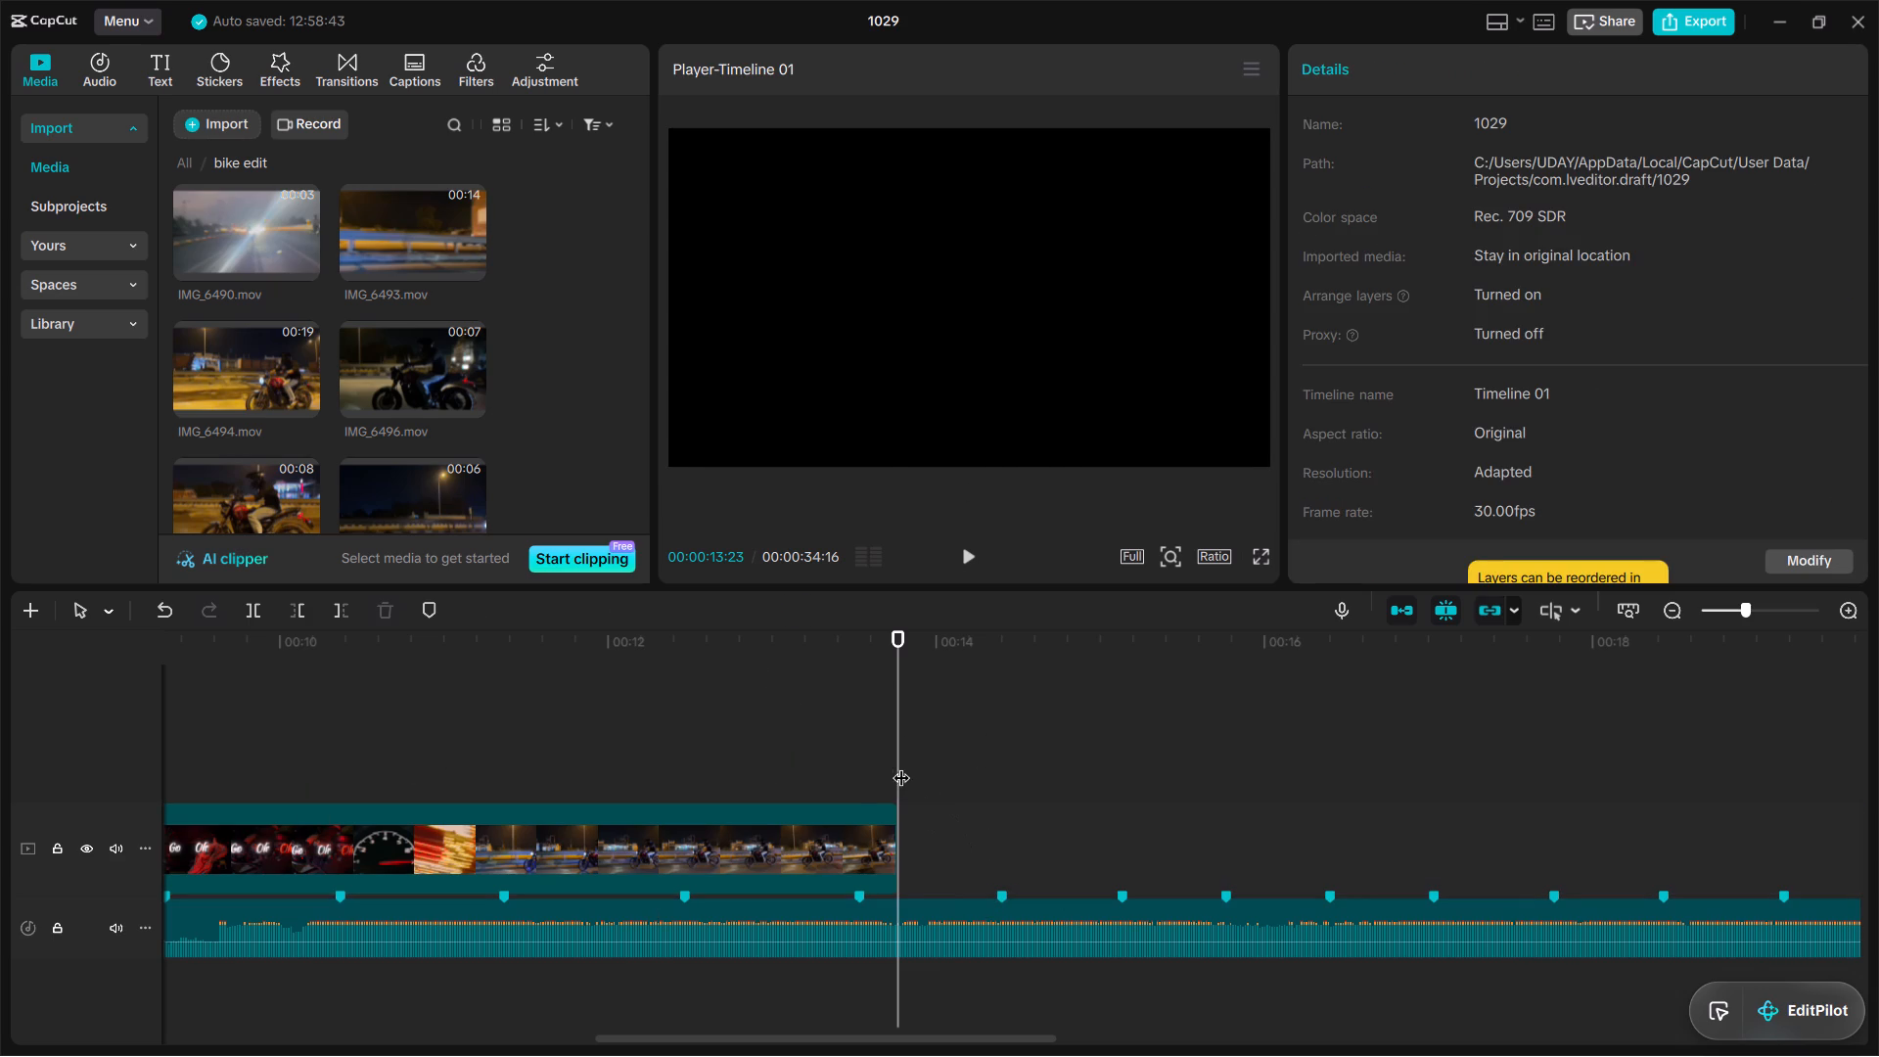
# Check the trimmed end of 1026.mp4 frame by frame around 00:00:13:23.
pyautogui.moveTo(897, 765); pyautogui.dragTo(891, 765)
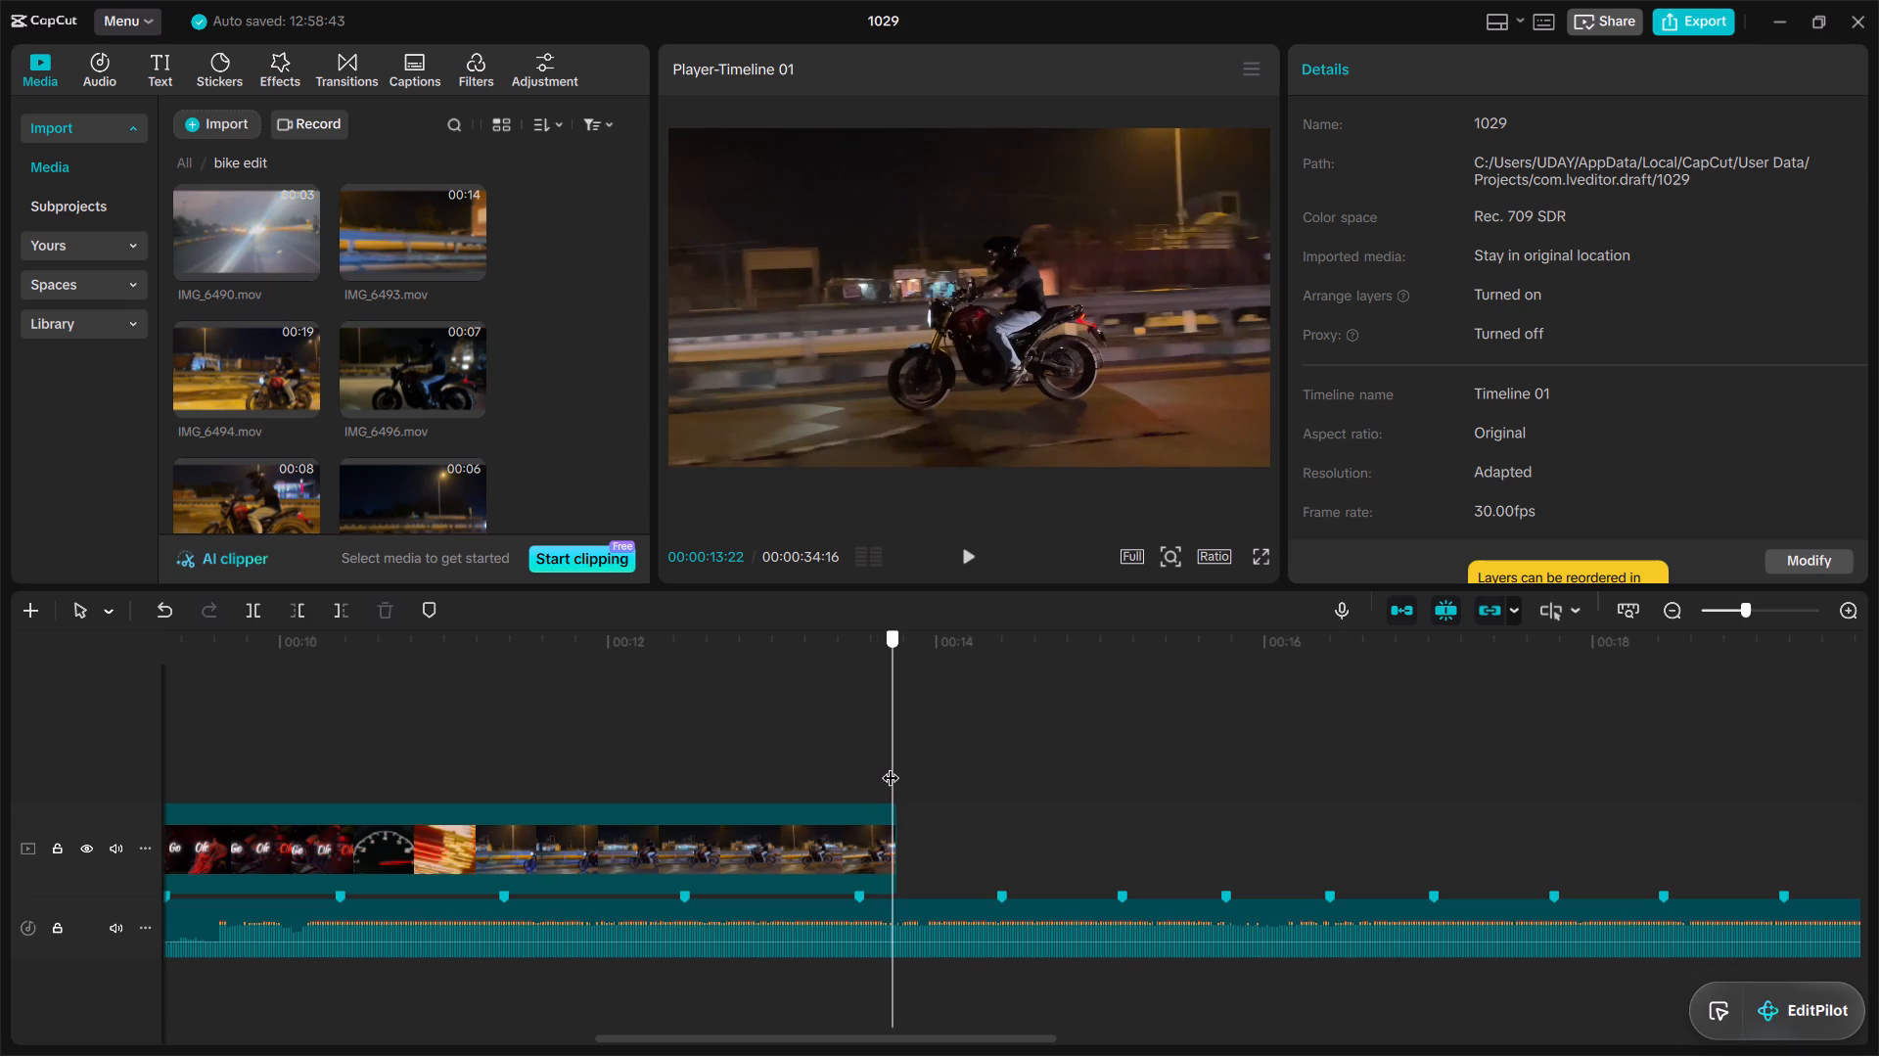
pyautogui.moveTo(891, 765); pyautogui.dragTo(899, 763)
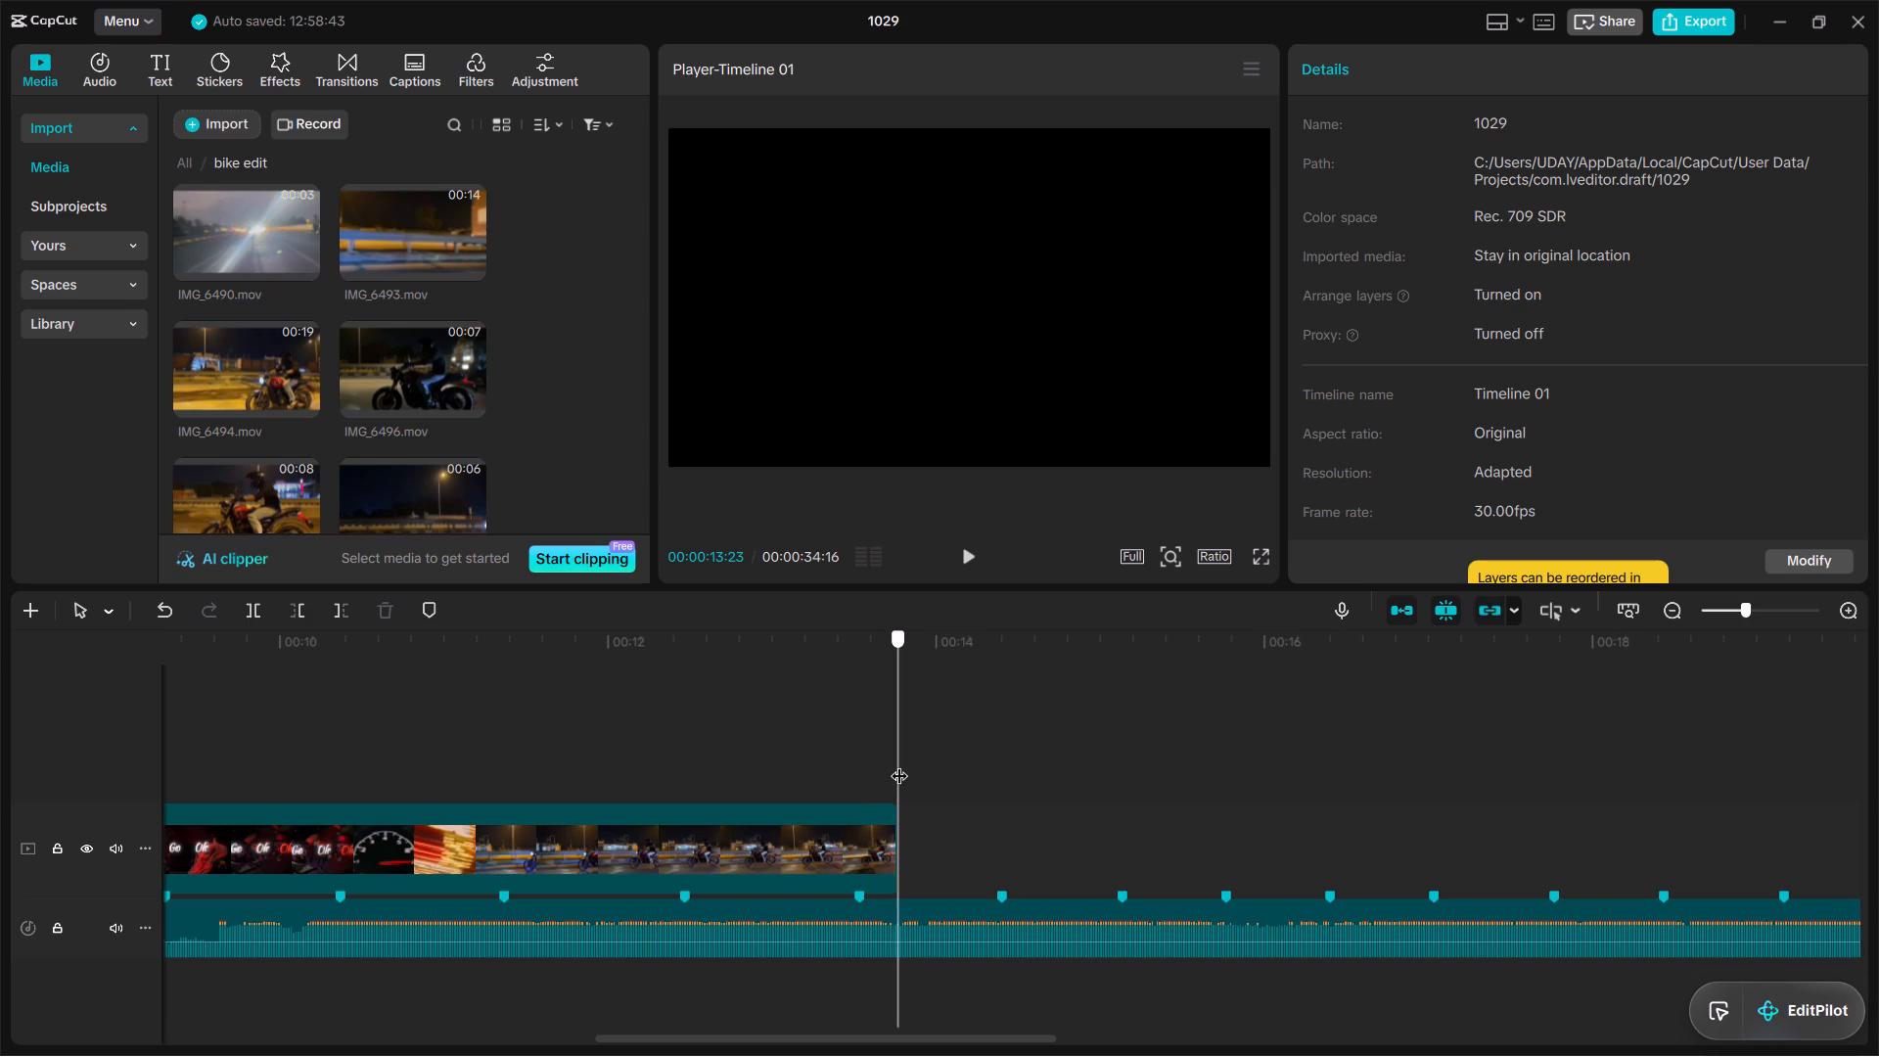
pyautogui.moveTo(899, 763); pyautogui.dragTo(919, 763)
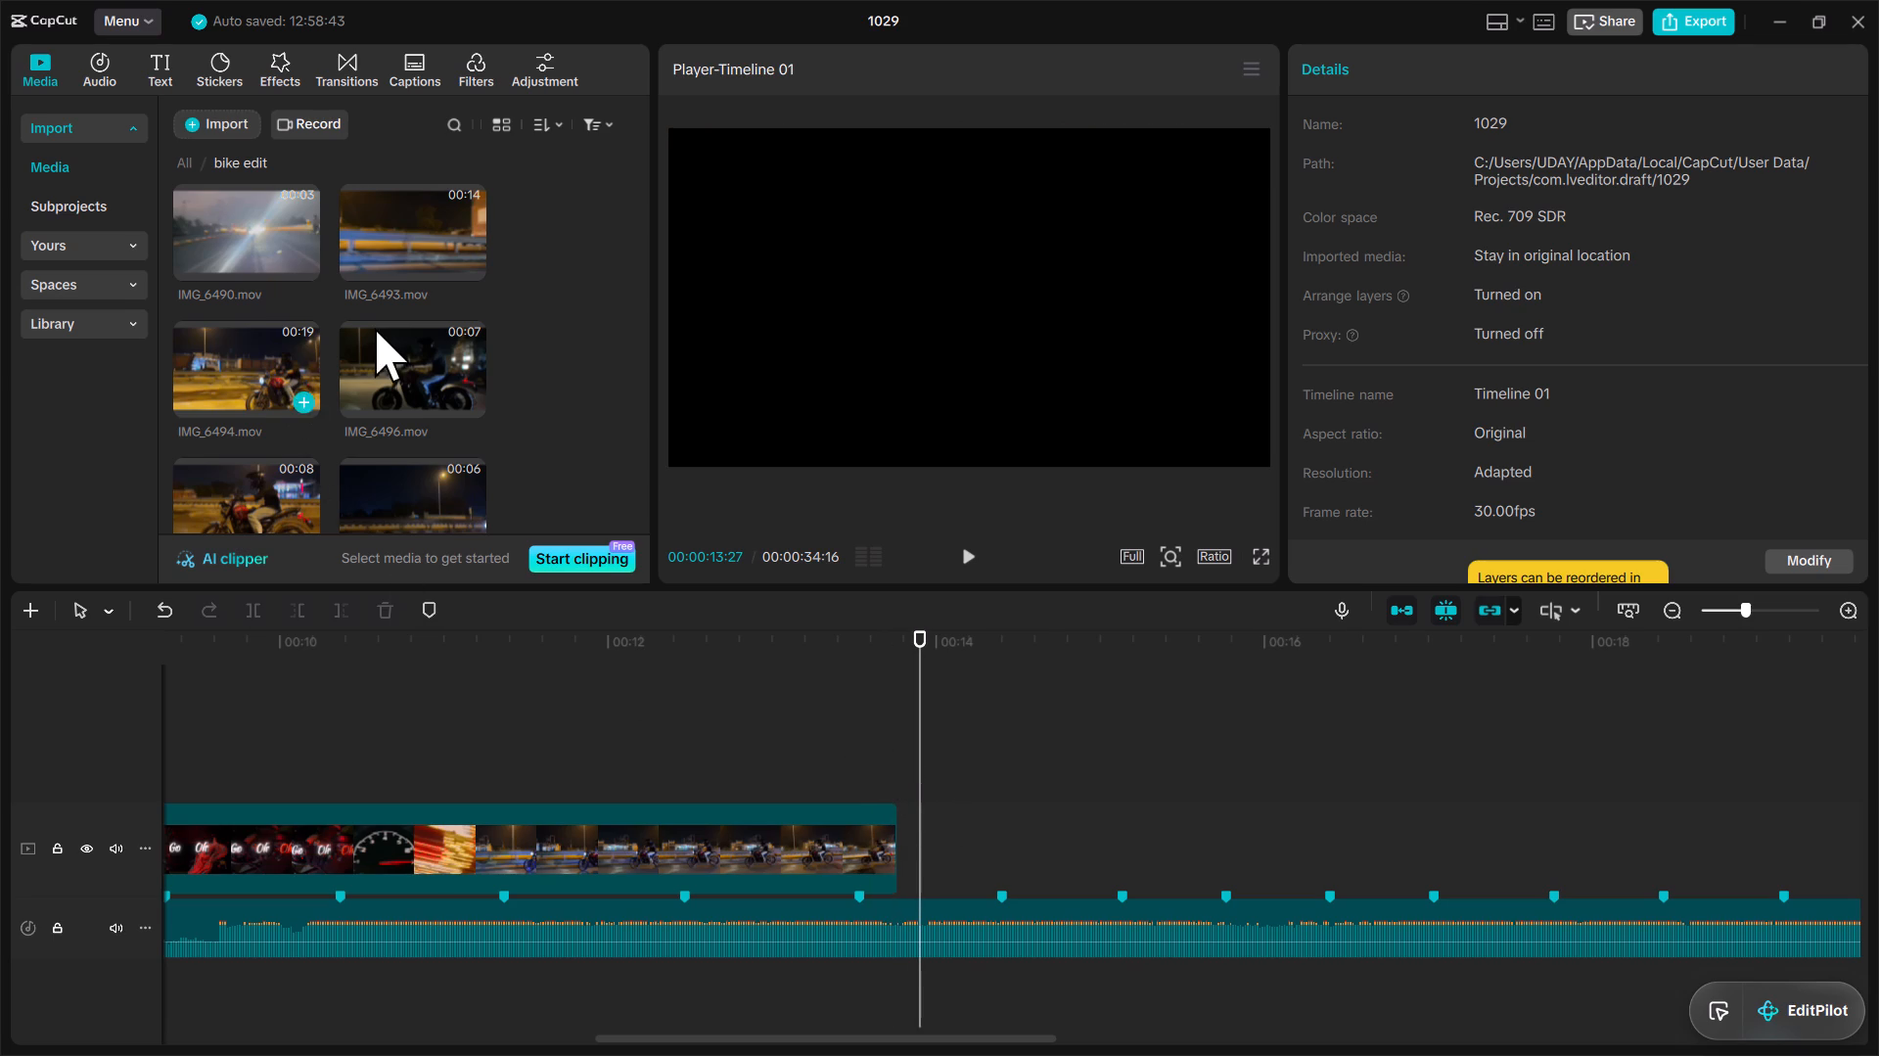
# Look through the bike edit footage for a follow-on clip, previewing IMG_6503.mov and IMG_6507.mov.
pyautogui.scroll(-5, 396, 323)
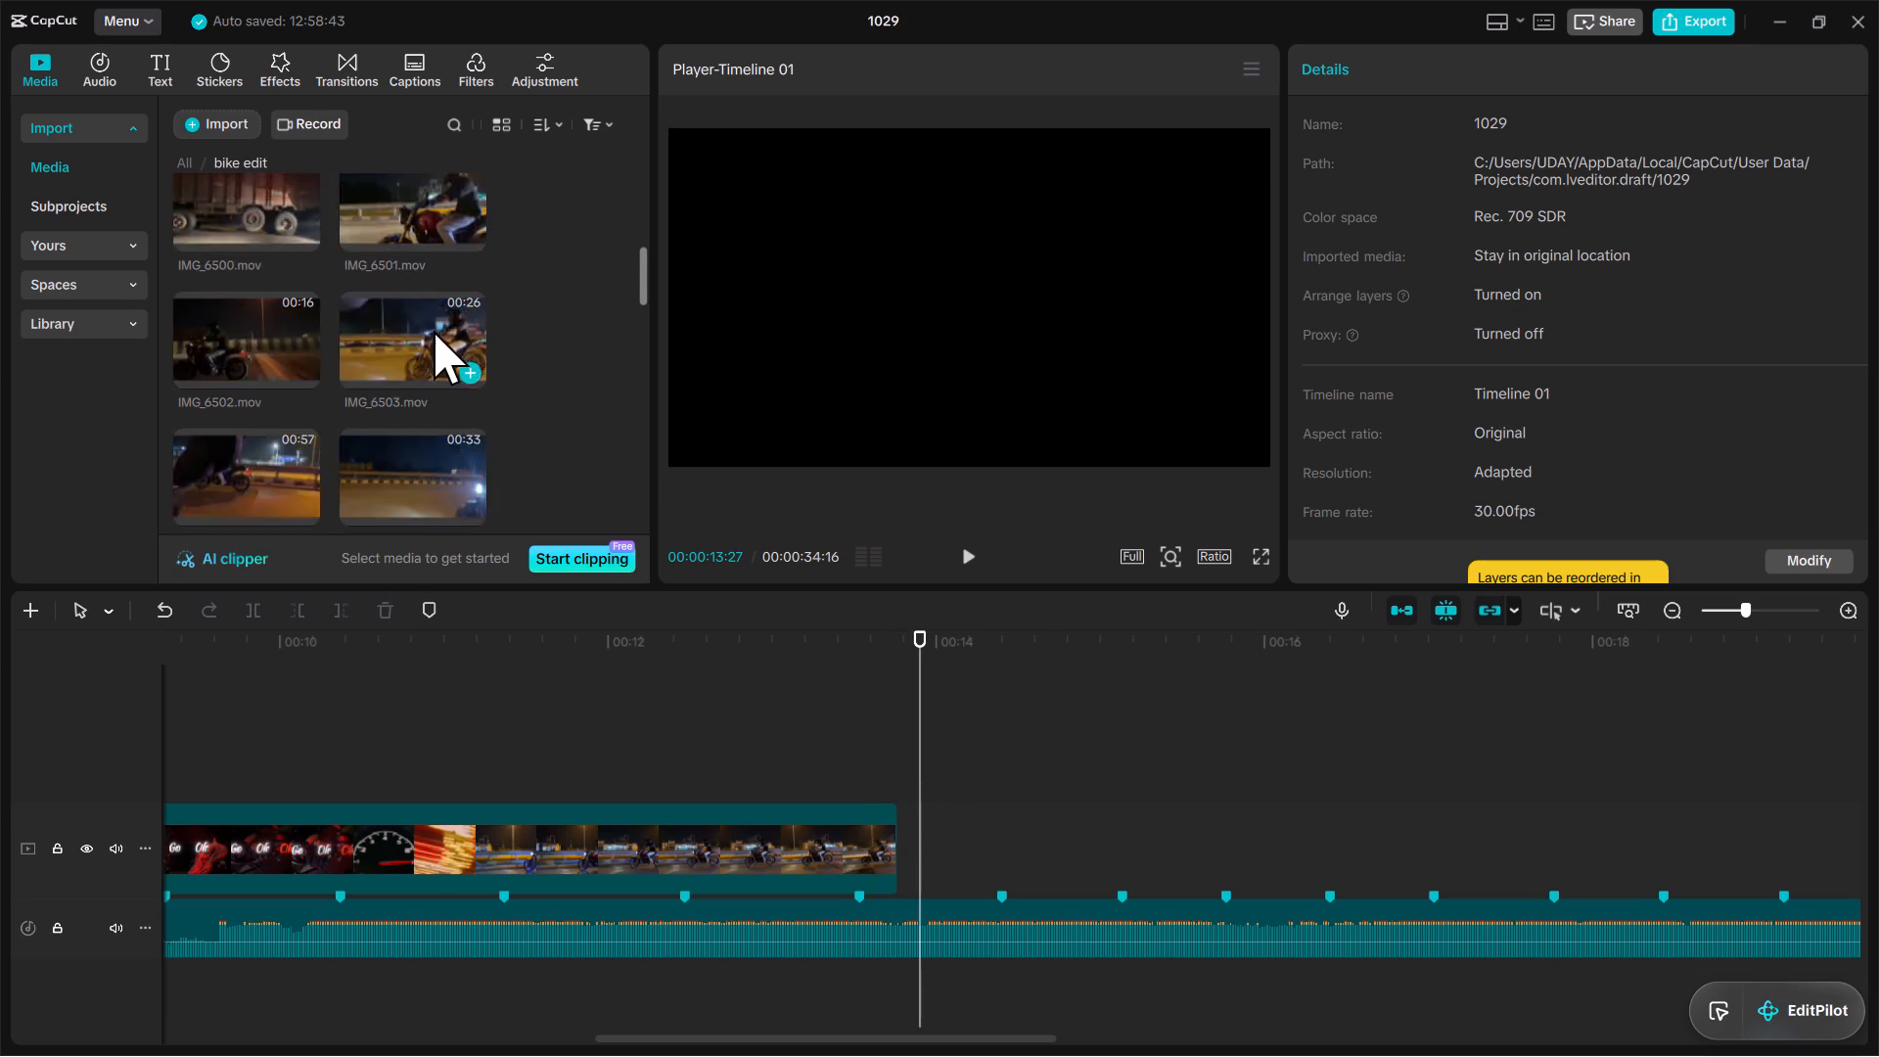
pyautogui.click(379, 250)
pyautogui.scroll(-1, 355, 326)
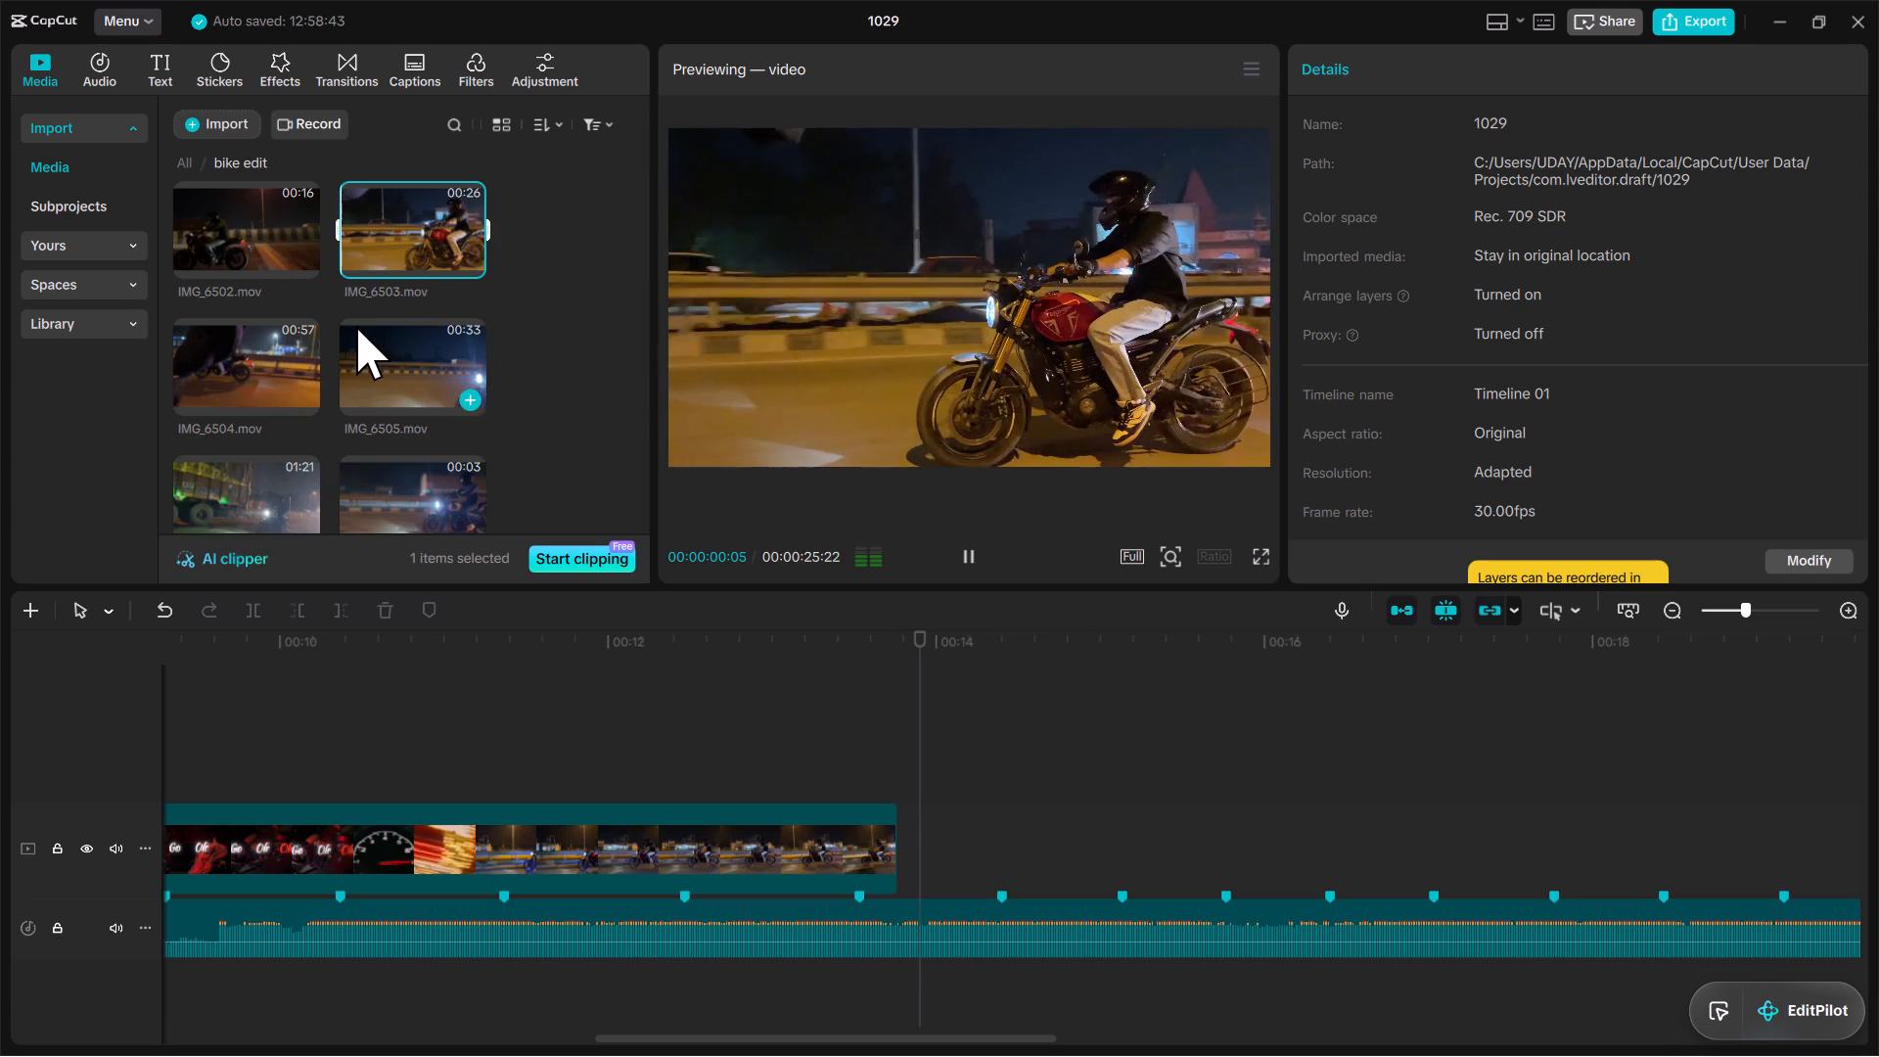
pyautogui.scroll(-1, 356, 326)
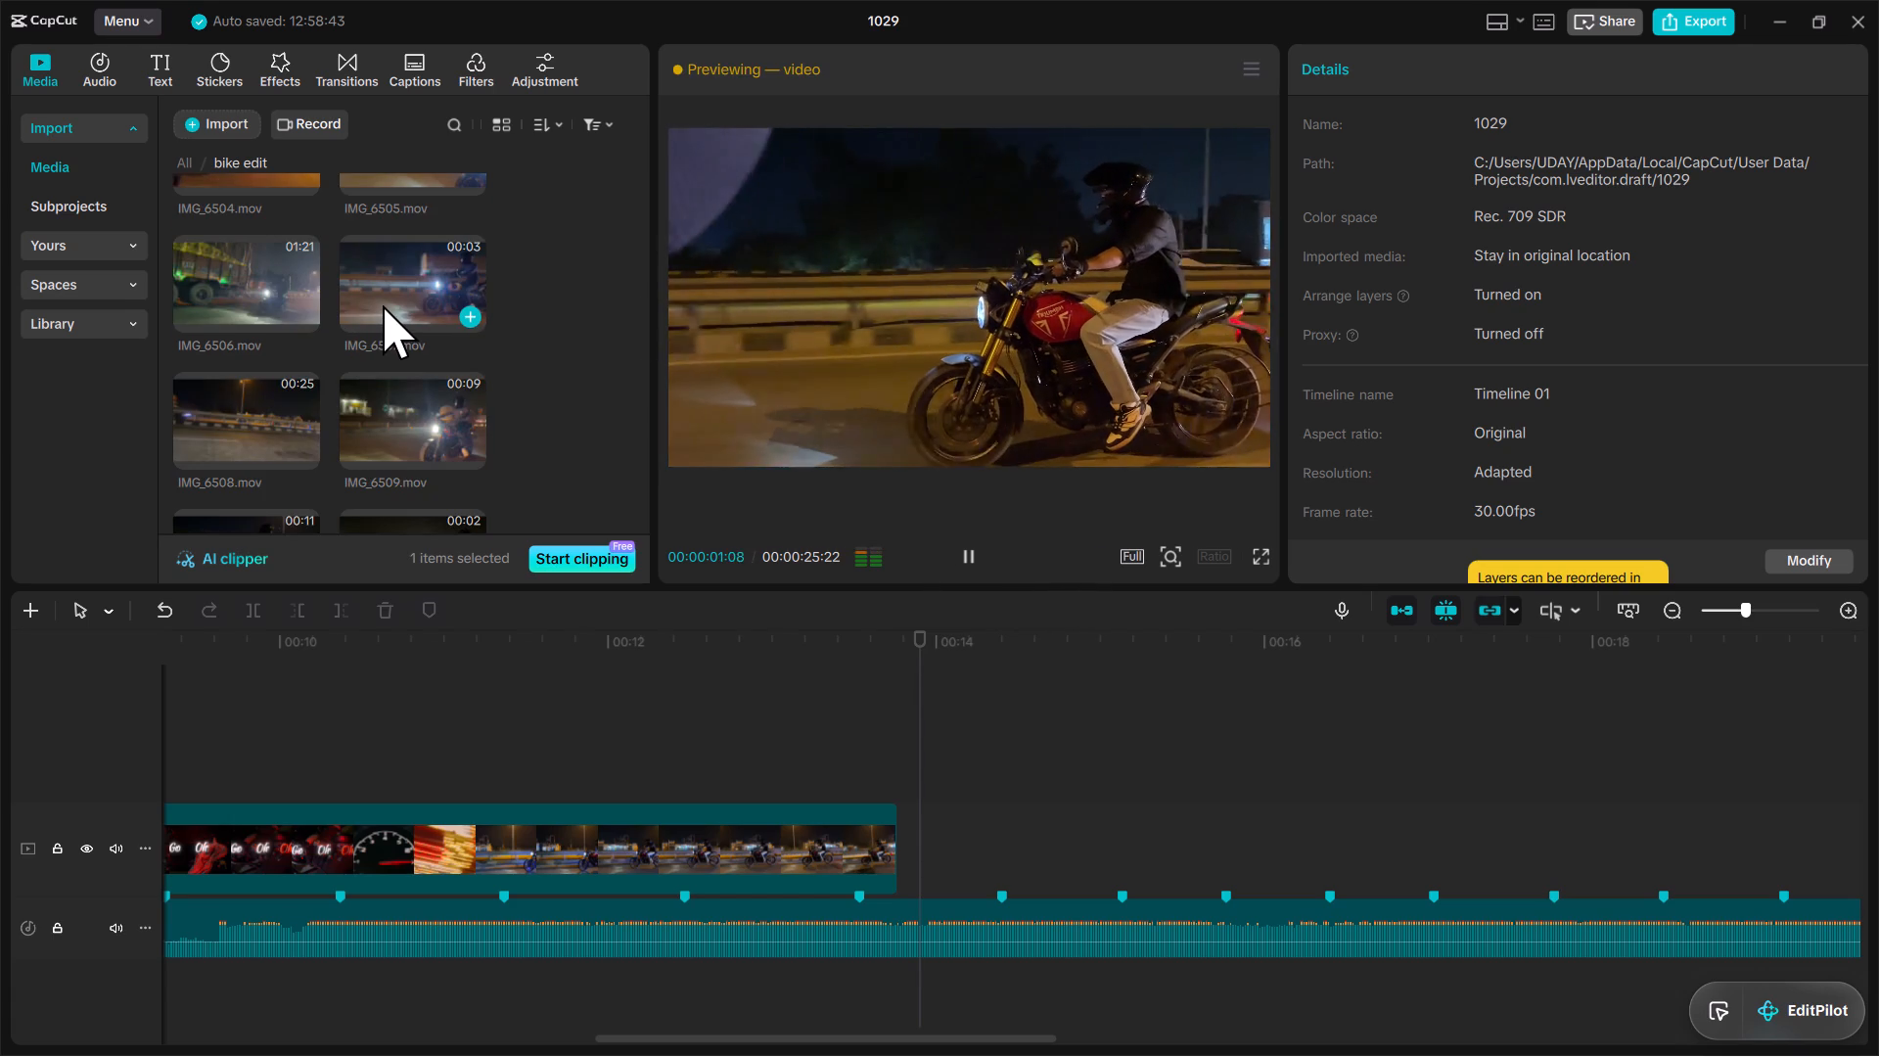
pyautogui.click(383, 305)
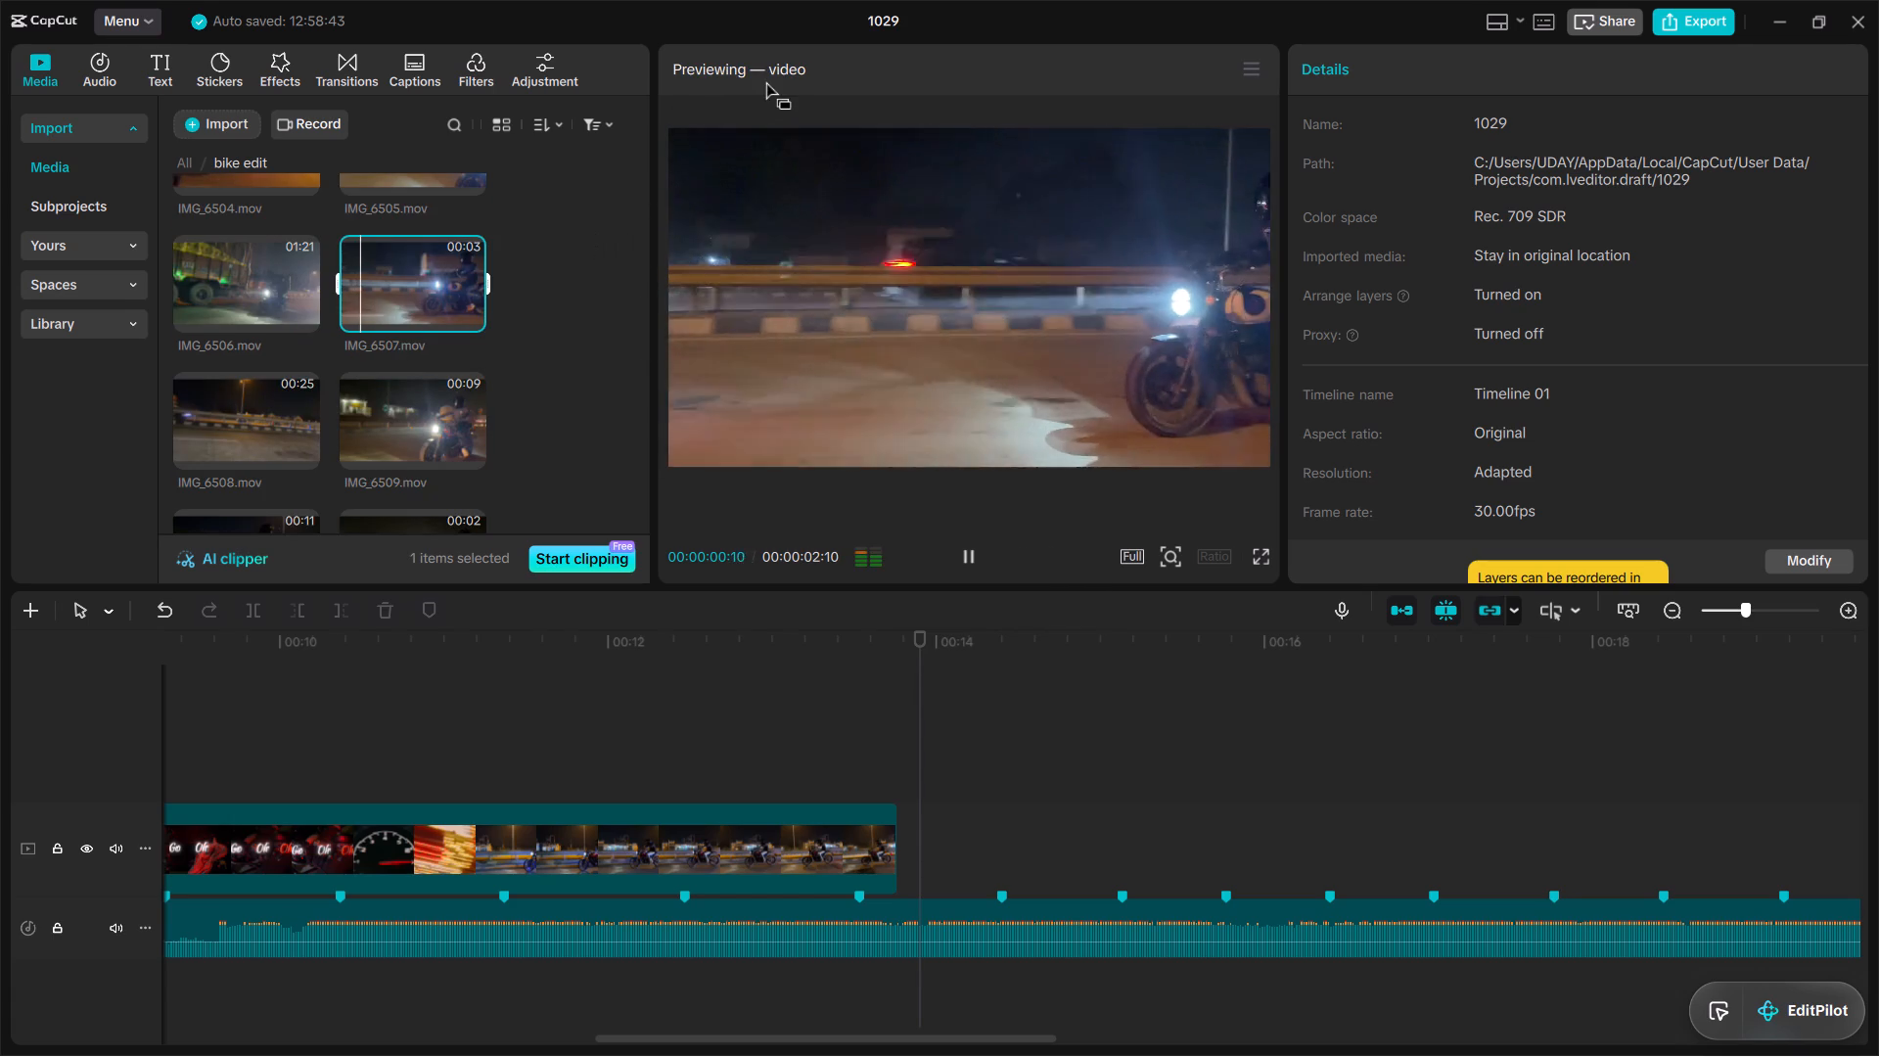
pyautogui.scroll(-4, 398, 358)
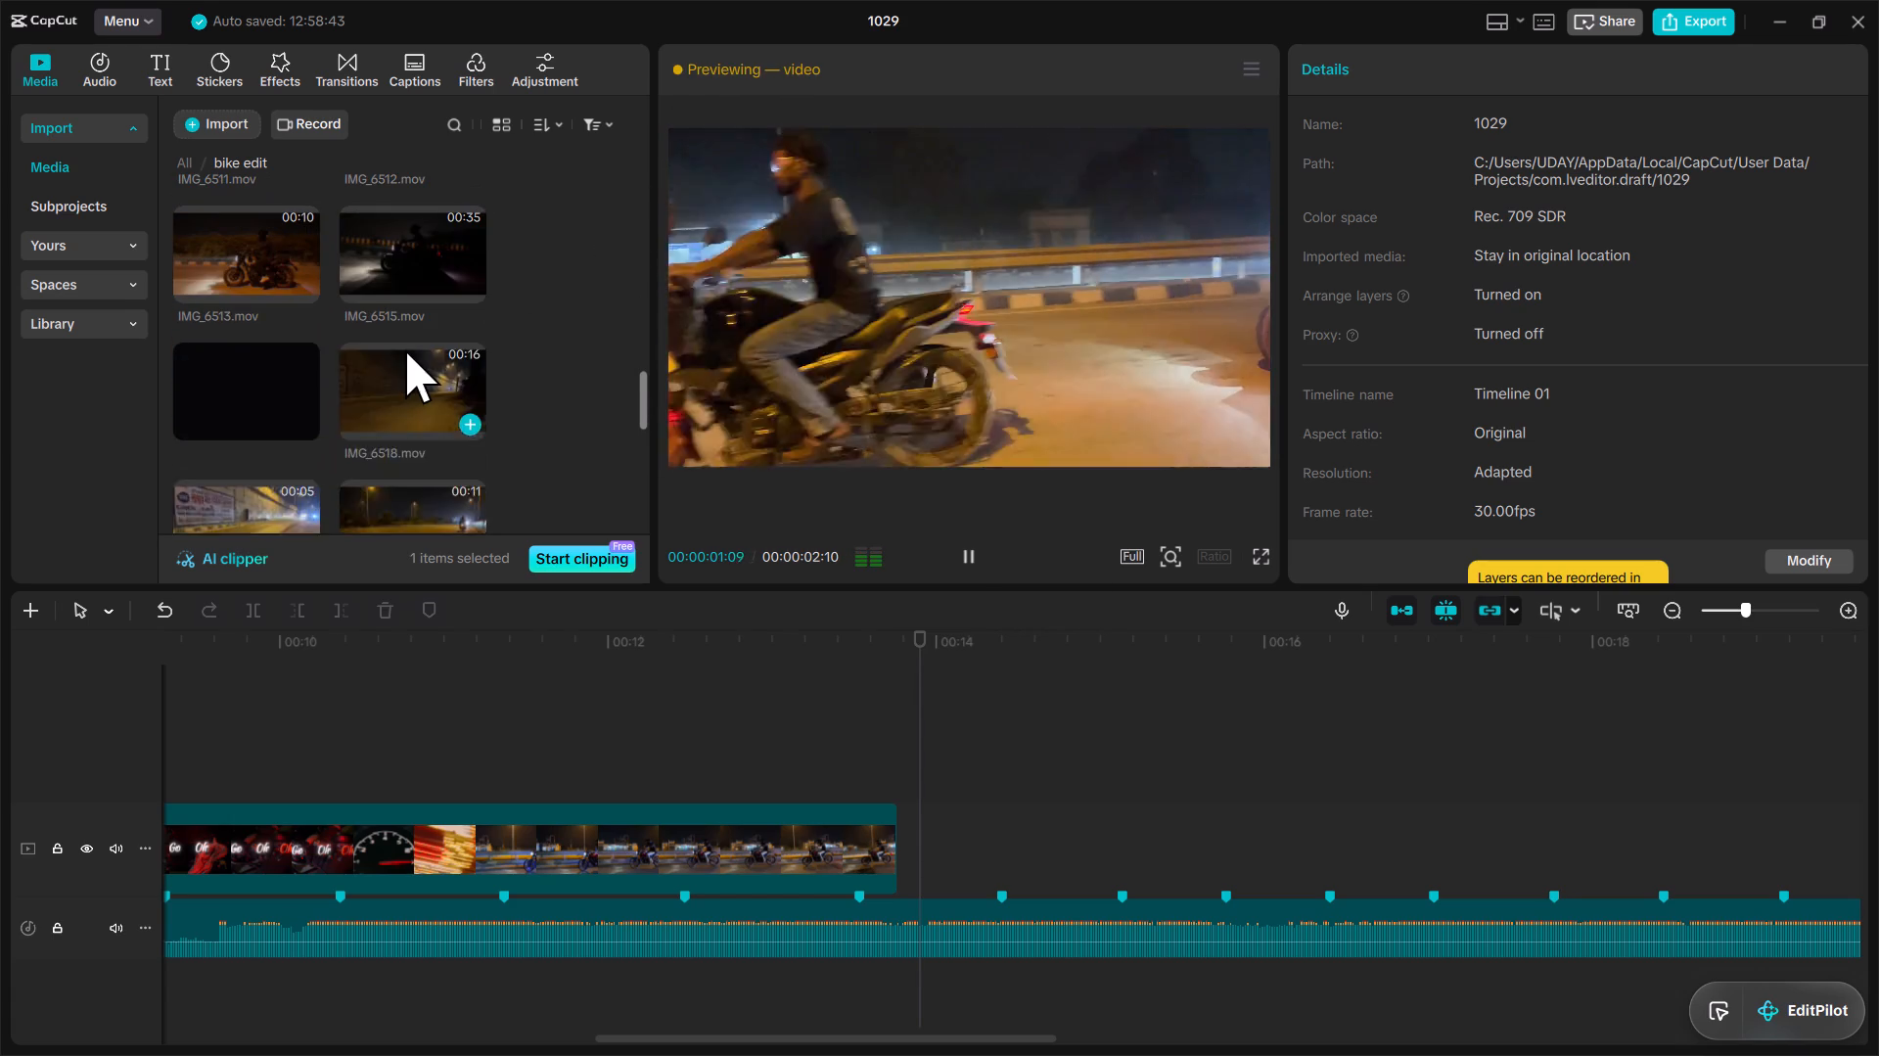
pyautogui.scroll(-3, 405, 349)
pyautogui.scroll(1, 405, 349)
pyautogui.click(414, 320)
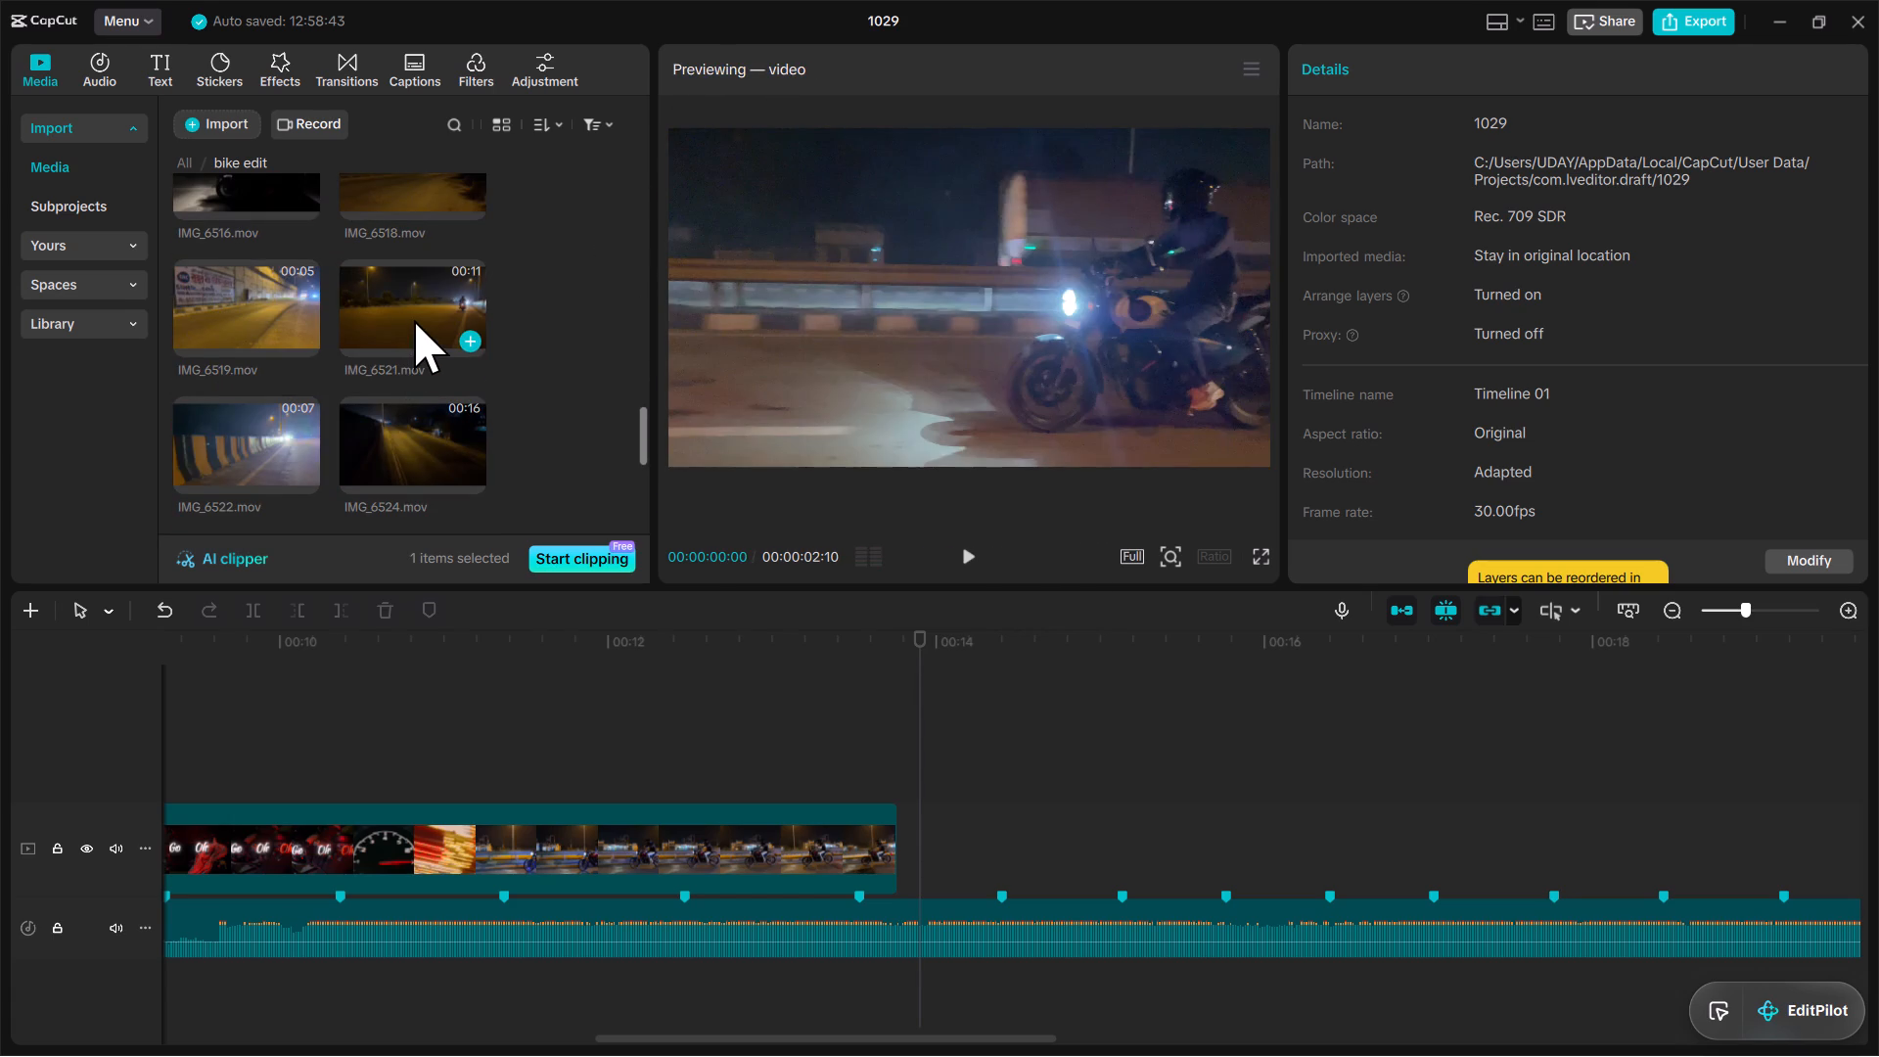
# Remove IMG_6519.mov from the bike edit media folder.
pyautogui.click(276, 298)
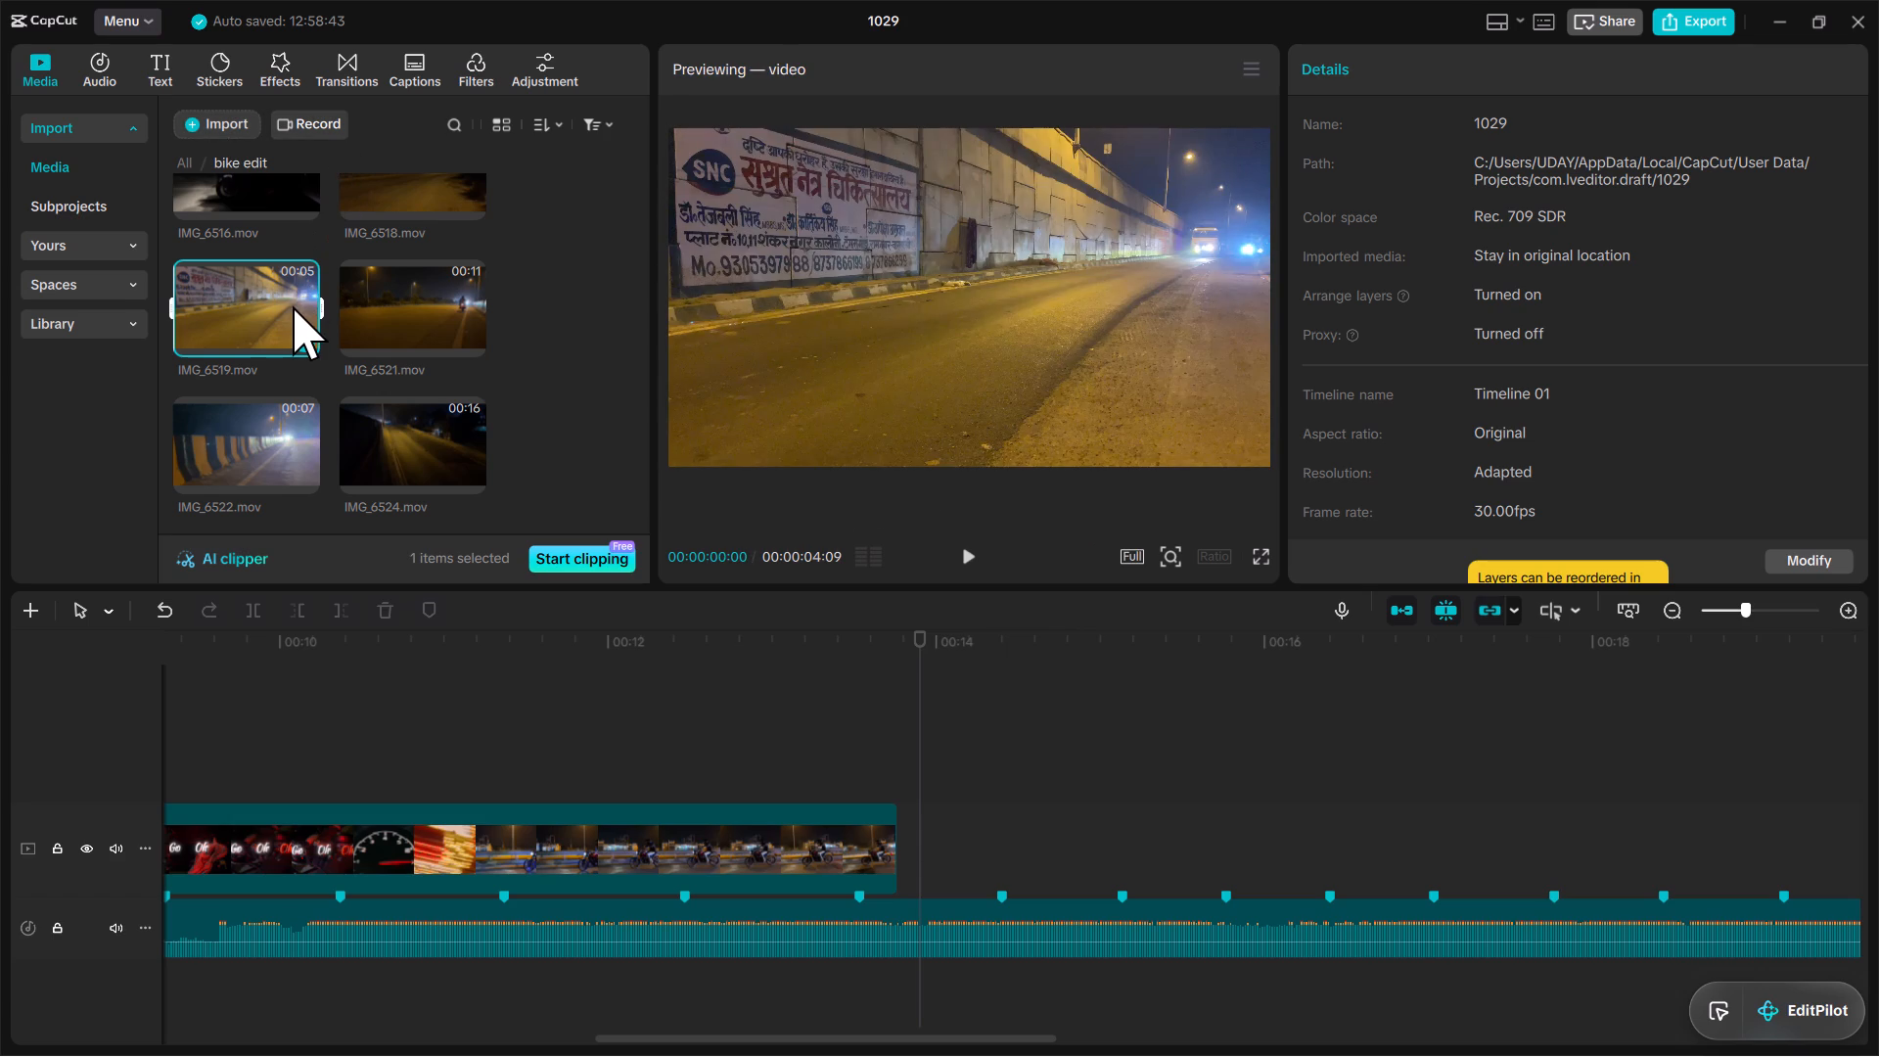
pyautogui.press('BackSpace')
# Preview IMG_6524.mov and add it to the main video track directly after 1026.mp4.
pyautogui.click(242, 430)
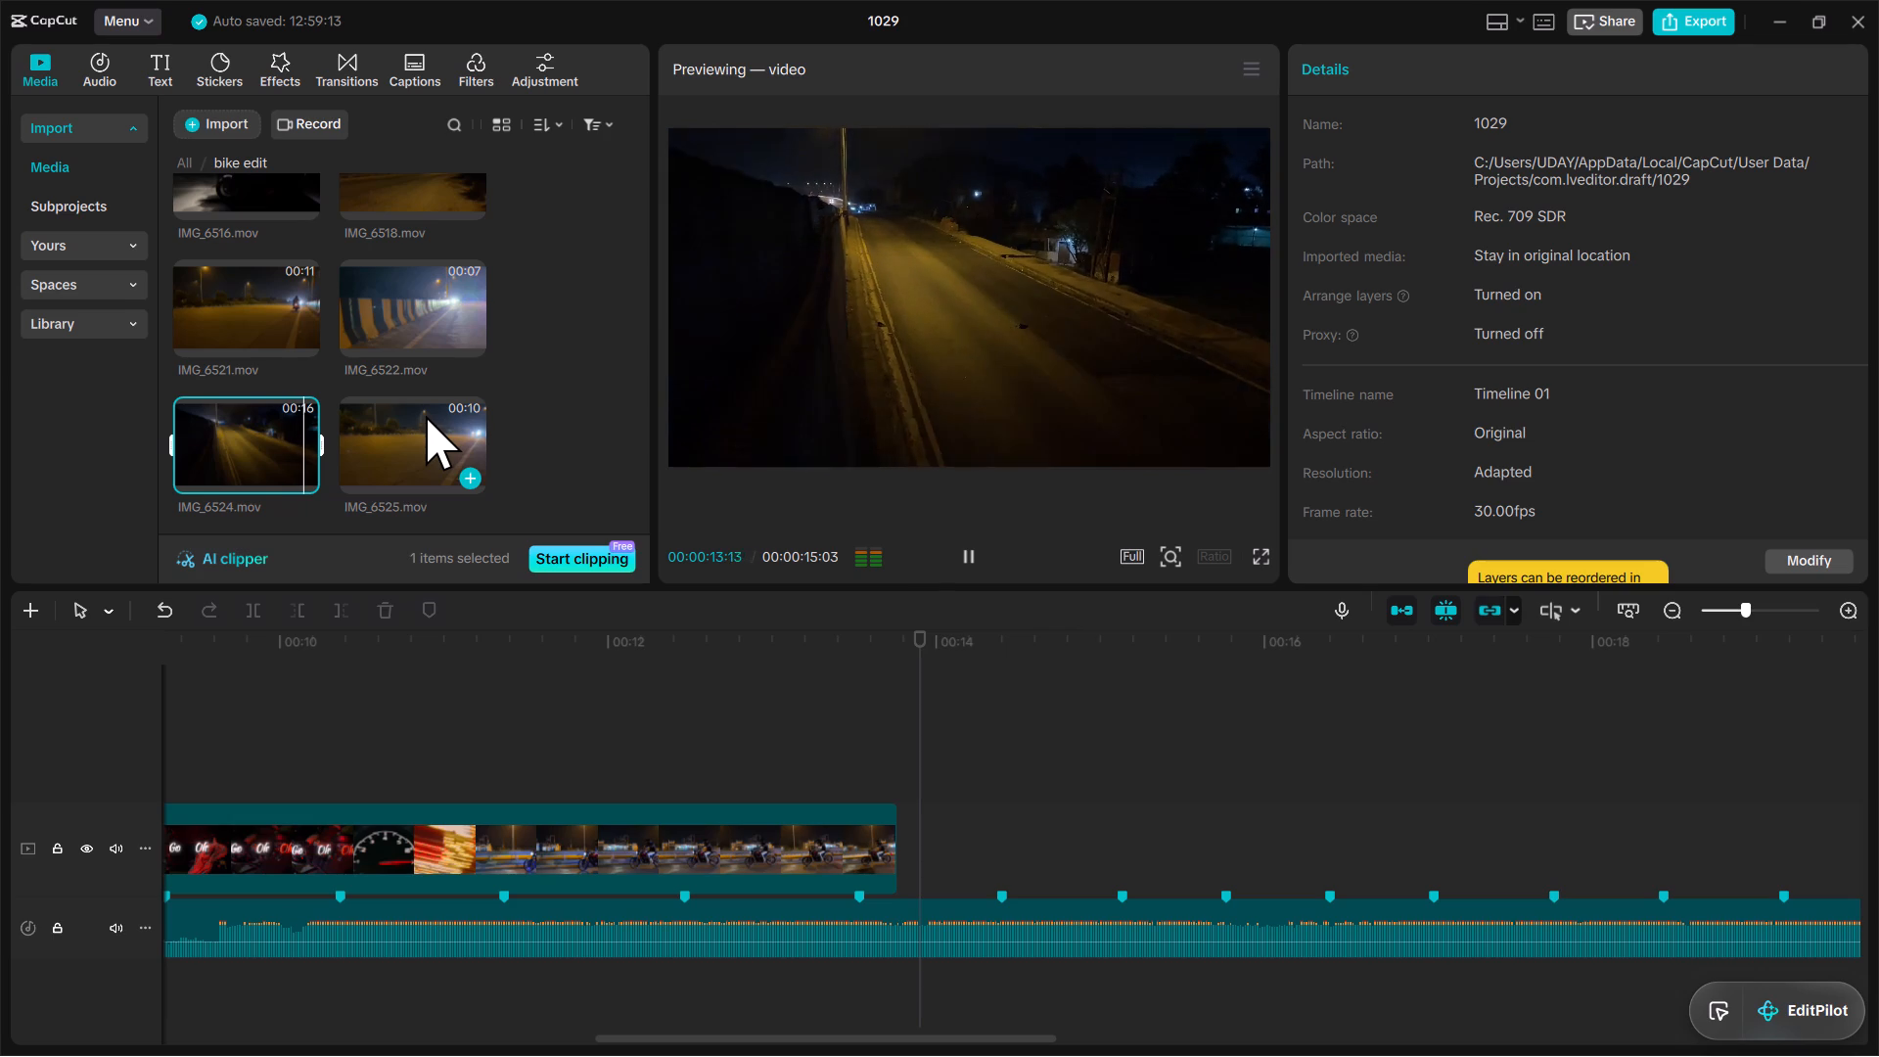
pyautogui.scroll(-3, 334, 410)
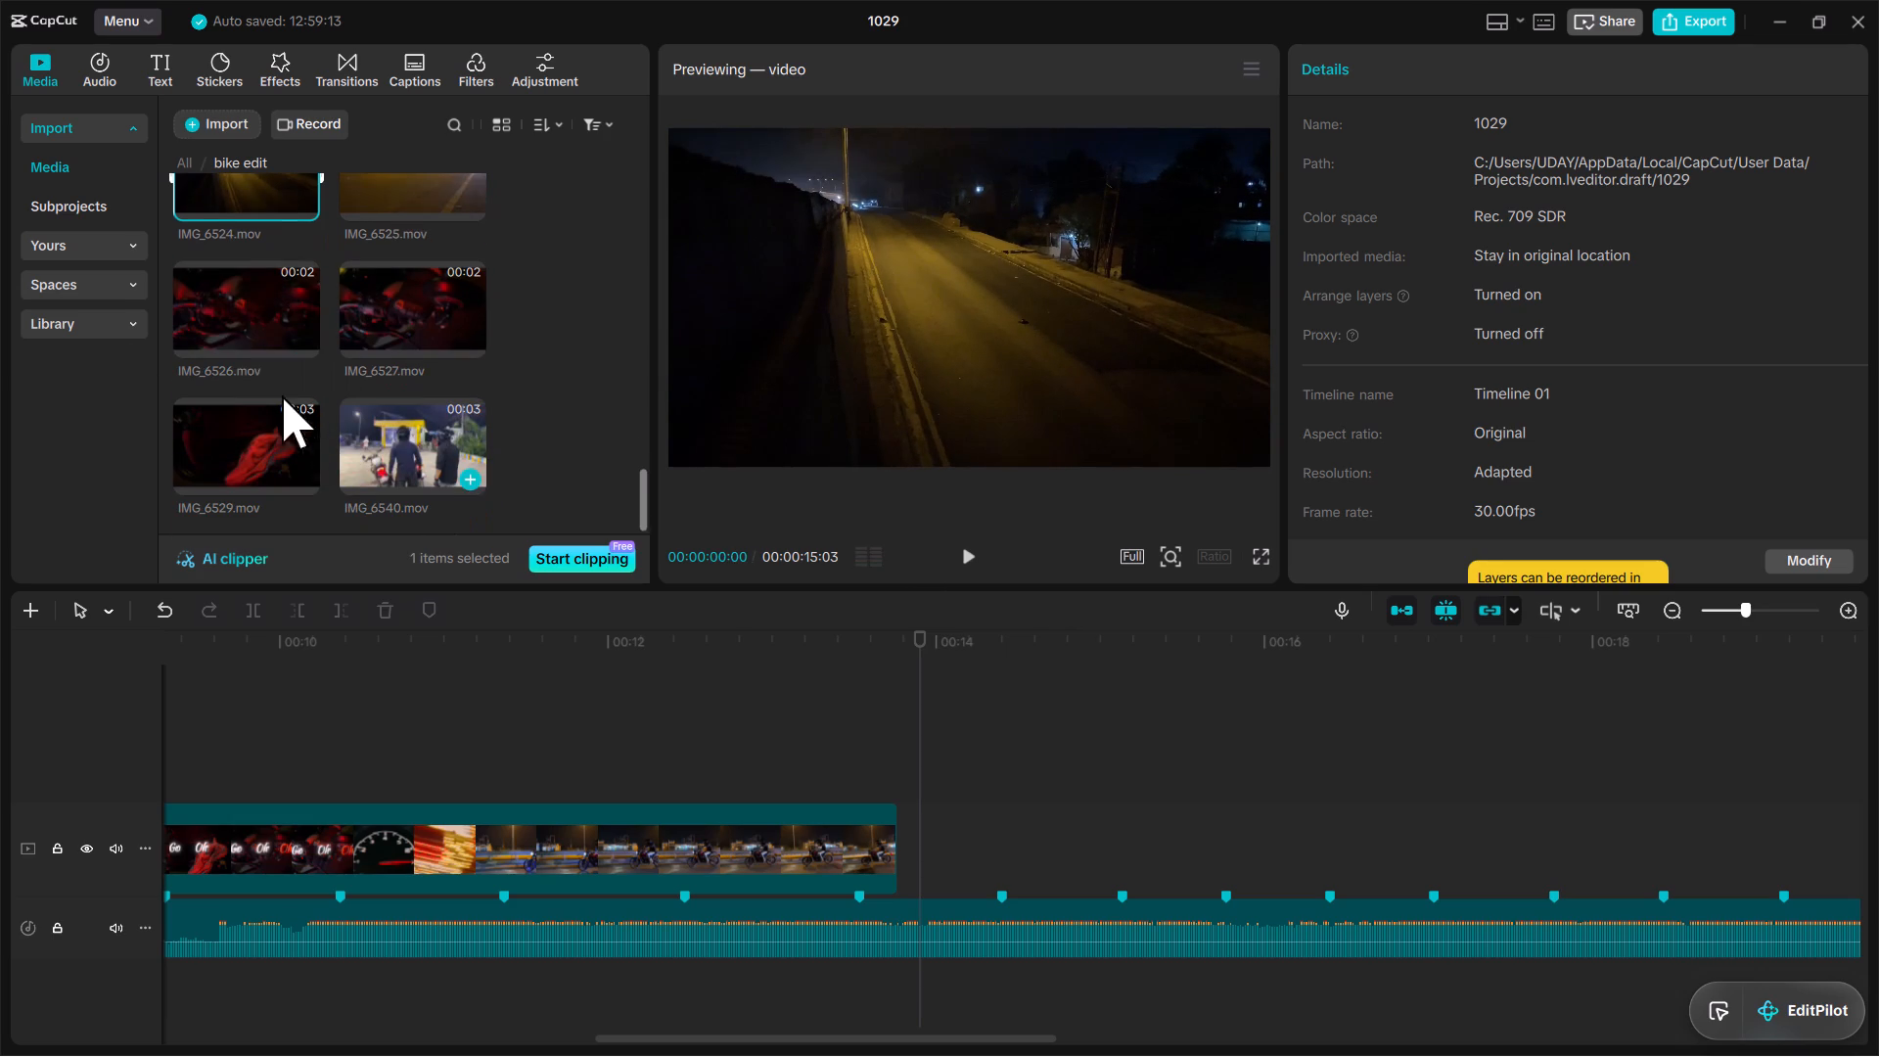
pyautogui.scroll(7, 431, 455)
pyautogui.scroll(-3, 437, 452)
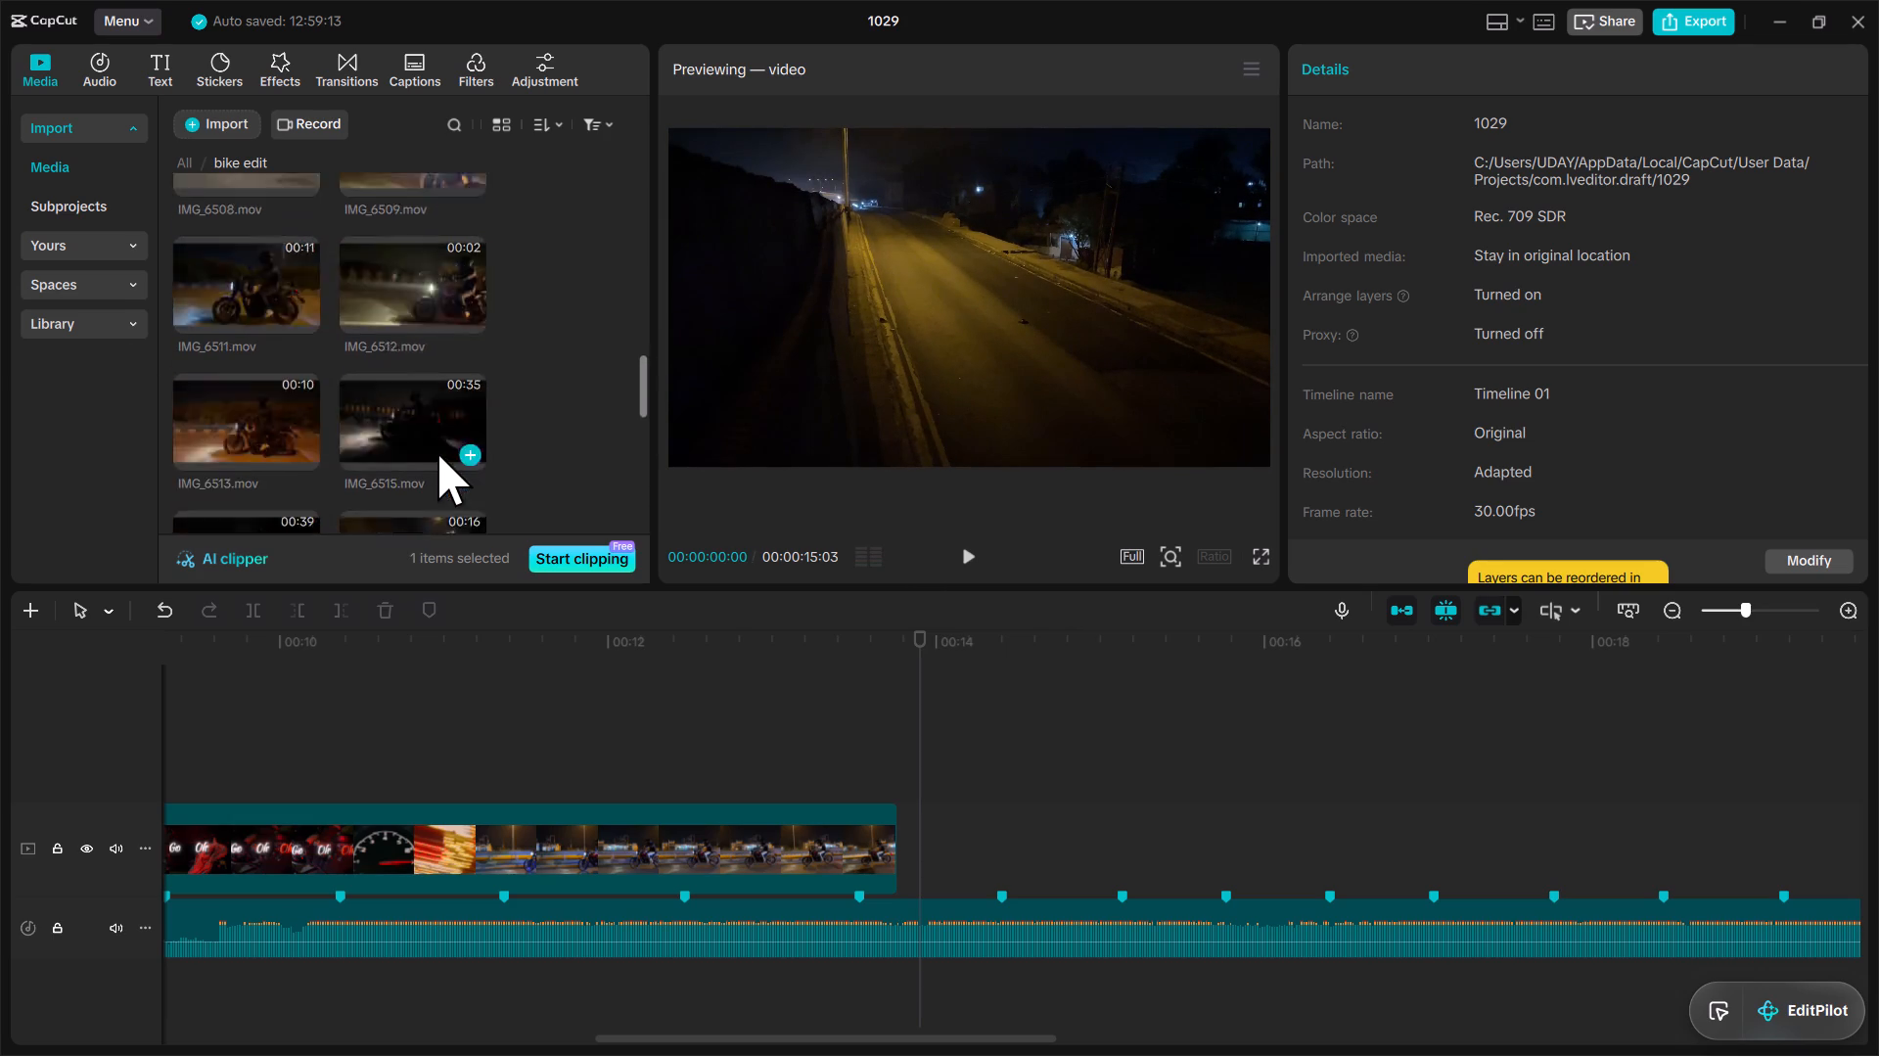
pyautogui.scroll(-2, 437, 452)
pyautogui.moveTo(247, 391); pyautogui.dragTo(437, 493)
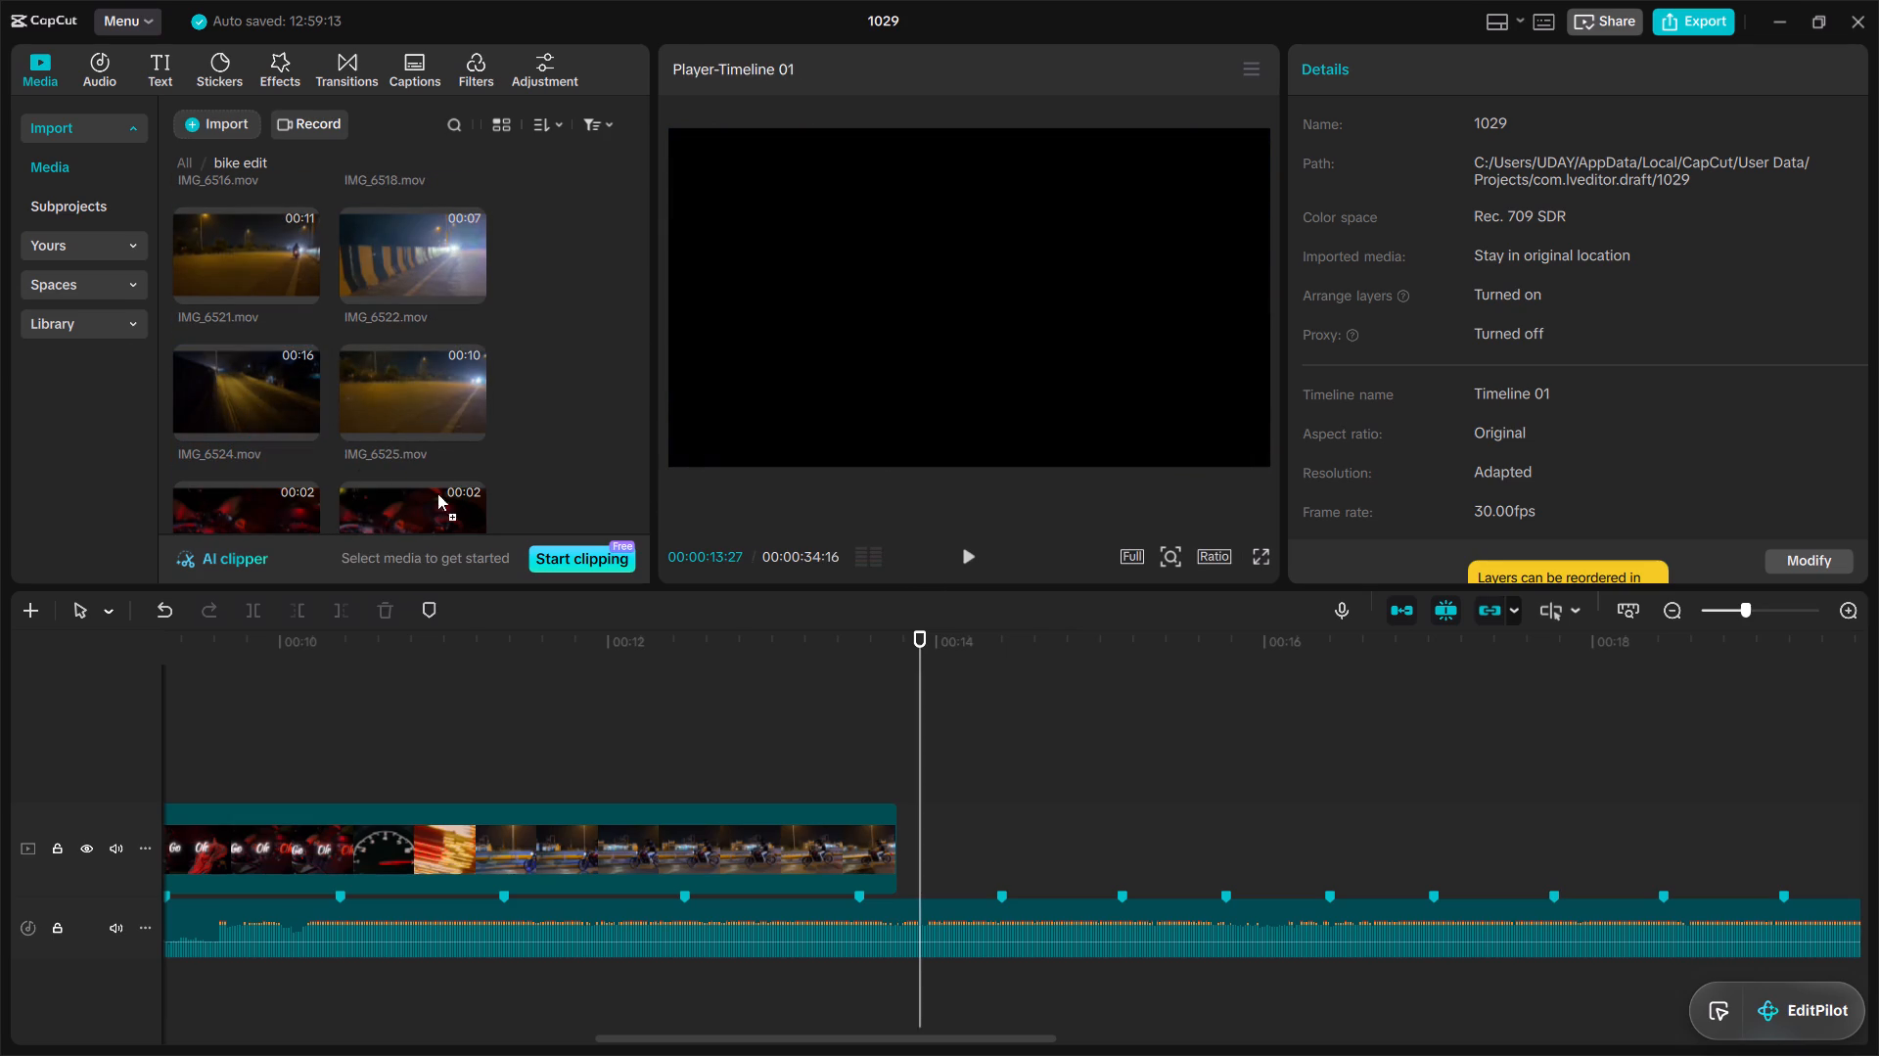
pyautogui.moveTo(437, 493); pyautogui.dragTo(914, 835)
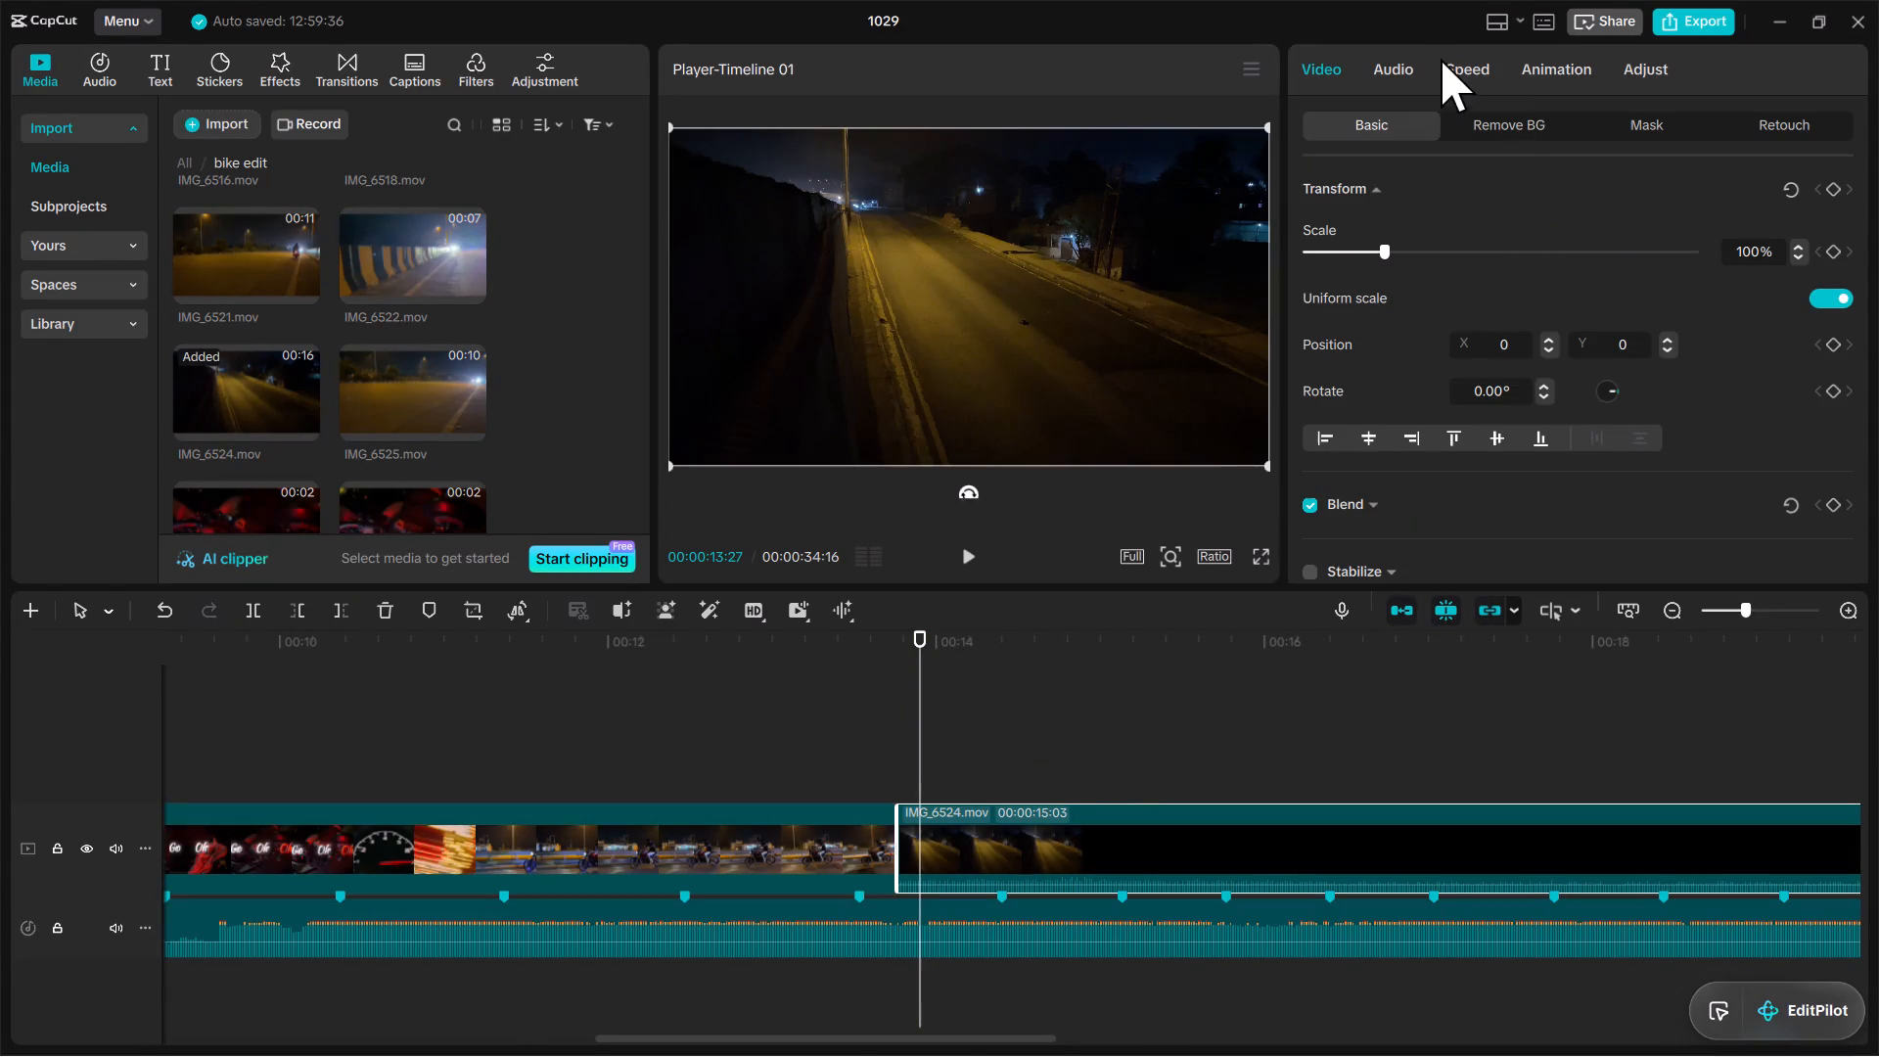
# Cut away everything in IMG_6524.mov before the beat marker at 00:00:25:16, closing the gap to 1026.mp4.
pyautogui.moveTo(1347, 808); pyautogui.dragTo(1355, 823)
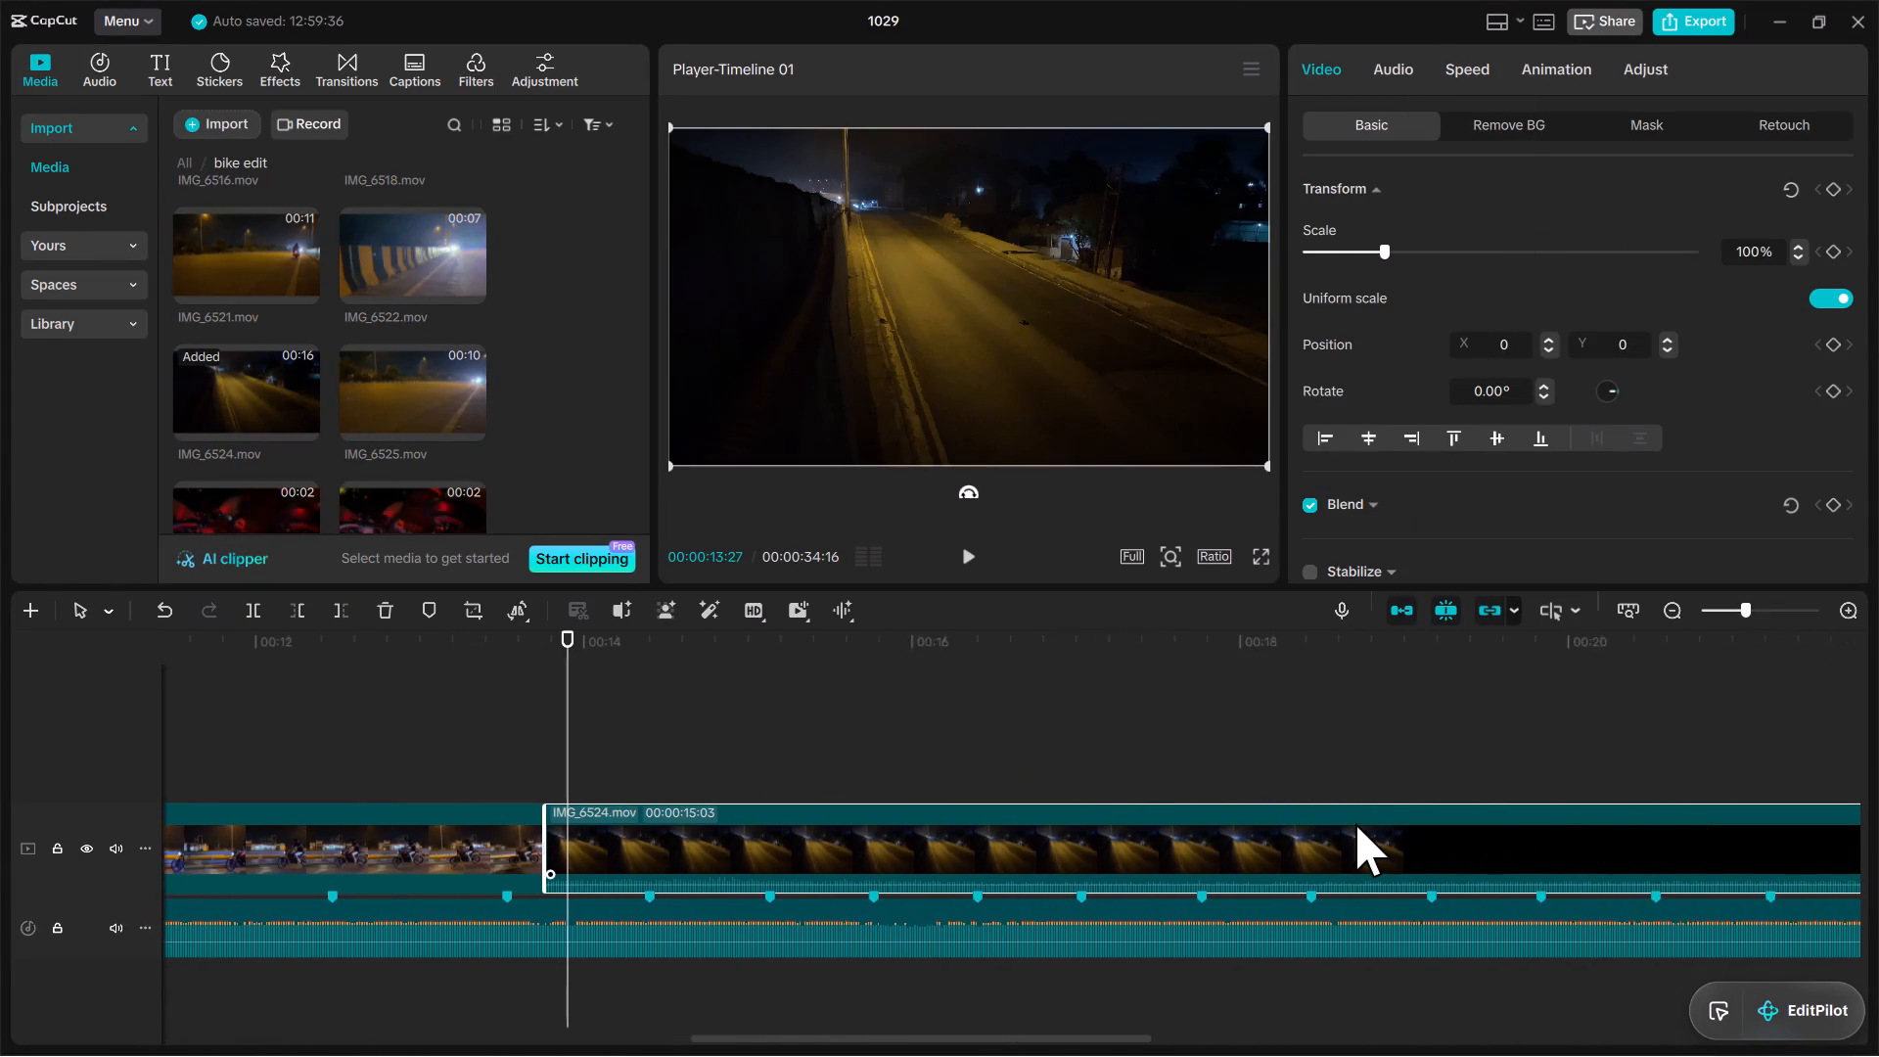
pyautogui.moveTo(1355, 823); pyautogui.dragTo(1183, 857)
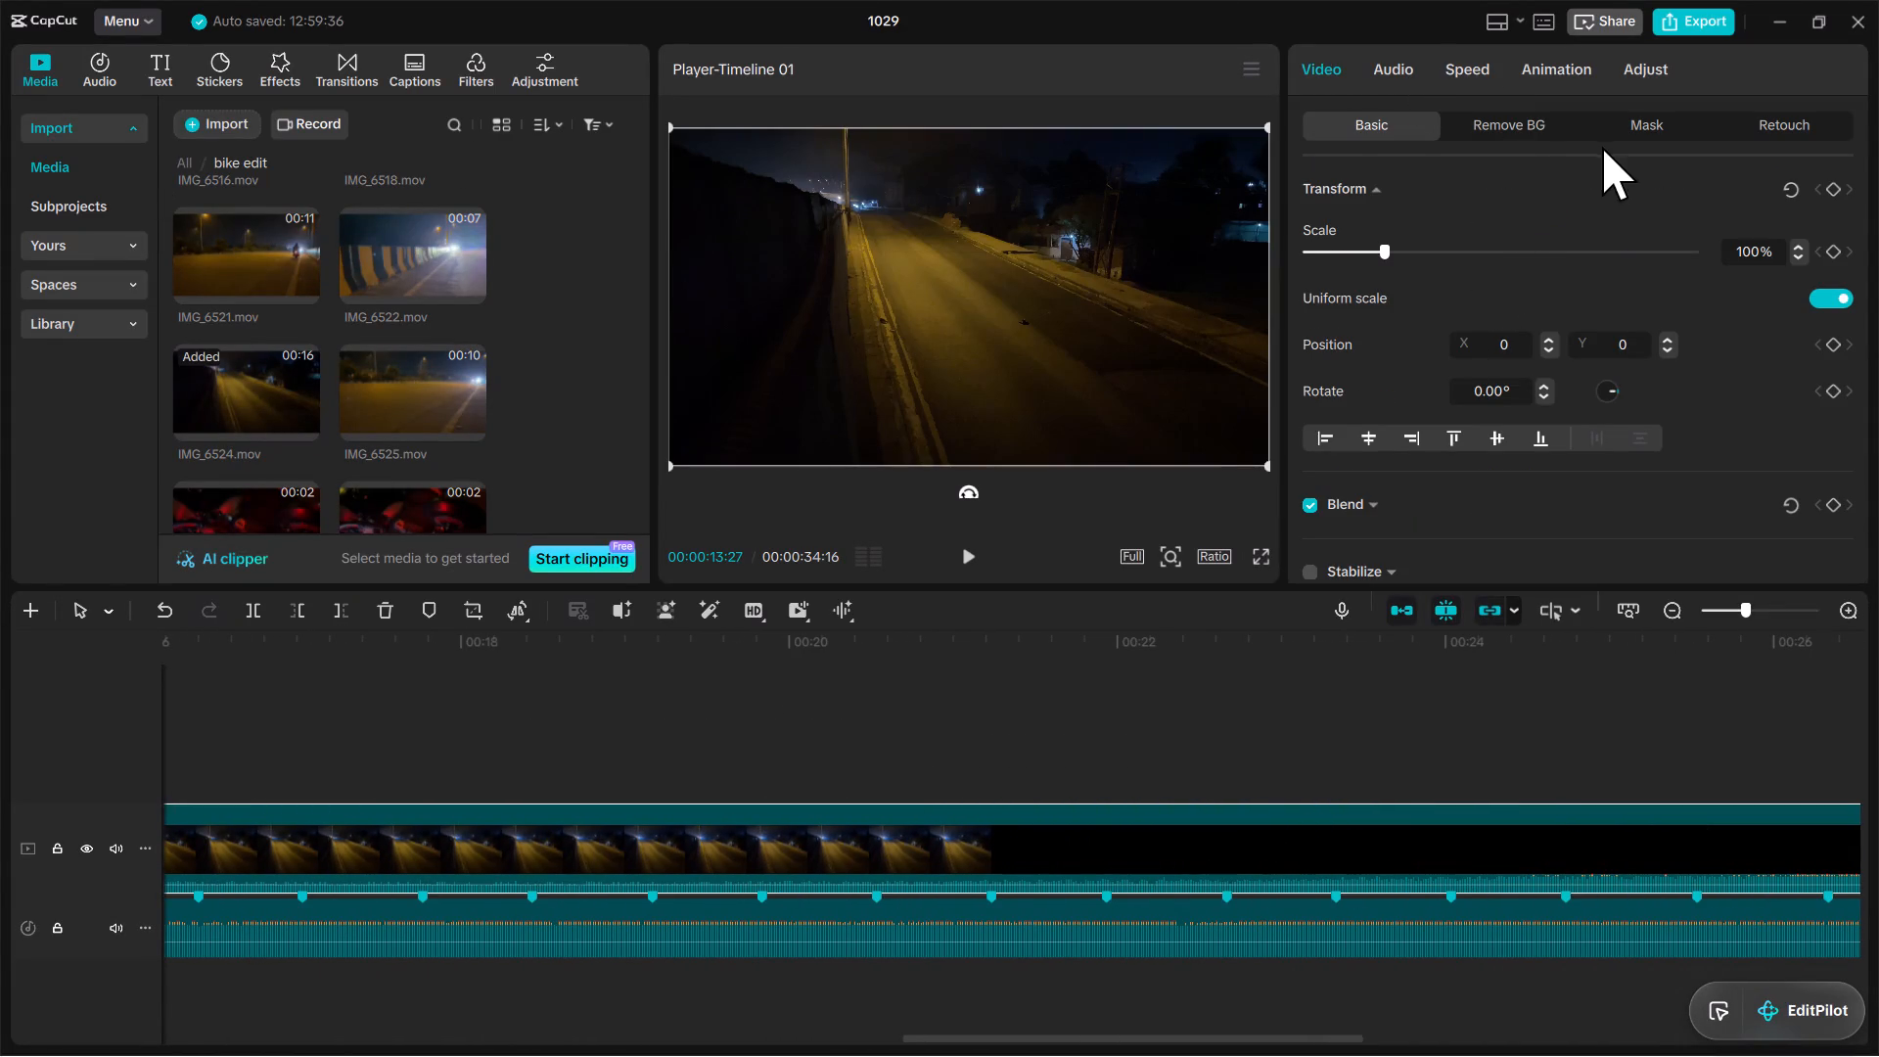
pyautogui.click(890, 742)
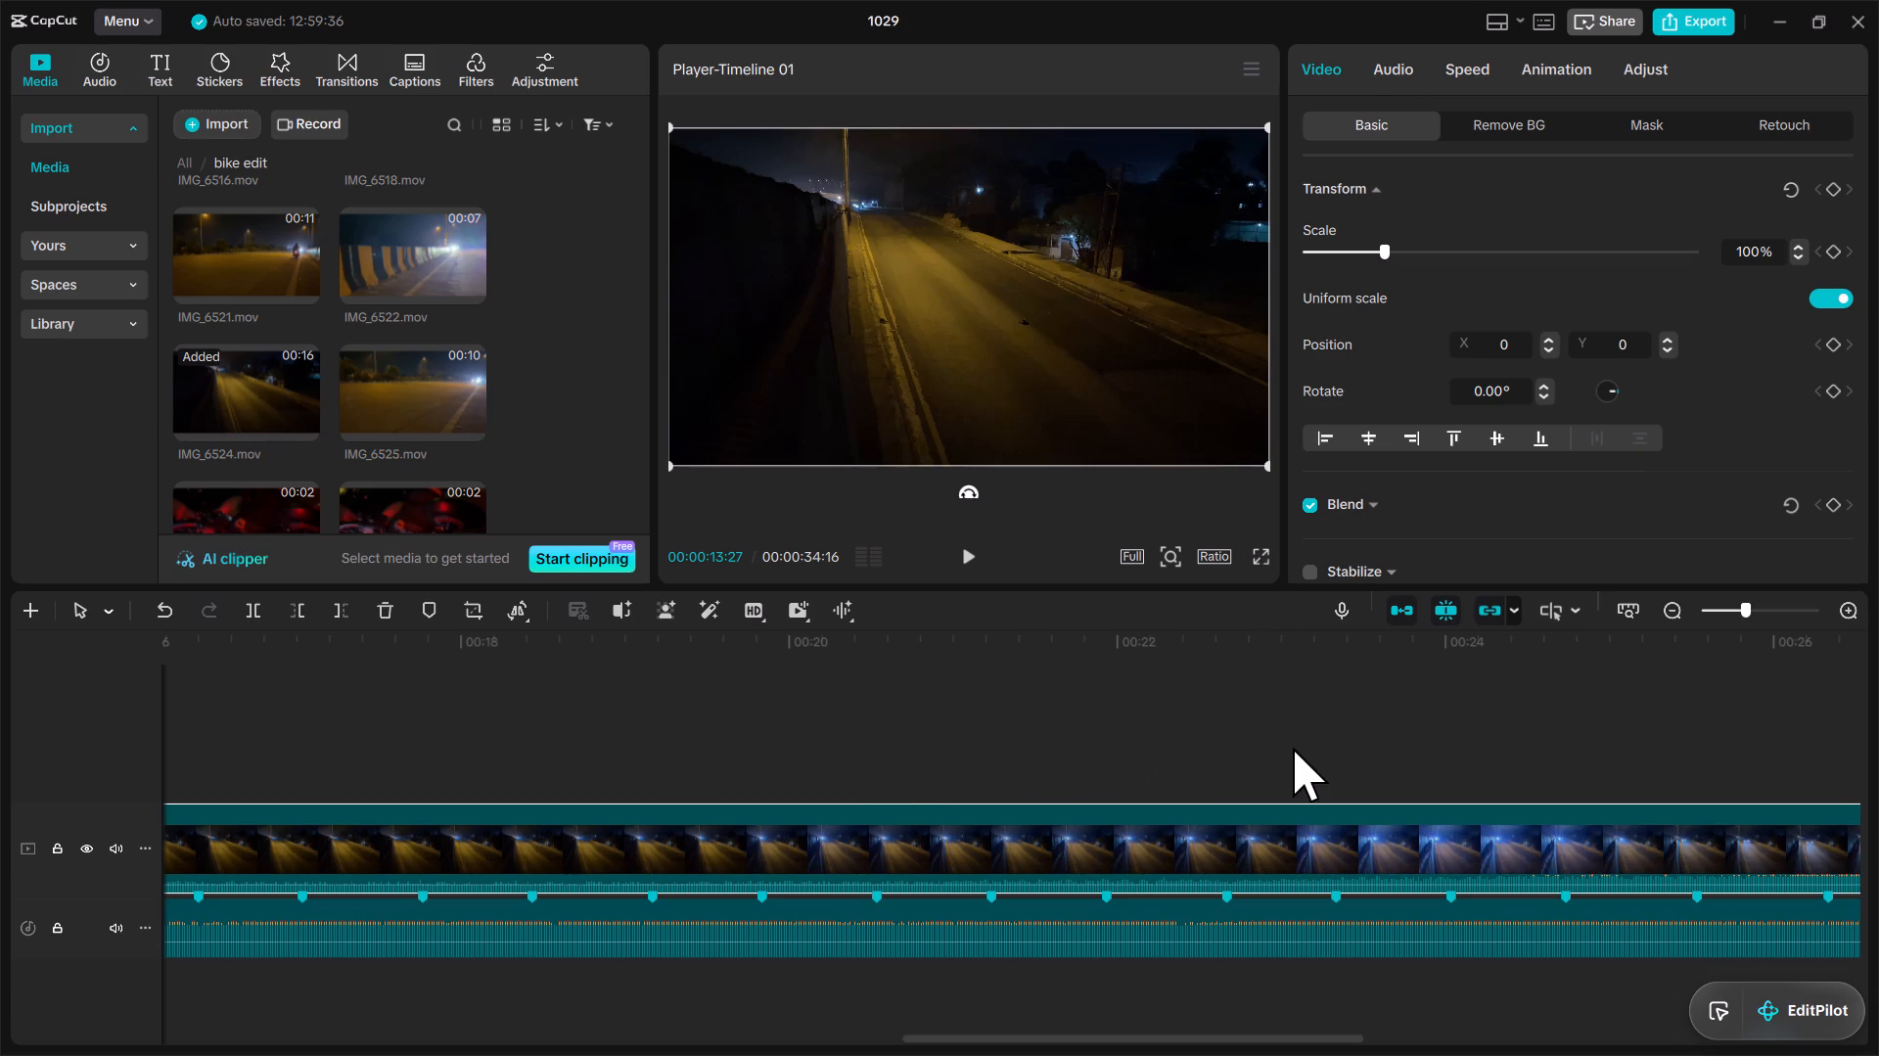
pyautogui.click(1293, 748)
pyautogui.moveTo(1293, 748); pyautogui.dragTo(1347, 751)
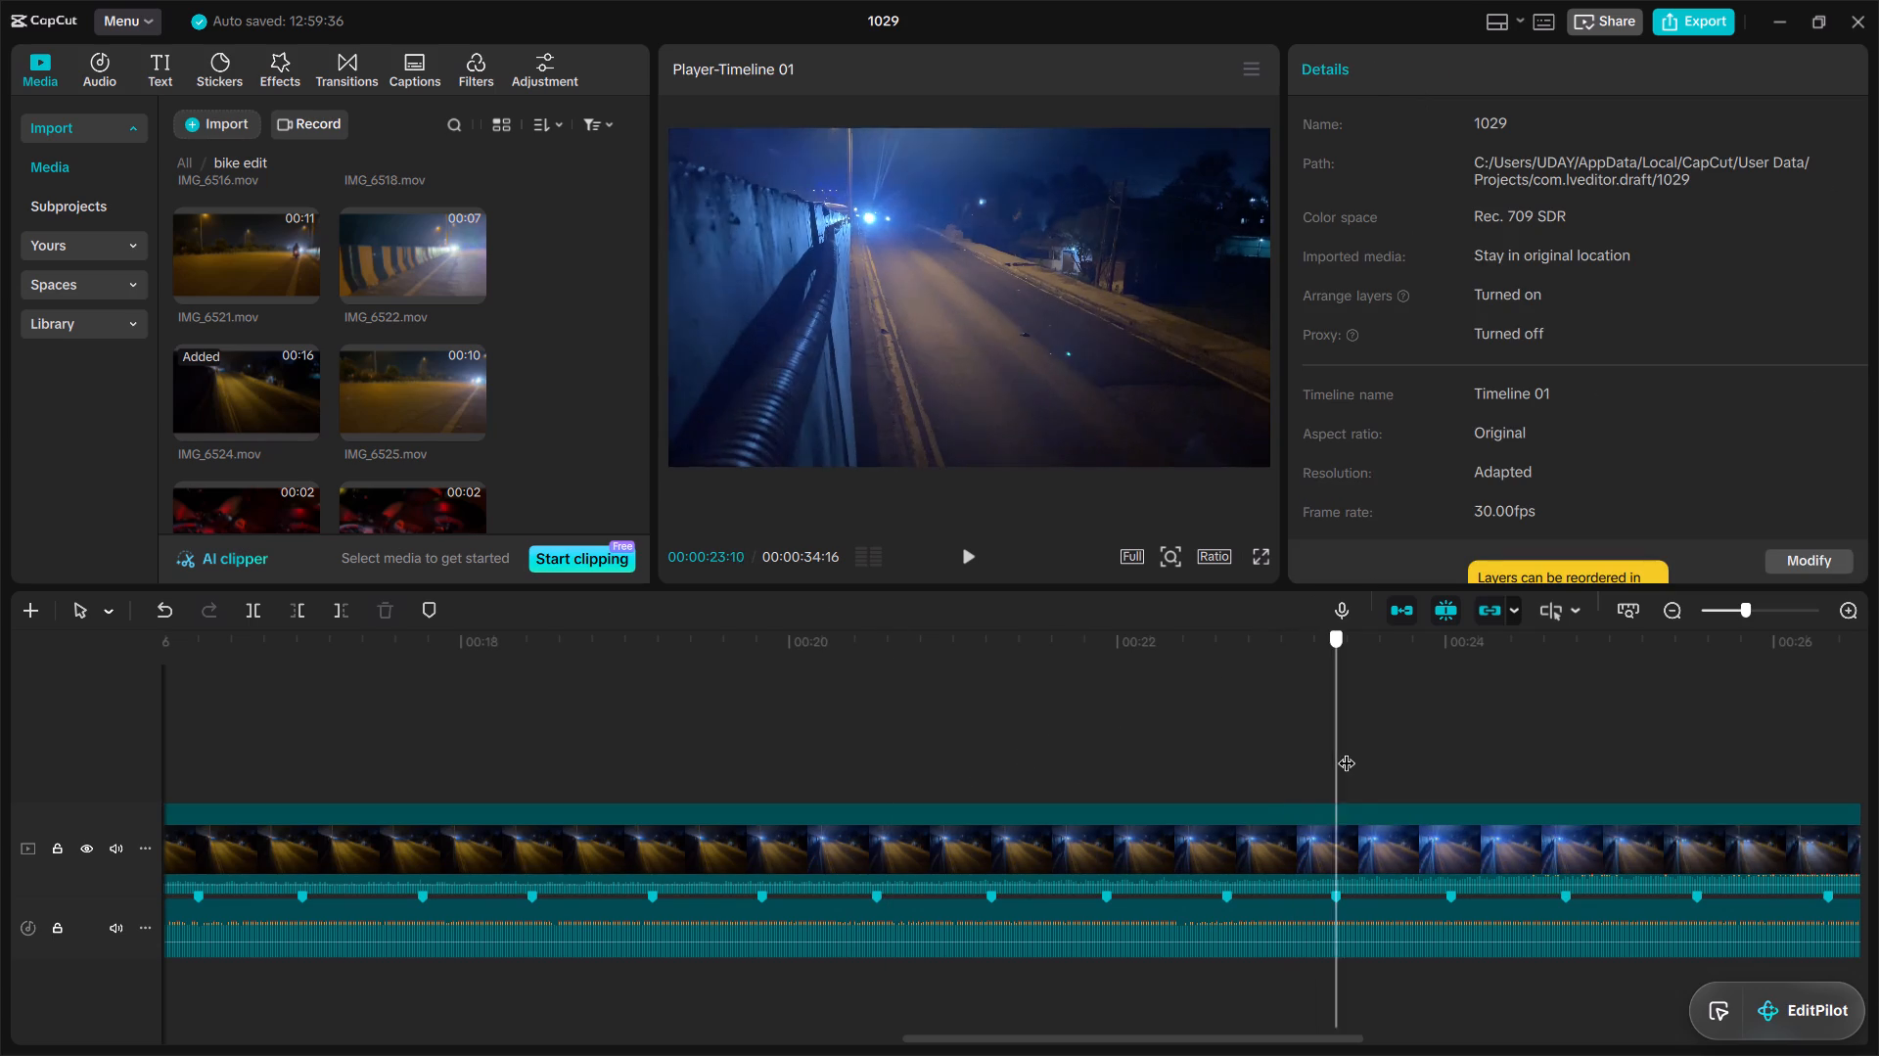
pyautogui.moveTo(1347, 751); pyautogui.dragTo(1704, 752)
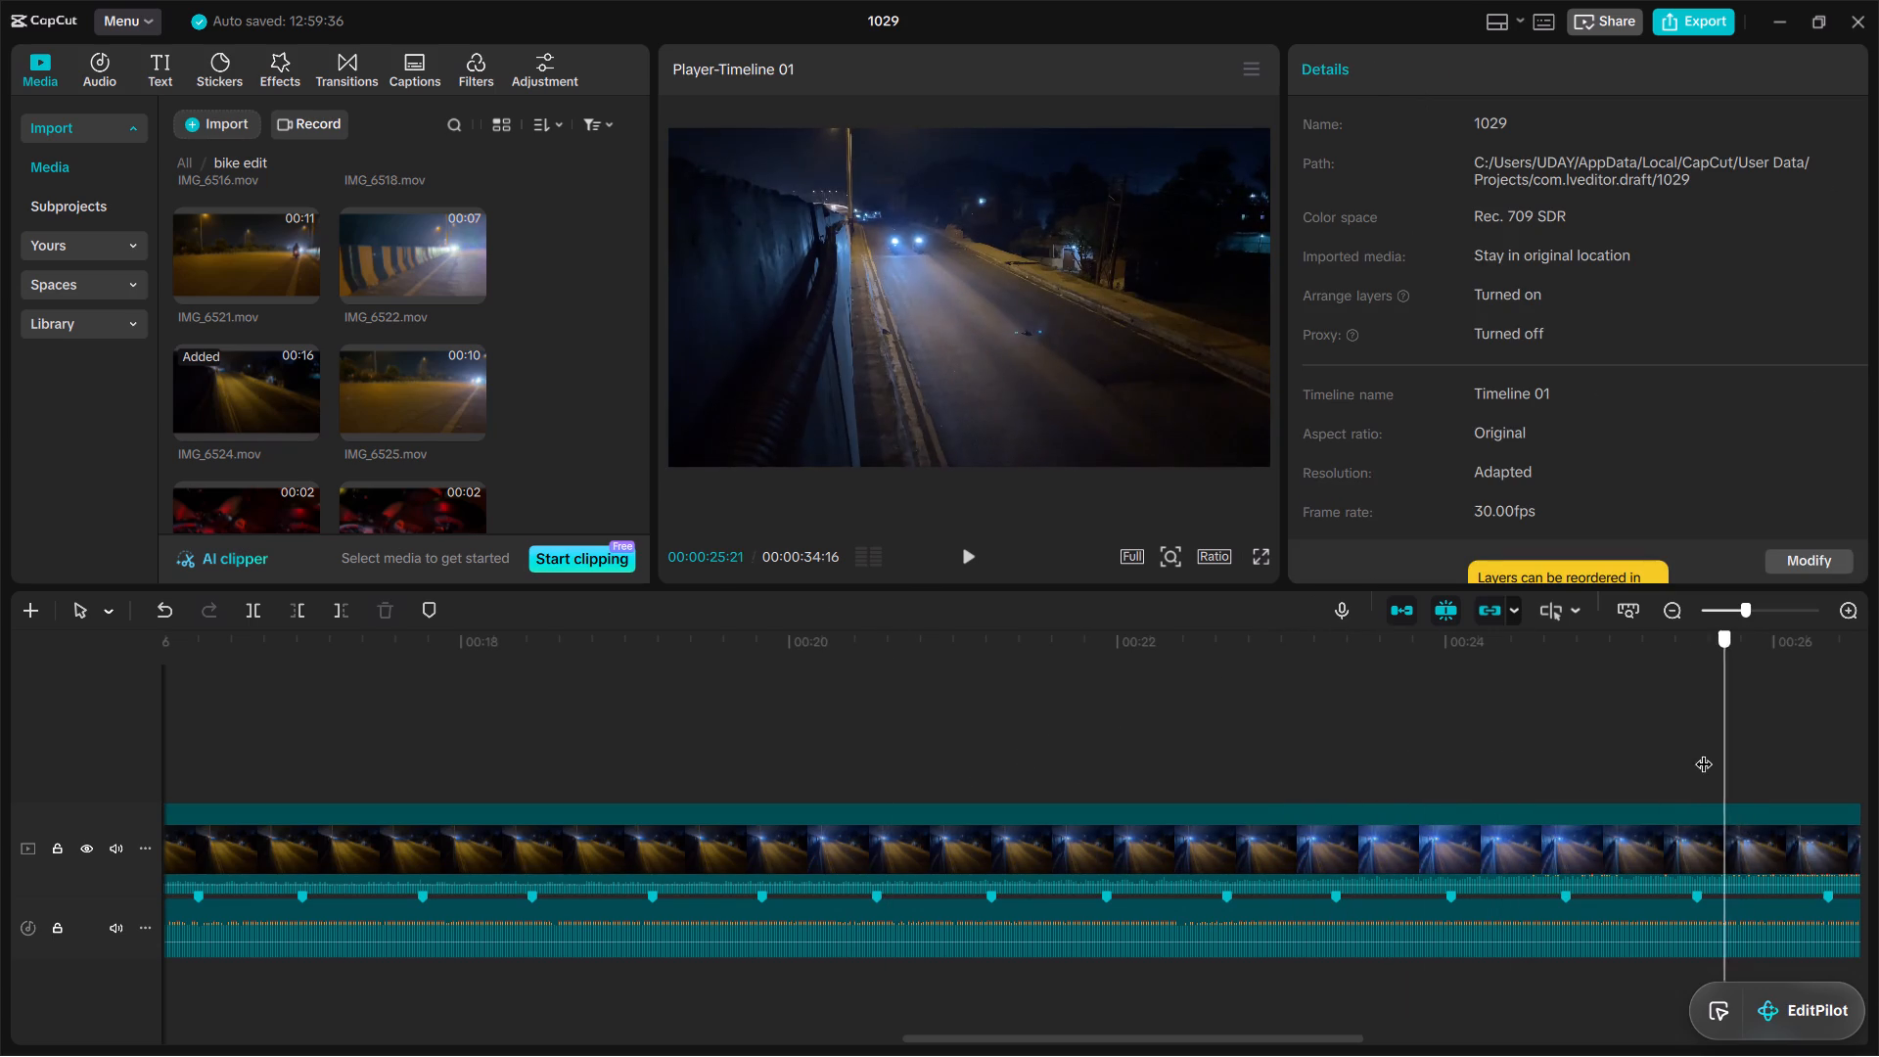
pyautogui.moveTo(1704, 752); pyautogui.dragTo(1698, 756)
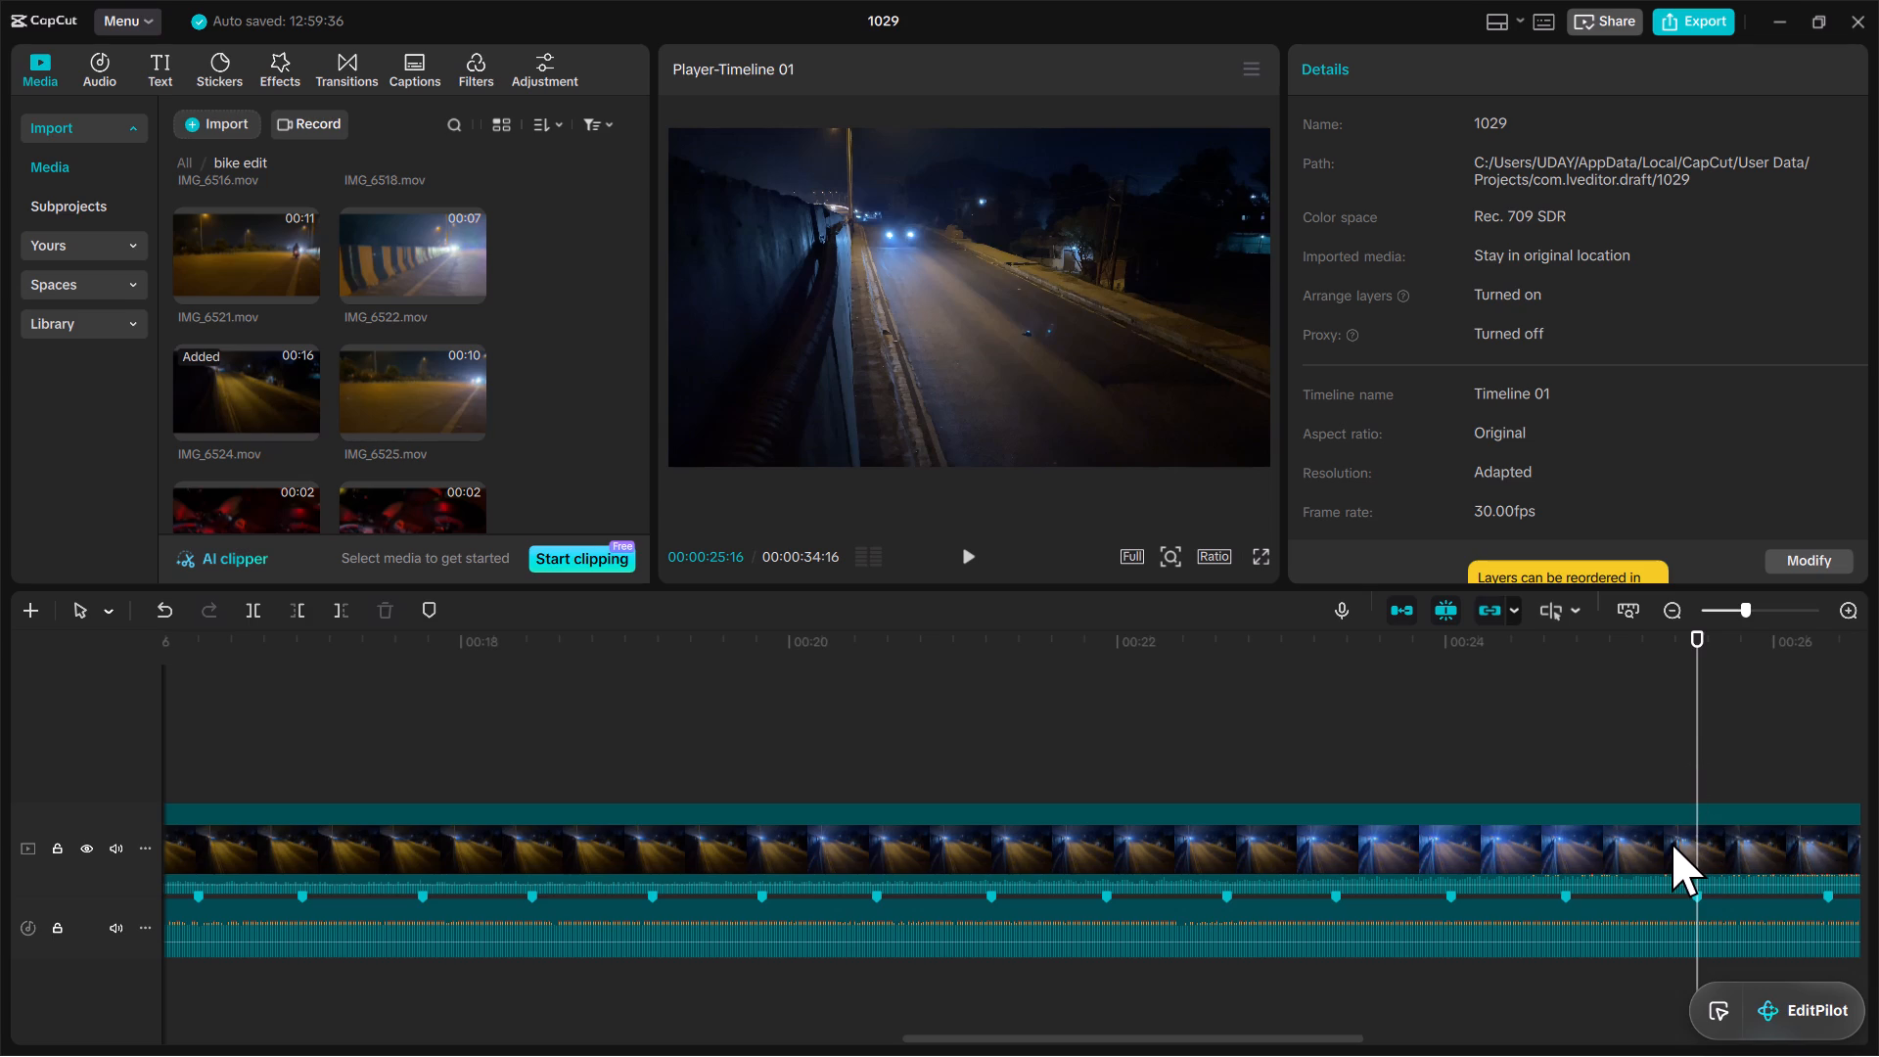
pyautogui.click(1672, 843)
pyautogui.press('q')
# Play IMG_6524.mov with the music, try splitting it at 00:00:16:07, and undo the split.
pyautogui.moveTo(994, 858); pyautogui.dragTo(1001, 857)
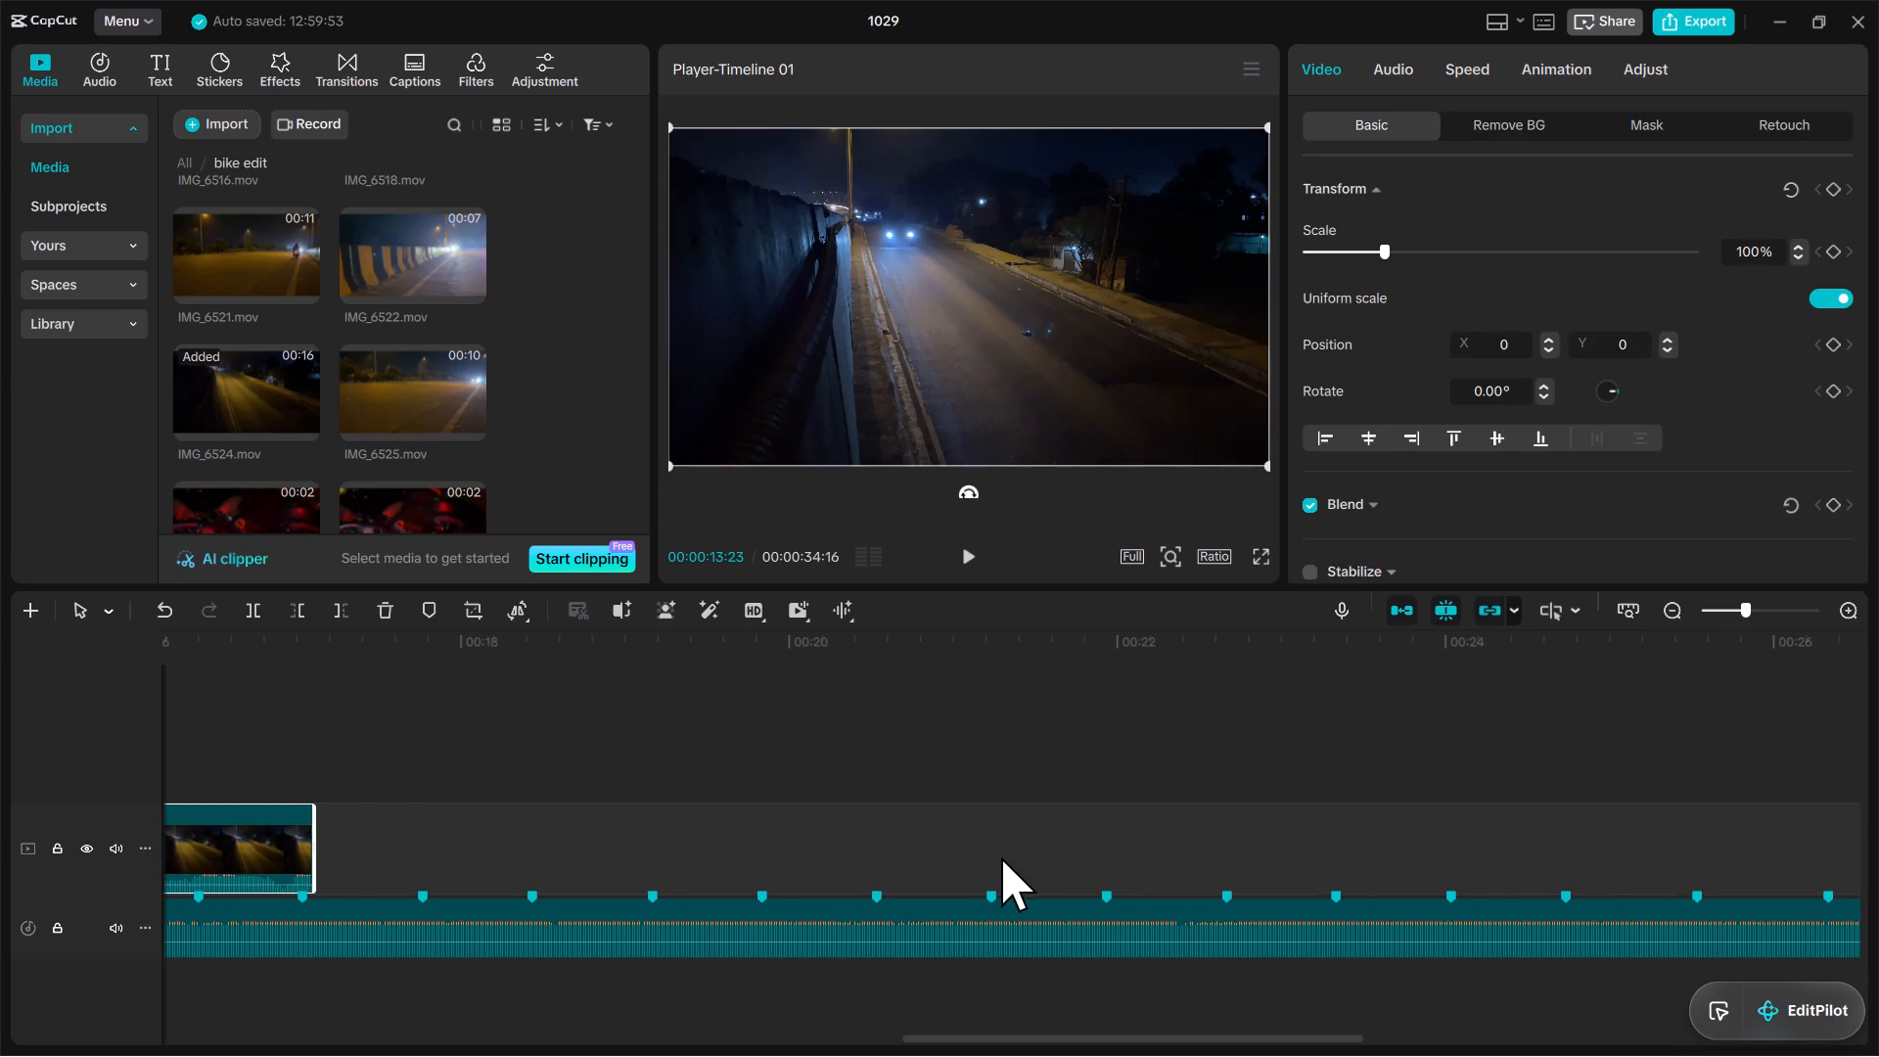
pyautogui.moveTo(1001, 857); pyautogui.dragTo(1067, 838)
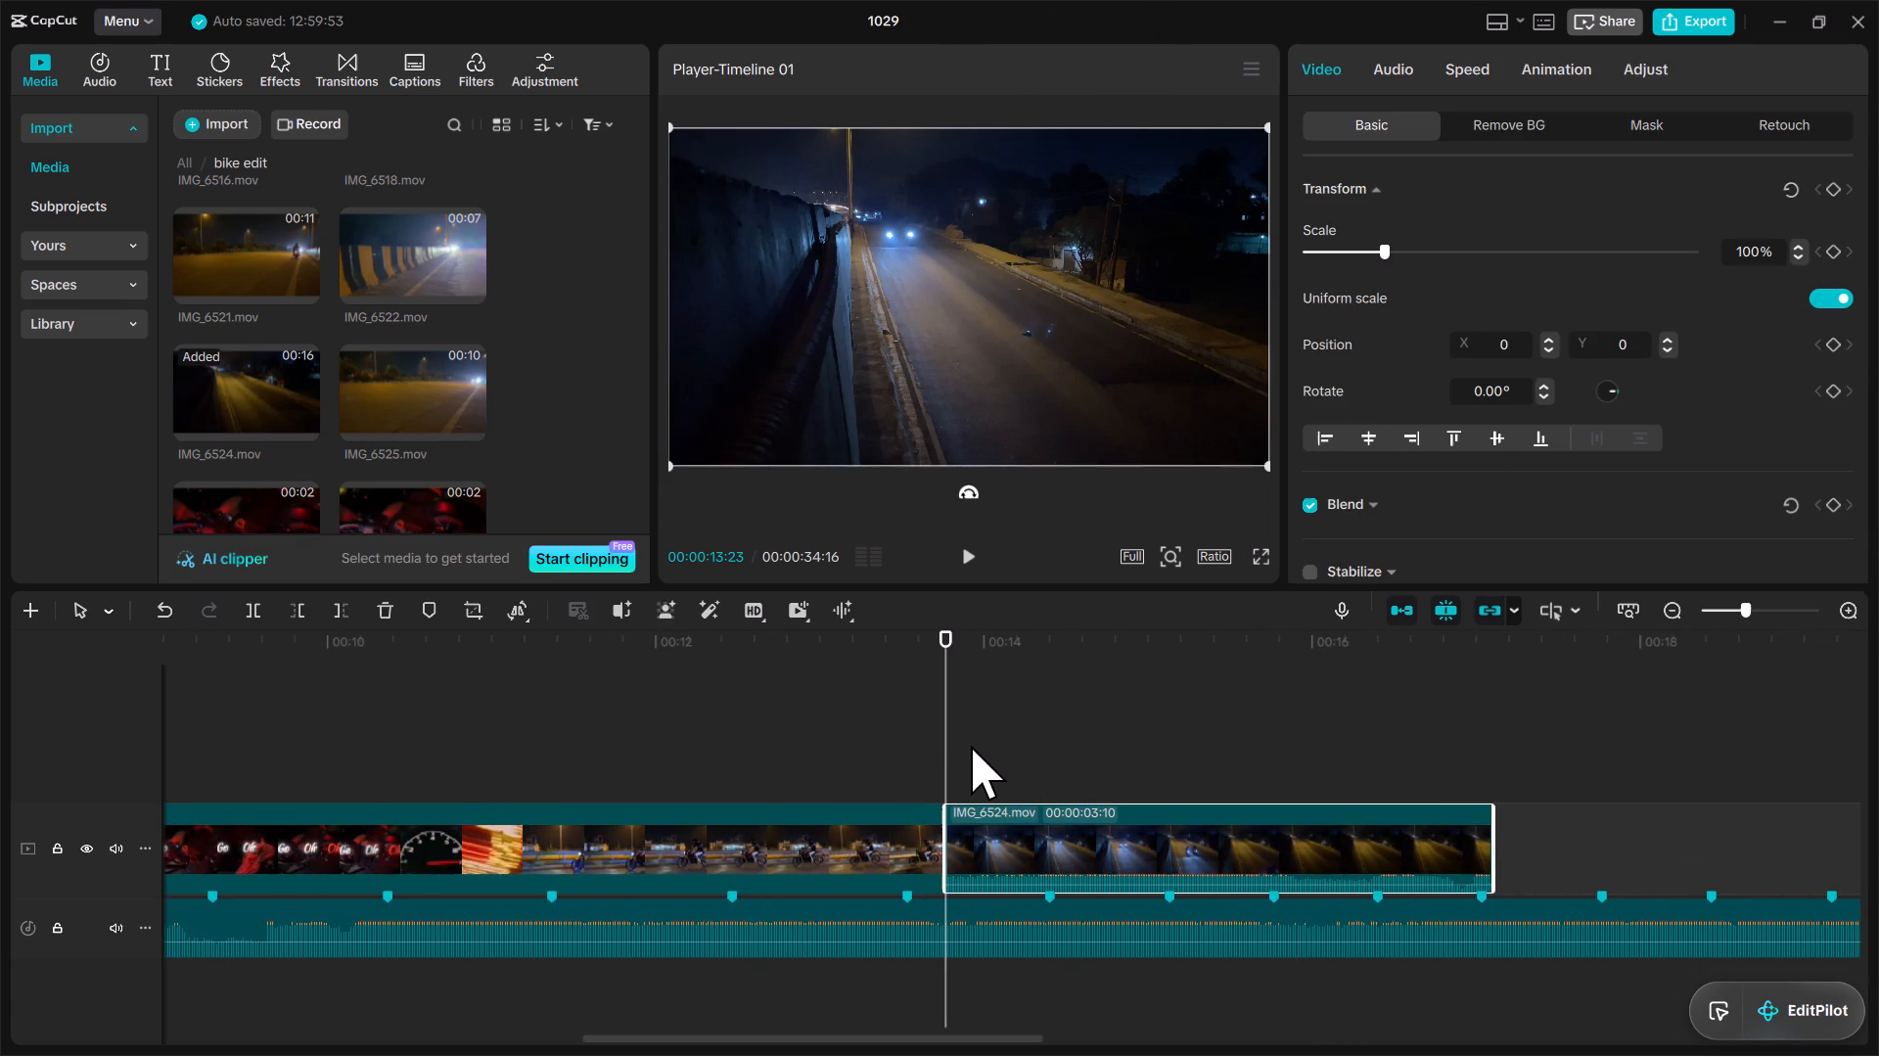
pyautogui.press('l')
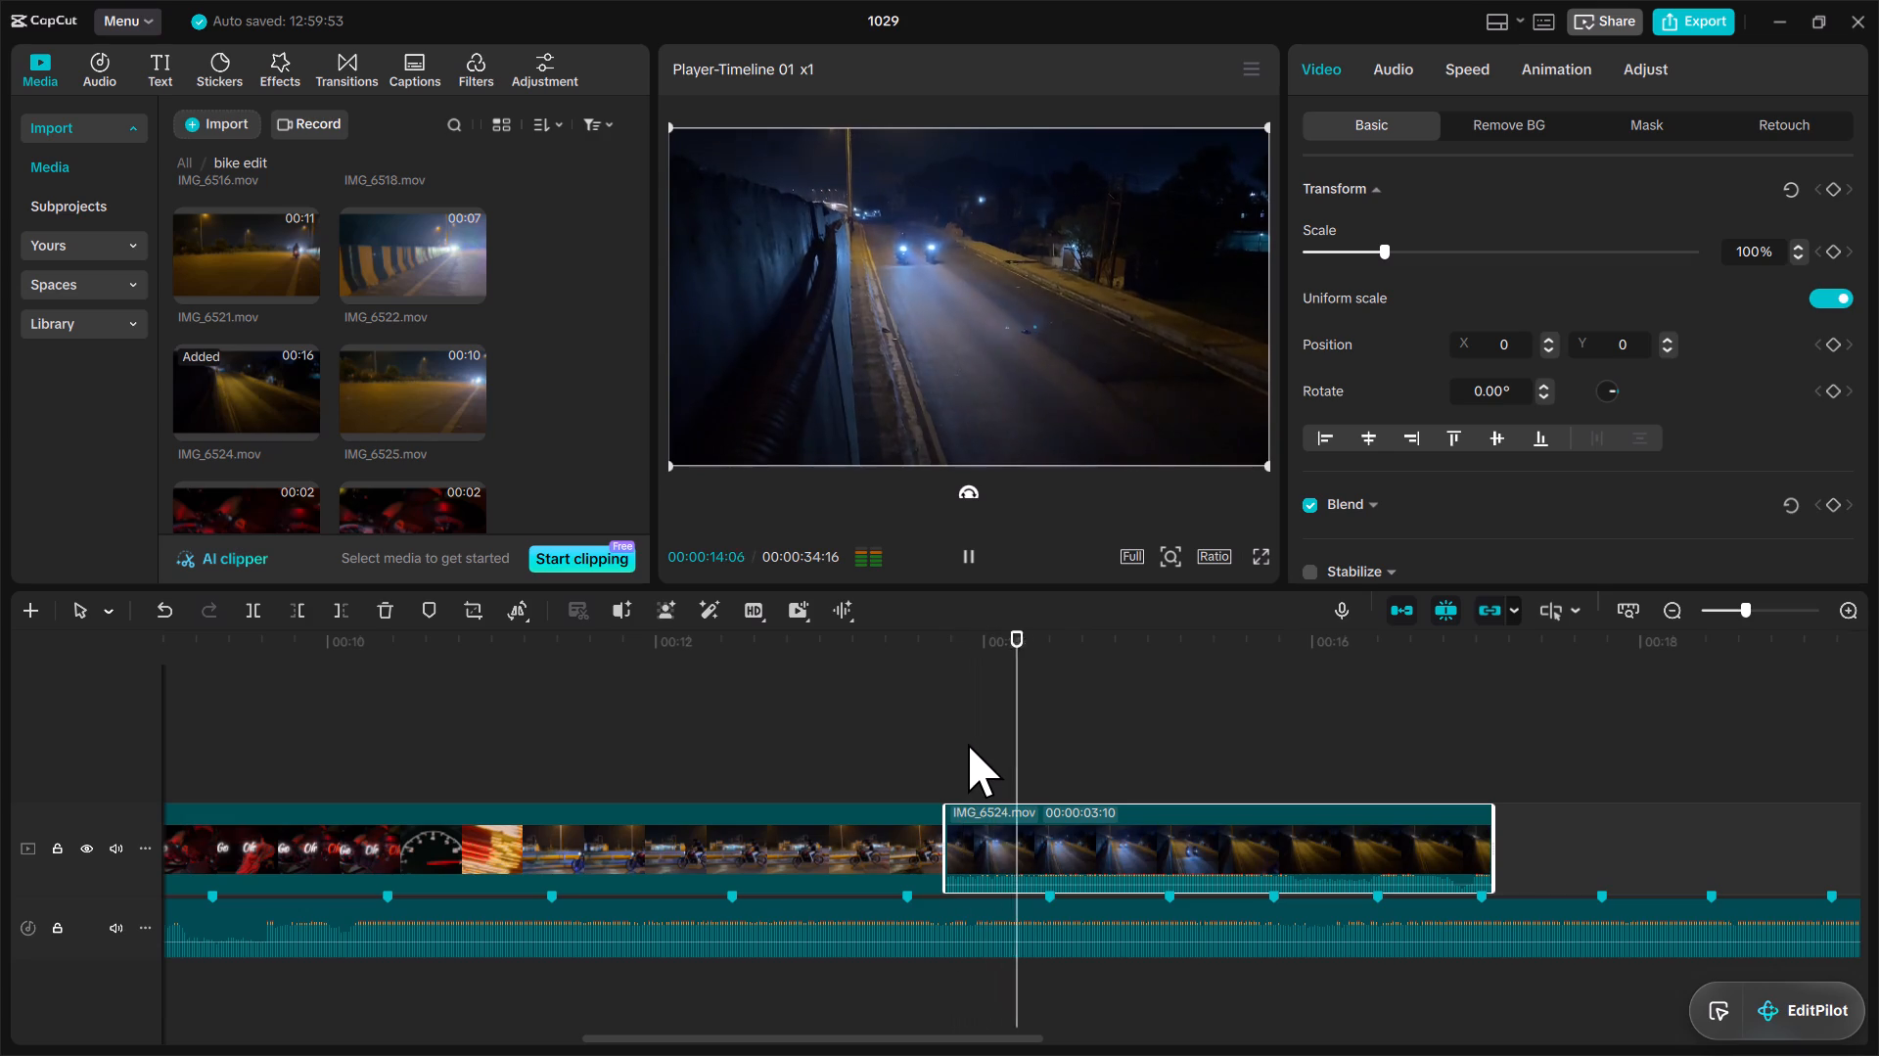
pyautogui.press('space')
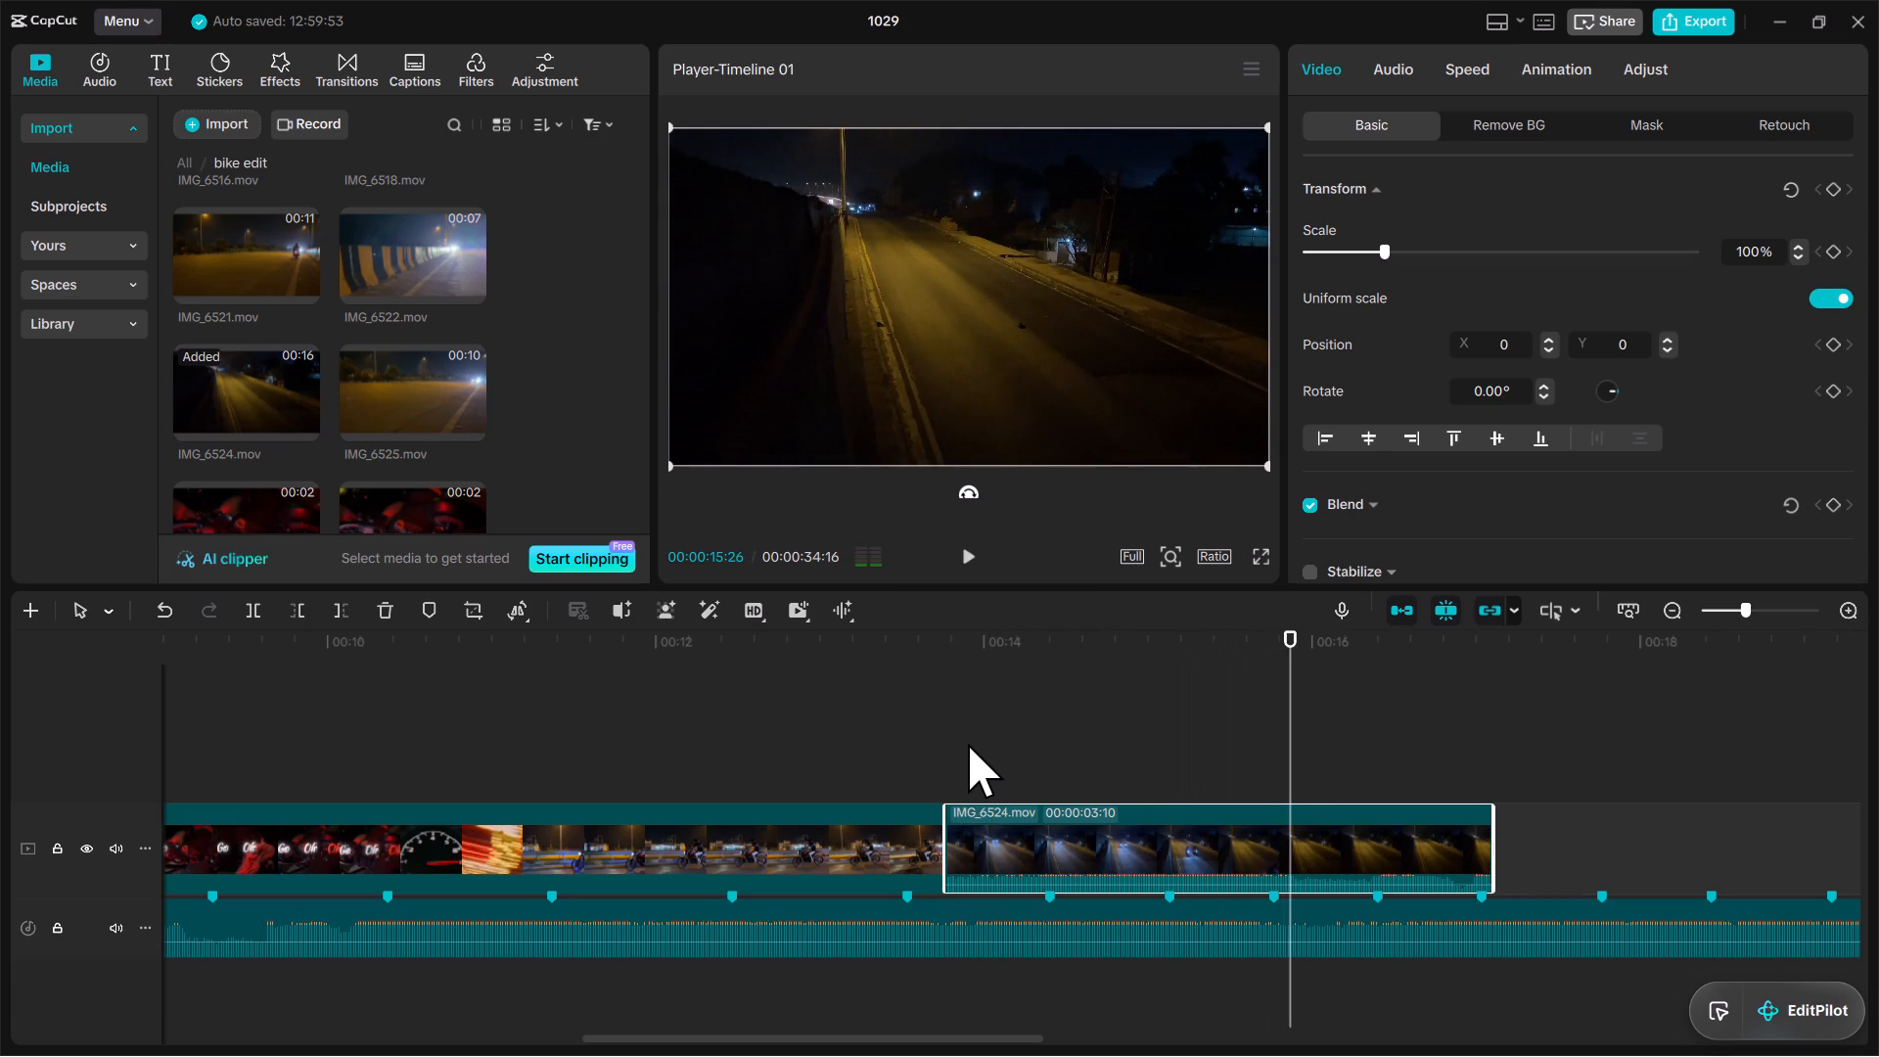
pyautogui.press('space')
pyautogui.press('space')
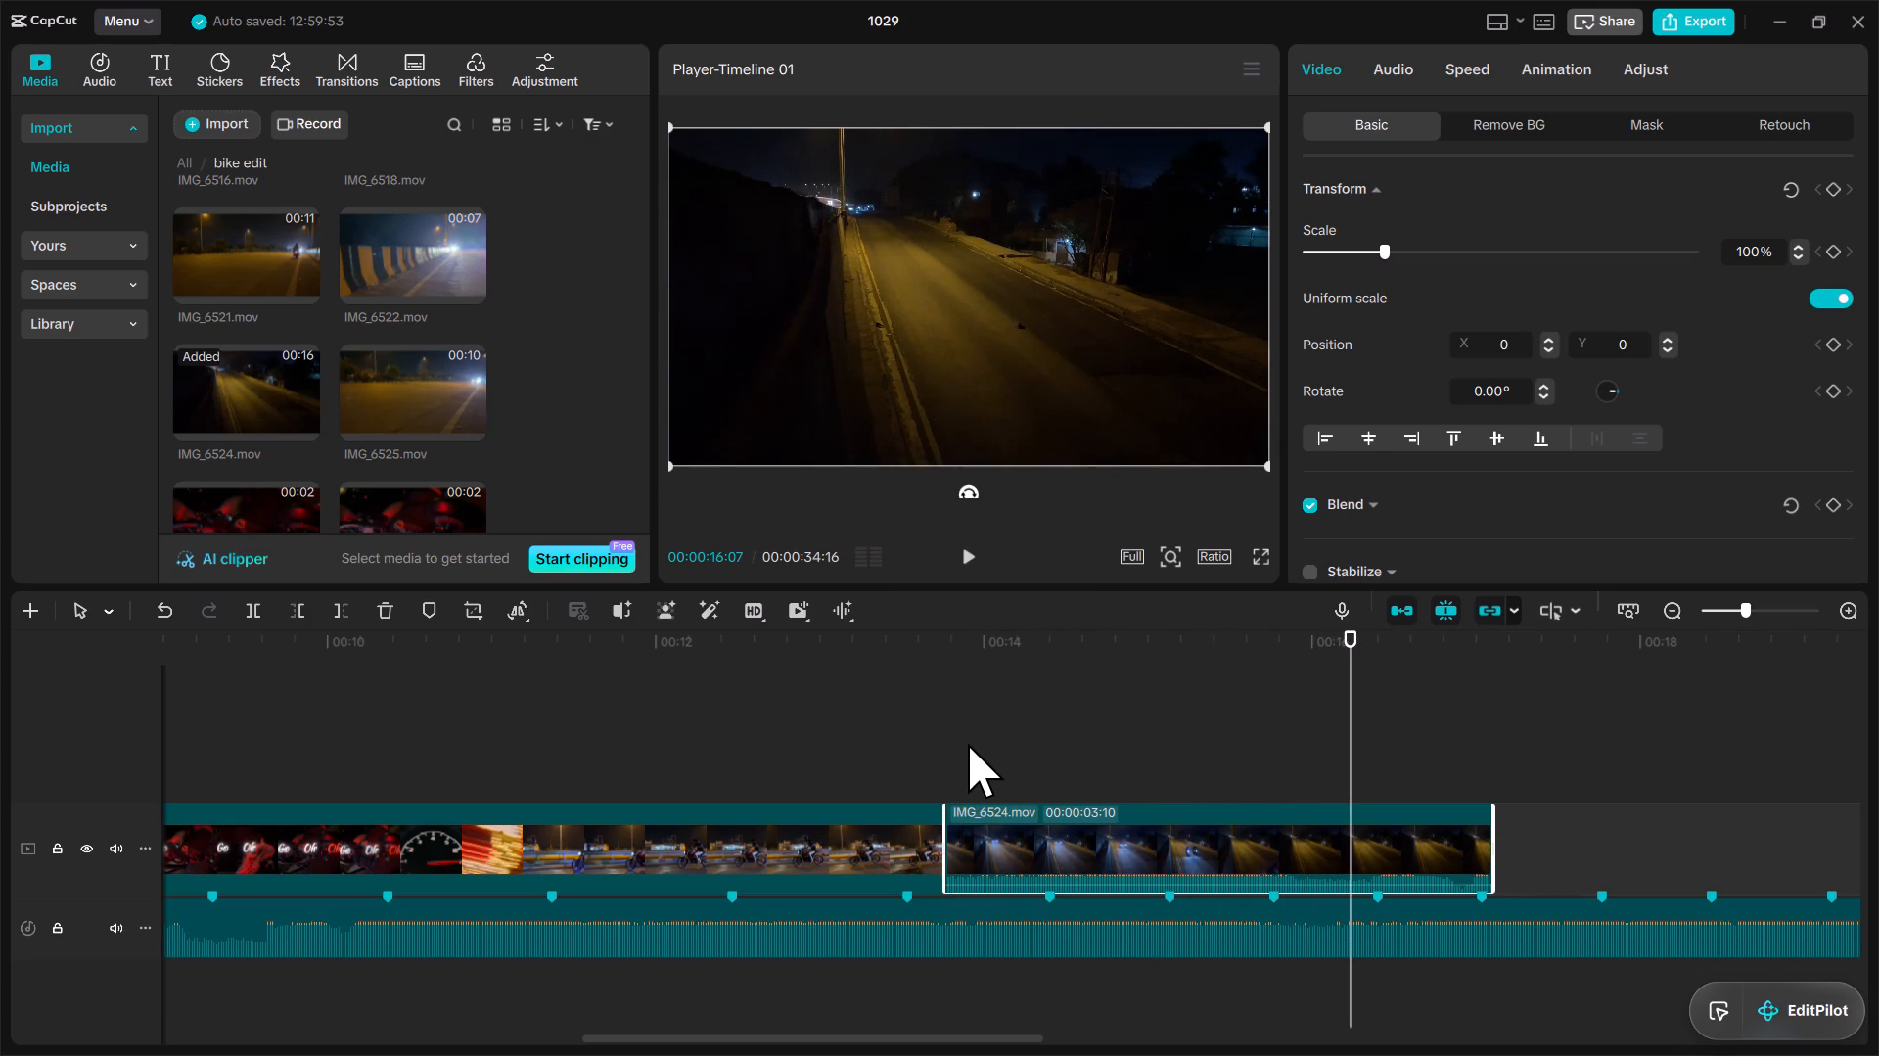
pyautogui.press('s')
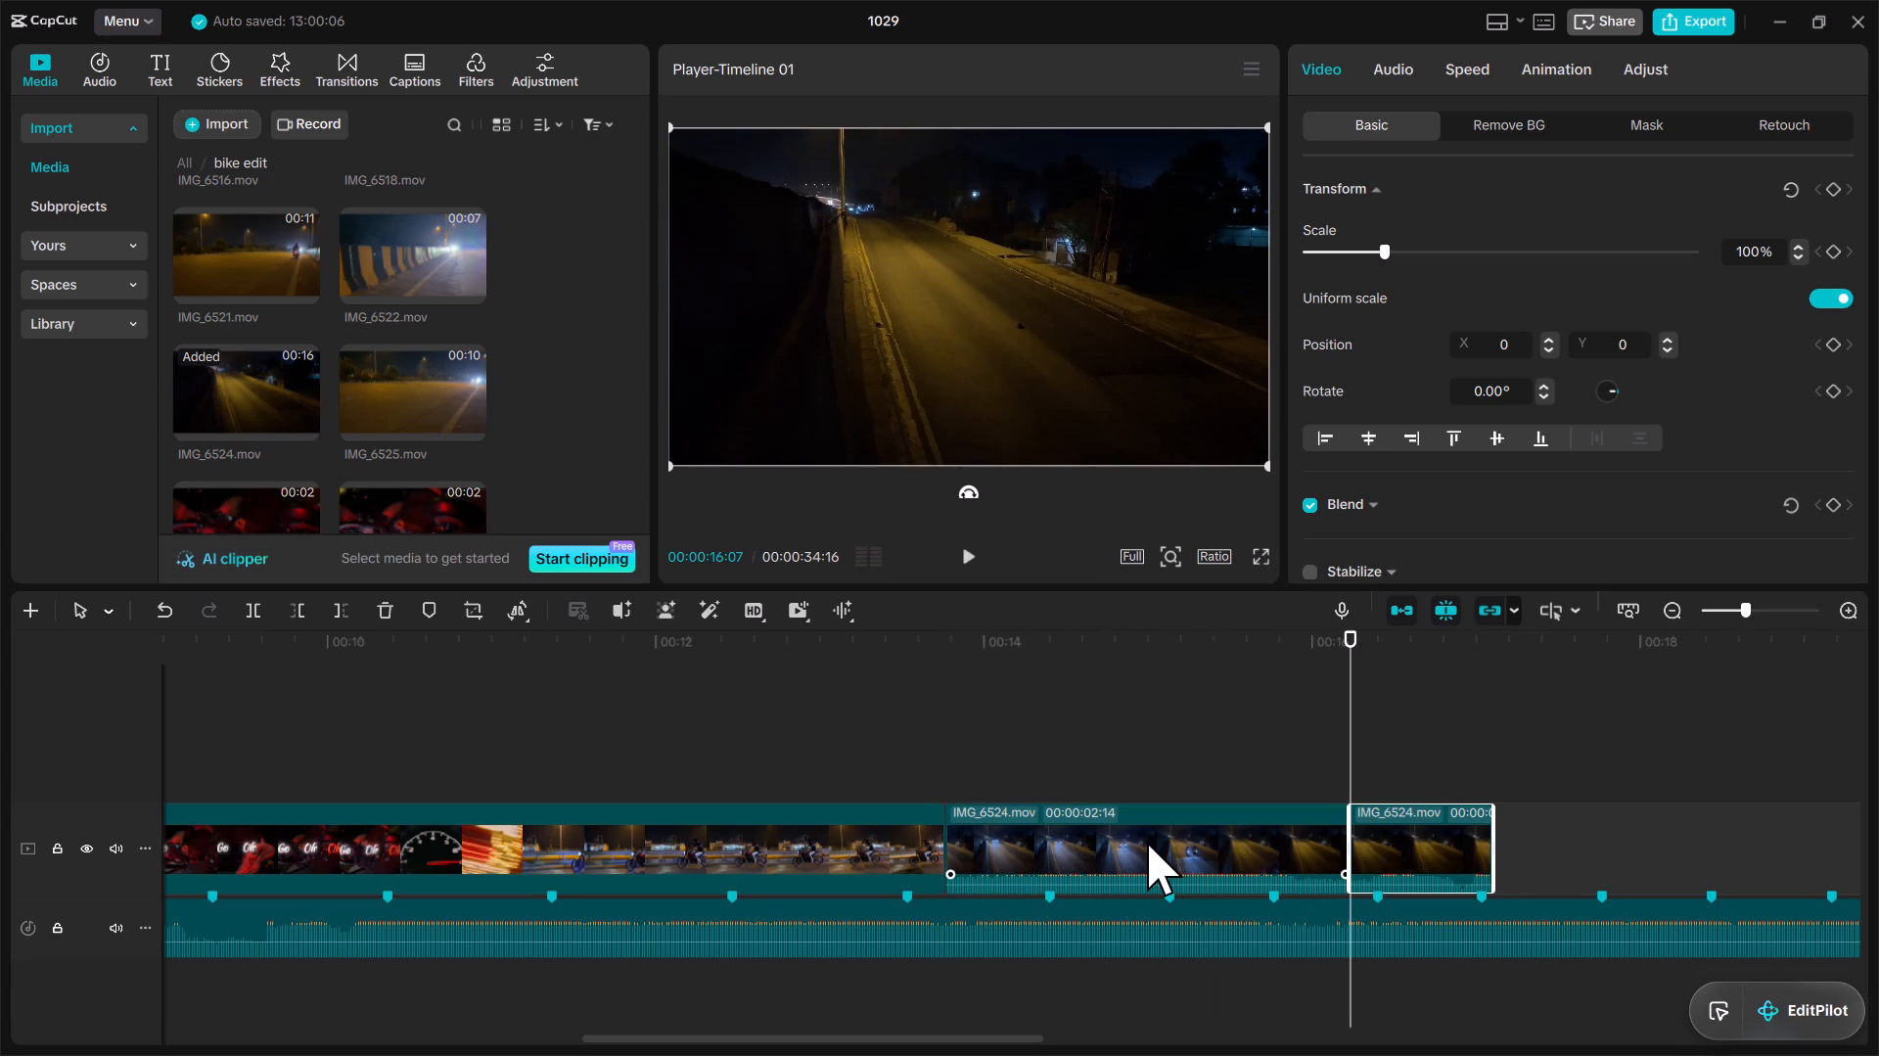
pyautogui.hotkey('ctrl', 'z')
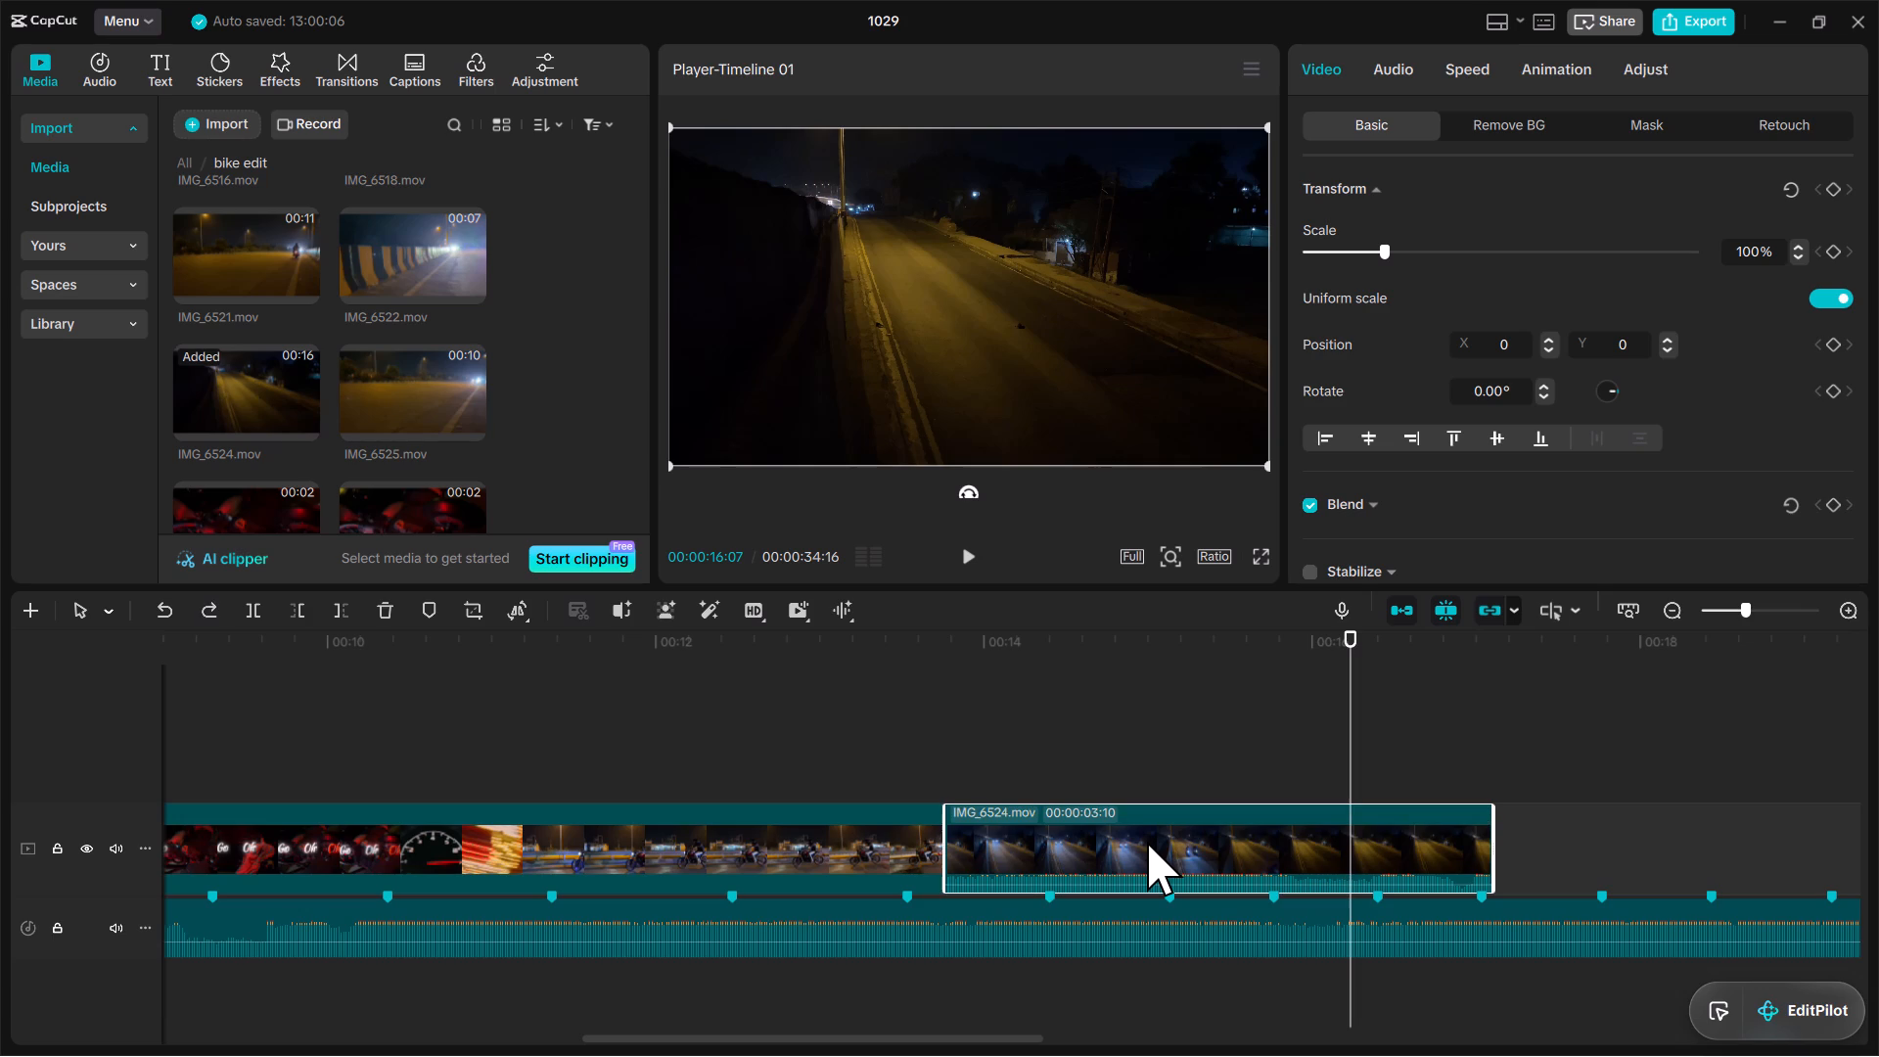
# Trim the end of IMG_6524.mov at 00:00:16:07, shorten it further to a 00:00:02:07 duration, and scrub back over the cut.
pyautogui.press('w')
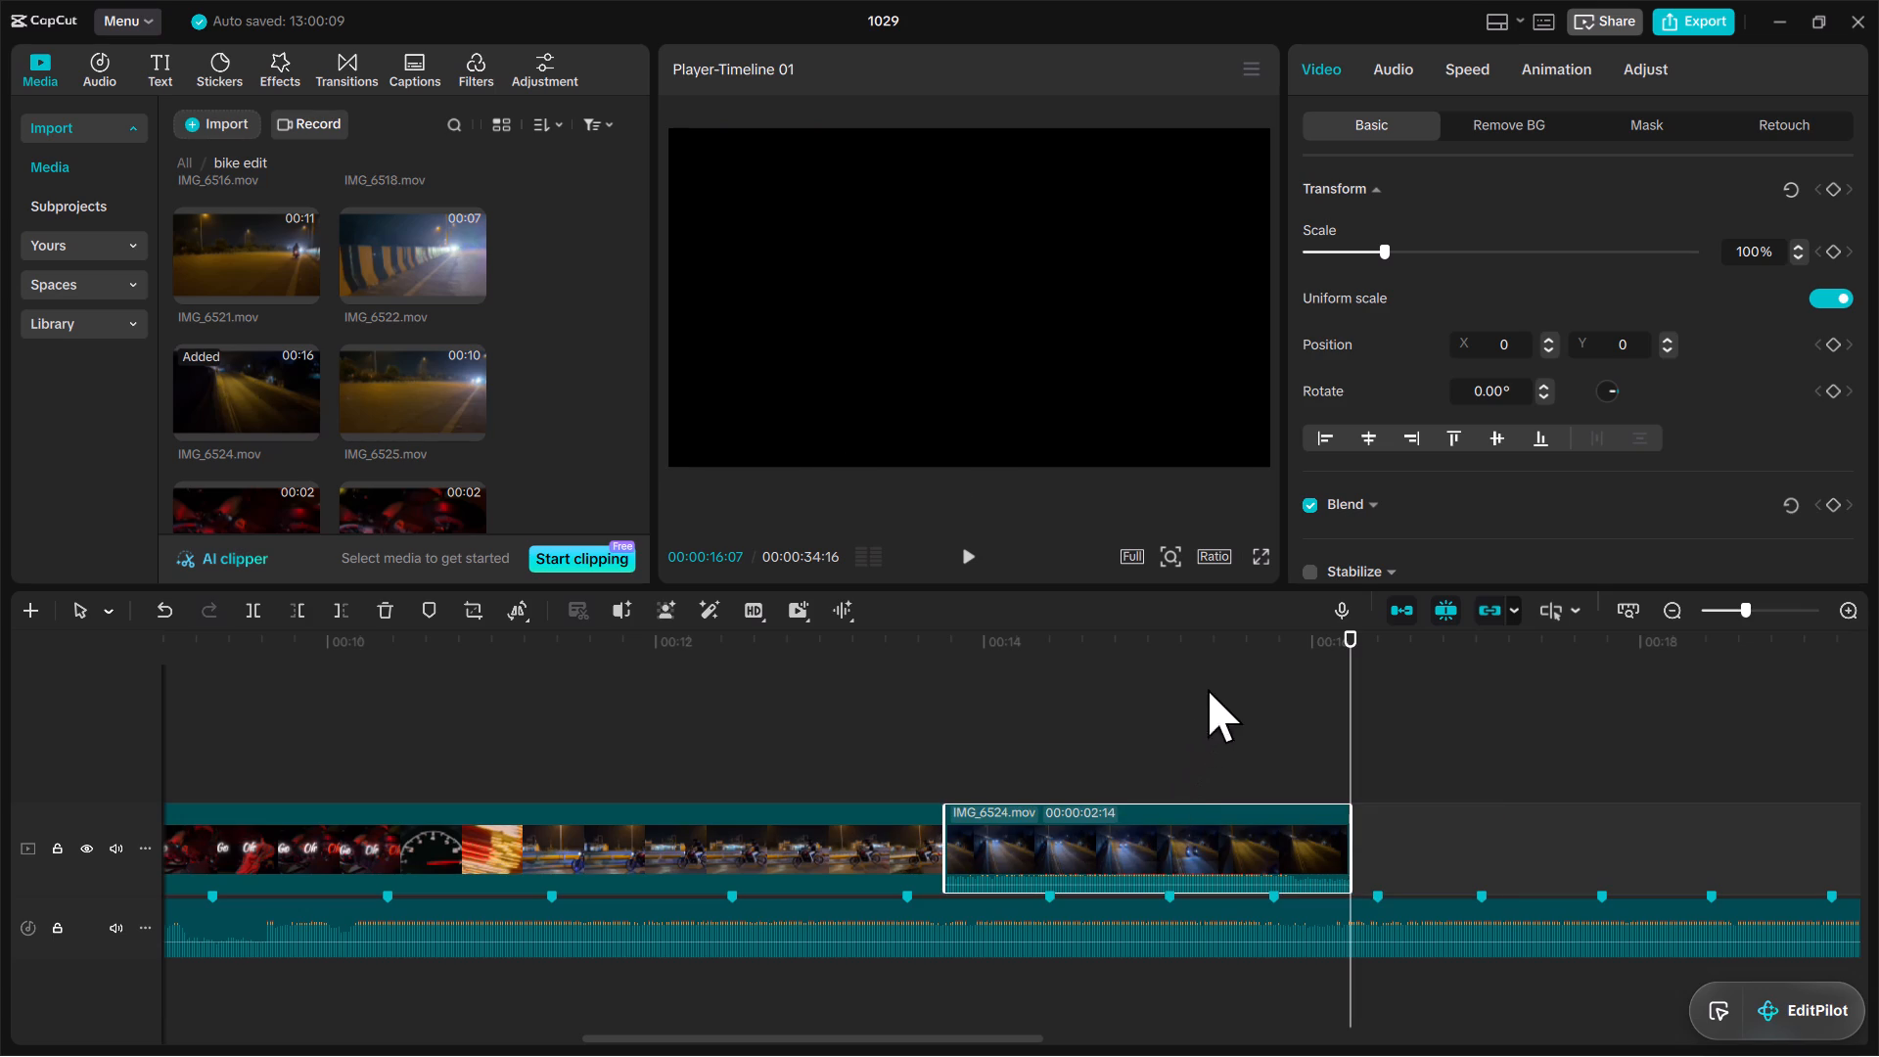
pyautogui.click(1231, 650)
pyautogui.press('space')
pyautogui.press('space')
pyautogui.click(1291, 652)
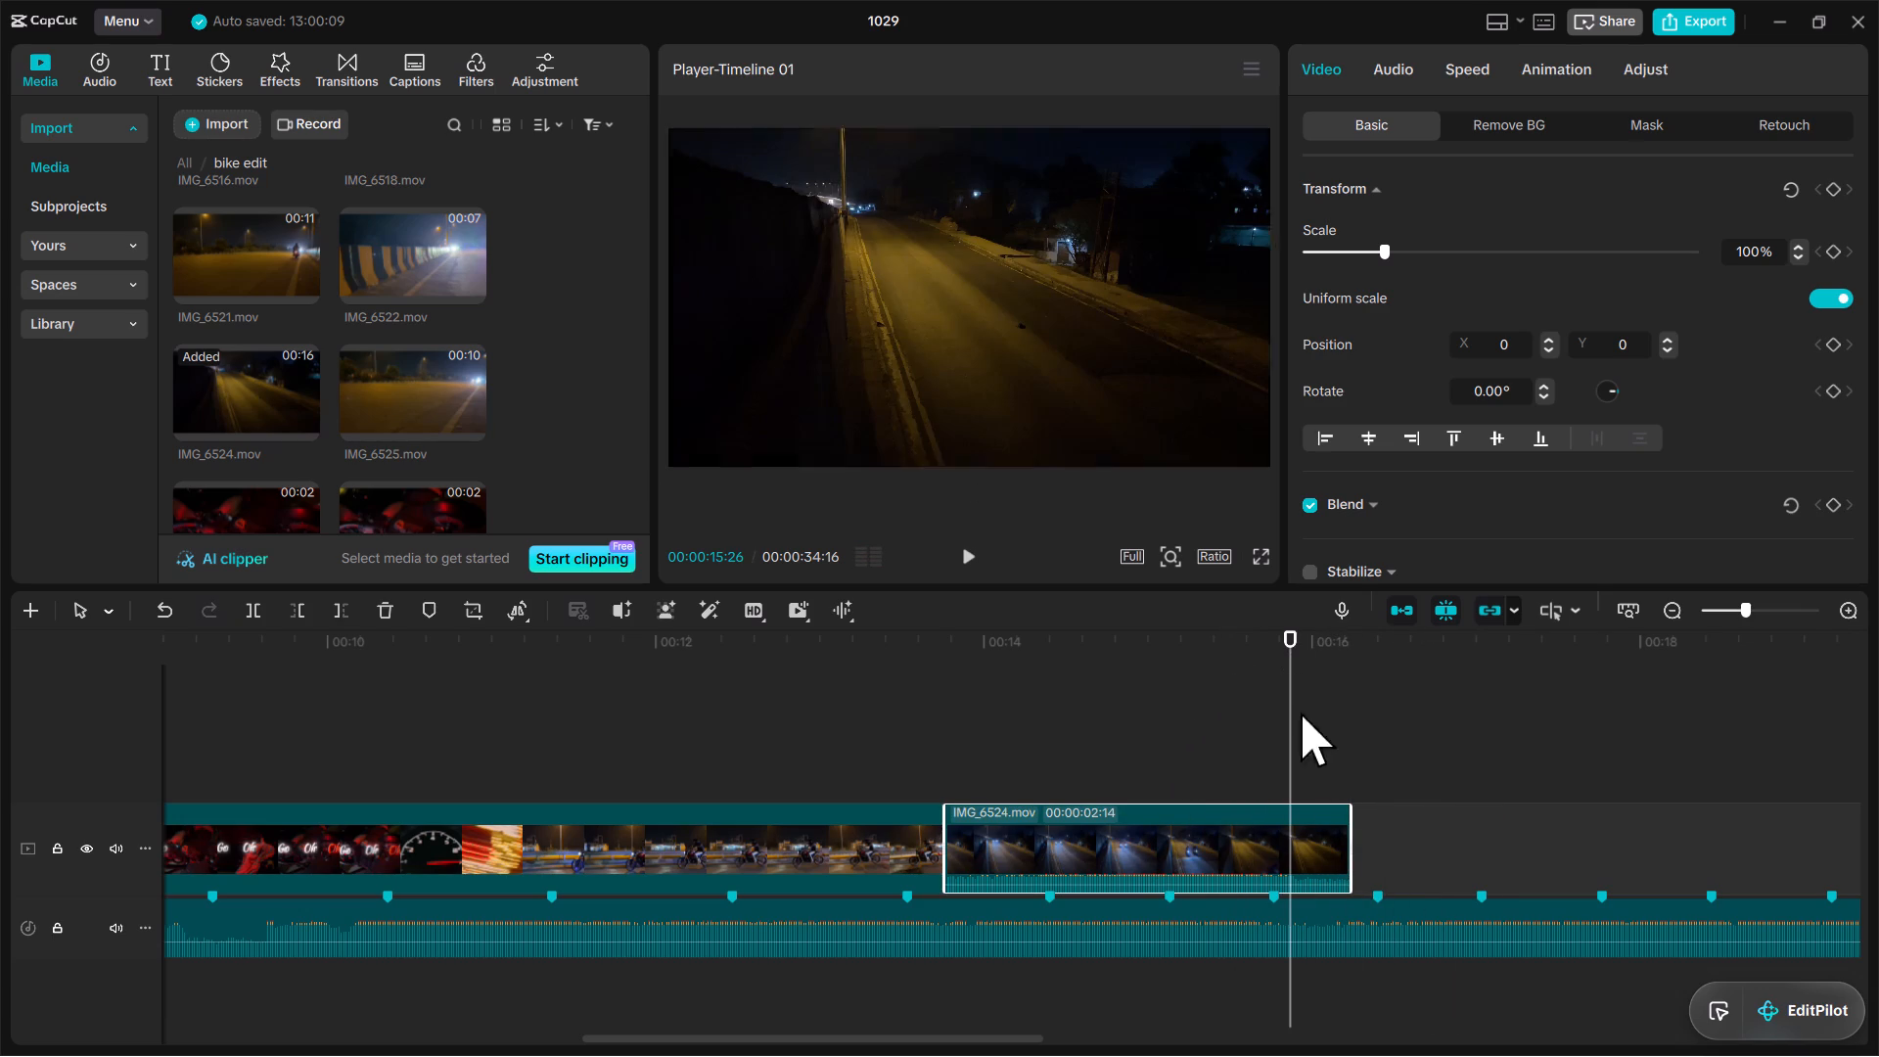
pyautogui.moveTo(1352, 828); pyautogui.dragTo(1312, 837)
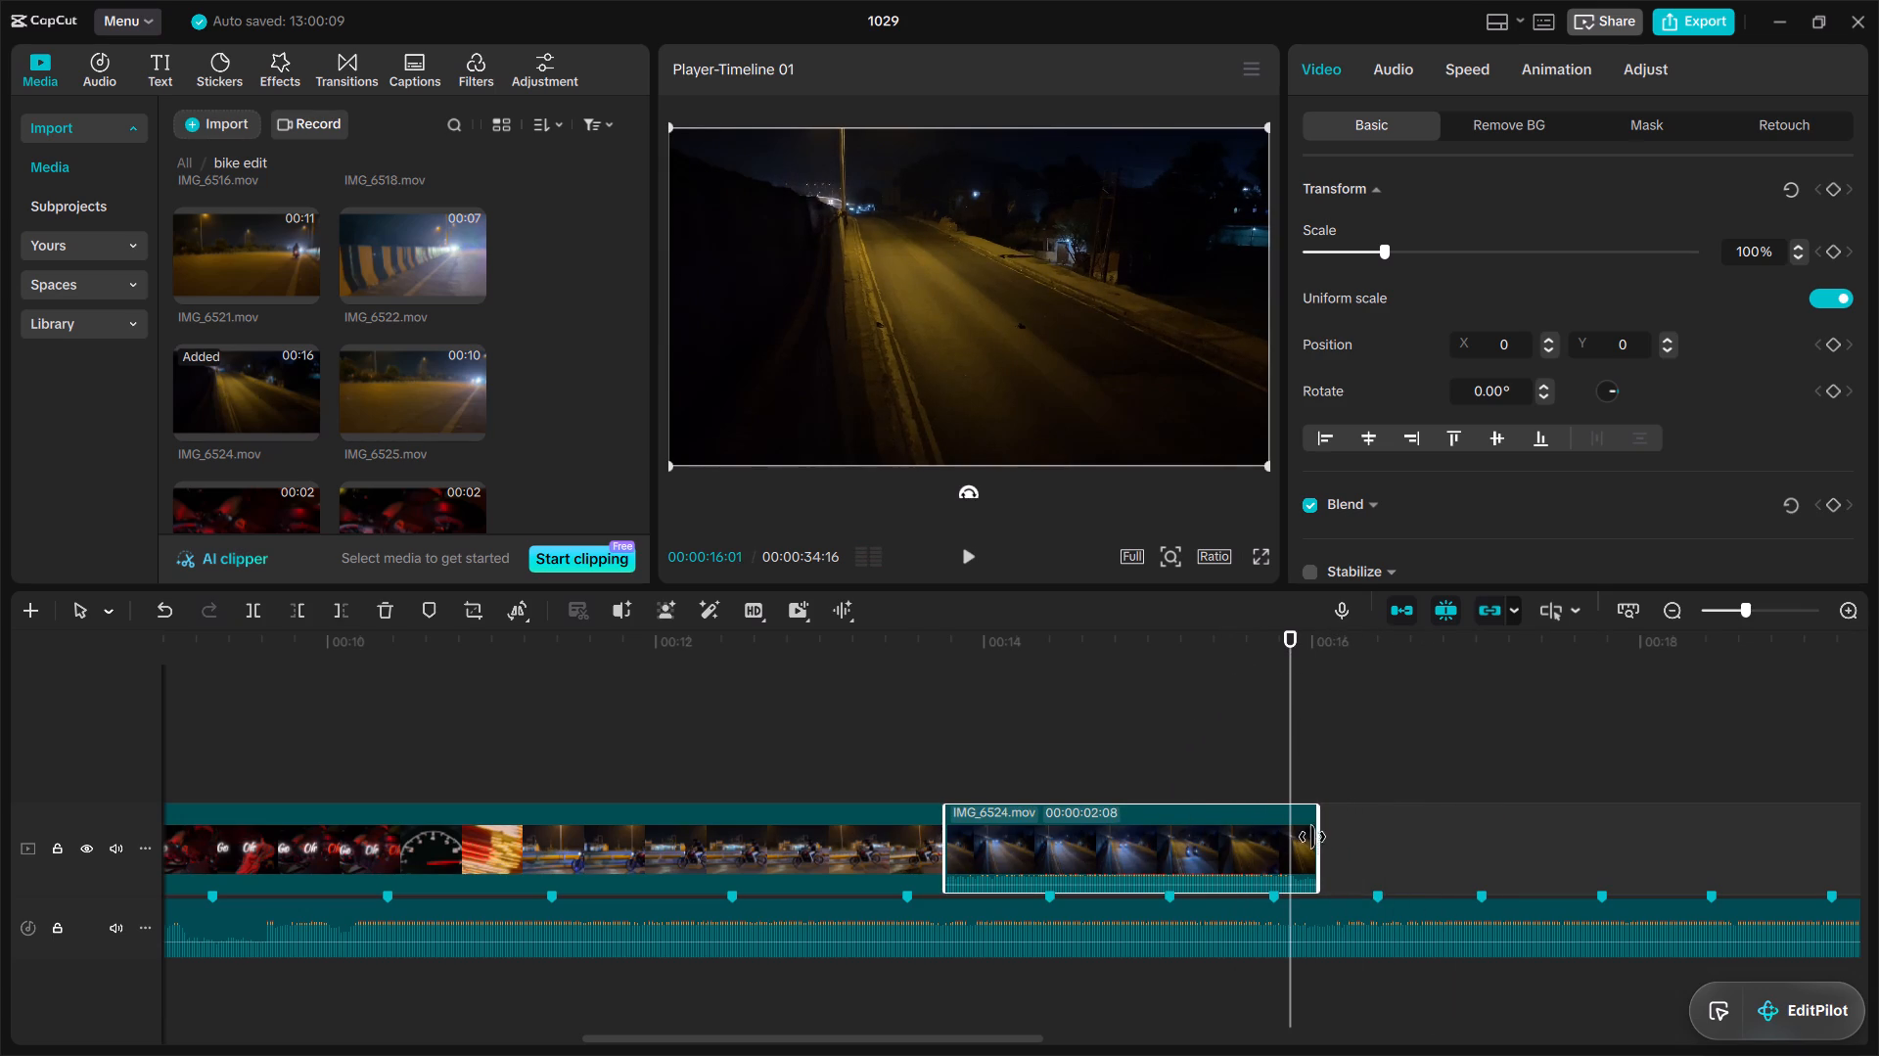
pyautogui.moveTo(1312, 837); pyautogui.dragTo(1306, 840)
pyautogui.moveTo(1288, 768); pyautogui.dragTo(1307, 769)
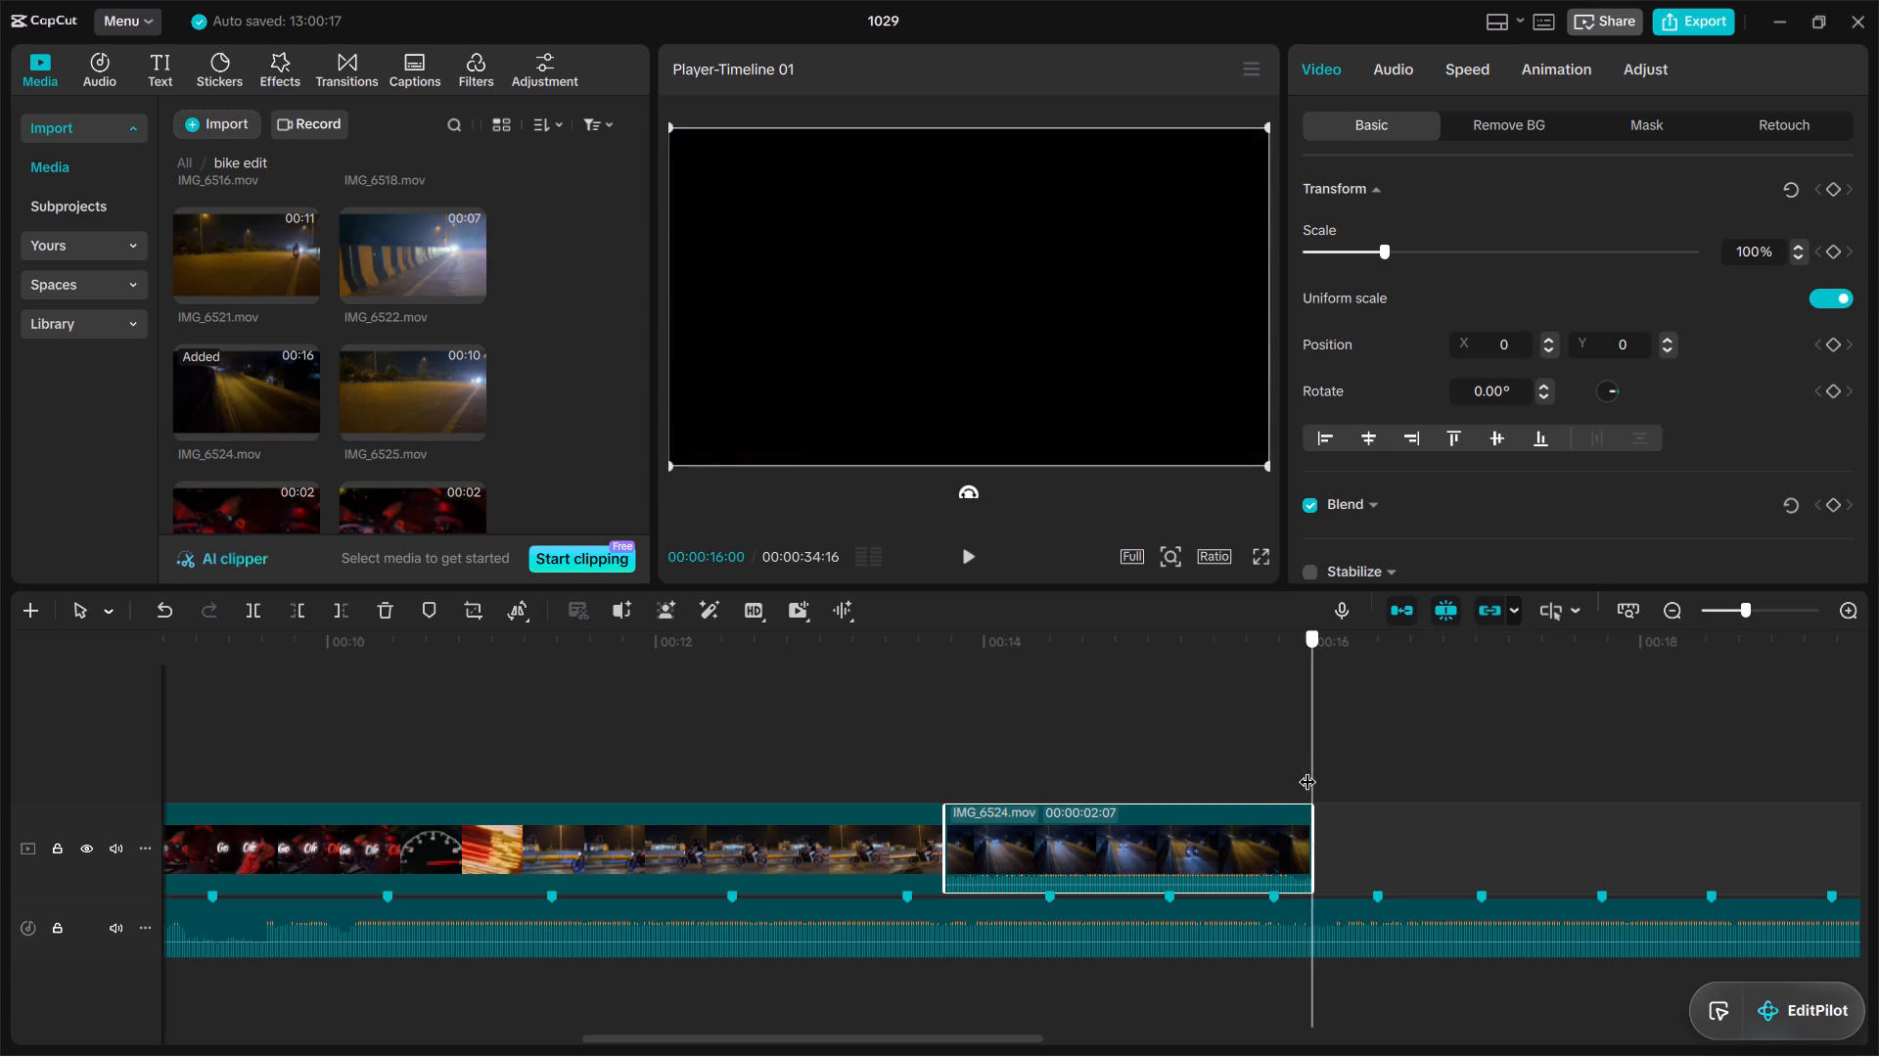
pyautogui.moveTo(1307, 769); pyautogui.dragTo(844, 745)
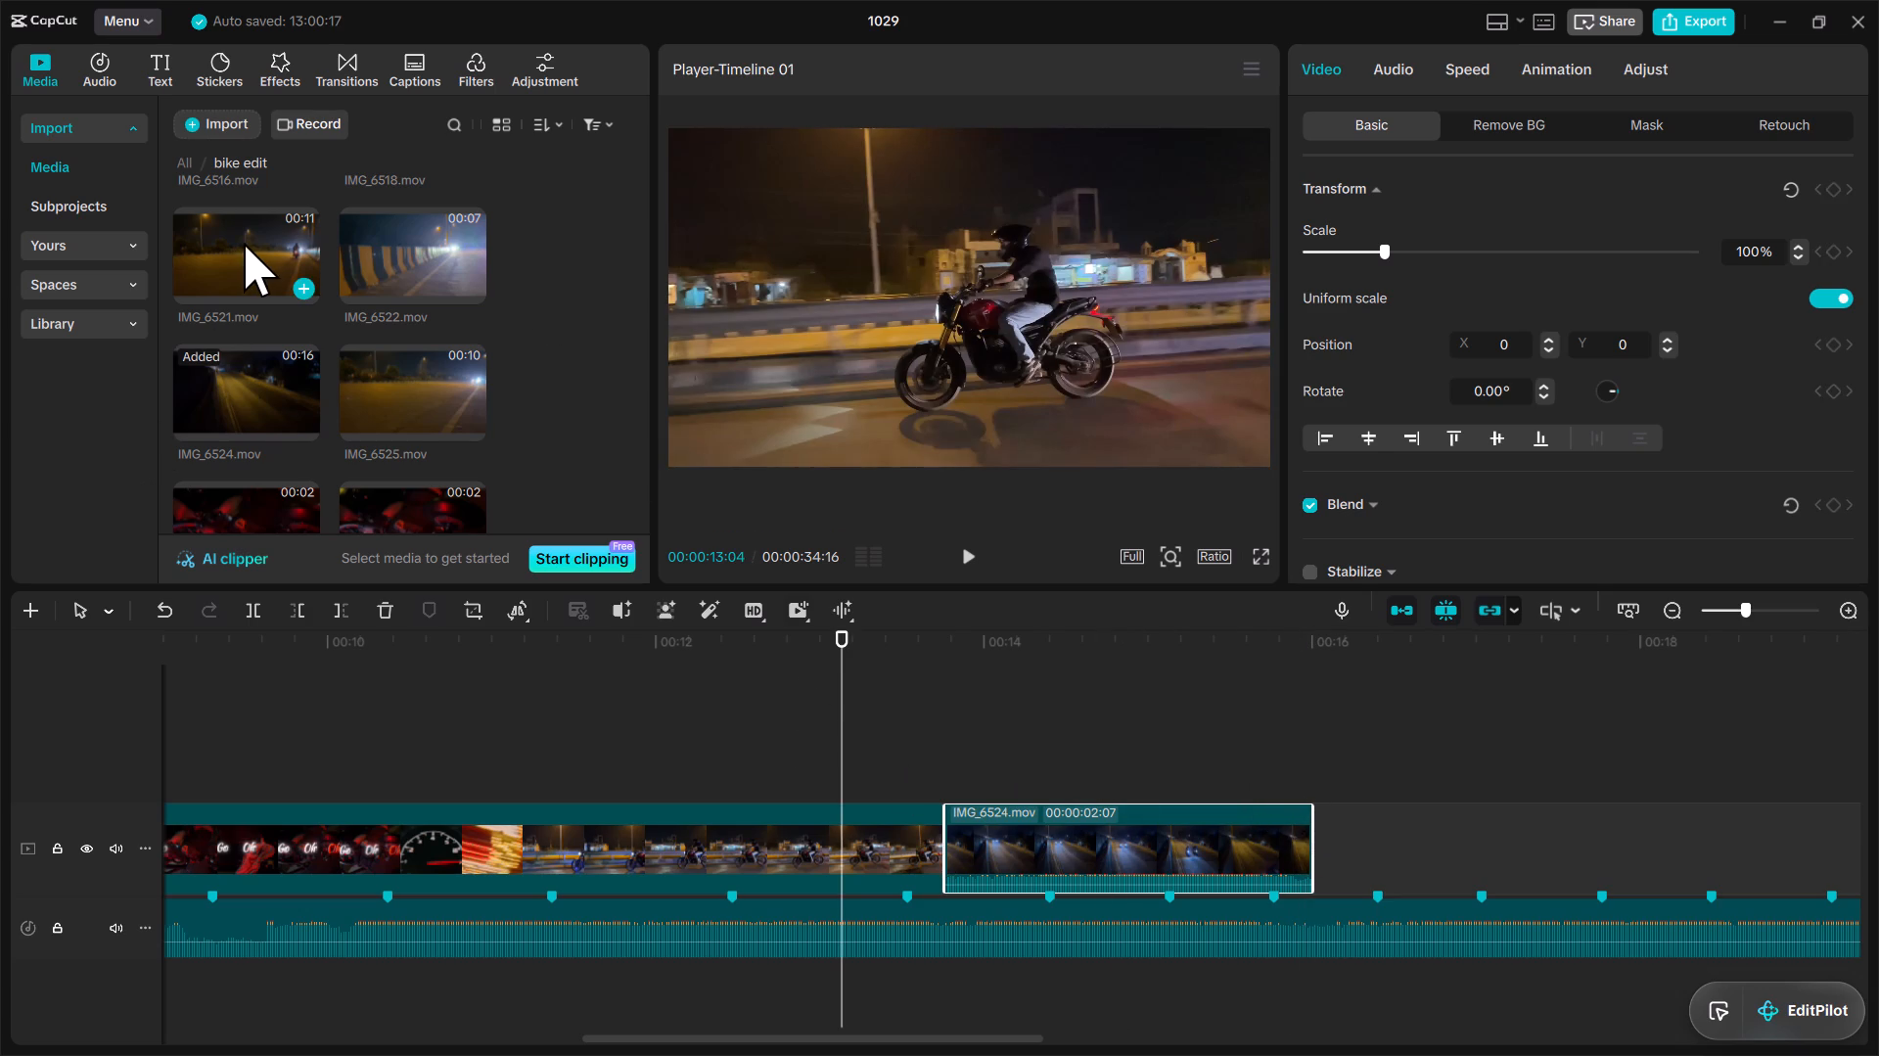
# Preview IMG_6518.mov from the bike edit folder and insert it on the main track between 1026.mp4 and IMG_6524.mov.
pyautogui.scroll(12, 248, 246)
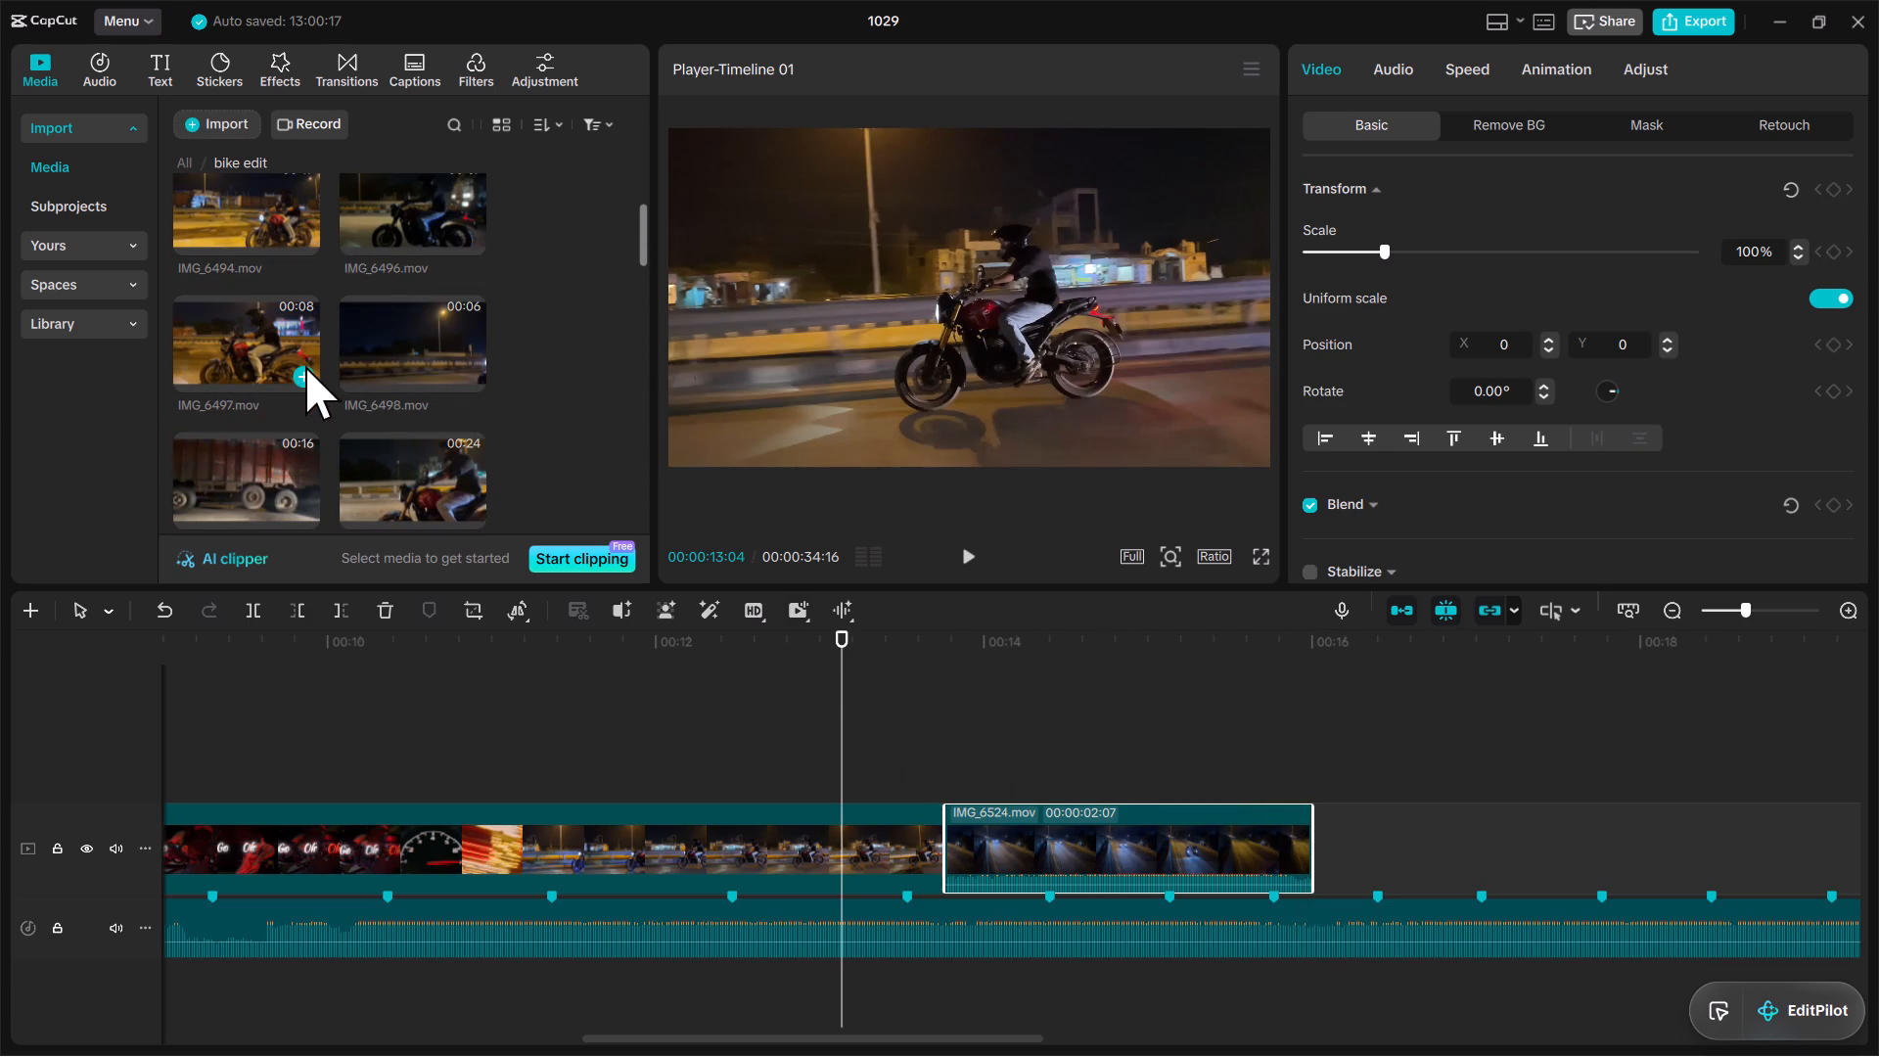
pyautogui.scroll(-6, 433, 415)
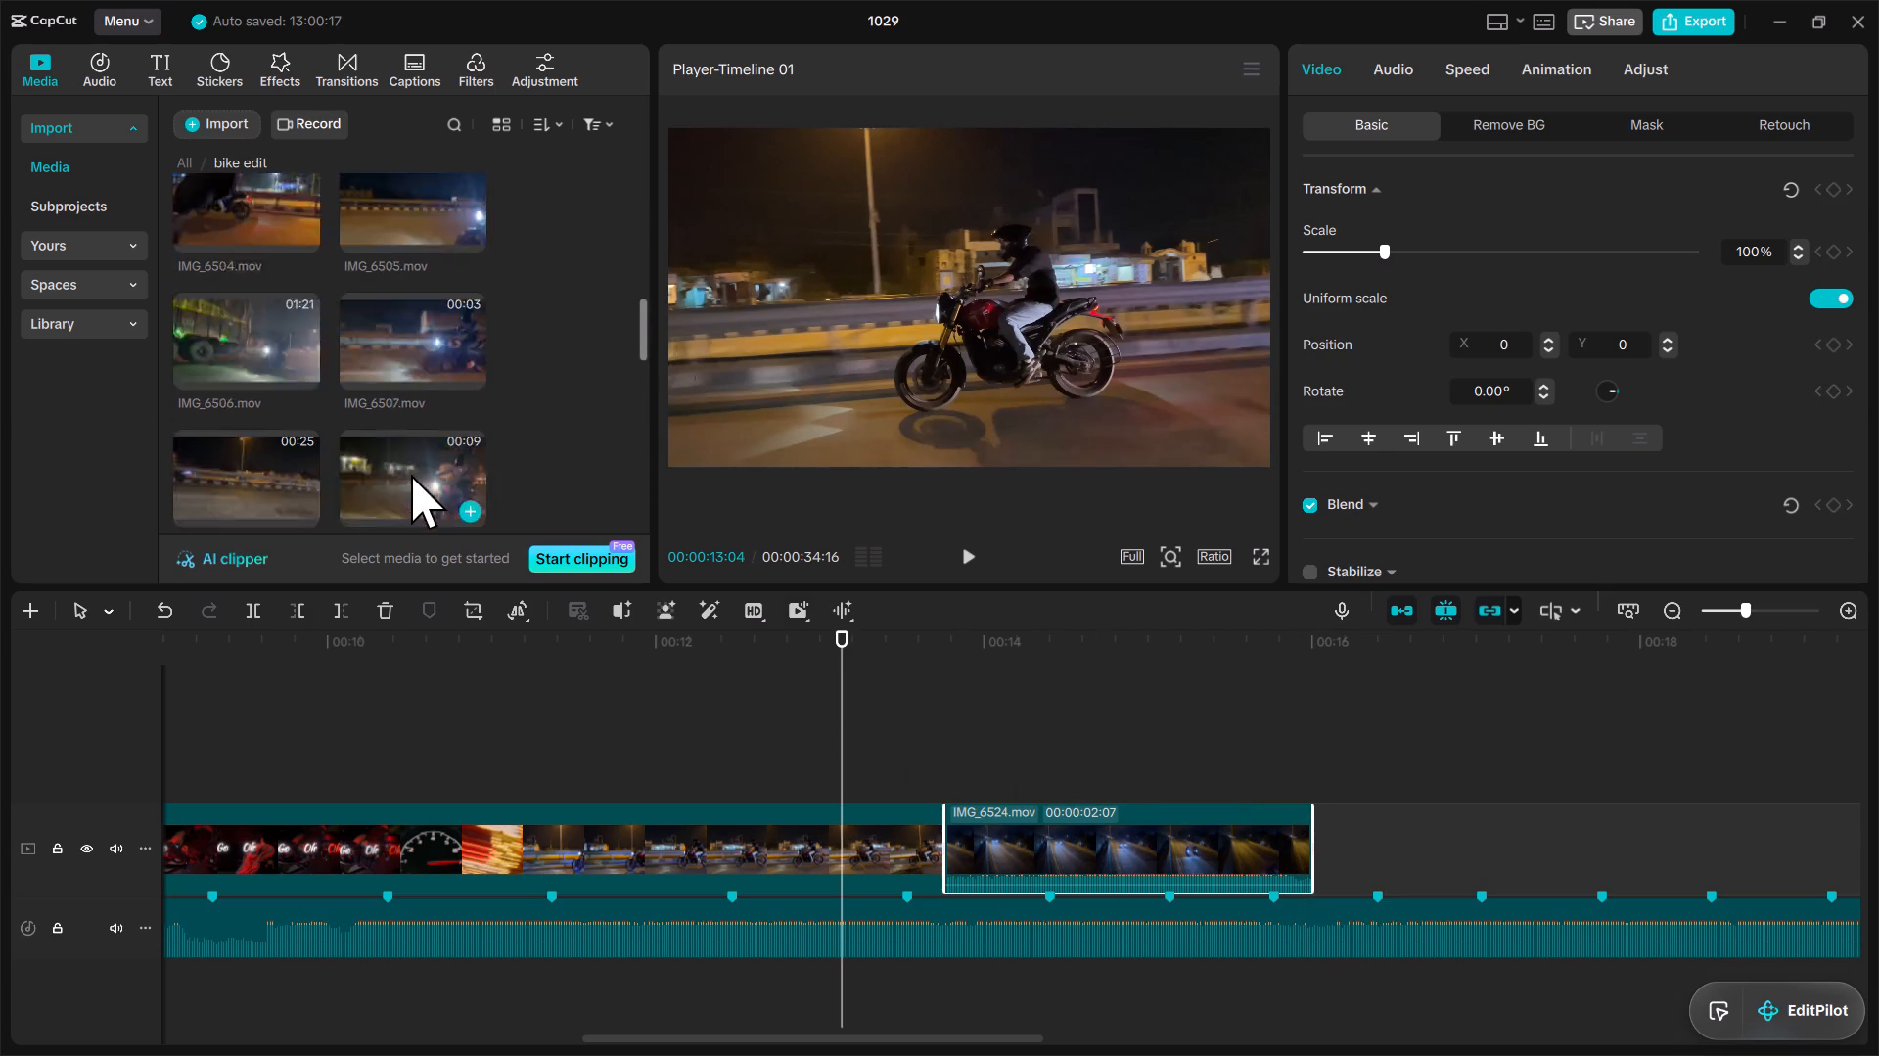
pyautogui.scroll(-14, 429, 489)
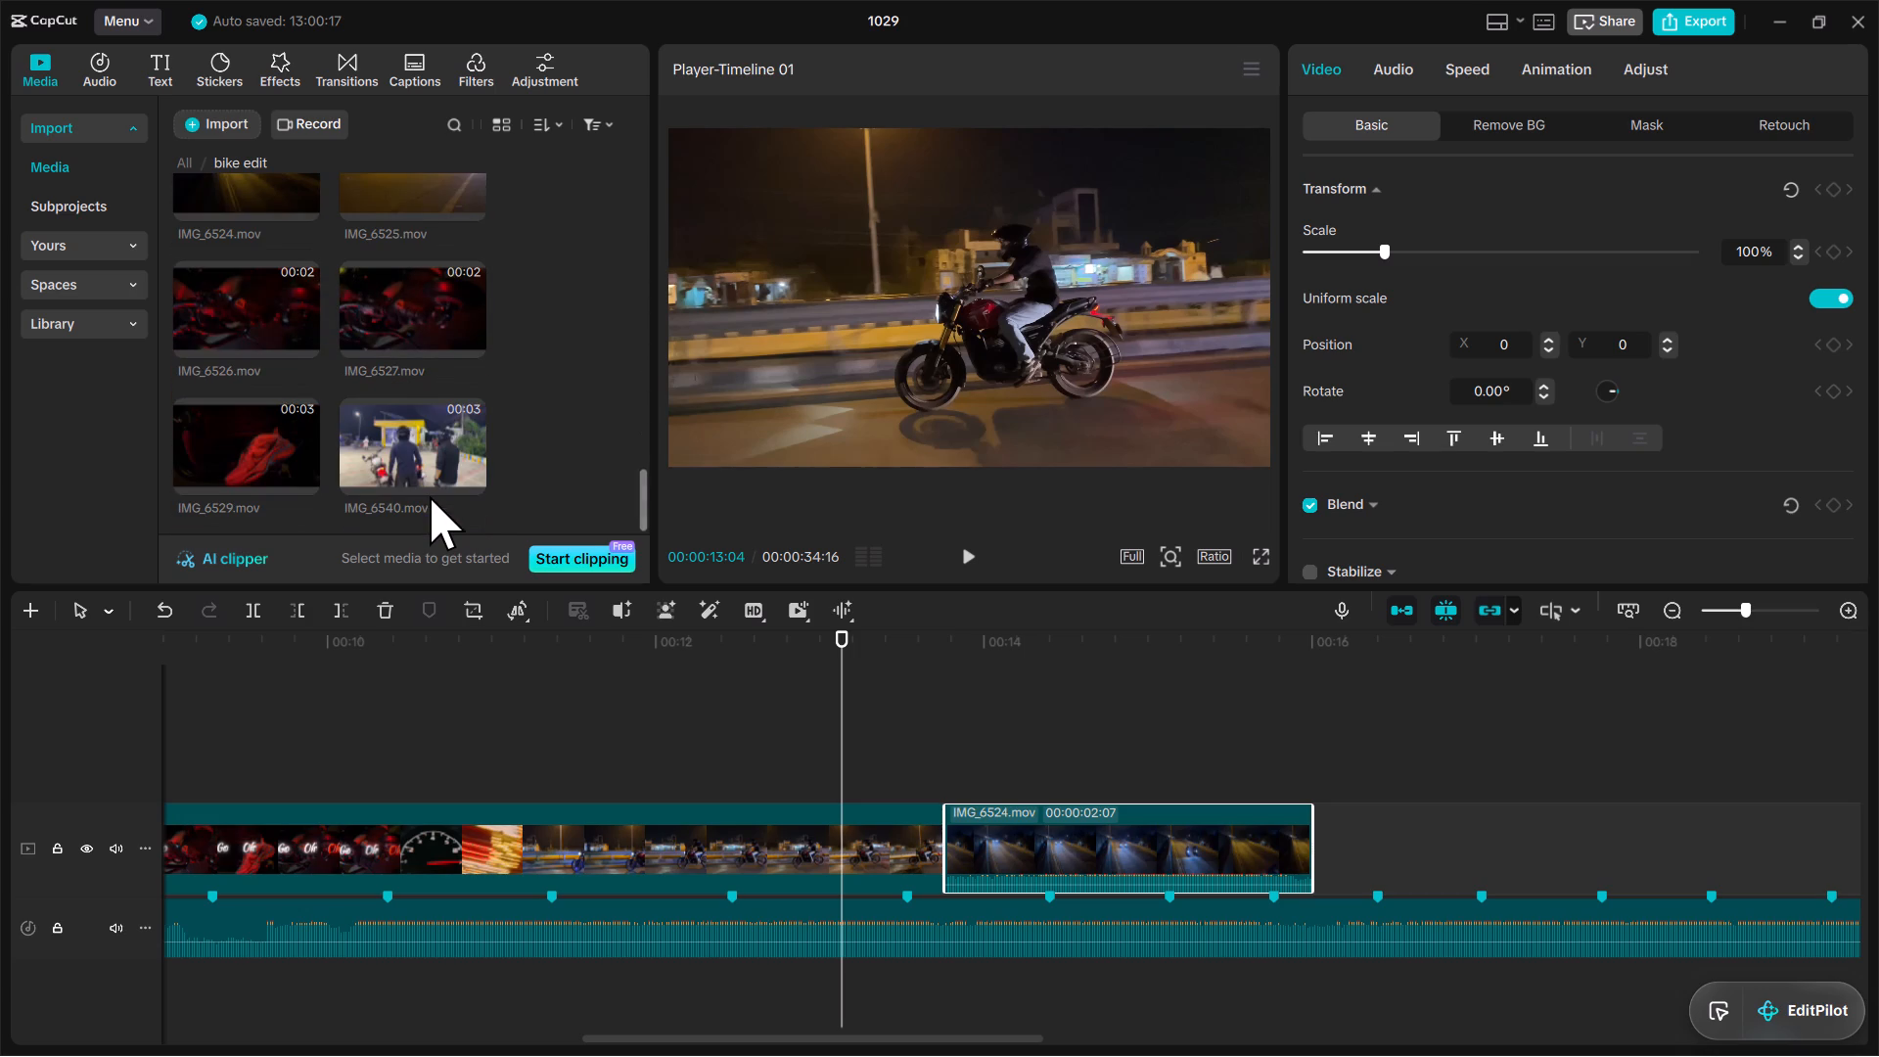
pyautogui.scroll(-6, 430, 496)
pyautogui.scroll(4, 481, 518)
pyautogui.scroll(3, 386, 494)
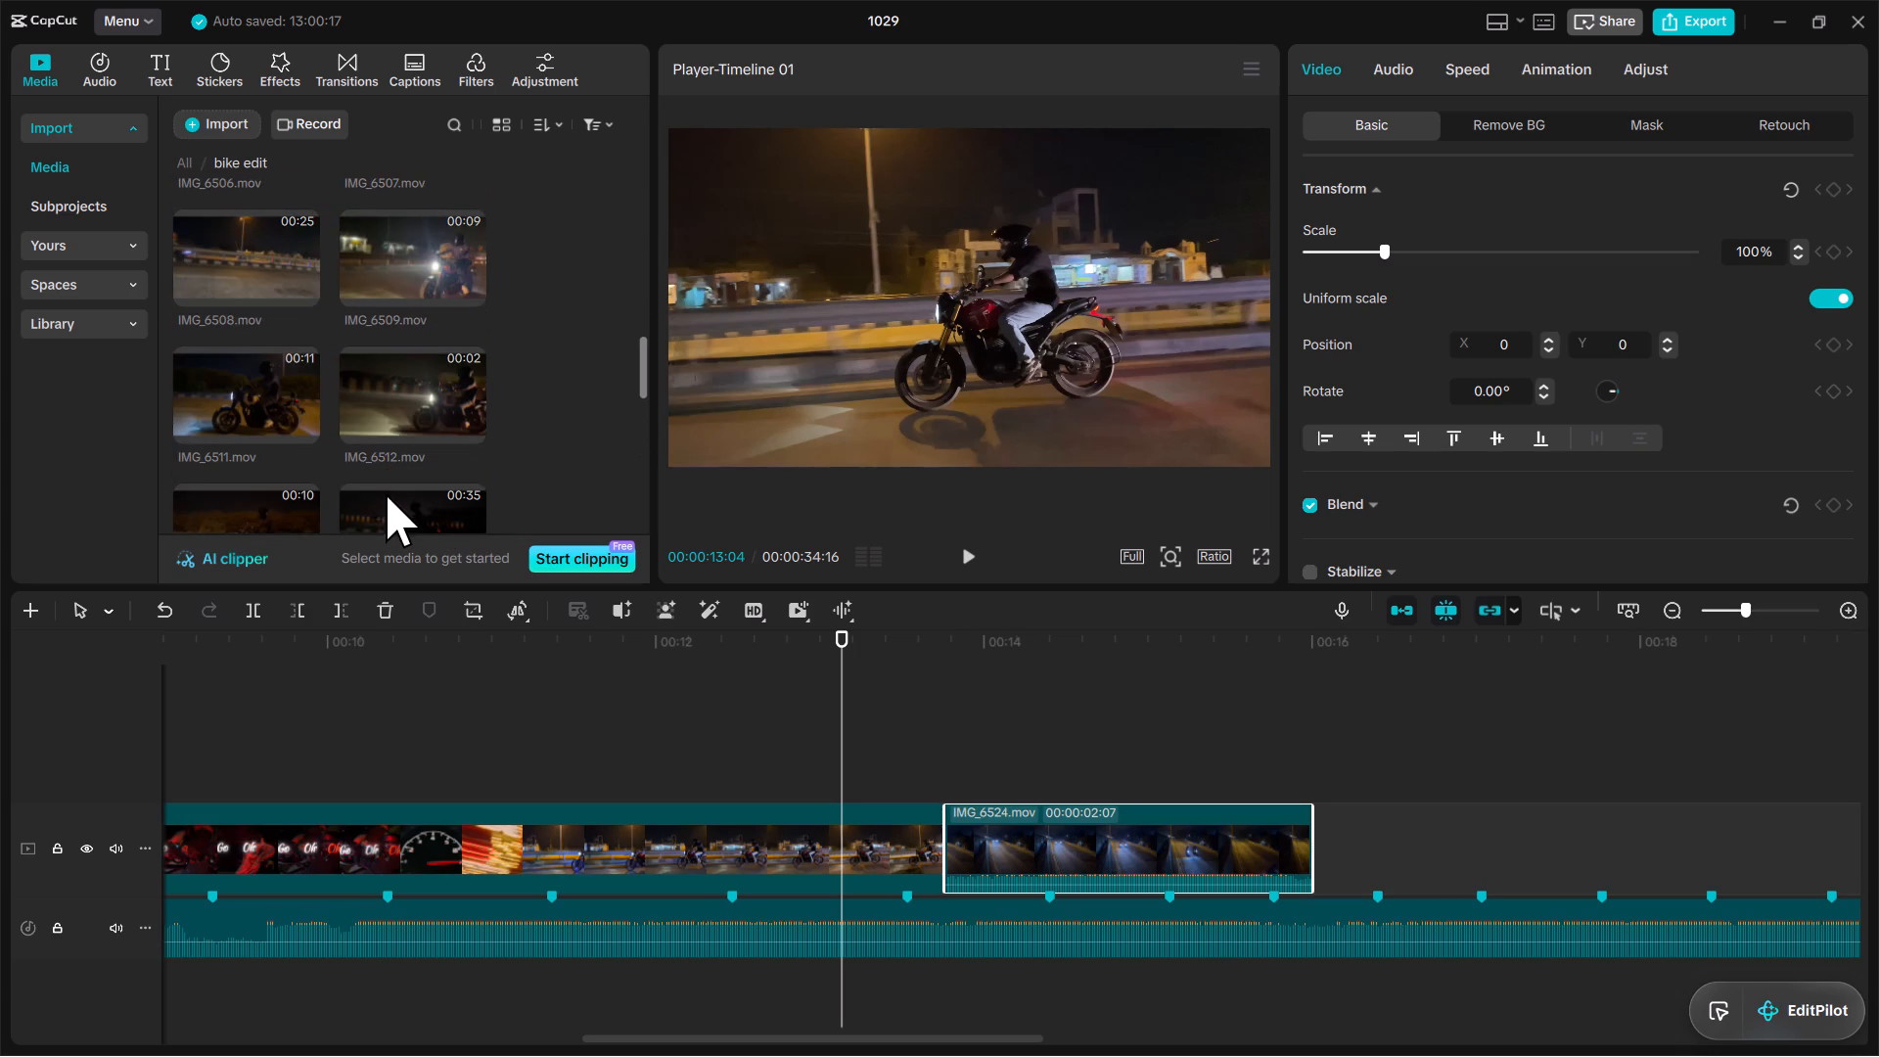
pyautogui.scroll(-1, 386, 480)
pyautogui.scroll(-2, 398, 319)
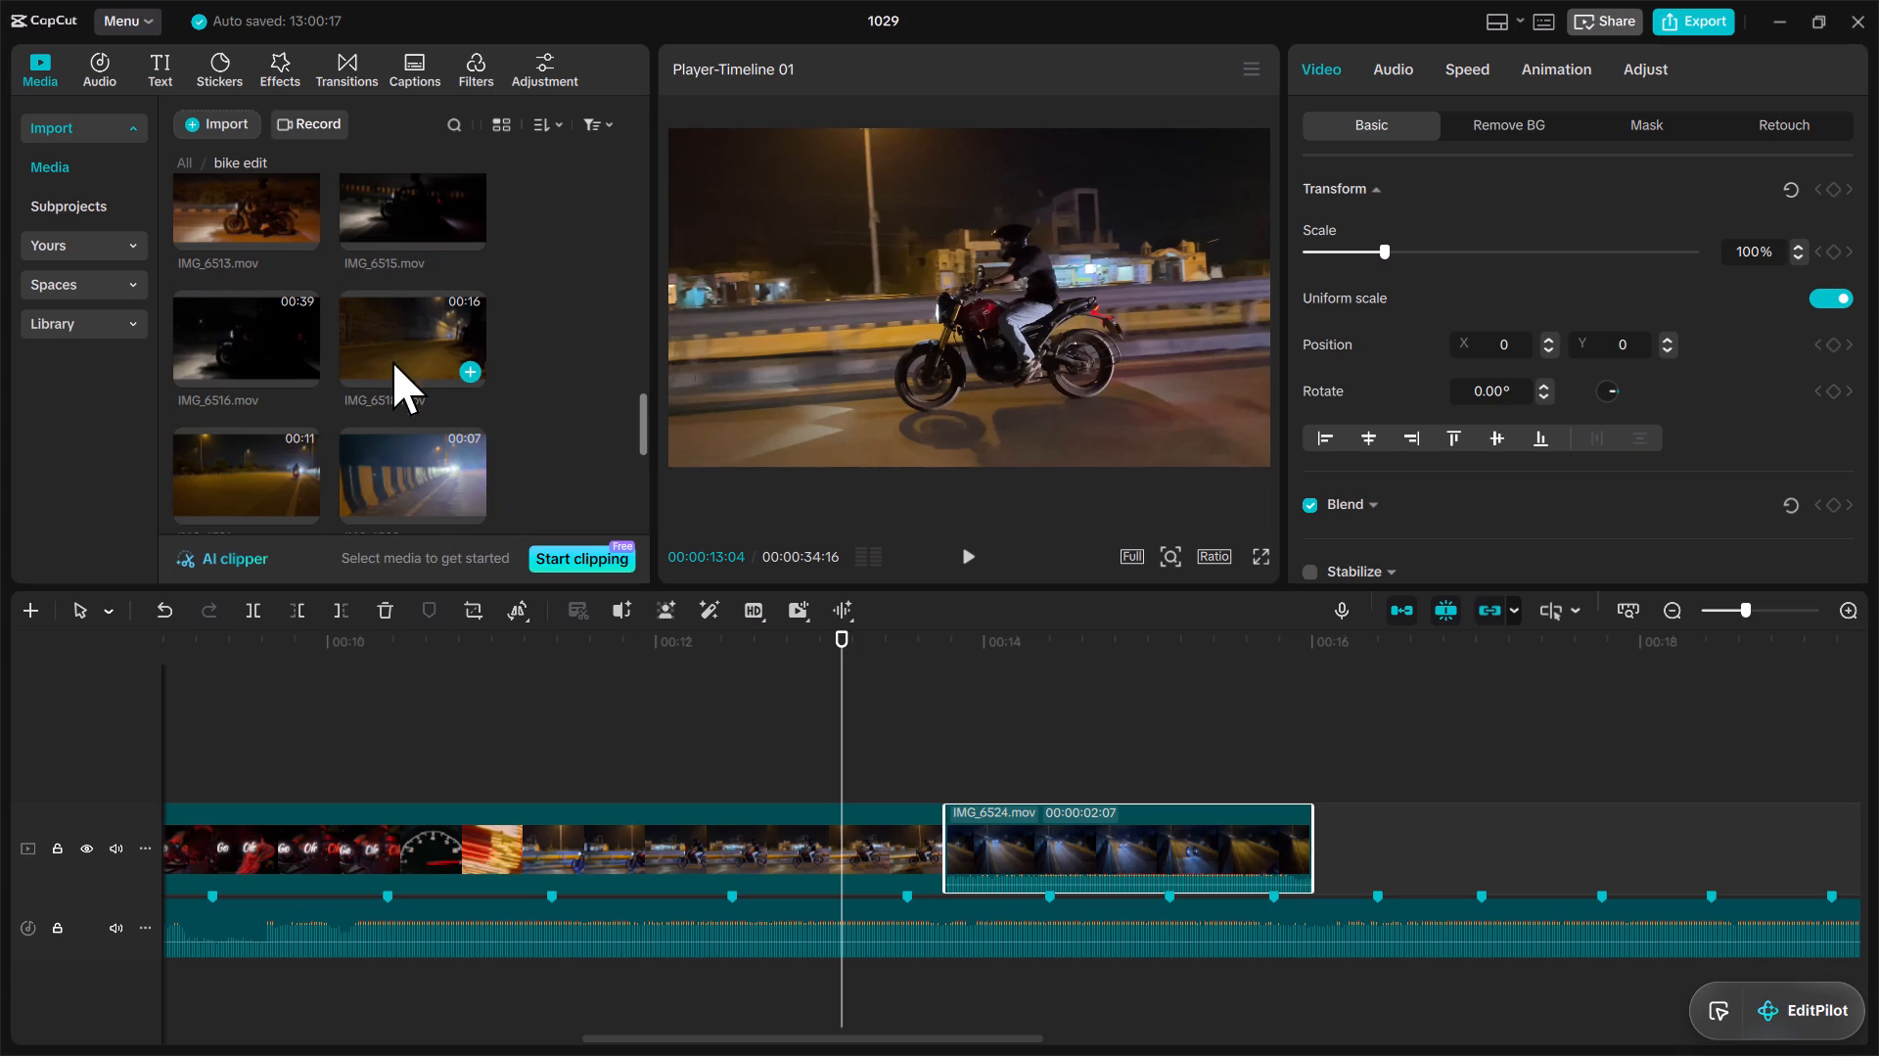
pyautogui.click(399, 345)
pyautogui.moveTo(439, 335); pyautogui.dragTo(439, 344)
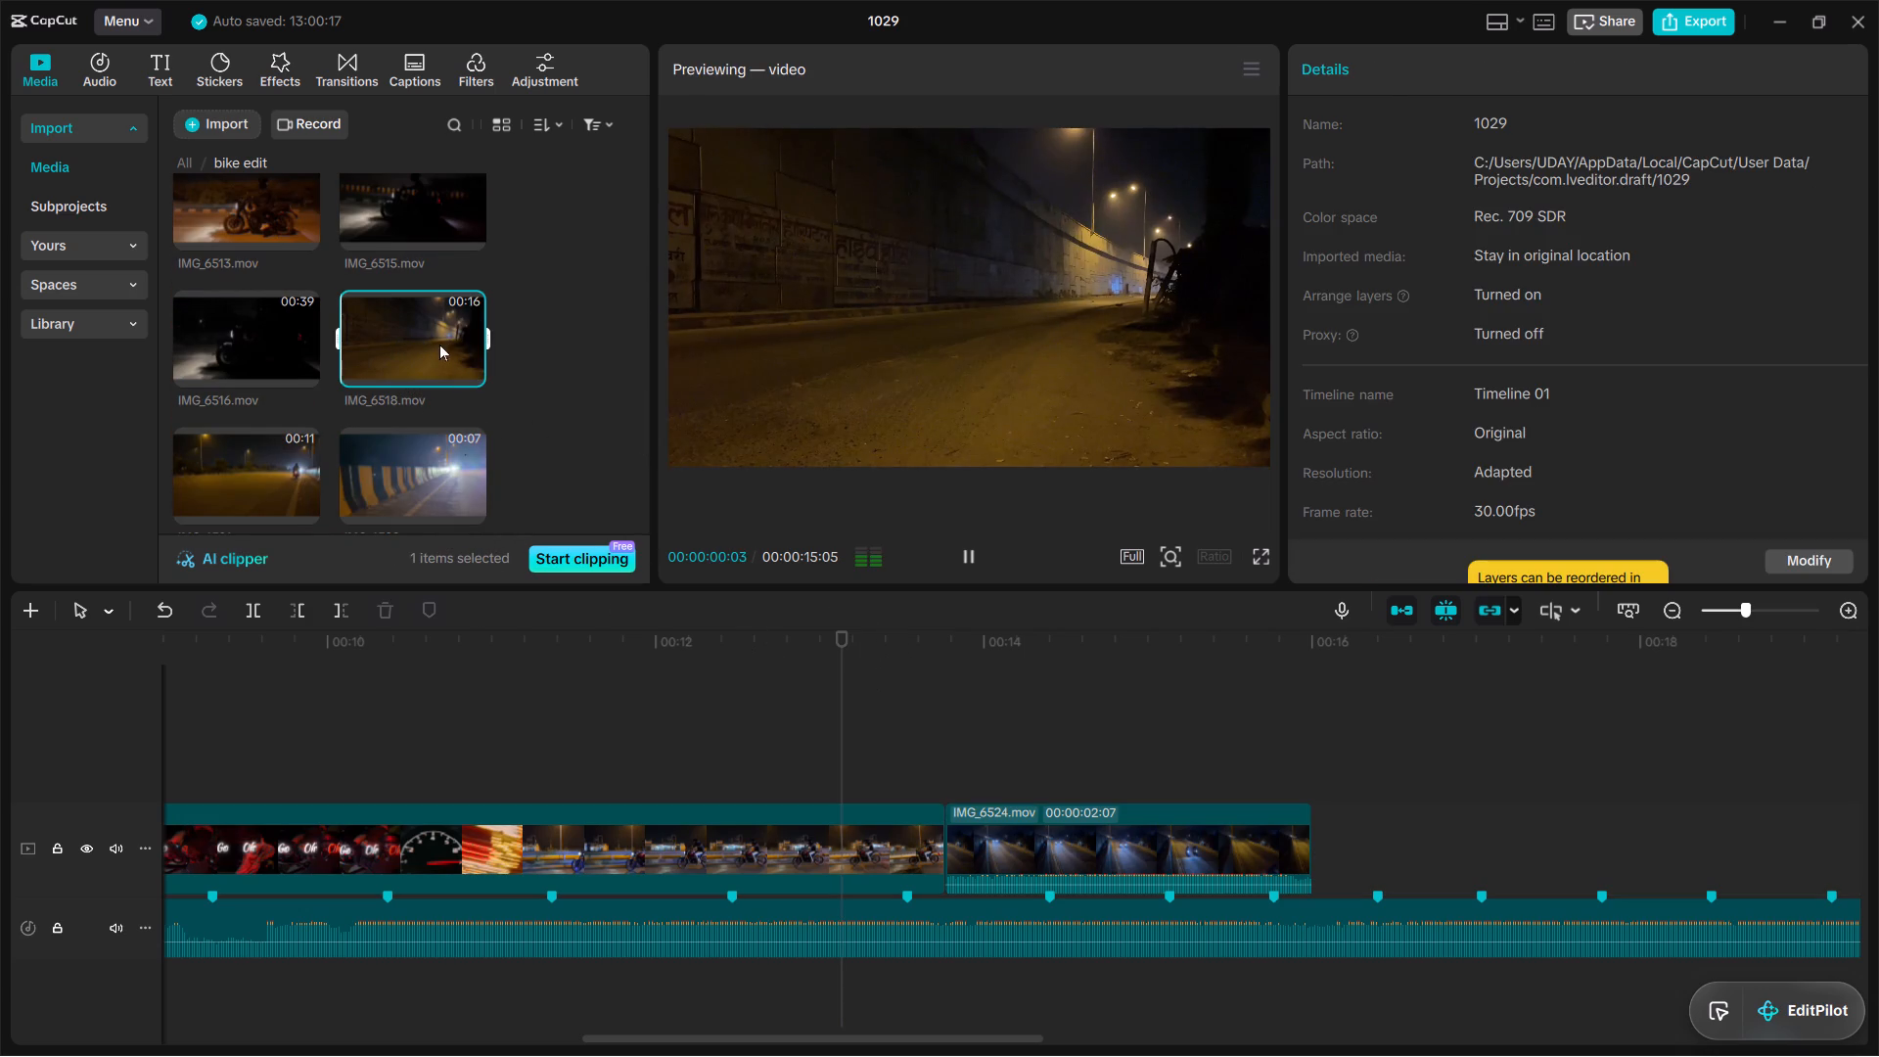
pyautogui.moveTo(439, 344); pyautogui.dragTo(936, 822)
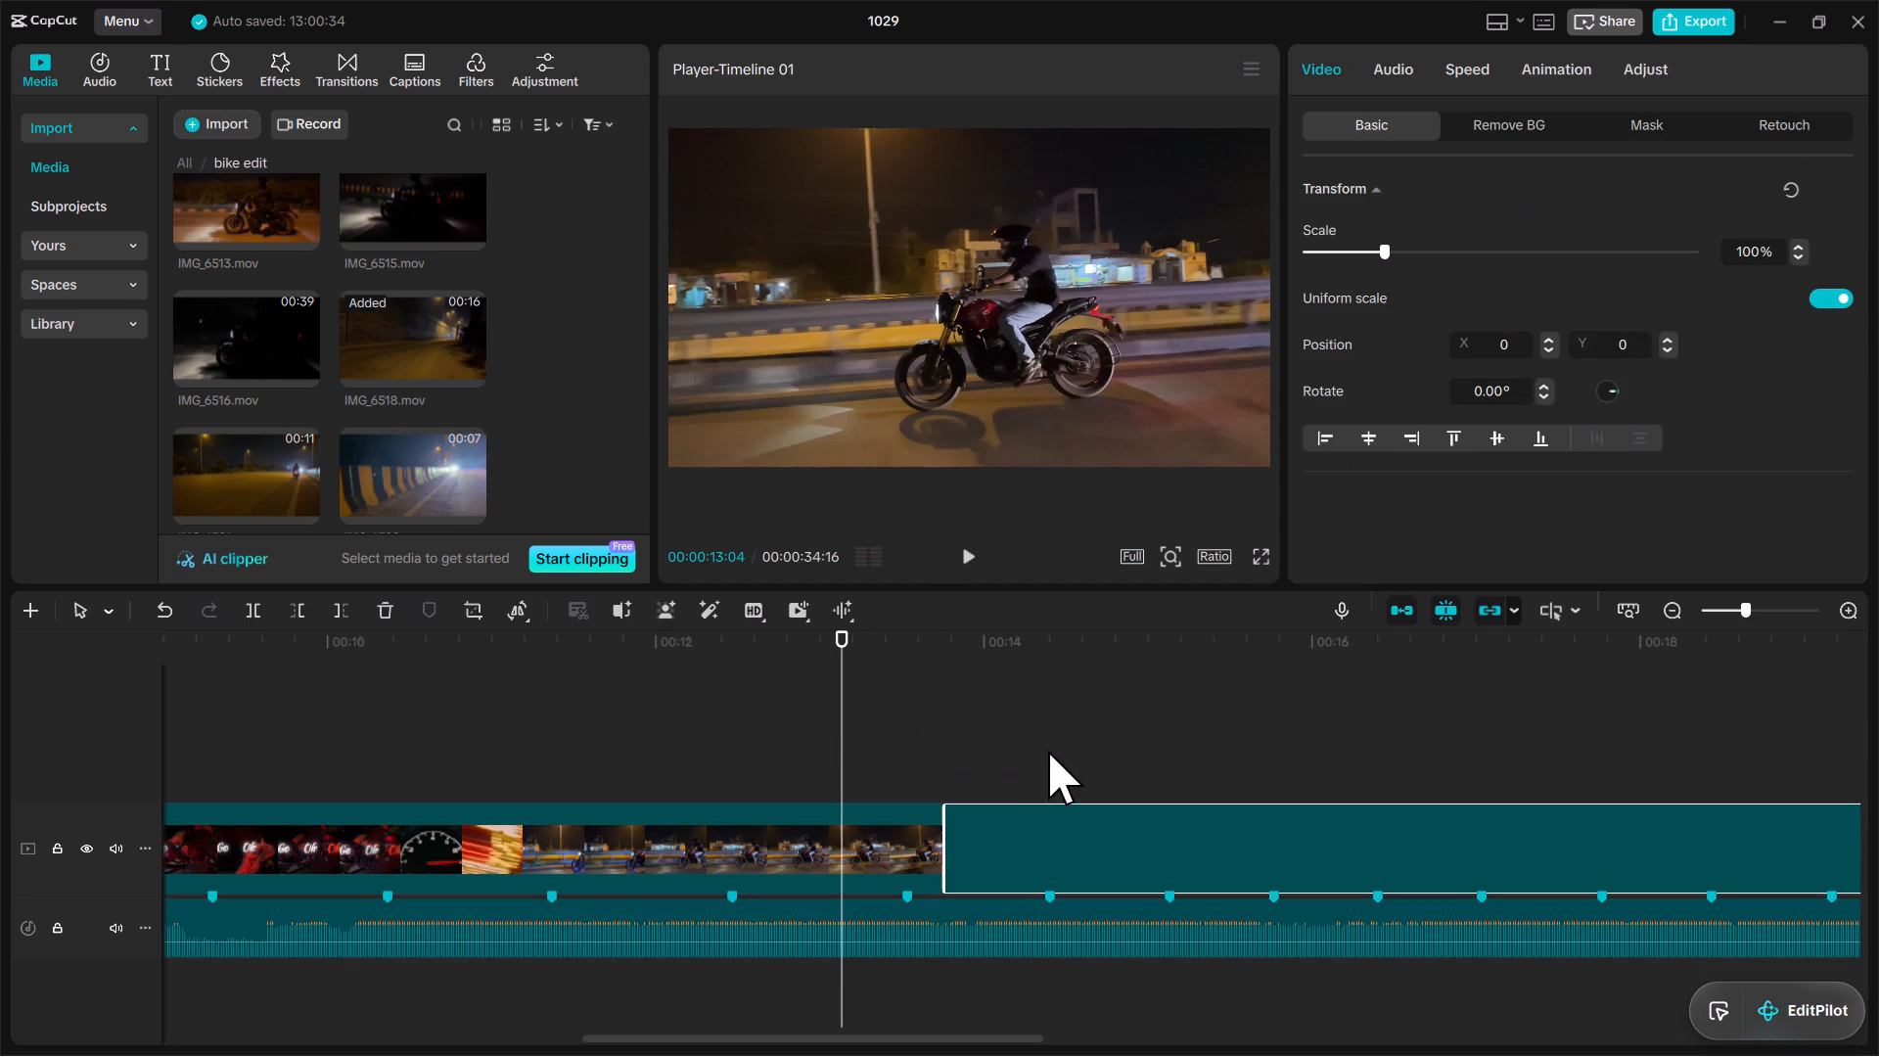
# Cut away the start of IMG_6518.mov up to the approaching blue headlights just before 00:00:26:00, leaving 00:00:03:08 and no gap after 1026.mp4.
pyautogui.moveTo(1051, 753); pyautogui.dragTo(1049, 764)
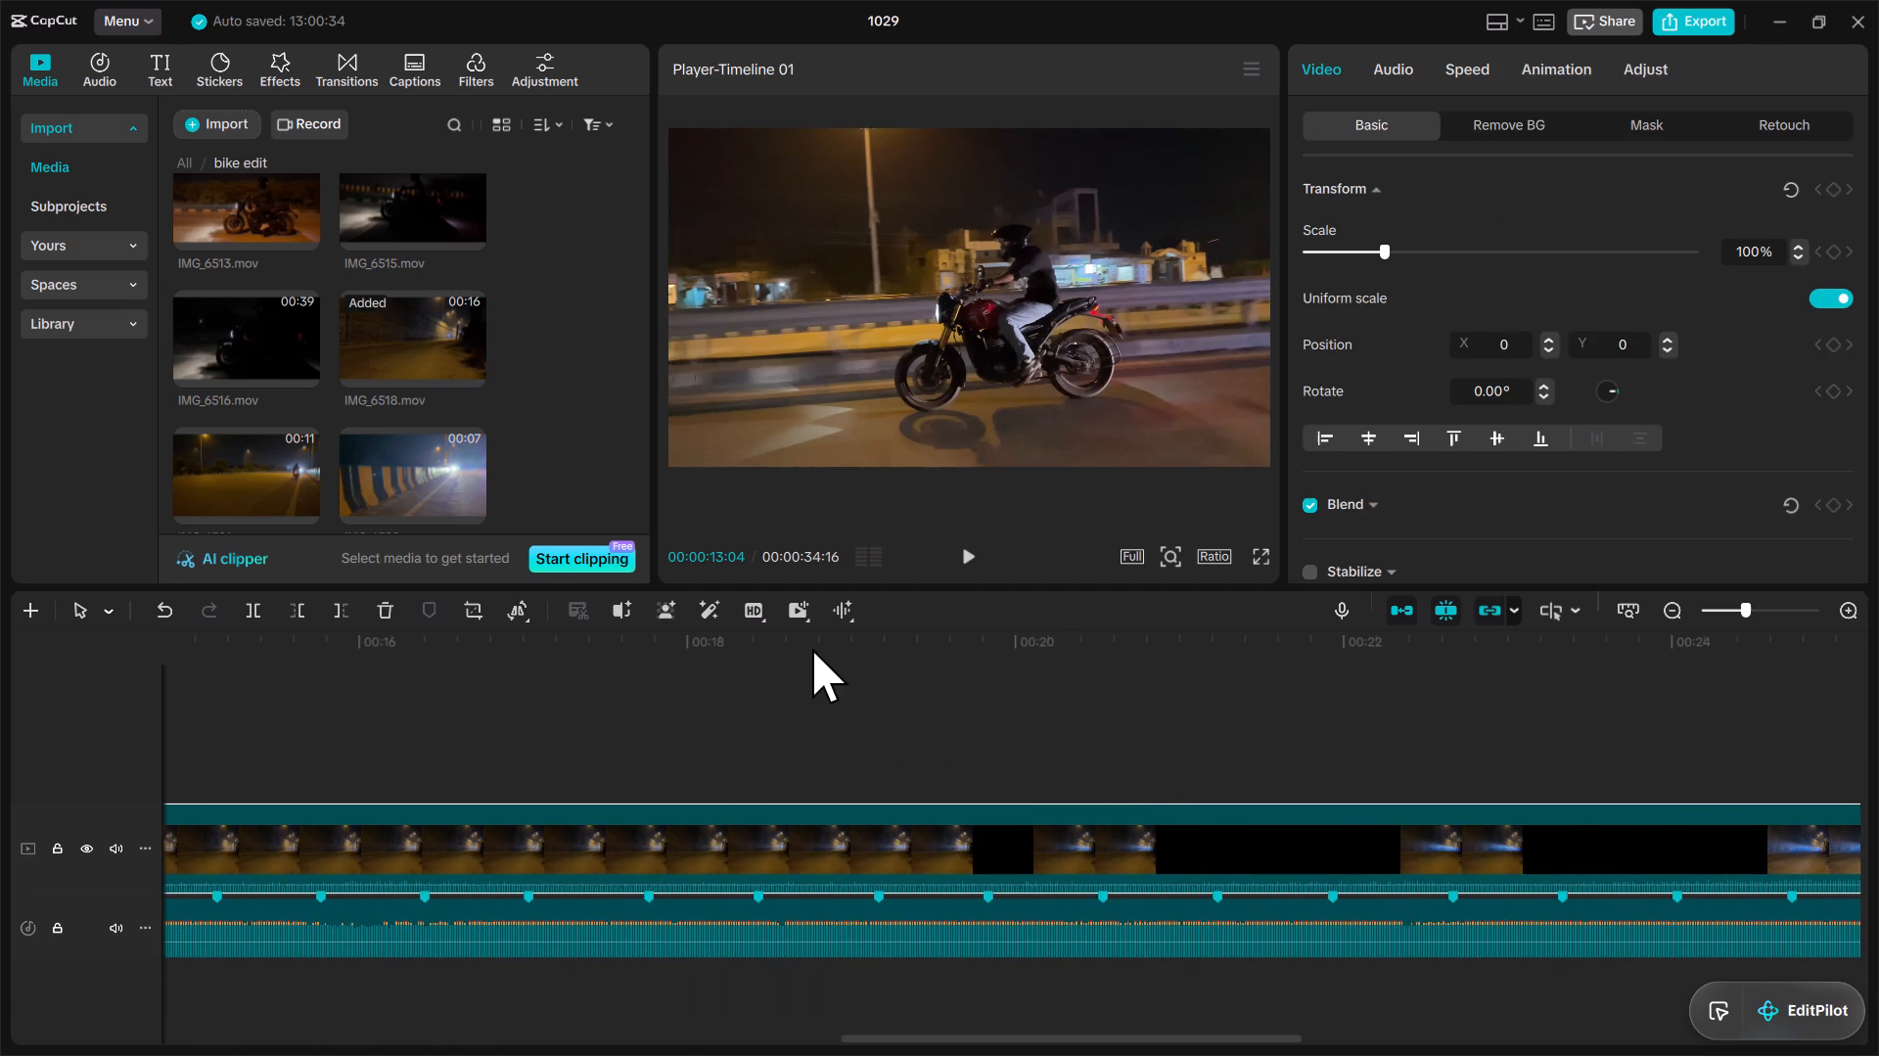
pyautogui.click(799, 642)
pyautogui.moveTo(798, 636); pyautogui.dragTo(1191, 677)
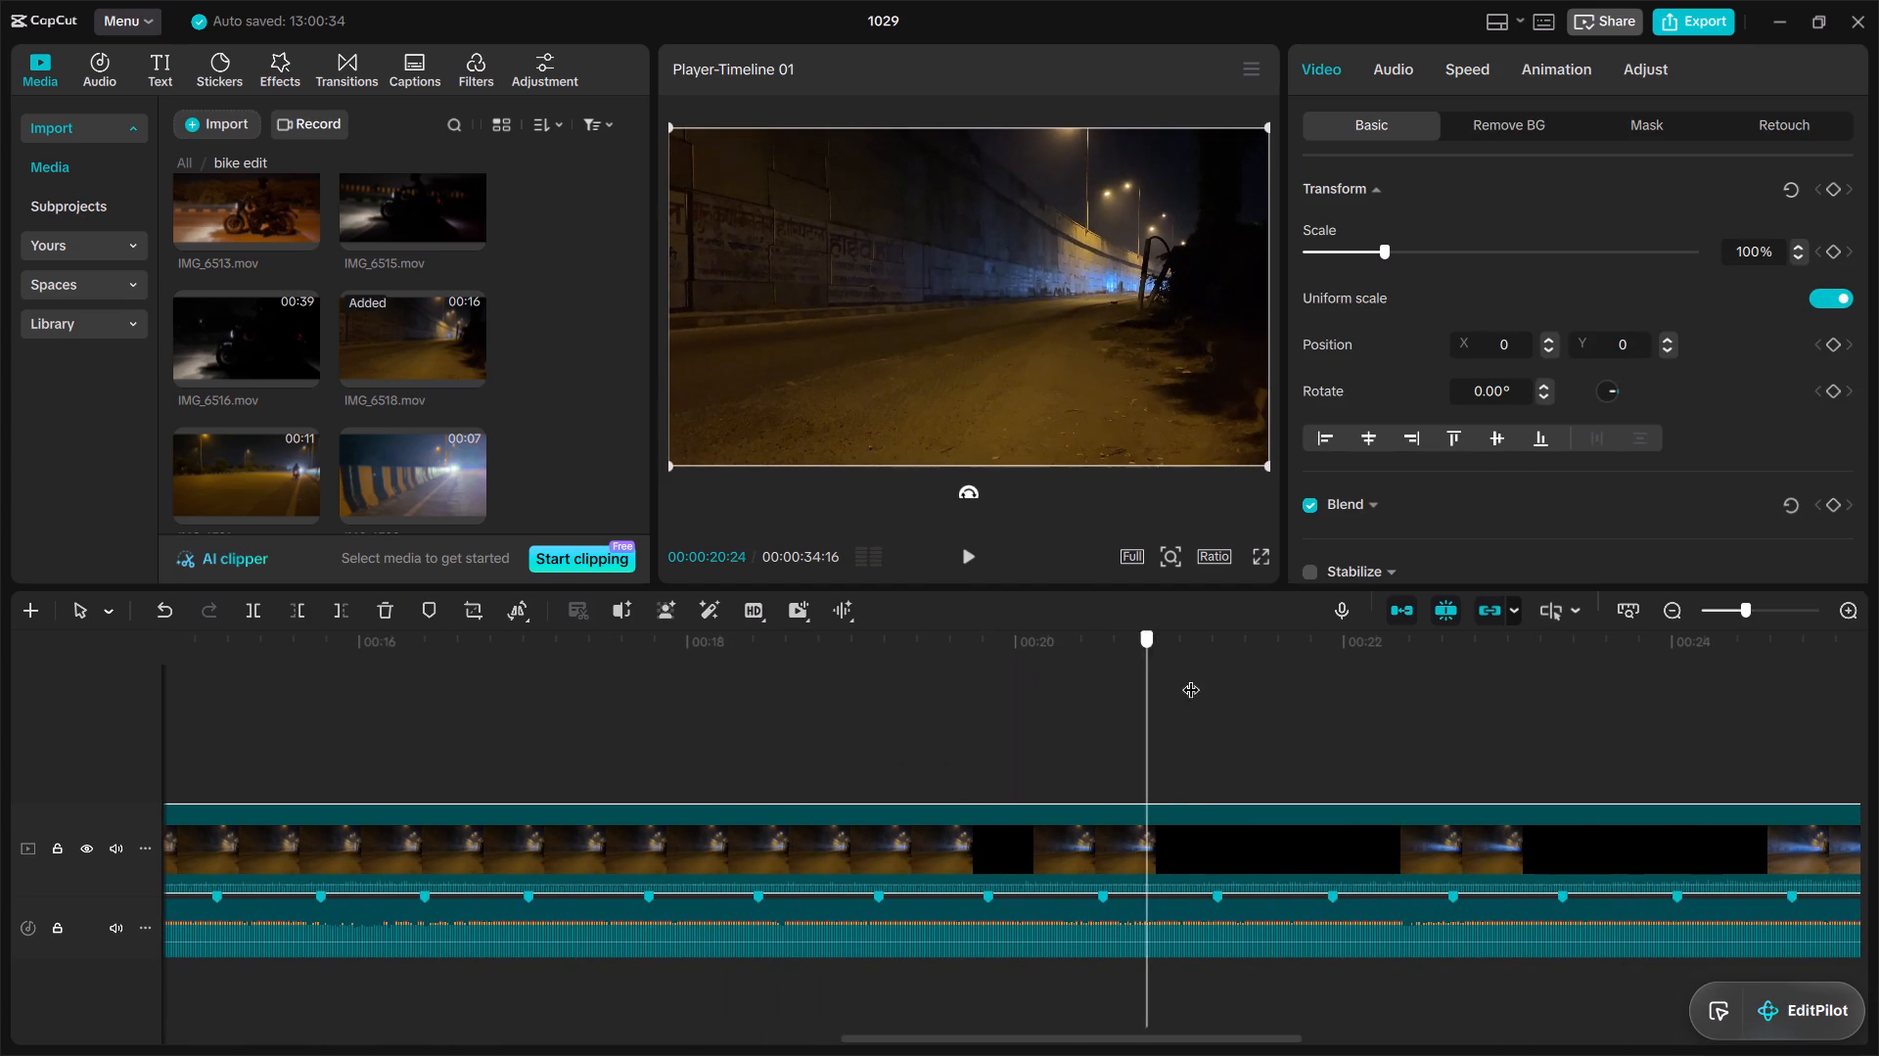
pyautogui.moveTo(1191, 677); pyautogui.dragTo(1192, 677)
pyautogui.moveTo(1183, 714); pyautogui.dragTo(1181, 745)
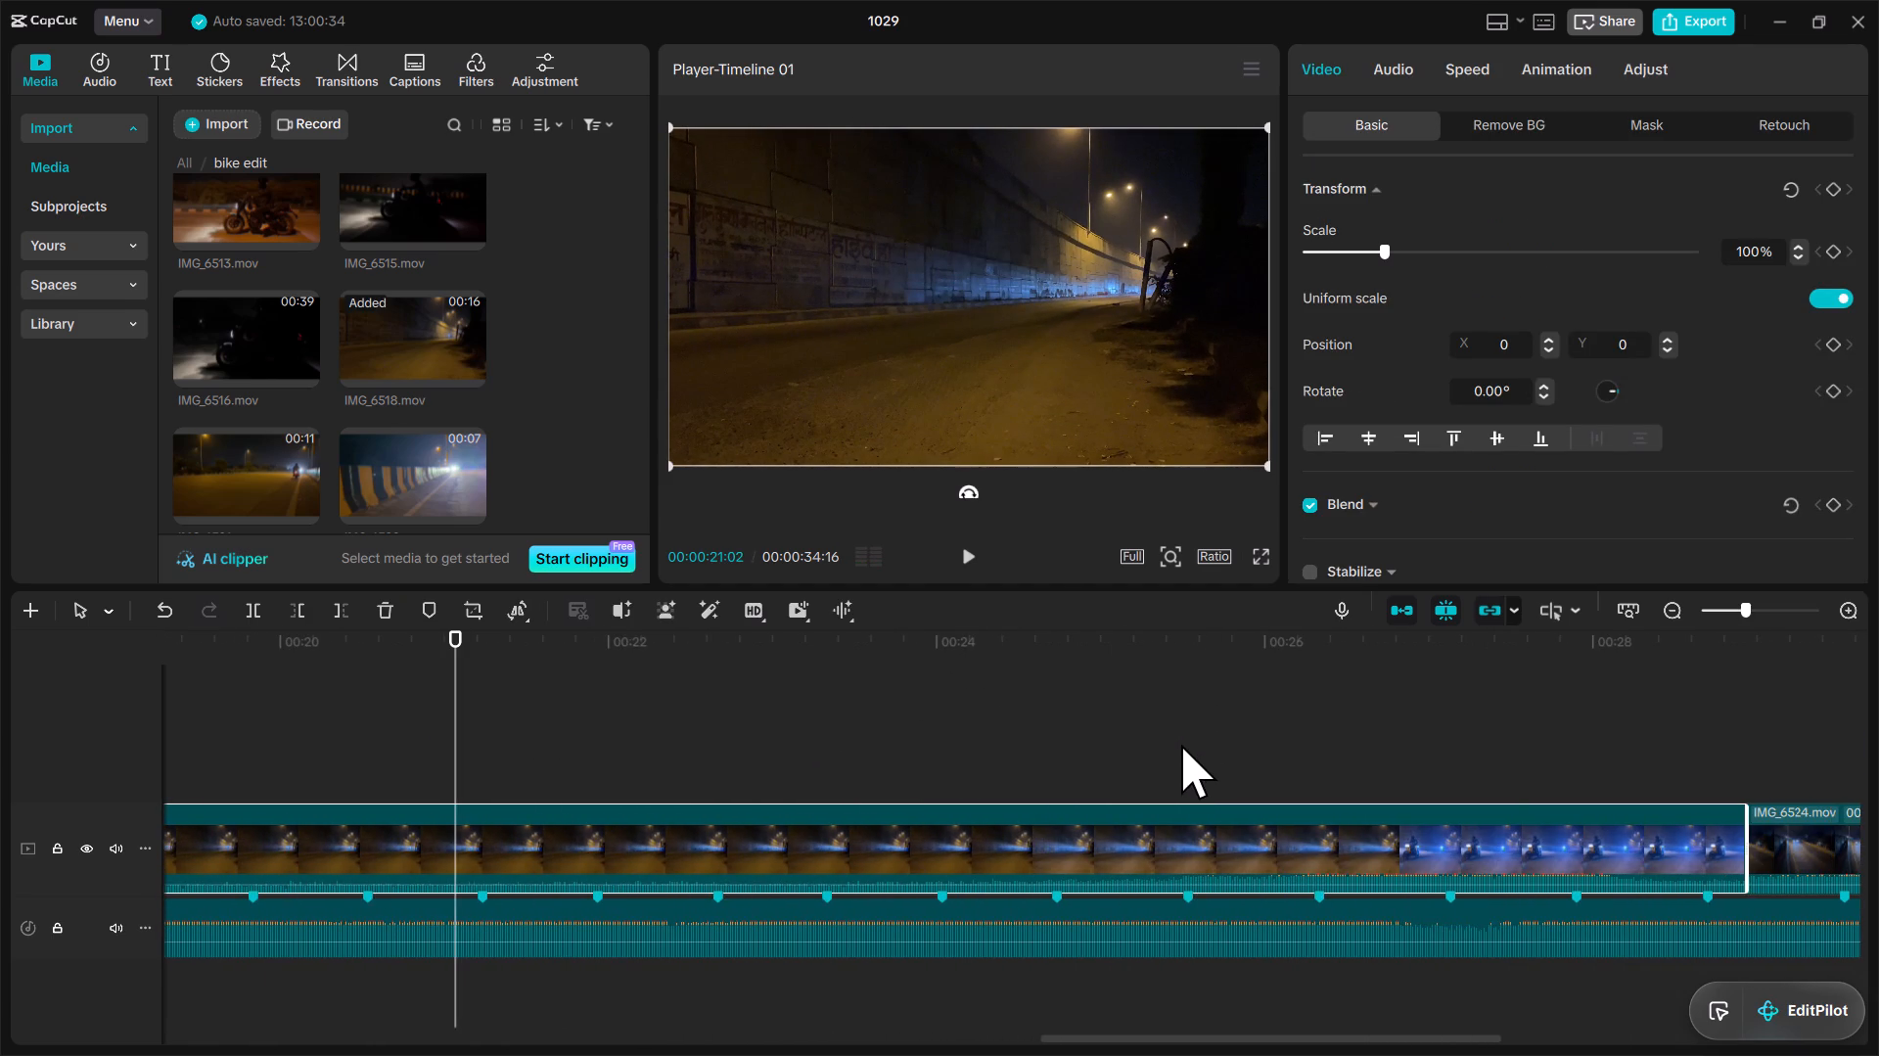
pyautogui.click(633, 636)
pyautogui.moveTo(633, 636); pyautogui.dragTo(844, 653)
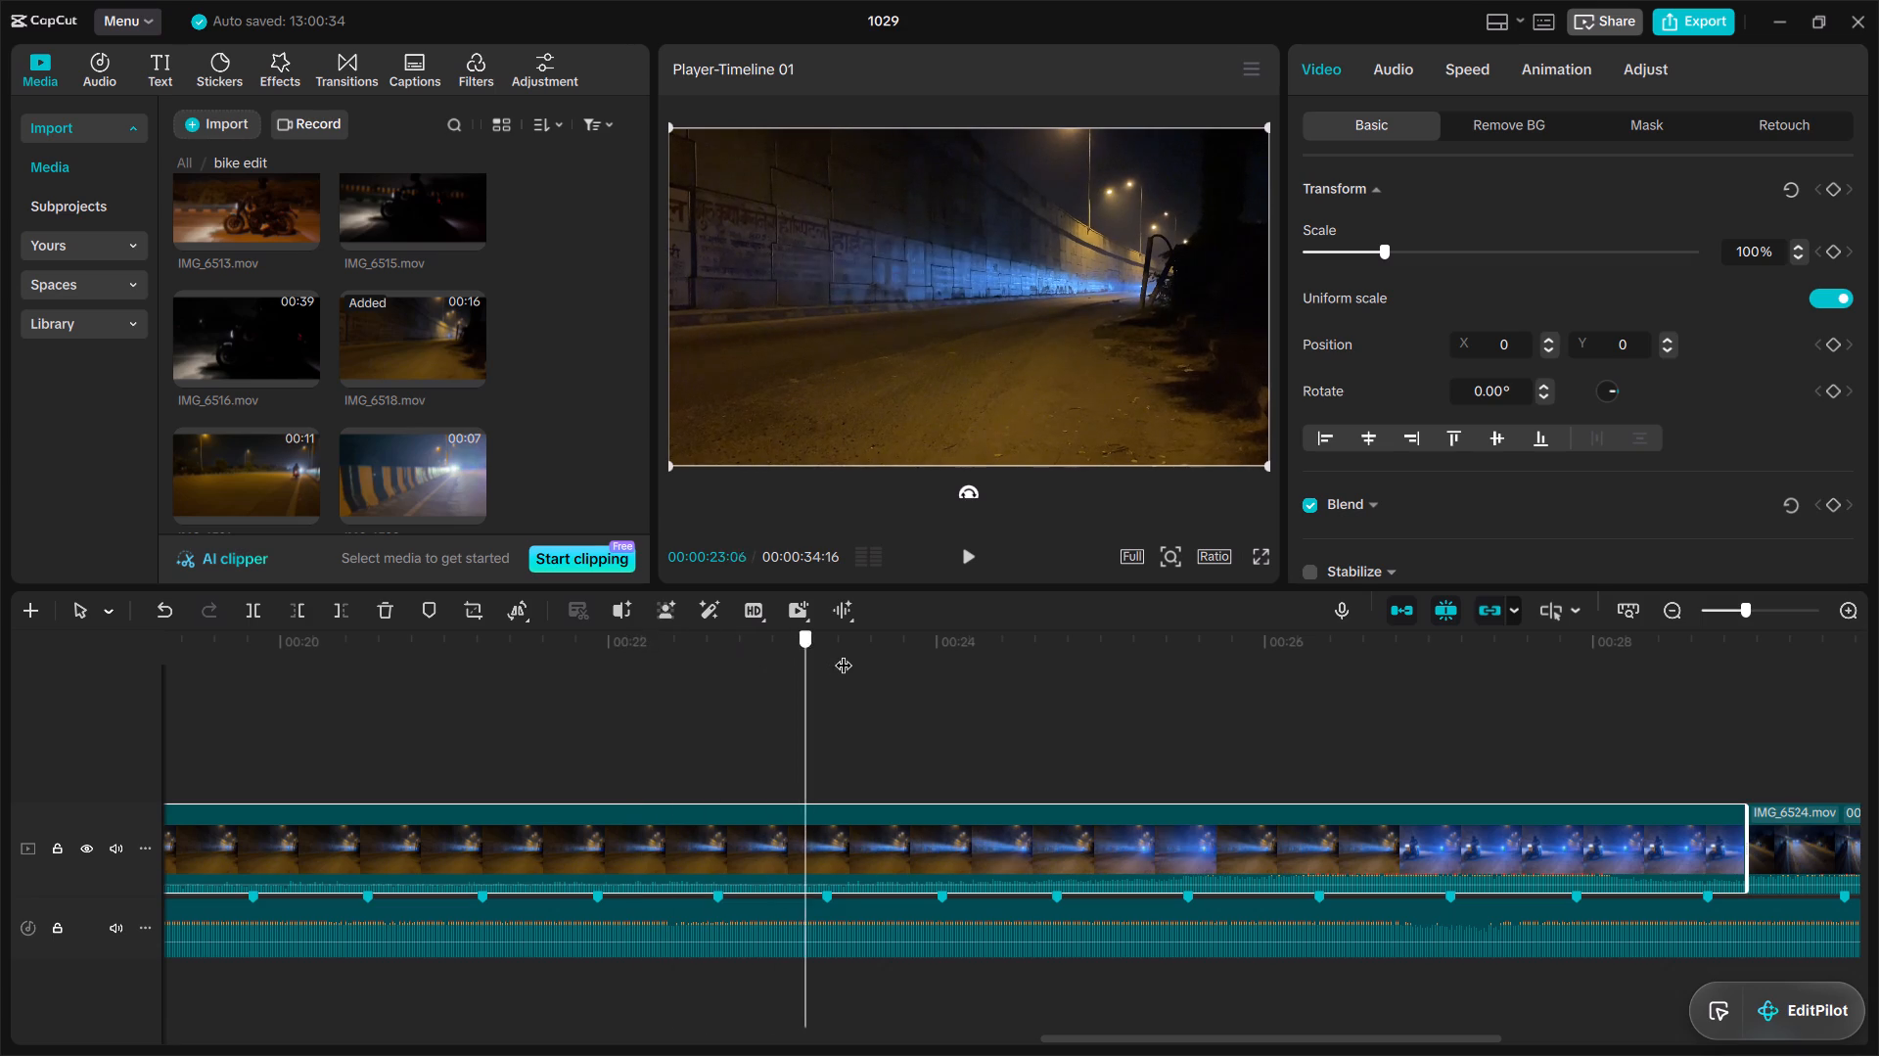
pyautogui.moveTo(844, 653); pyautogui.dragTo(1152, 681)
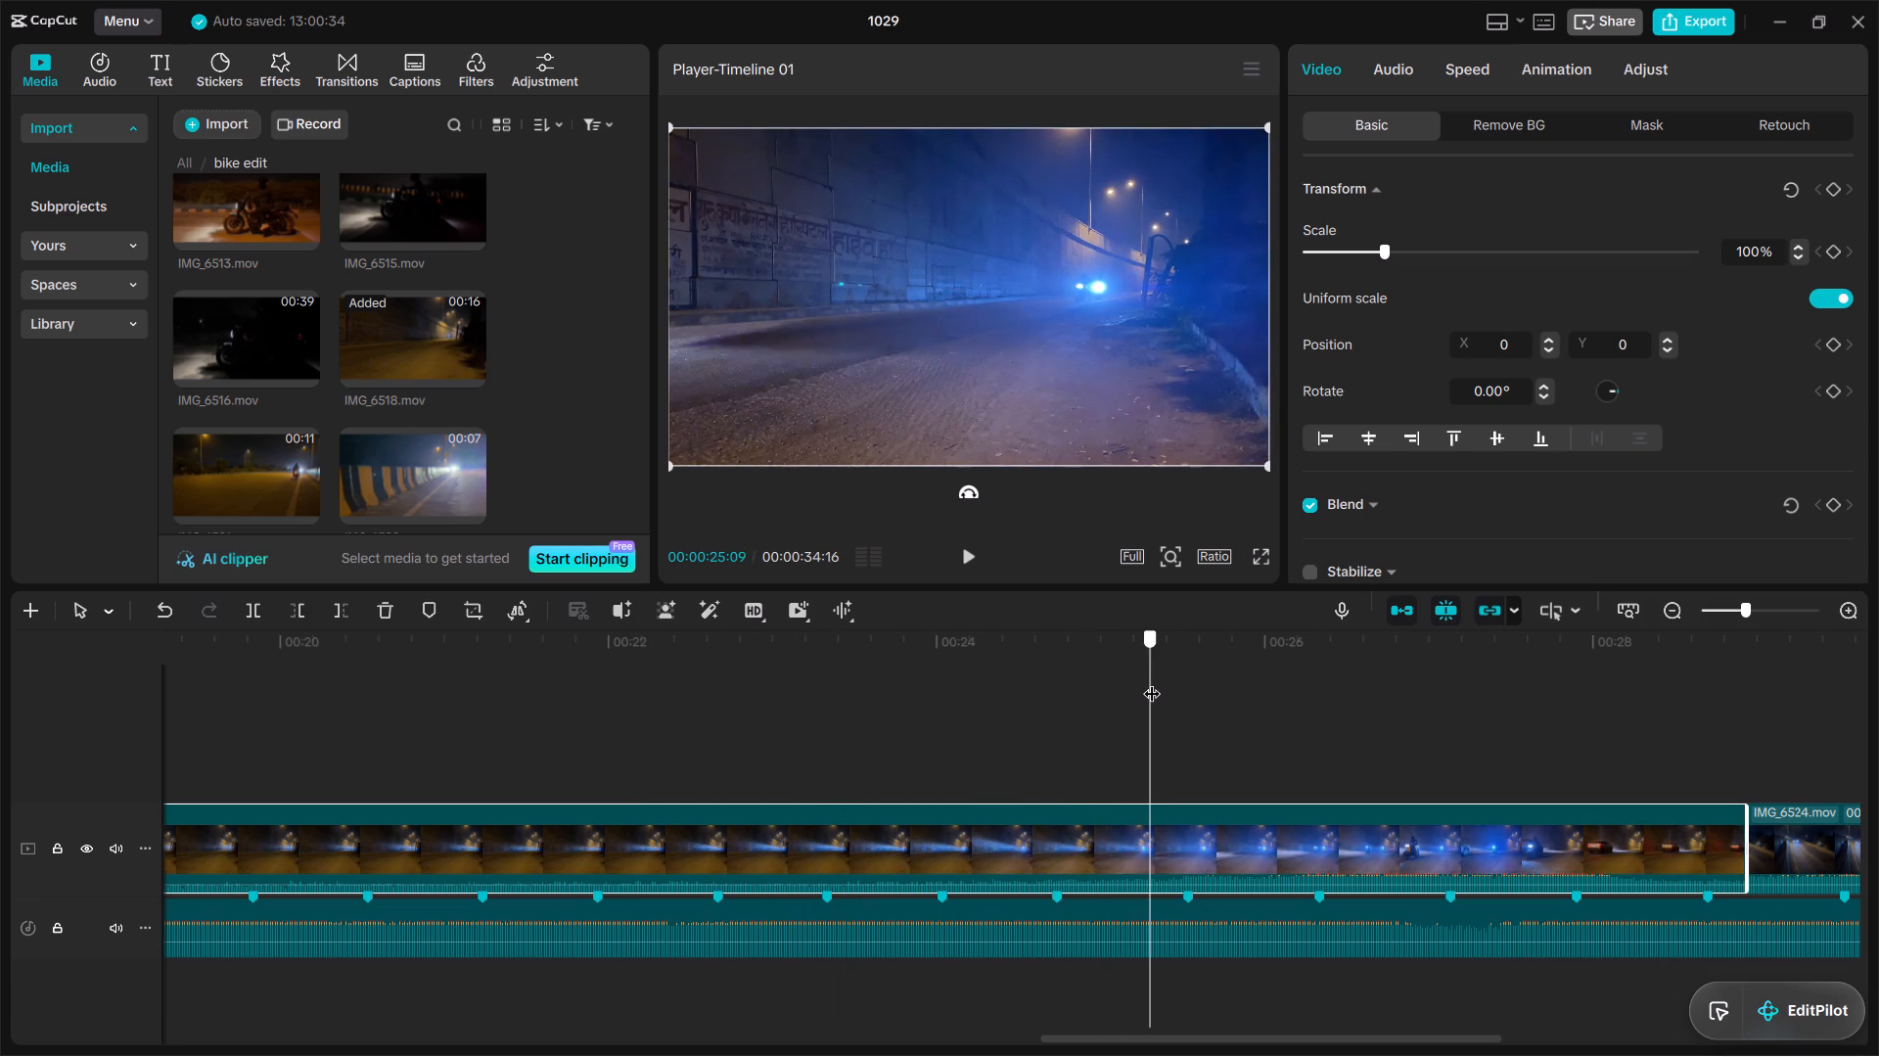
pyautogui.moveTo(1152, 681); pyautogui.dragTo(1262, 717)
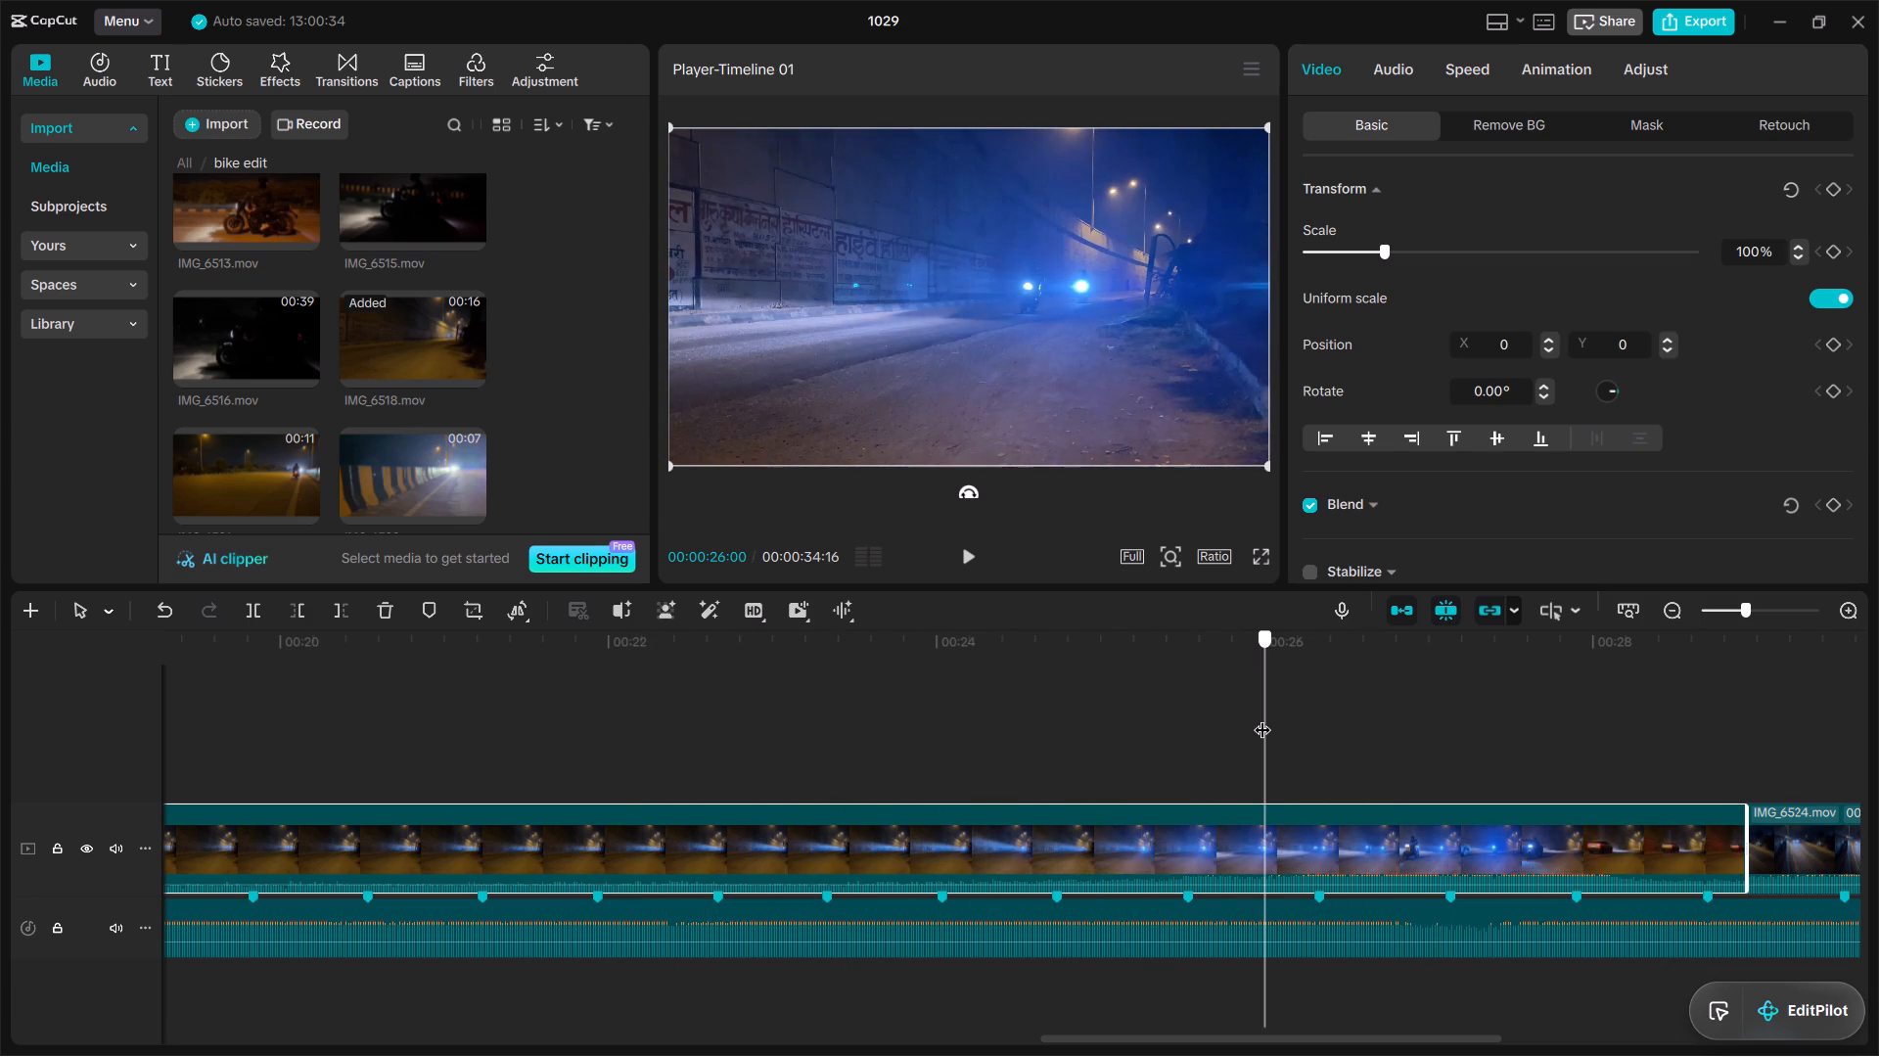
pyautogui.moveTo(1262, 717); pyautogui.dragTo(1209, 713)
pyautogui.press('q')
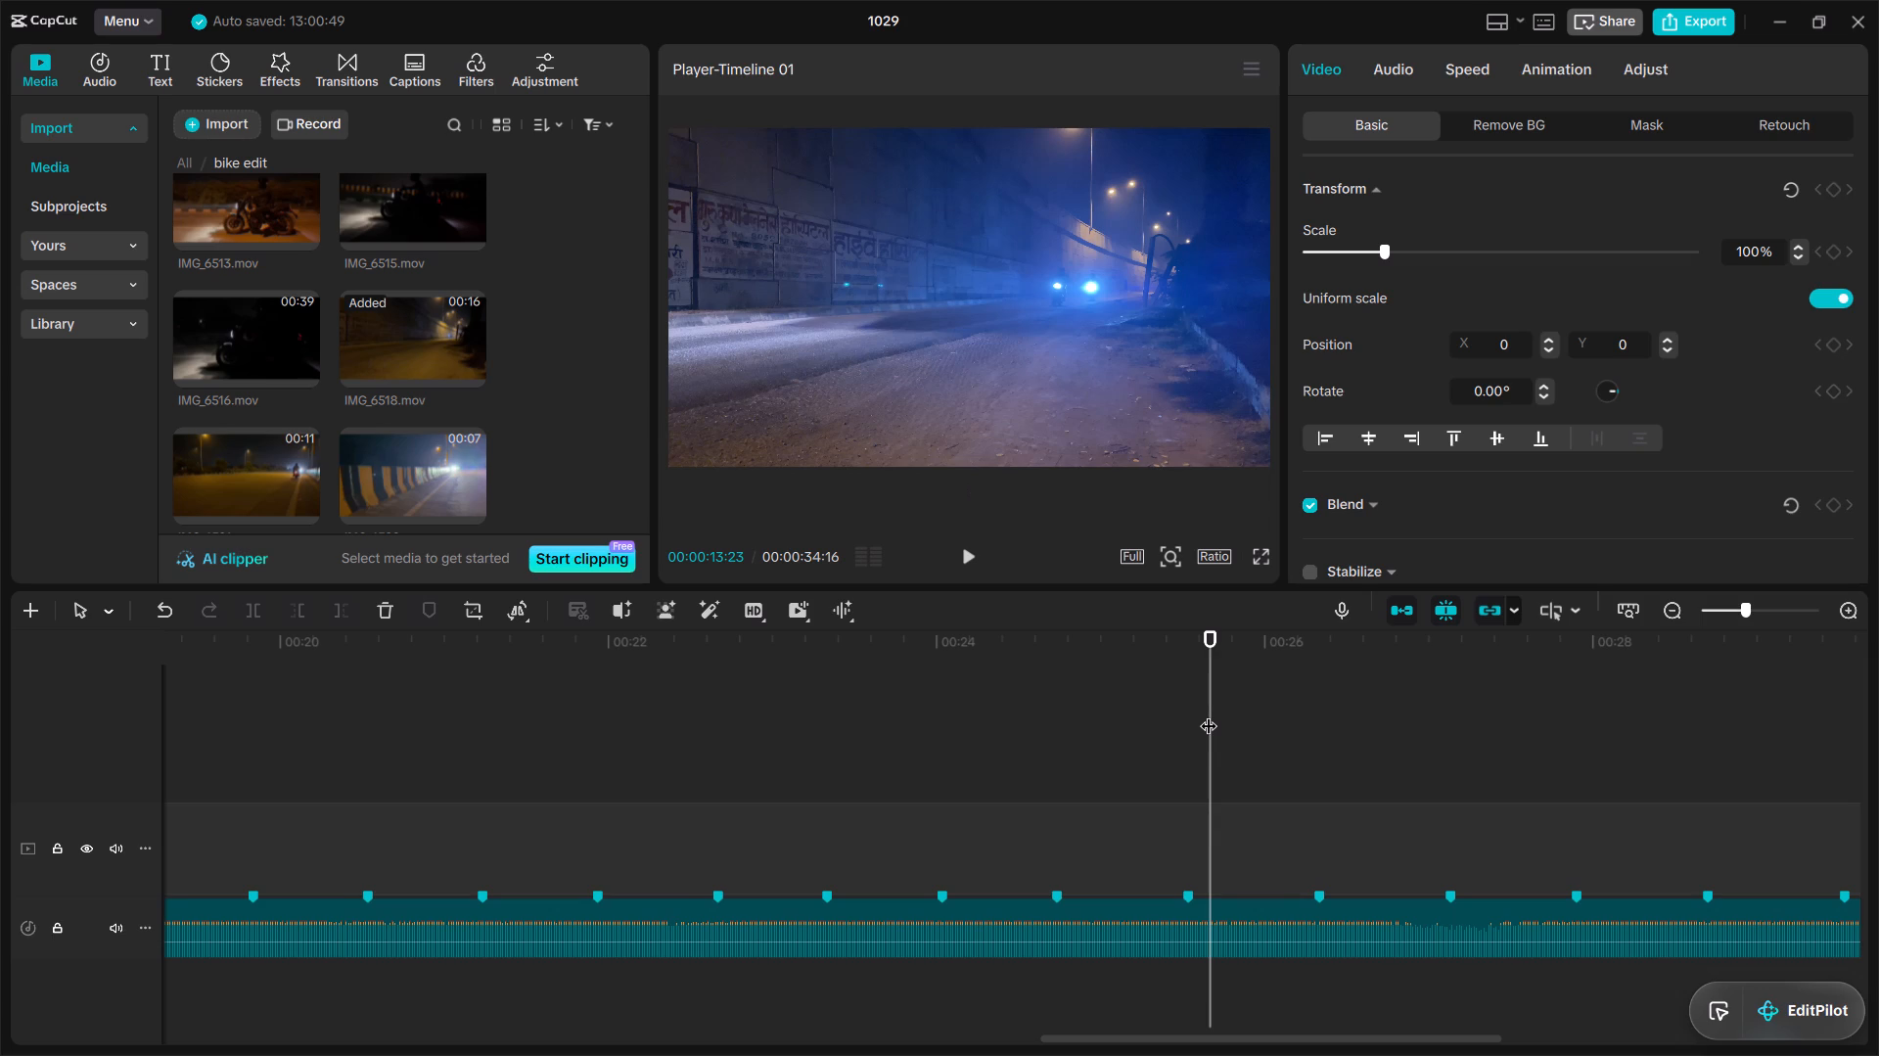
pyautogui.hotkey('ctrl', 'z')
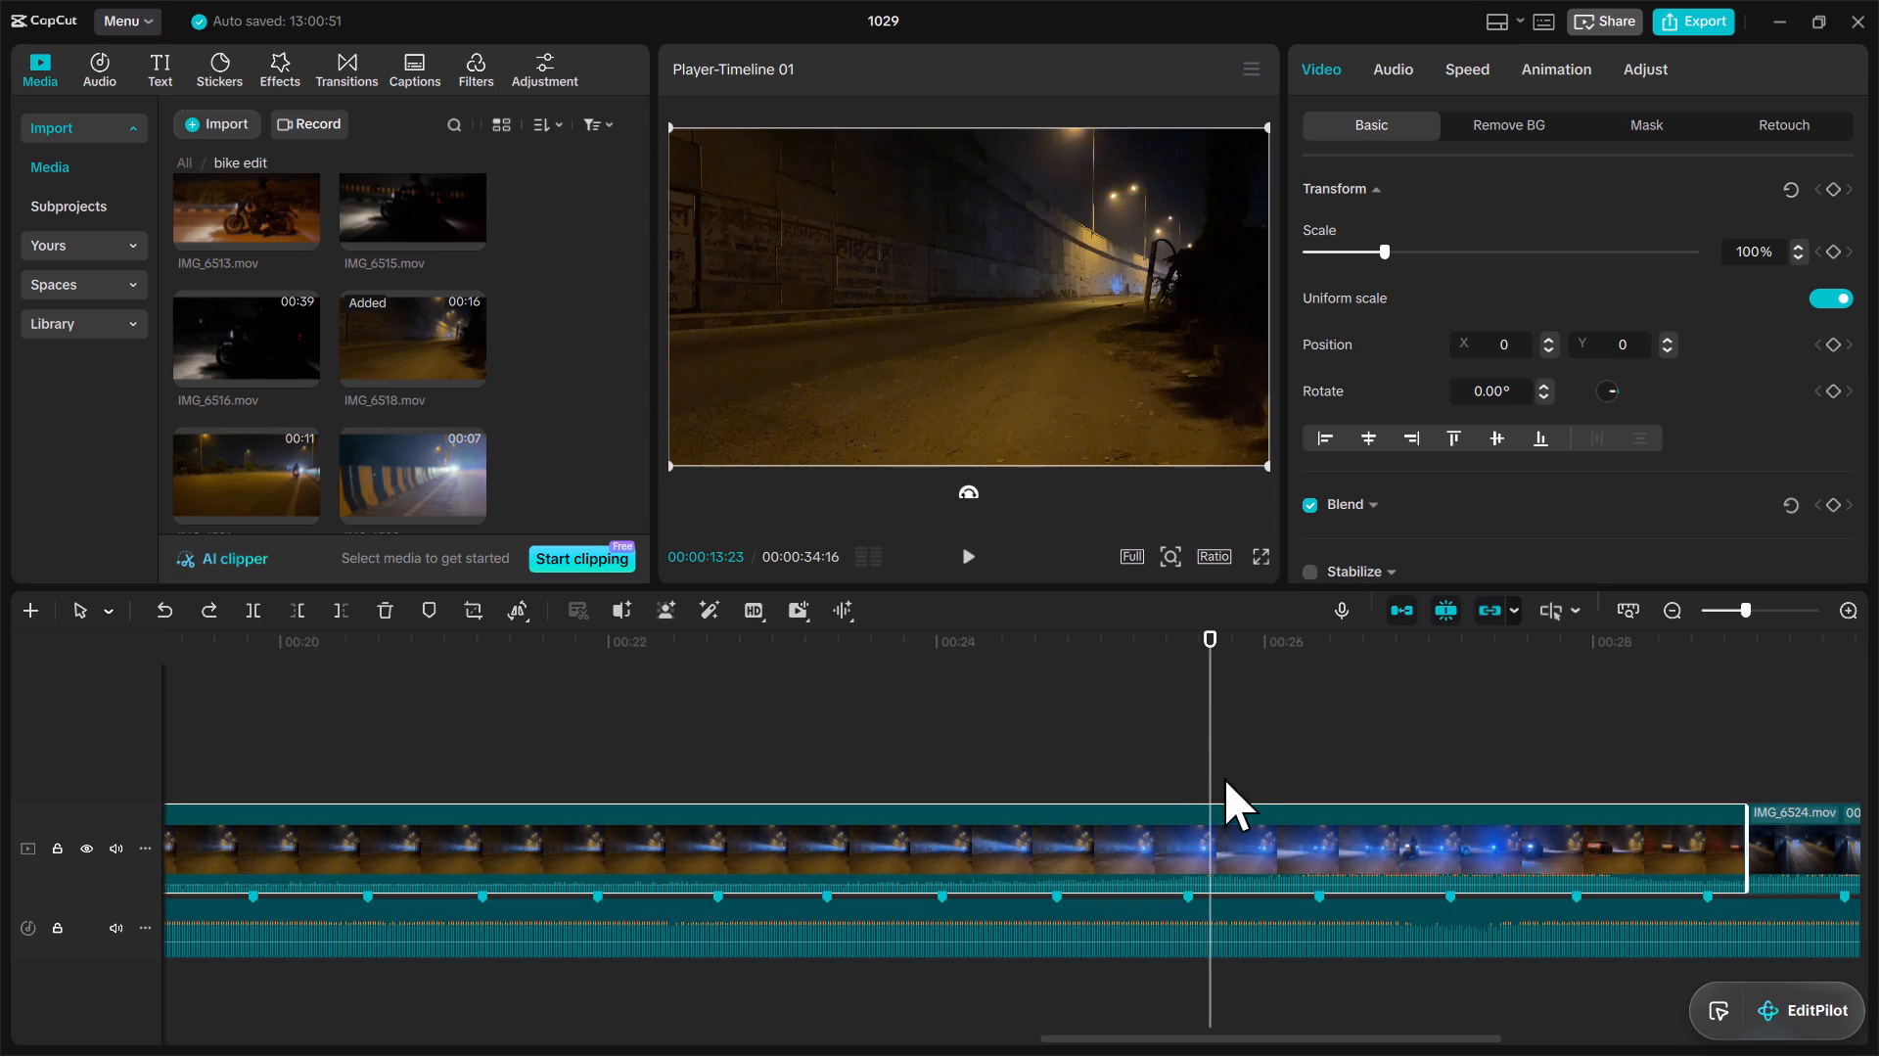
pyautogui.press('s')
pyautogui.click(1153, 867)
pyautogui.press('BackSpace')
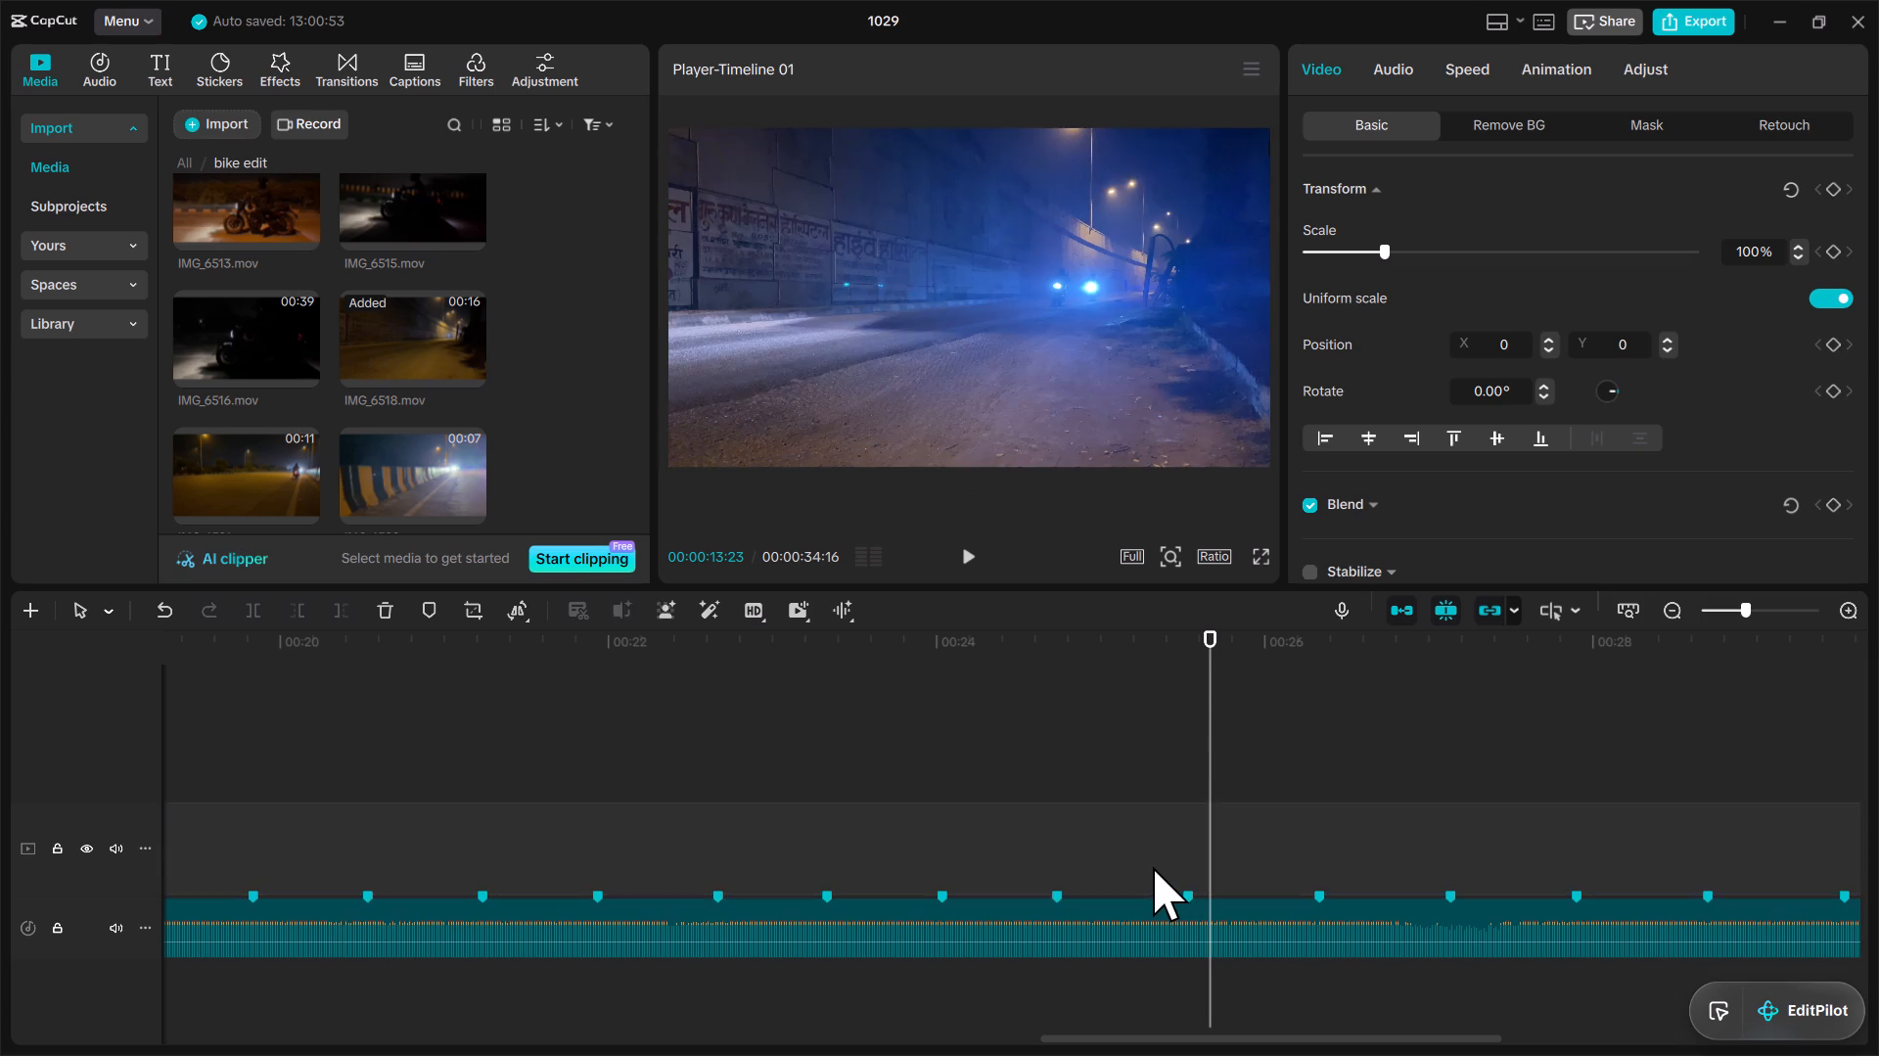
pyautogui.click(1145, 872)
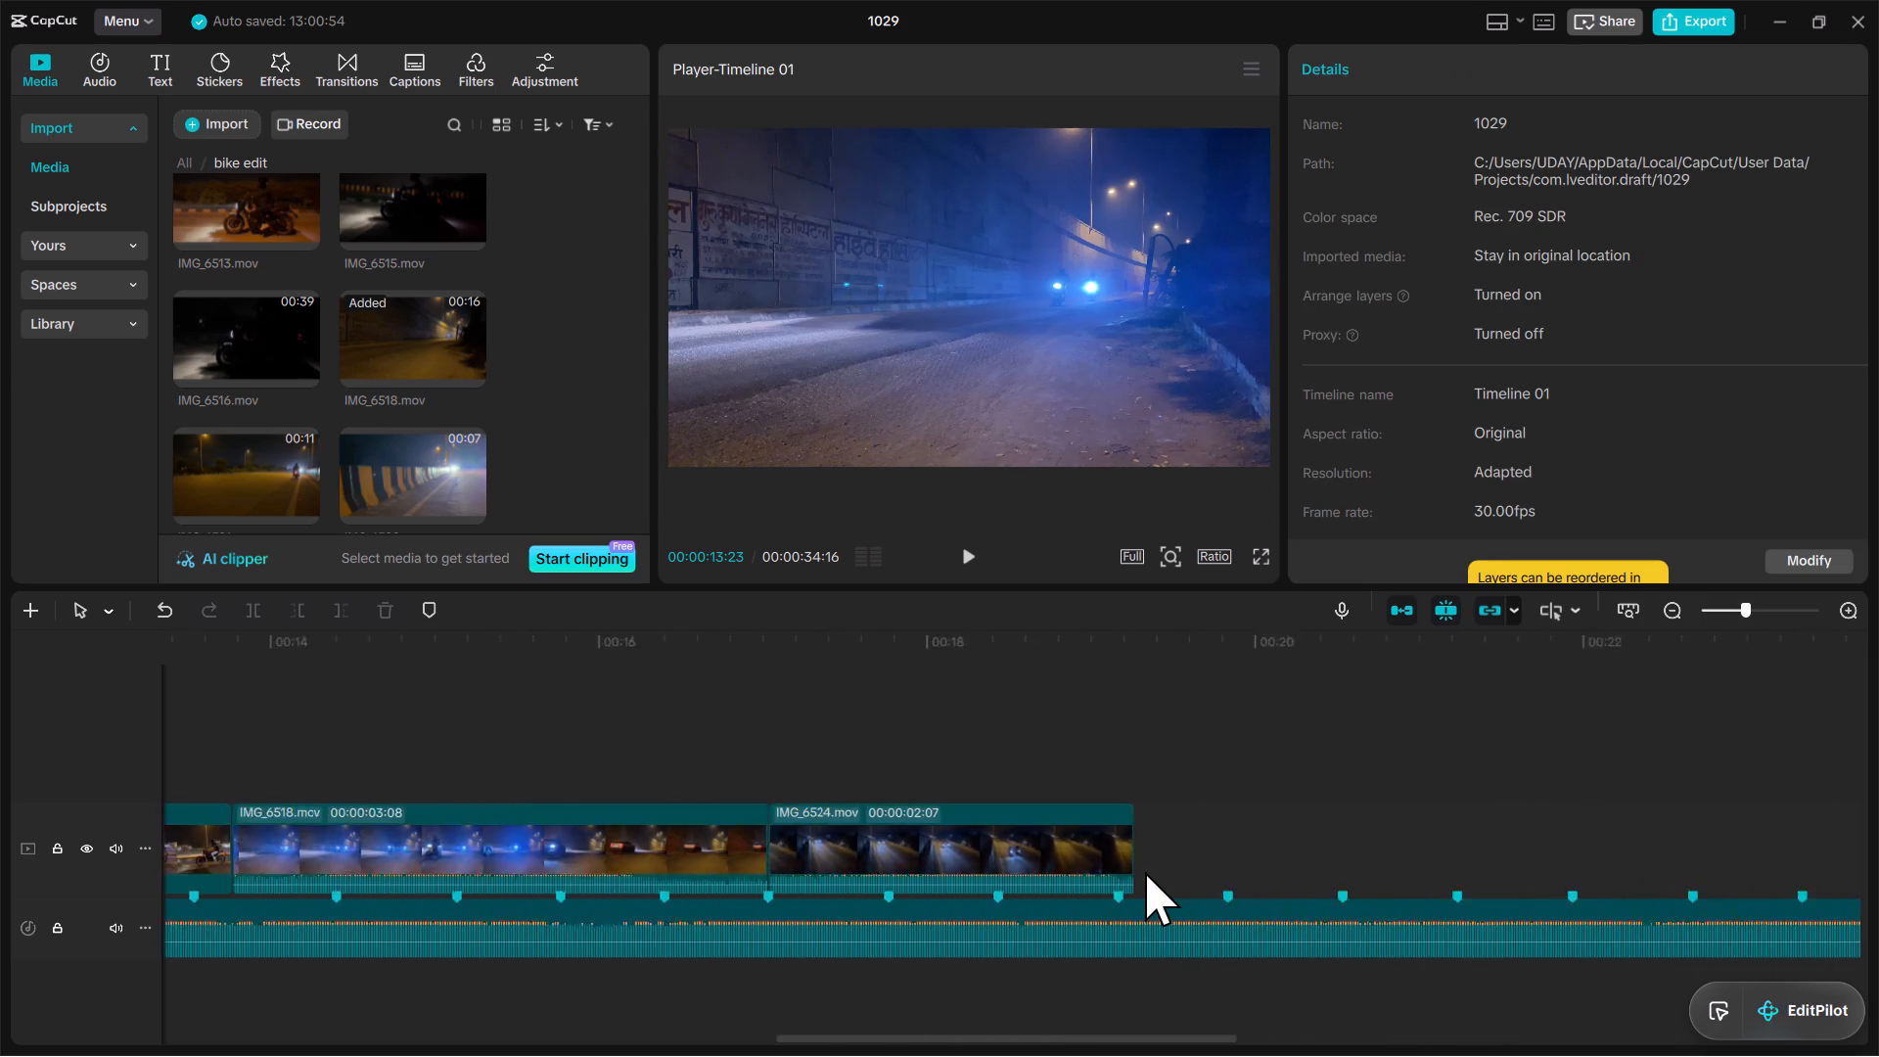
# Play and scrub over the cut from 1026.mp4 to IMG_6518.mov, checking it closely against the beat markers.
pyautogui.moveTo(839, 660); pyautogui.dragTo(883, 684)
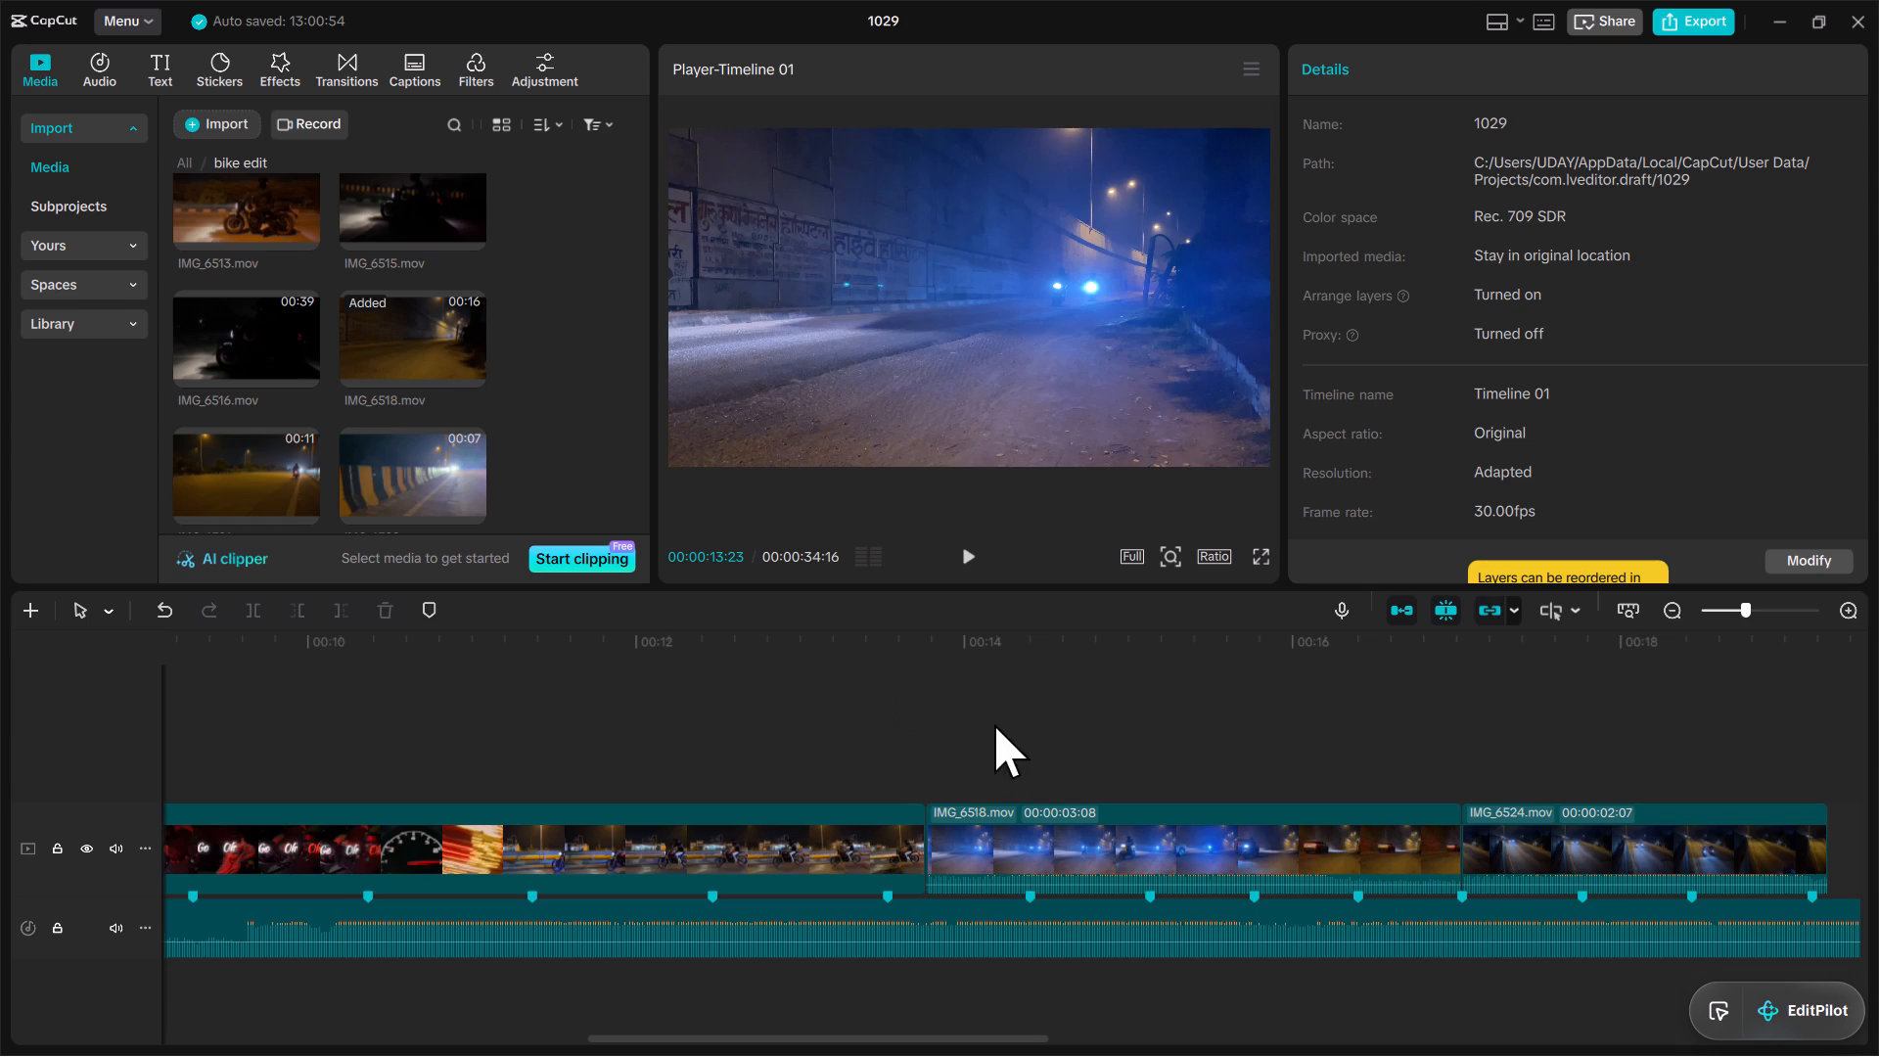
pyautogui.click(884, 641)
pyautogui.press('space')
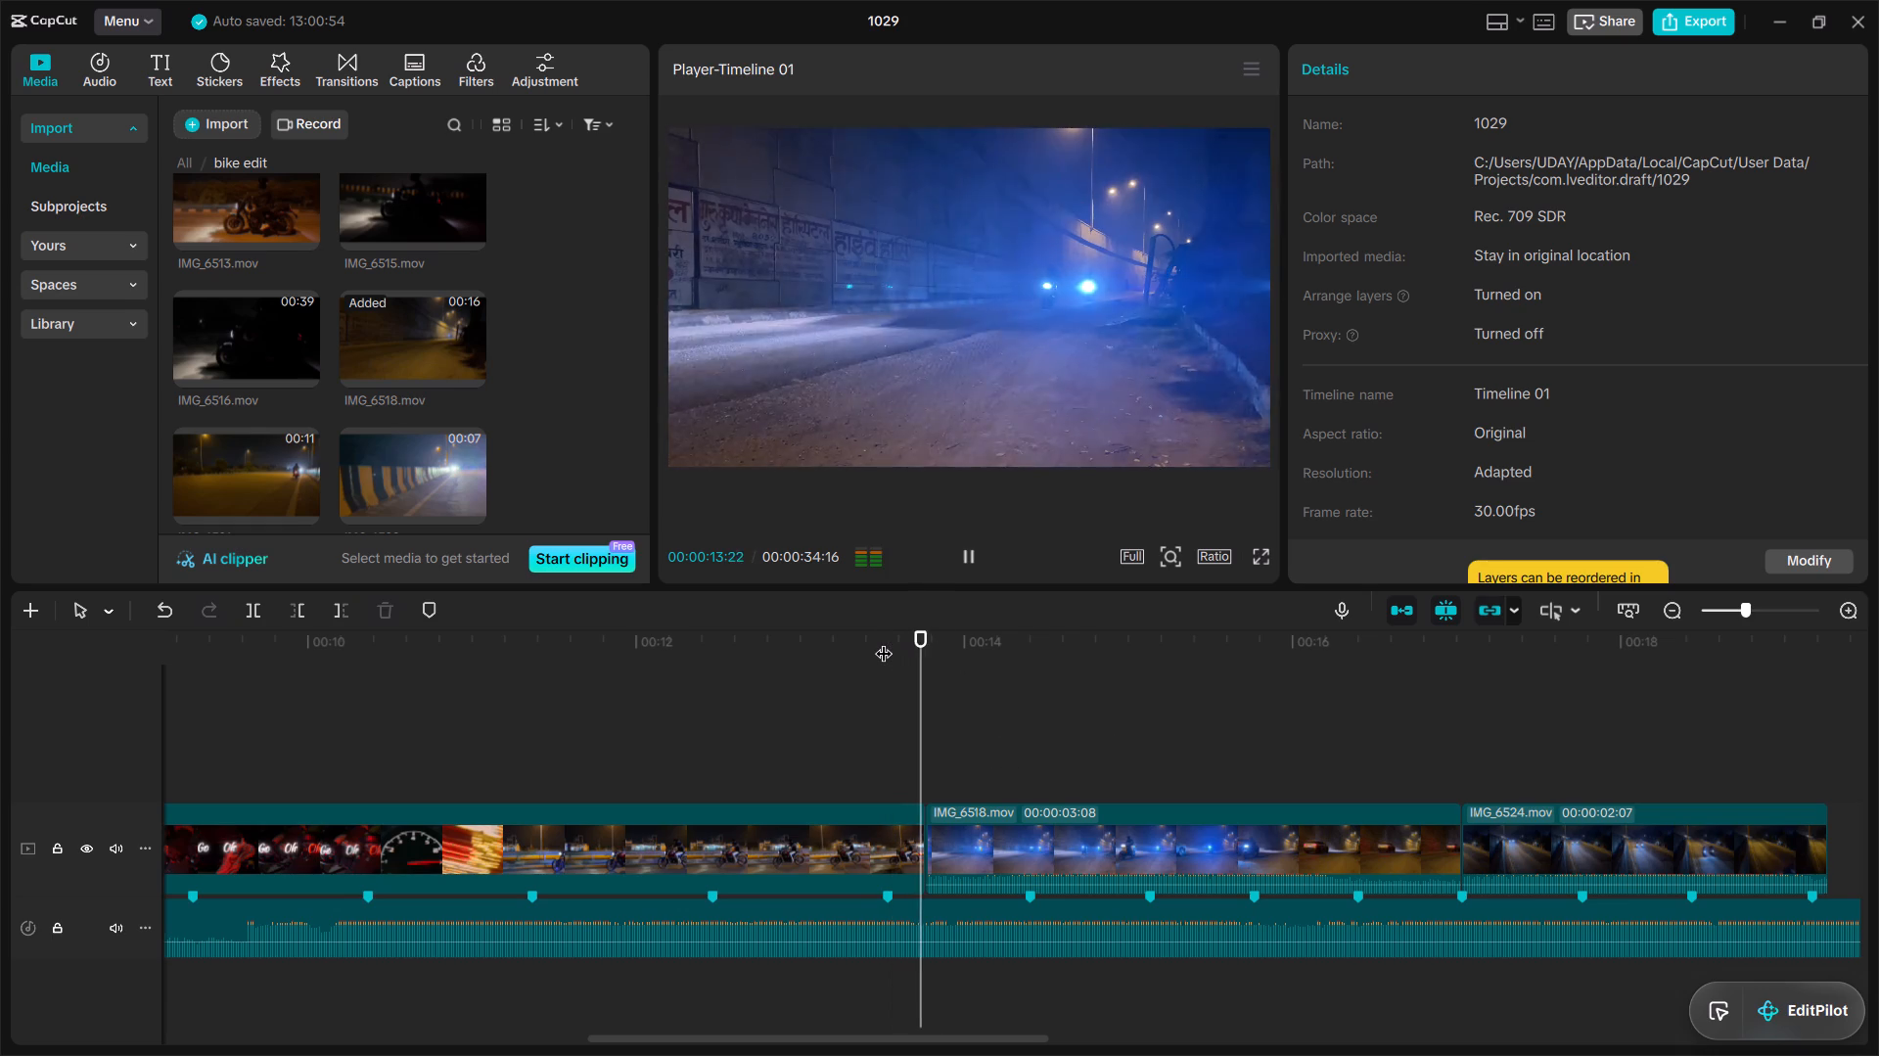
pyautogui.press('space')
pyautogui.moveTo(994, 666); pyautogui.dragTo(991, 667)
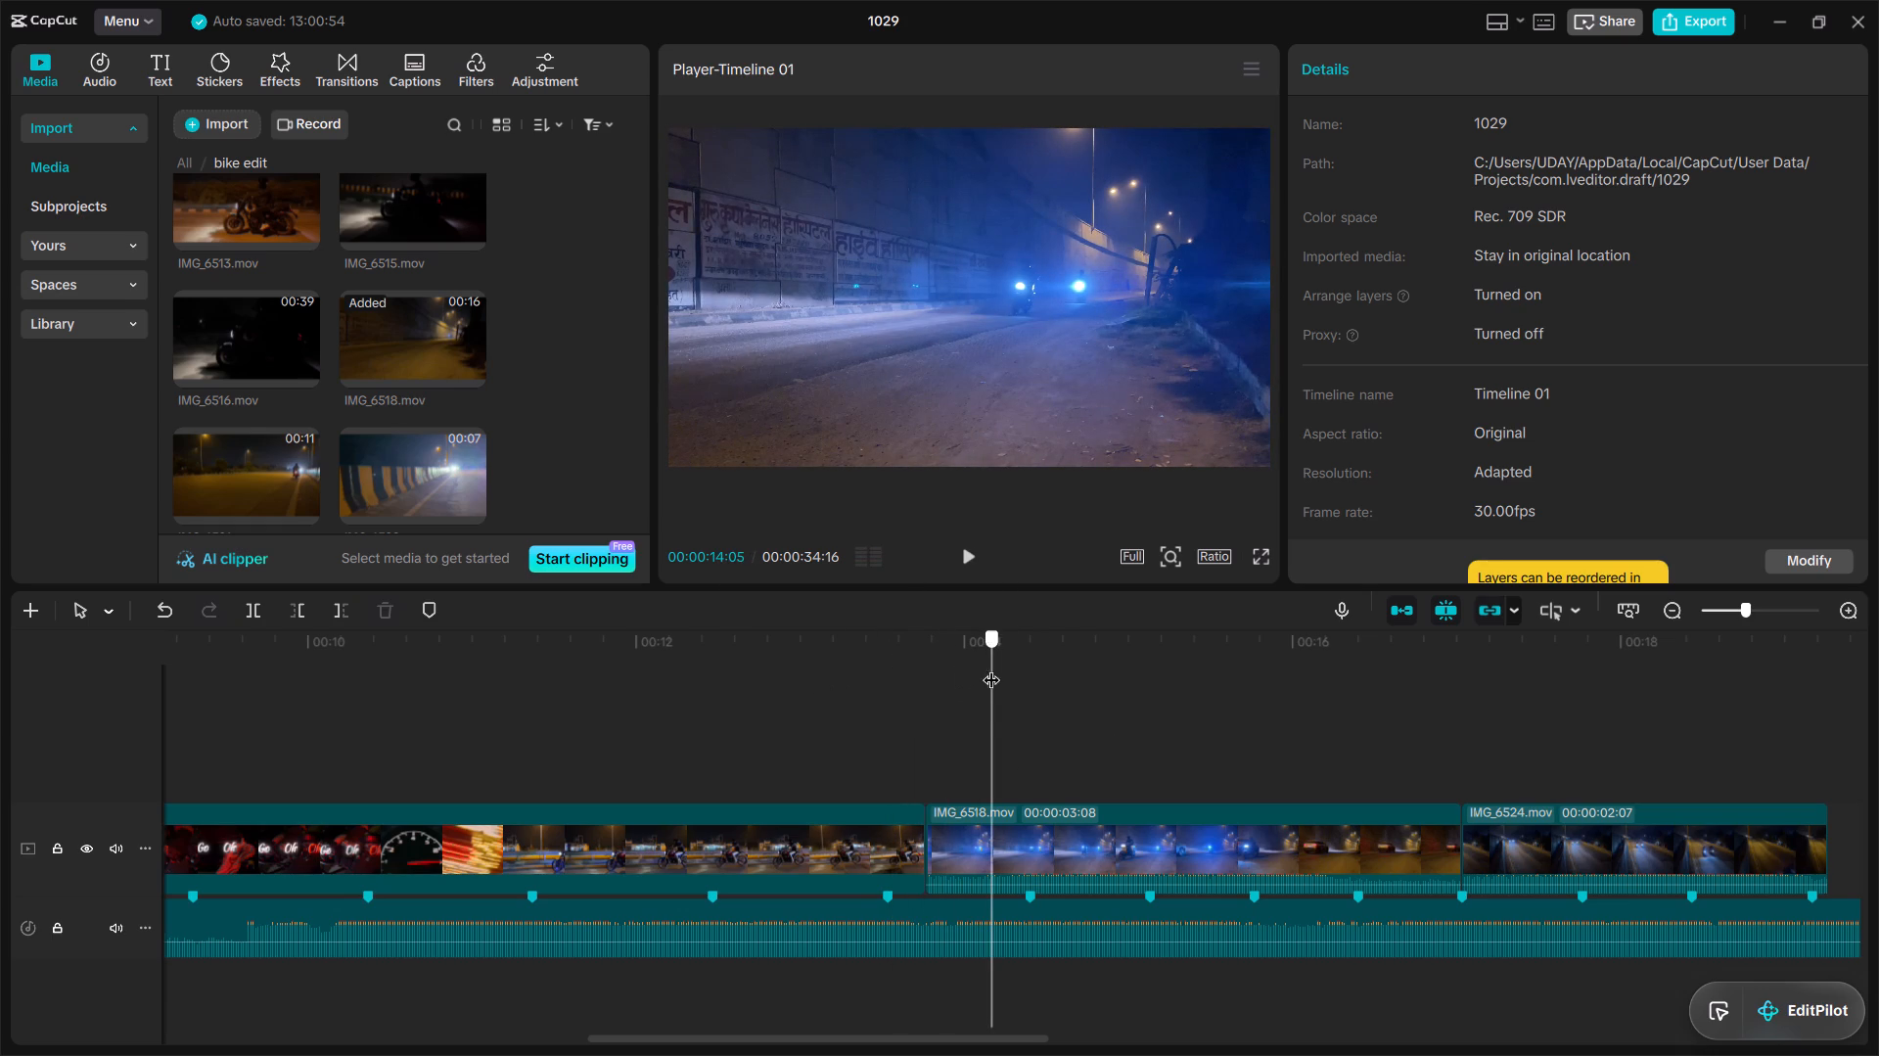
pyautogui.moveTo(991, 667); pyautogui.dragTo(913, 686)
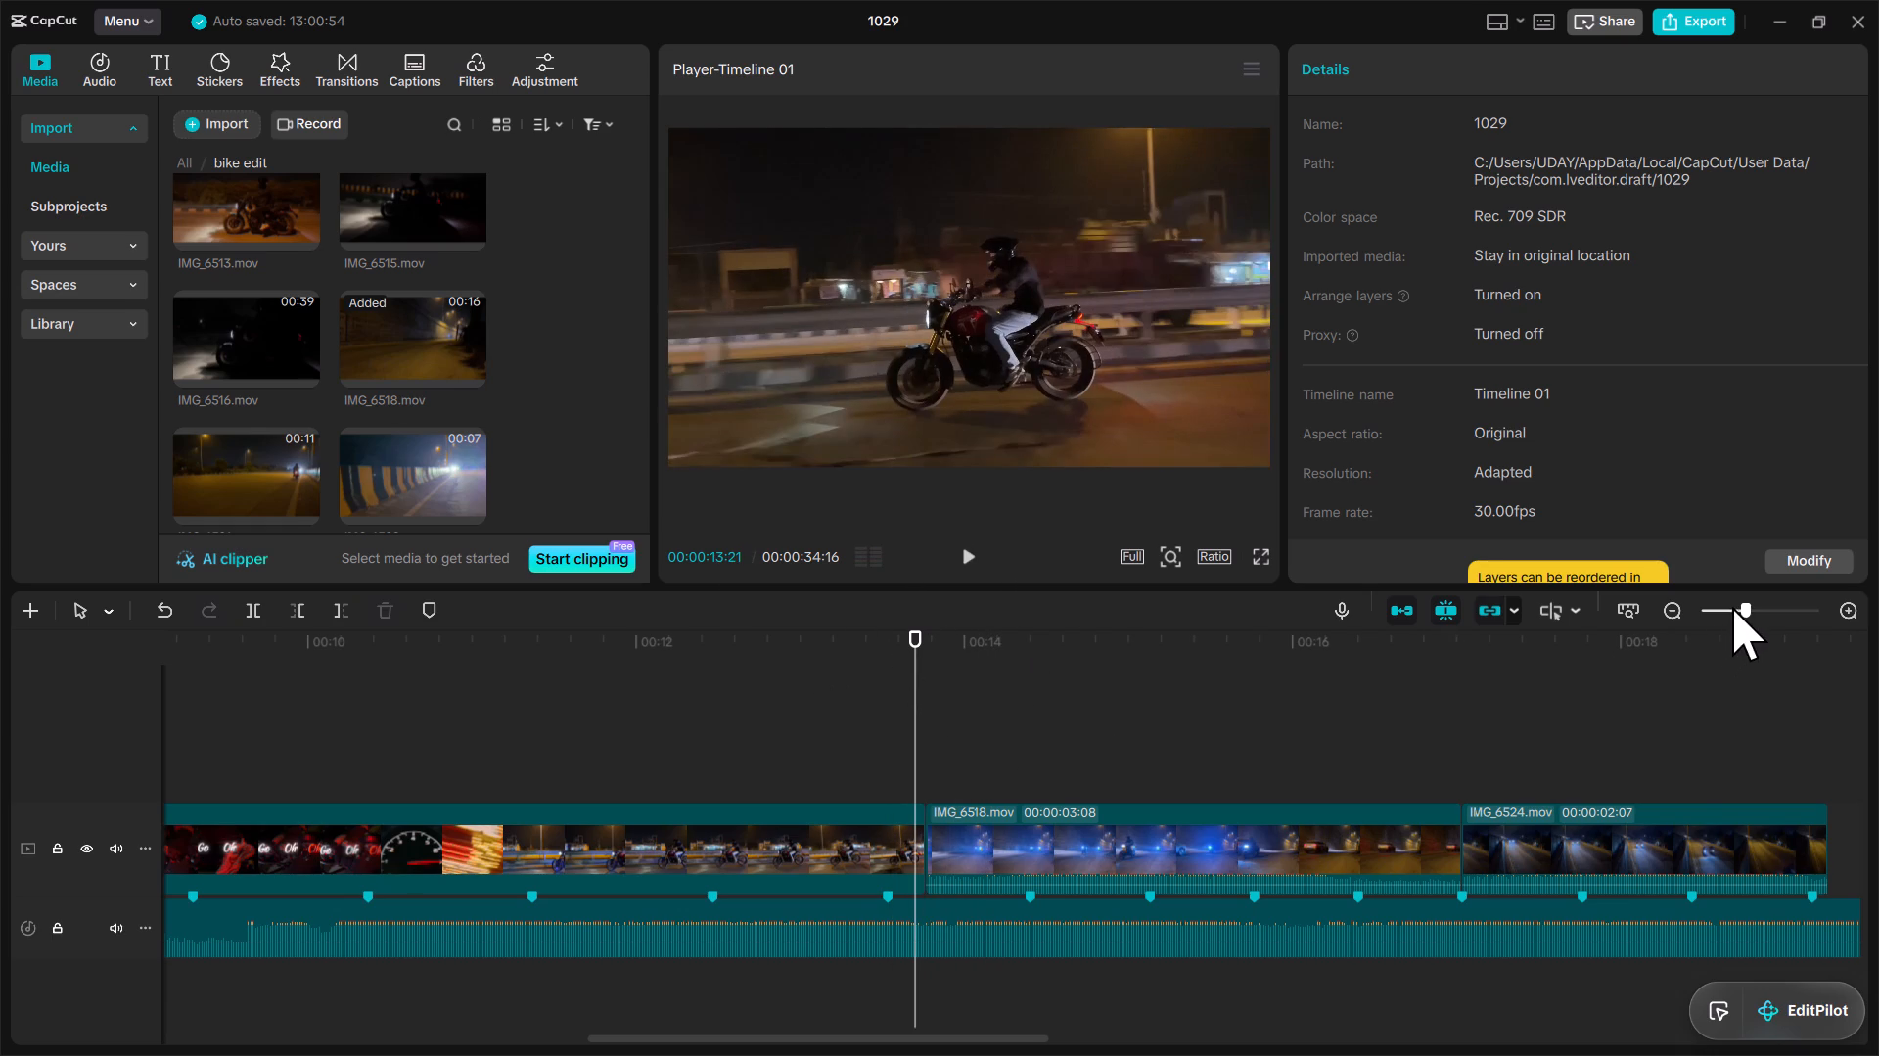
pyautogui.moveTo(1733, 606); pyautogui.dragTo(1759, 604)
pyautogui.moveTo(915, 703); pyautogui.dragTo(920, 703)
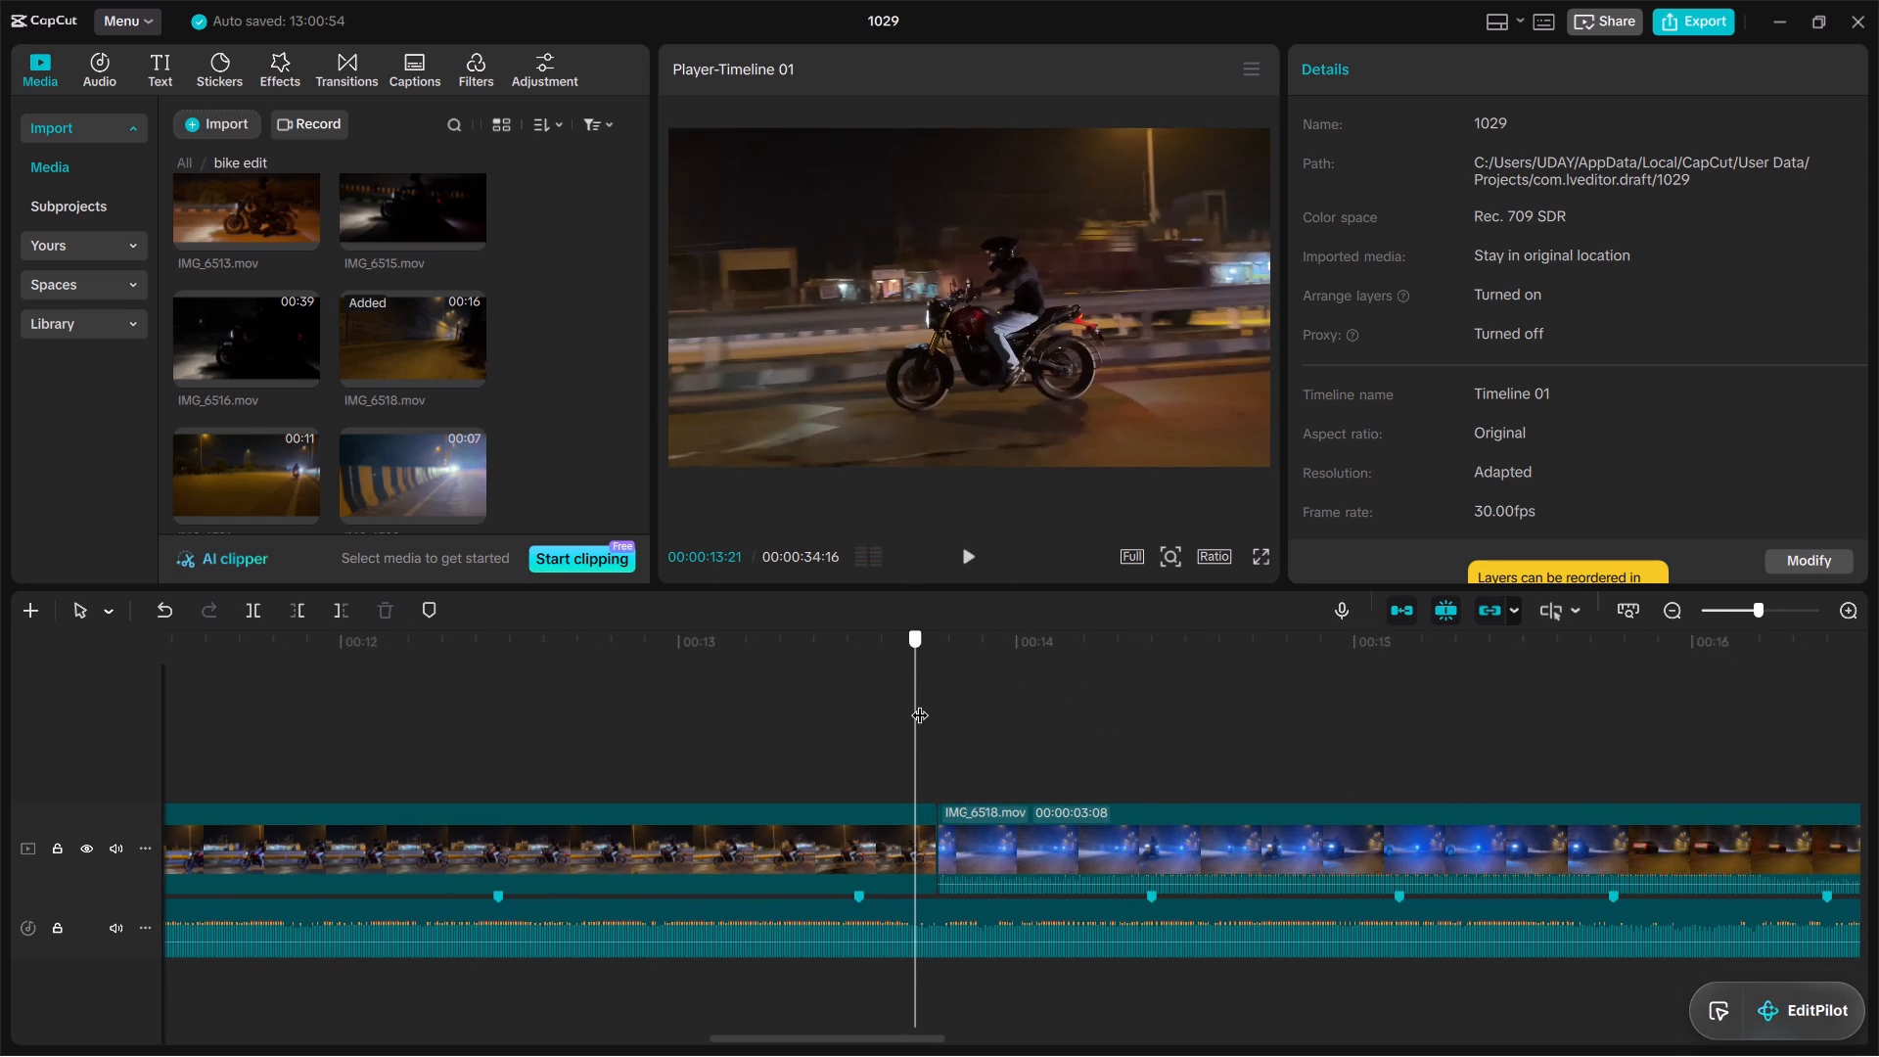
pyautogui.moveTo(920, 703); pyautogui.dragTo(949, 703)
# Open the transitions library and reload it, and check the video effects library as well.
pyautogui.click(352, 72)
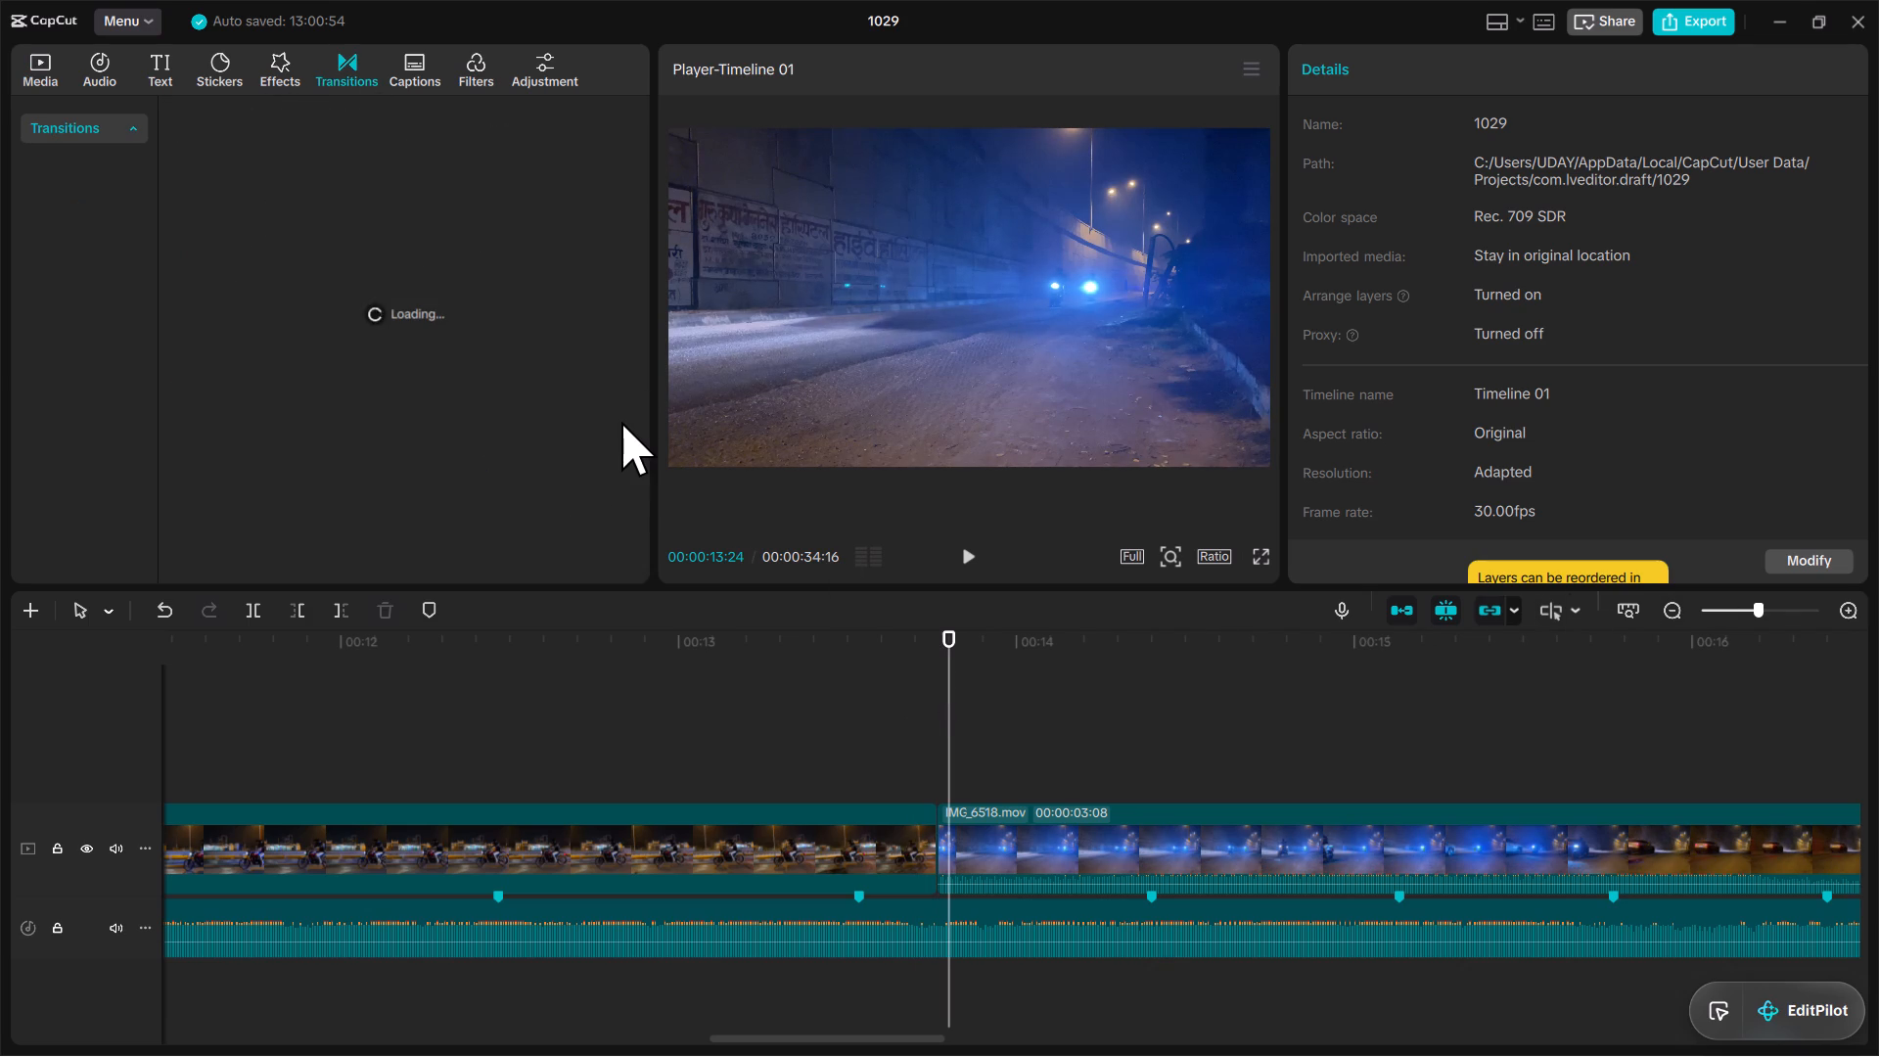
pyautogui.click(481, 305)
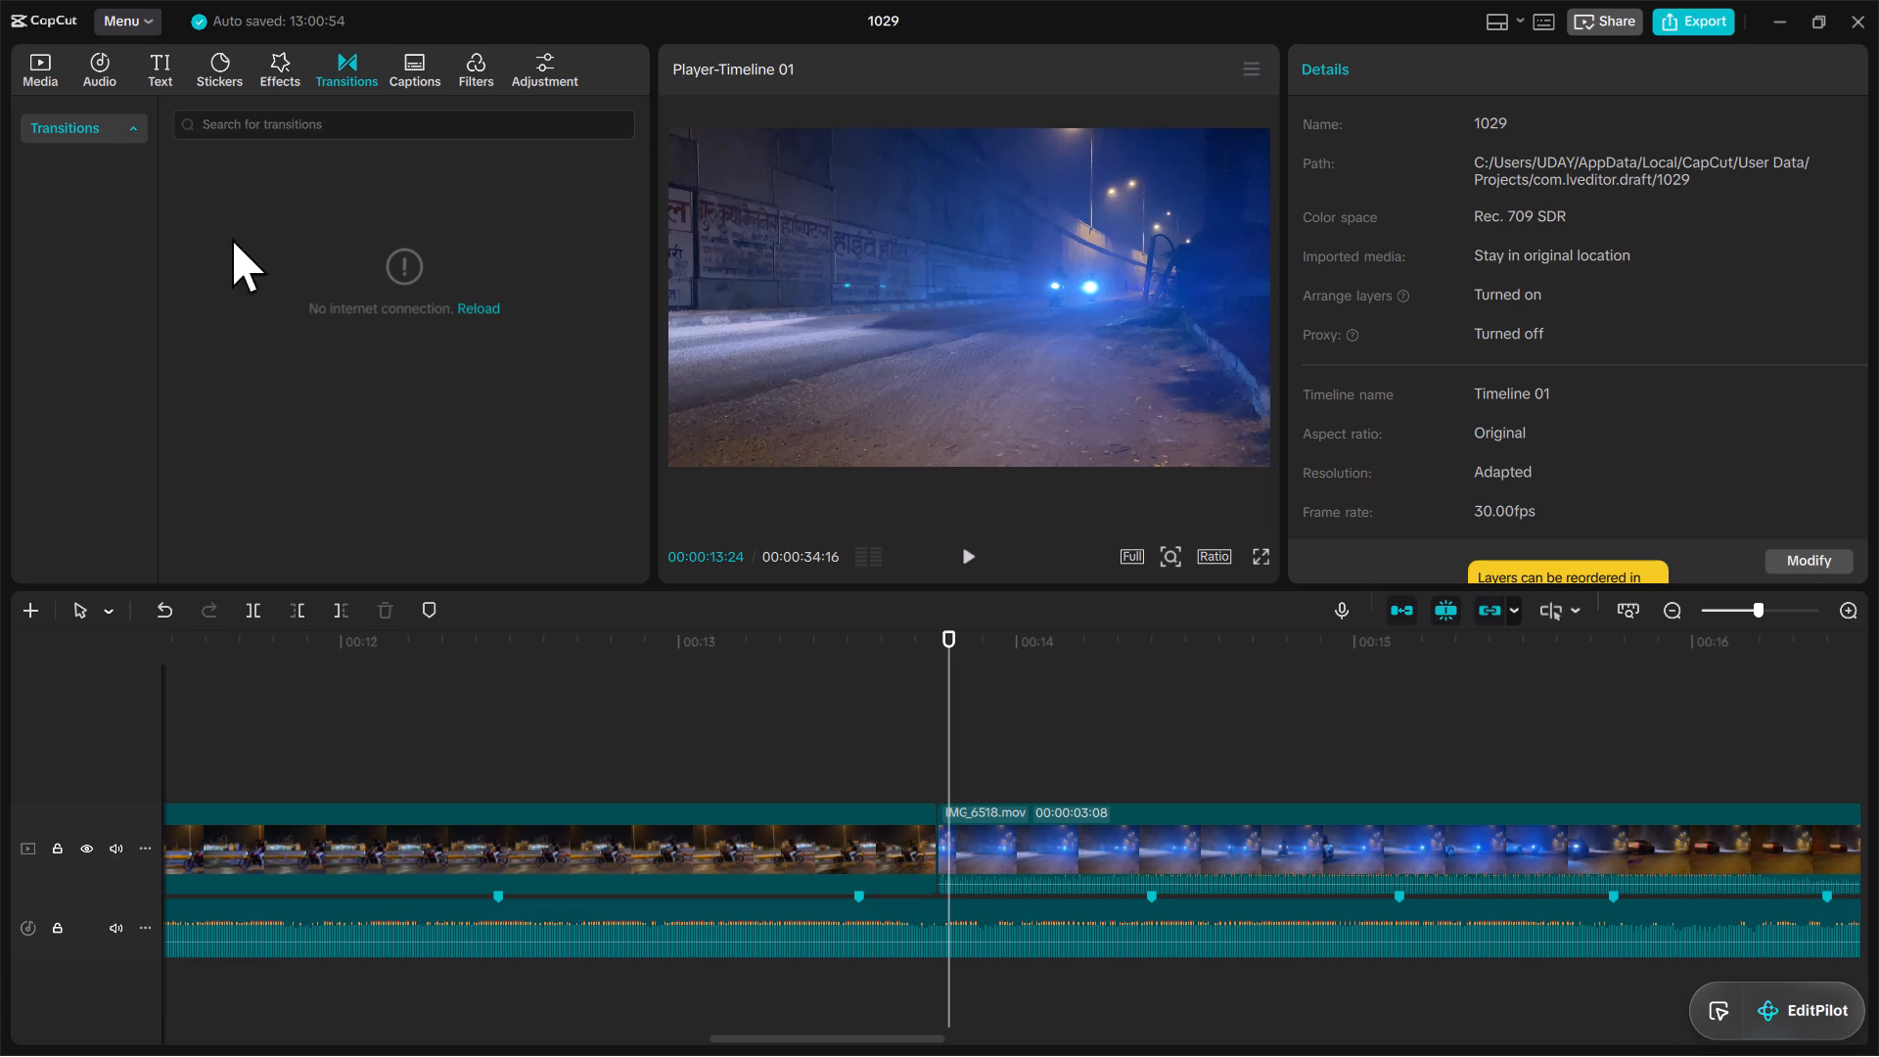
pyautogui.click(32, 68)
pyautogui.click(263, 64)
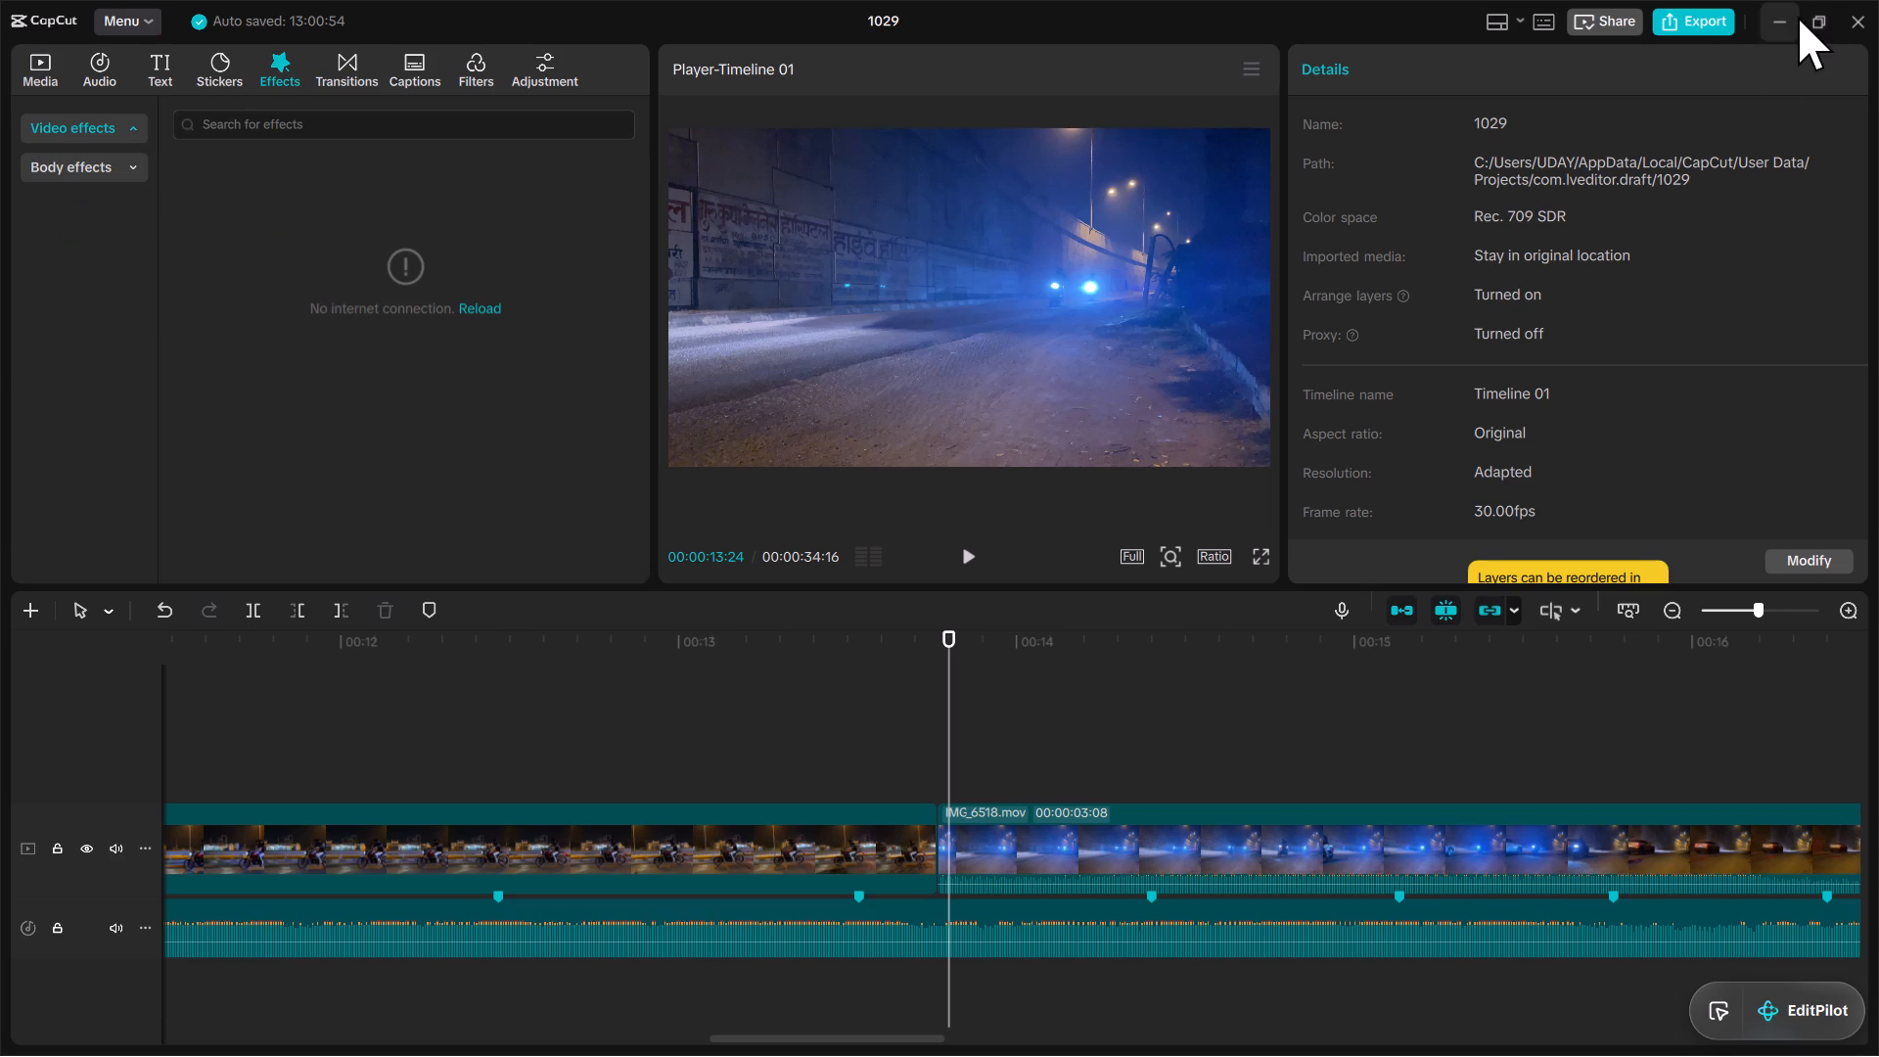
# Switch to UrbanVPN and change the VPN location to United States.
pyautogui.click(1094, 953)
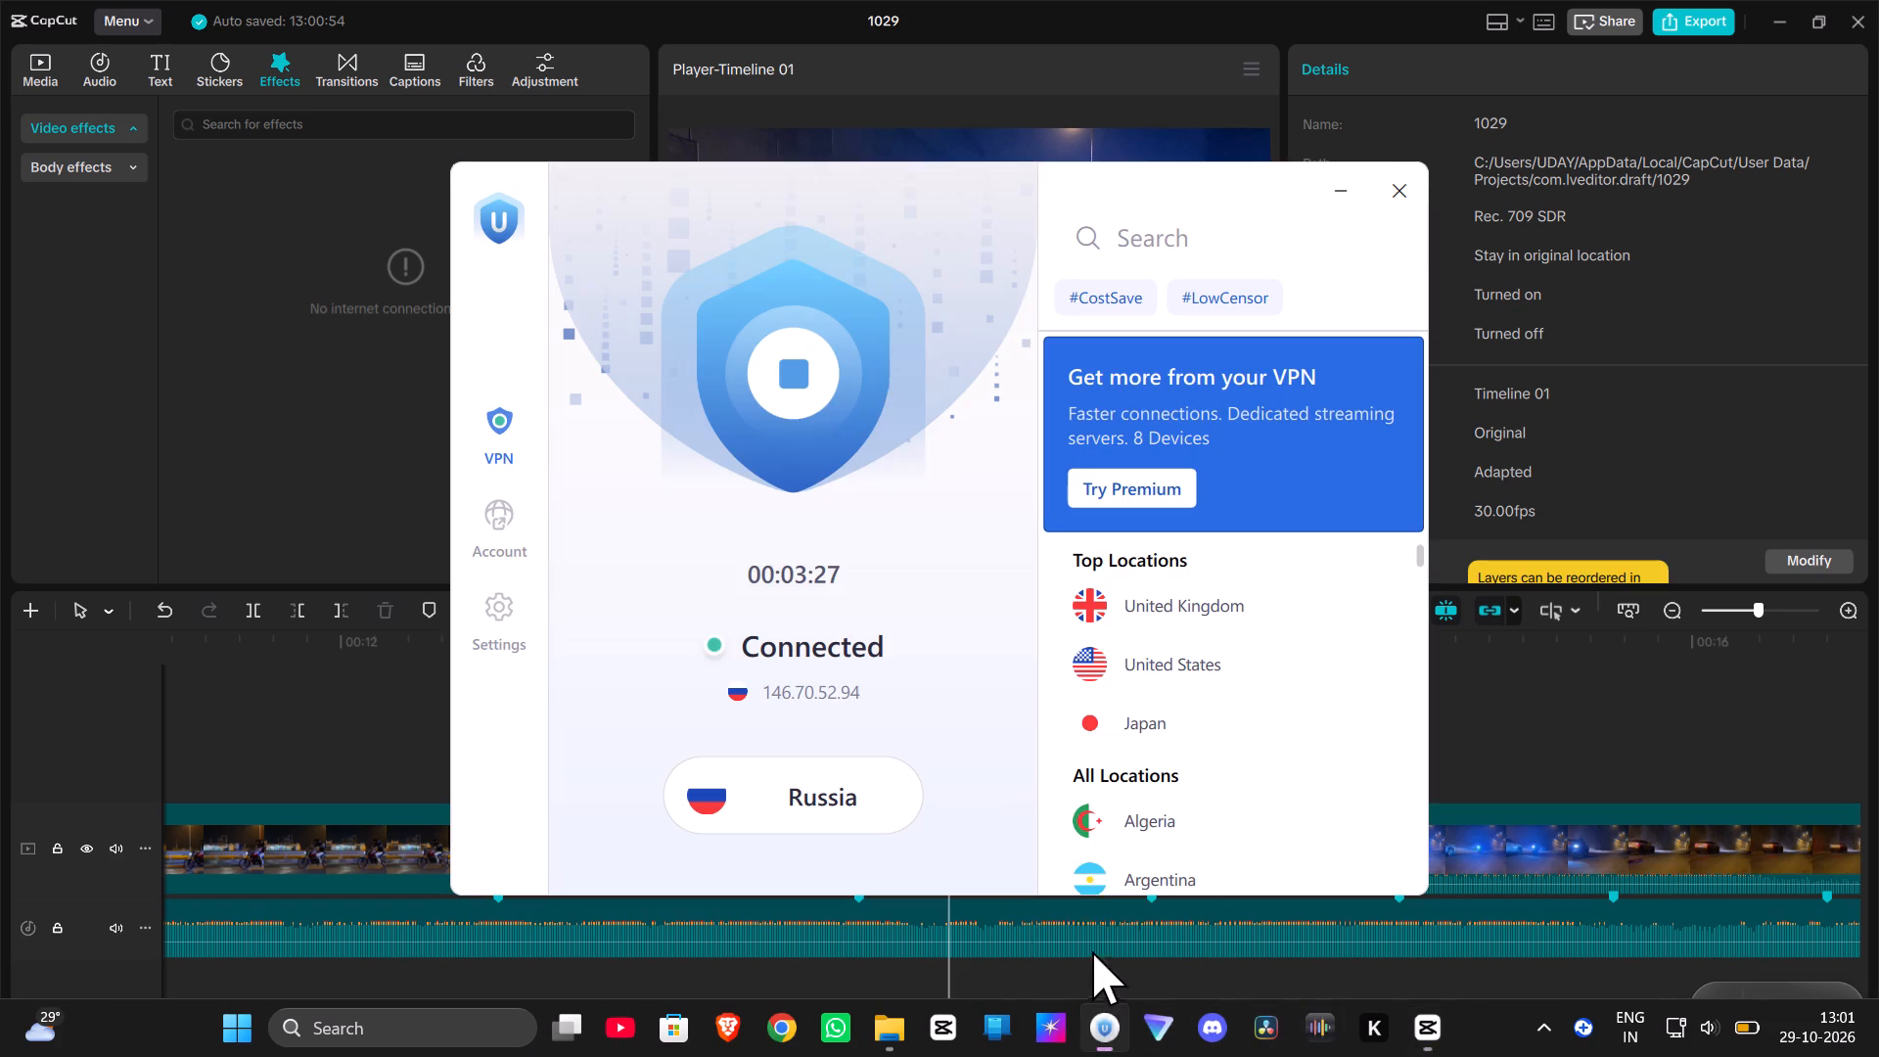
pyautogui.click(1172, 670)
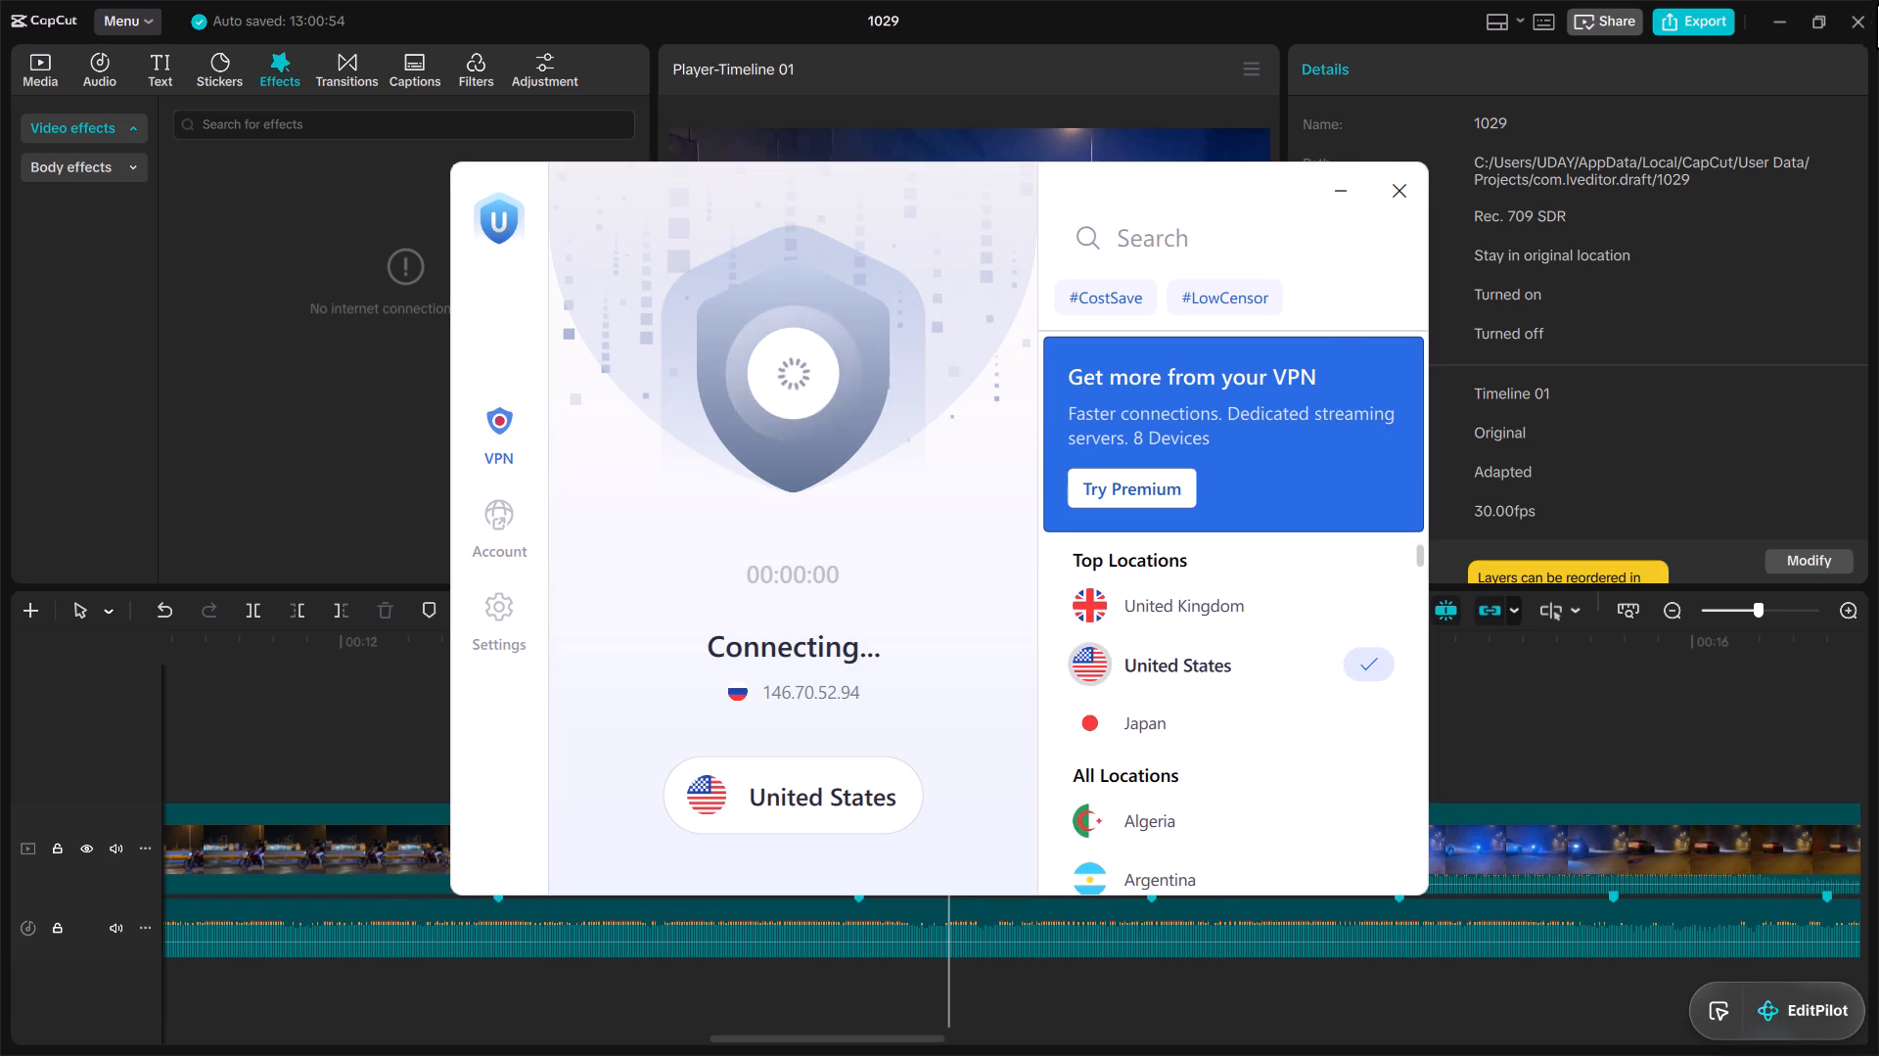
# Close CapCut and the Downloads File Explorer window, and reopen project 1029.
pyautogui.click(1856, 19)
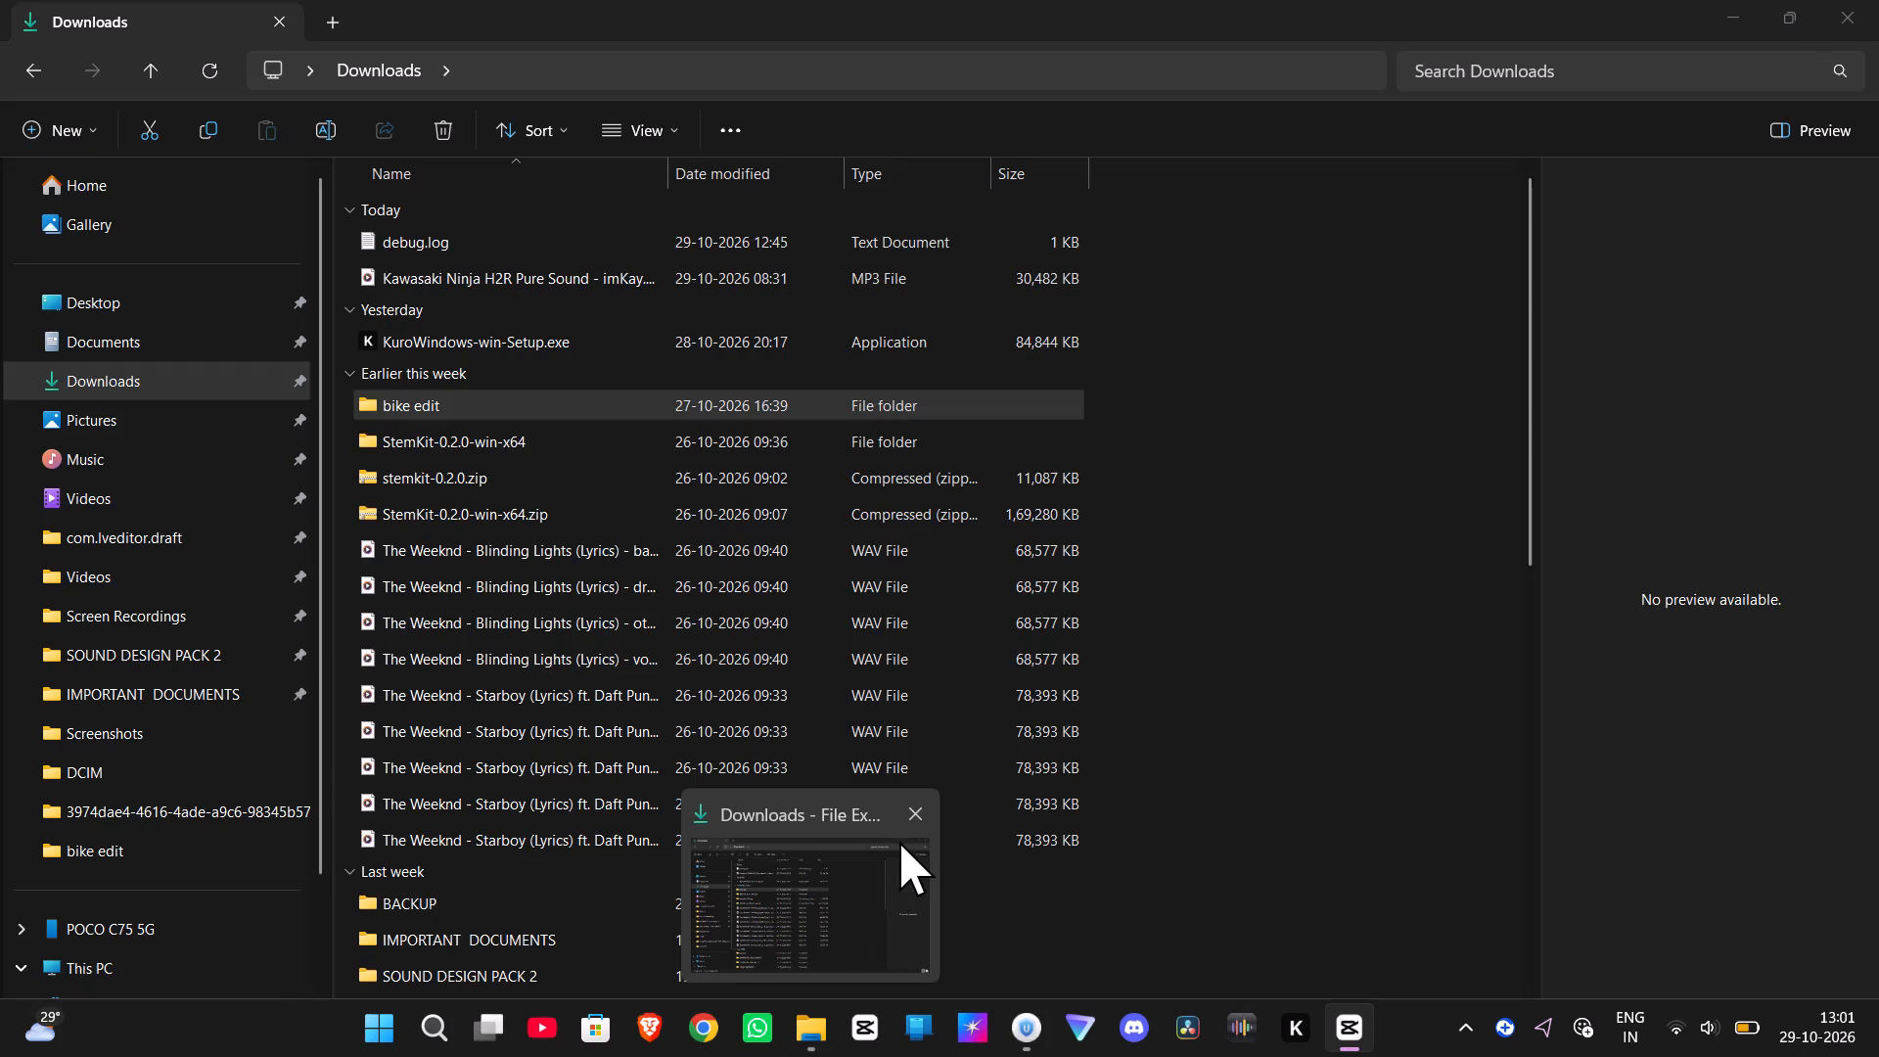
pyautogui.click(915, 821)
pyautogui.click(360, 558)
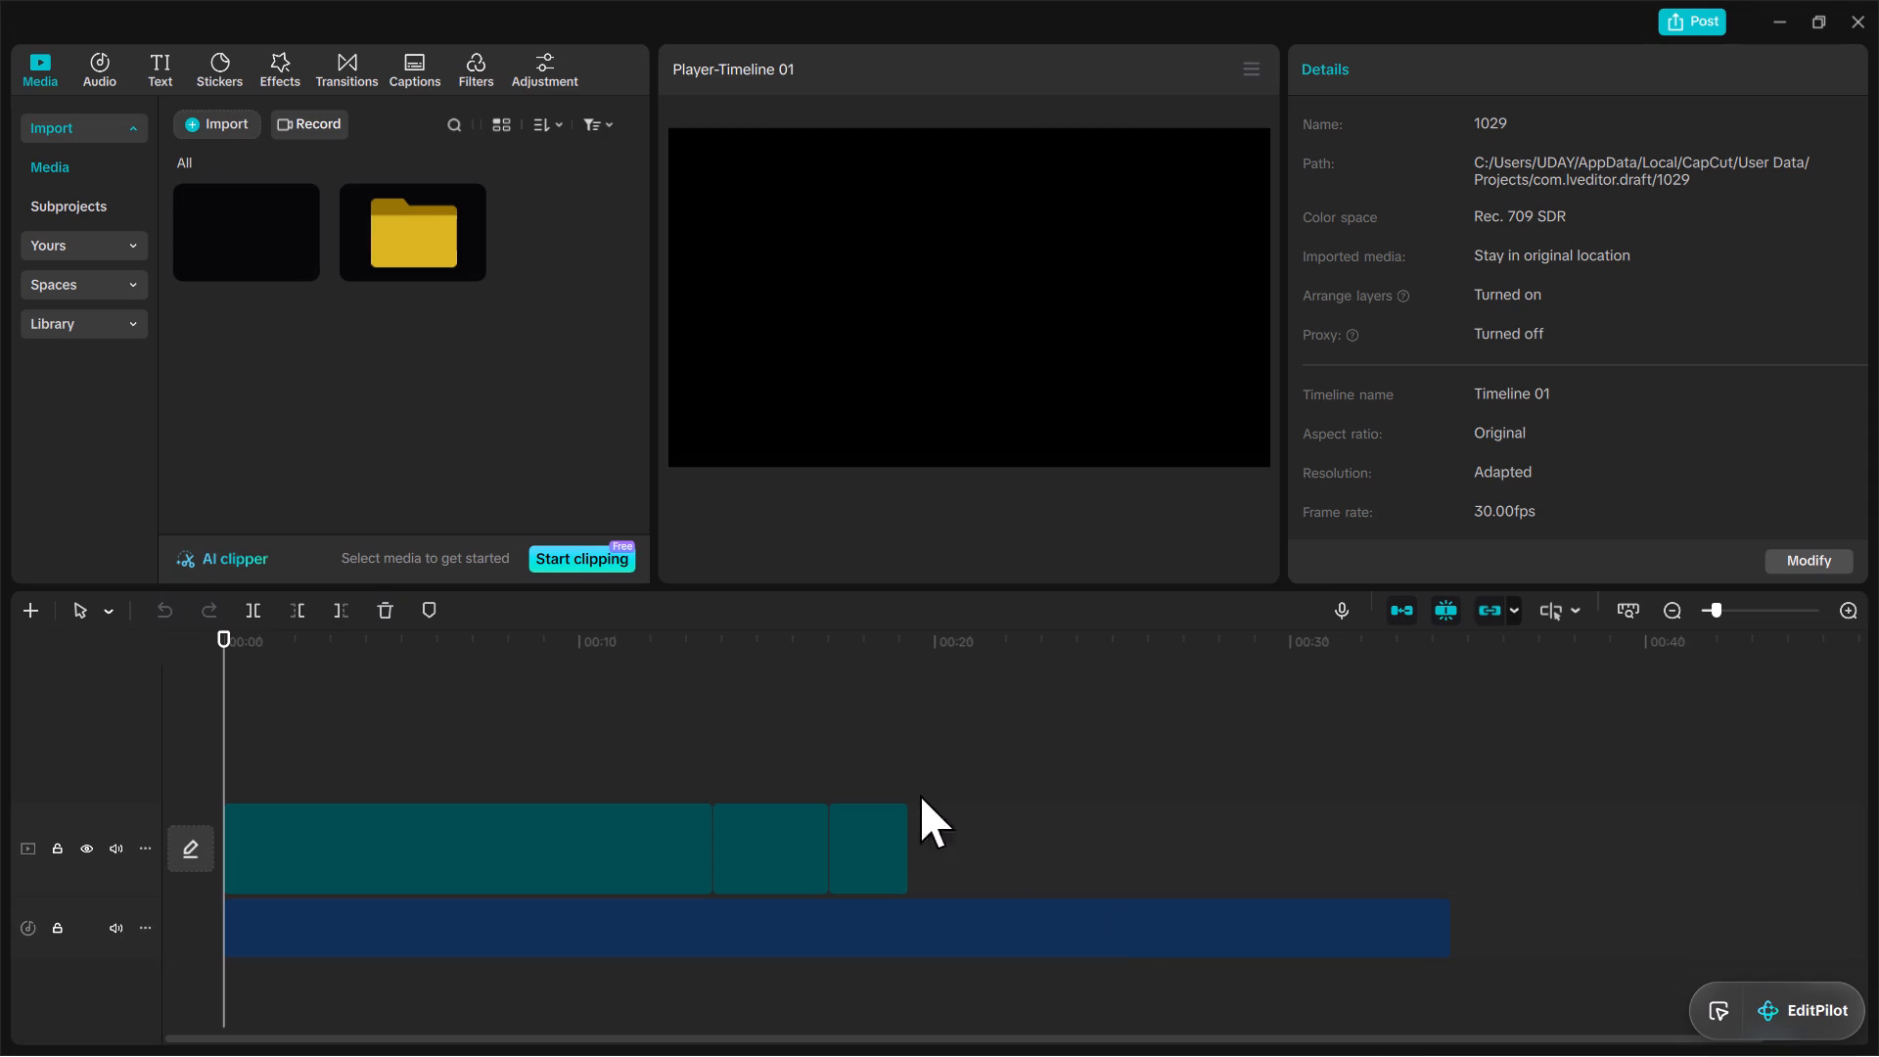
# Place the playhead at 00:00:13:23 on the cut between 1026.mp4 and IMG_6518.mov and try reloading the transitions library.
pyautogui.click(728, 714)
pyautogui.moveTo(726, 710); pyautogui.dragTo(708, 712)
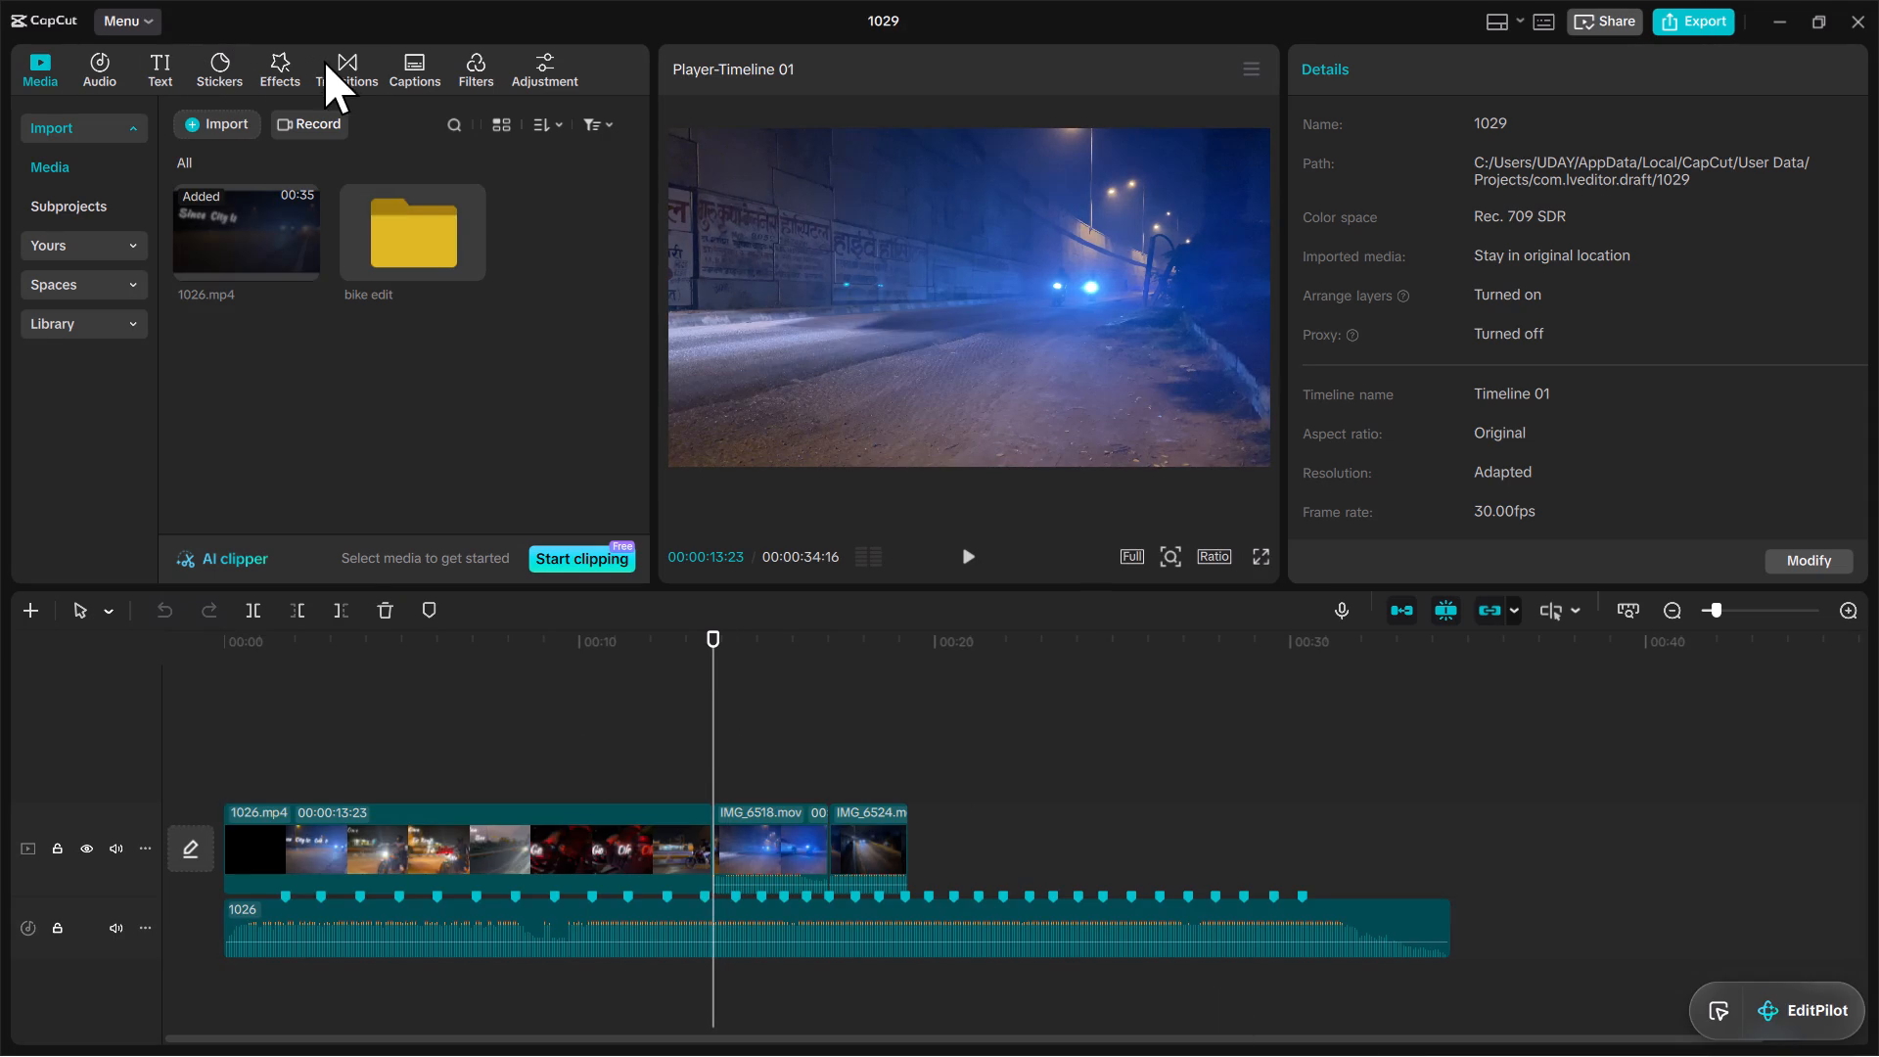
pyautogui.click(330, 61)
pyautogui.moveTo(1723, 584); pyautogui.dragTo(1723, 597)
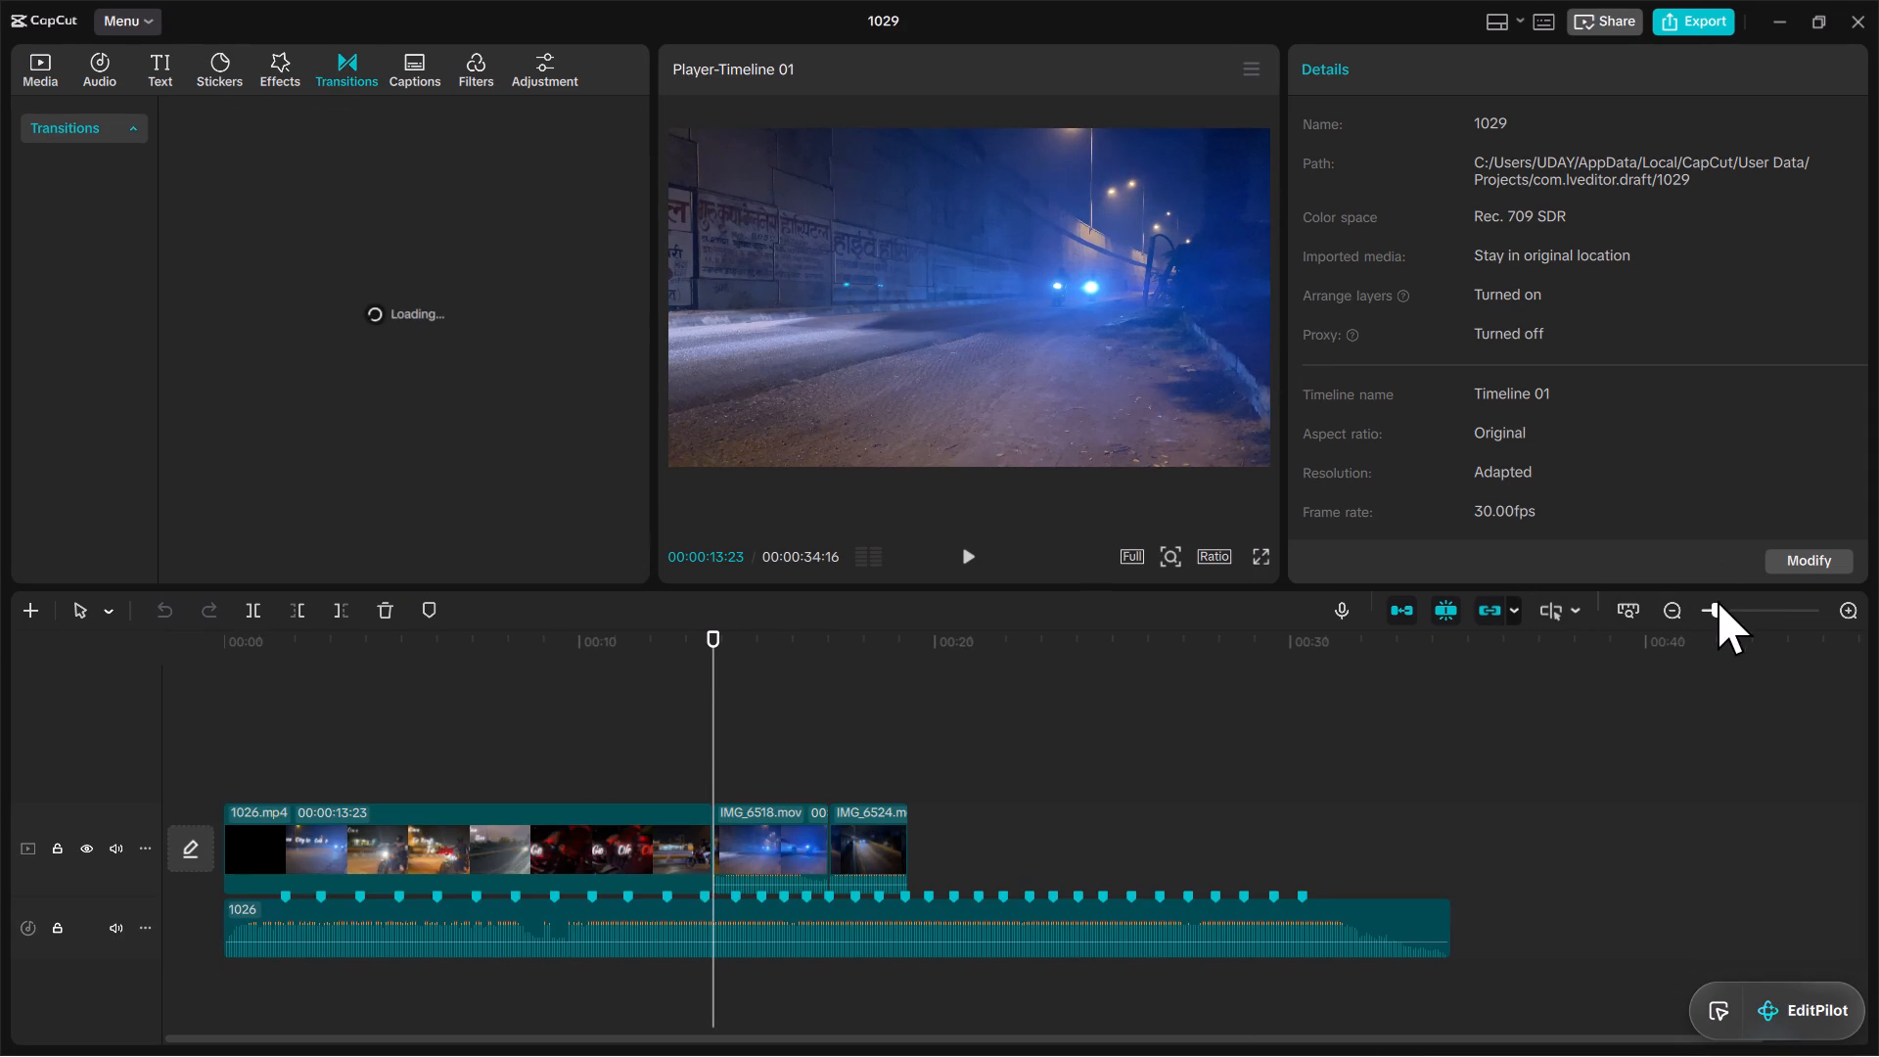
pyautogui.moveTo(1718, 602); pyautogui.dragTo(1761, 610)
pyautogui.moveTo(1719, 608); pyautogui.dragTo(1750, 608)
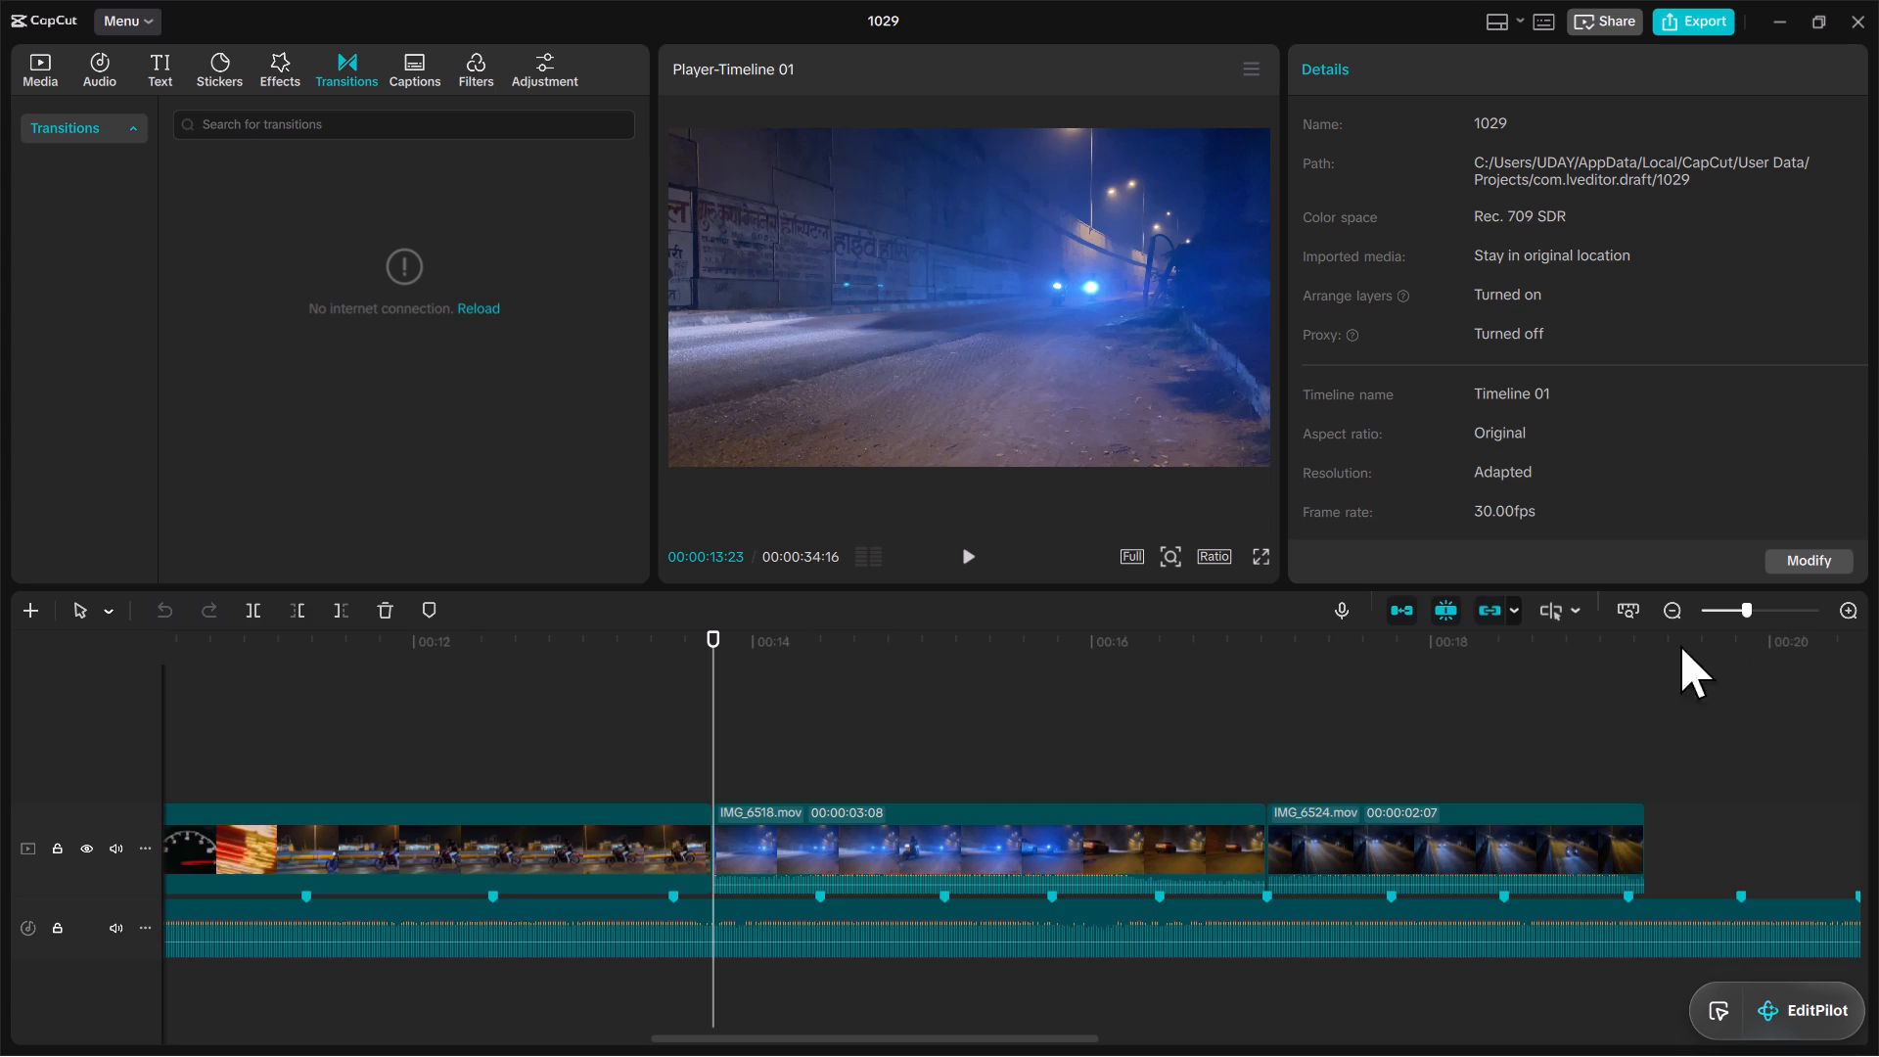
pyautogui.click(479, 313)
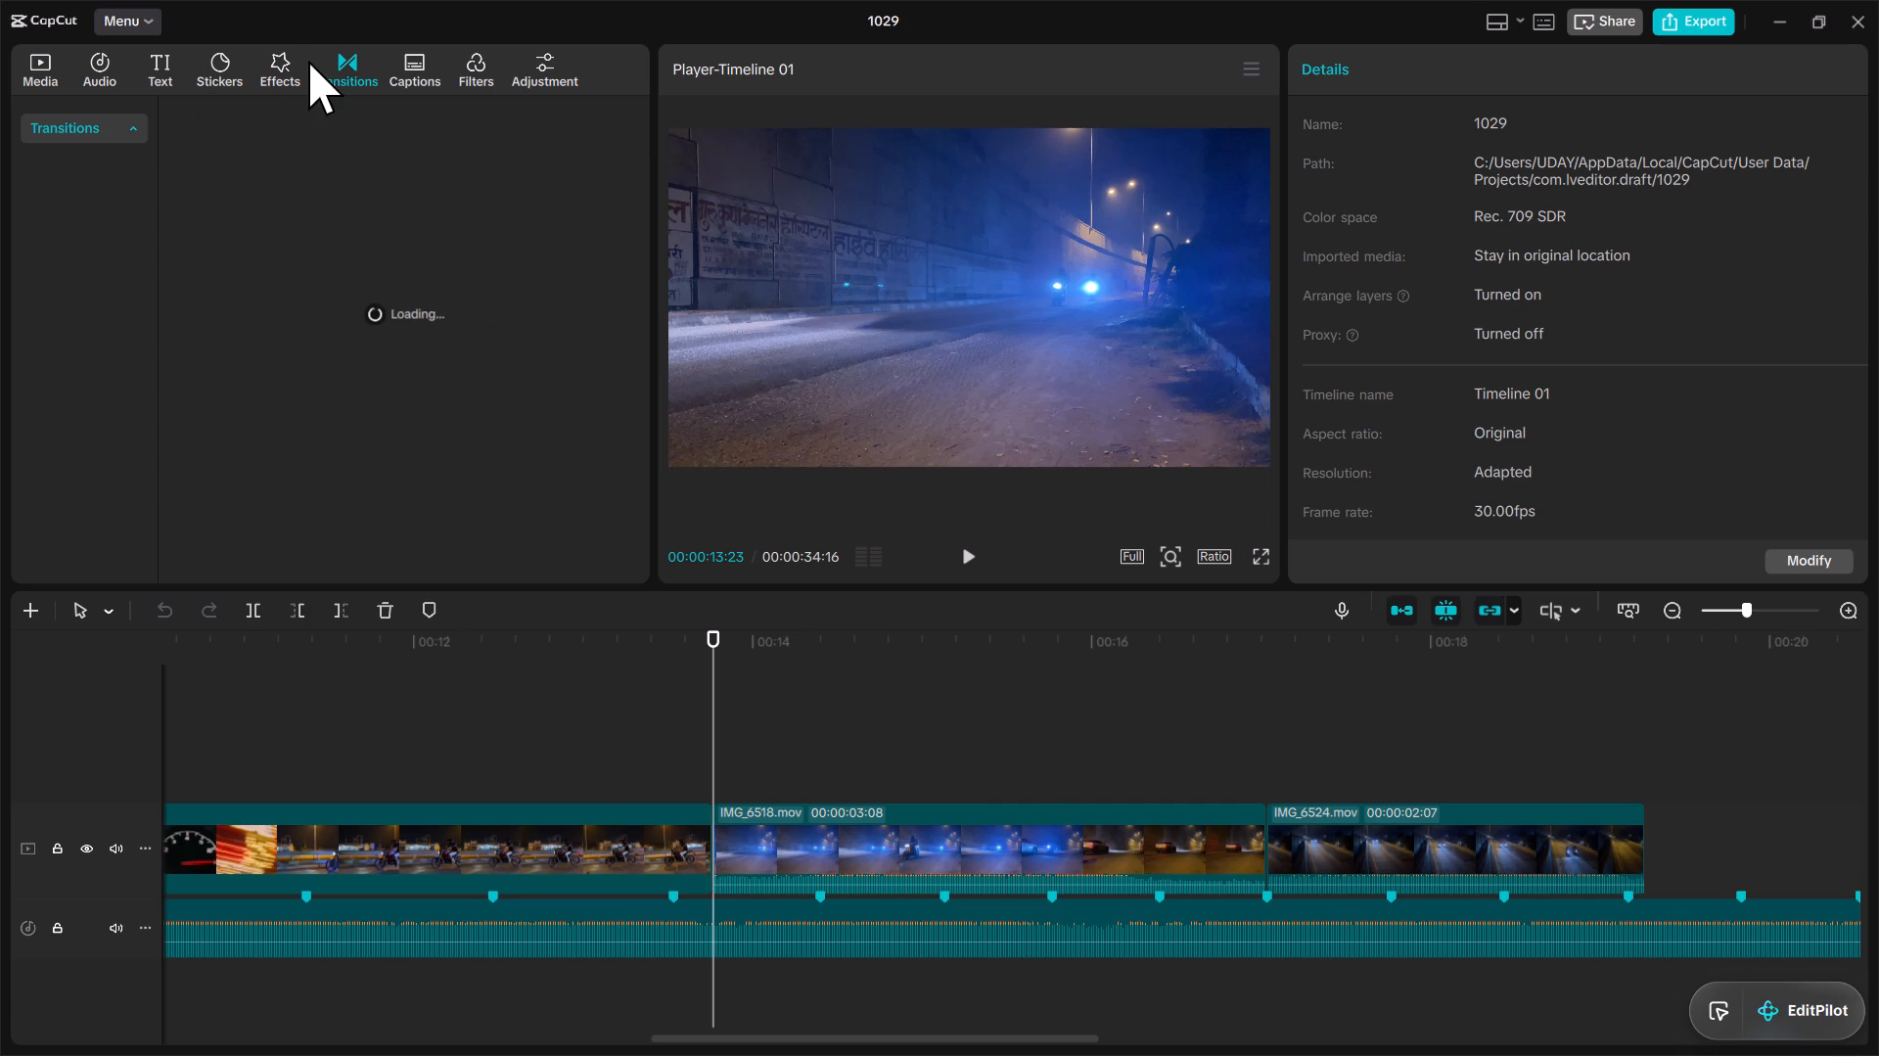
# Check the video effects and body effects libraries.
pyautogui.click(283, 67)
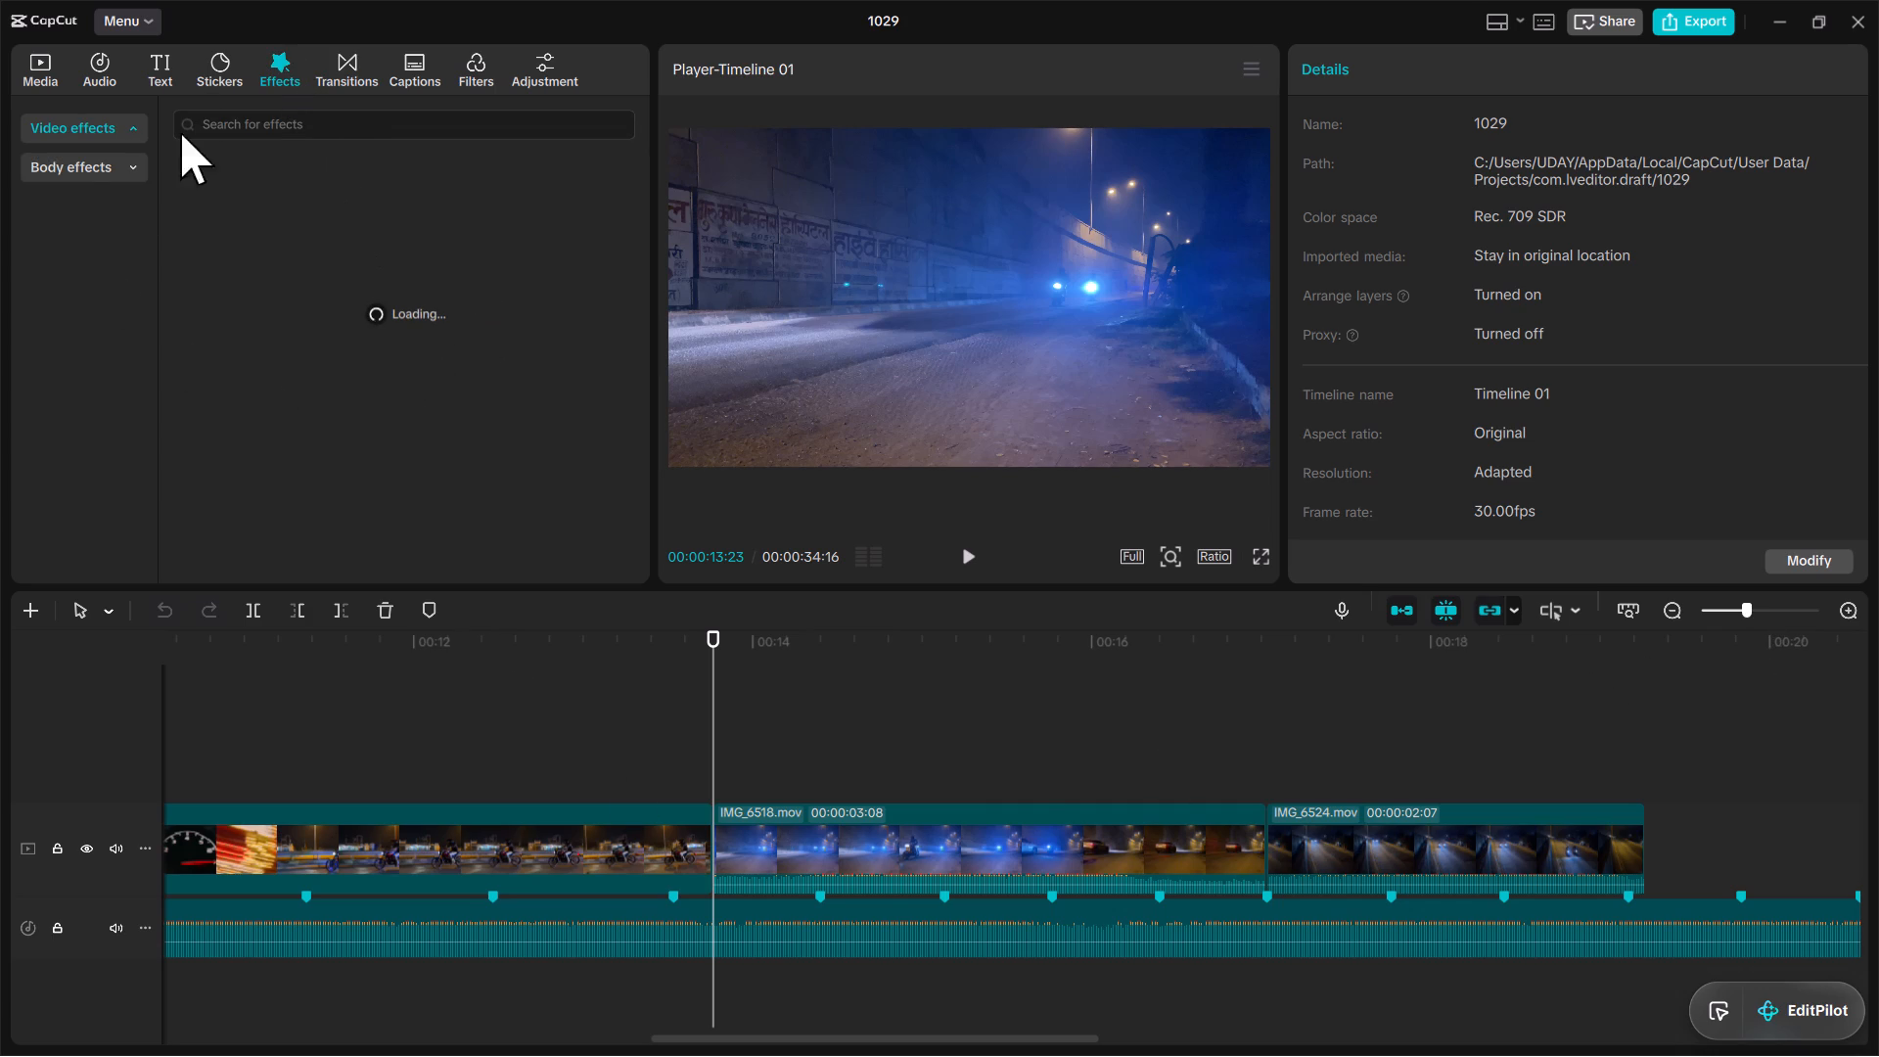
pyautogui.click(108, 161)
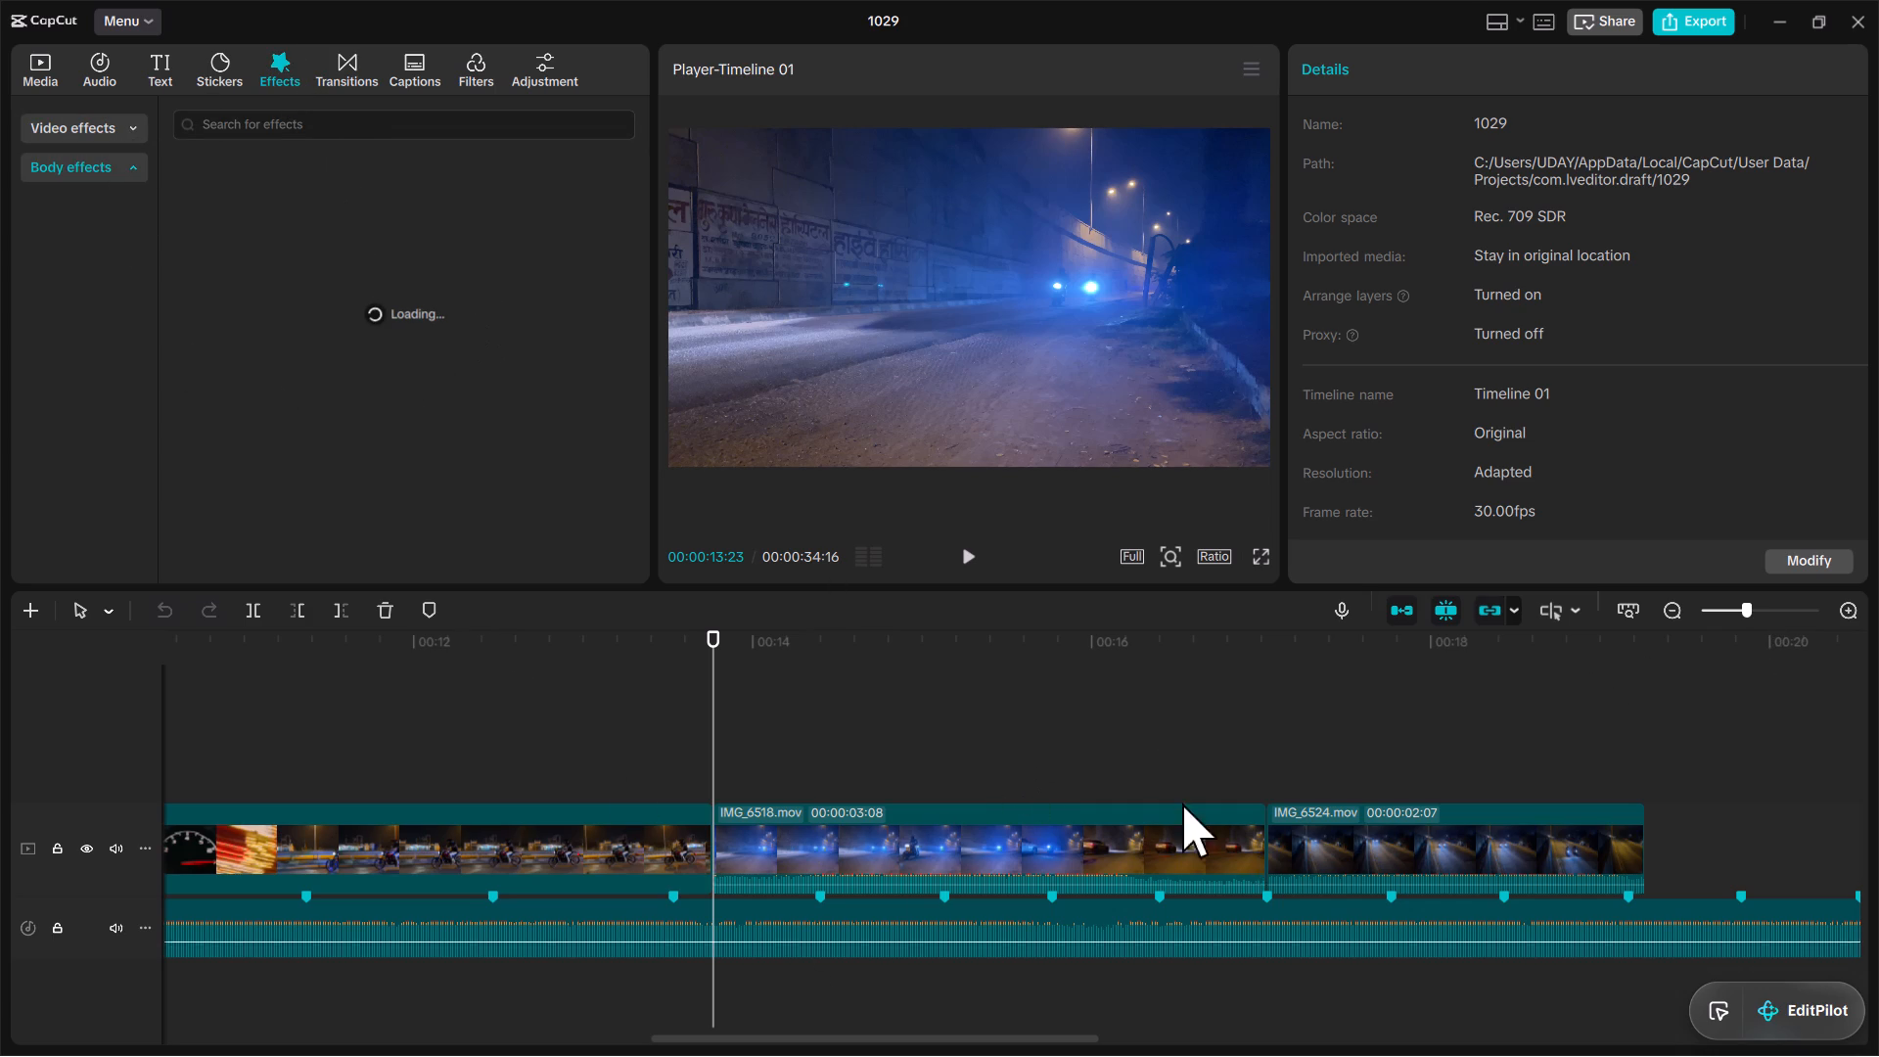
# Close project 1029 and exit CapCut.
pyautogui.click(1852, 23)
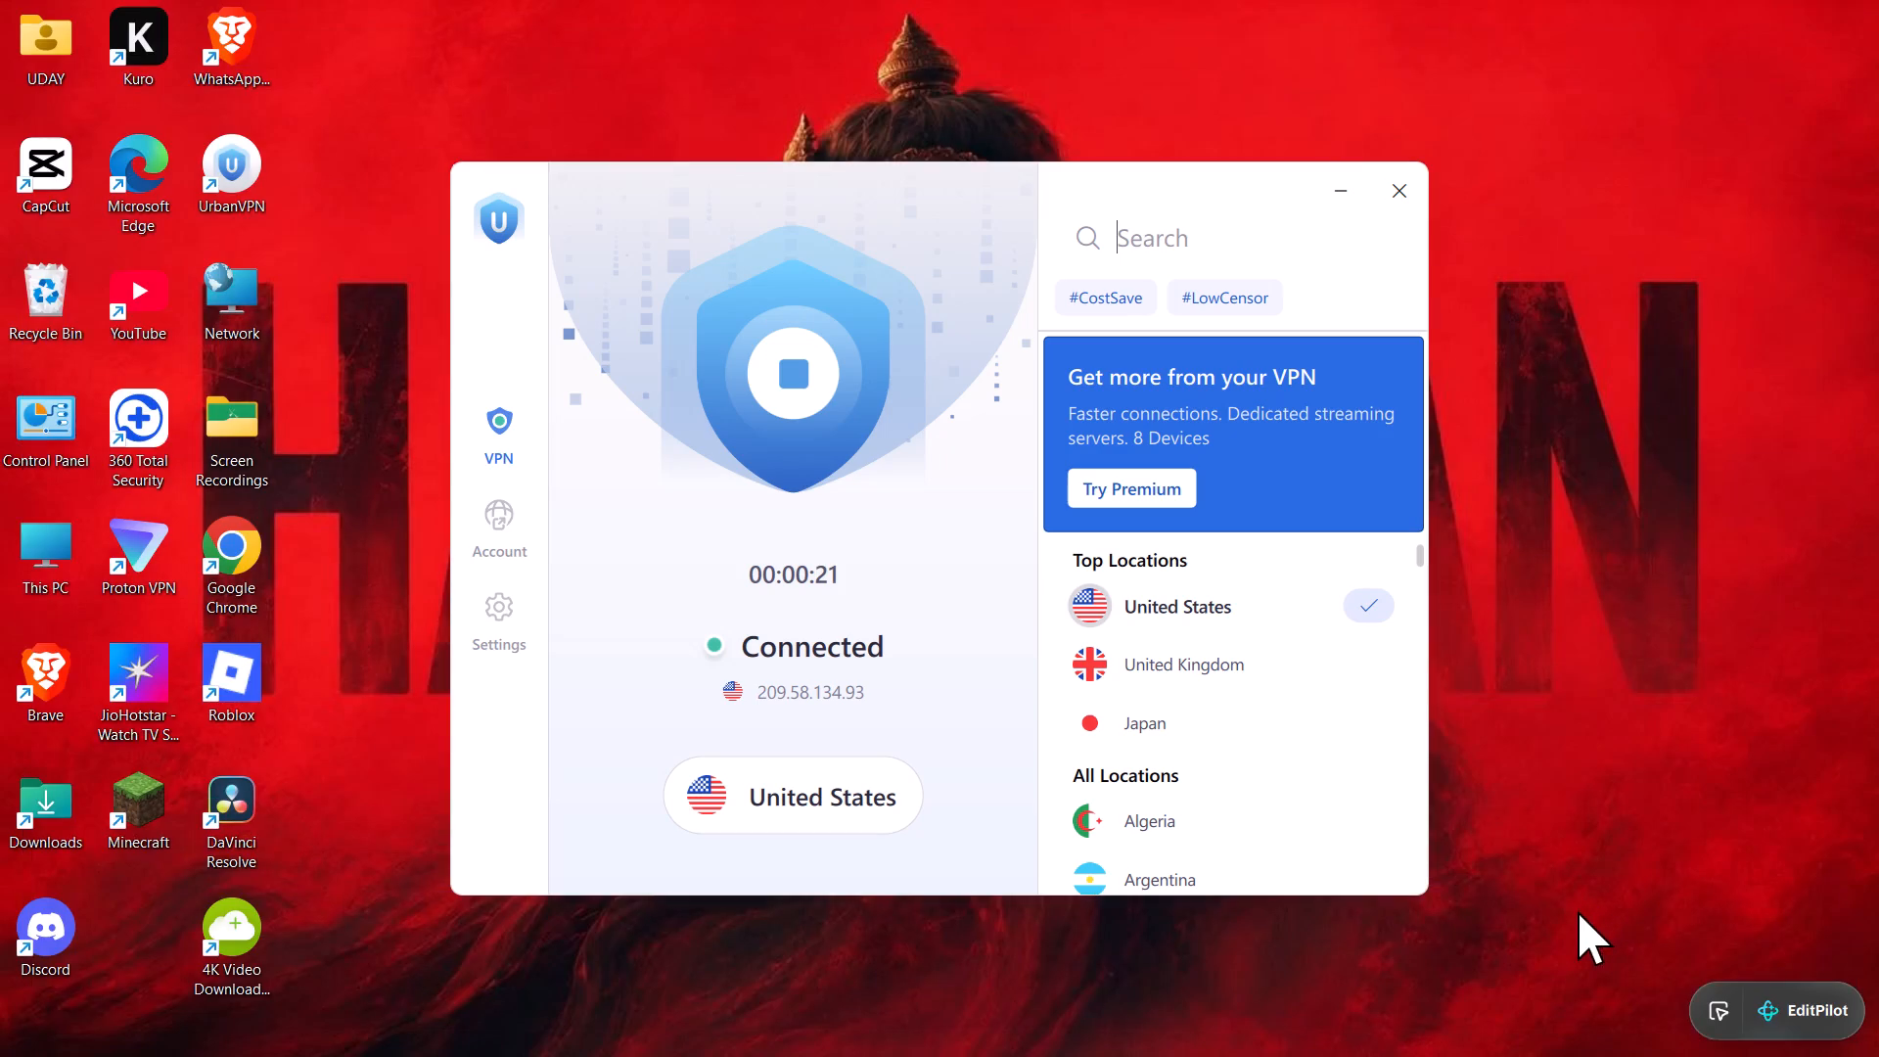
pyautogui.click(1846, 23)
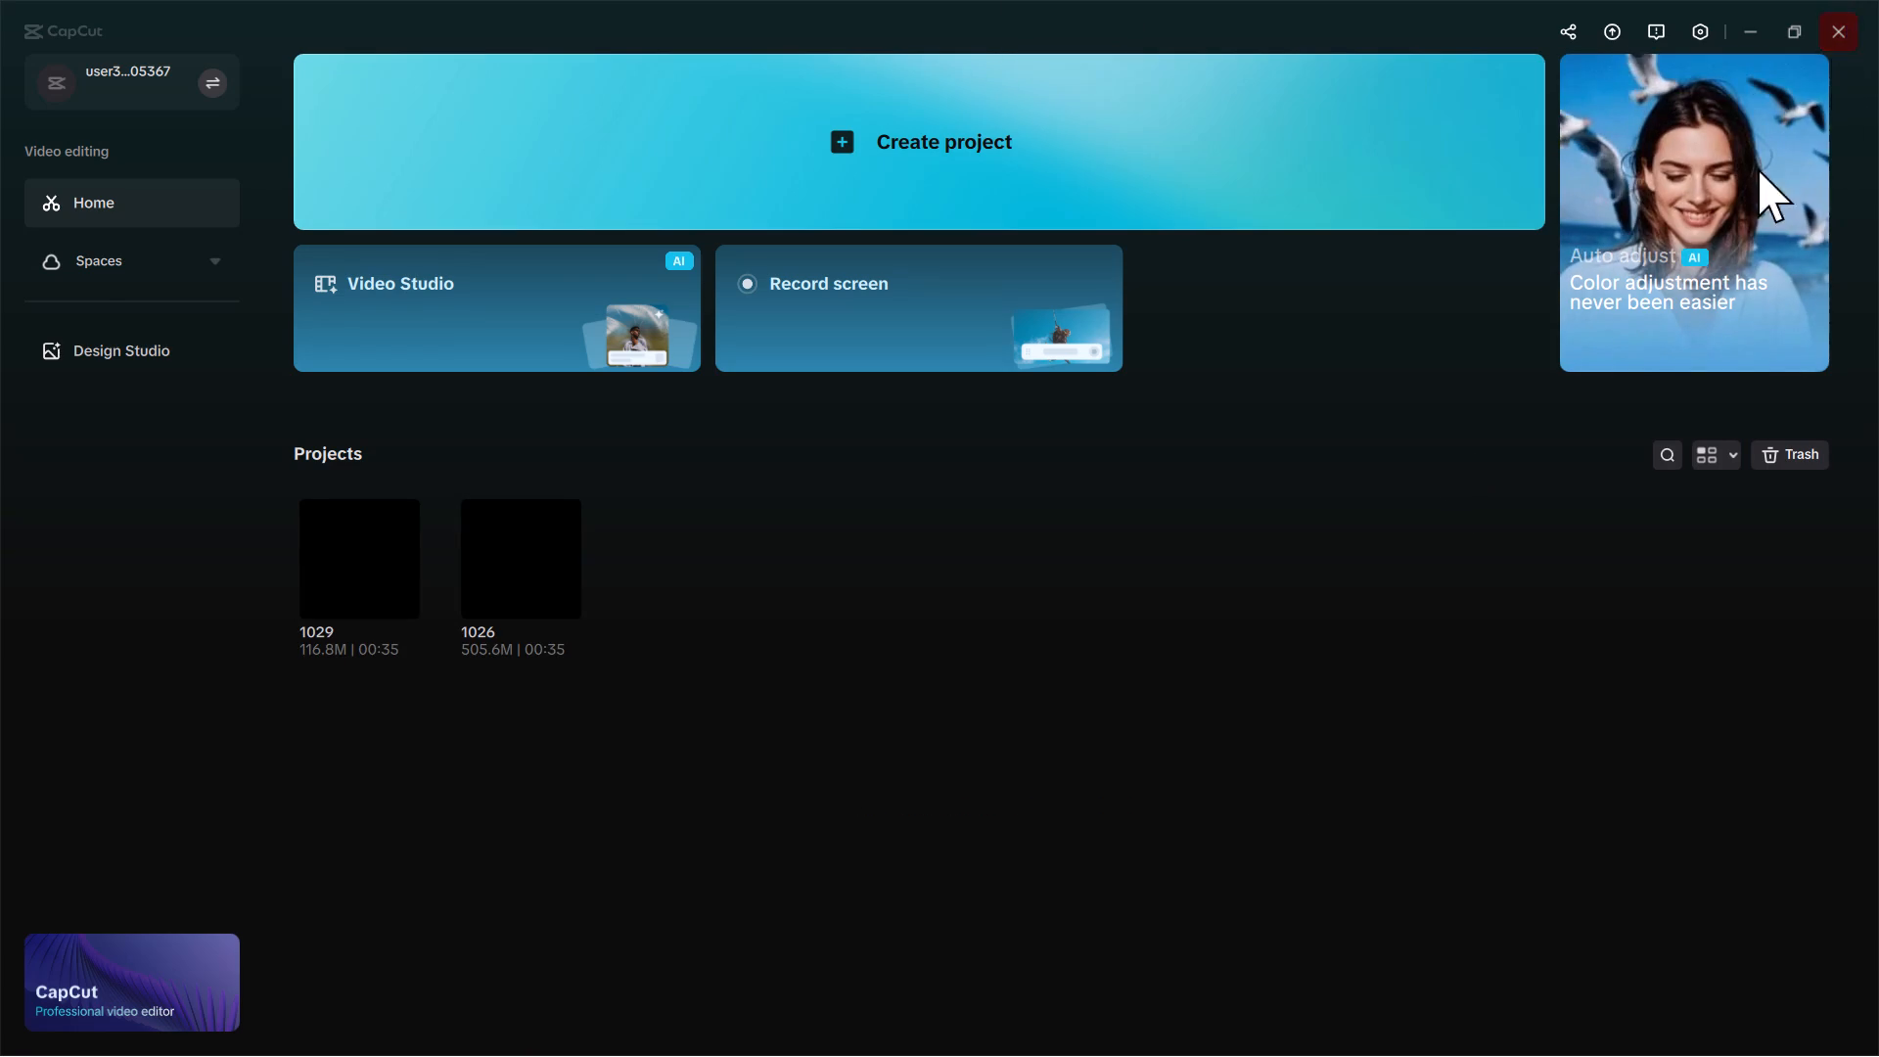
# Switch to UrbanVPN and change the VPN location to Japan.
pyautogui.scroll(-1, 1185, 712)
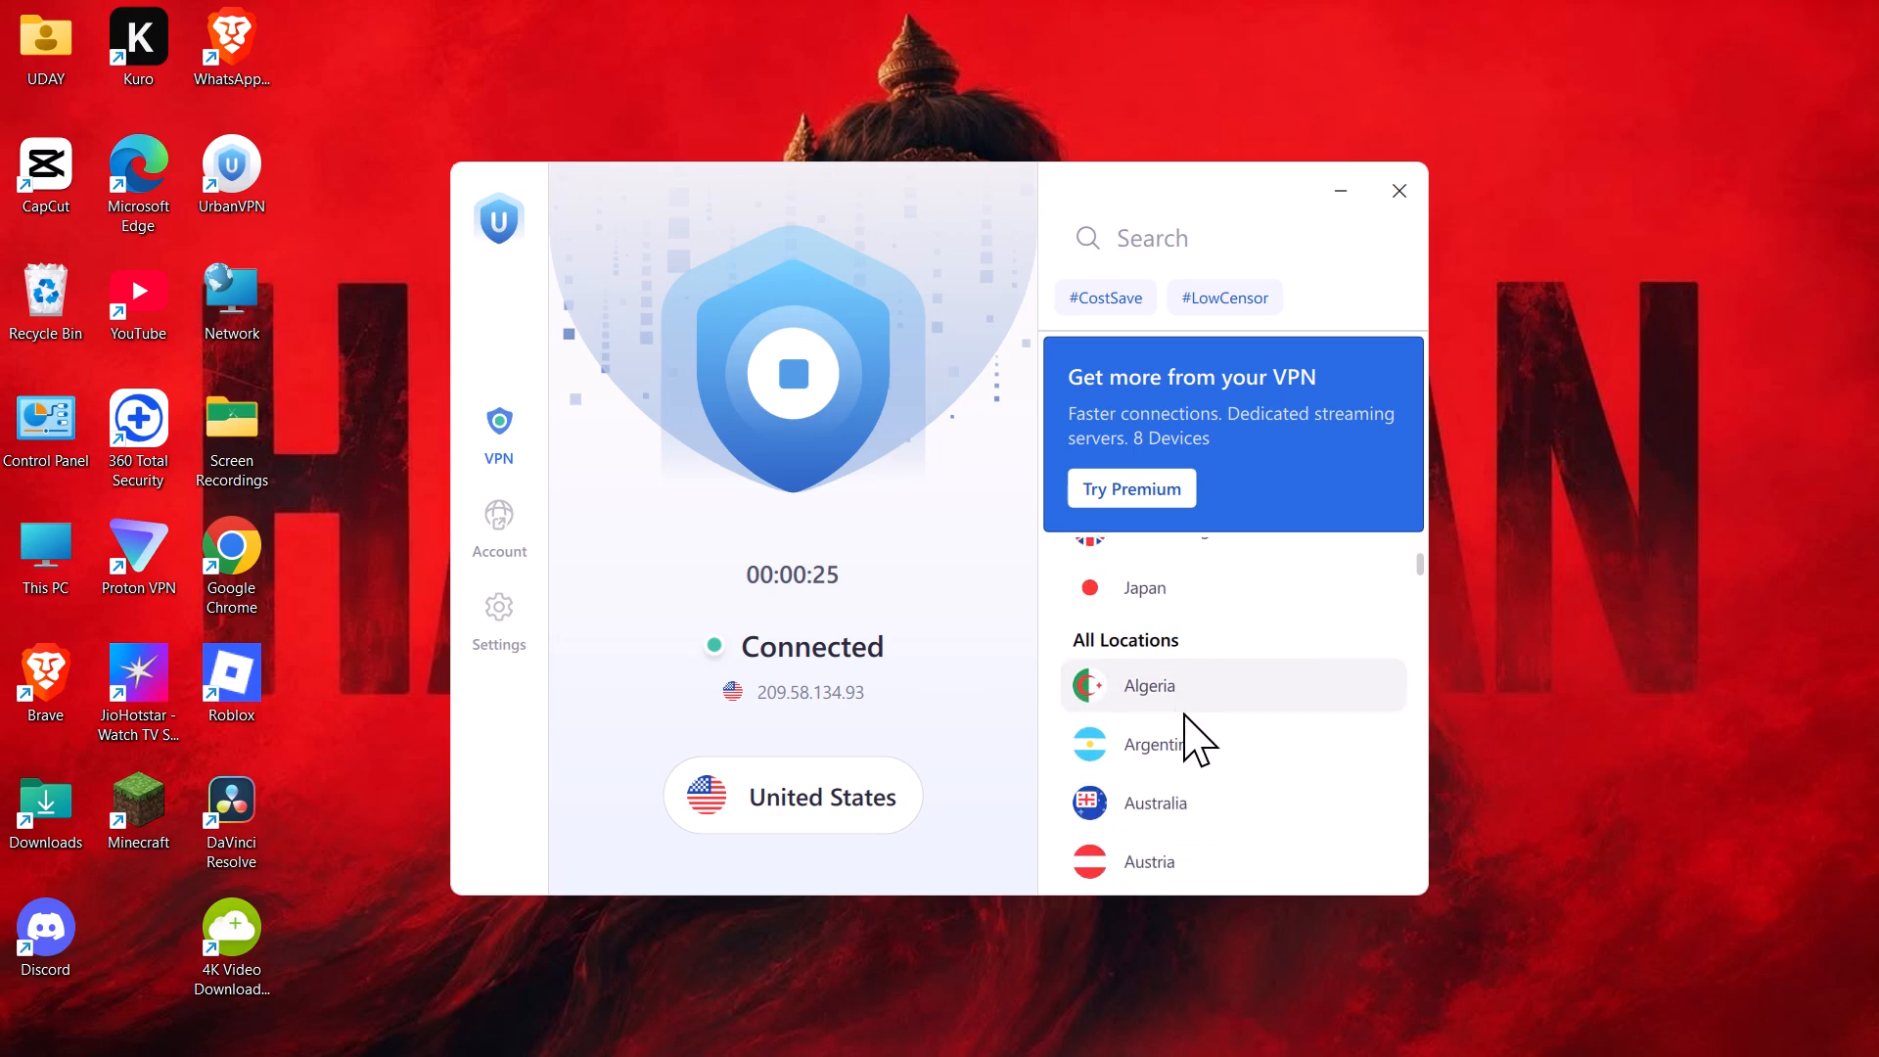
pyautogui.scroll(1, 1170, 718)
pyautogui.click(1169, 715)
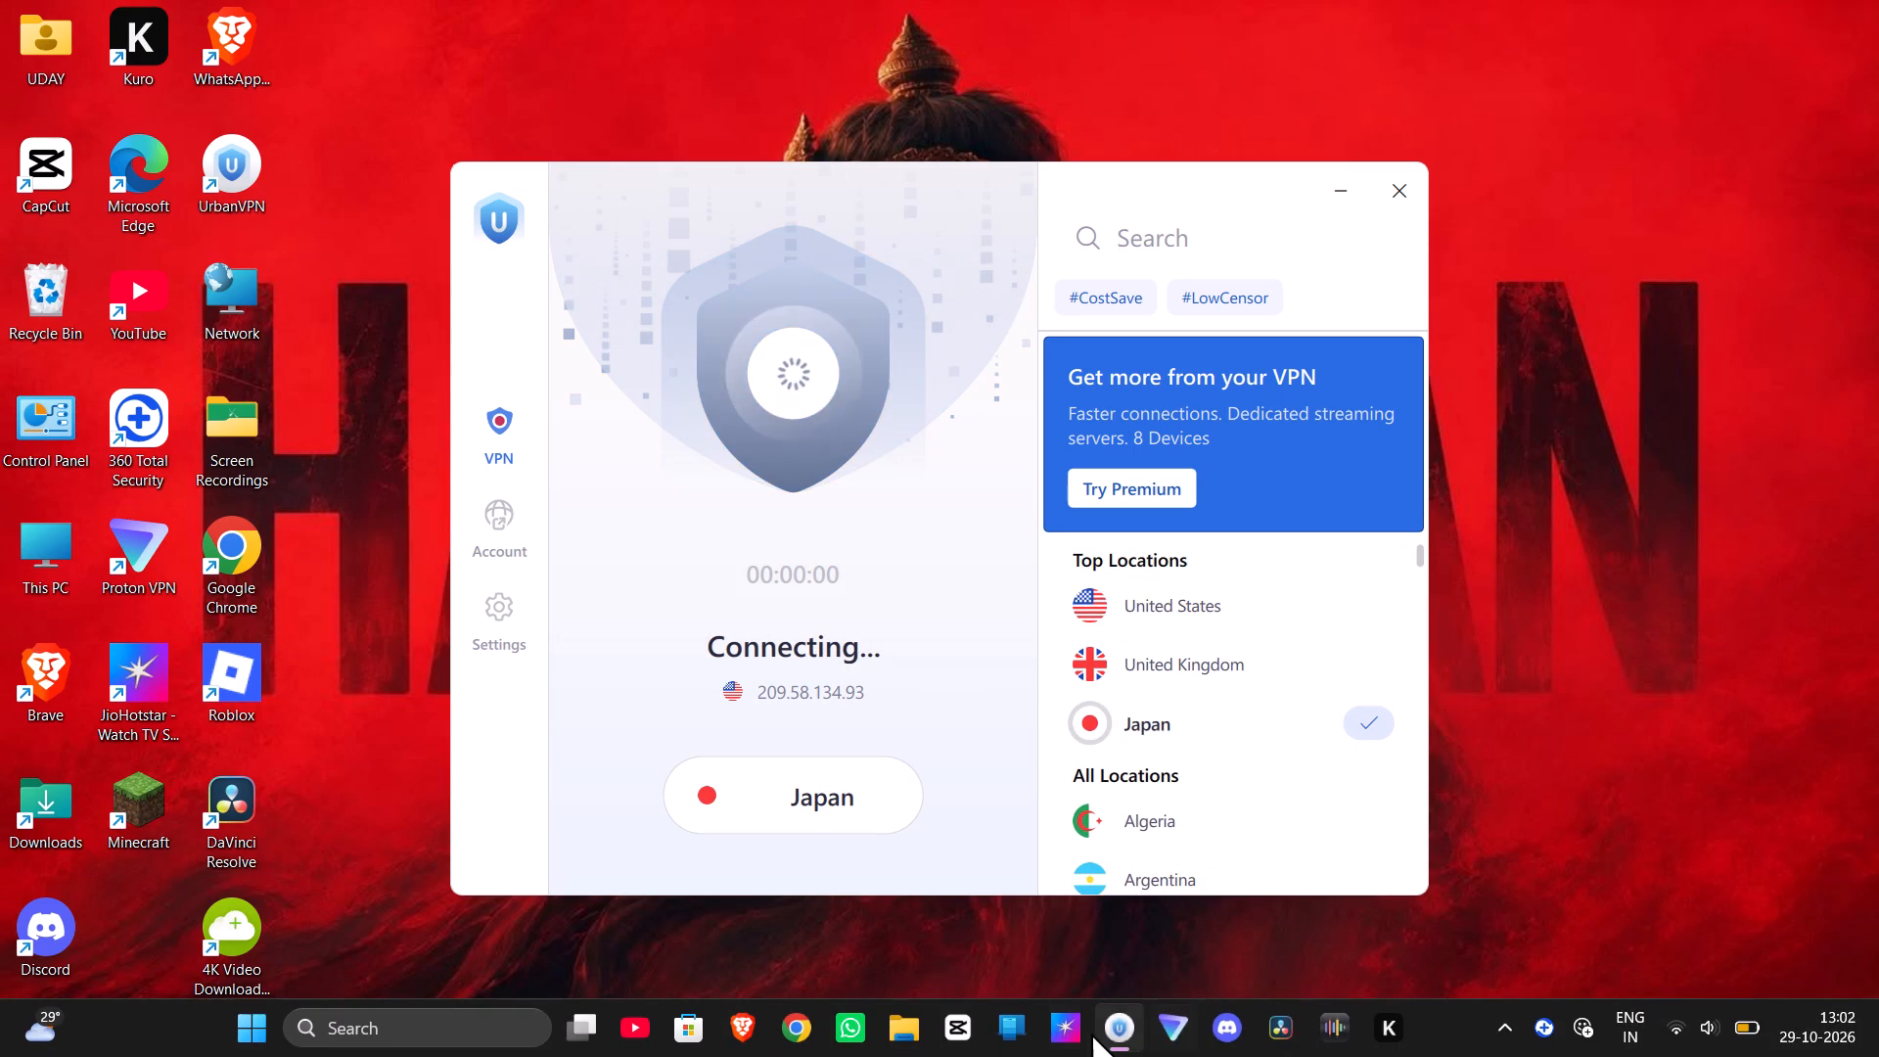
# Relaunch CapCut, minimize the UrbanVPN window, and reopen project 1029.
pyautogui.click(915, 1034)
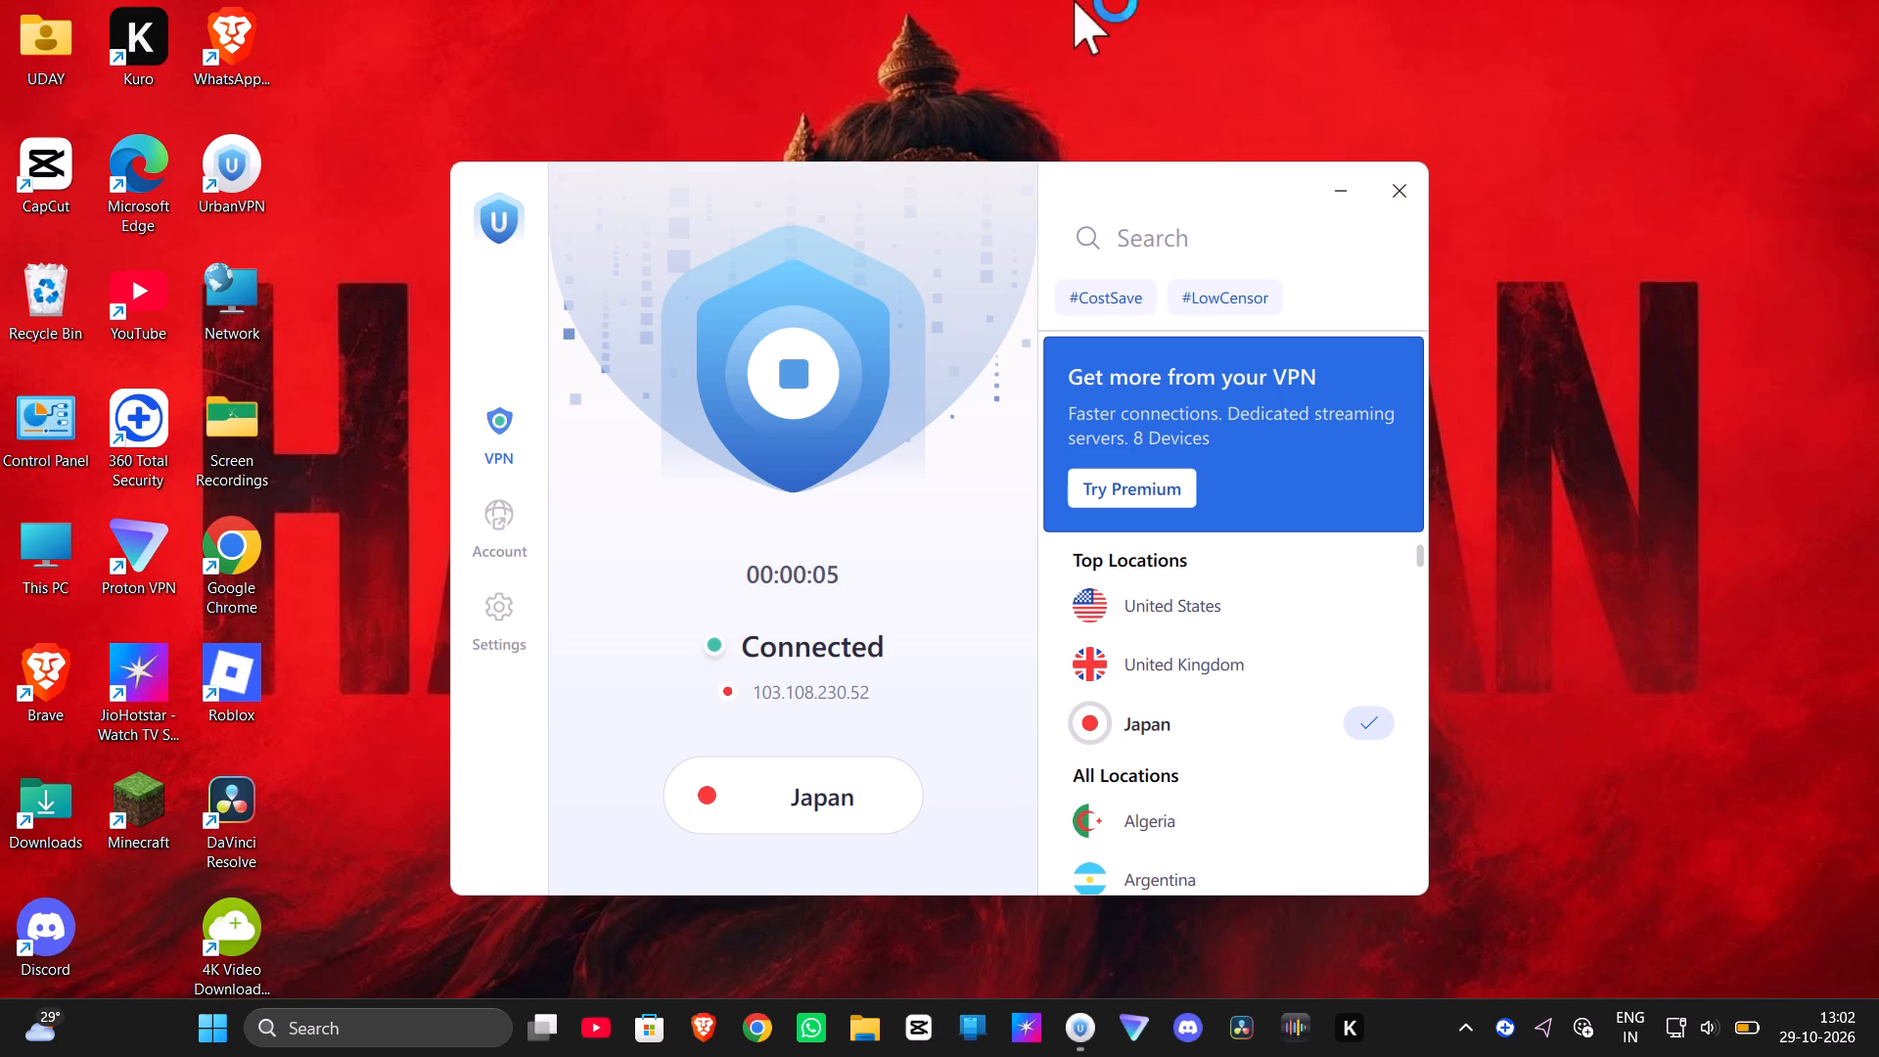
pyautogui.click(1335, 206)
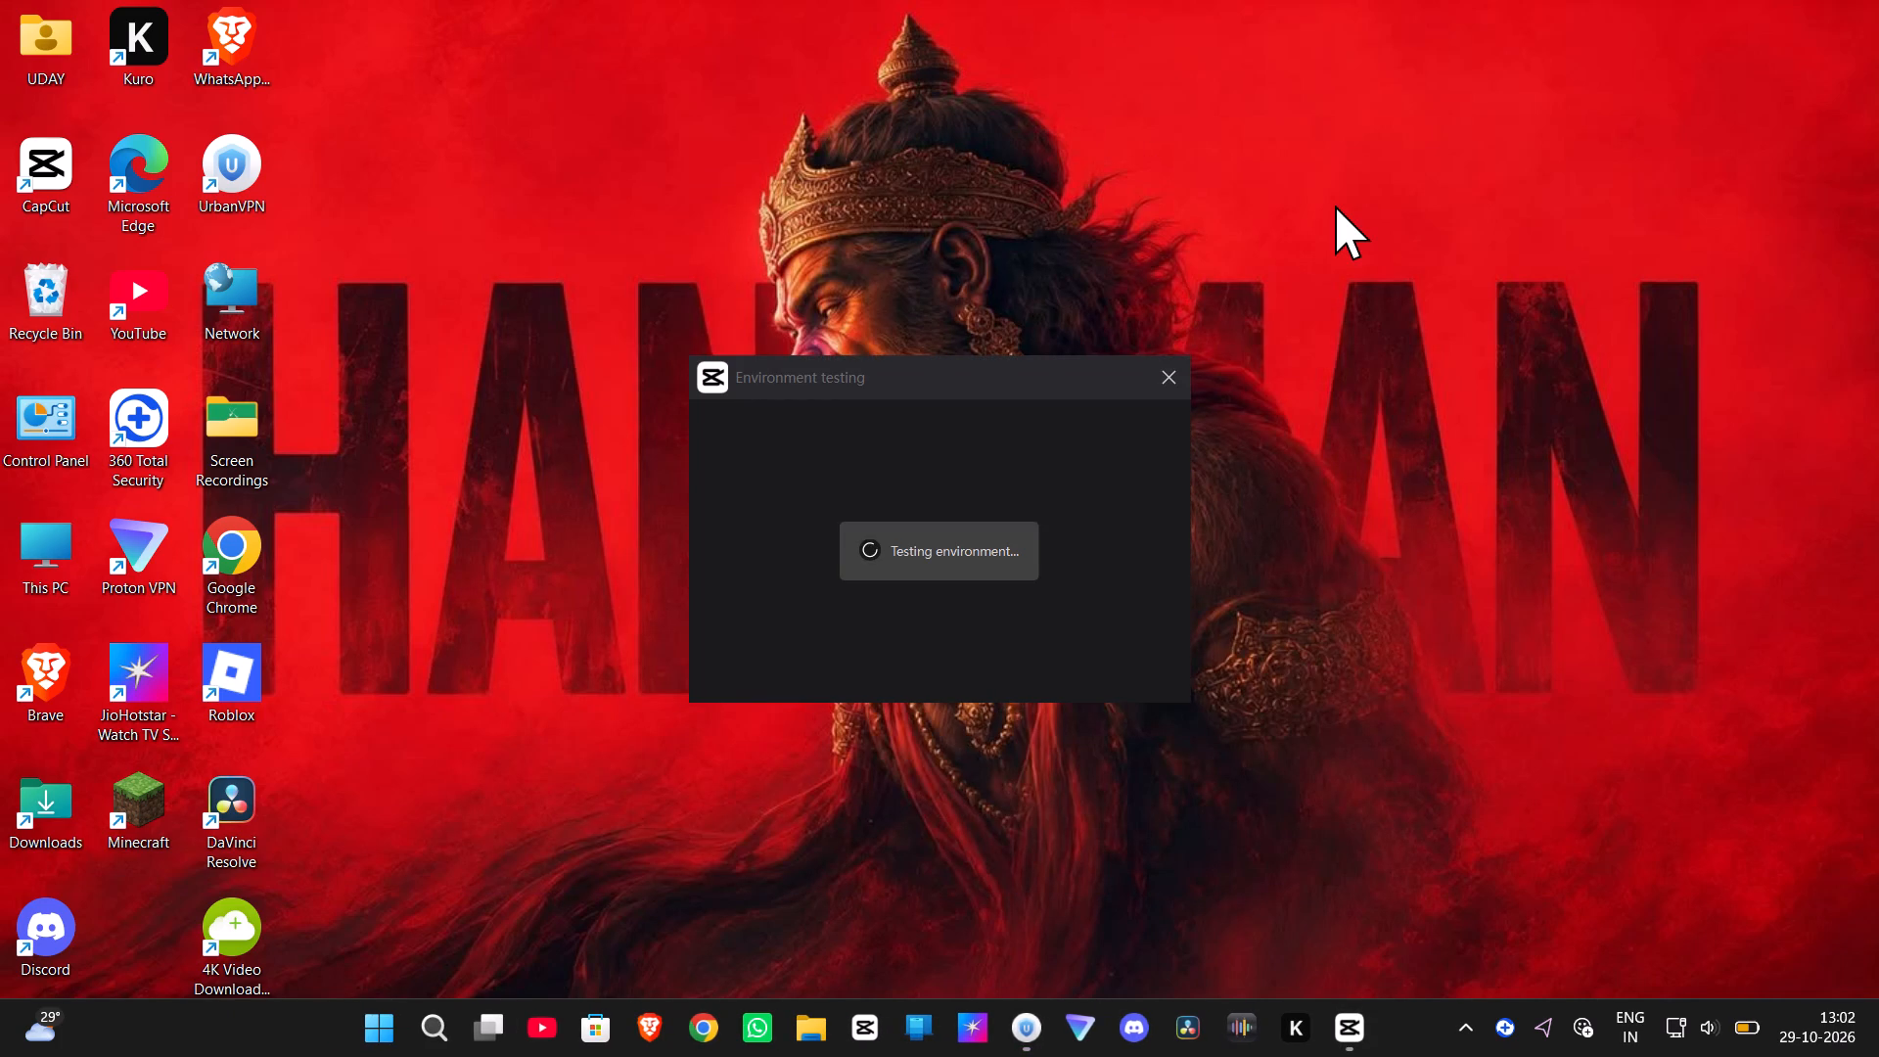
pyautogui.moveTo(936, 391); pyautogui.dragTo(967, 387)
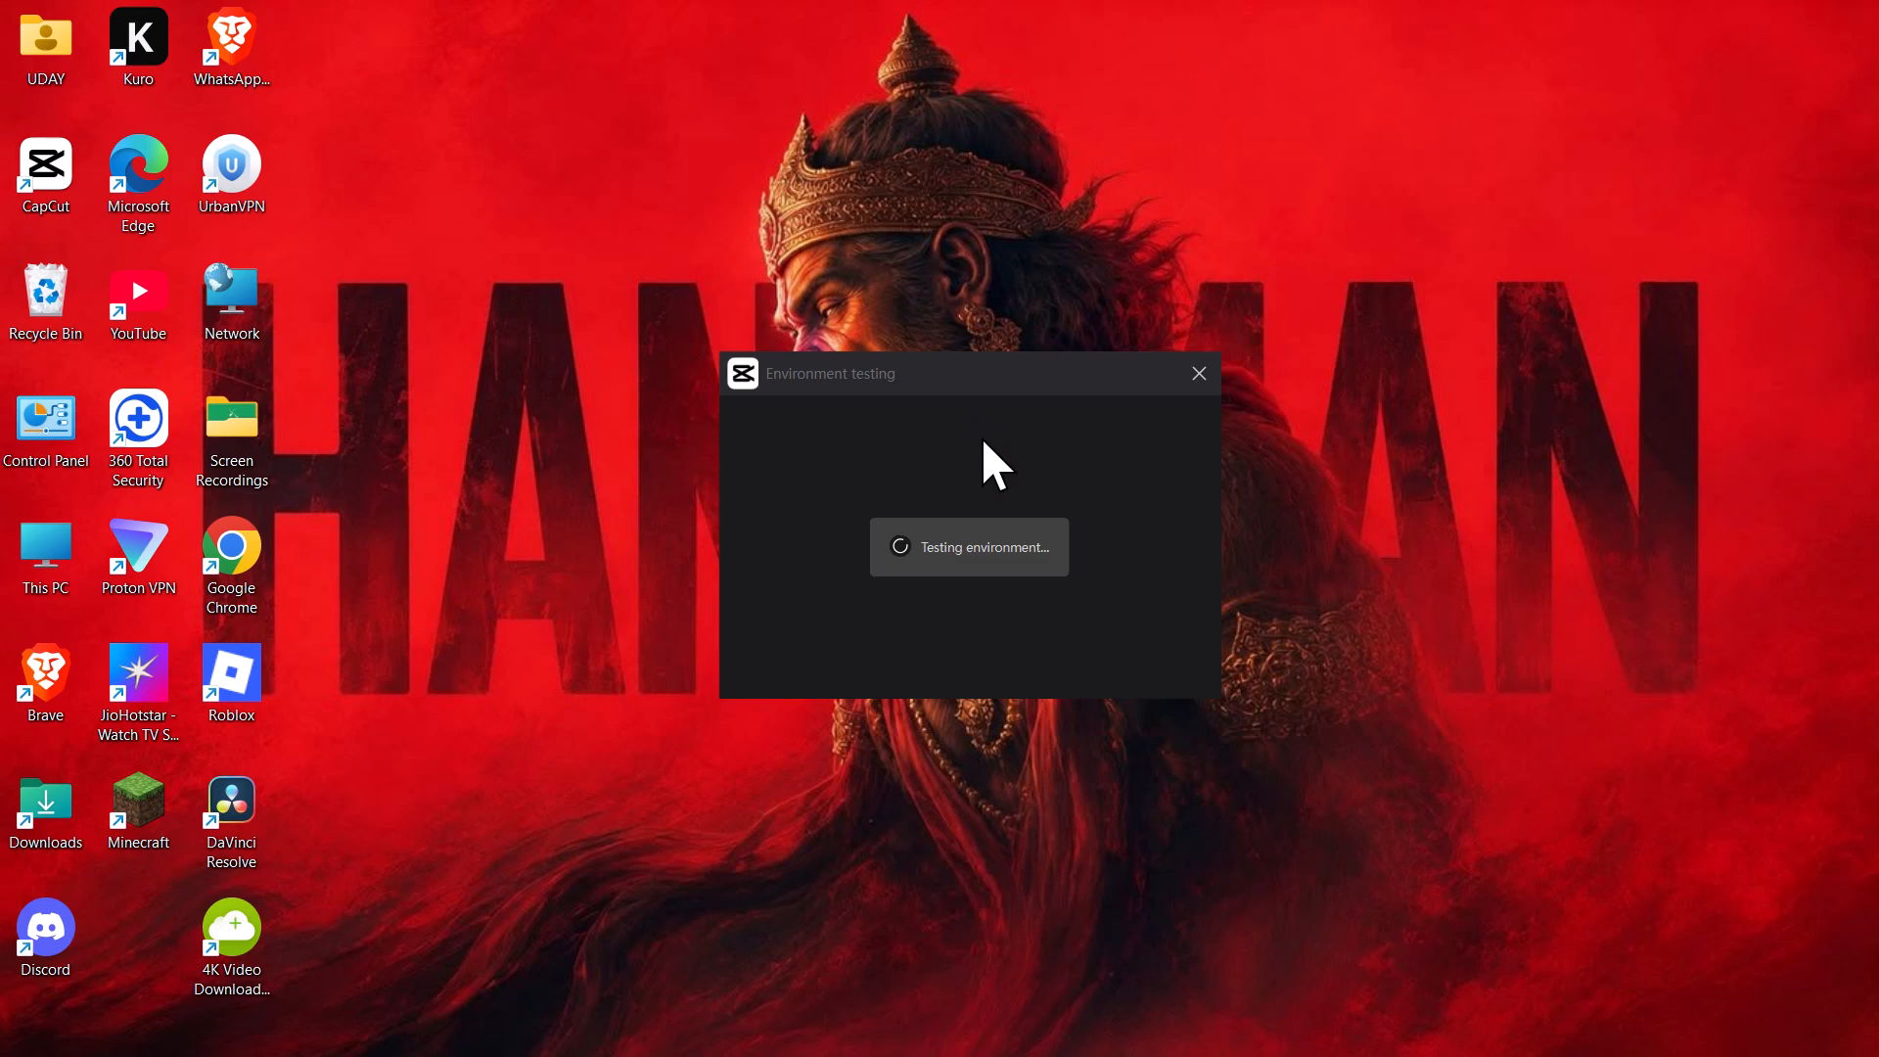
pyautogui.moveTo(983, 371); pyautogui.dragTo(563, 373)
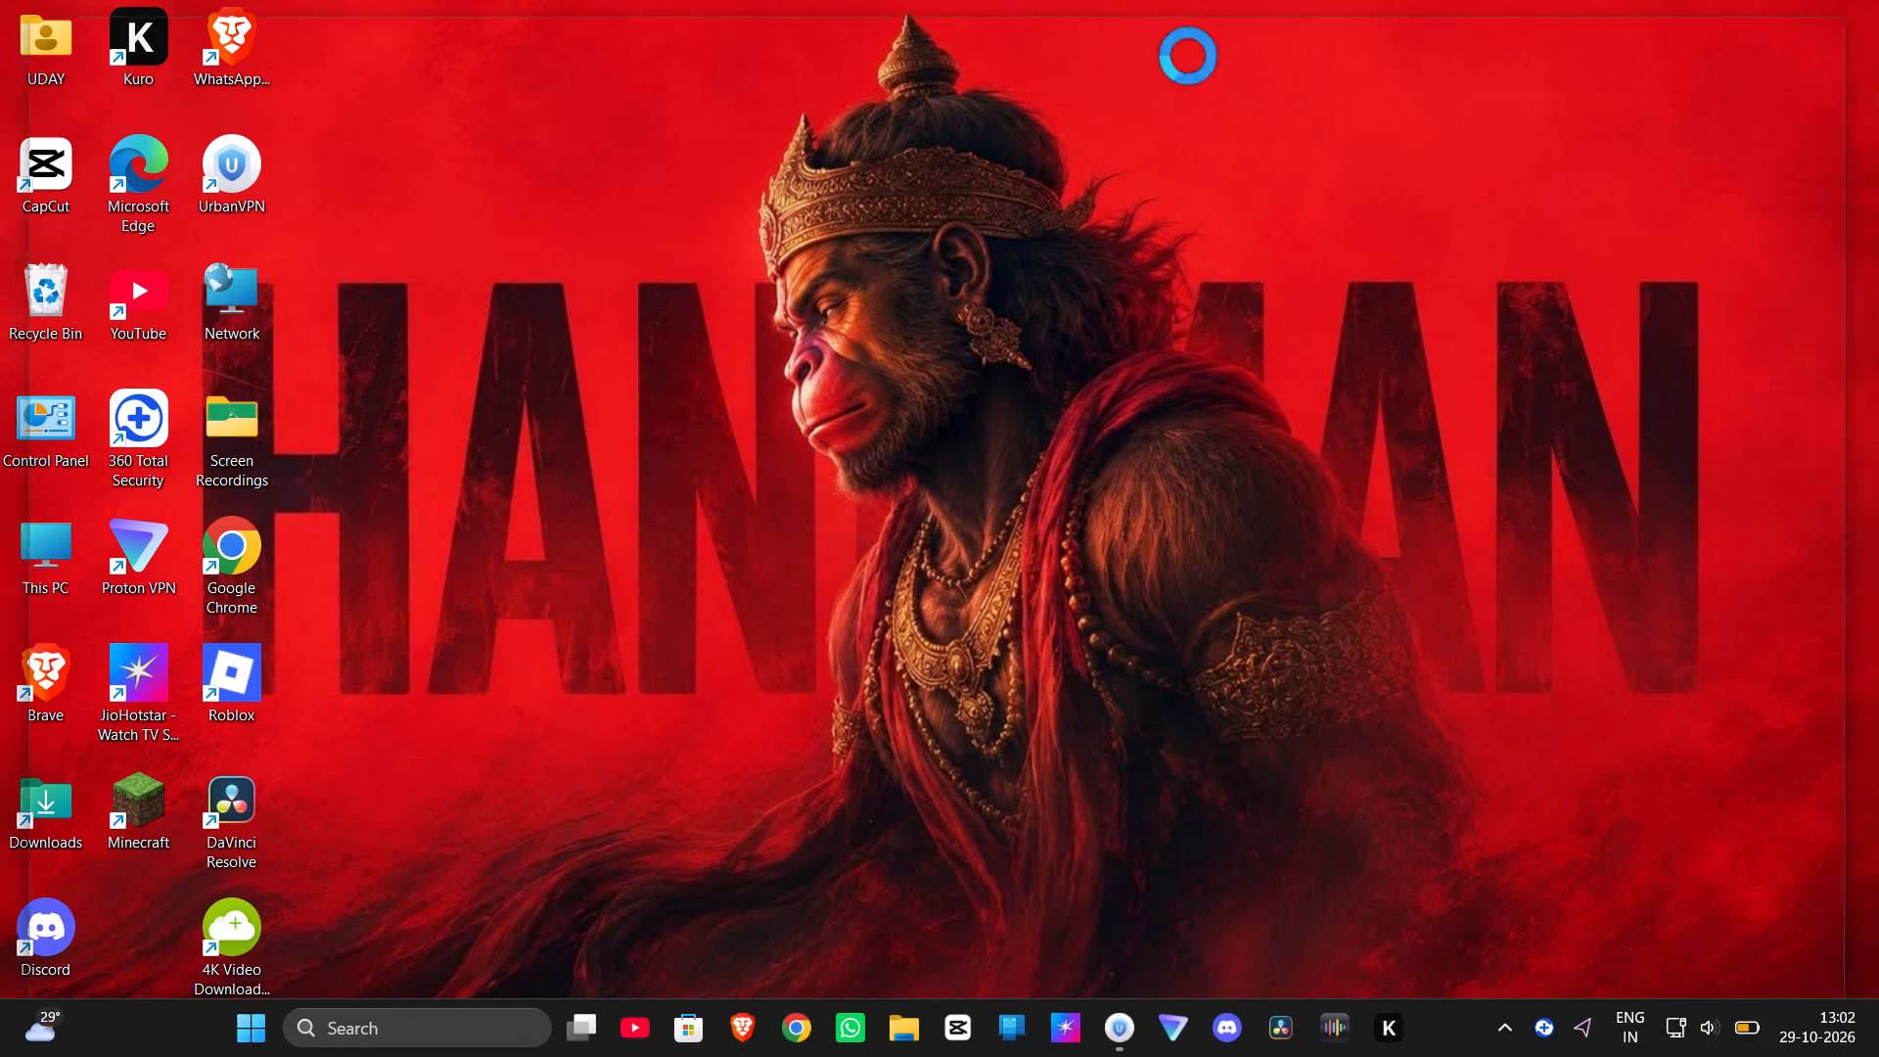
pyautogui.moveTo(360, 557); pyautogui.dragTo(325, 564)
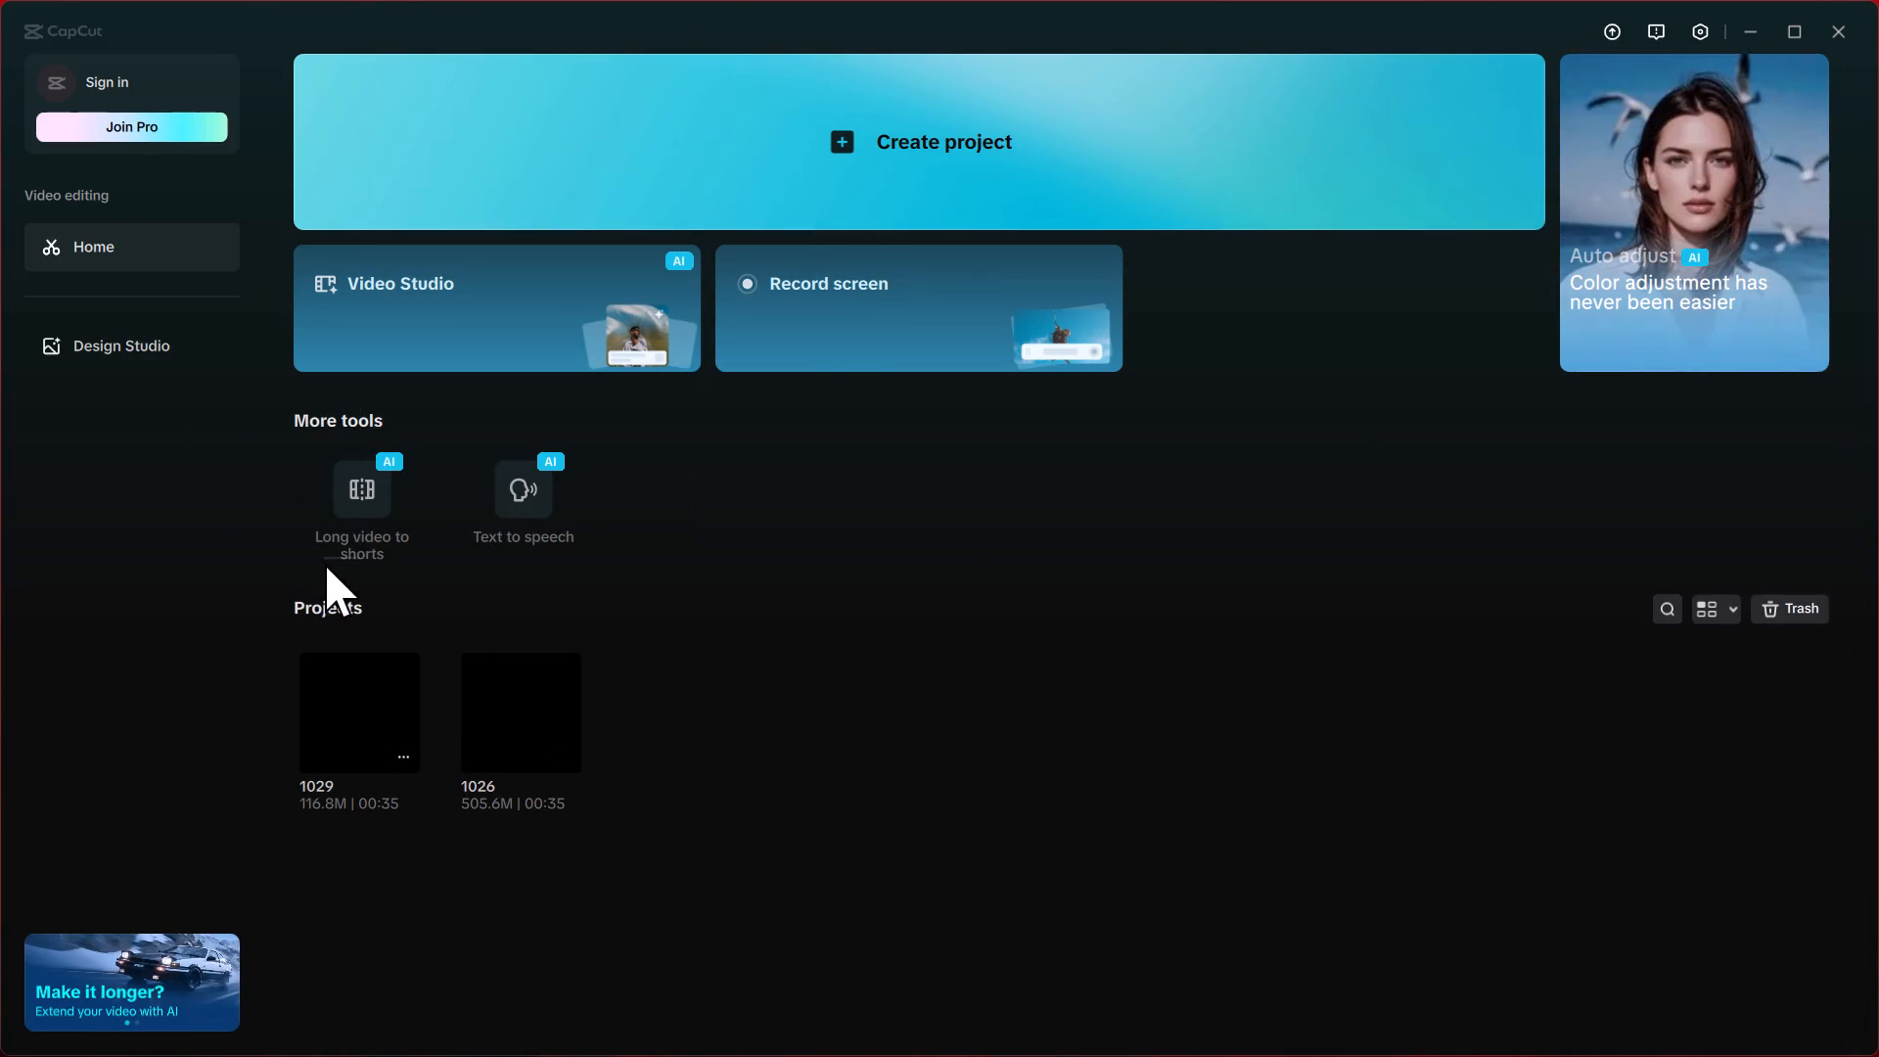
pyautogui.moveTo(325, 564); pyautogui.dragTo(334, 814)
pyautogui.click(442, 948)
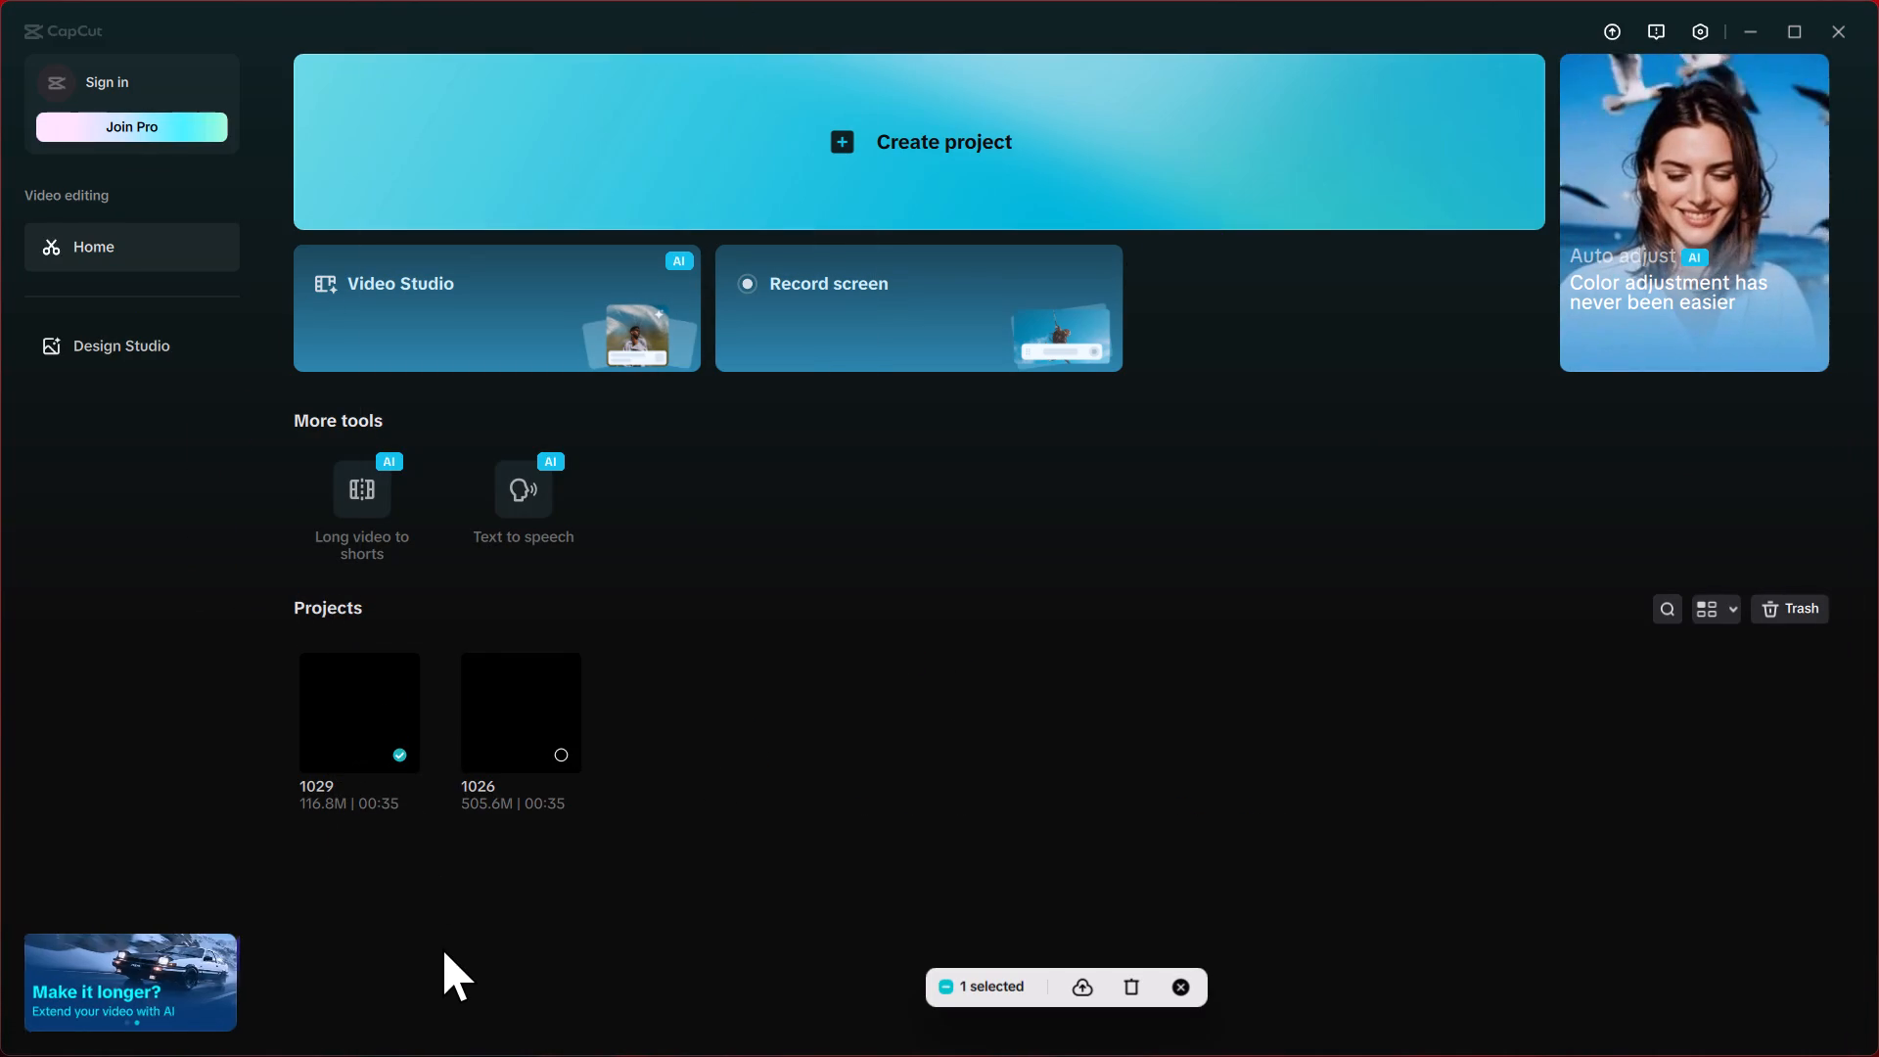
pyautogui.click(1178, 973)
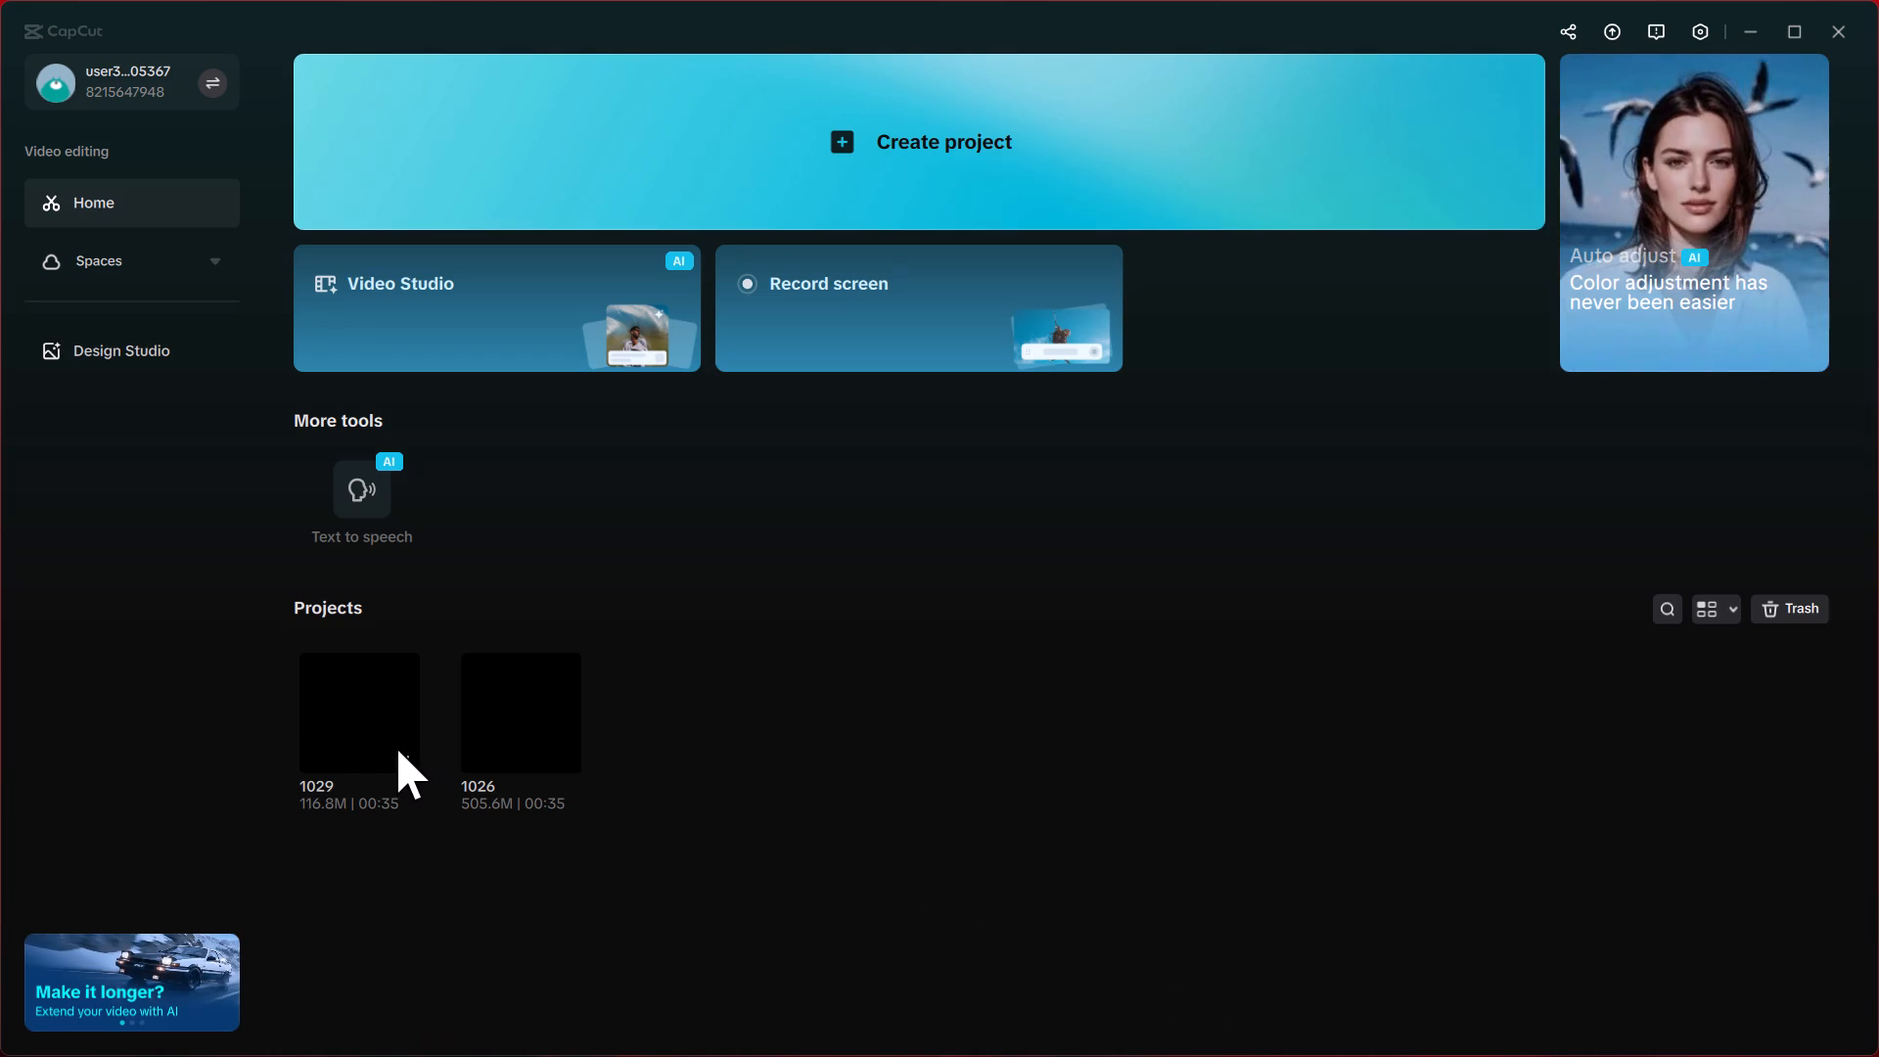
pyautogui.click(378, 728)
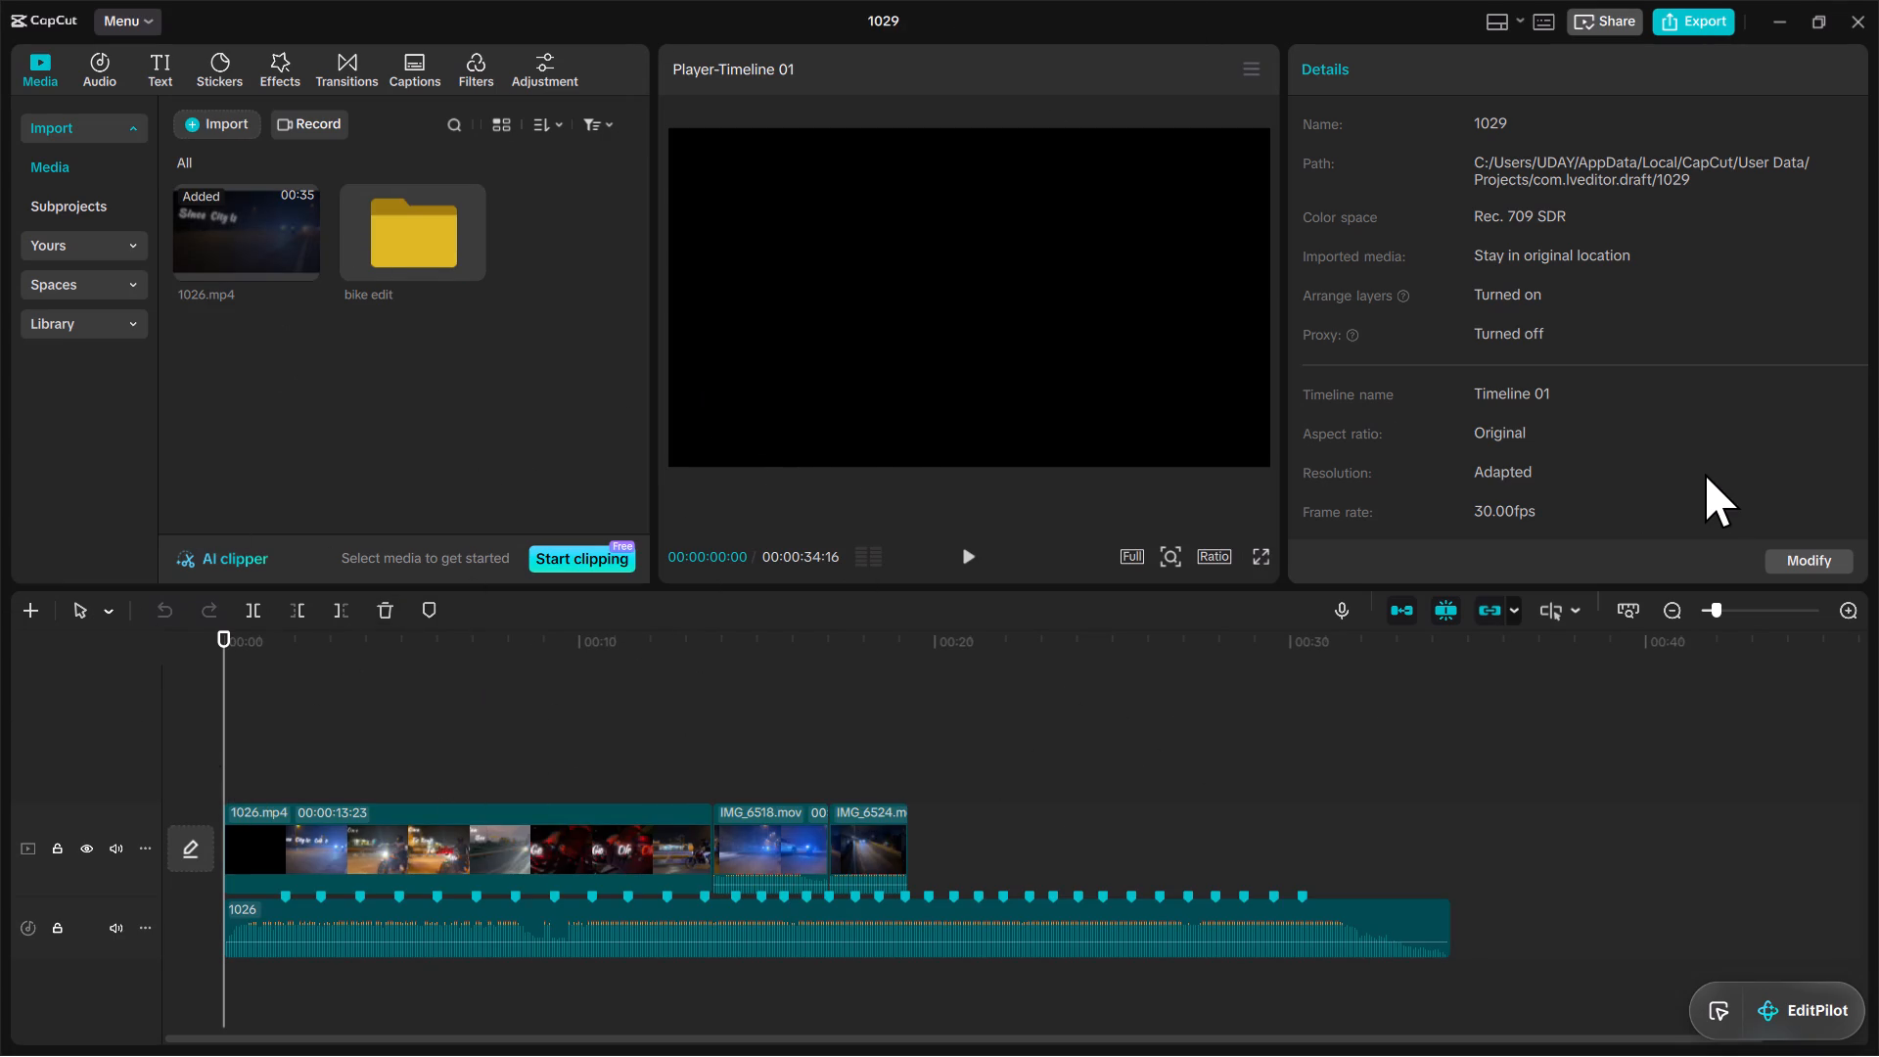
# Load the transitions library and place the playhead at 00:00:13:23 on the cut between 1026.mp4 and IMG_6518.mov.
pyautogui.moveTo(356, 66); pyautogui.dragTo(365, 65)
pyautogui.scroll(1, 1878, 521)
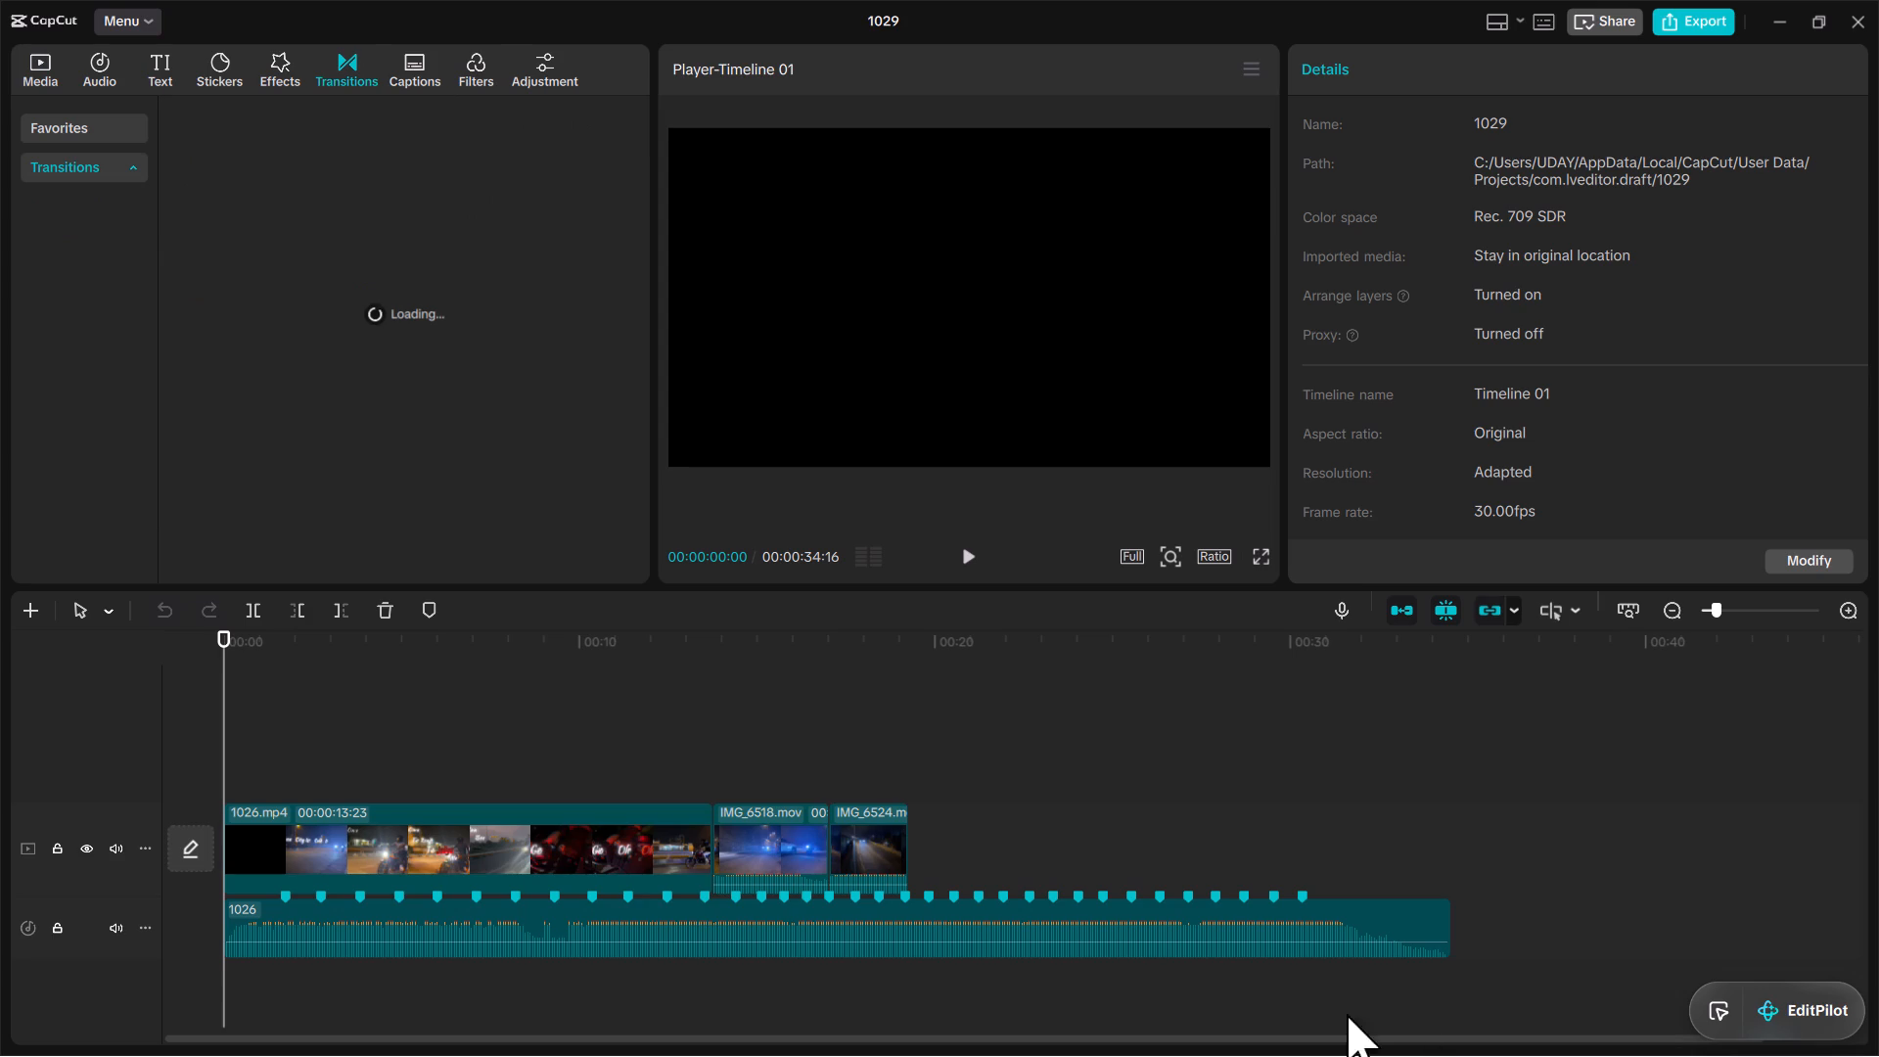
pyautogui.click(713, 896)
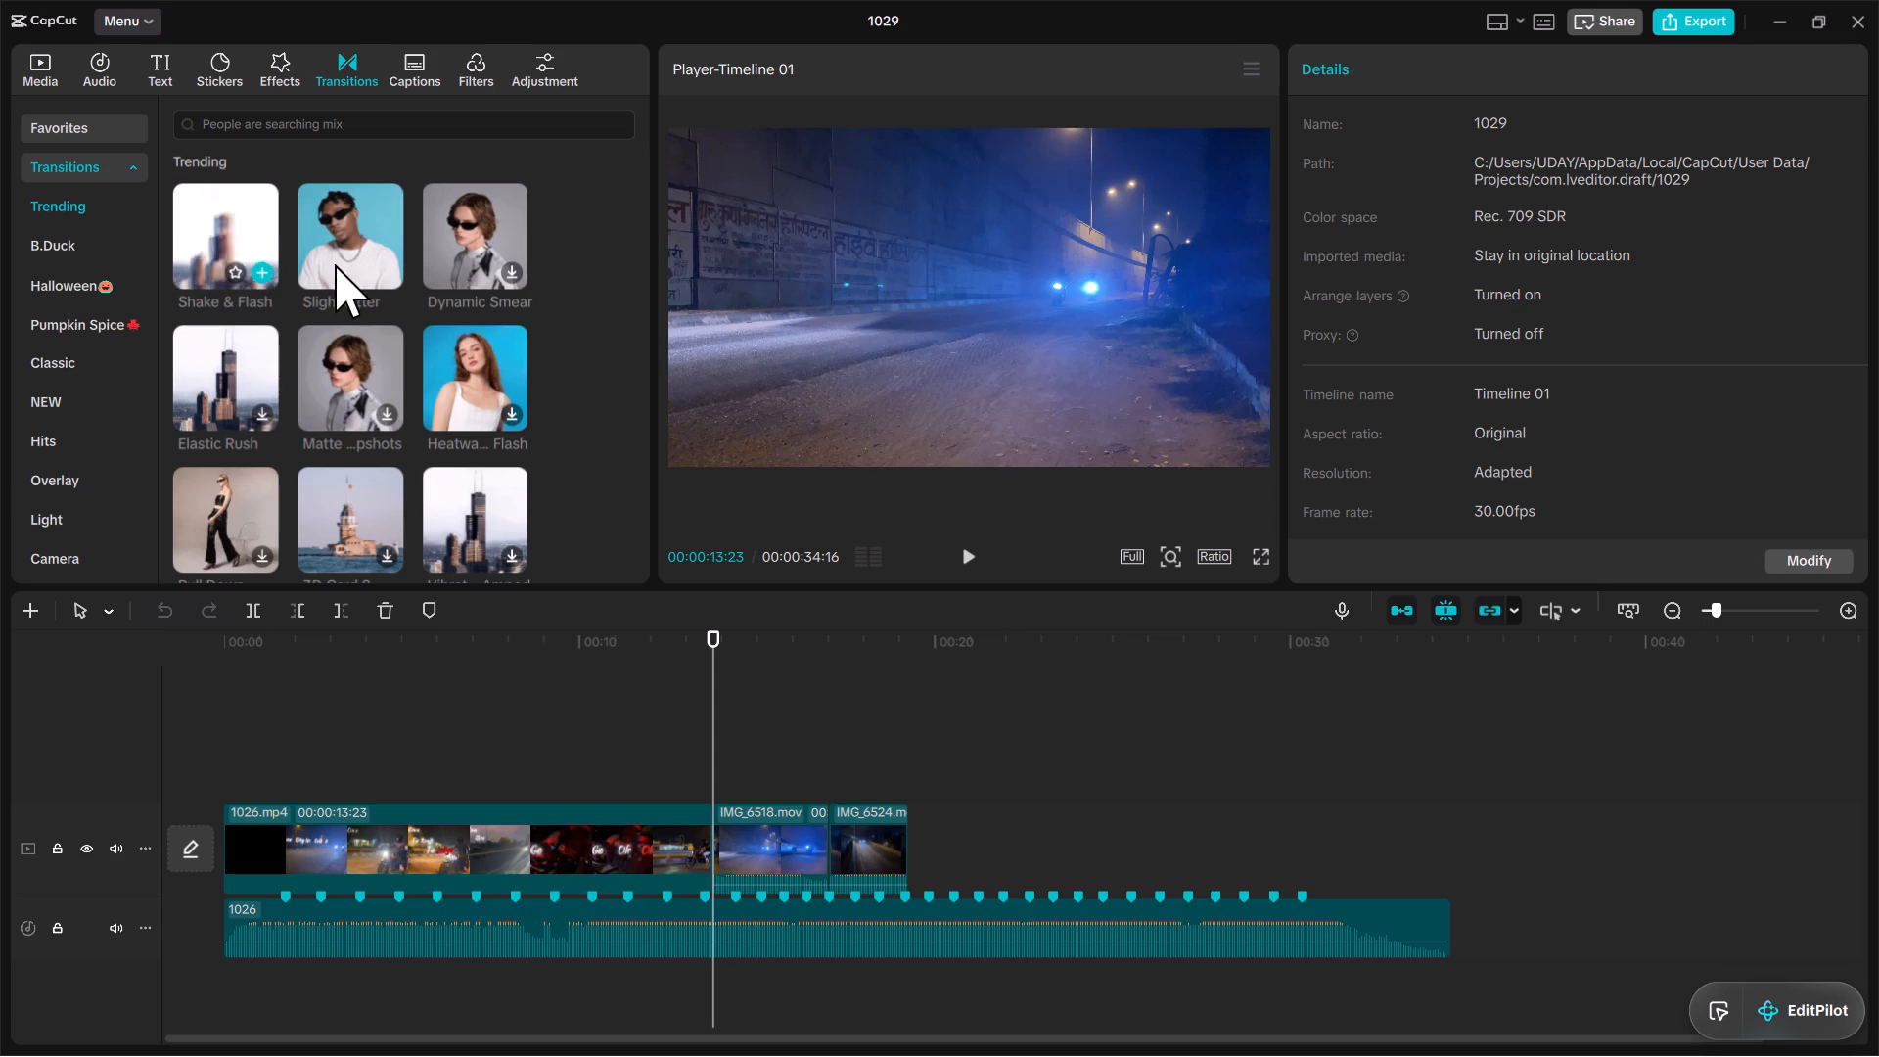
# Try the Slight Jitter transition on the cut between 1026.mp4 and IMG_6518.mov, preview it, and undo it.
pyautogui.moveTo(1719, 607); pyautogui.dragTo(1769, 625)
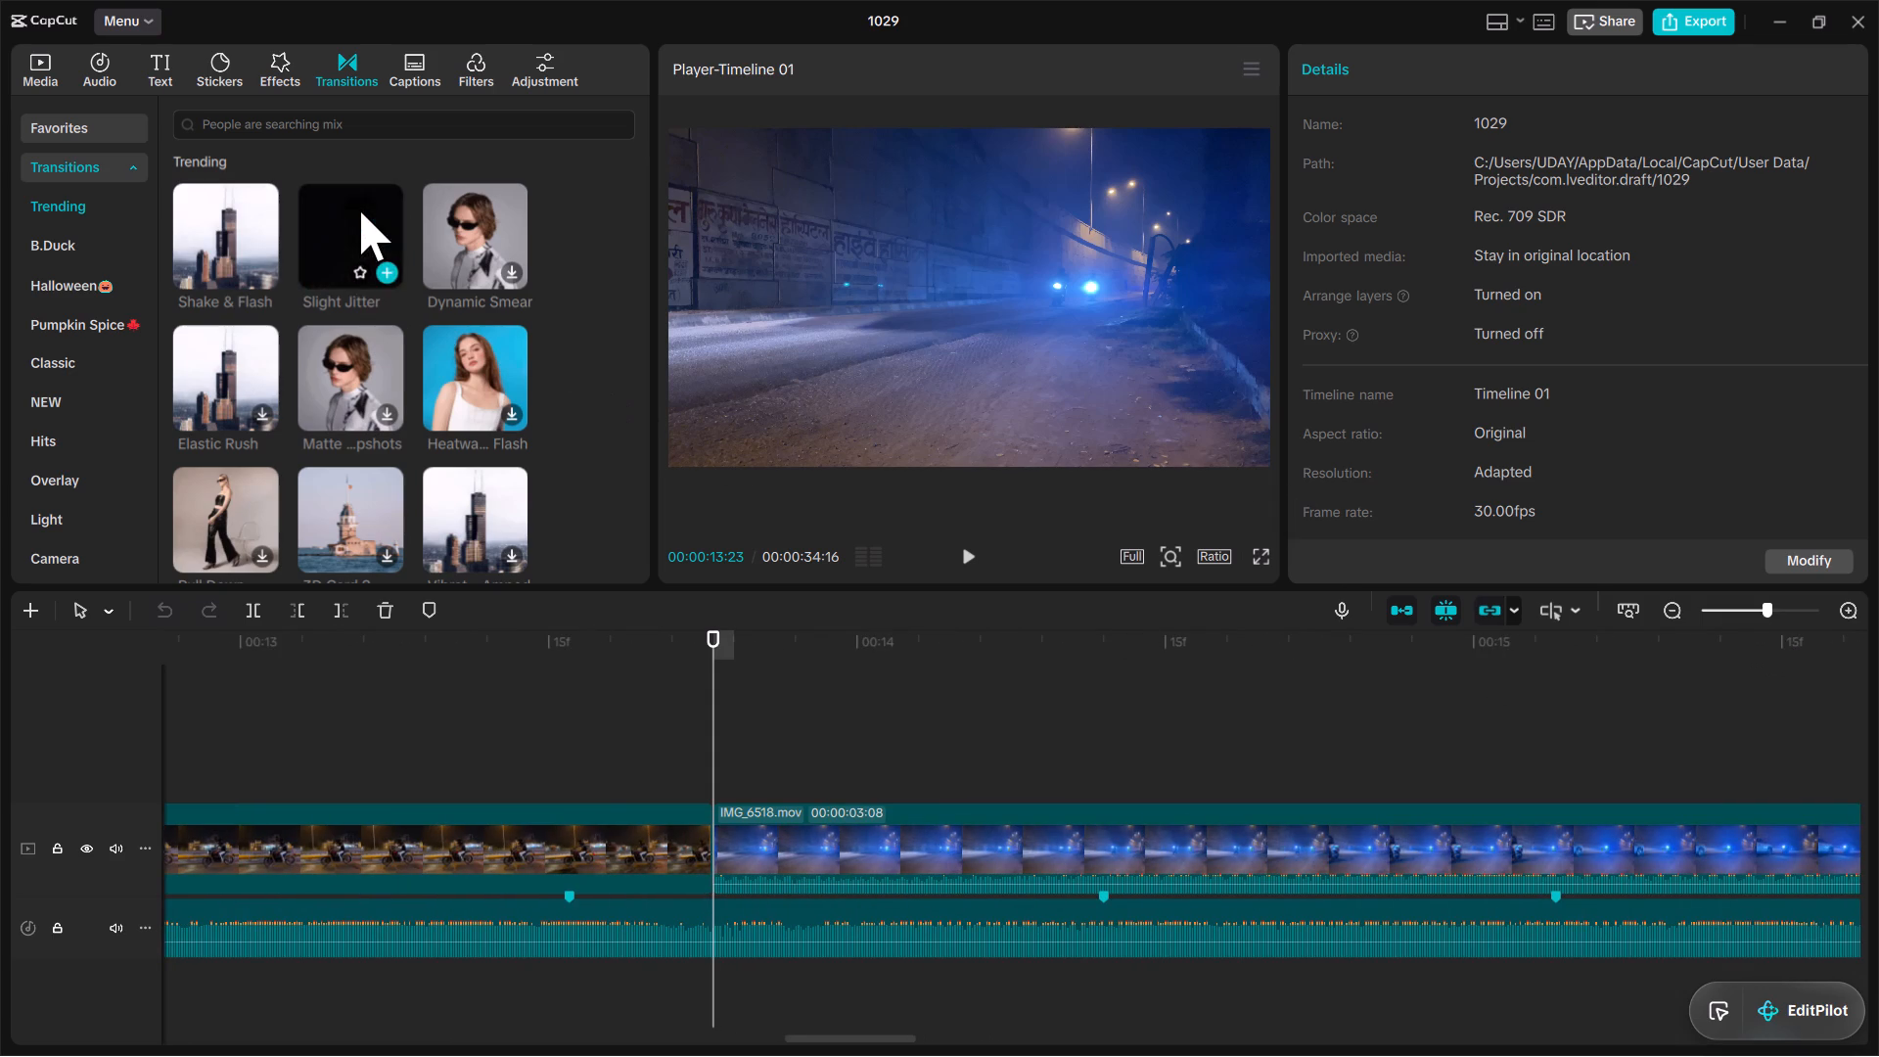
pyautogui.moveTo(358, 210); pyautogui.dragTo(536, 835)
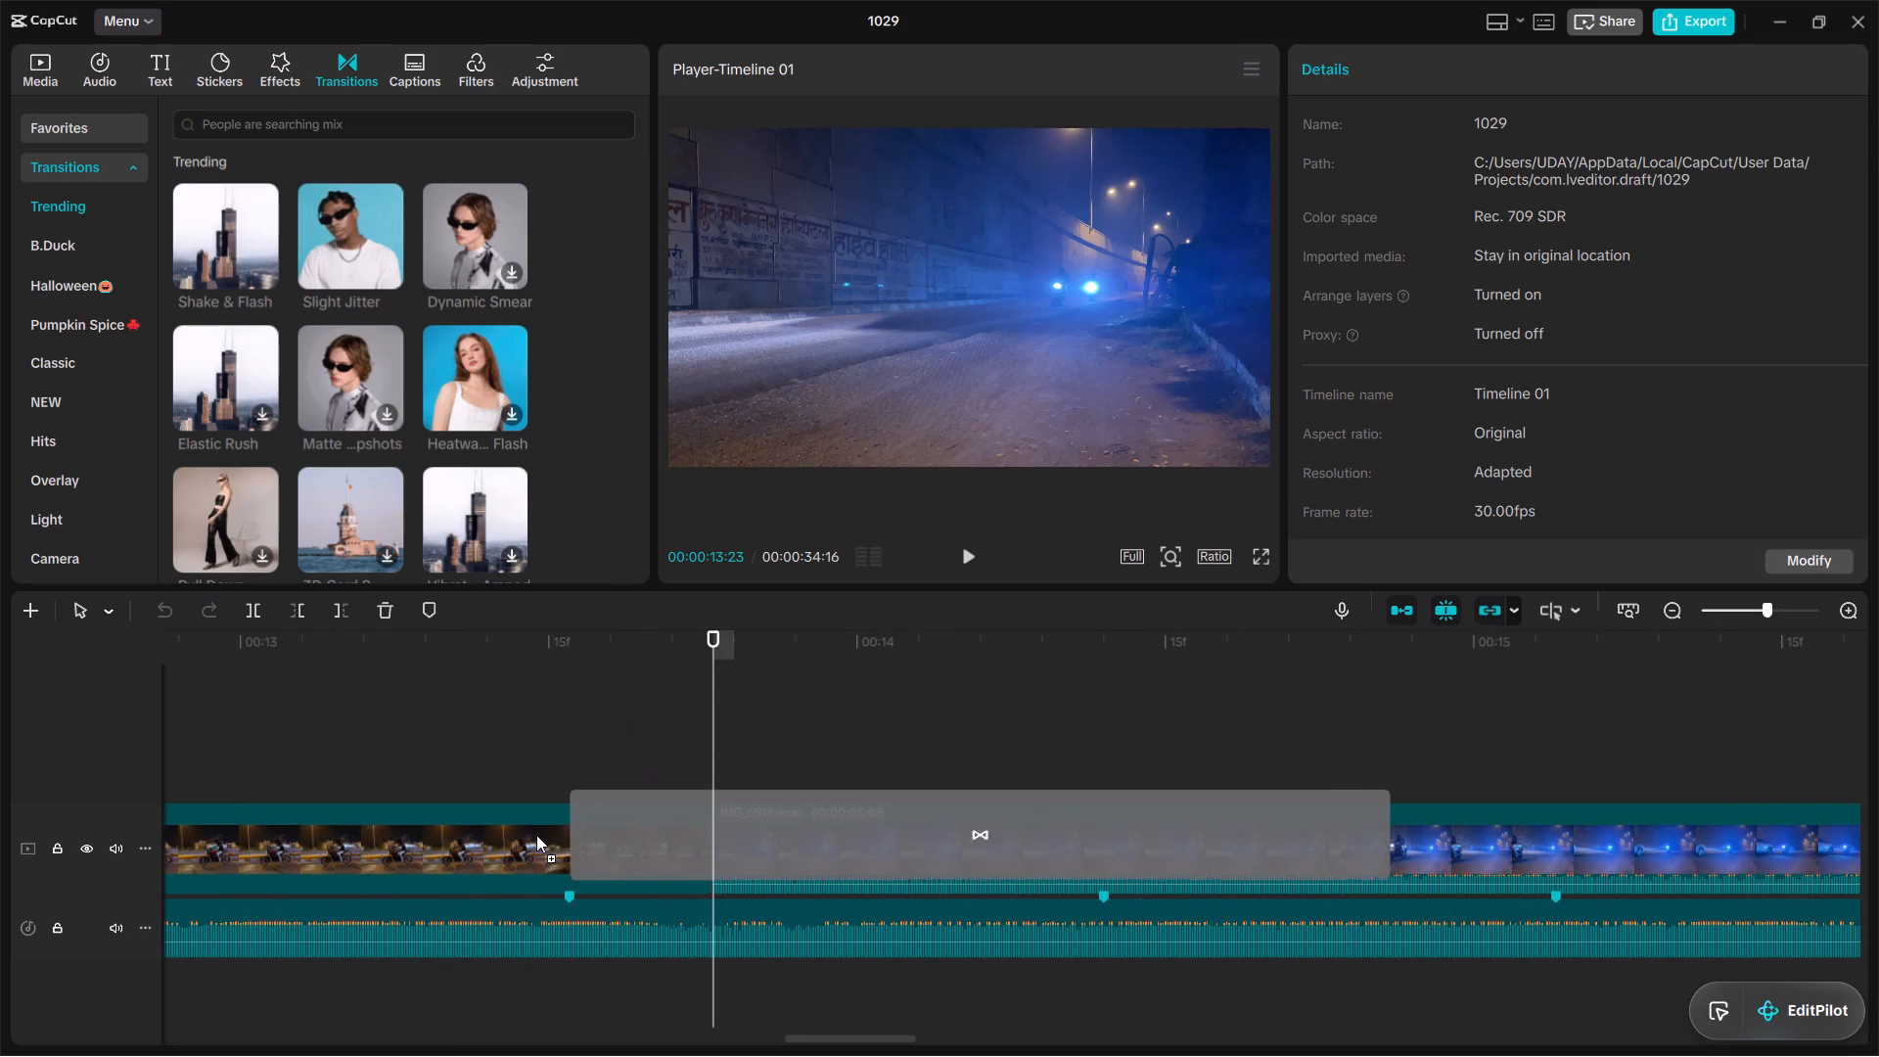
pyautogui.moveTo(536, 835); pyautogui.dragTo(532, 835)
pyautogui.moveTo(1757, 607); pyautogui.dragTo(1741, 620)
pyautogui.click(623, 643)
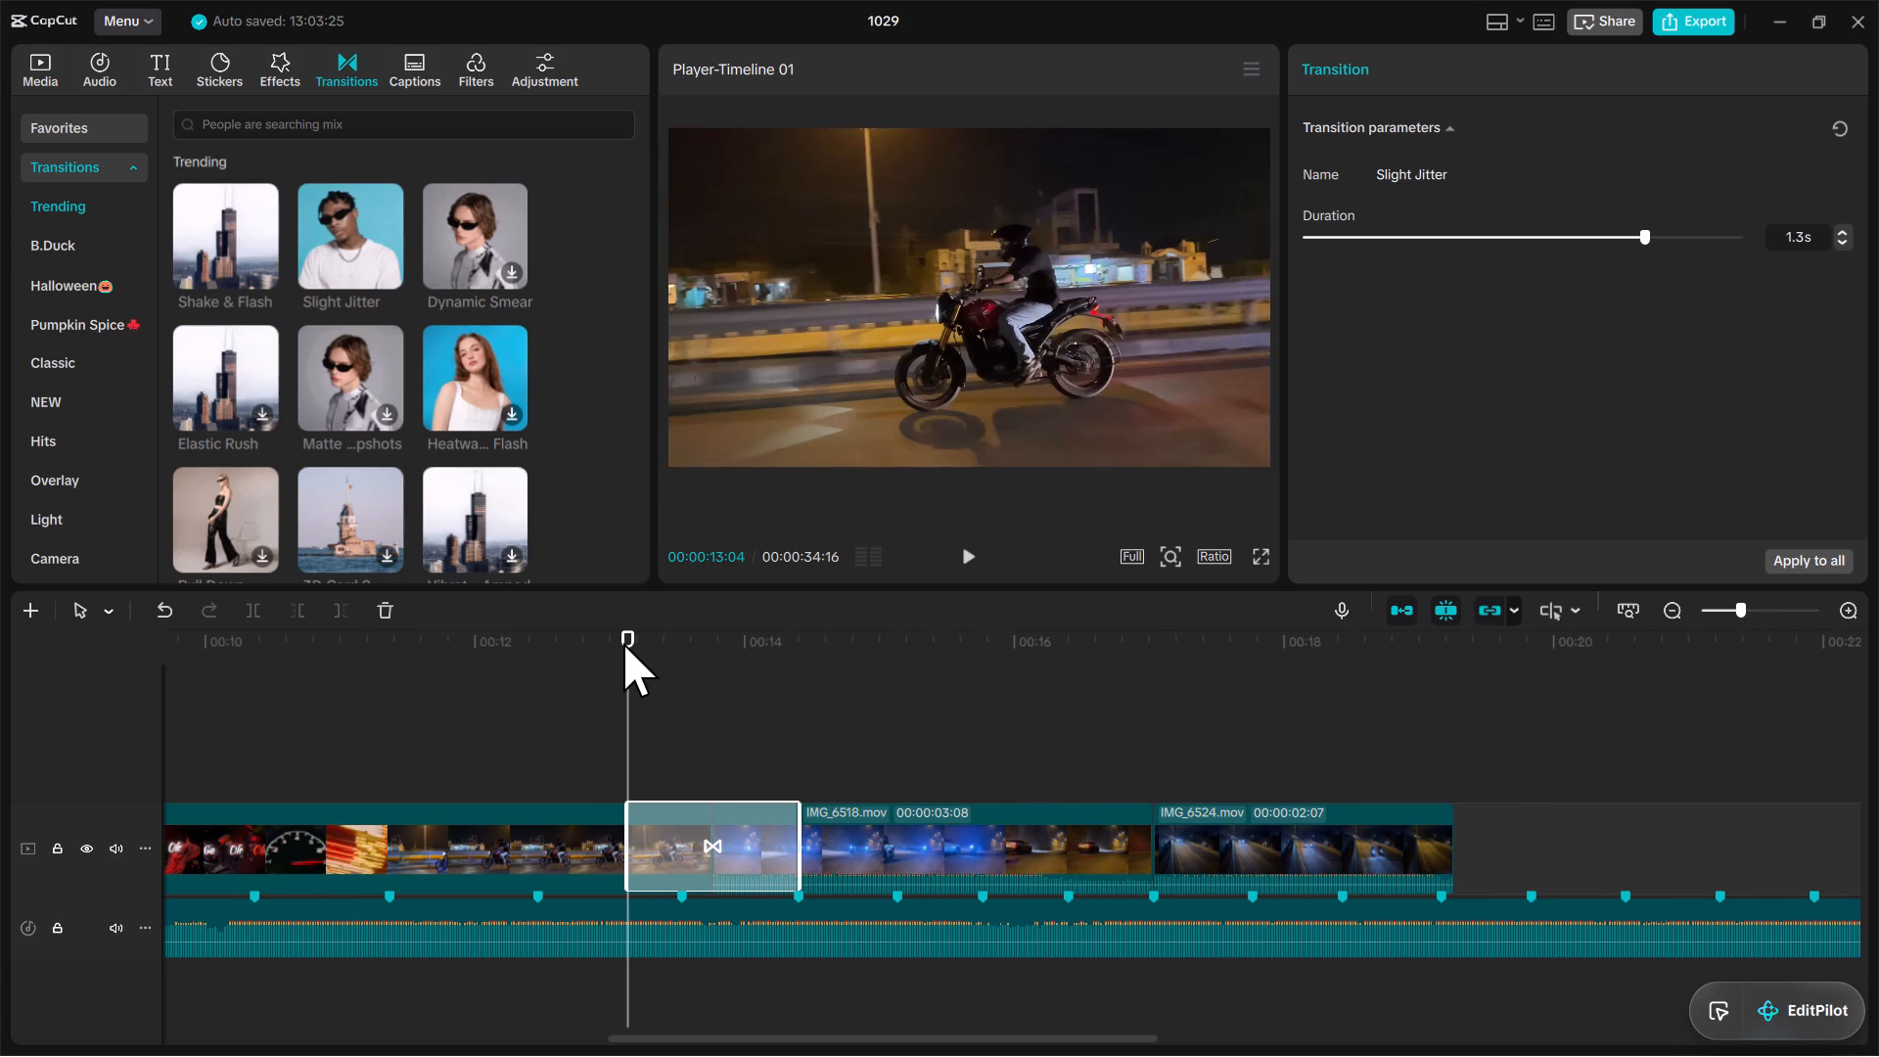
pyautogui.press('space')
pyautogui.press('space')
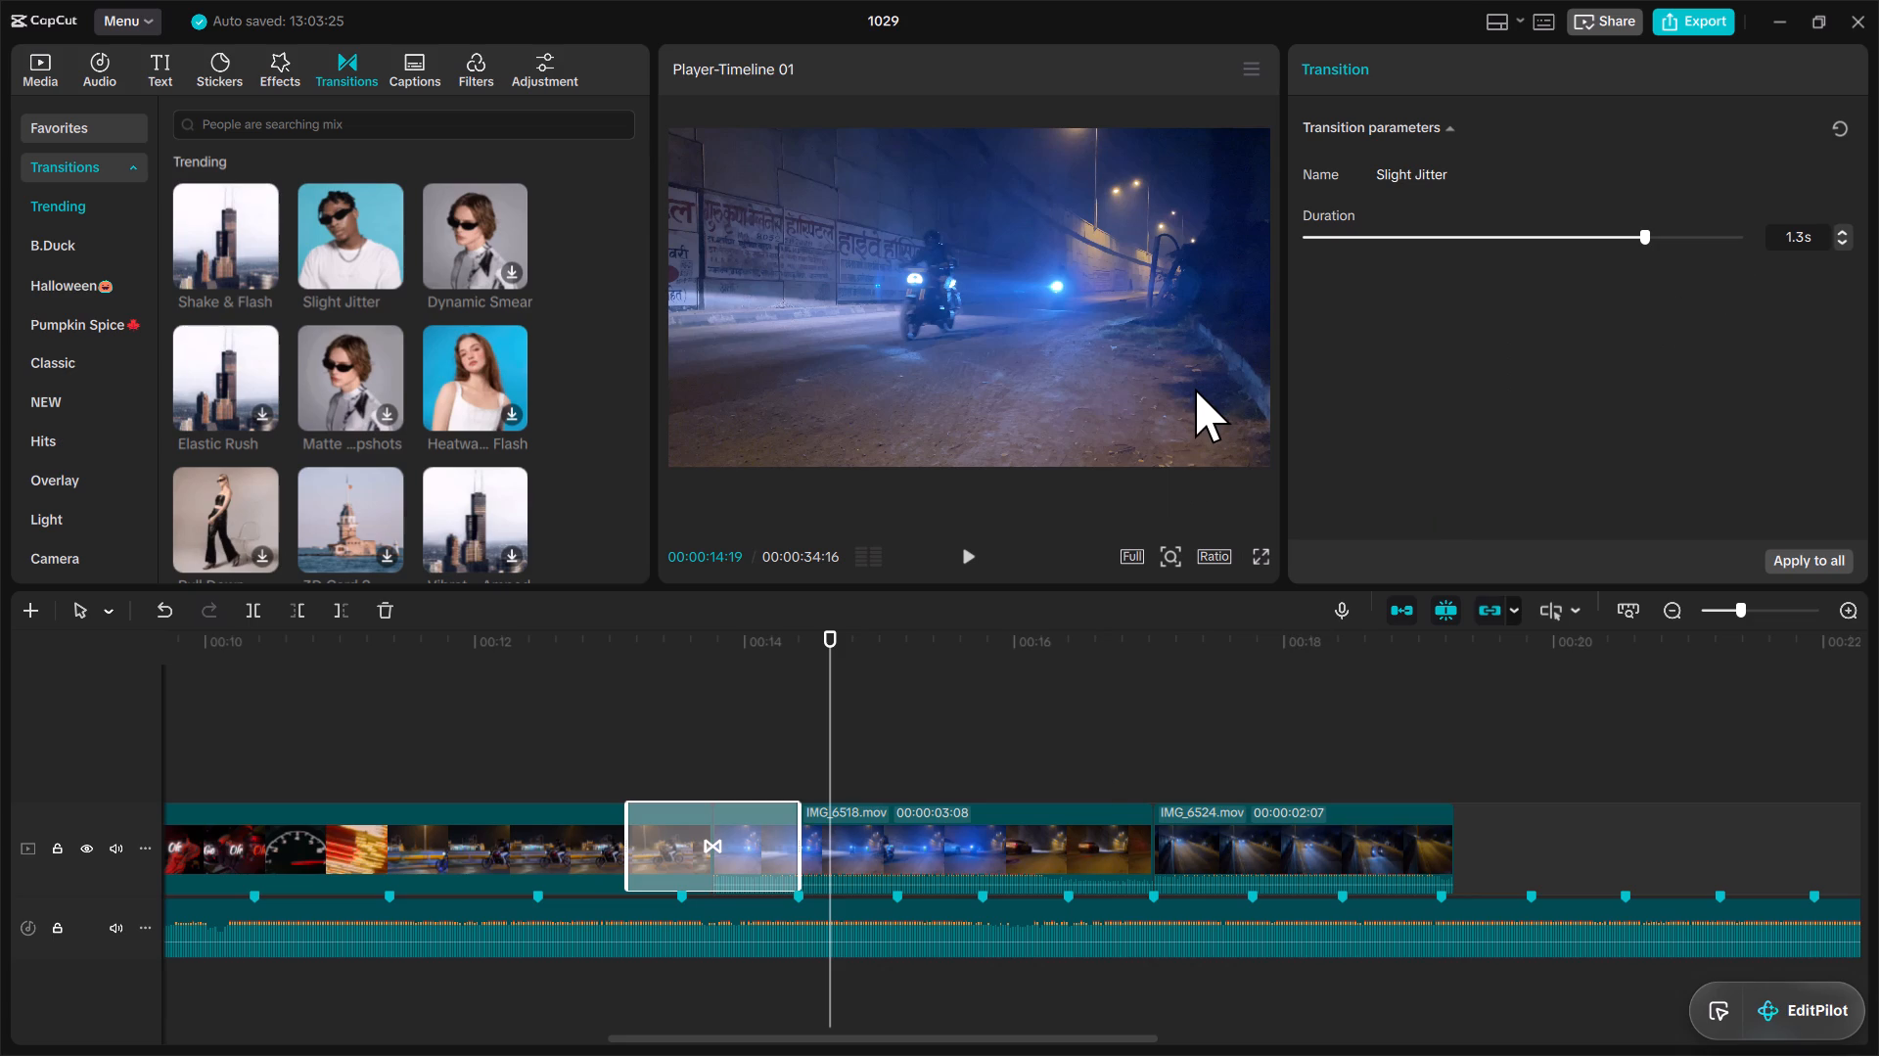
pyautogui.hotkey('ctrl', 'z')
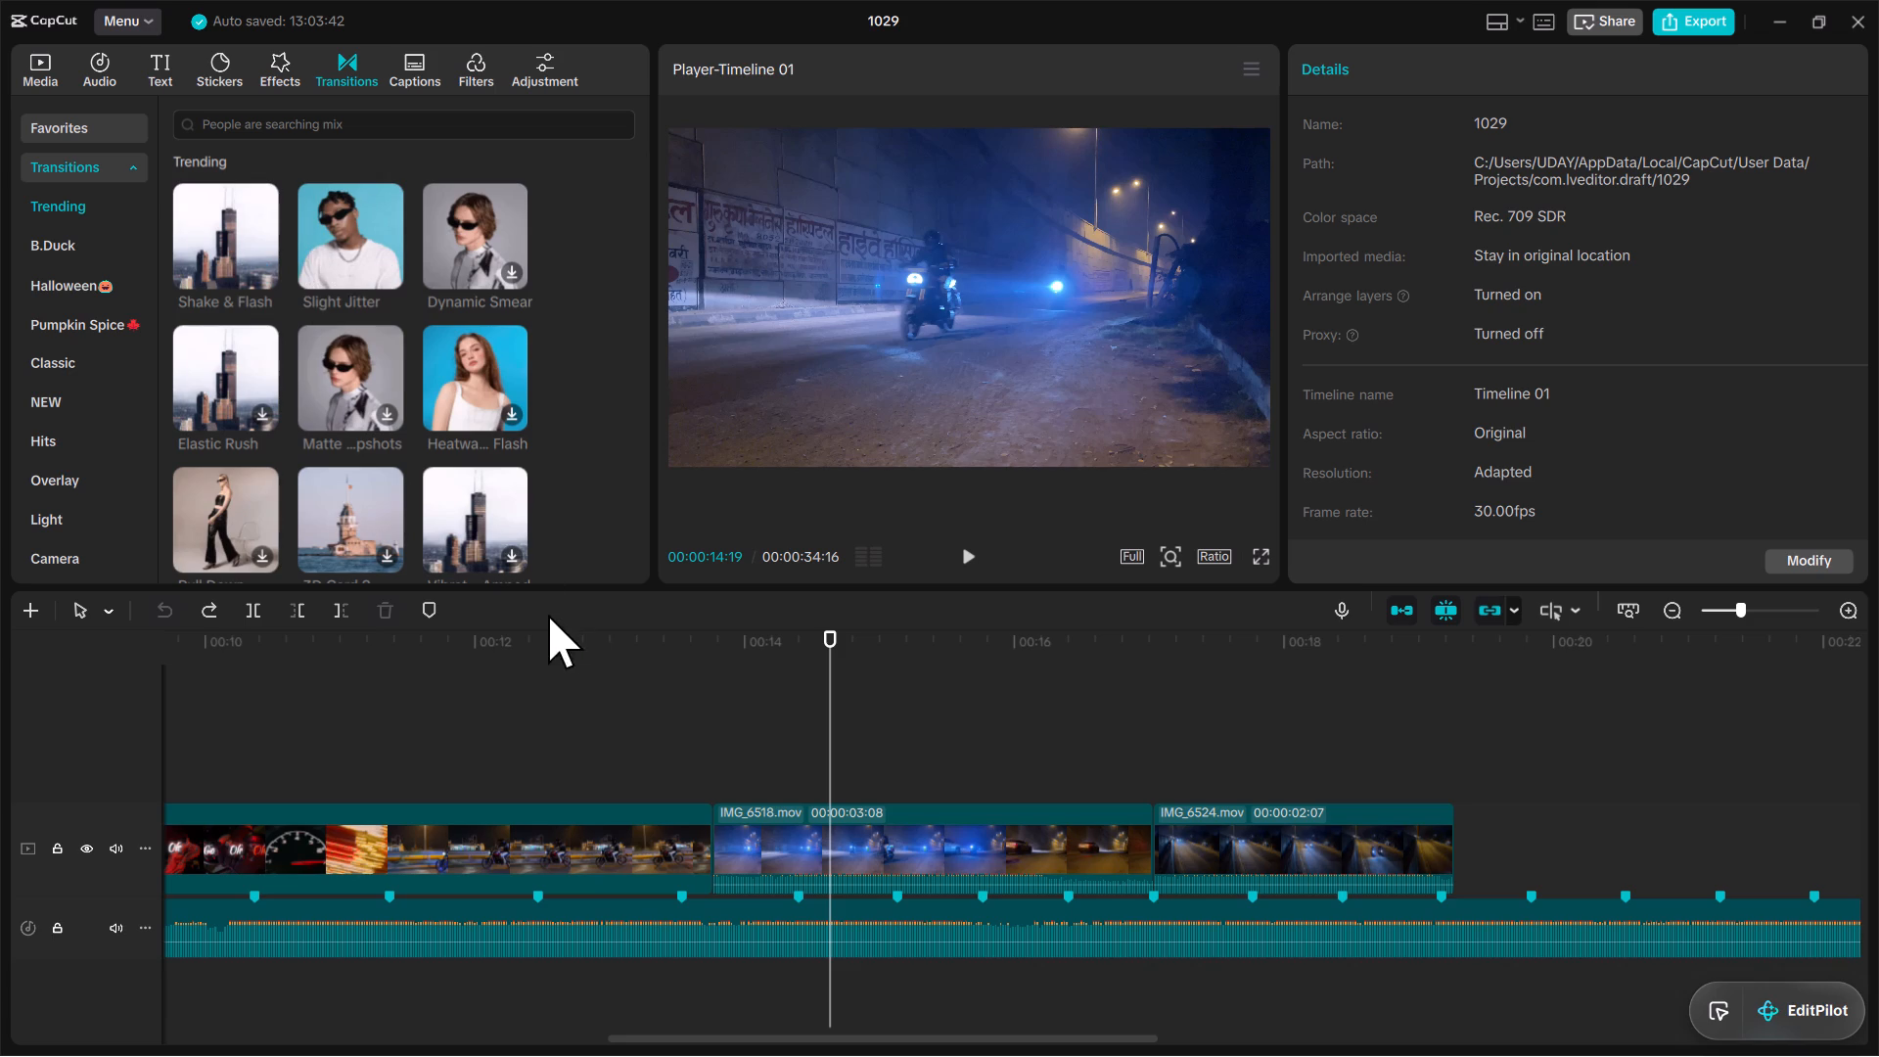
# Split the 1026.mp4 clip at 00:00:10:25, where the speedometer shot changes to the light streaks.
pyautogui.moveTo(551, 619); pyautogui.dragTo(616, 685)
pyautogui.click(380, 721)
pyautogui.moveTo(380, 721); pyautogui.dragTo(383, 725)
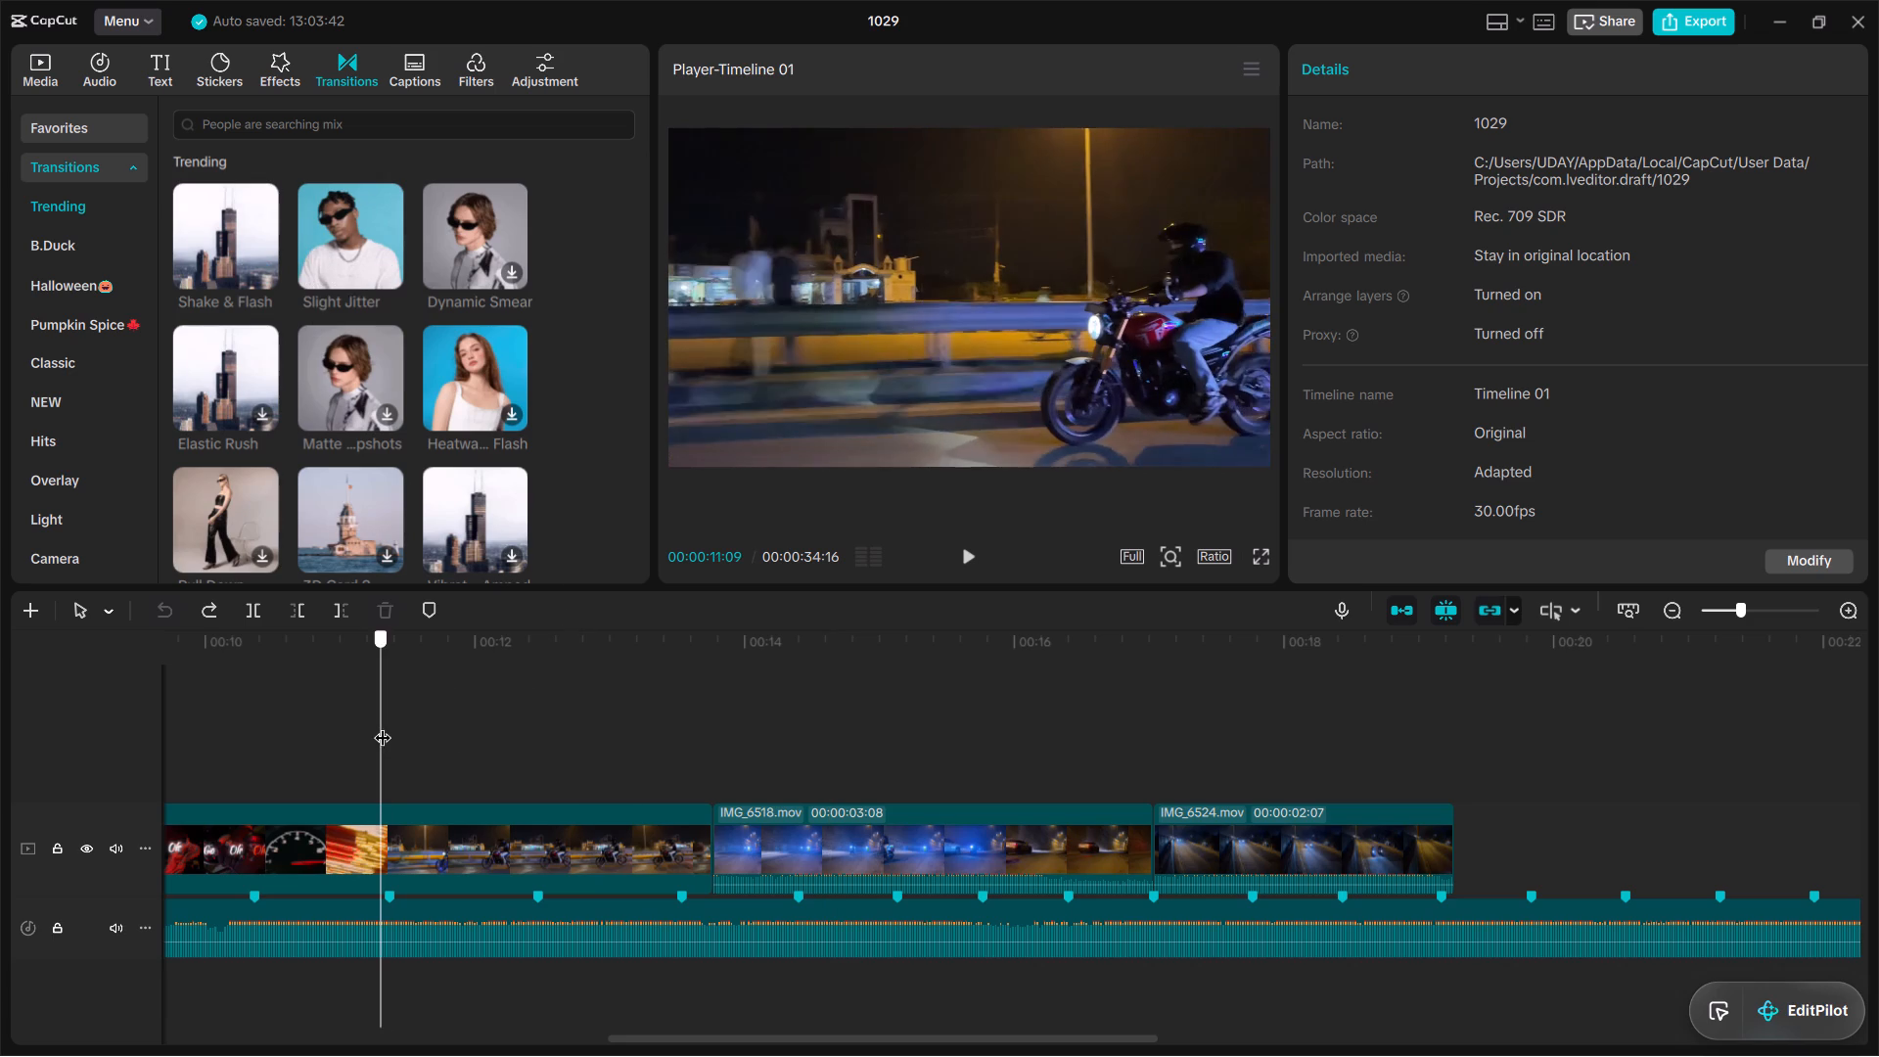
pyautogui.moveTo(383, 725); pyautogui.dragTo(312, 743)
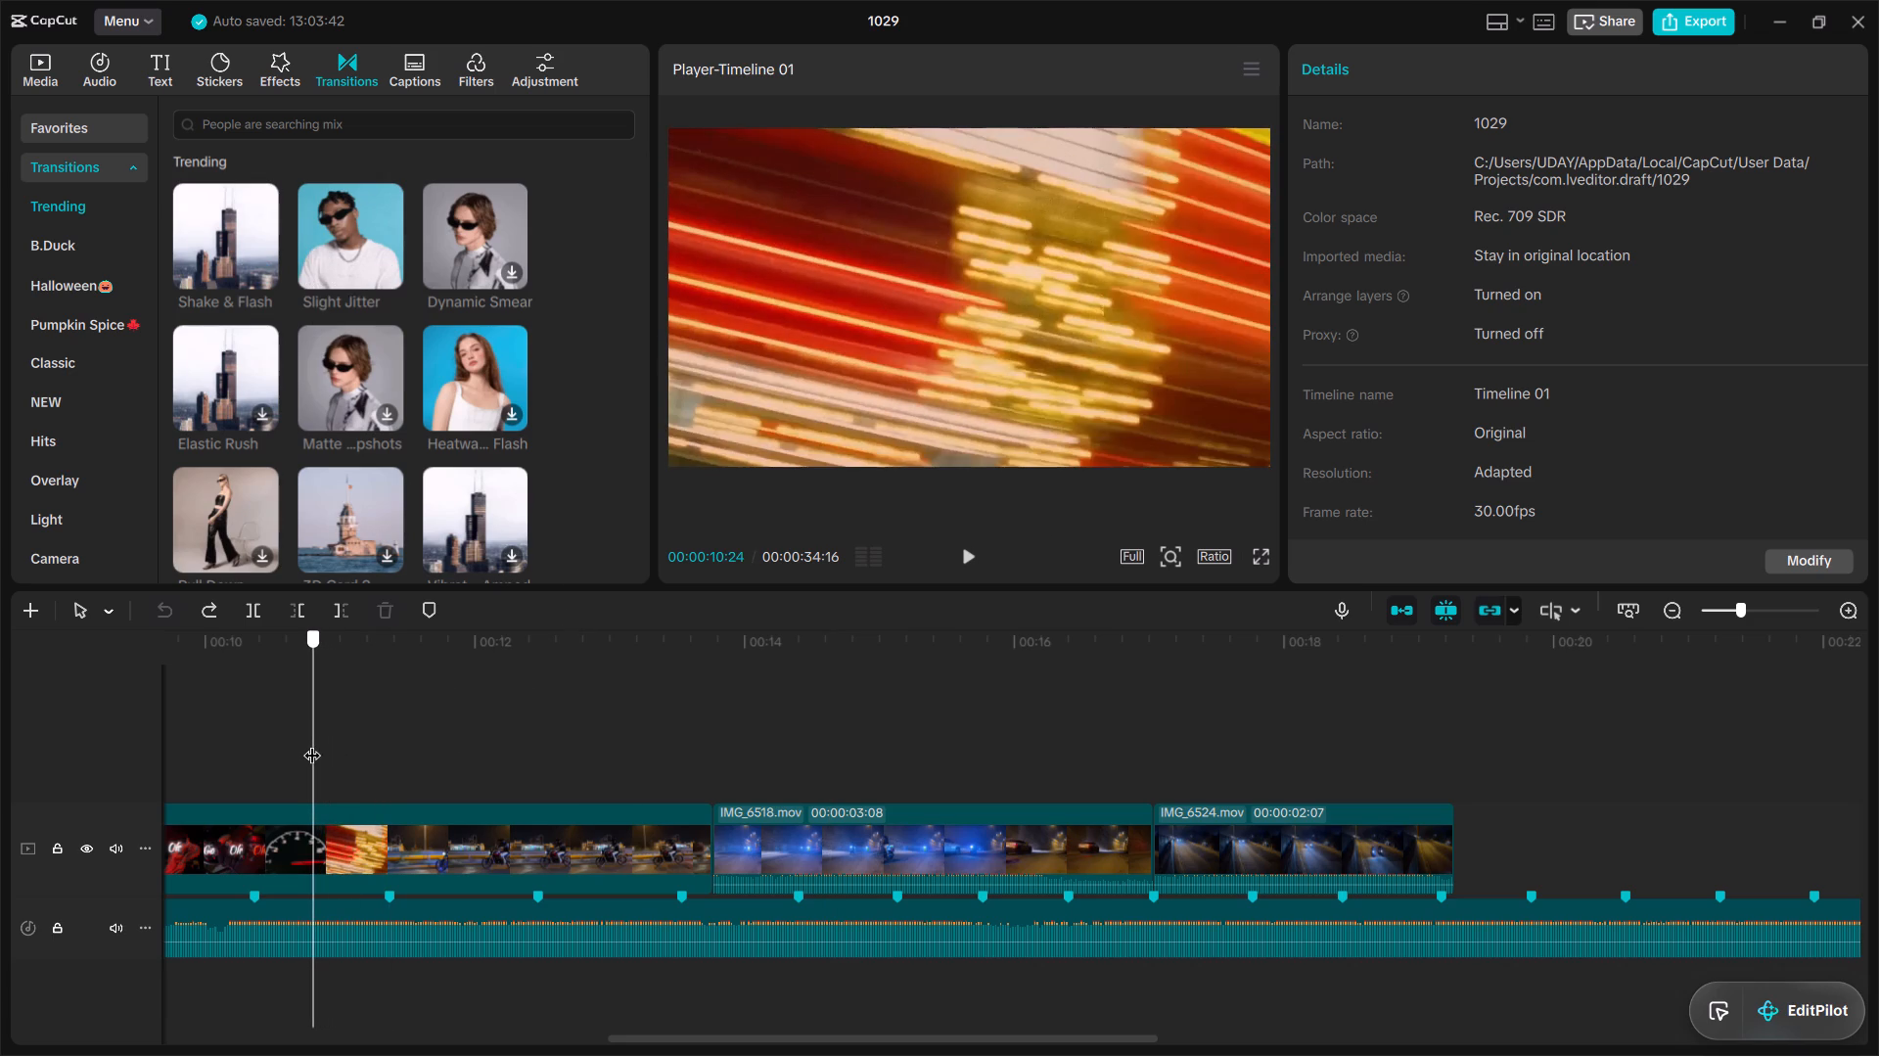
pyautogui.moveTo(312, 743); pyautogui.dragTo(316, 743)
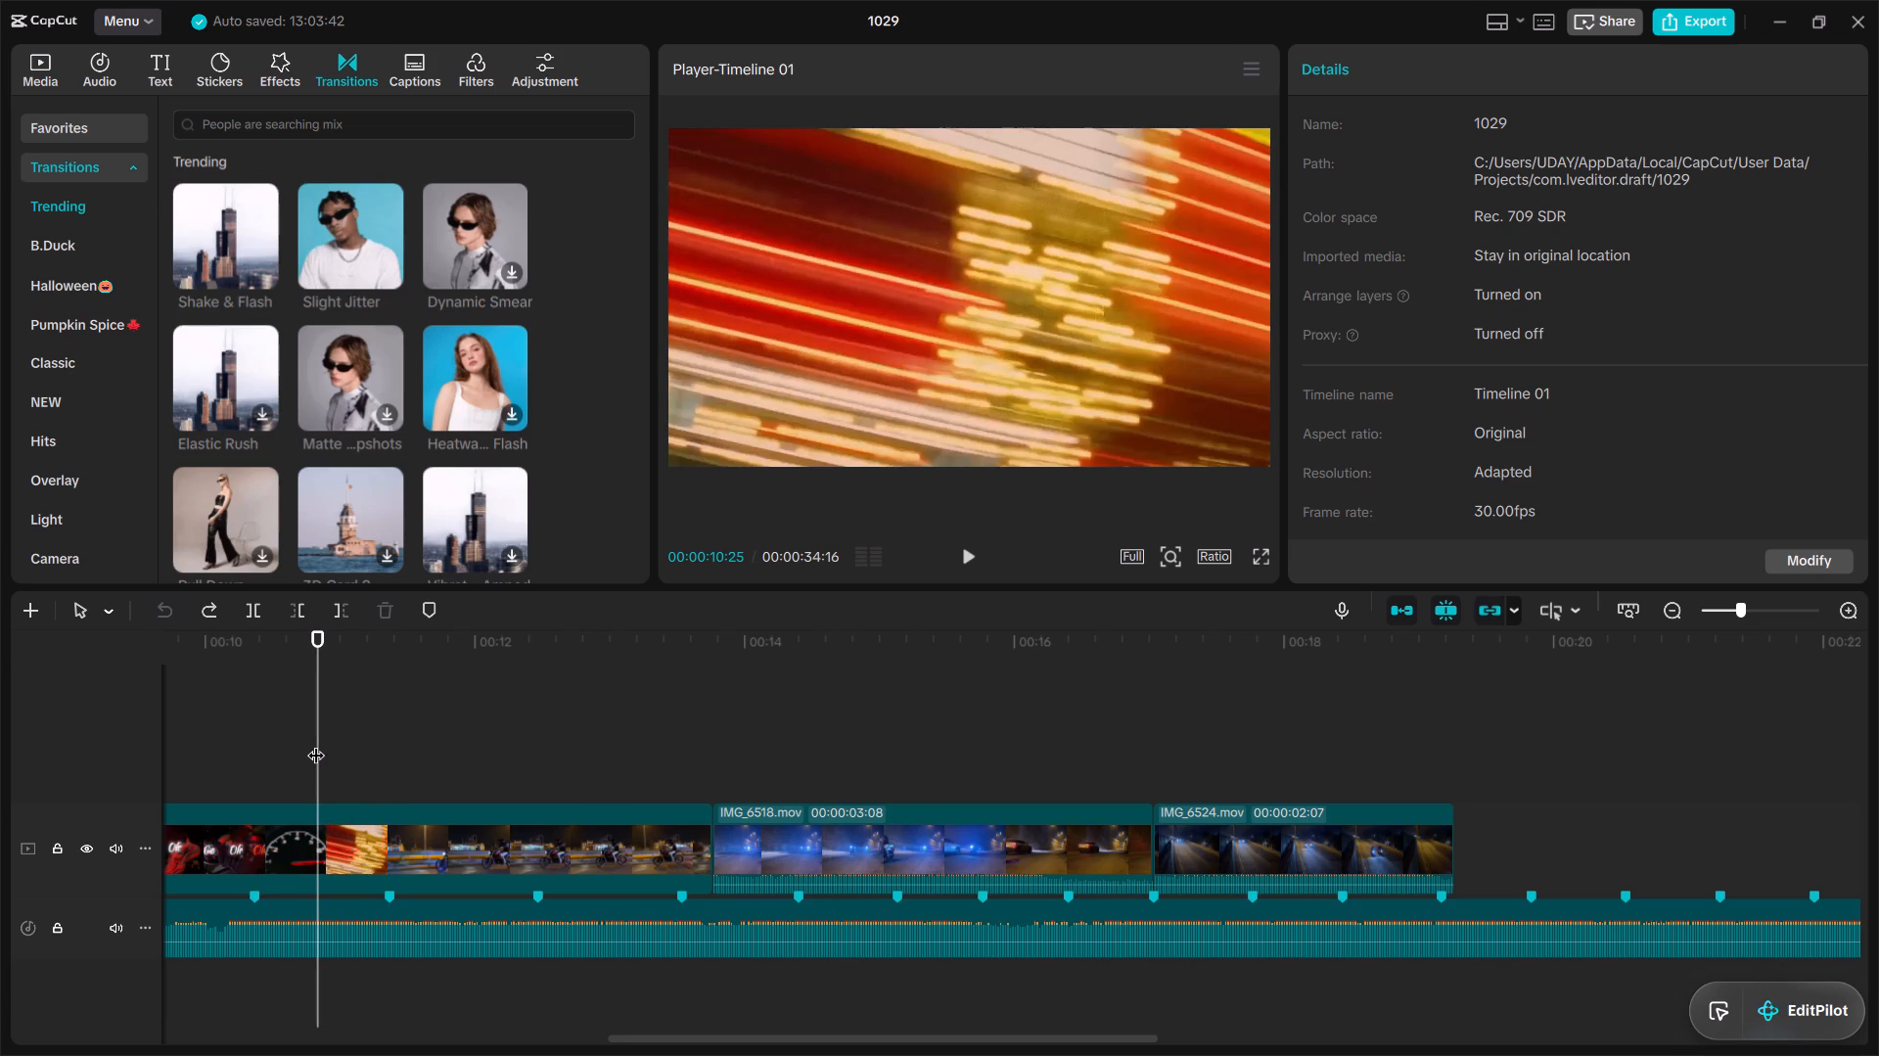
pyautogui.press('s')
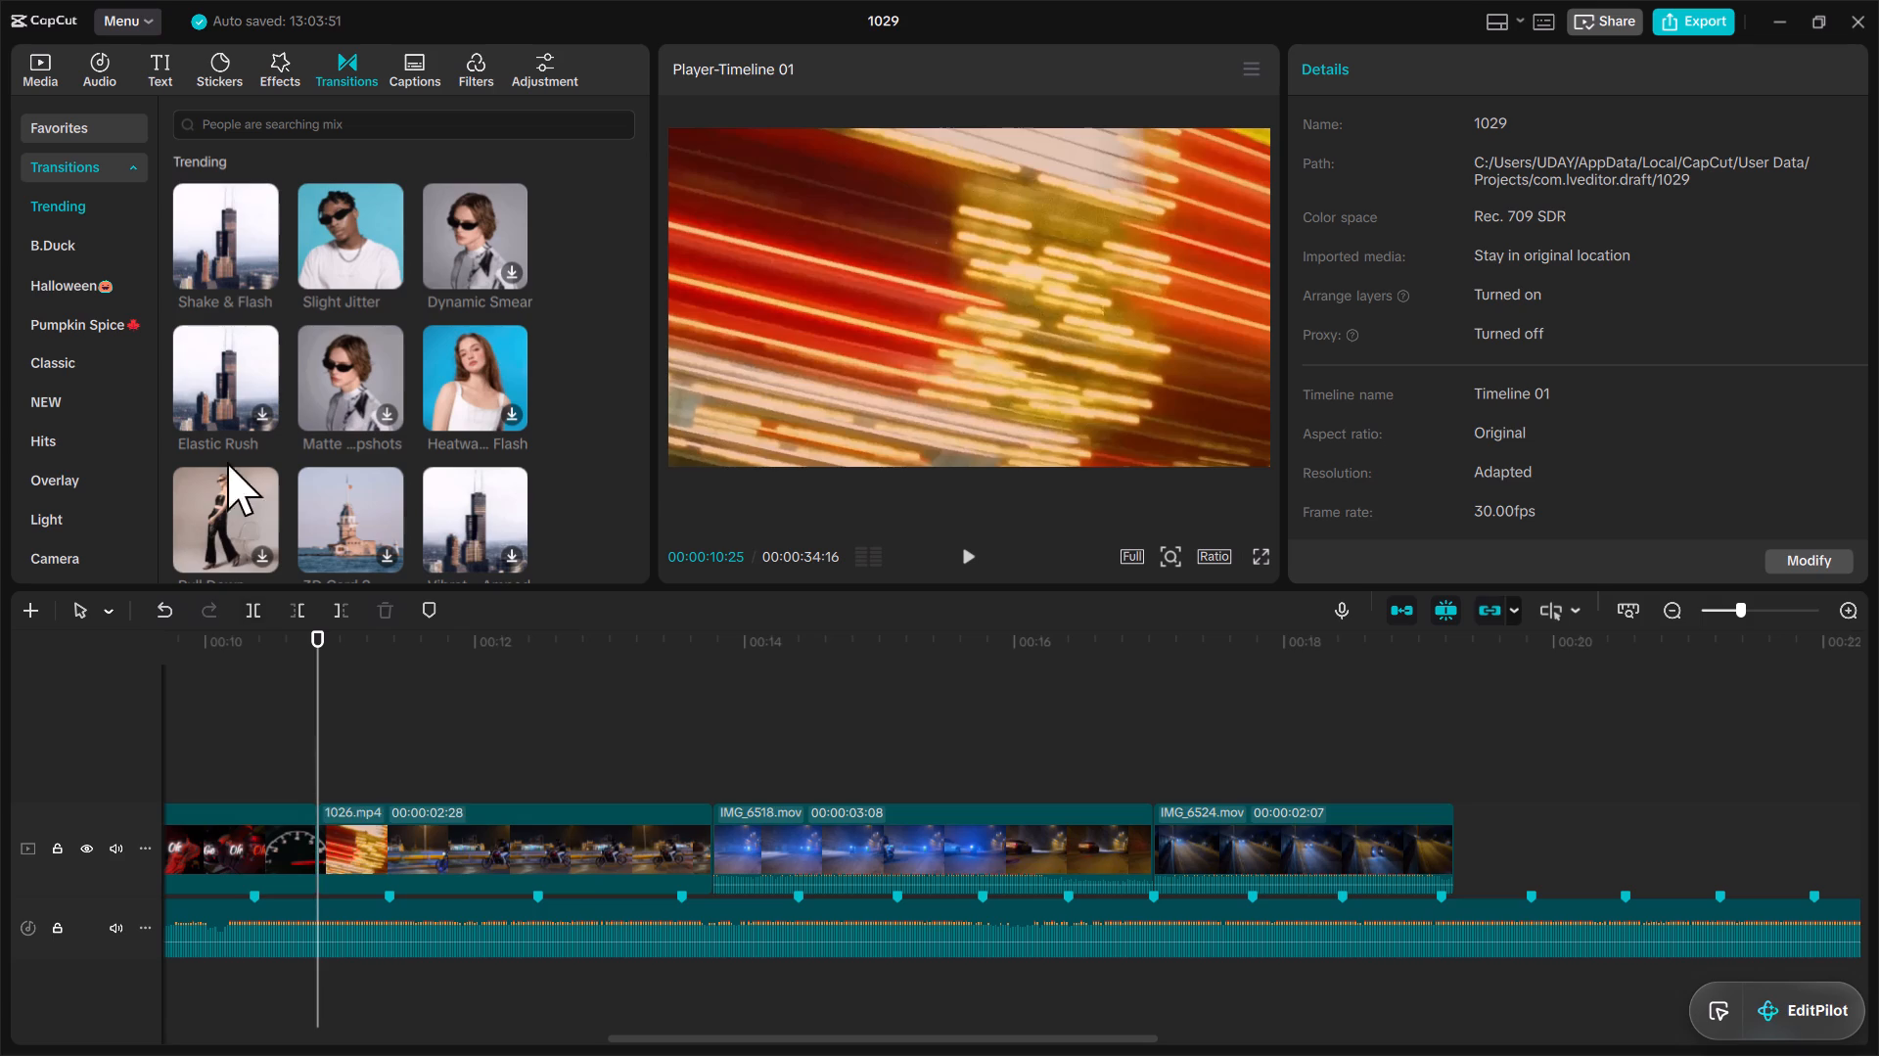
# Apply the Slight Jitter transition to the new split in 1026.mp4, set its duration to 0.9 s, and preview it.
pyautogui.moveTo(332, 233); pyautogui.dragTo(243, 827)
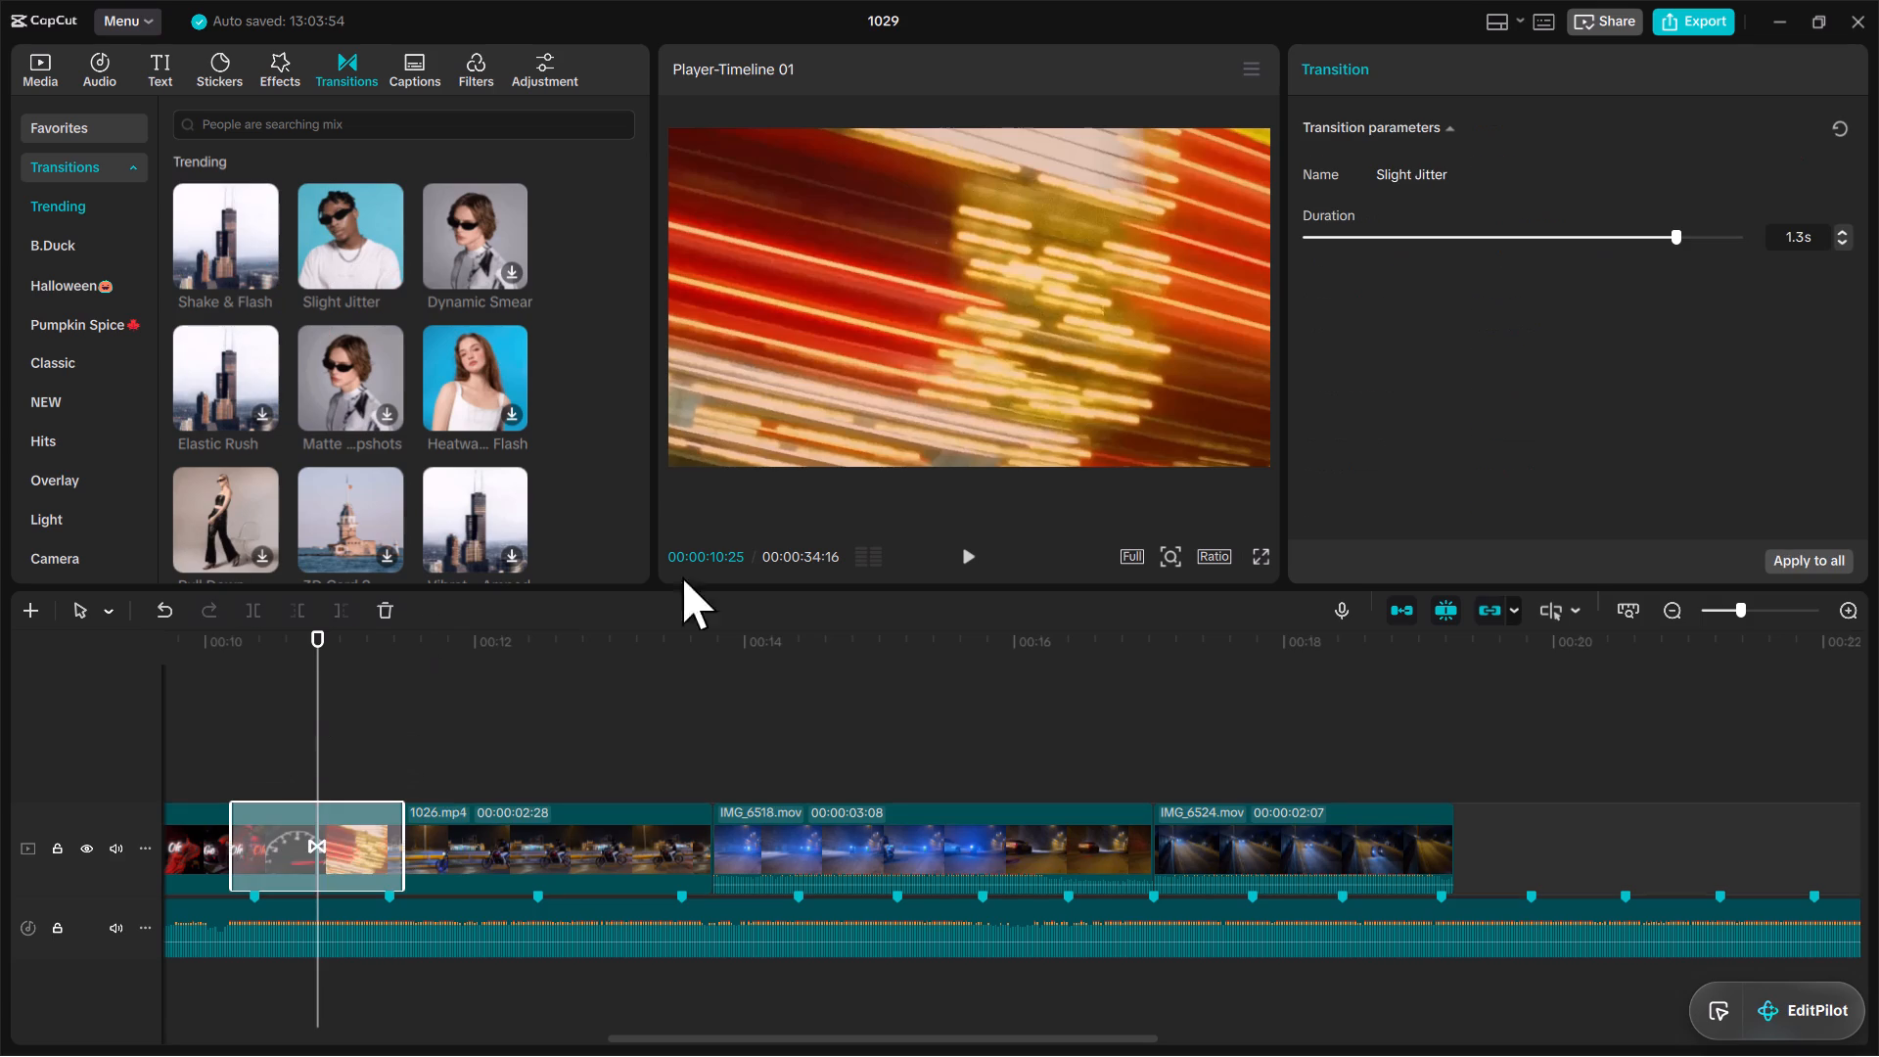
pyautogui.moveTo(1664, 233); pyautogui.dragTo(1547, 259)
pyautogui.click(260, 665)
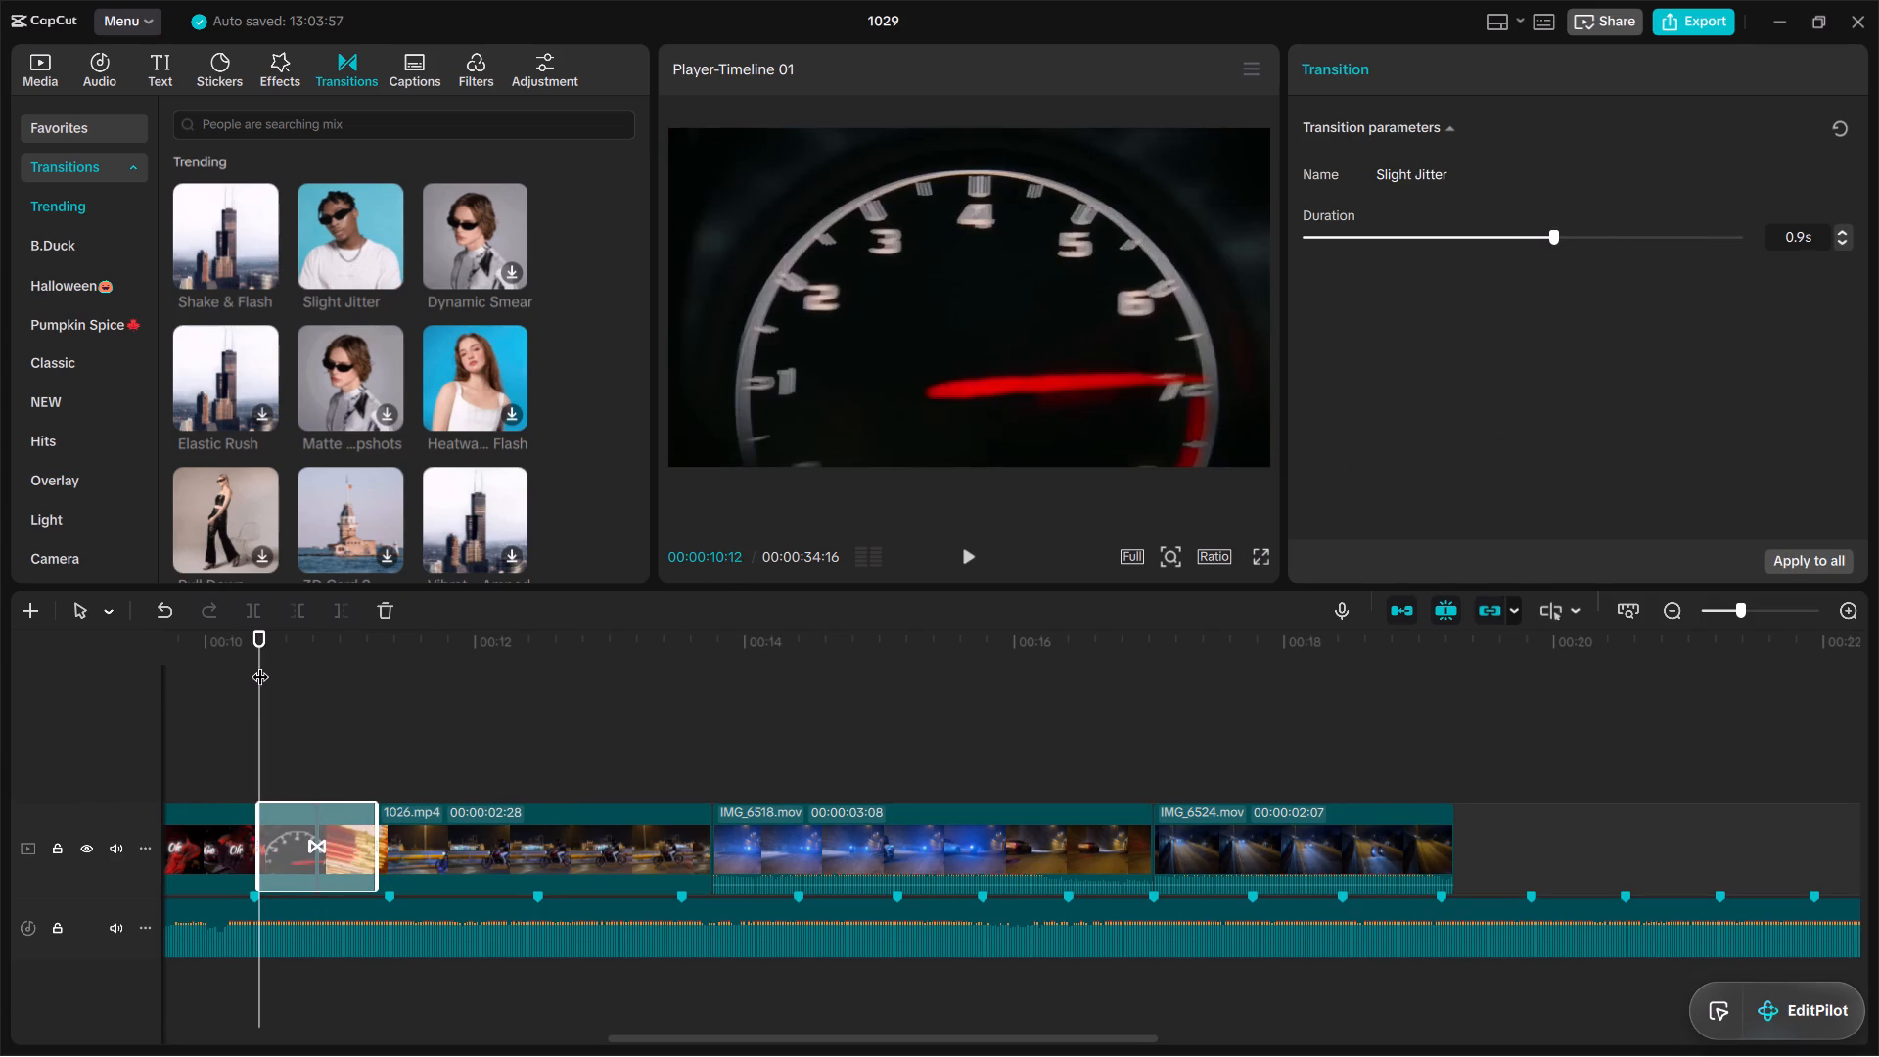
pyautogui.press('space')
pyautogui.press('space')
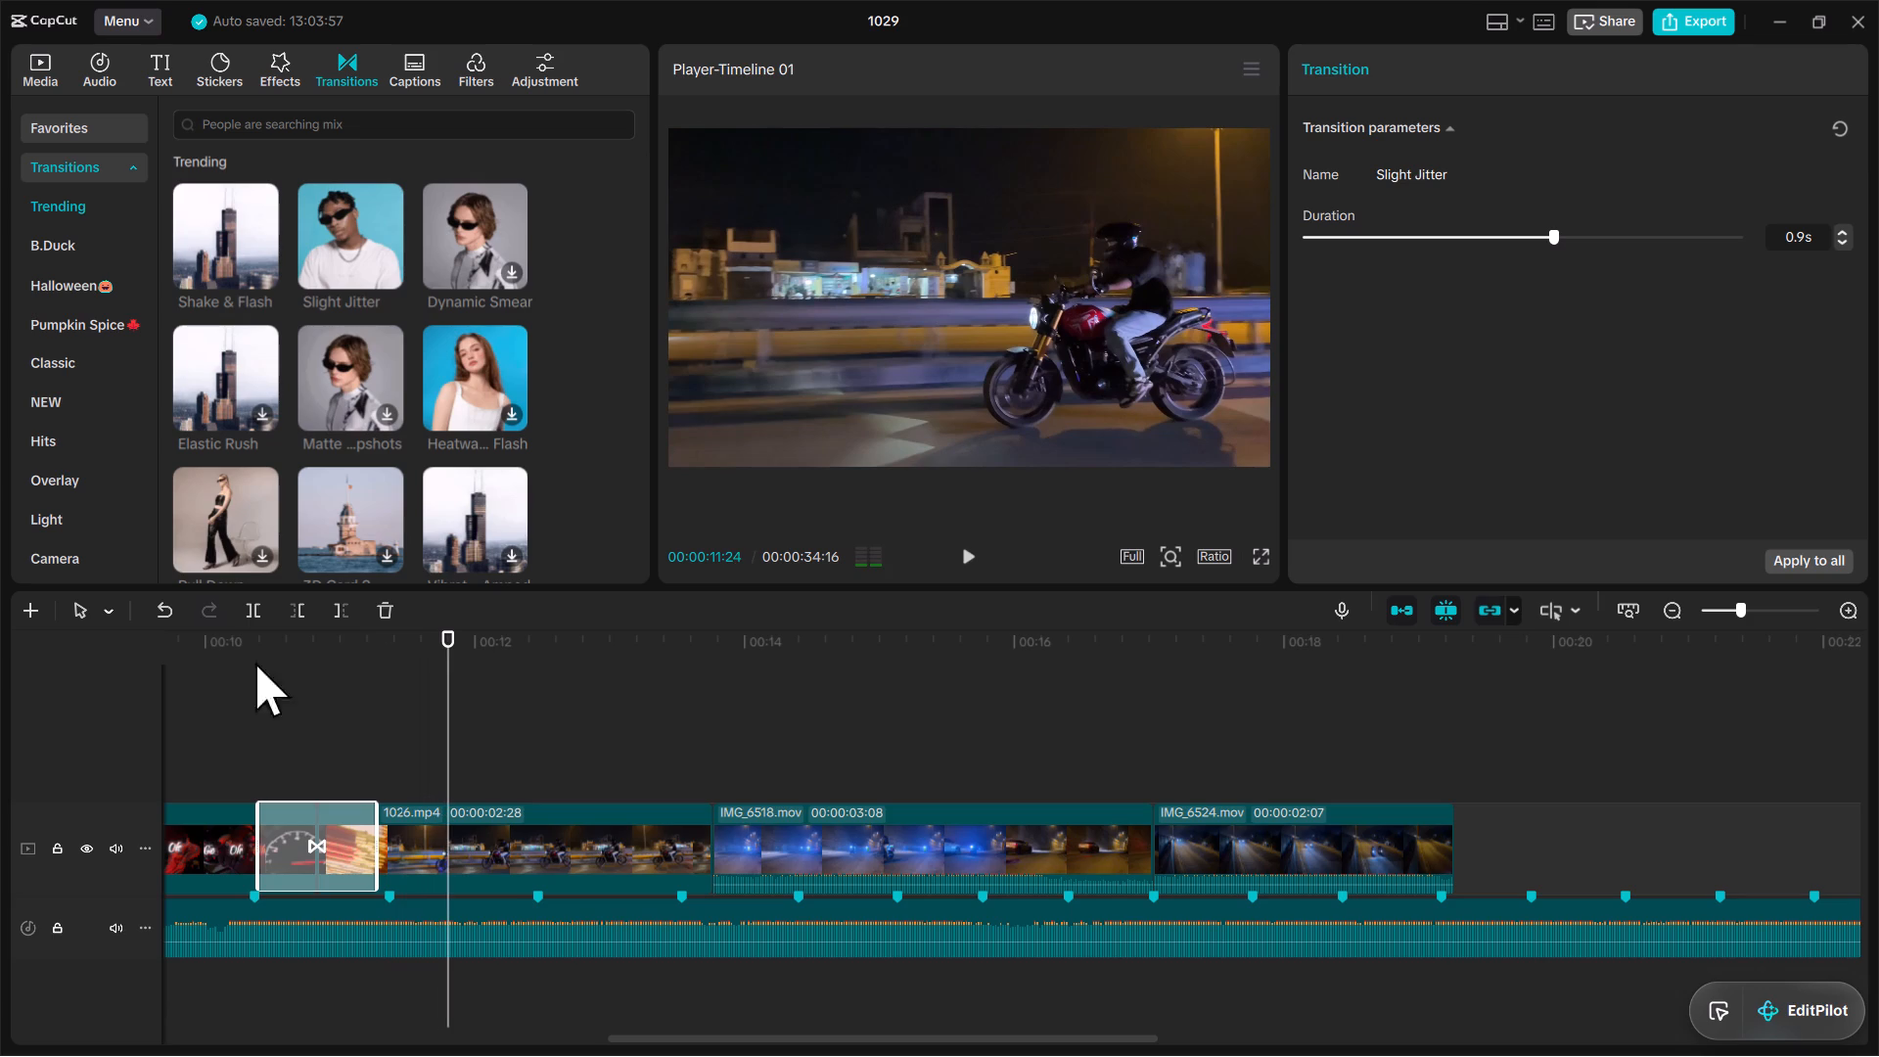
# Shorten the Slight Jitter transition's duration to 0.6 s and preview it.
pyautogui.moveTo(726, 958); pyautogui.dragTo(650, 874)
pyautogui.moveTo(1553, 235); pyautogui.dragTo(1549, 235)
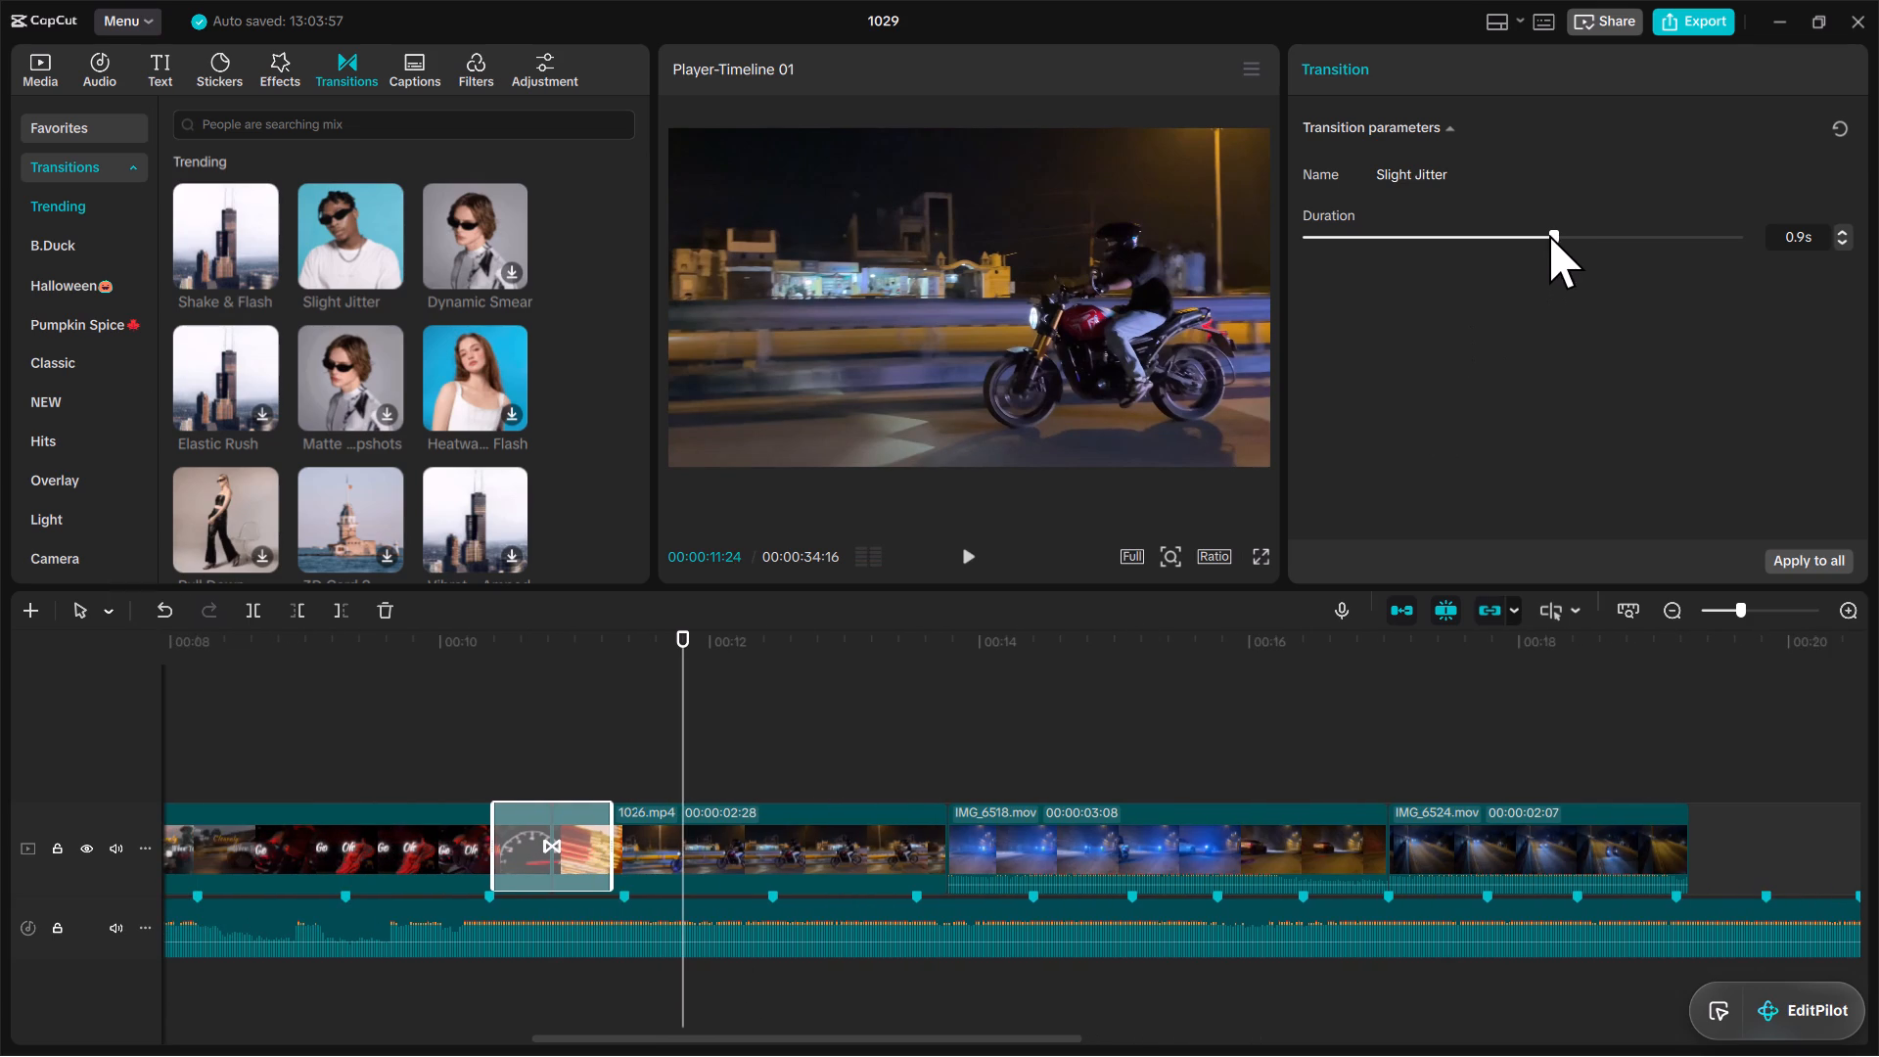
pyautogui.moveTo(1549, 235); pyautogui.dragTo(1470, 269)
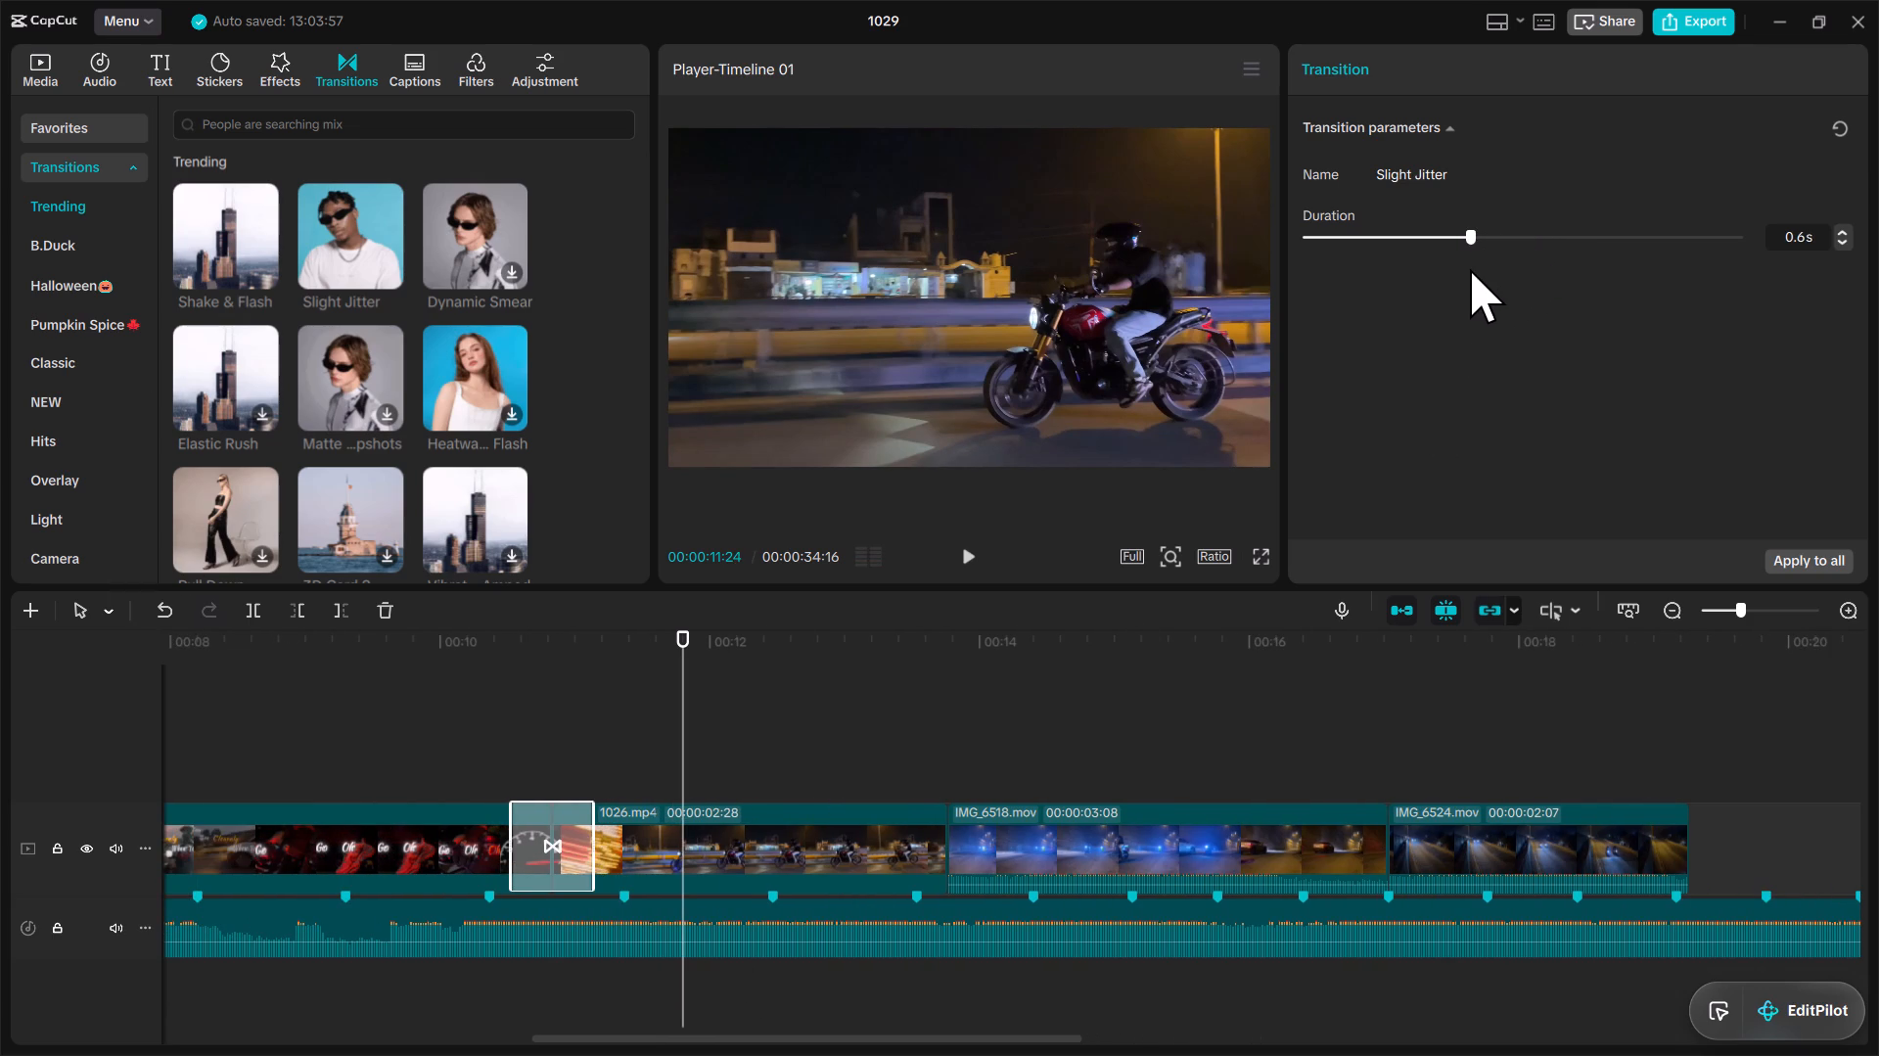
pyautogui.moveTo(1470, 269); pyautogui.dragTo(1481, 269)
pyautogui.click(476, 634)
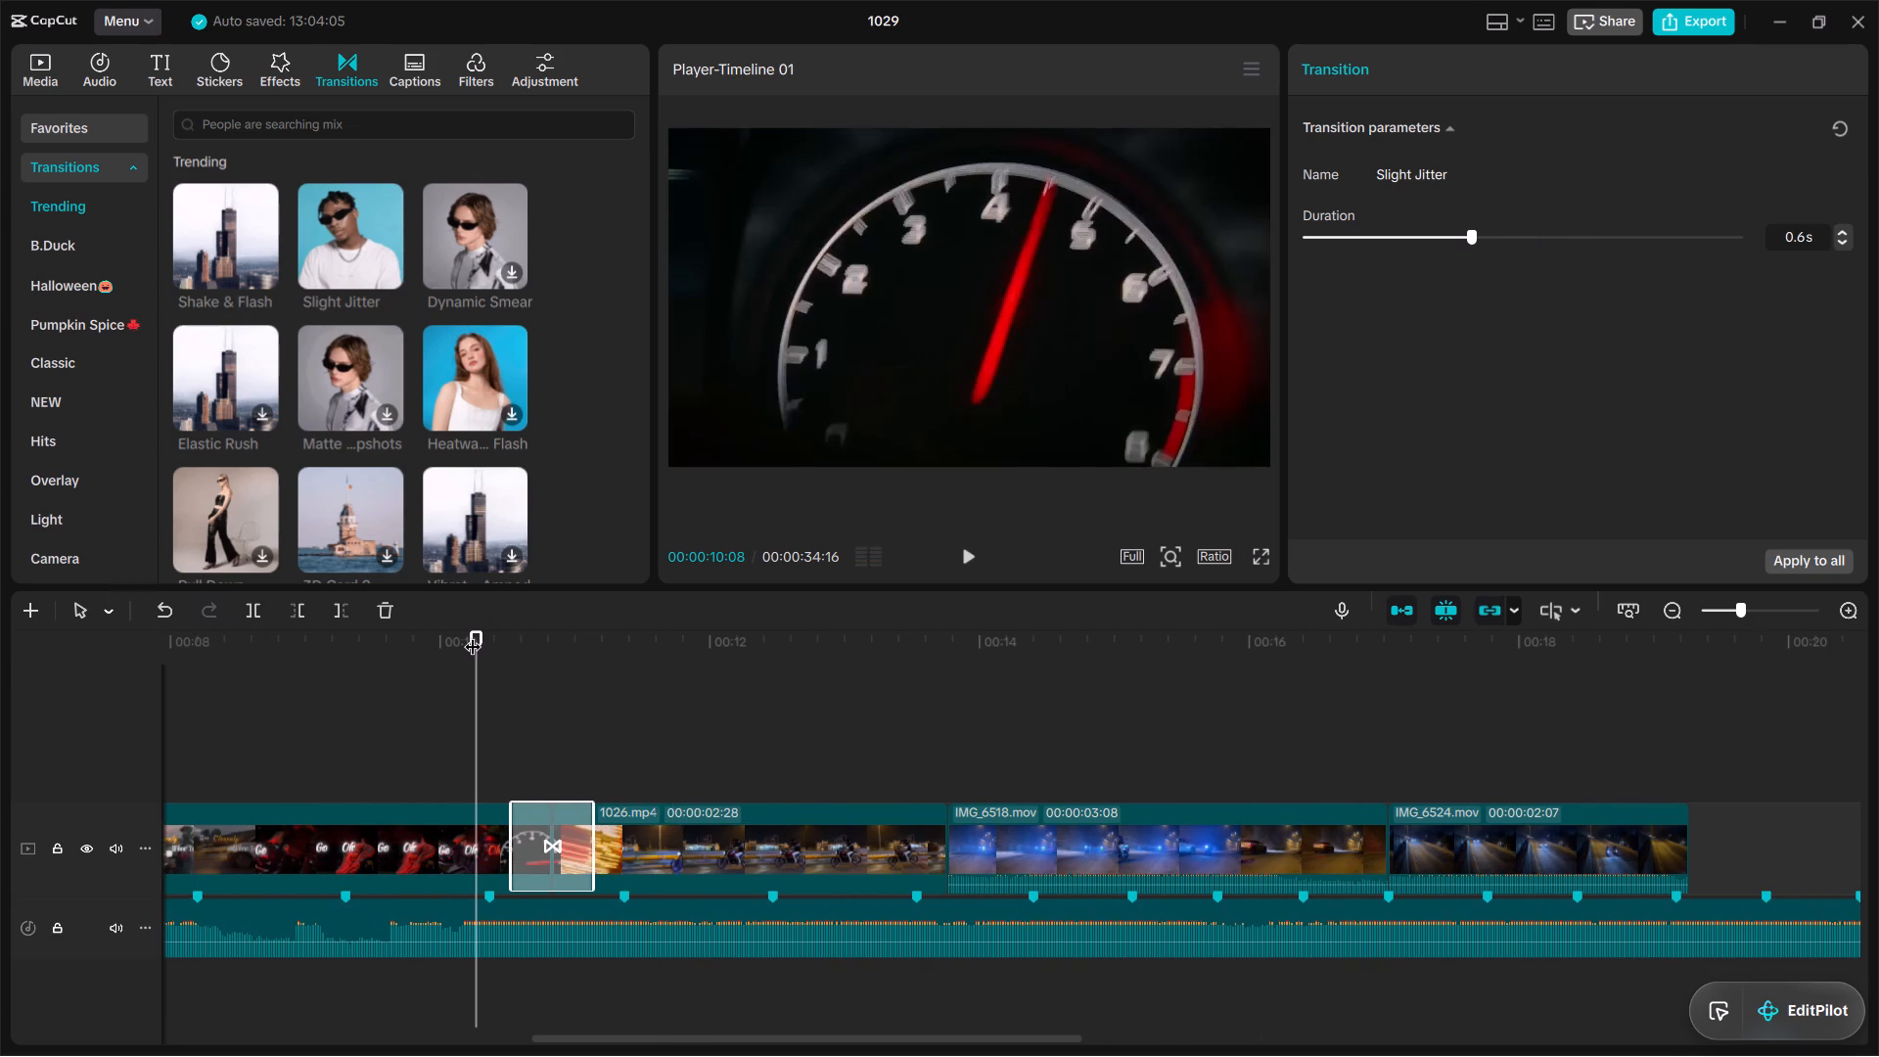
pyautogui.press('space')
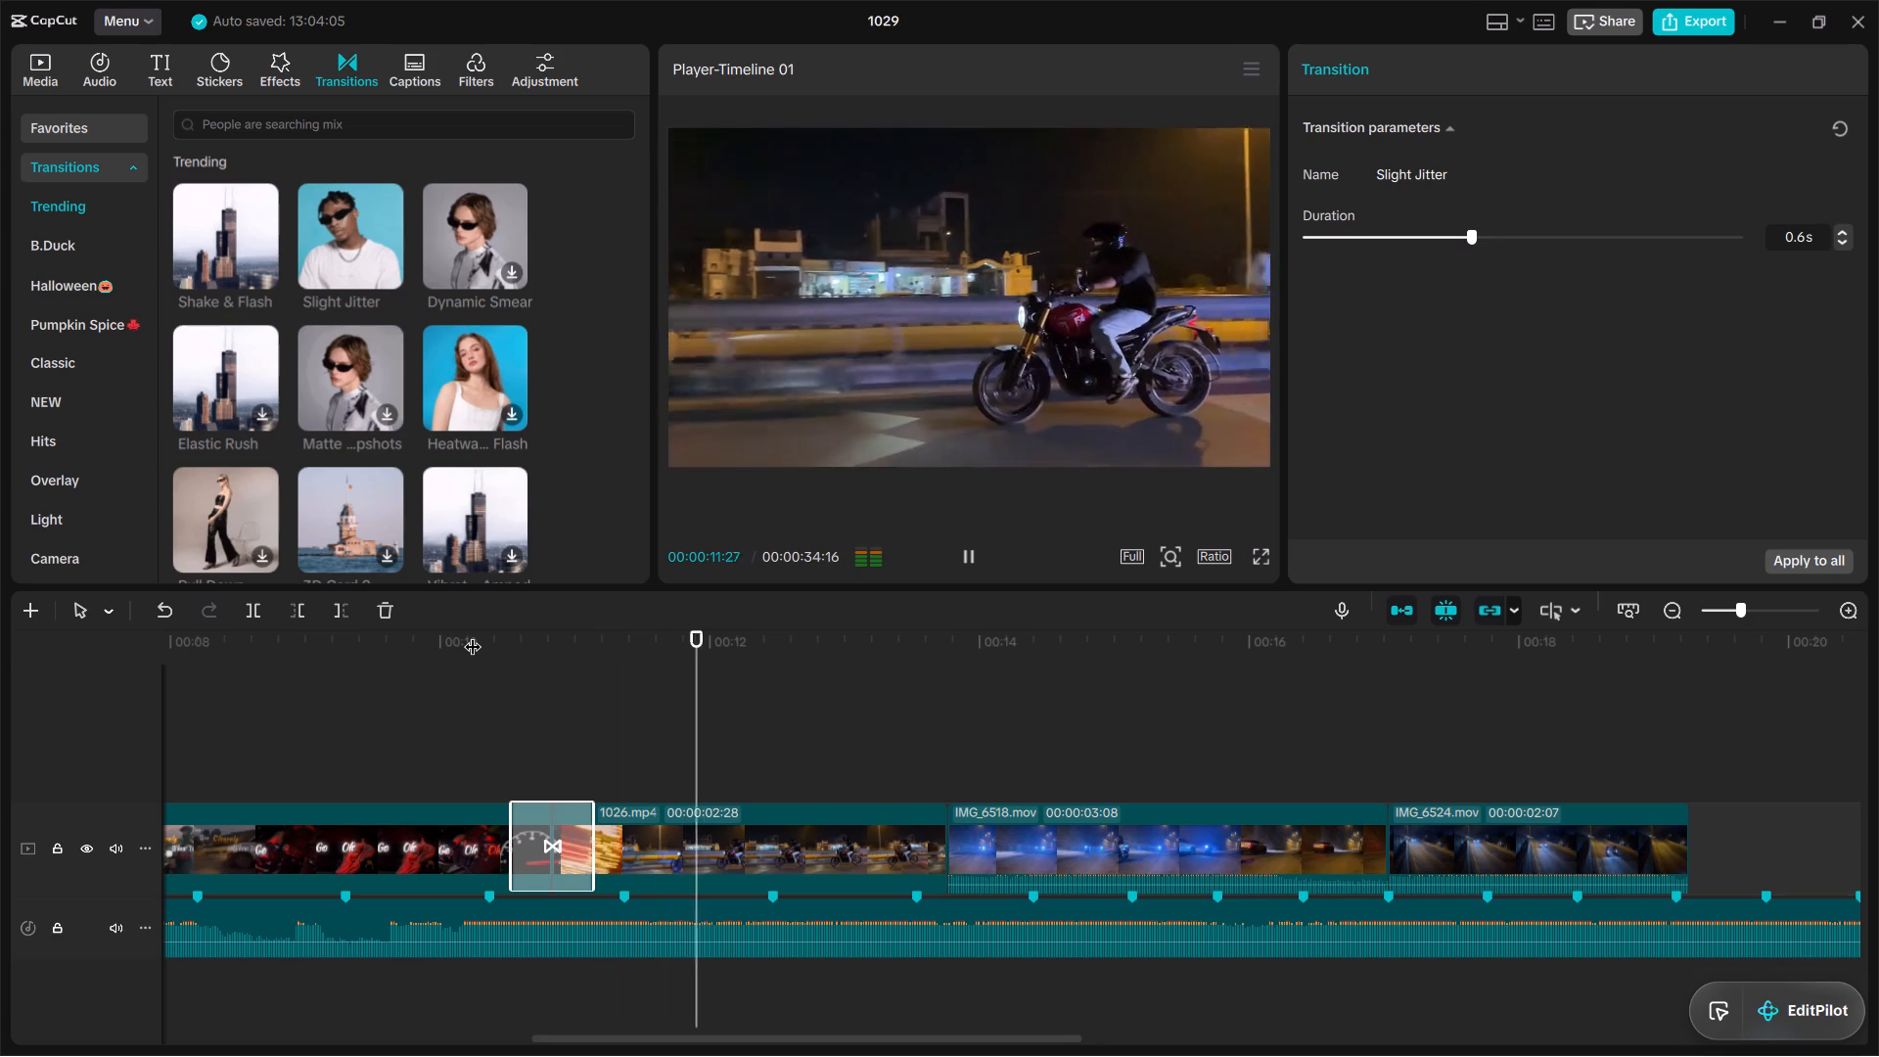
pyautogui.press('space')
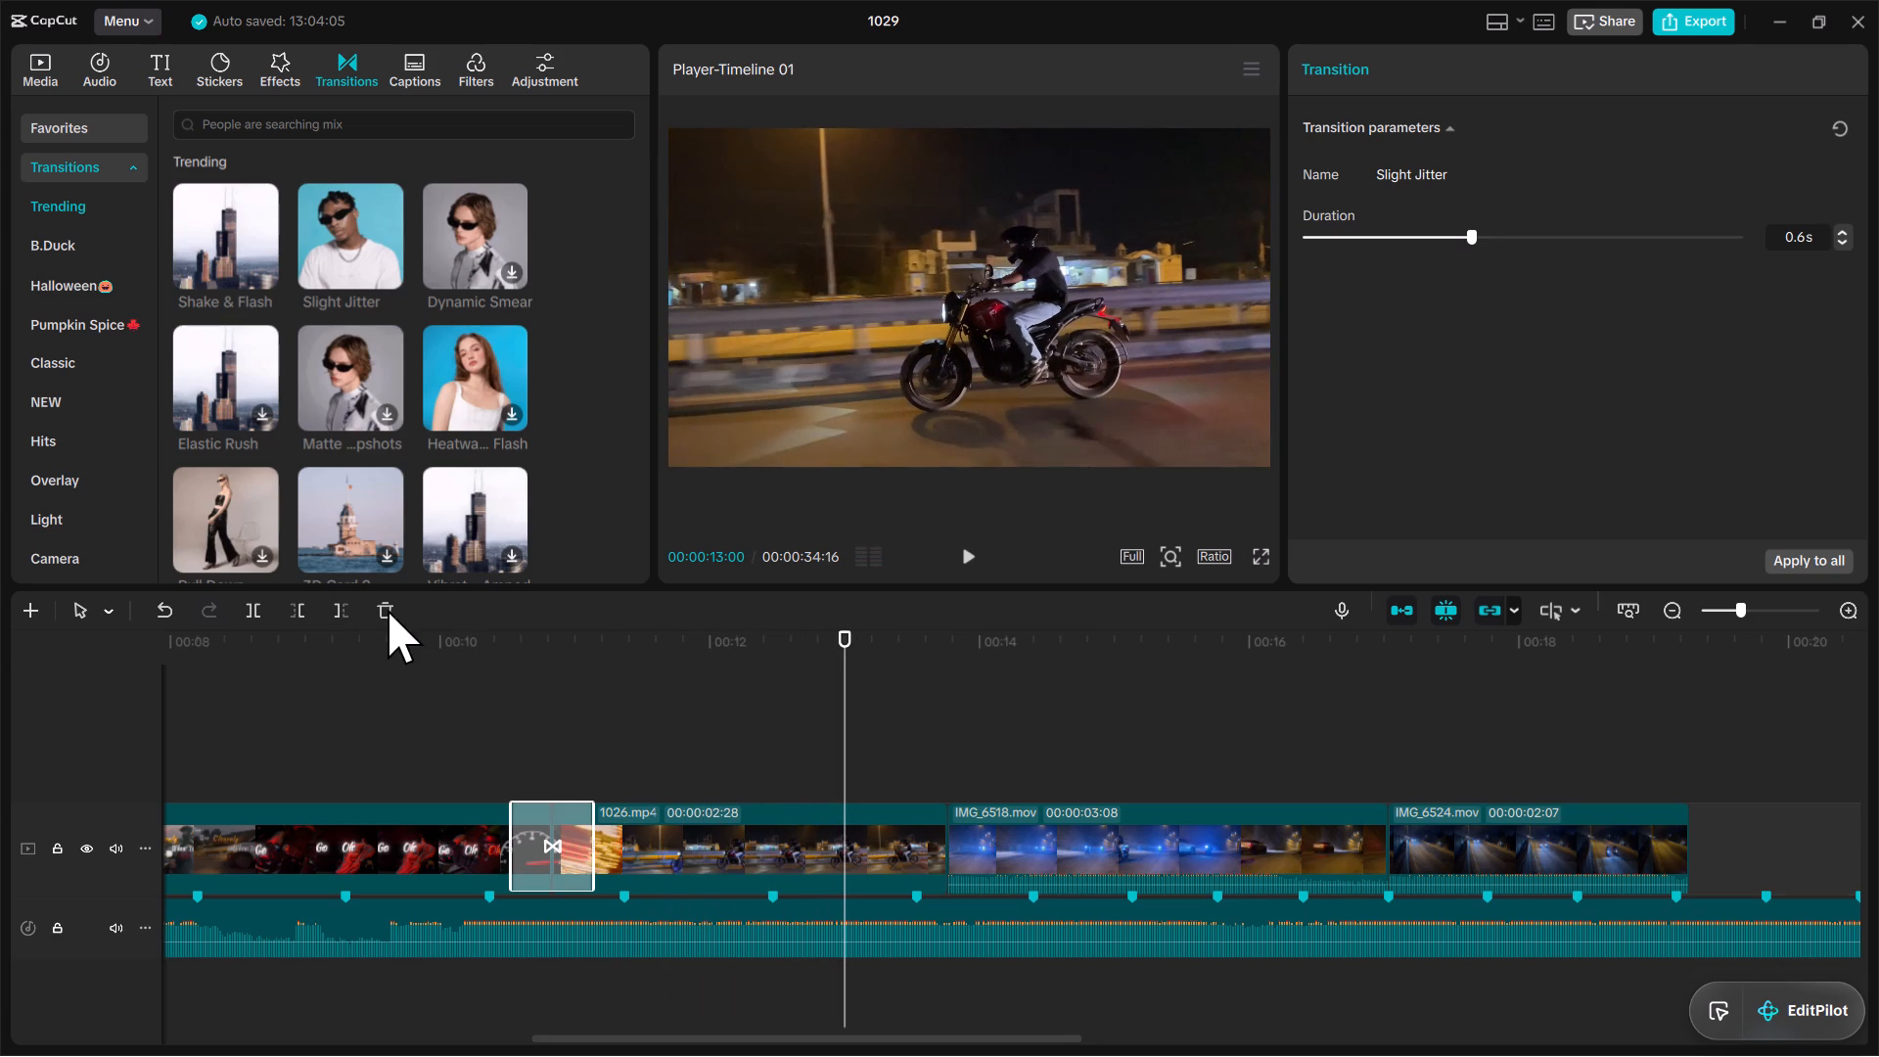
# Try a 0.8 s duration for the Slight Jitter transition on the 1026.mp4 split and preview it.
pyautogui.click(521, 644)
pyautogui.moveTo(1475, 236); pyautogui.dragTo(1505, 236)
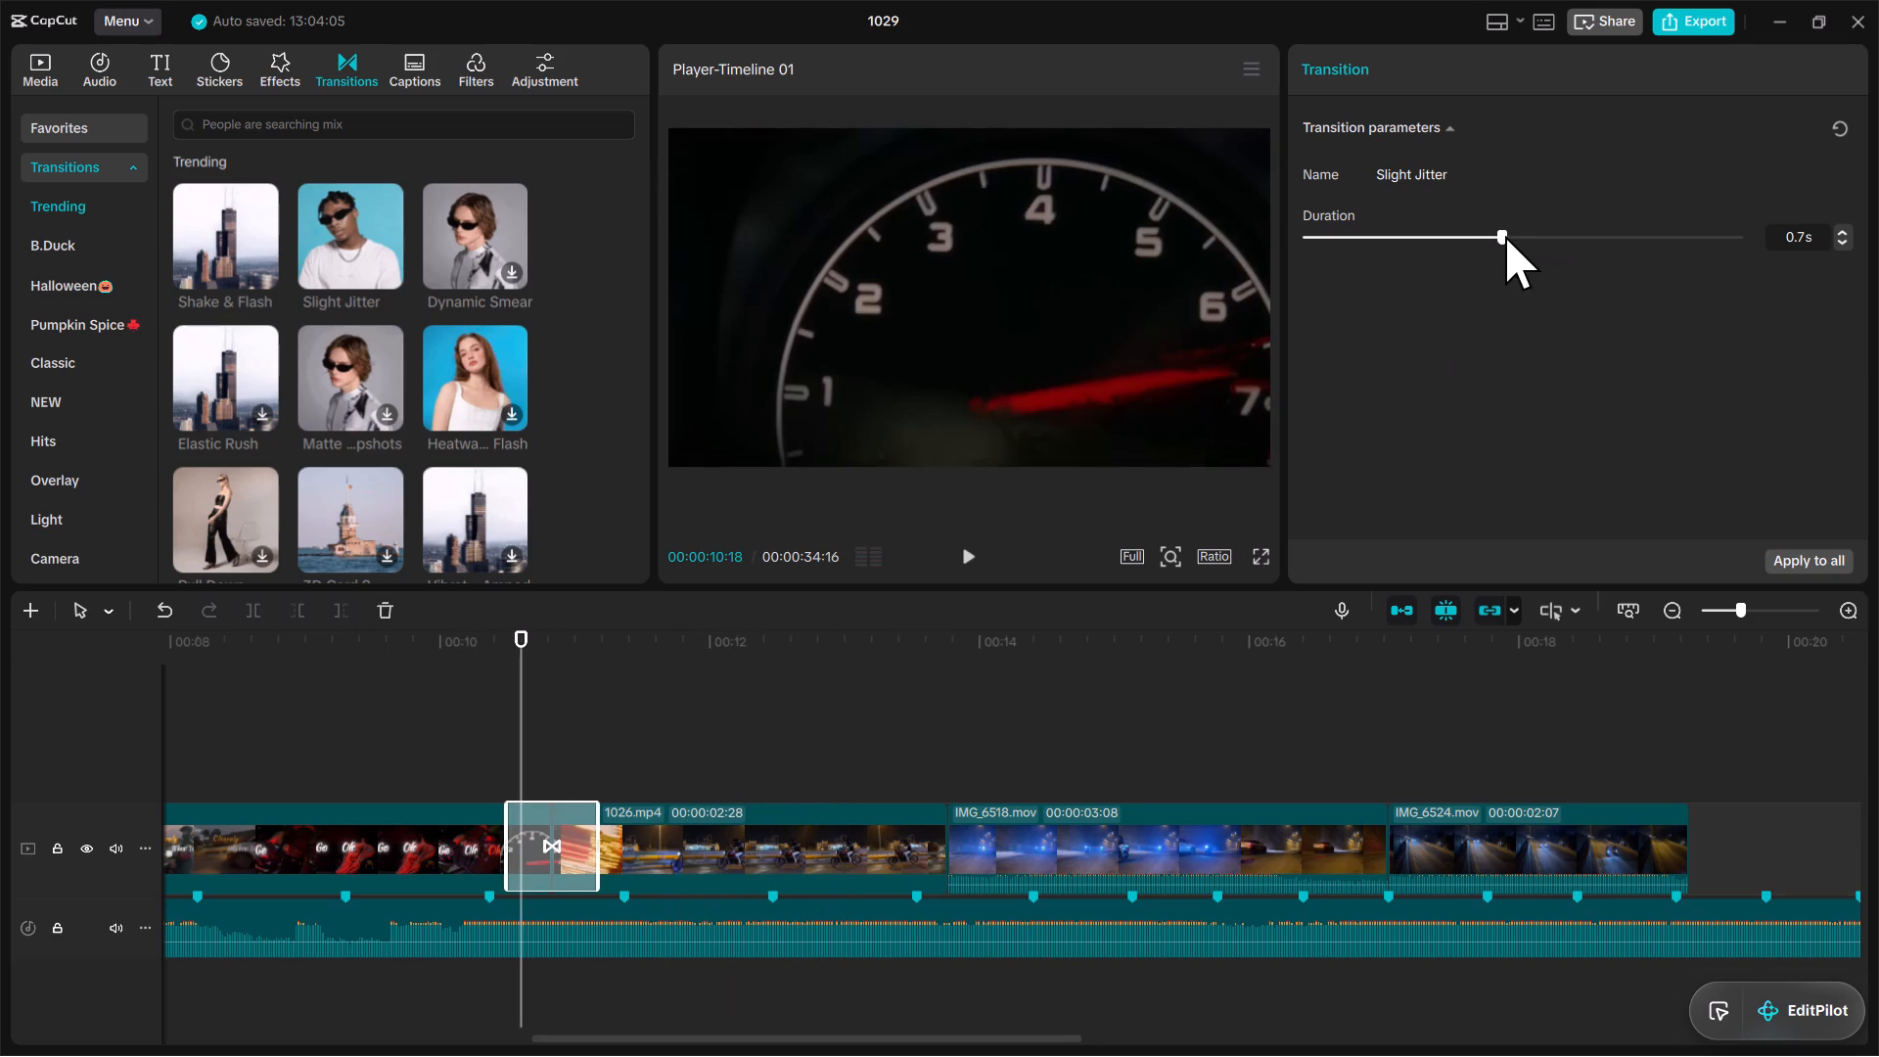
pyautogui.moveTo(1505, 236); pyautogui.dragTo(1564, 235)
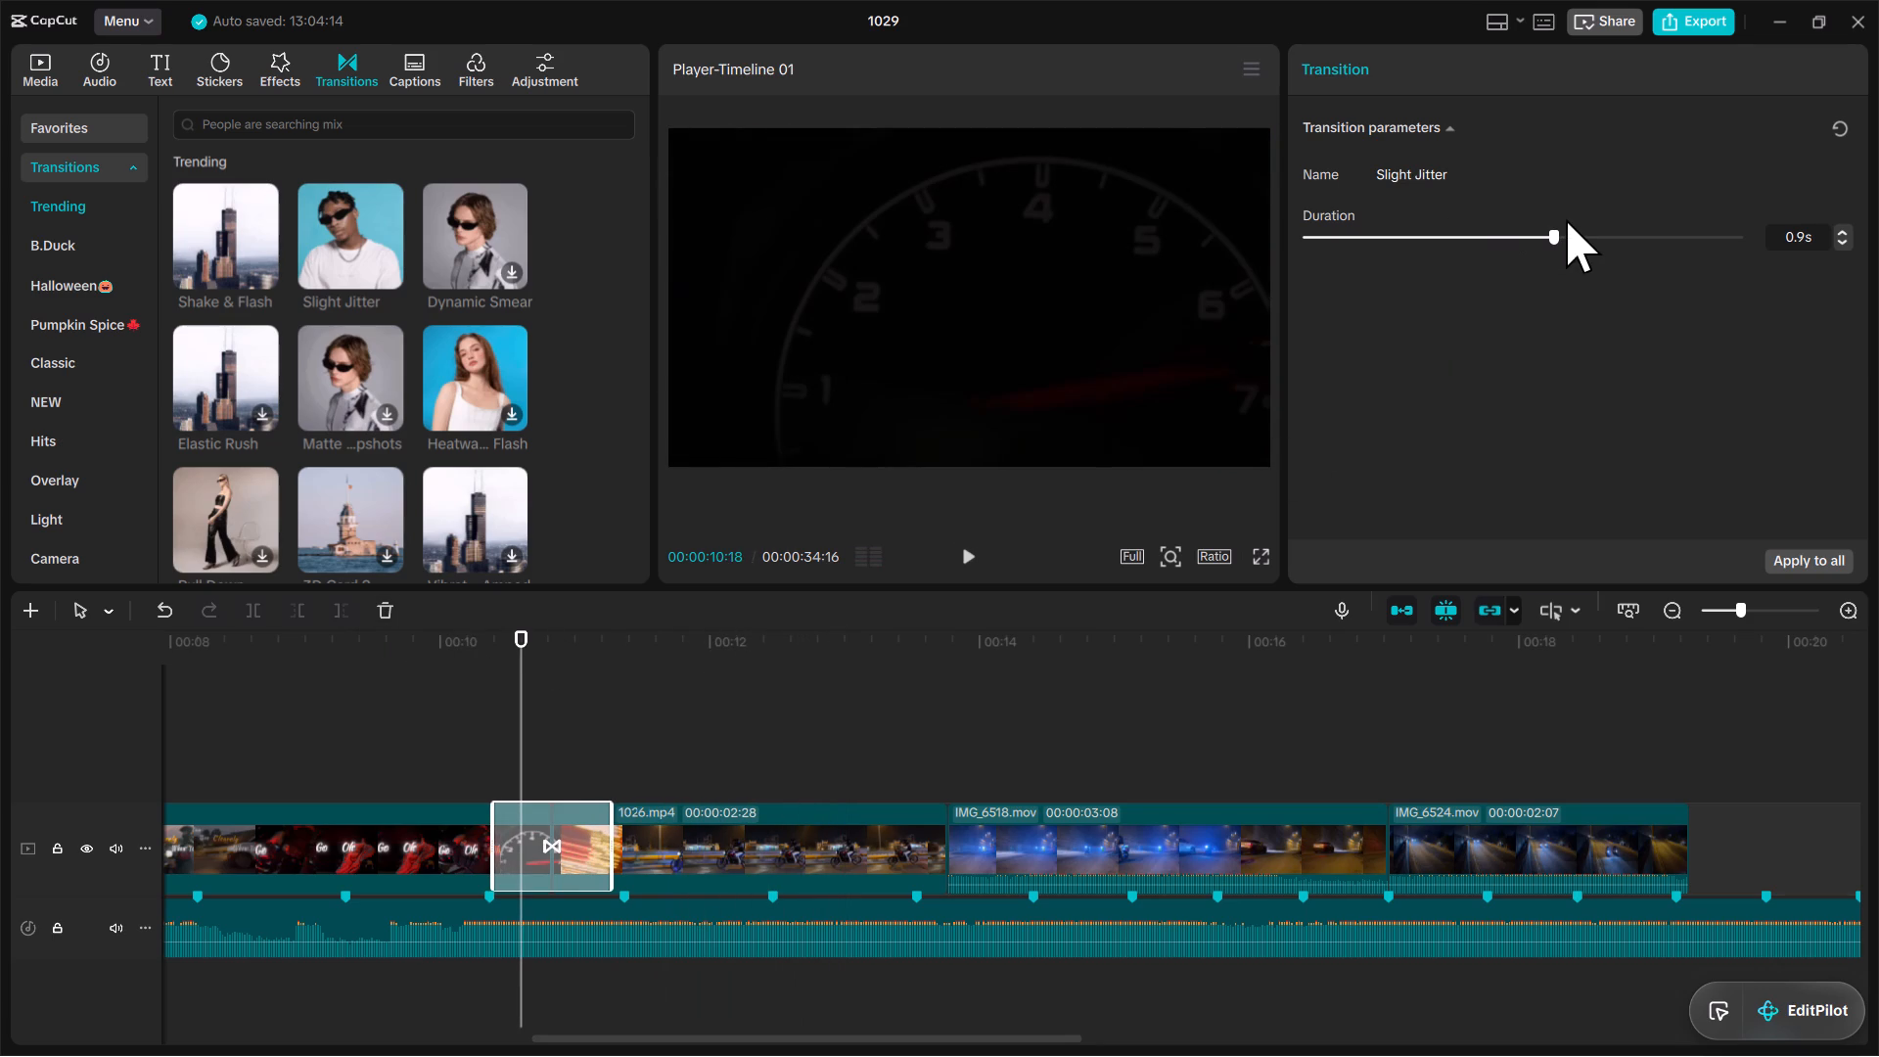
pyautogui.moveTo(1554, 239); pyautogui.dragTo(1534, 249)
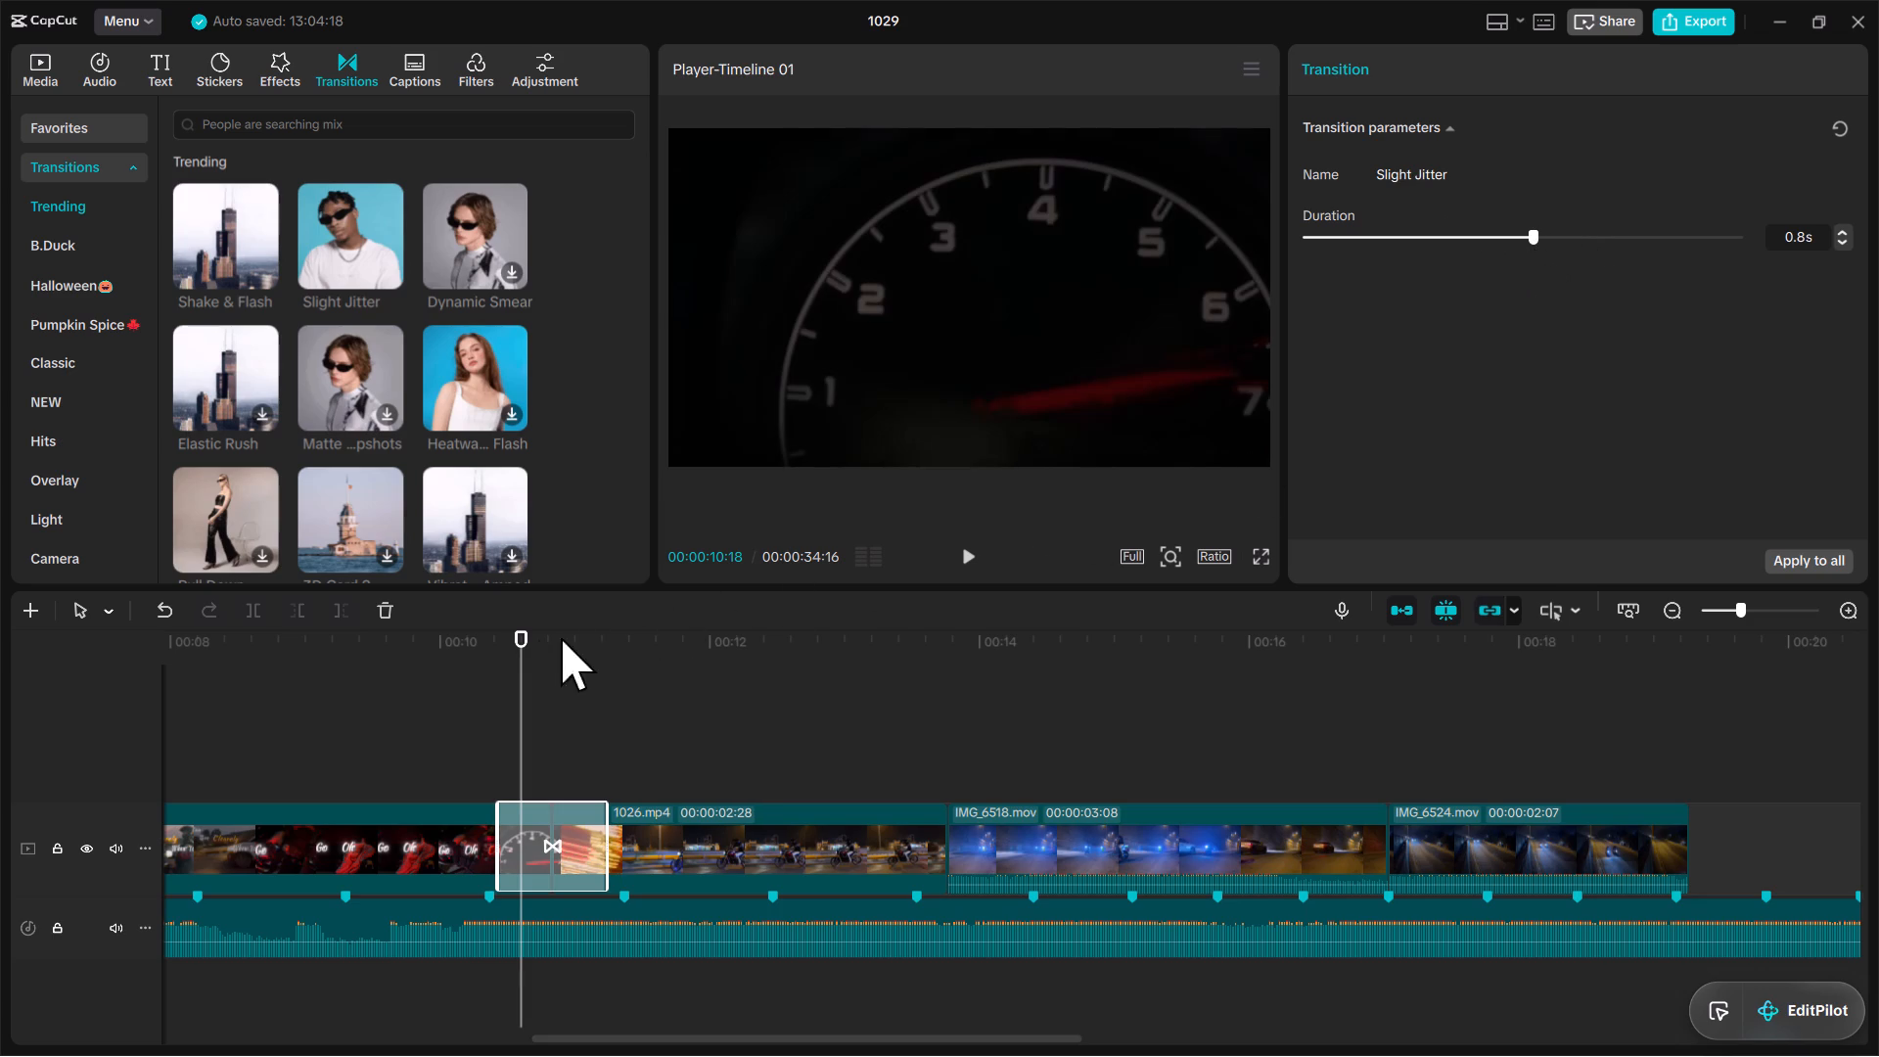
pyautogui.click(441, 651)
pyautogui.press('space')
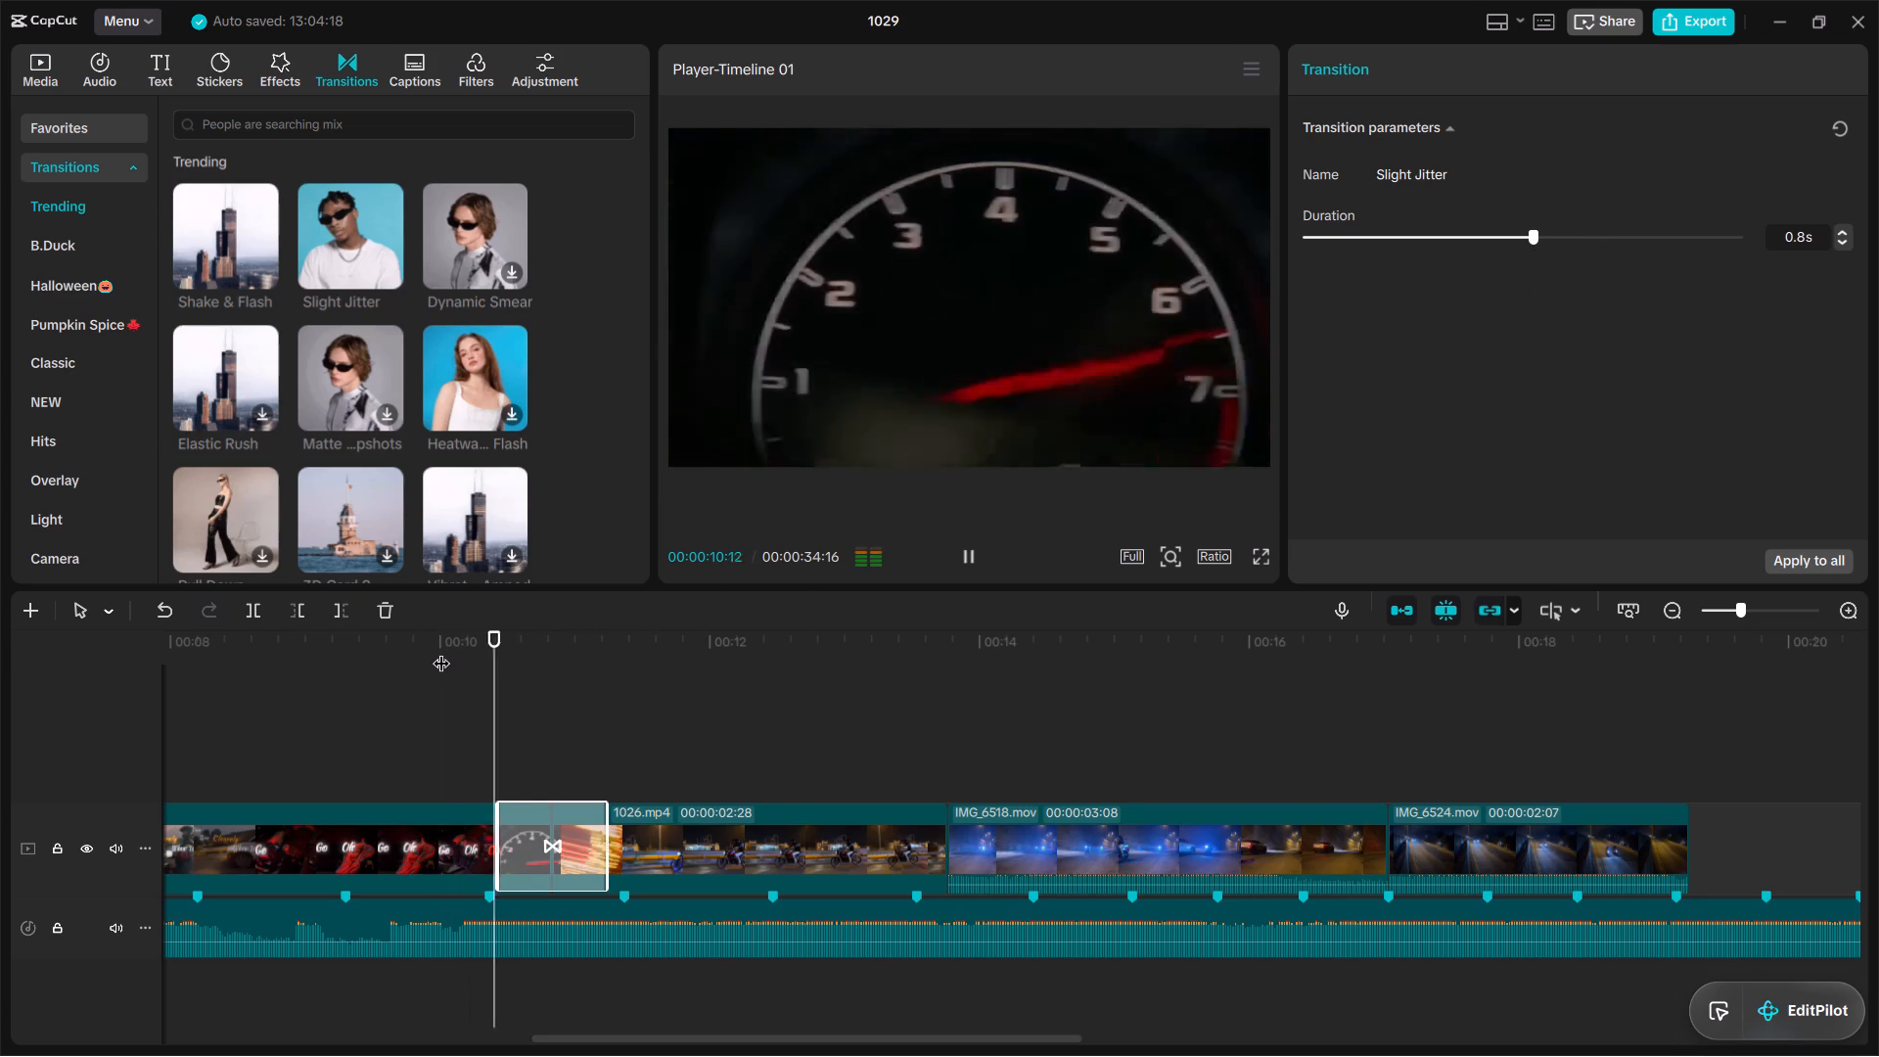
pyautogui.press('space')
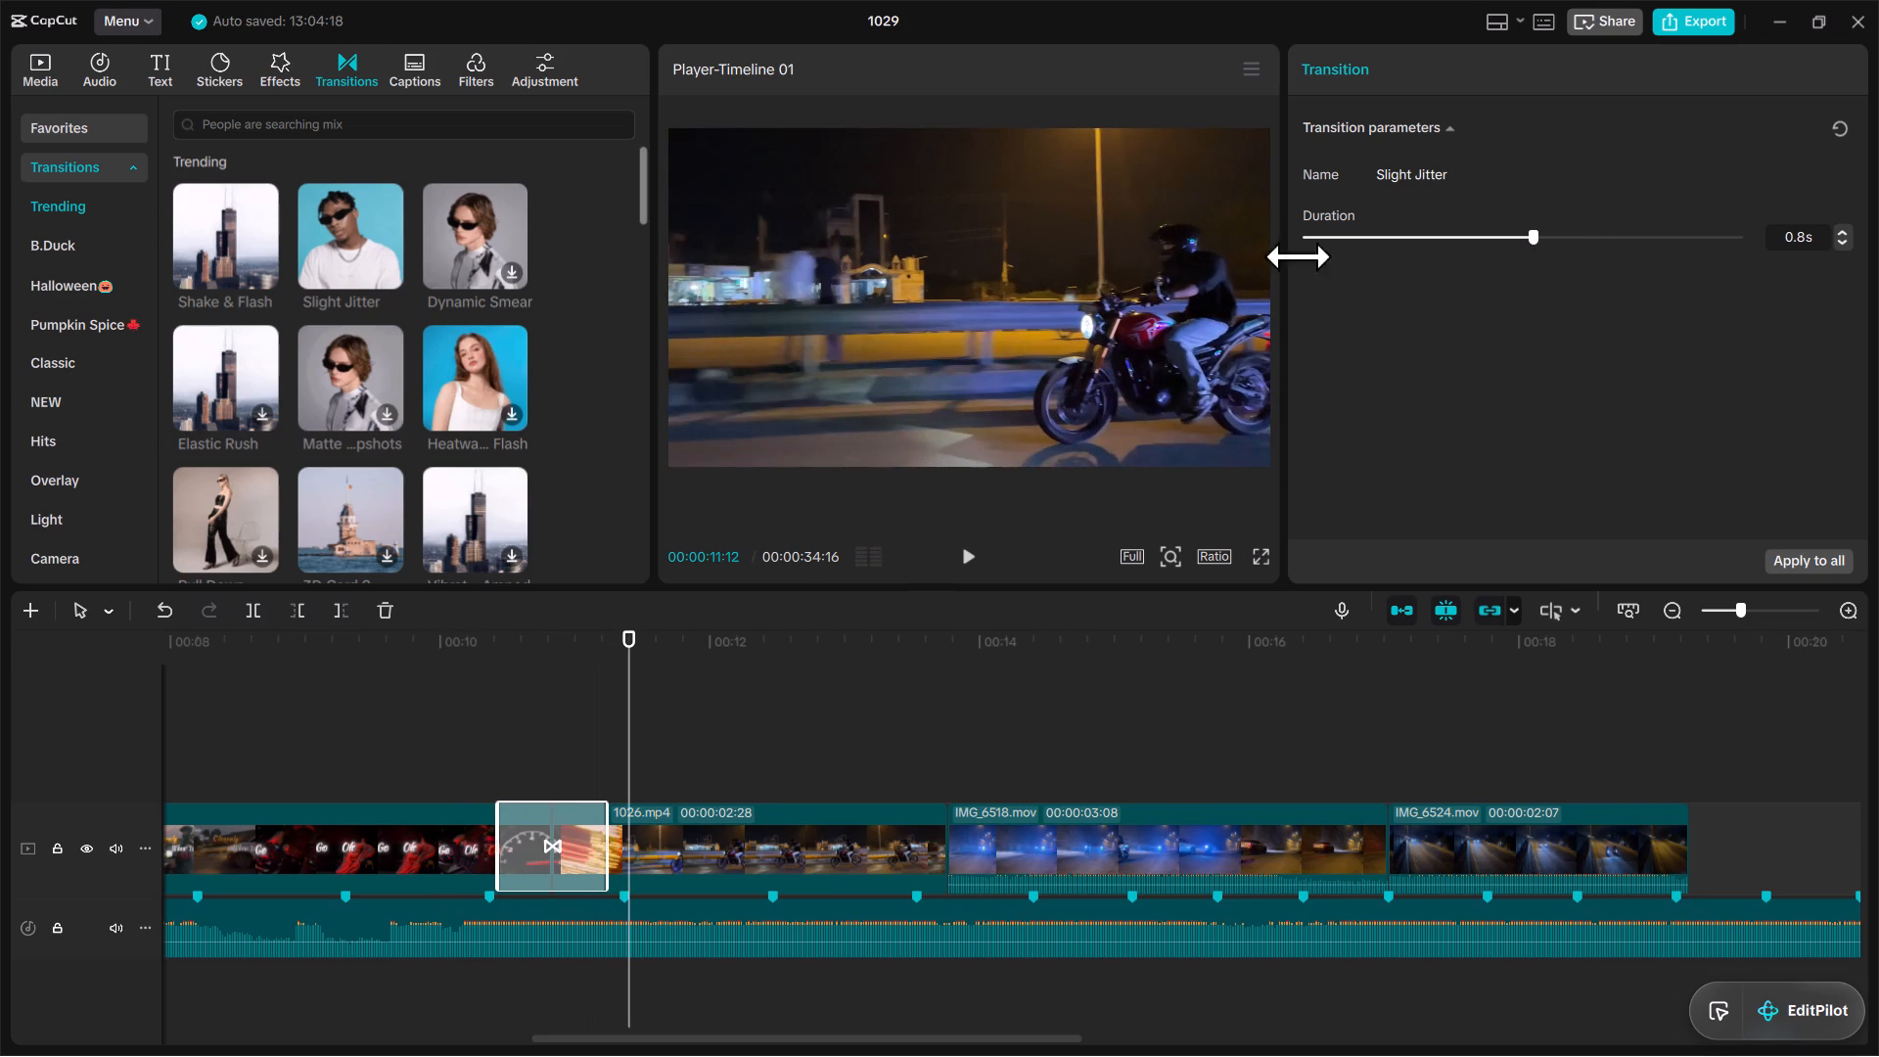
# Shorten the Slight Jitter transition on the 1026.mp4 split to 0.3 s and preview it.
pyautogui.moveTo(1522, 231); pyautogui.dragTo(1414, 262)
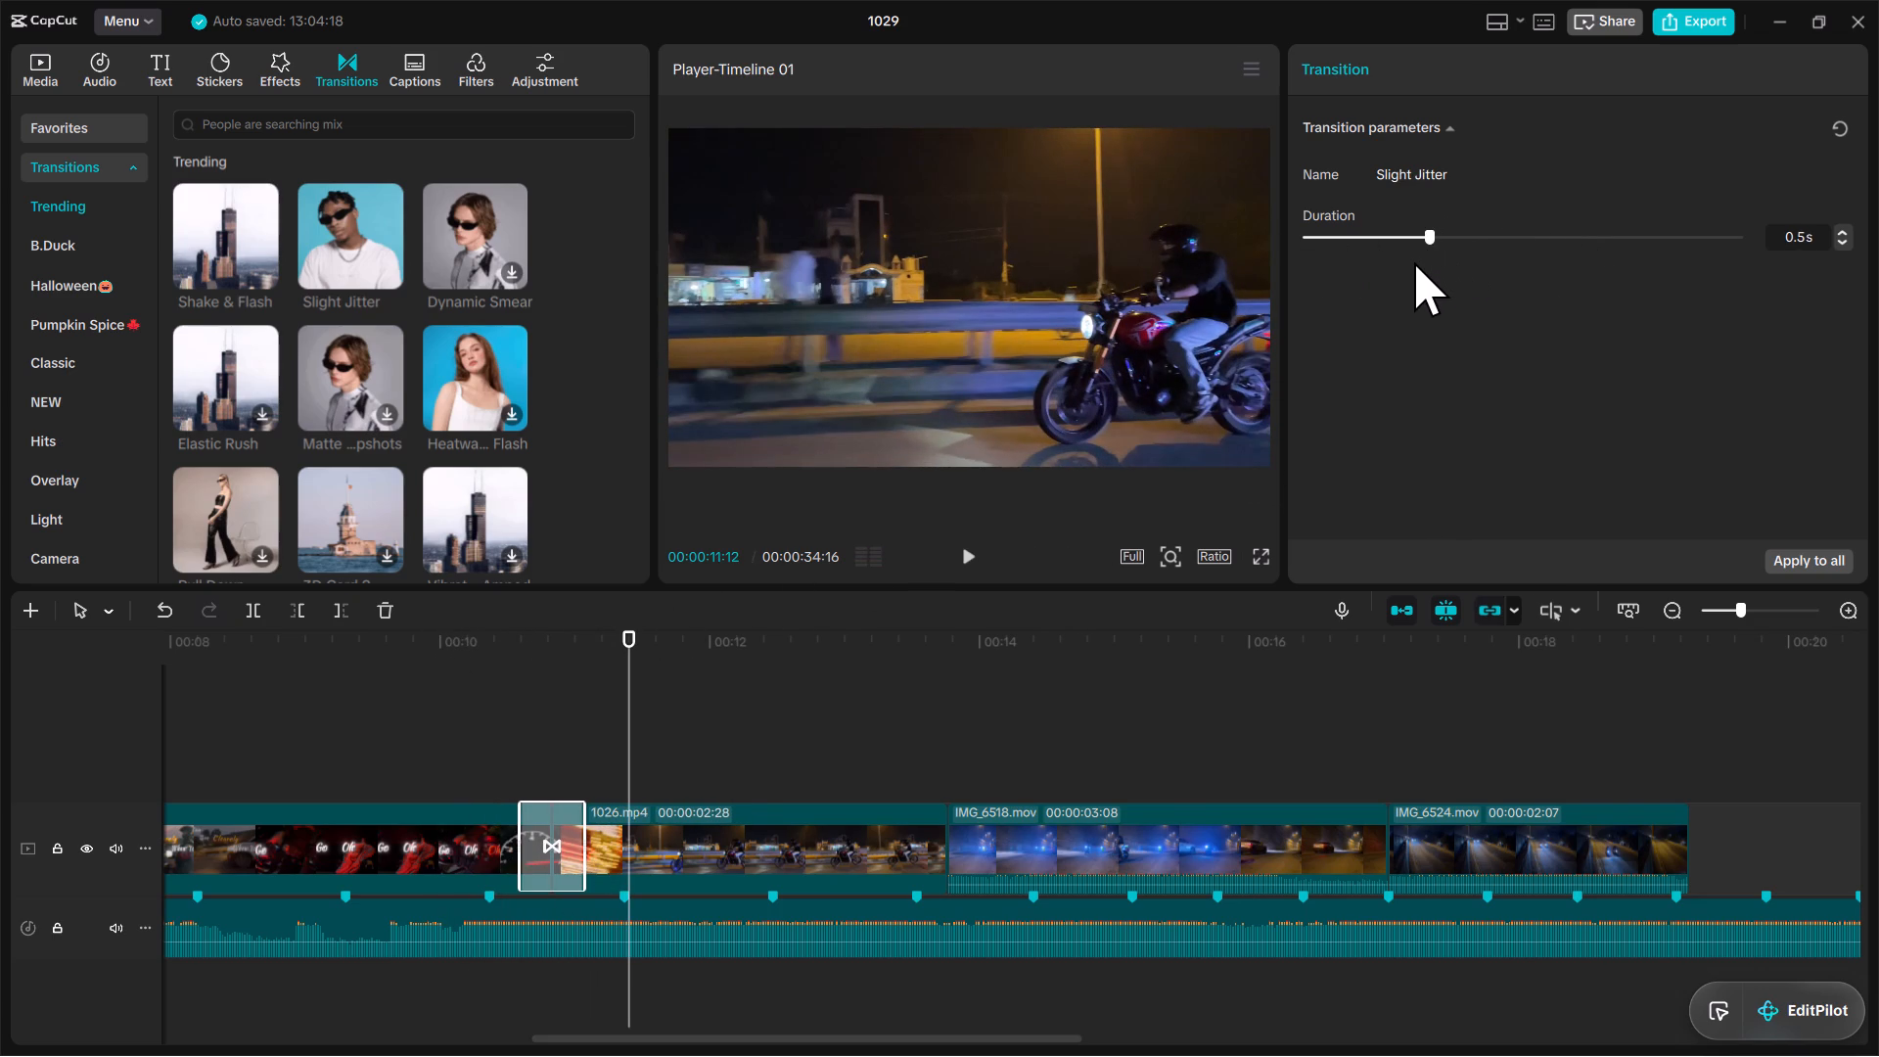
pyautogui.moveTo(1414, 262); pyautogui.dragTo(1398, 267)
pyautogui.click(495, 654)
pyautogui.press('space')
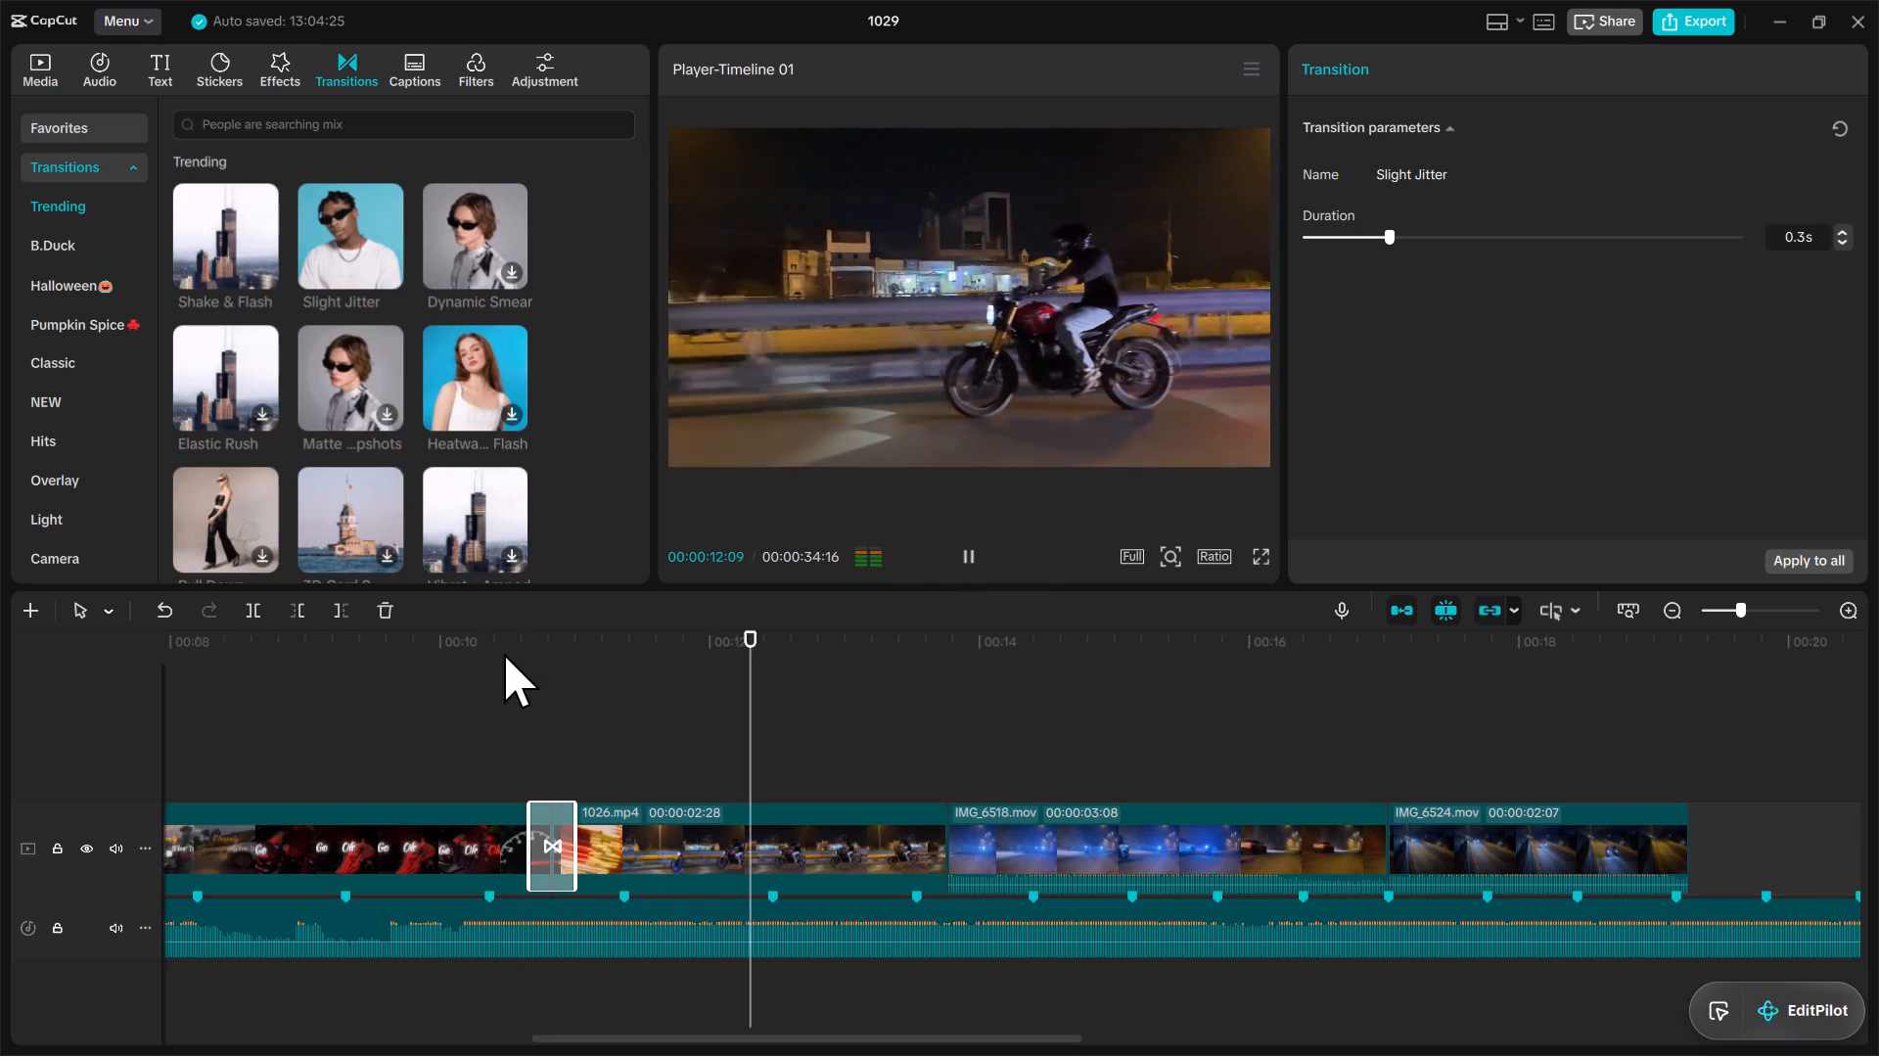
pyautogui.press('space')
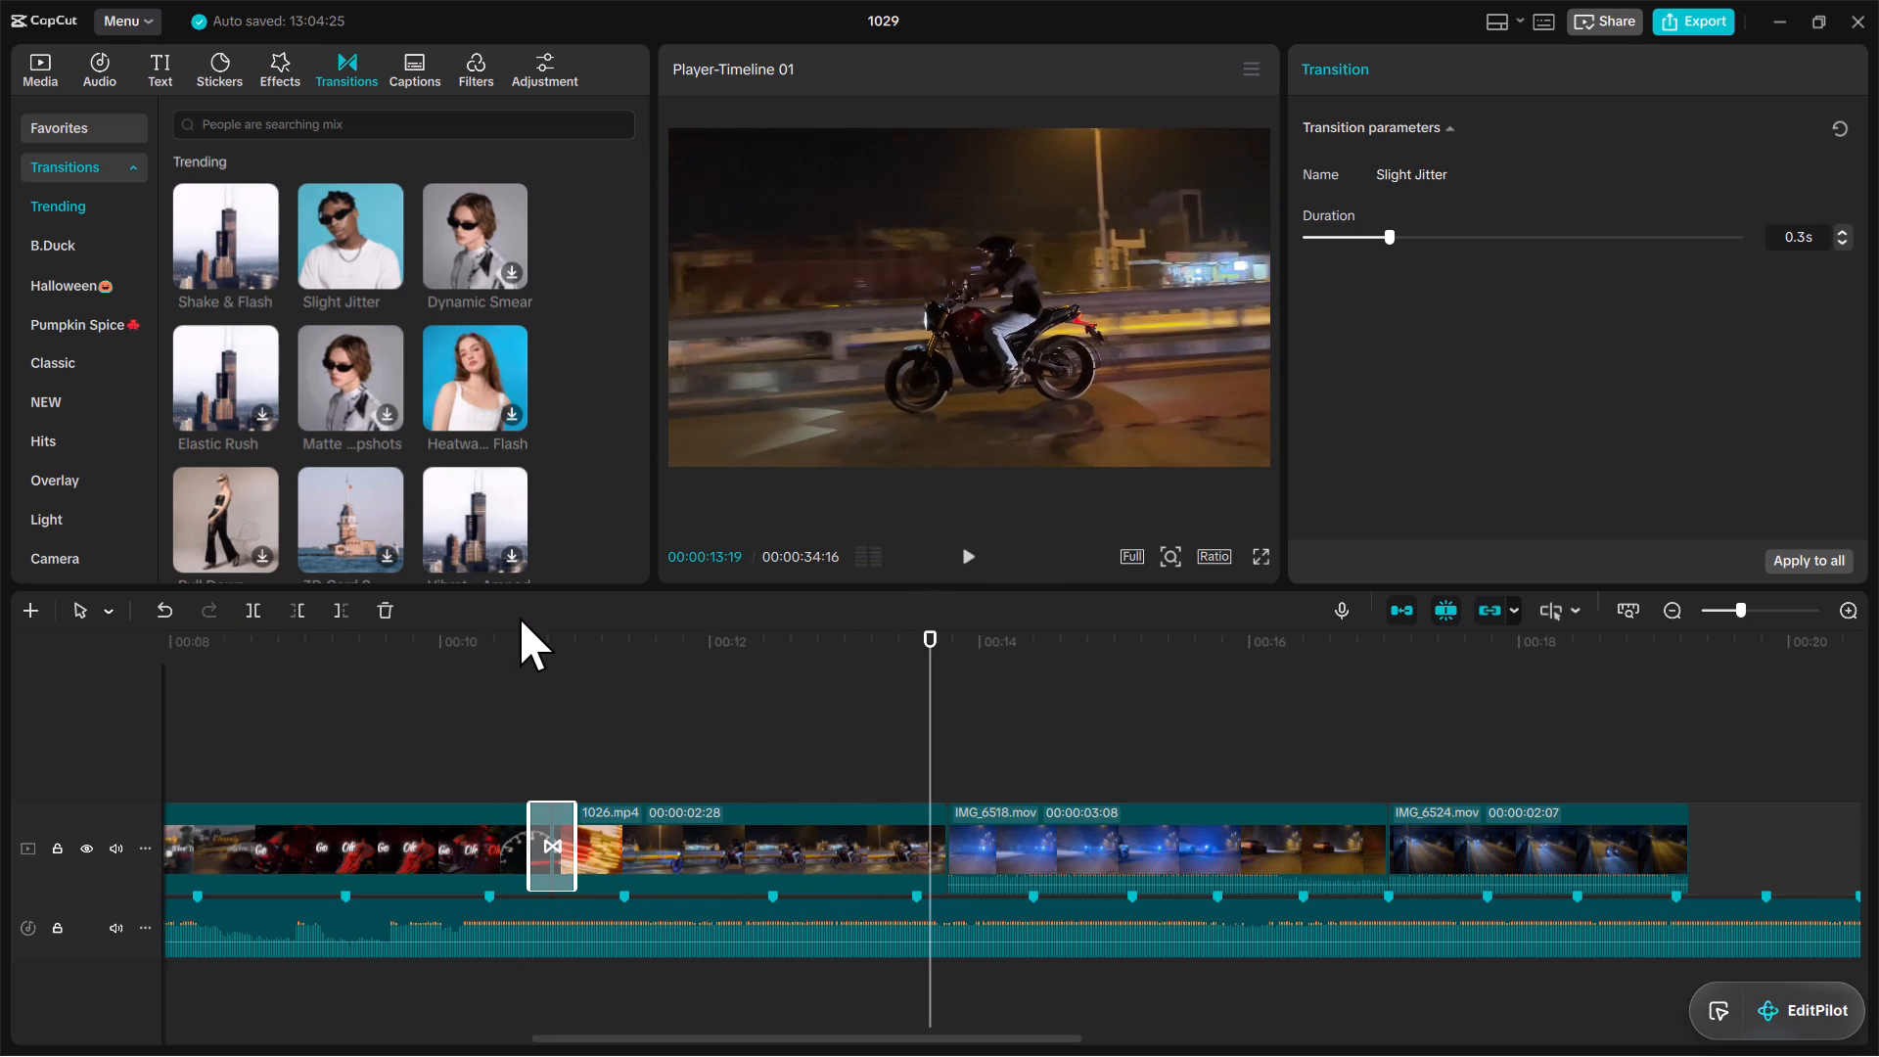
# Find Black Fade among the favourite transitions, apply it to the cut between 1026.mp4 and IMG_6518.mov, and preview it.
pyautogui.click(297, 121)
pyautogui.click(237, 195)
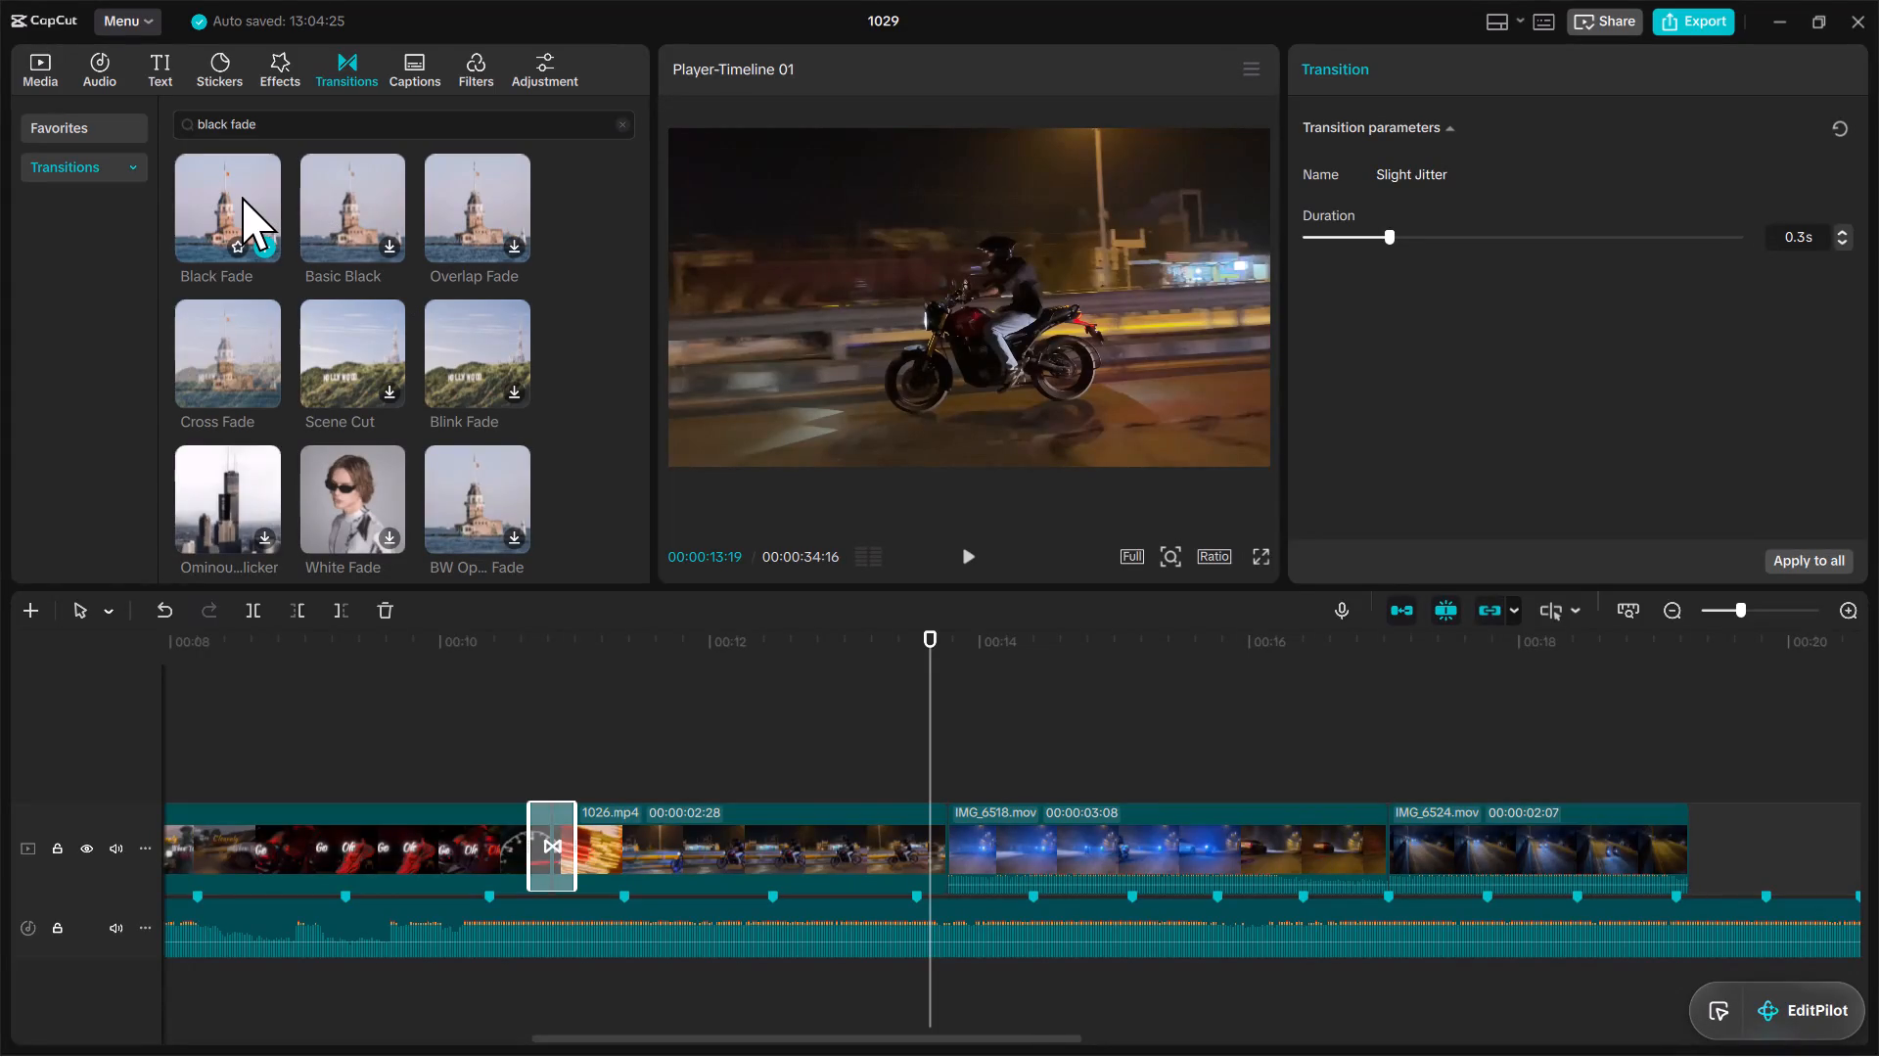
pyautogui.click(86, 120)
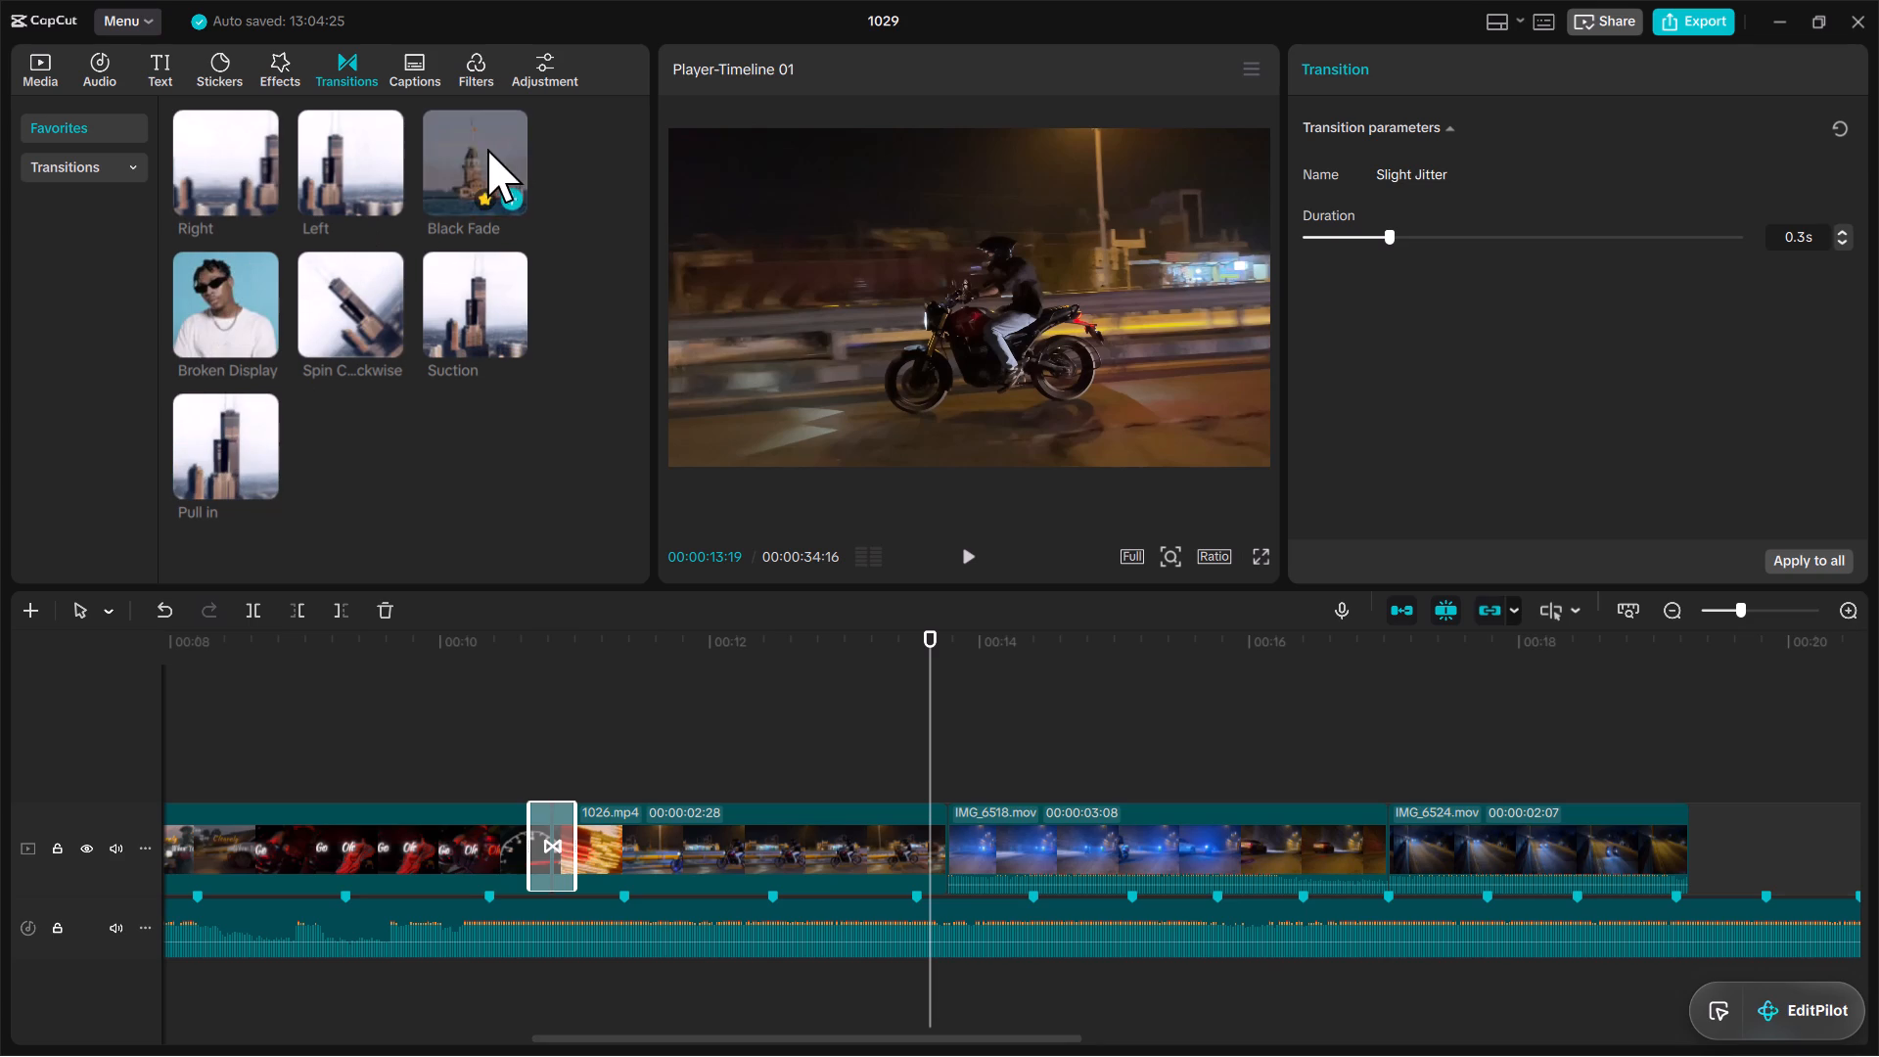
pyautogui.moveTo(485, 152); pyautogui.dragTo(913, 867)
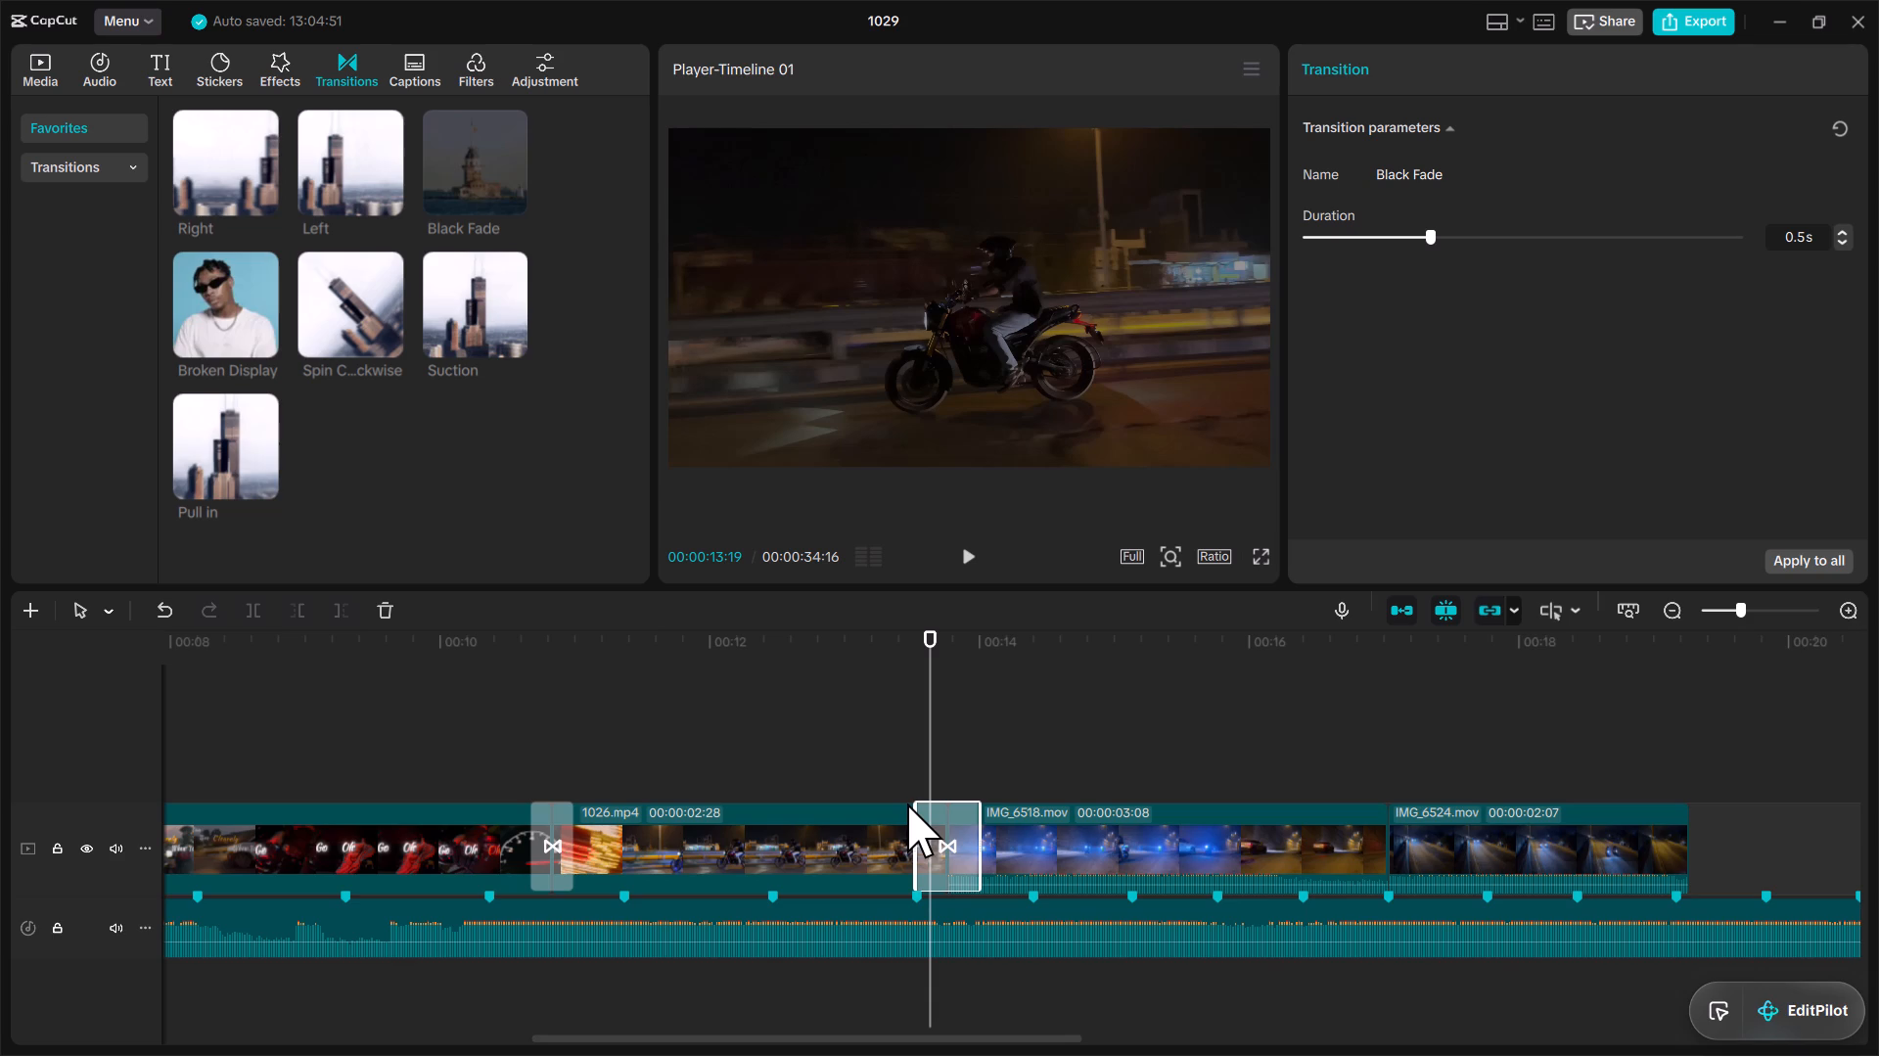
pyautogui.moveTo(931, 772); pyautogui.dragTo(908, 784)
pyautogui.press('space')
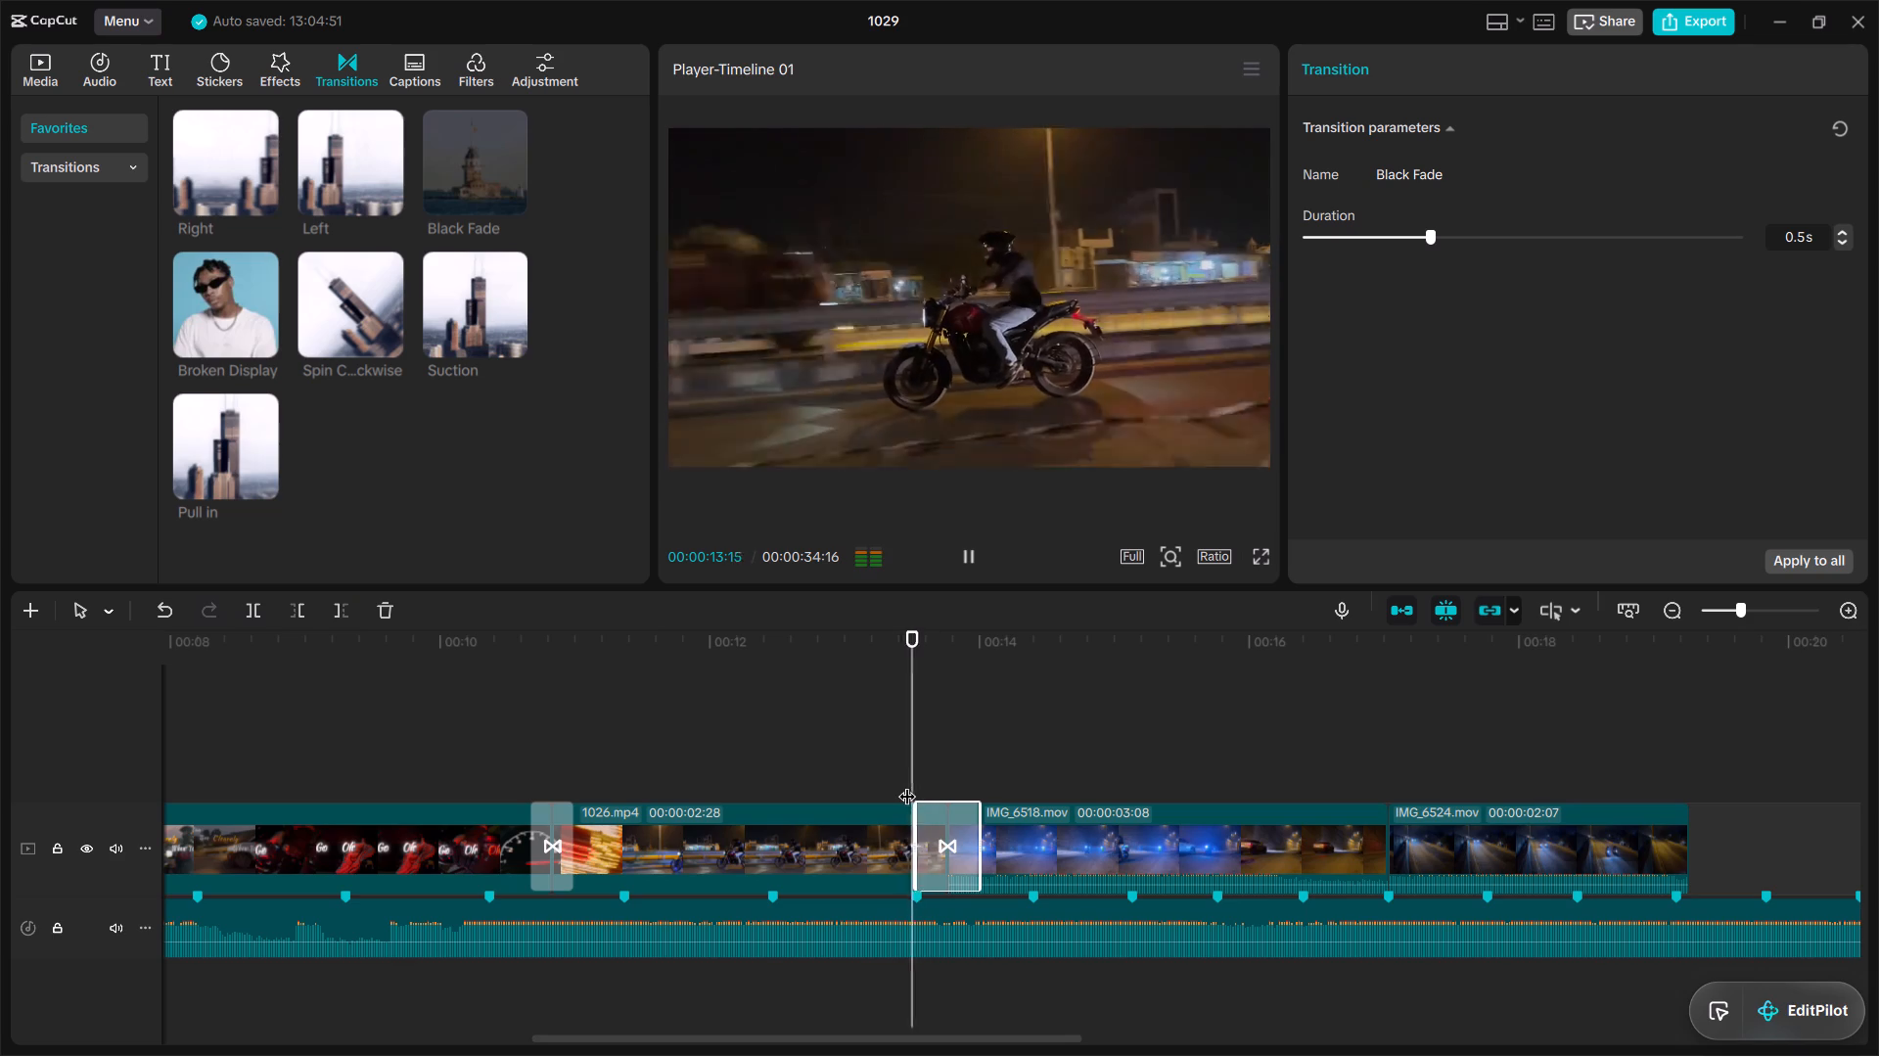
pyautogui.press('space')
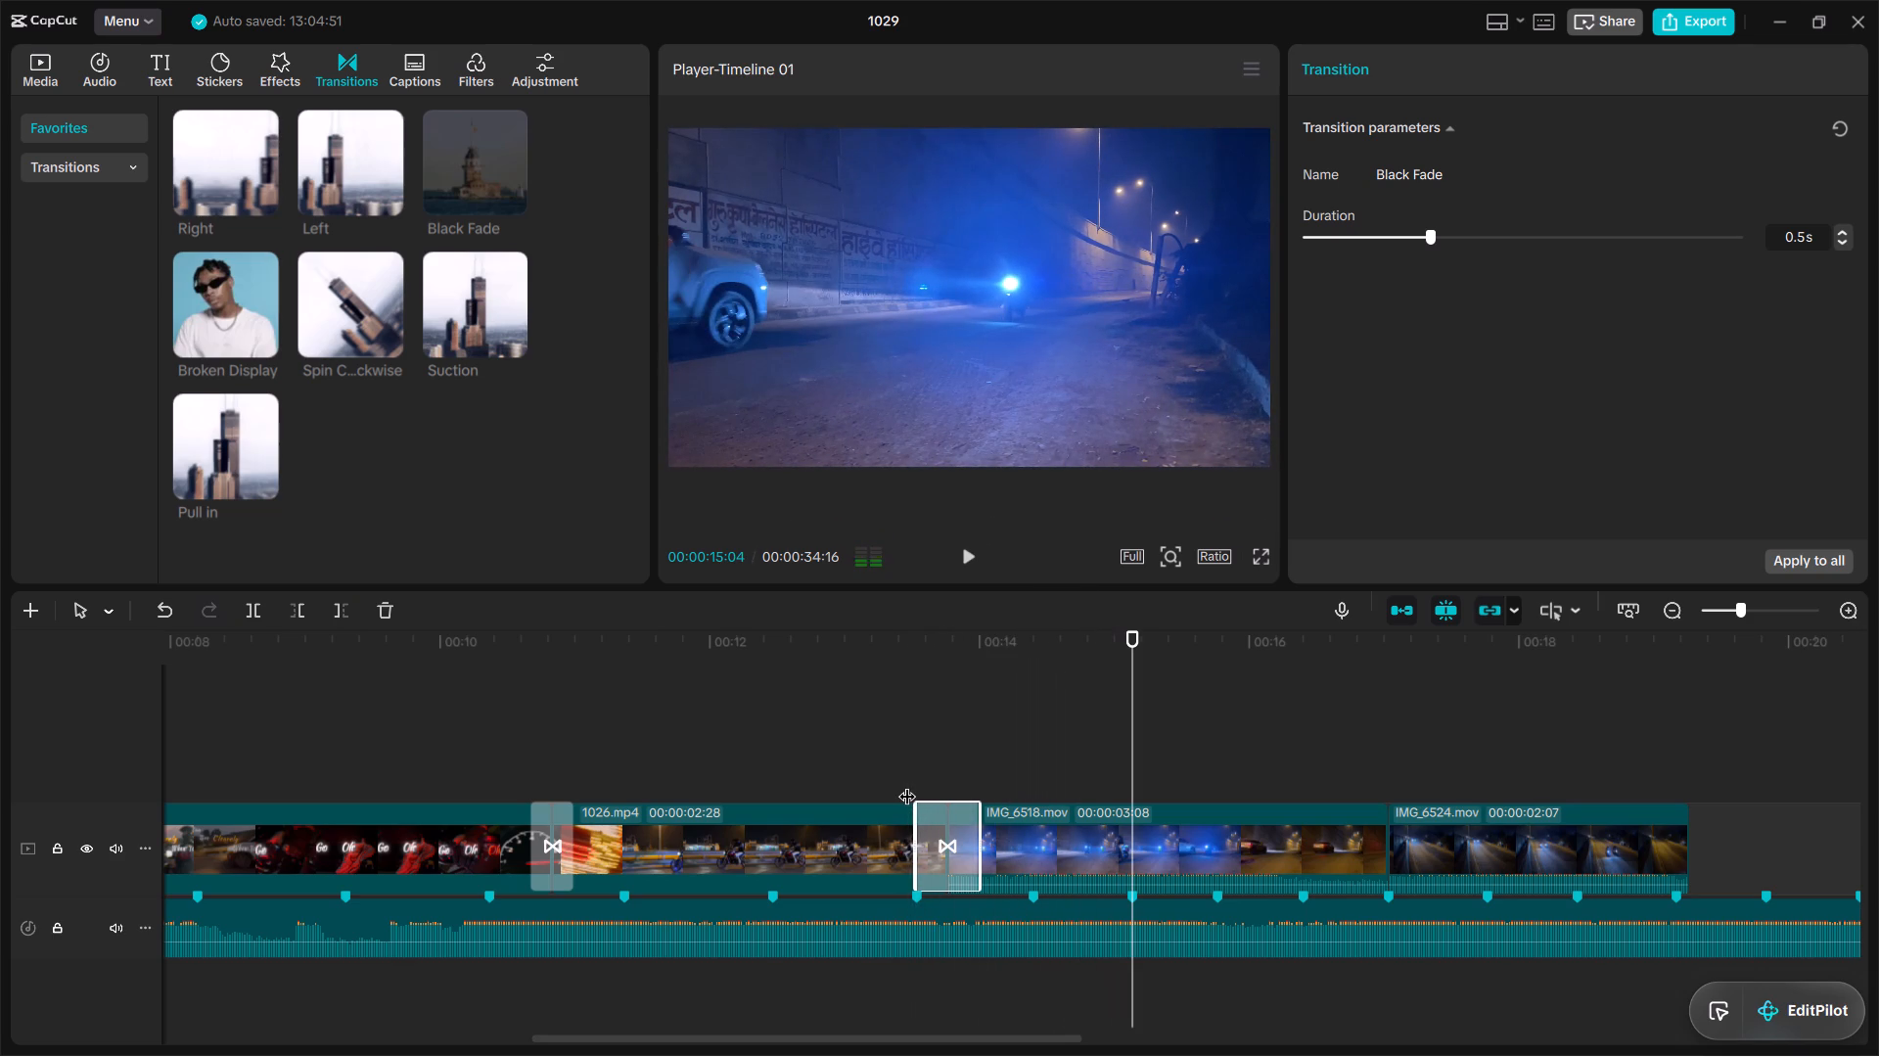
# Lengthen the Black Fade transition slightly, within a displayed 0.5 s, and play on into IMG_6524.mov.
pyautogui.moveTo(1428, 238); pyautogui.dragTo(1458, 239)
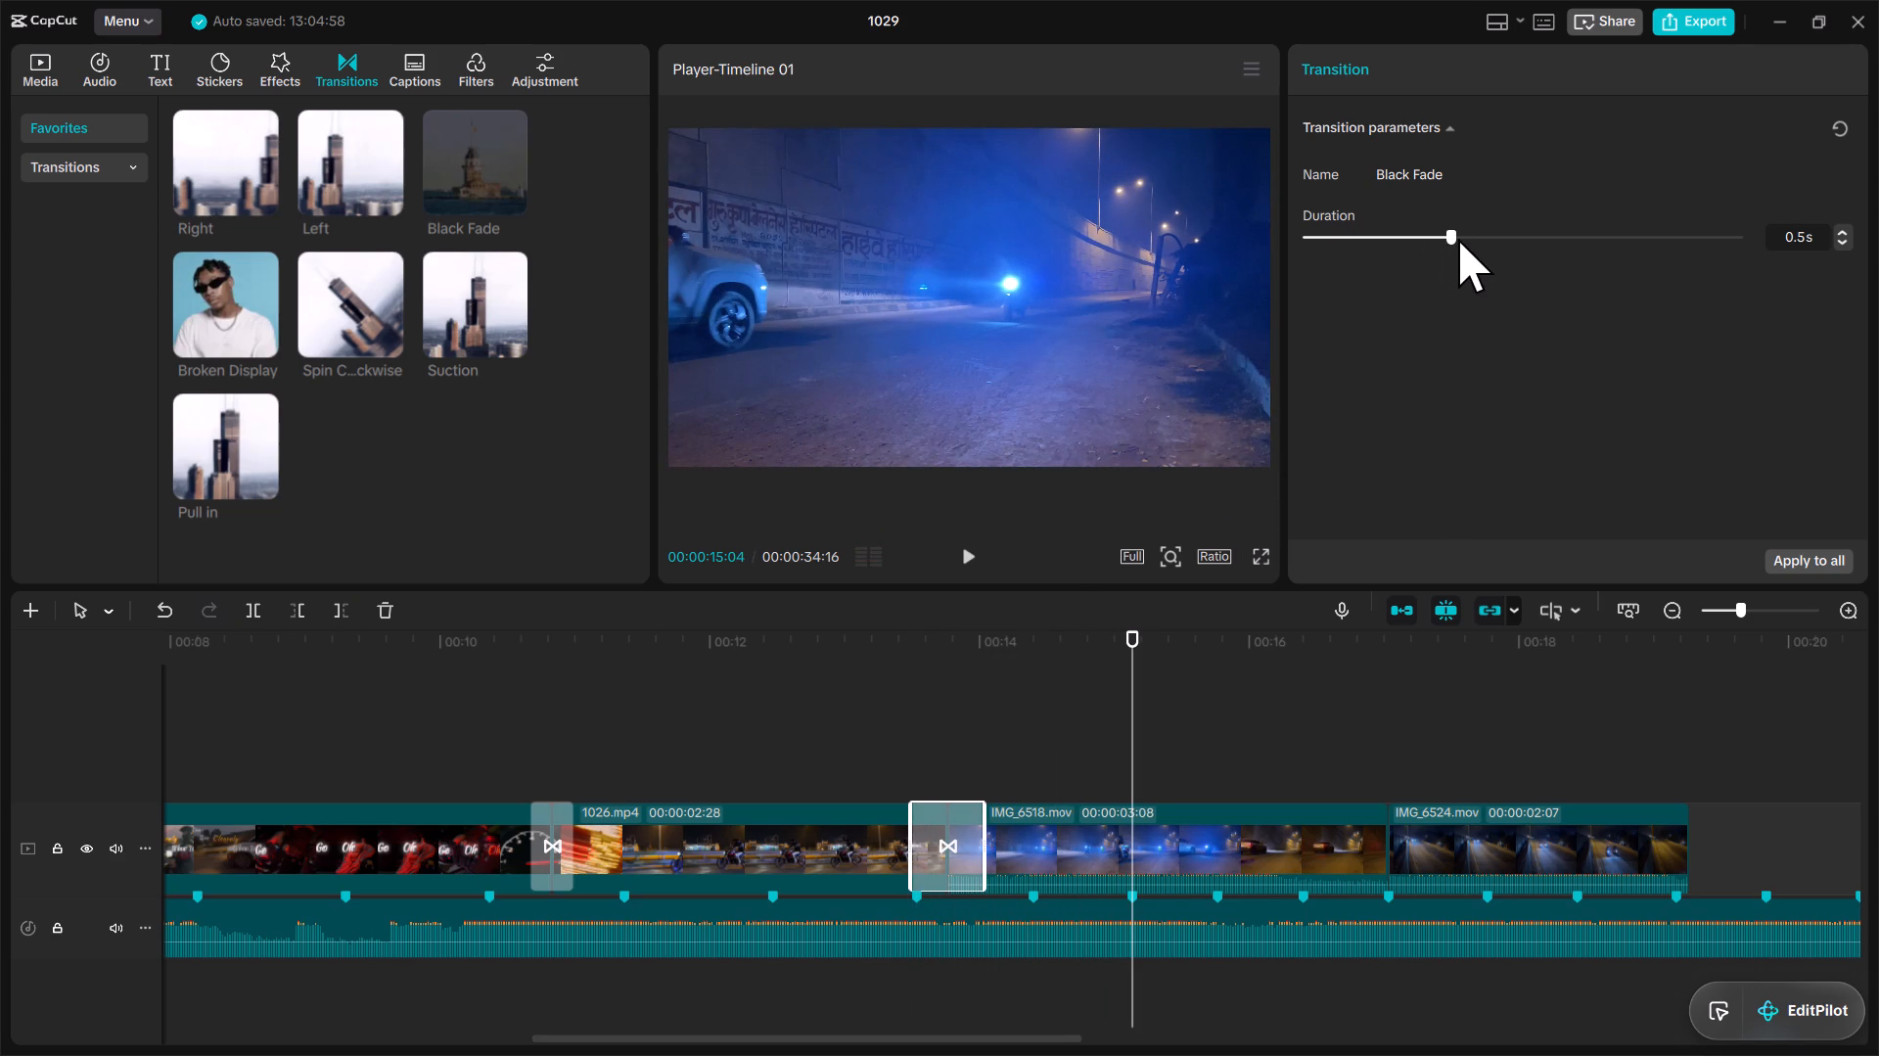
pyautogui.press('space')
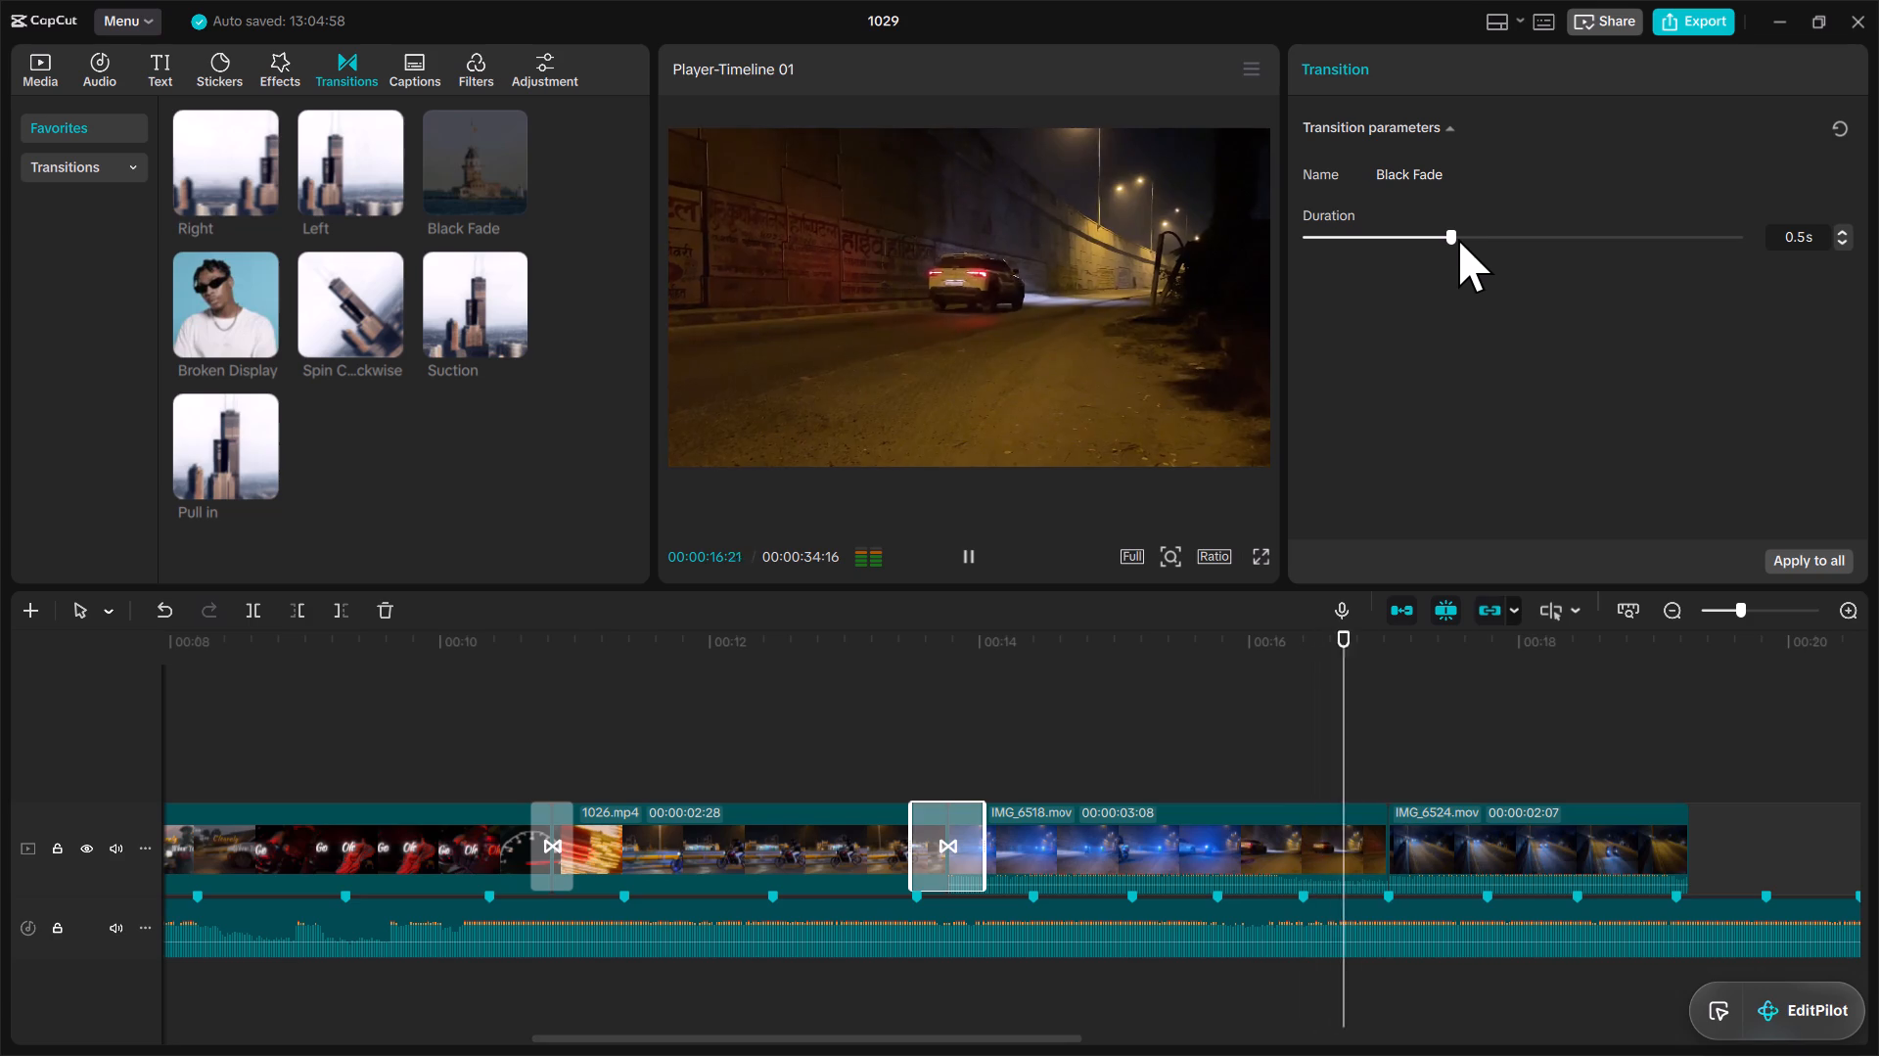
pyautogui.press('space')
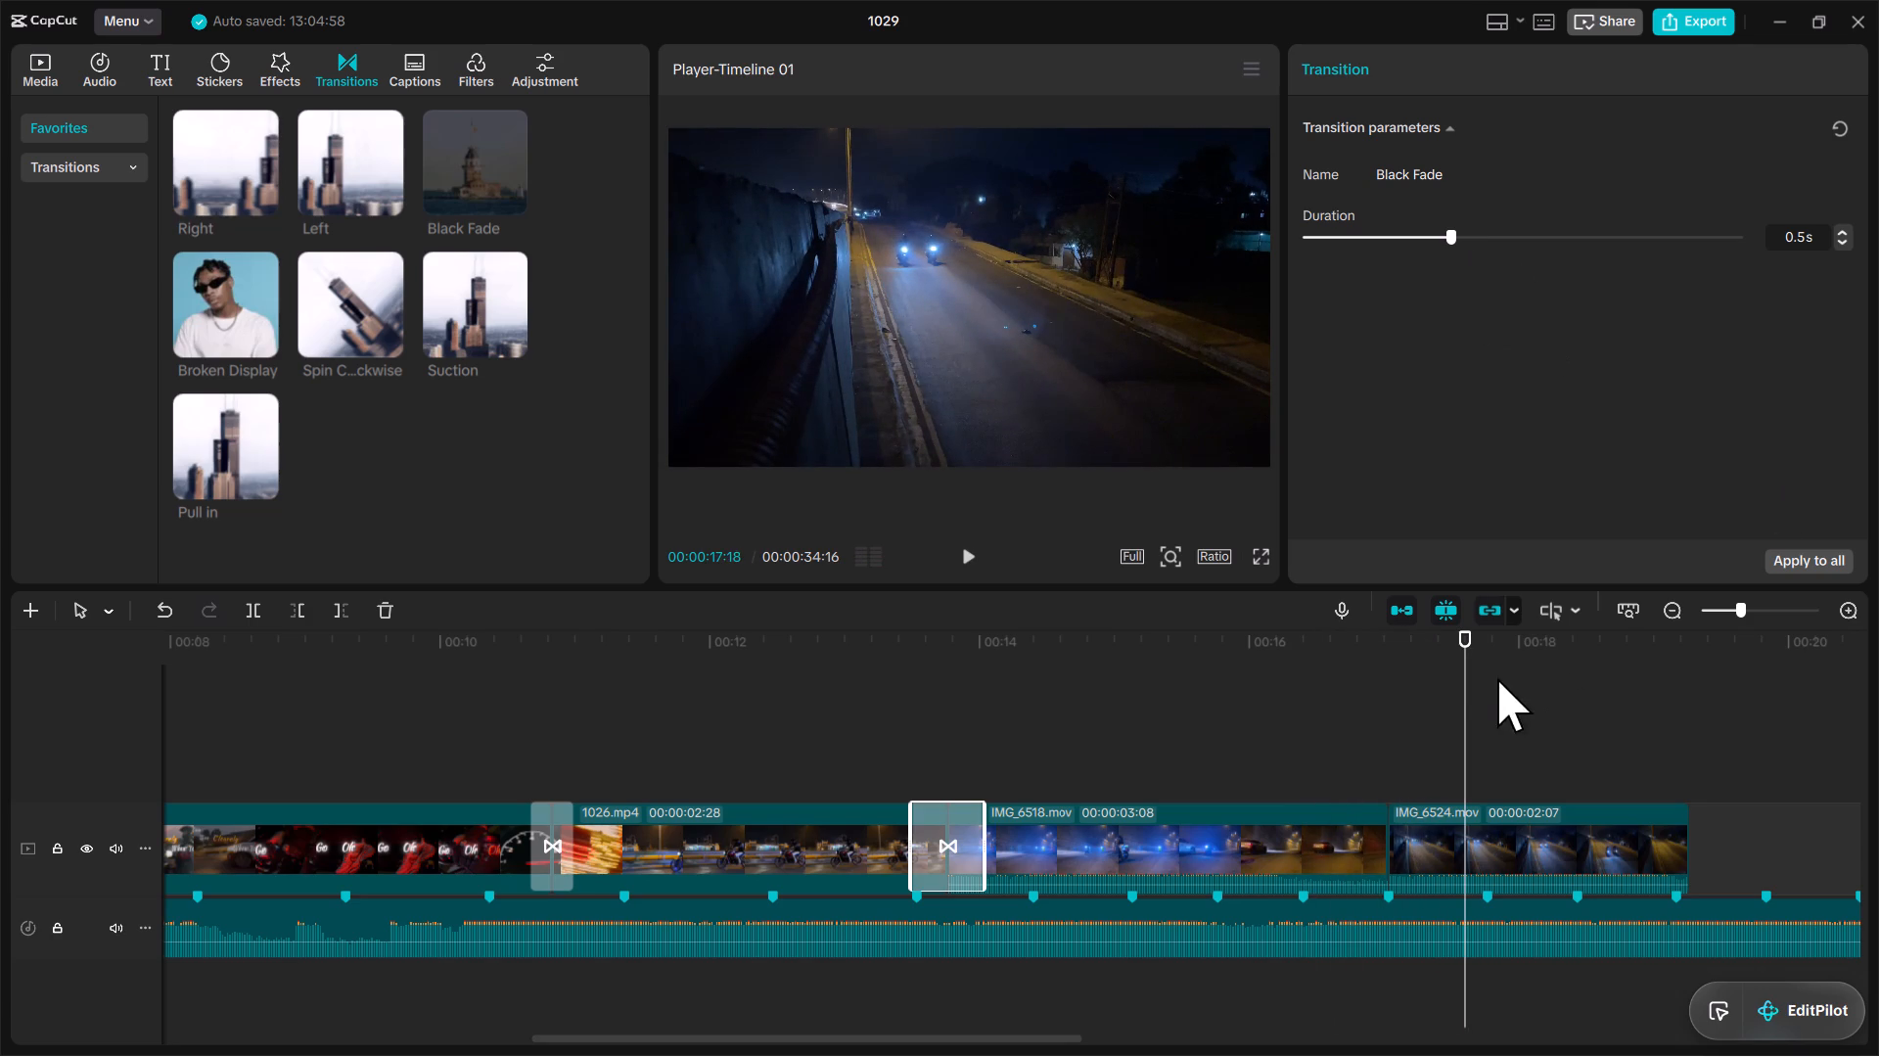
# Replay the end of IMG_6518.mov in short passes to locate the music beat just before the cut to IMG_6524.mov.
pyautogui.moveTo(1470, 688); pyautogui.dragTo(1154, 692)
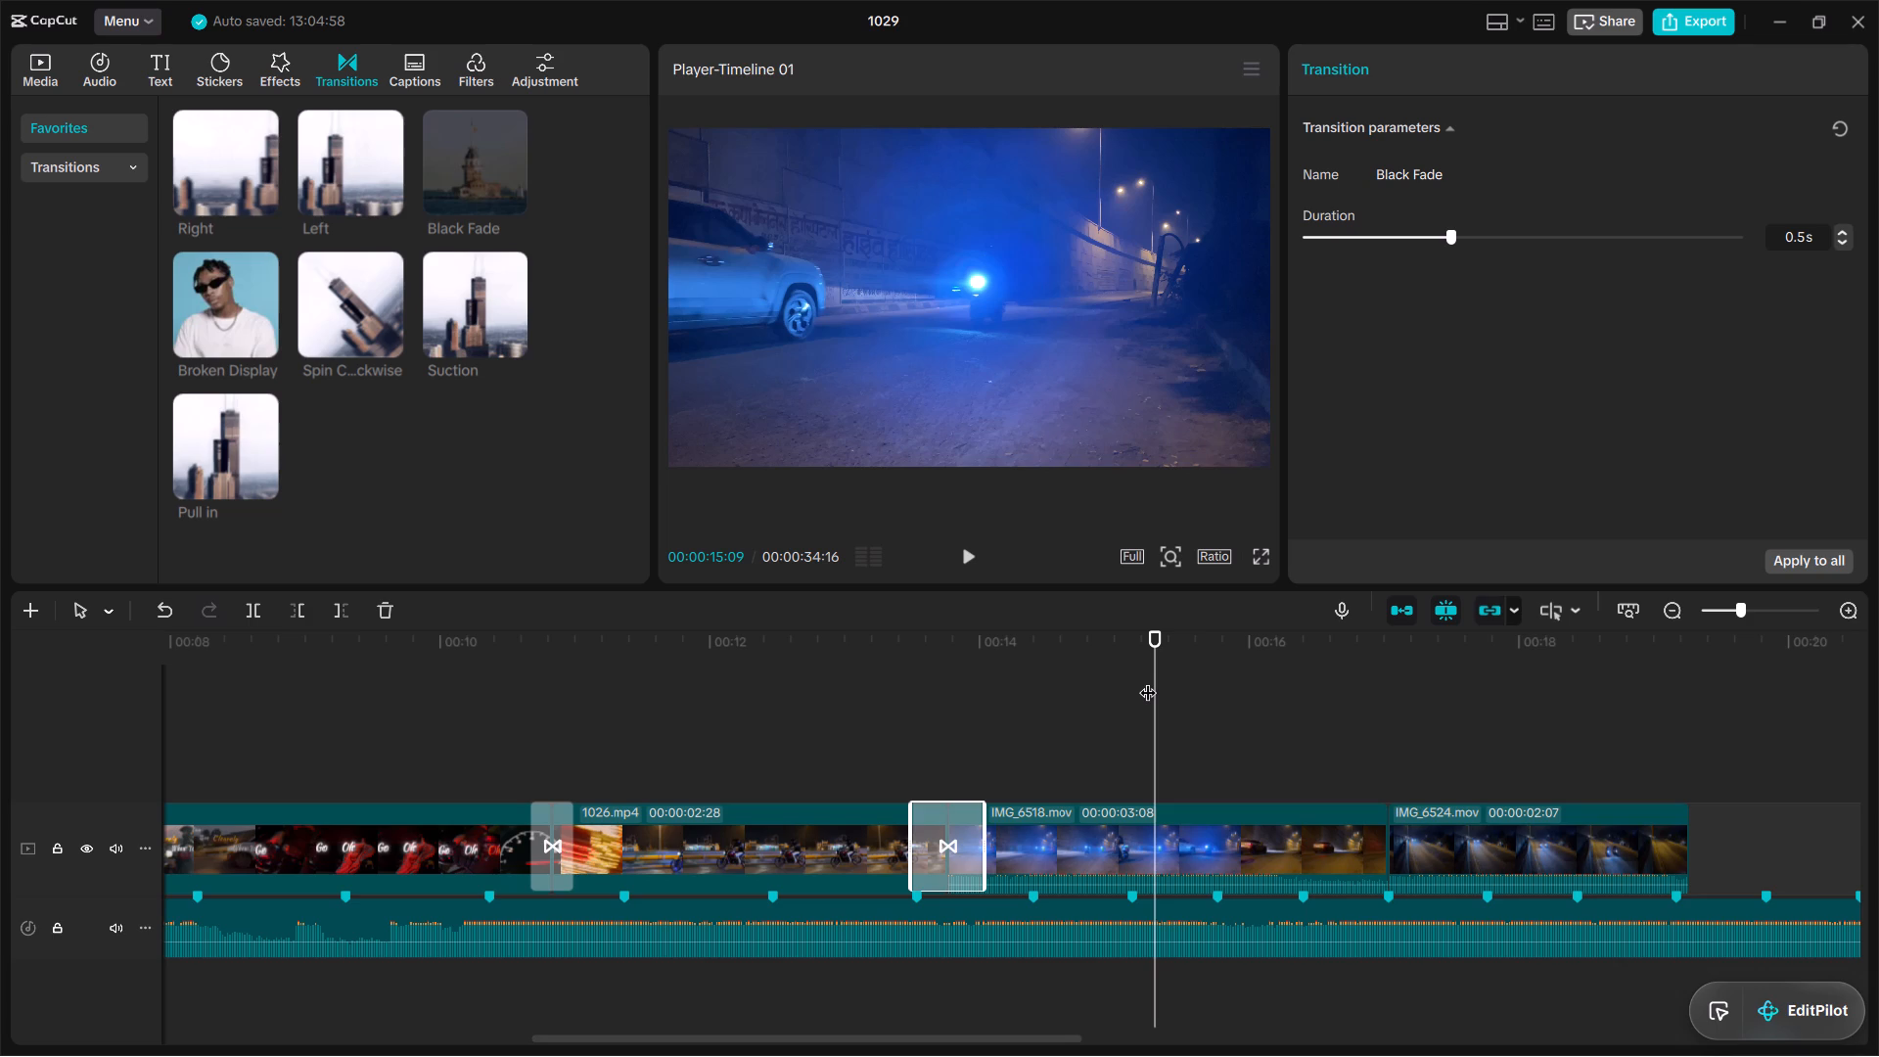
pyautogui.press('space')
pyautogui.press('space')
pyautogui.press('space')
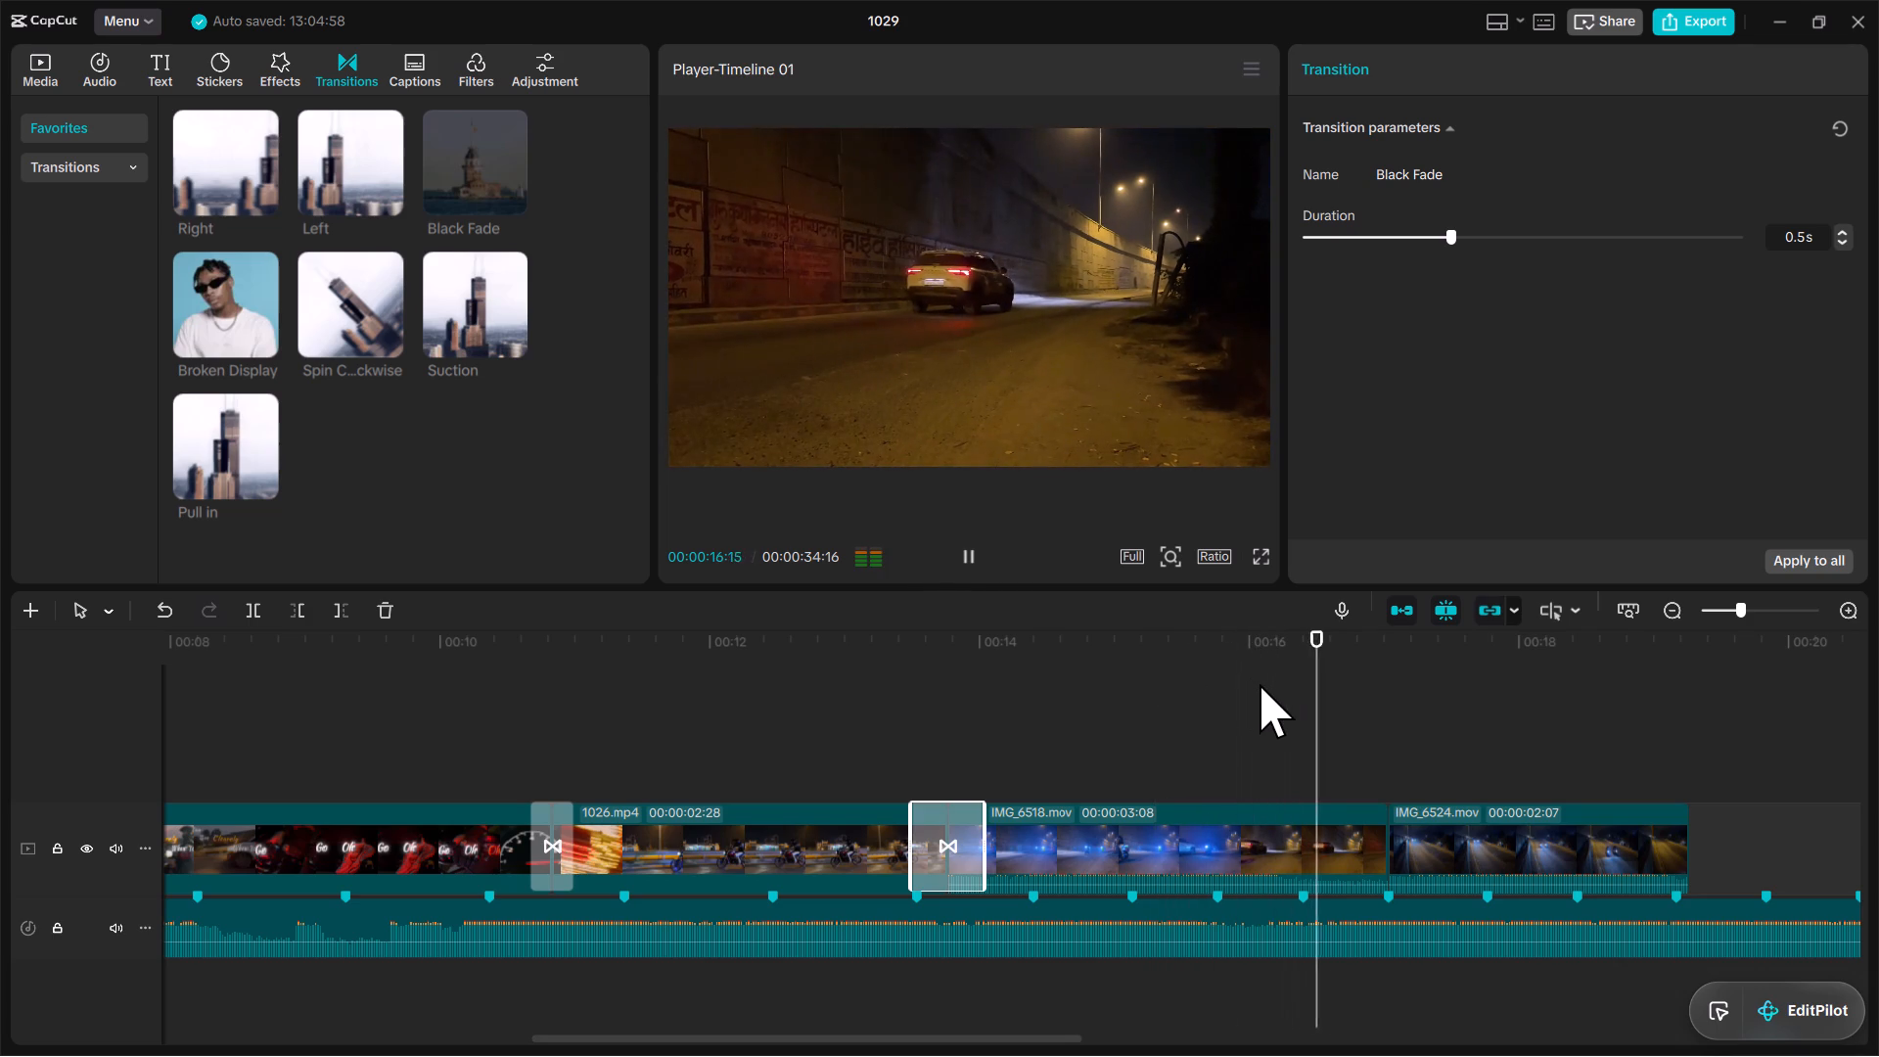
pyautogui.press('space')
pyautogui.moveTo(1350, 727); pyautogui.dragTo(1336, 732)
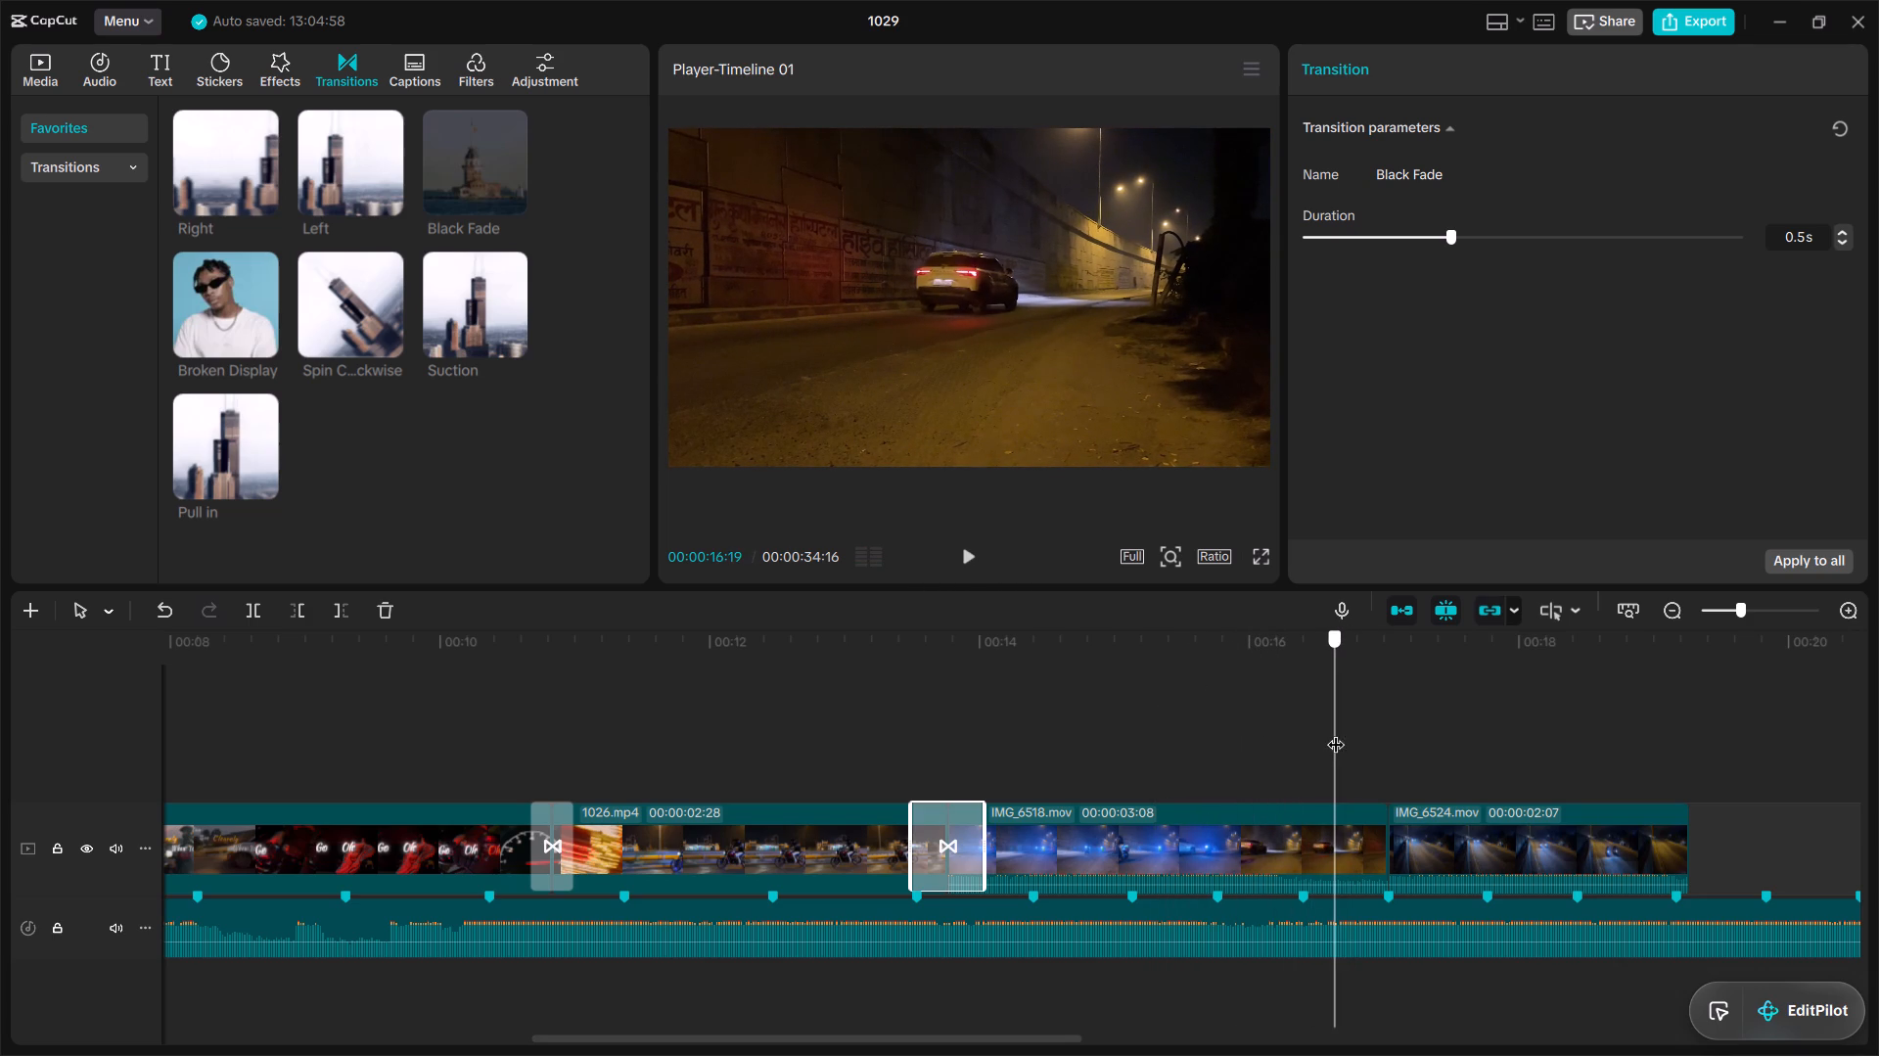
pyautogui.moveTo(1336, 732); pyautogui.dragTo(1335, 733)
pyautogui.press('space')
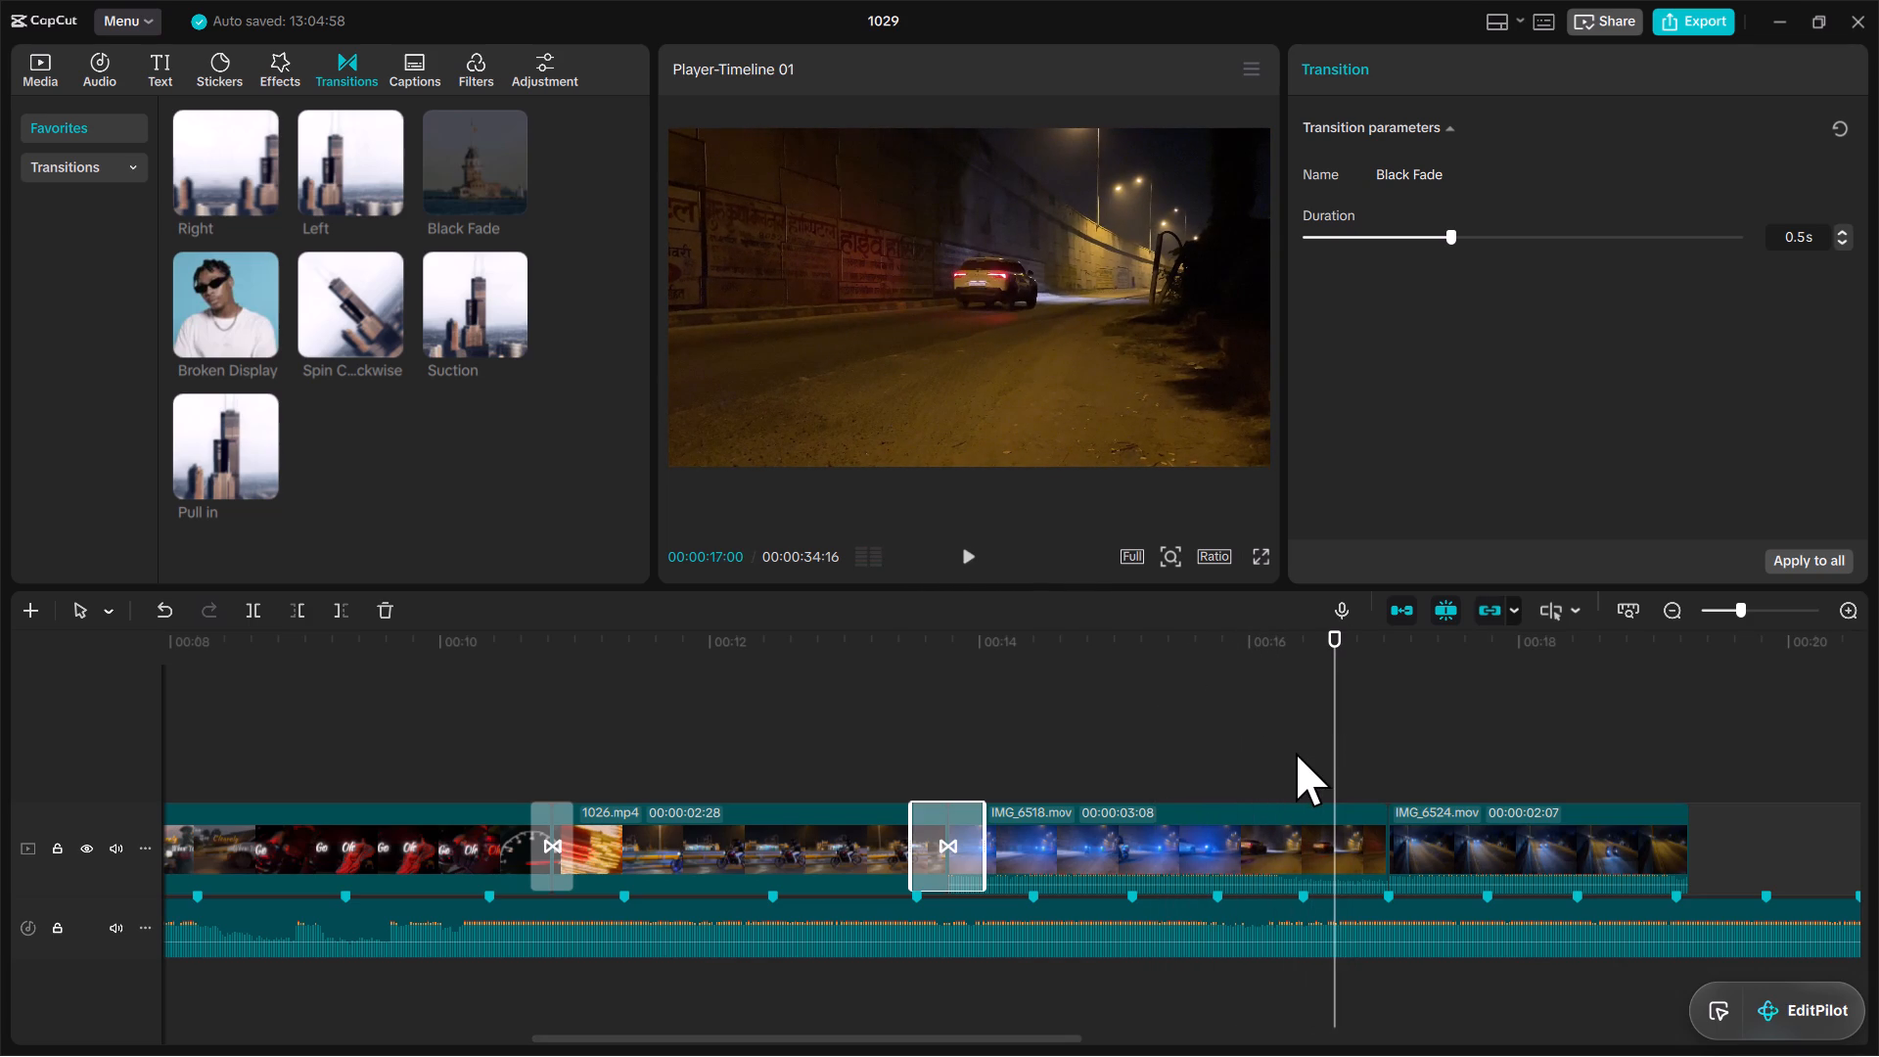
pyautogui.moveTo(1328, 745); pyautogui.dragTo(1313, 748)
pyautogui.press('space')
pyautogui.press('space')
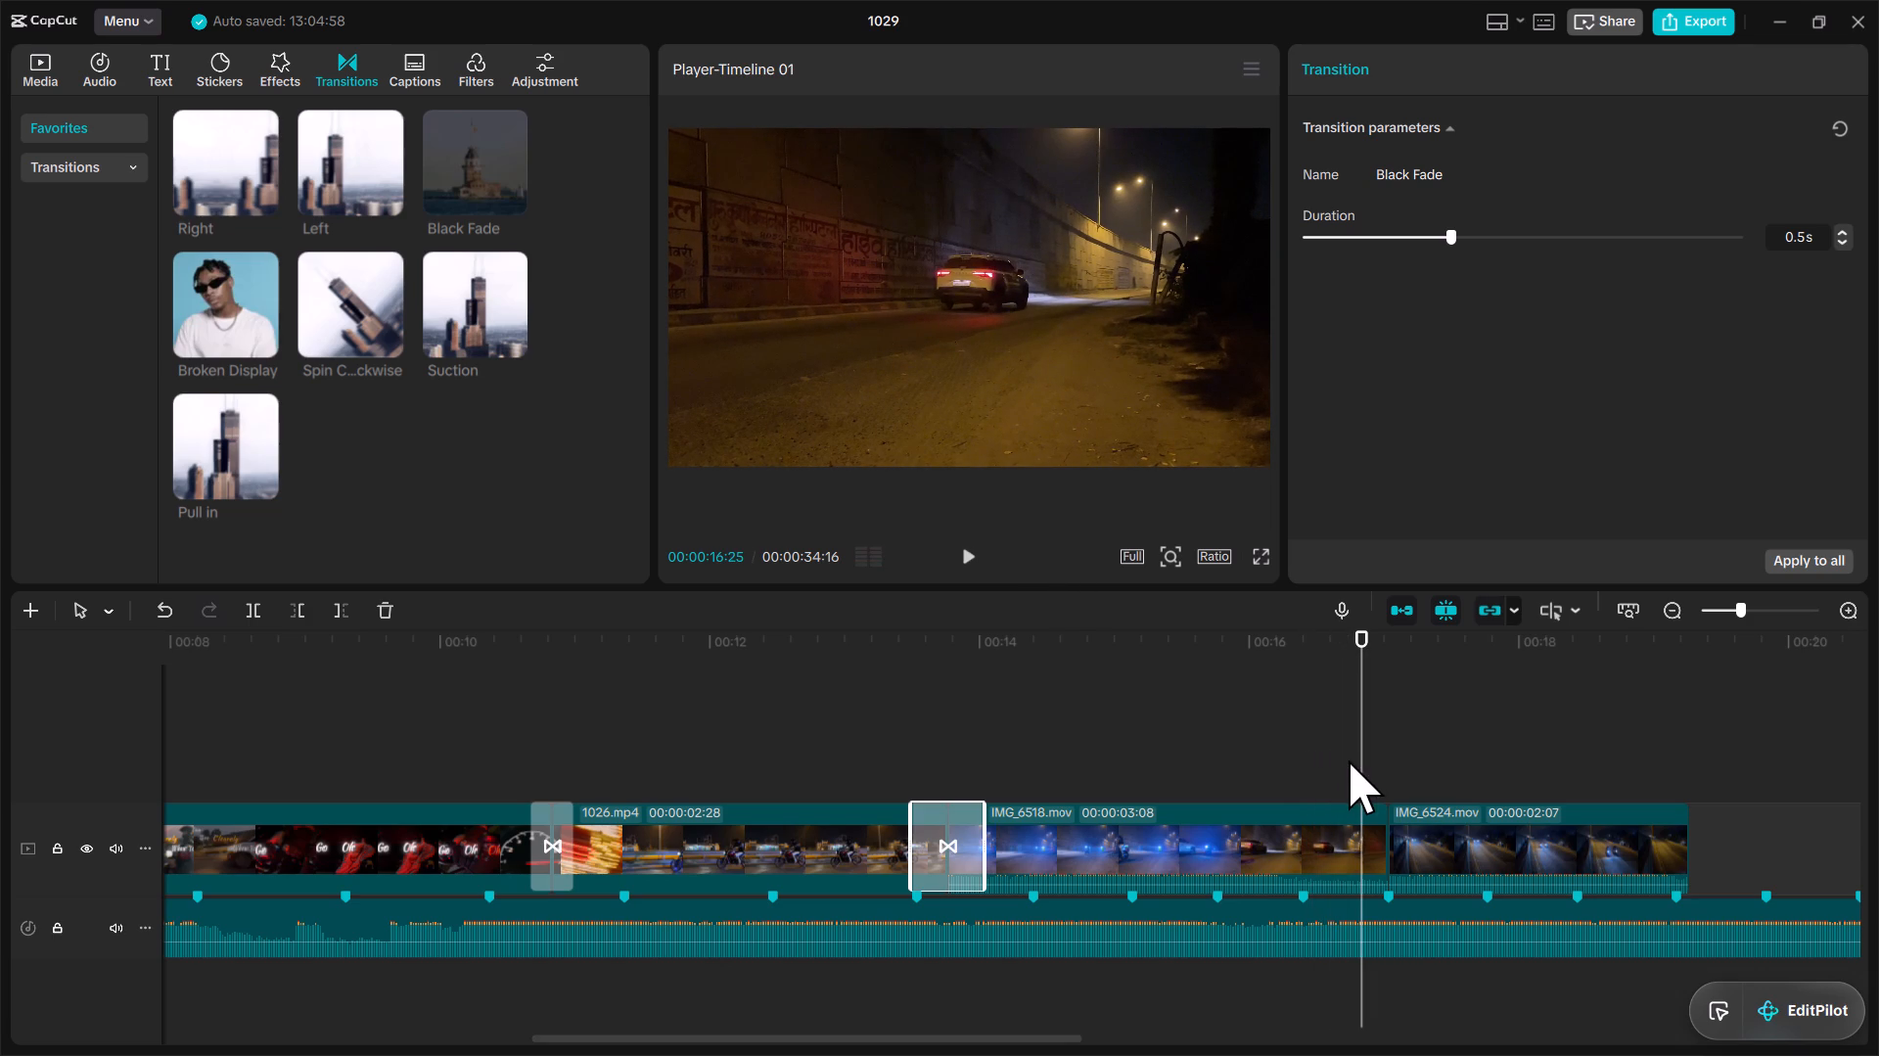
pyautogui.moveTo(1352, 757); pyautogui.dragTo(1327, 759)
pyautogui.moveTo(1357, 754); pyautogui.dragTo(1334, 758)
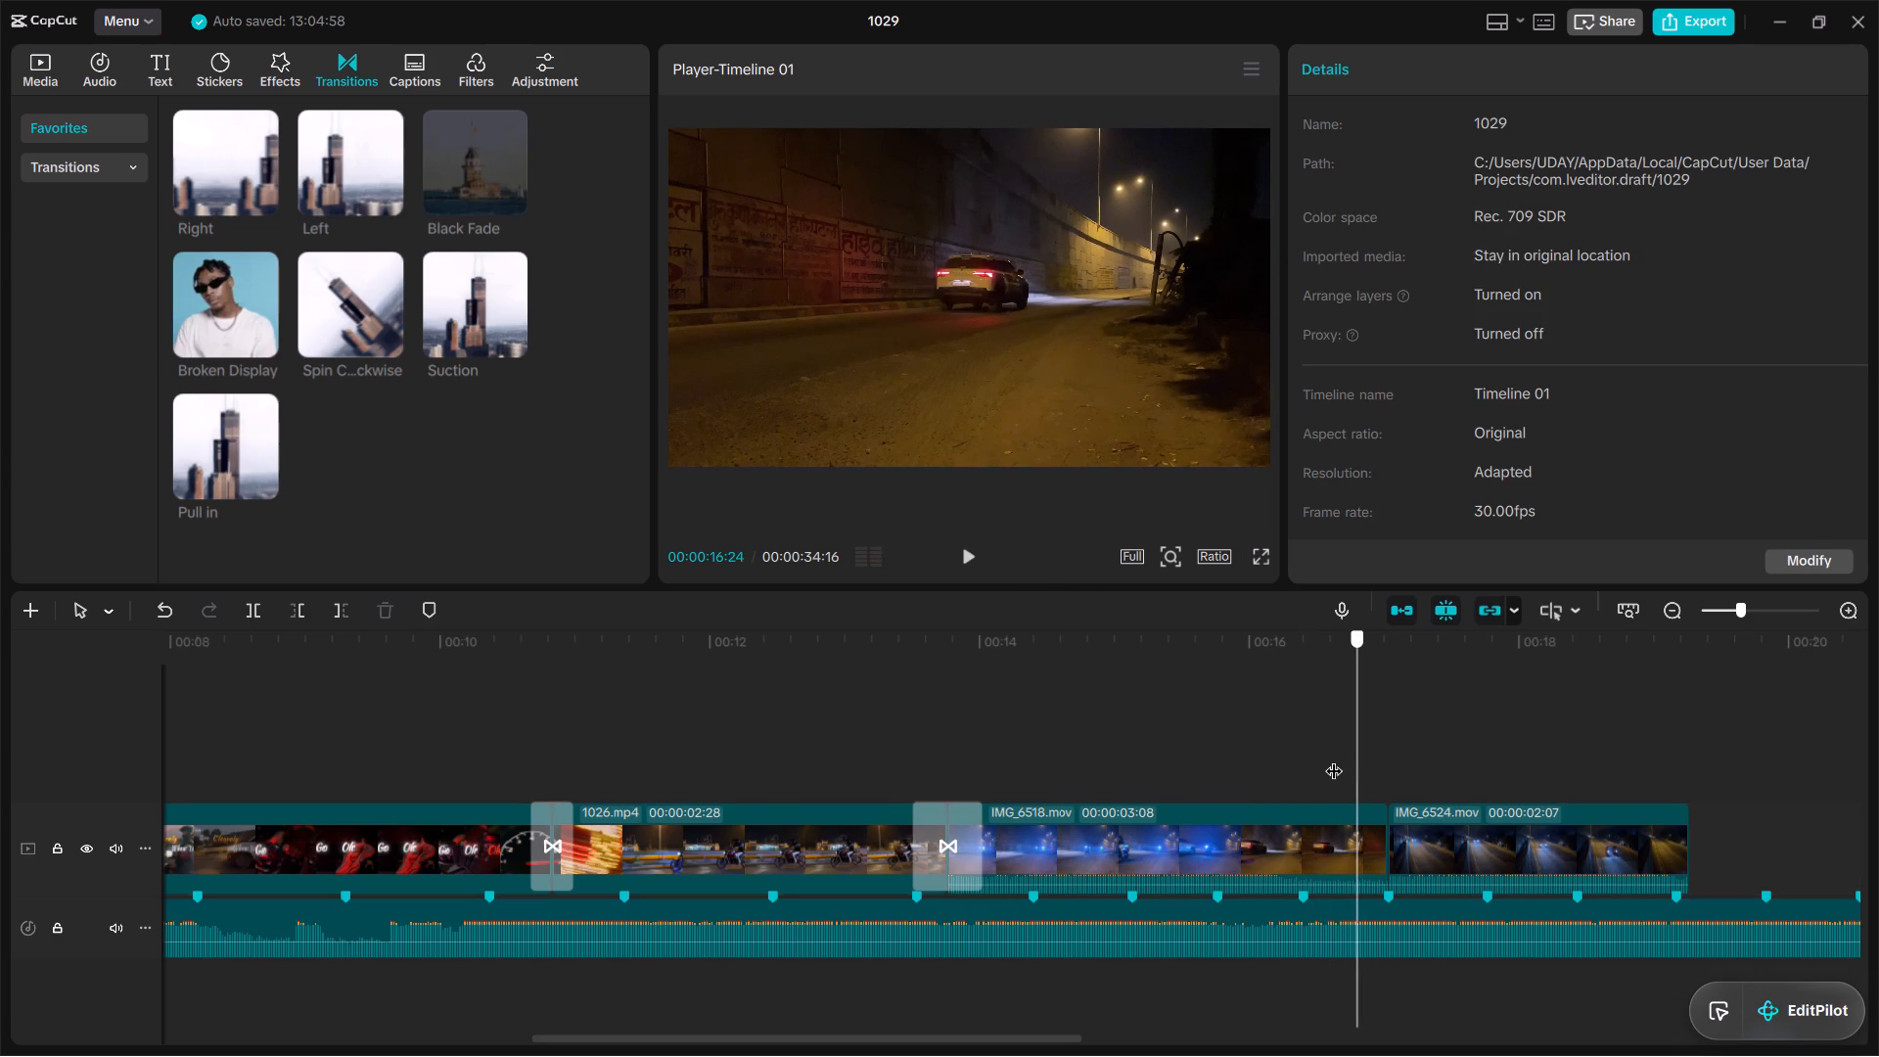
pyautogui.moveTo(1334, 758); pyautogui.dragTo(1341, 758)
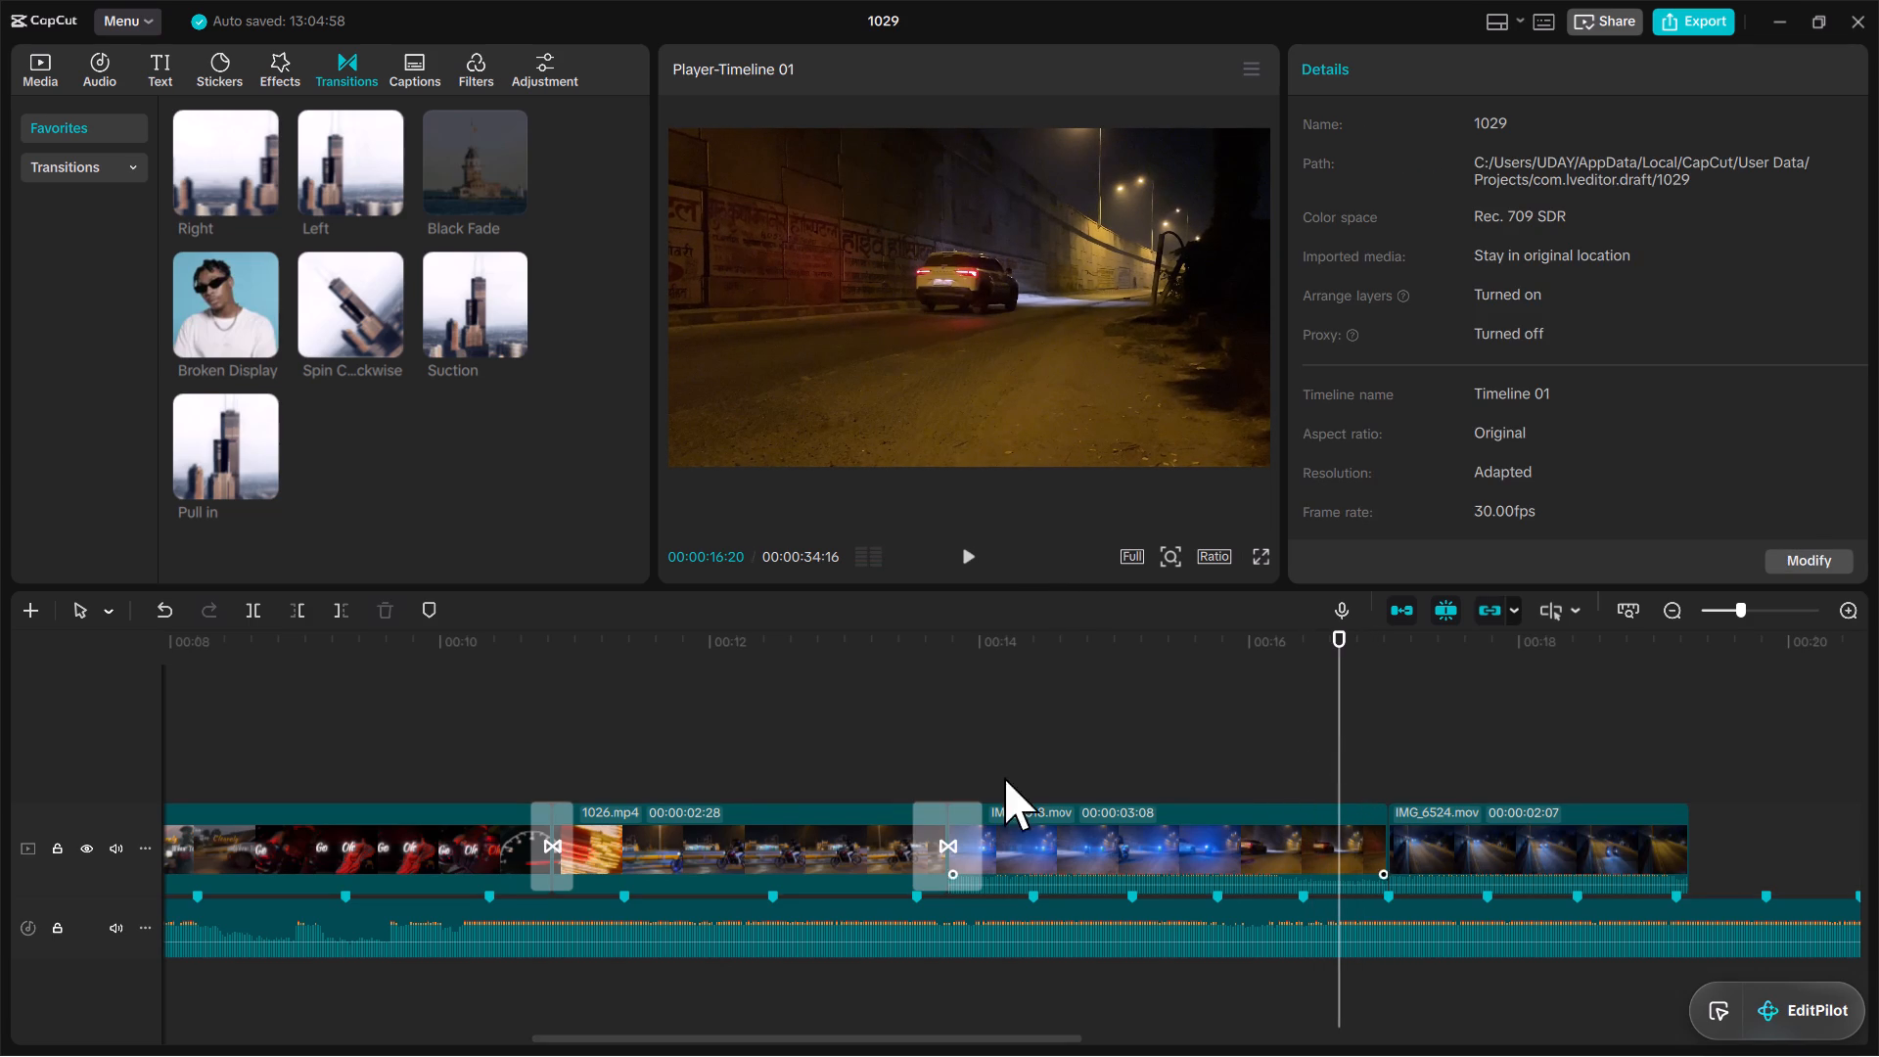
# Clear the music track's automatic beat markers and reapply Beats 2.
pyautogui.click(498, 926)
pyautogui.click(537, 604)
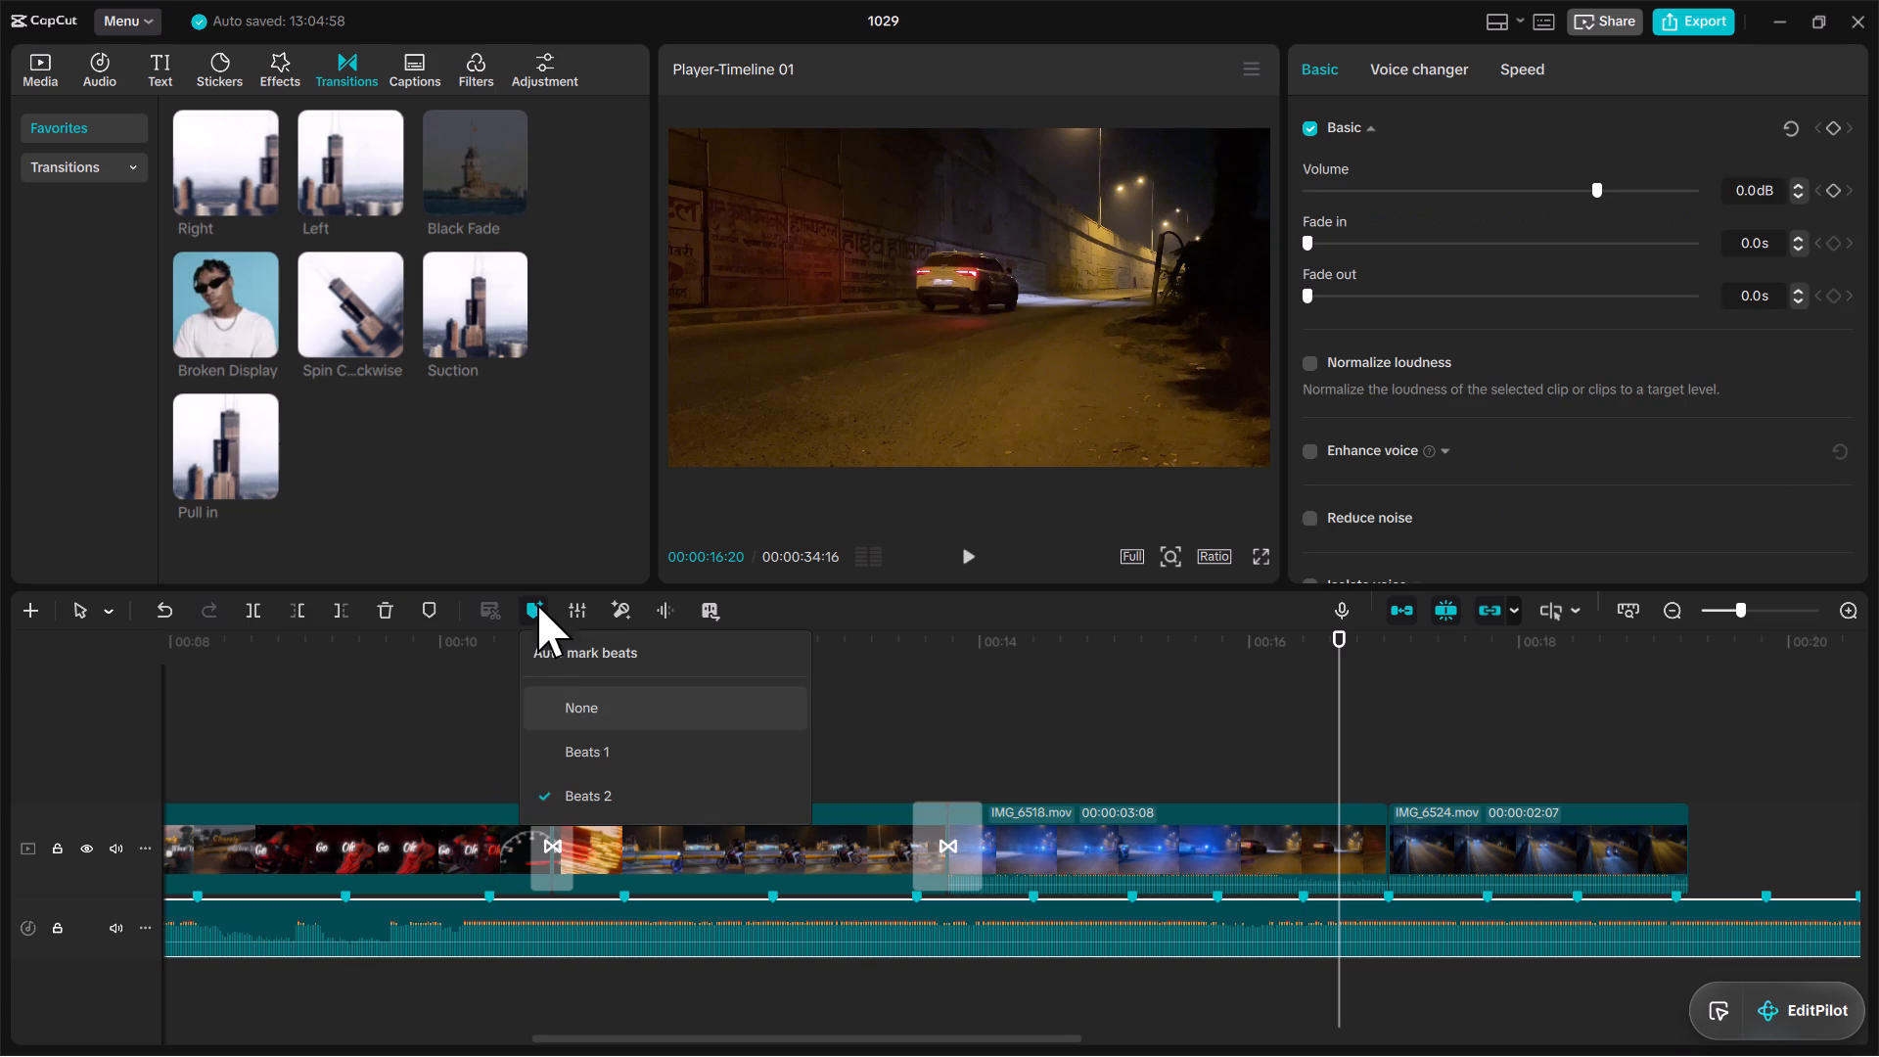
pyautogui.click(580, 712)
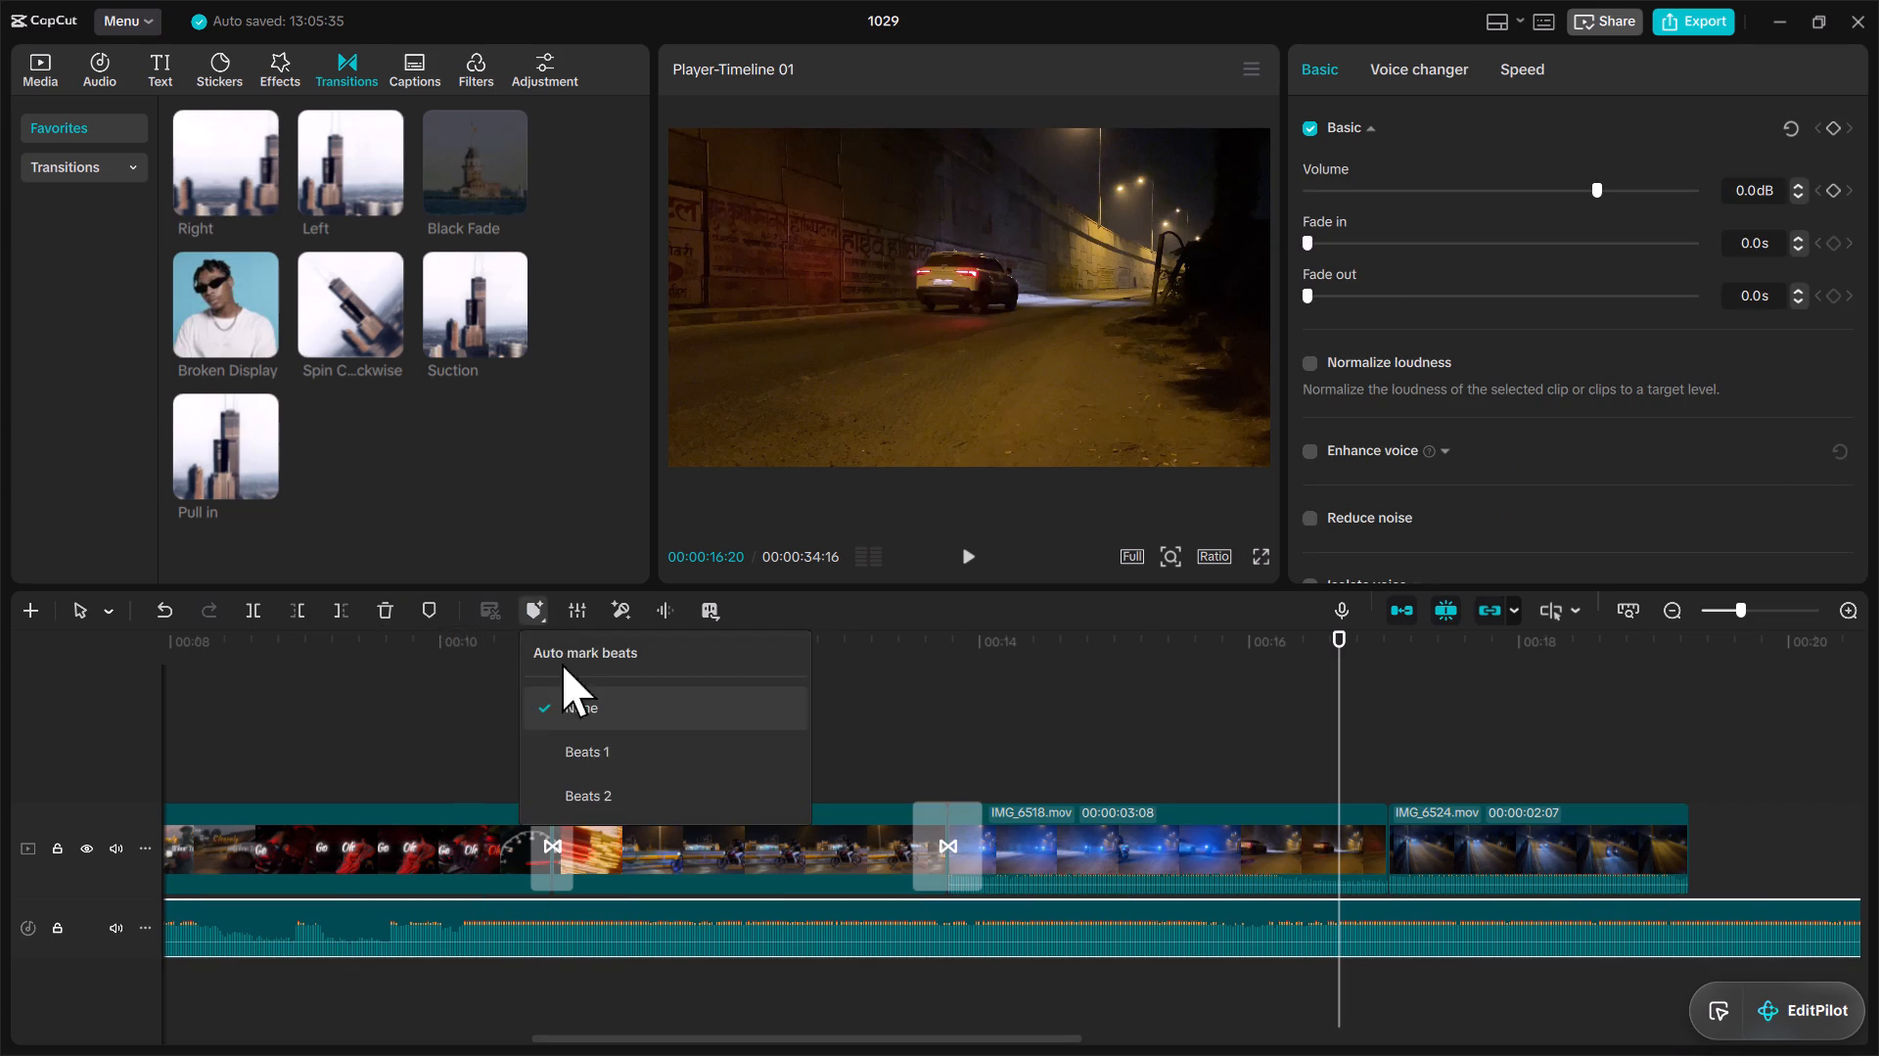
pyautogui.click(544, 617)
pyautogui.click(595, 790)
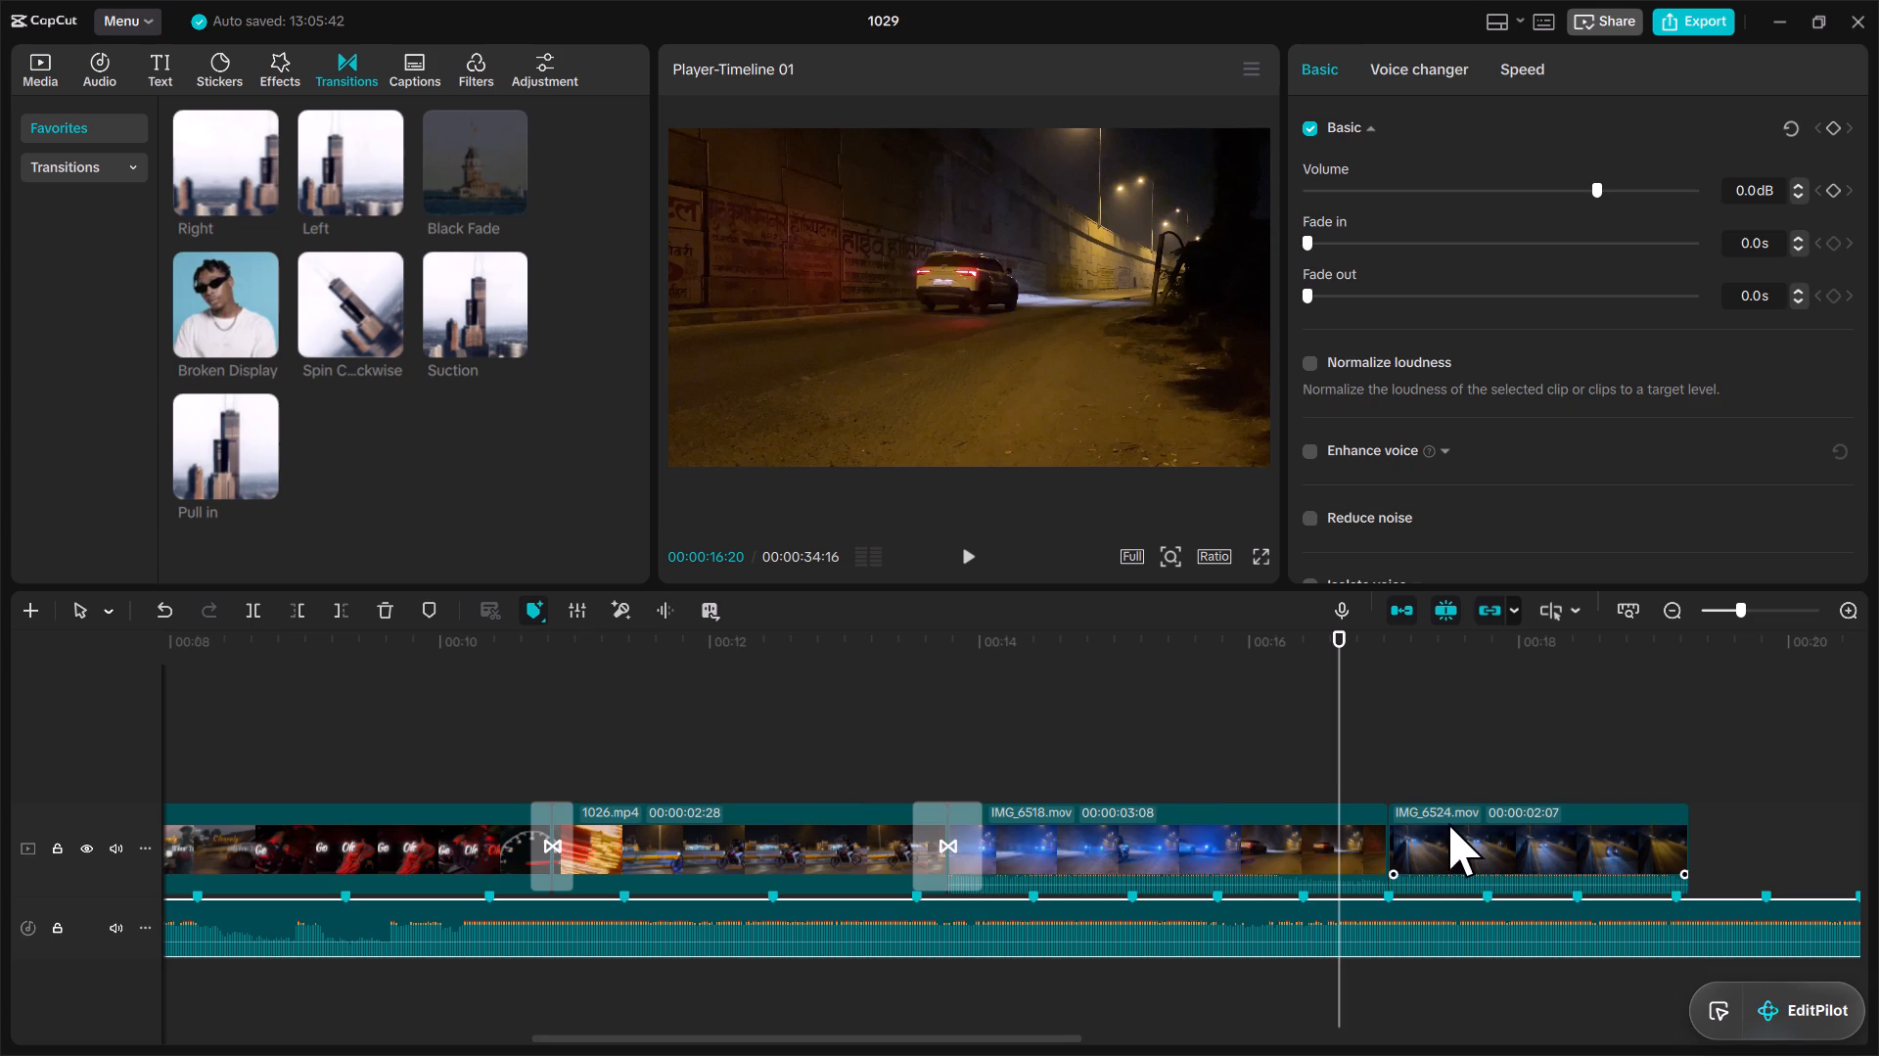
# Locate the missed beat near the end of IMG_6518.mov and add a marker to the music track at 00:00:16:20.
pyautogui.click(1332, 762)
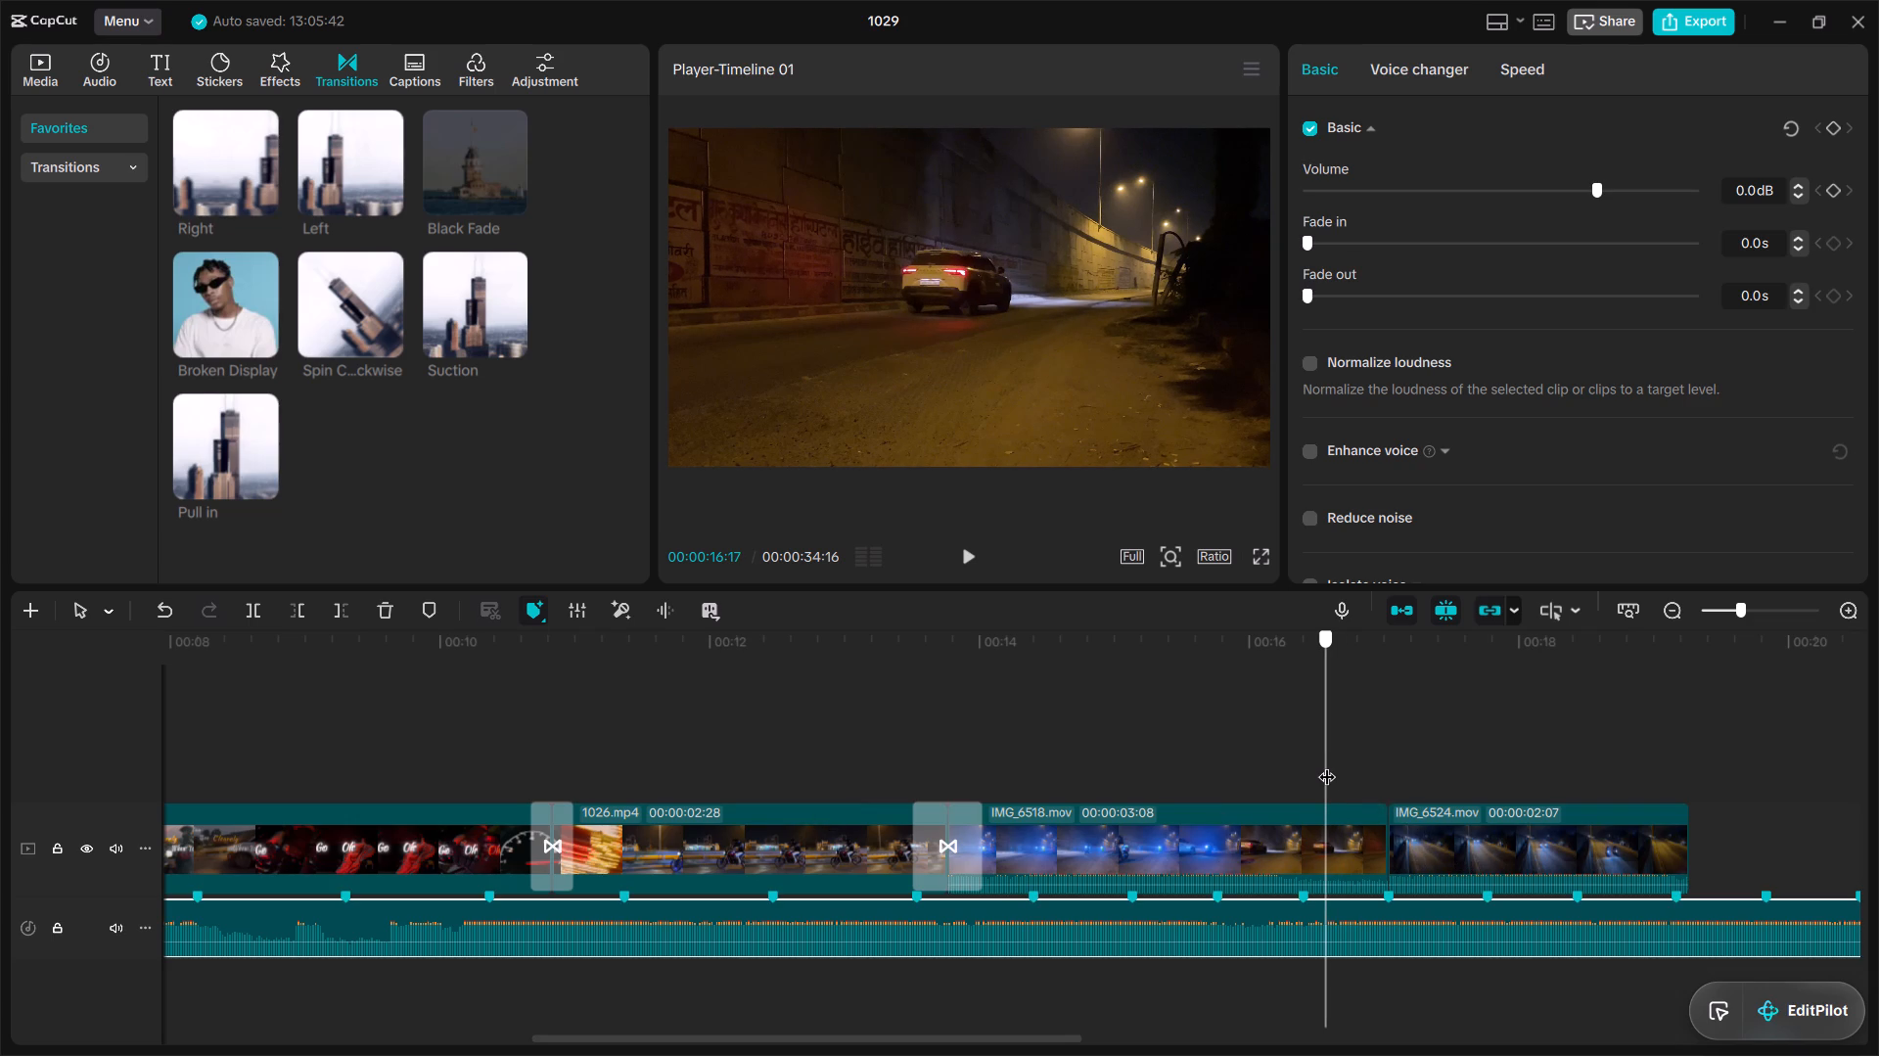
pyautogui.moveTo(1747, 606); pyautogui.dragTo(1757, 606)
pyautogui.click(1223, 645)
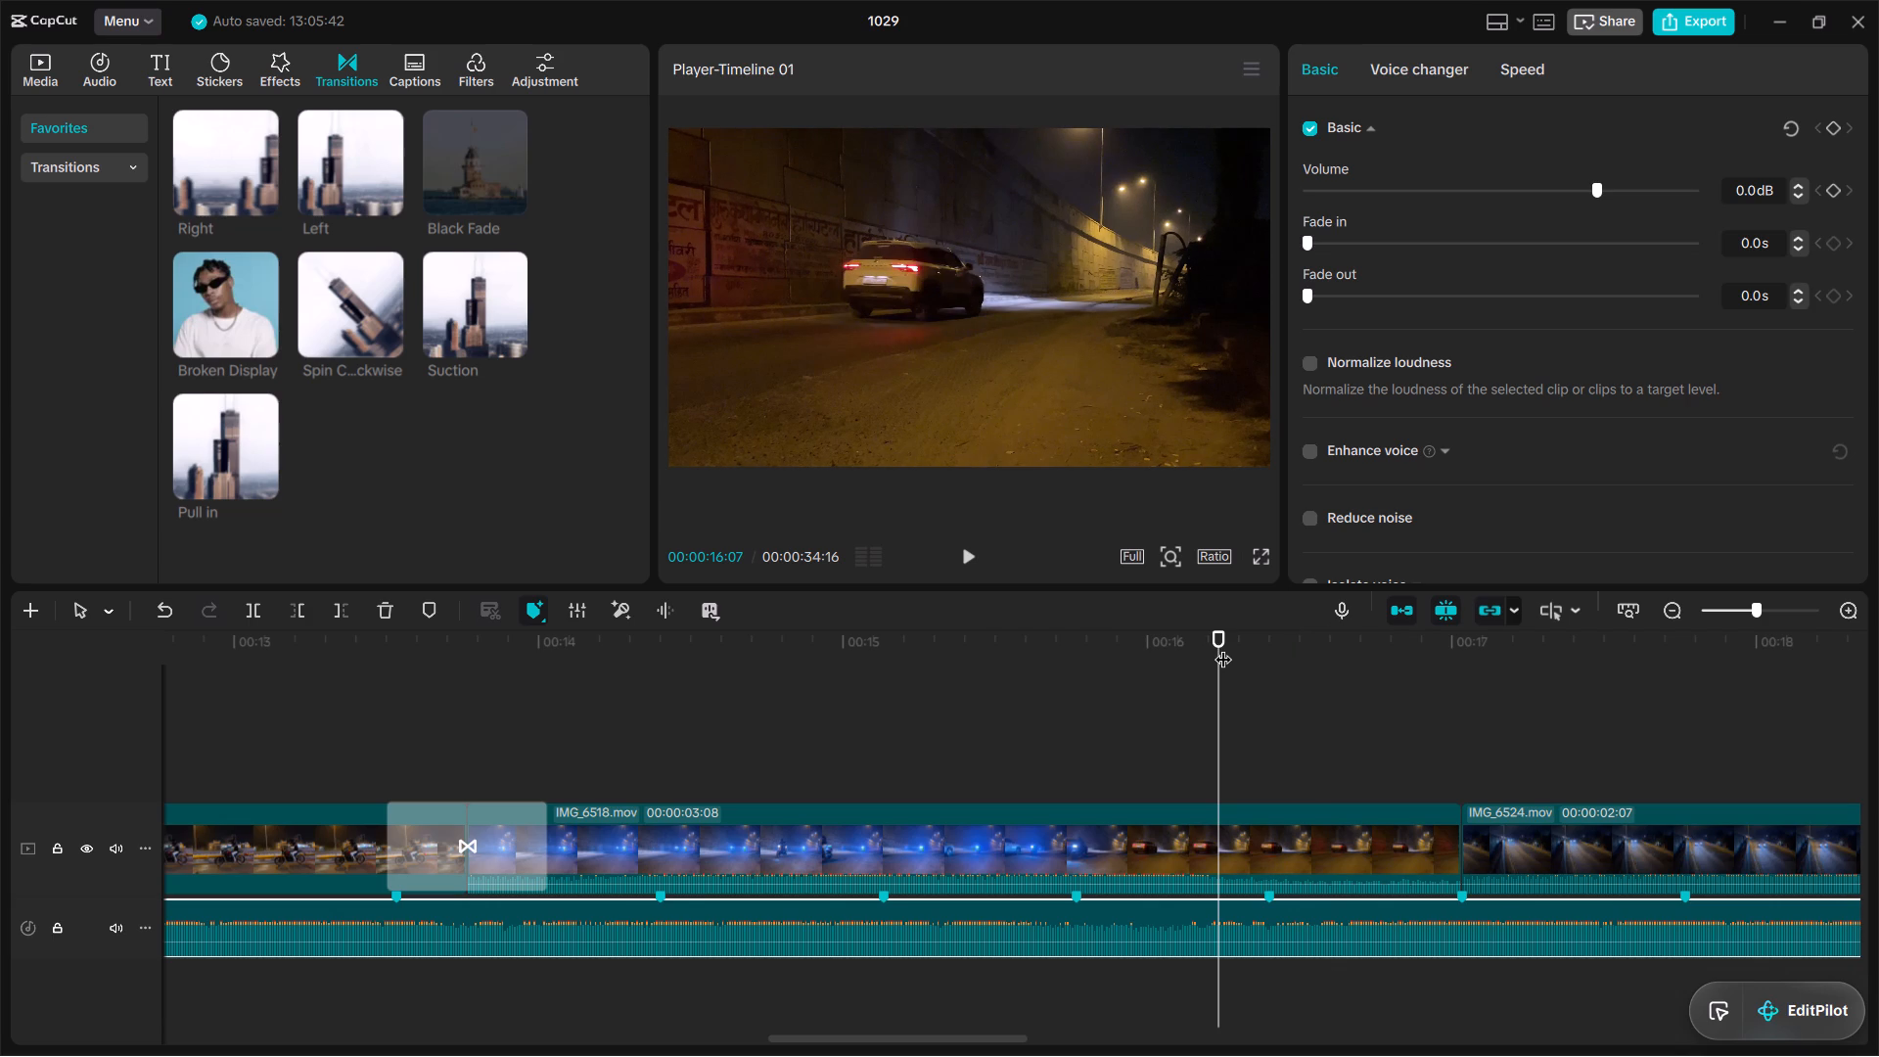
pyautogui.write('l')
pyautogui.press('space')
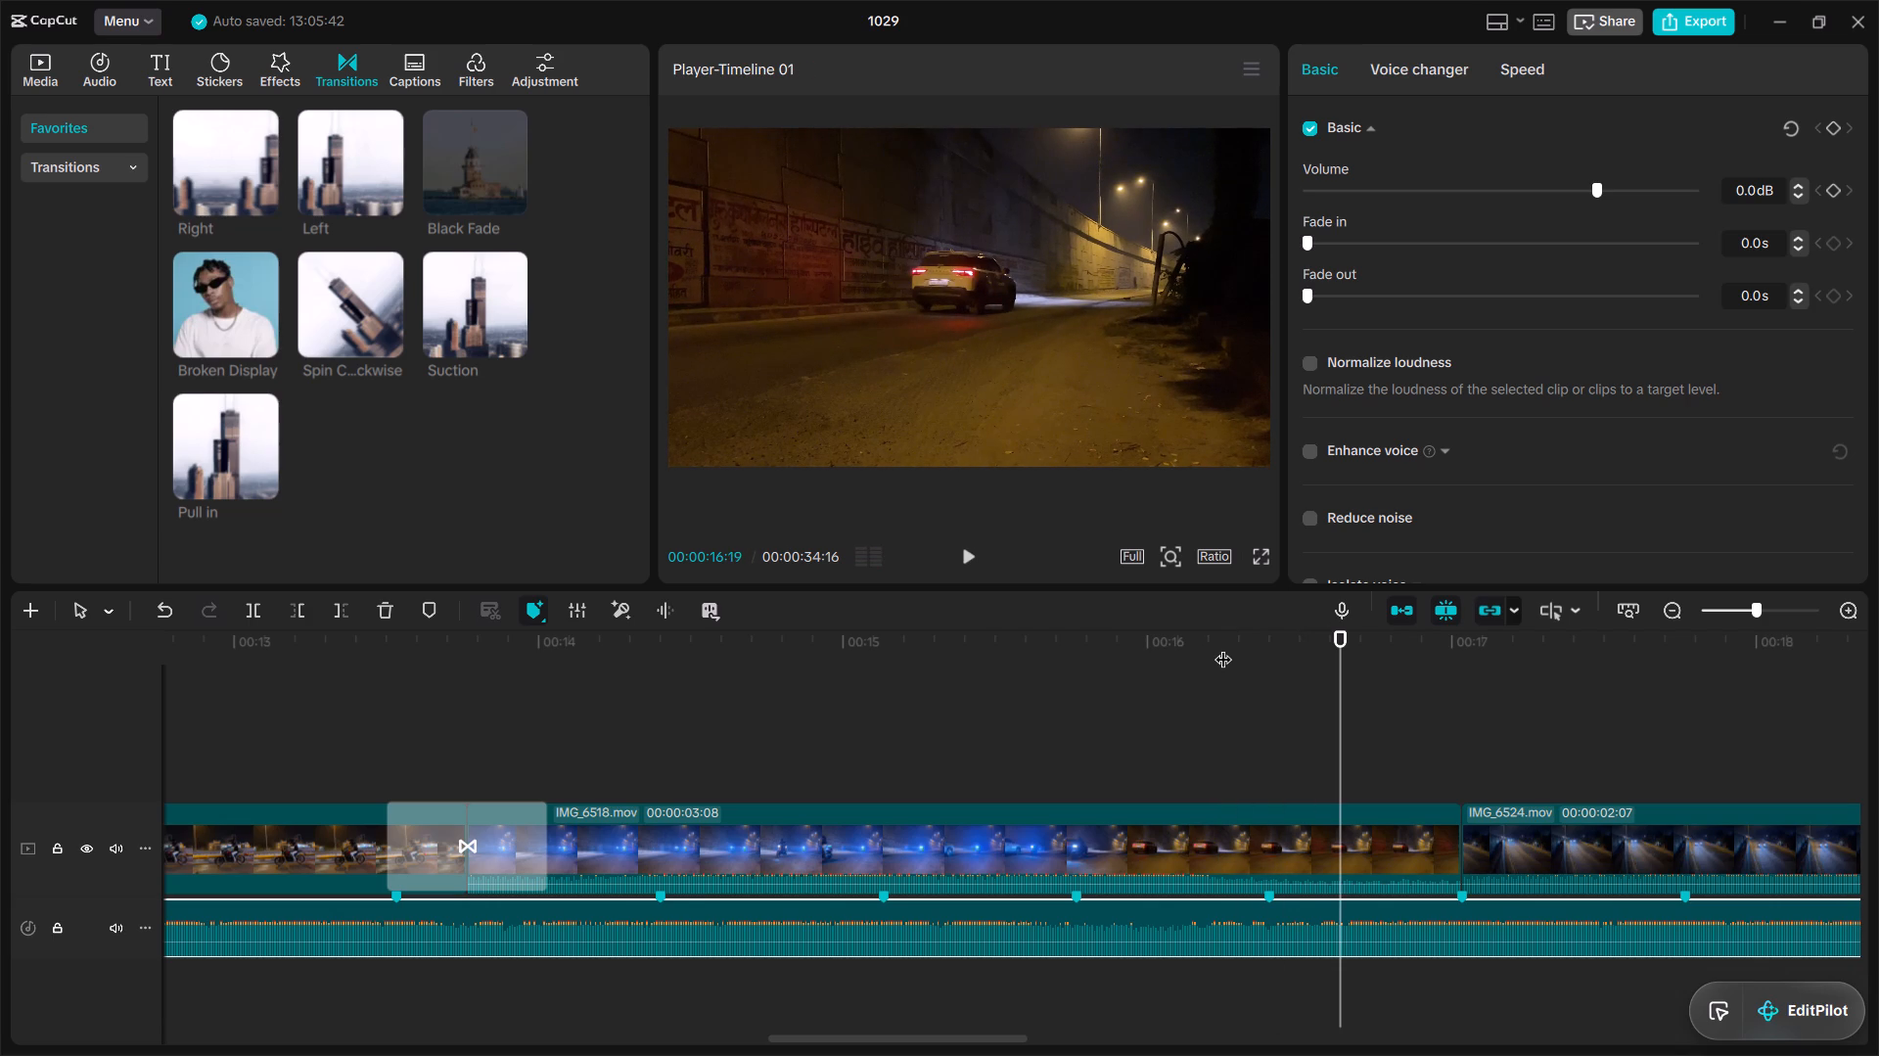
pyautogui.moveTo(1338, 719); pyautogui.dragTo(1350, 724)
pyautogui.moveTo(1350, 724); pyautogui.dragTo(1354, 725)
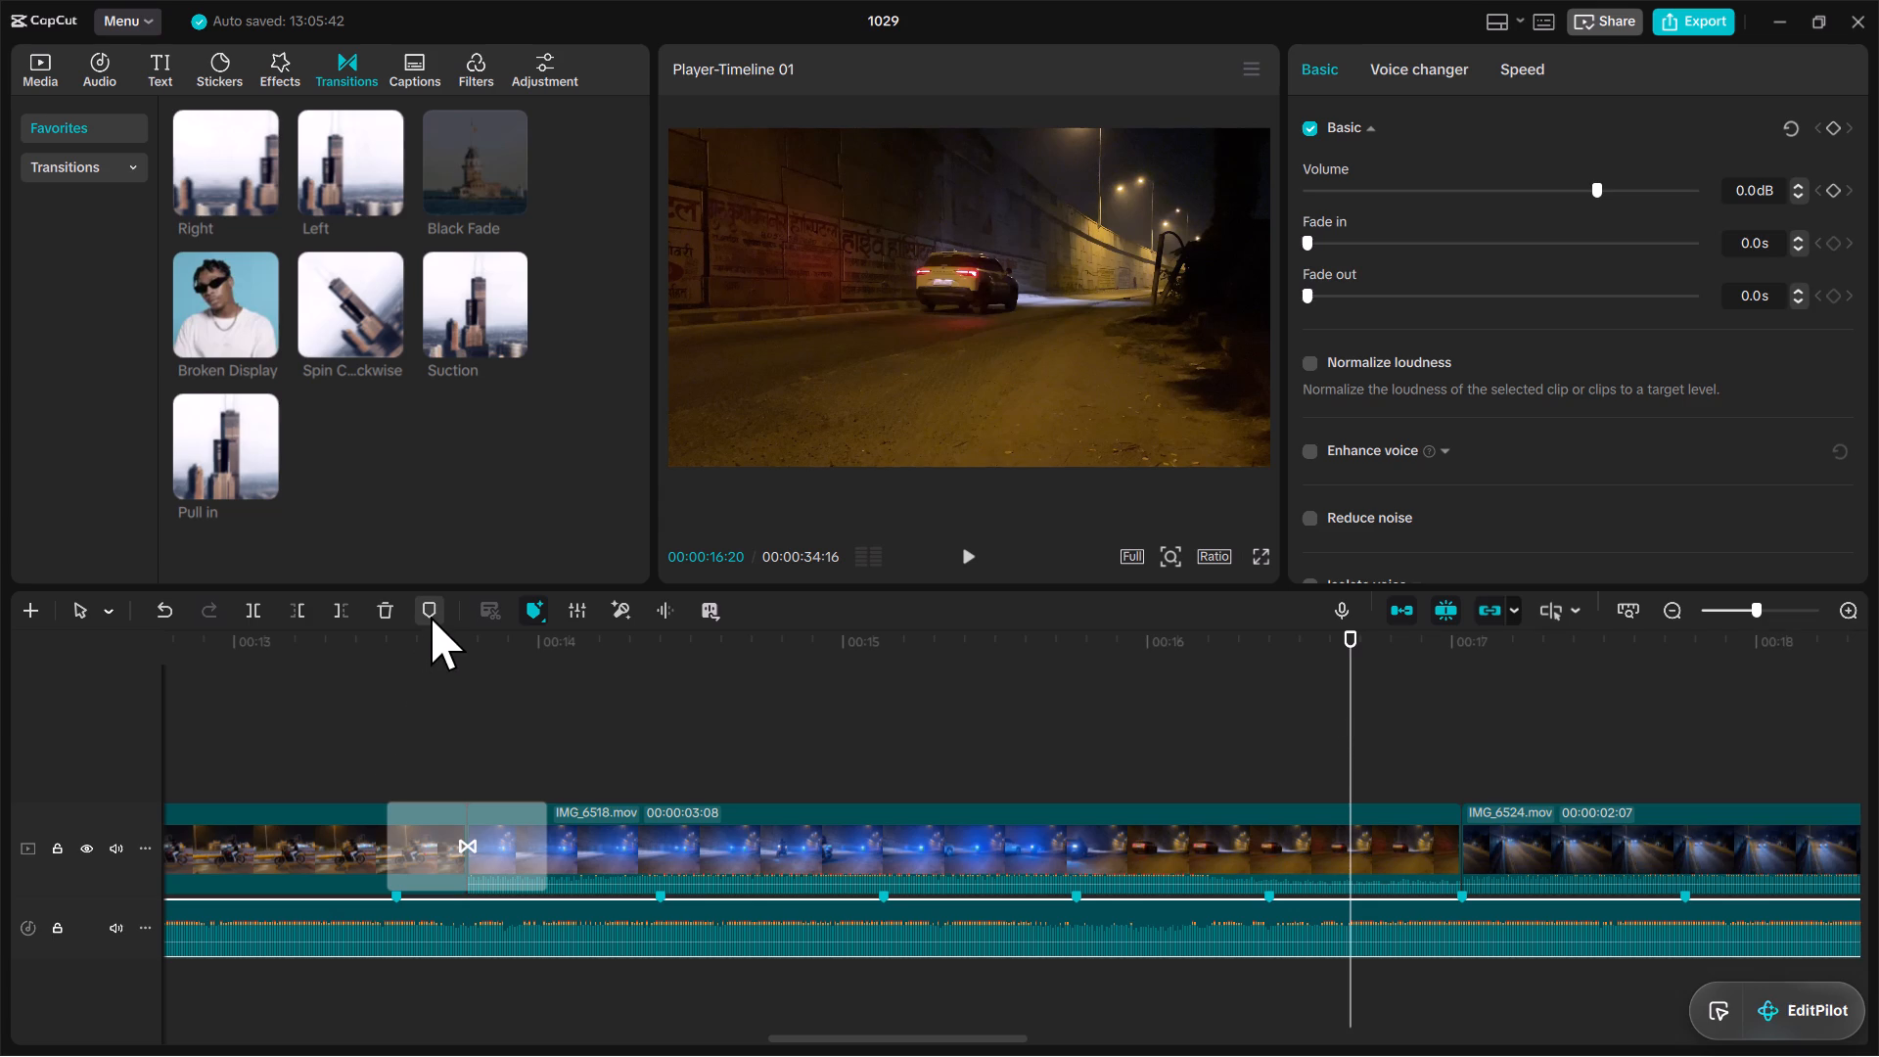
pyautogui.click(431, 617)
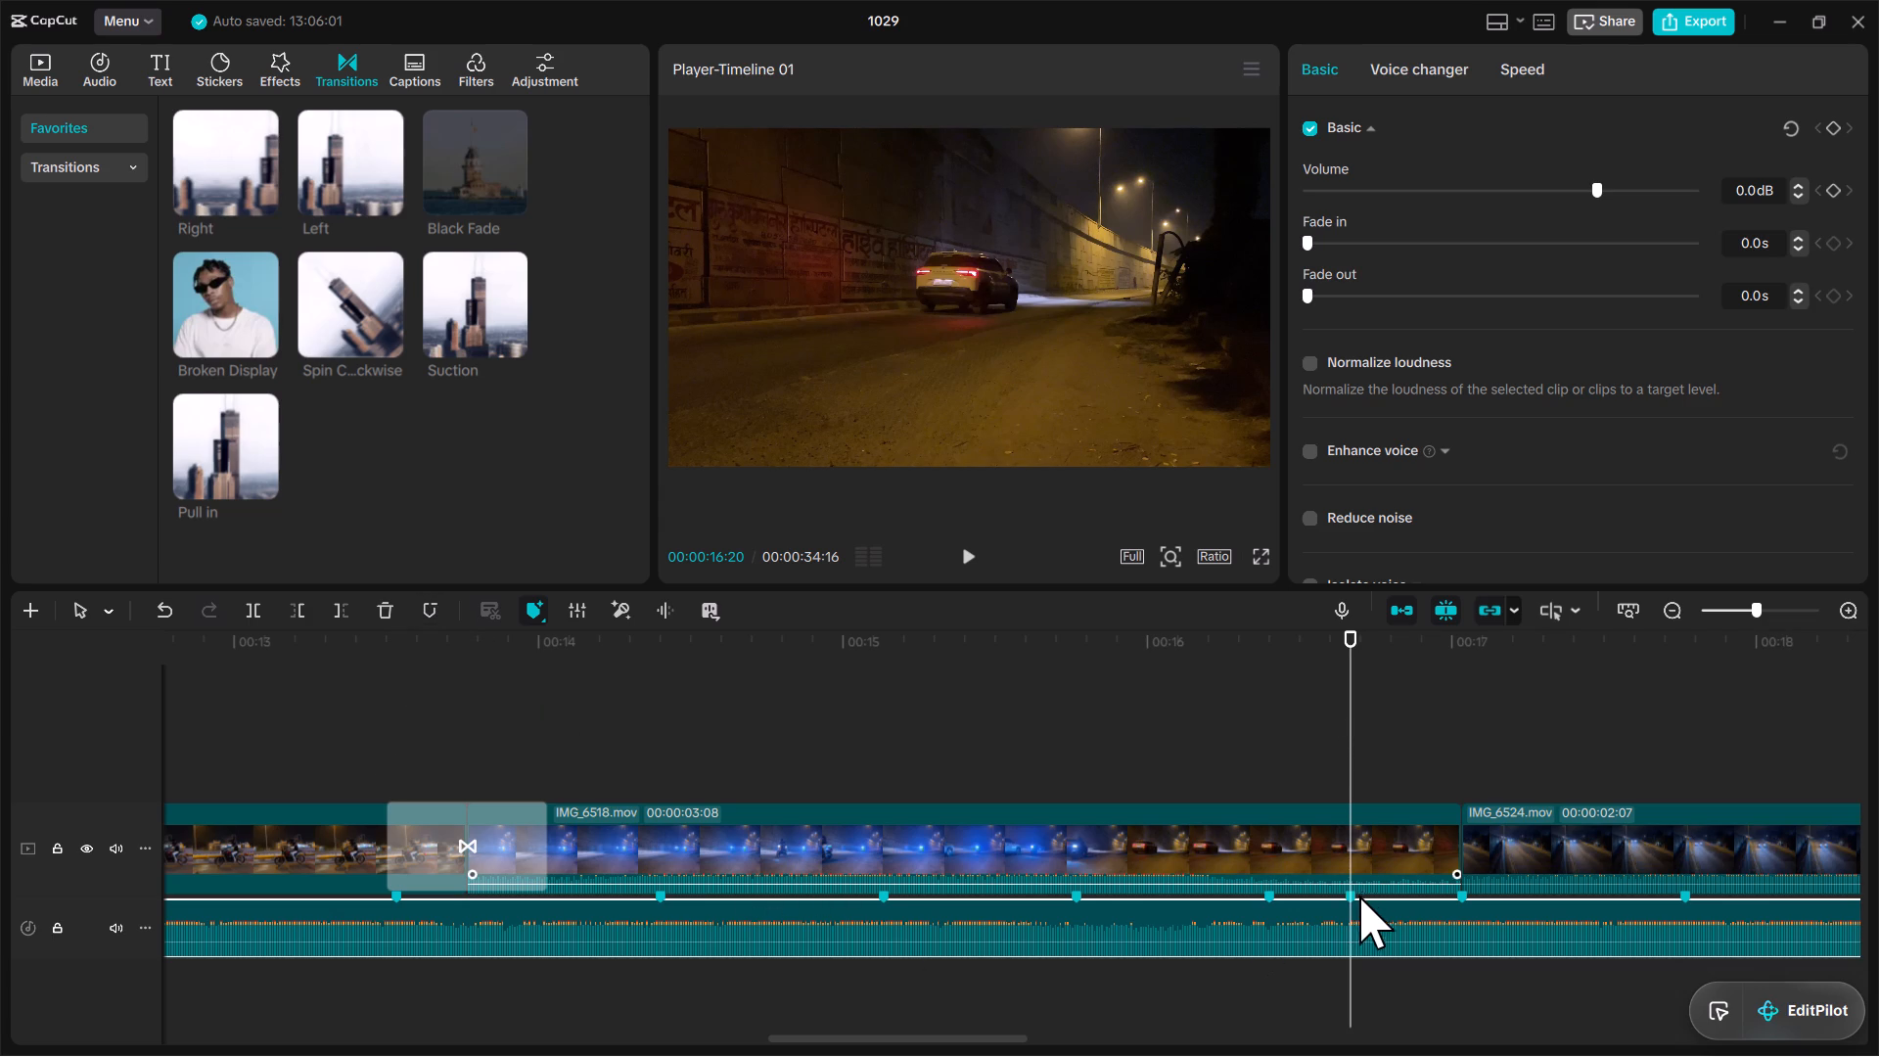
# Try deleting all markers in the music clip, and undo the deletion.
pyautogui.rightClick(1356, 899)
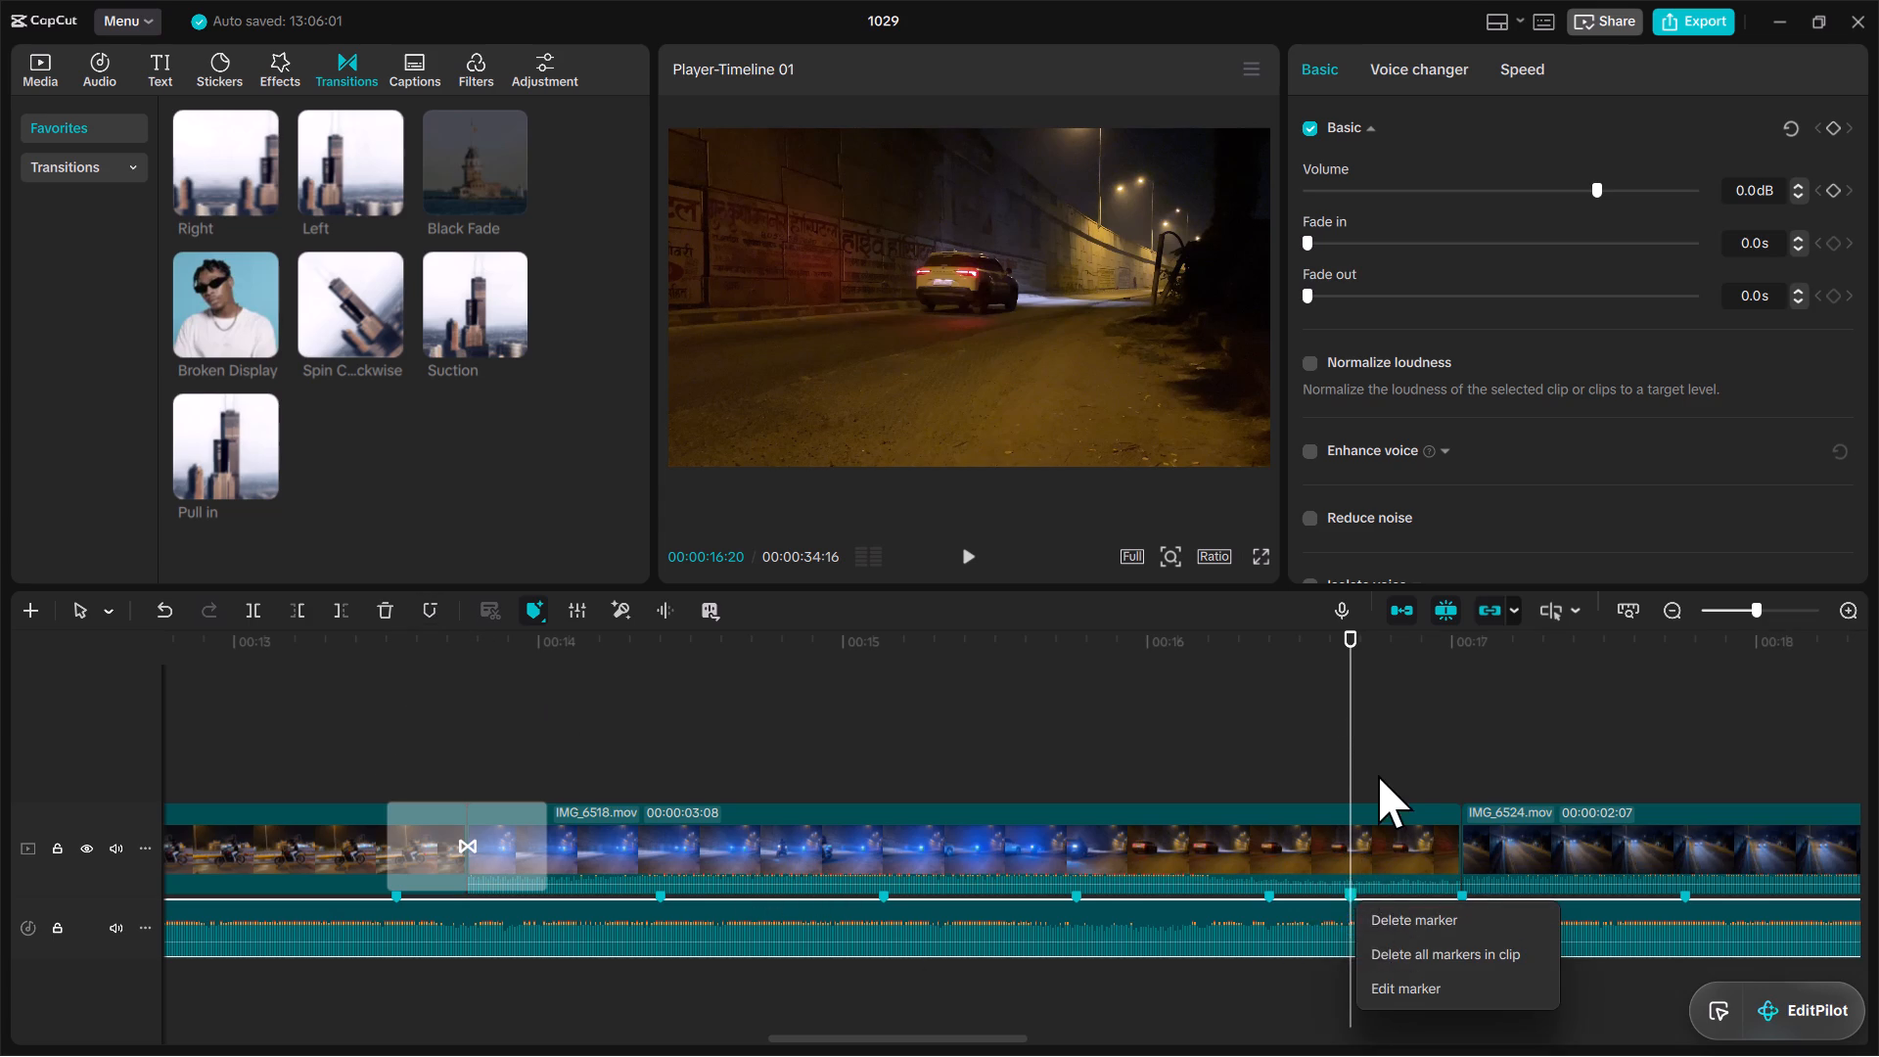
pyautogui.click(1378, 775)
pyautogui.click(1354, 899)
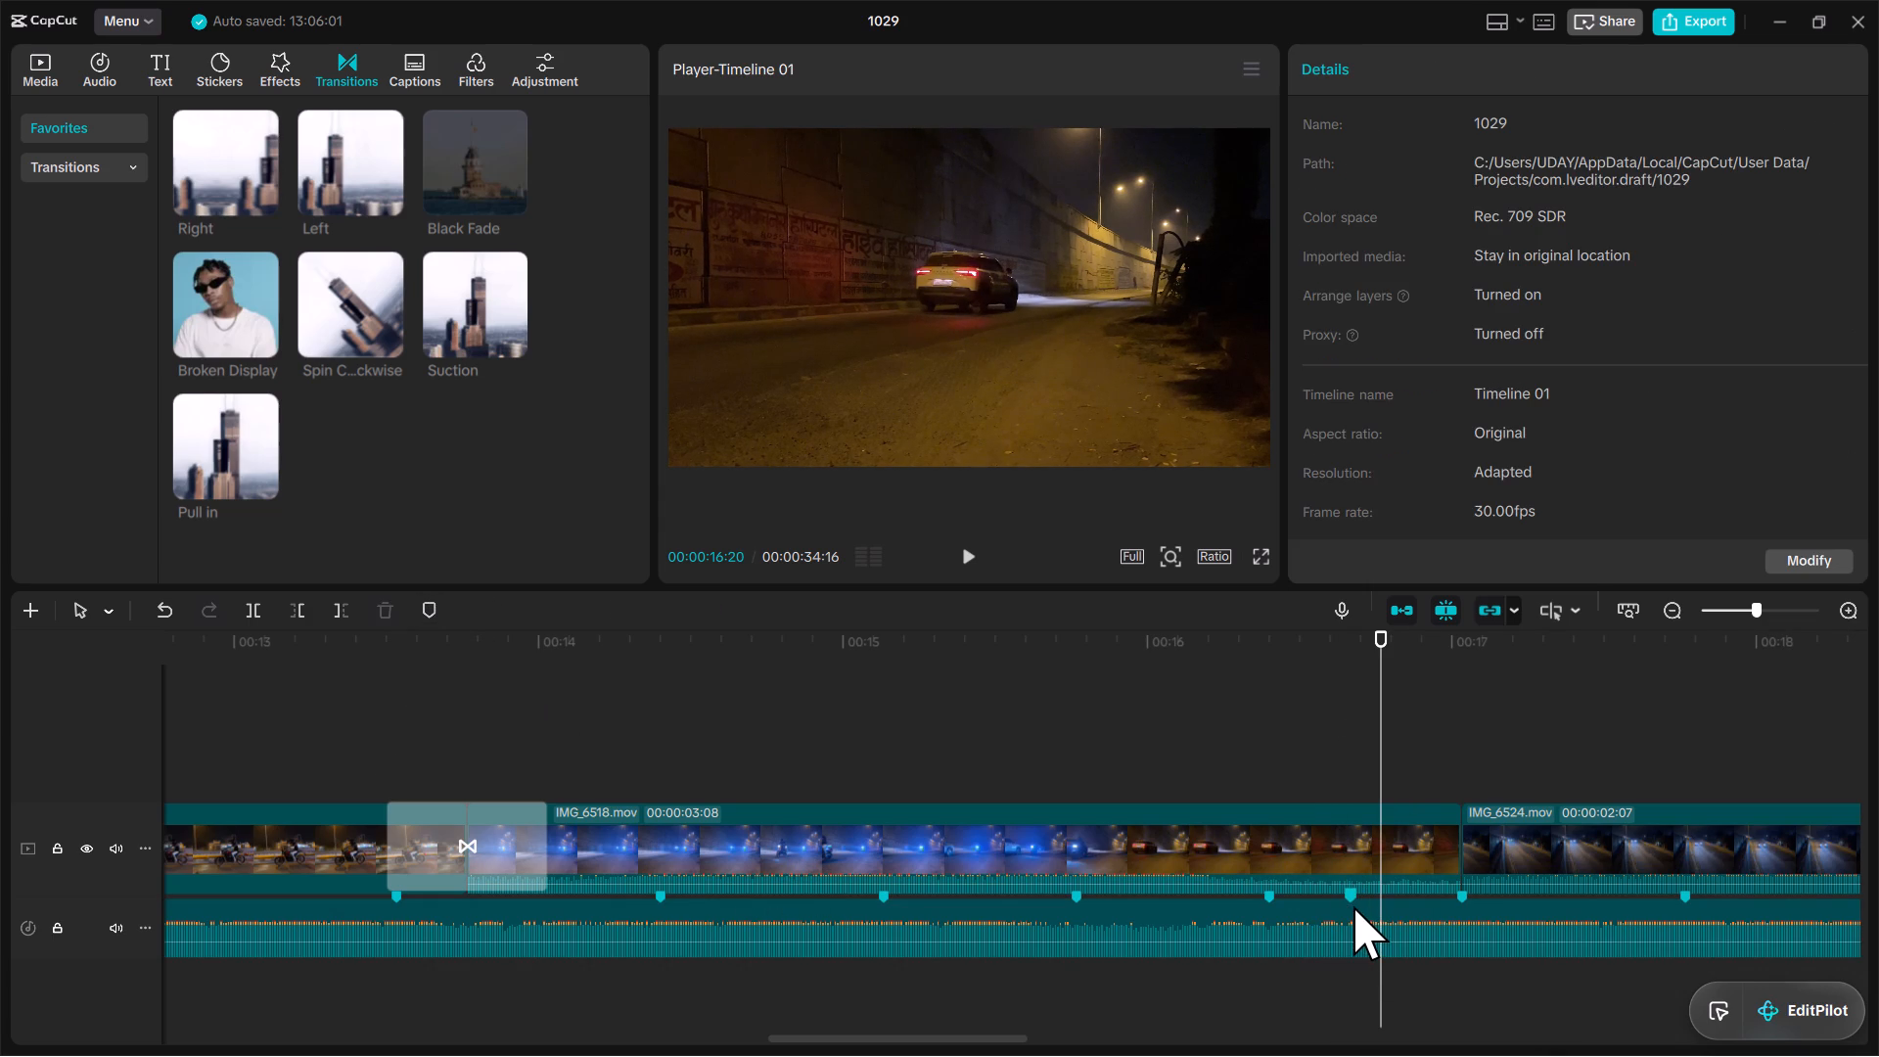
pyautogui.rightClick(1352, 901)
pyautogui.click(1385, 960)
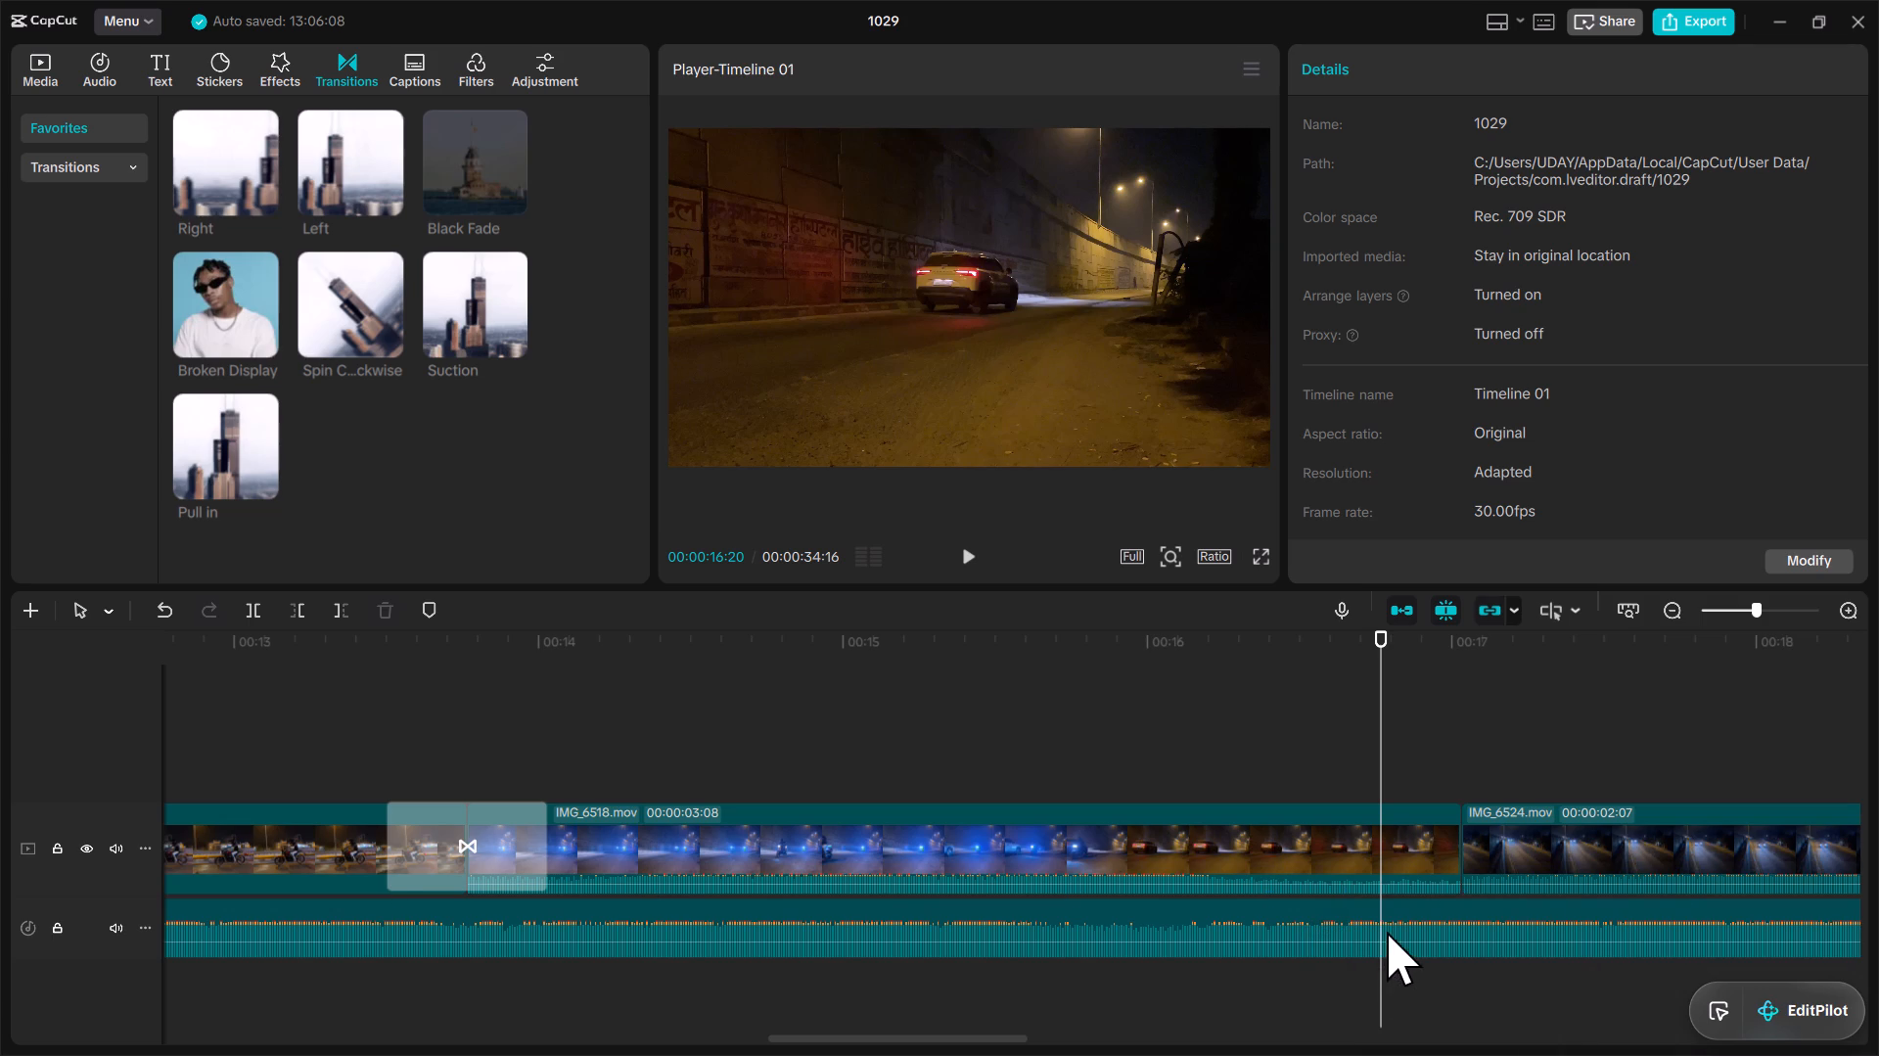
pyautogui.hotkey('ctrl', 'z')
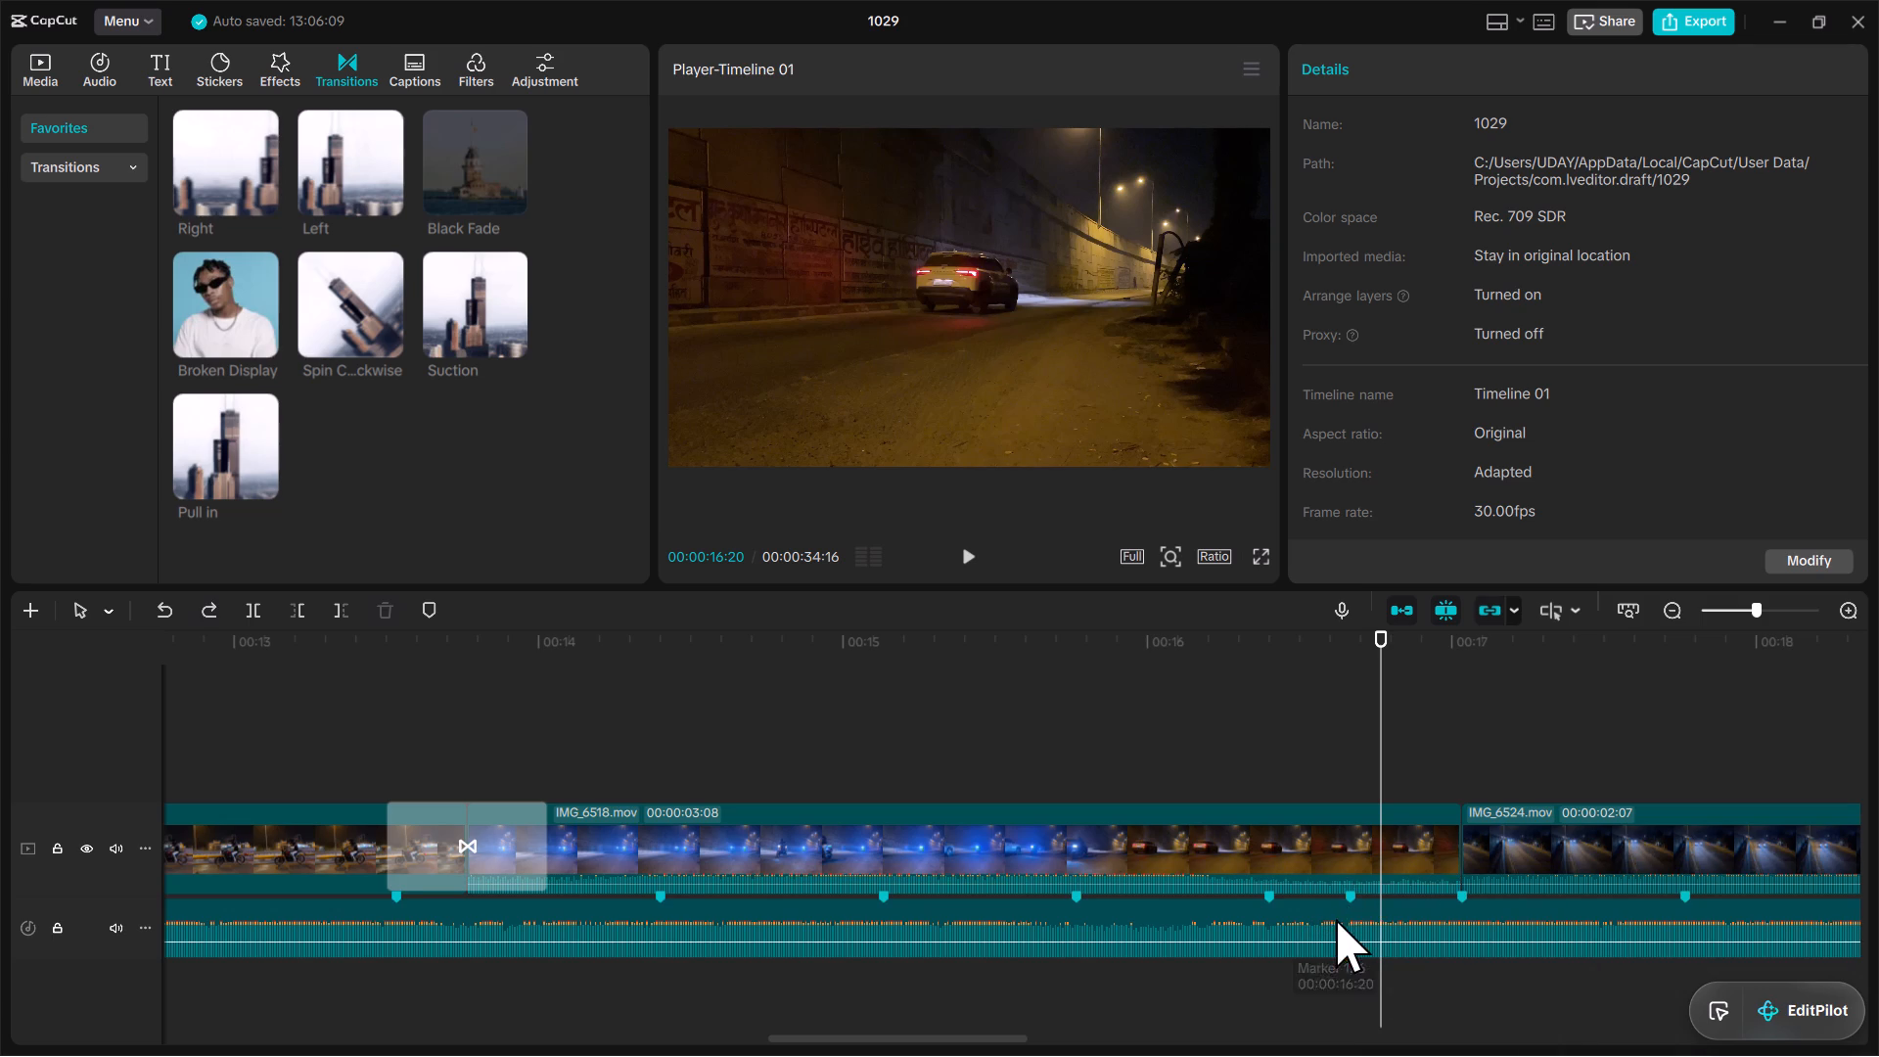
# Edit the music marker at 00:00:16:20 and change its color to red.
pyautogui.rightClick(1356, 895)
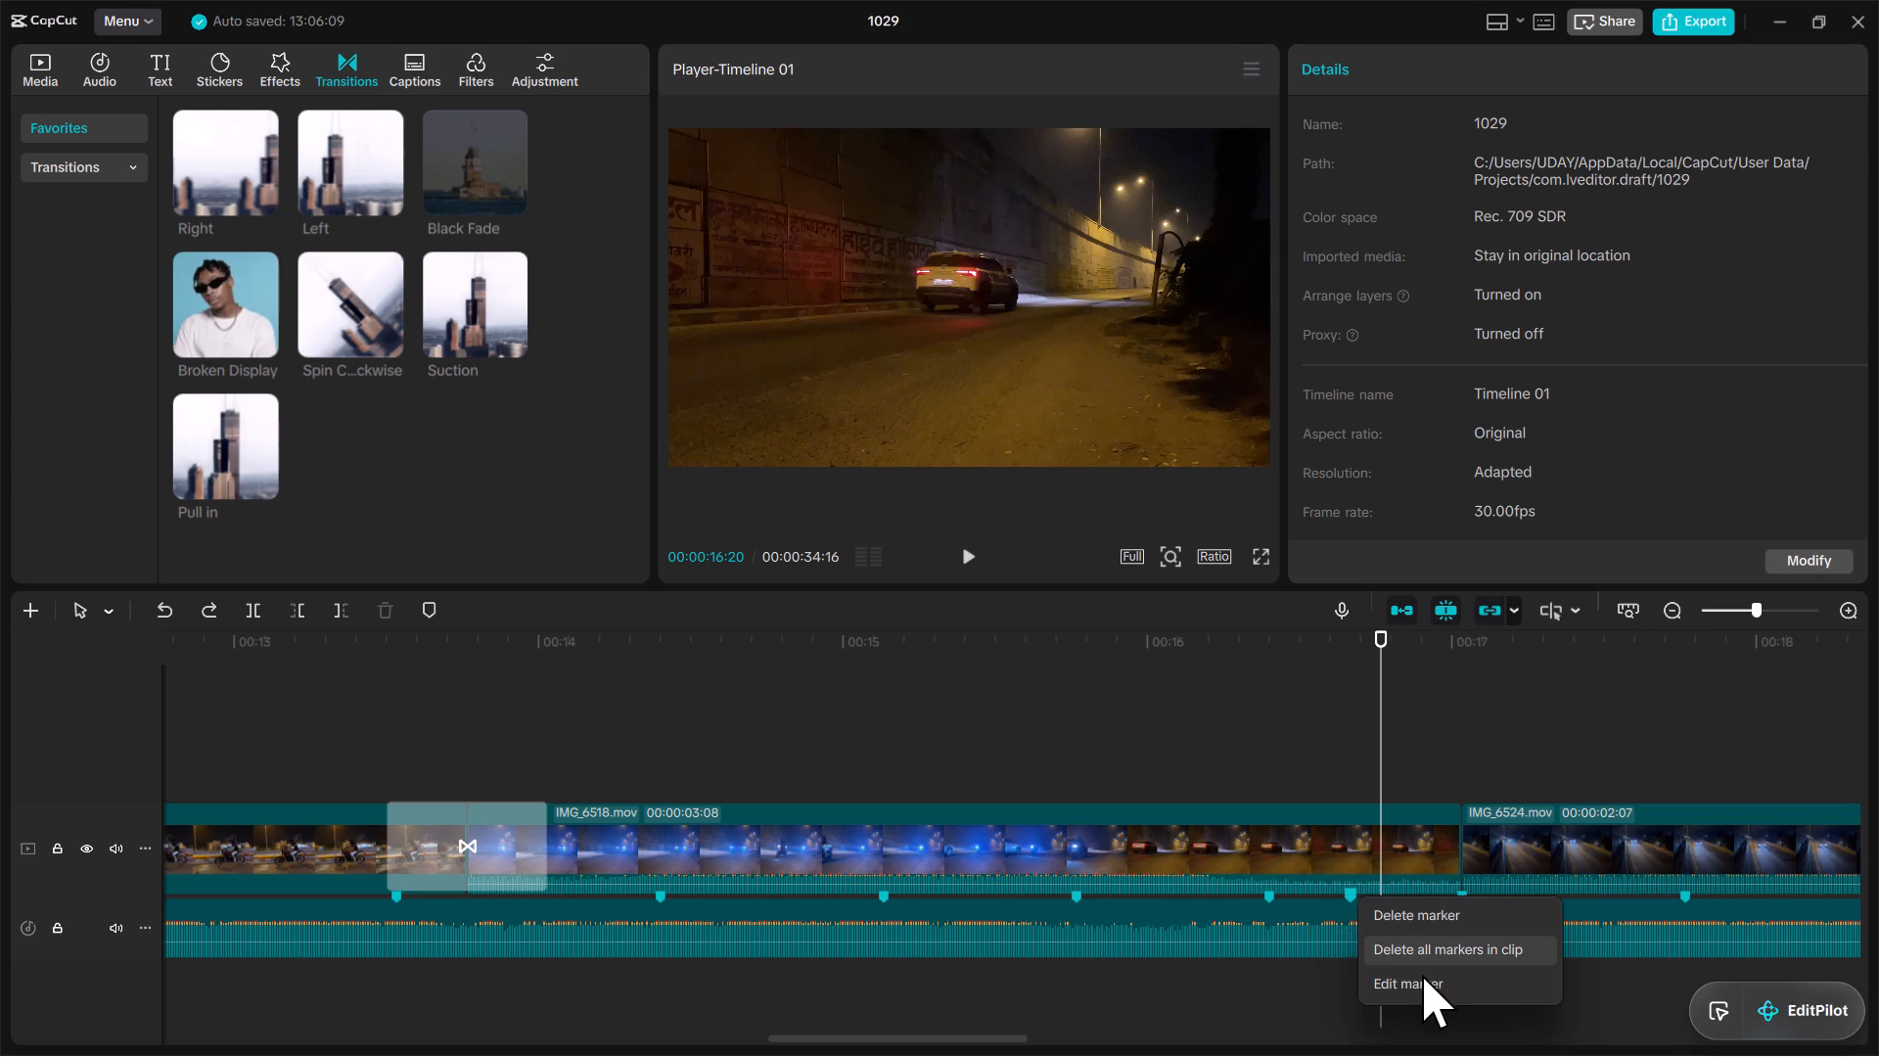
pyautogui.click(1424, 977)
pyautogui.click(1329, 800)
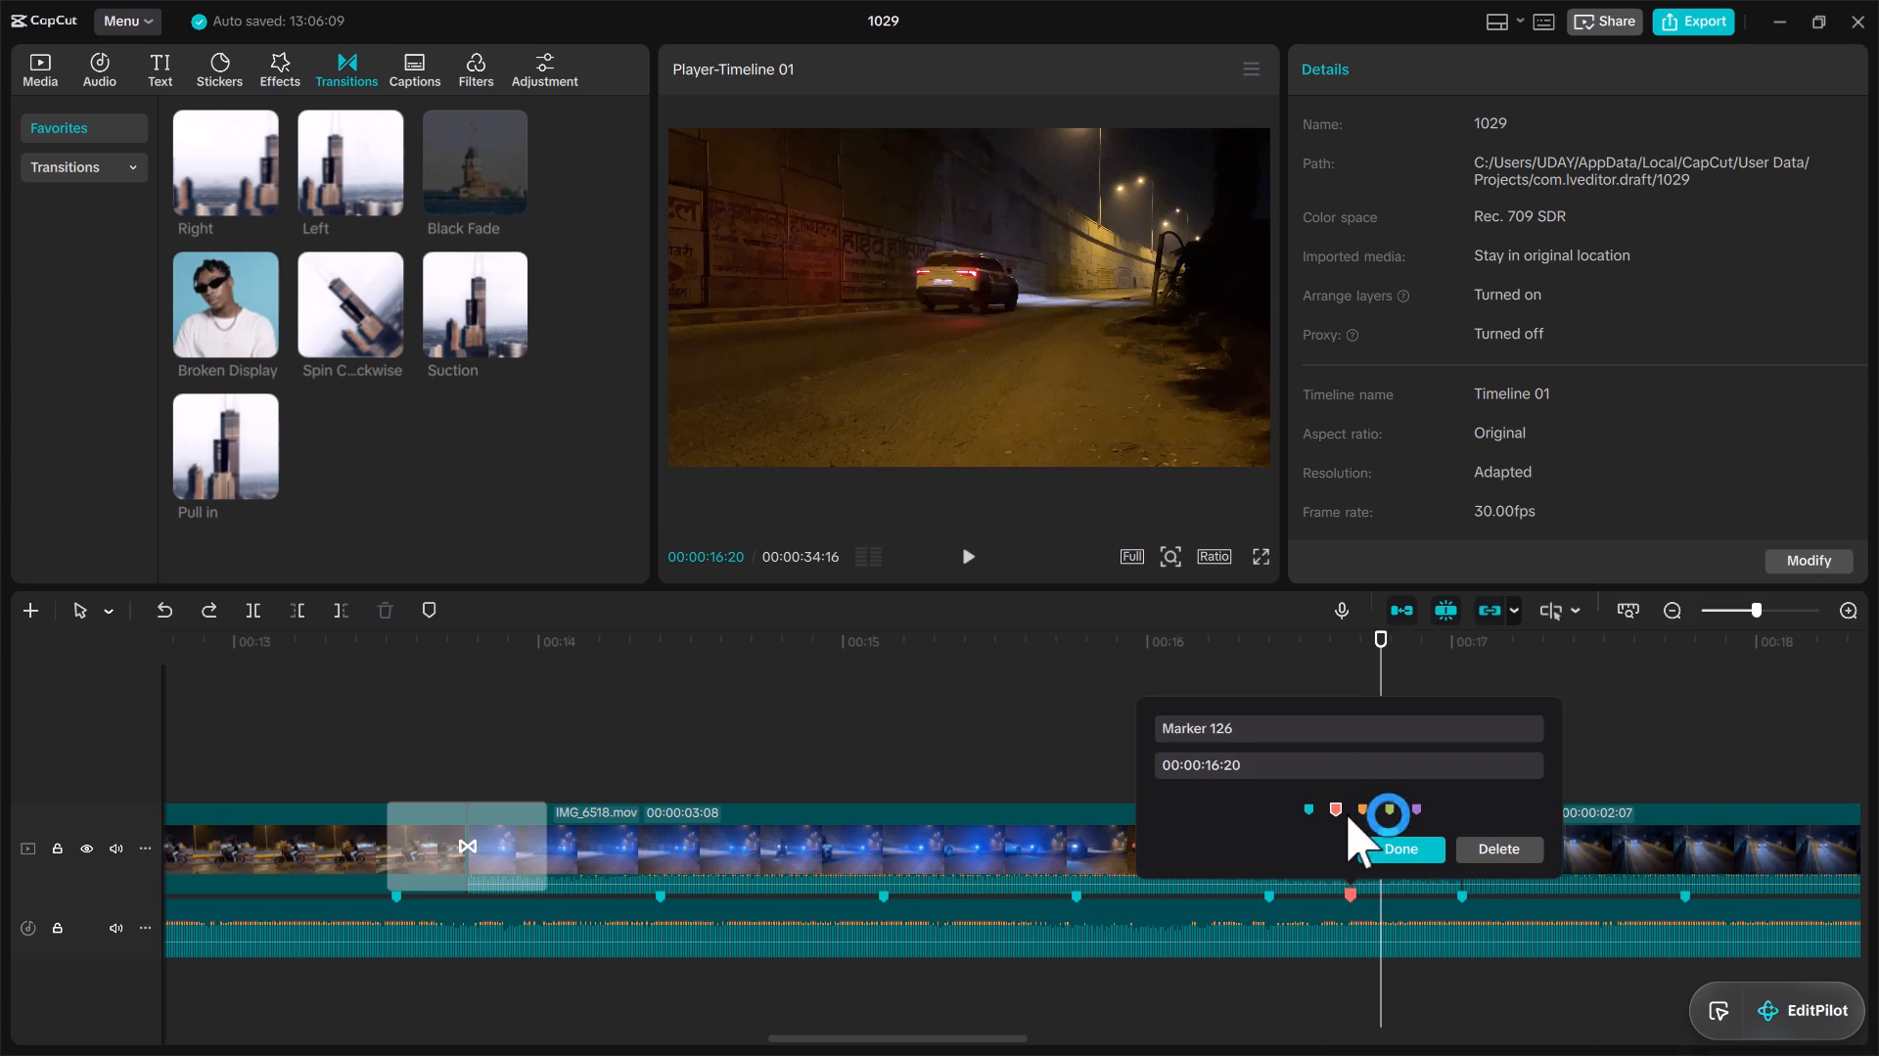
pyautogui.click(1373, 849)
# Scrub back through IMG_6518.mov from the red marker to just after the Black Fade to review where the action falls.
pyautogui.moveTo(1366, 772); pyautogui.dragTo(1274, 781)
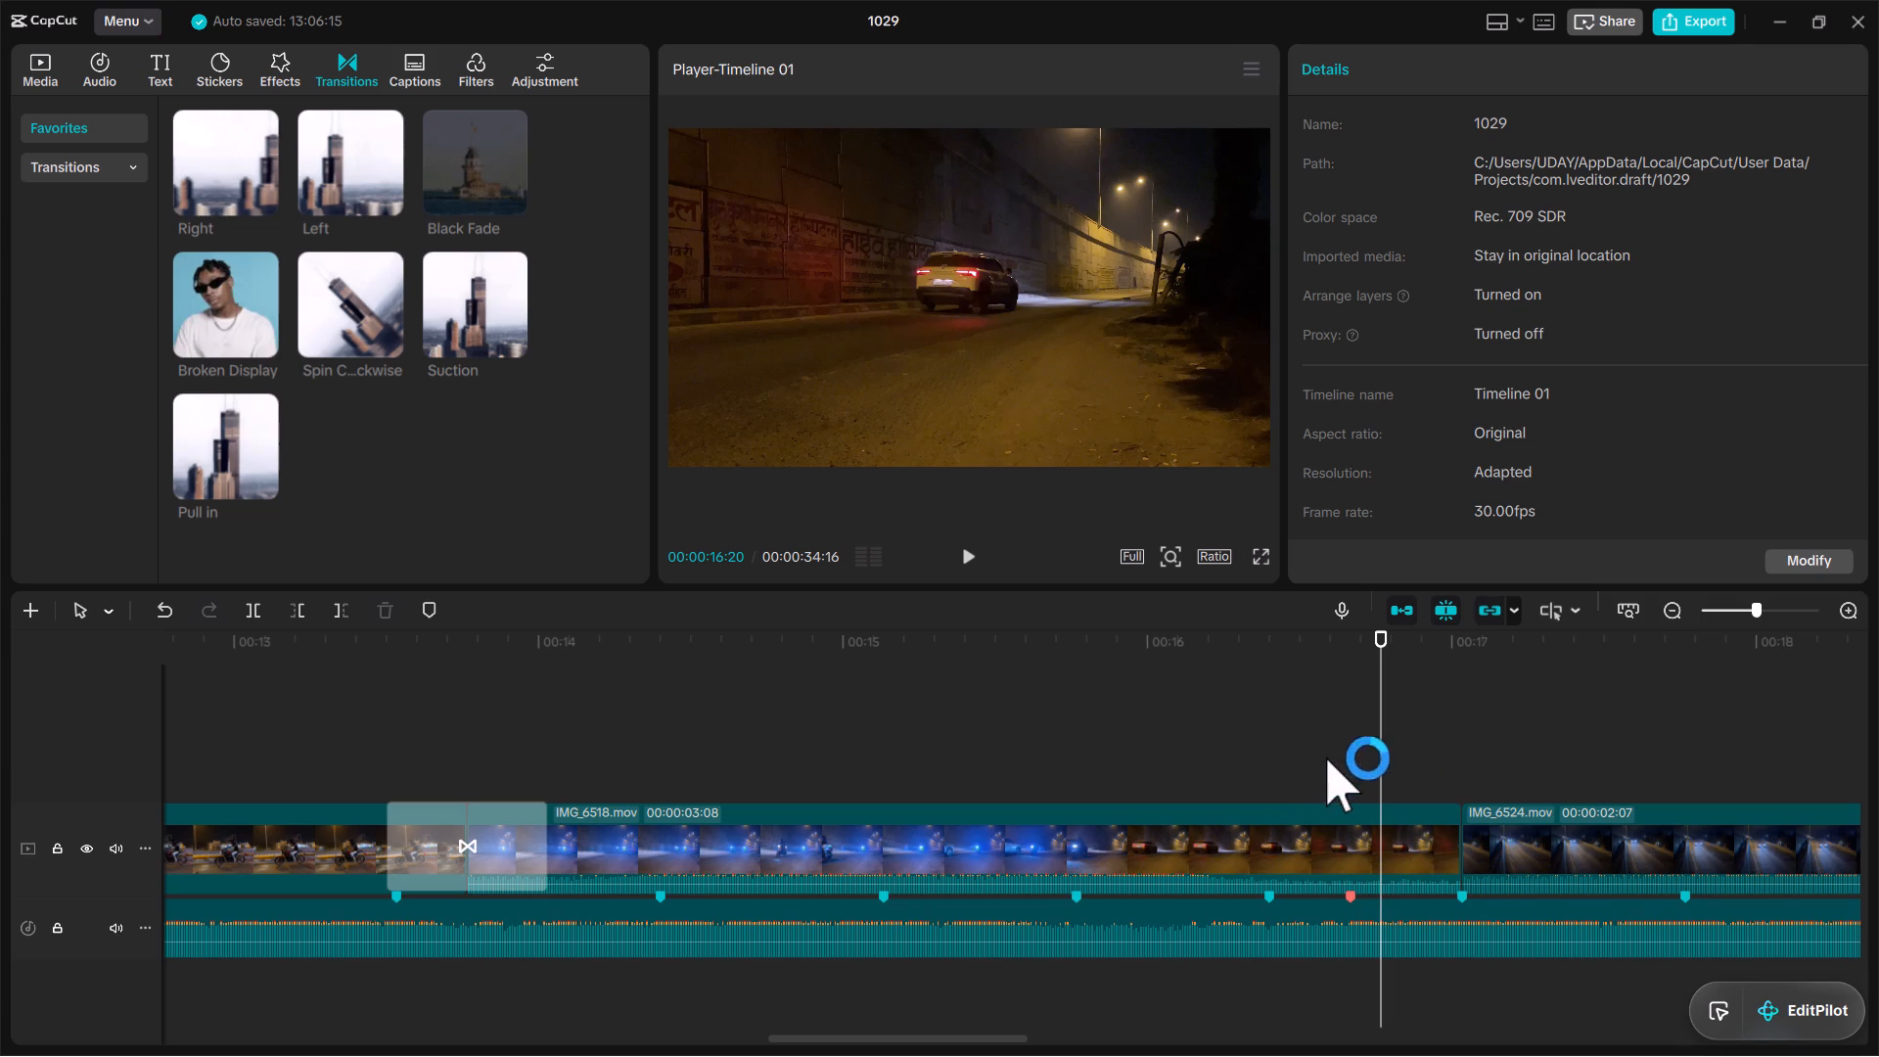
pyautogui.moveTo(1373, 760); pyautogui.dragTo(1395, 759)
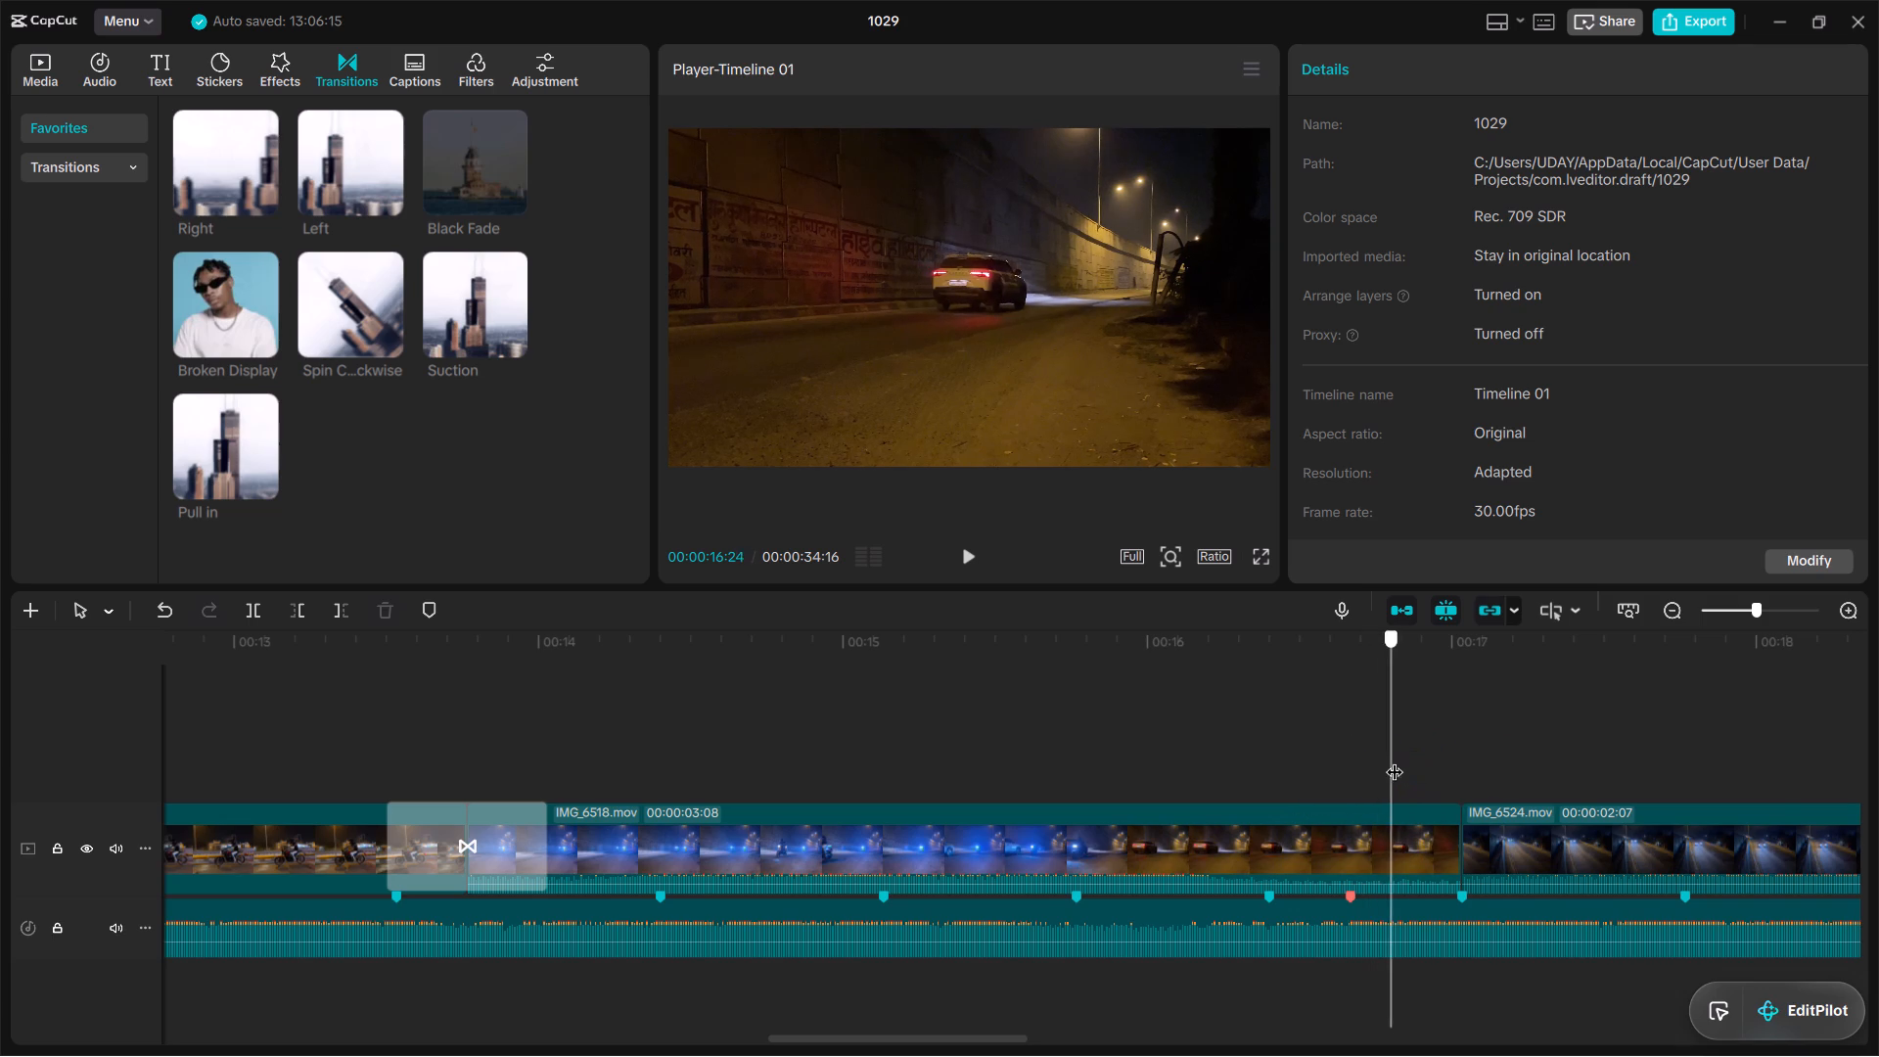
pyautogui.moveTo(1395, 759); pyautogui.dragTo(1162, 784)
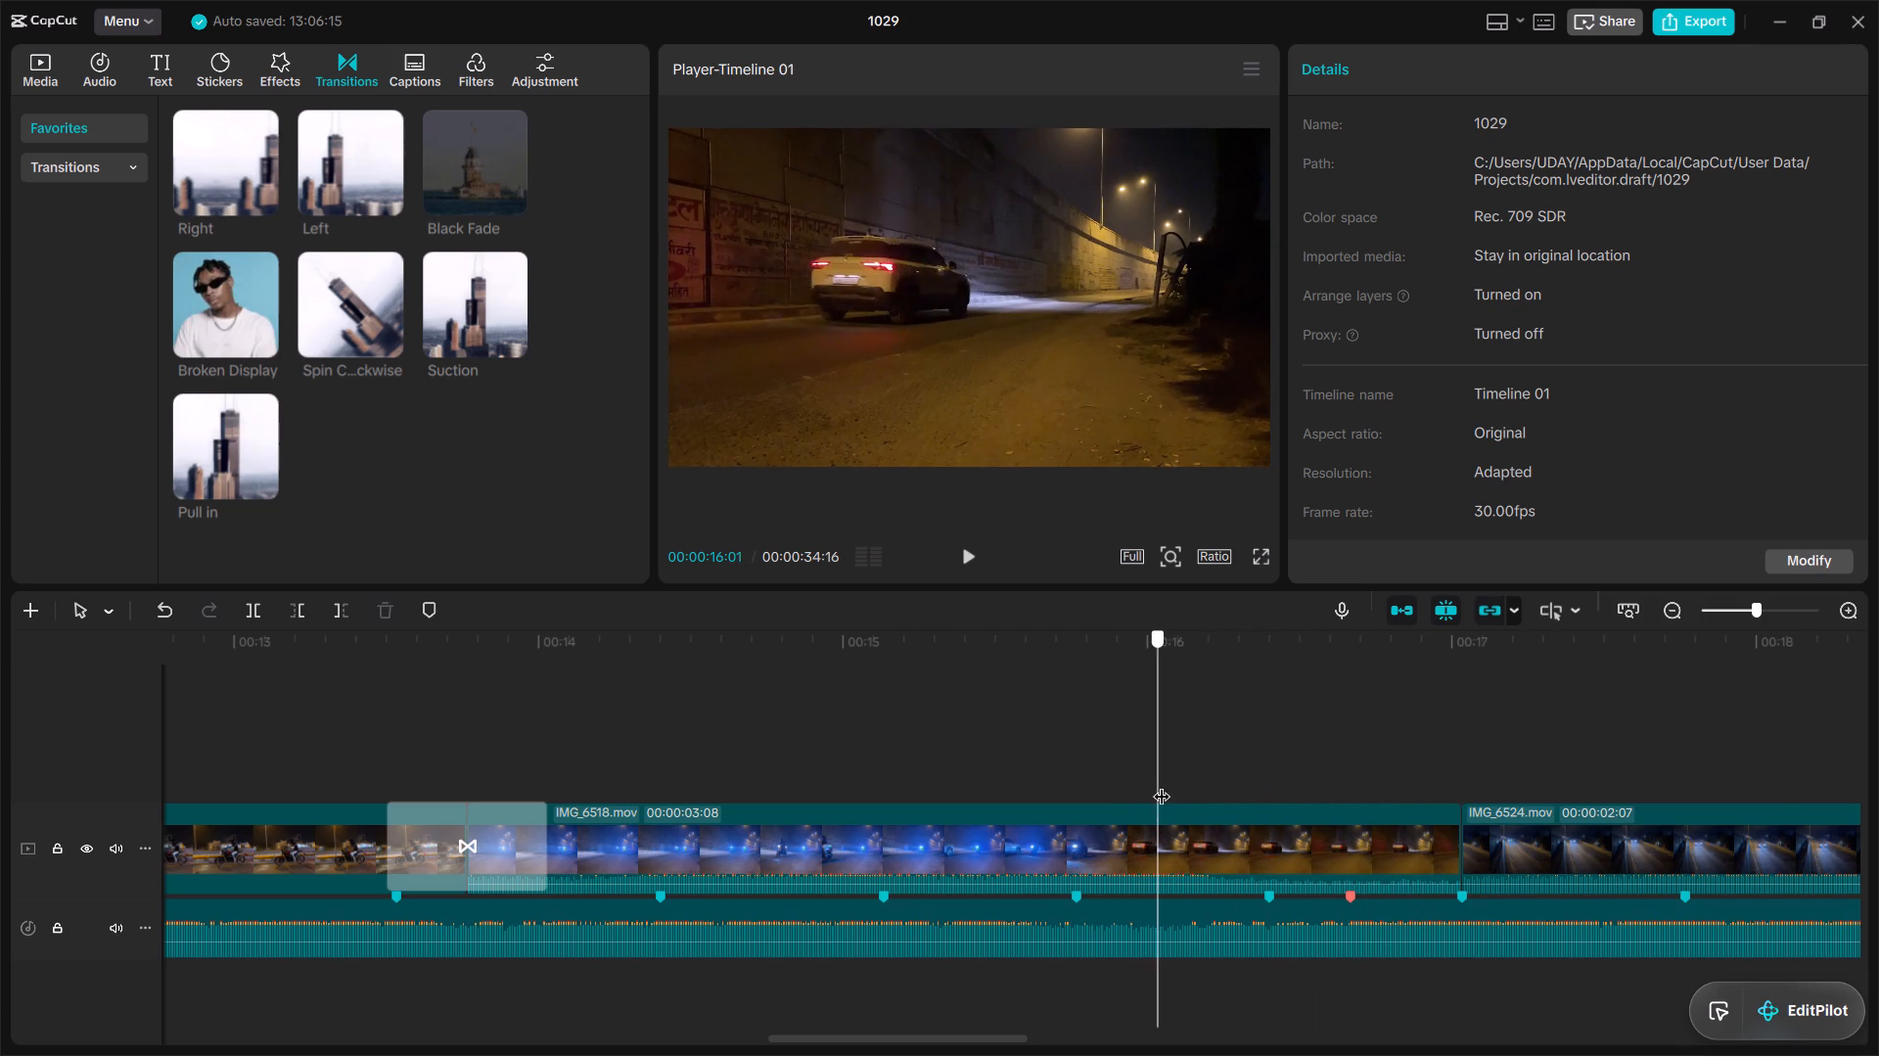
pyautogui.moveTo(1162, 784); pyautogui.dragTo(1190, 809)
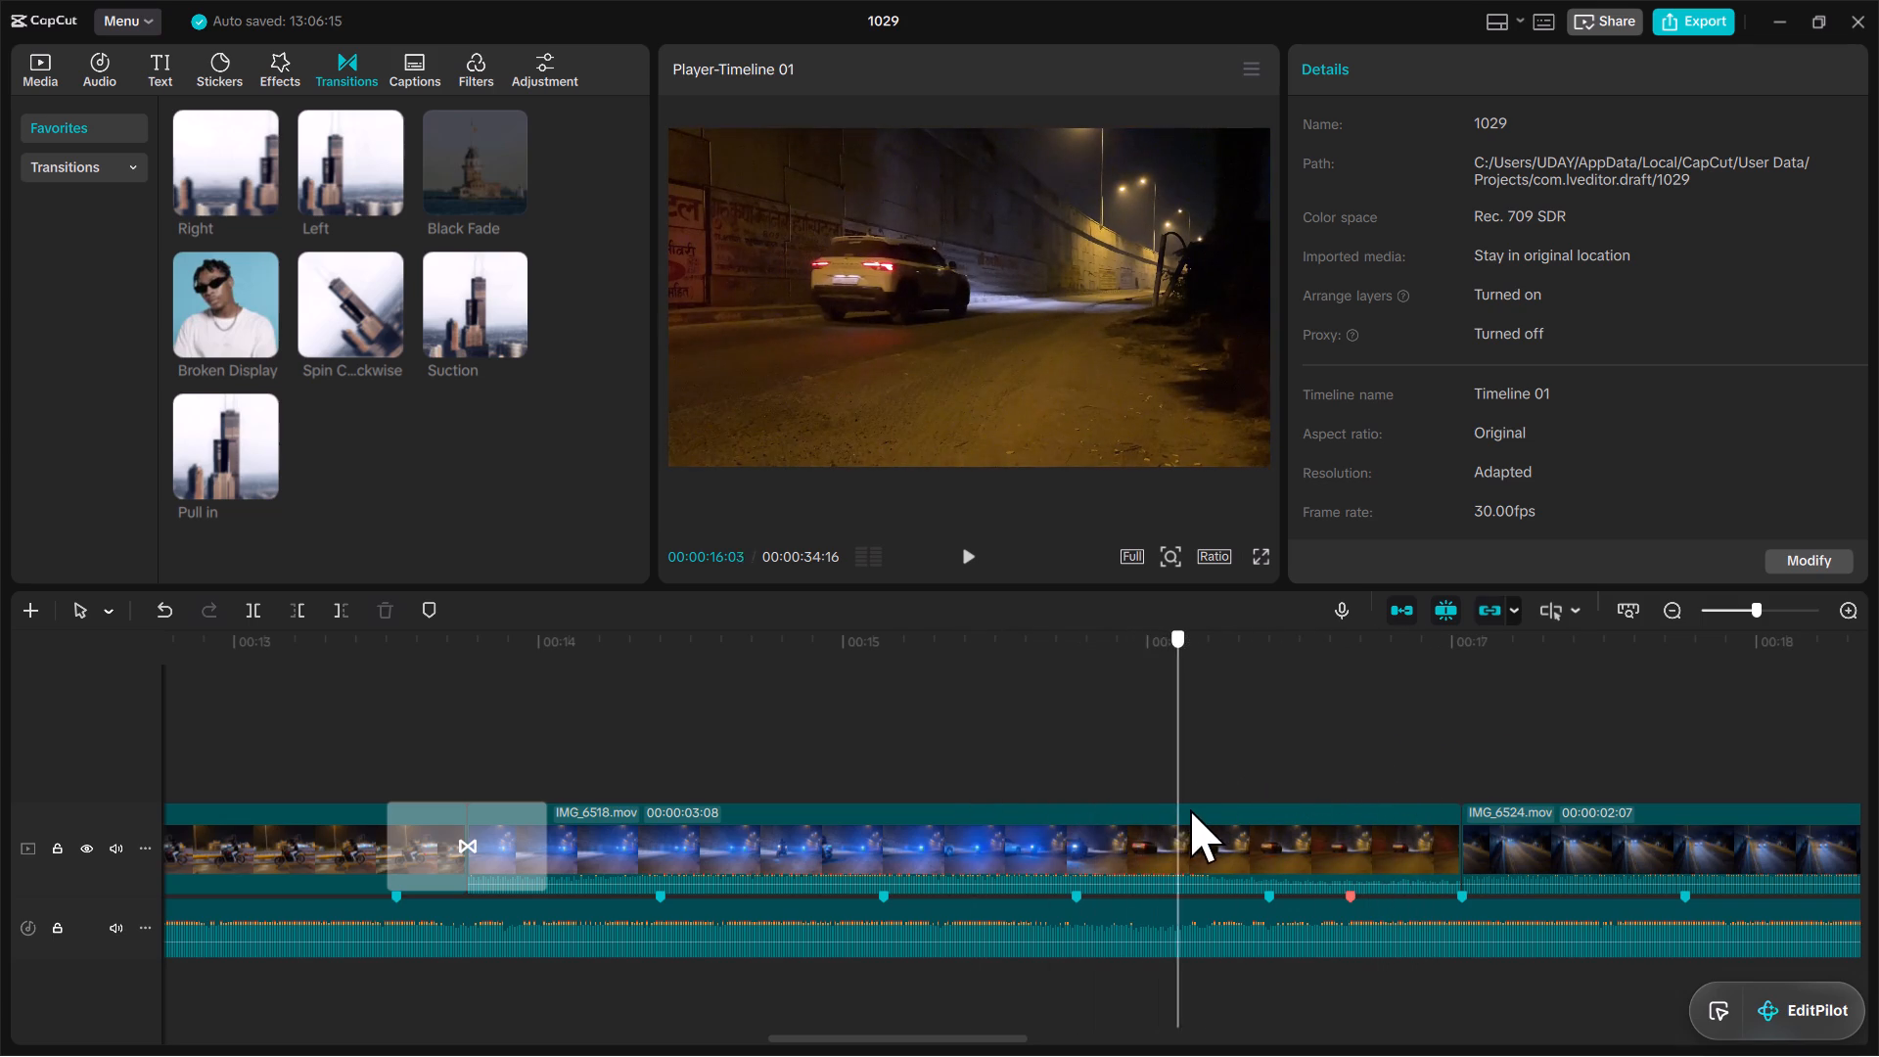
pyautogui.moveTo(1190, 809); pyautogui.dragTo(1207, 812)
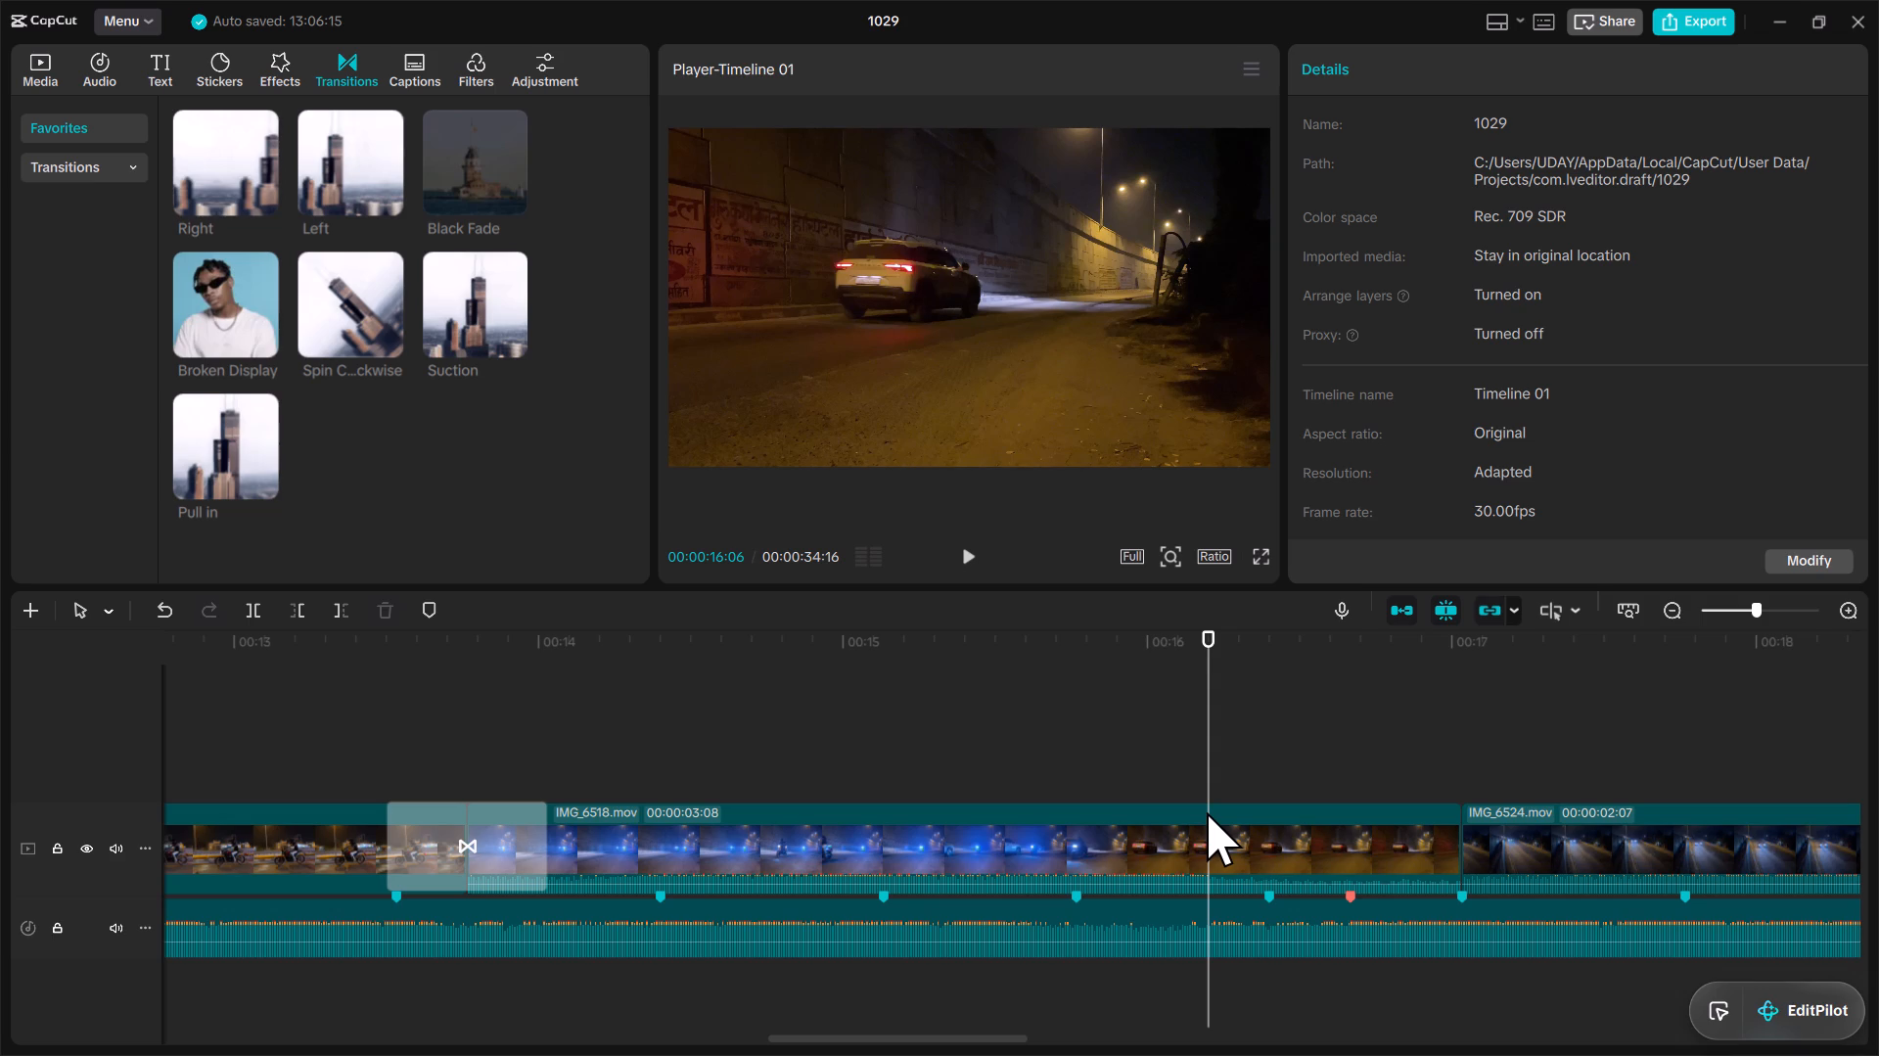
pyautogui.moveTo(1203, 748); pyautogui.dragTo(1226, 737)
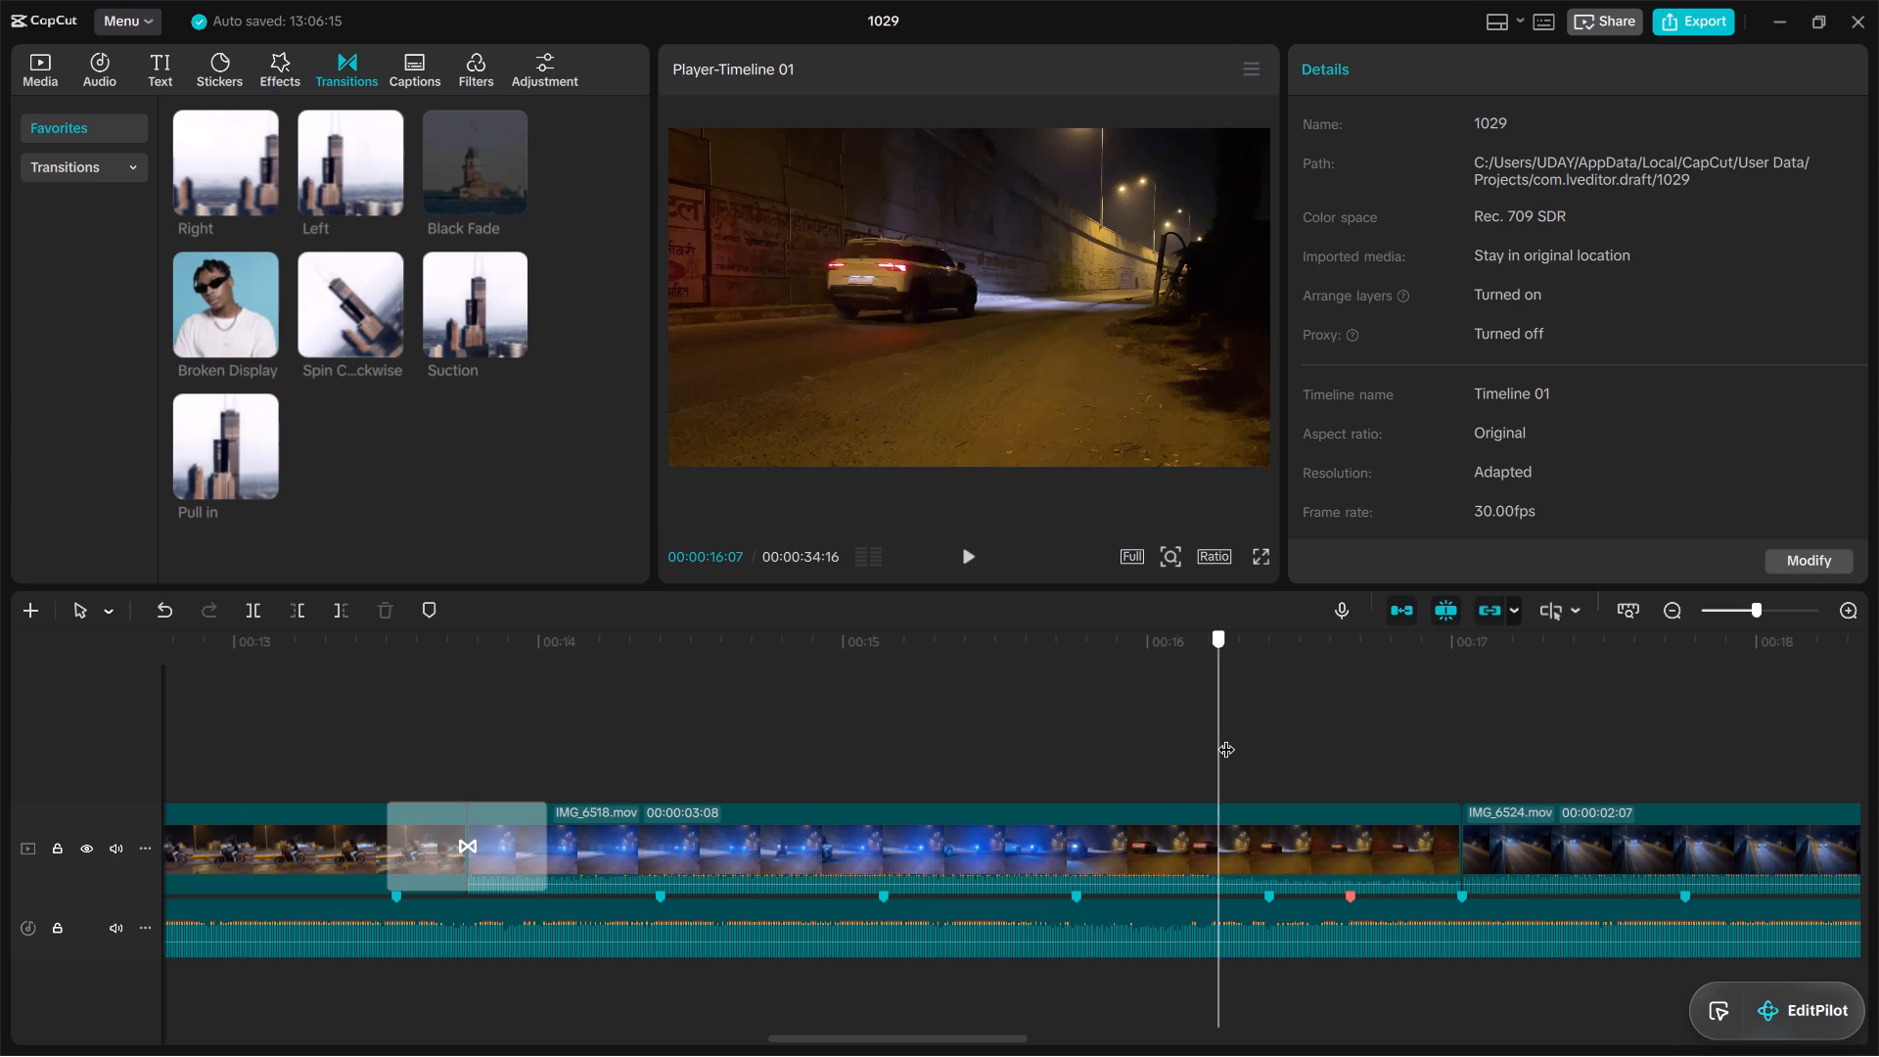
pyautogui.moveTo(1226, 737); pyautogui.dragTo(663, 744)
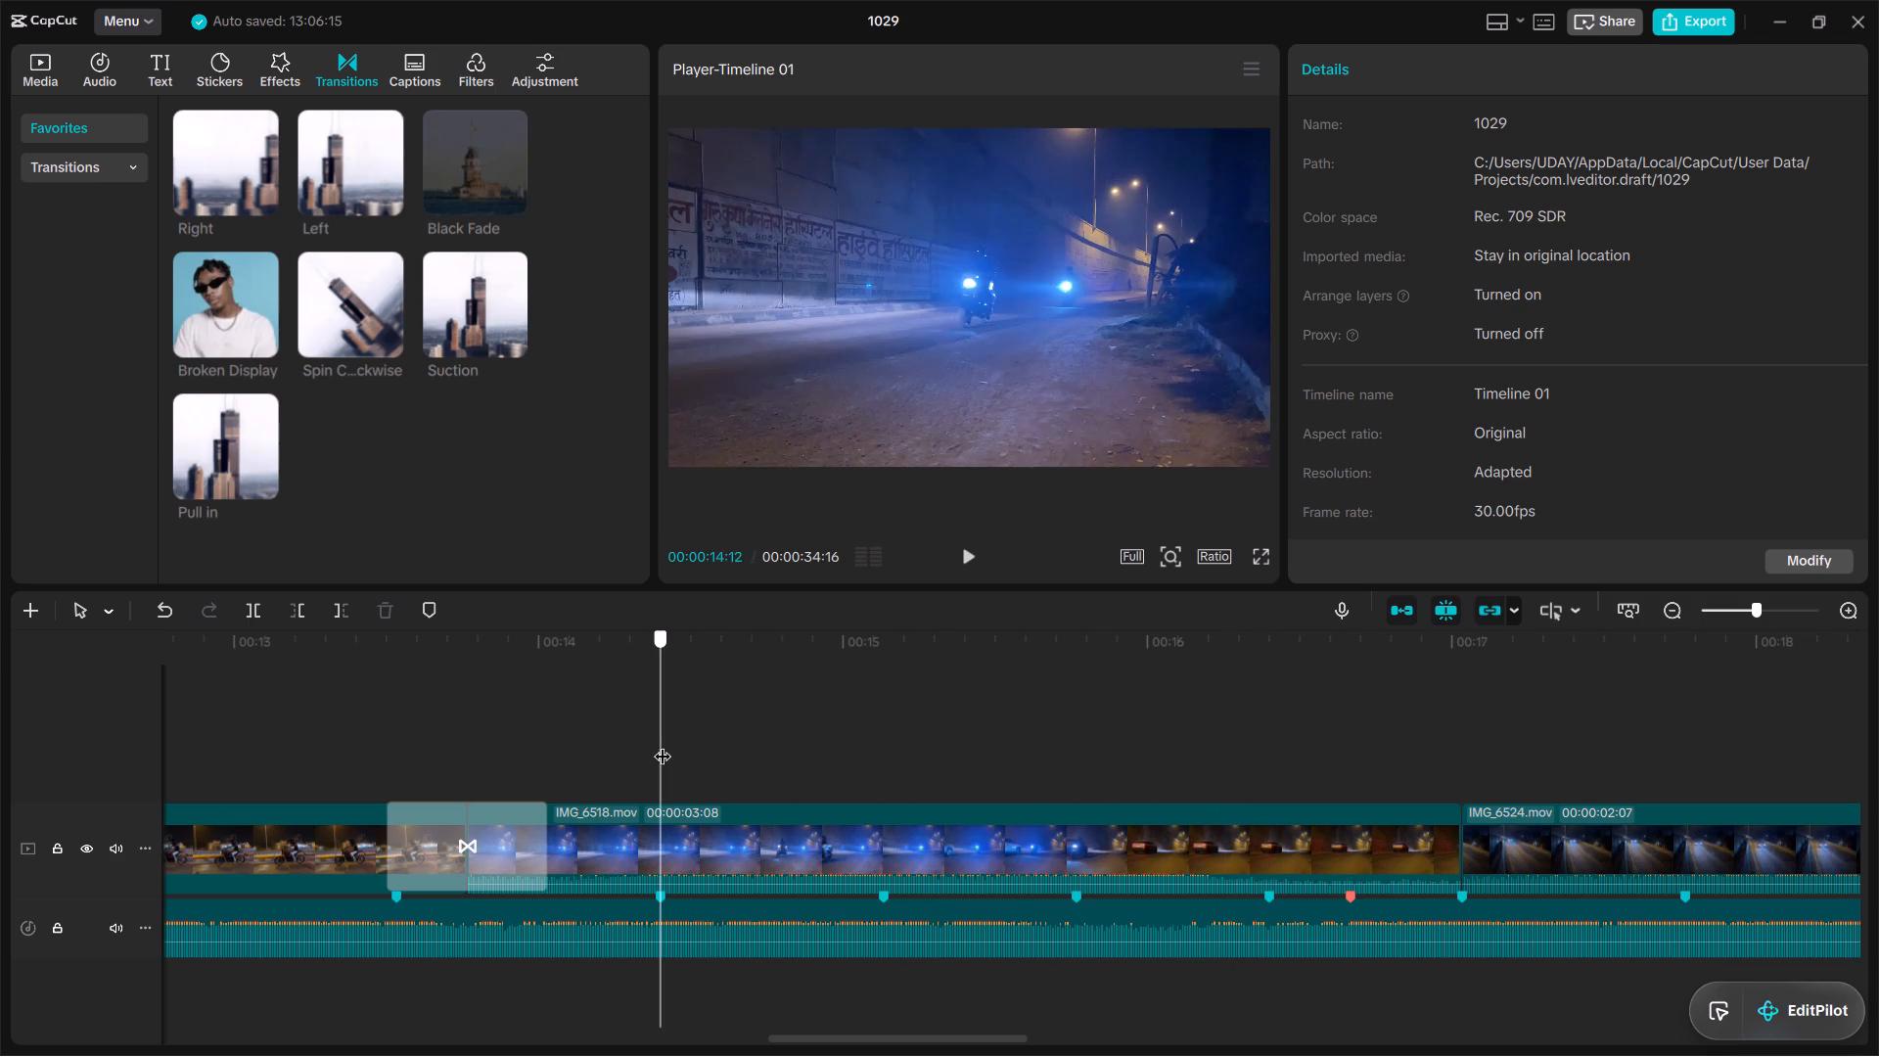
pyautogui.moveTo(663, 744); pyautogui.dragTo(584, 746)
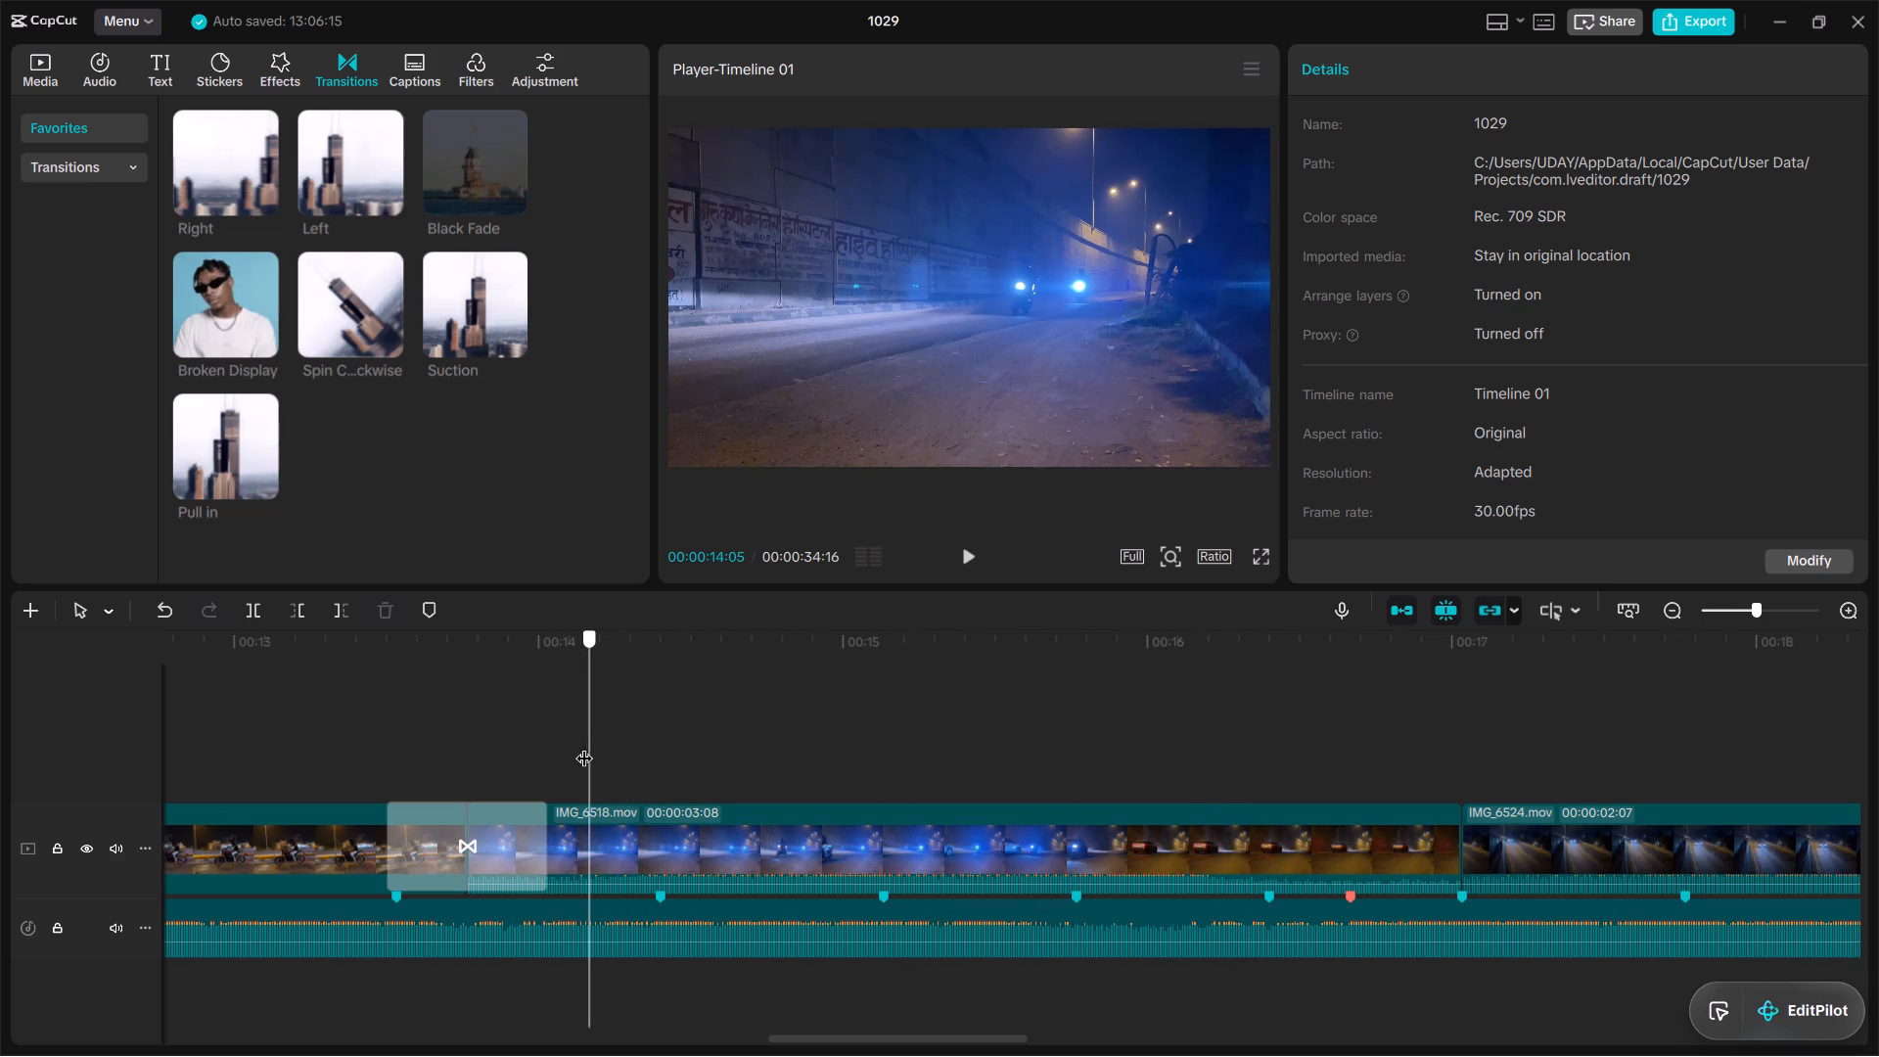
pyautogui.moveTo(584, 746); pyautogui.dragTo(581, 747)
# Extend the start of IMG_6518.mov by five frames and trim its end to a clip duration of 00:00:03:01.
pyautogui.click(604, 806)
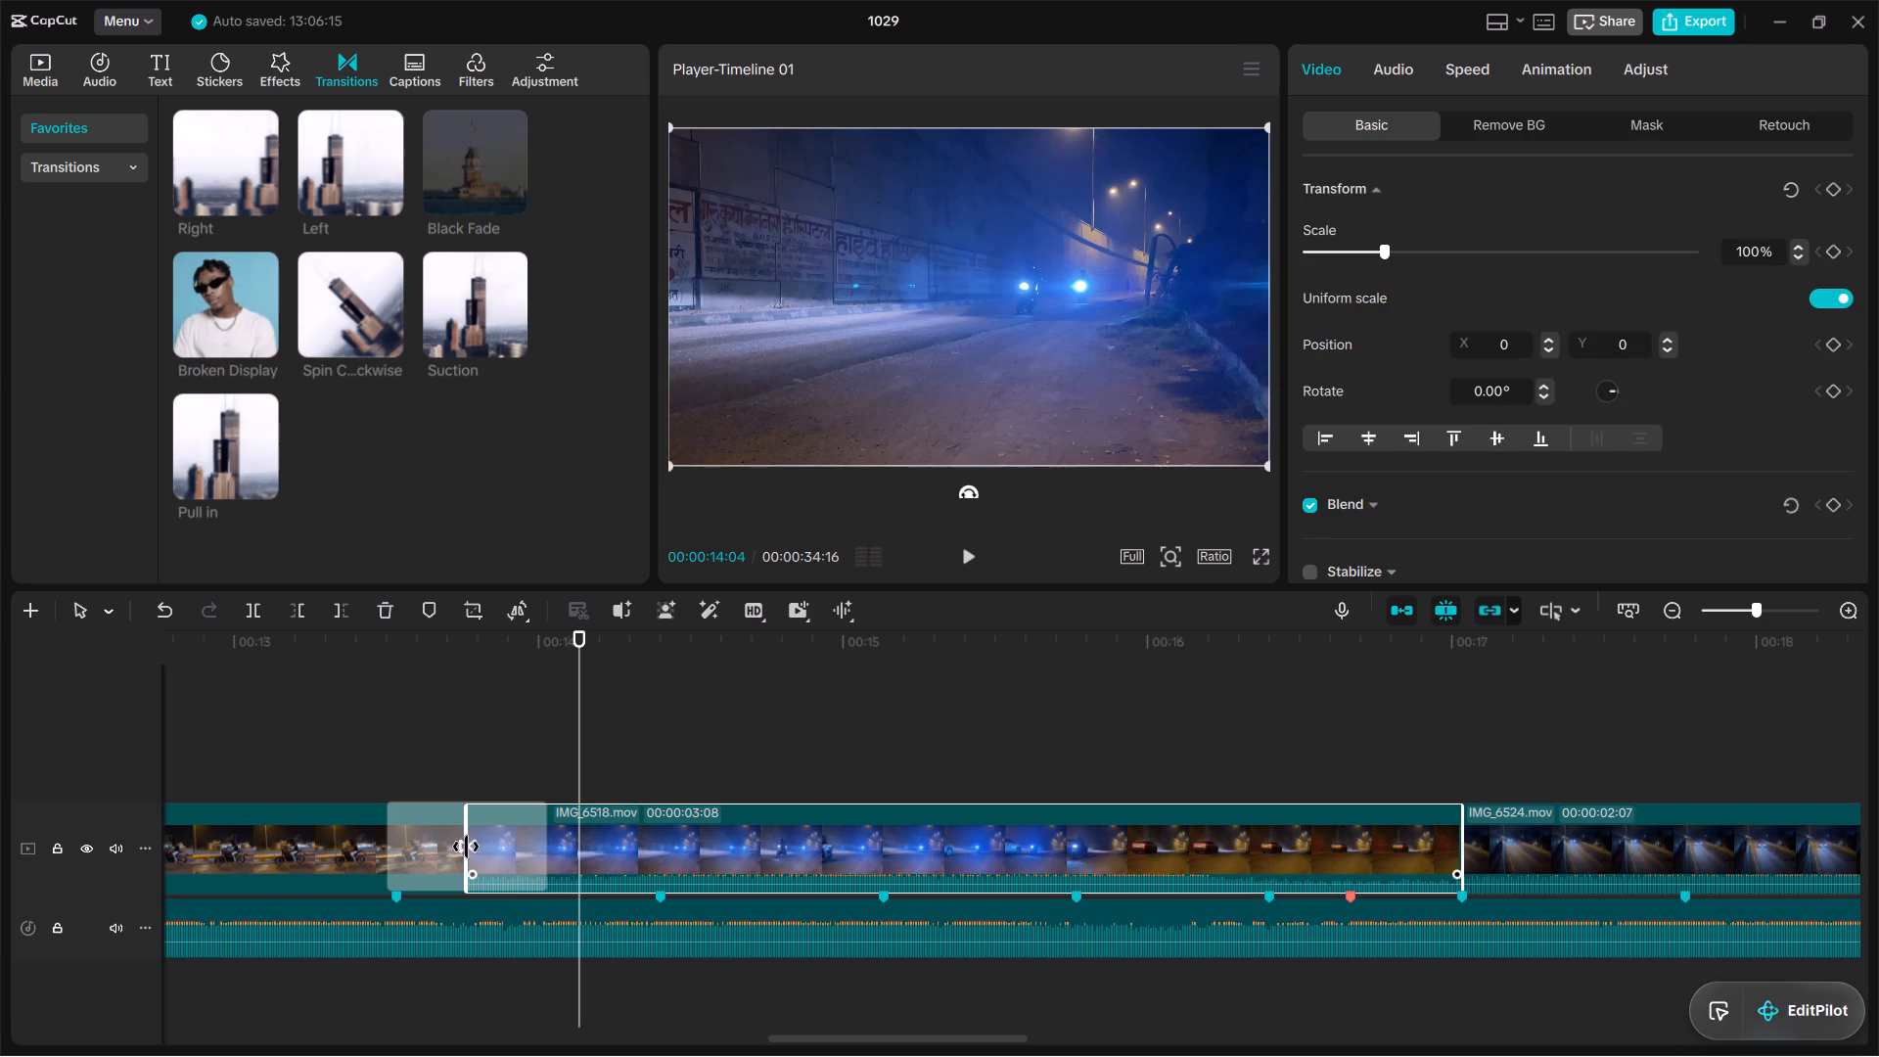
pyautogui.moveTo(465, 847); pyautogui.dragTo(416, 849)
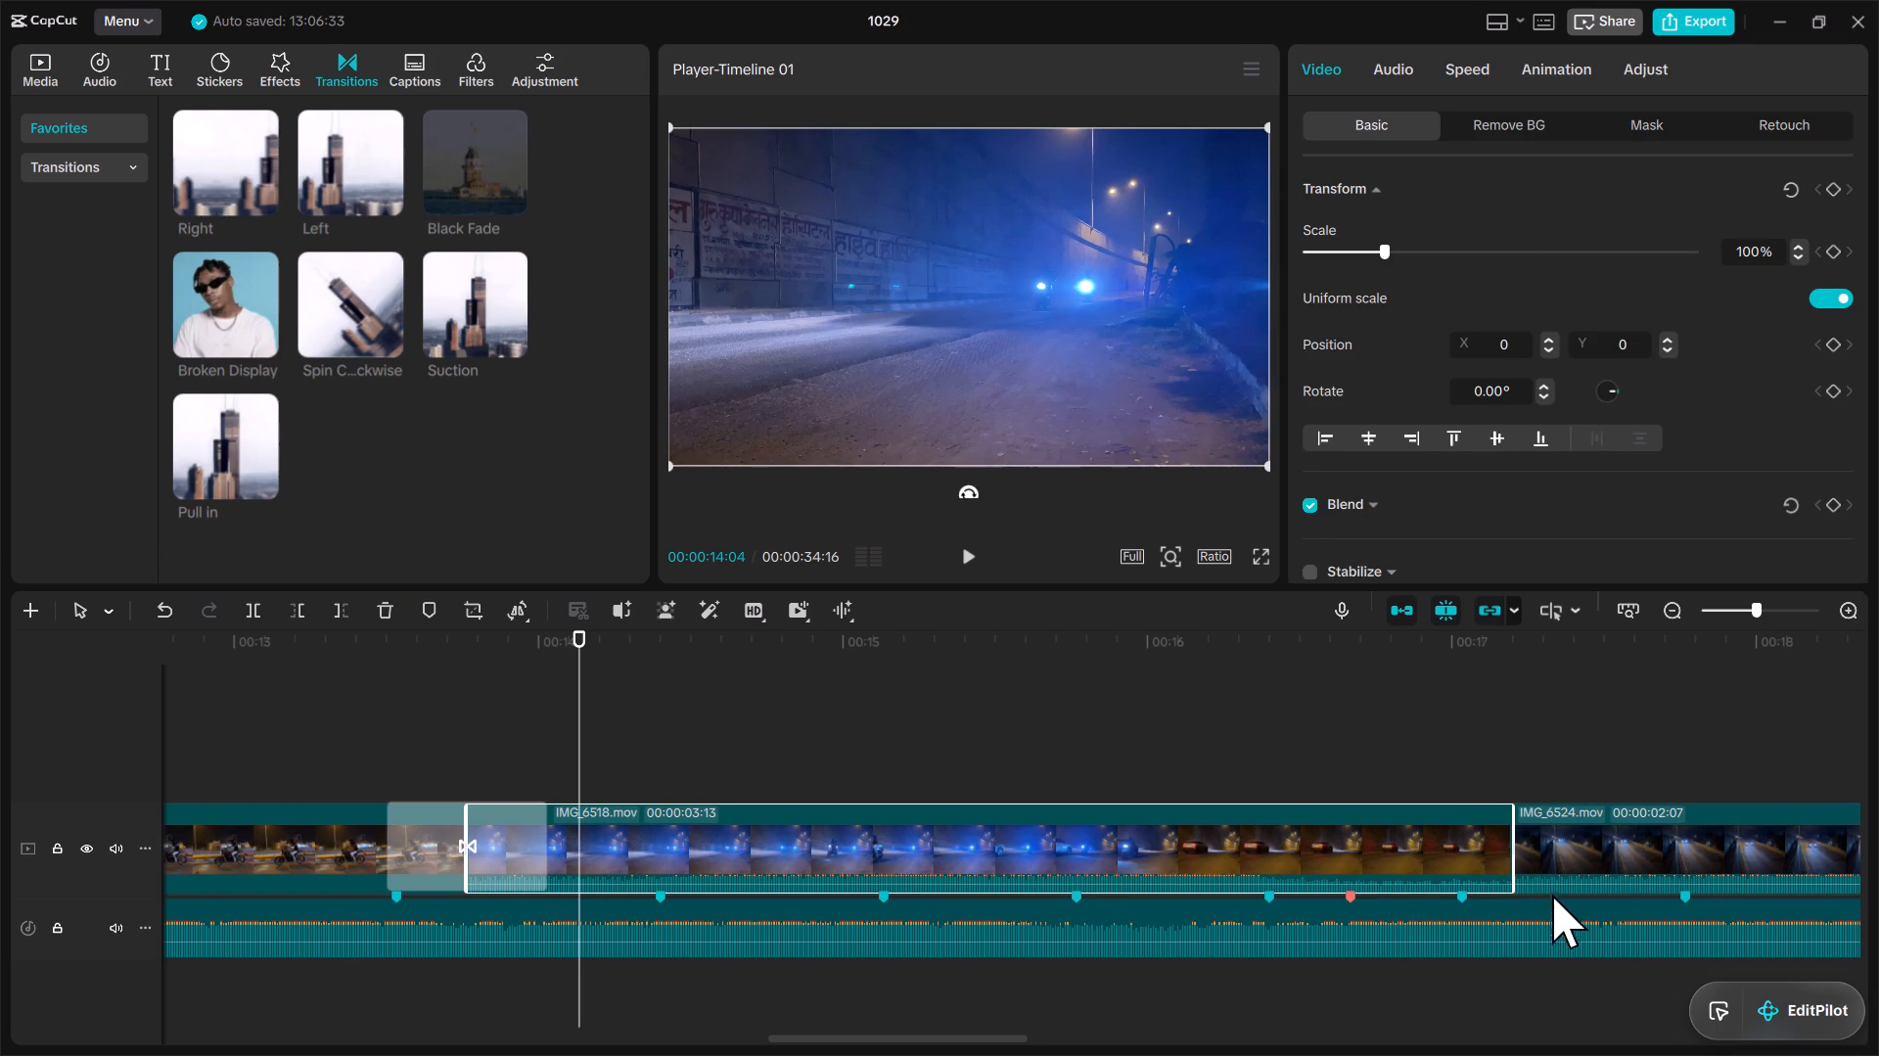
pyautogui.moveTo(1510, 855); pyautogui.dragTo(1390, 864)
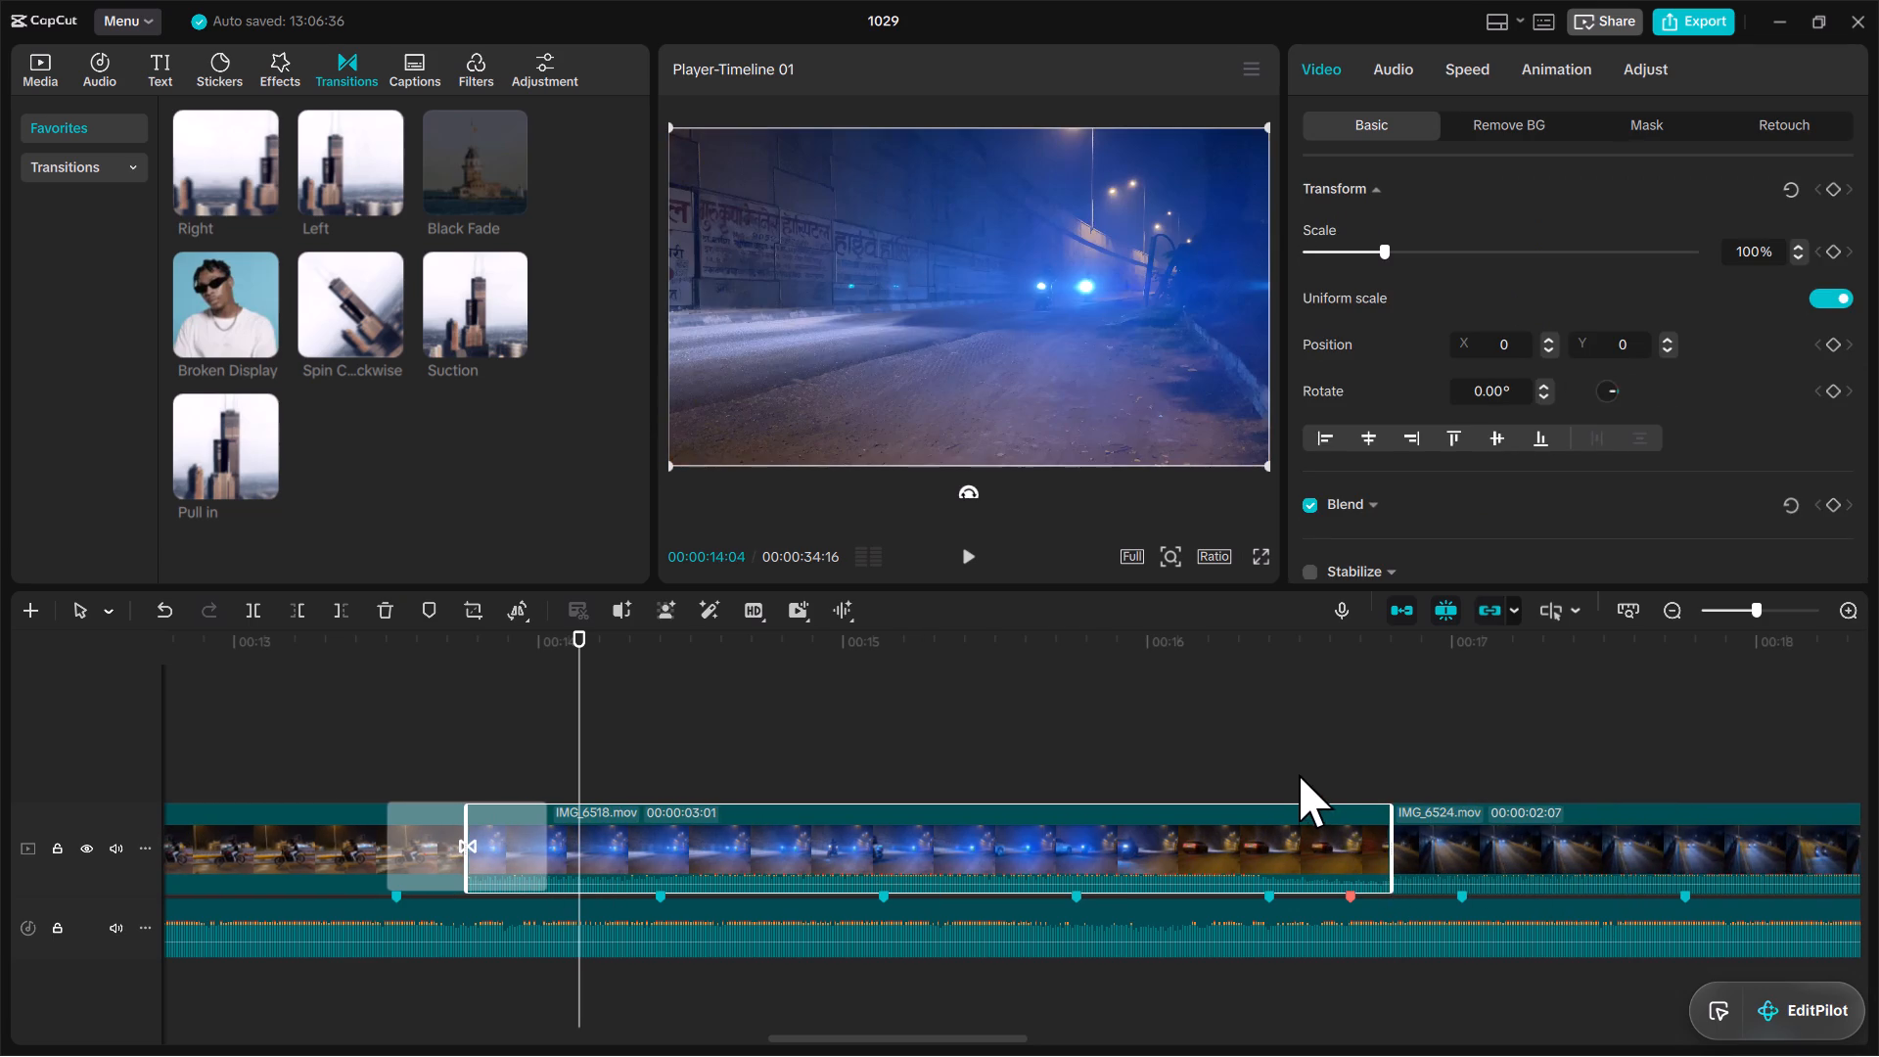
# Find the frame at 00:00:16:07 in IMG_6518.mov and trim off everything after it, leaving a 00:00:02:14 clip.
pyautogui.click(1298, 766)
pyautogui.moveTo(1298, 766); pyautogui.dragTo(1103, 772)
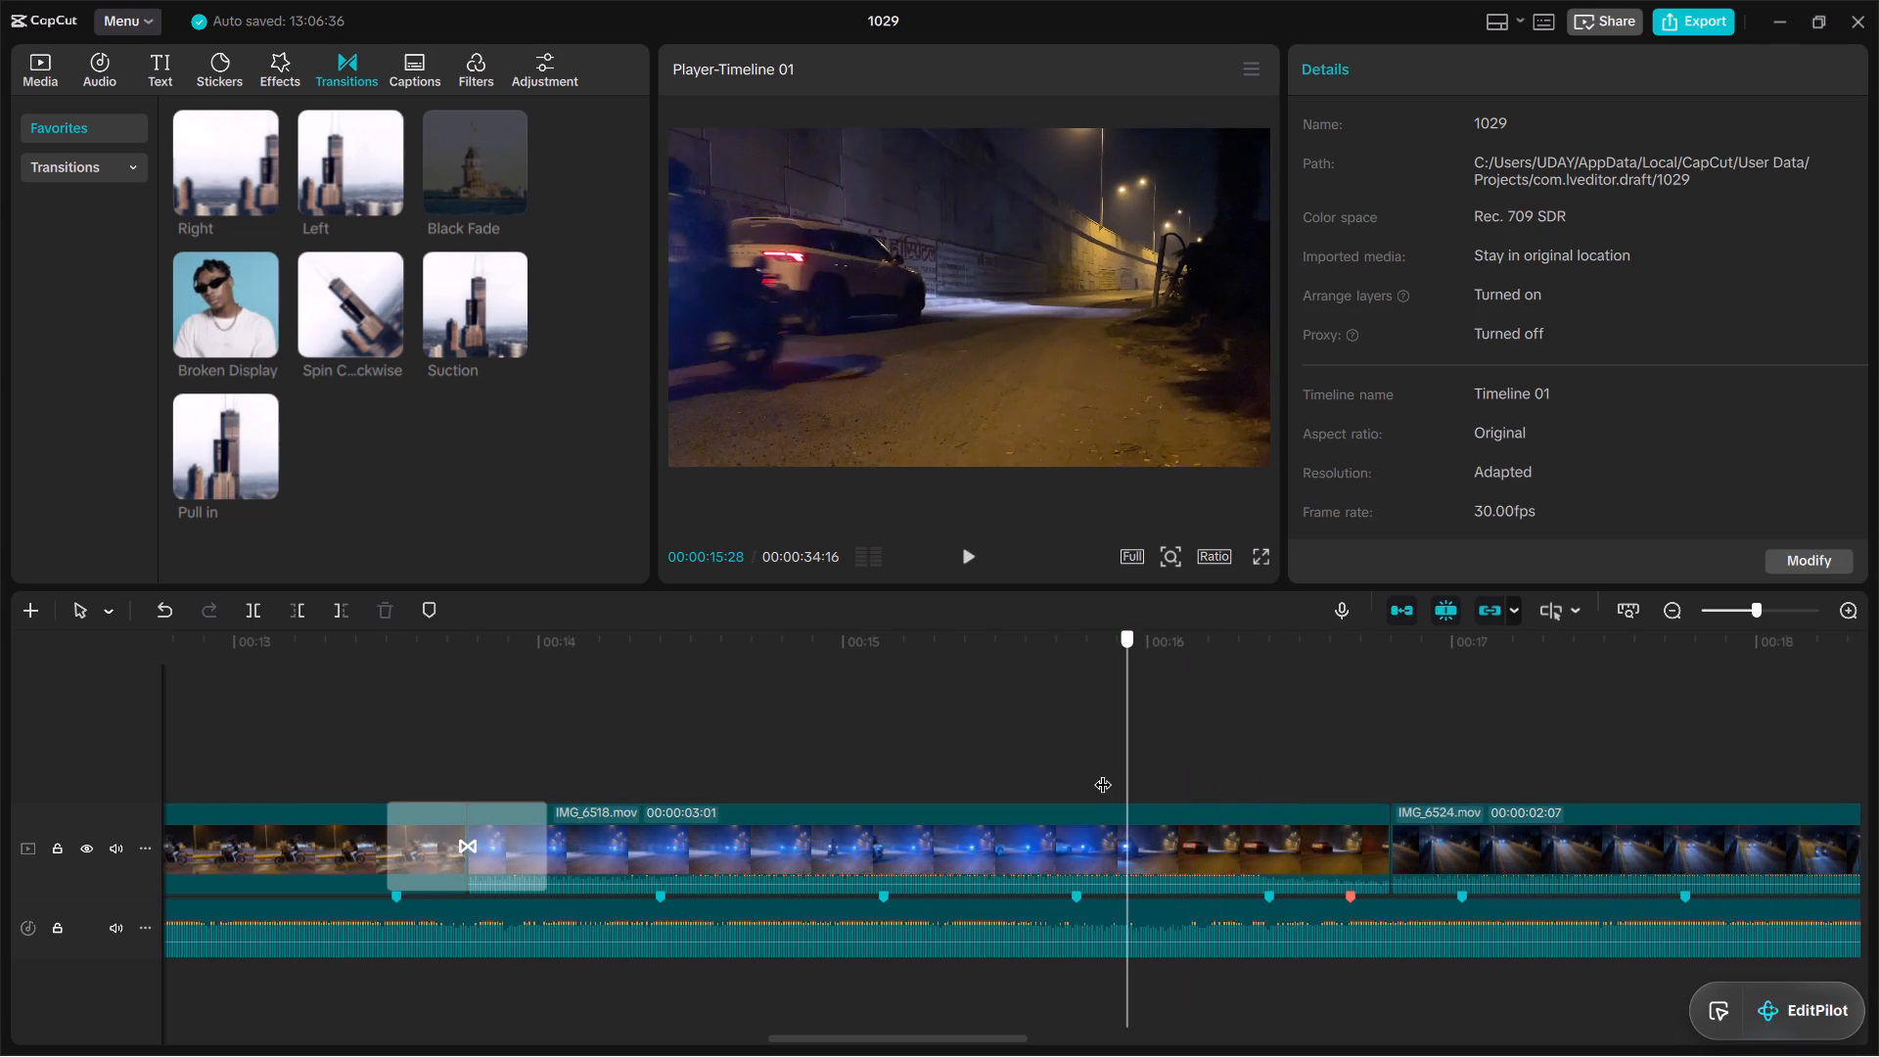
pyautogui.moveTo(1103, 772); pyautogui.dragTo(1189, 779)
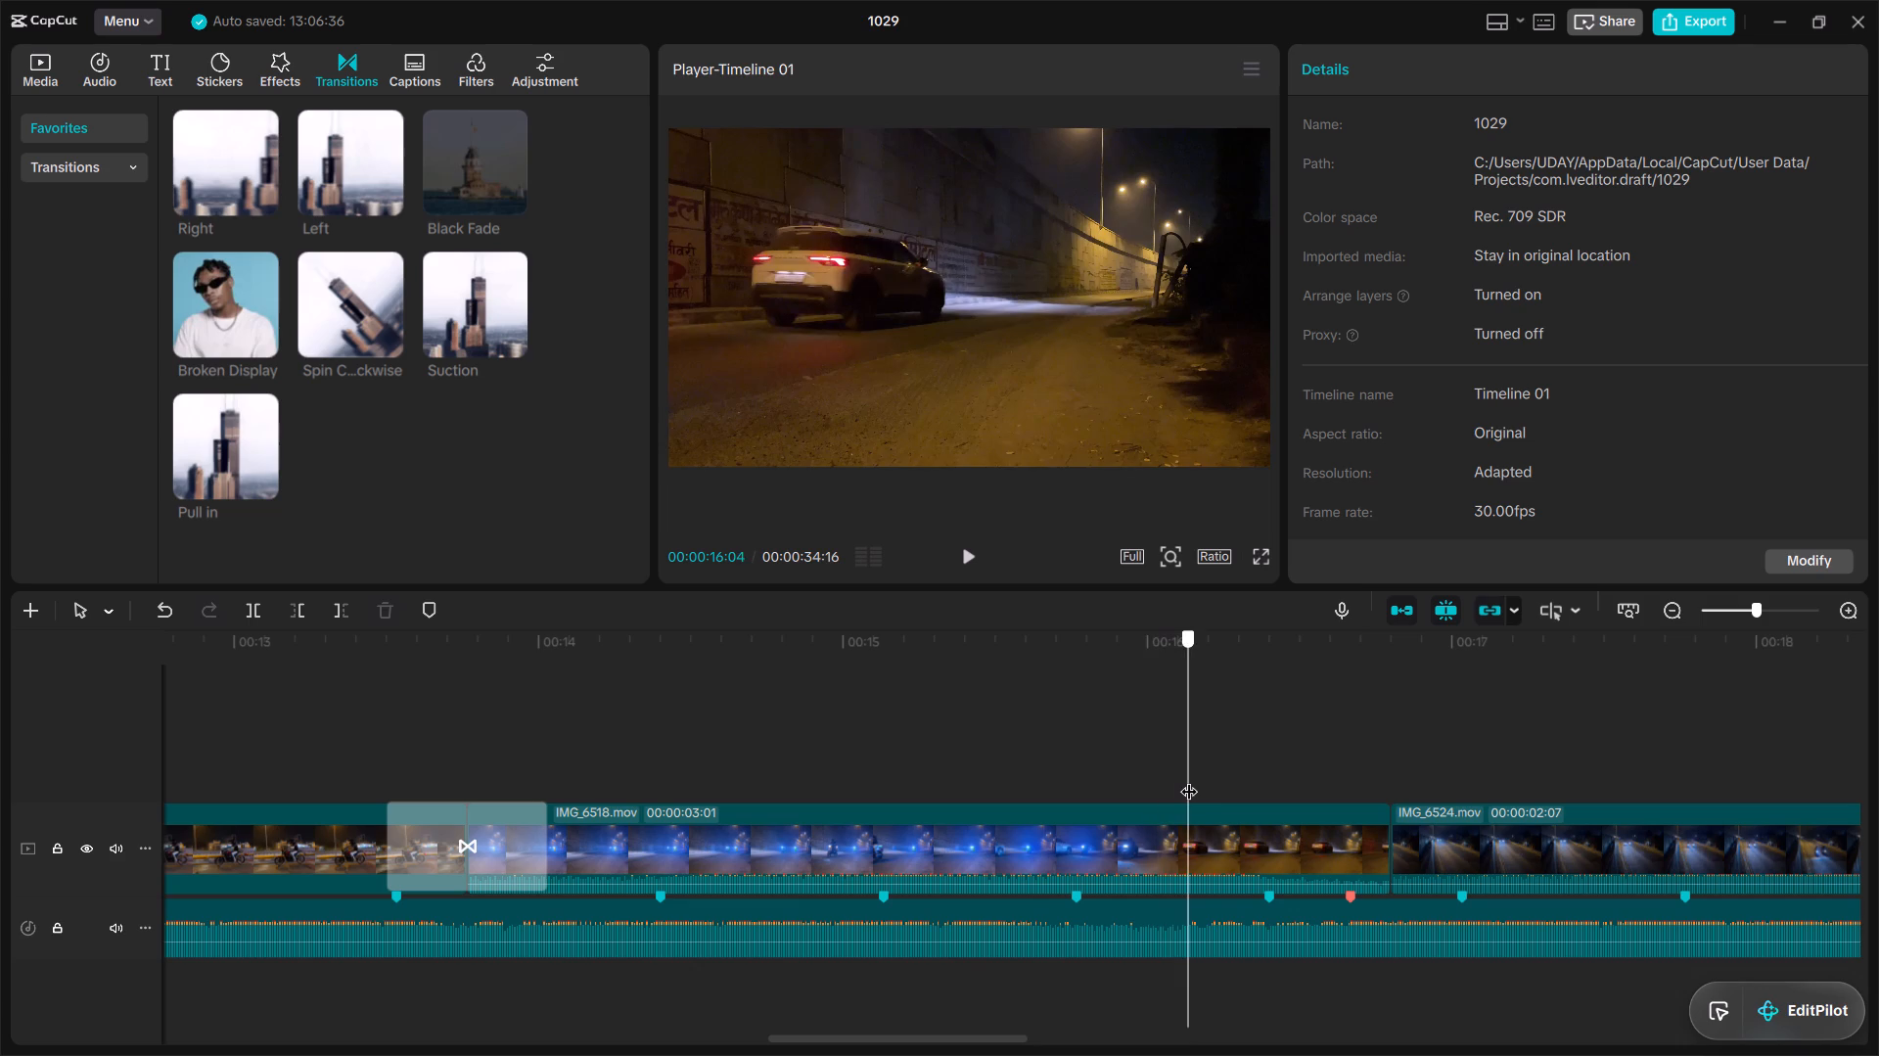
pyautogui.moveTo(1189, 779); pyautogui.dragTo(1218, 781)
pyautogui.click(1316, 845)
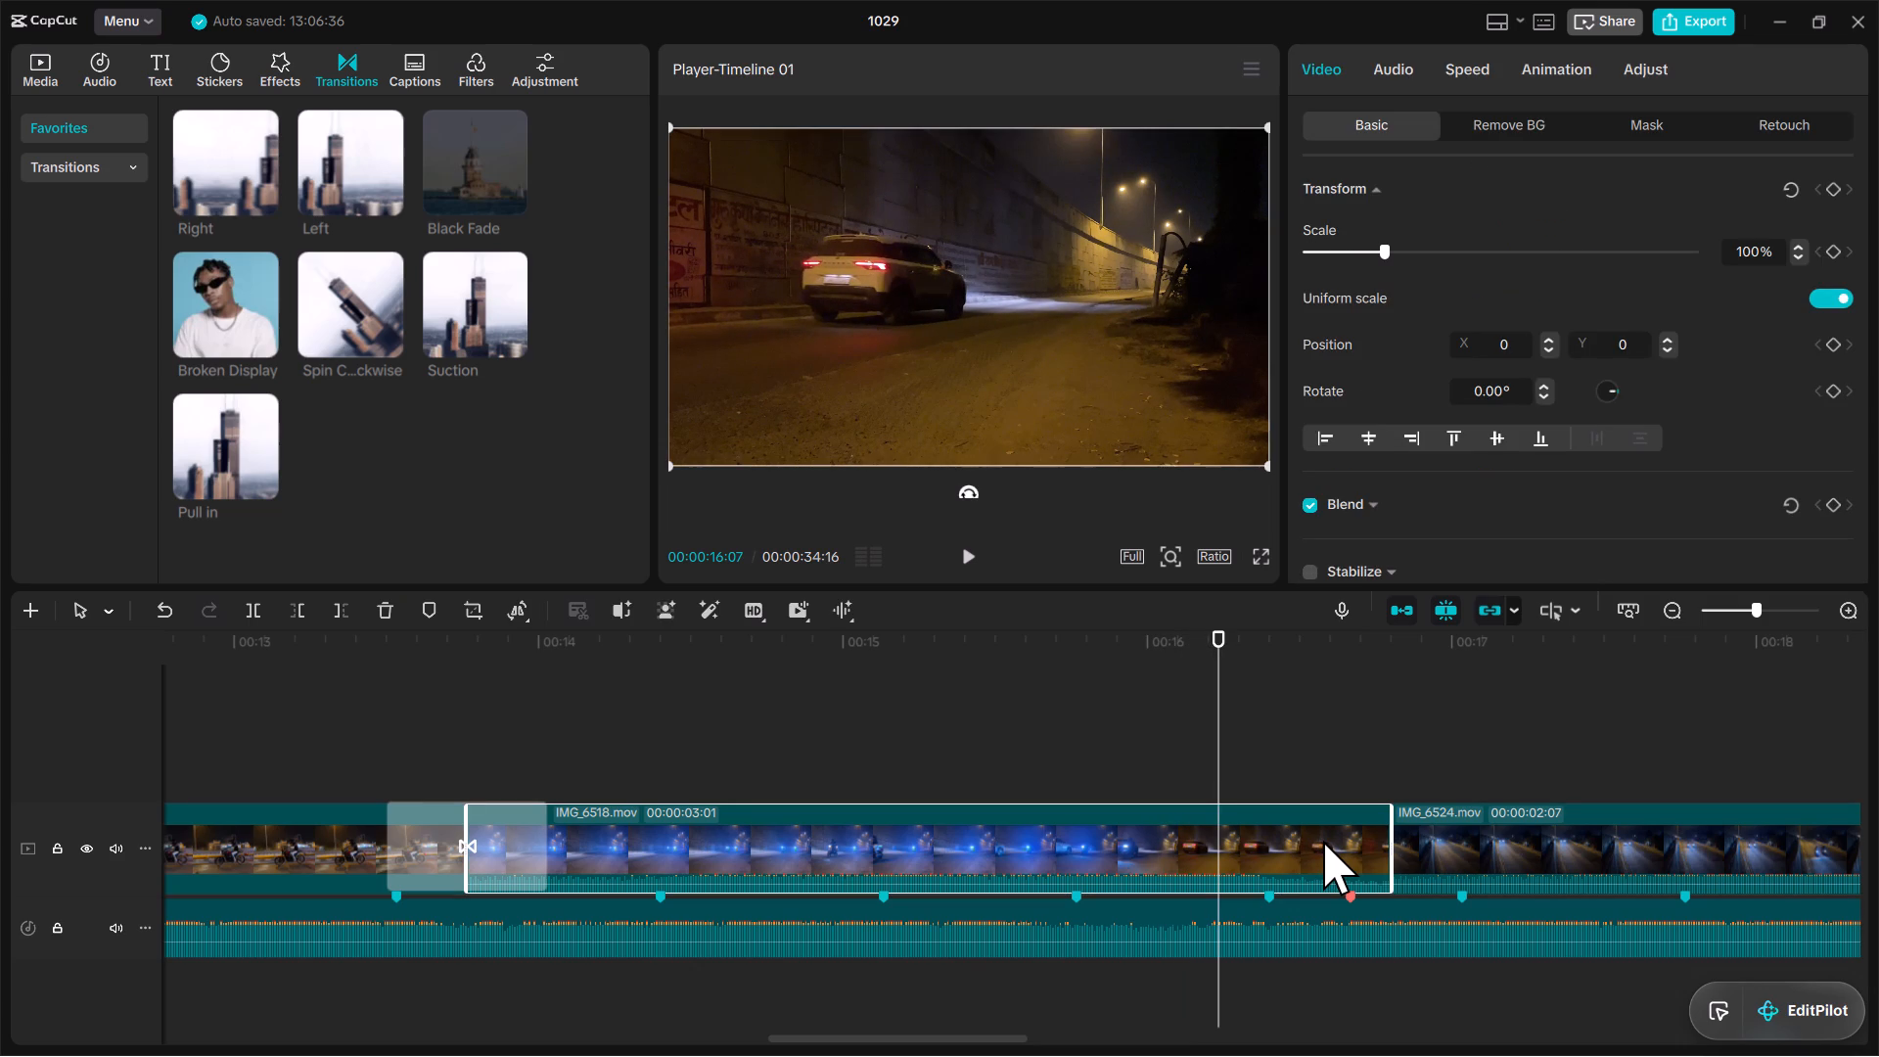
pyautogui.press('w')
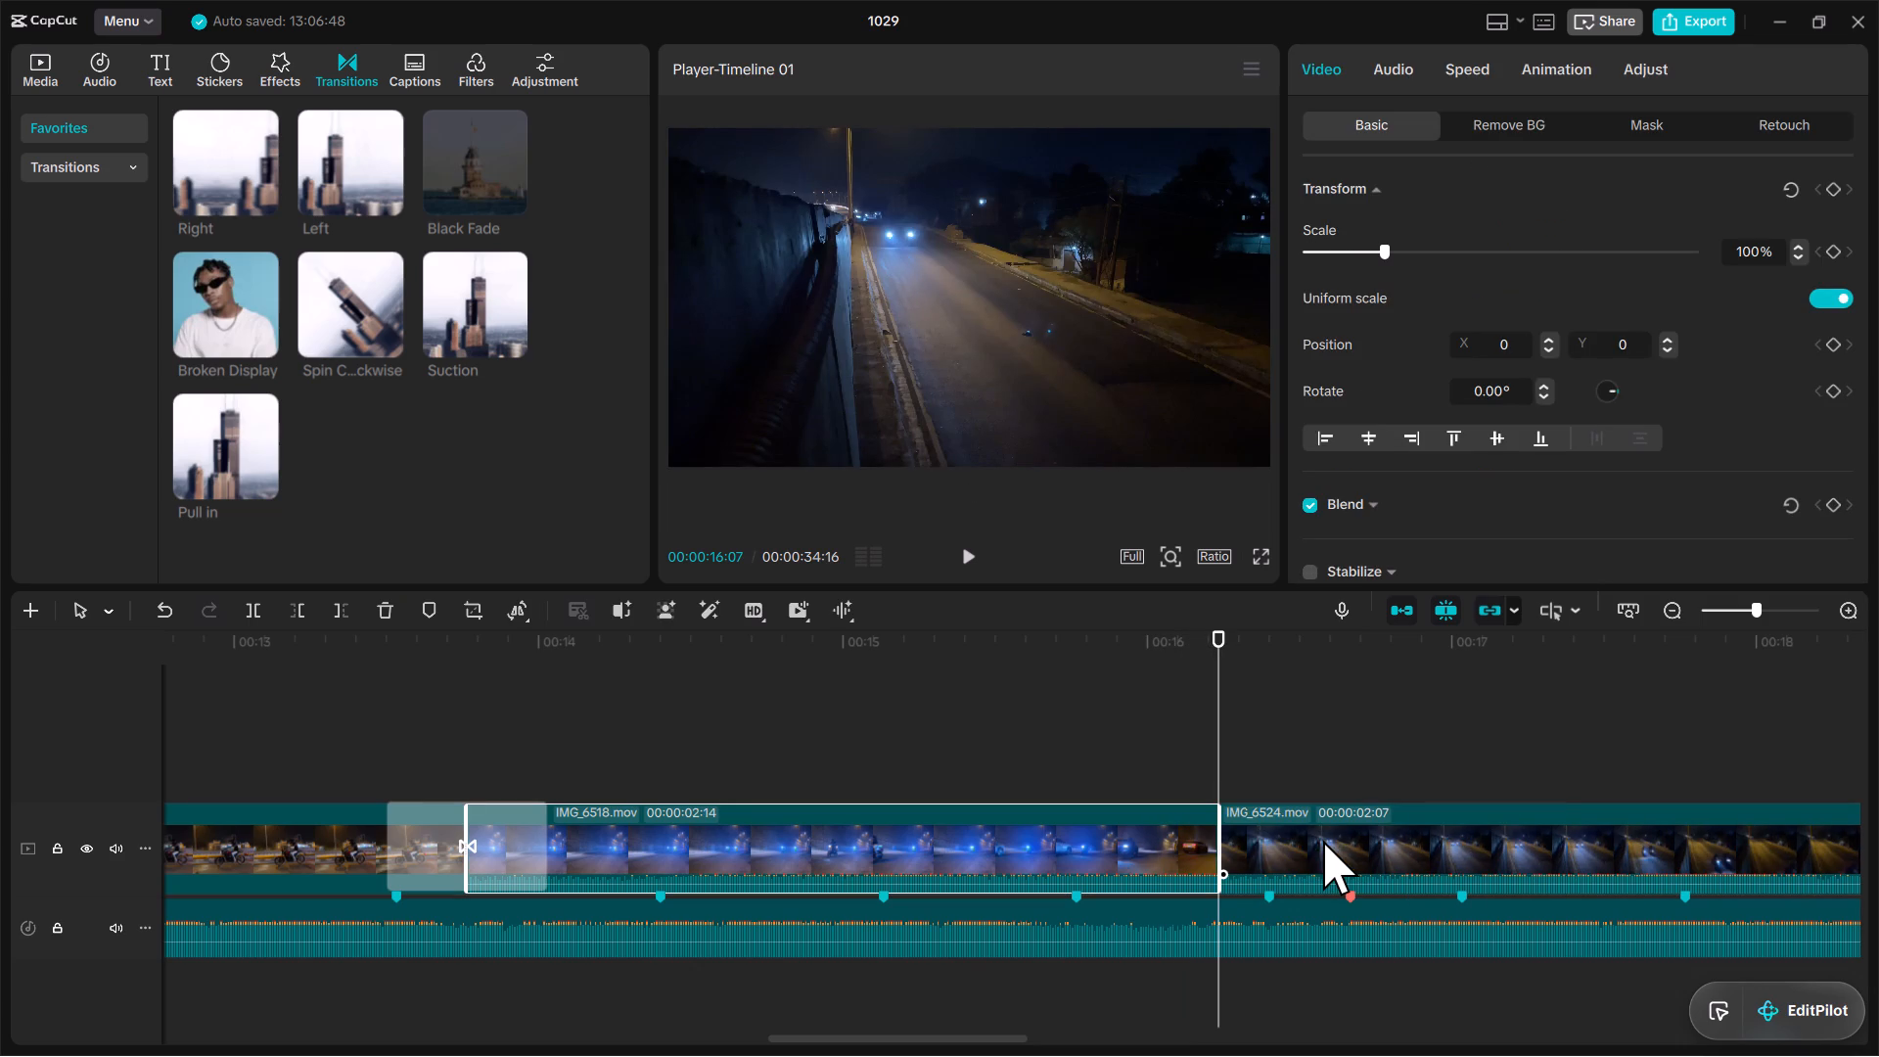
# Extend the start of IMG_6518.mov by four frames to a clip duration of 00:00:02:18.
pyautogui.moveTo(1217, 716); pyautogui.dragTo(613, 822)
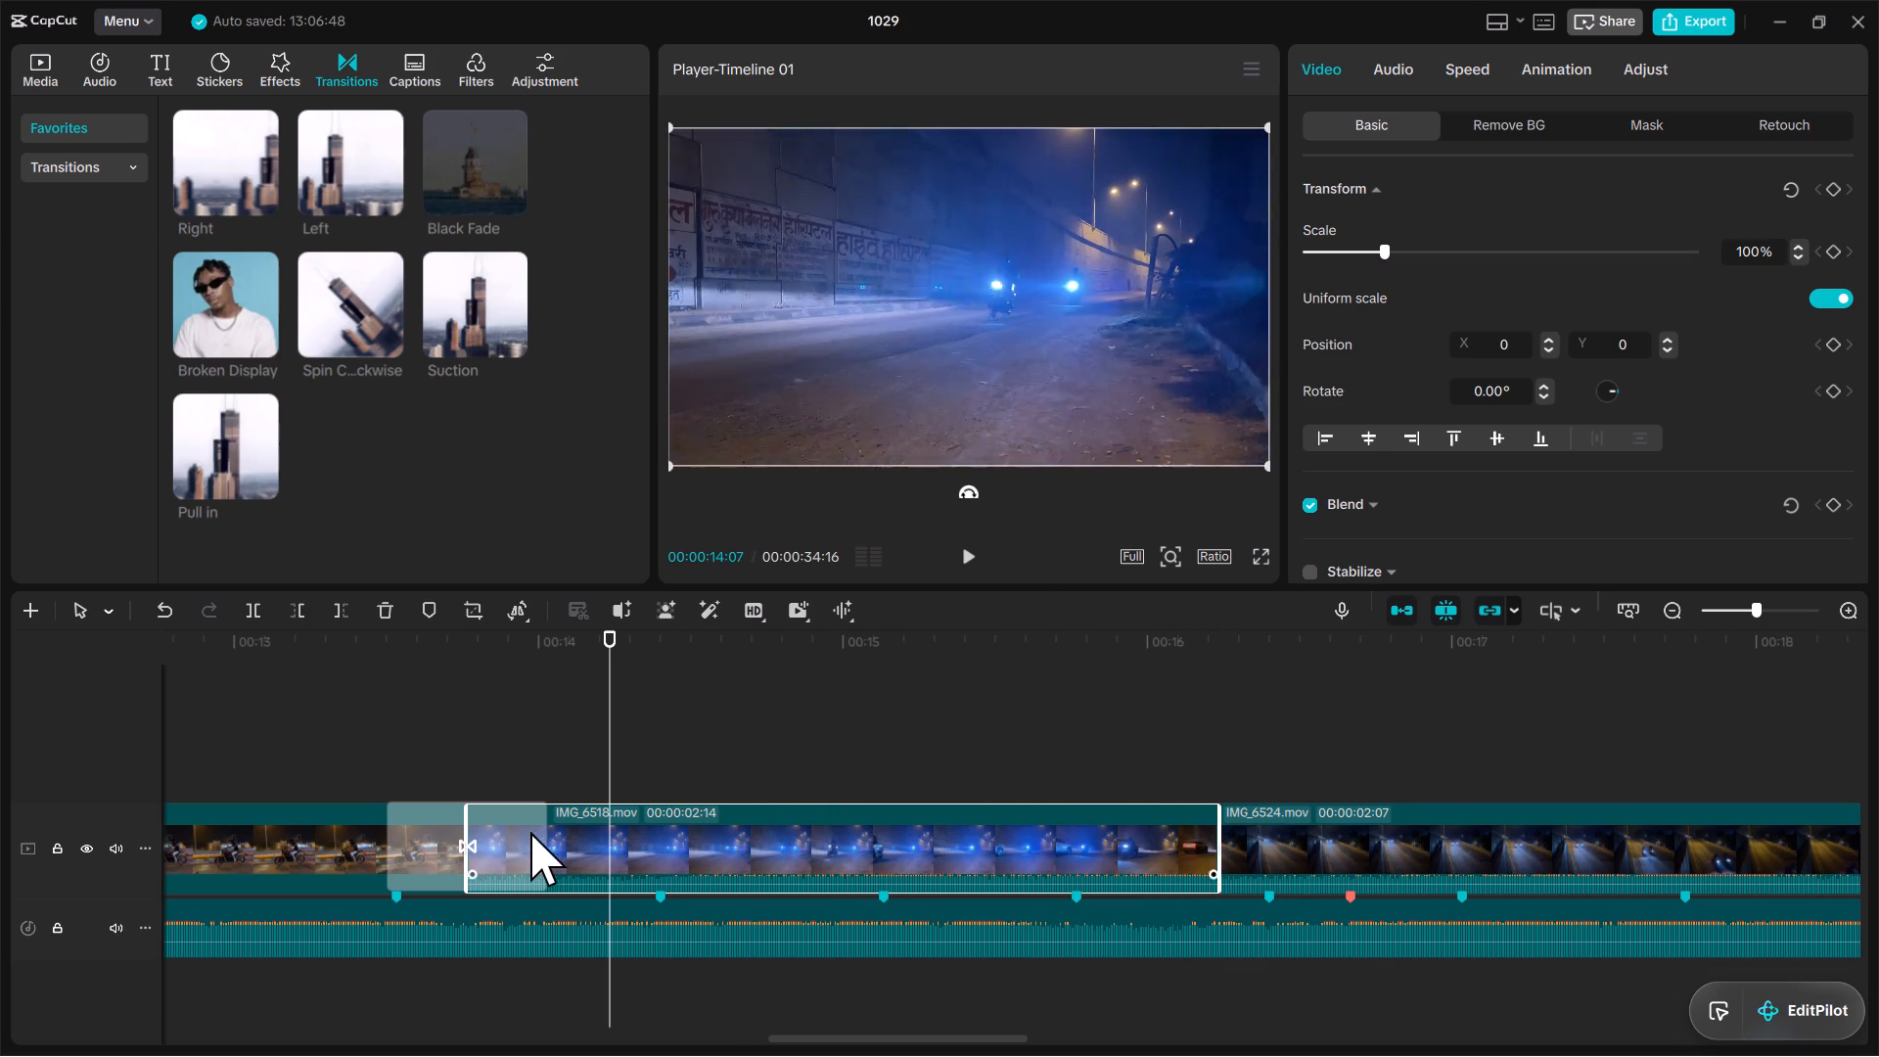
pyautogui.moveTo(605, 748); pyautogui.dragTo(471, 775)
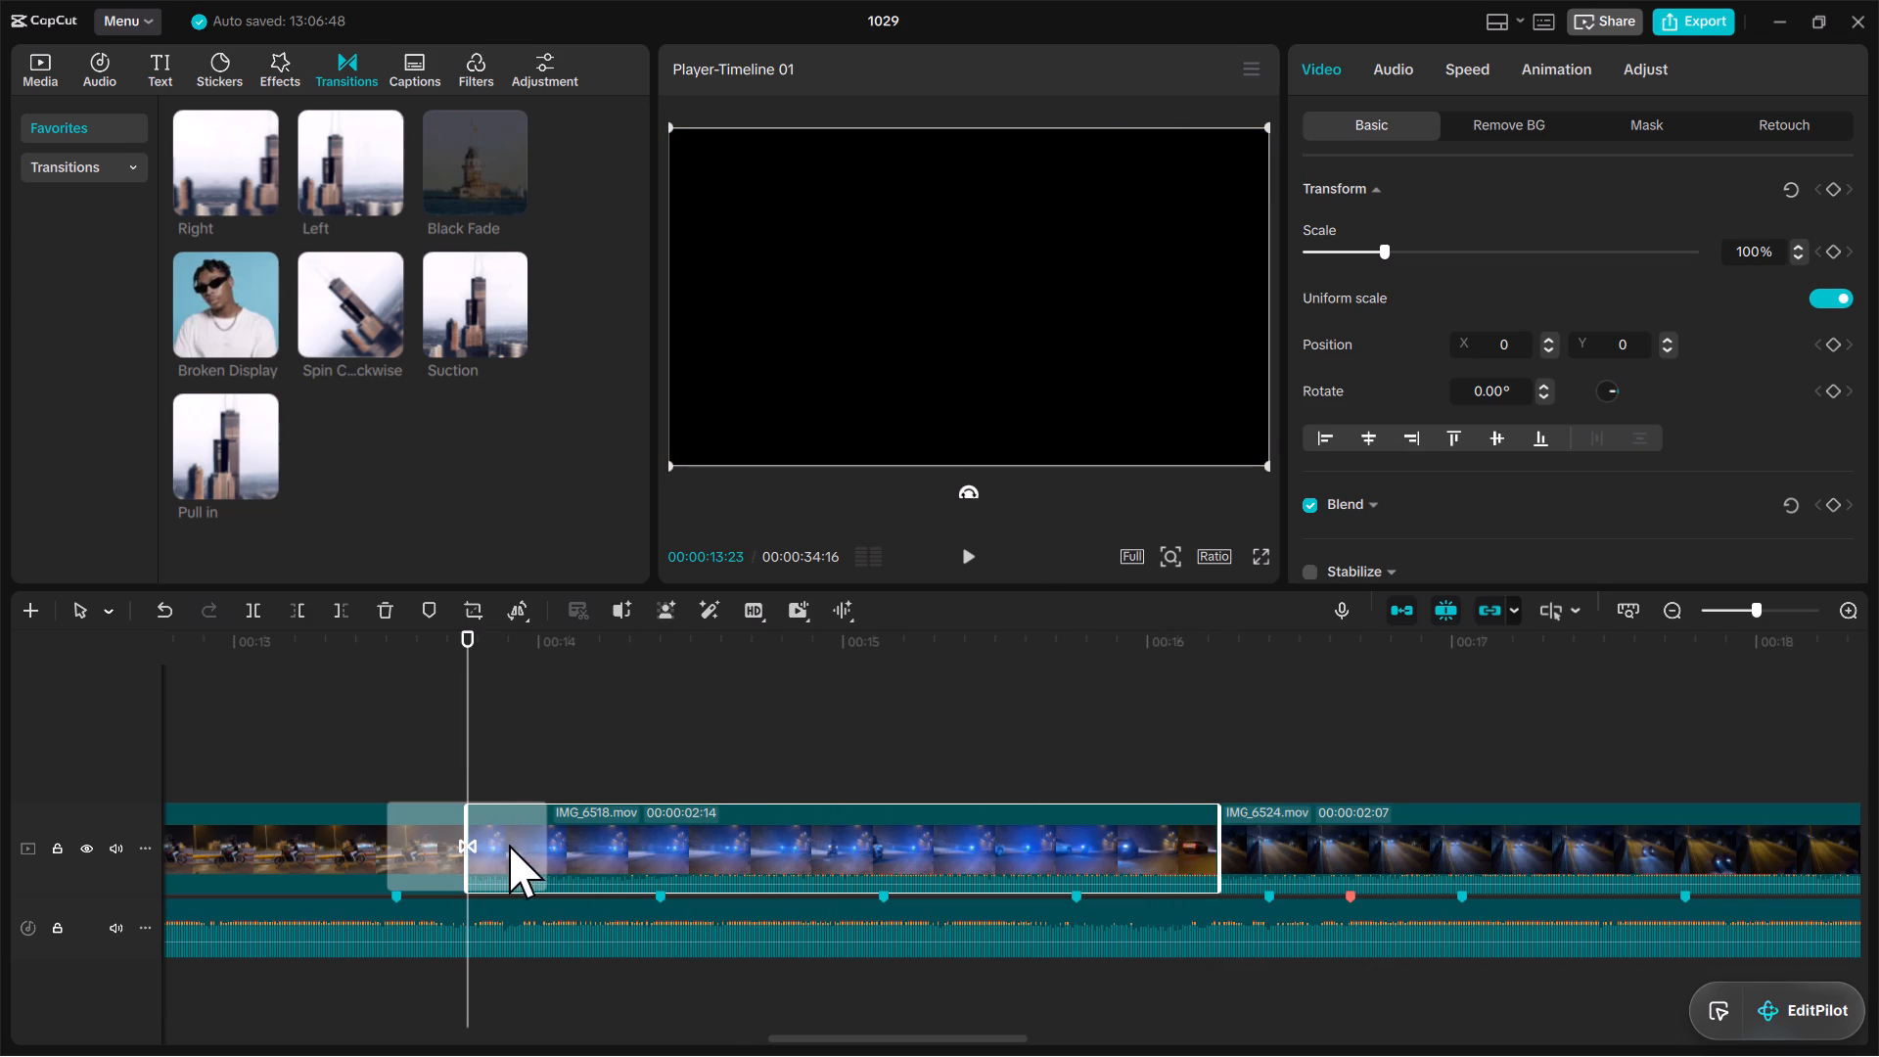
pyautogui.click(604, 842)
pyautogui.moveTo(467, 845); pyautogui.dragTo(431, 850)
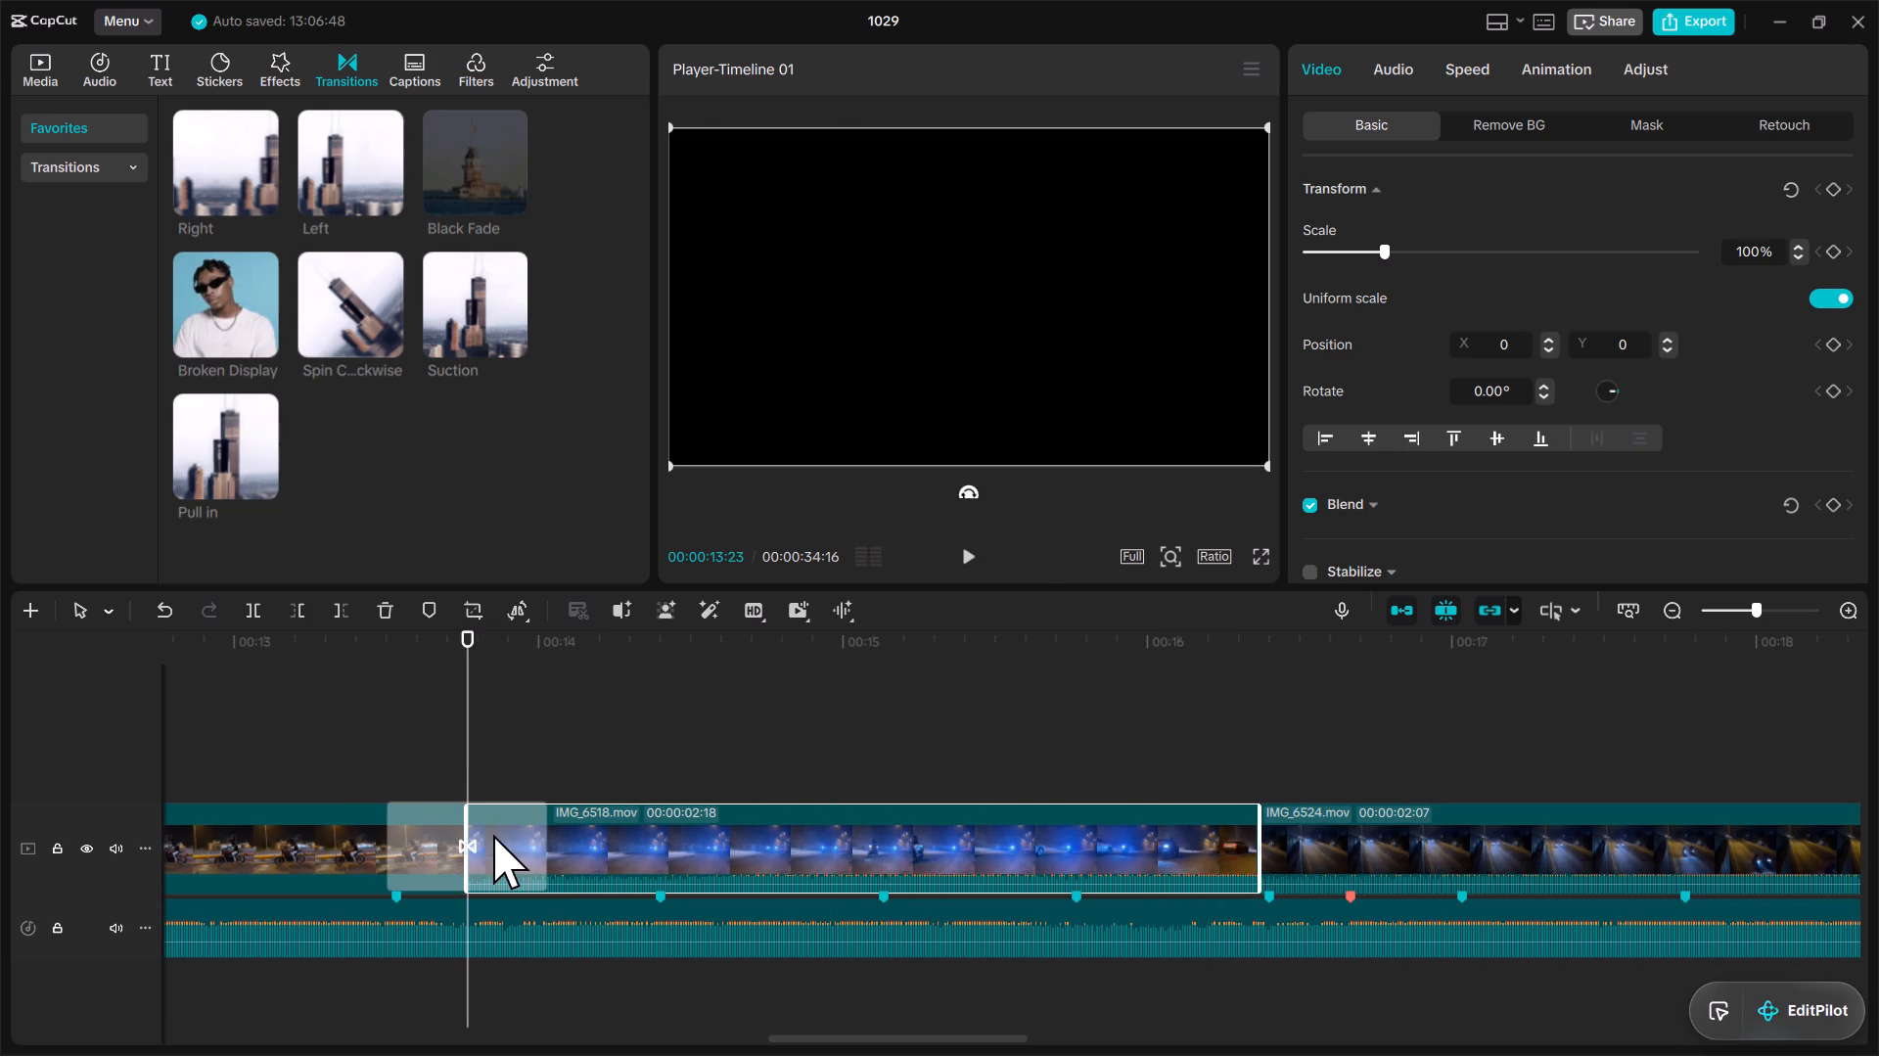
# Scrub through the trimmed IMG_6518.mov and apply a Custom speed curve to it.
pyautogui.moveTo(469, 779); pyautogui.dragTo(698, 801)
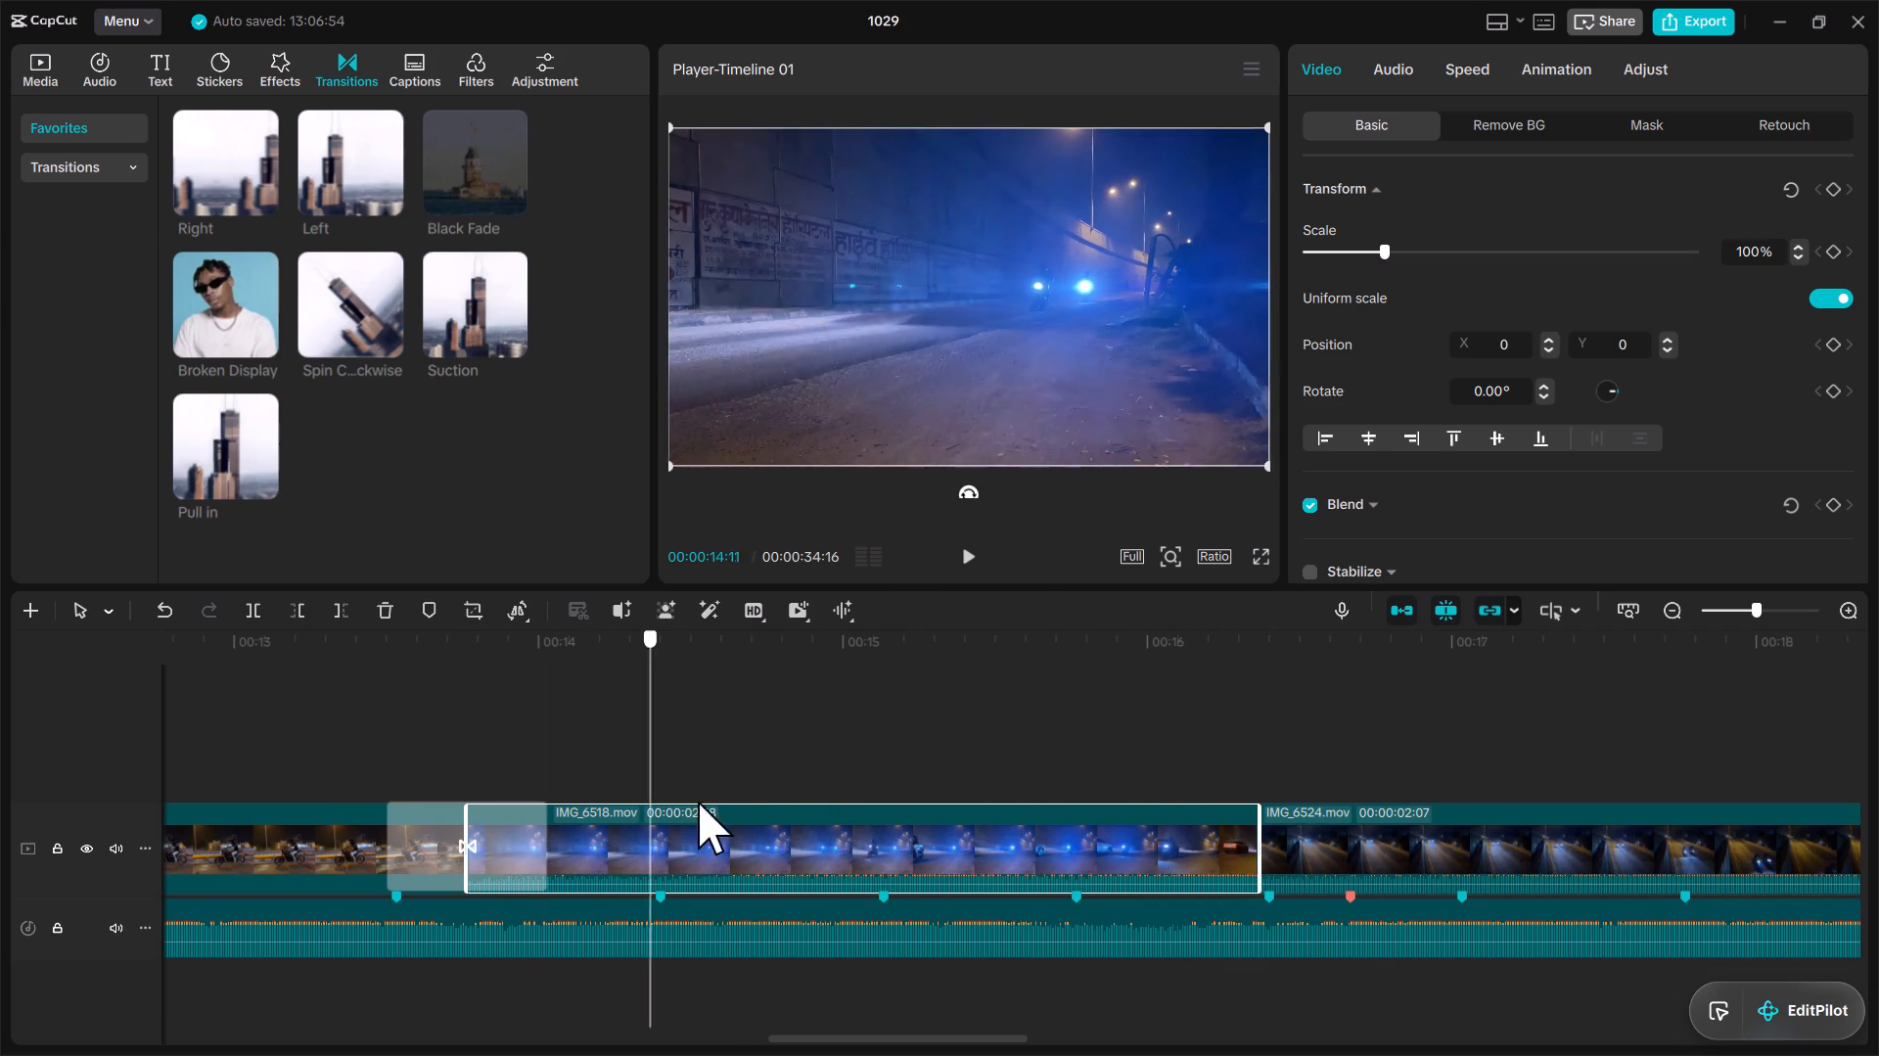
pyautogui.moveTo(698, 801); pyautogui.dragTo(1189, 844)
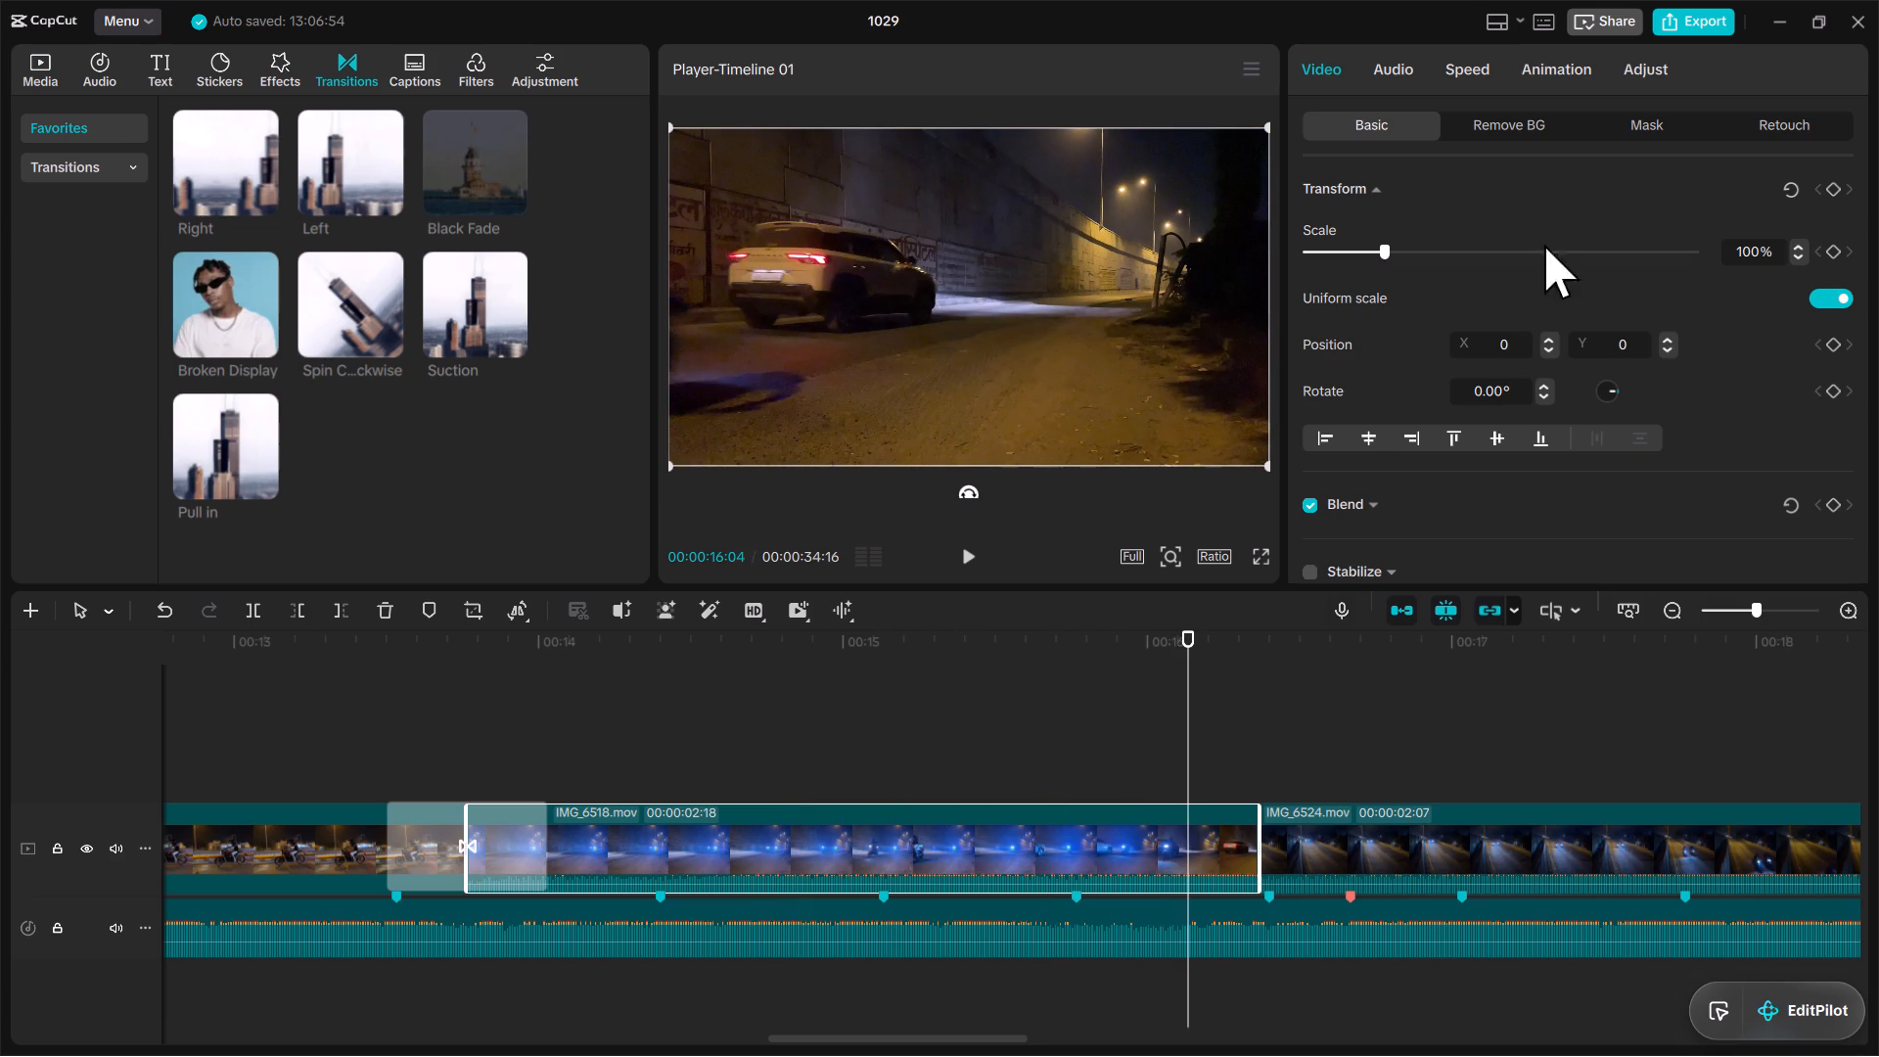
pyautogui.click(1469, 72)
pyautogui.click(1737, 142)
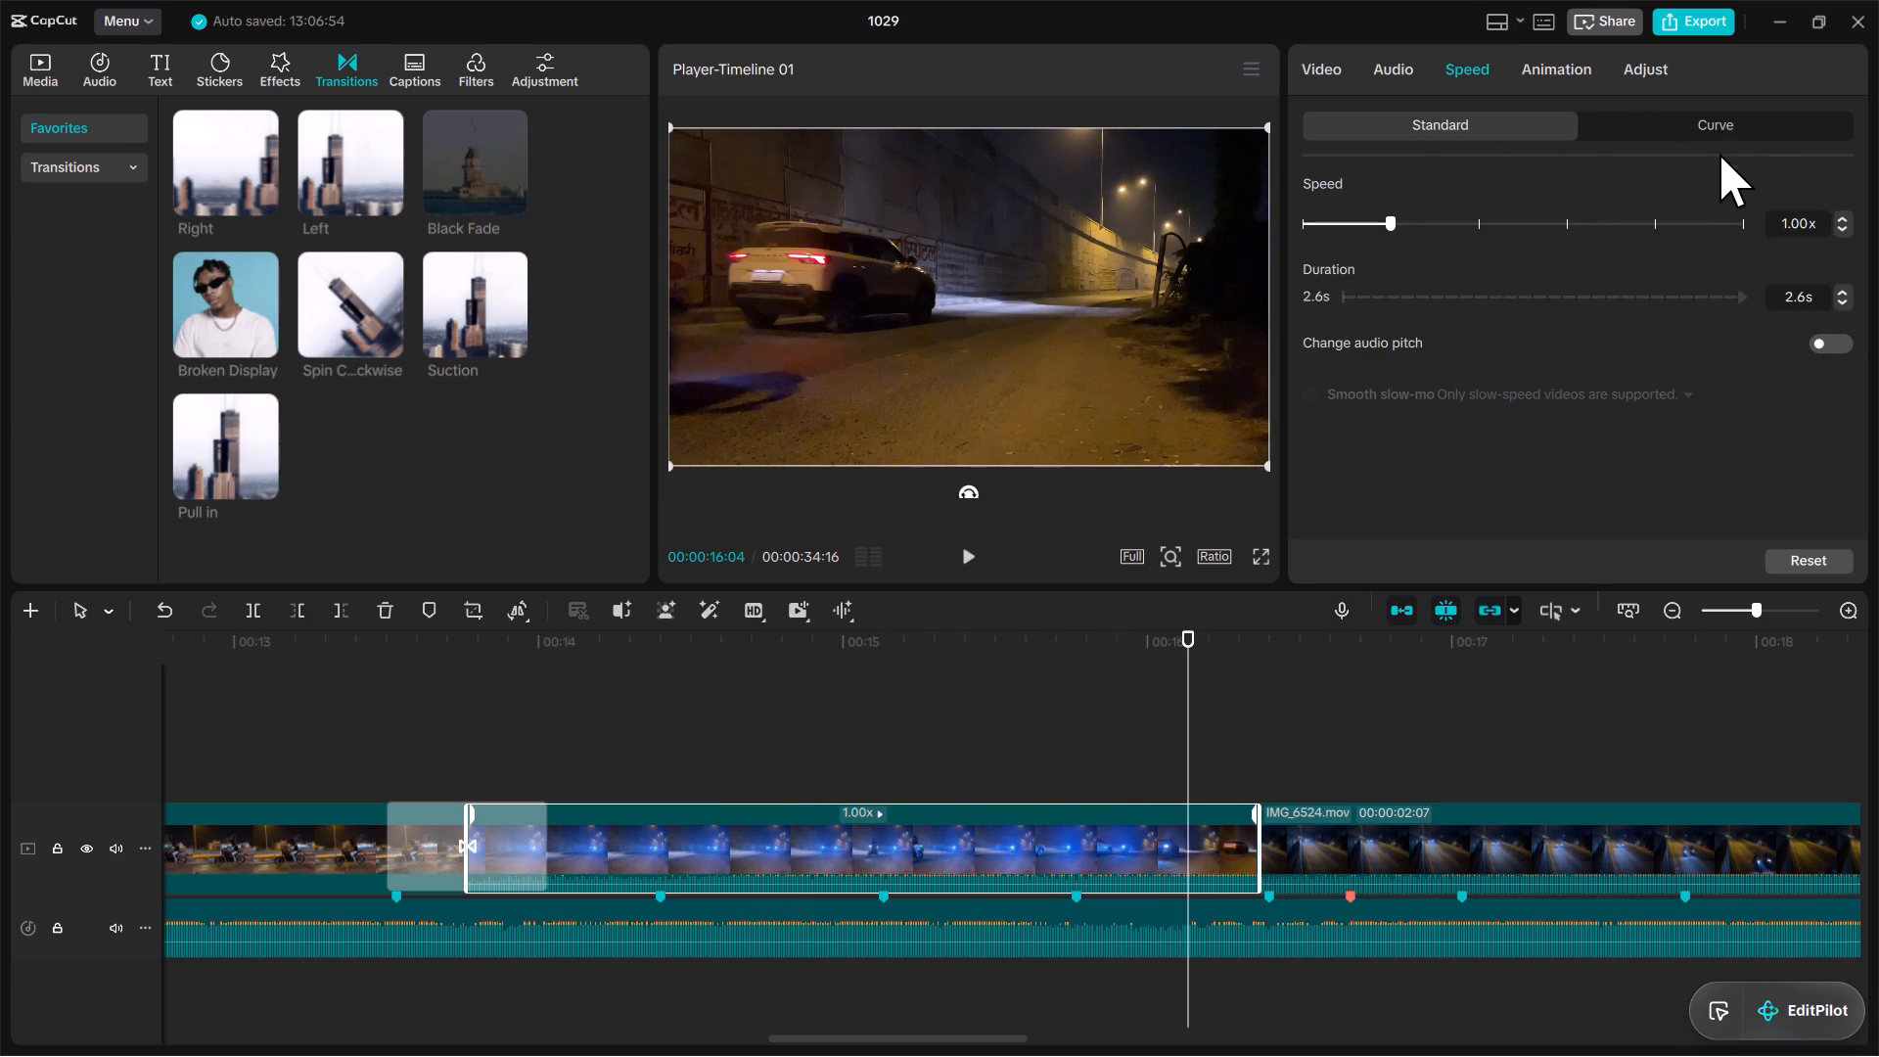
pyautogui.click(1728, 125)
pyautogui.click(1429, 213)
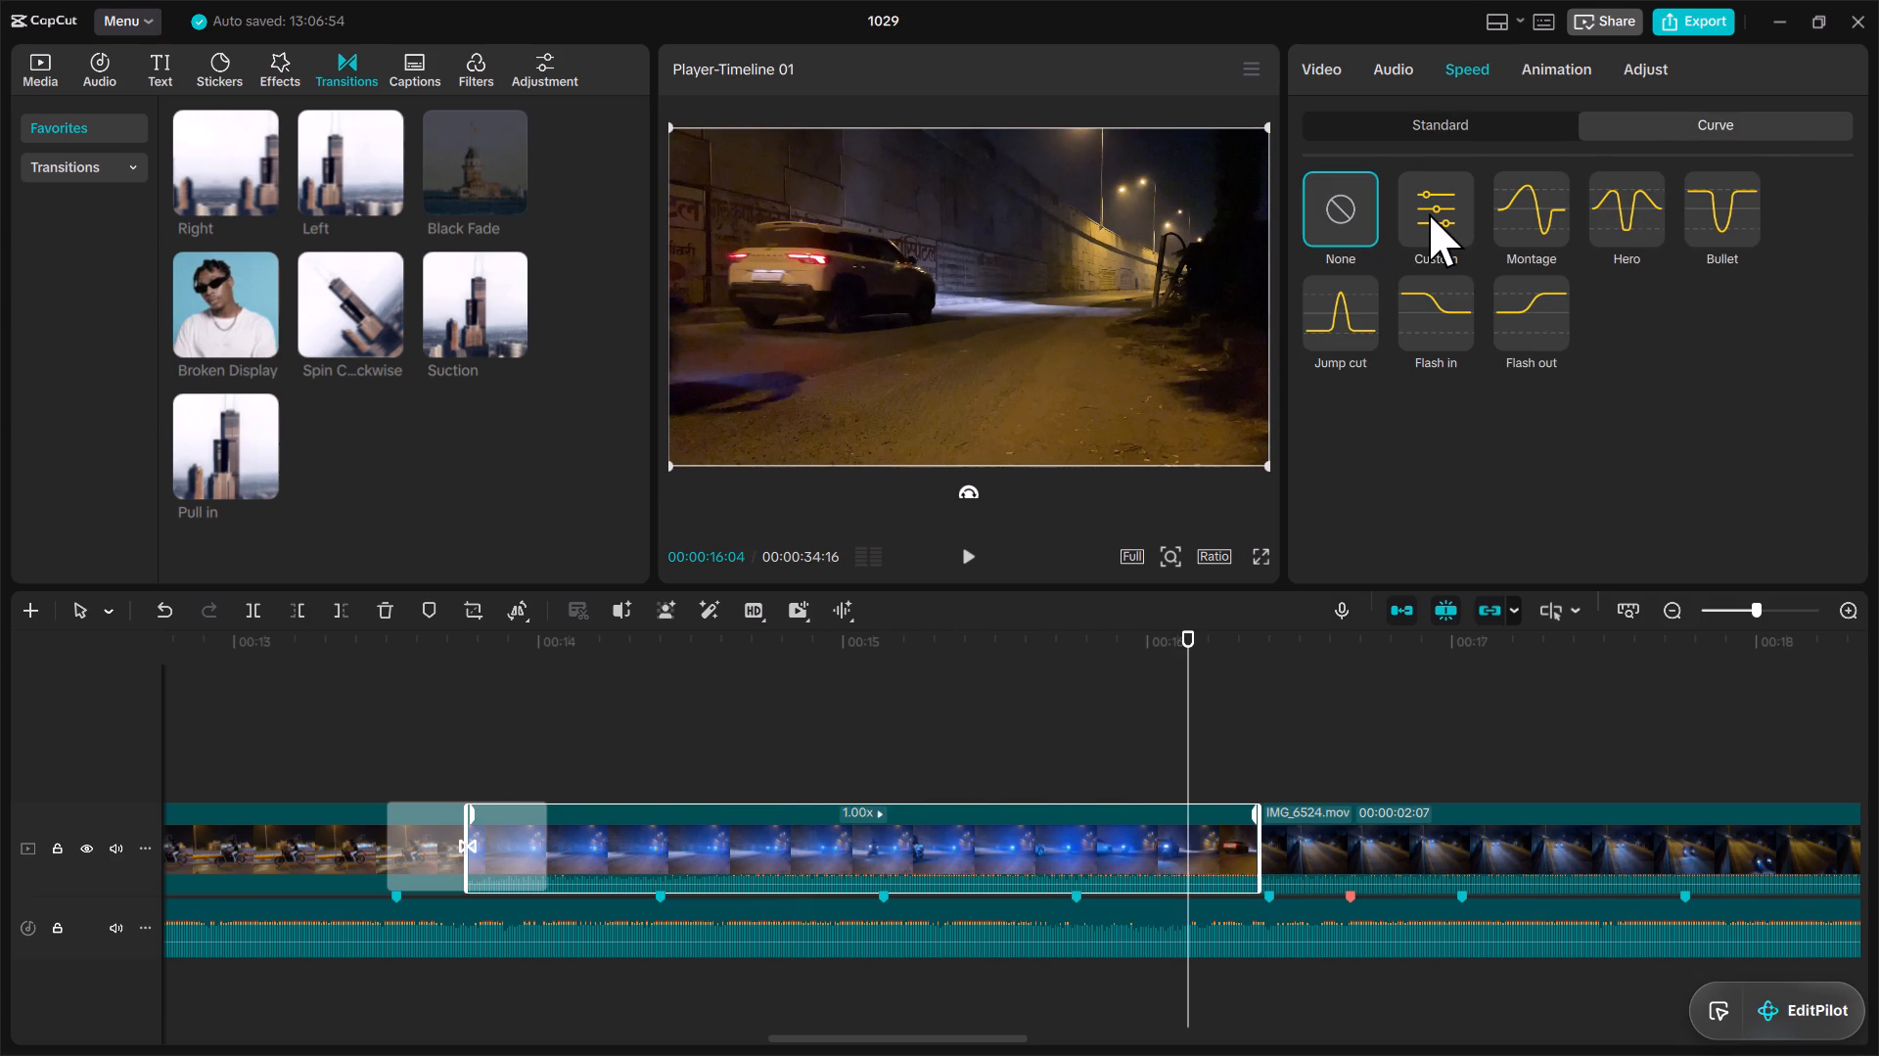
# Raise the starting point of IMG_6518.mov's custom speed curve to about 2.8x.
pyautogui.scroll(-1, 1515, 347)
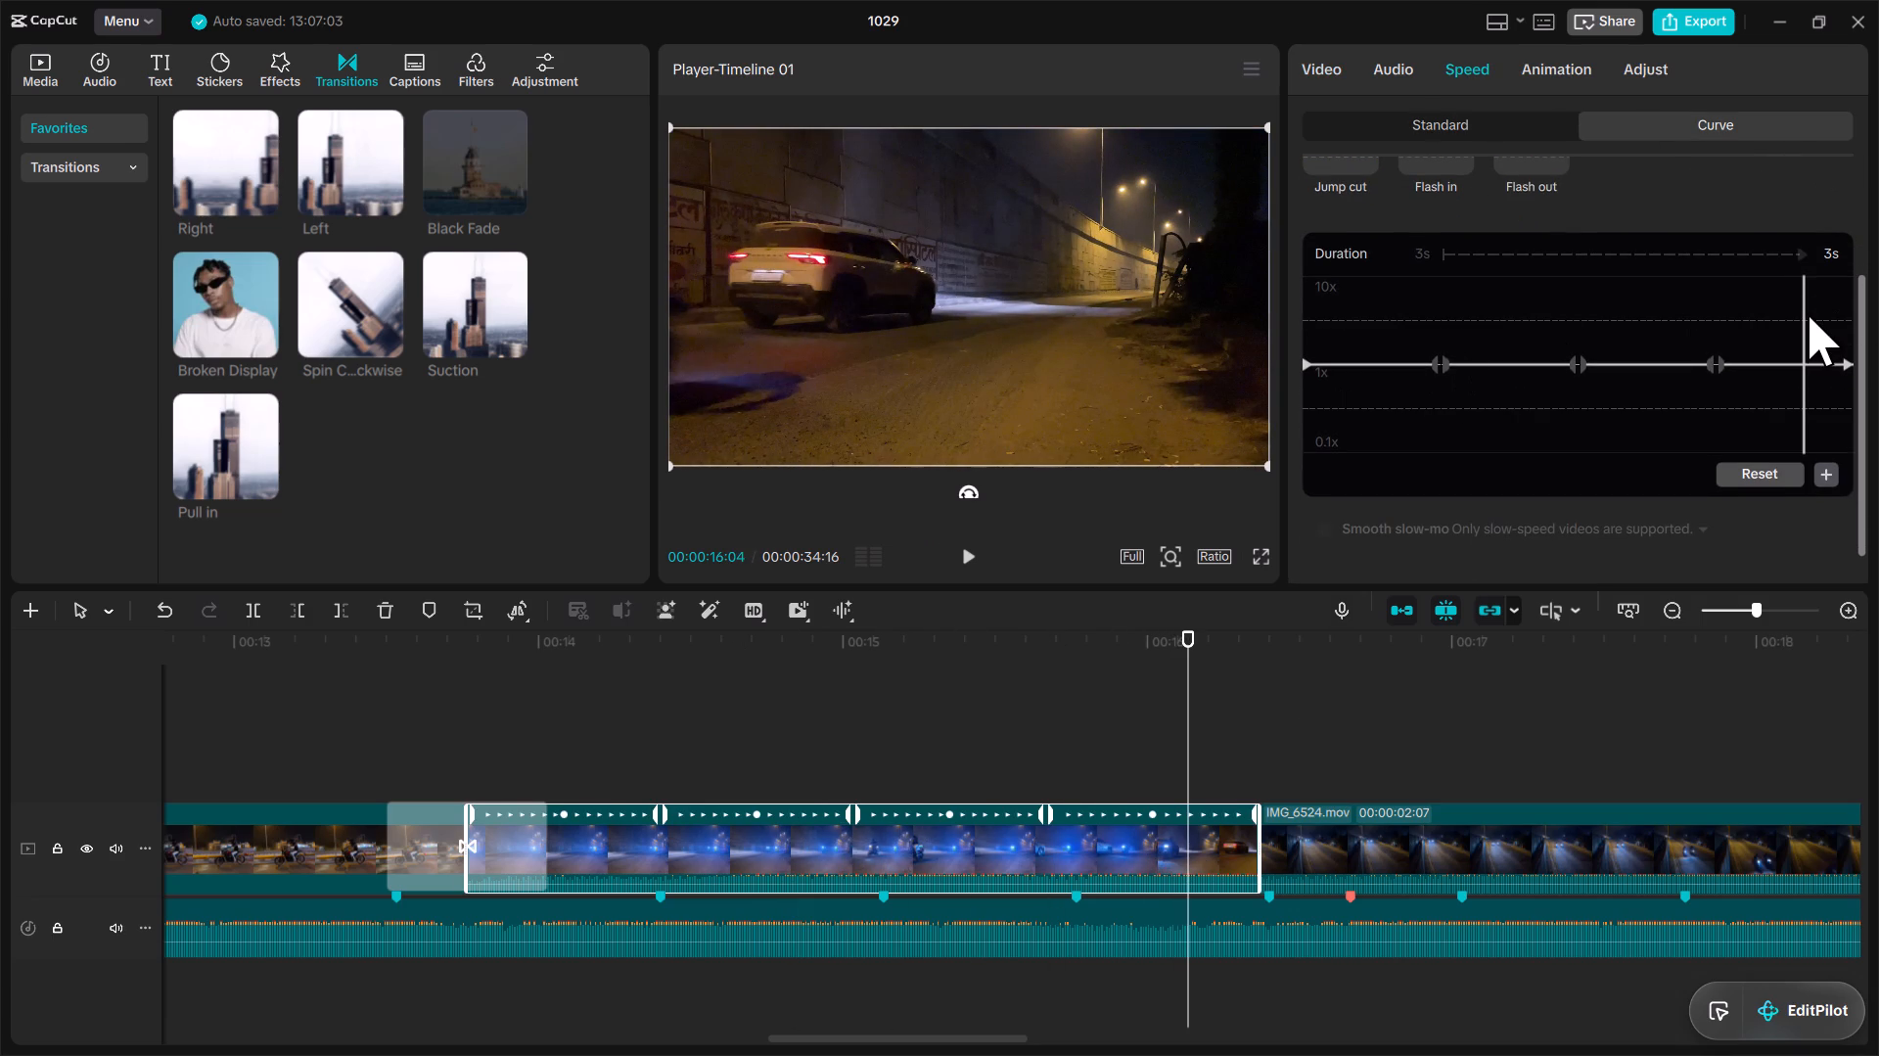
pyautogui.moveTo(1805, 314); pyautogui.dragTo(1378, 347)
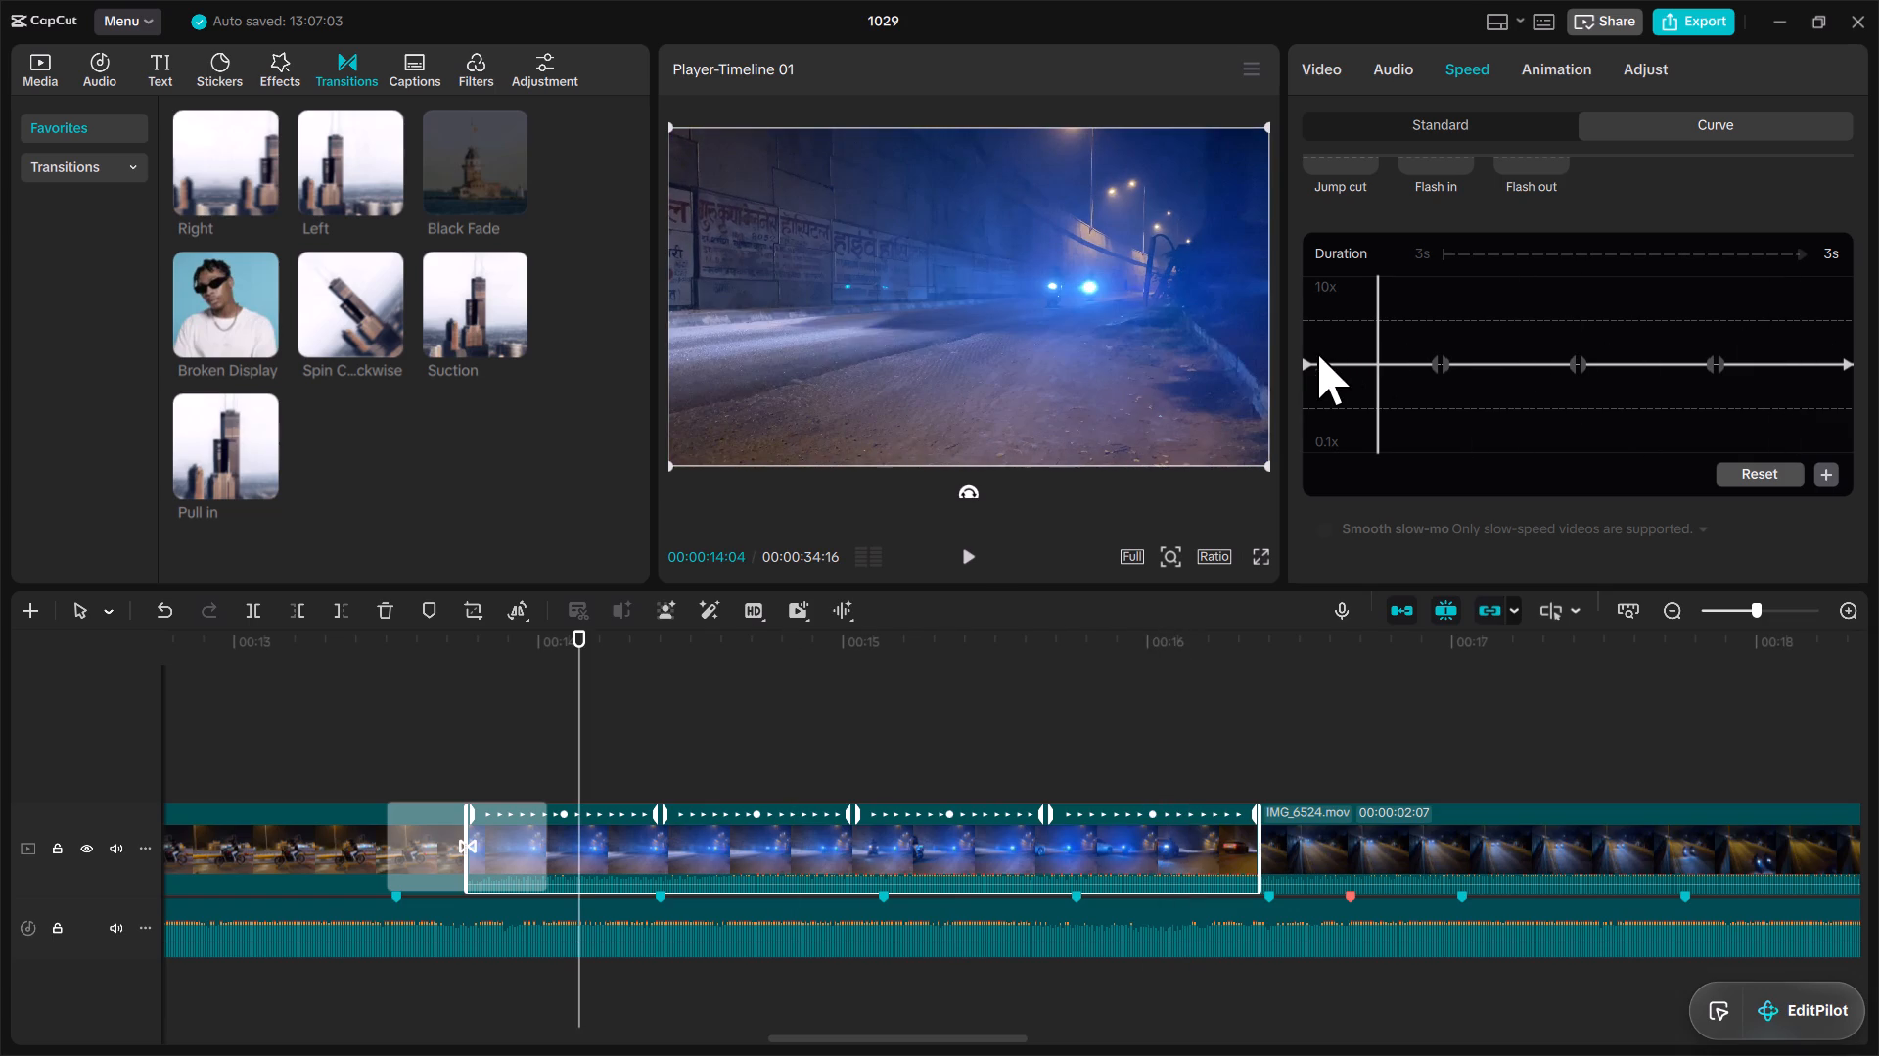
pyautogui.moveTo(1302, 357); pyautogui.dragTo(1304, 339)
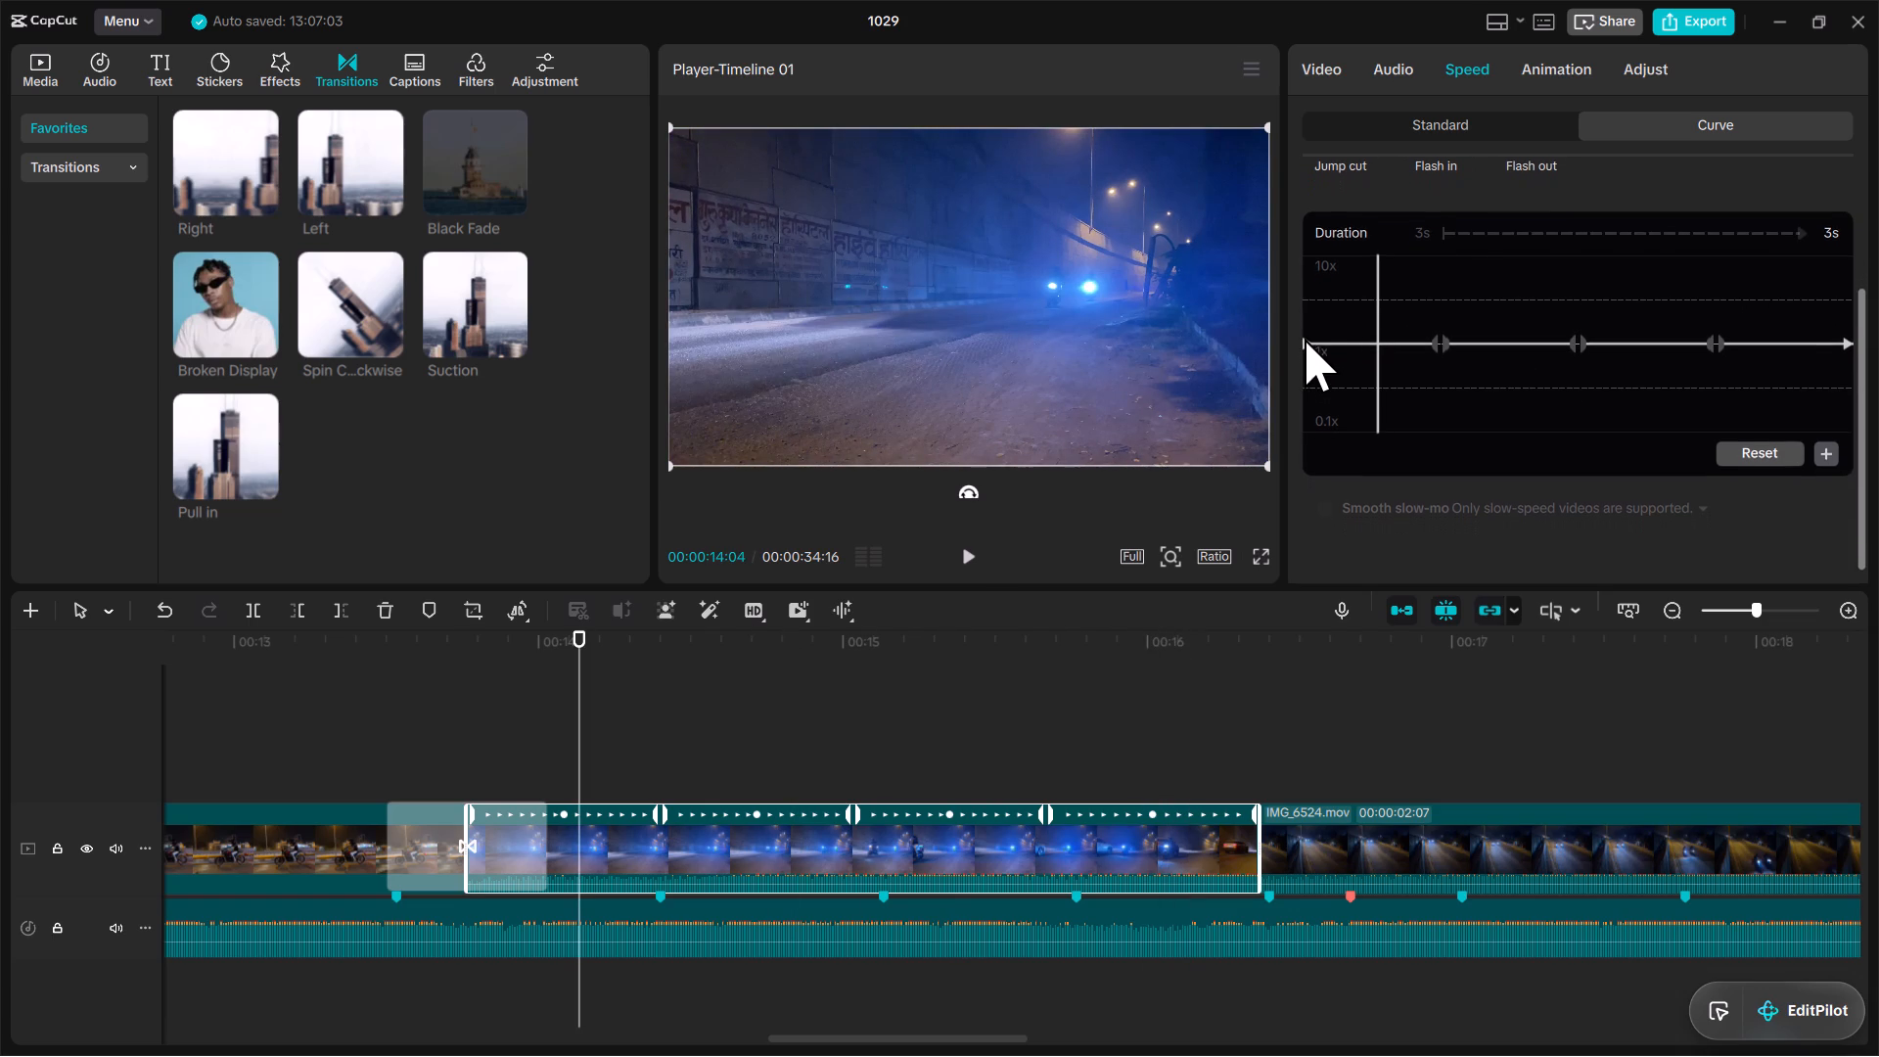
pyautogui.moveTo(1305, 339); pyautogui.dragTo(1306, 326)
# Lower the first inner point of IMG_6518.mov's custom speed curve to about 0.67x.
pyautogui.moveTo(1306, 346); pyautogui.dragTo(1345, 349)
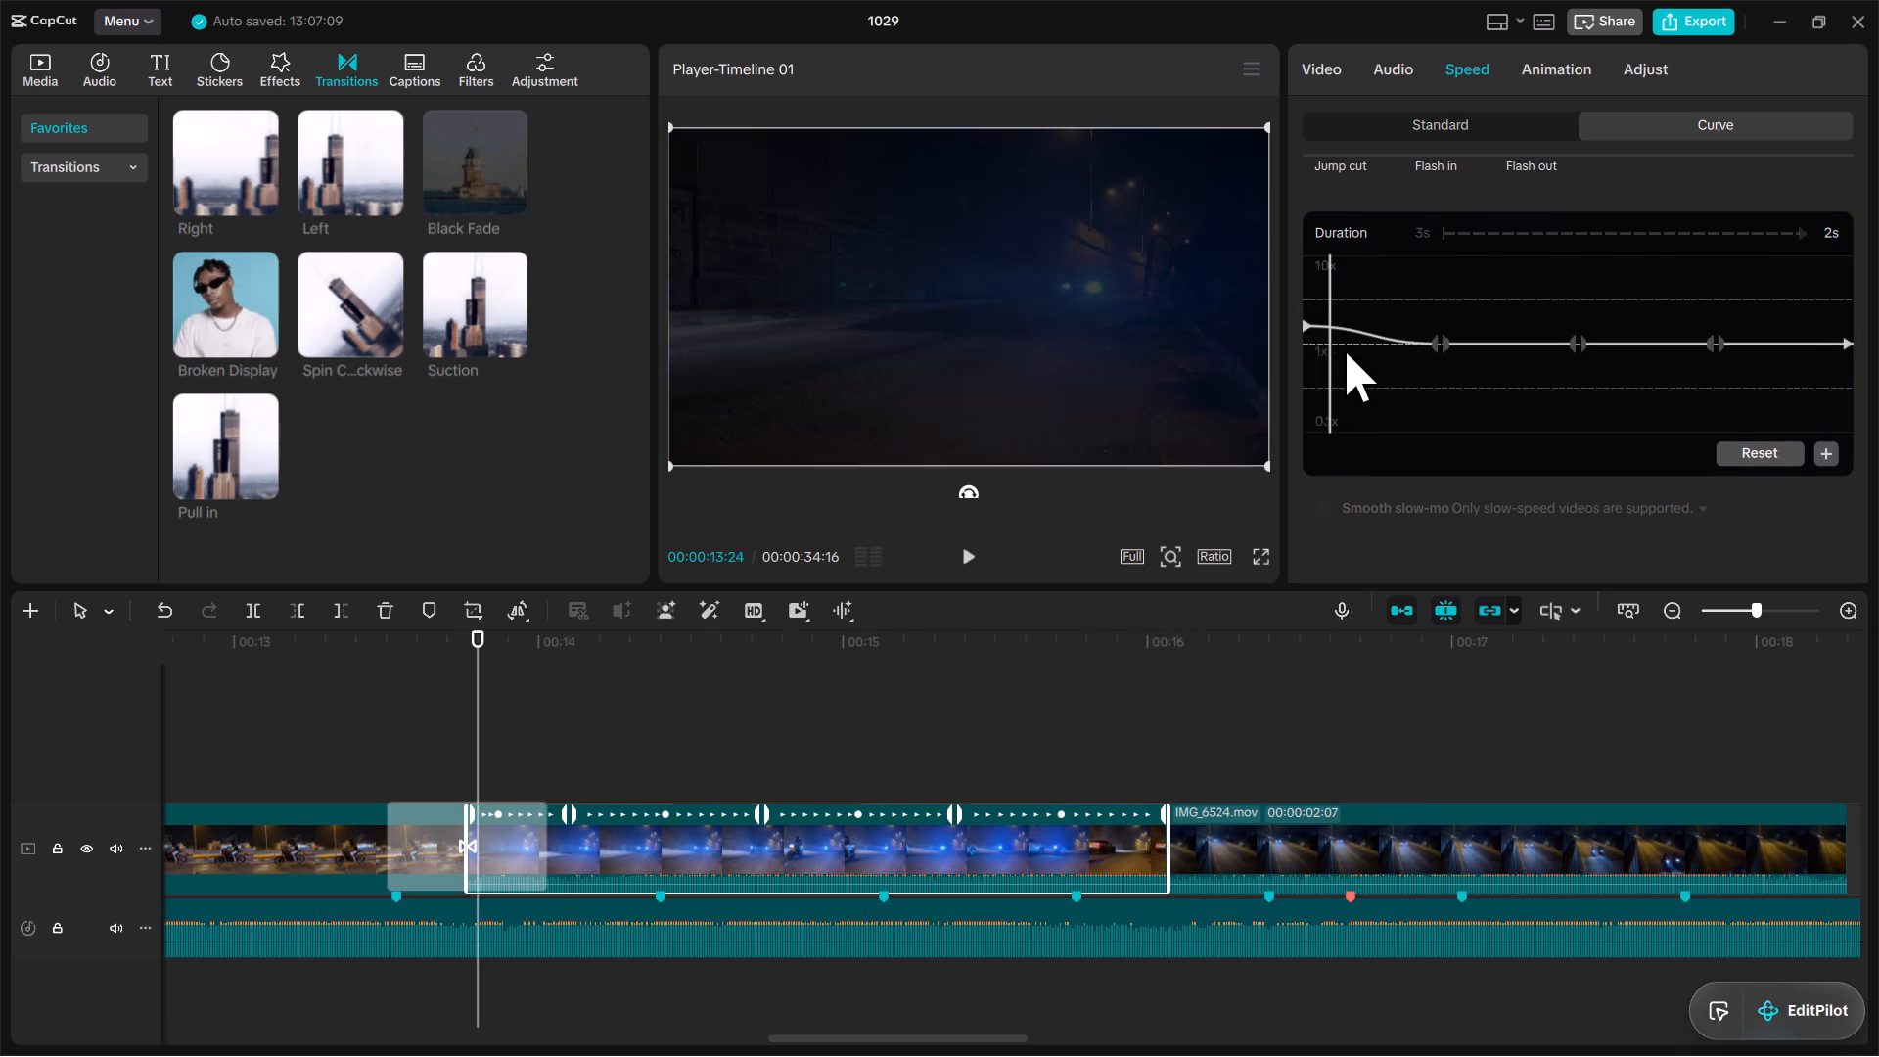
pyautogui.moveTo(1345, 349); pyautogui.dragTo(1359, 350)
pyautogui.moveTo(1440, 337); pyautogui.dragTo(1439, 361)
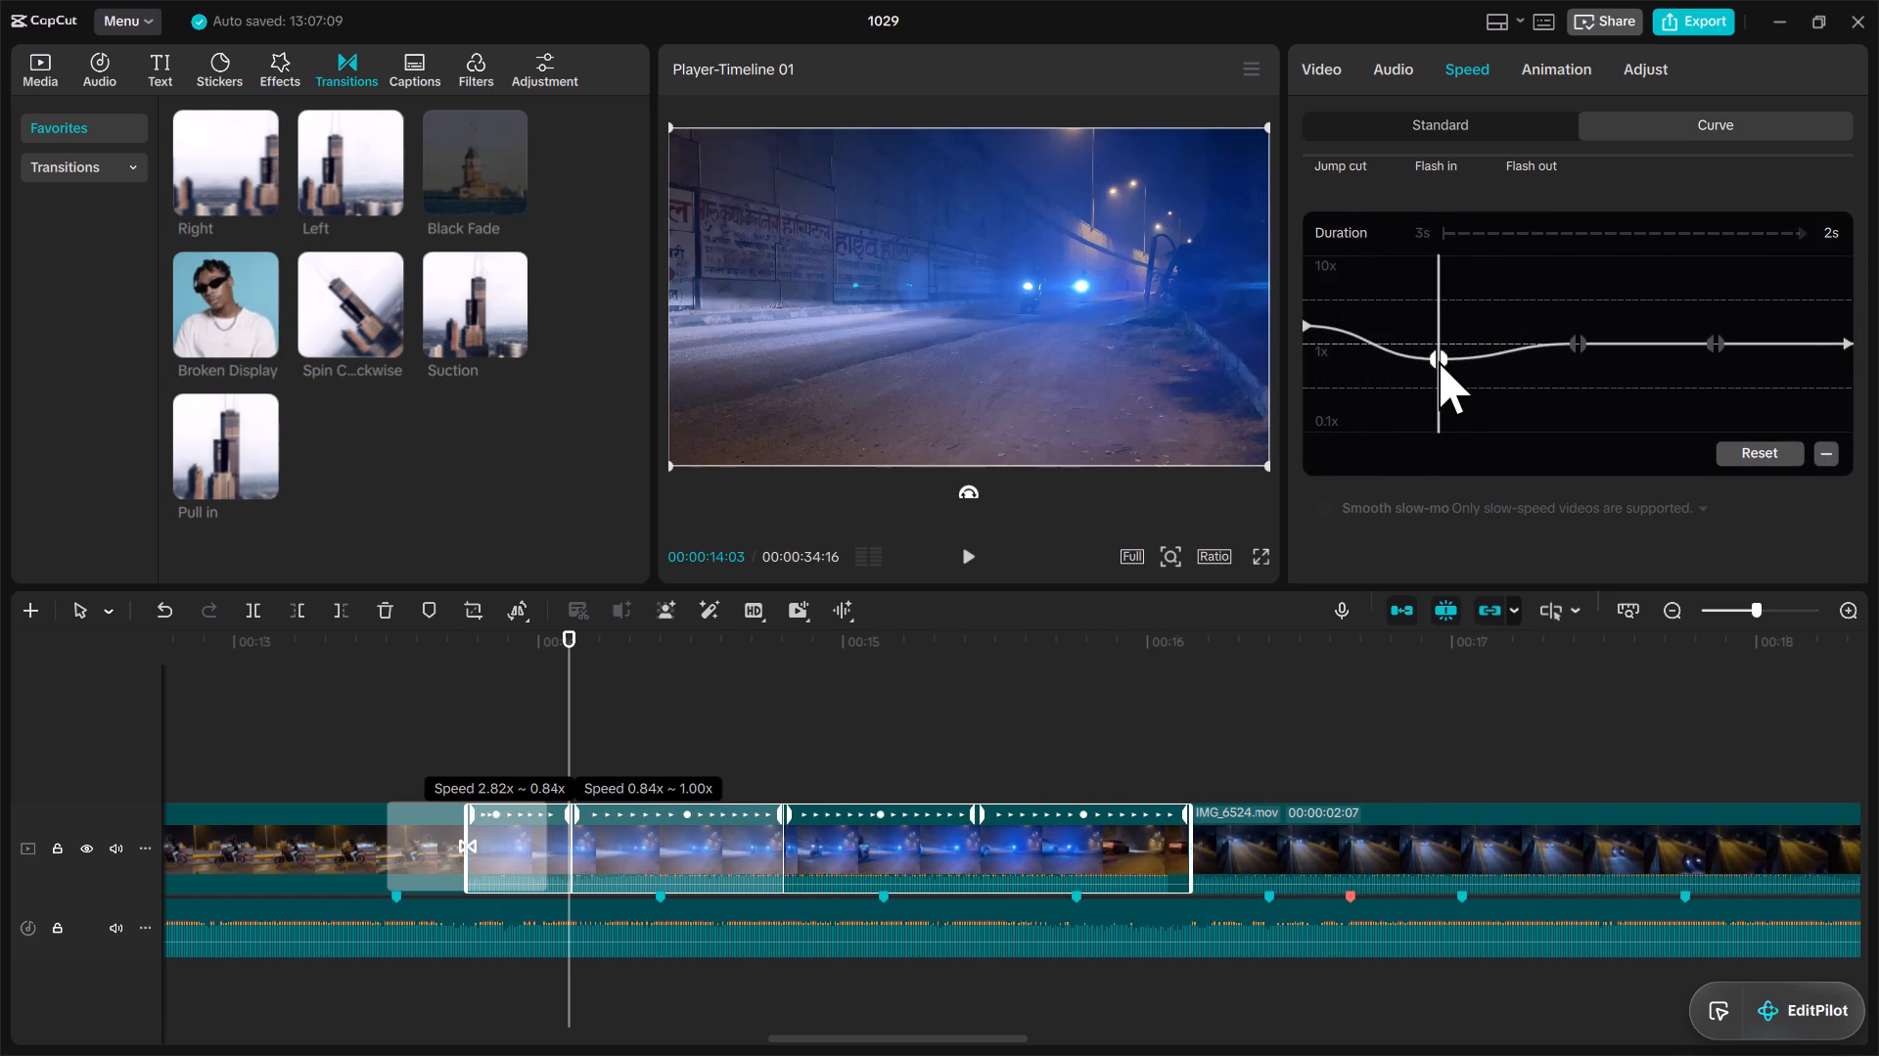
pyautogui.moveTo(1439, 361); pyautogui.dragTo(1432, 376)
pyautogui.moveTo(1436, 341); pyautogui.dragTo(1450, 344)
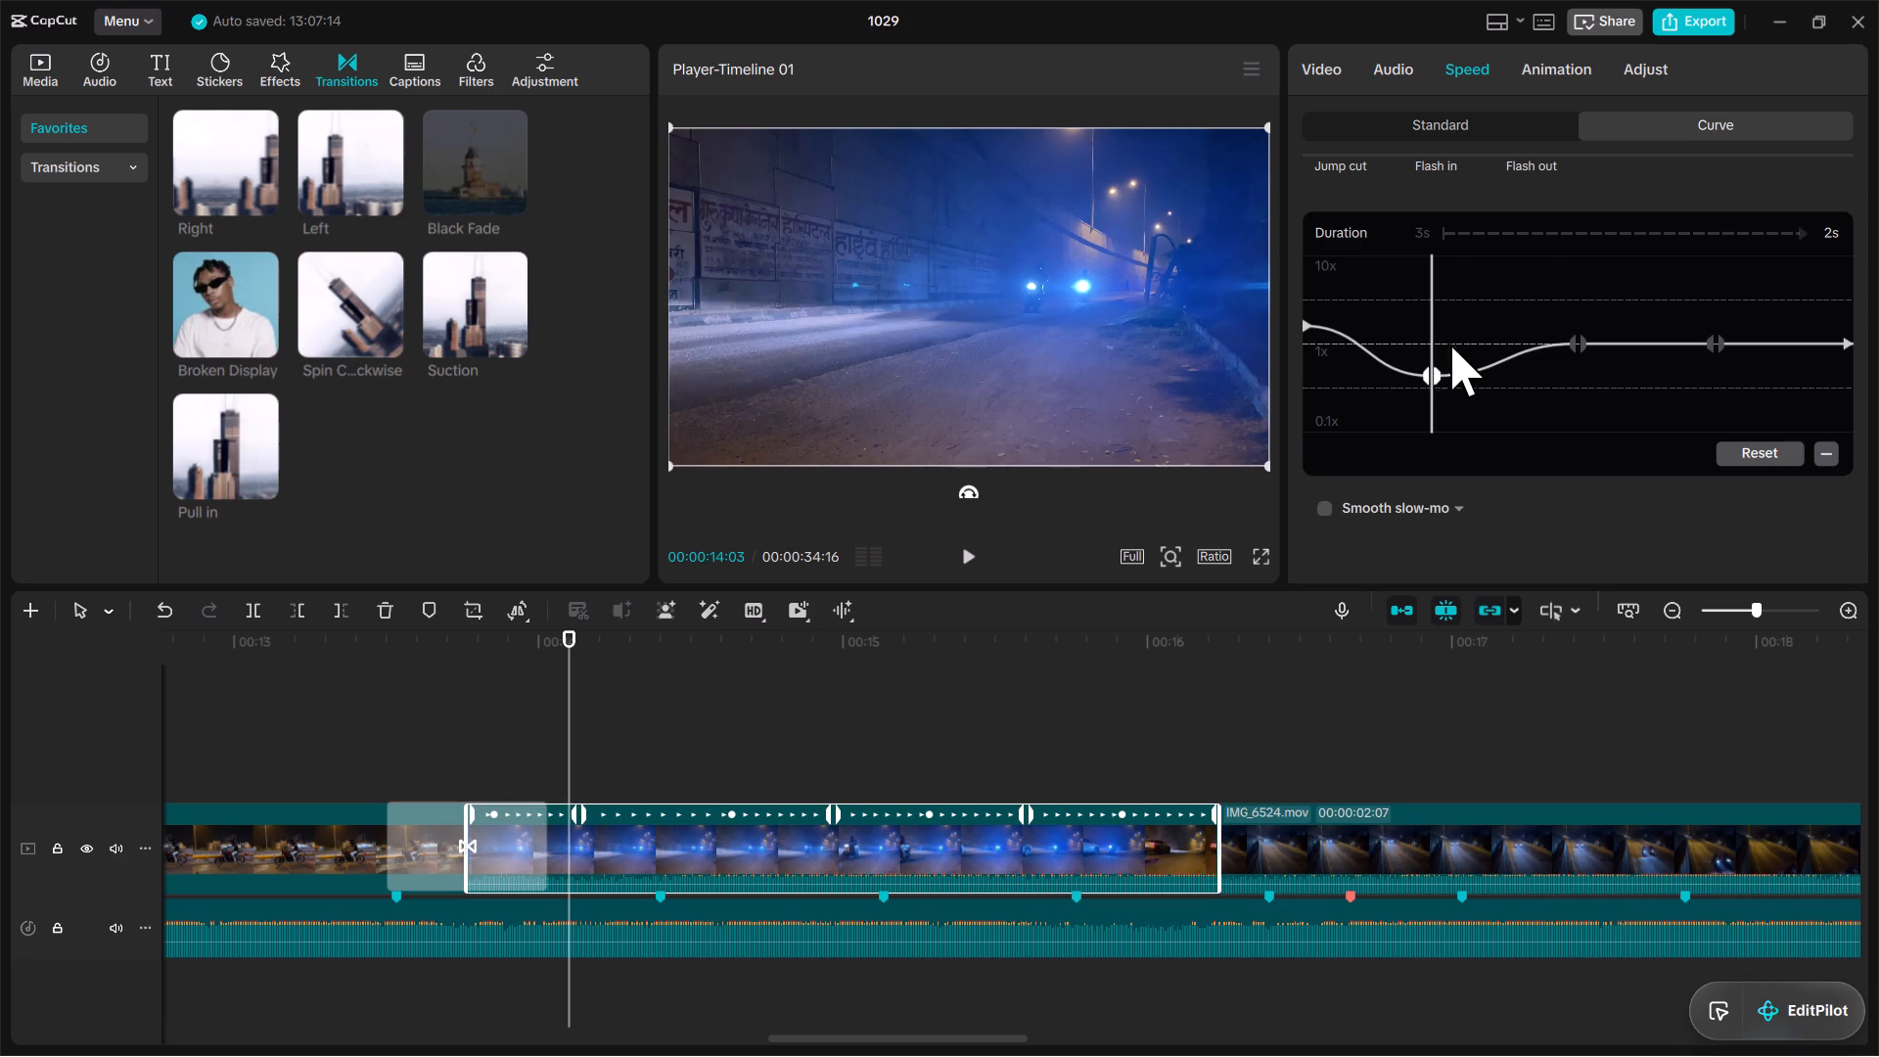
pyautogui.moveTo(1450, 344); pyautogui.dragTo(1545, 349)
# Lower the middle point of IMG_6518.mov's speed curve to about 0.45x.
pyautogui.moveTo(1580, 340); pyautogui.dragTo(1577, 369)
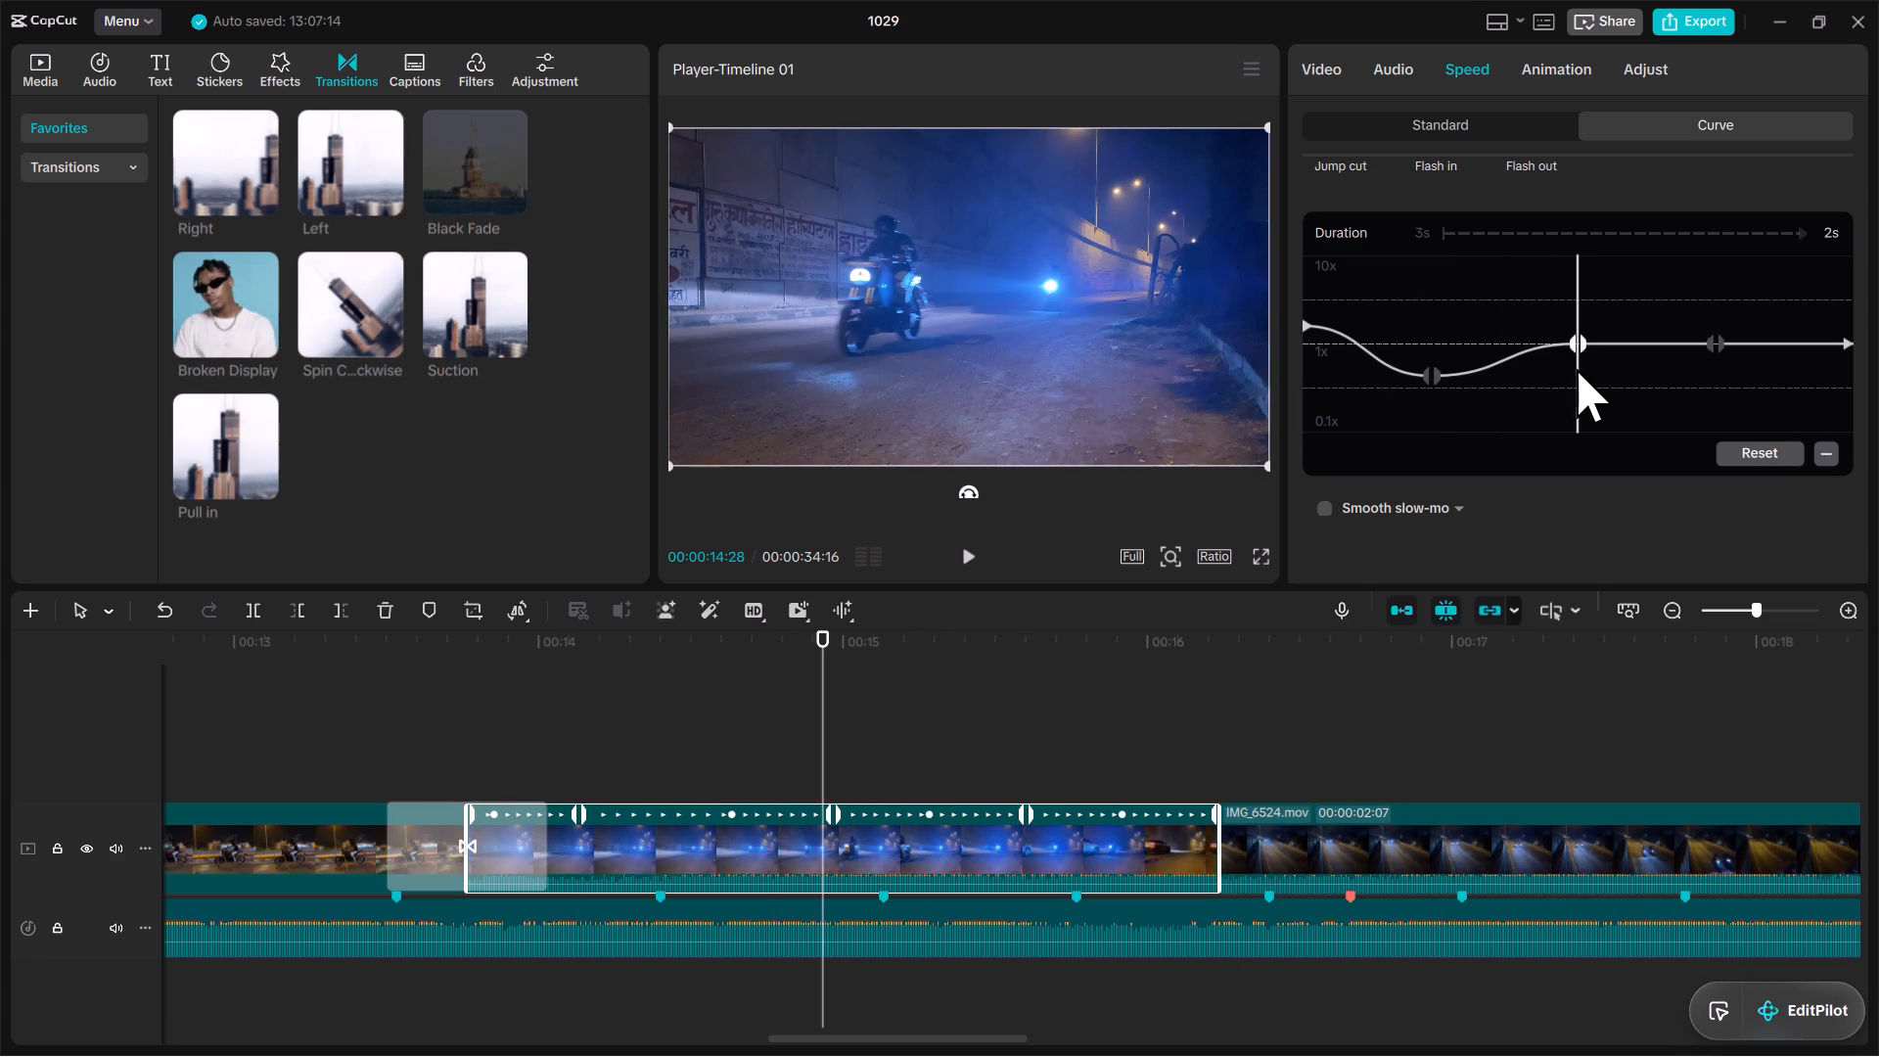
pyautogui.moveTo(1577, 369); pyautogui.dragTo(1576, 373)
pyautogui.moveTo(1579, 342); pyautogui.dragTo(1575, 400)
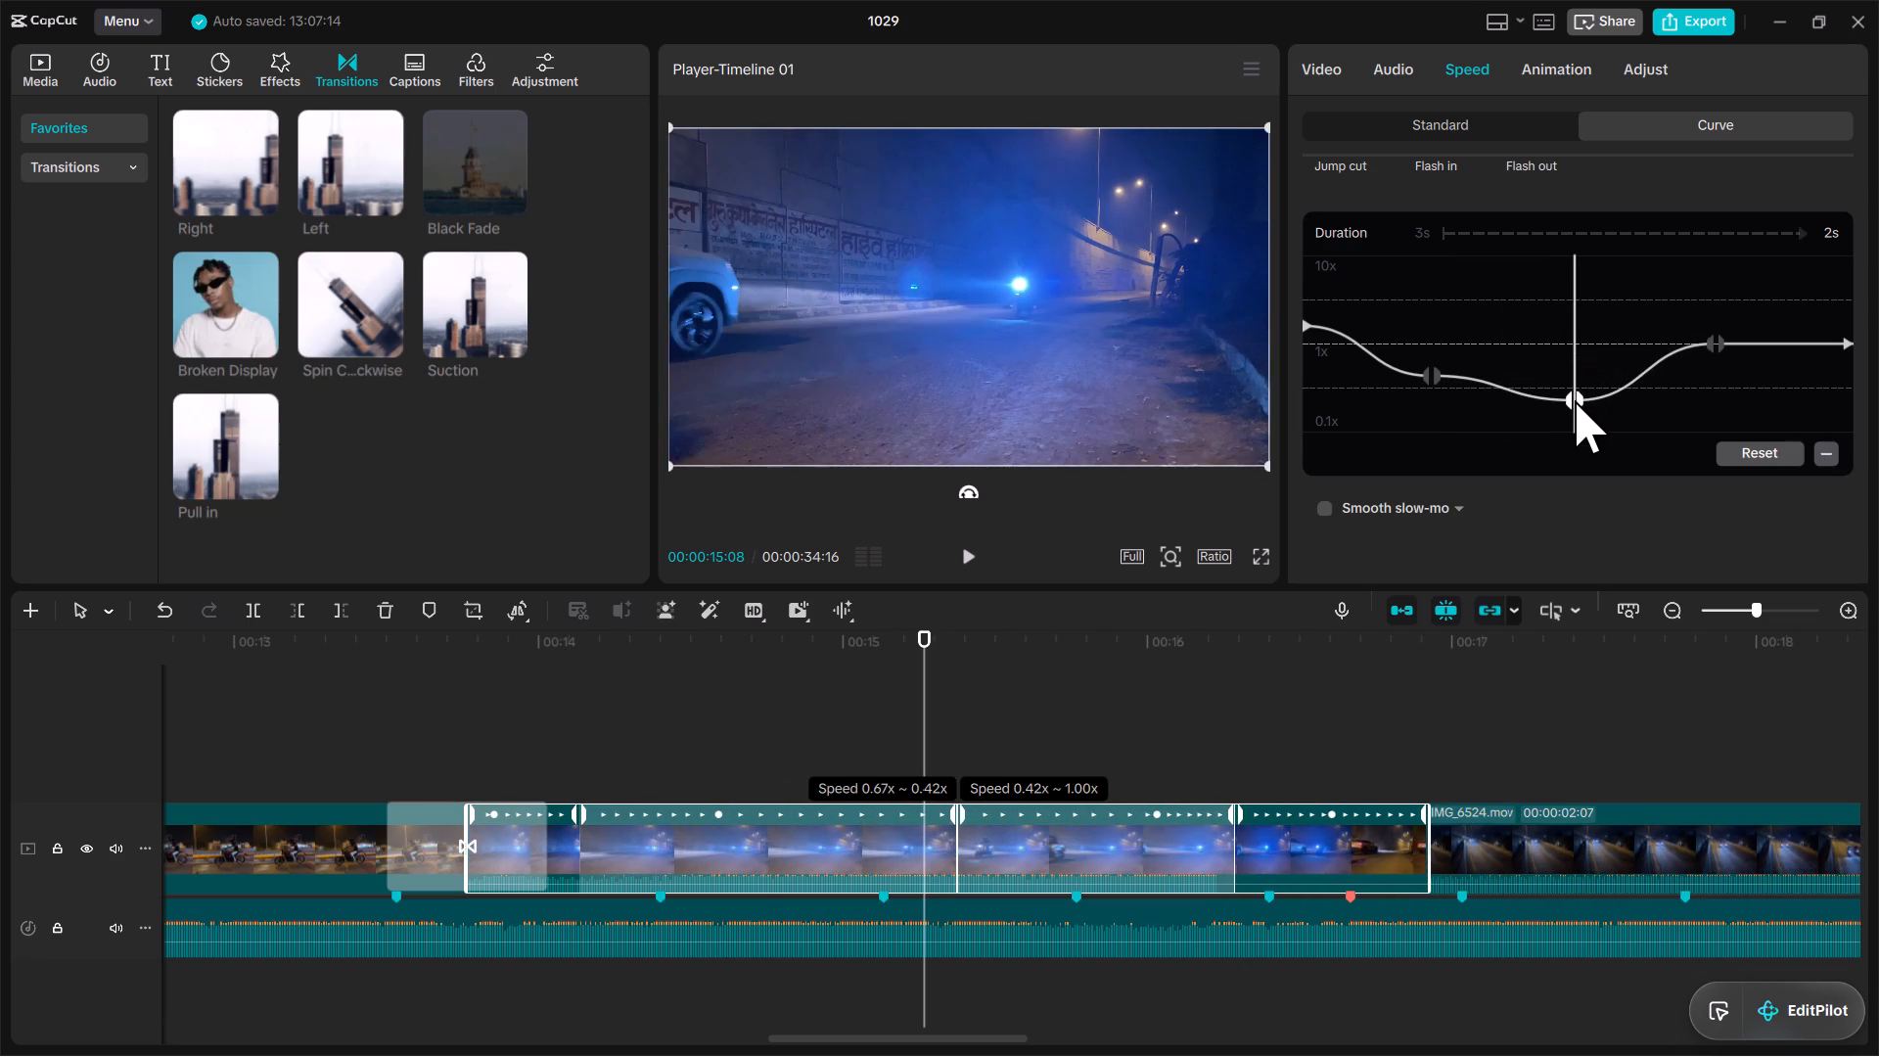
pyautogui.moveTo(1575, 400); pyautogui.dragTo(1572, 397)
# Lower the last inner point of IMG_6518.mov's speed curve to about 0.79x.
pyautogui.moveTo(1578, 353); pyautogui.dragTo(1640, 353)
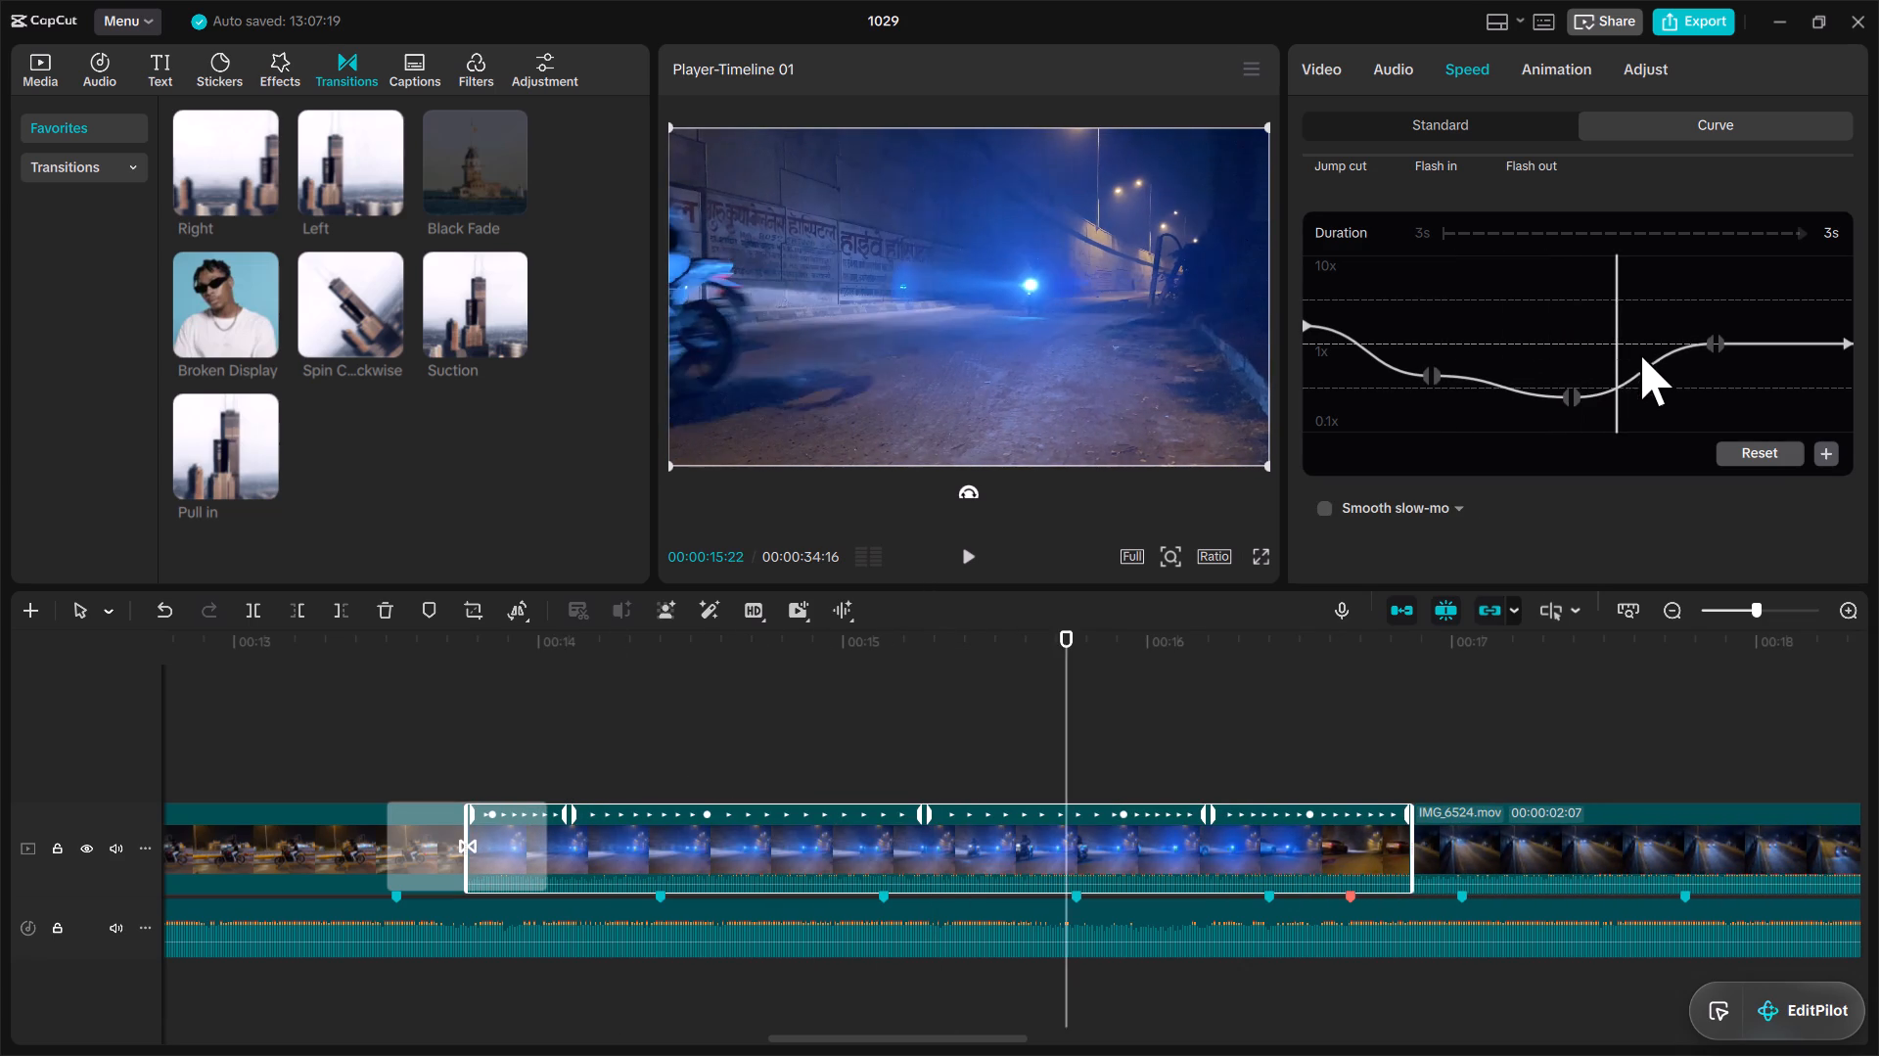
pyautogui.moveTo(1640, 353); pyautogui.dragTo(1644, 350)
pyautogui.moveTo(1715, 341); pyautogui.dragTo(1715, 365)
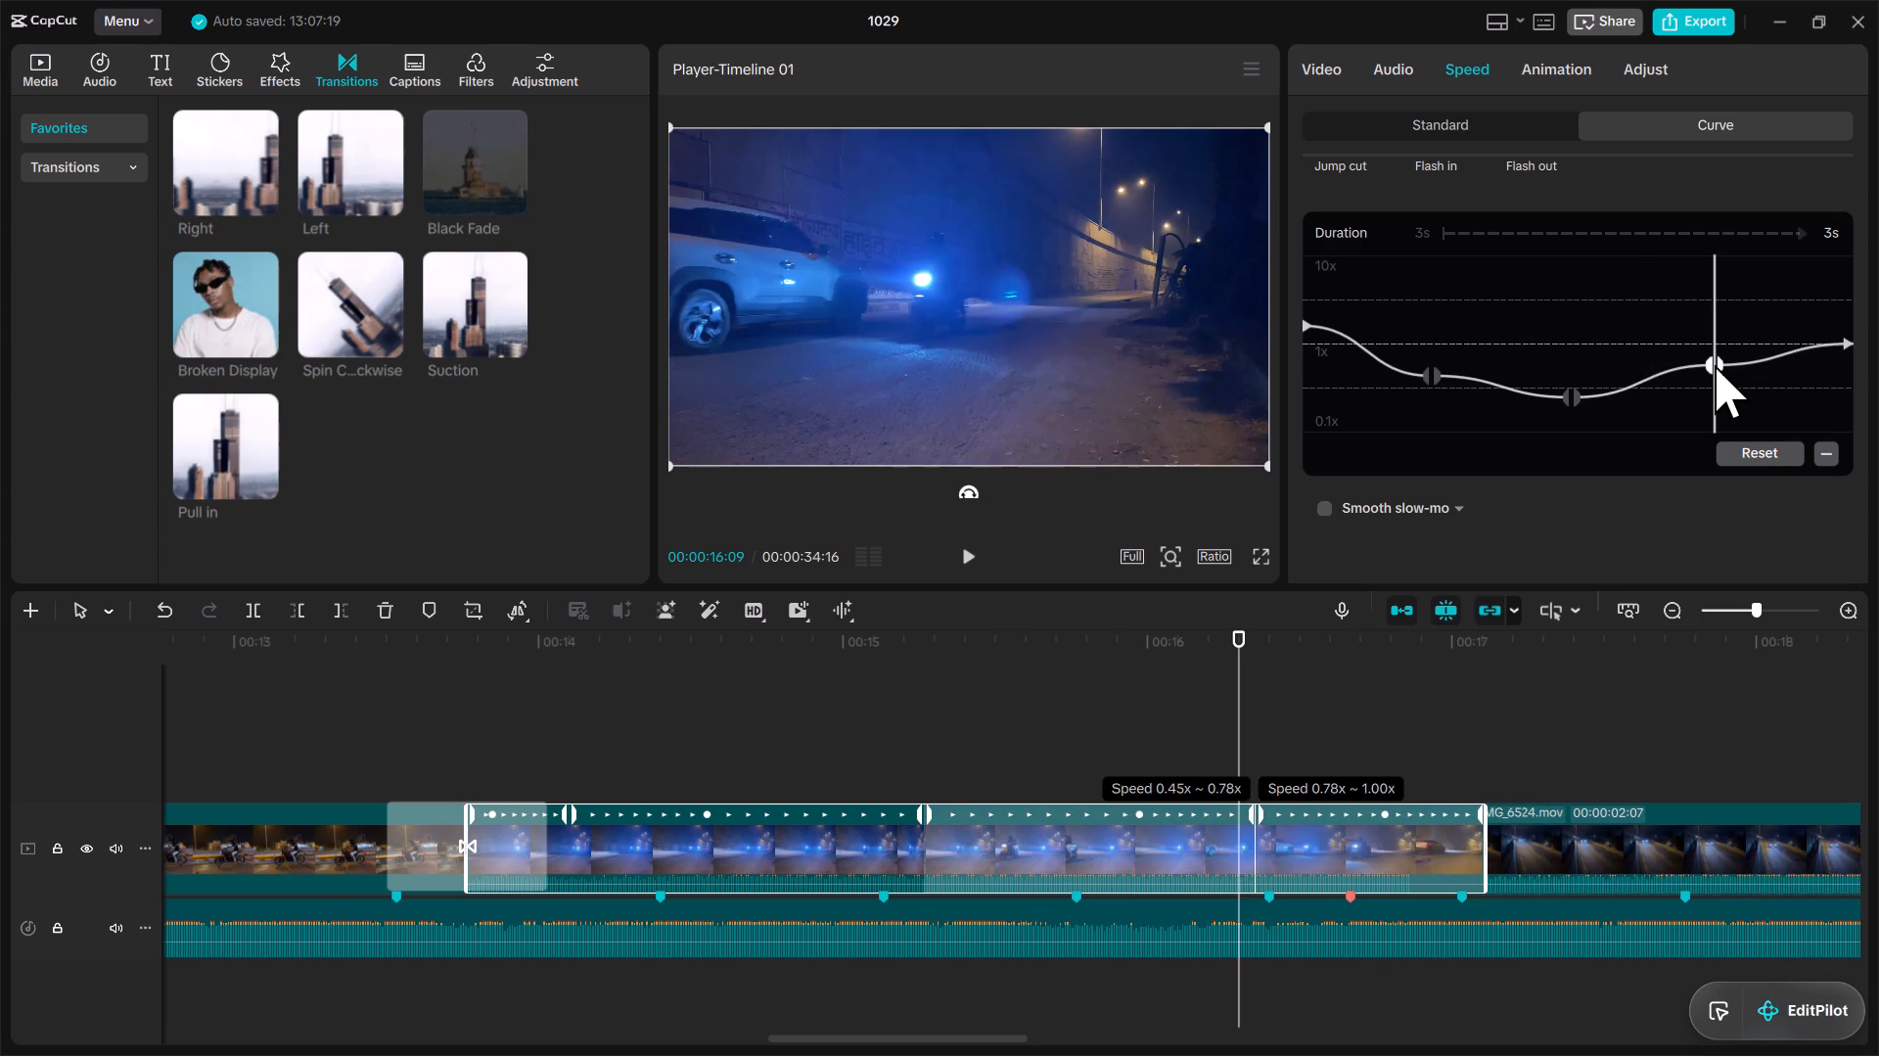
pyautogui.moveTo(1715, 365); pyautogui.dragTo(1715, 364)
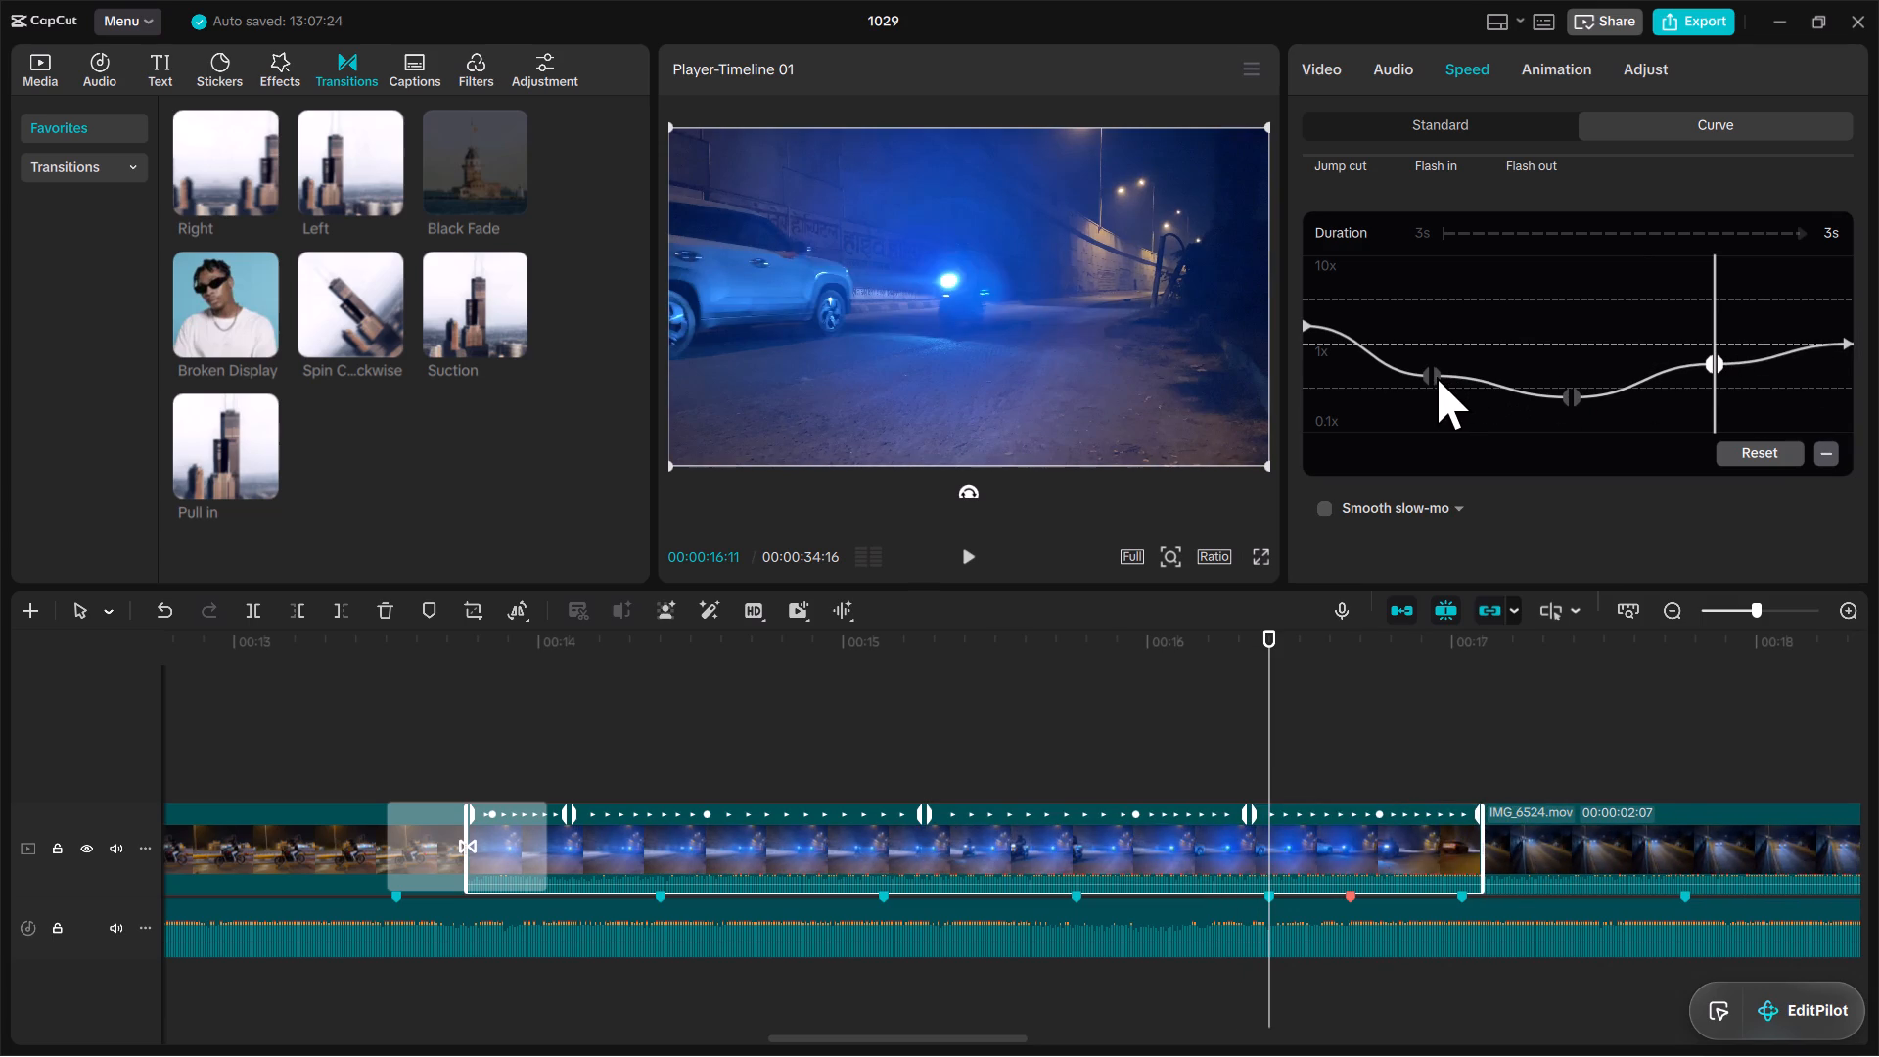
# Move the curve's first inner point later and up to about 0.82x, and shift the last inner point slightly earlier.
pyautogui.moveTo(1432, 374); pyautogui.dragTo(1464, 361)
pyautogui.moveTo(1713, 366); pyautogui.dragTo(1700, 363)
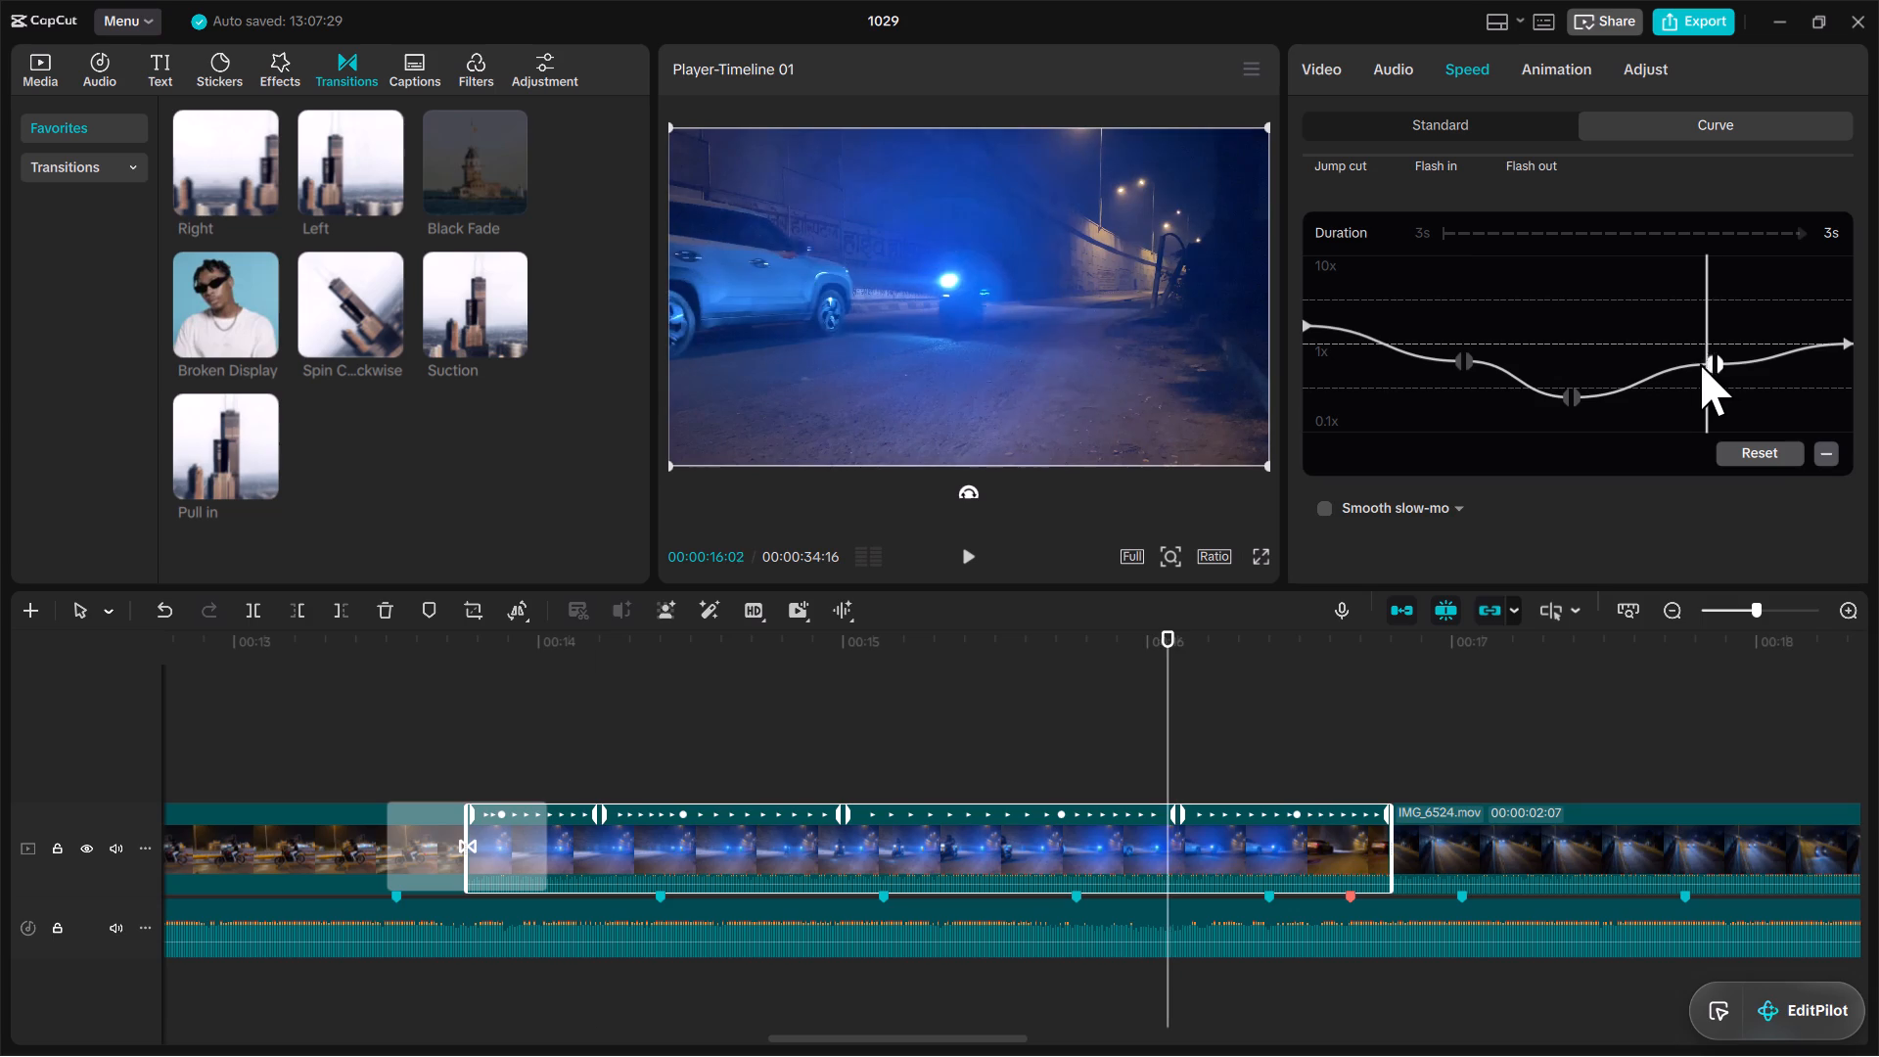
pyautogui.moveTo(1700, 363); pyautogui.dragTo(1693, 356)
pyautogui.moveTo(1712, 363); pyautogui.dragTo(1695, 363)
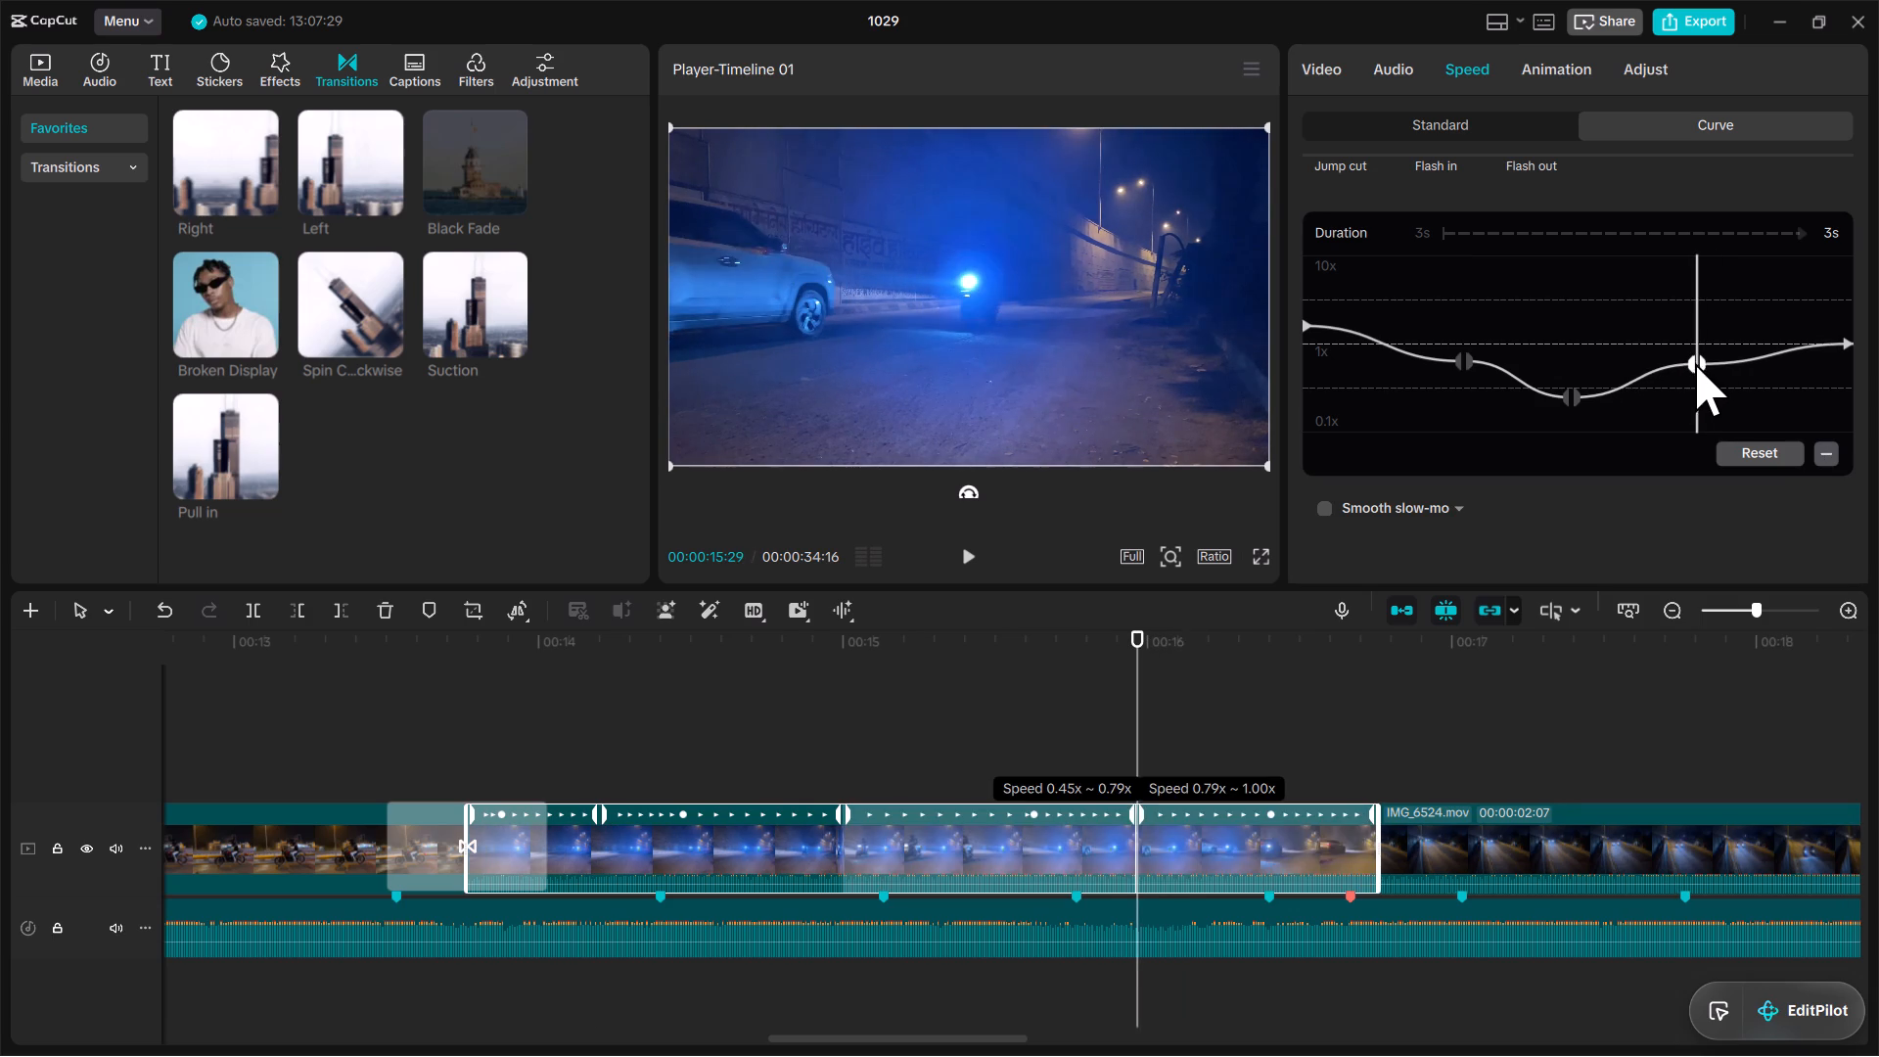
pyautogui.moveTo(1695, 363); pyautogui.dragTo(1695, 362)
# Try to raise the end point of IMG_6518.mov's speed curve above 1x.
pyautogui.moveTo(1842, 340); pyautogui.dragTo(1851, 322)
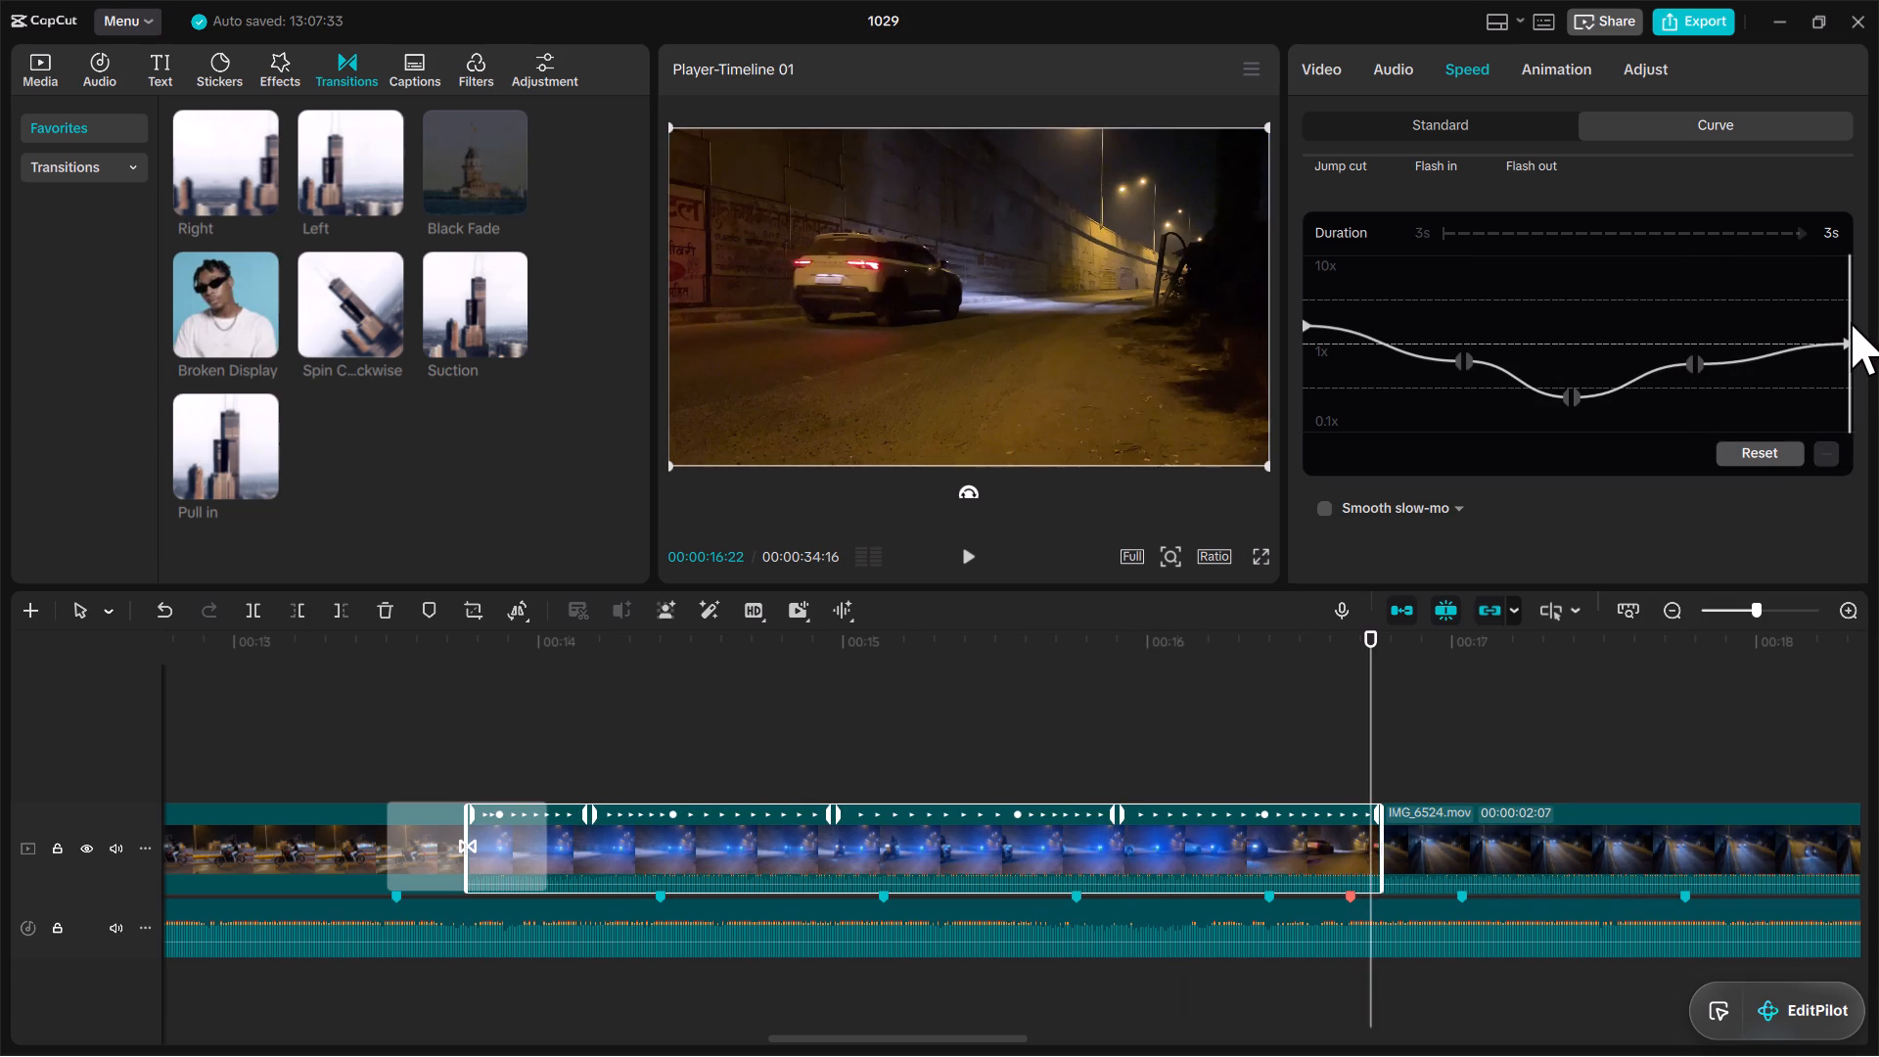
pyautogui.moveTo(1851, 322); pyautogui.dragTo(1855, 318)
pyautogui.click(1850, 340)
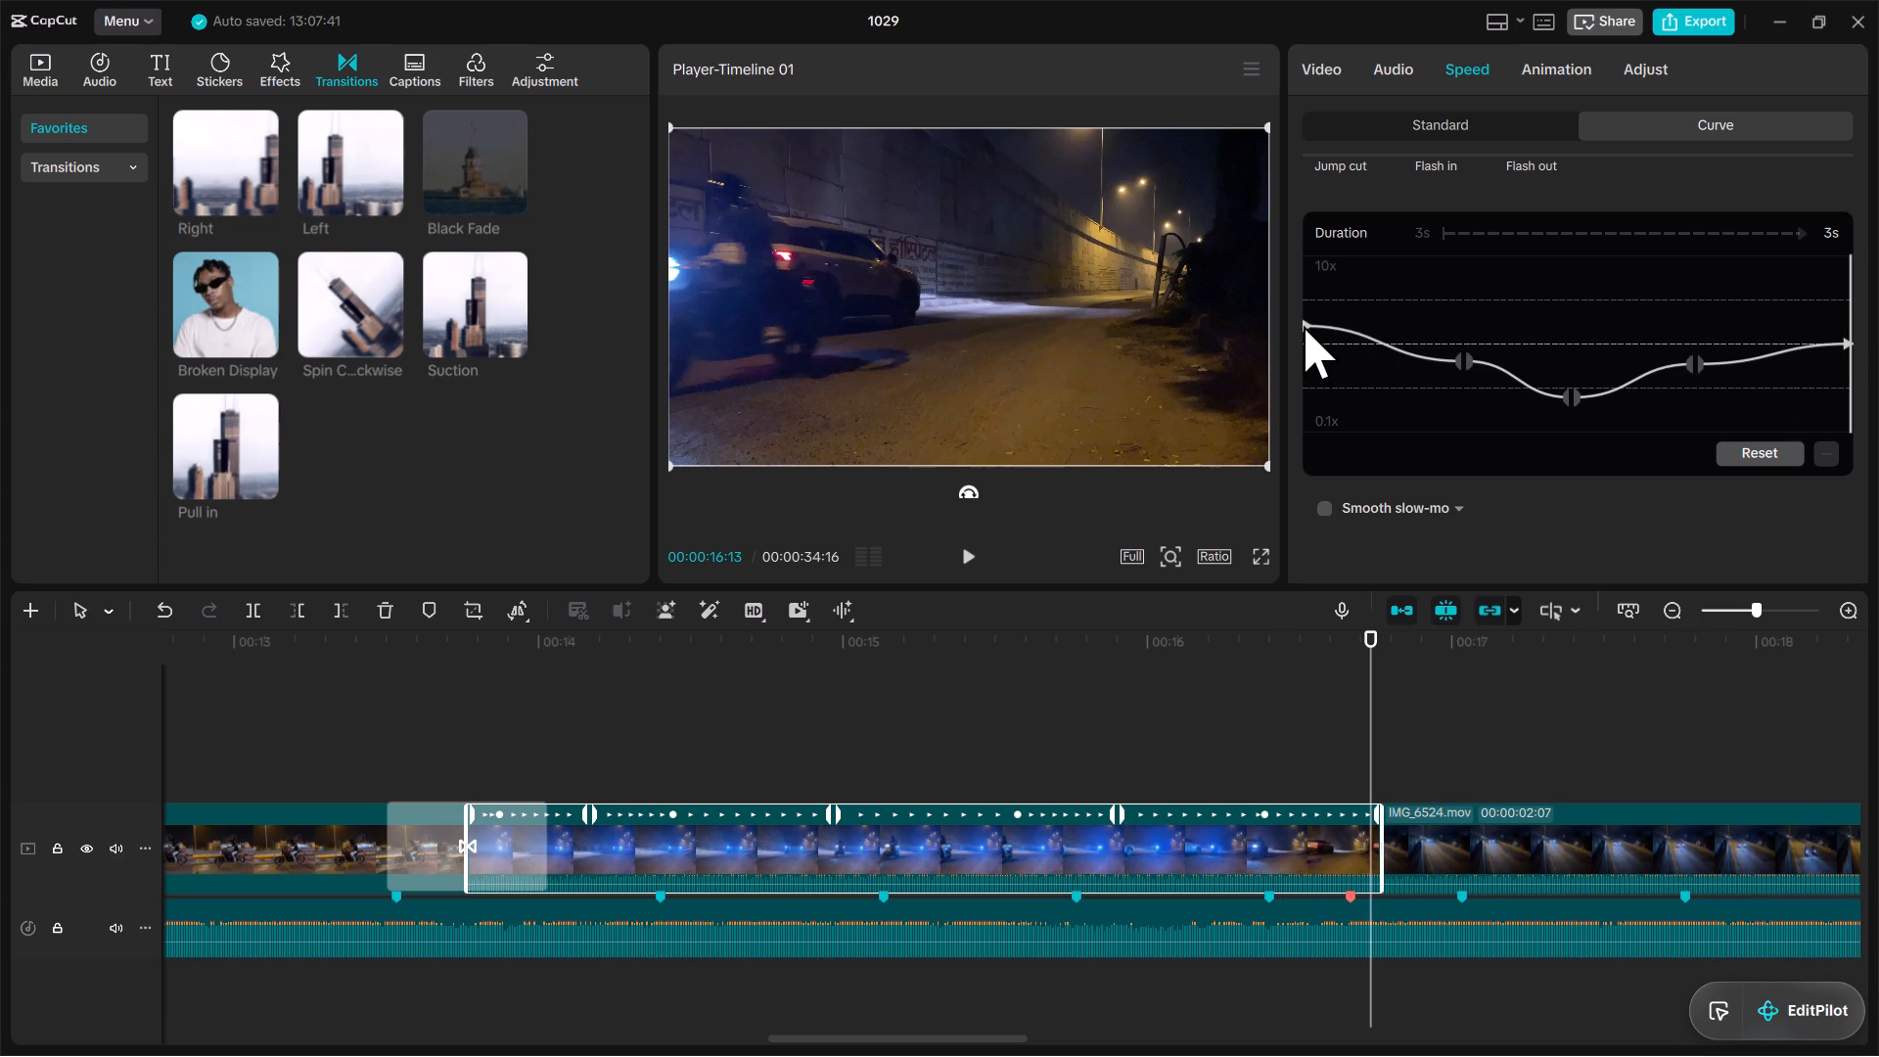
# Raise the starting point of IMG_6518.mov's speed curve to about 4x.
pyautogui.moveTo(1306, 323); pyautogui.dragTo(1318, 311)
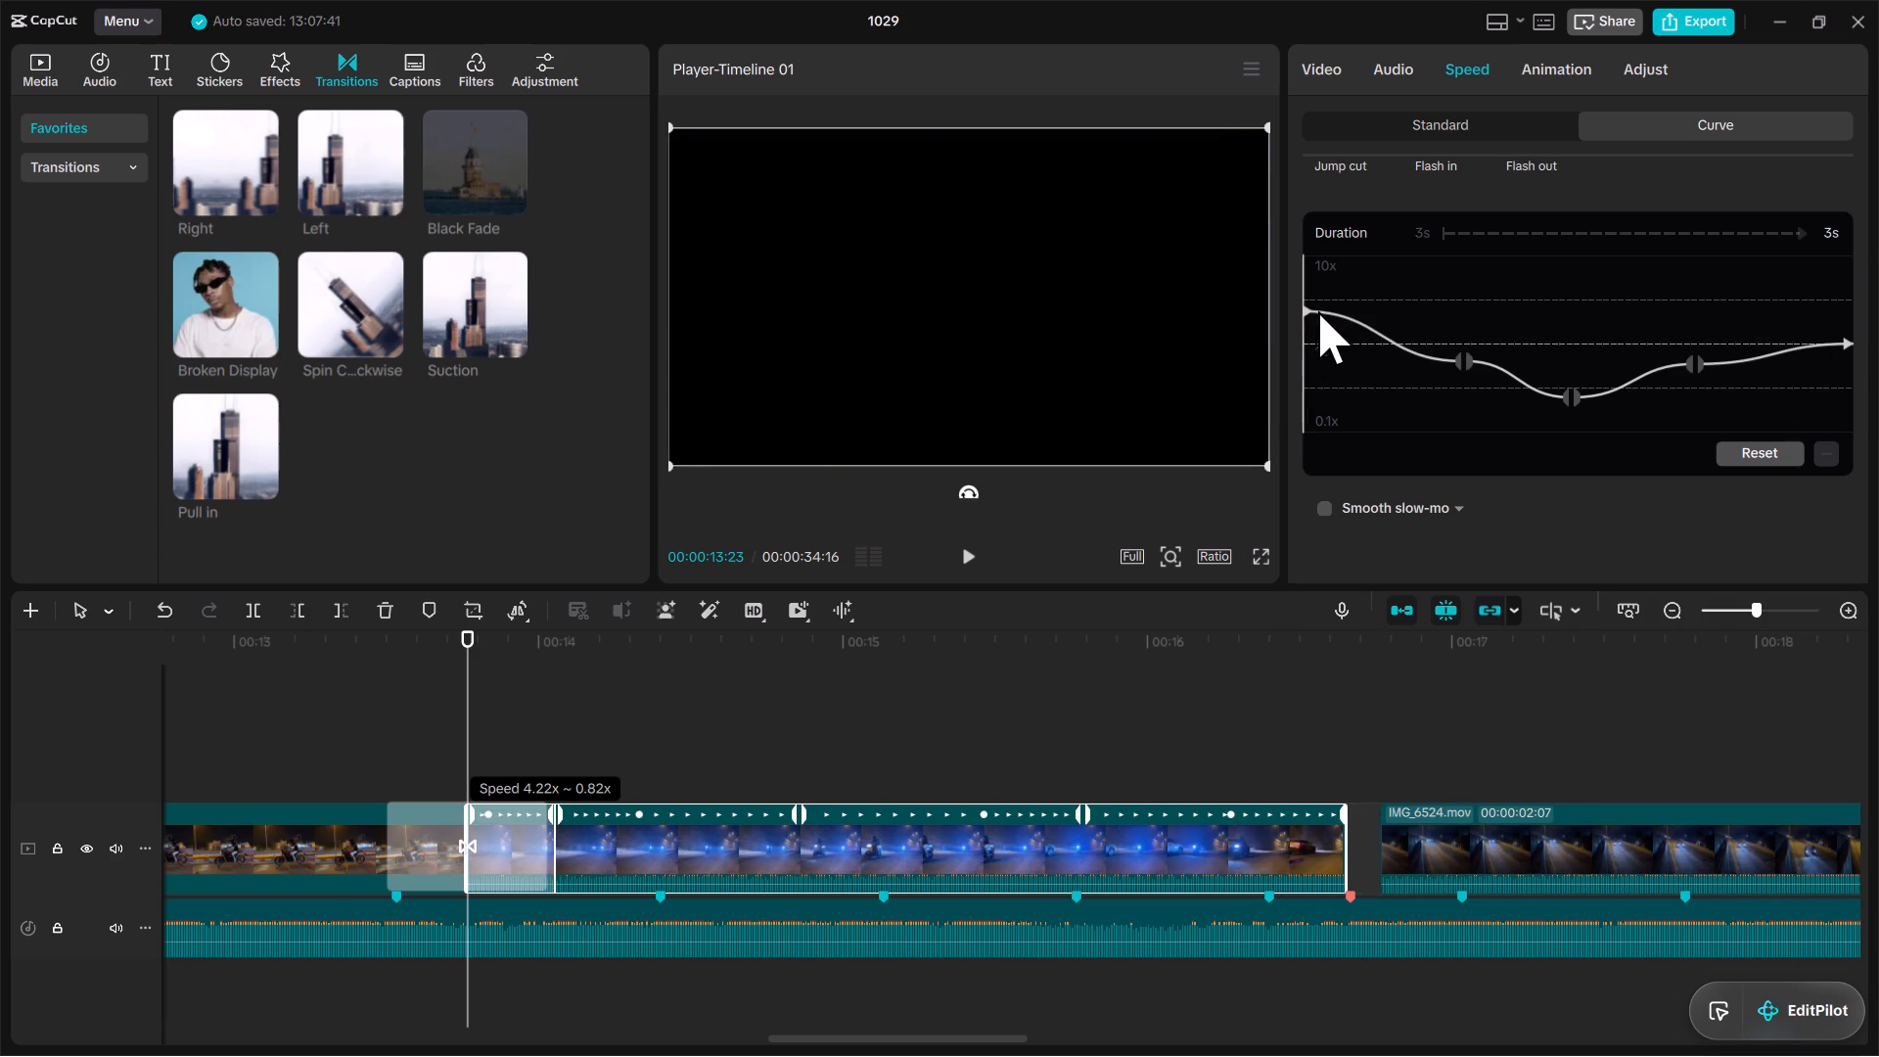
pyautogui.moveTo(1318, 311); pyautogui.dragTo(1322, 314)
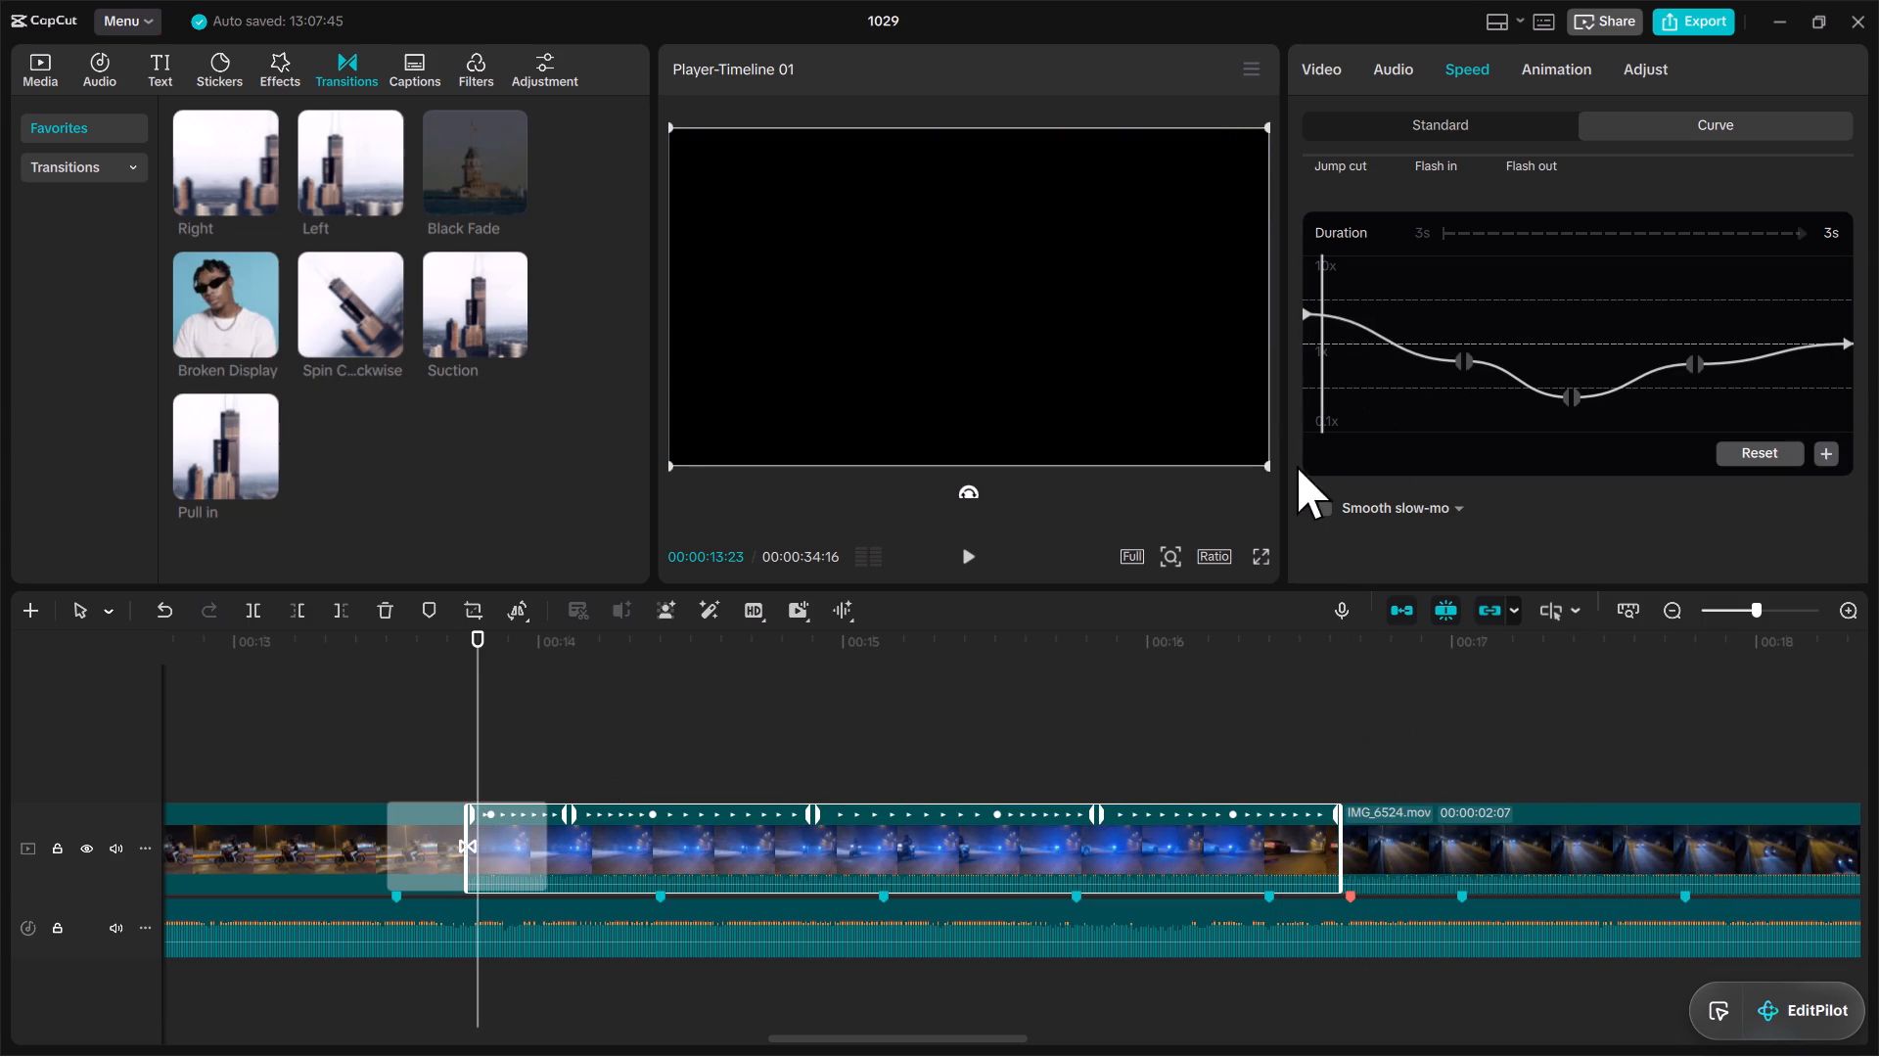
pyautogui.moveTo(1306, 311); pyautogui.dragTo(1306, 316)
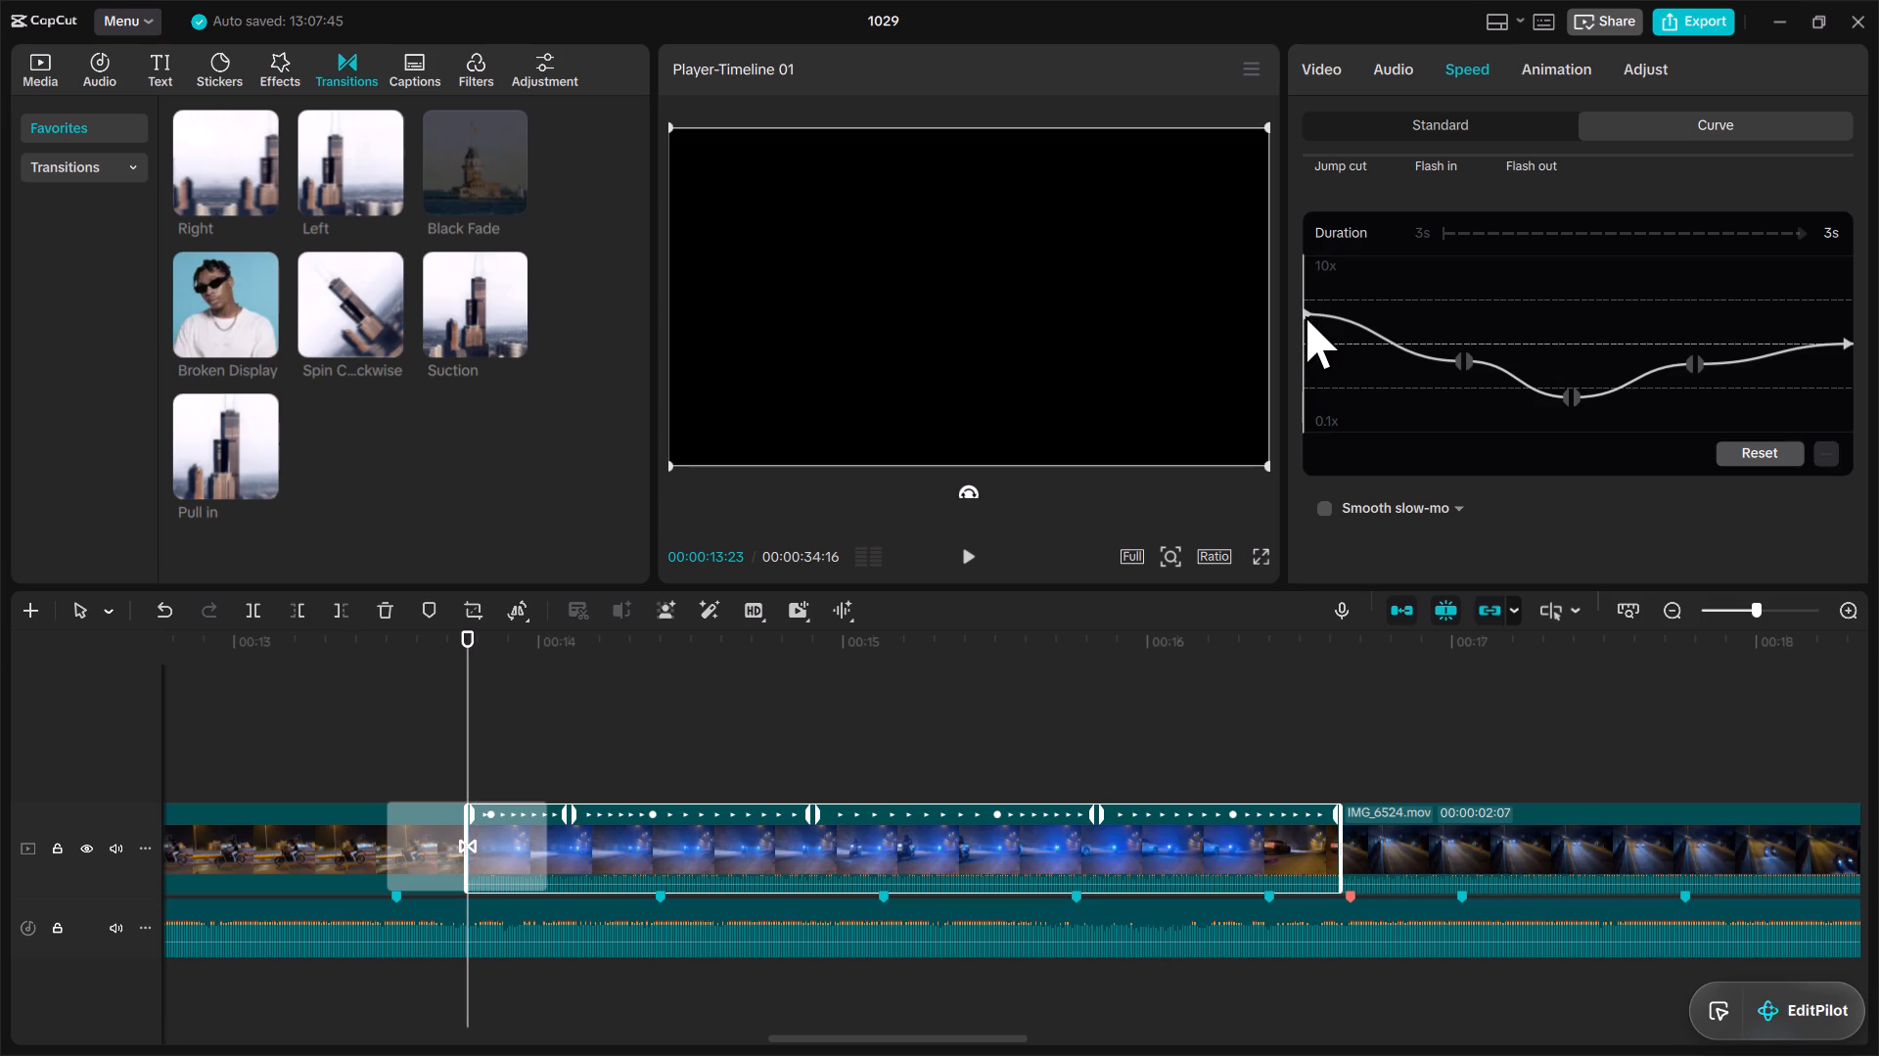
pyautogui.moveTo(1306, 316); pyautogui.dragTo(1306, 321)
pyautogui.click(1306, 314)
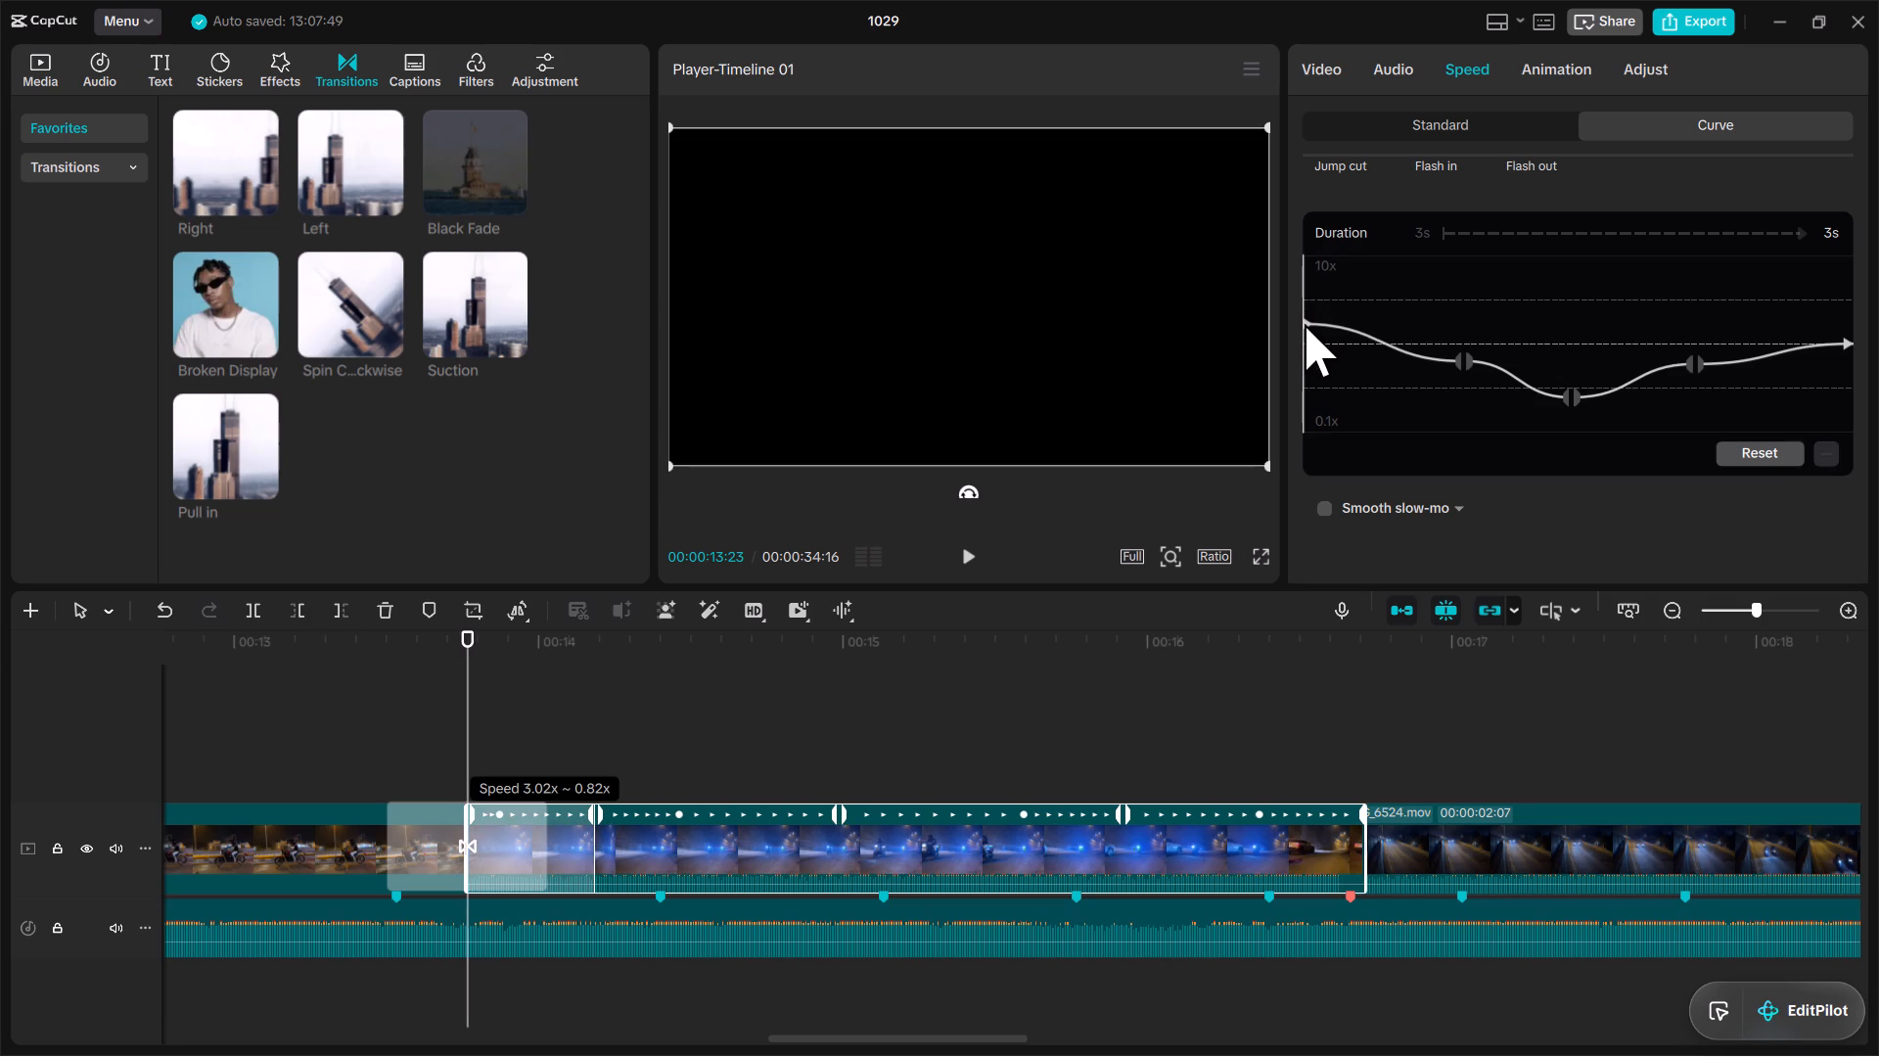
# Lower the curve's first inner point slightly and fine-tune the last one to about 0.82x, ending IMG_6518.mov at Marker 126, 00:00:16:20.
pyautogui.click(1463, 358)
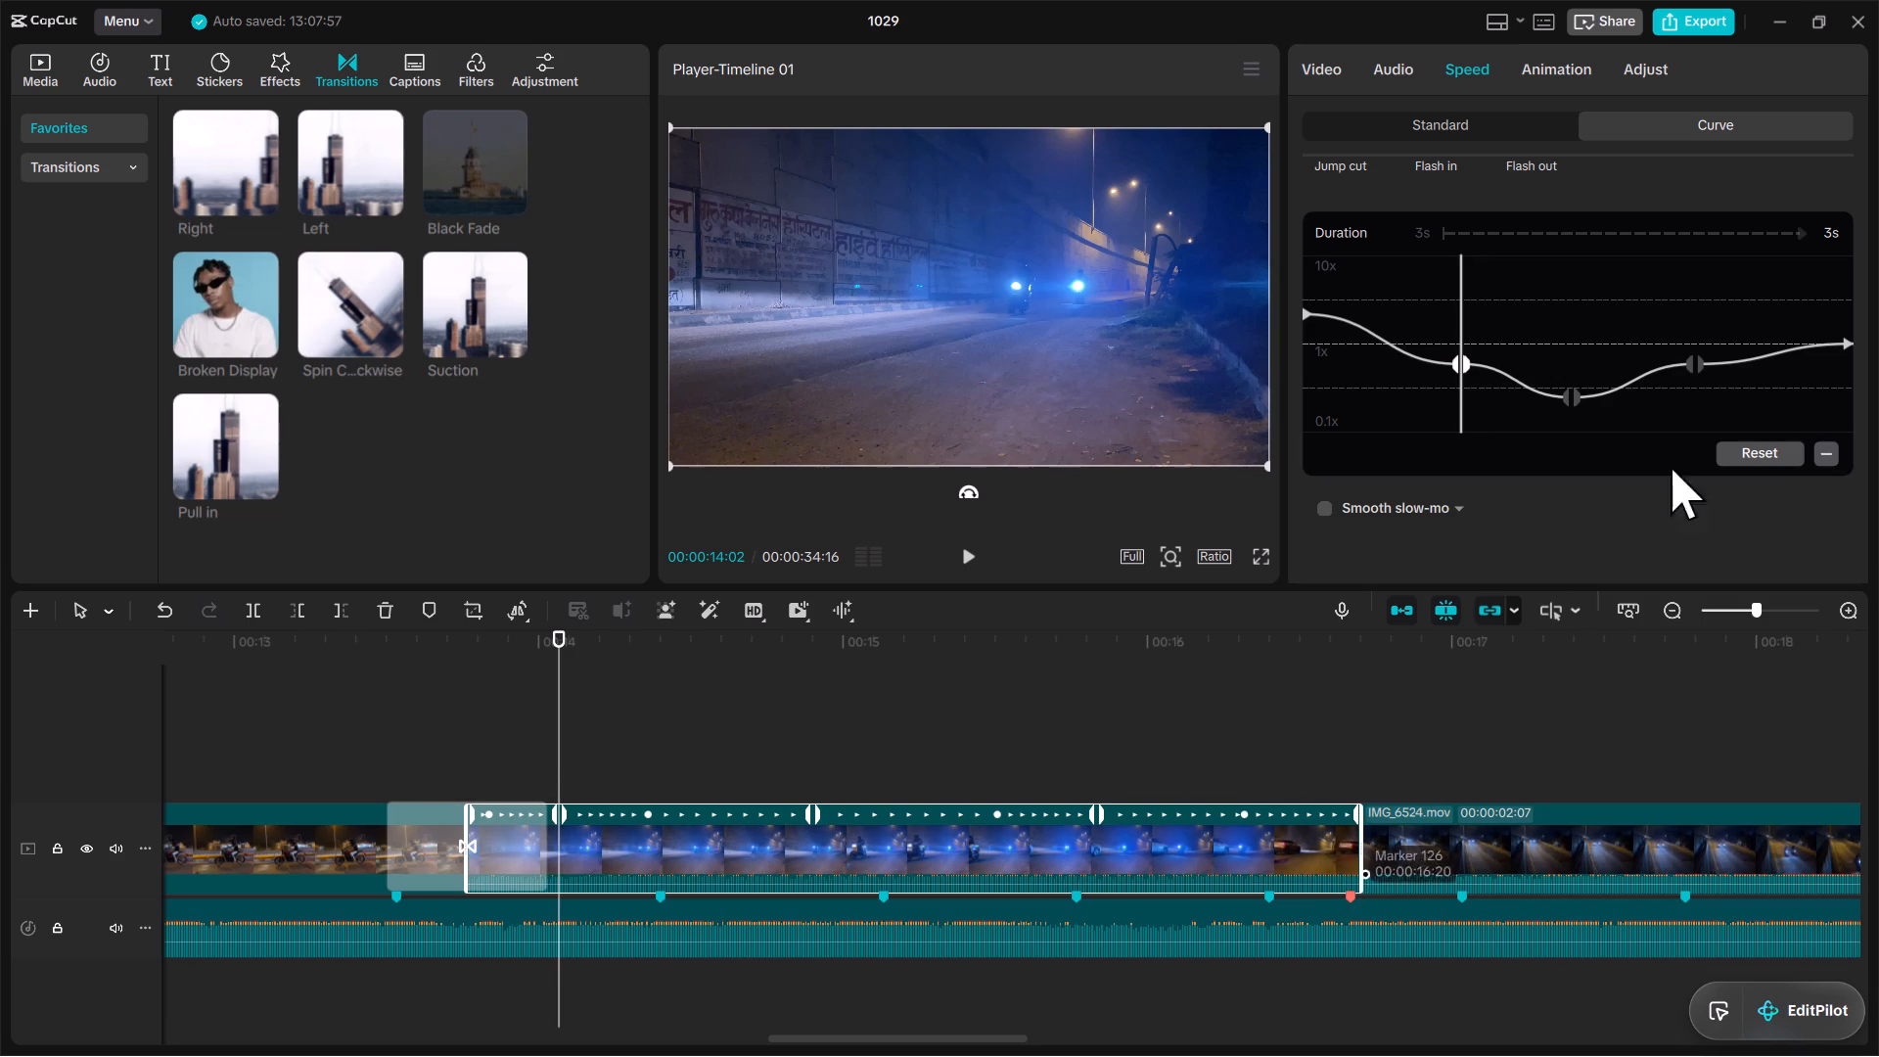
pyautogui.click(1693, 364)
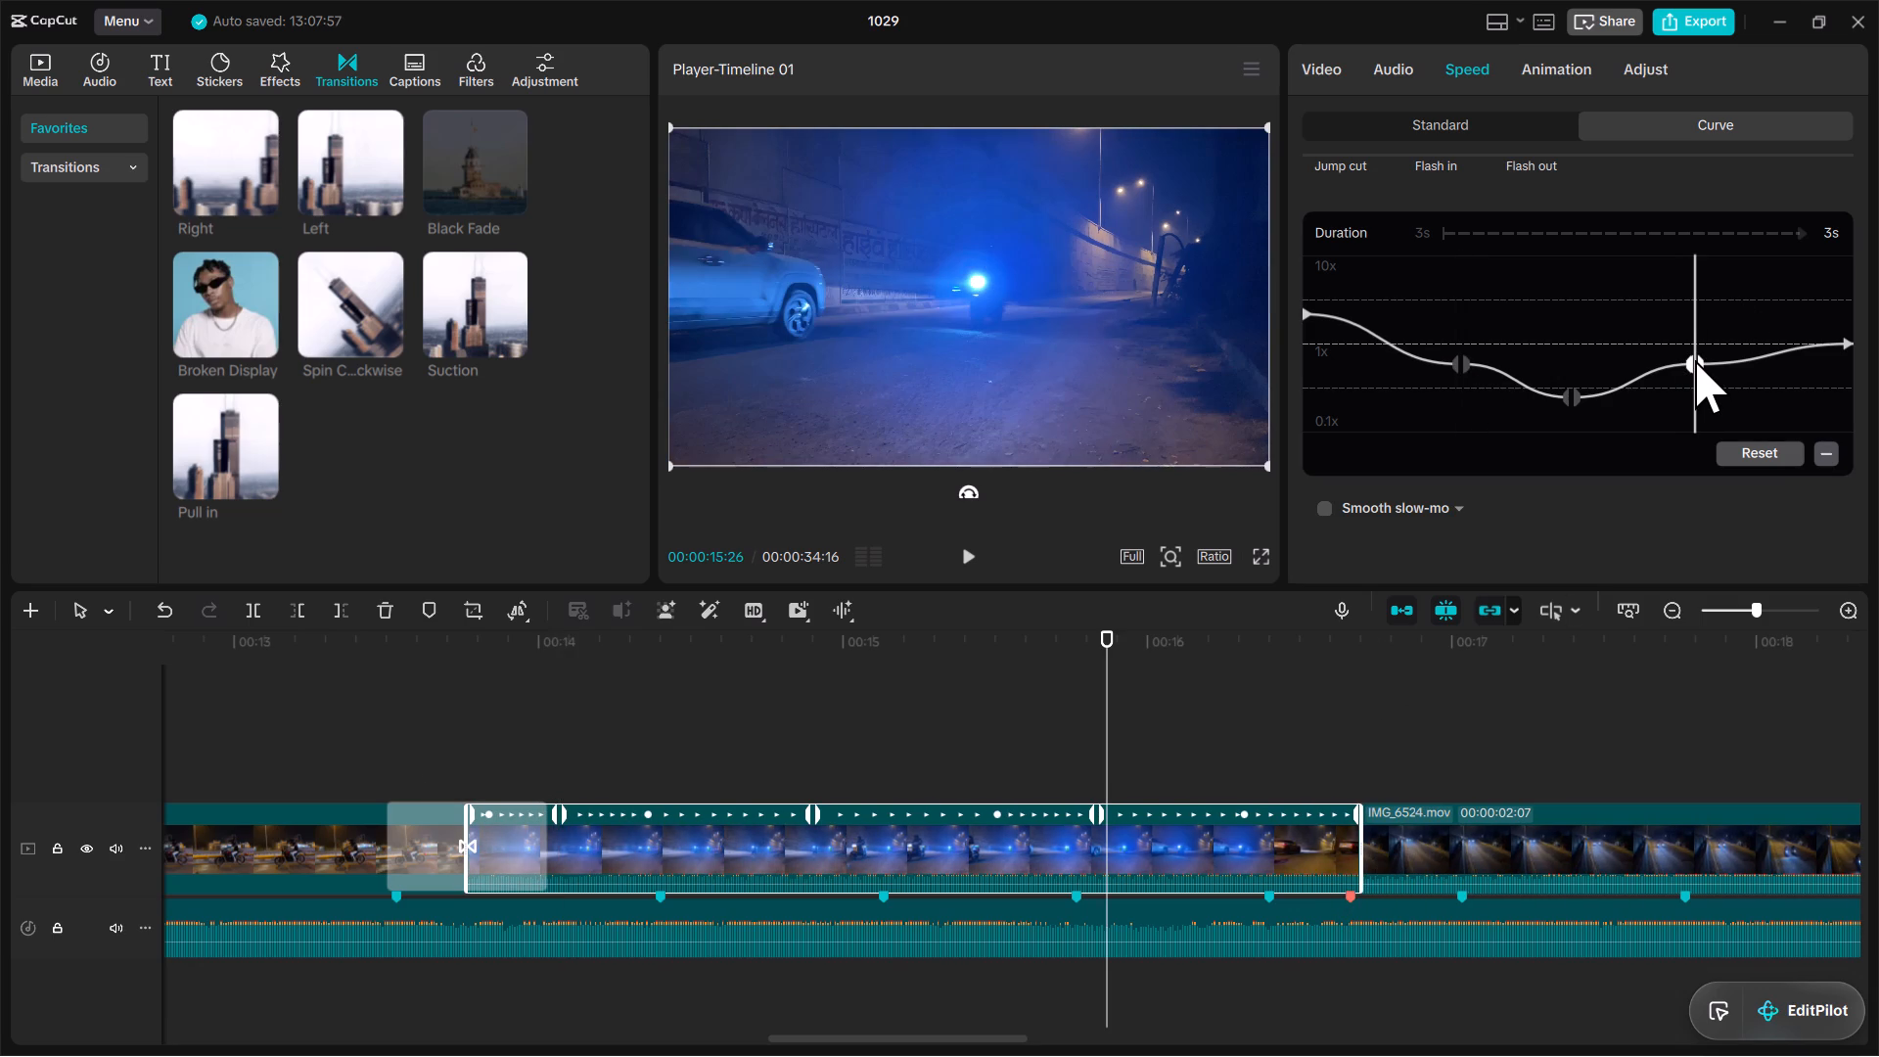
pyautogui.moveTo(1695, 360); pyautogui.dragTo(1697, 358)
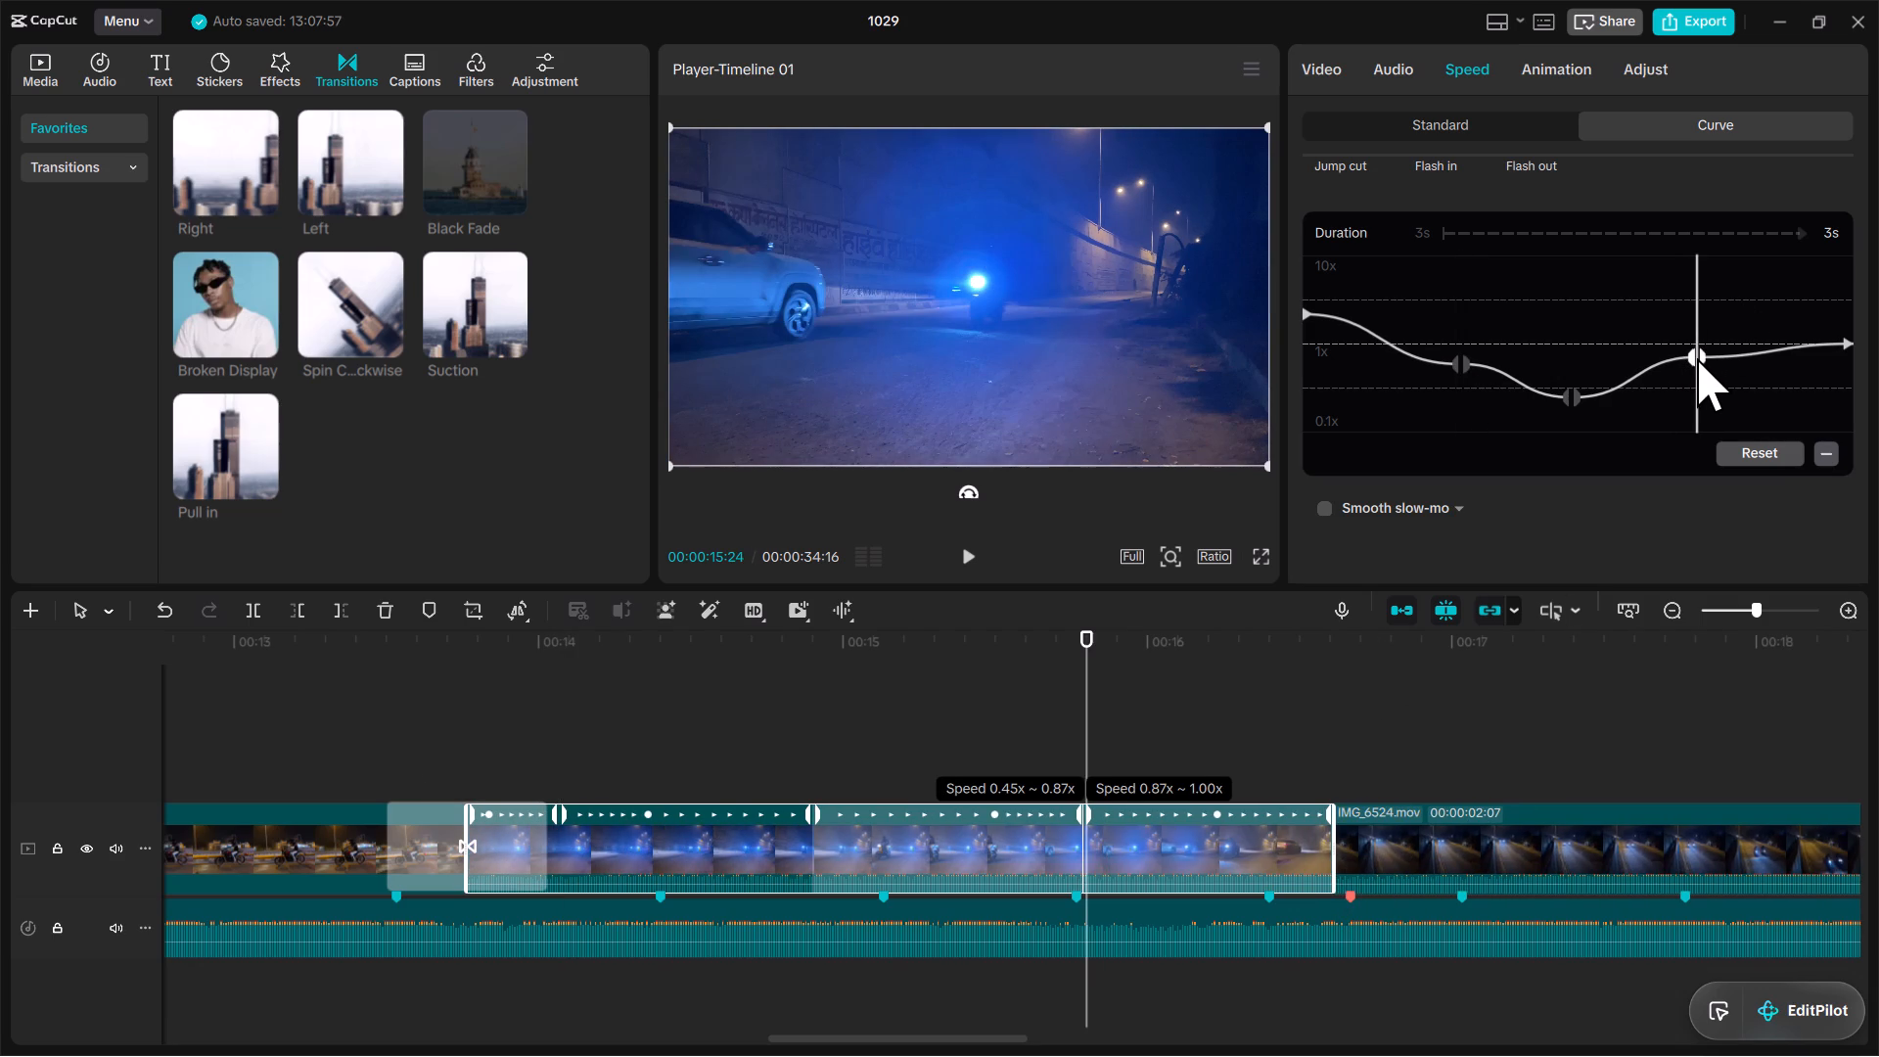
pyautogui.moveTo(1697, 358); pyautogui.dragTo(1697, 362)
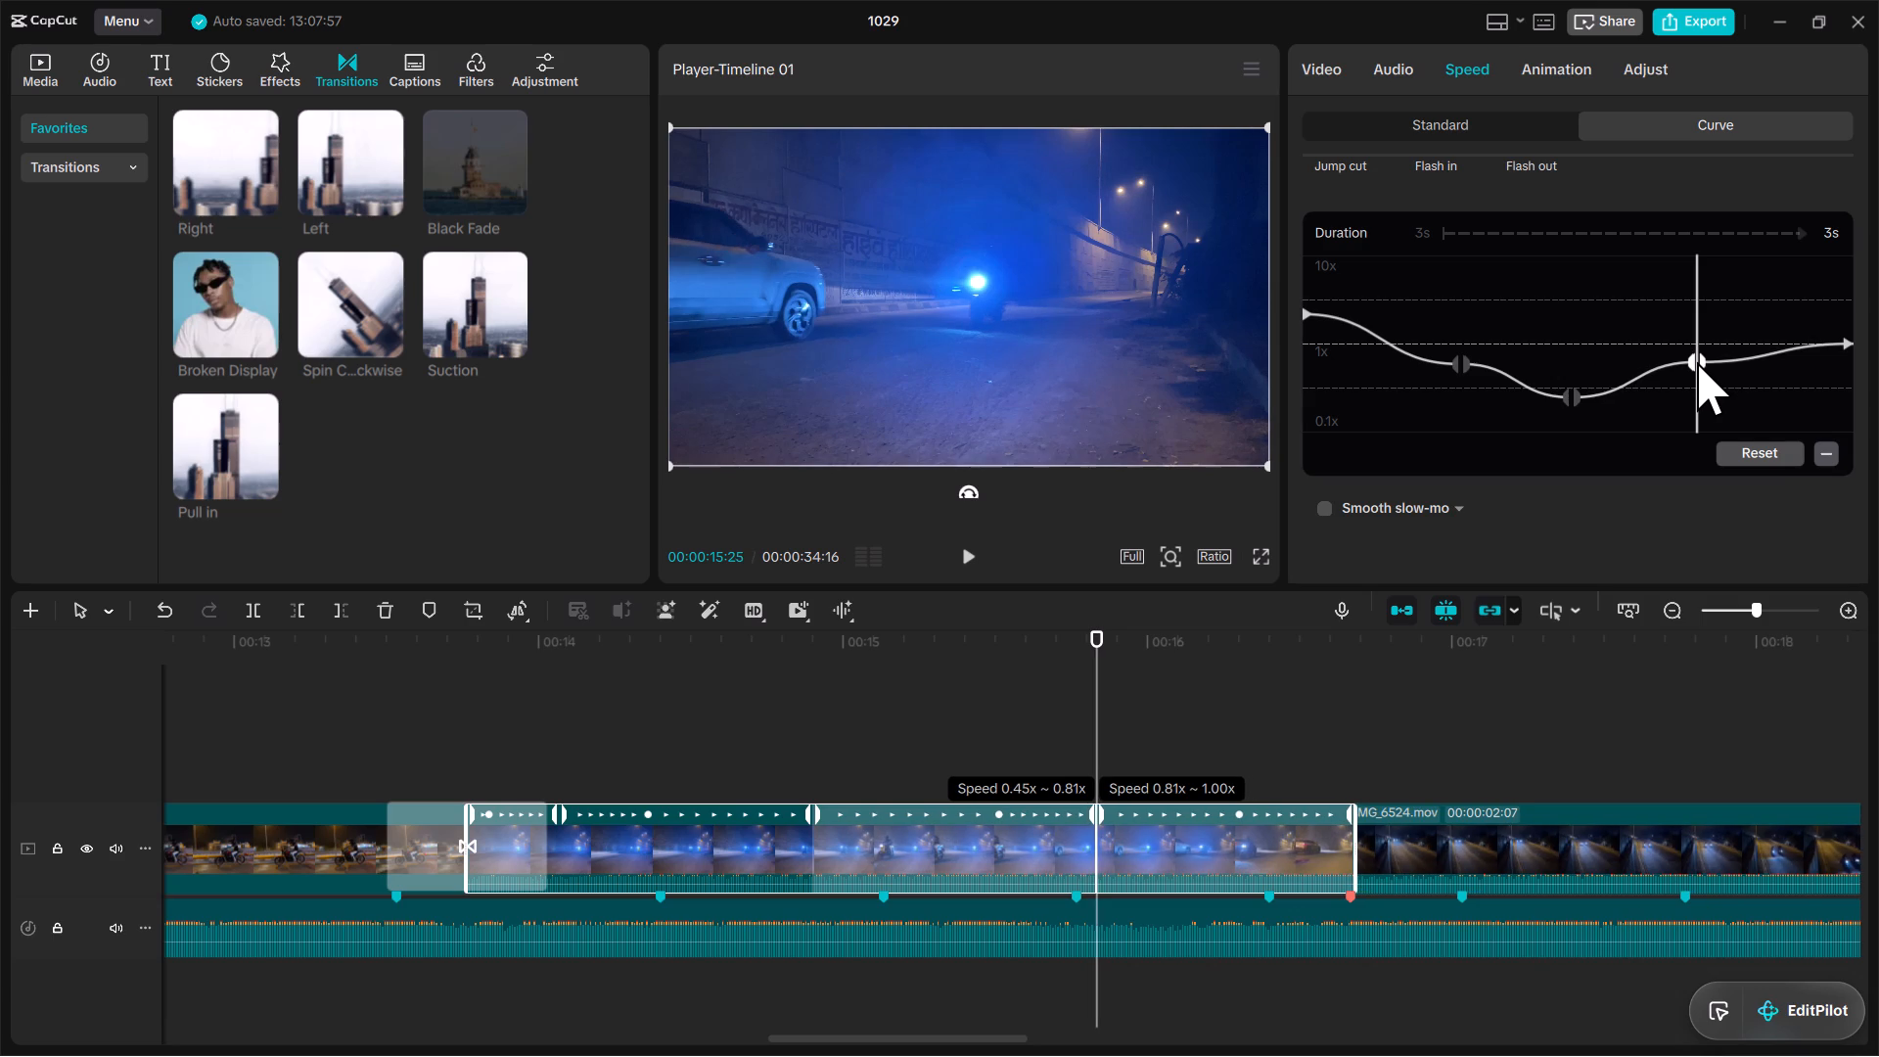
pyautogui.moveTo(1697, 362); pyautogui.dragTo(1699, 359)
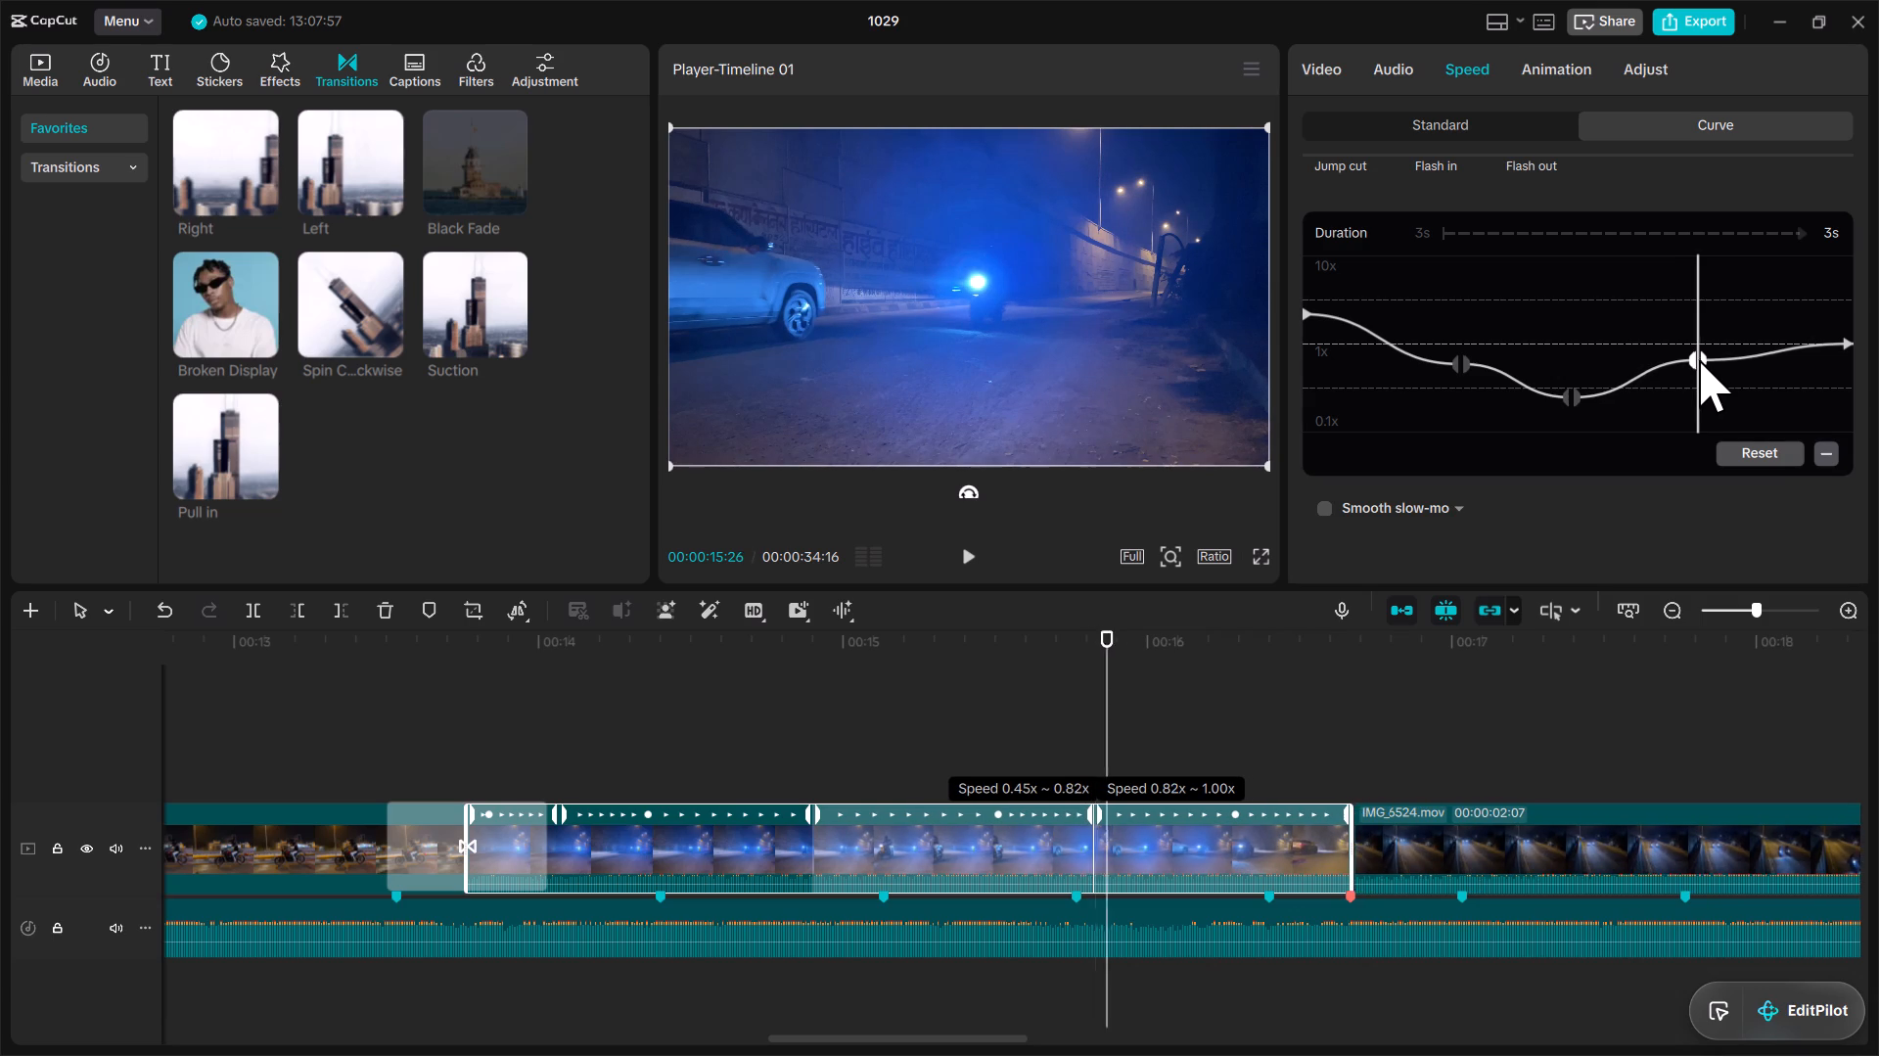
pyautogui.moveTo(1699, 359); pyautogui.dragTo(1699, 365)
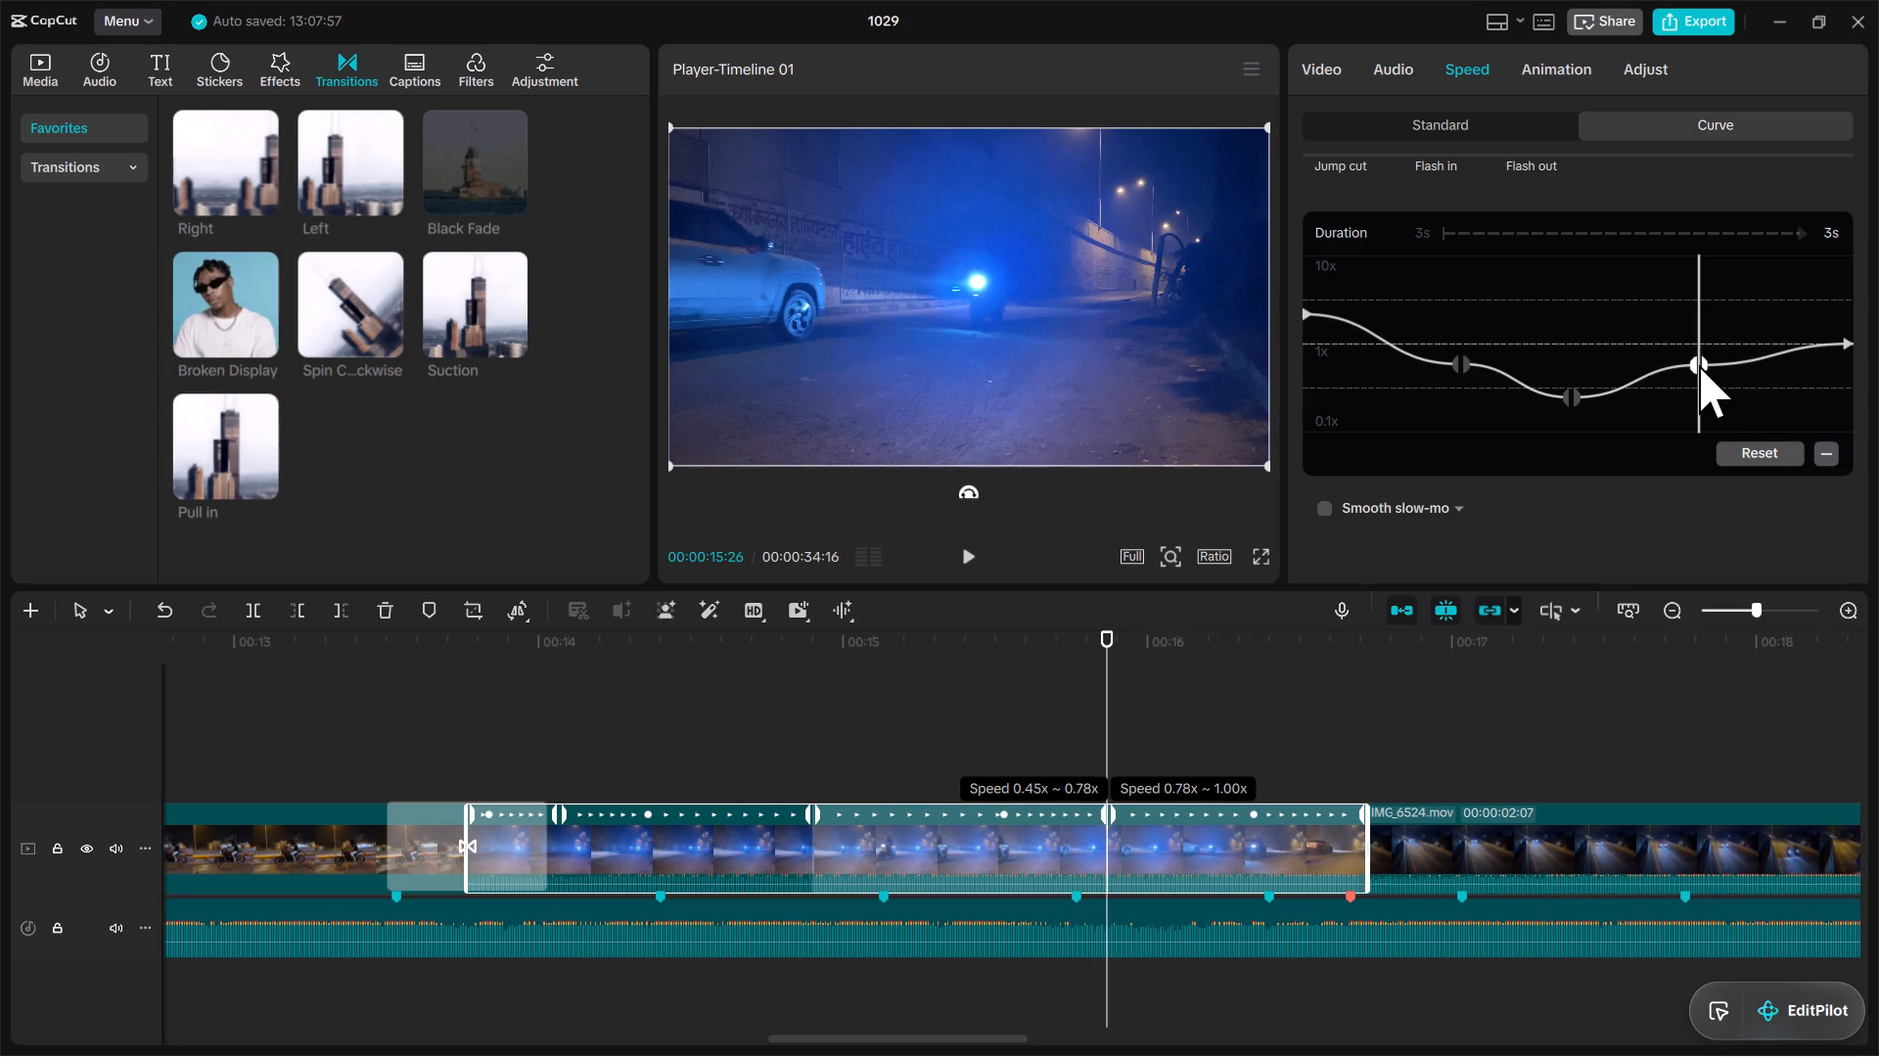
pyautogui.moveTo(1699, 365); pyautogui.dragTo(1702, 362)
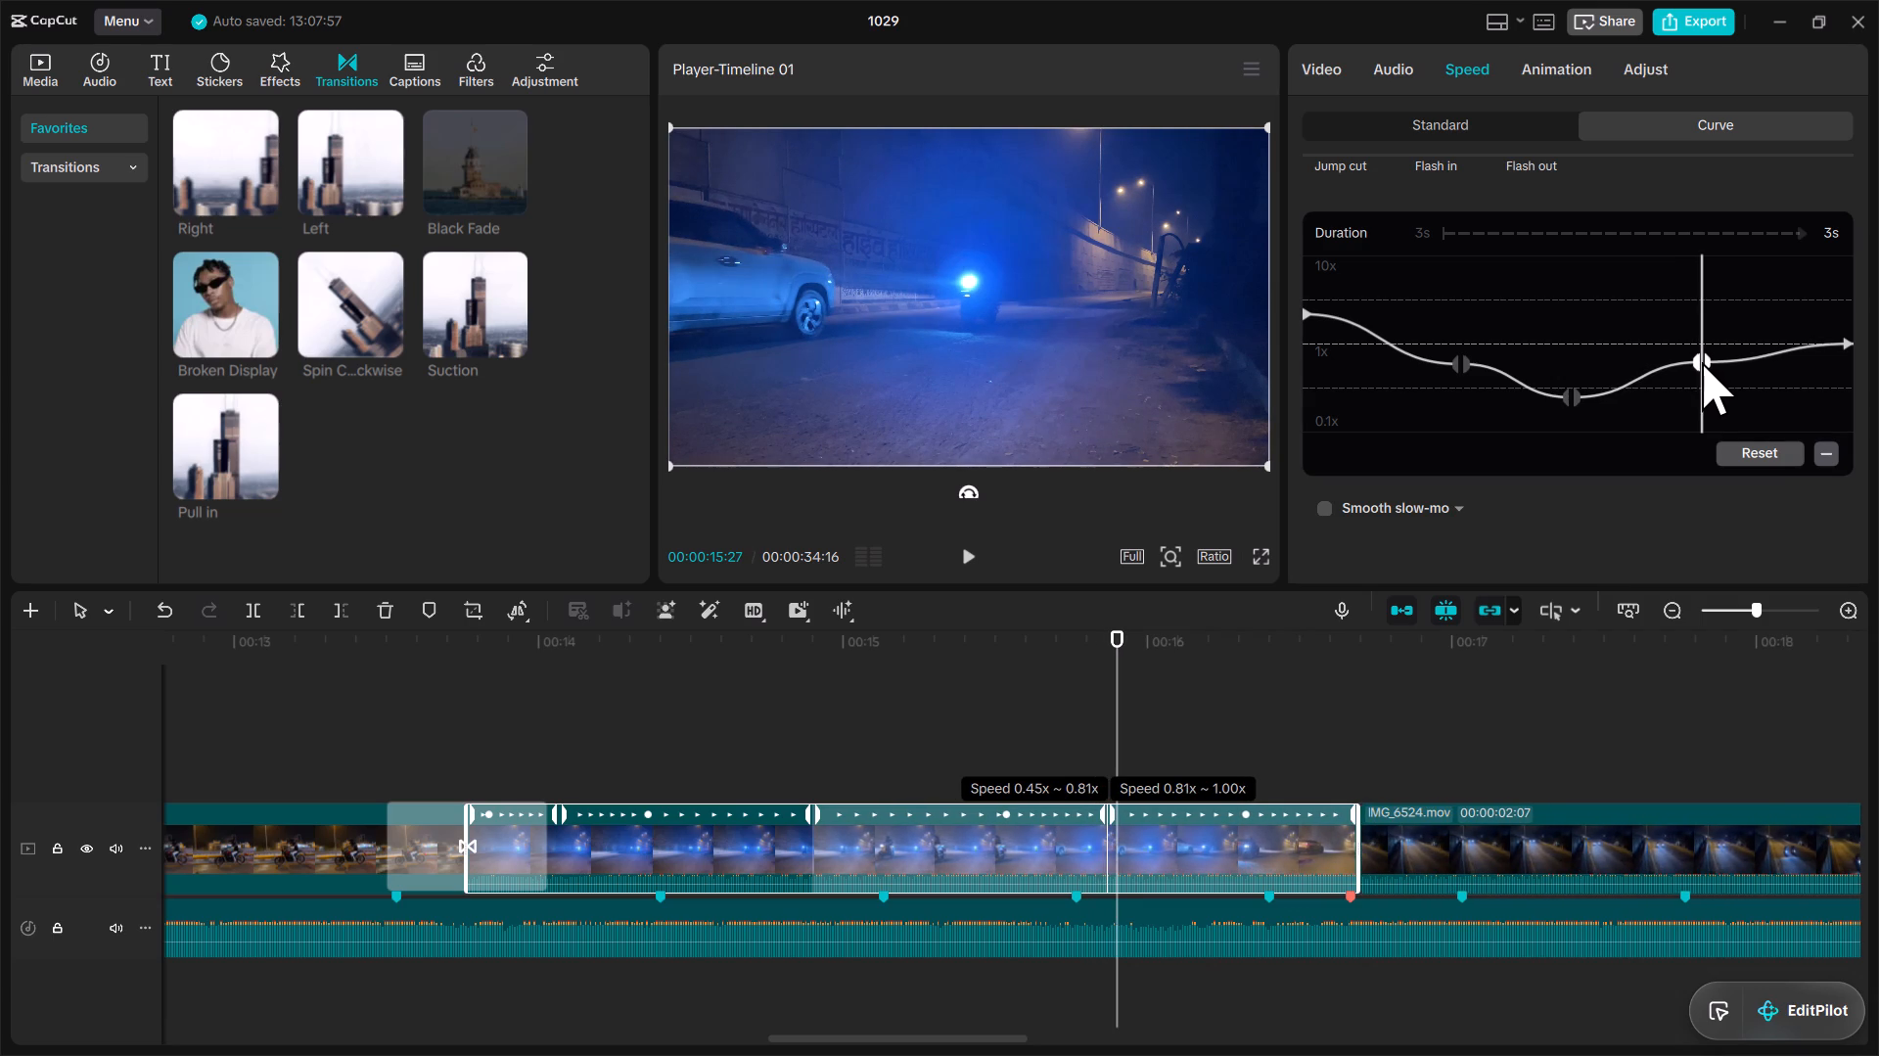
pyautogui.moveTo(1702, 362); pyautogui.dragTo(1705, 358)
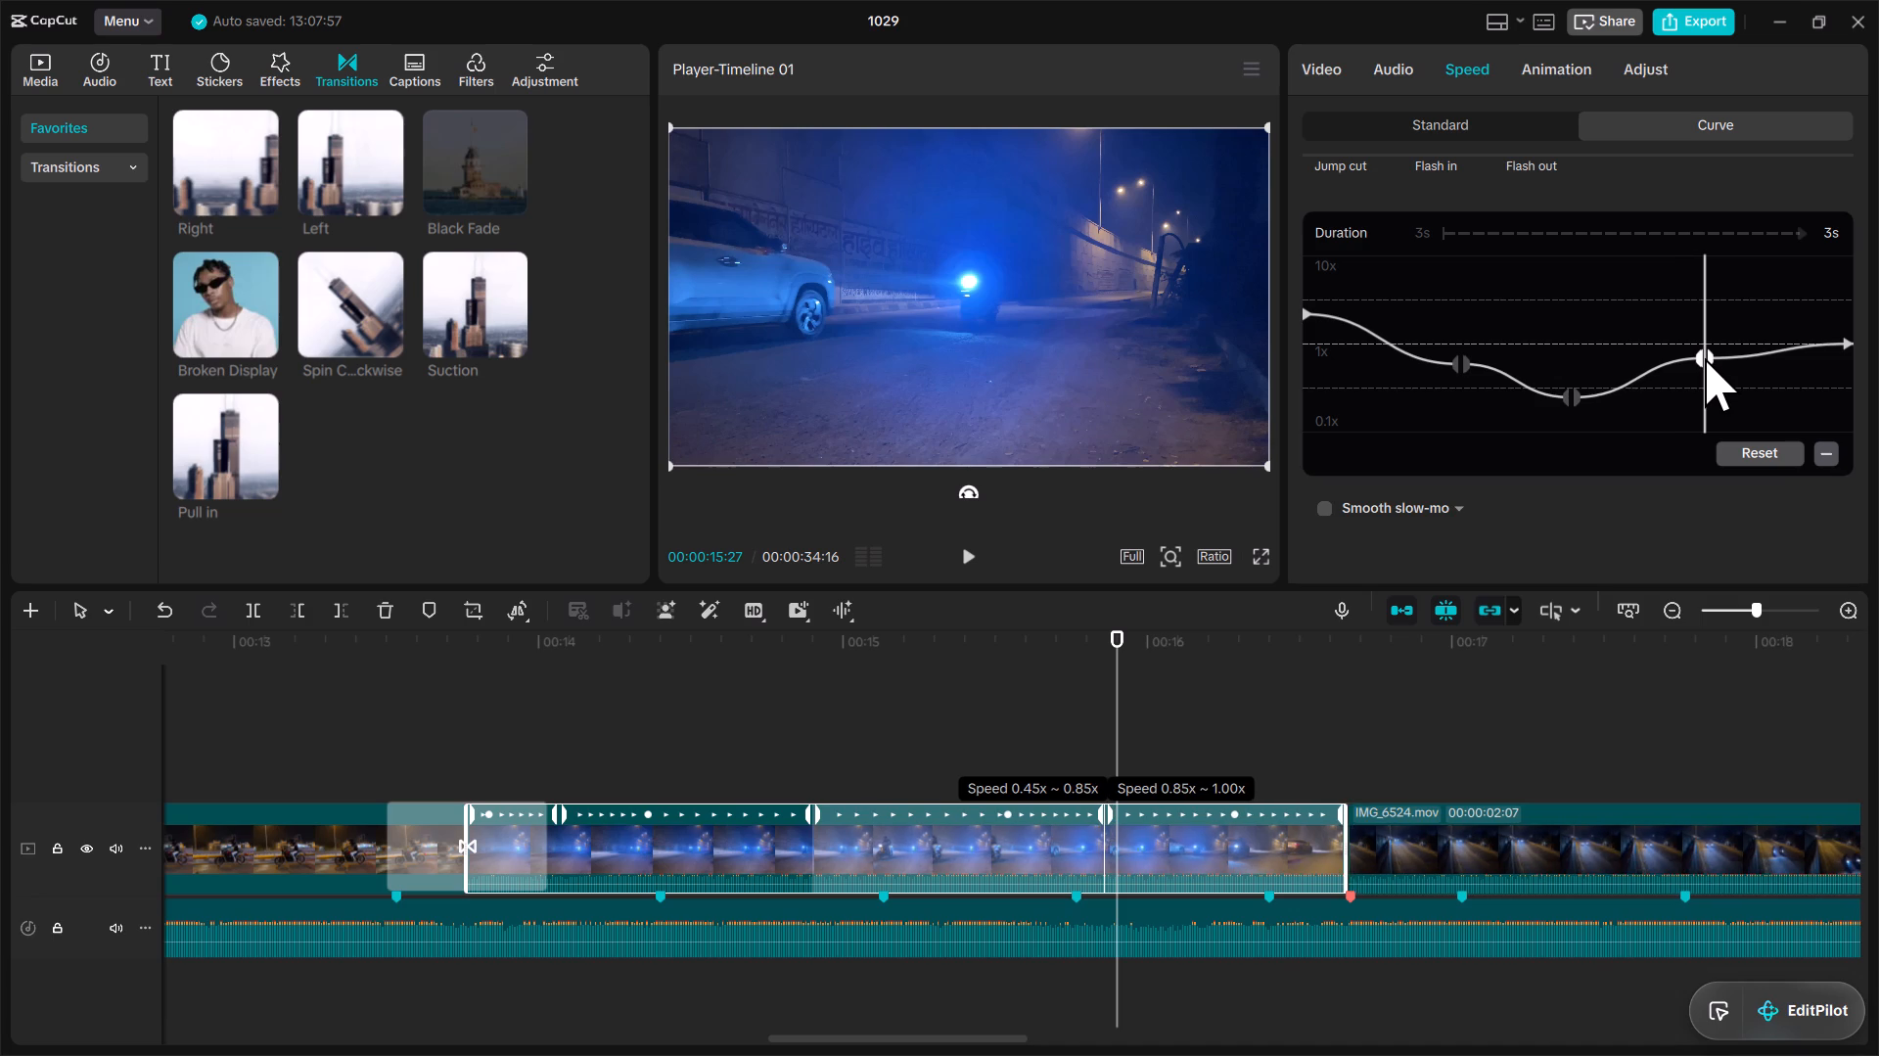
pyautogui.moveTo(1705, 358); pyautogui.dragTo(1705, 361)
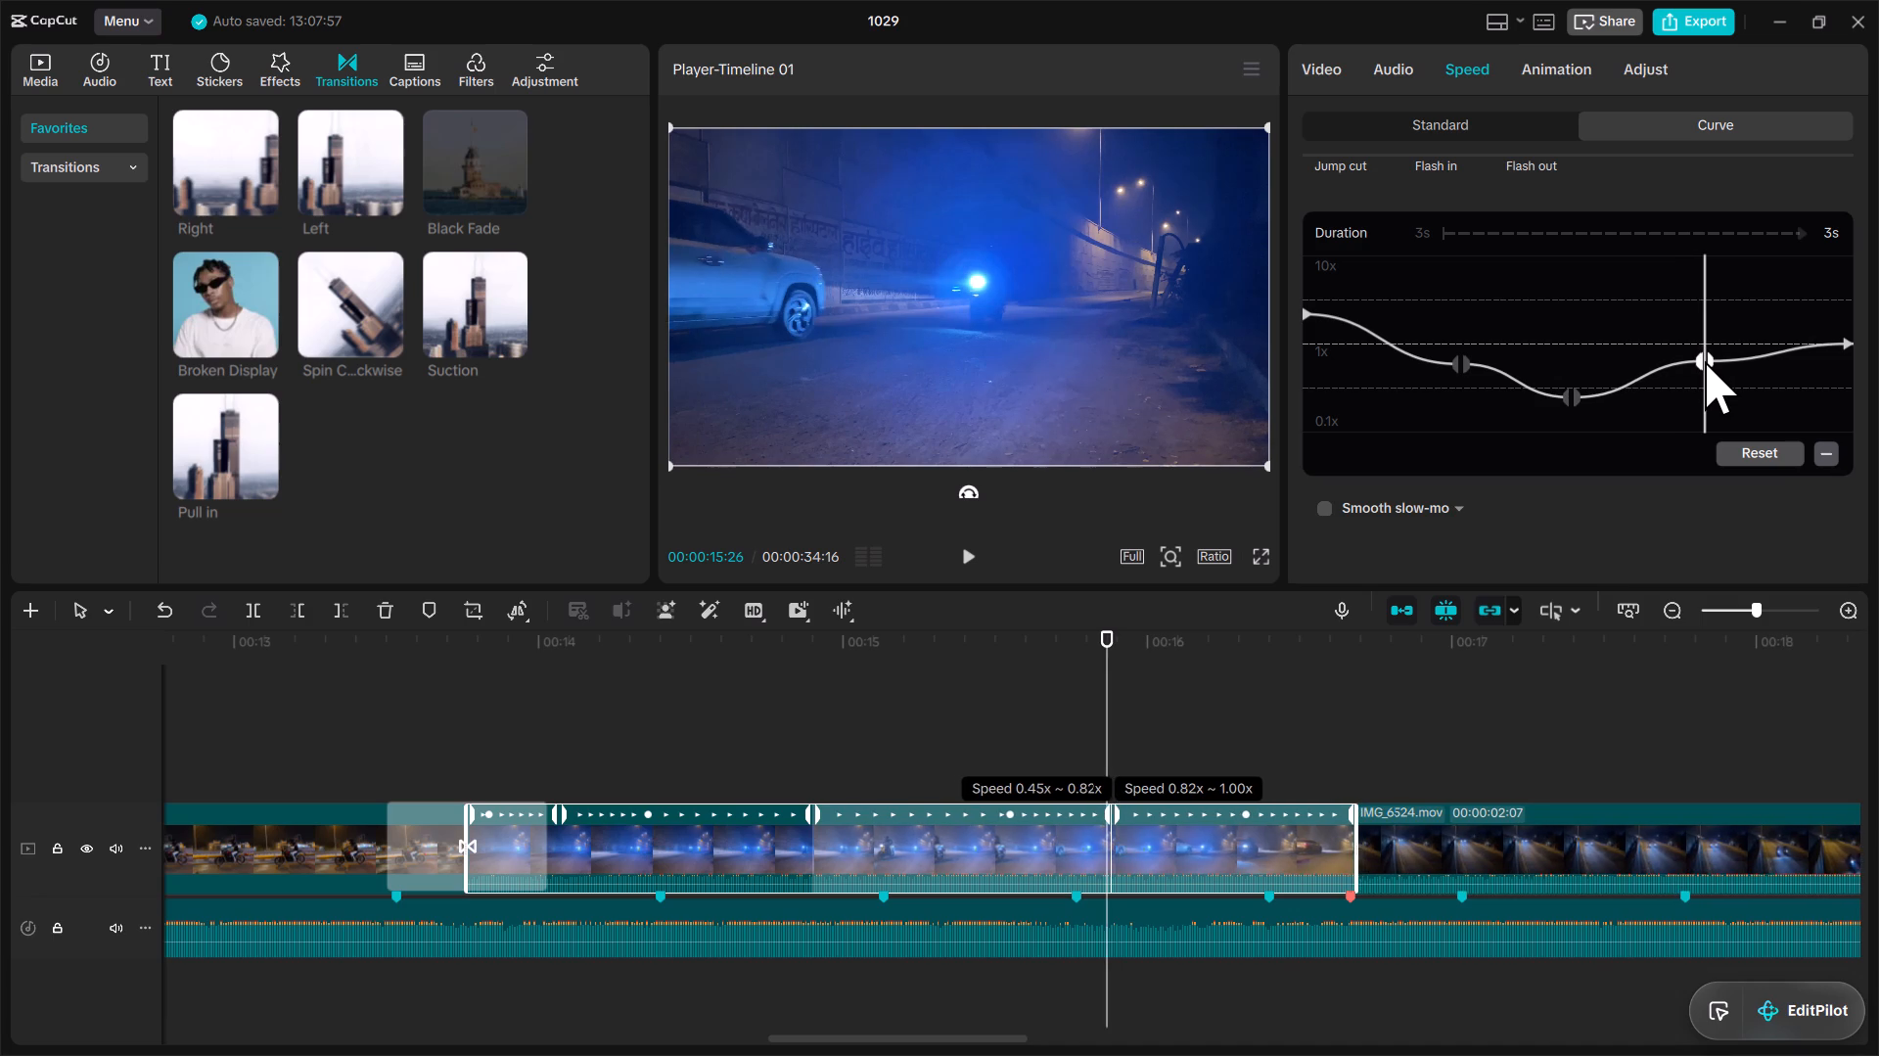
pyautogui.click(1351, 896)
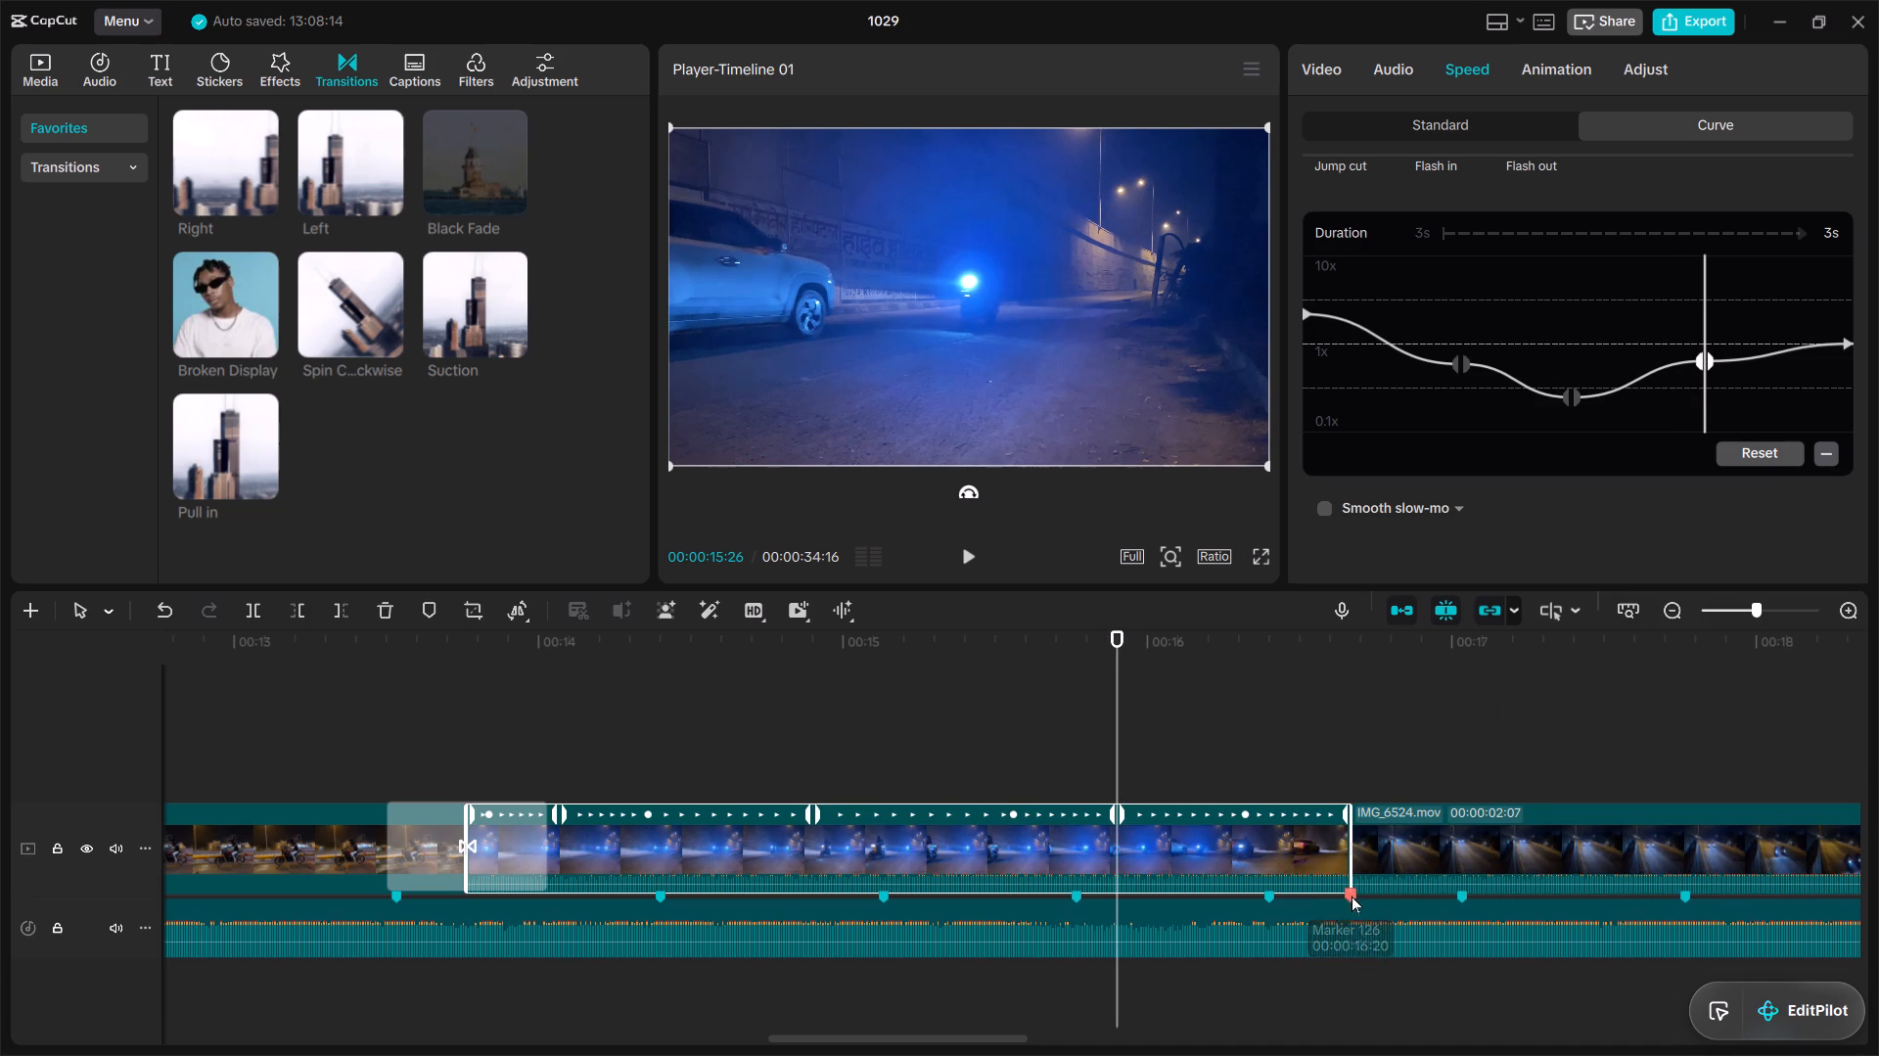
# Enable Smooth slow-mo on IMG_6518.mov with the Optical flow method.
pyautogui.click(1322, 502)
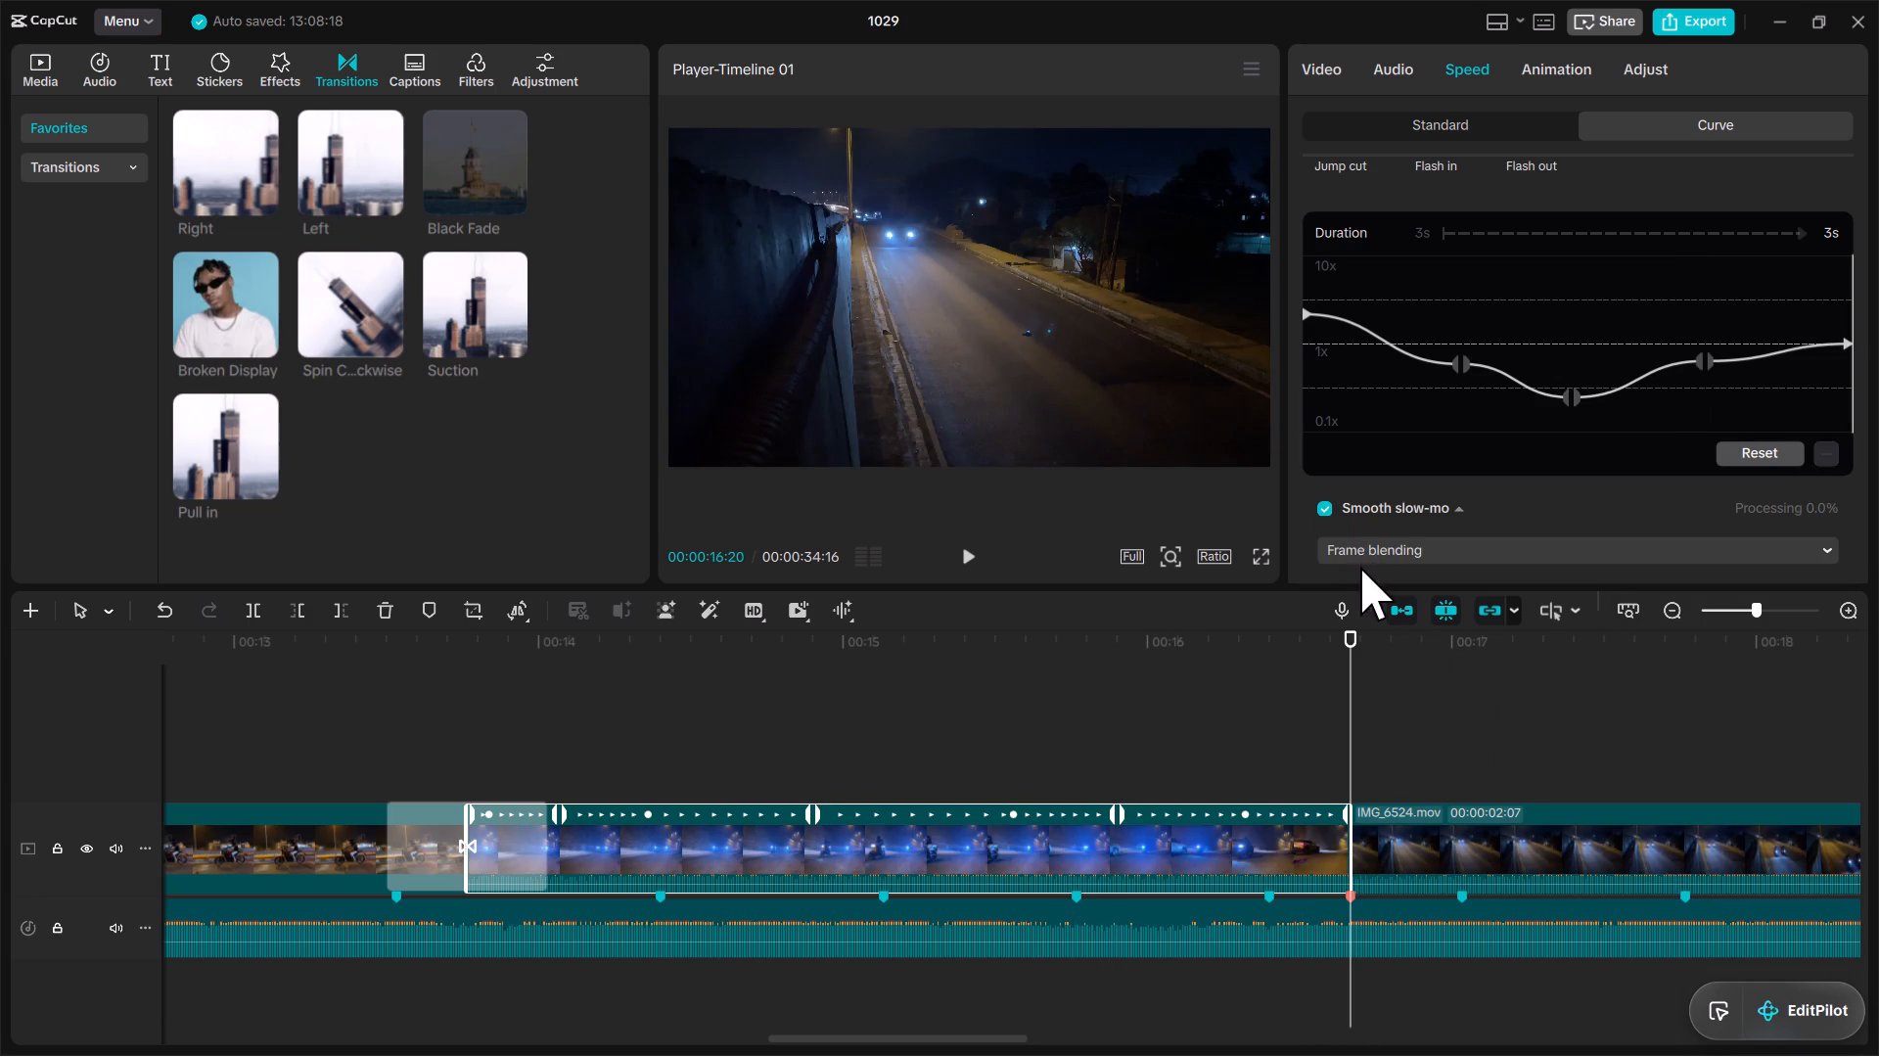
pyautogui.click(1374, 551)
pyautogui.click(1406, 661)
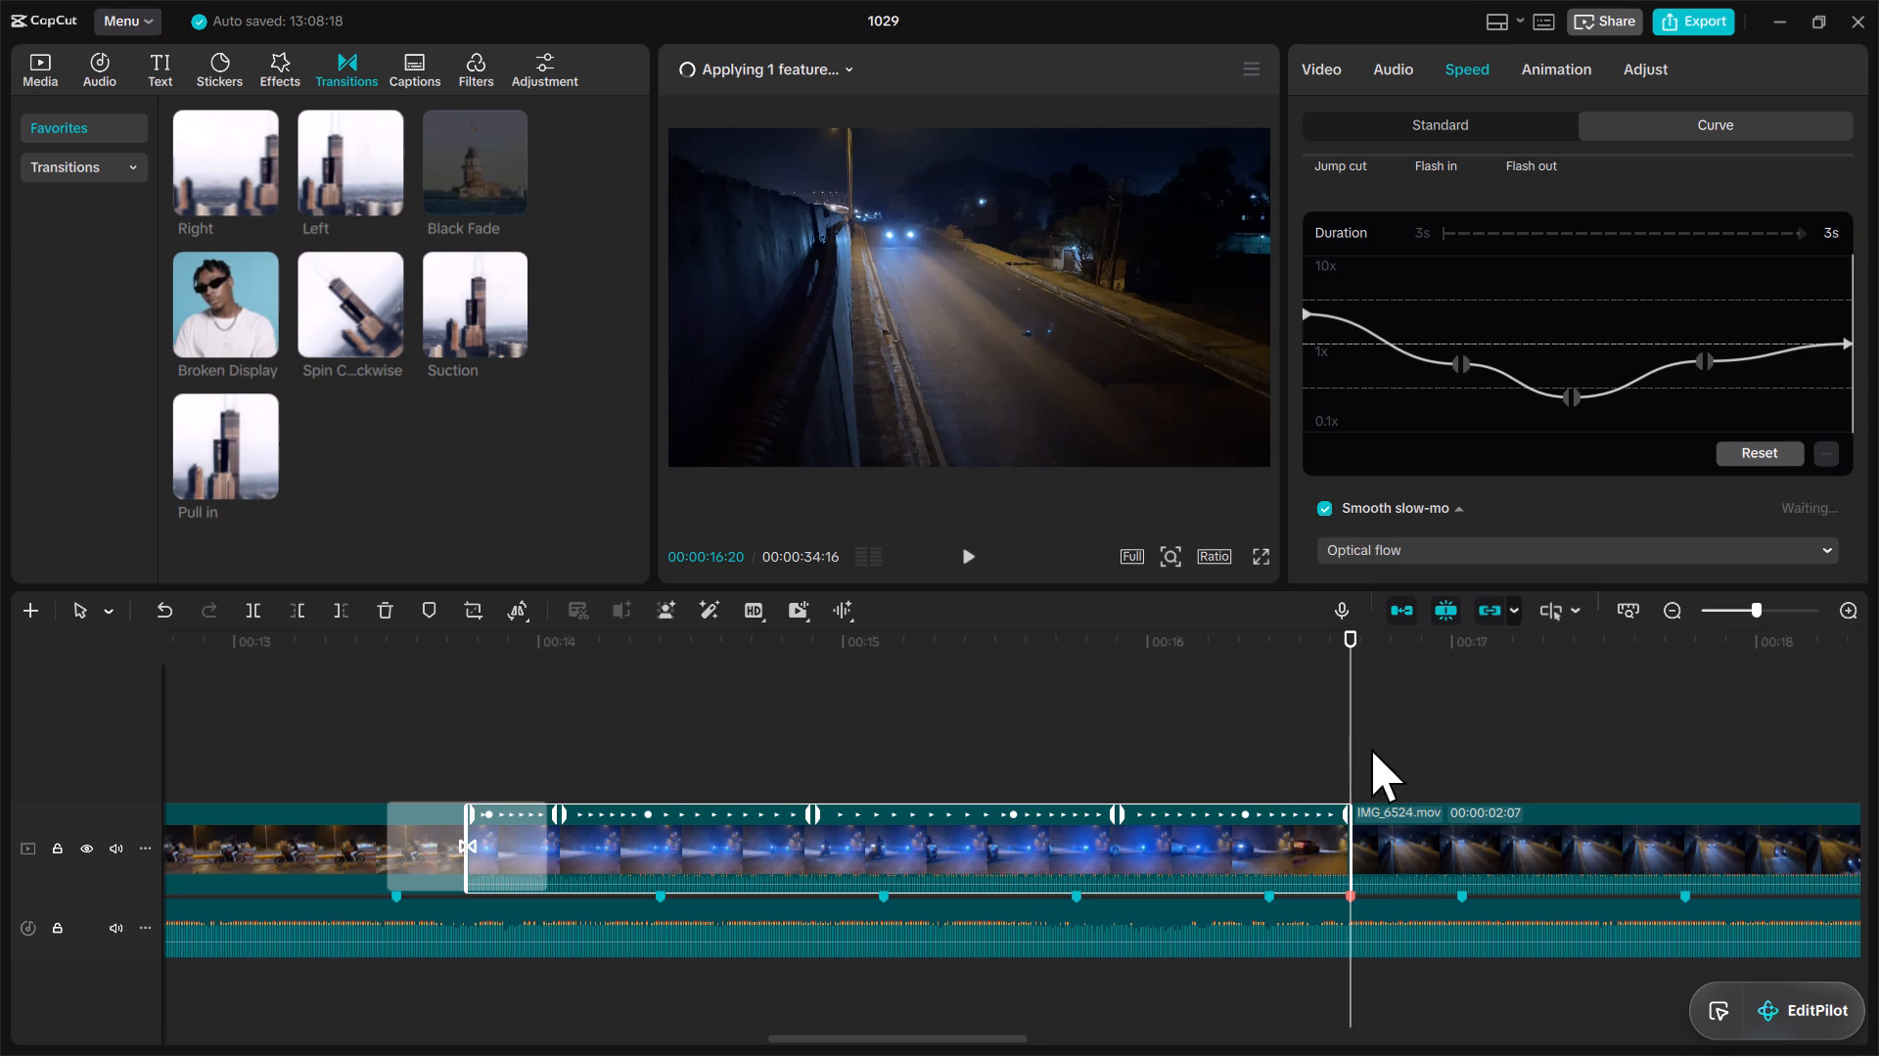
# Play back the cut from IMG_6518.mov into IMG_6524.mov and check the Smooth slow-mo processing progress.
pyautogui.moveTo(1356, 736); pyautogui.dragTo(1286, 774)
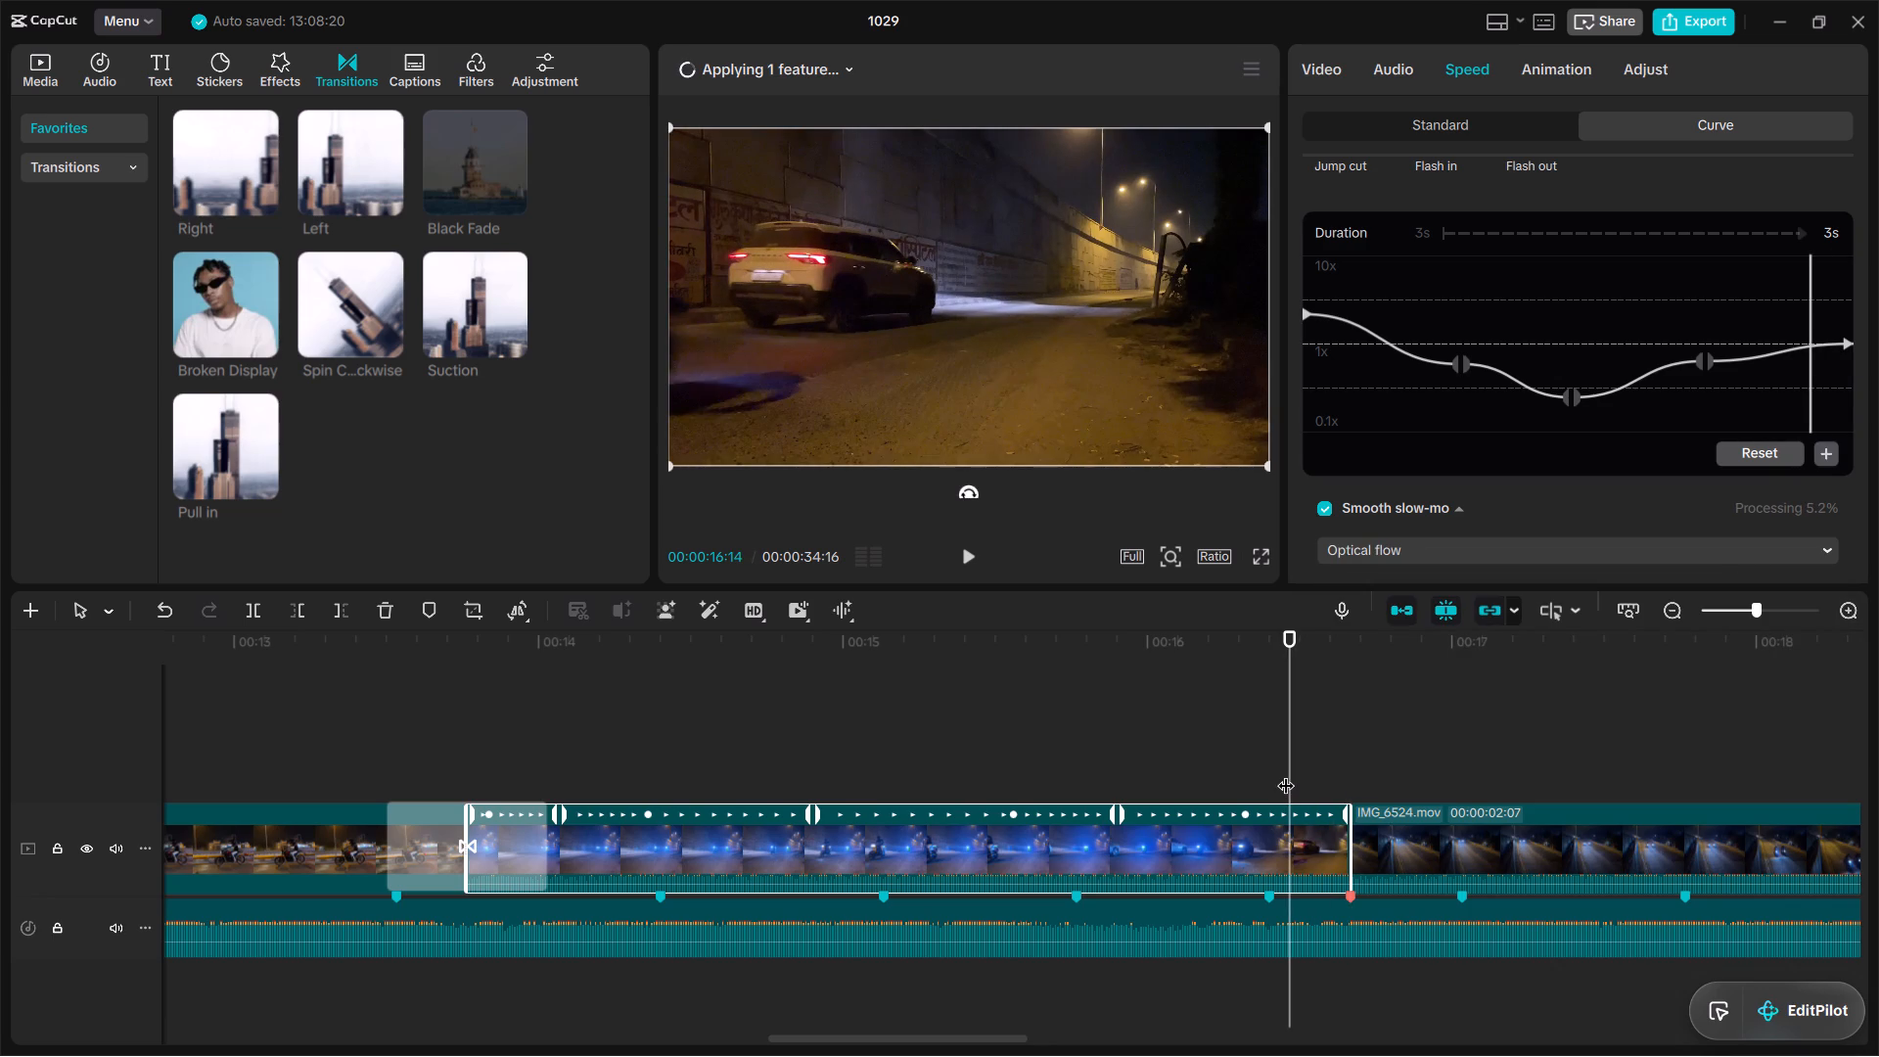
pyautogui.press('space')
pyautogui.press('space')
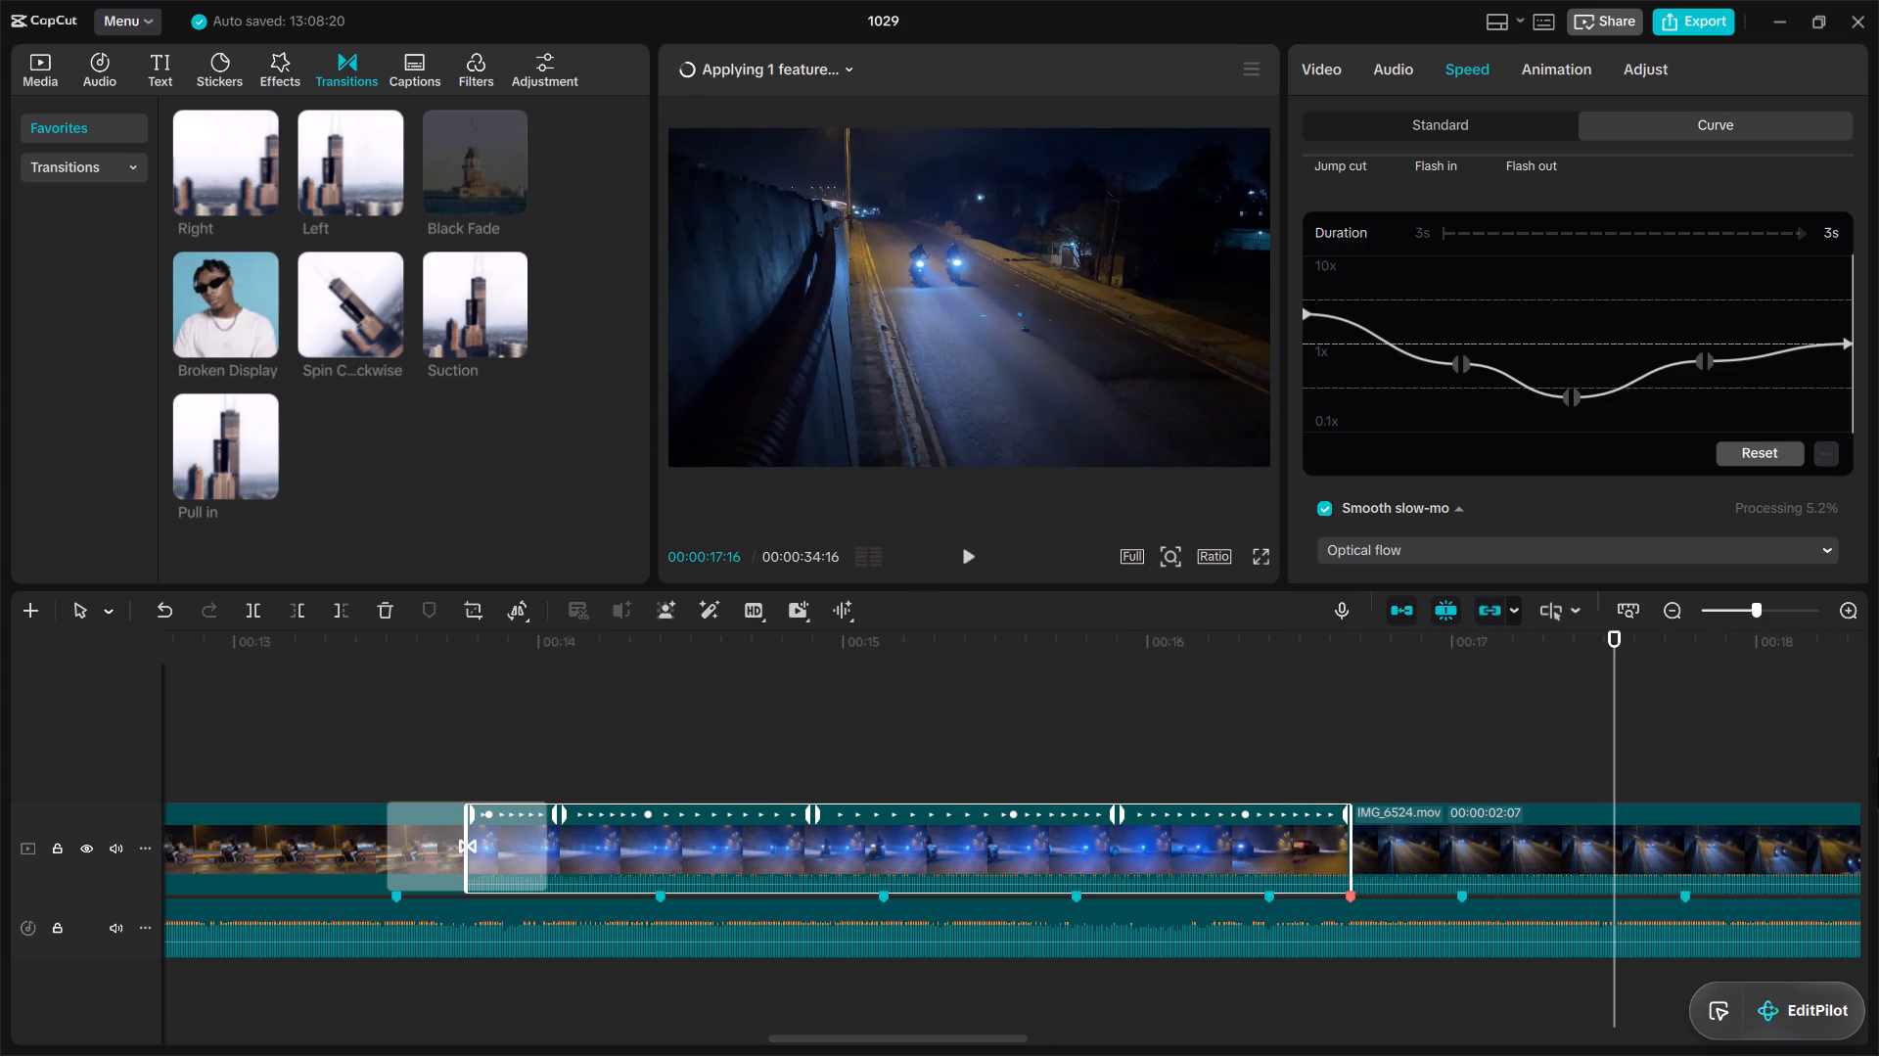
pyautogui.moveTo(1602, 701); pyautogui.dragTo(1352, 749)
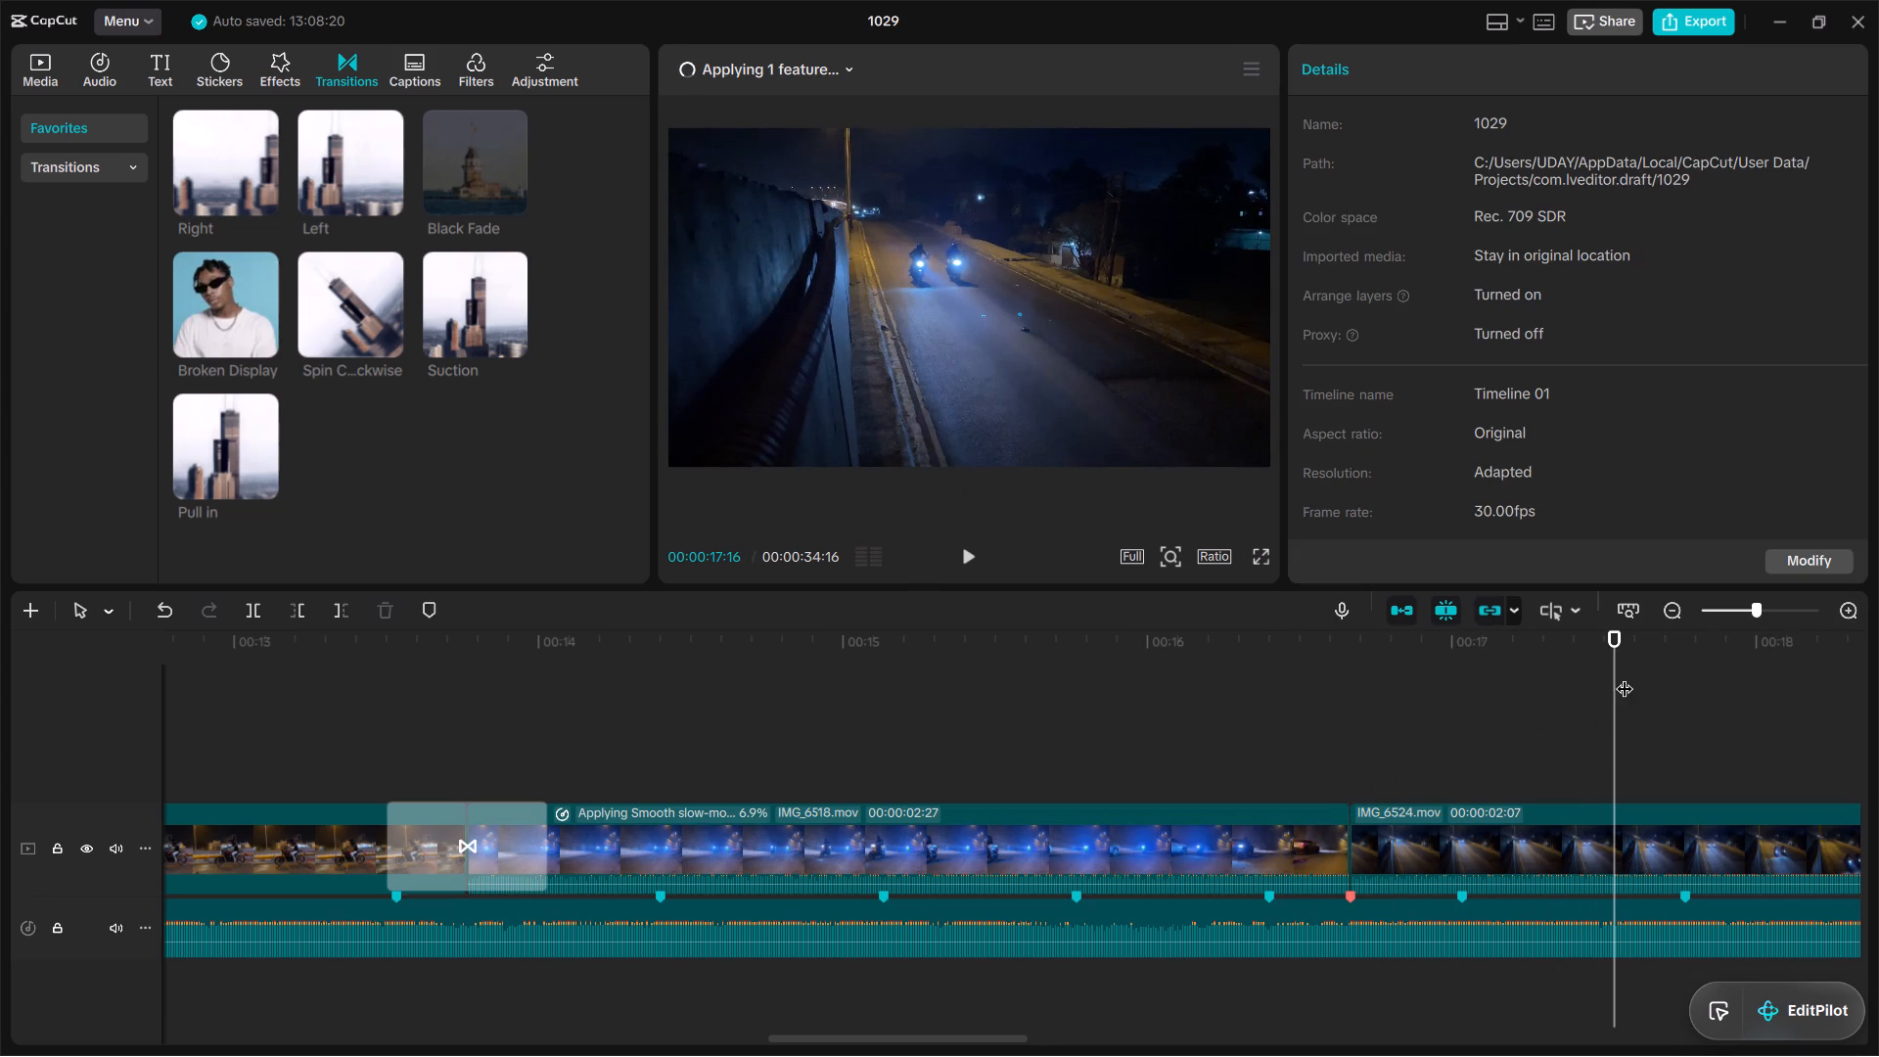
pyautogui.click(790, 57)
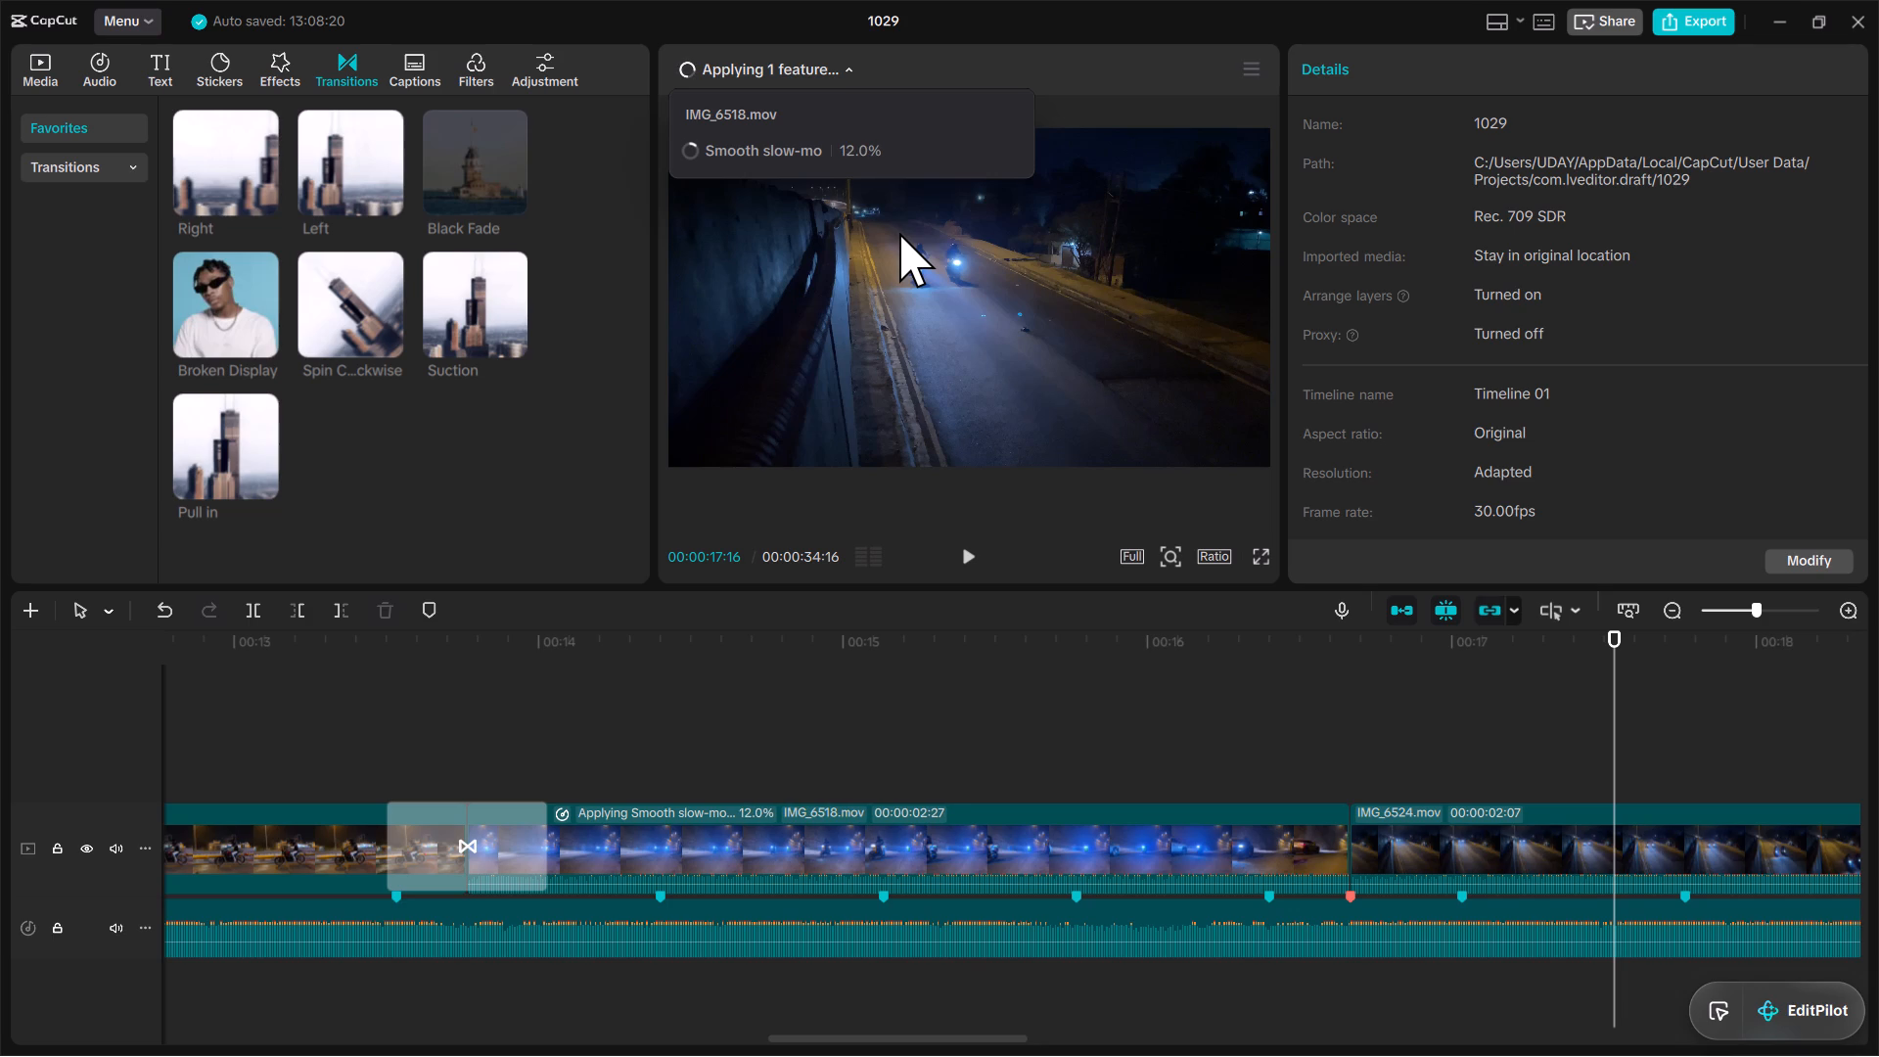
pyautogui.press('Down')
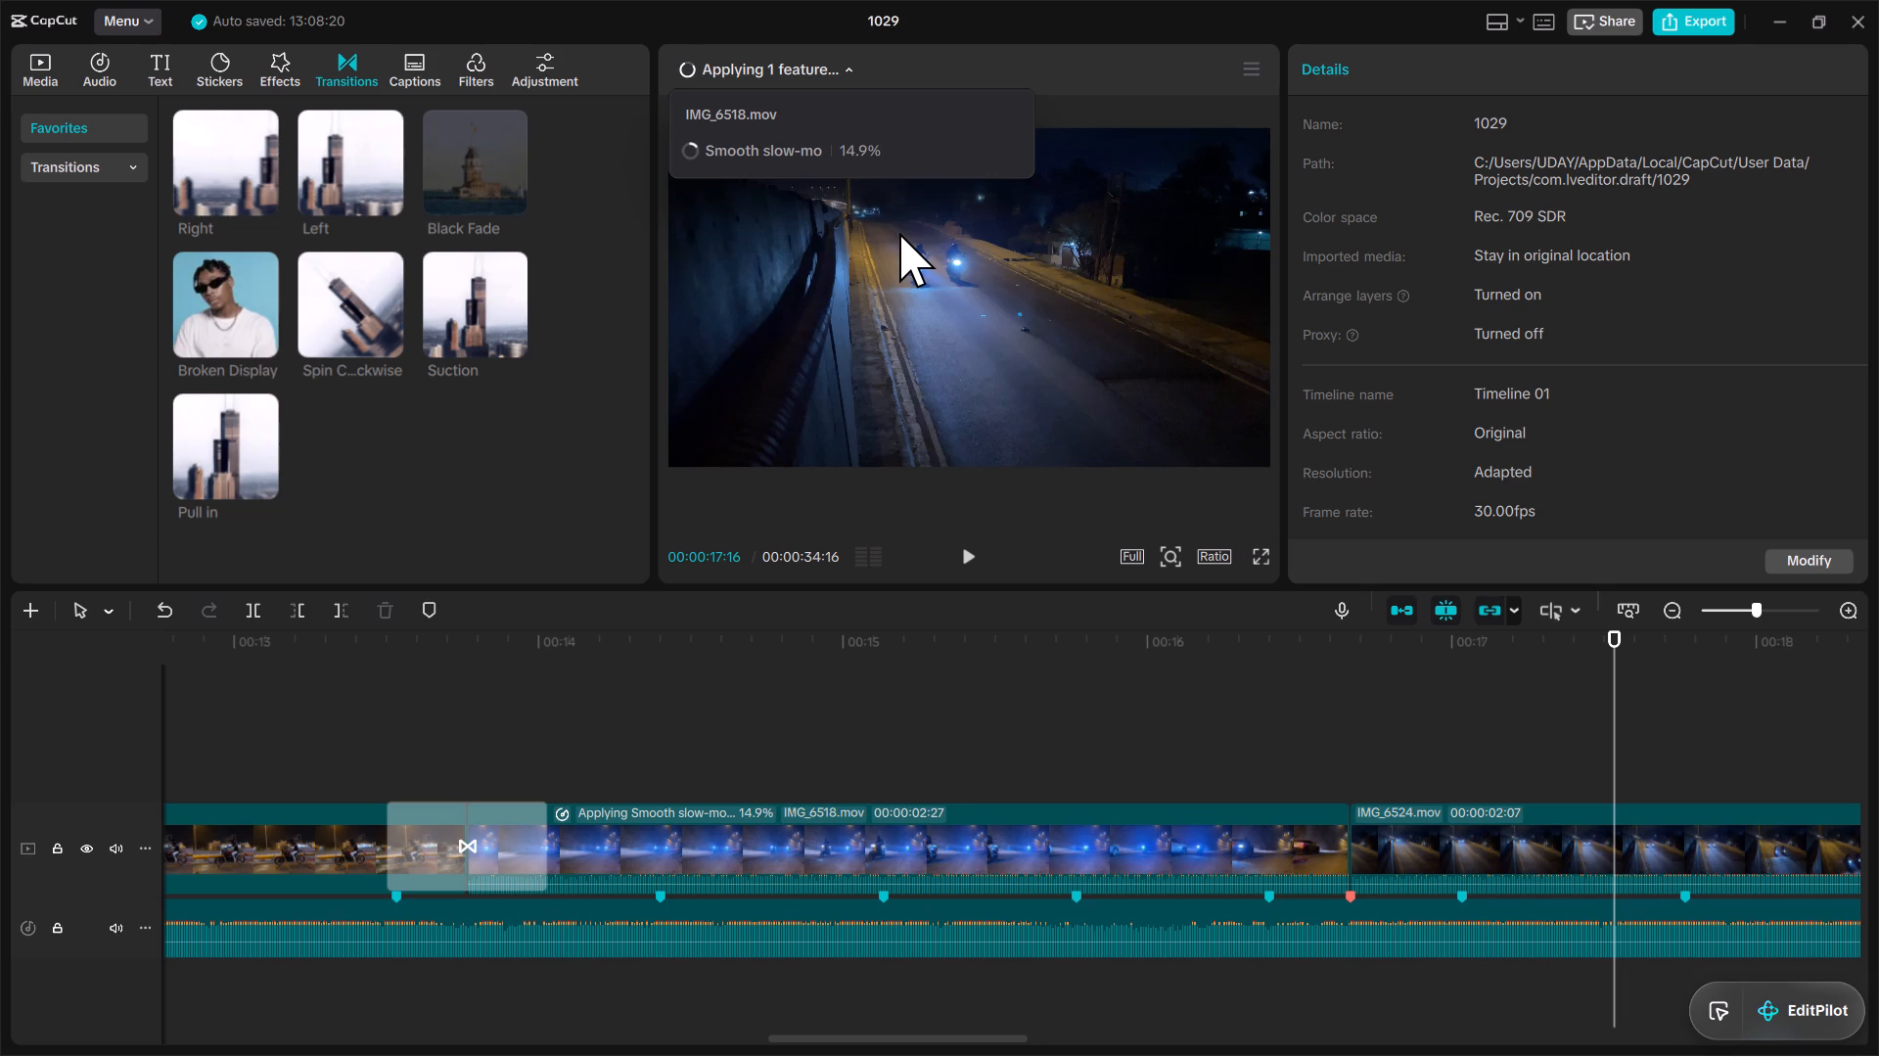
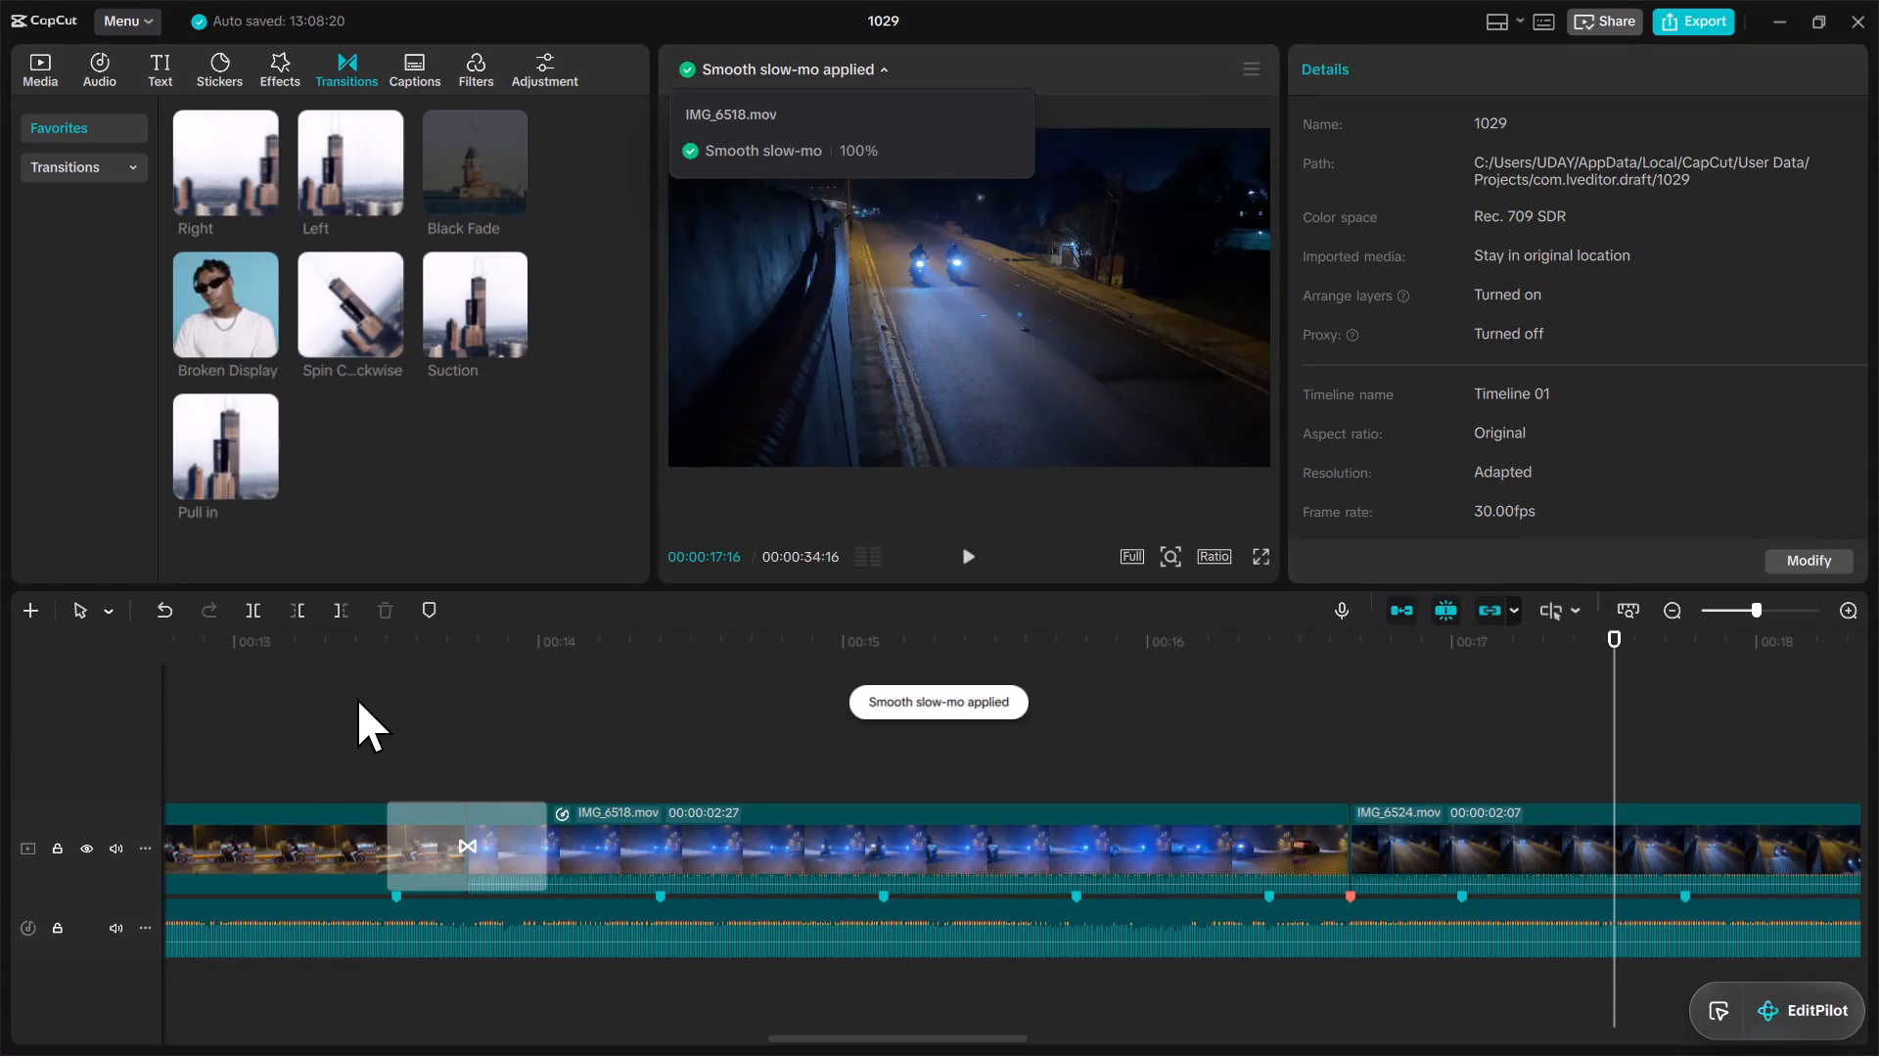
# Turn off auto snapping and play back from the transition before IMG_6518.mov through the cut into IMG_6524.mov.
pyautogui.click(491, 652)
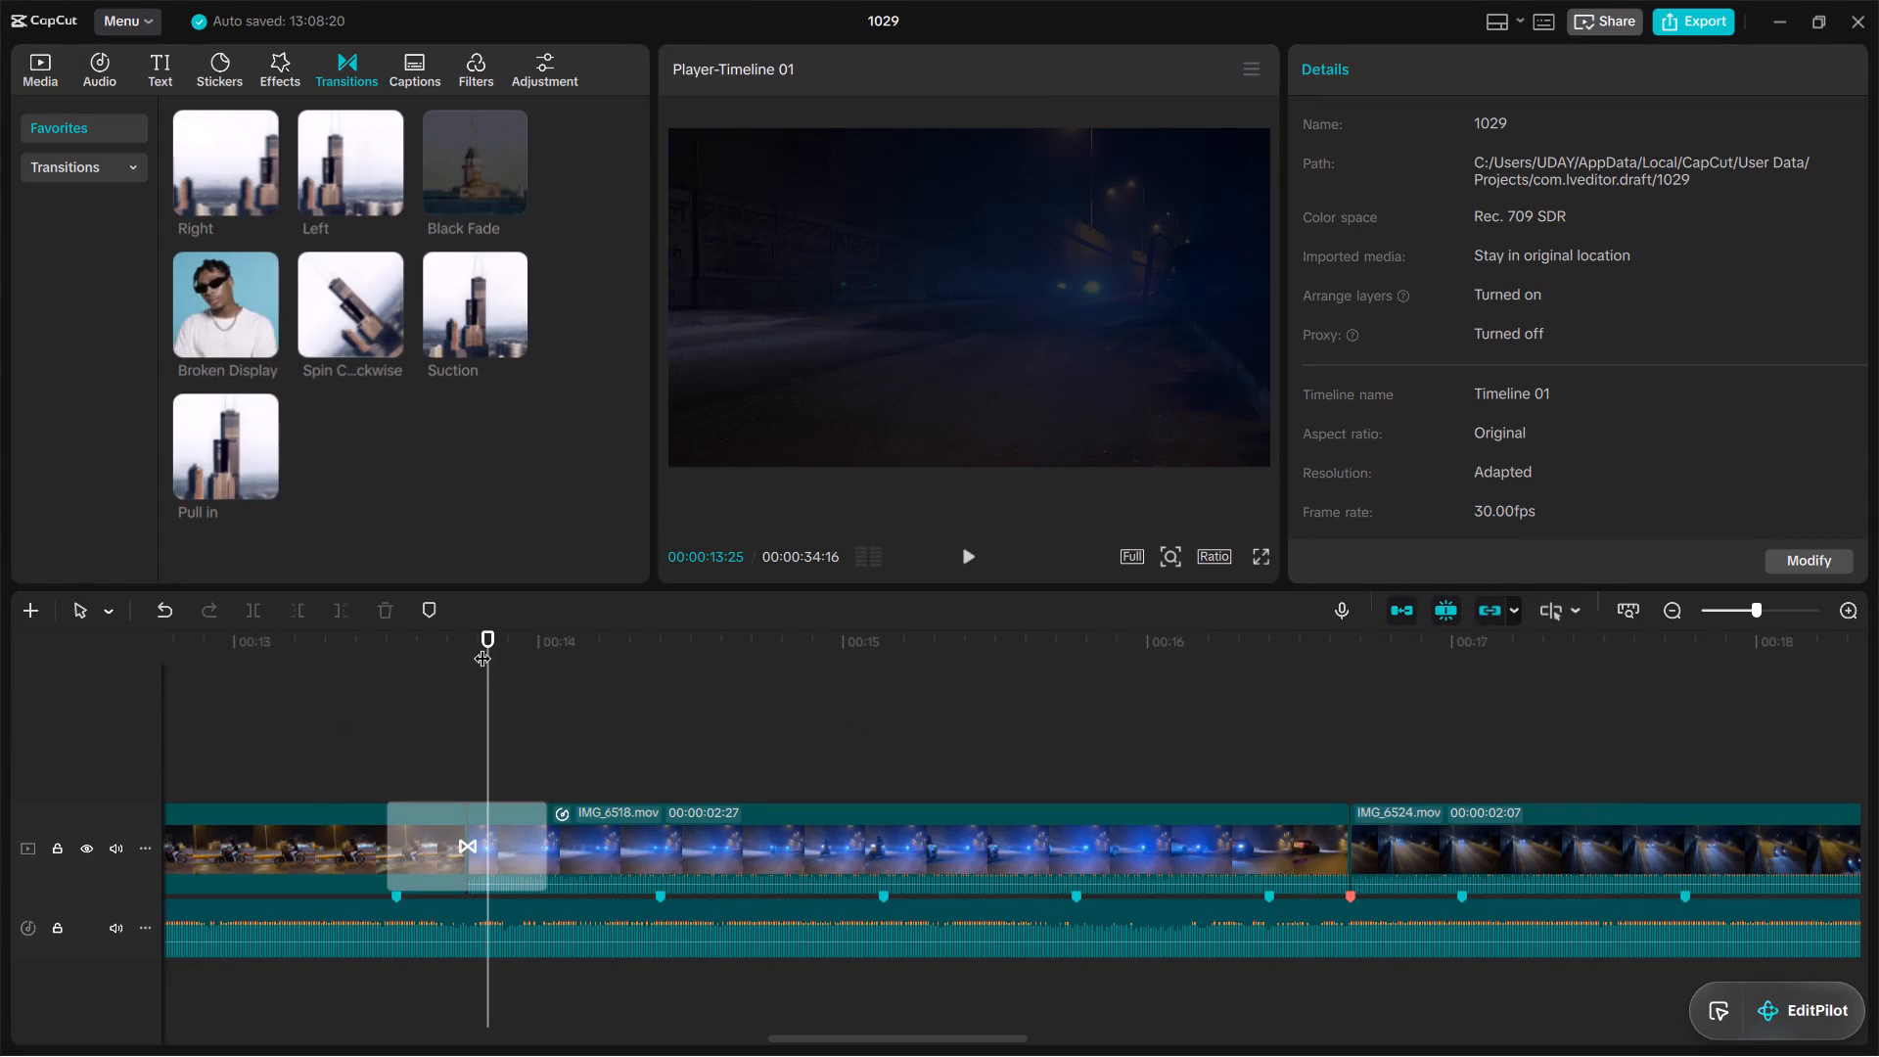
pyautogui.press('l')
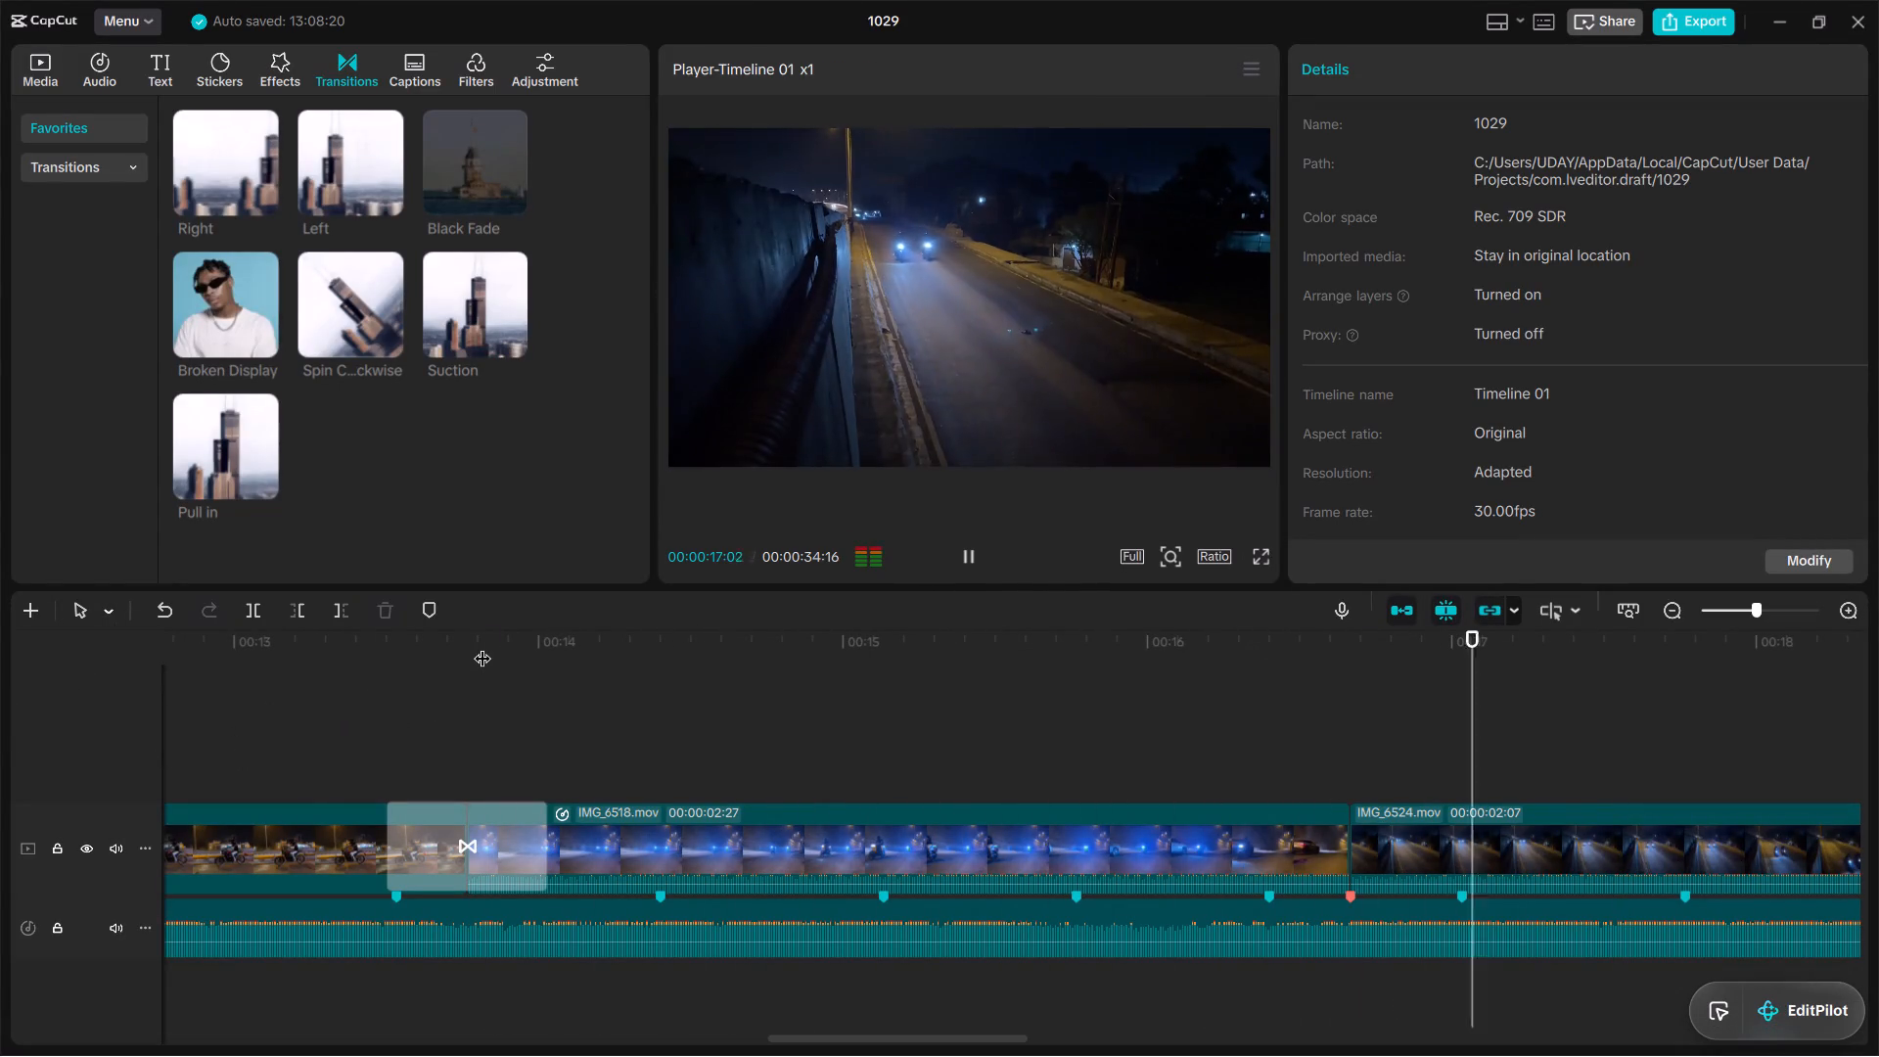
pyautogui.press('space')
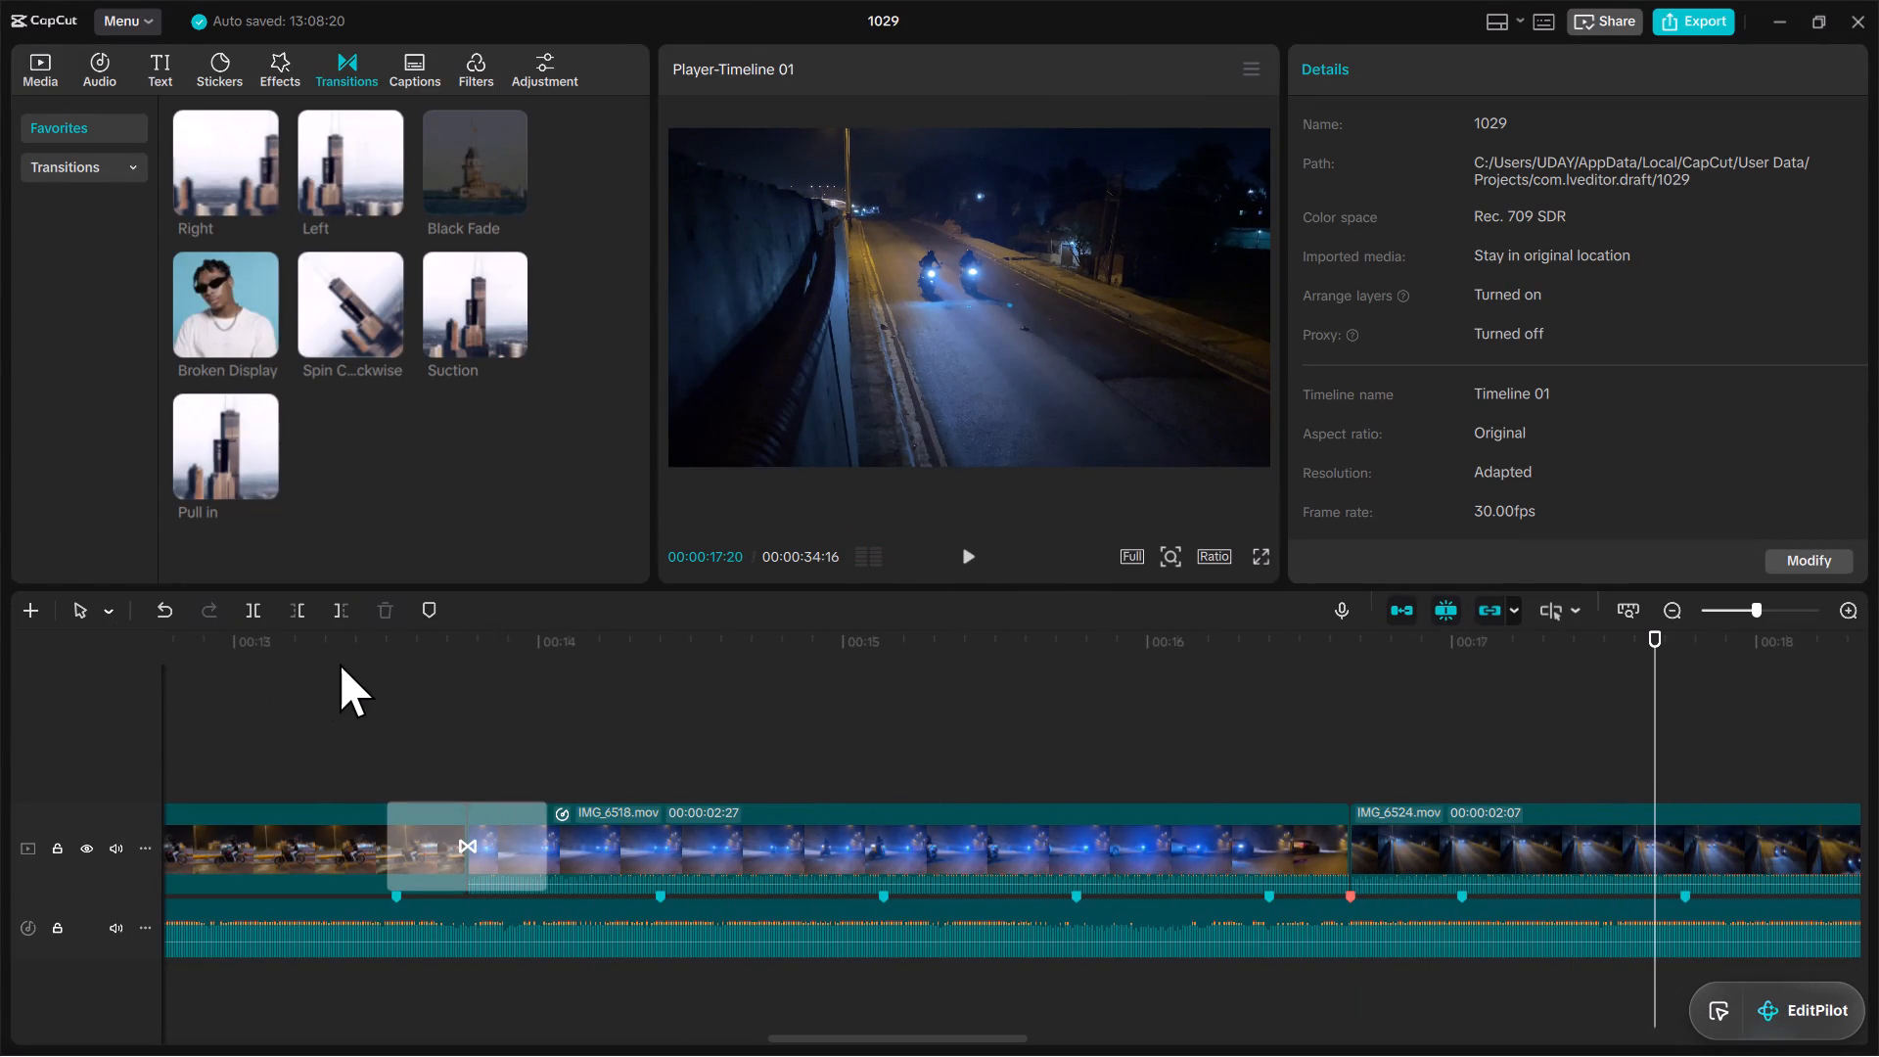
pyautogui.click(340, 664)
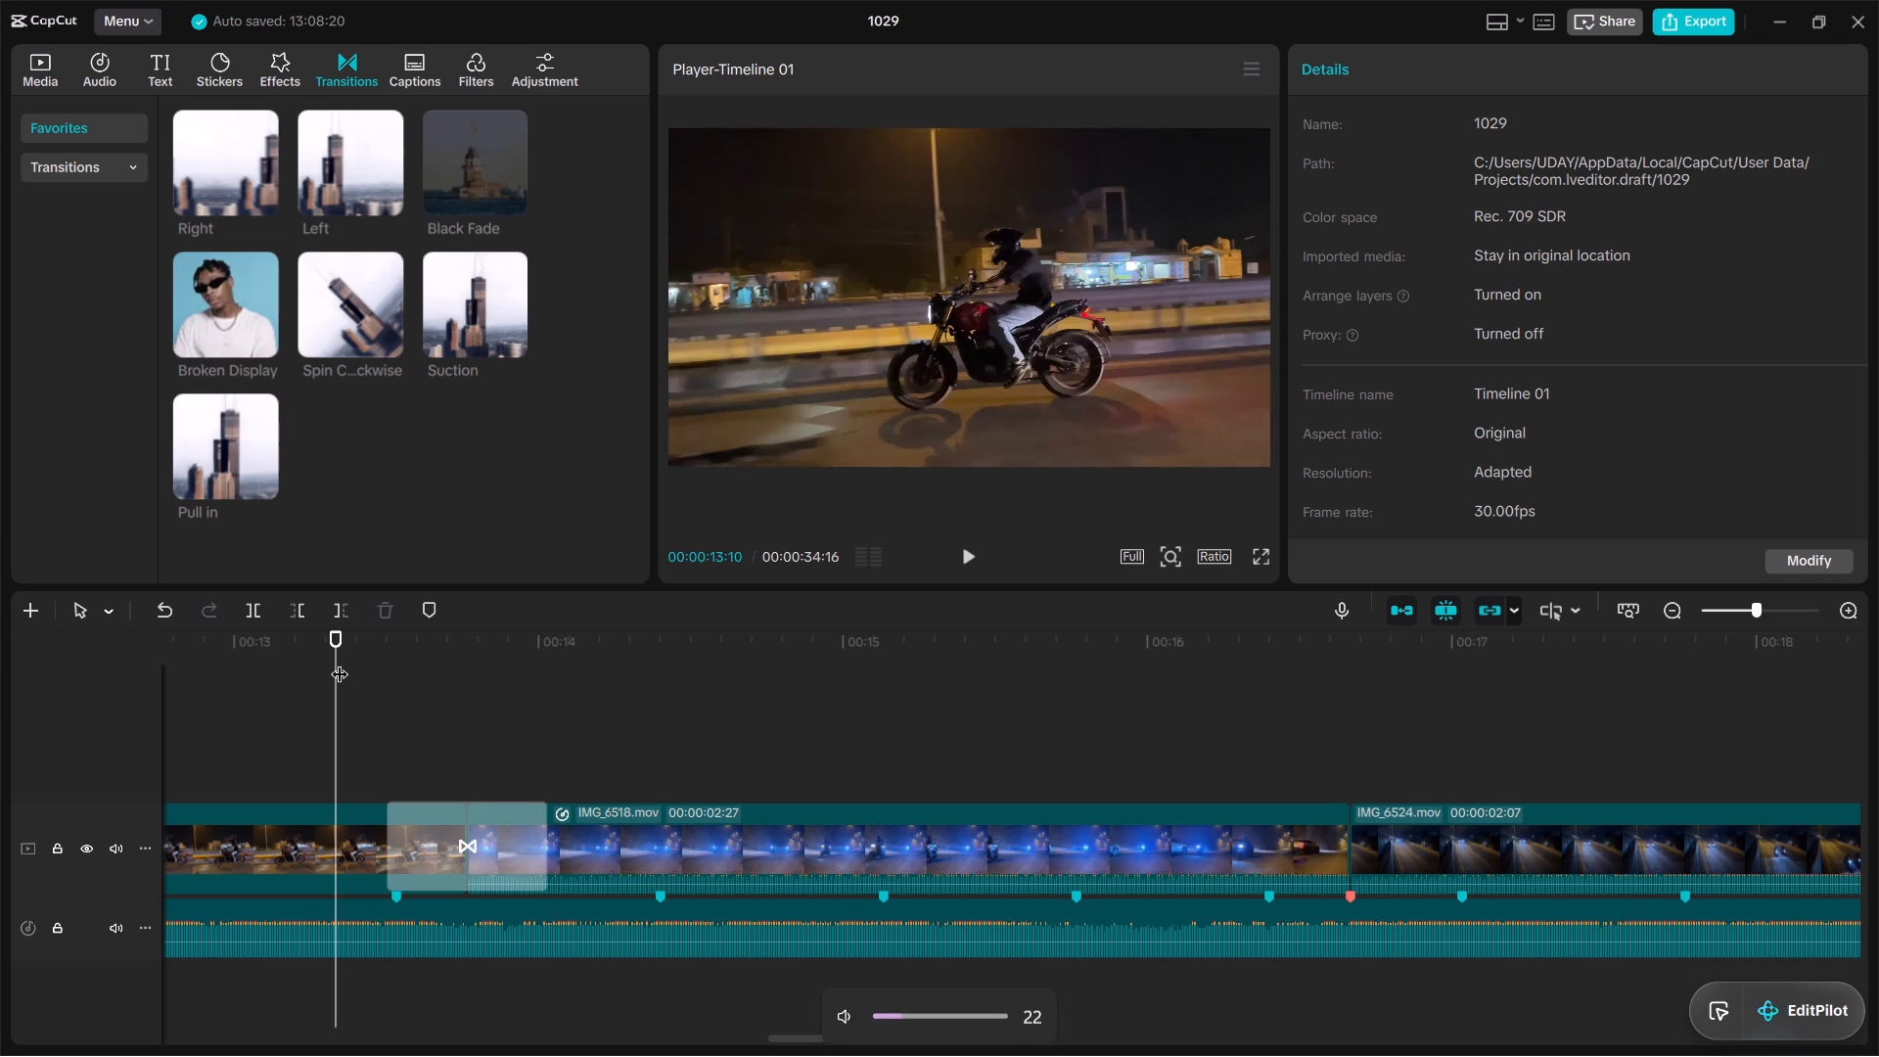
pyautogui.write('n')
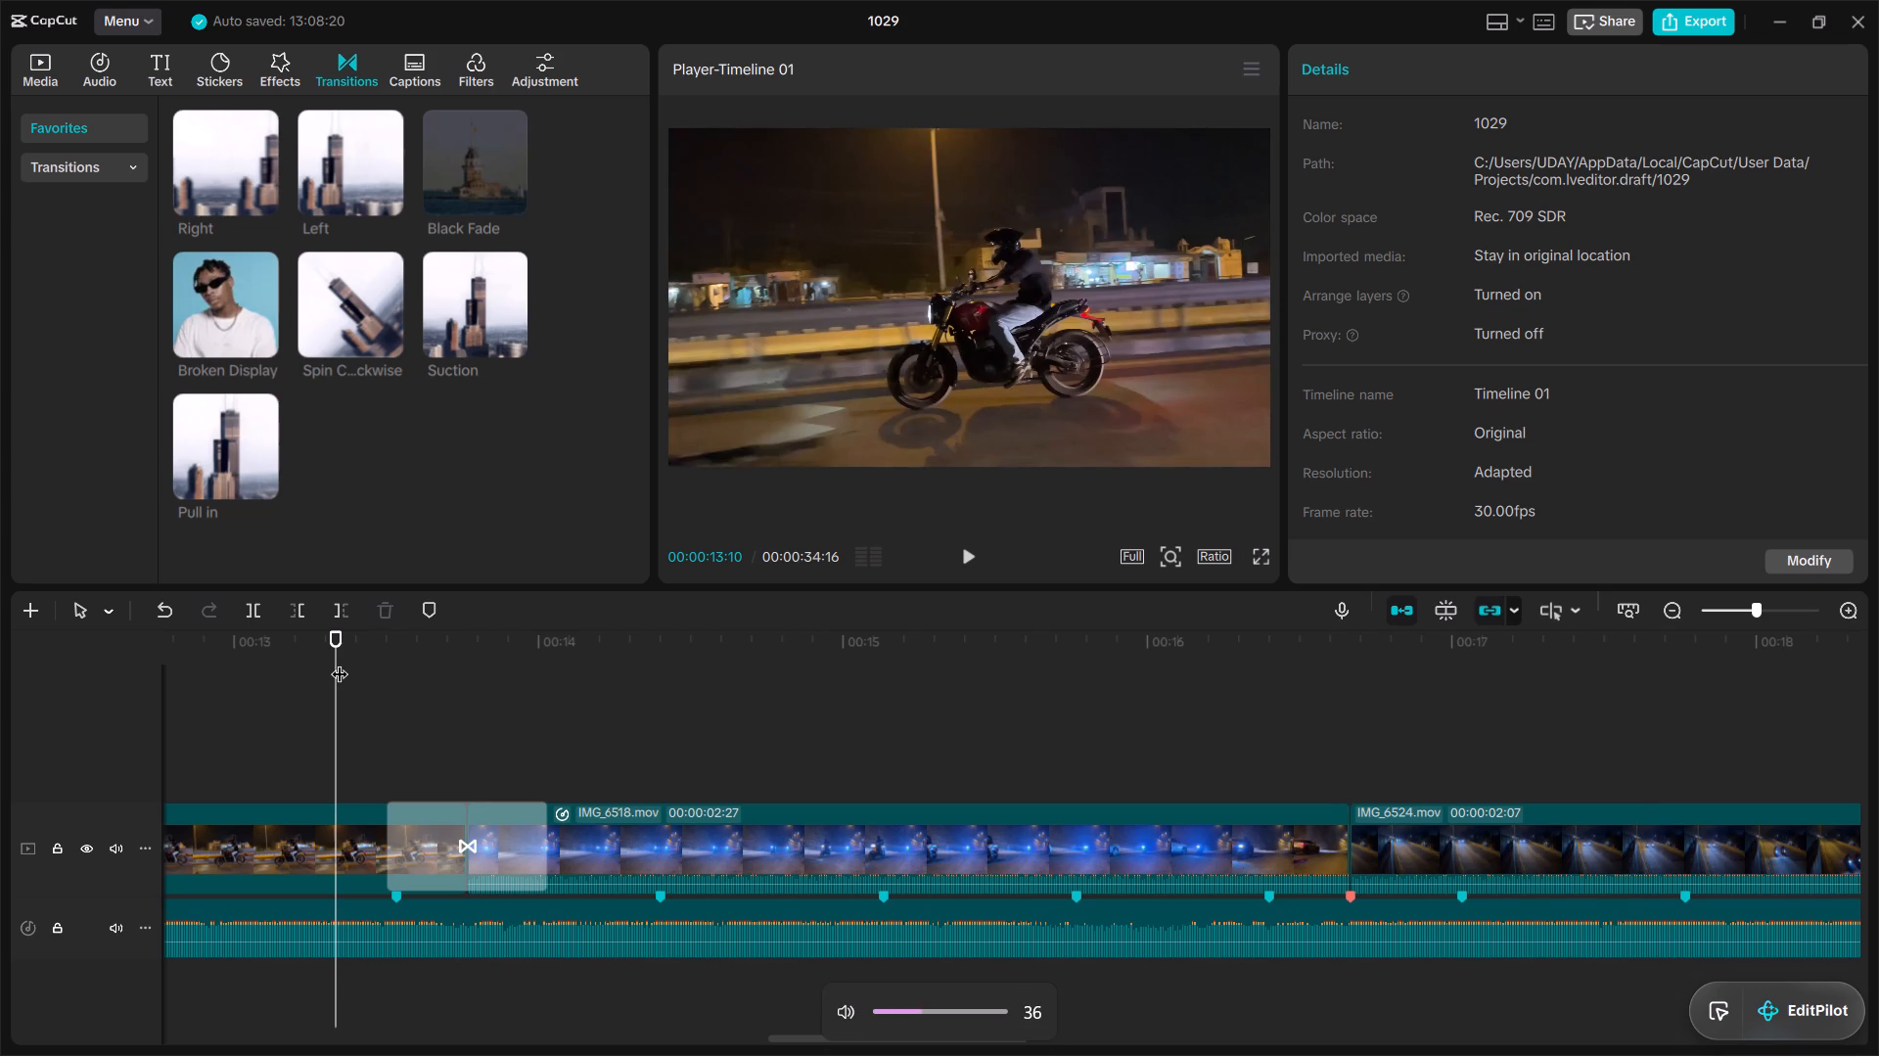
pyautogui.press('space')
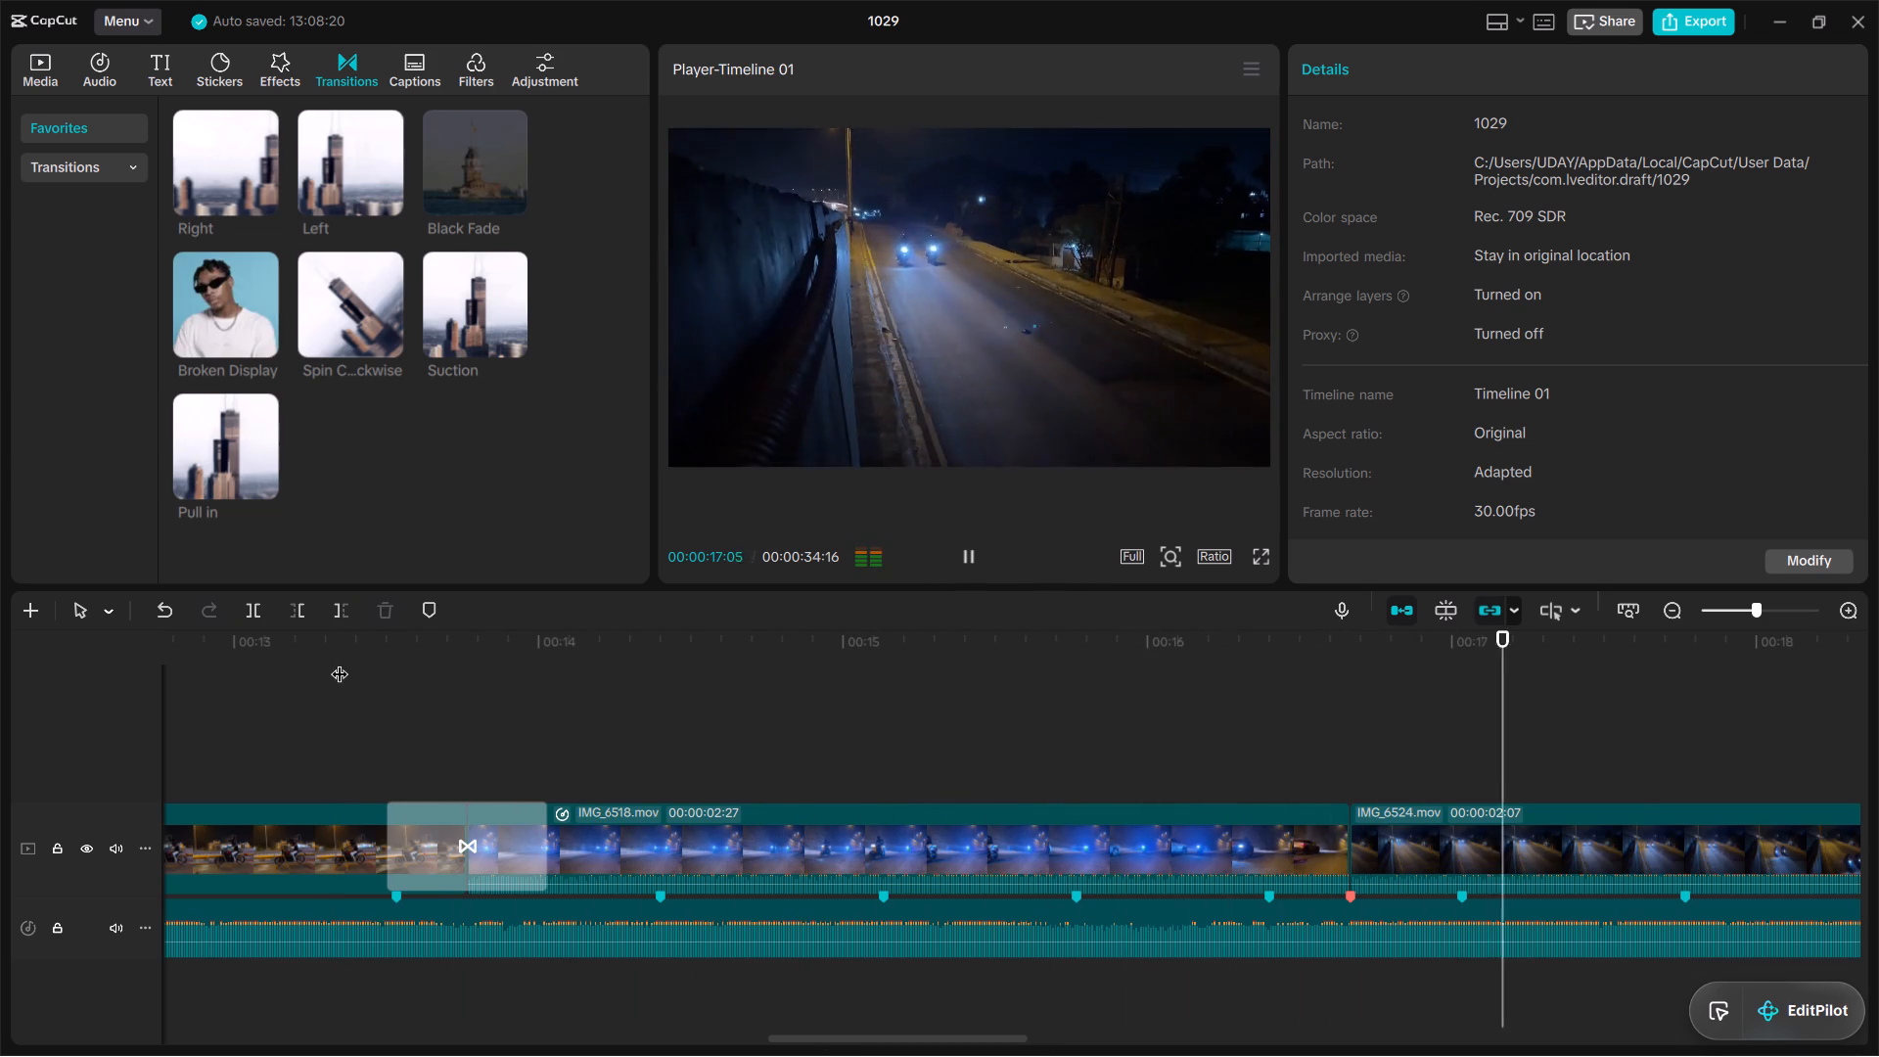
pyautogui.press('space')
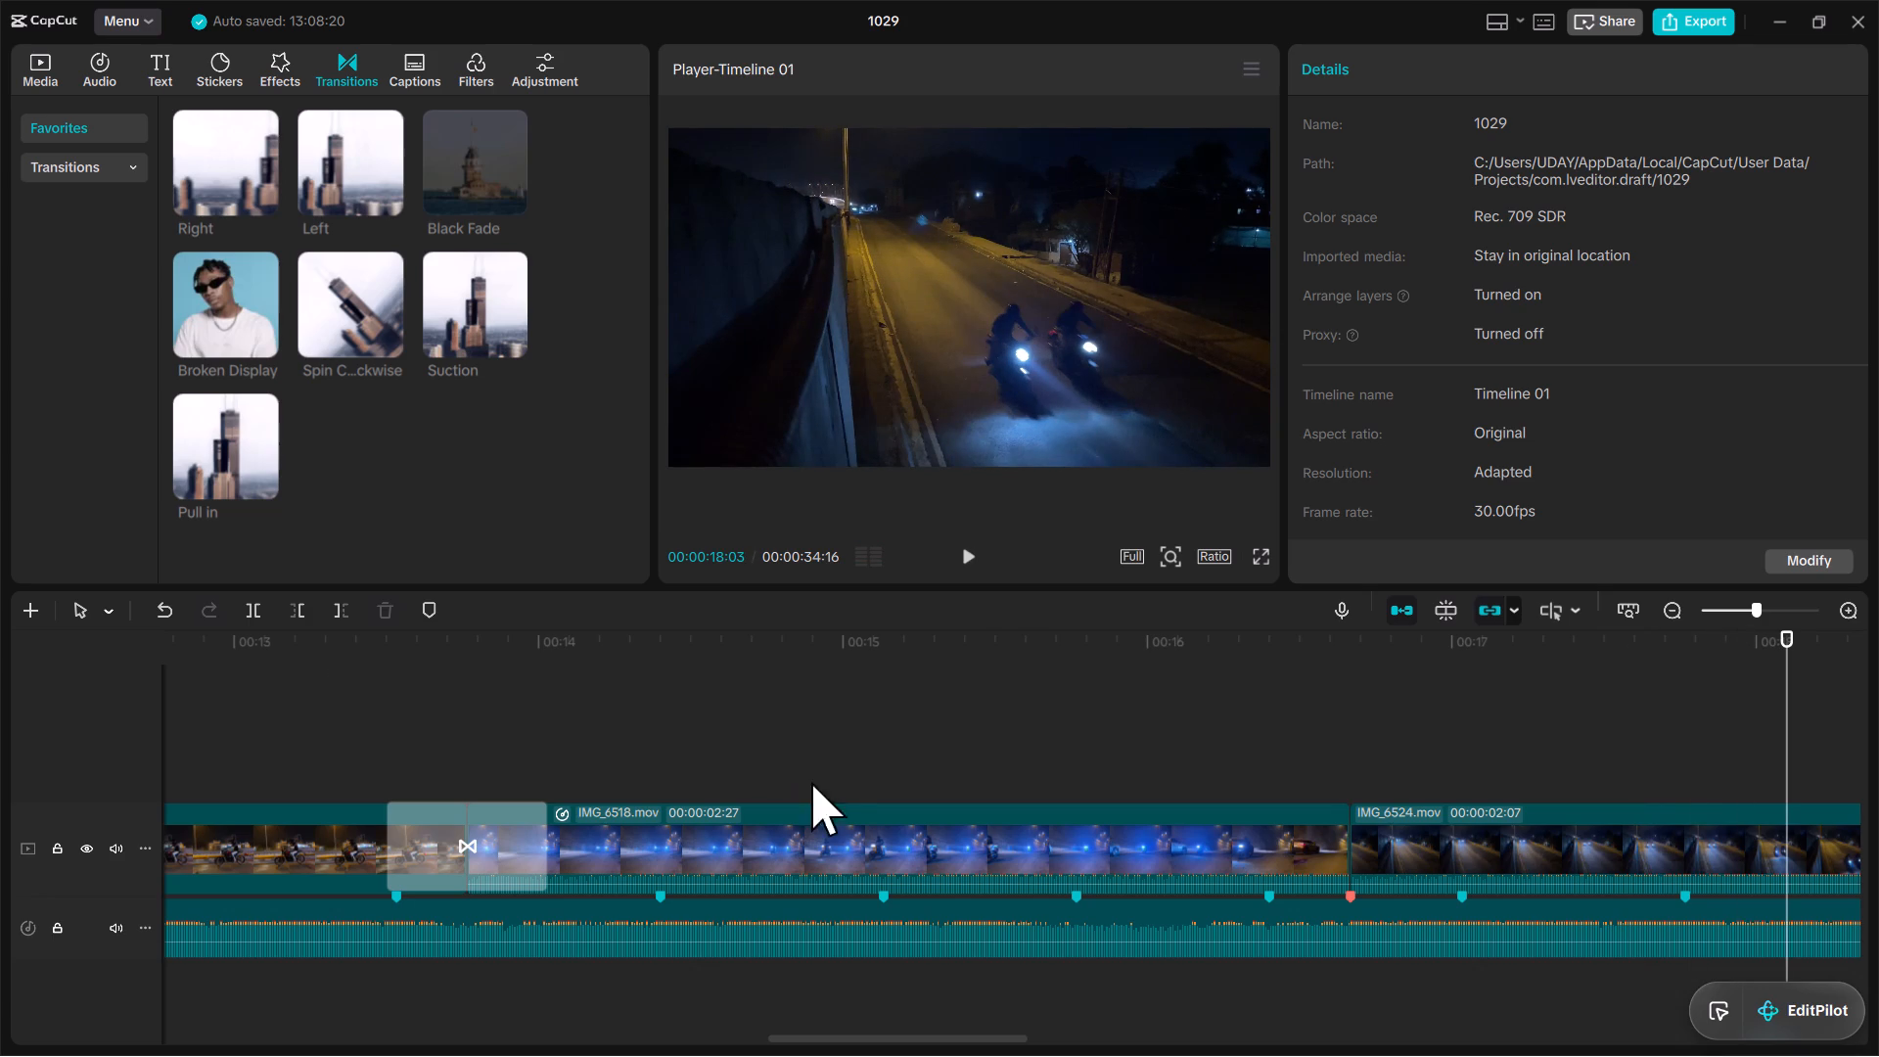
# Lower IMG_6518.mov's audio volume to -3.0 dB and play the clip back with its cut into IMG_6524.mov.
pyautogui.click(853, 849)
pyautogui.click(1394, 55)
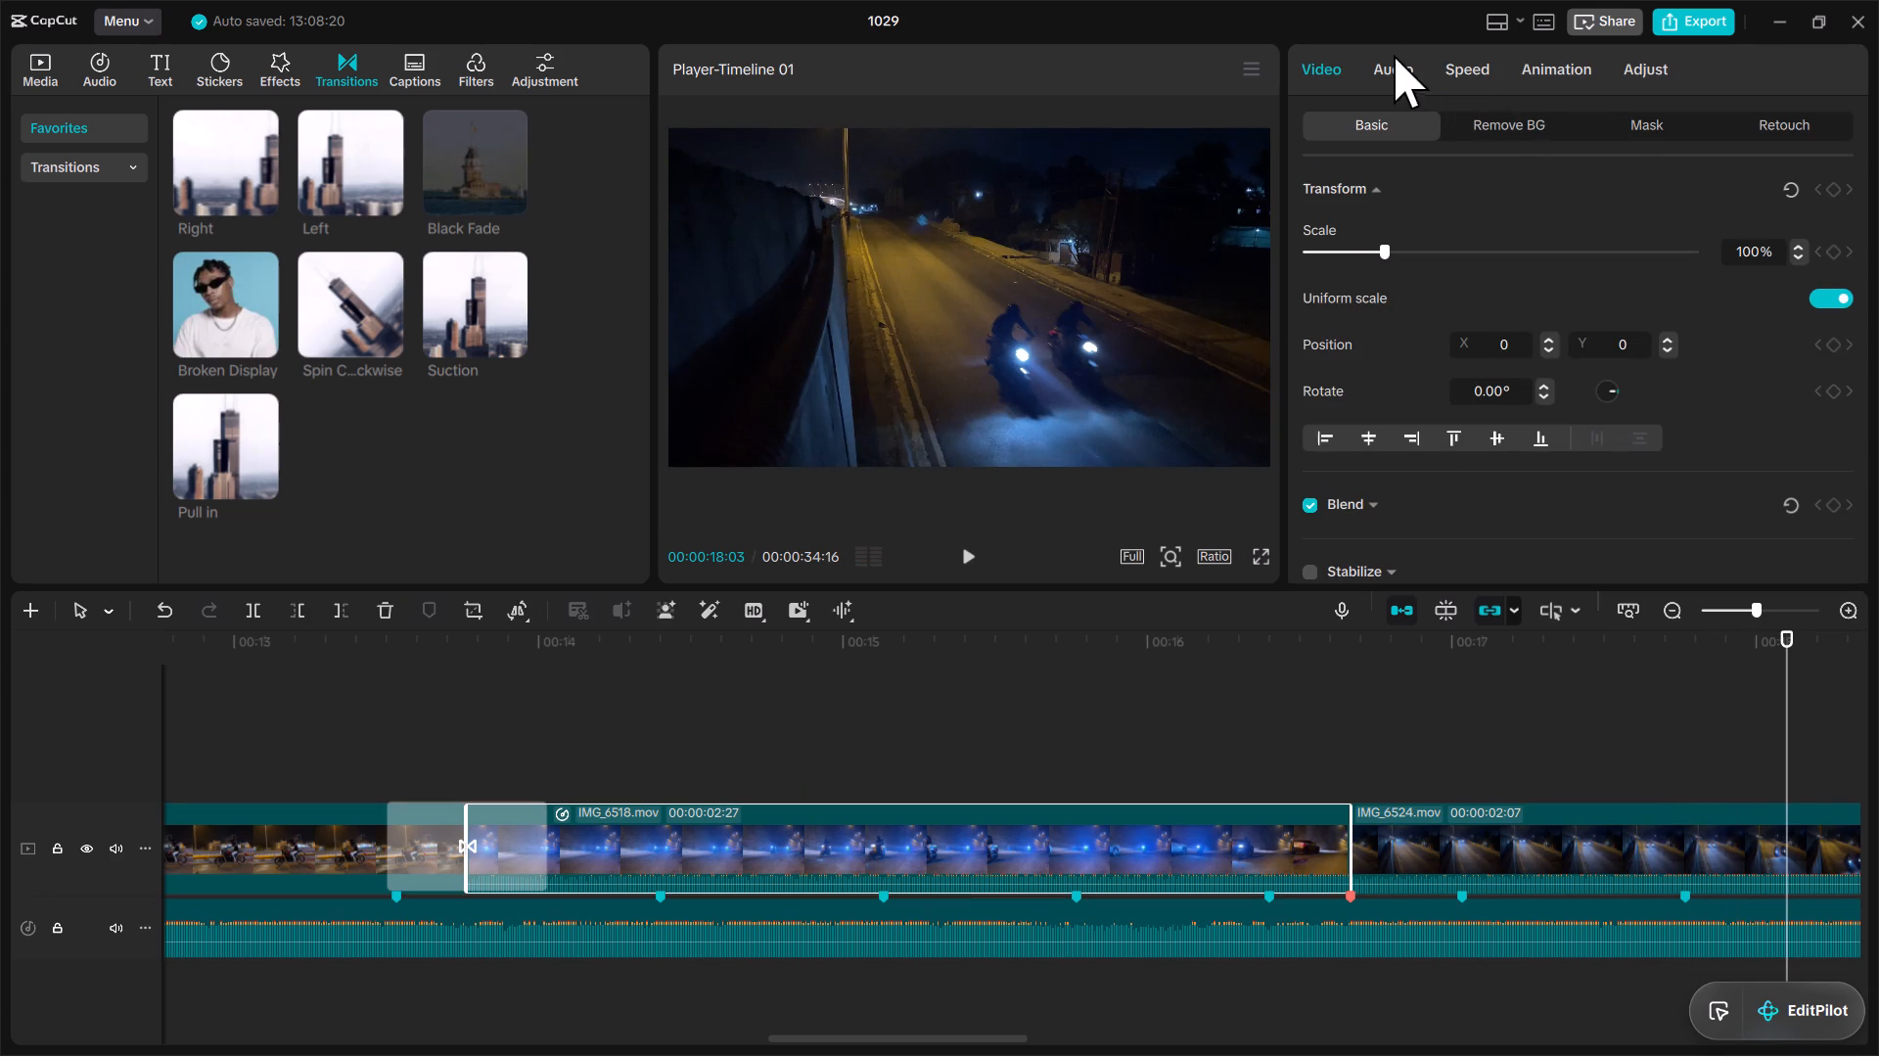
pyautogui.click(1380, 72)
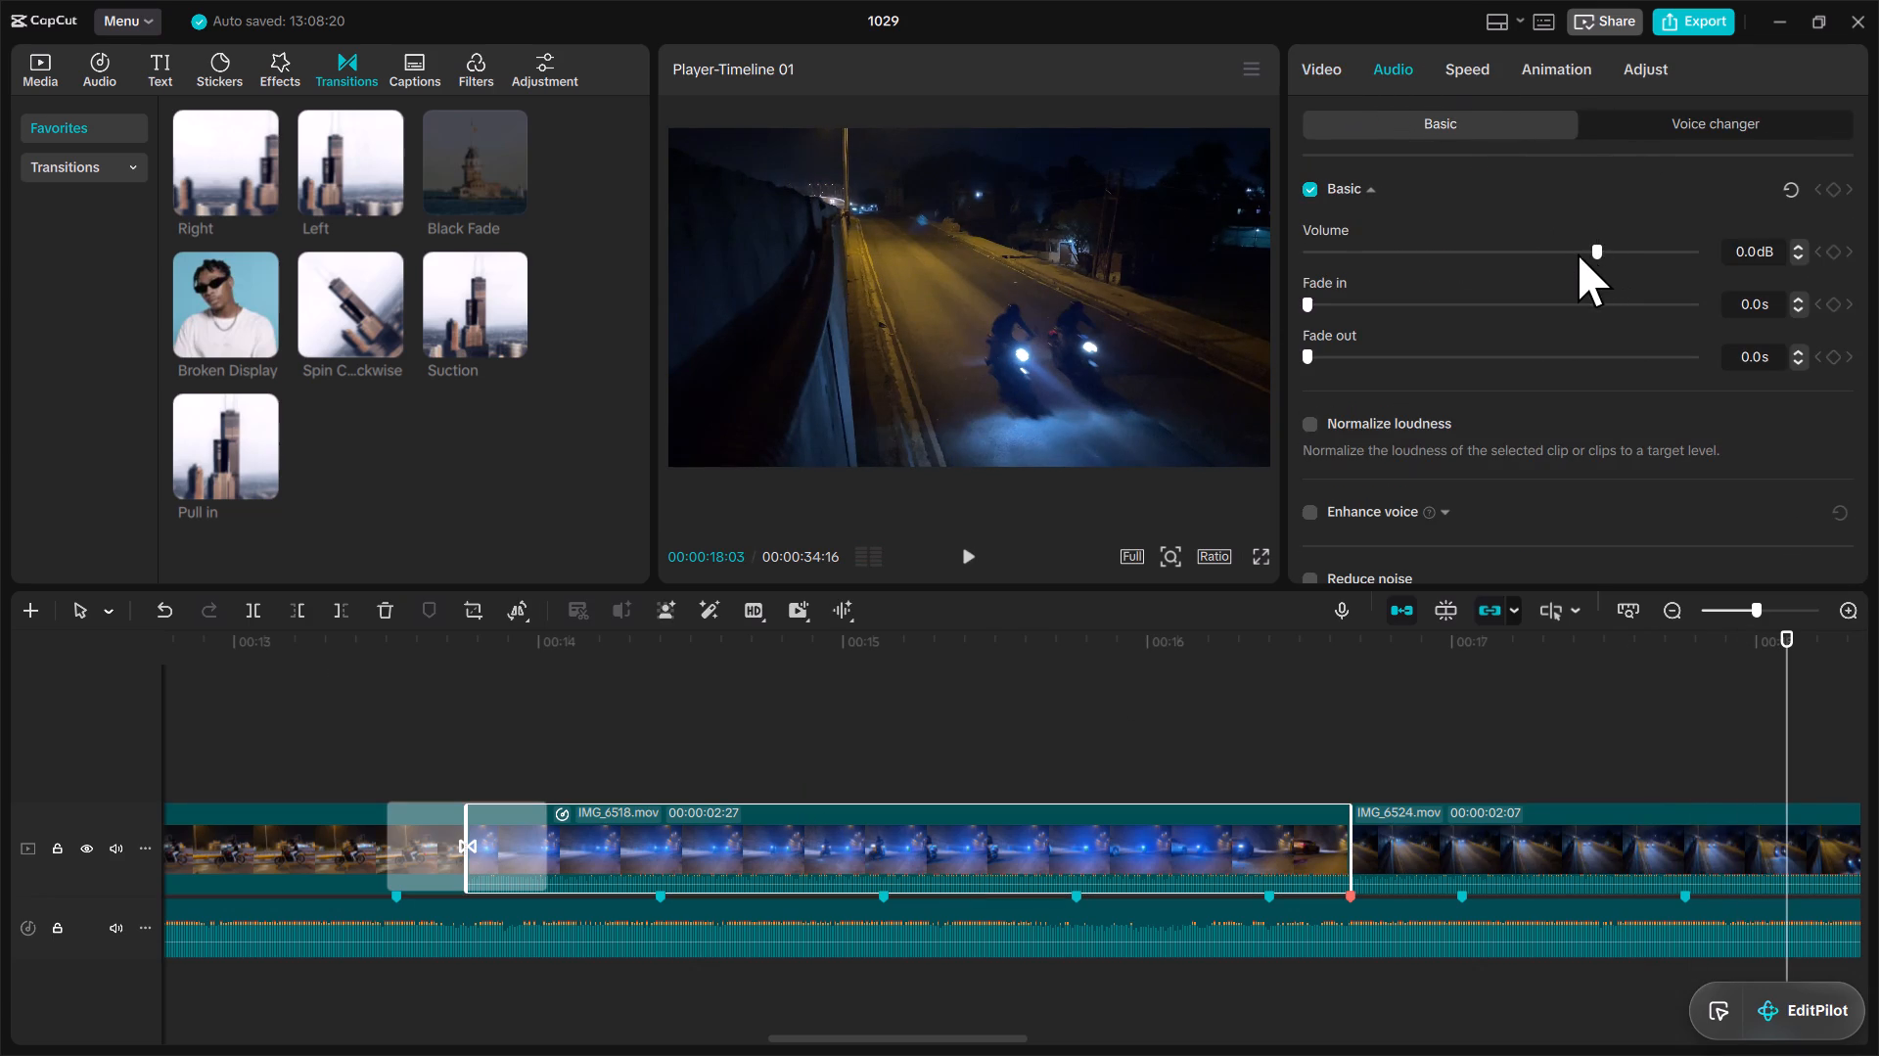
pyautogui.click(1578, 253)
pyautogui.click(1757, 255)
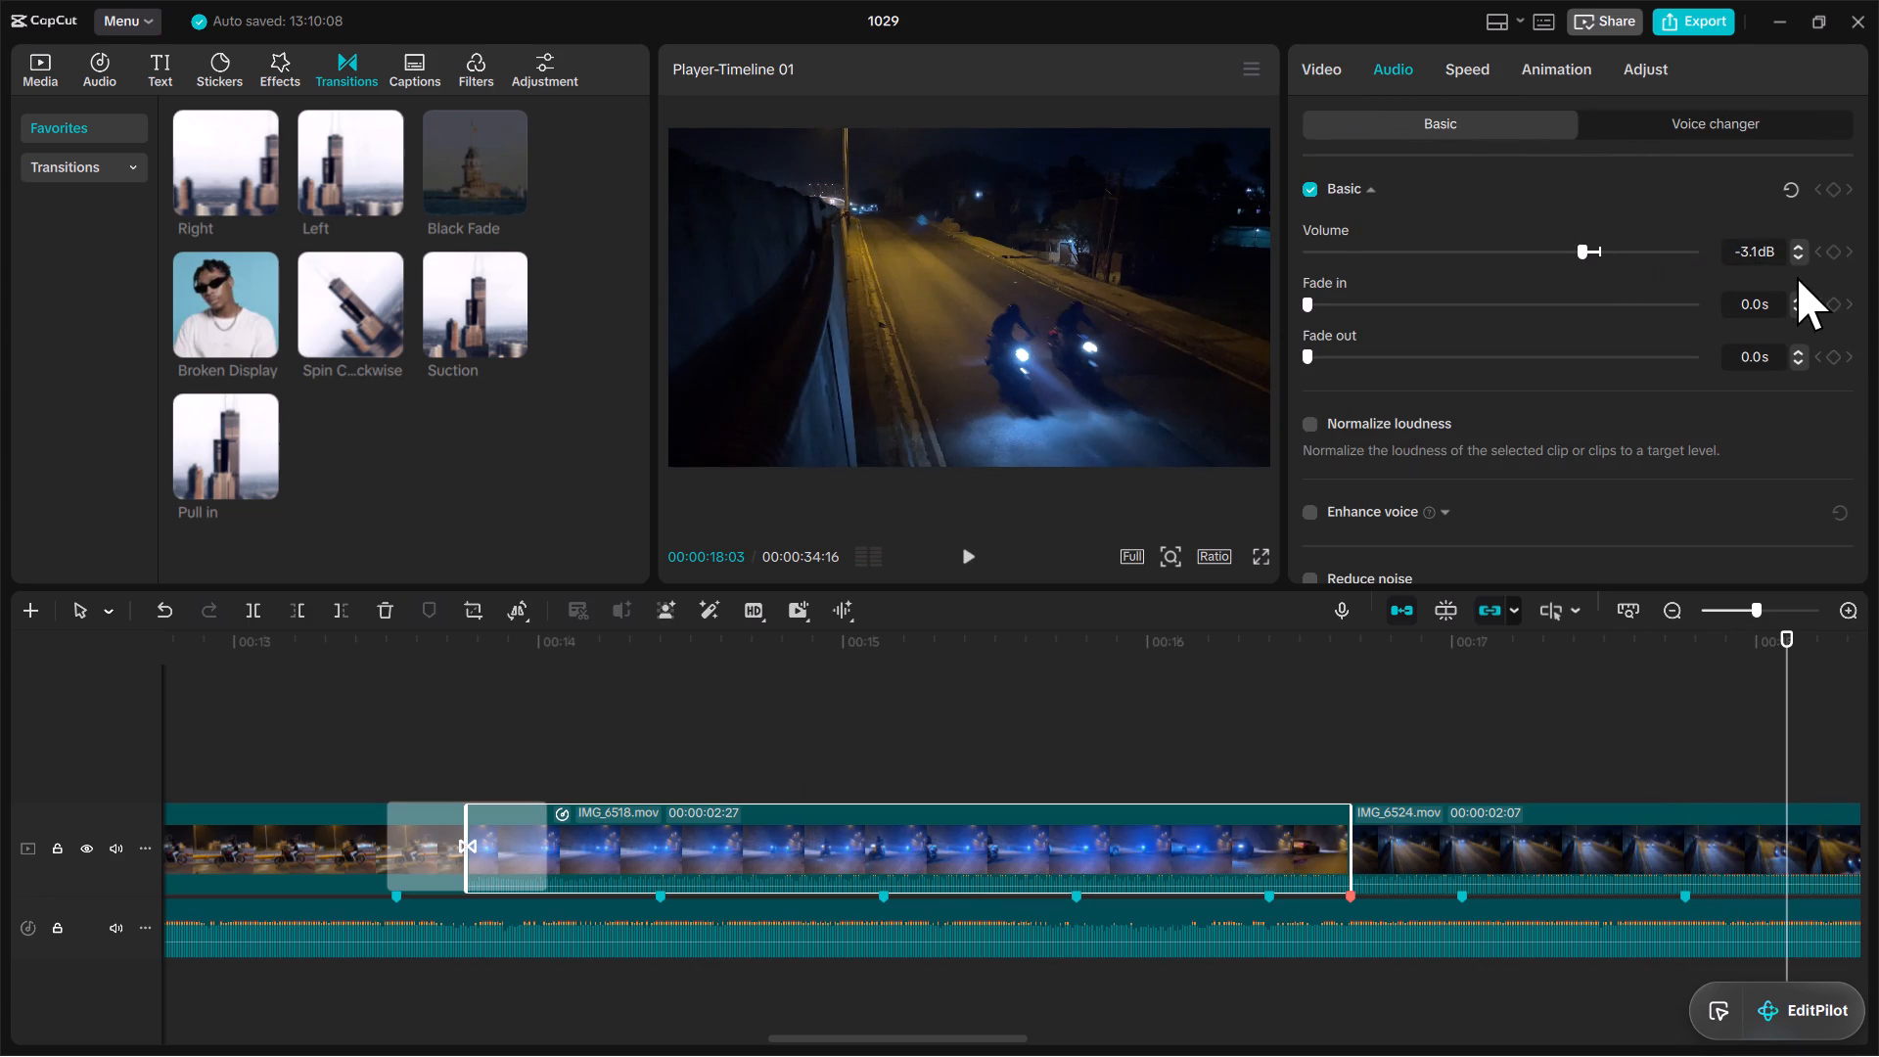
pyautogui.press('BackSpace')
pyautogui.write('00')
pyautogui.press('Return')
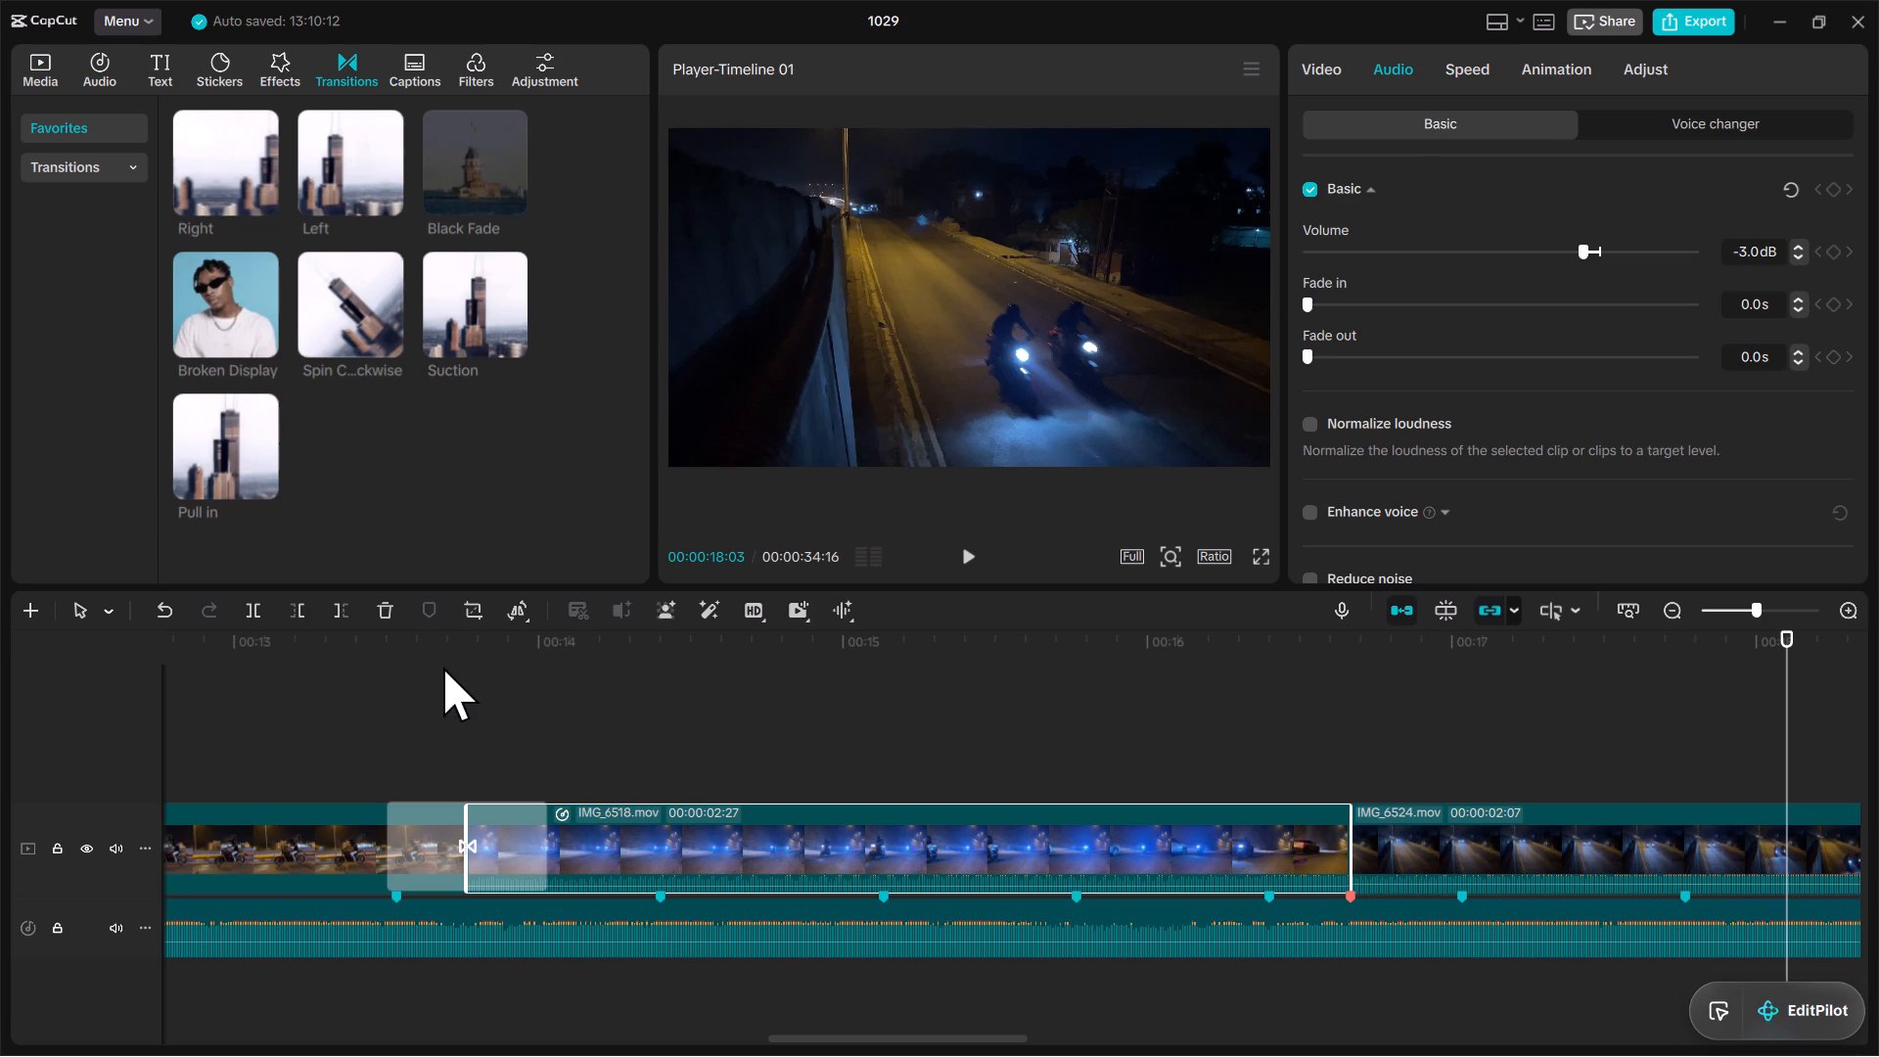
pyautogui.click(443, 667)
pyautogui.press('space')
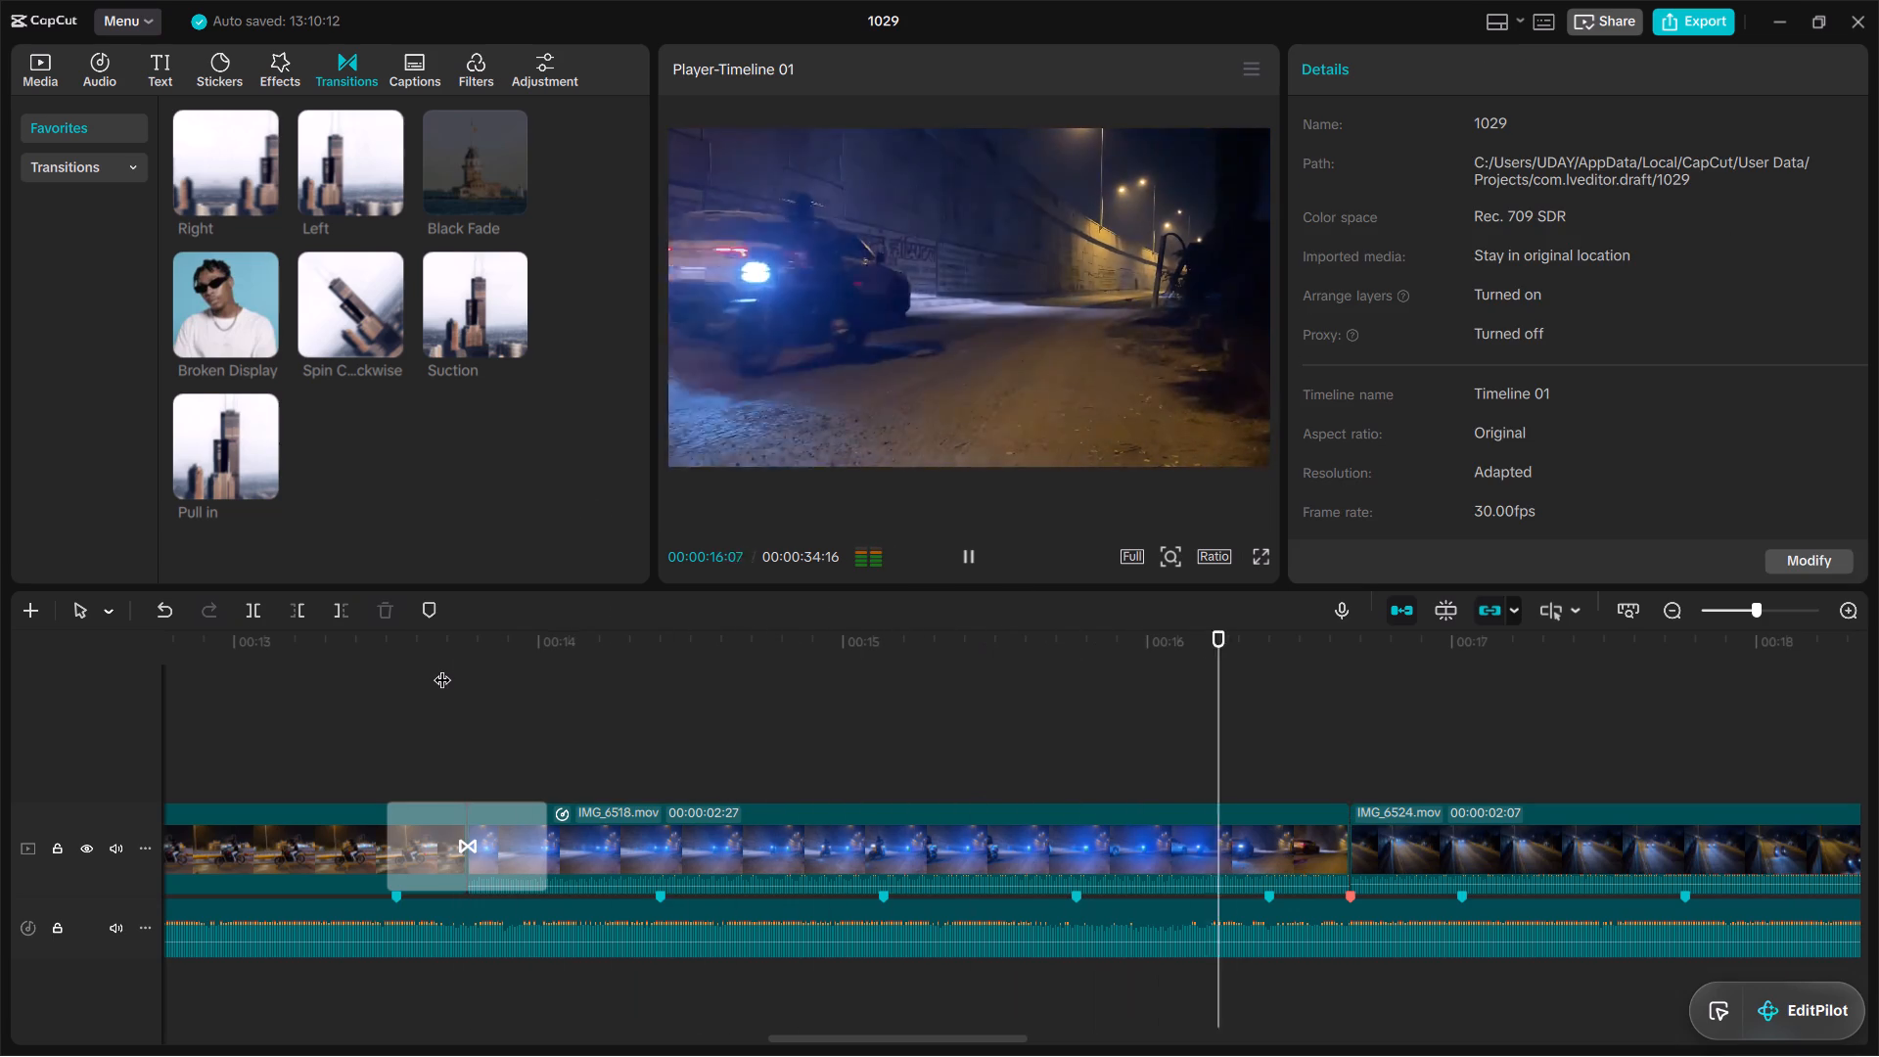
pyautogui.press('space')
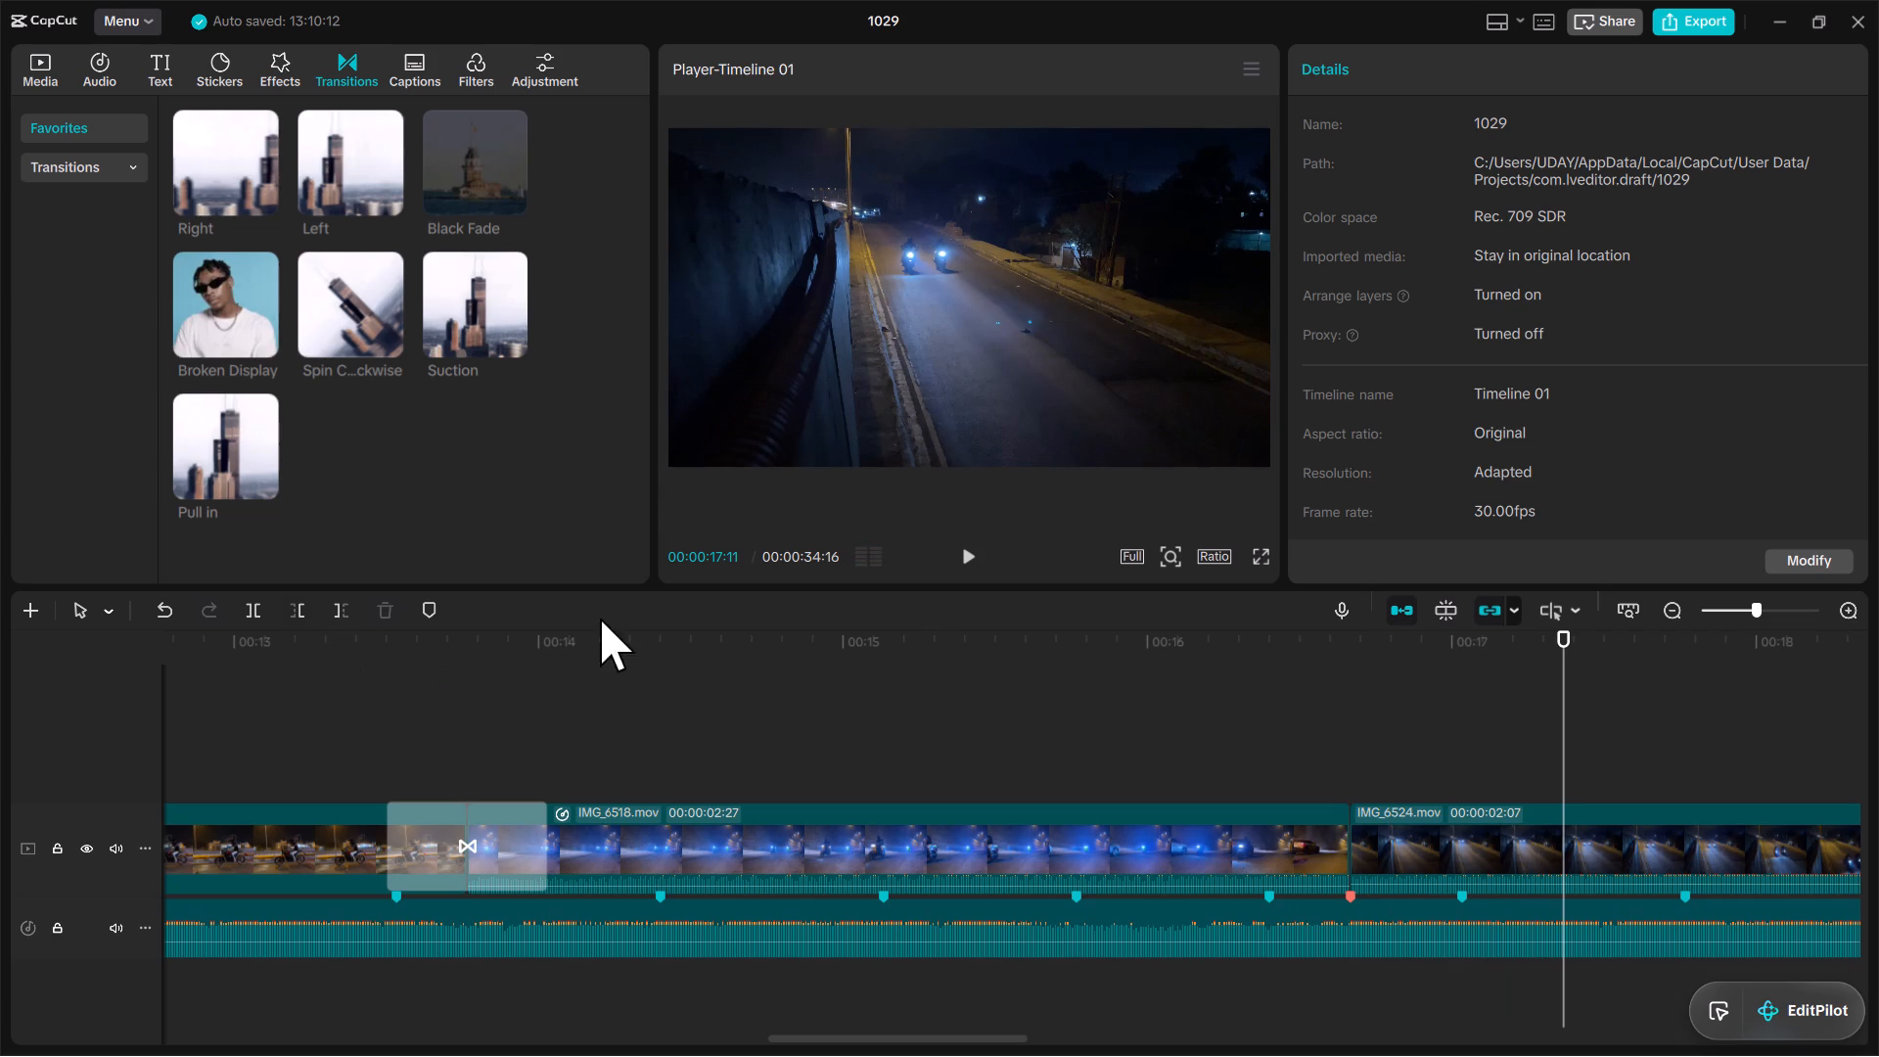
# Add an audio keyframe to IMG_6518.mov at 00:00:15:07, where the bike passes in front of the camera.
pyautogui.moveTo(1561, 675); pyautogui.dragTo(863, 697)
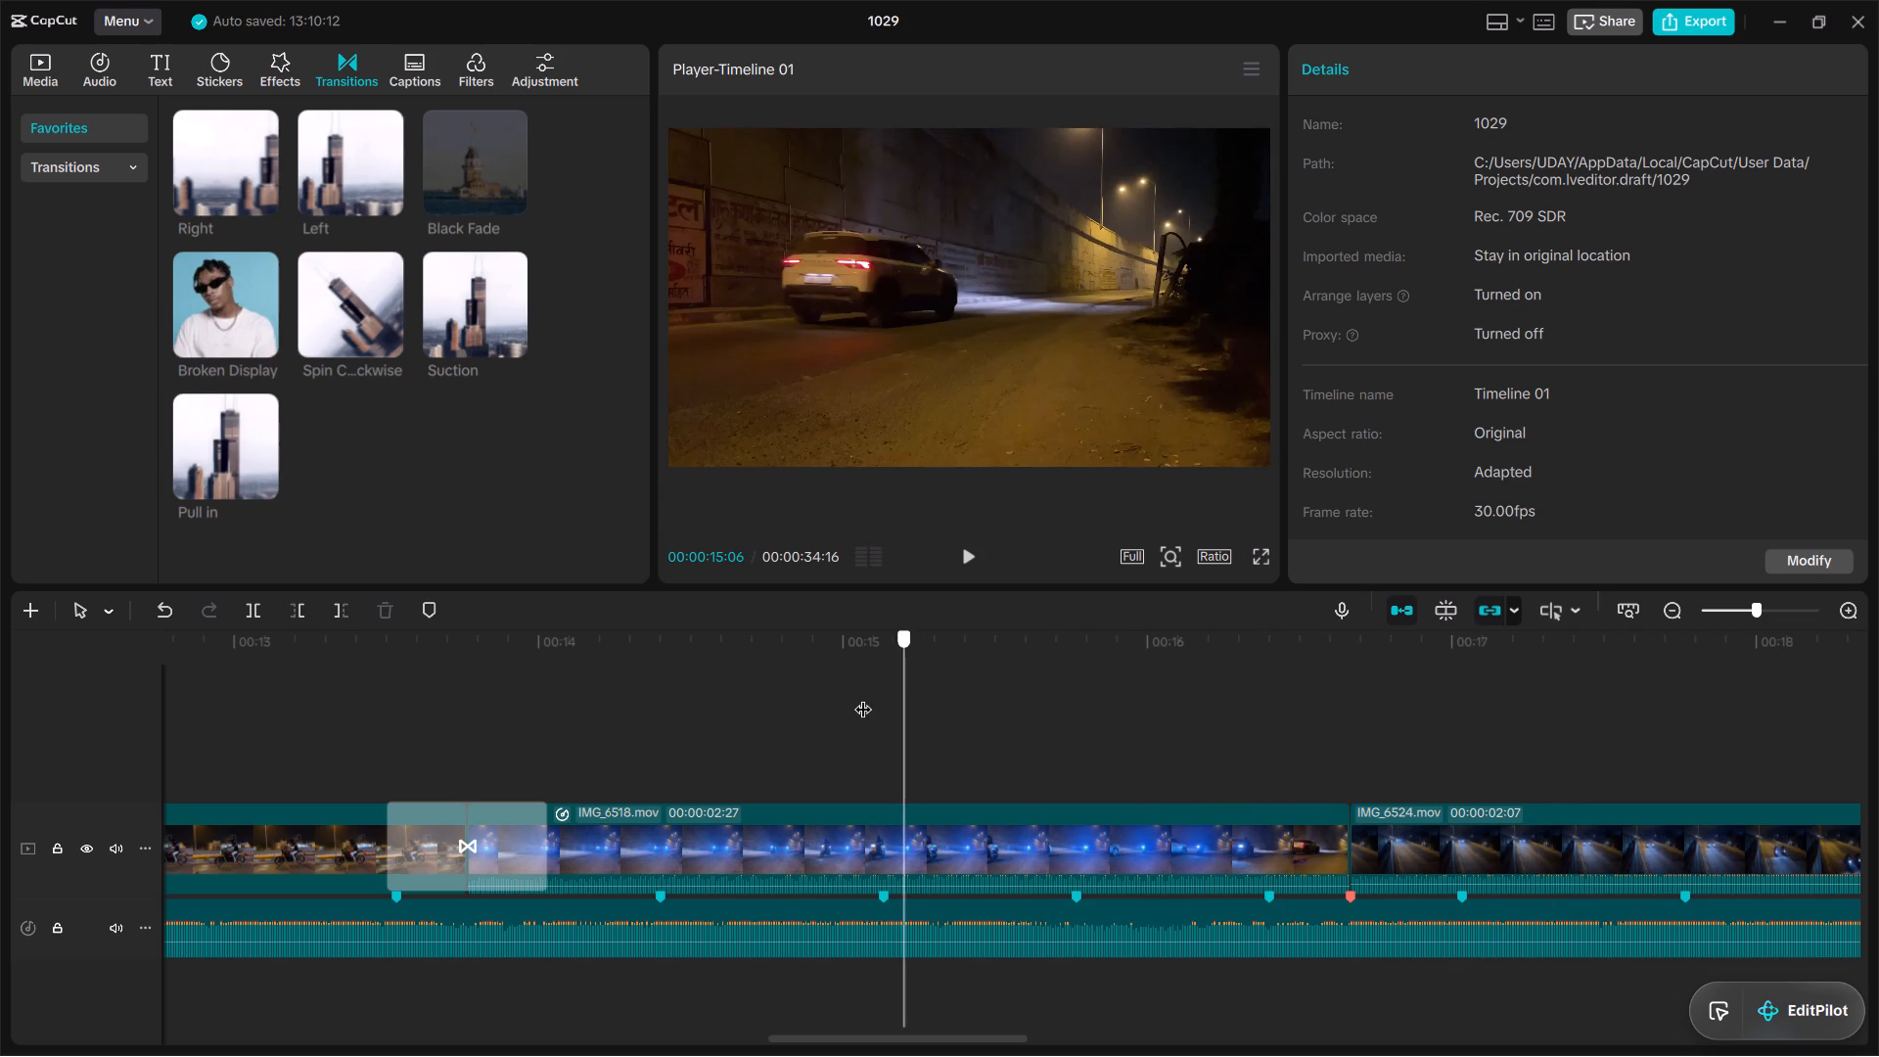
pyautogui.moveTo(863, 697); pyautogui.dragTo(916, 691)
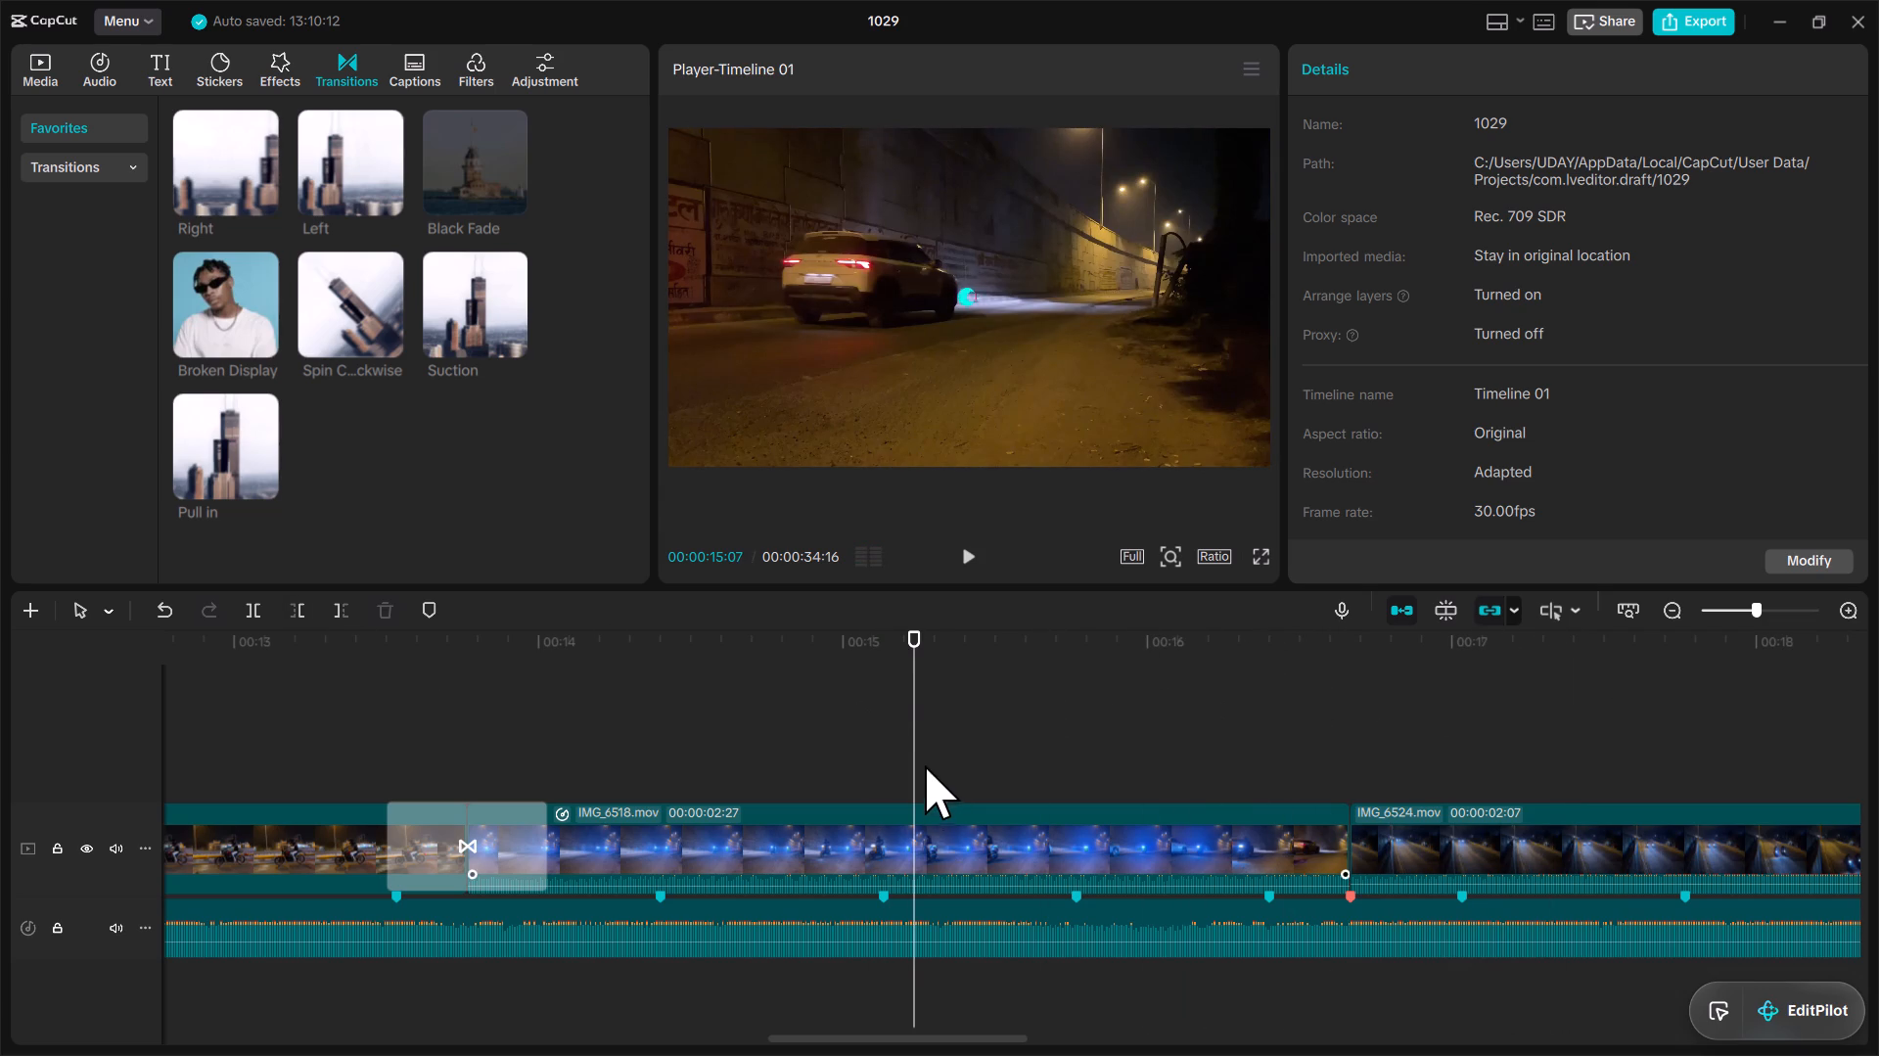
pyautogui.click(933, 811)
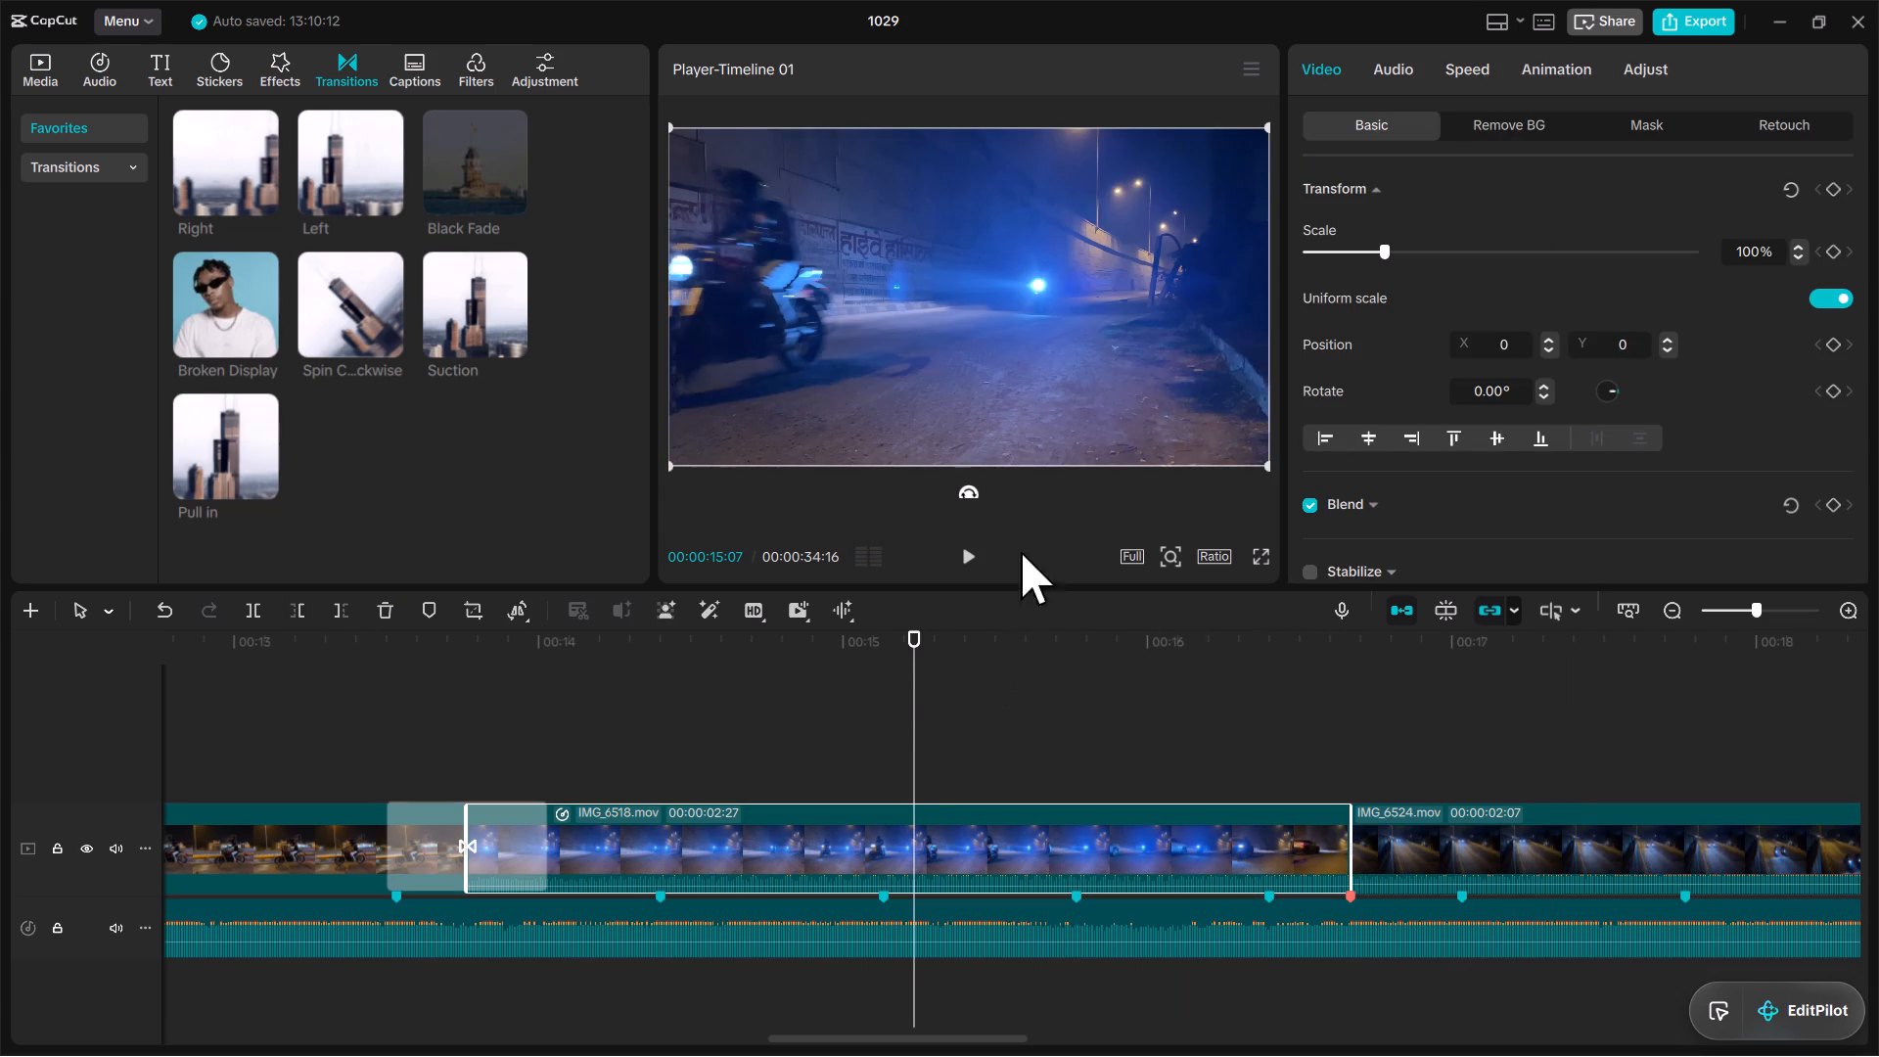
pyautogui.click(1402, 69)
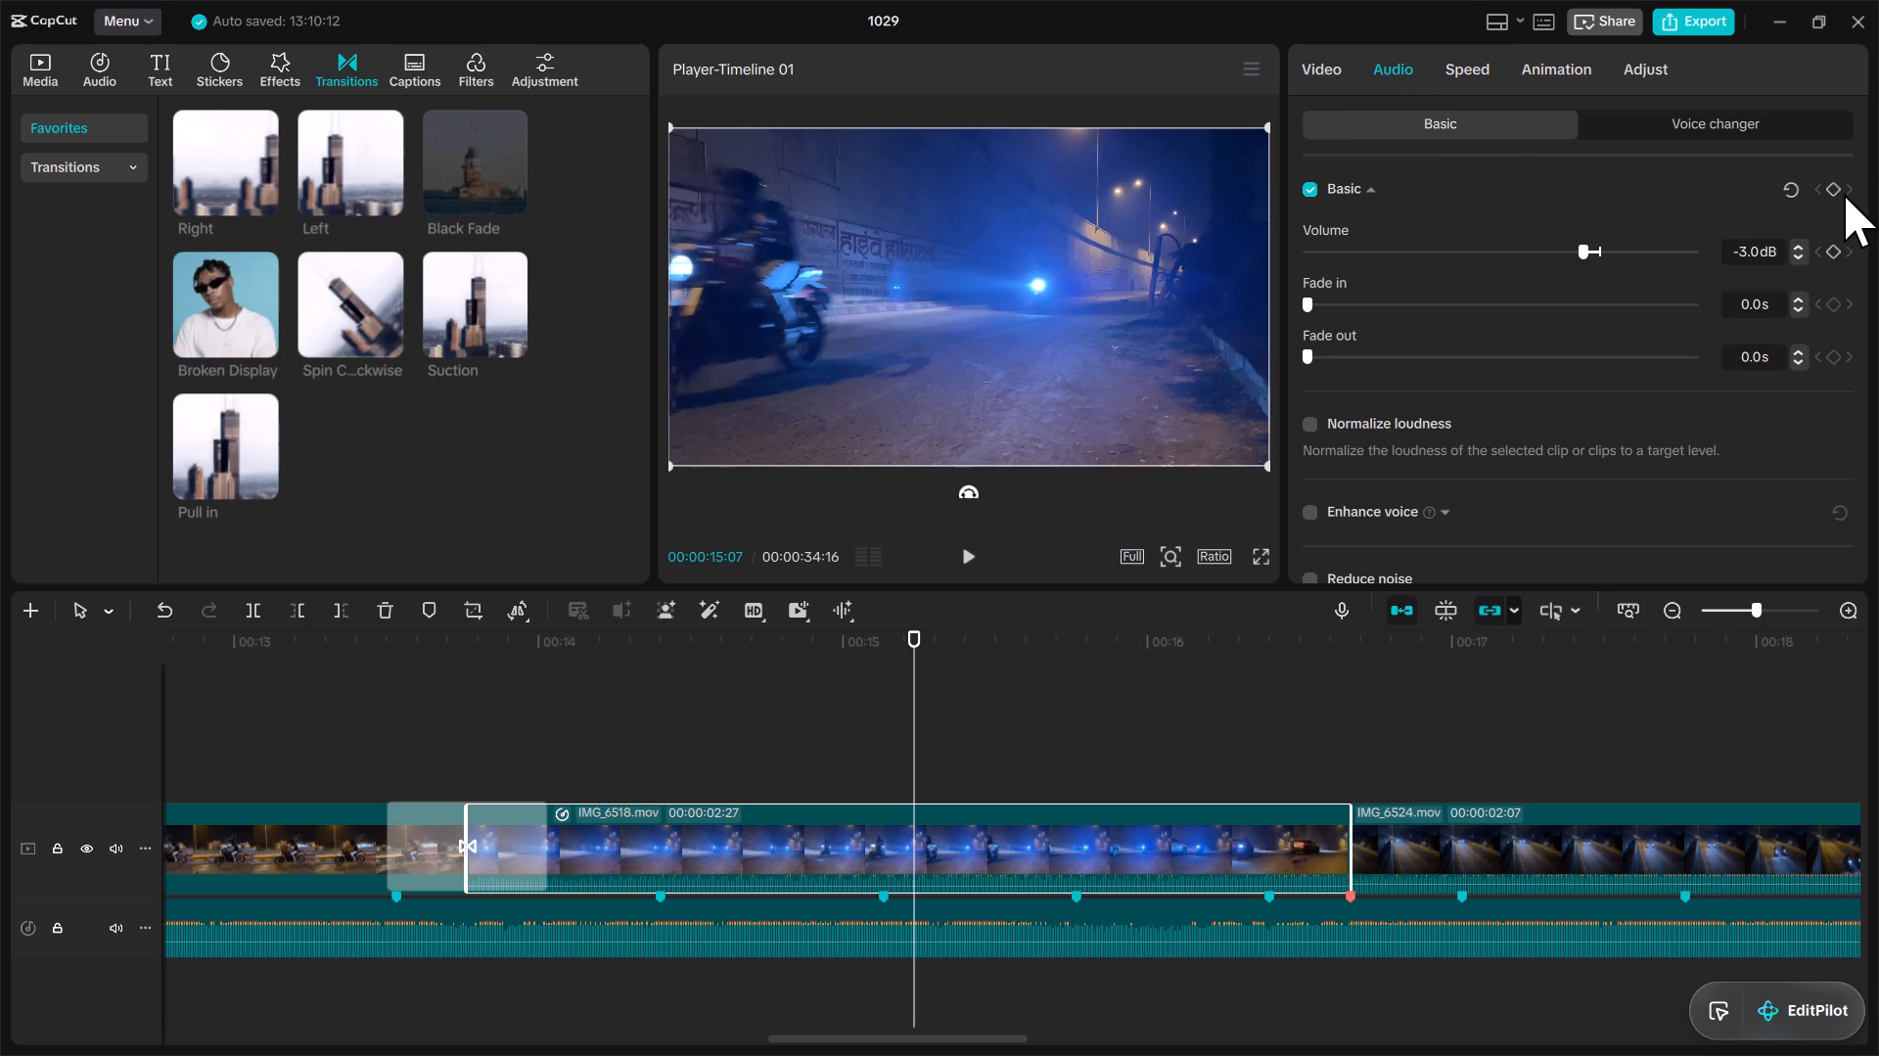
pyautogui.click(1827, 190)
# Add an audio keyframe at the start of IMG_6518.mov, 00:00:13:23, and lower its volume to about -9.6 dB.
pyautogui.moveTo(914, 746); pyautogui.dragTo(470, 759)
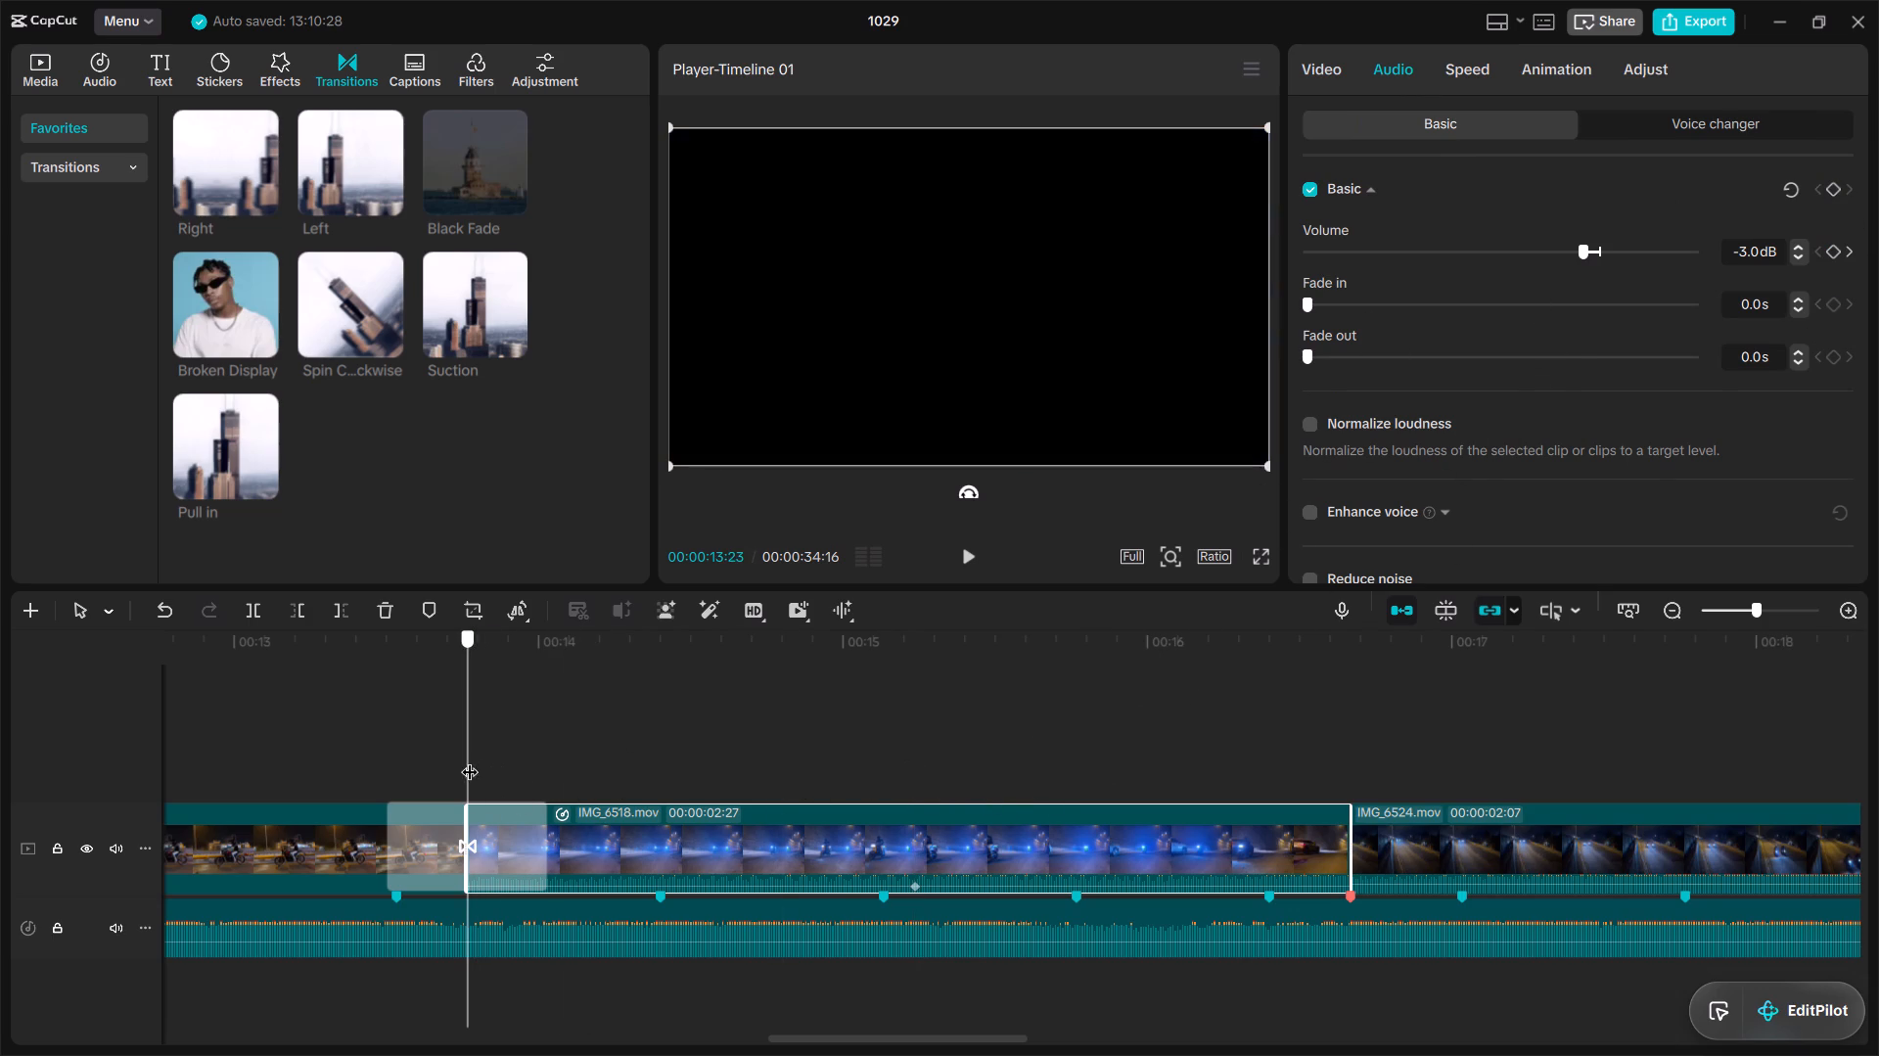
pyautogui.moveTo(470, 759); pyautogui.dragTo(471, 763)
pyautogui.click(1831, 189)
pyautogui.moveTo(1582, 245); pyautogui.dragTo(1486, 272)
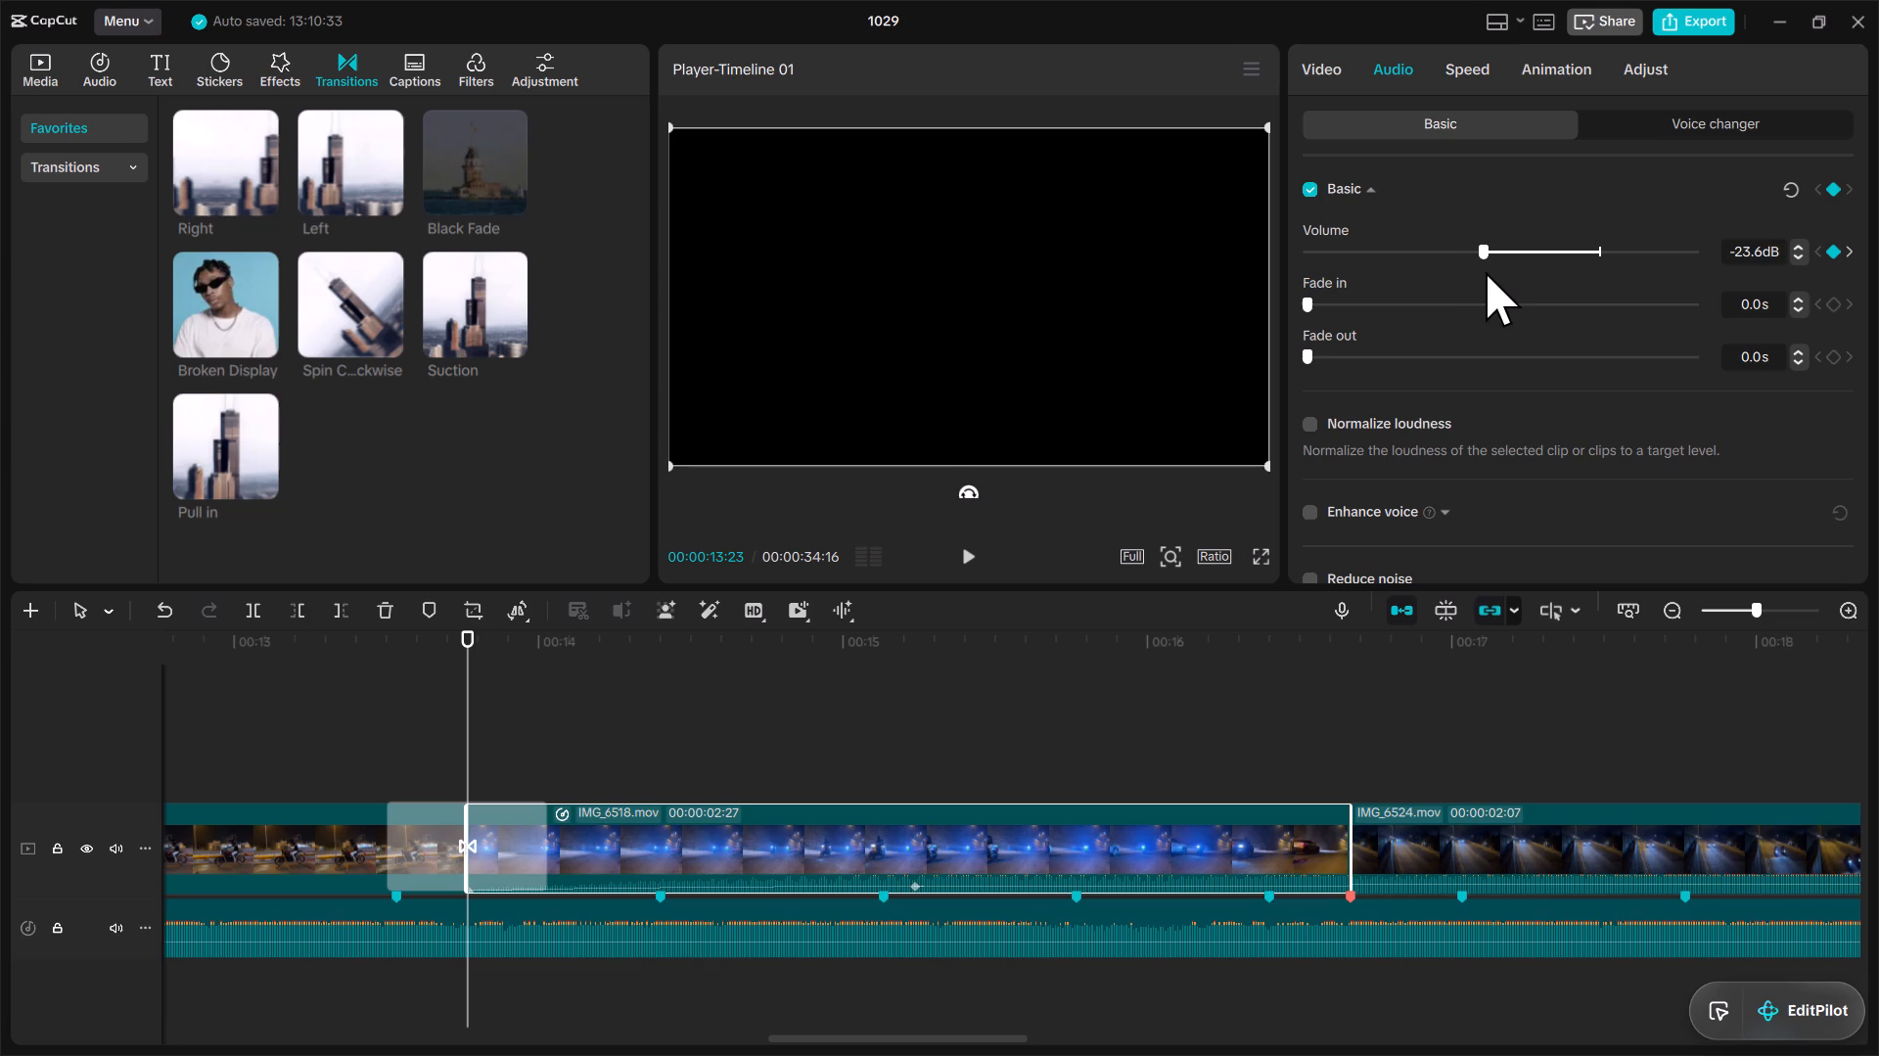
pyautogui.moveTo(1486, 272); pyautogui.dragTo(1527, 274)
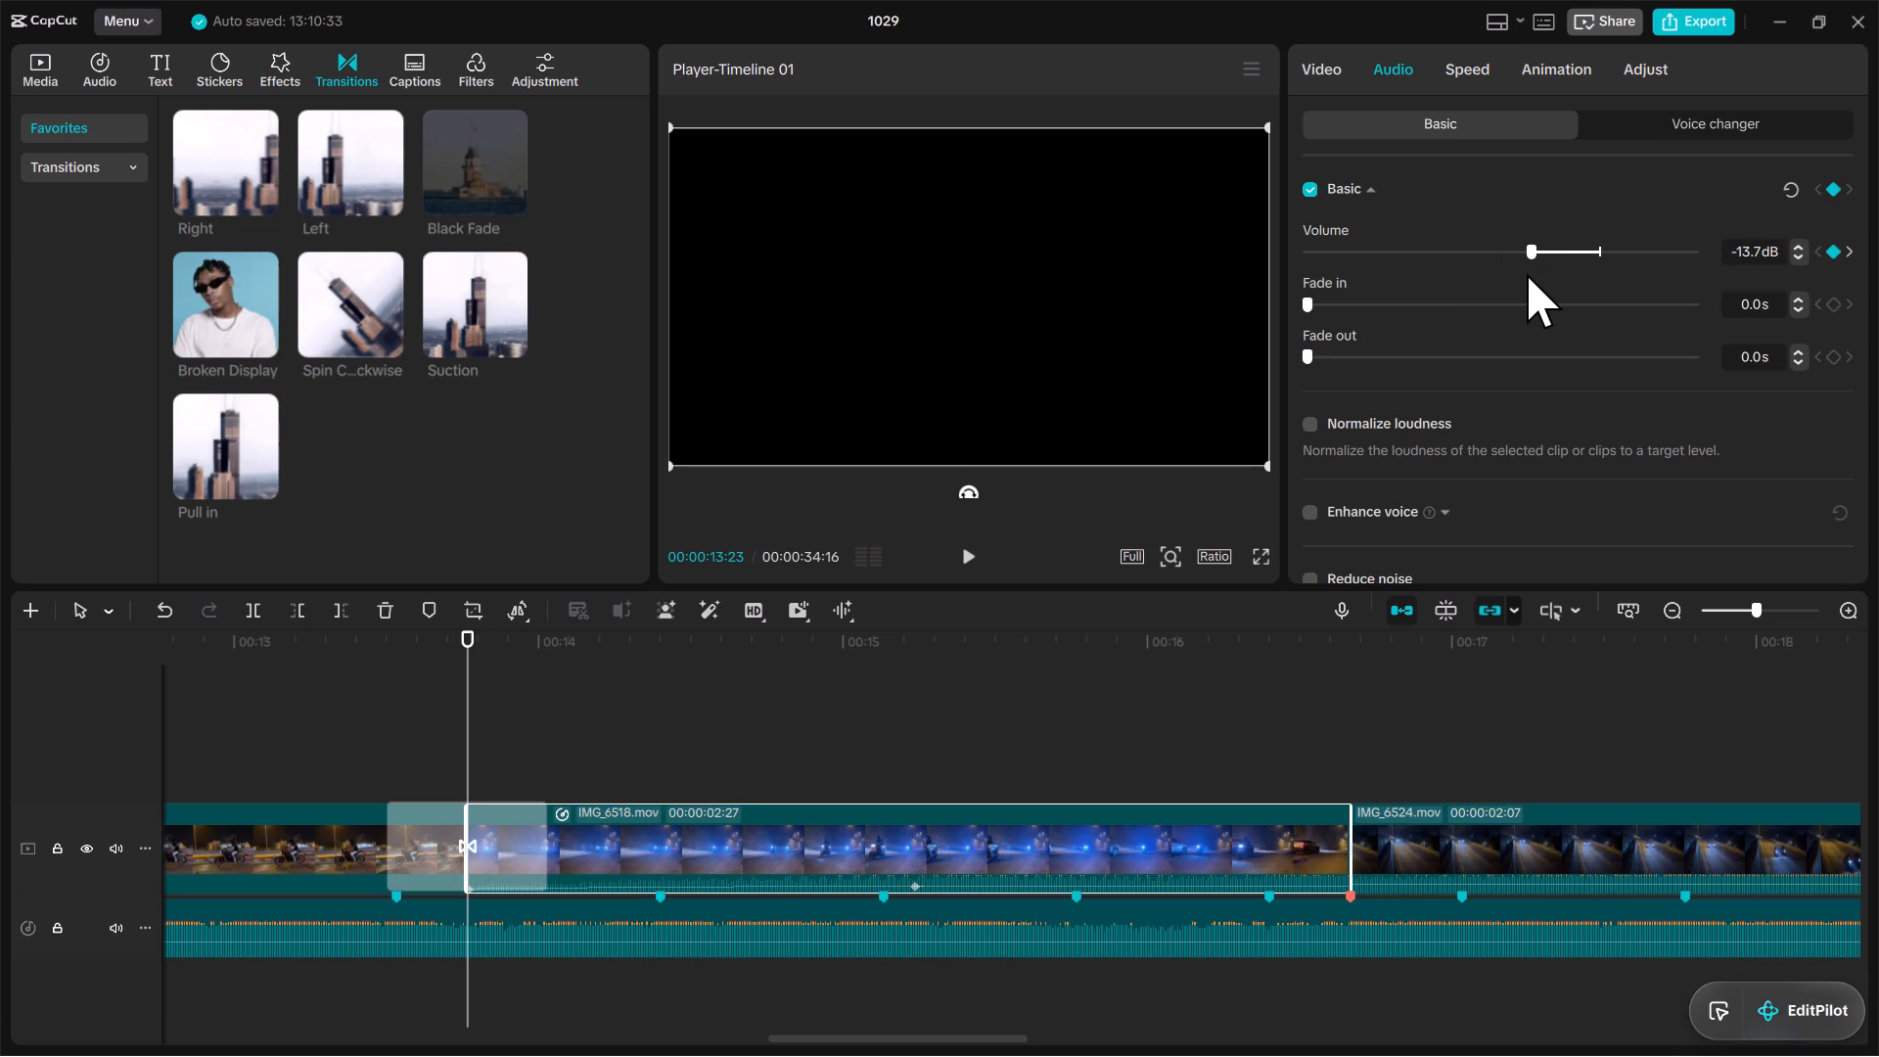
pyautogui.moveTo(1527, 274); pyautogui.dragTo(1542, 278)
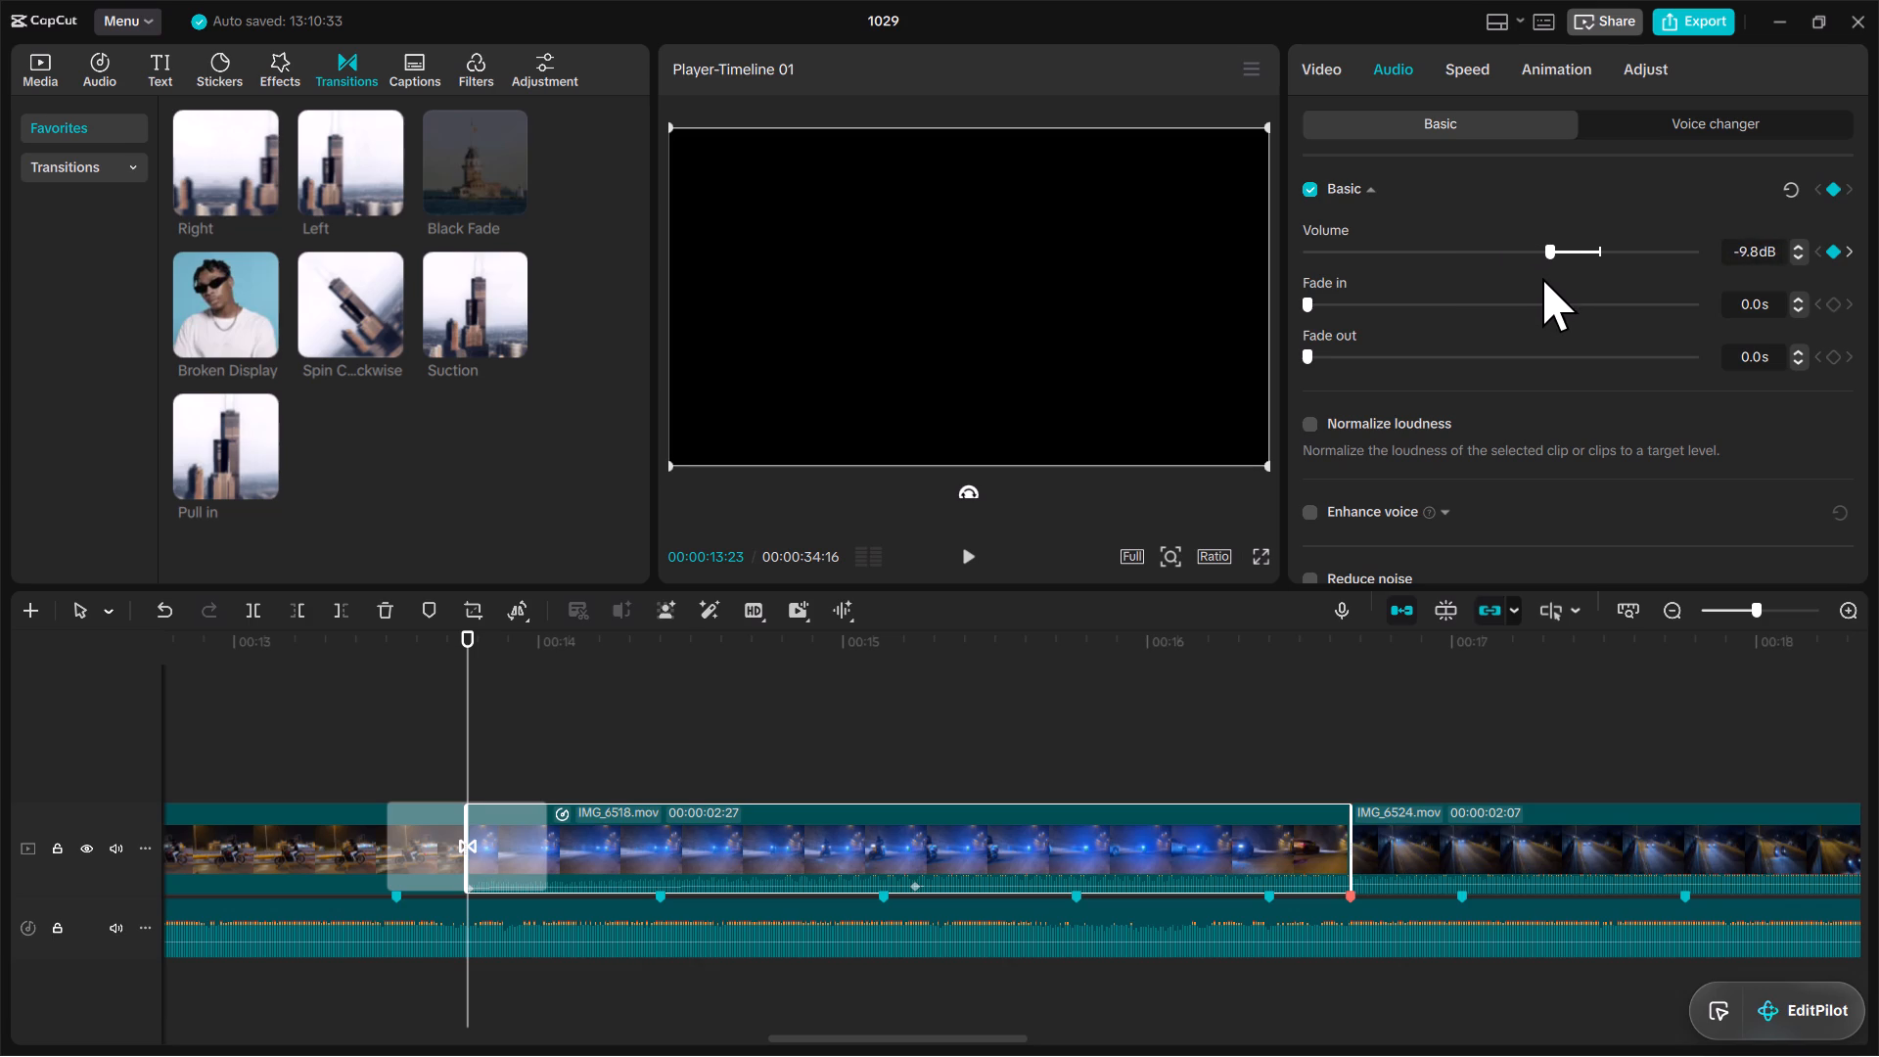
pyautogui.moveTo(1542, 278); pyautogui.dragTo(1546, 278)
# Lower the volume at IMG_6518.mov's 00:00:15:07 keyframe to about -9.8 dB.
pyautogui.moveTo(473, 709); pyautogui.dragTo(755, 720)
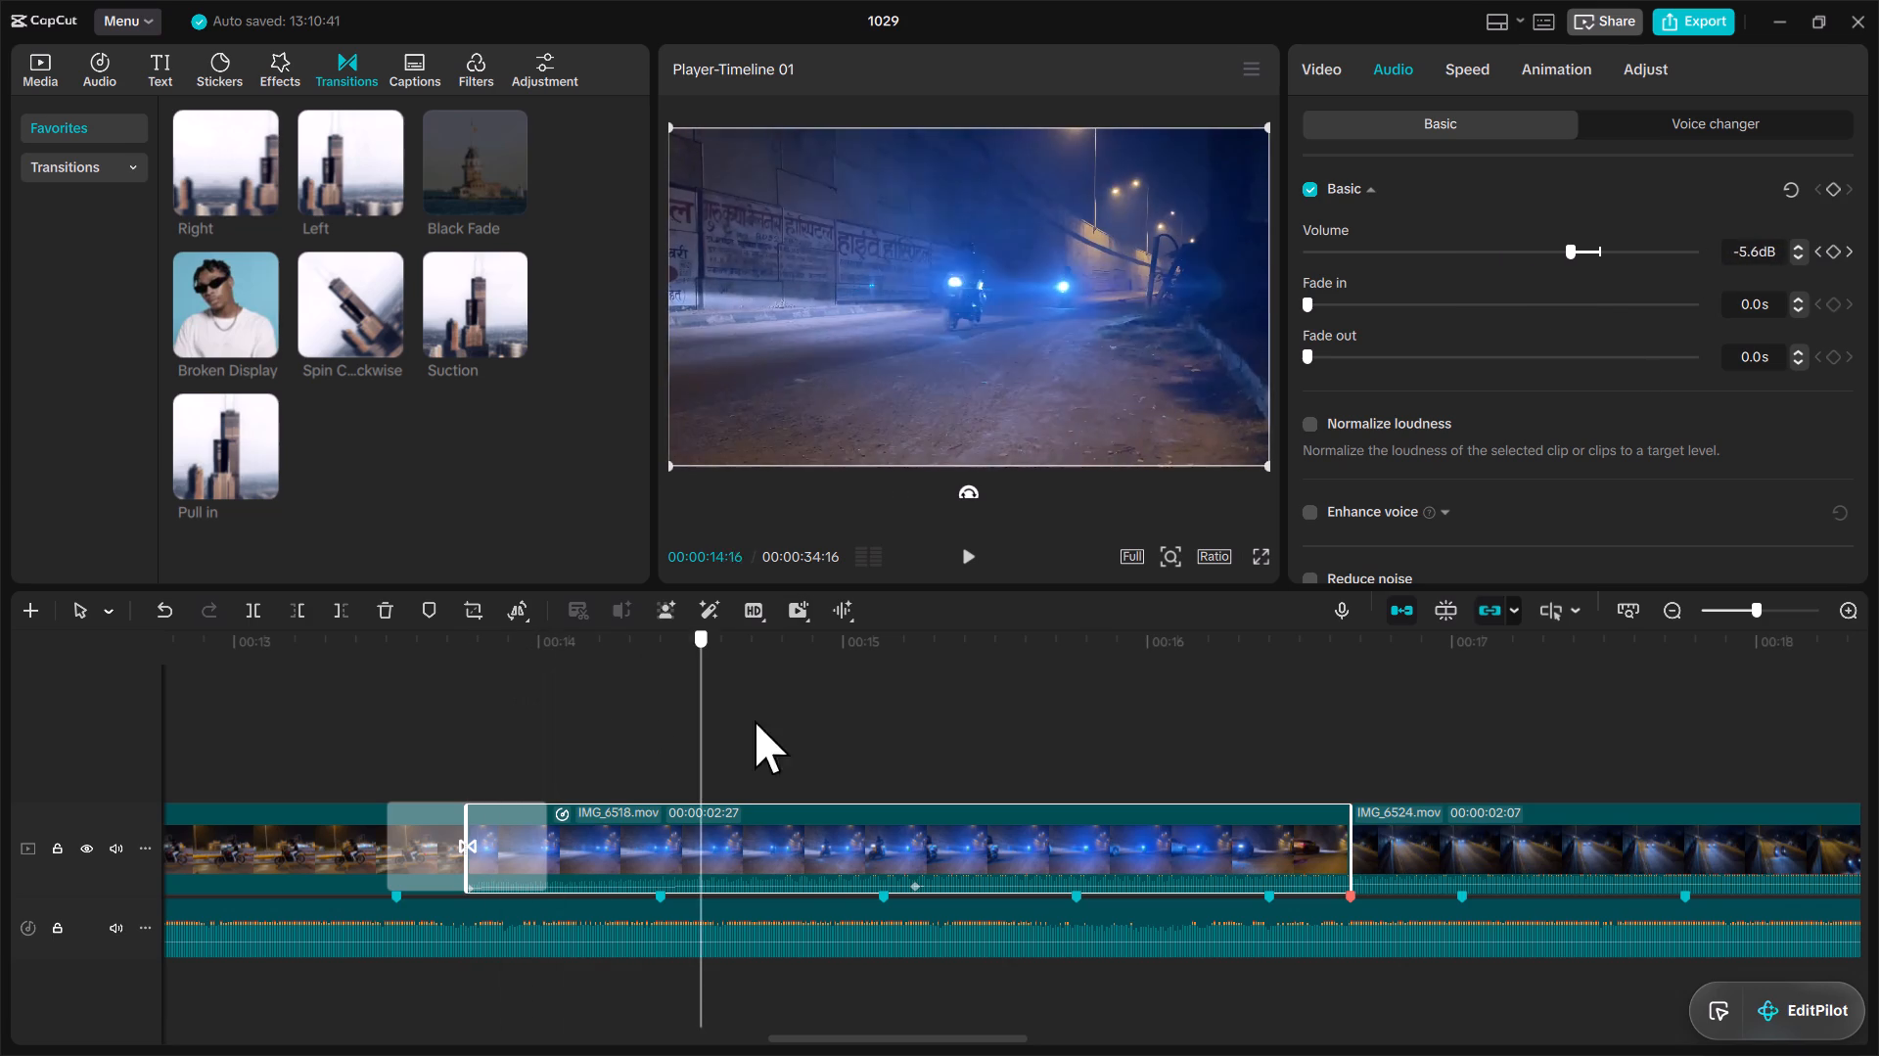
pyautogui.moveTo(755, 720); pyautogui.dragTo(911, 732)
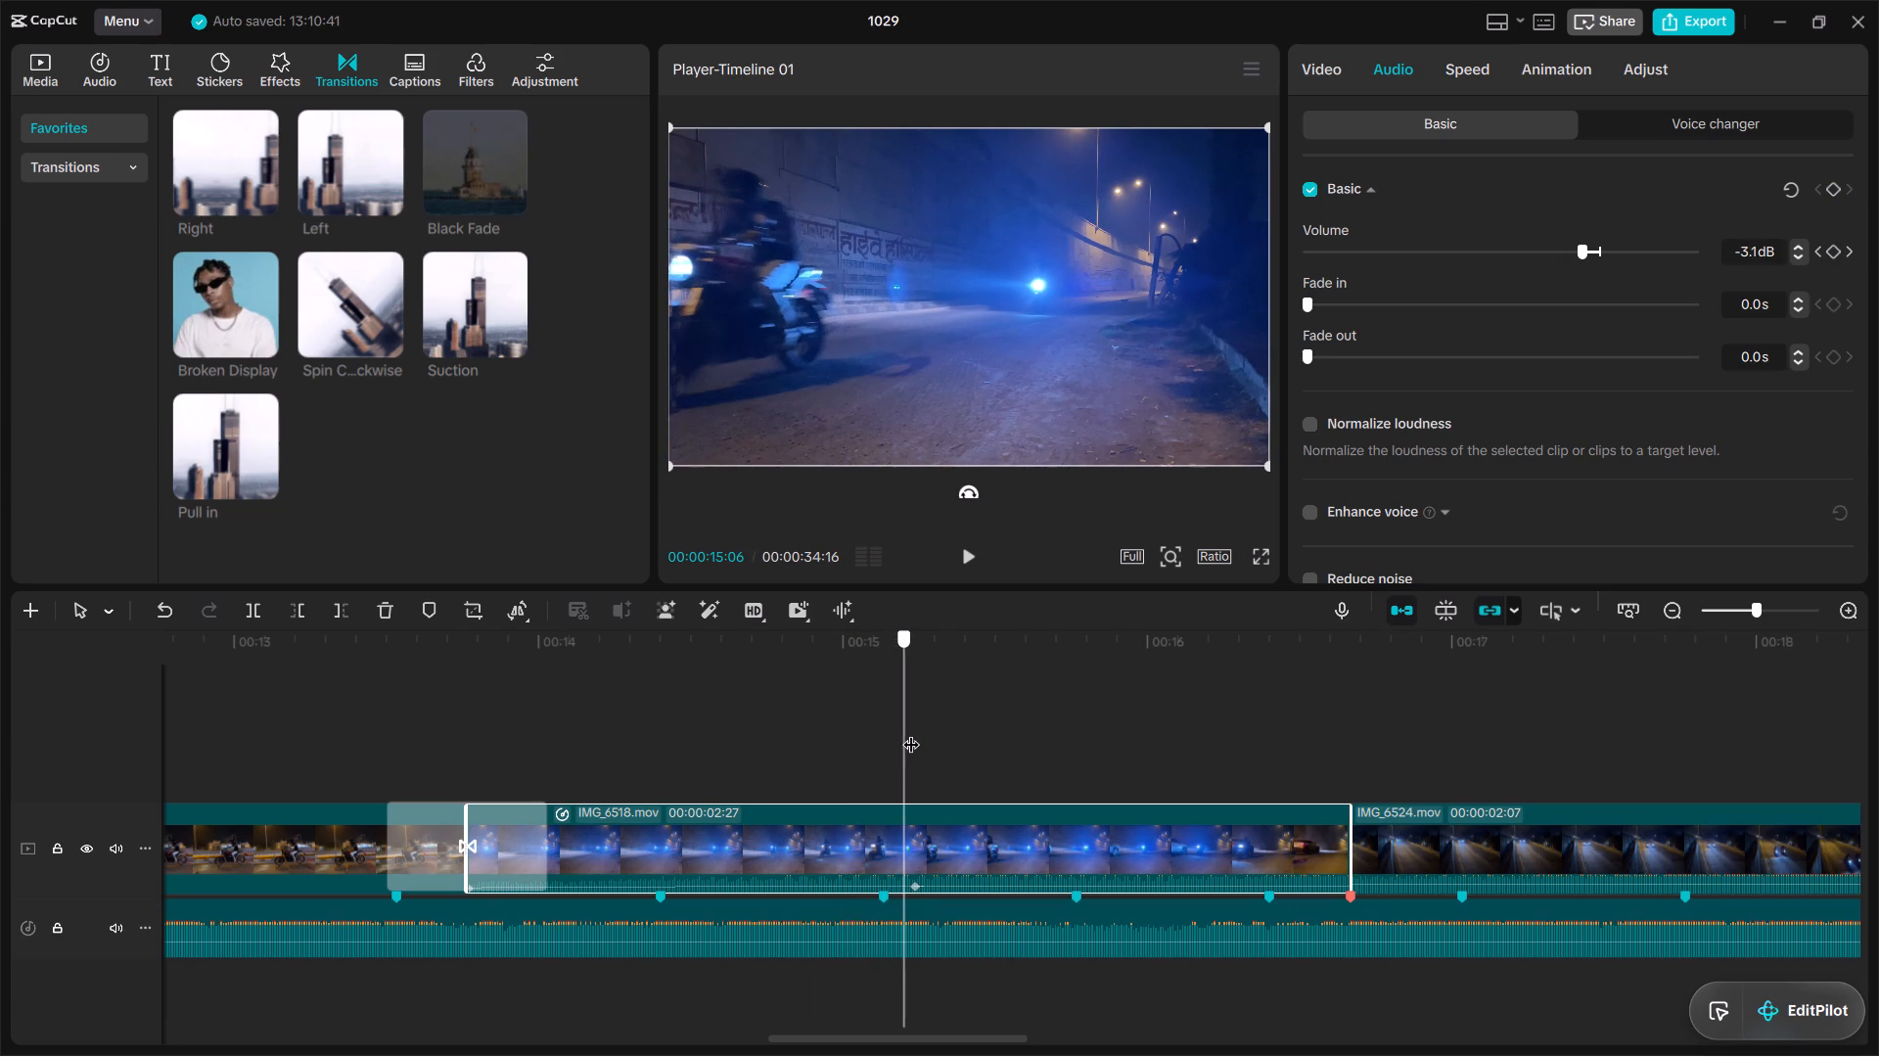
pyautogui.moveTo(911, 732); pyautogui.dragTo(913, 732)
pyautogui.moveTo(1575, 249); pyautogui.dragTo(1545, 263)
# Near the end of IMG_6518.mov, at 00:00:16:18, raise the volume to 0.0 dB with a new keyframe.
pyautogui.moveTo(922, 755); pyautogui.dragTo(1096, 748)
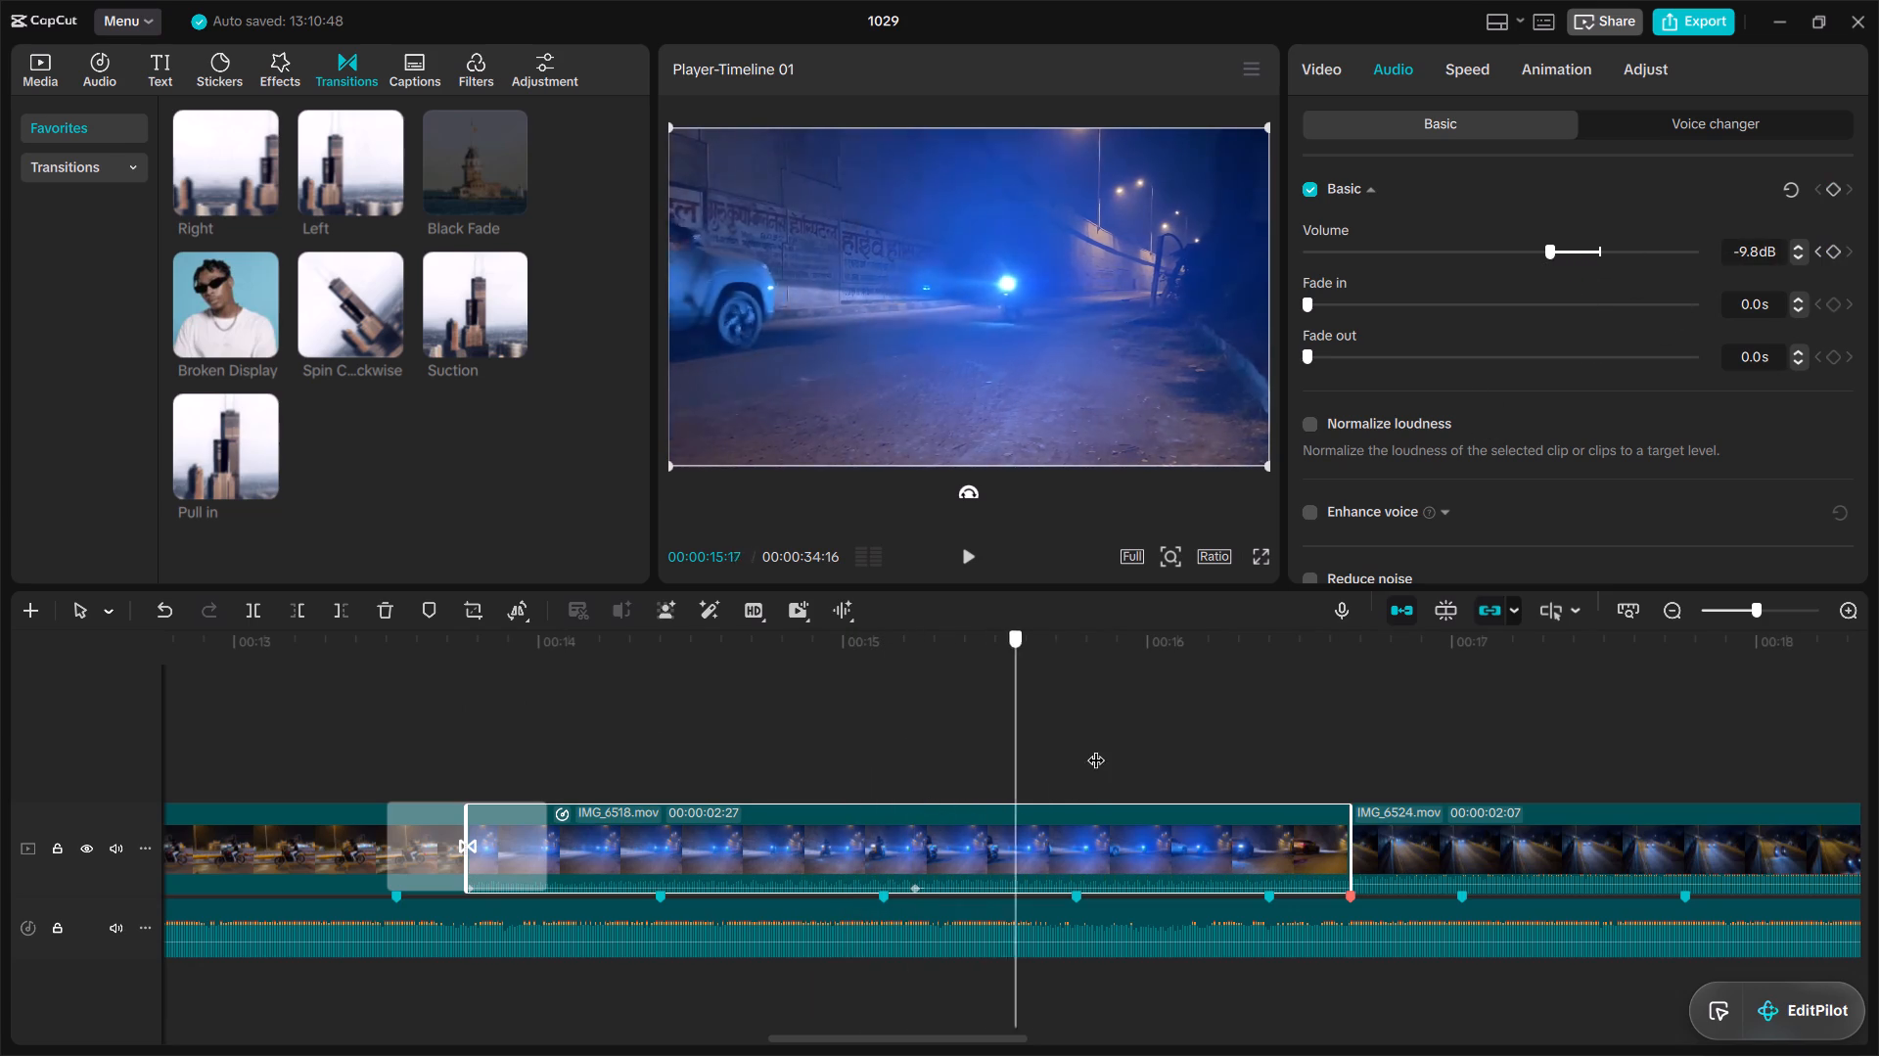
pyautogui.moveTo(1096, 748); pyautogui.dragTo(1262, 723)
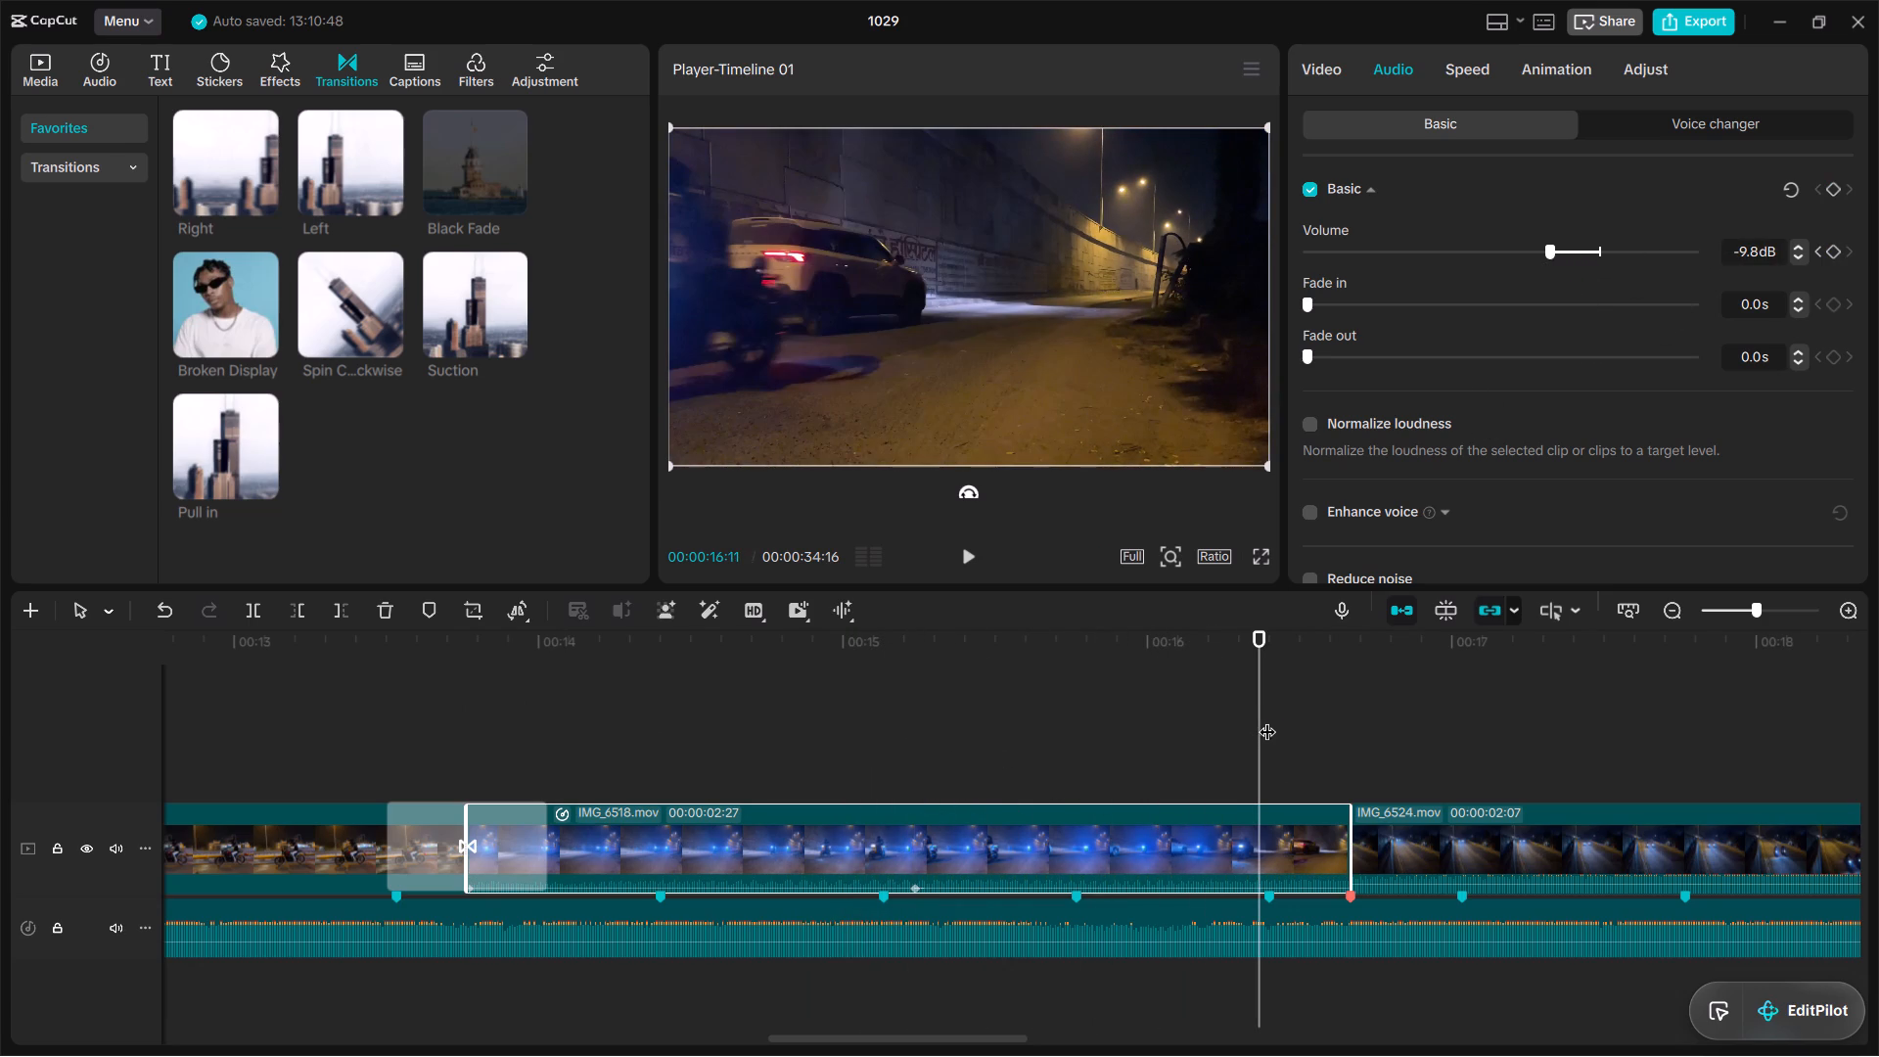
pyautogui.moveTo(1263, 719); pyautogui.dragTo(1309, 712)
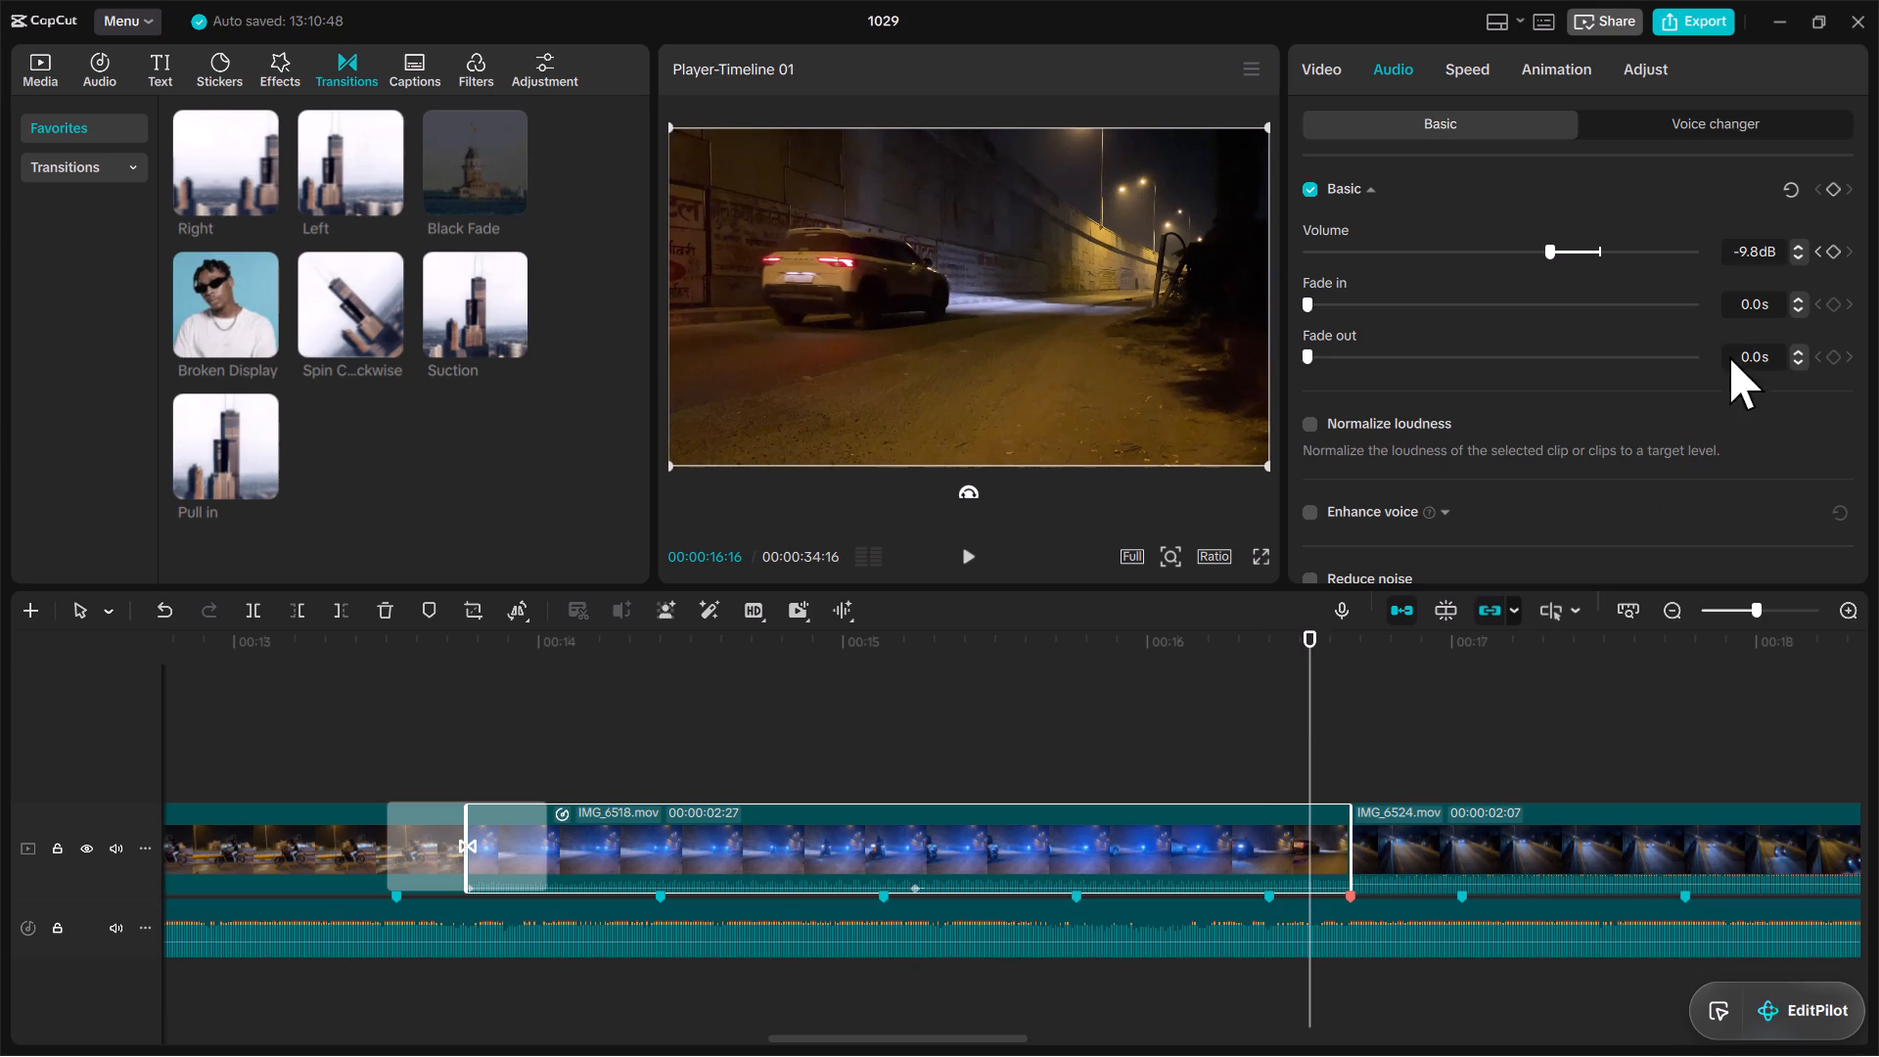
pyautogui.moveTo(1308, 726); pyautogui.dragTo(954, 746)
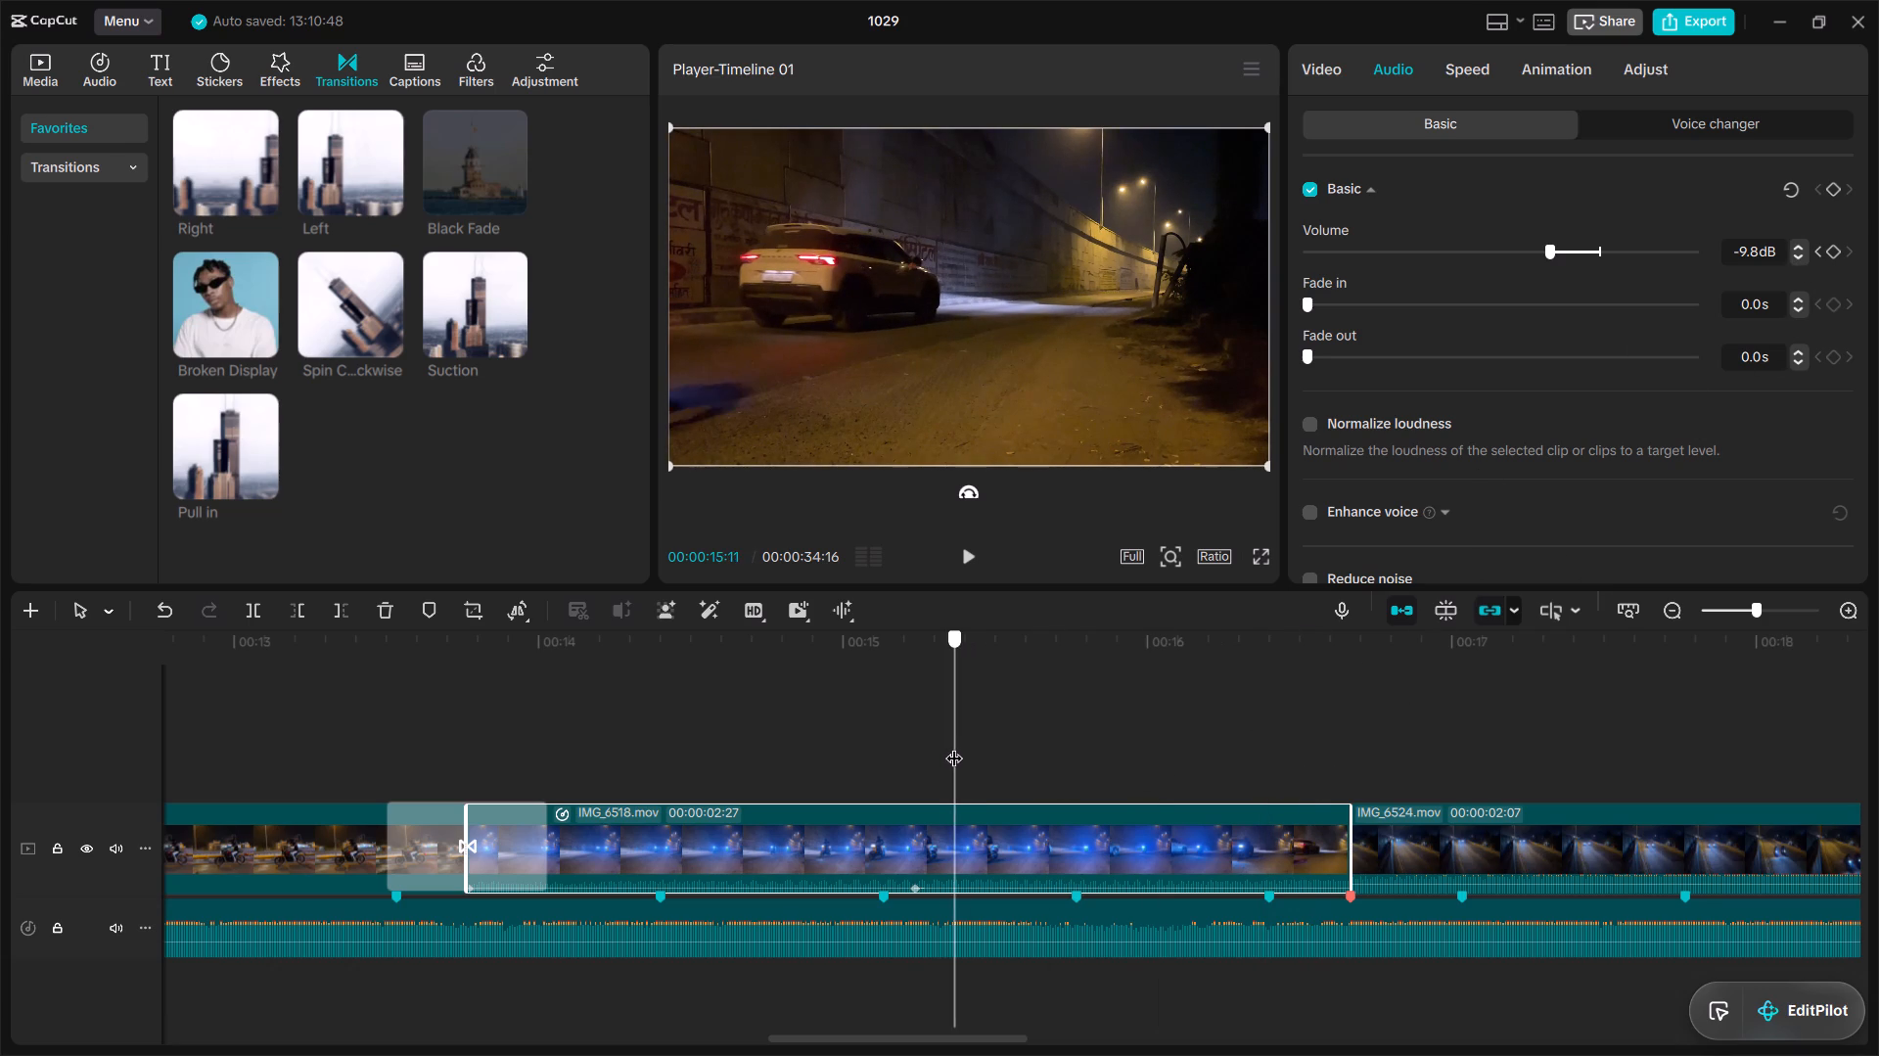
pyautogui.moveTo(954, 746); pyautogui.dragTo(1332, 722)
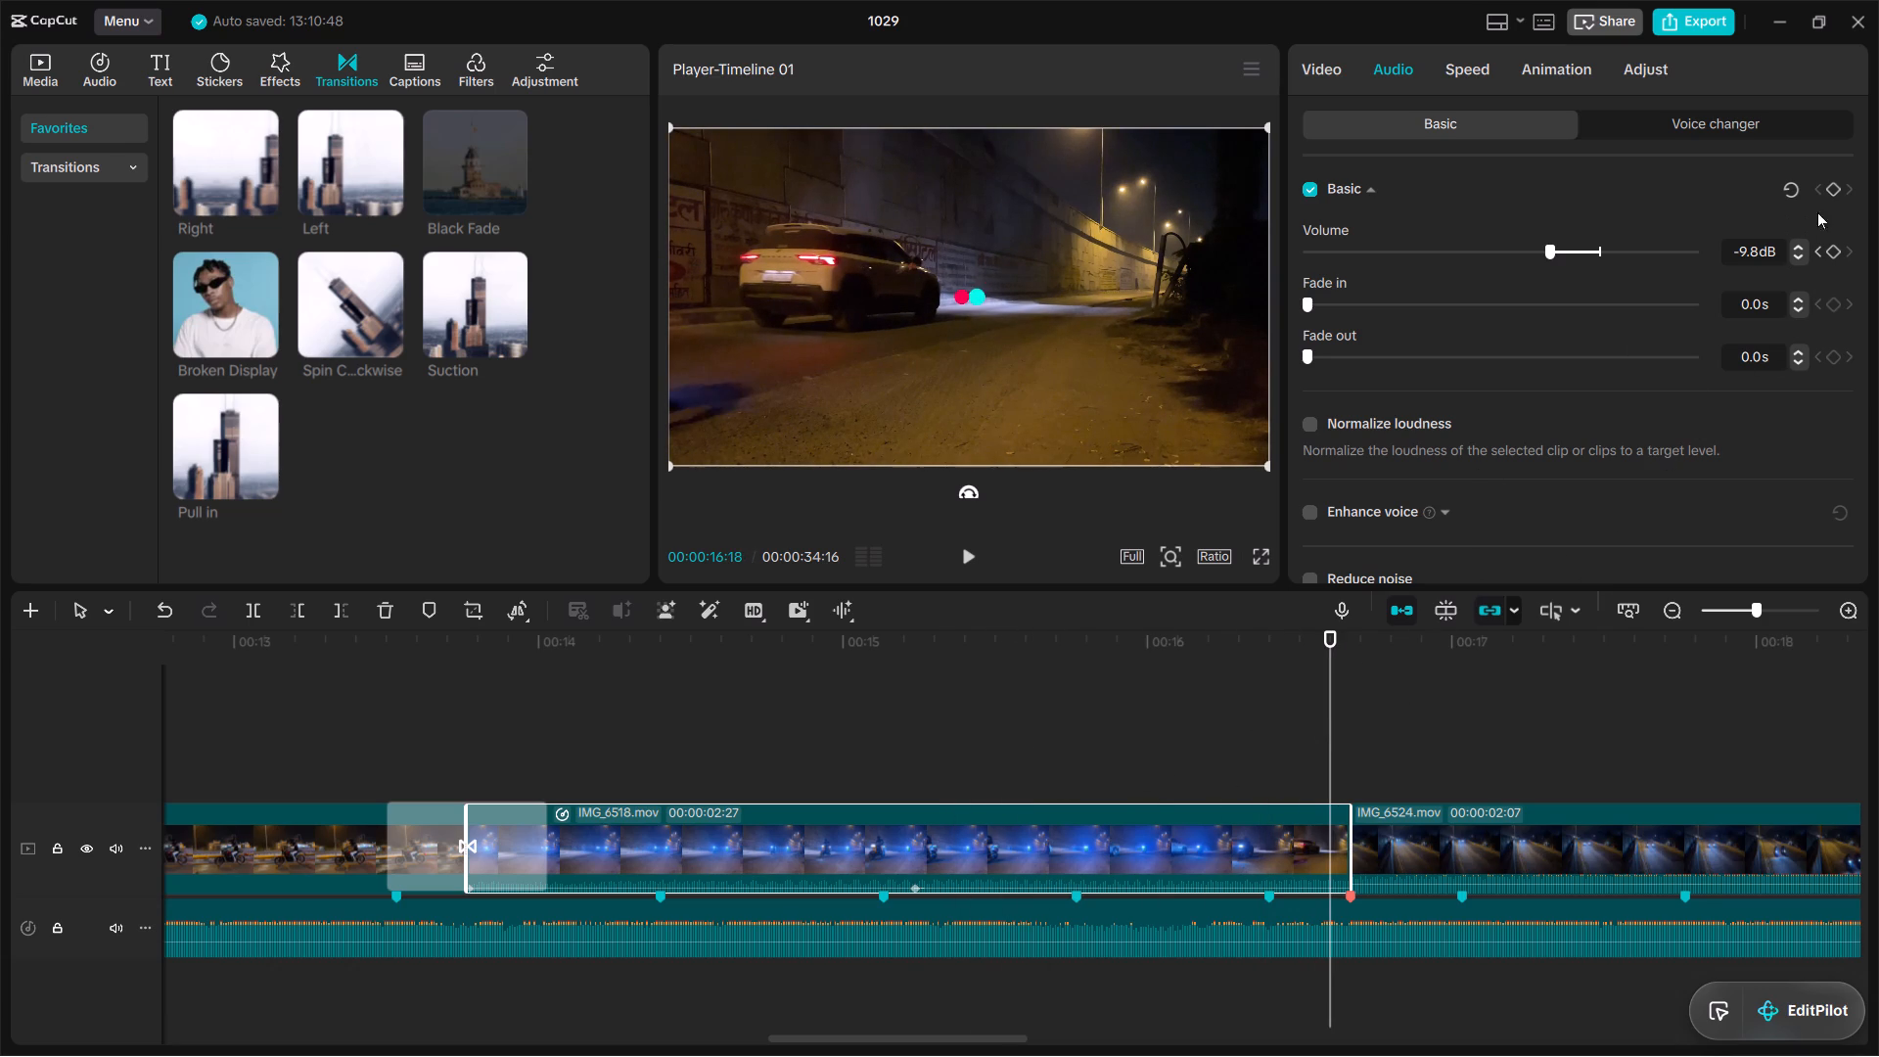
pyautogui.moveTo(1552, 253); pyautogui.dragTo(1587, 261)
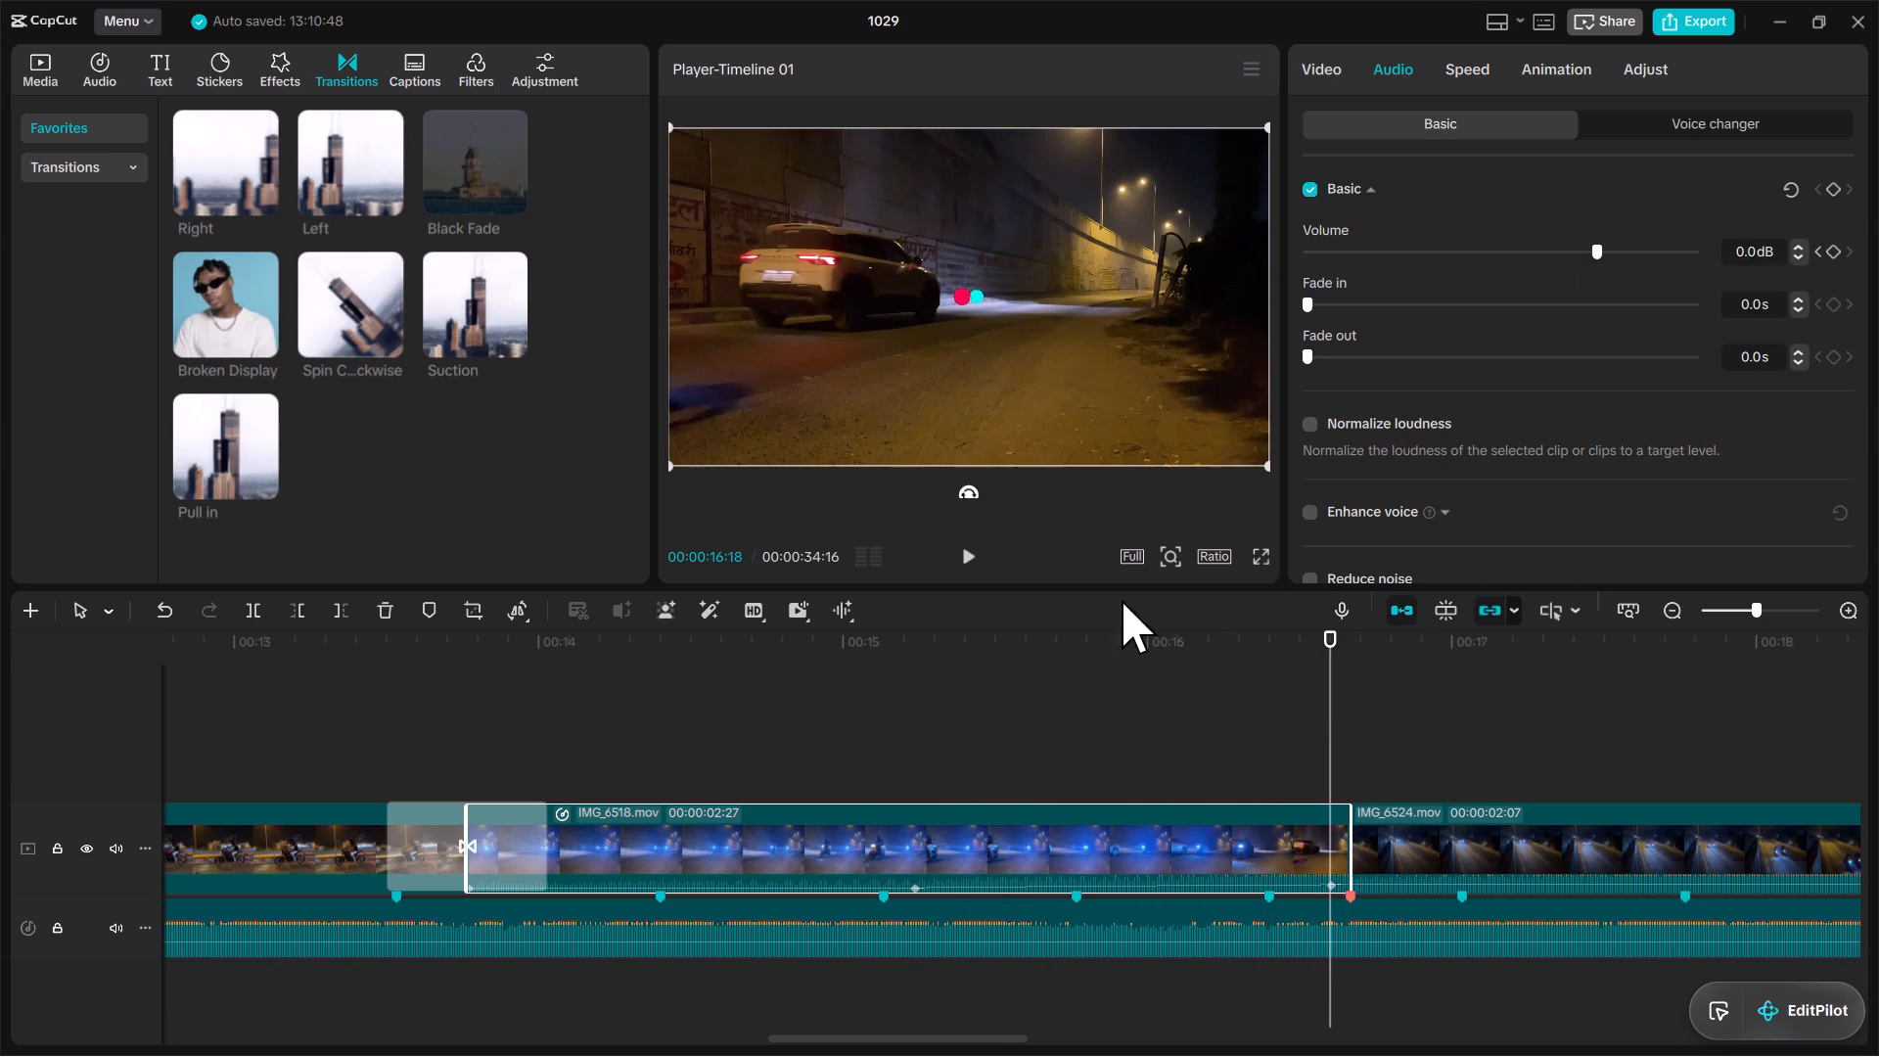
# Play back the edit from 00:00:14:08 through the end of the 1026 music track.
pyautogui.click(623, 648)
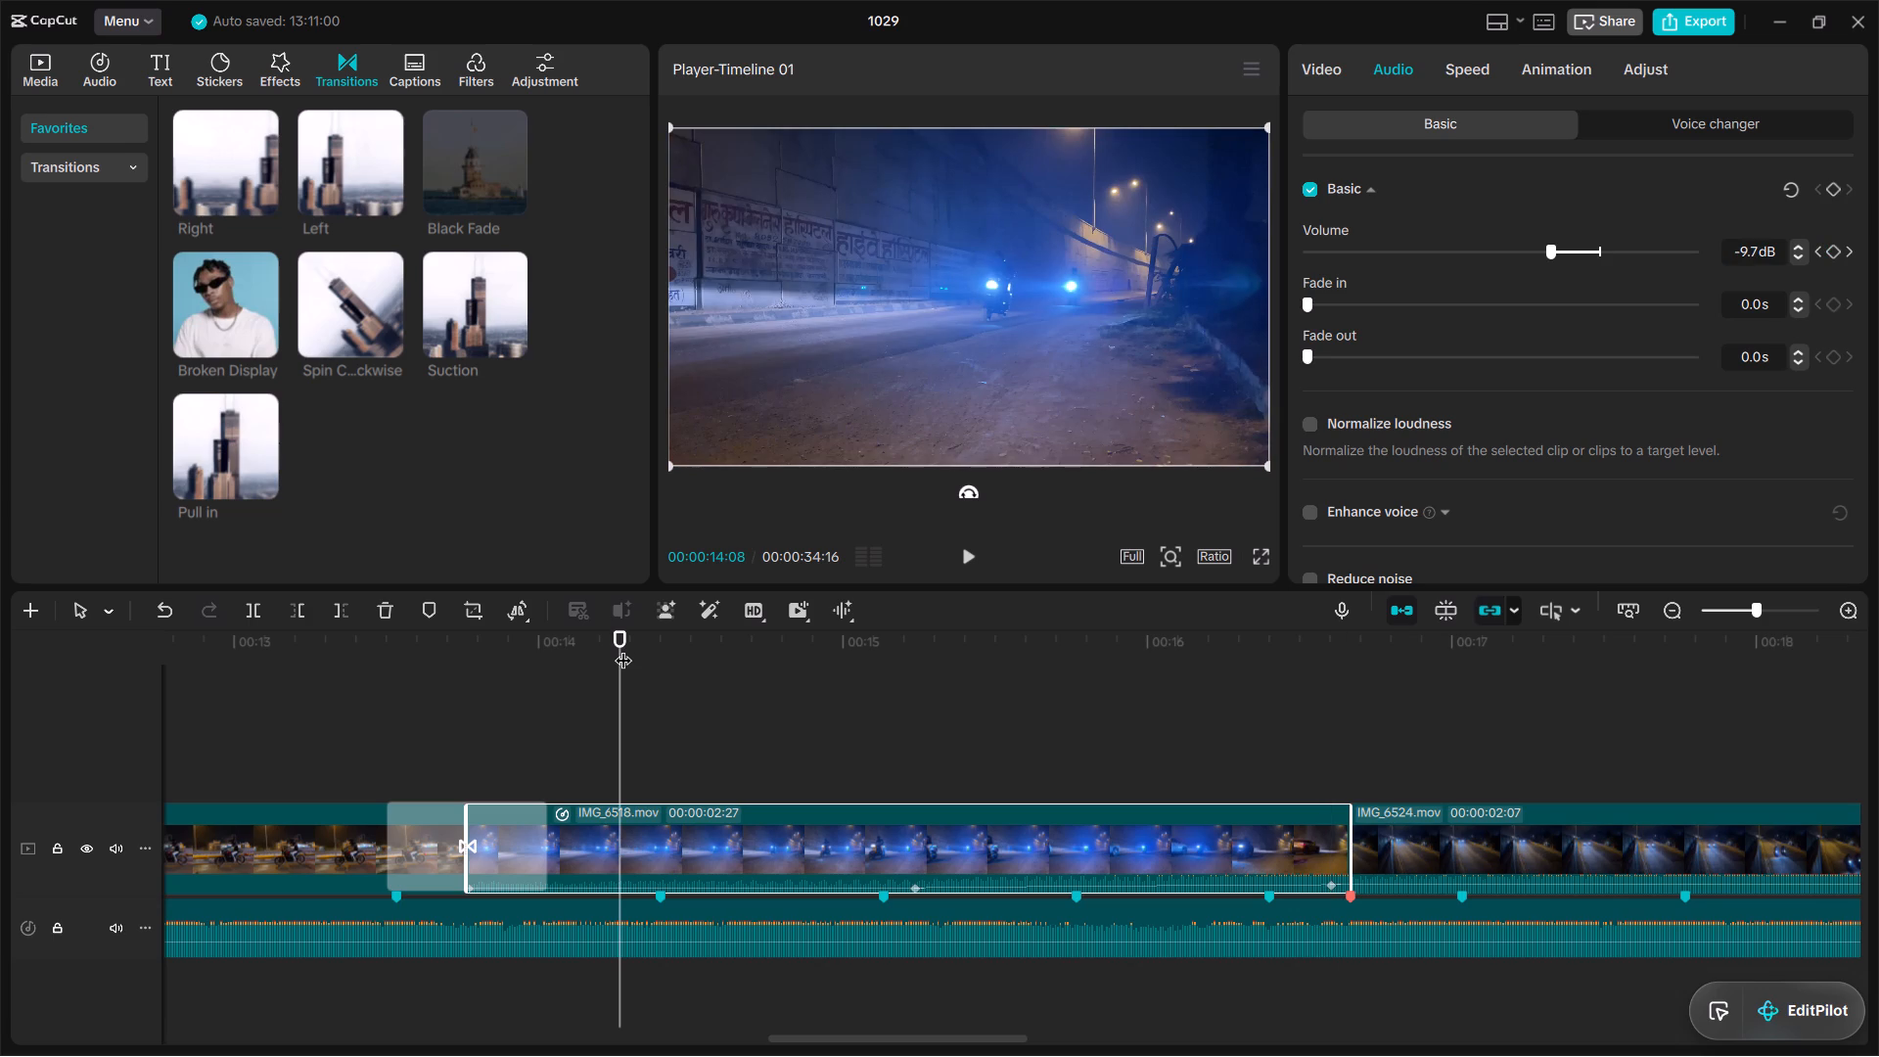
pyautogui.press('space')
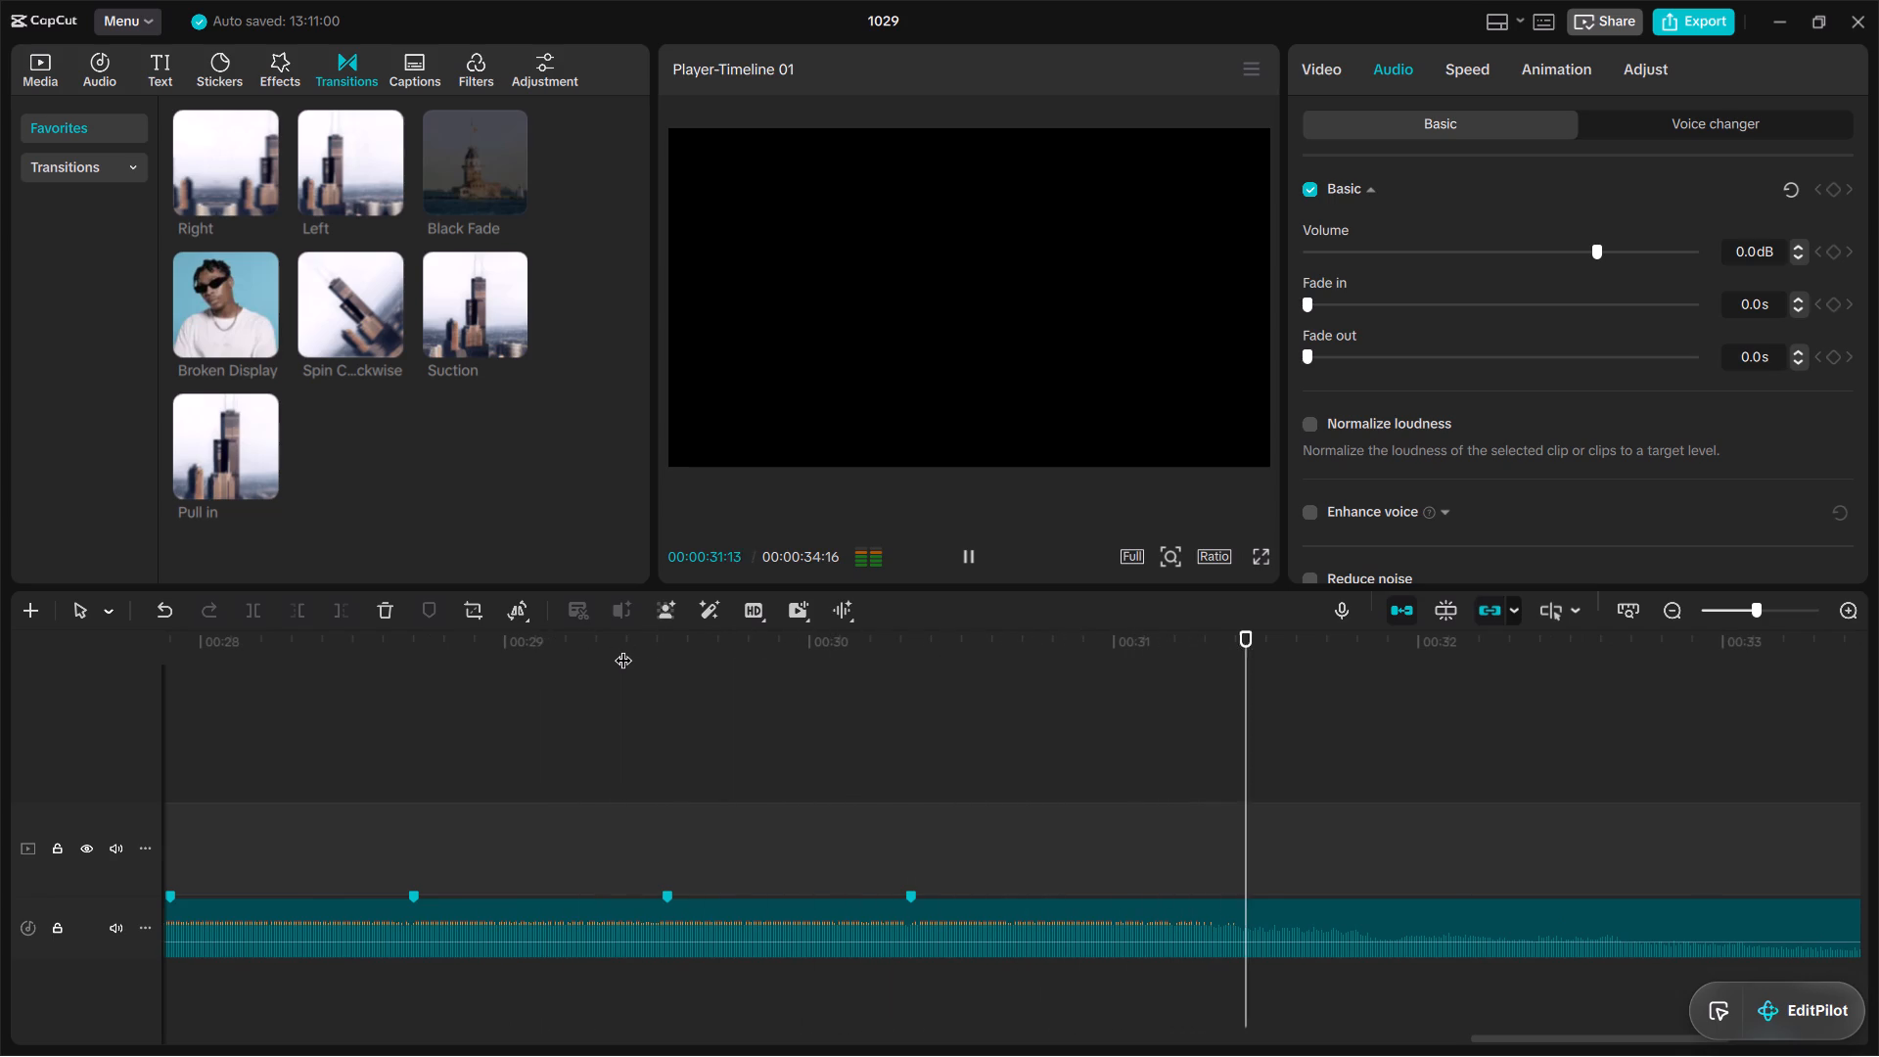
pyautogui.press('space')
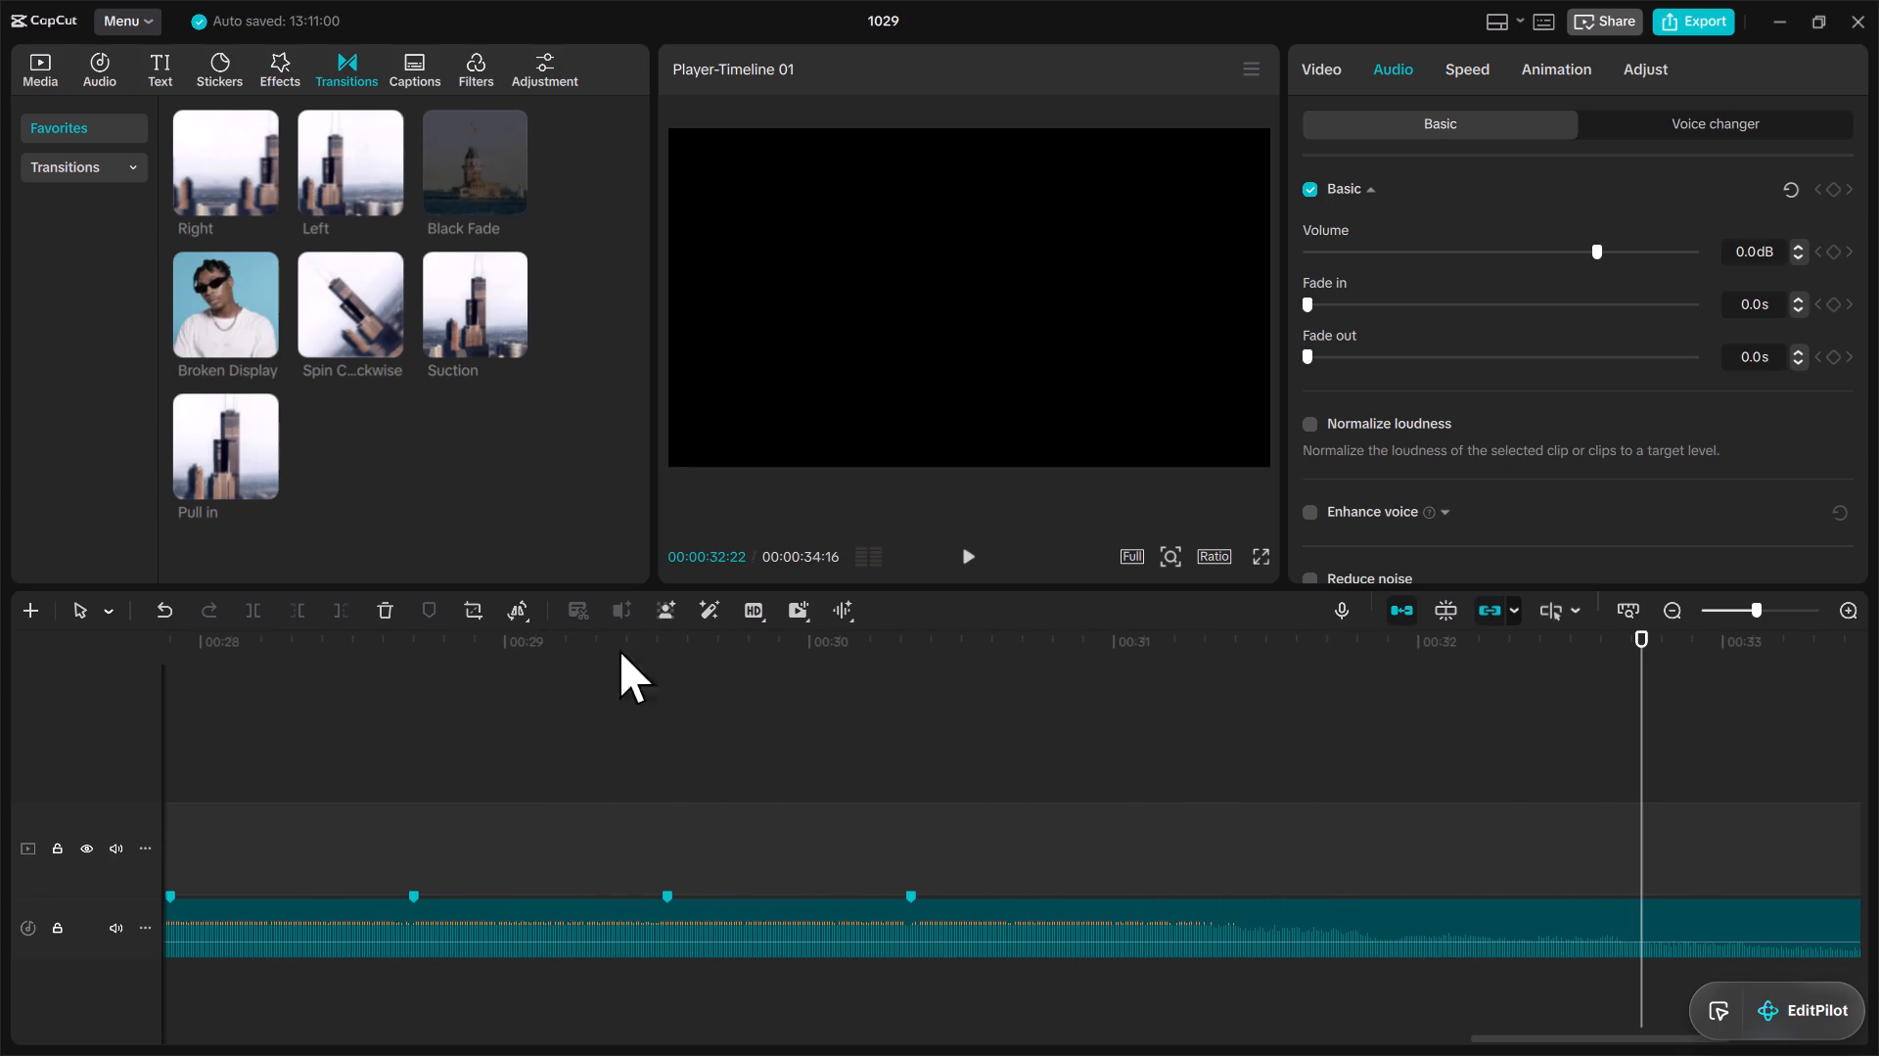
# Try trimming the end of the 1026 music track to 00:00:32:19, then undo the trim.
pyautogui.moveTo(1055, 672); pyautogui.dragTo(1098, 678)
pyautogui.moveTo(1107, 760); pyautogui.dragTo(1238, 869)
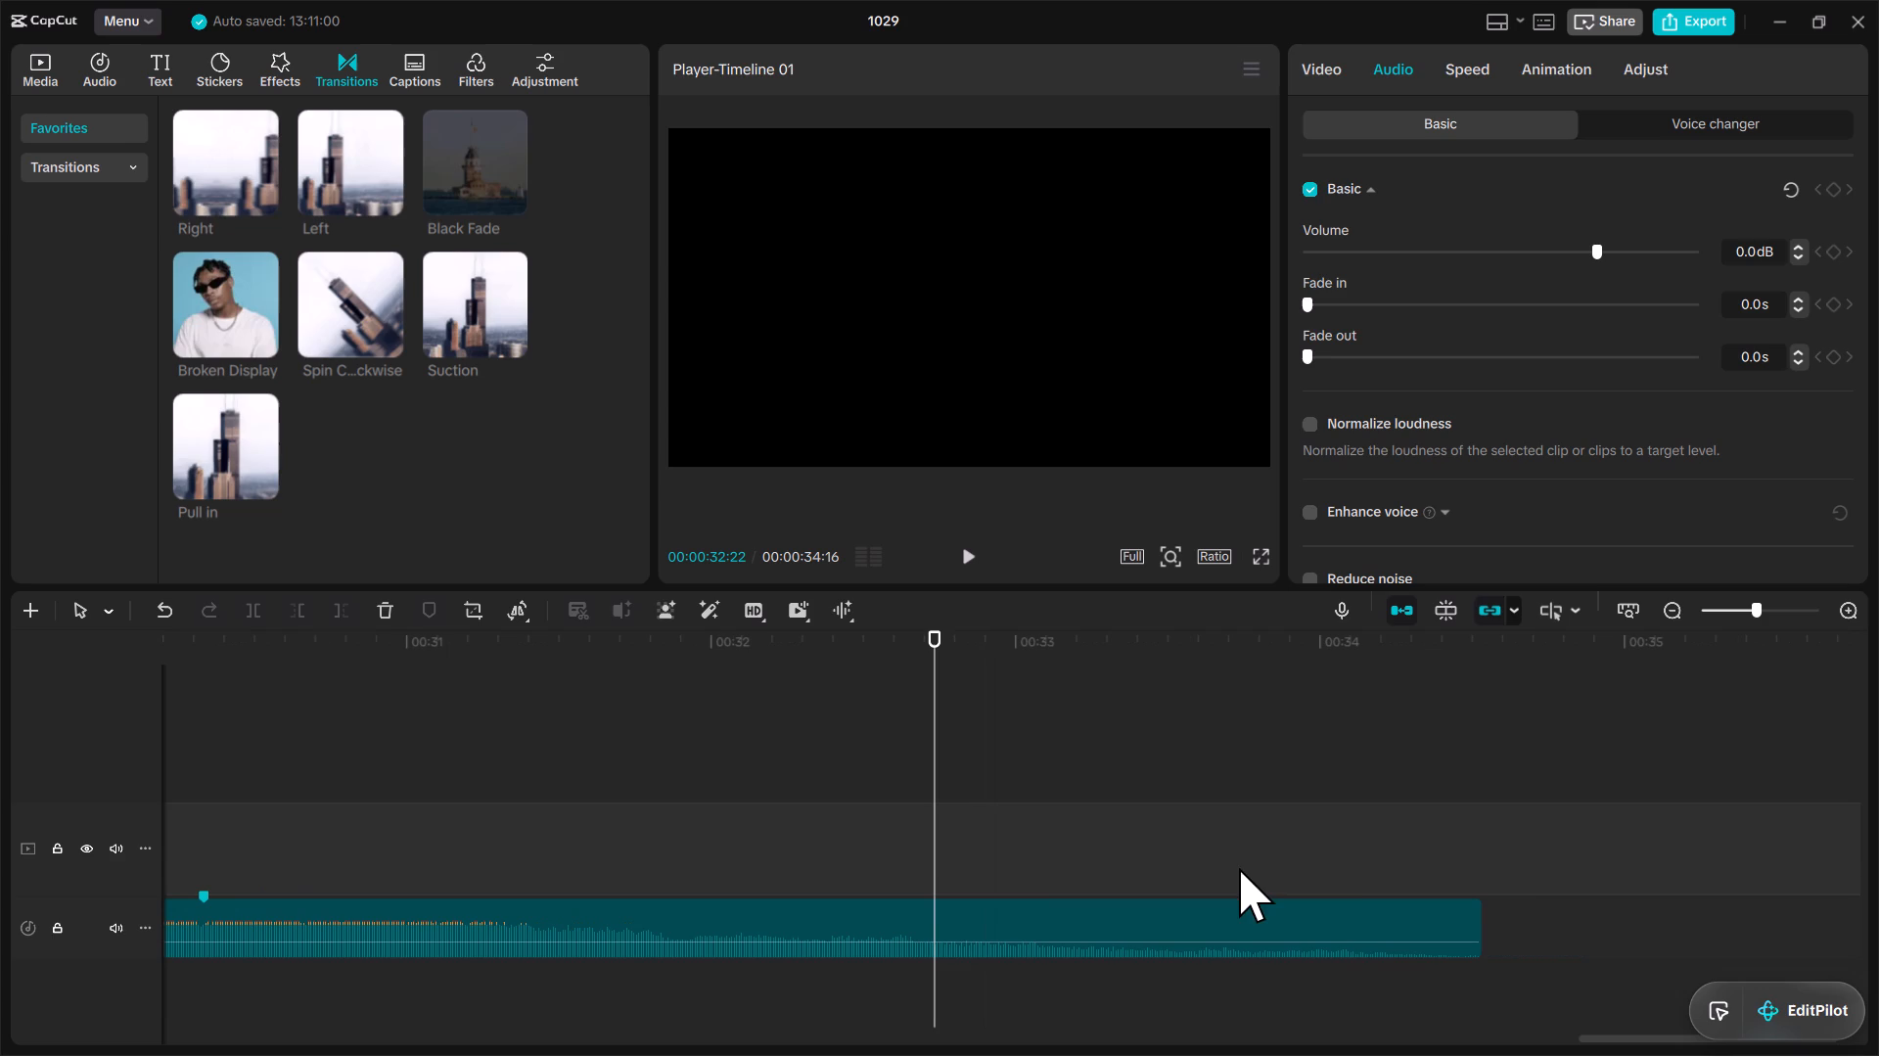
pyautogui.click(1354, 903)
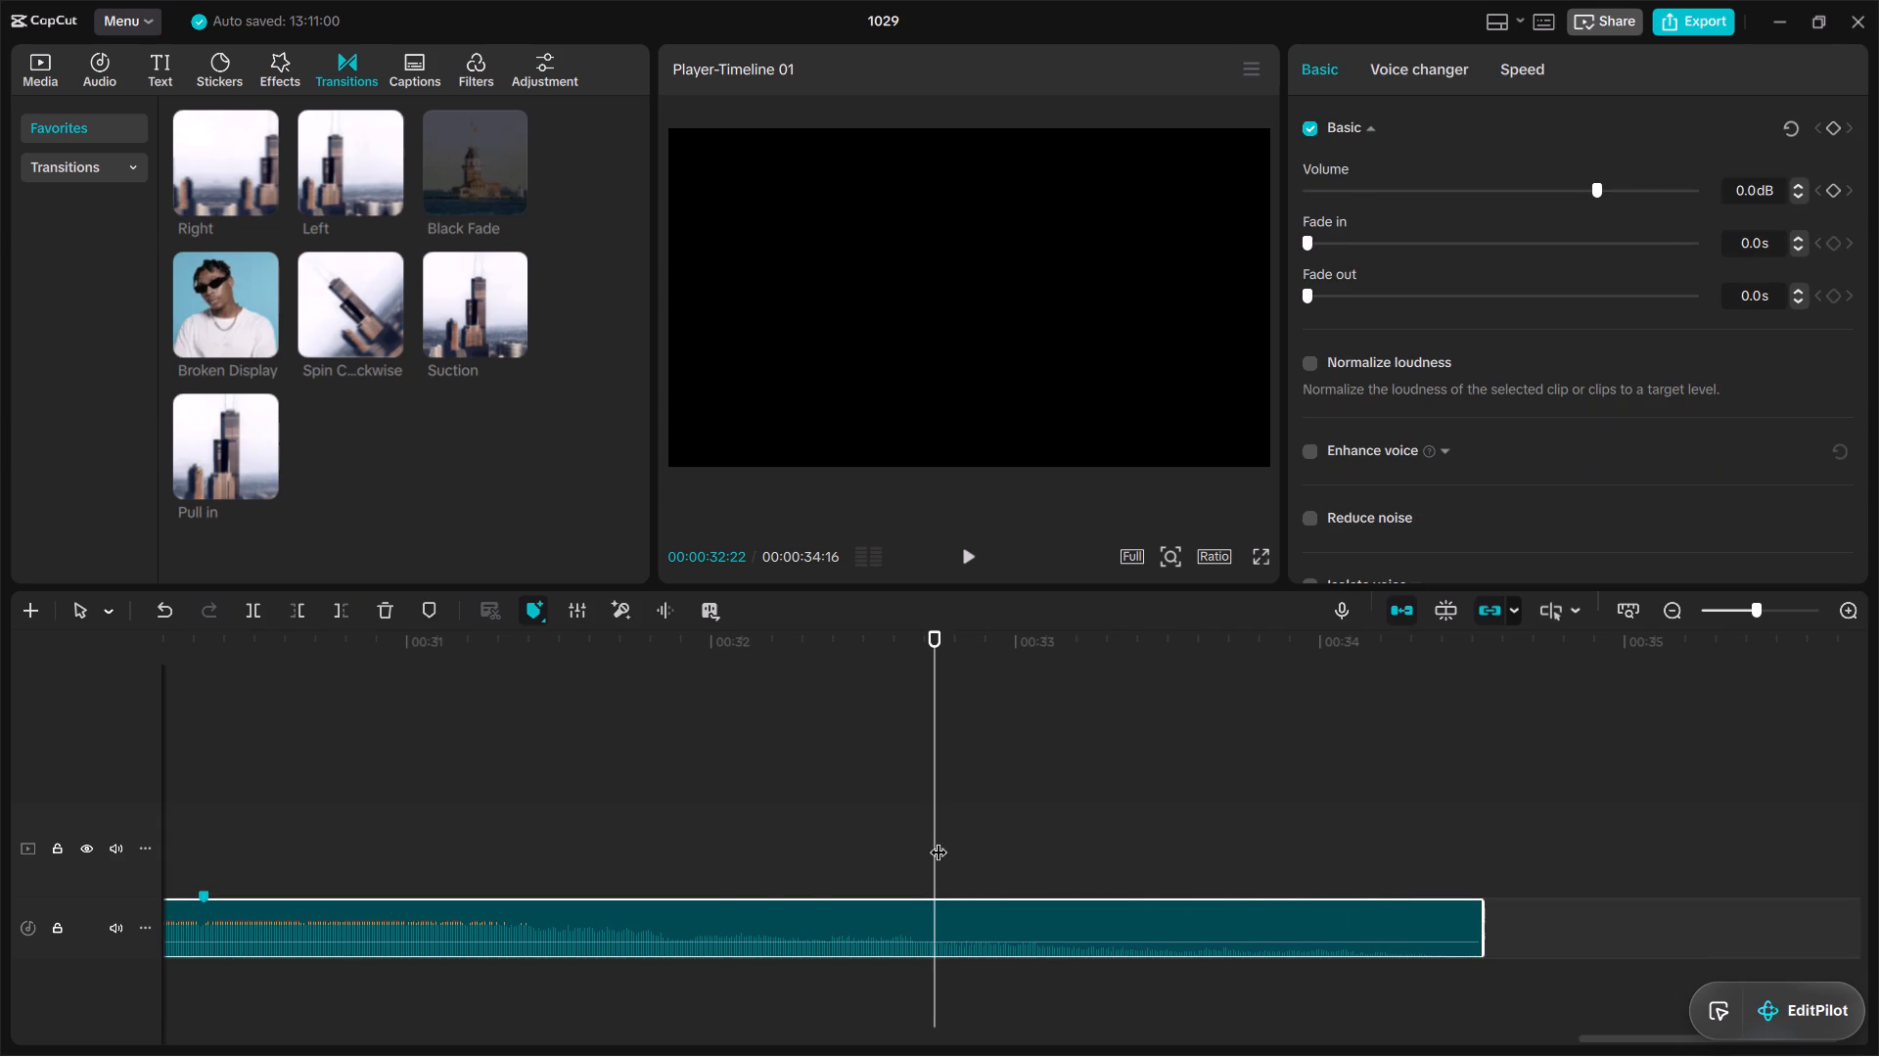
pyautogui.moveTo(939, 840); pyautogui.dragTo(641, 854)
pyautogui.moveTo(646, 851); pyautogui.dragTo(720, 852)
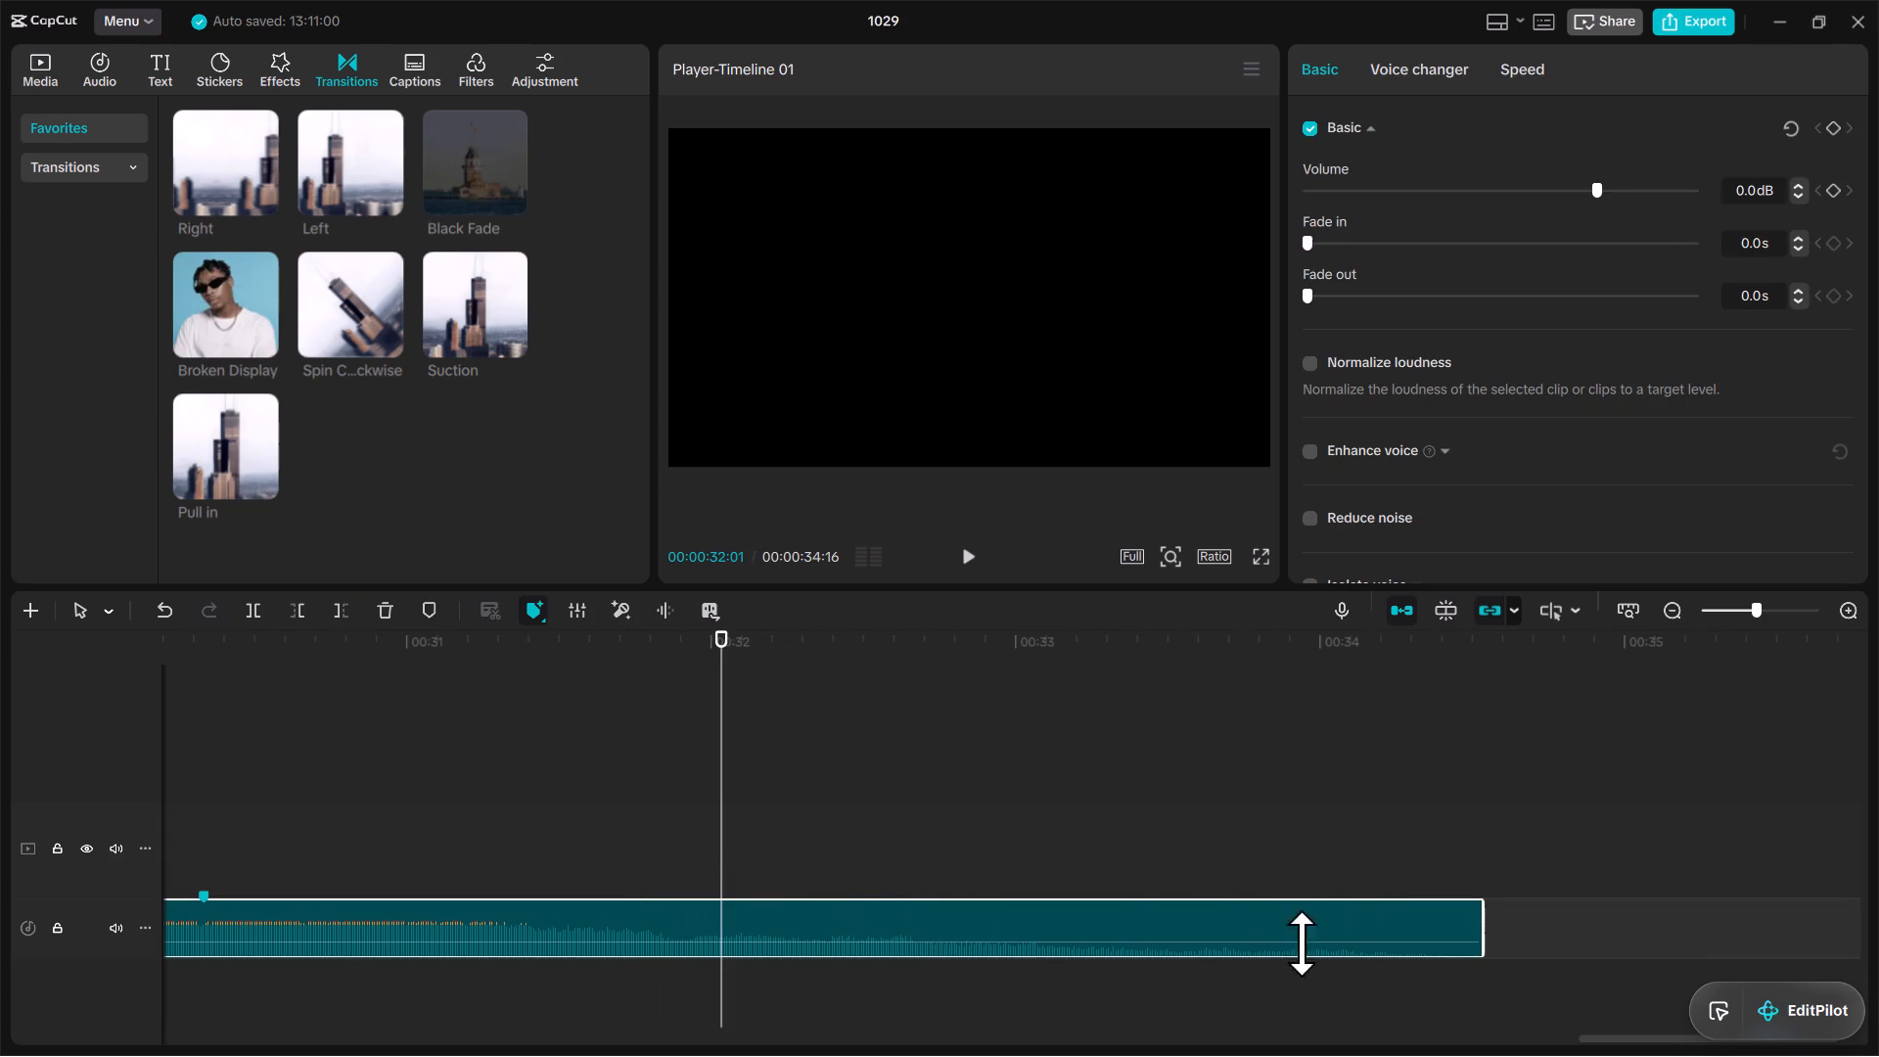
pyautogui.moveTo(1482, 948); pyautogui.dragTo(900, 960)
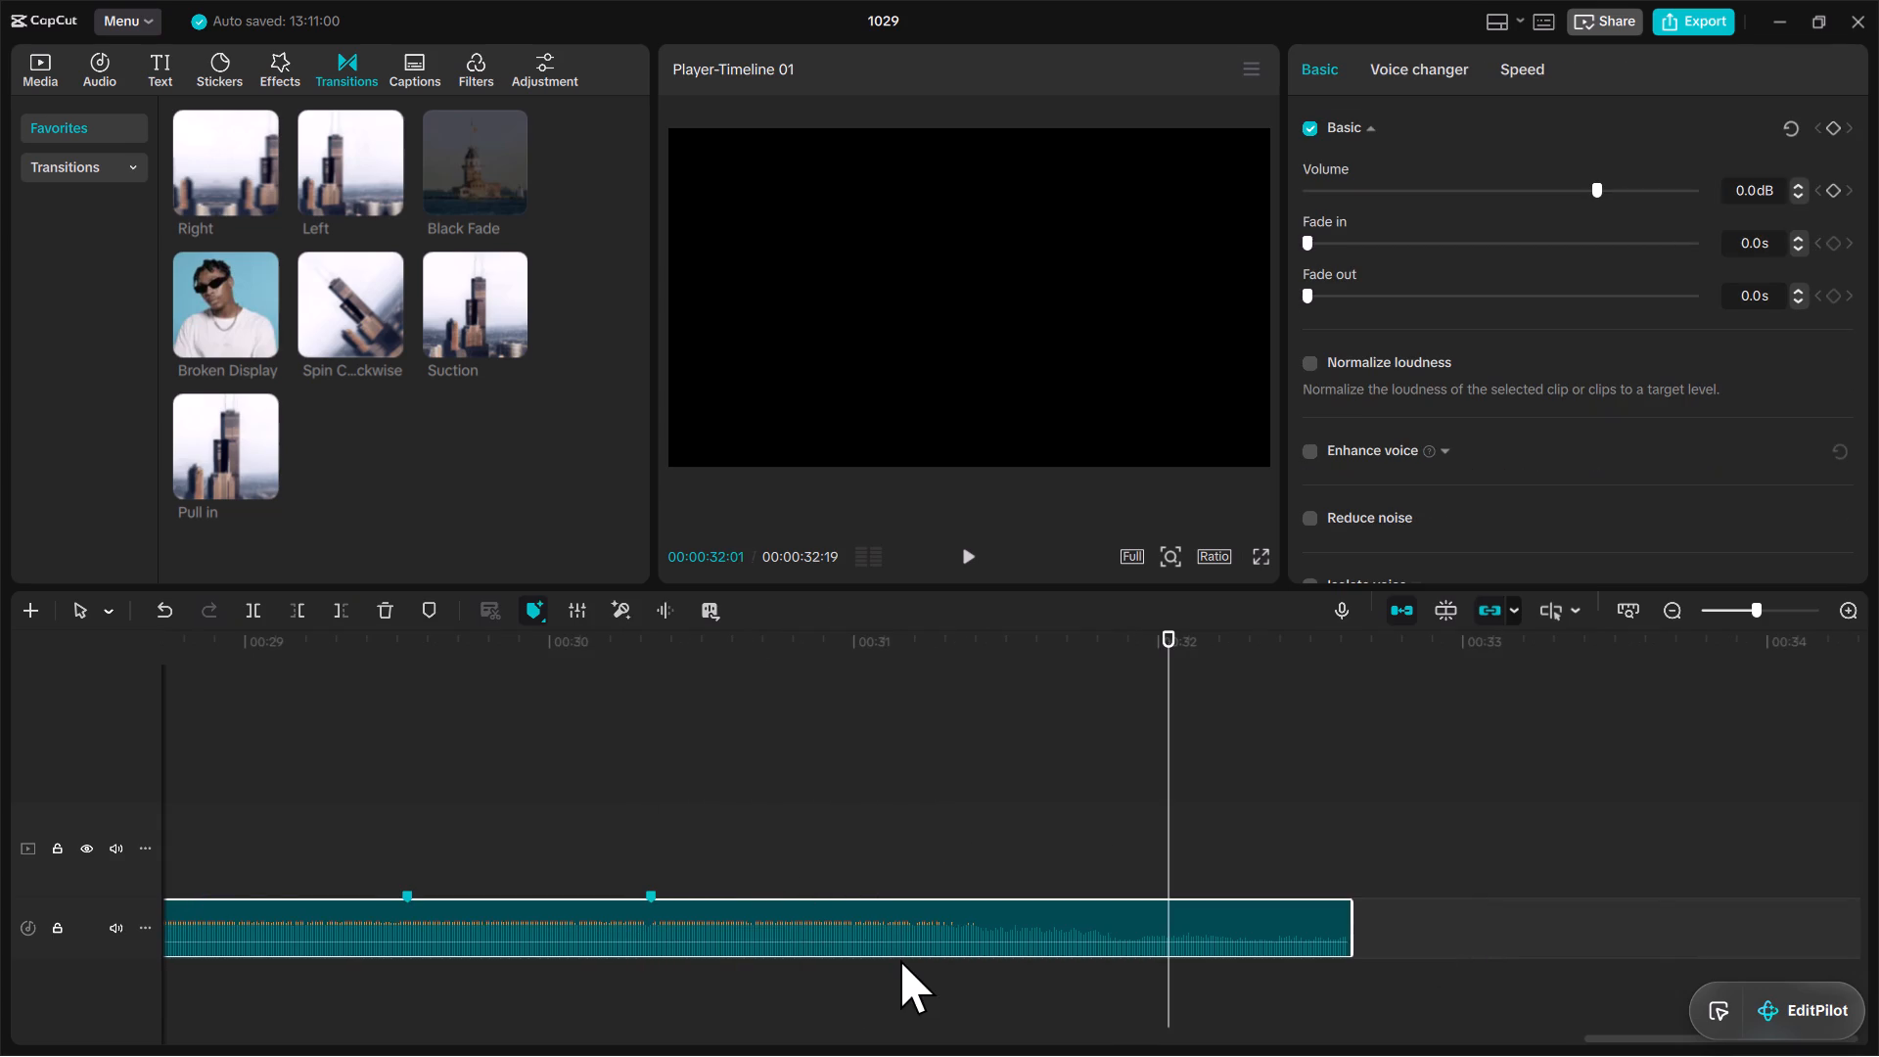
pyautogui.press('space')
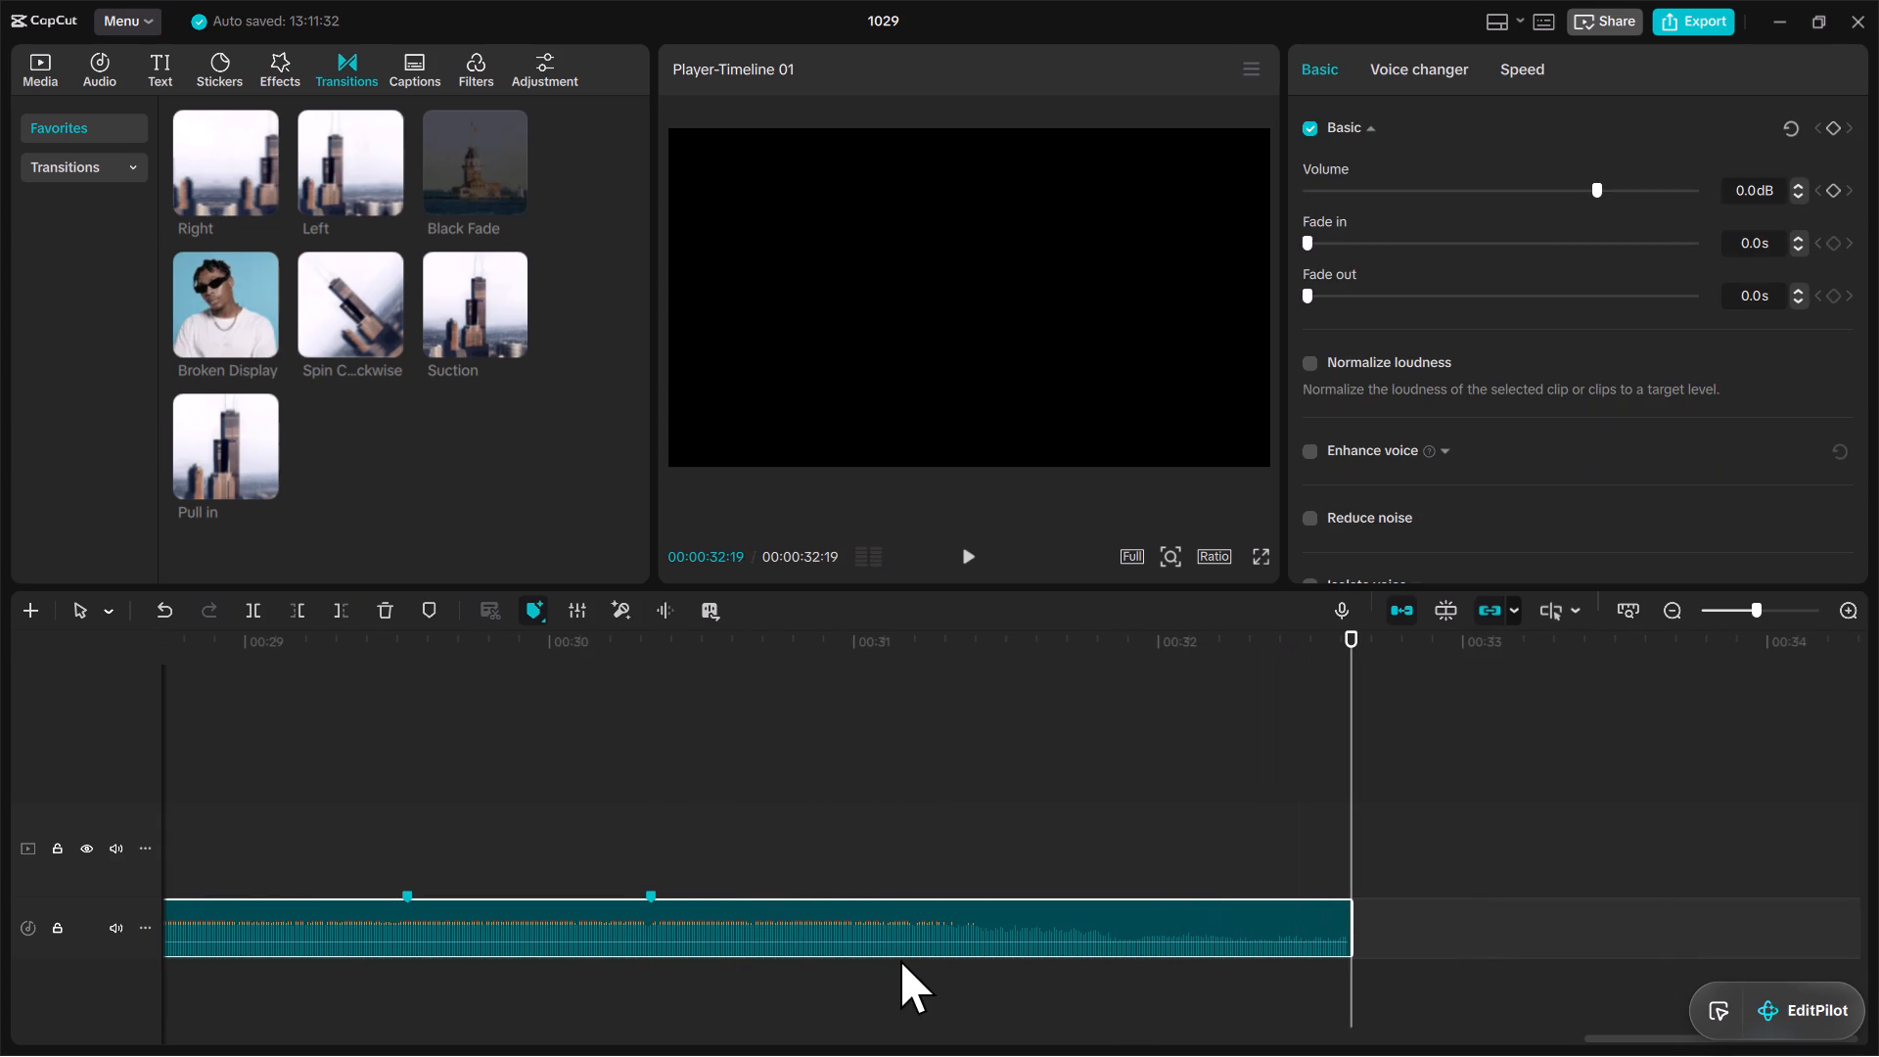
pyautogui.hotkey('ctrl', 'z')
# Review the edit from the start through IMG_6518.mov, and scrub back to 00:00:14:06.
pyautogui.press('space')
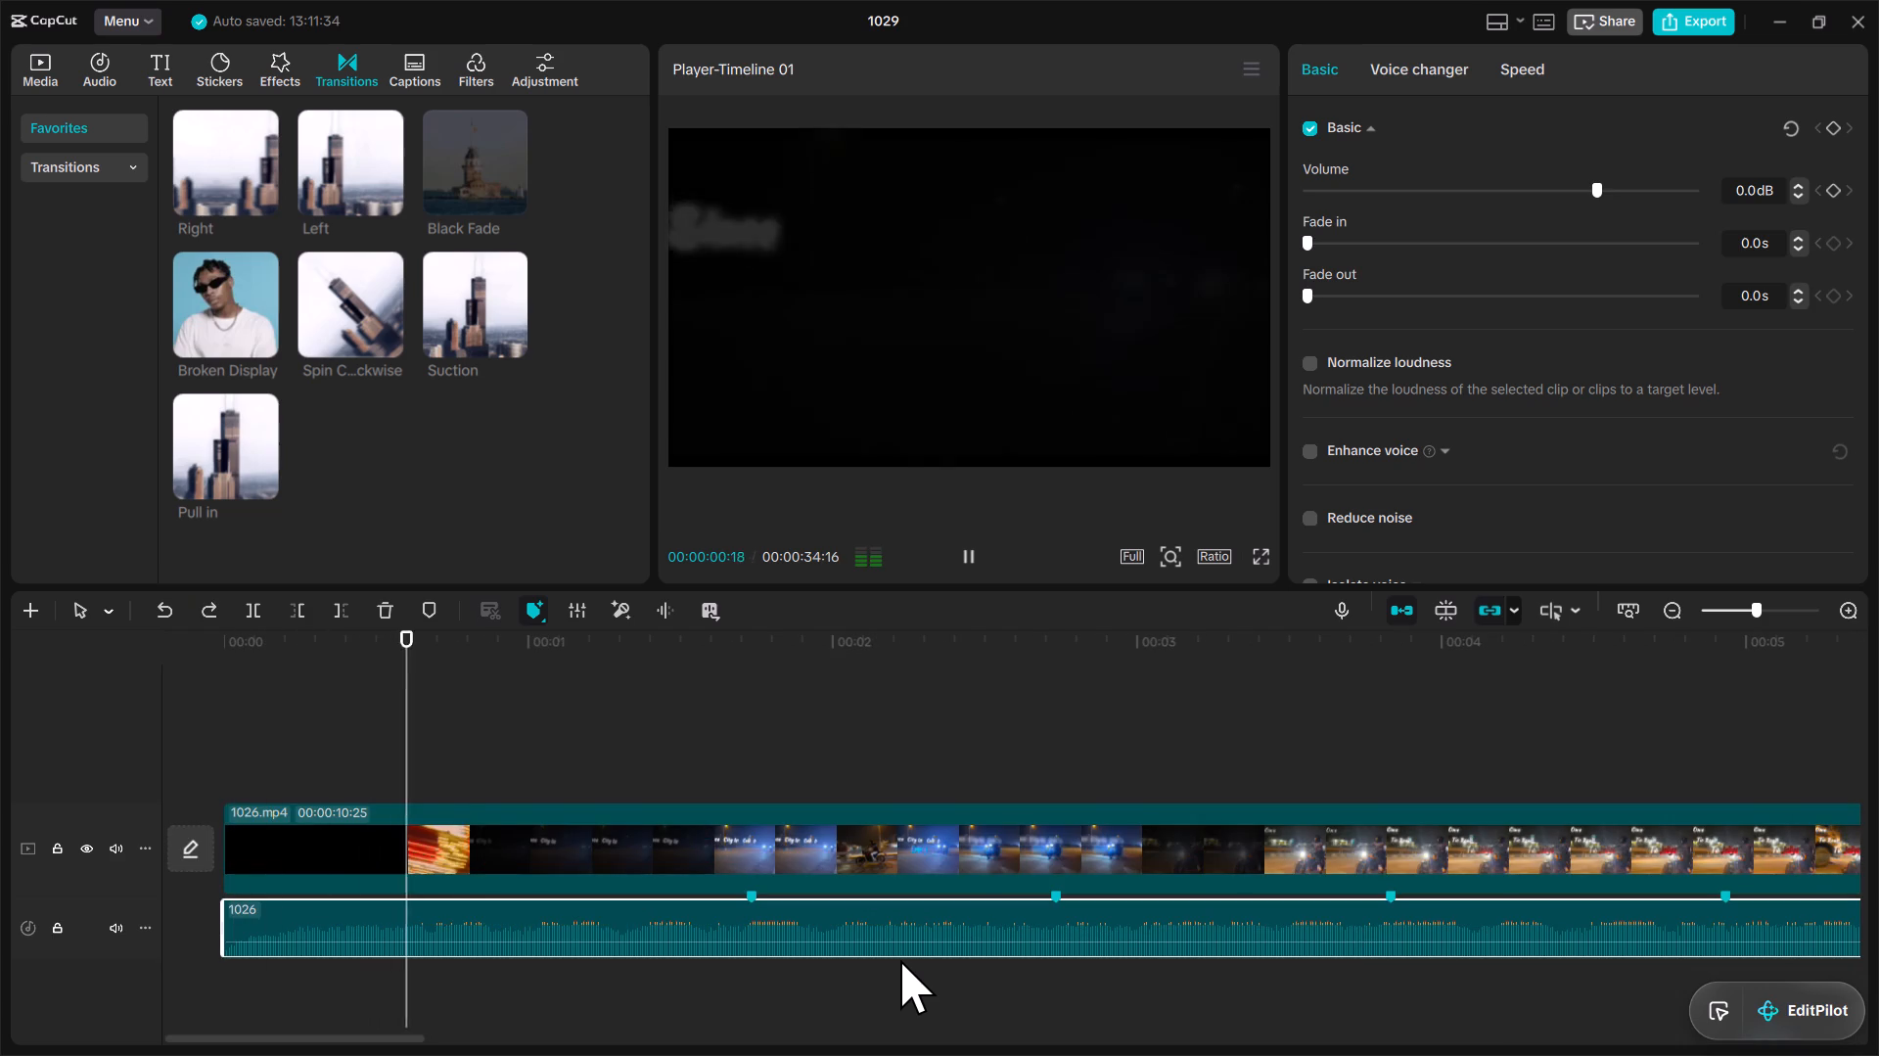
pyautogui.press('space')
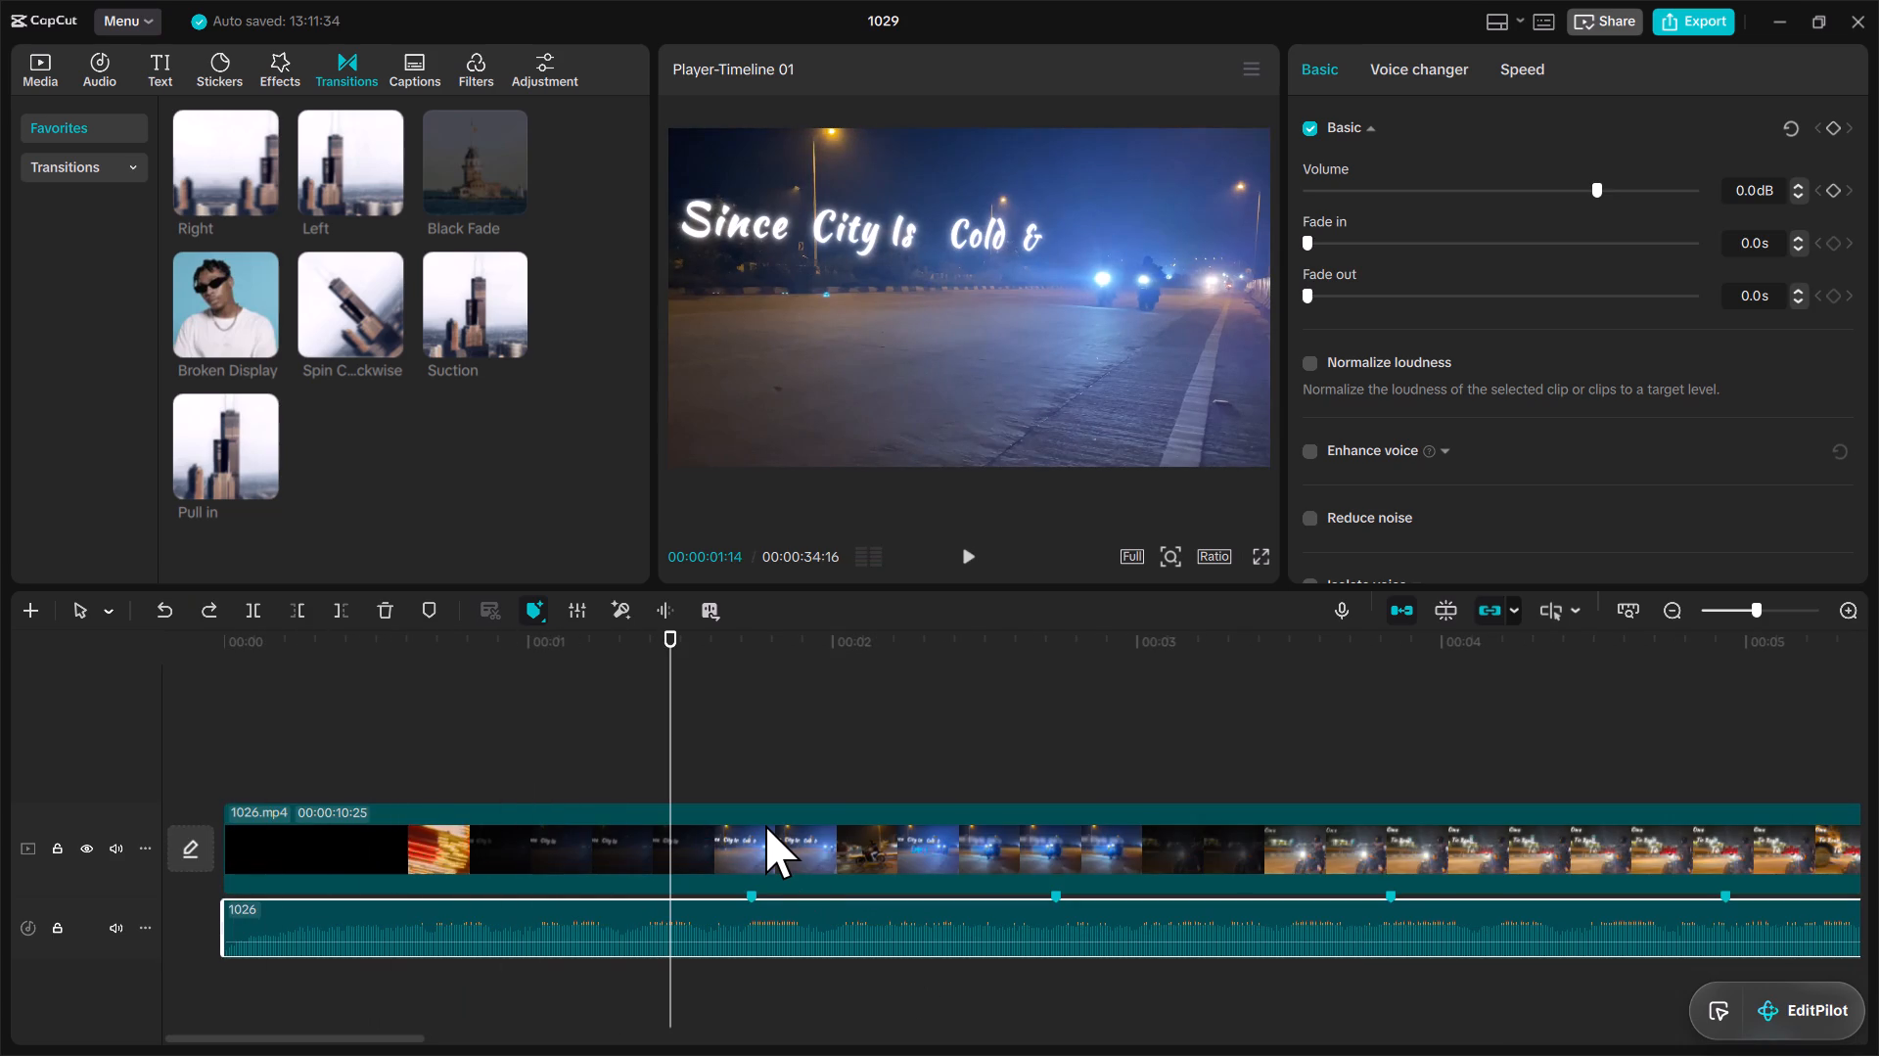
pyautogui.press('space')
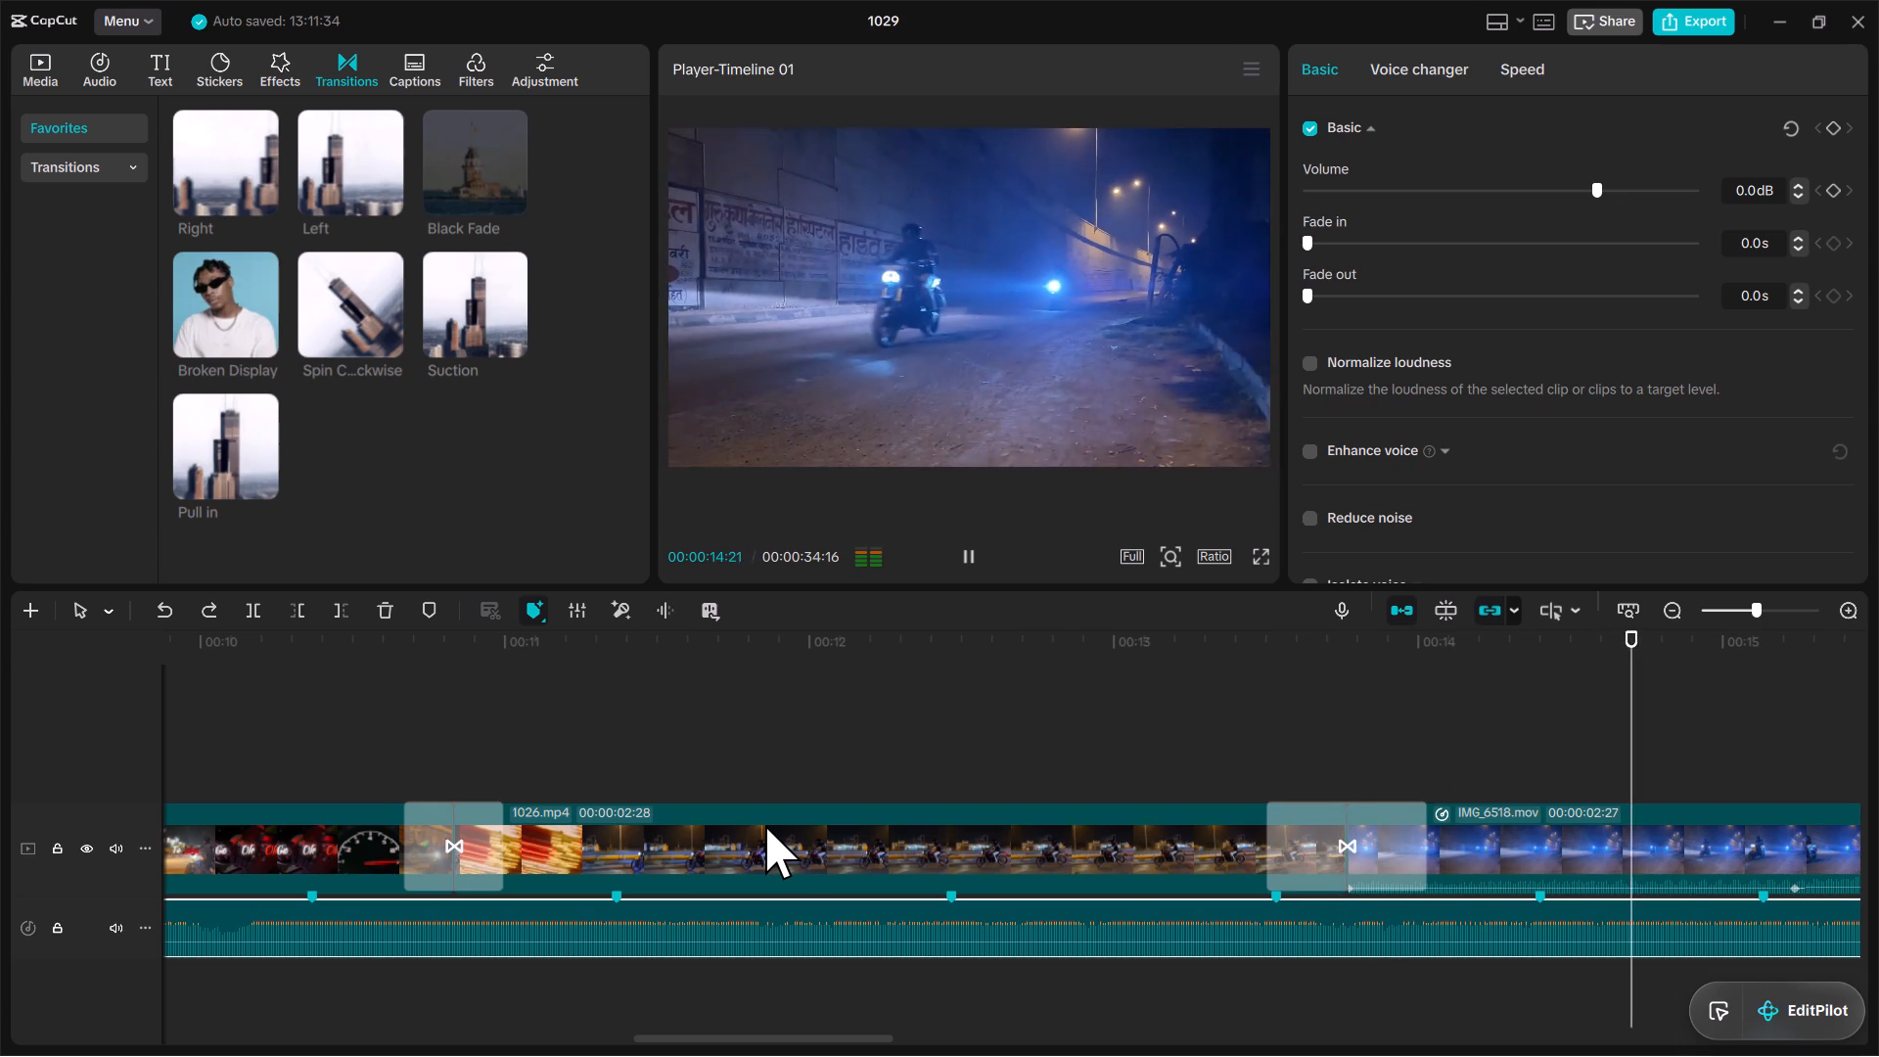
pyautogui.press('space')
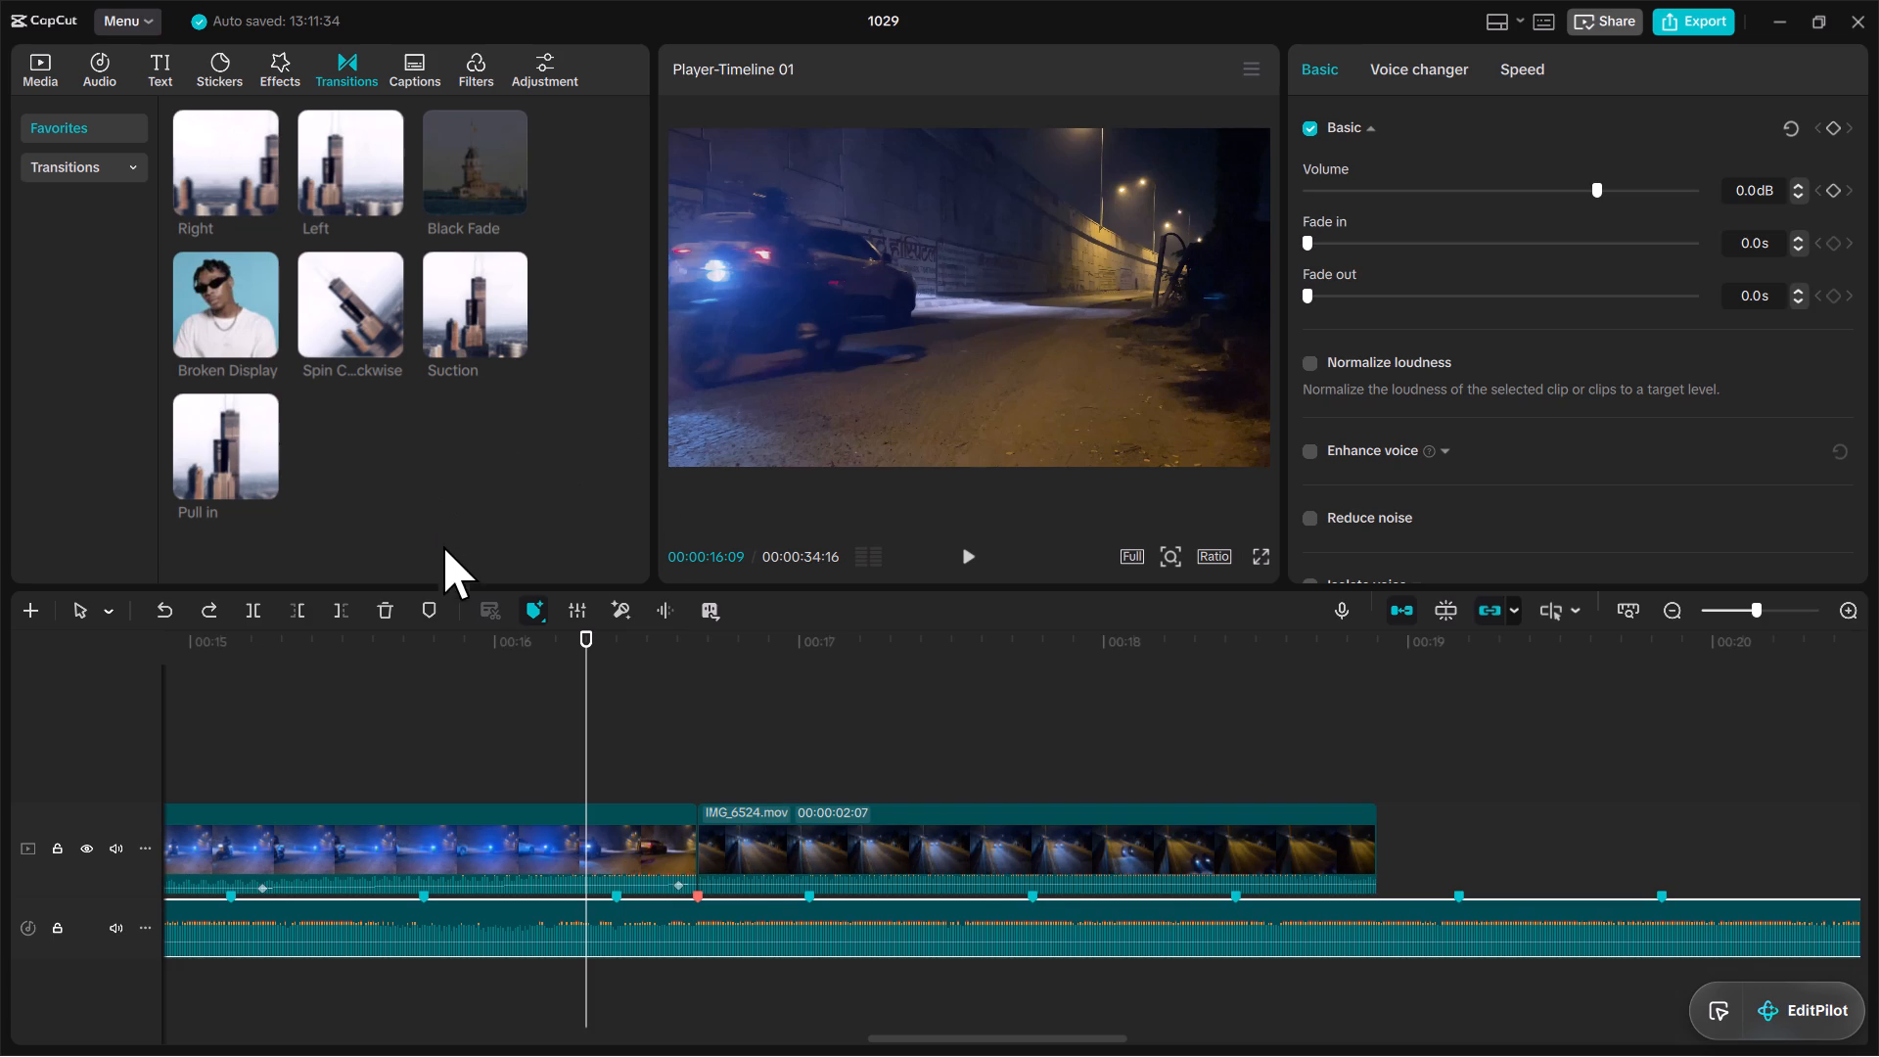
pyautogui.moveTo(467, 590); pyautogui.dragTo(511, 602)
pyautogui.moveTo(659, 693); pyautogui.dragTo(678, 698)
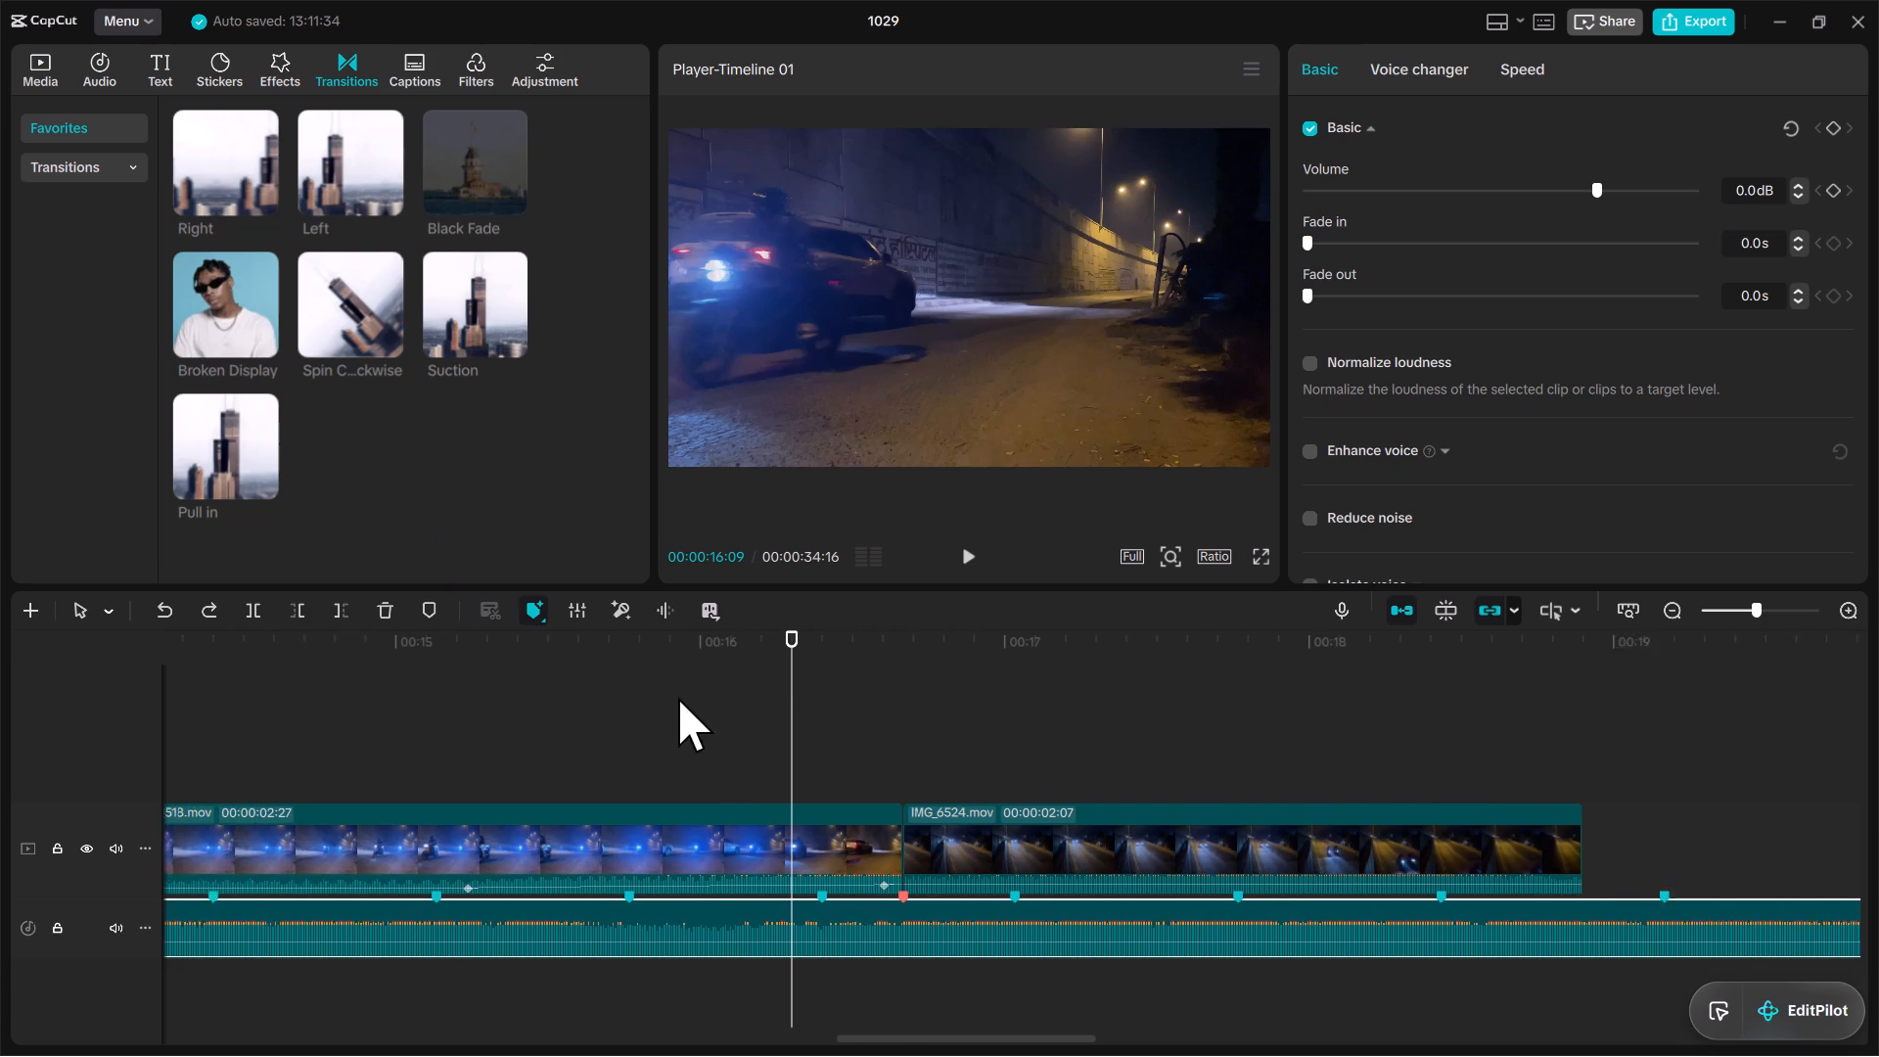
pyautogui.moveTo(678, 698); pyautogui.dragTo(819, 719)
pyautogui.moveTo(1215, 768); pyautogui.dragTo(934, 796)
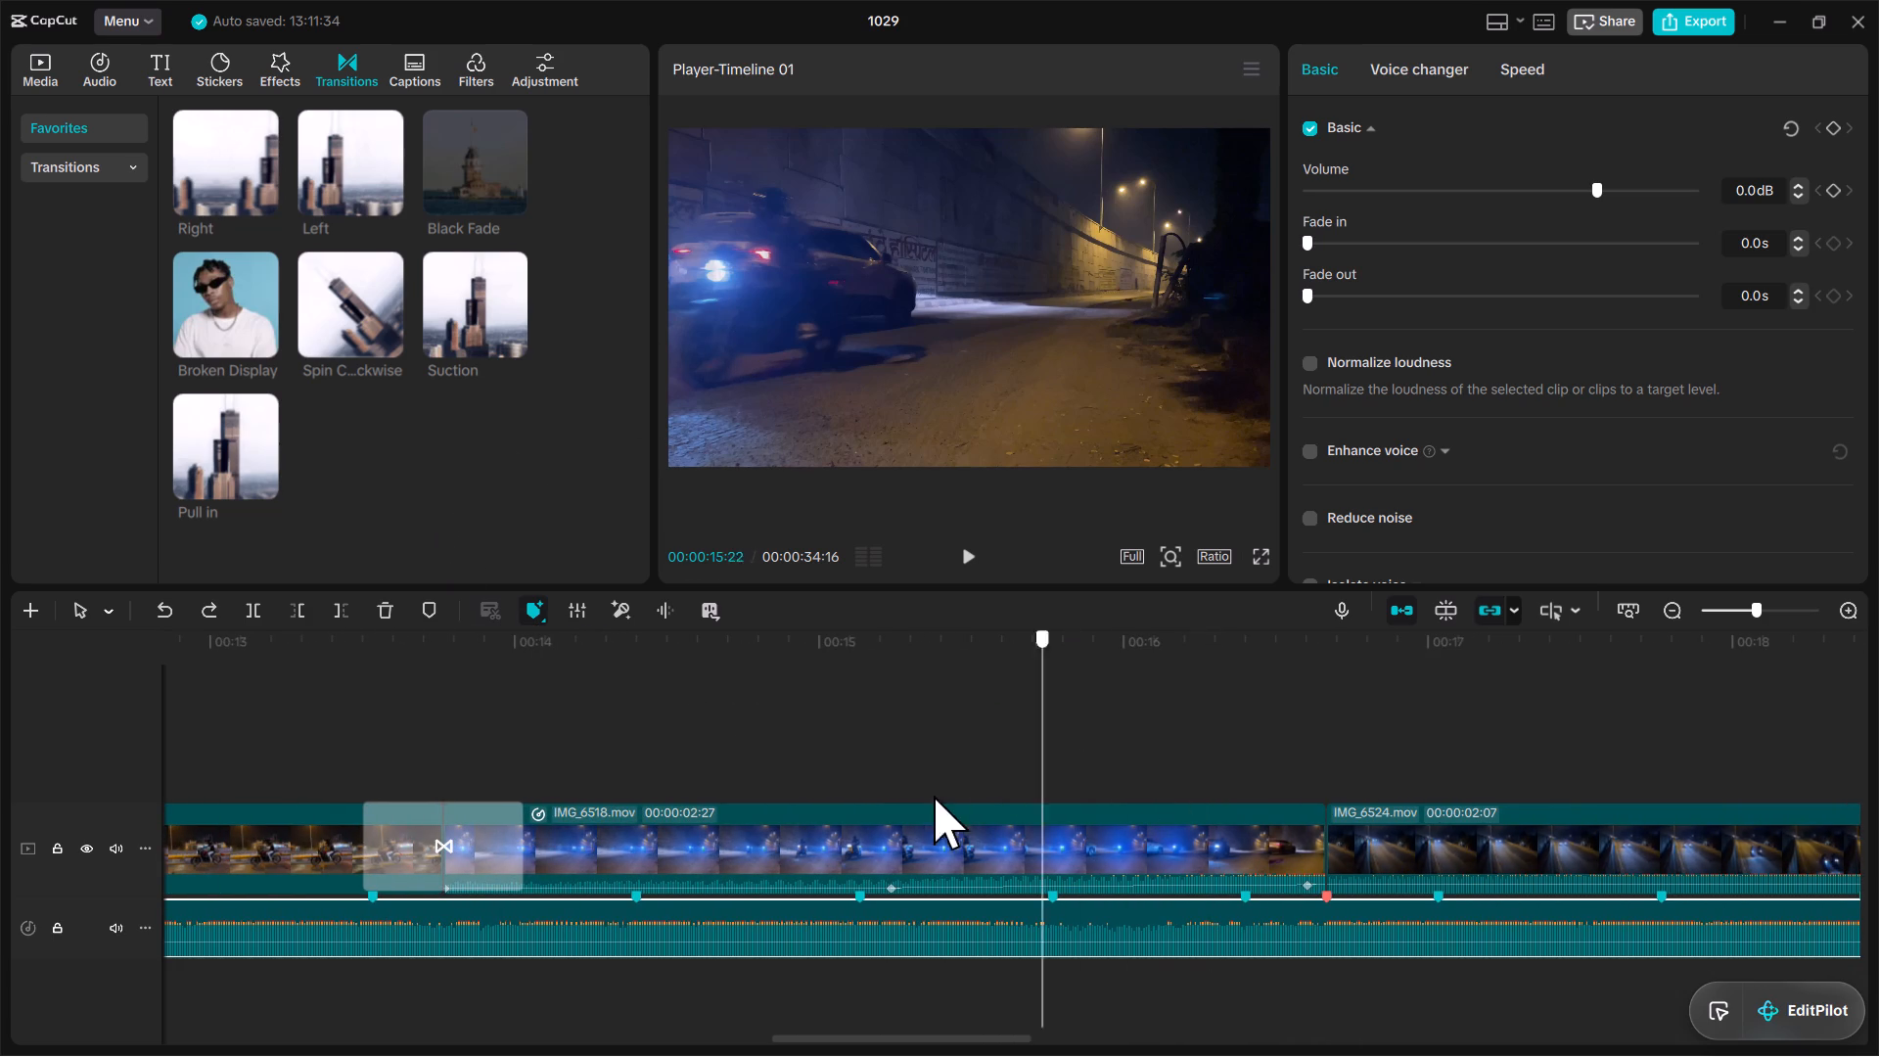
pyautogui.moveTo(934, 796); pyautogui.dragTo(580, 792)
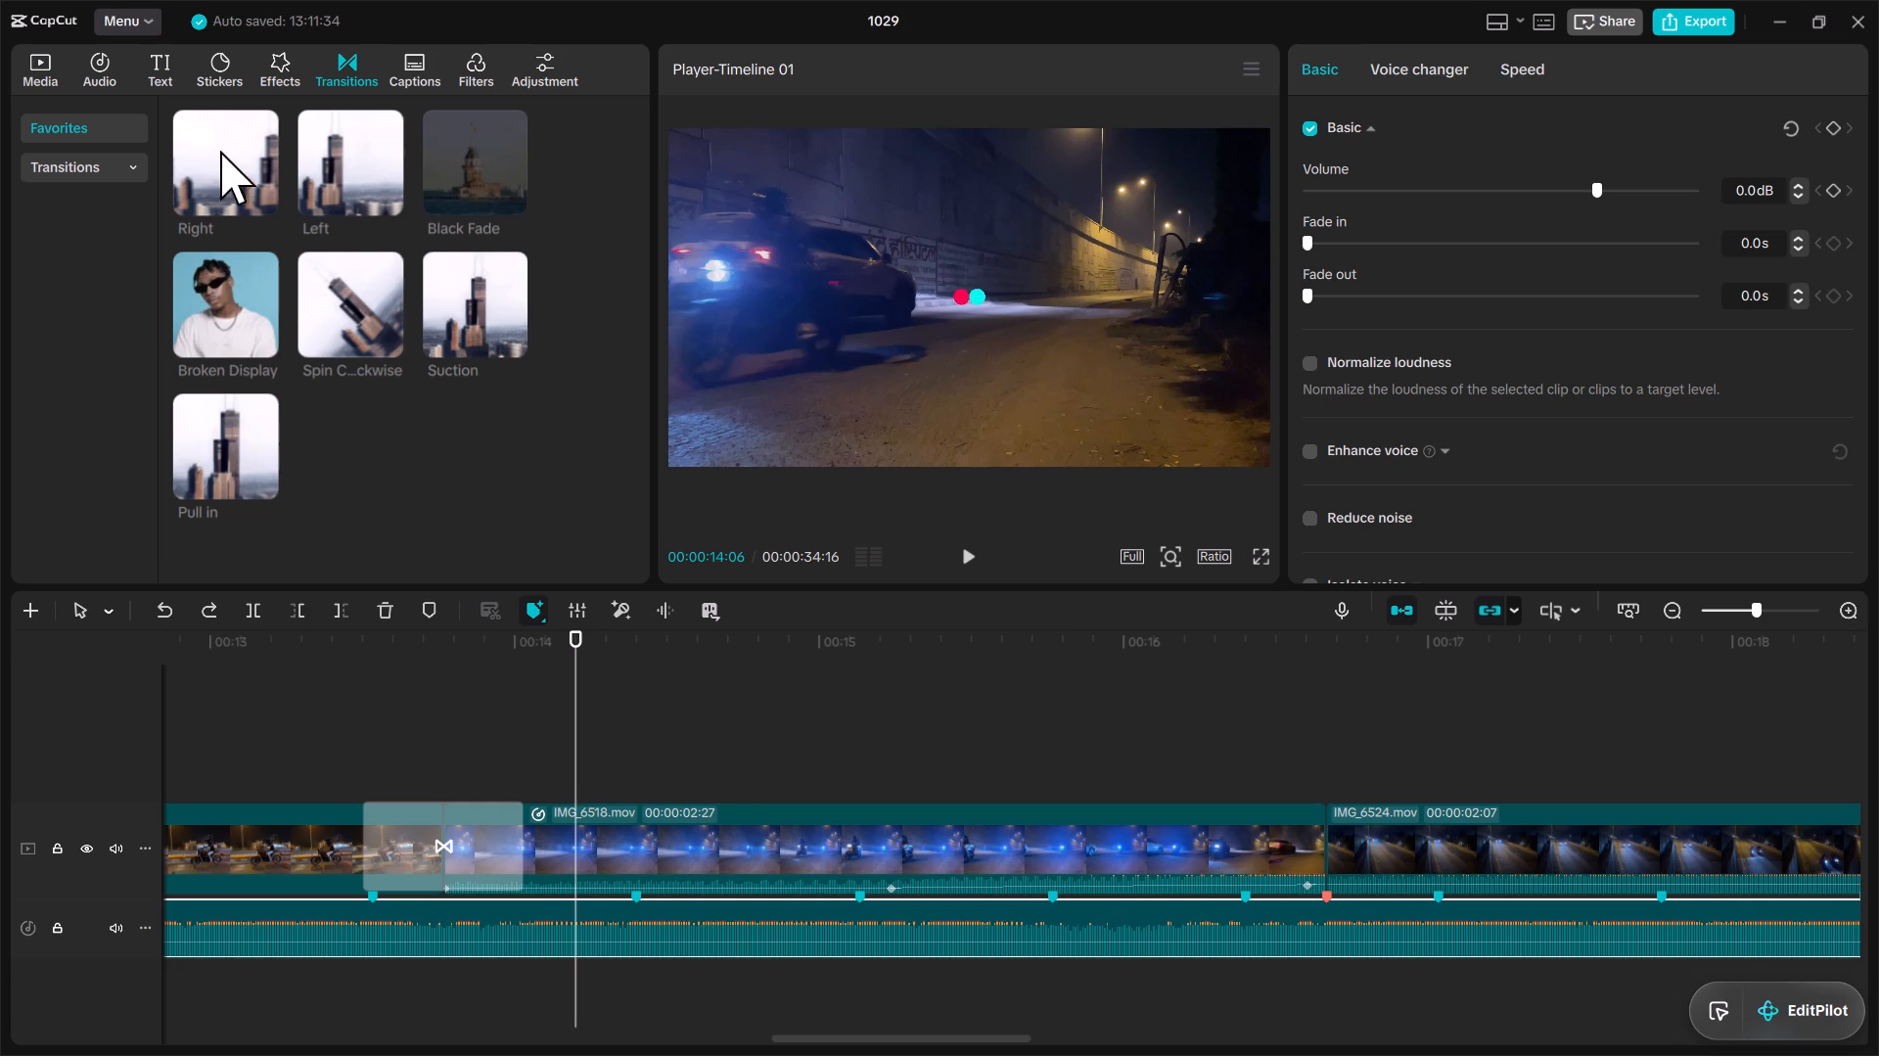
# Check the favorite effects and the video effects library.
pyautogui.click(286, 67)
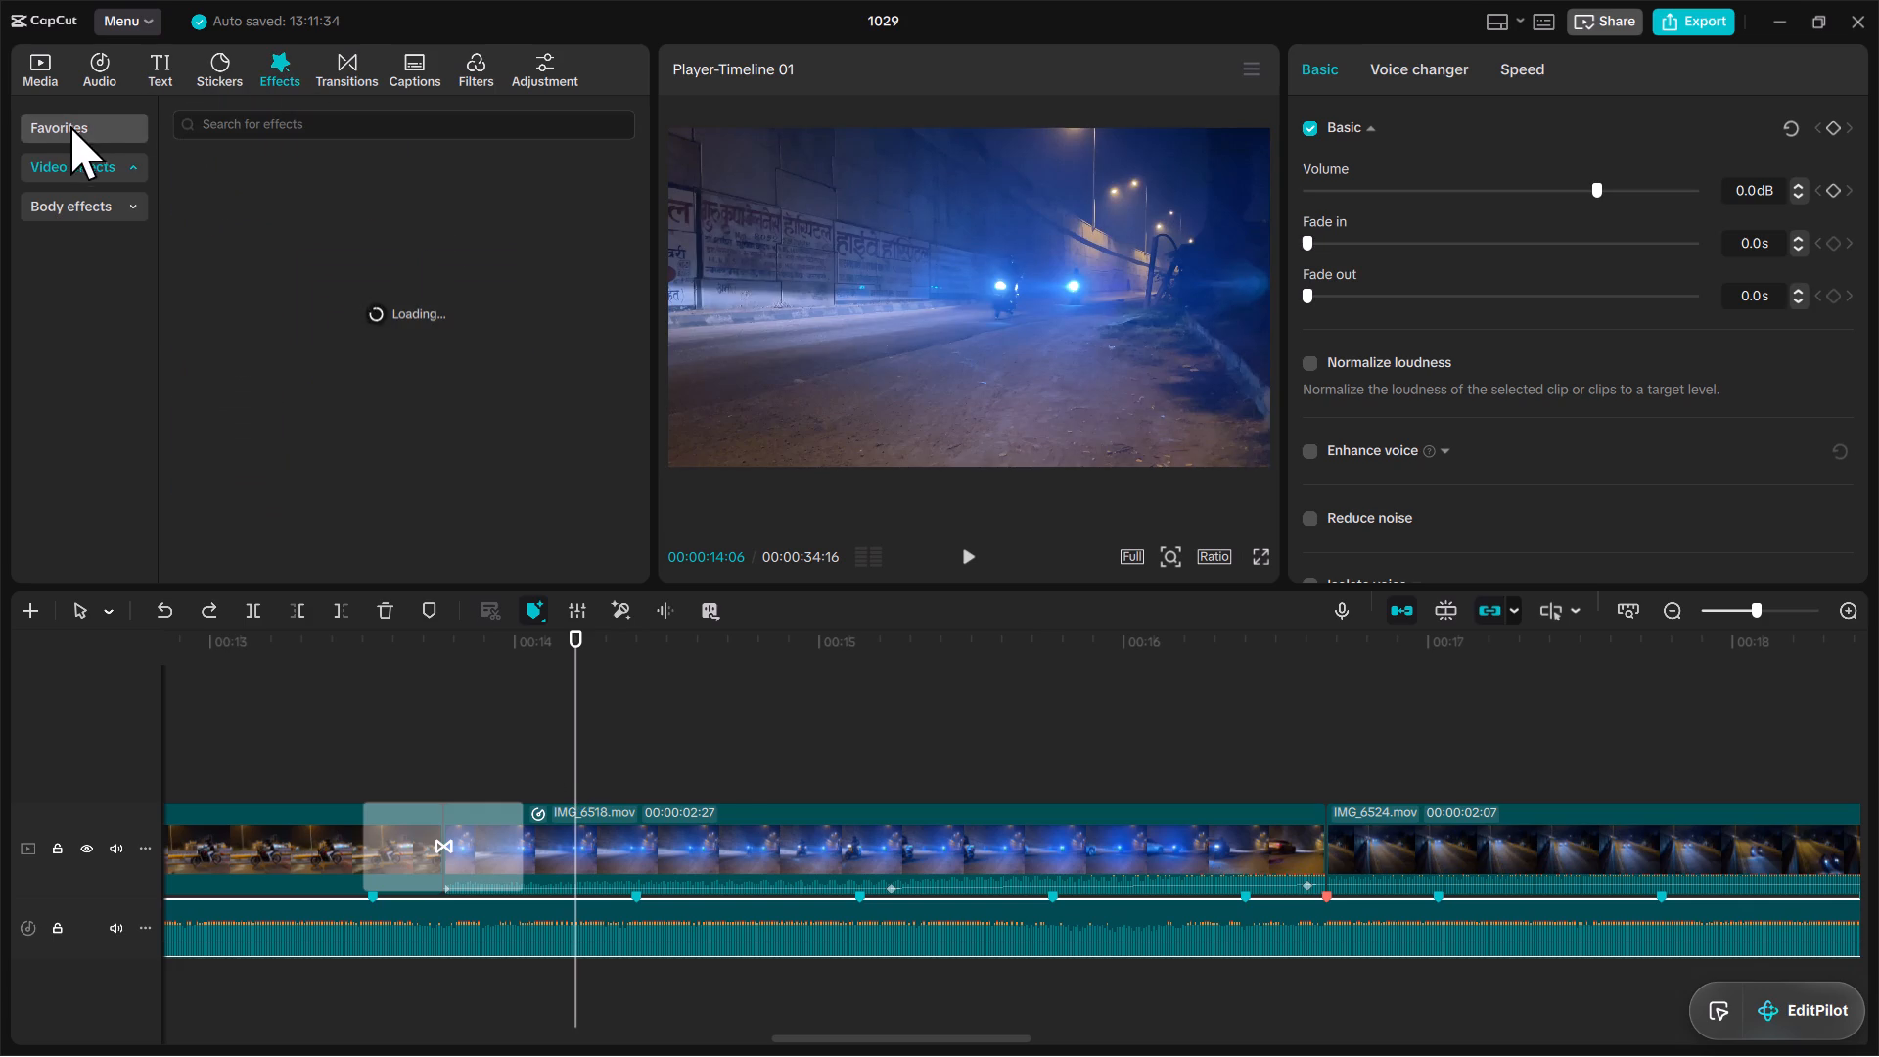
pyautogui.click(120, 118)
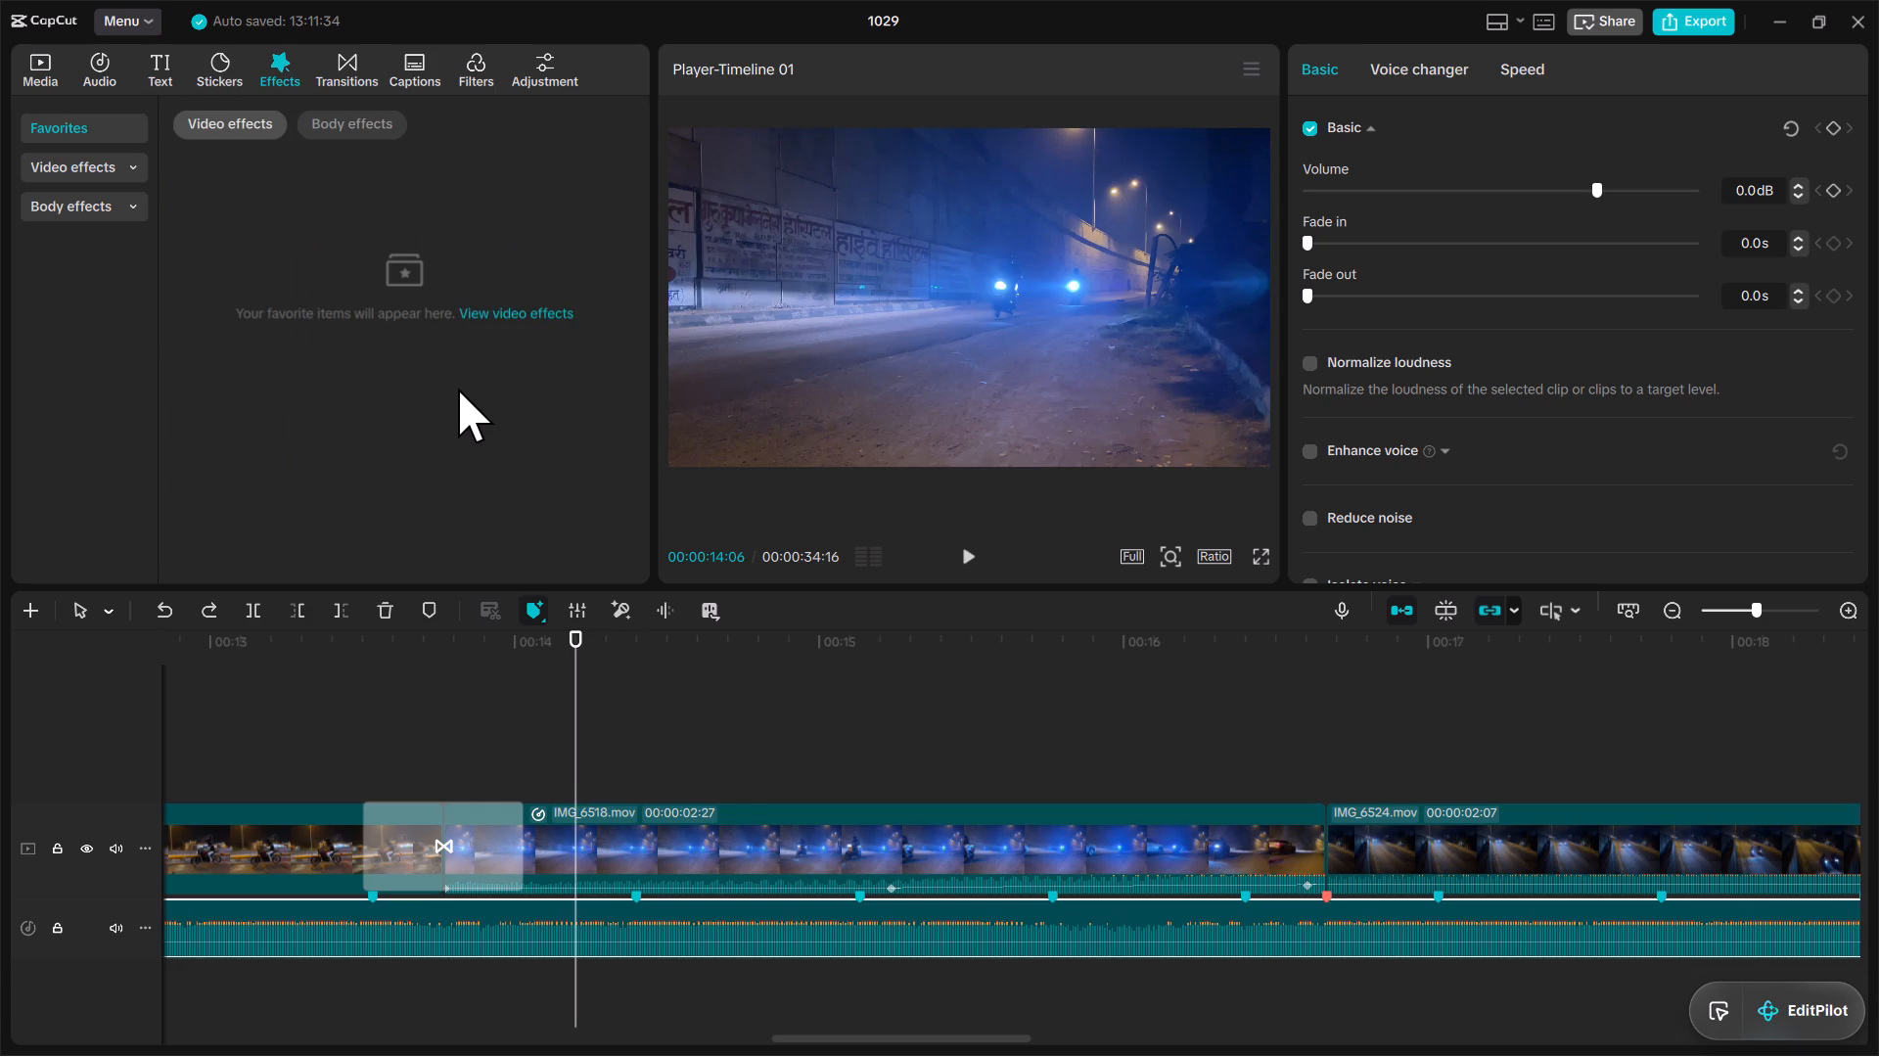
pyautogui.click(522, 311)
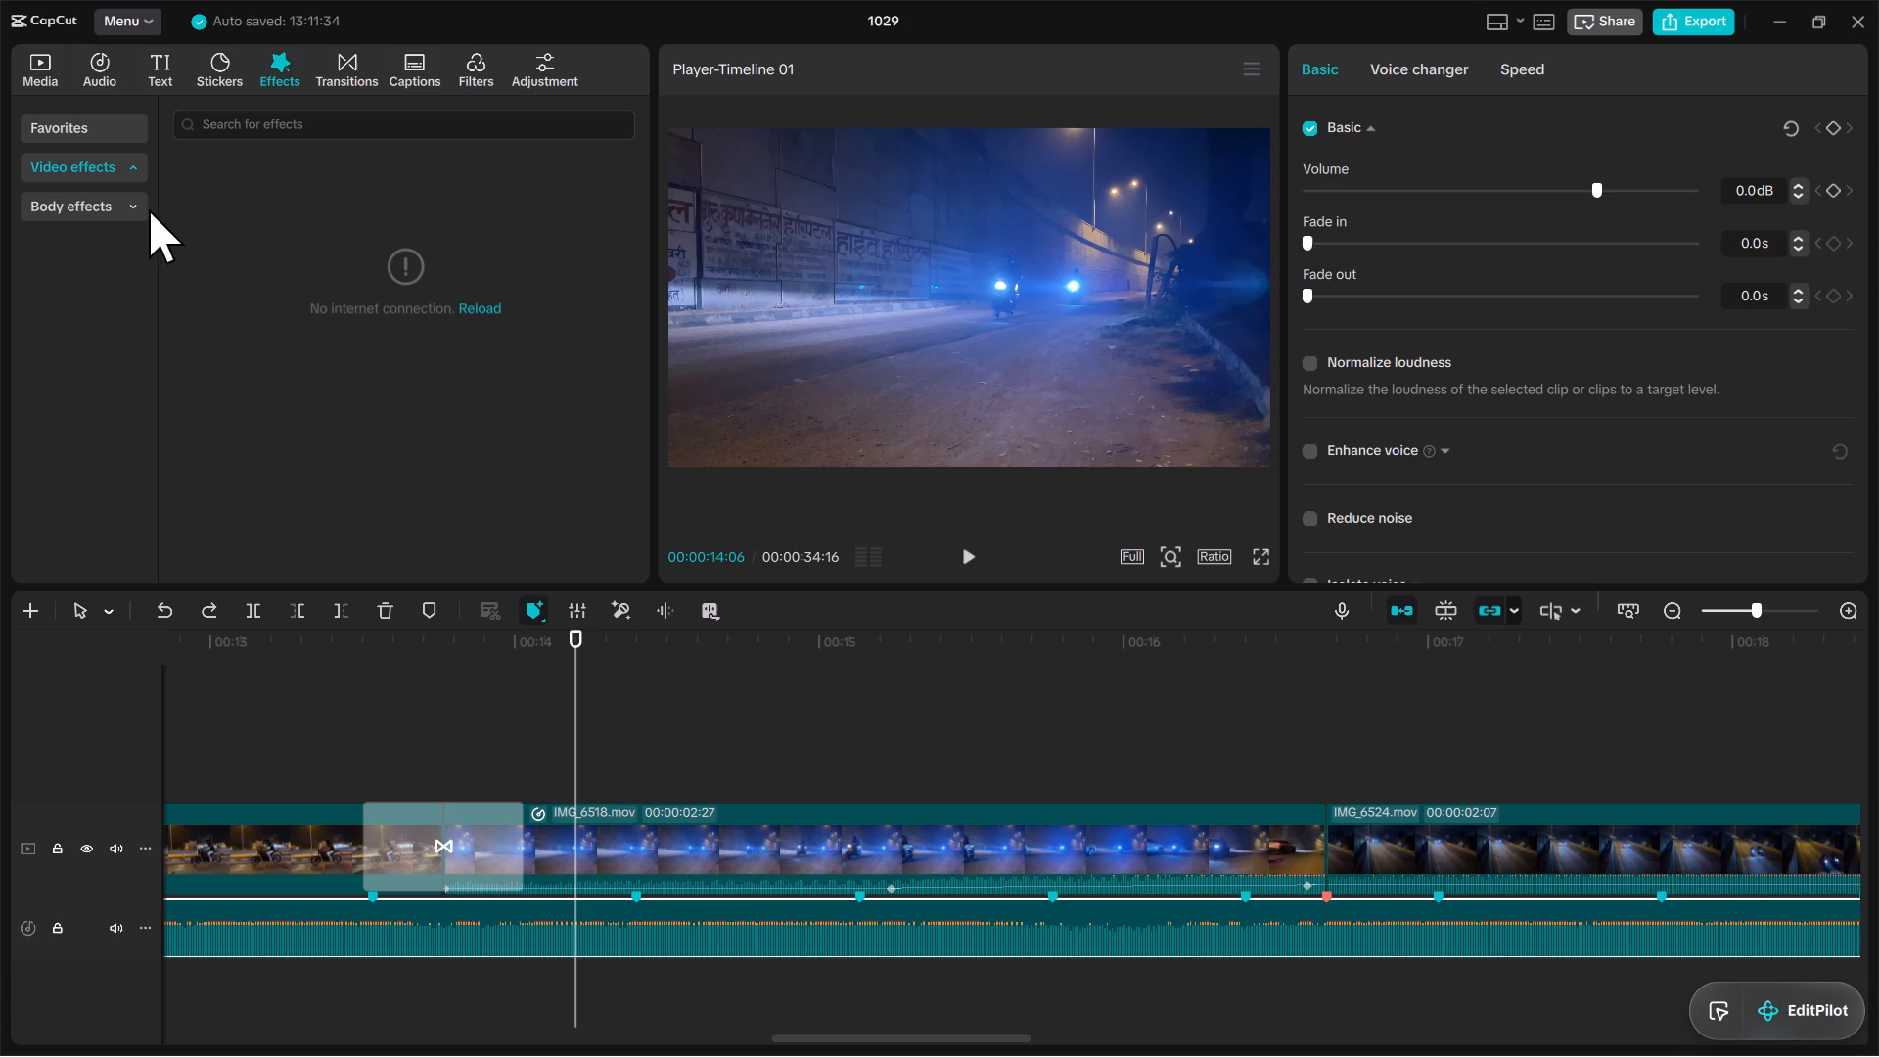
# Switch the computer's Wi-Fi connection to the AirFiber_5G network and return to the CapCut edit.
pyautogui.click(1117, 926)
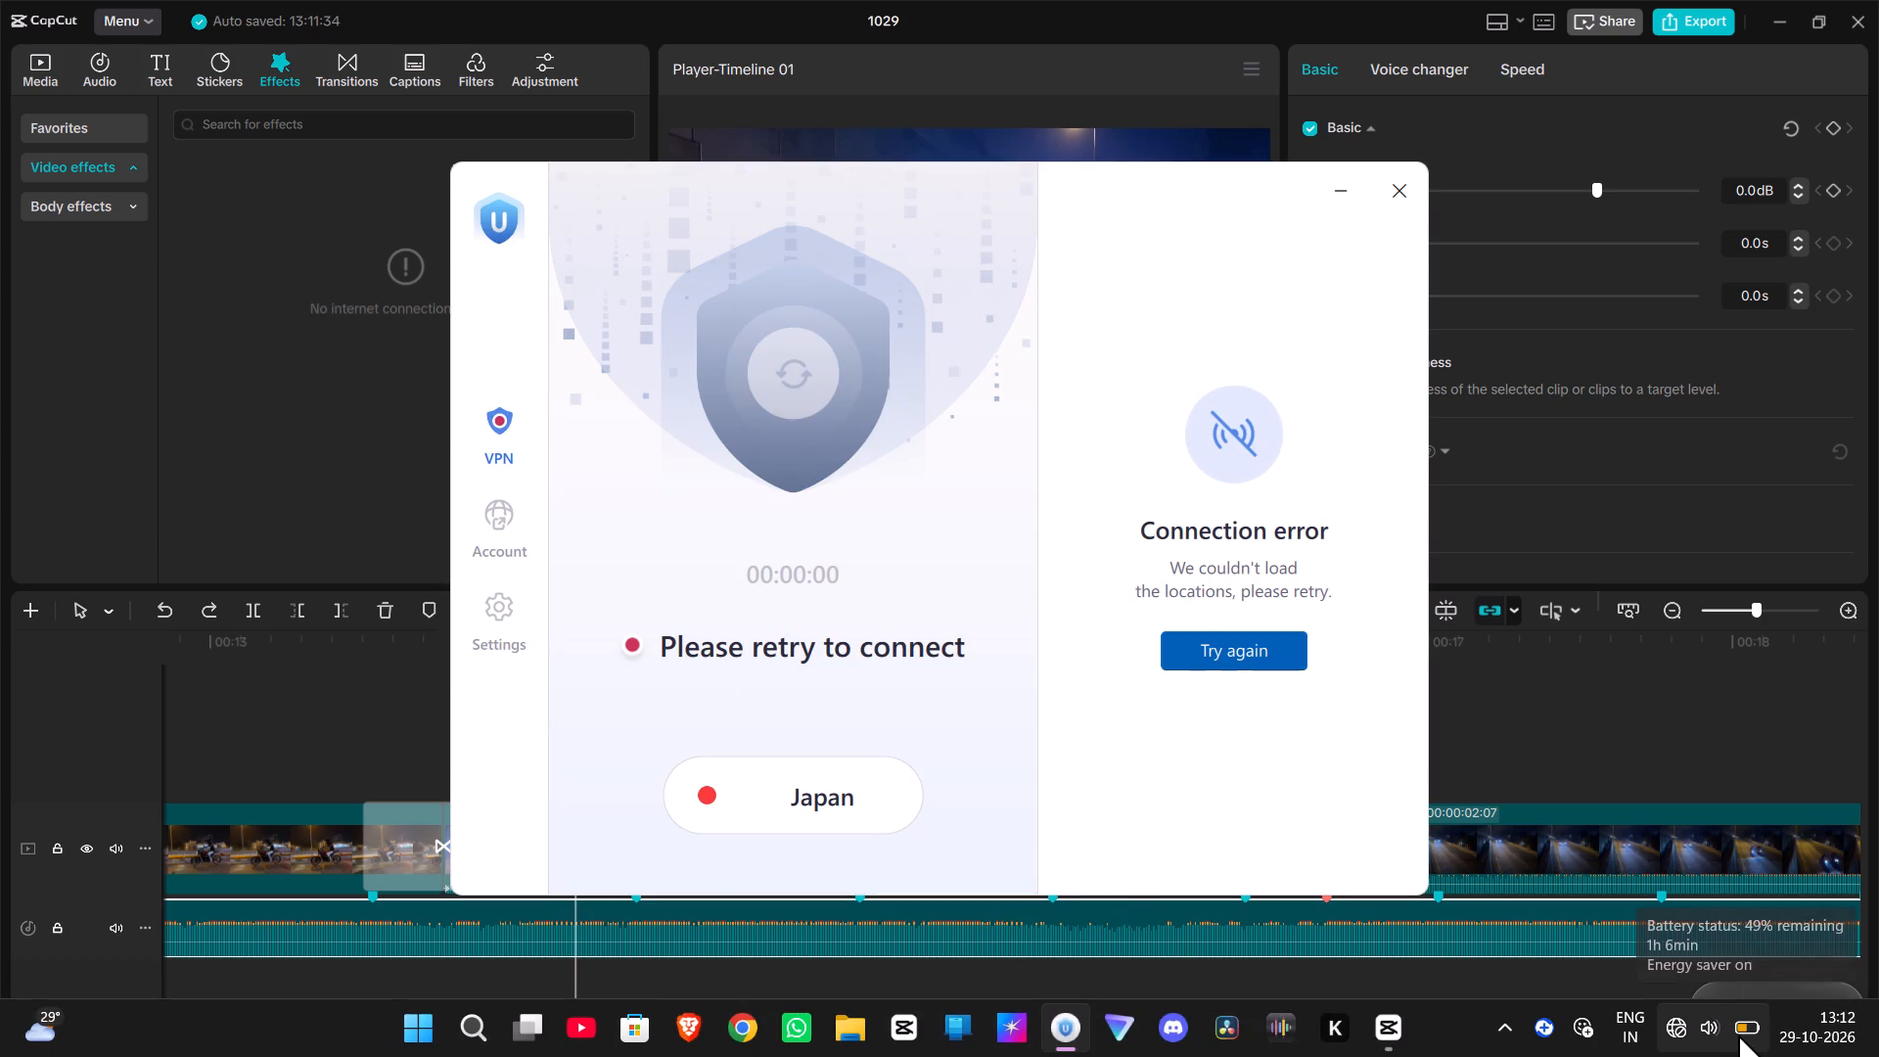
pyautogui.click(1669, 1021)
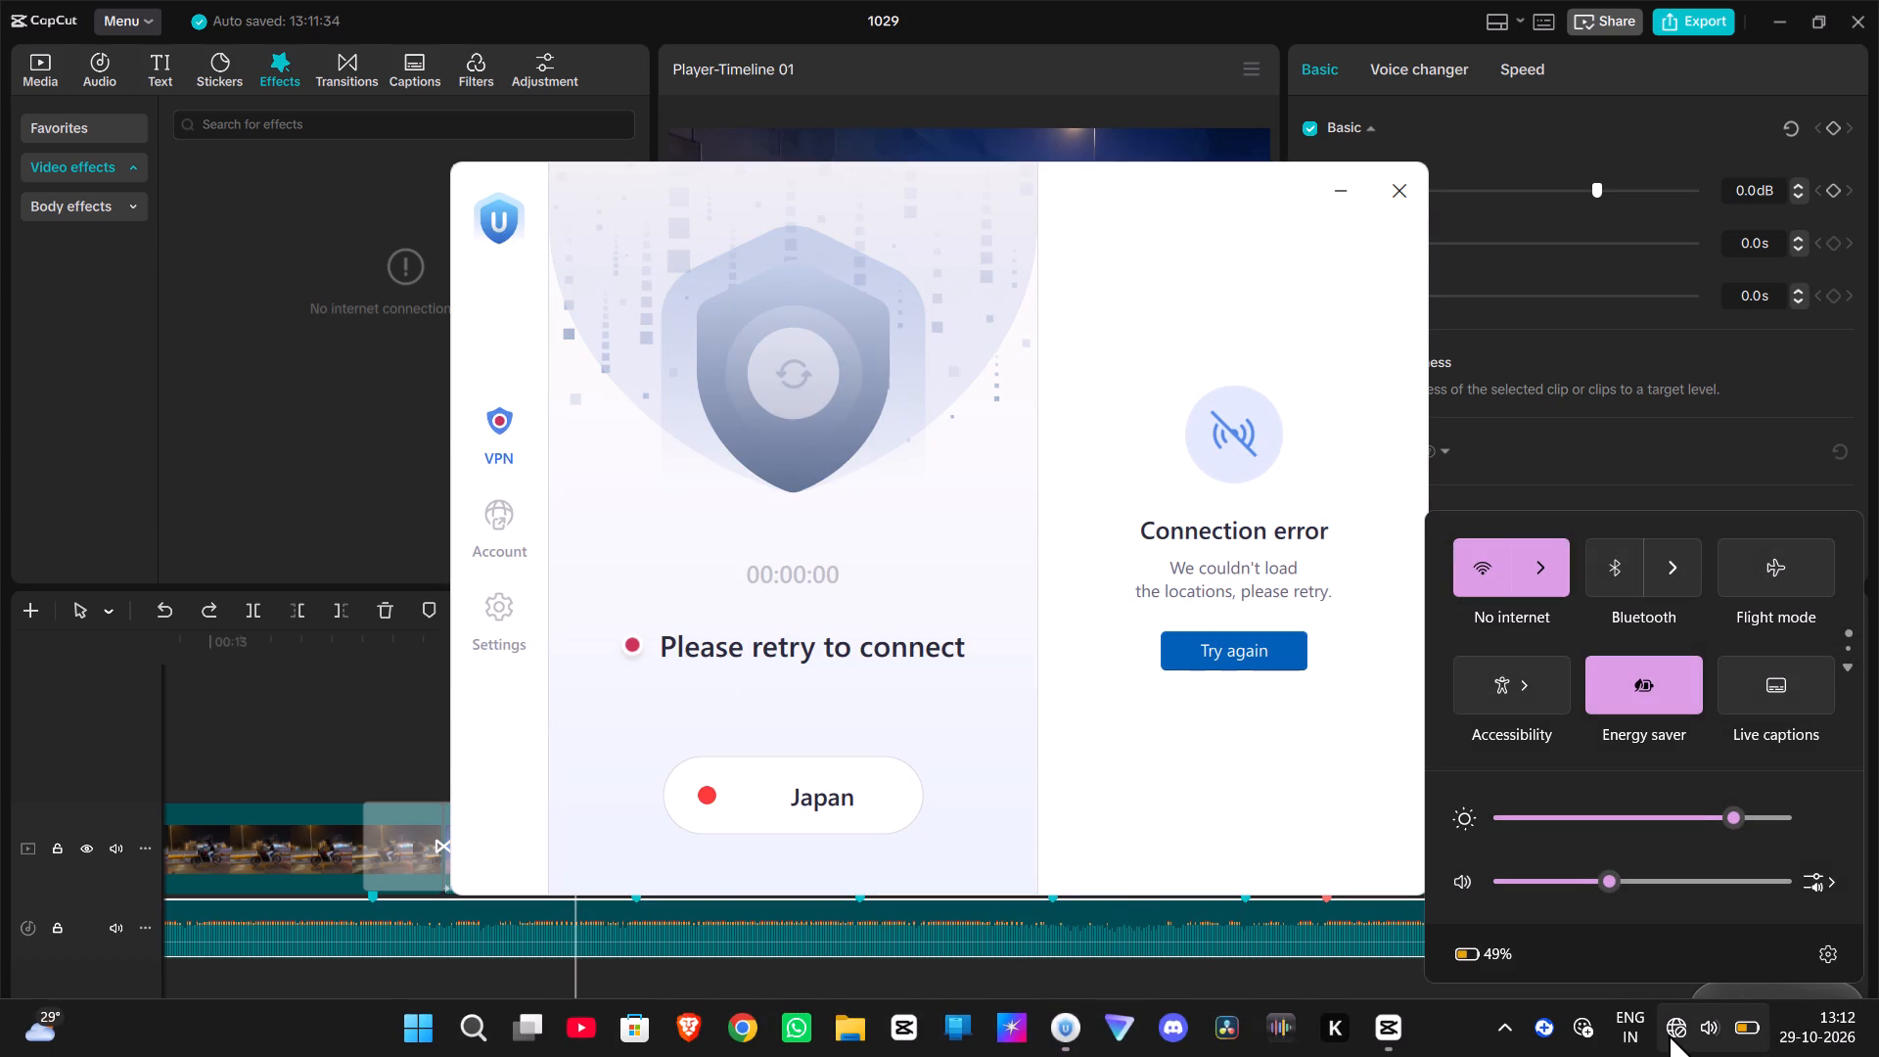
pyautogui.click(1559, 576)
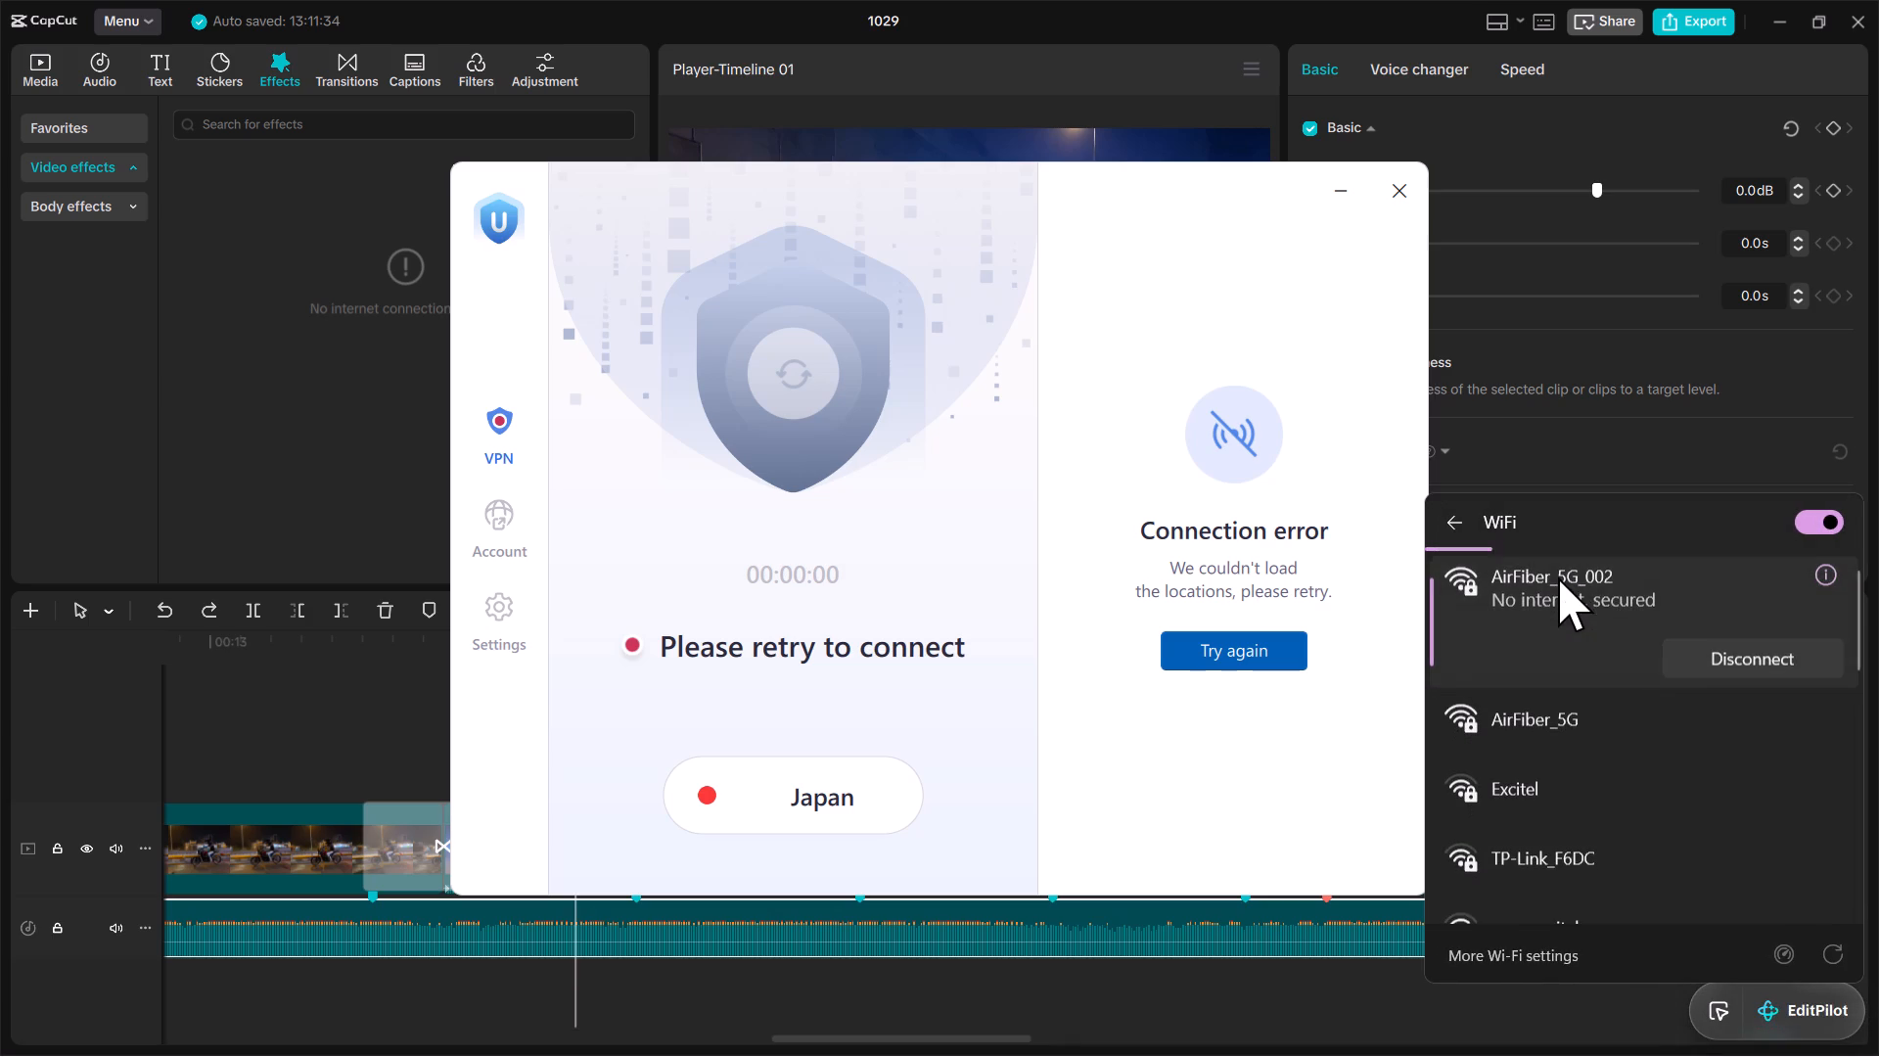
pyautogui.click(1580, 728)
pyautogui.click(1714, 768)
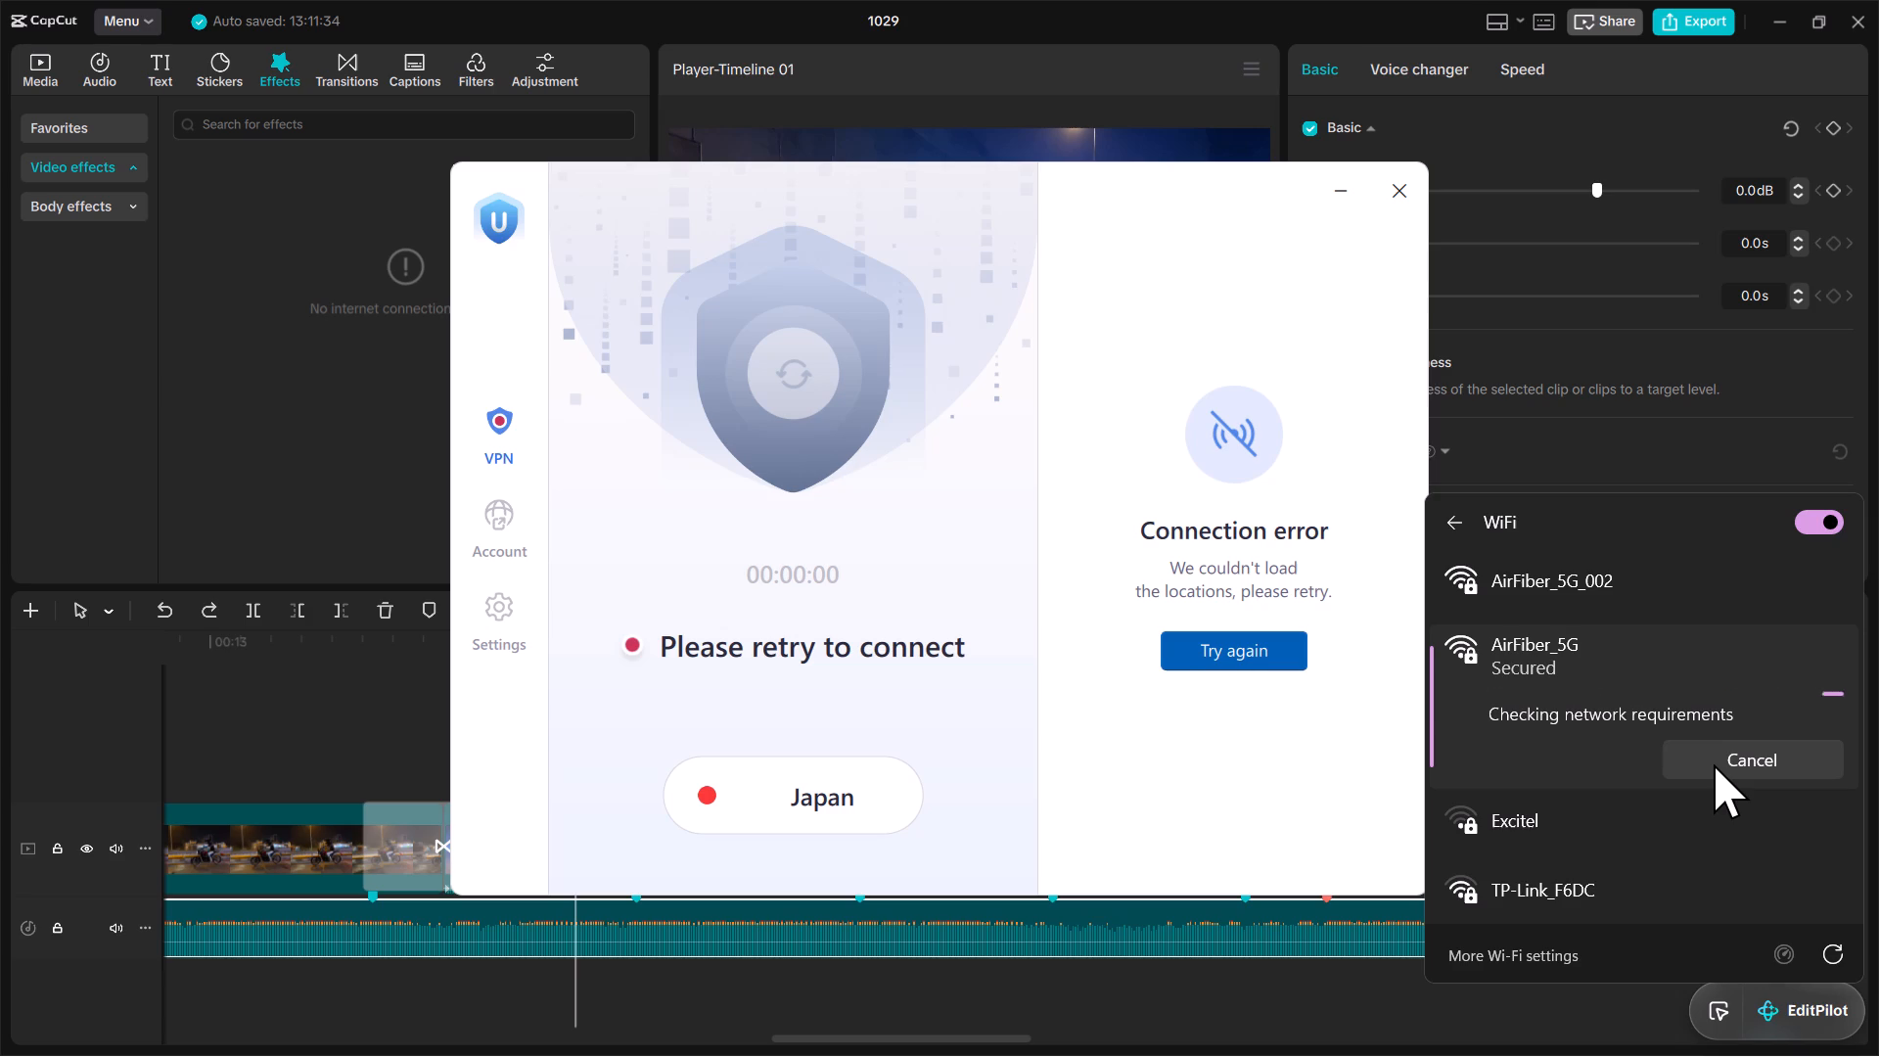
pyautogui.click(1568, 341)
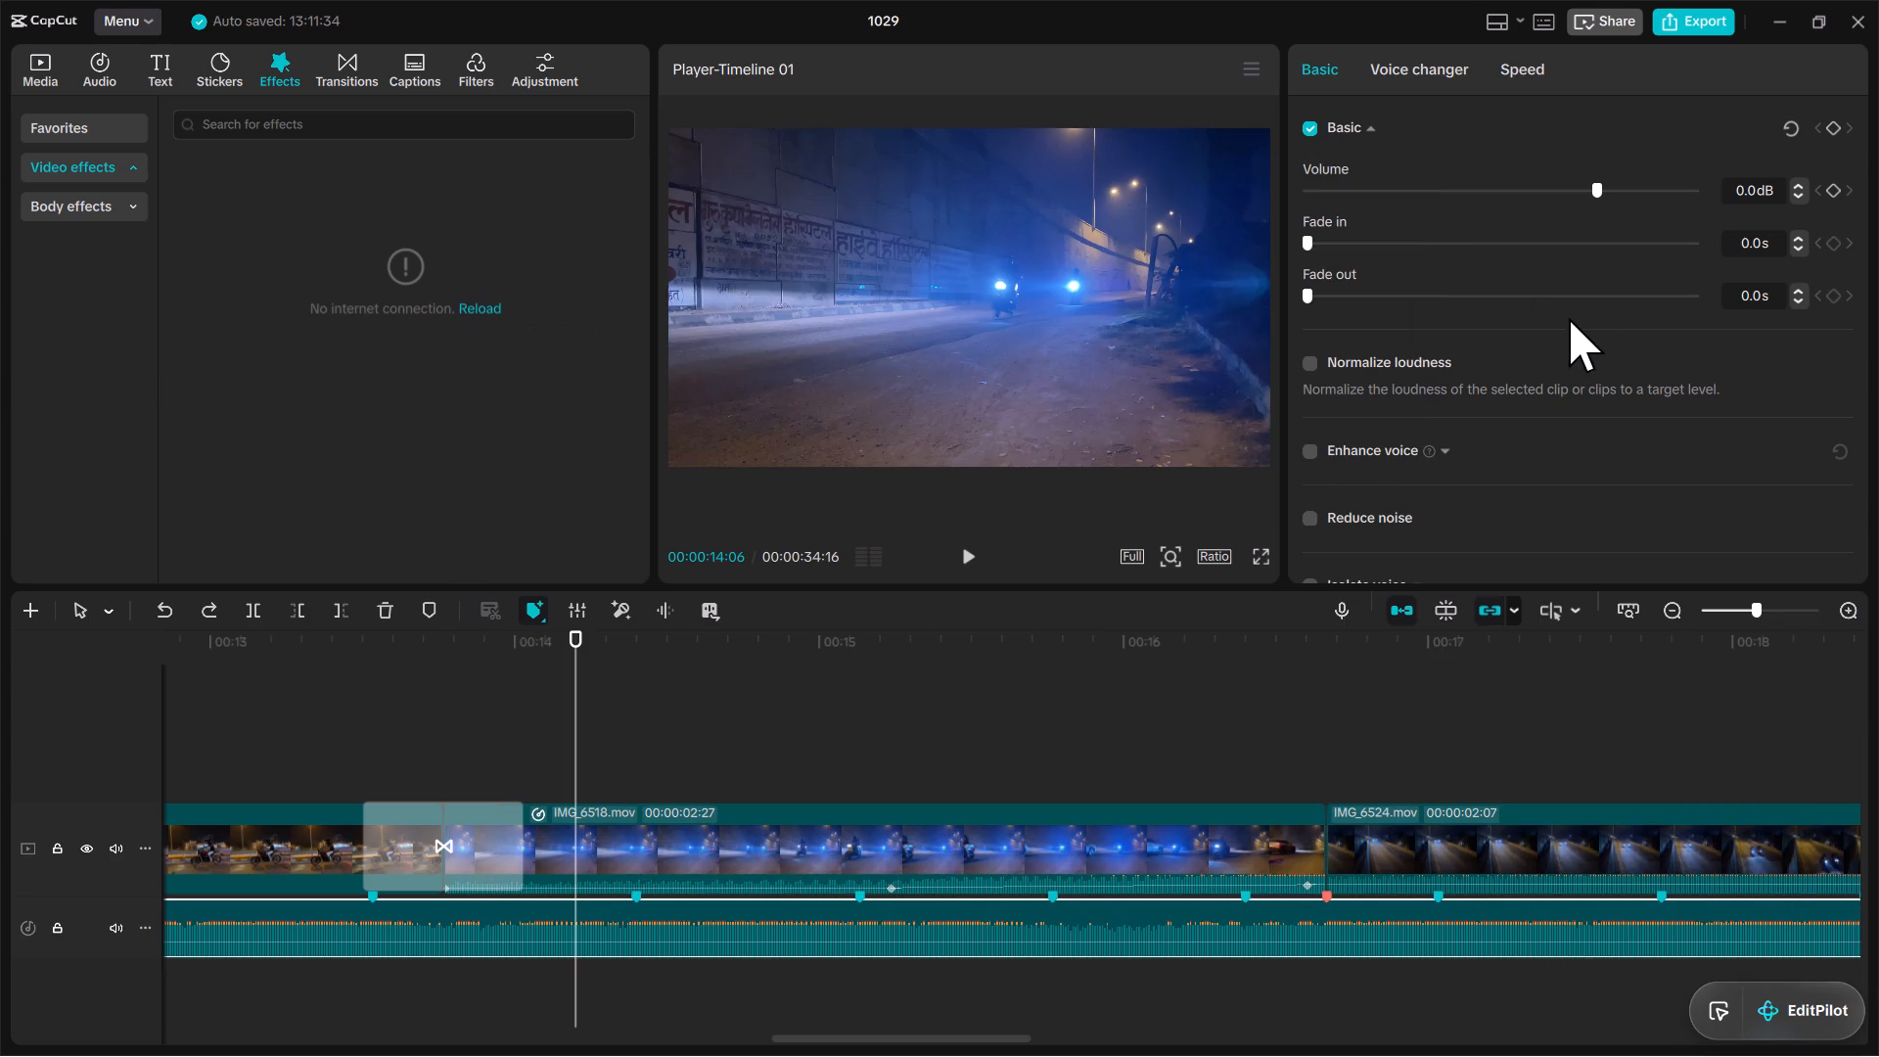
# Review IMG_6524.mov and the music past its end from 00:00:16:20 and again from 00:00:16:27, bringing up the imported media in between.
pyautogui.moveTo(1306, 695); pyautogui.dragTo(1035, 723)
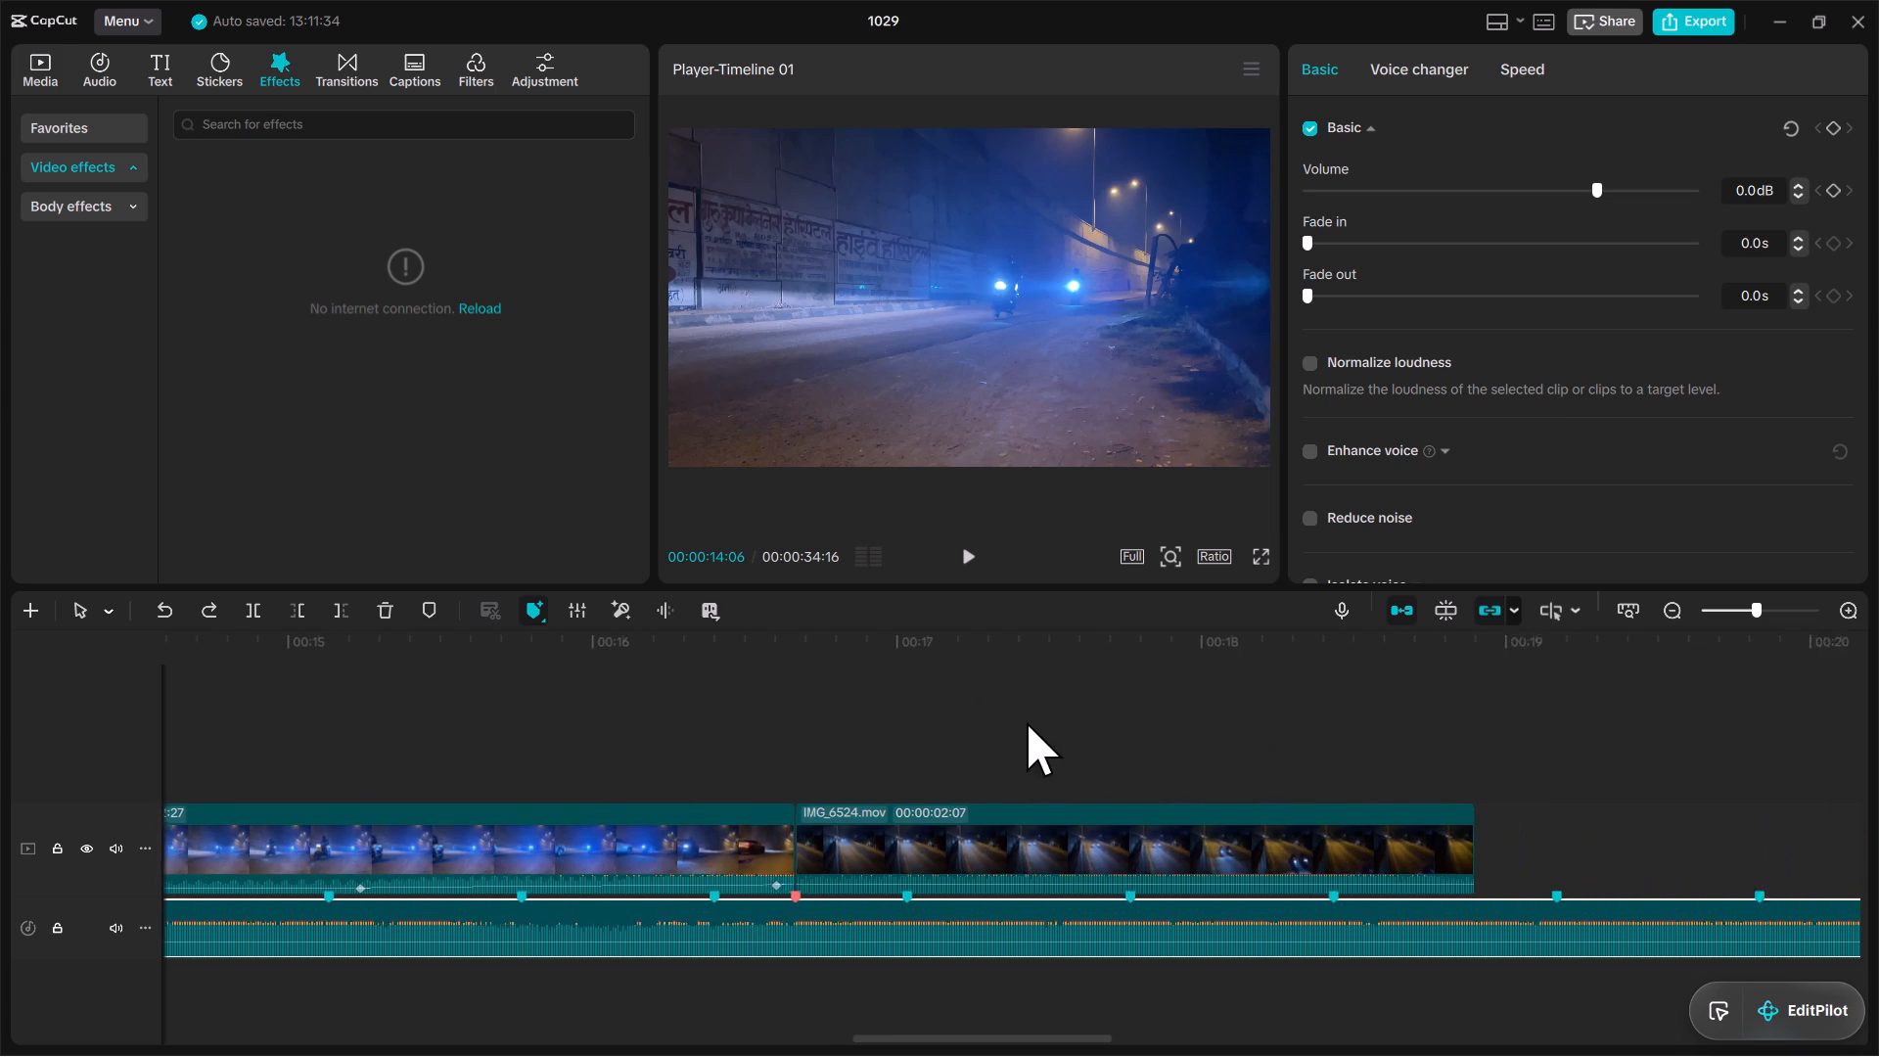
pyautogui.click(764, 667)
pyautogui.moveTo(764, 667); pyautogui.dragTo(745, 677)
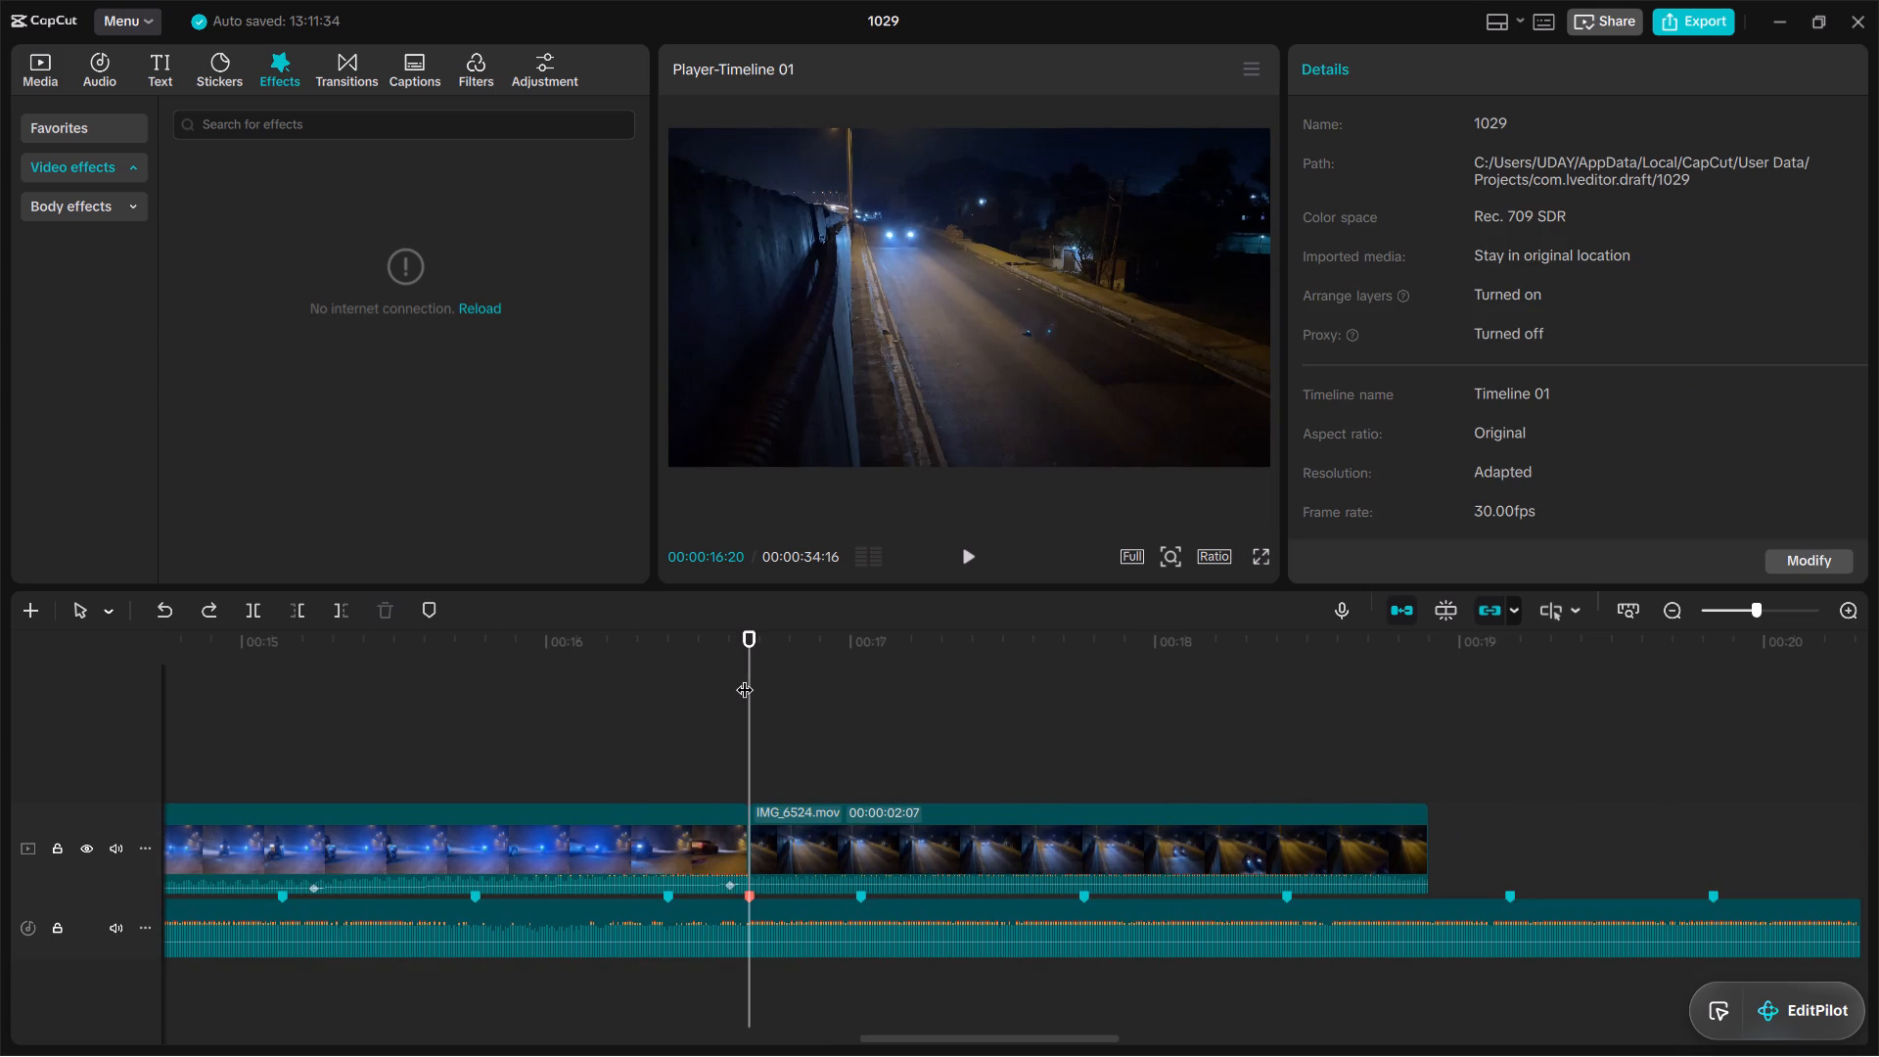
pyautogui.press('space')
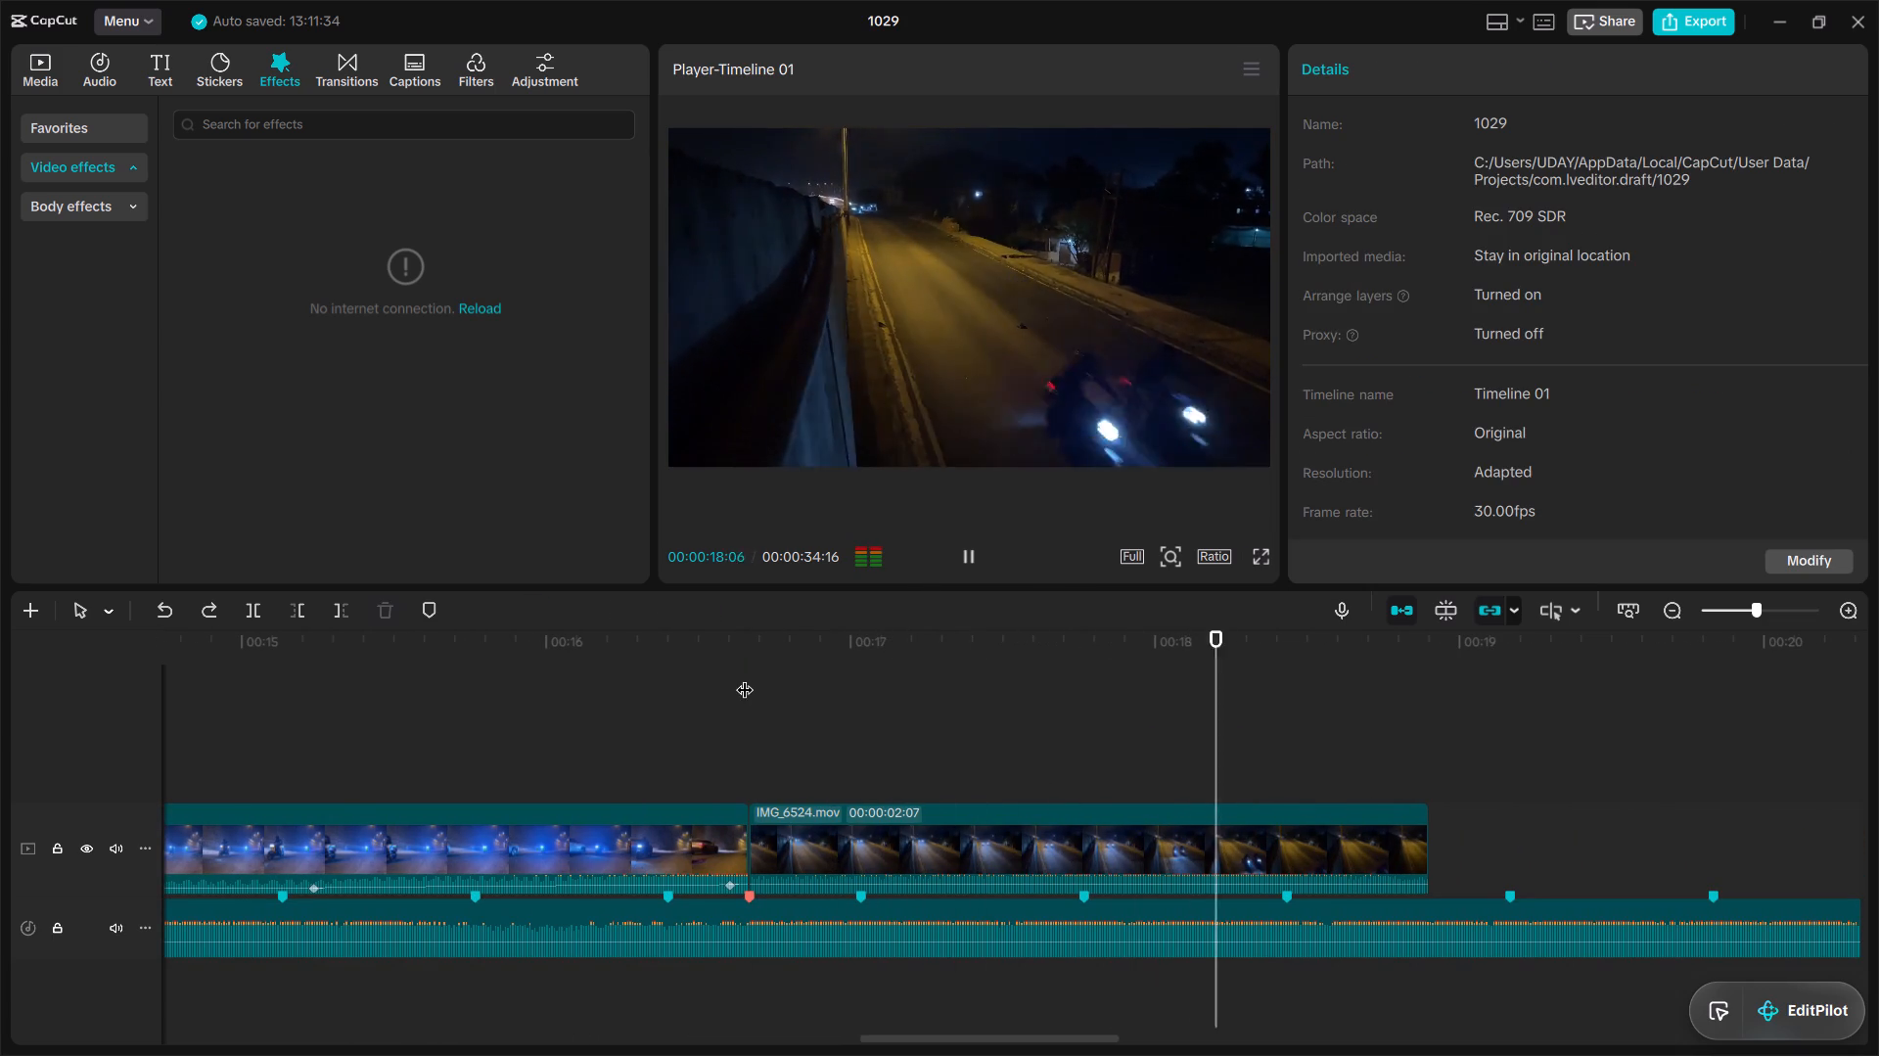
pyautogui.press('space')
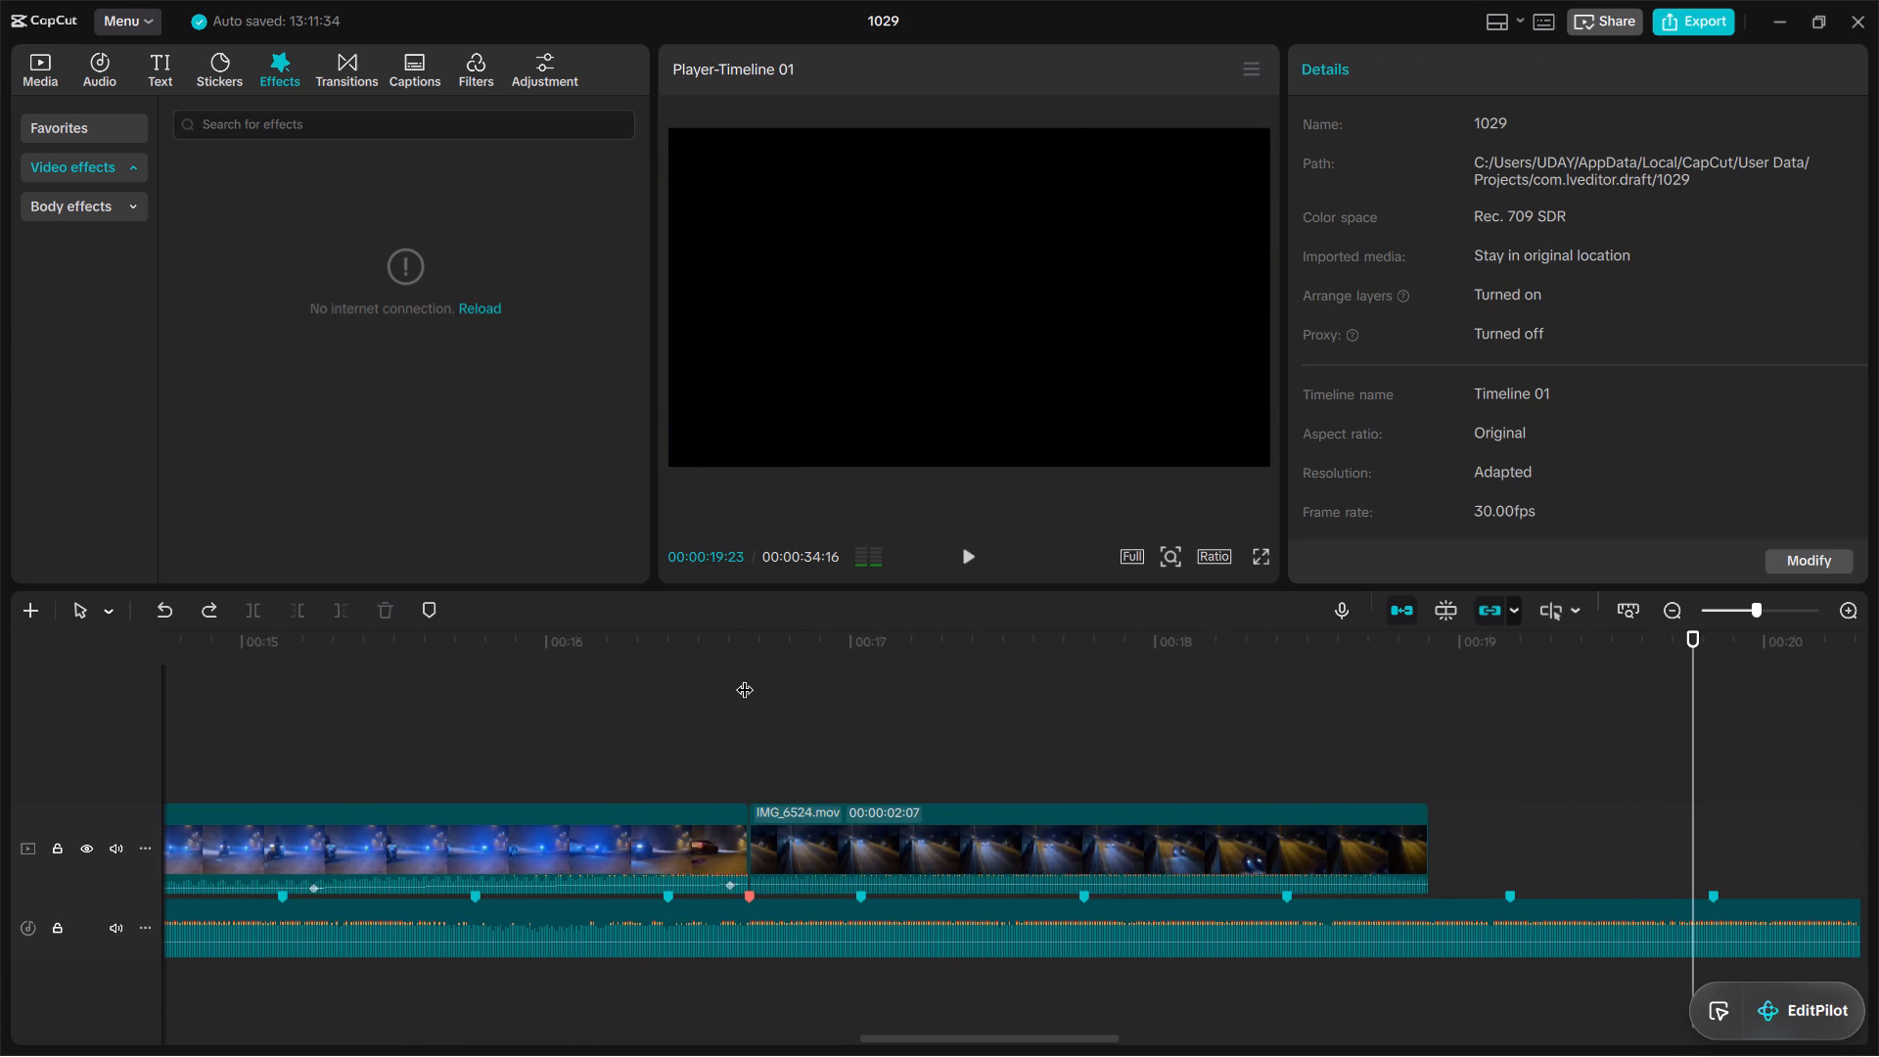
pyautogui.click(40, 57)
pyautogui.moveTo(1228, 712); pyautogui.dragTo(1232, 731)
pyautogui.click(557, 684)
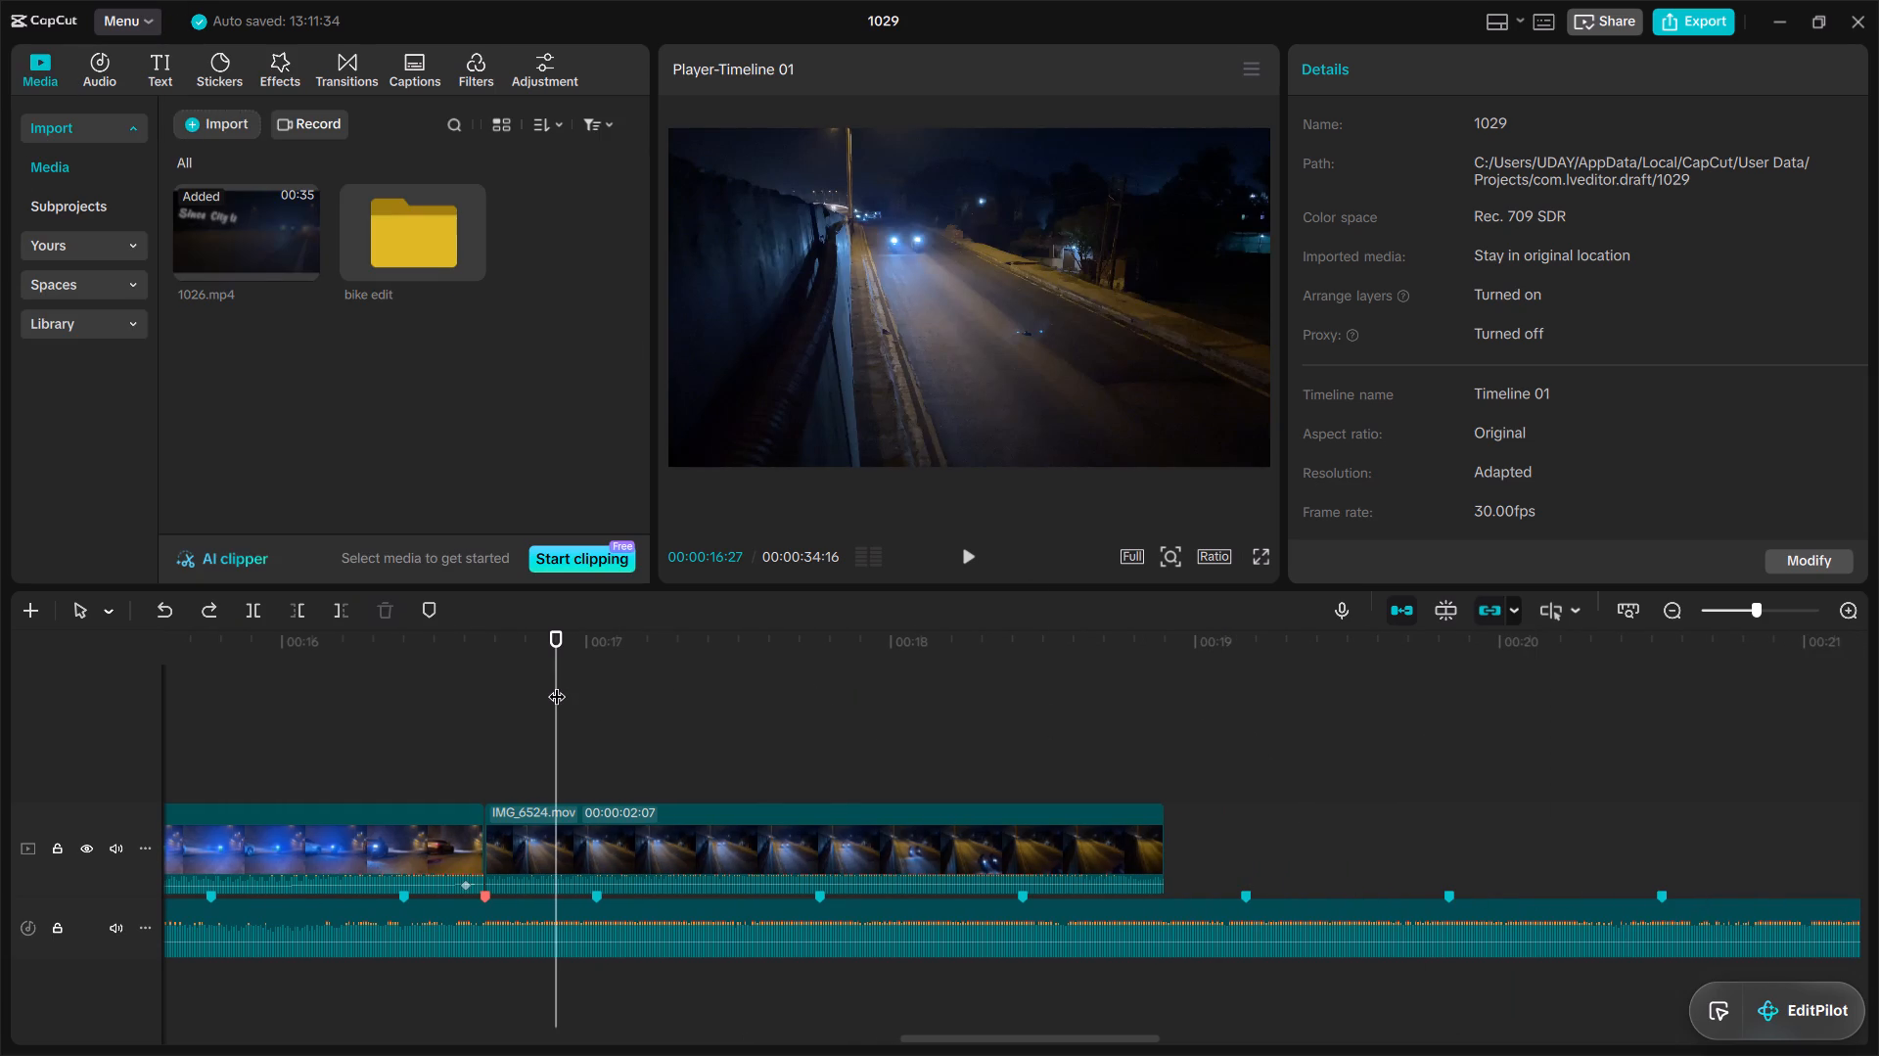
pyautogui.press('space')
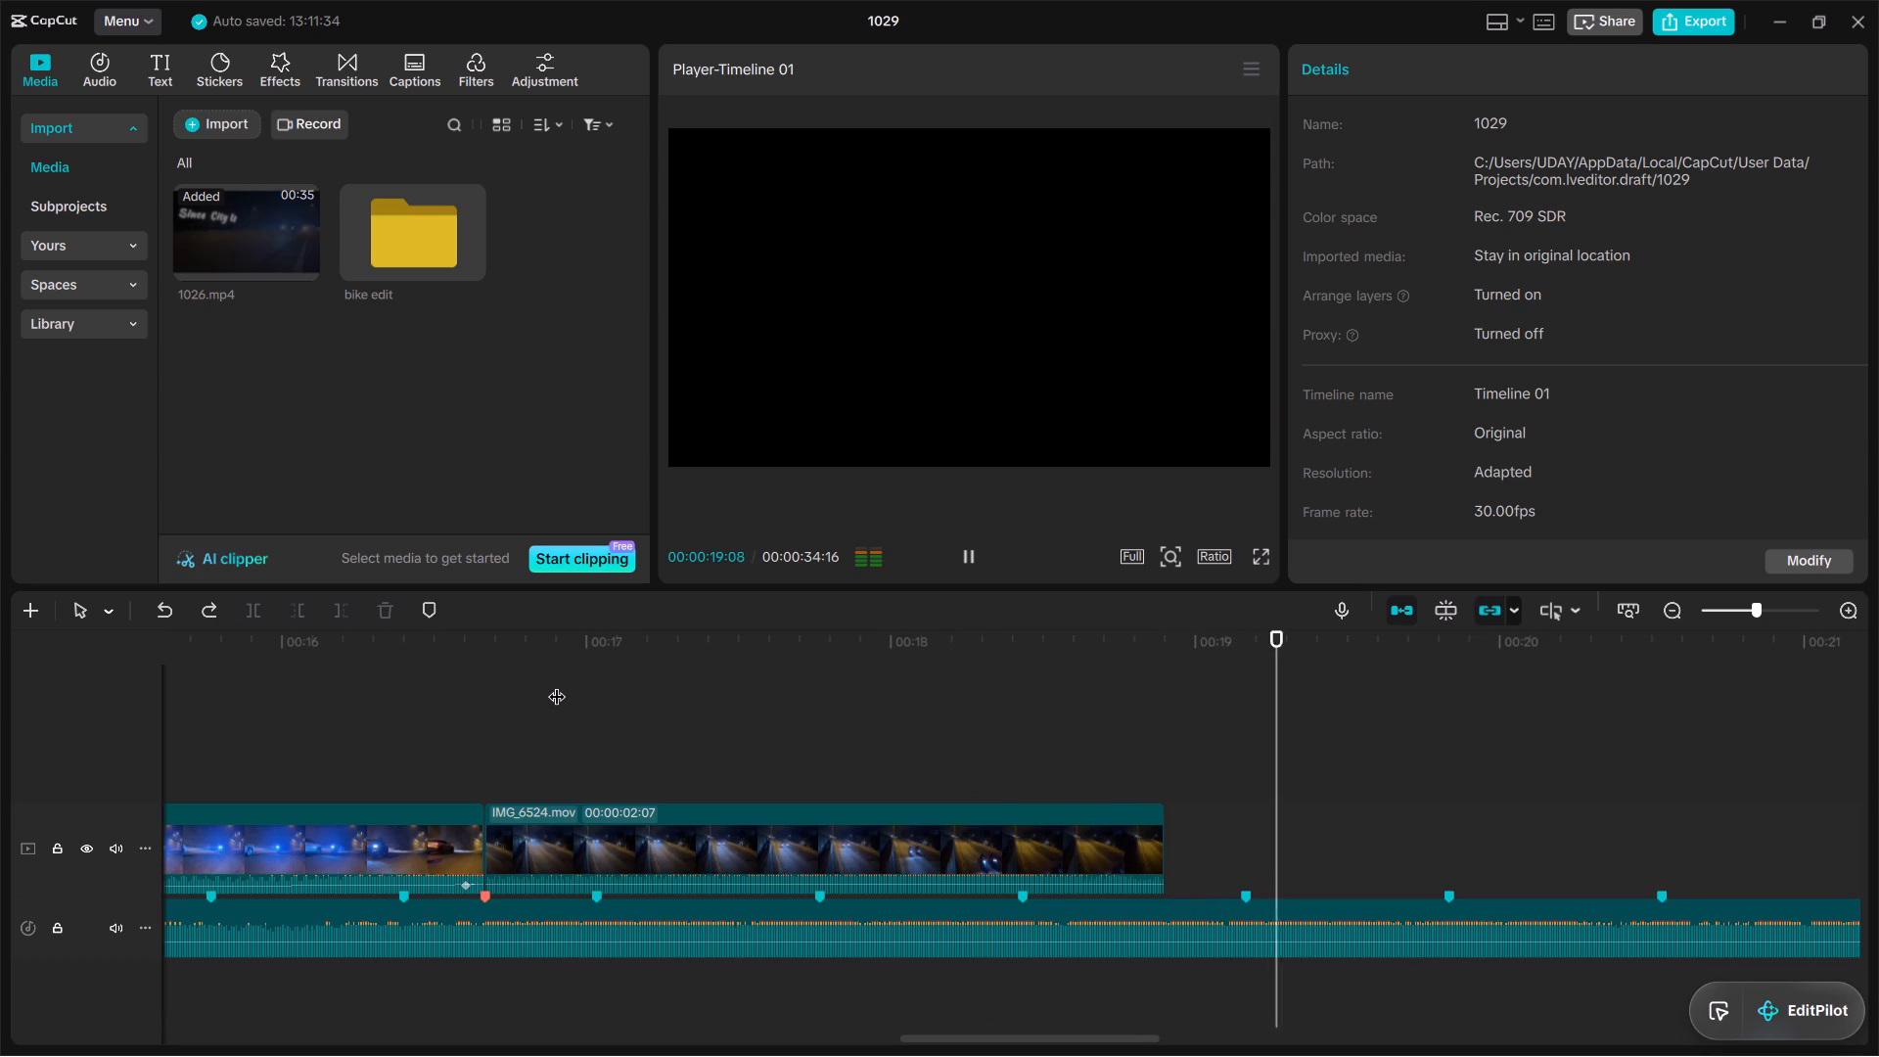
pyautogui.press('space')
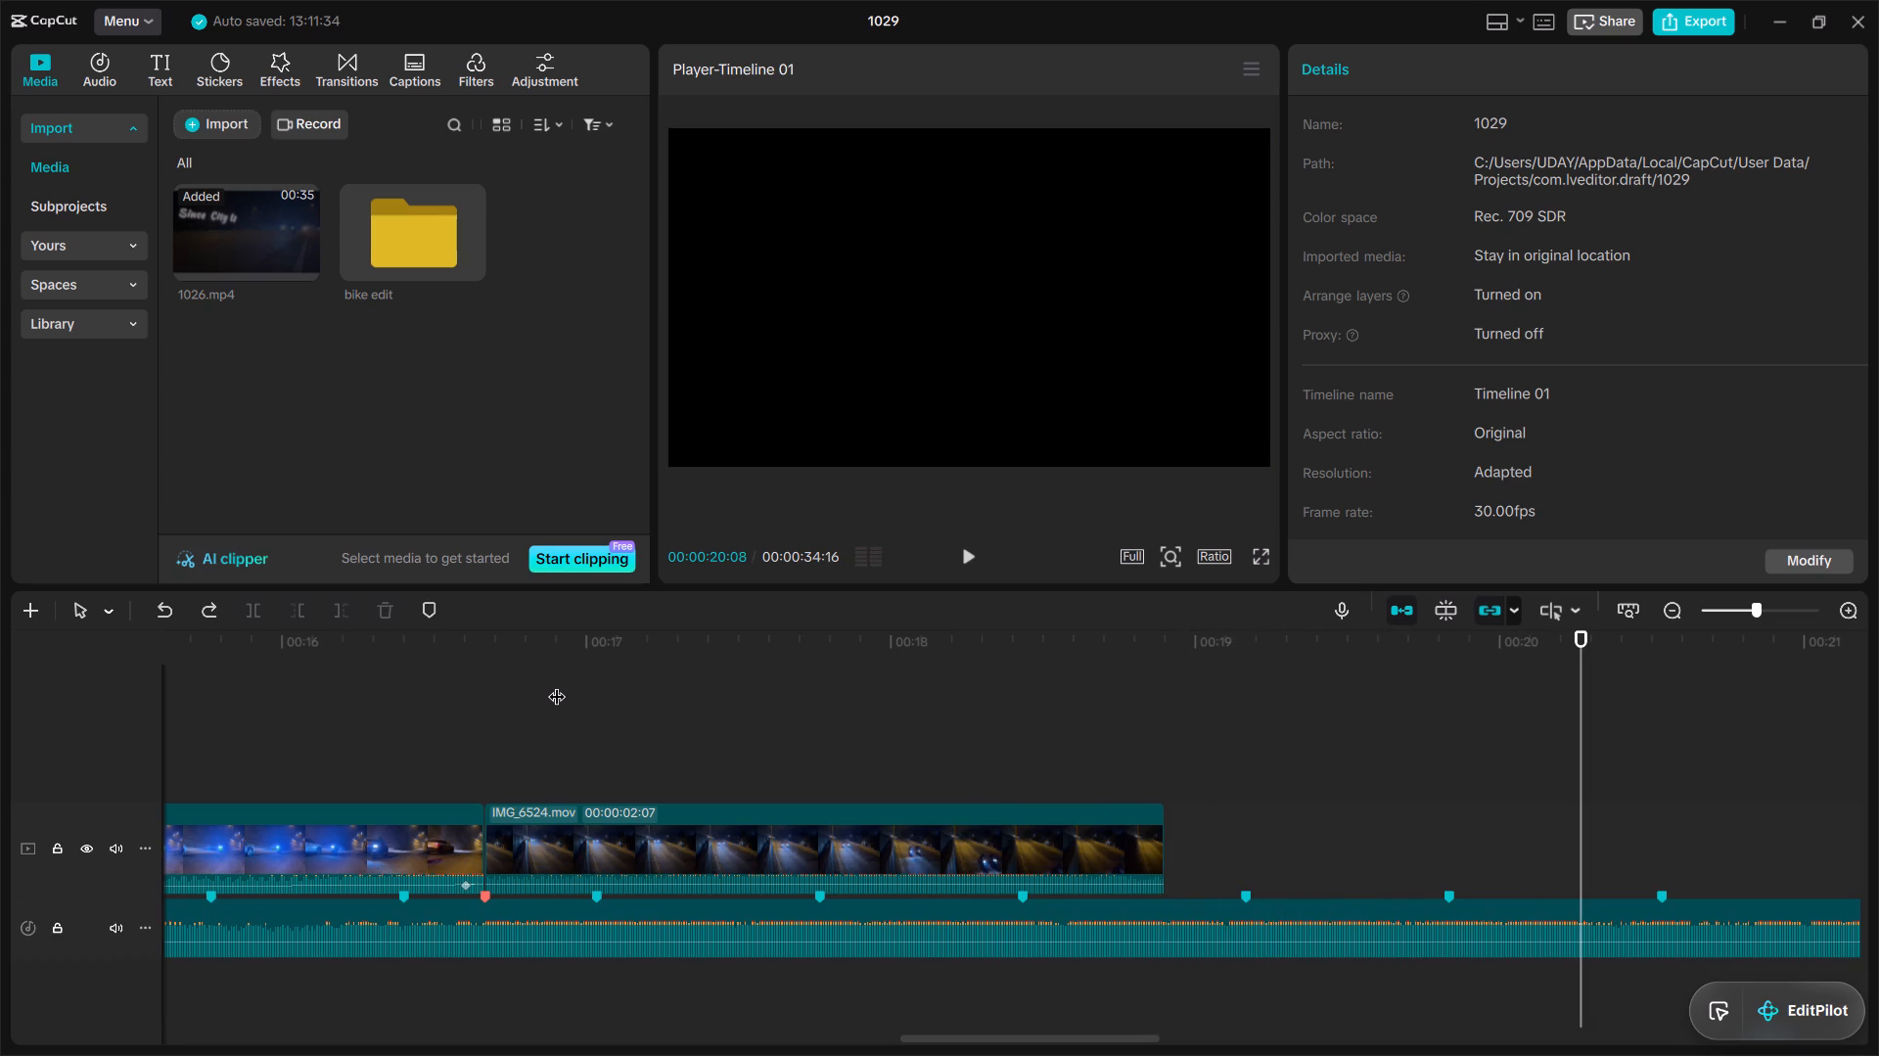
# Remove the beat markers on the 1026 music track that come after the start of IMG_6524.mov.
pyautogui.click(952, 658)
pyautogui.click(558, 938)
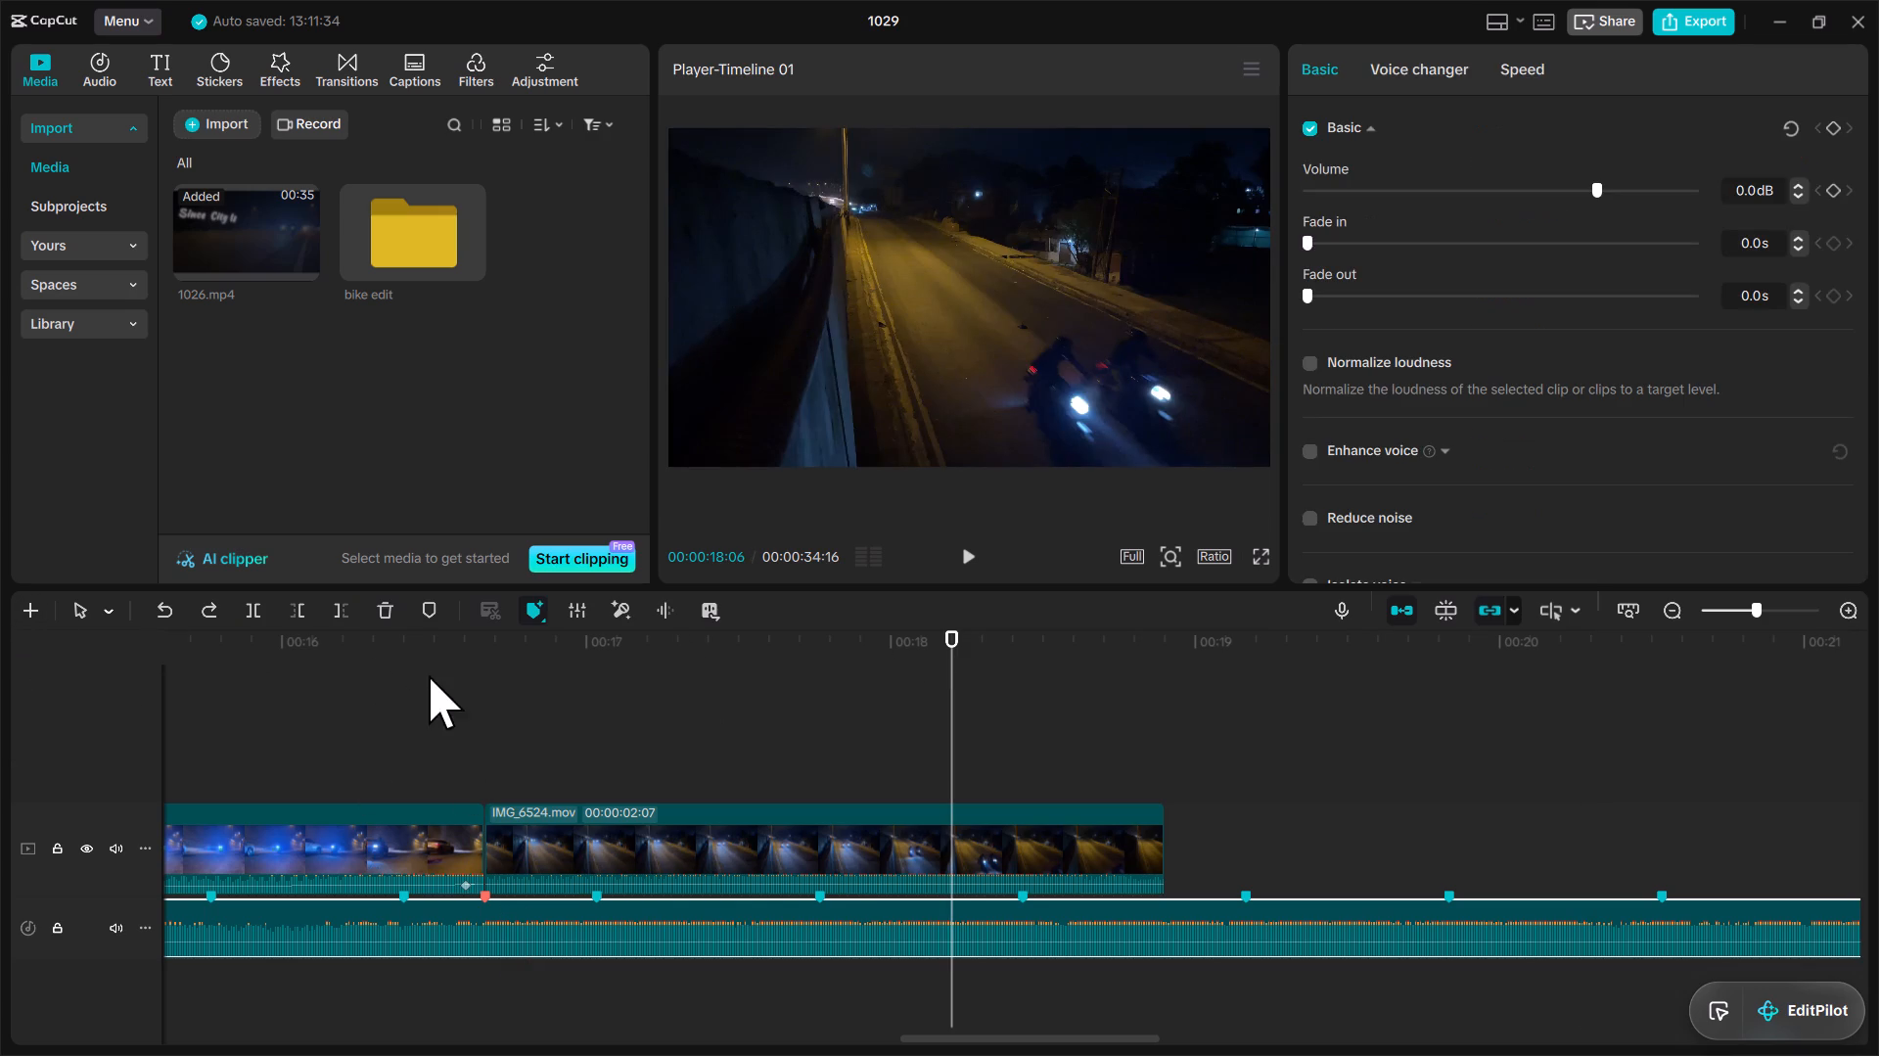
pyautogui.click(619, 803)
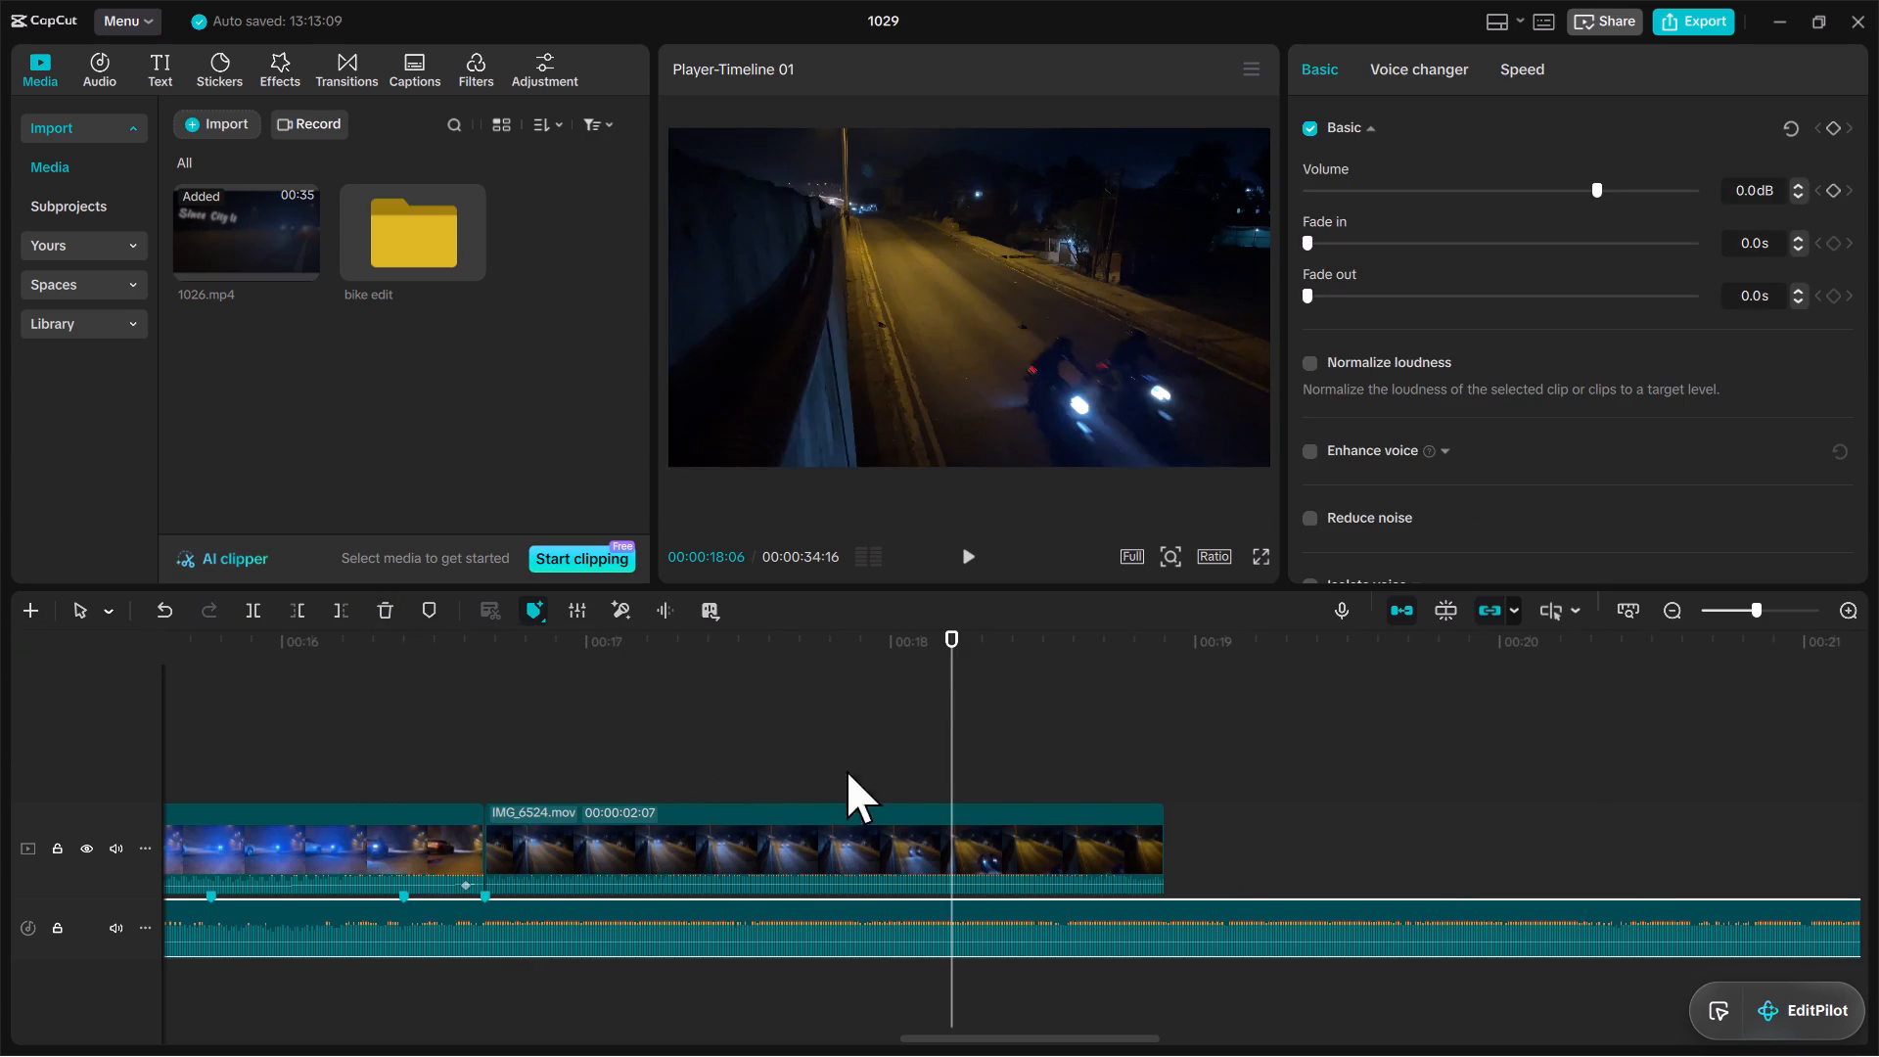
# Listen to the music following IMG_6524.mov against its beat markers, and stop at 00:00:21:08.
pyautogui.press('space')
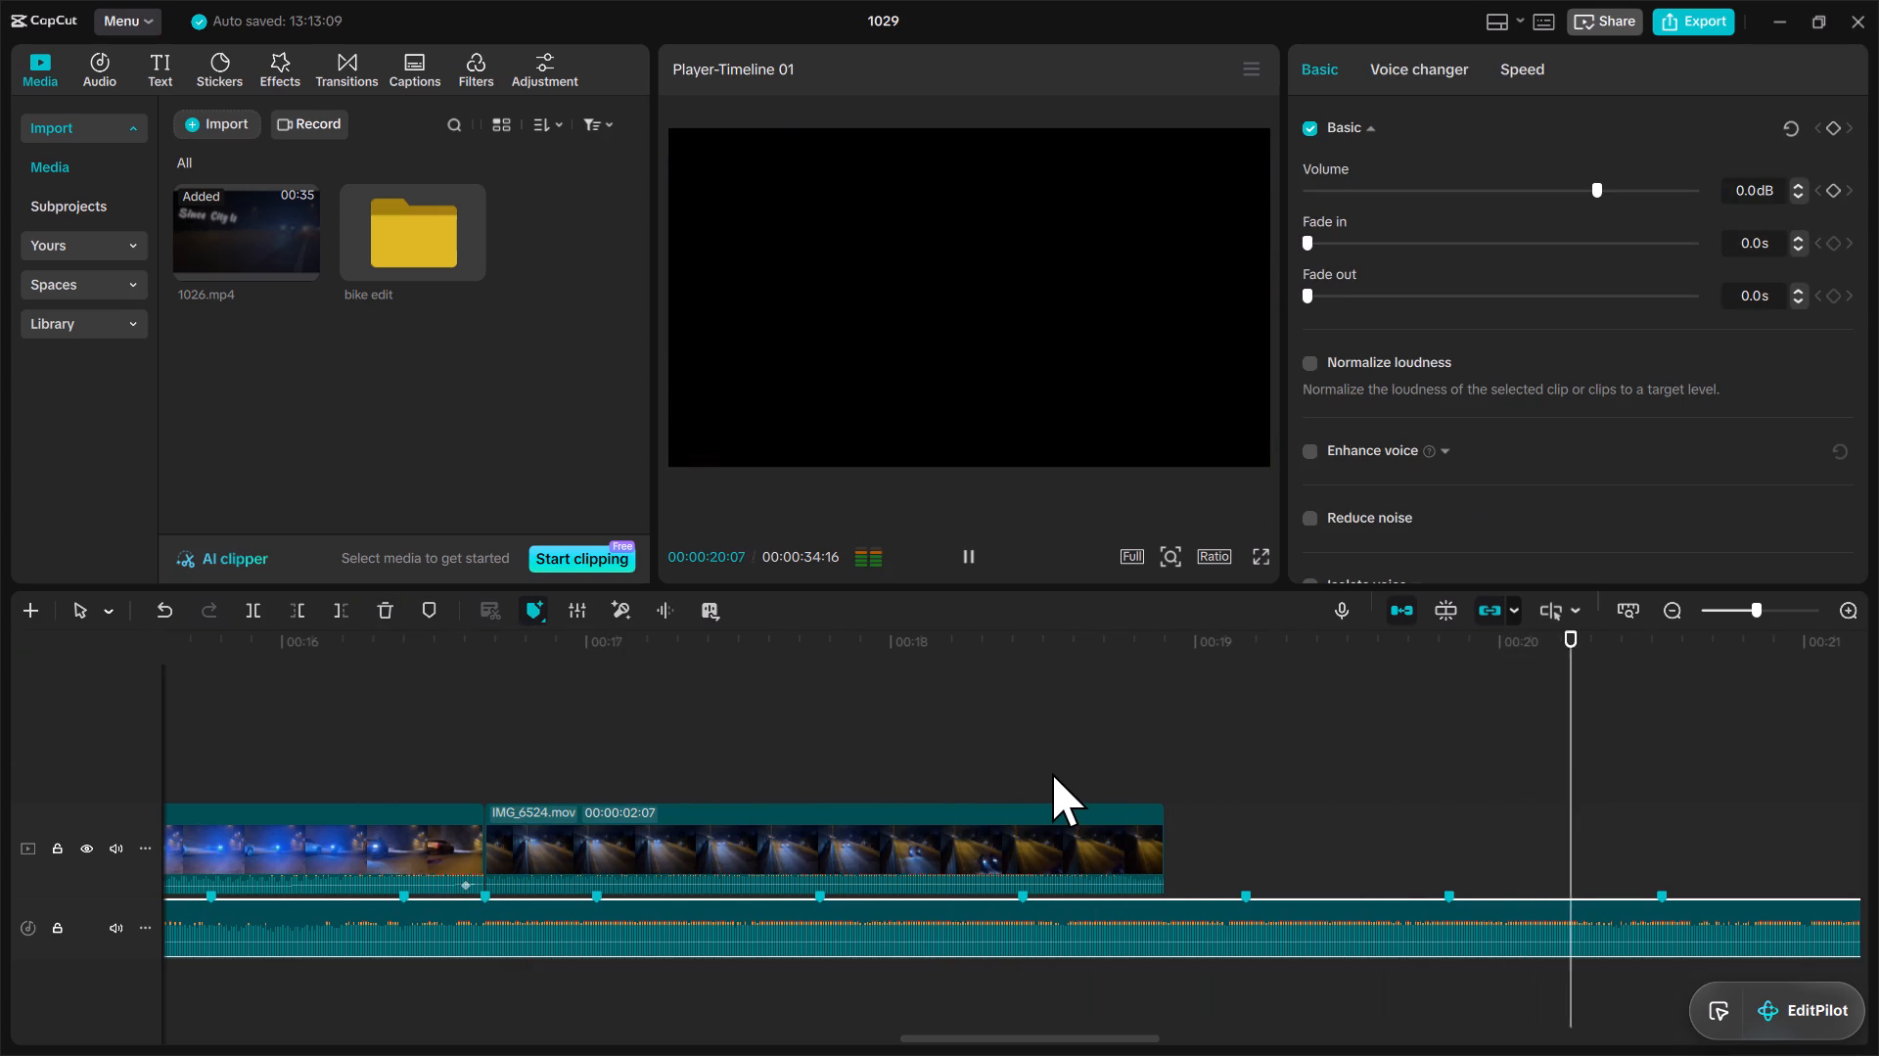
pyautogui.press('k')
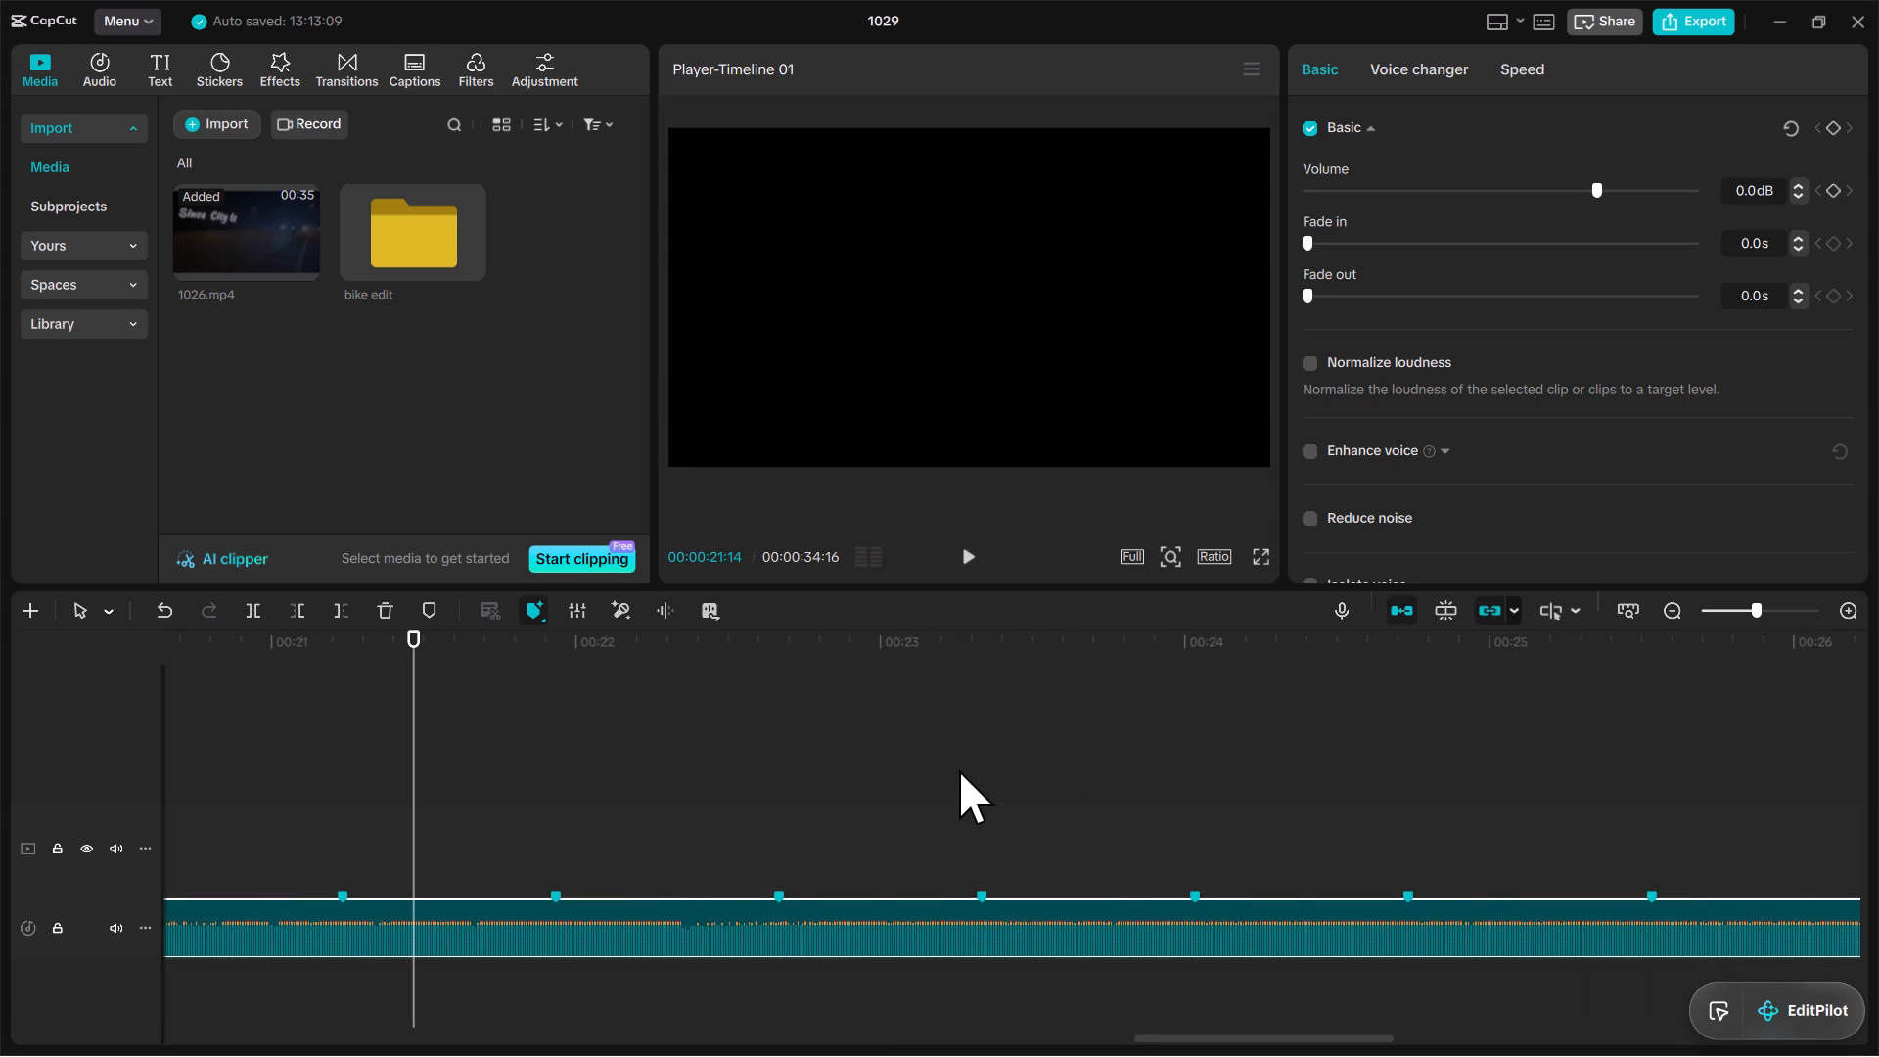
pyautogui.click(959, 779)
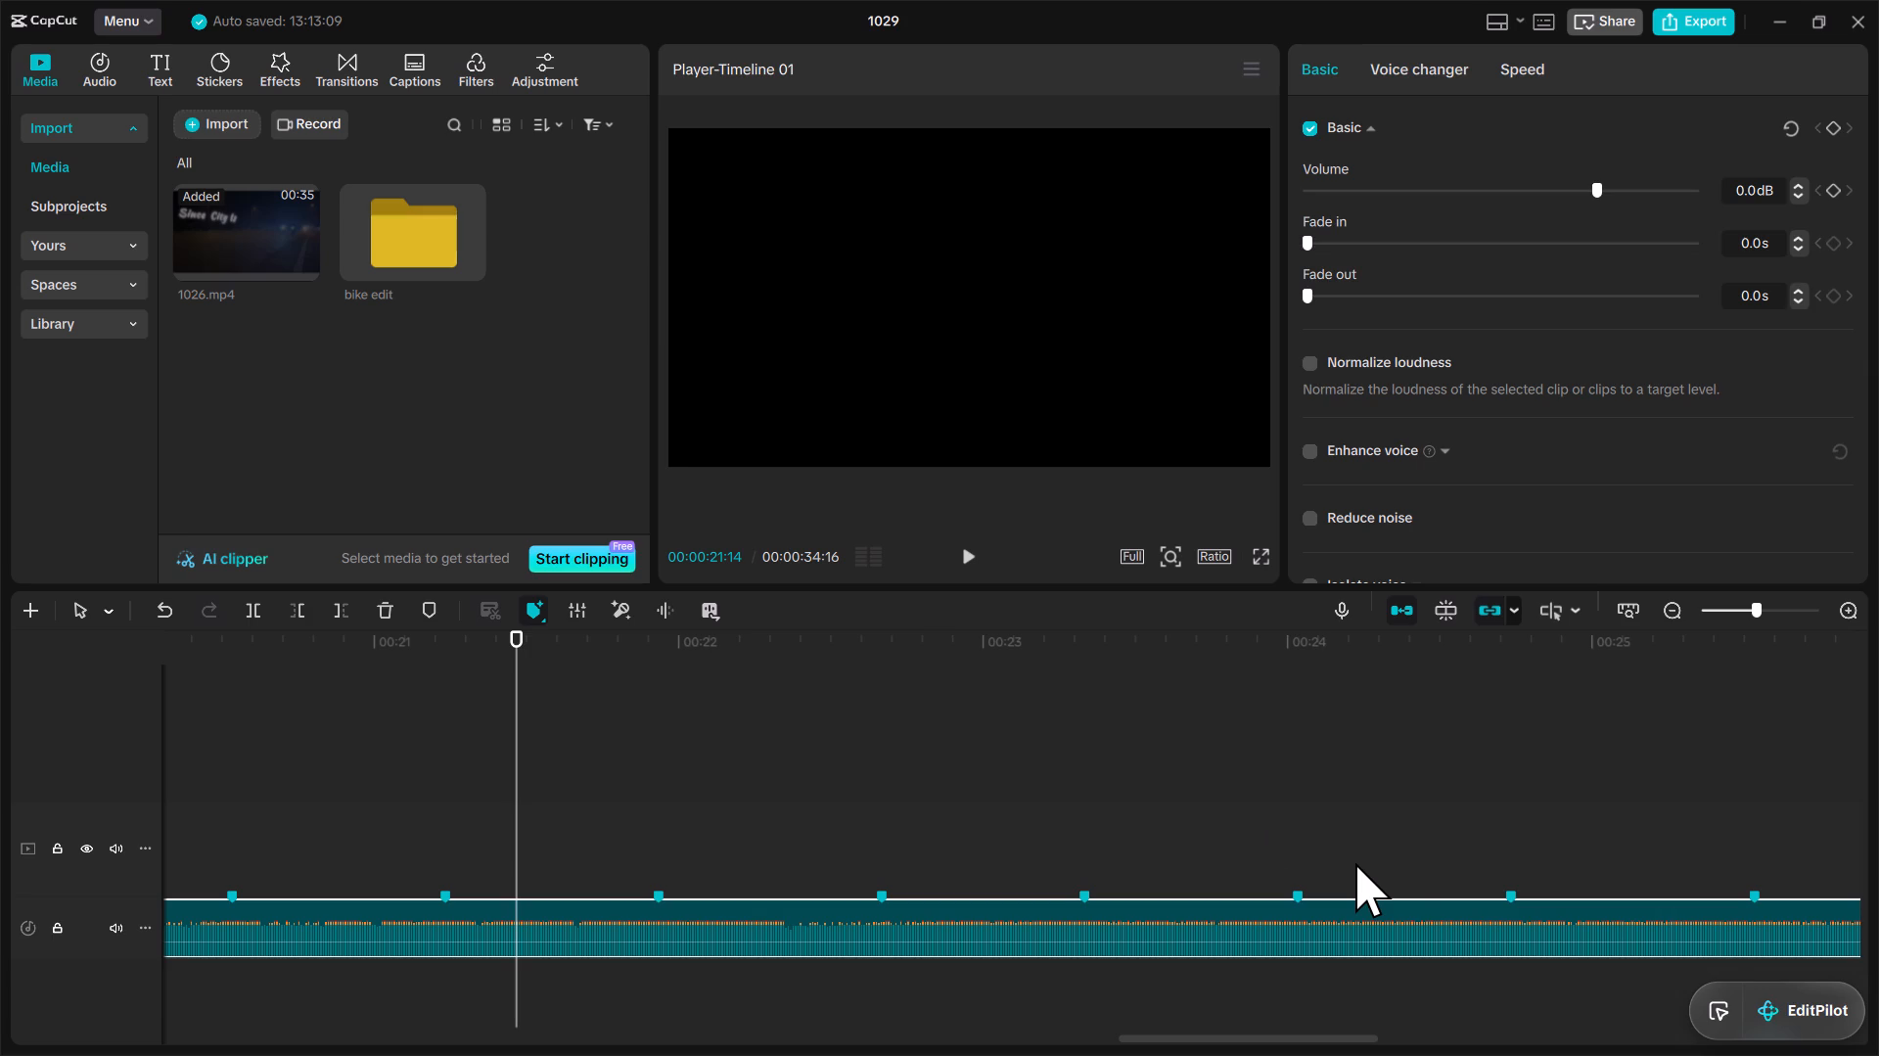
pyautogui.click(1398, 873)
pyautogui.moveTo(1184, 840); pyautogui.dragTo(1234, 818)
pyautogui.click(805, 663)
pyautogui.press('space')
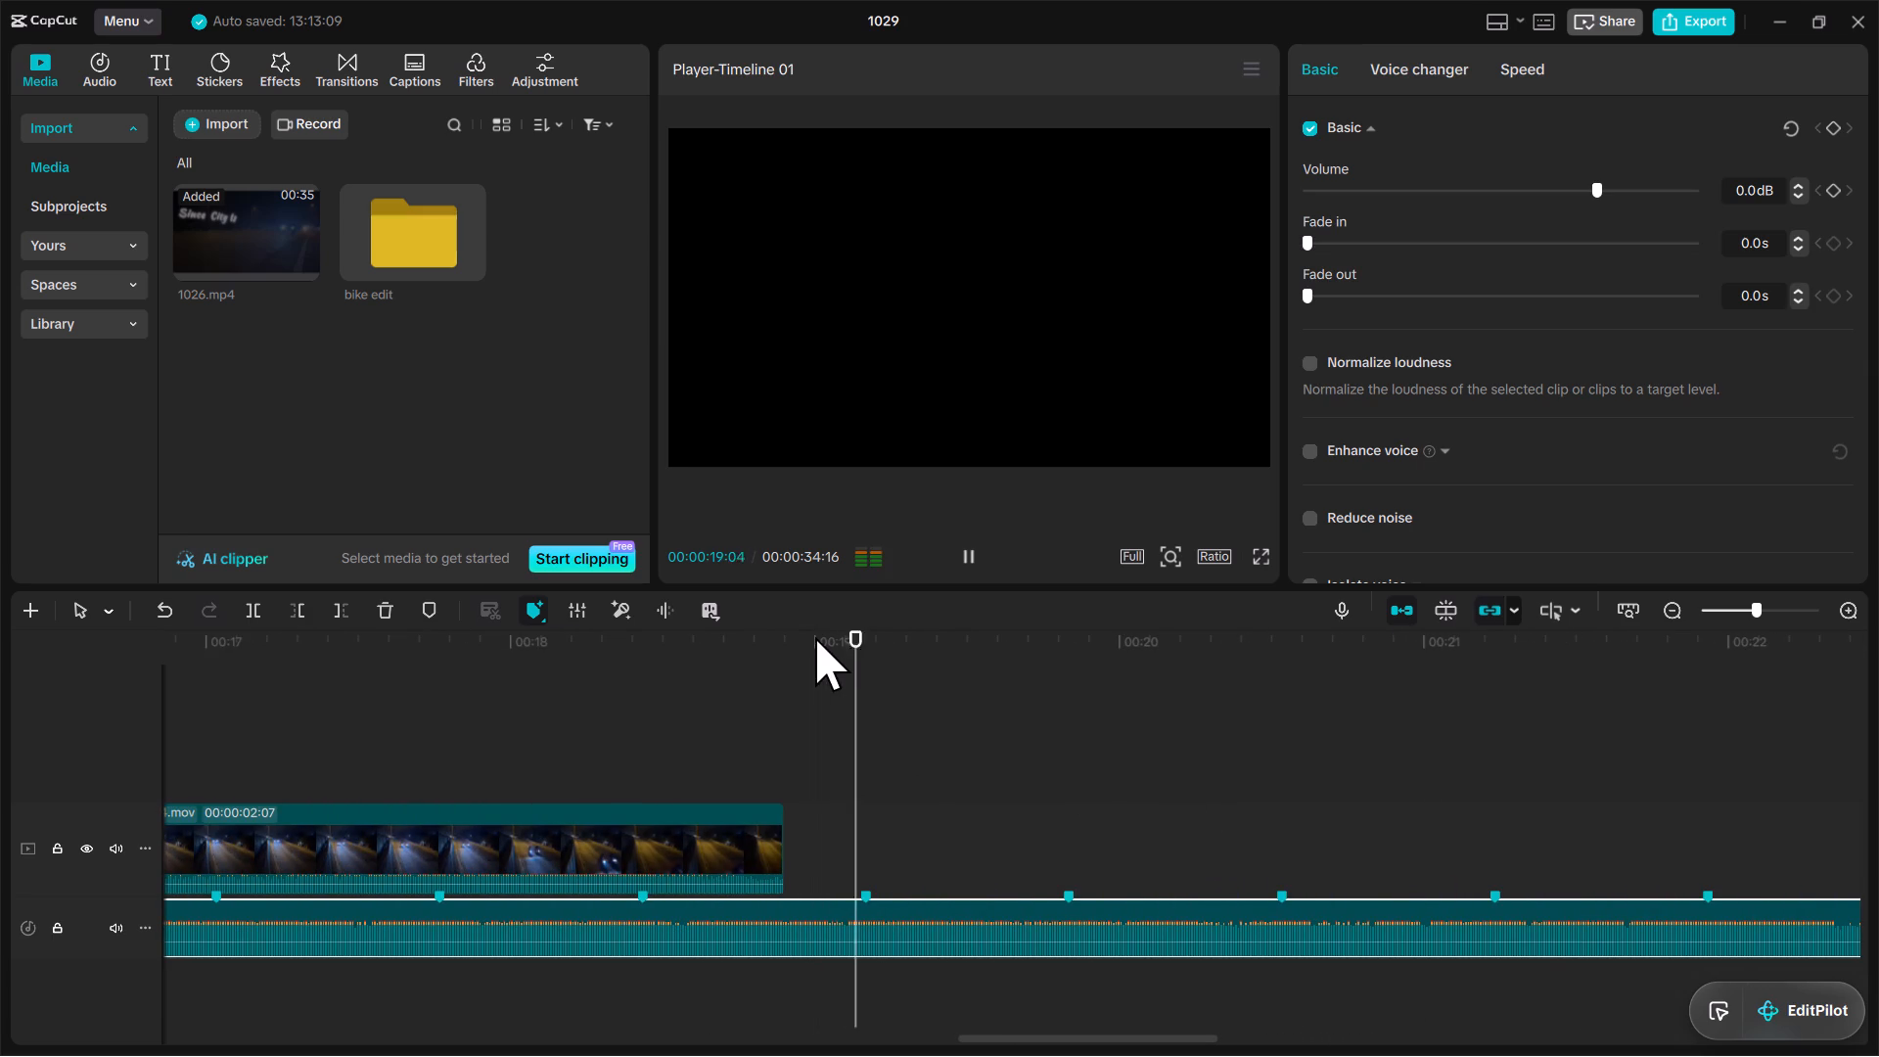
pyautogui.press('space')
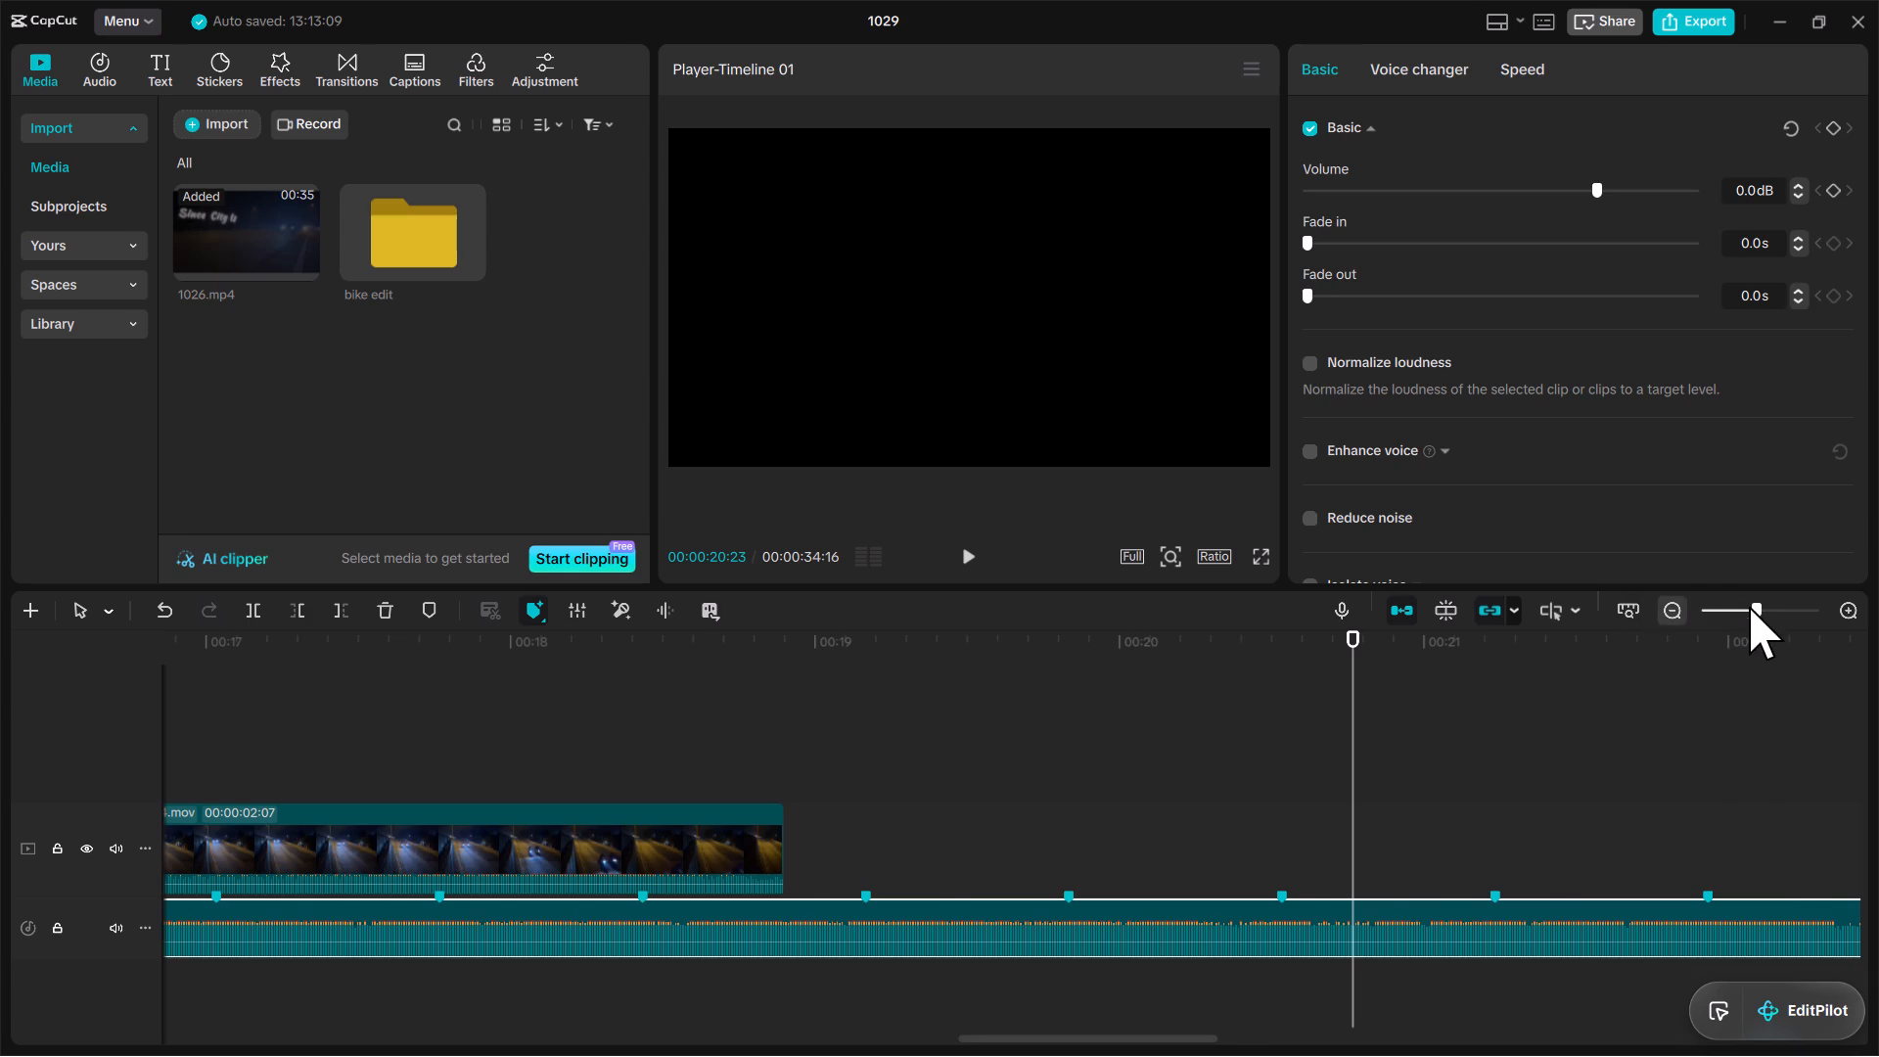
pyautogui.moveTo(1749, 606); pyautogui.dragTo(1739, 615)
pyautogui.press('space')
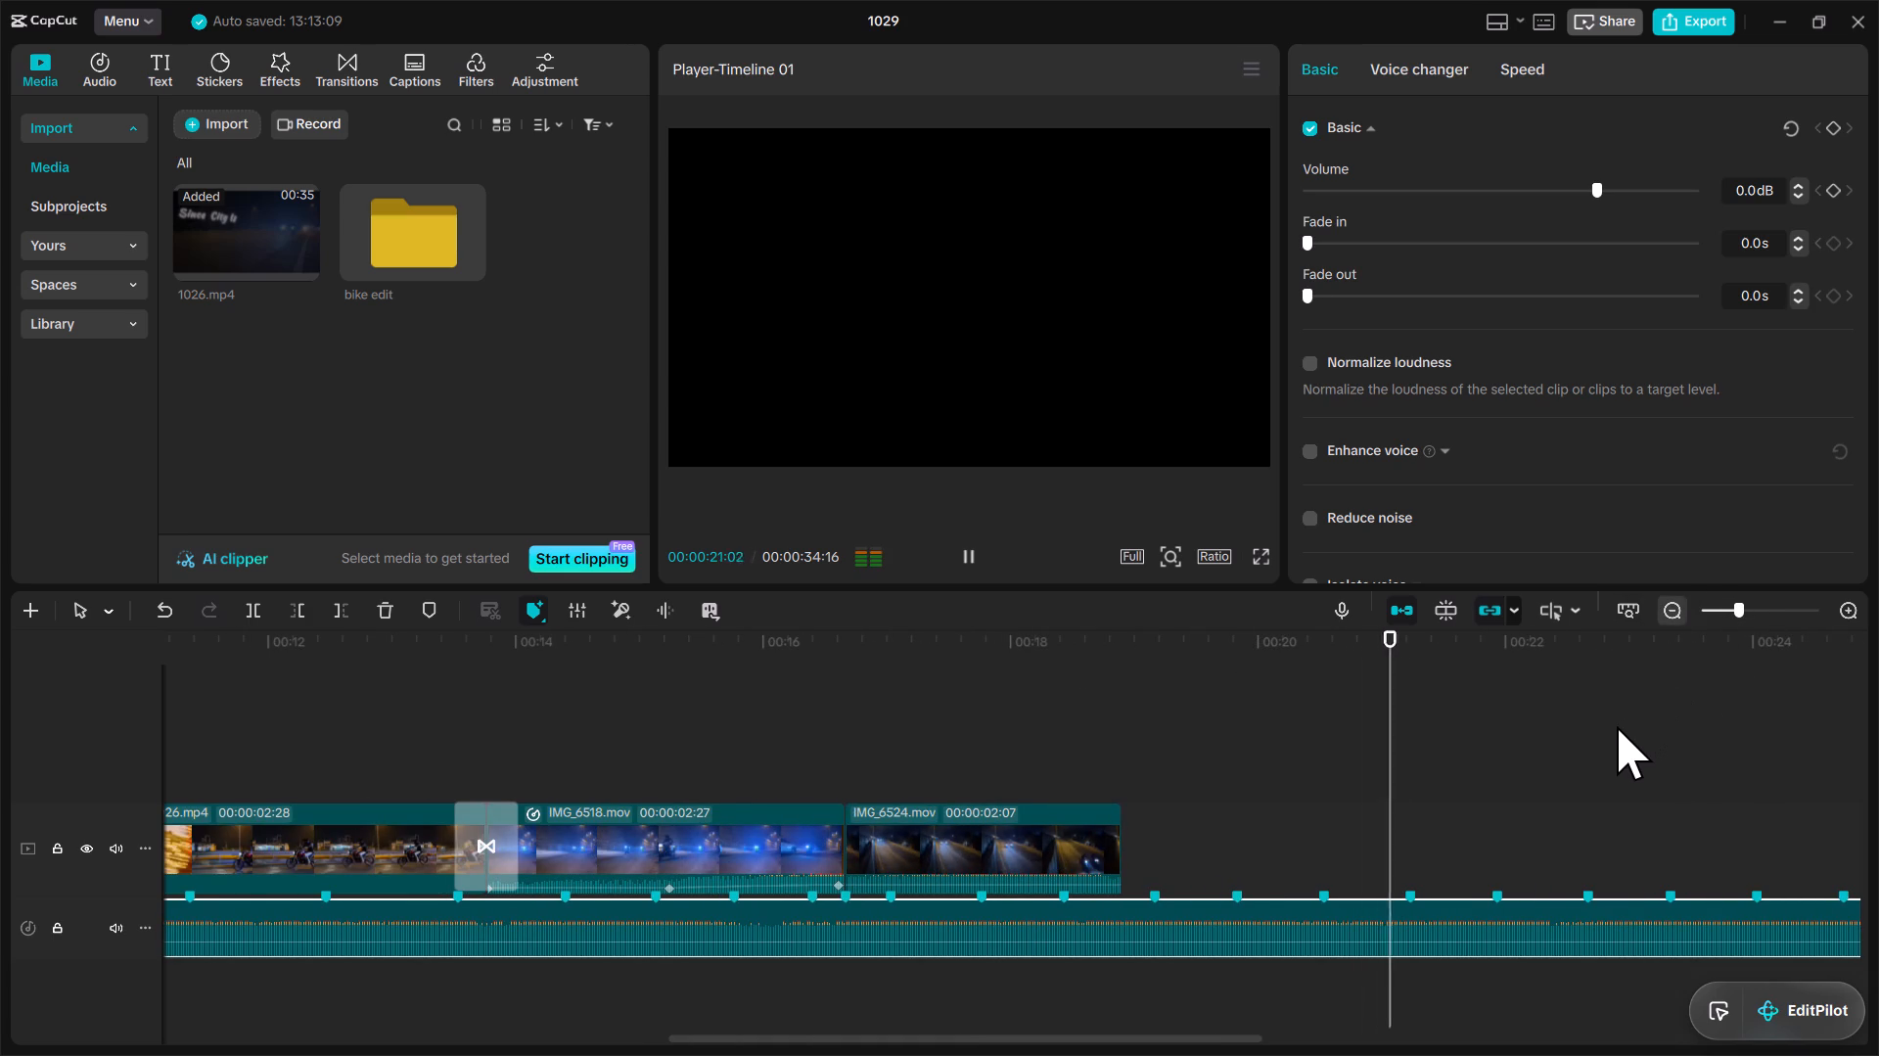
pyautogui.press('space')
pyautogui.click(1417, 854)
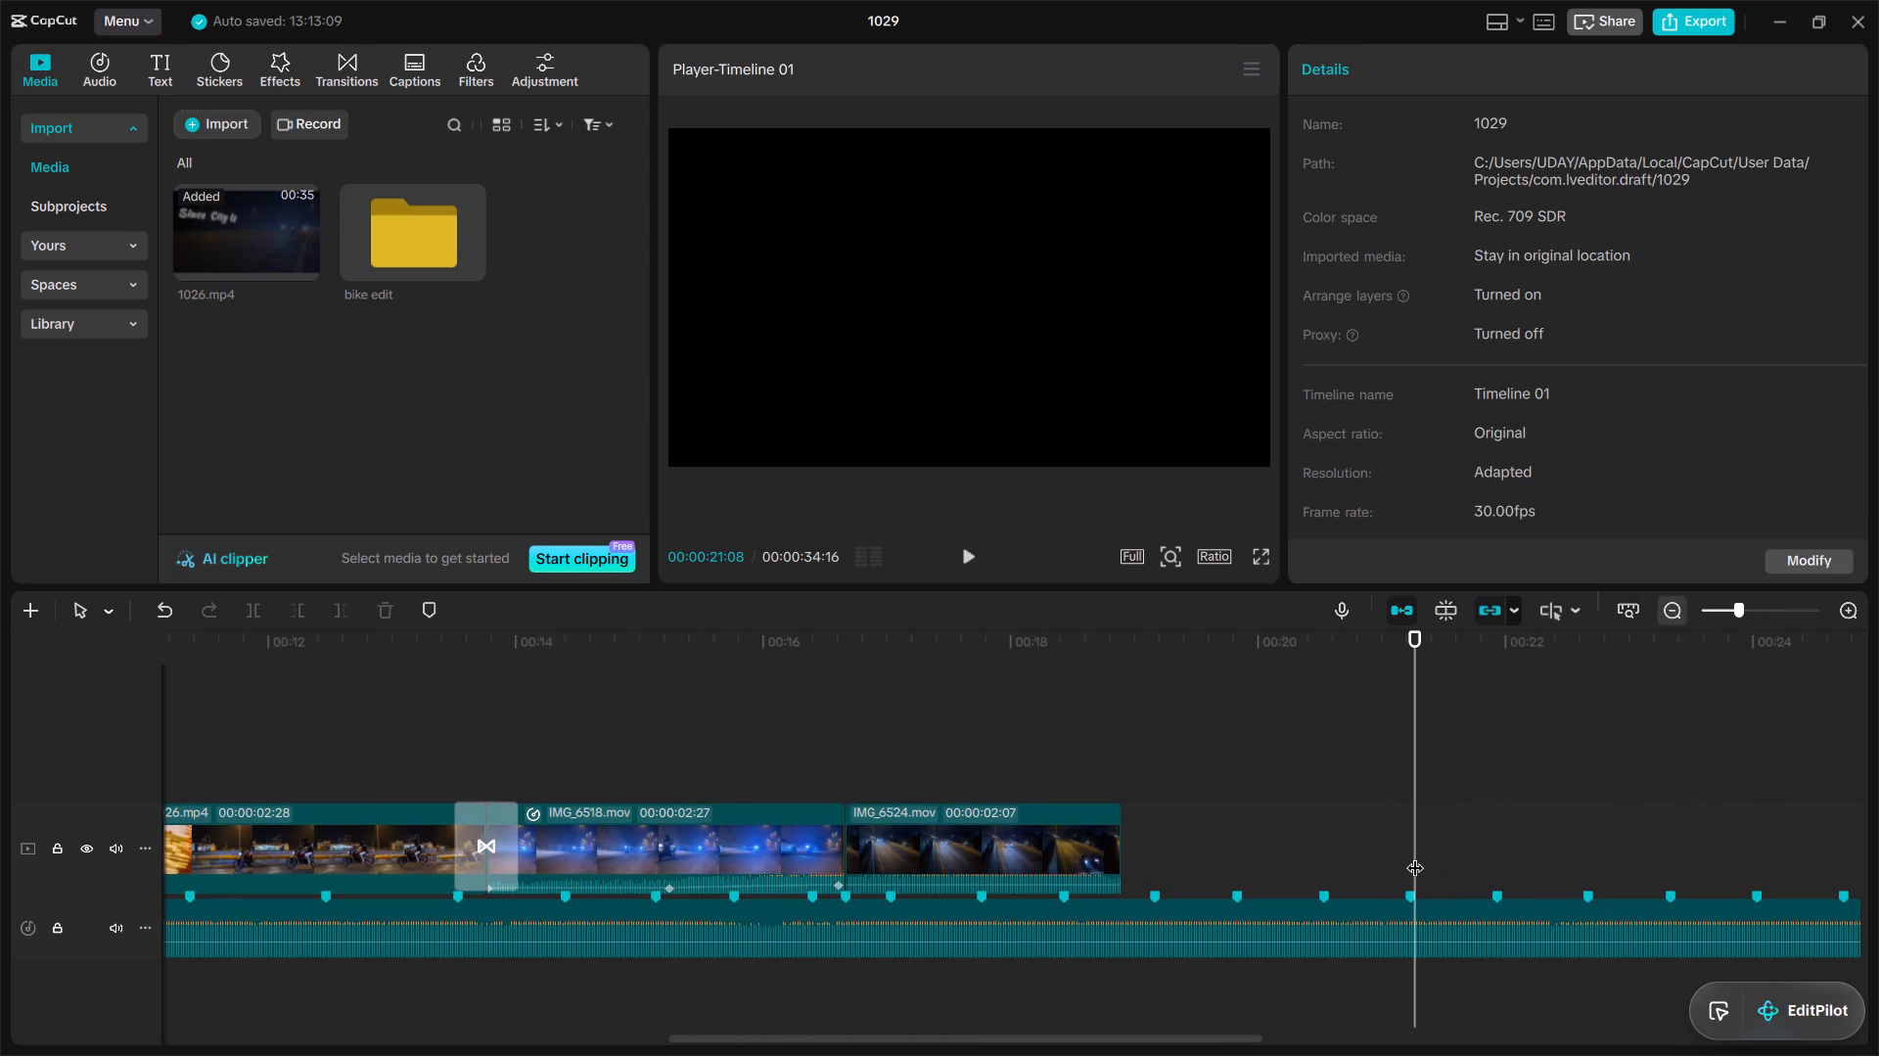
pyautogui.click(1414, 855)
# Preview IMG_6522.mov from the bike edit folder and add it to the main track directly after IMG_6524.mov.
pyautogui.doubleClick(417, 219)
pyautogui.scroll(-7, 396, 403)
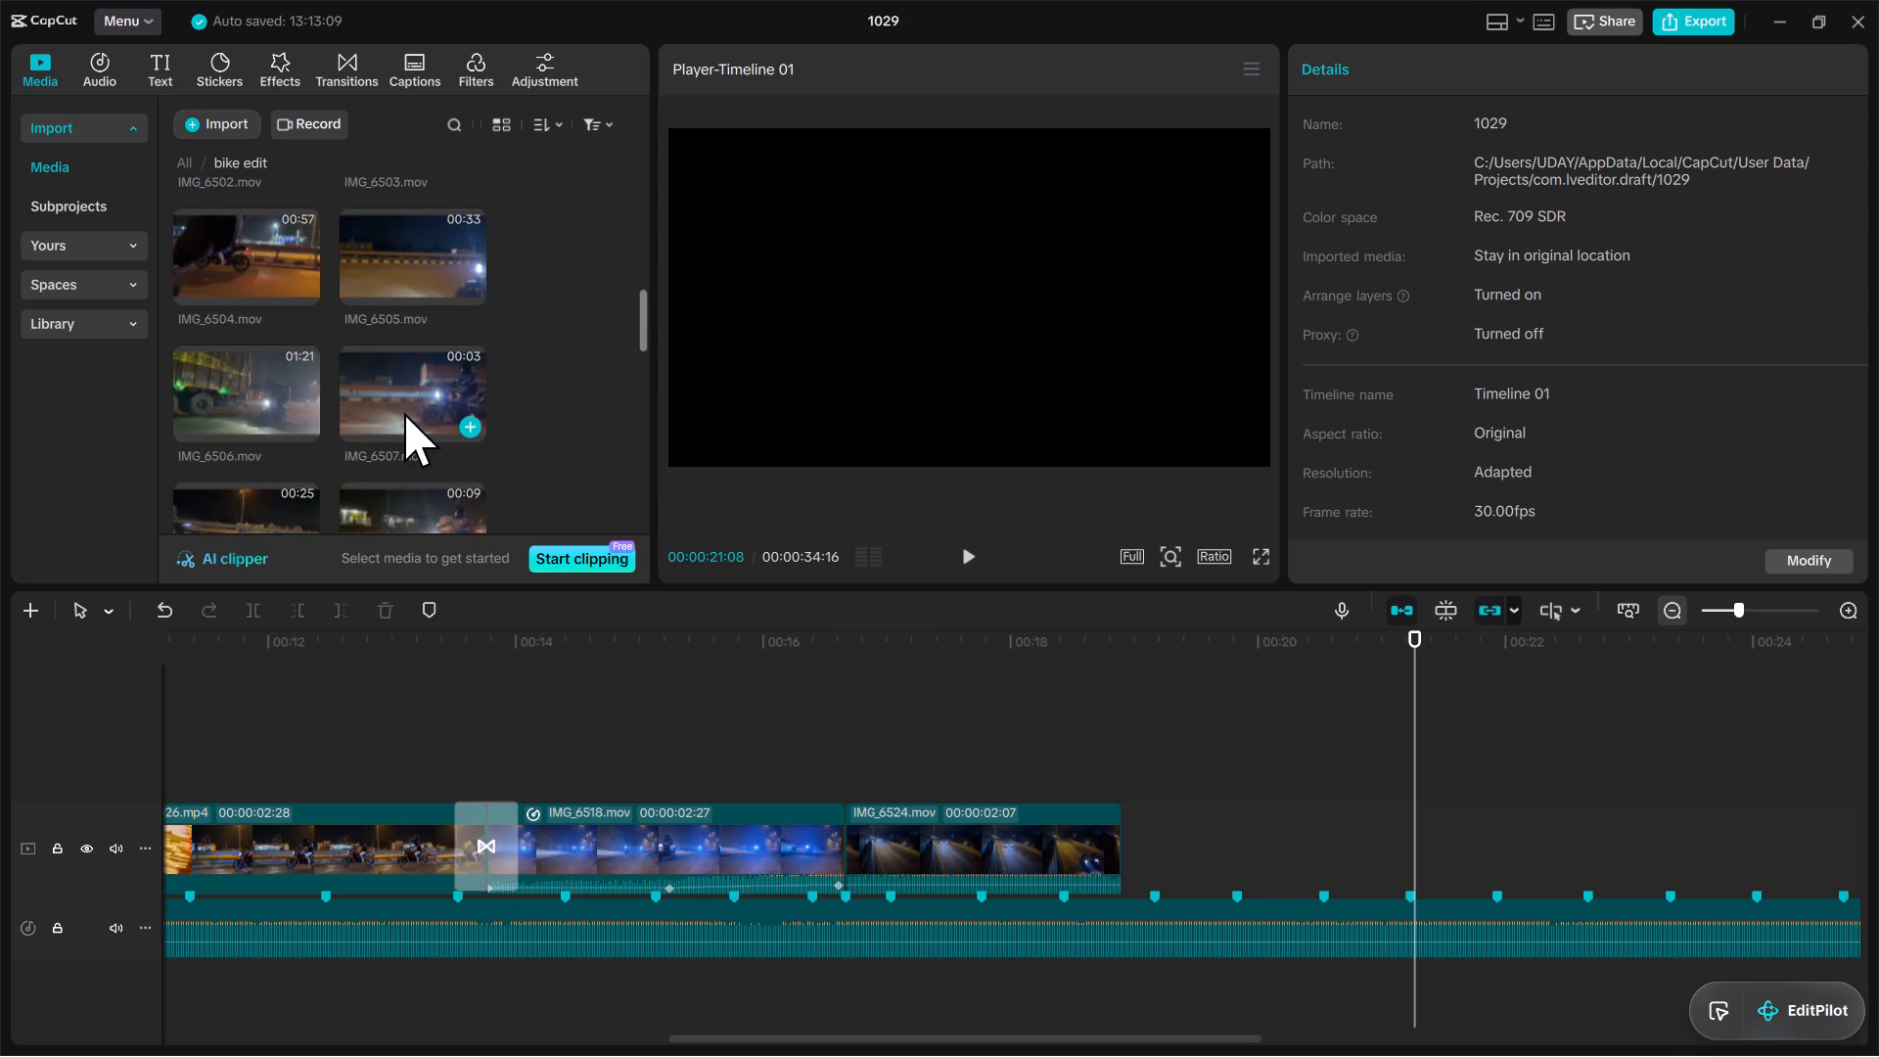
pyautogui.scroll(-6, 404, 413)
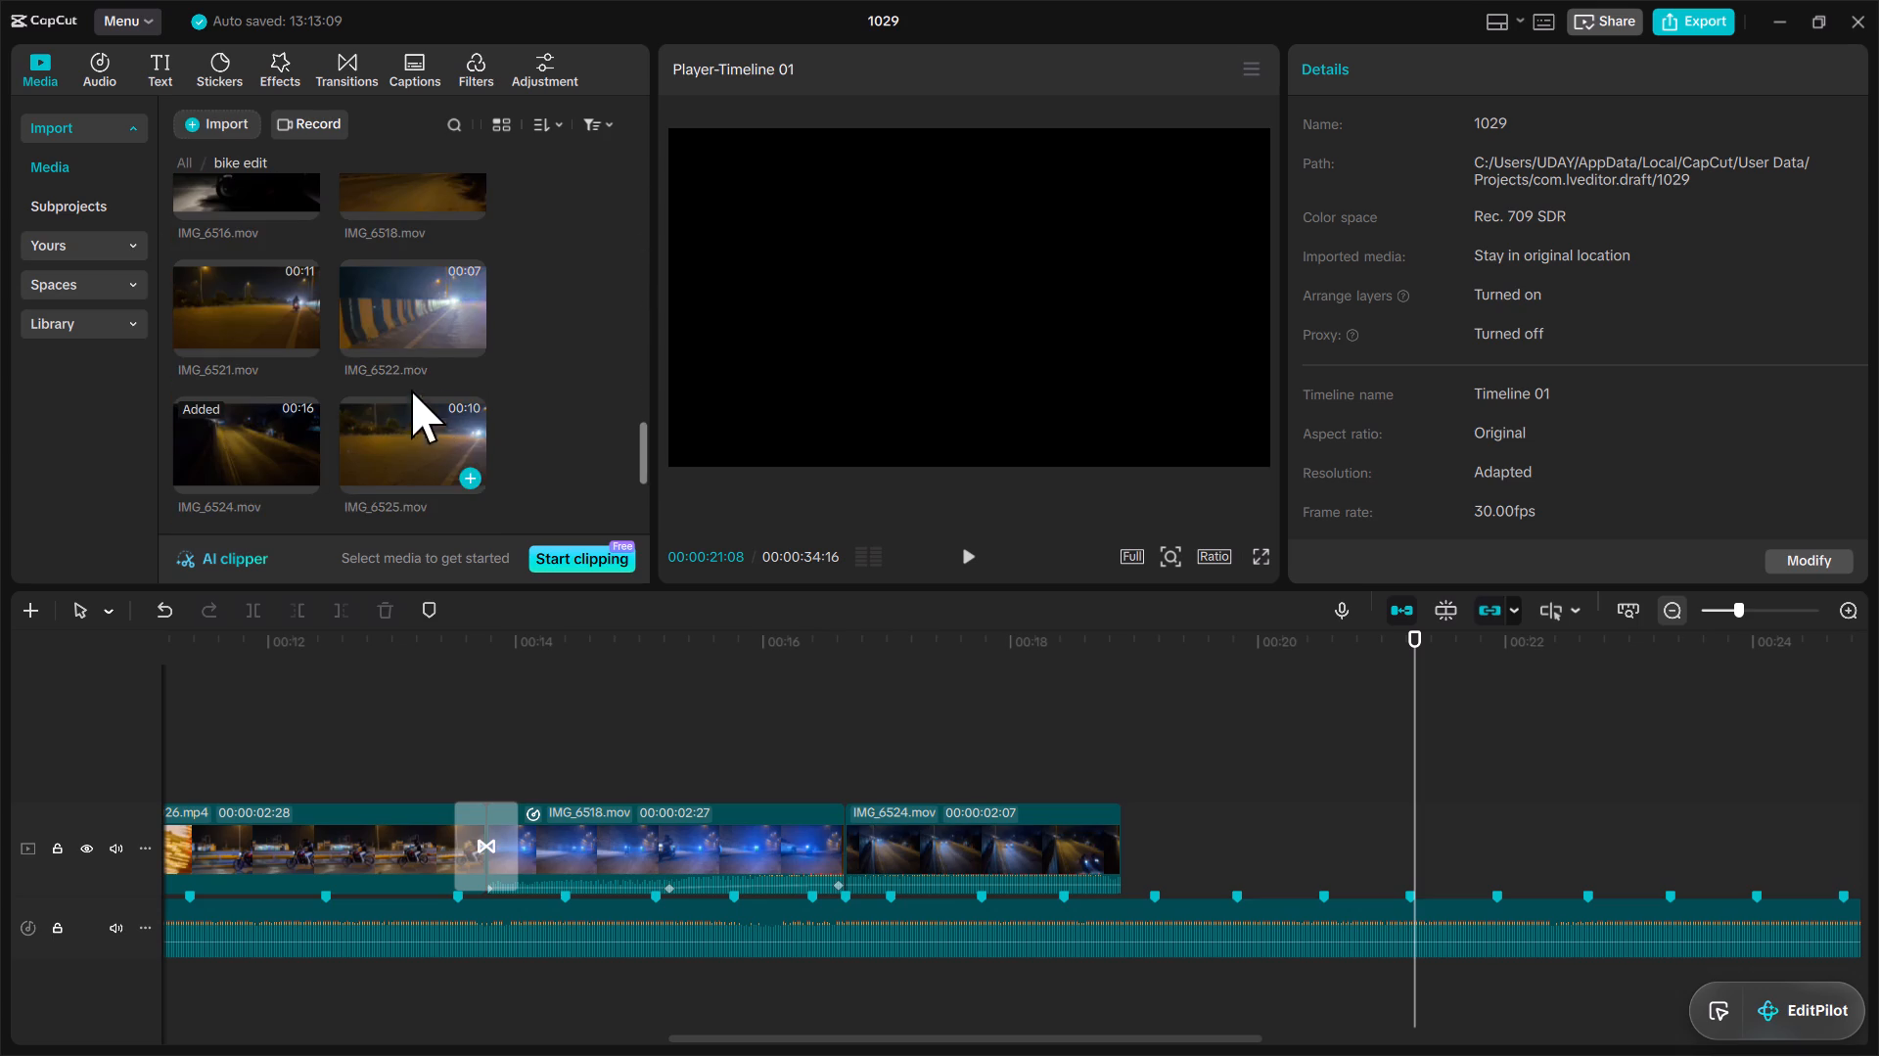
pyautogui.click(416, 336)
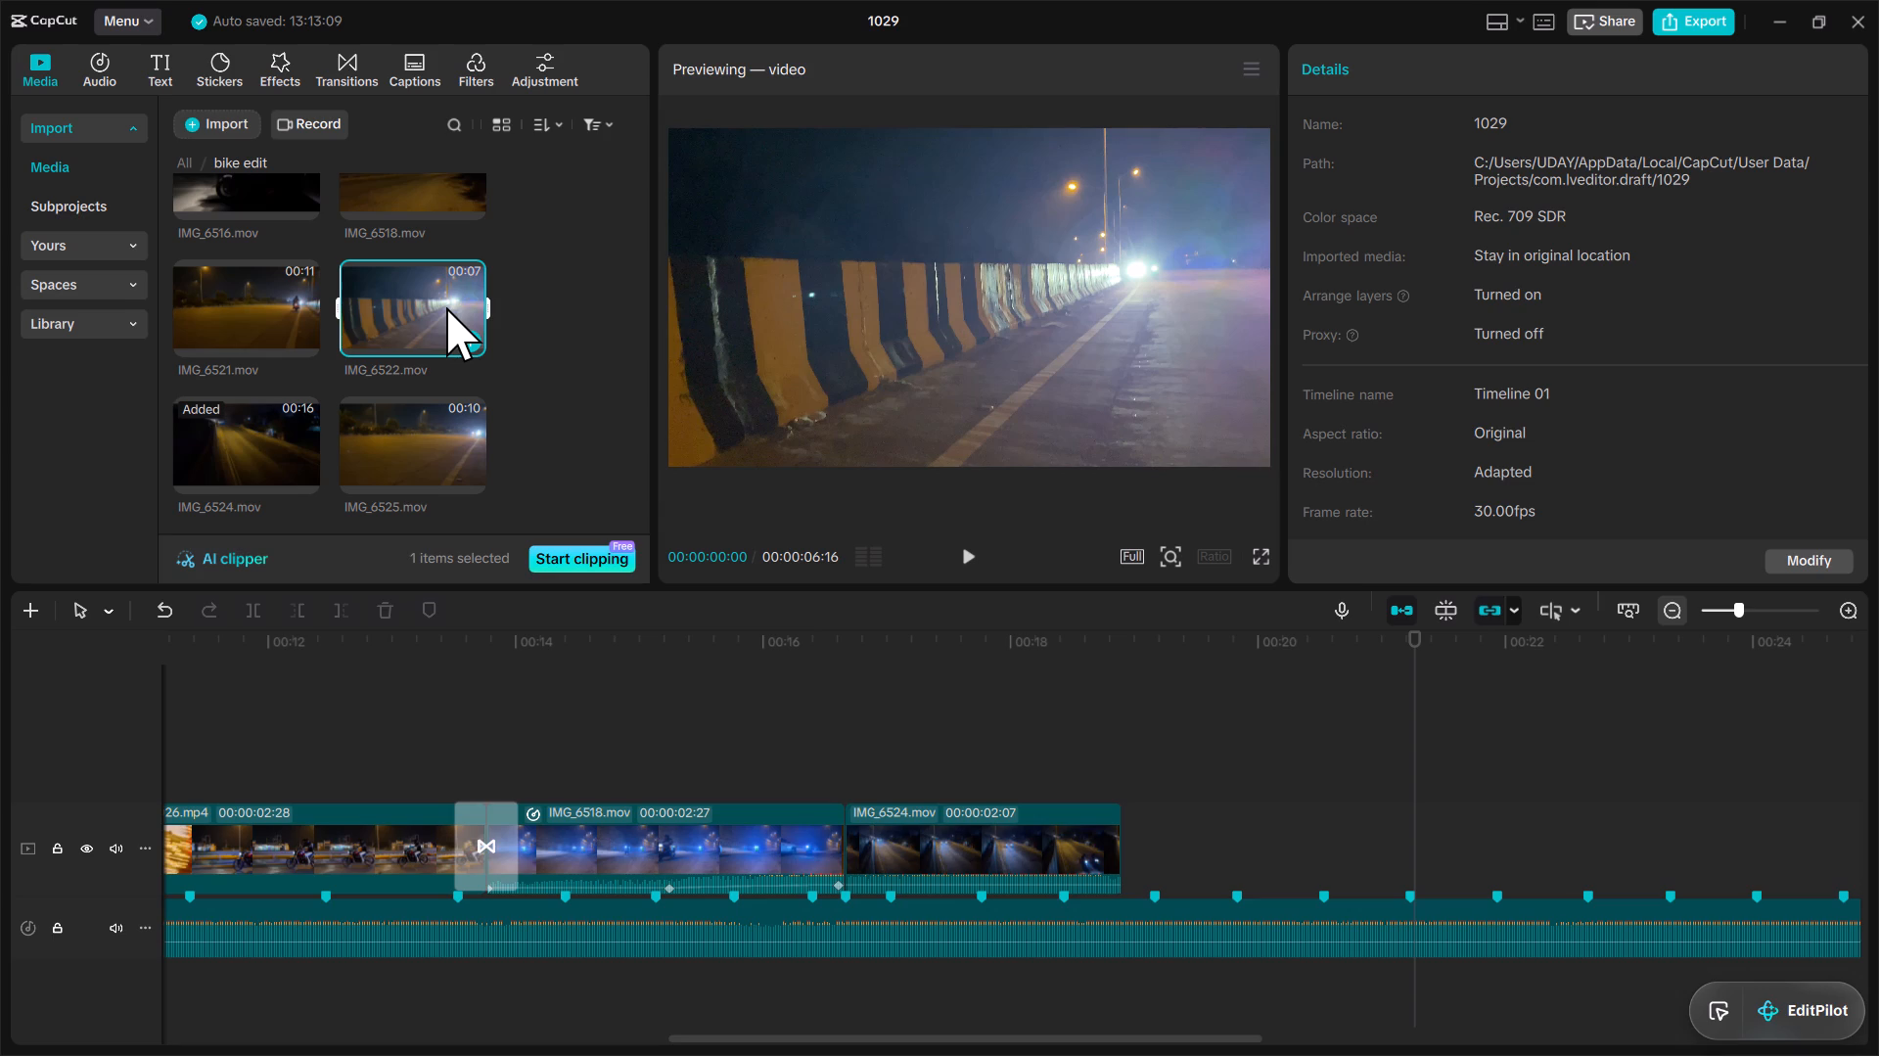
pyautogui.moveTo(447, 307); pyautogui.dragTo(1343, 830)
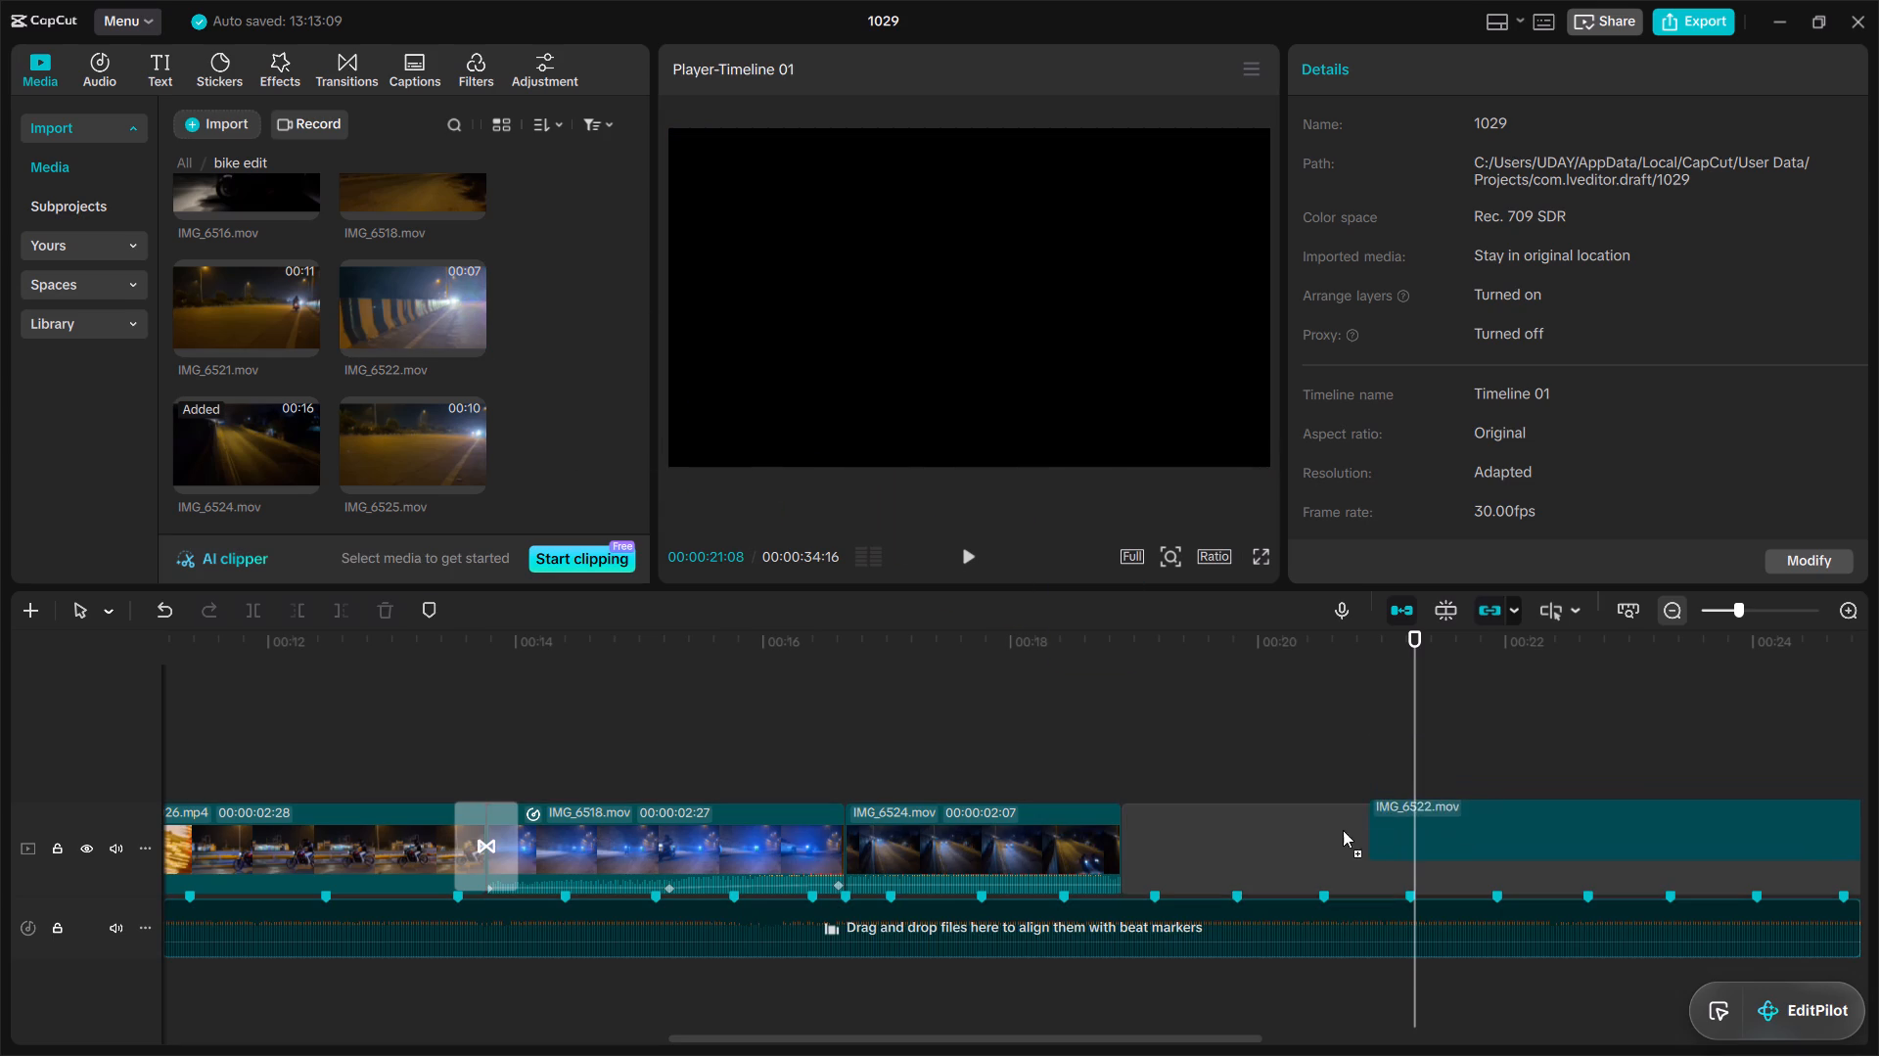
pyautogui.moveTo(1343, 830); pyautogui.dragTo(1310, 836)
# Lower the volume of IMG_6522.mov on the main track to -3.5 dB.
pyautogui.click(1319, 840)
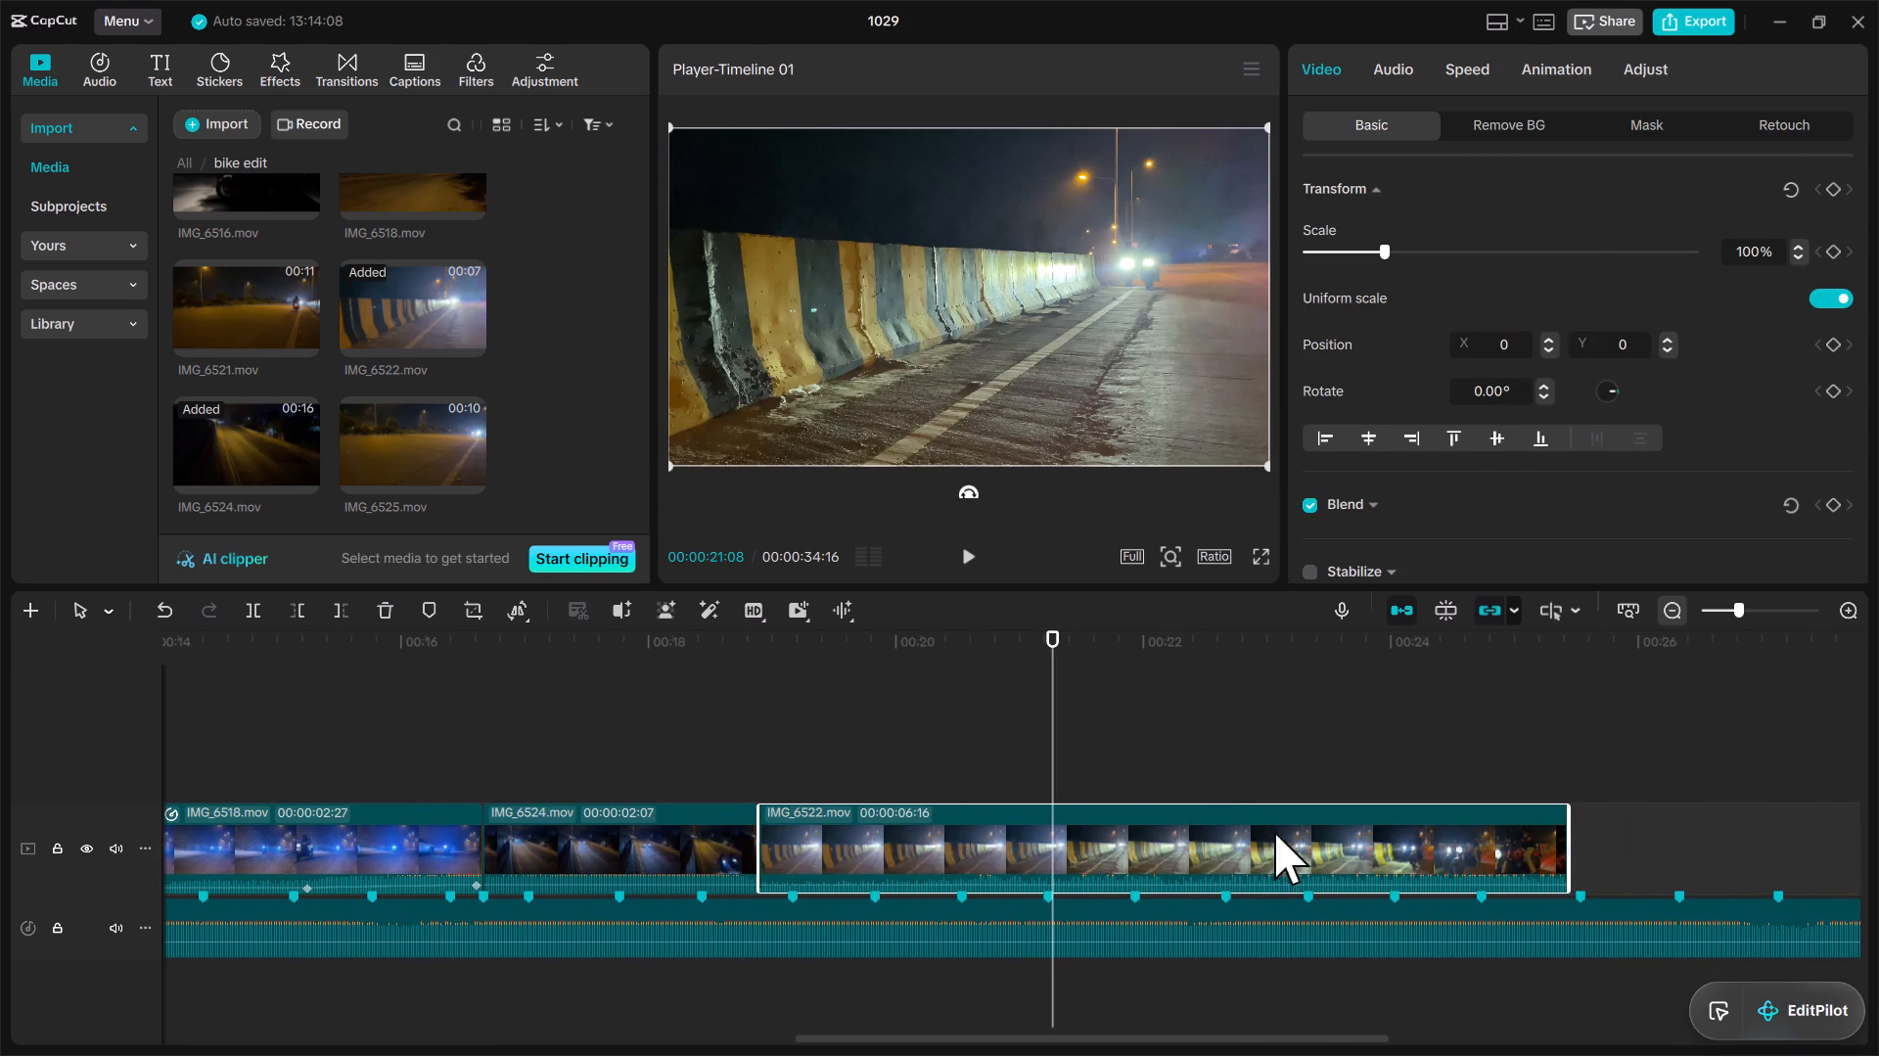
pyautogui.click(1412, 66)
pyautogui.moveTo(1591, 247); pyautogui.dragTo(1591, 248)
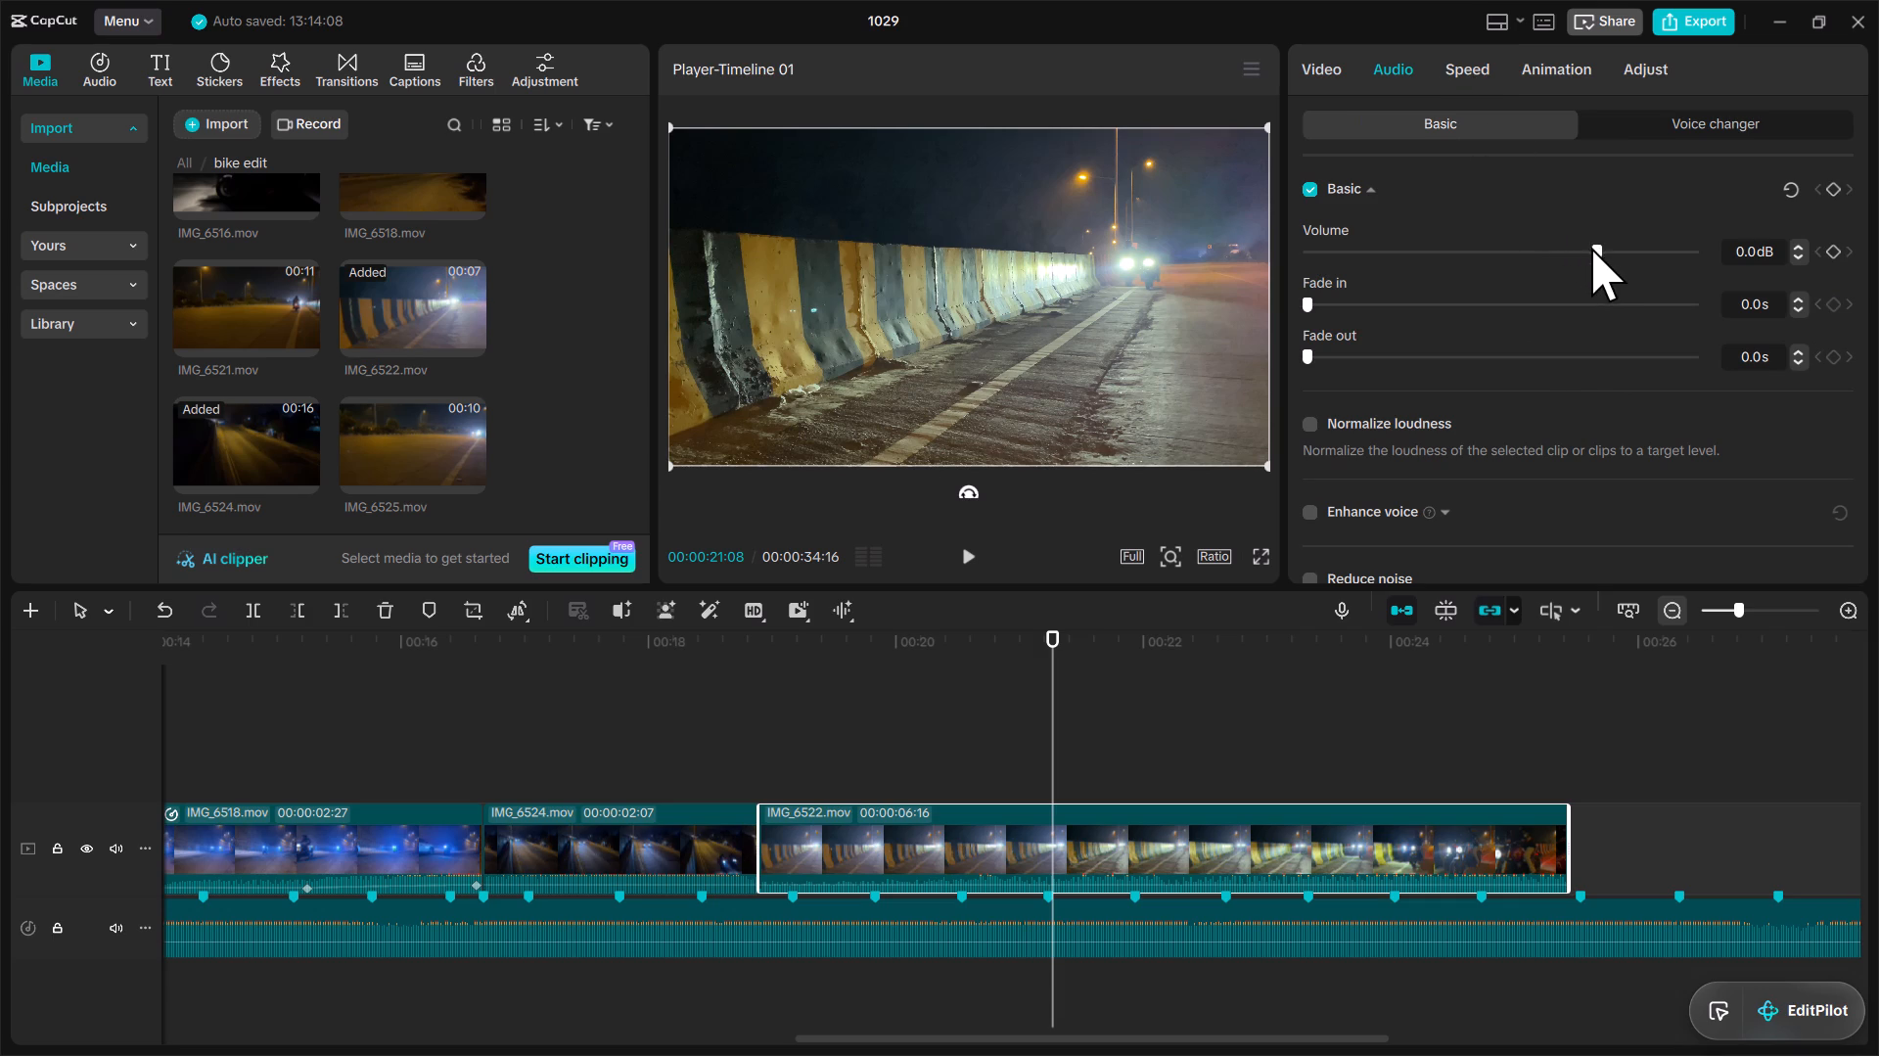
pyautogui.moveTo(1591, 248); pyautogui.dragTo(1576, 252)
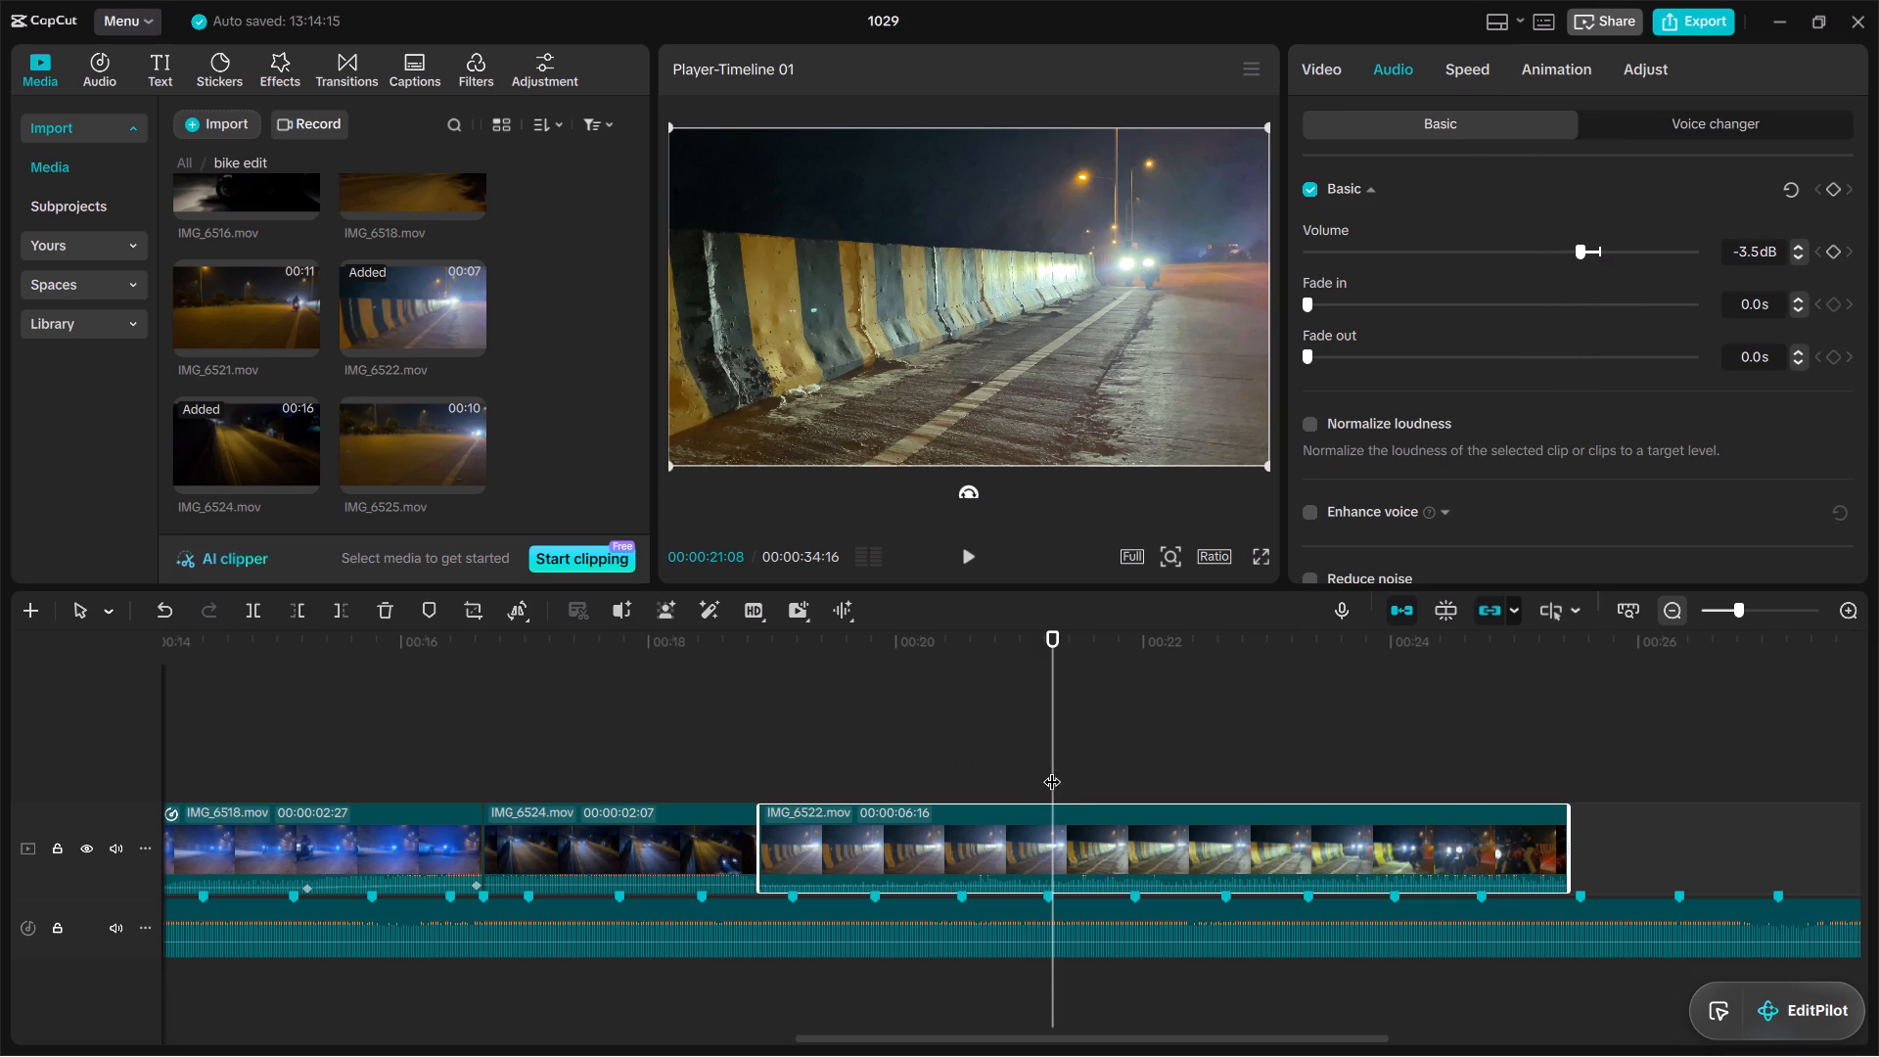
# Add IMG_6540.mov from the bike edit folder to the main track directly after IMG_6522.mov.
pyautogui.scroll(-10, 349, 410)
pyautogui.moveTo(411, 437); pyautogui.dragTo(1260, 664)
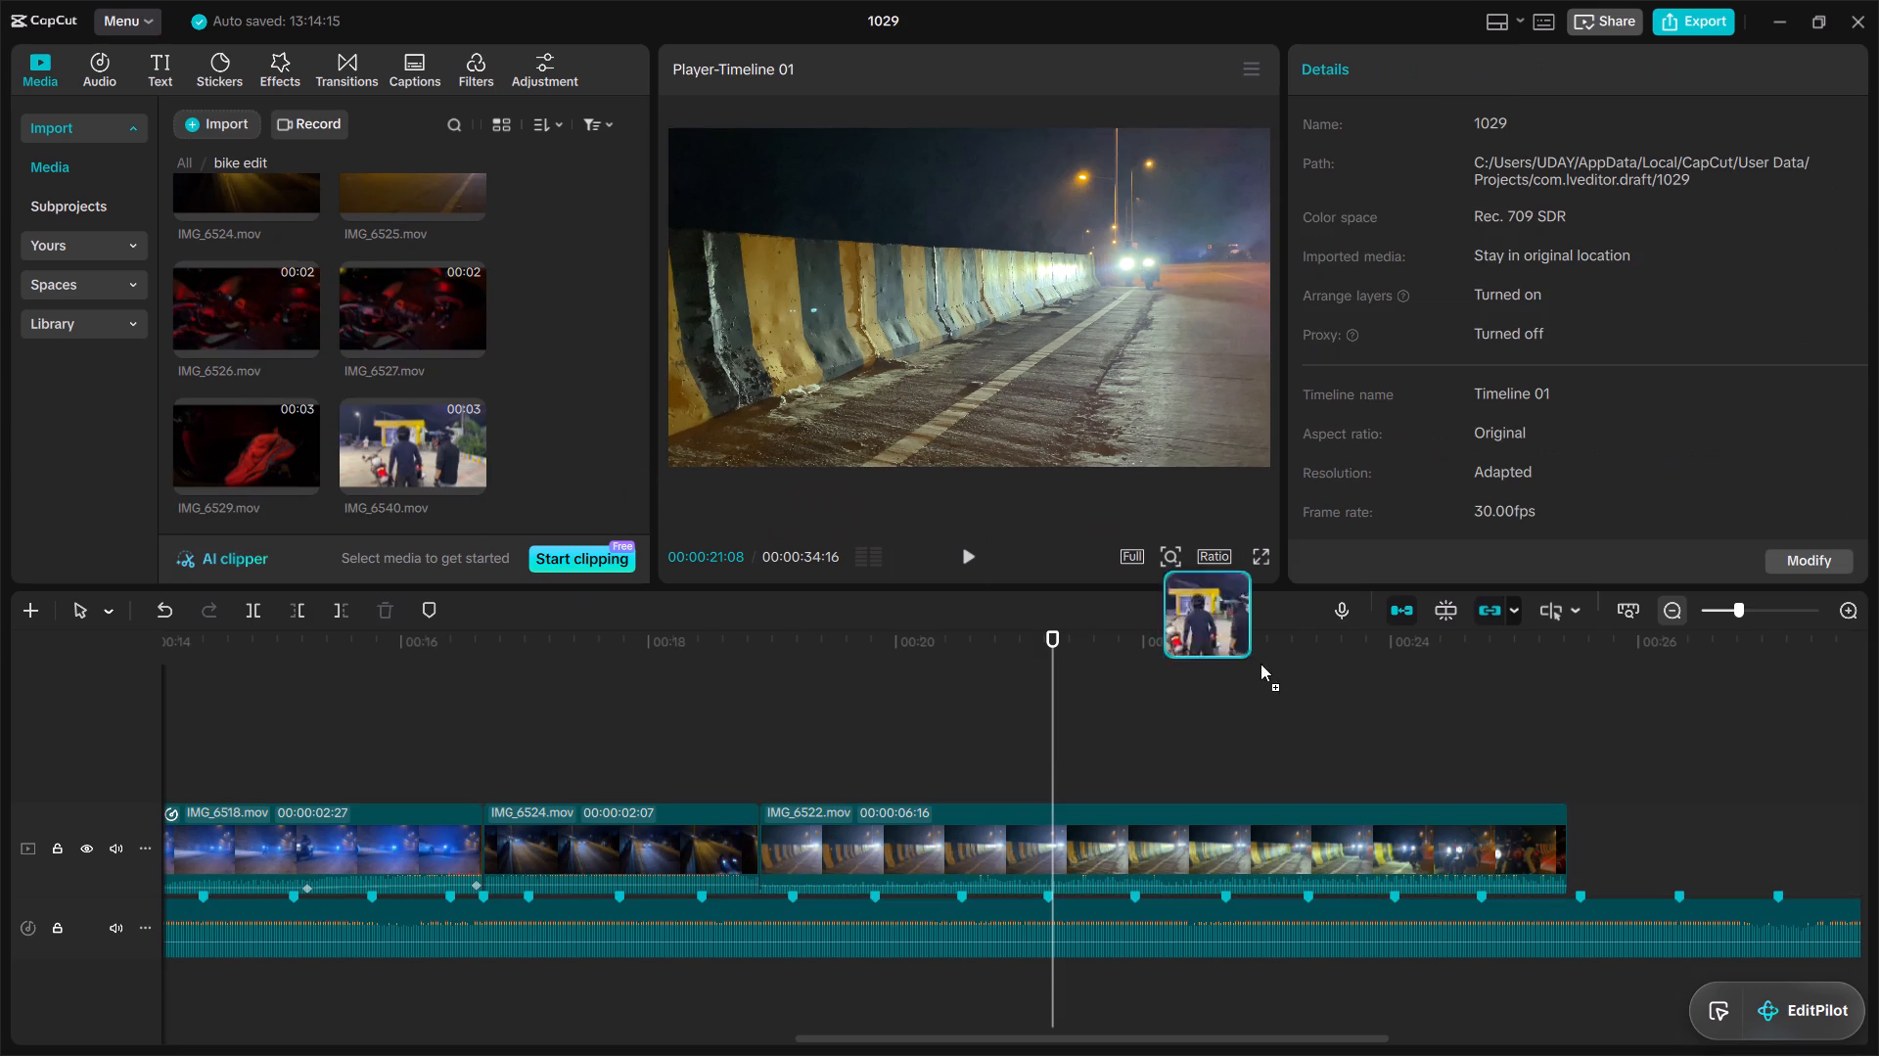
pyautogui.moveTo(1260, 664); pyautogui.dragTo(1560, 809)
# Preview the bike edit clips IMG_6504, IMG_6505, IMG_6493, IMG_6494, IMG_6496, IMG_6500 and IMG_6511 to find the next shot.
pyautogui.scroll(2, 315, 426)
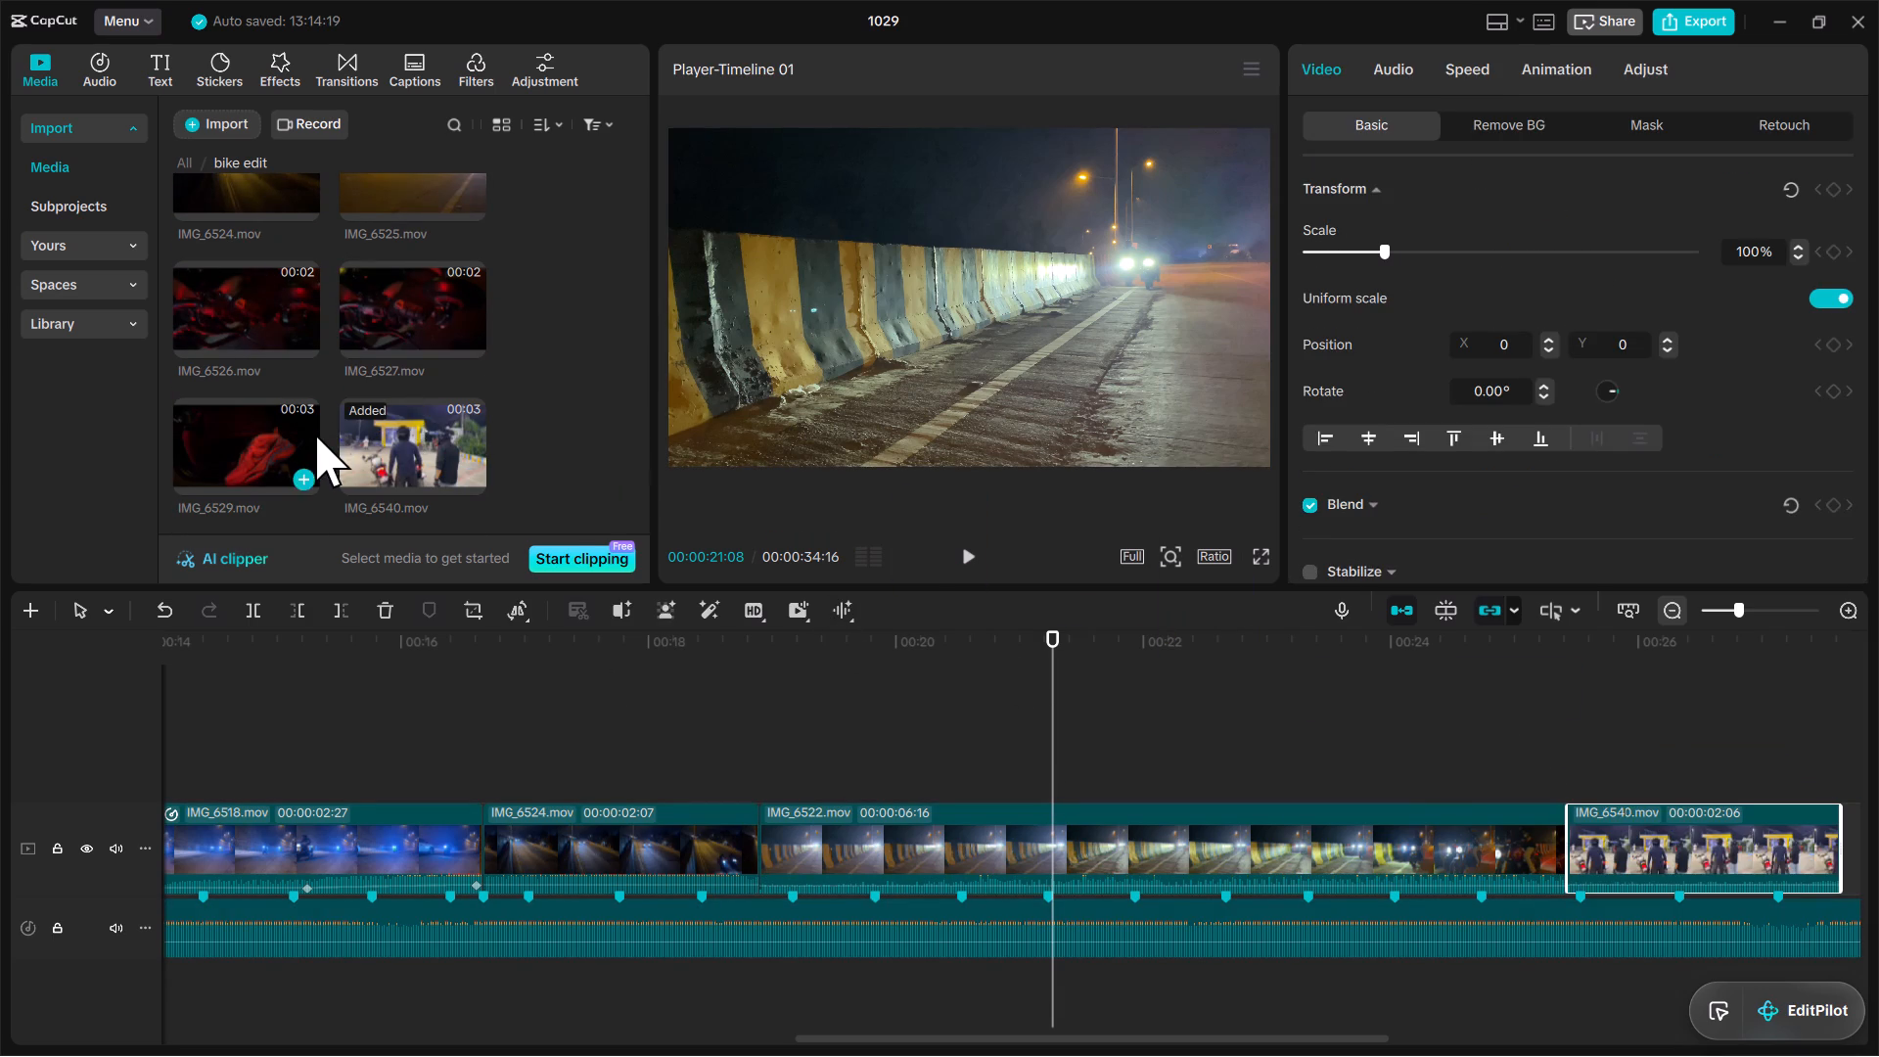
pyautogui.scroll(9, 315, 434)
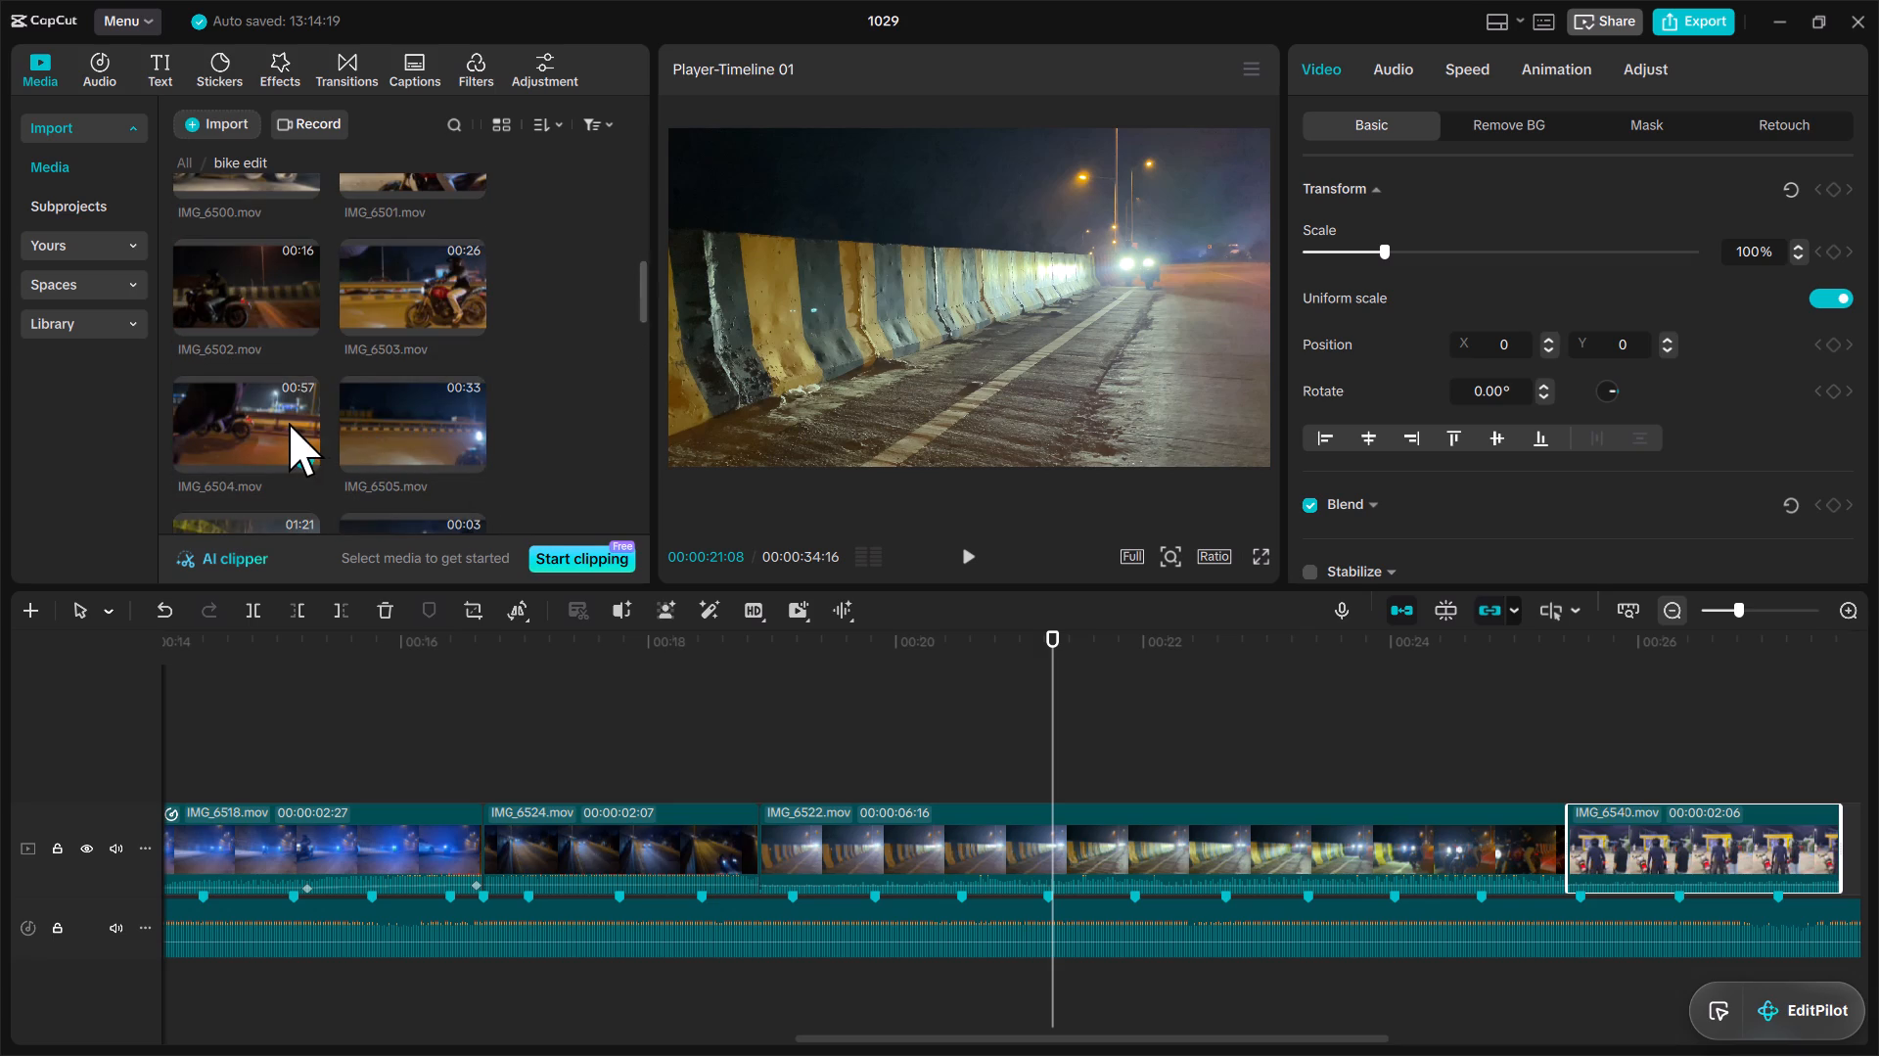
pyautogui.click(289, 423)
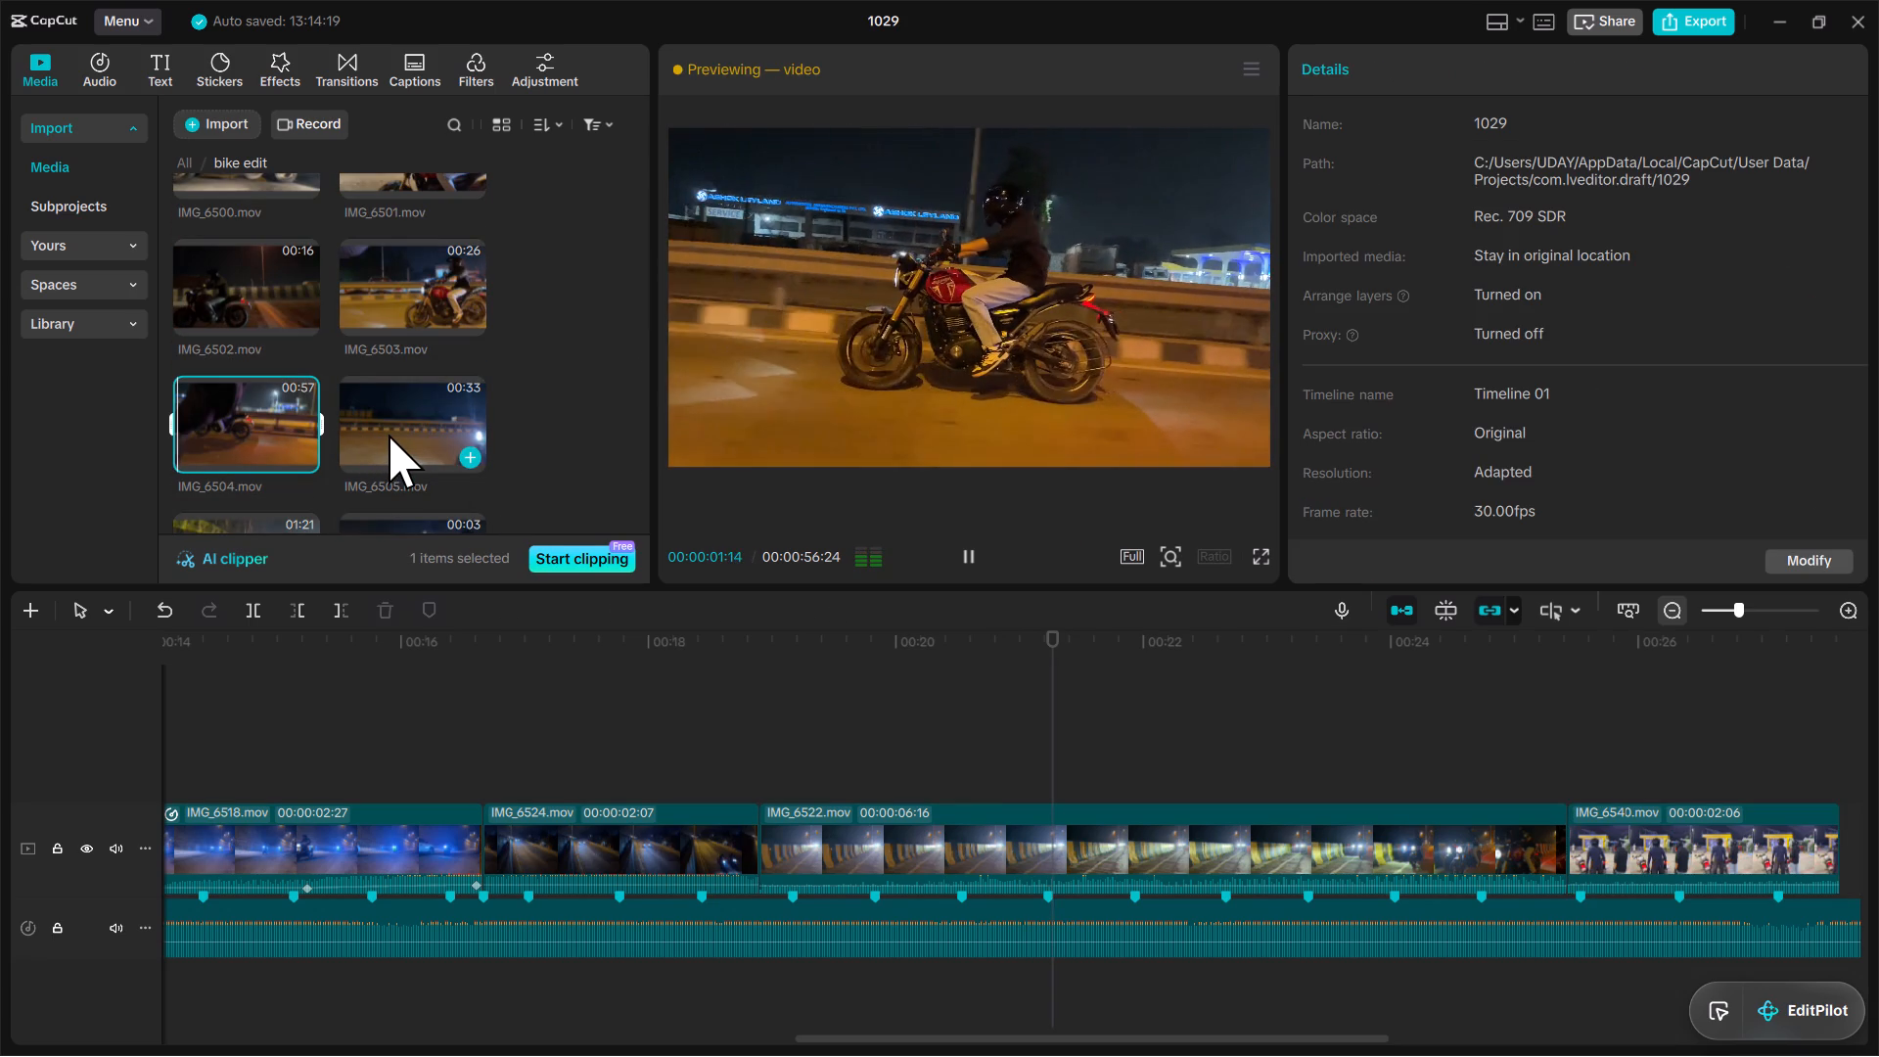
pyautogui.click(389, 435)
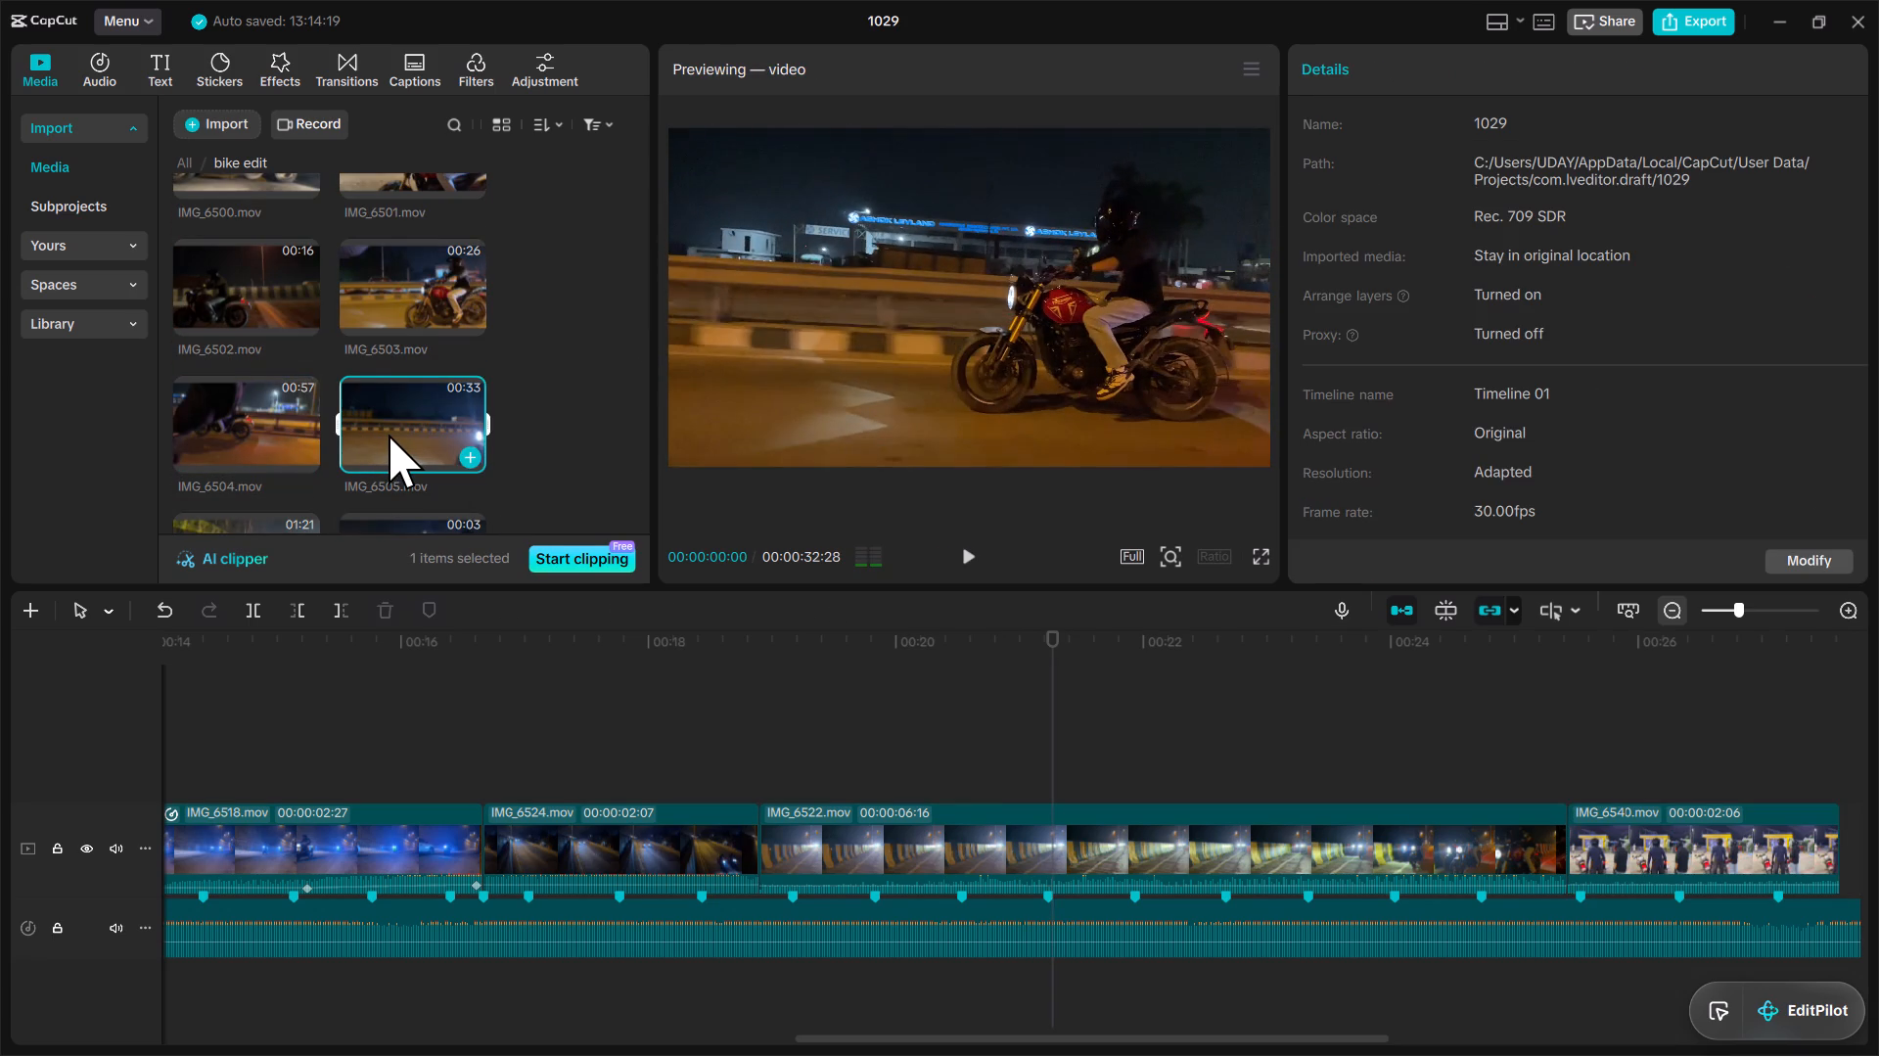
pyautogui.scroll(13, 389, 435)
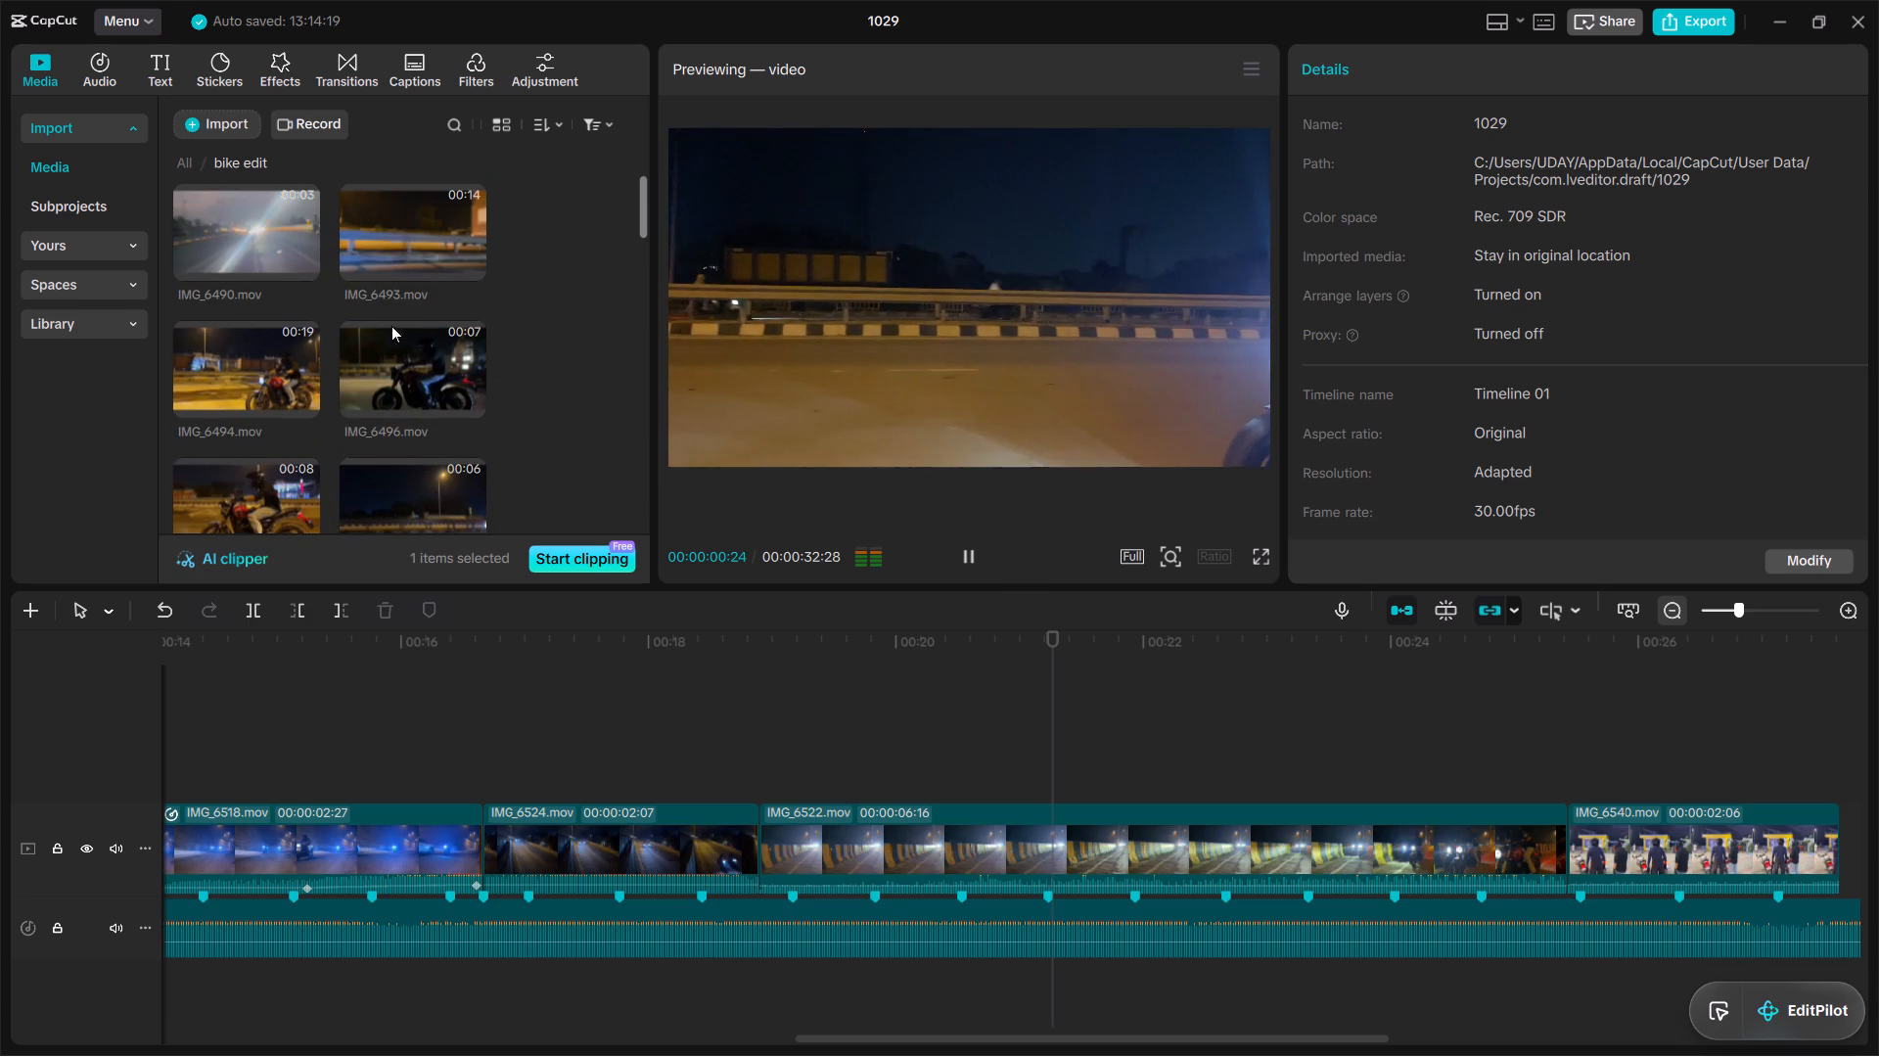
pyautogui.click(426, 247)
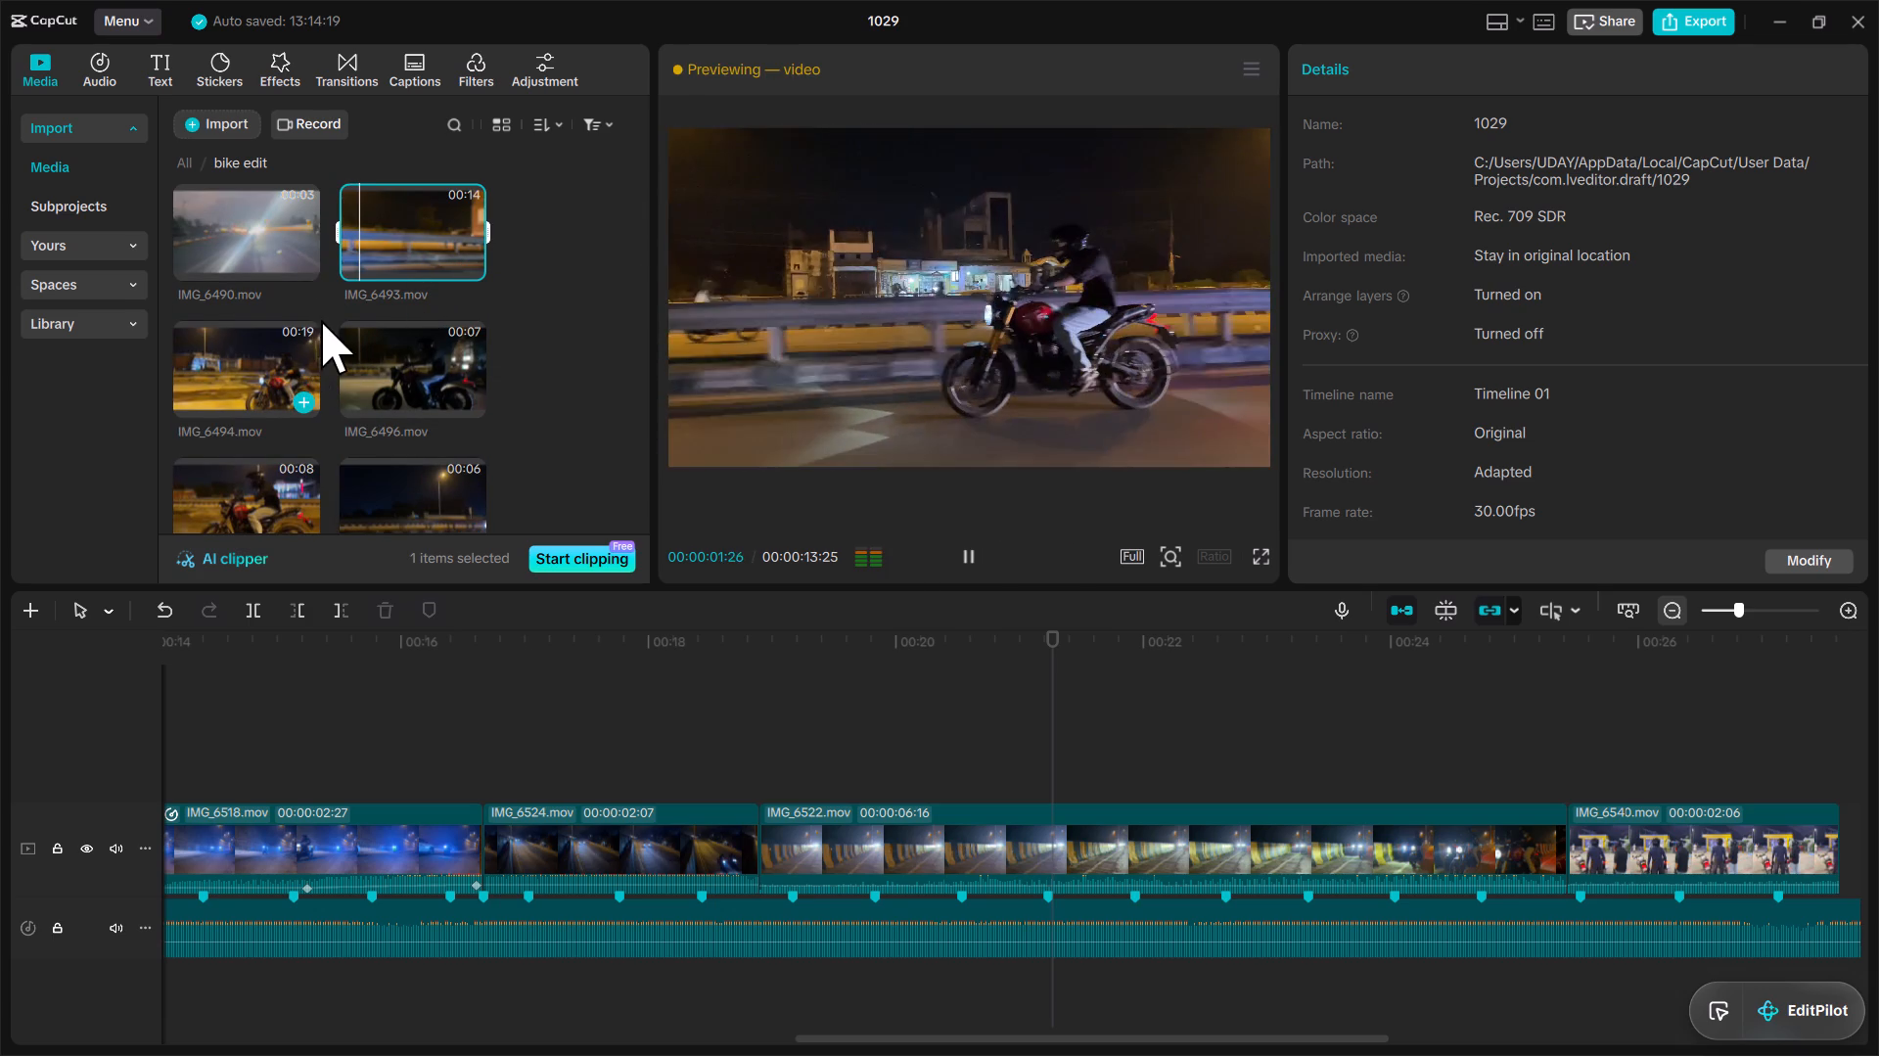
pyautogui.click(293, 356)
pyautogui.click(431, 376)
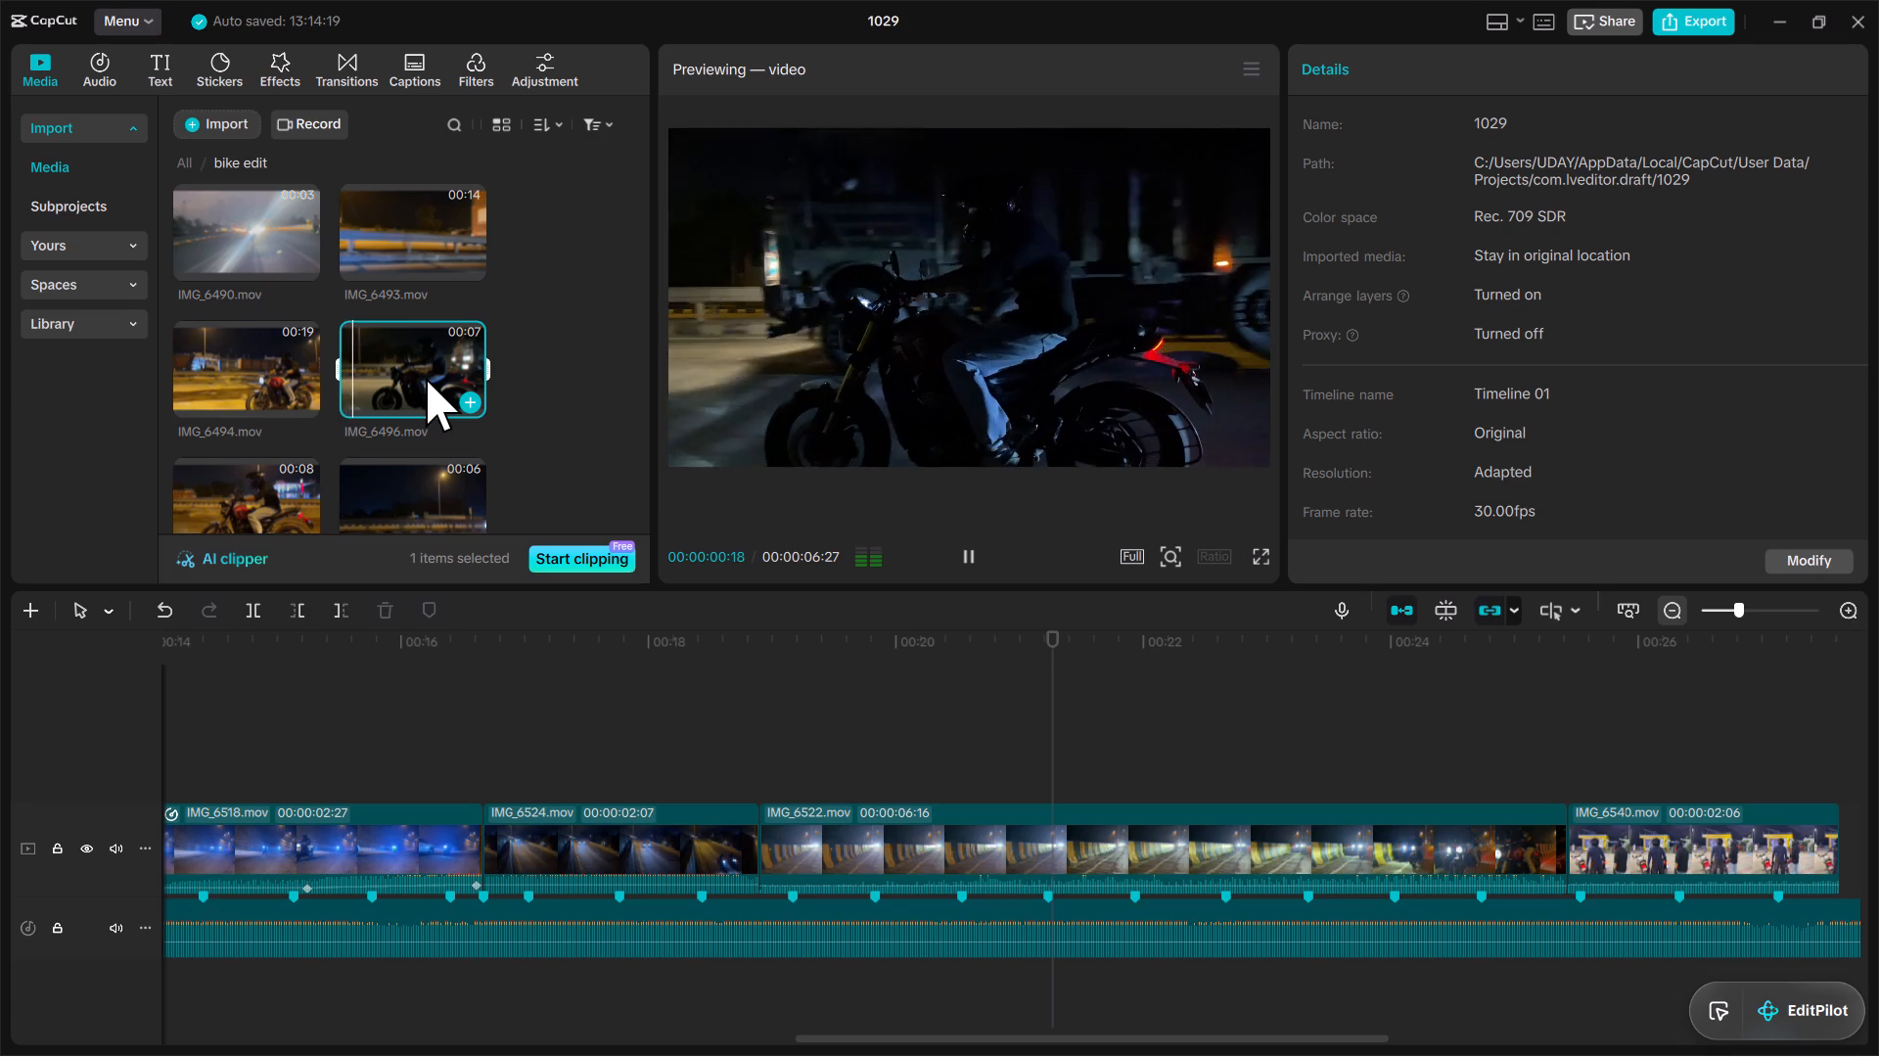
pyautogui.scroll(-4, 339, 385)
pyautogui.click(248, 224)
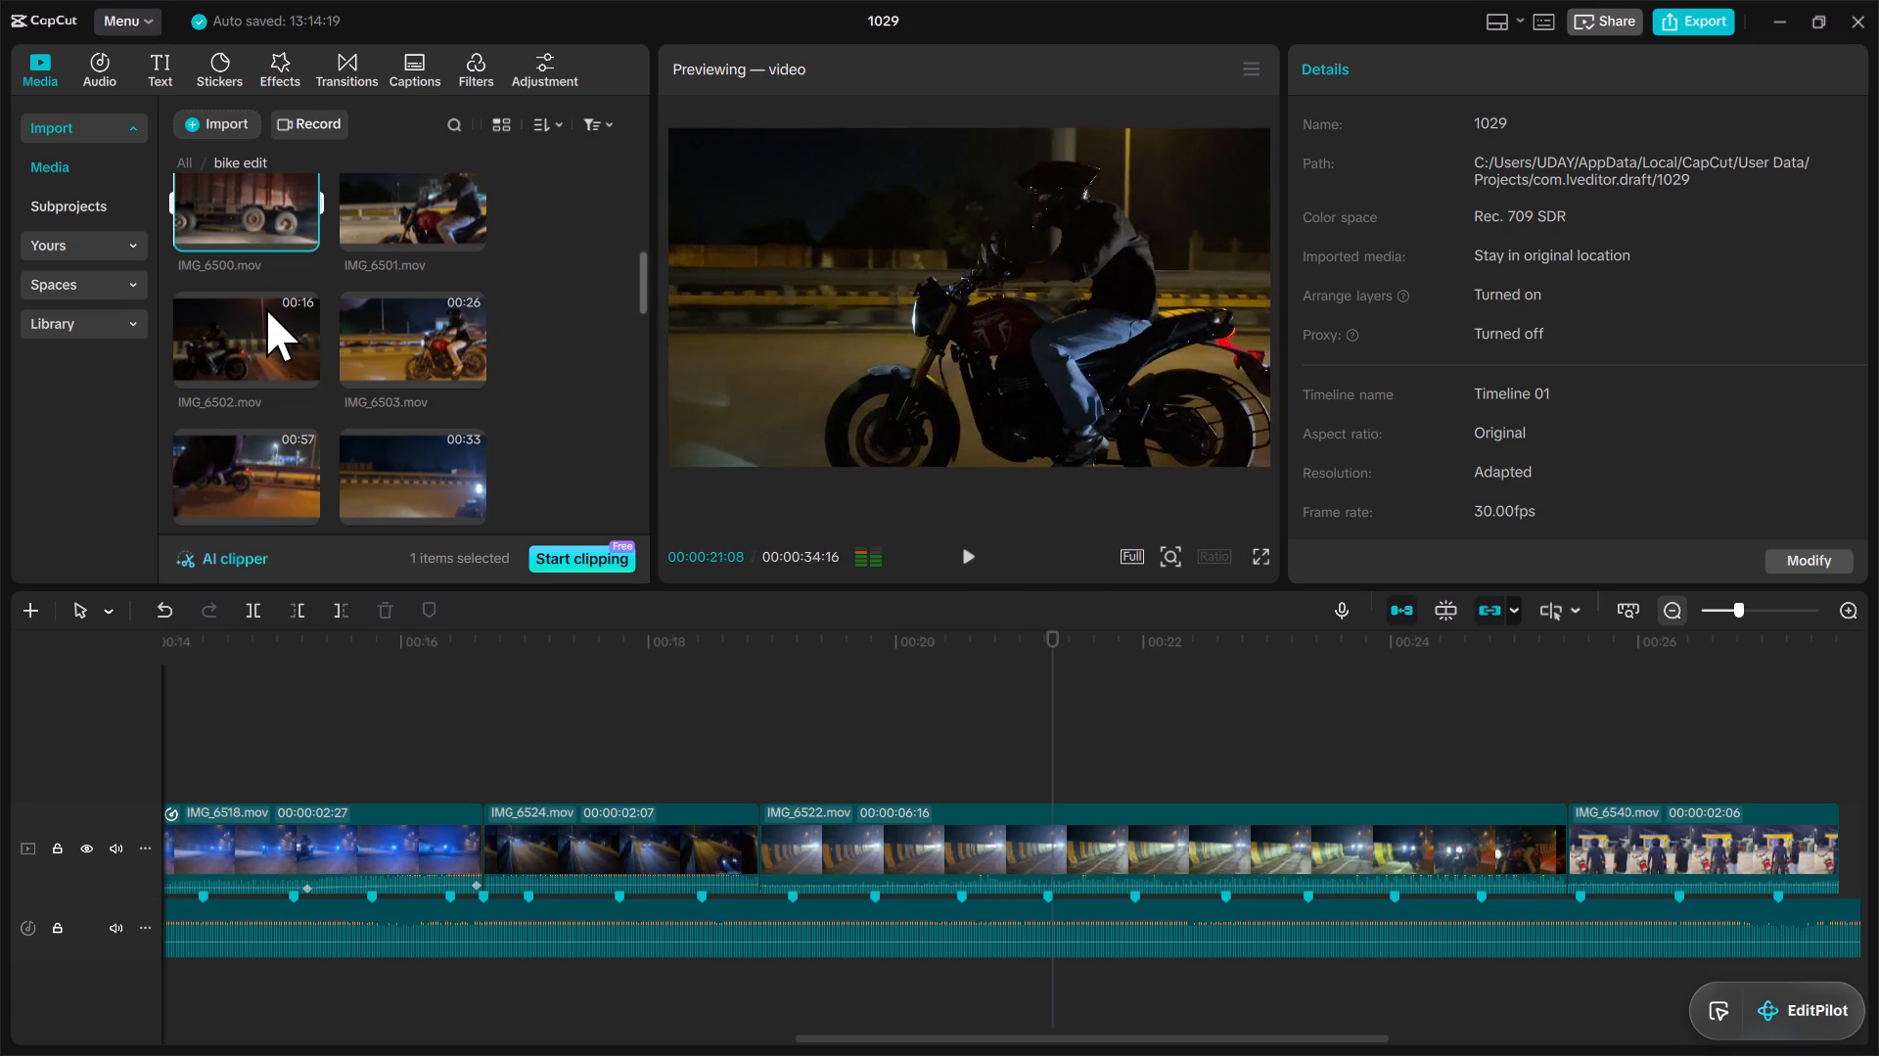
pyautogui.scroll(-6, 342, 345)
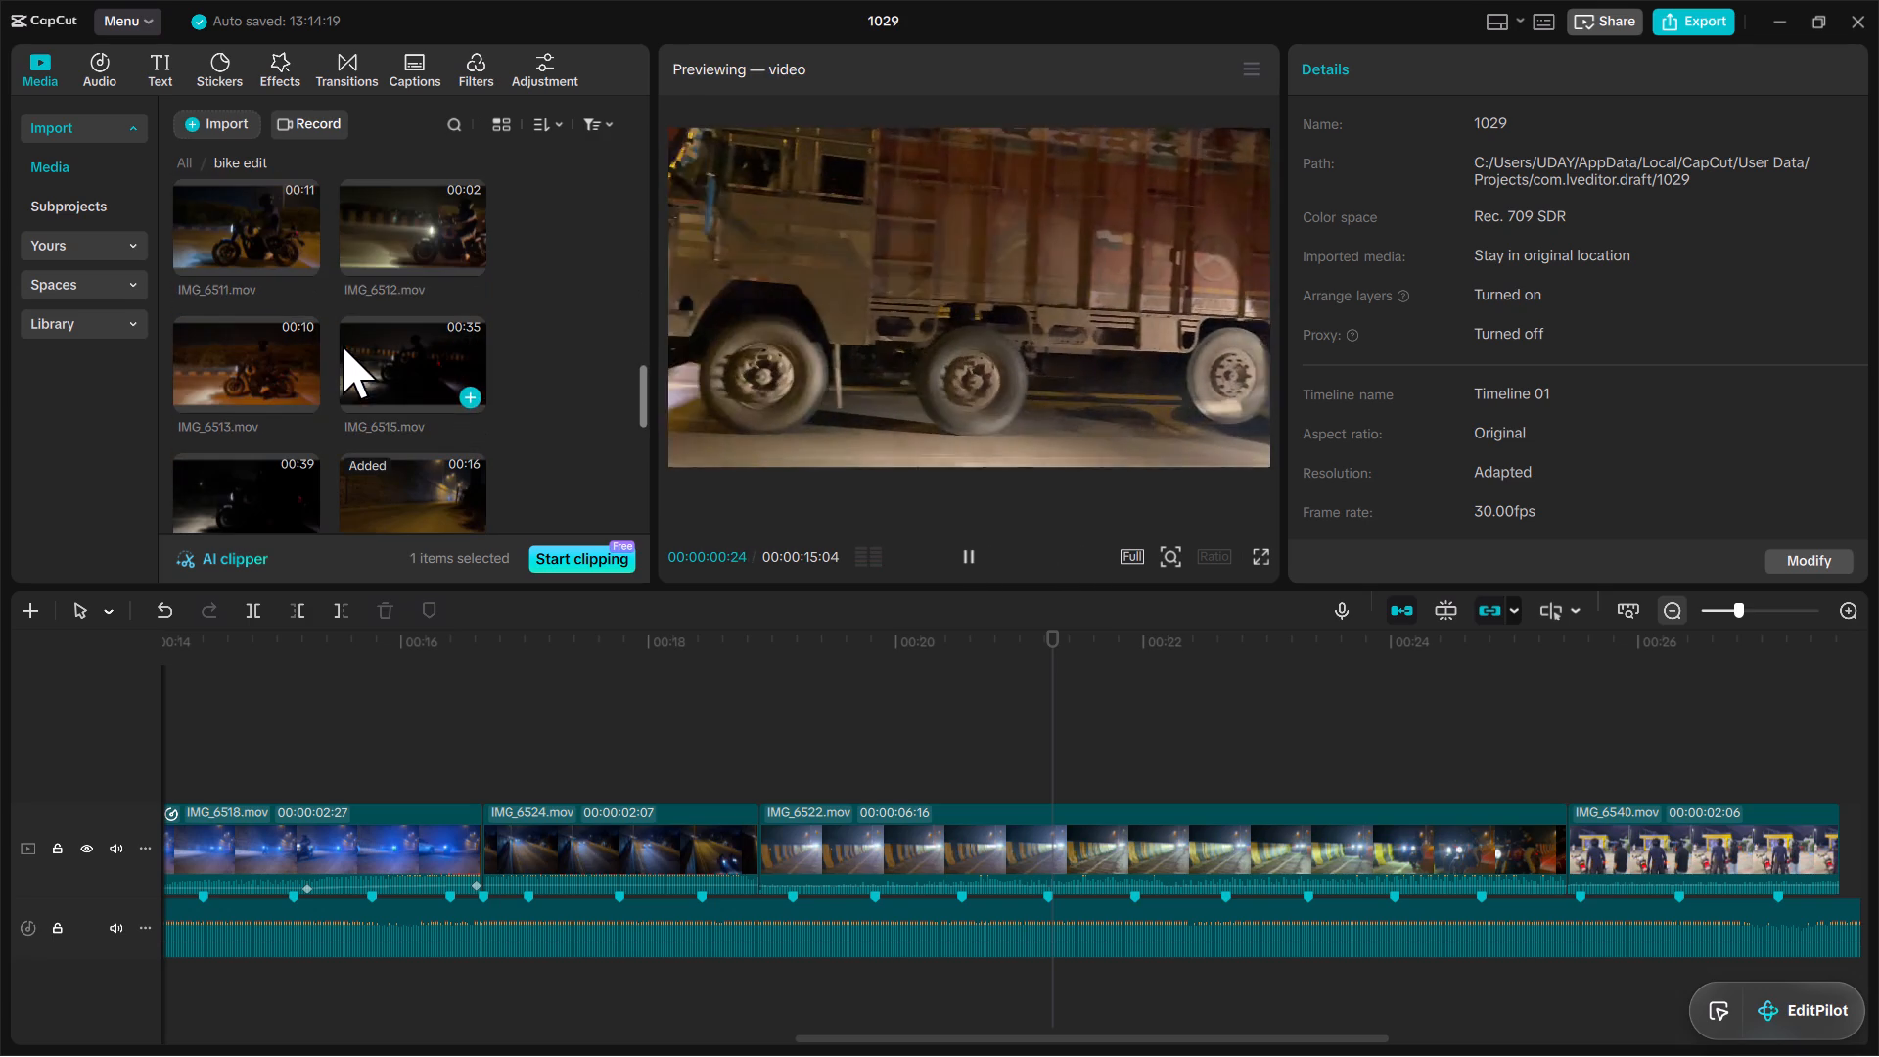
pyautogui.click(268, 232)
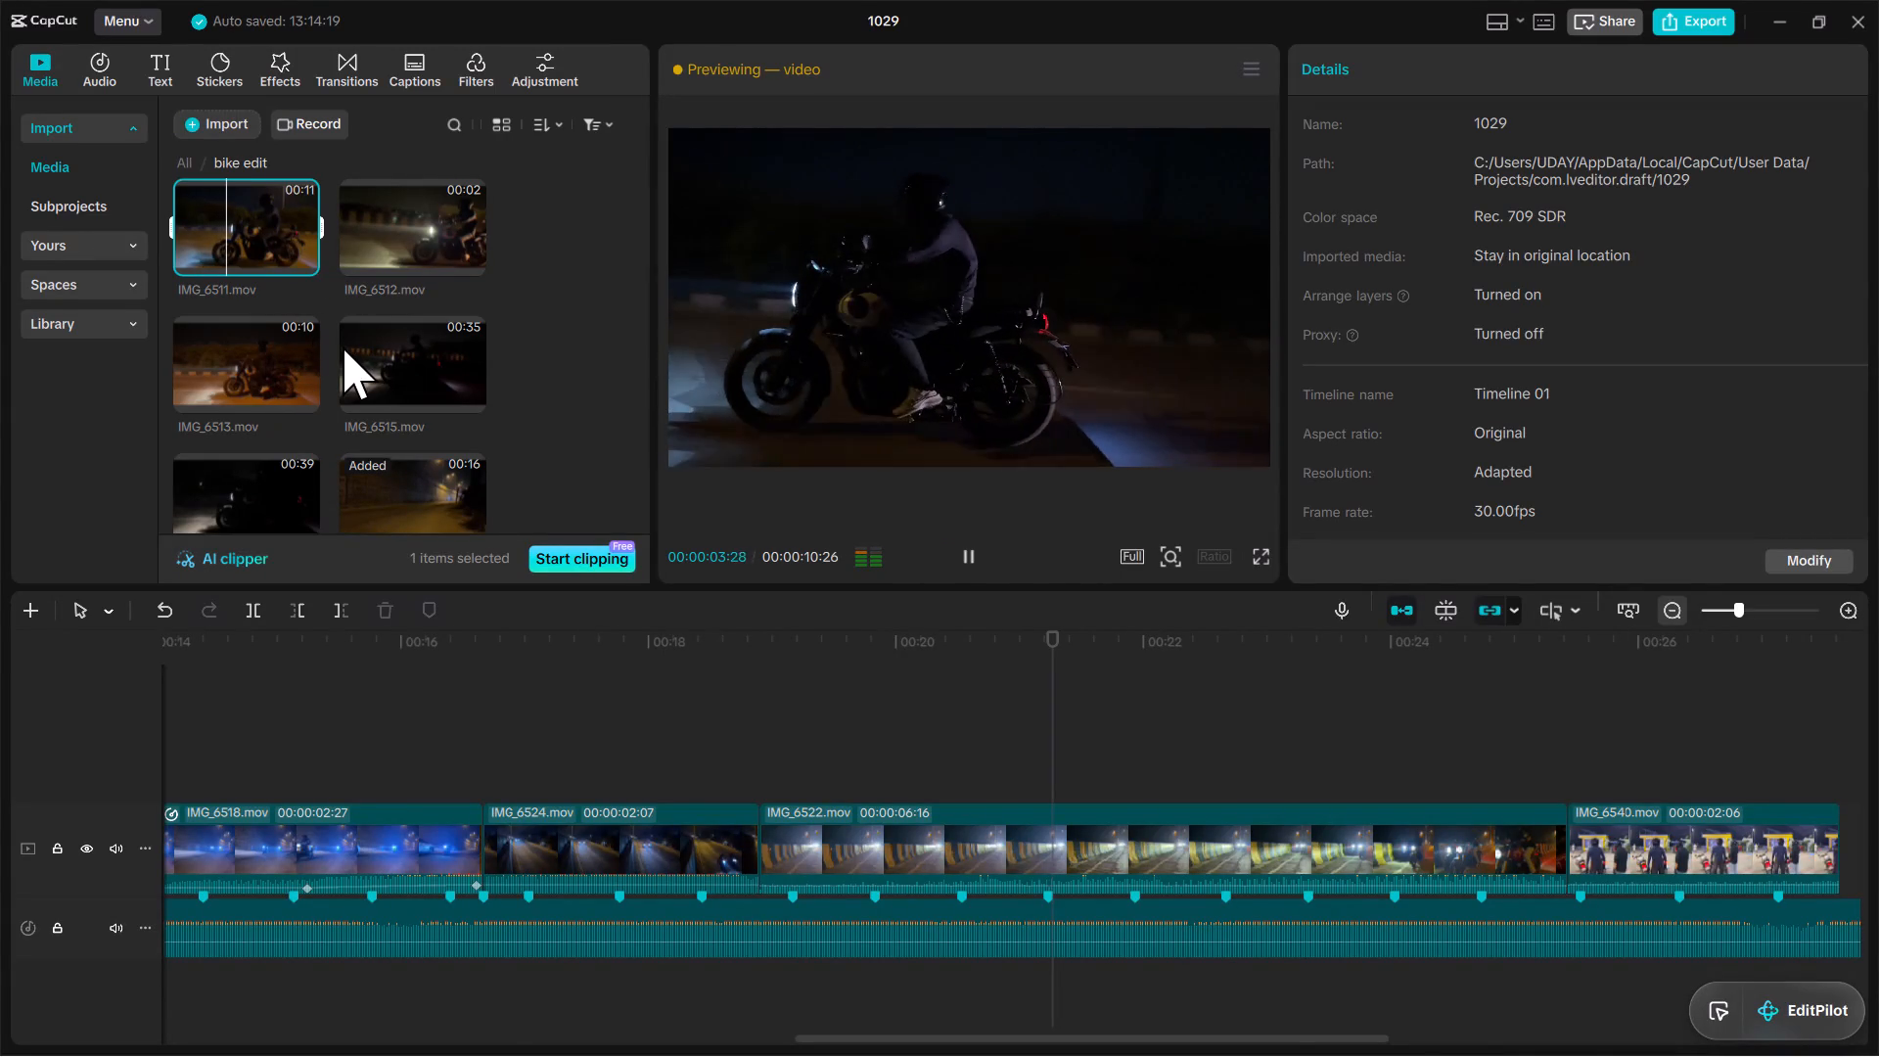
# Preview IMG_6513.mov and add it to the main track directly after IMG_6540.mov.
pyautogui.click(253, 364)
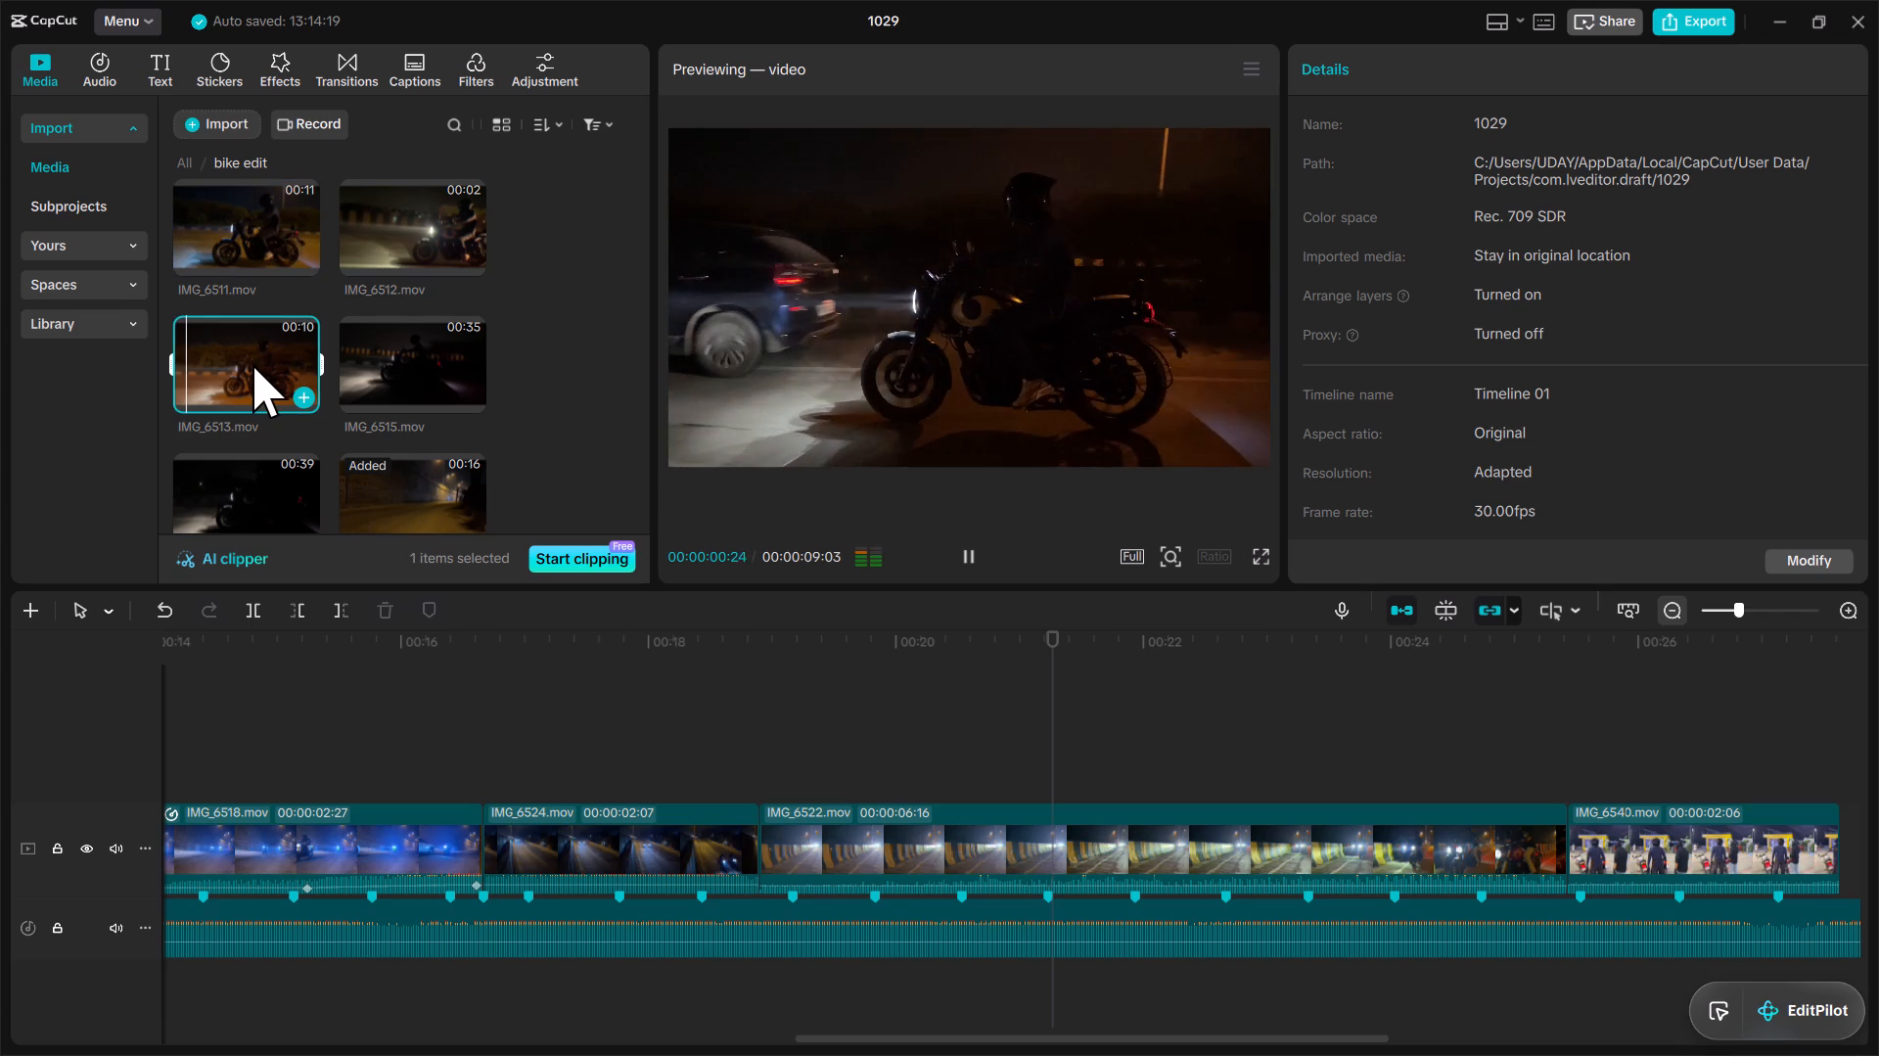
pyautogui.moveTo(254, 365); pyautogui.dragTo(1249, 748)
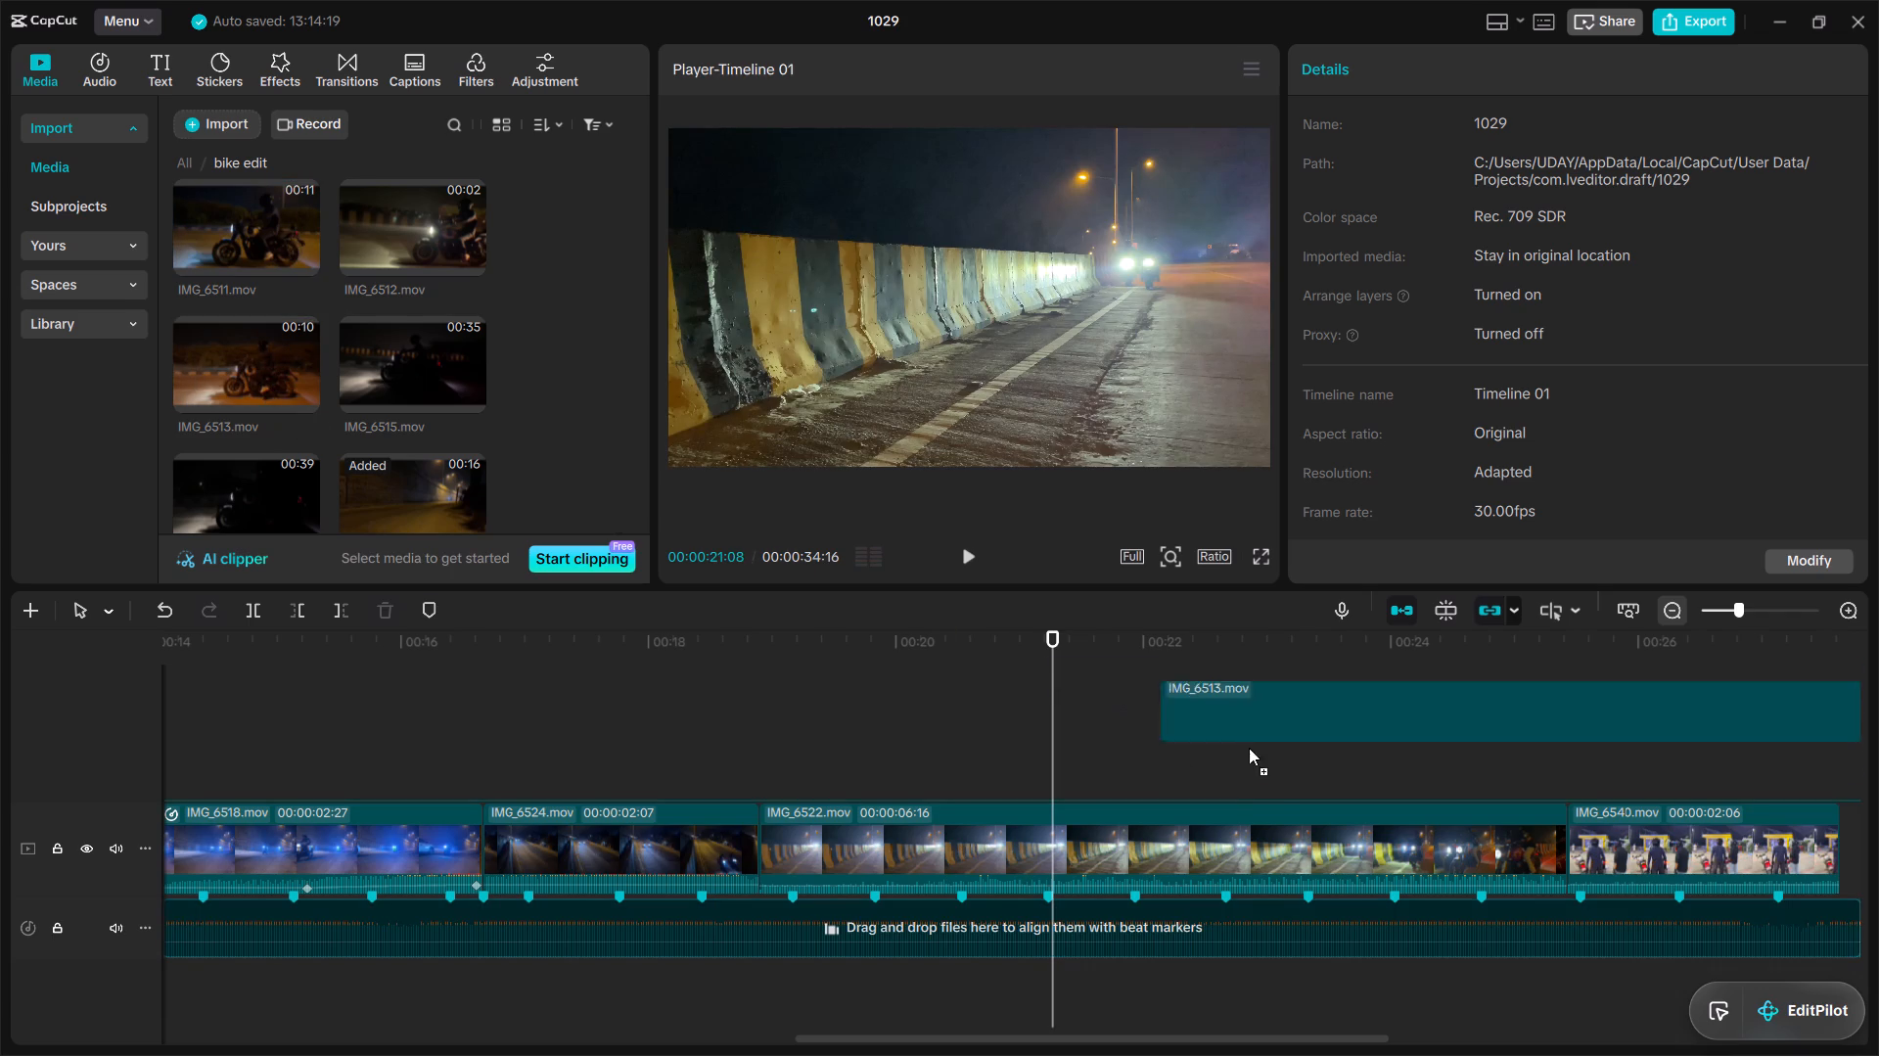
pyautogui.moveTo(1249, 748); pyautogui.dragTo(1793, 832)
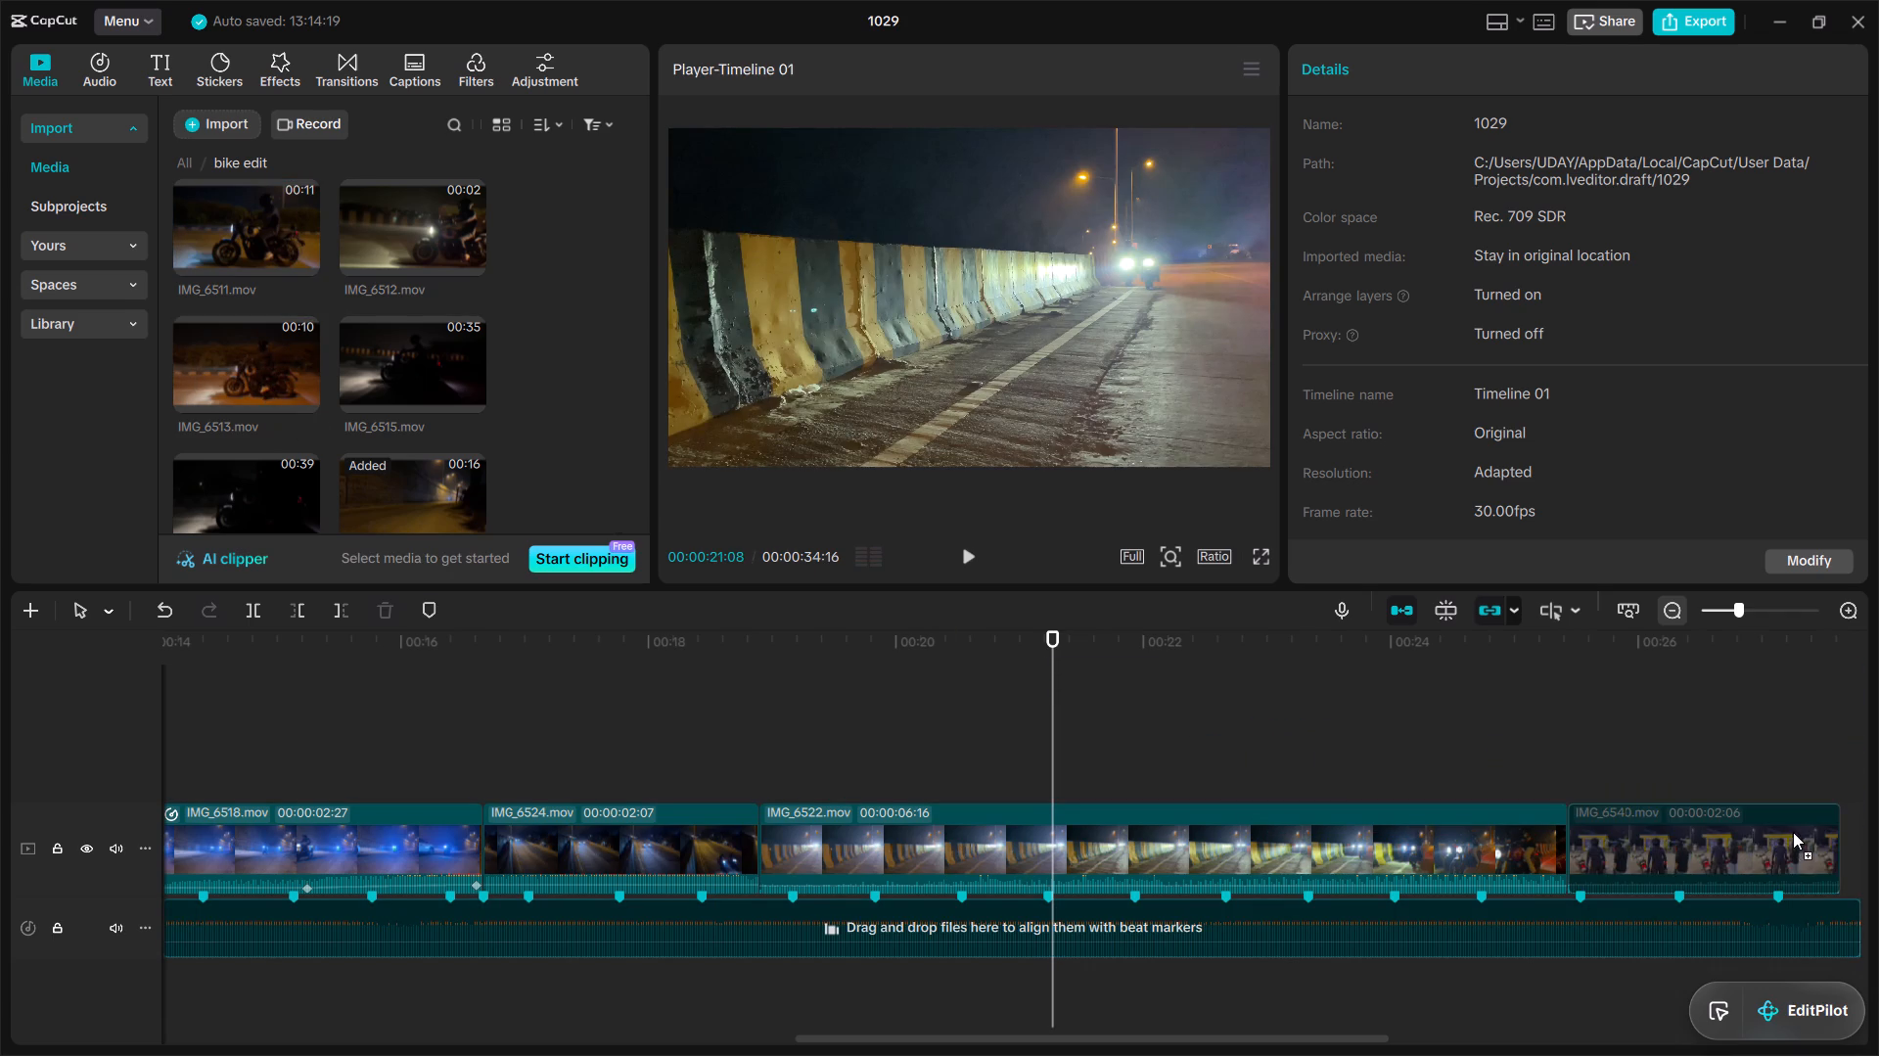
pyautogui.moveTo(1793, 832); pyautogui.dragTo(1819, 833)
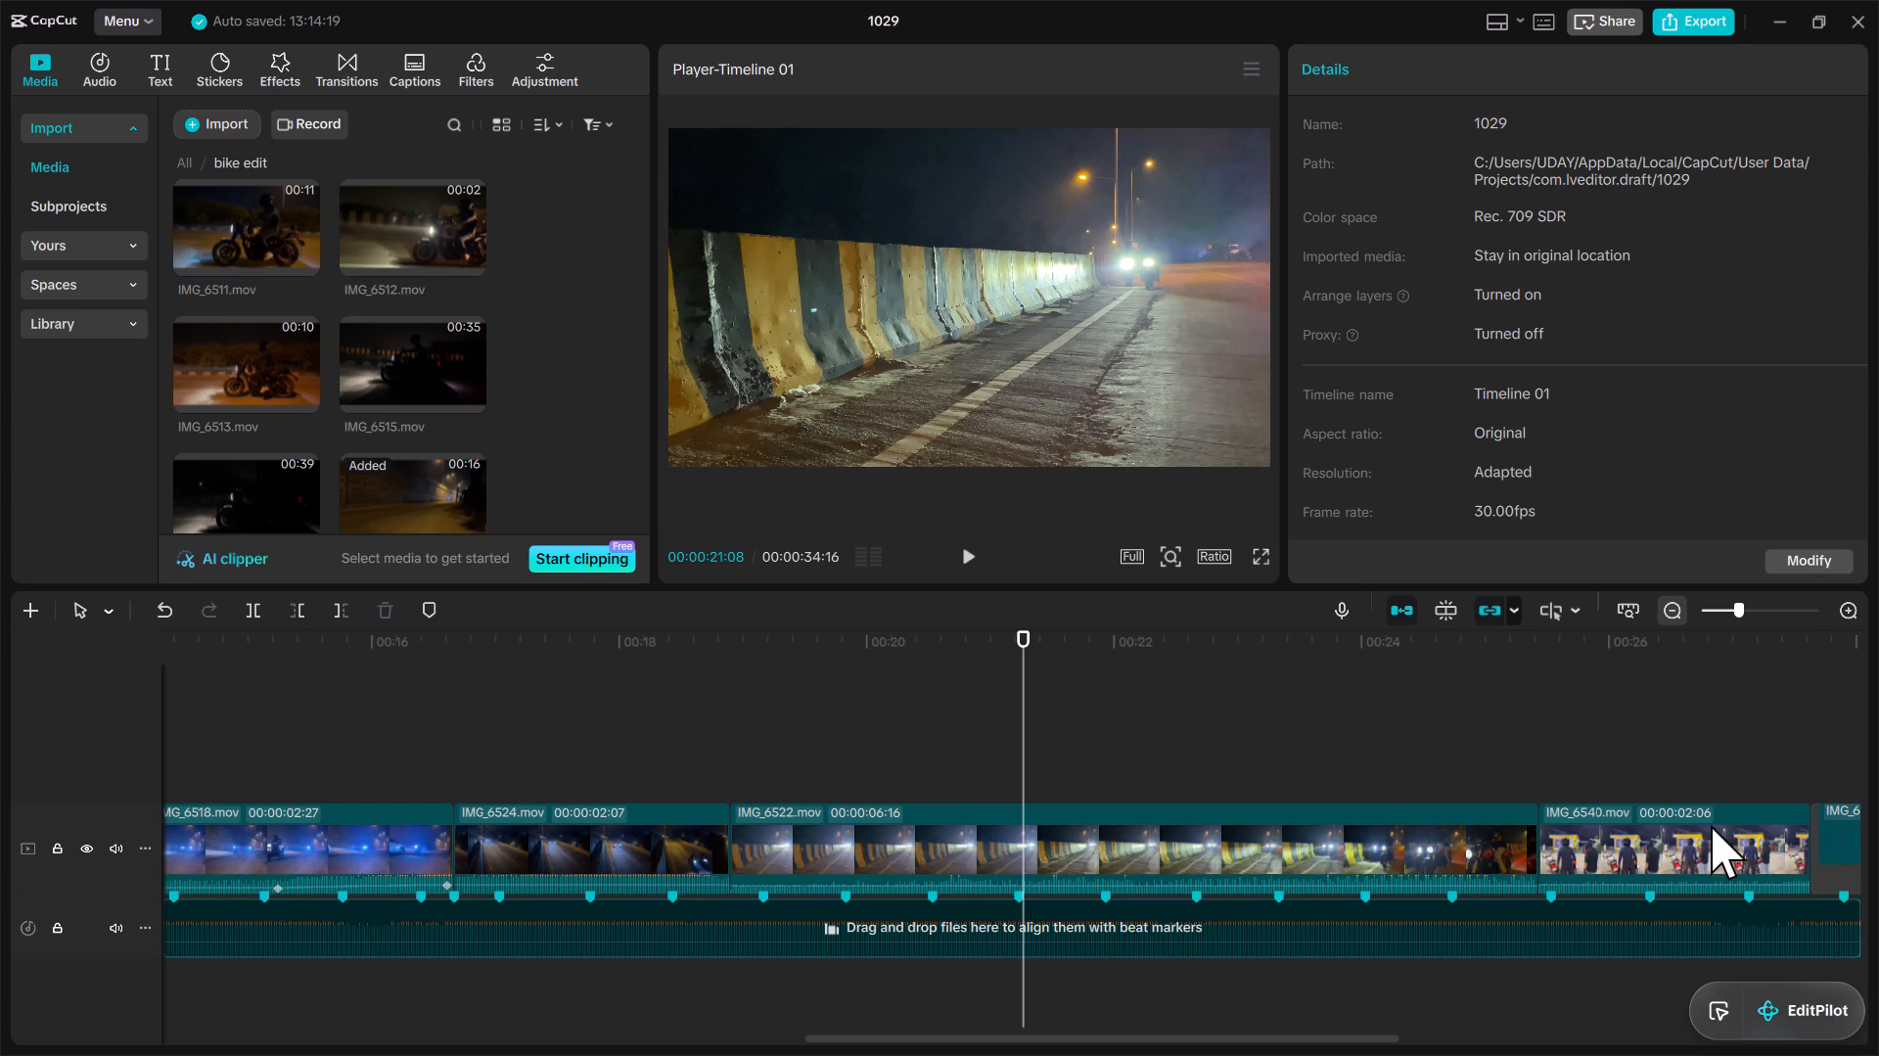
# Remove the clips IMG_6493.mov, IMG_6494.mov and IMG_6496.mov from the bike edit media folder.
pyautogui.scroll(-12, 335, 429)
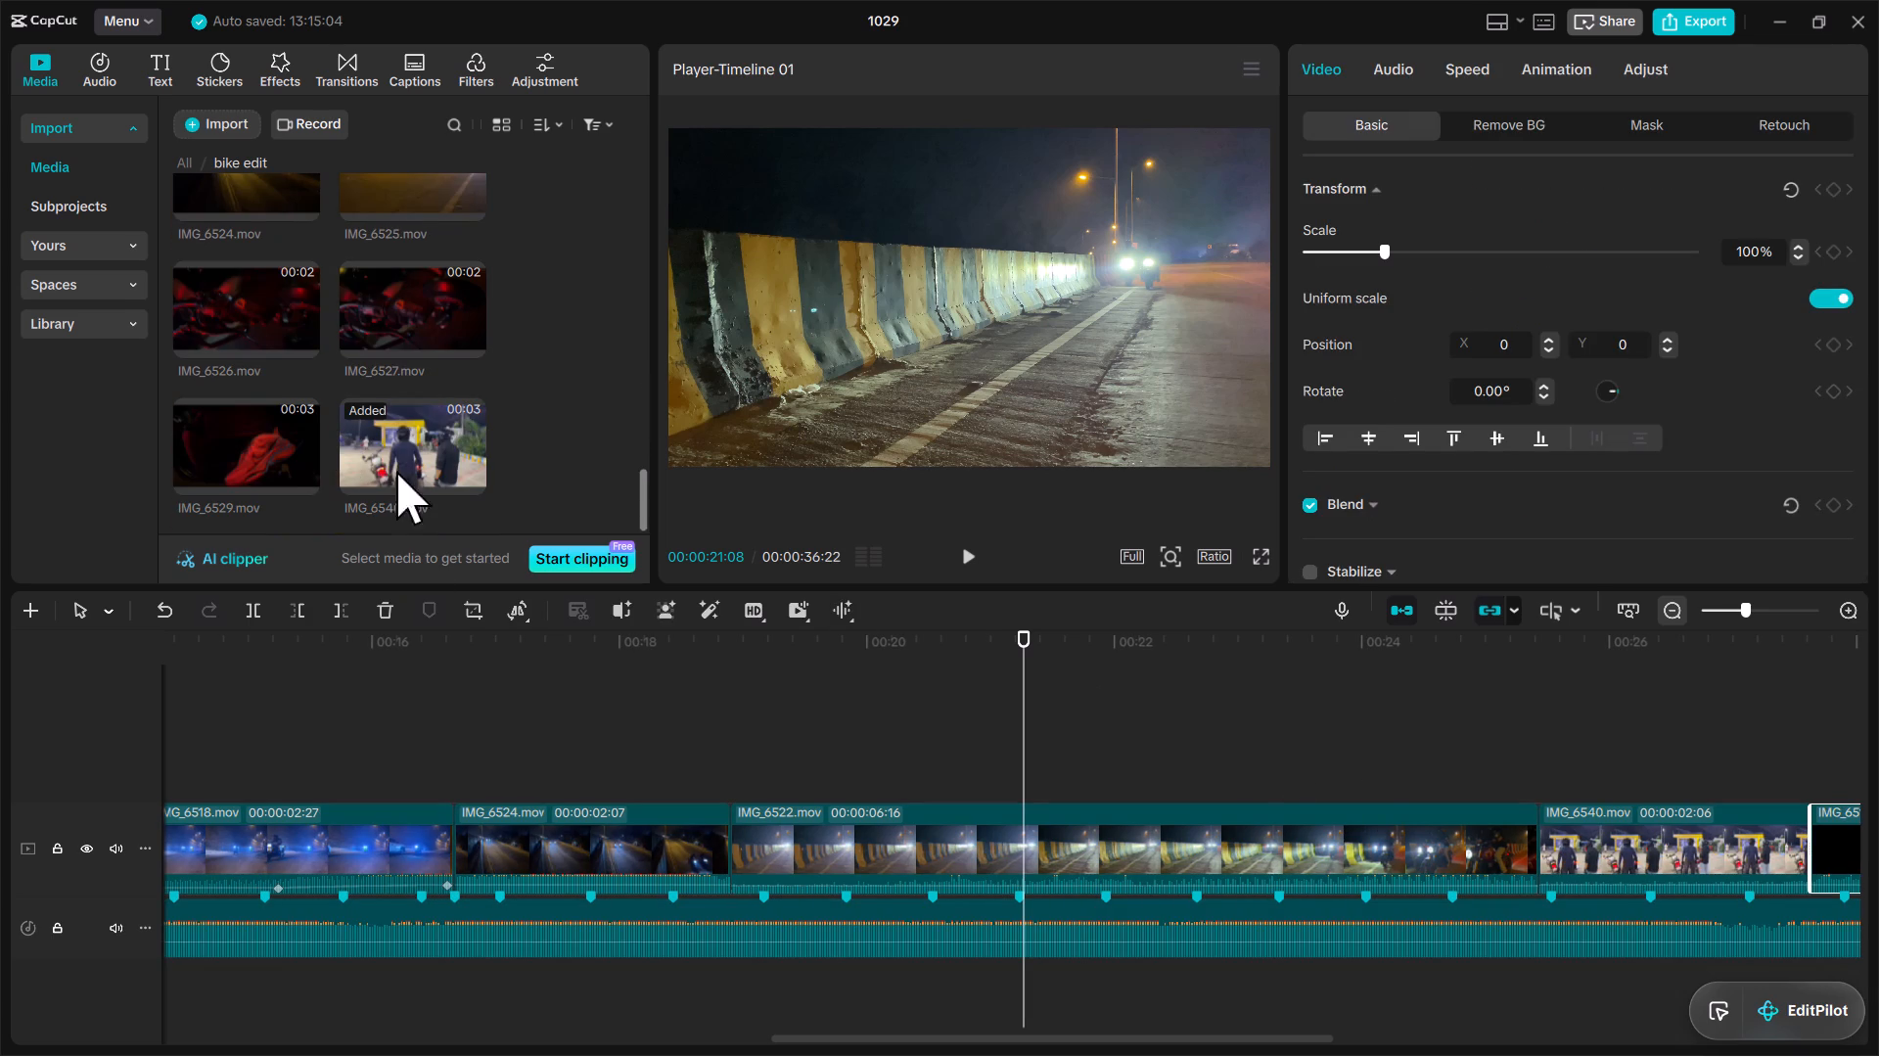
pyautogui.scroll(13, 430, 495)
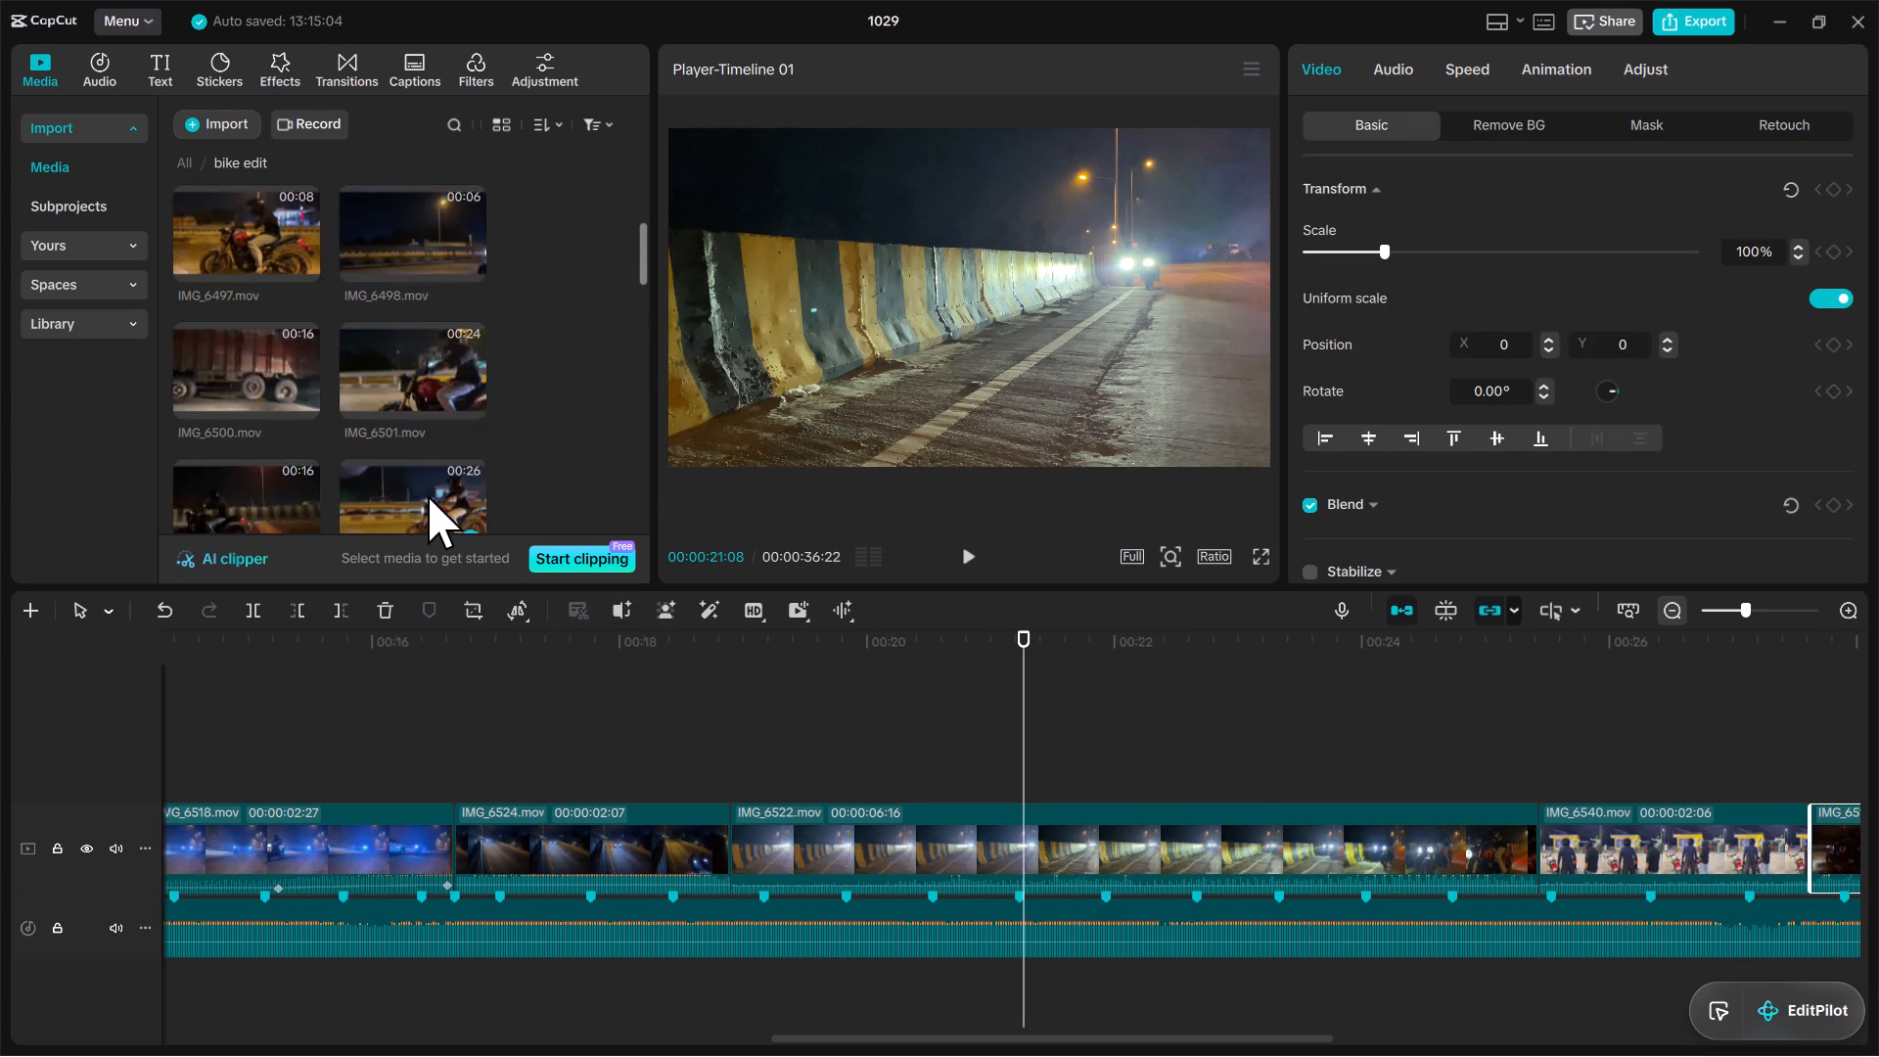
pyautogui.scroll(10, 428, 495)
pyautogui.click(407, 248)
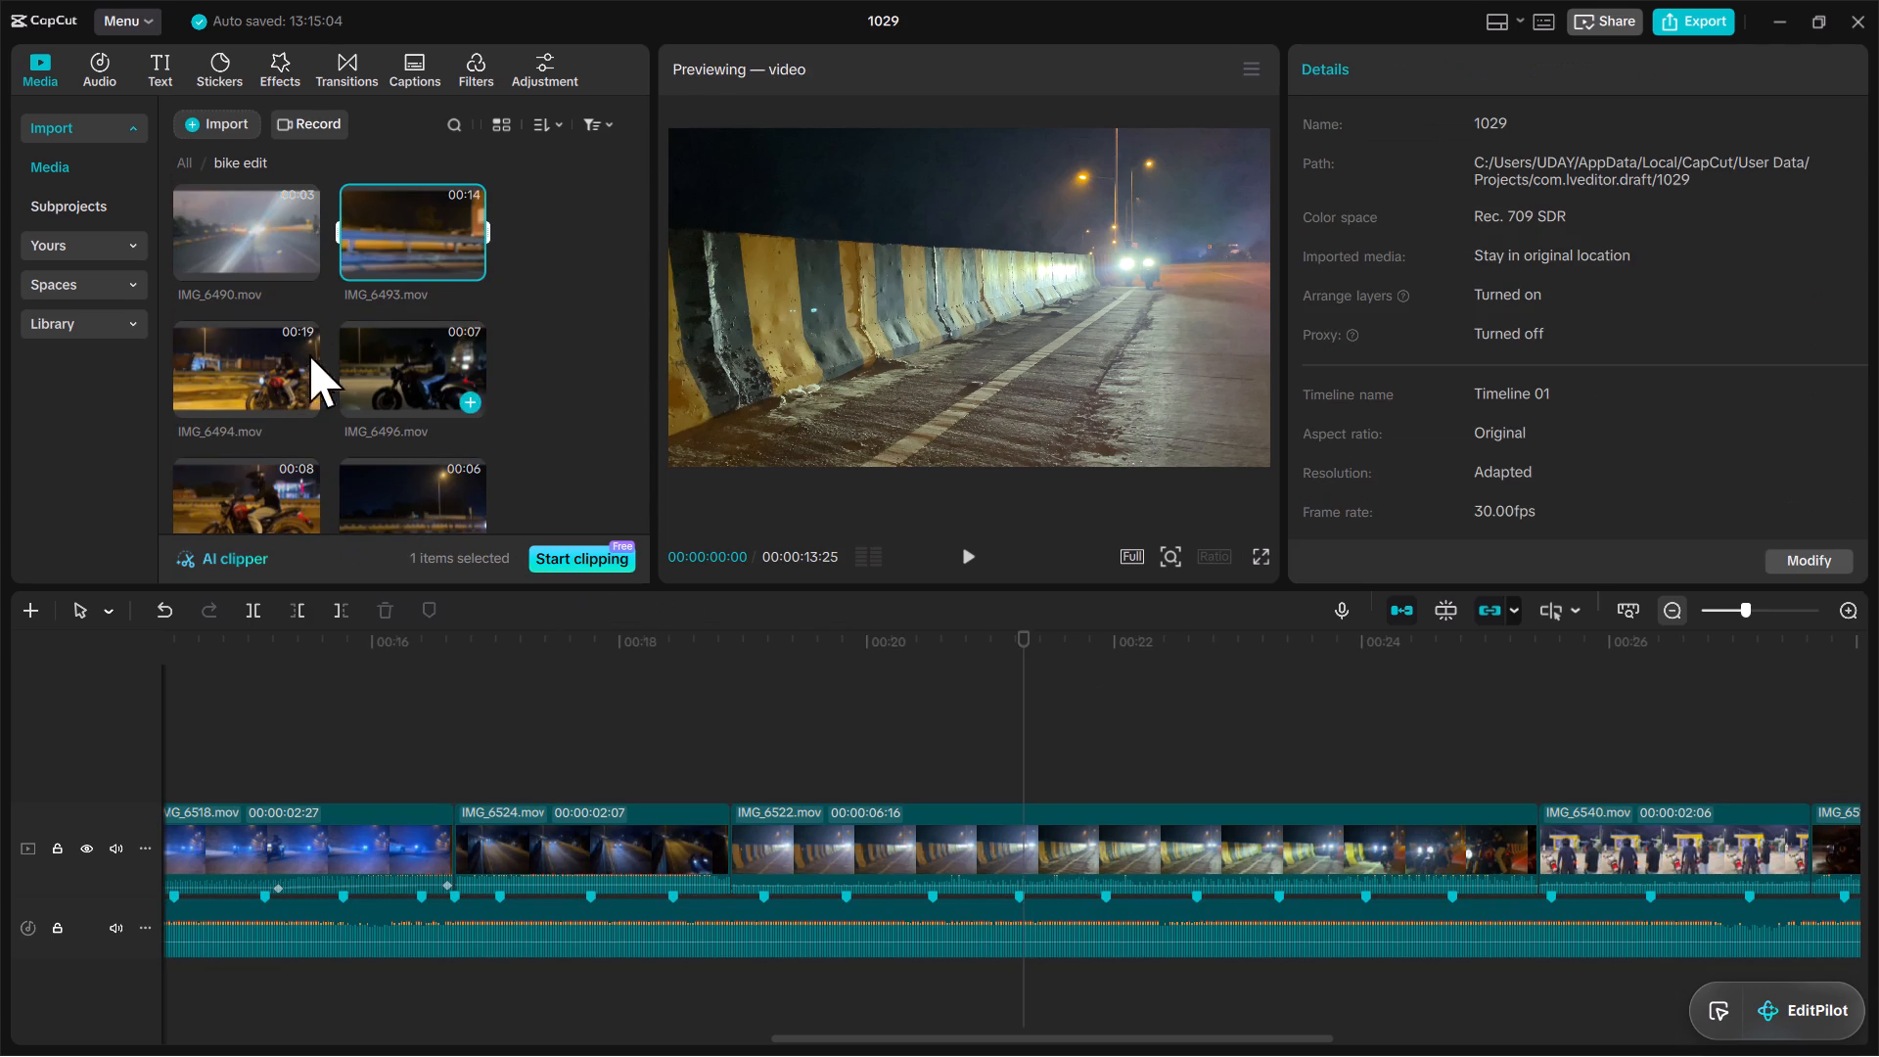
pyautogui.click(289, 360)
pyautogui.click(409, 230)
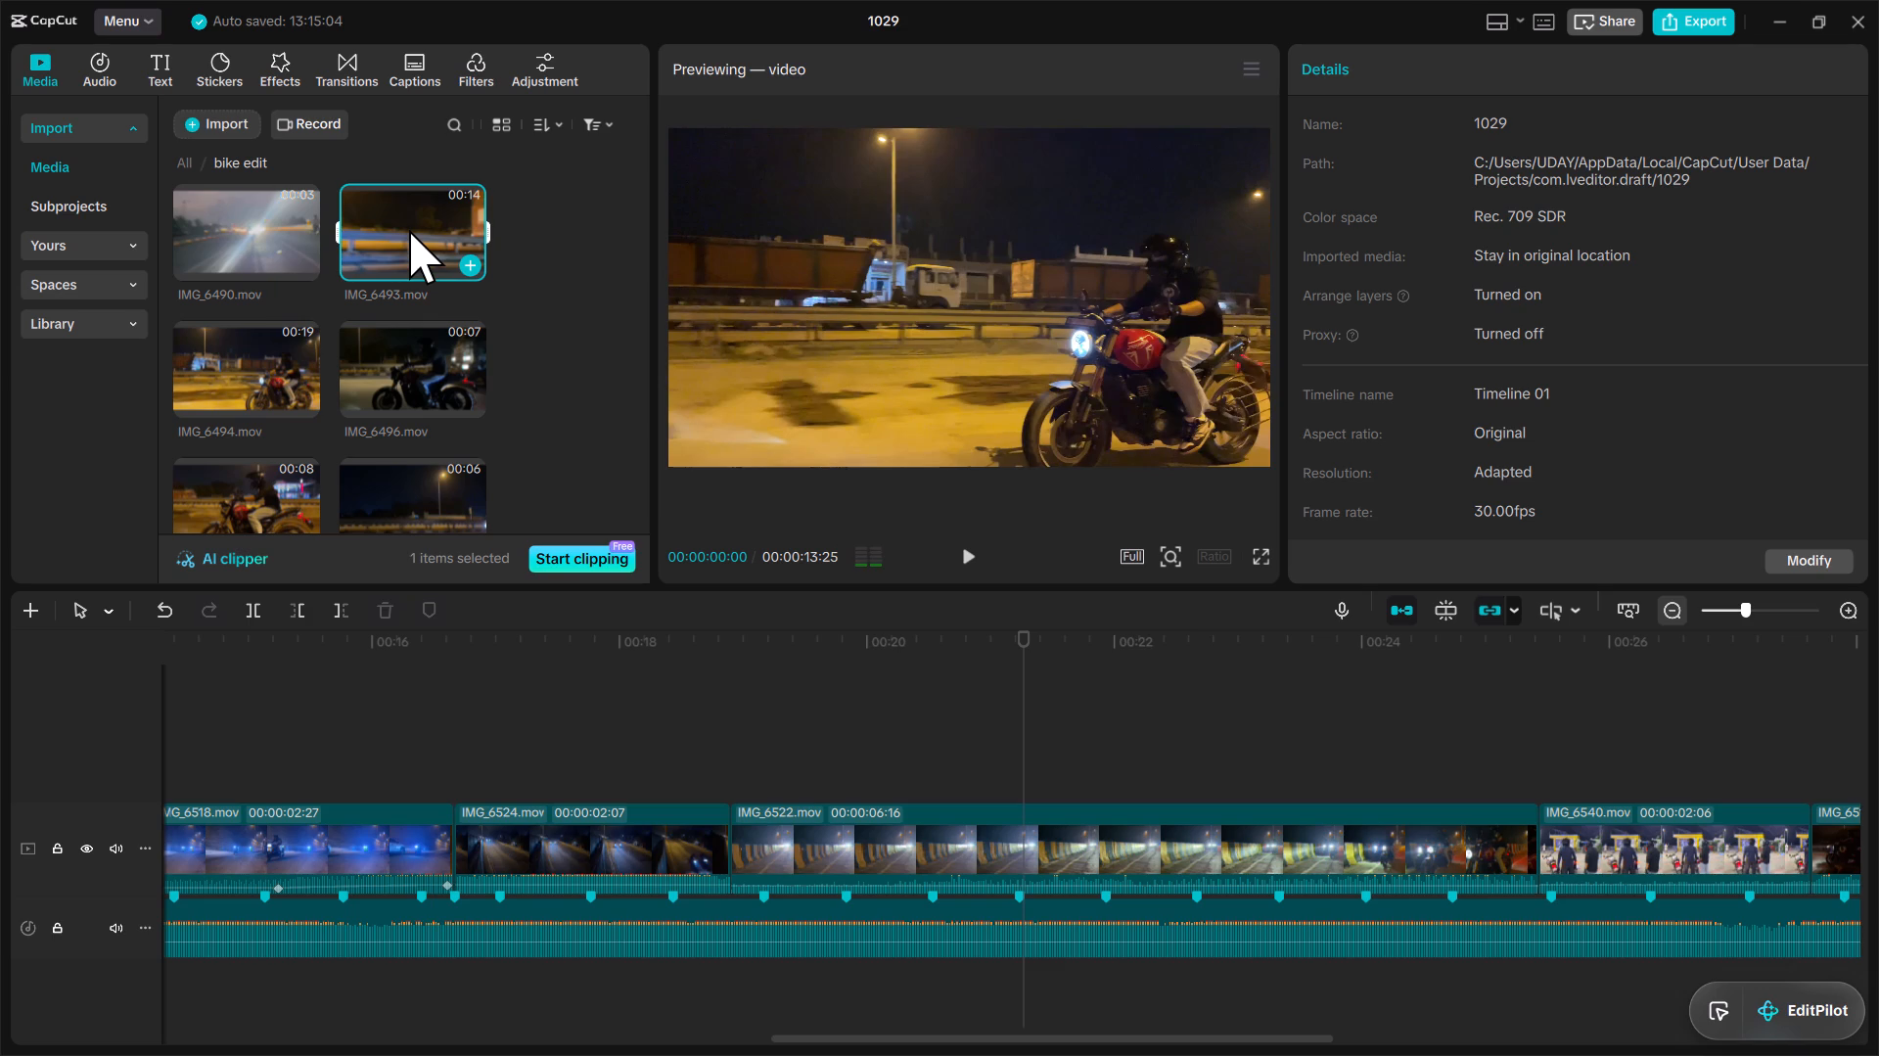
pyautogui.press('BackSpace')
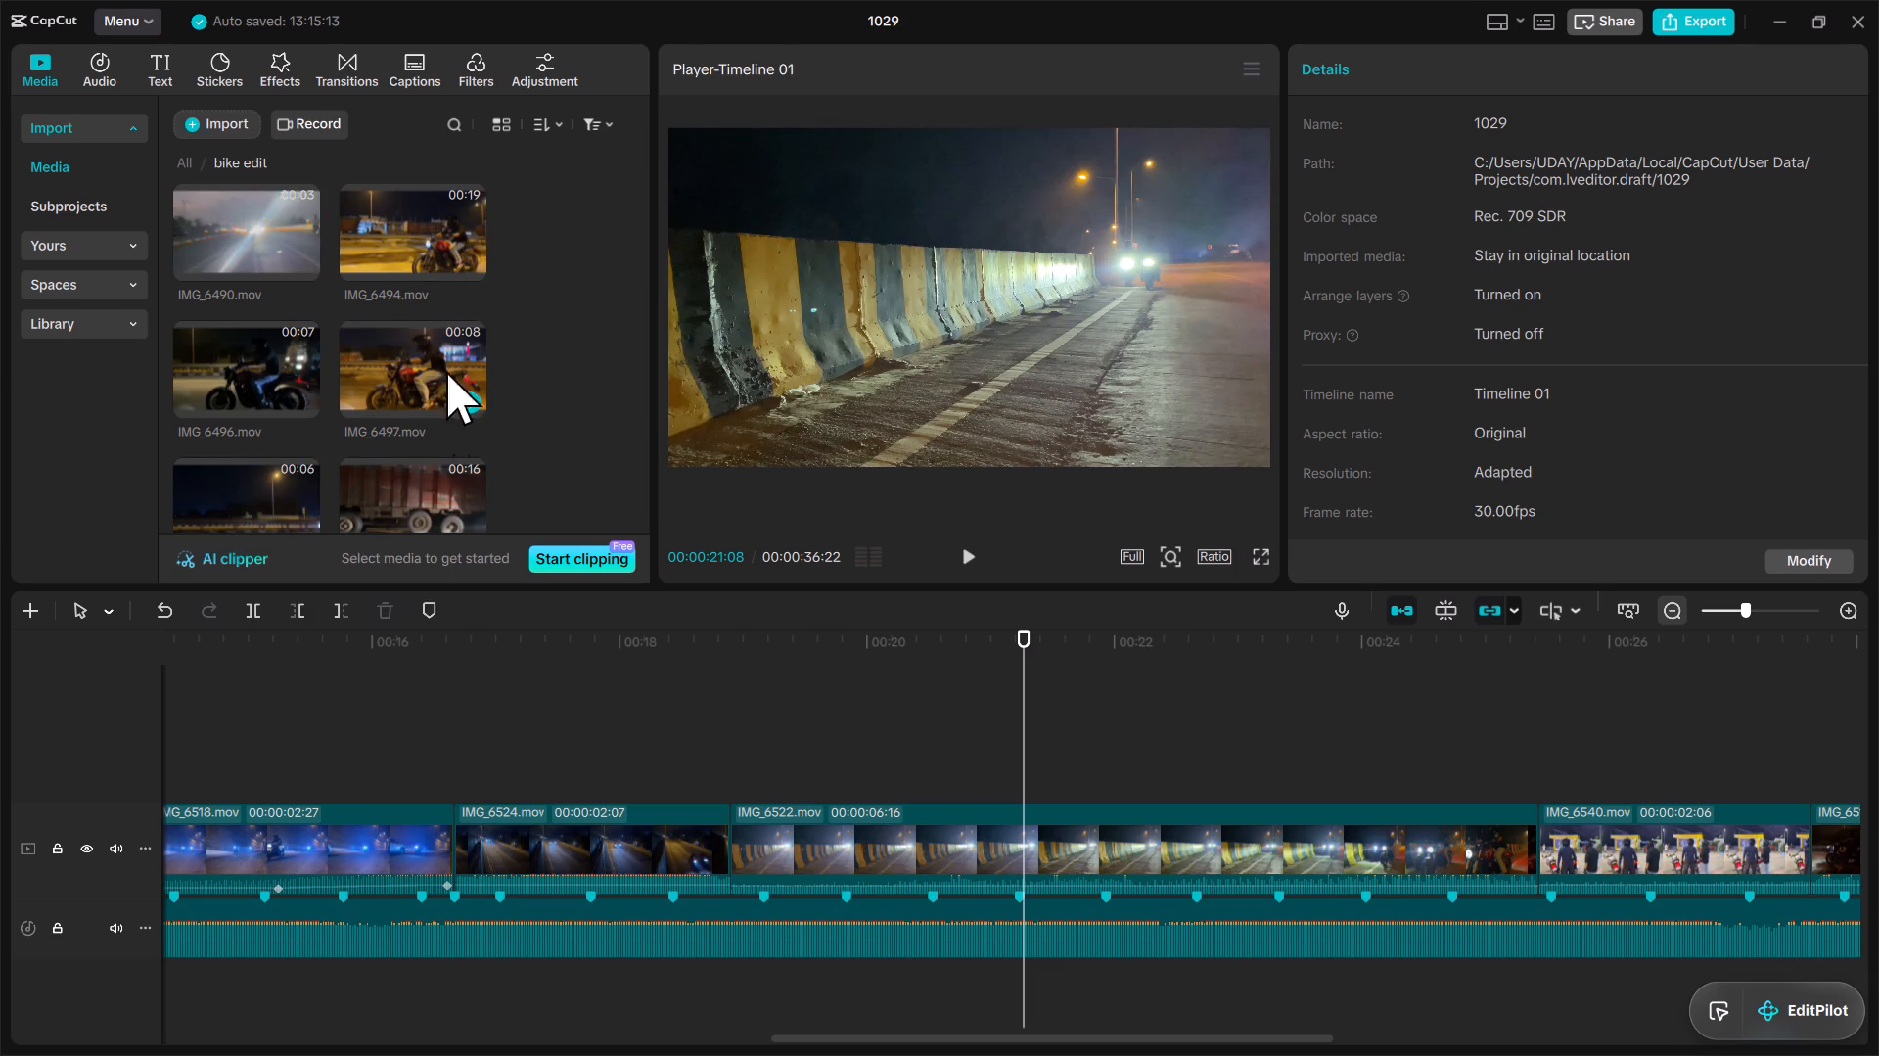
pyautogui.click(423, 227)
pyautogui.press('BackSpace')
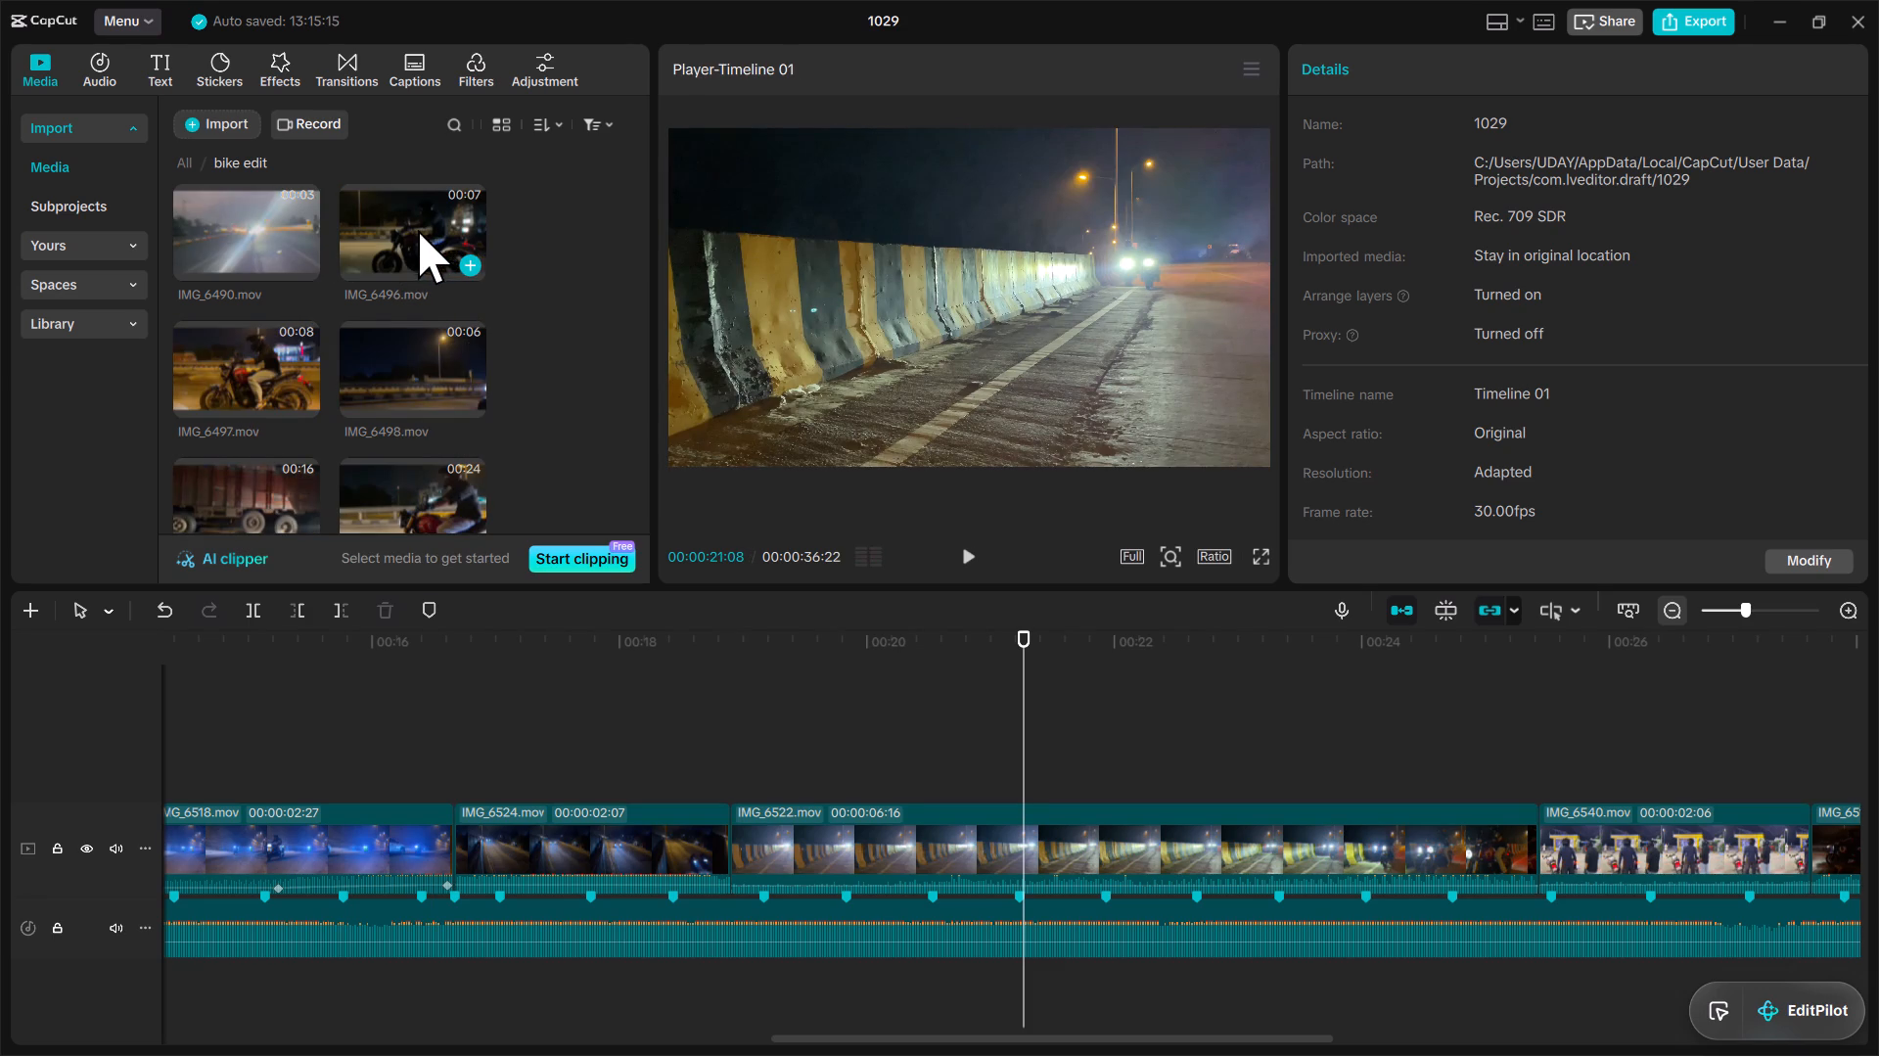
pyautogui.click(394, 243)
pyautogui.press('BackSpace')
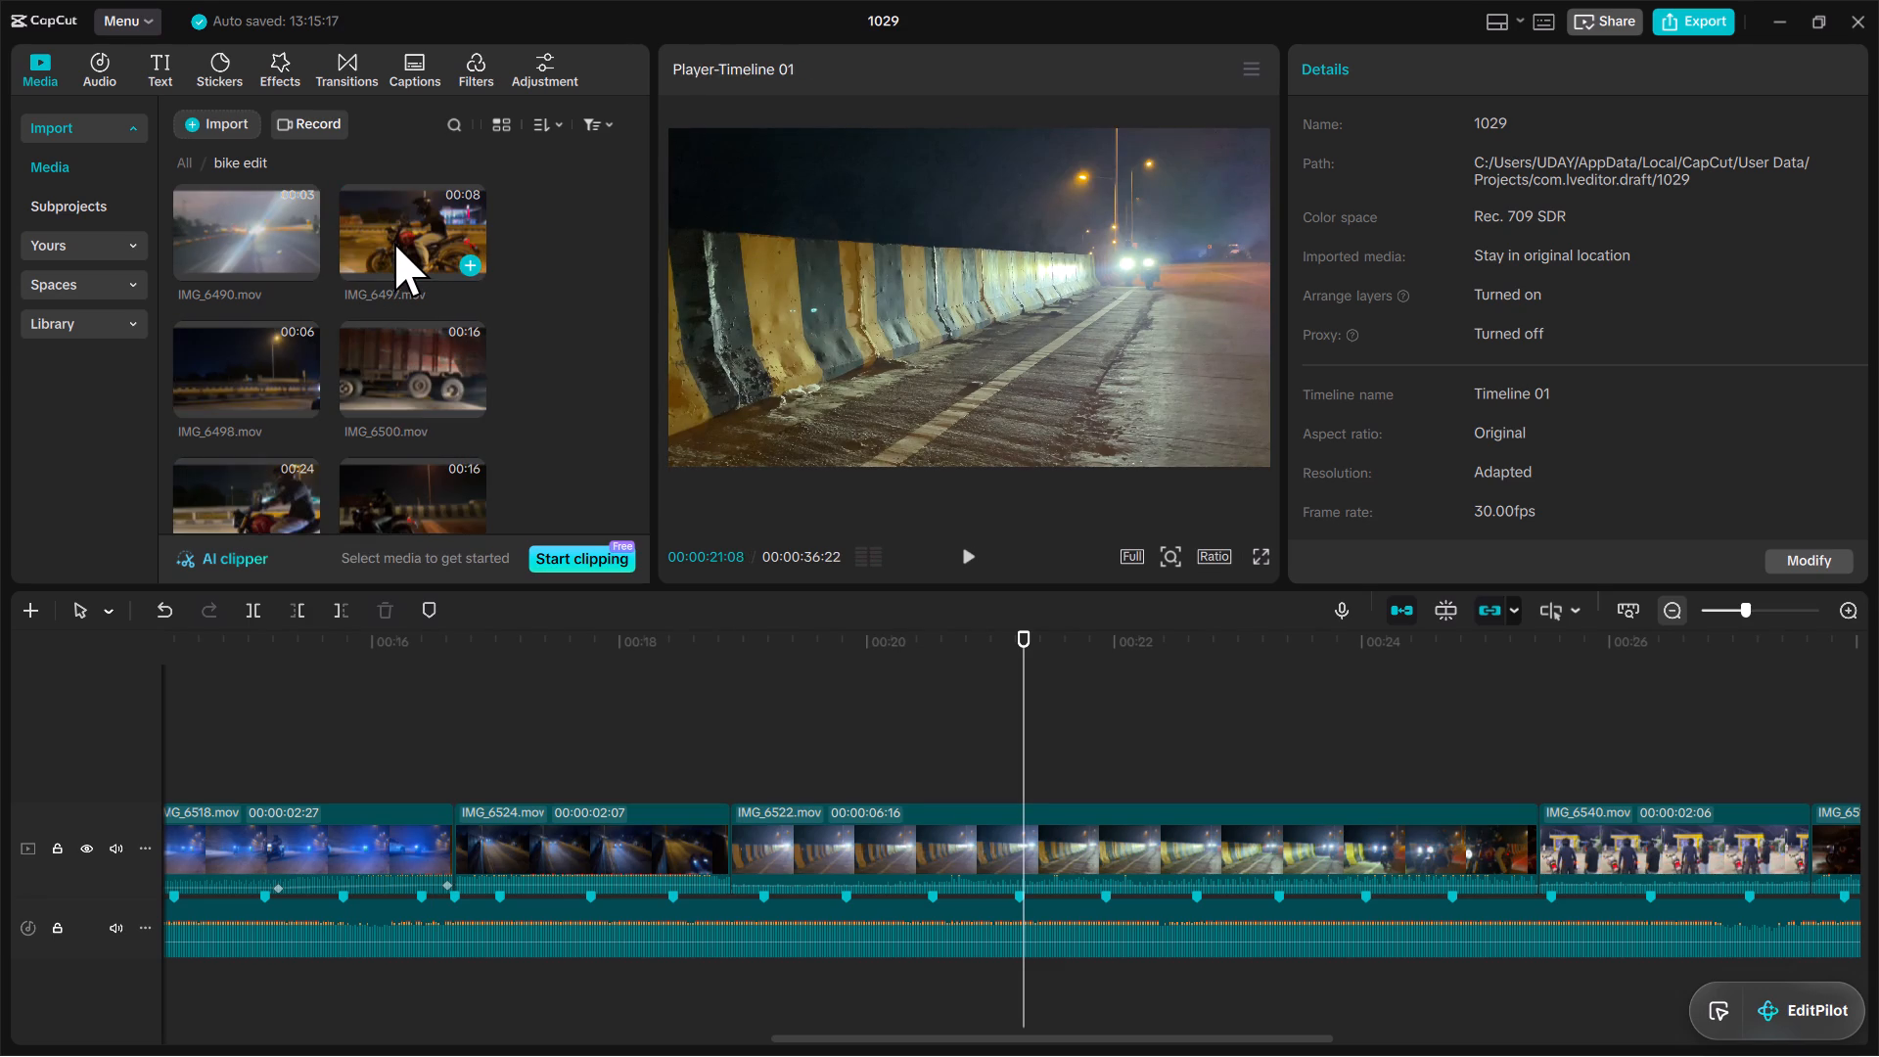
# Remove the clips IMG_6497.mov, IMG_6498.mov, IMG_6500.mov and IMG_6501.mov from the bike edit media folder.
pyautogui.click(394, 243)
pyautogui.press('BackSpace')
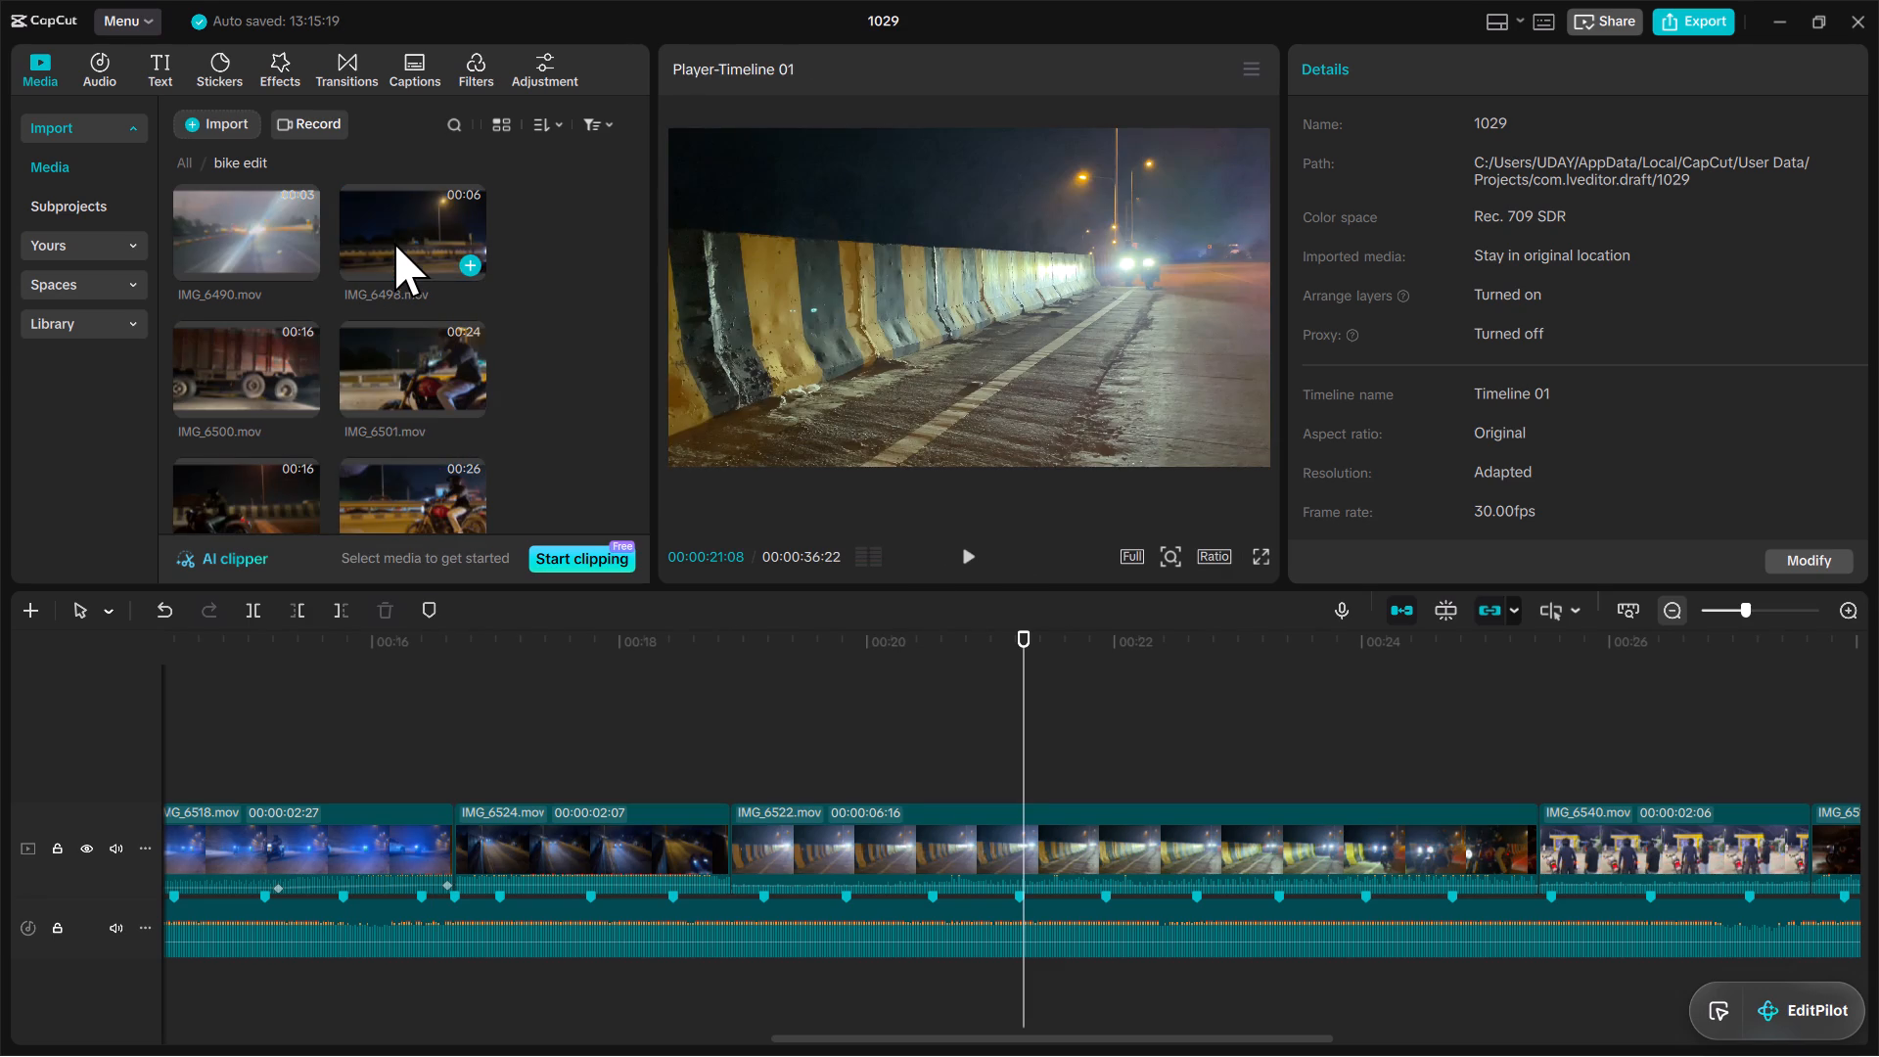
pyautogui.click(394, 243)
pyautogui.press('BackSpace')
pyautogui.click(394, 243)
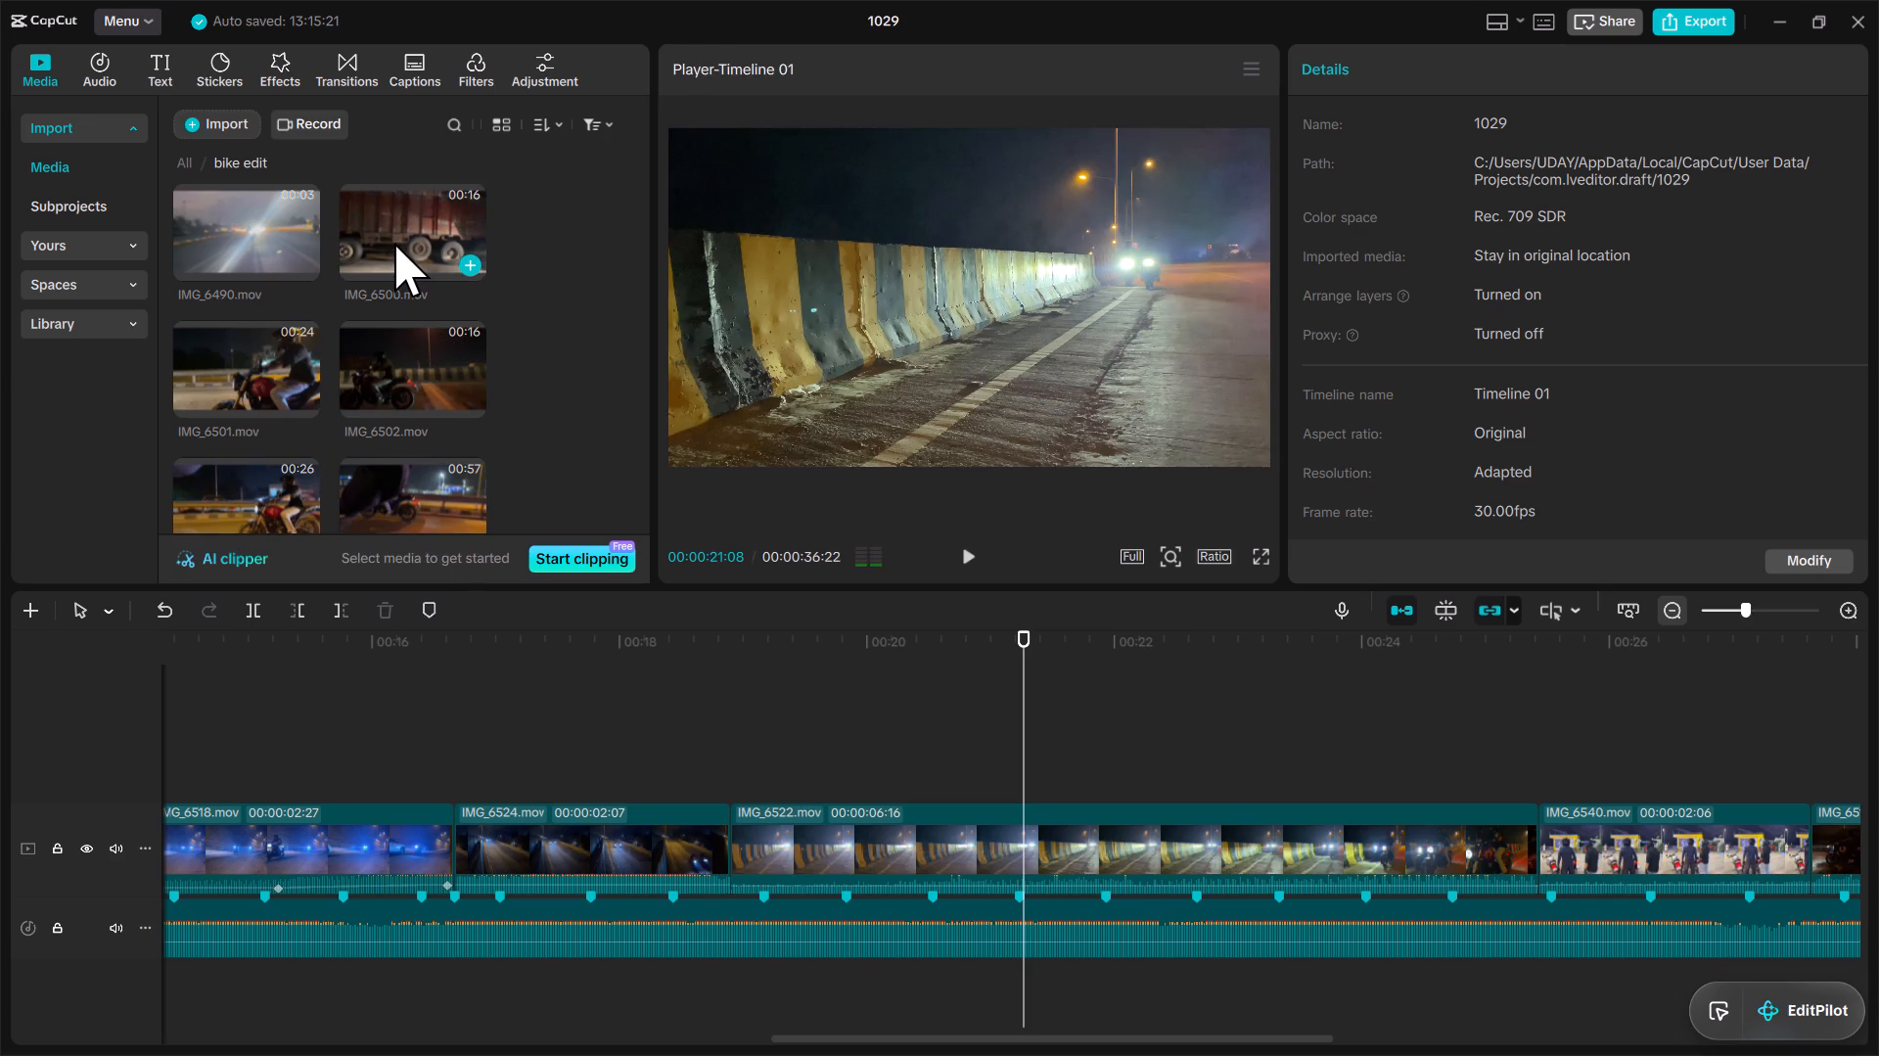
pyautogui.press('BackSpace')
pyautogui.click(394, 243)
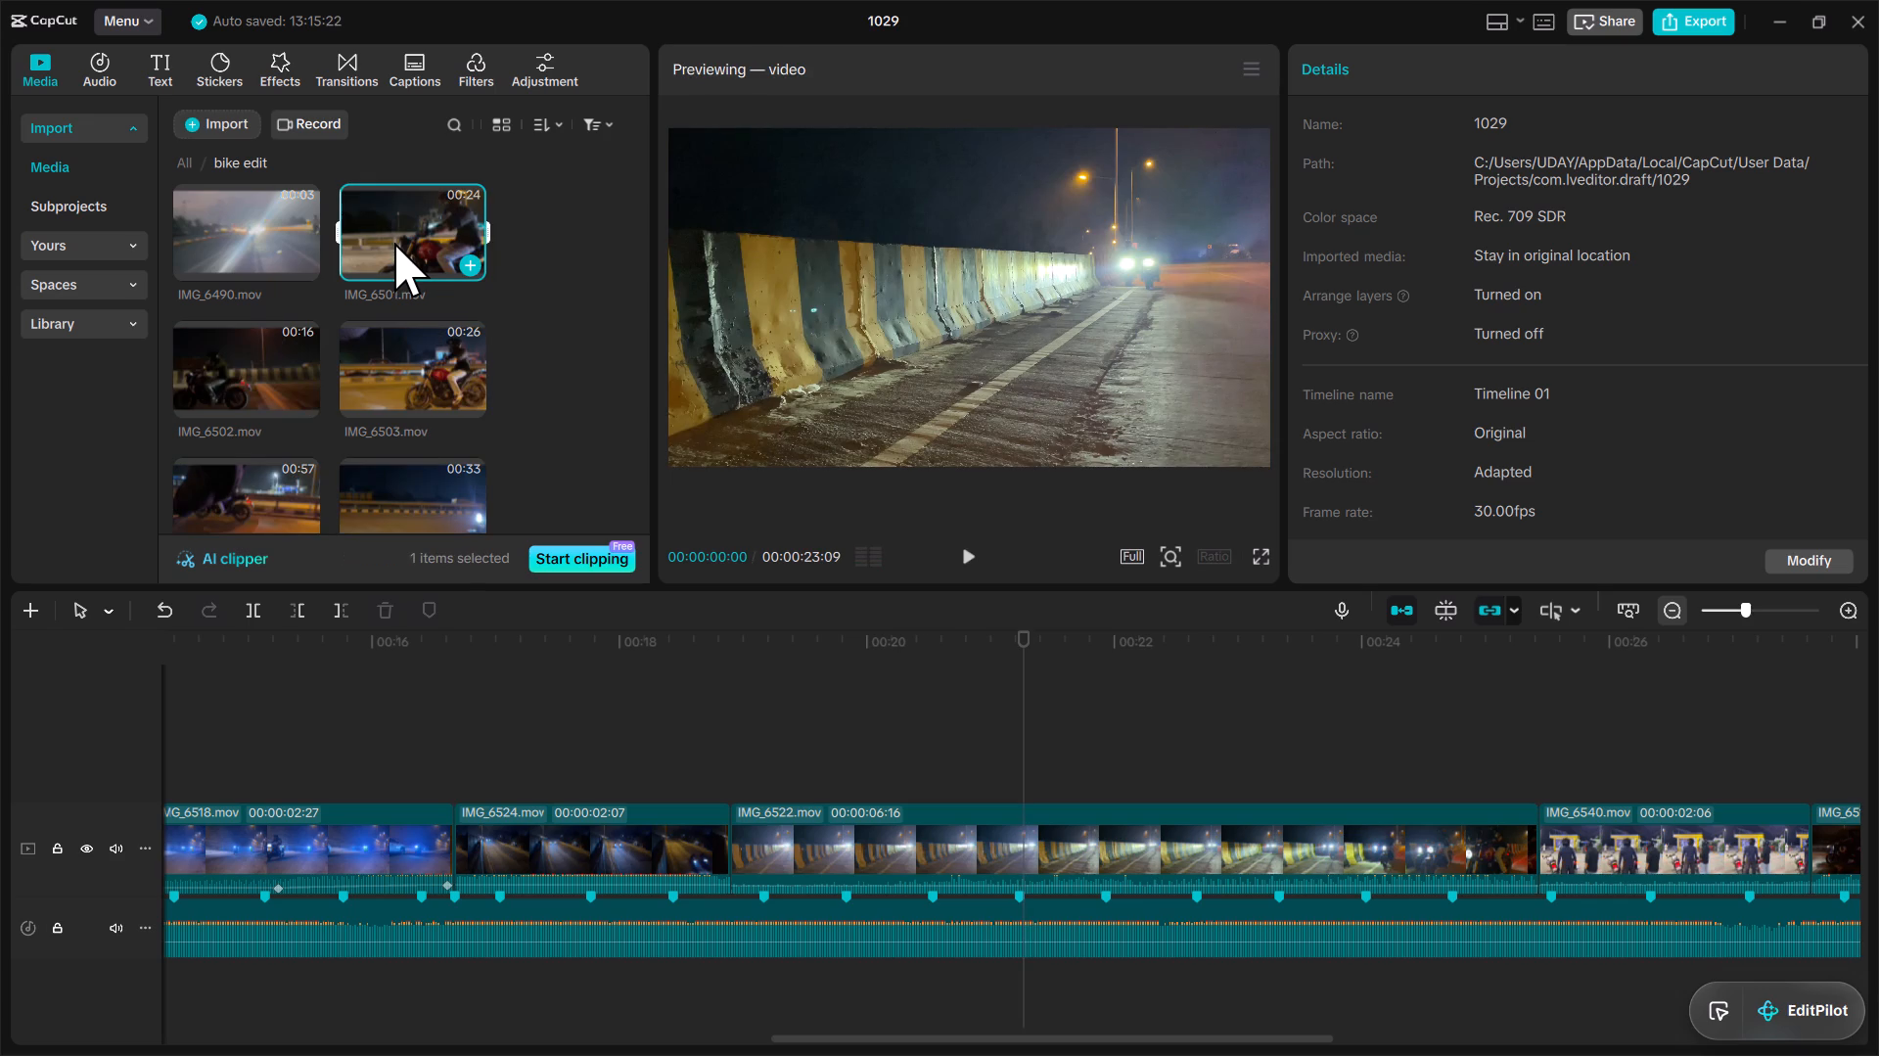
pyautogui.press('BackSpace')
# Preview IMG_6502.mov and place it on a new video track above IMG_6513.mov.
pyautogui.click(394, 243)
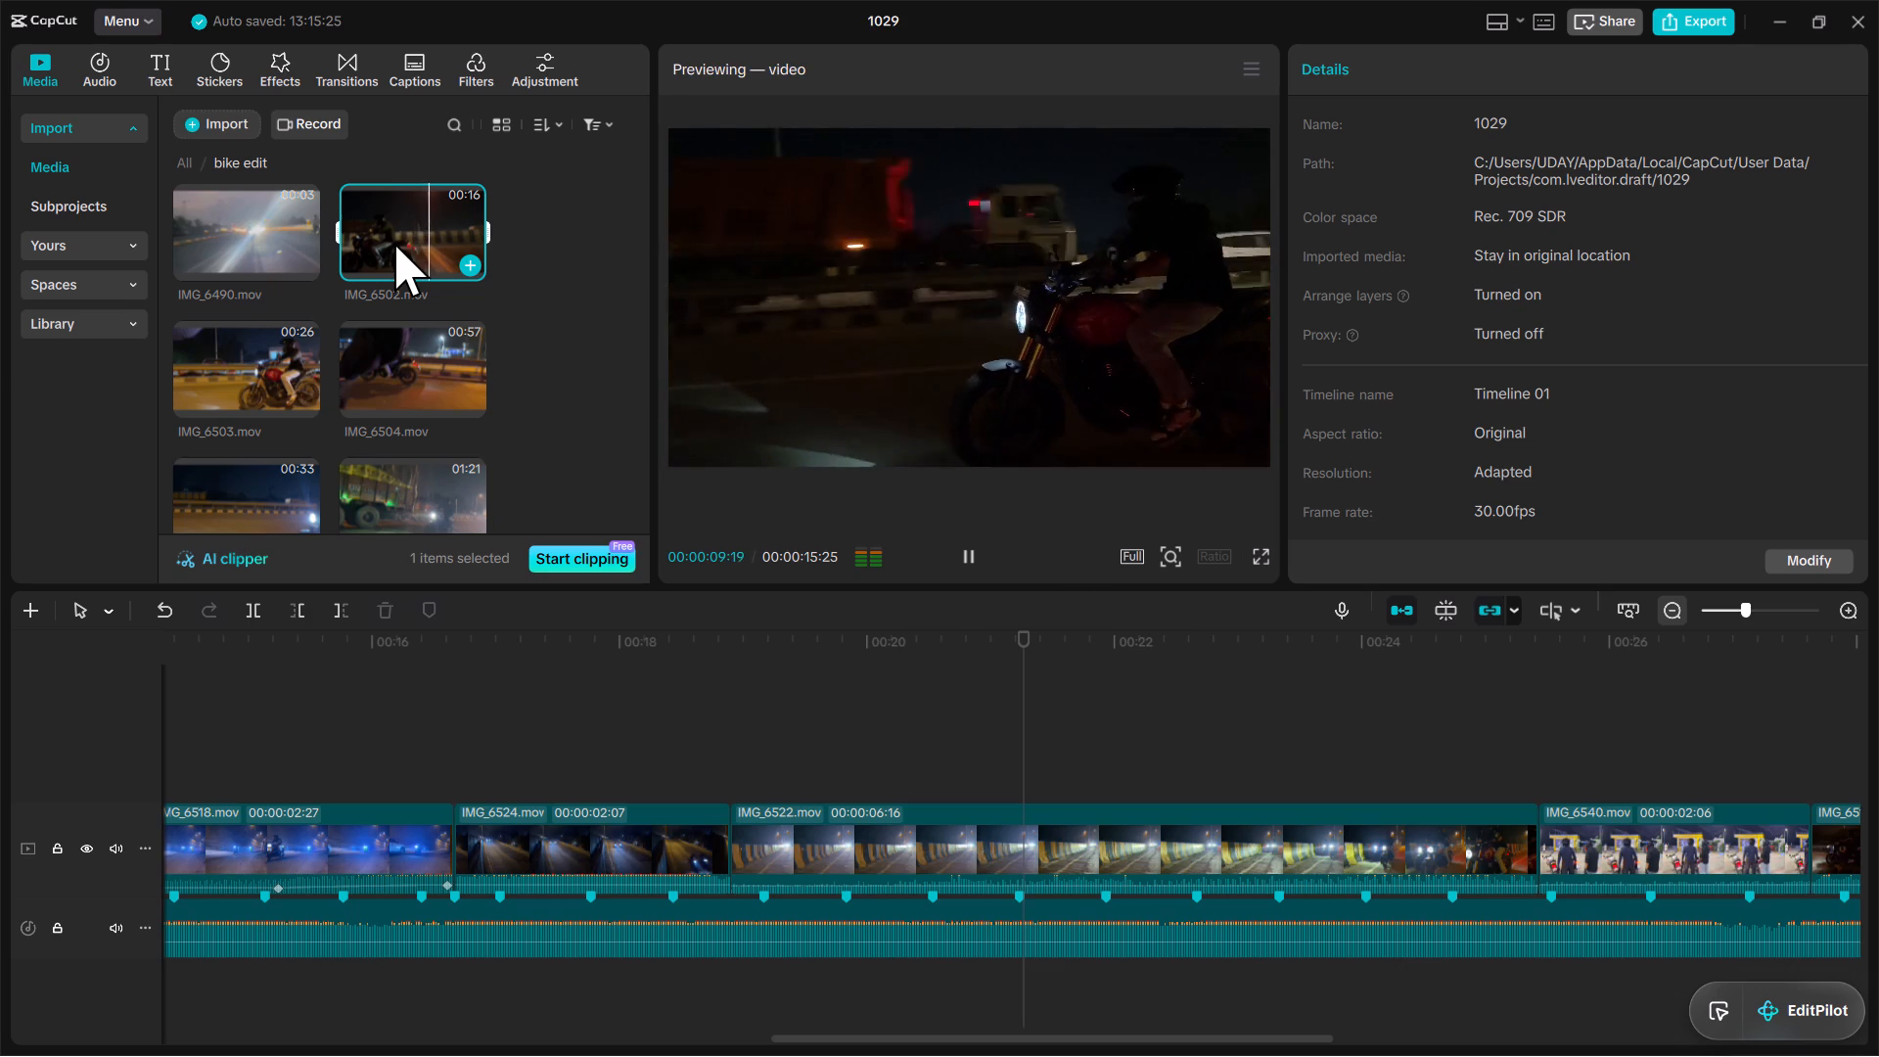
pyautogui.moveTo(394, 243); pyautogui.dragTo(1858, 784)
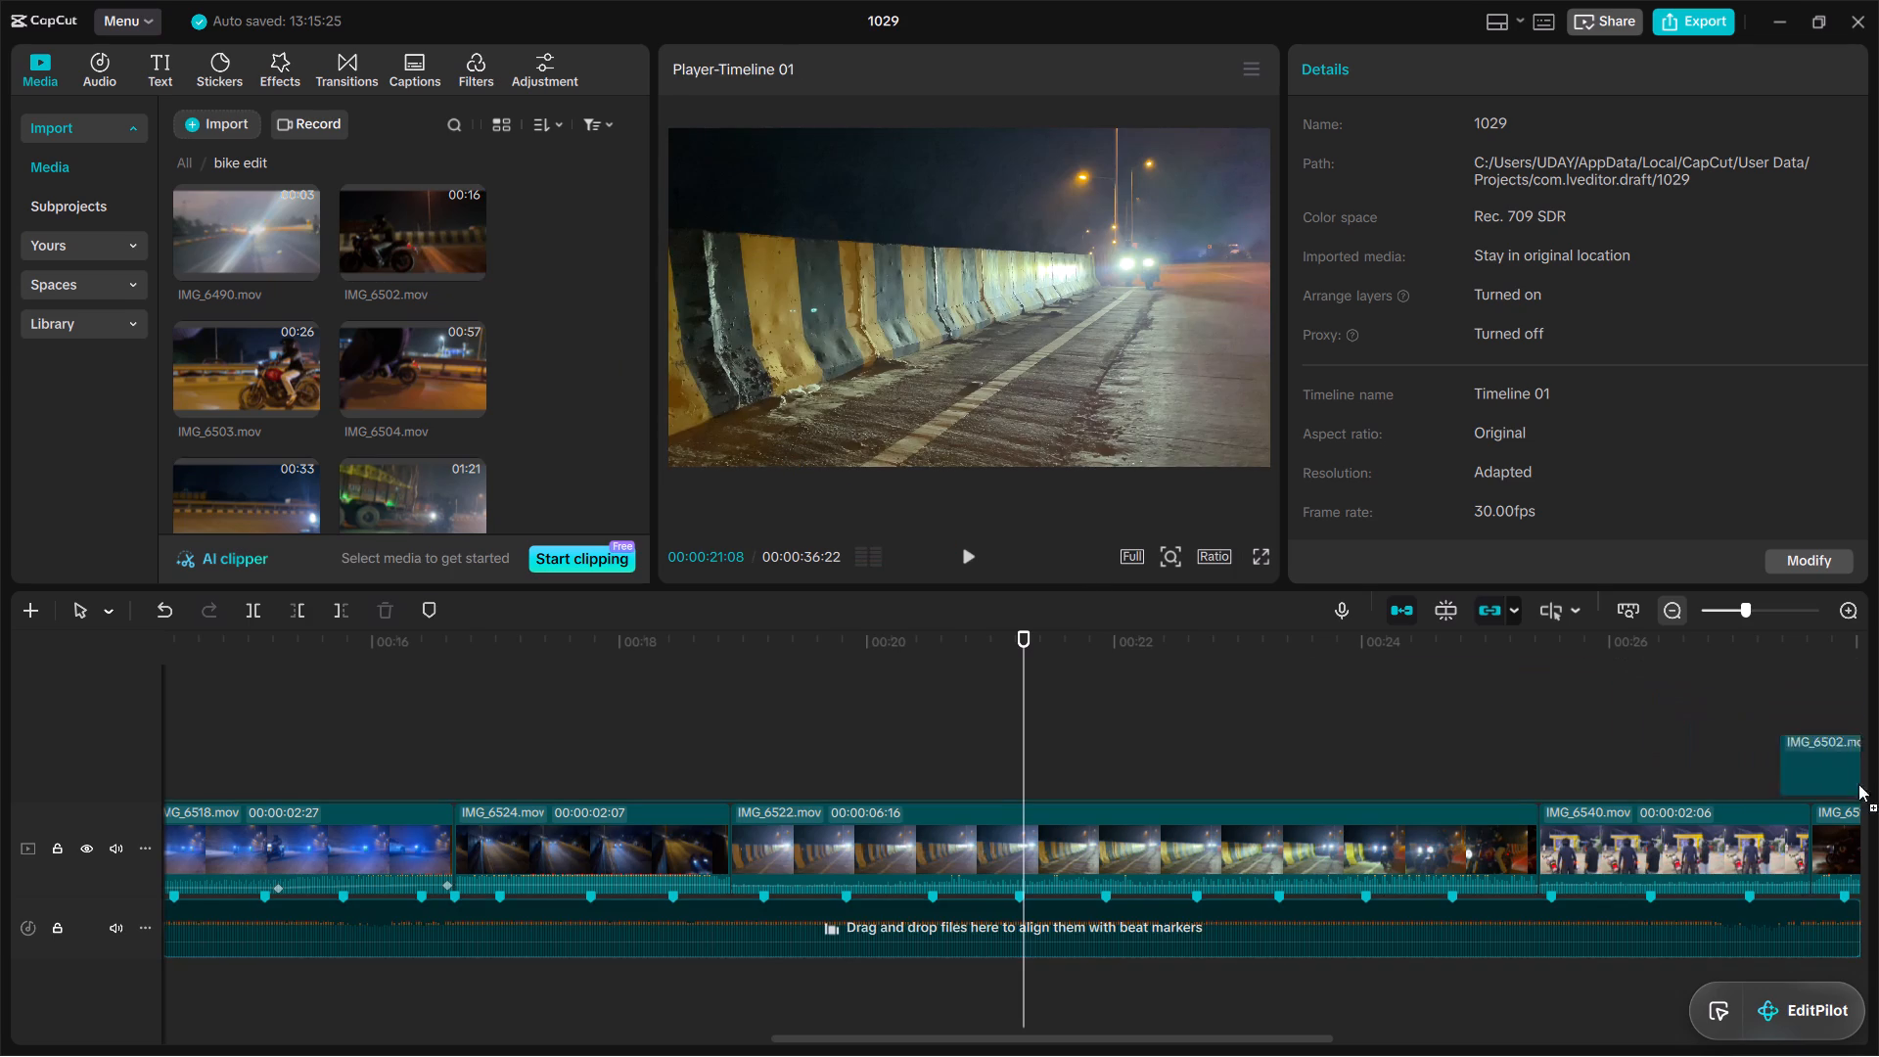
pyautogui.moveTo(1858, 784); pyautogui.dragTo(1827, 768)
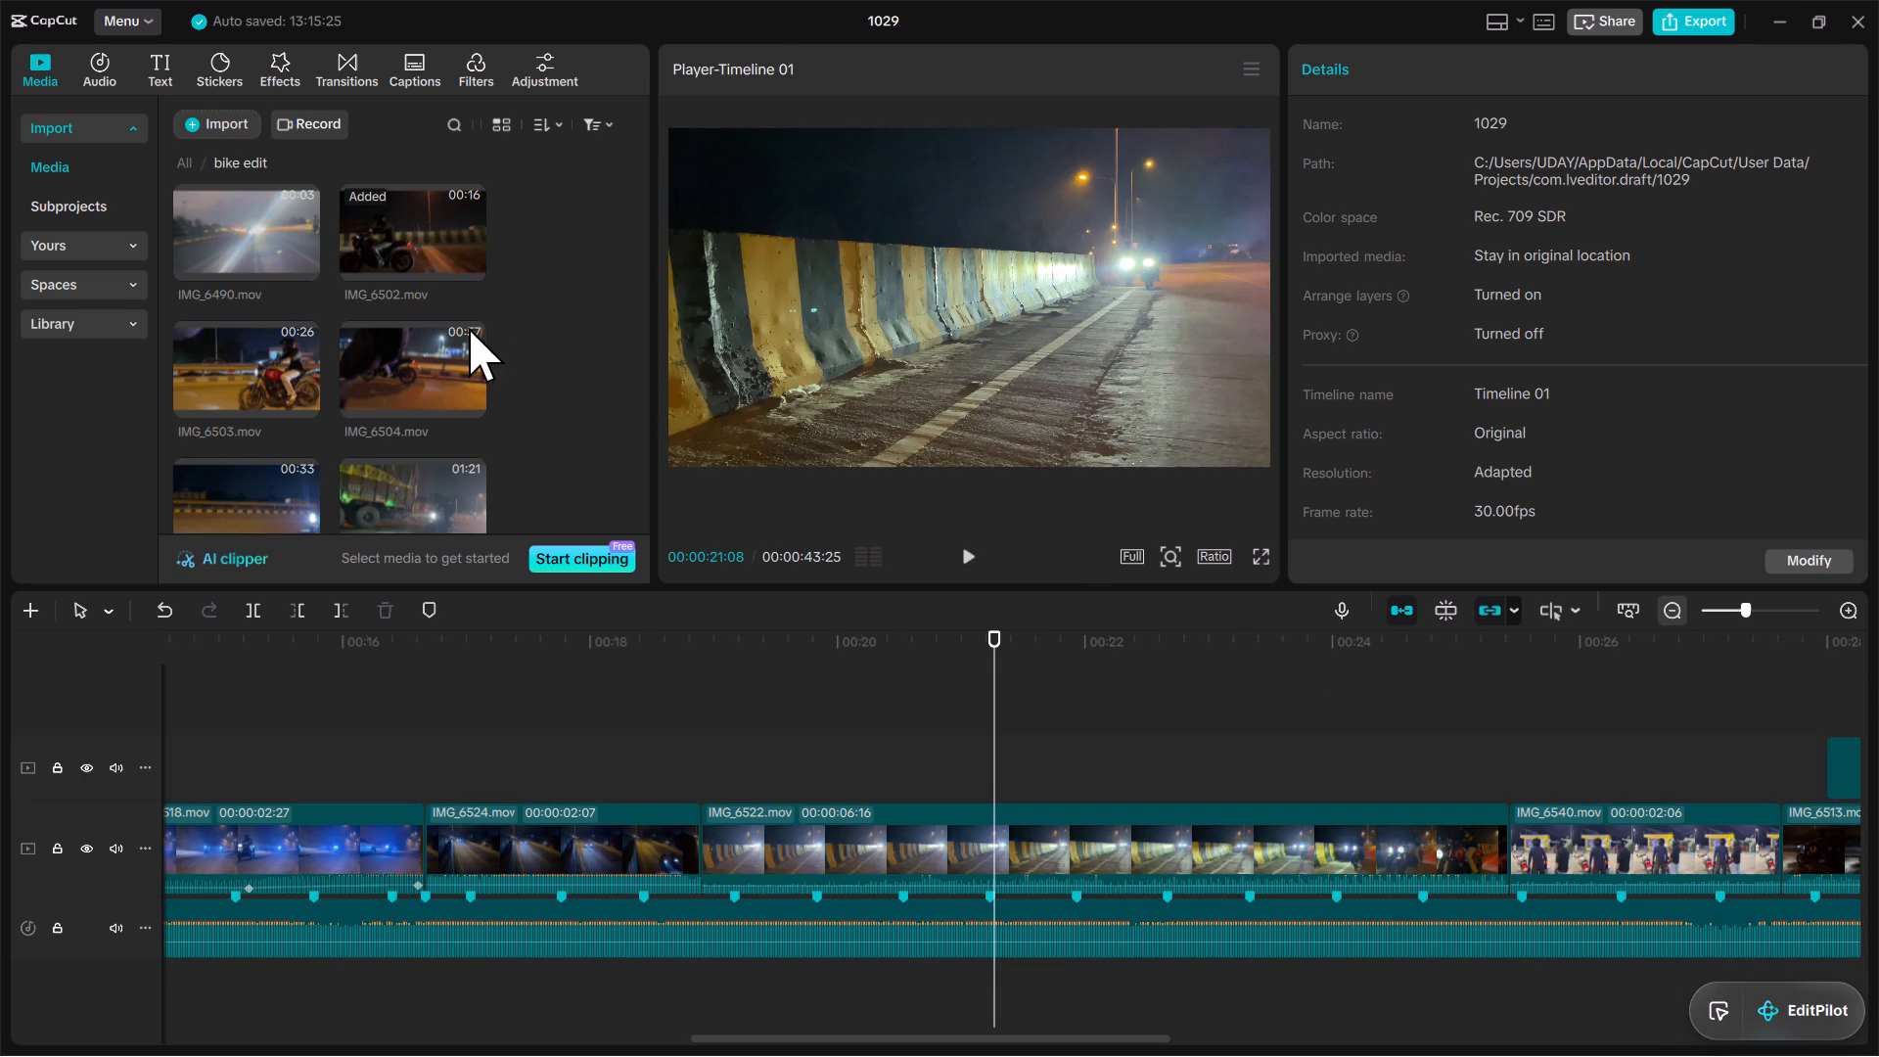
# Preview IMG_6508.mov and IMG_6507.mov, and remove IMG_6507.mov from the bike edit media folder.
pyautogui.scroll(-4, 465, 328)
pyautogui.scroll(1, 395, 315)
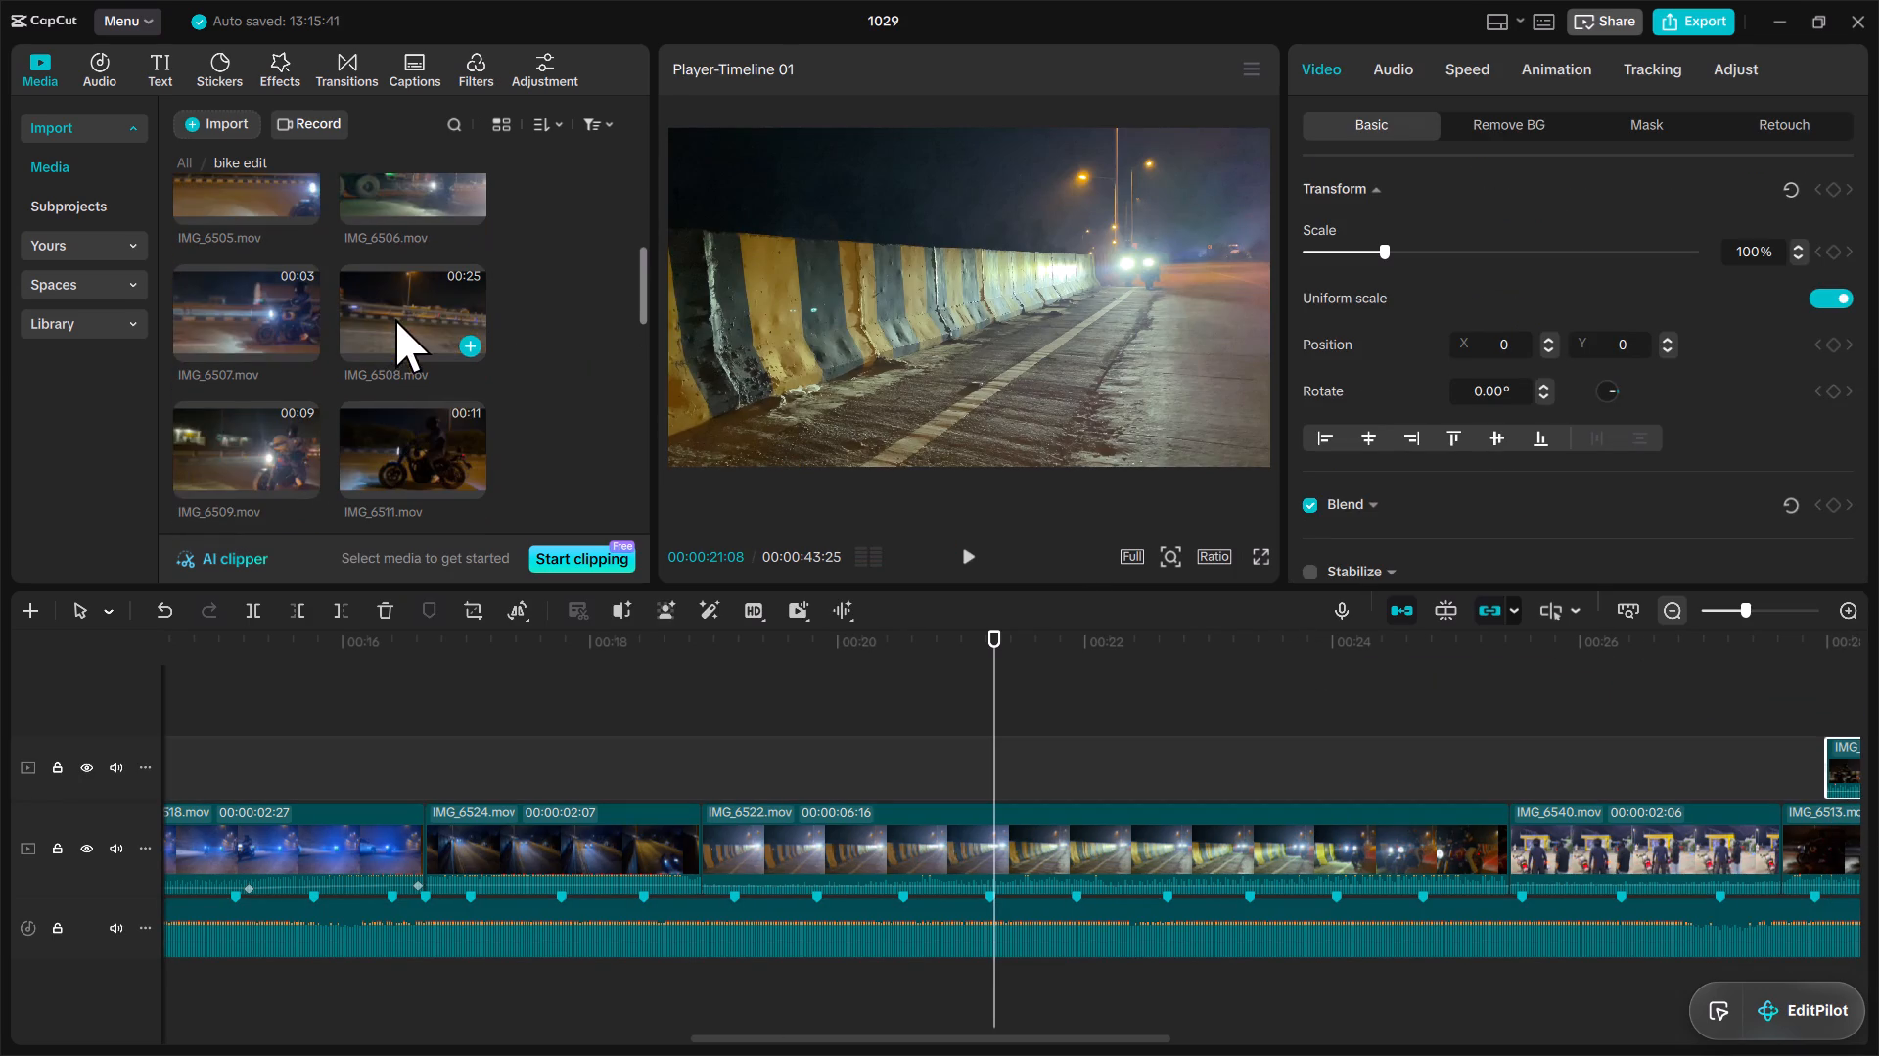
pyautogui.scroll(1, 430, 274)
pyautogui.click(435, 403)
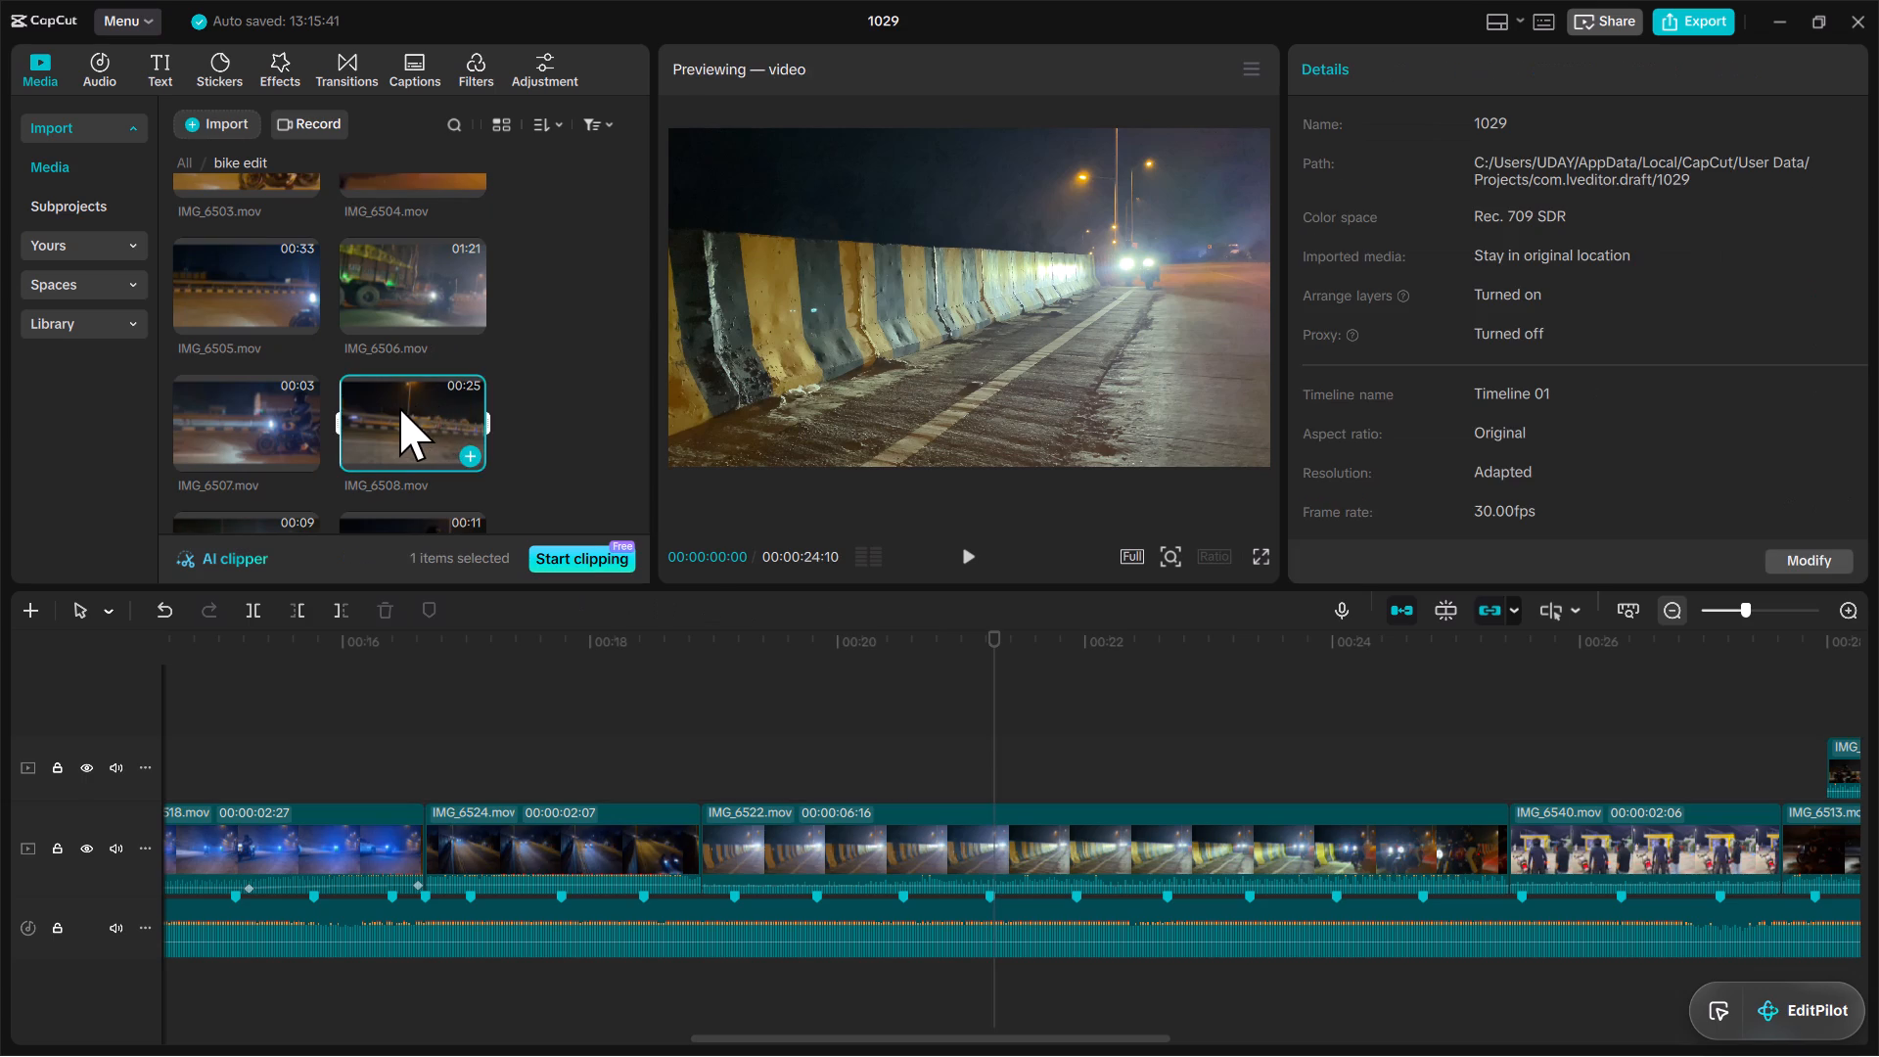
pyautogui.scroll(1, 386, 410)
pyautogui.scroll(-1, 316, 442)
pyautogui.click(244, 413)
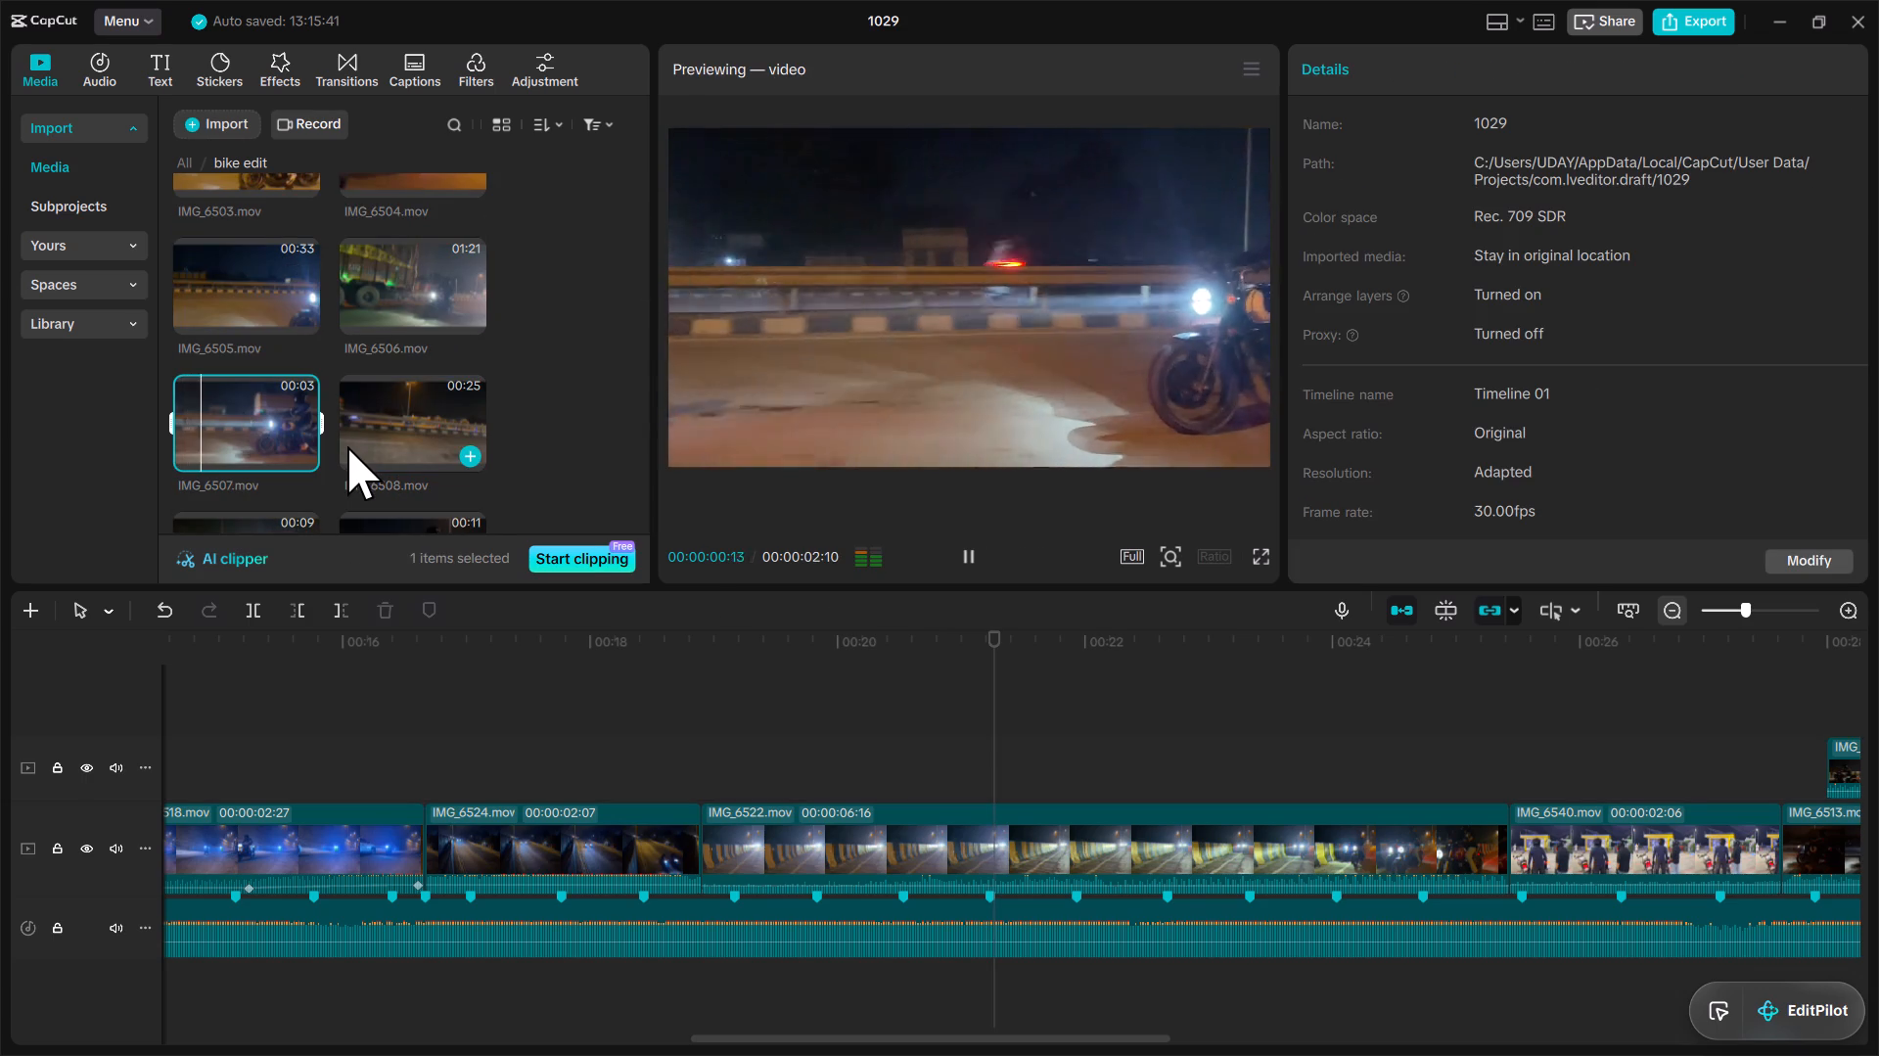
pyautogui.press('BackSpace')
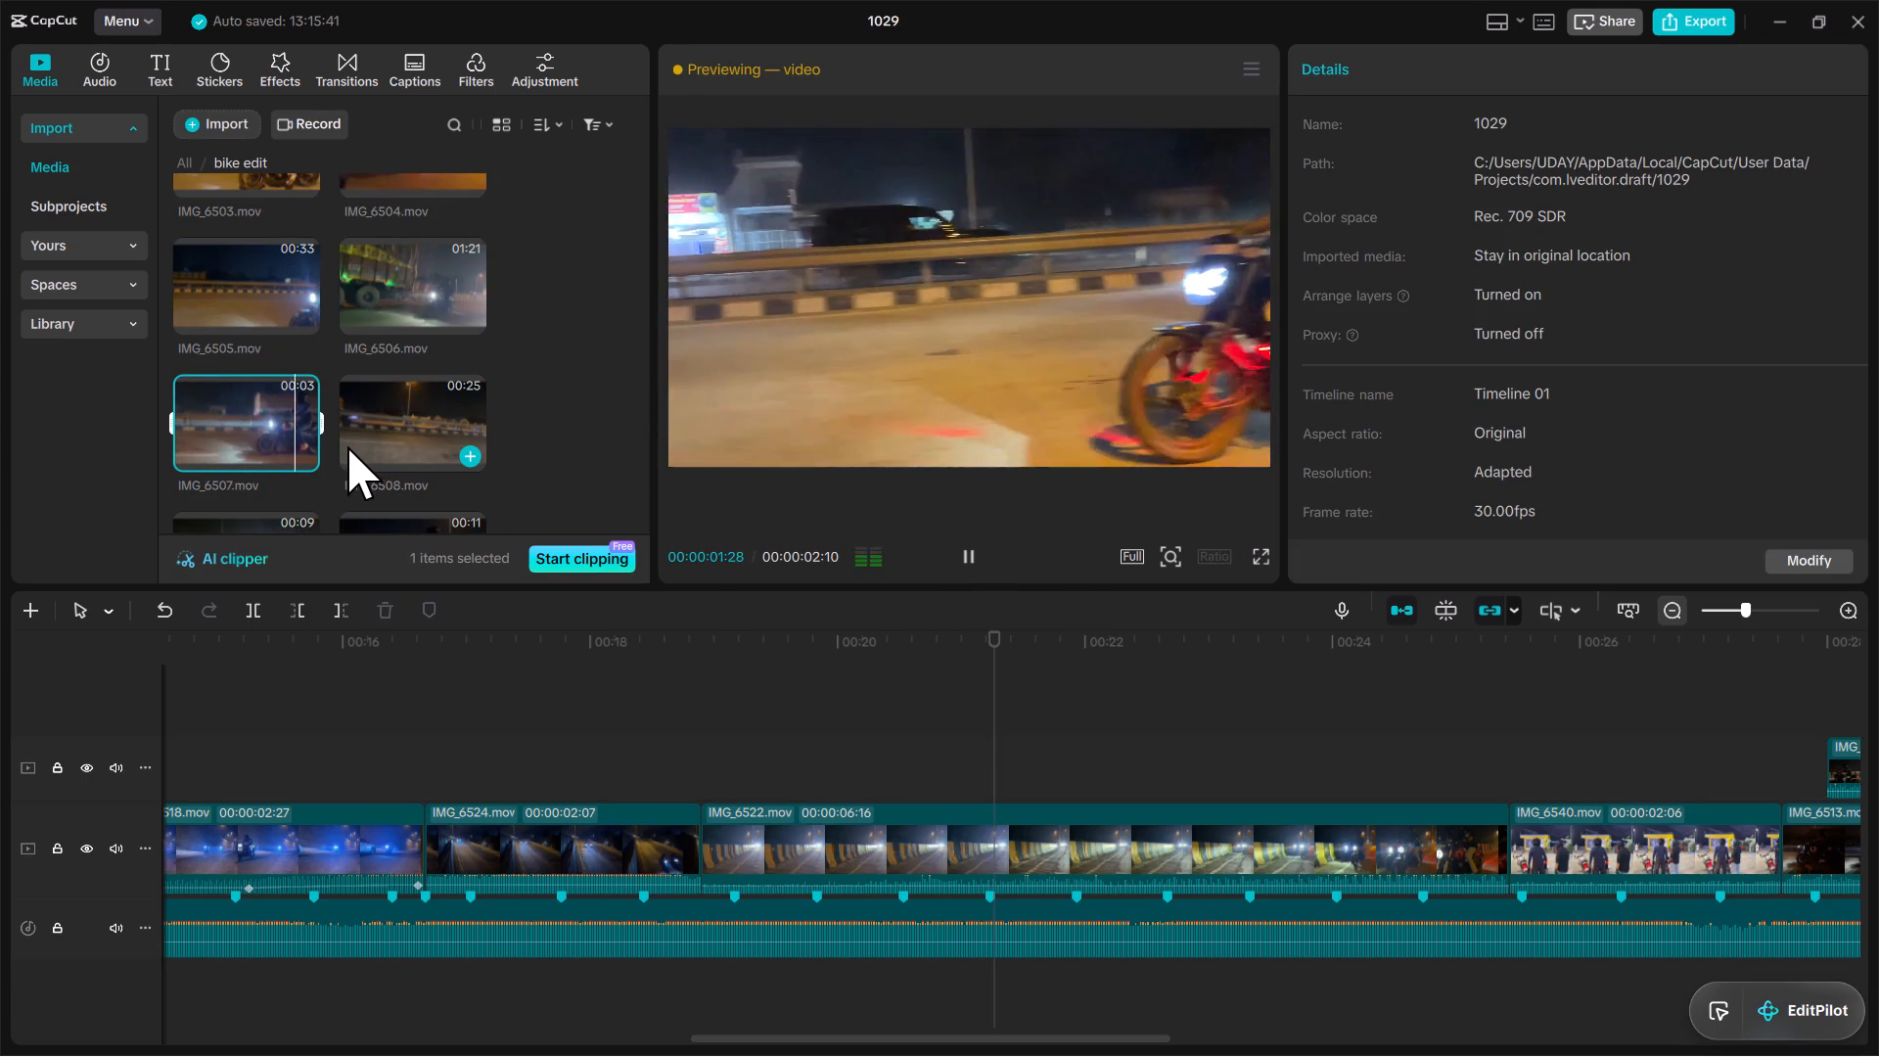
# Preview IMG_6506.mov, including its middle section, and remove it from the bike edit media folder.
pyautogui.scroll(1, 347, 446)
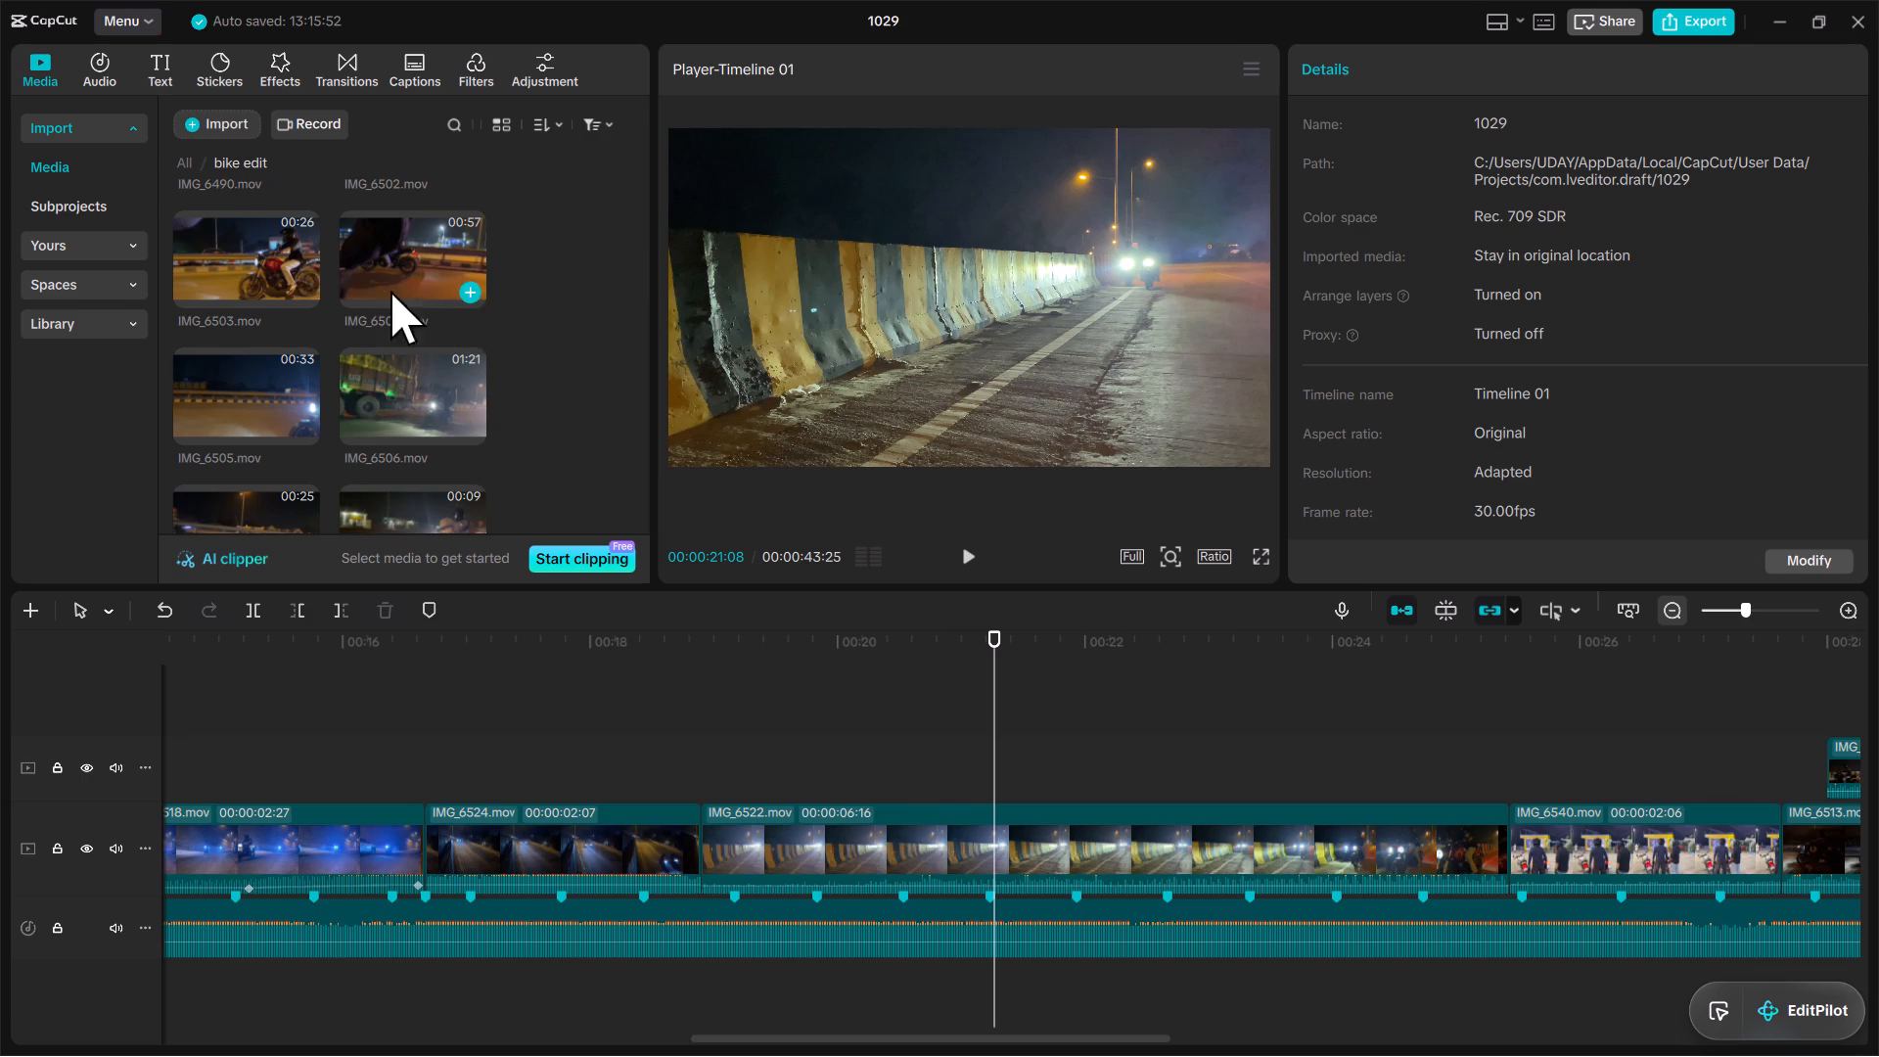
pyautogui.click(392, 378)
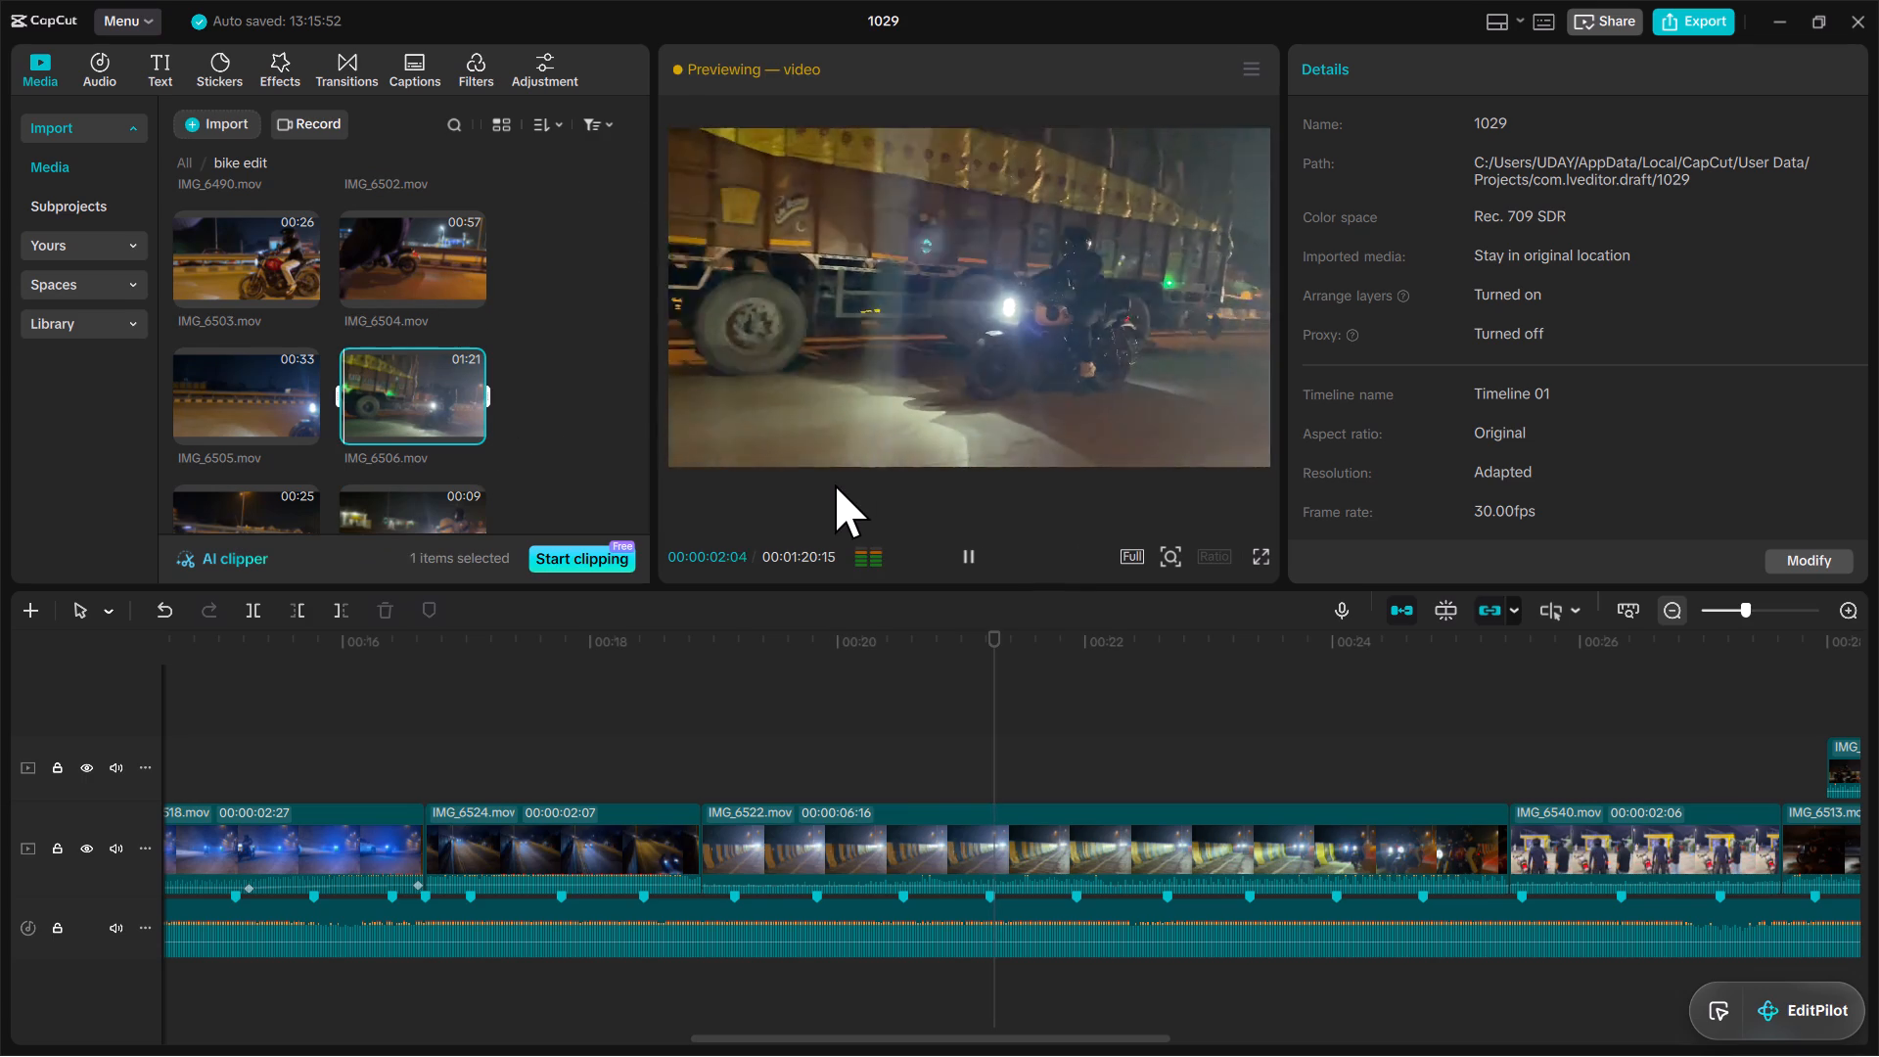
pyautogui.click(405, 385)
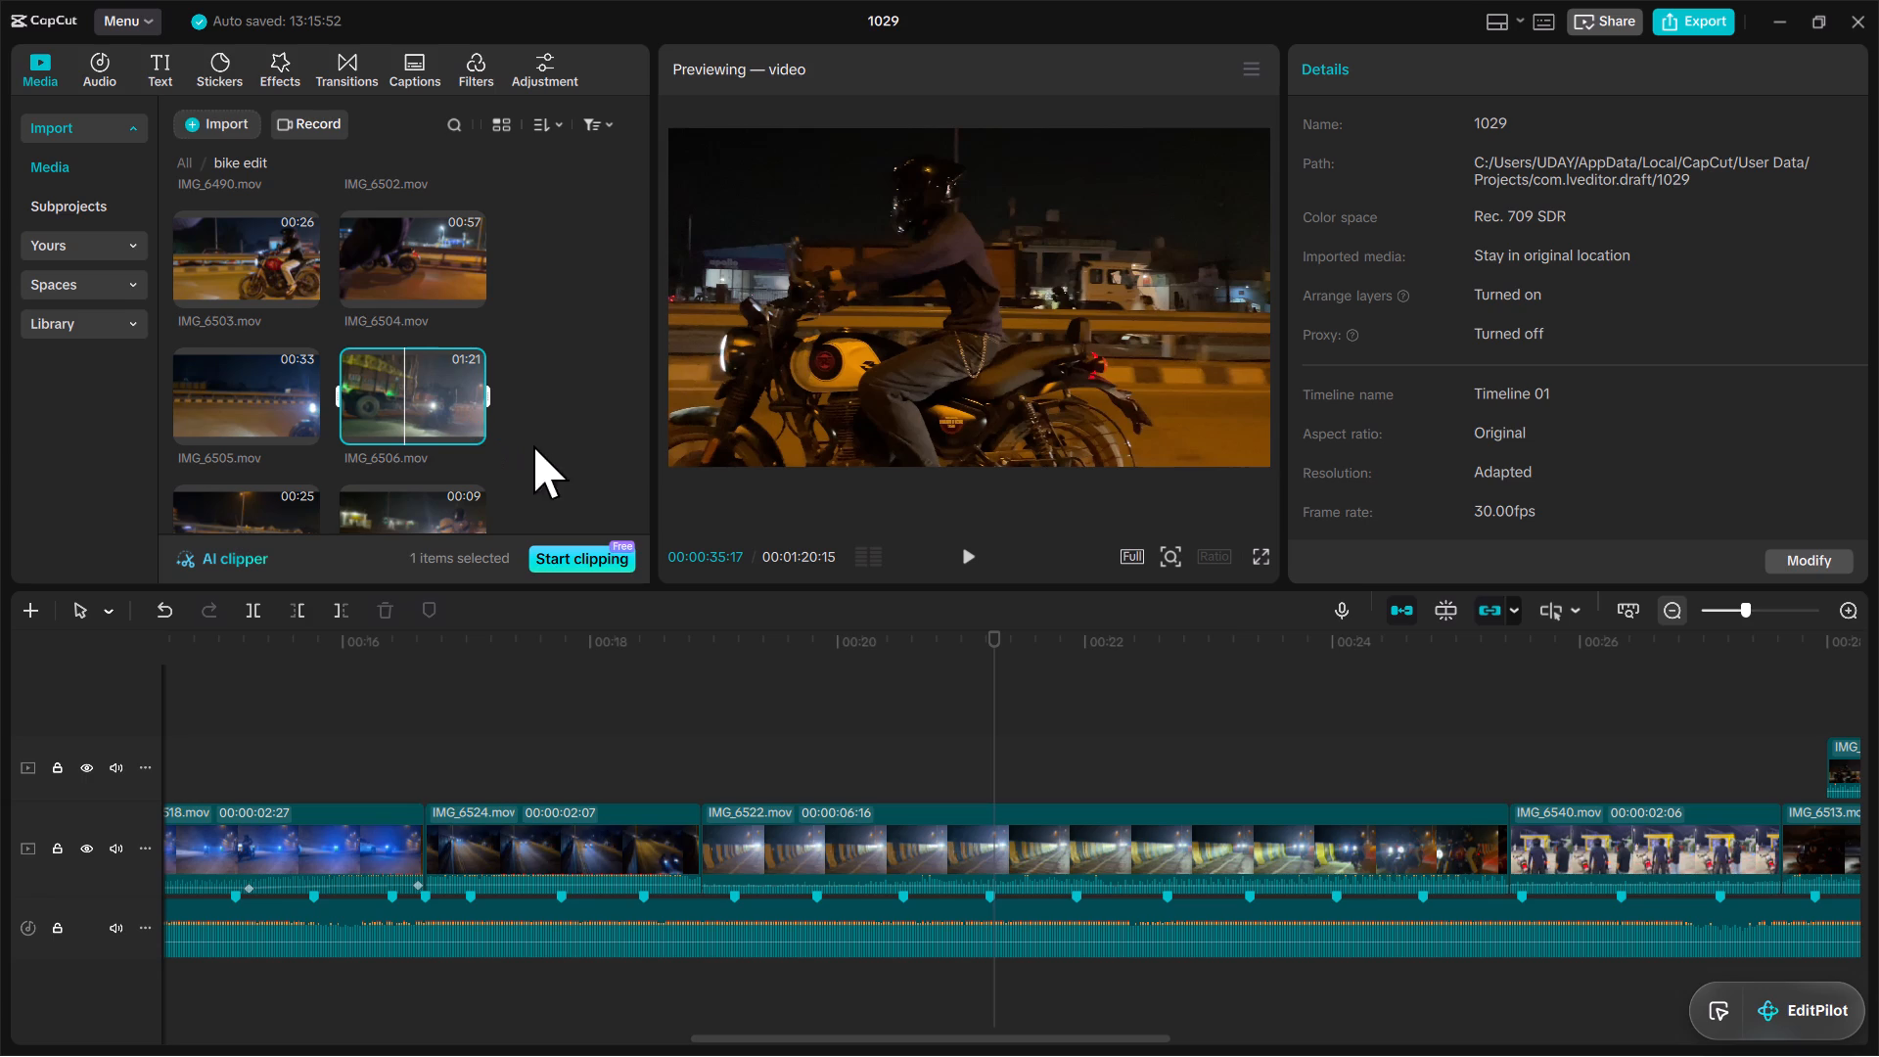
pyautogui.click(970, 556)
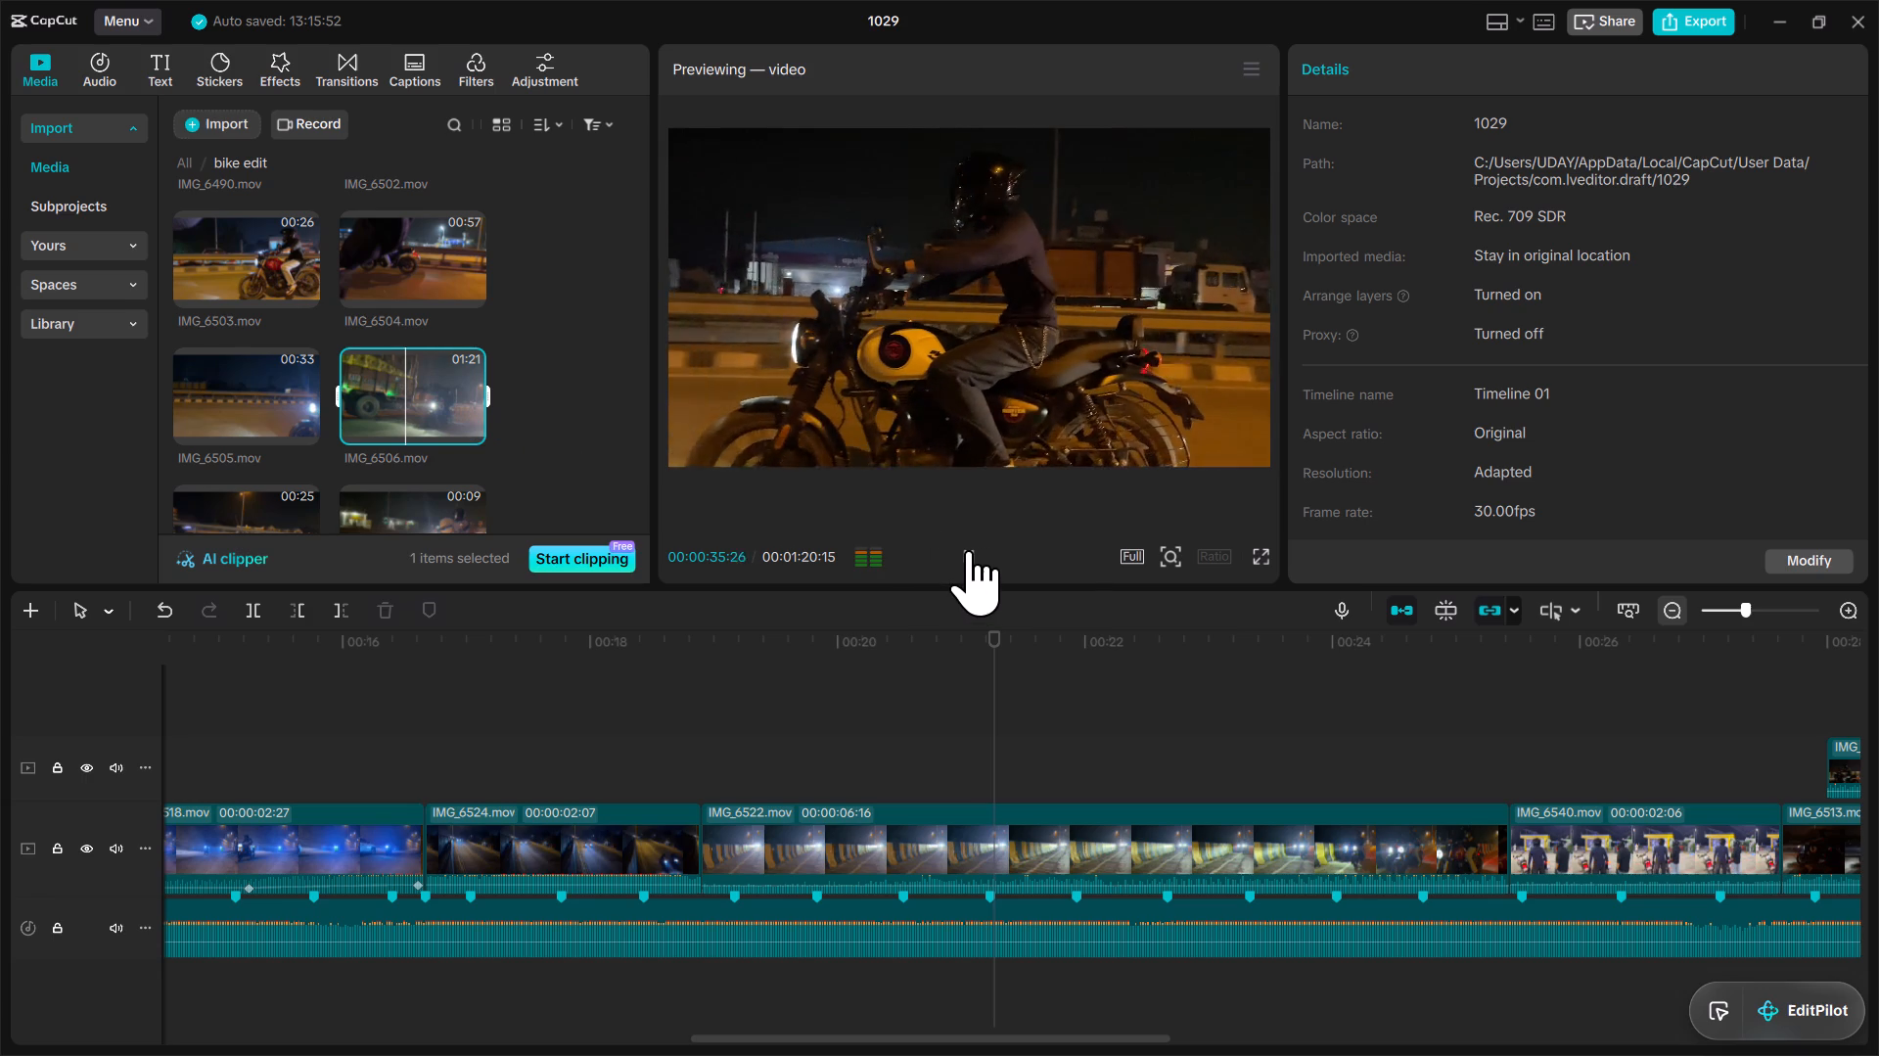
pyautogui.press('BackSpace')
# Remove the clips IMG_6512.mov, IMG_6516.mov and IMG_6521.mov from the bike edit media folder.
pyautogui.scroll(-5, 368, 448)
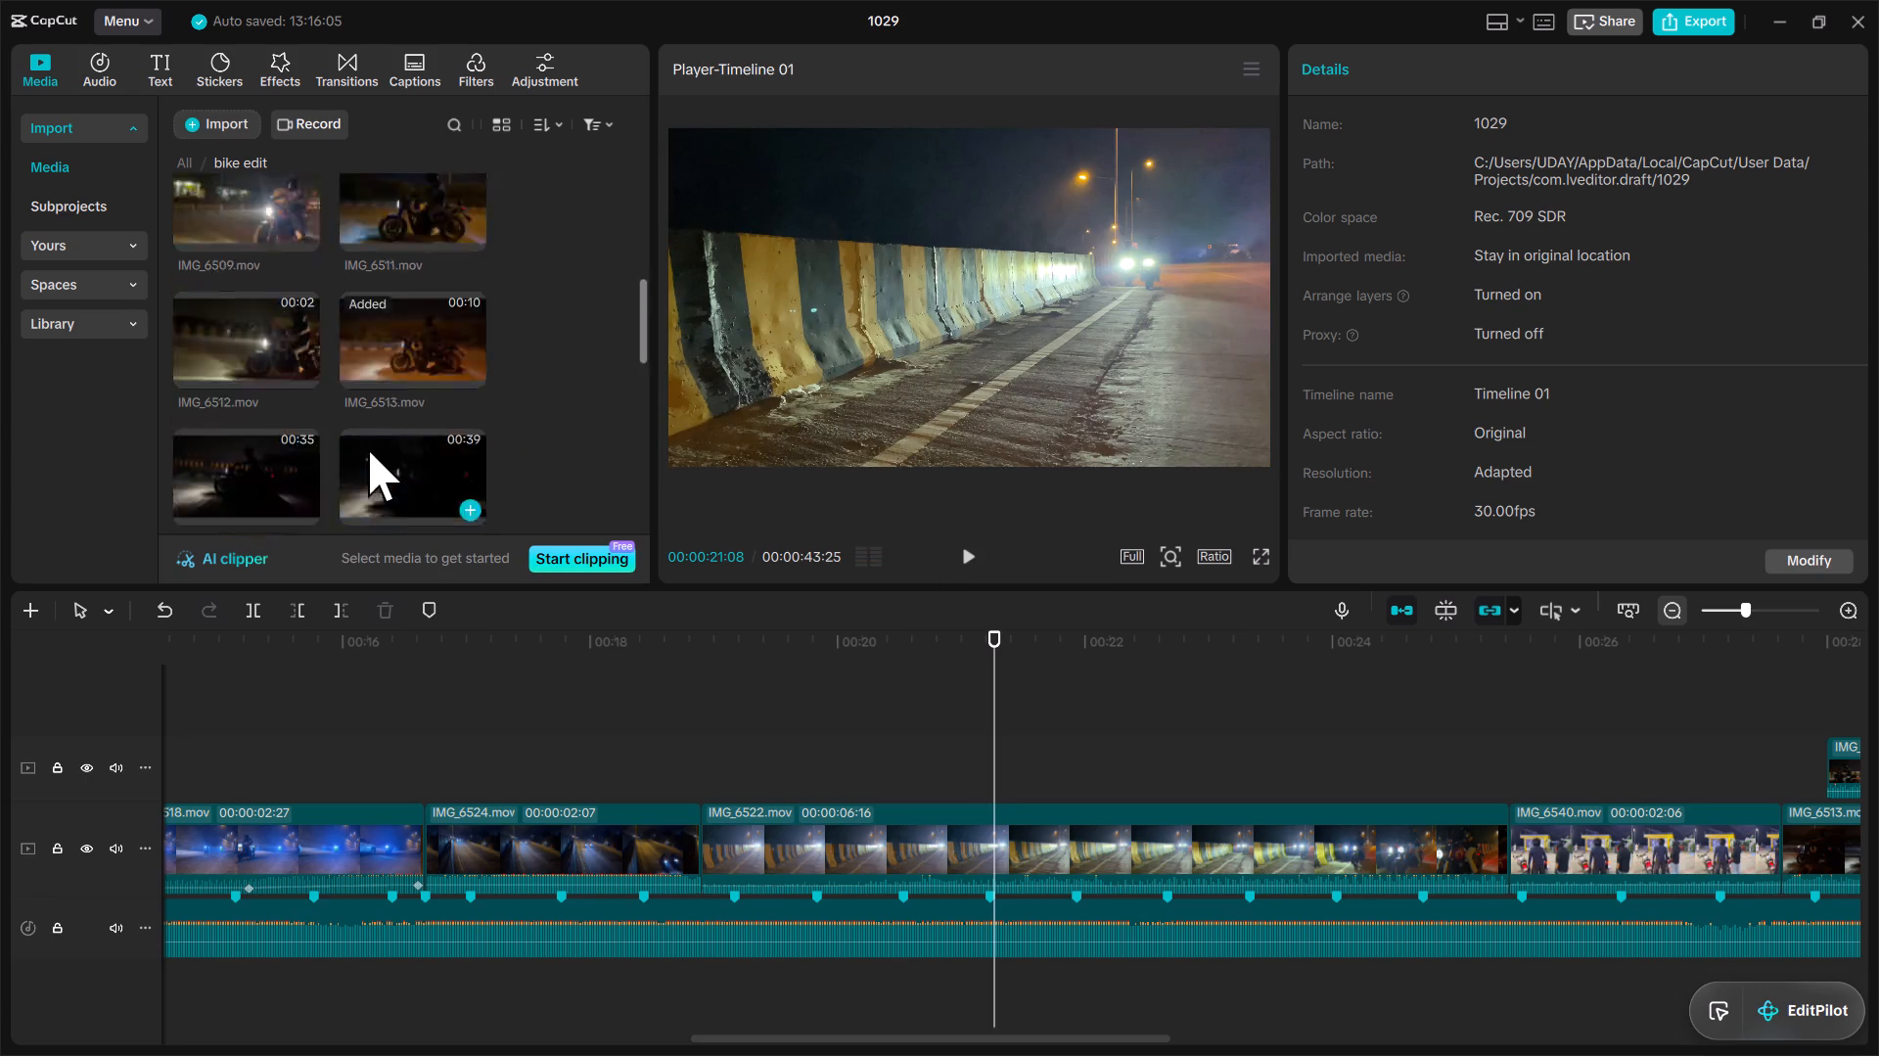
pyautogui.scroll(1, 368, 448)
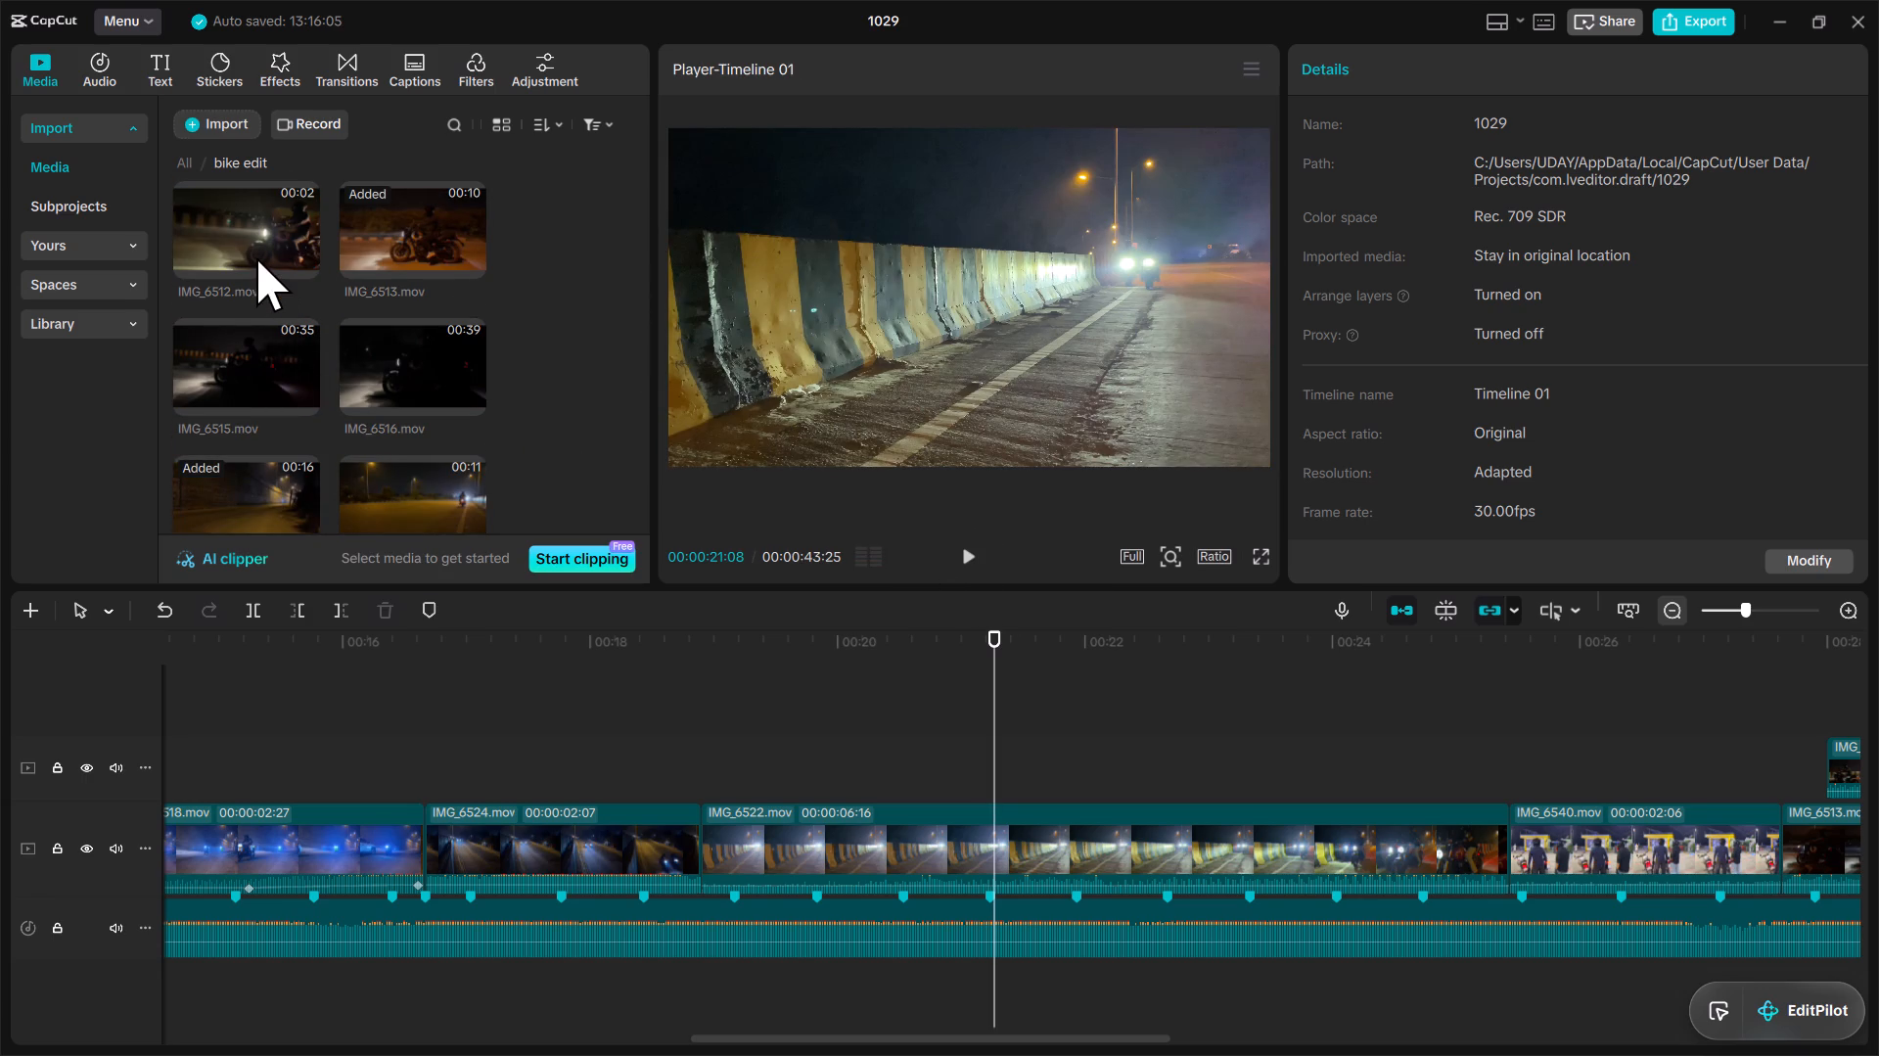
pyautogui.click(256, 257)
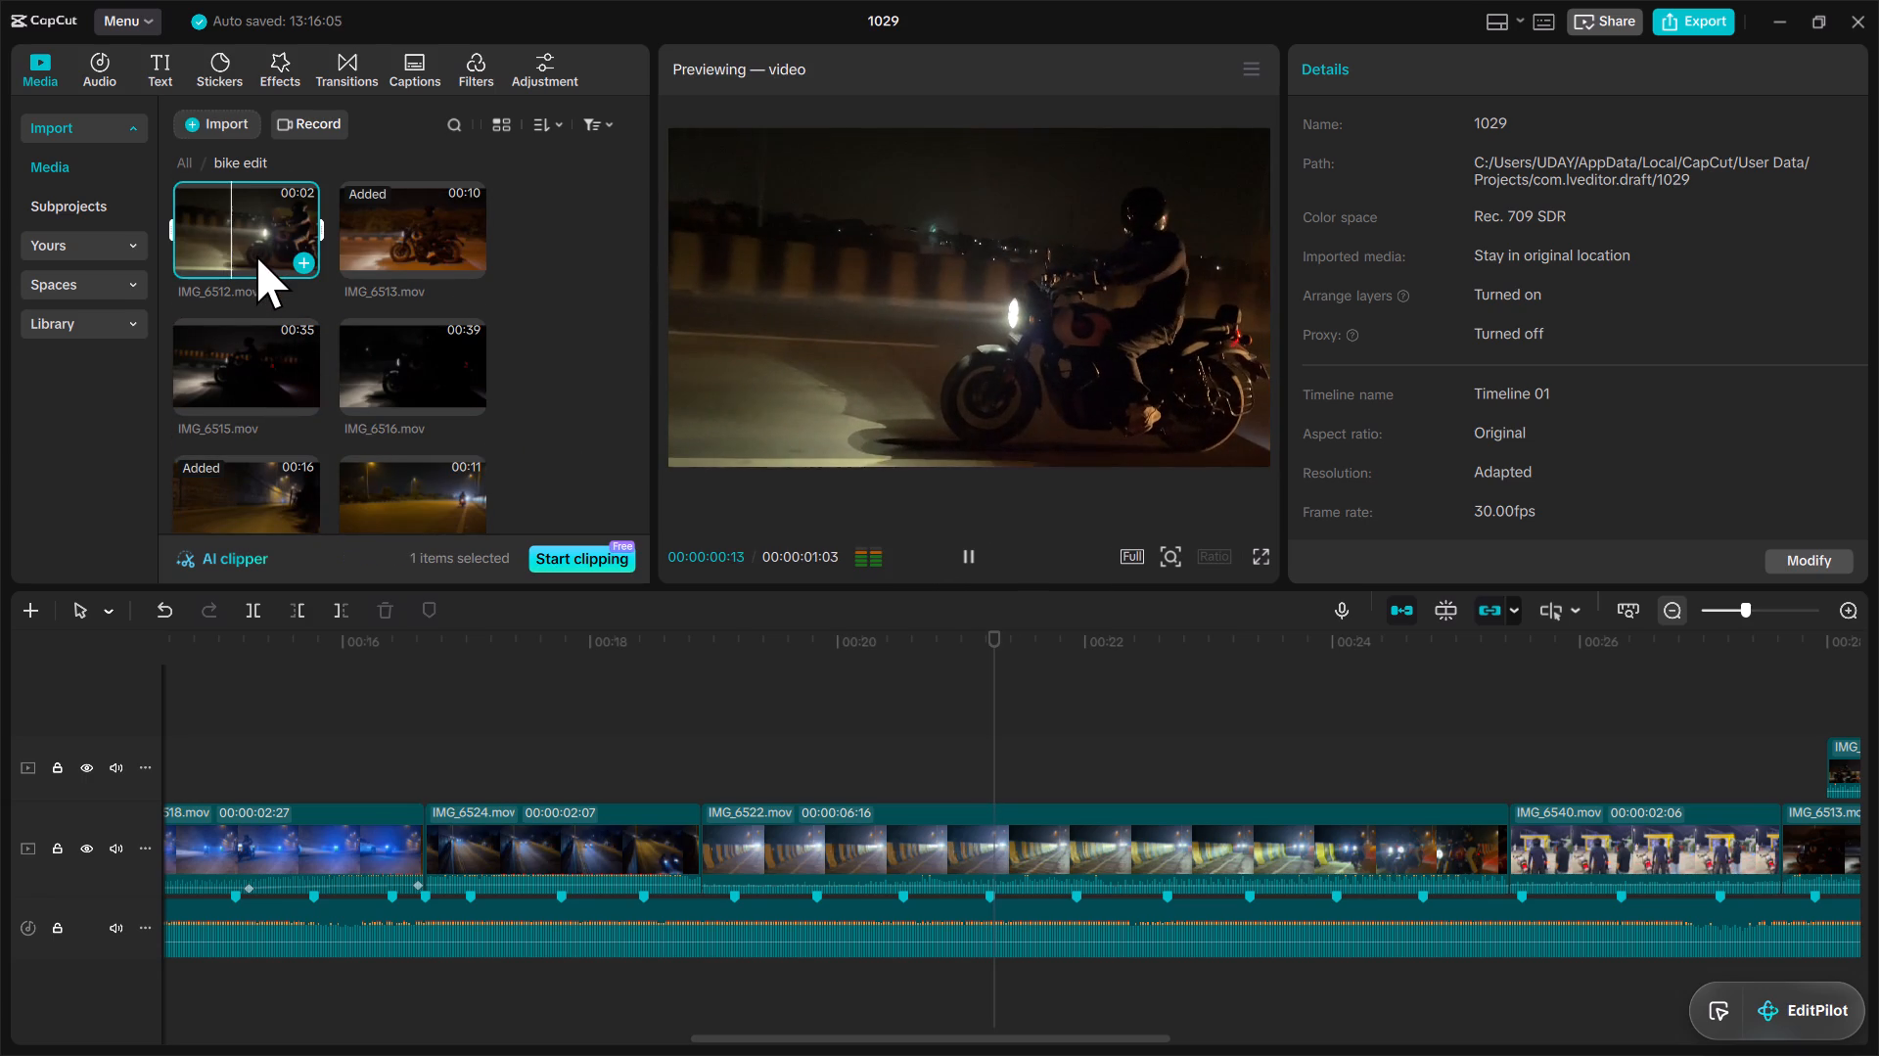
pyautogui.press('BackSpace')
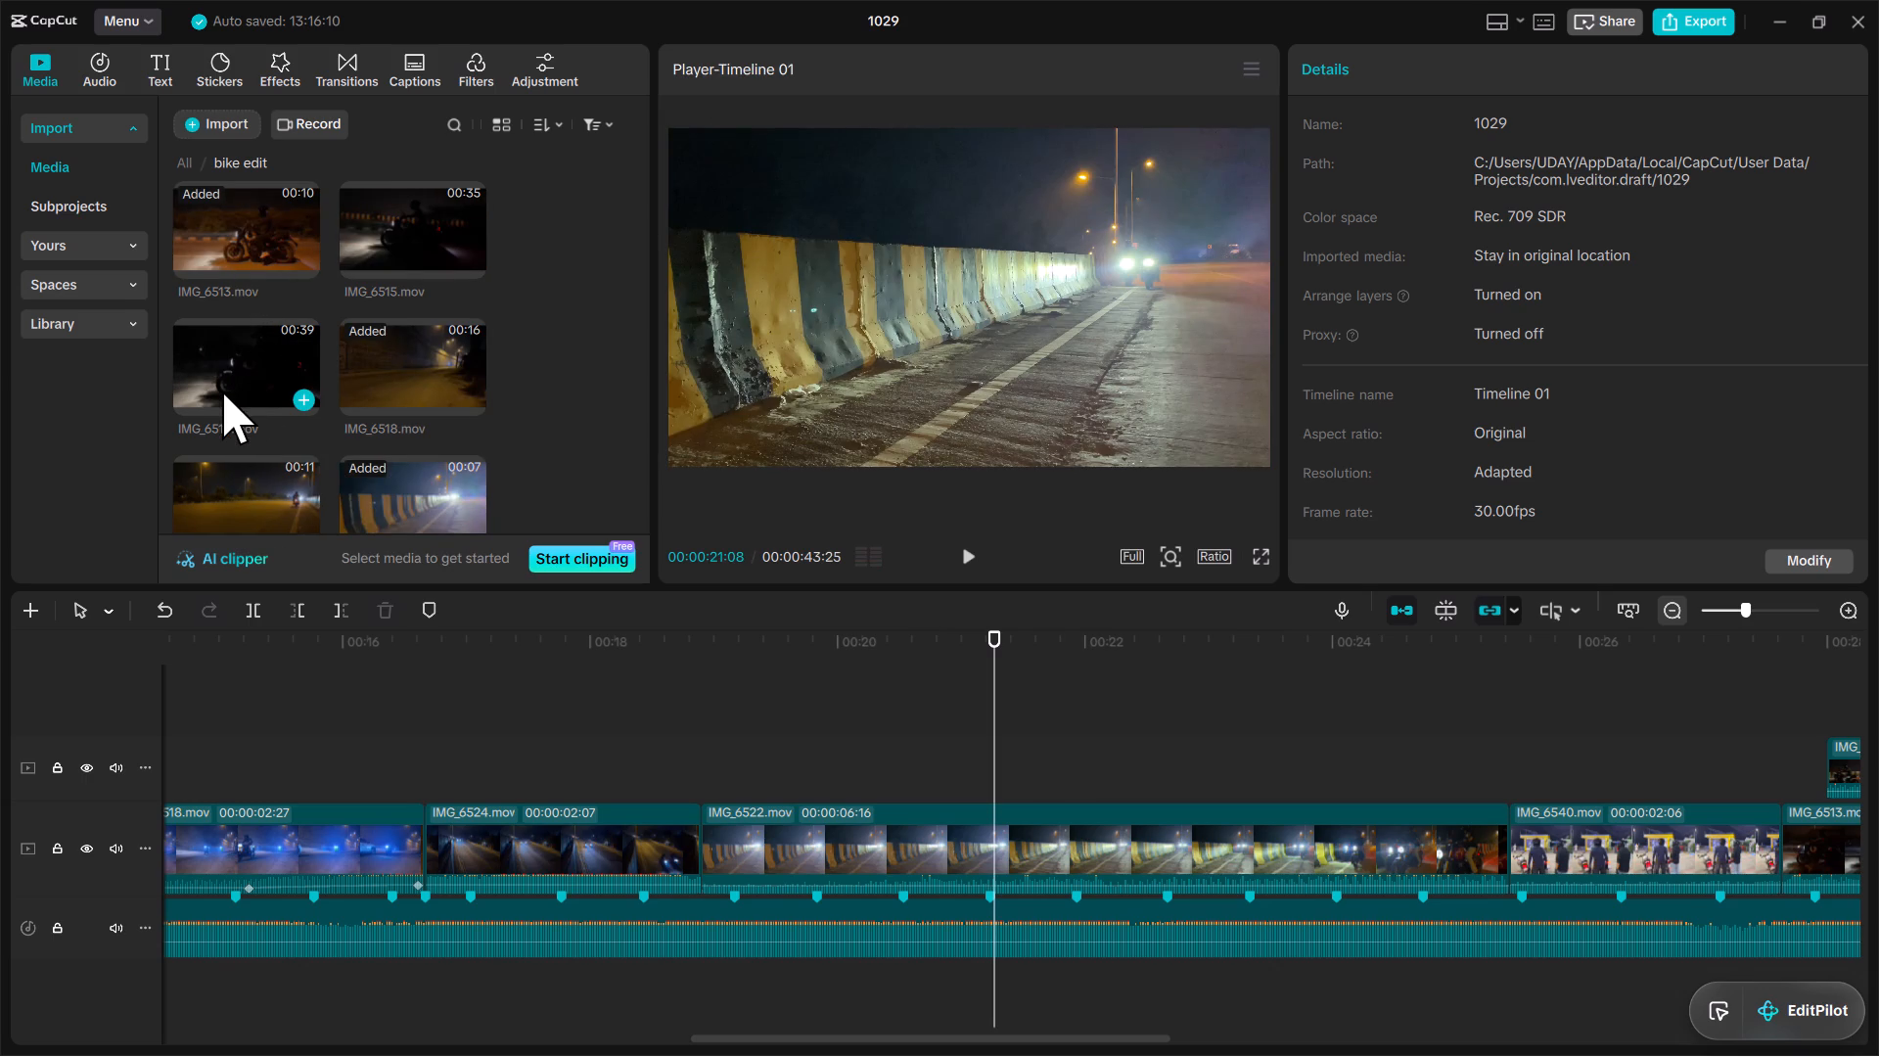
pyautogui.click(222, 391)
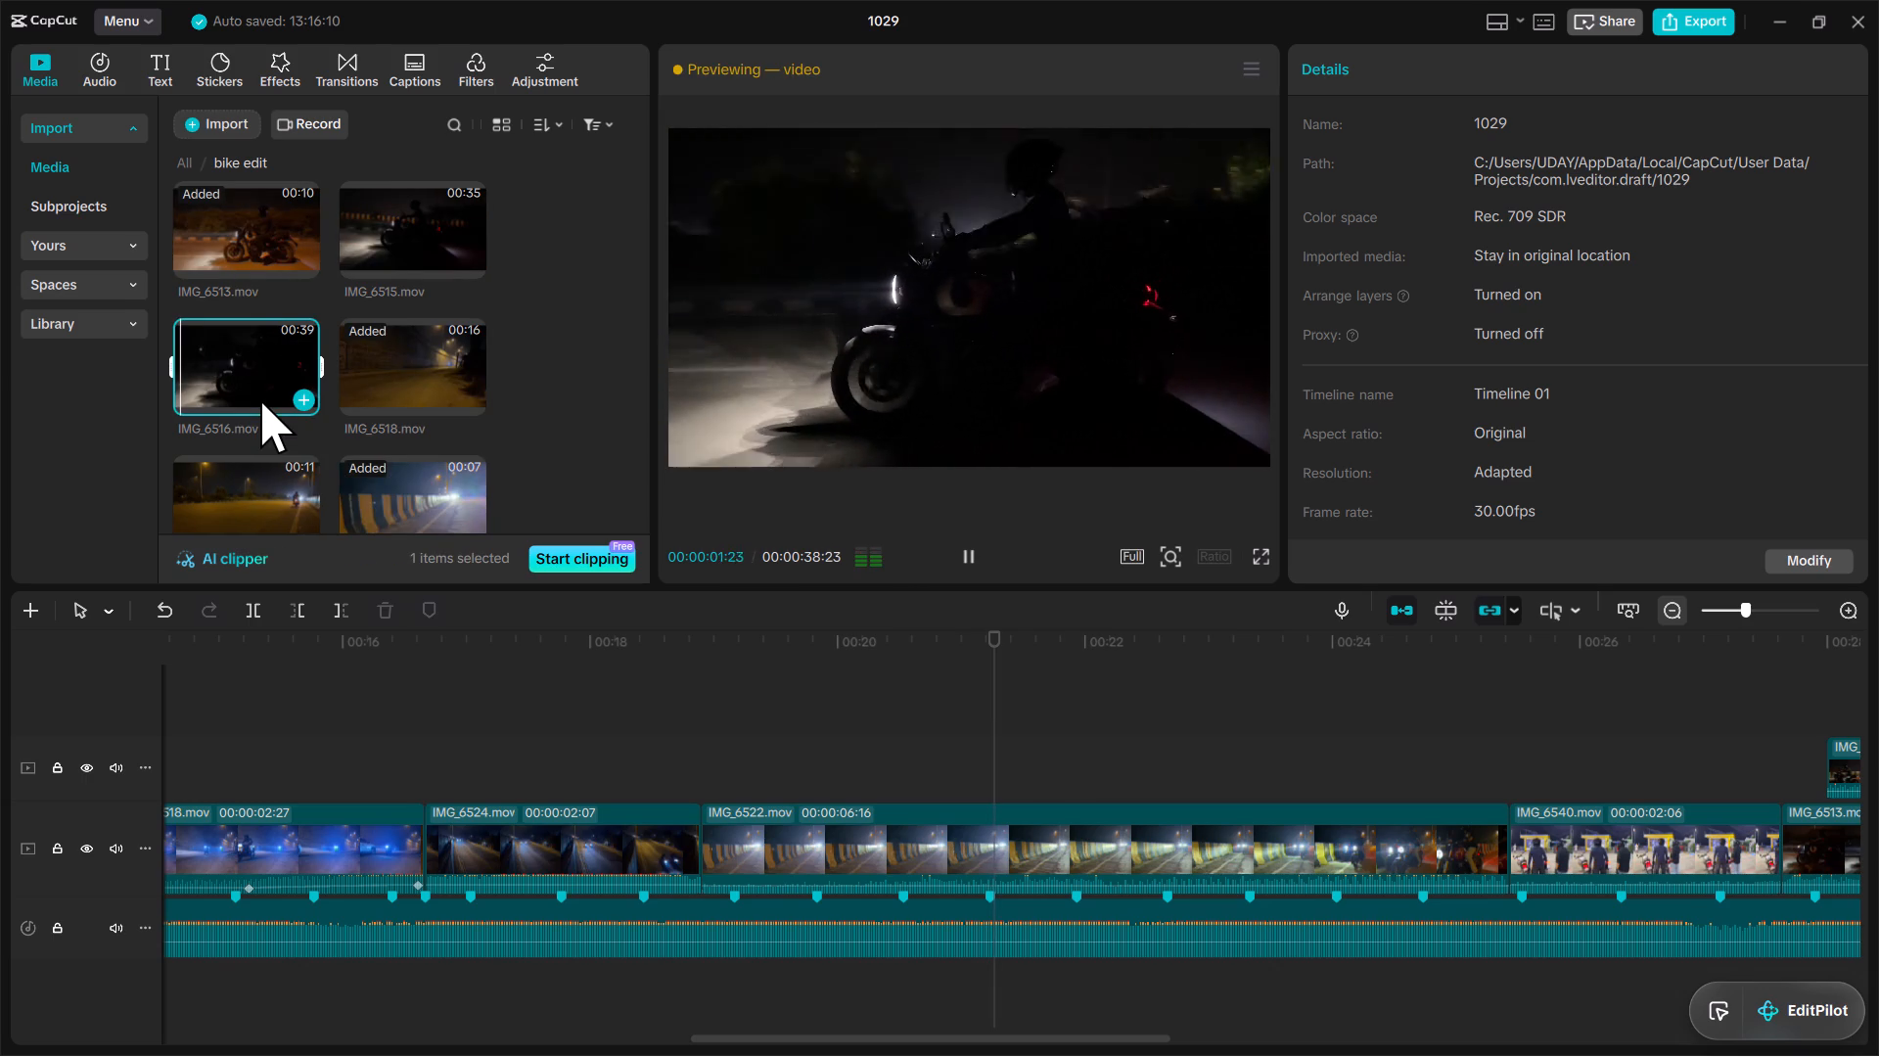
pyautogui.press('BackSpace')
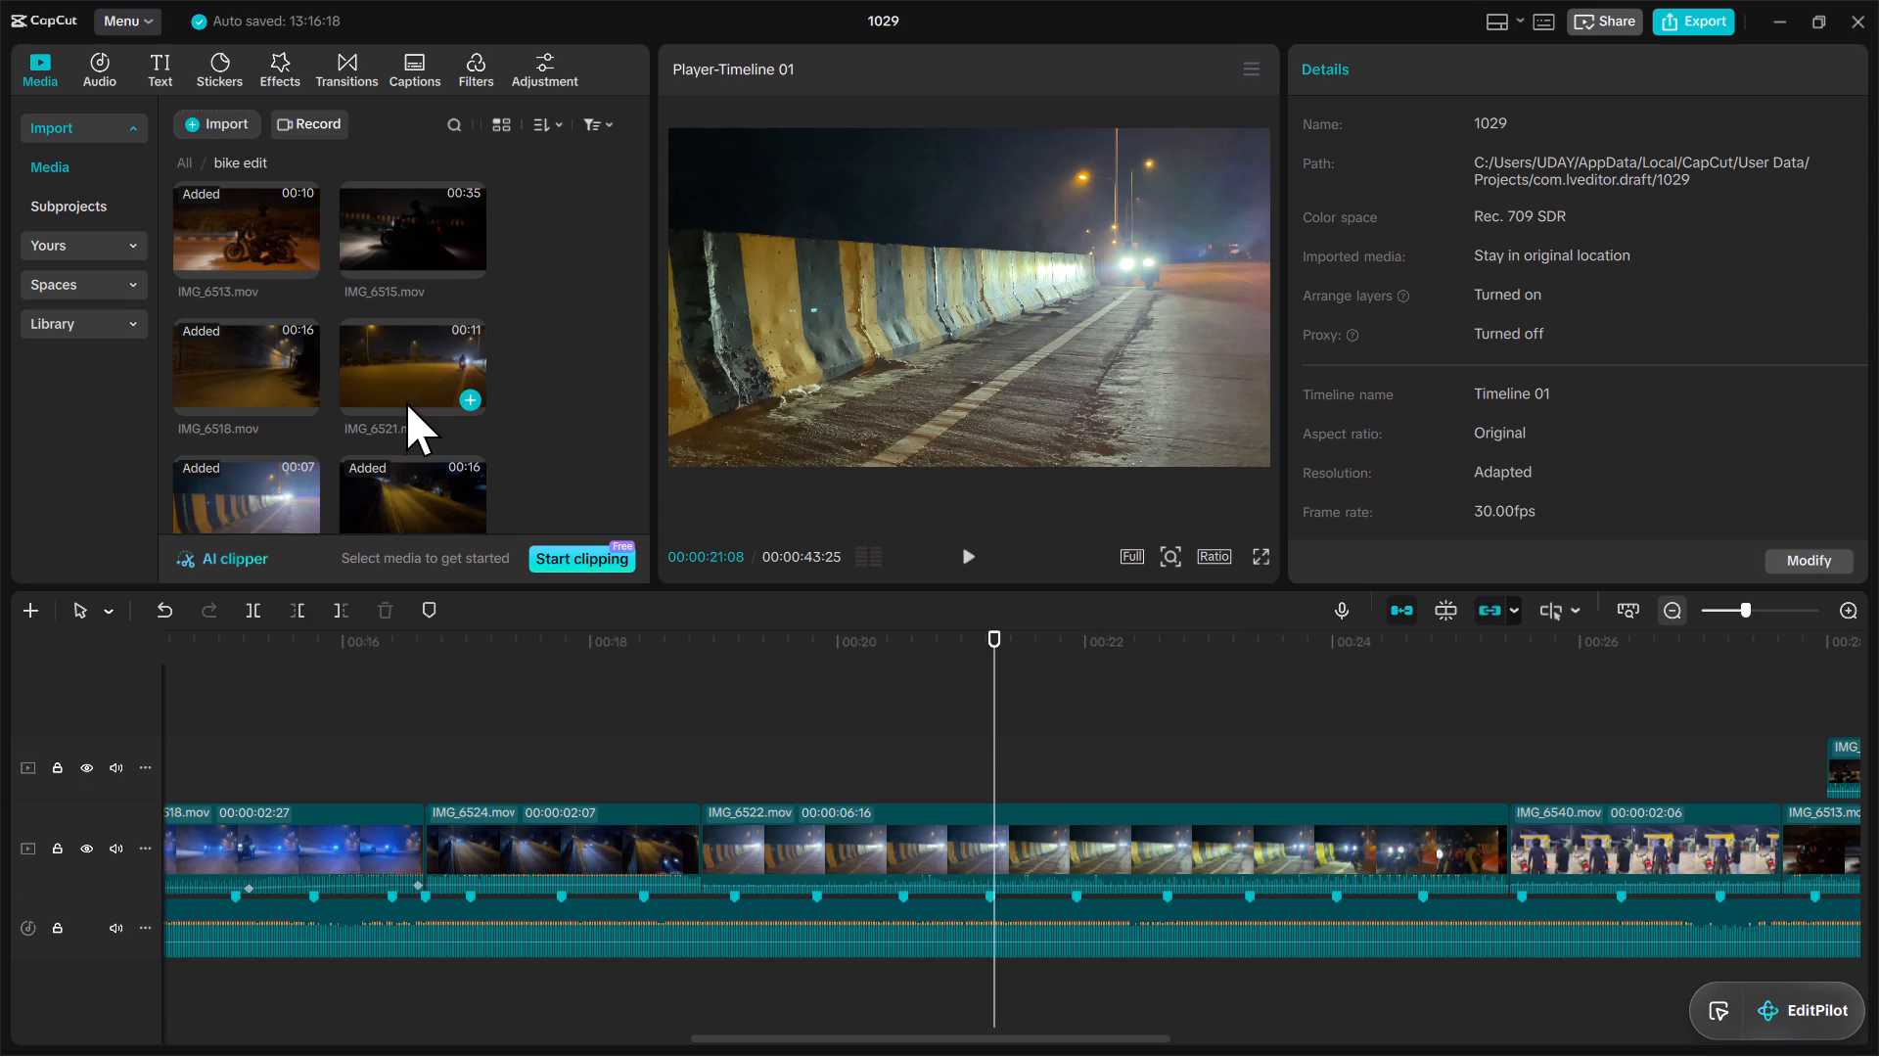
pyautogui.scroll(-2, 404, 406)
pyautogui.scroll(1, 397, 396)
pyautogui.click(410, 275)
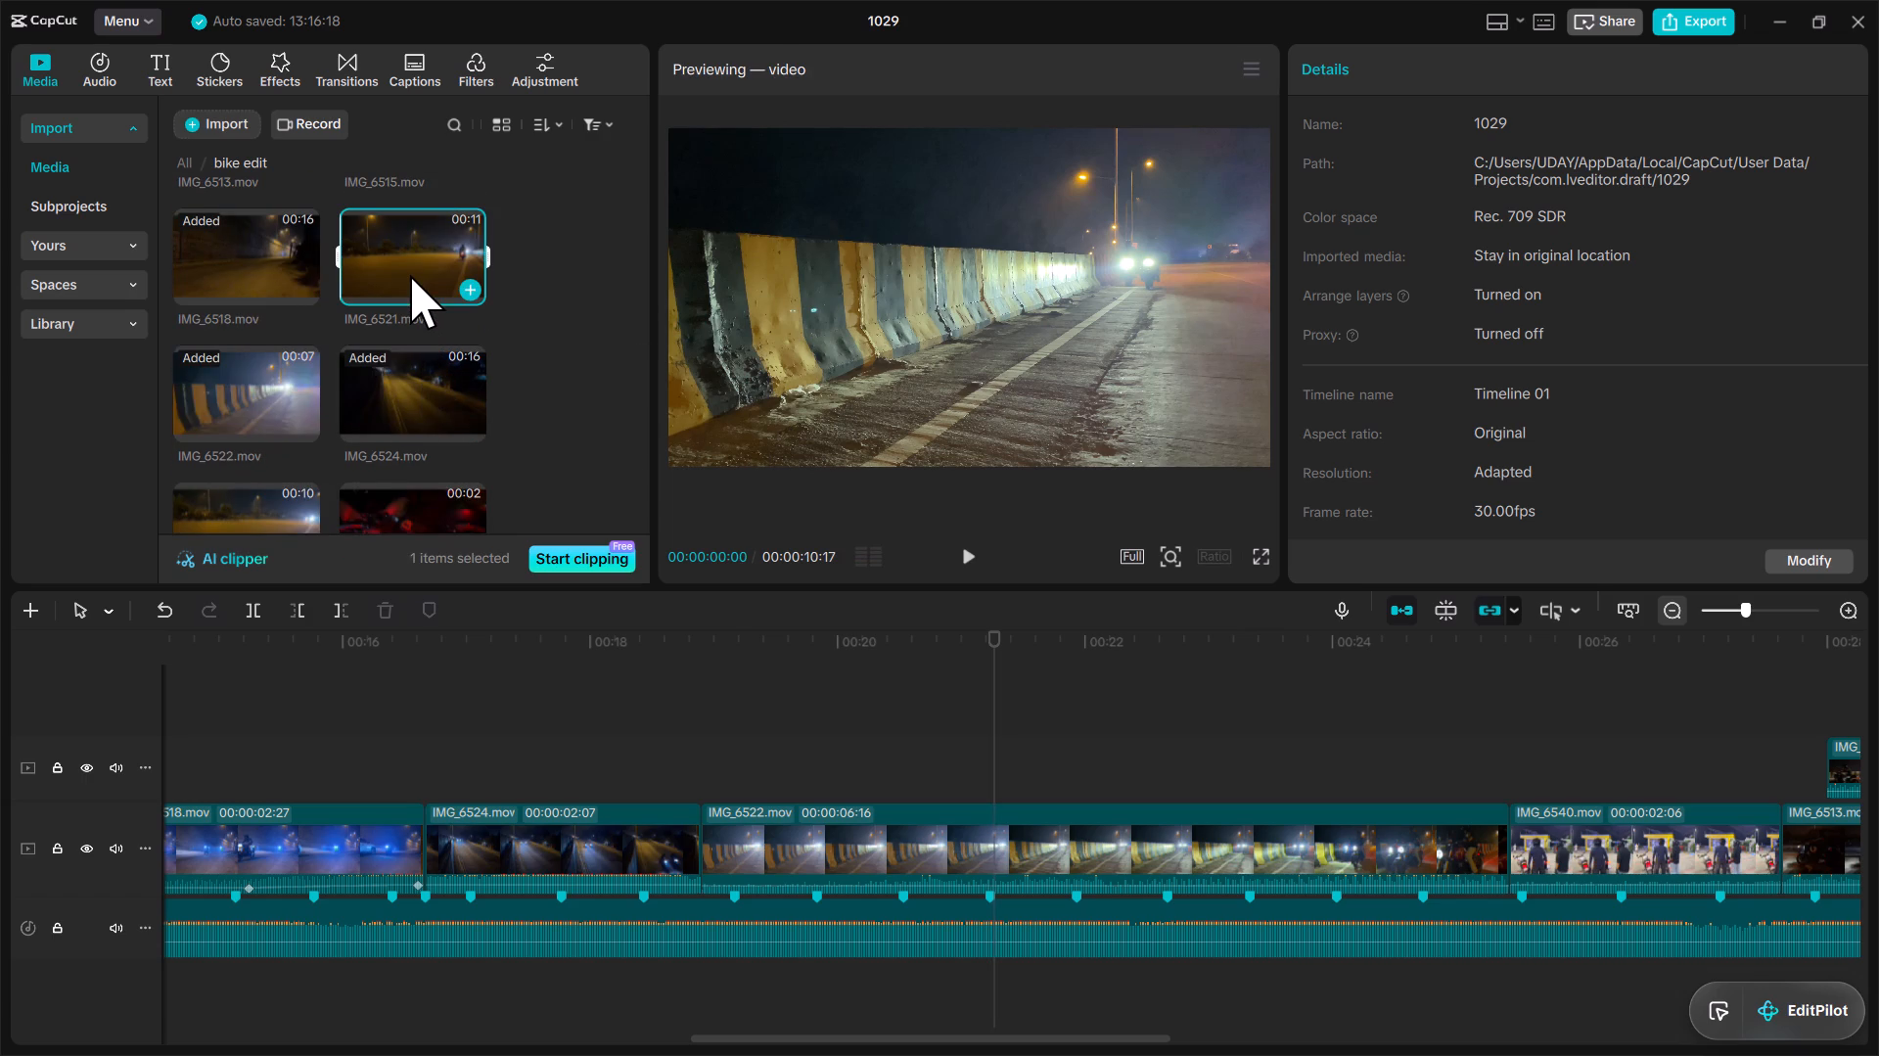
pyautogui.press('BackSpace')
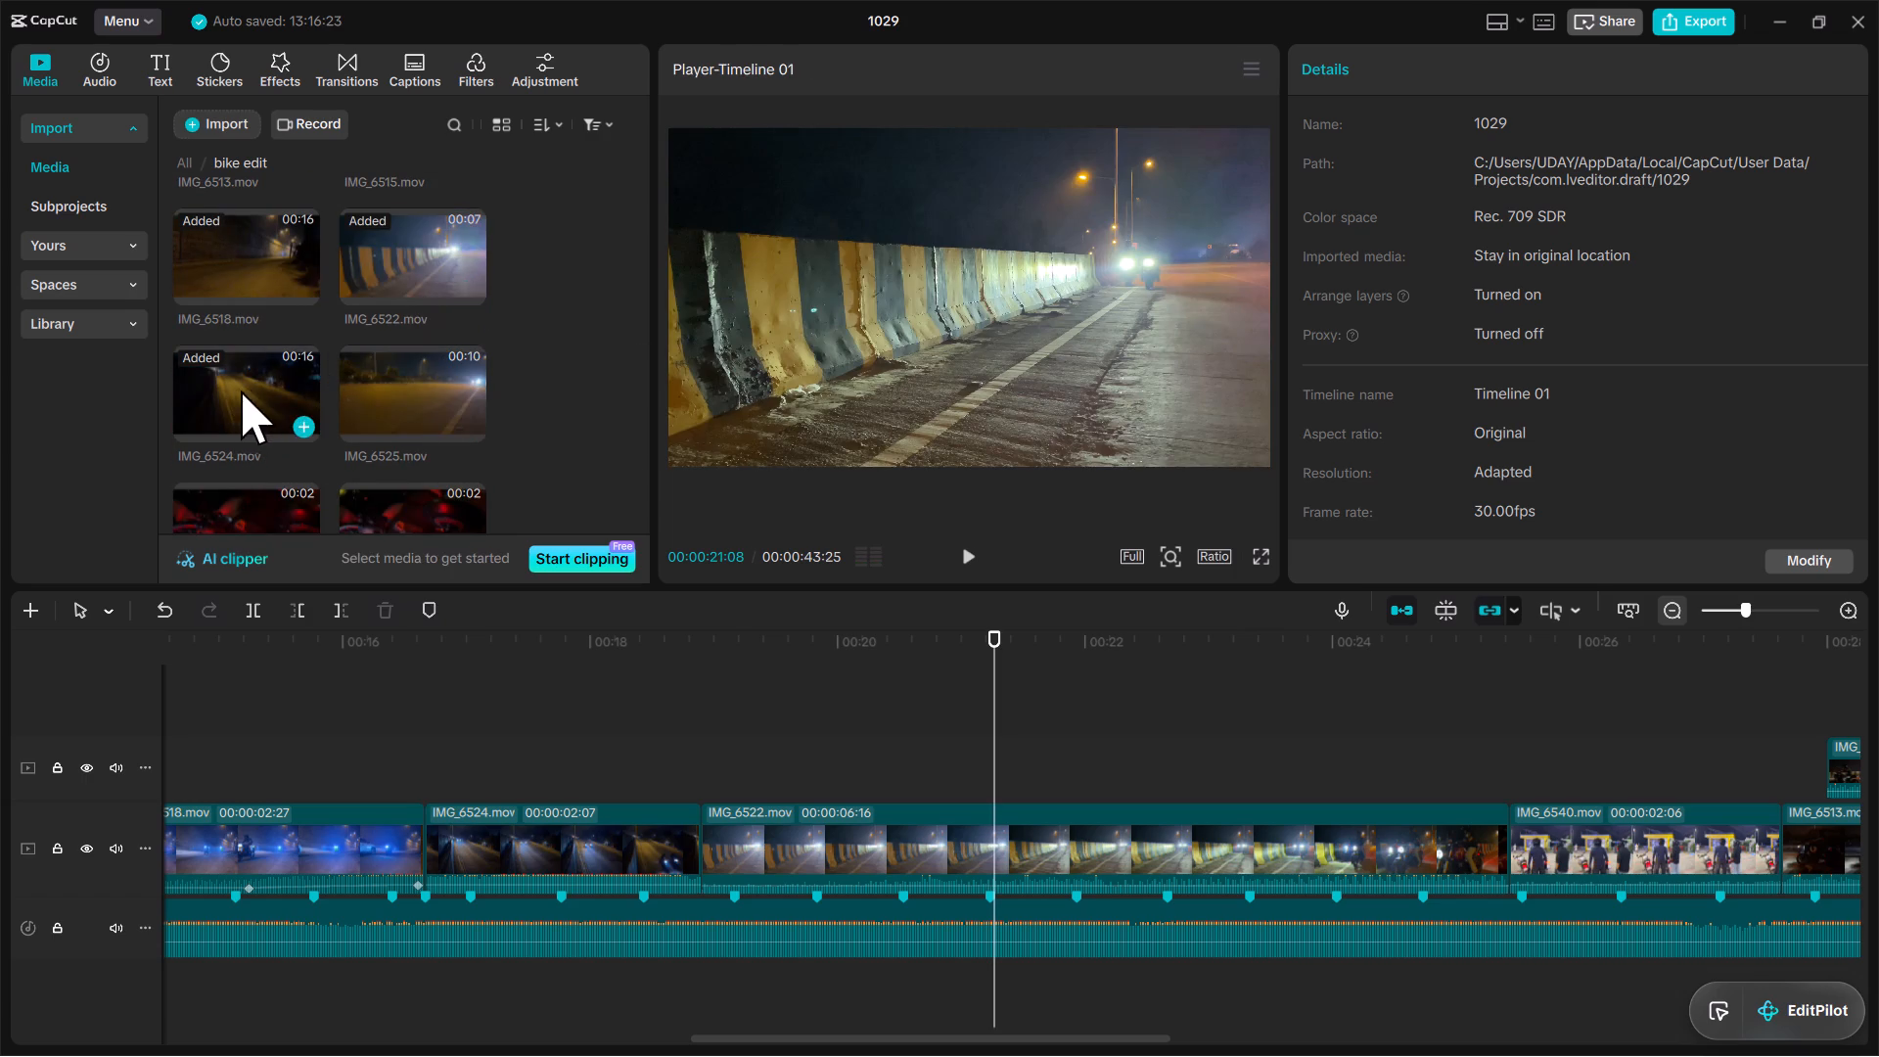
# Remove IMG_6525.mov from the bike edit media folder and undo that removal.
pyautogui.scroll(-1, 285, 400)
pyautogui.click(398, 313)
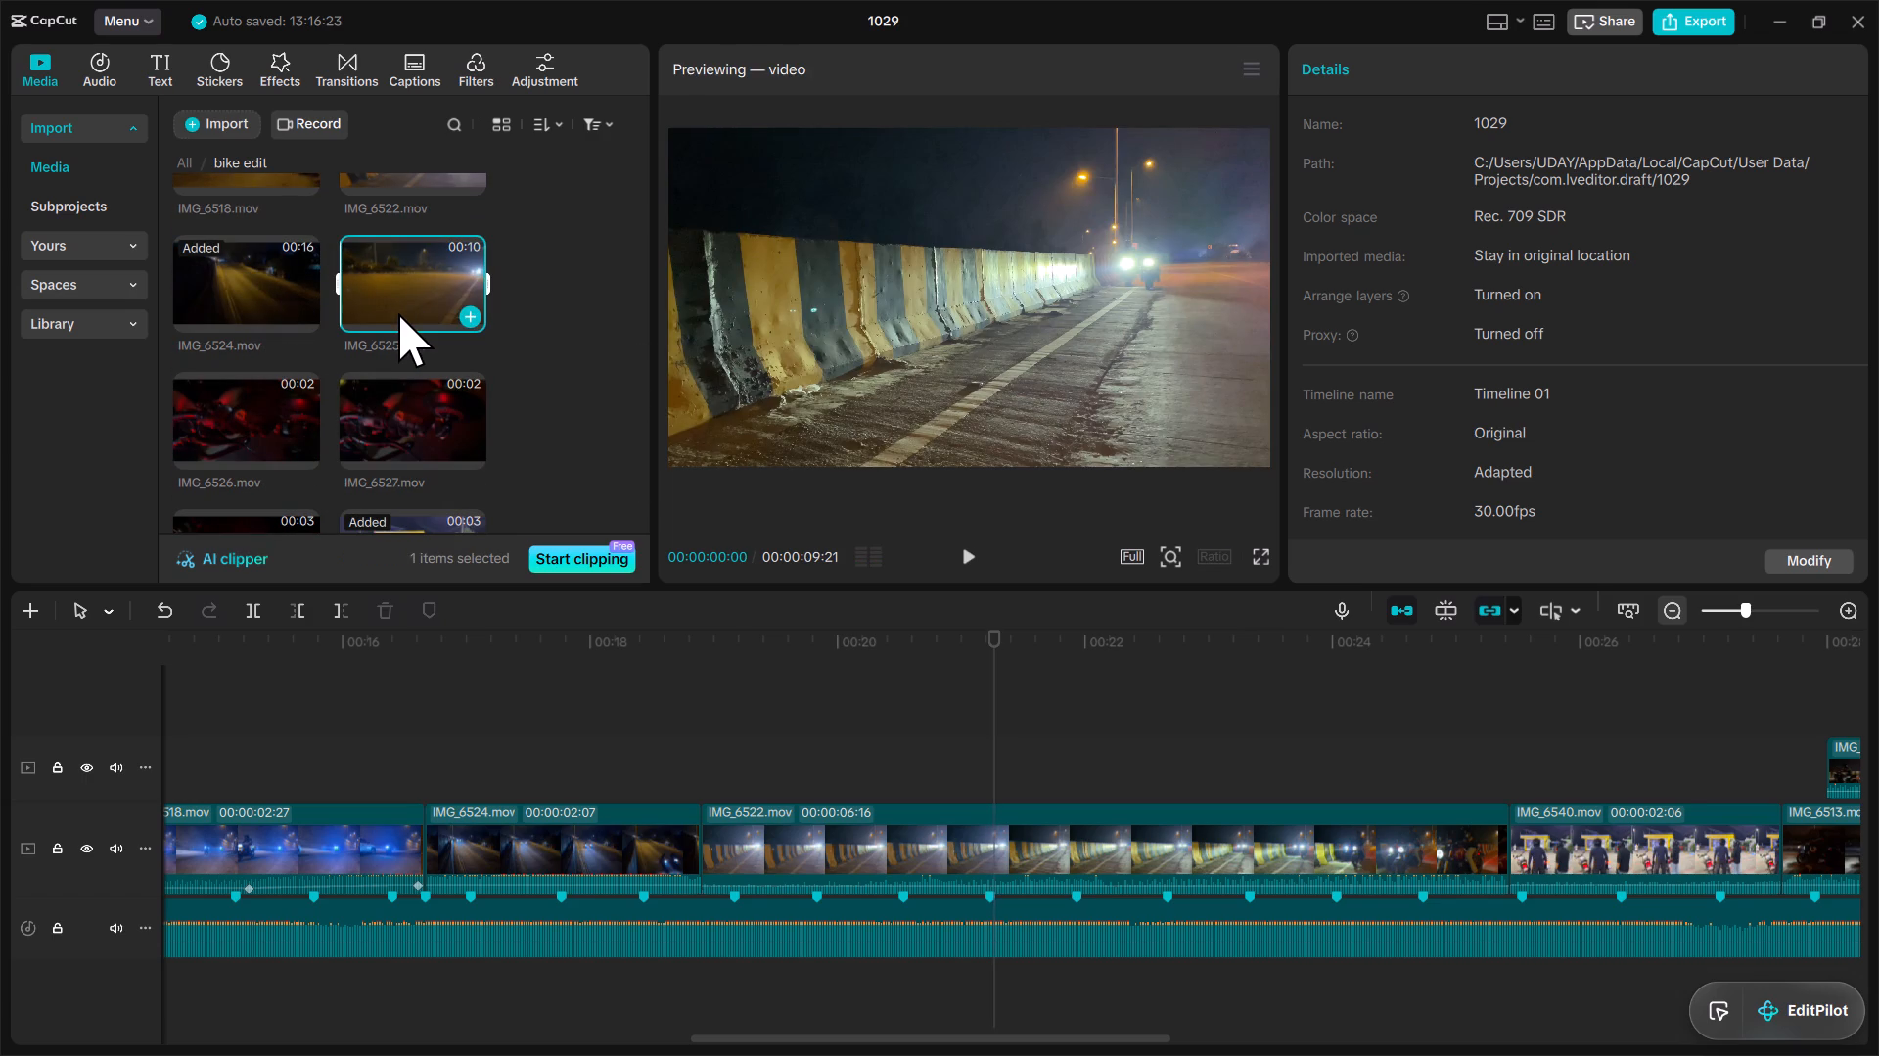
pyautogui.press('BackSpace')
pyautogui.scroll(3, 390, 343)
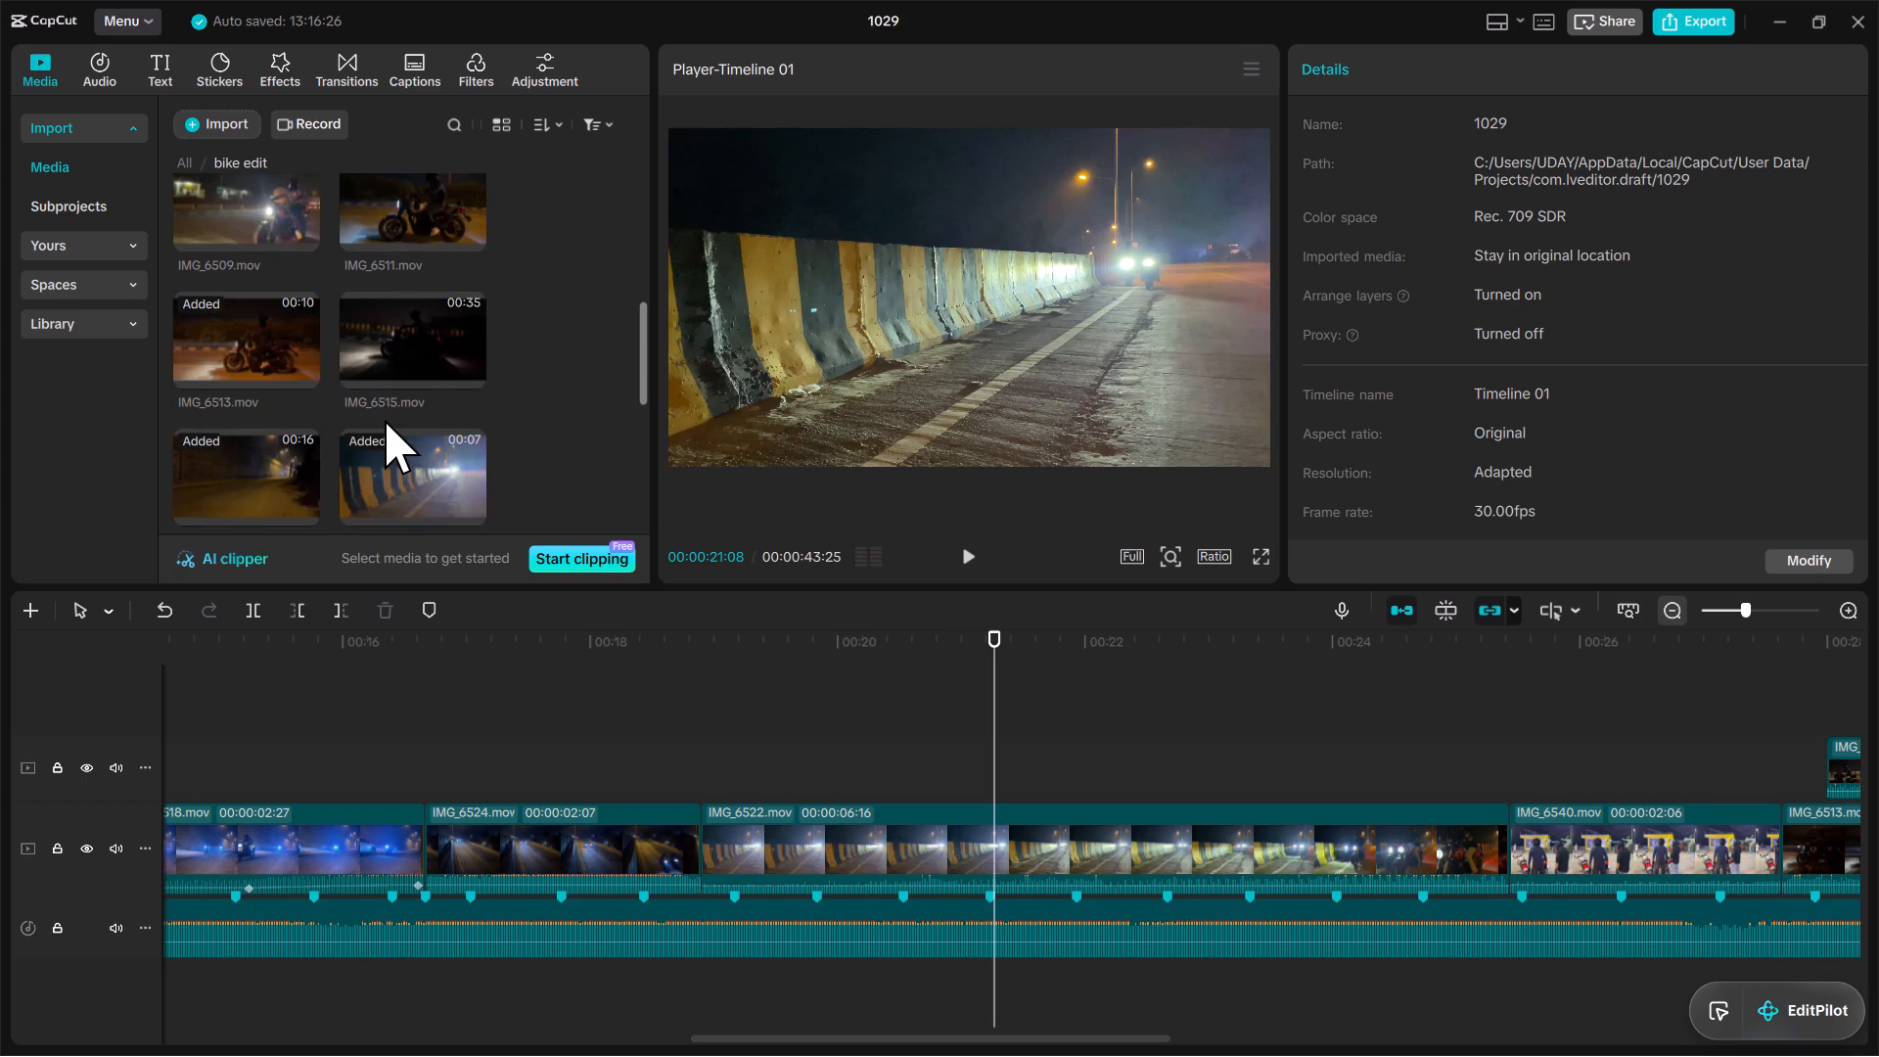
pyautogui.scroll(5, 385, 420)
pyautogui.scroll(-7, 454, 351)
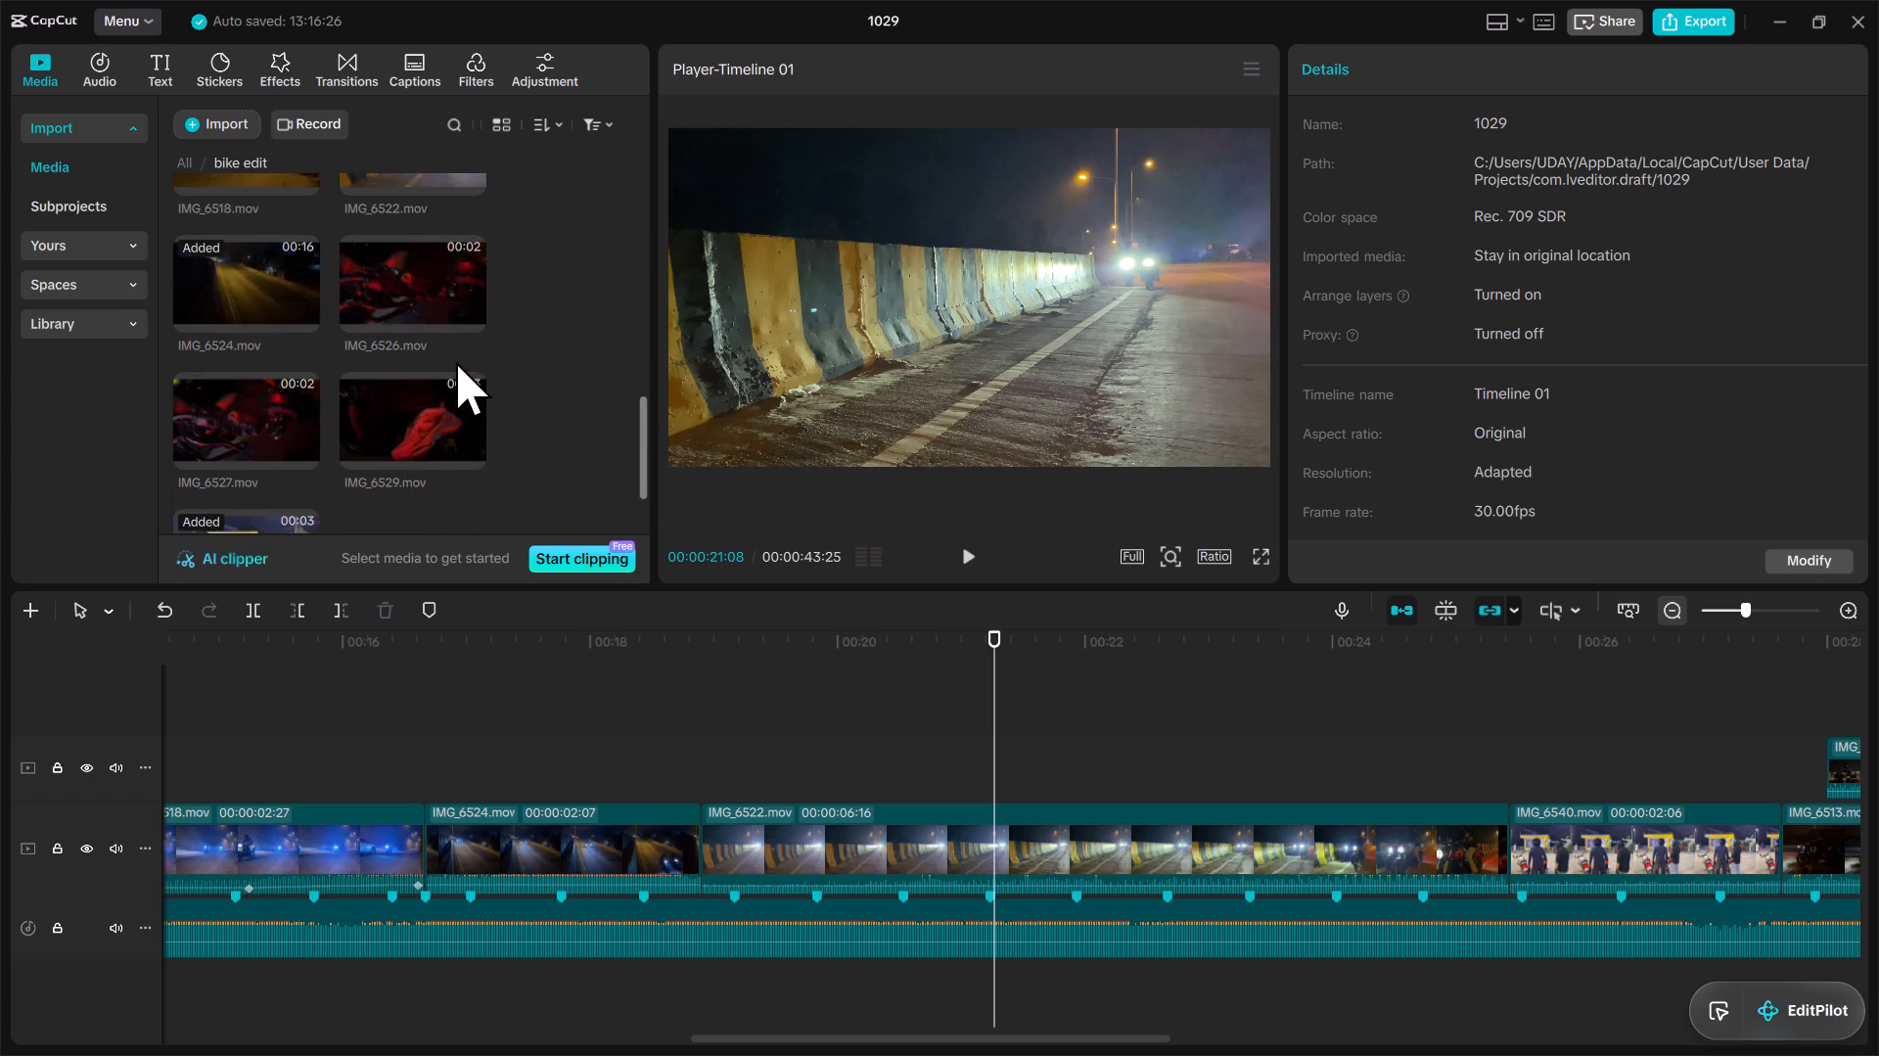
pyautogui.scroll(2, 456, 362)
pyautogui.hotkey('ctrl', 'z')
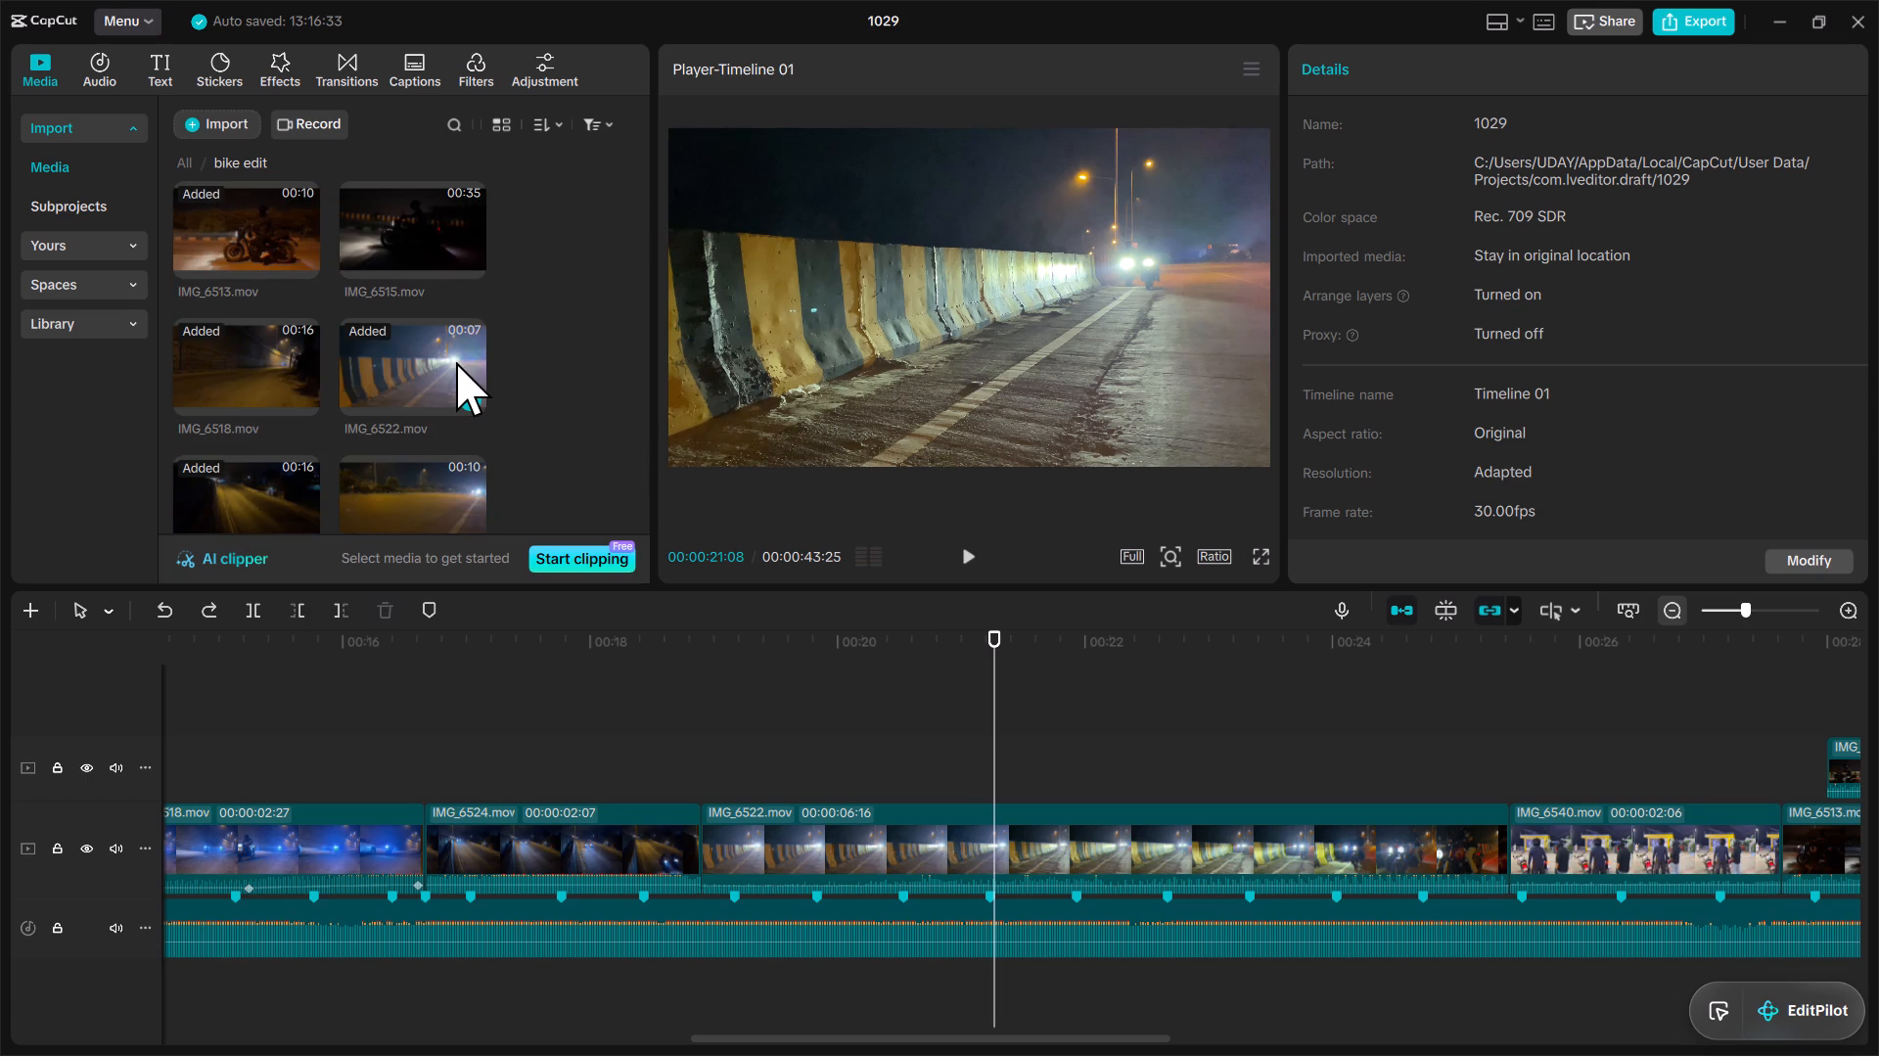
# Preview IMG_6525.mov and remove it from the bike edit media folder.
pyautogui.click(417, 471)
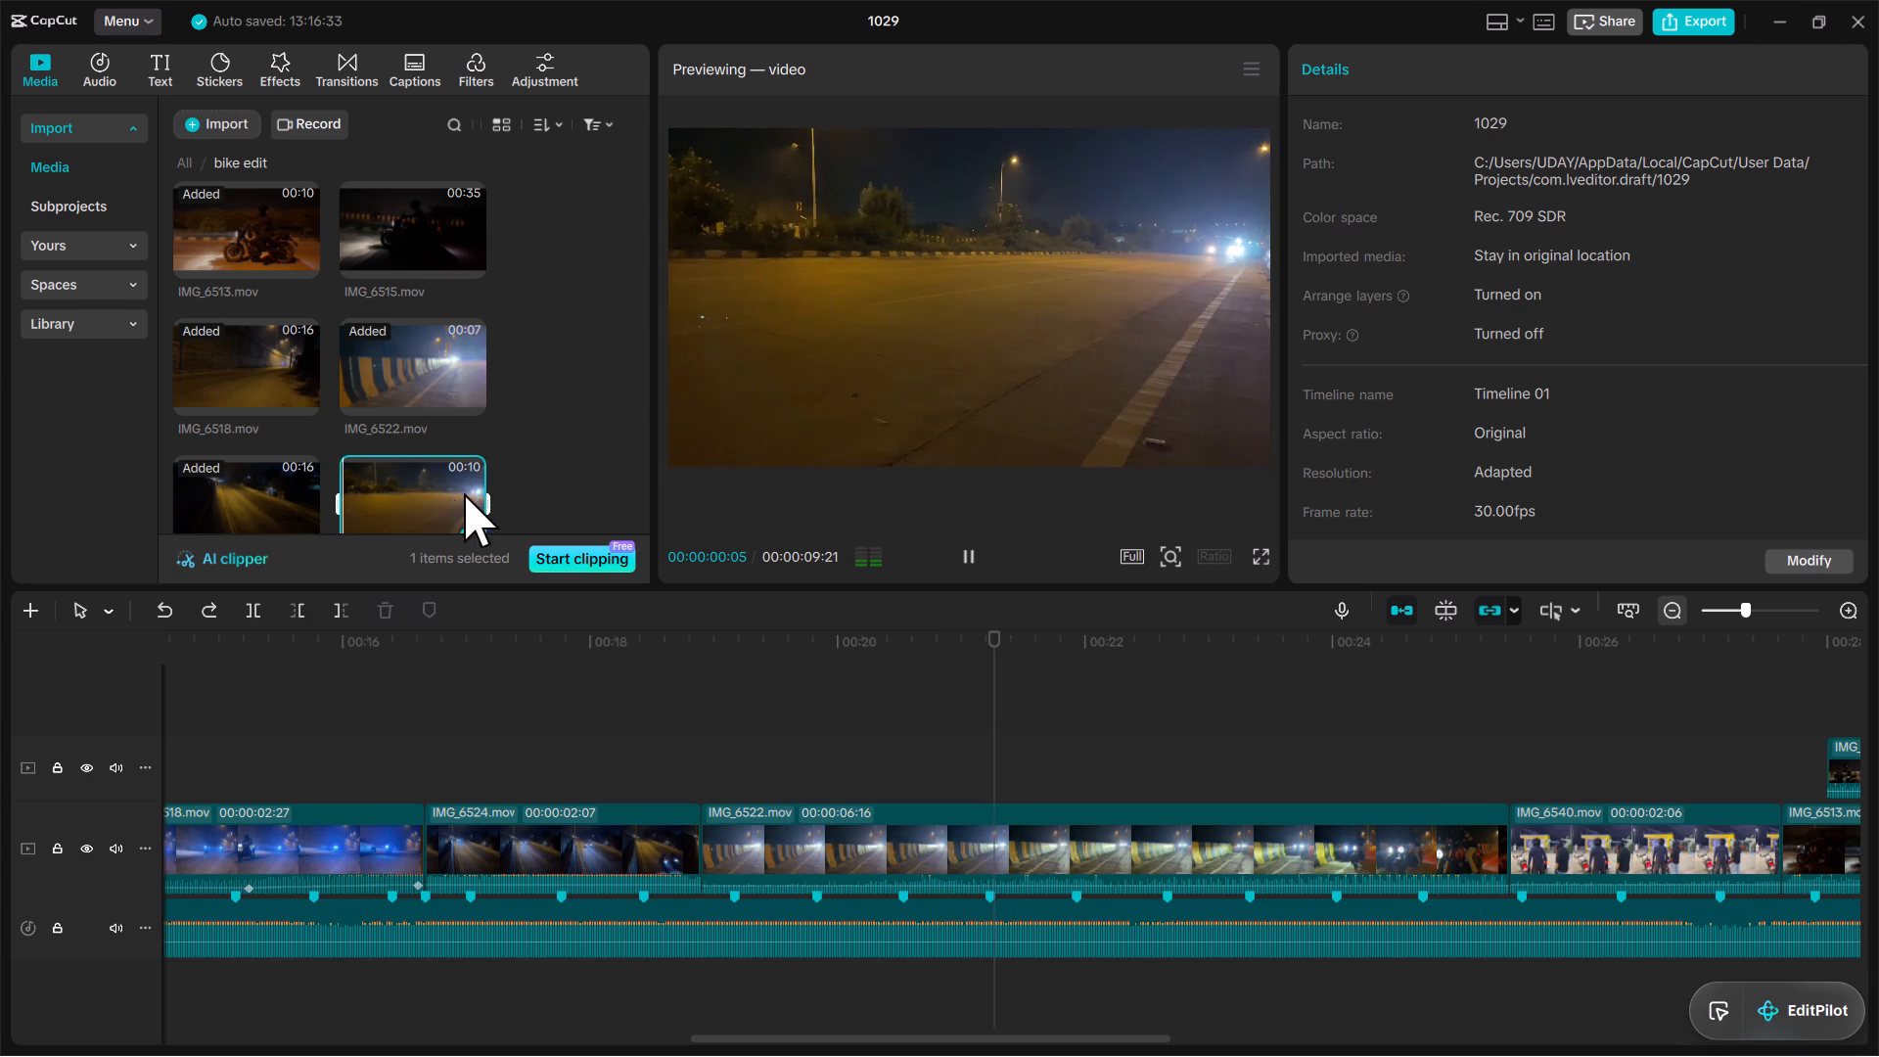
pyautogui.scroll(-3, 471, 497)
pyautogui.scroll(1, 459, 495)
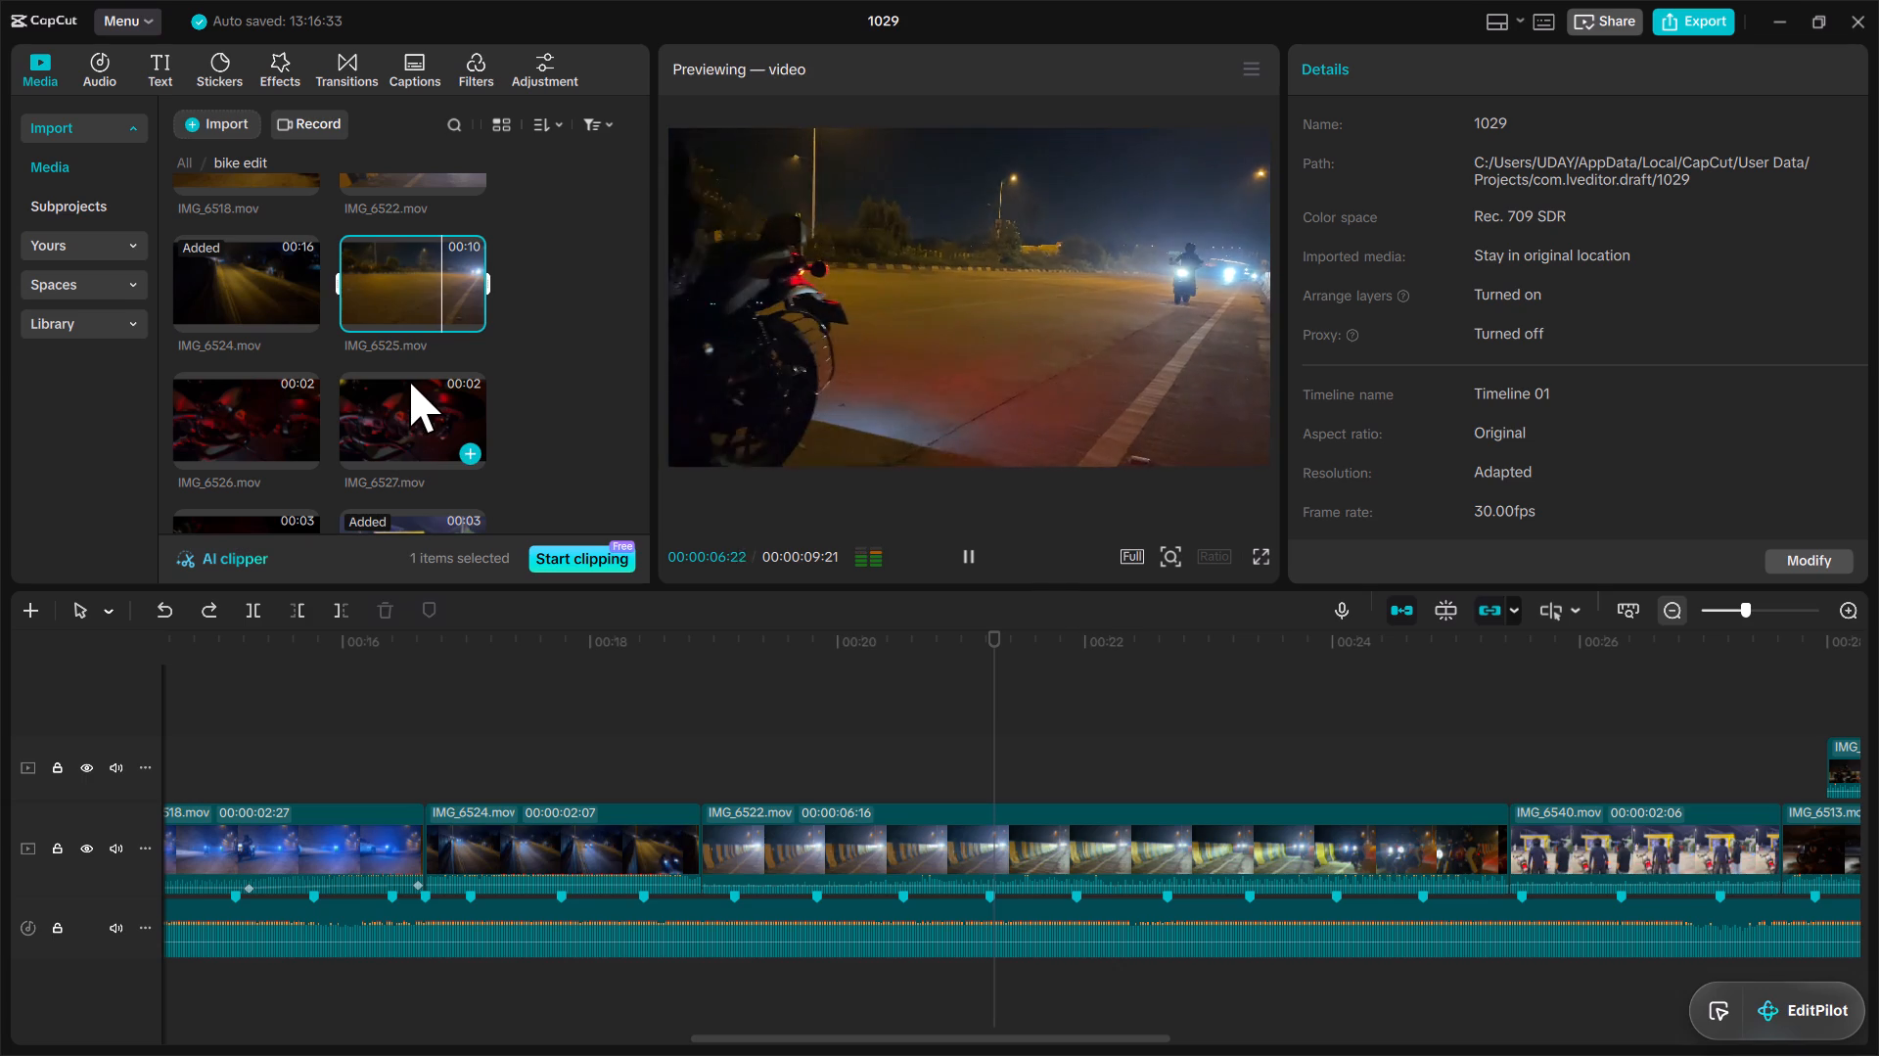
pyautogui.press('BackSpace')
# Remove IMG_6504.mov from the bike edit media folder.
pyautogui.scroll(5, 409, 380)
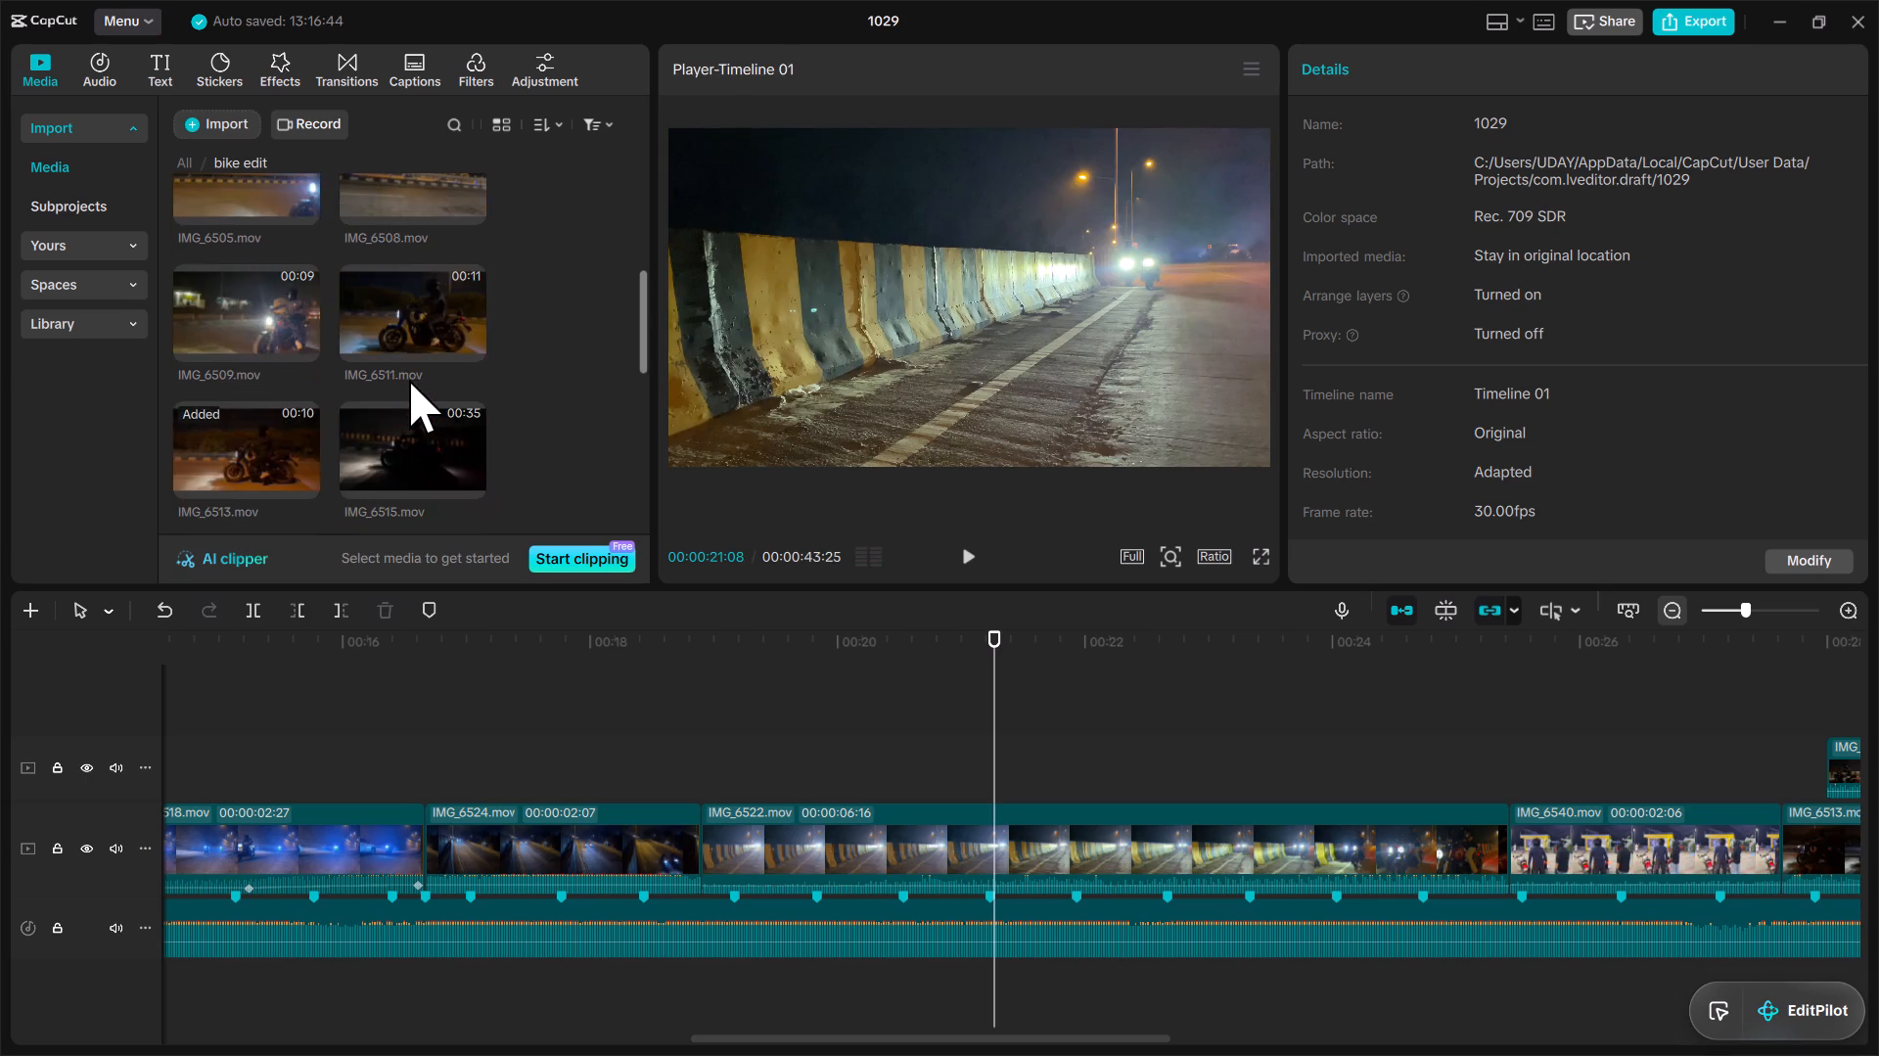
pyautogui.scroll(3, 409, 380)
pyautogui.click(409, 380)
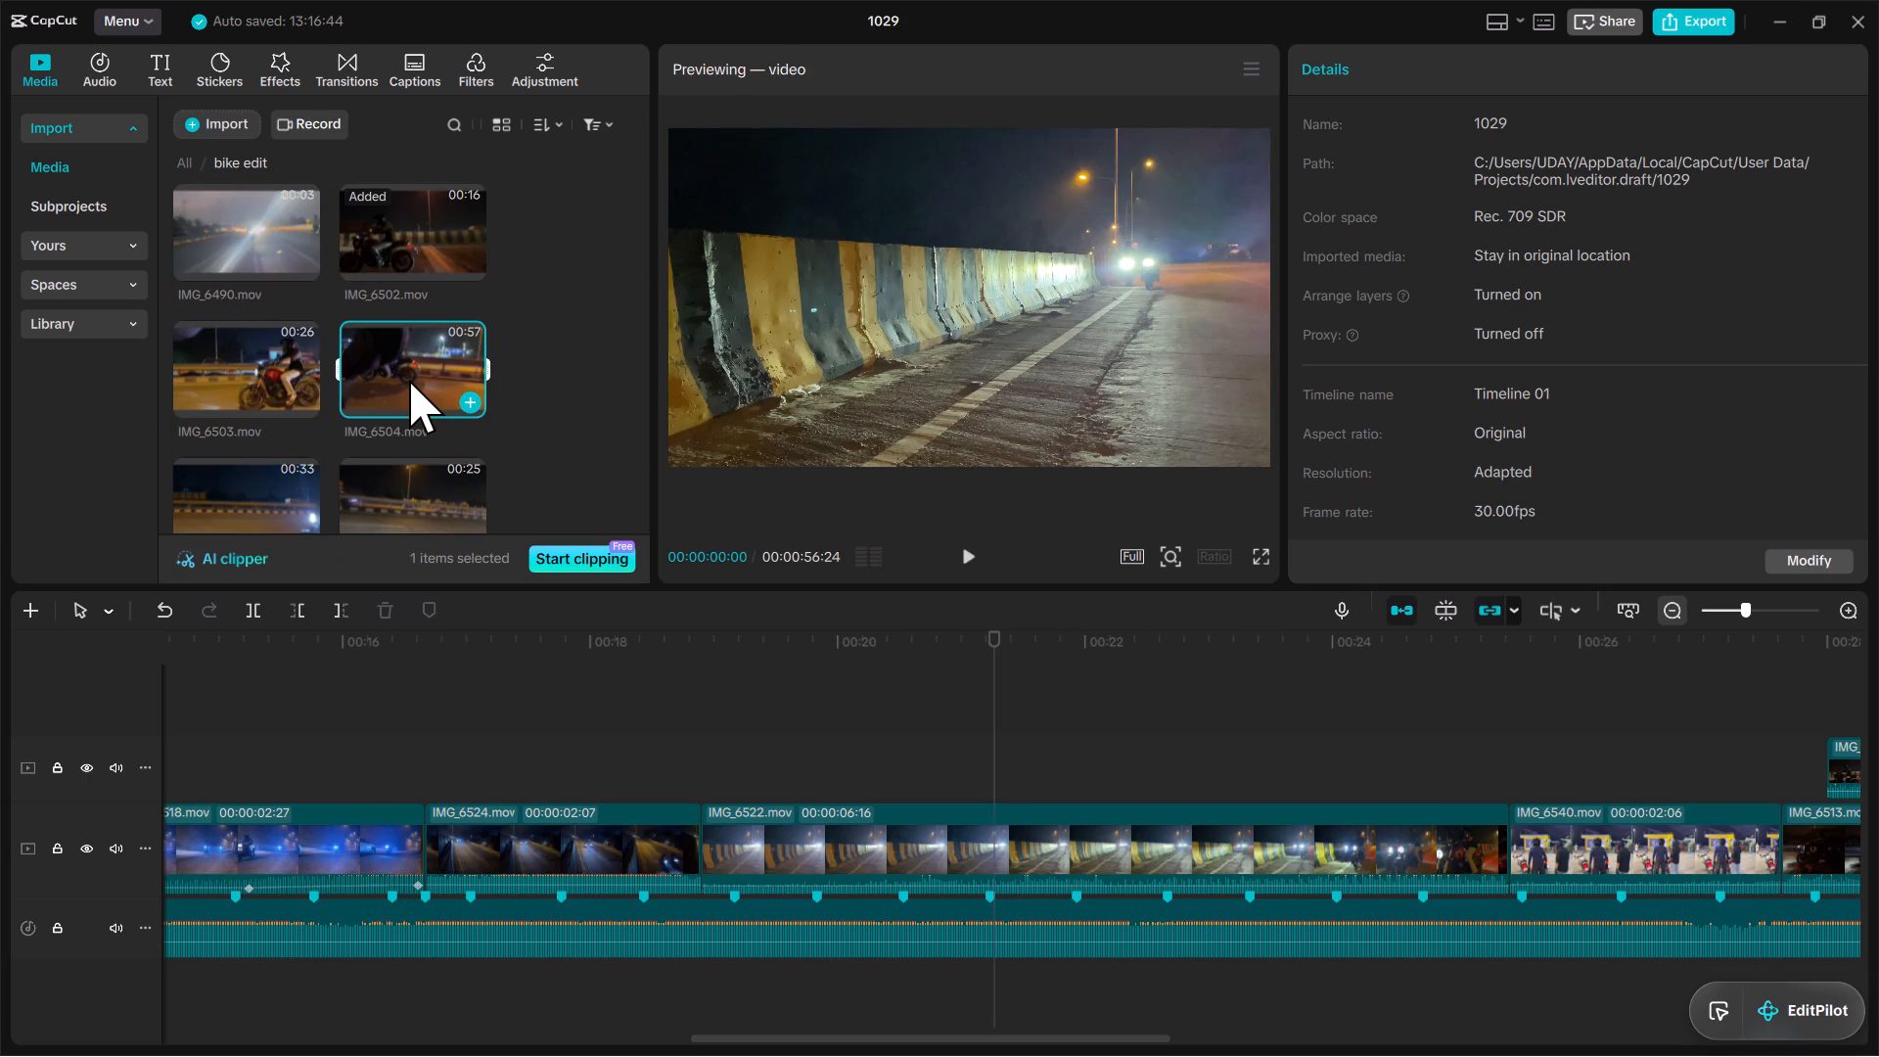
pyautogui.press('BackSpace')
# Remove the clips IMG_6529.mov, IMG_6526.mov and IMG_6527.mov from the end of the bike edit media folder.
pyautogui.scroll(2, 409, 380)
pyautogui.moveTo(1121, 908); pyautogui.dragTo(1137, 905)
pyautogui.scroll(-11, 385, 301)
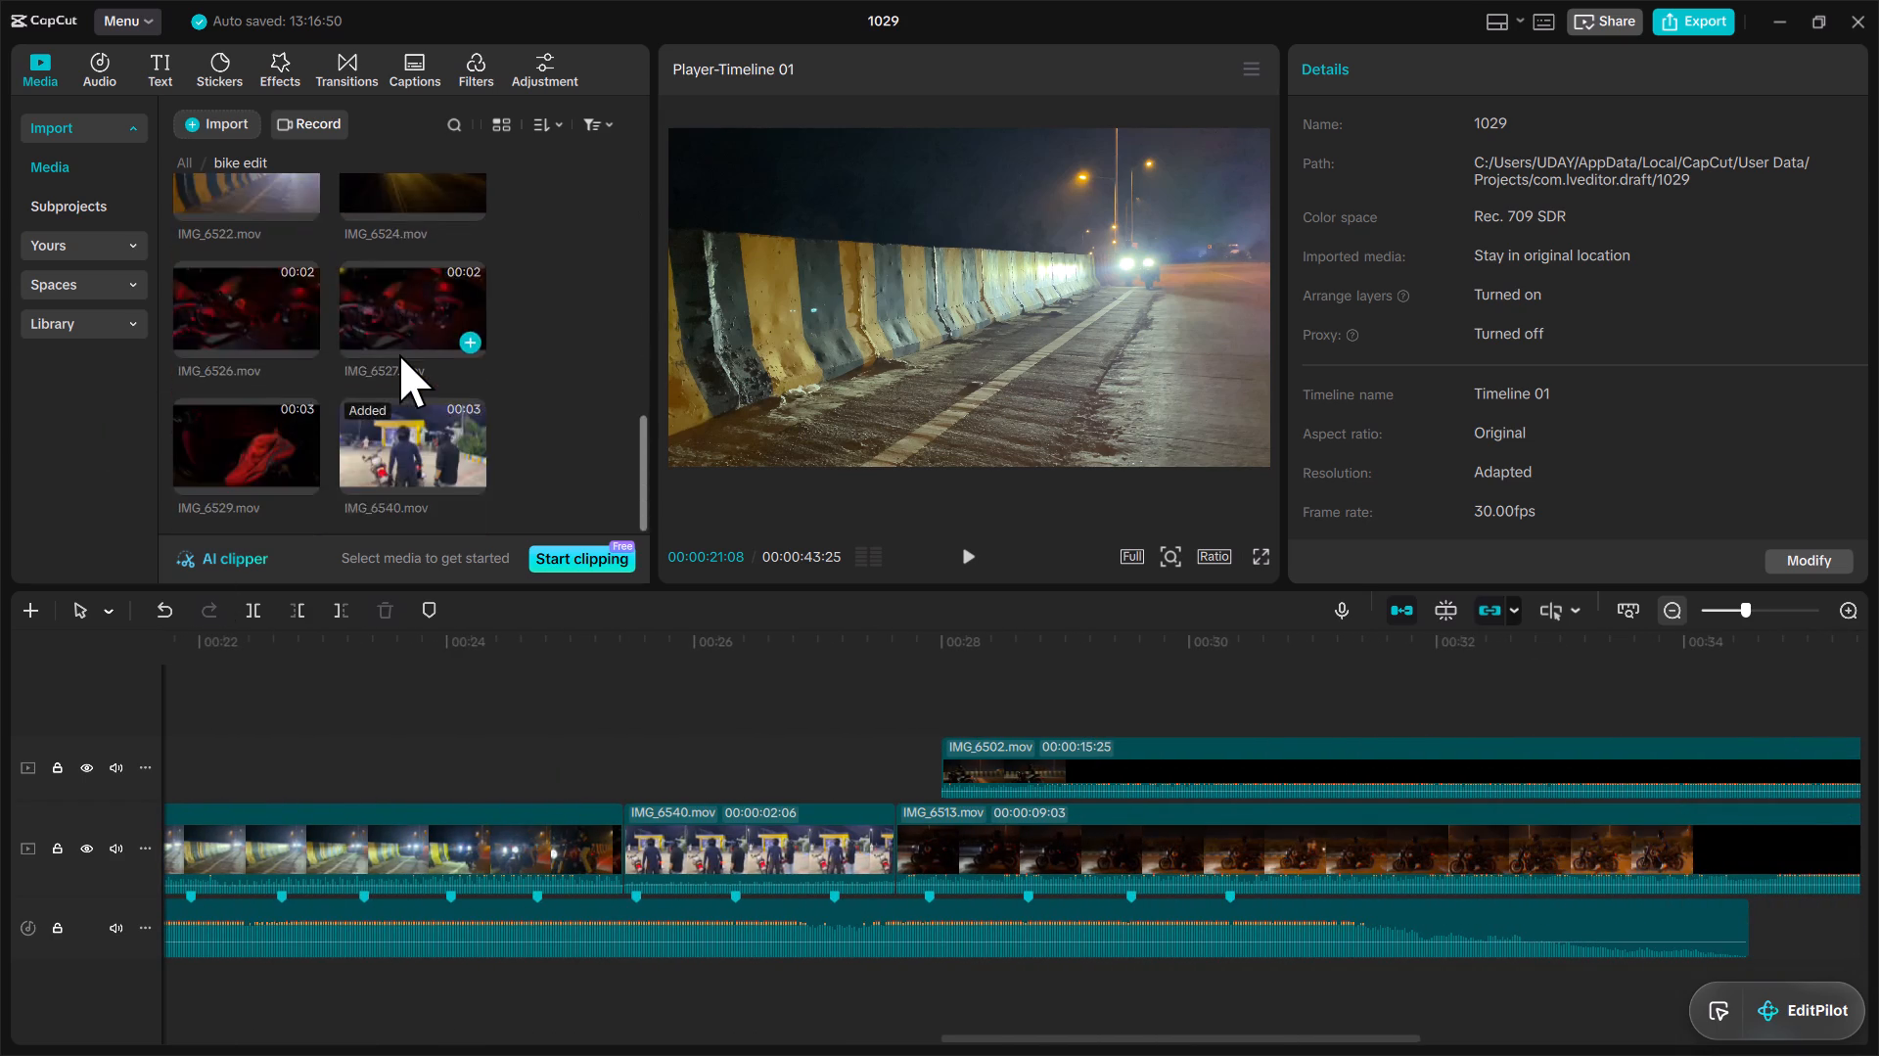
pyautogui.scroll(10, 399, 354)
pyautogui.scroll(-13, 399, 354)
pyautogui.click(257, 437)
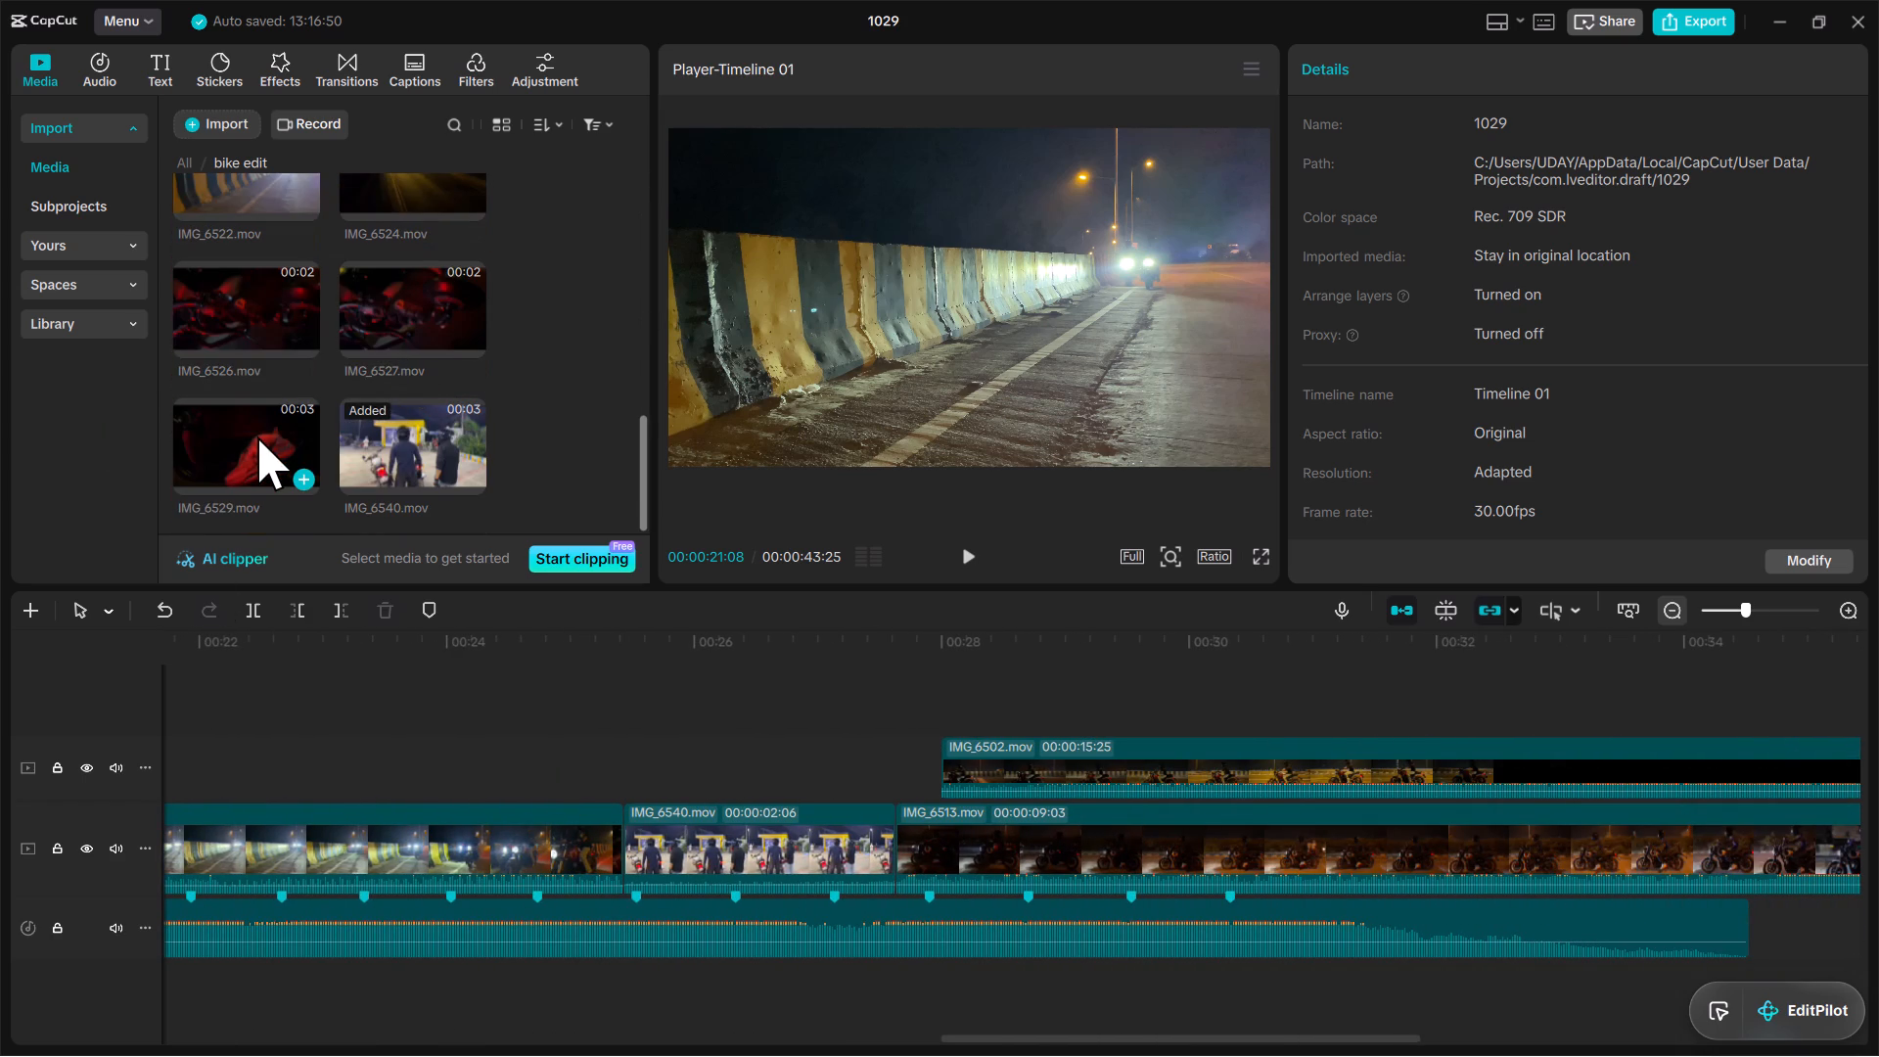
pyautogui.press('BackSpace')
pyautogui.click(208, 302)
pyautogui.press('BackSpace')
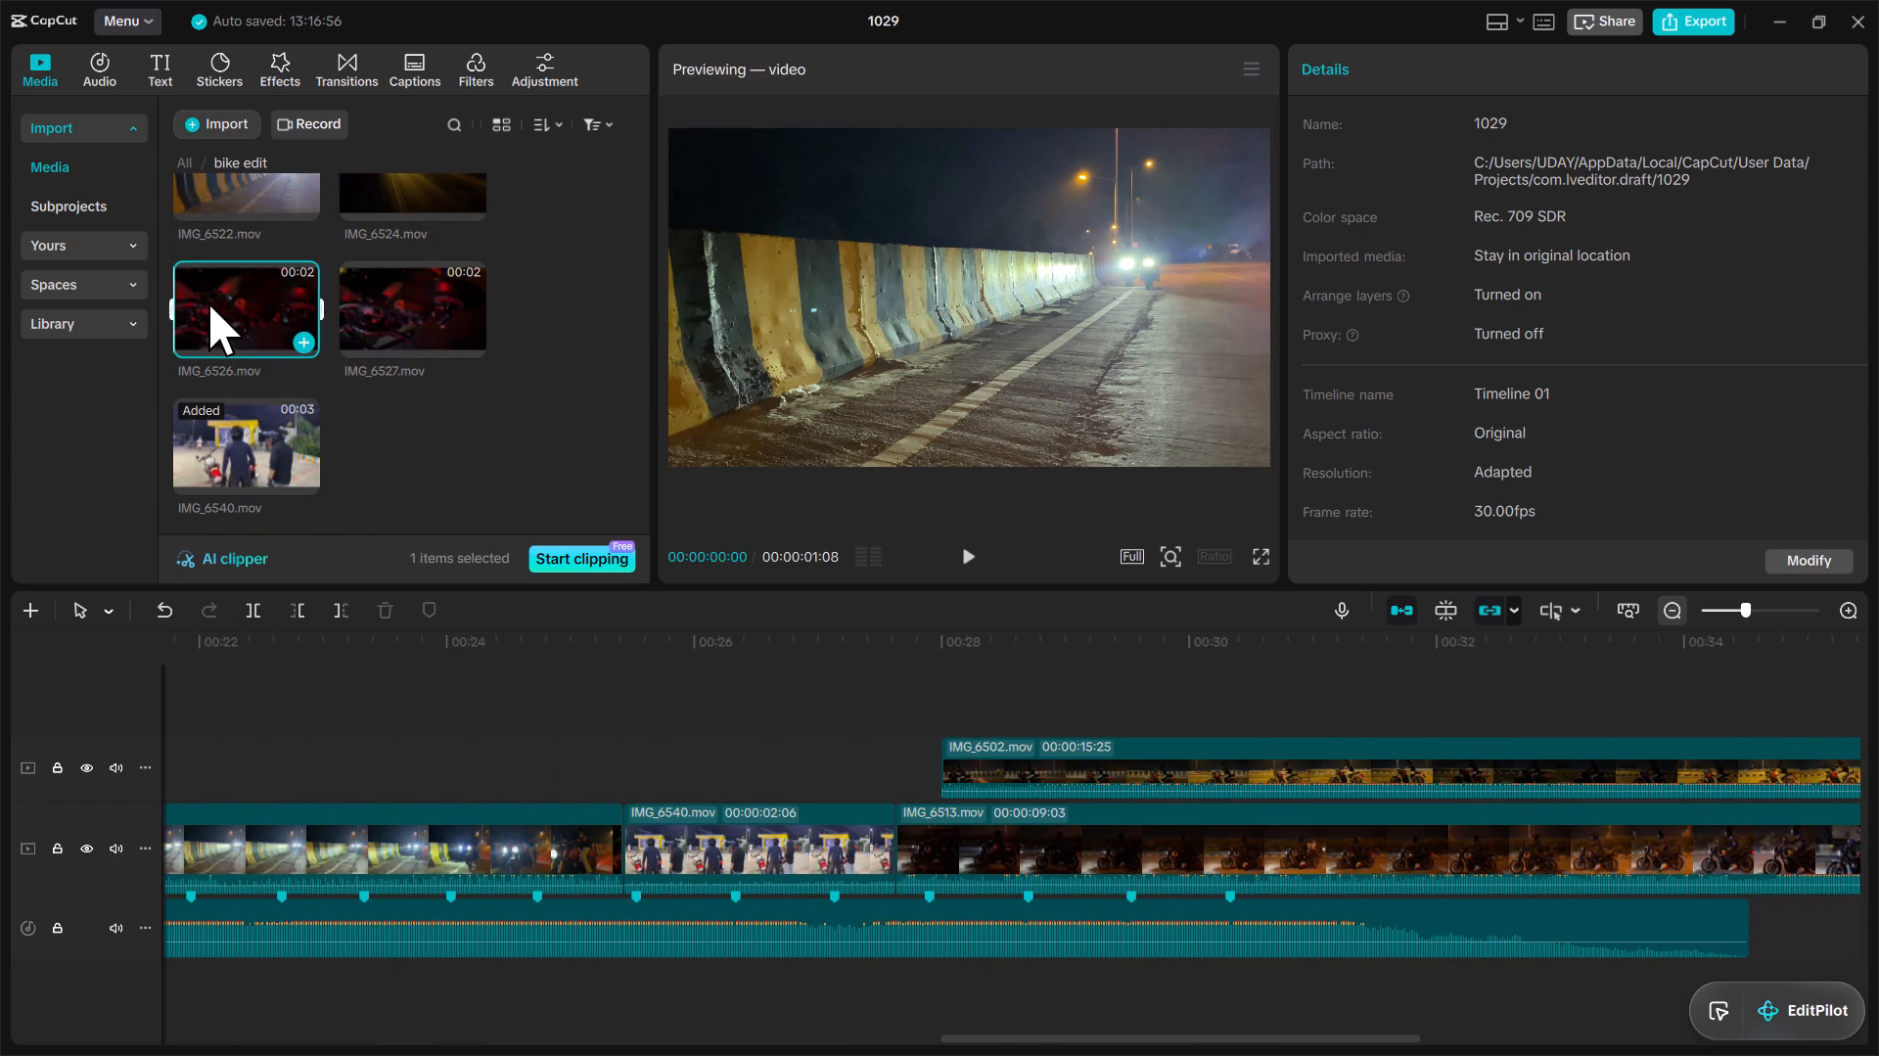
pyautogui.click(240, 433)
pyautogui.press('BackSpace')
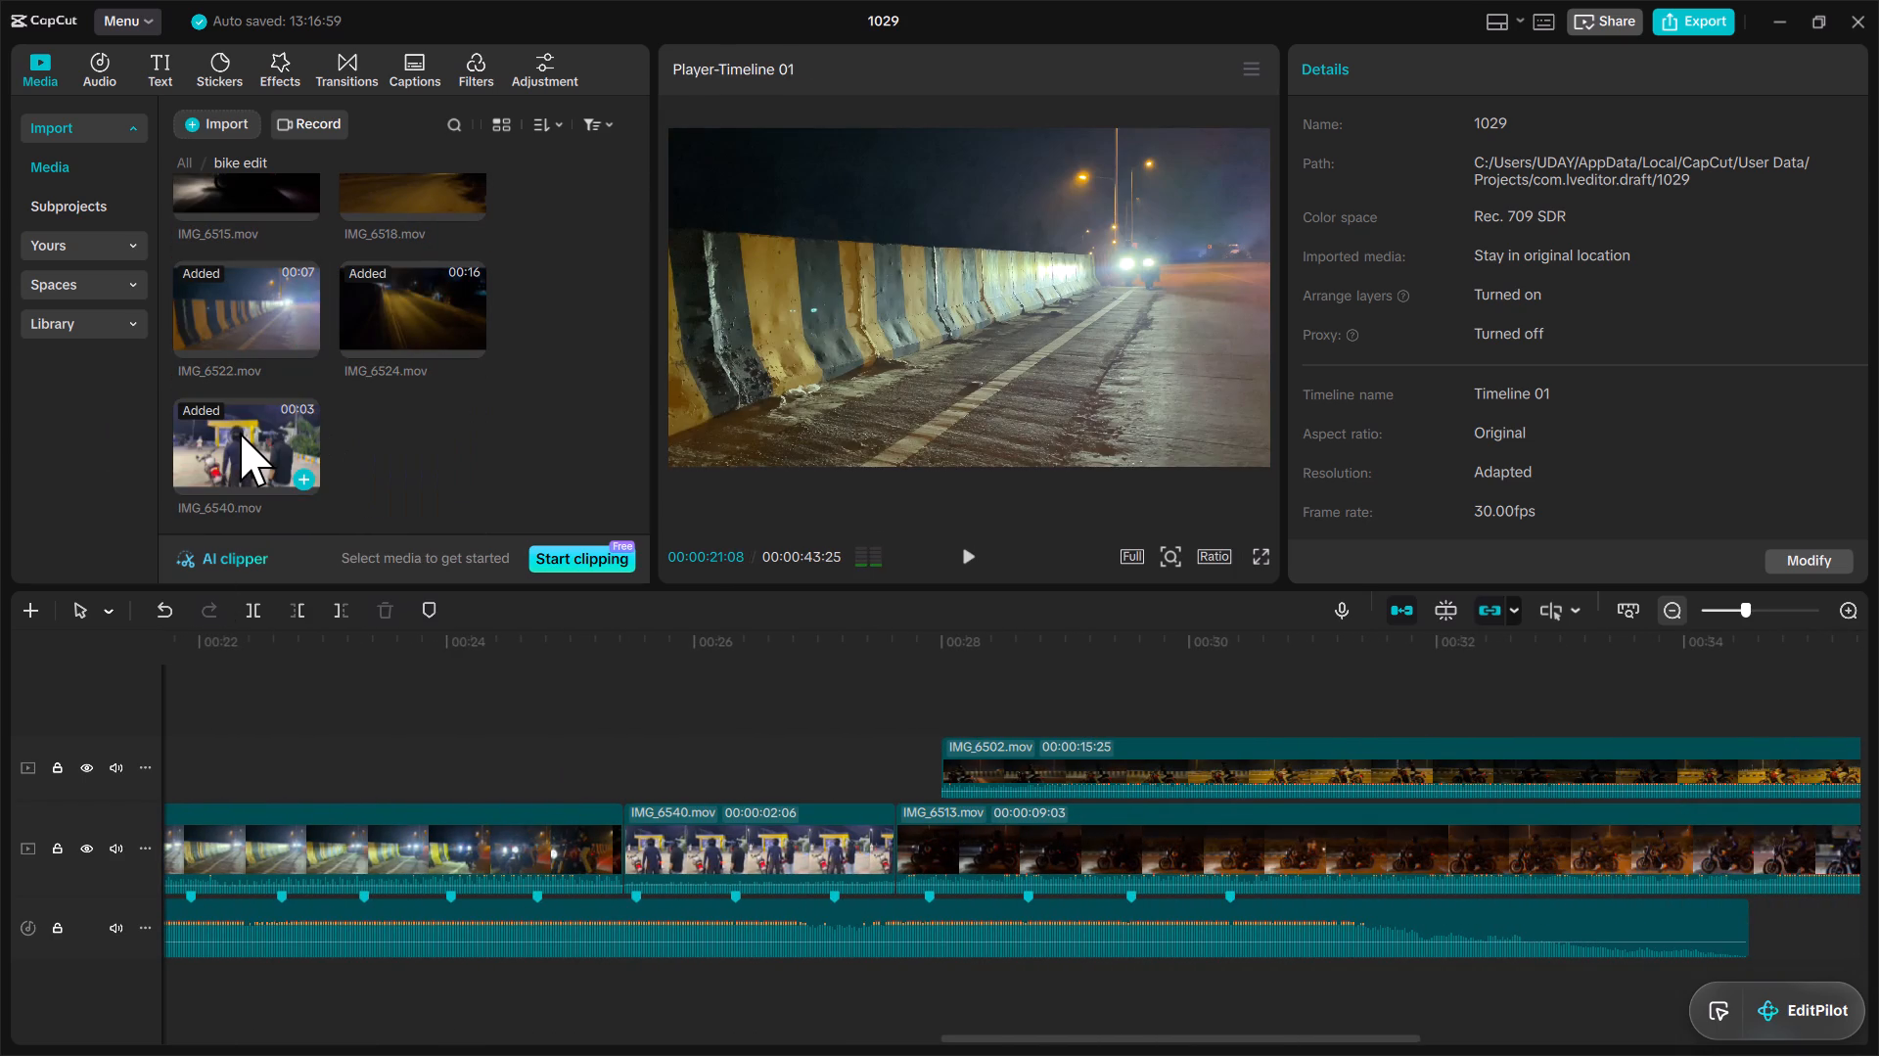
# Remove IMG_6515.mov from the bike edit media folder.
pyautogui.scroll(2, 357, 355)
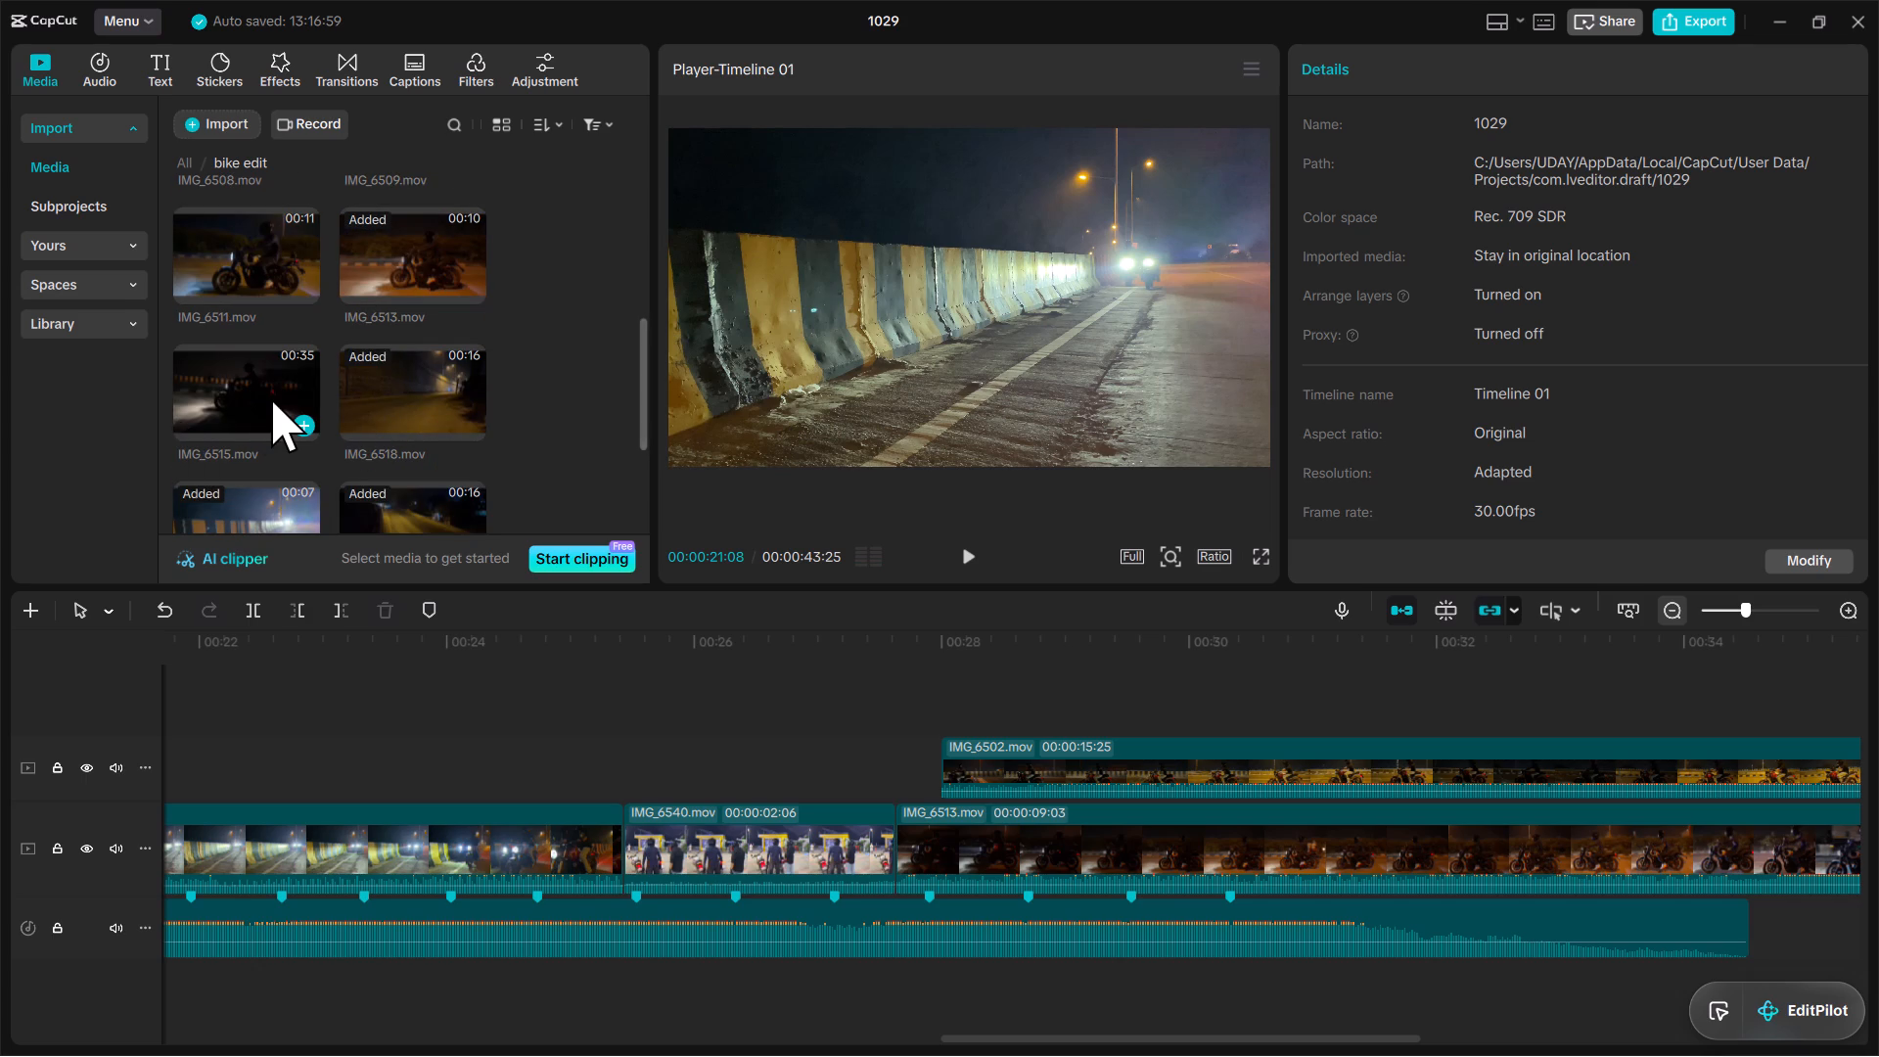
pyautogui.click(271, 398)
pyautogui.press('BackSpace')
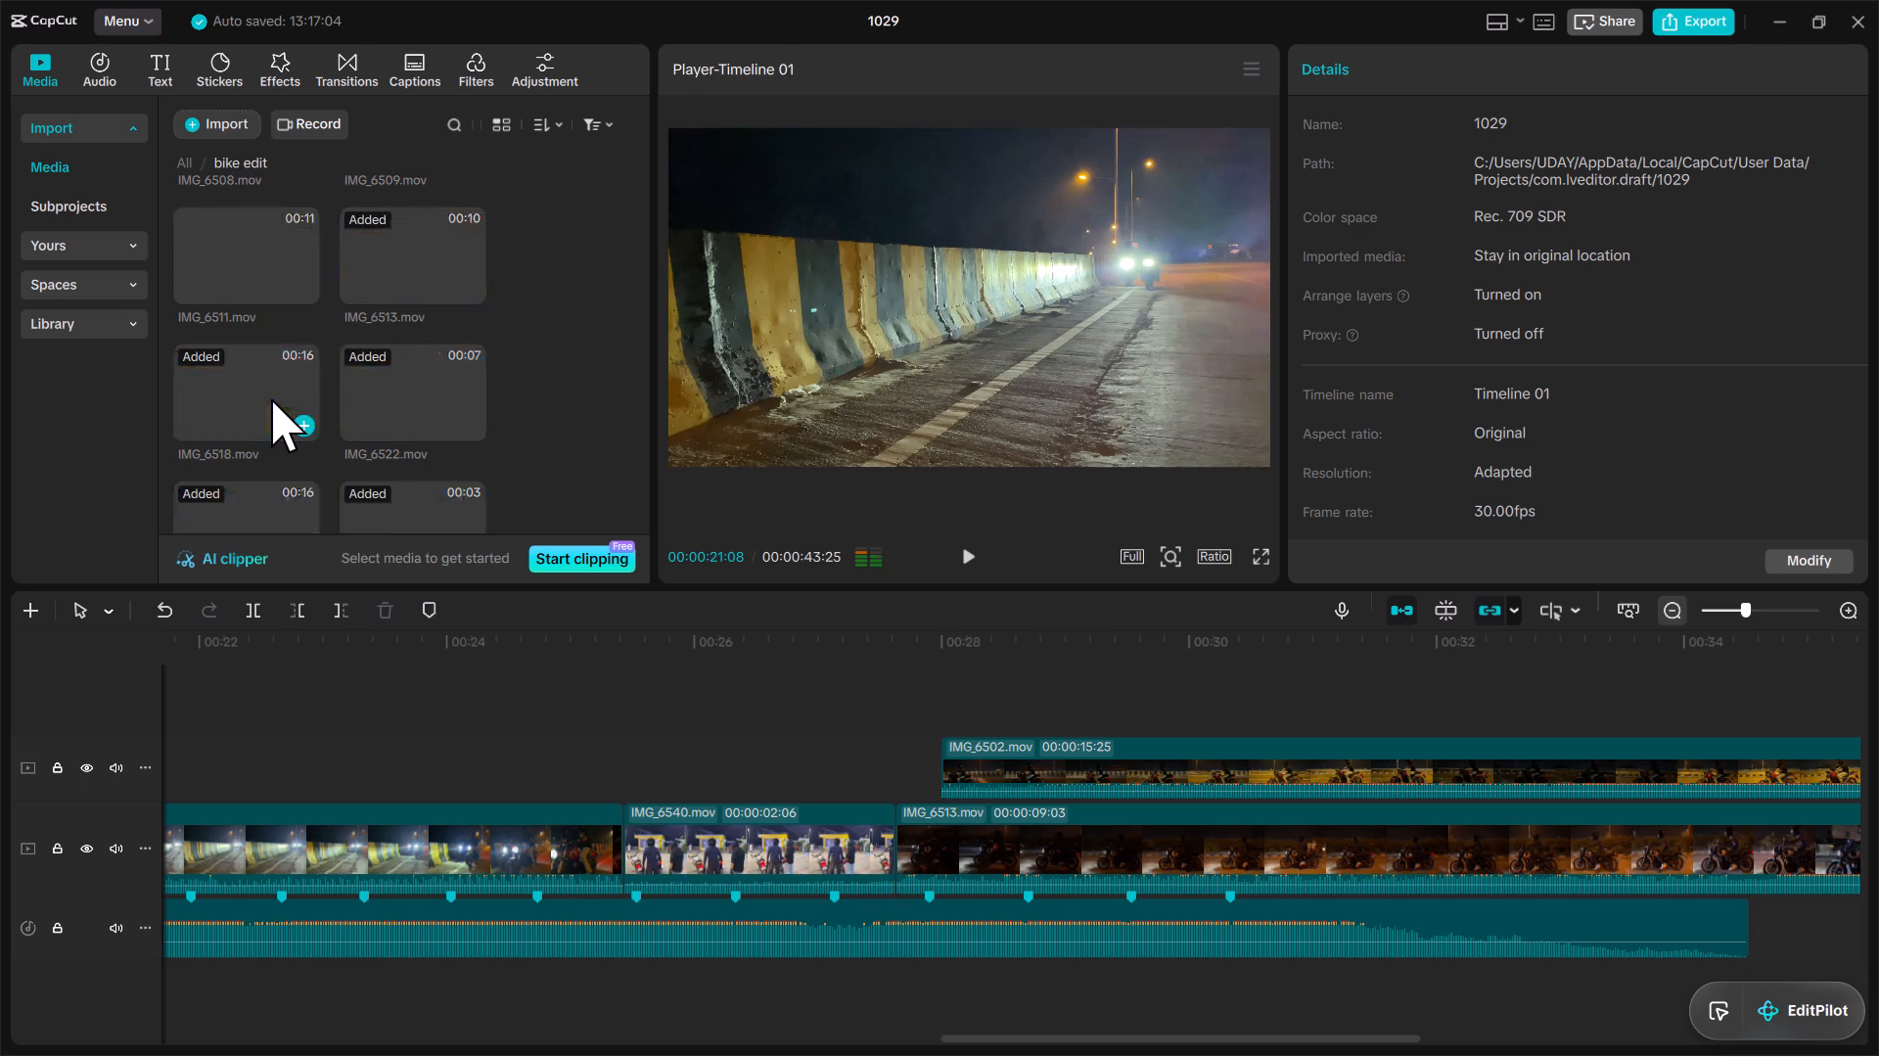
# Preview IMG_6518.mov, IMG_6513.mov, IMG_6511.mov and IMG_6508.mov from the bike edit folder to judge their footage.
pyautogui.click(271, 398)
pyautogui.scroll(1, 367, 372)
pyautogui.click(405, 382)
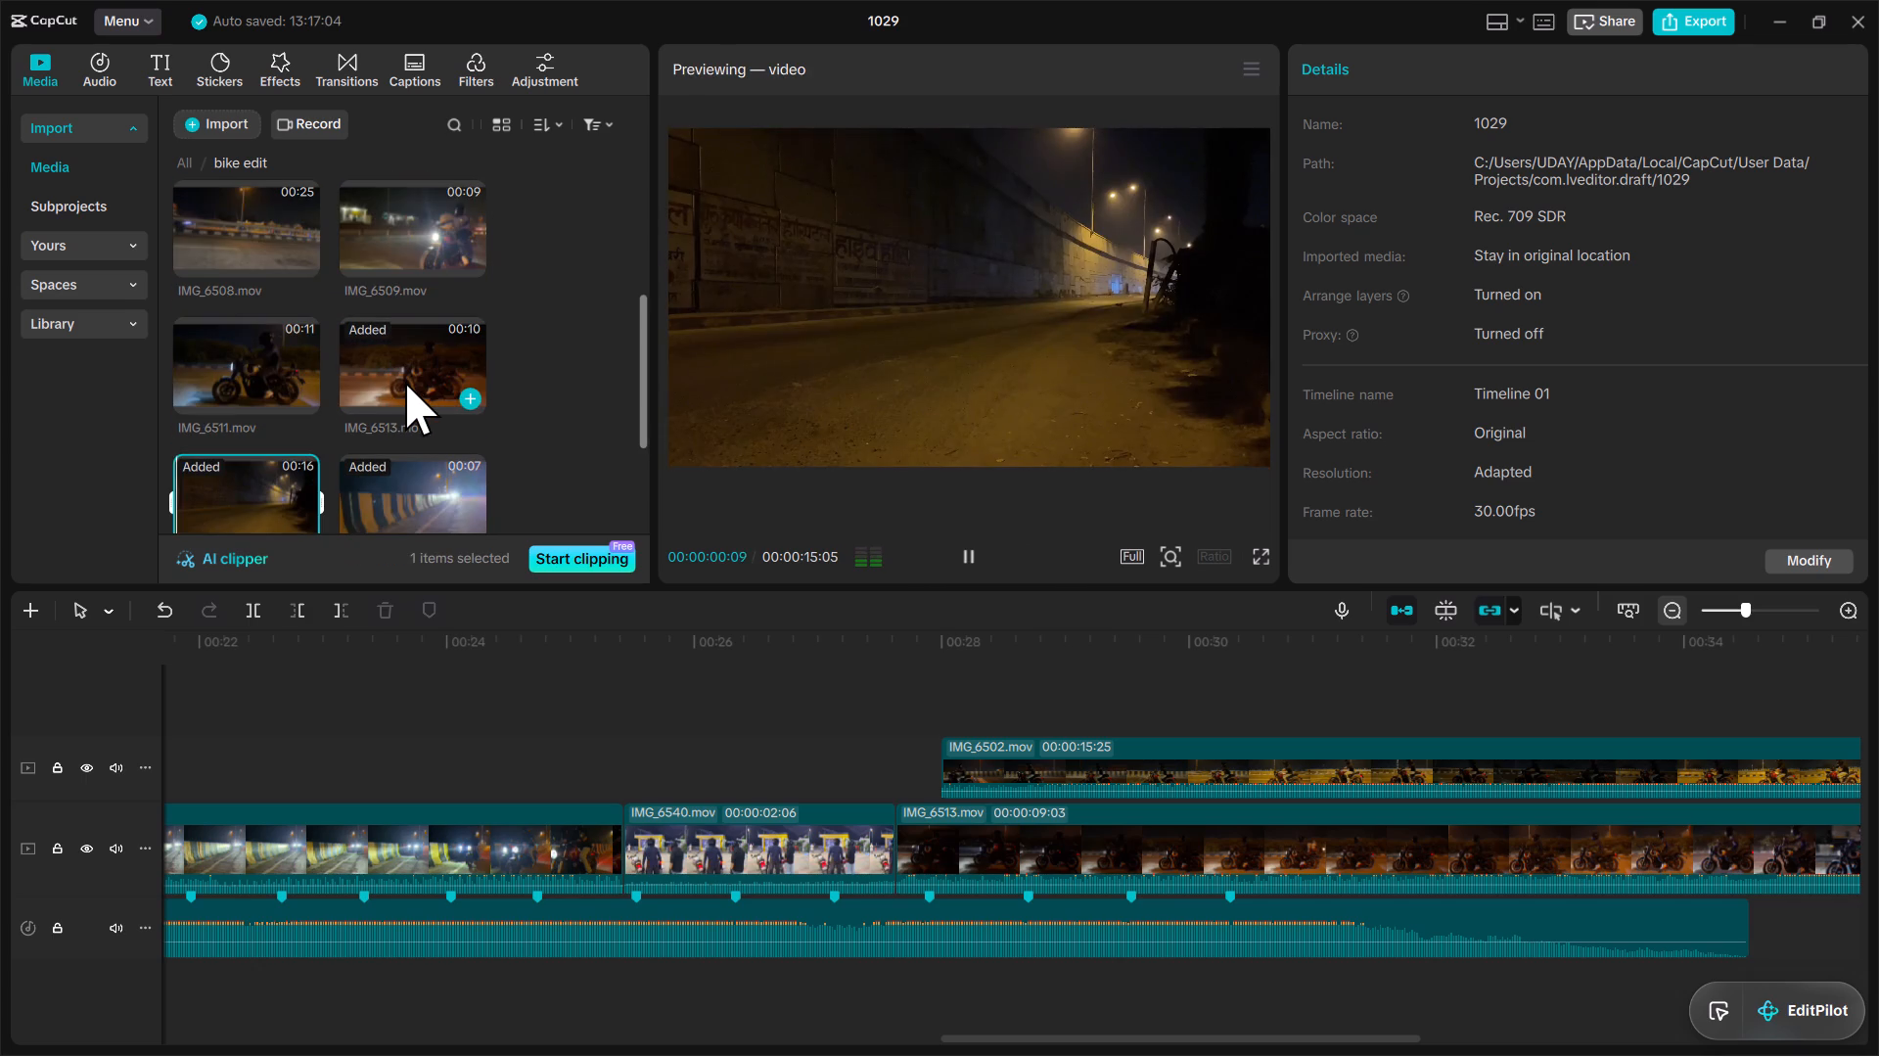
pyautogui.click(294, 364)
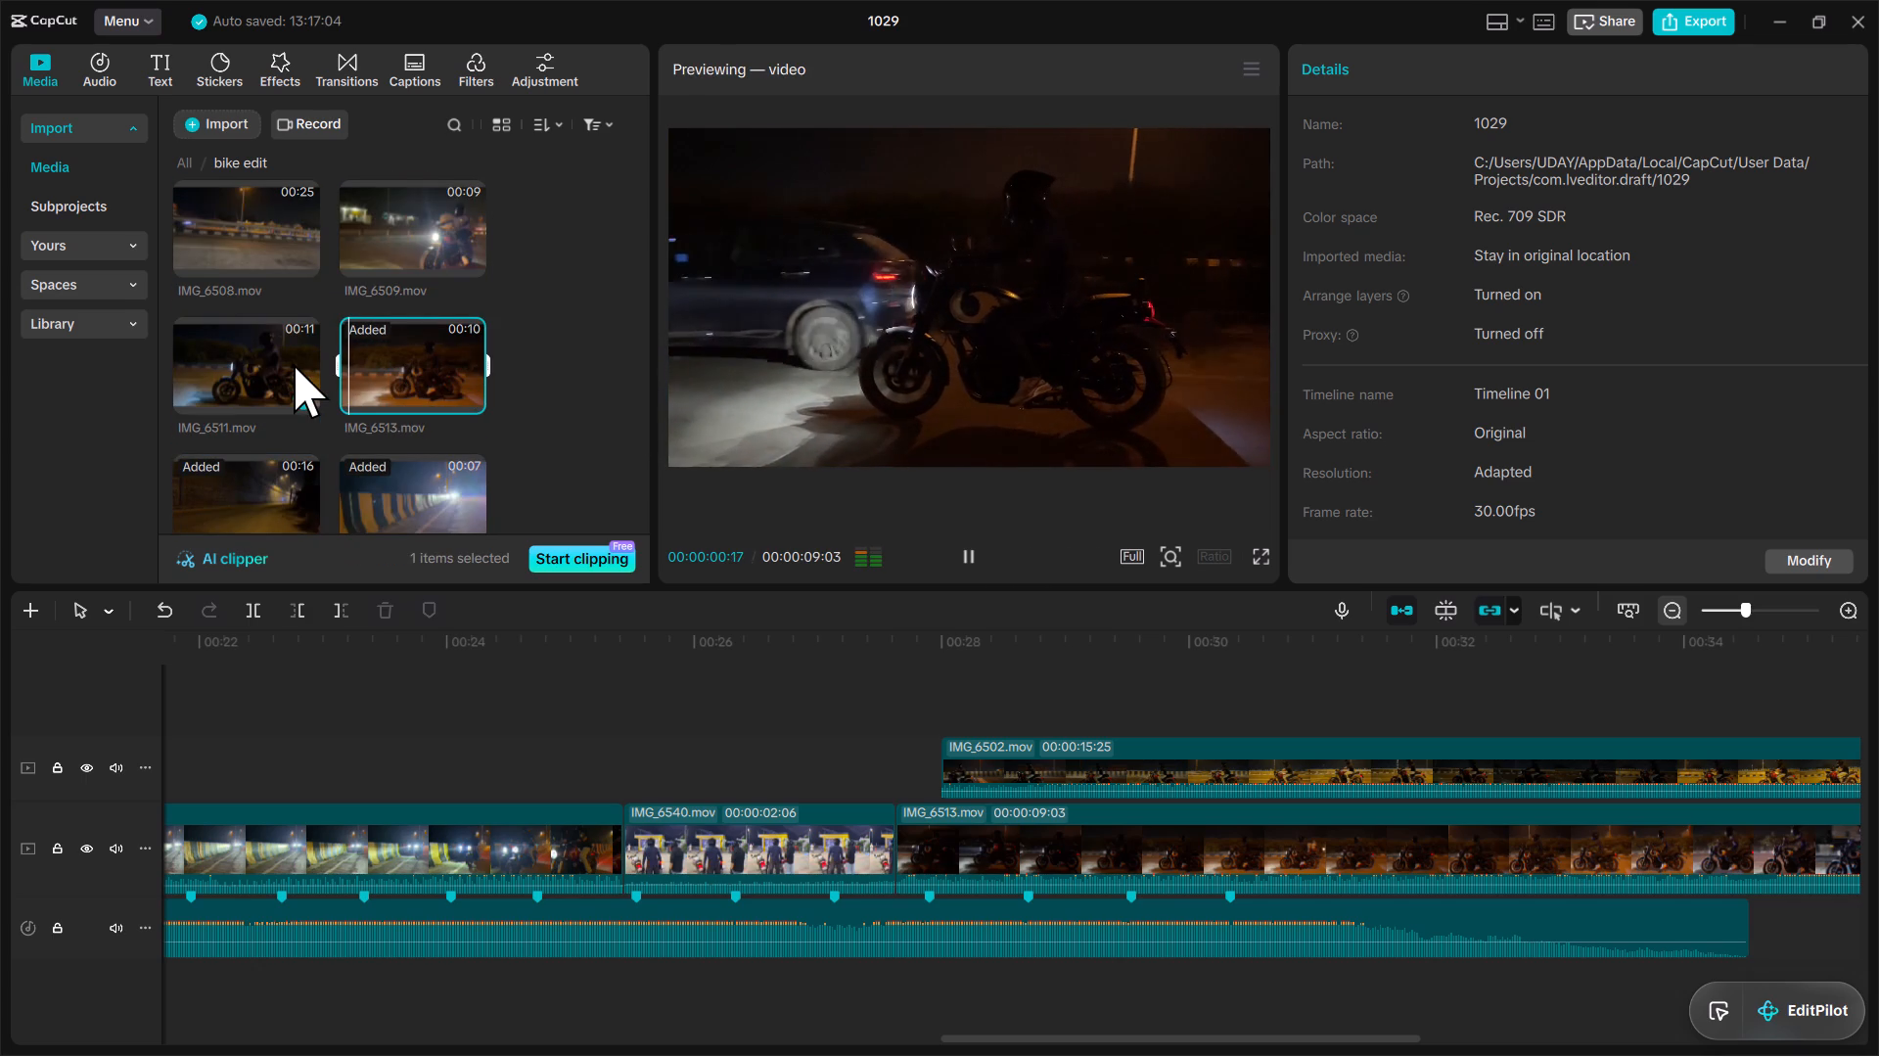
pyautogui.scroll(3, 394, 409)
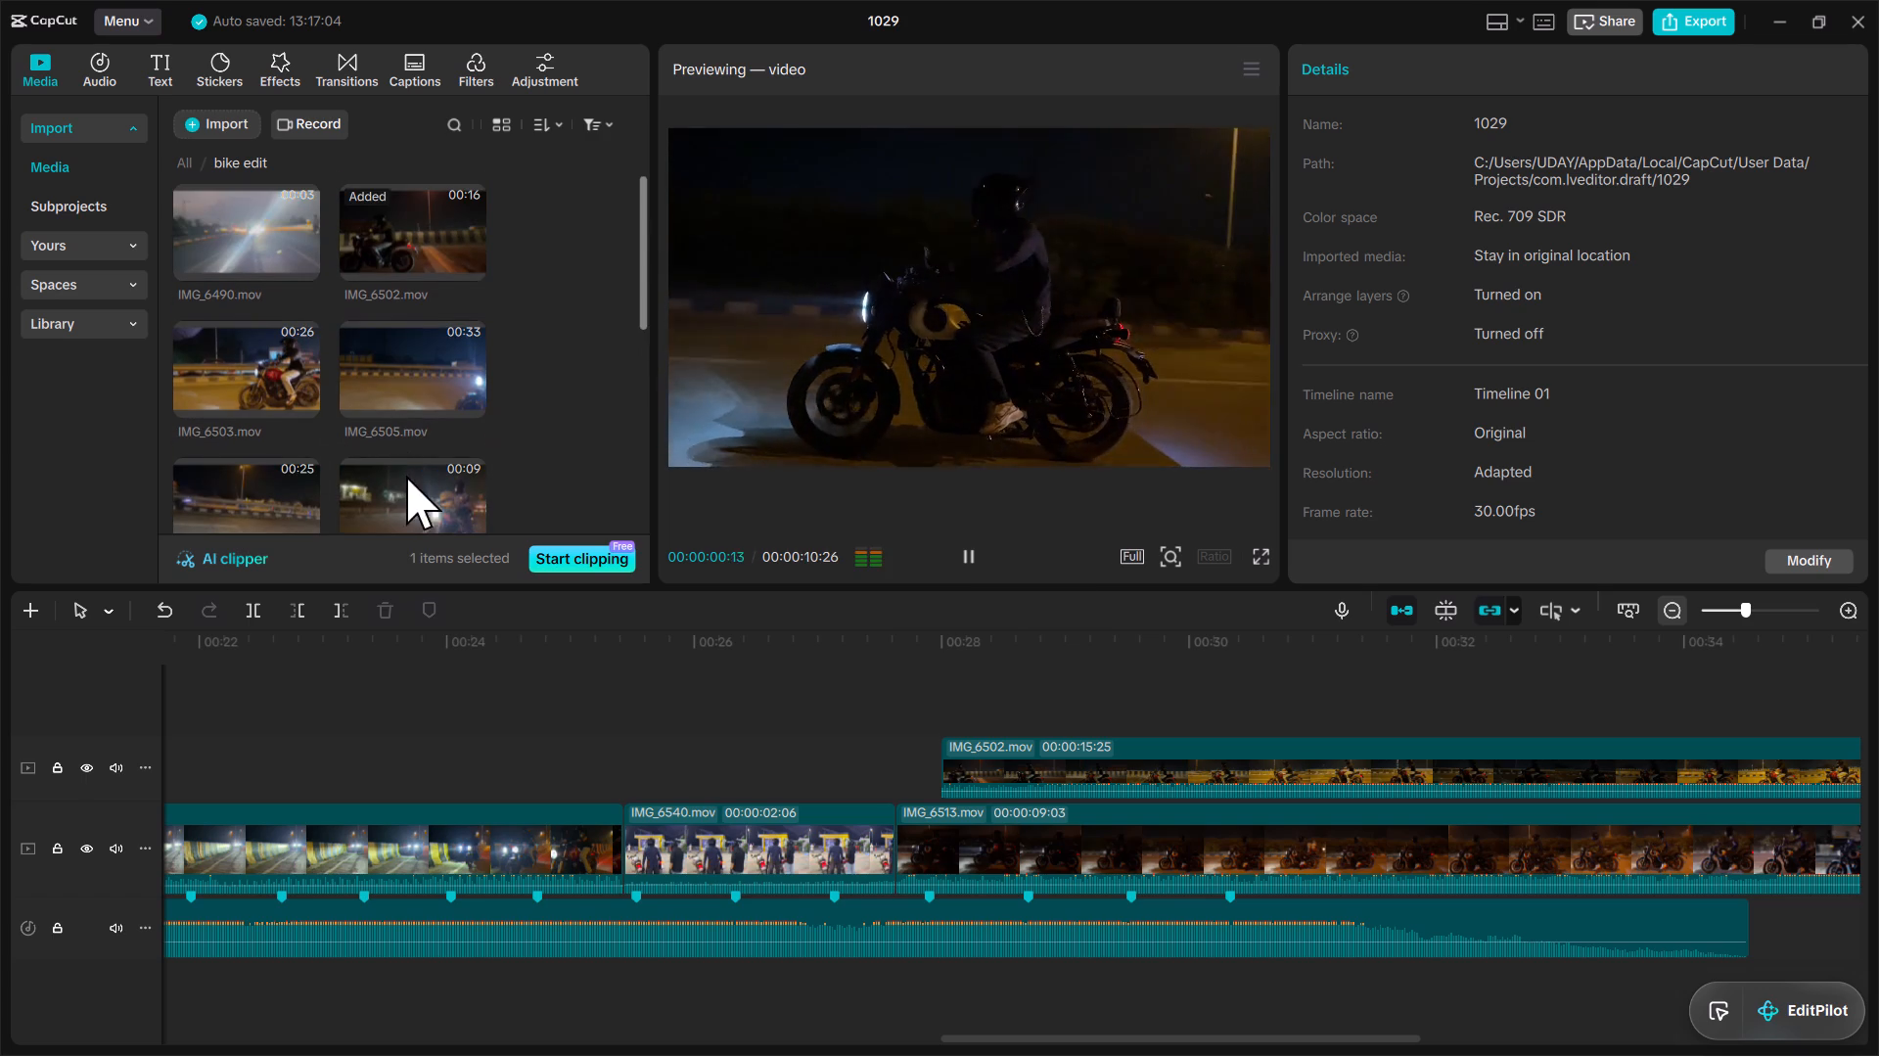
pyautogui.click(259, 482)
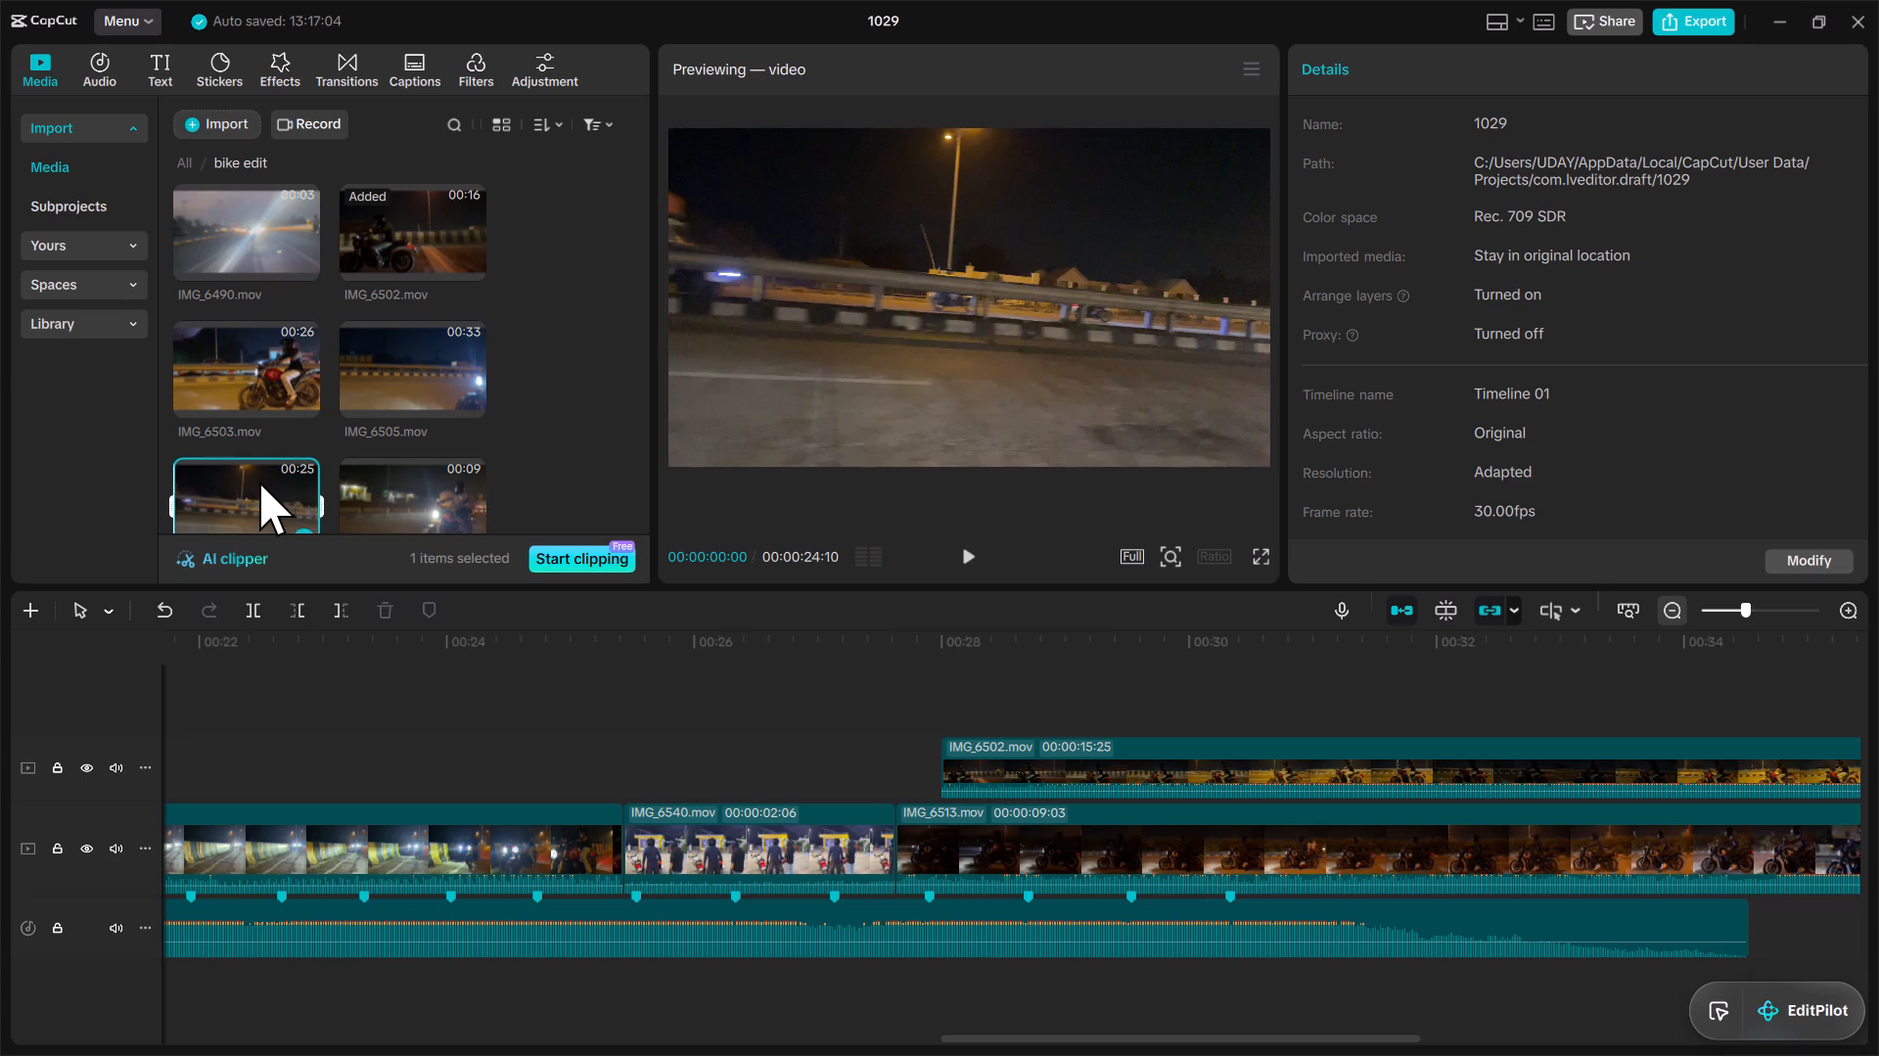
pyautogui.click(259, 482)
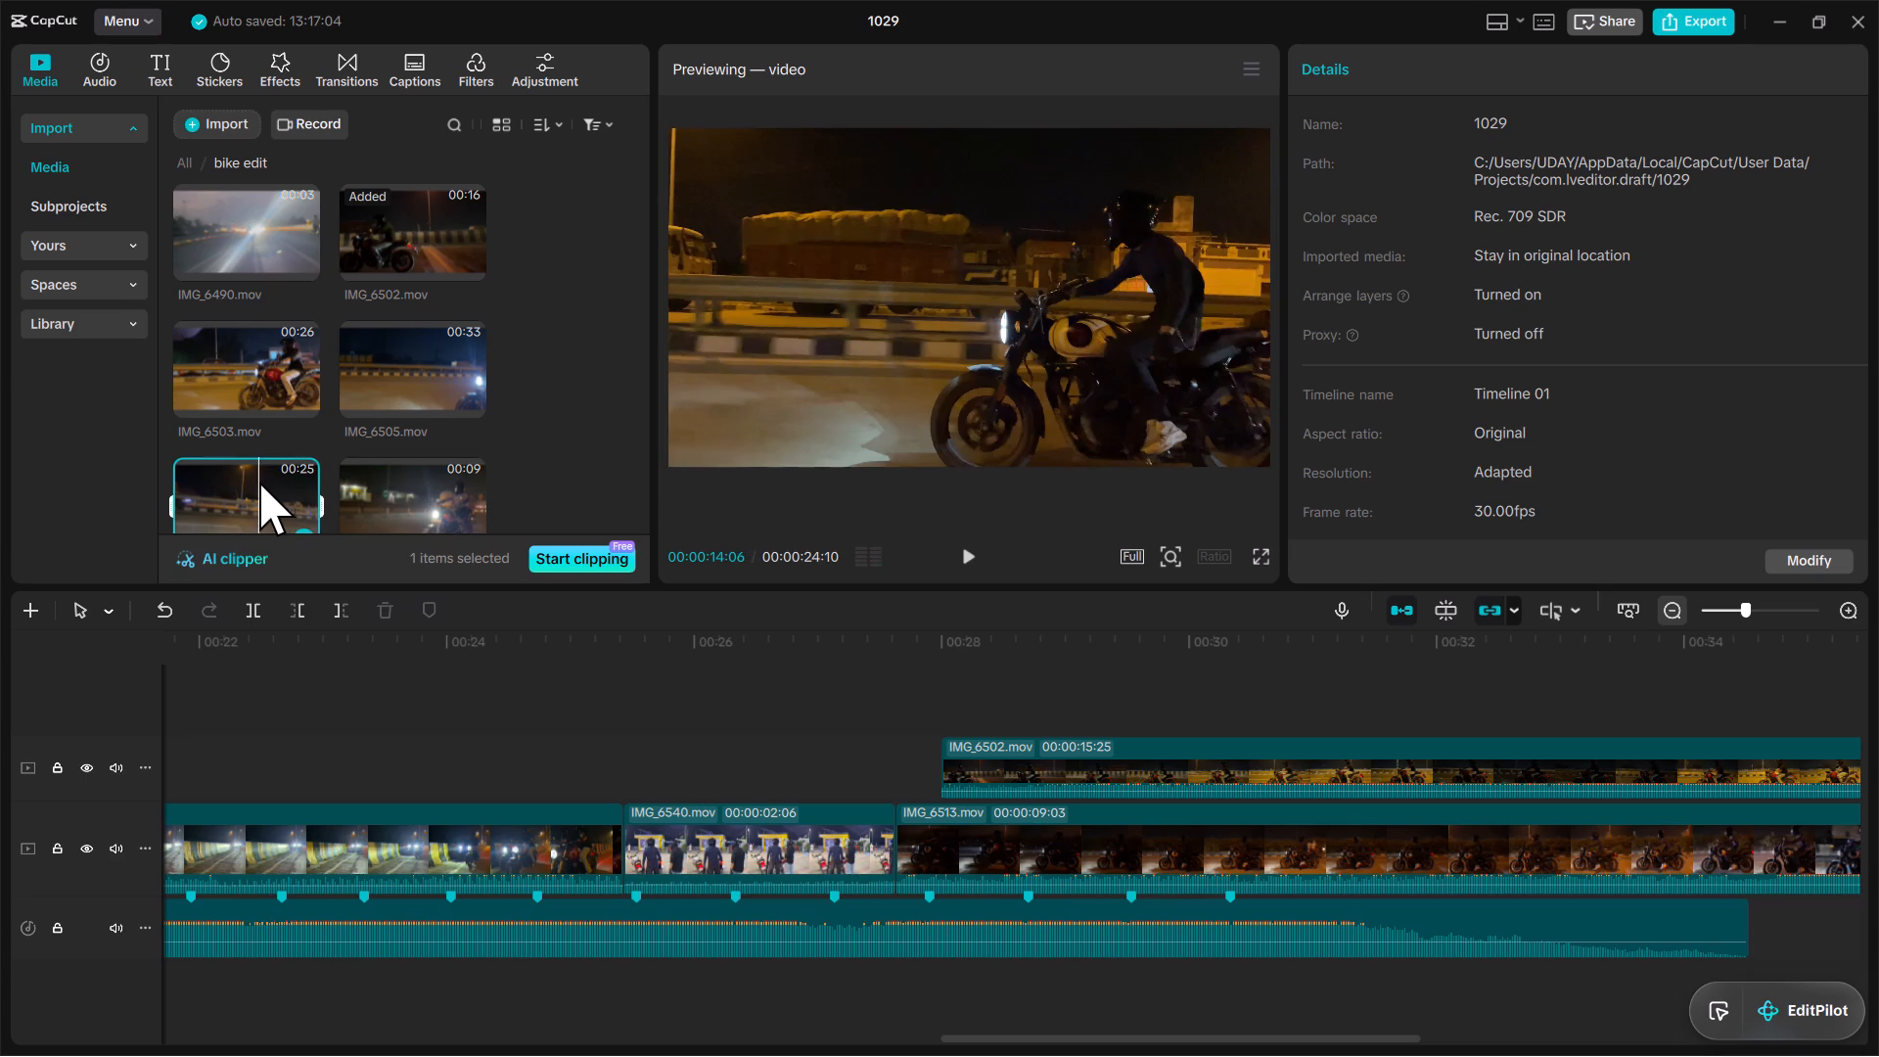
# Move IMG_6502.mov from the upper track down to the main track, directly after IMG_6513.mov.
pyautogui.click(1157, 713)
pyautogui.moveTo(1159, 713); pyautogui.dragTo(1257, 729)
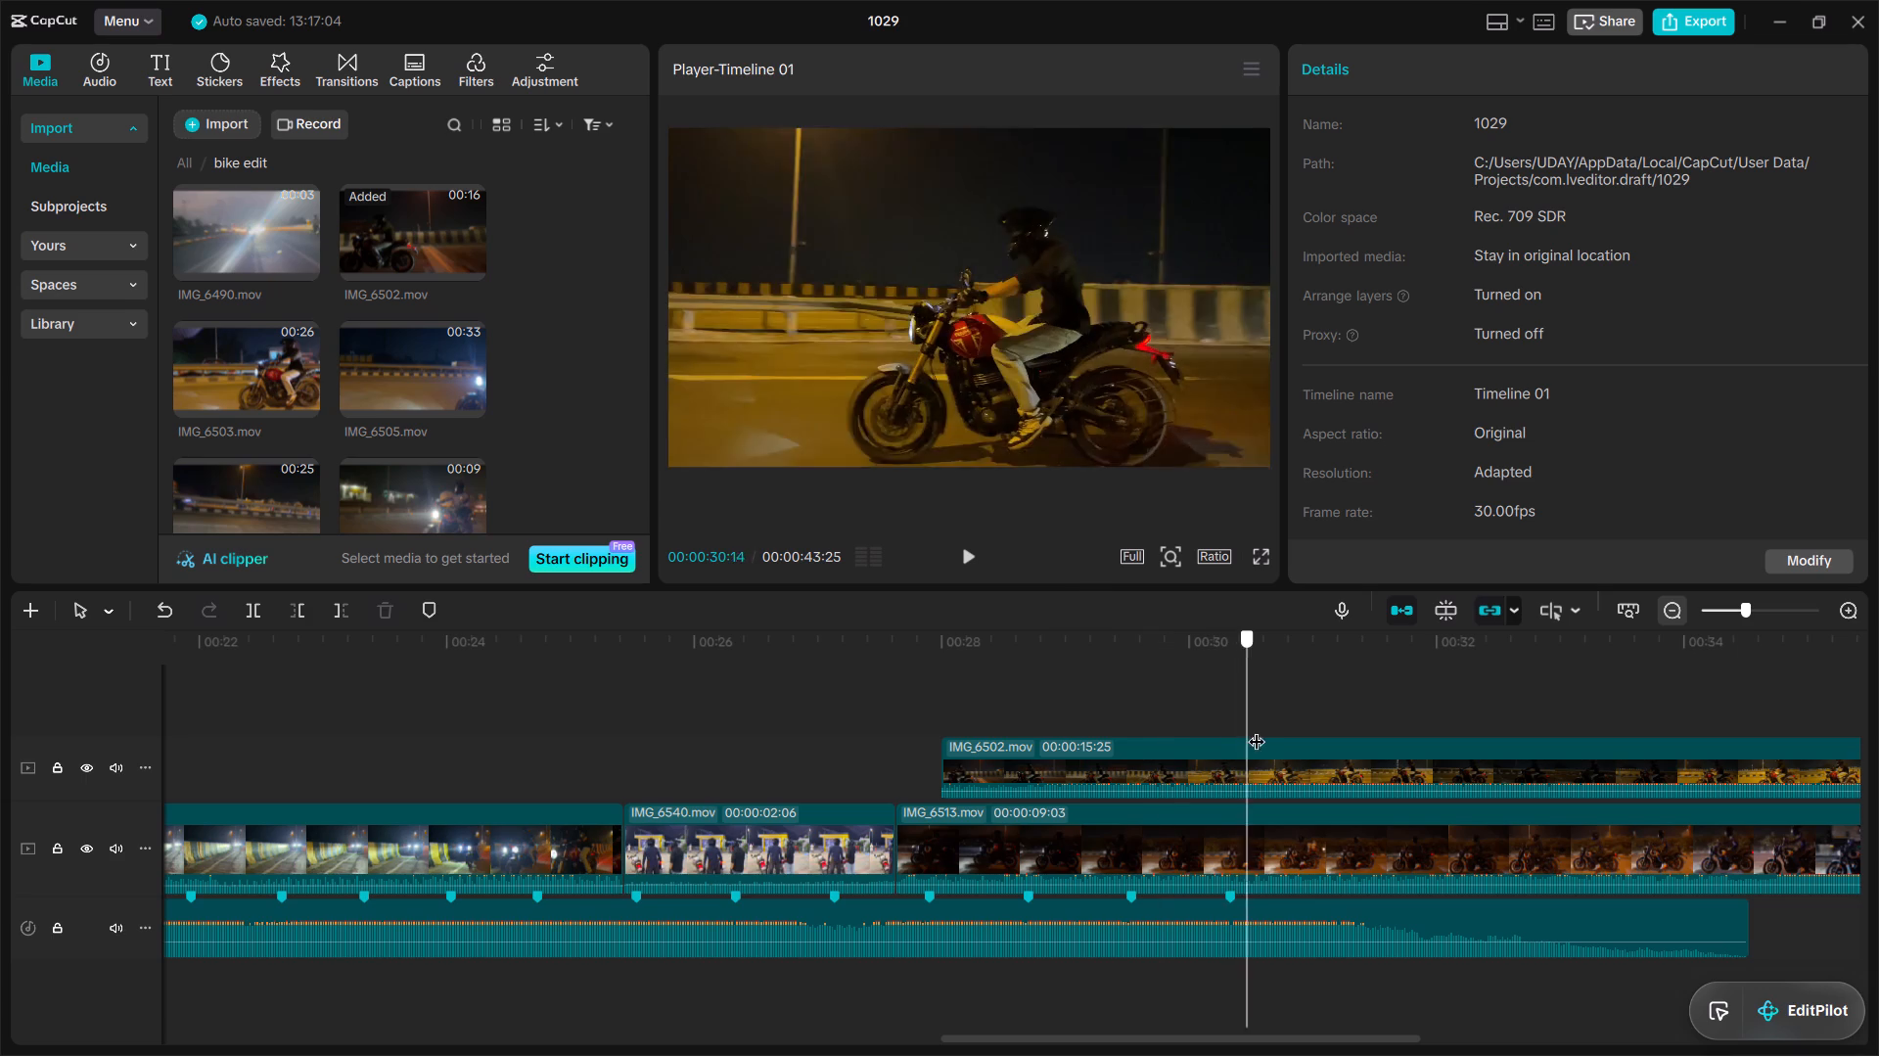
pyautogui.moveTo(1257, 729); pyautogui.dragTo(1279, 729)
pyautogui.moveTo(1426, 783); pyautogui.dragTo(1435, 770)
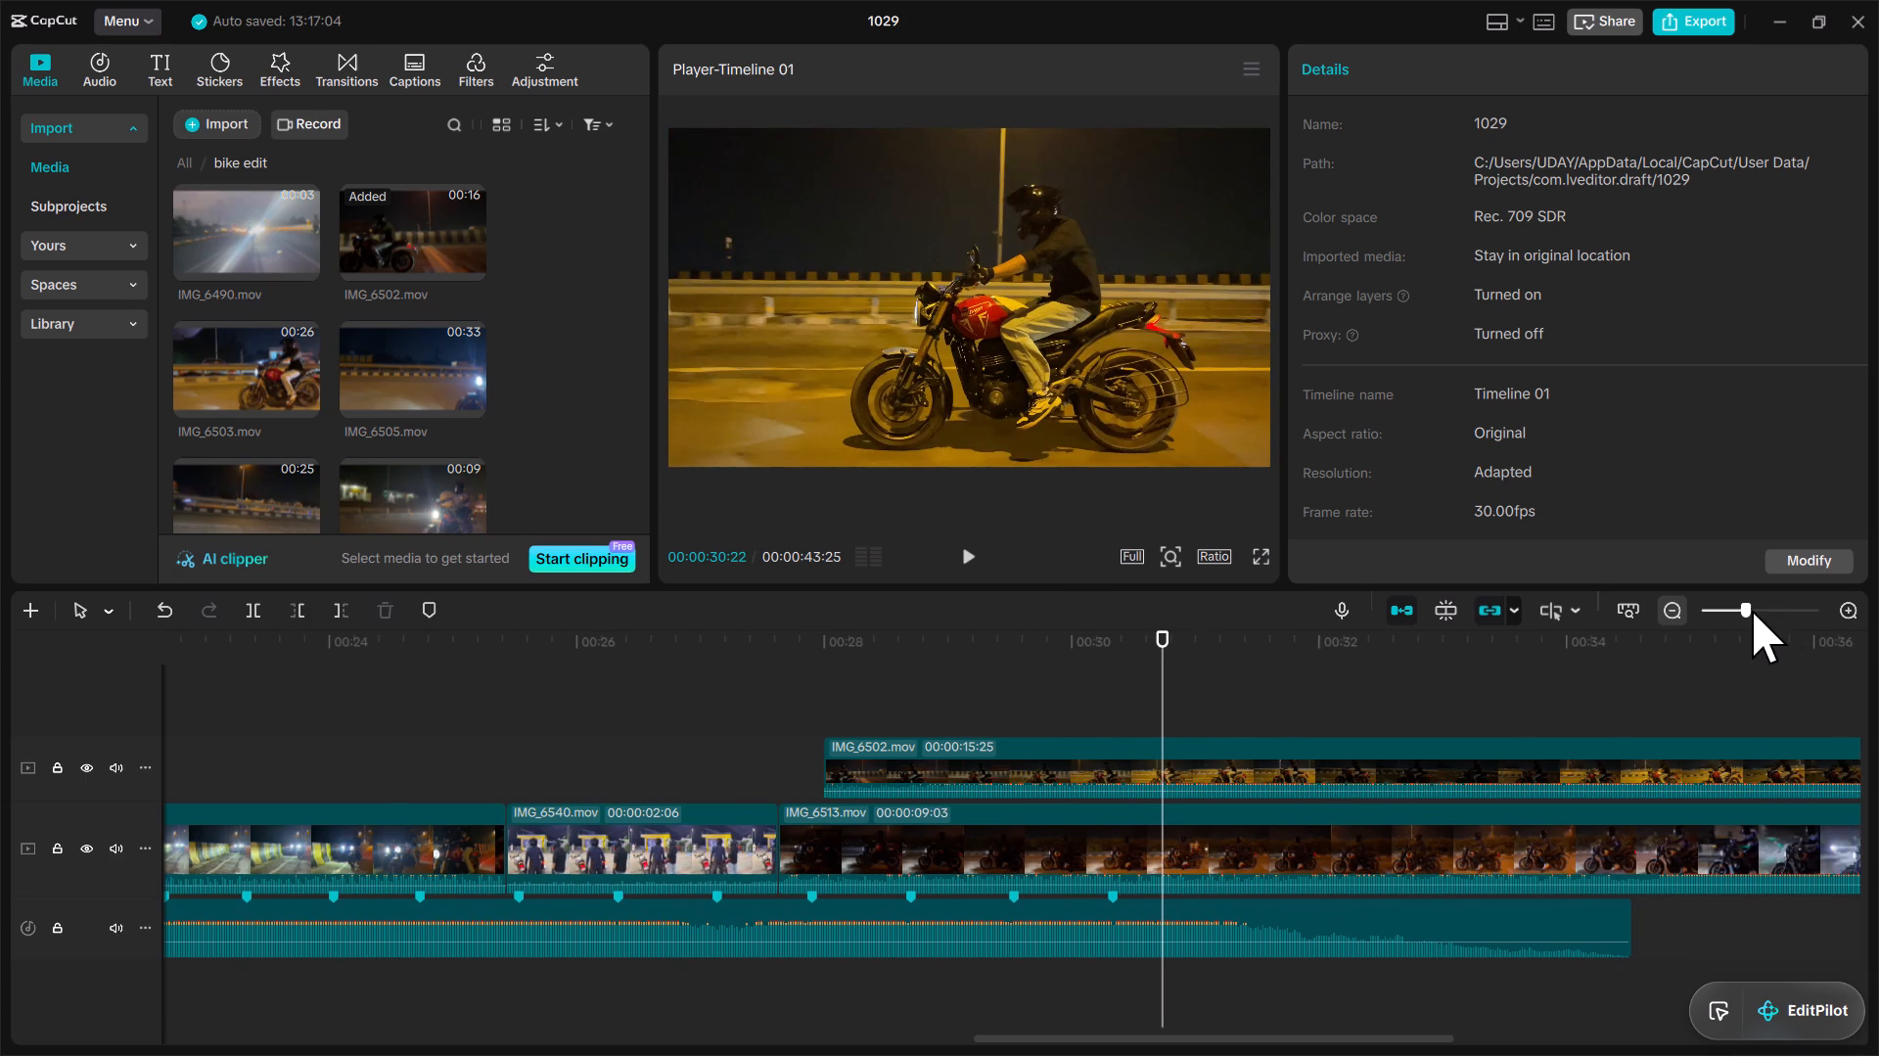
pyautogui.moveTo(1752, 610); pyautogui.dragTo(1719, 636)
pyautogui.moveTo(917, 756); pyautogui.dragTo(1125, 834)
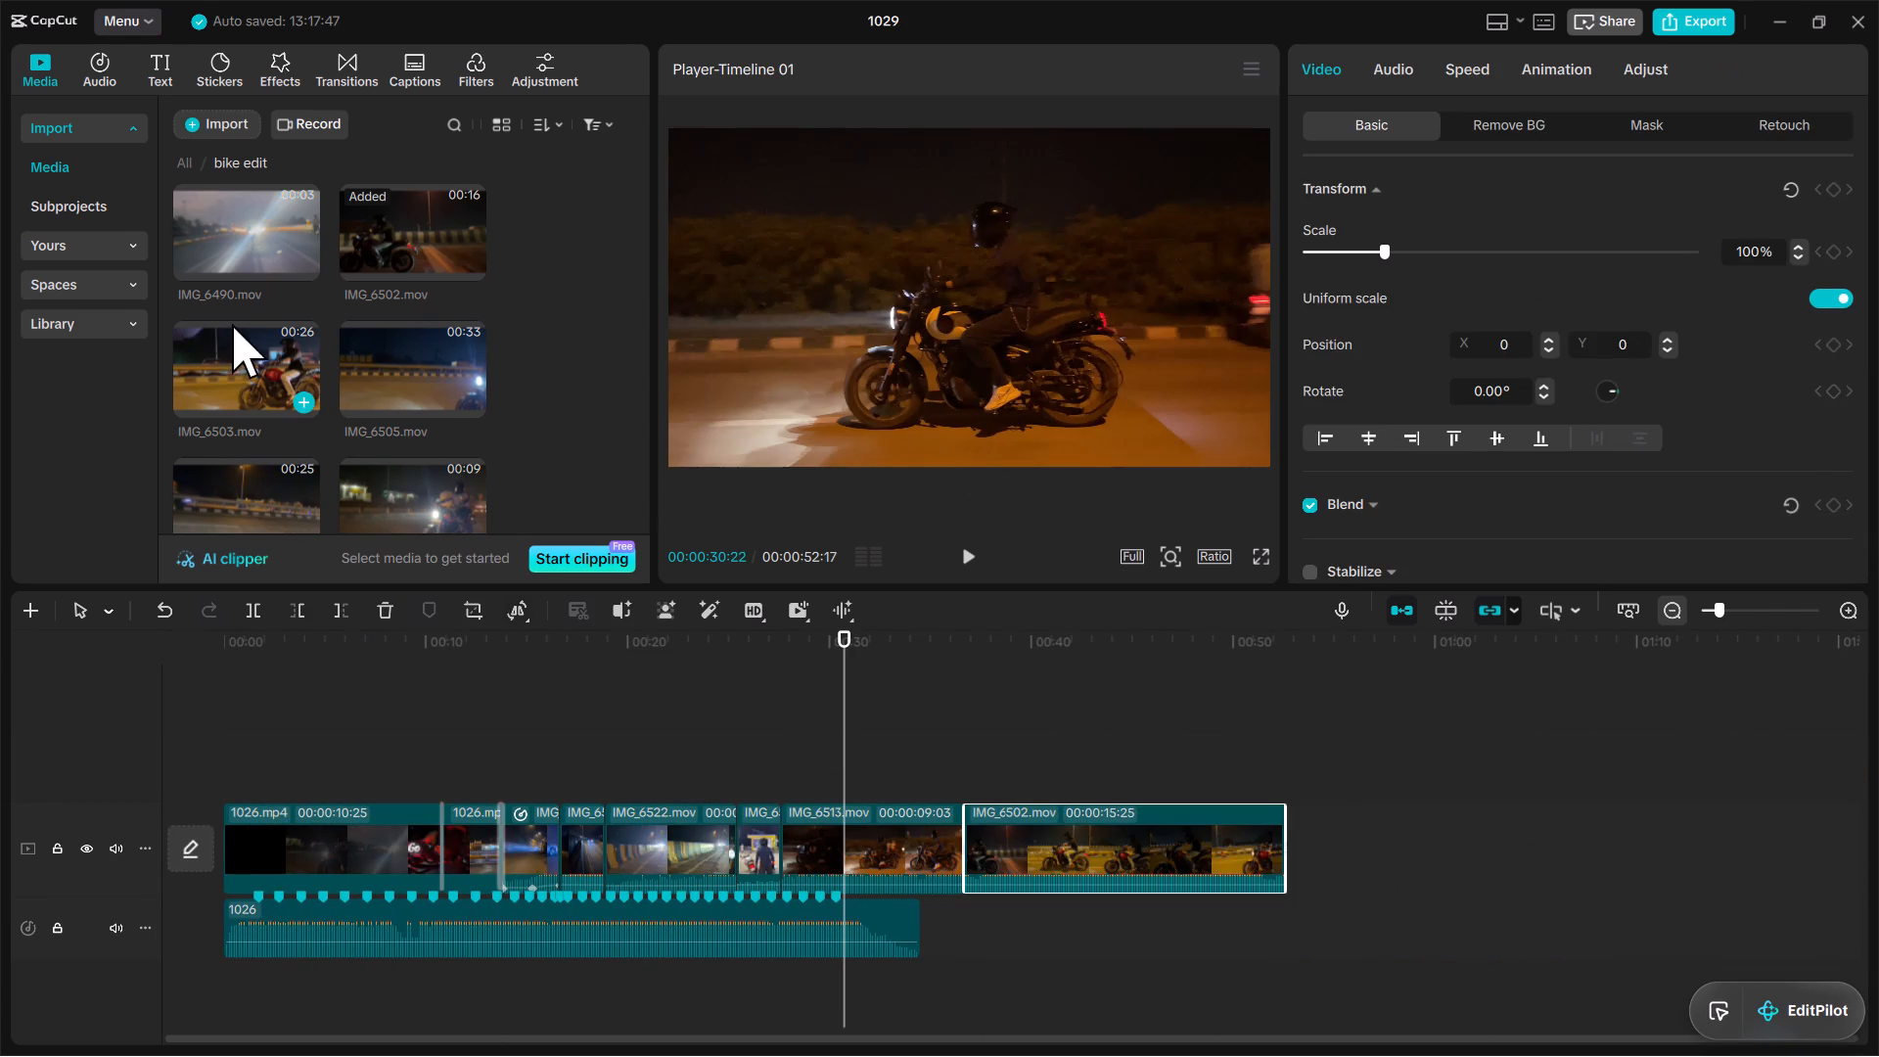
# Add IMG_6508.mov from the bike edit folder to the end of the main track, after IMG_6502.mov.
pyautogui.click(265, 491)
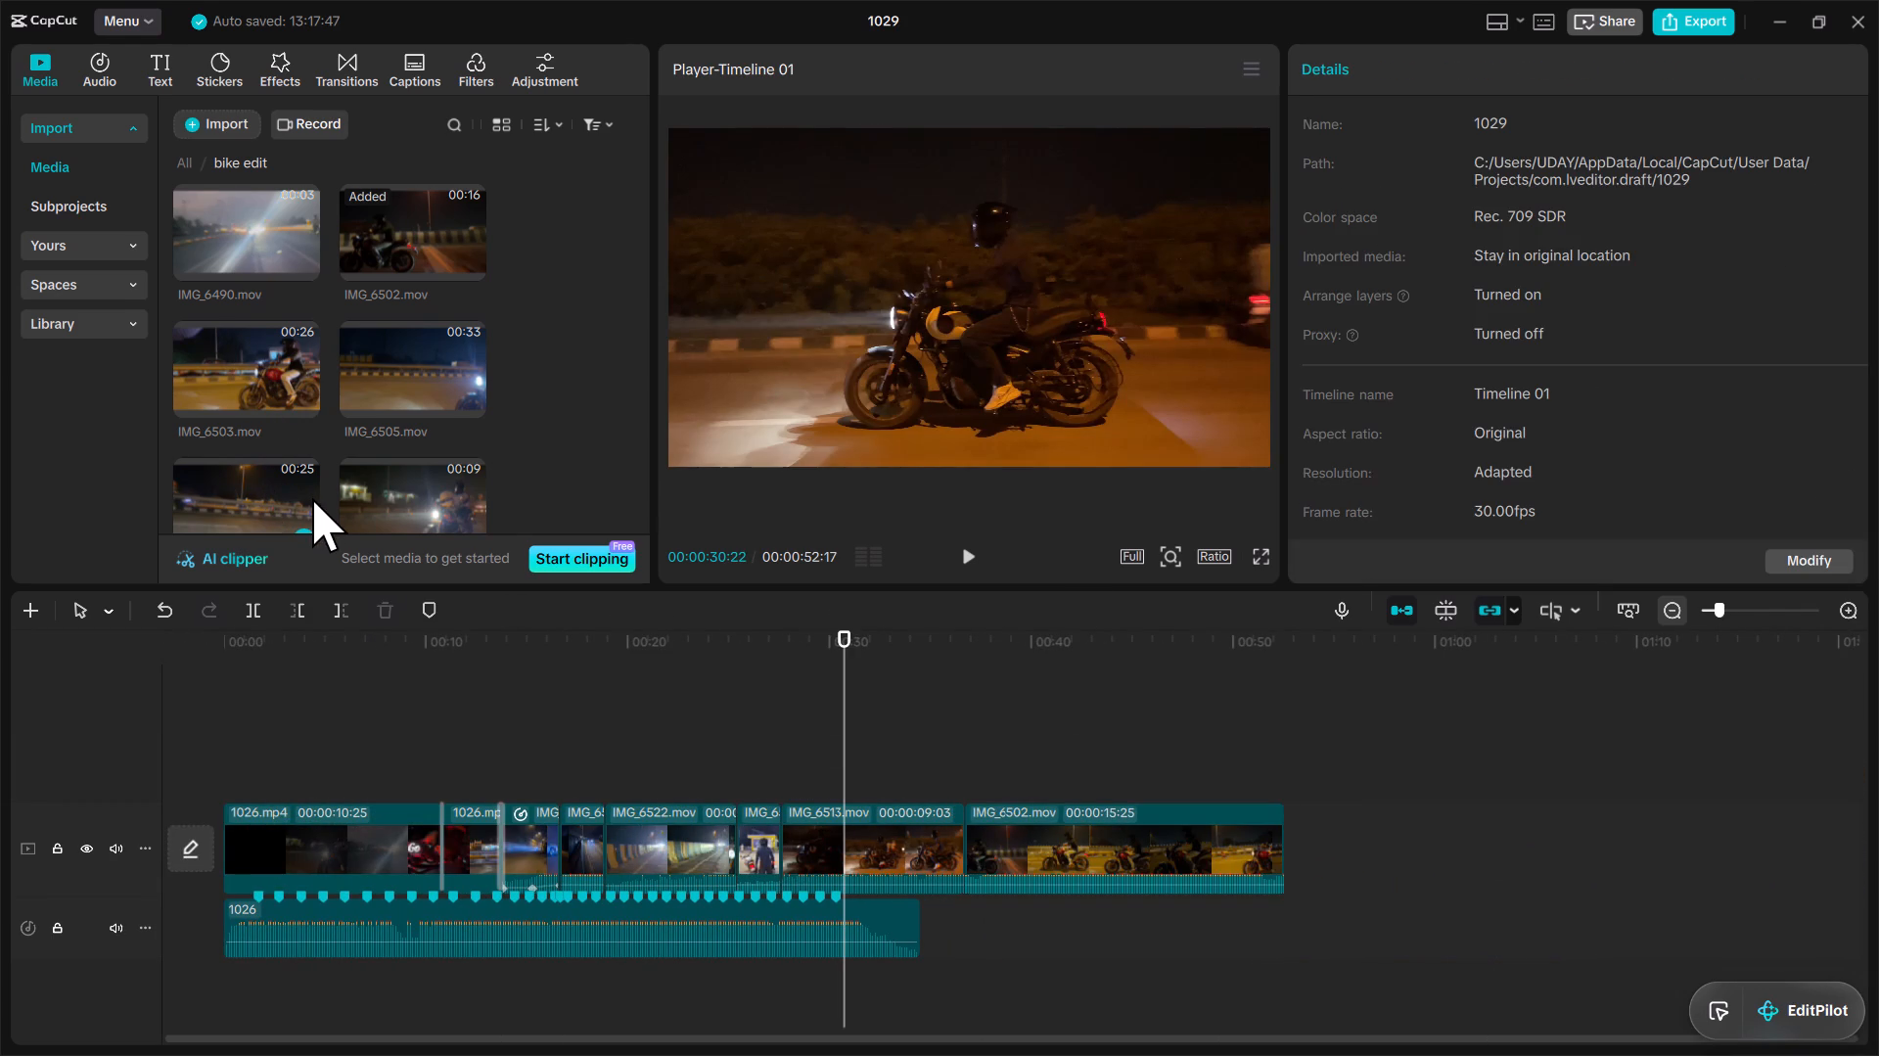
pyautogui.click(250, 500)
pyautogui.moveTo(243, 501); pyautogui.dragTo(737, 641)
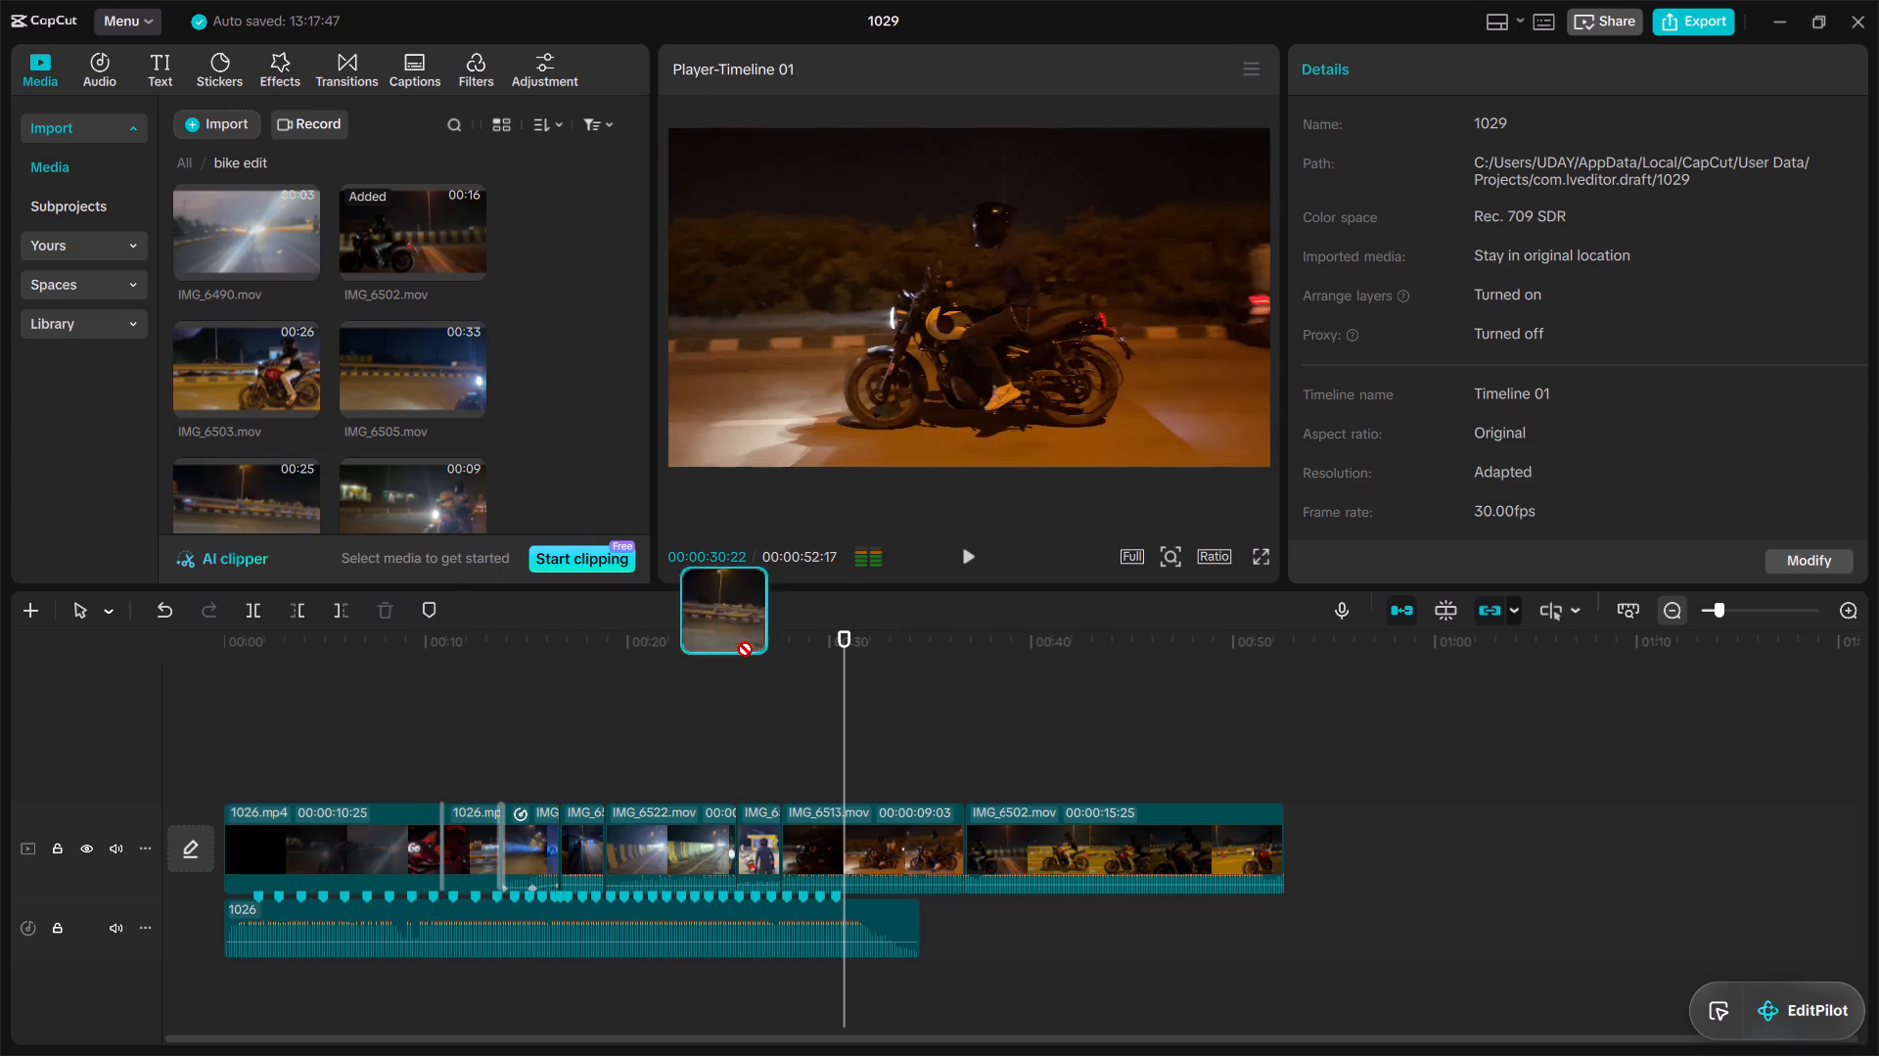
pyautogui.moveTo(737, 641); pyautogui.dragTo(1328, 828)
pyautogui.click(693, 709)
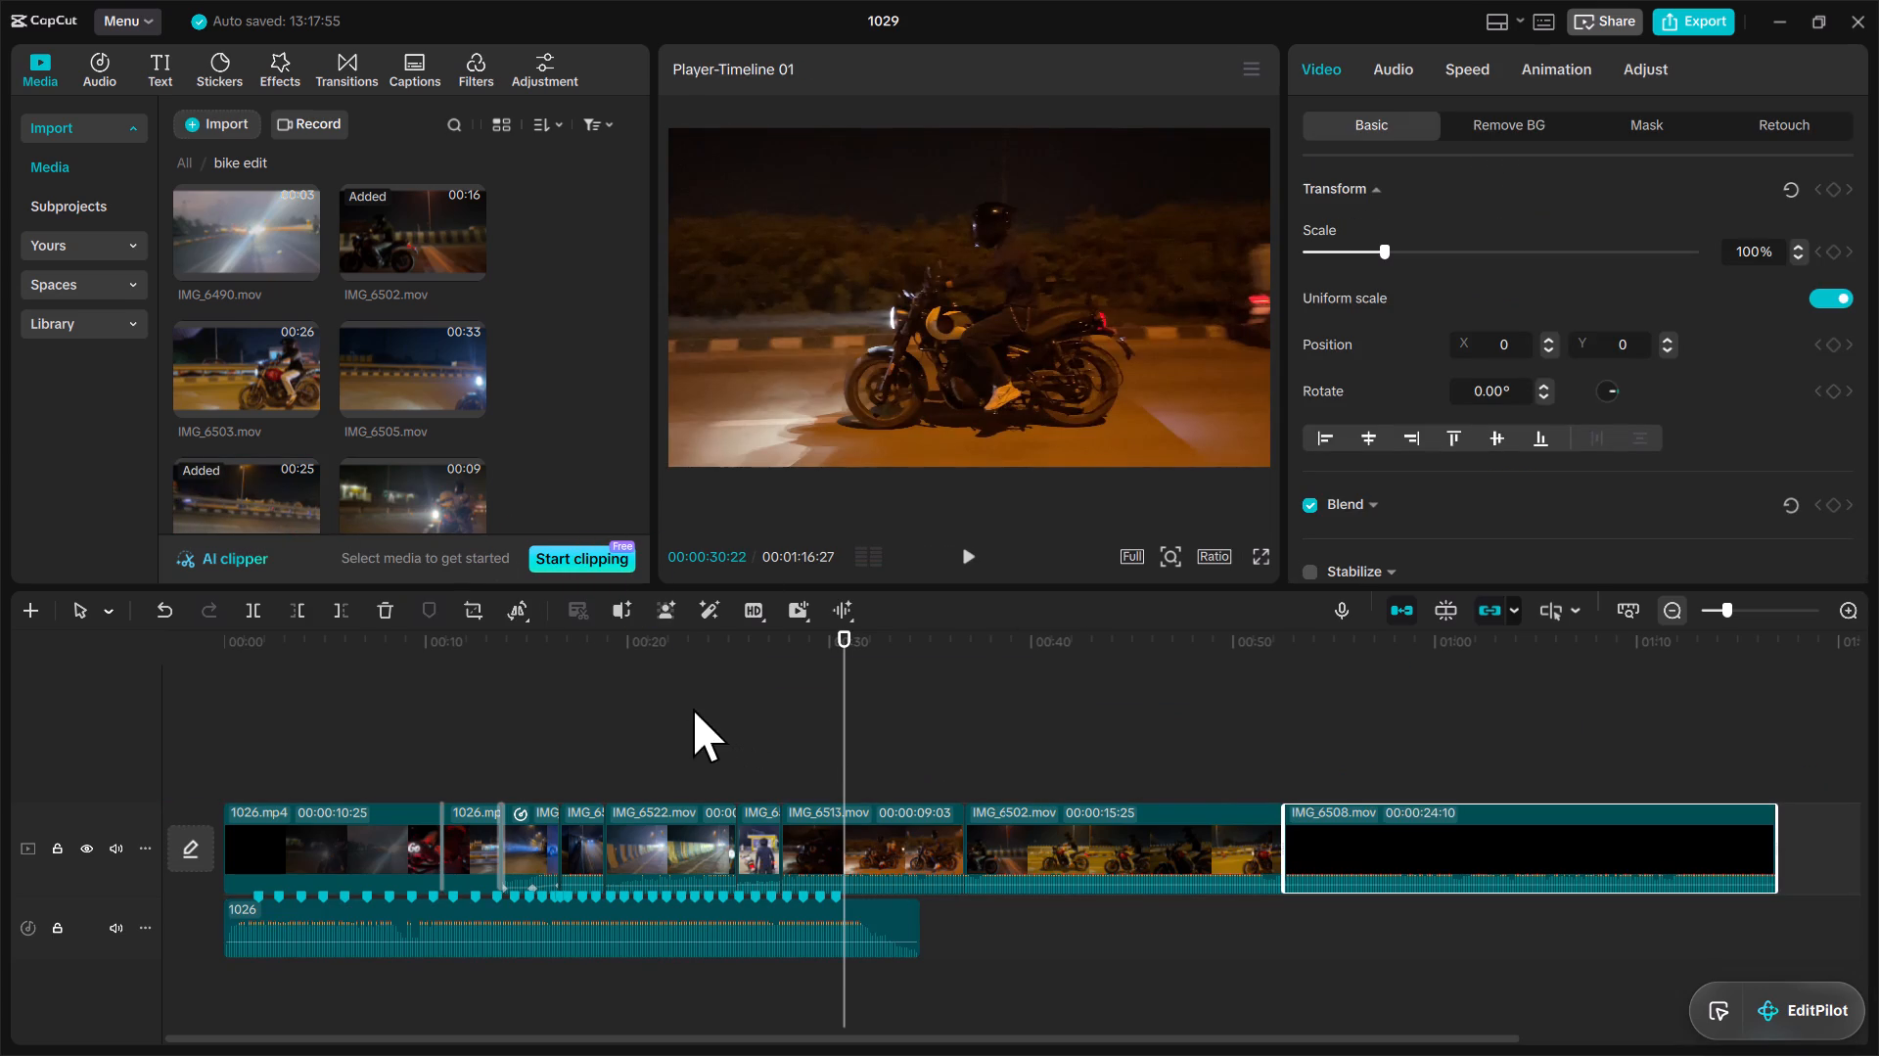
# Play back the stretch from IMG_6524.mov into IMG_6522.mov to check how the cut fits the beat markers.
pyautogui.click(577, 691)
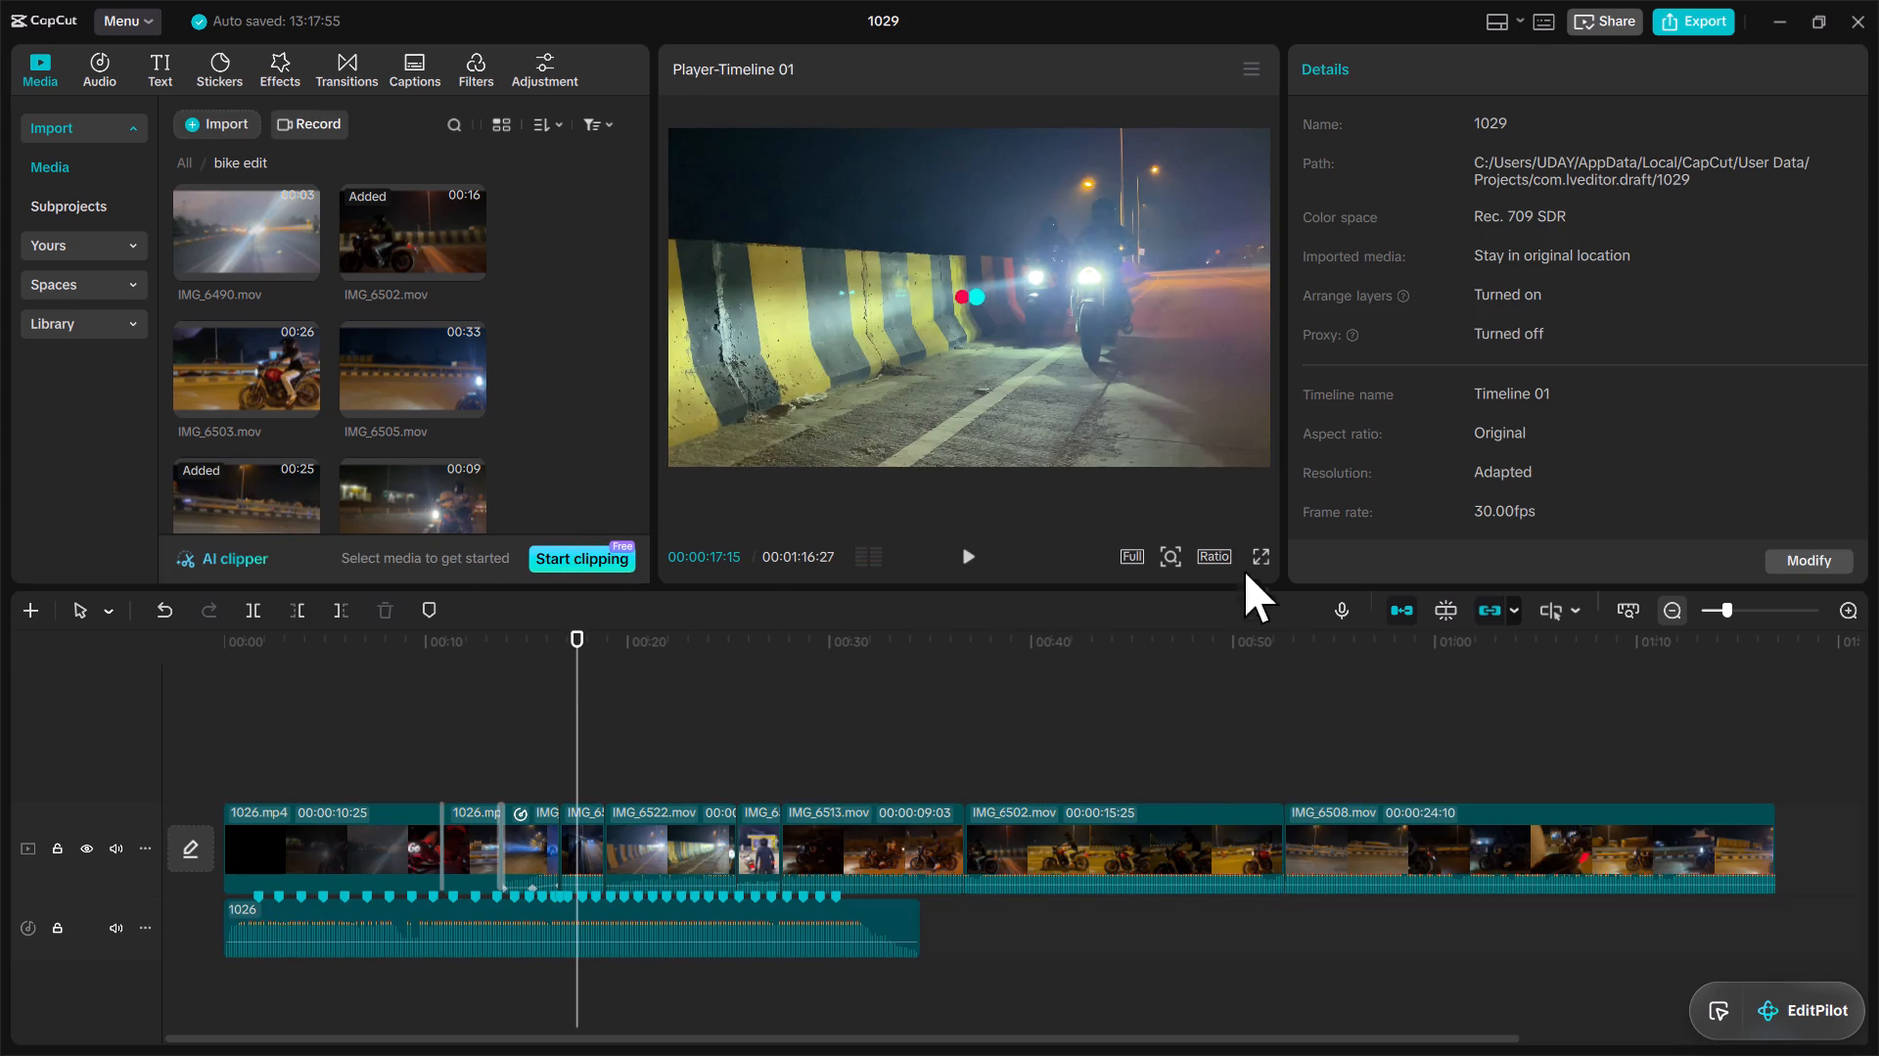
pyautogui.moveTo(1735, 613); pyautogui.dragTo(1755, 621)
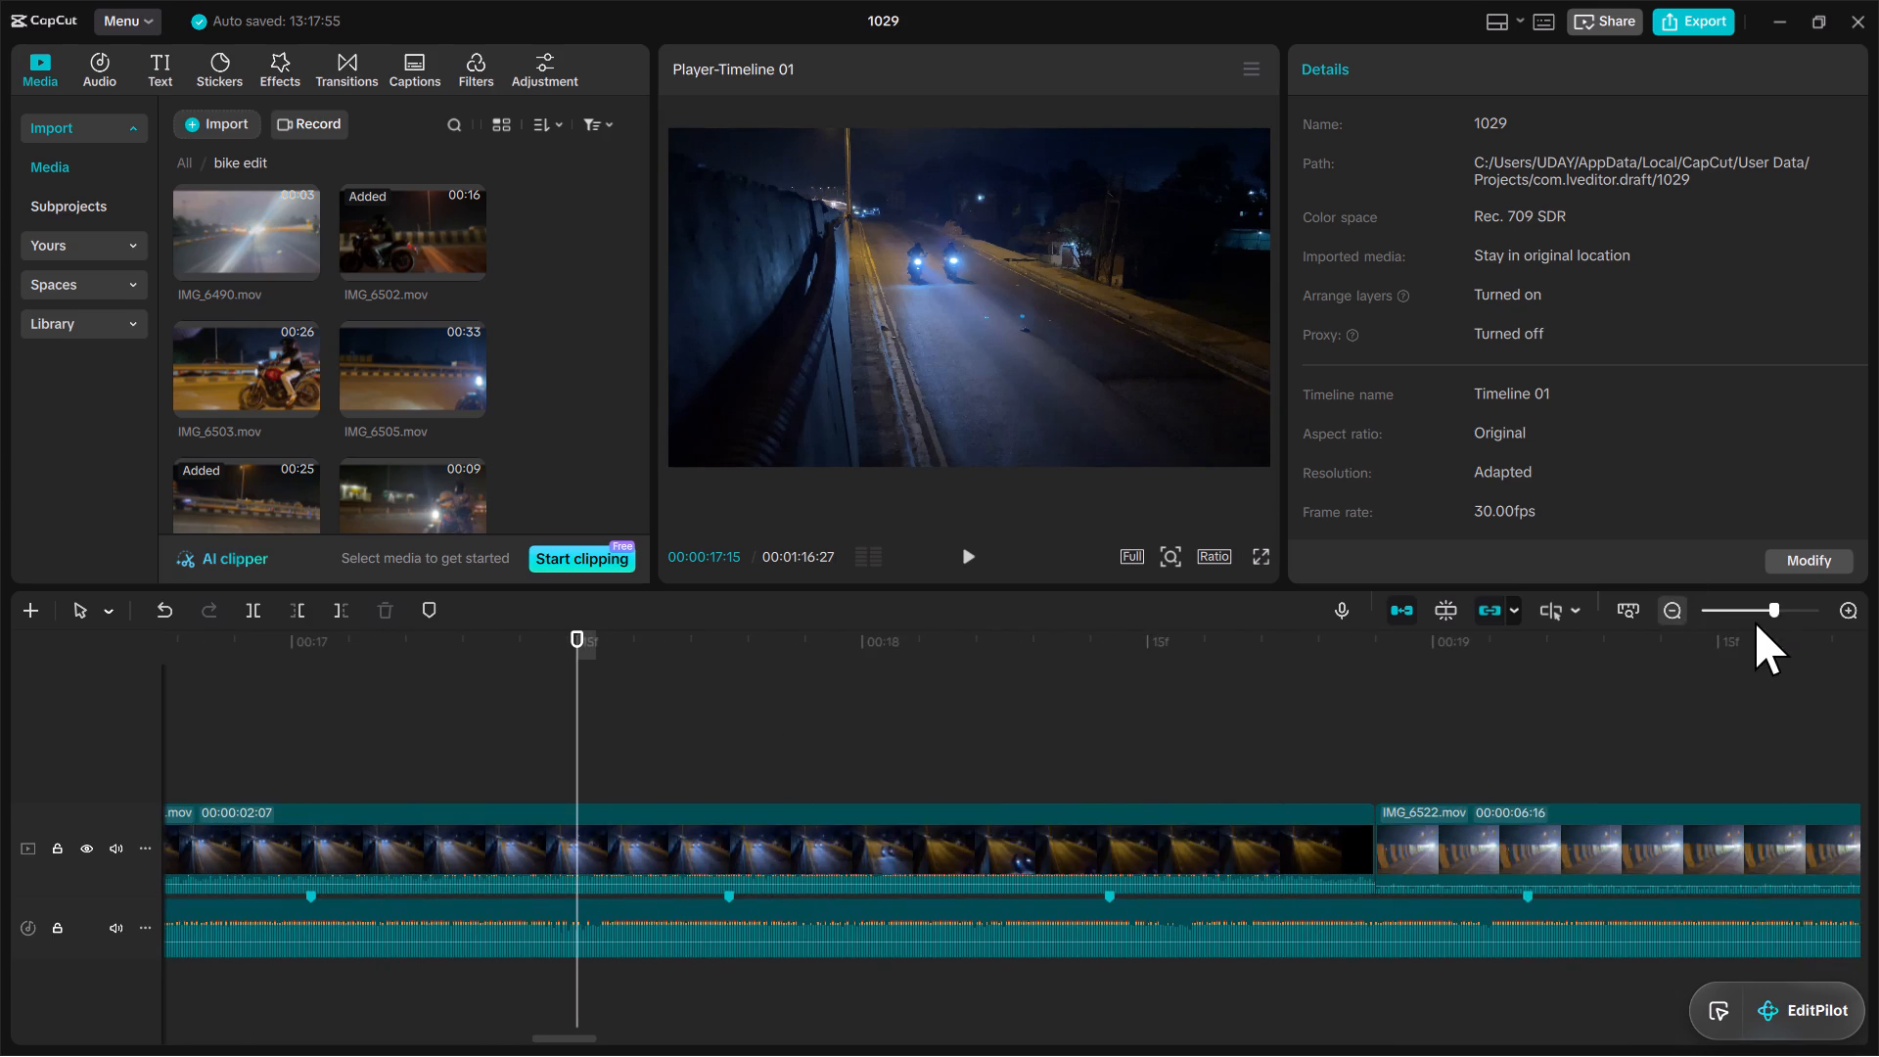
pyautogui.moveTo(1755, 621); pyautogui.dragTo(1736, 627)
pyautogui.moveTo(575, 735); pyautogui.dragTo(616, 735)
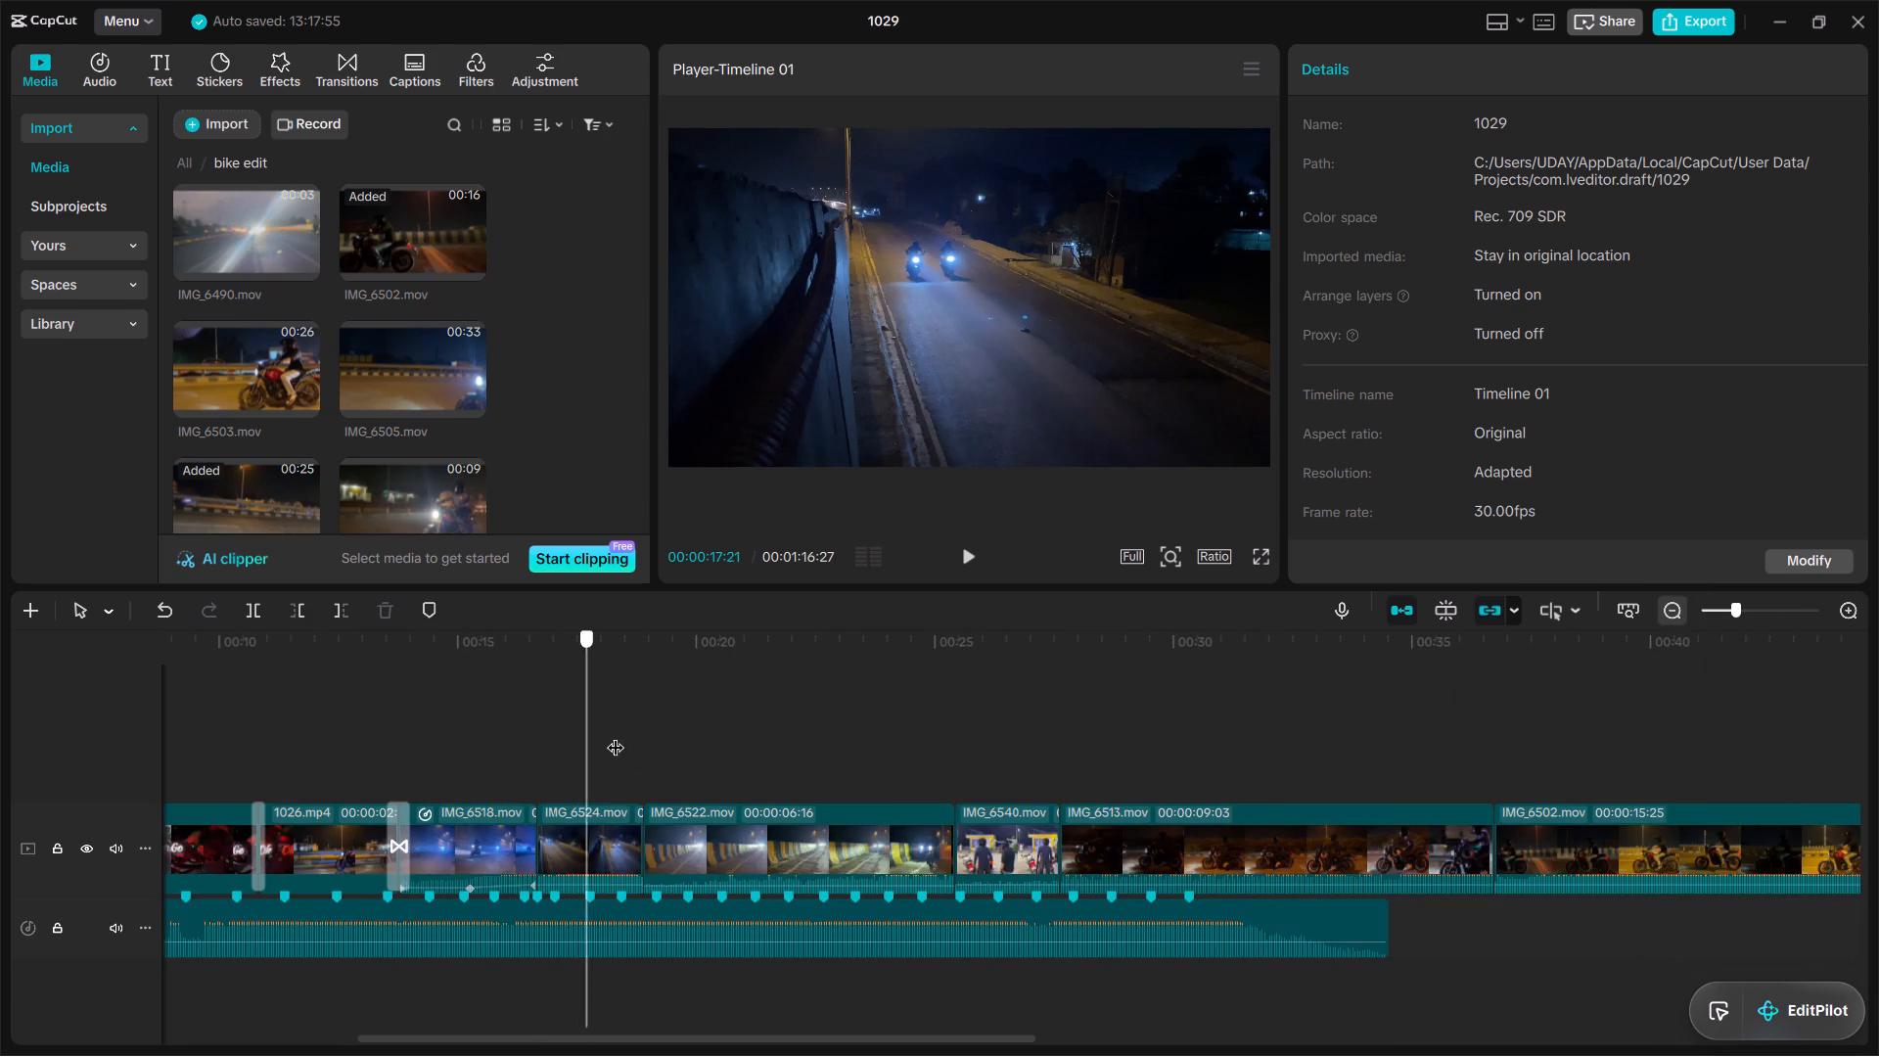
pyautogui.moveTo(616, 735); pyautogui.dragTo(599, 742)
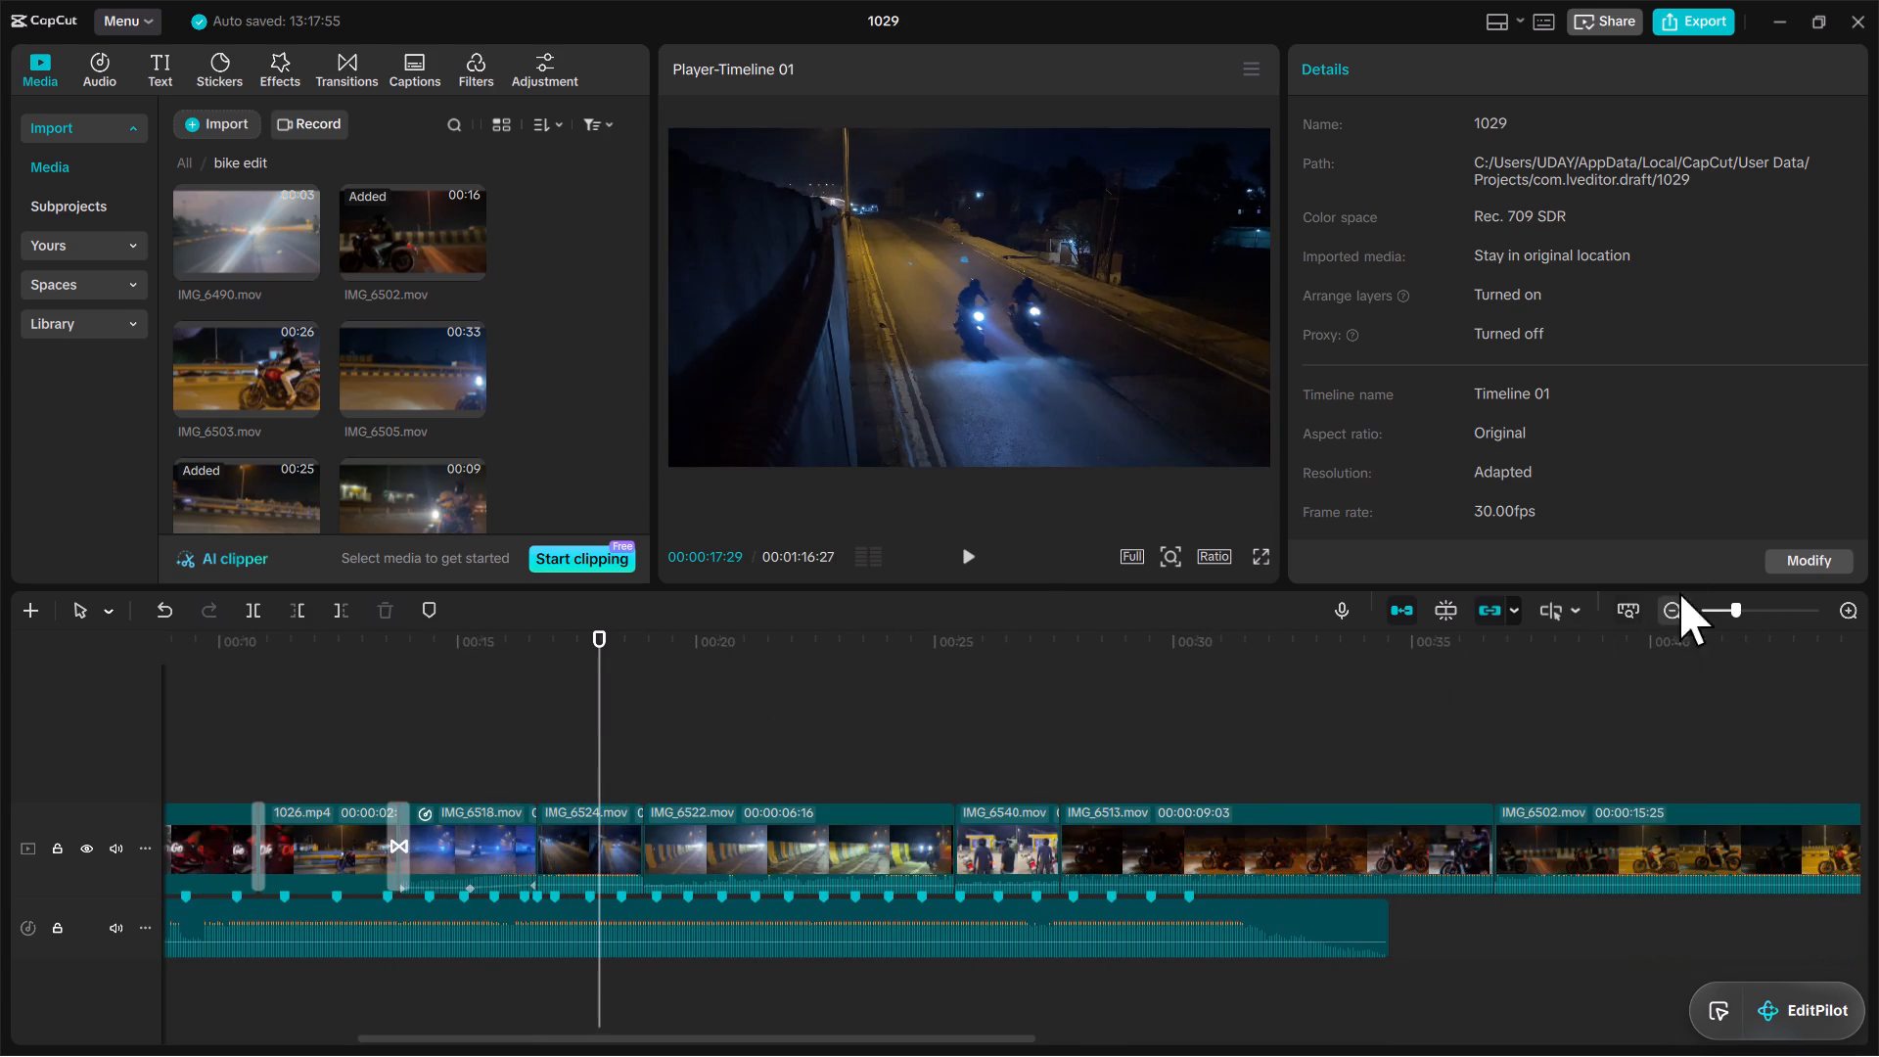
pyautogui.moveTo(1725, 605); pyautogui.dragTo(1767, 612)
pyautogui.press('space')
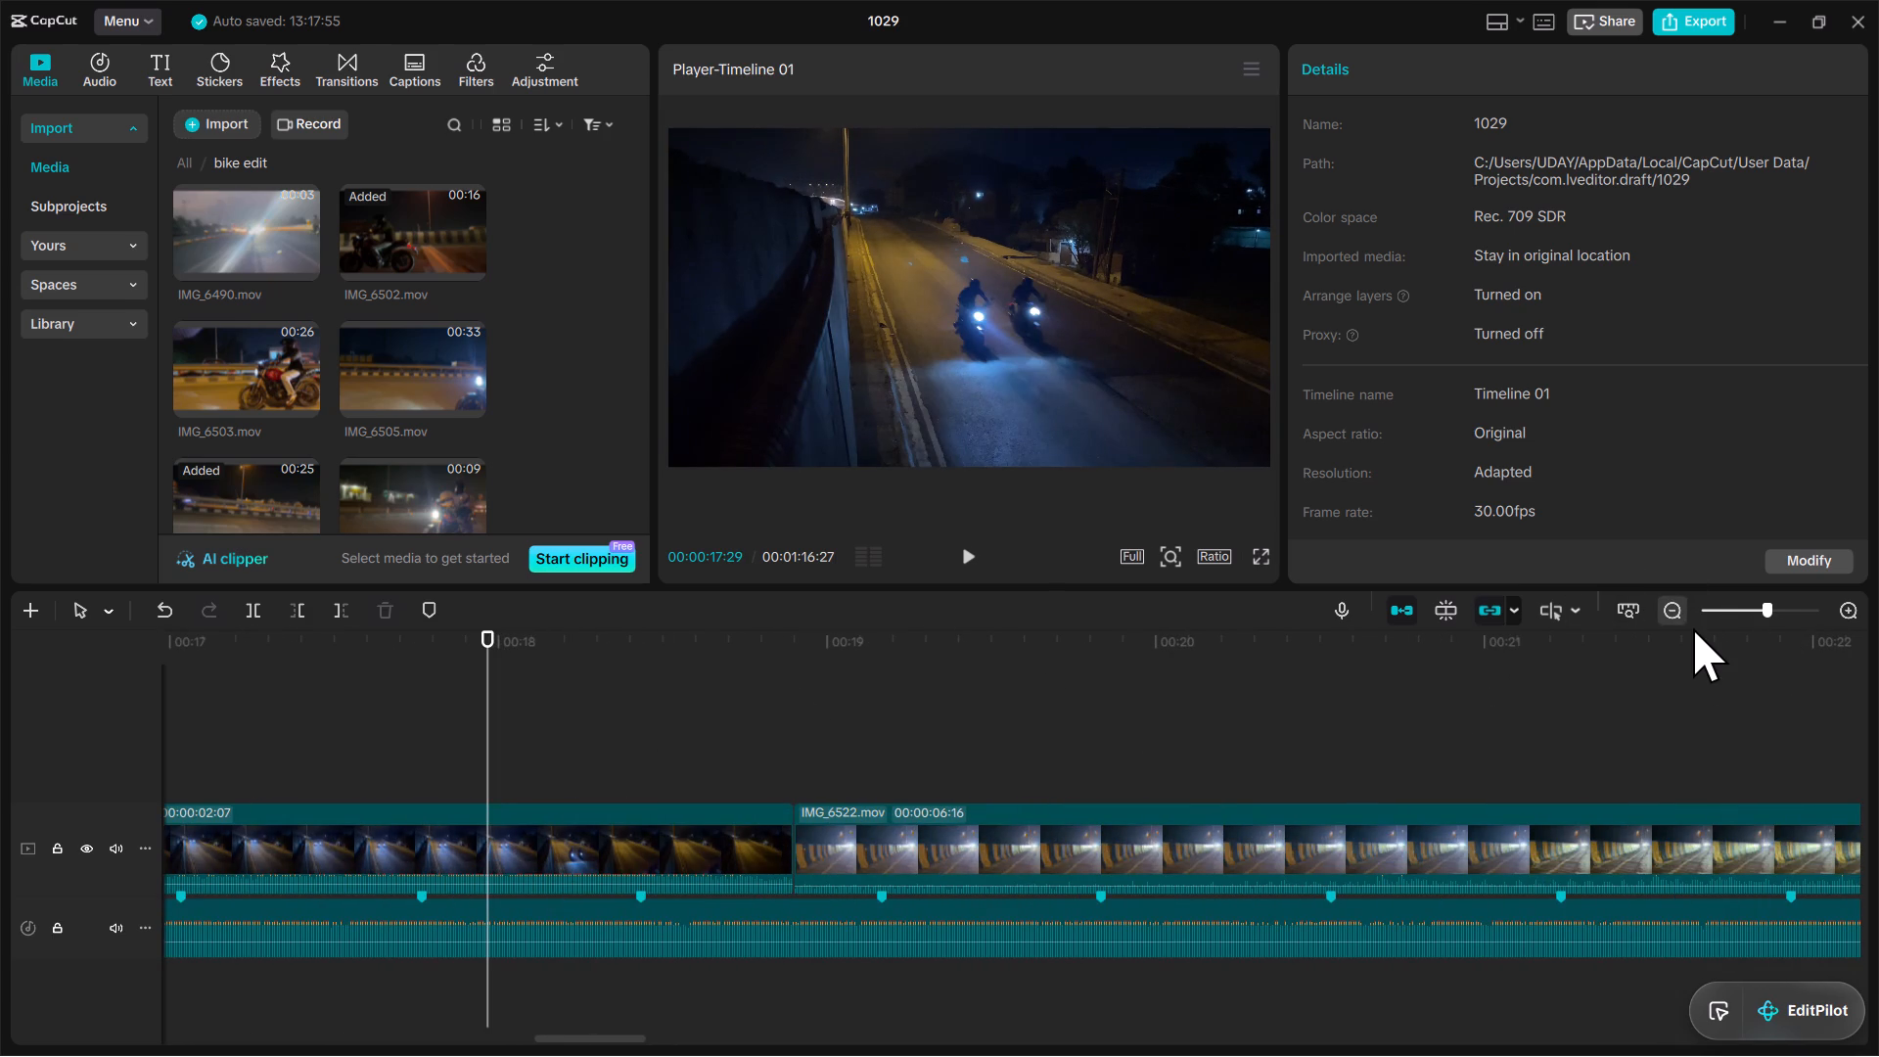
pyautogui.press('space')
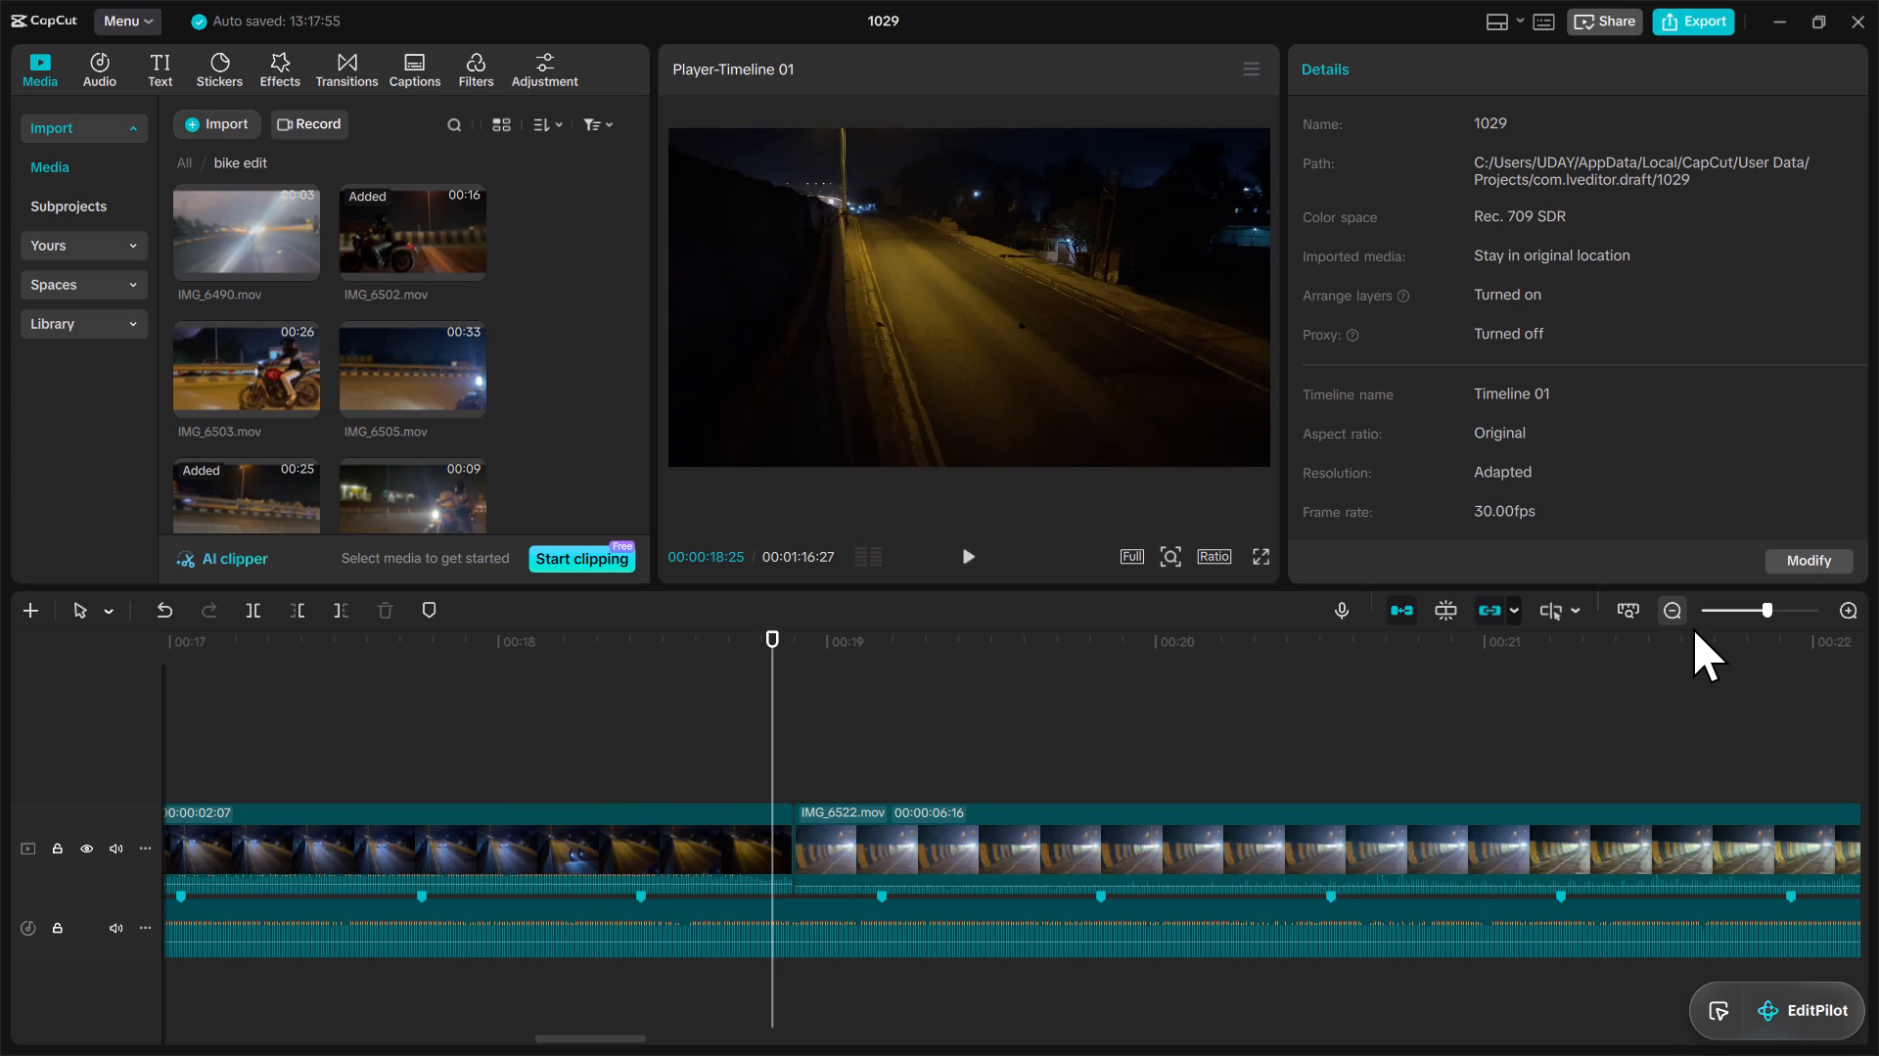
pyautogui.moveTo(736, 759); pyautogui.dragTo(668, 771)
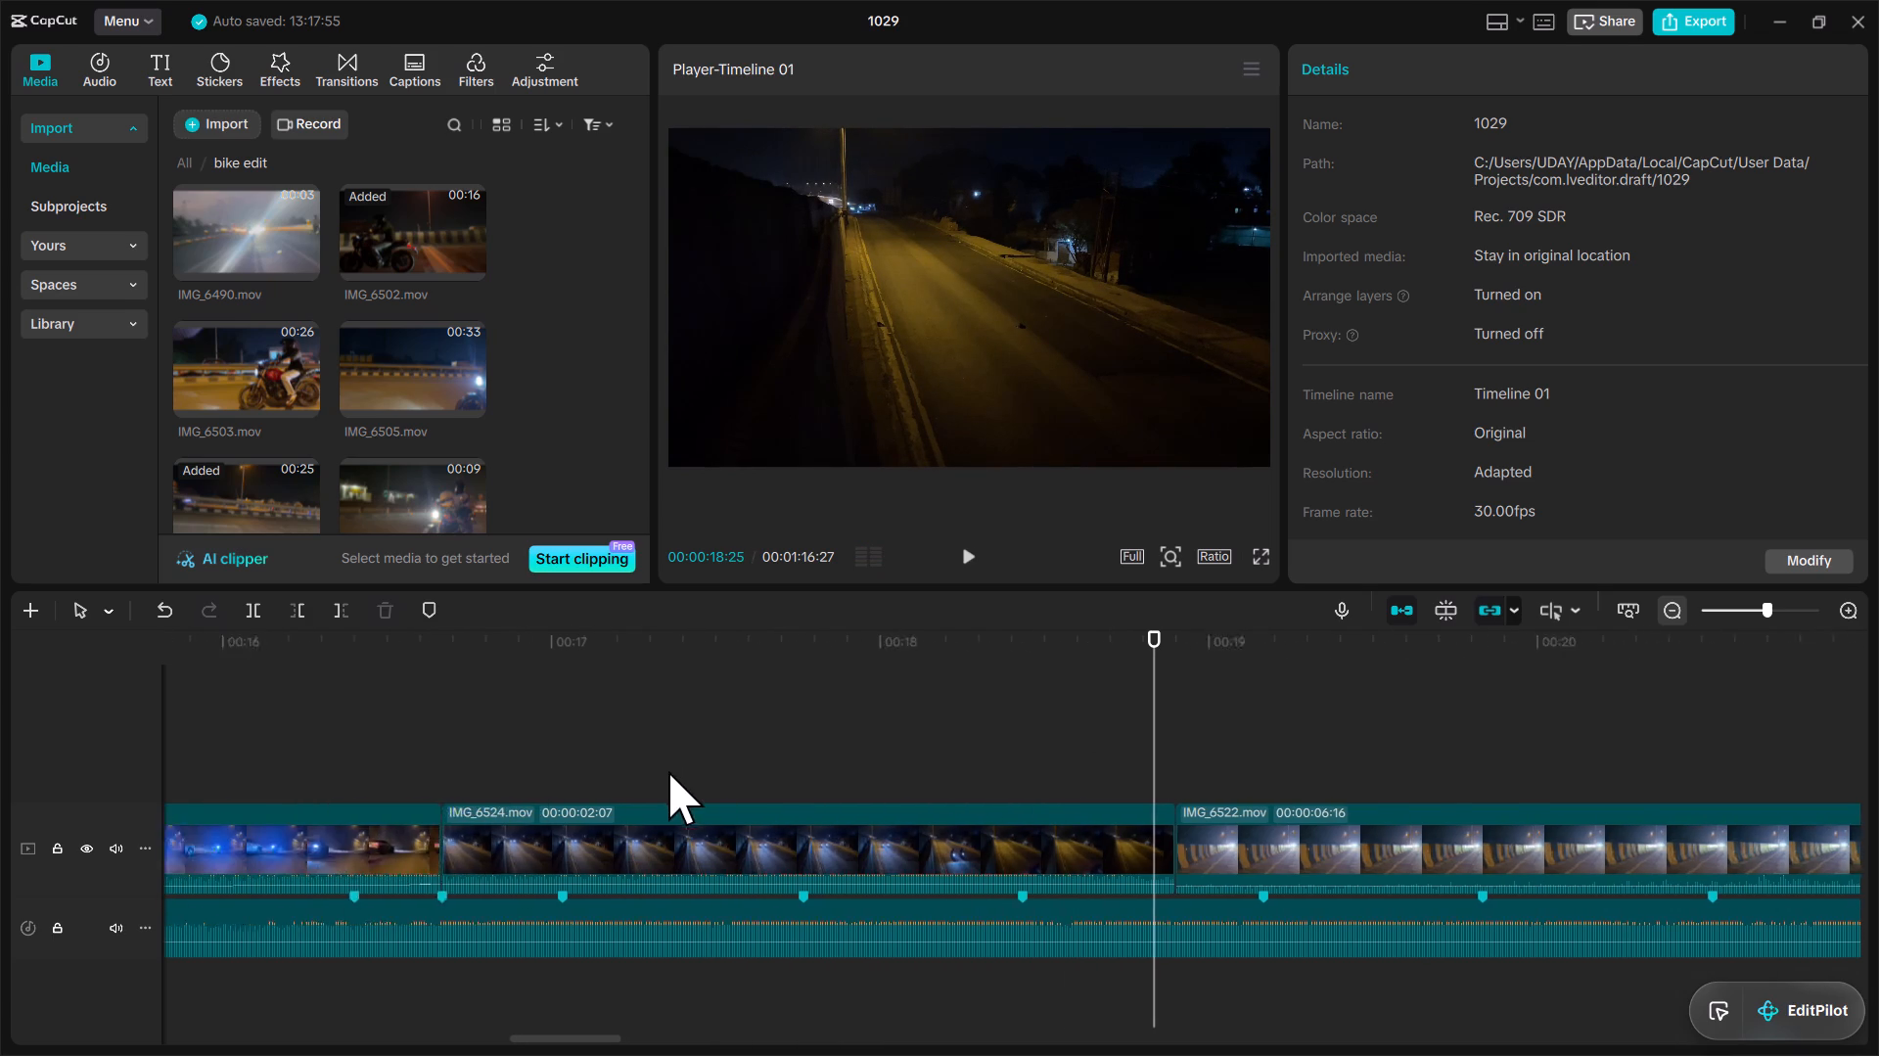
pyautogui.moveTo(668, 771); pyautogui.dragTo(659, 763)
pyautogui.click(645, 690)
pyautogui.press('space')
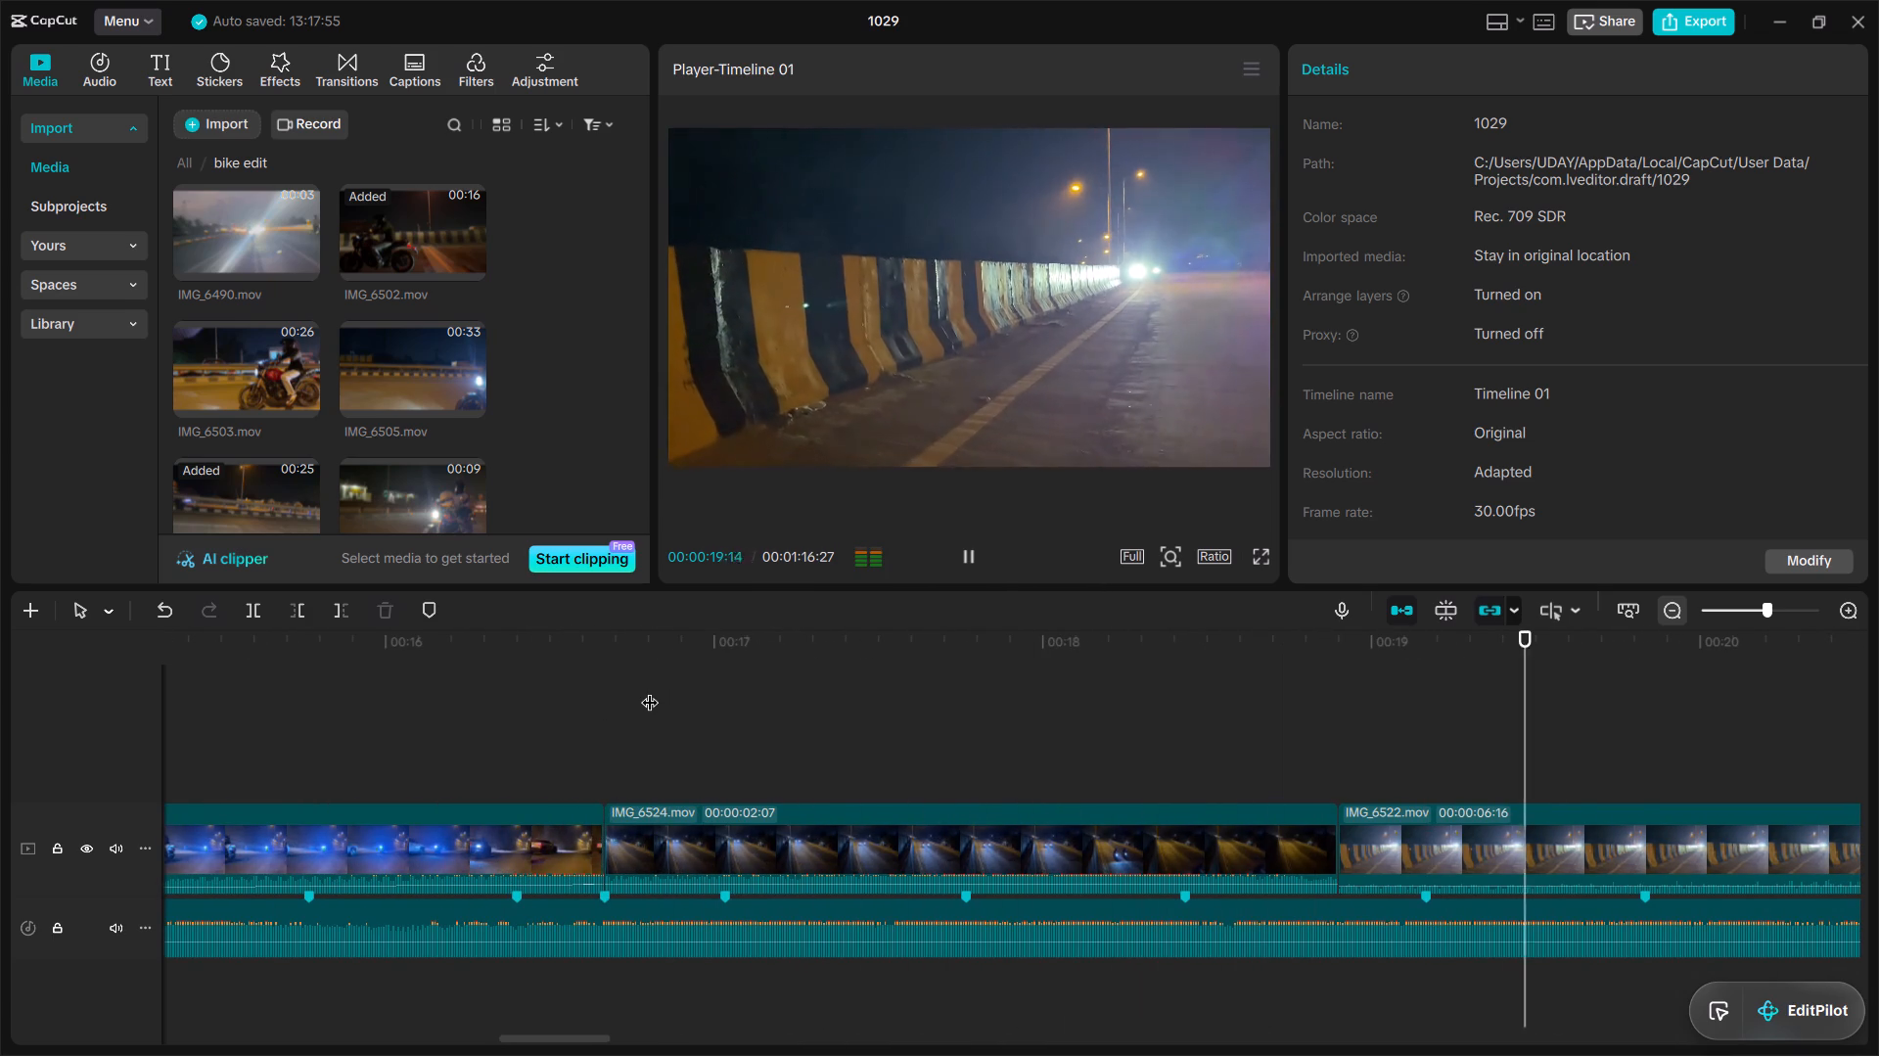
pyautogui.press('space')
pyautogui.moveTo(1322, 655); pyautogui.dragTo(1342, 660)
pyautogui.click(1478, 713)
pyautogui.moveTo(1439, 733); pyautogui.dragTo(1422, 713)
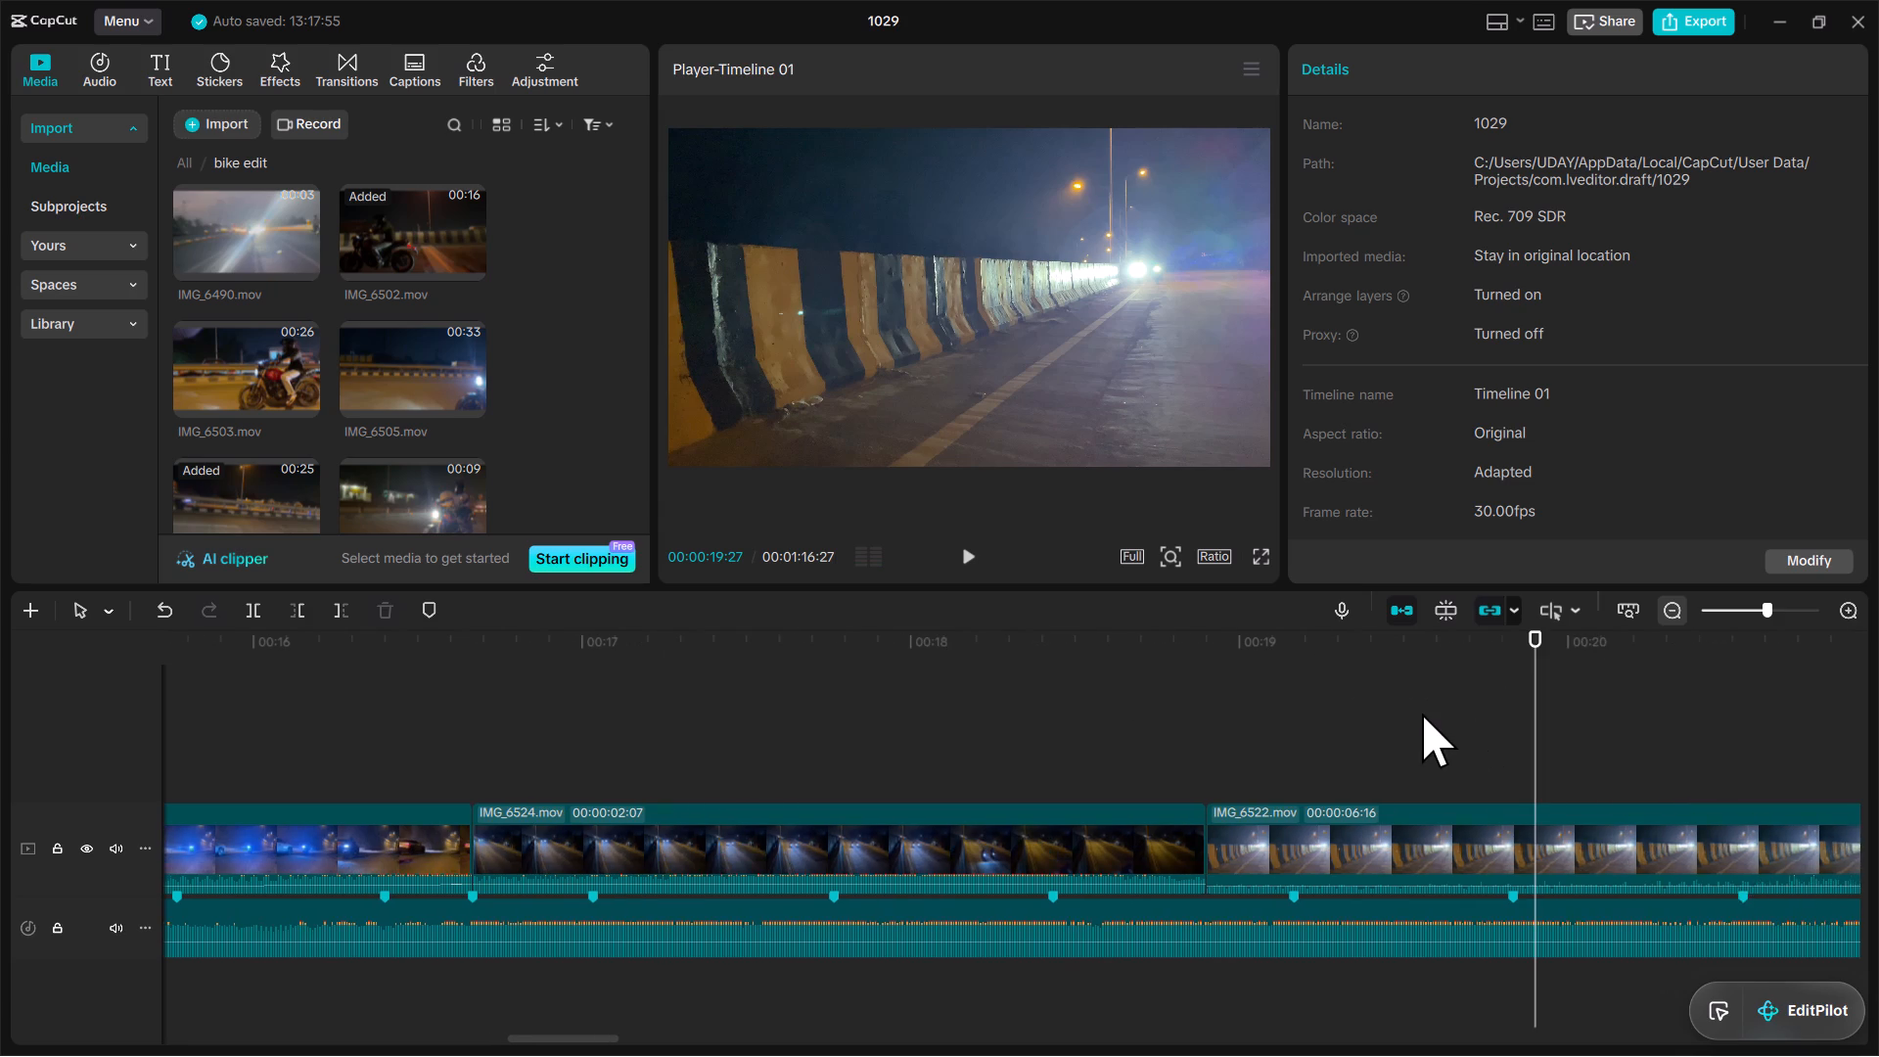
pyautogui.moveTo(1422, 713); pyautogui.dragTo(1418, 711)
# Review the second half of IMG_6508.mov at the end of the main track to find a usable section of riding footage.
pyautogui.moveTo(1469, 712); pyautogui.dragTo(1709, 614)
pyautogui.moveTo(1761, 610); pyautogui.dragTo(1755, 615)
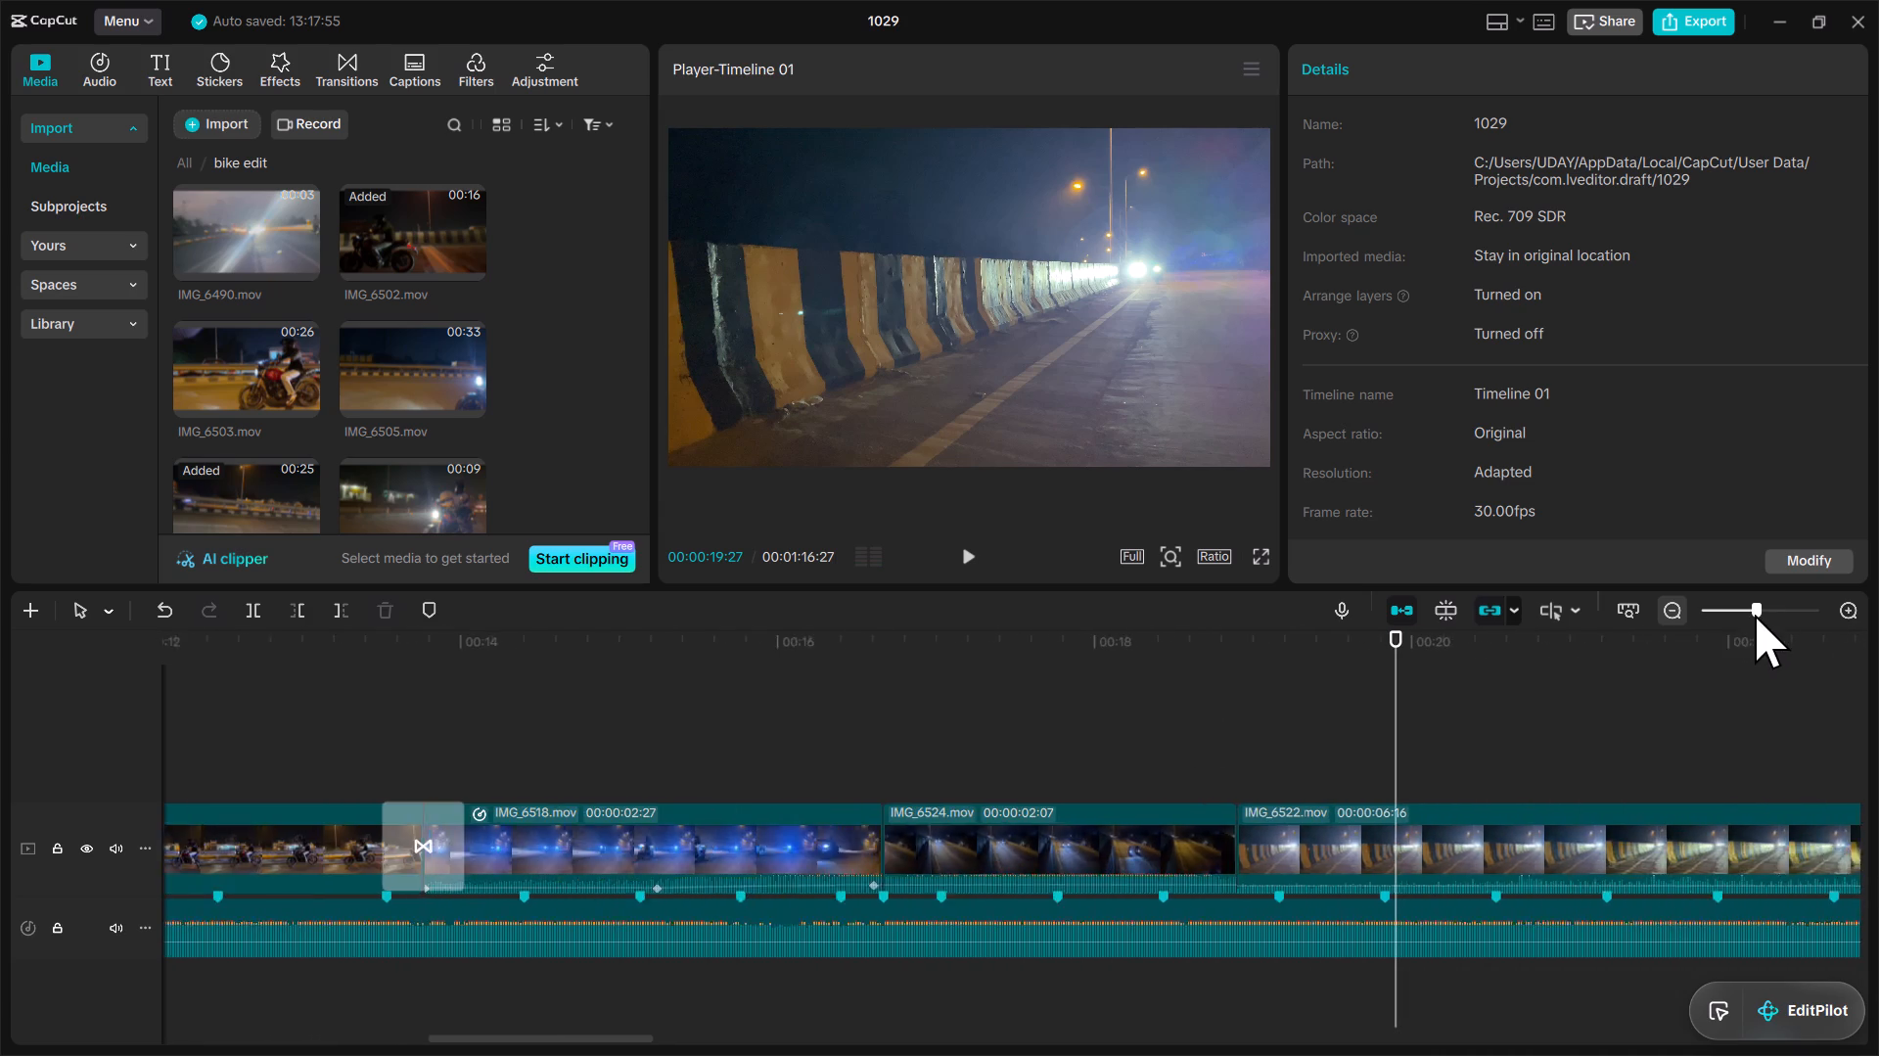
pyautogui.moveTo(1755, 615); pyautogui.dragTo(1746, 623)
pyautogui.moveTo(1742, 657); pyautogui.dragTo(1743, 782)
pyautogui.moveTo(1734, 782); pyautogui.dragTo(1679, 801)
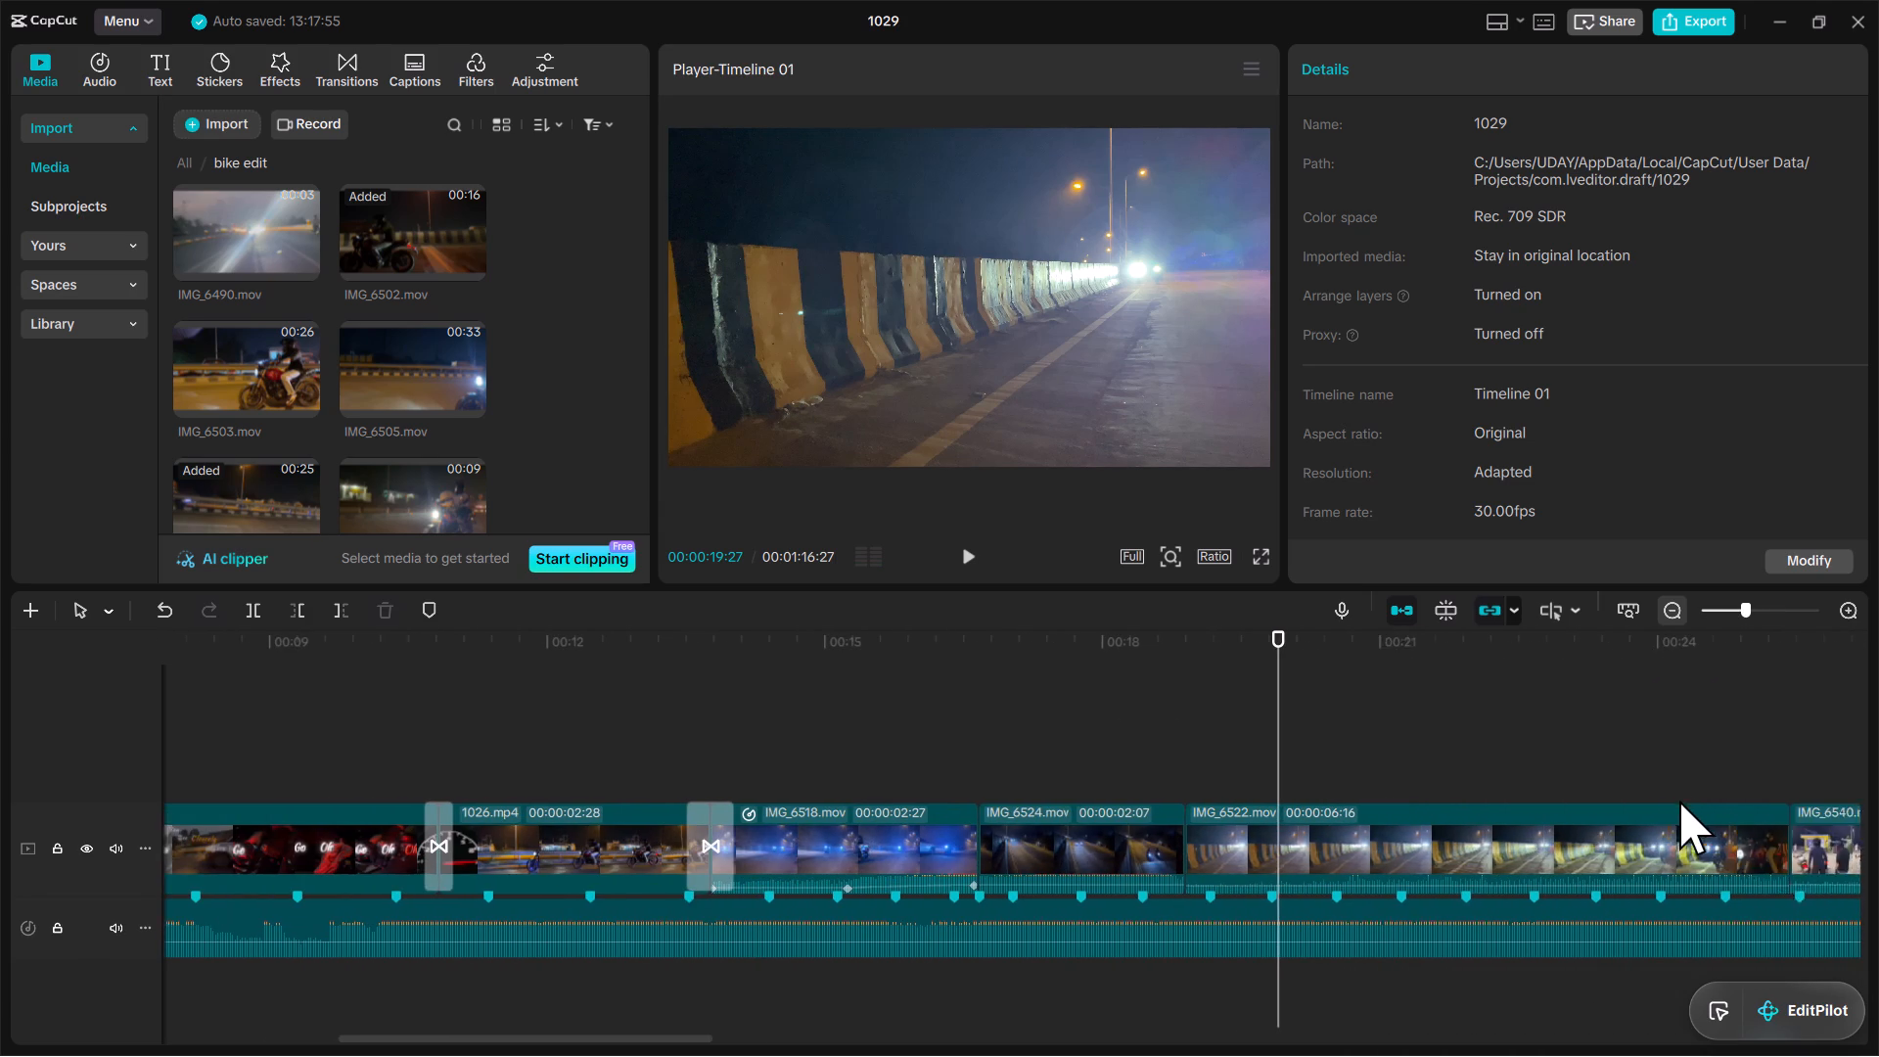
pyautogui.moveTo(1679, 801); pyautogui.dragTo(1323, 683)
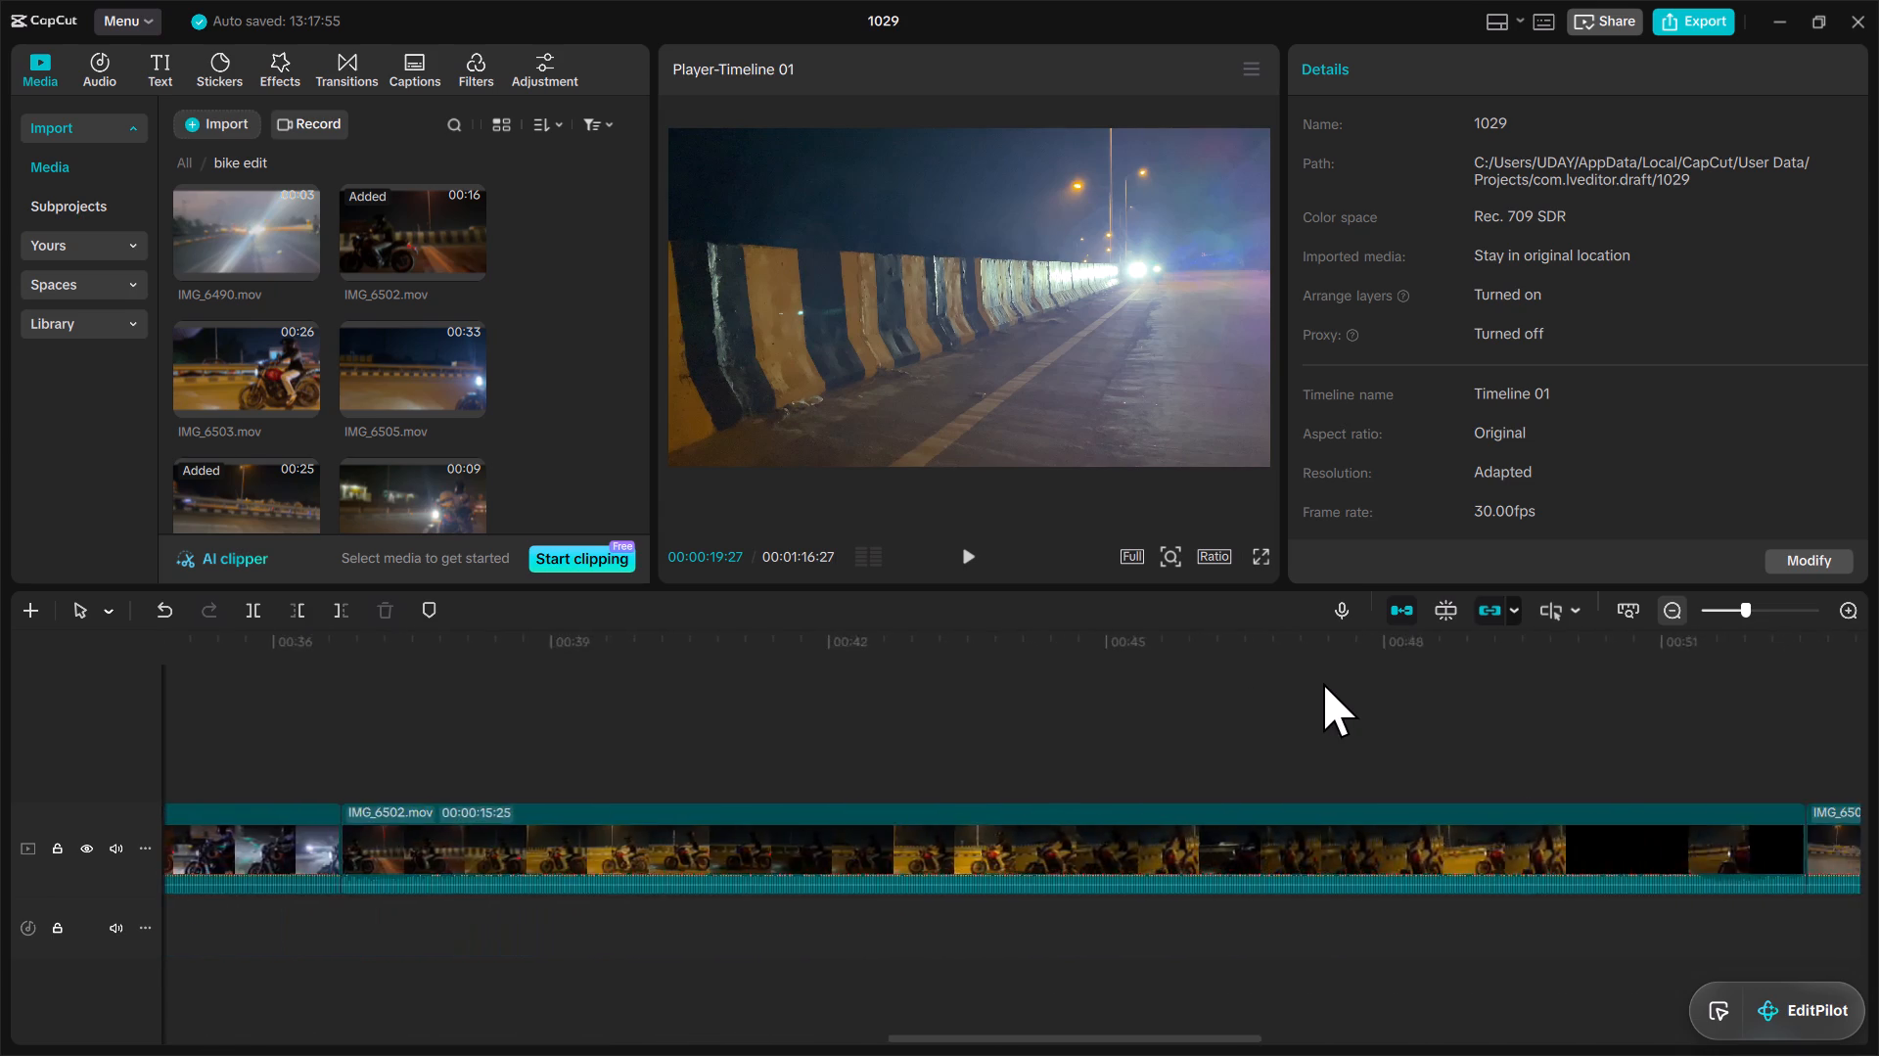
pyautogui.moveTo(1323, 683); pyautogui.dragTo(1322, 685)
pyautogui.moveTo(1322, 685); pyautogui.dragTo(1529, 641)
pyautogui.moveTo(1539, 703); pyautogui.dragTo(1533, 719)
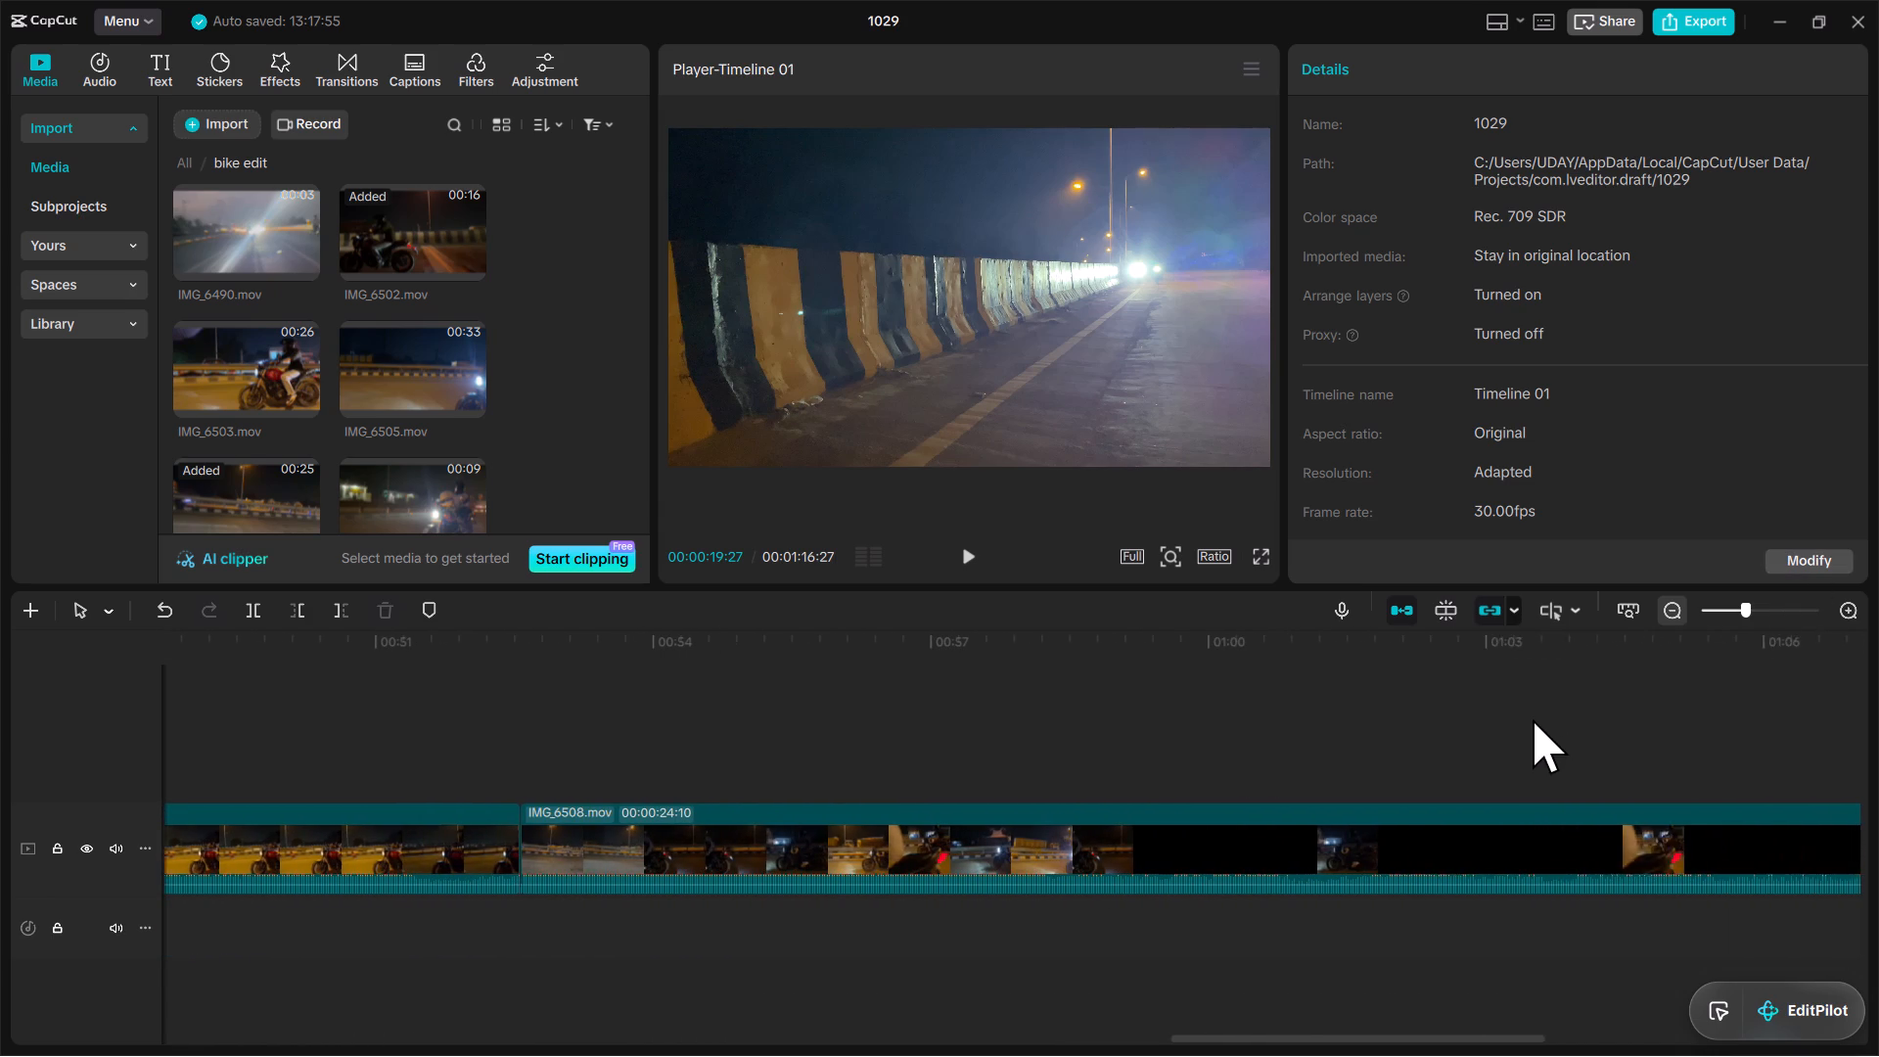
pyautogui.moveTo(1533, 719); pyautogui.dragTo(1525, 721)
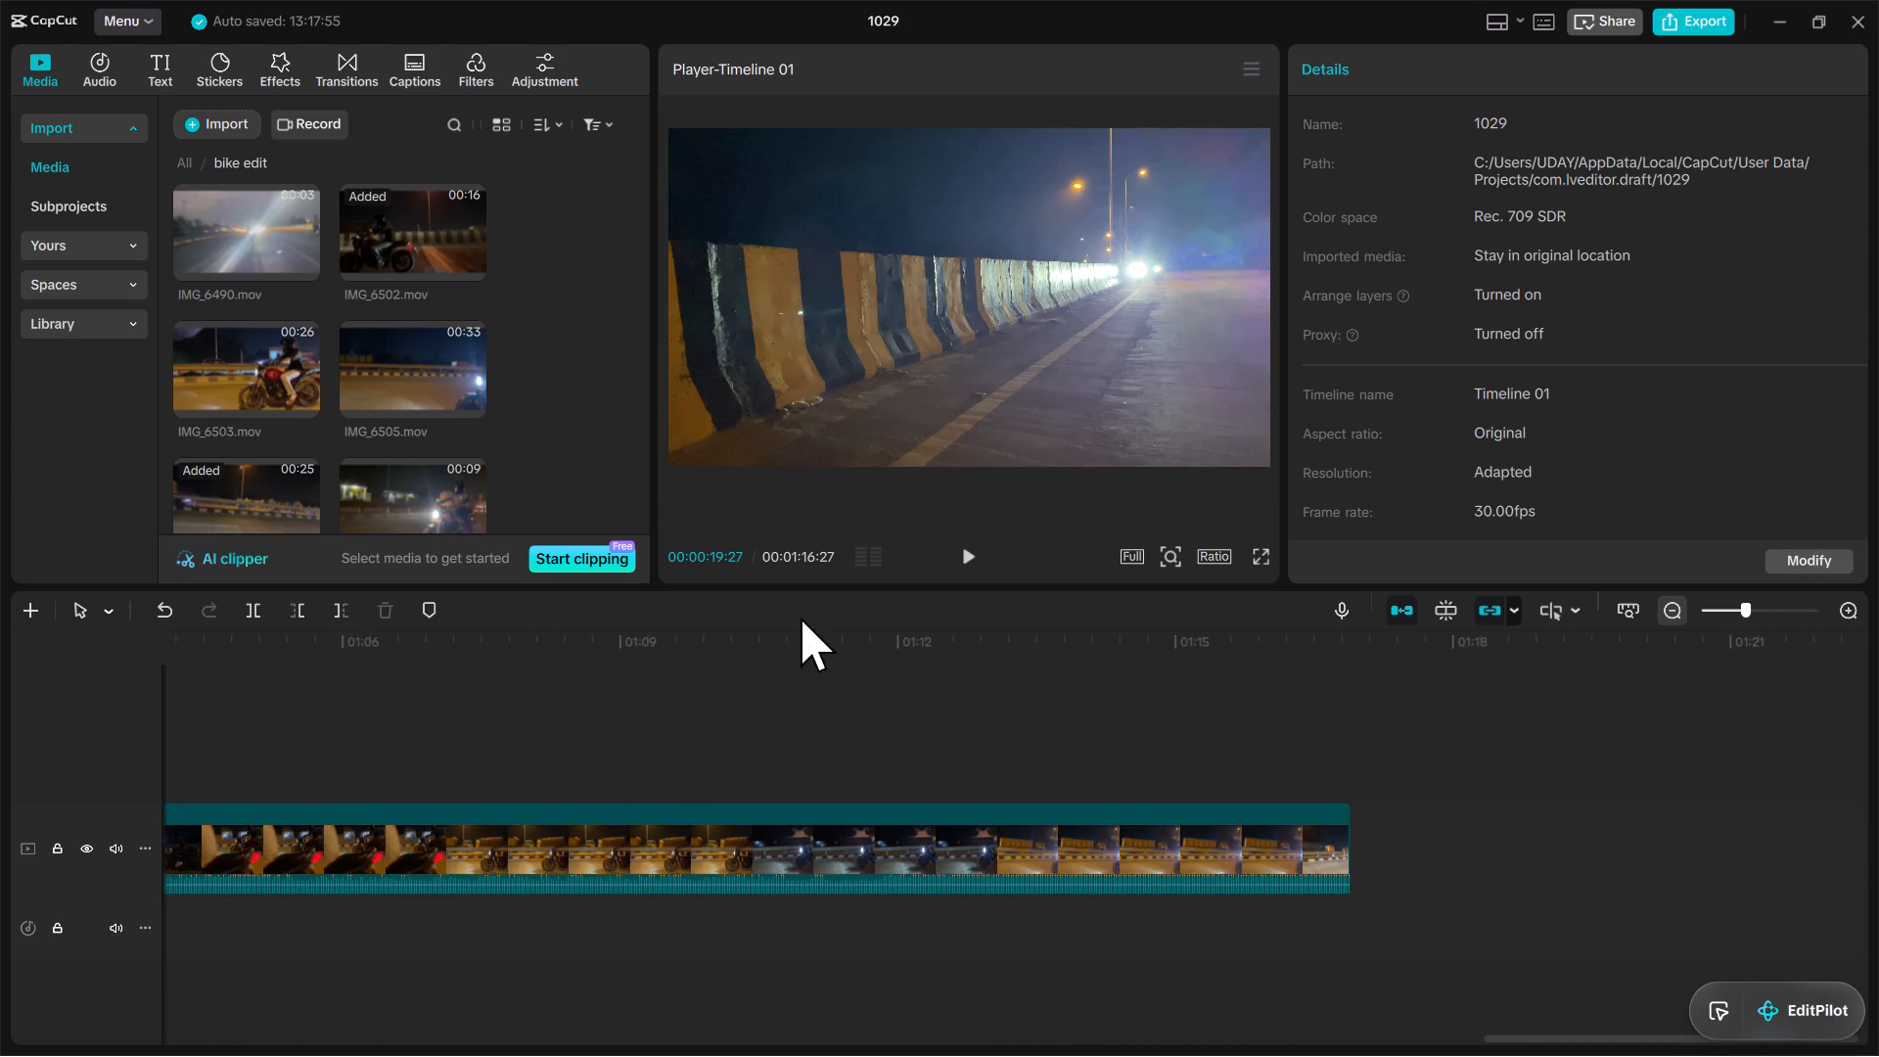
pyautogui.click(842, 659)
pyautogui.moveTo(847, 651); pyautogui.dragTo(913, 666)
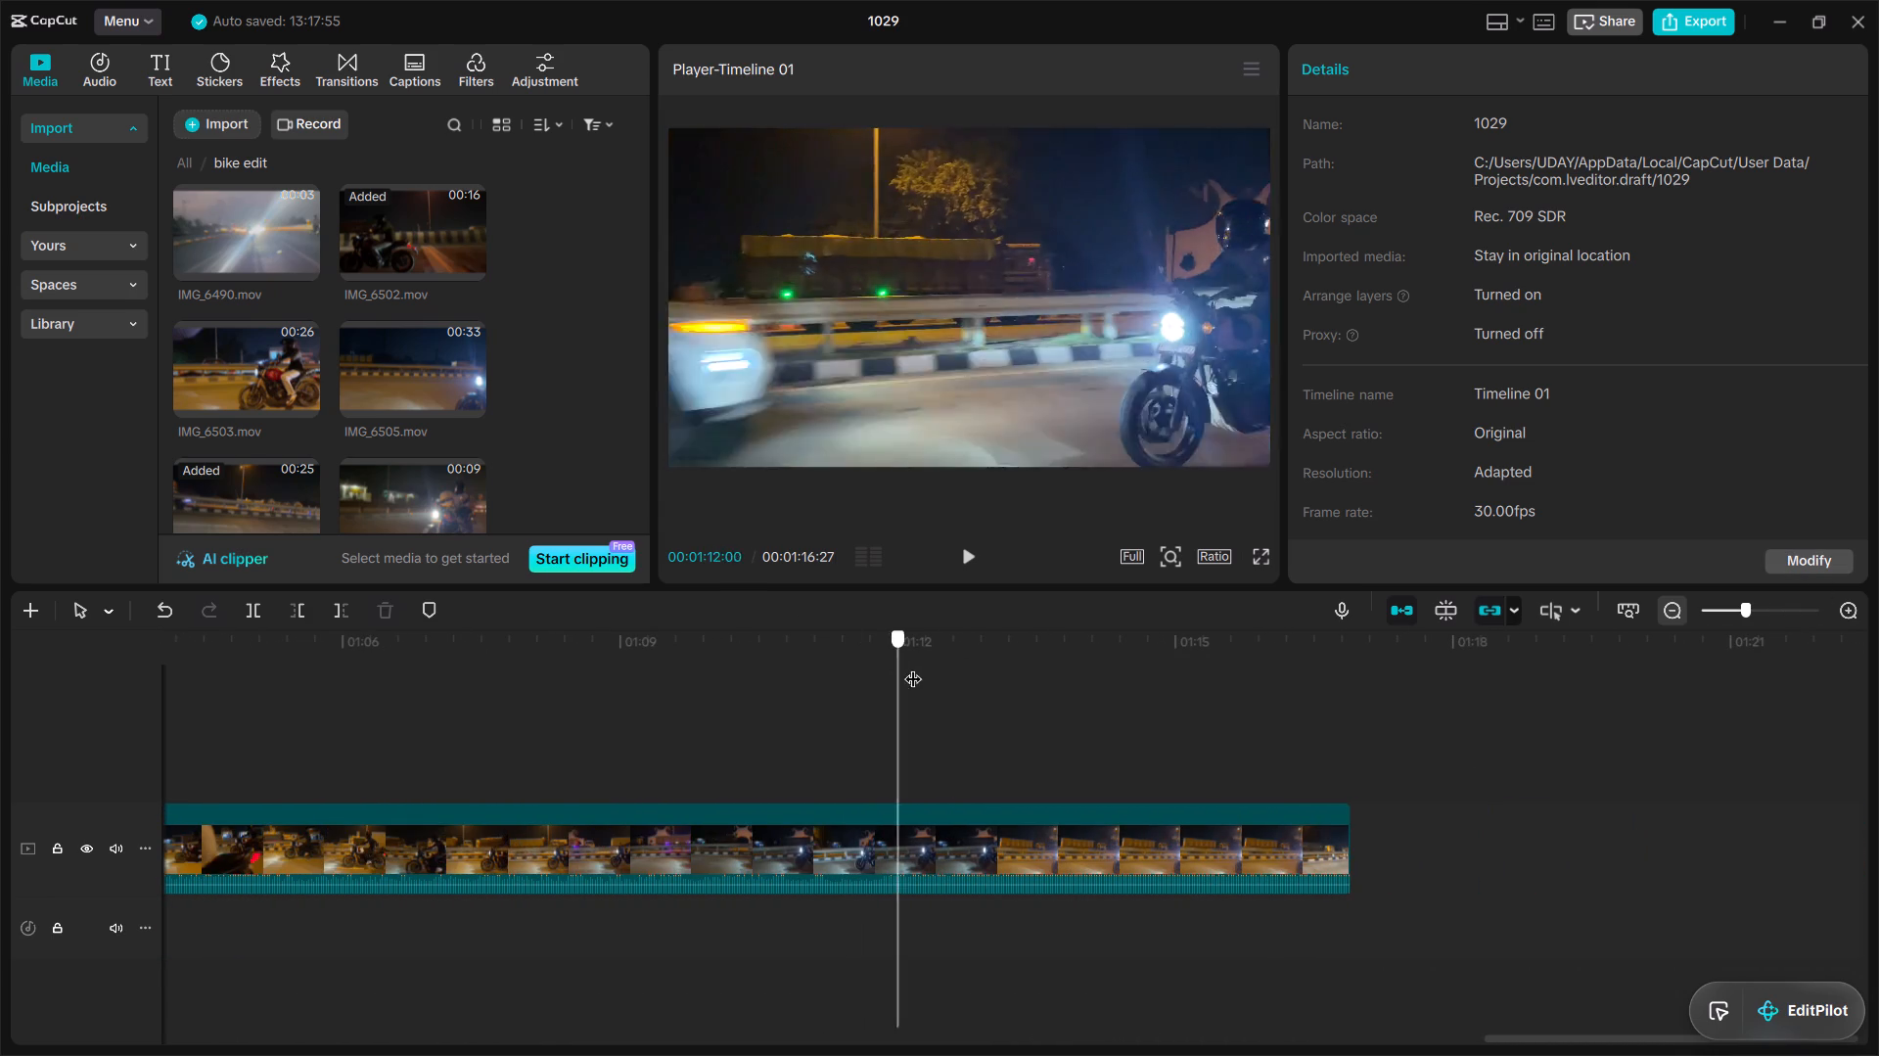
pyautogui.moveTo(913, 666); pyautogui.dragTo(1048, 690)
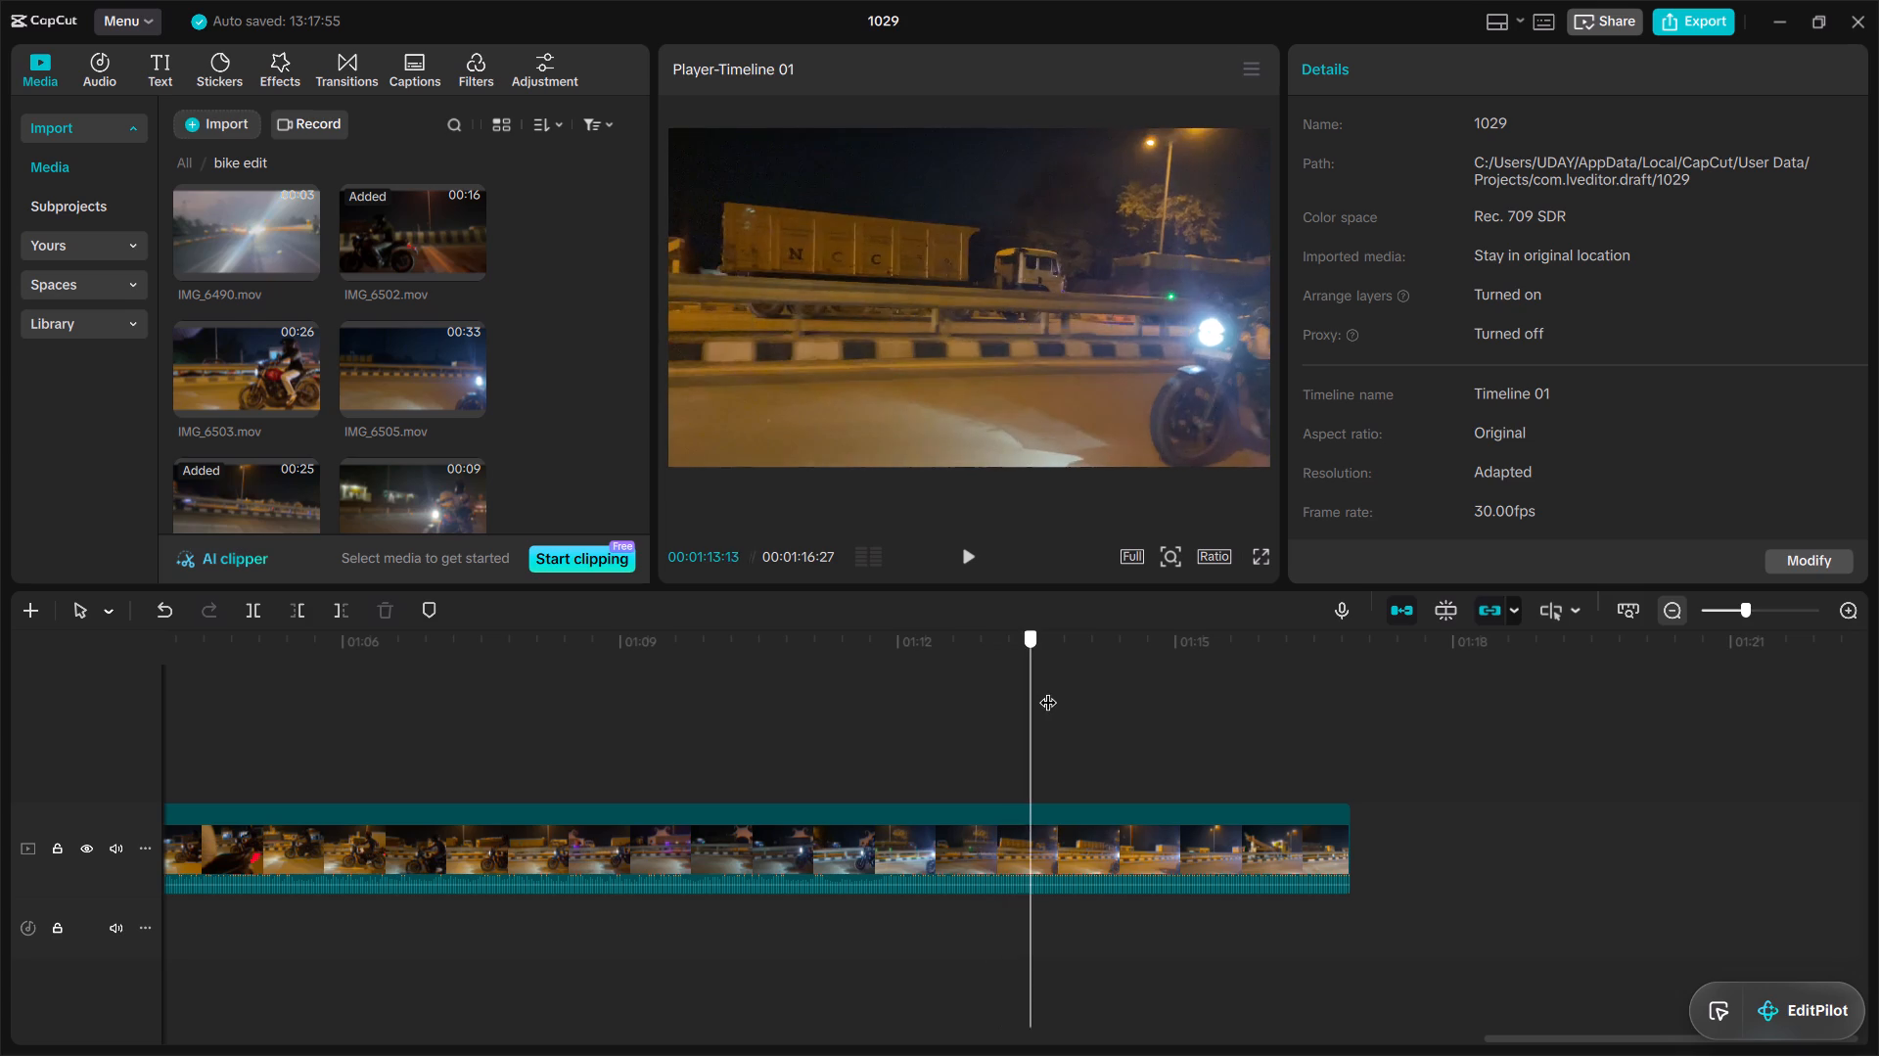
pyautogui.moveTo(1048, 690); pyautogui.dragTo(390, 745)
pyautogui.moveTo(390, 745); pyautogui.dragTo(275, 759)
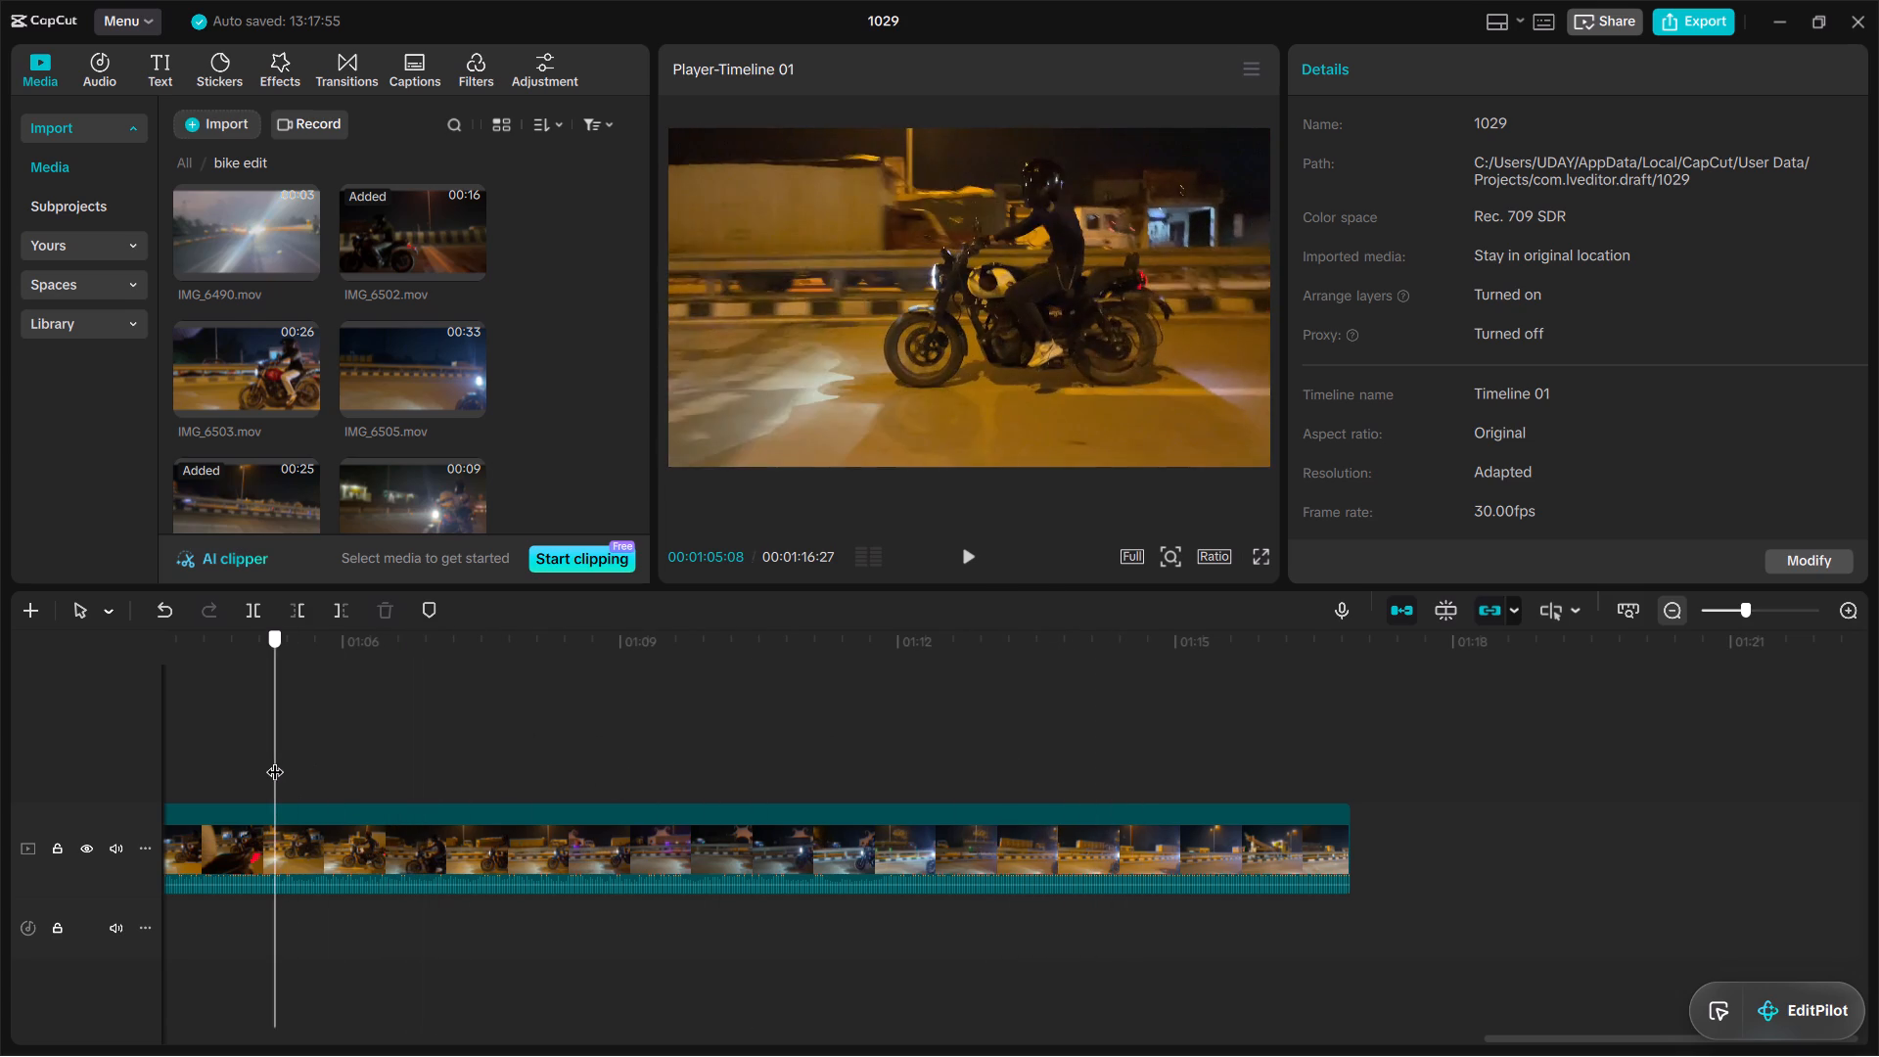
pyautogui.moveTo(275, 759); pyautogui.dragTo(324, 764)
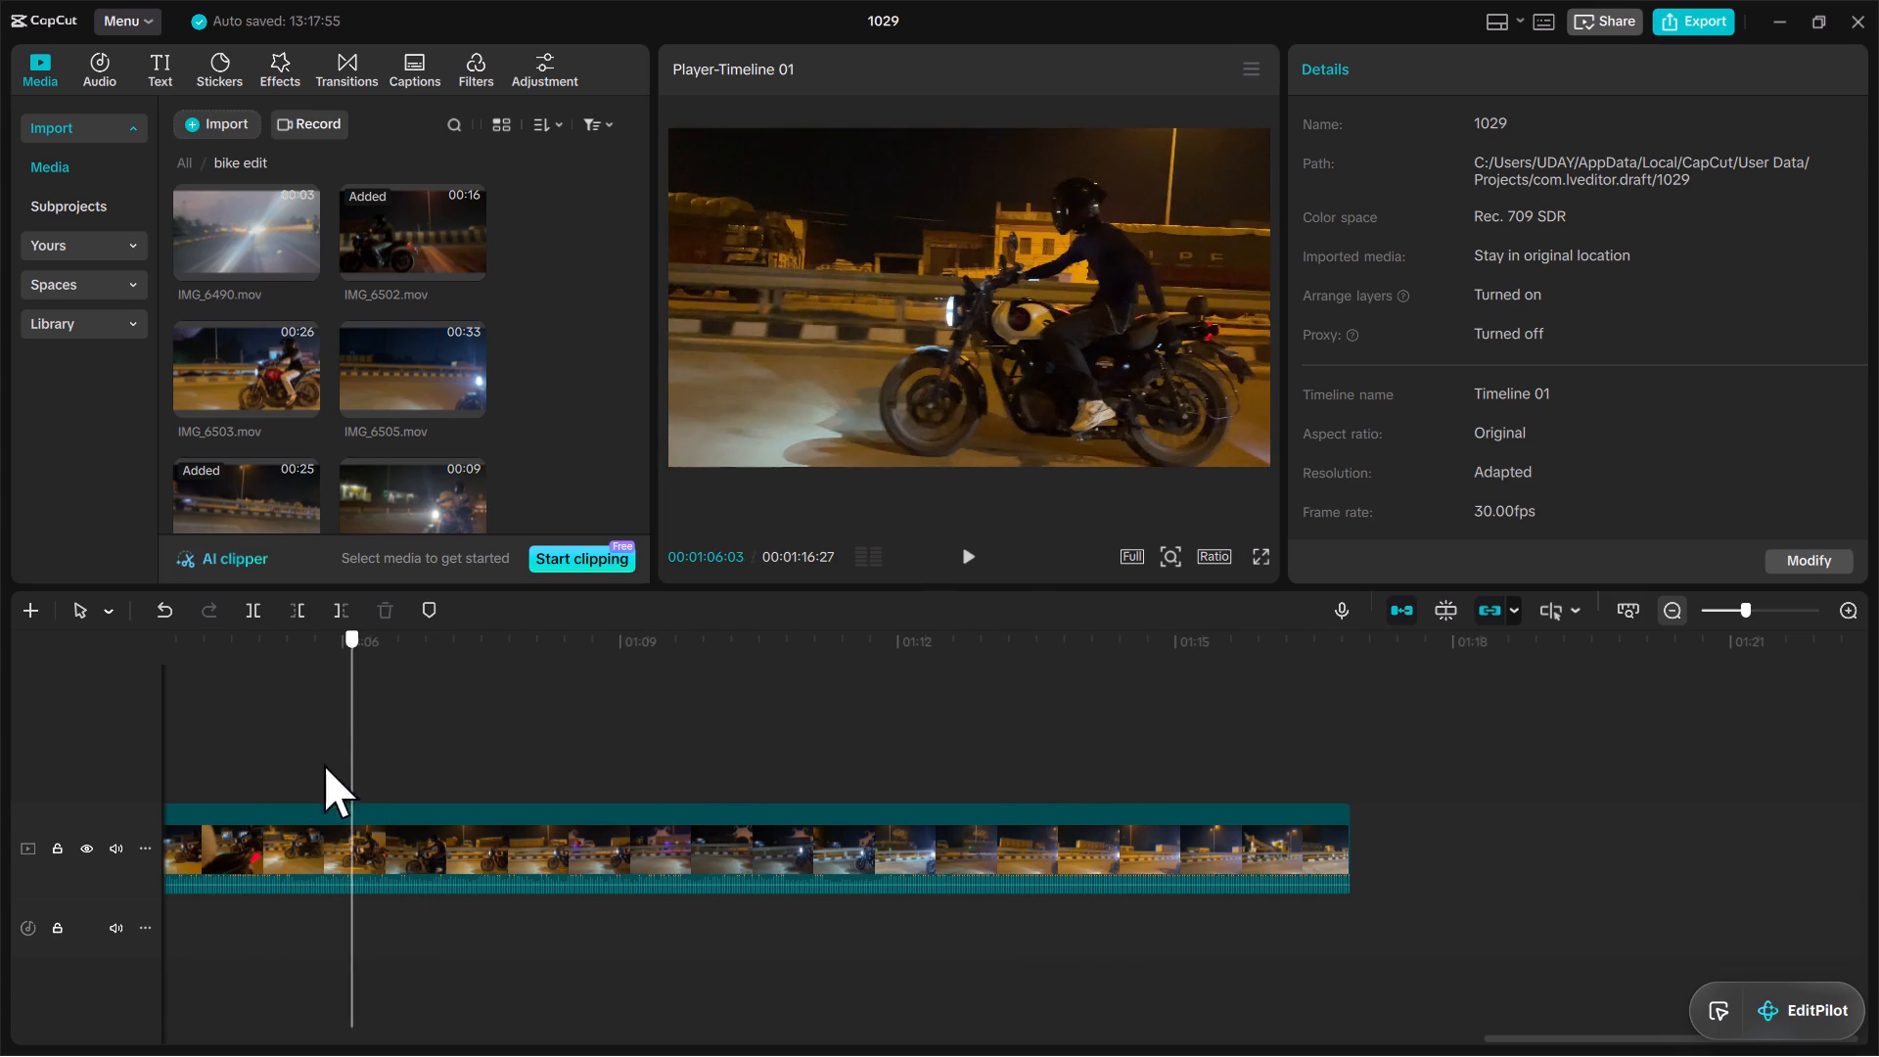
pyautogui.moveTo(324, 764); pyautogui.dragTo(271, 769)
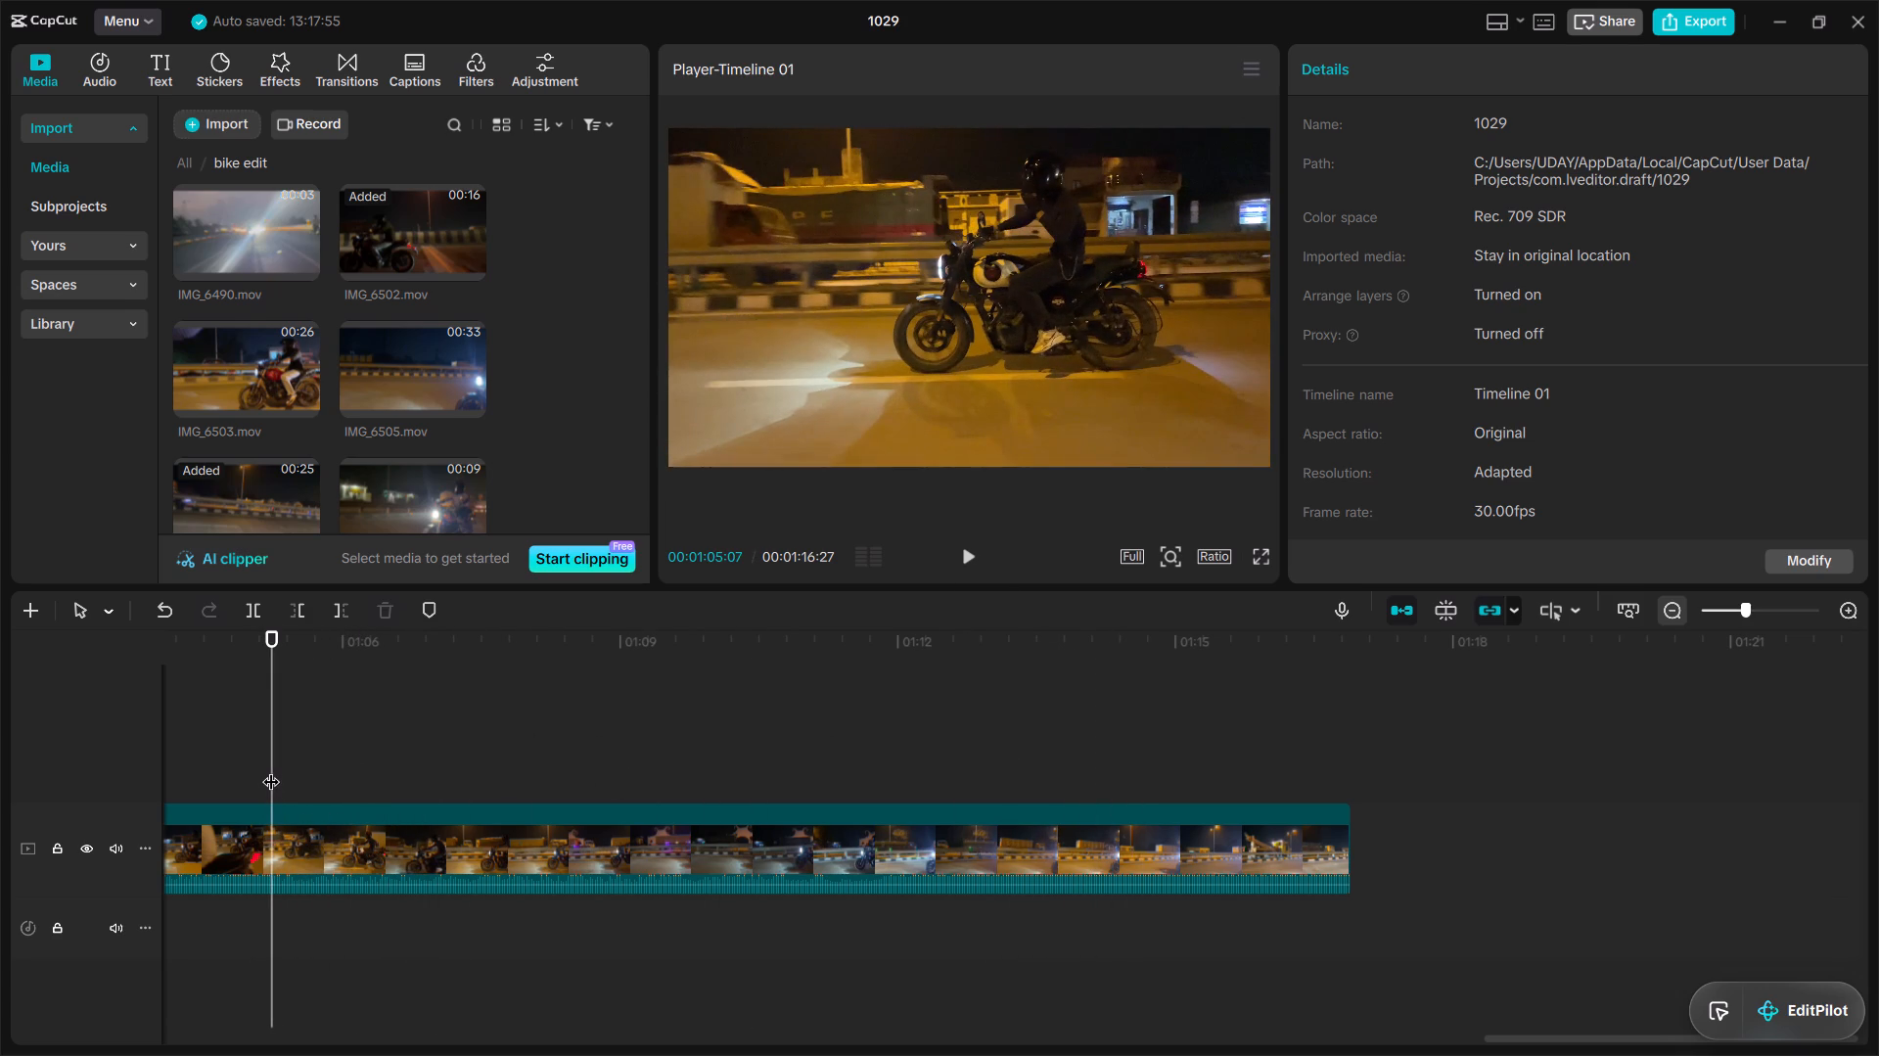
pyautogui.click(321, 819)
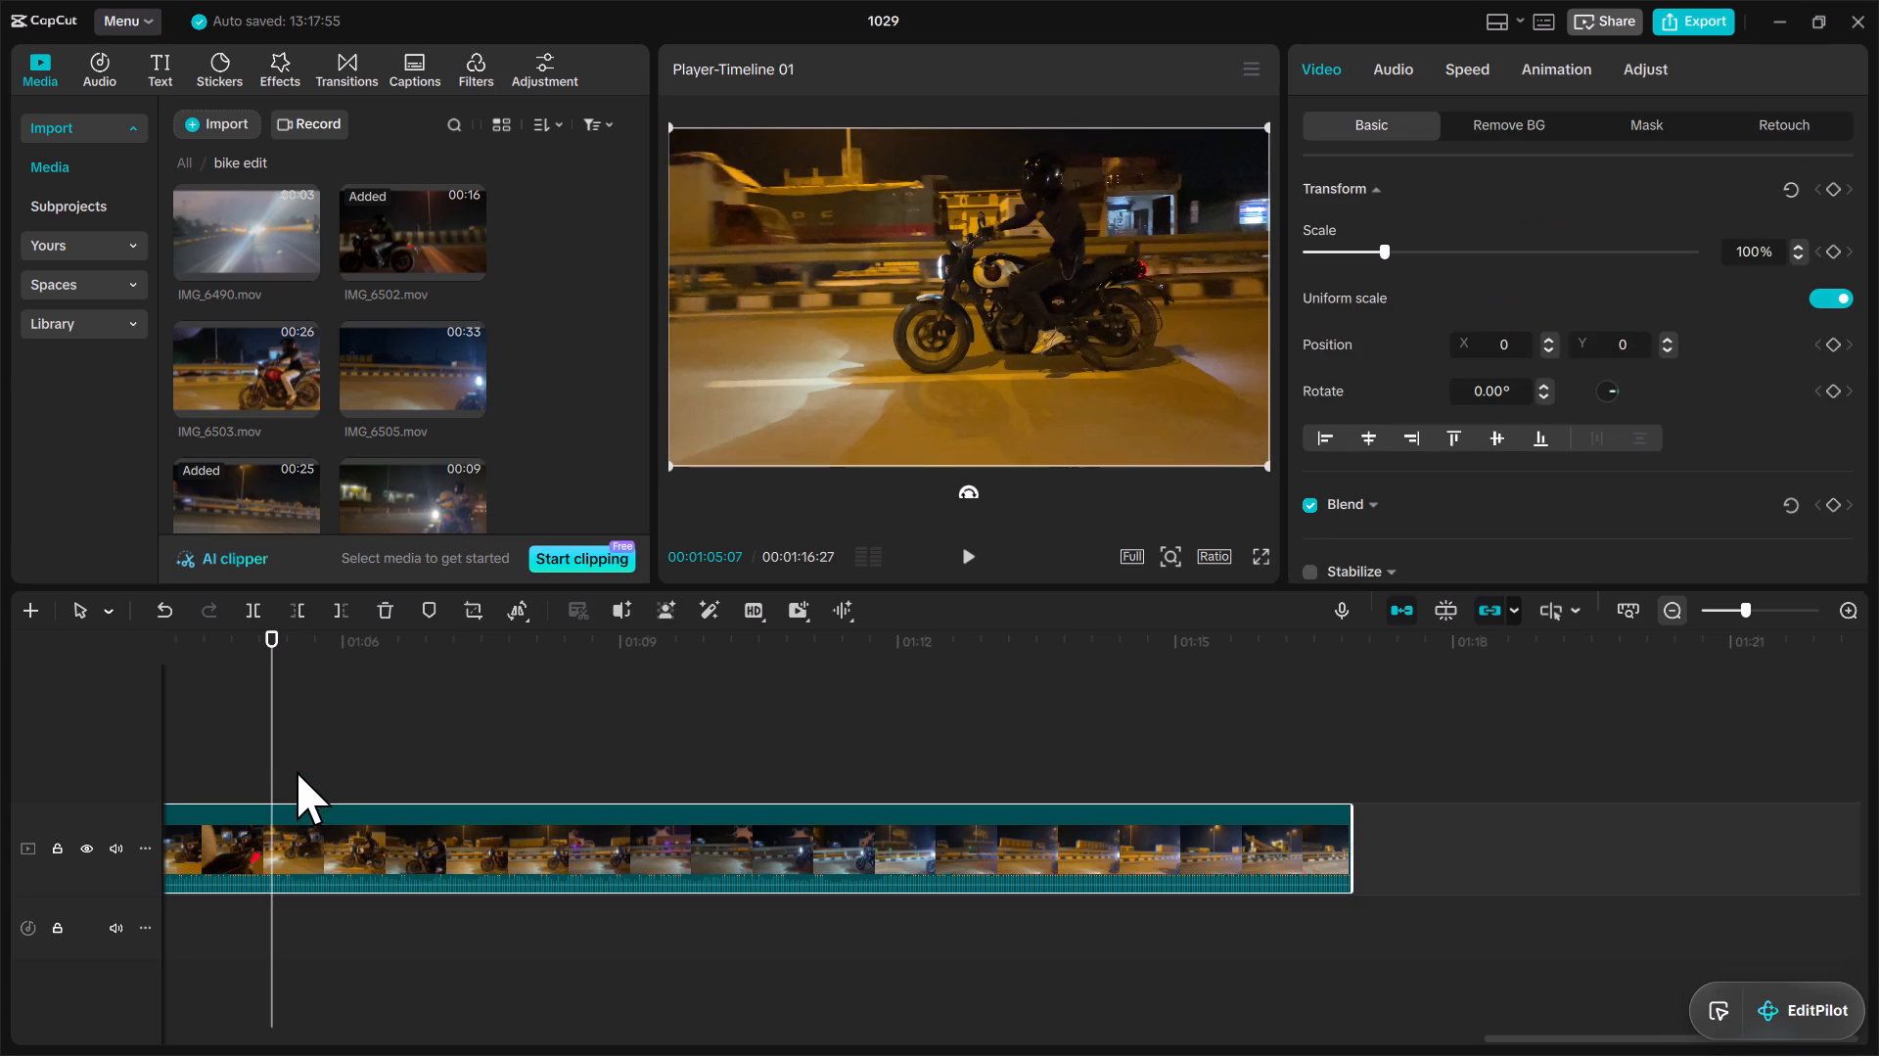
pyautogui.press('l')
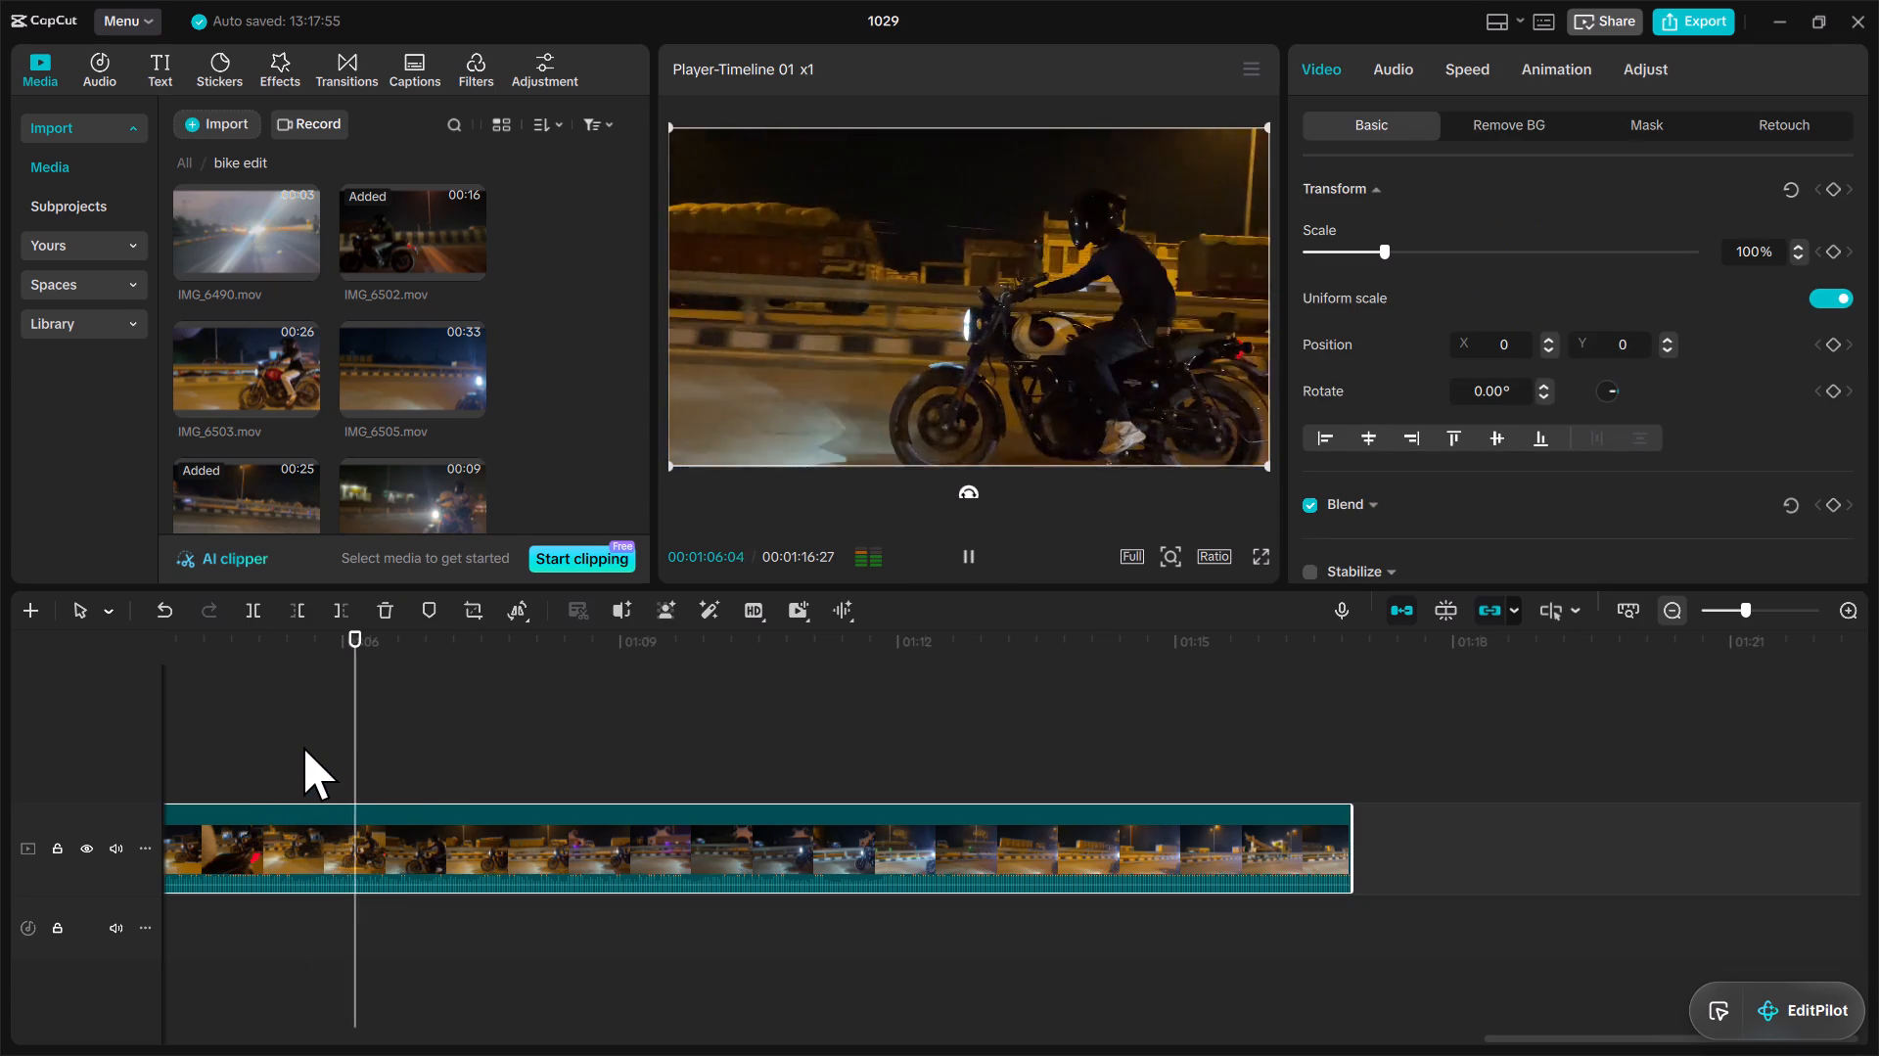
pyautogui.press('k')
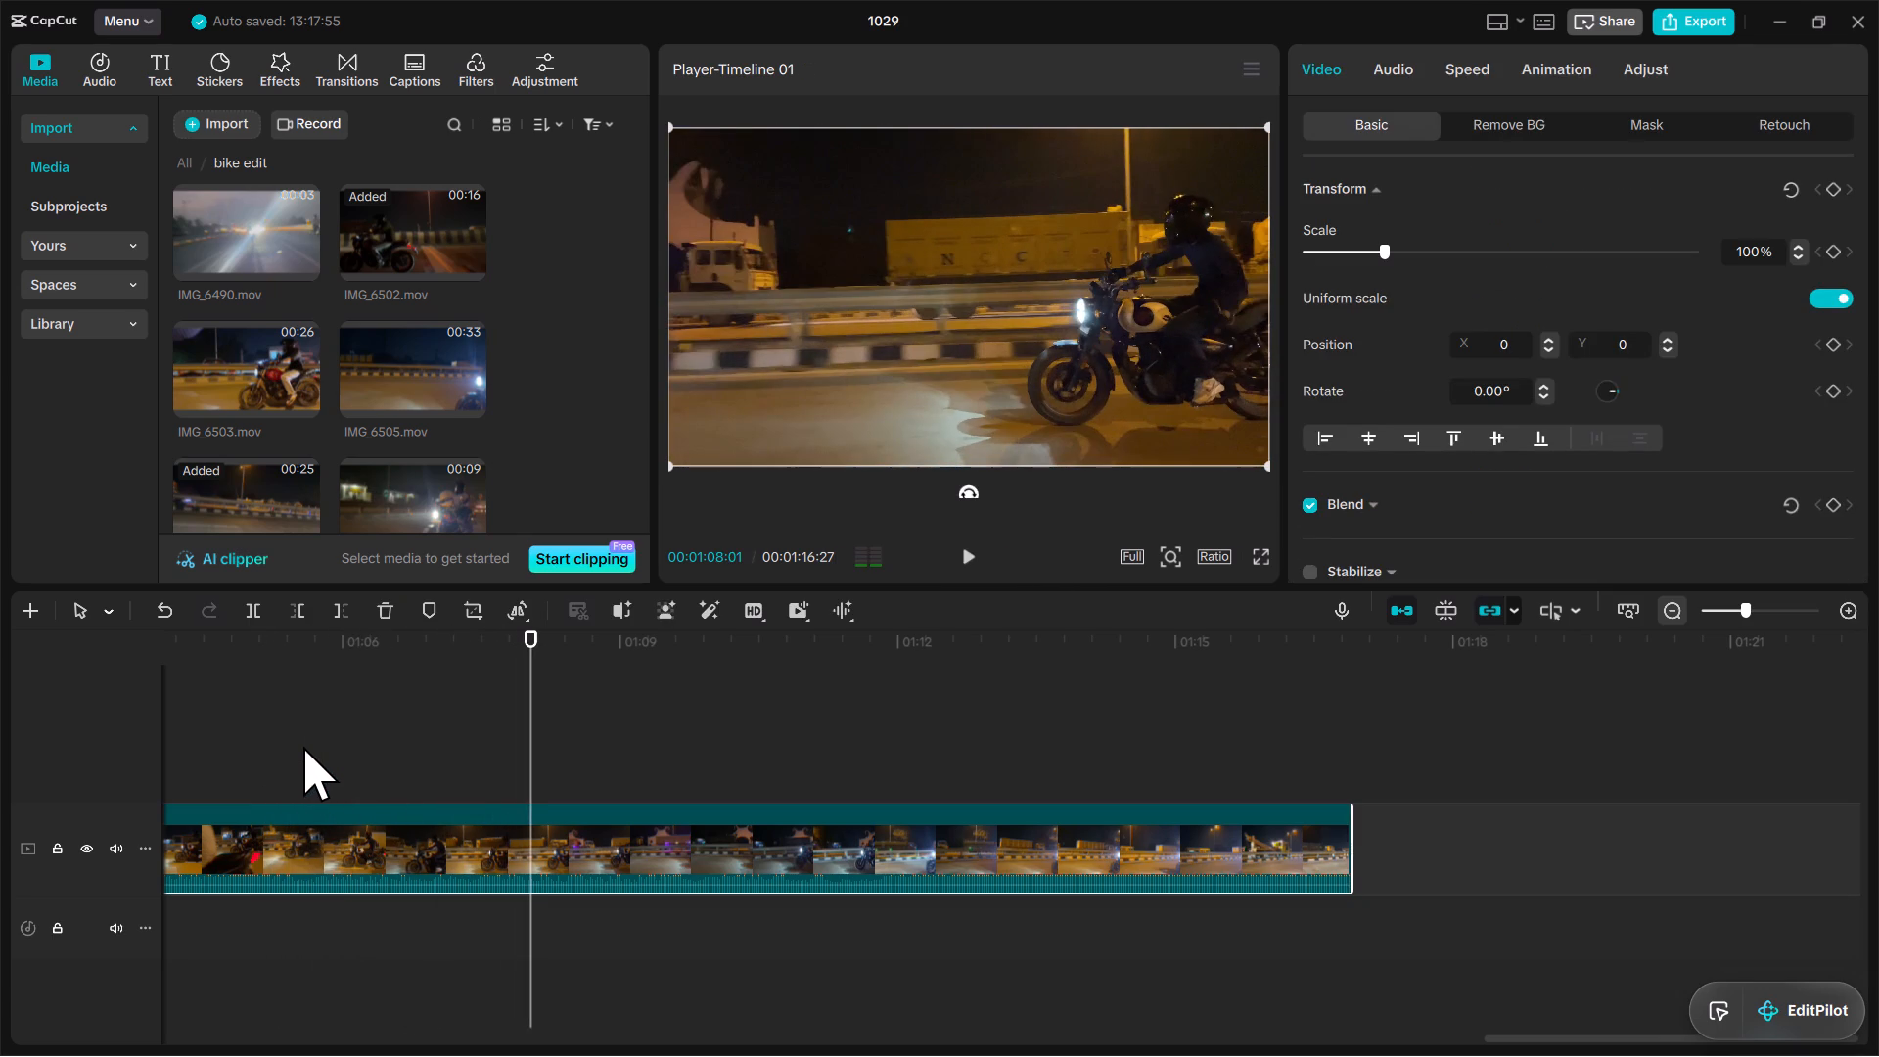
# Split IMG_6508.mov at about 01:04 on the timeline, where the usable section starts.
pyautogui.moveTo(531, 729); pyautogui.dragTo(316, 747)
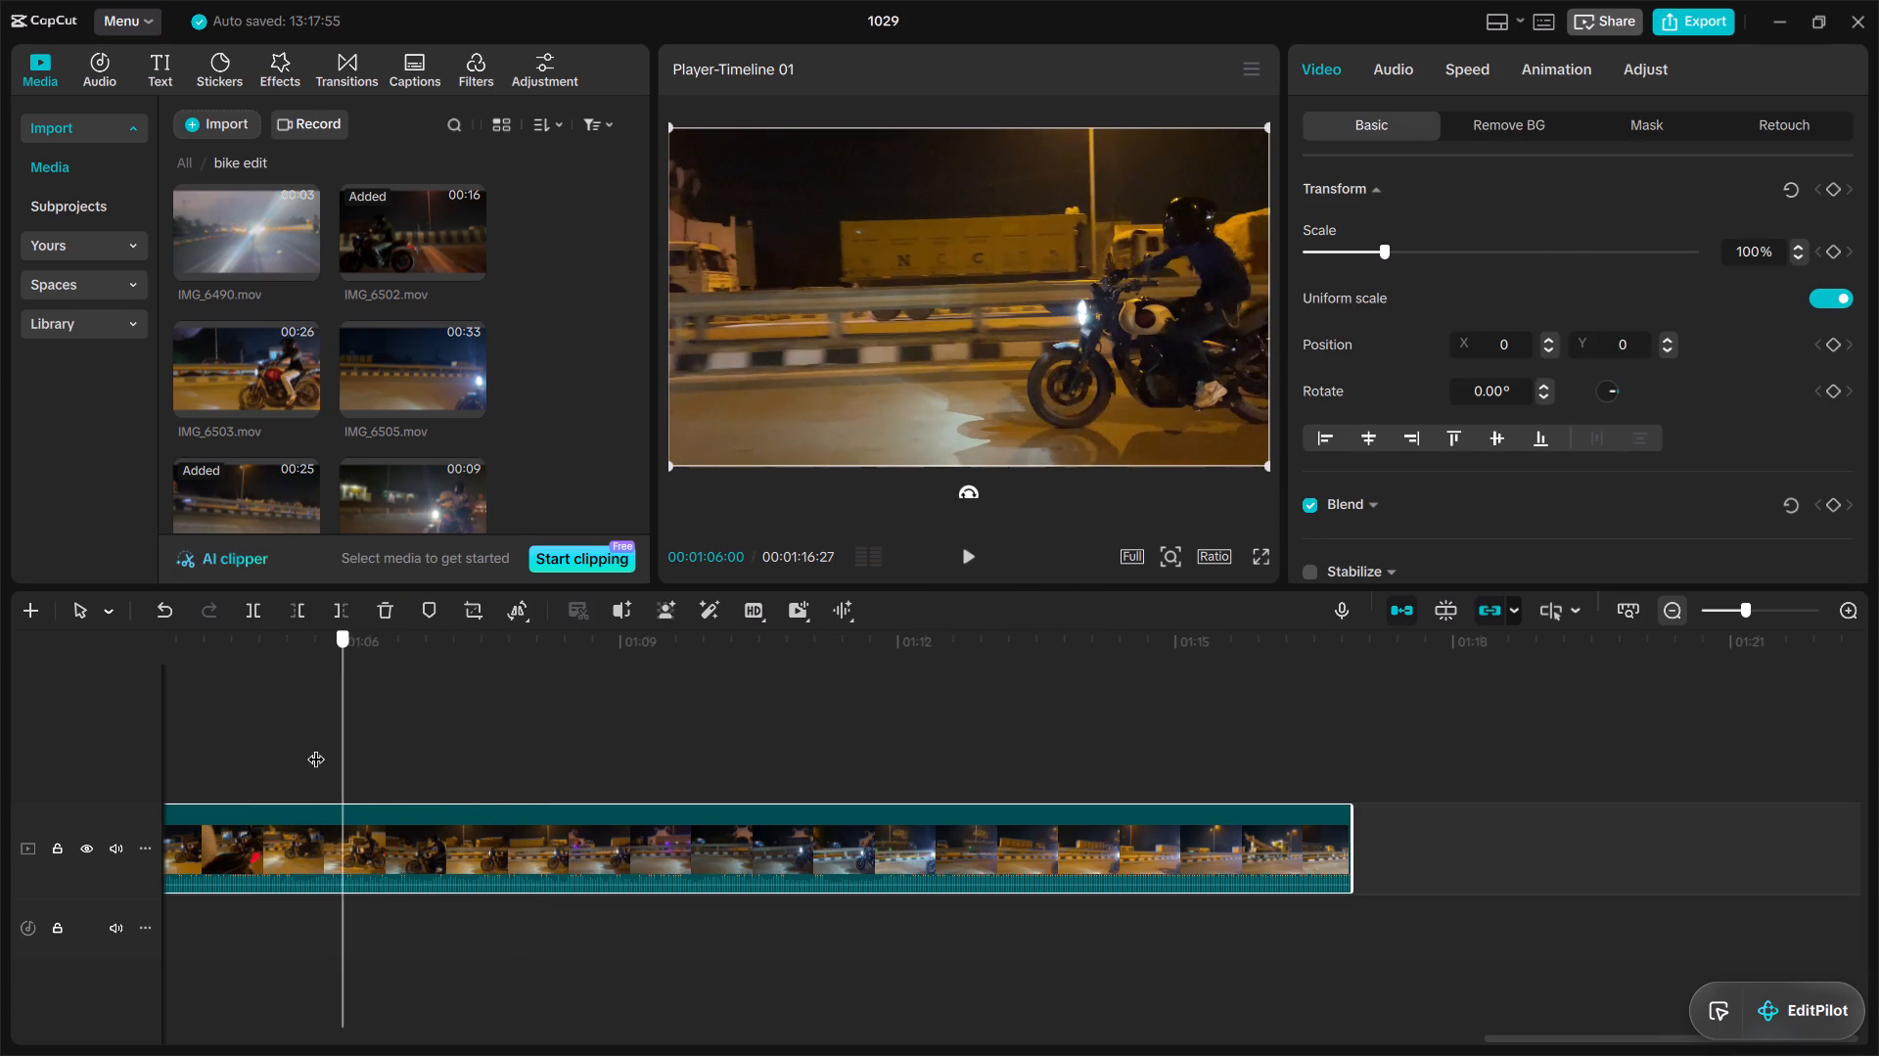
pyautogui.moveTo(316, 747); pyautogui.dragTo(222, 747)
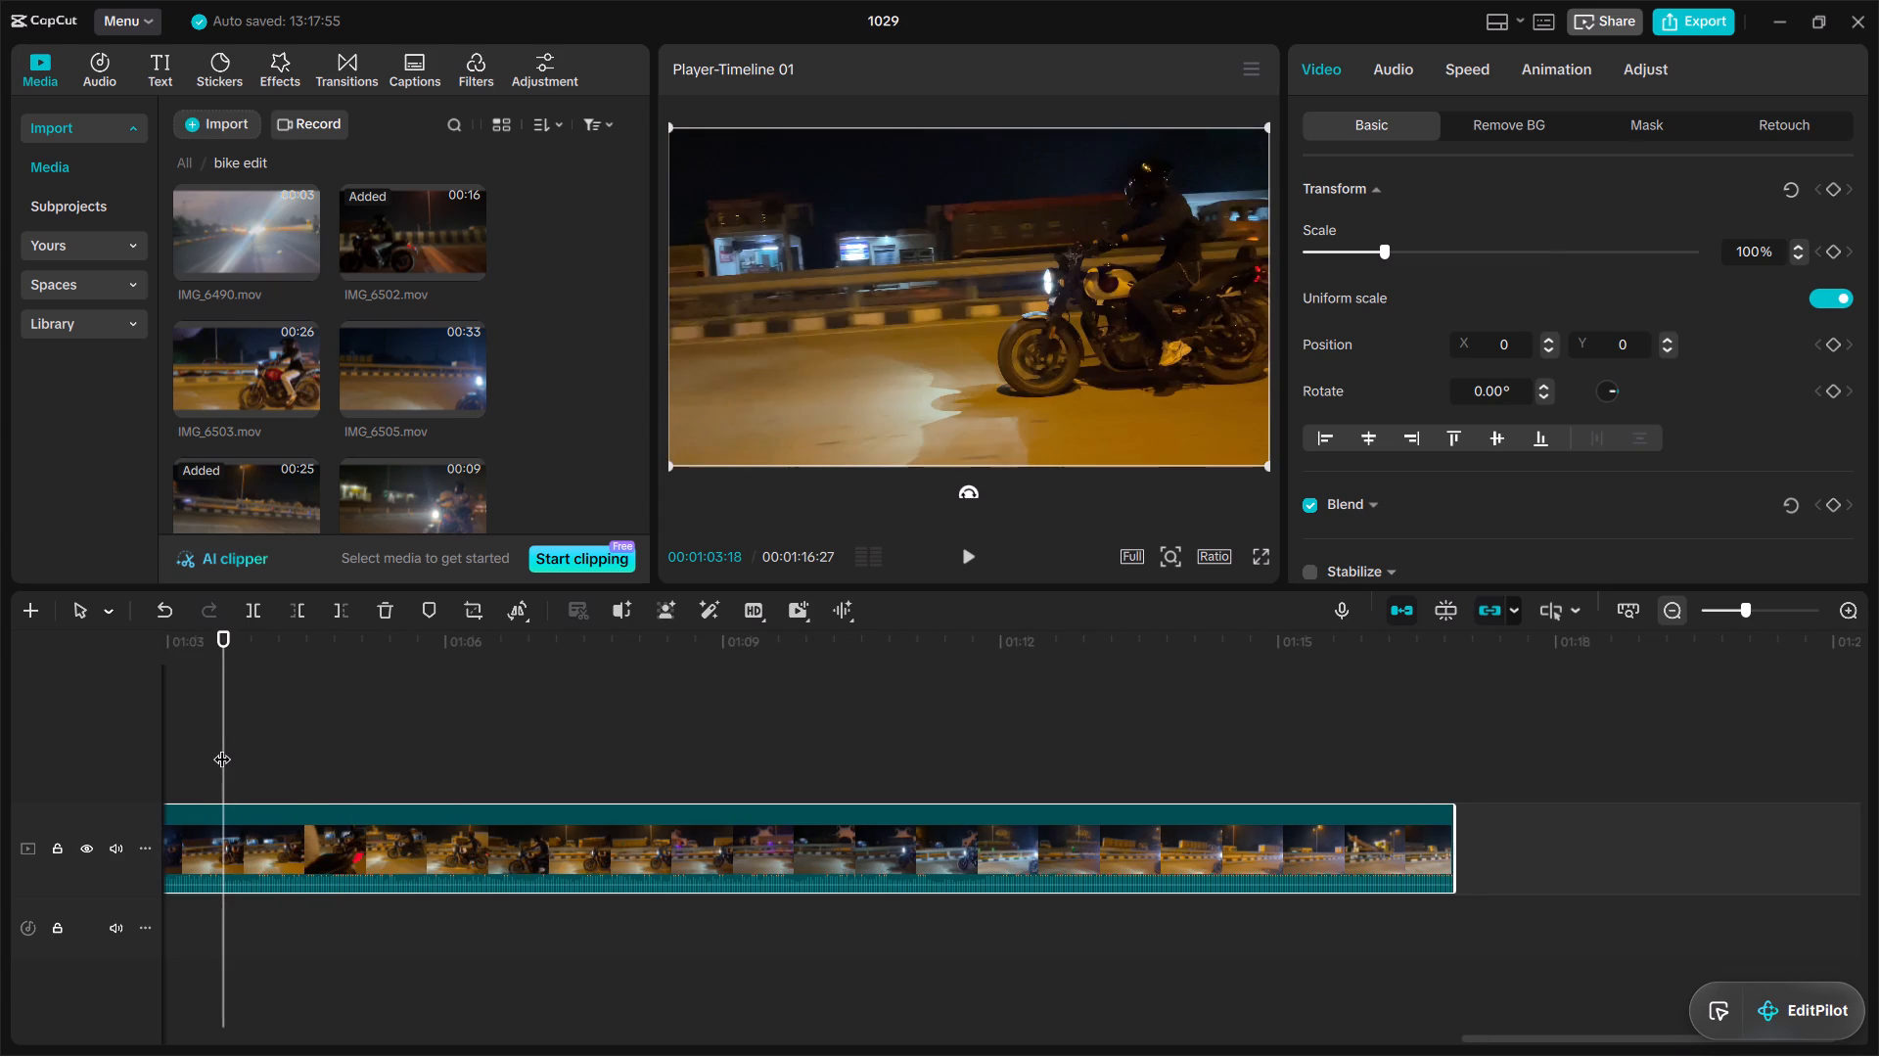
pyautogui.moveTo(222, 747); pyautogui.dragTo(278, 751)
pyautogui.press('s')
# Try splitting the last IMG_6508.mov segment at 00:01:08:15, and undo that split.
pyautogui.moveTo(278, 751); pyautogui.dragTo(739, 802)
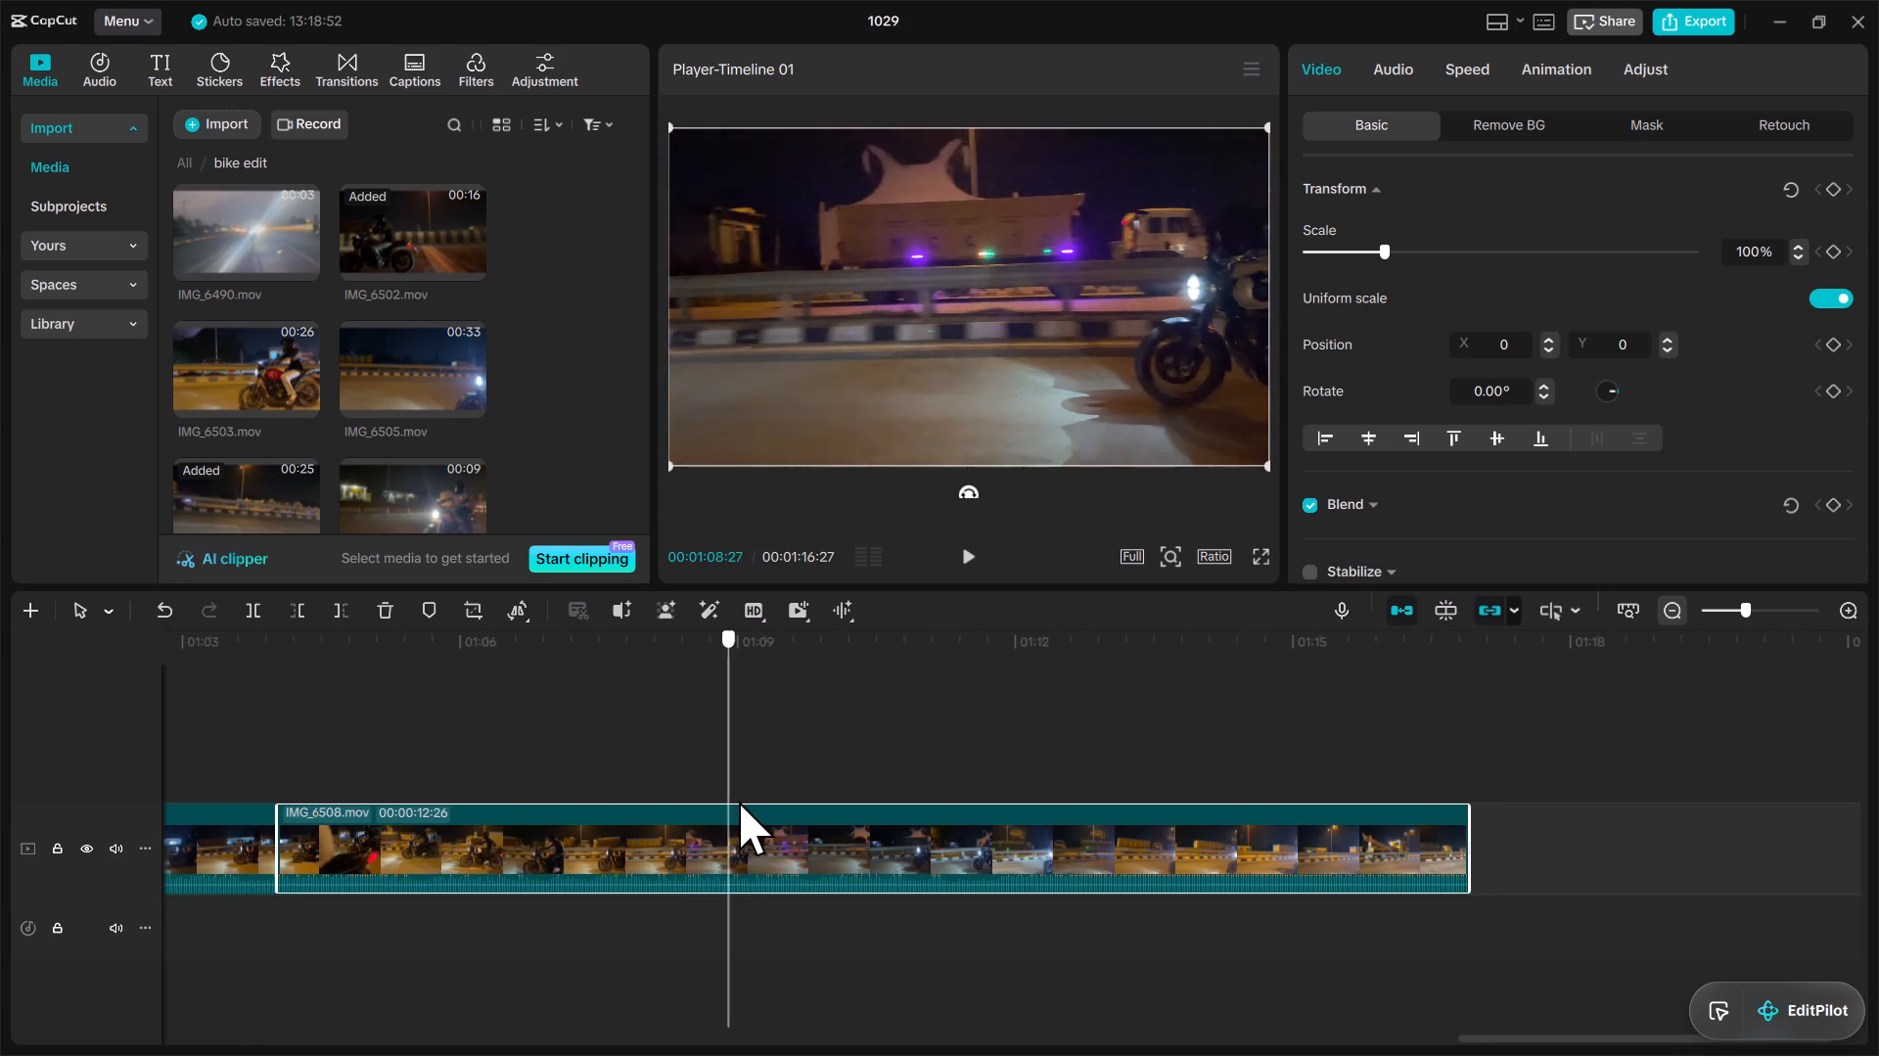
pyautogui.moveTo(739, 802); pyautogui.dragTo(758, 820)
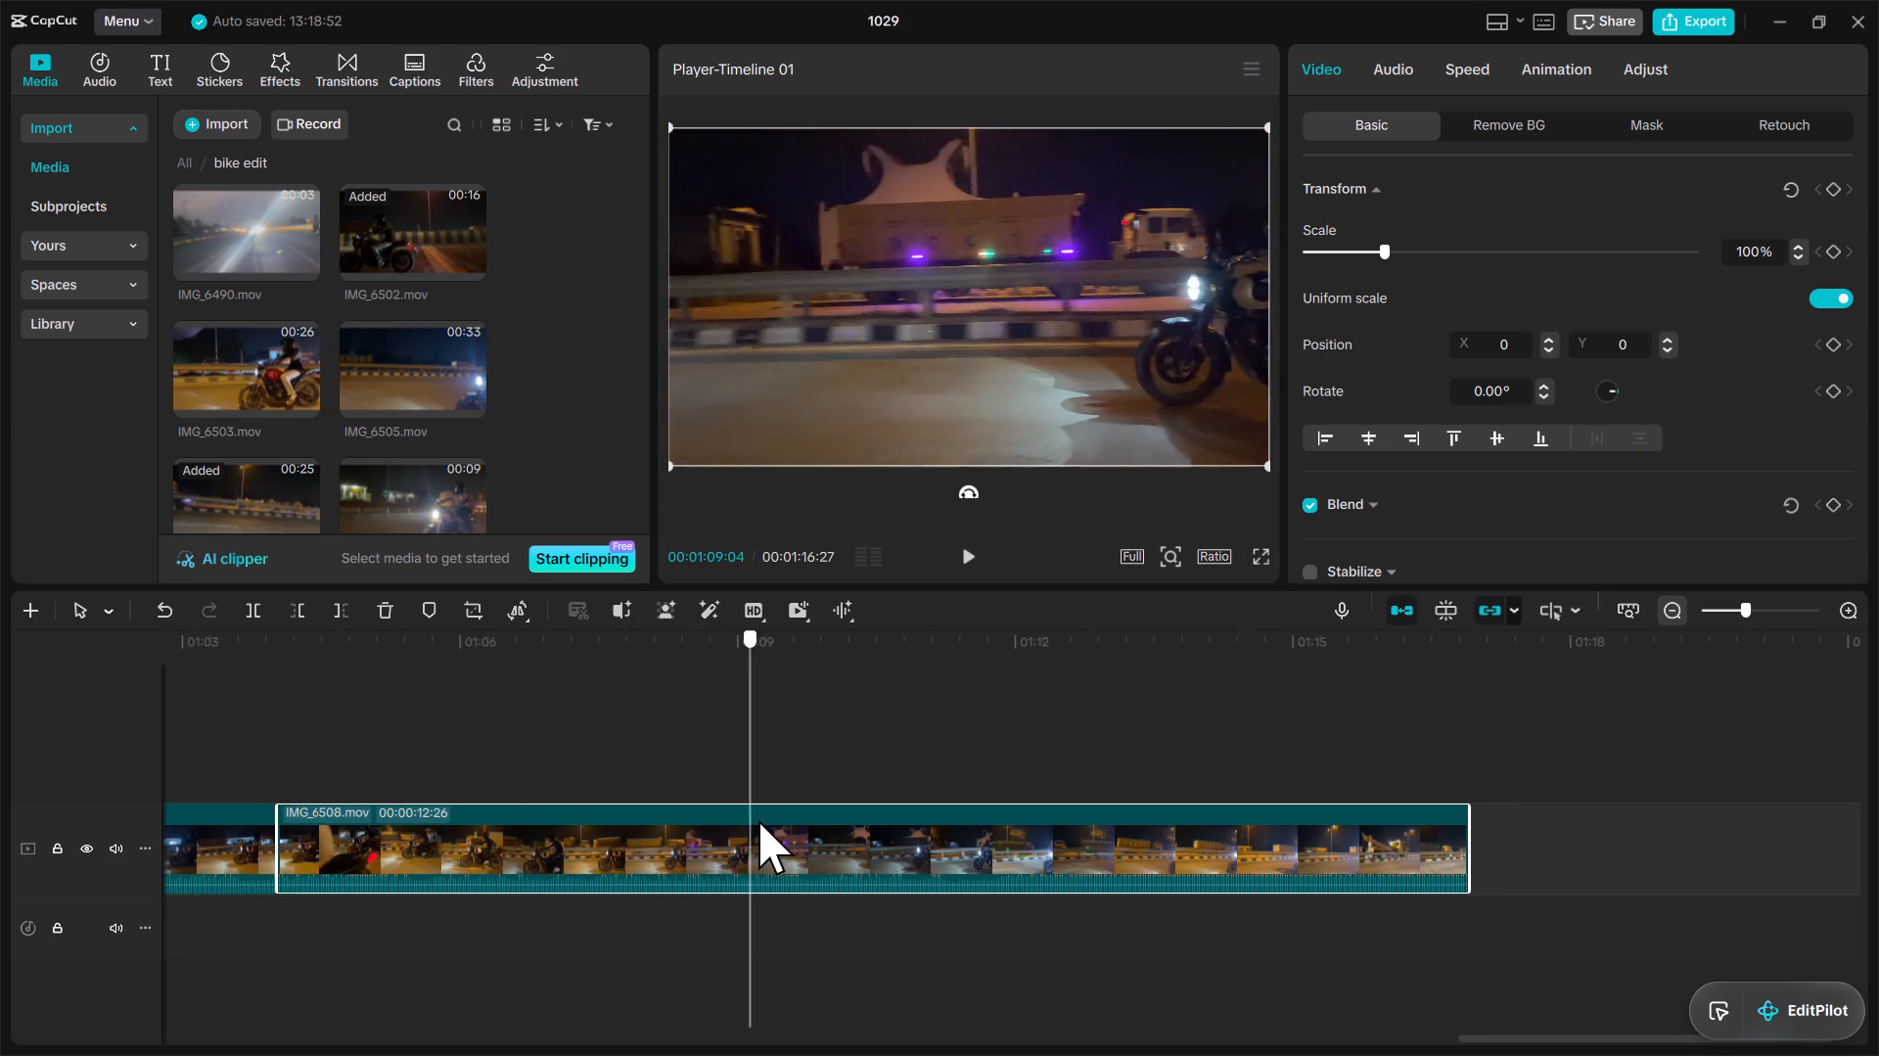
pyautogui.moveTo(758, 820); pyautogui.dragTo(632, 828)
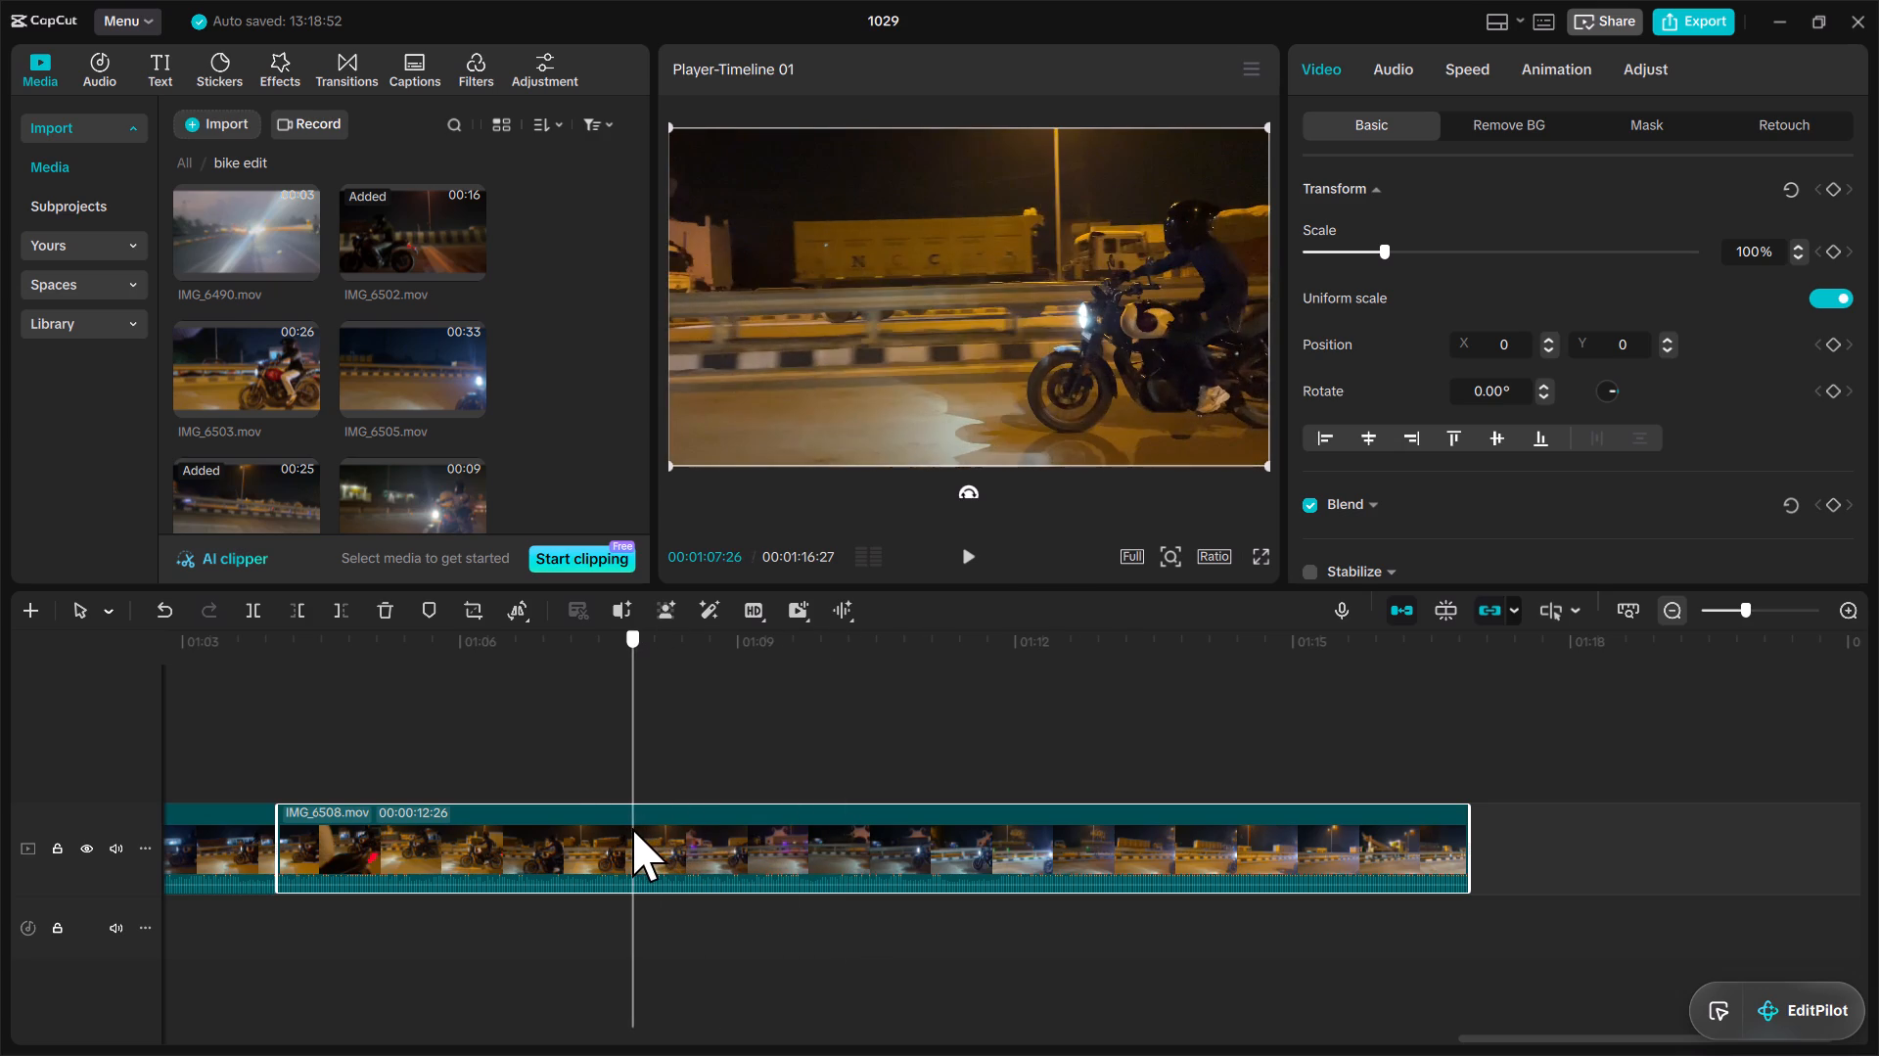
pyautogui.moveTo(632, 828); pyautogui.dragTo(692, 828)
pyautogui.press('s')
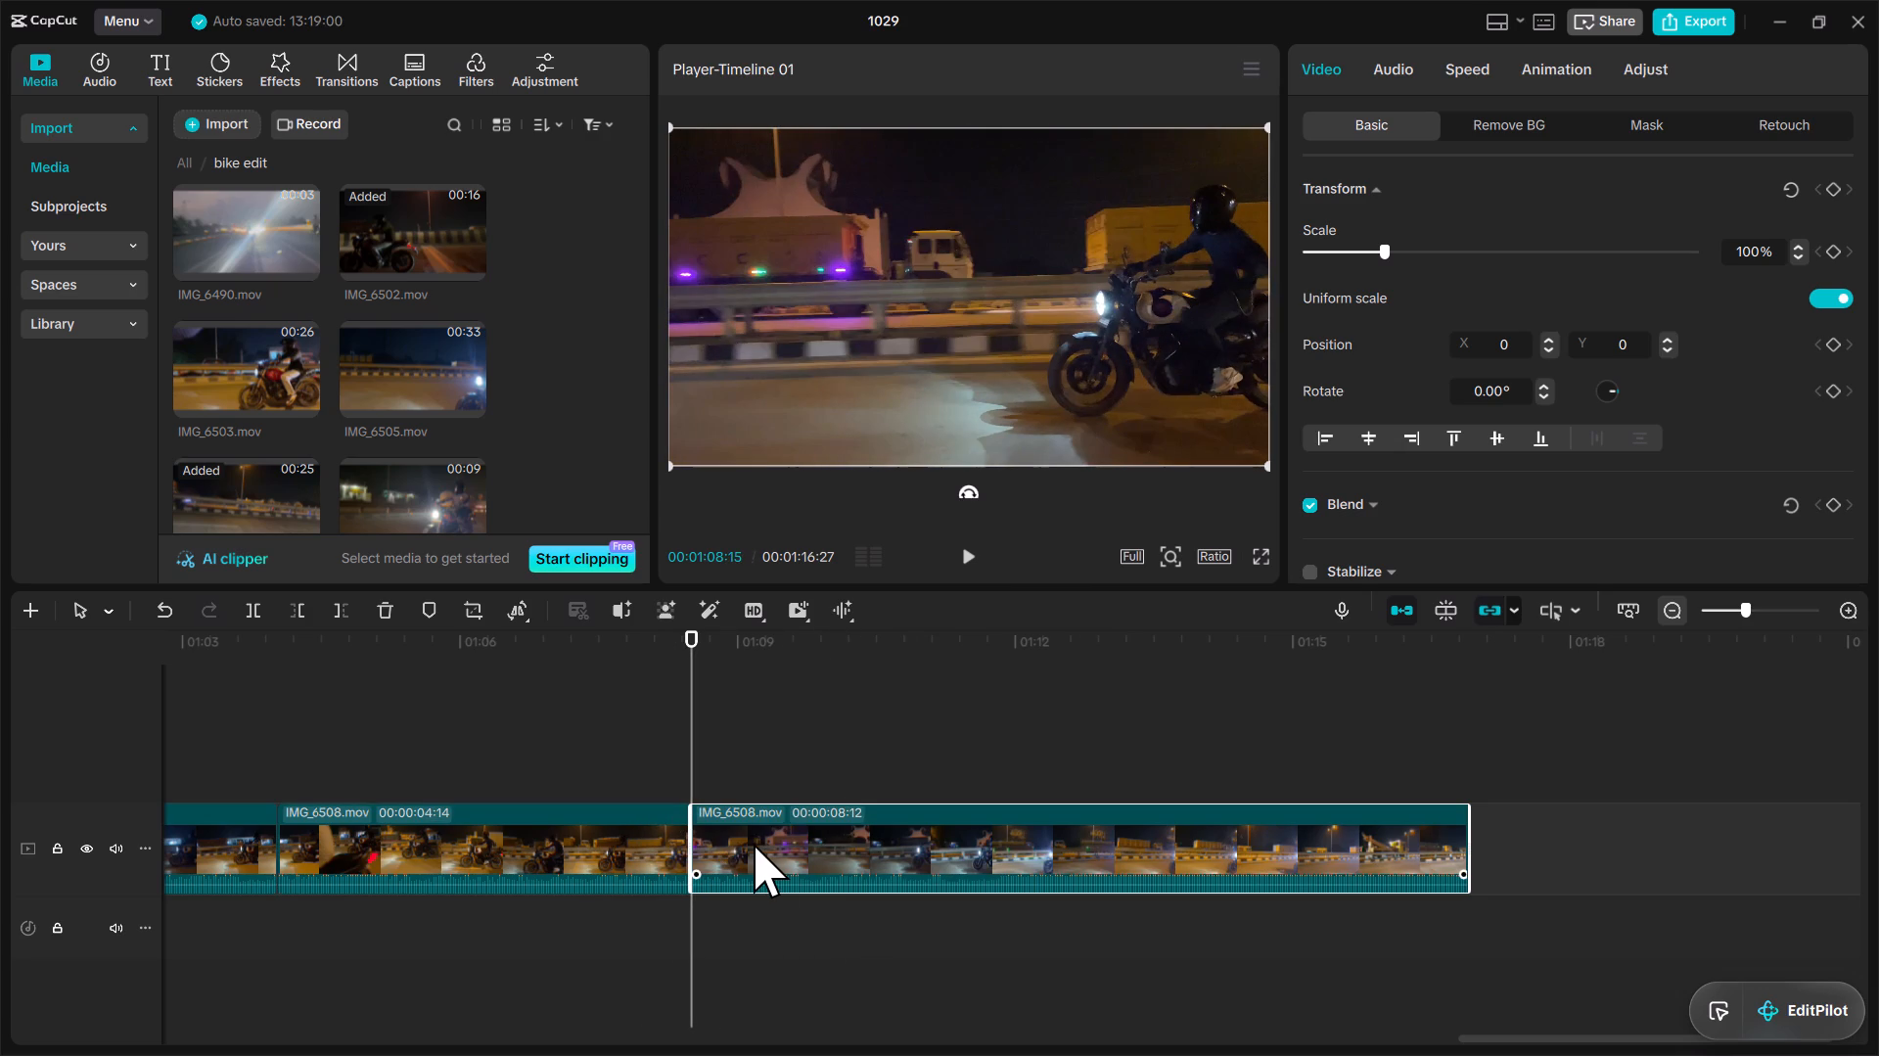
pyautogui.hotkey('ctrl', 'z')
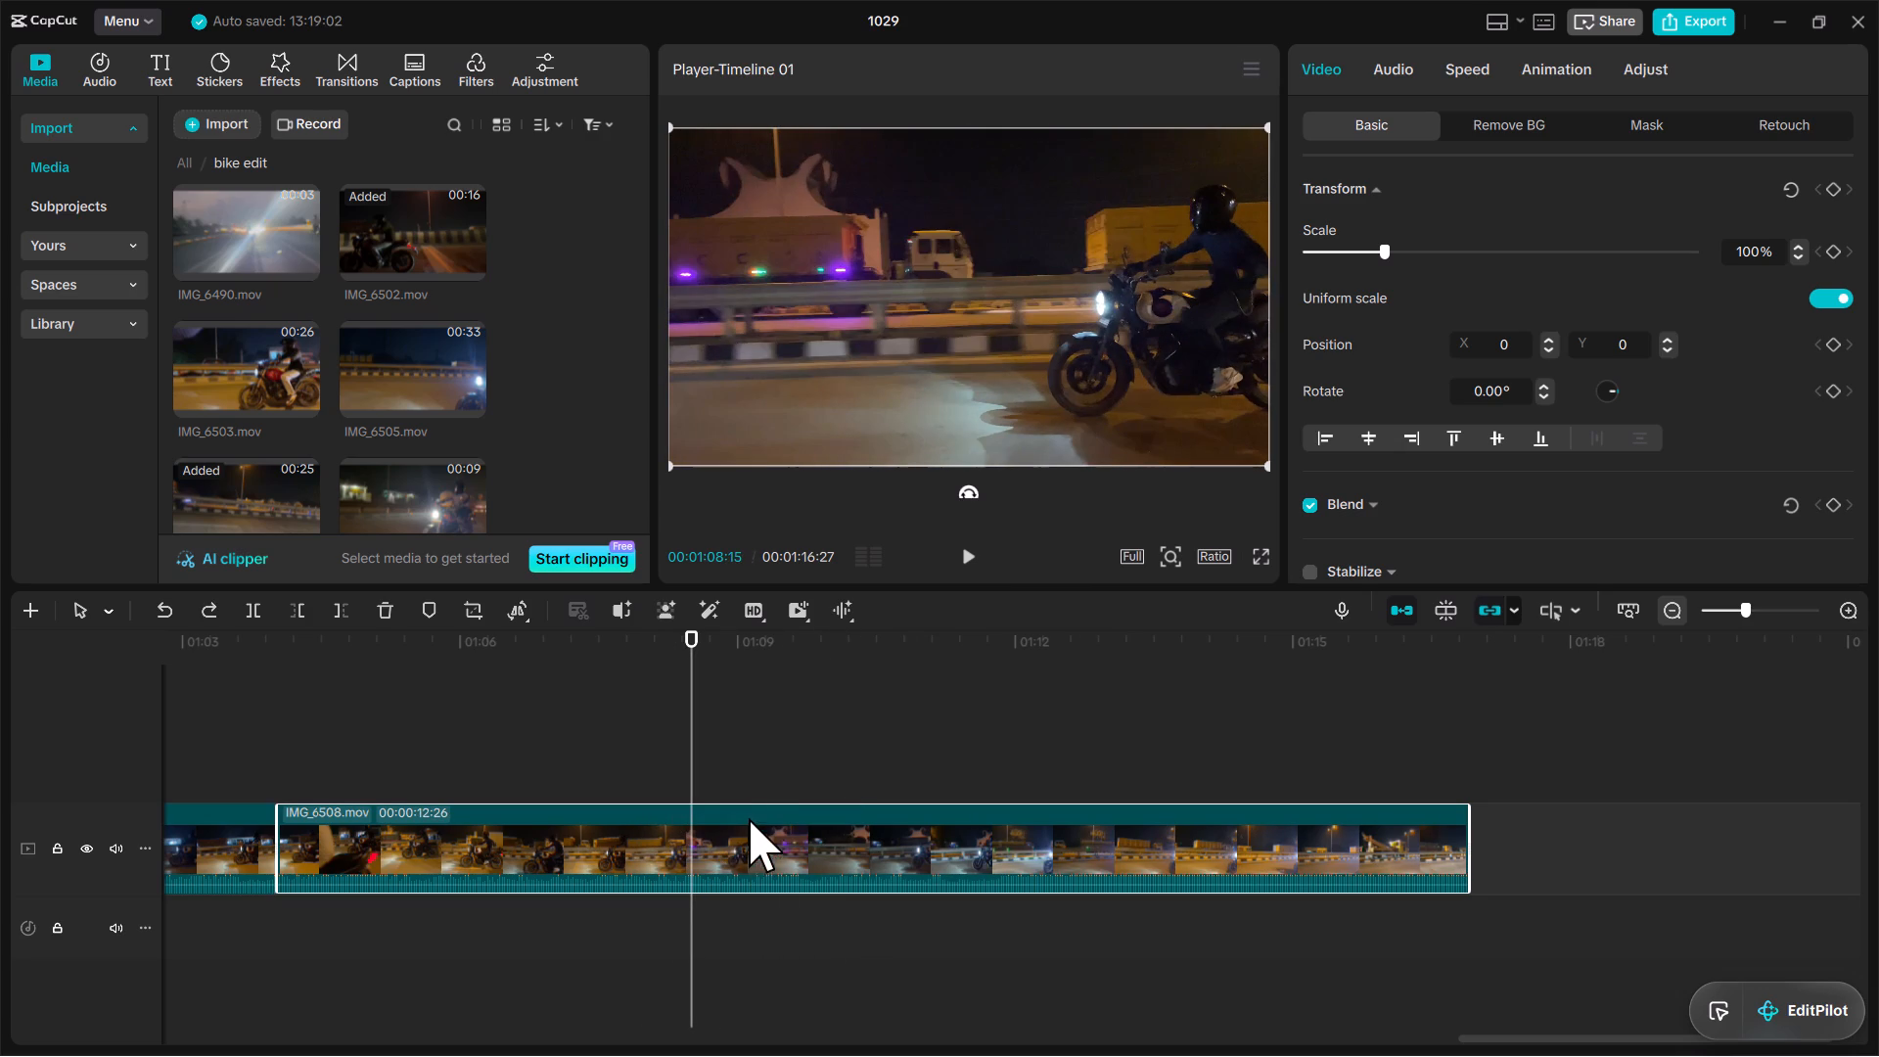
# Split the last IMG_6508.mov segment at 00:01:07:27 and delete the footage after that point.
pyautogui.moveTo(693, 753); pyautogui.dragTo(752, 753)
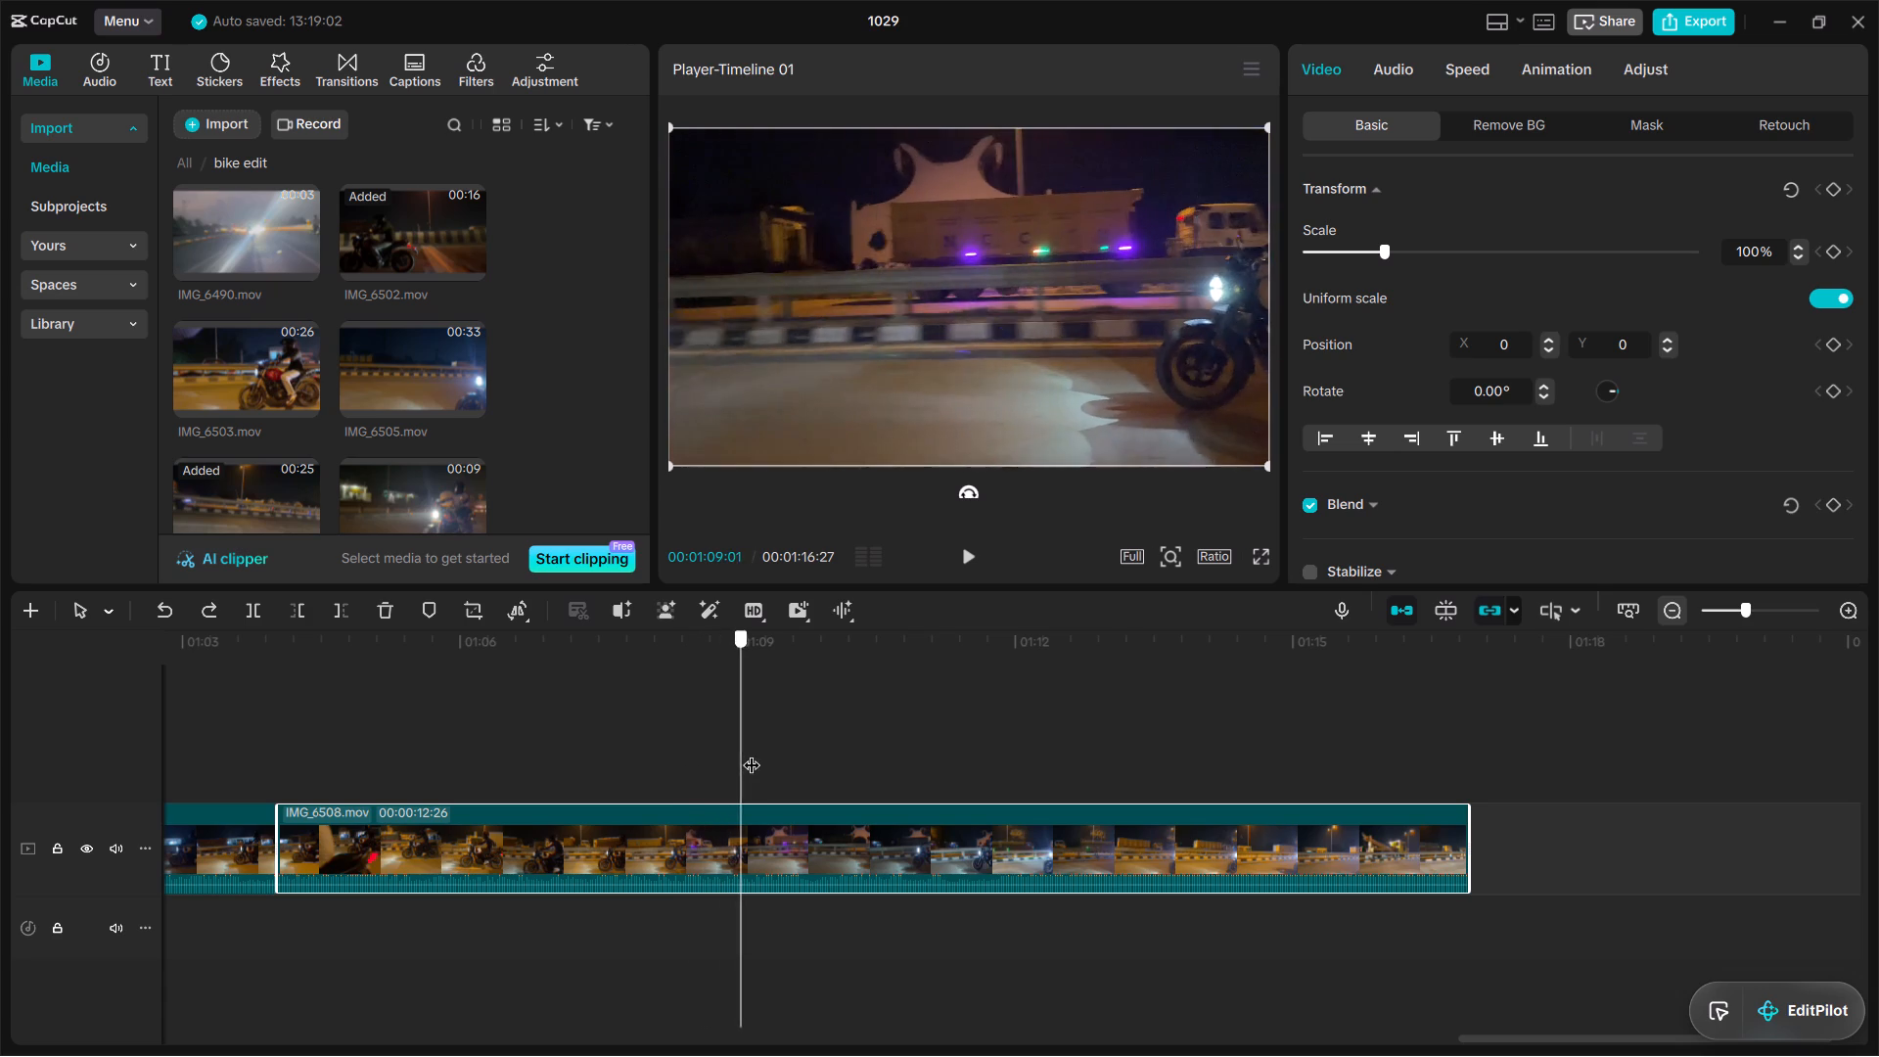
pyautogui.moveTo(752, 753); pyautogui.dragTo(939, 757)
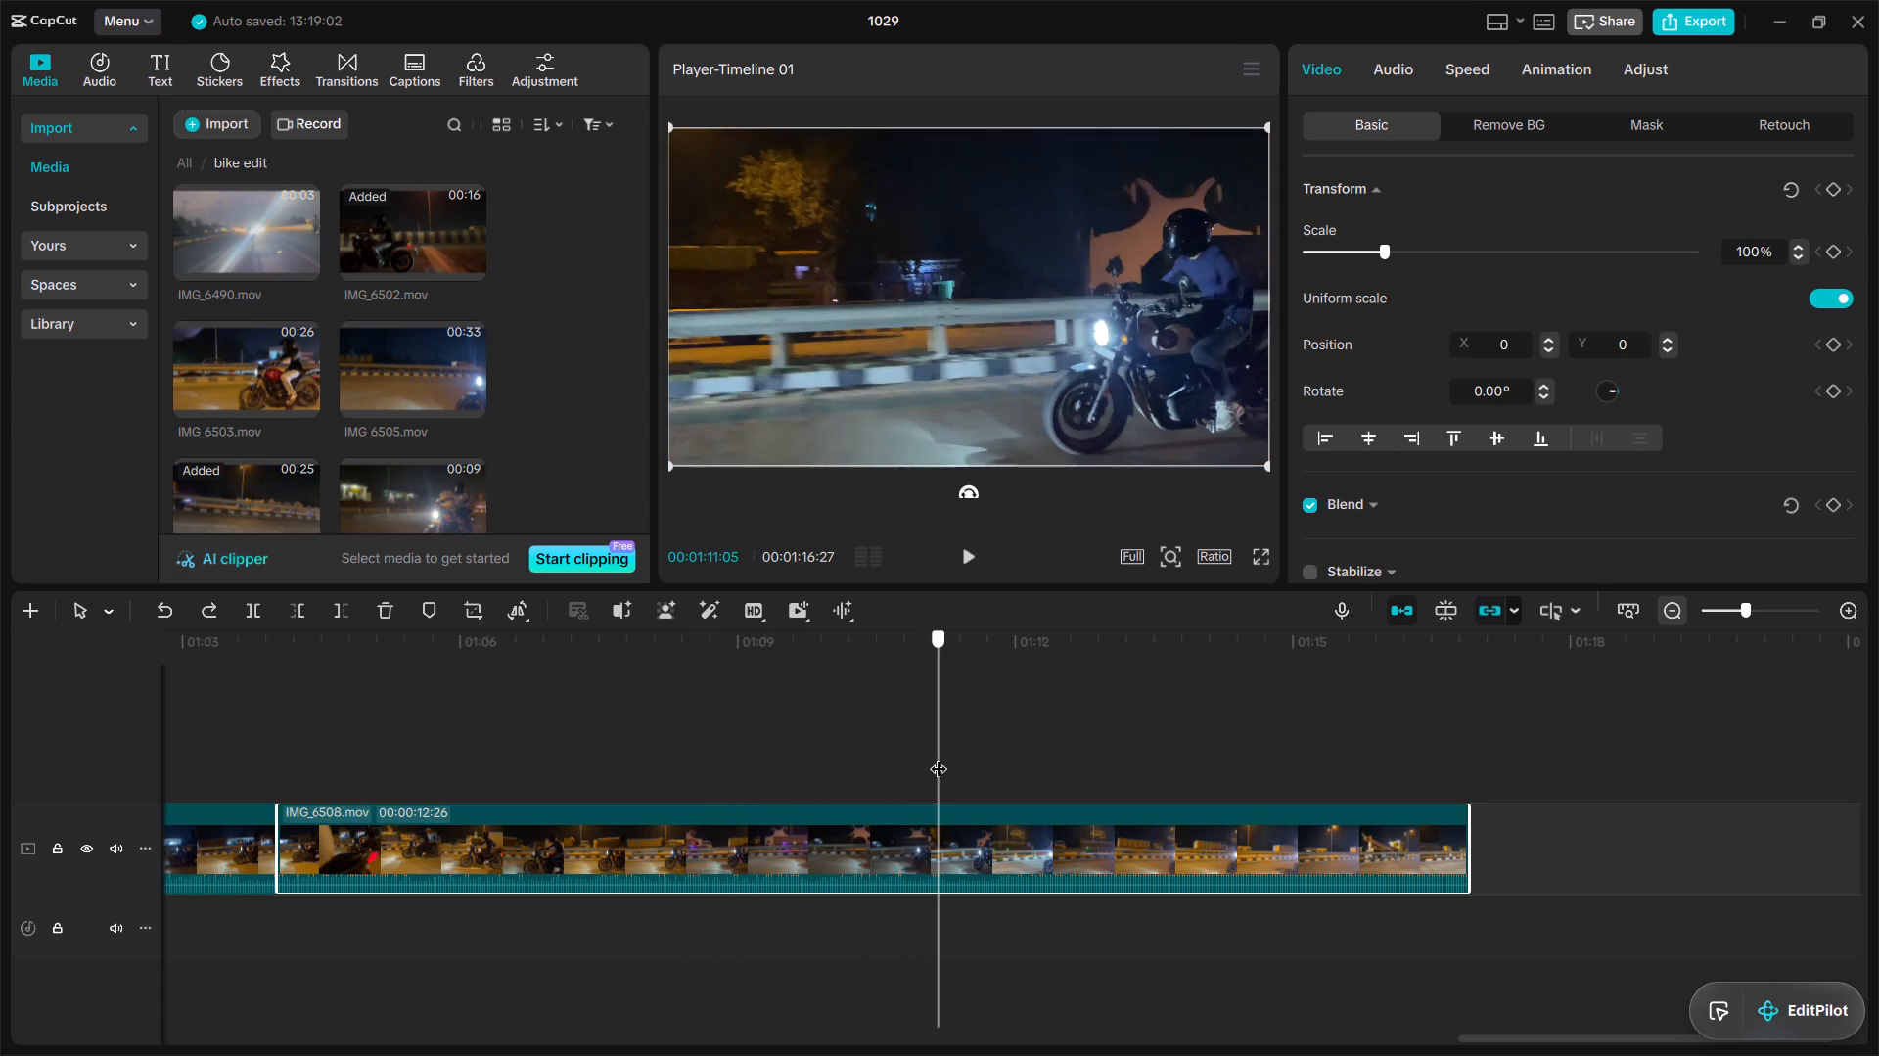
pyautogui.moveTo(939, 757); pyautogui.dragTo(688, 779)
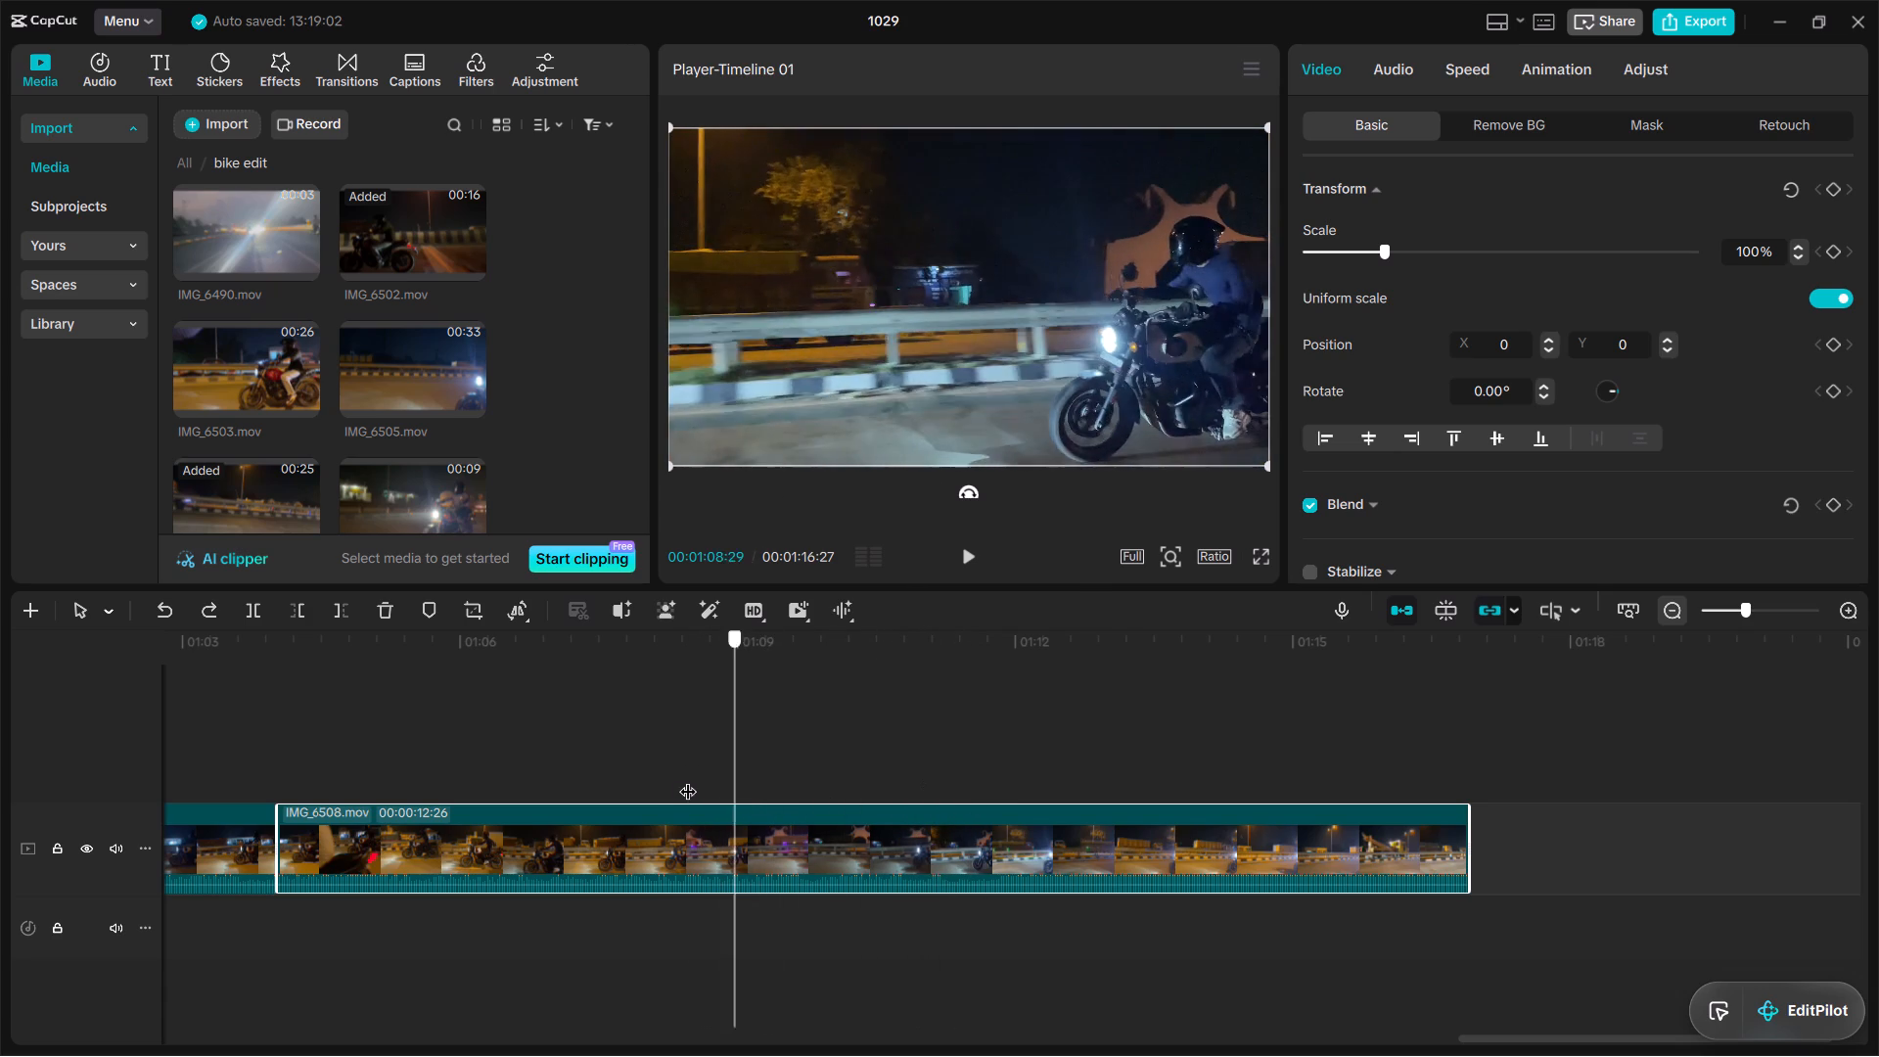
pyautogui.moveTo(688, 779); pyautogui.dragTo(657, 780)
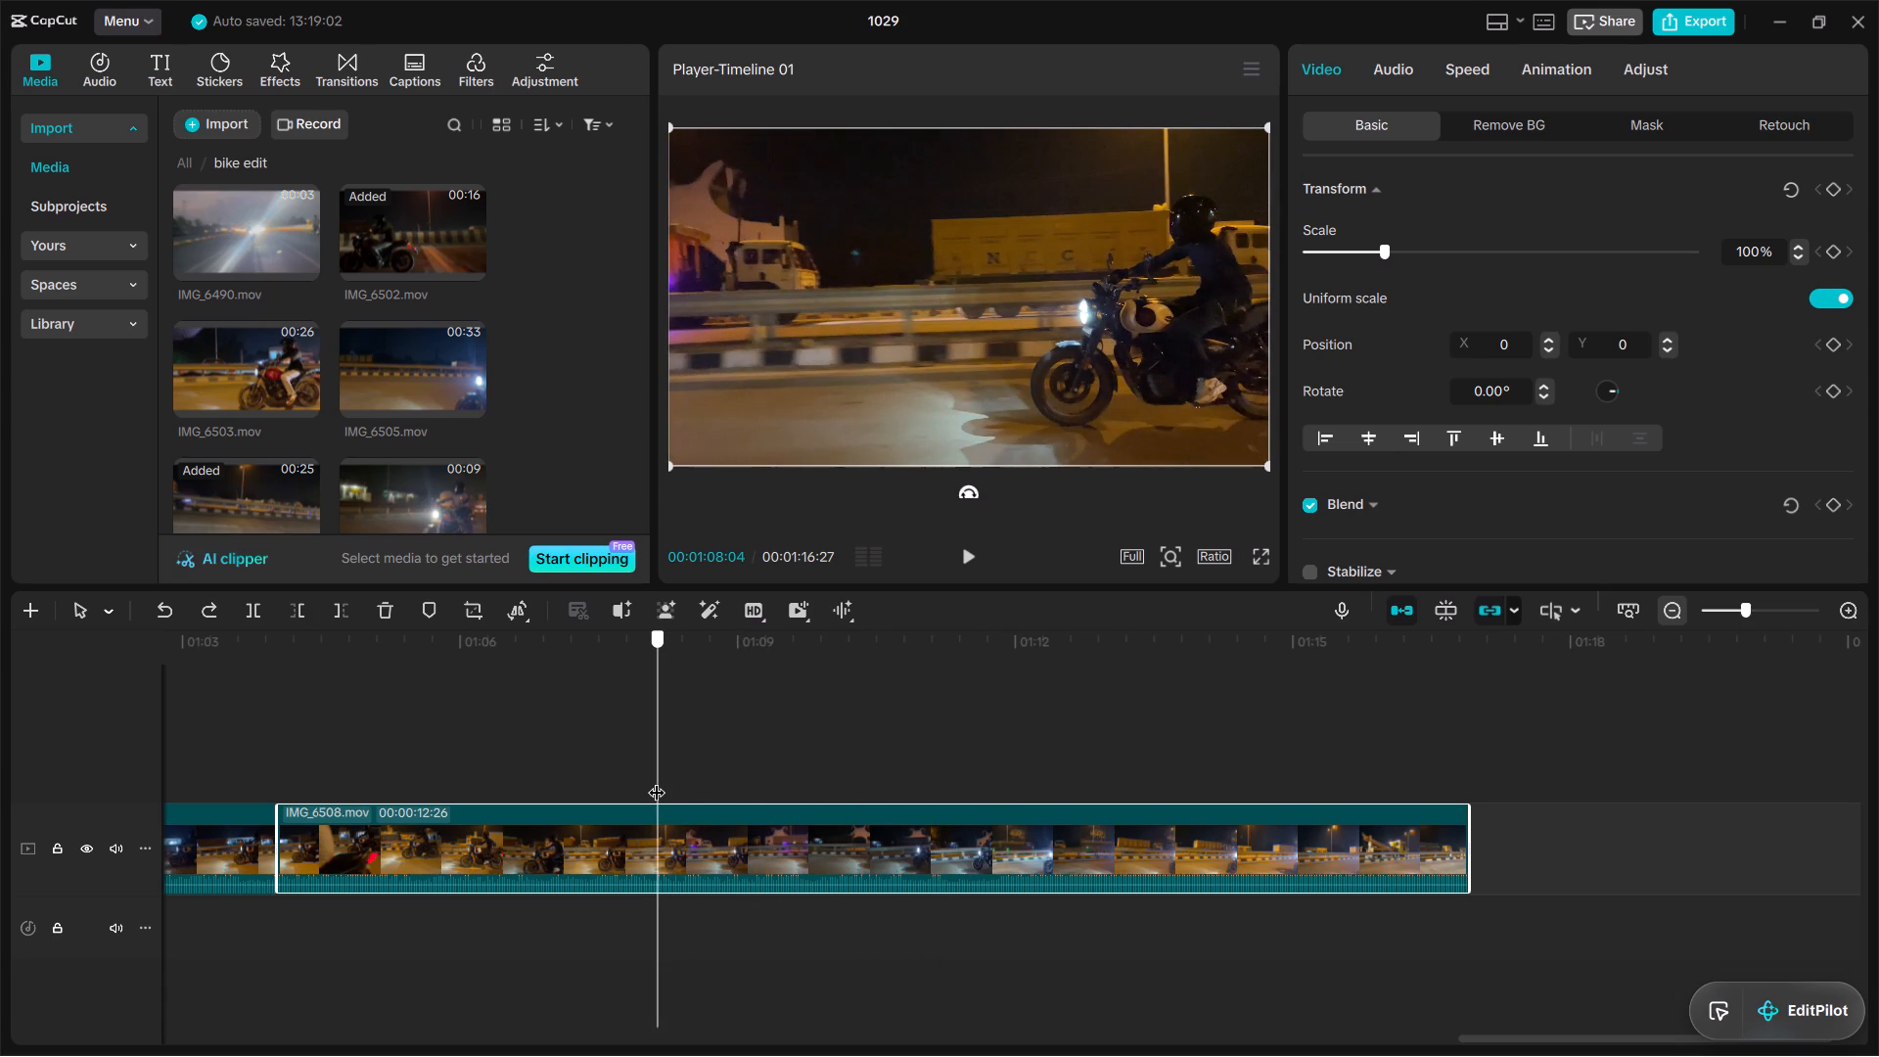
pyautogui.moveTo(657, 780); pyautogui.dragTo(718, 788)
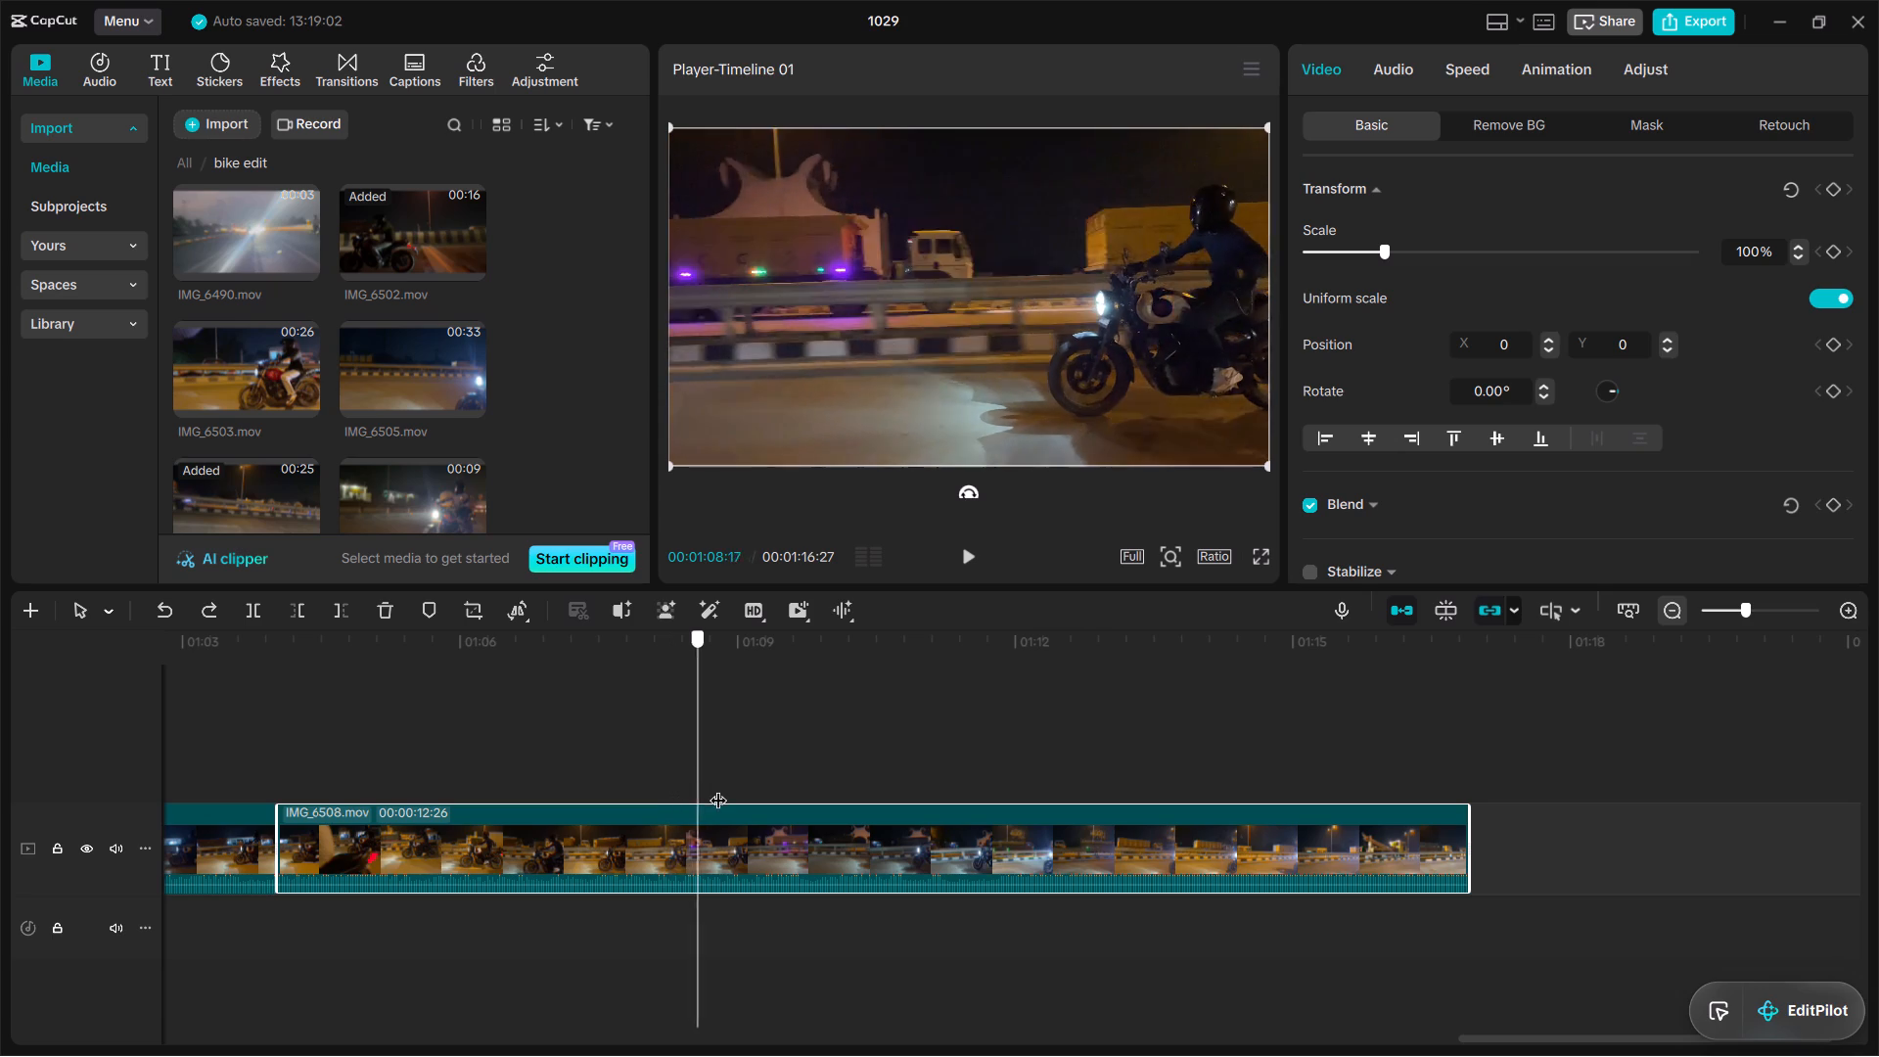
pyautogui.moveTo(718, 788); pyautogui.dragTo(636, 796)
pyautogui.press('s')
pyautogui.press('BackSpace')
# Delete the long first segment of IMG_6508.mov, keeping only the 00:00:03:26 section after IMG_6502.mov.
pyautogui.click(668, 832)
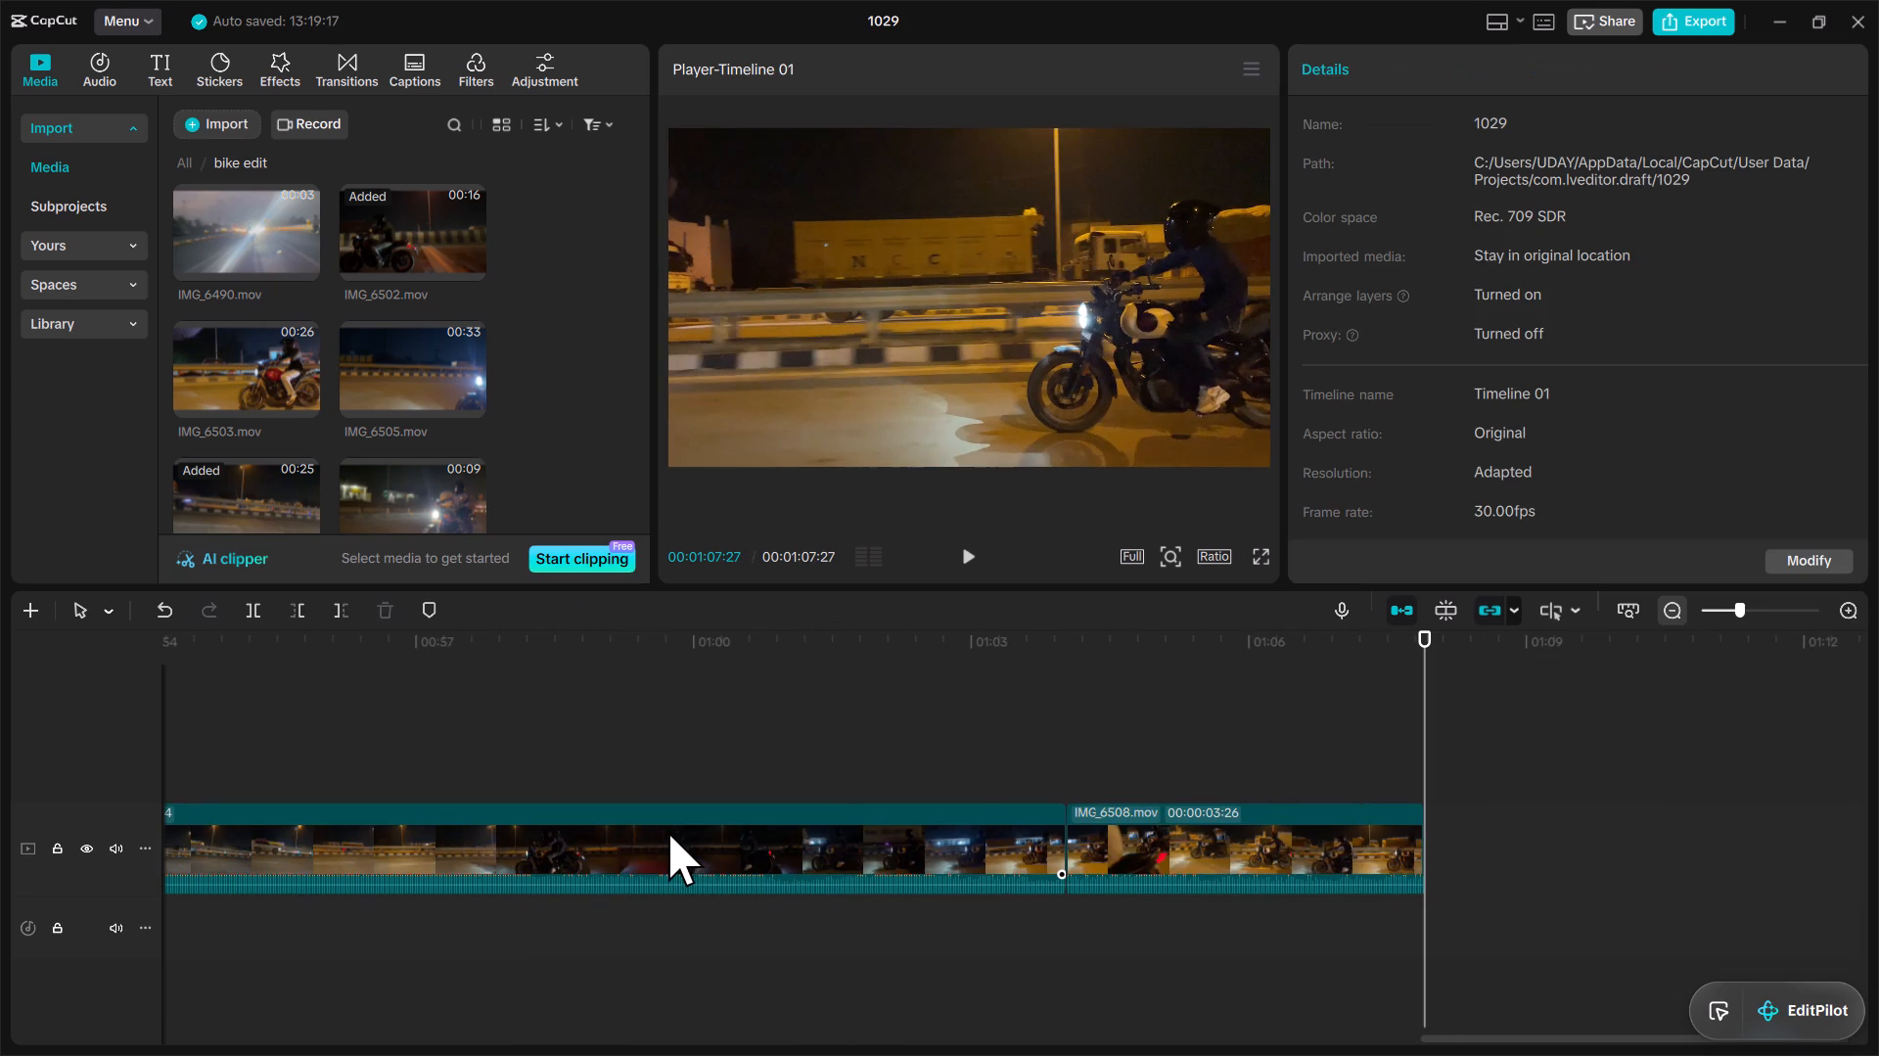
pyautogui.moveTo(620, 838); pyautogui.dragTo(612, 836)
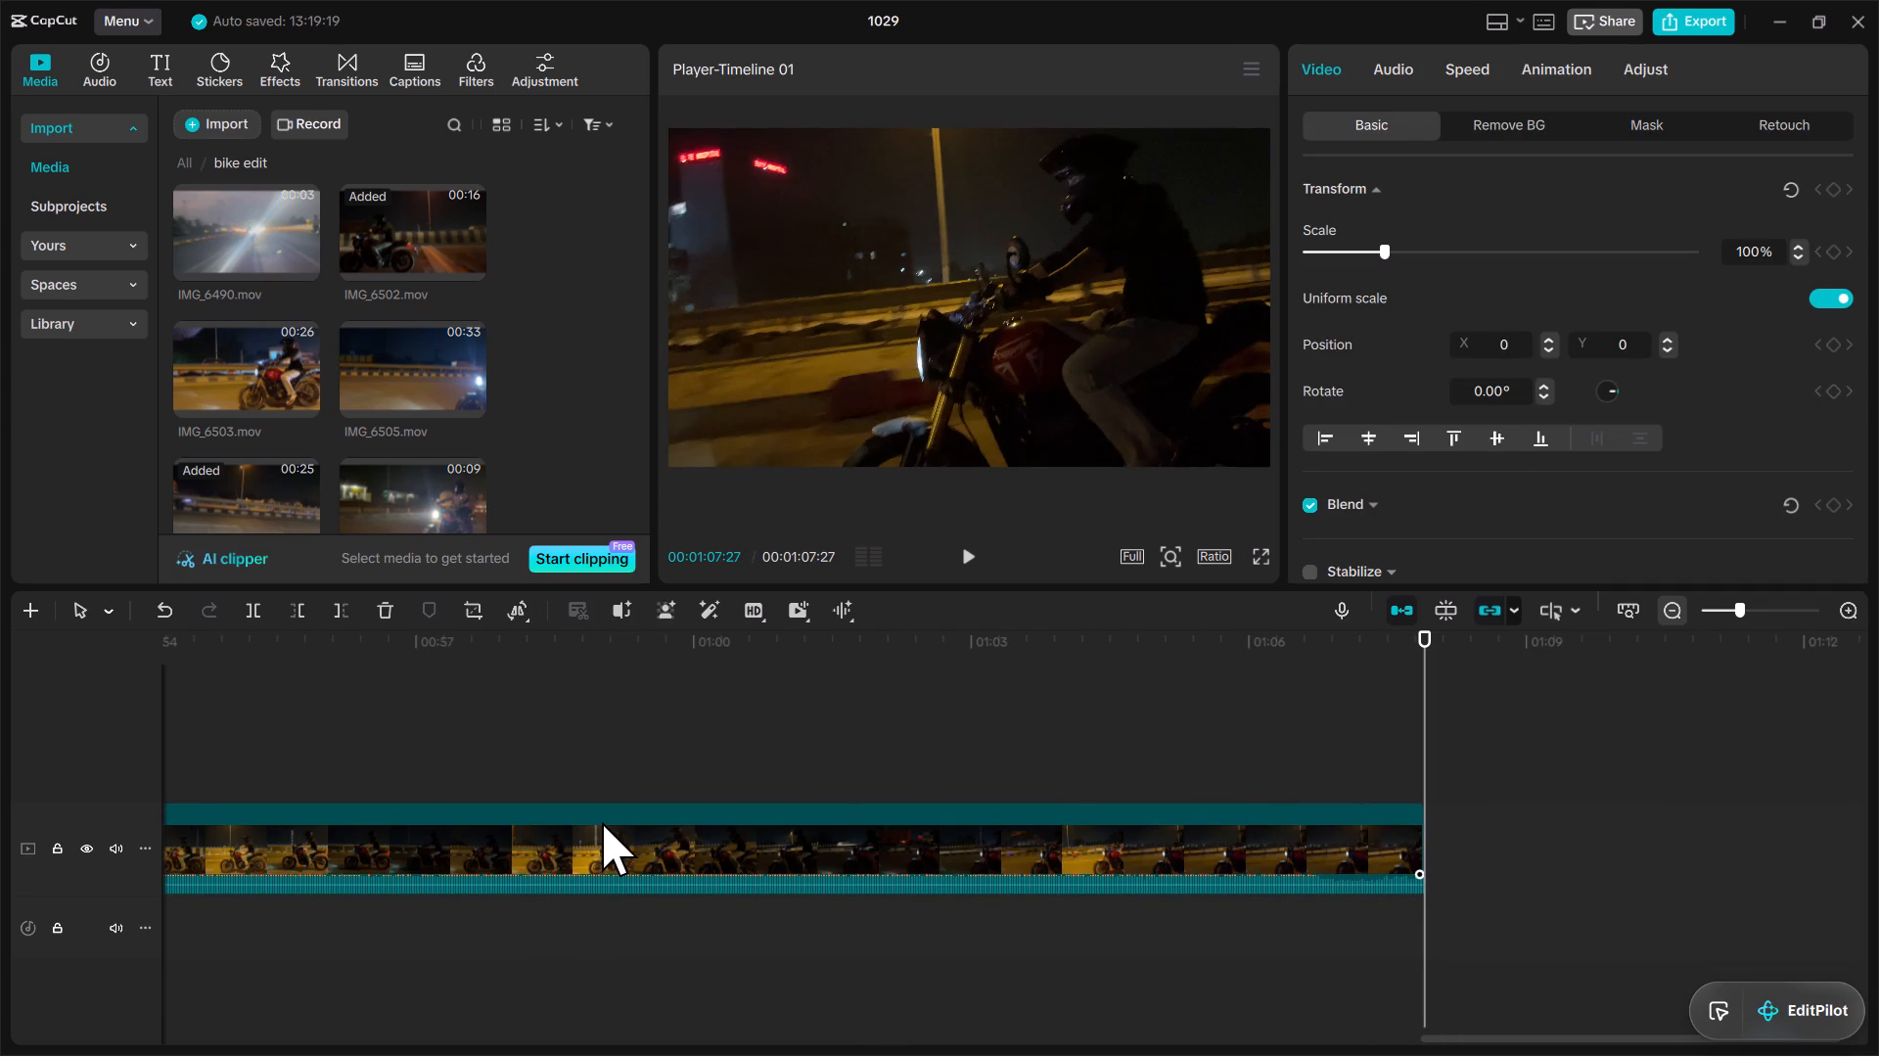
pyautogui.hotkey('ctrl', 'z')
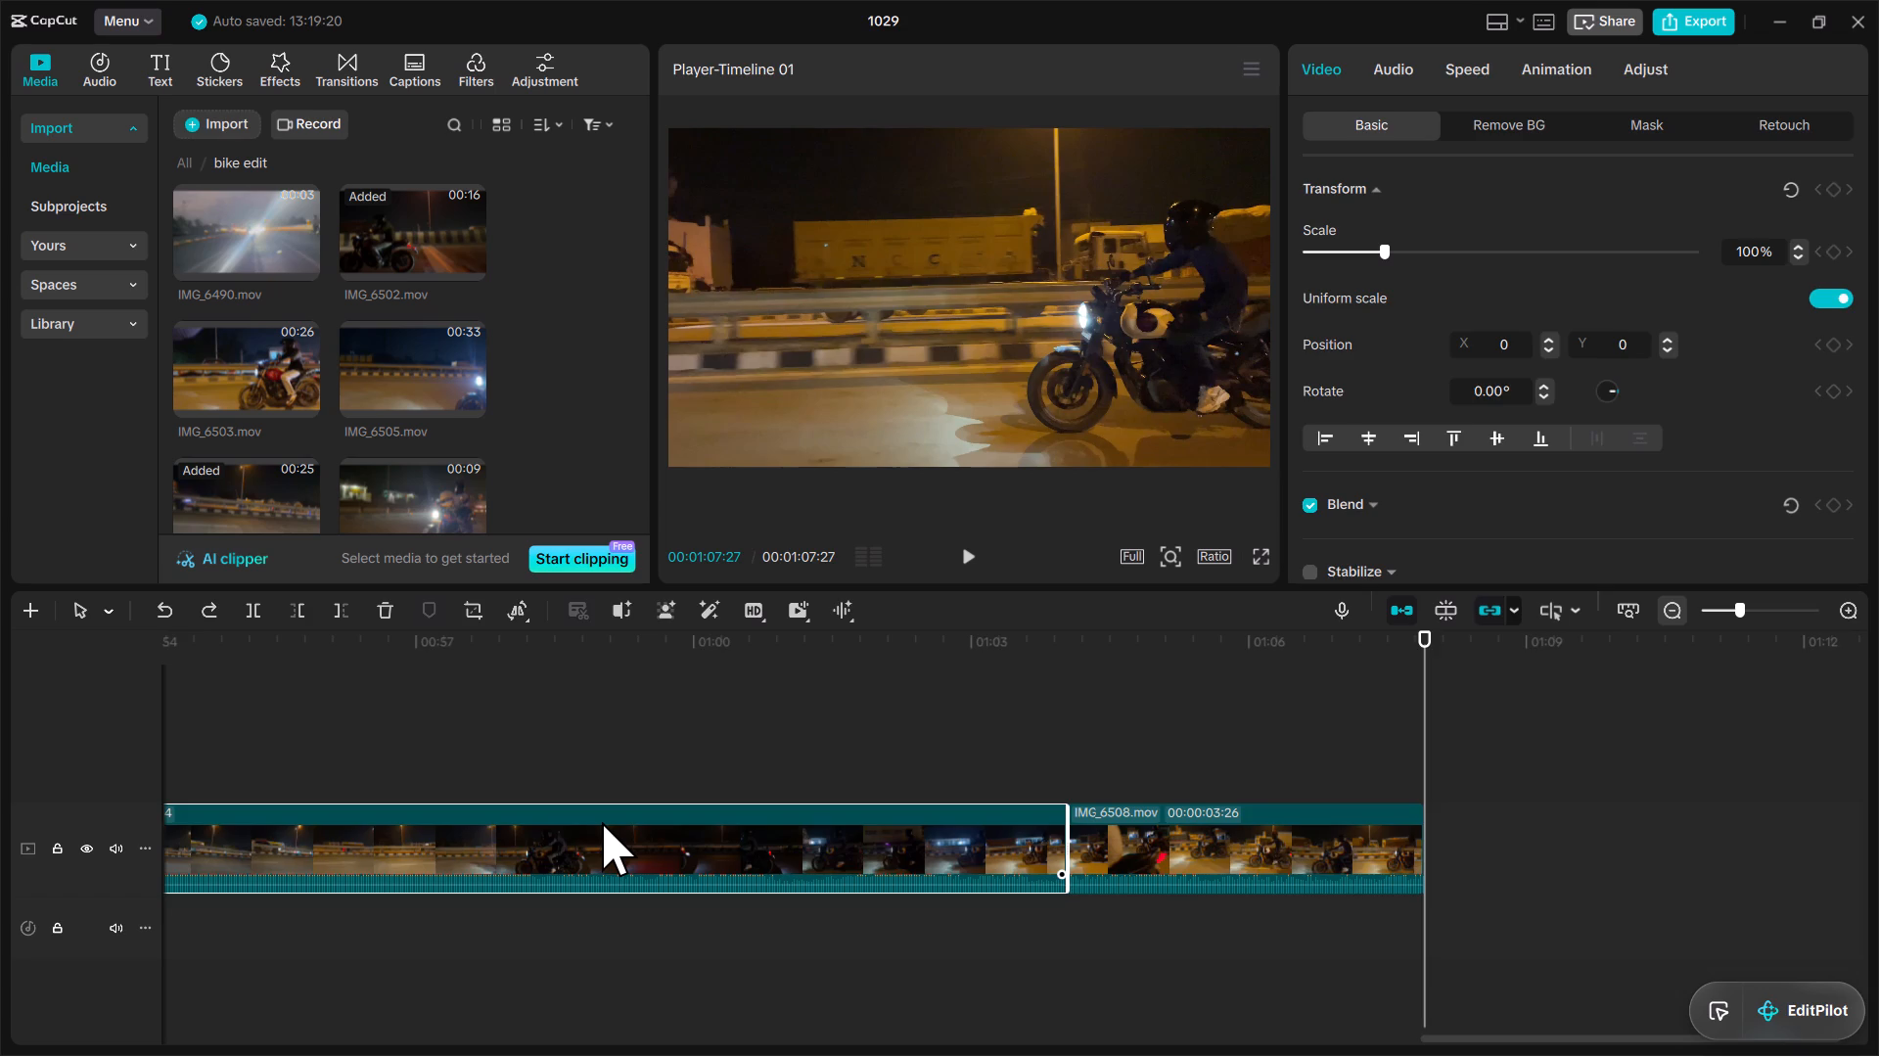
pyautogui.press('BackSpace')
pyautogui.moveTo(635, 849); pyautogui.dragTo(656, 810)
# Trim away the end of IMG_6502.mov from 00:00:44:13 onward, shortening the clip to 00:00:07:21.
pyautogui.click(664, 721)
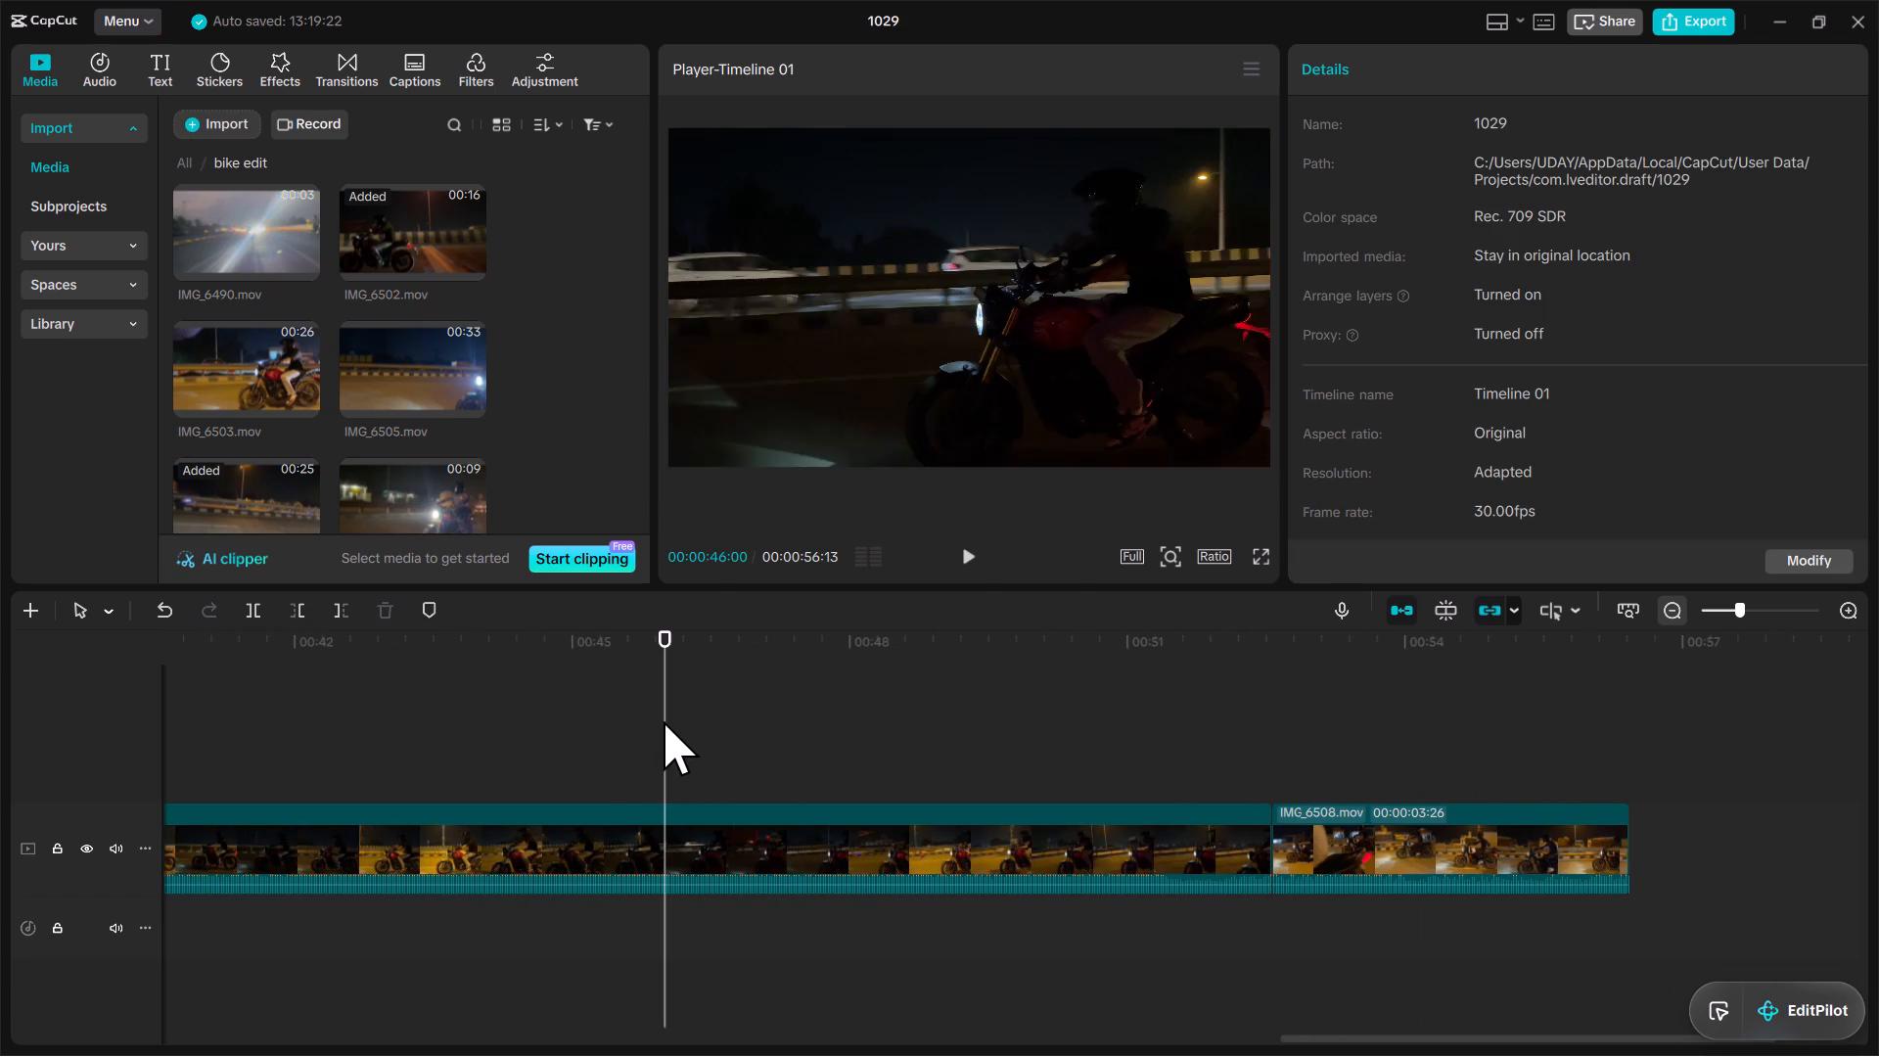
pyautogui.moveTo(664, 721); pyautogui.dragTo(499, 749)
pyautogui.moveTo(498, 749); pyautogui.dragTo(513, 747)
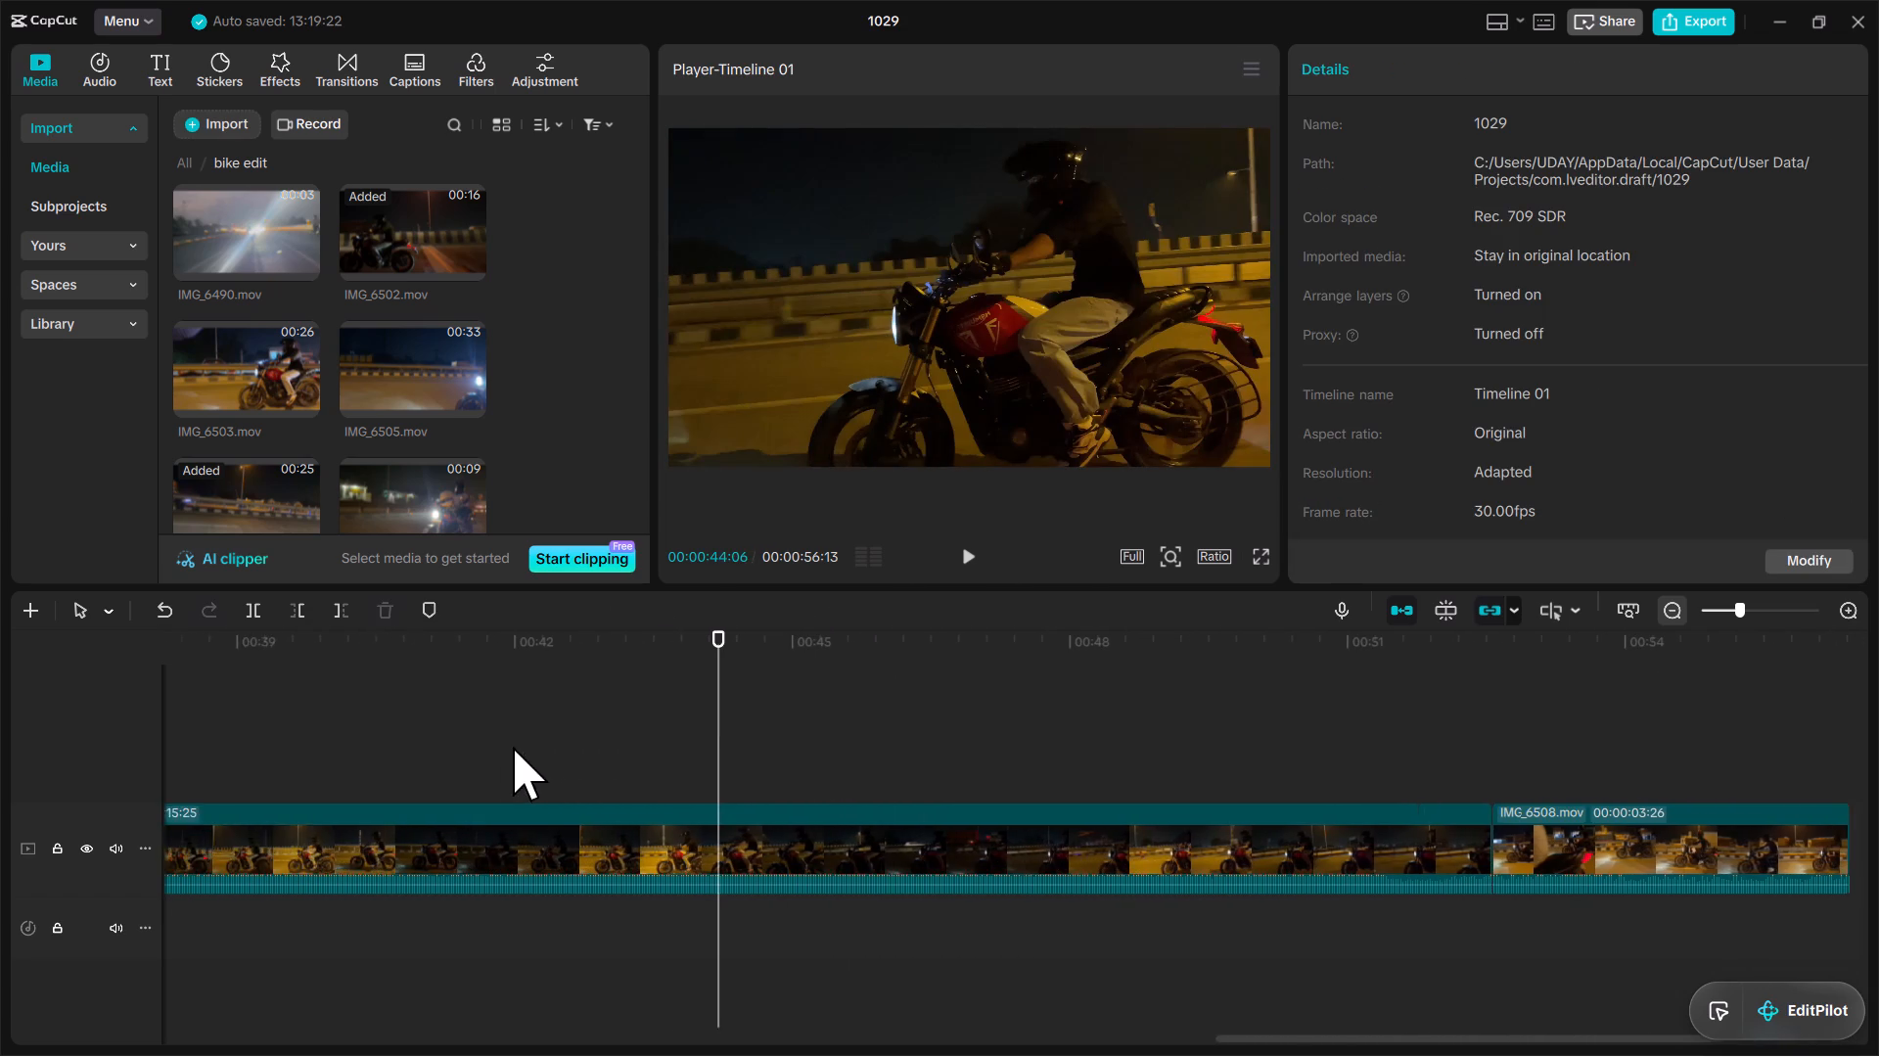
pyautogui.moveTo(513, 747); pyautogui.dragTo(561, 735)
pyautogui.click(524, 721)
pyautogui.moveTo(524, 721); pyautogui.dragTo(655, 729)
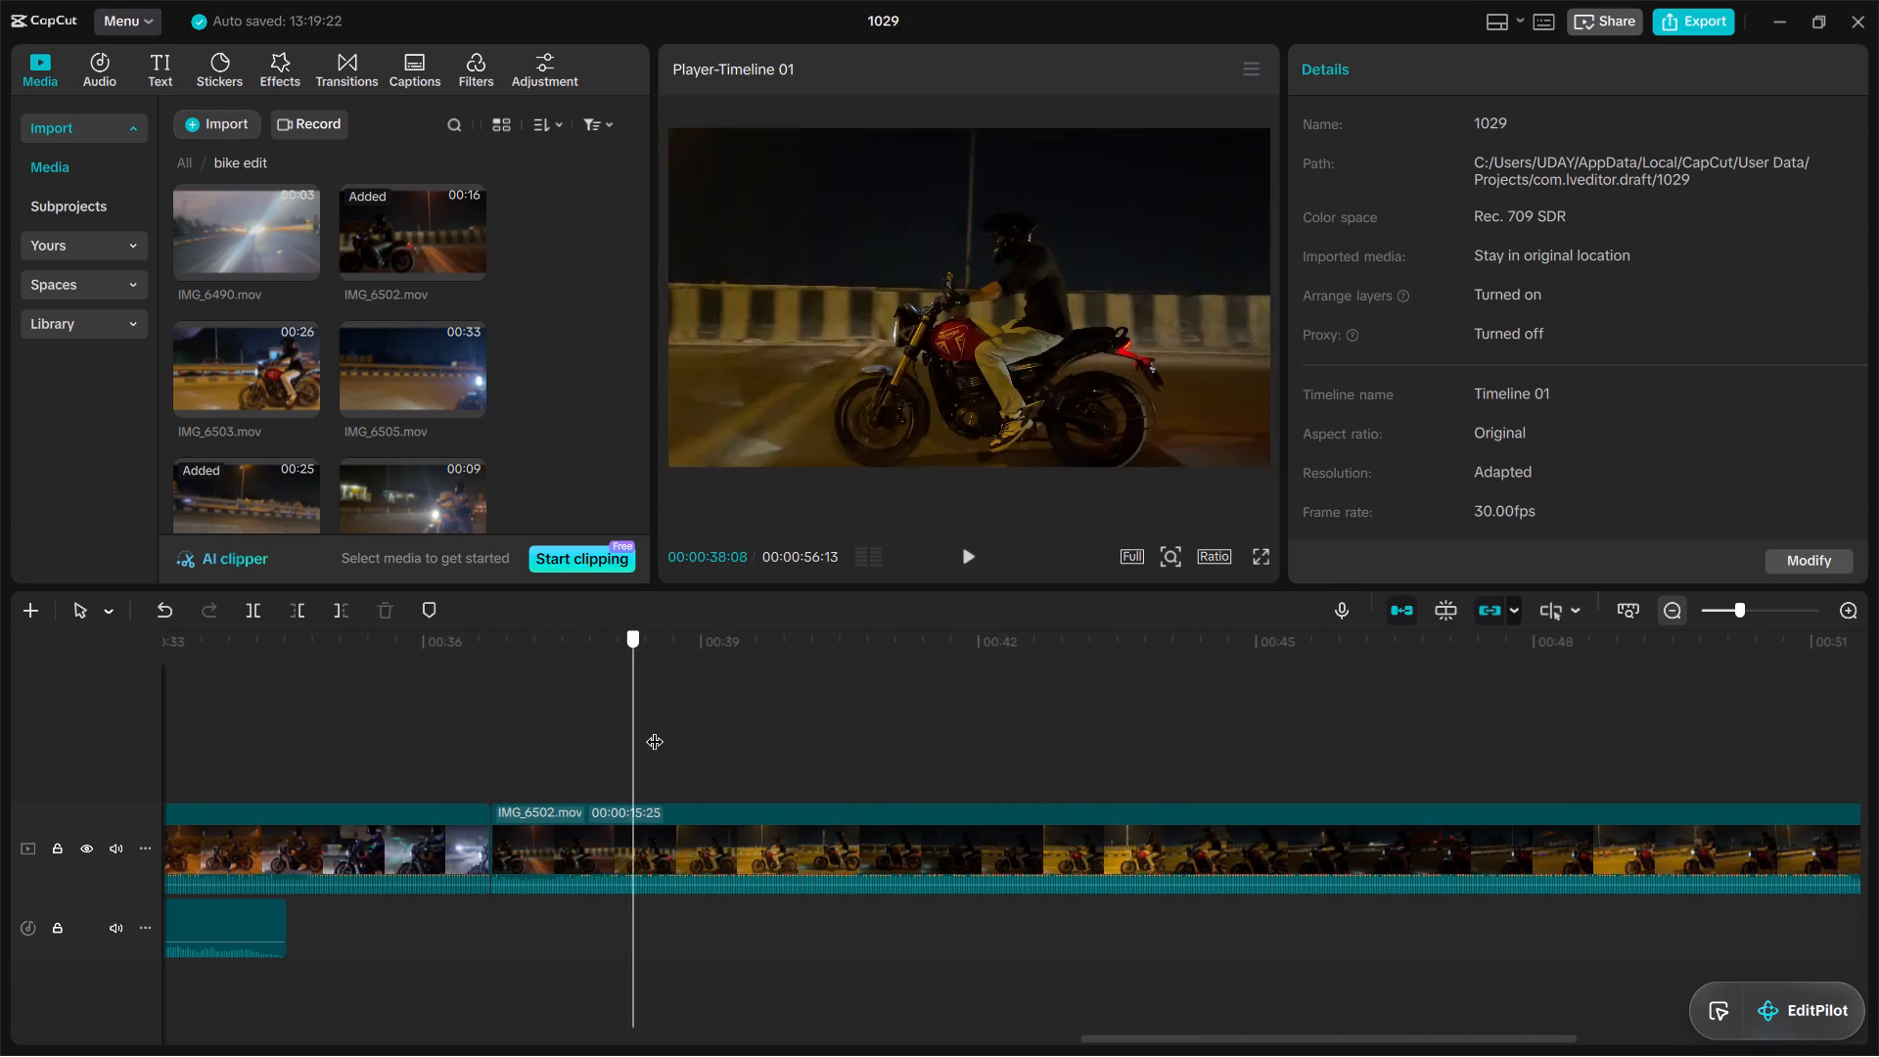
pyautogui.moveTo(655, 729); pyautogui.dragTo(1037, 754)
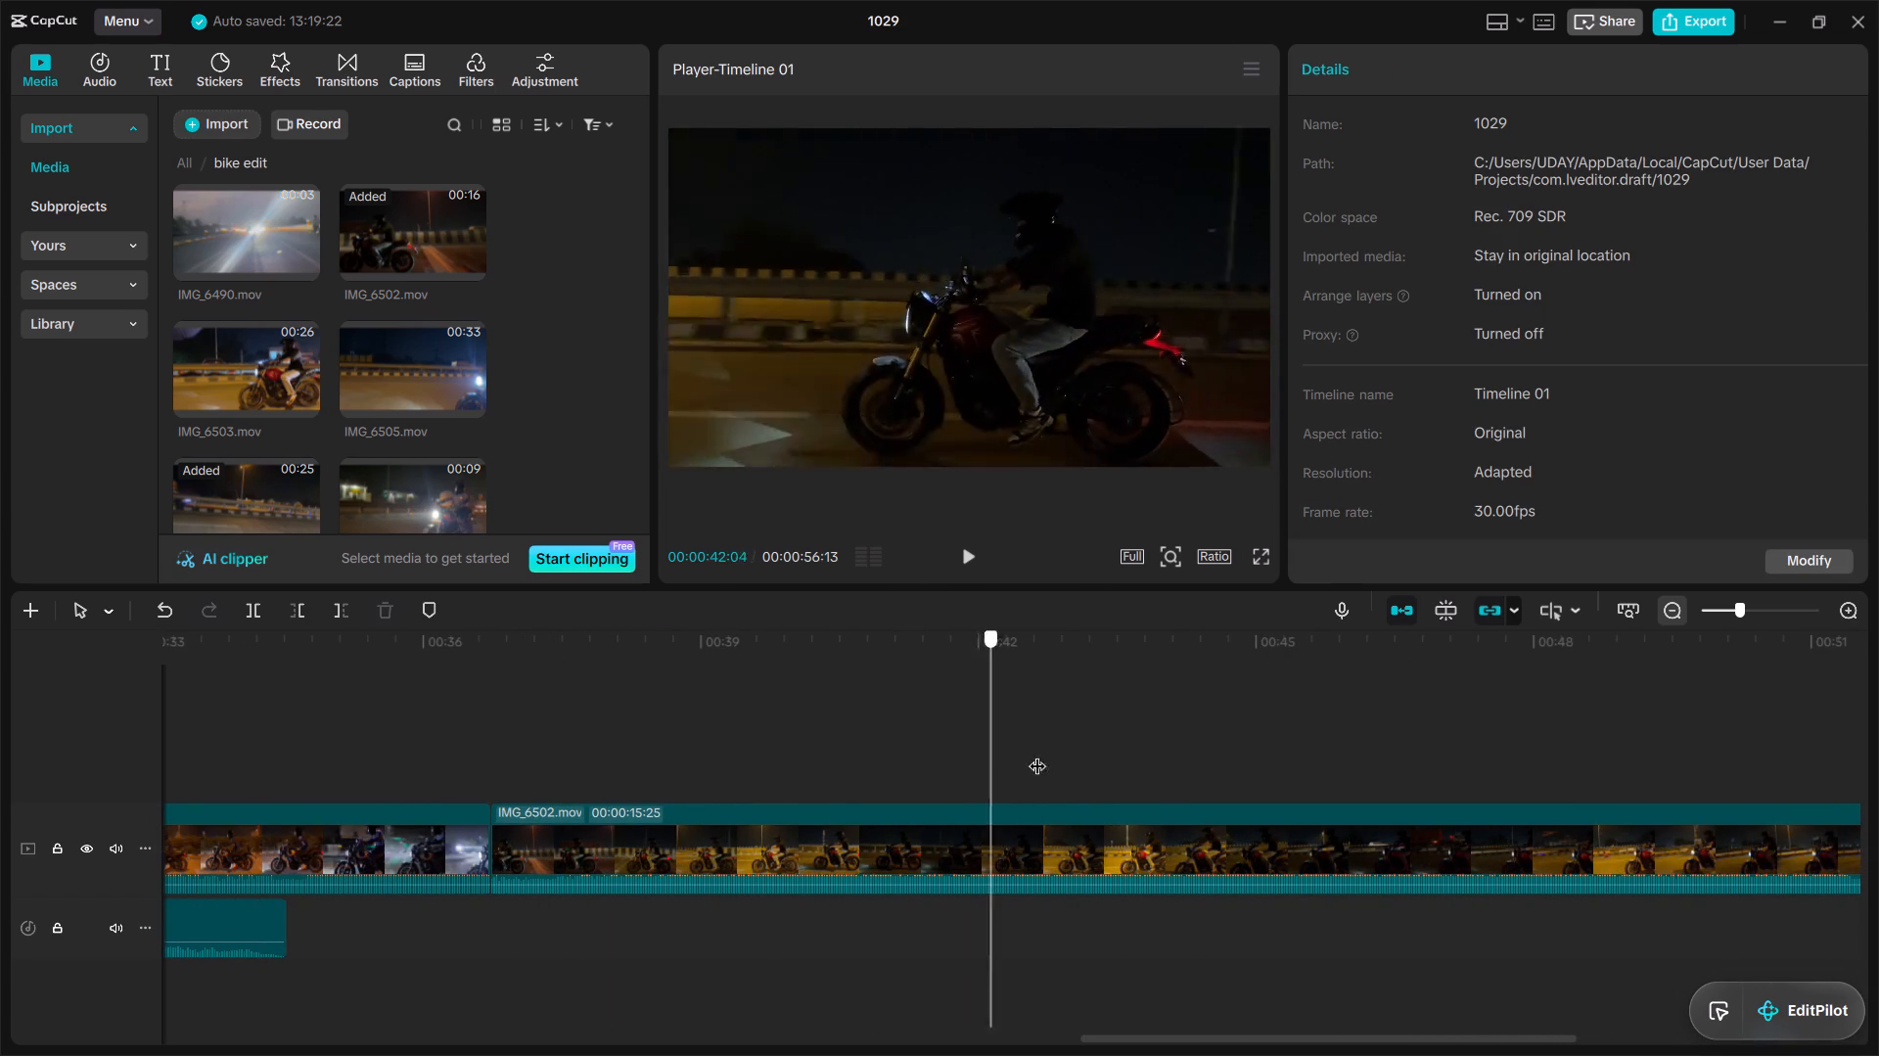
pyautogui.moveTo(1037, 754); pyautogui.dragTo(1203, 774)
pyautogui.click(1219, 846)
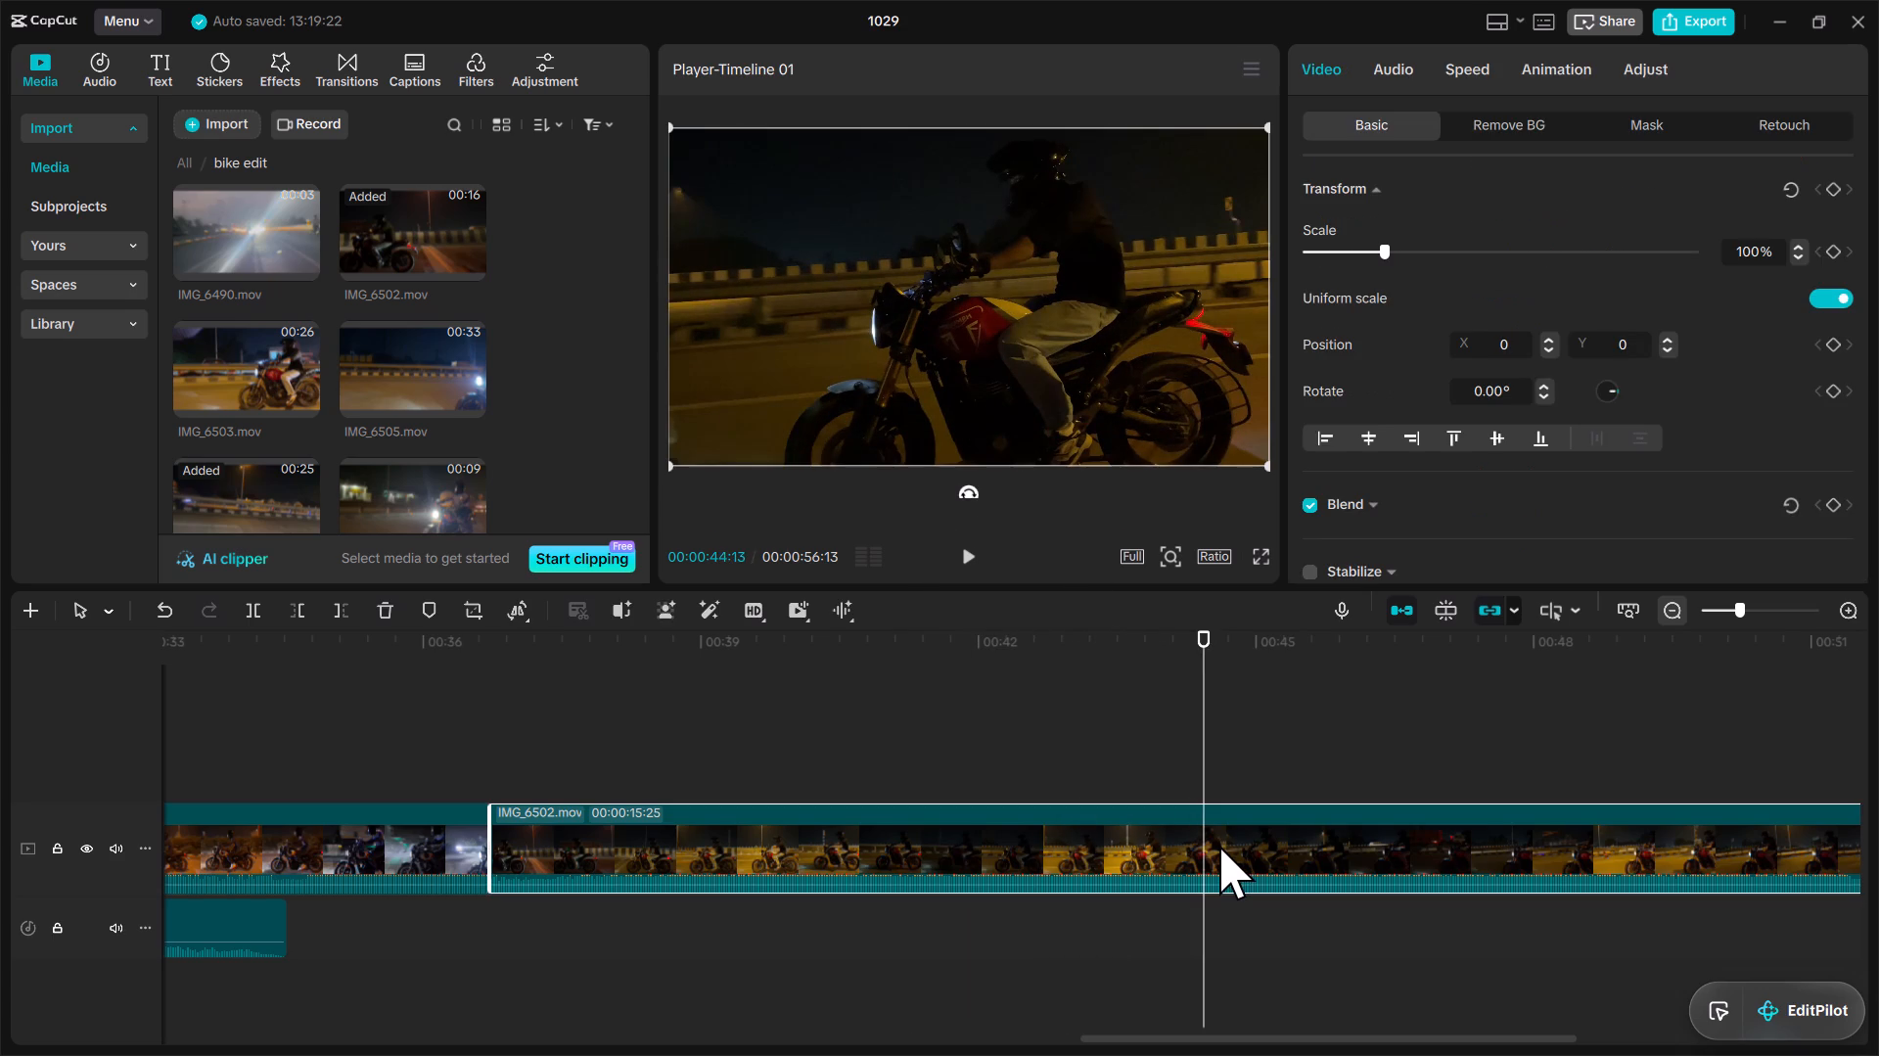
pyautogui.press('w')
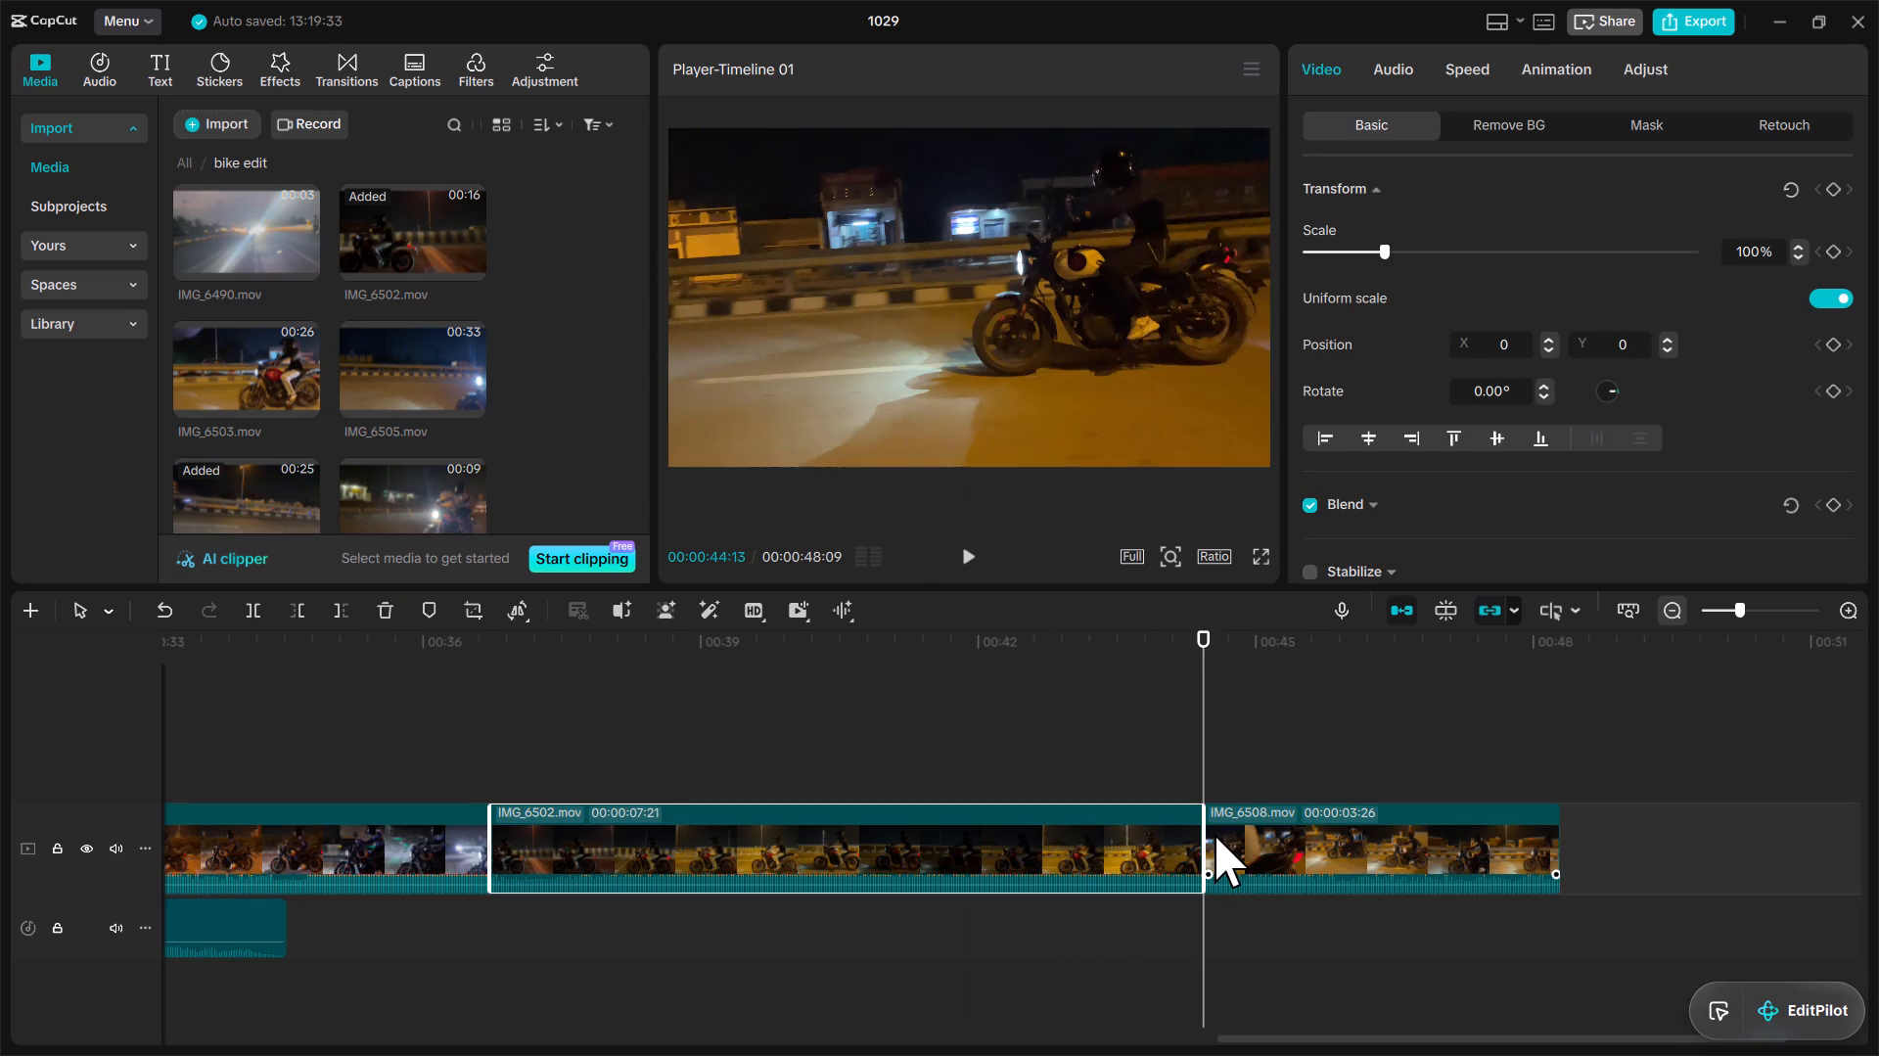
pyautogui.click(883, 813)
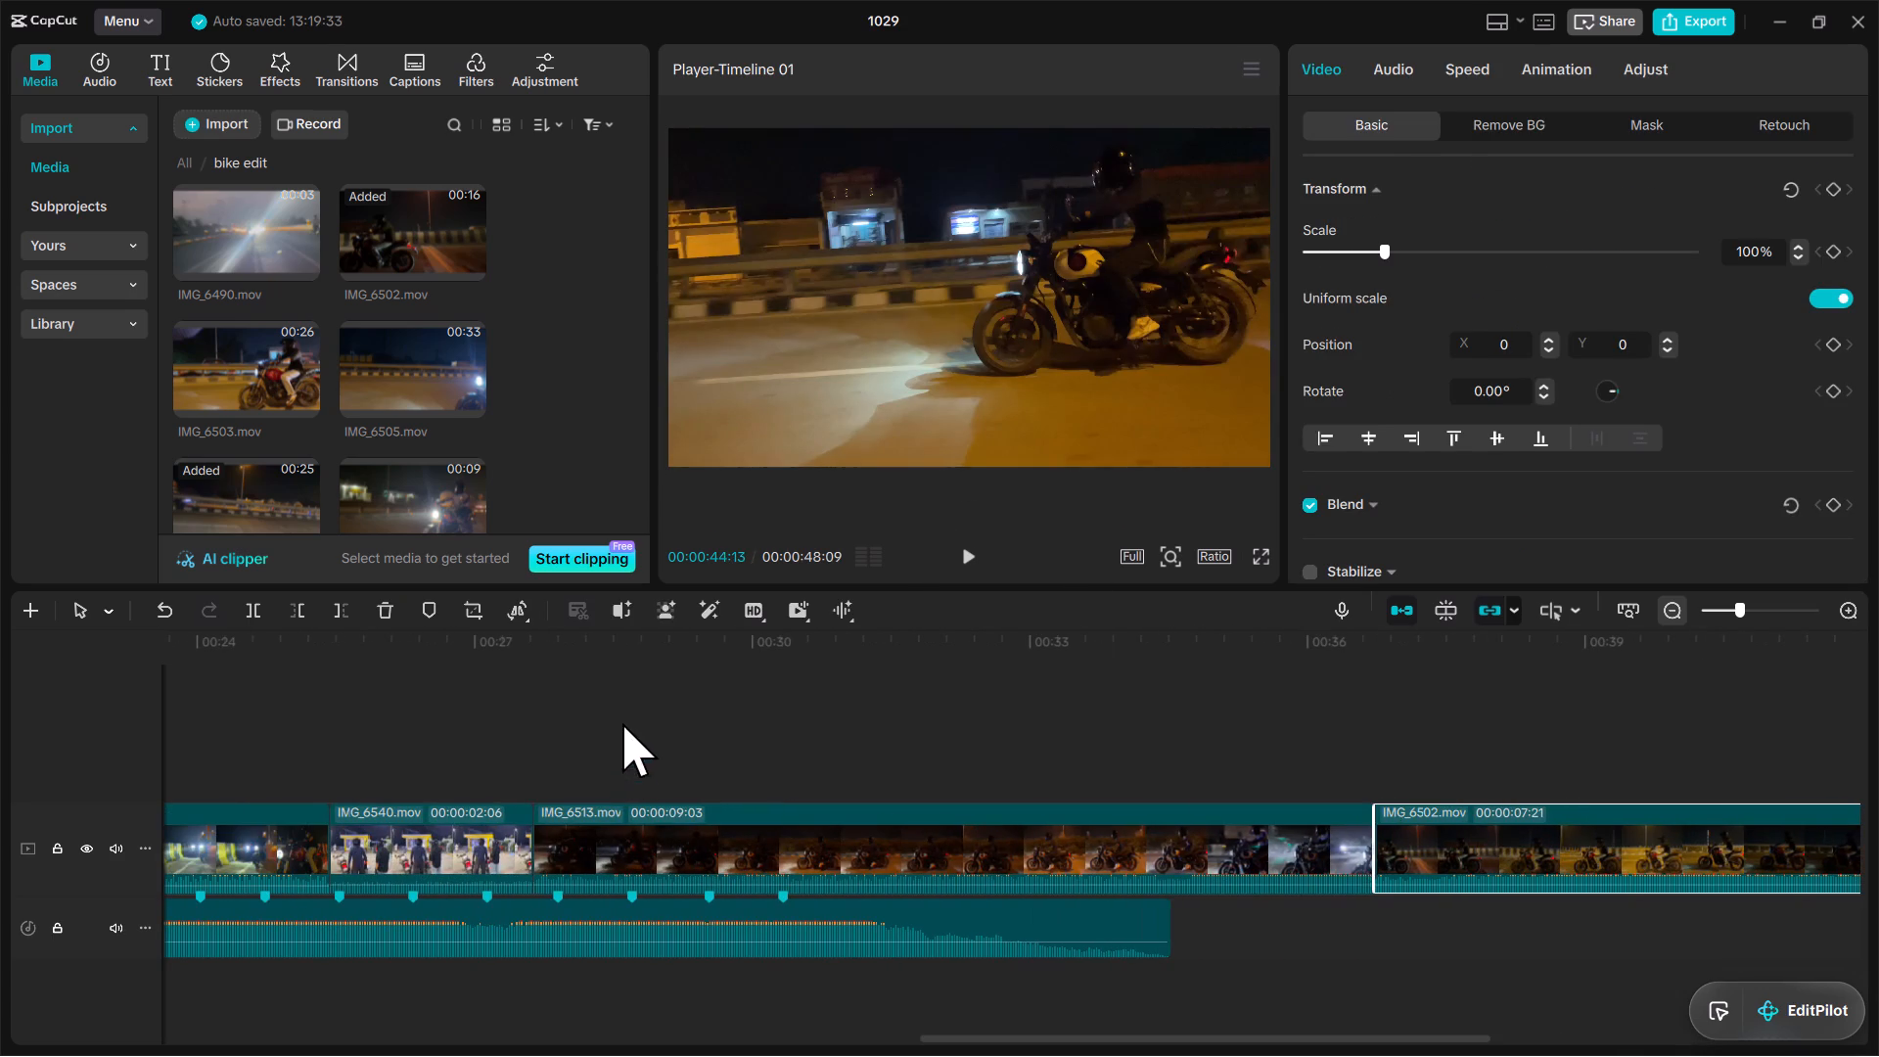
# Trim away the end of IMG_6513.mov from 00:00:34:20 onward, shortening the clip to 00:00:07:01.
pyautogui.click(622, 723)
pyautogui.moveTo(622, 723); pyautogui.dragTo(795, 738)
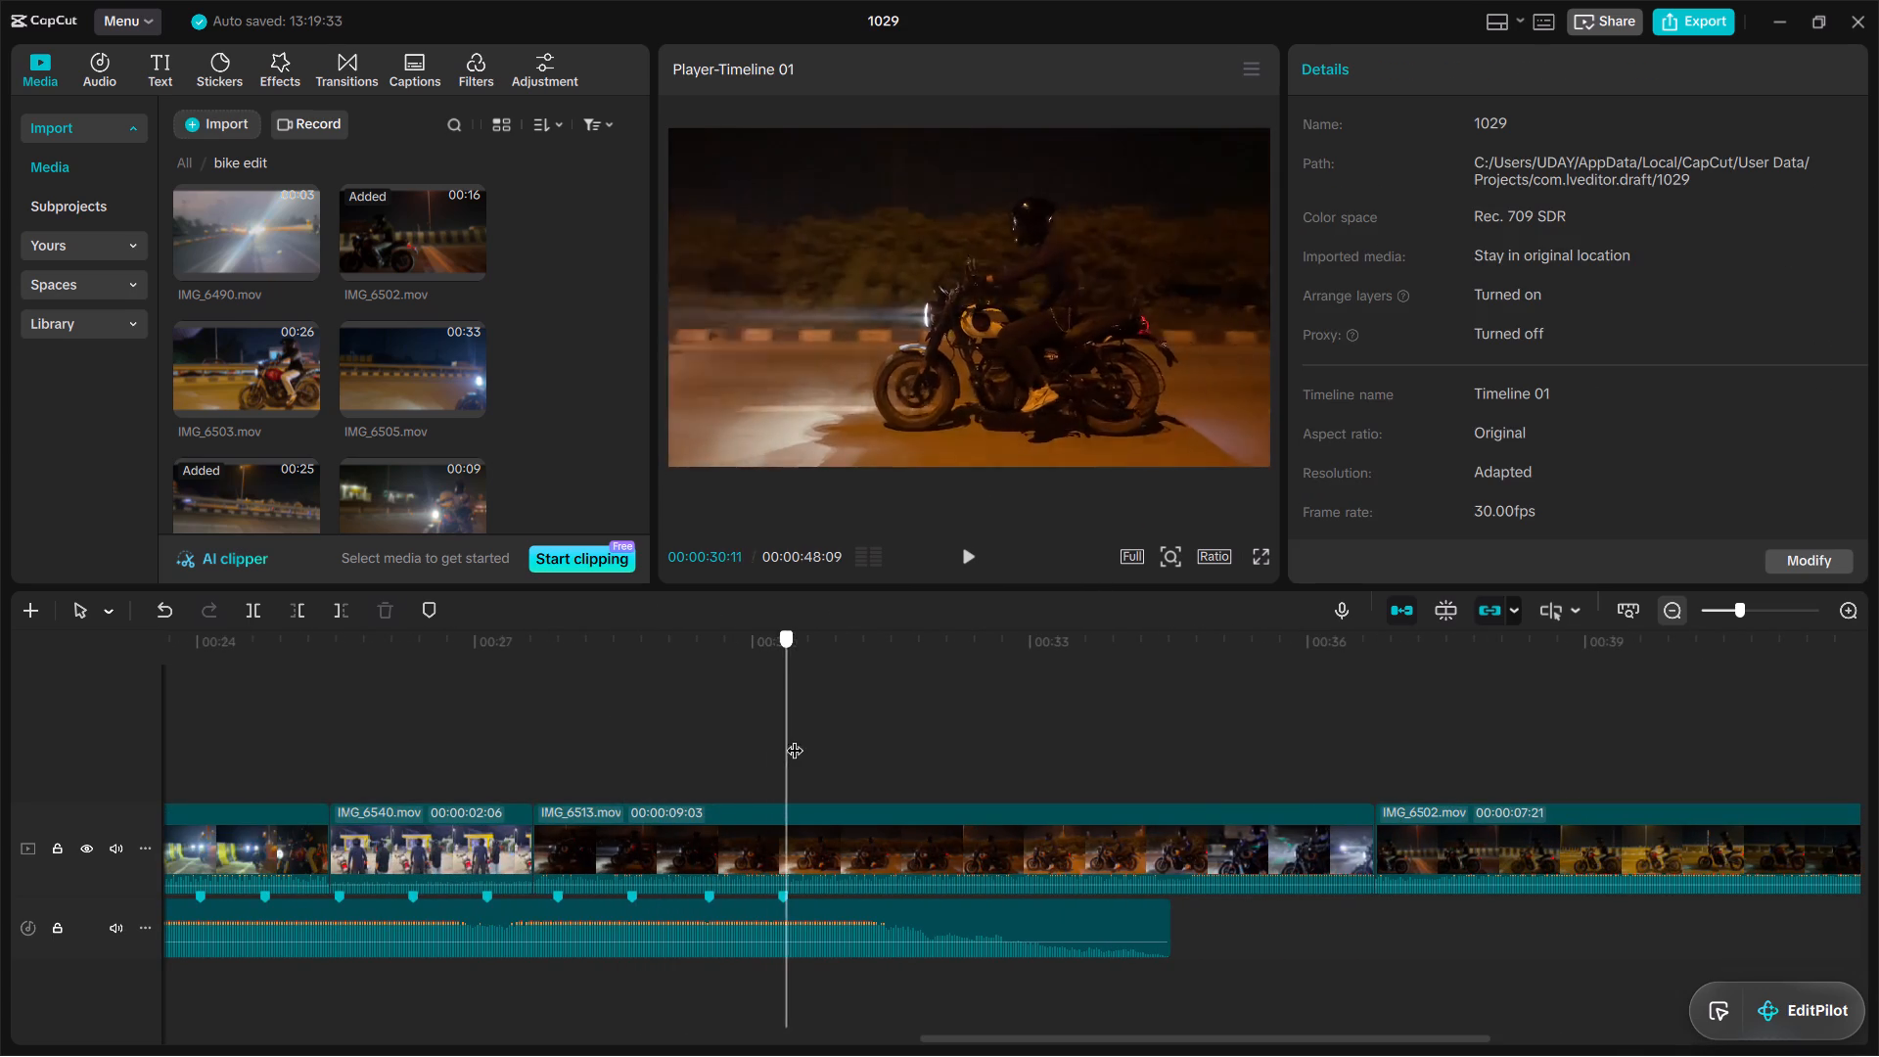
pyautogui.moveTo(795, 738); pyautogui.dragTo(1007, 752)
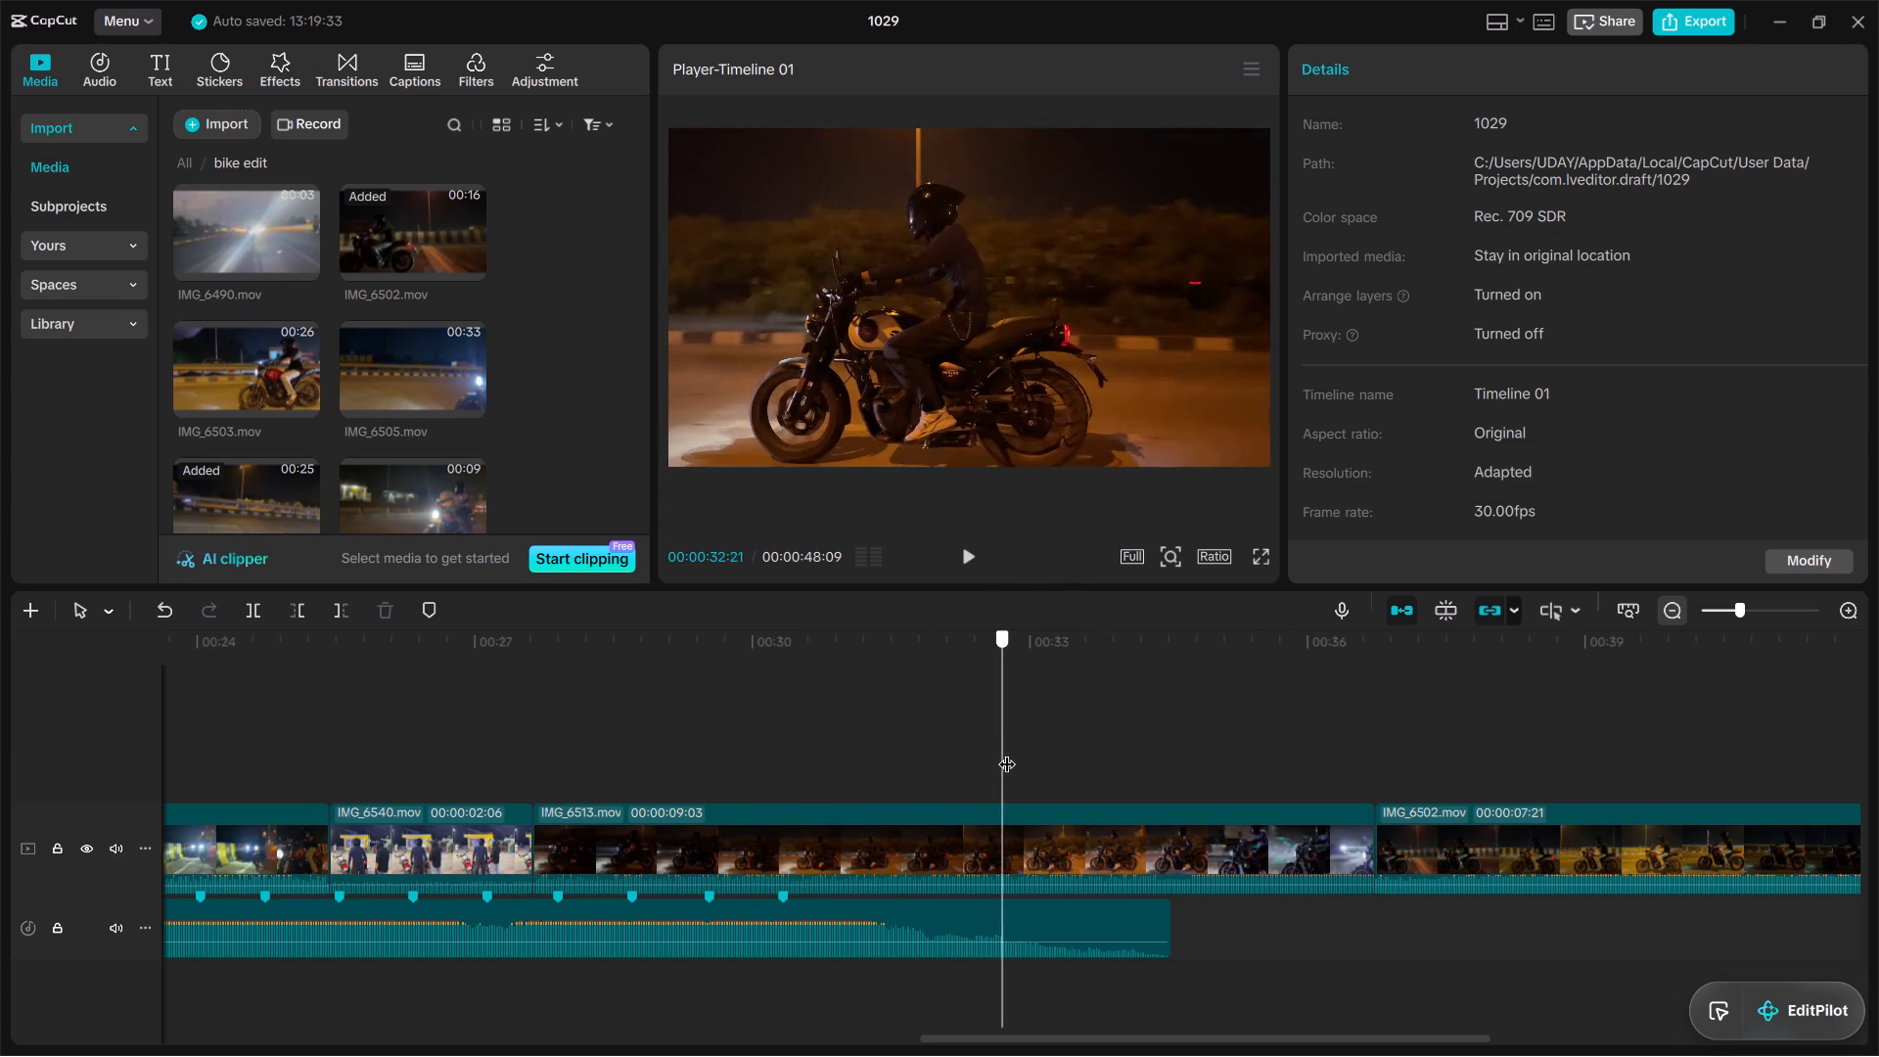
pyautogui.moveTo(1007, 752); pyautogui.dragTo(1202, 766)
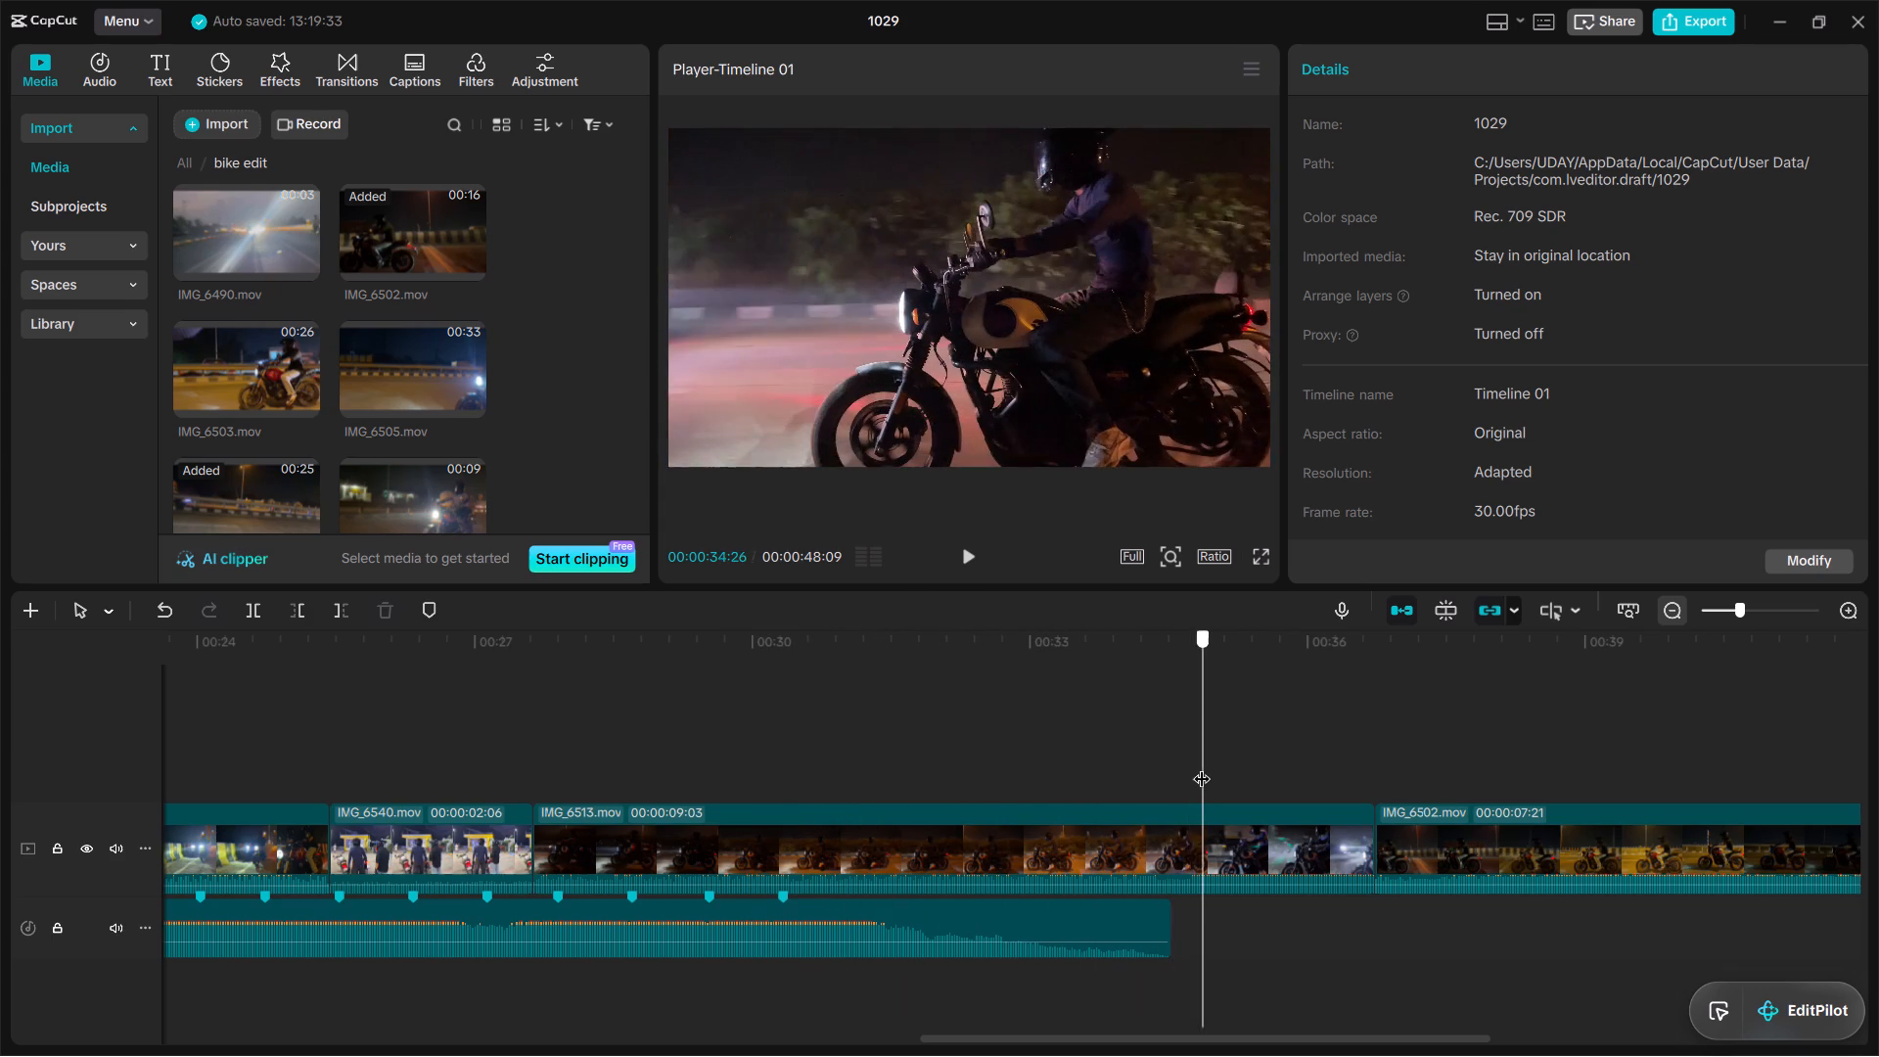
pyautogui.moveTo(1202, 766); pyautogui.dragTo(1185, 771)
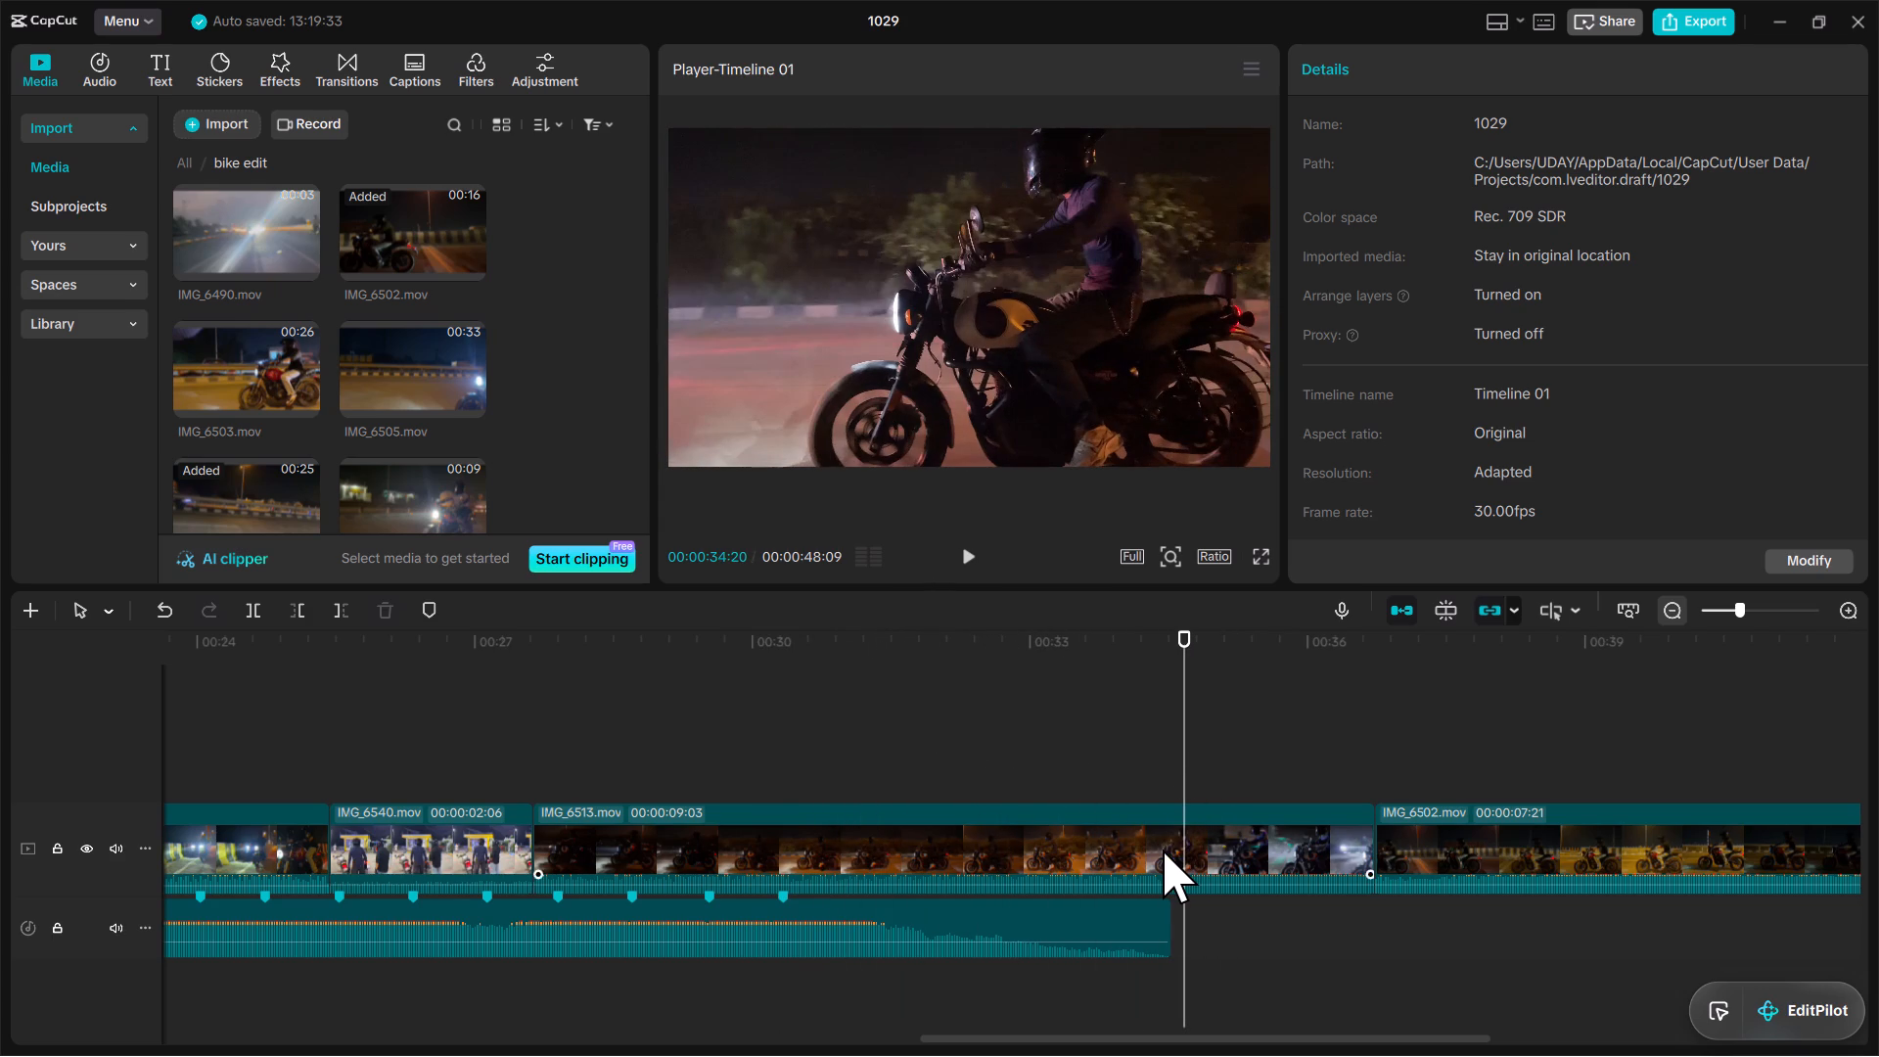
pyautogui.click(1163, 850)
pyautogui.press('w')
pyautogui.moveTo(993, 829); pyautogui.dragTo(1008, 809)
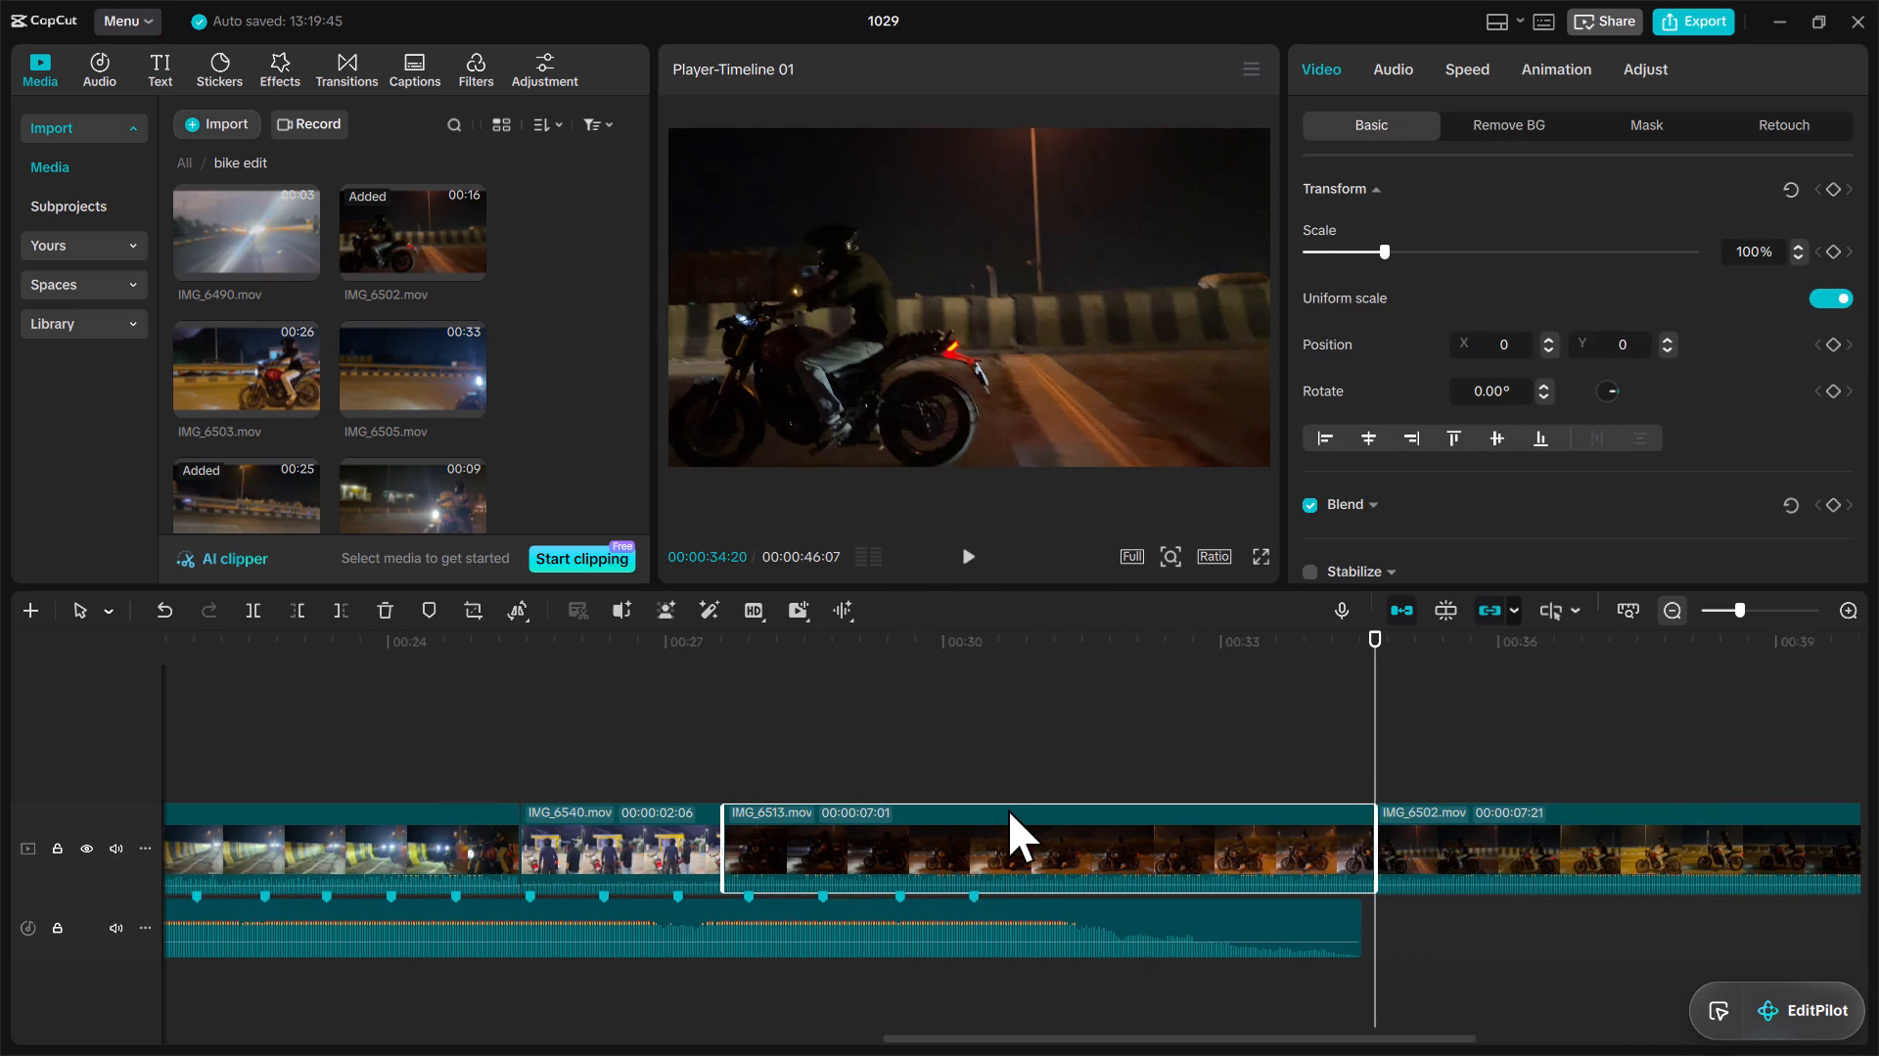
pyautogui.moveTo(1008, 809); pyautogui.dragTo(1017, 804)
# Move IMG_6522.mov along the main track to sit between IMG_6502.mov and IMG_6508.mov.
pyautogui.click(1724, 607)
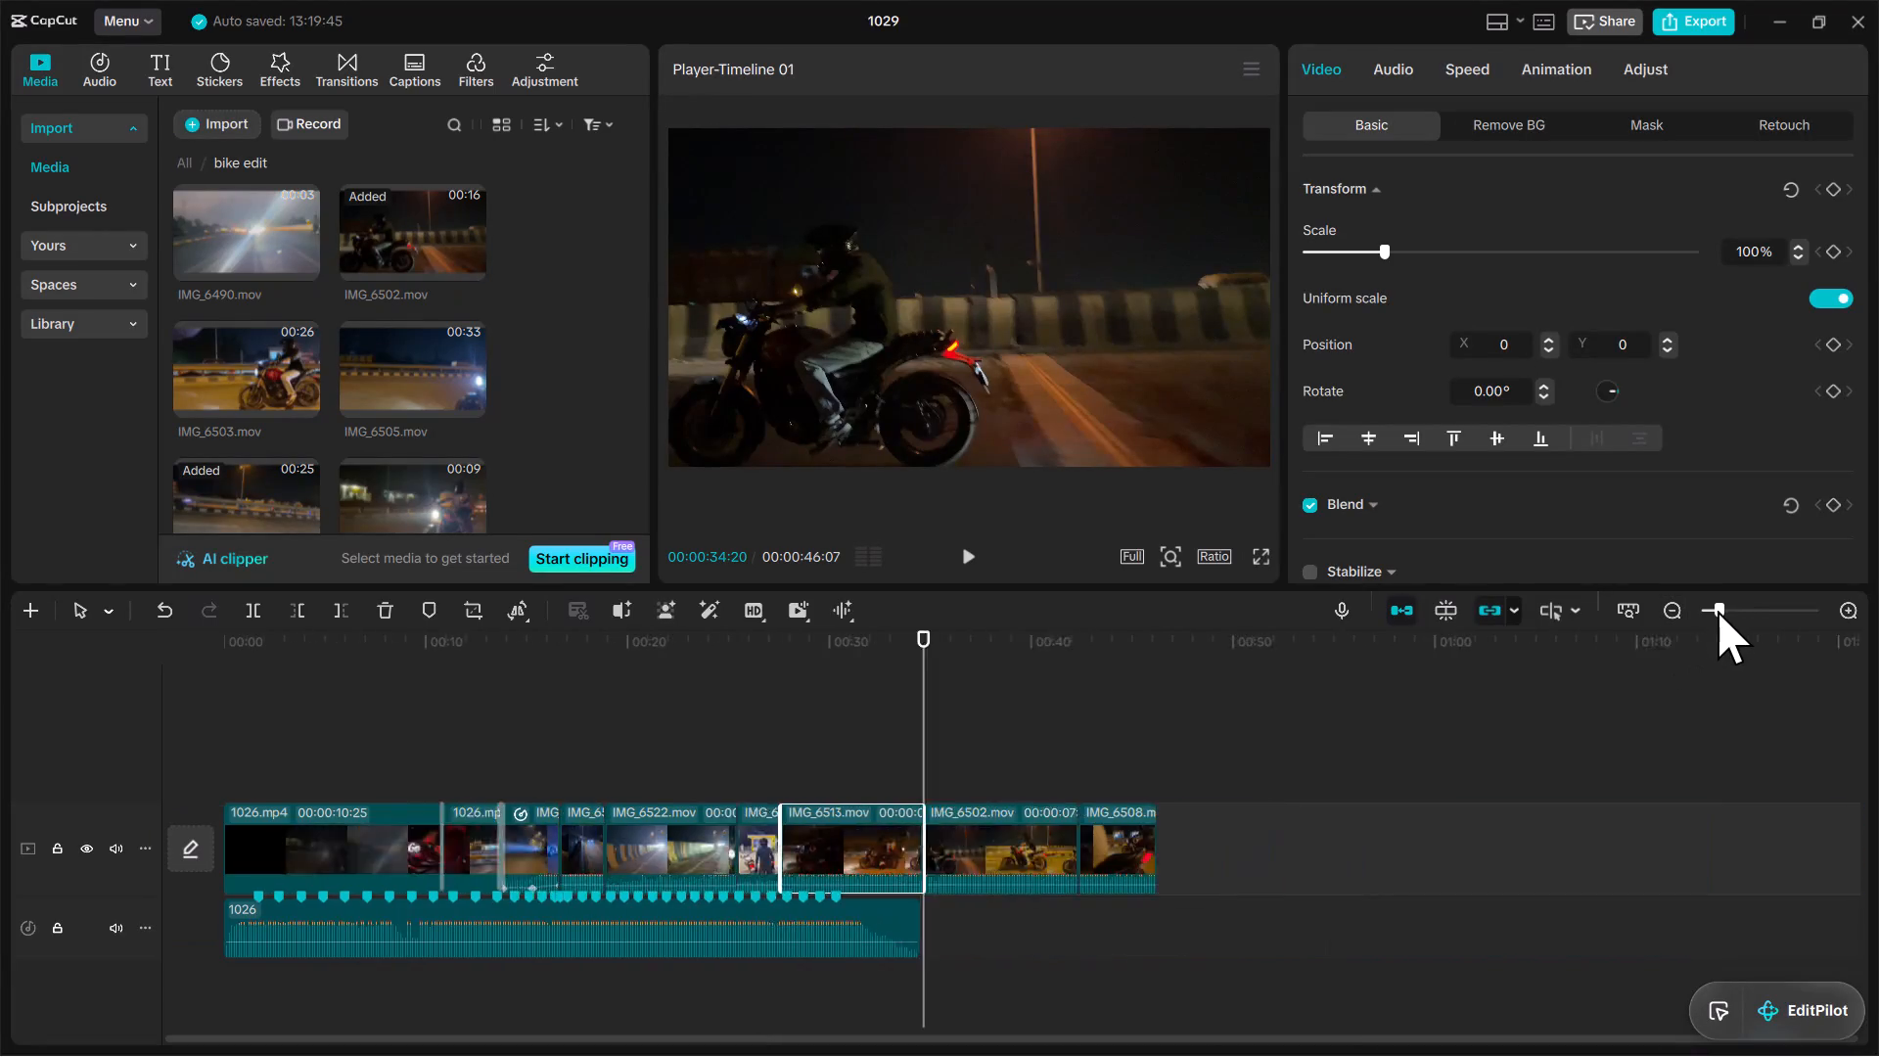
pyautogui.click(685, 735)
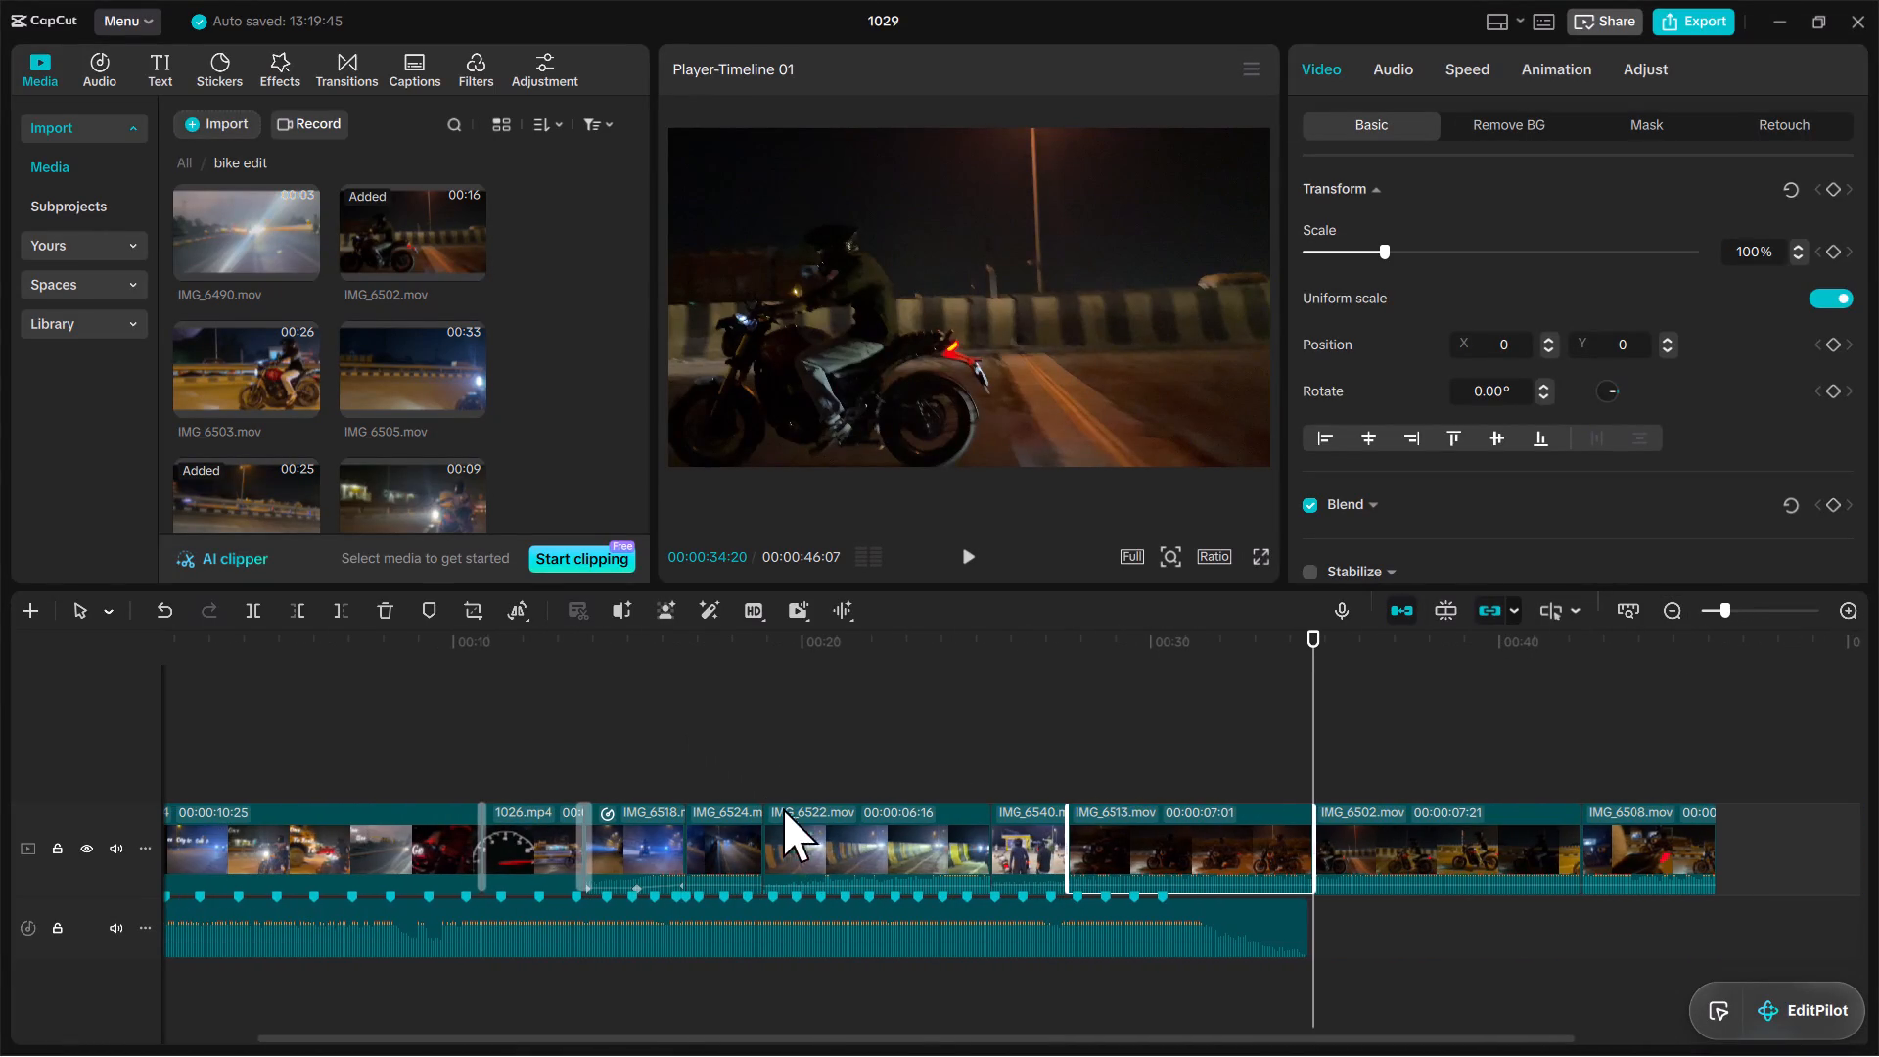
pyautogui.moveTo(821, 841); pyautogui.dragTo(1351, 838)
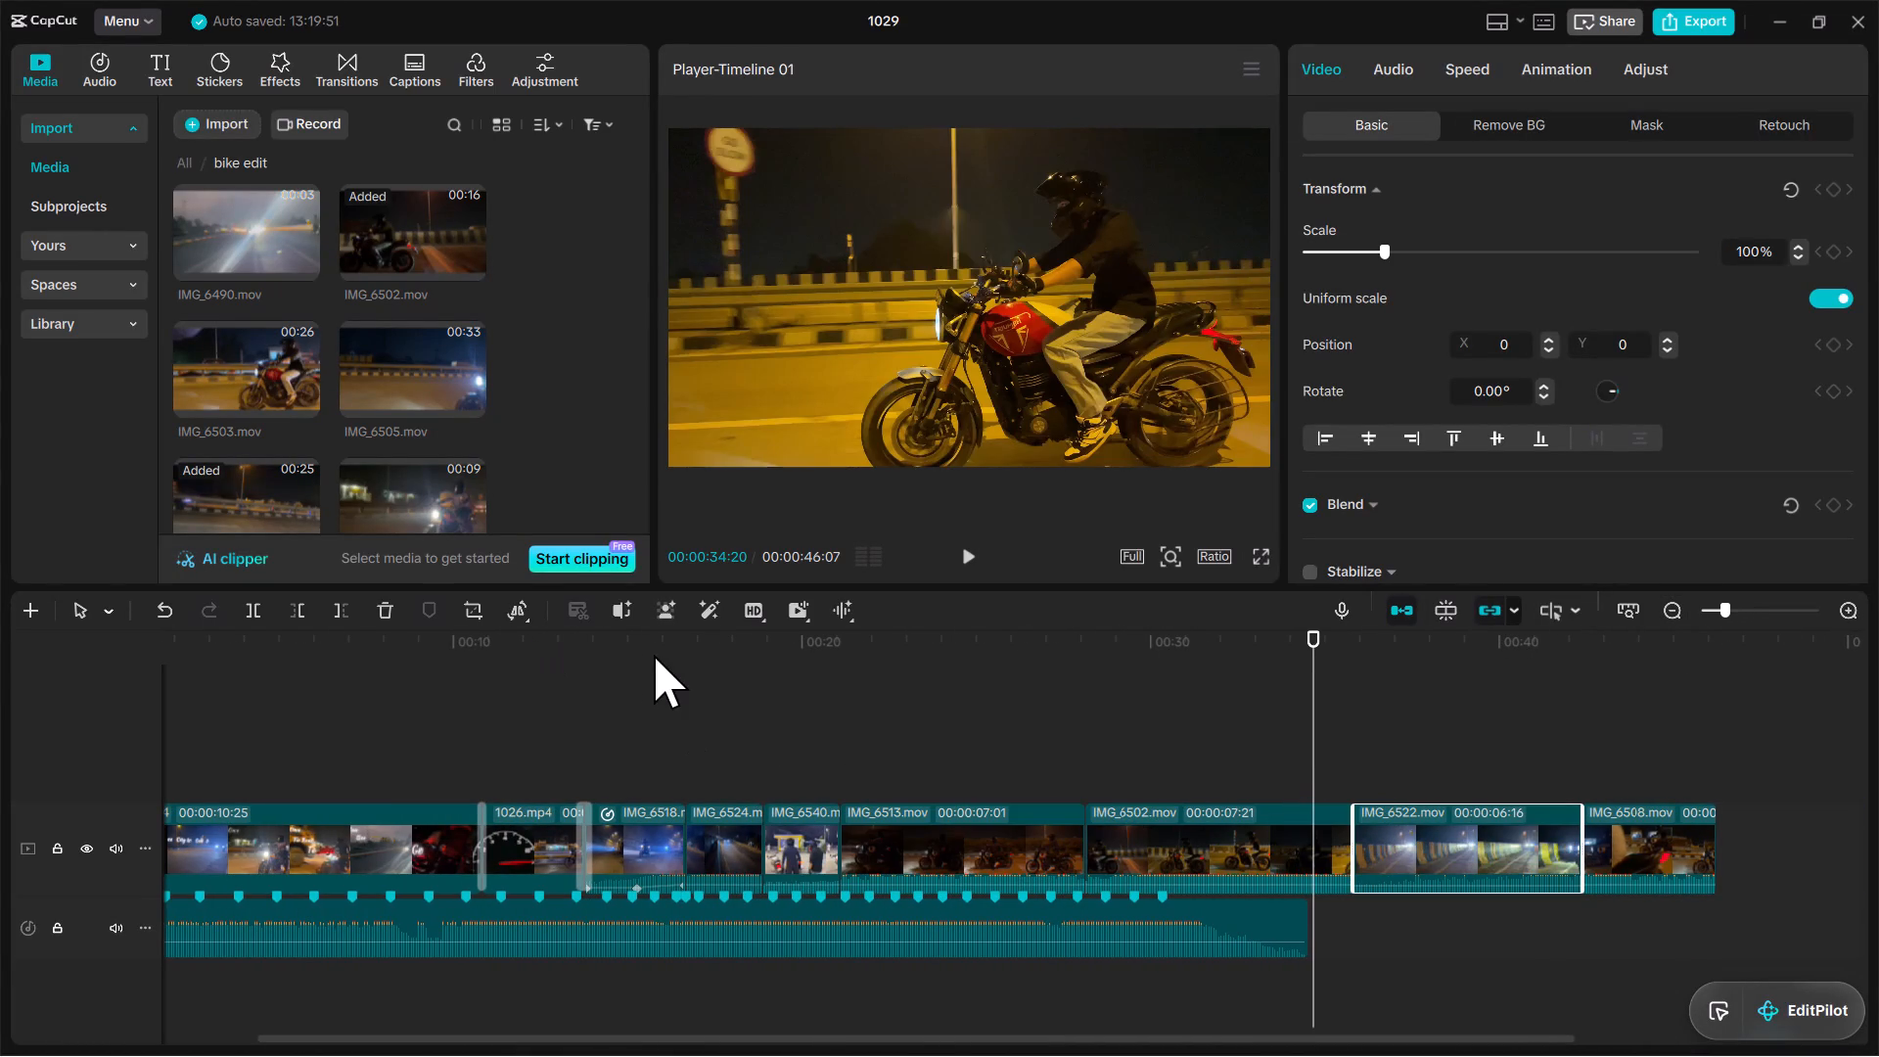
# Preview the reordered sequence from 00:00:15:24 and move IMG_6540.mov out of the main track, onto a track above it past the last clip.
pyautogui.click(656, 657)
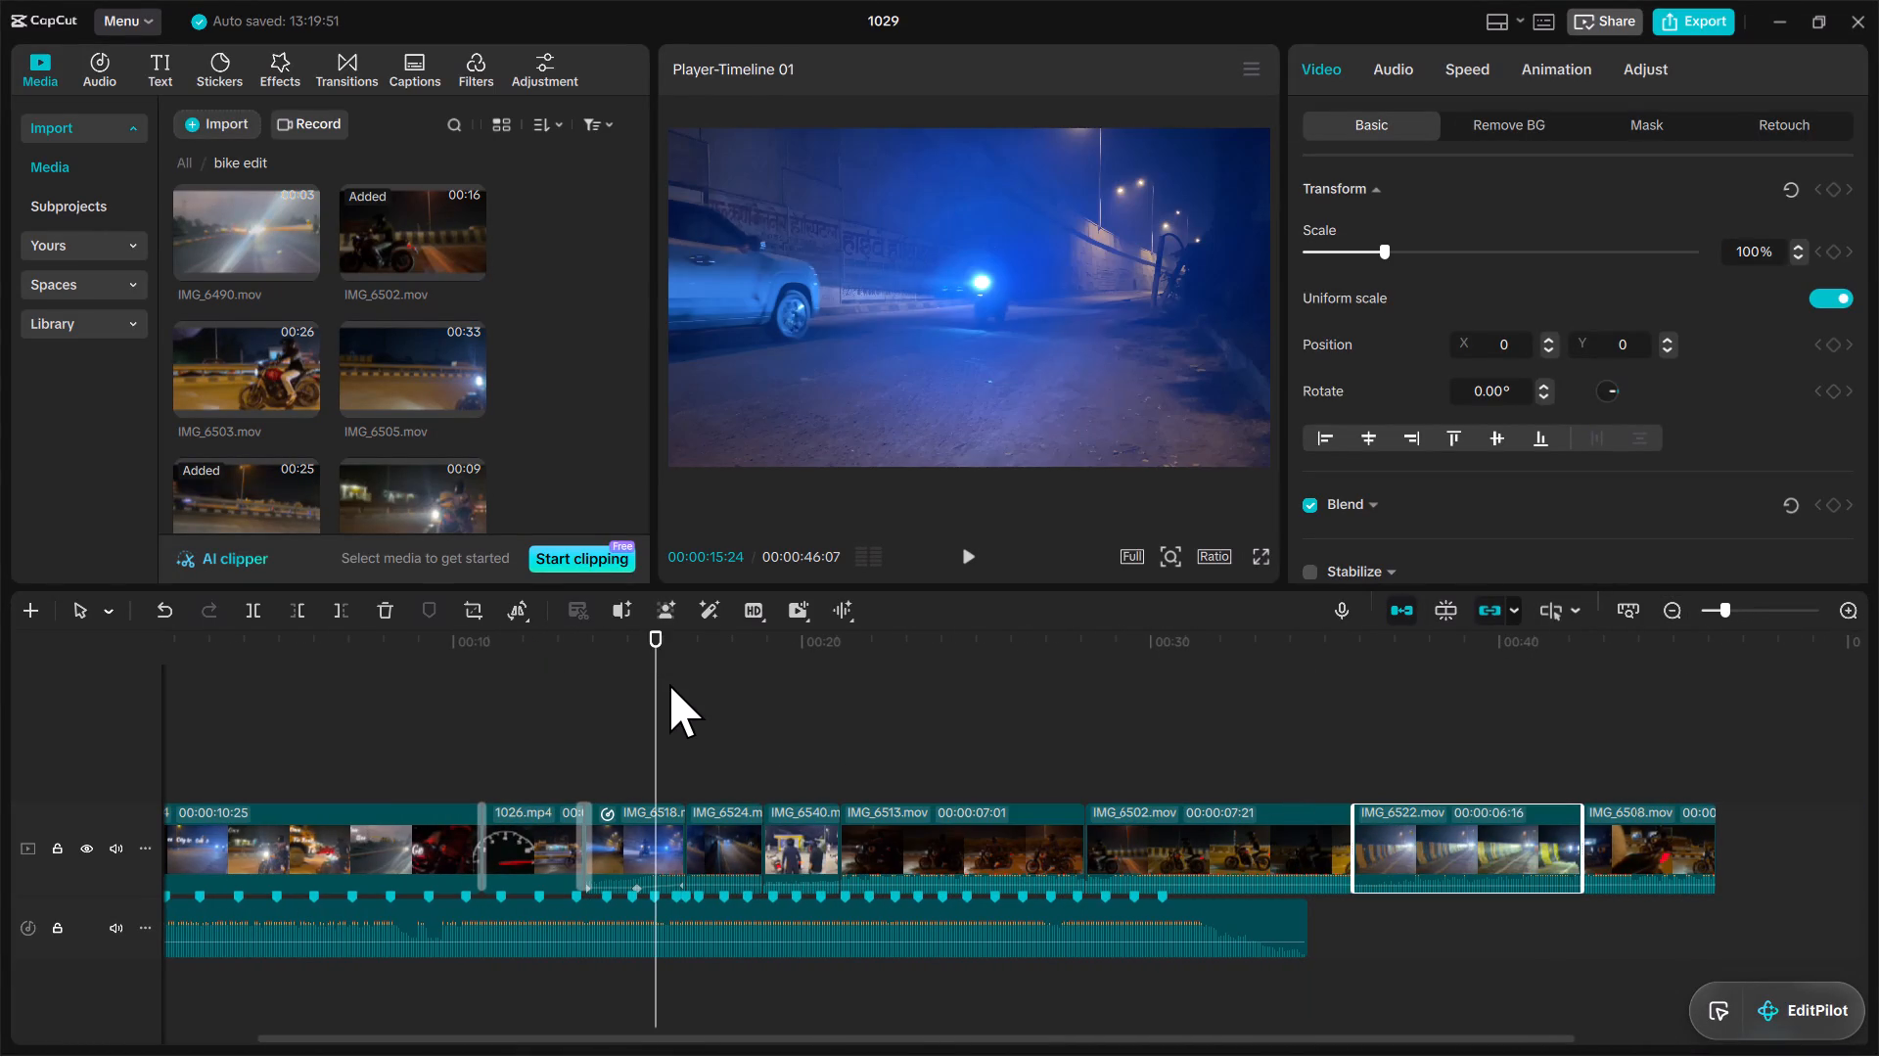
pyautogui.press('space')
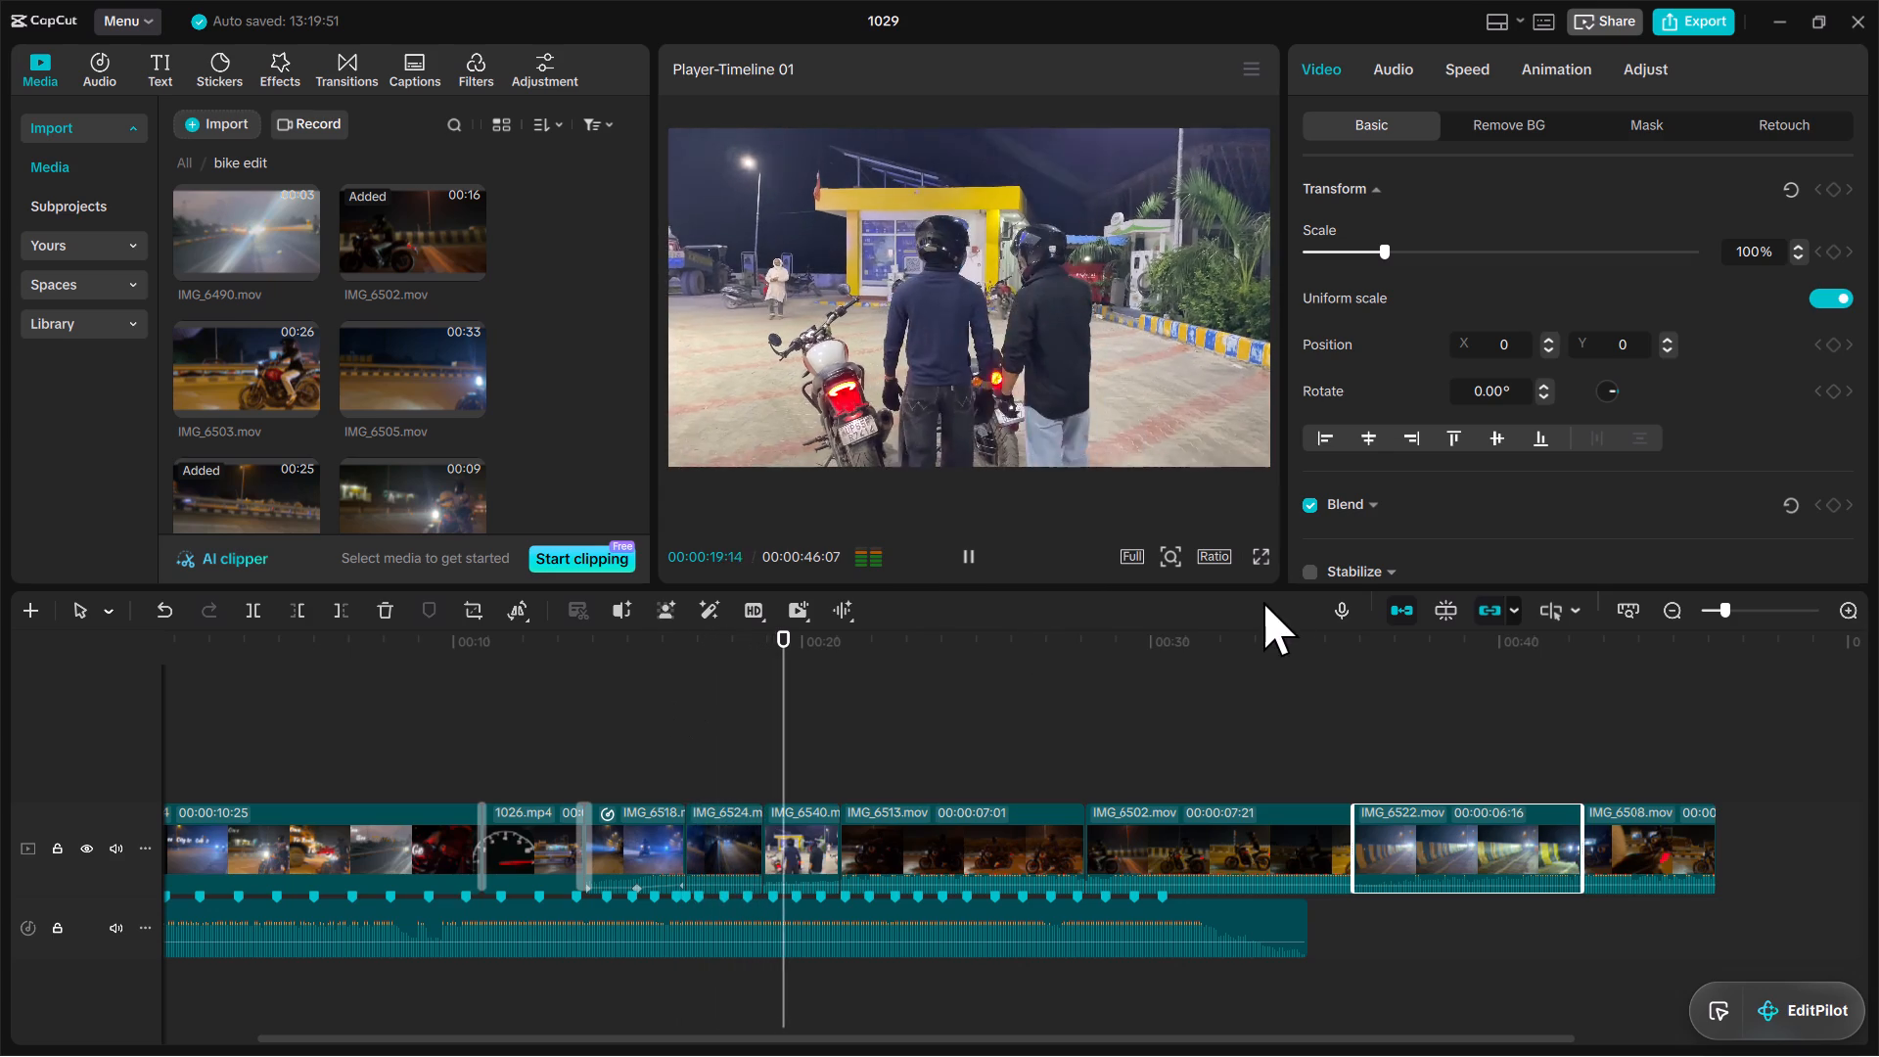
pyautogui.press('space')
pyautogui.moveTo(799, 836); pyautogui.dragTo(953, 831)
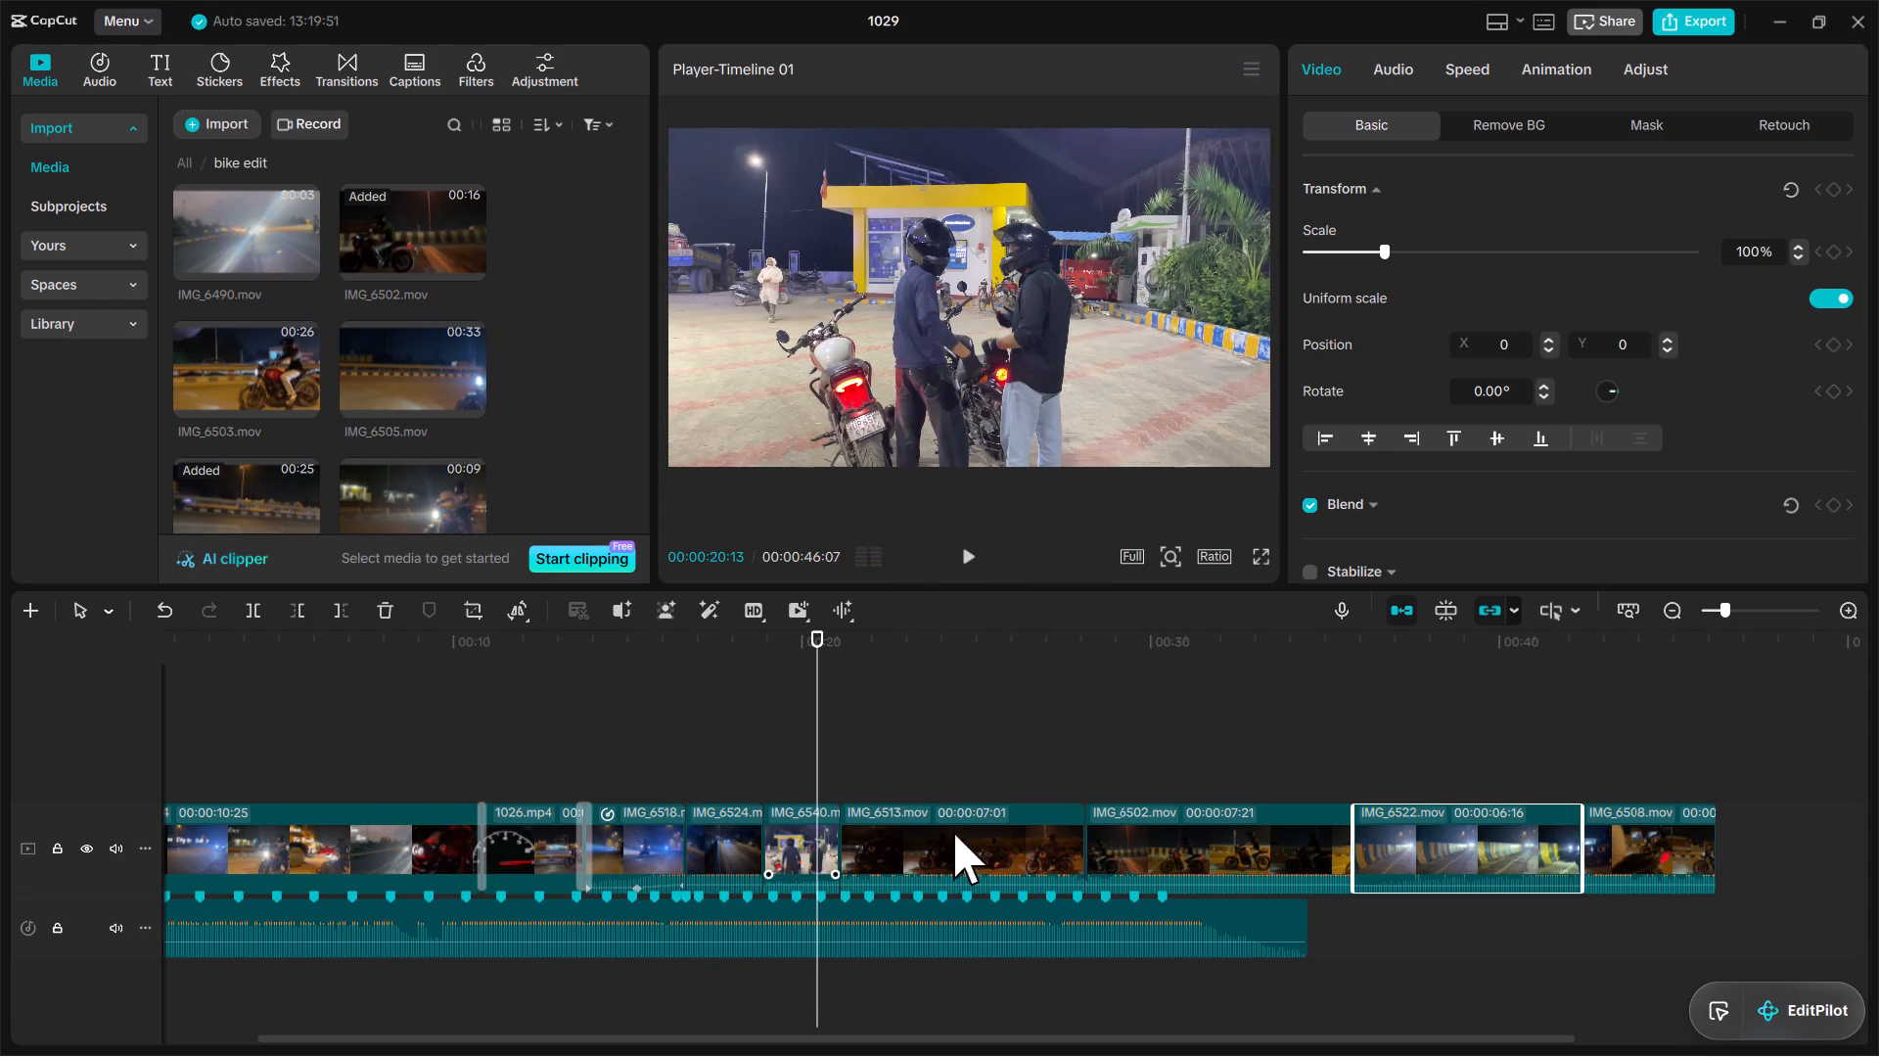
pyautogui.moveTo(953, 831); pyautogui.dragTo(1725, 799)
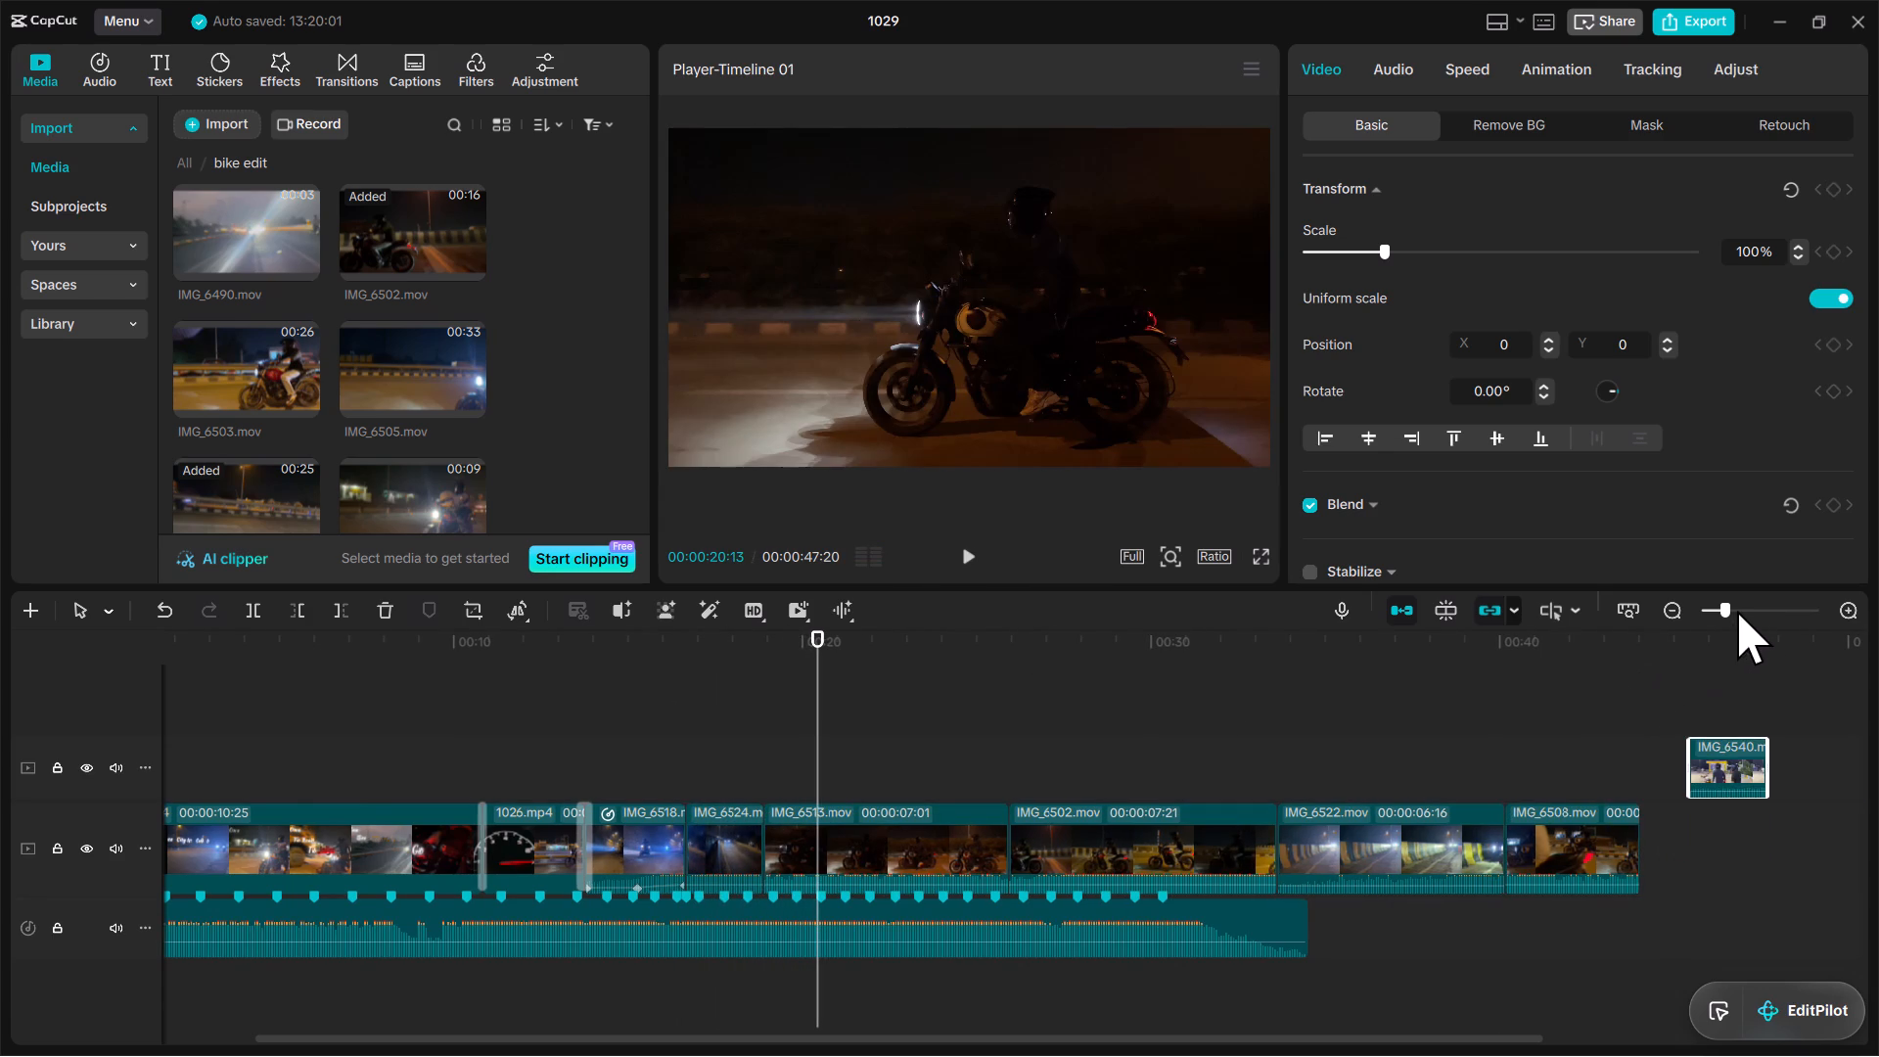
pyautogui.click(1736, 611)
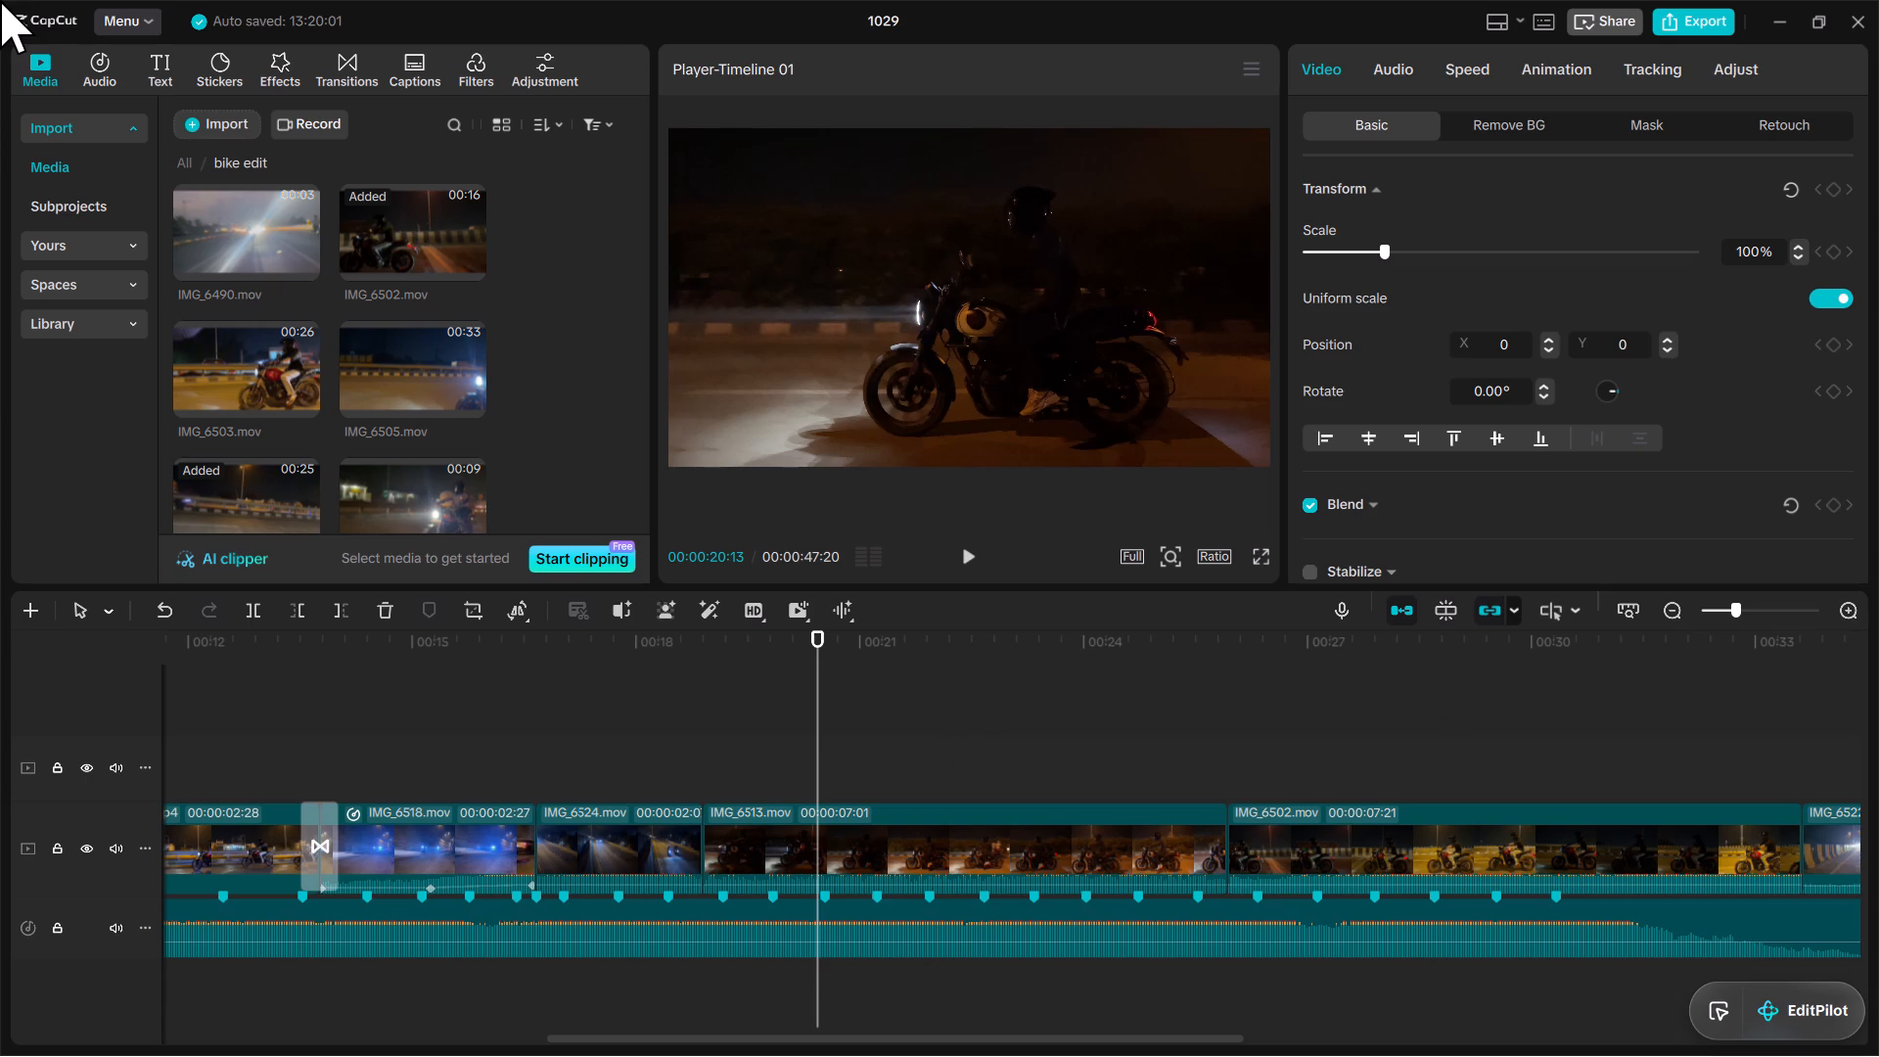
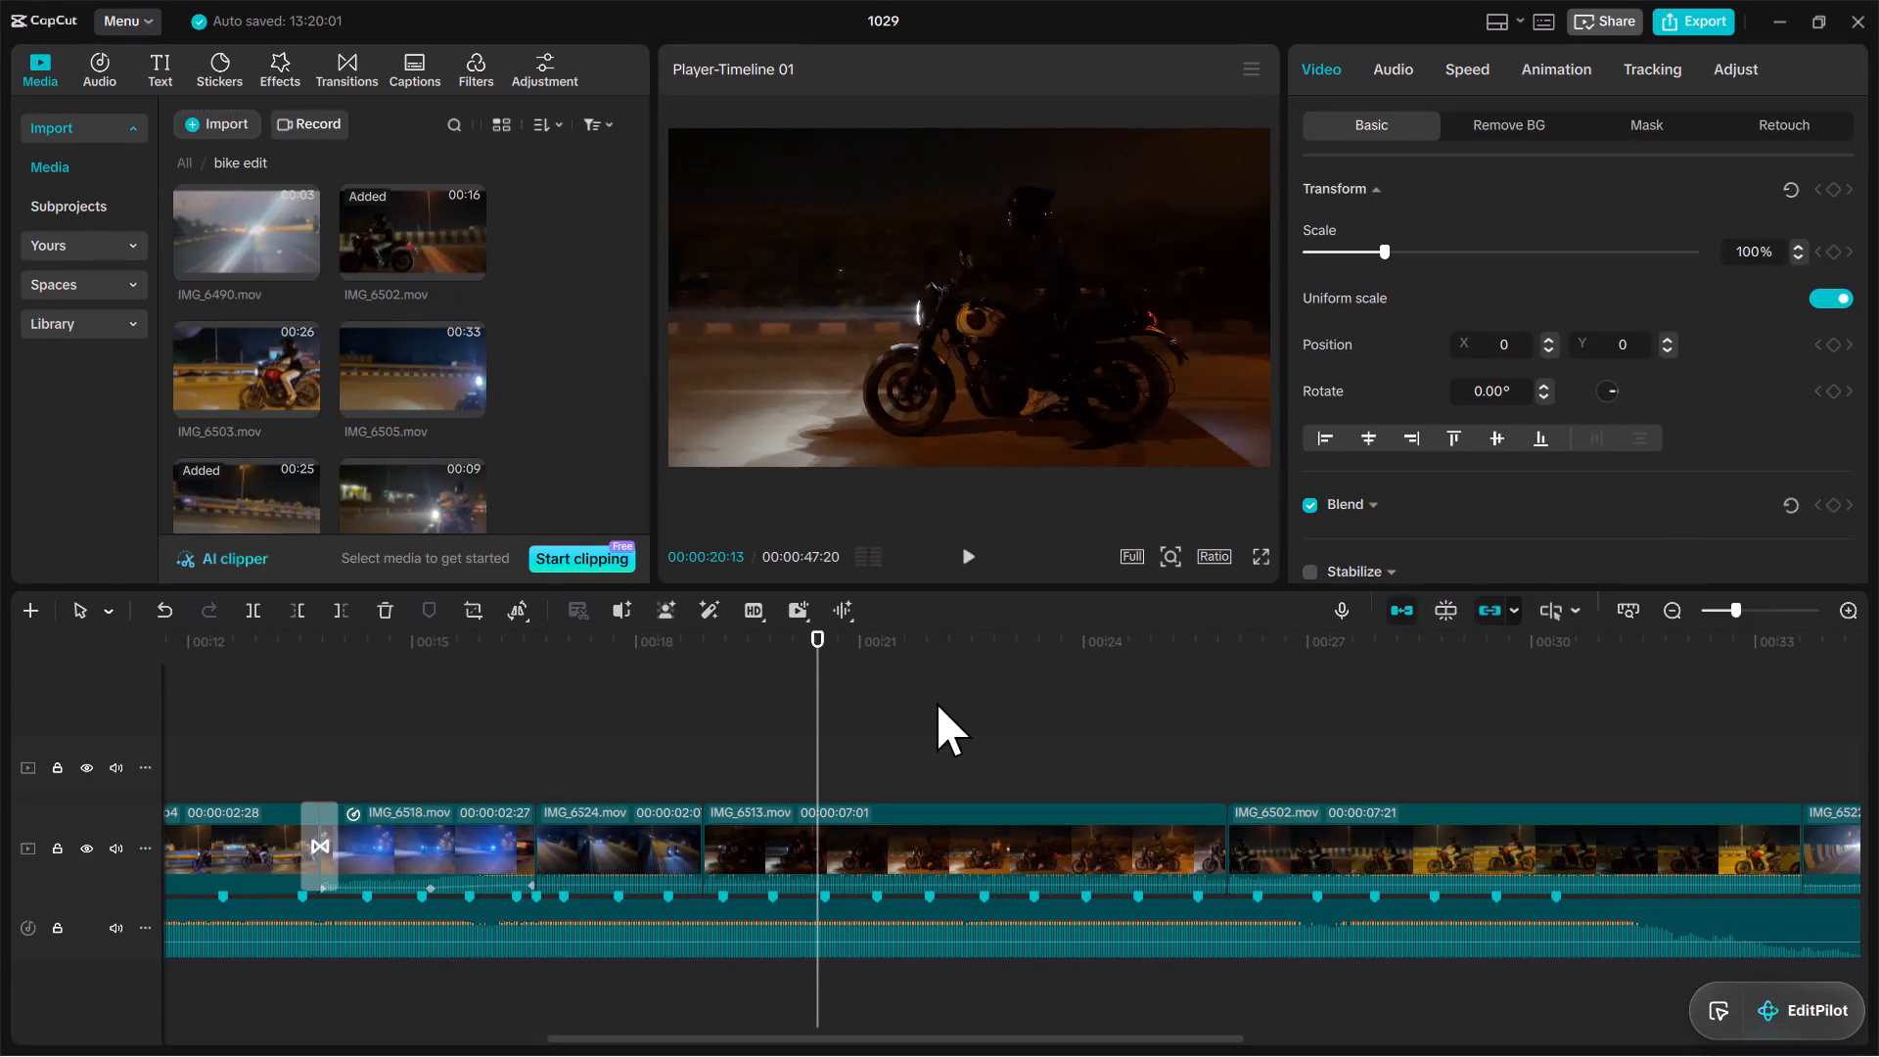
# Switch to Urban VPN, connect it to the Japan location and return to the CapCut edit.
pyautogui.moveTo(823, 700); pyautogui.dragTo(665, 709)
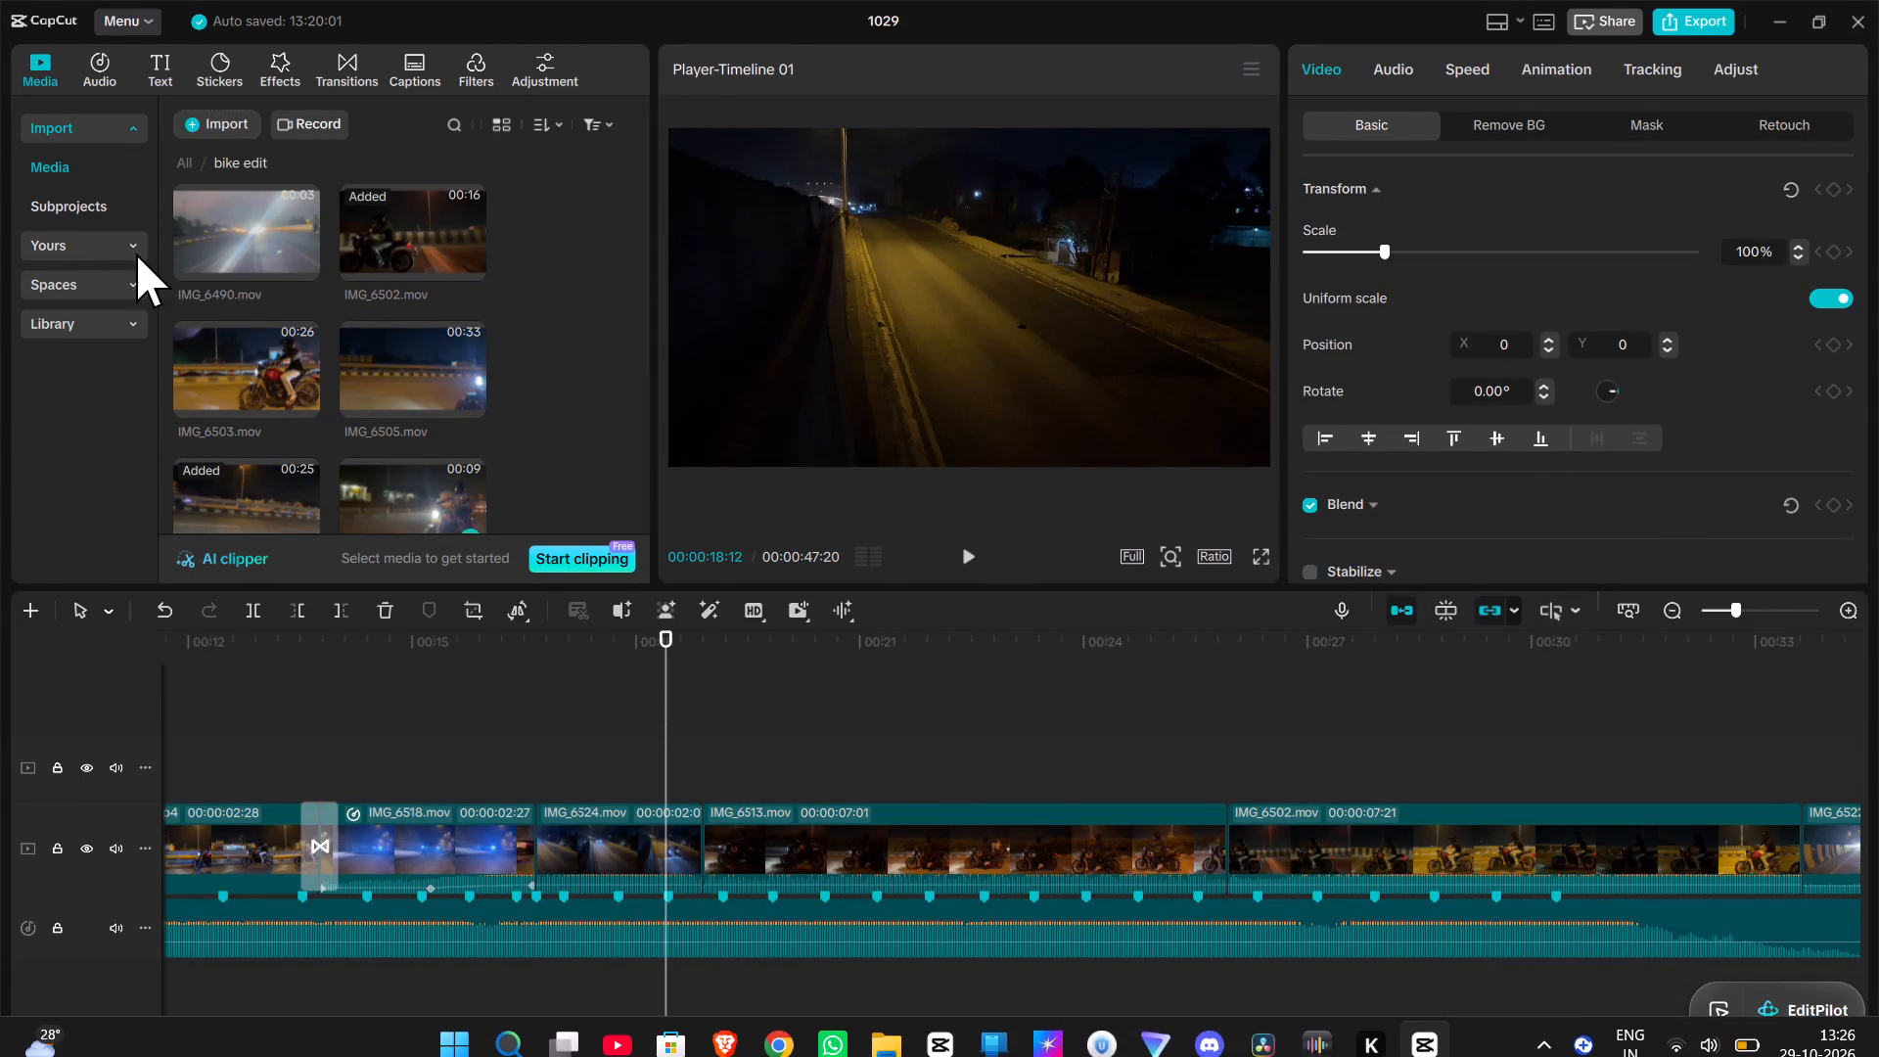
pyautogui.click(1085, 936)
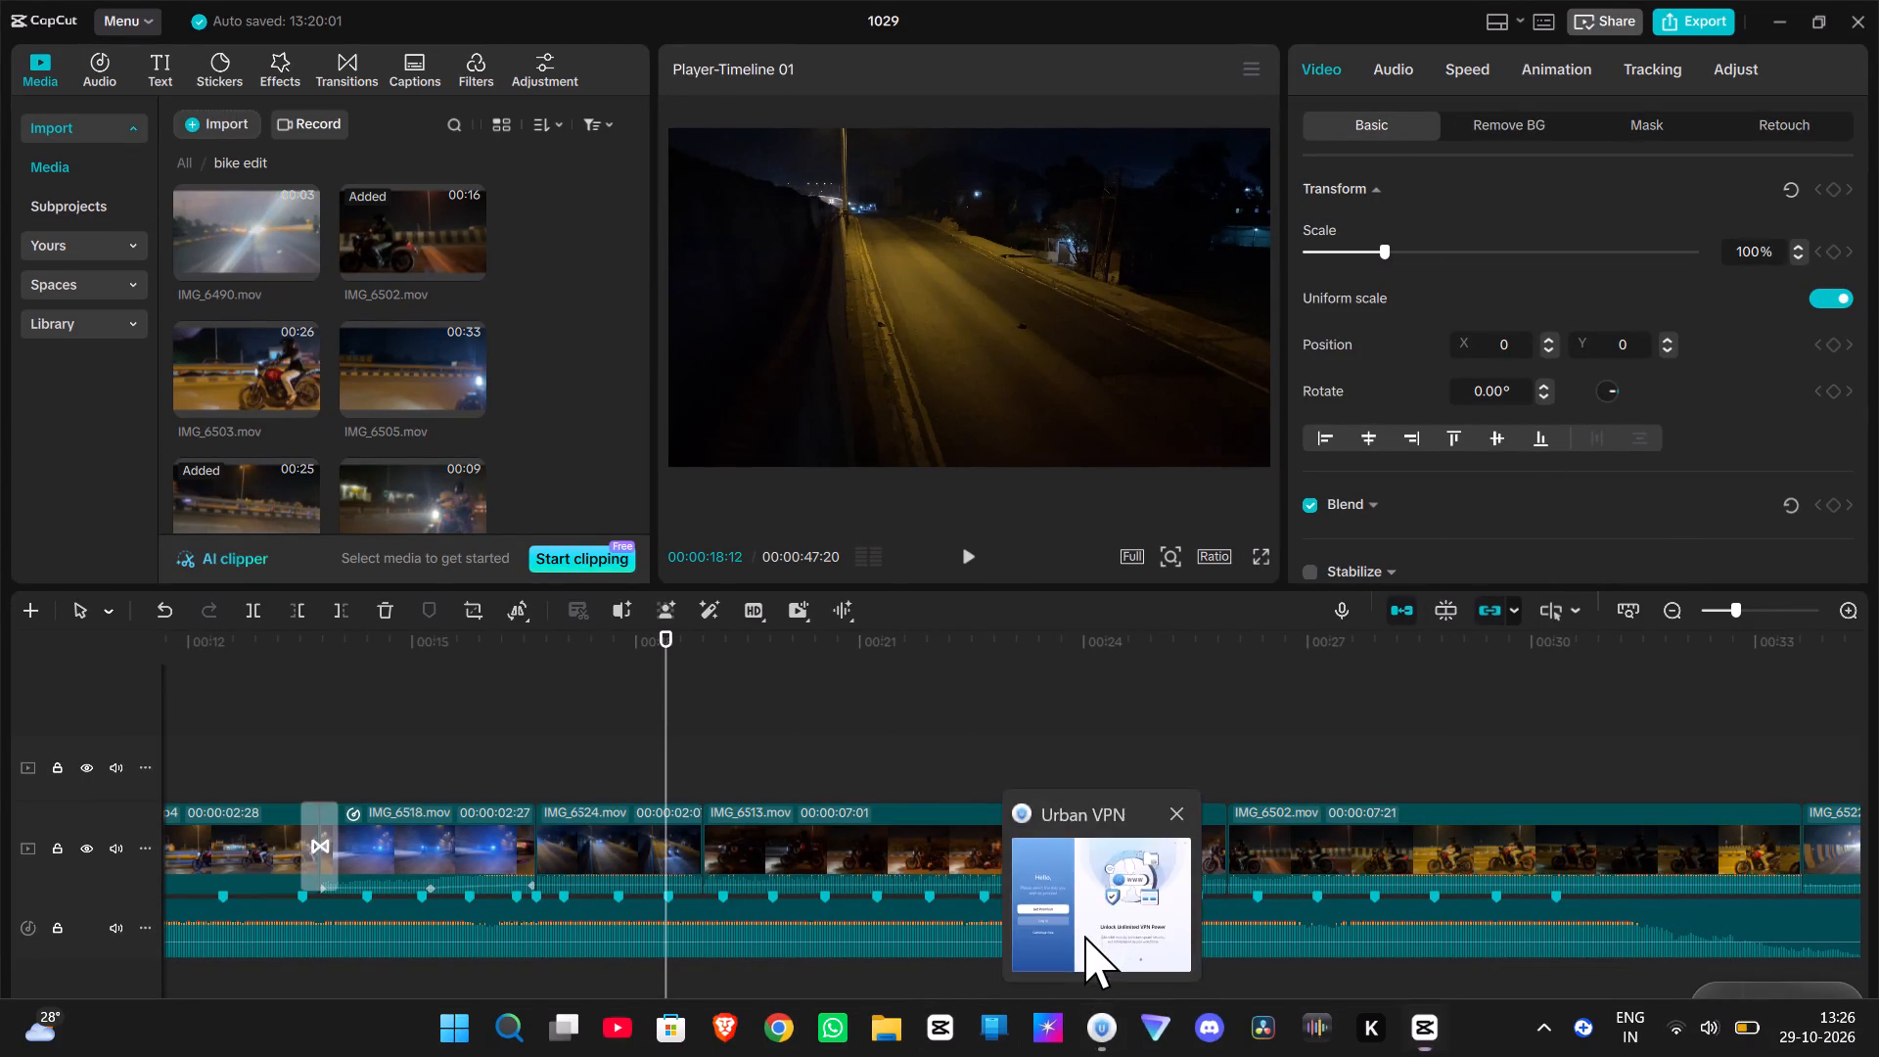
pyautogui.moveTo(577, 656); pyautogui.dragTo(585, 676)
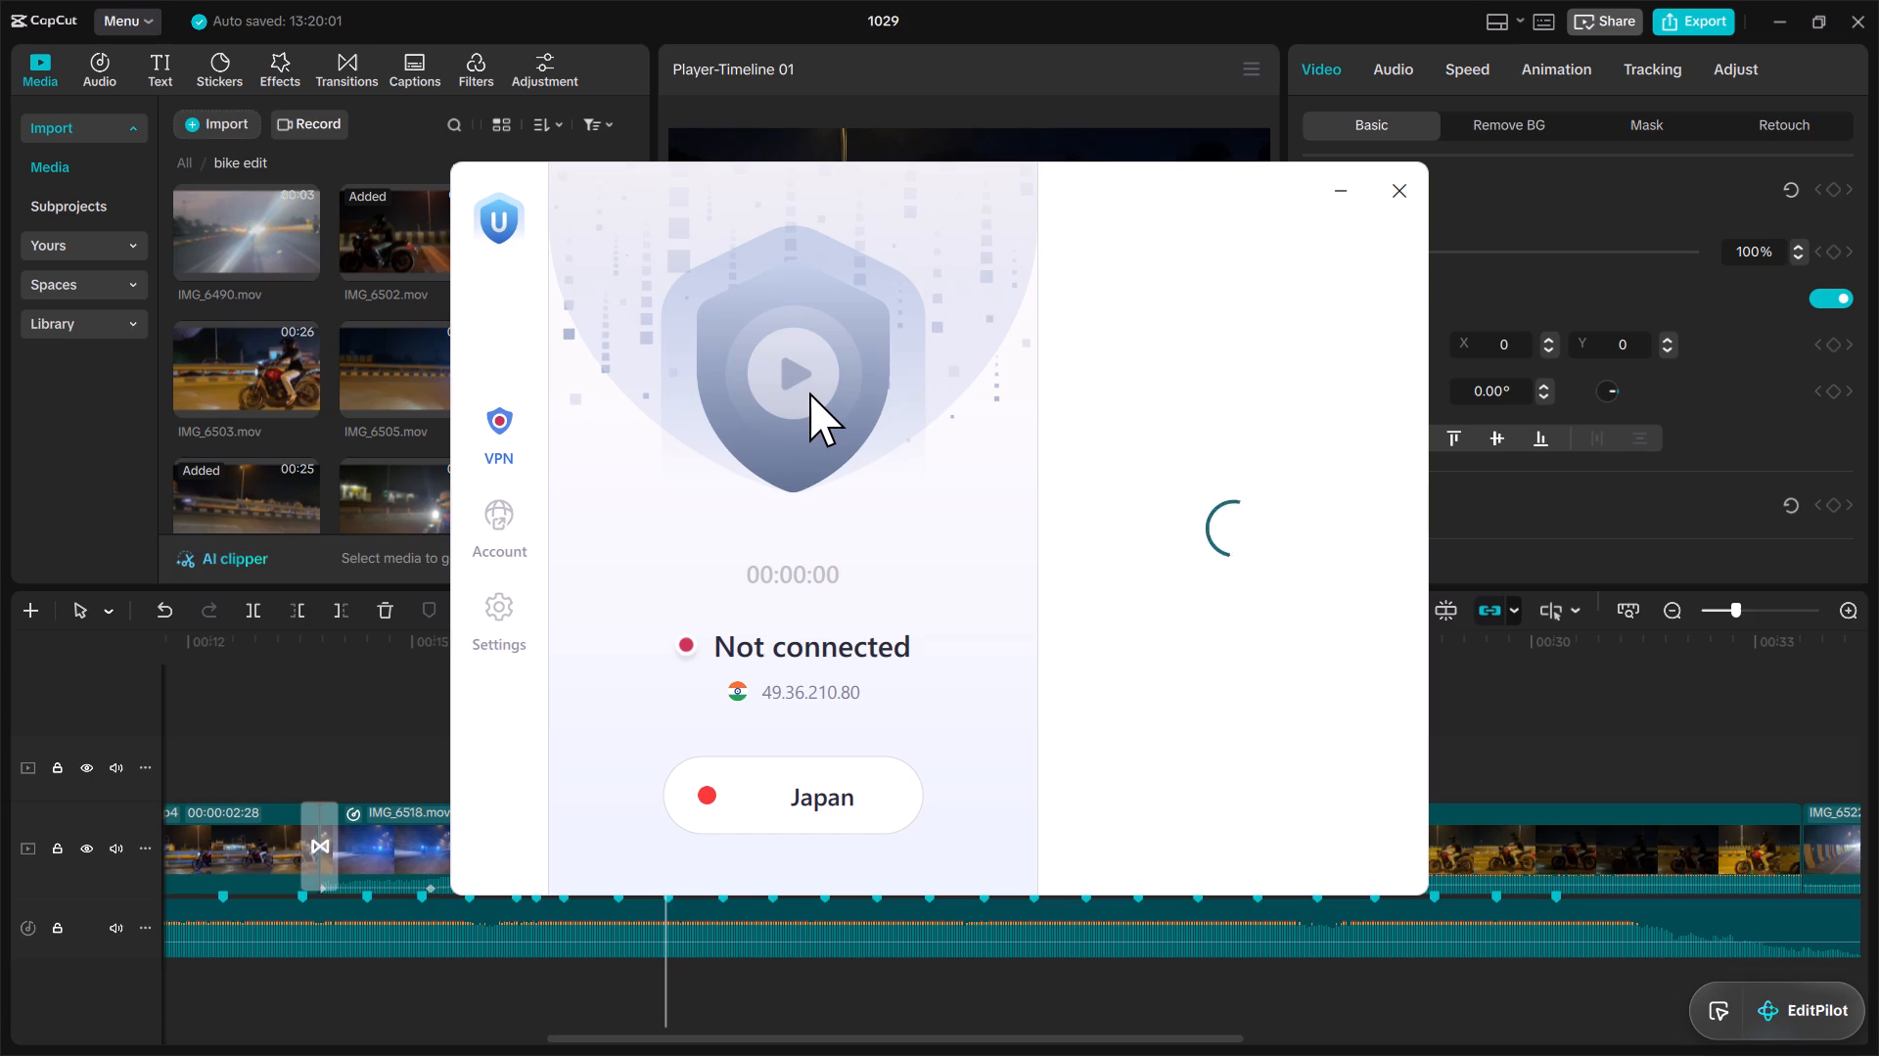
pyautogui.click(809, 392)
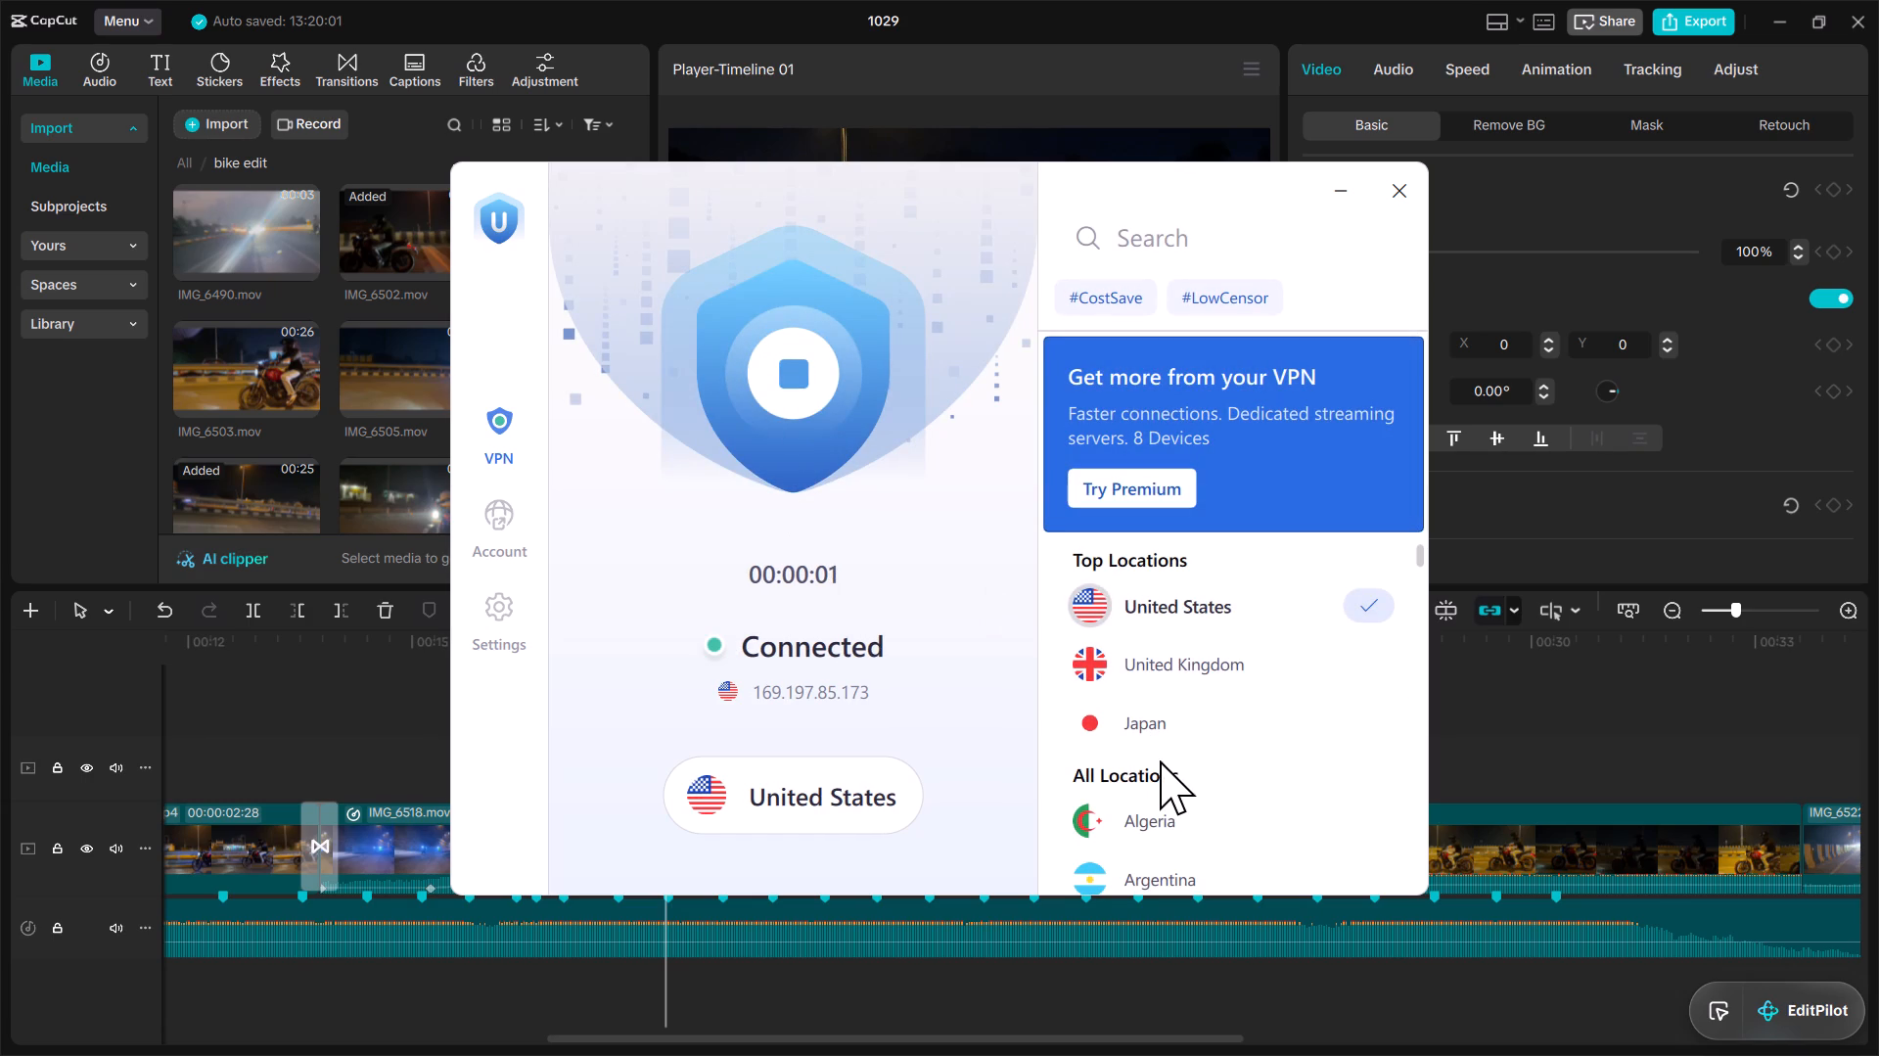
pyautogui.click(1167, 728)
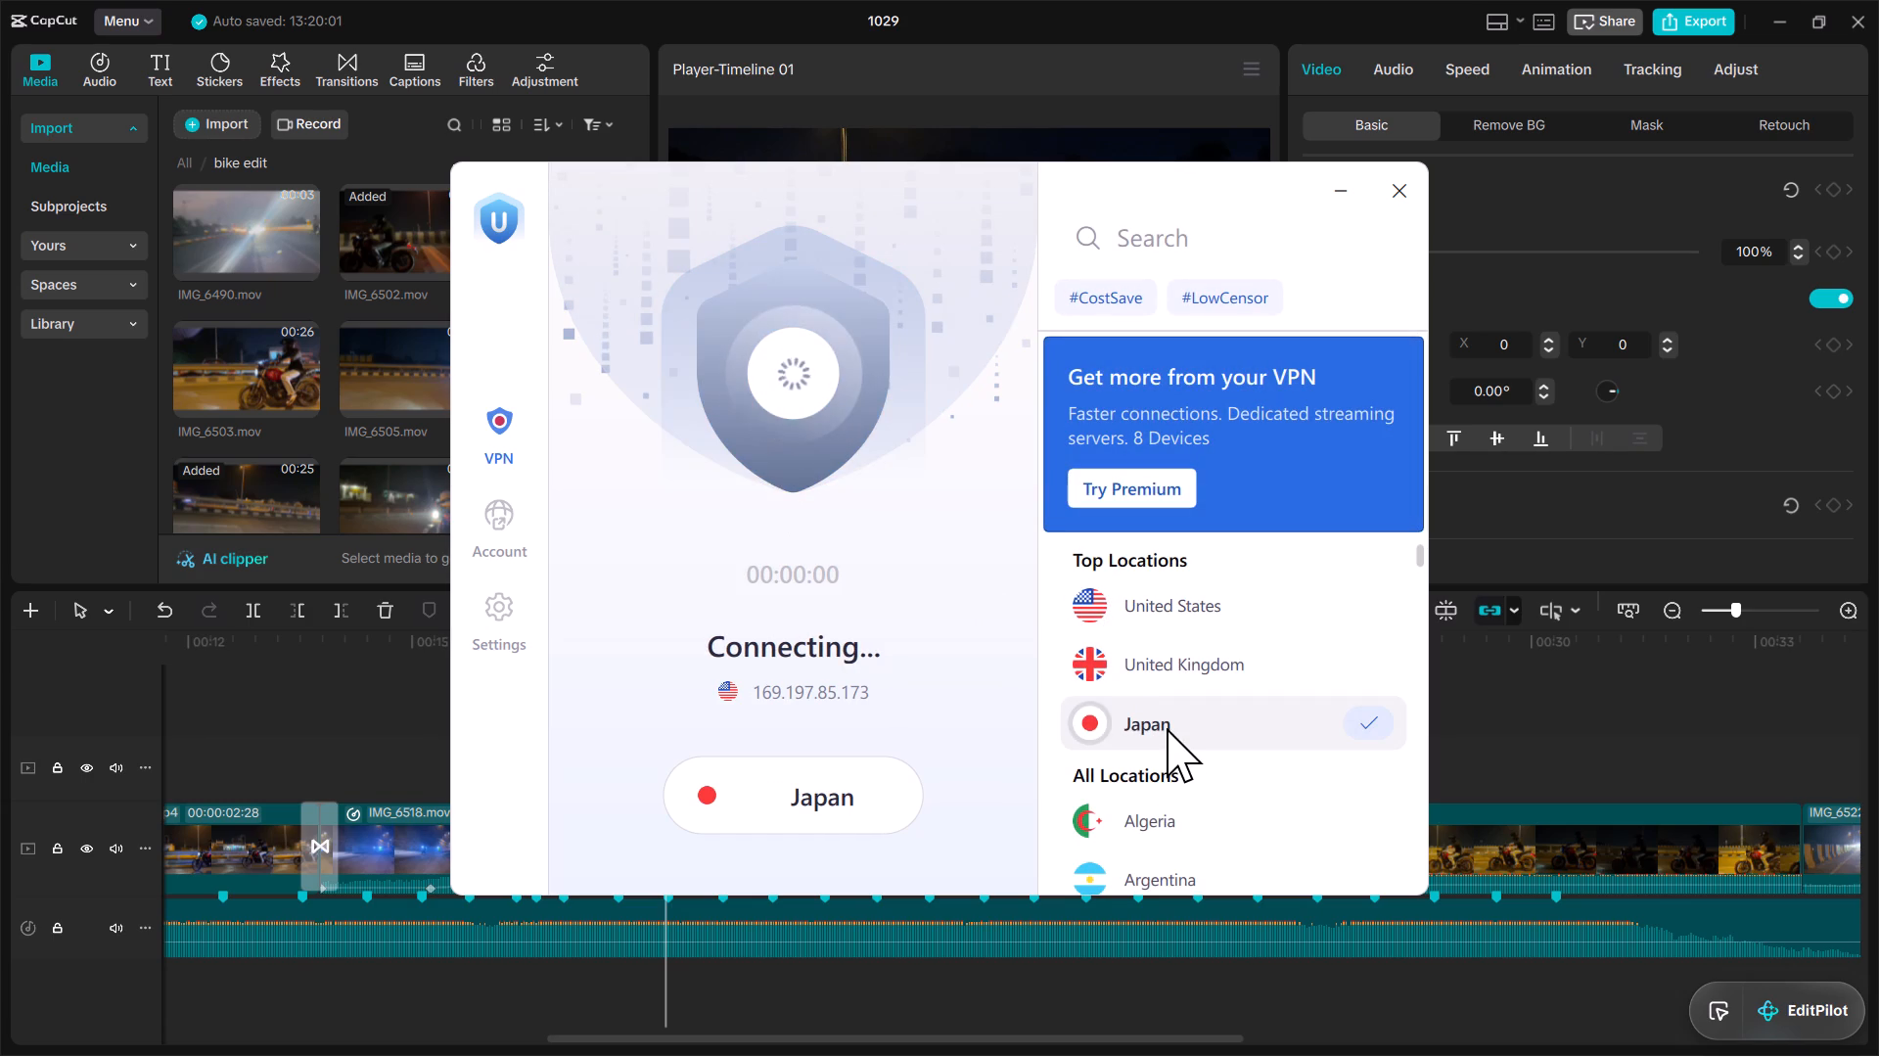
pyautogui.click(1332, 202)
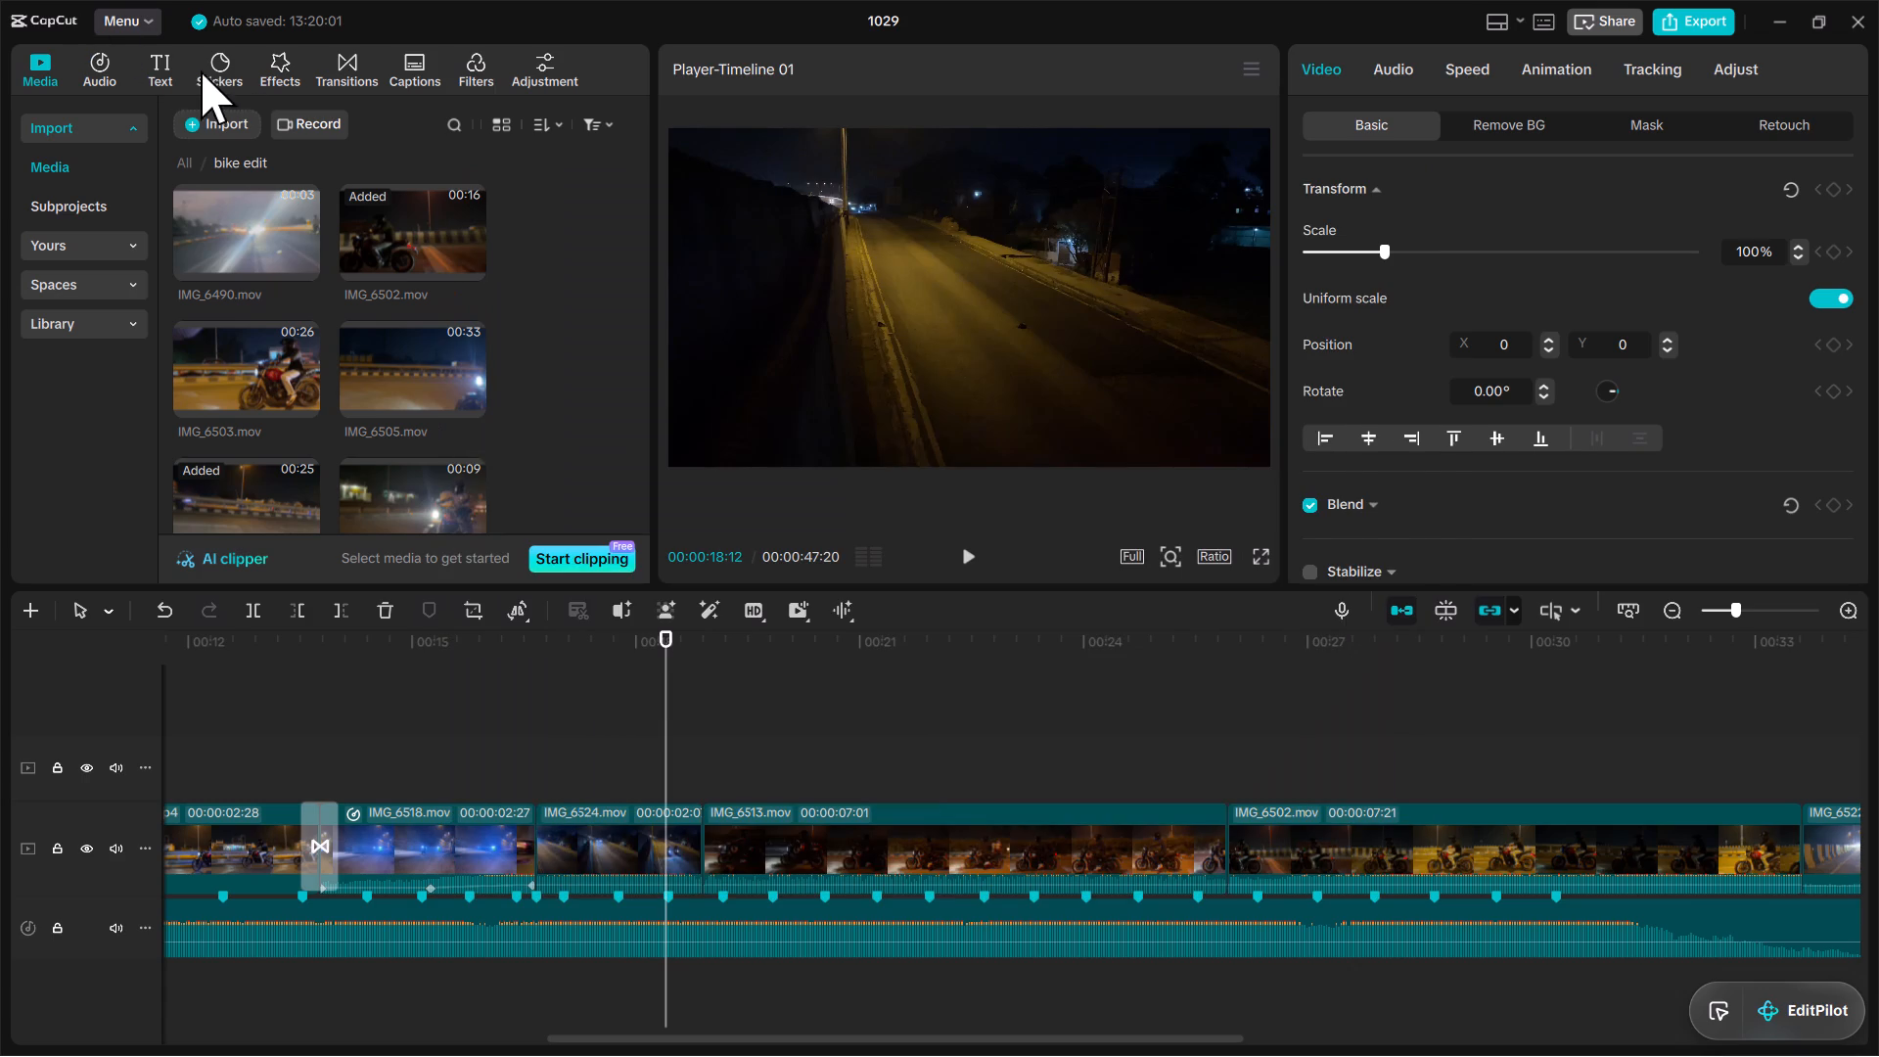
# Search the video effects library for "glow 2".
pyautogui.click(270, 62)
pyautogui.click(488, 314)
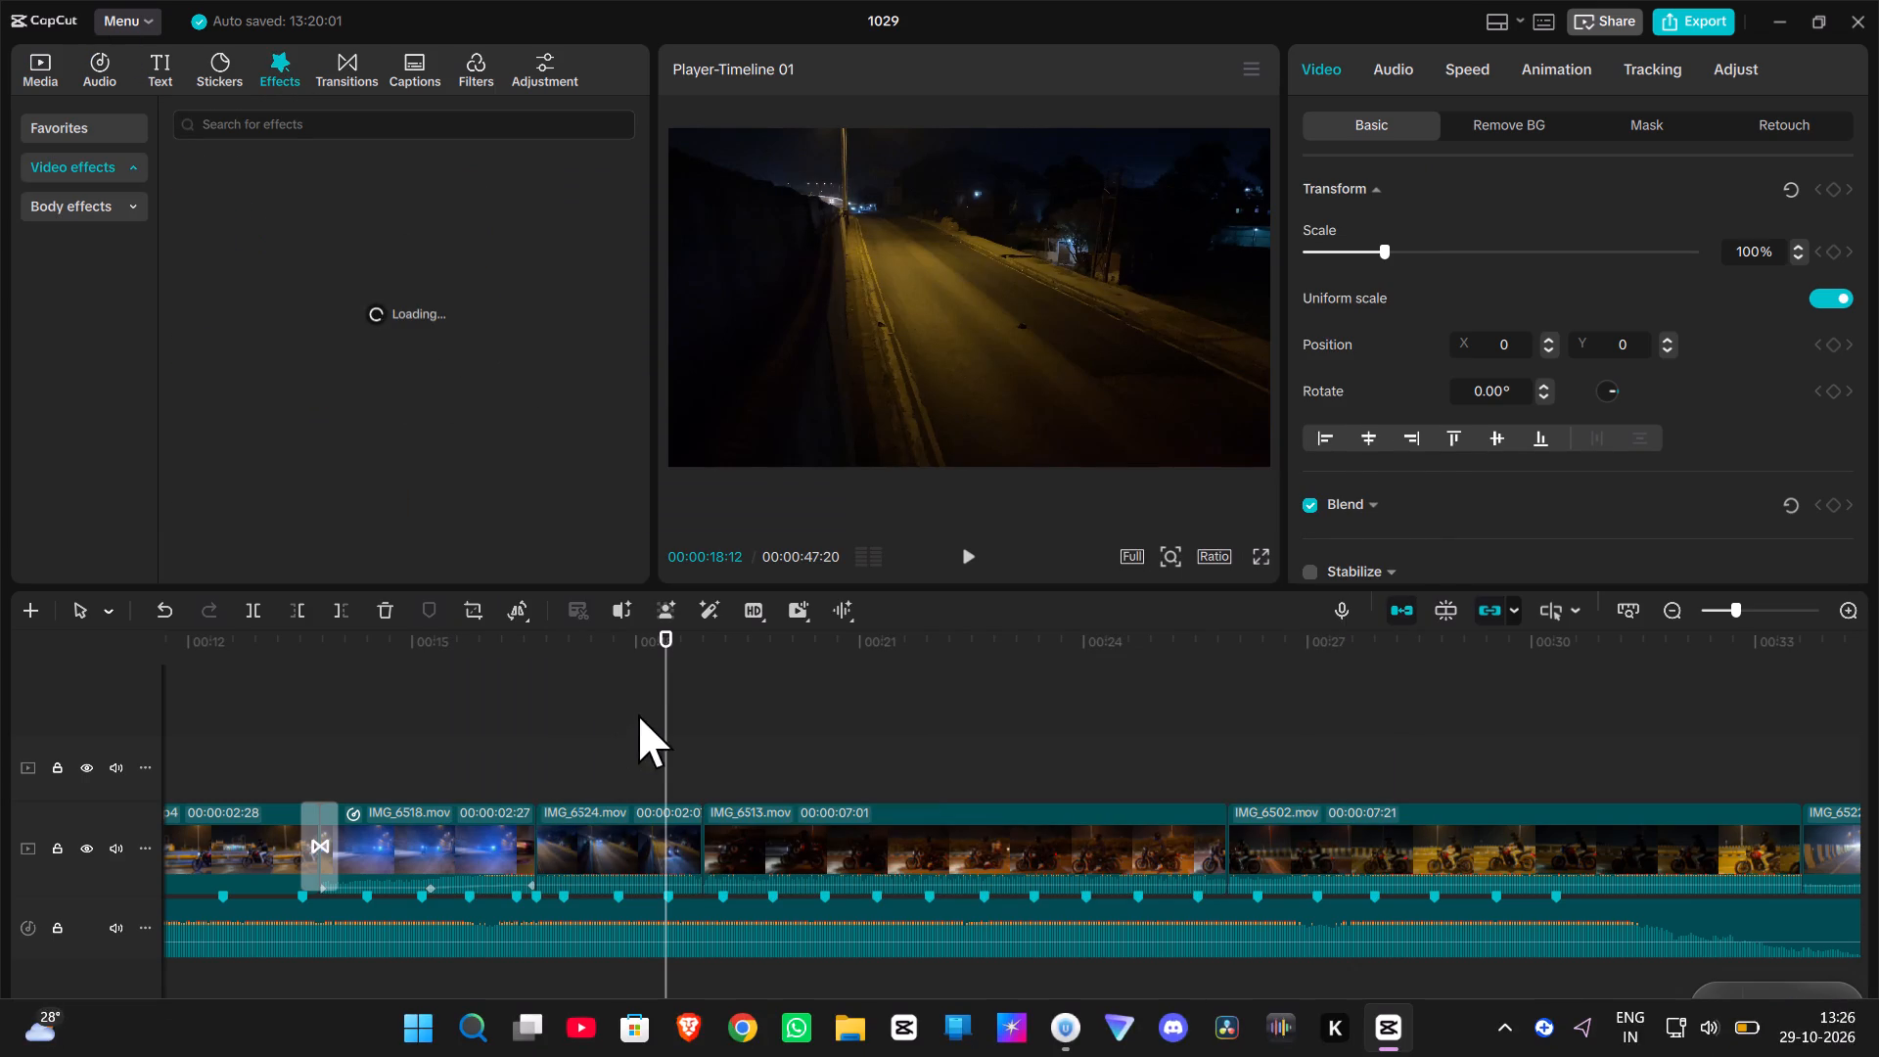
pyautogui.moveTo(666, 735); pyautogui.dragTo(706, 726)
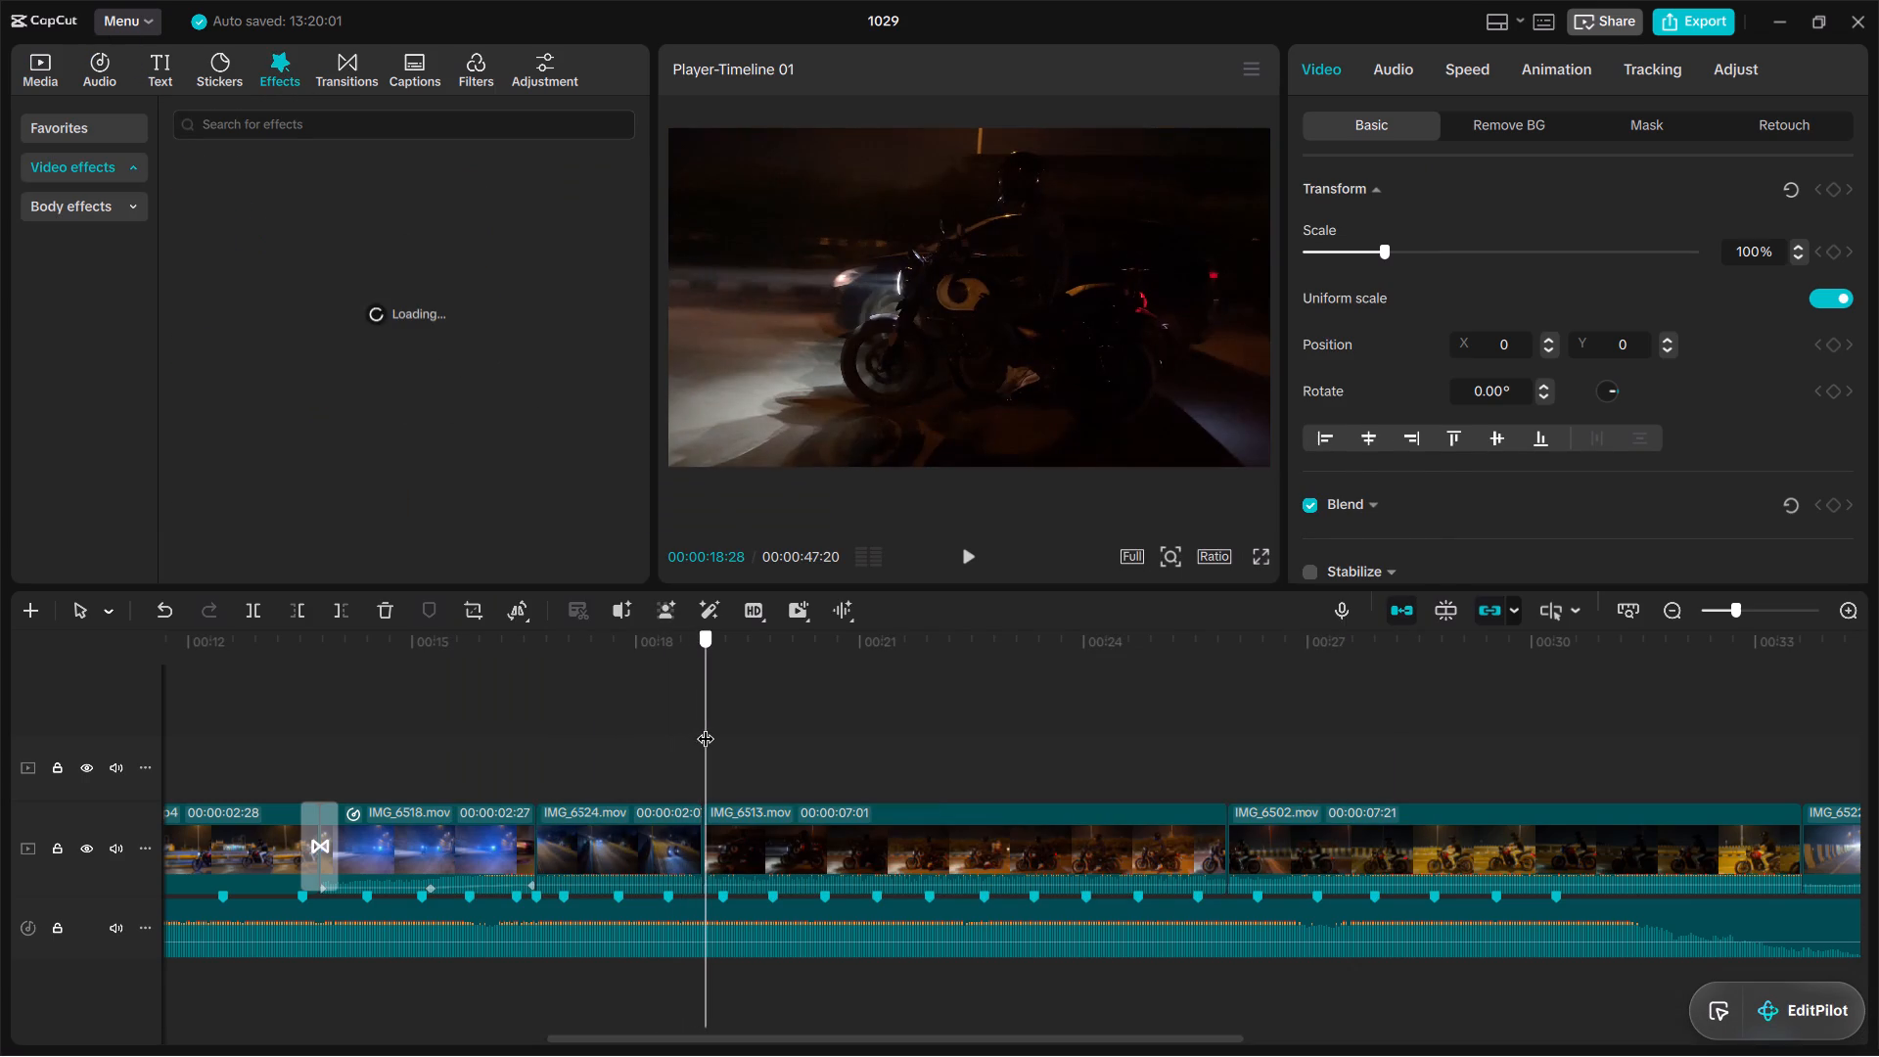
pyautogui.moveTo(706, 726); pyautogui.dragTo(585, 746)
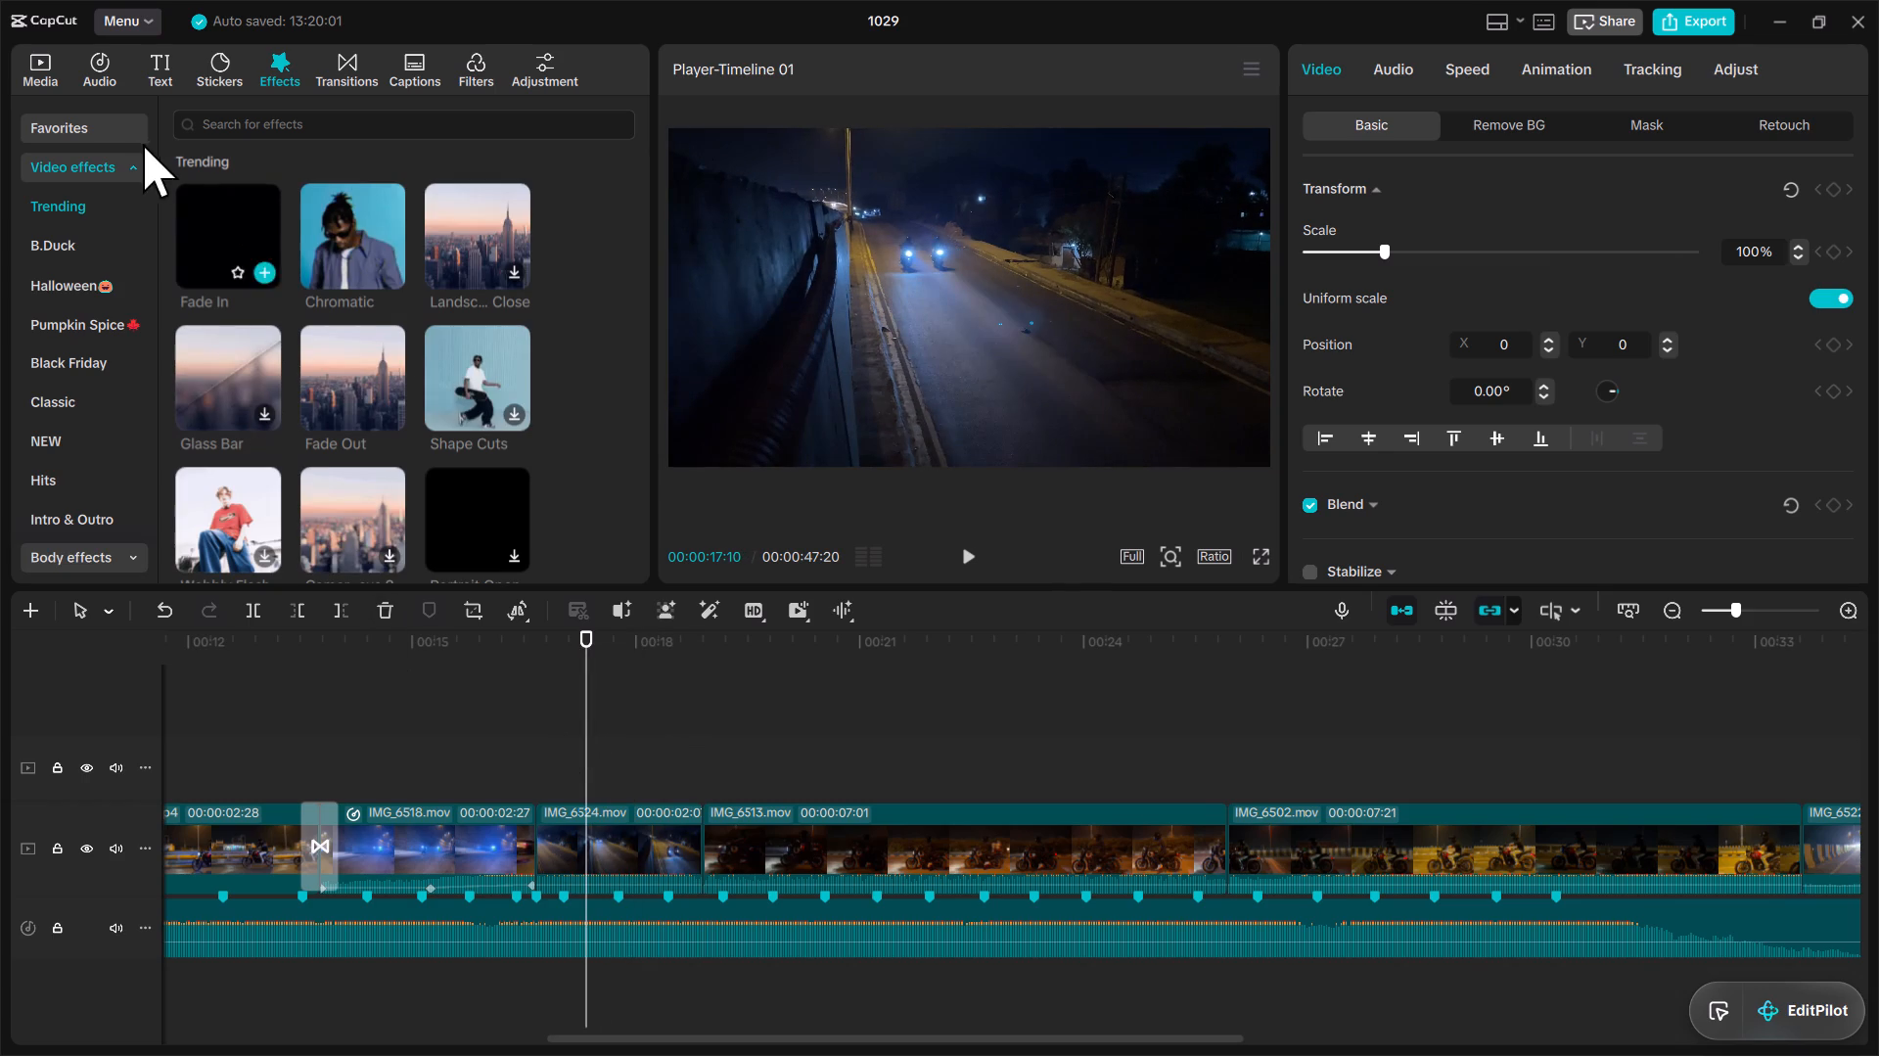
pyautogui.click(122, 139)
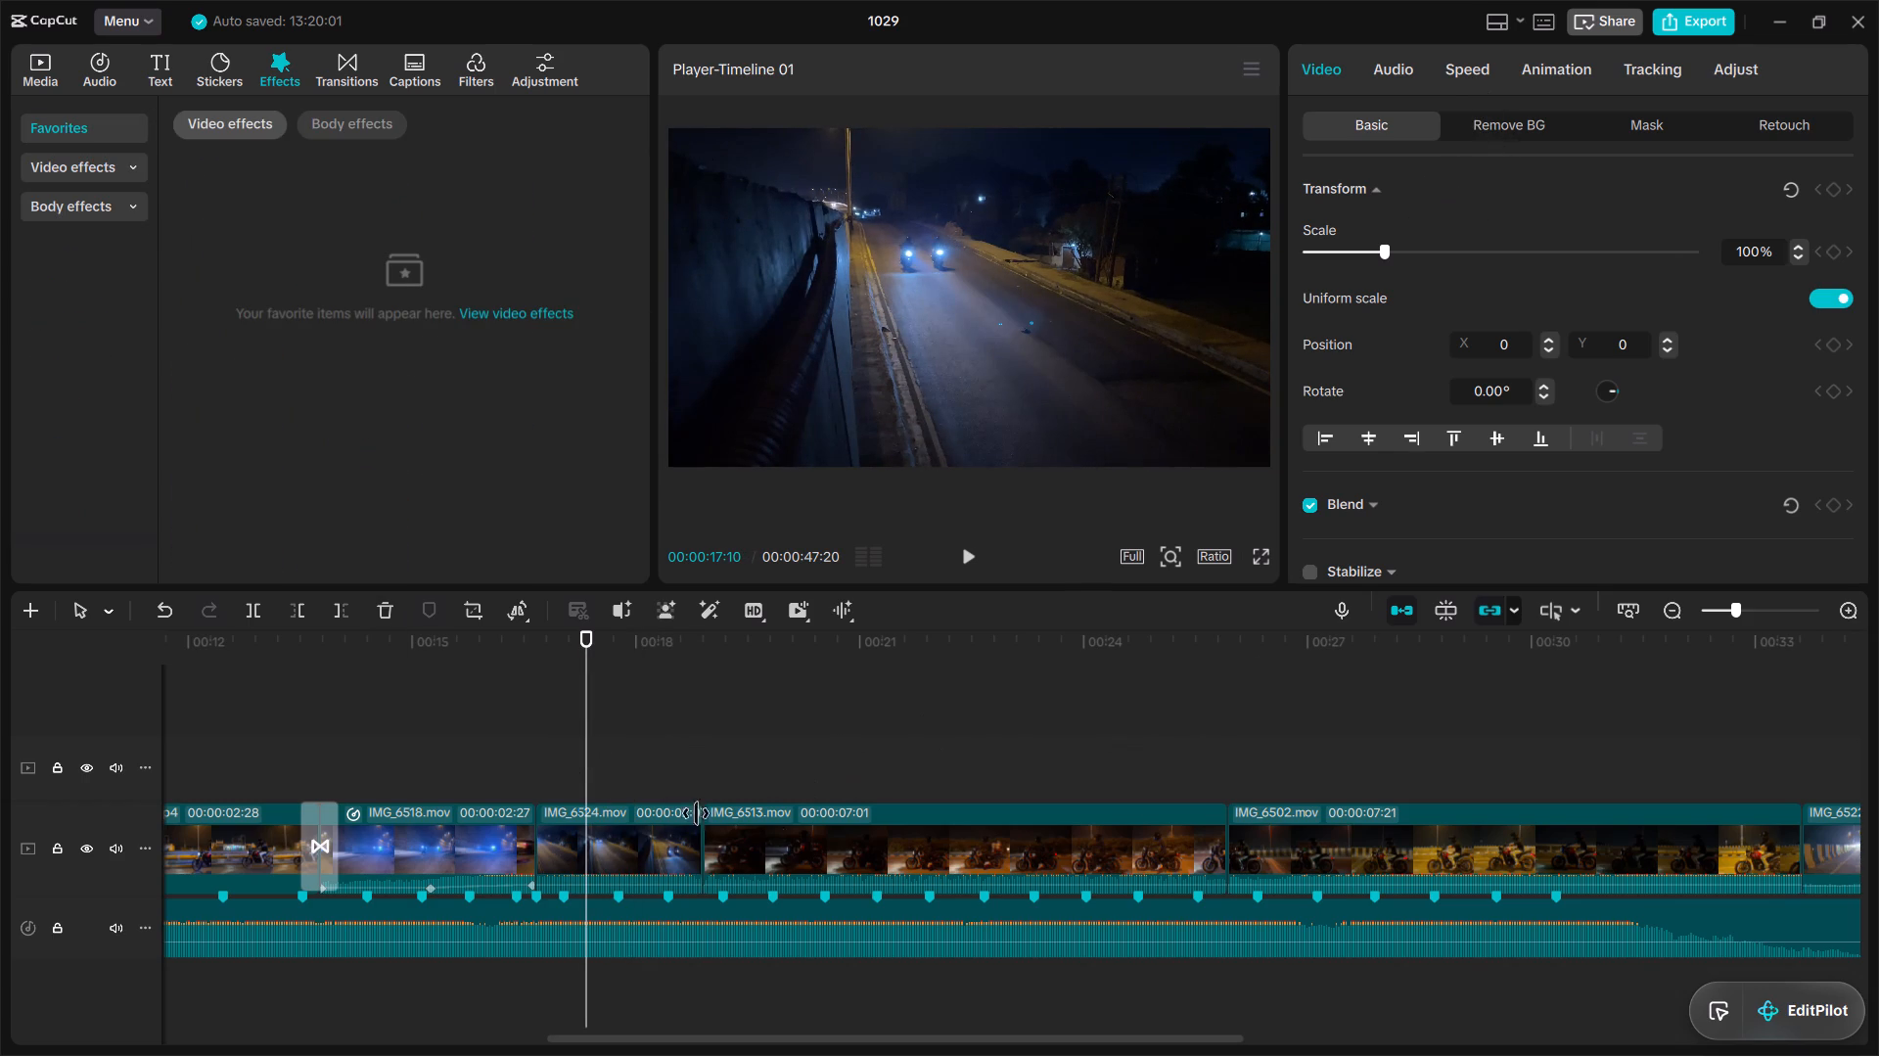
pyautogui.click(534, 318)
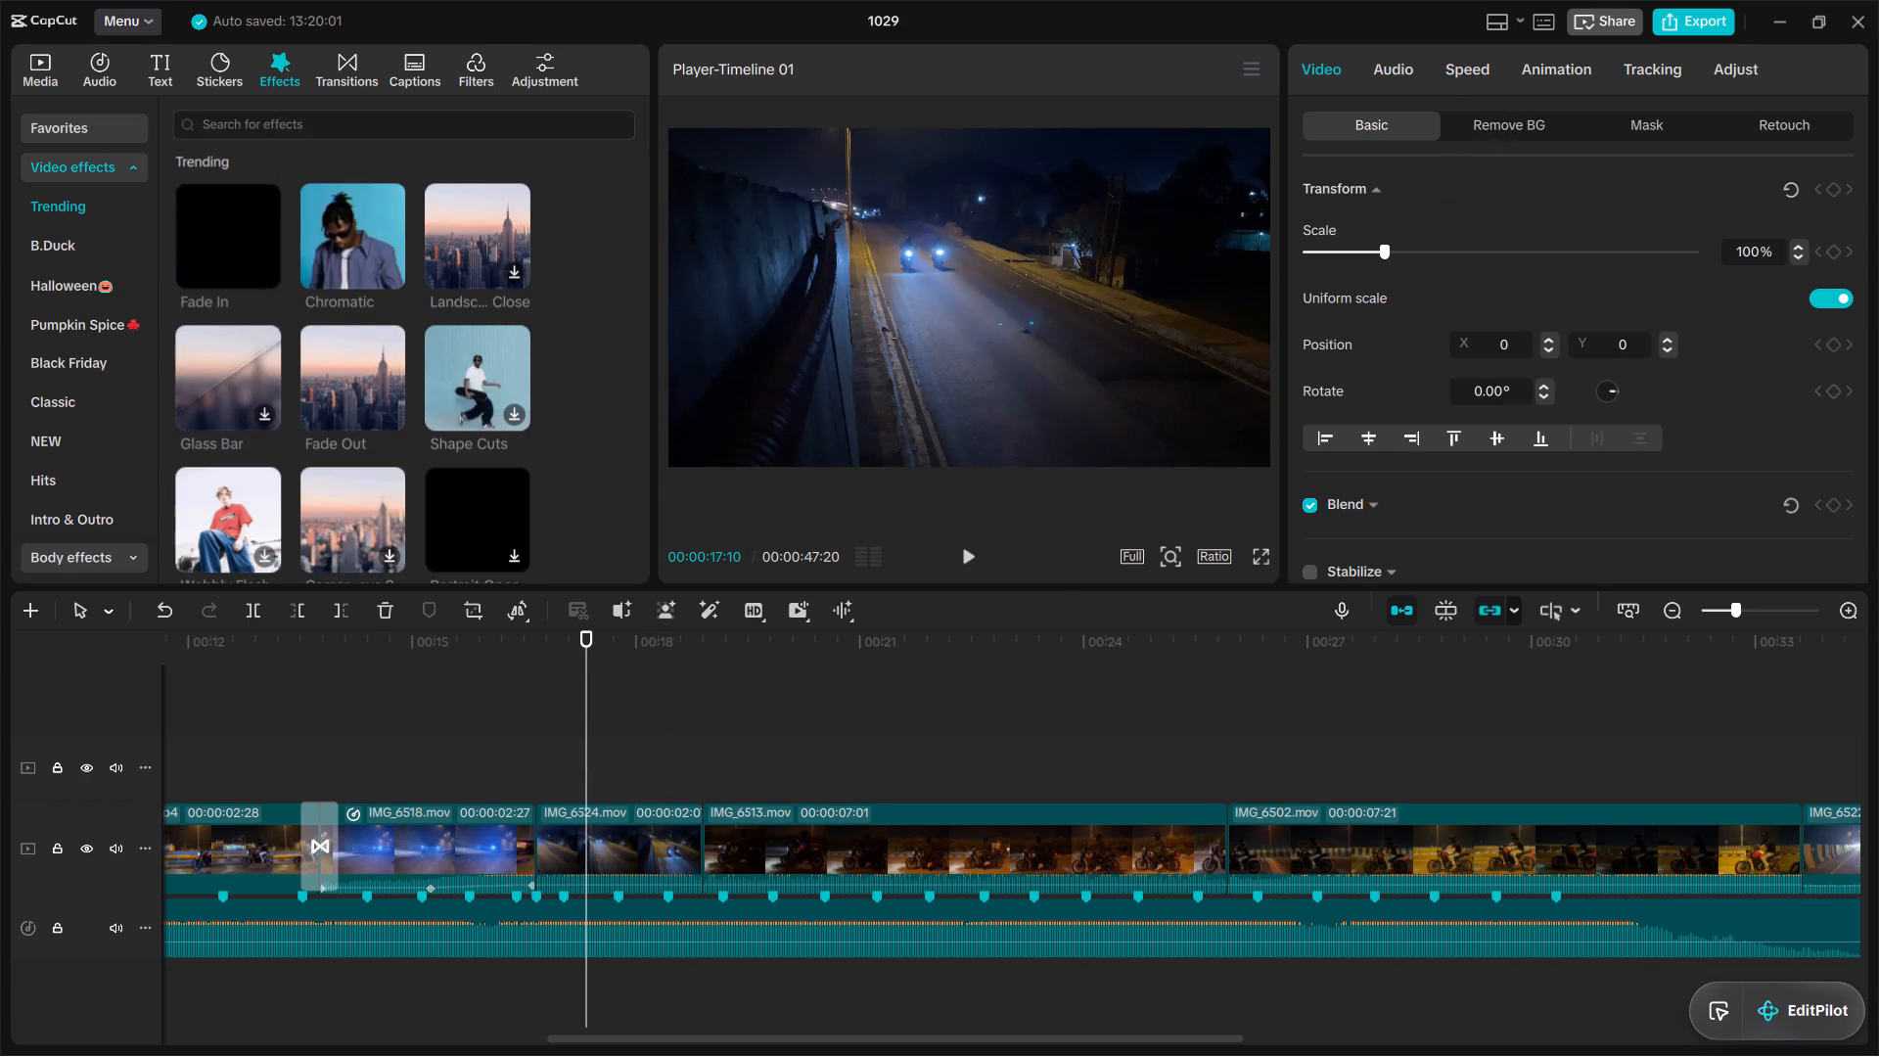
pyautogui.click(303, 134)
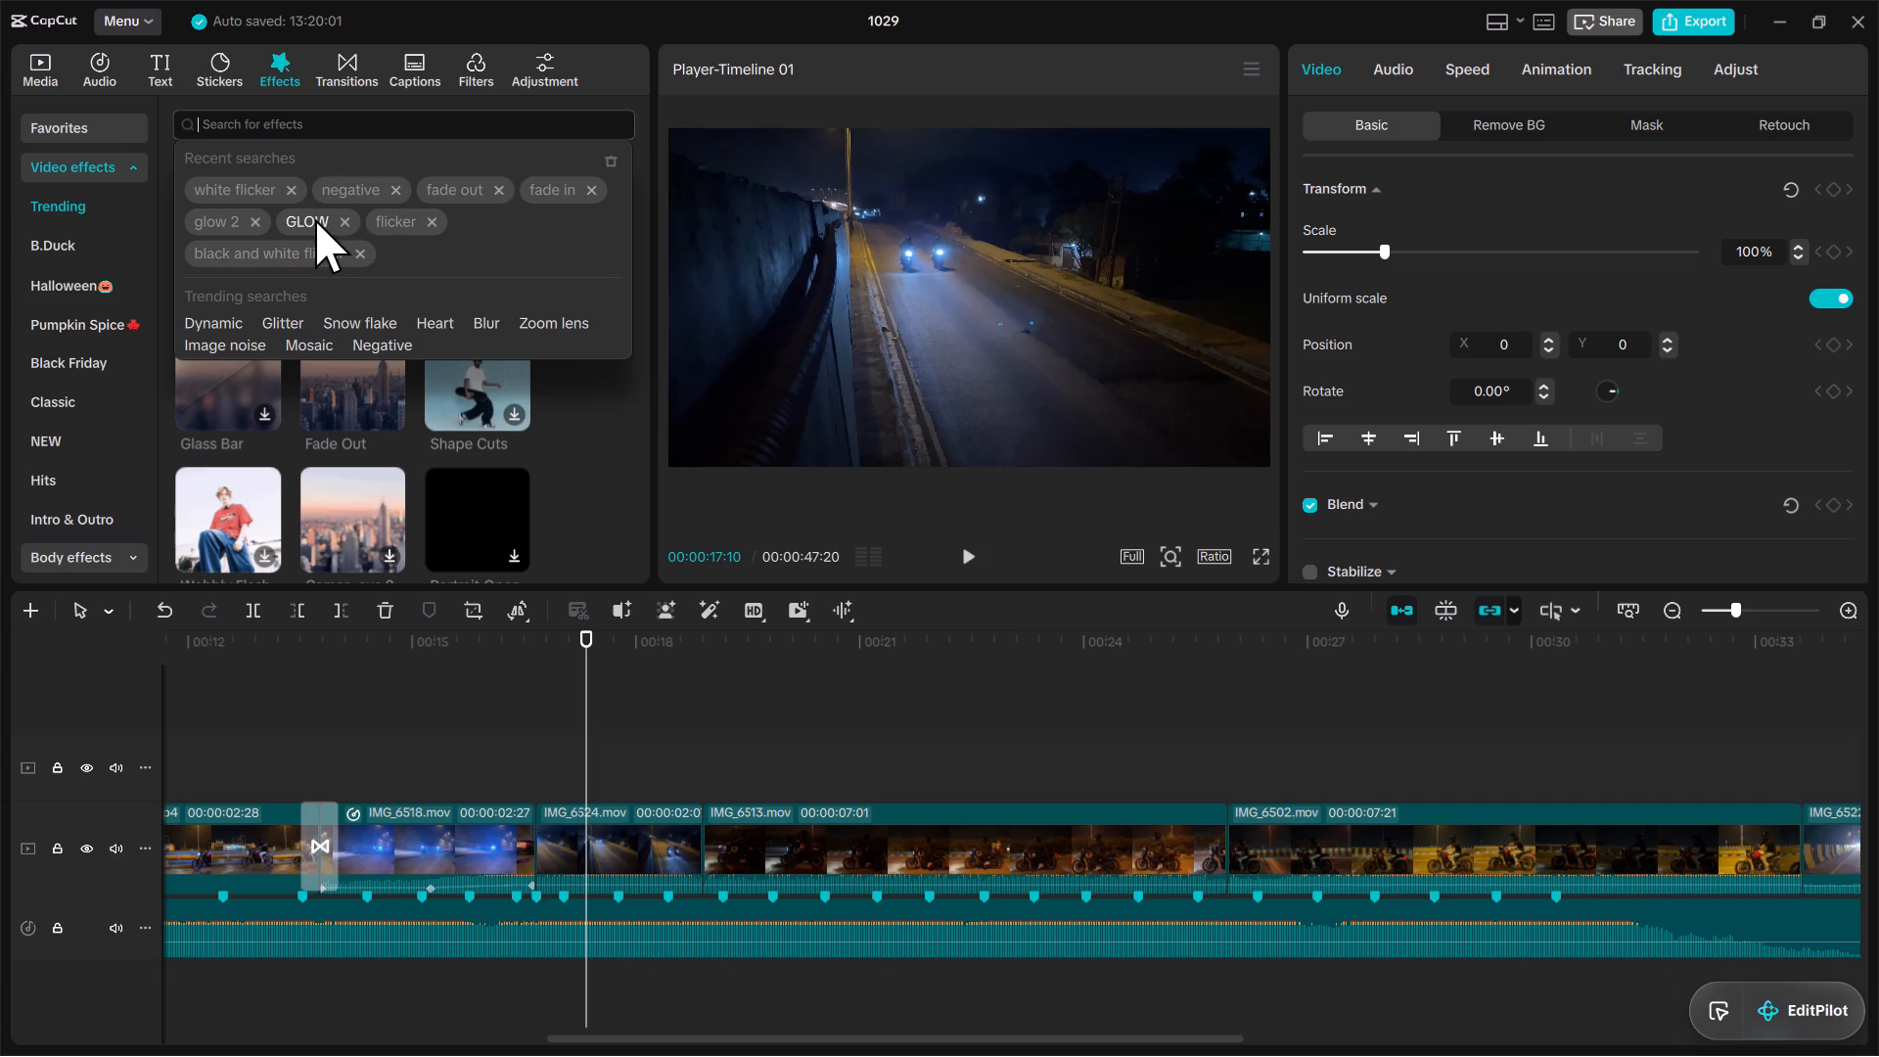
pyautogui.click(217, 218)
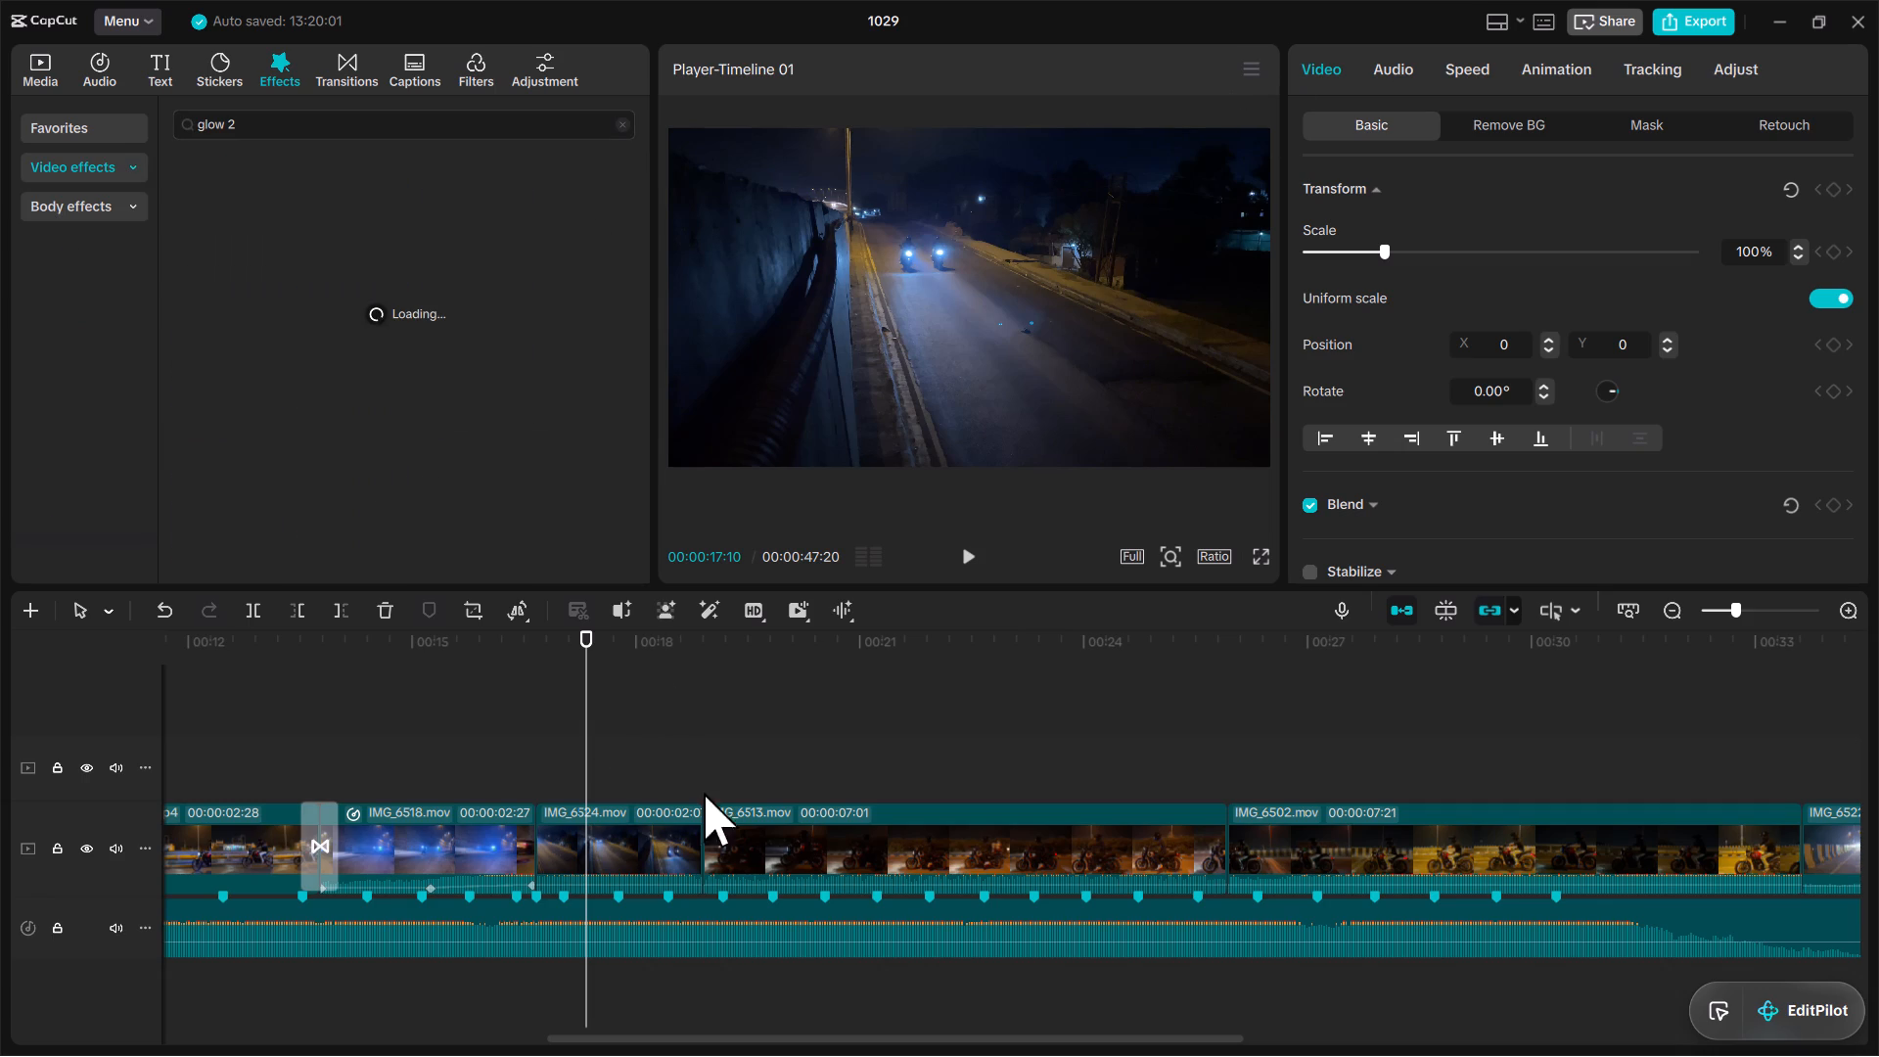
# Preview the cut from IMG_6524.mov into IMG_6513.mov, checking how the footage lines up with the beat markers.
pyautogui.click(632, 843)
pyautogui.click(1520, 126)
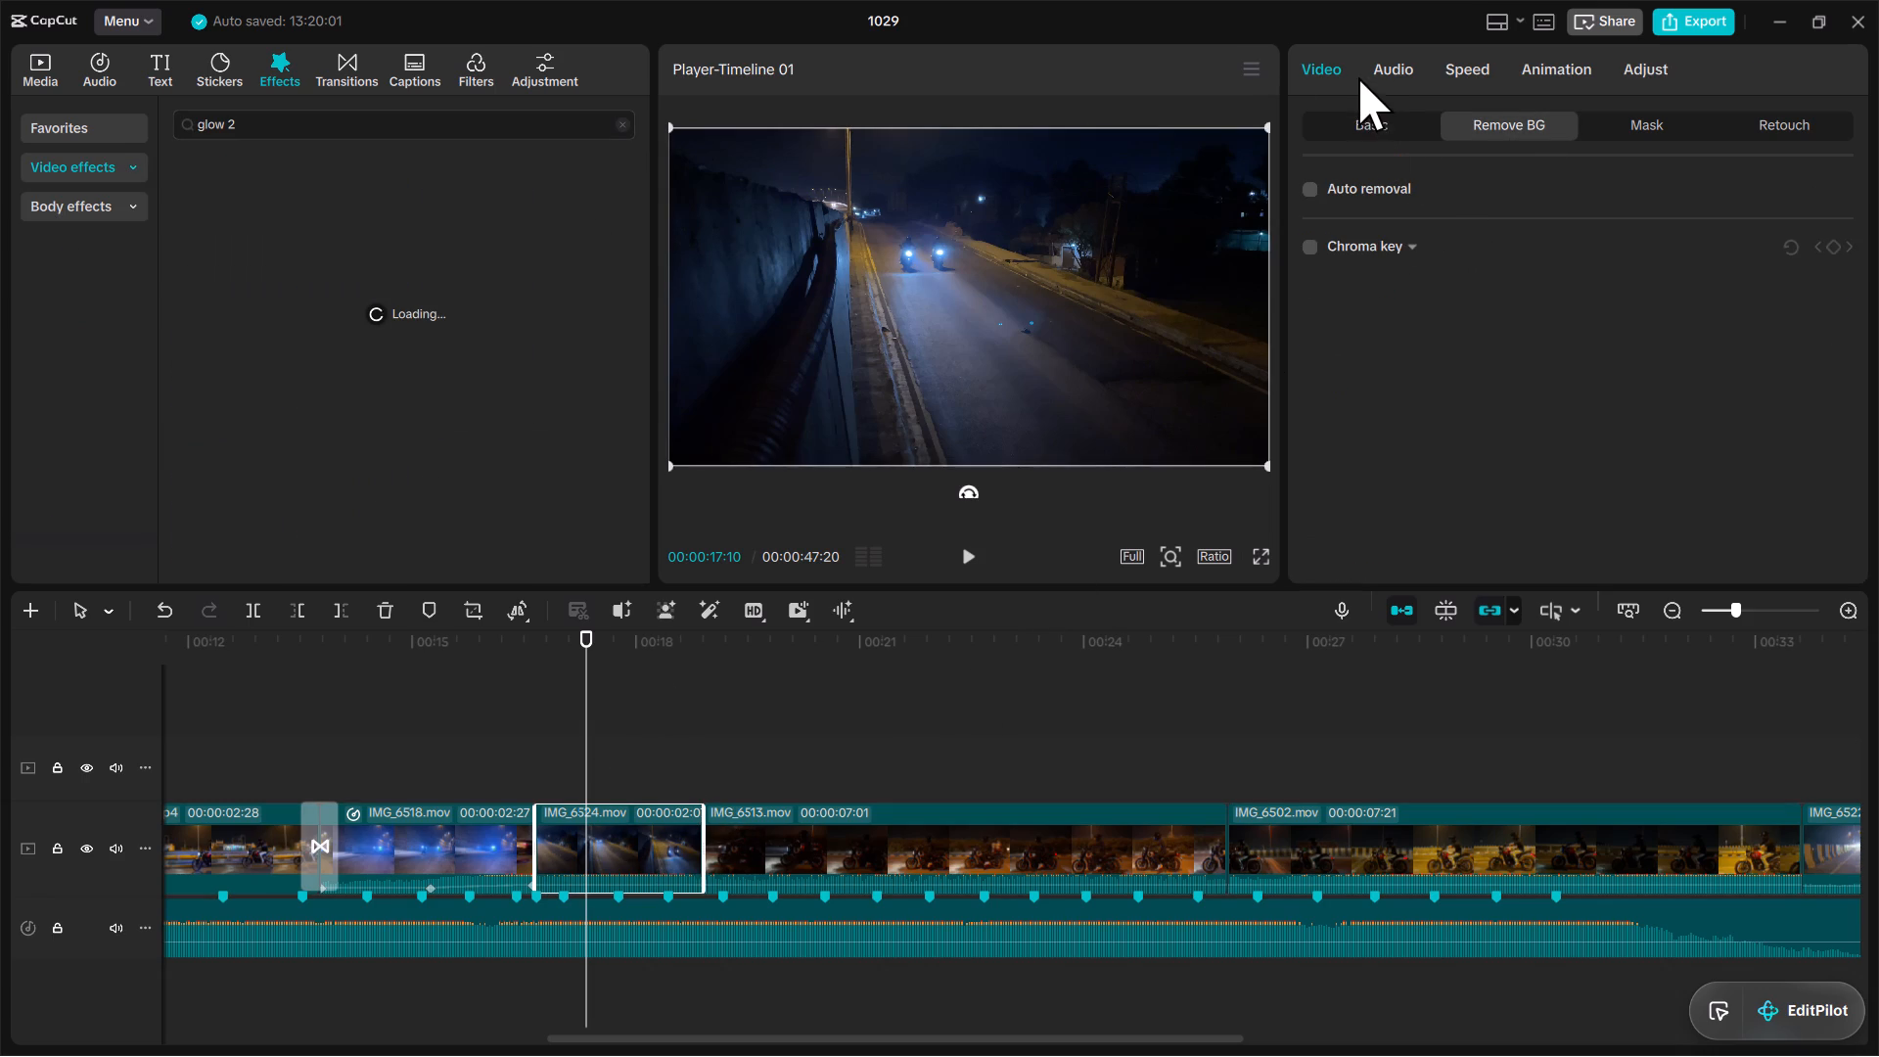
pyautogui.click(1363, 128)
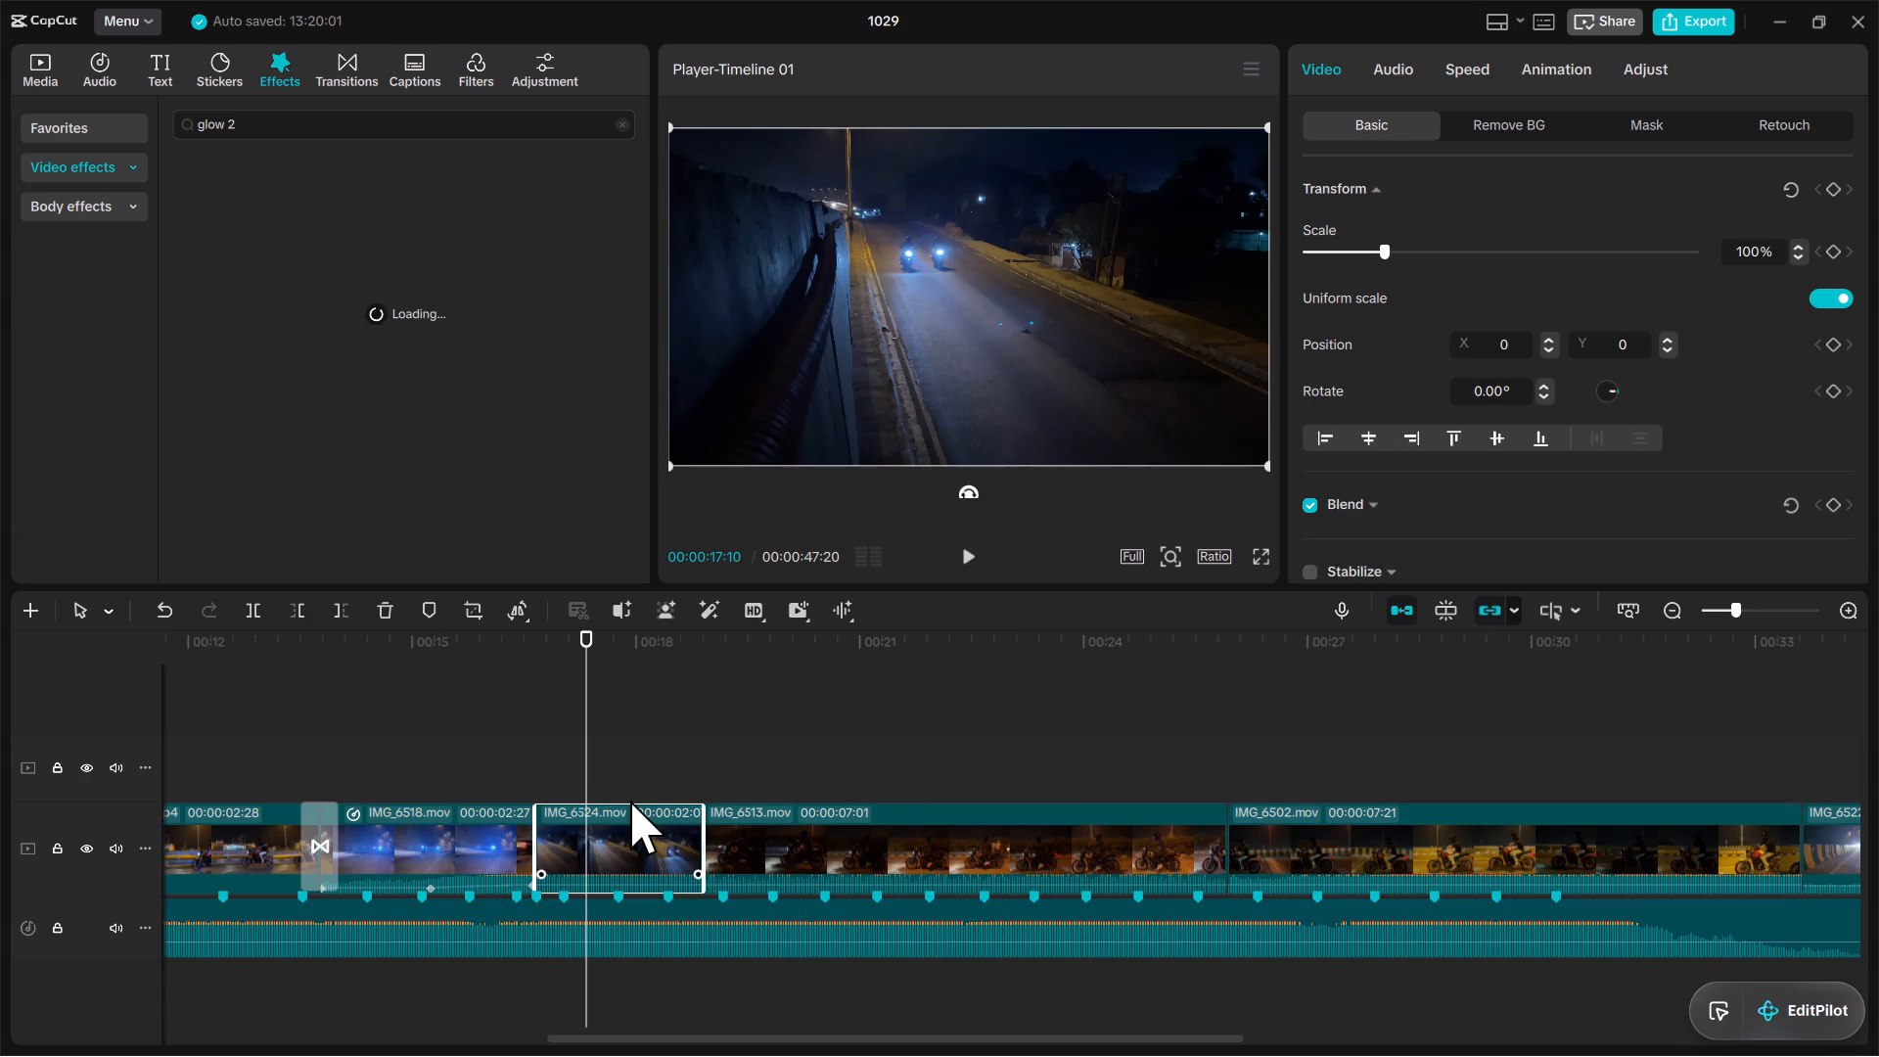
pyautogui.moveTo(594, 748); pyautogui.dragTo(619, 750)
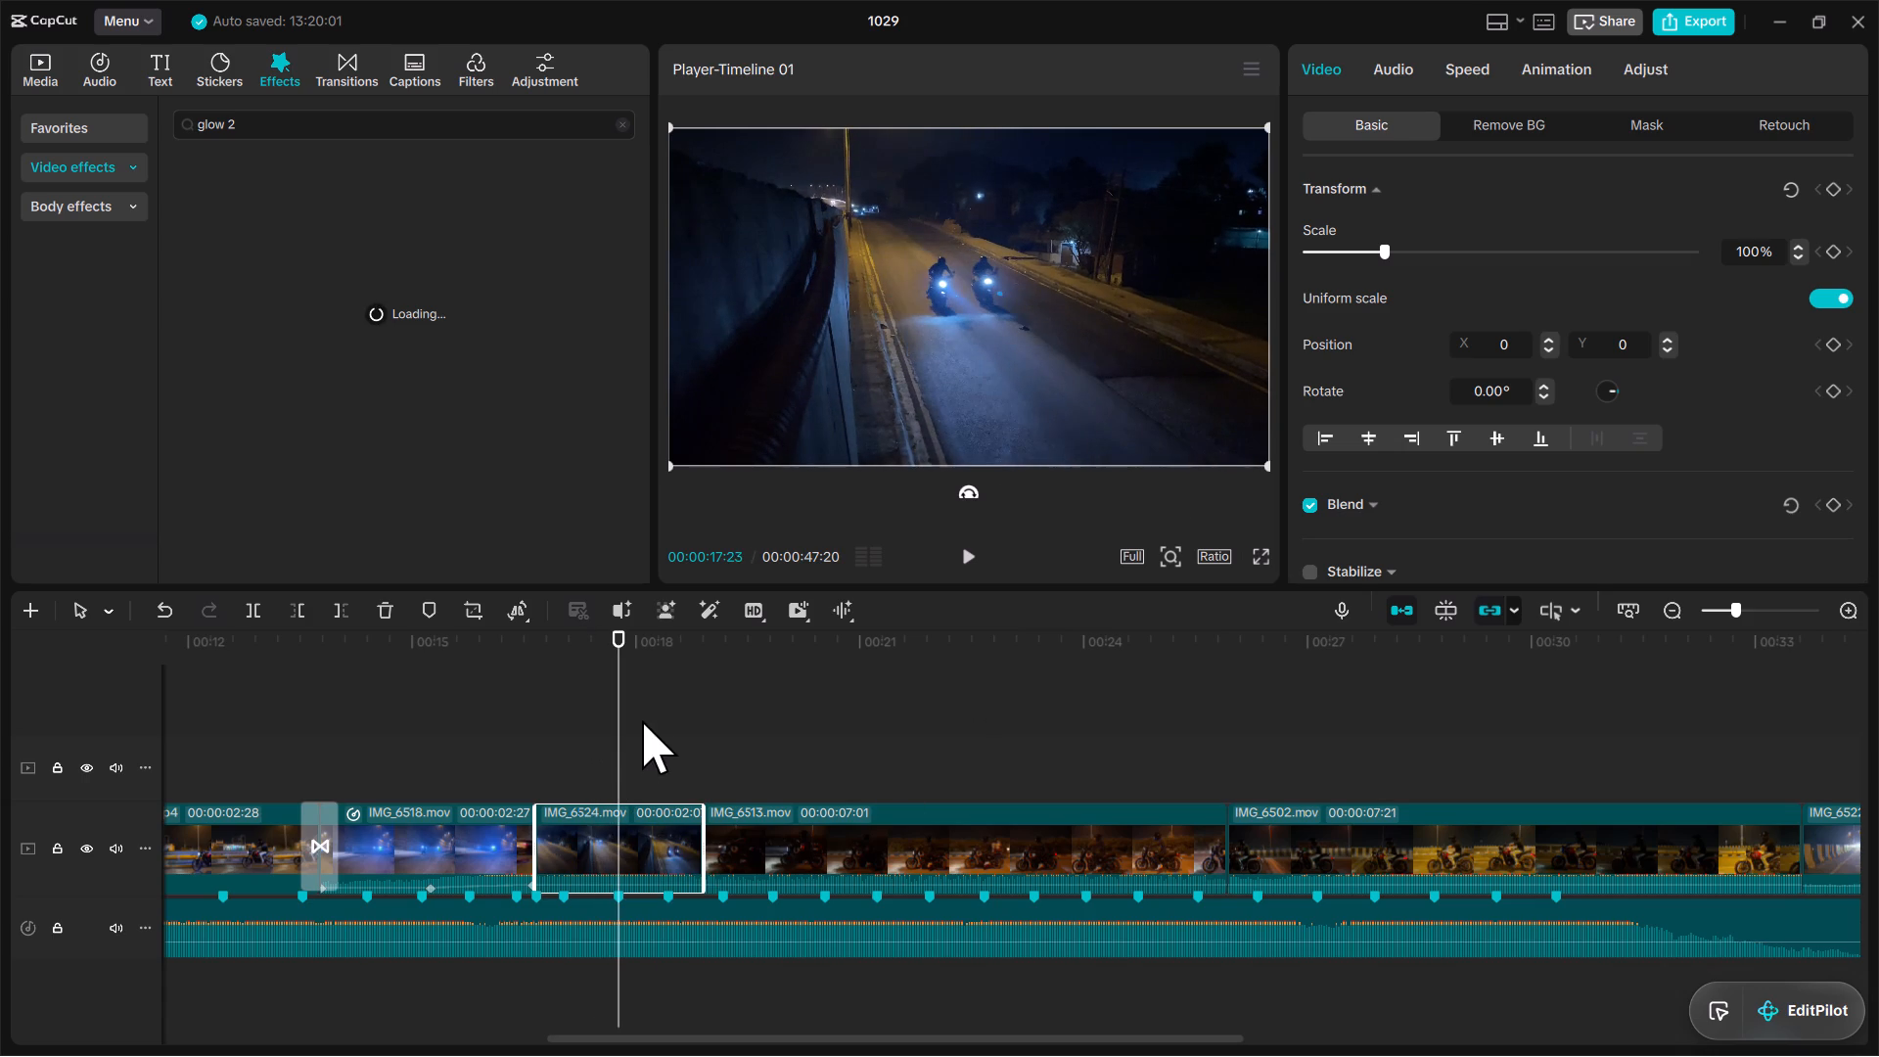
pyautogui.moveTo(1712, 605); pyautogui.dragTo(1754, 600)
pyautogui.press('space')
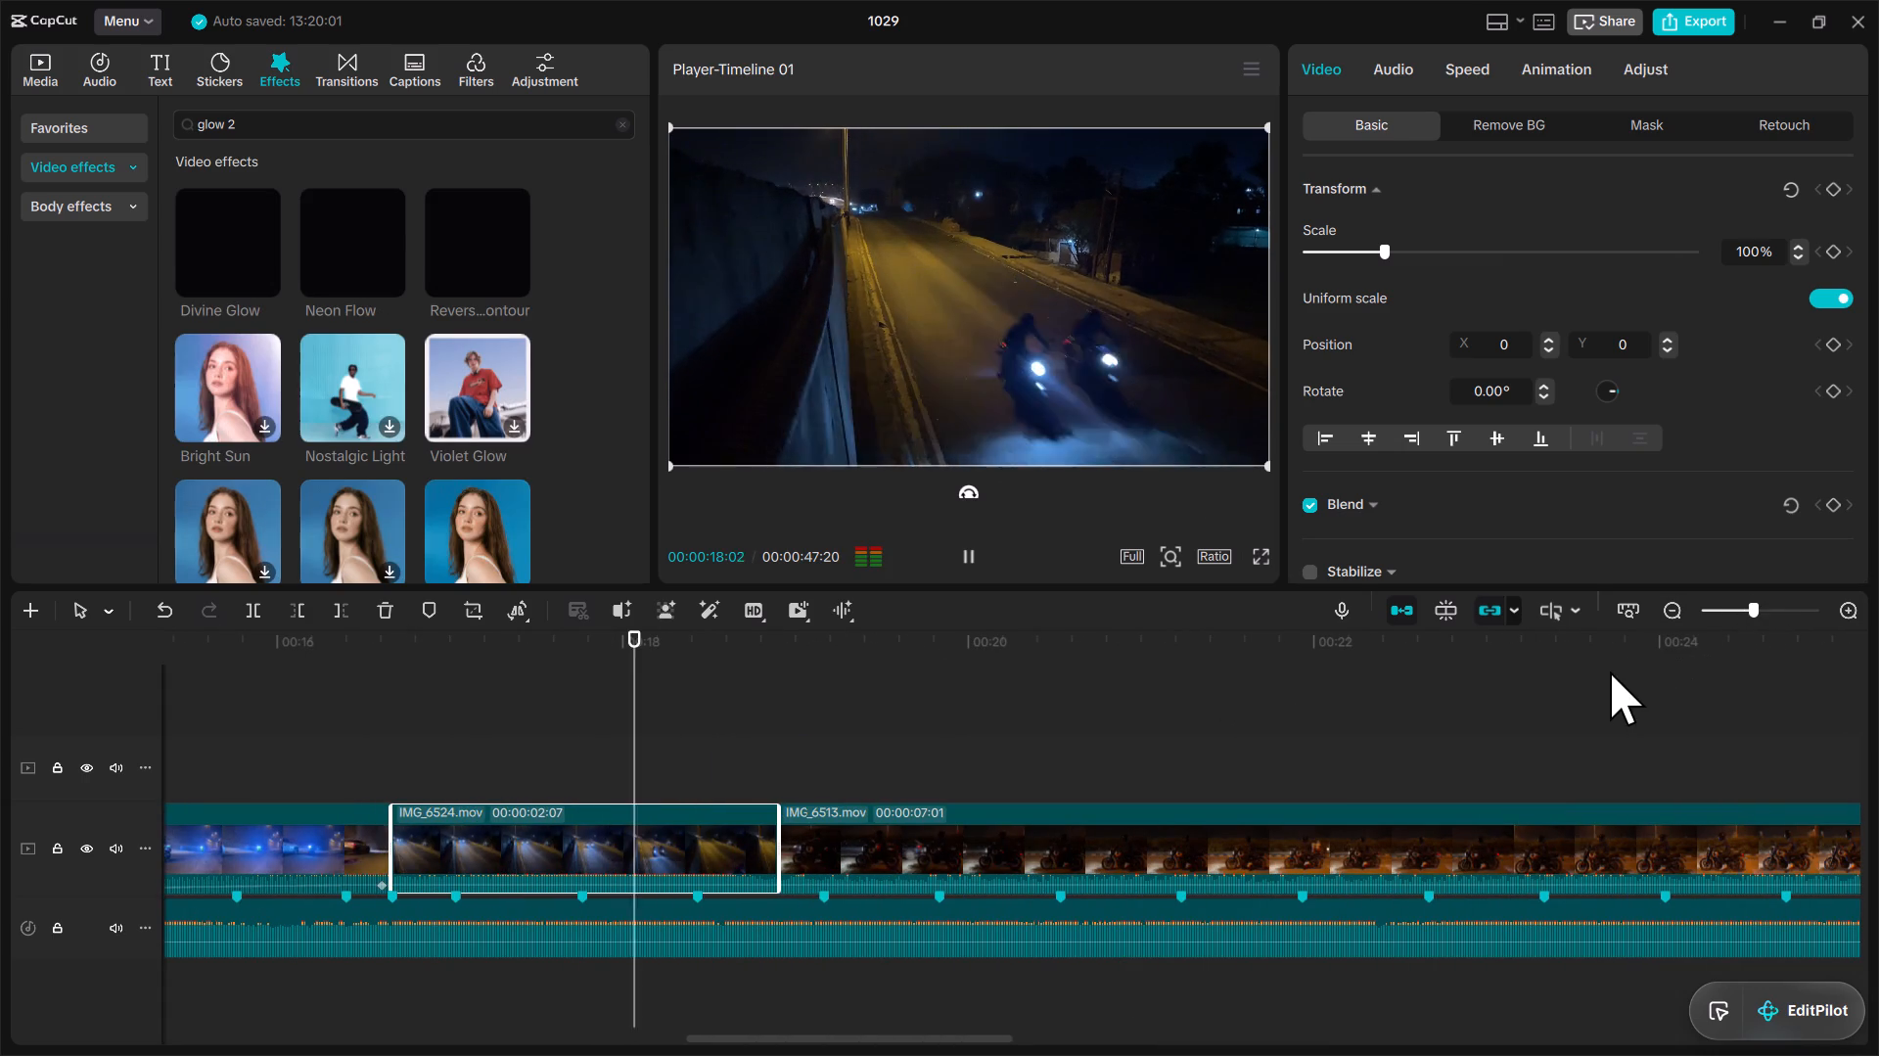
pyautogui.press('space')
pyautogui.press('space')
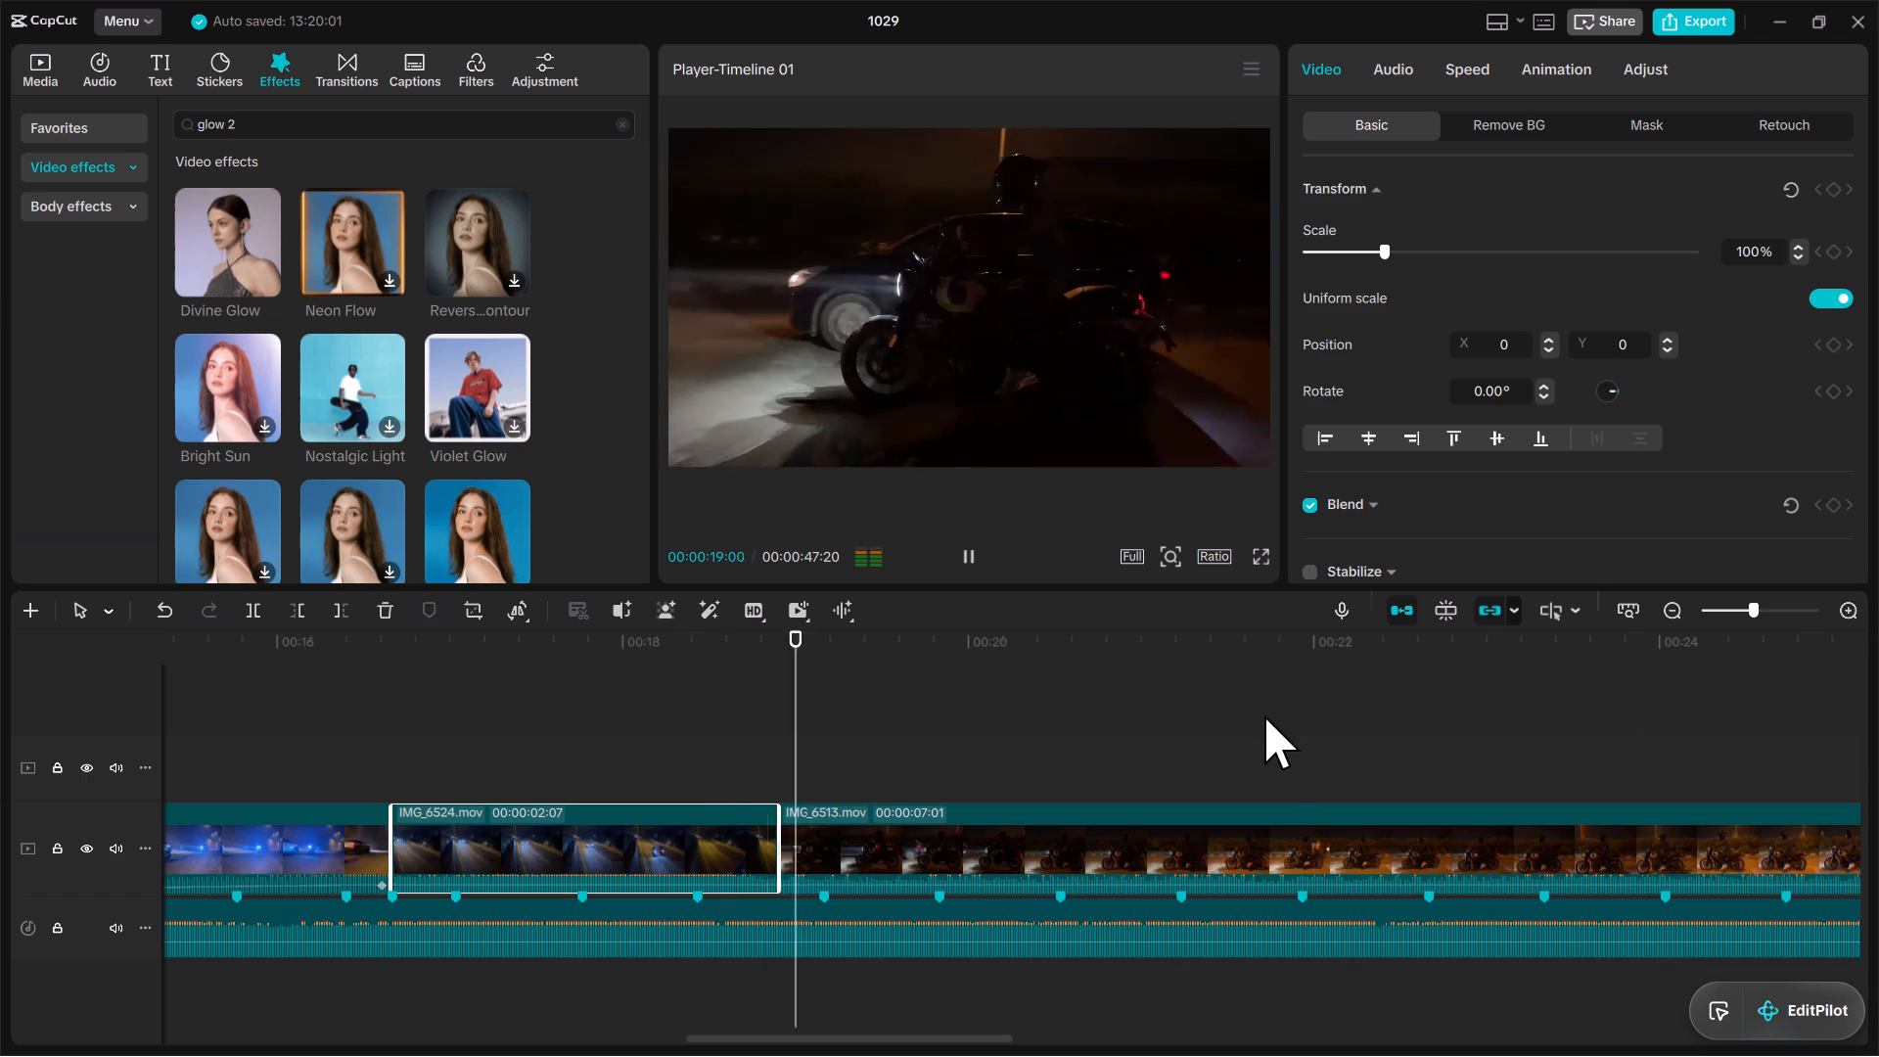
pyautogui.press('space')
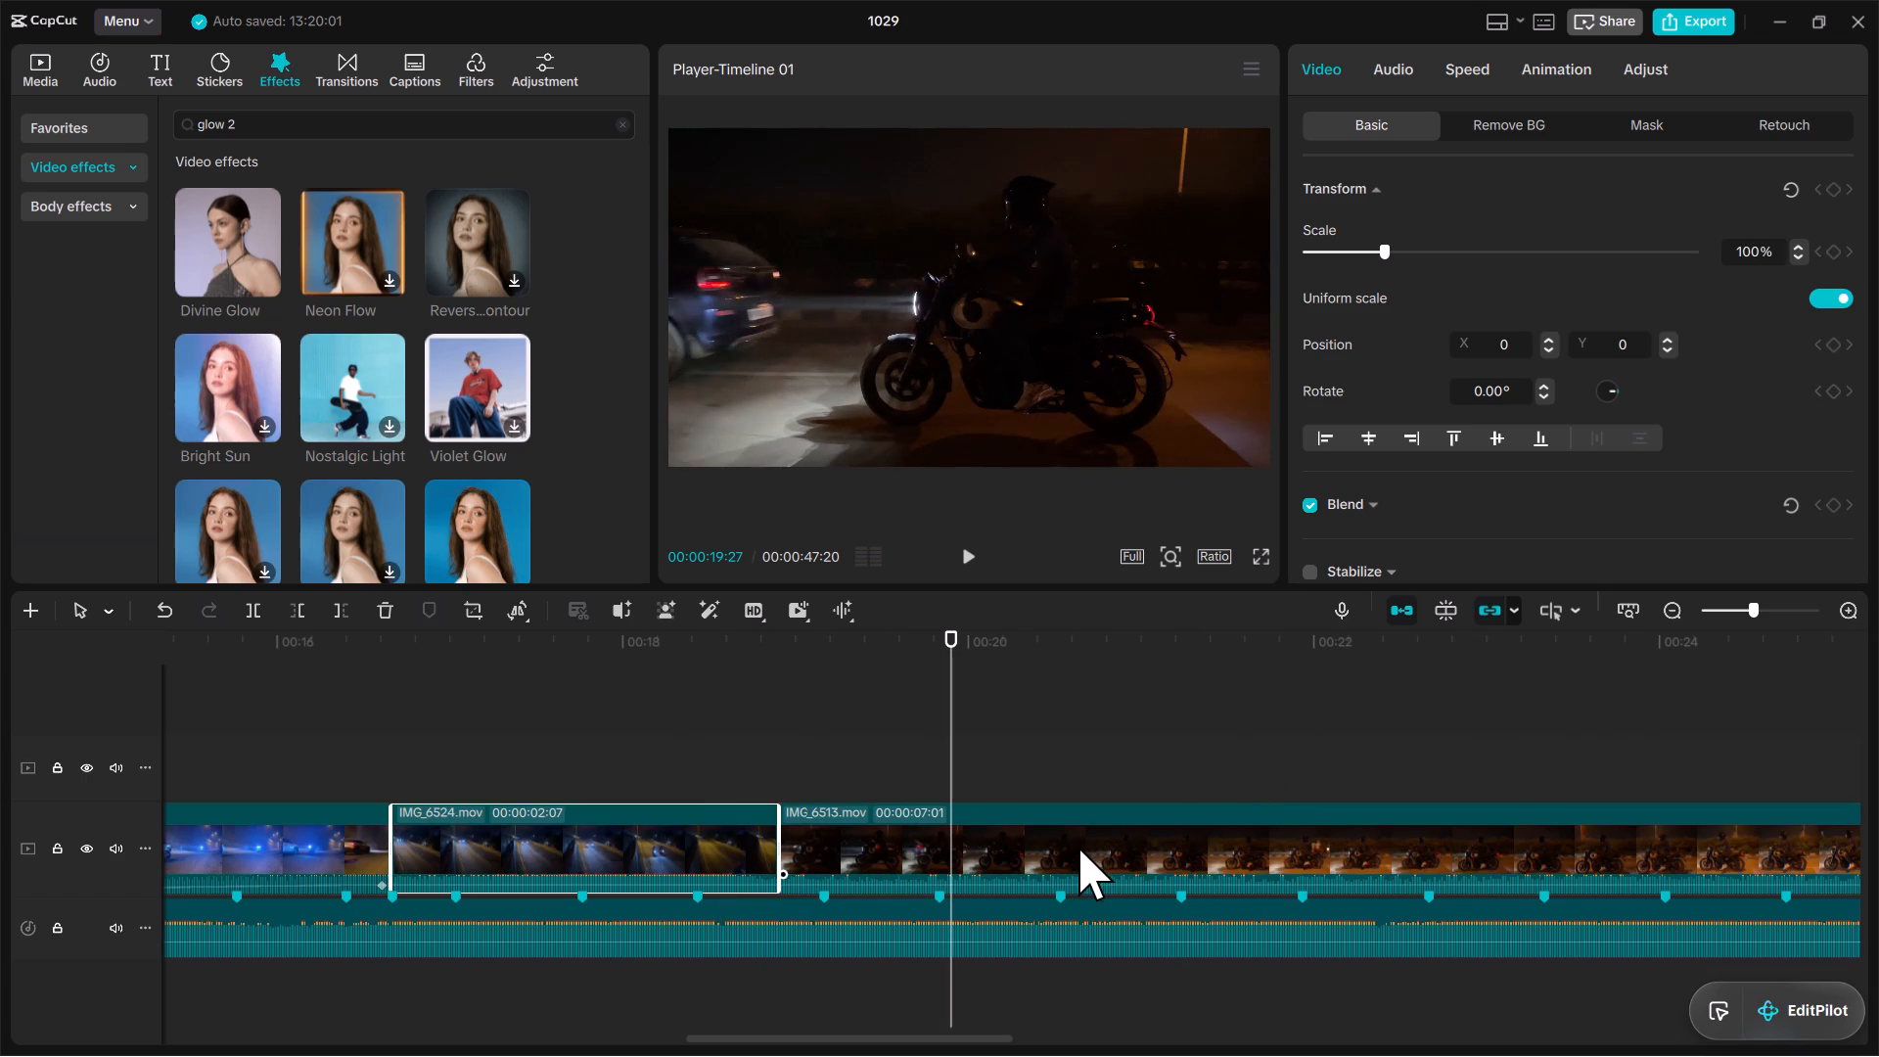
pyautogui.moveTo(939, 763); pyautogui.dragTo(882, 772)
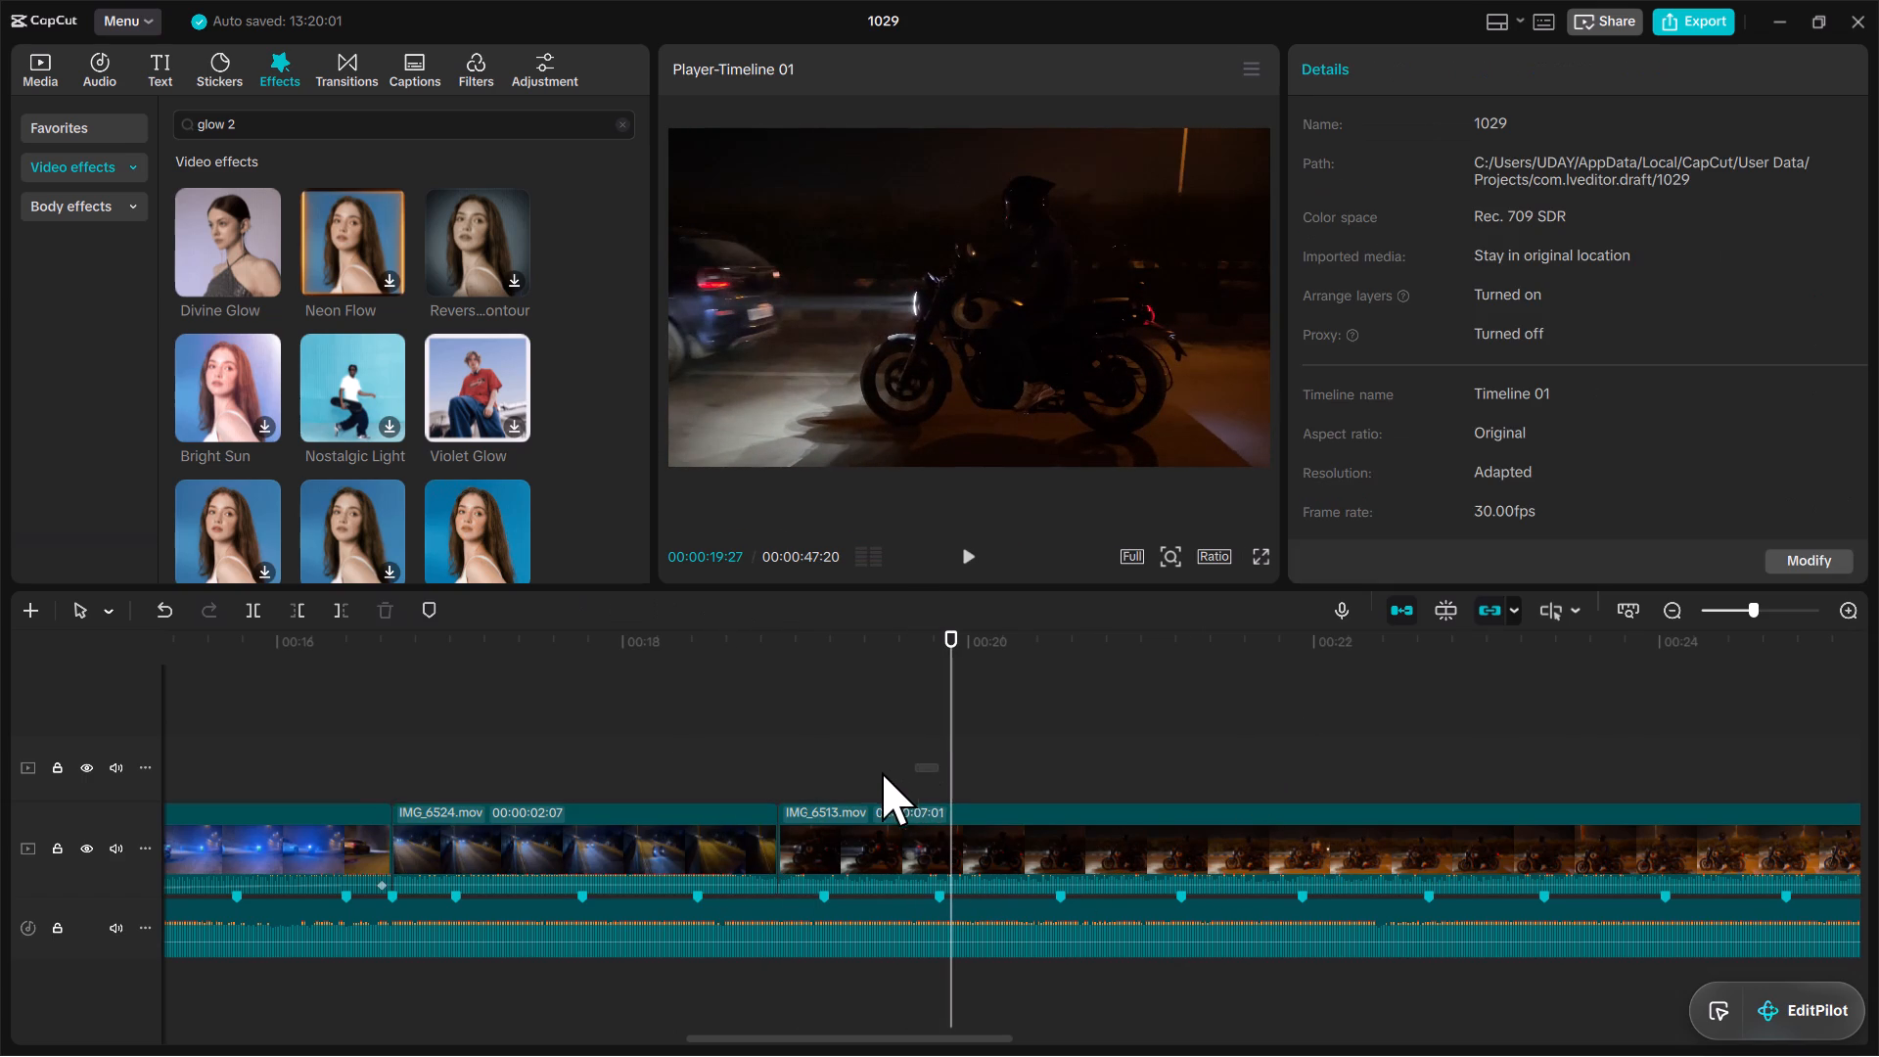
pyautogui.moveTo(882, 772); pyautogui.dragTo(868, 772)
pyautogui.moveTo(948, 749); pyautogui.dragTo(881, 762)
pyautogui.press('space')
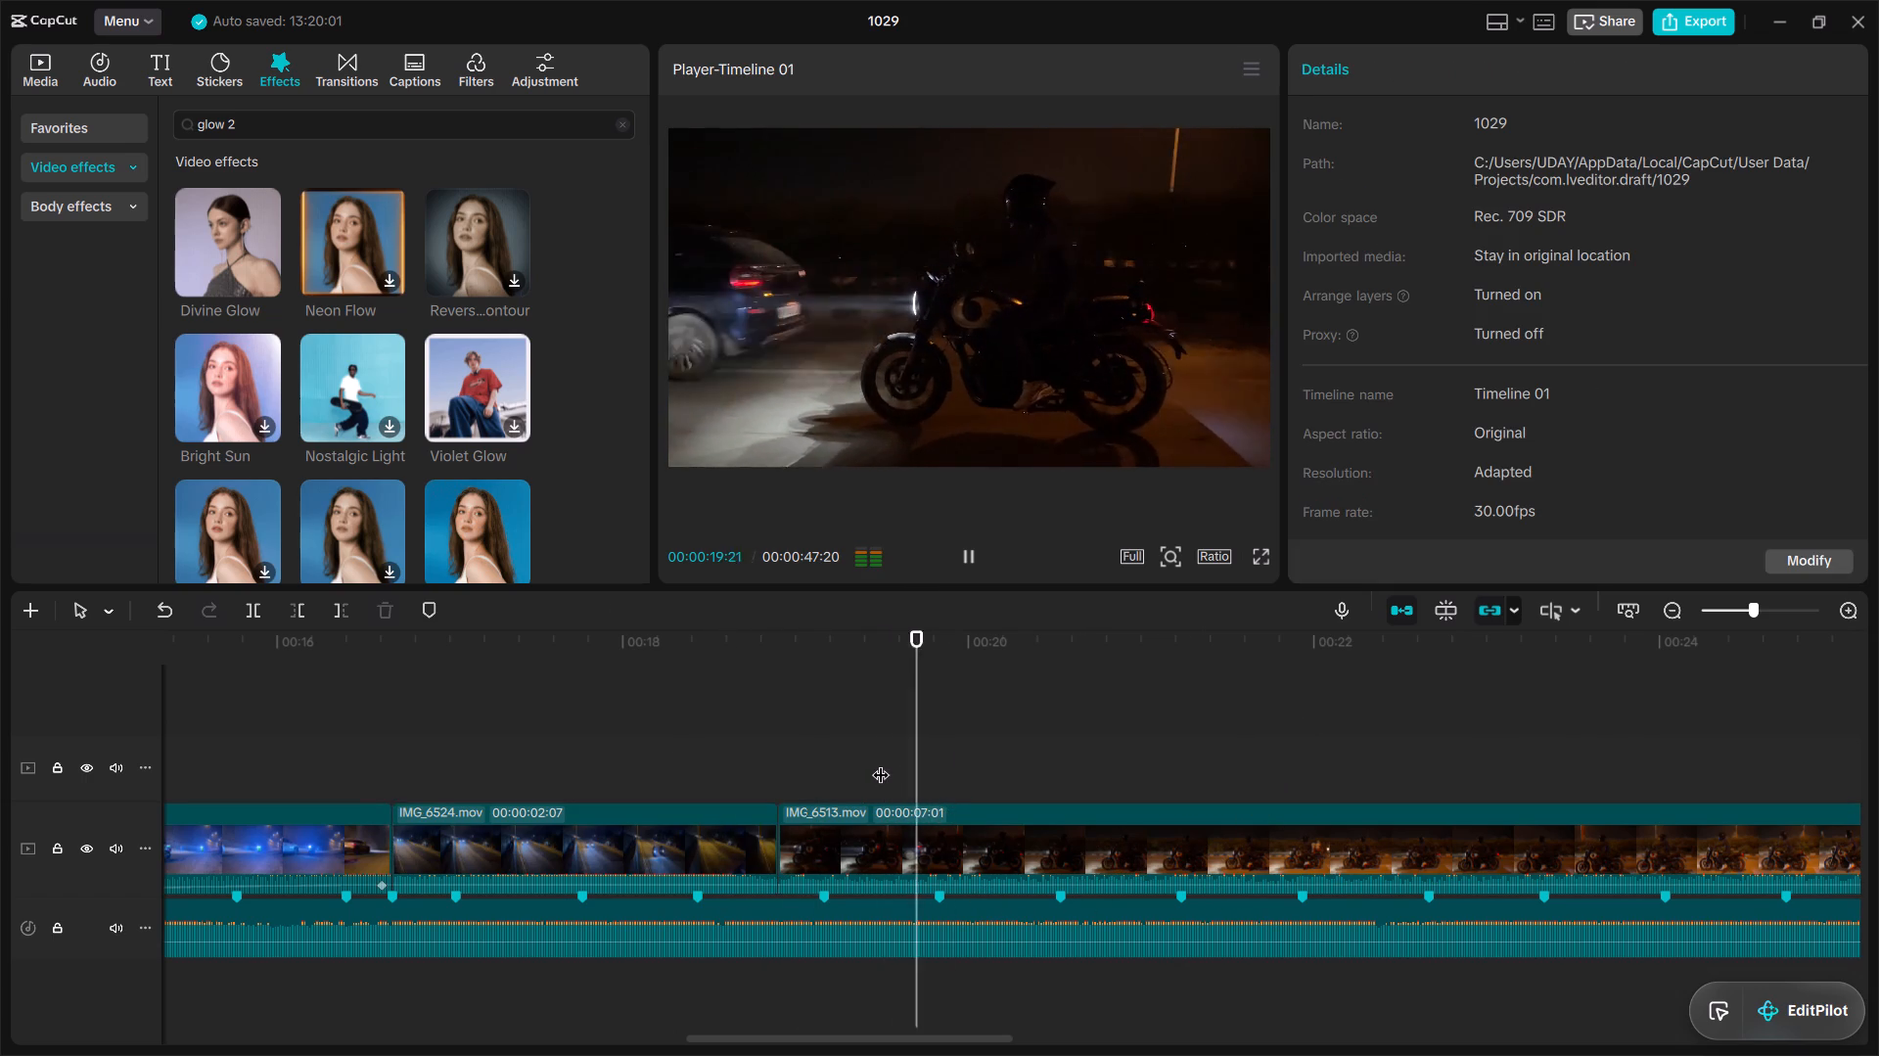
pyautogui.press('space')
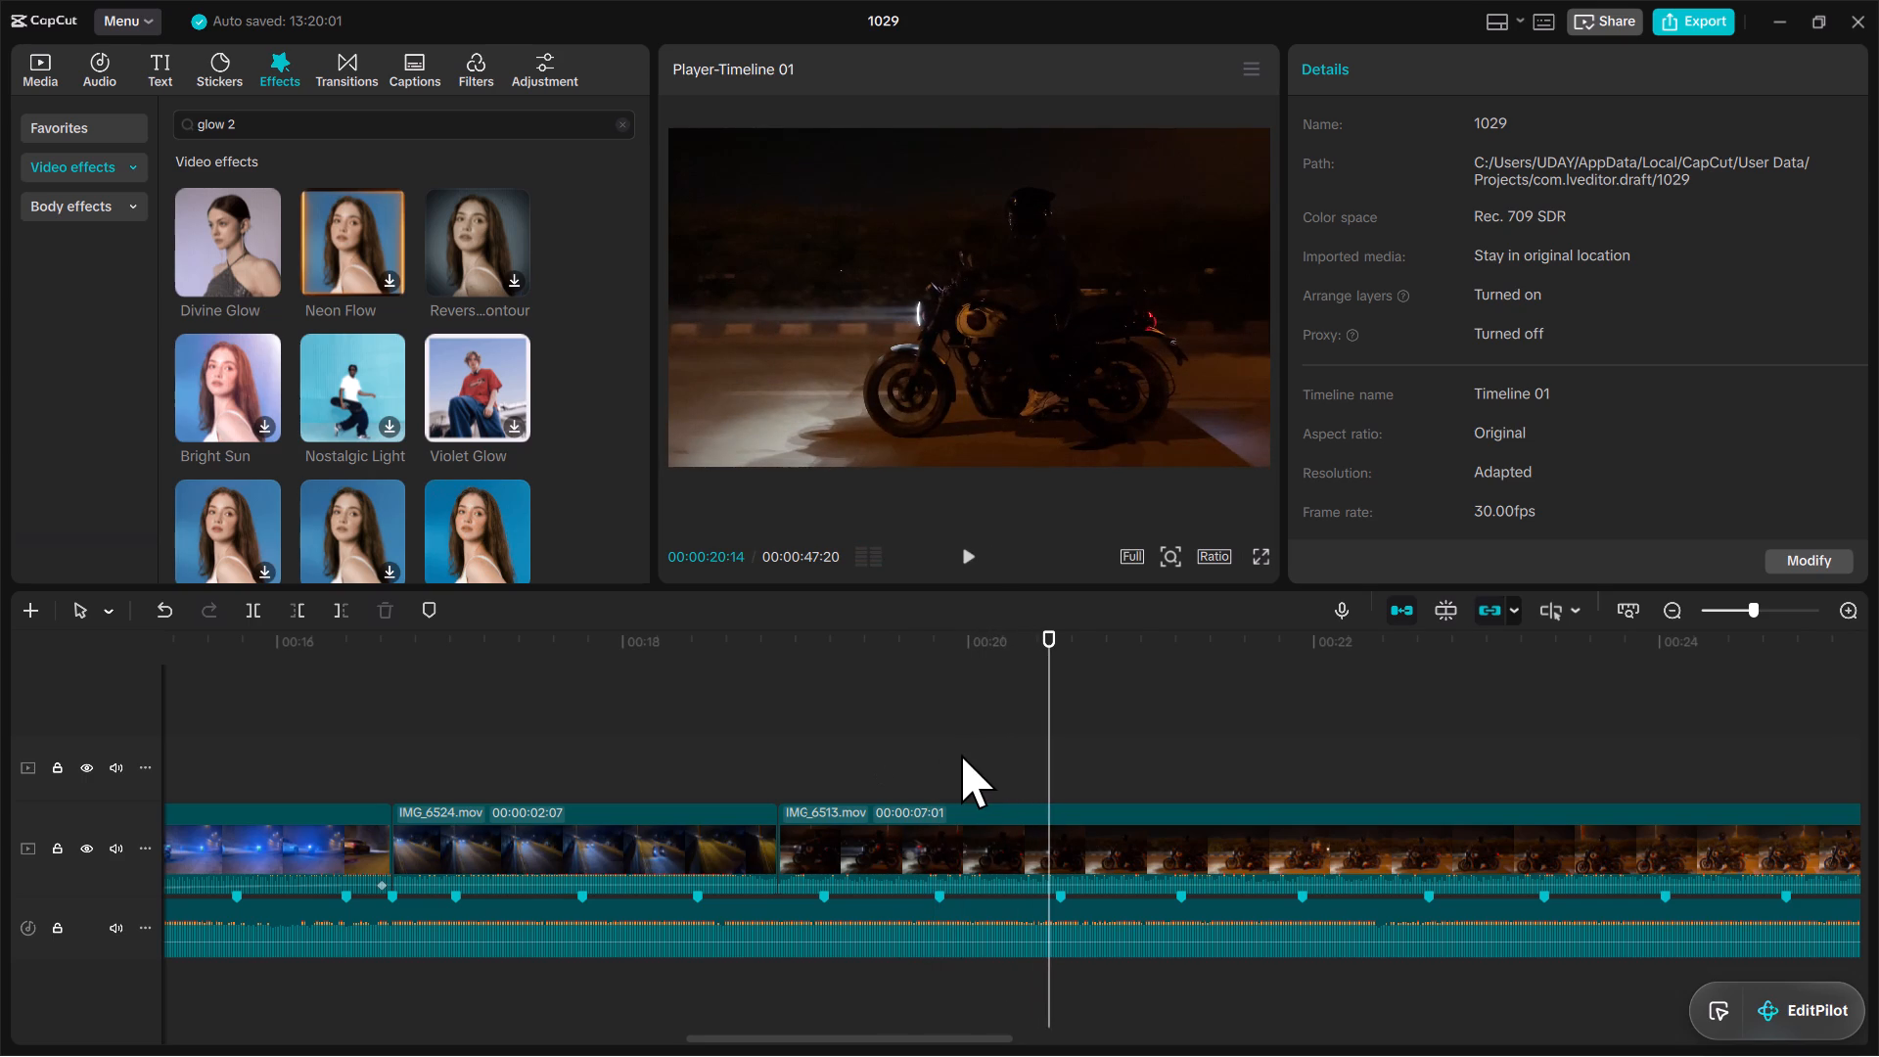
pyautogui.press('space')
pyautogui.press('space')
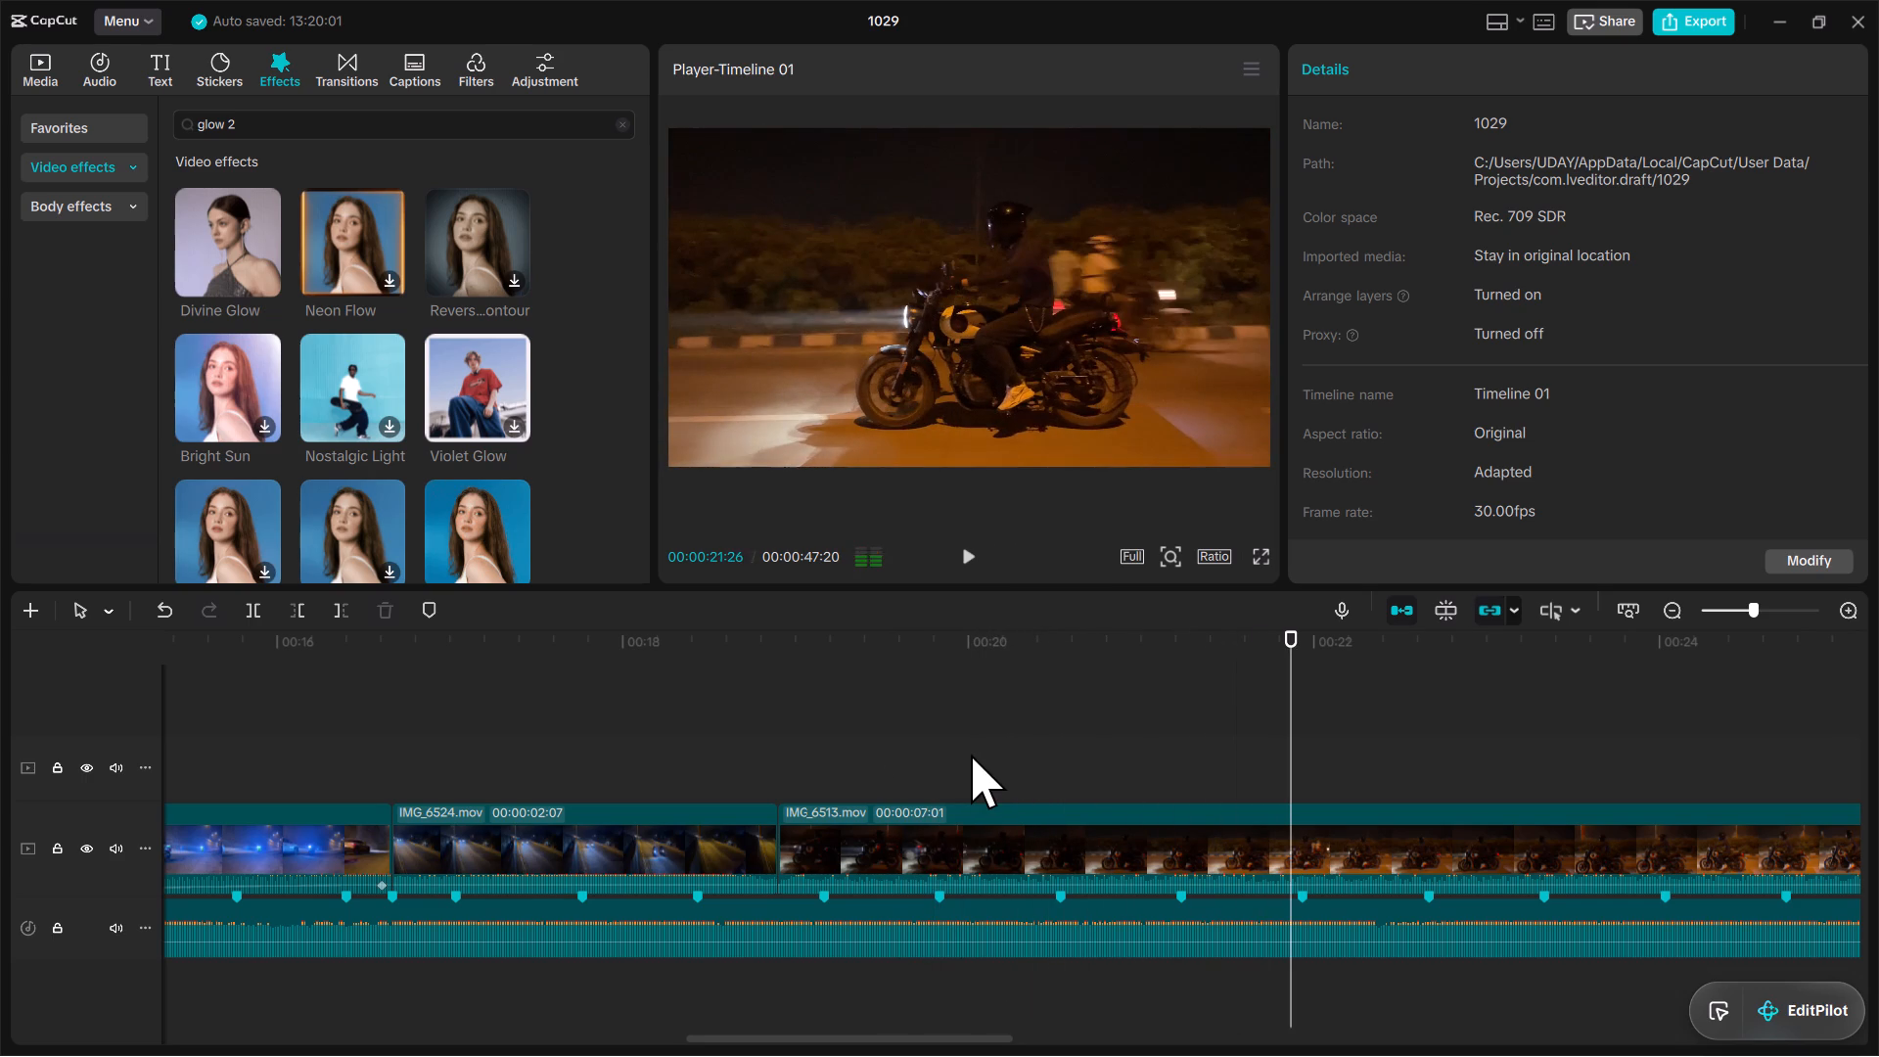
# Replay and scrub the start of IMG_6513.mov to place the playhead on the unmarked beat at 00:00:19:14.
pyautogui.click(781, 740)
pyautogui.moveTo(780, 740); pyautogui.dragTo(829, 741)
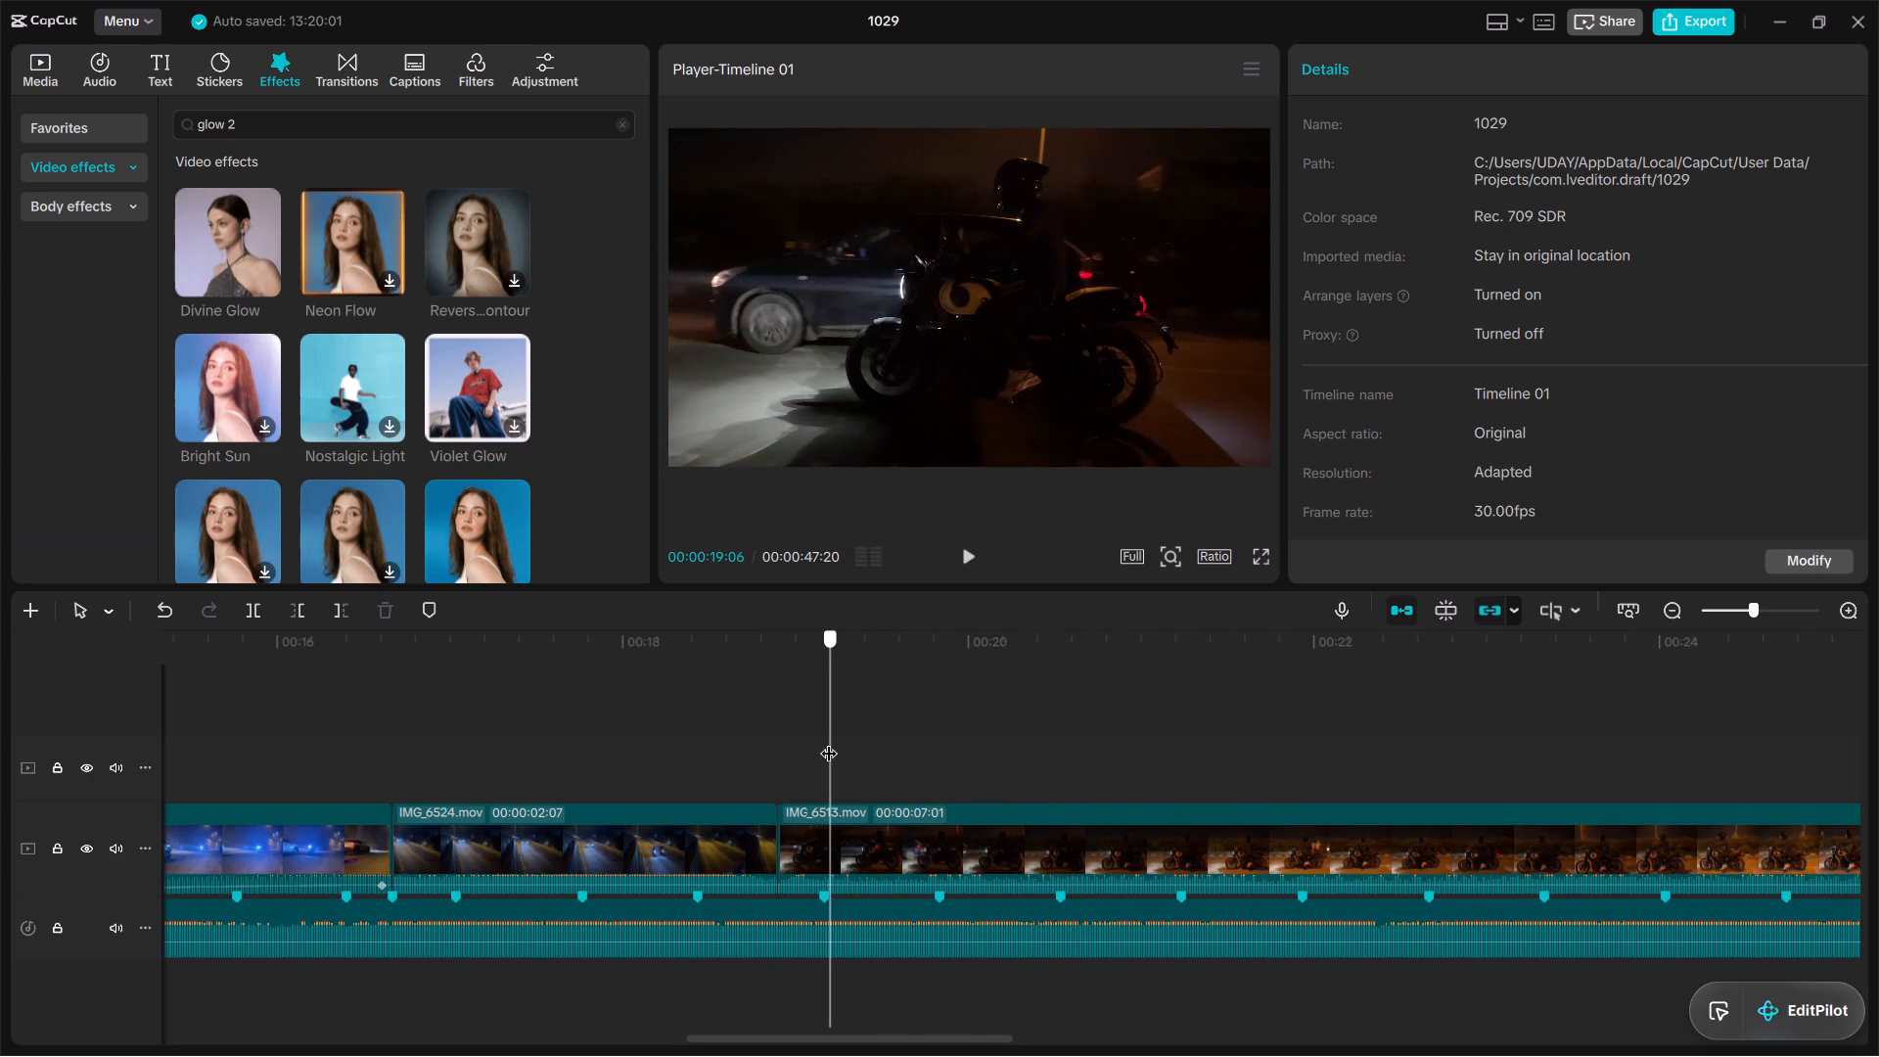
pyautogui.moveTo(829, 741); pyautogui.dragTo(878, 733)
pyautogui.moveTo(871, 728); pyautogui.dragTo(809, 748)
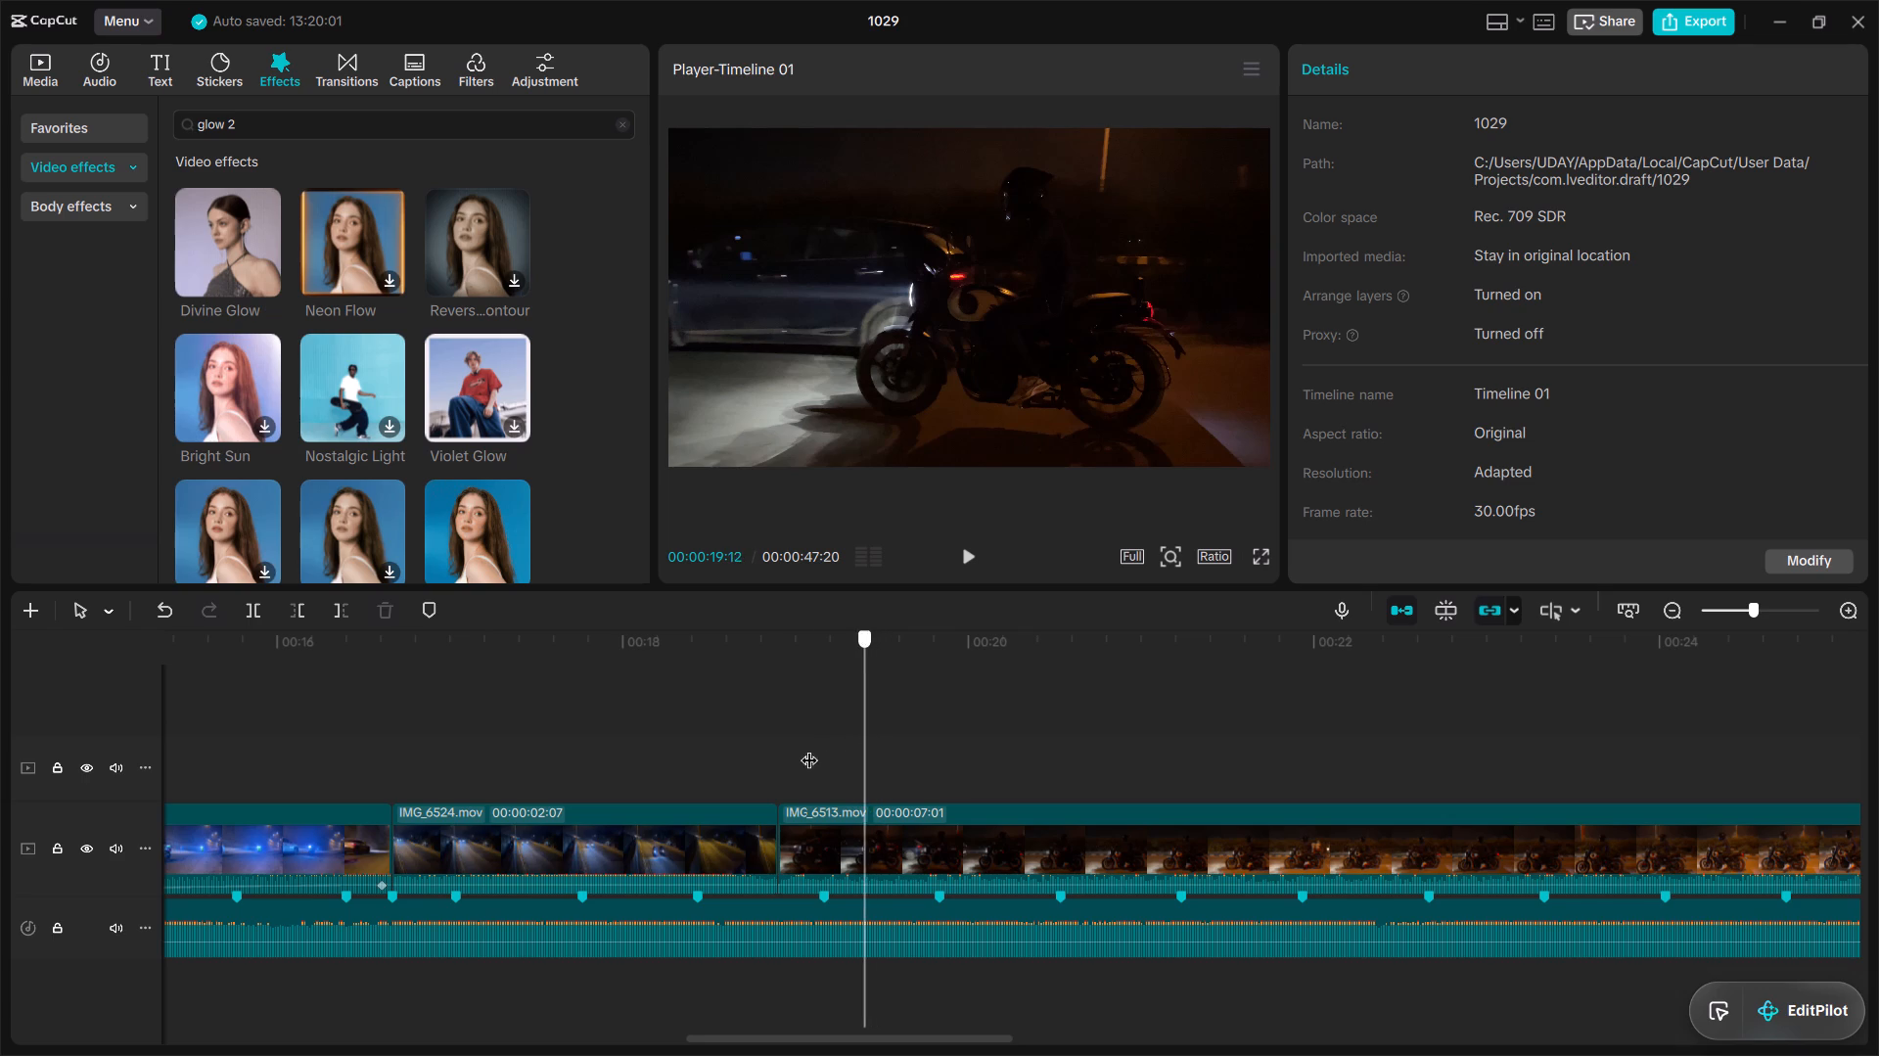
pyautogui.moveTo(809, 748); pyautogui.dragTo(756, 750)
pyautogui.press('space')
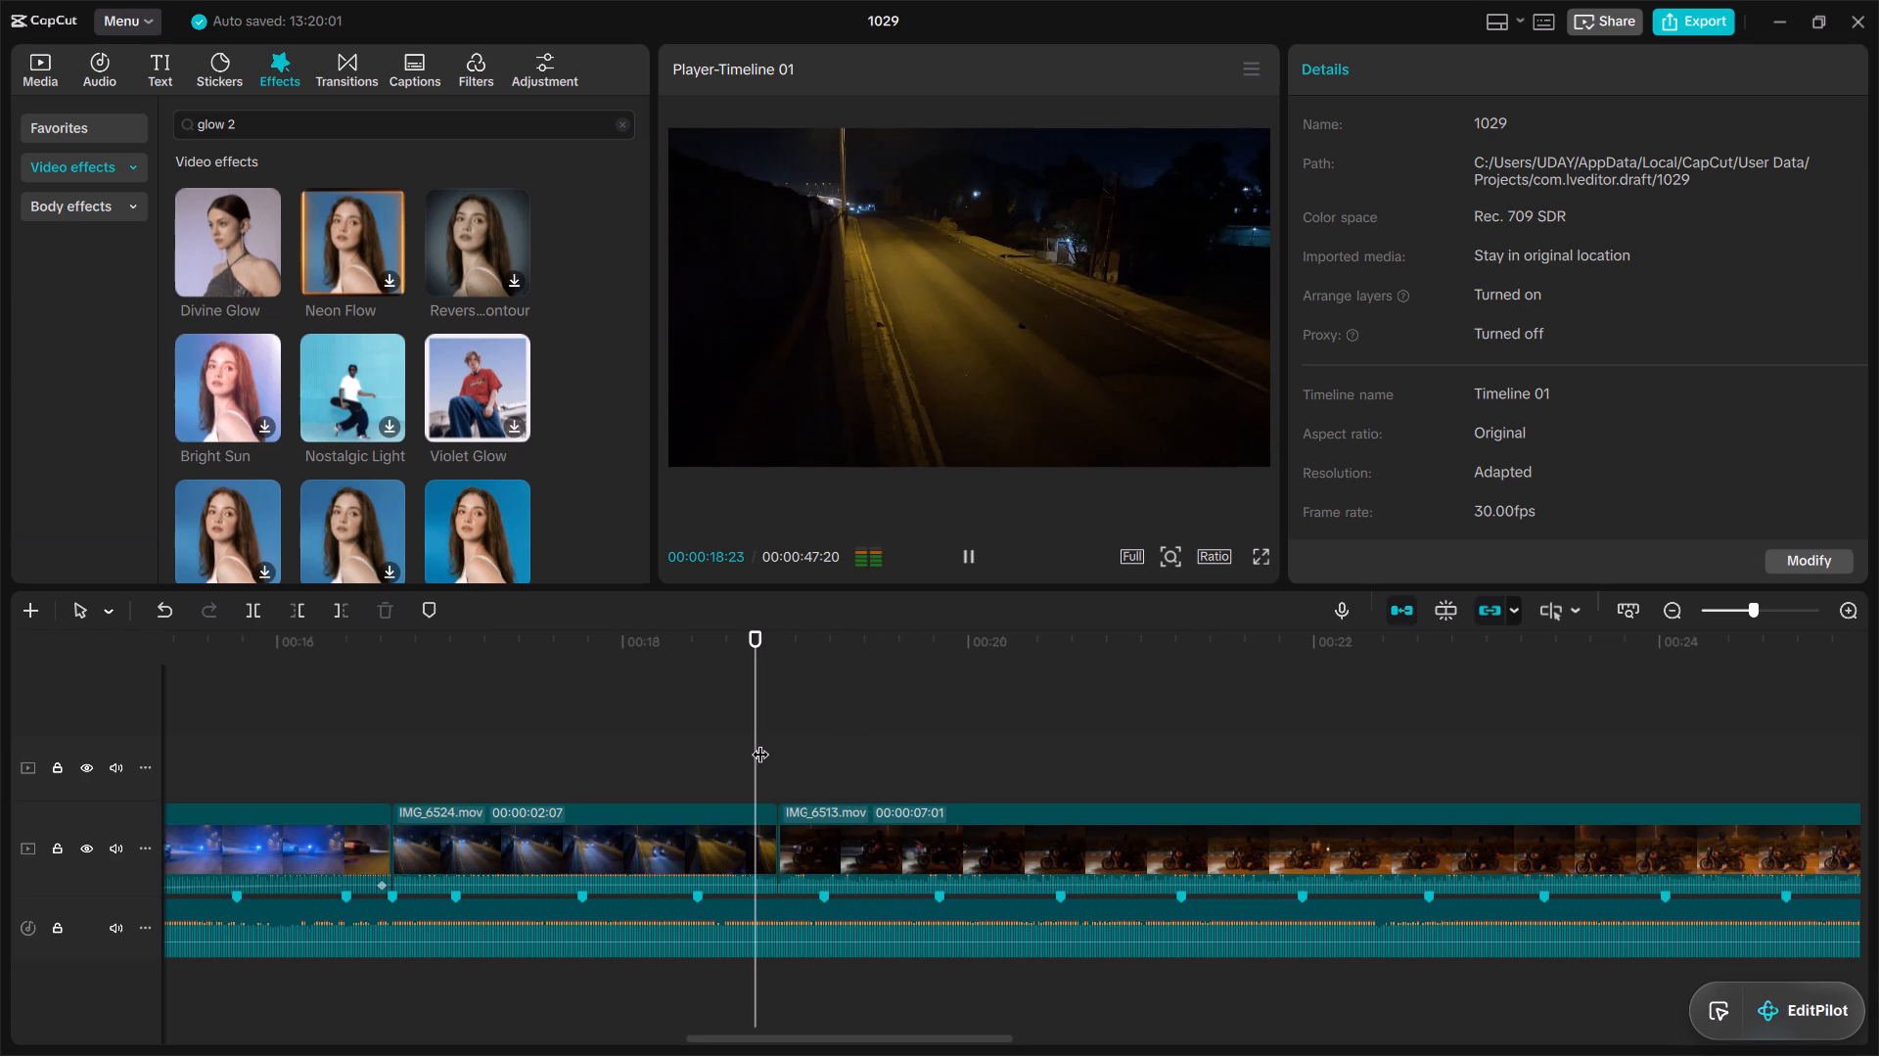
pyautogui.press('space')
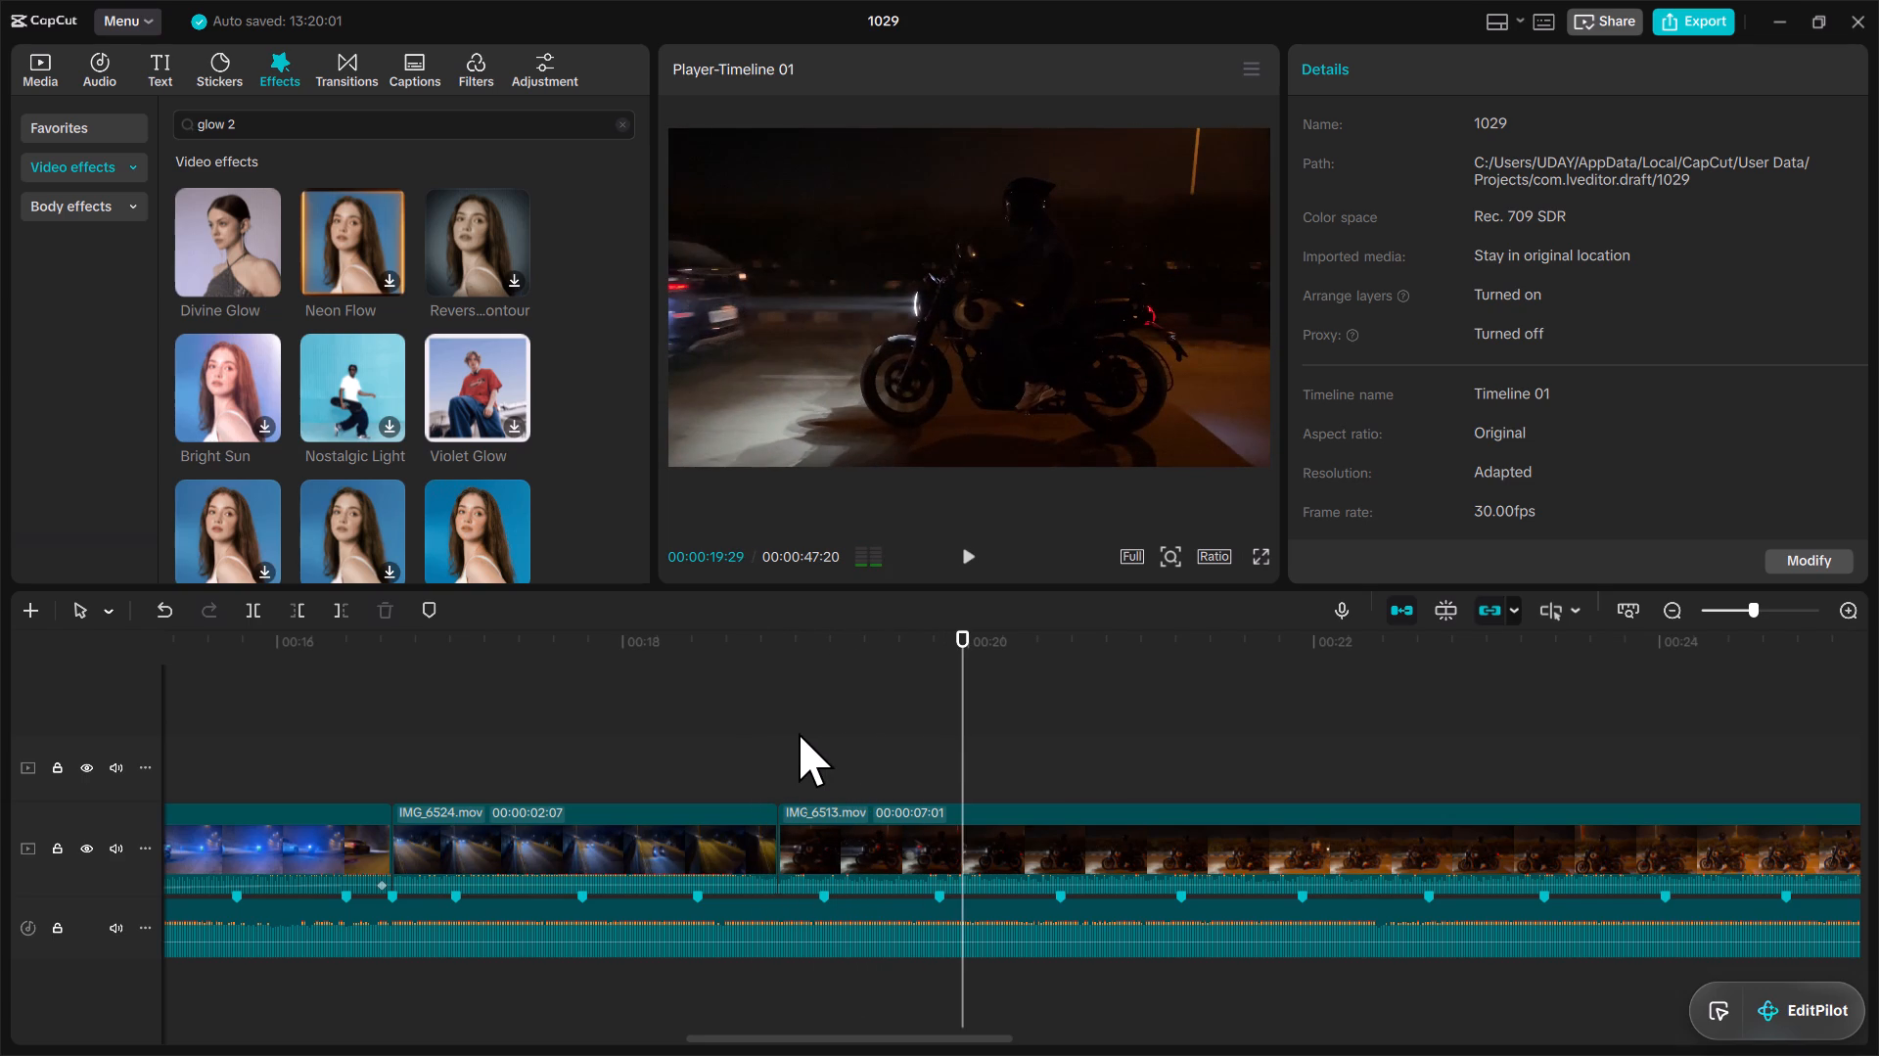
pyautogui.moveTo(951, 737); pyautogui.dragTo(925, 745)
pyautogui.moveTo(965, 735); pyautogui.dragTo(897, 757)
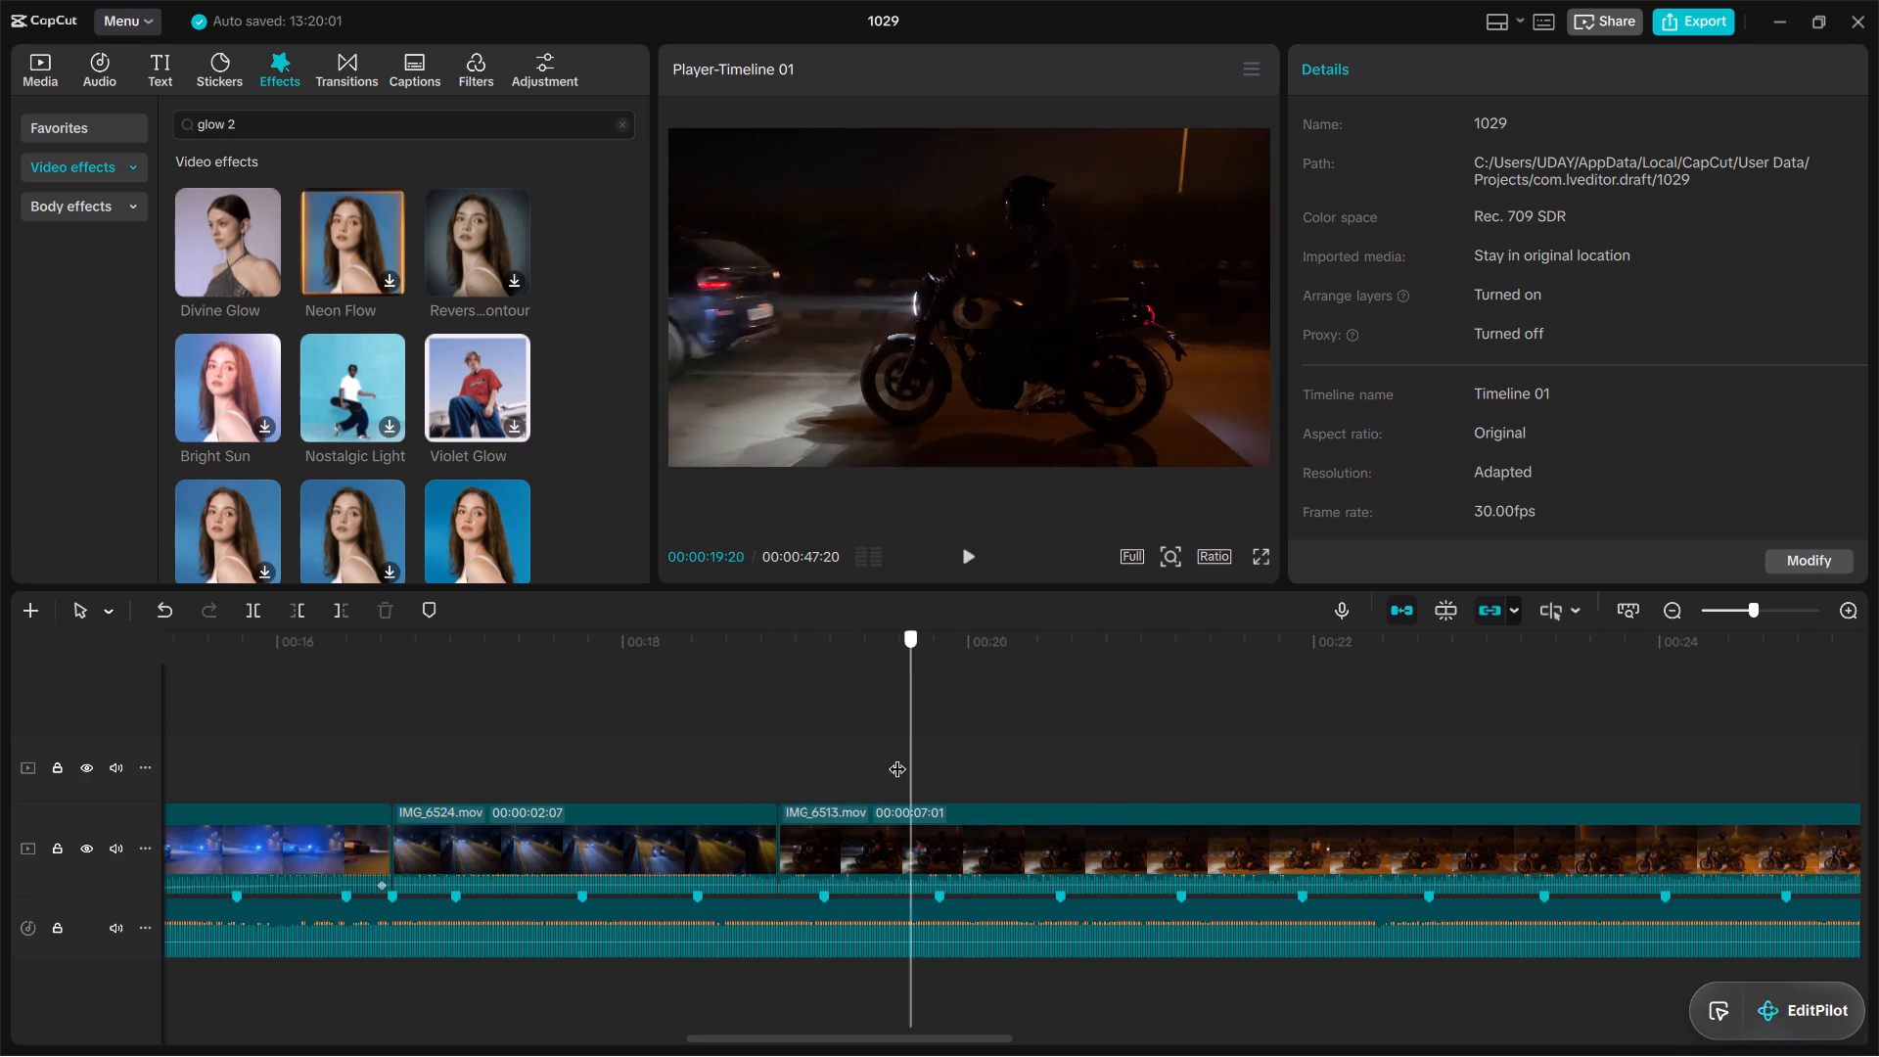
pyautogui.moveTo(897, 757); pyautogui.dragTo(877, 758)
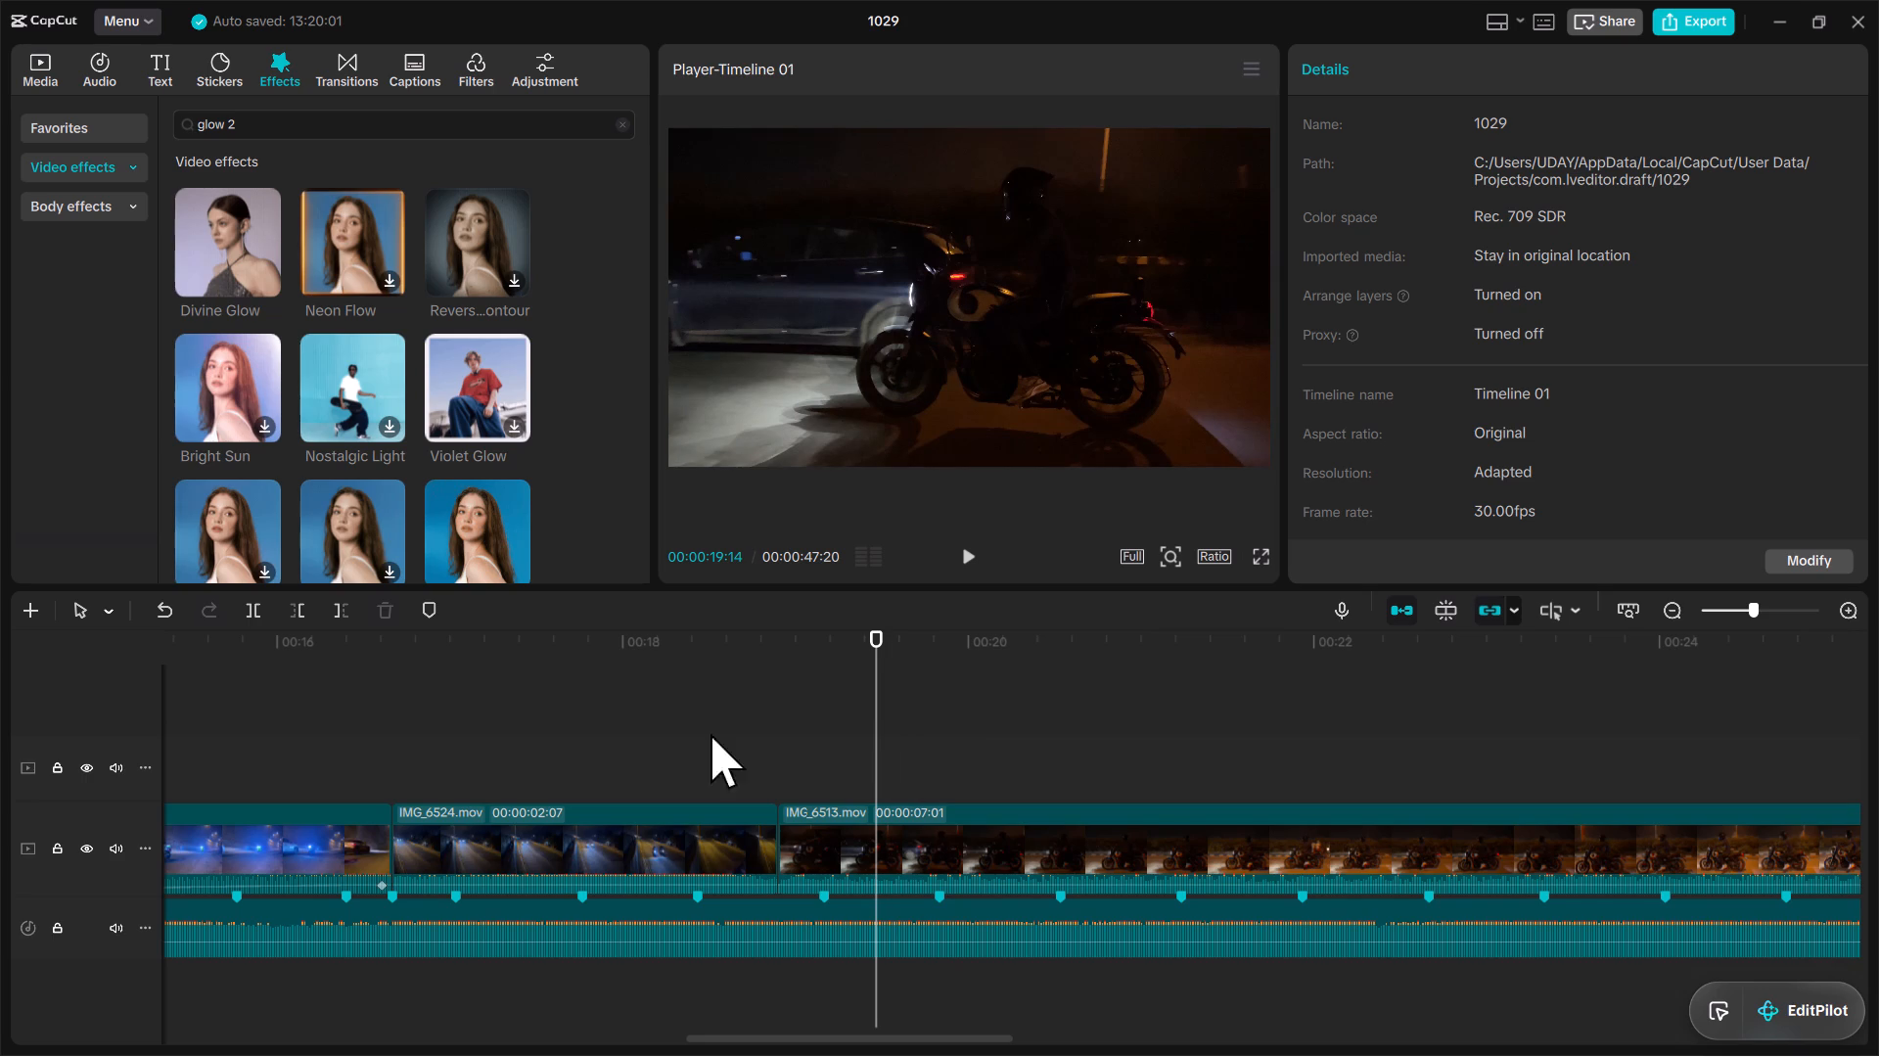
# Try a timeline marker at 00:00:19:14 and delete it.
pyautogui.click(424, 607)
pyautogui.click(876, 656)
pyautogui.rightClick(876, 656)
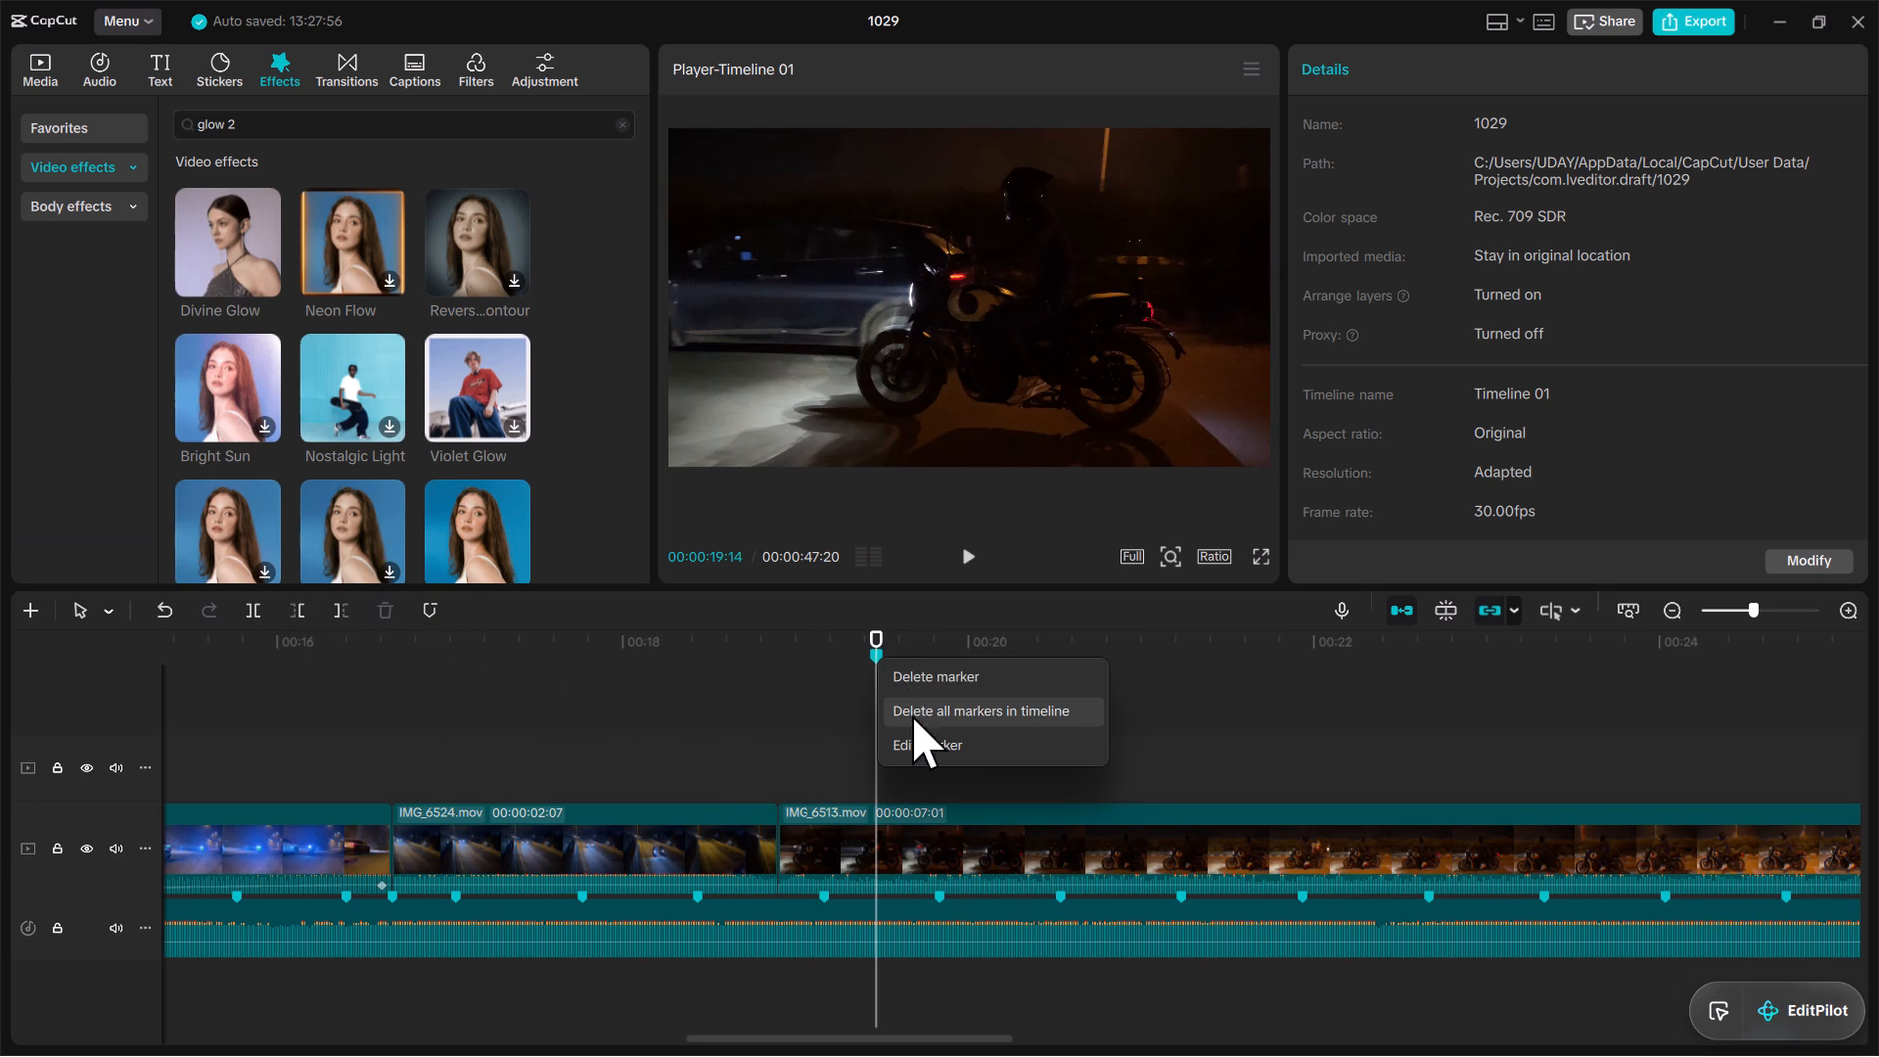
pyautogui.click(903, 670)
# Add a beat marker to the music clip on the audio track at 00:00:19:14.
pyautogui.click(872, 934)
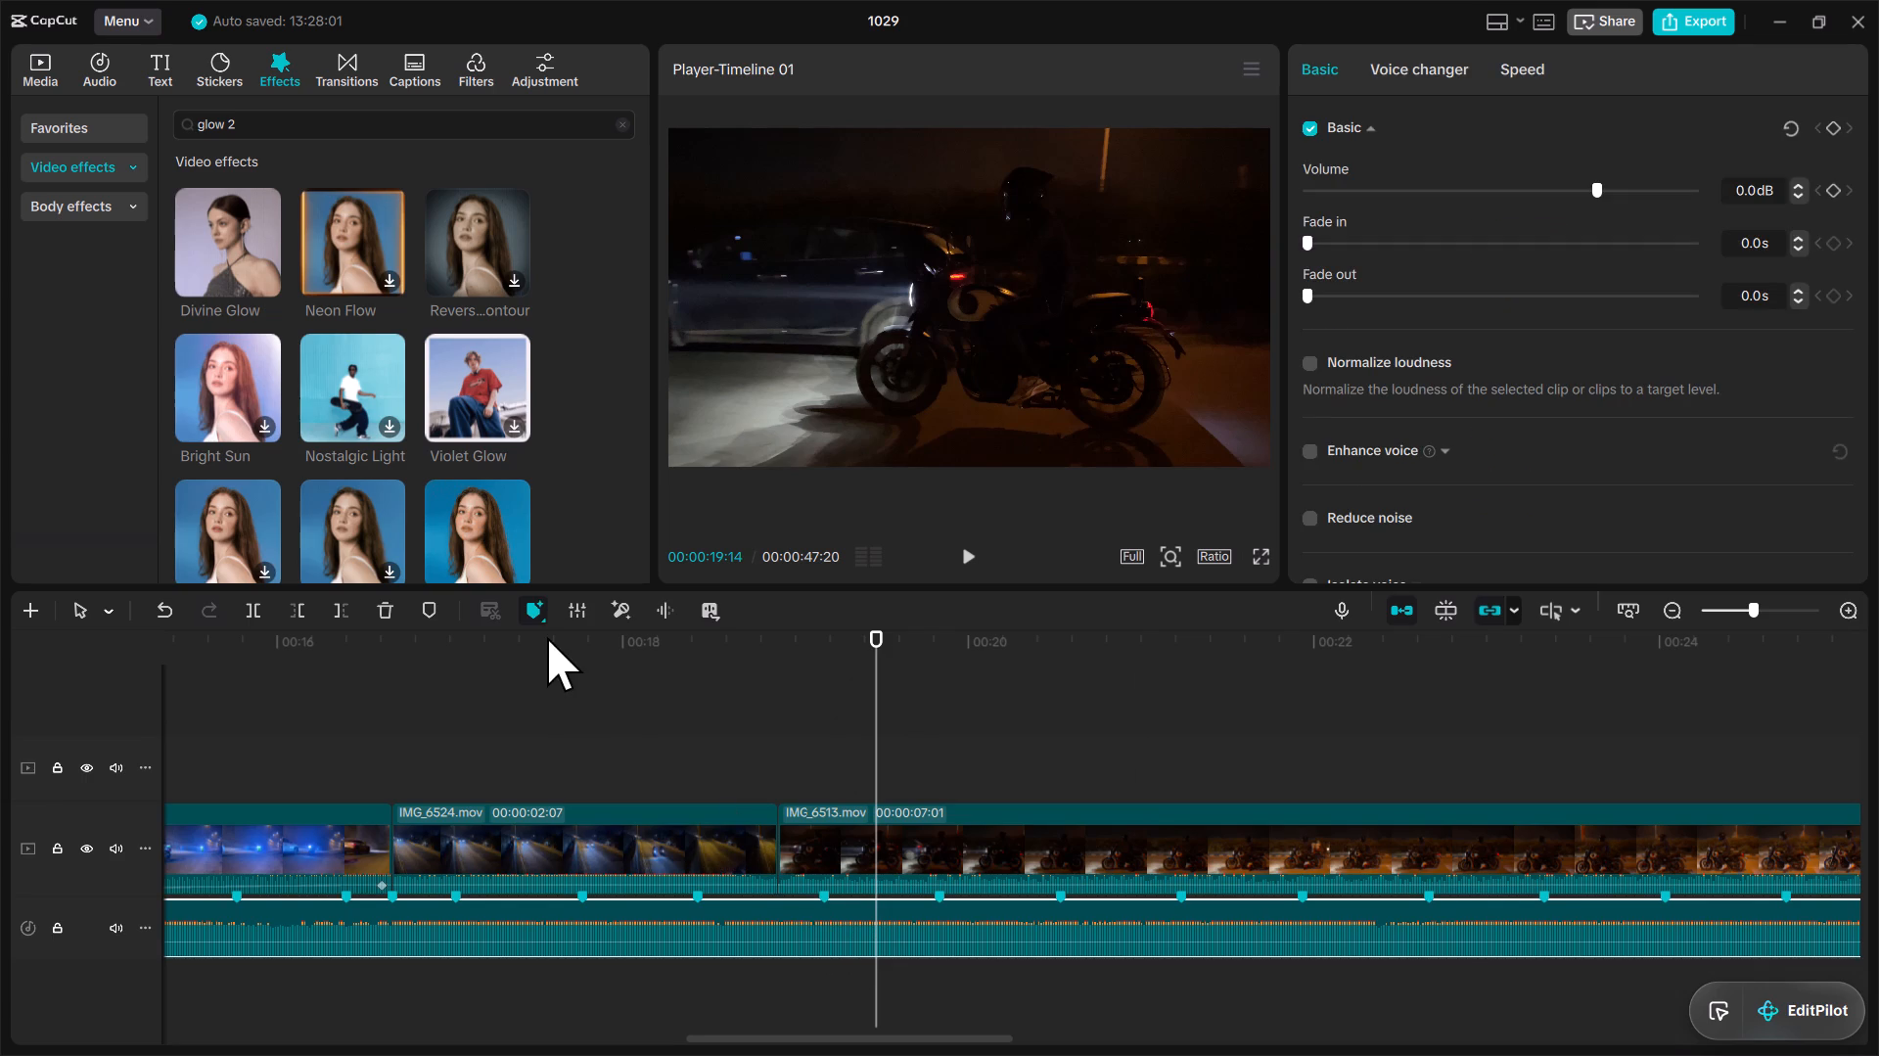
pyautogui.click(431, 605)
# Apply a Custom speed curve to the IMG_6524.mov clip.
pyautogui.click(690, 853)
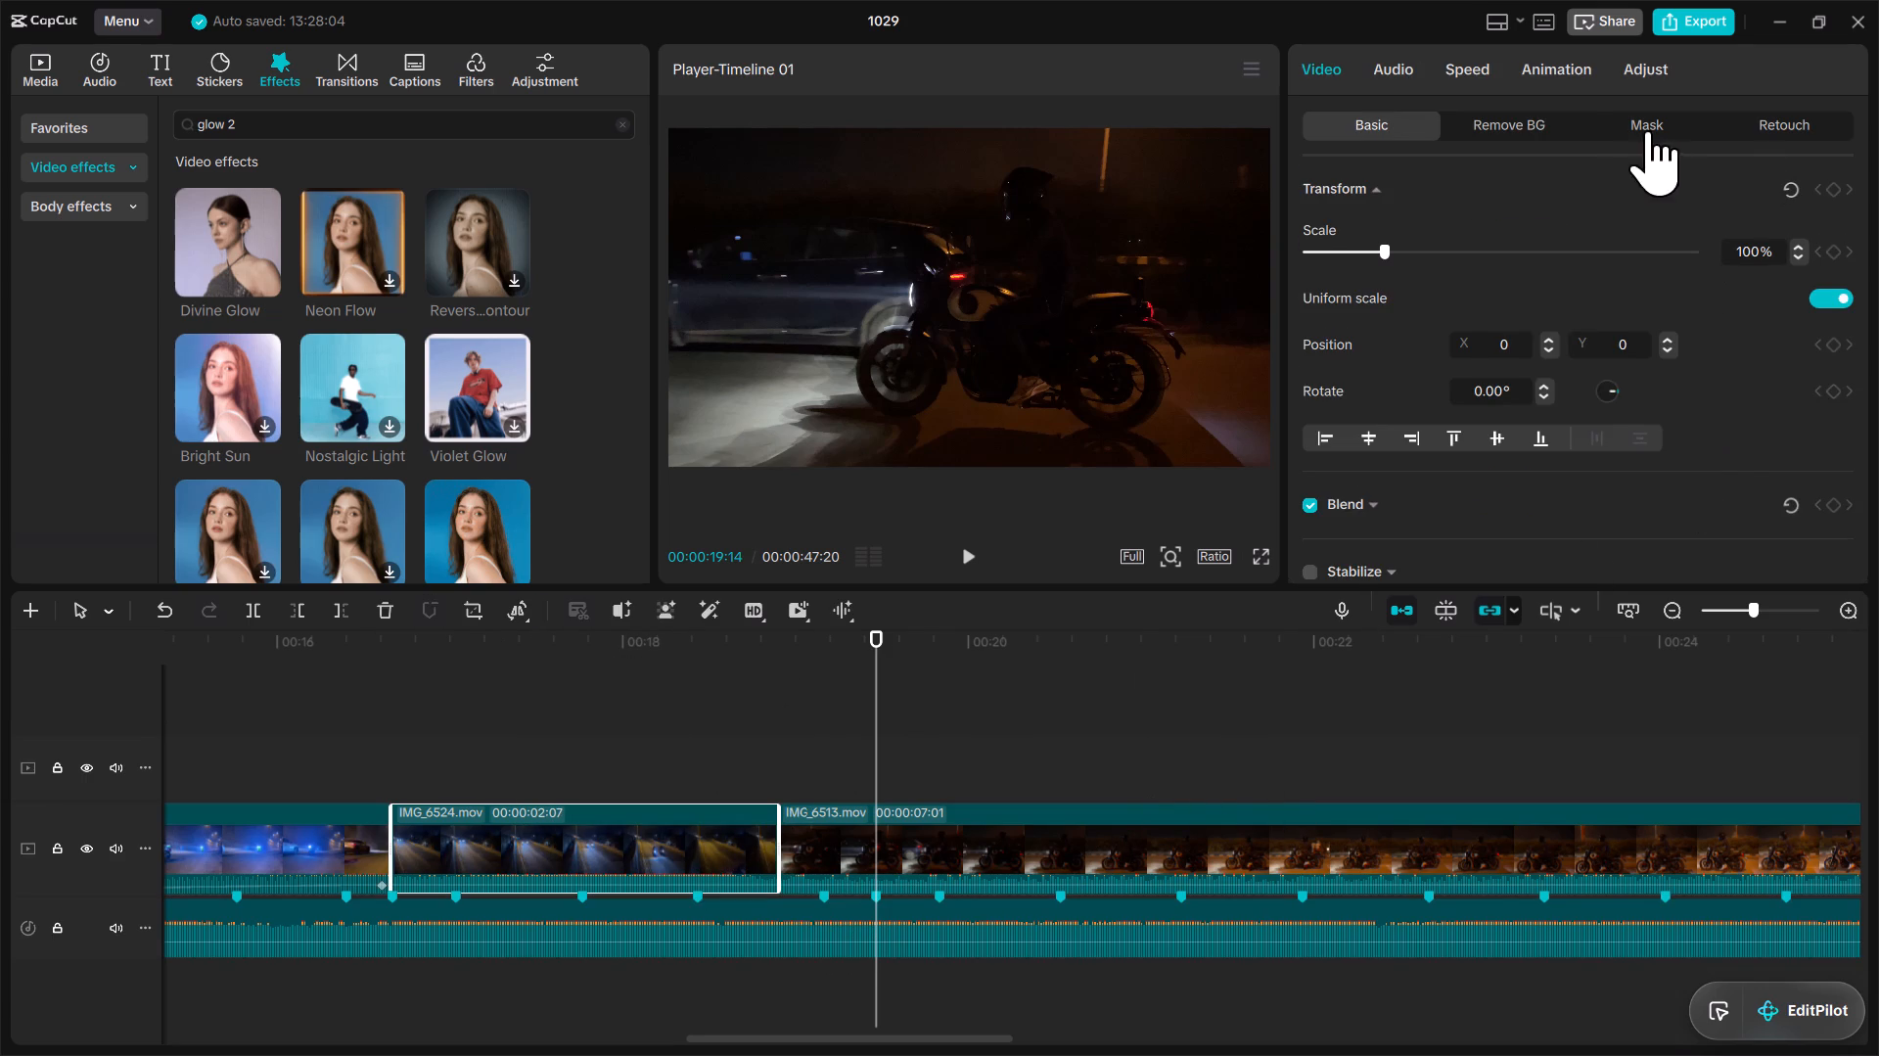
pyautogui.click(1488, 120)
pyautogui.click(1368, 123)
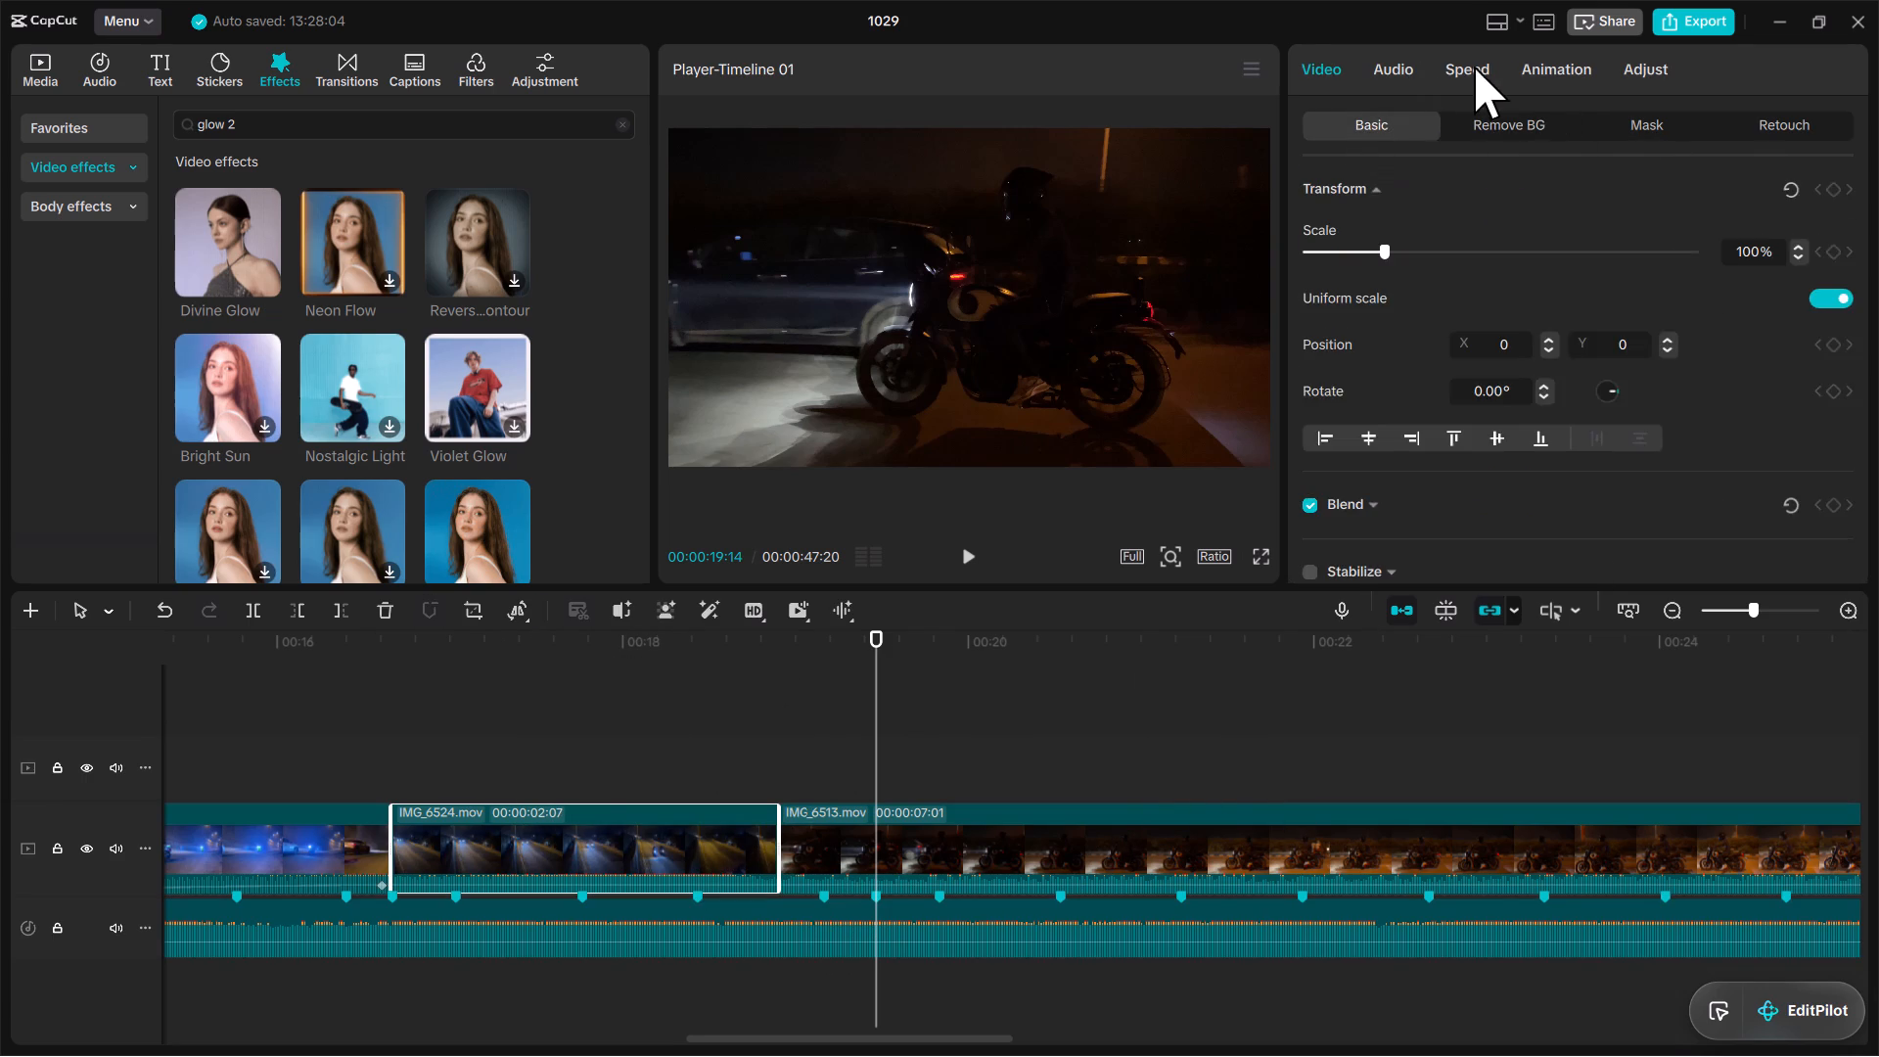
pyautogui.click(1474, 66)
pyautogui.click(1397, 221)
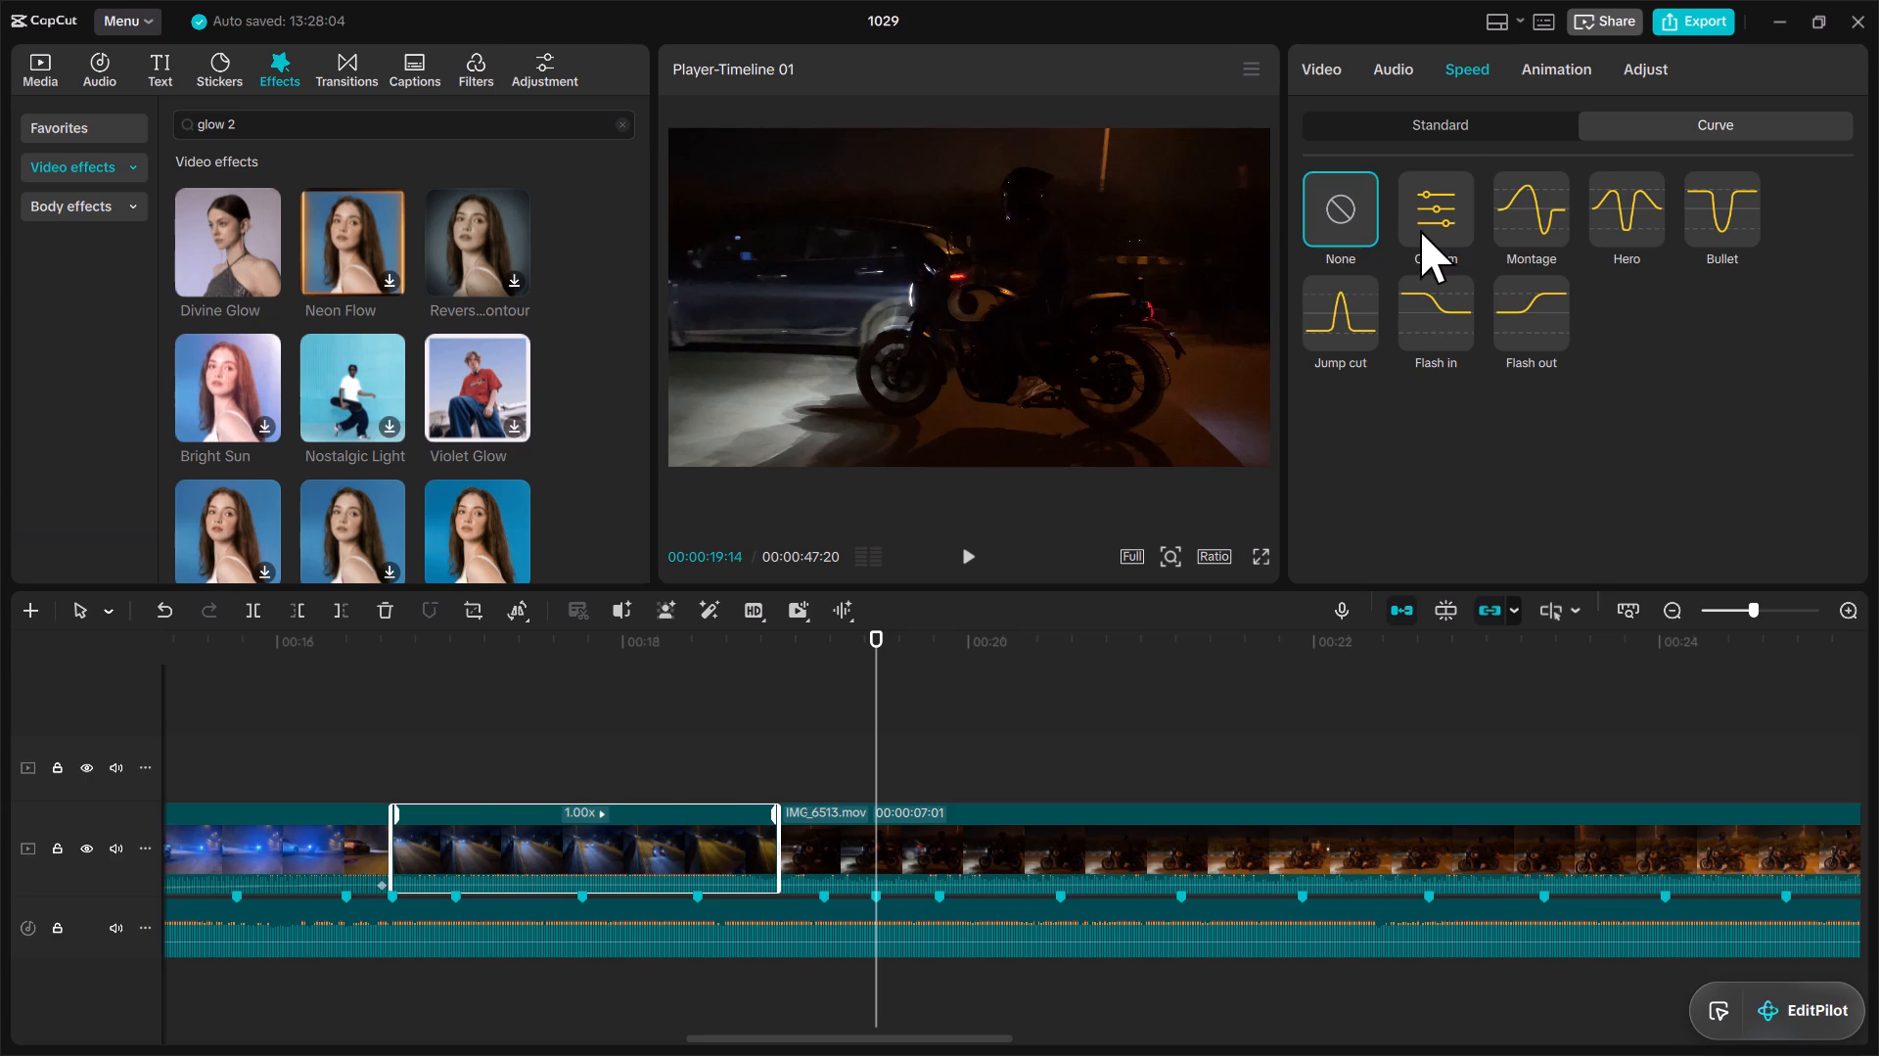
pyautogui.click(1423, 231)
# Raise the starting point of IMG_6524.mov's custom speed curve to about 3.90x.
pyautogui.click(788, 717)
pyautogui.moveTo(766, 718); pyautogui.dragTo(751, 720)
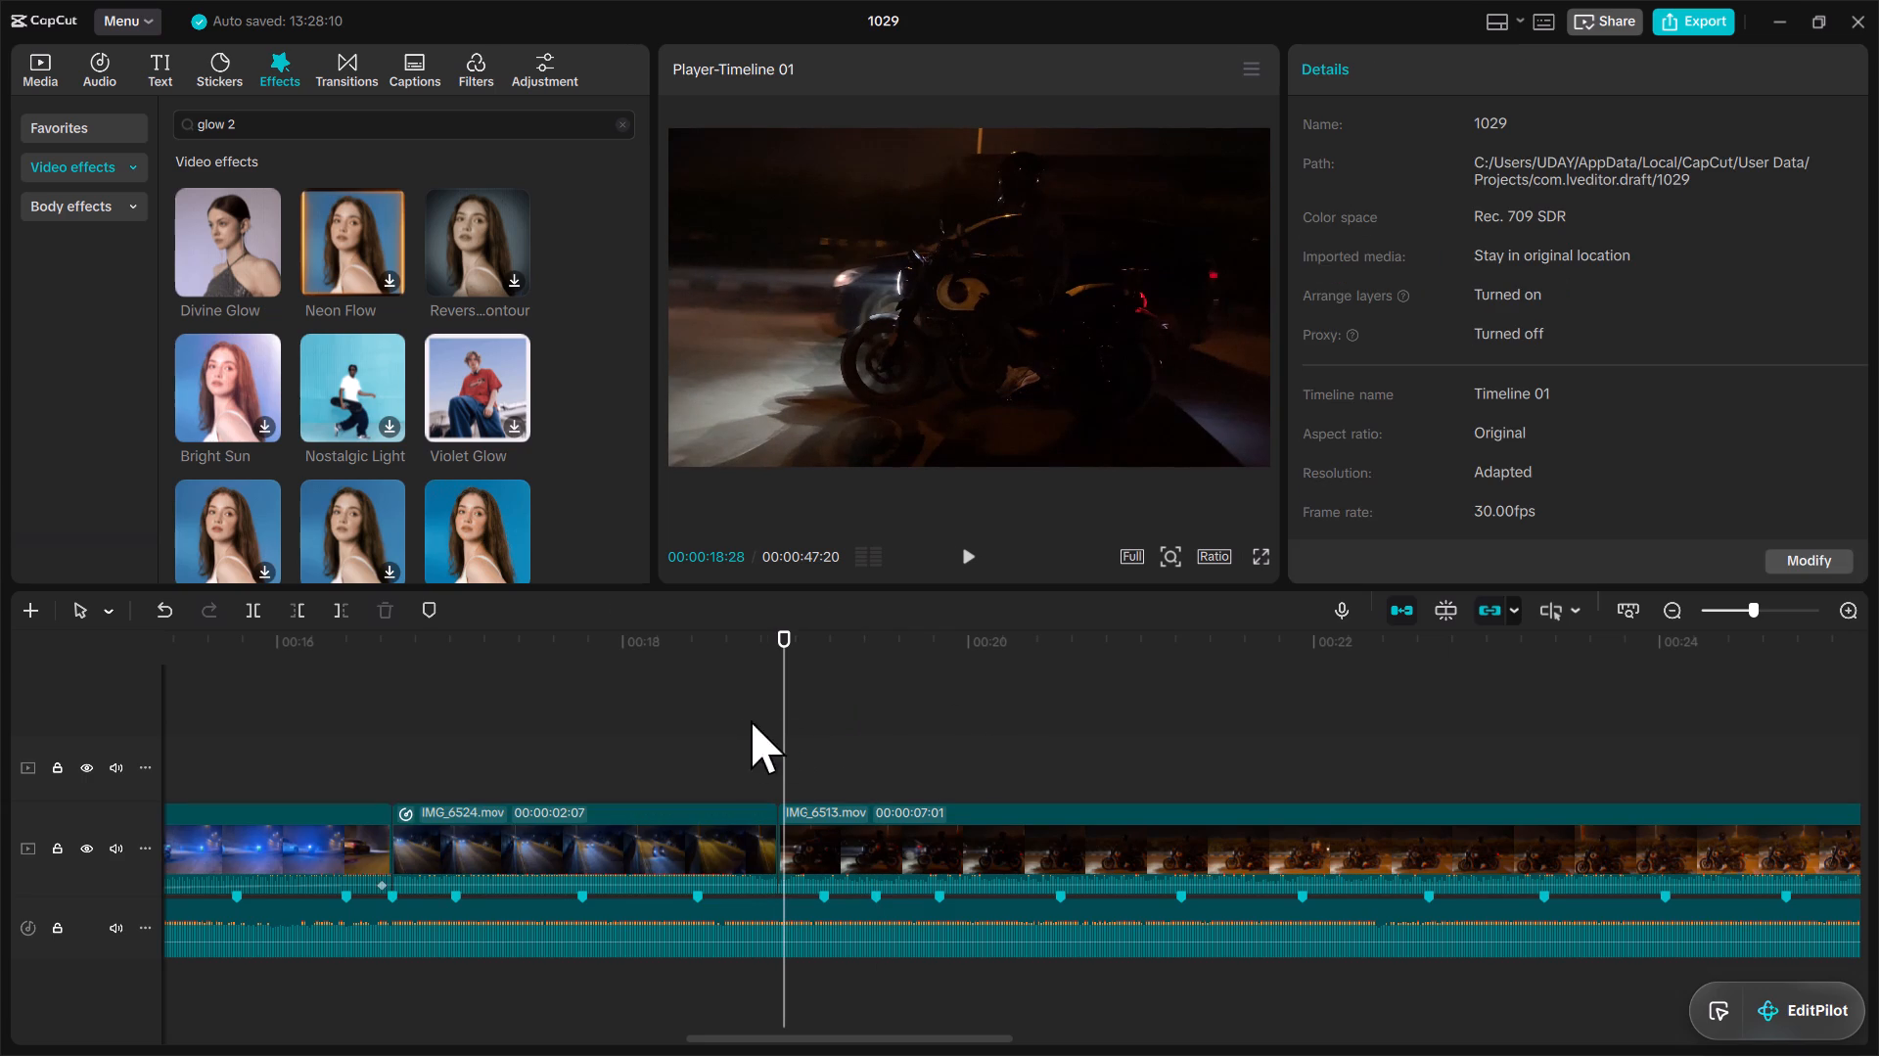
pyautogui.moveTo(751, 720); pyautogui.dragTo(706, 727)
pyautogui.click(717, 804)
pyautogui.moveTo(776, 729); pyautogui.dragTo(659, 730)
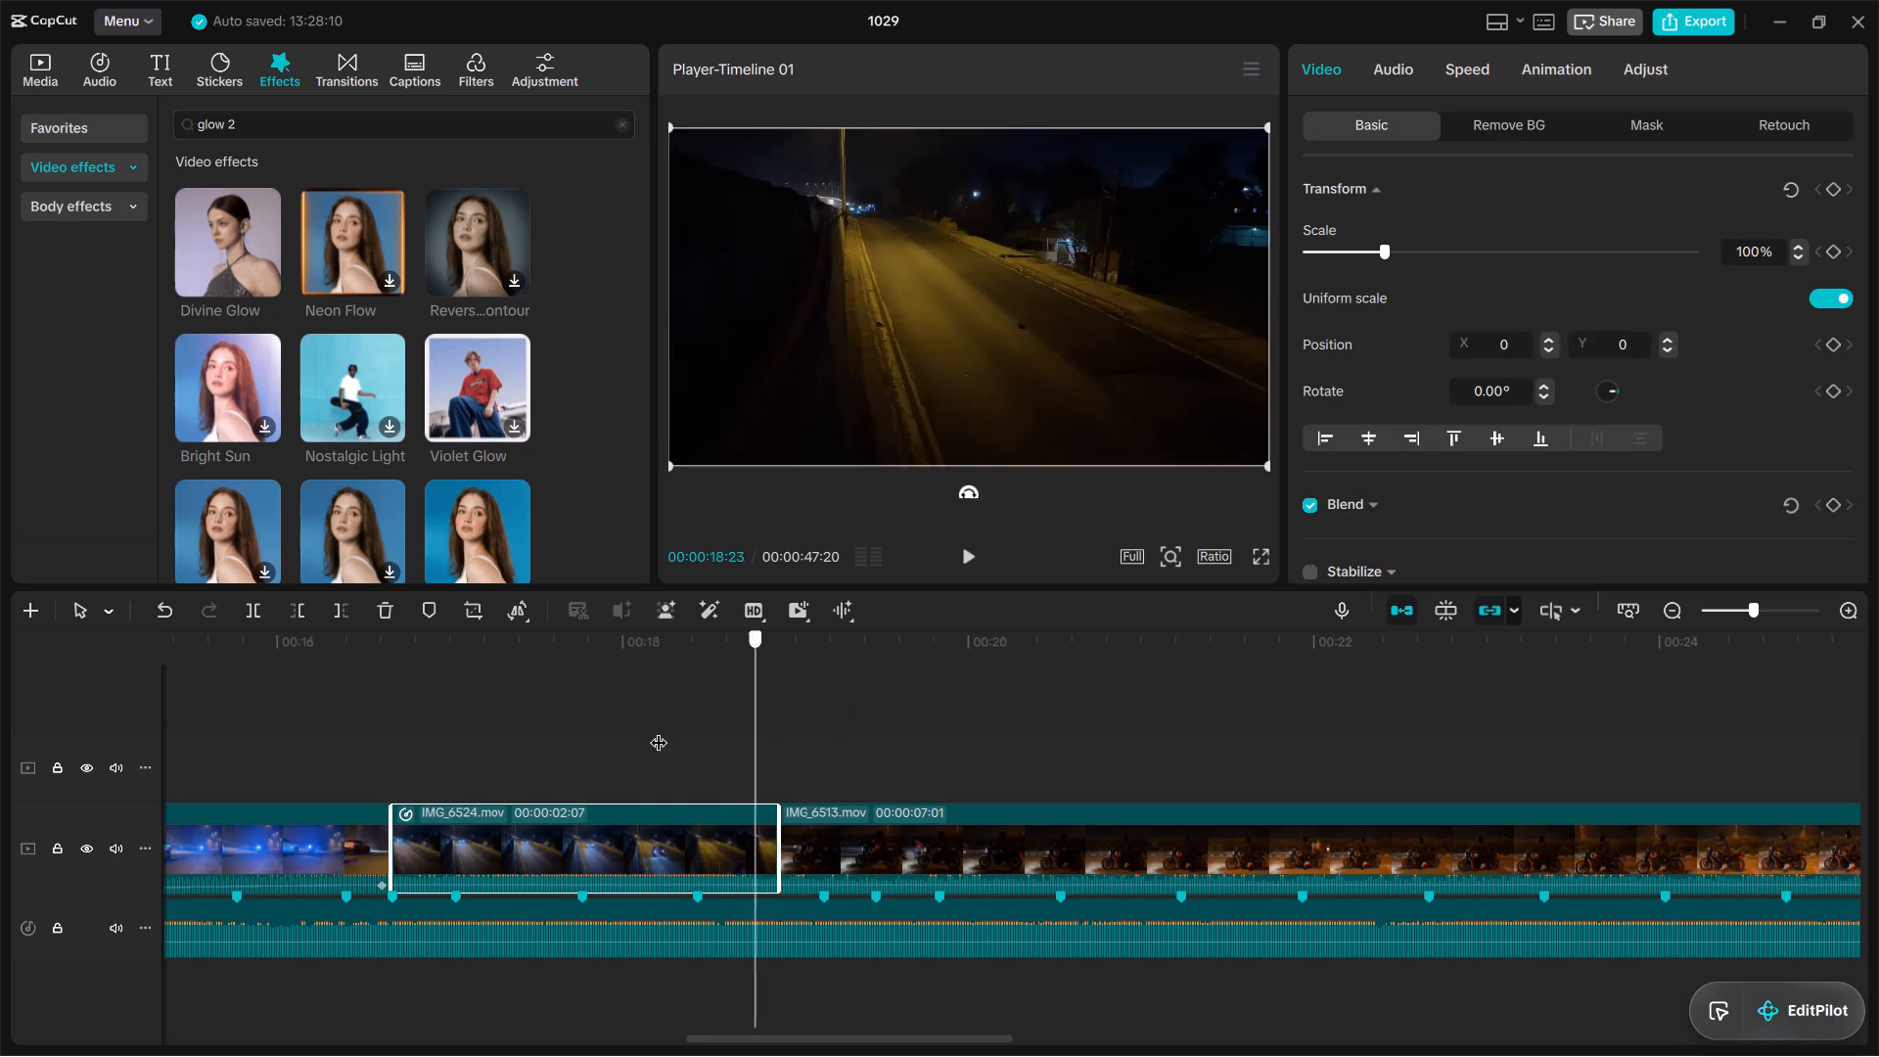
pyautogui.moveTo(659, 730); pyautogui.dragTo(660, 732)
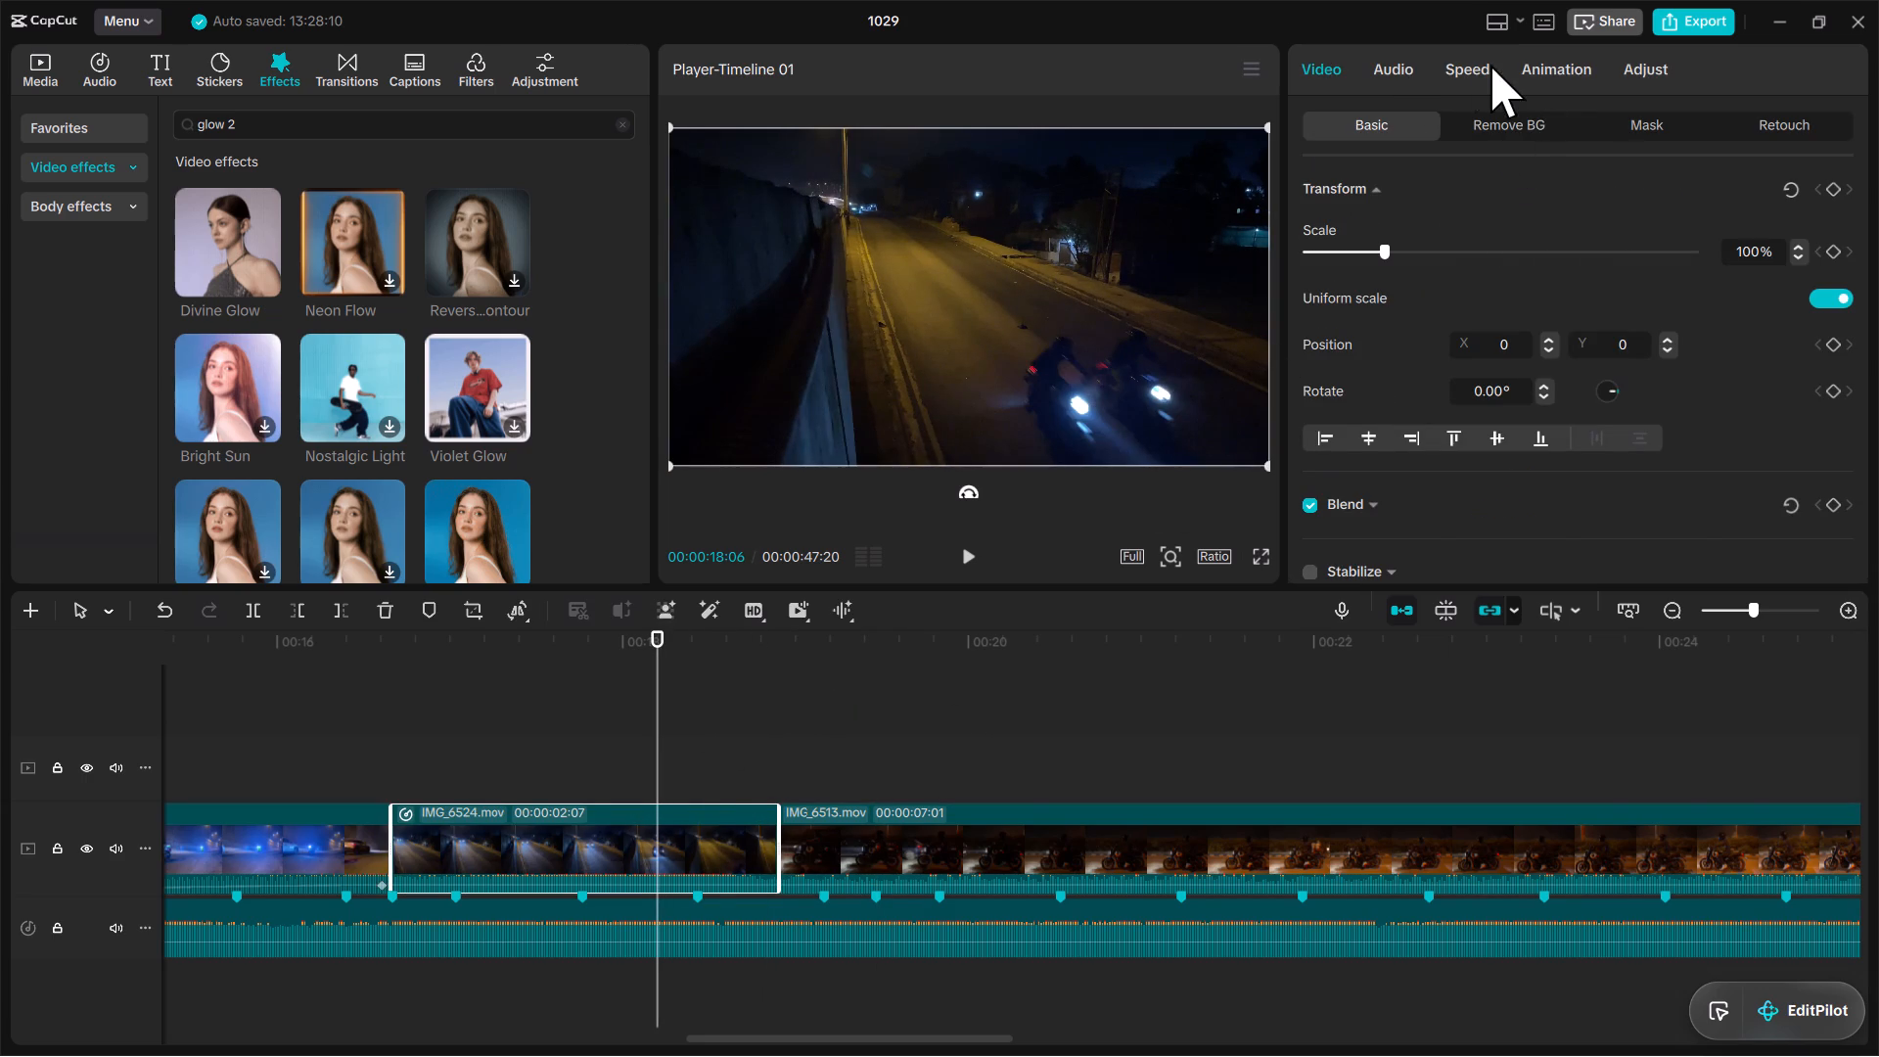
pyautogui.click(1490, 65)
pyautogui.scroll(-1, 1587, 454)
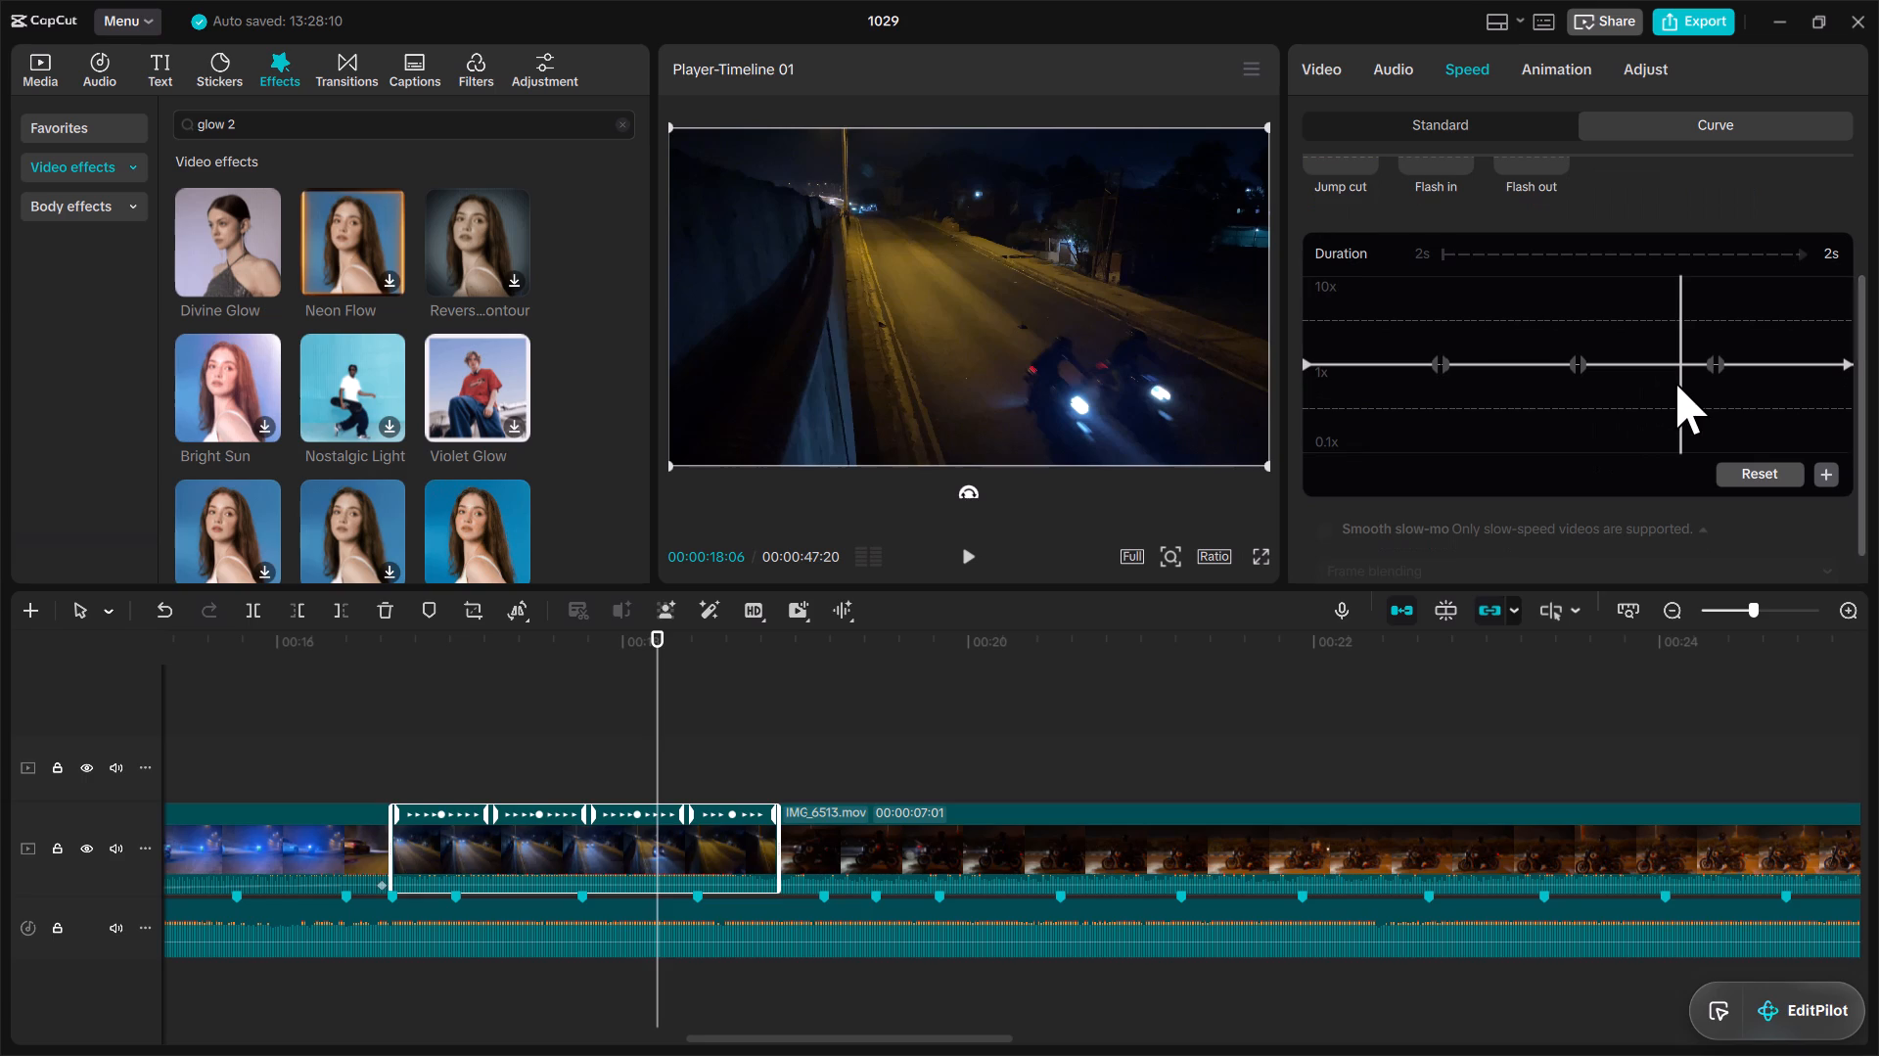
pyautogui.moveTo(1681, 391); pyautogui.dragTo(1365, 402)
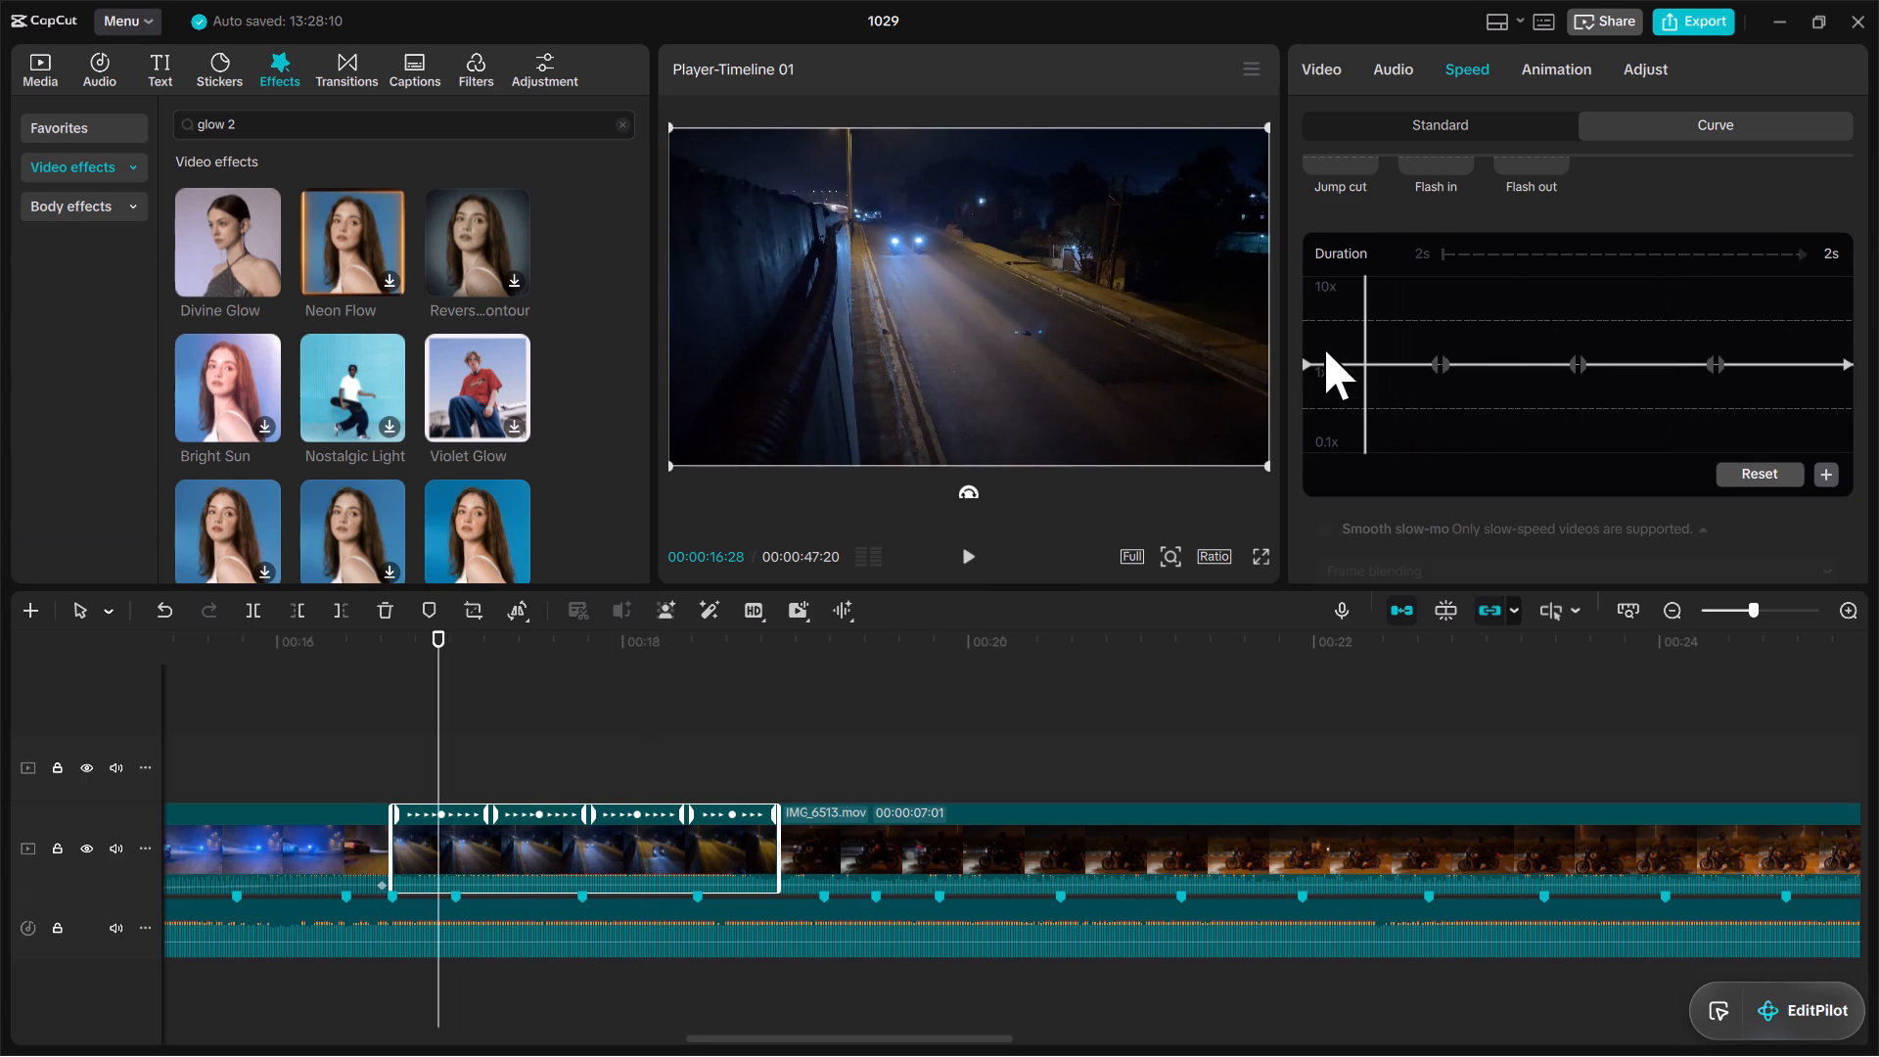
pyautogui.moveTo(1300, 358); pyautogui.dragTo(1305, 343)
pyautogui.moveTo(1307, 345); pyautogui.dragTo(1310, 336)
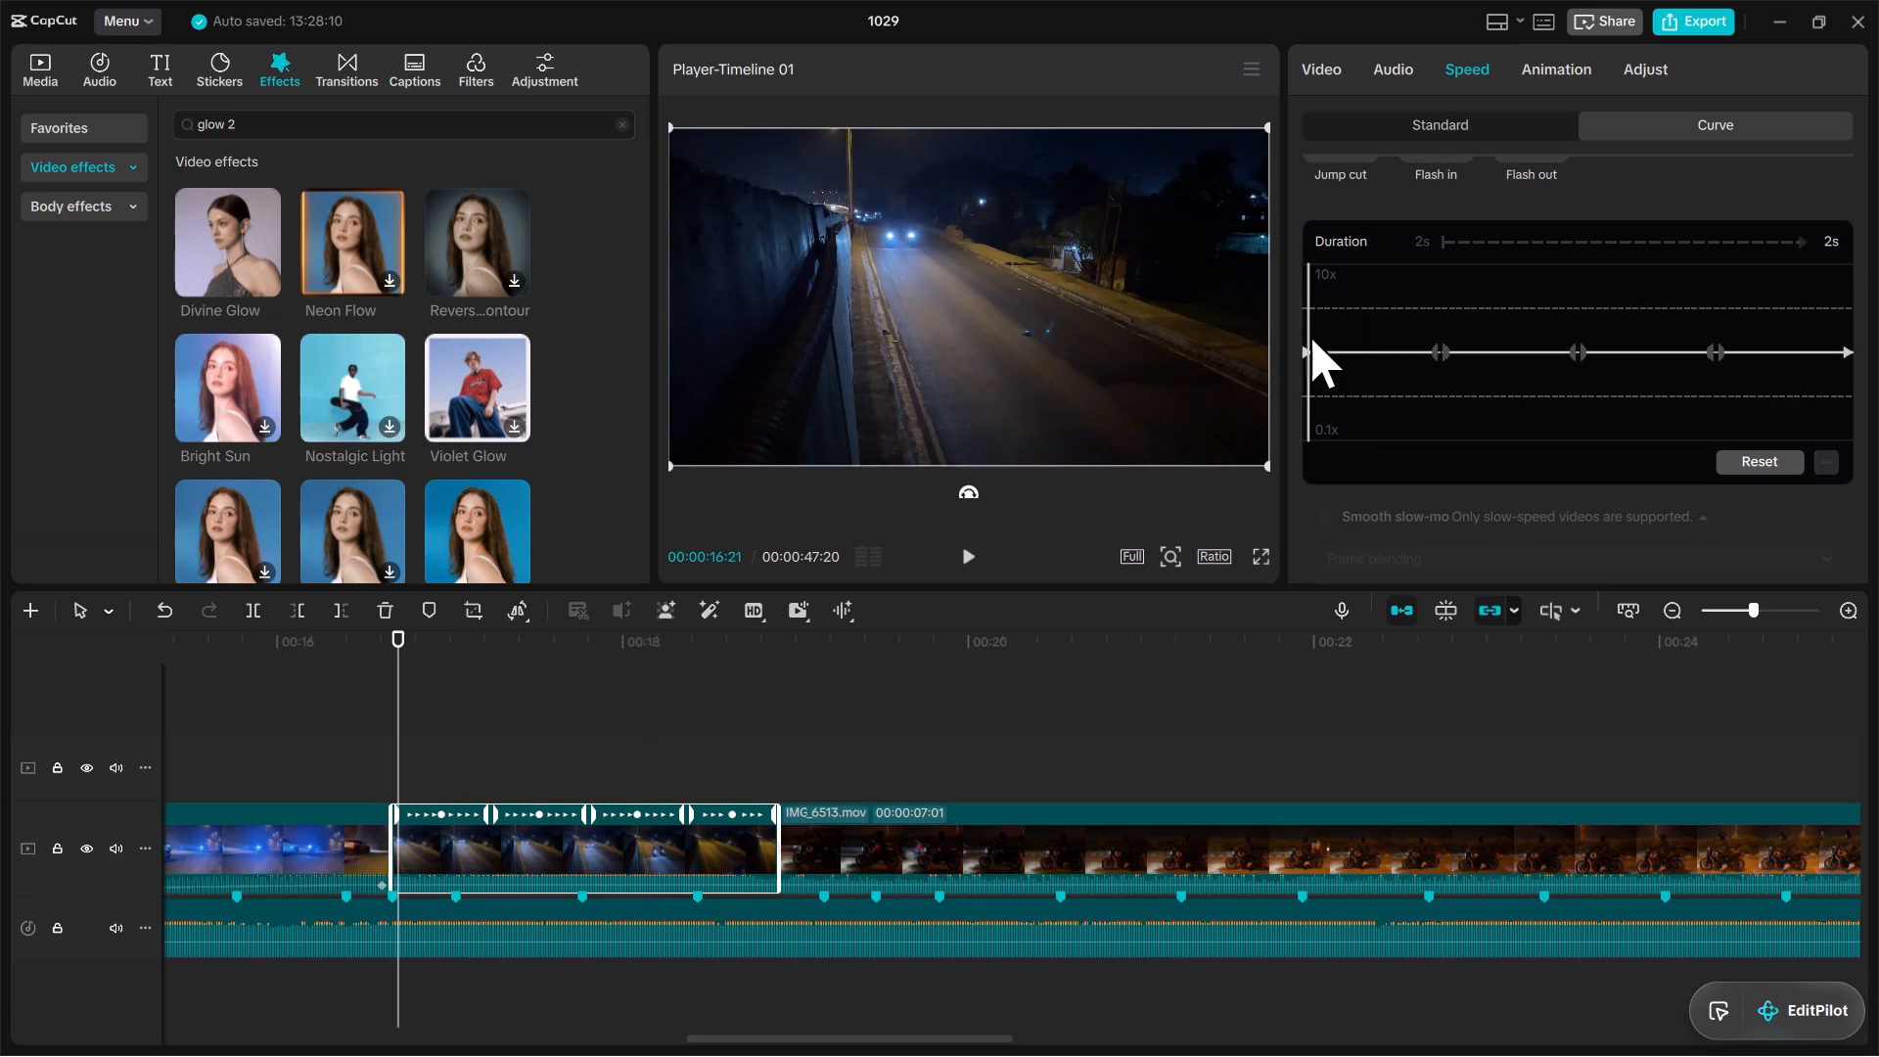
pyautogui.moveTo(1310, 336); pyautogui.dragTo(1313, 324)
pyautogui.moveTo(1309, 348); pyautogui.dragTo(1310, 324)
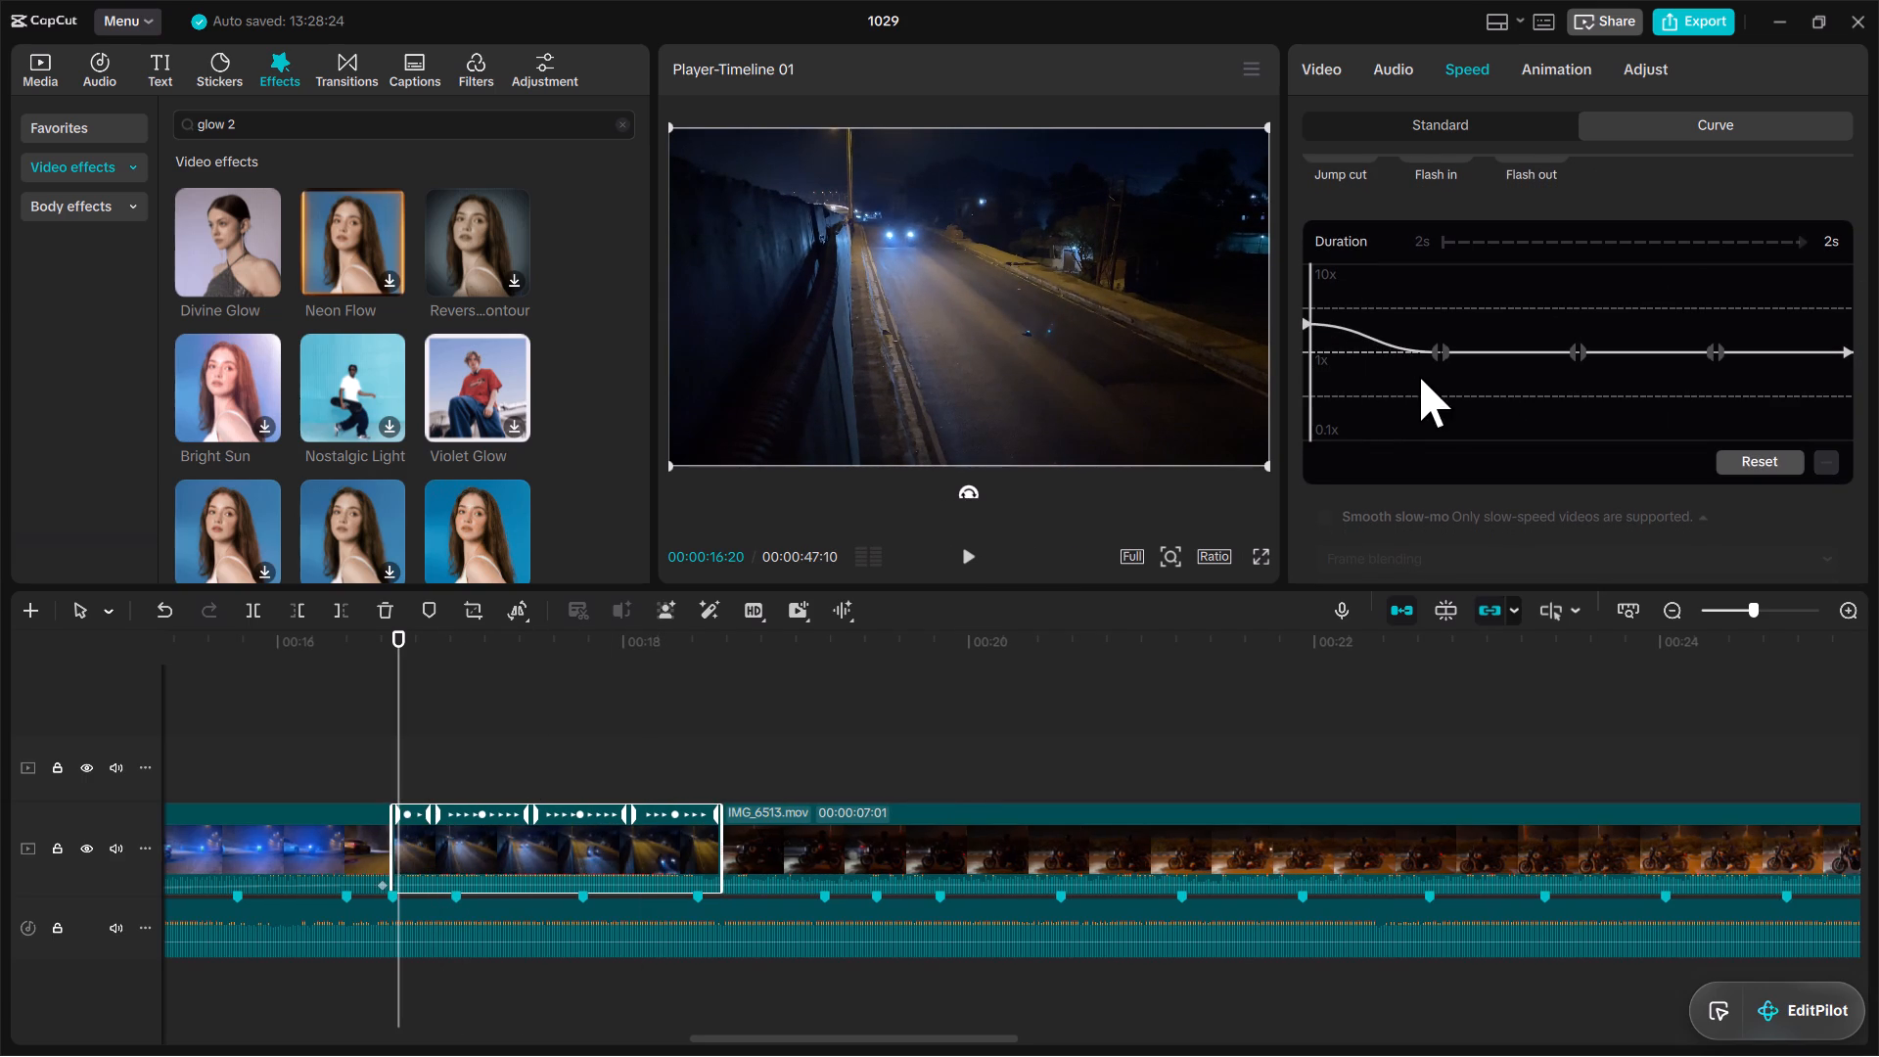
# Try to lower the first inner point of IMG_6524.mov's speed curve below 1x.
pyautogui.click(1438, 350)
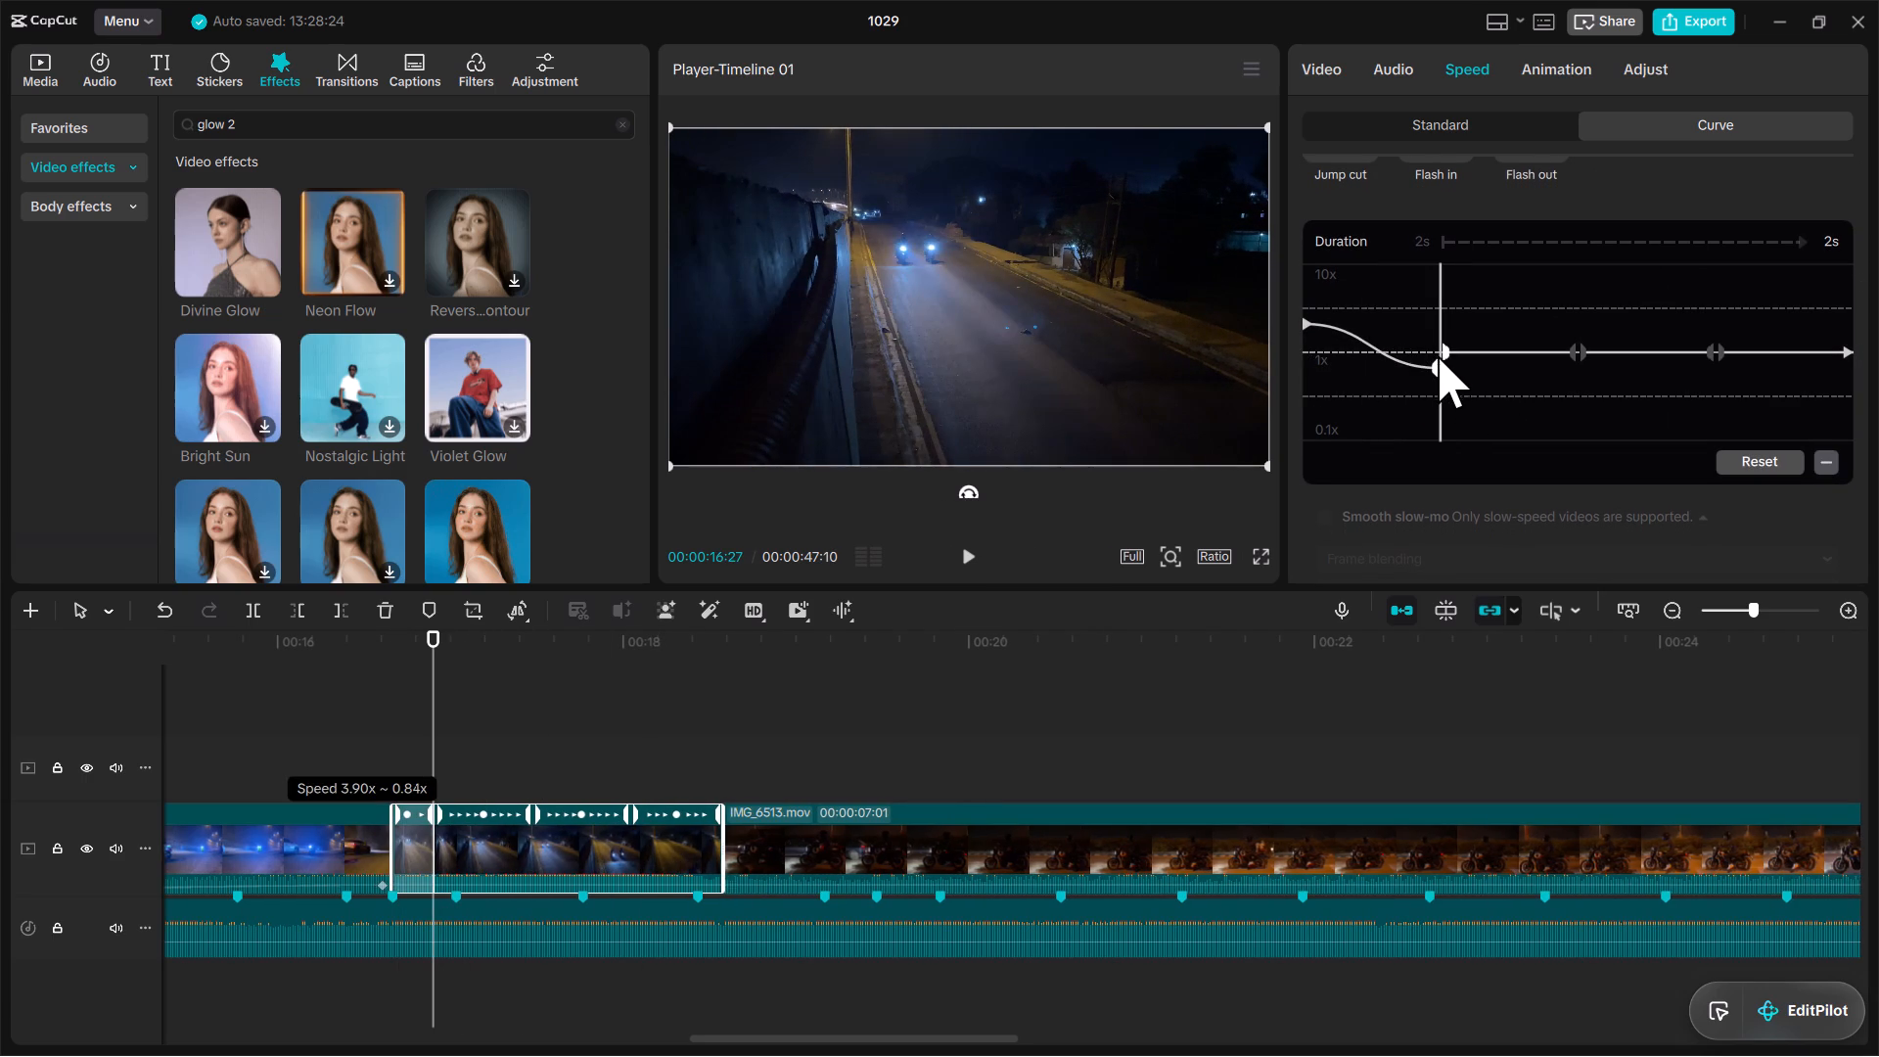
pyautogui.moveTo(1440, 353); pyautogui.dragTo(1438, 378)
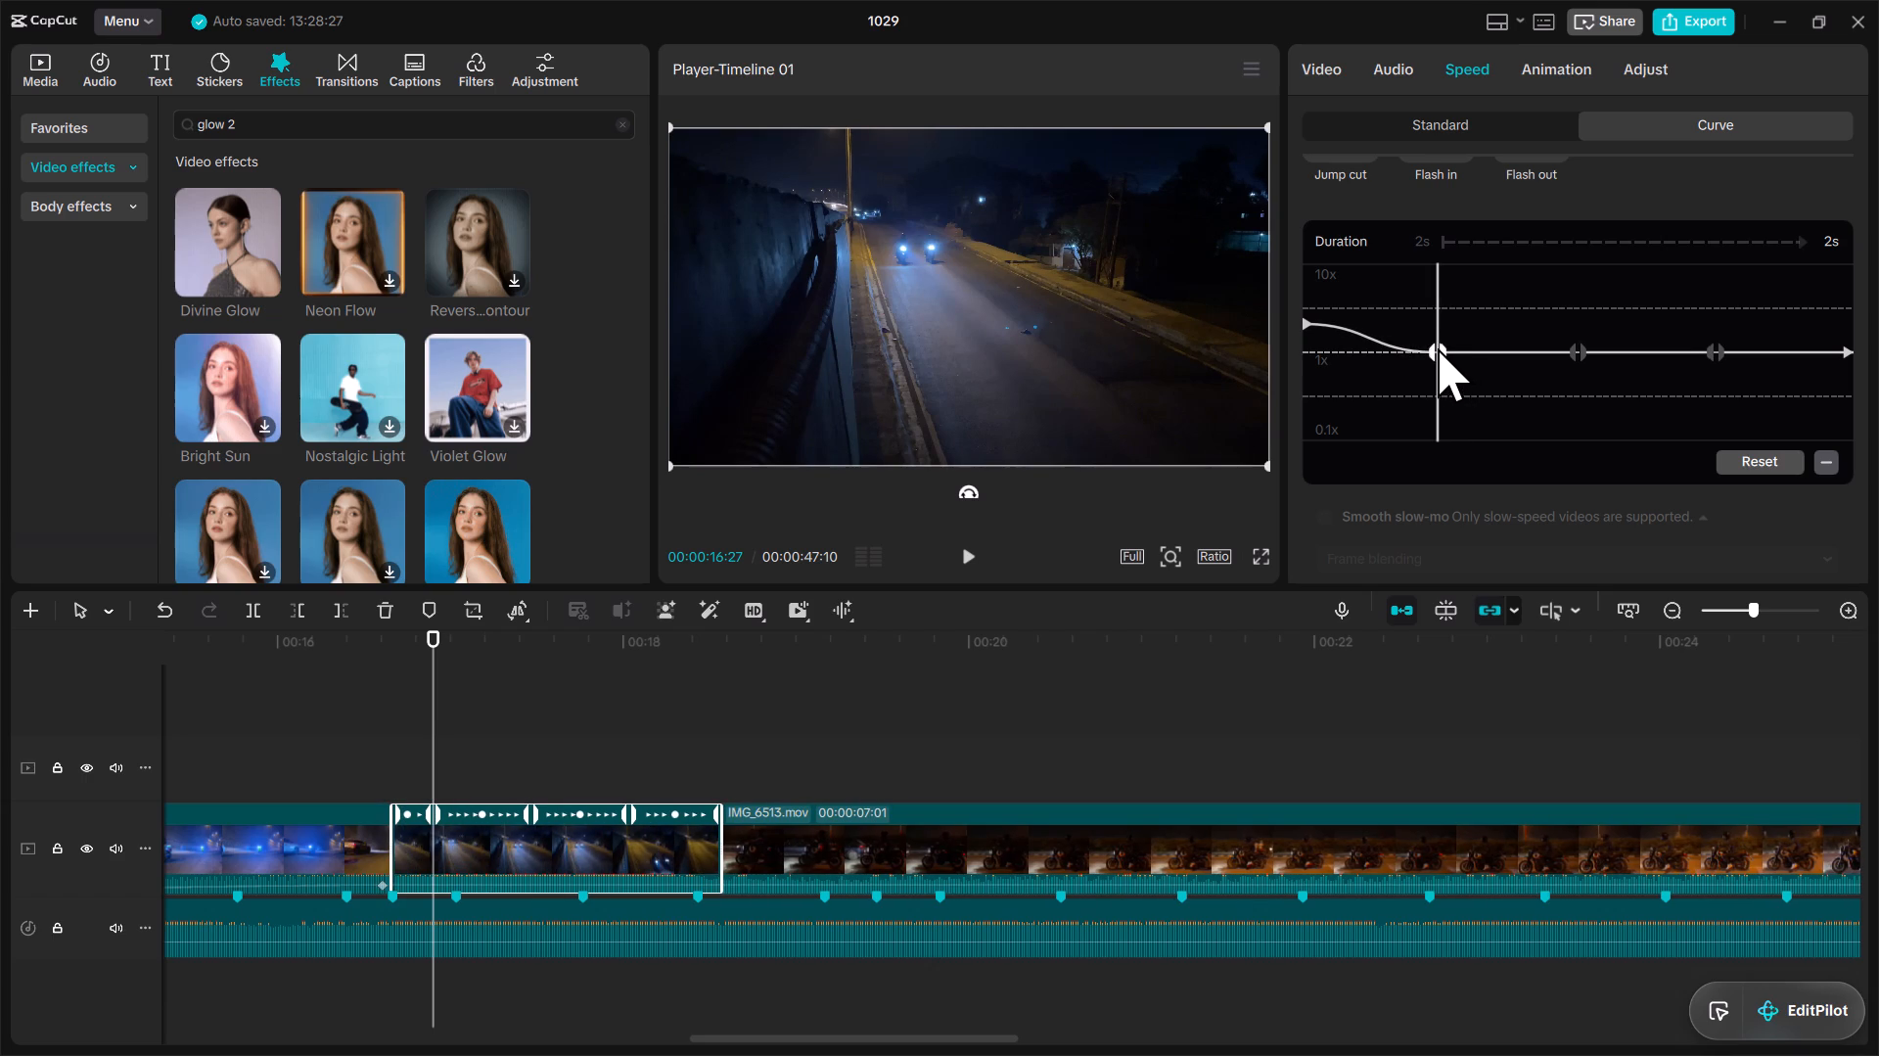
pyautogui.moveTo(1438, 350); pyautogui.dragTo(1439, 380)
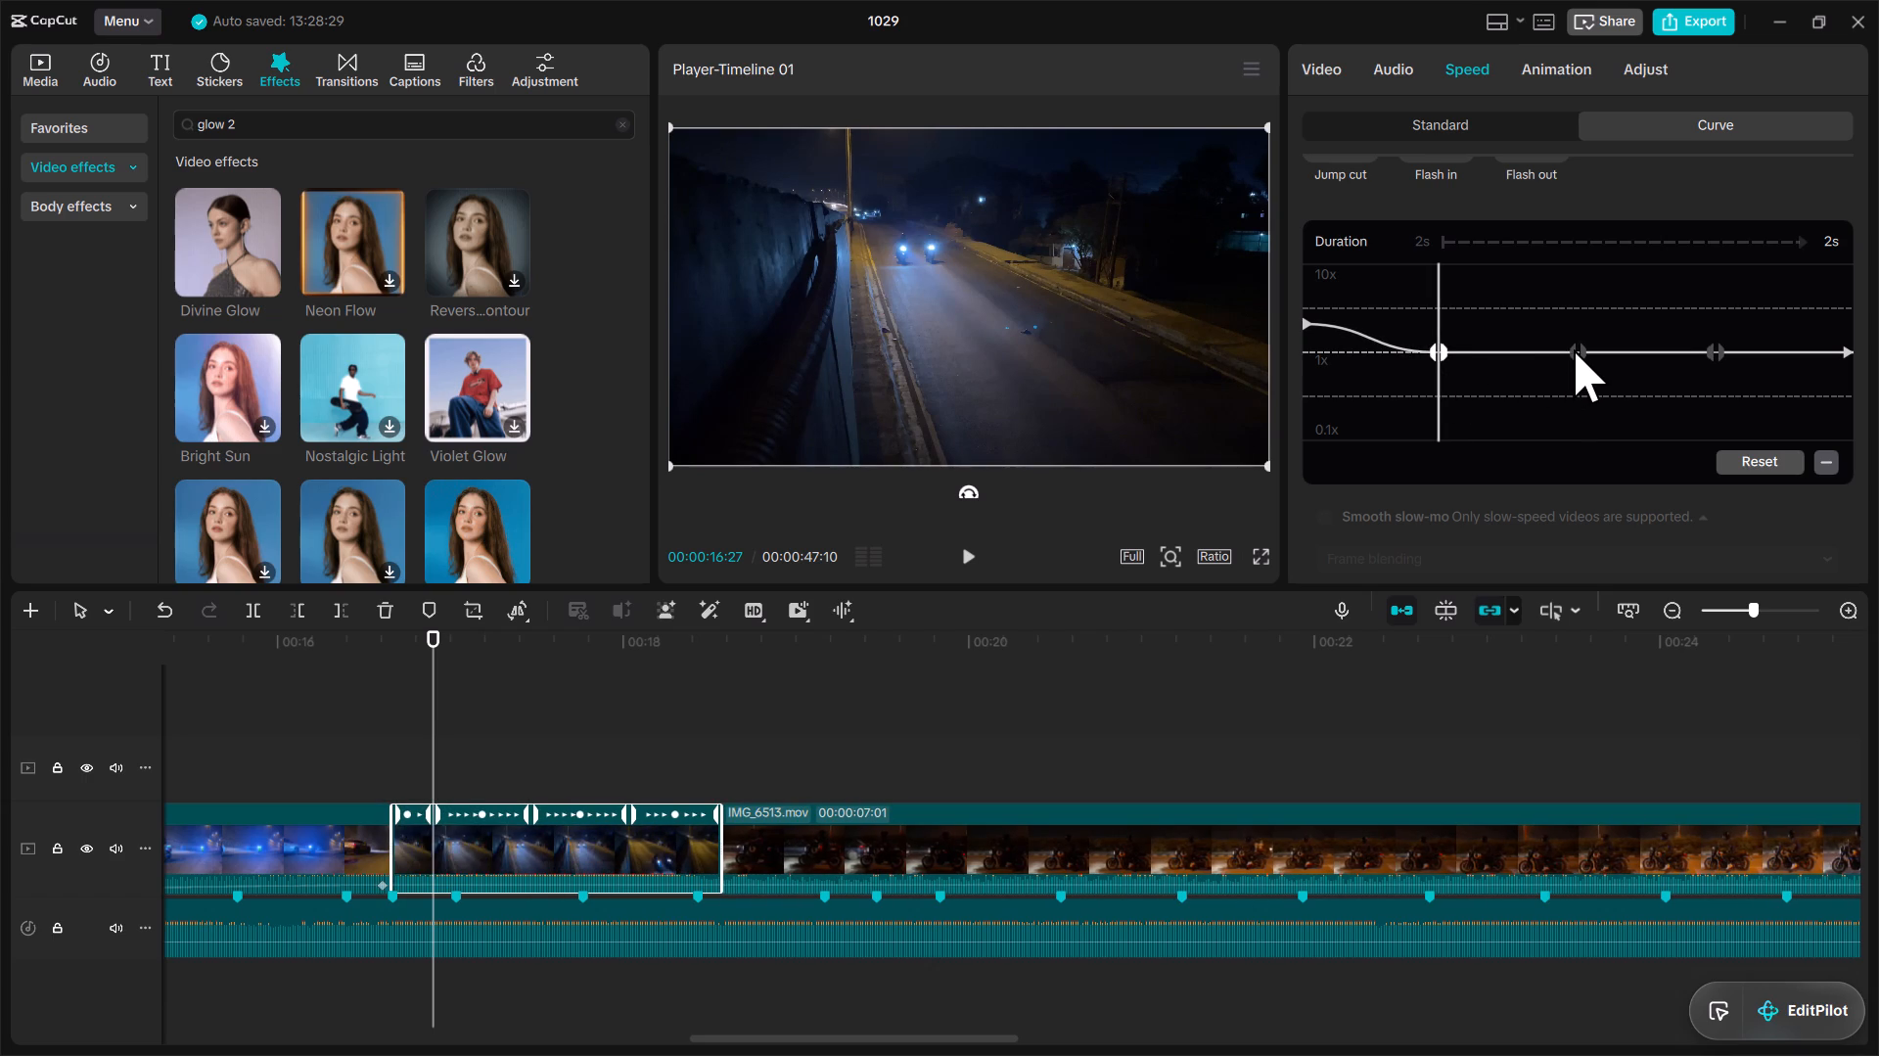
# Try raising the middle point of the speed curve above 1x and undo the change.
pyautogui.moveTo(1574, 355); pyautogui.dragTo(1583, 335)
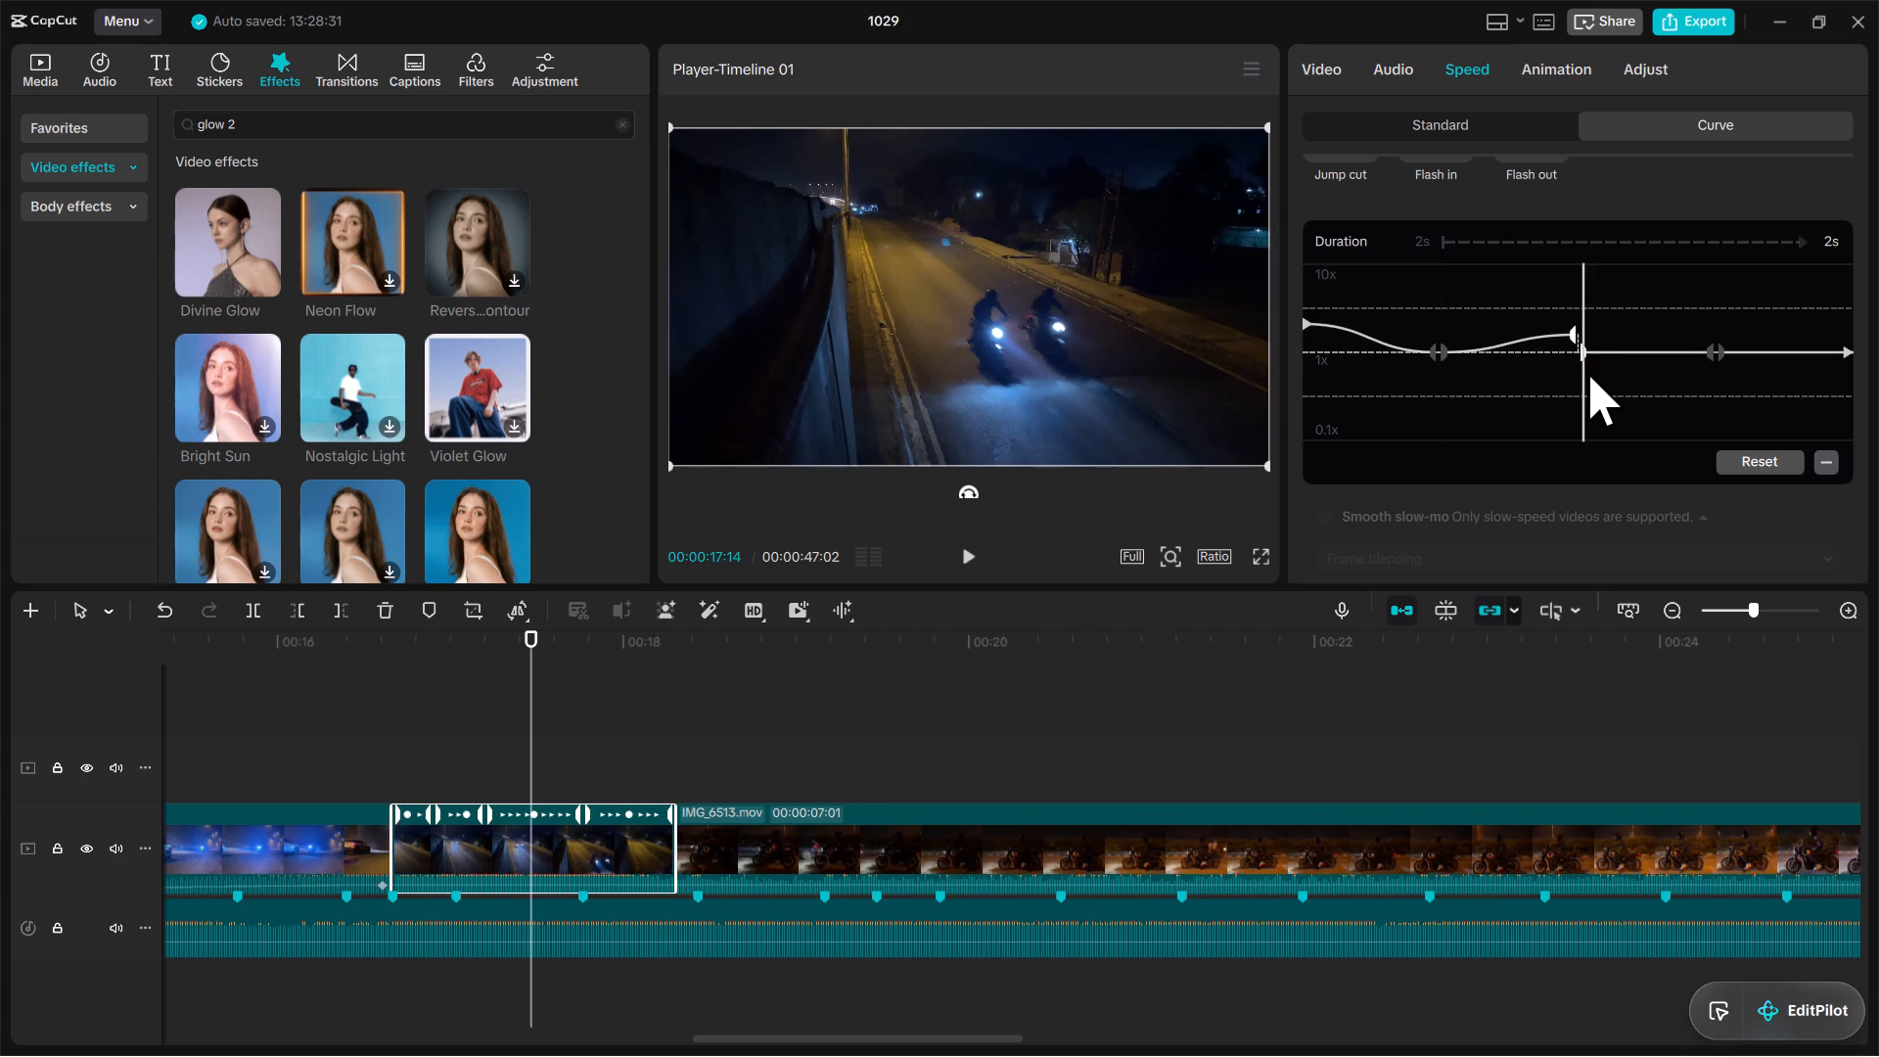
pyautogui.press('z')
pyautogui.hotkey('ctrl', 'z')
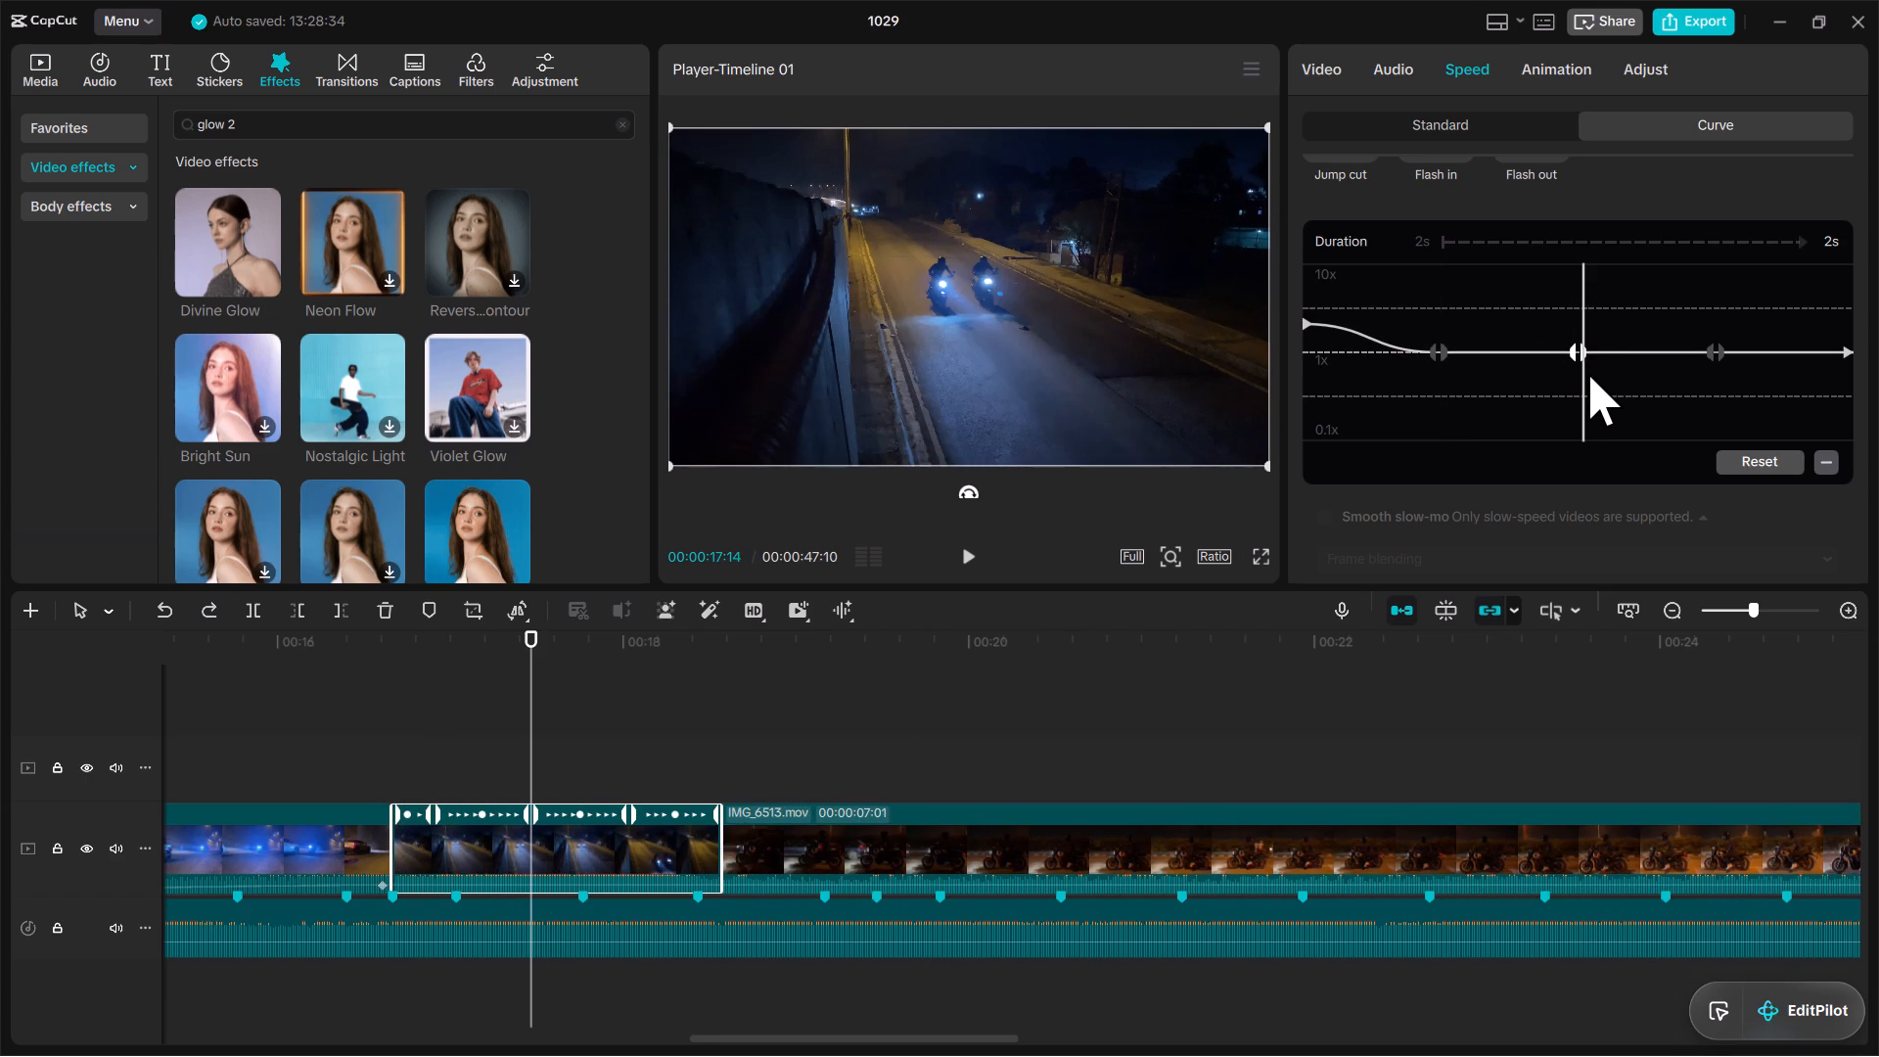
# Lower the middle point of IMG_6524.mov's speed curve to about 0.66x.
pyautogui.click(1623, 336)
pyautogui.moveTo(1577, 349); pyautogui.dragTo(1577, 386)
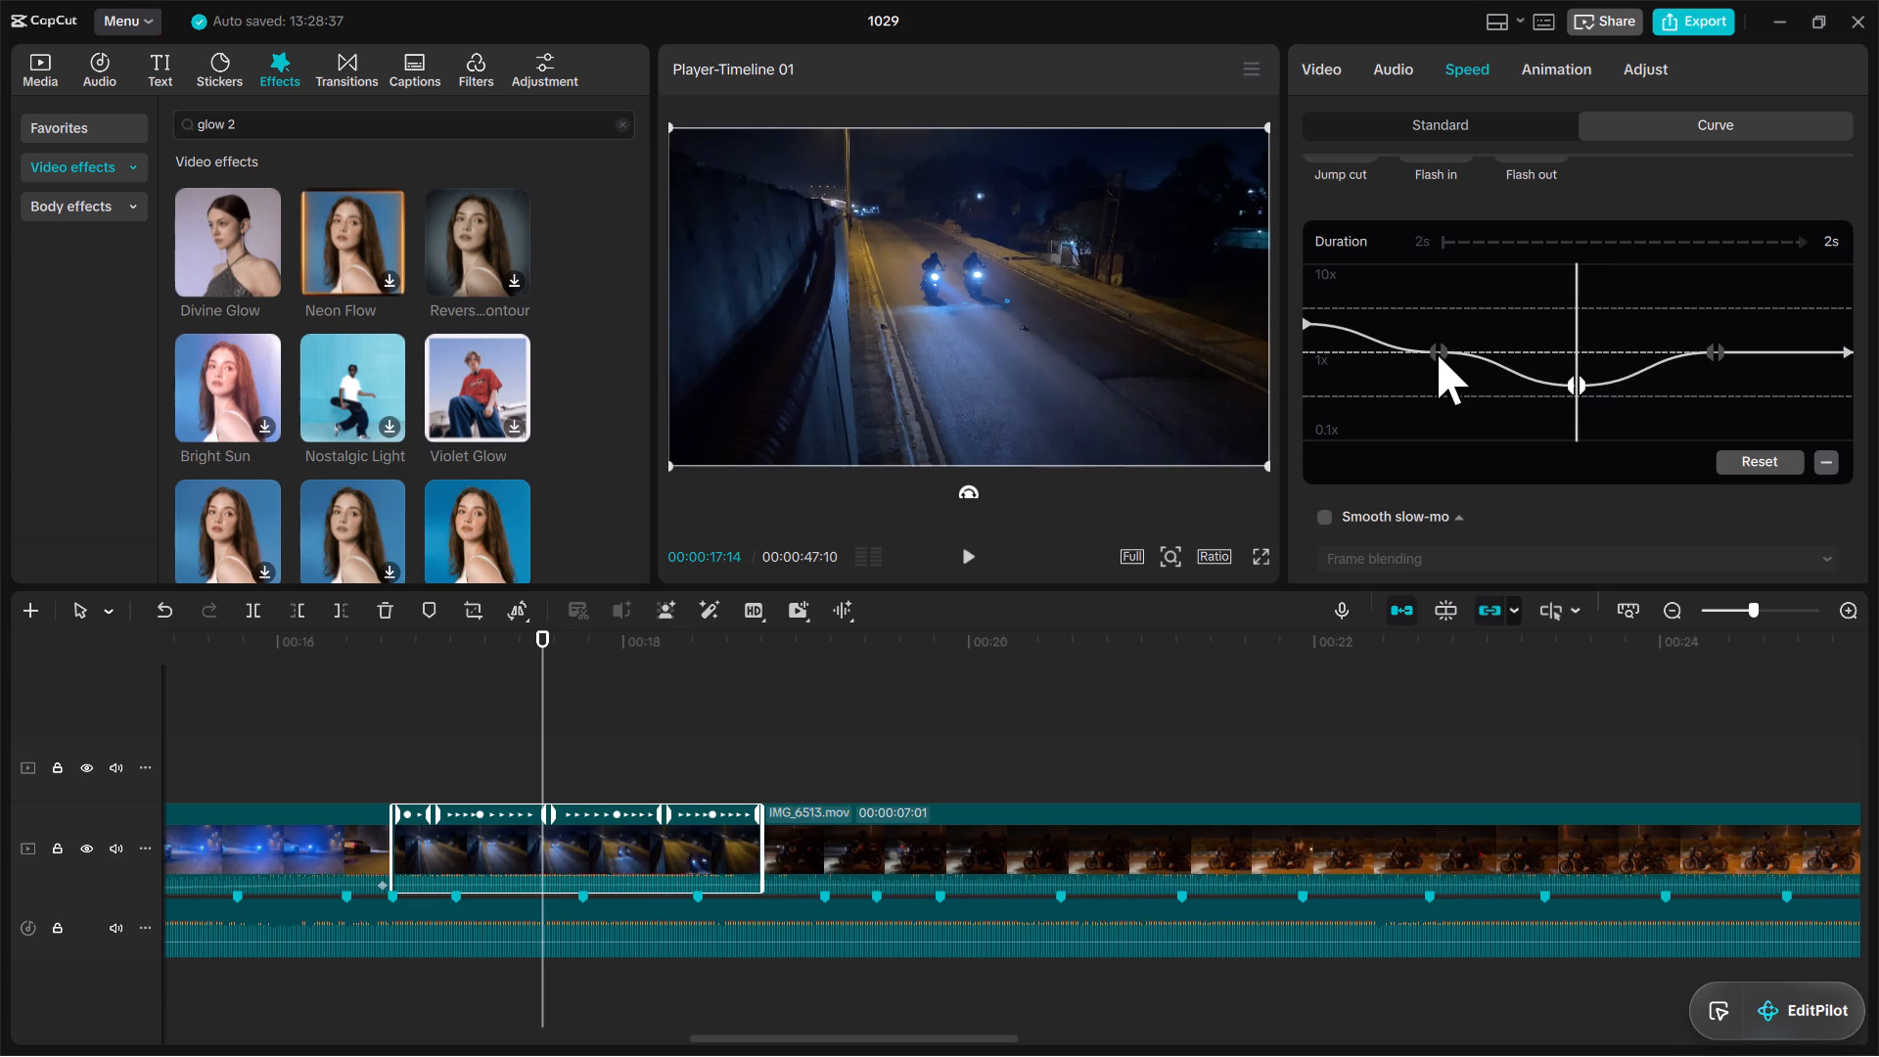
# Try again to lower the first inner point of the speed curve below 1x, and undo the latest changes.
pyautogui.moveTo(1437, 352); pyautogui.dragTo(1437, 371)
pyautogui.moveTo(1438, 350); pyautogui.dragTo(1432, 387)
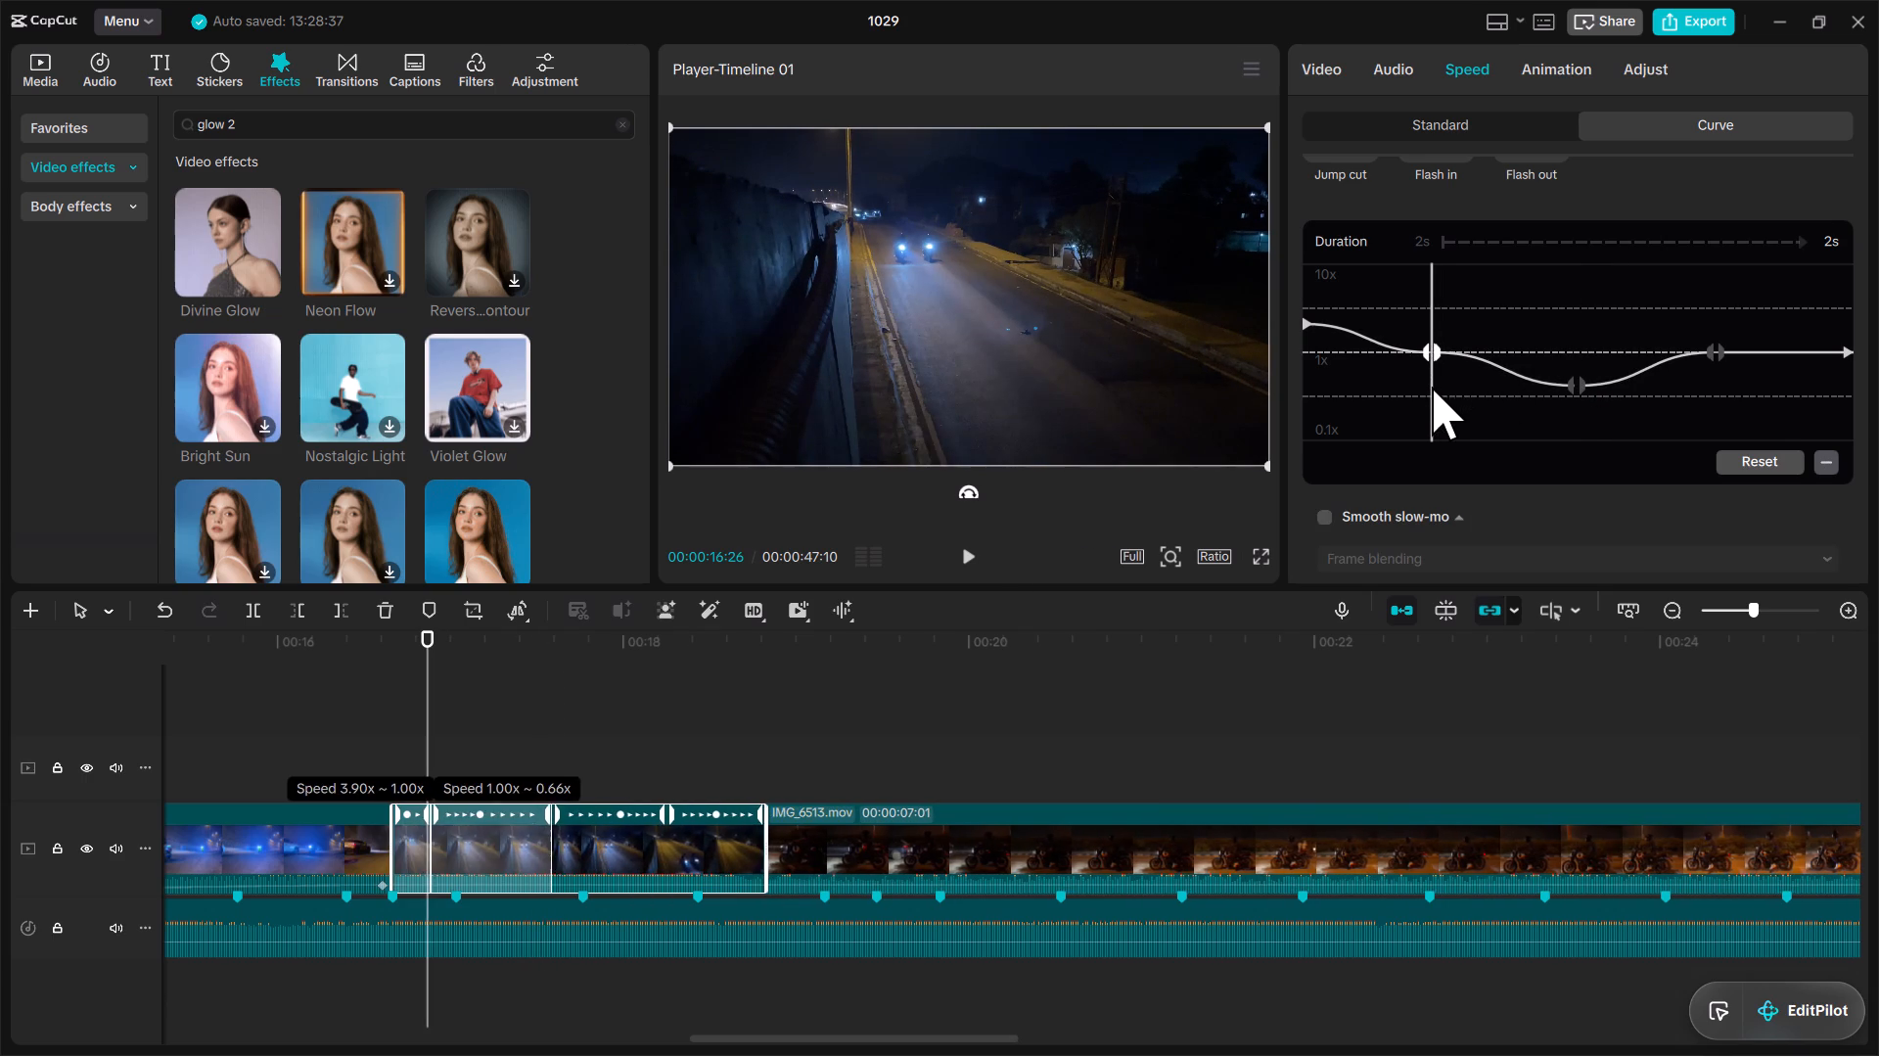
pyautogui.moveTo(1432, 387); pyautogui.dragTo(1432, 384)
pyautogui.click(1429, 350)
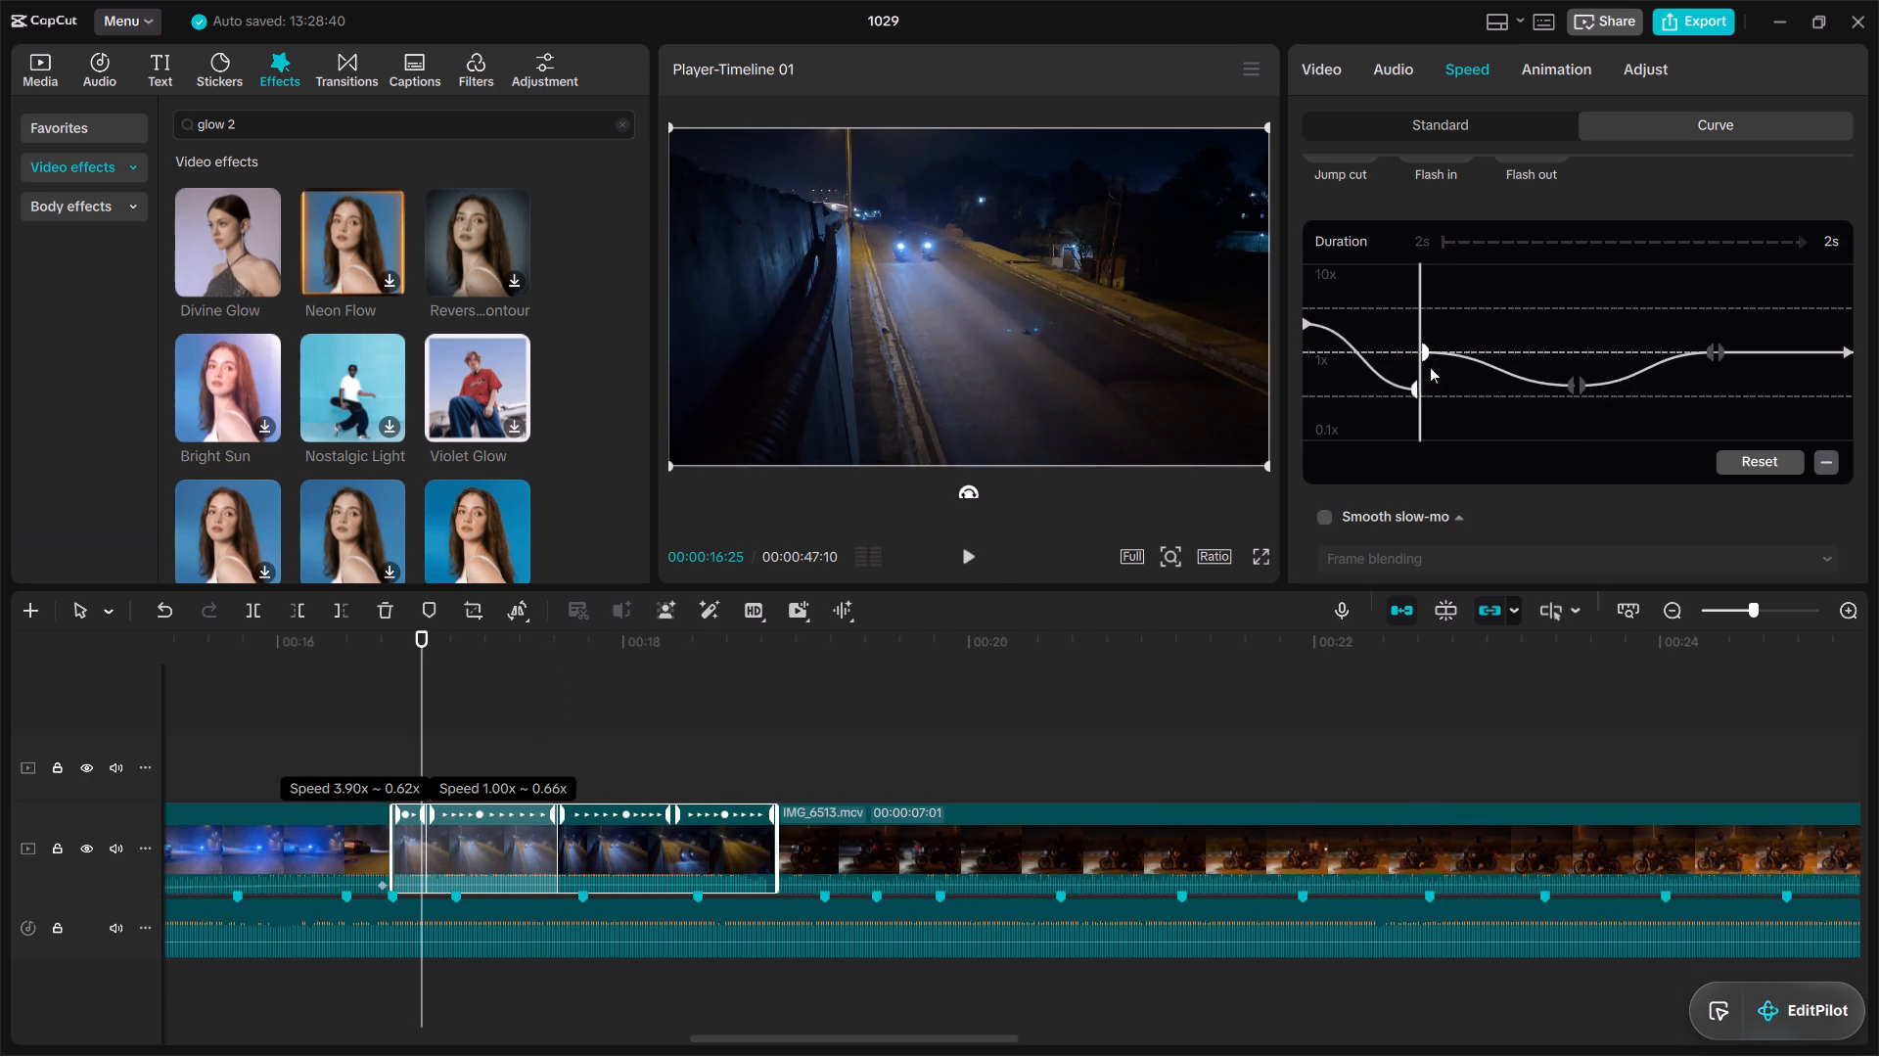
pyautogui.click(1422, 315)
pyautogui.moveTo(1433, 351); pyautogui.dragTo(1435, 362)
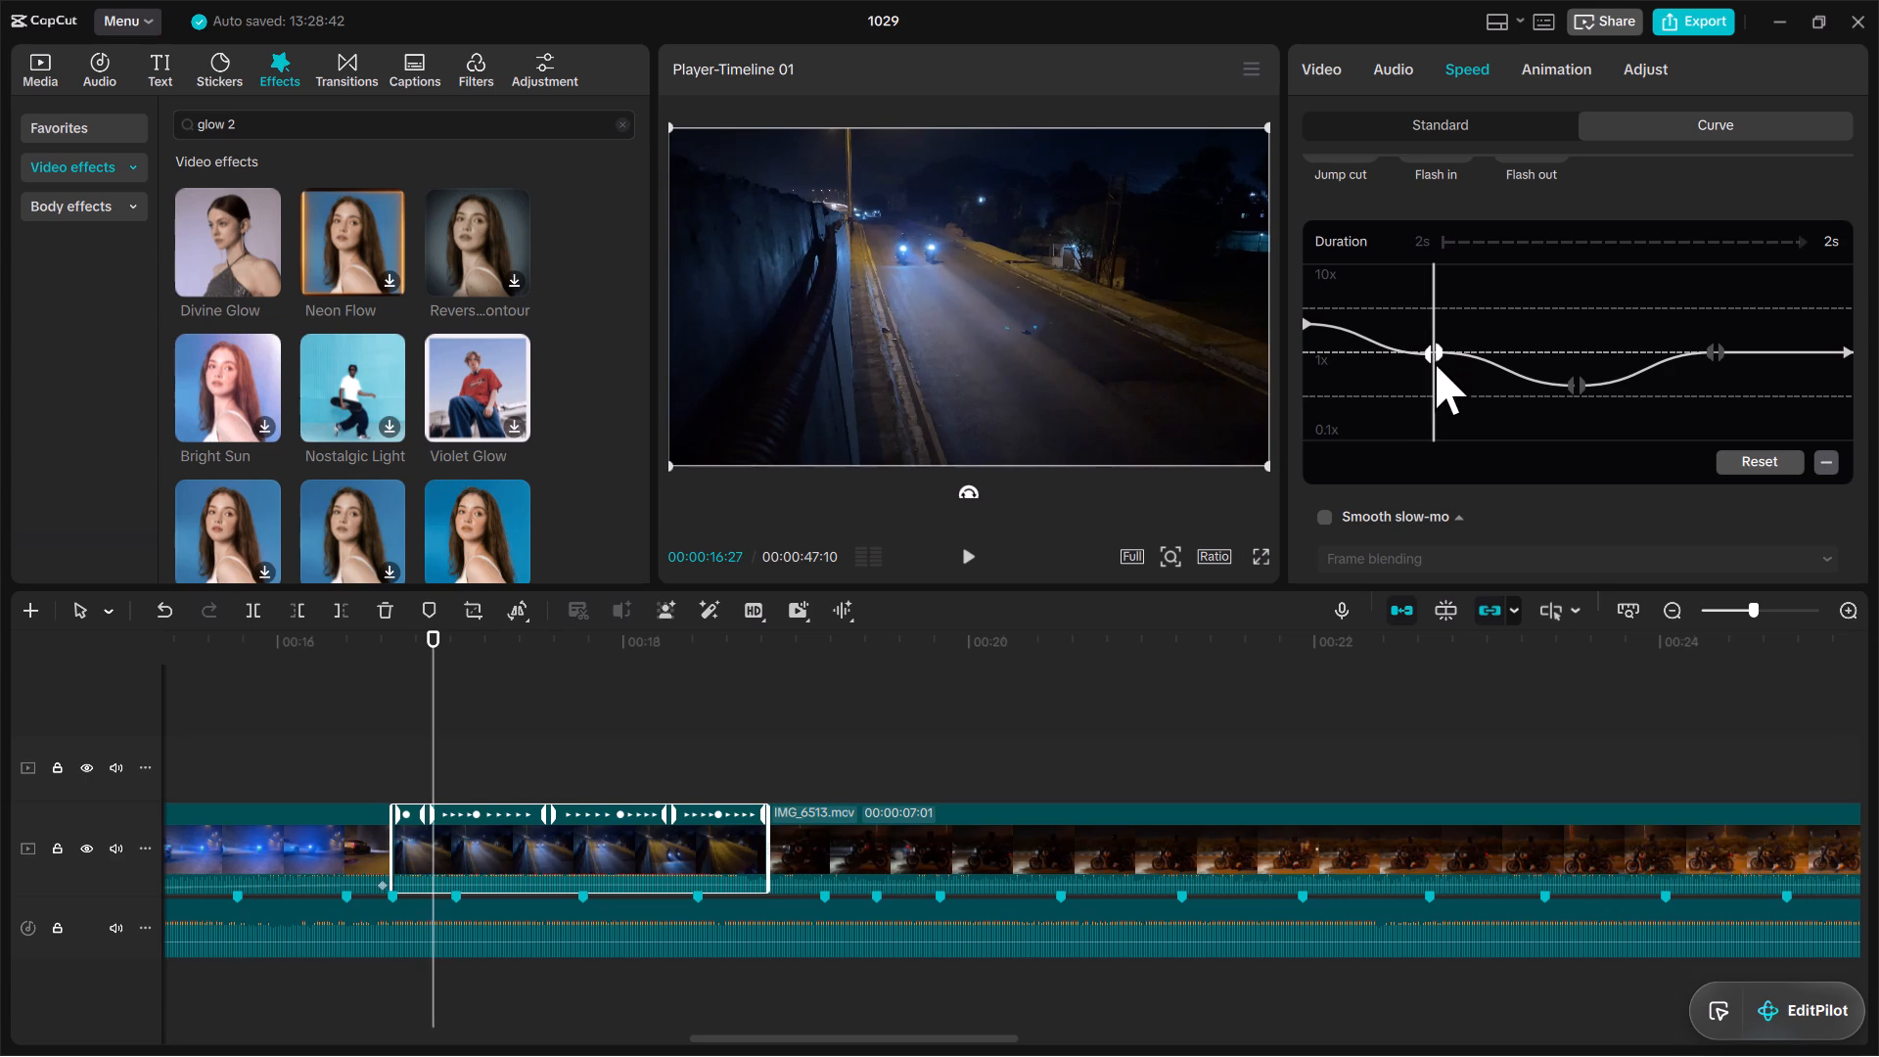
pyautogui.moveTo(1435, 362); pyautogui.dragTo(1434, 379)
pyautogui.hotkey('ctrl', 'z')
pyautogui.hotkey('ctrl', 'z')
# Lower the third inner point of IMG_6524.mov's speed curve to about 0.79x and the middle point to about 0.39x.
pyautogui.moveTo(1530, 302); pyautogui.dragTo(1532, 313)
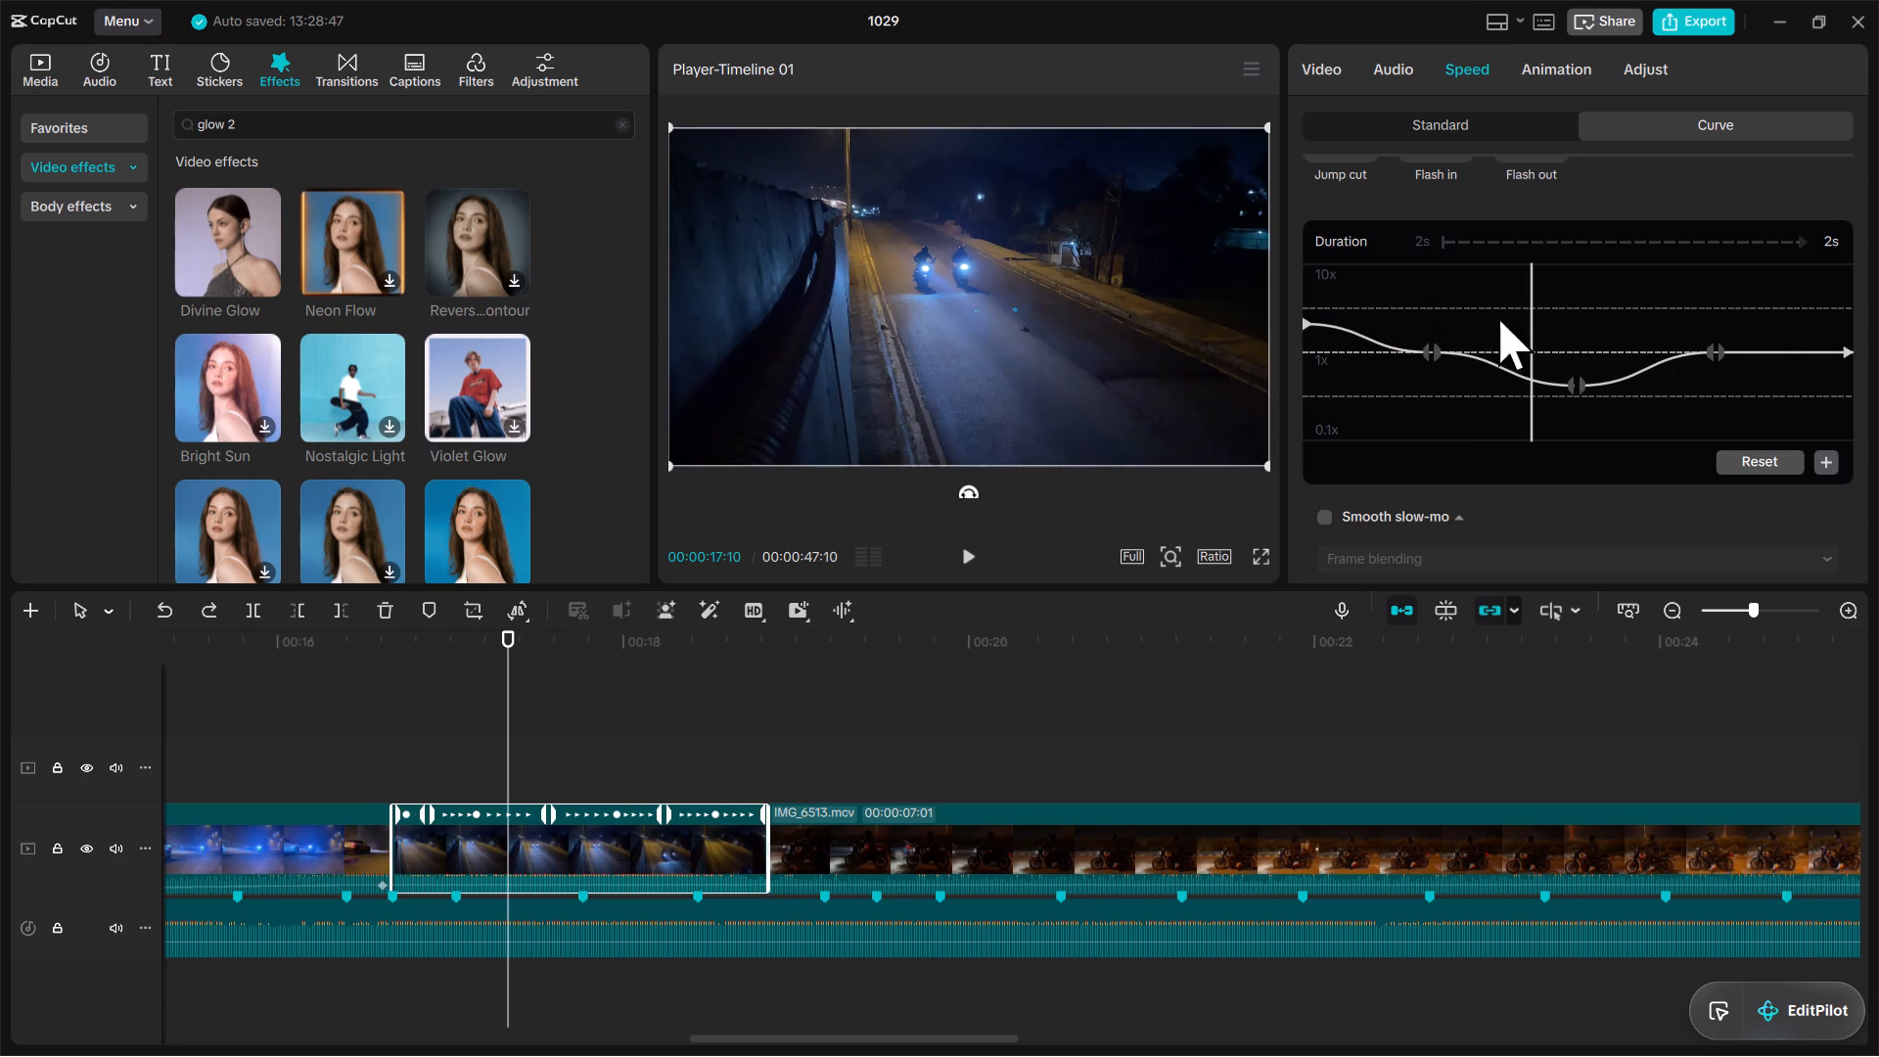
pyautogui.moveTo(1715, 348); pyautogui.dragTo(1710, 373)
pyautogui.moveTo(1576, 385); pyautogui.dragTo(1573, 410)
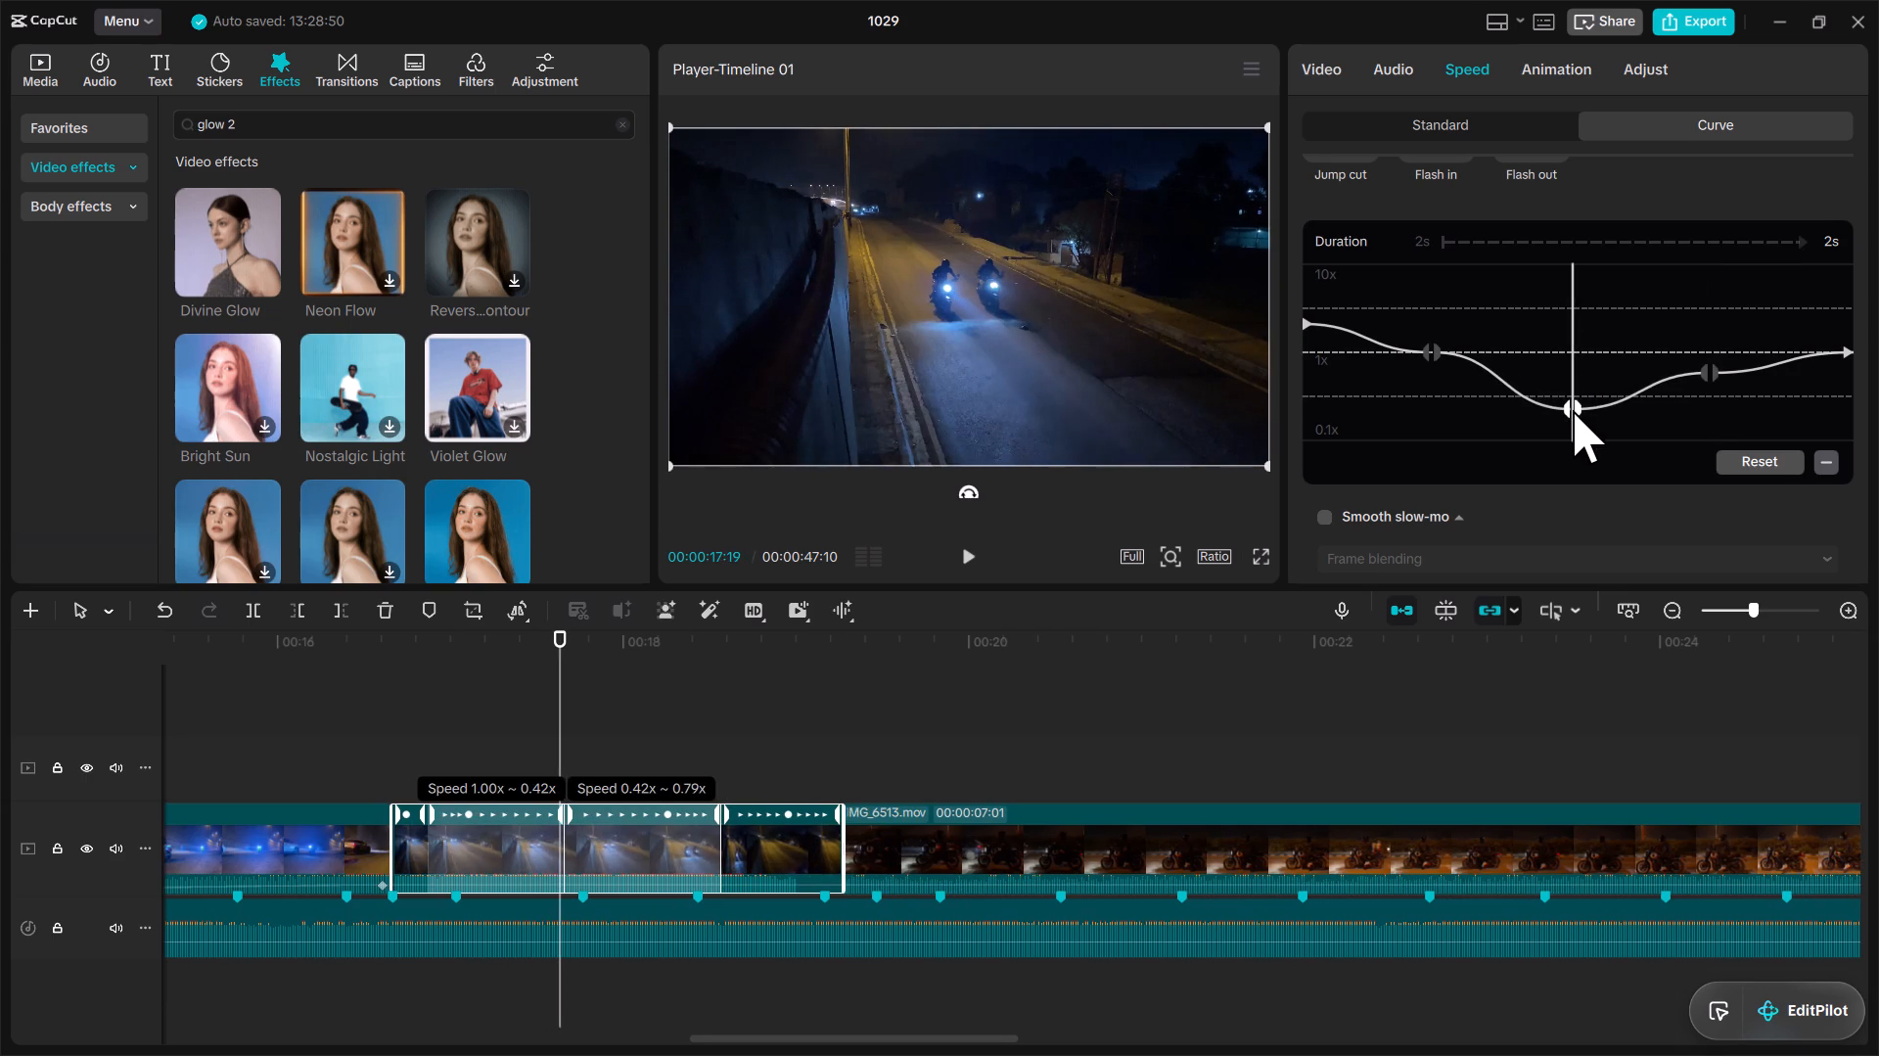
pyautogui.moveTo(1573, 410); pyautogui.dragTo(1576, 412)
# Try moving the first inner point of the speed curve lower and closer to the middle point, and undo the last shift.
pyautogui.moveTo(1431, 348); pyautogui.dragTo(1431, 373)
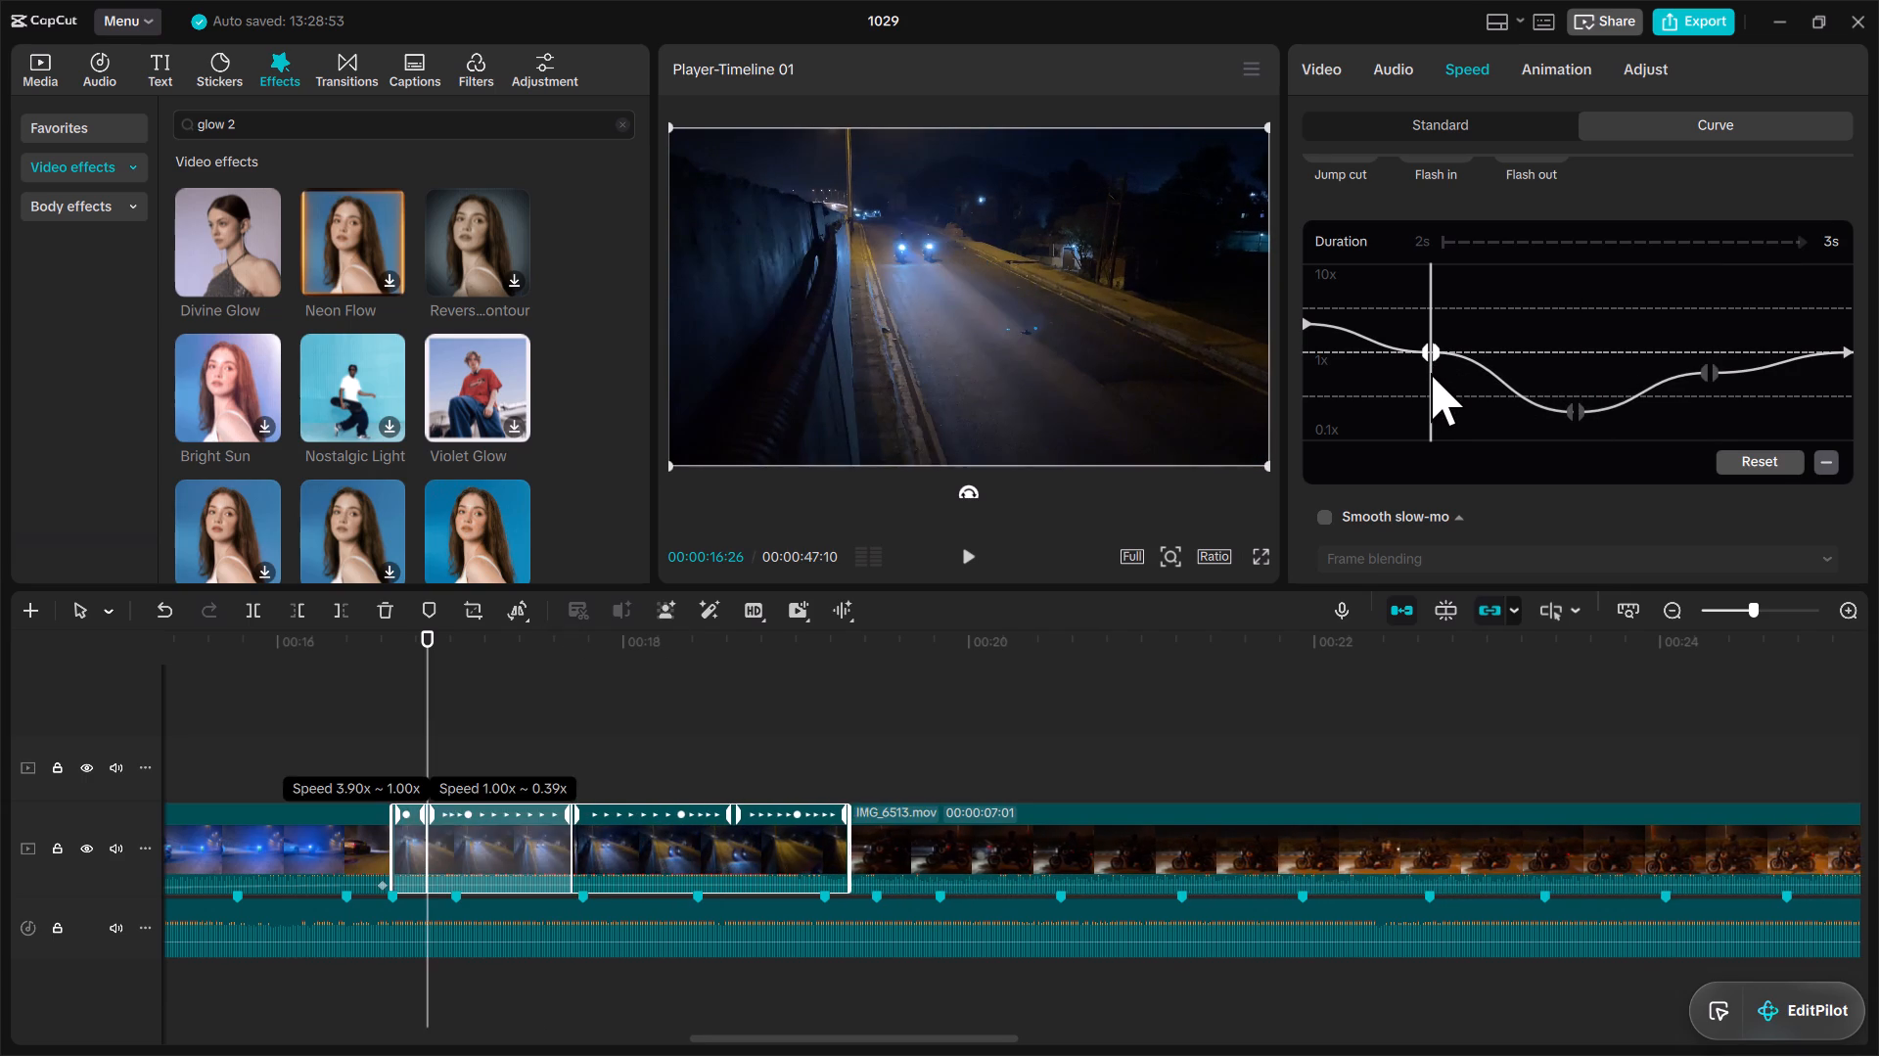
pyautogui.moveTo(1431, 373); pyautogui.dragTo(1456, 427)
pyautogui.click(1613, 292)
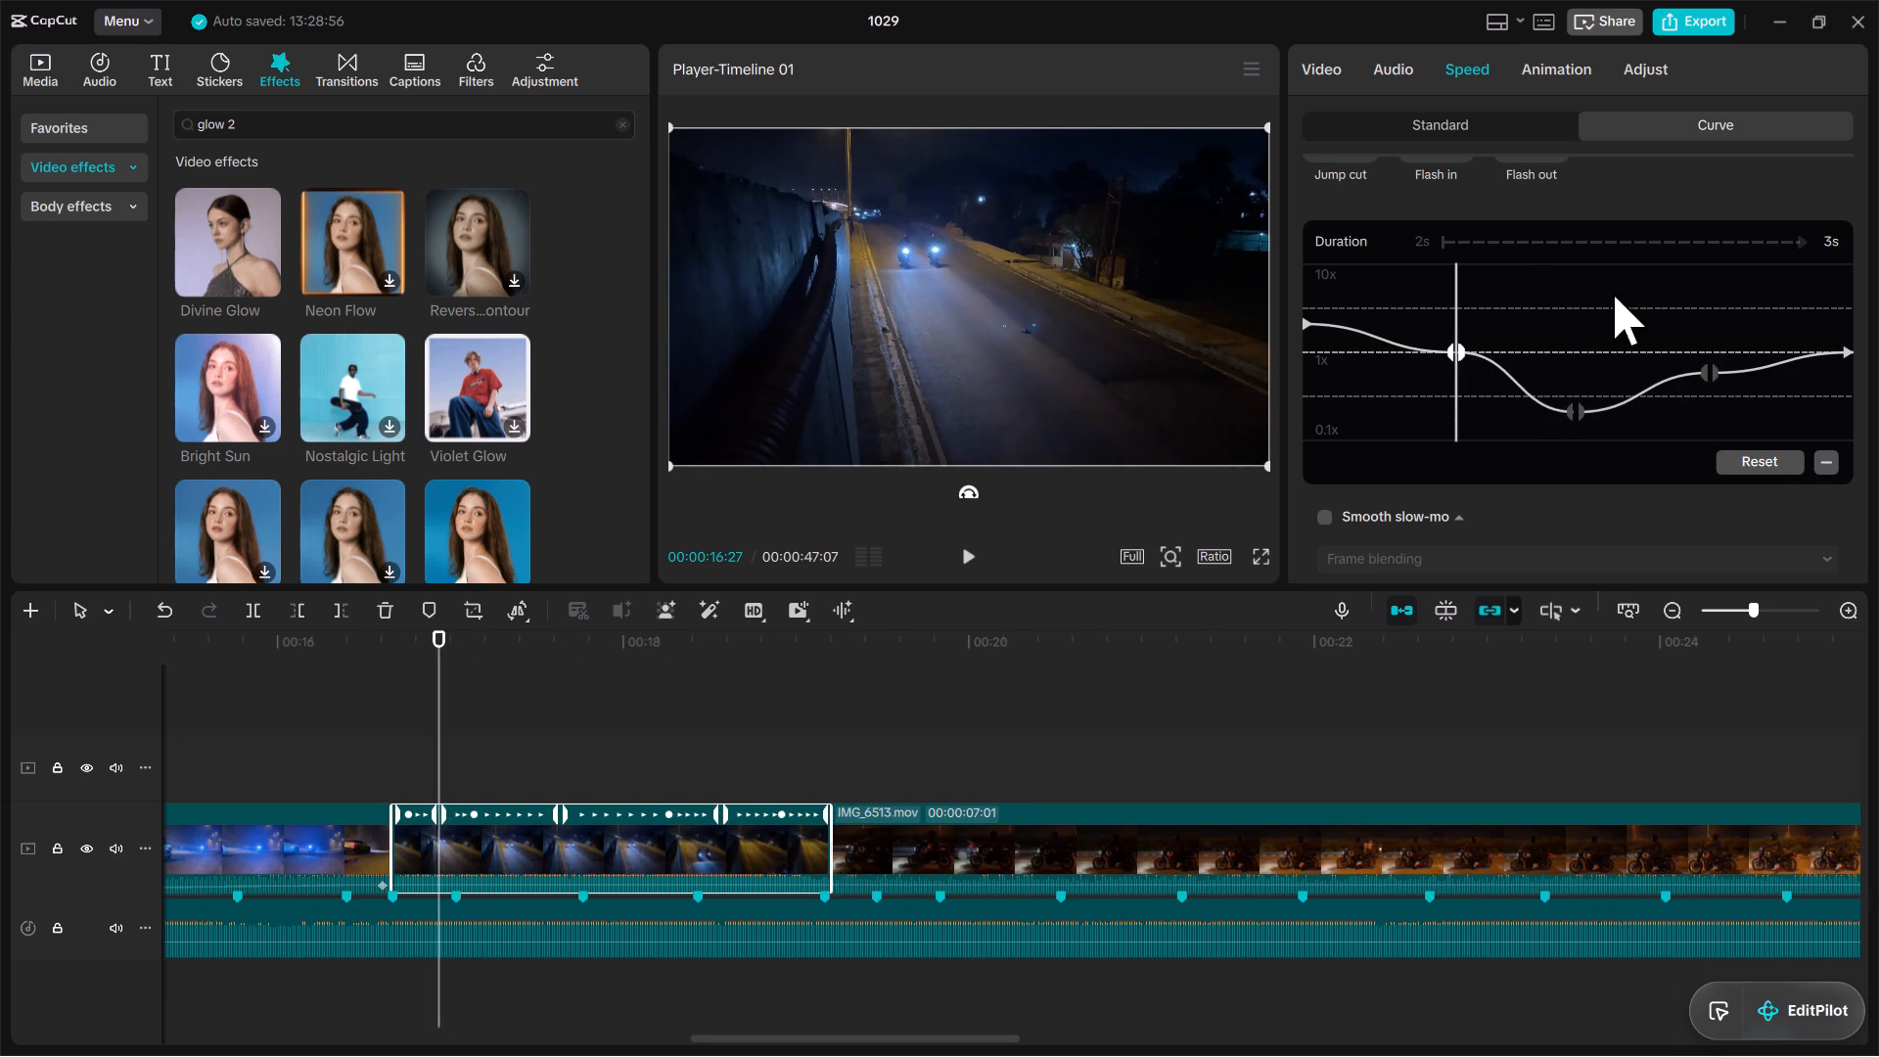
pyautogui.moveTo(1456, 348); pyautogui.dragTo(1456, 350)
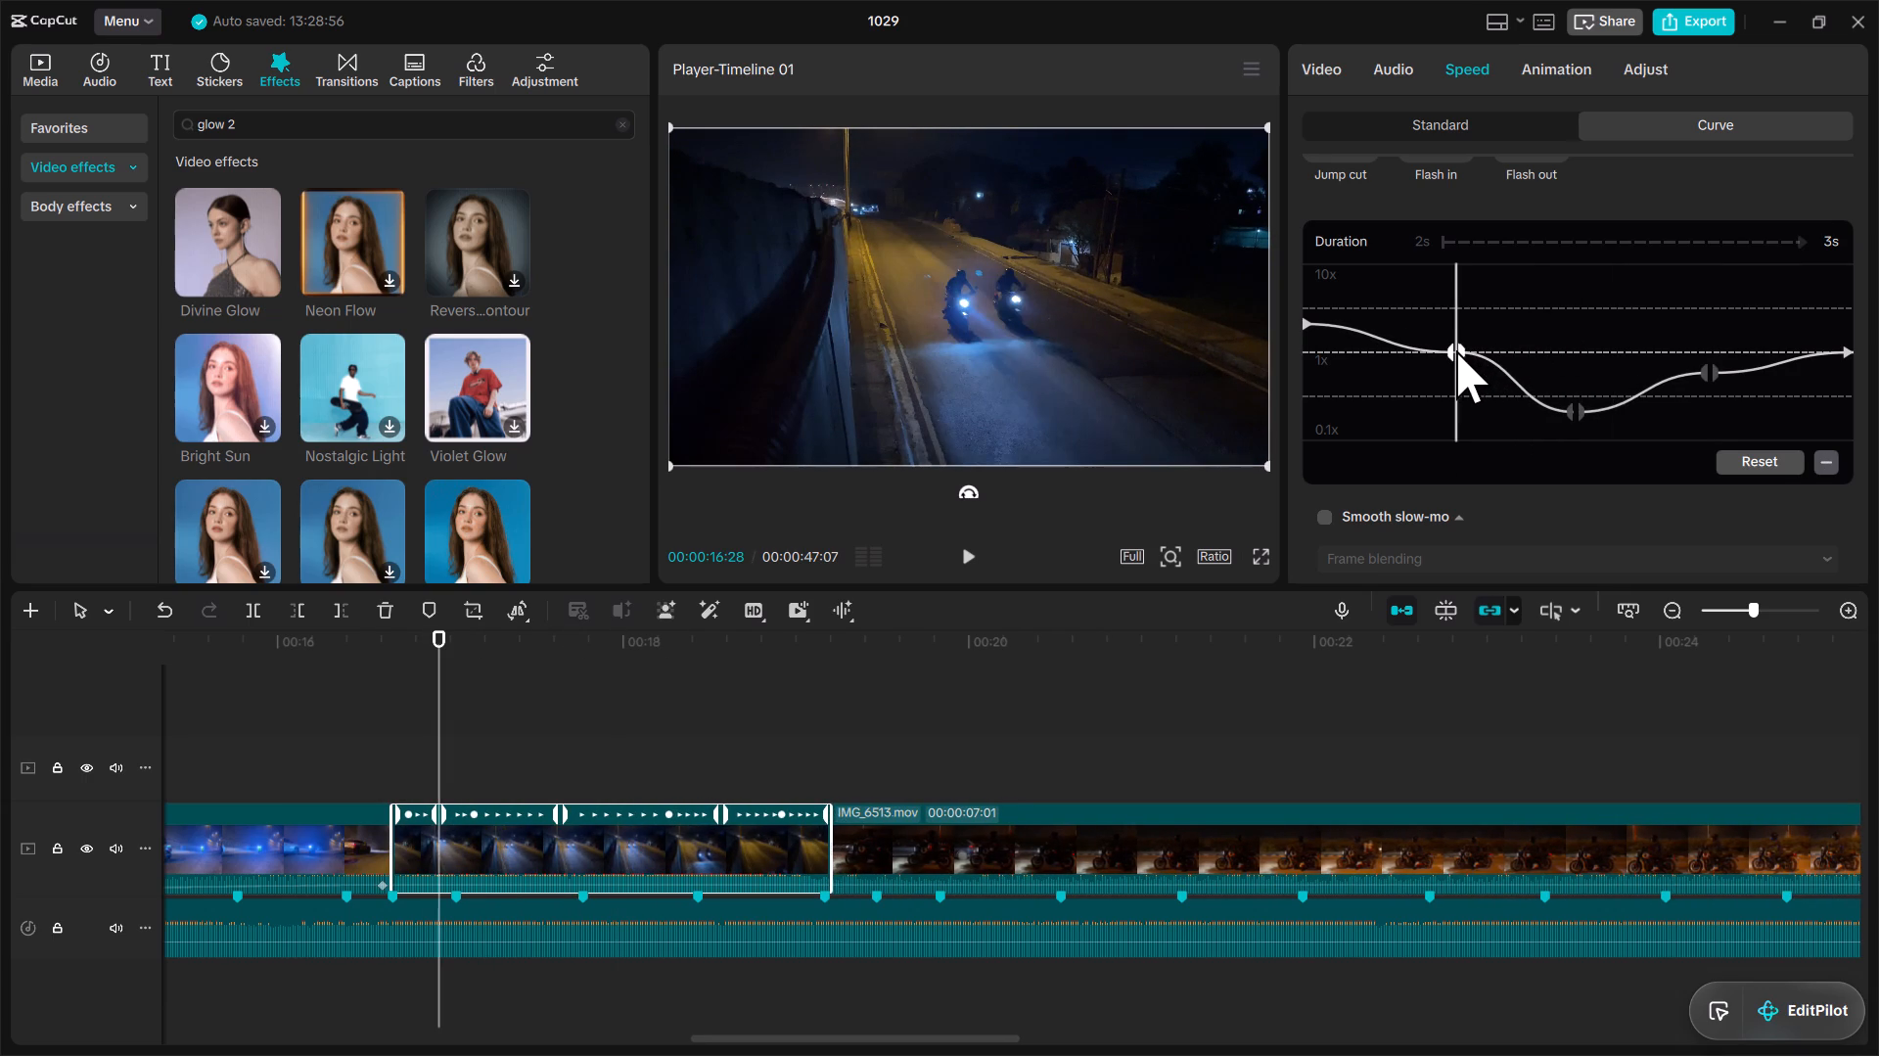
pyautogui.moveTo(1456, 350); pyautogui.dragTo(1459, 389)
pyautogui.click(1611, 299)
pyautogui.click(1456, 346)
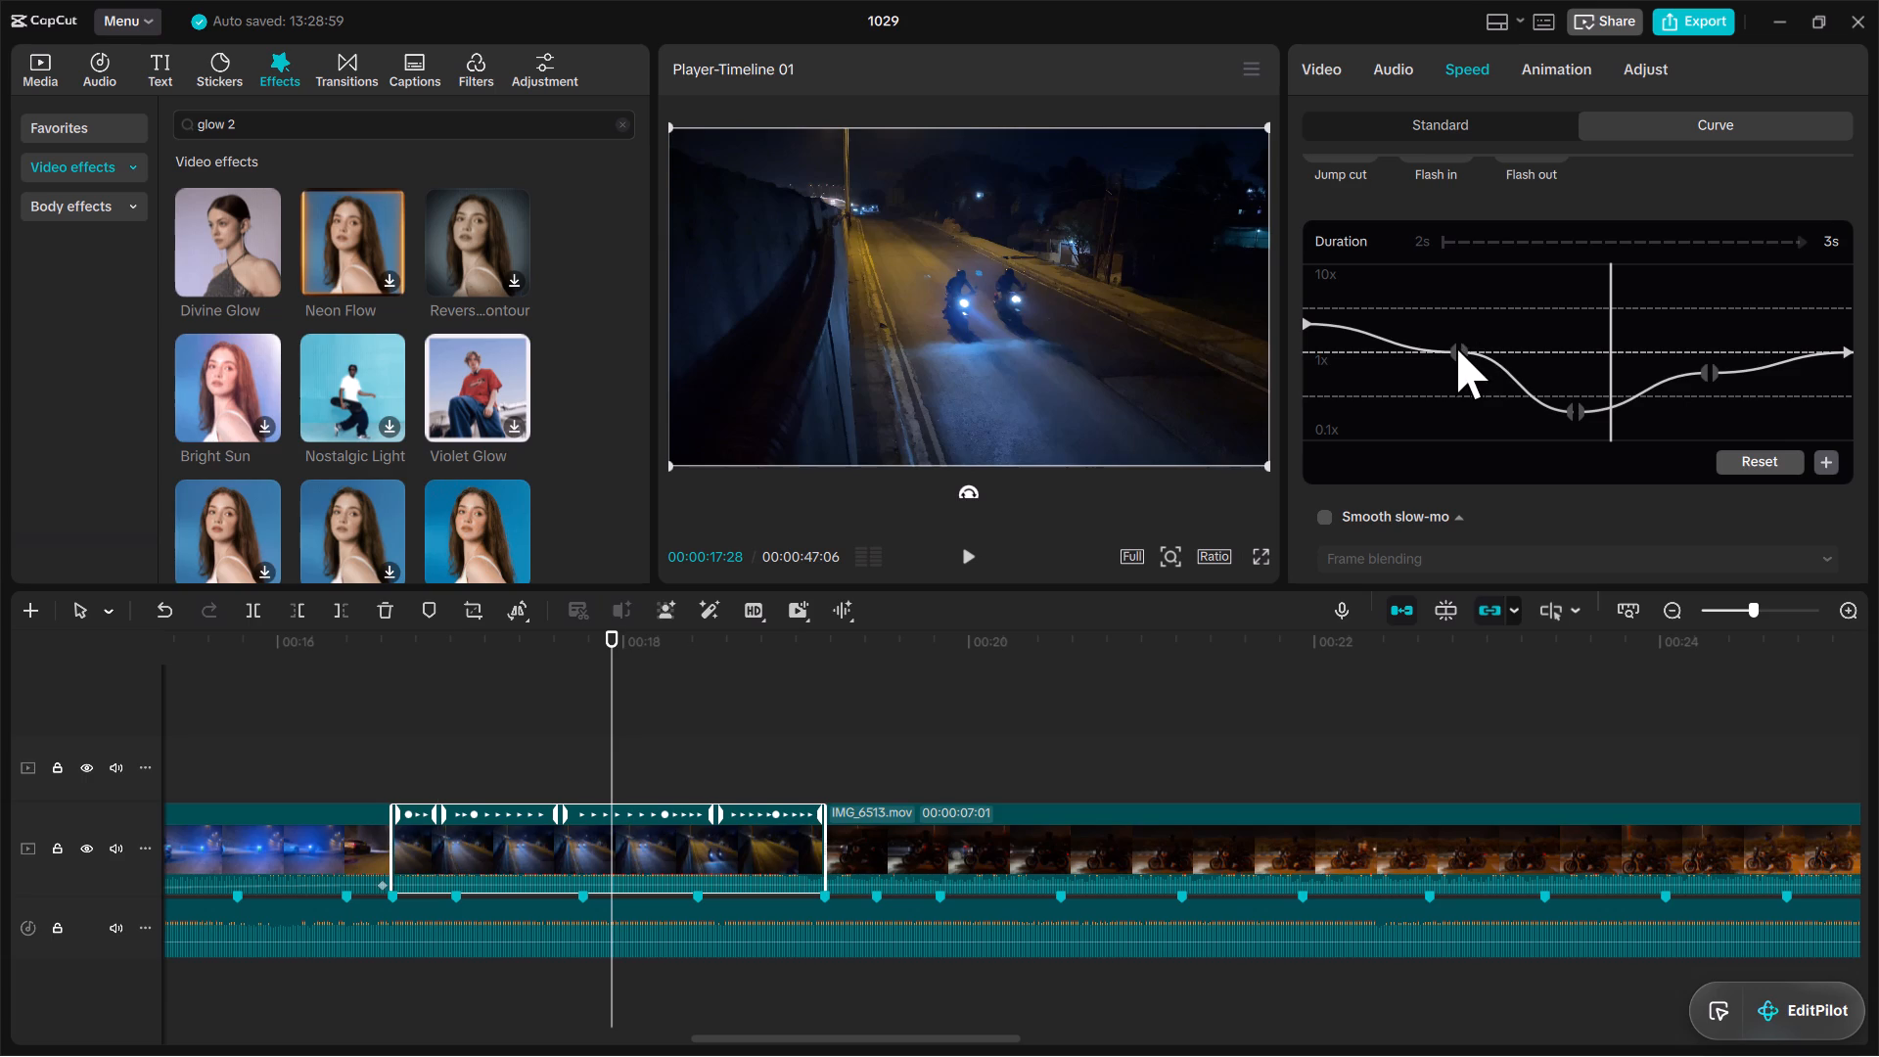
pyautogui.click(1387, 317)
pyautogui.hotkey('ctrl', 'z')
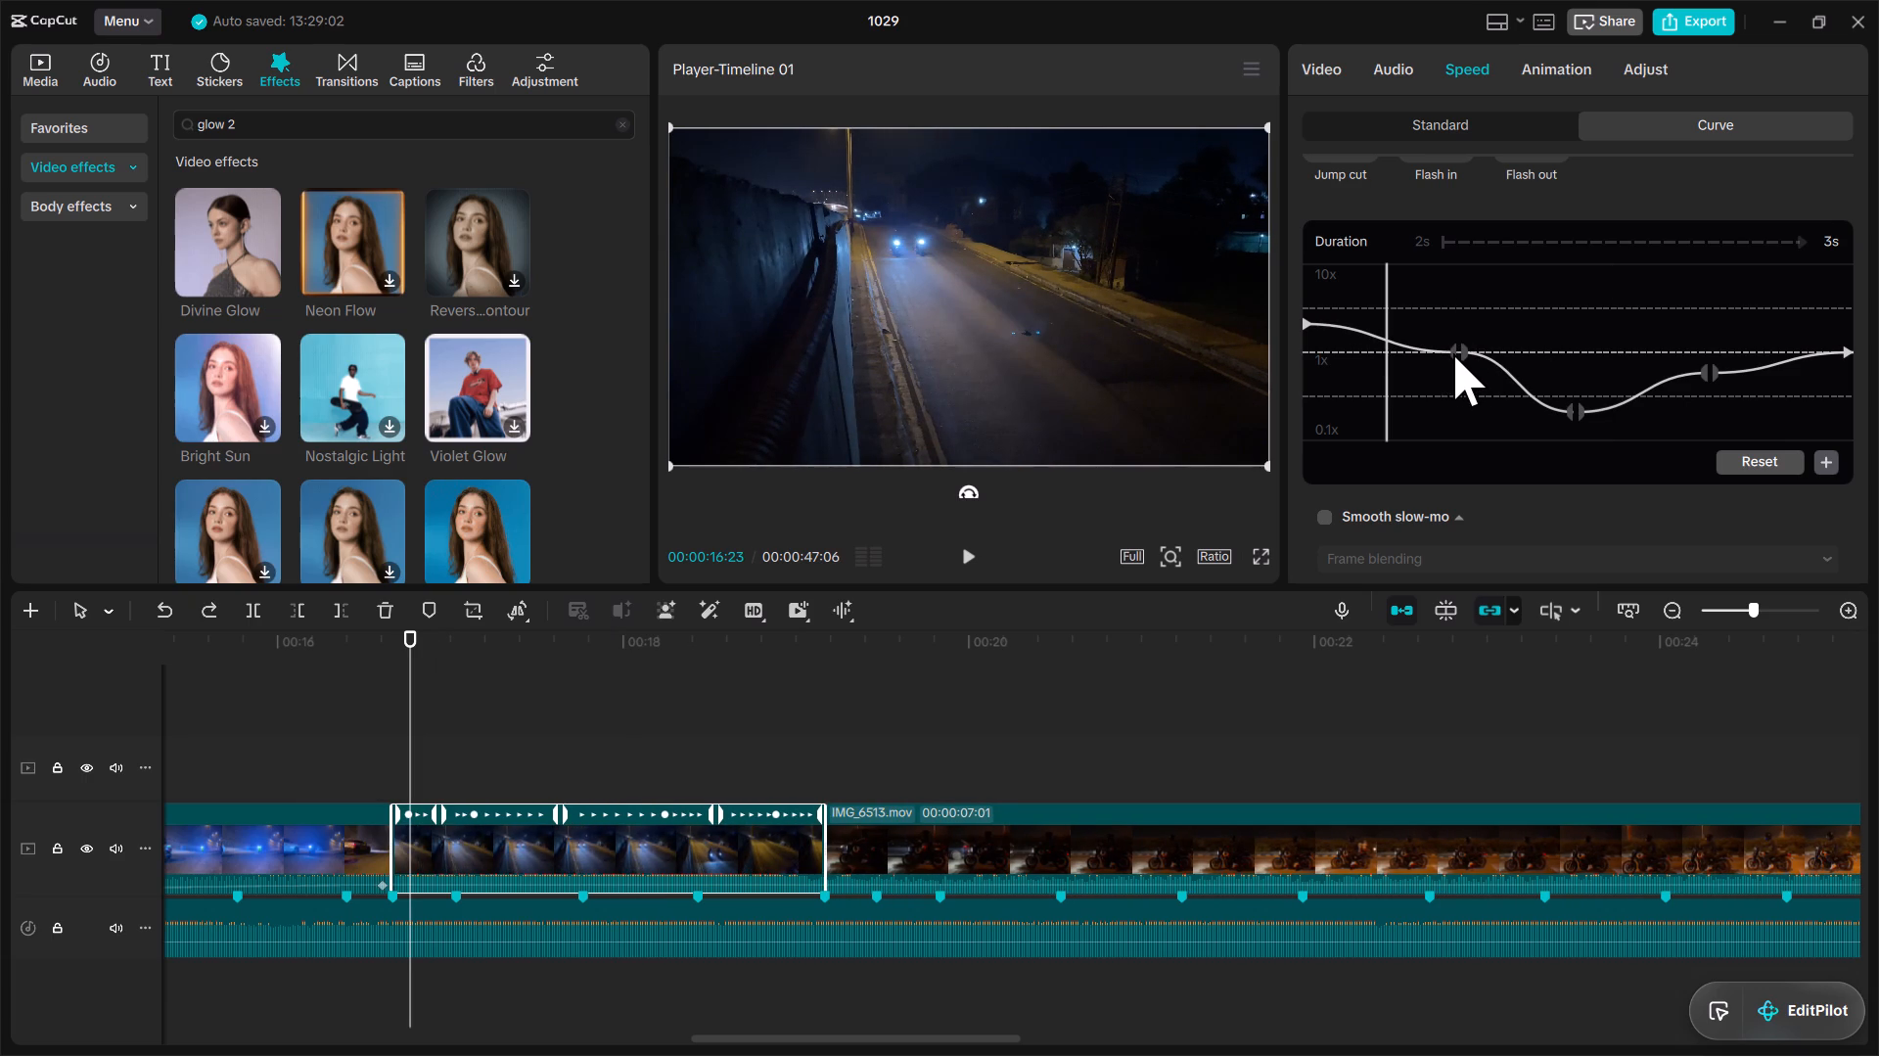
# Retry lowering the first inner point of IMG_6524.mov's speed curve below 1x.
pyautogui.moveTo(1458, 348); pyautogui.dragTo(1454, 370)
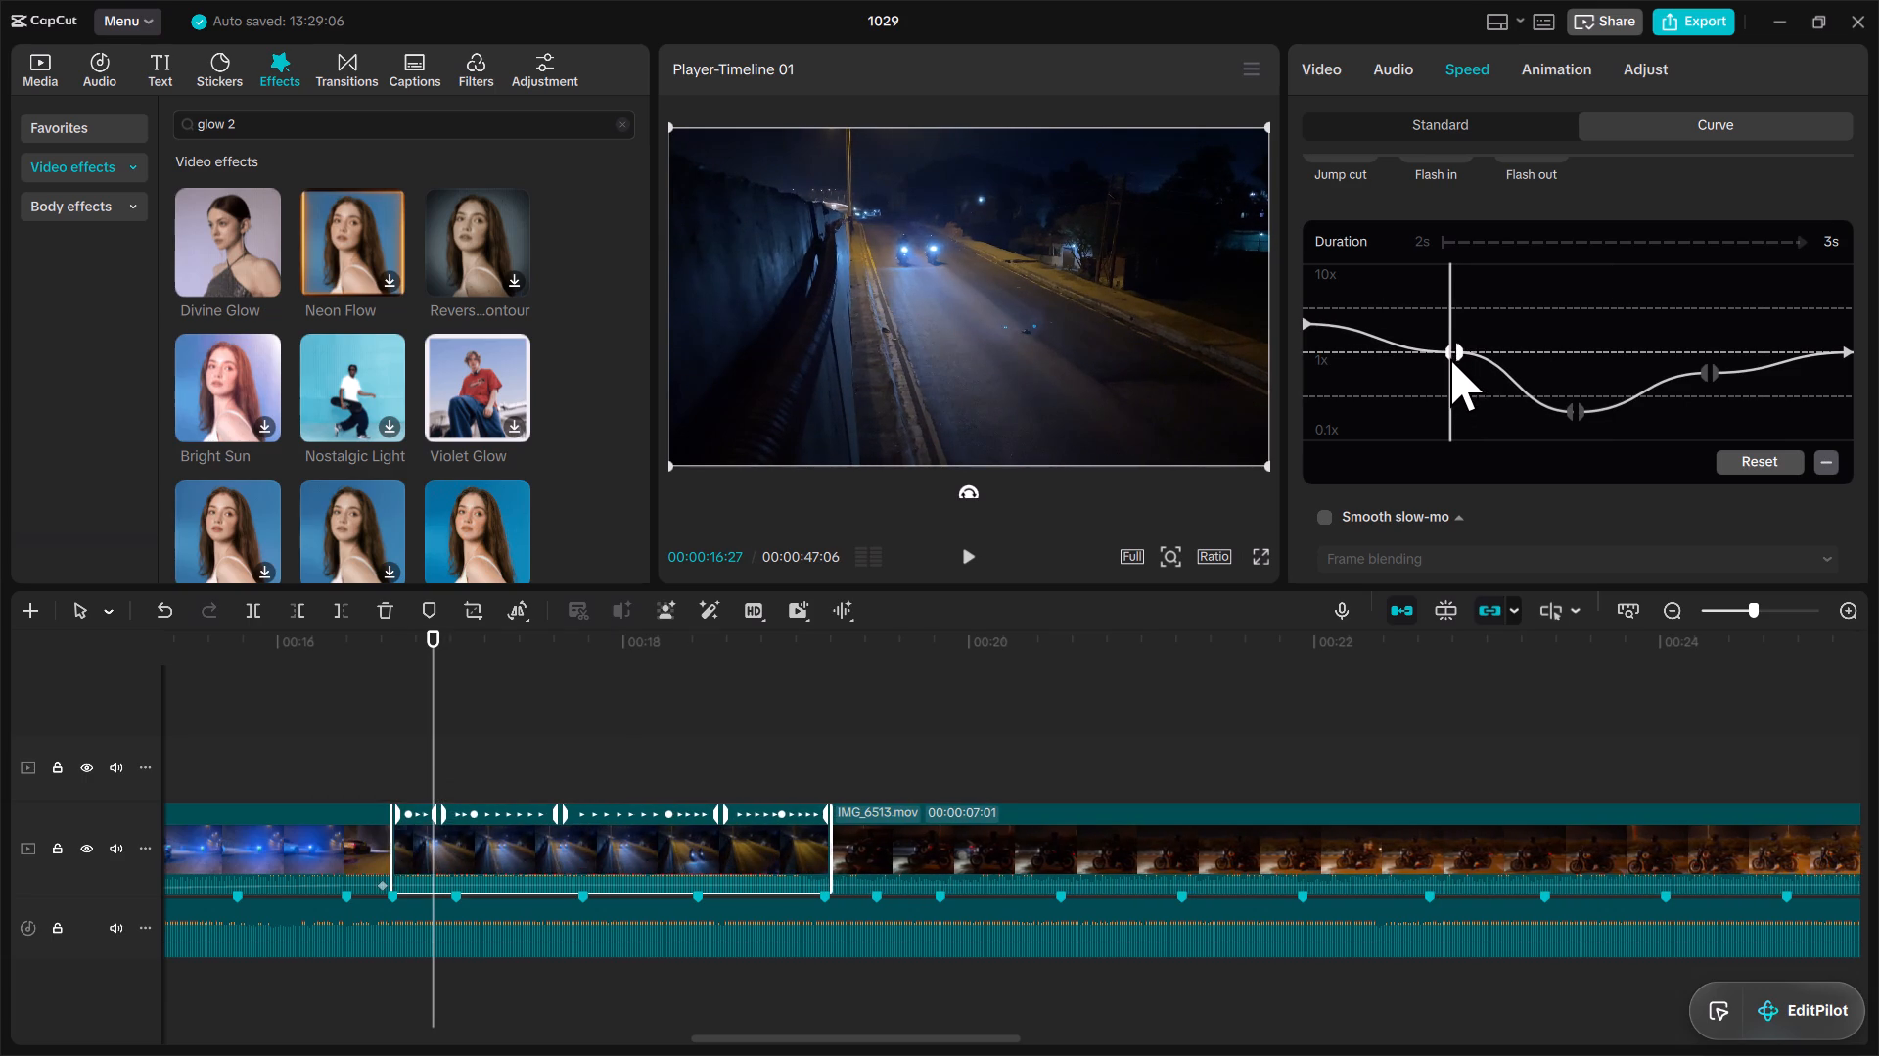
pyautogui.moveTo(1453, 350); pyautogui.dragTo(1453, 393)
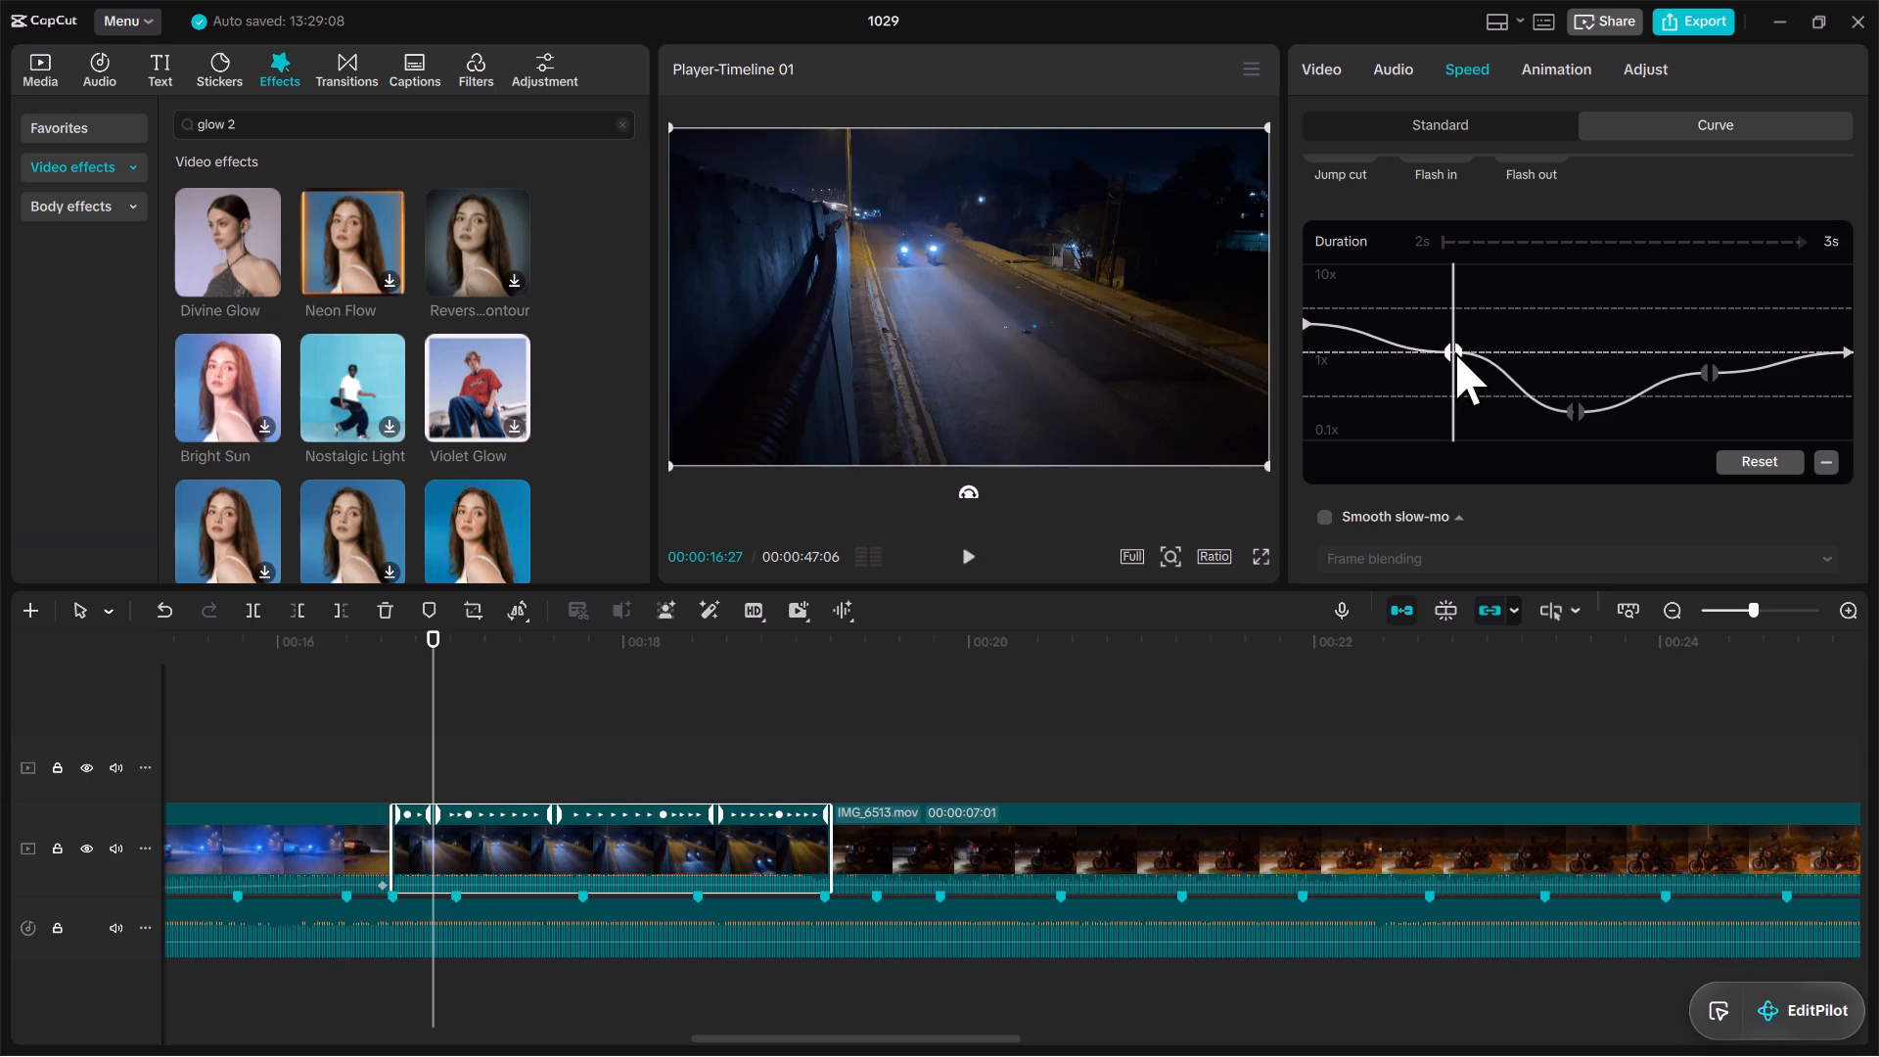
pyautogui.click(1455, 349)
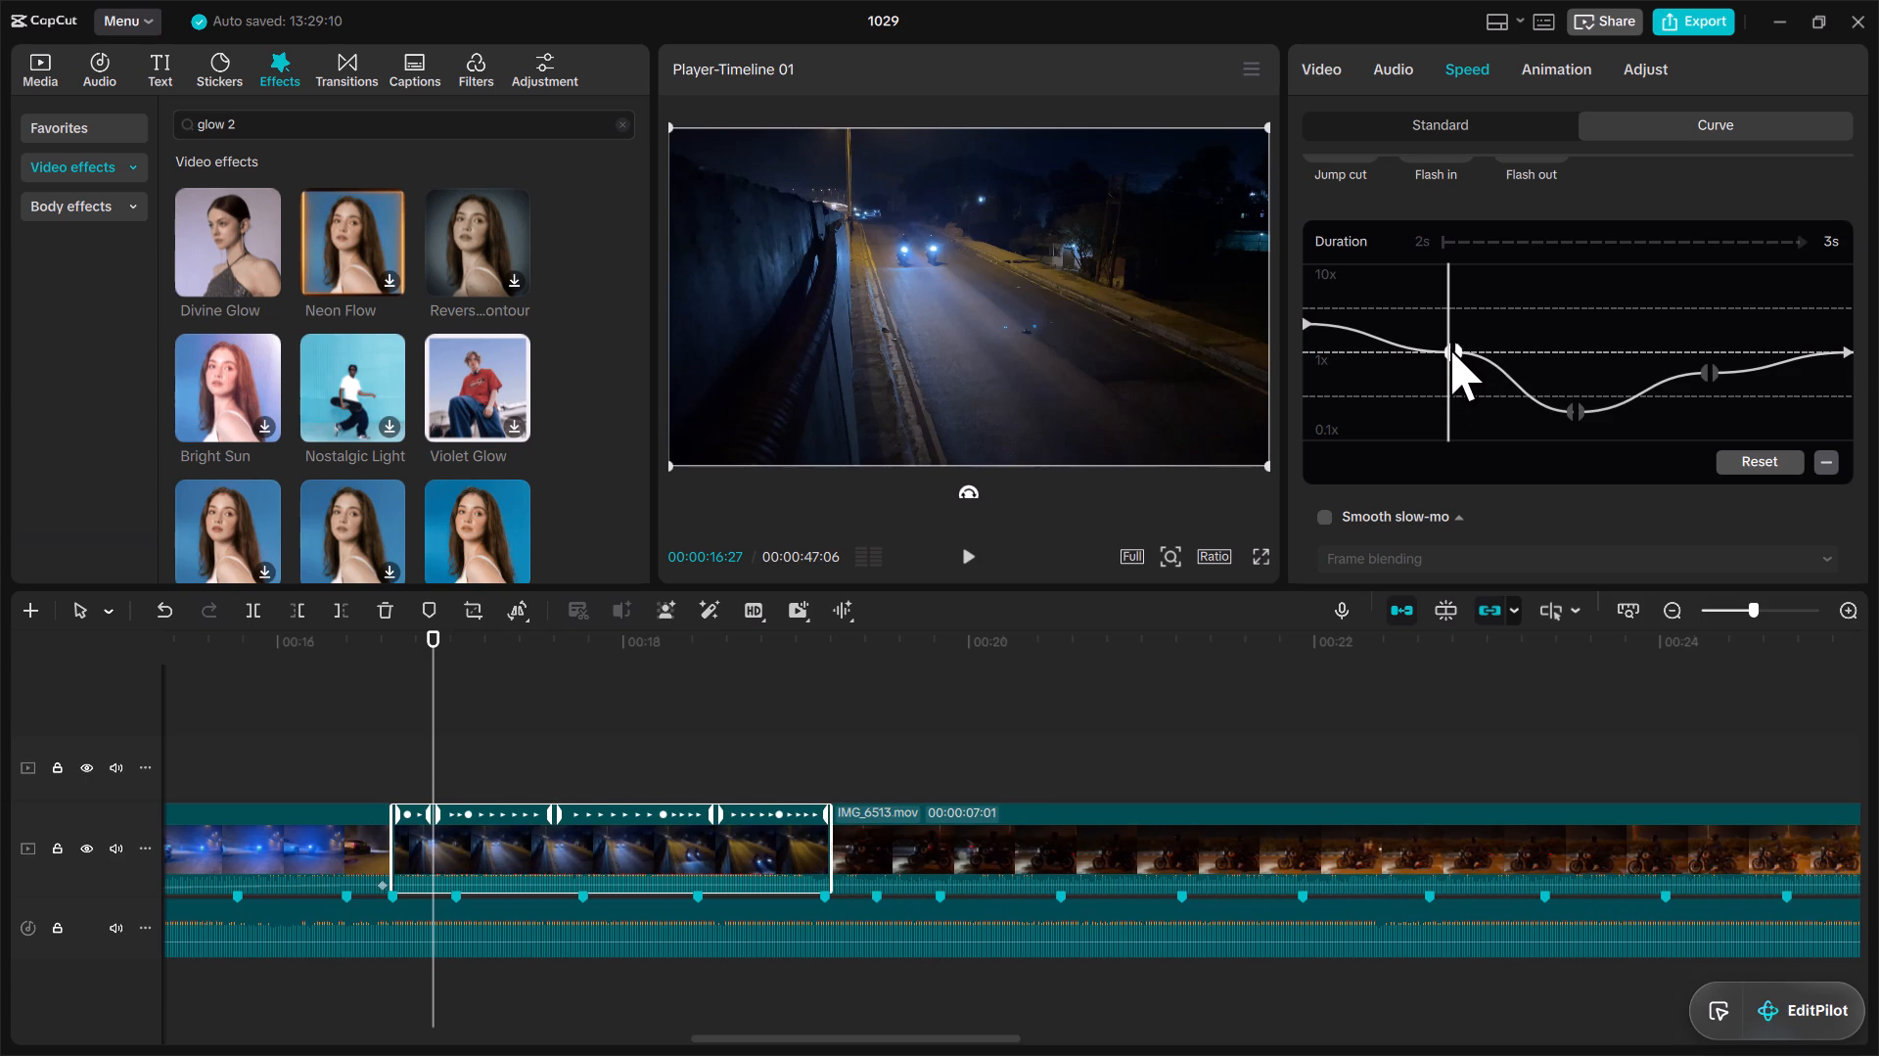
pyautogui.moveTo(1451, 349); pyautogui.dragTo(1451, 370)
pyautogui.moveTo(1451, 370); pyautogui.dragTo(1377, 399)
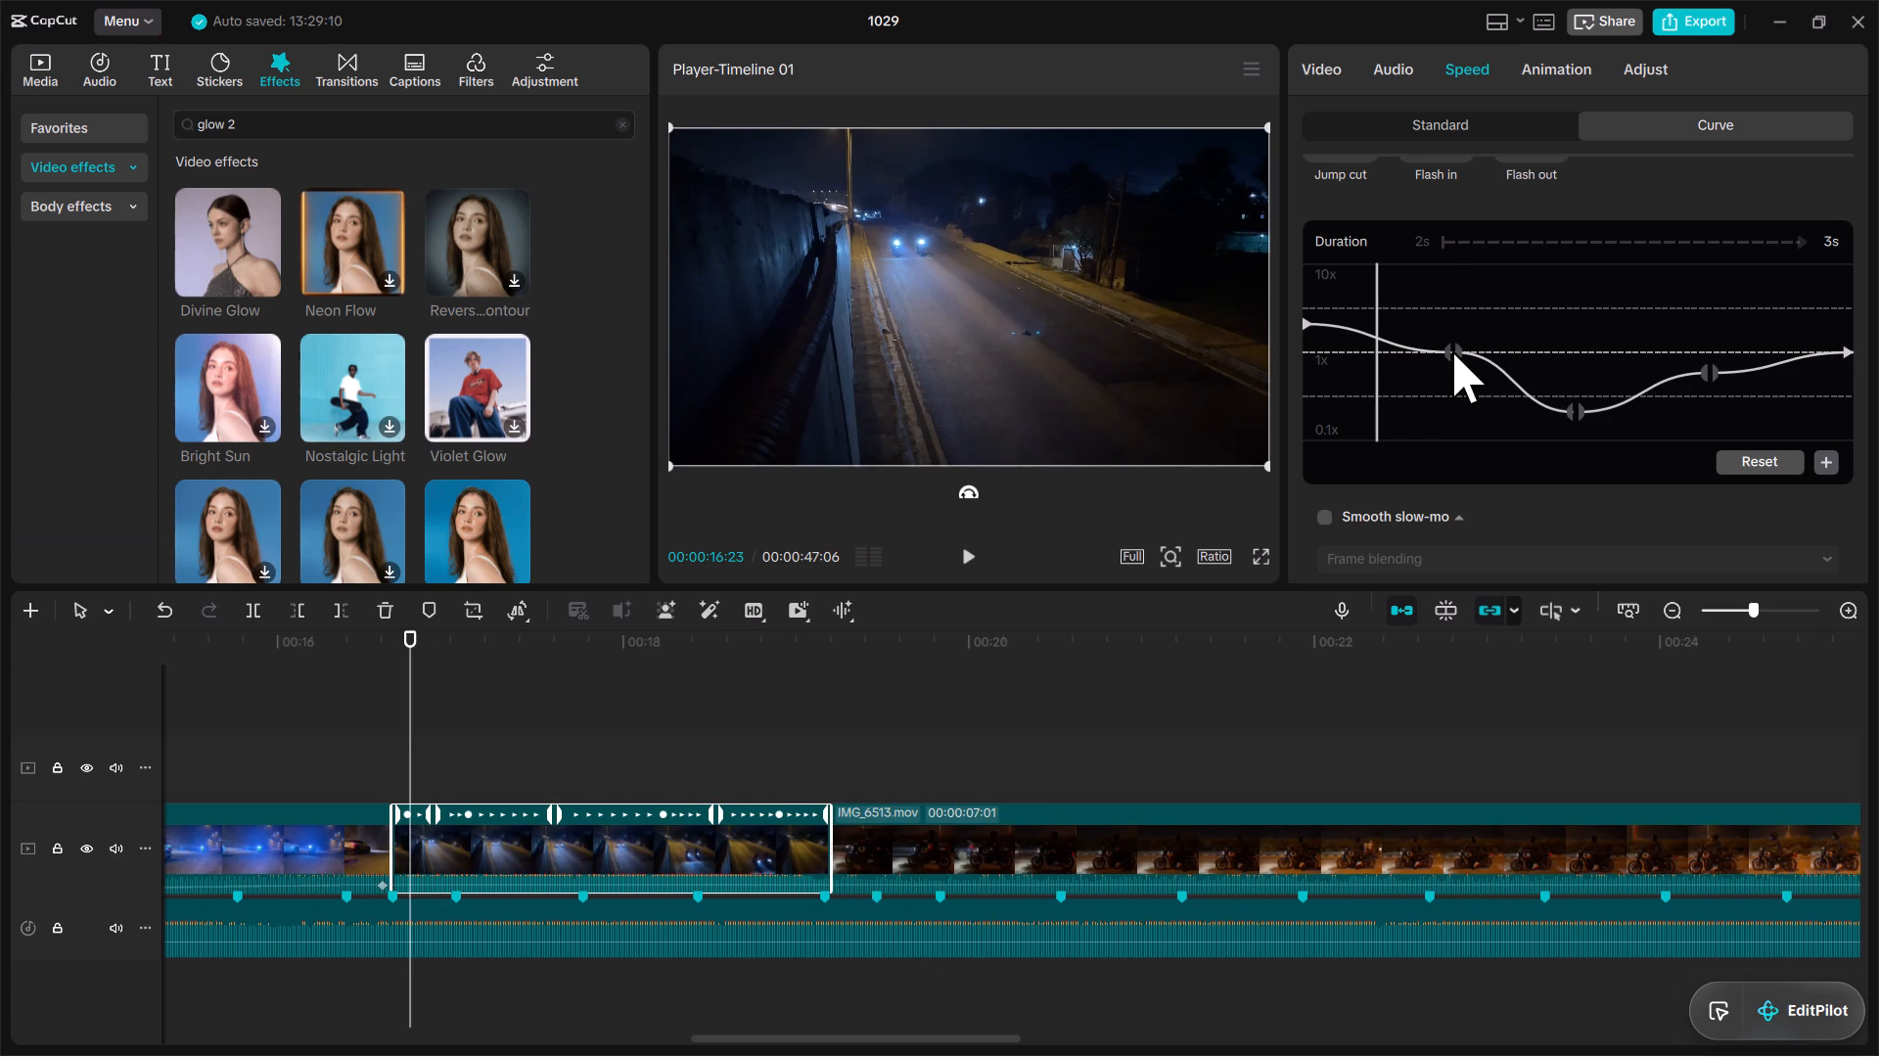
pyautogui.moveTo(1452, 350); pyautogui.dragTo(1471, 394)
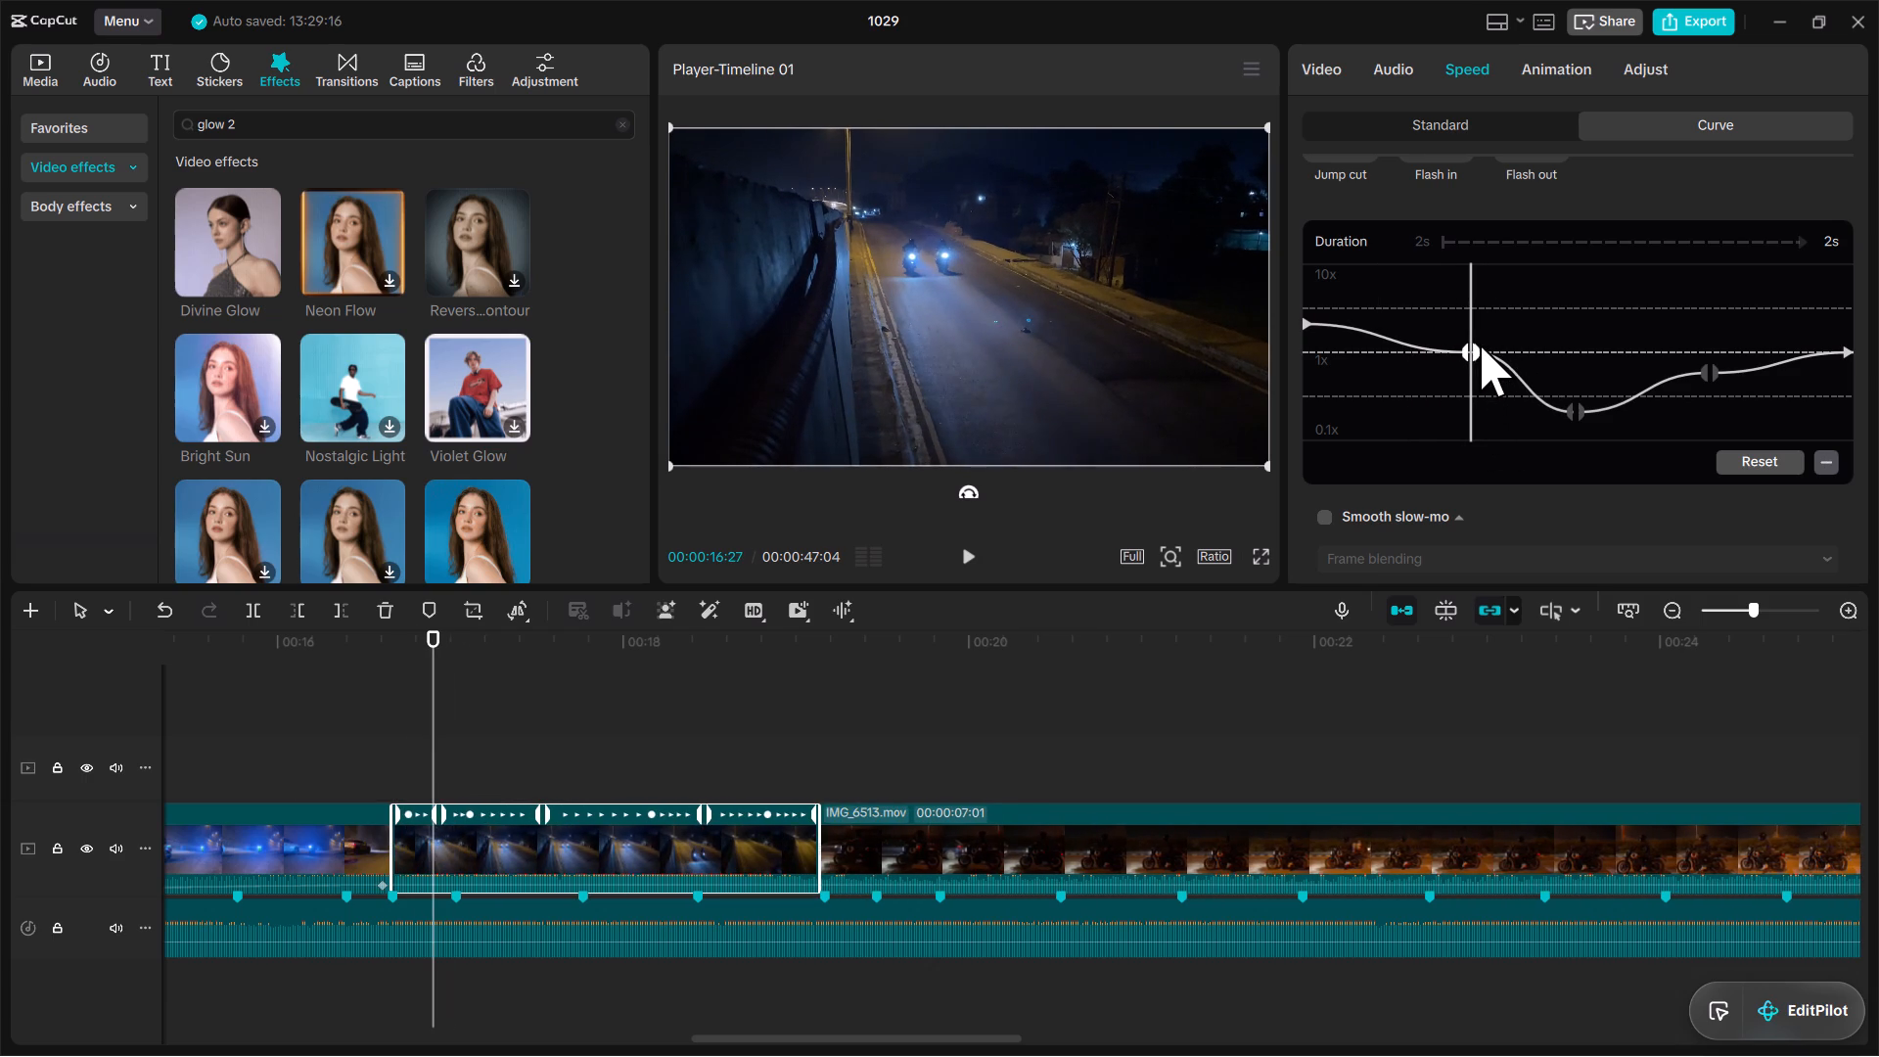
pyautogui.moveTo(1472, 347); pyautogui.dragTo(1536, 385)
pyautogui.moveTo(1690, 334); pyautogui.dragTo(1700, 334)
# Lower the first inner point of the speed curve to about 0.75x, bringing the clip's end to the beat marker at 00:00:19:14.
pyautogui.moveTo(1537, 347); pyautogui.dragTo(1435, 390)
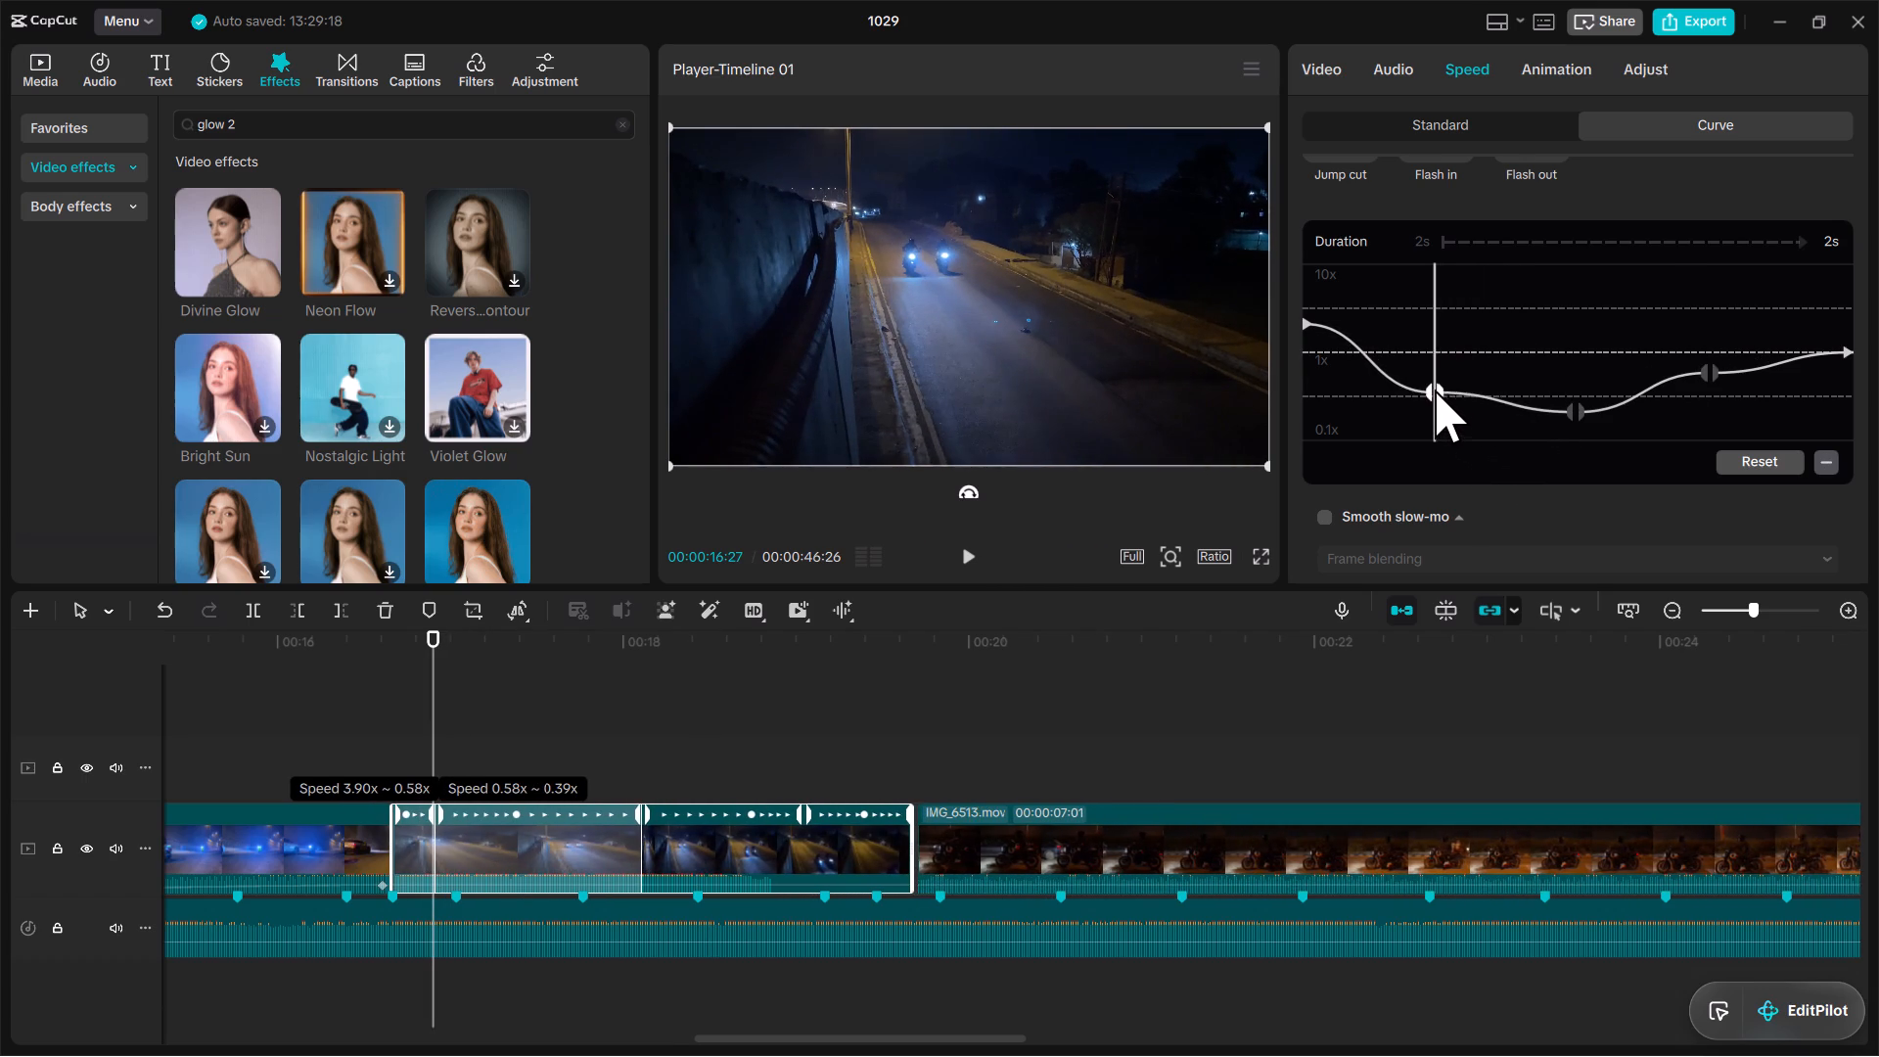
pyautogui.moveTo(1435, 390); pyautogui.dragTo(1444, 377)
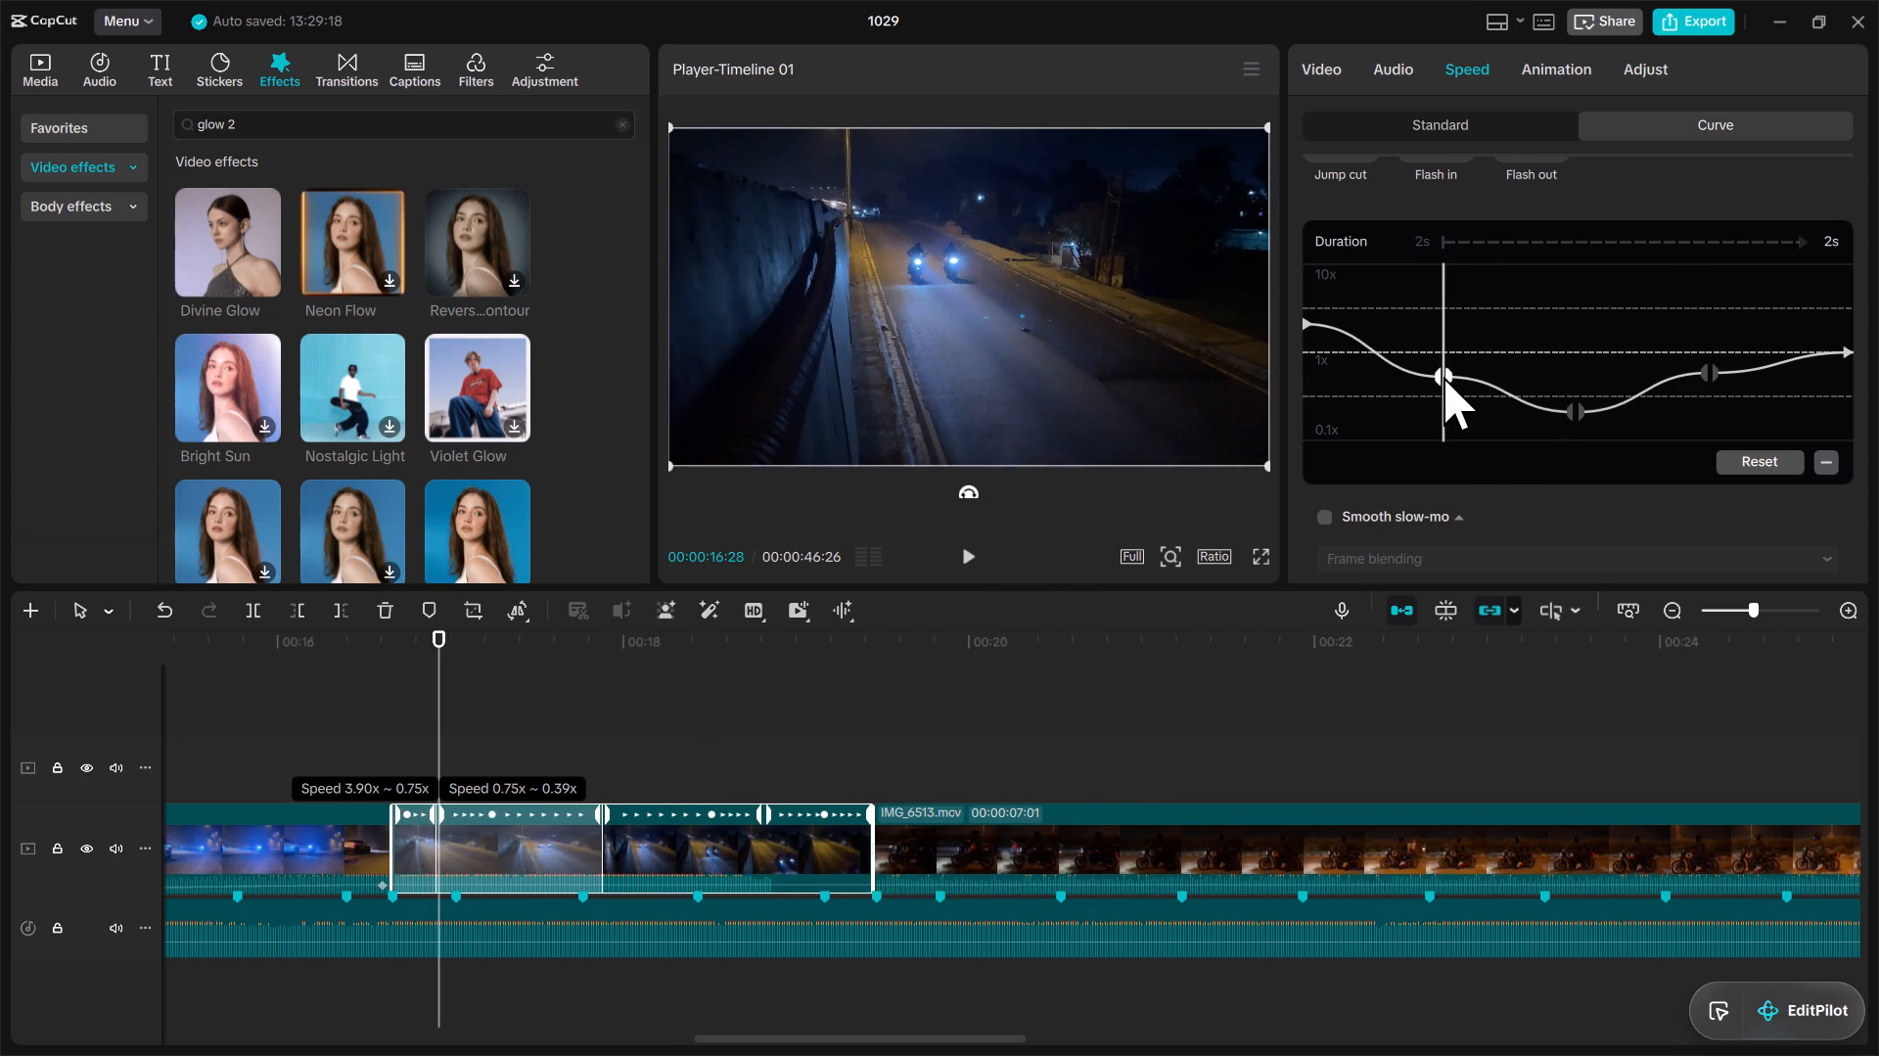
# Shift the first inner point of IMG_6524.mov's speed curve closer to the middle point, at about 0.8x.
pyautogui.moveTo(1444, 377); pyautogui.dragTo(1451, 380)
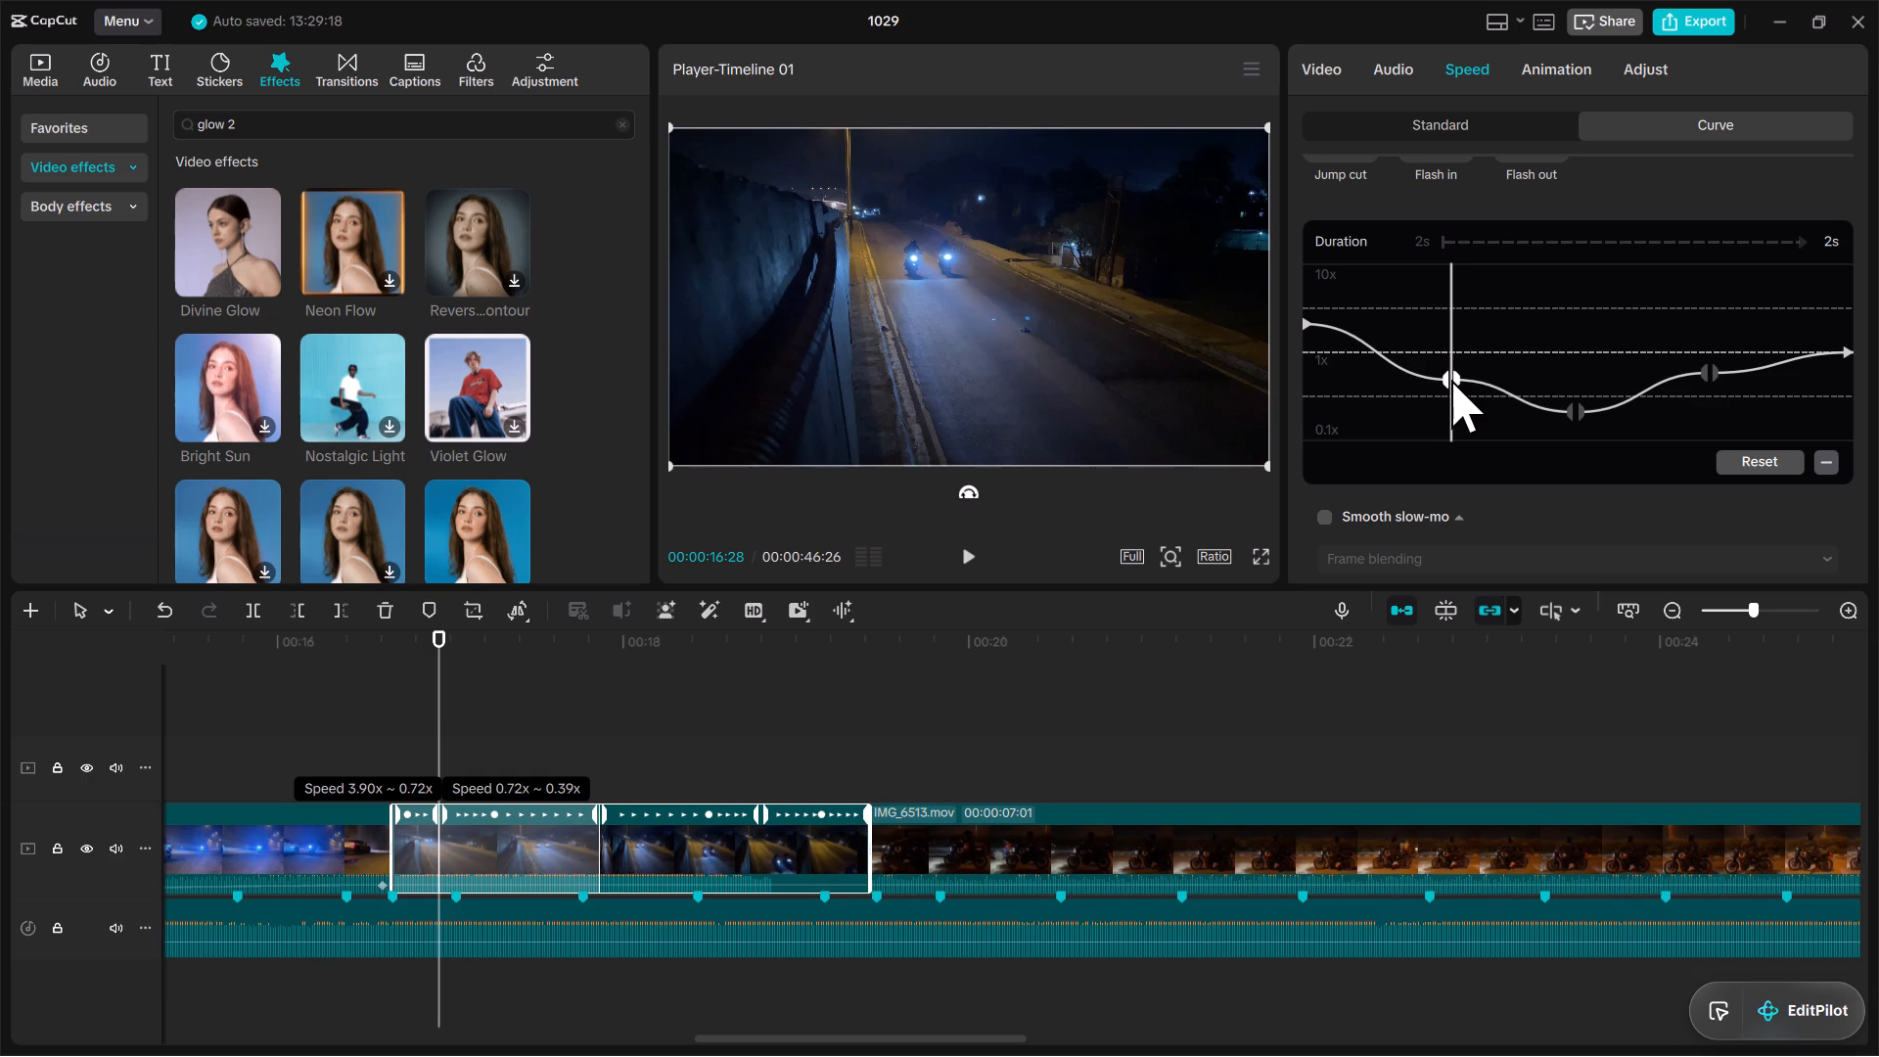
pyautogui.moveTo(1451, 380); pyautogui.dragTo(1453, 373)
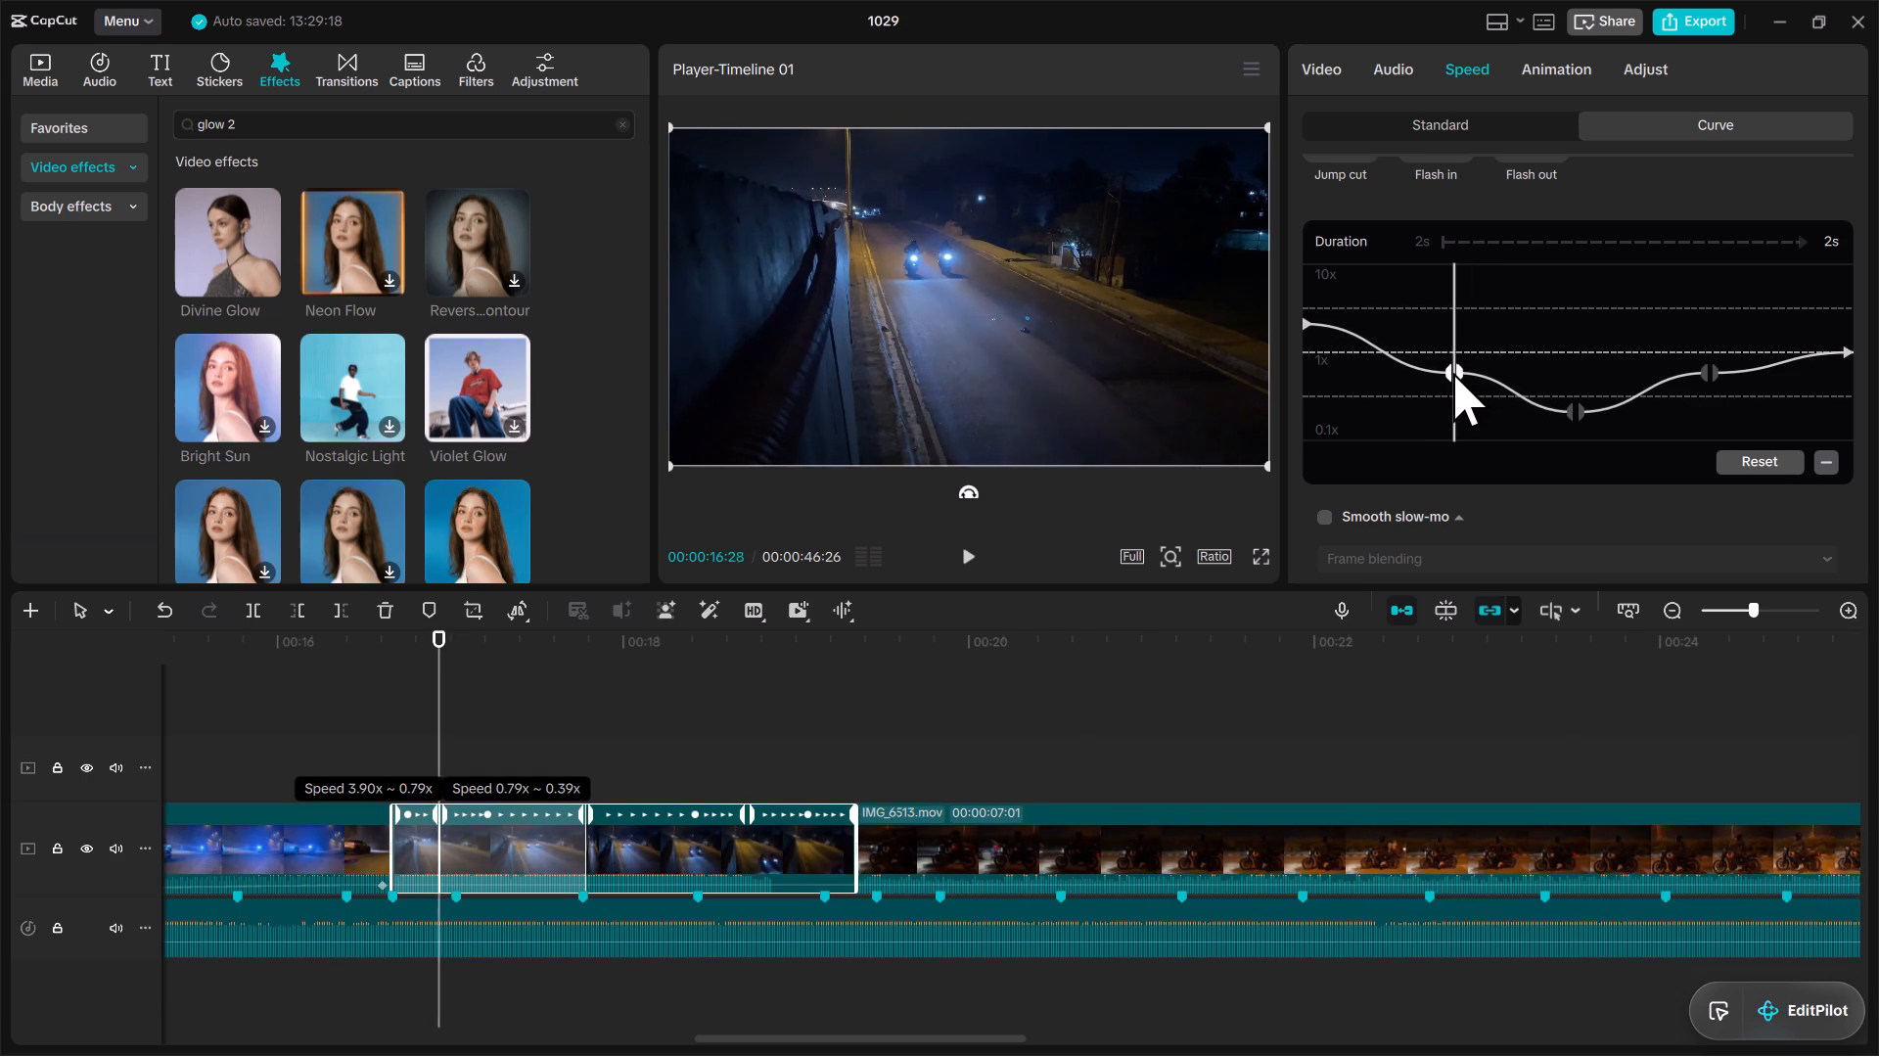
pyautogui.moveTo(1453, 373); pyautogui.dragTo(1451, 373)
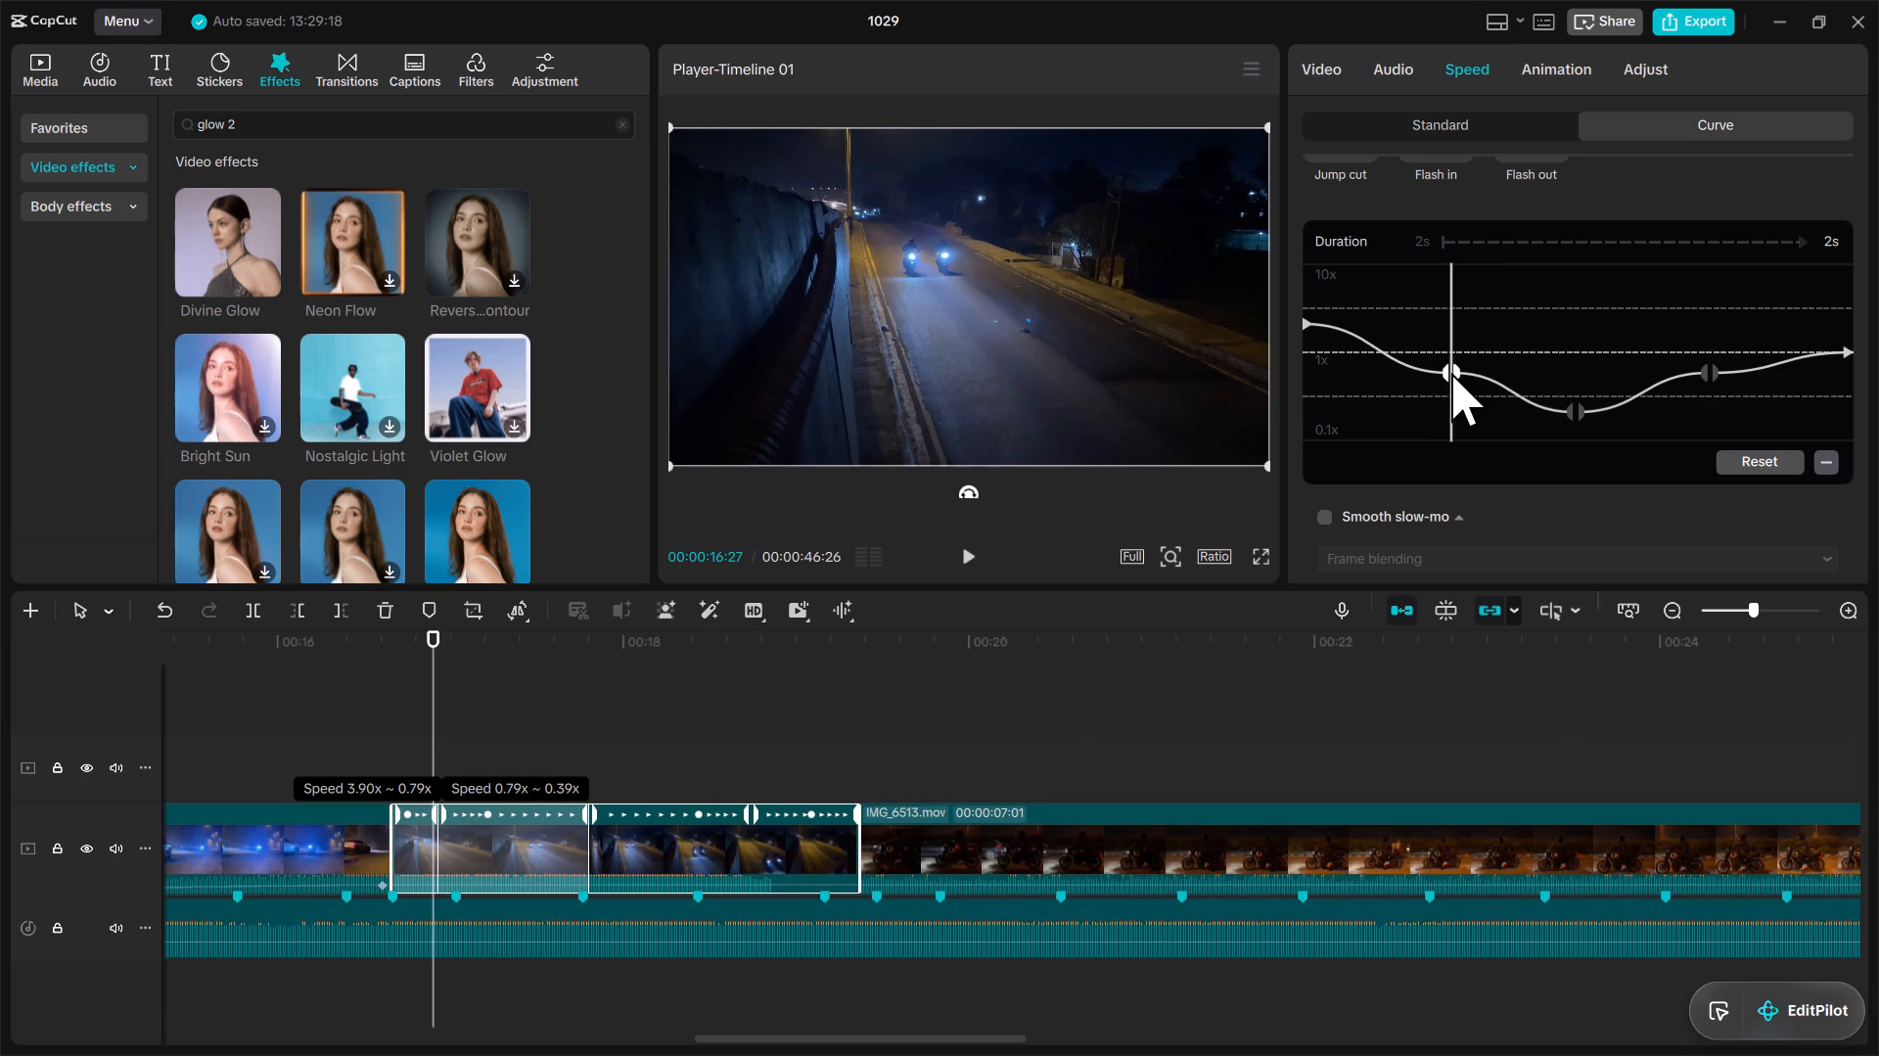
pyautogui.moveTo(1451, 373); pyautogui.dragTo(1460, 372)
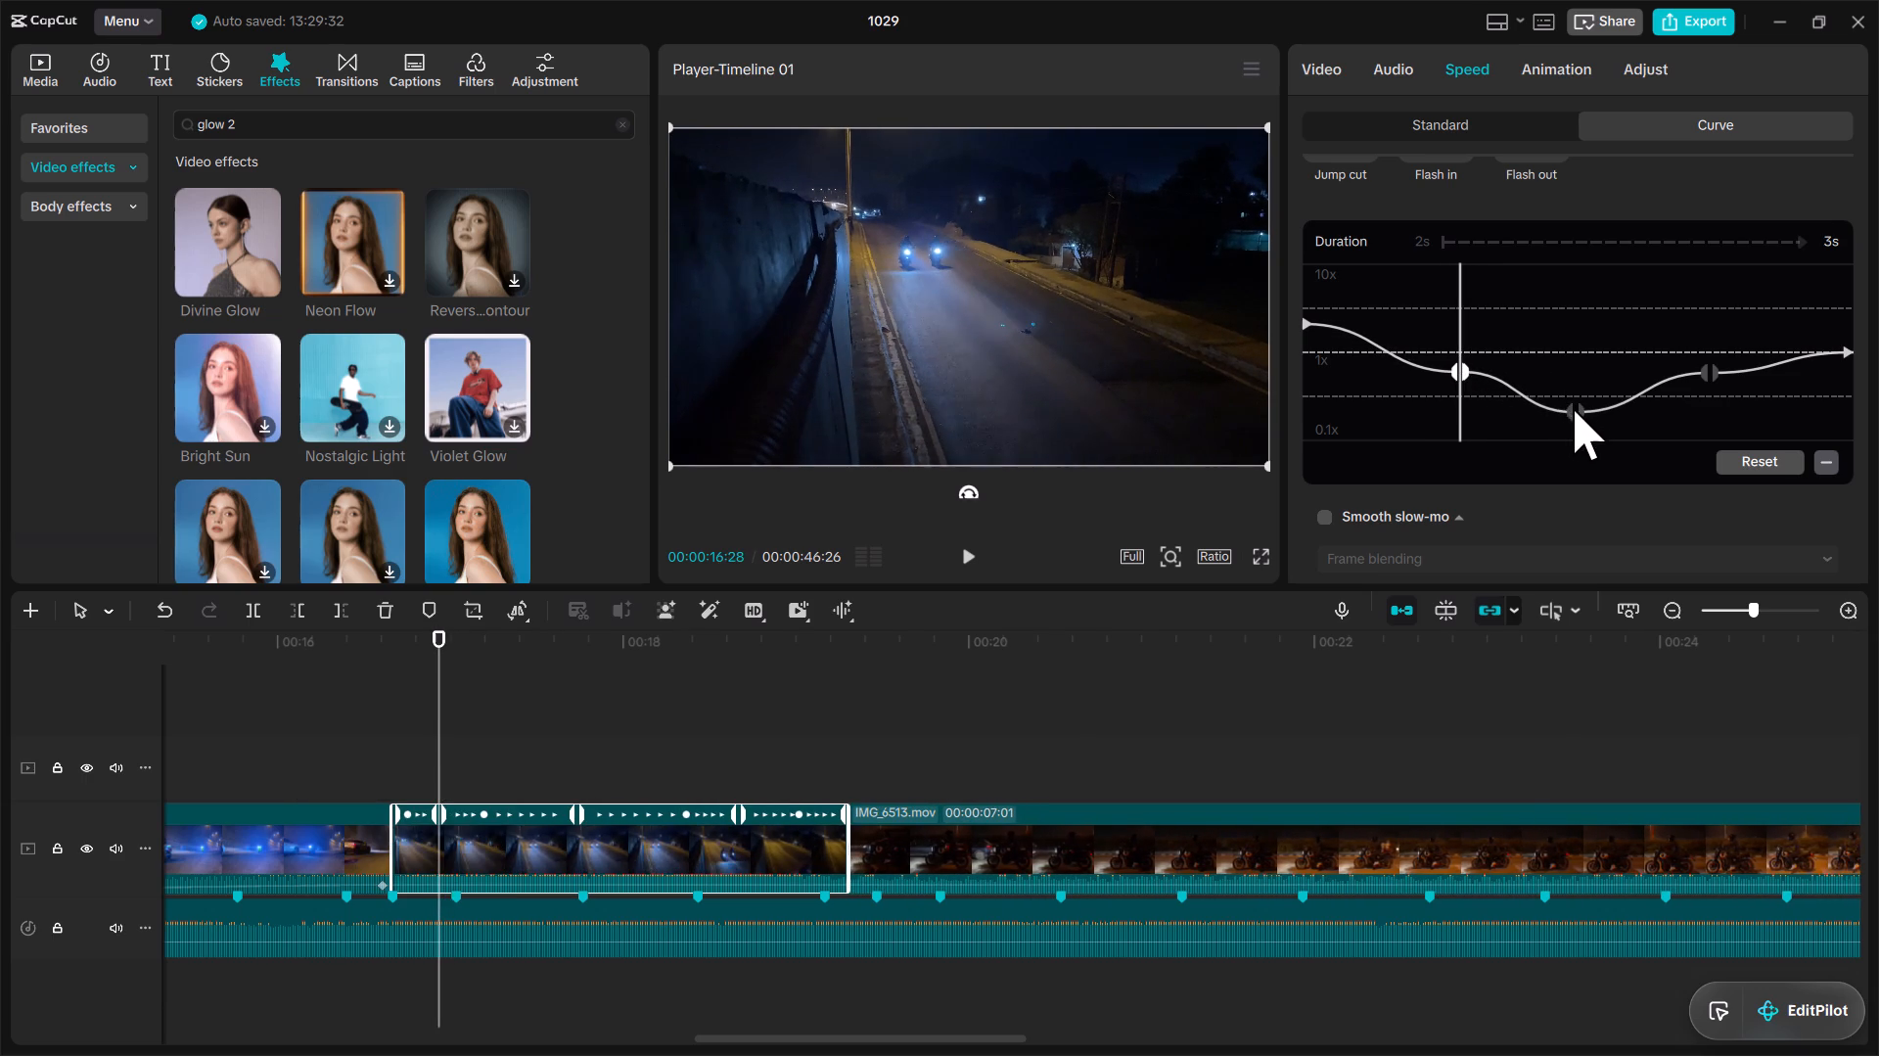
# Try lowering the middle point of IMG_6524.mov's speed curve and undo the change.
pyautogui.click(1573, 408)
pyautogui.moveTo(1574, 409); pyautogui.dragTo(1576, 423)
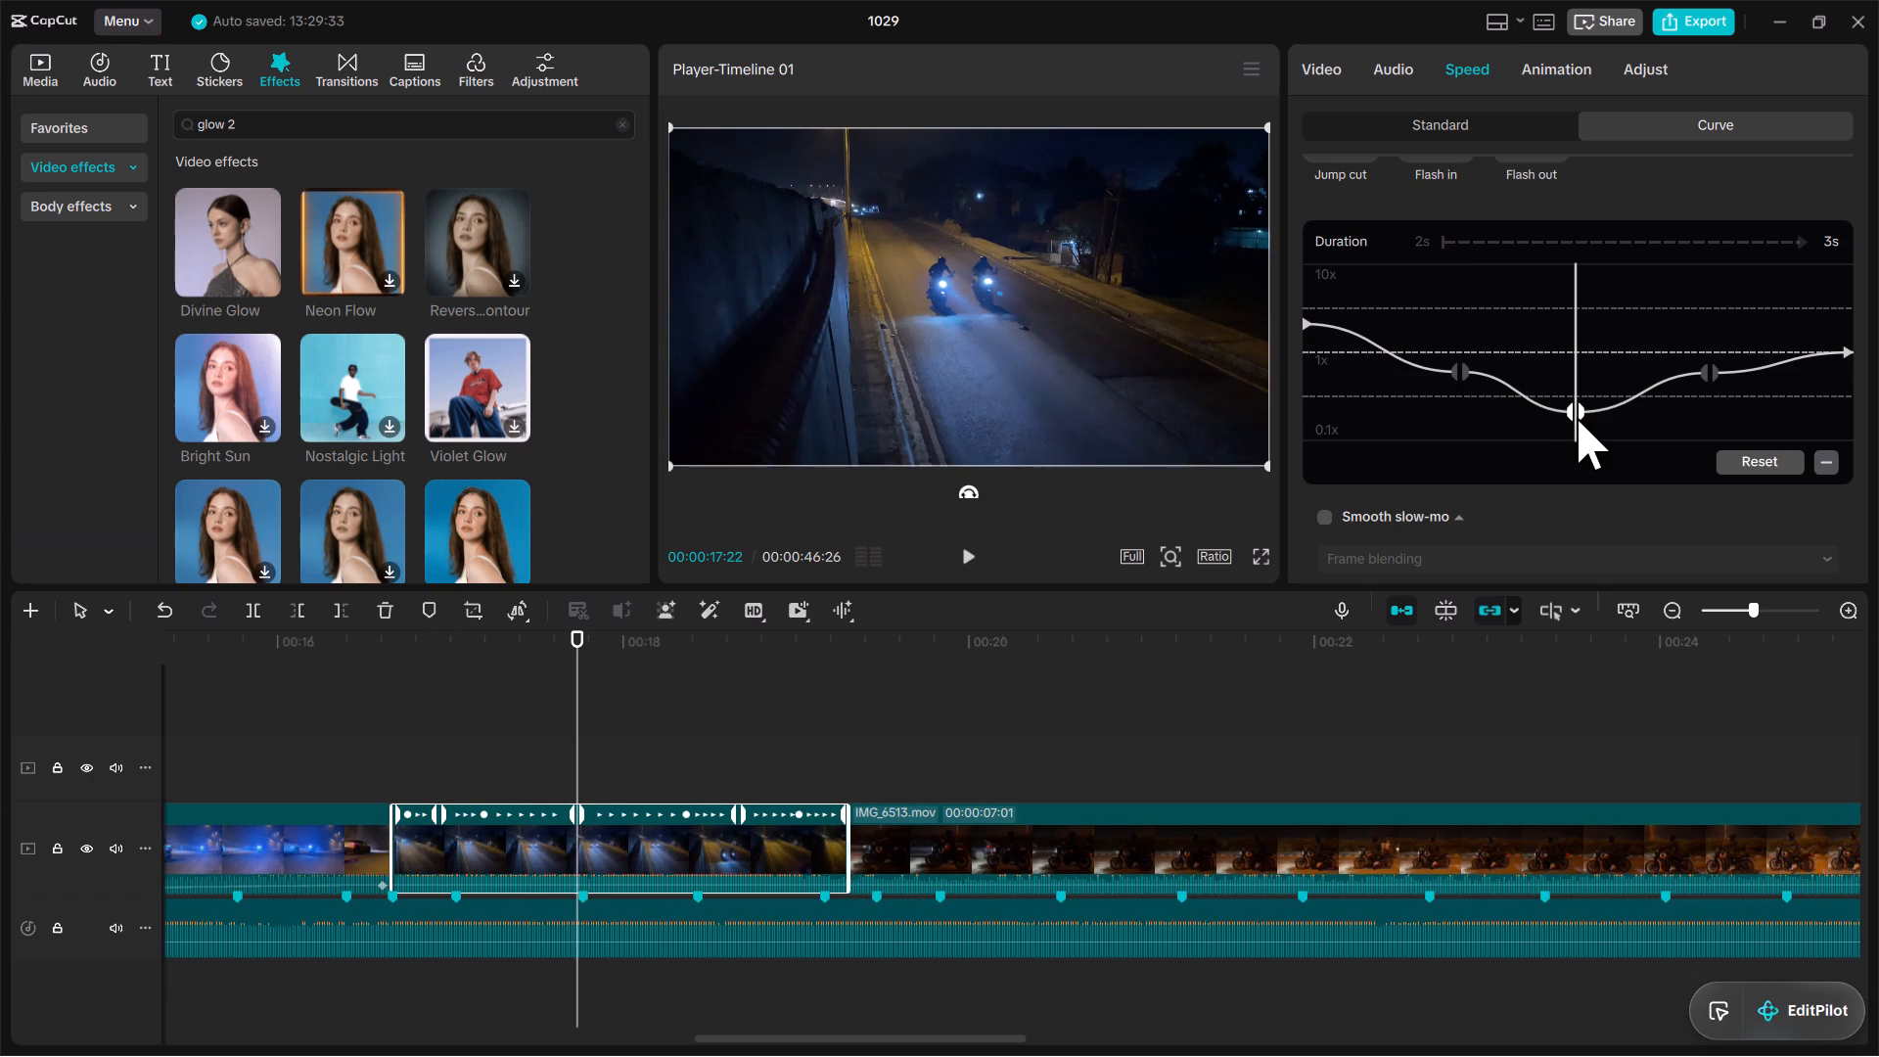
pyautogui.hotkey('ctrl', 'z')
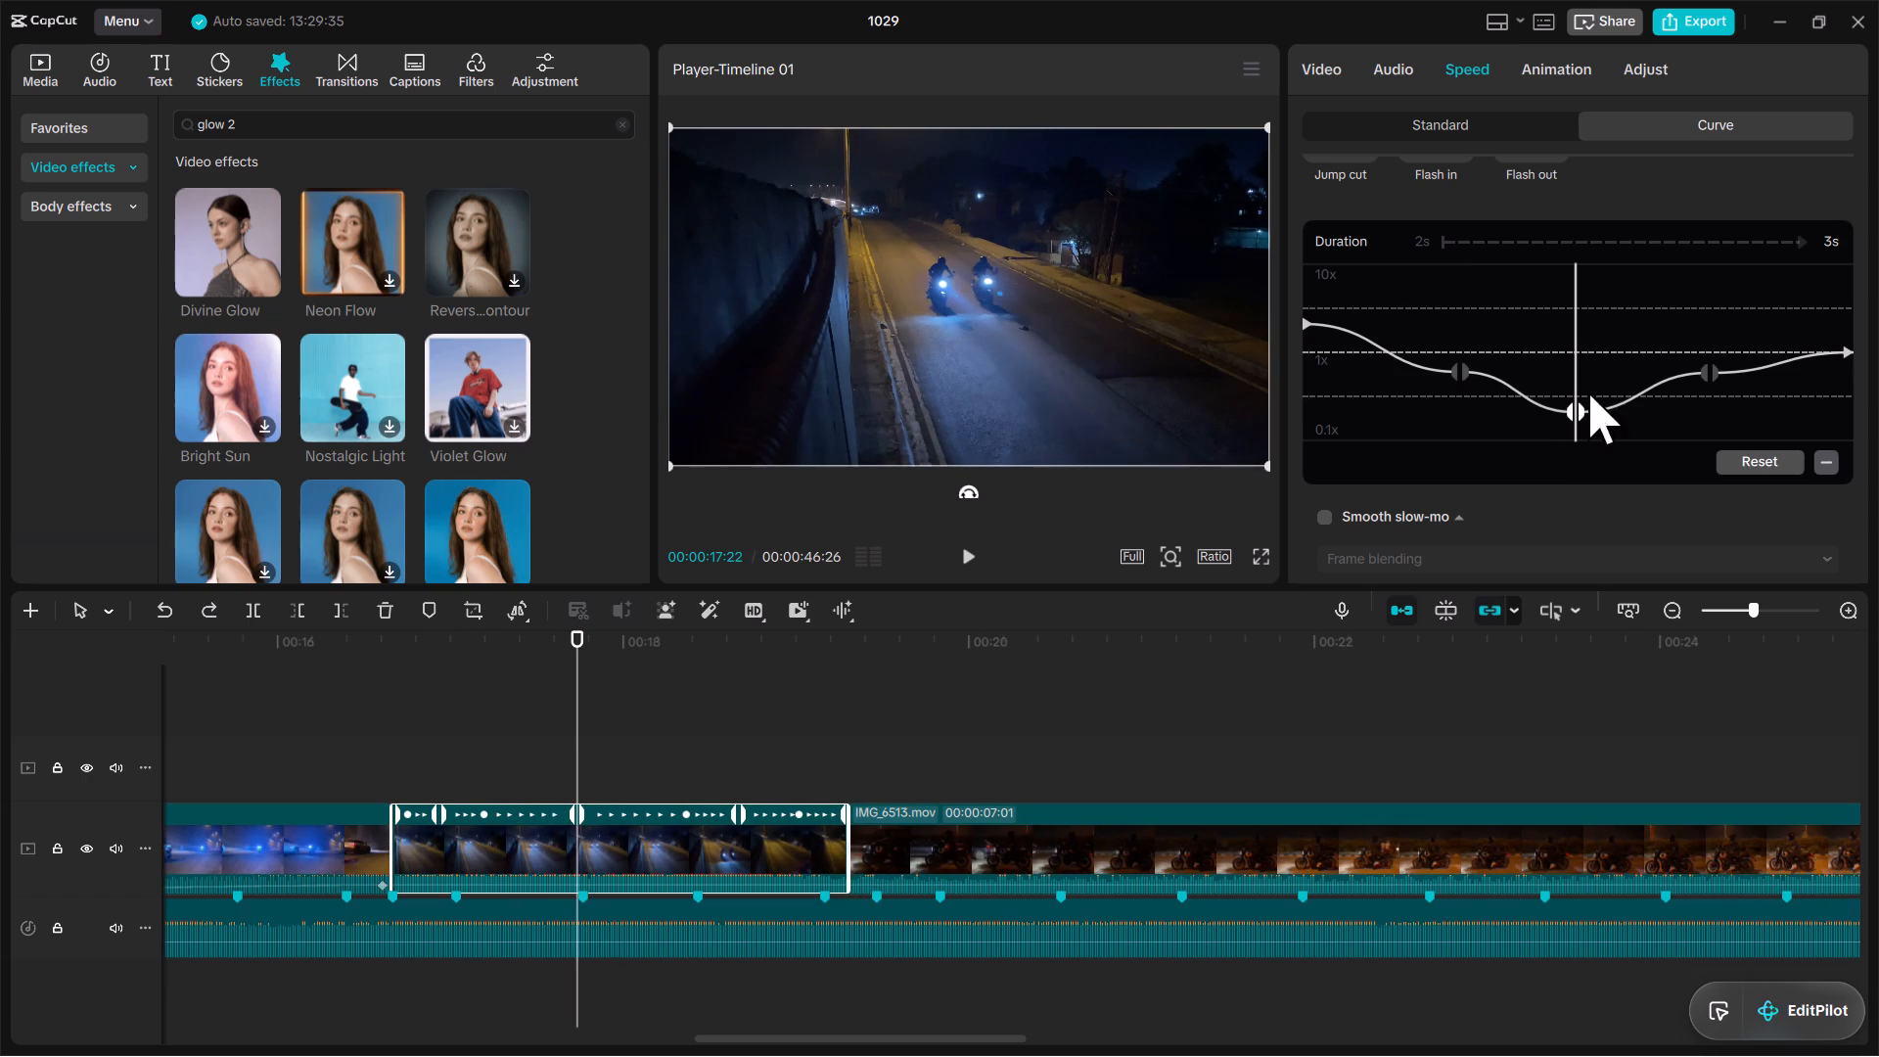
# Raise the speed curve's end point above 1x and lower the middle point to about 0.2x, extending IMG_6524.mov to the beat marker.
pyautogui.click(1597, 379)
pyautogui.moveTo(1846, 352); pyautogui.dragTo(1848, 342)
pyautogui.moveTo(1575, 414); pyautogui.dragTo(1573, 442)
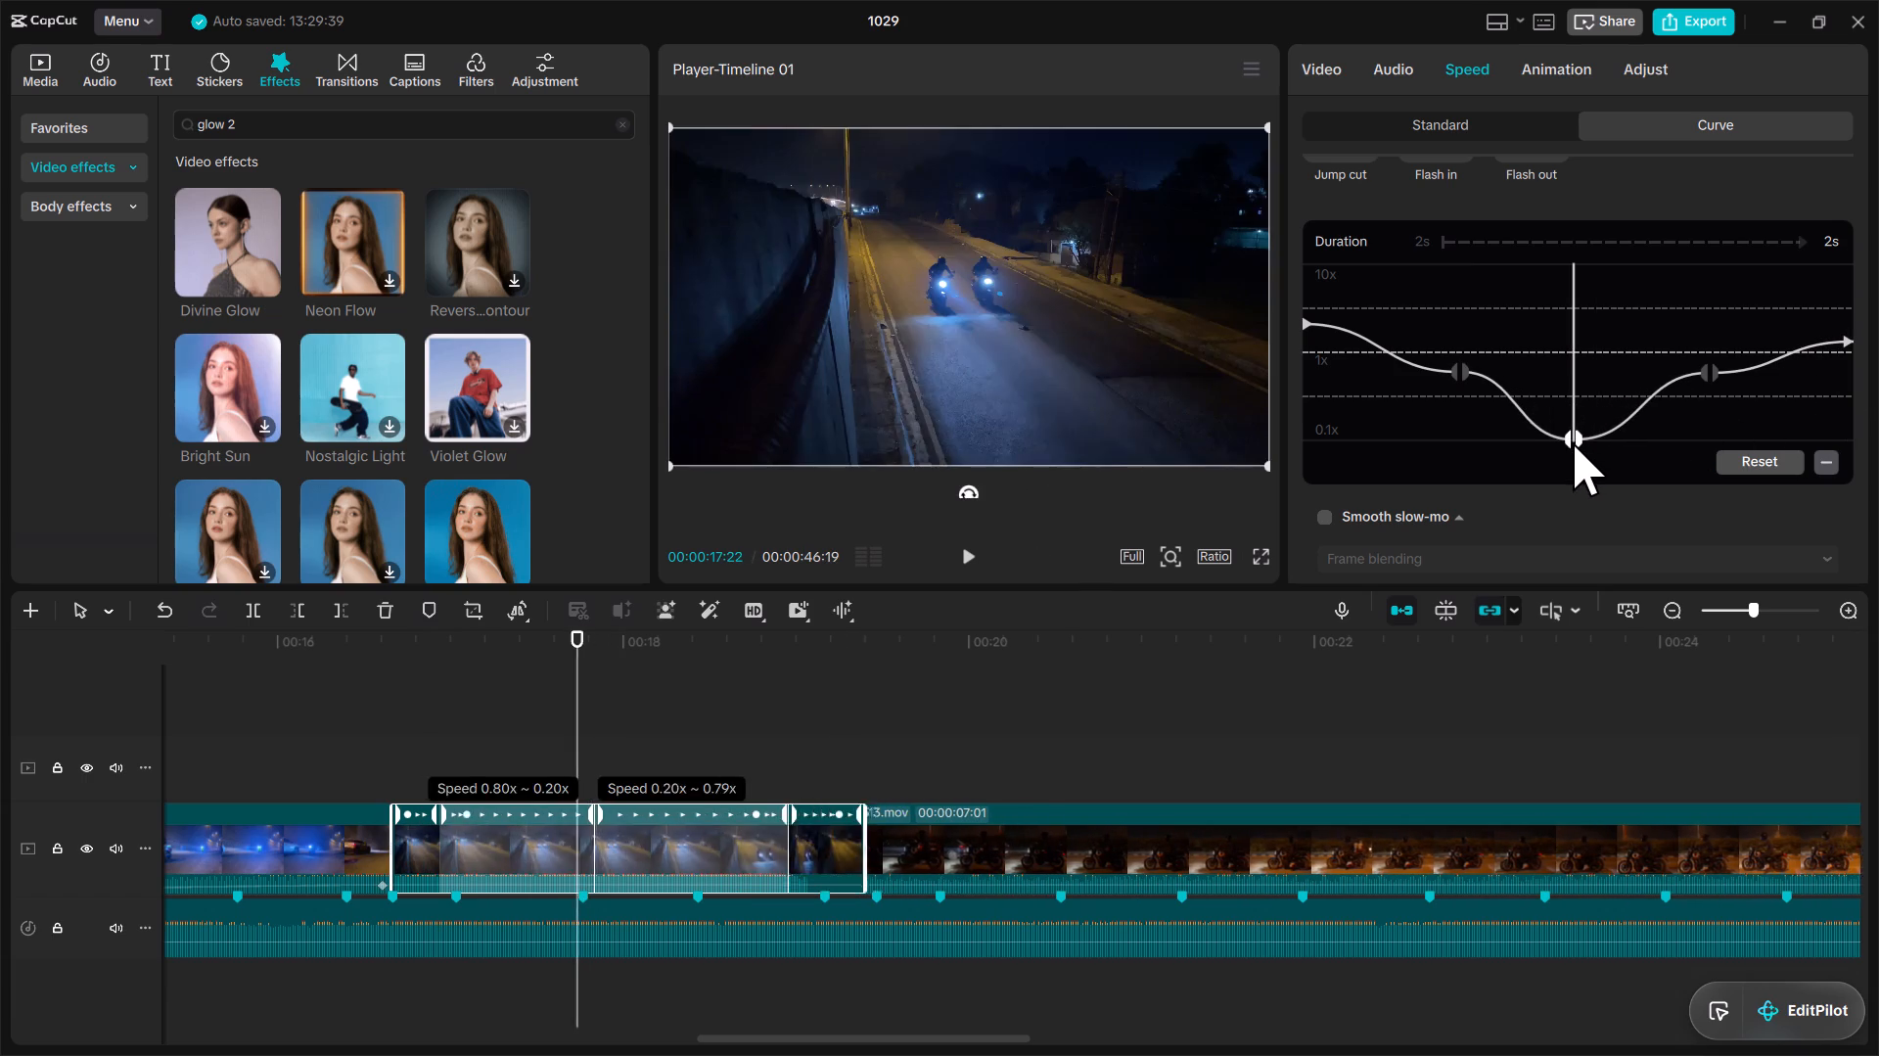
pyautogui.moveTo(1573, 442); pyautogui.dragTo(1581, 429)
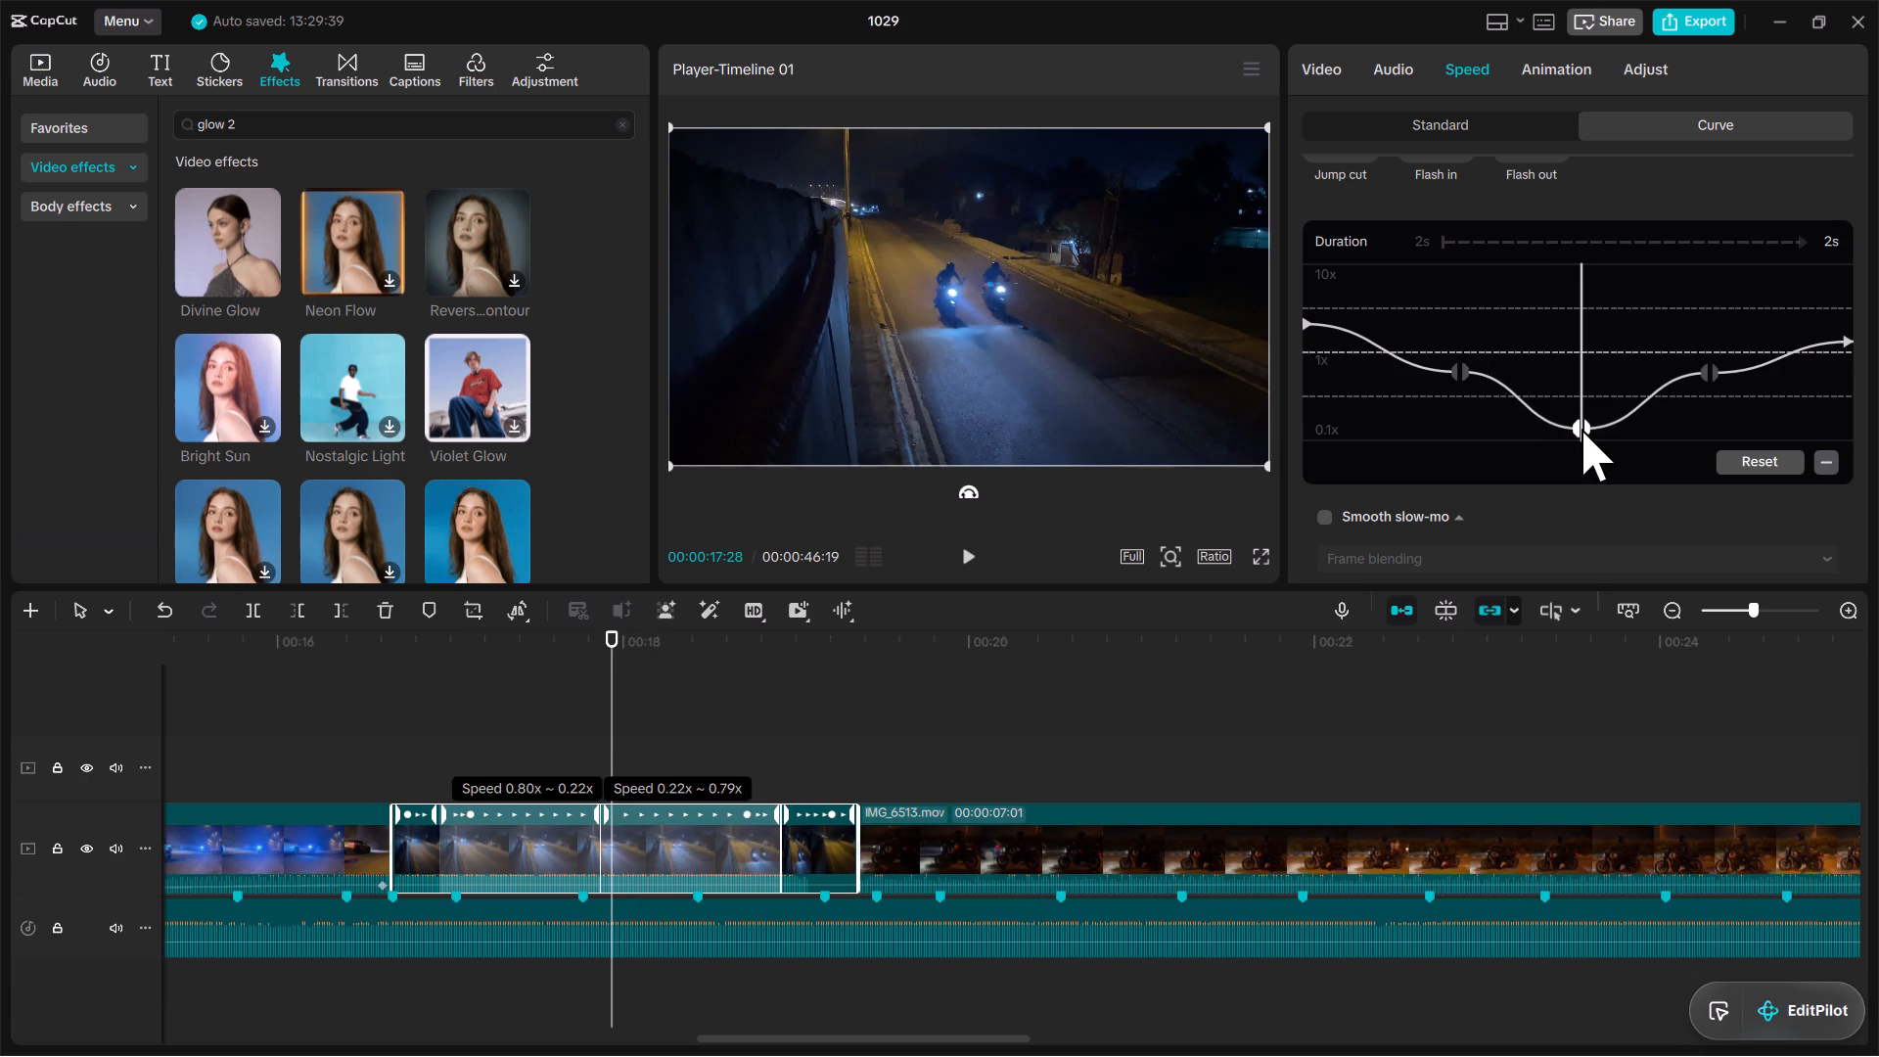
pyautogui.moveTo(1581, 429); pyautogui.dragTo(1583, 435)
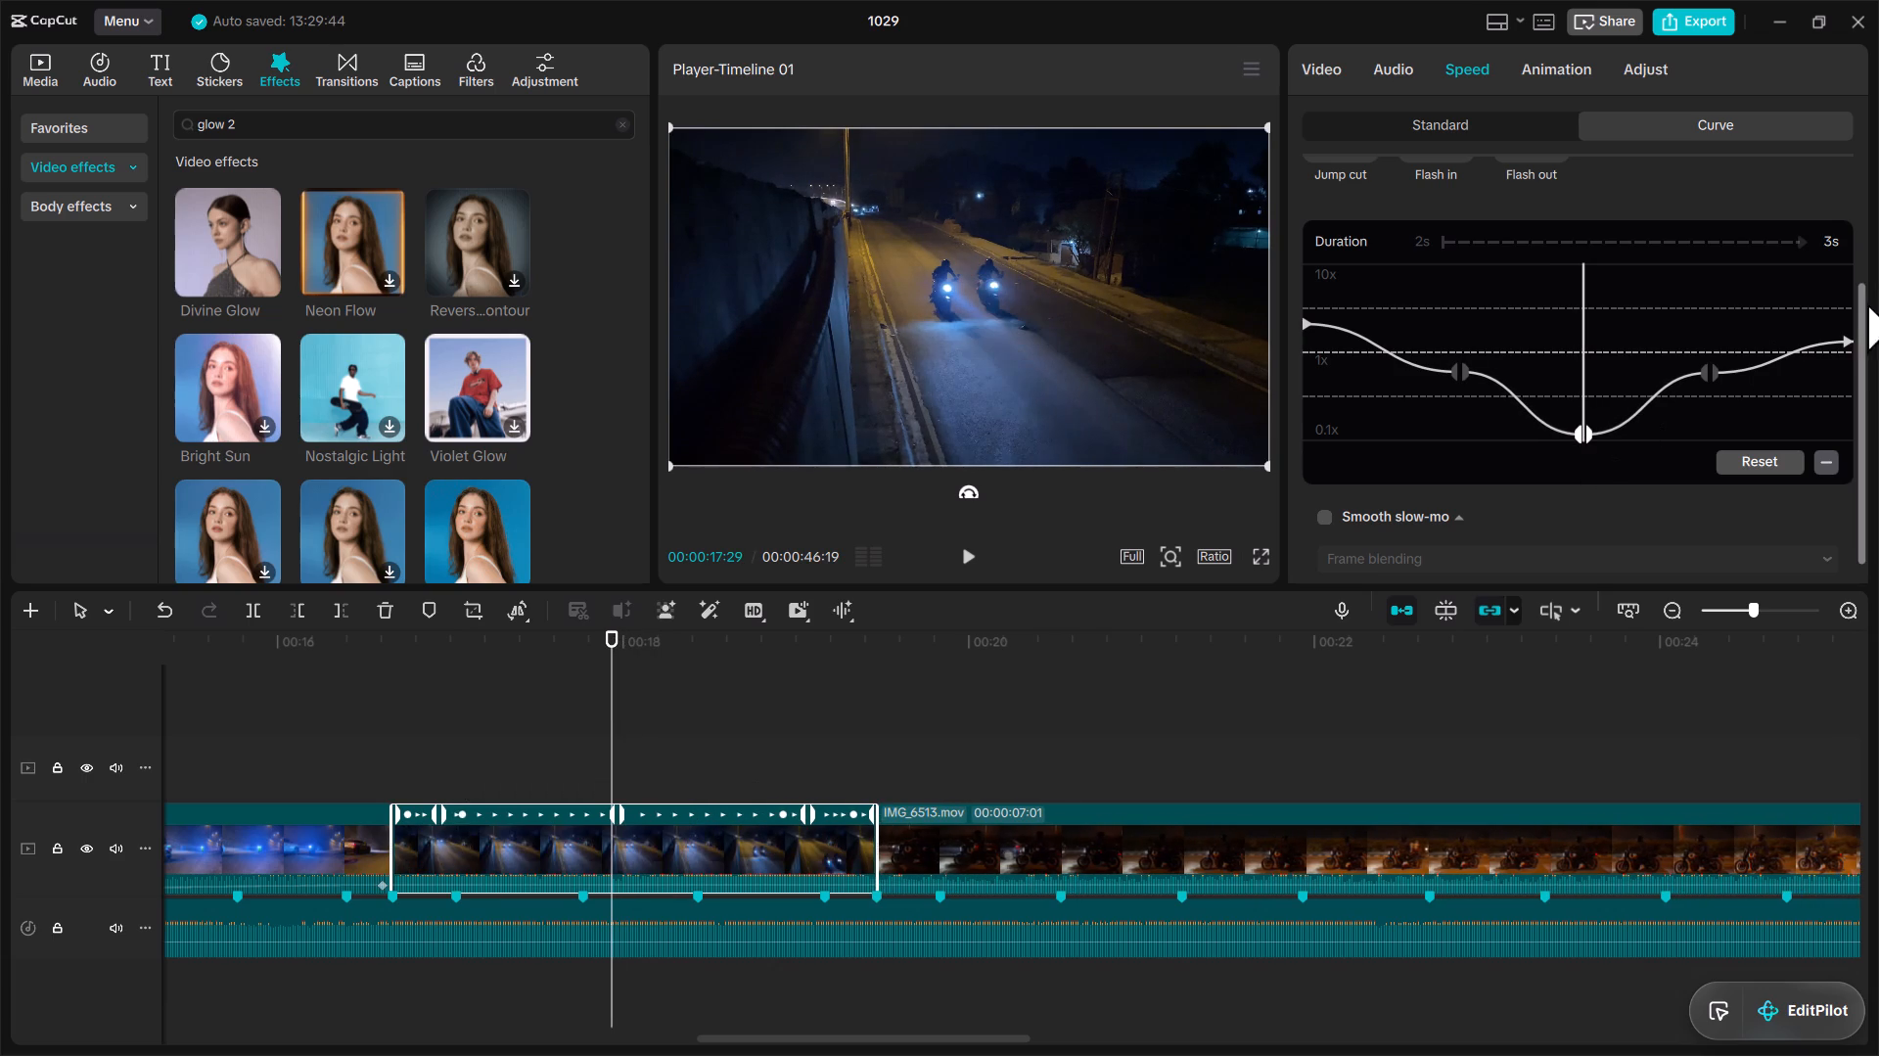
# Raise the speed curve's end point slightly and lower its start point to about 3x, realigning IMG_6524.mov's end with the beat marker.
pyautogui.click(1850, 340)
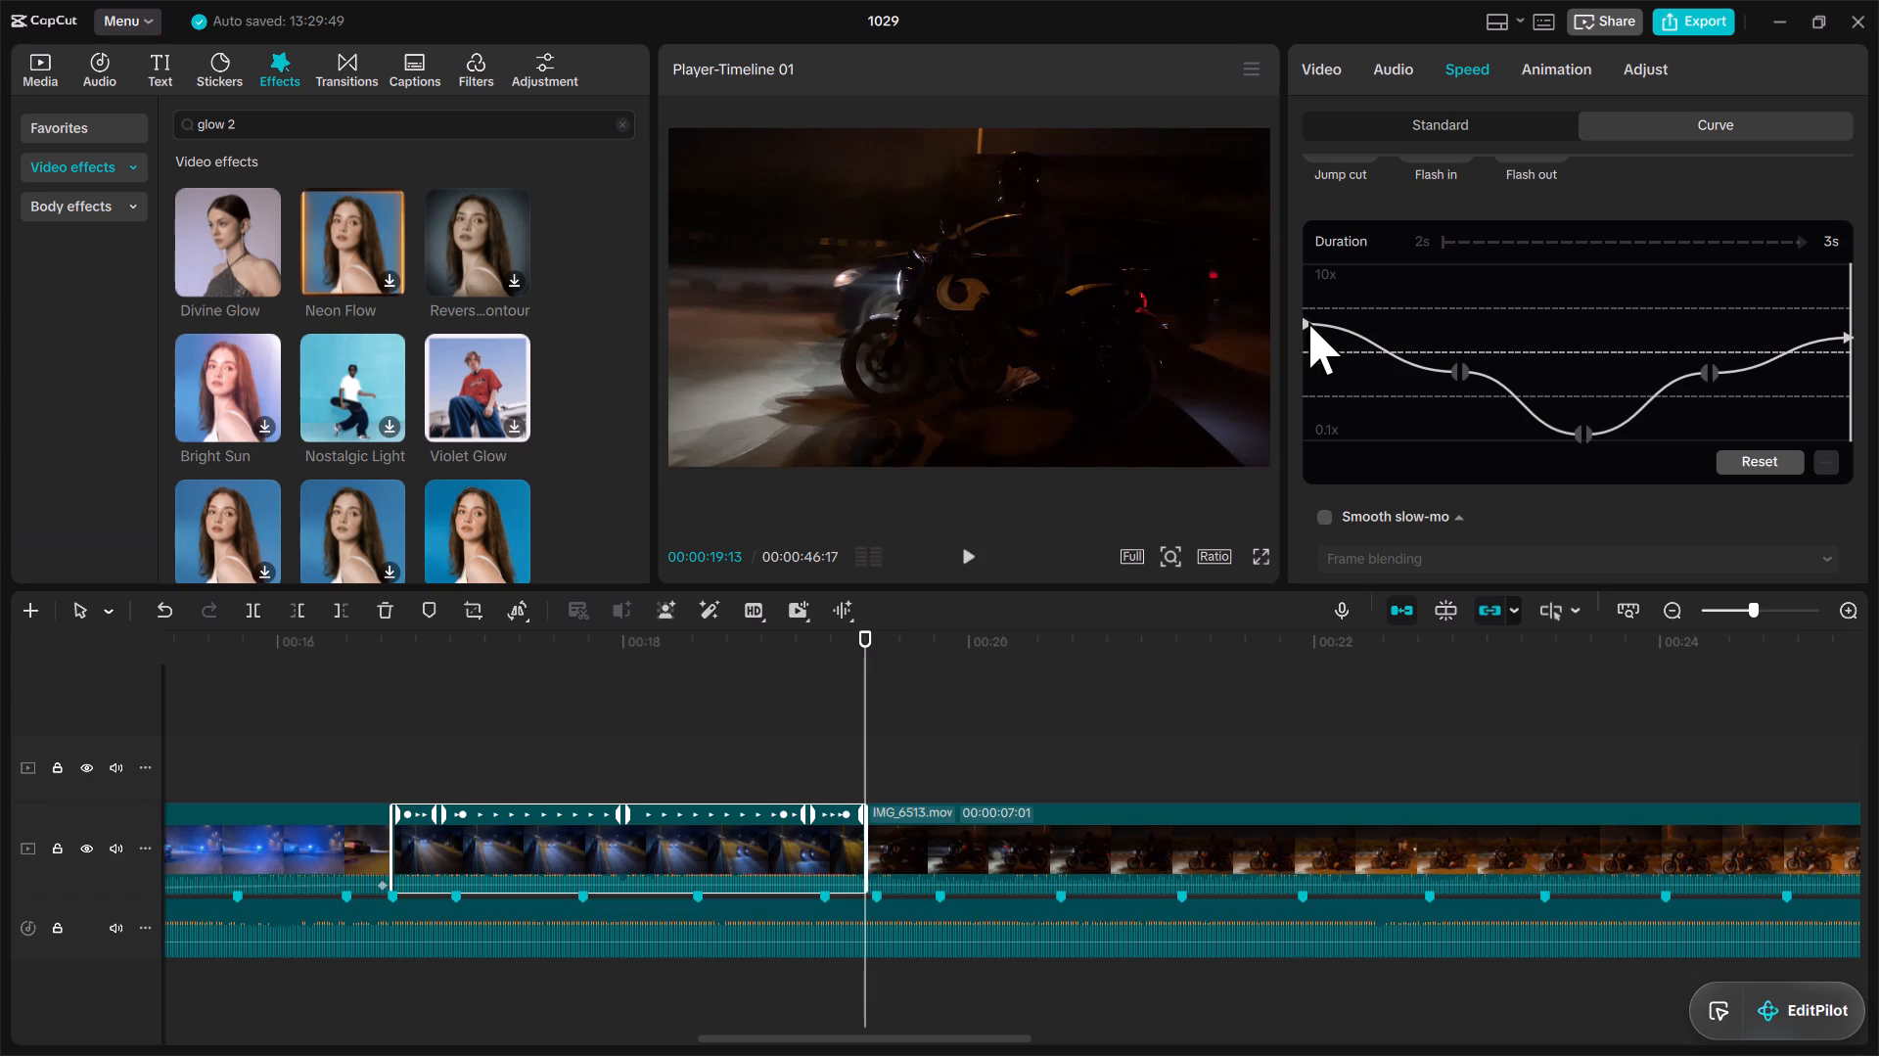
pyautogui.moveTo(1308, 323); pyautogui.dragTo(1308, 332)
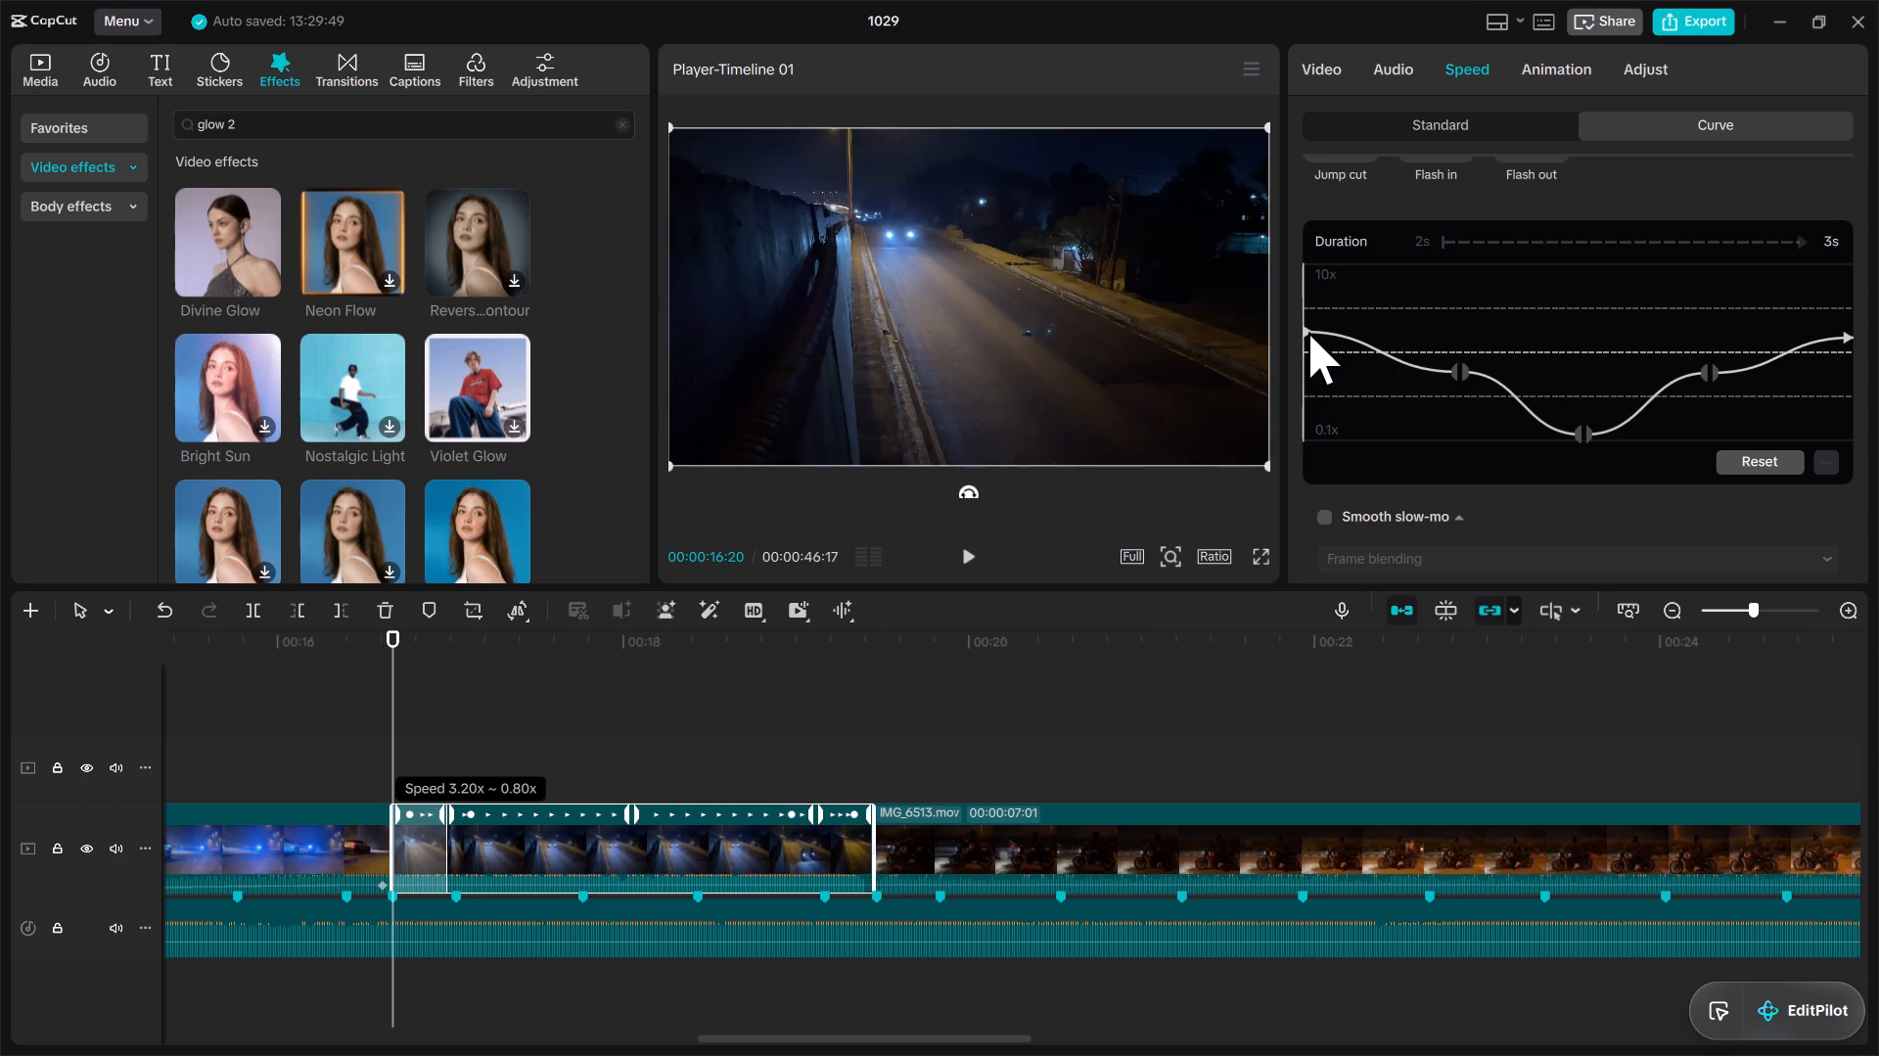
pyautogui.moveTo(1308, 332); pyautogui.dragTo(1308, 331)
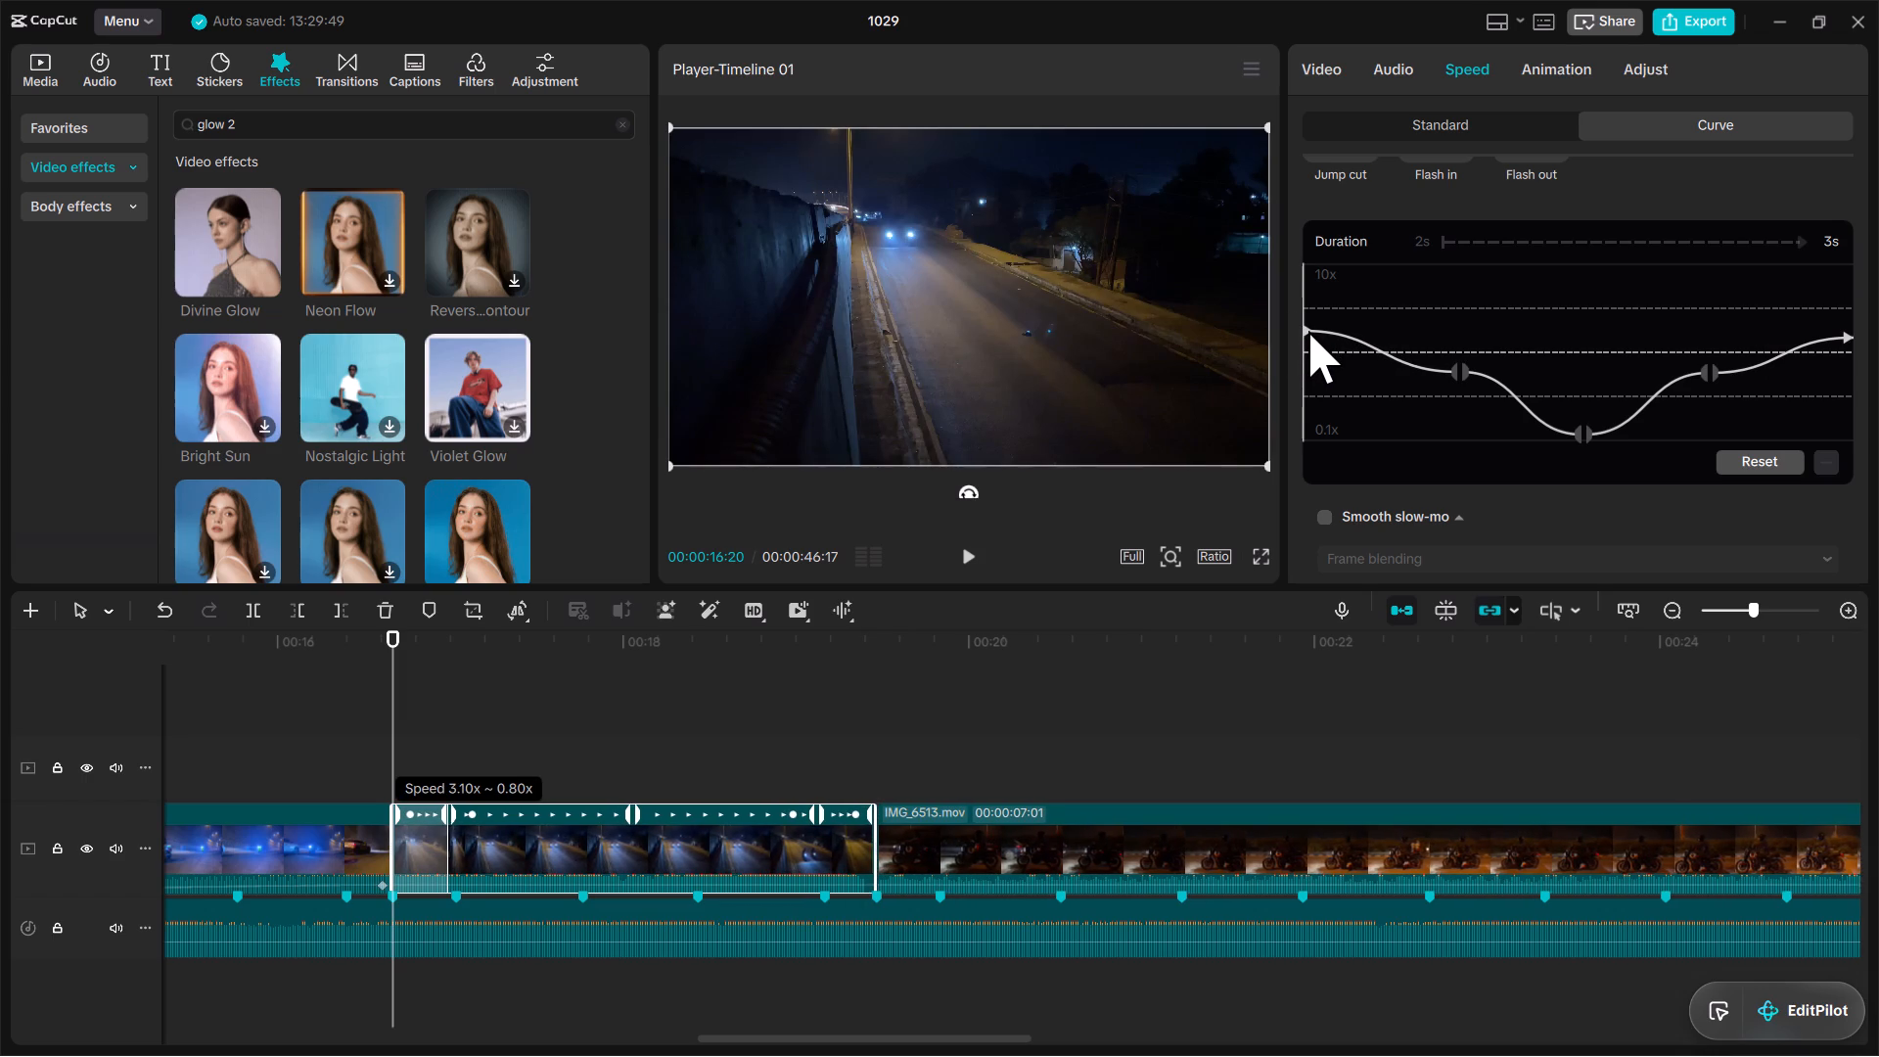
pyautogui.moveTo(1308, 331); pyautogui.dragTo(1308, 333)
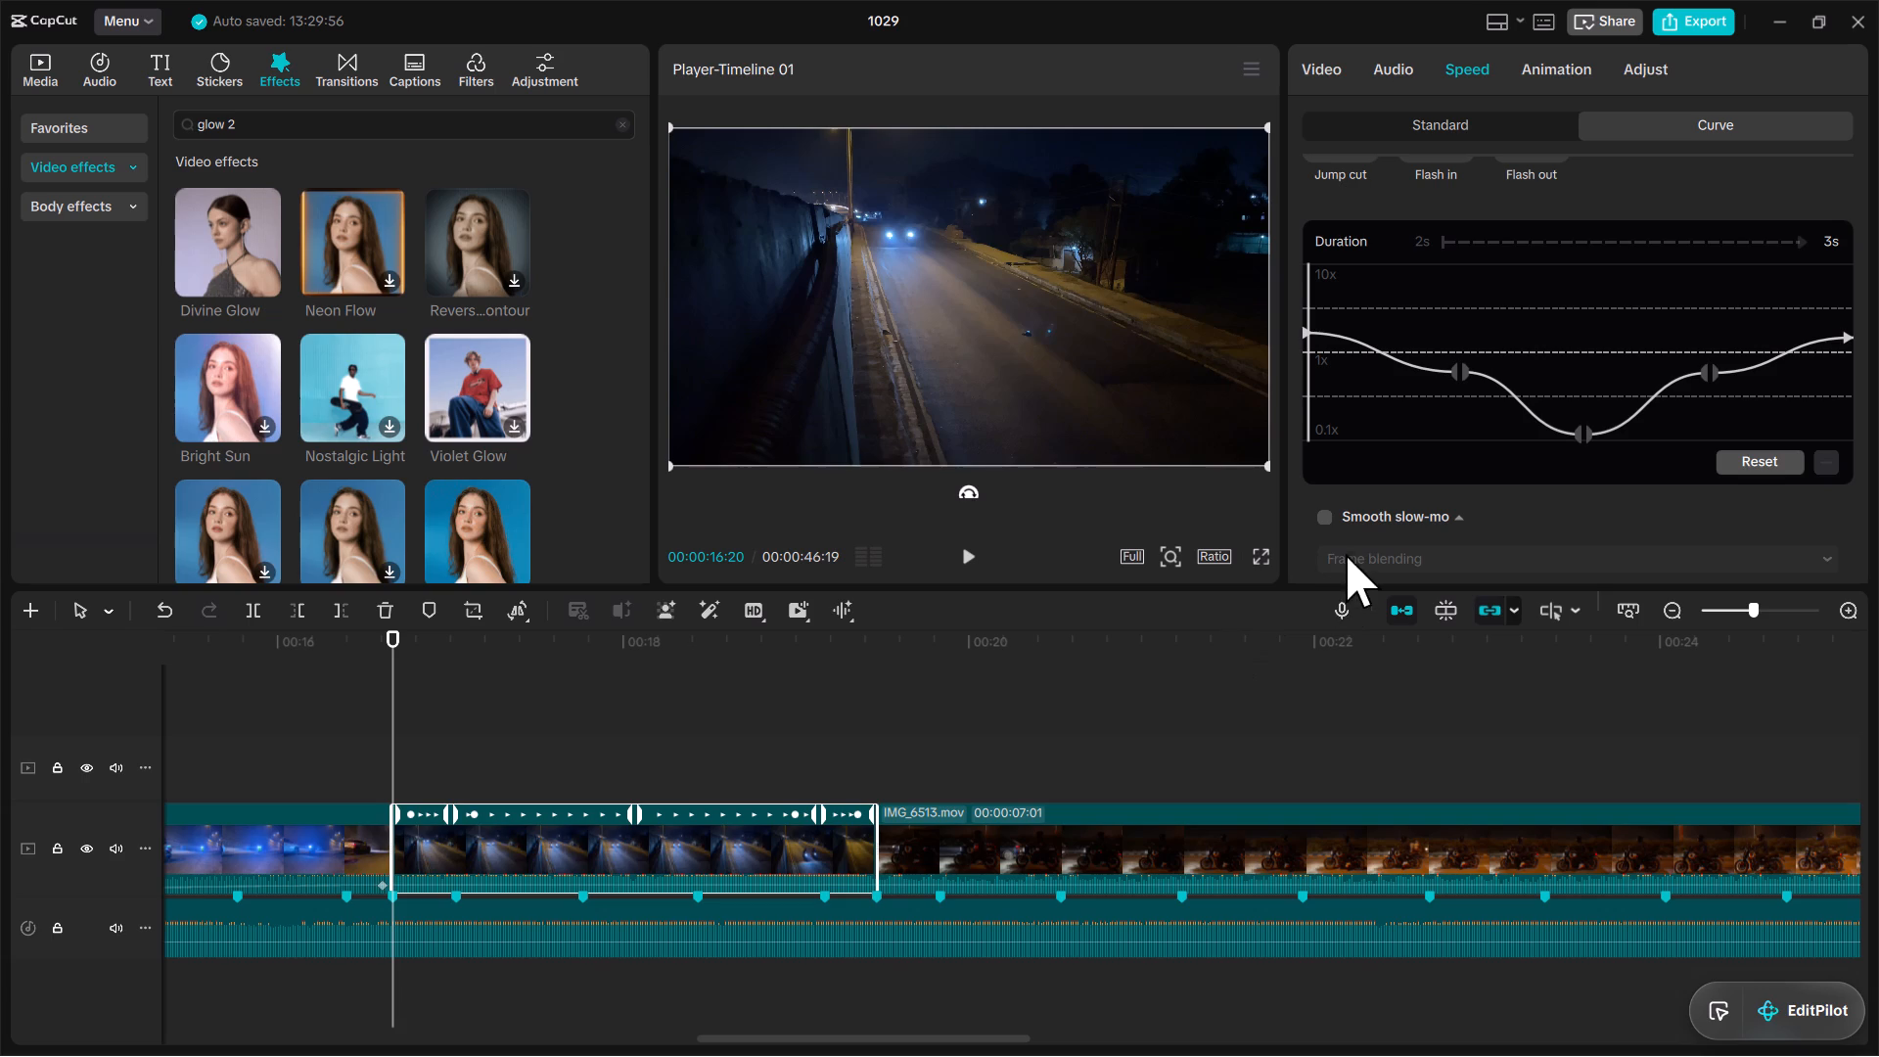
# Play the cut from IMG_6524.mov to IMG_6513.mov several times to check its timing against the beat.
pyautogui.click(834, 748)
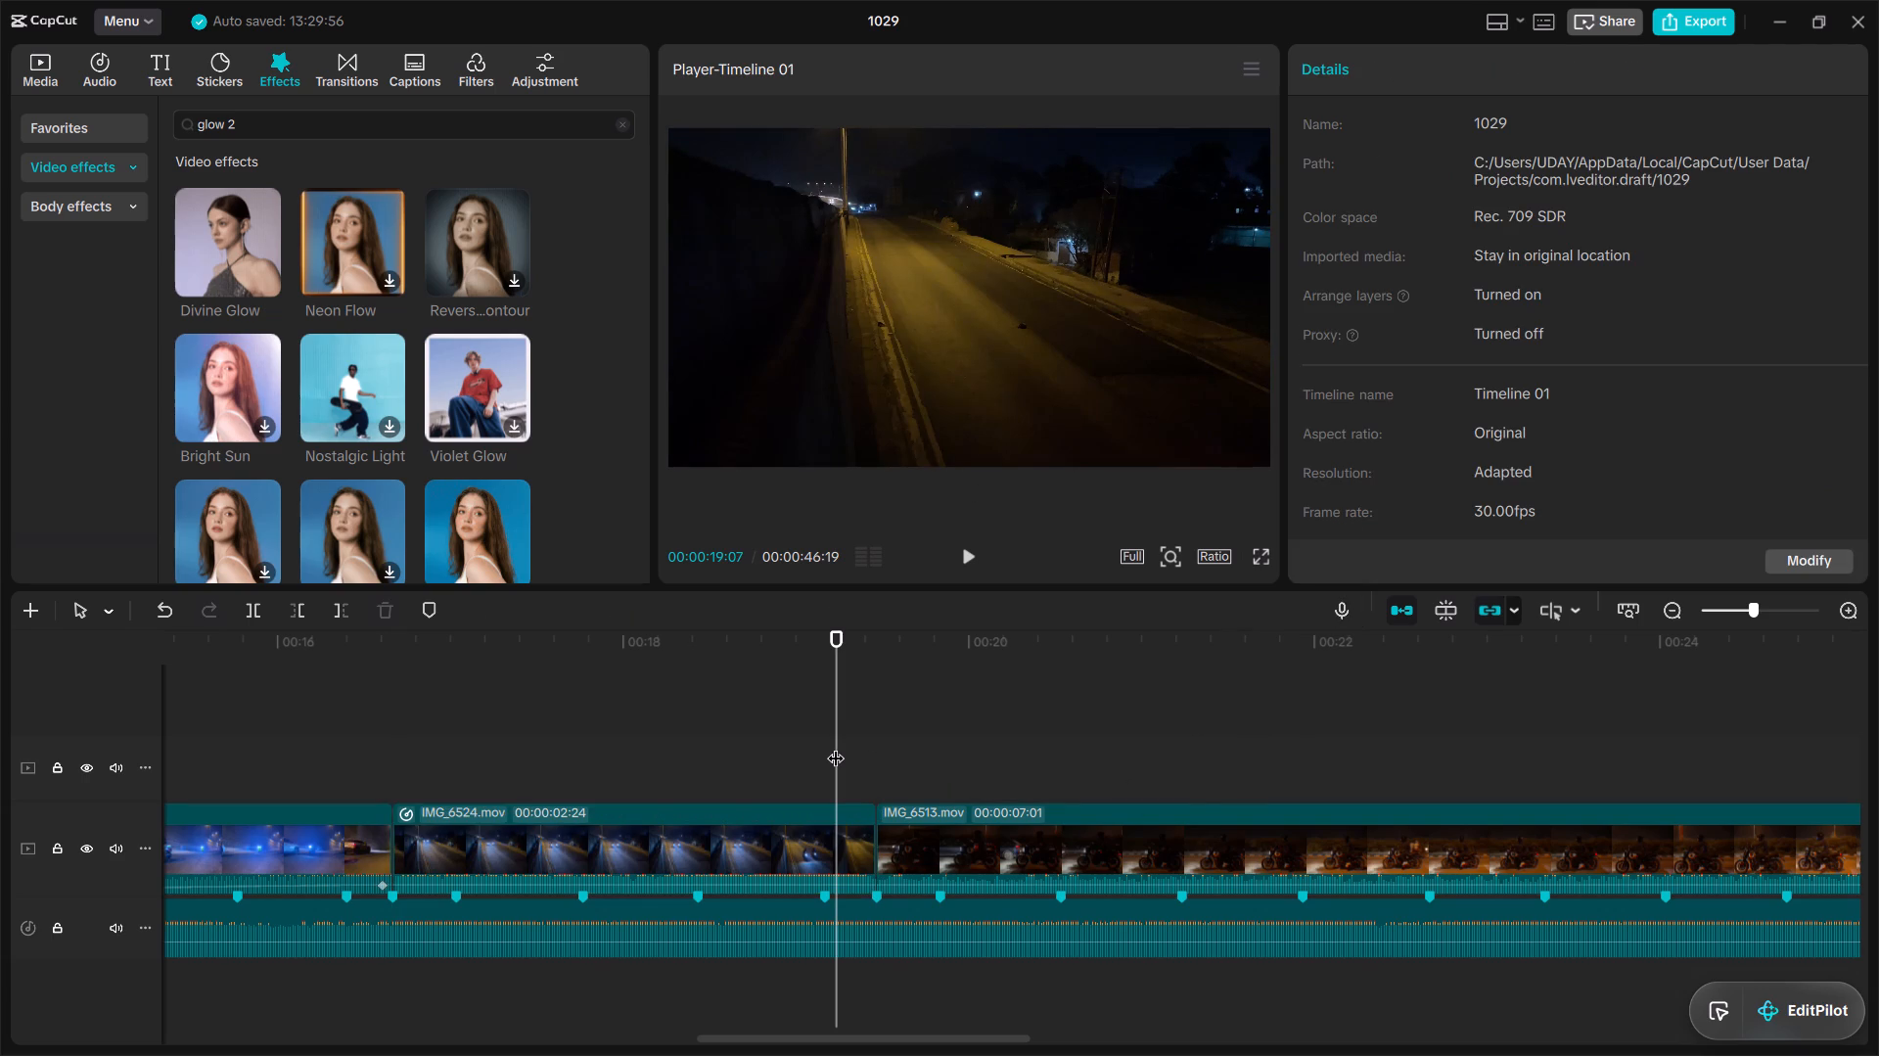
pyautogui.press('space')
pyautogui.press('space')
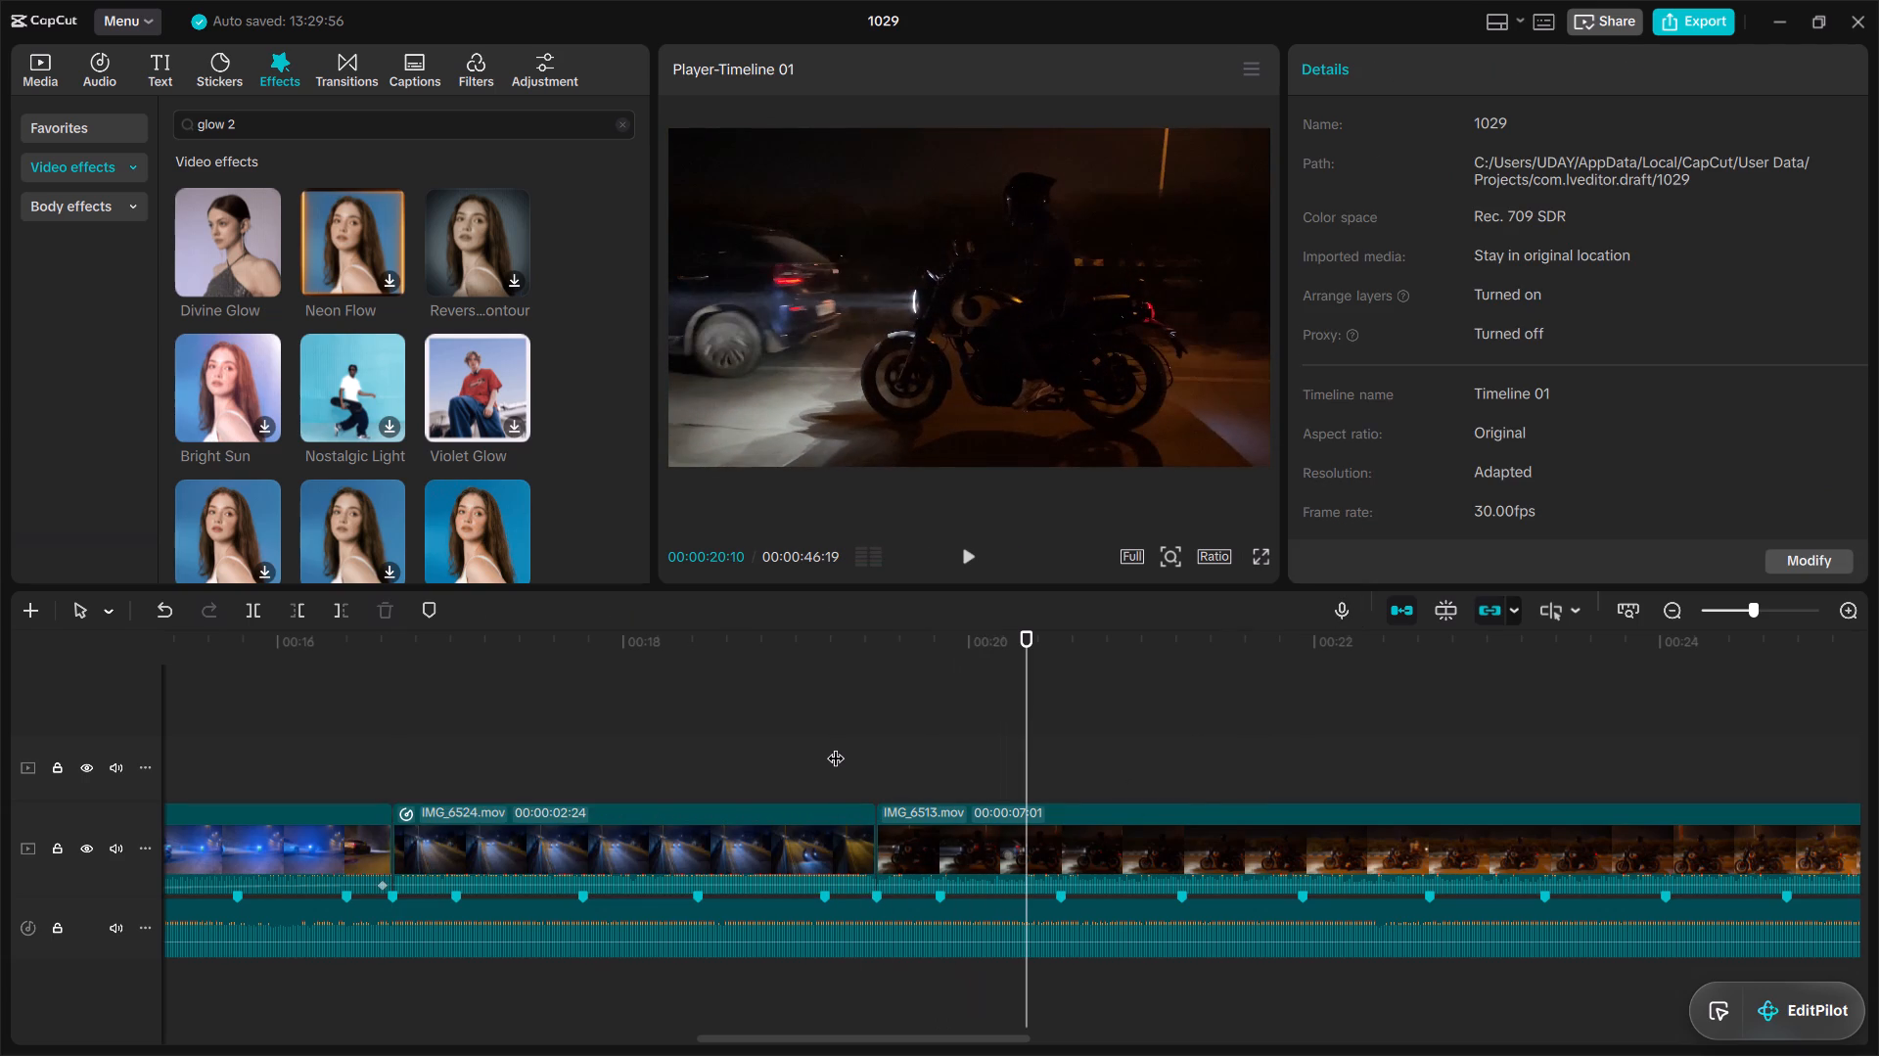
pyautogui.moveTo(1023, 775); pyautogui.dragTo(860, 812)
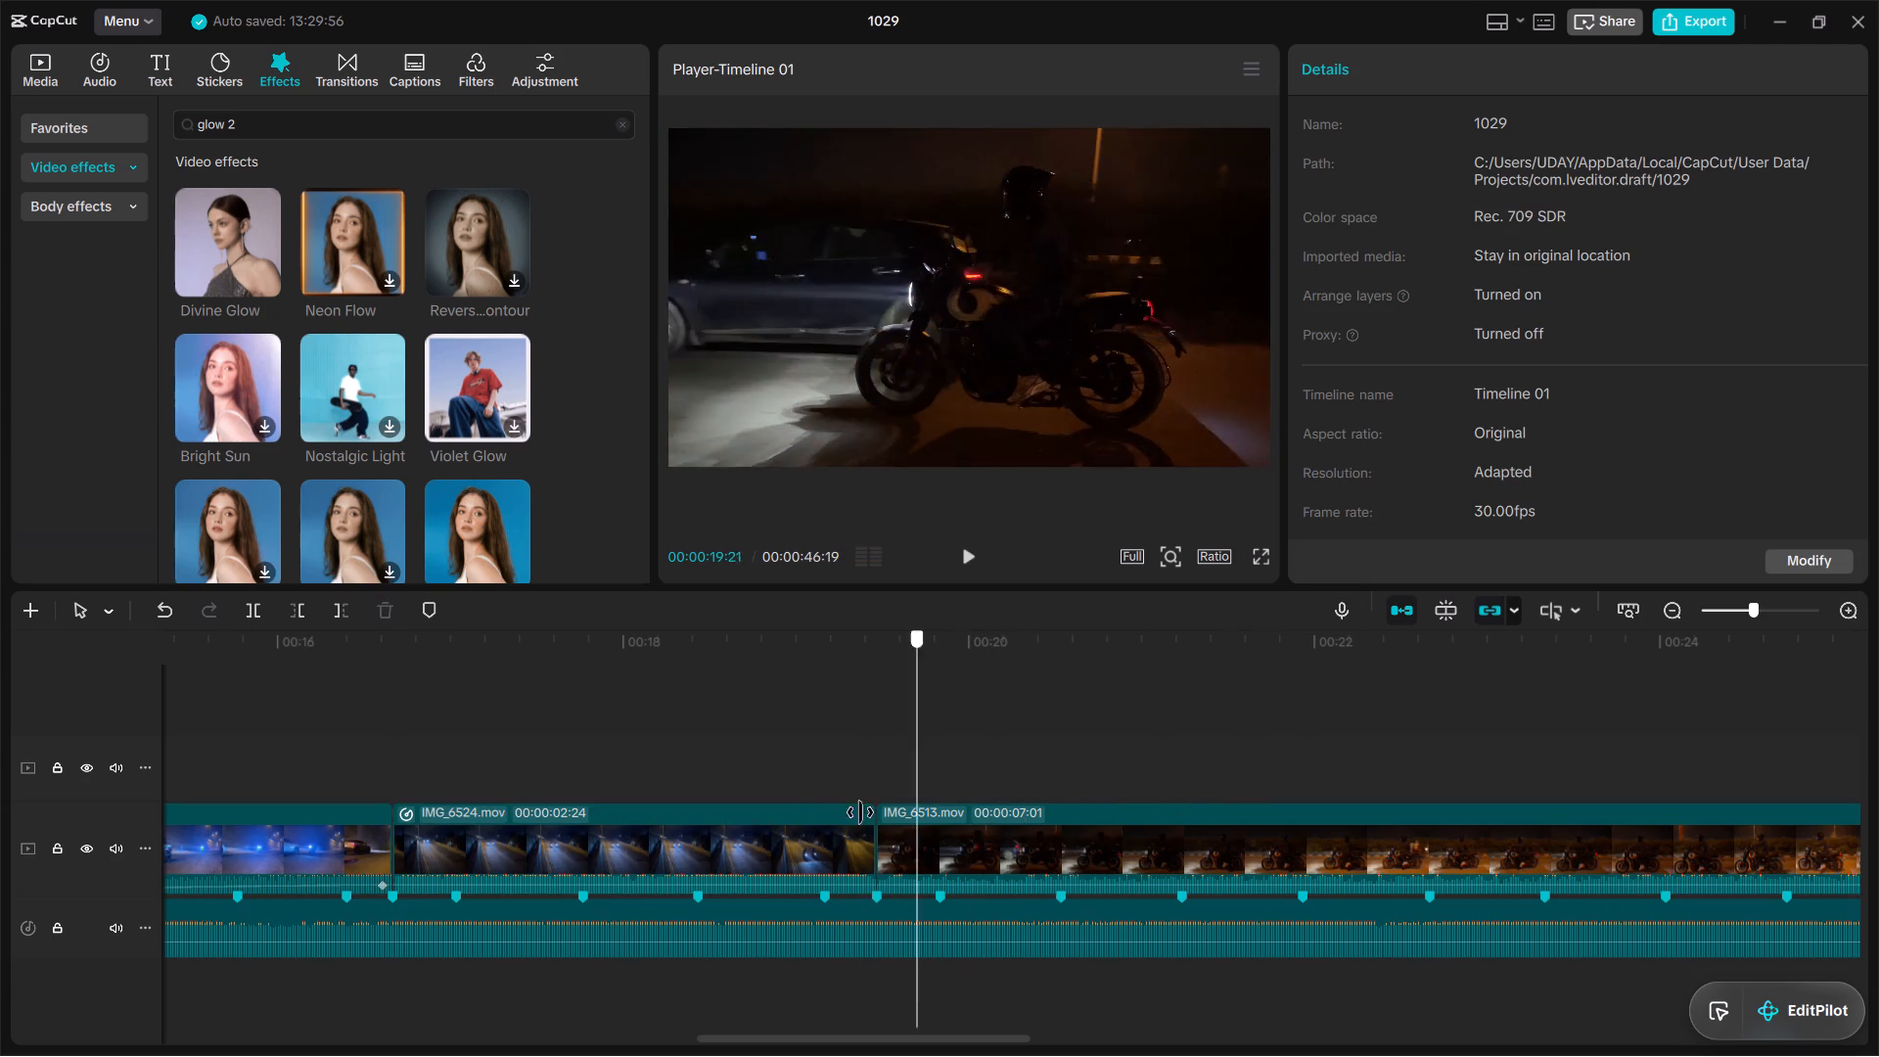
pyautogui.moveTo(860, 812); pyautogui.dragTo(816, 816)
pyautogui.press('space')
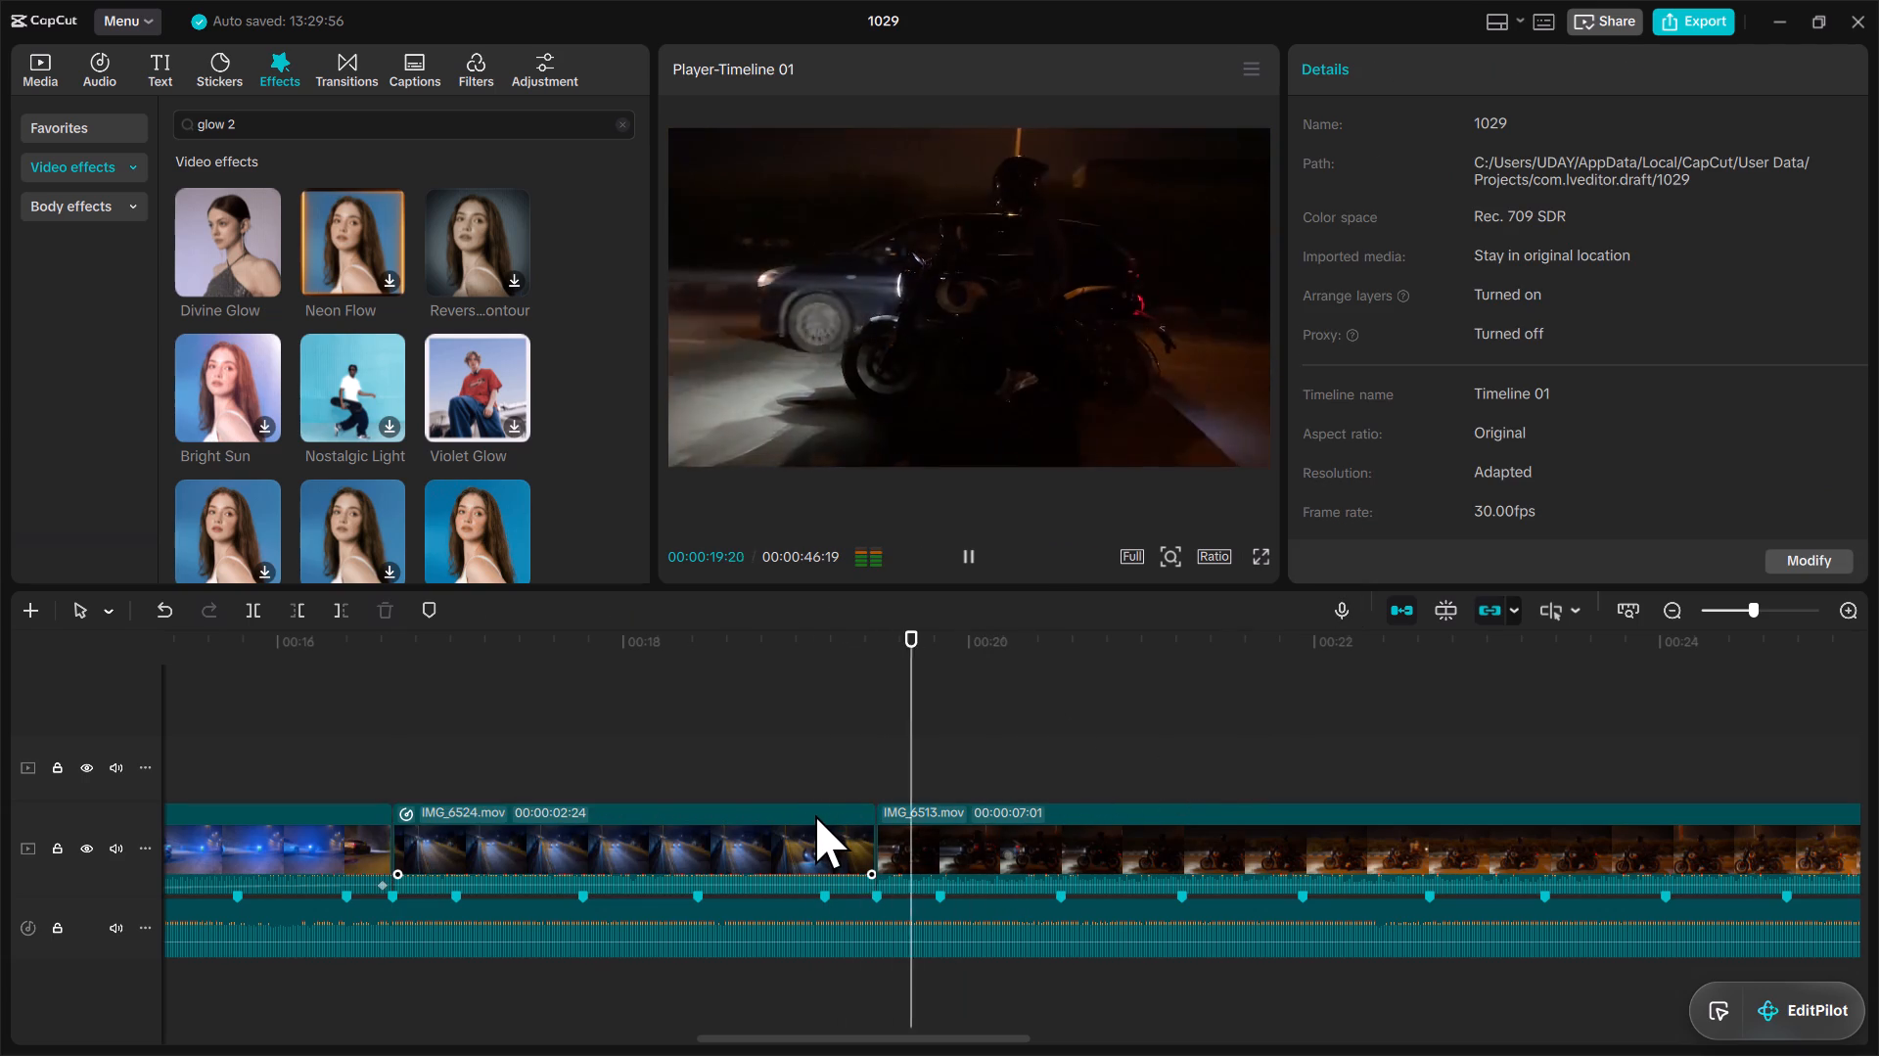
pyautogui.press('space')
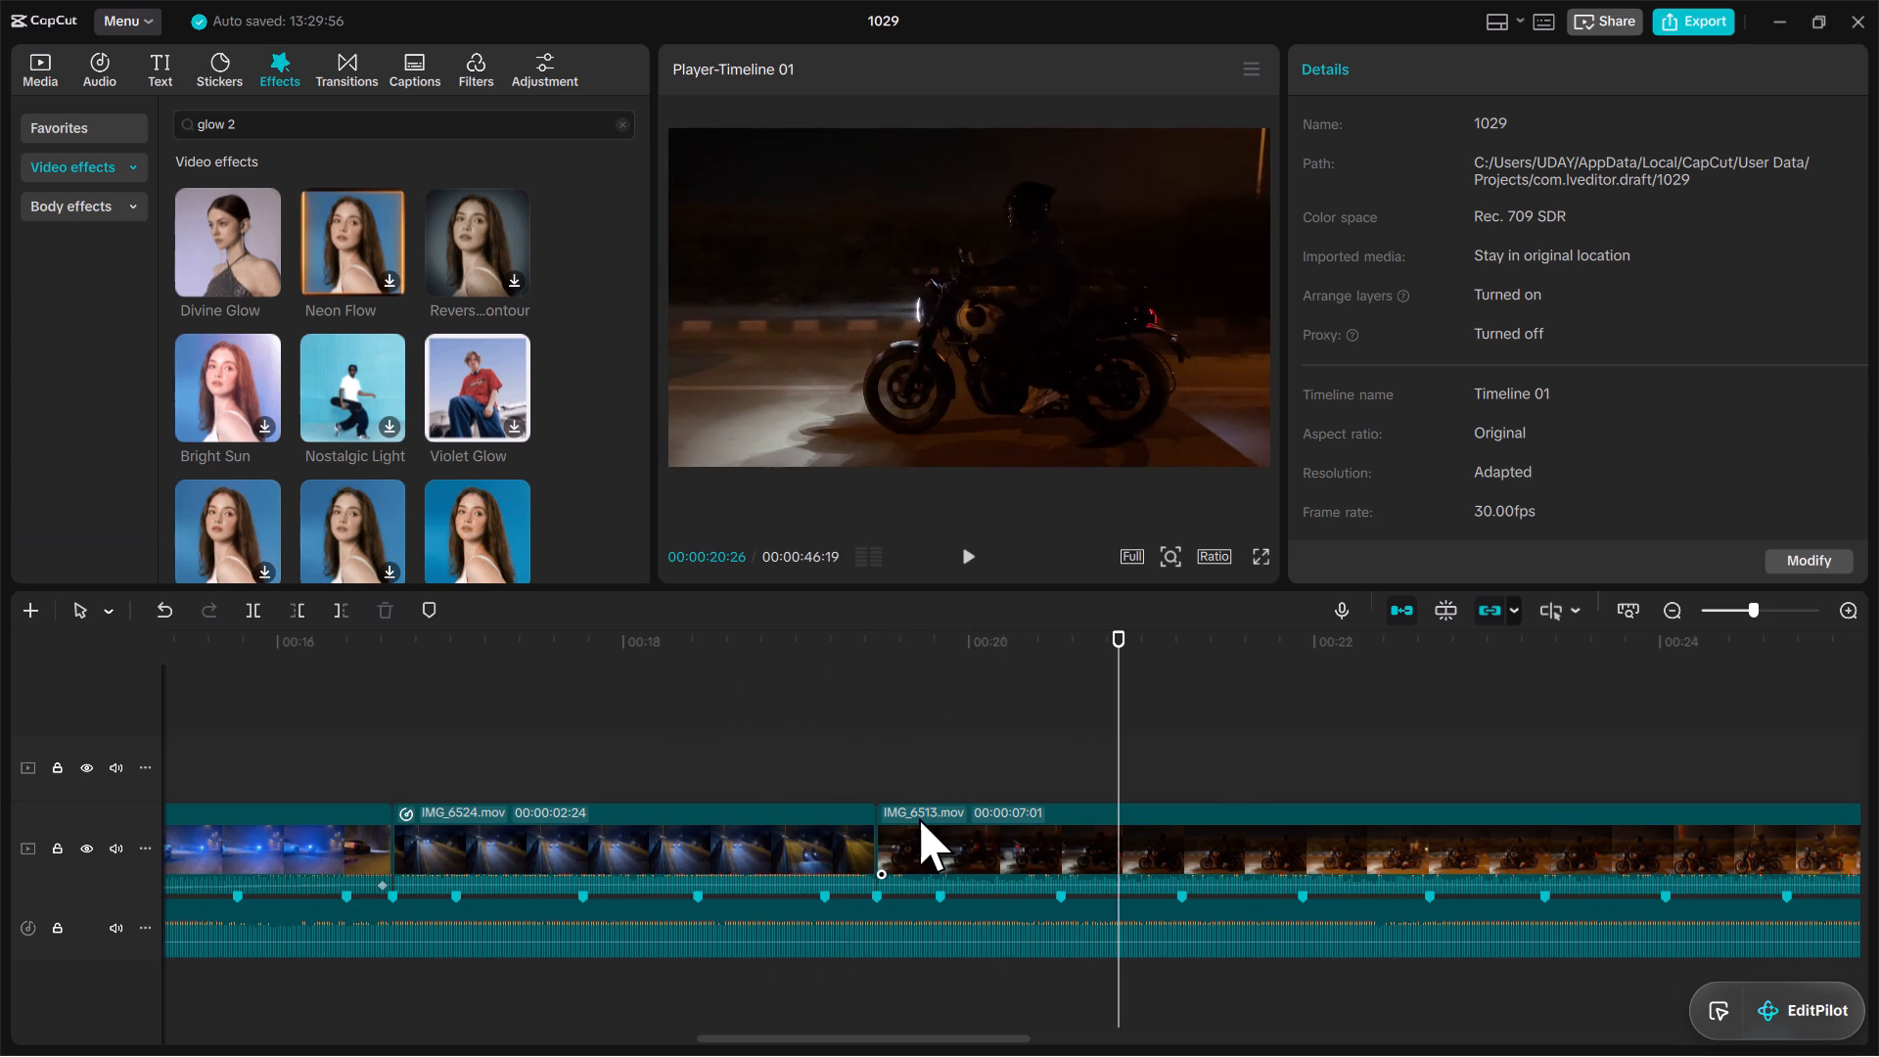
pyautogui.click(787, 637)
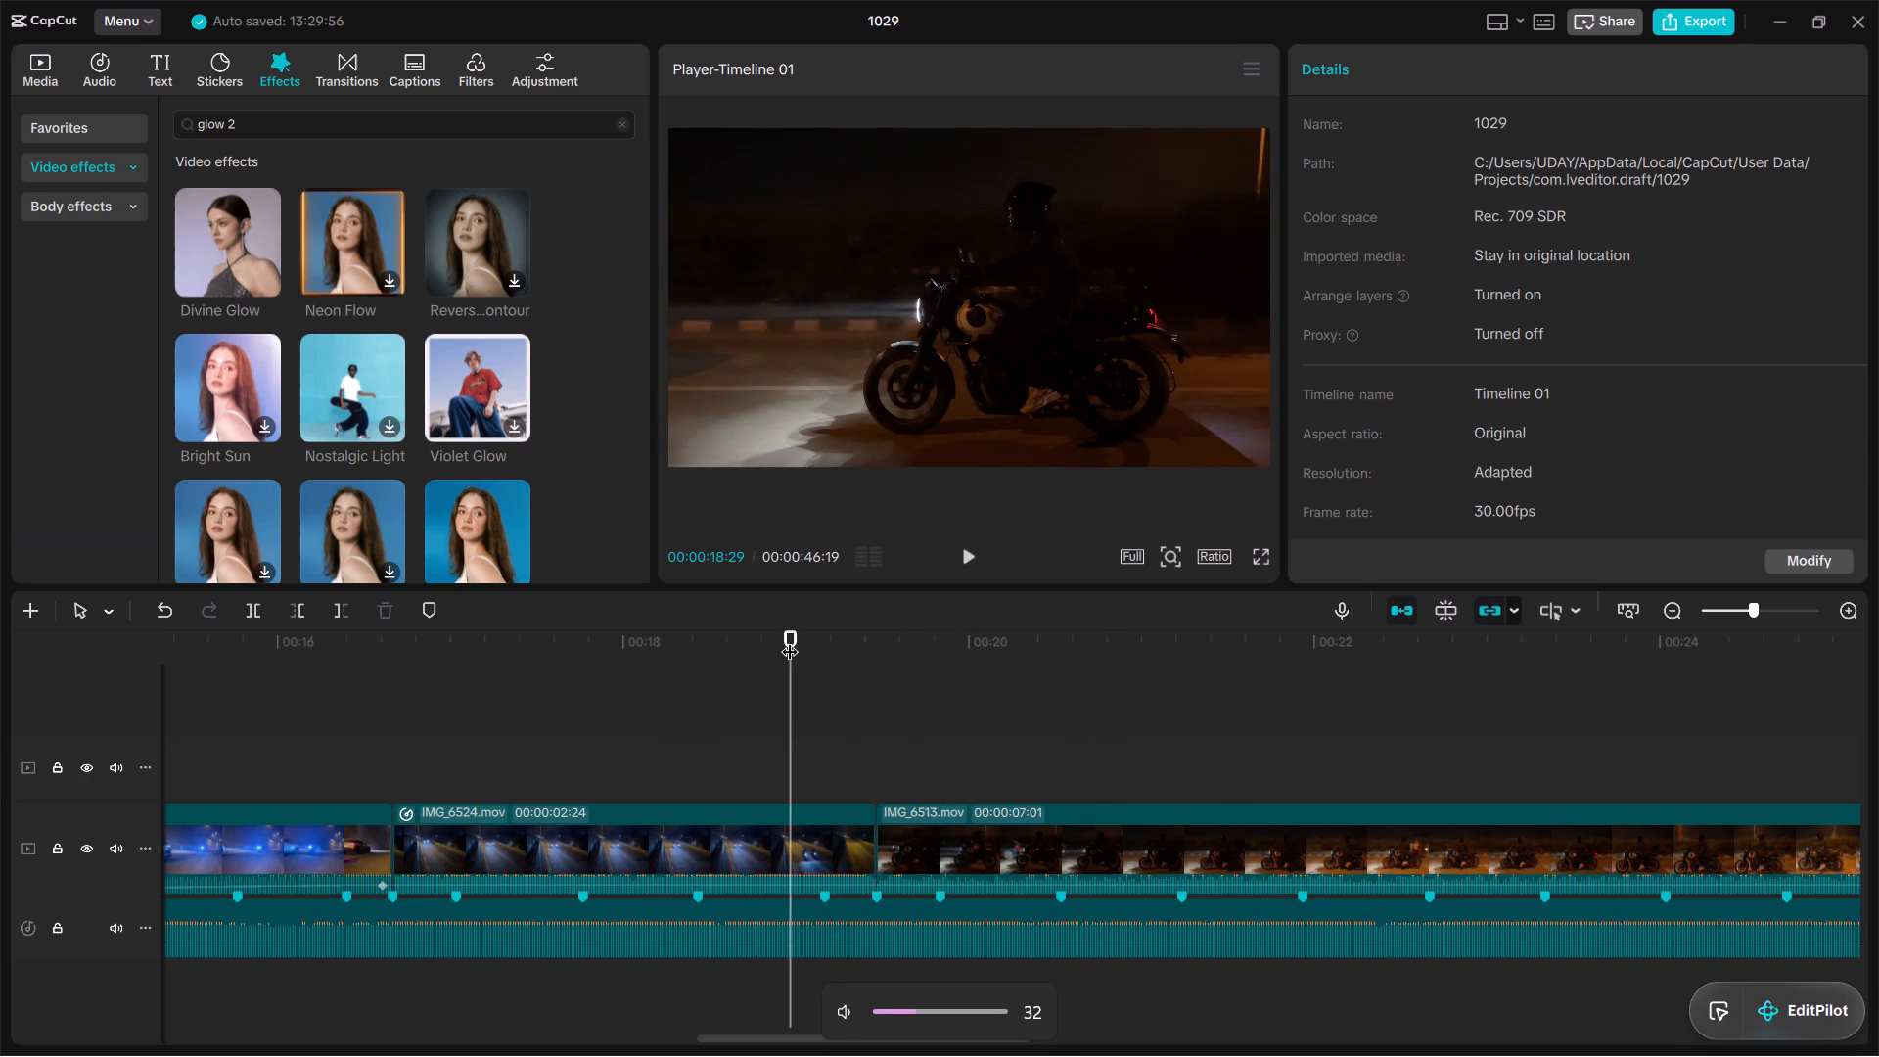
pyautogui.press('space')
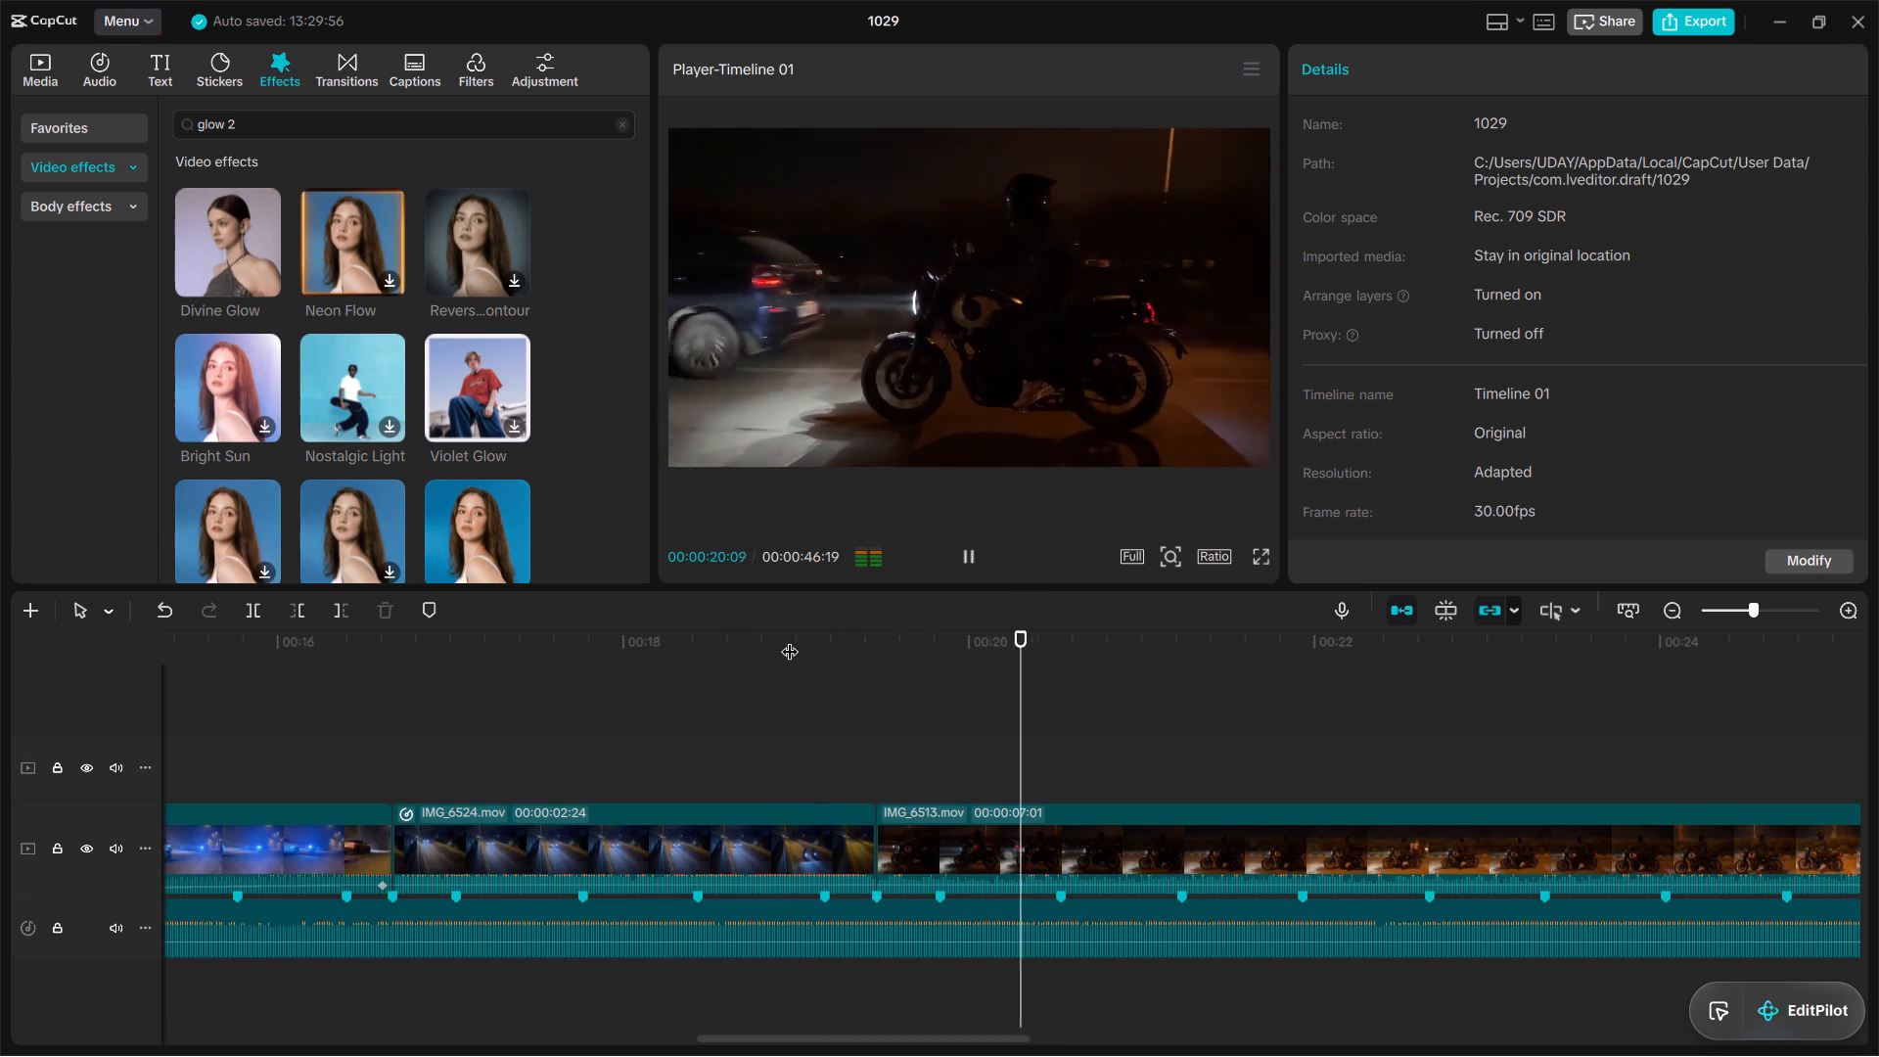
pyautogui.press('space')
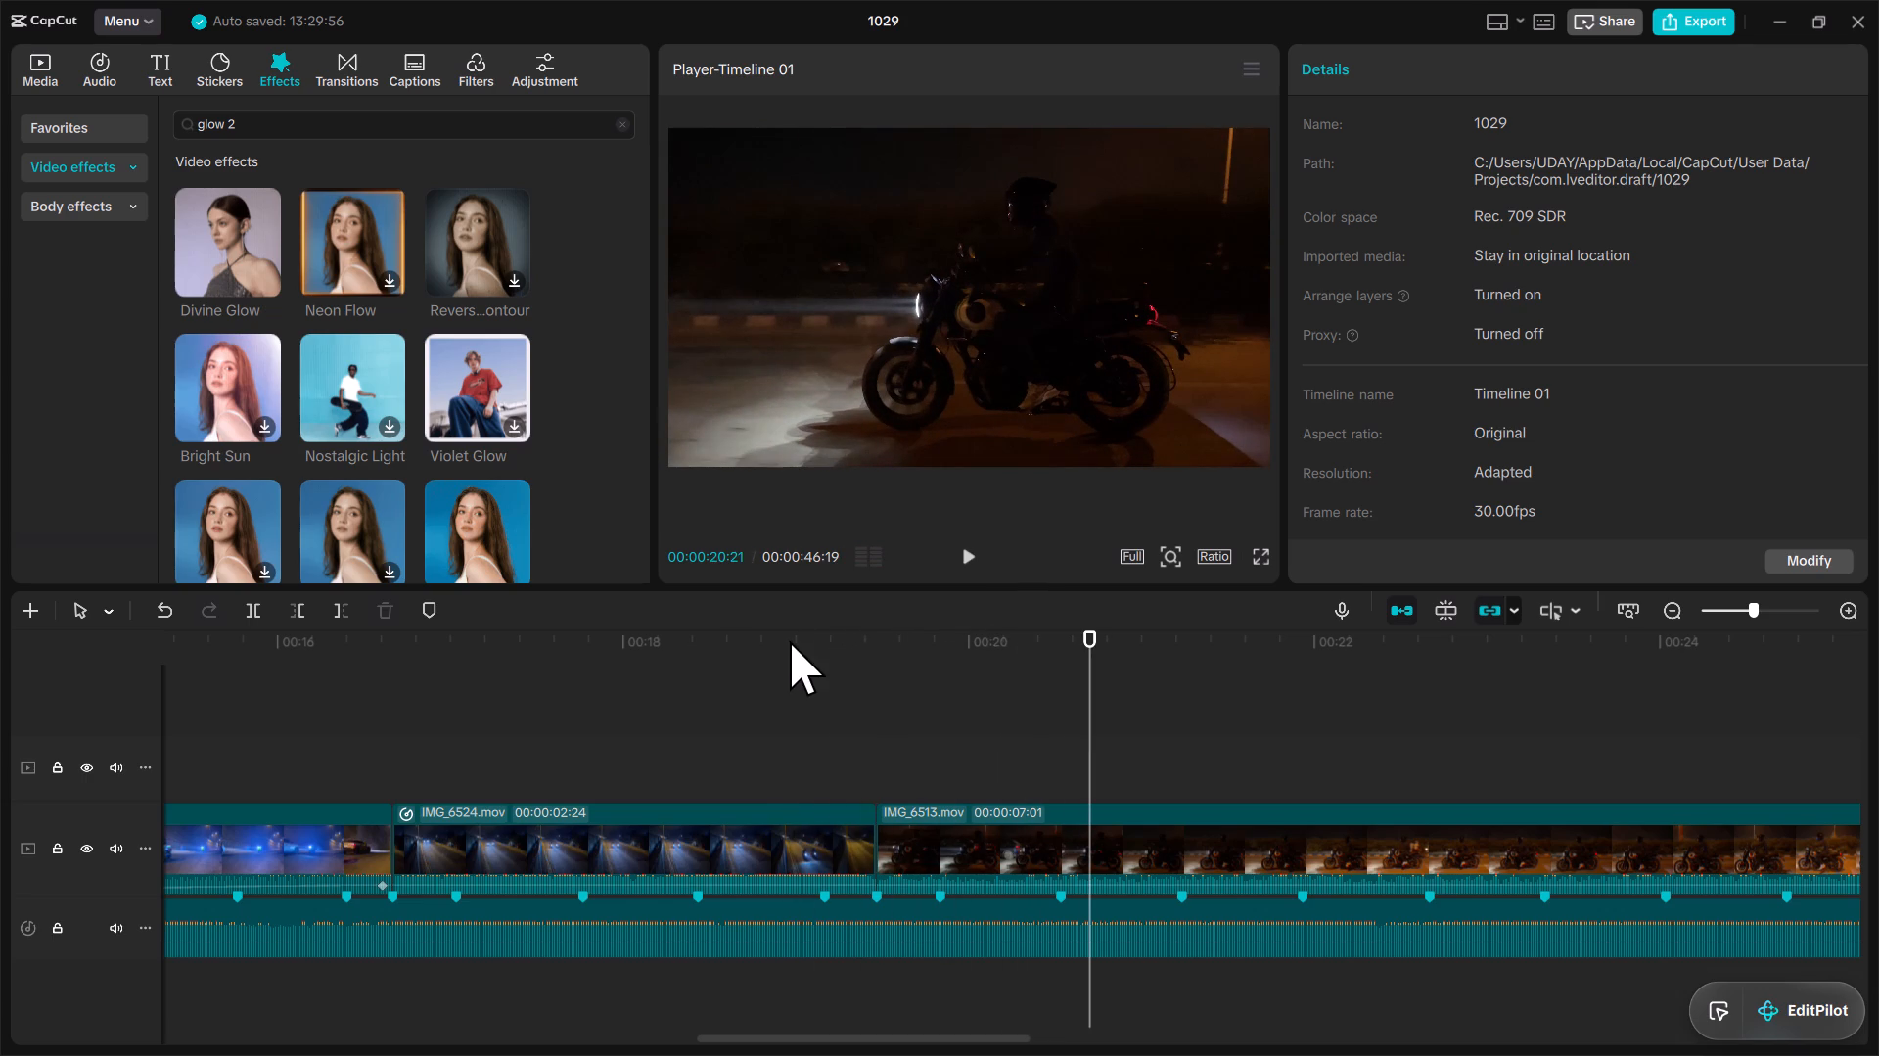
# Reopen IMG_6524.mov's speed curve and play the clip's slow section from about 00:00:17:13.
pyautogui.click(842, 850)
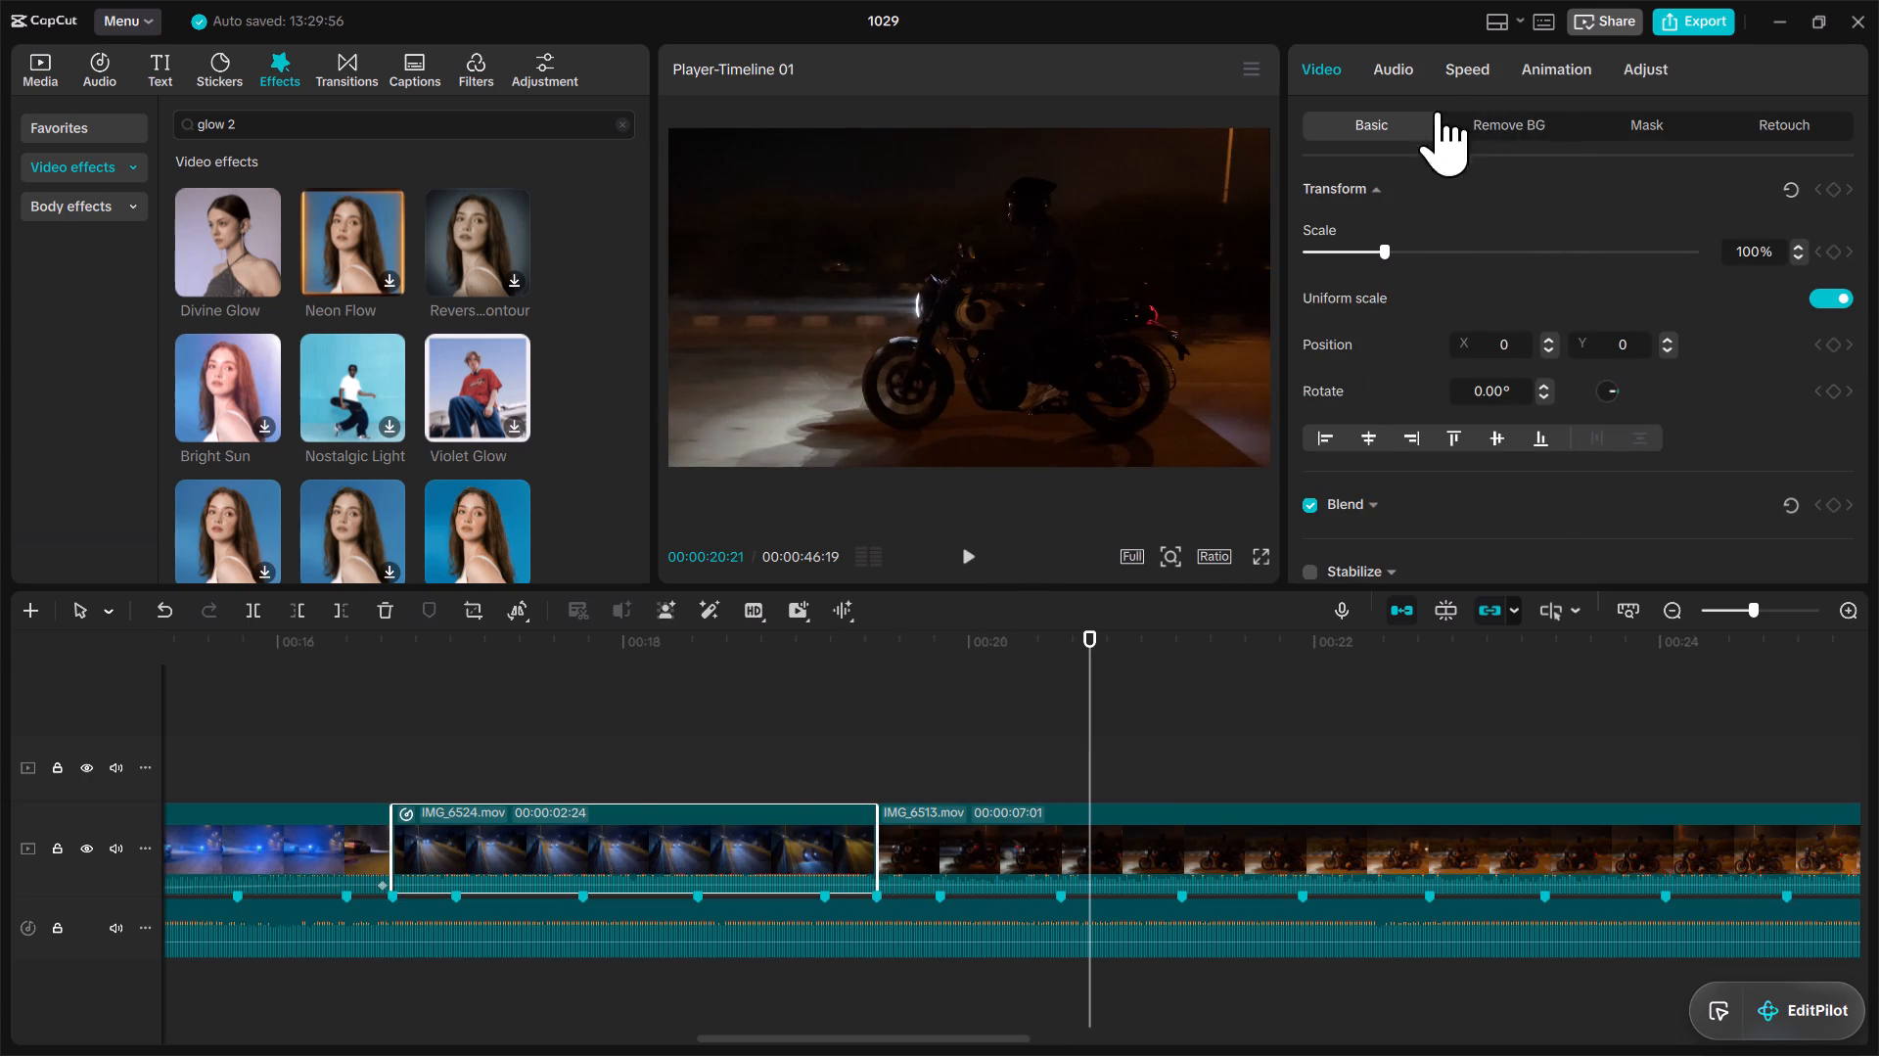
pyautogui.click(1465, 78)
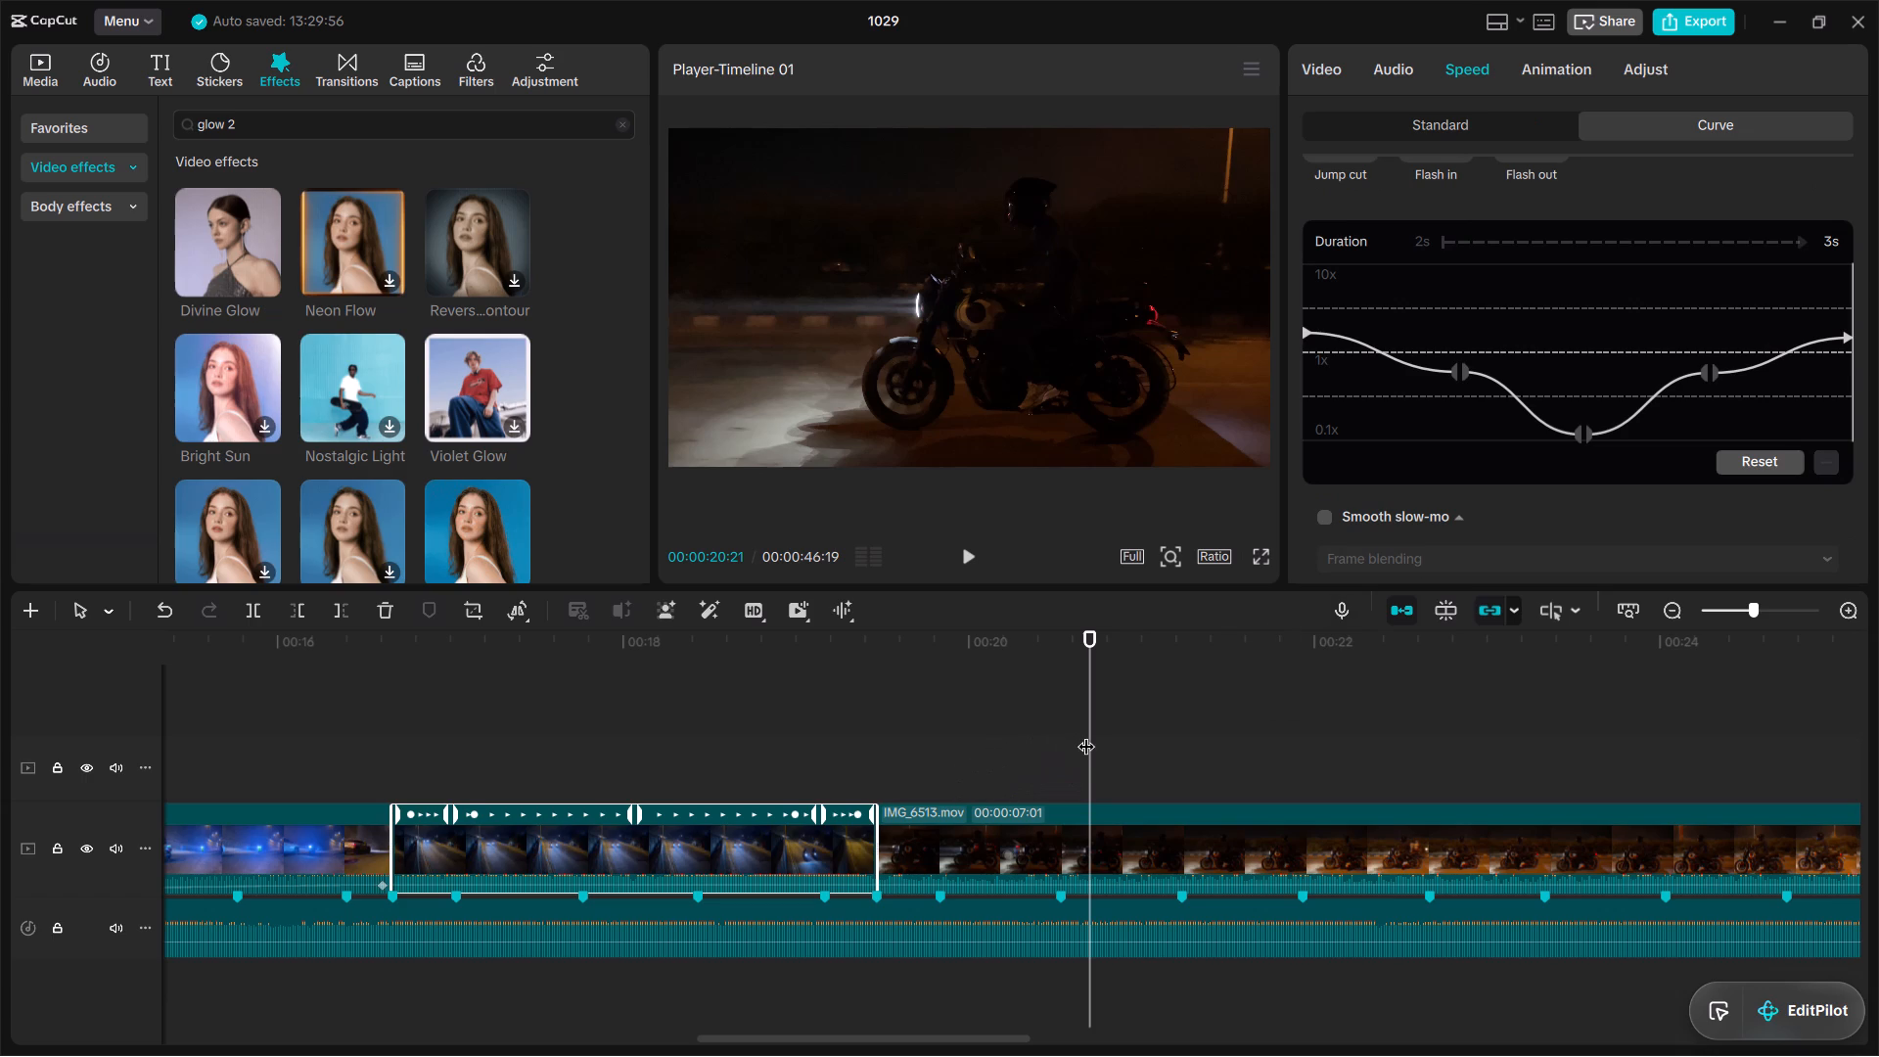
pyautogui.moveTo(1086, 734); pyautogui.dragTo(526, 782)
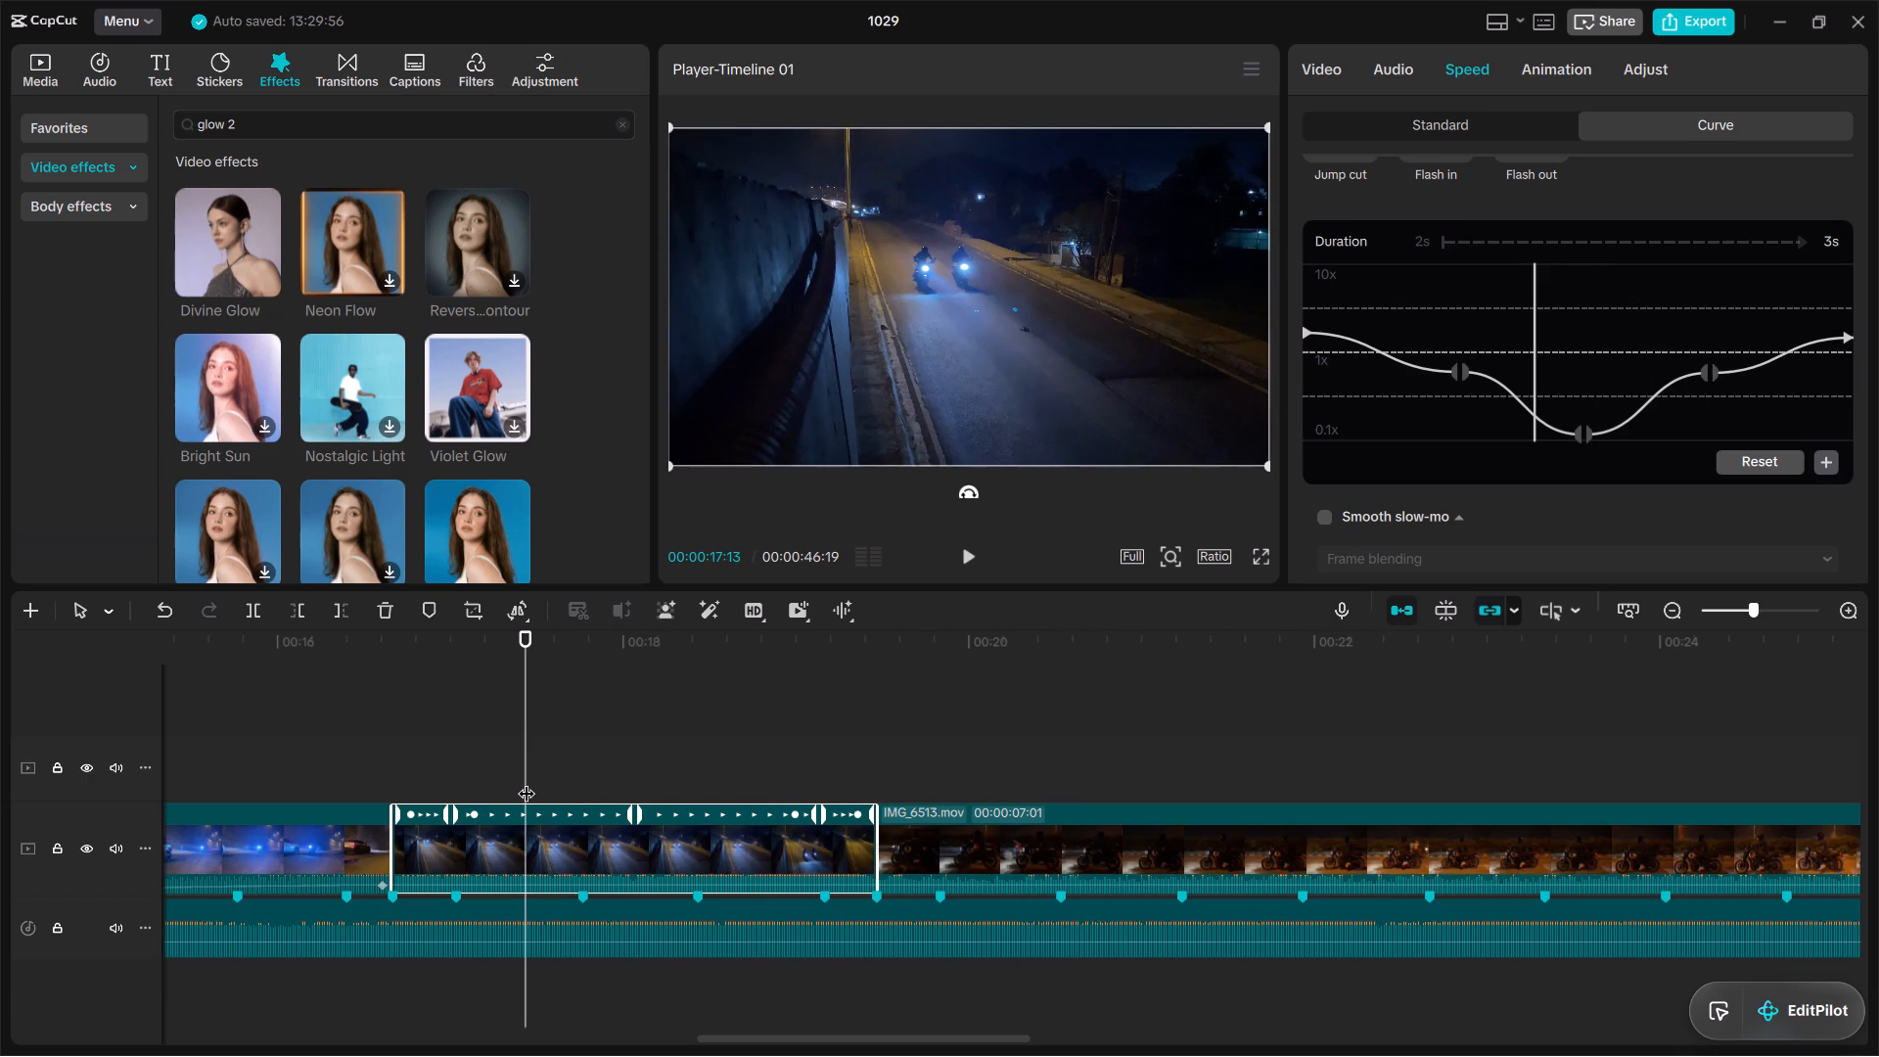
pyautogui.press('space')
pyautogui.press('space')
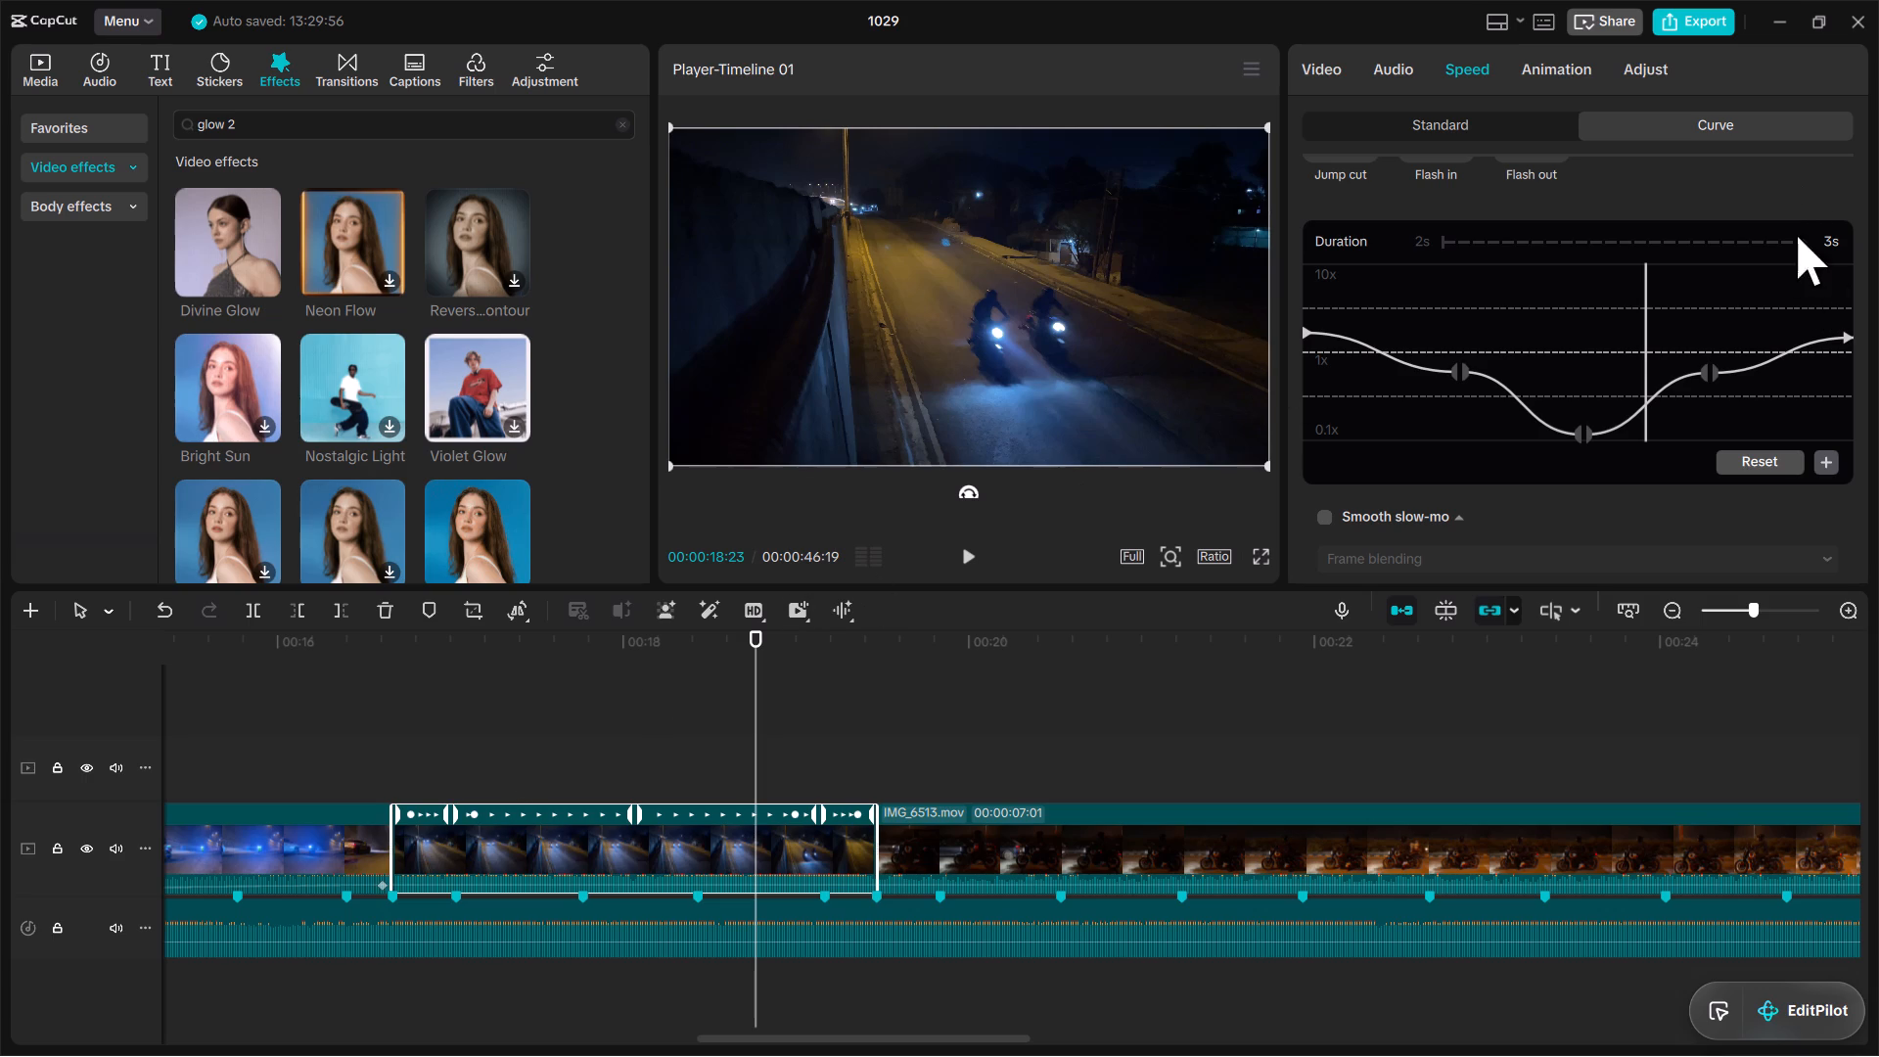
# Reset IMG_6524.mov's speed curve, raise its end point well above 1x and its start point to about 5.3x.
pyautogui.click(1770, 458)
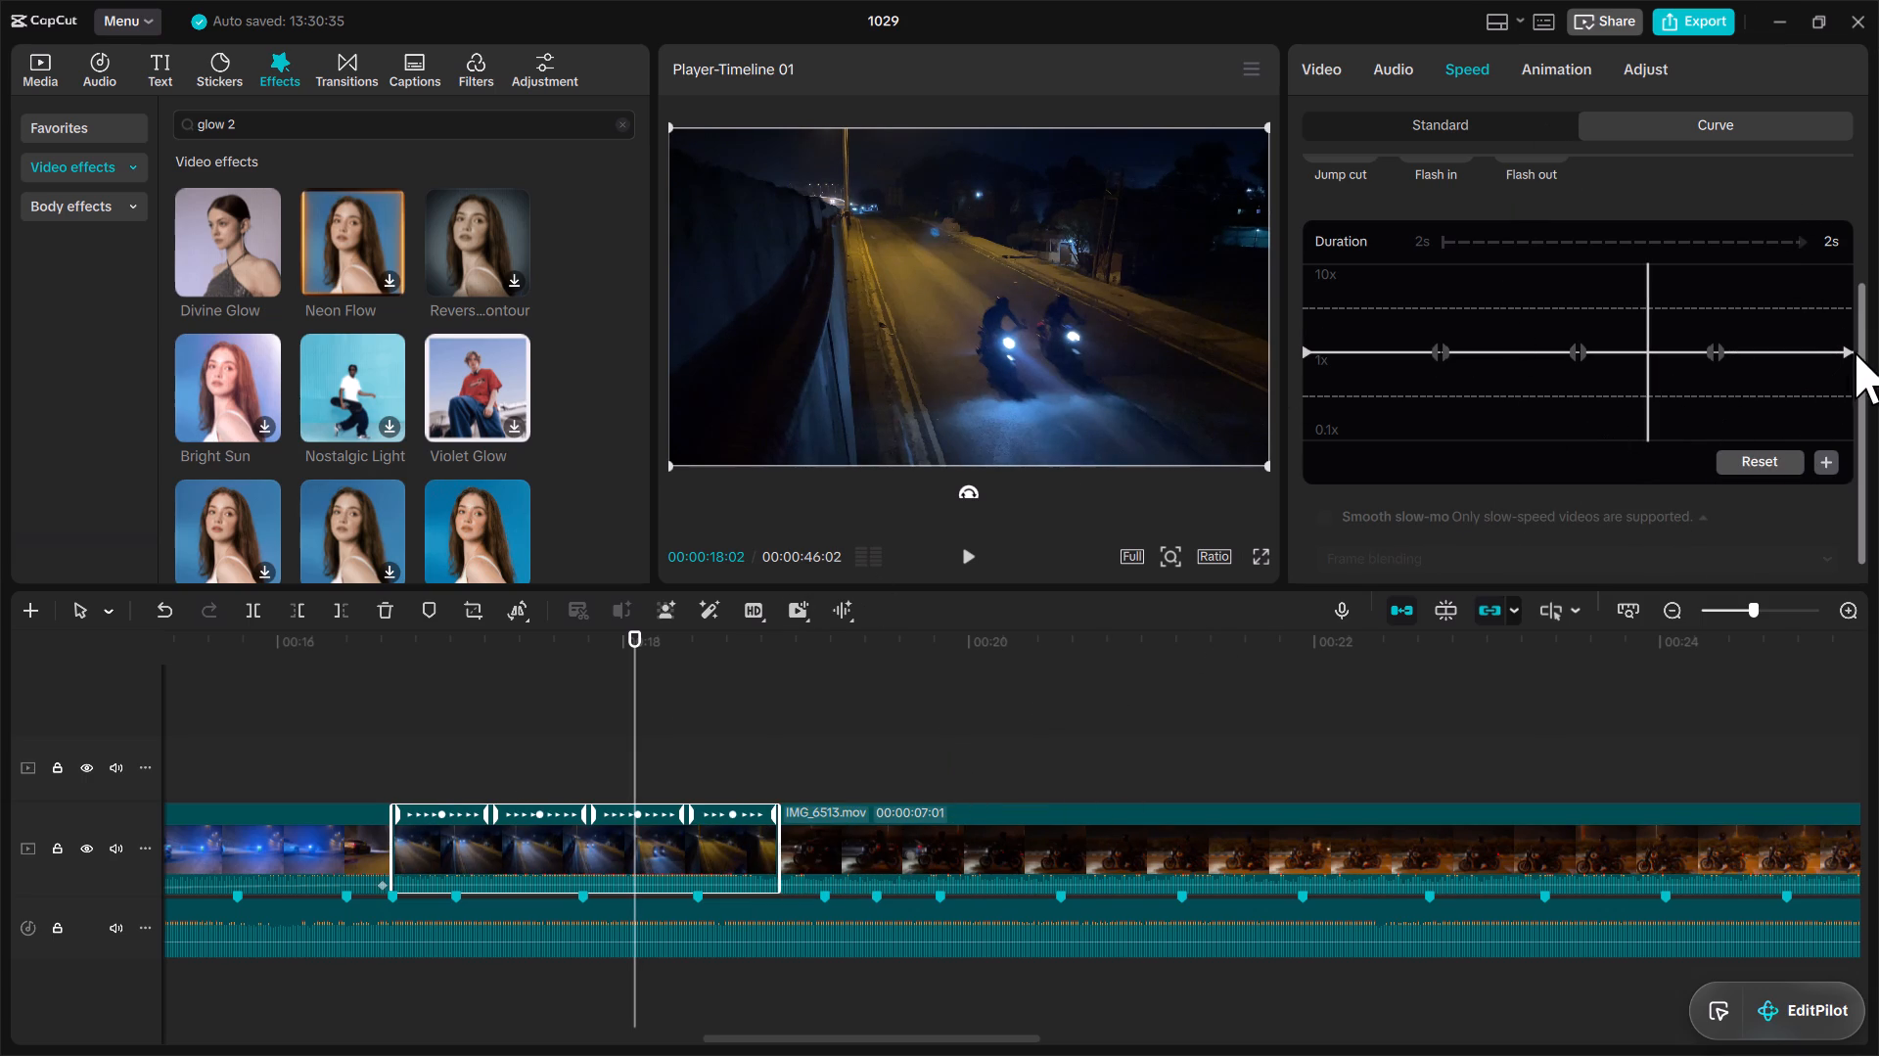
pyautogui.moveTo(1852, 351); pyautogui.dragTo(1856, 318)
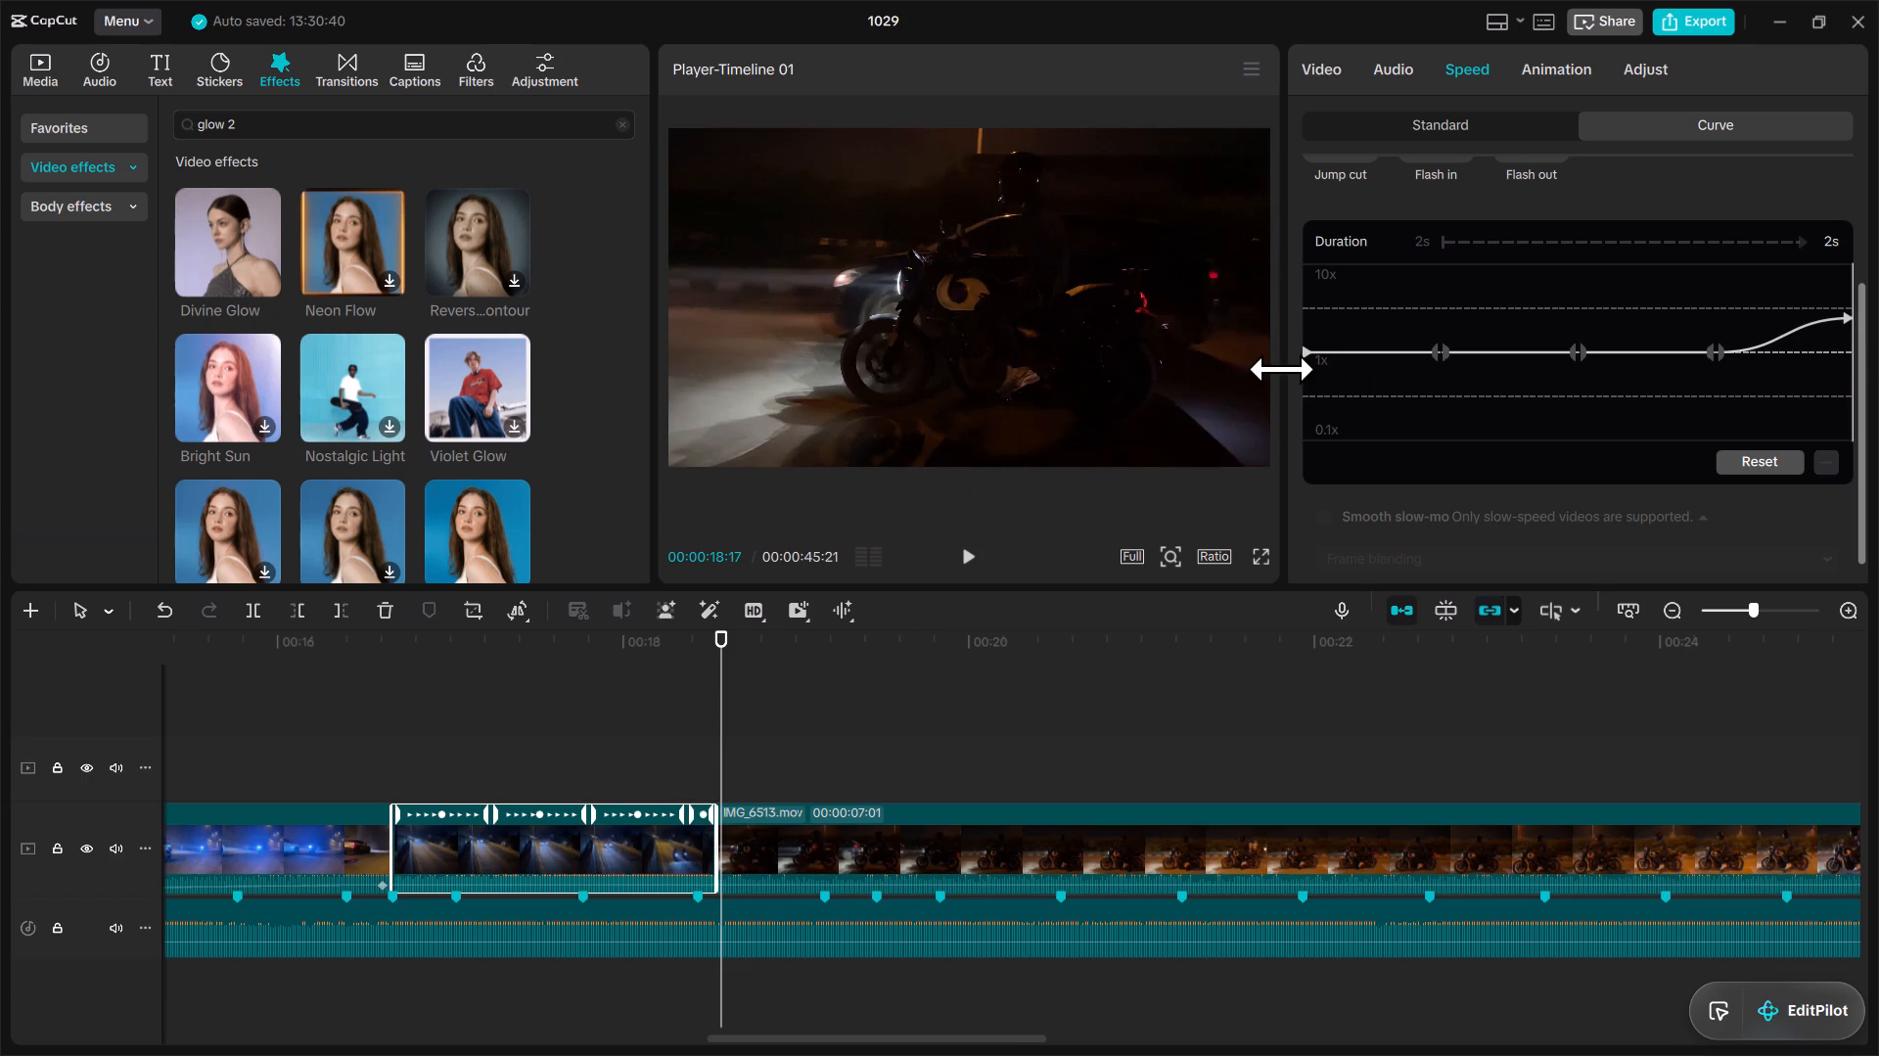
pyautogui.moveTo(1308, 351); pyautogui.dragTo(1312, 310)
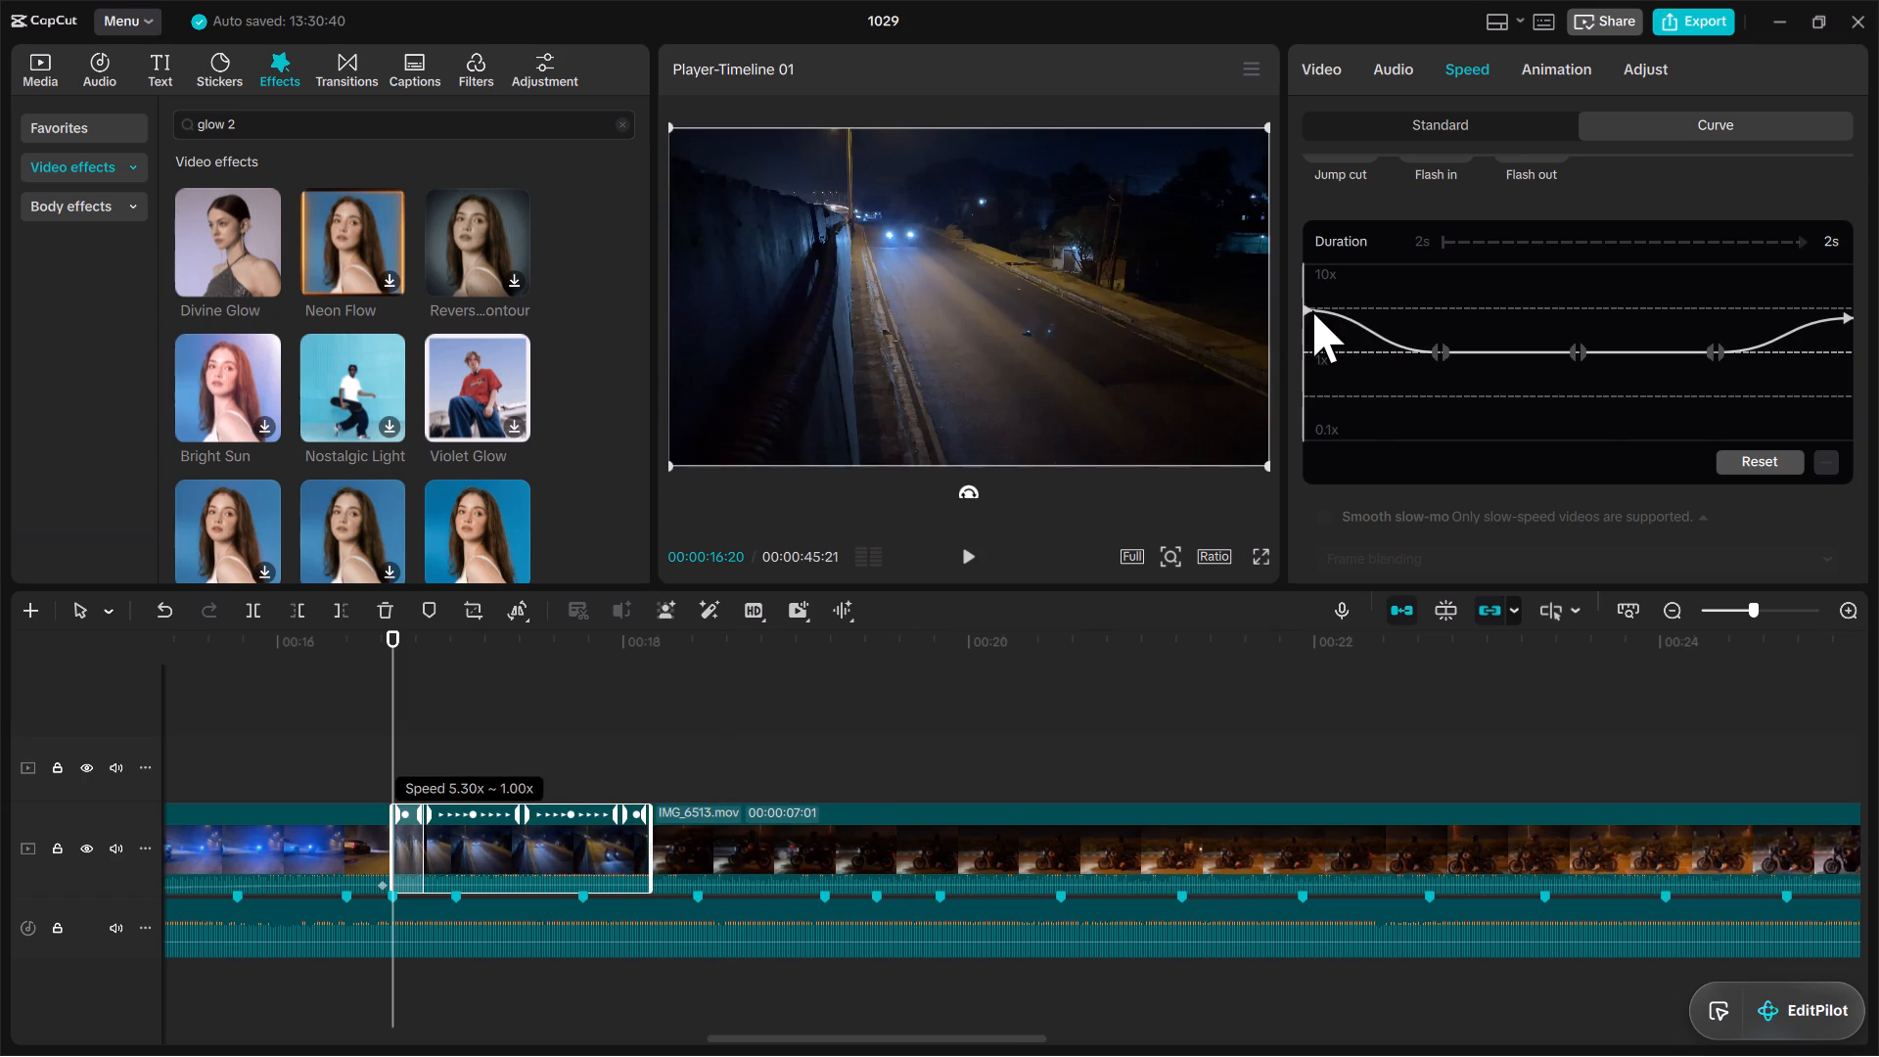
# Lower the middle point of IMG_6524.mov's speed curve to about 0.55x.
pyautogui.moveTo(1578, 351); pyautogui.dragTo(1577, 386)
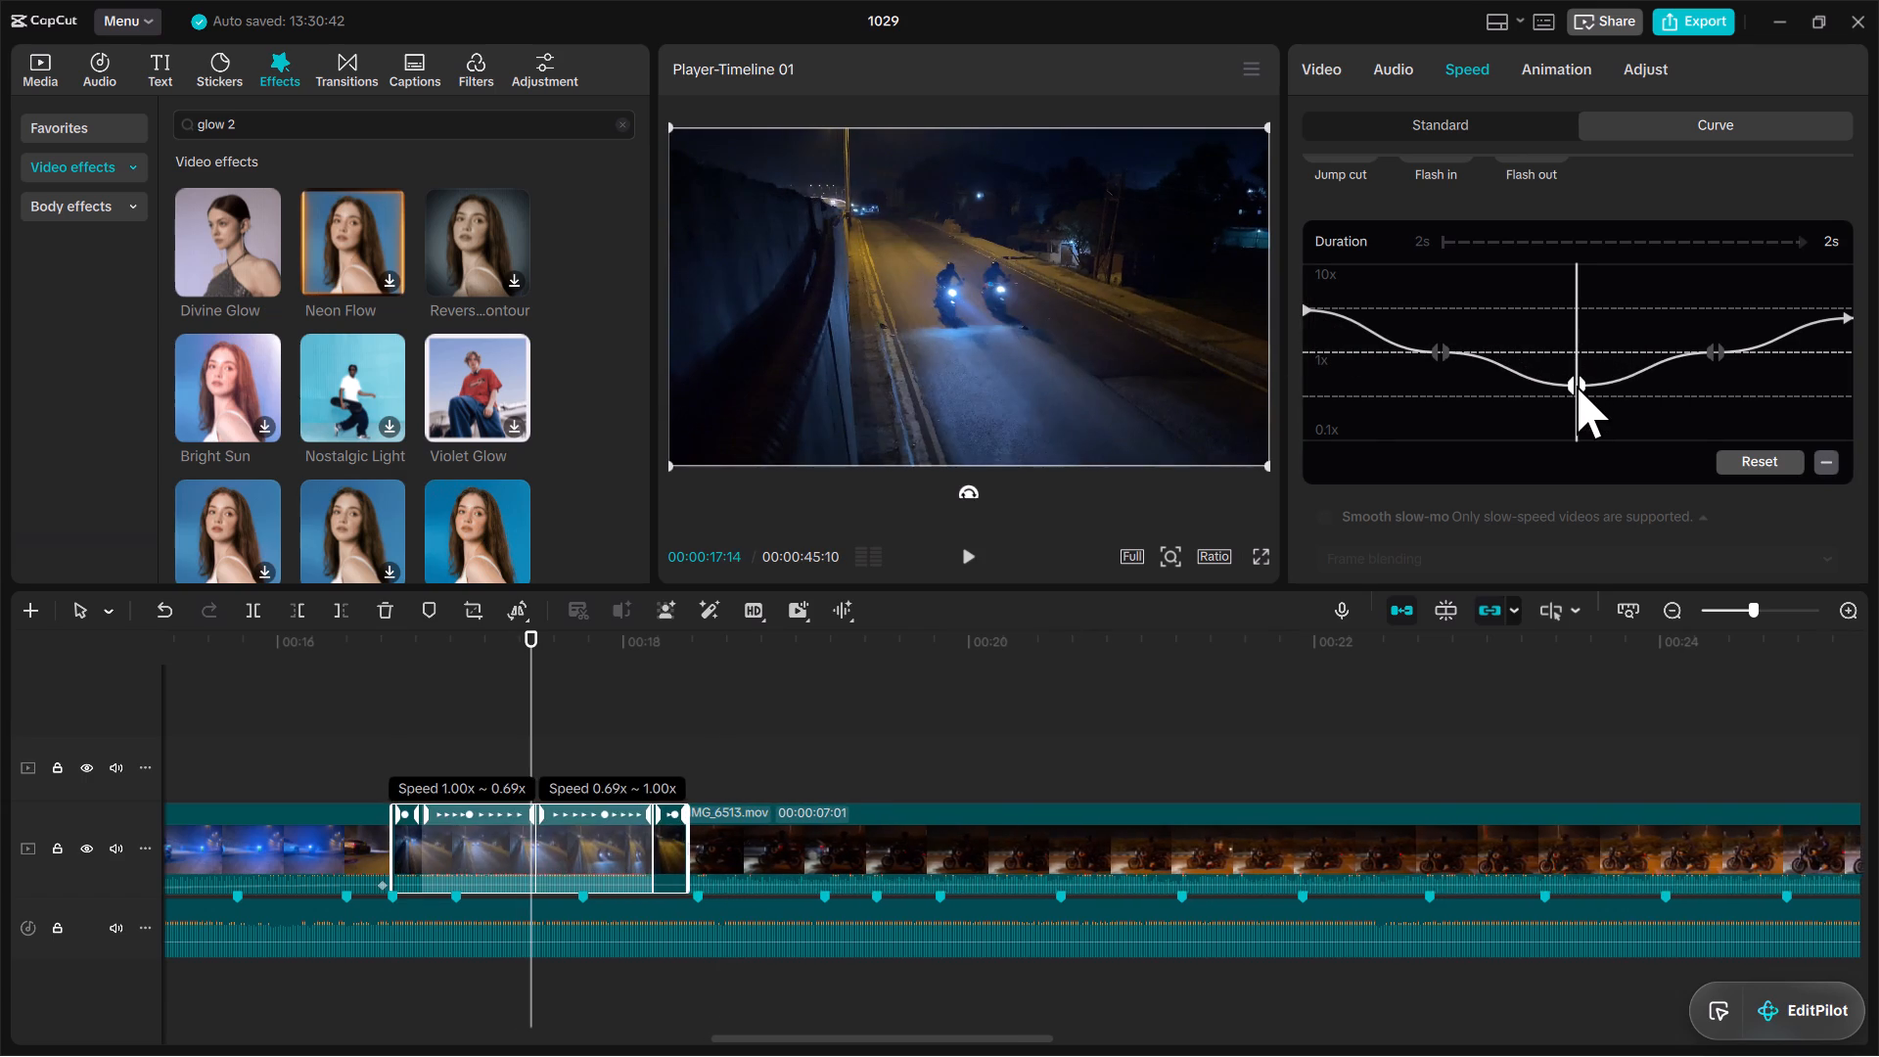
pyautogui.moveTo(1577, 386); pyautogui.dragTo(1577, 402)
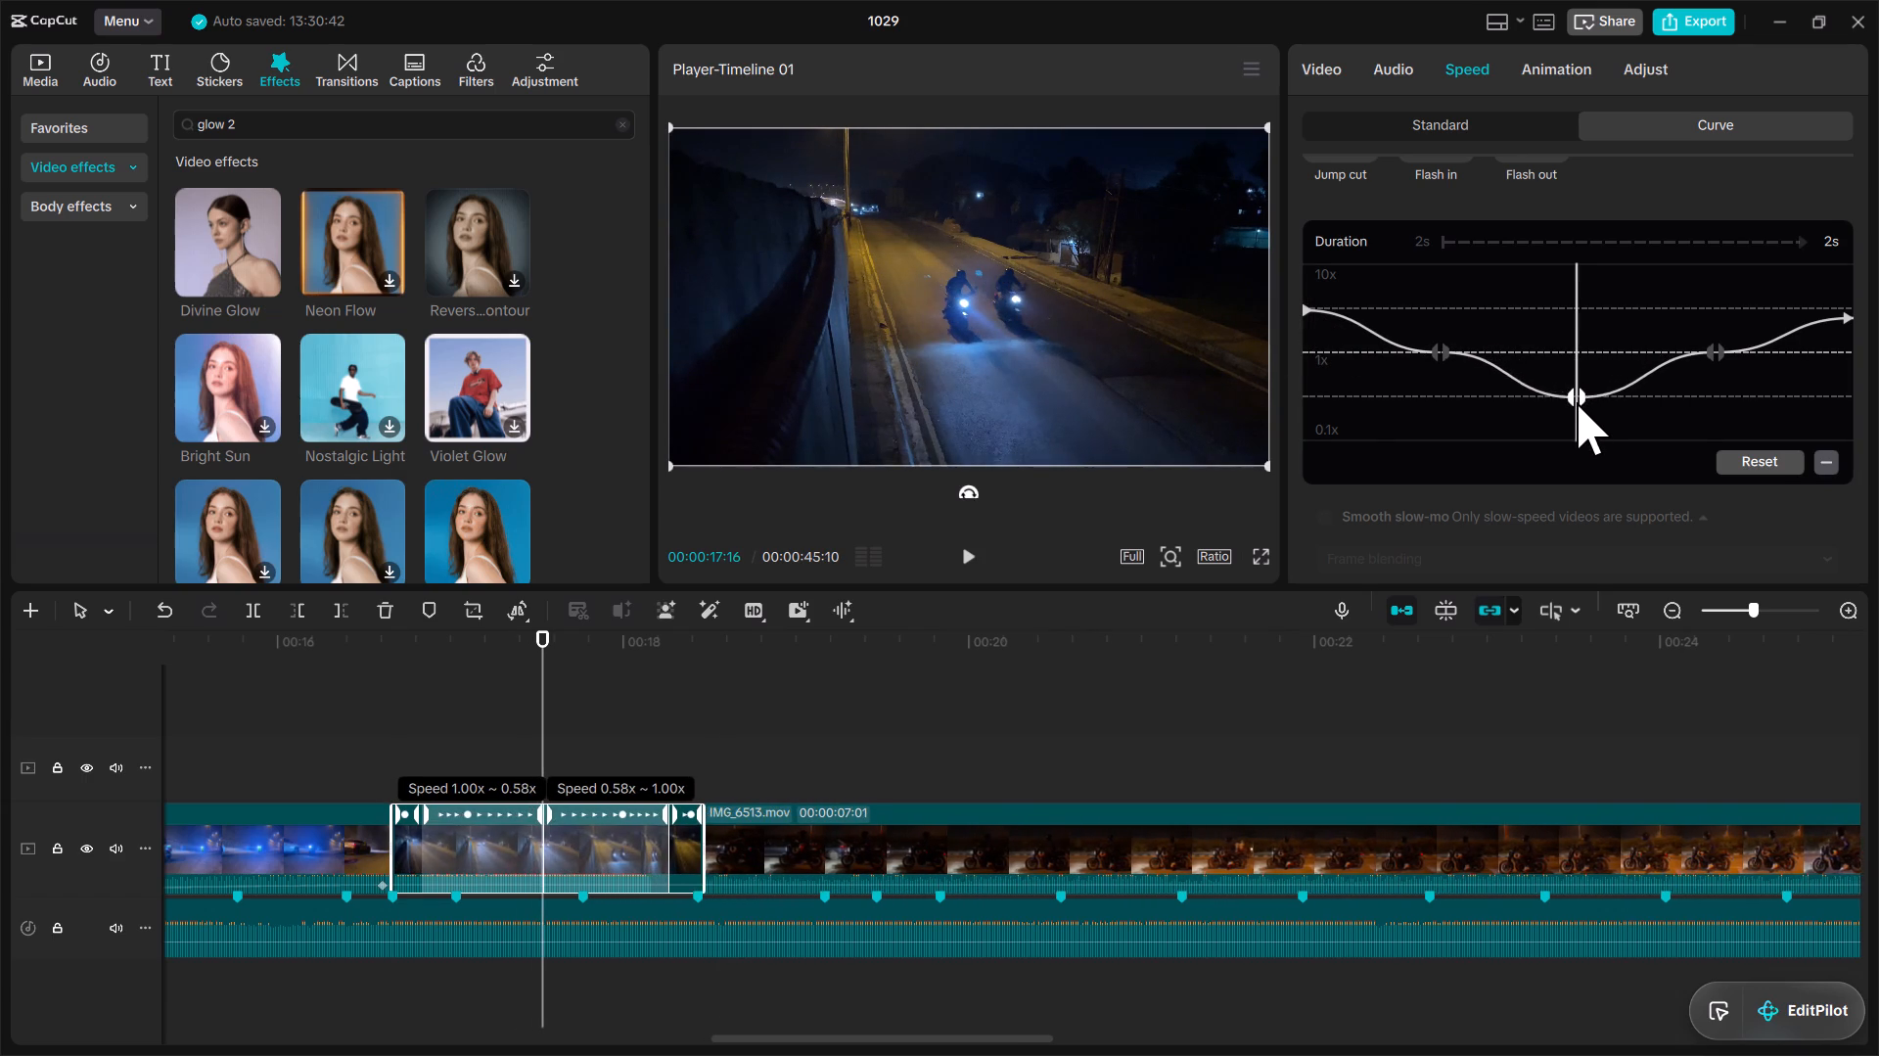
pyautogui.moveTo(1577, 402); pyautogui.dragTo(1581, 396)
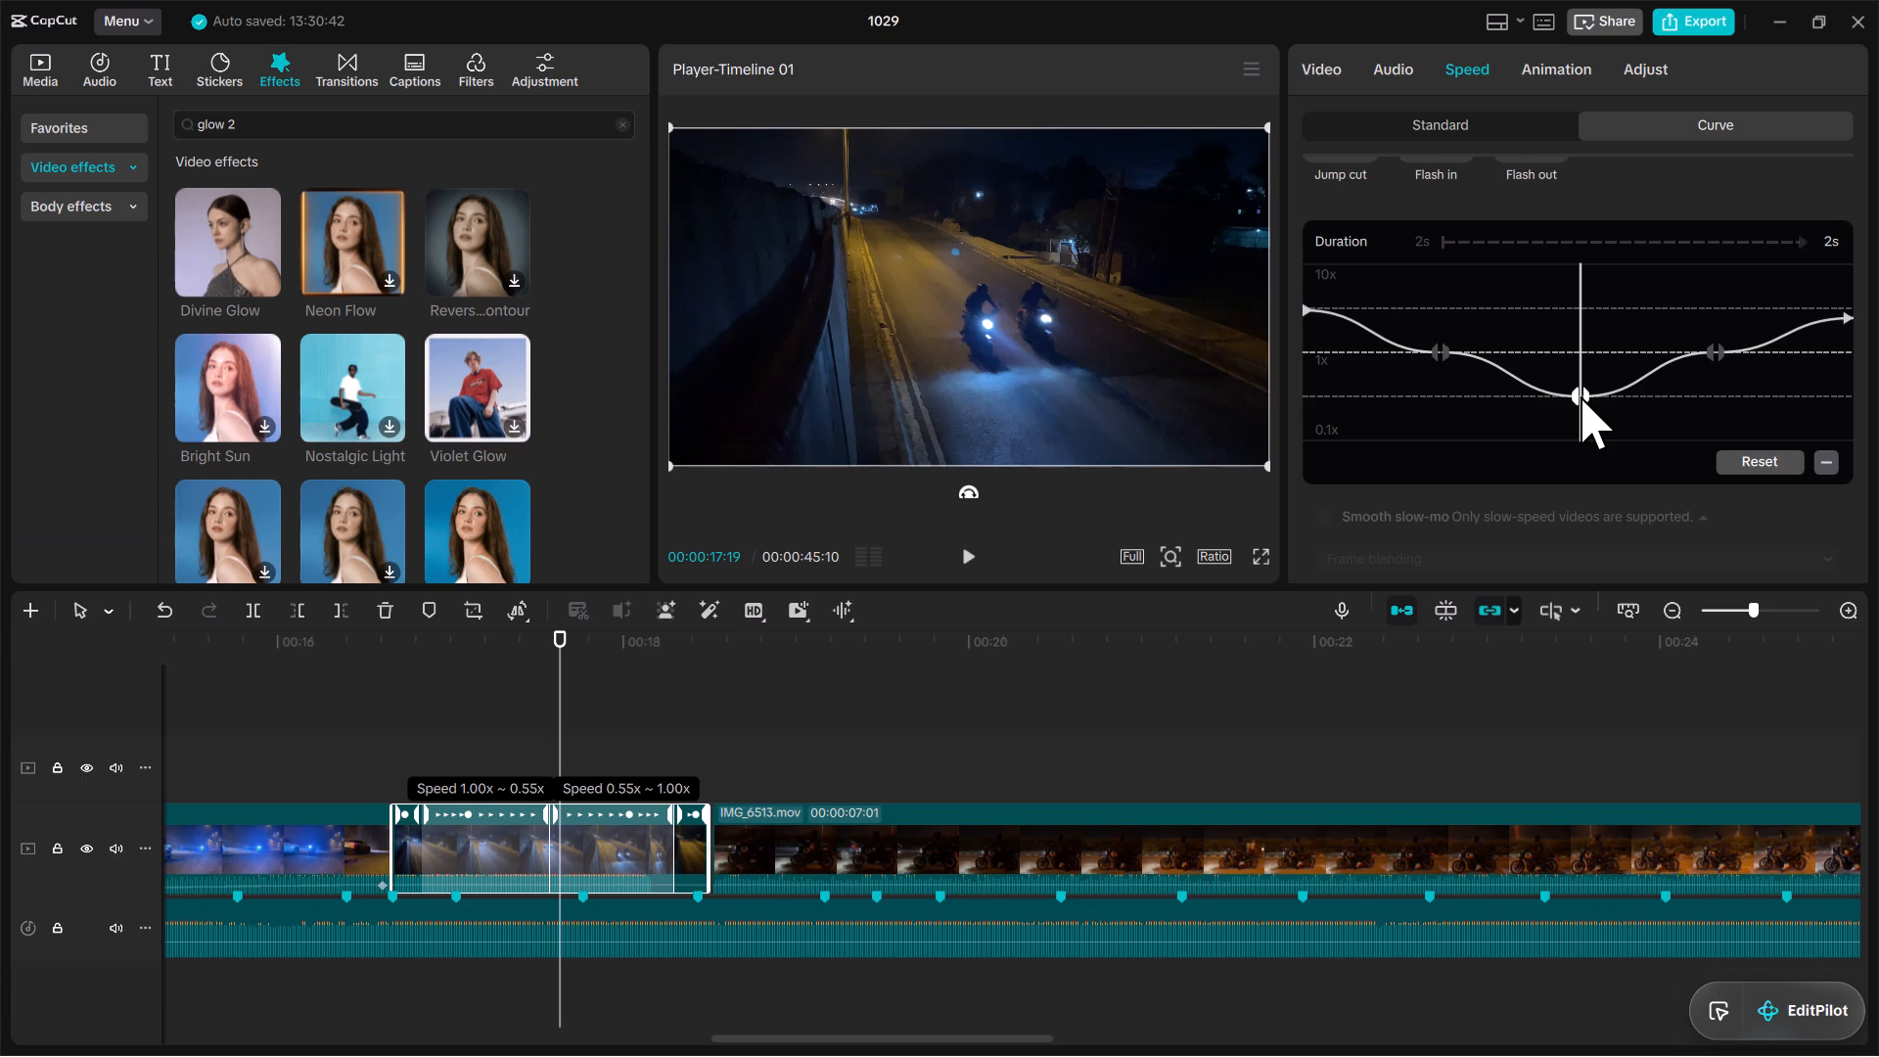
pyautogui.moveTo(1581, 396); pyautogui.dragTo(1581, 405)
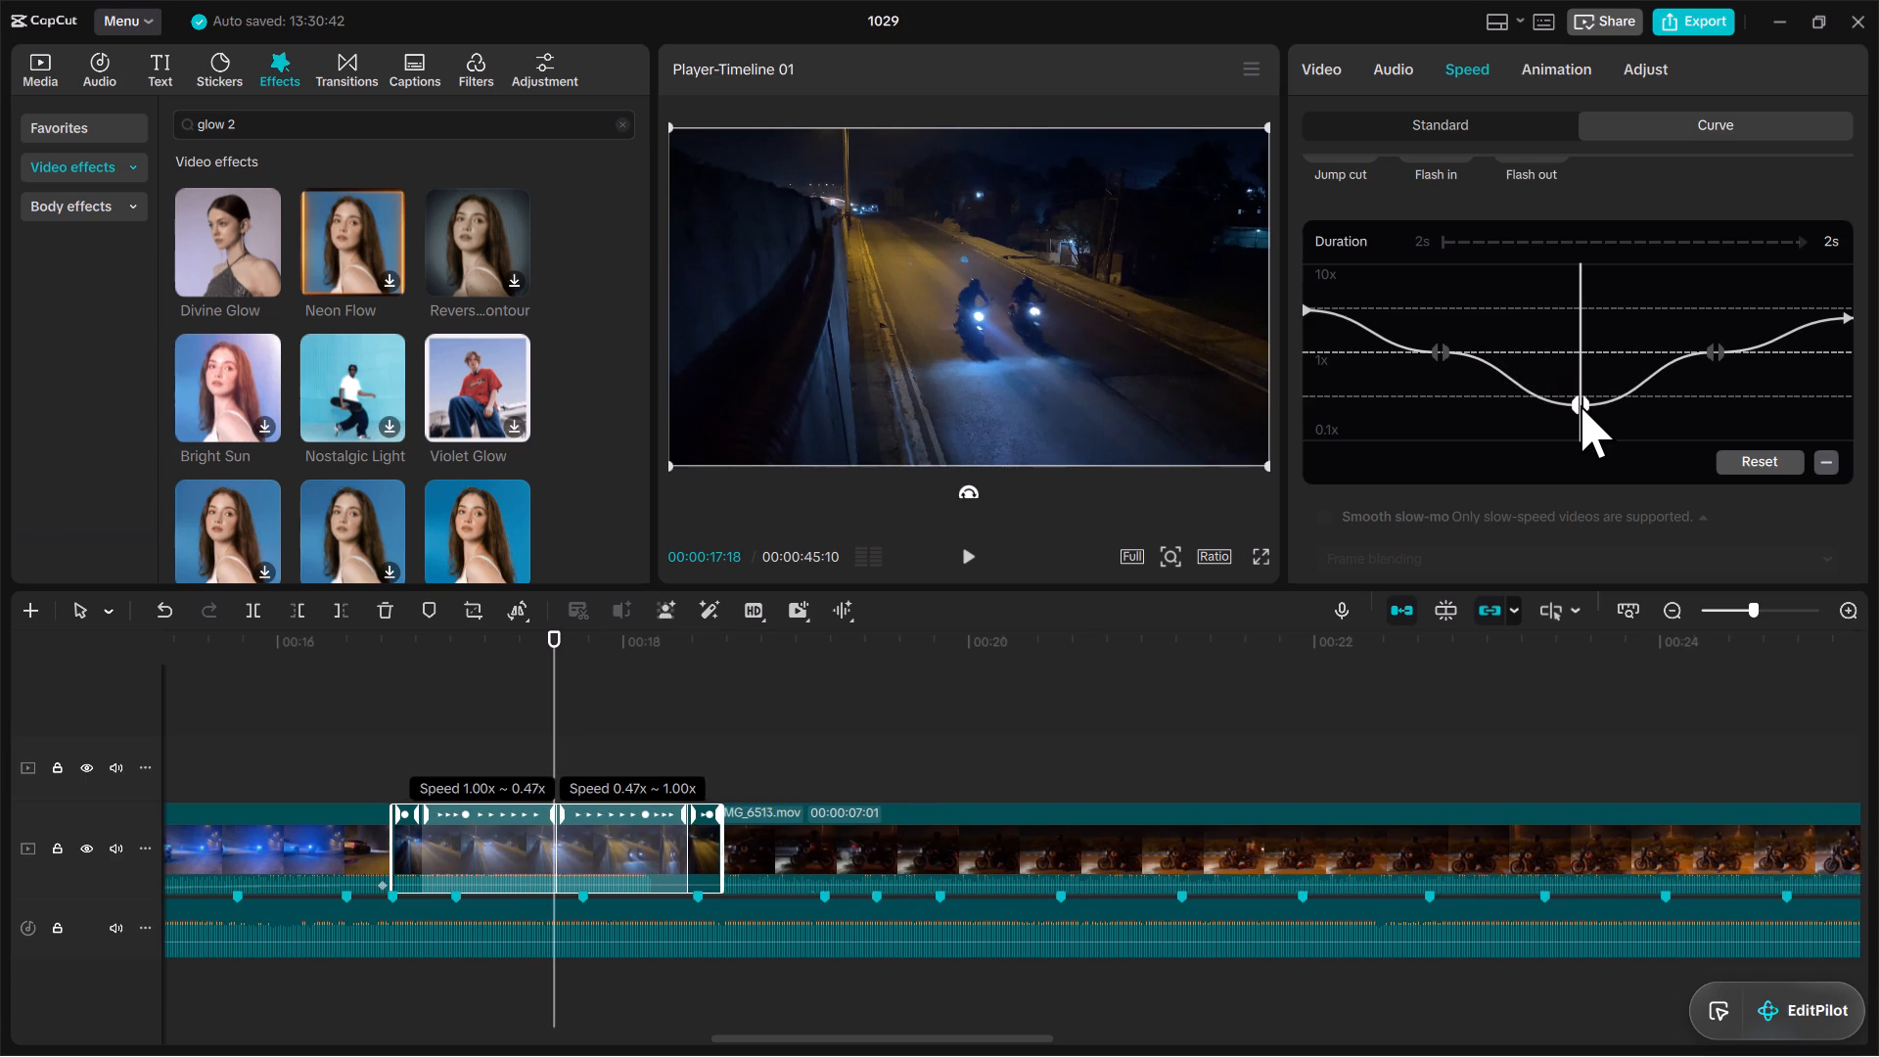
pyautogui.moveTo(1581, 405); pyautogui.dragTo(1579, 397)
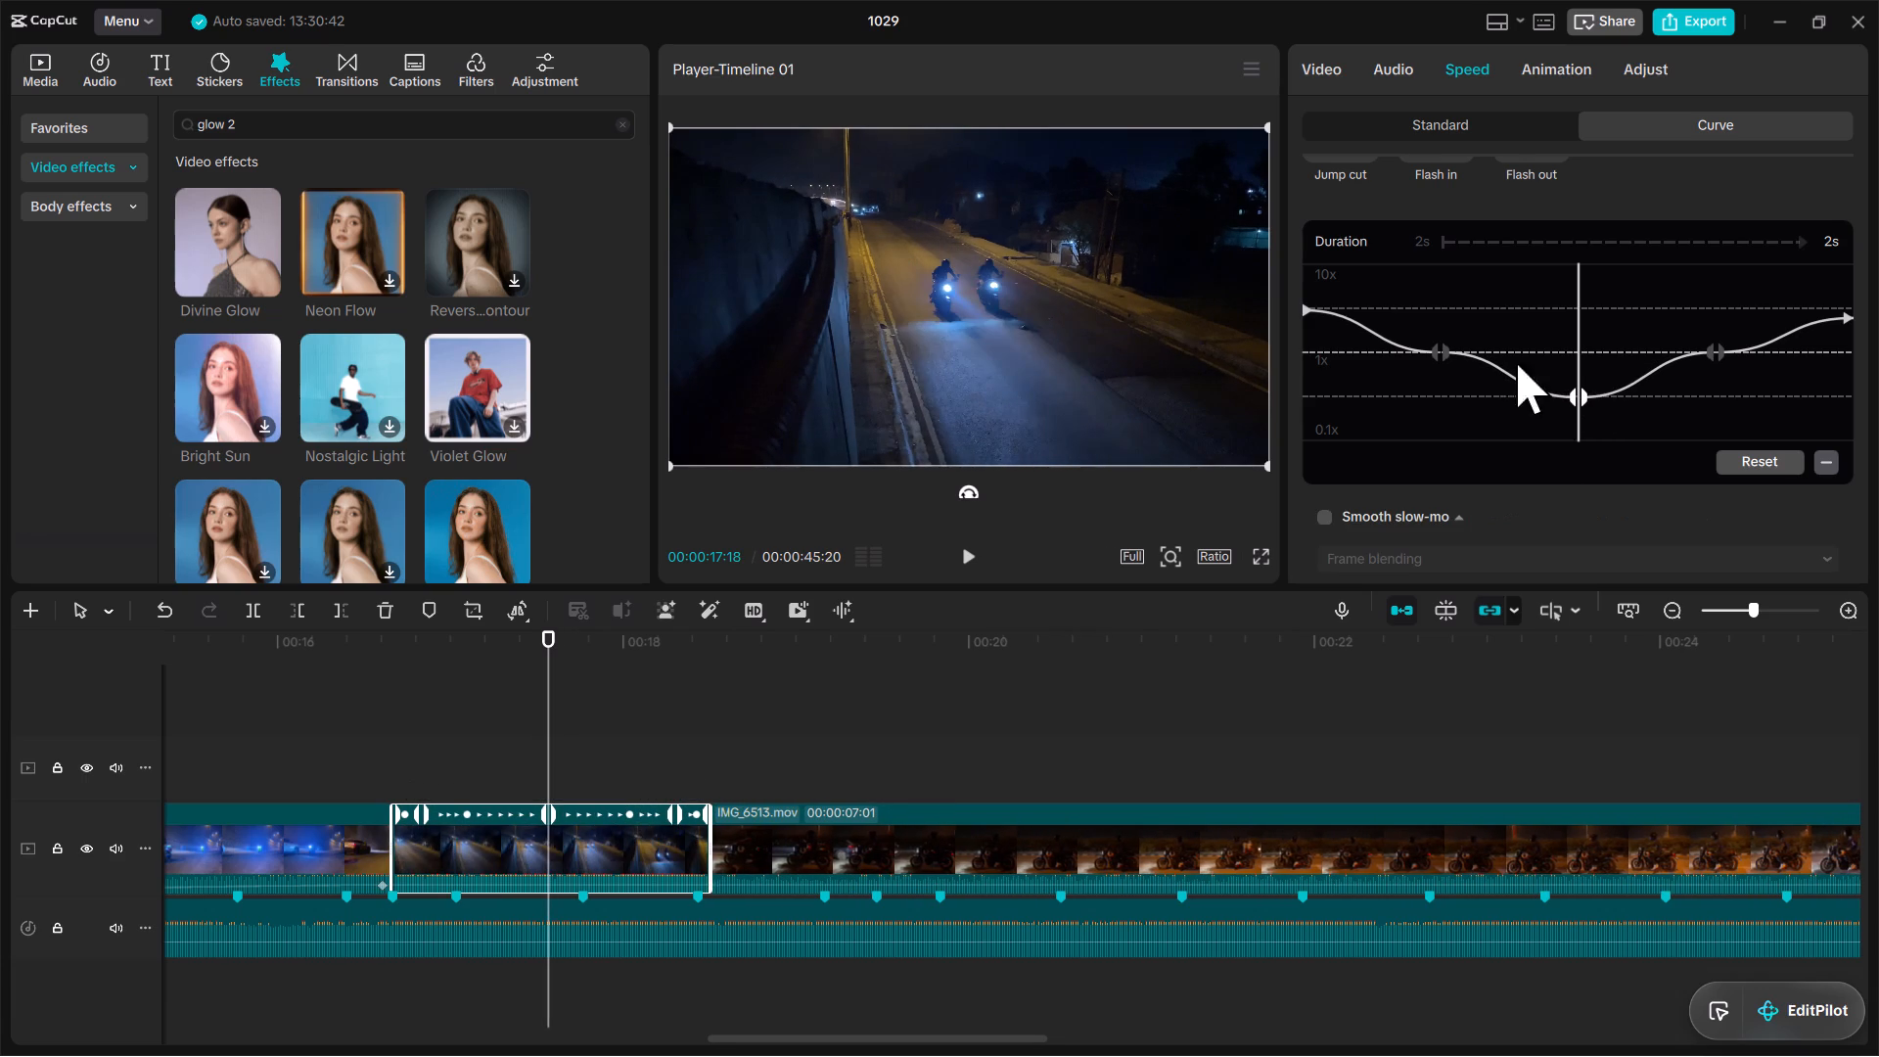
# Raise the incoming half of IMG_6524.mov's second speed-curve point to about 2x and the outgoing half of its fourth point above 1x.
pyautogui.click(1307, 308)
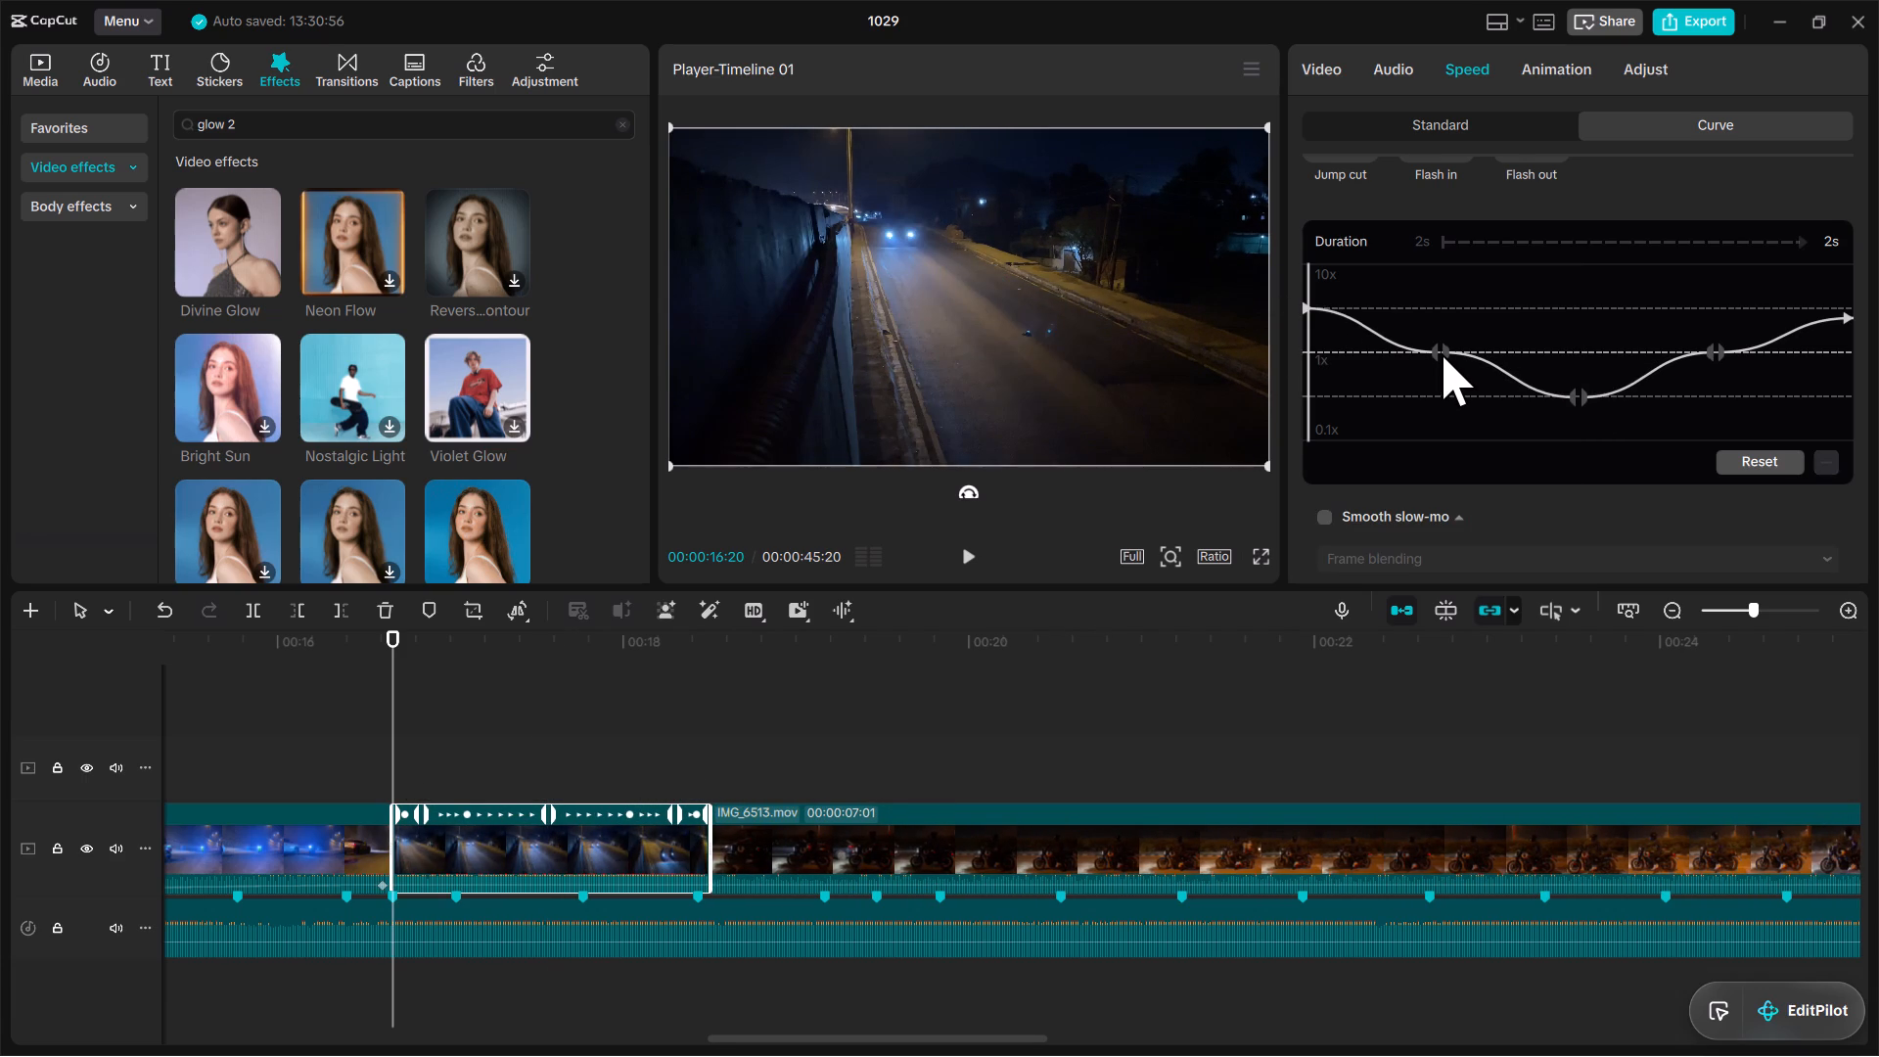
pyautogui.click(1438, 348)
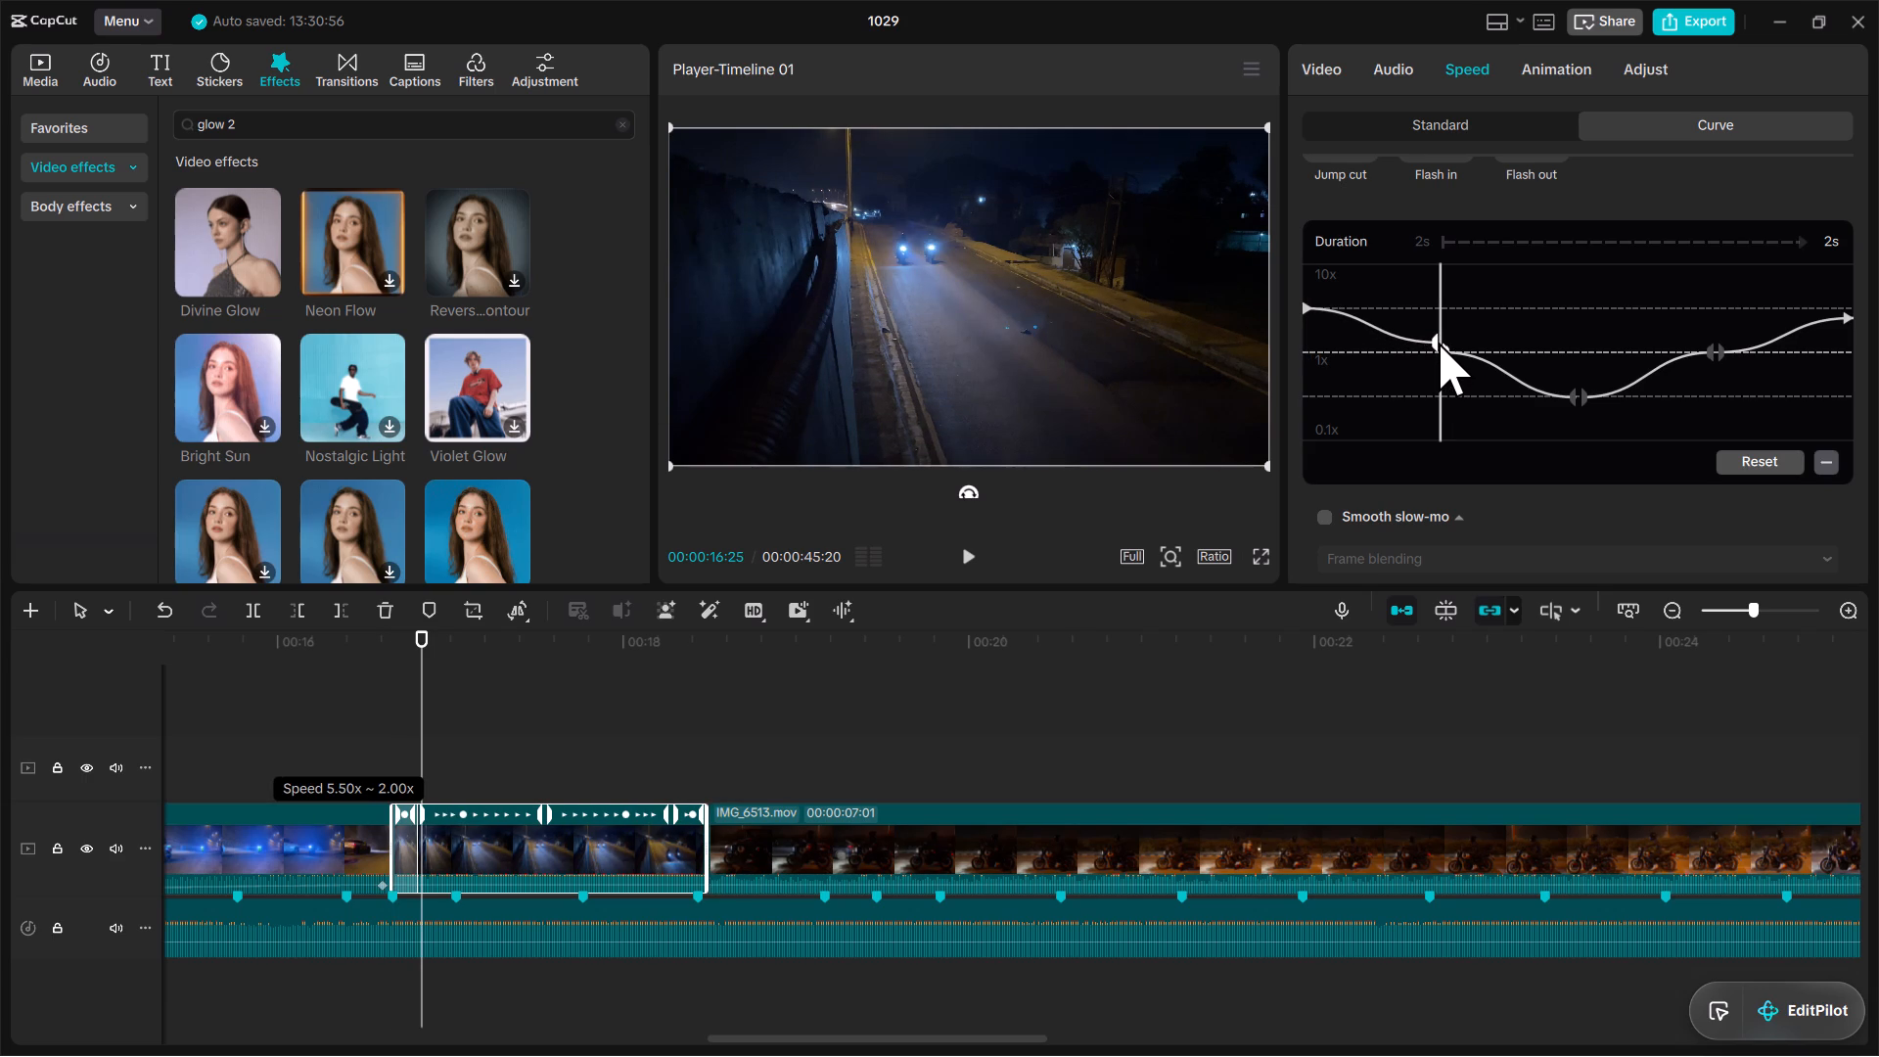
pyautogui.moveTo(1719, 351); pyautogui.dragTo(1721, 348)
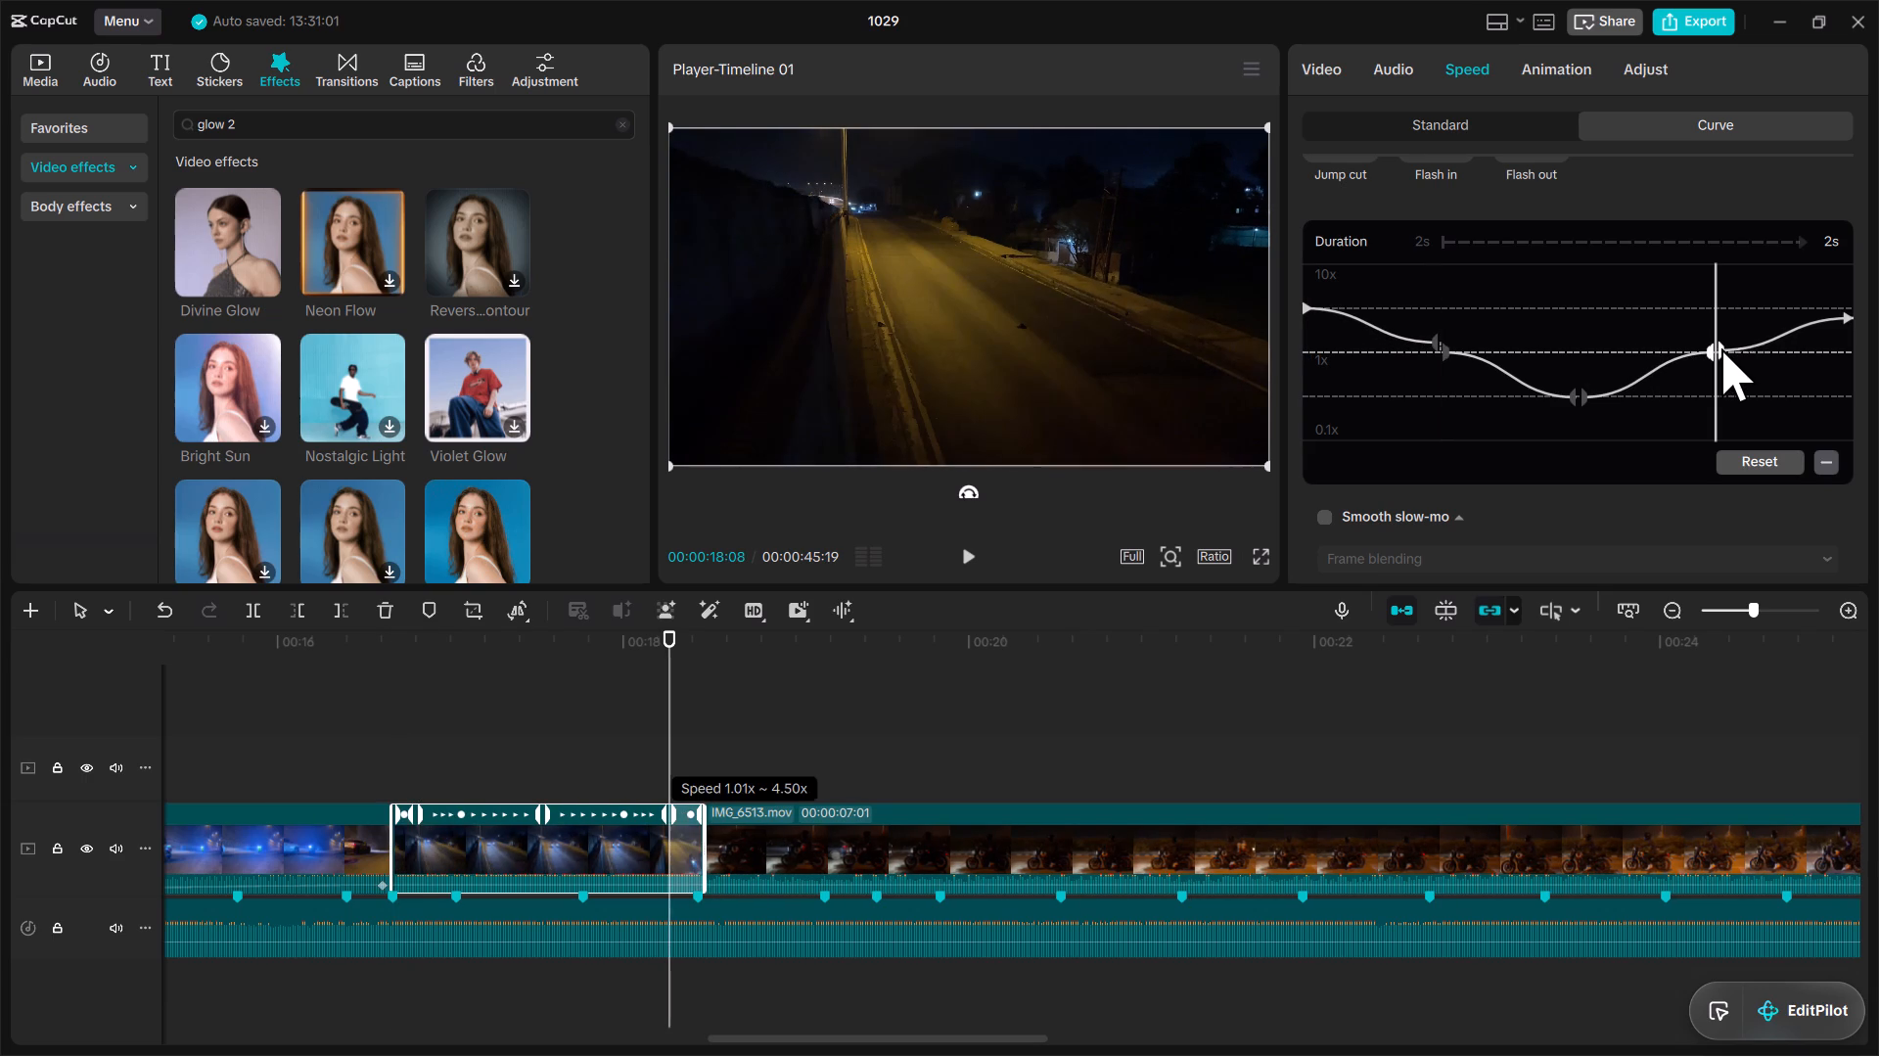
pyautogui.moveTo(1721, 348); pyautogui.dragTo(1722, 342)
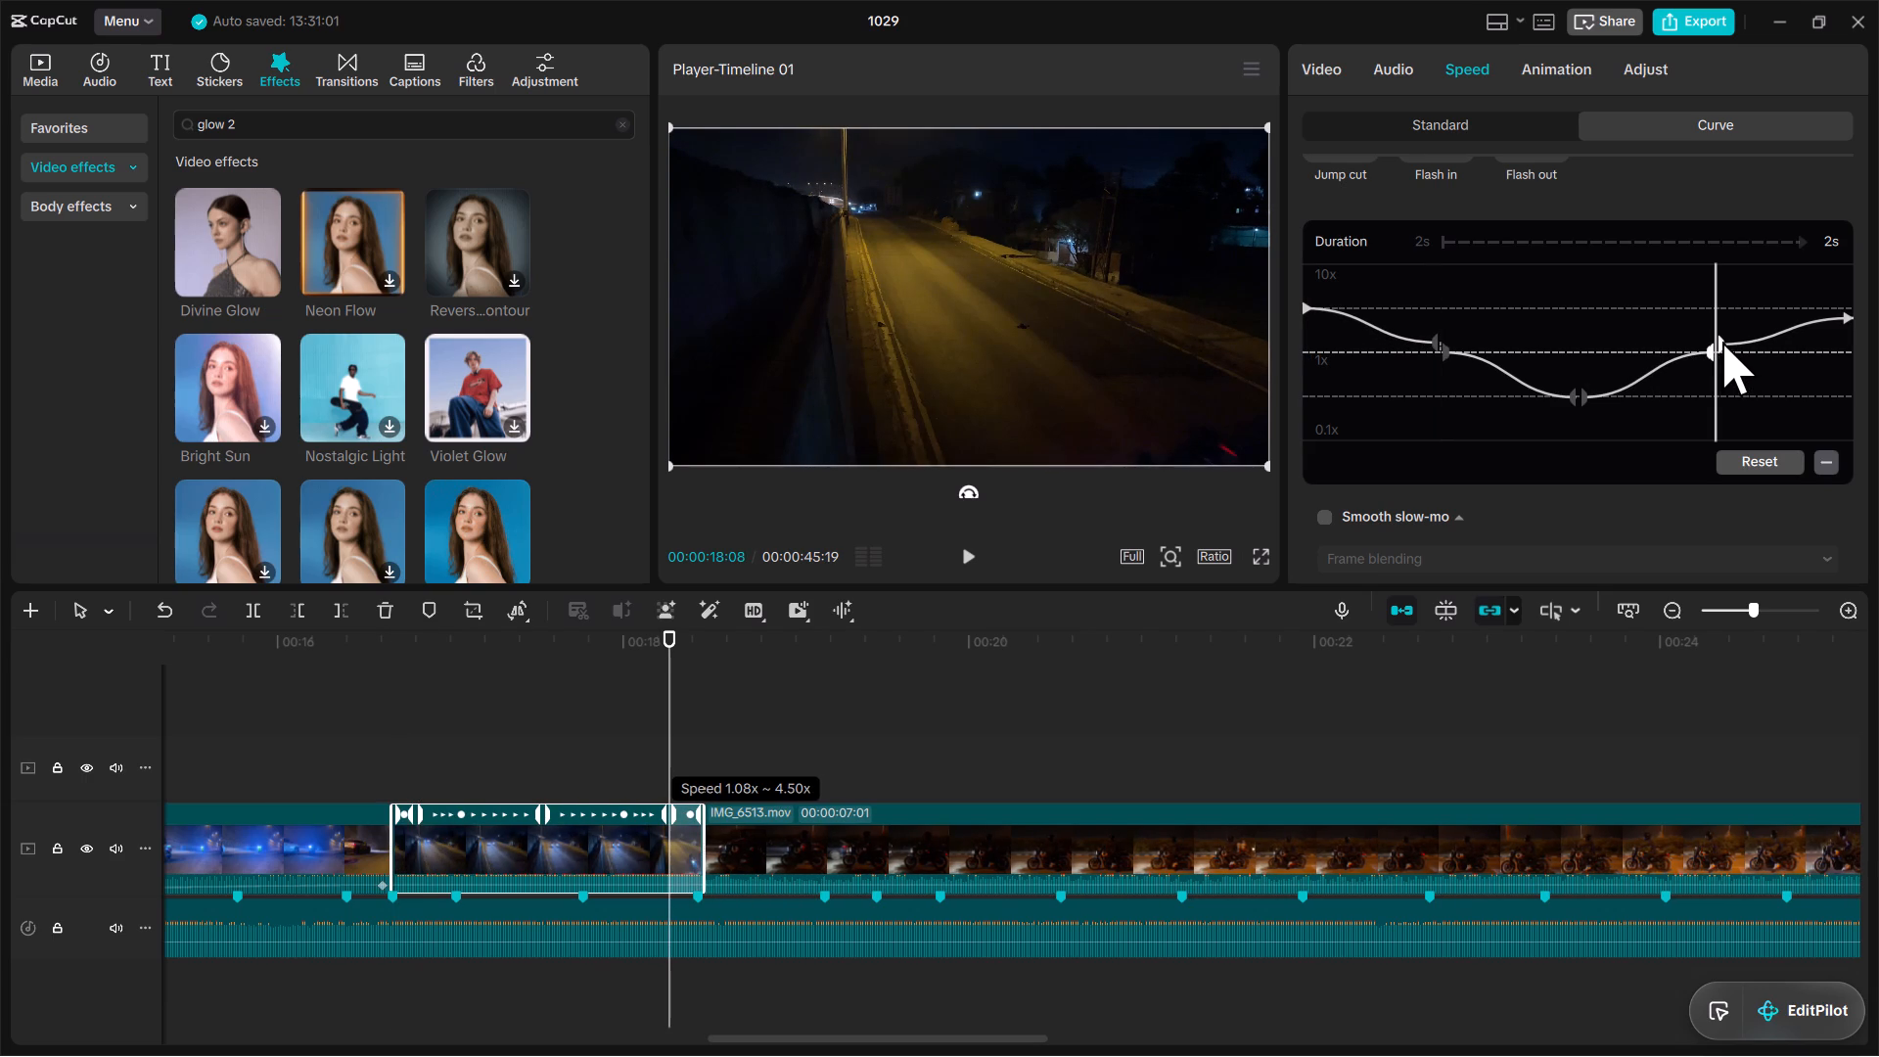
pyautogui.moveTo(1722, 342); pyautogui.dragTo(1722, 340)
# Play the cut from IMG_6524.mov to IMG_6513.mov several times to check the new speed ramp against the beat.
pyautogui.click(468, 714)
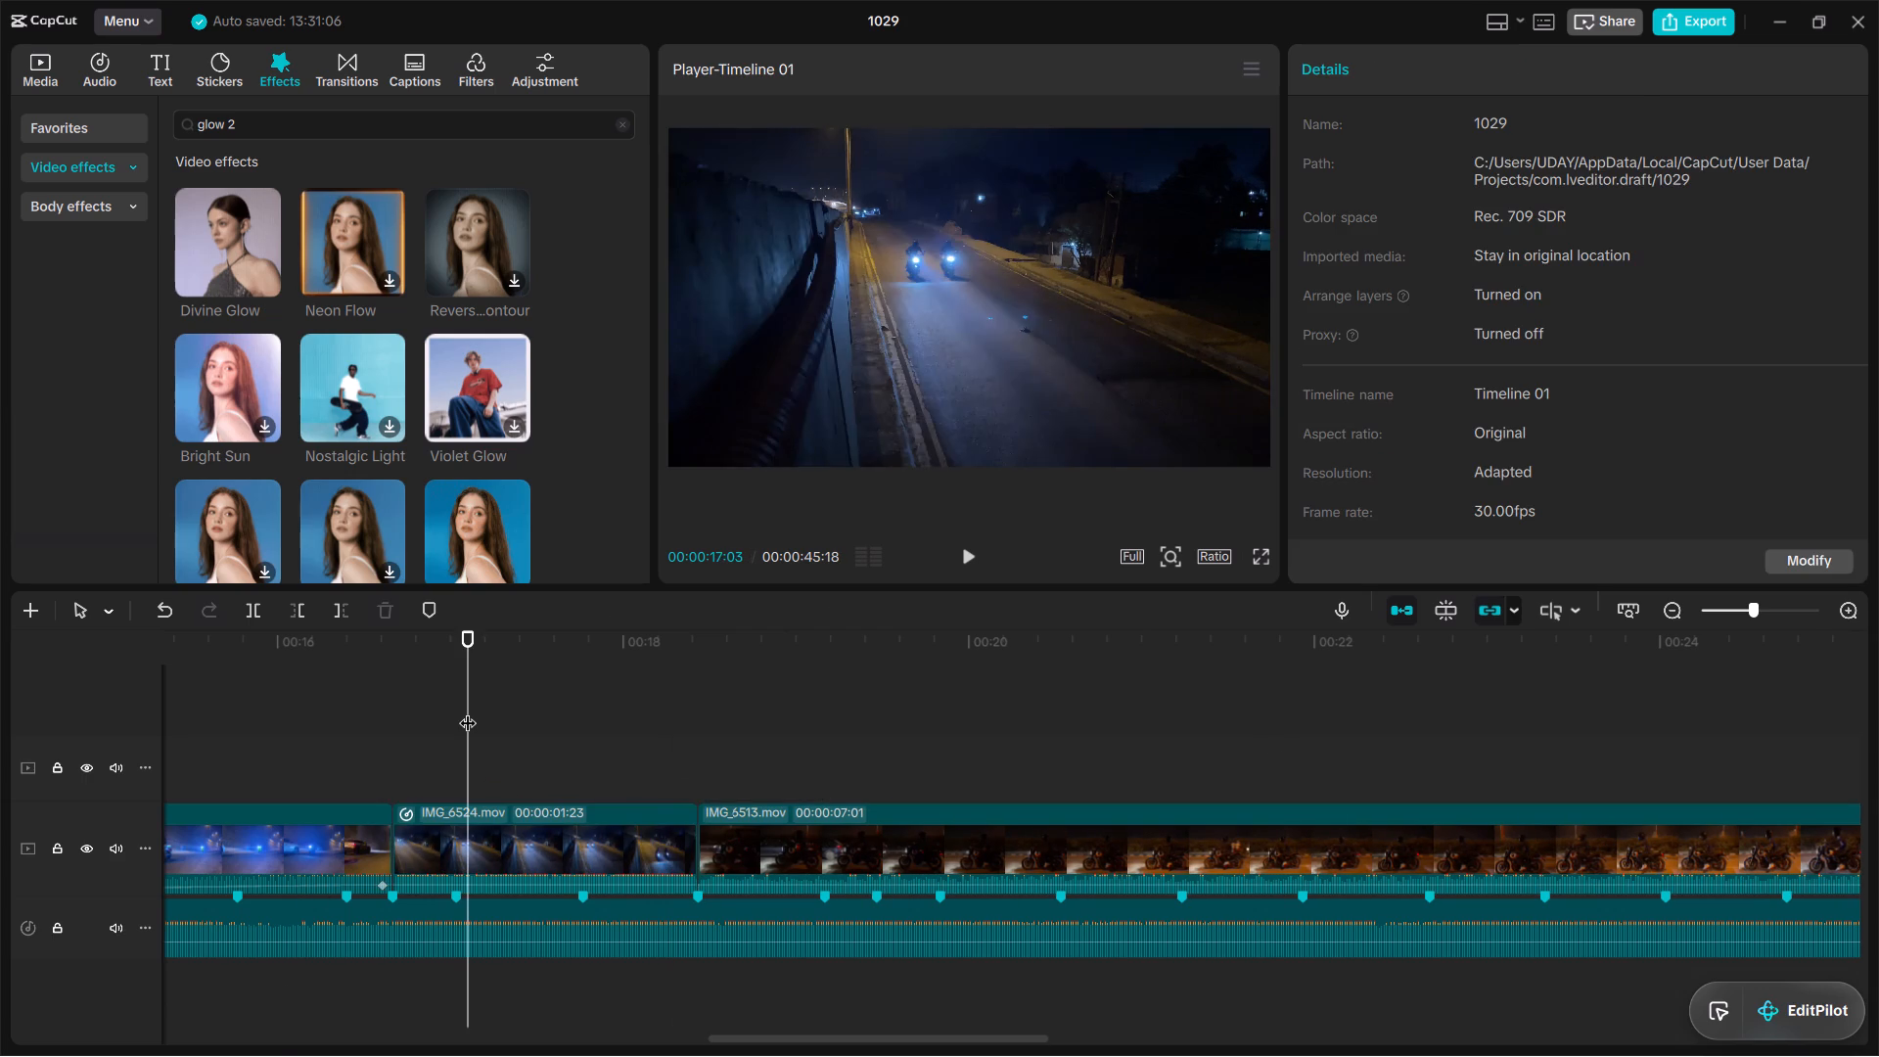
pyautogui.press('space')
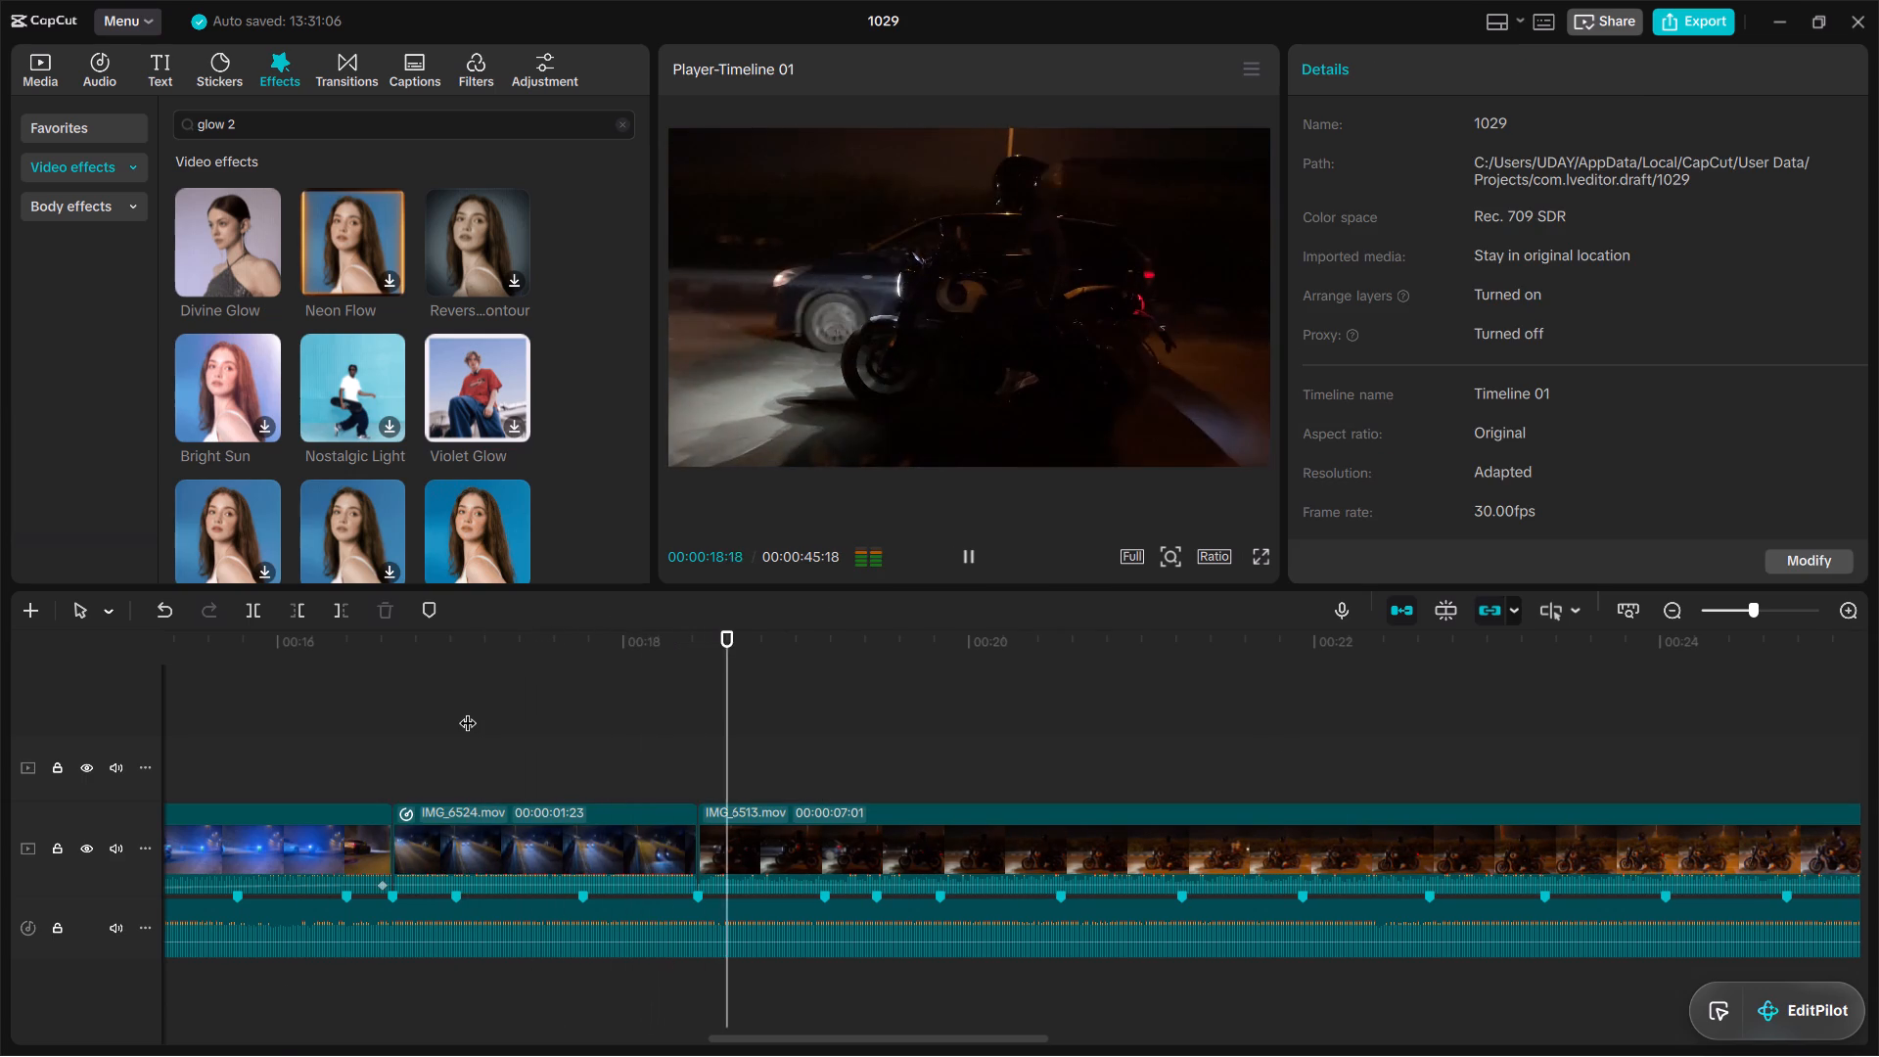
pyautogui.click(971, 552)
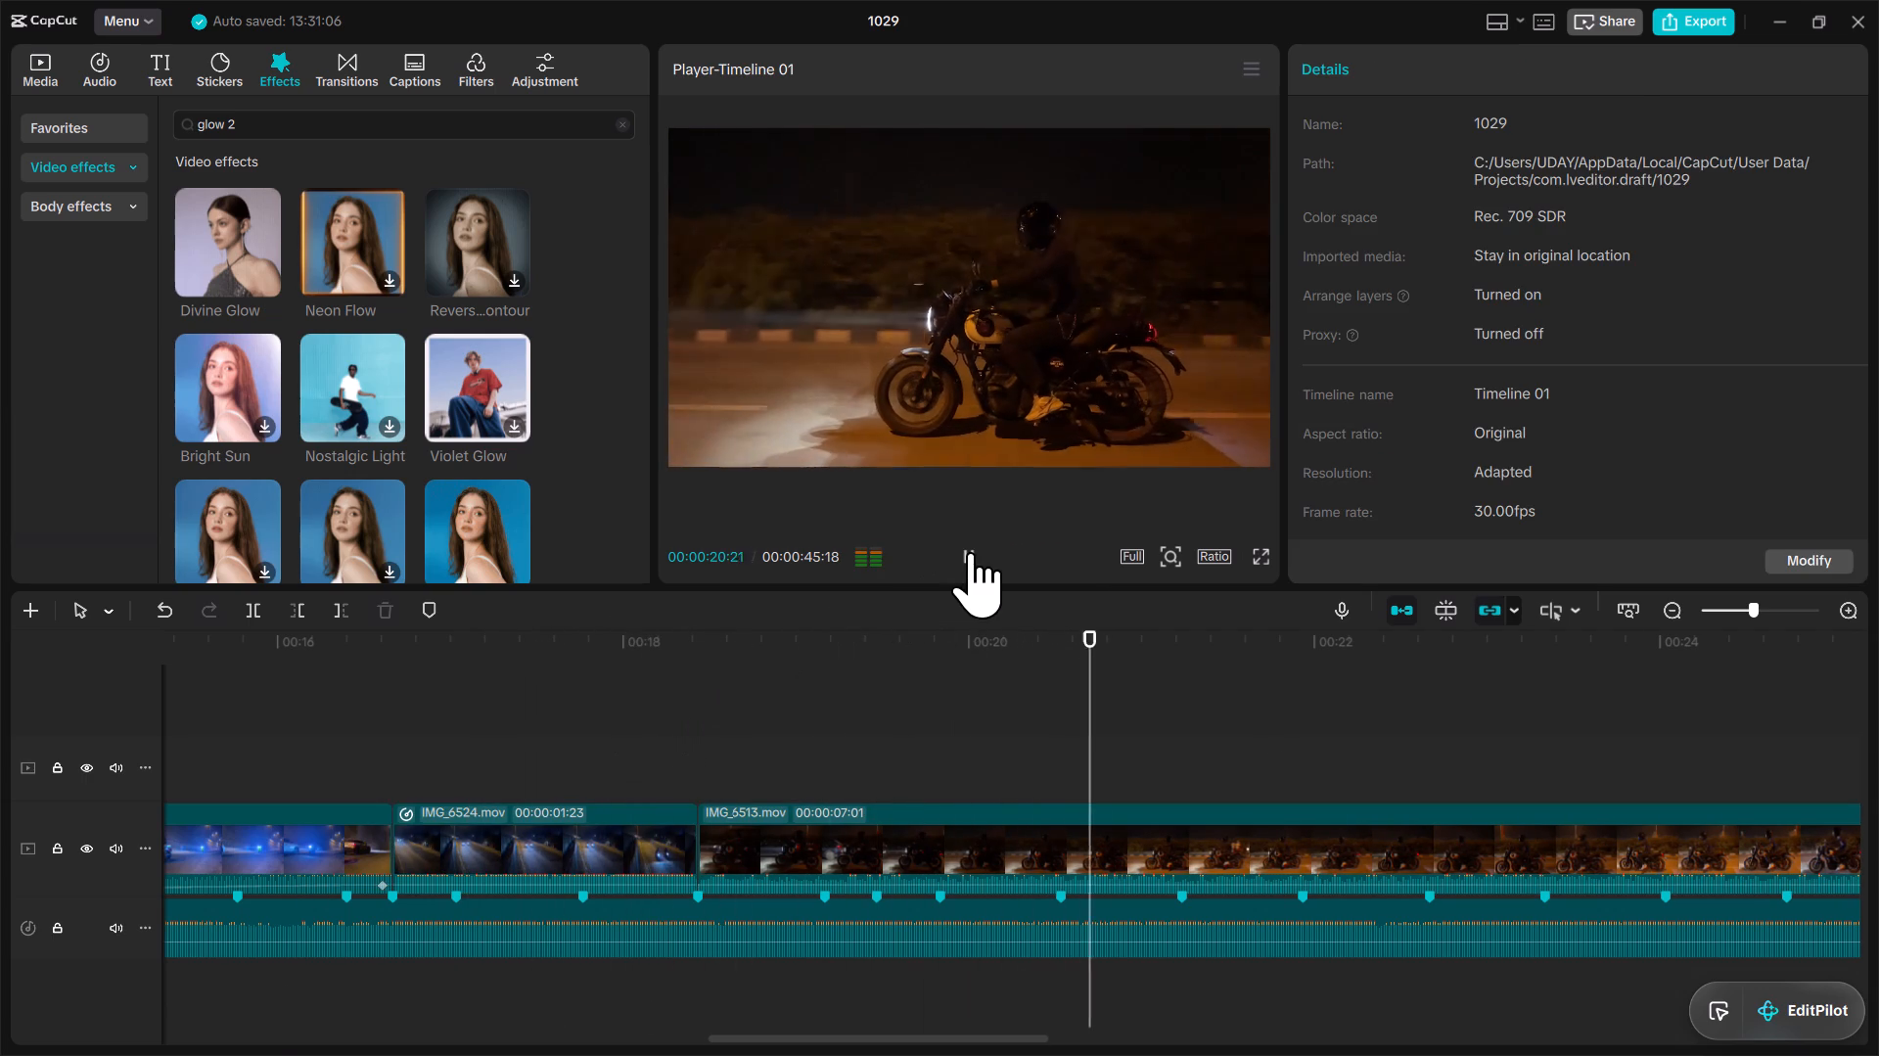
pyautogui.click(681, 649)
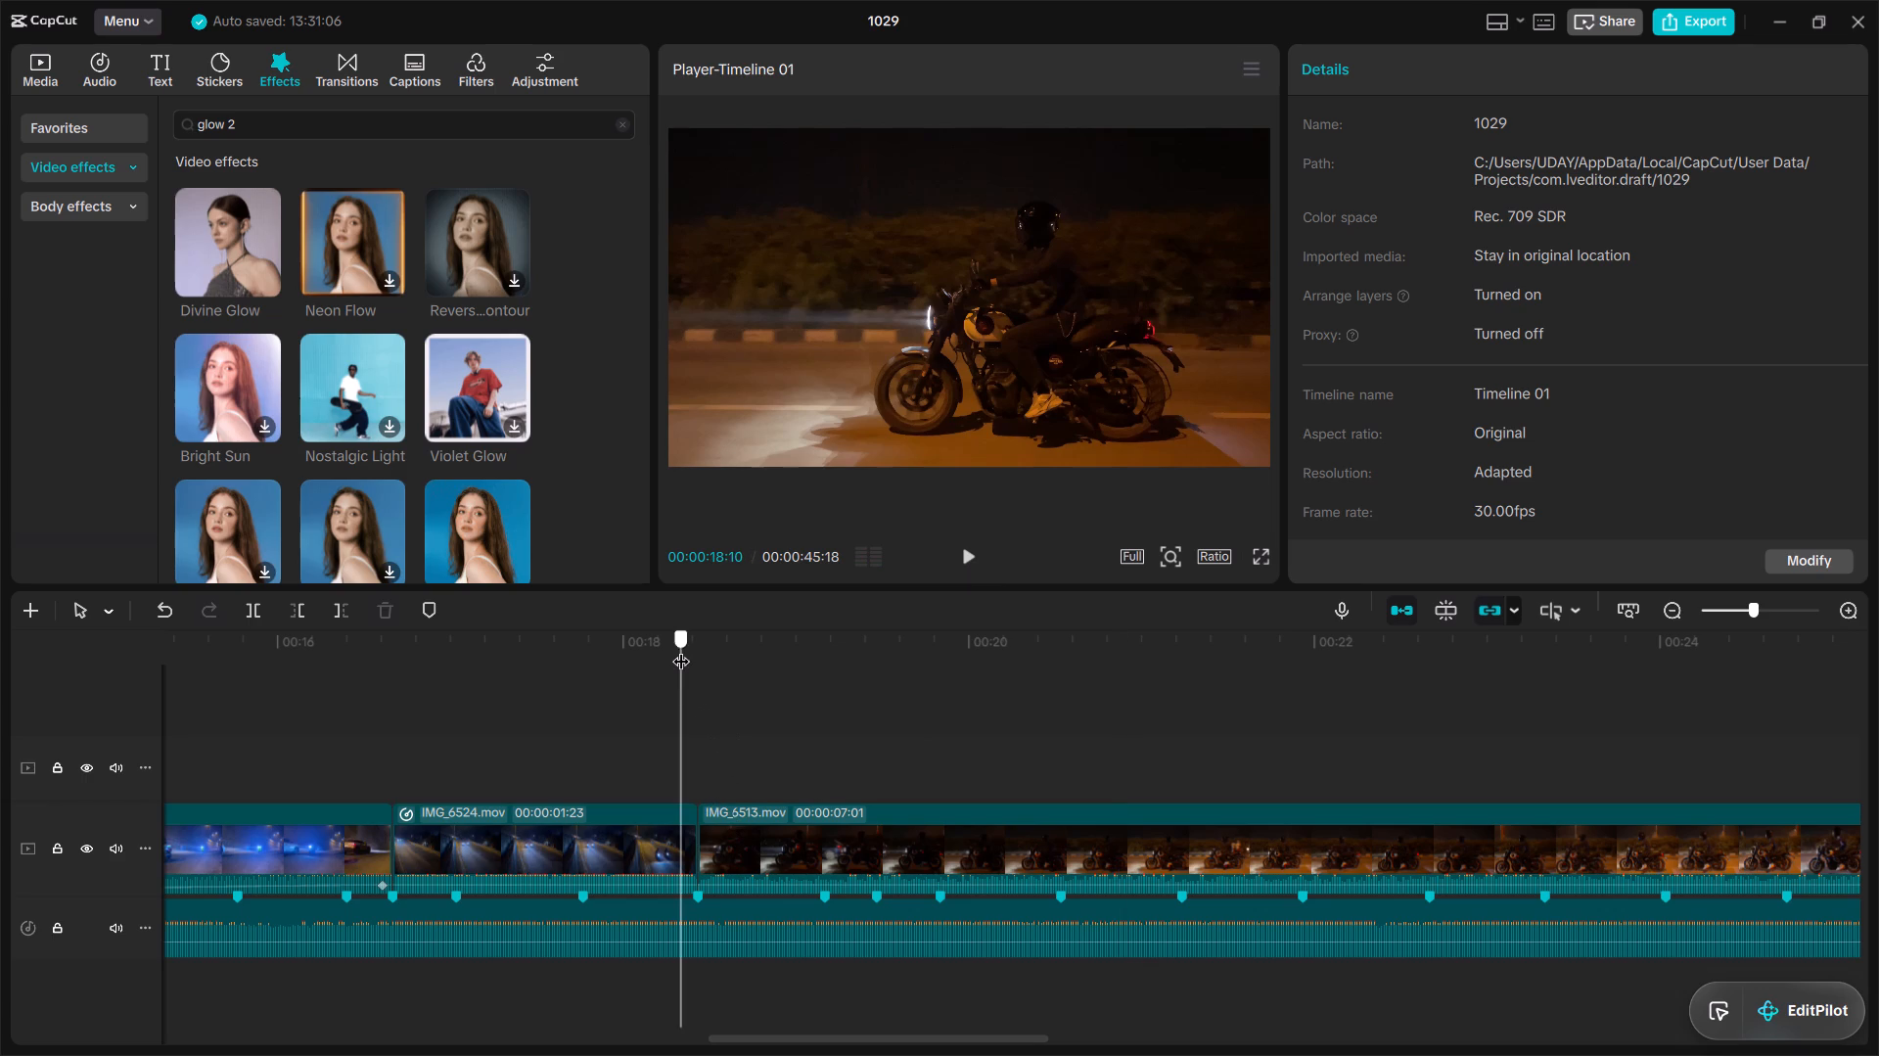
pyautogui.press('space')
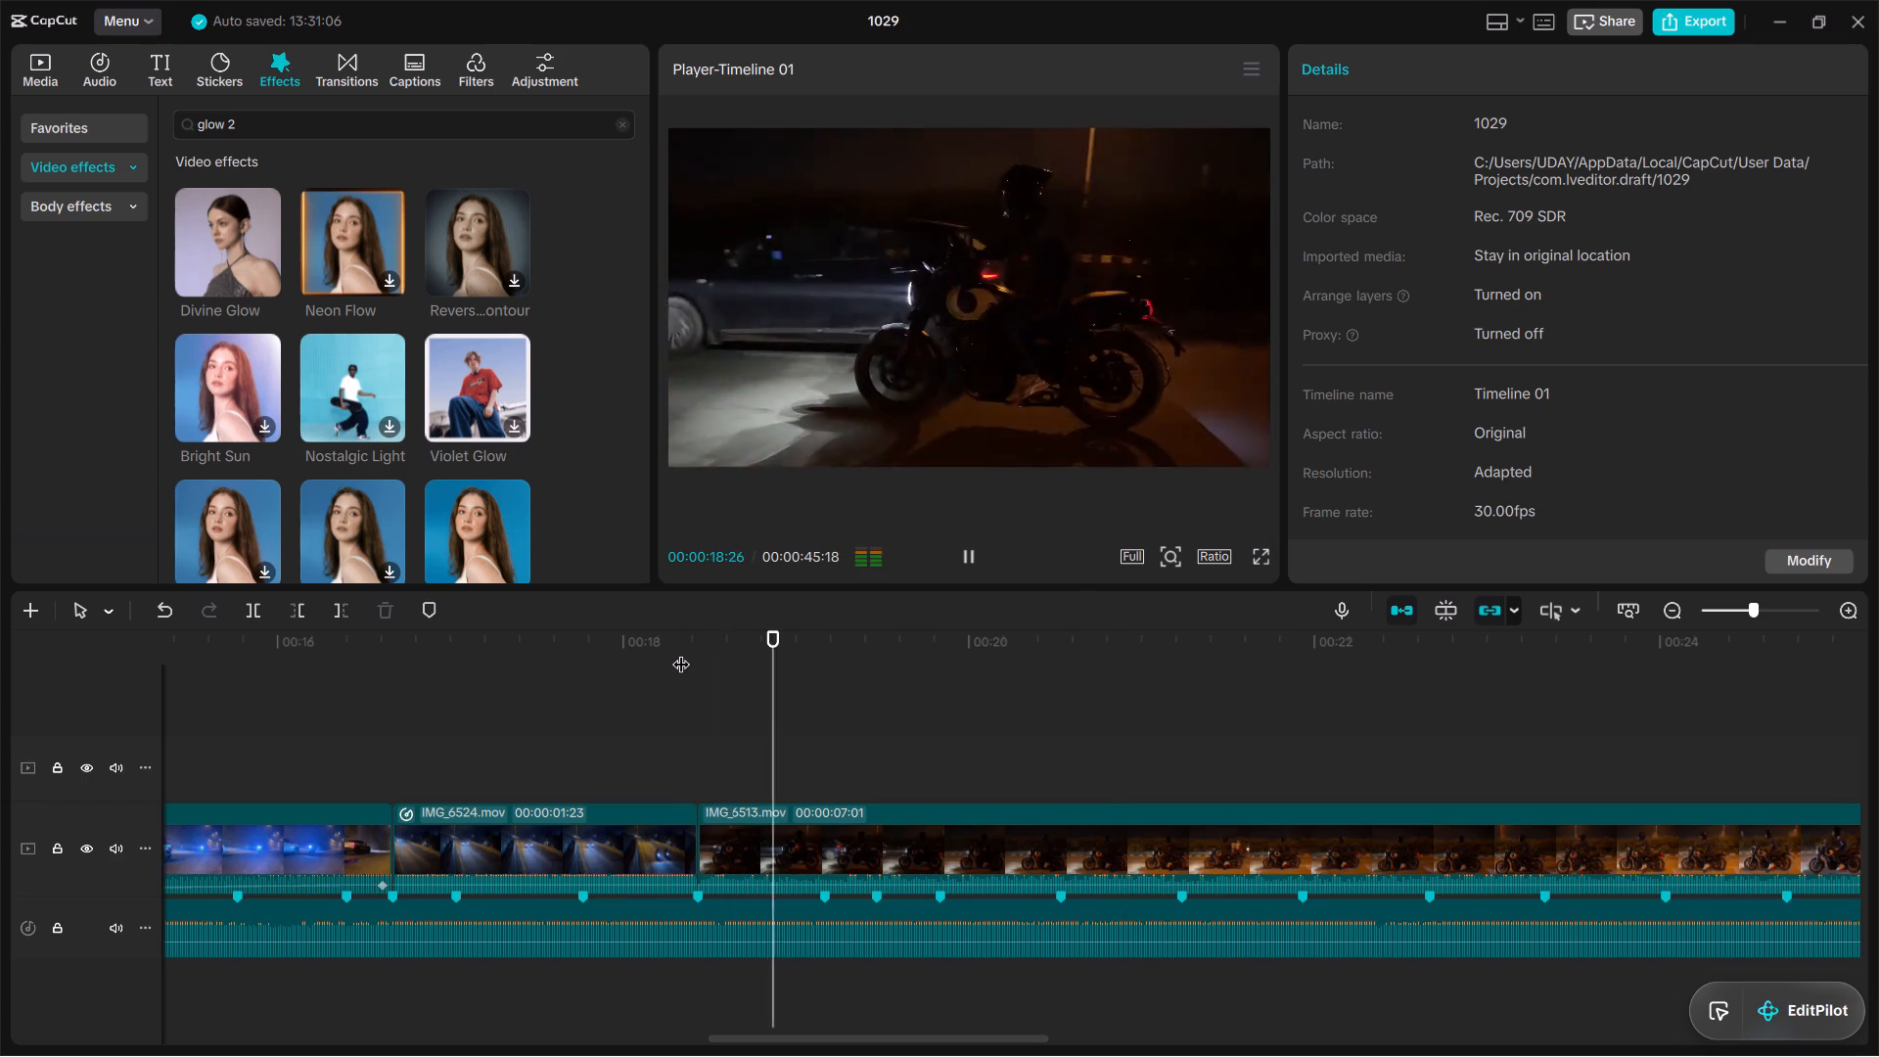
pyautogui.press('space')
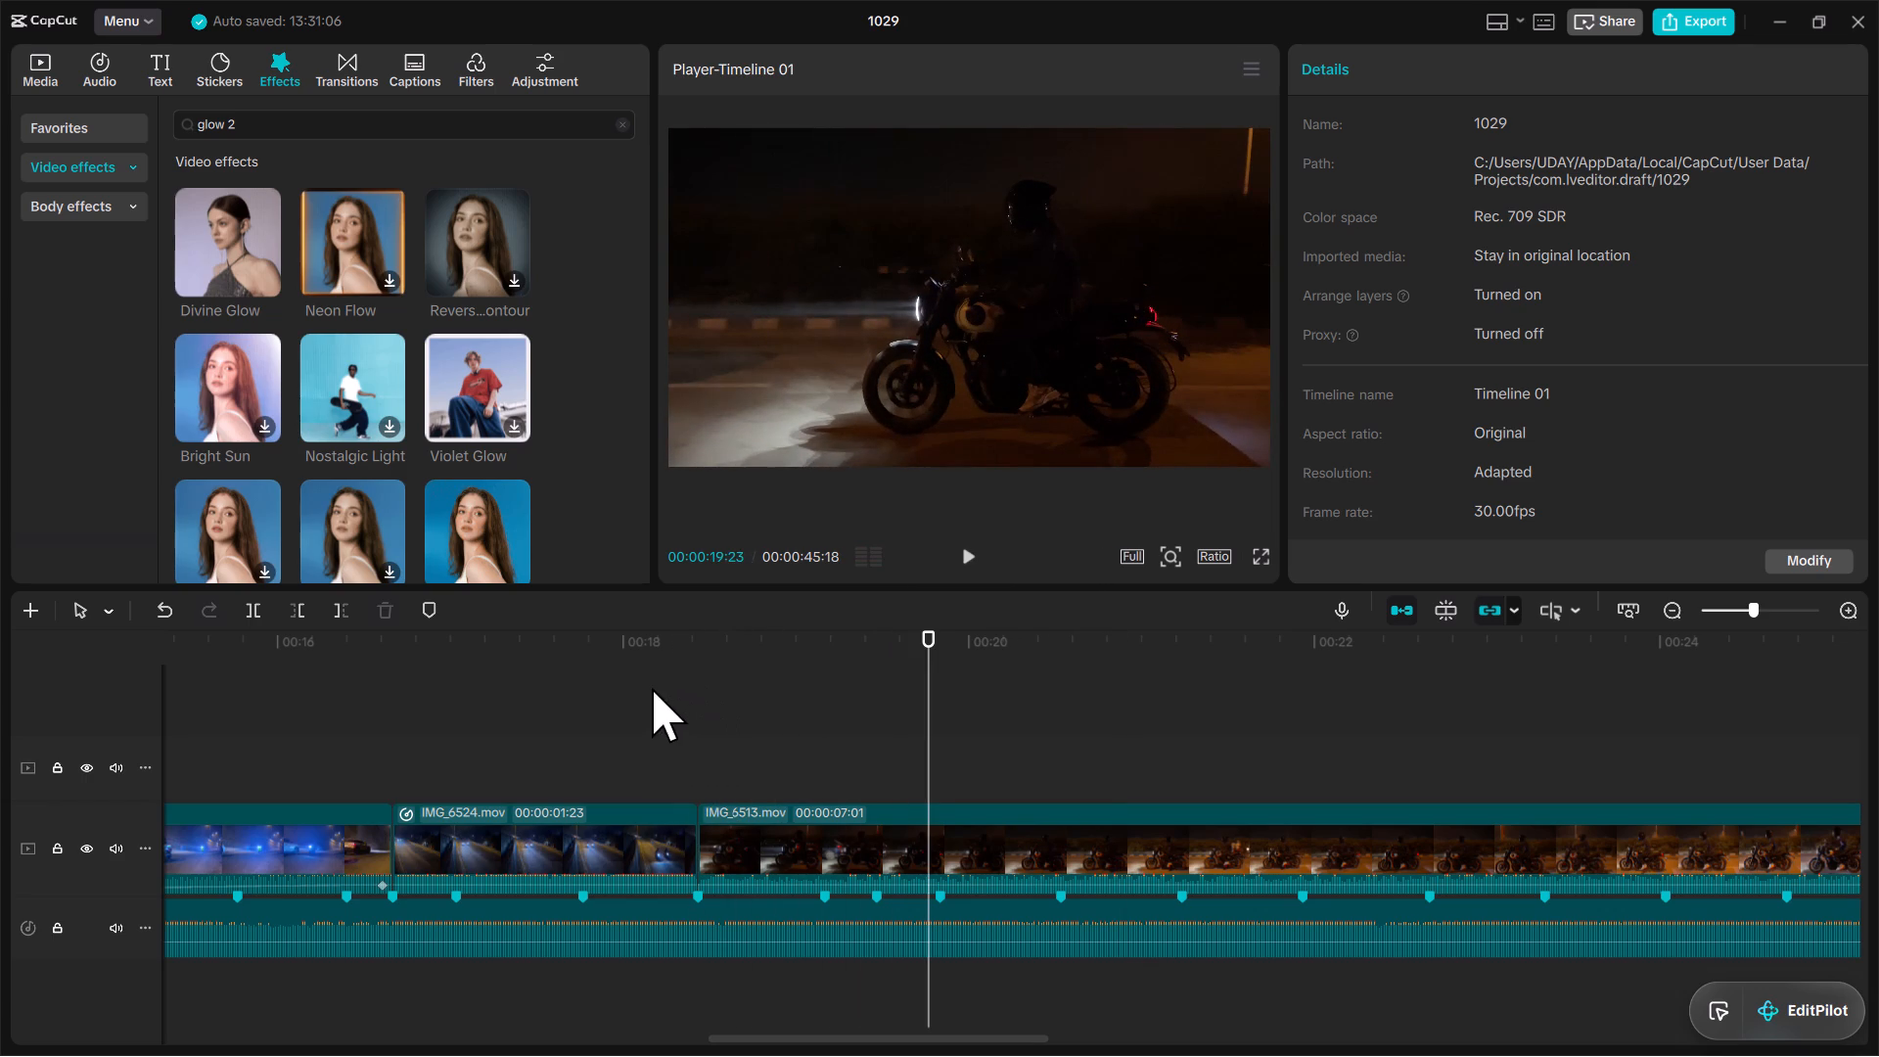
pyautogui.click(499, 661)
pyautogui.press('space')
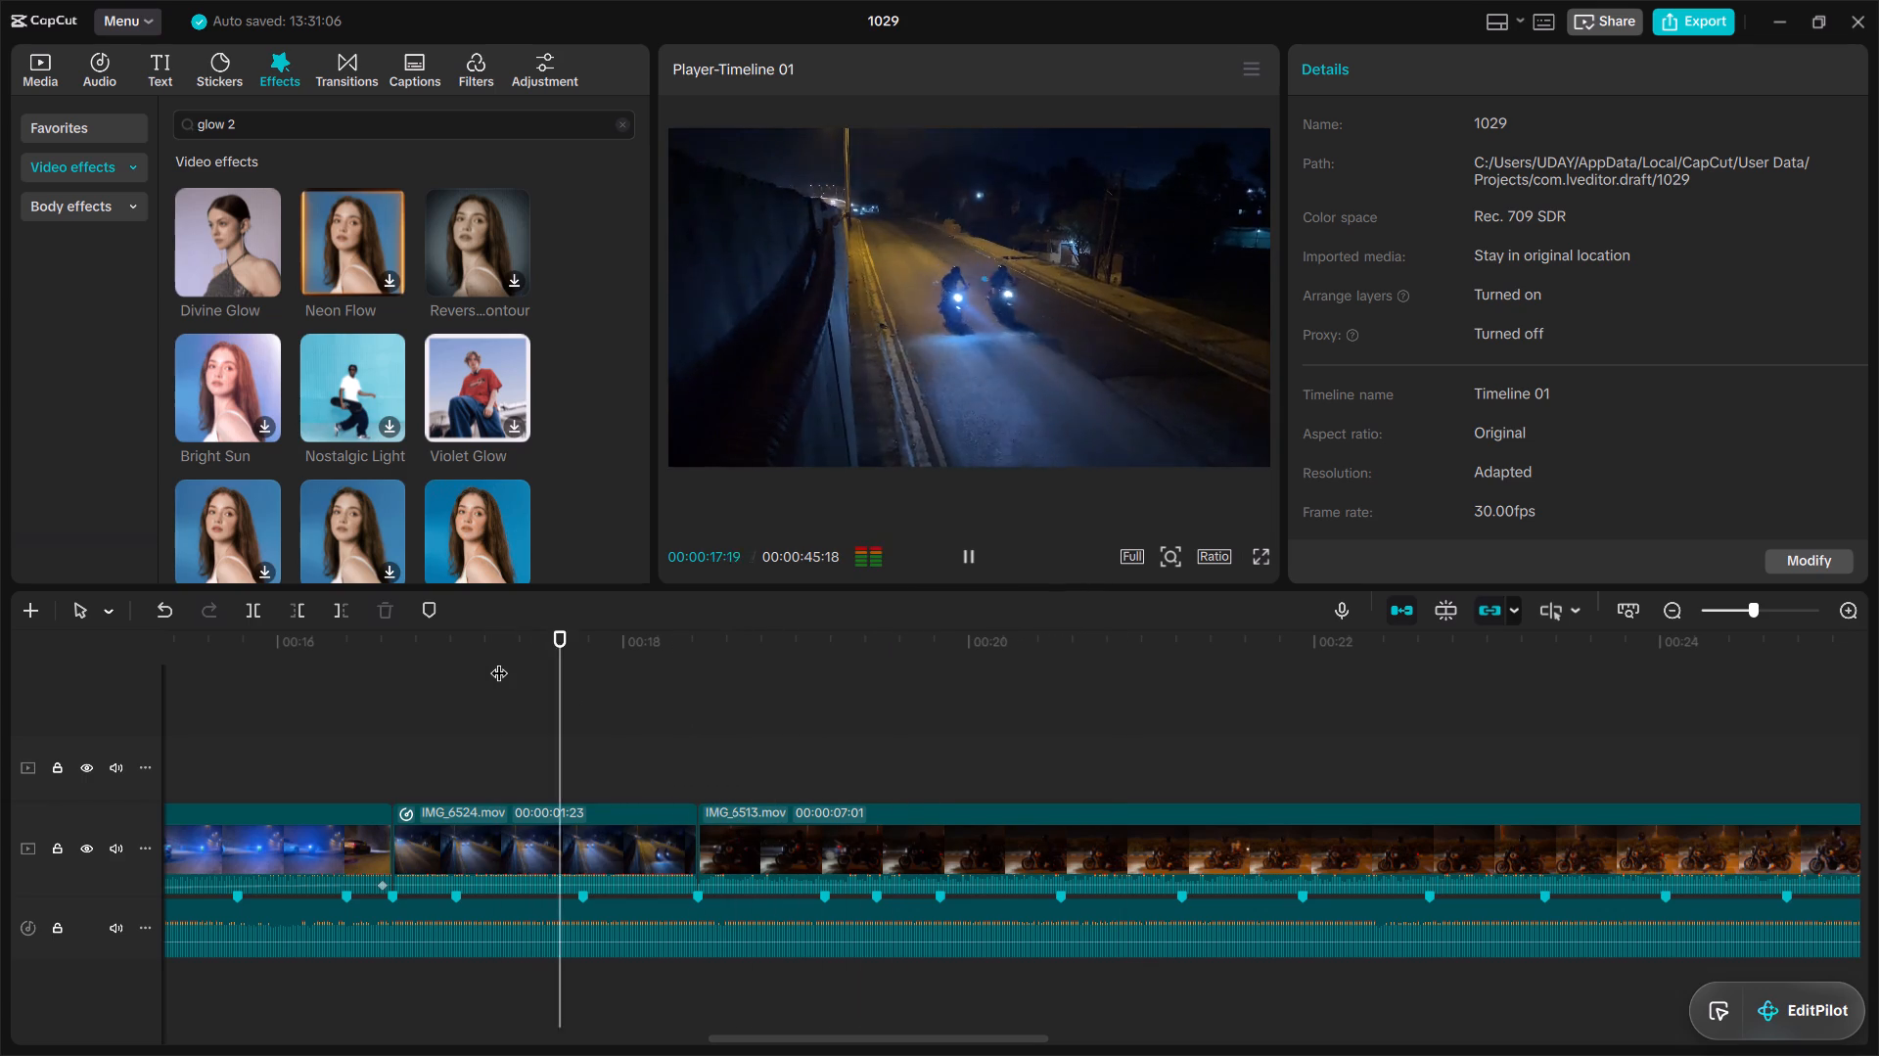
pyautogui.press('space')
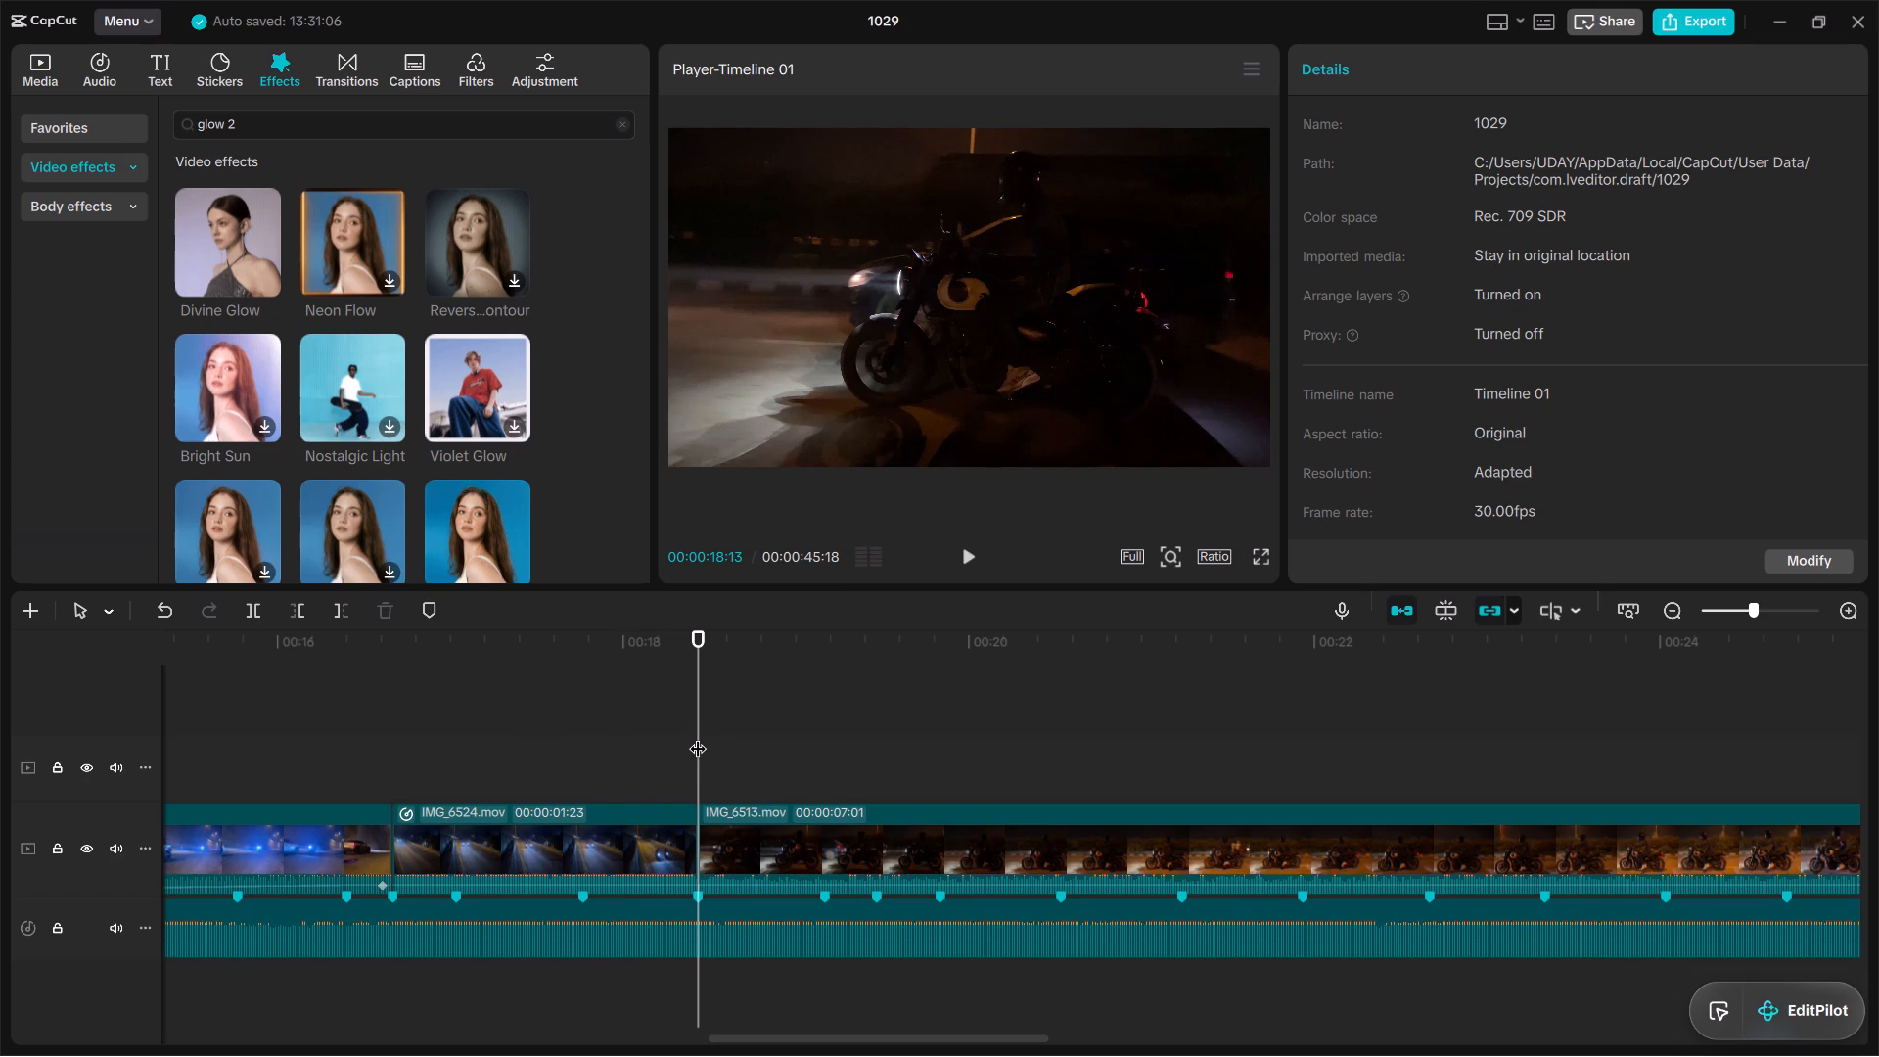
pyautogui.click(657, 679)
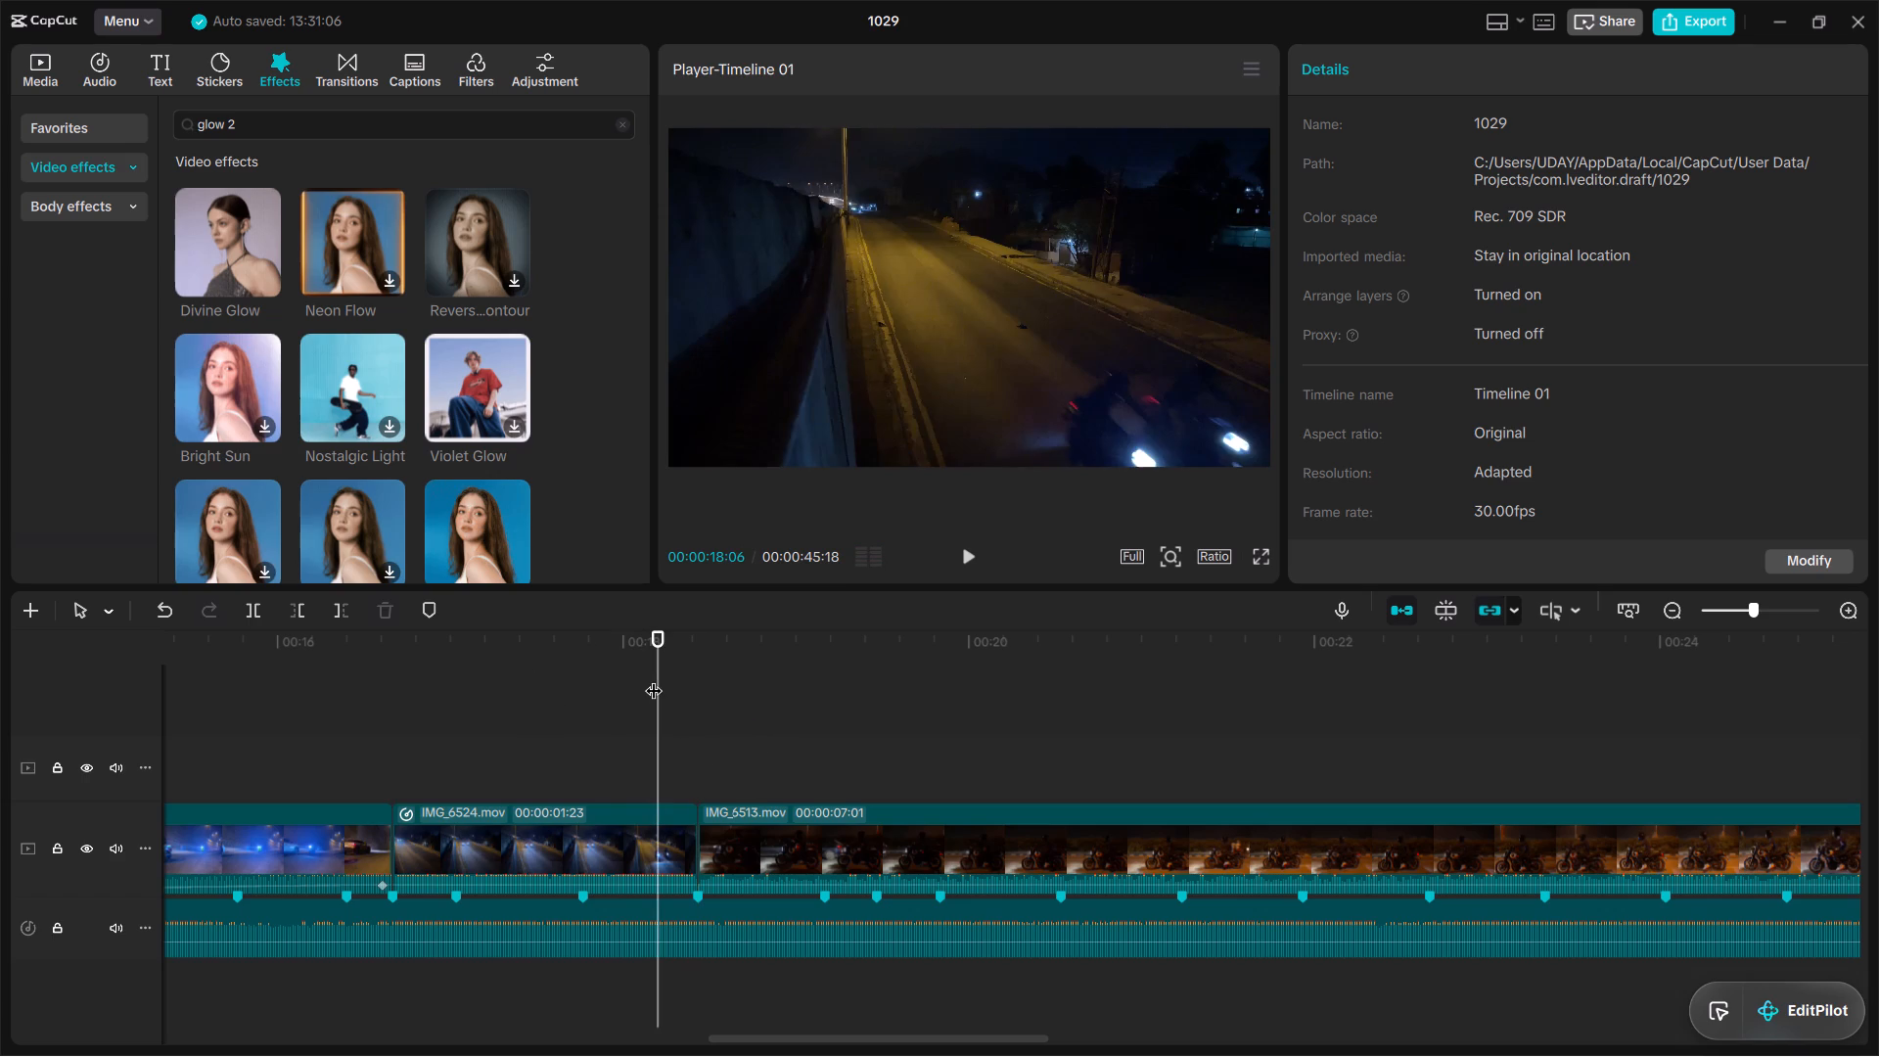
pyautogui.press('space')
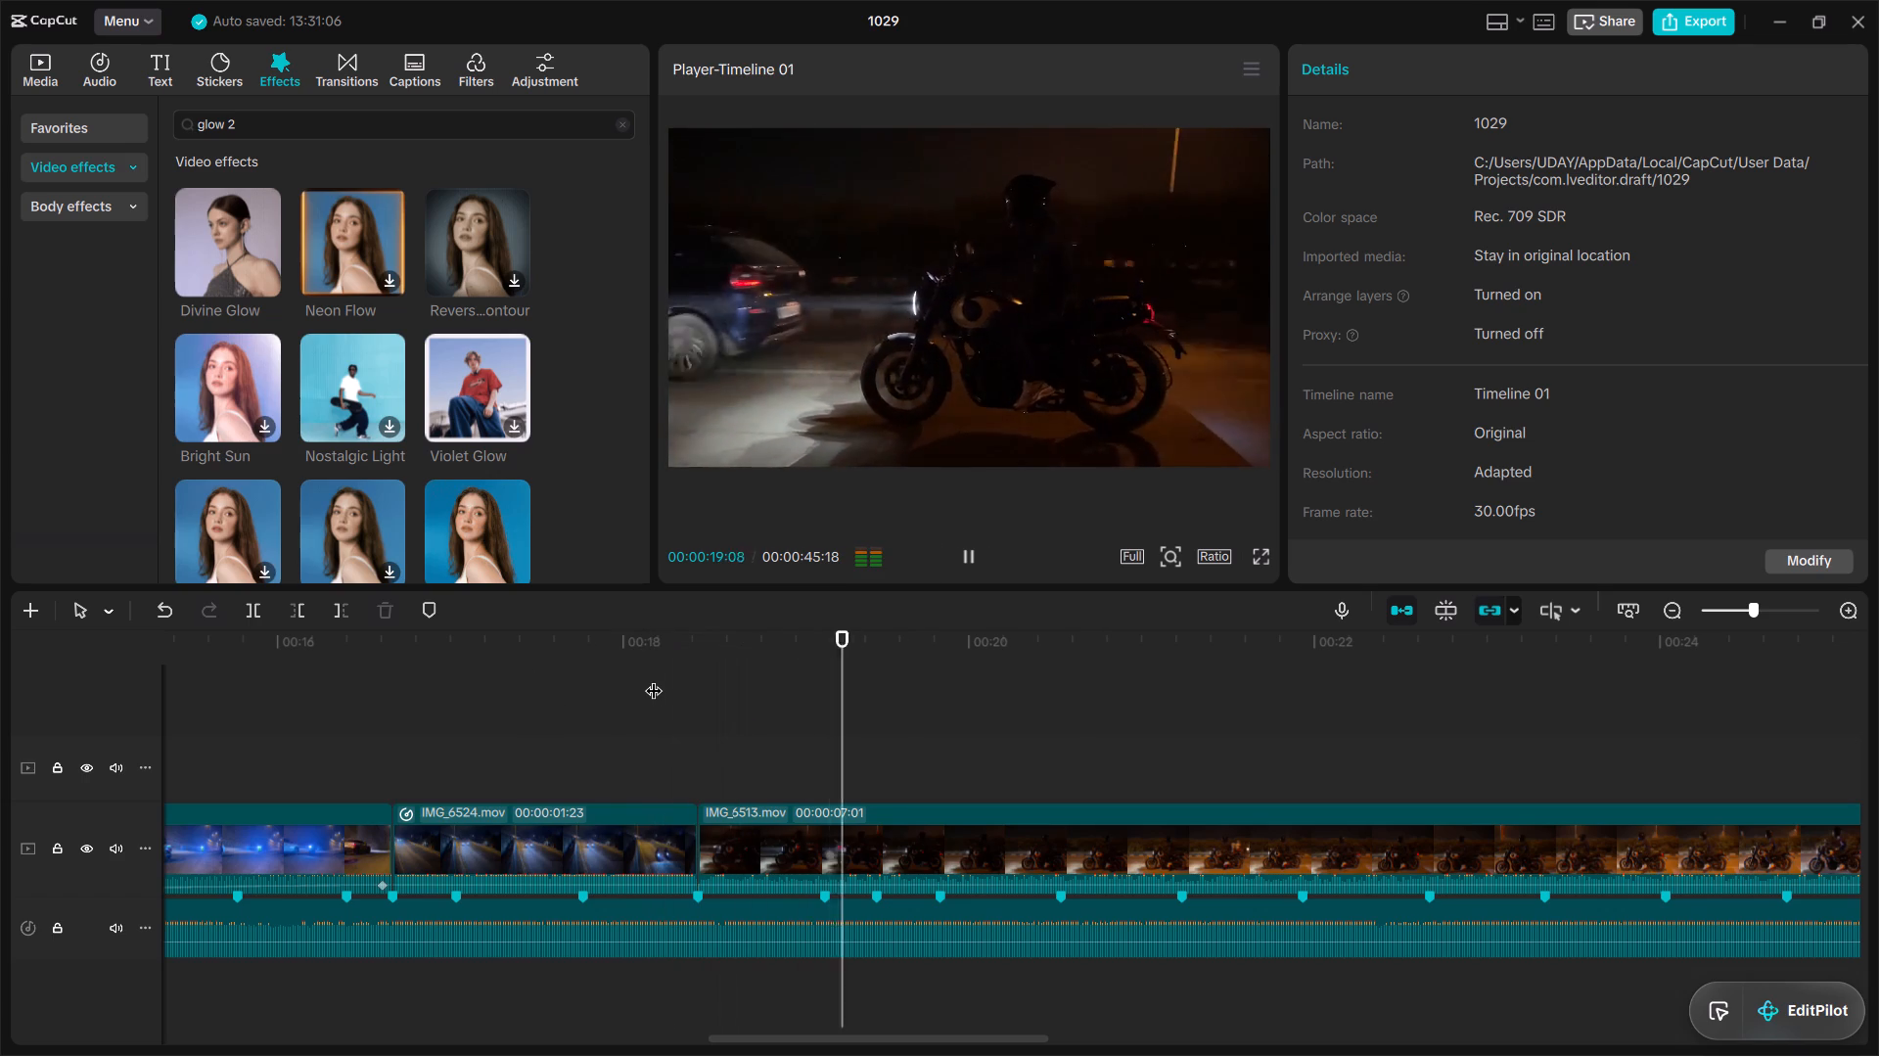
pyautogui.press('space')
# Delete the extra beat marker between 00:00:19 and 00:00:20, beneath IMG_6513.mov.
pyautogui.rightClick(878, 896)
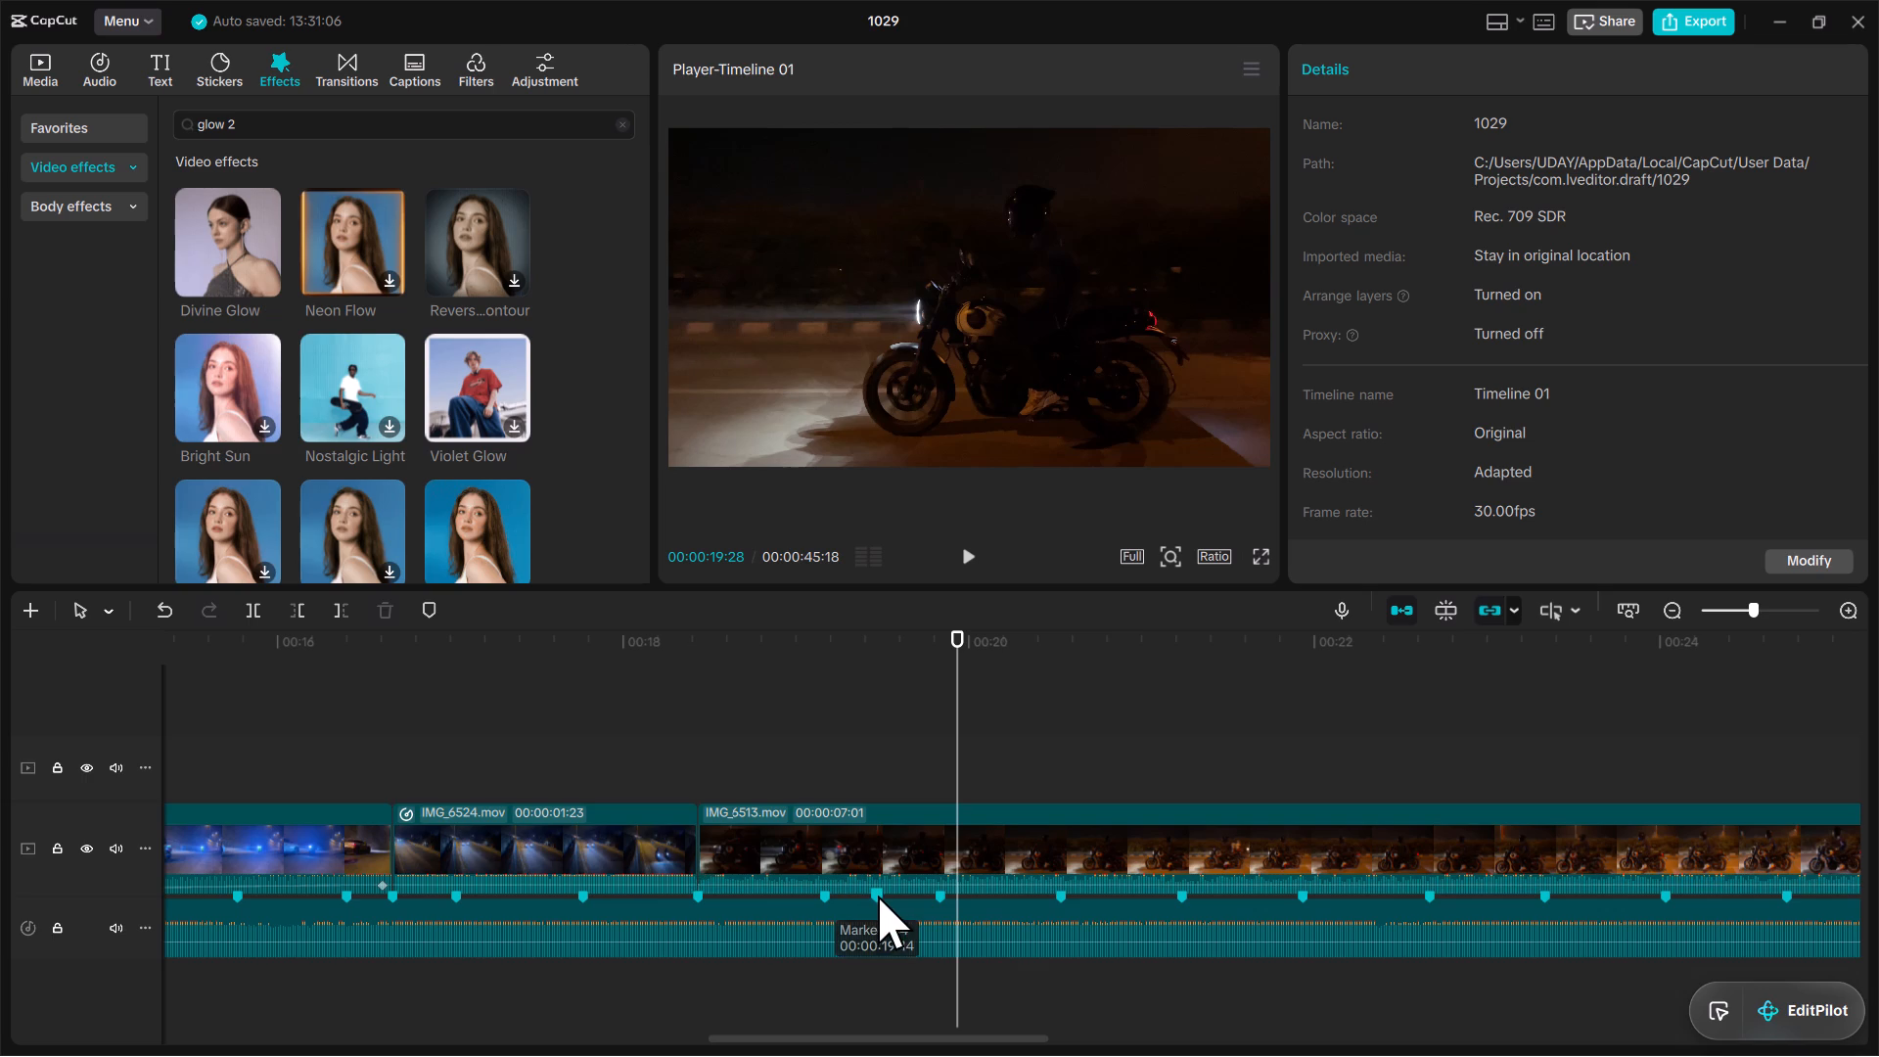
pyautogui.click(908, 923)
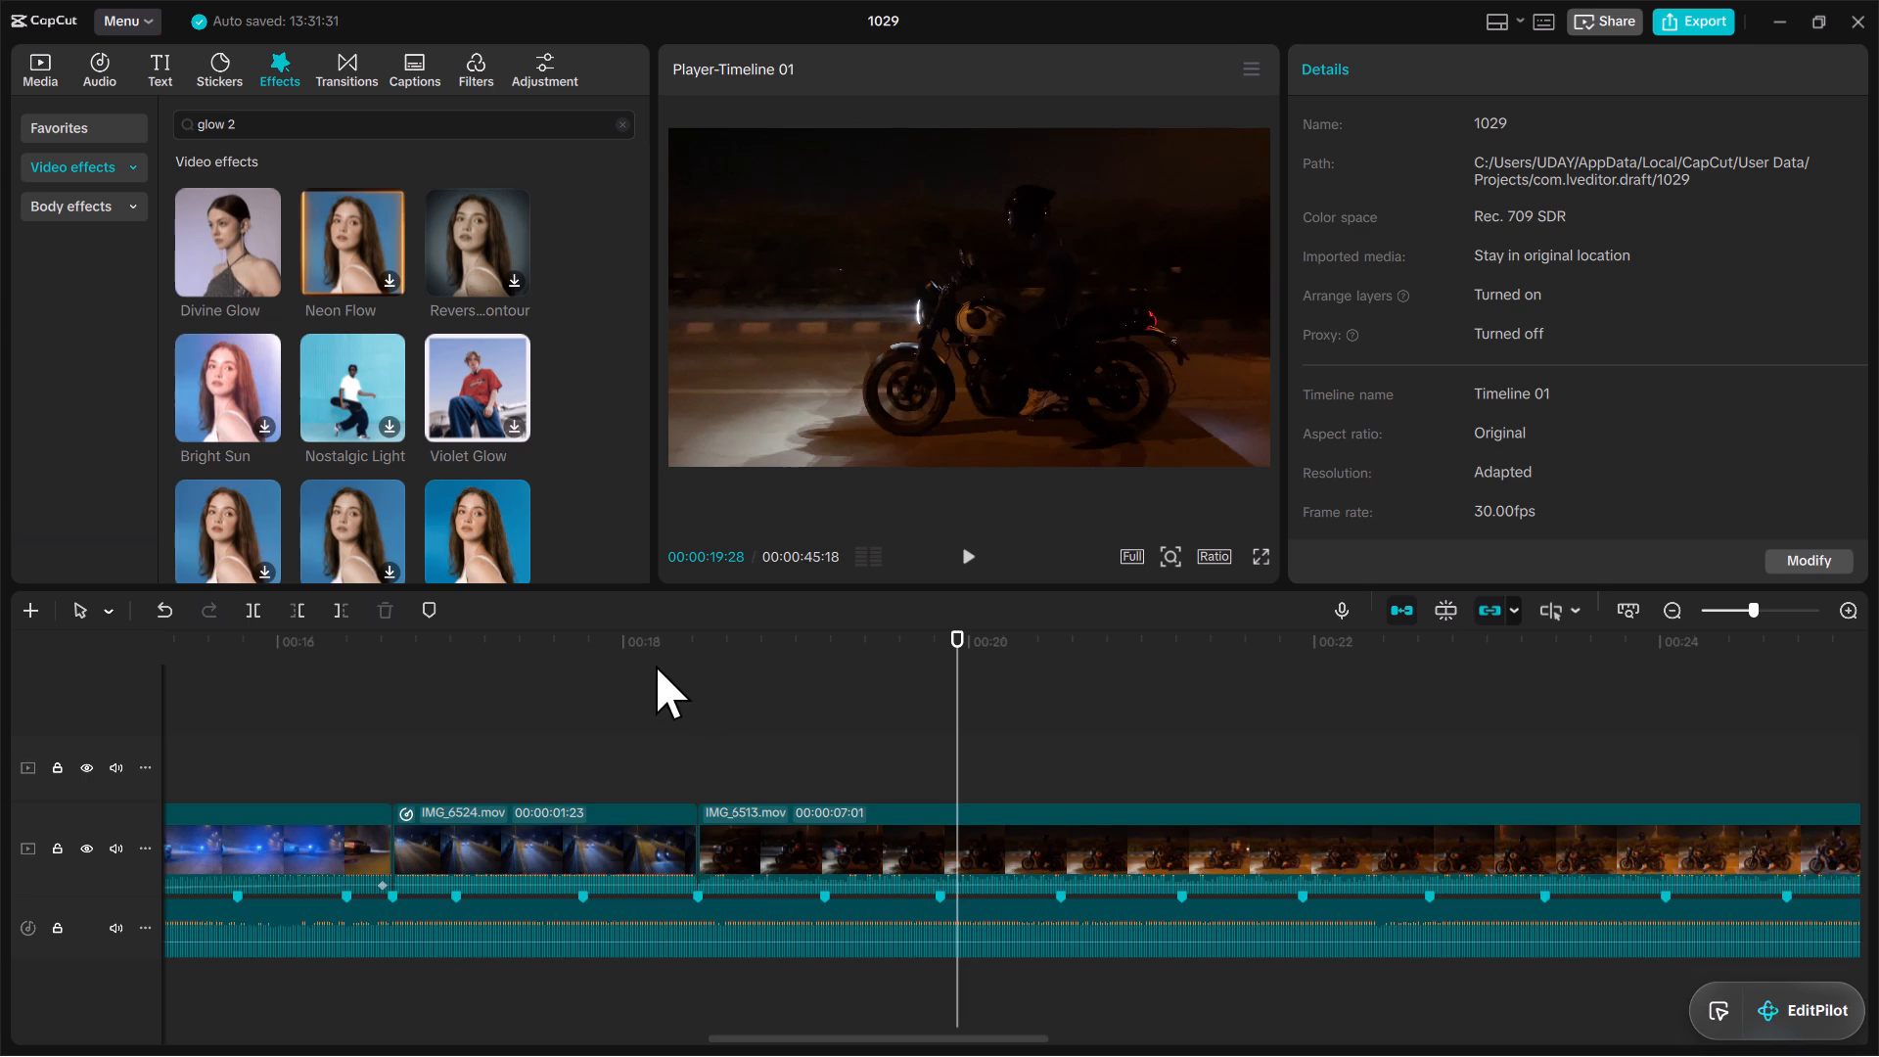
# Enable Smooth slow-mo on IMG_6524.mov with the Optical flow method.
pyautogui.click(700, 644)
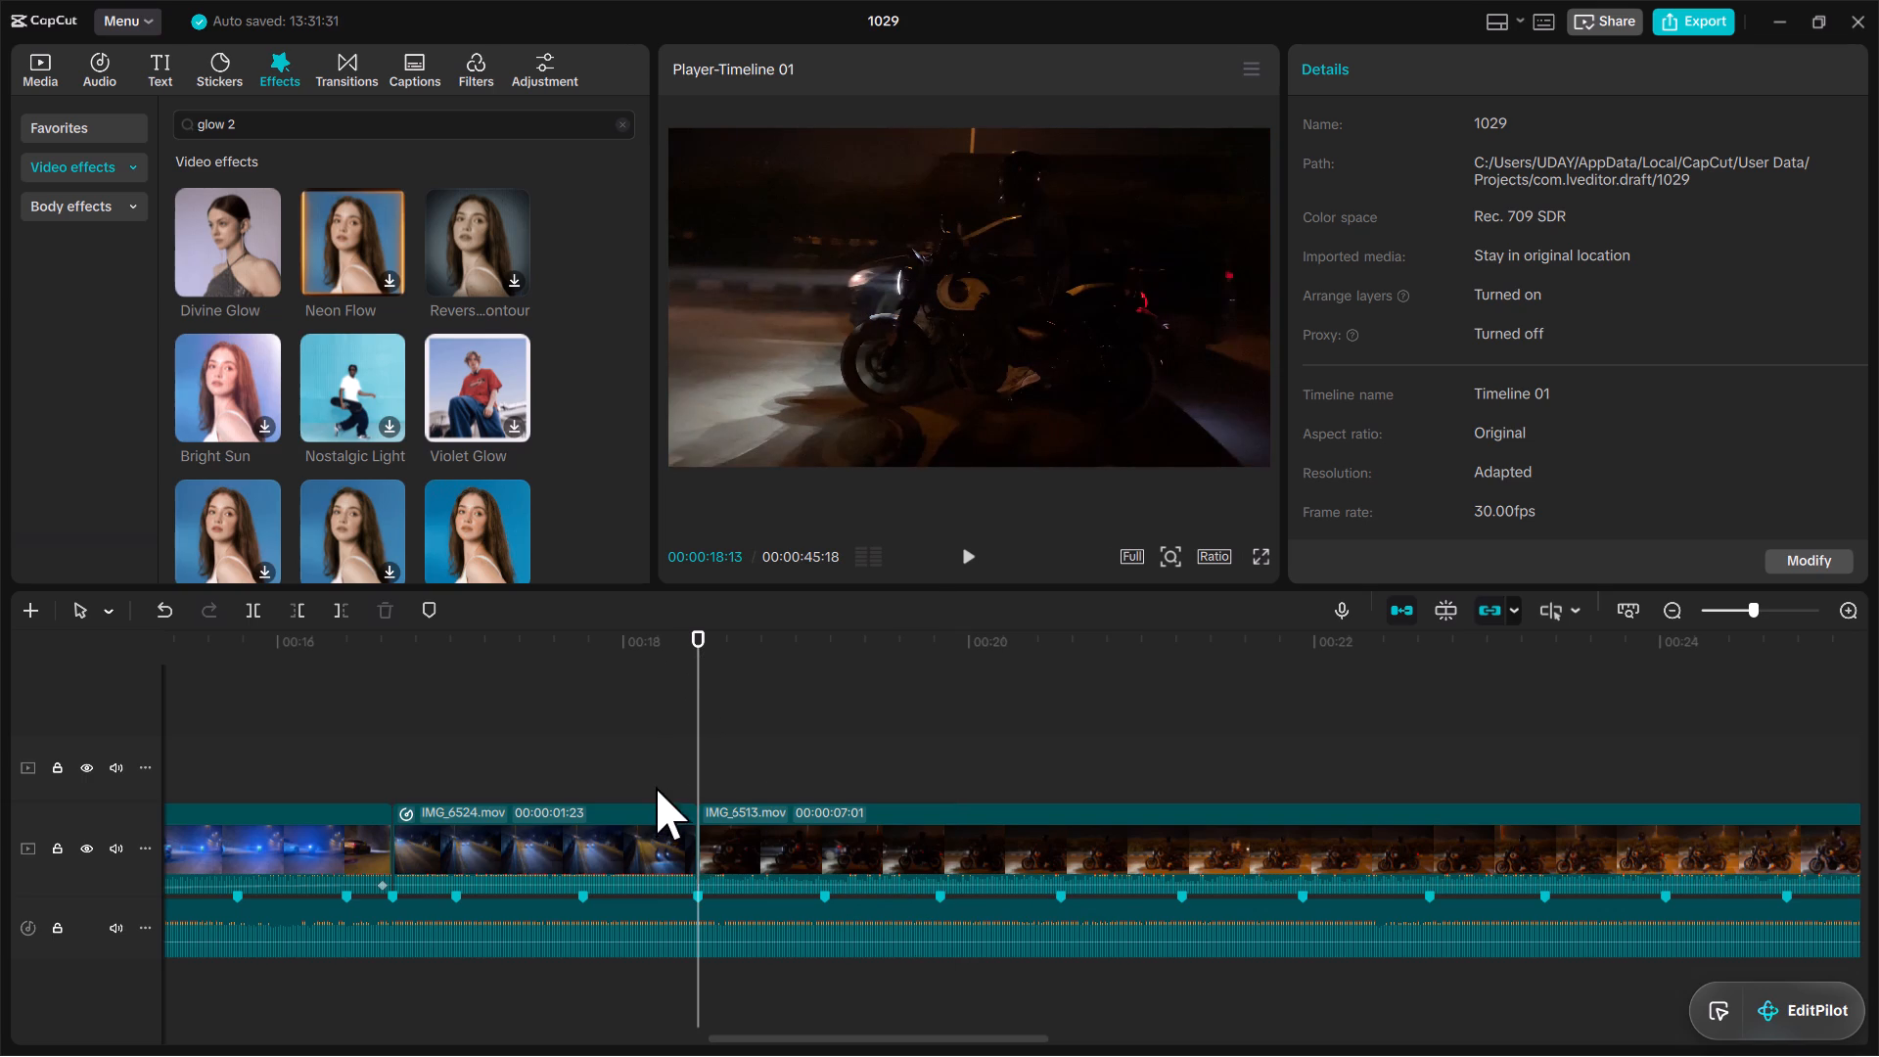
pyautogui.click(648, 815)
pyautogui.click(1456, 86)
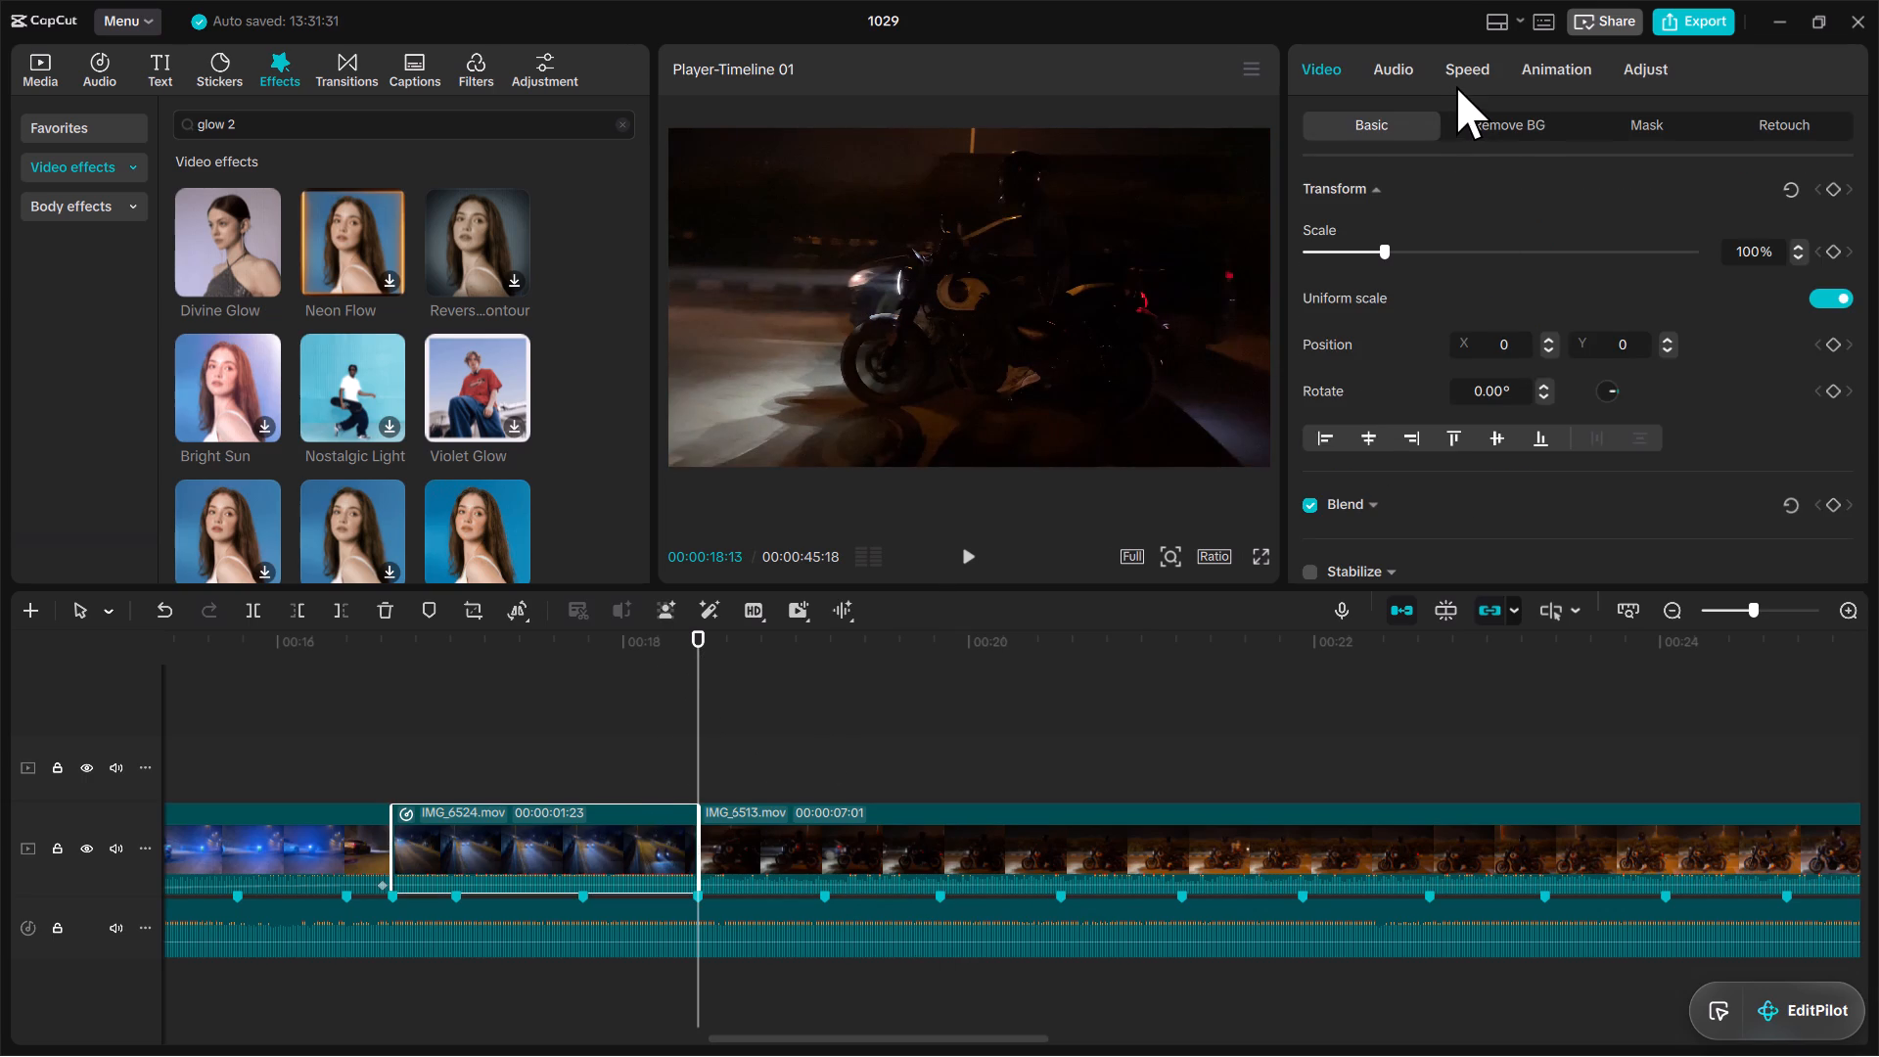
pyautogui.click(1325, 517)
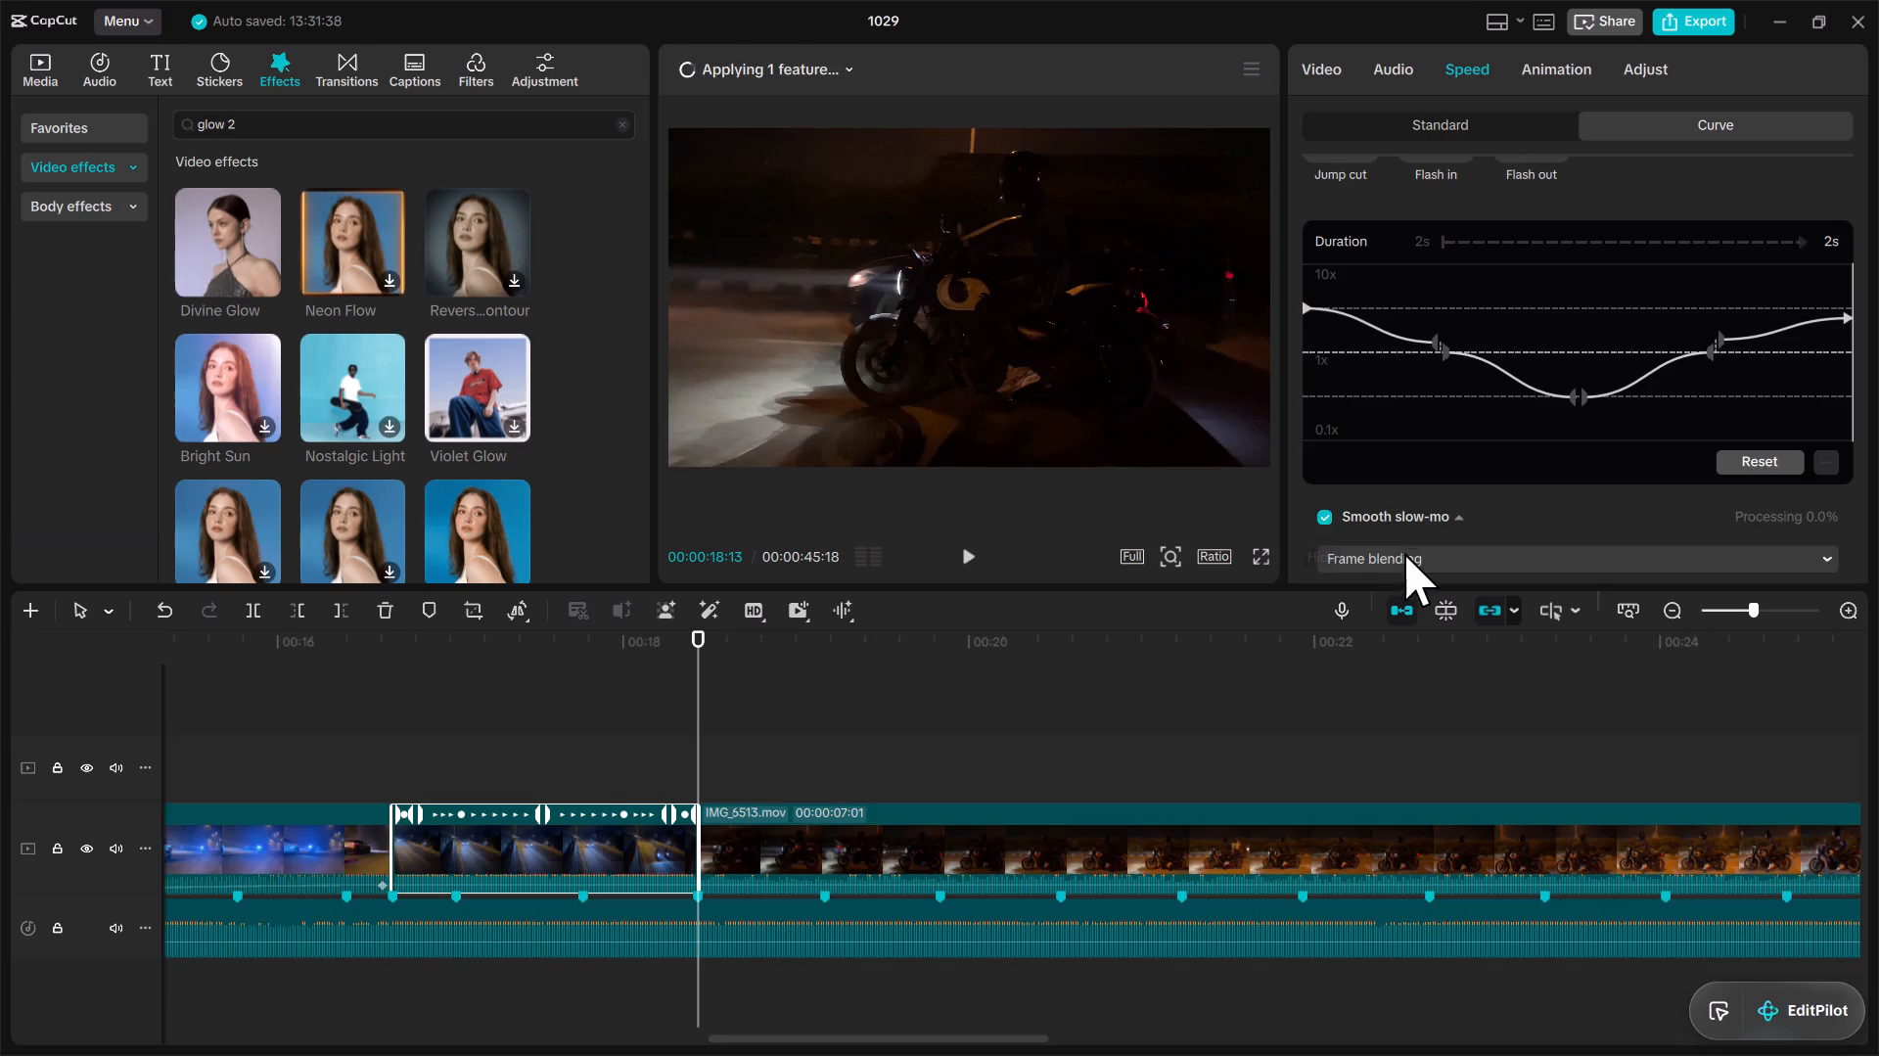
pyautogui.click(1406, 555)
pyautogui.click(1453, 684)
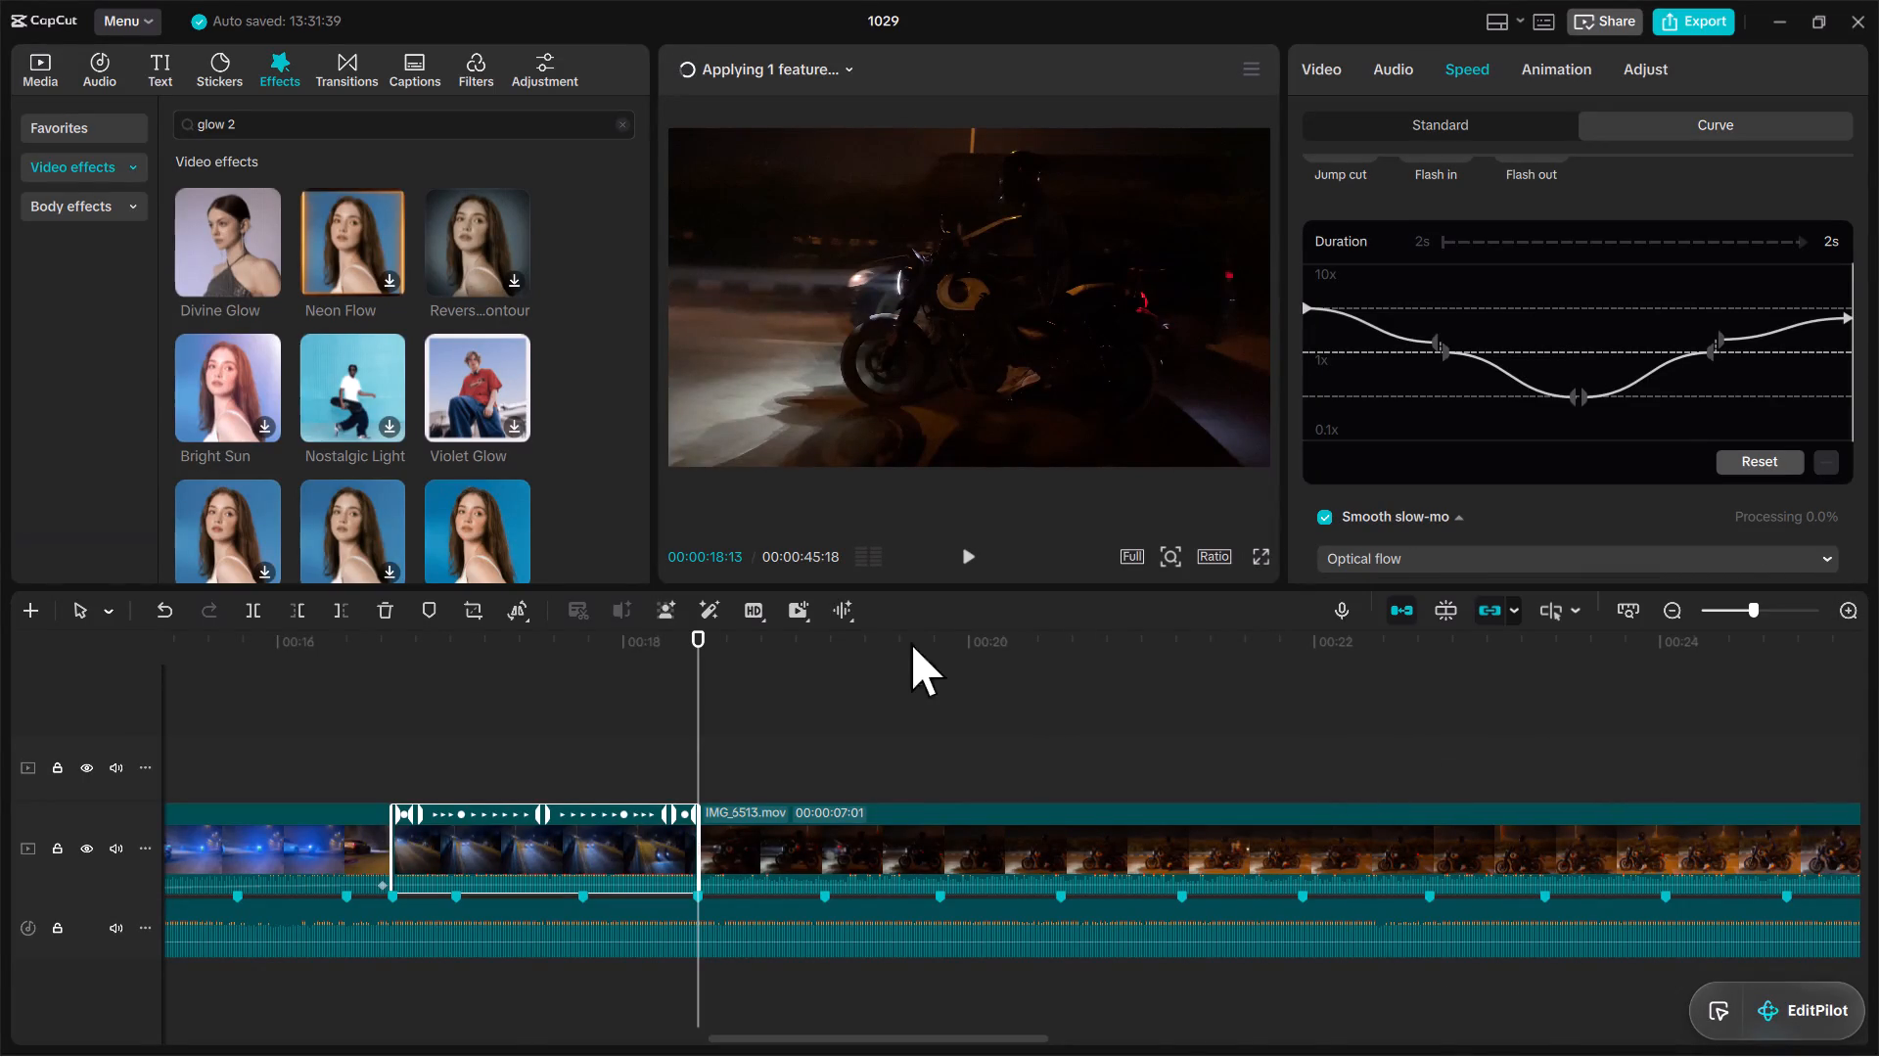
# Scrub around IMG_6524.mov's cuts and view the Smooth slow-mo processing progress.
pyautogui.click(761, 649)
pyautogui.moveTo(761, 649); pyautogui.dragTo(1074, 687)
pyautogui.click(369, 646)
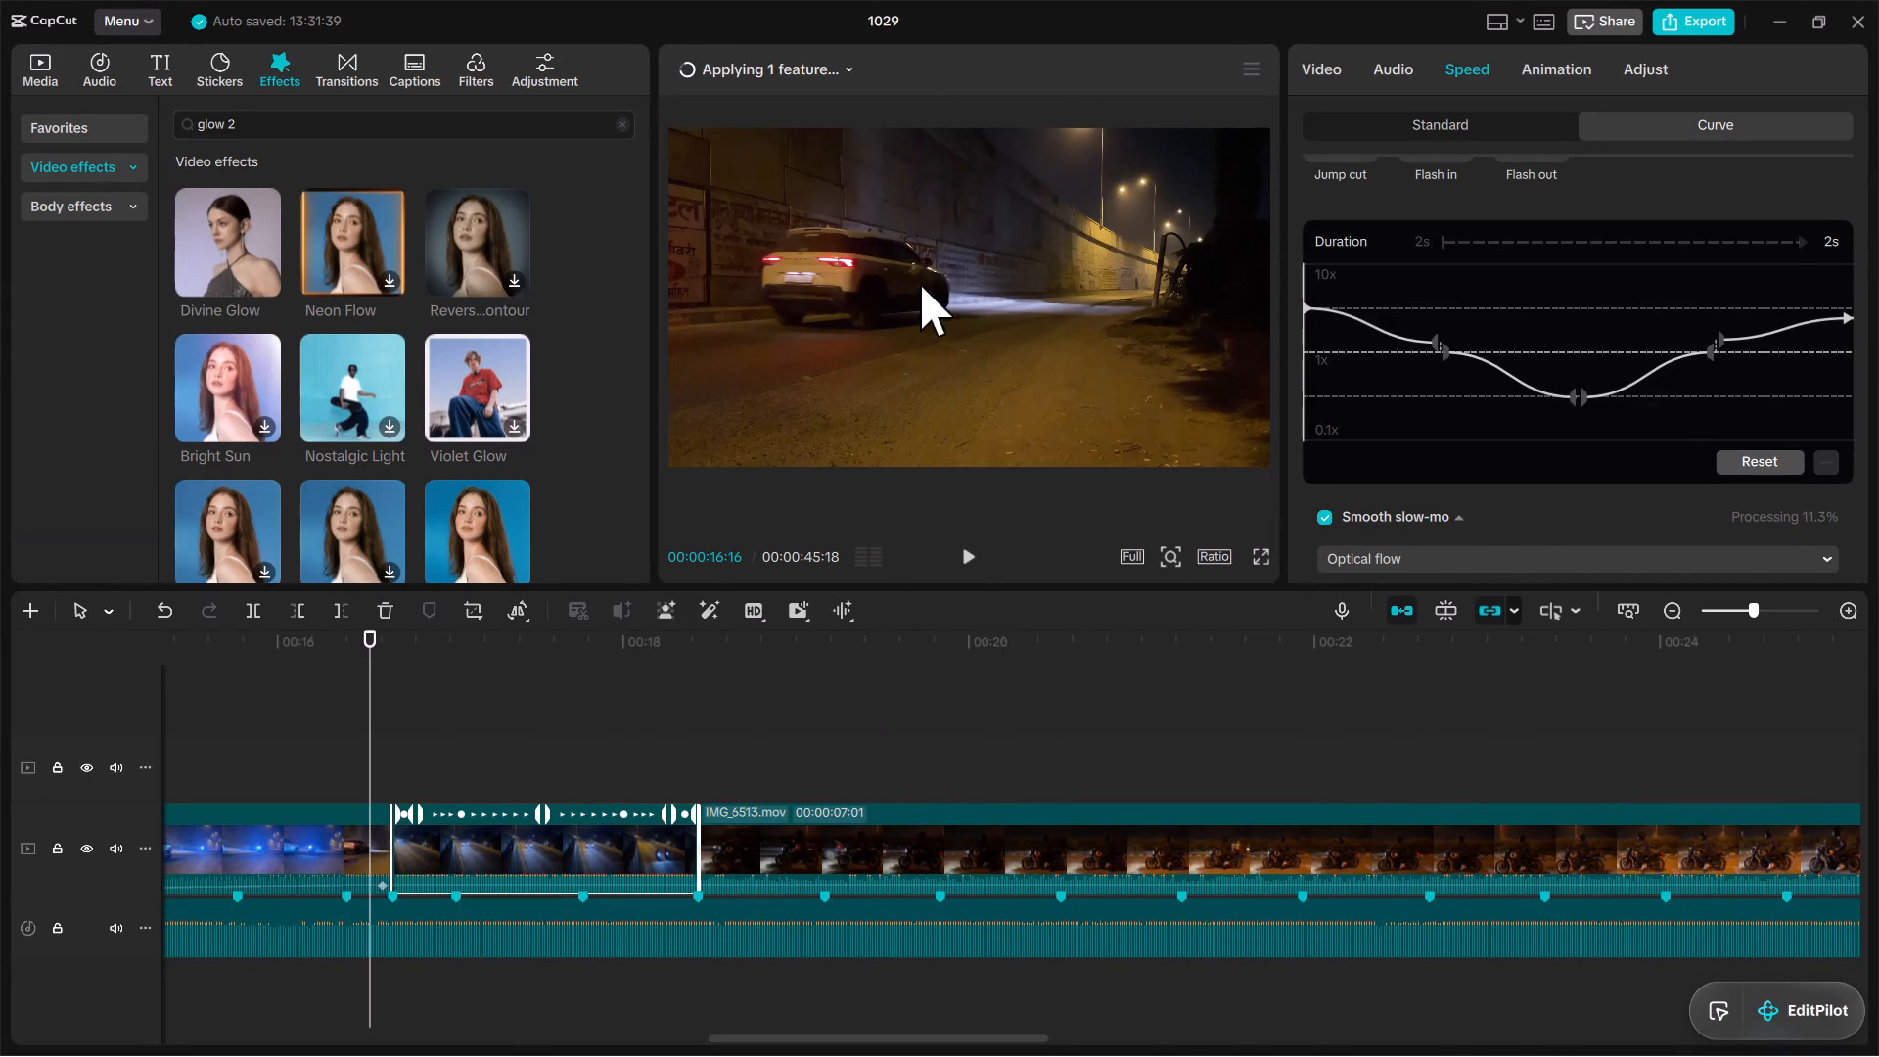
pyautogui.click(1593, 566)
pyautogui.click(1549, 561)
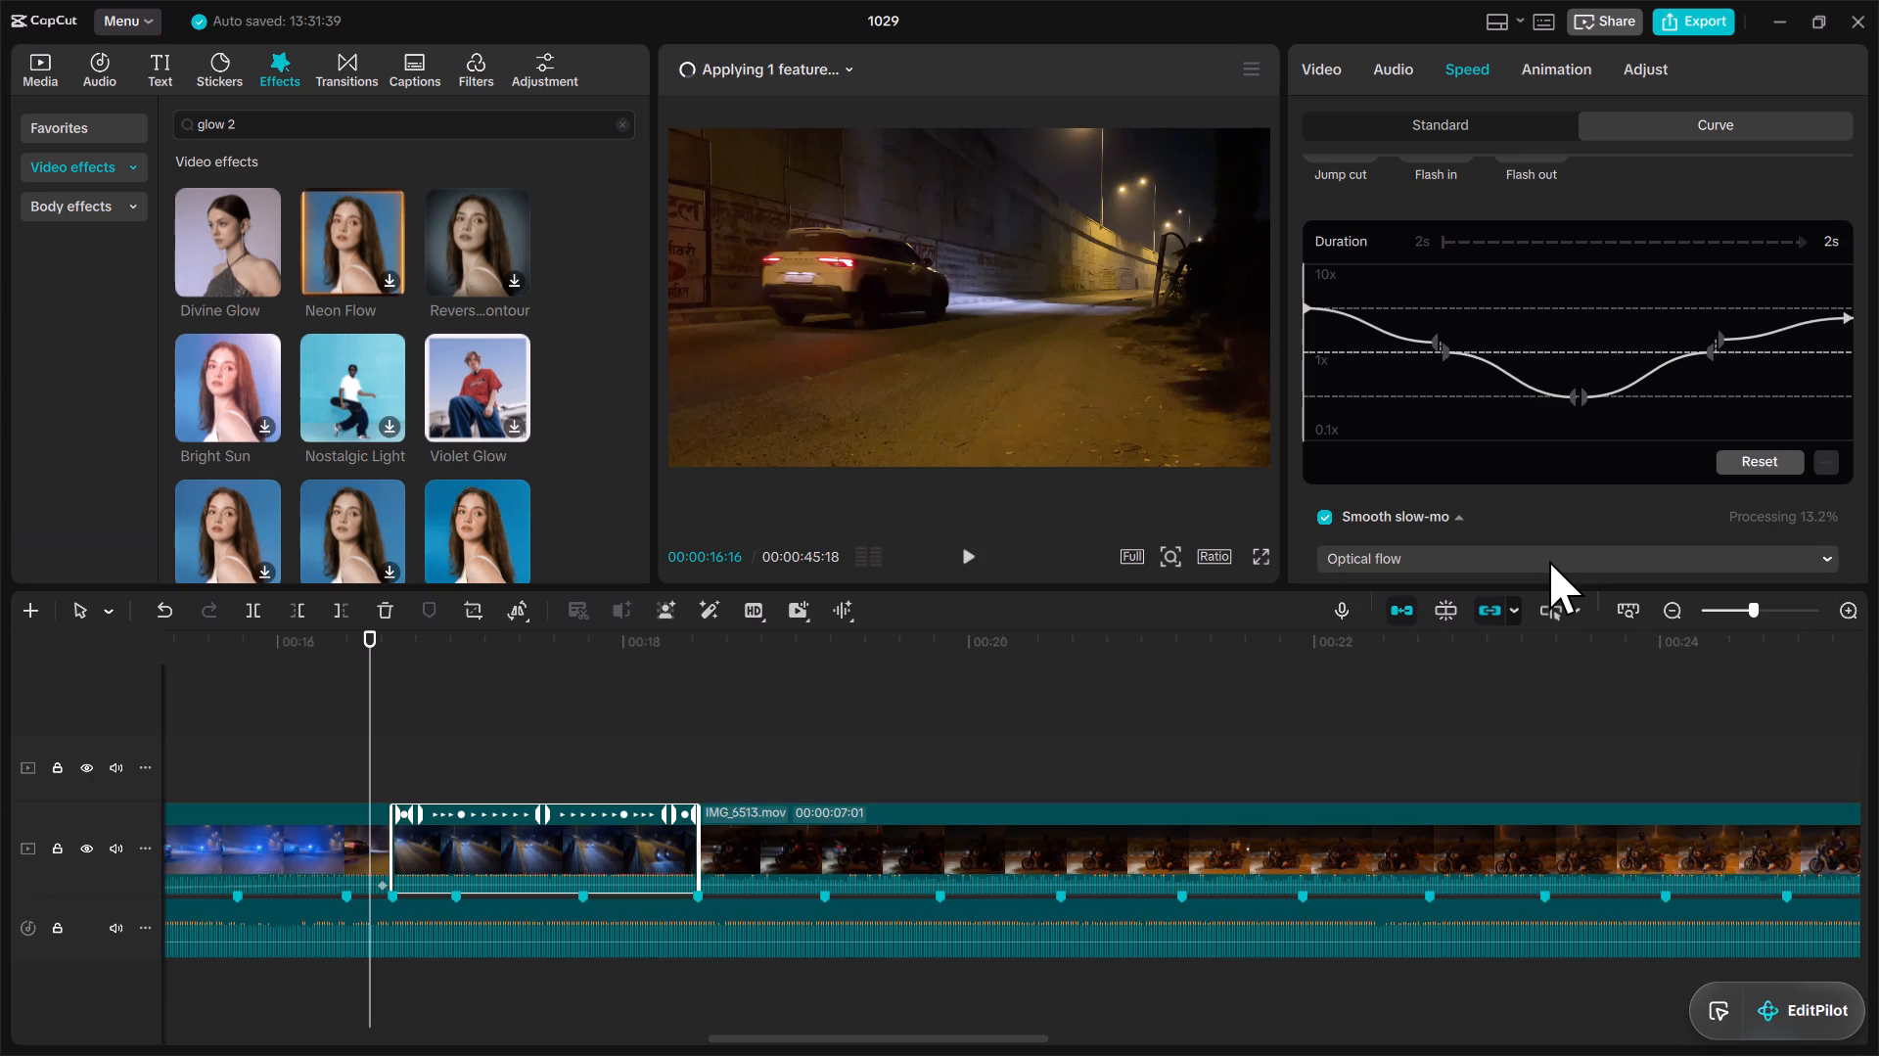
pyautogui.click(770, 67)
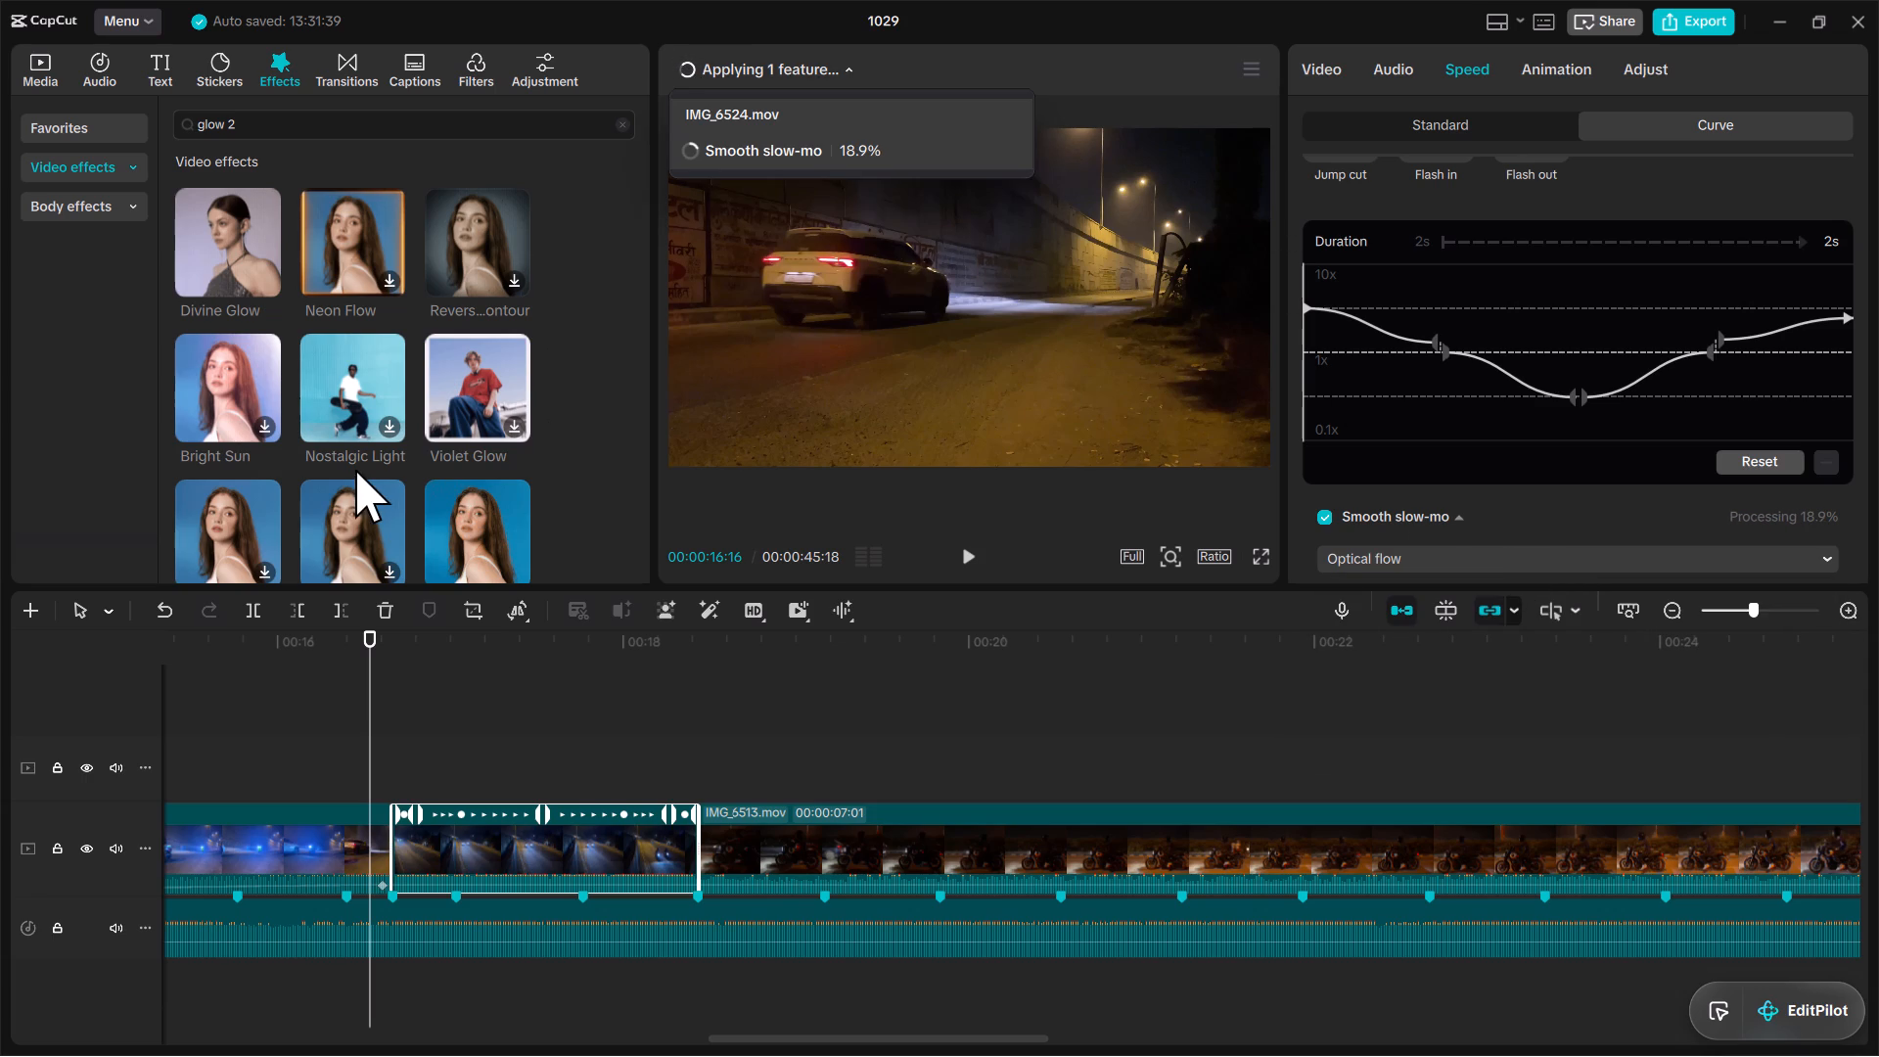
# Look through the "glow 2" effect results, and expand the video effects categories to view the Trending effects.
pyautogui.scroll(3, 355, 469)
pyautogui.scroll(-6, 355, 469)
pyautogui.scroll(3, 355, 470)
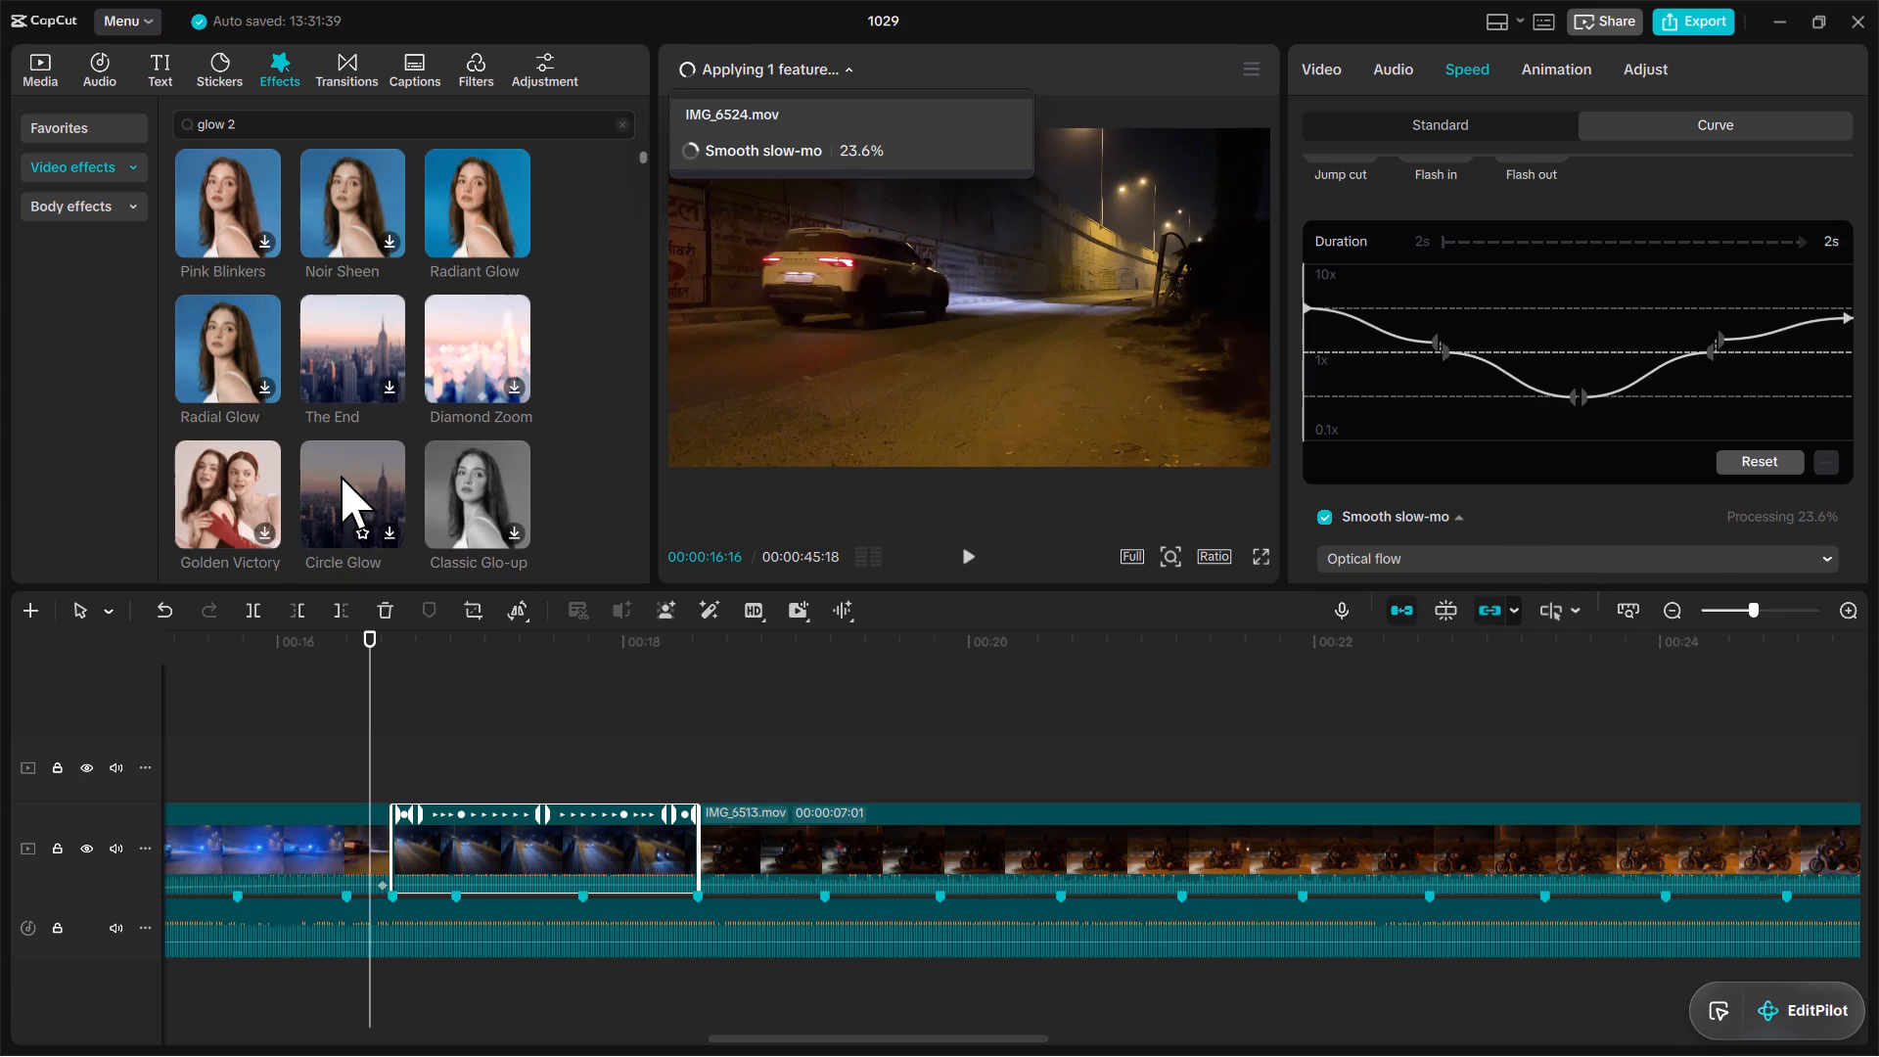
pyautogui.scroll(2, 341, 476)
pyautogui.click(44, 70)
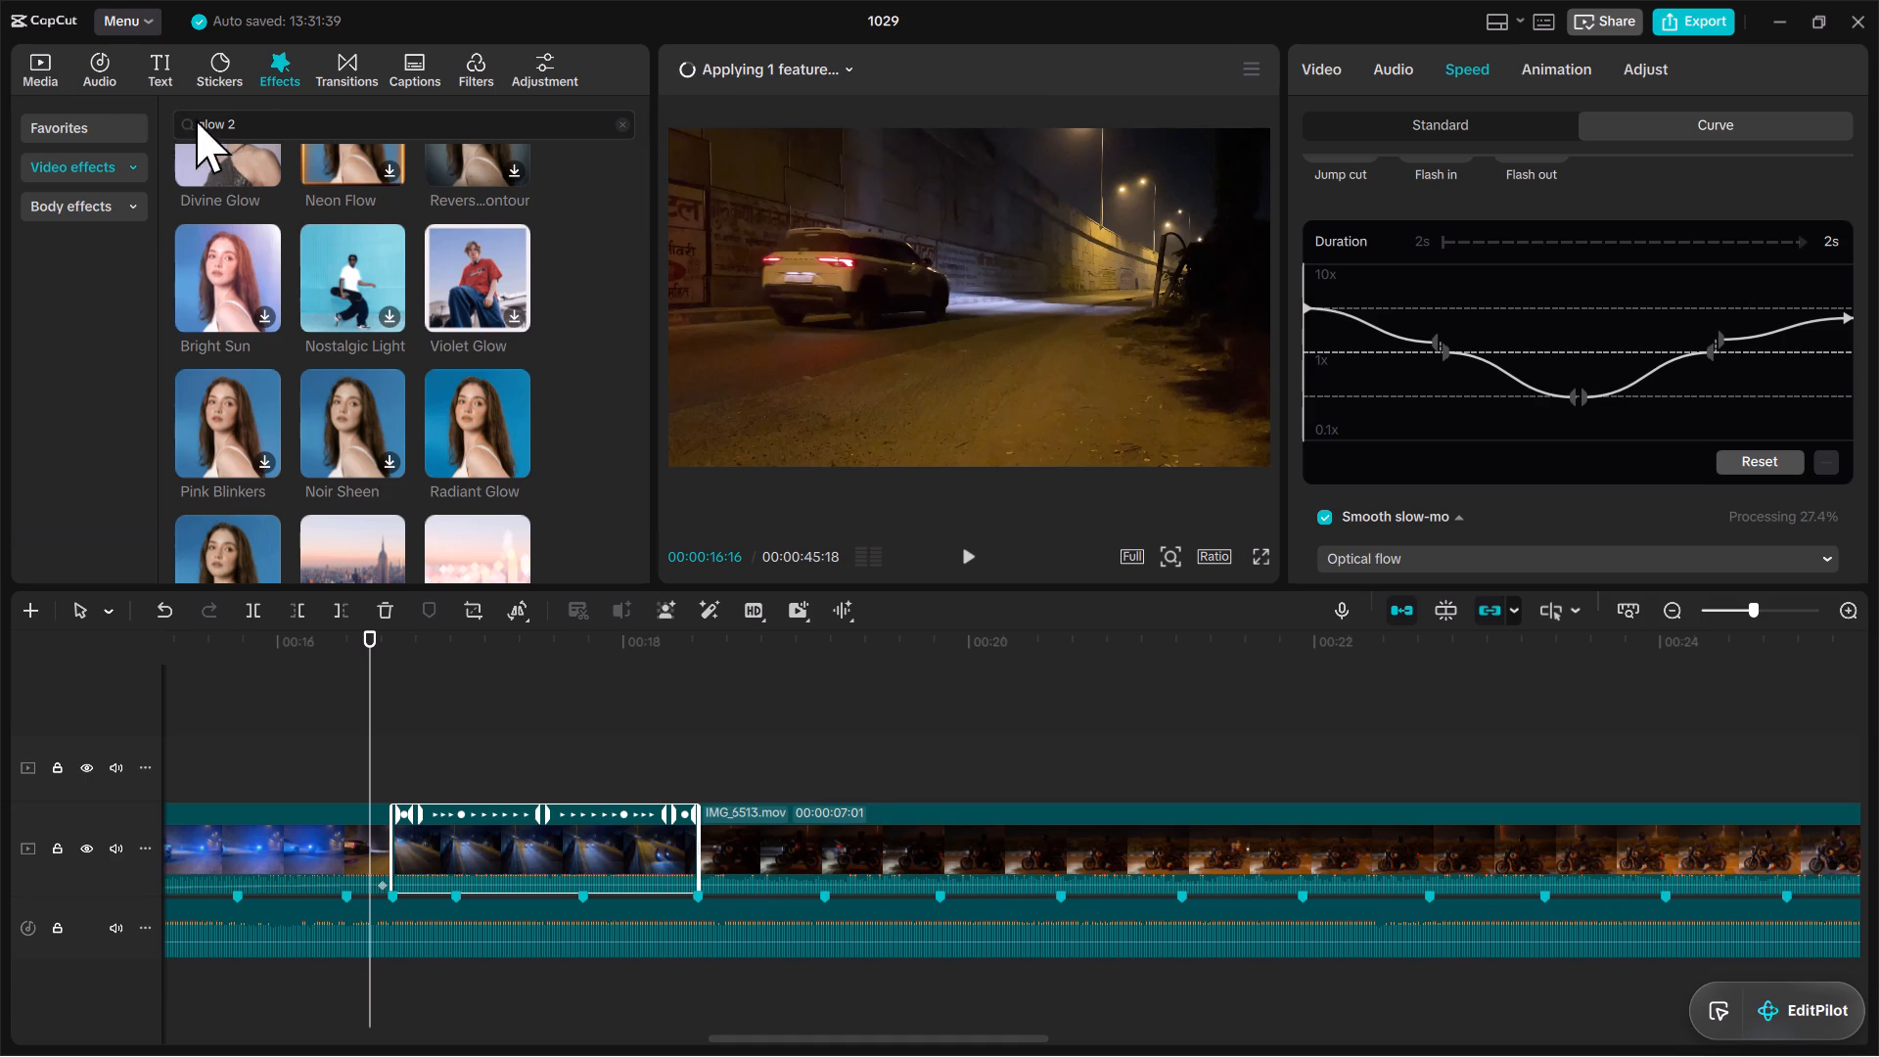
pyautogui.click(273, 73)
pyautogui.click(108, 141)
pyautogui.click(112, 188)
pyautogui.click(120, 167)
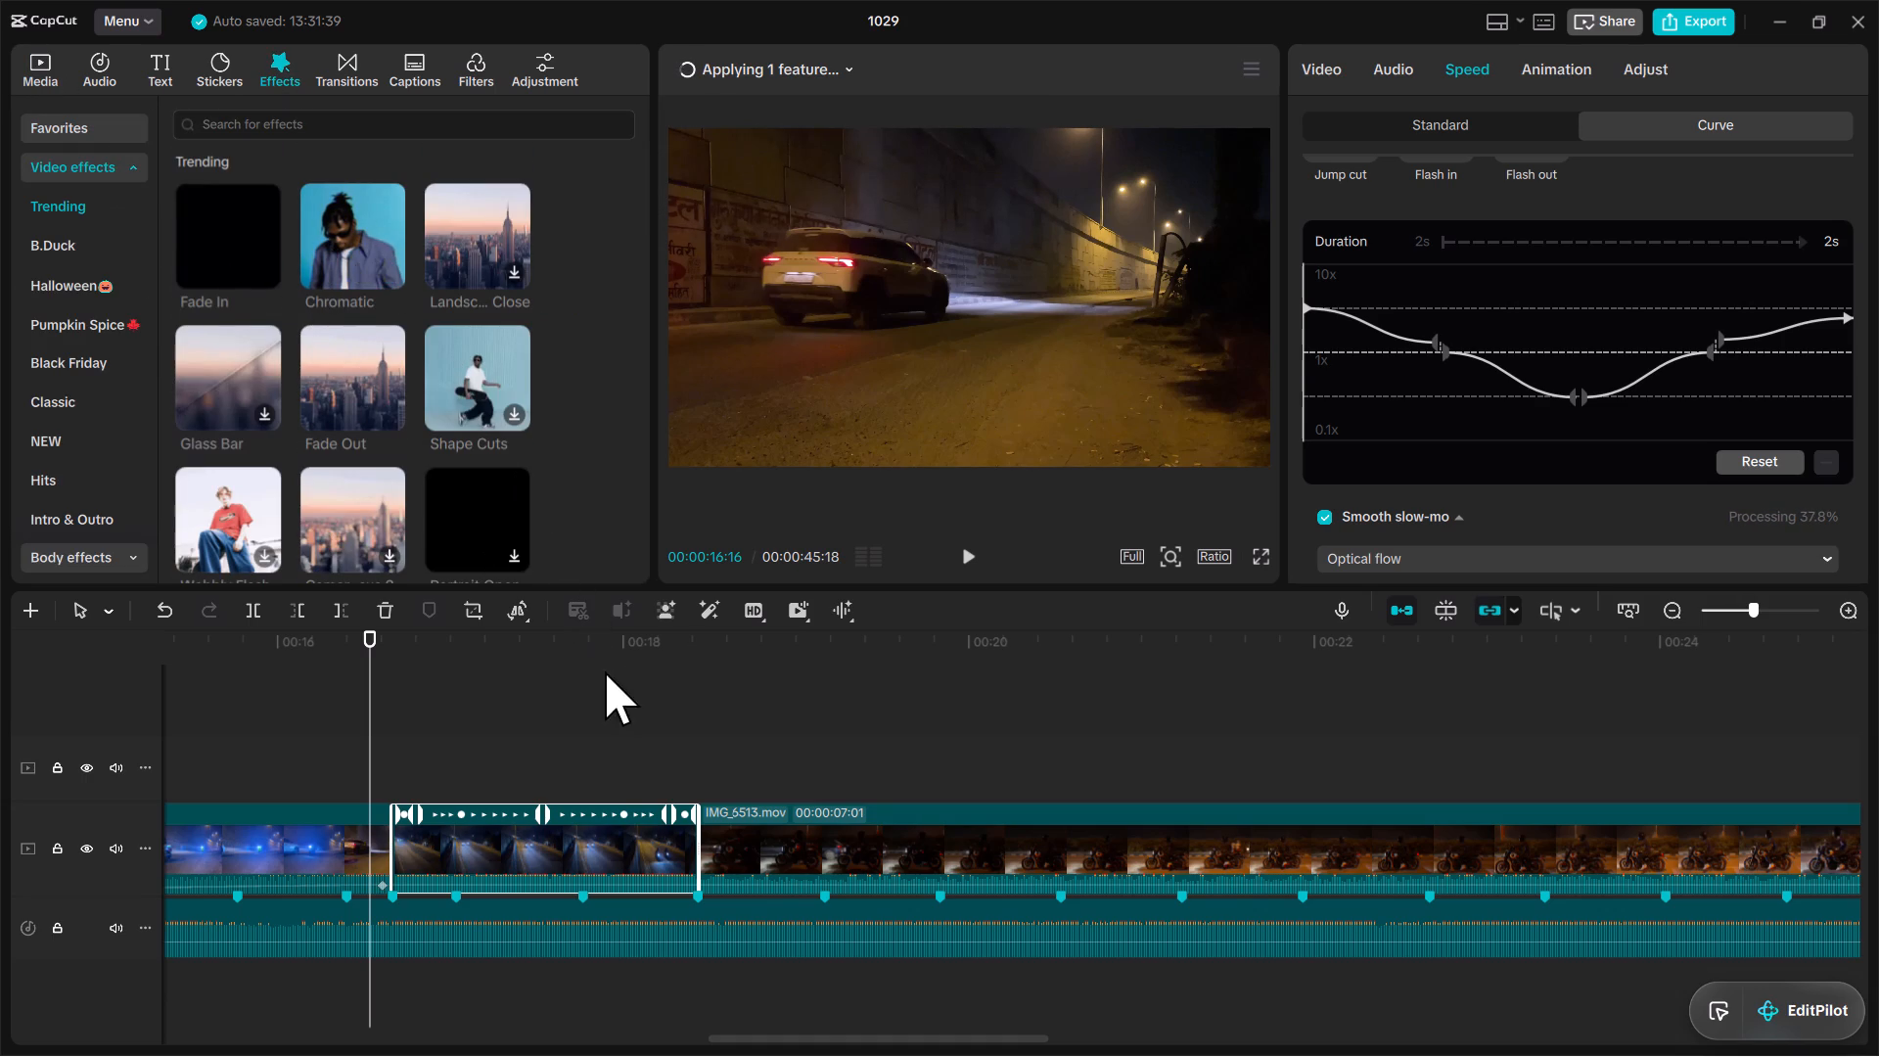
# Move the playhead to IMG_6524.mov's start, view the favorite transitions and check the Smooth slow-mo processing.
pyautogui.moveTo(362, 749); pyautogui.dragTo(384, 749)
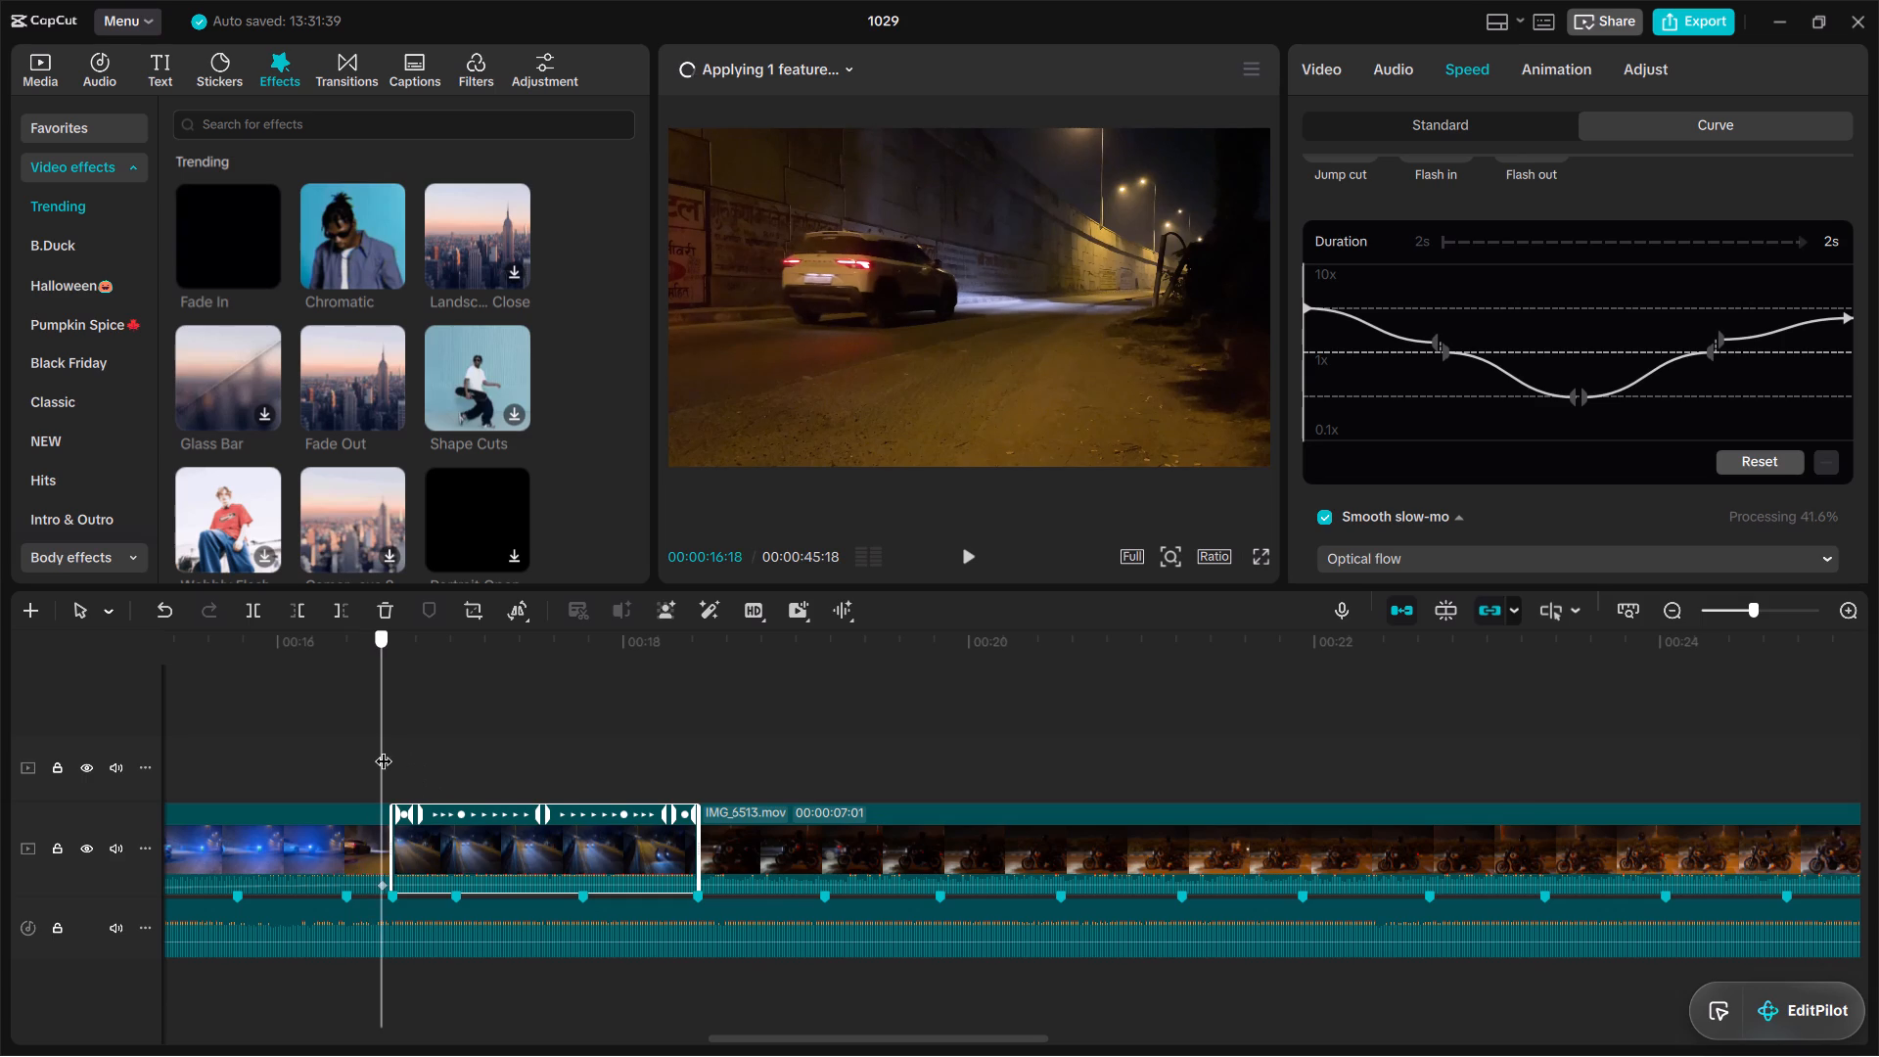
pyautogui.moveTo(384, 749); pyautogui.dragTo(394, 749)
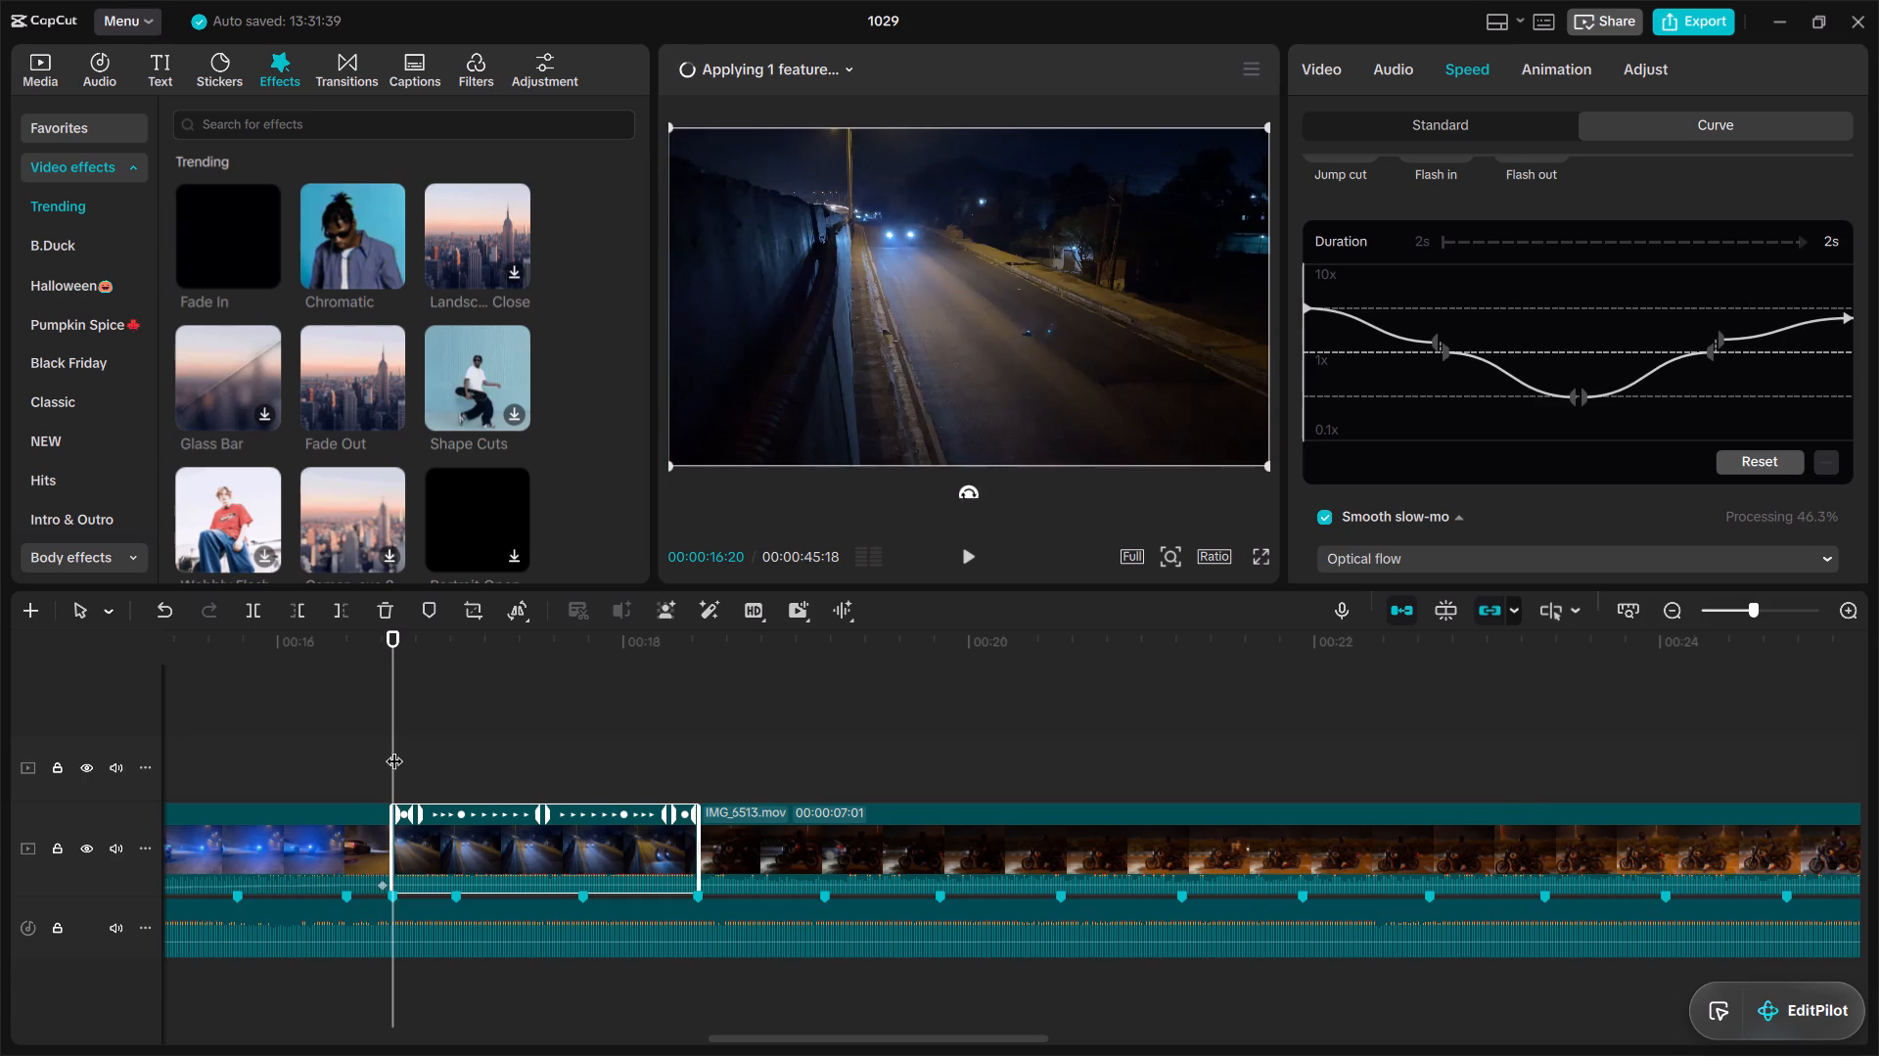
pyautogui.click(336, 60)
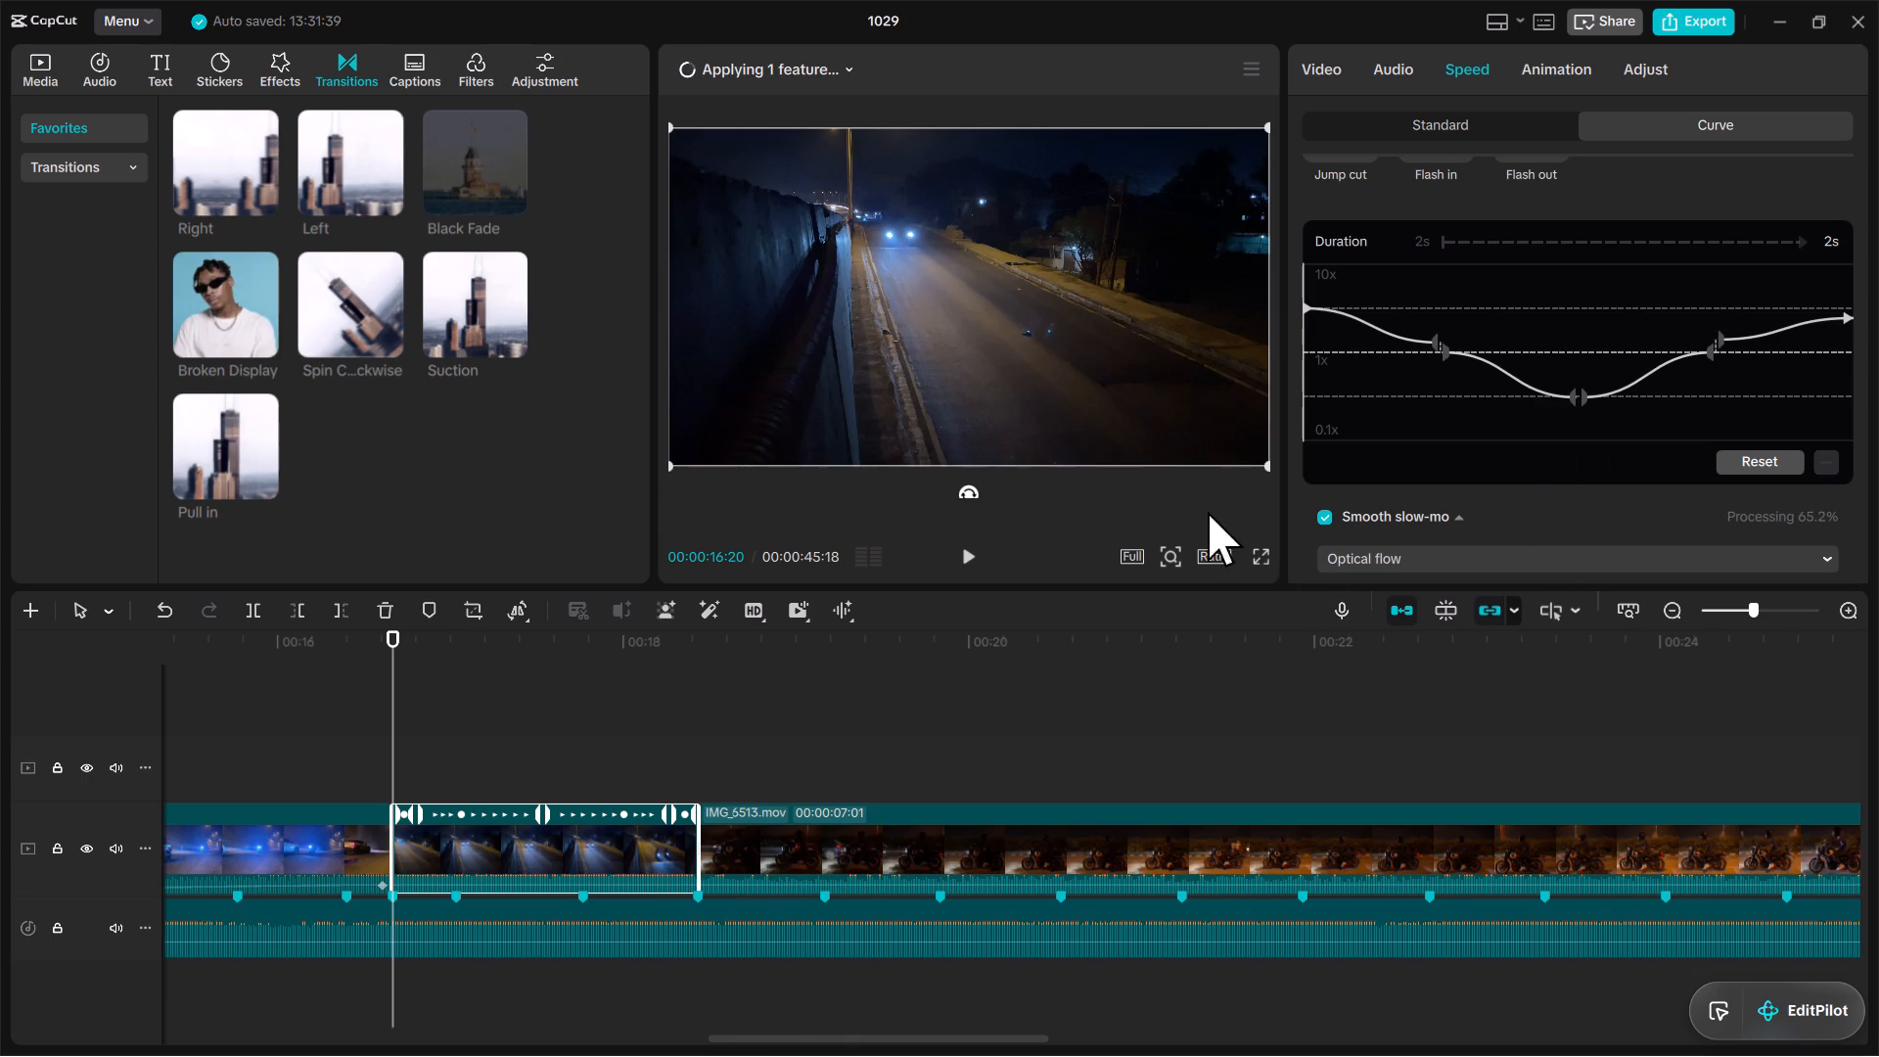
pyautogui.click(851, 76)
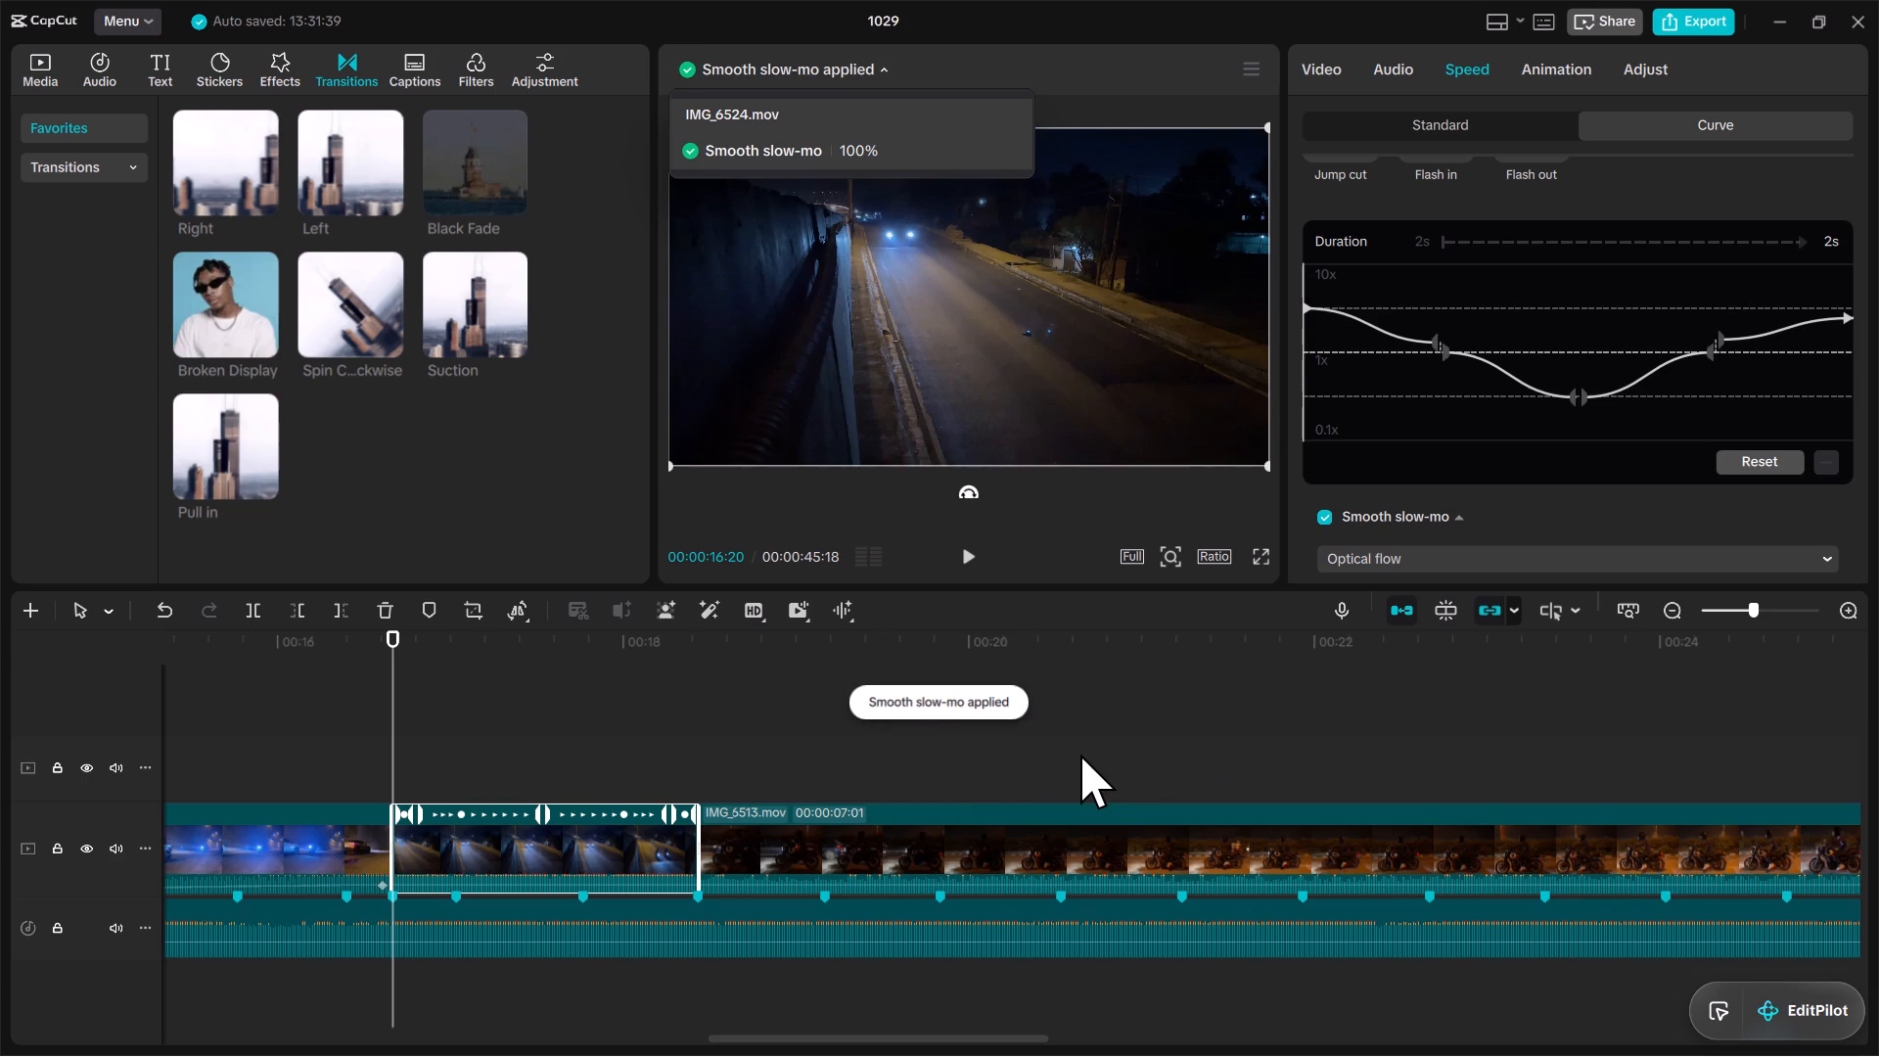
# Play from just before IMG_6524.mov into IMG_6513.mov to review the optical-flow slow motion and the cut.
pyautogui.press('space')
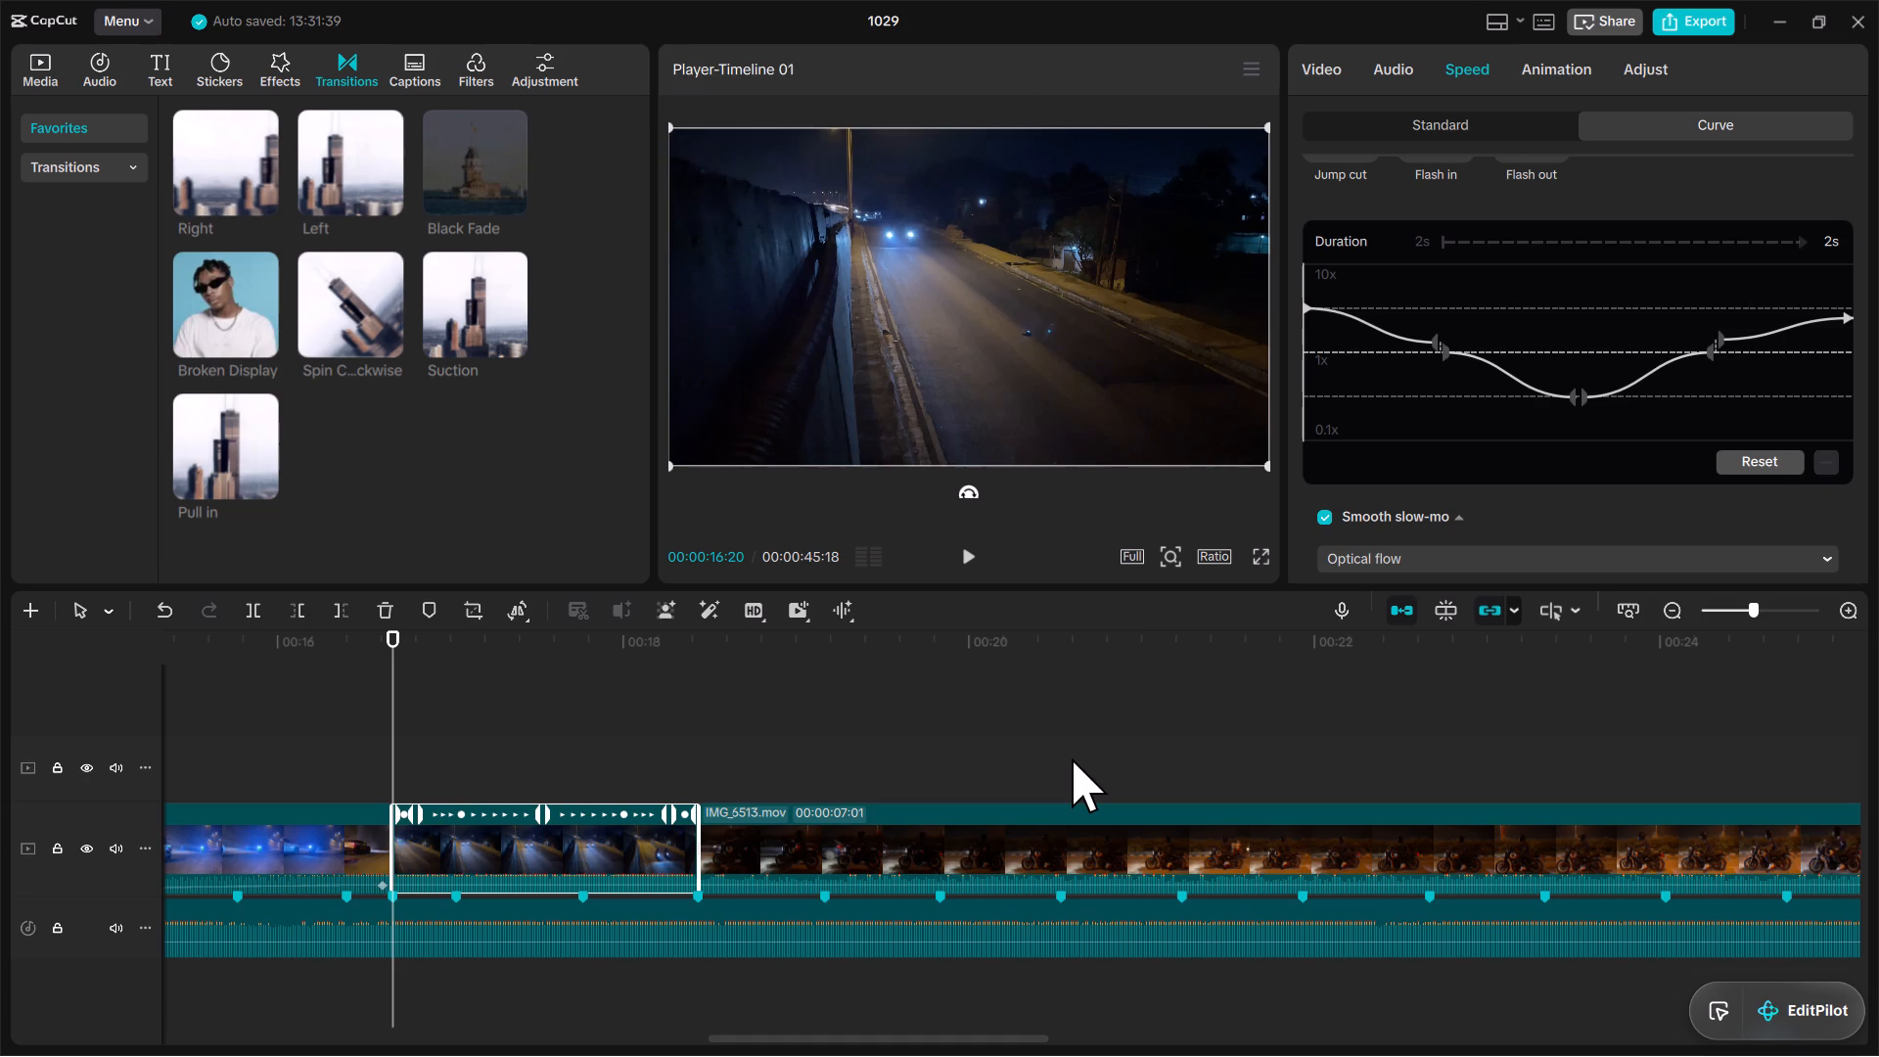
pyautogui.press('space')
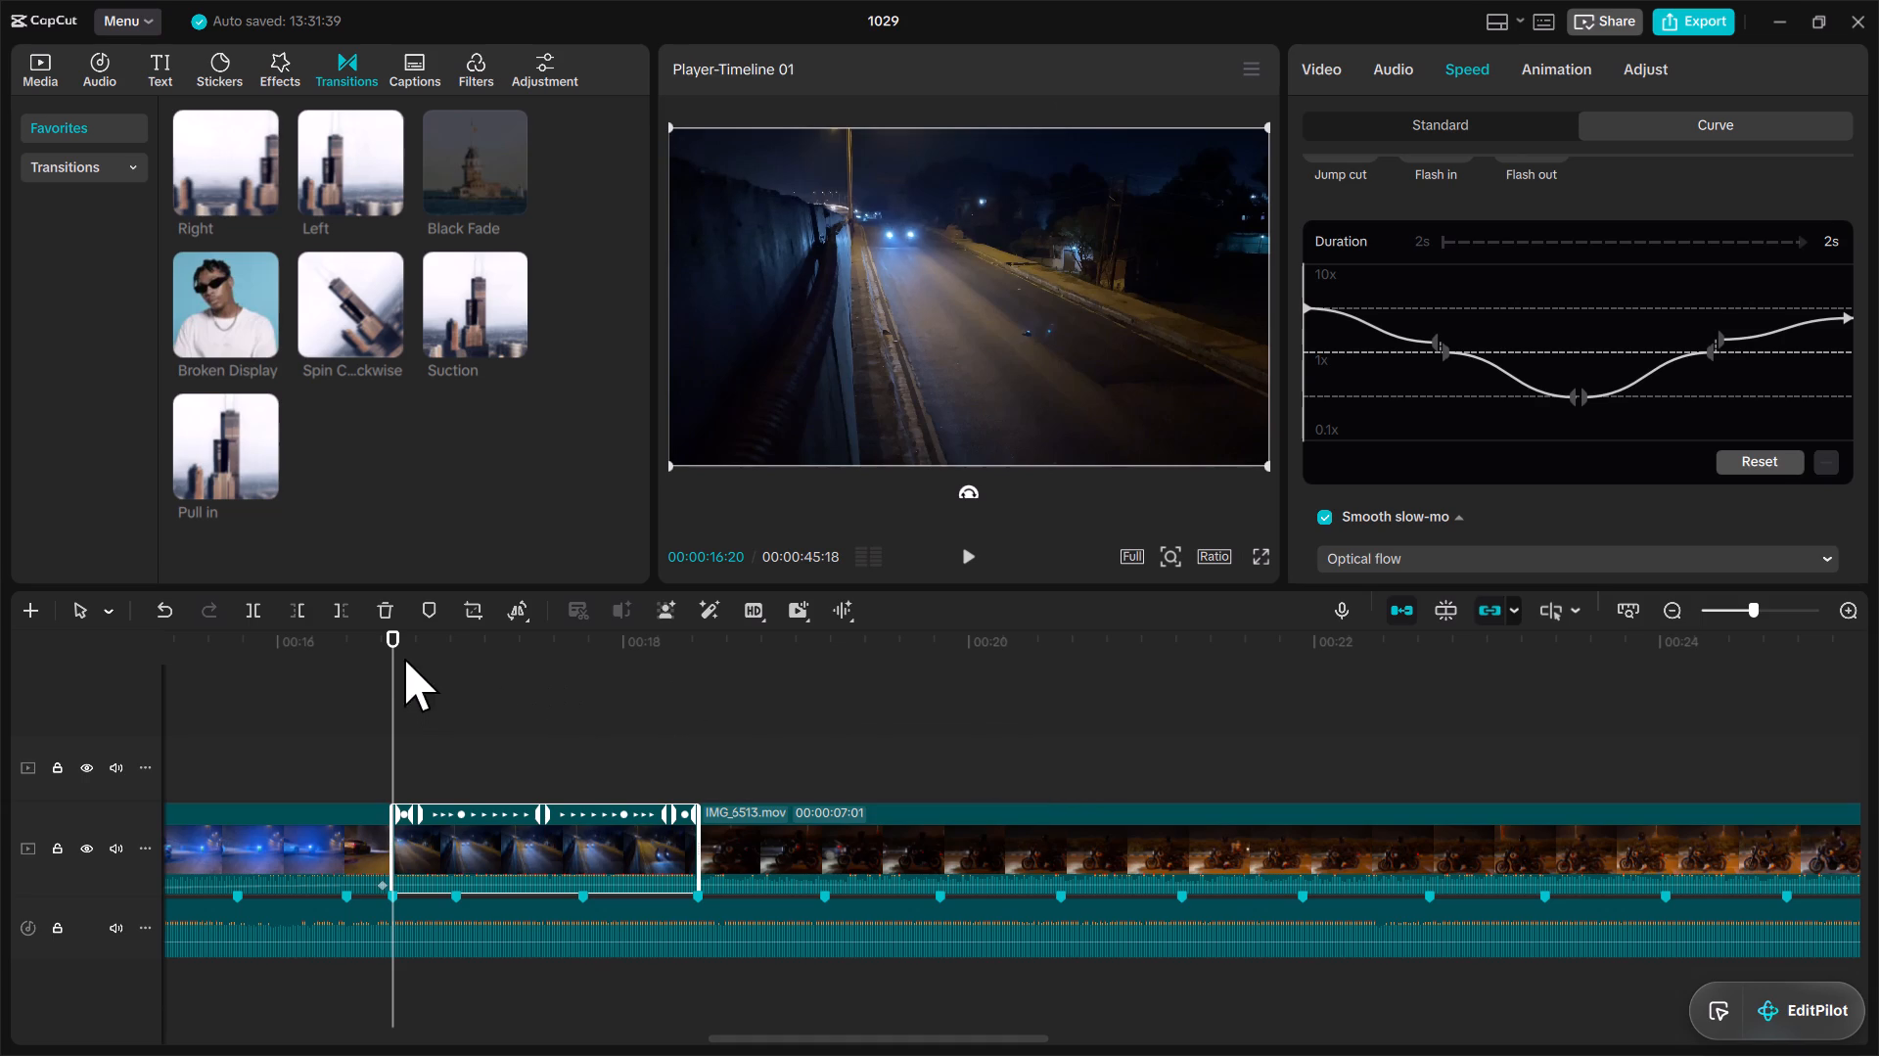
pyautogui.click(404, 658)
pyautogui.moveTo(399, 660); pyautogui.dragTo(367, 669)
pyautogui.press('l')
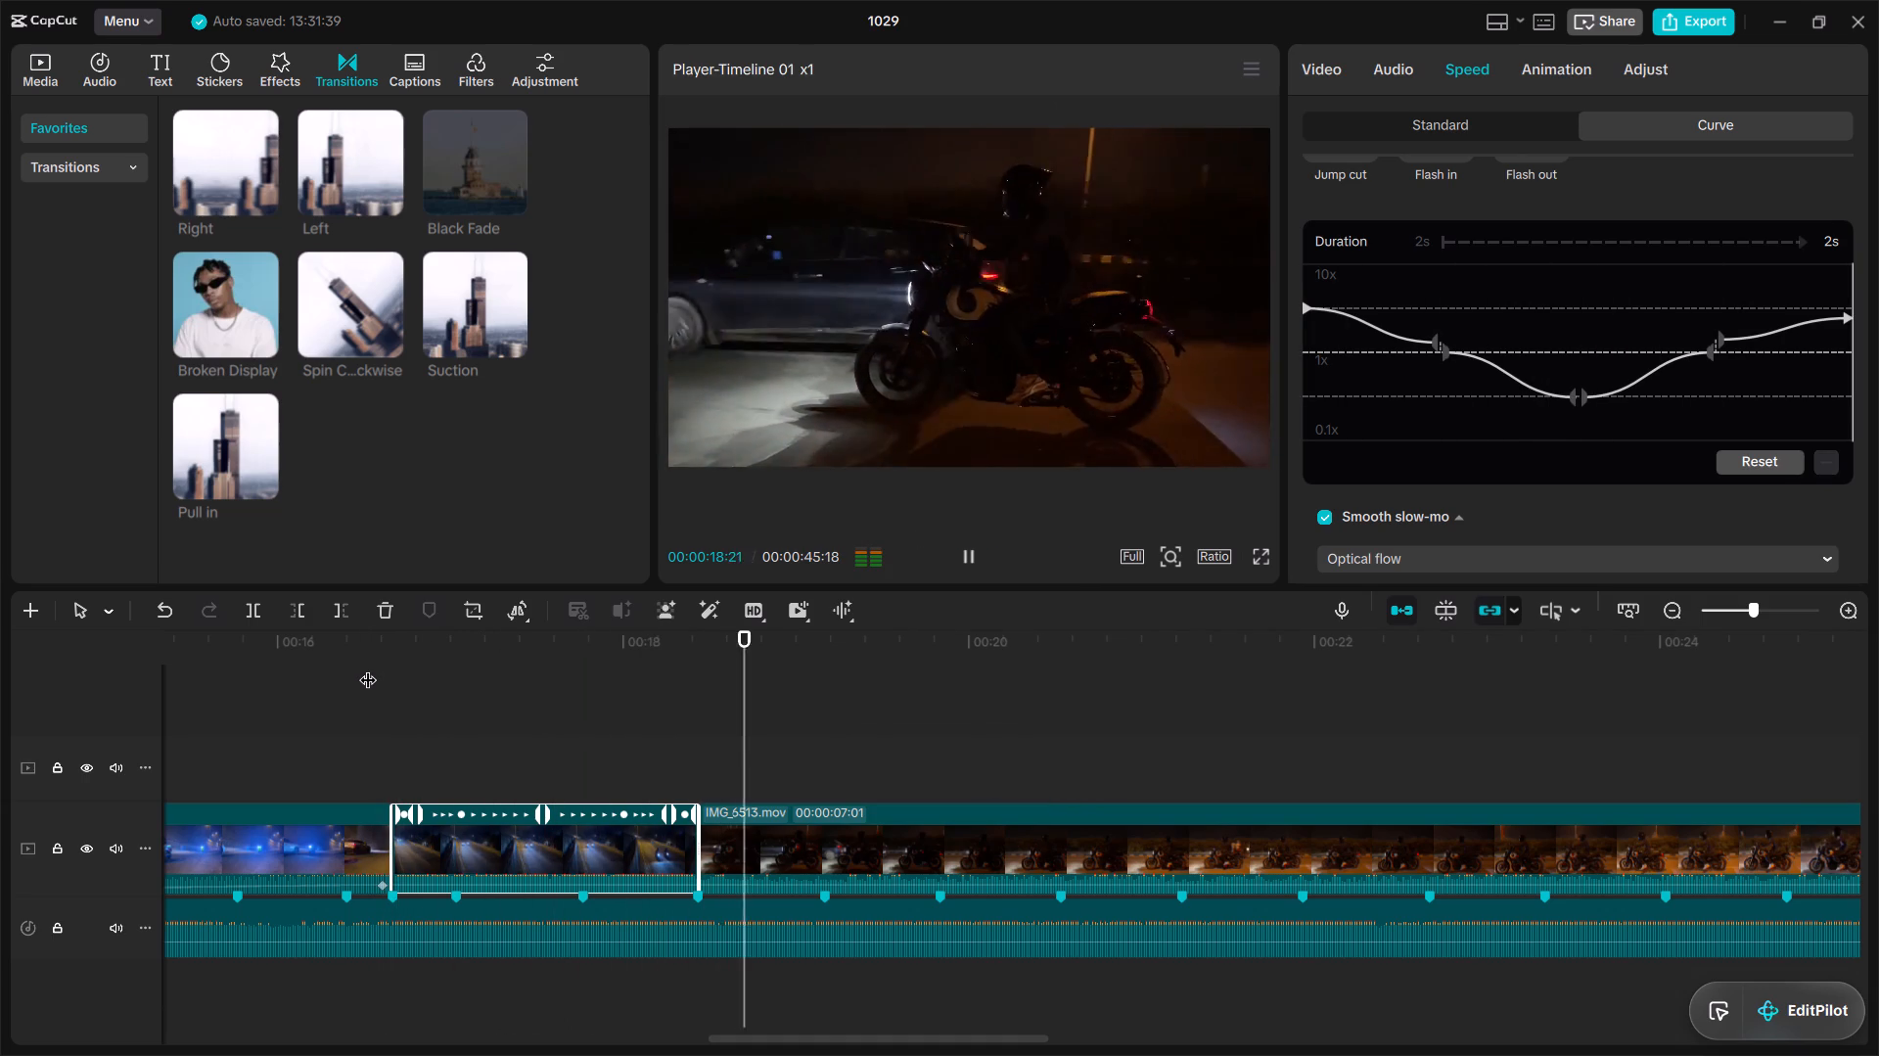
pyautogui.press('space')
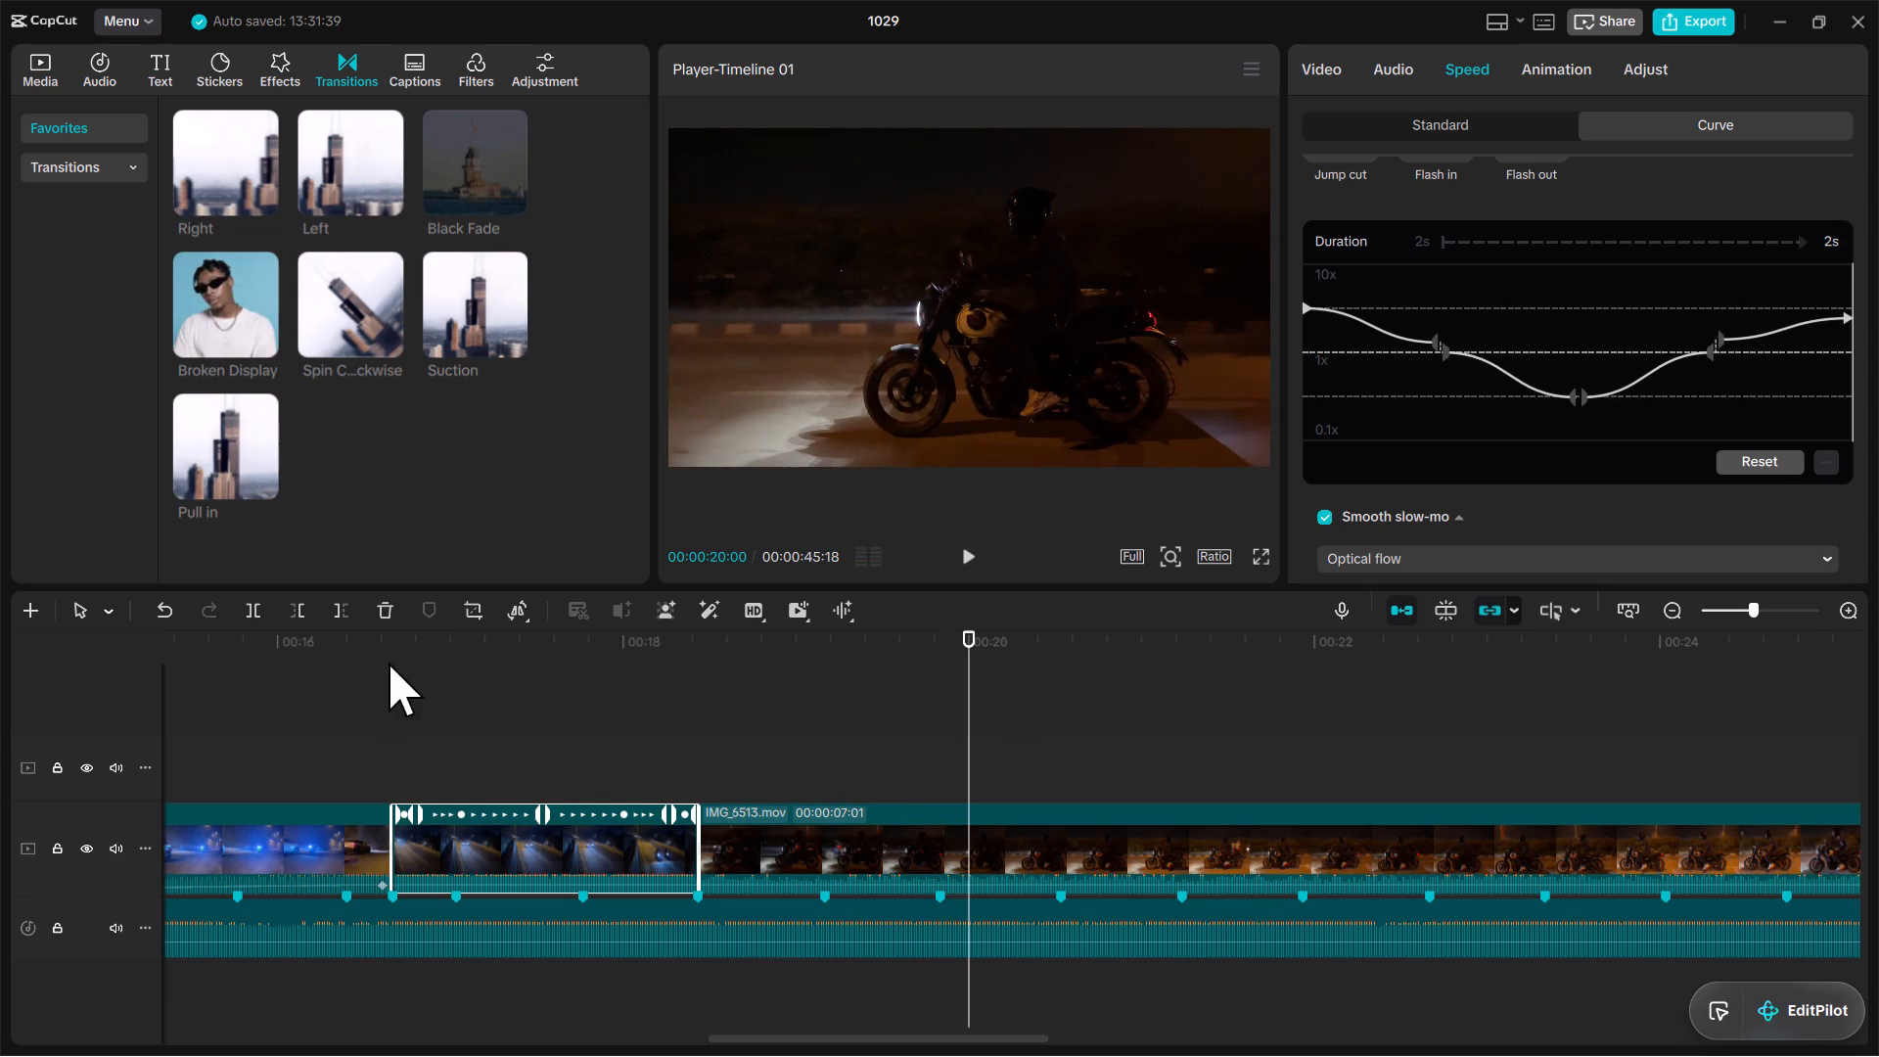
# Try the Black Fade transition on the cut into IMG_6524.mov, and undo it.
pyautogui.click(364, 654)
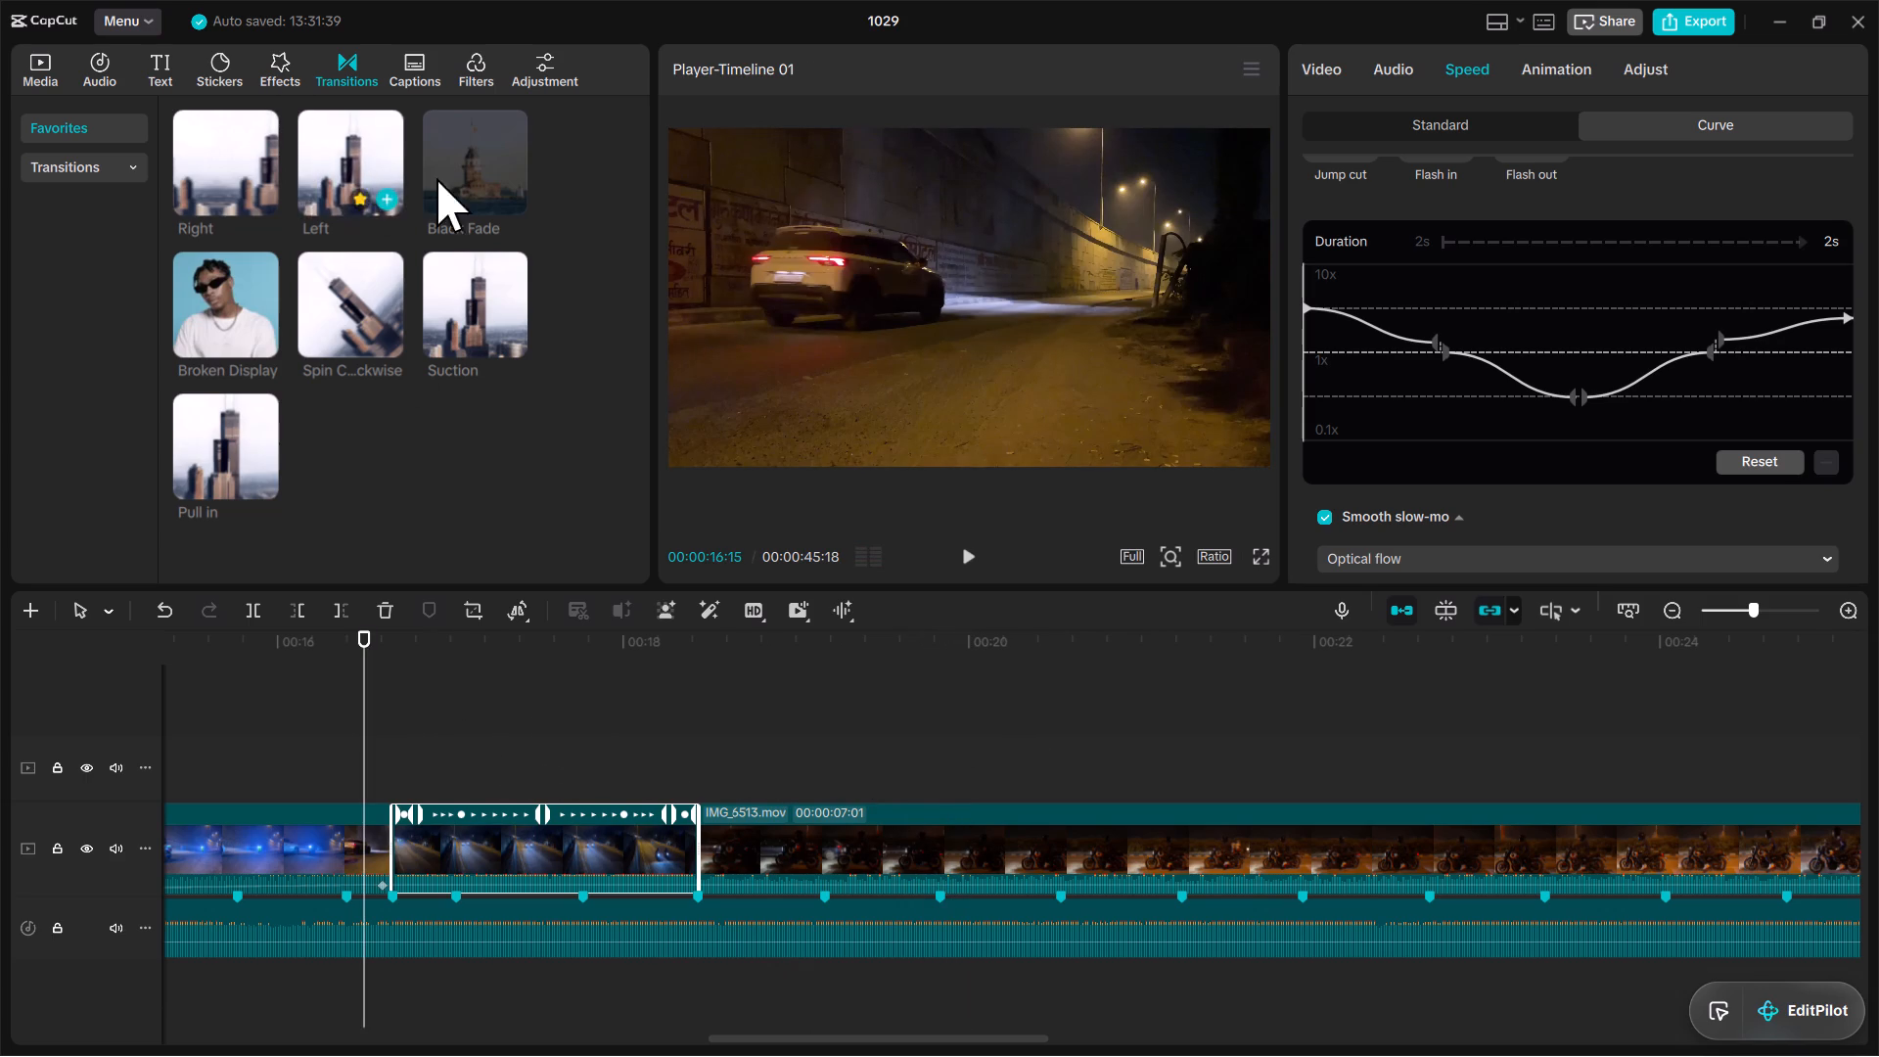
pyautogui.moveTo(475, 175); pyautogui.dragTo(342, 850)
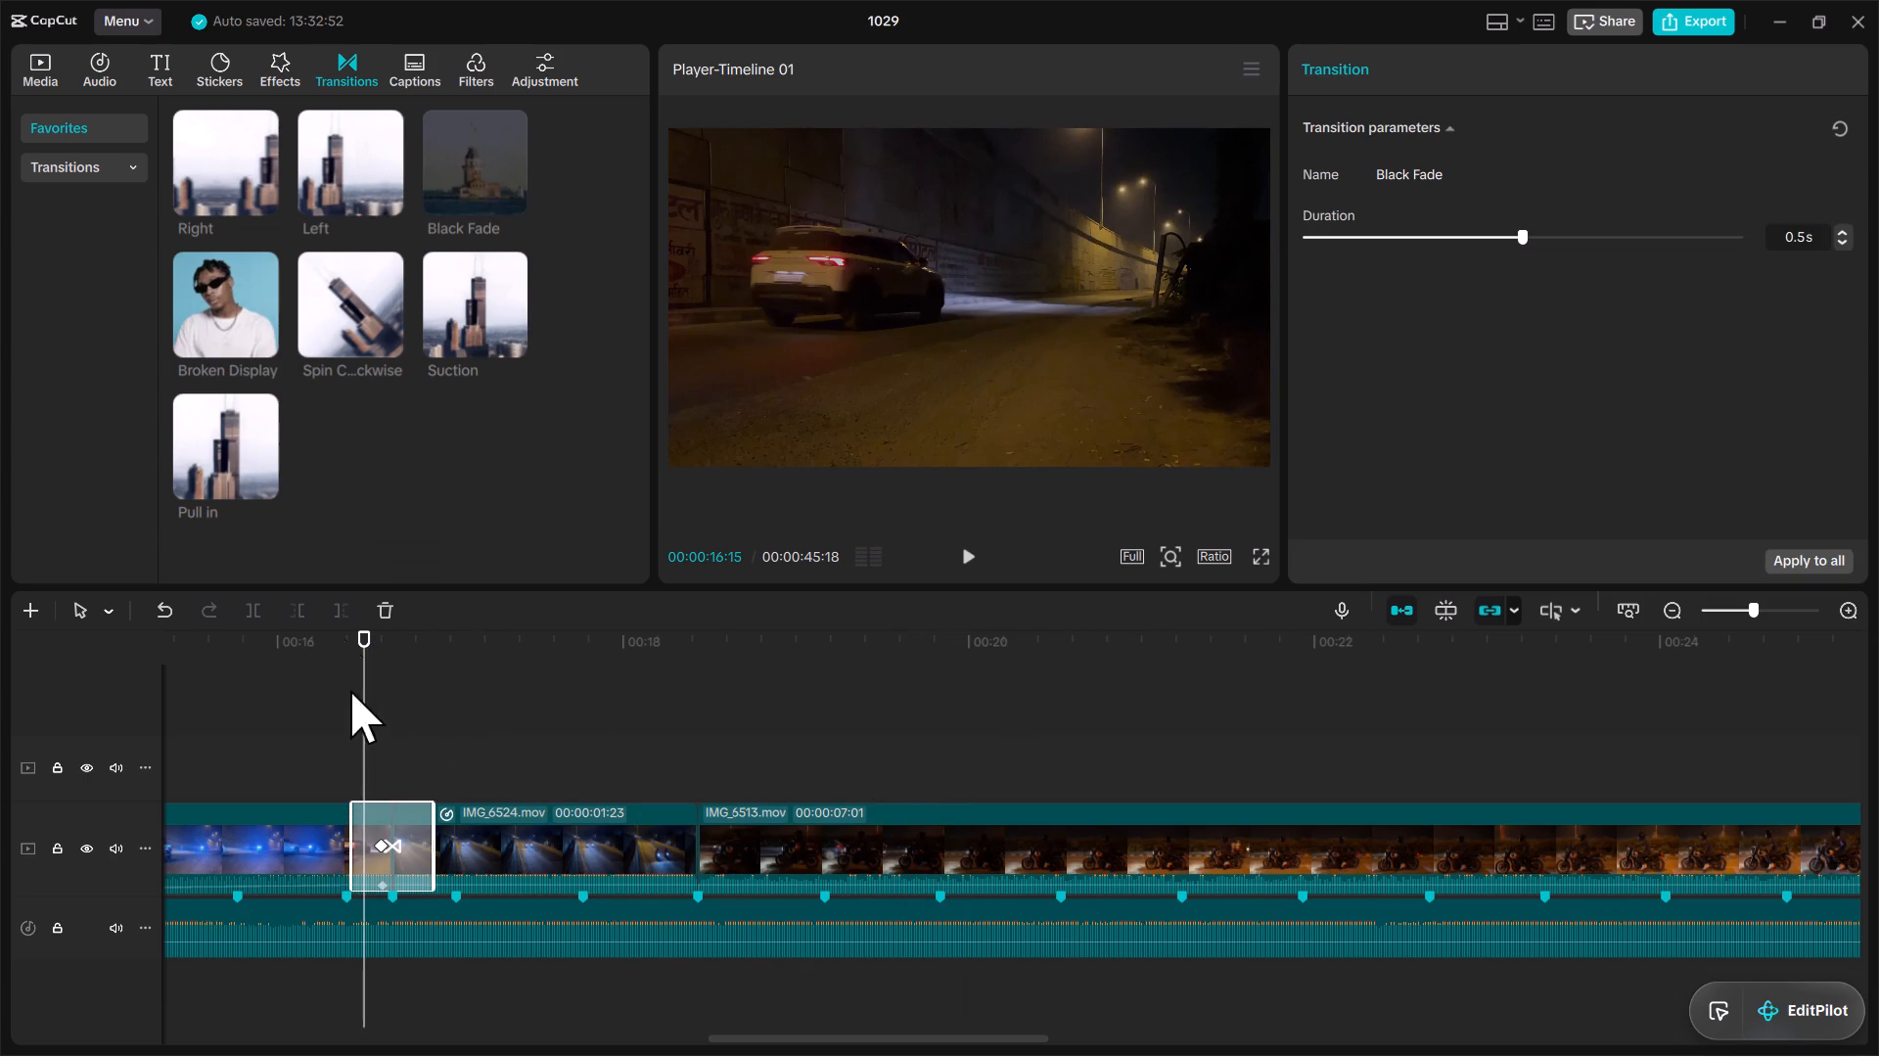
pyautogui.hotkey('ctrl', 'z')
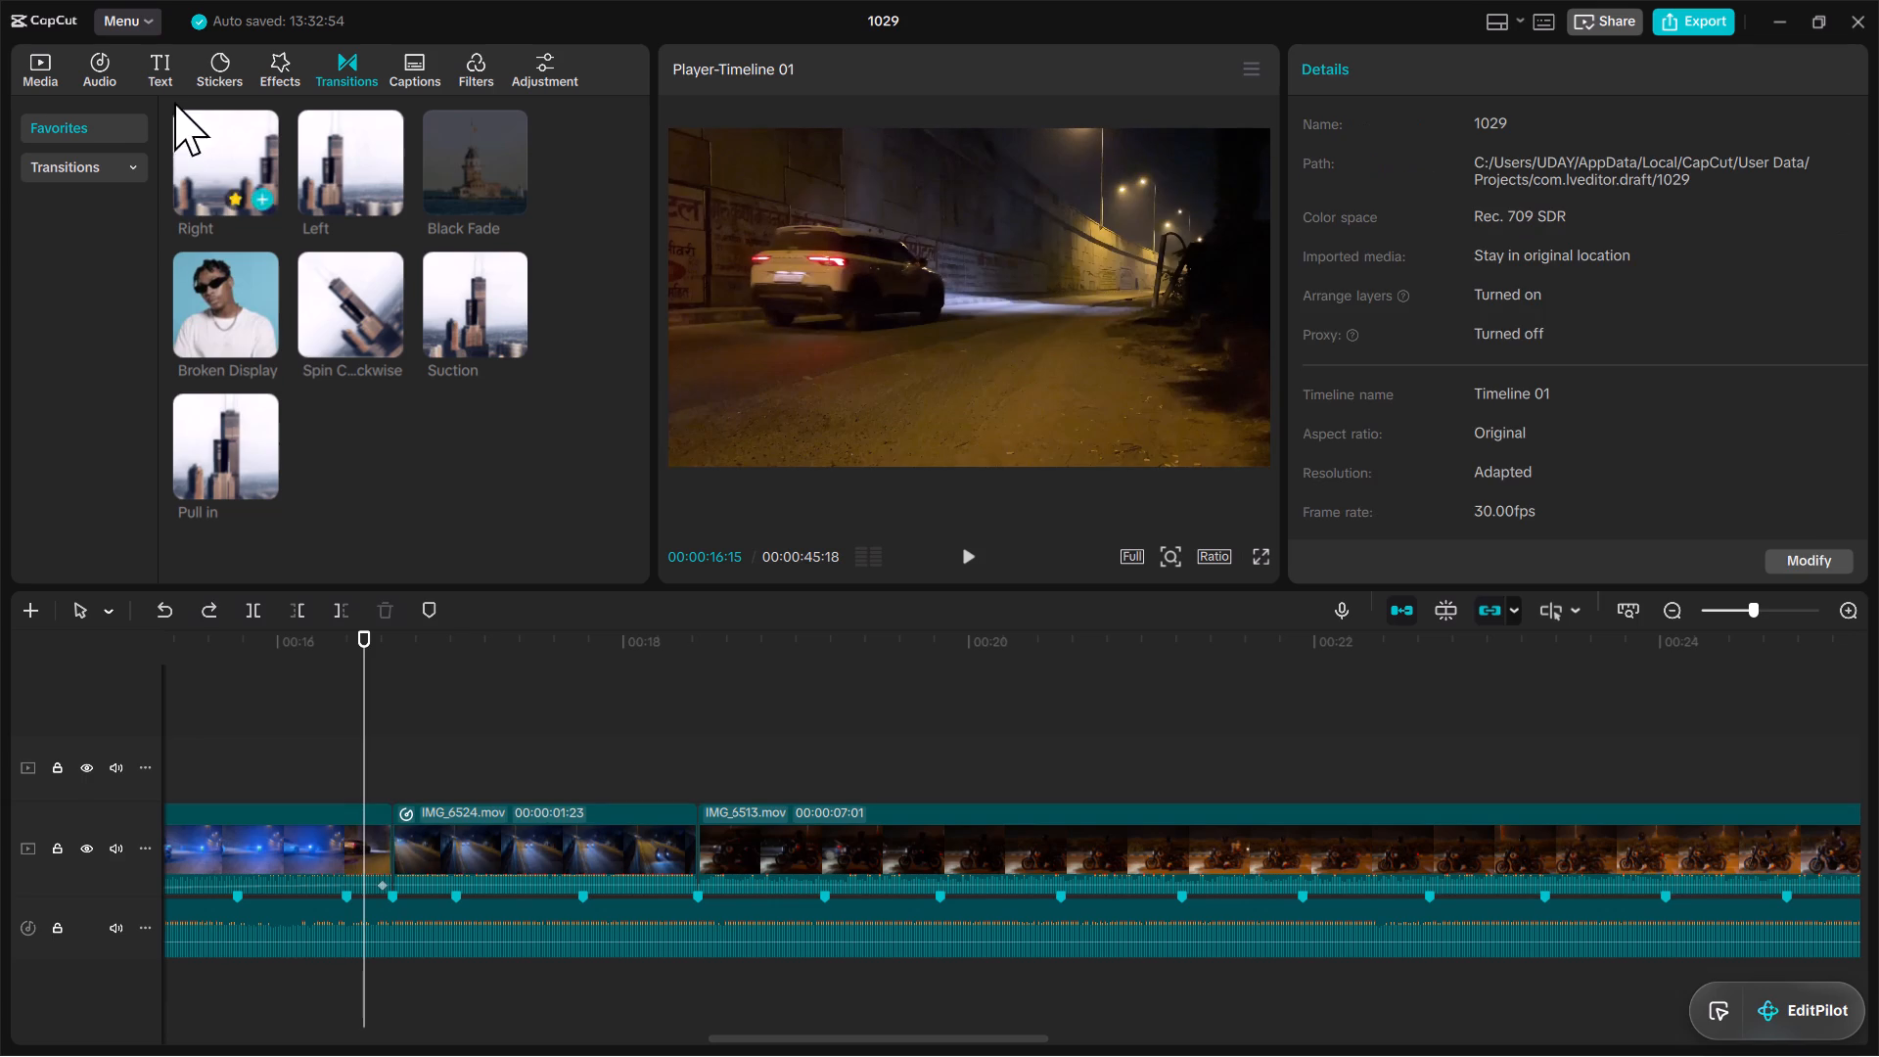
# Add the Trending transition Slight Jitter to the cut into IMG_6524.mov, set its duration to 0.8s and play it back.
pyautogui.click(133, 167)
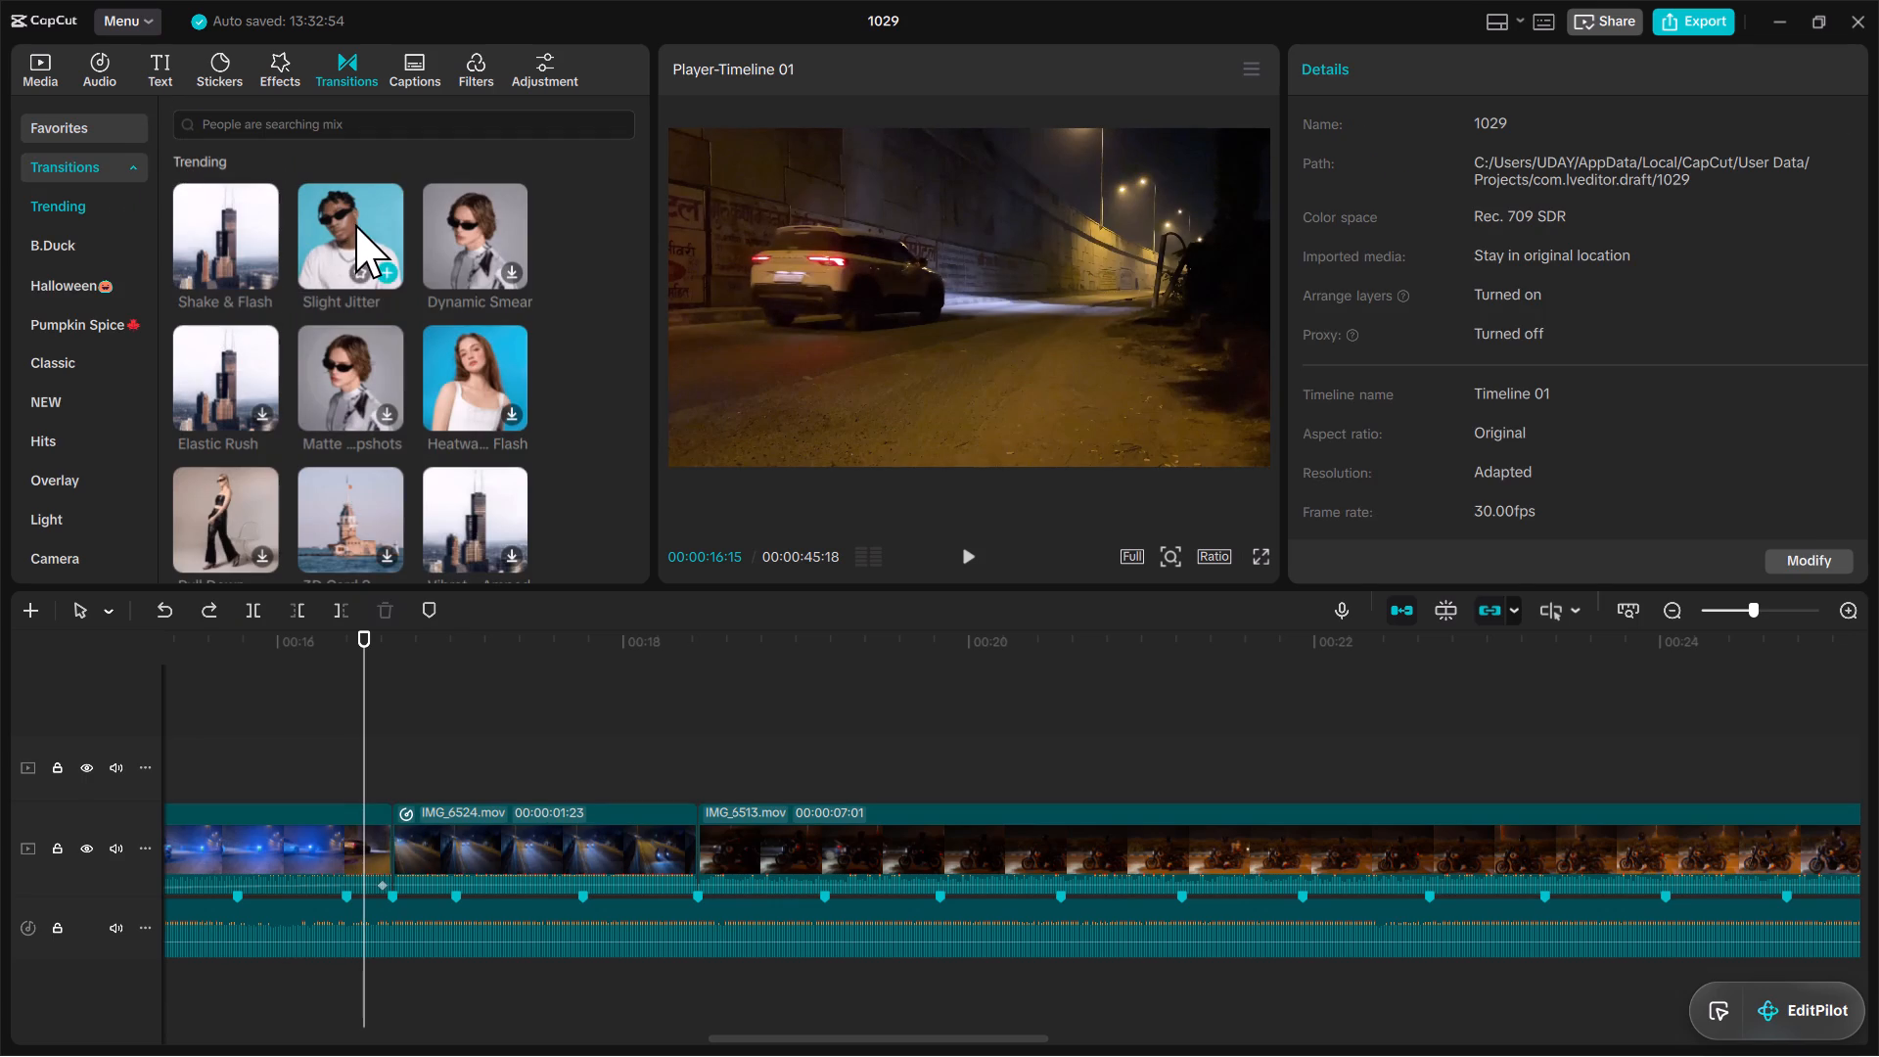
pyautogui.moveTo(355, 224); pyautogui.dragTo(368, 851)
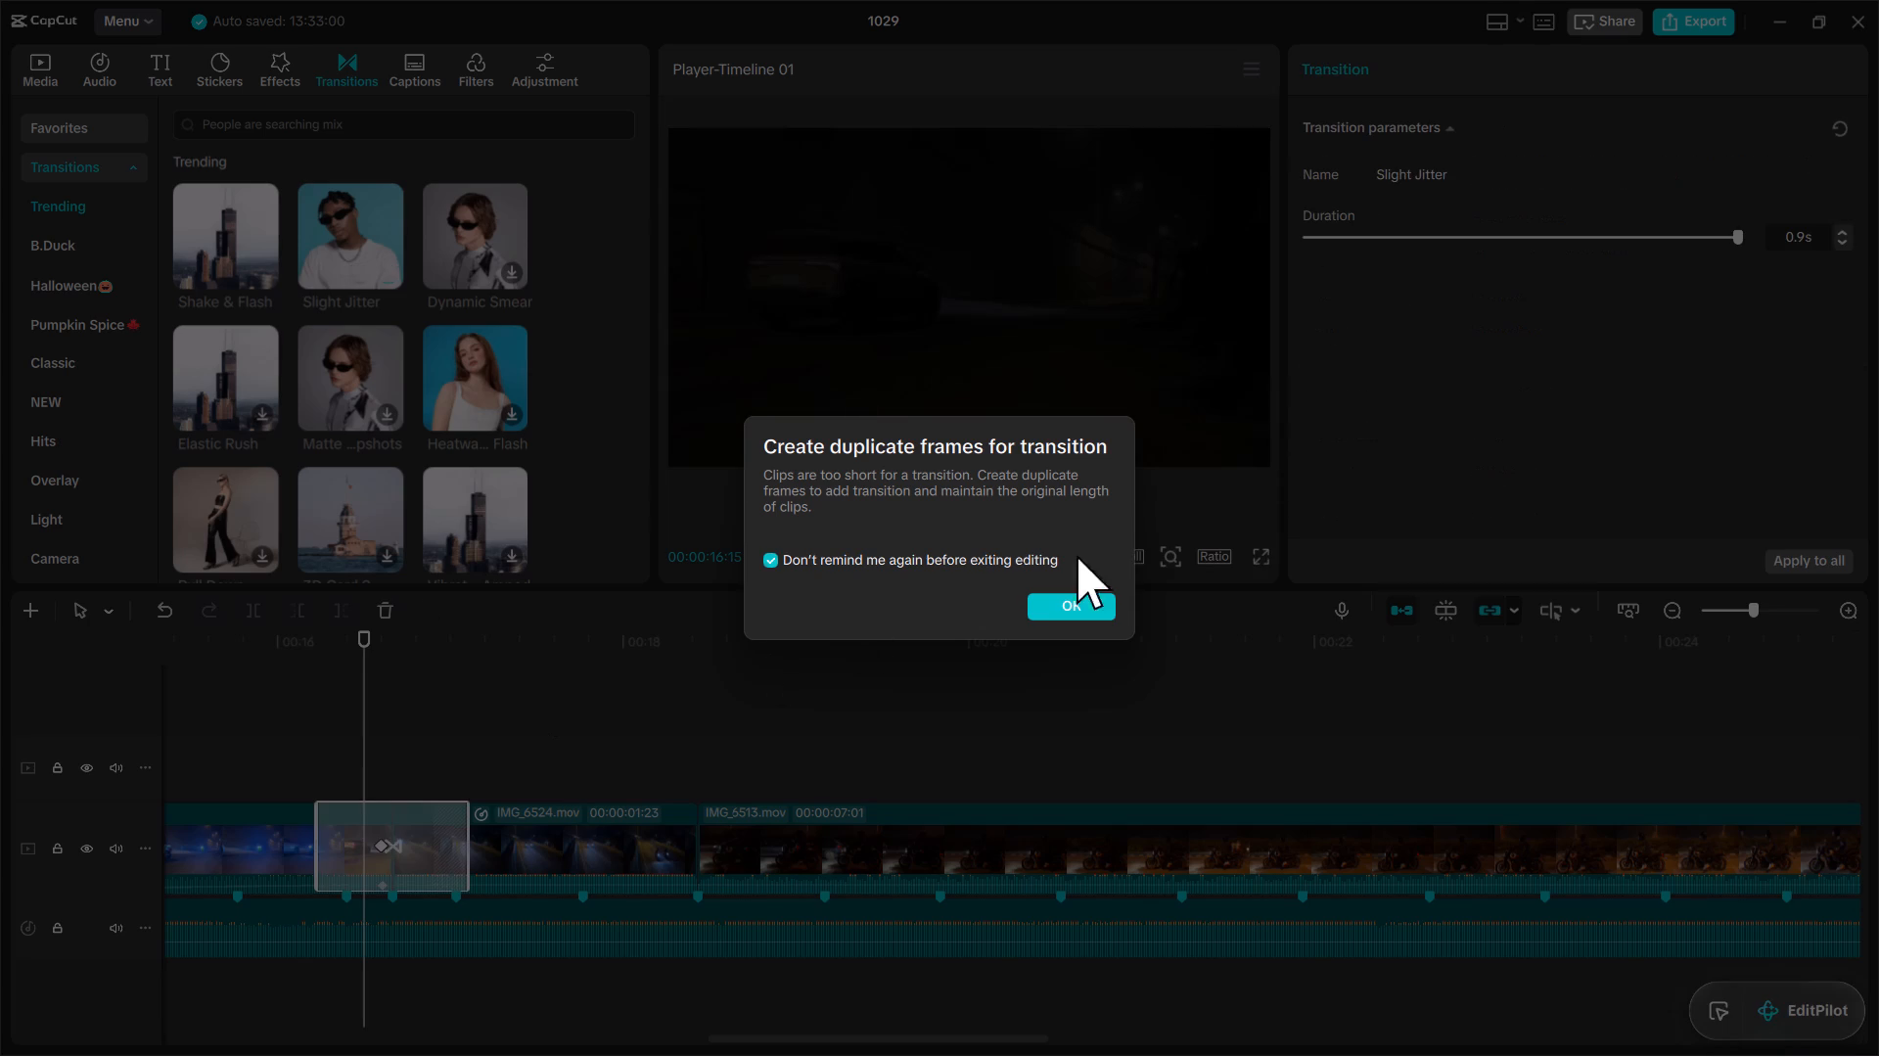
pyautogui.click(1045, 611)
pyautogui.moveTo(1737, 238); pyautogui.dragTo(1719, 245)
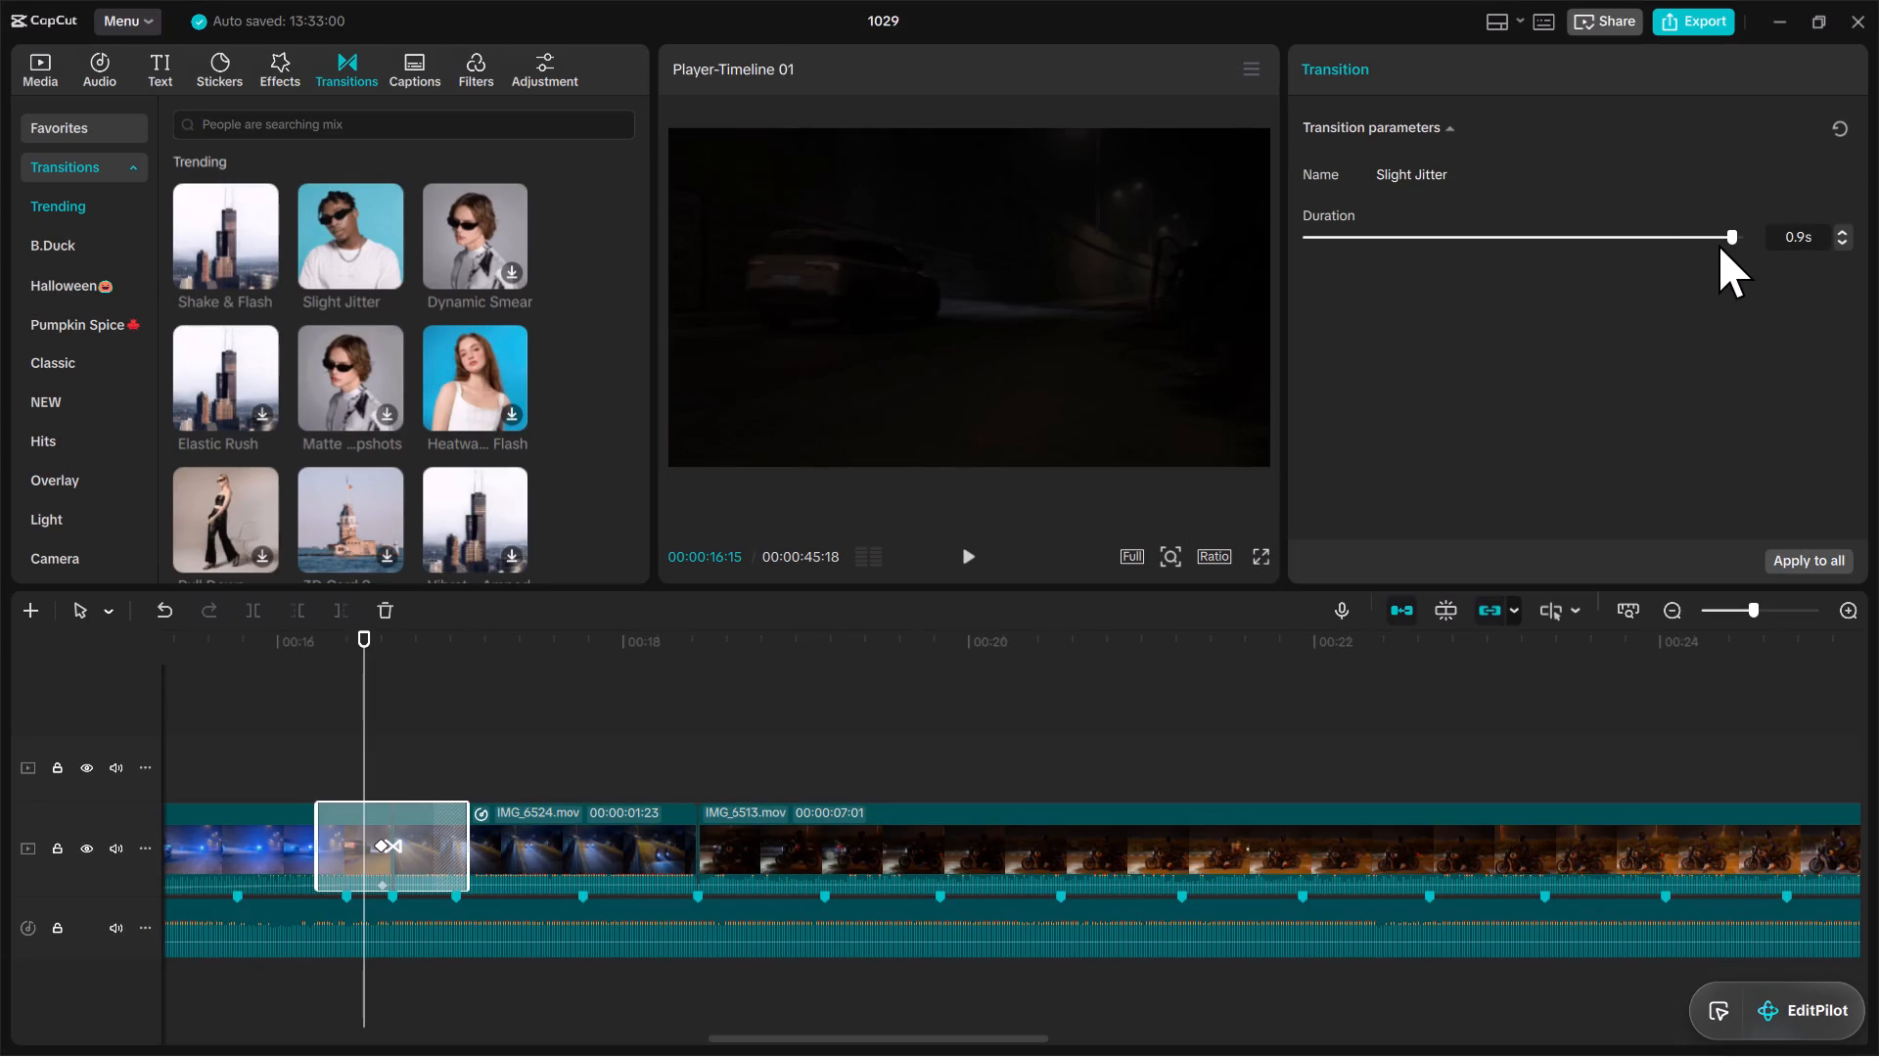
pyautogui.moveTo(1719, 245); pyautogui.dragTo(1690, 256)
pyautogui.press('space')
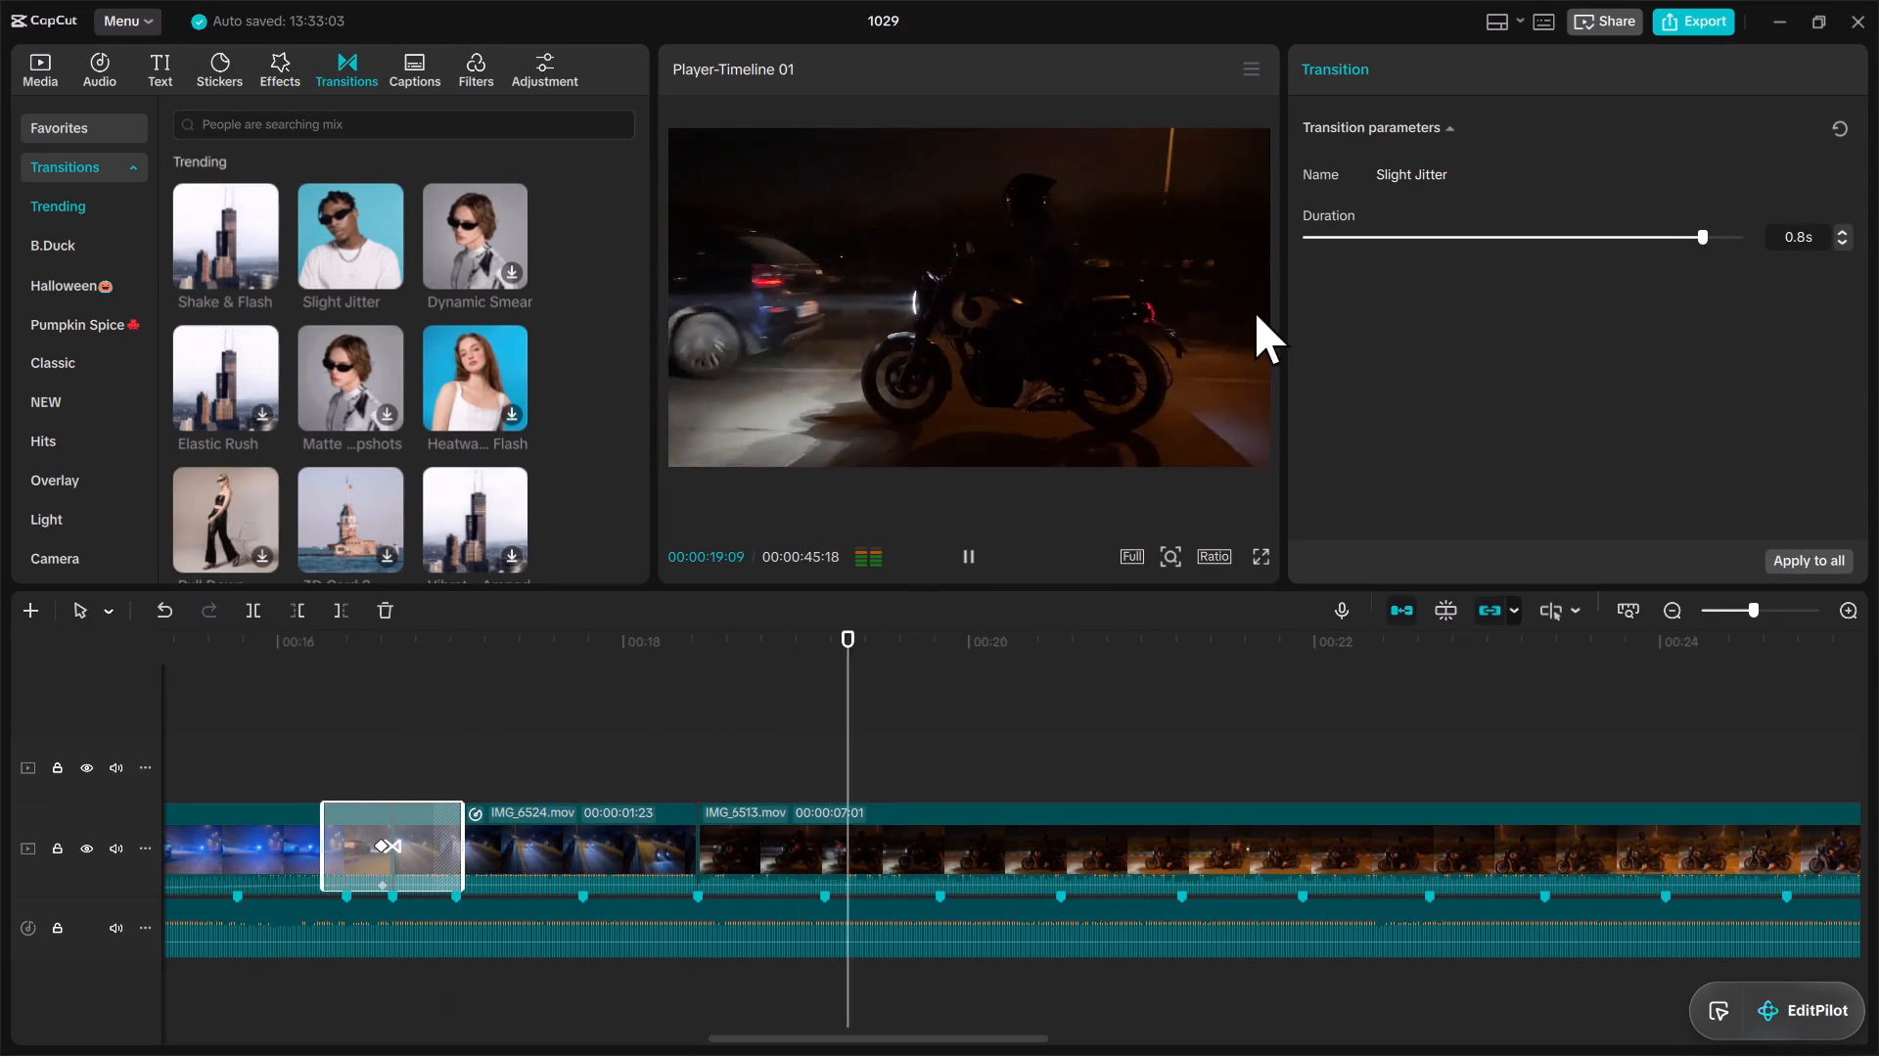
pyautogui.press('space')
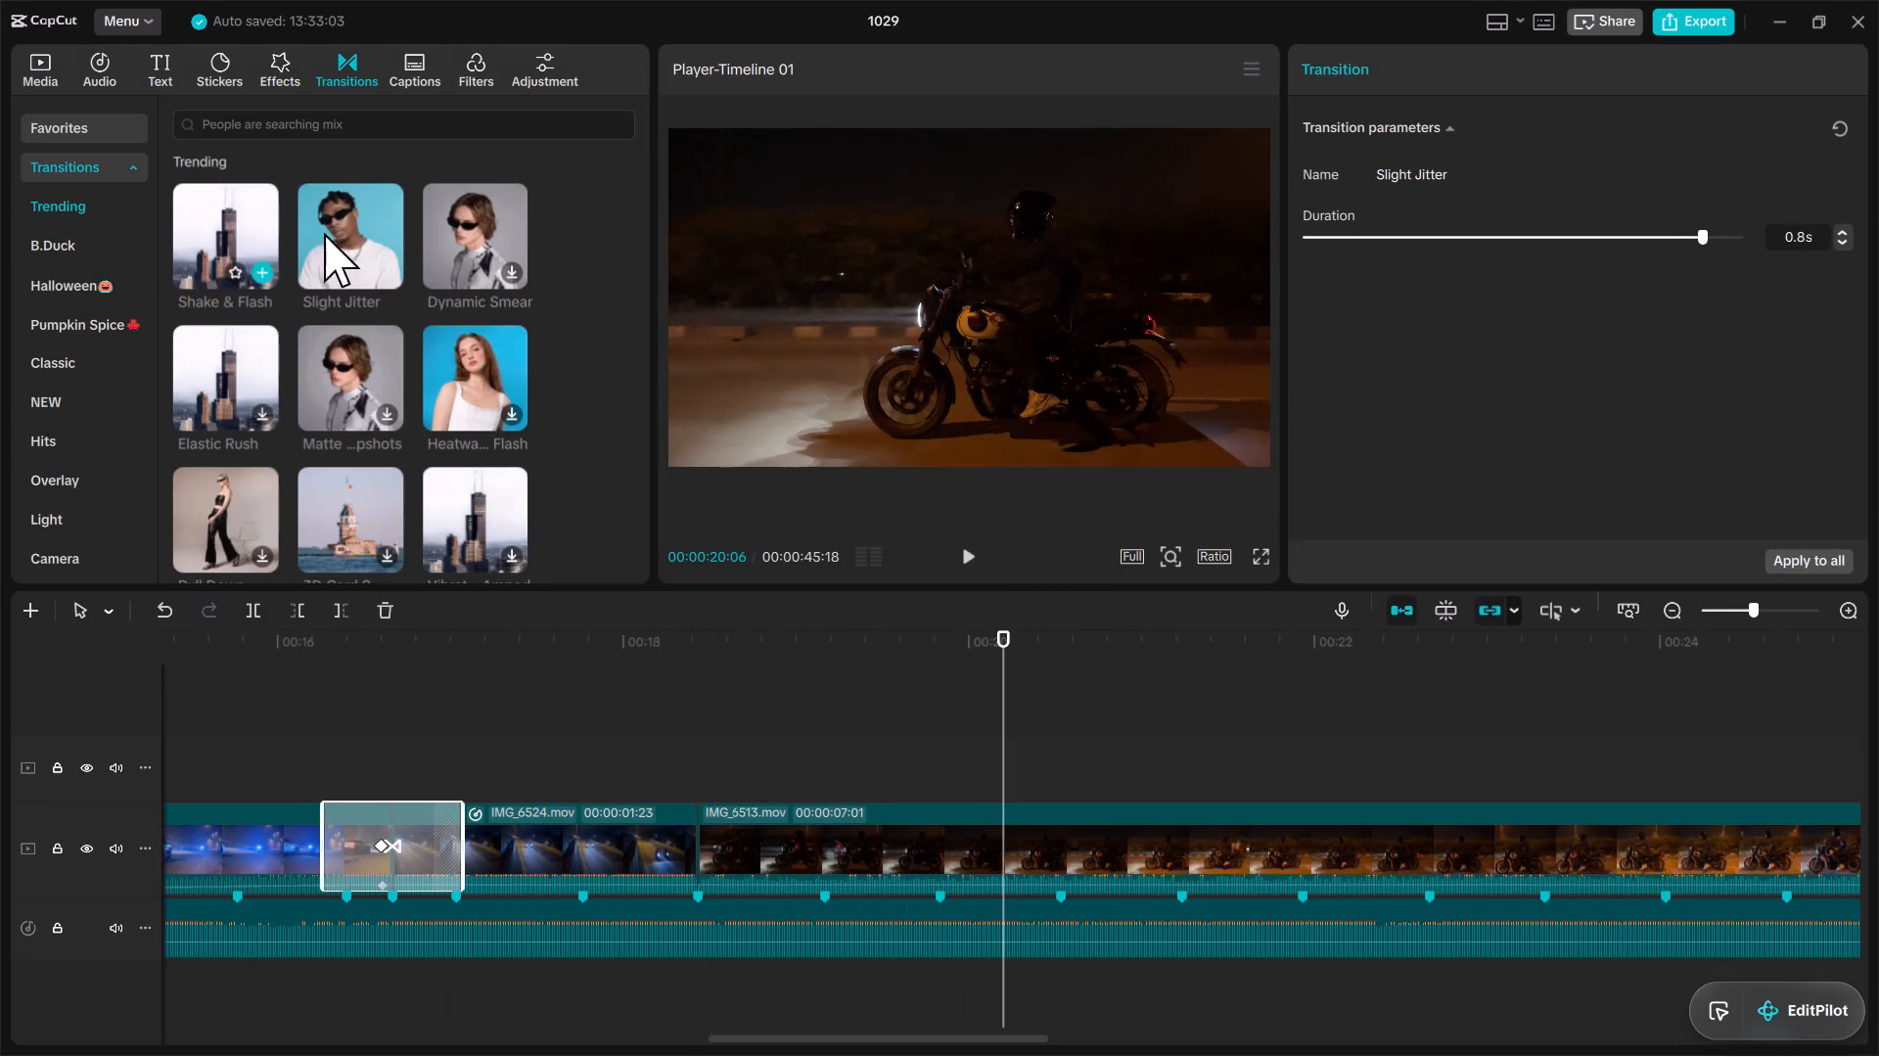
# Add a Slight Jitter transition between IMG_6524.mov and IMG_6513.mov, set its duration to 0.7s and play it back.
pyautogui.moveTo(349, 237); pyautogui.dragTo(694, 804)
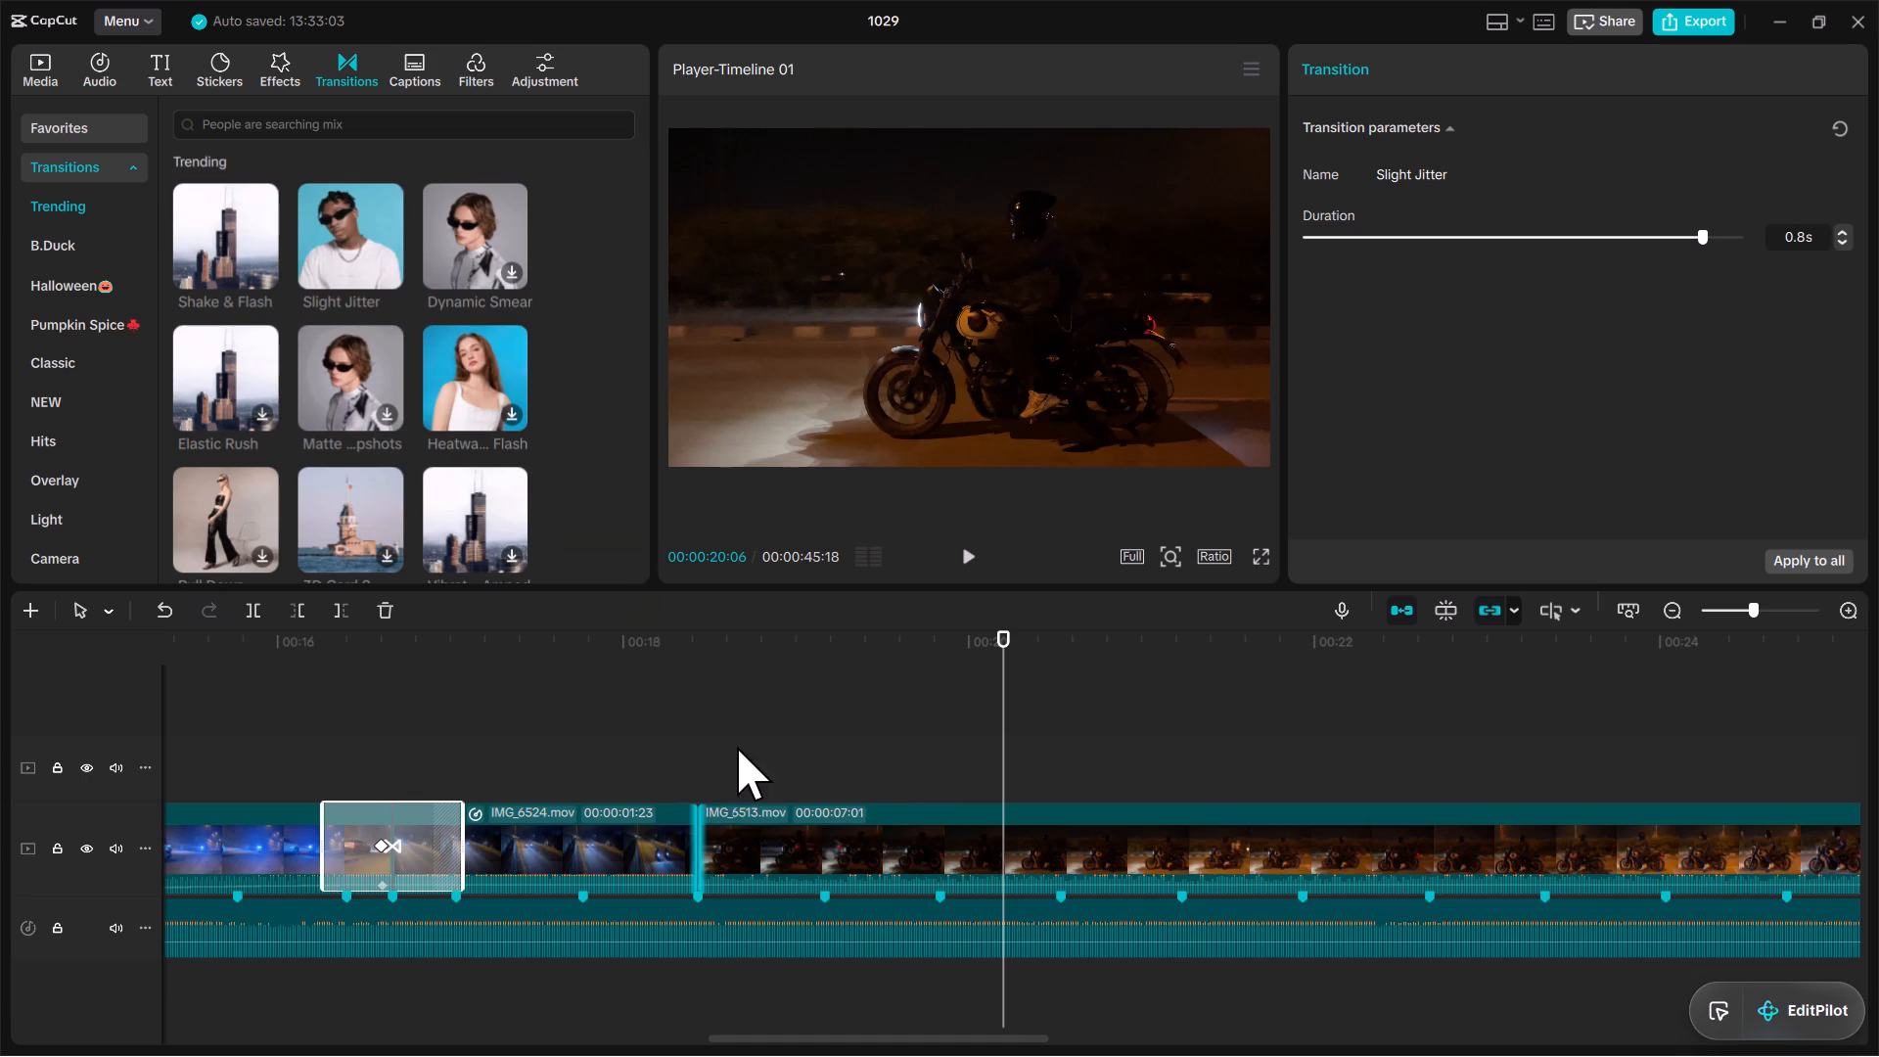
pyautogui.moveTo(346, 241); pyautogui.dragTo(681, 866)
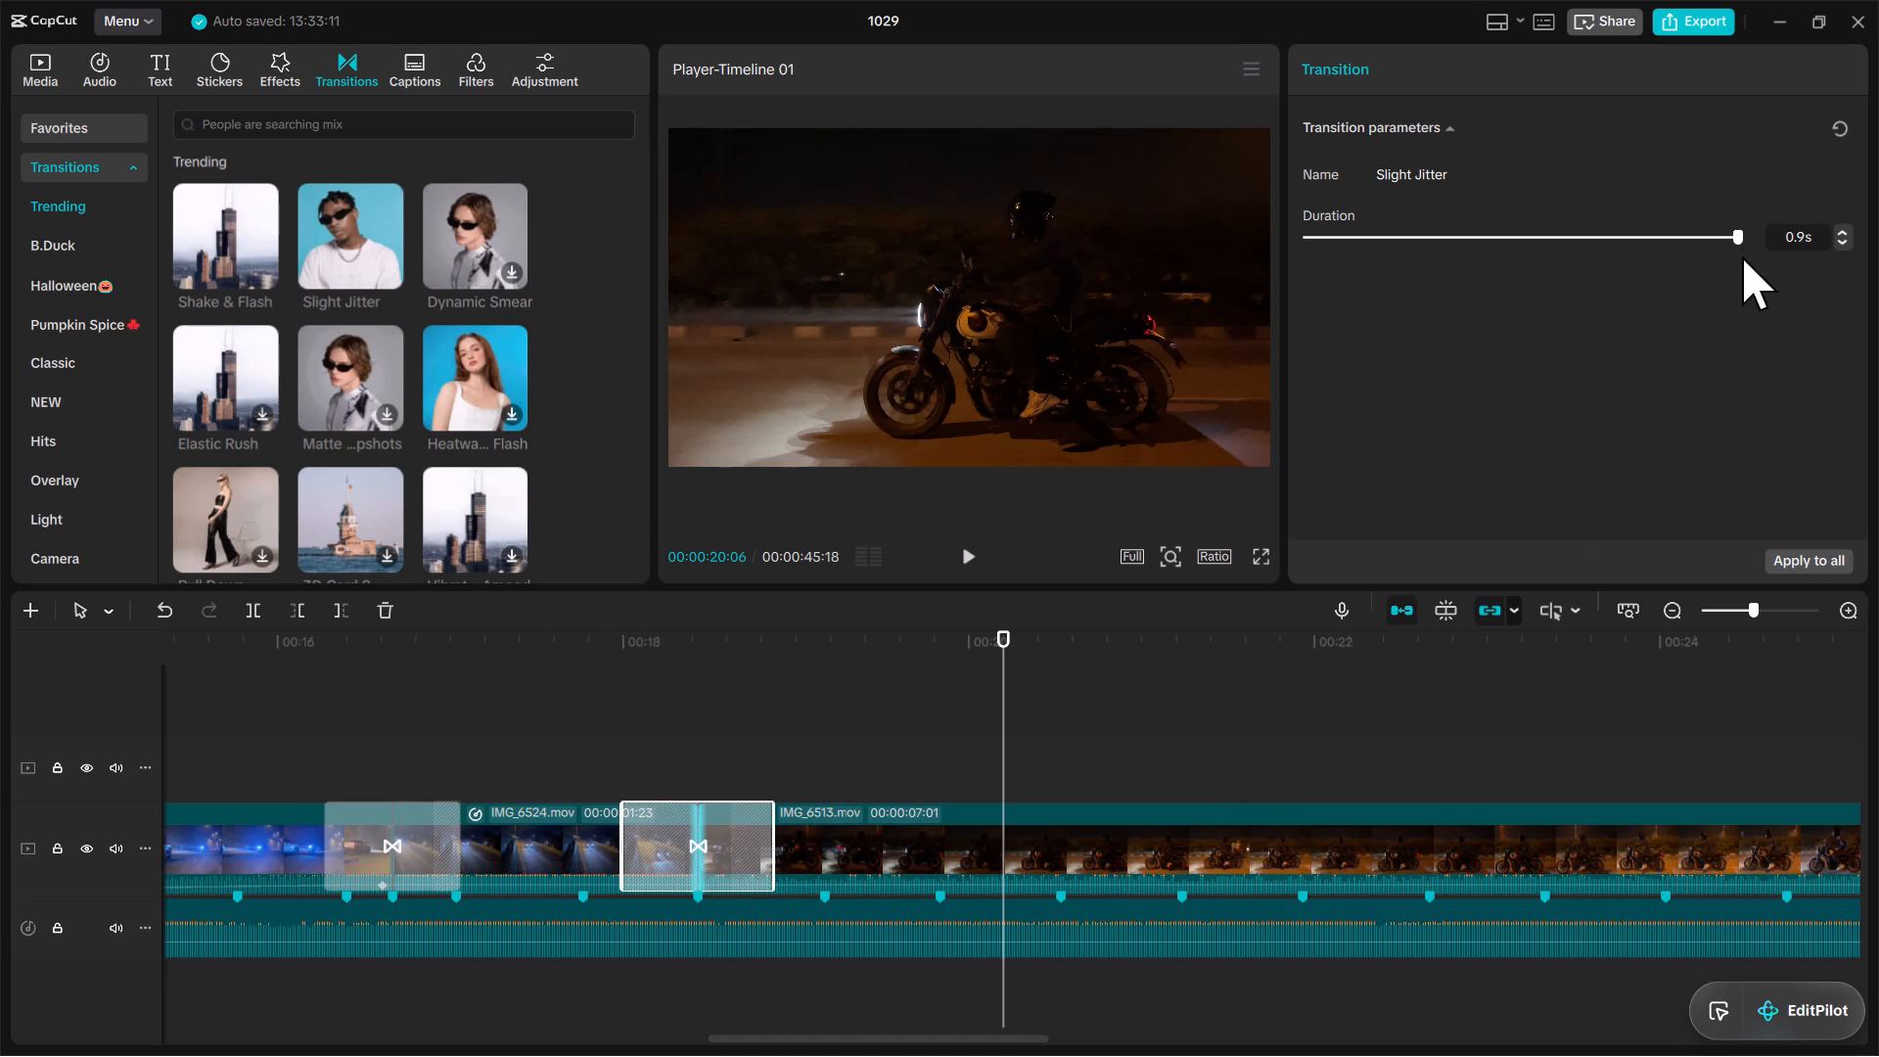
pyautogui.moveTo(1735, 226); pyautogui.dragTo(1673, 254)
pyautogui.click(665, 653)
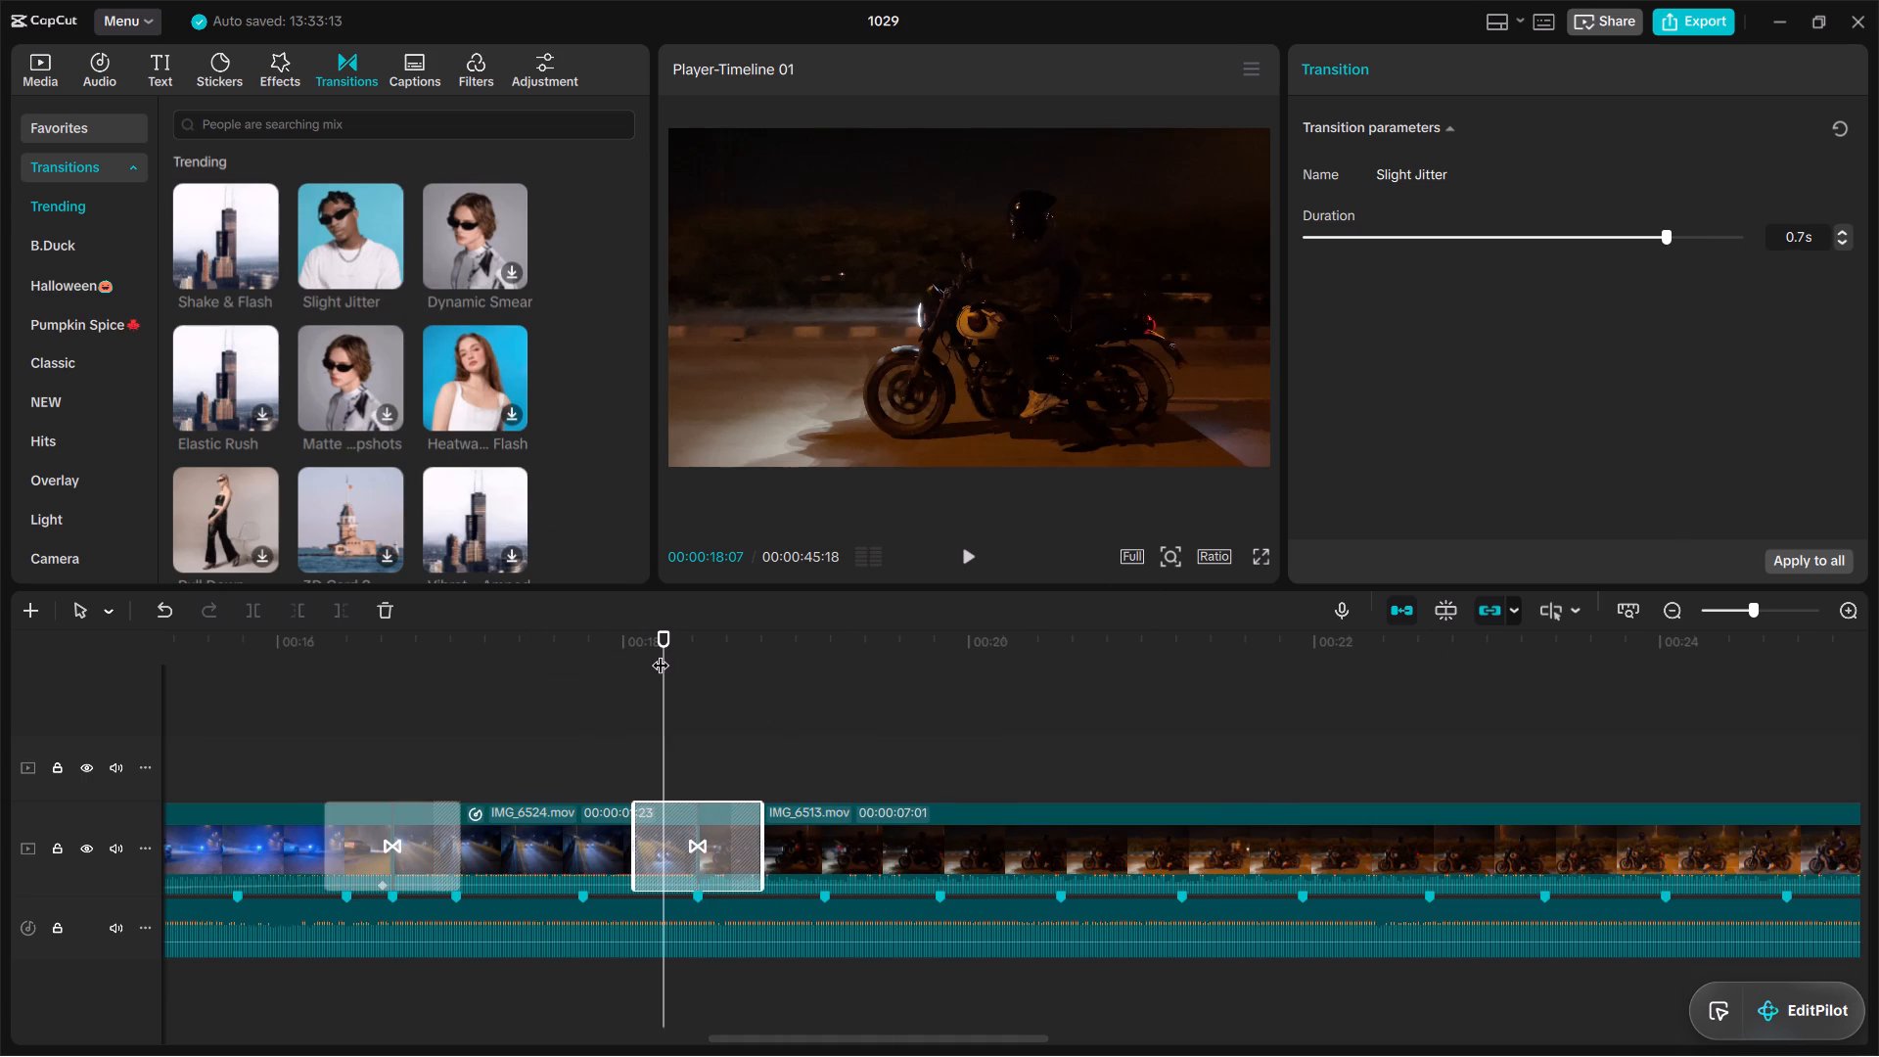
pyautogui.click(597, 657)
pyautogui.press('space')
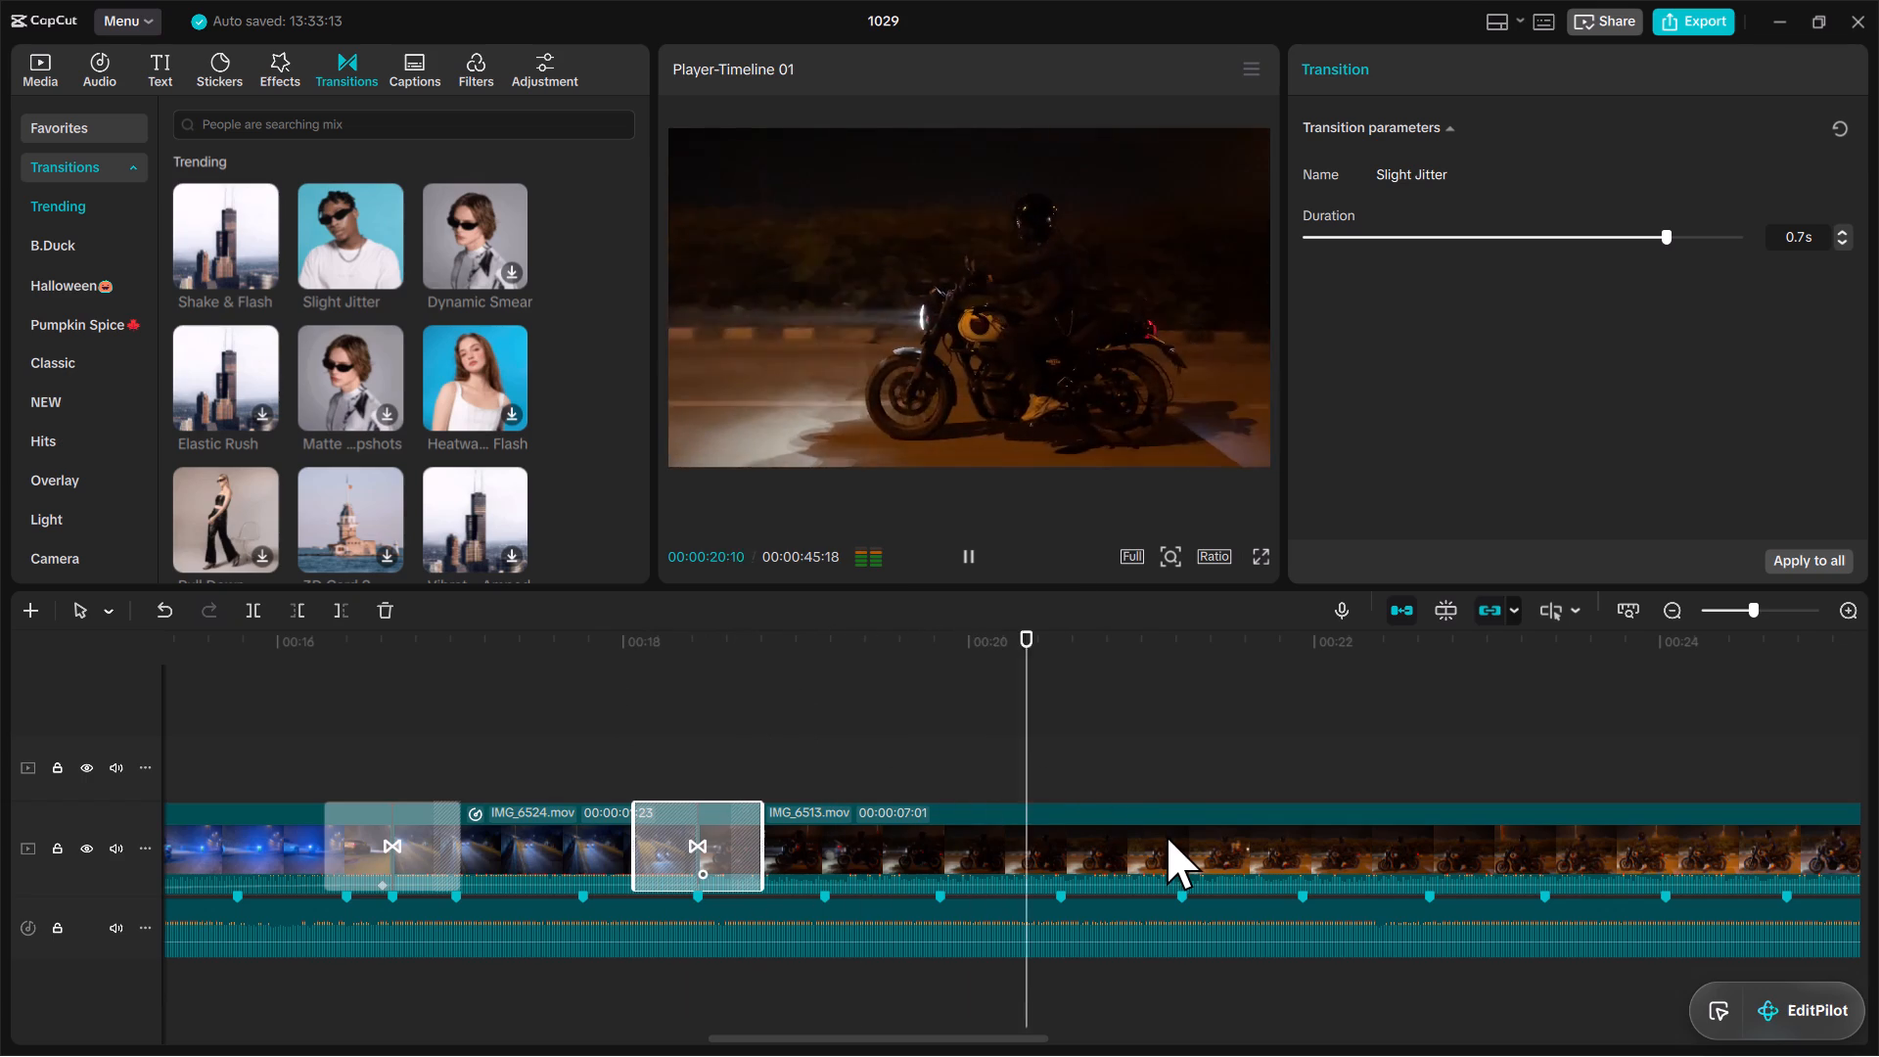
pyautogui.press('space')
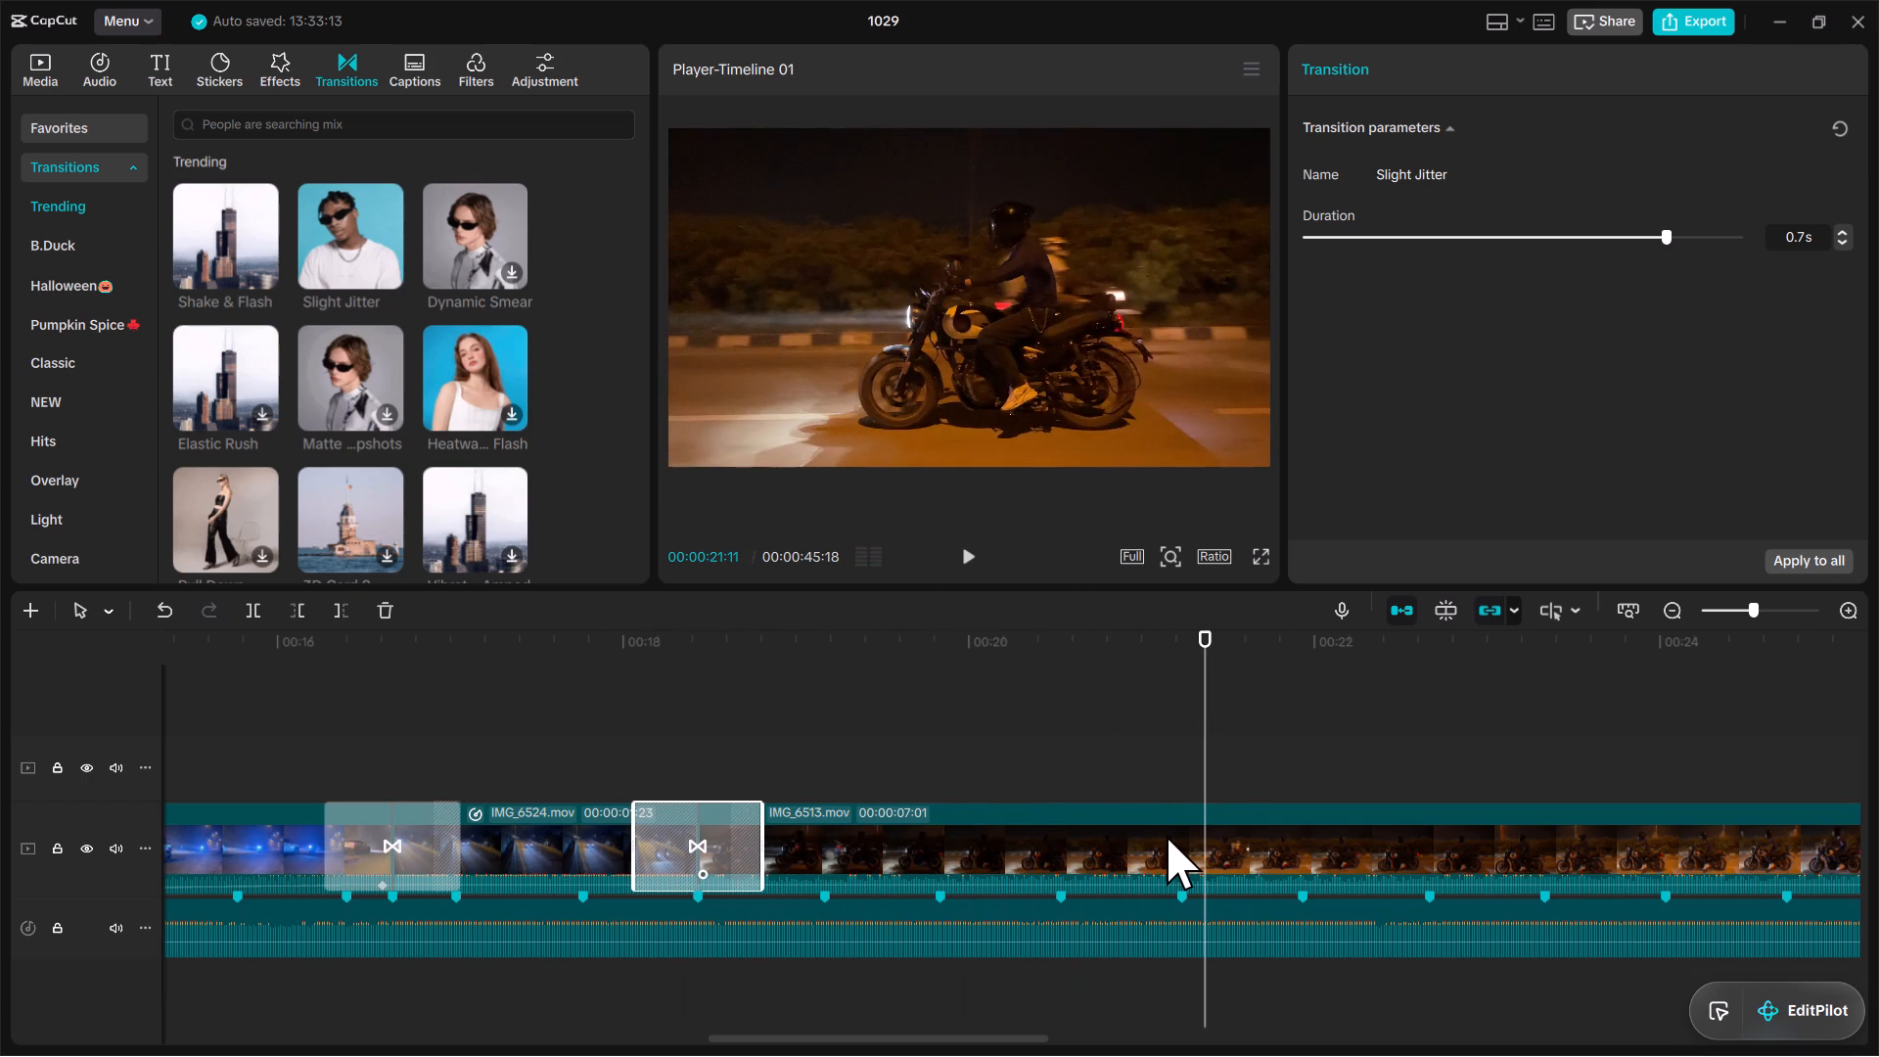
pyautogui.press('space')
pyautogui.press('space')
# Add a marker to the audio clip, place it at 00:00:21:12 and colour it red.
pyautogui.moveTo(1275, 764); pyautogui.dragTo(1221, 780)
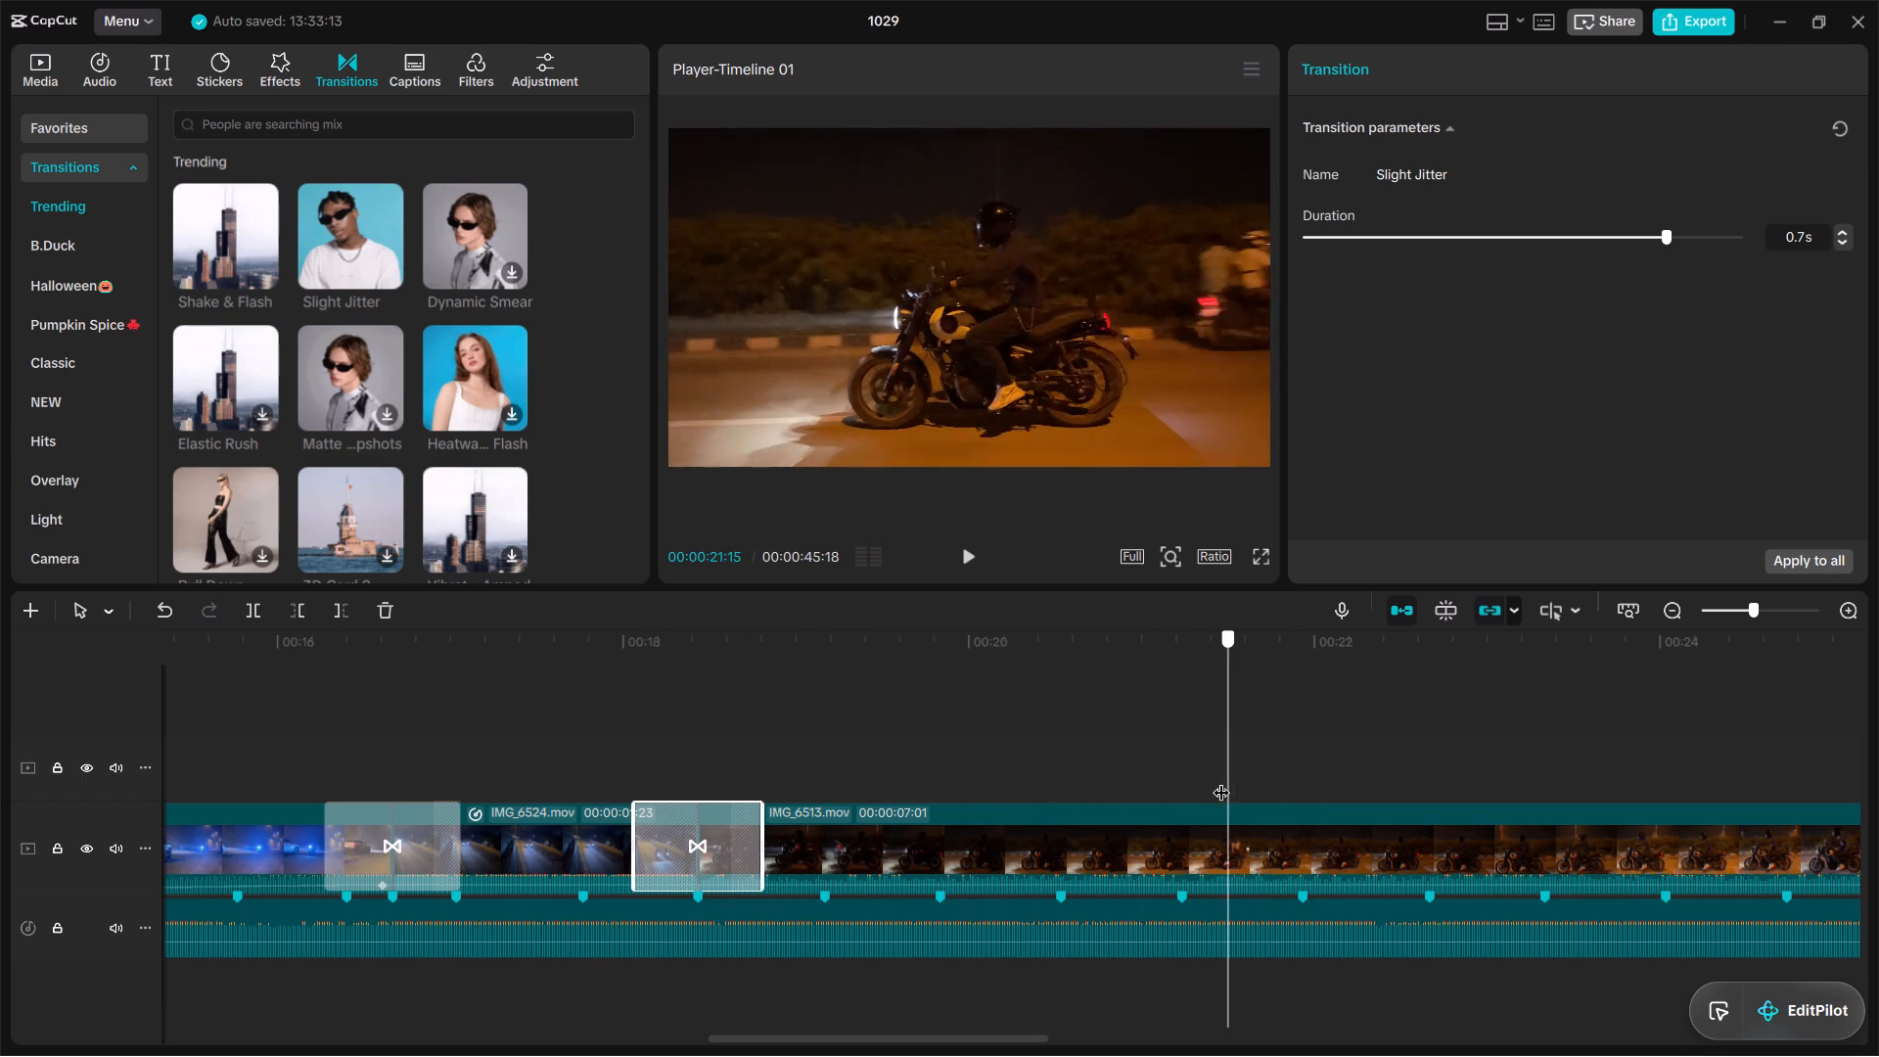
pyautogui.moveTo(1221, 780); pyautogui.dragTo(1203, 786)
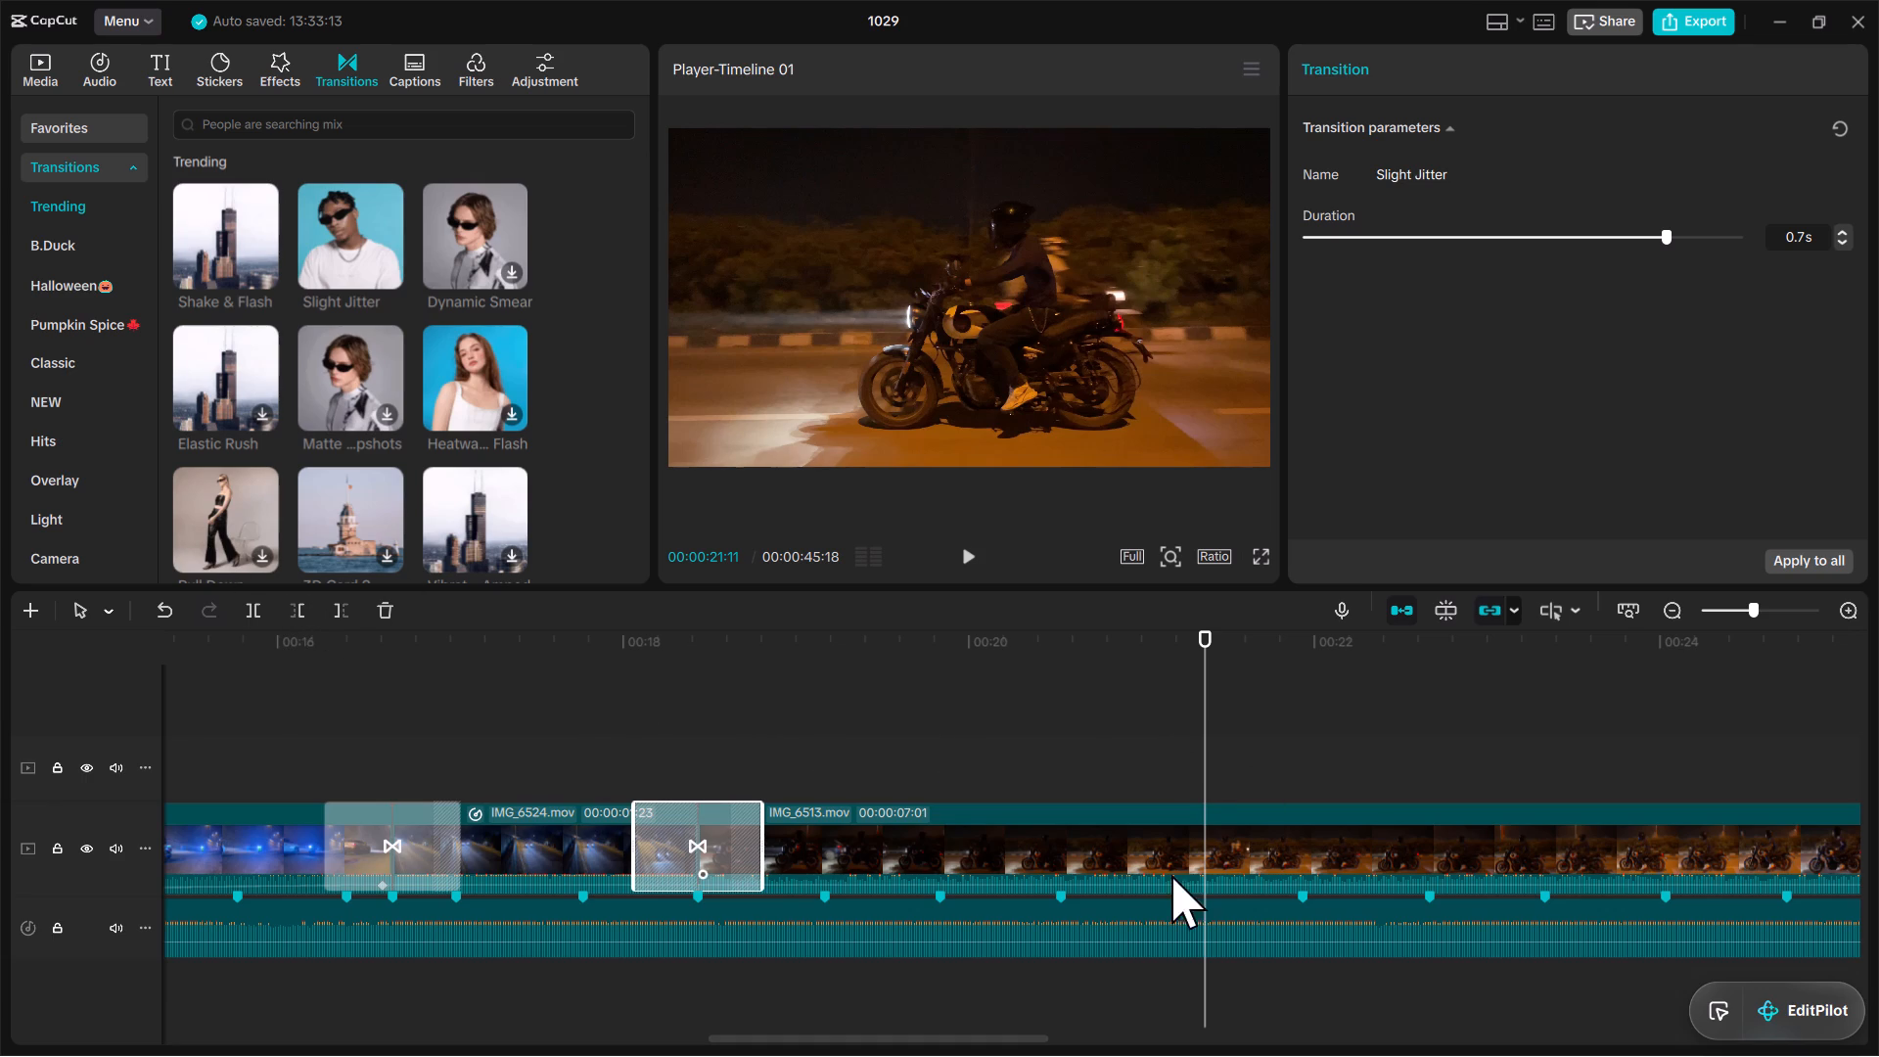
pyautogui.click(1273, 924)
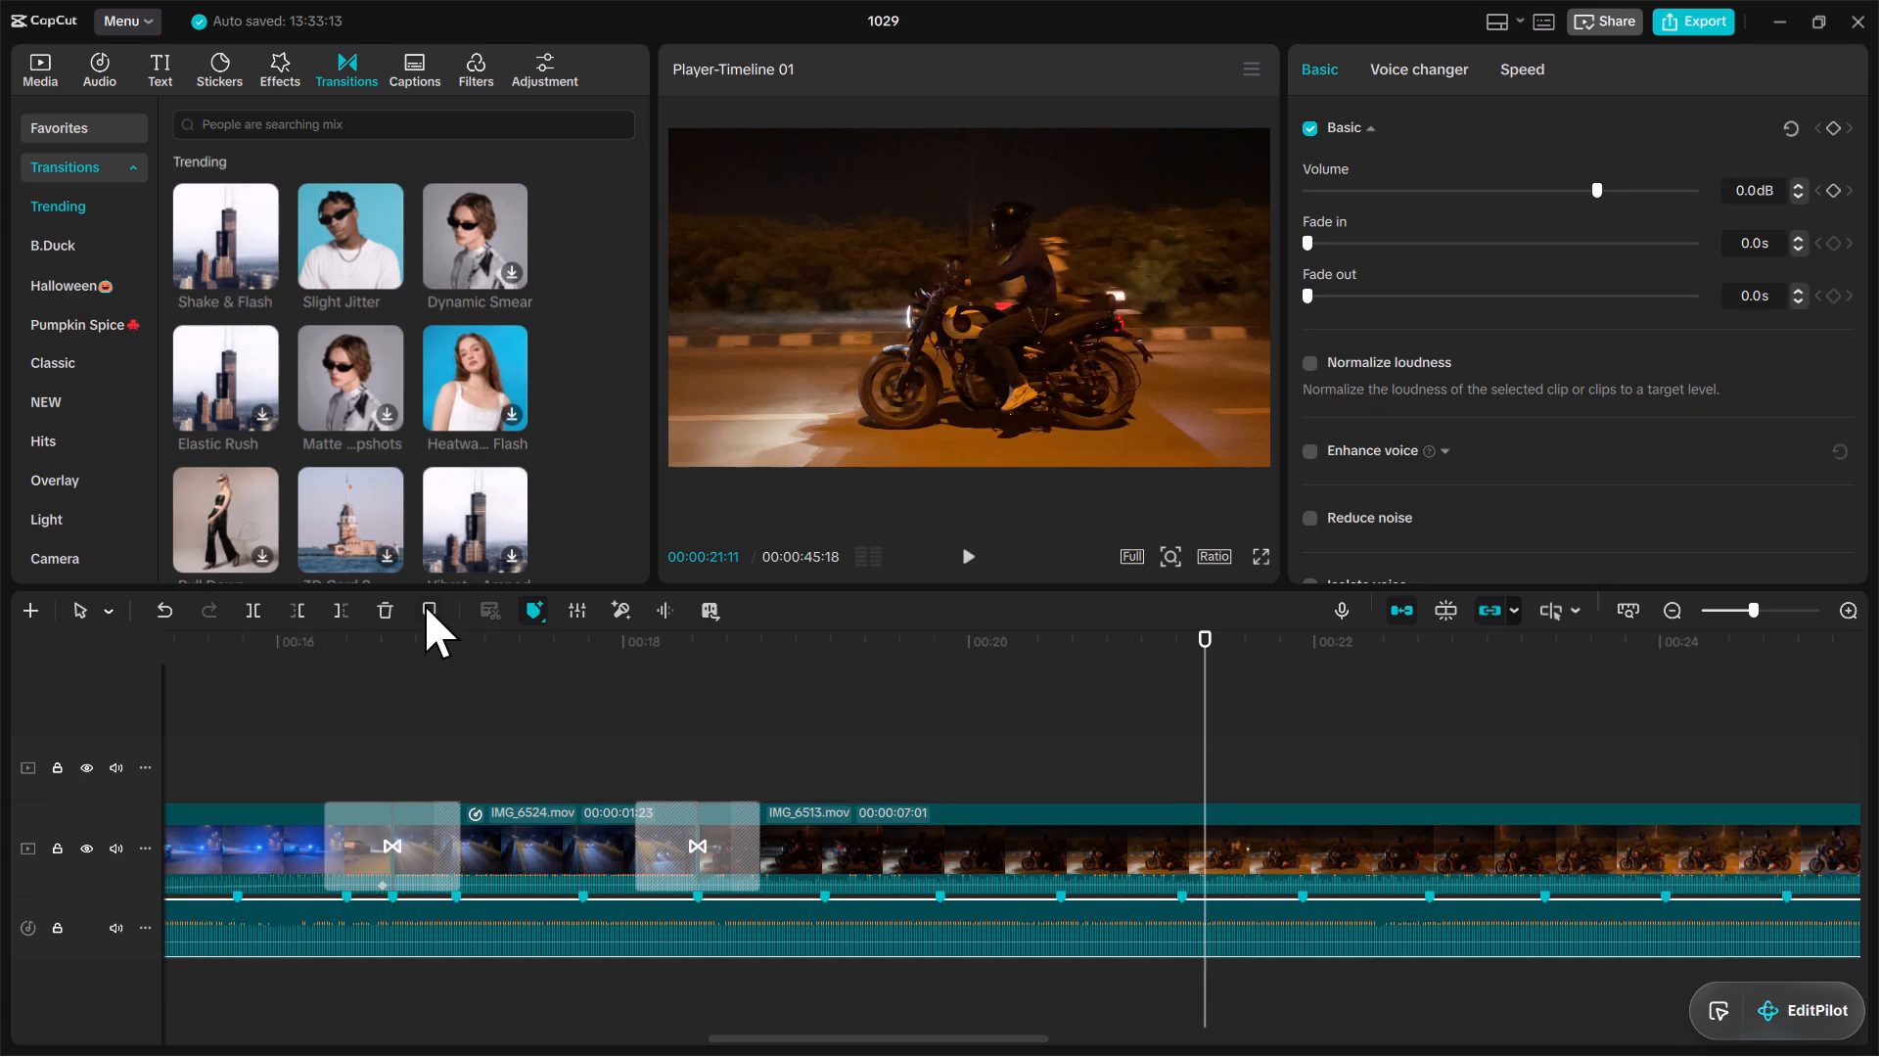
pyautogui.click(429, 606)
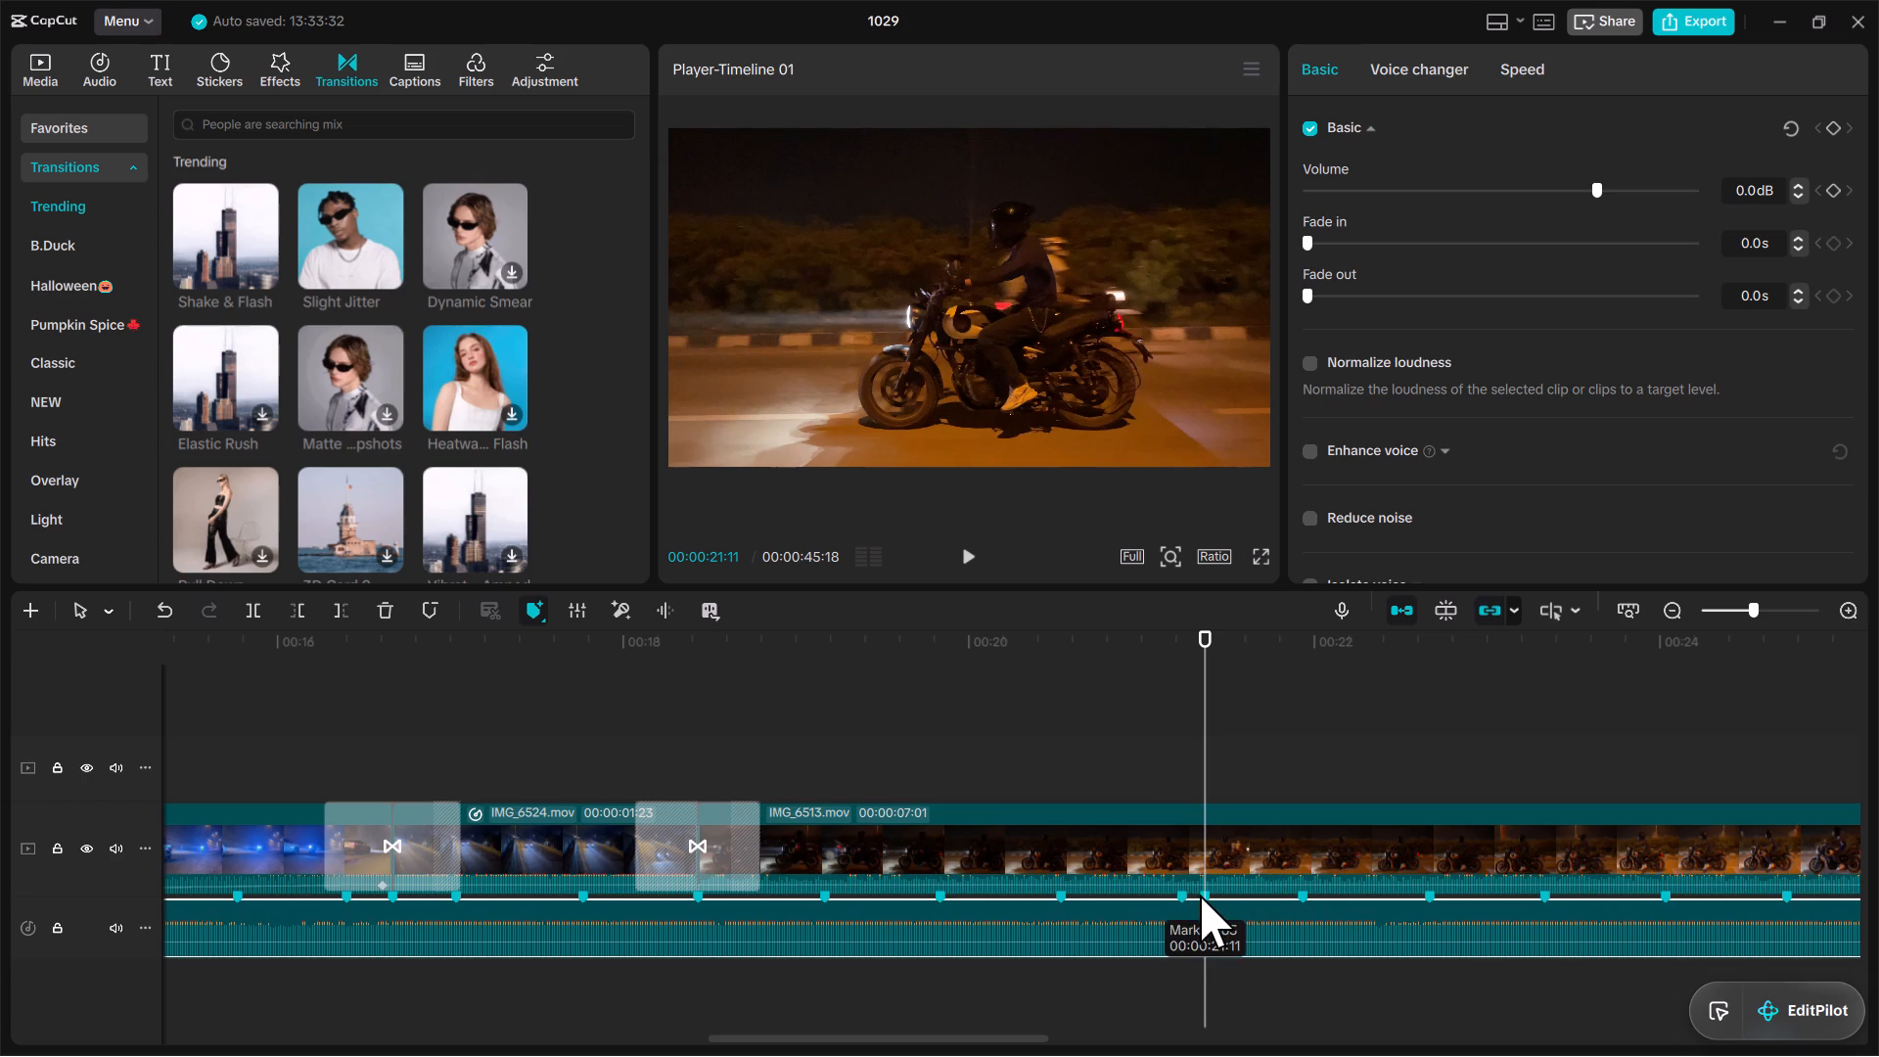
pyautogui.click(1201, 894)
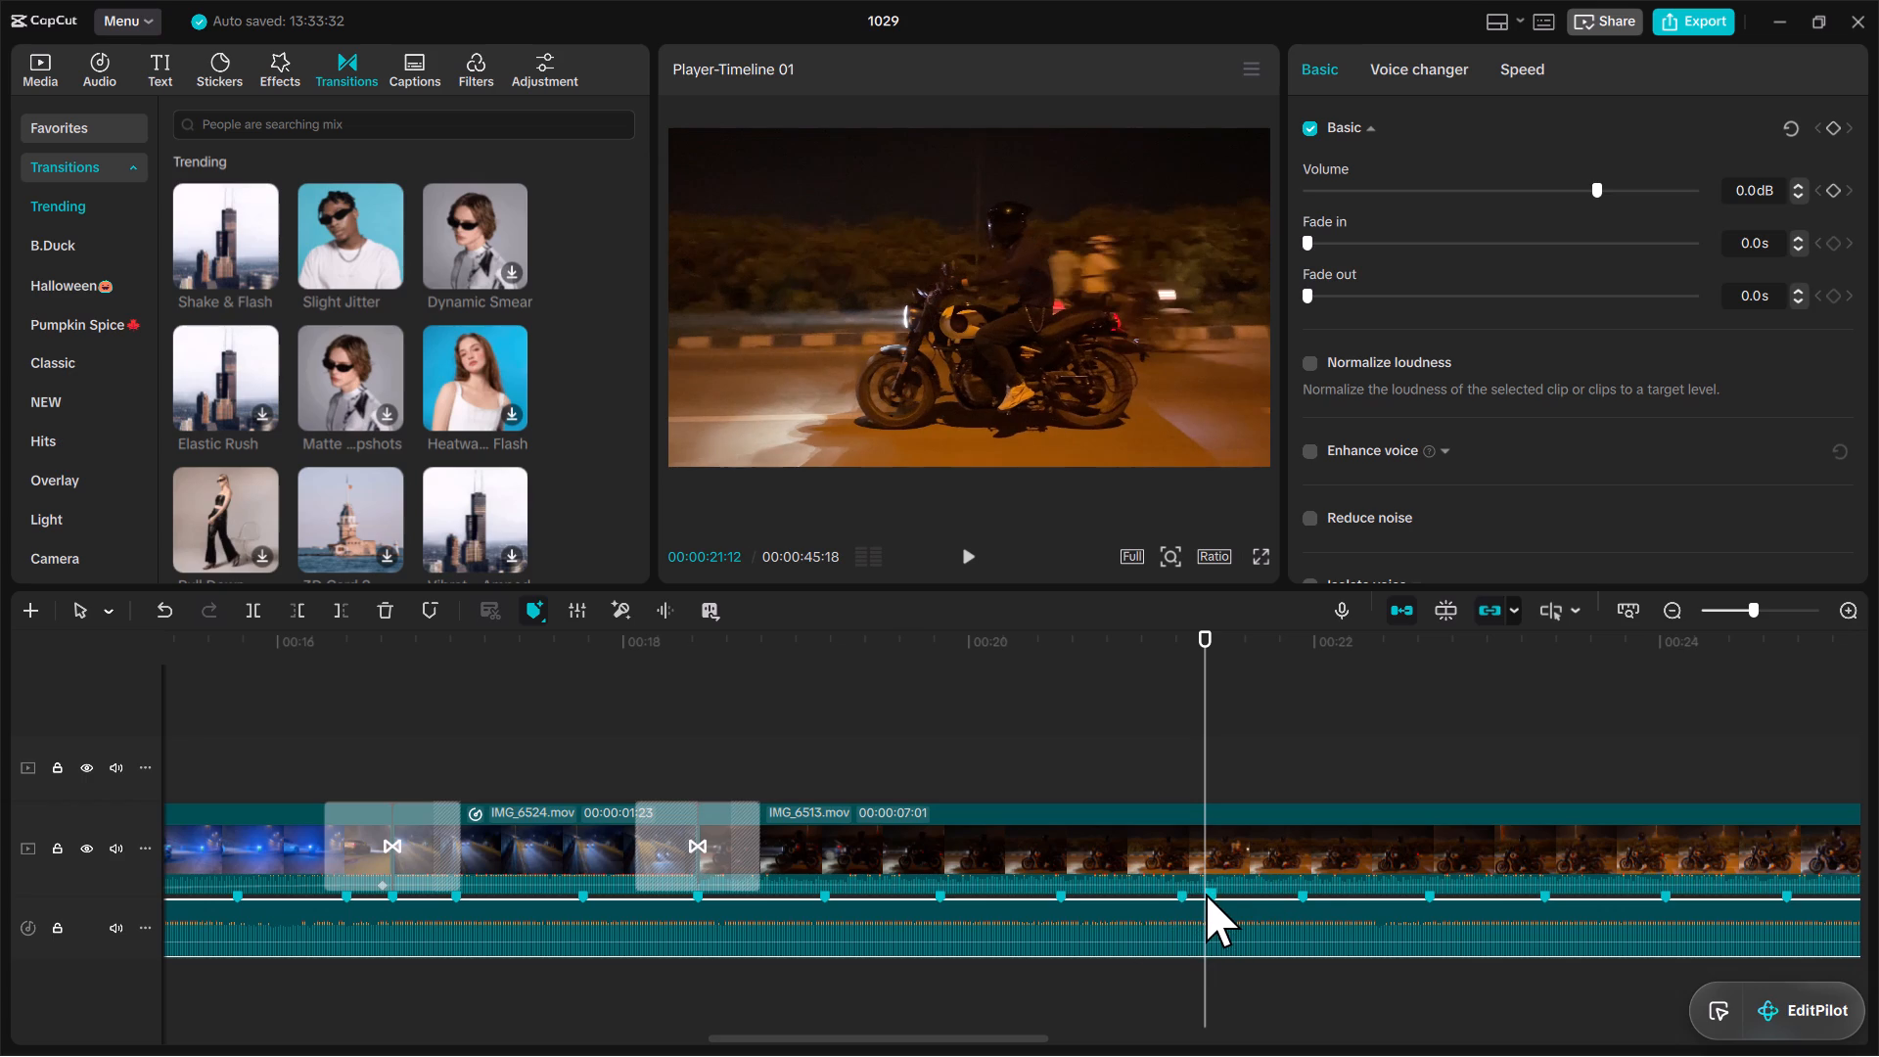
pyautogui.press('space')
pyautogui.press('space')
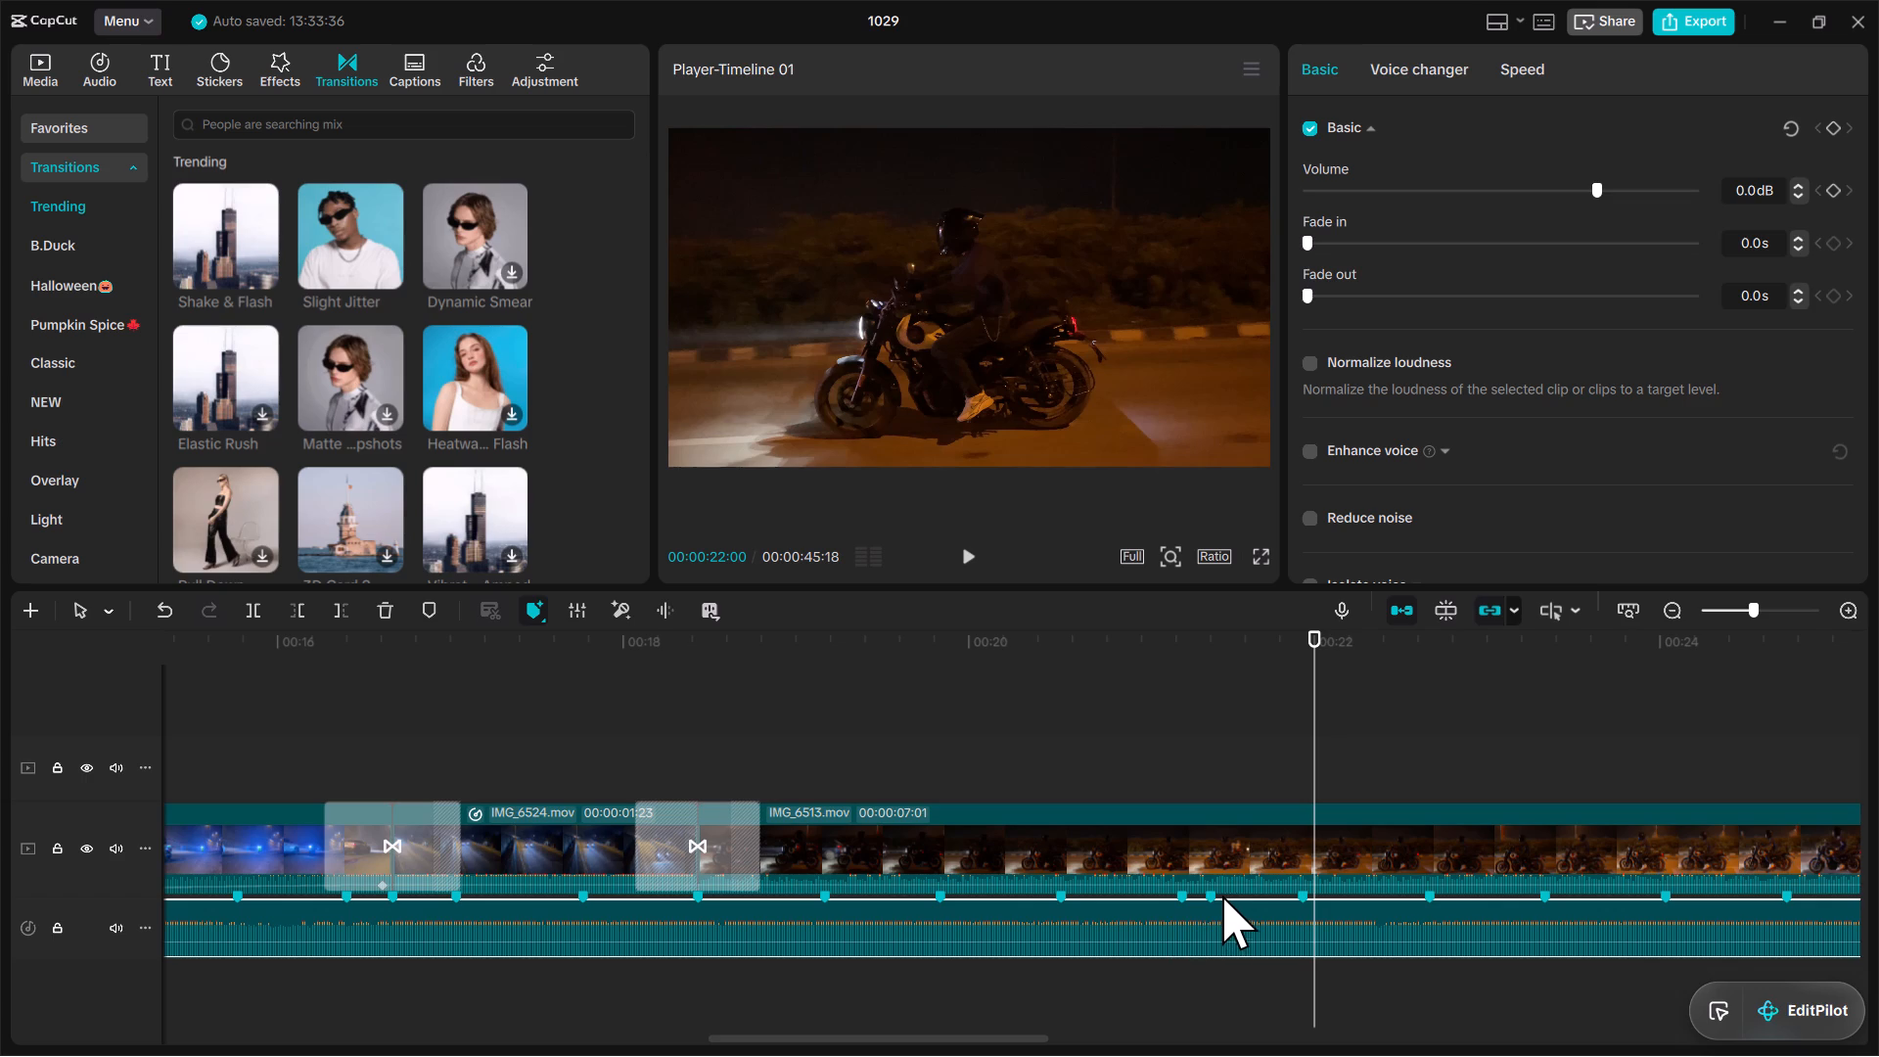
pyautogui.rightClick(1214, 897)
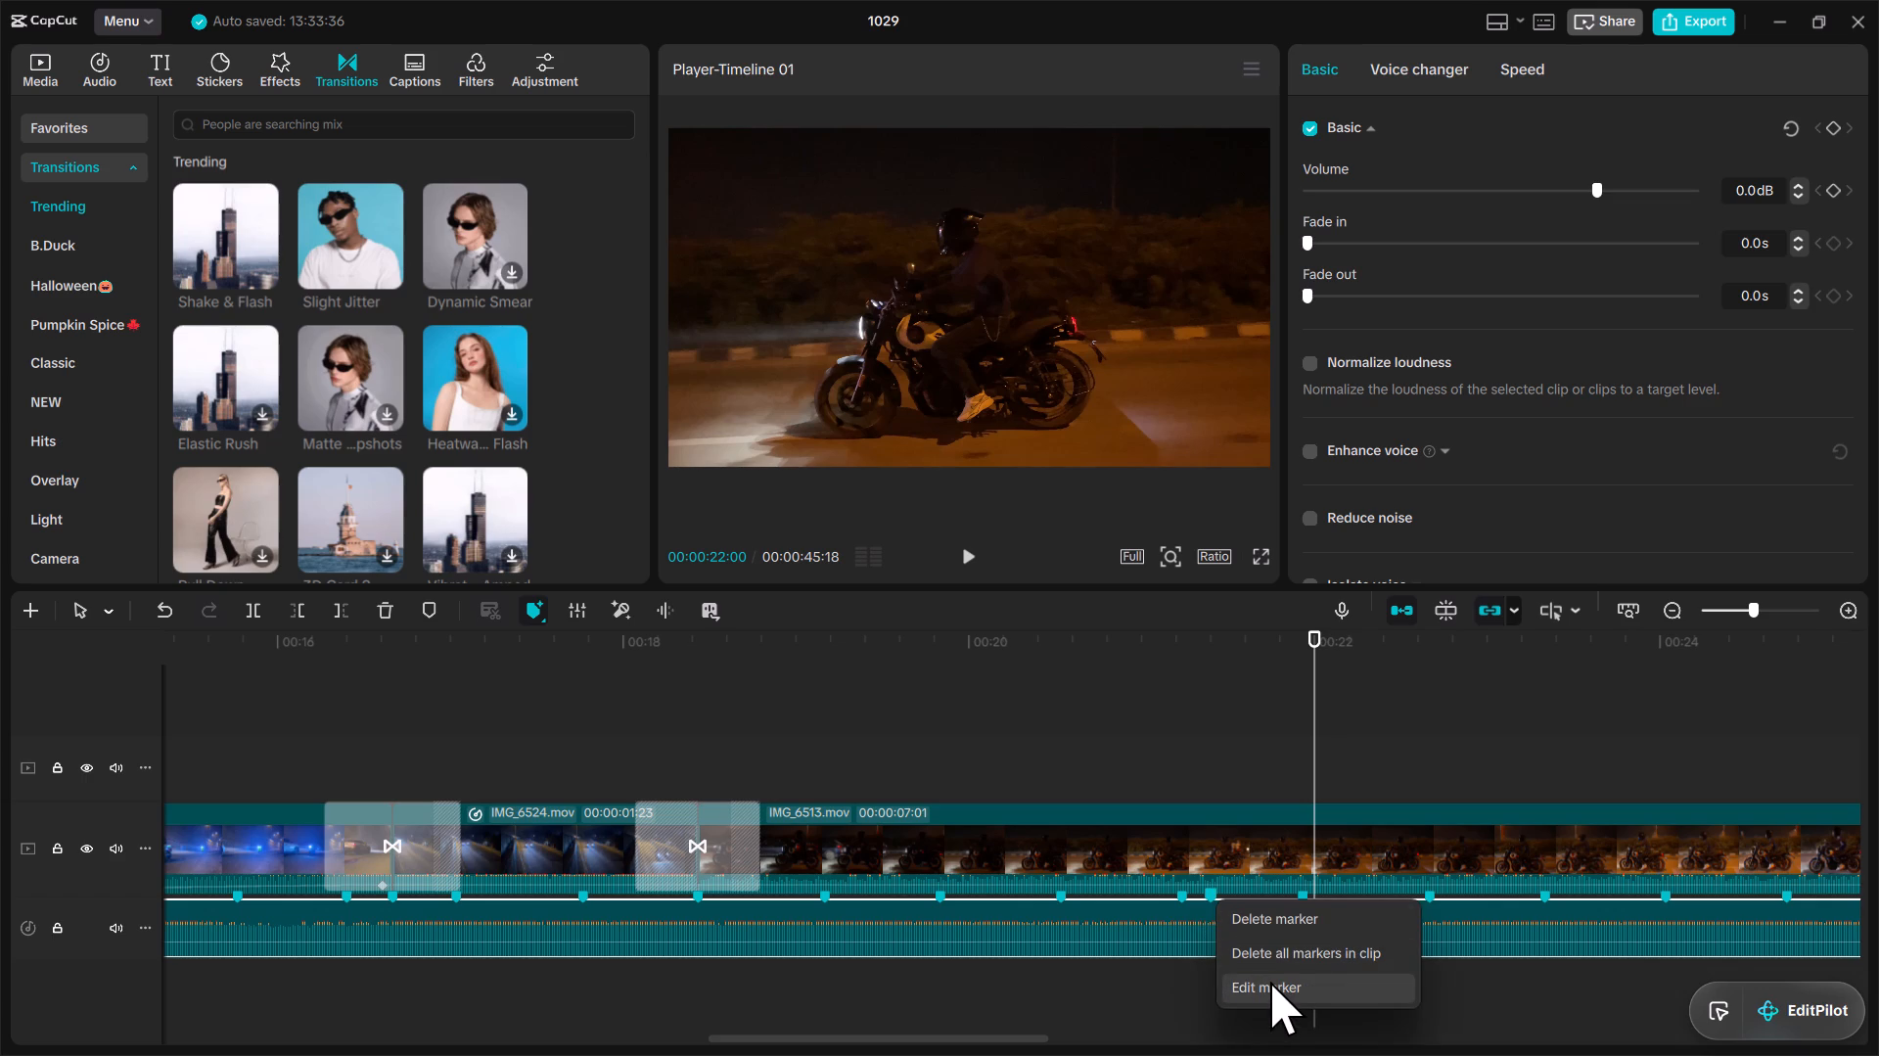
pyautogui.click(1284, 981)
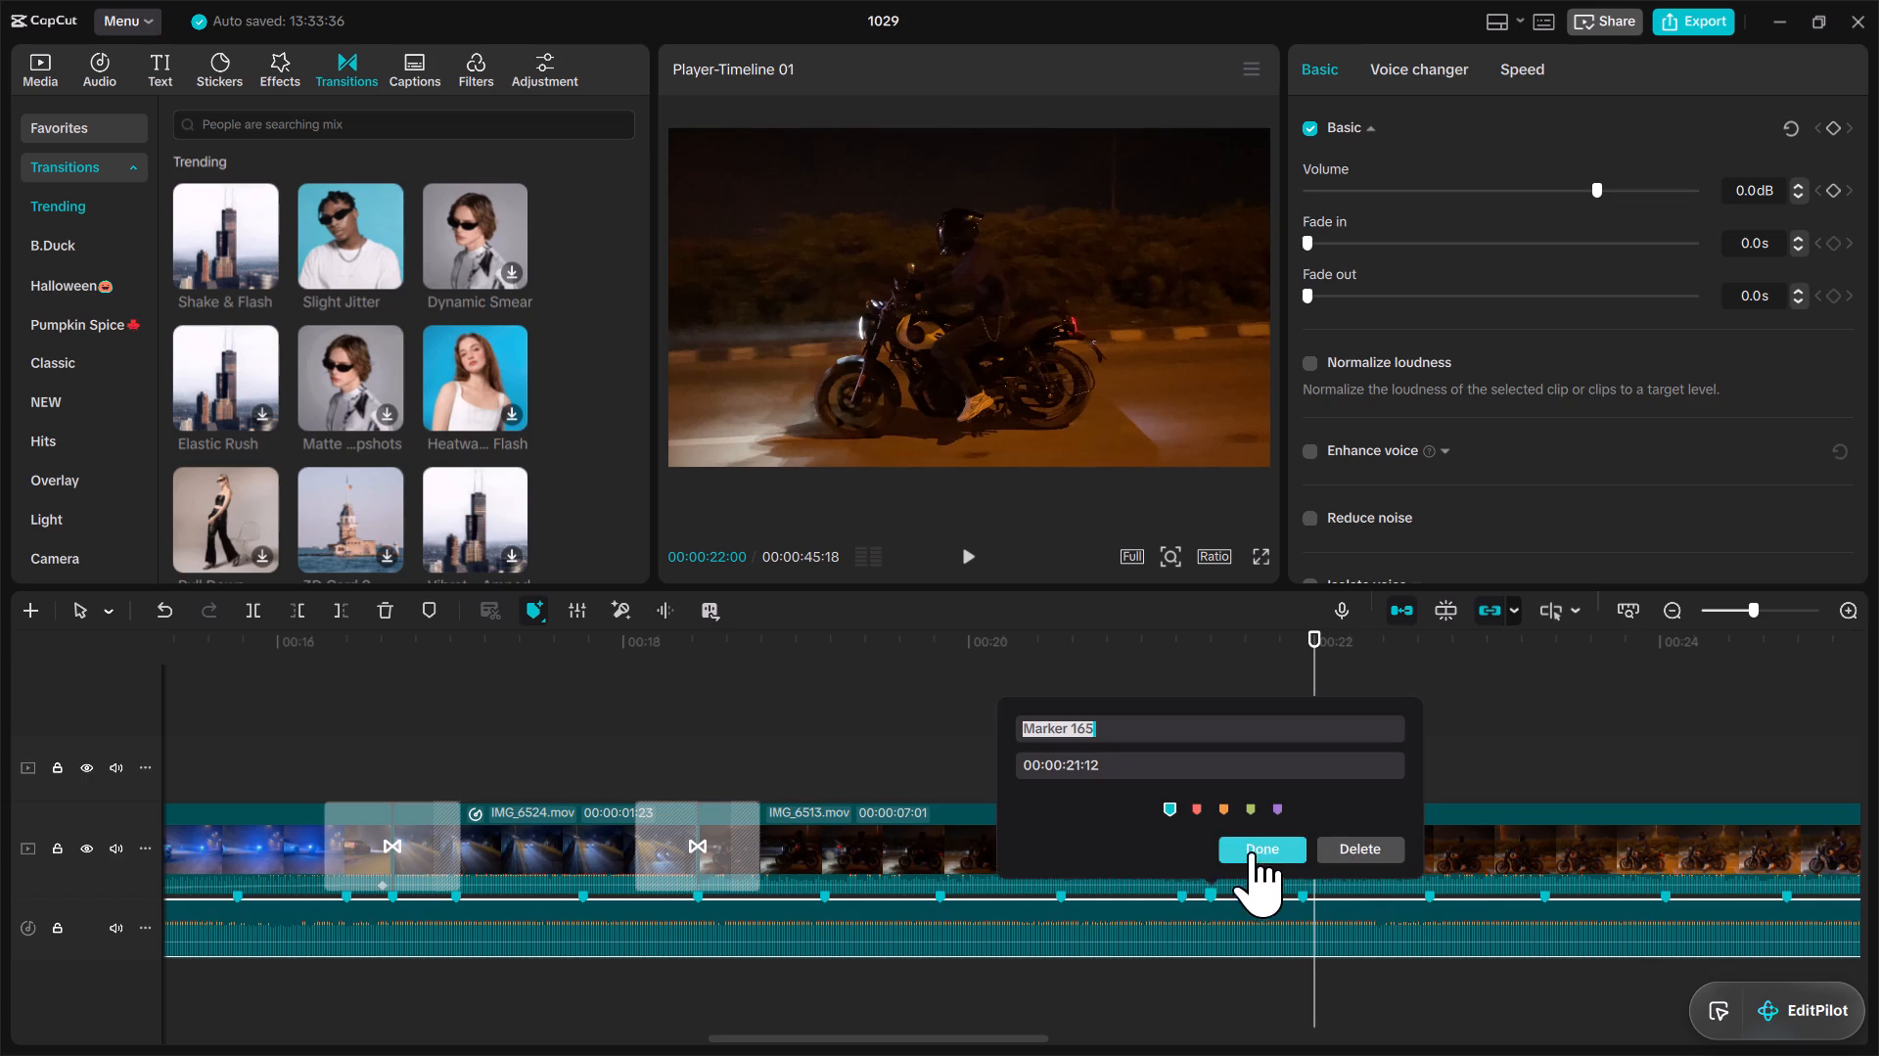
pyautogui.click(1199, 814)
pyautogui.click(1237, 839)
# Split IMG_6513.mov at 00:00:20:09.
pyautogui.moveTo(1312, 755); pyautogui.dragTo(889, 800)
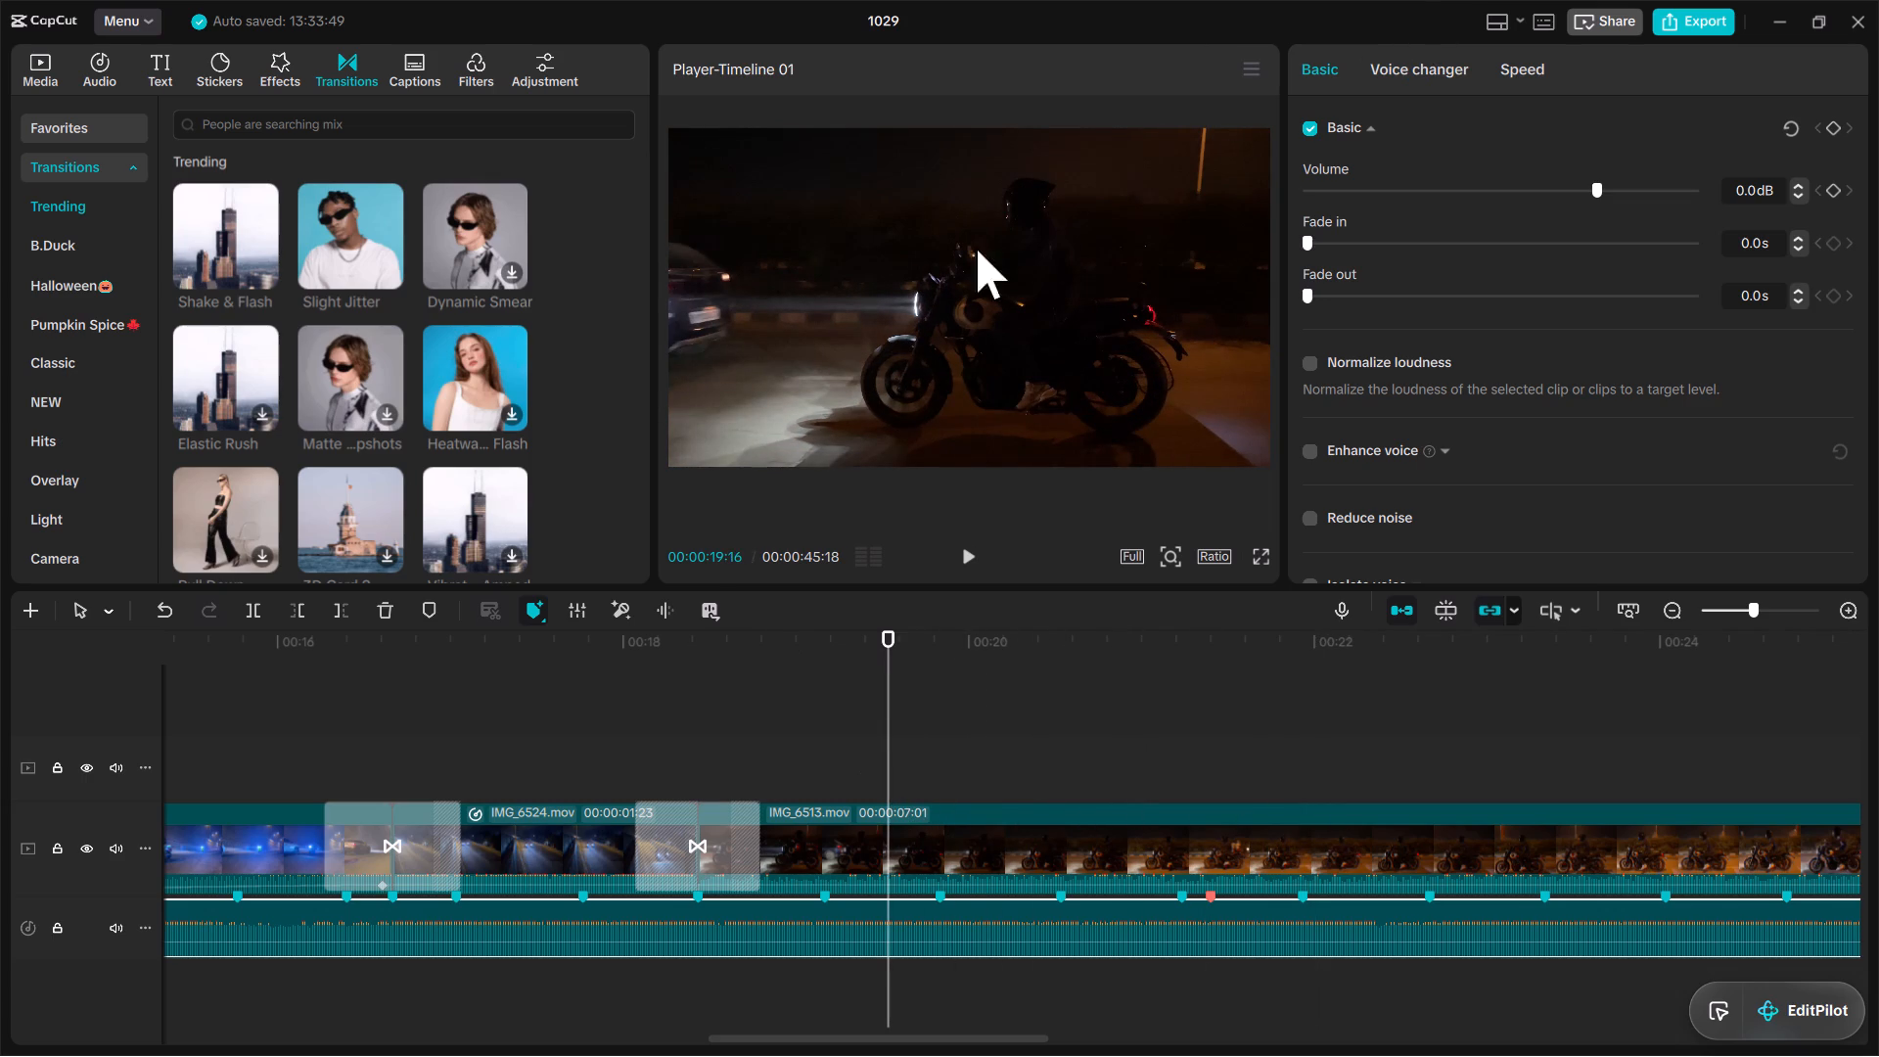
pyautogui.moveTo(882, 724); pyautogui.dragTo(771, 749)
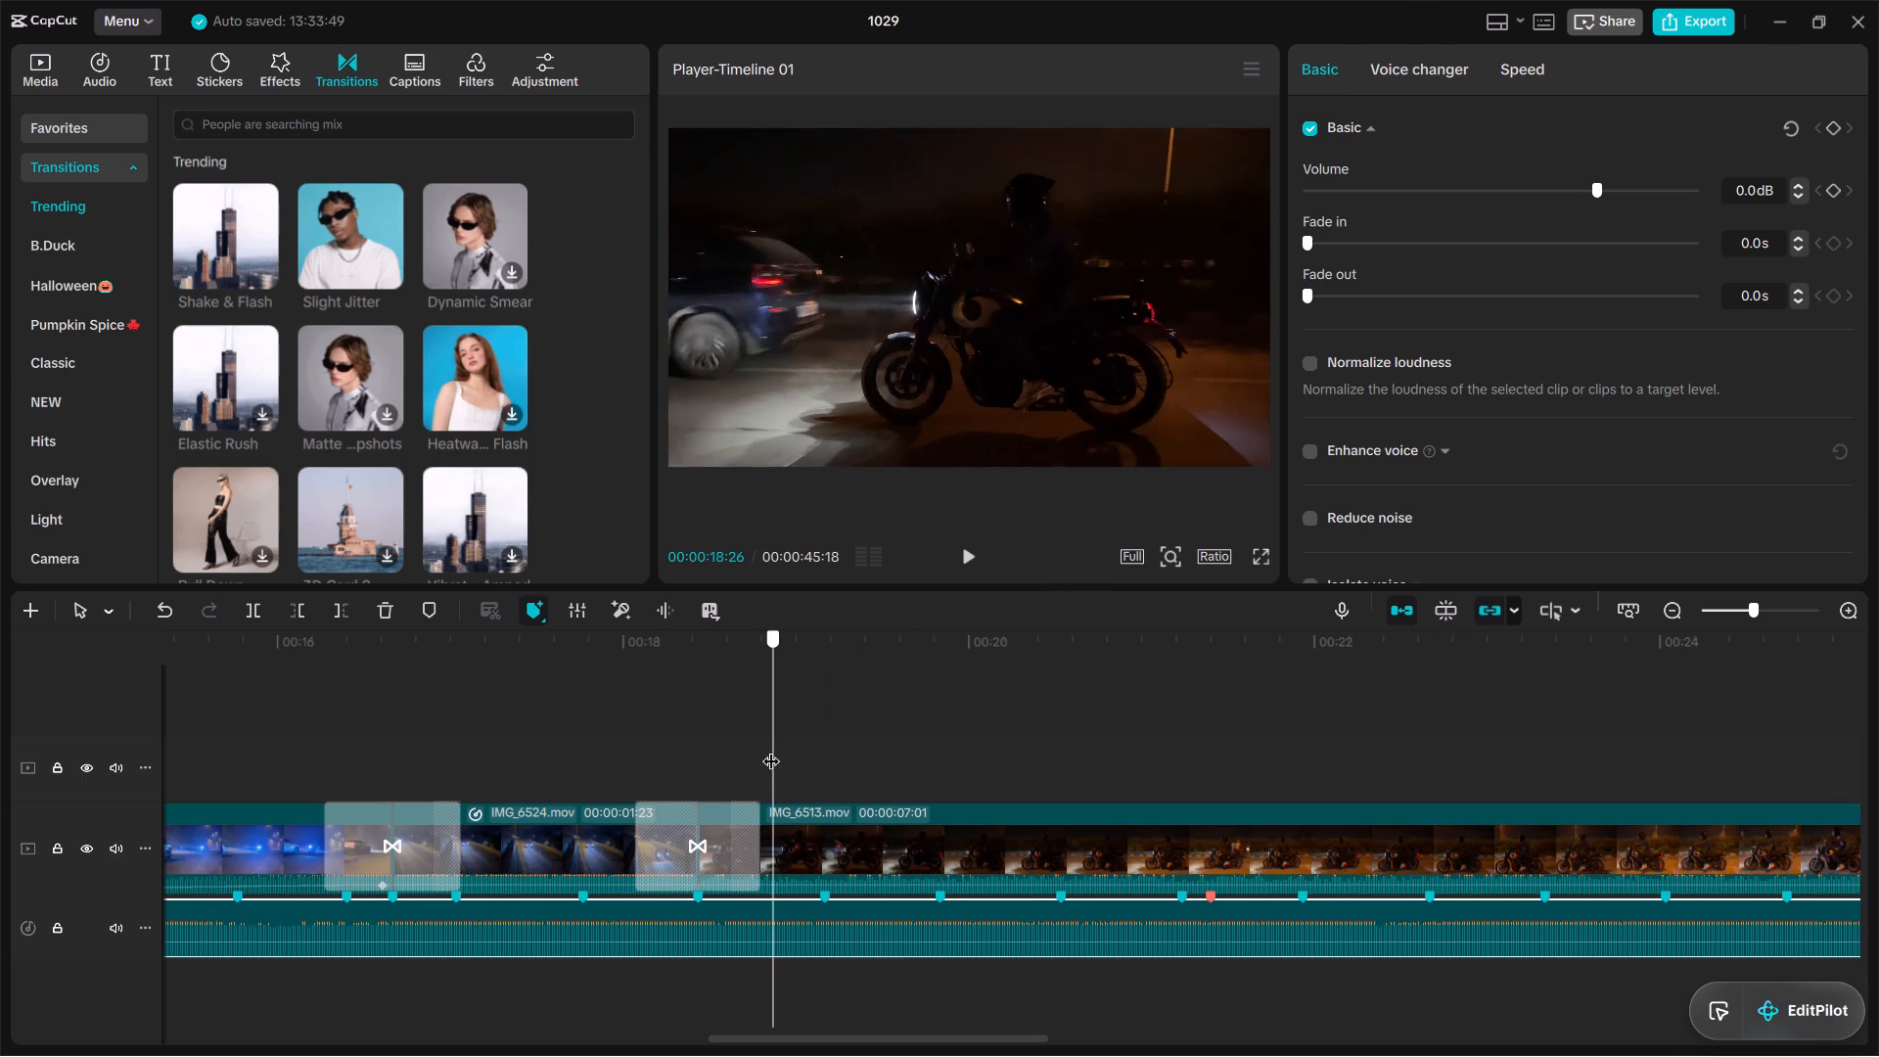
pyautogui.moveTo(771, 749); pyautogui.dragTo(1179, 779)
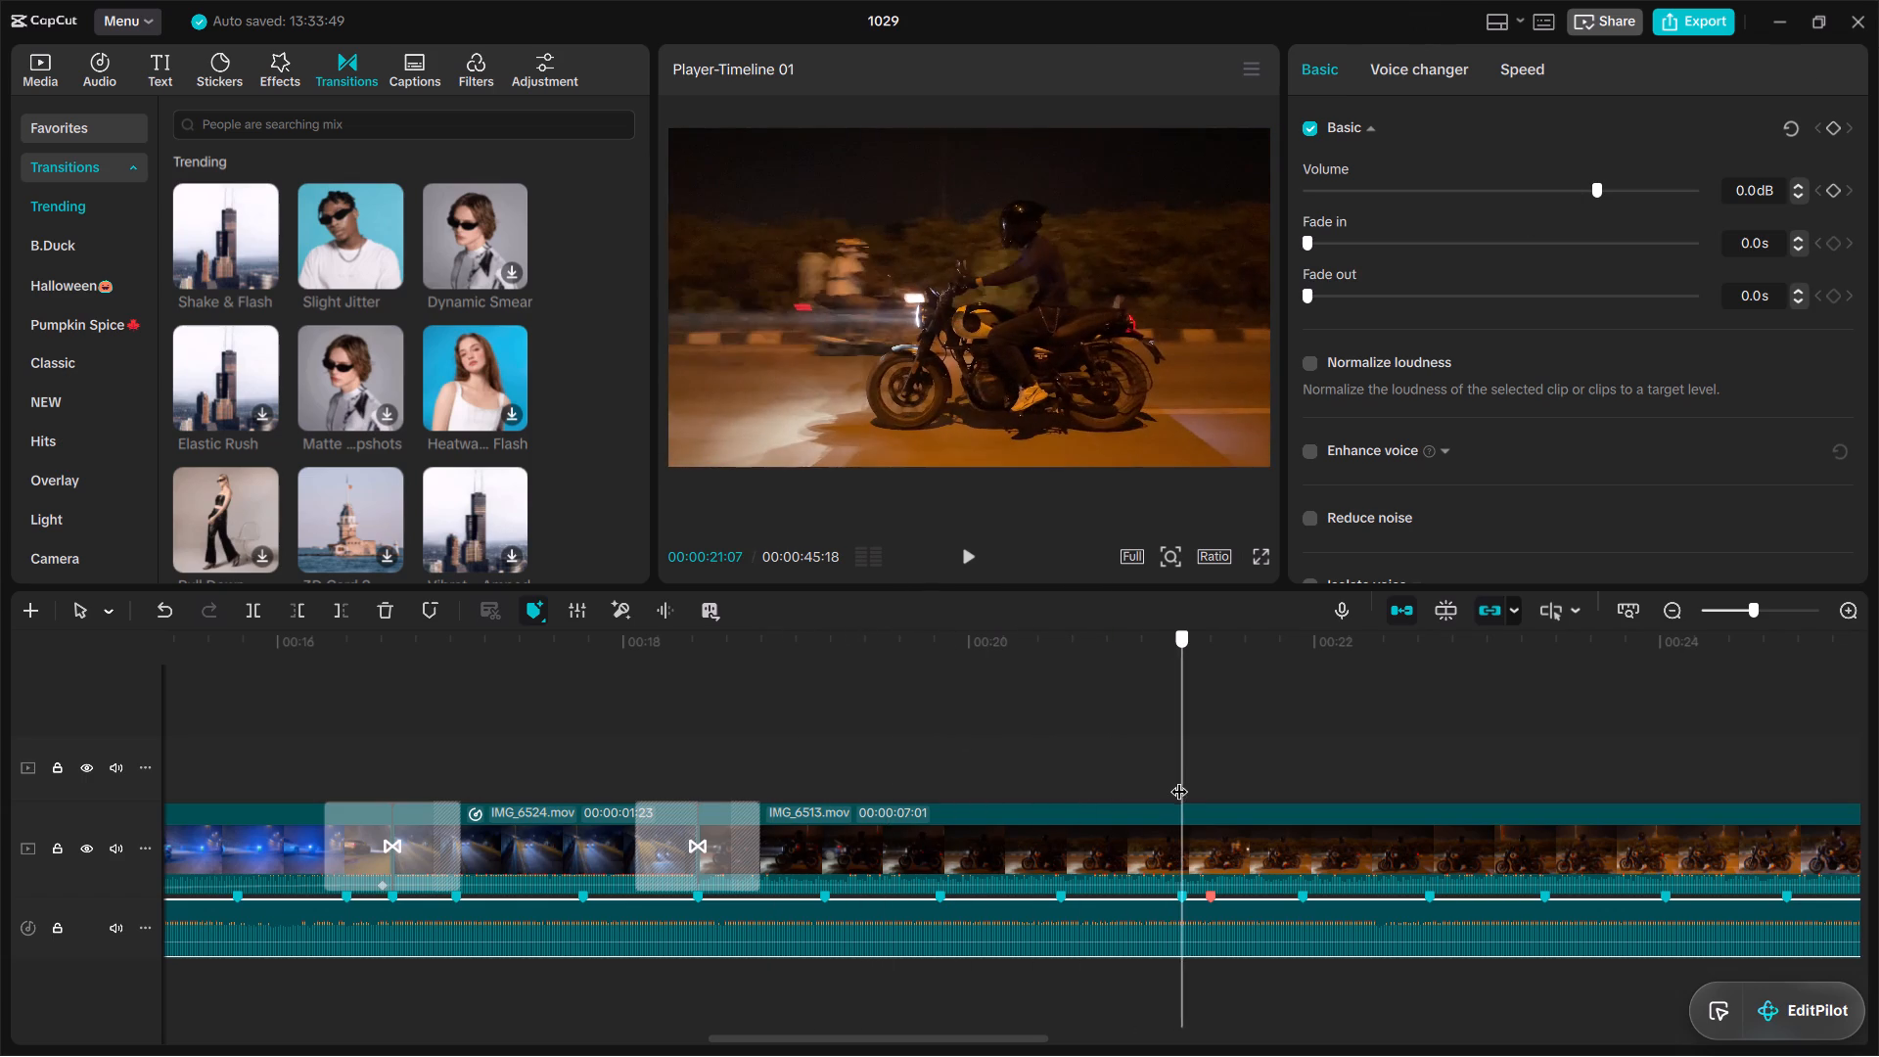
pyautogui.moveTo(1179, 779); pyautogui.dragTo(991, 802)
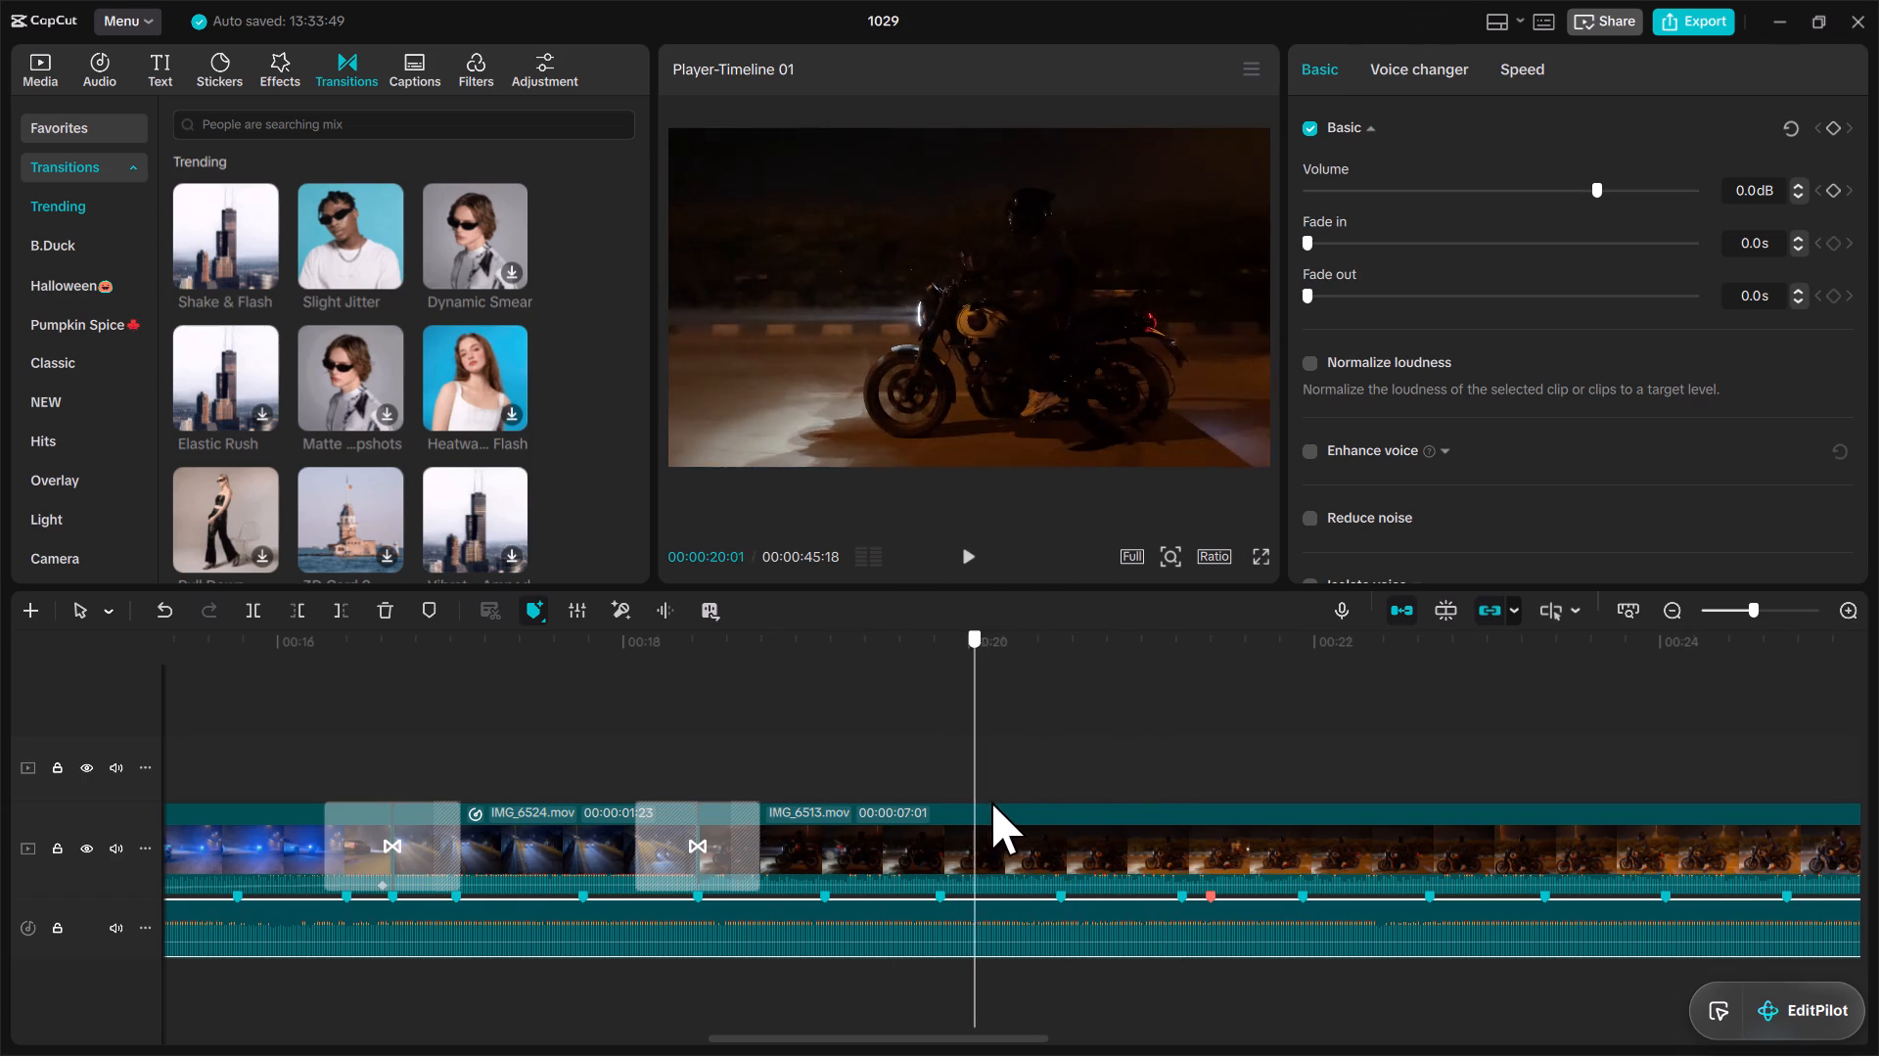
pyautogui.moveTo(991, 802); pyautogui.dragTo(1019, 807)
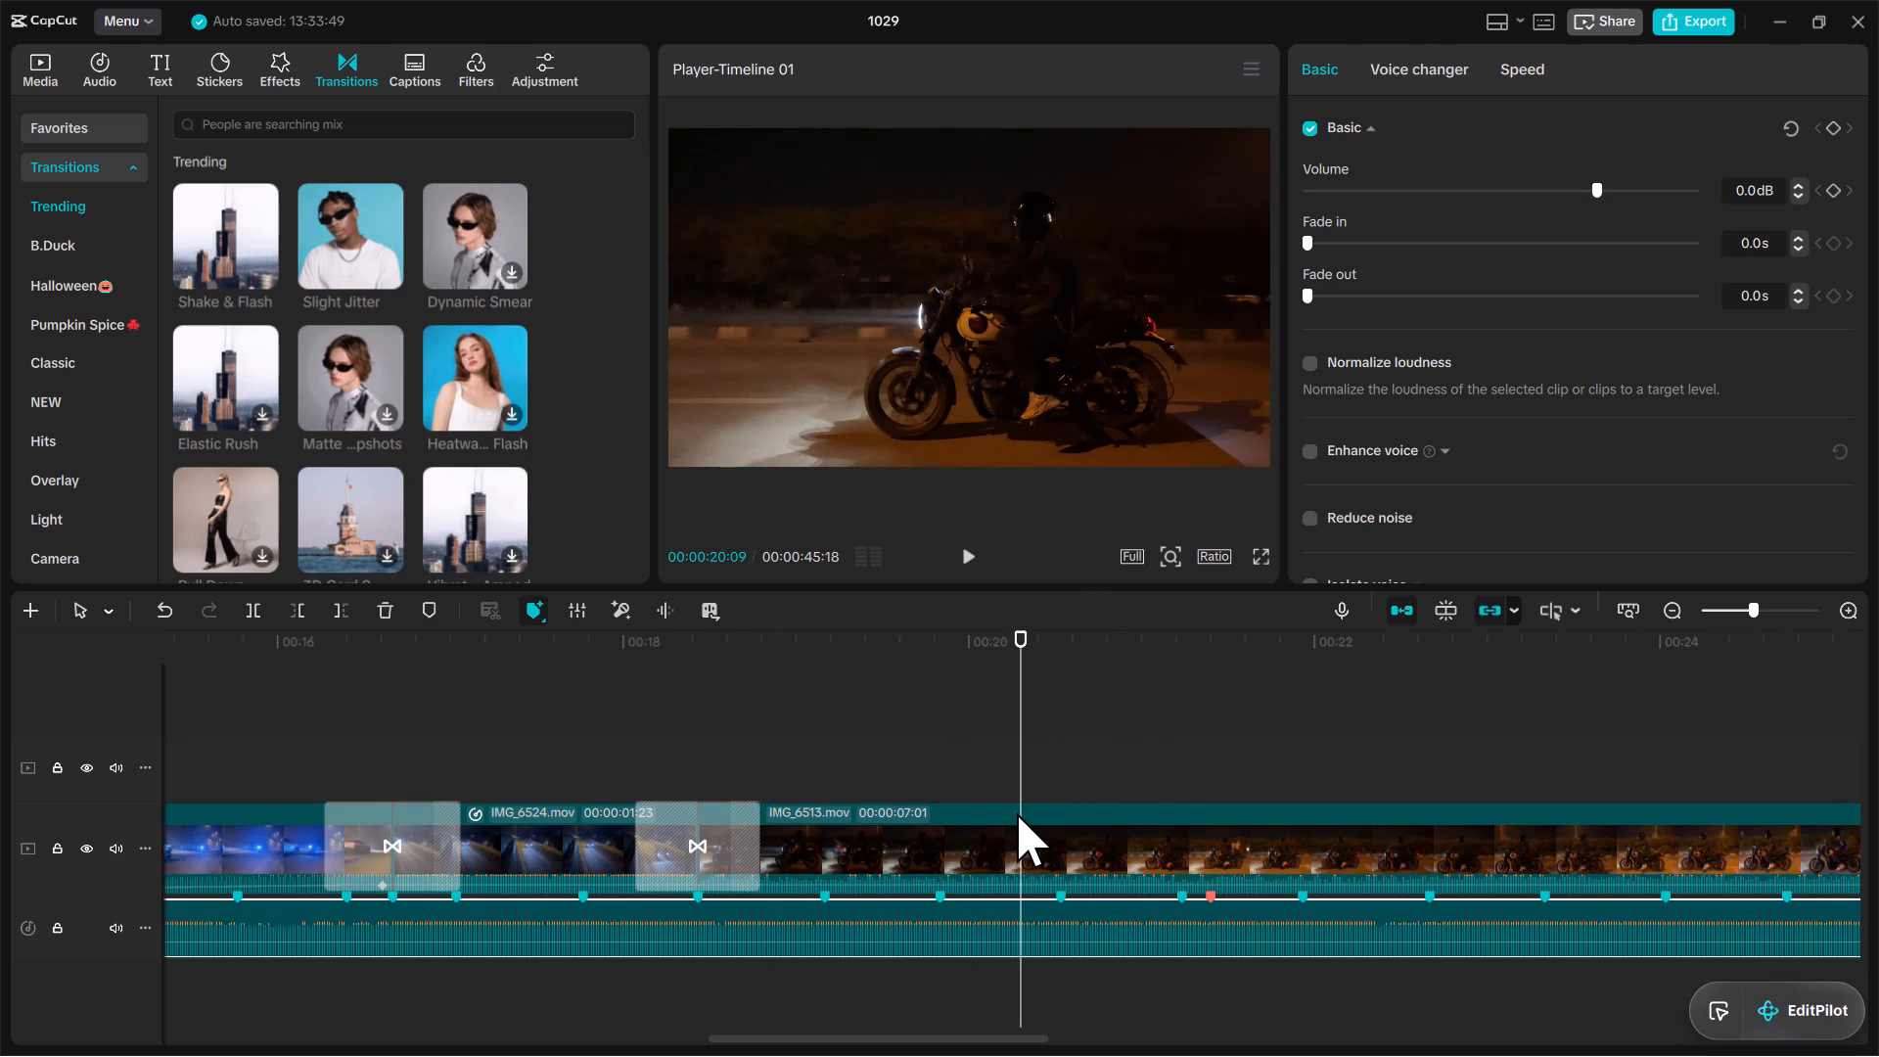
pyautogui.press('s')
pyautogui.hotkey('ctrl', 'z')
pyautogui.click(1028, 831)
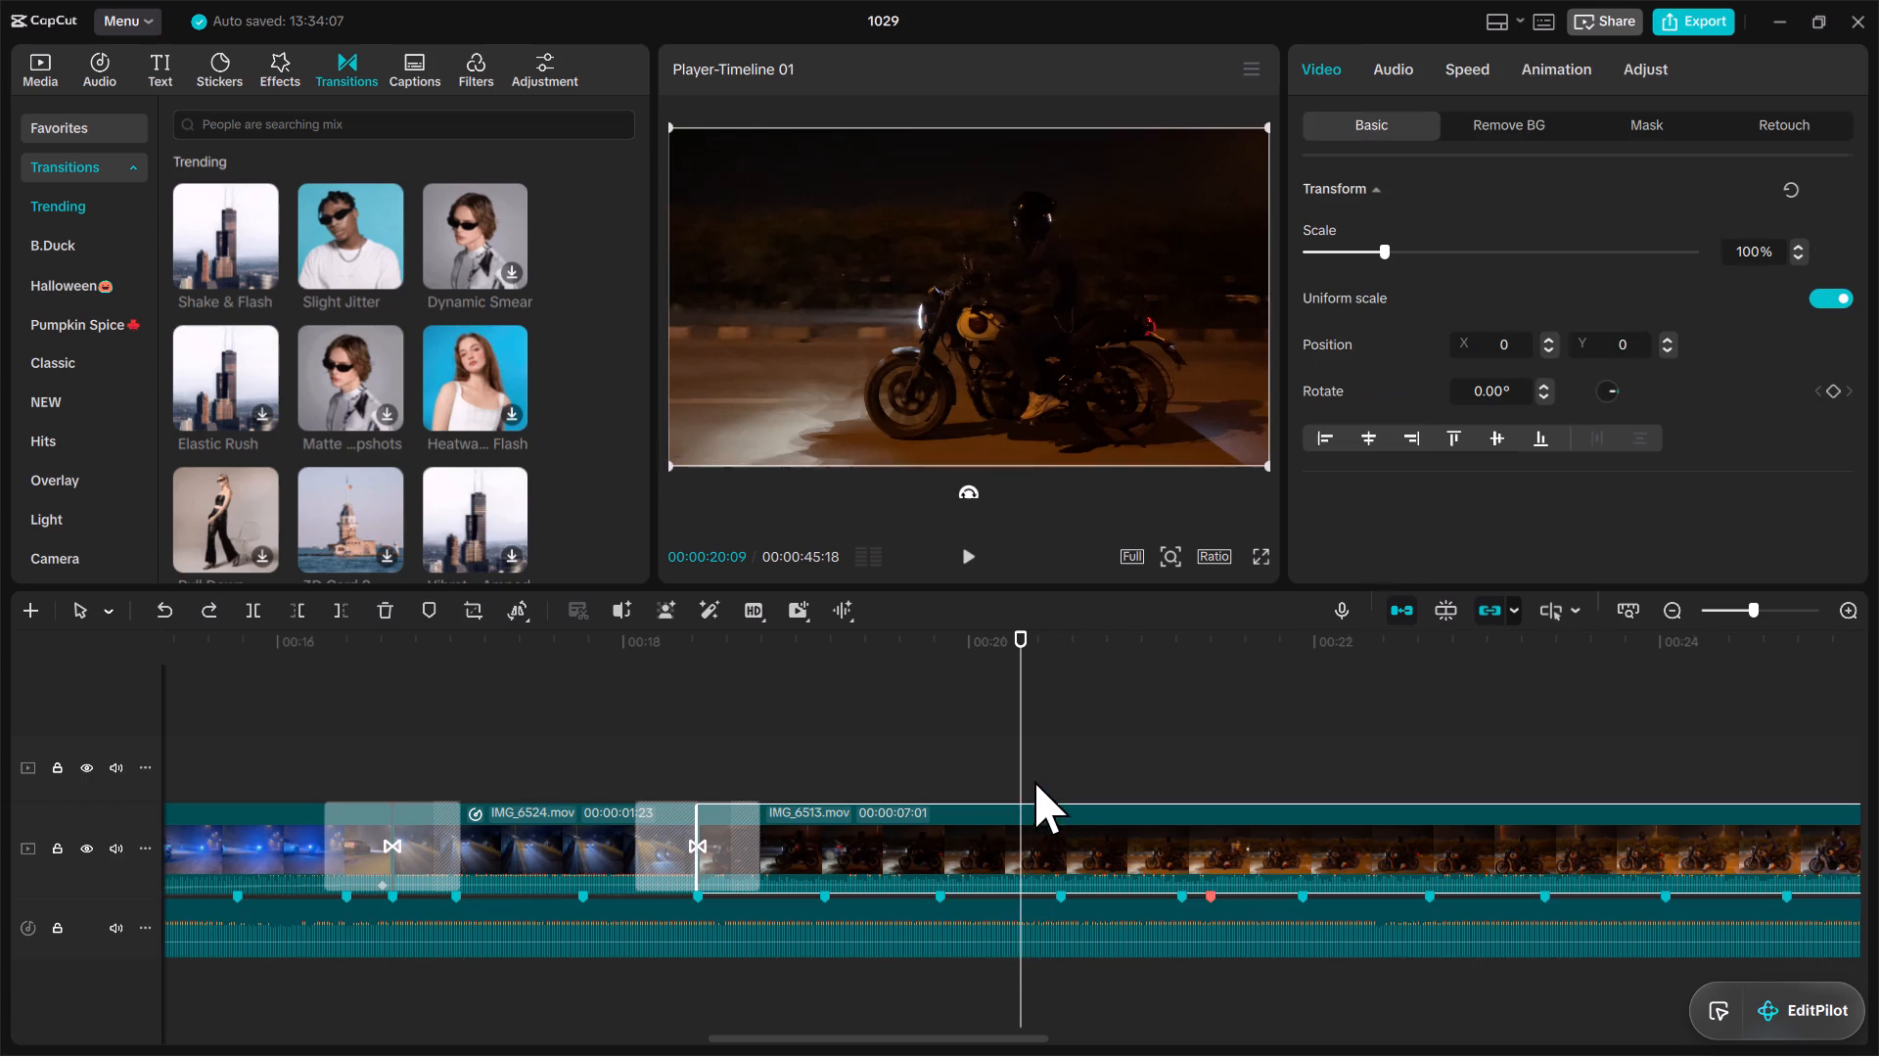
pyautogui.press('s')
# Split the second part of IMG_6513.mov at 00:00:23:21.
pyautogui.moveTo(1026, 775); pyautogui.dragTo(1227, 779)
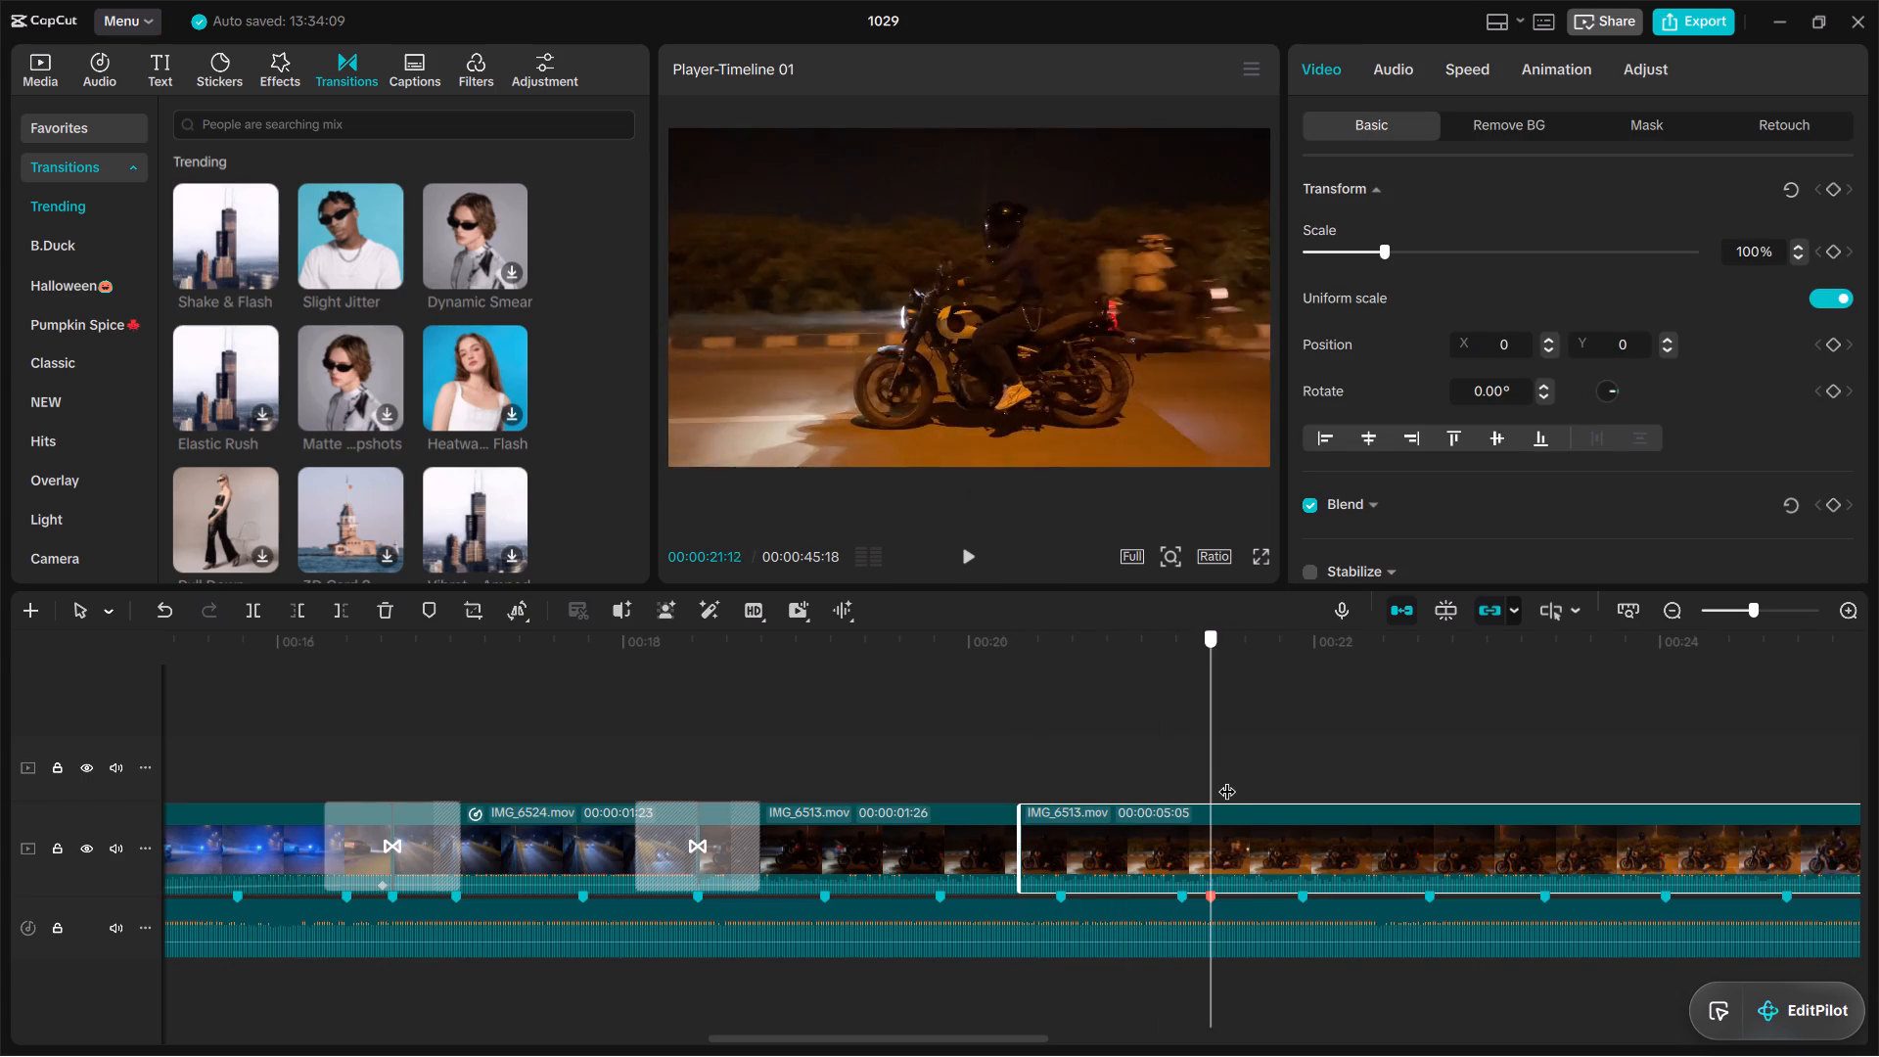
pyautogui.moveTo(1227, 779); pyautogui.dragTo(1453, 814)
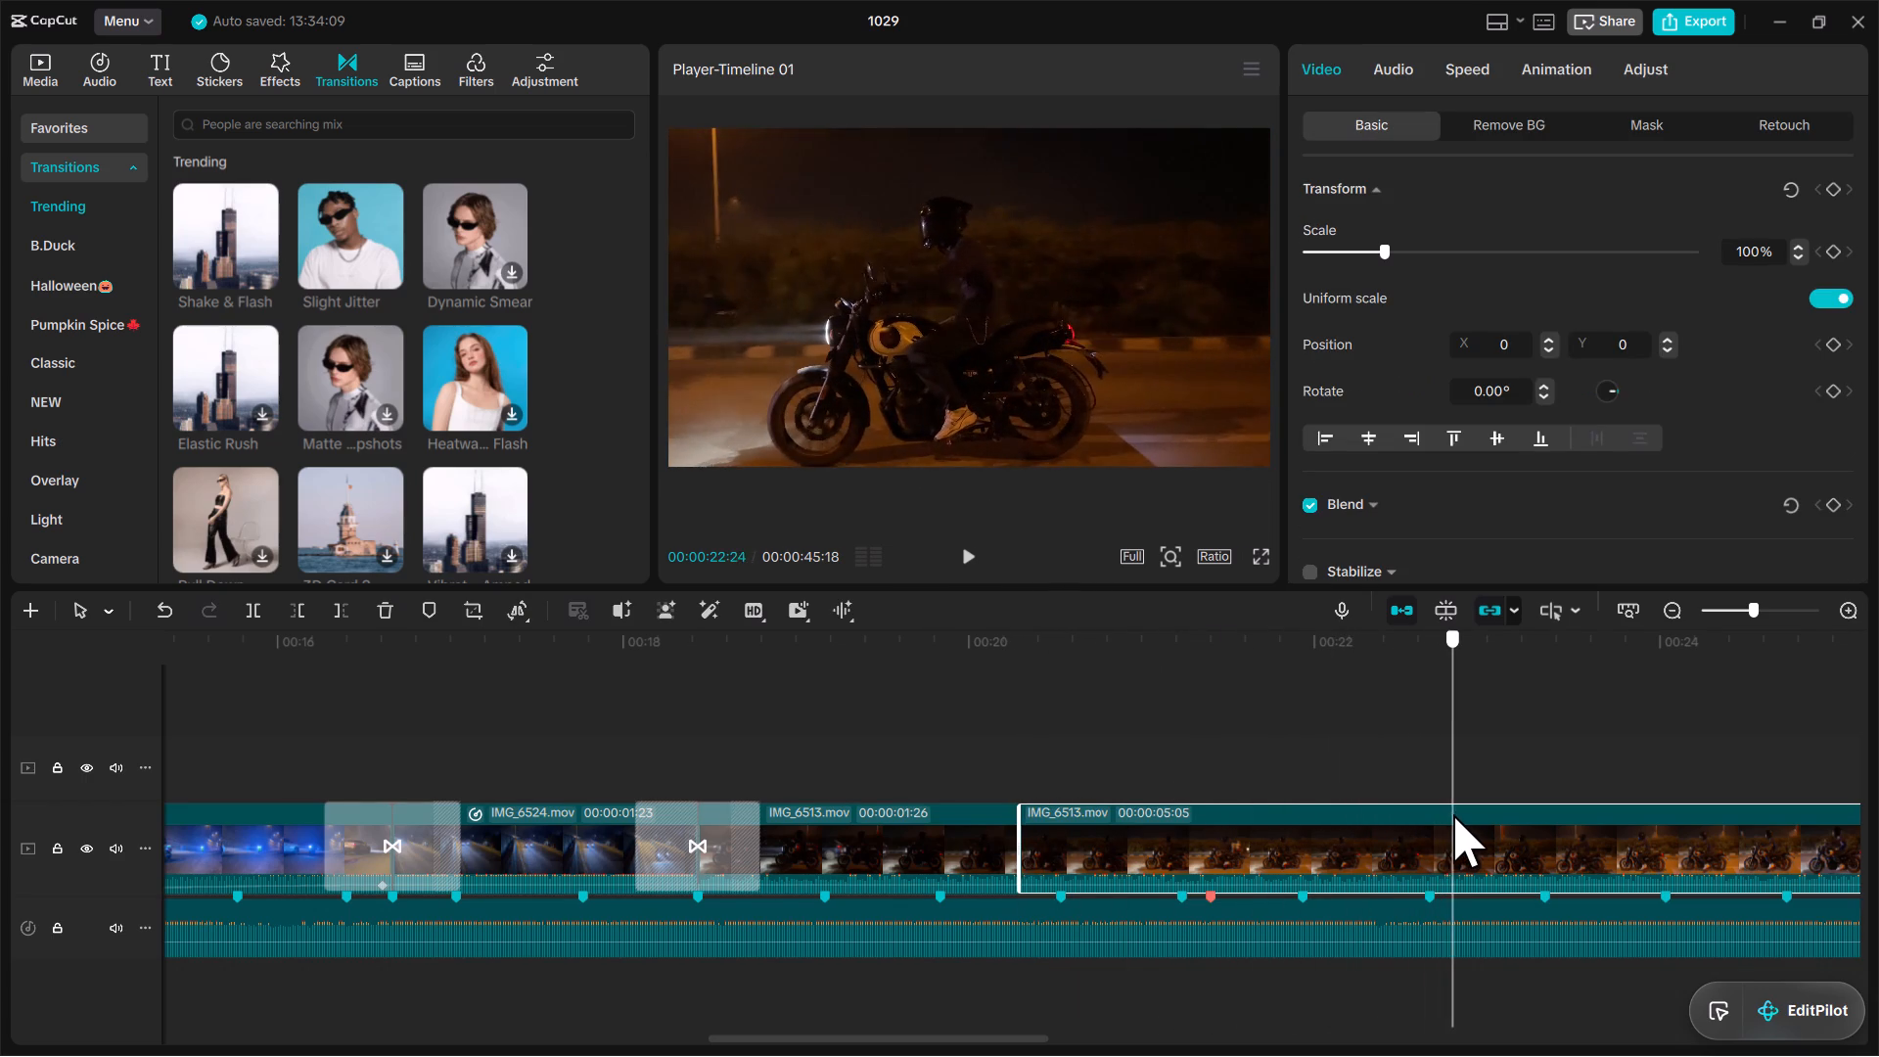
pyautogui.moveTo(1453, 814); pyautogui.dragTo(1589, 822)
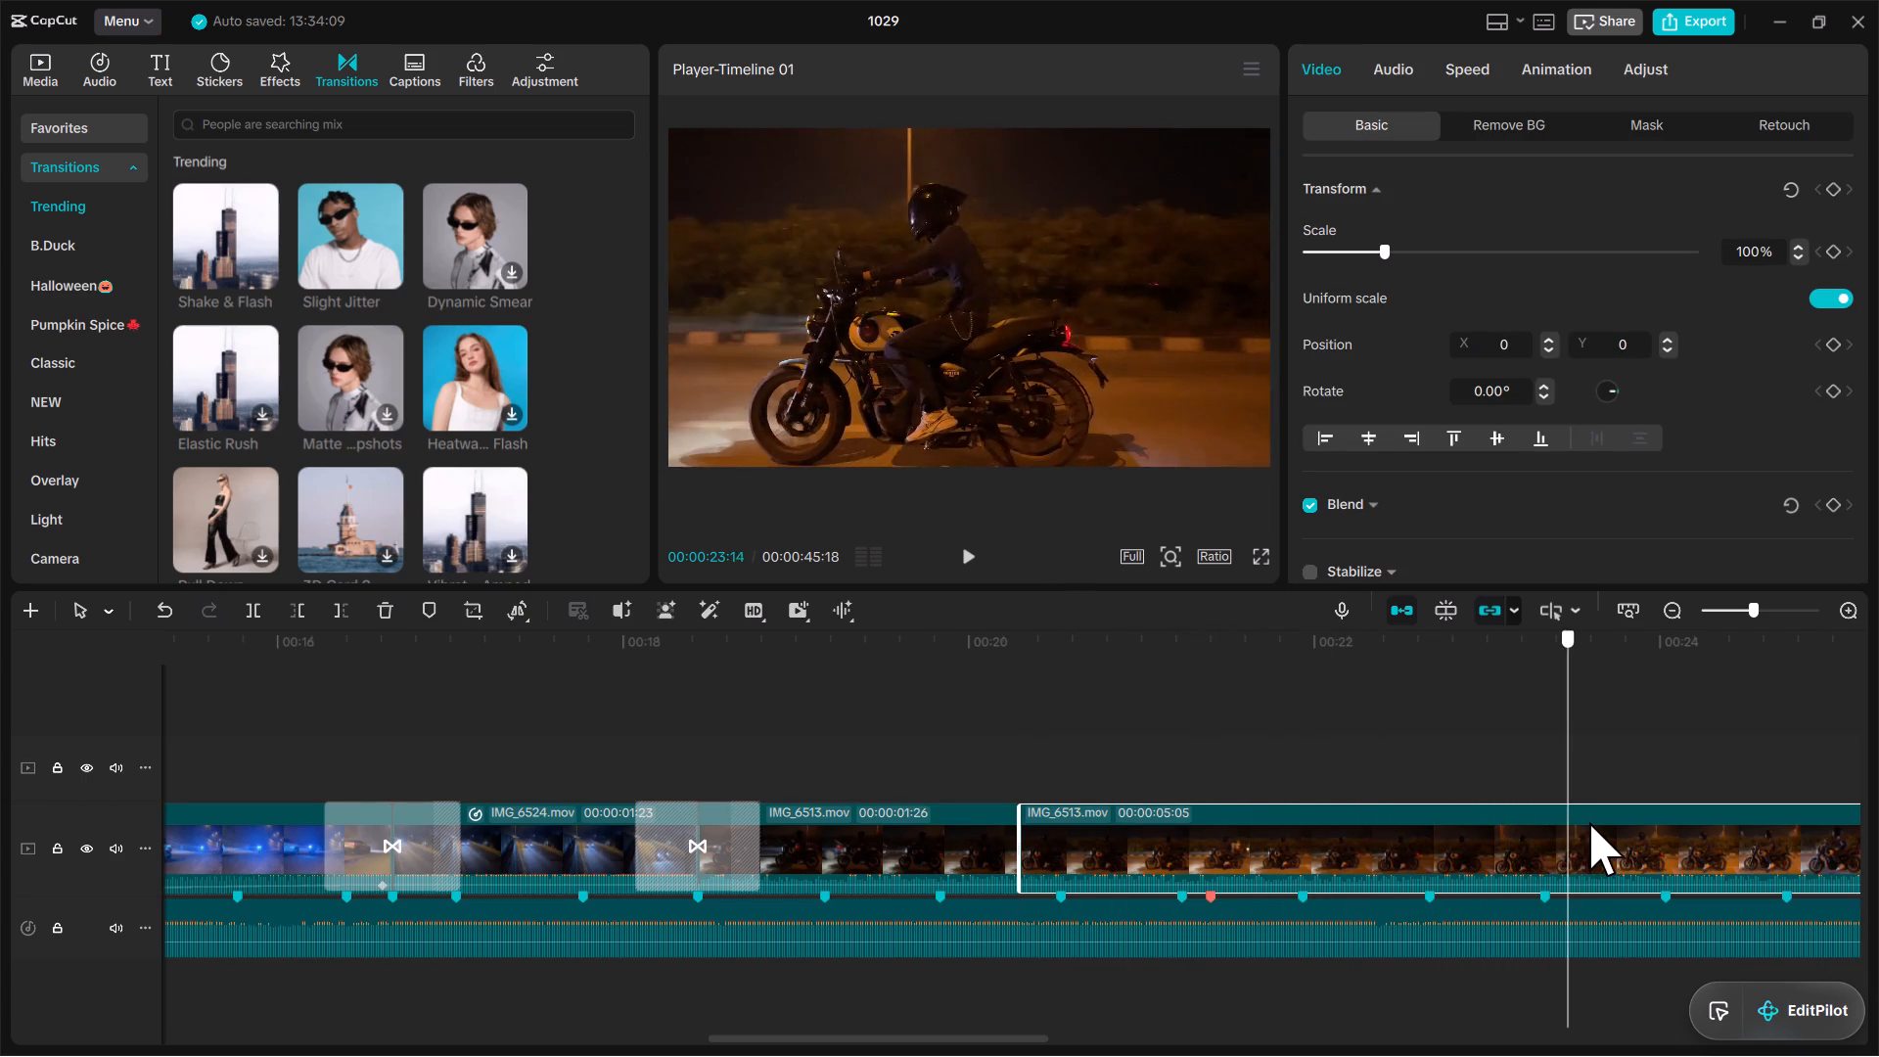
pyautogui.moveTo(1589, 822); pyautogui.dragTo(1609, 823)
pyautogui.press('s')
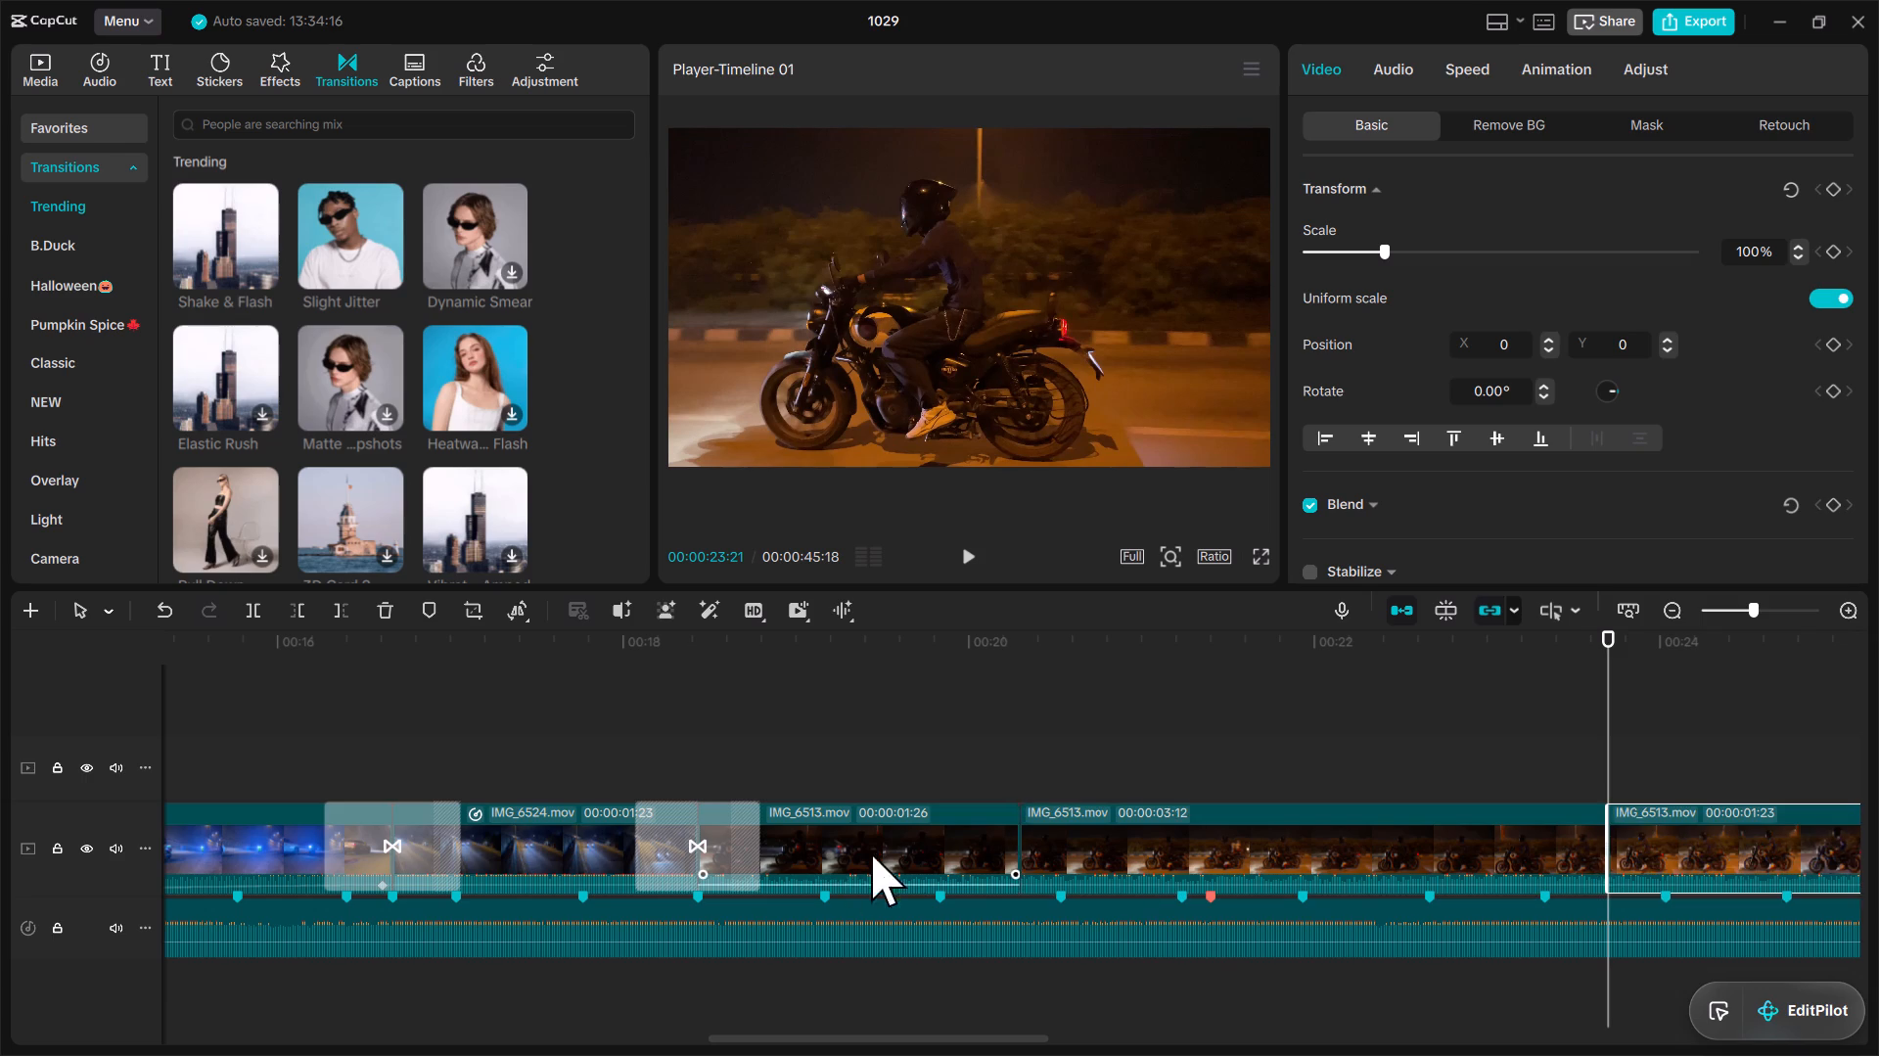
# Delete the opening and closing pieces of IMG_6513.mov, keeping only the middle section on the timeline.
pyautogui.click(942, 830)
pyautogui.press('BackSpace')
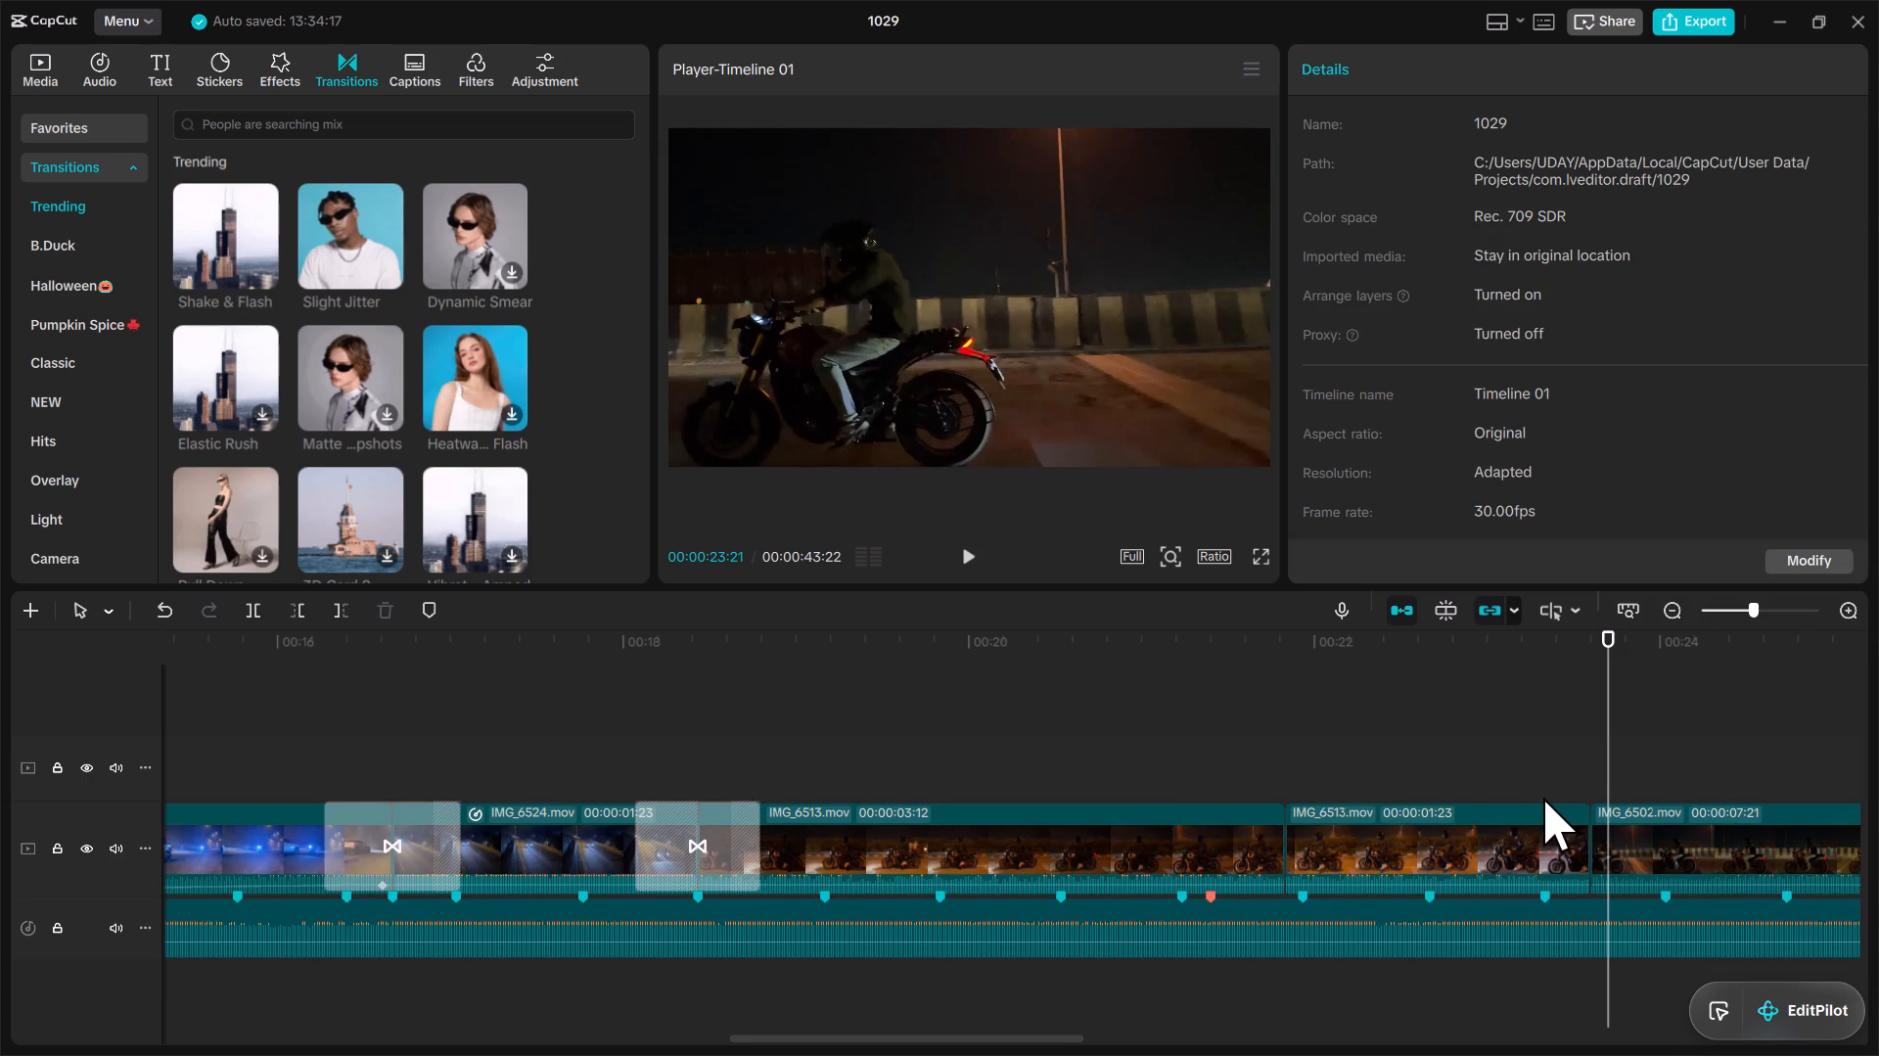
pyautogui.moveTo(1543, 798); pyautogui.dragTo(1540, 812)
pyautogui.click(1528, 837)
pyautogui.click(1467, 843)
pyautogui.press('BackSpace')
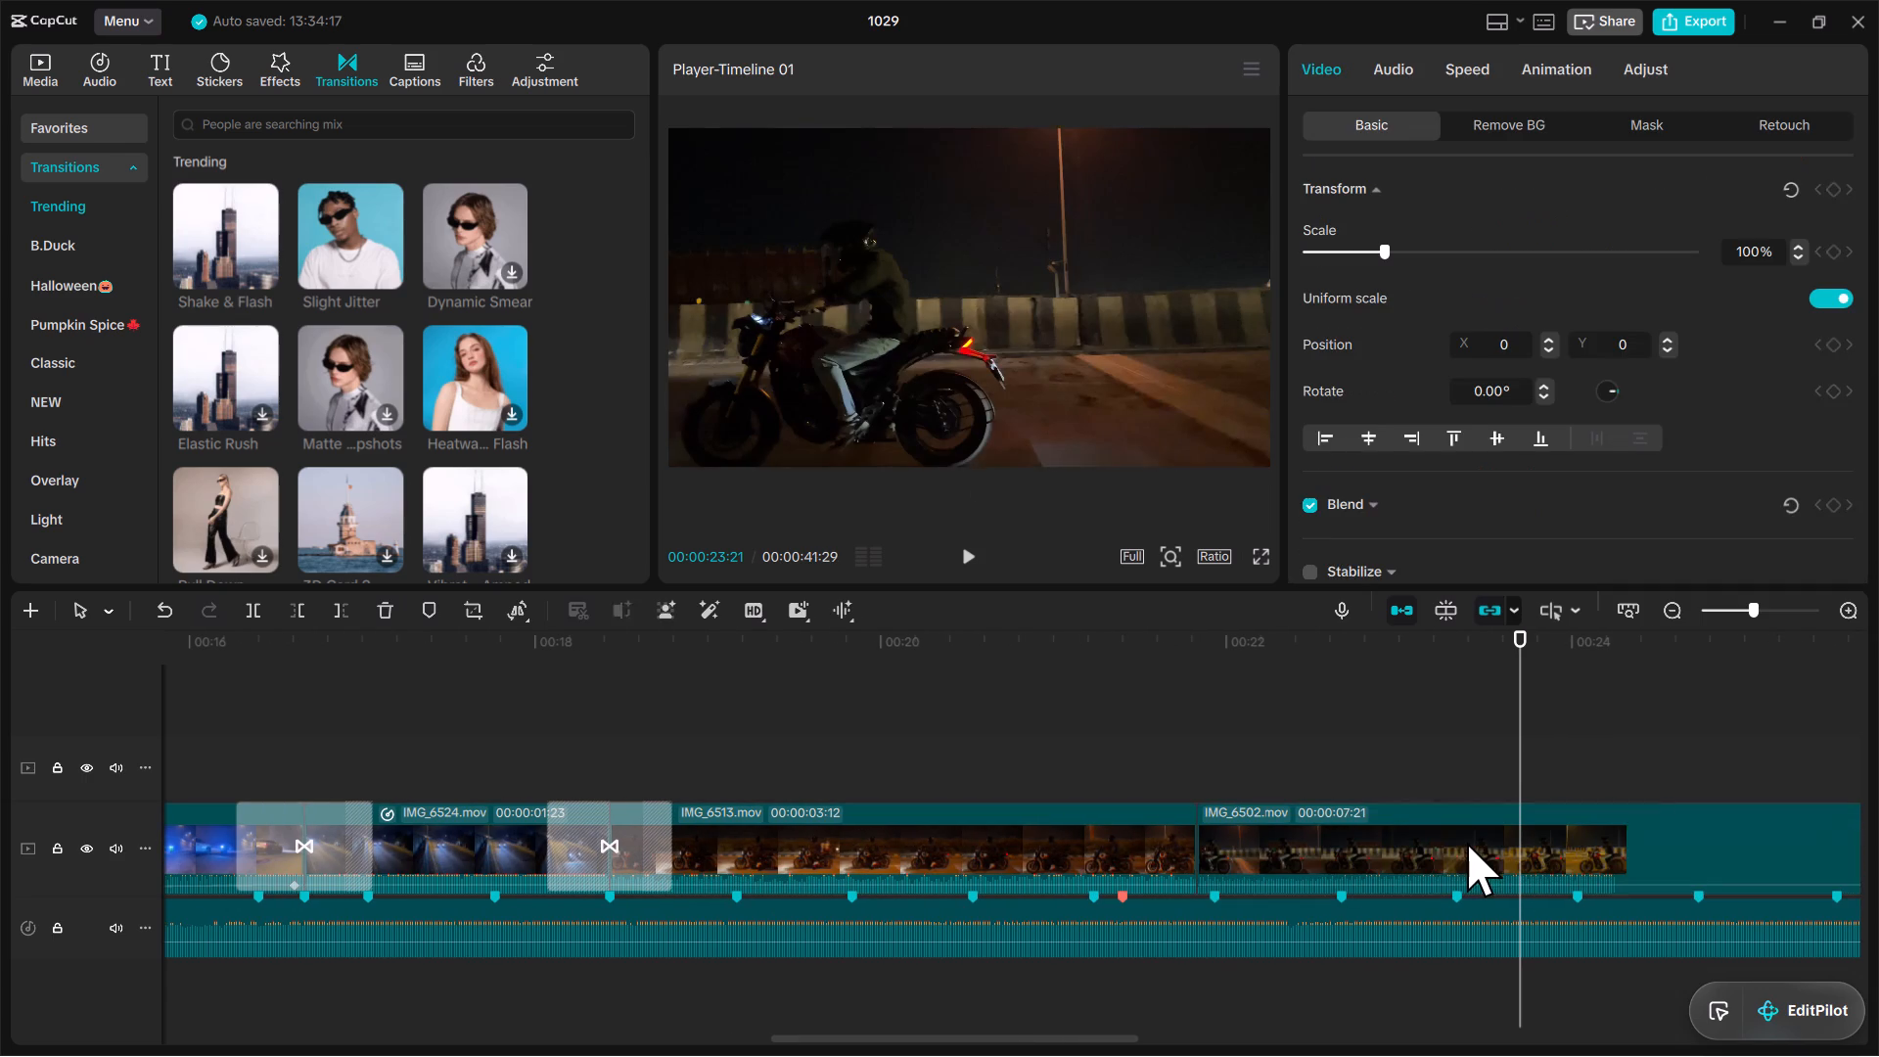
# Split IMG_6502.mov at 00:00:23:01 and delete the piece before the cut.
pyautogui.moveTo(1528, 752); pyautogui.dragTo(1312, 785)
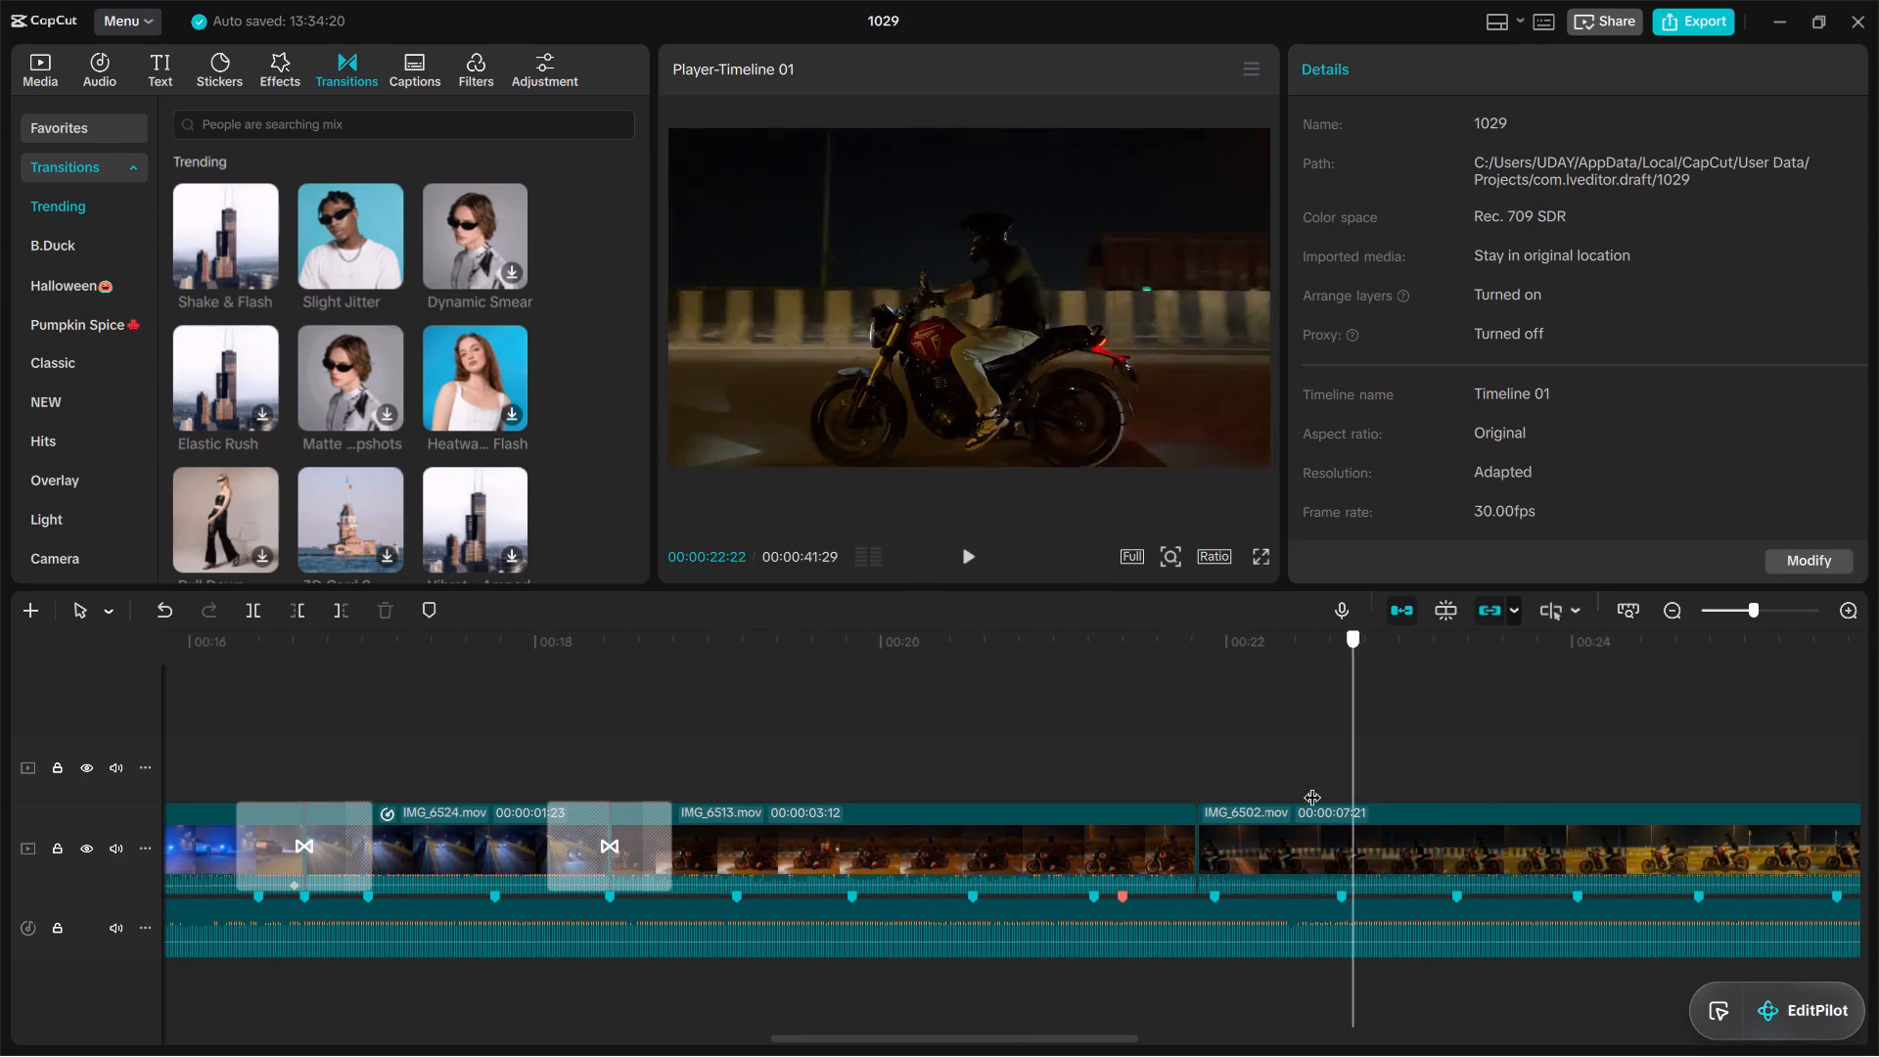
pyautogui.moveTo(1312, 785); pyautogui.dragTo(1388, 796)
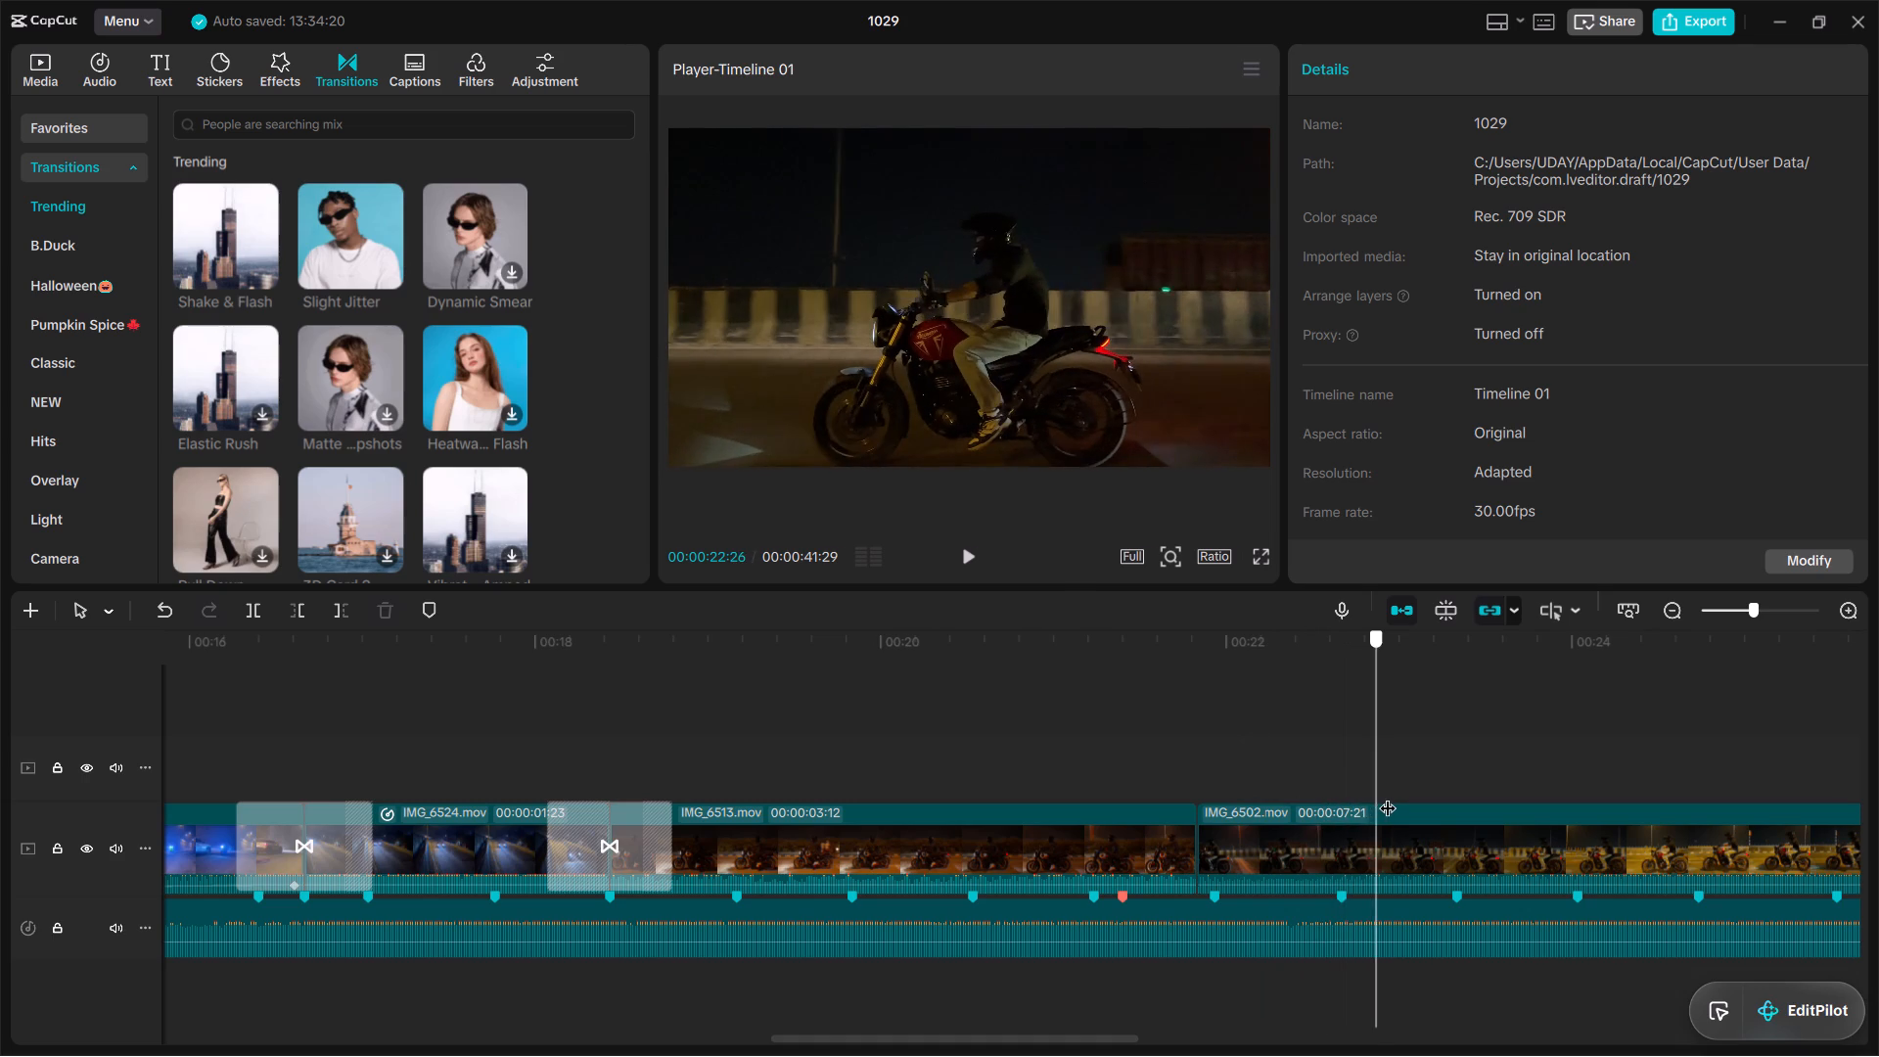
pyautogui.moveTo(1388, 796); pyautogui.dragTo(1407, 797)
pyautogui.press('s')
pyautogui.click(1383, 820)
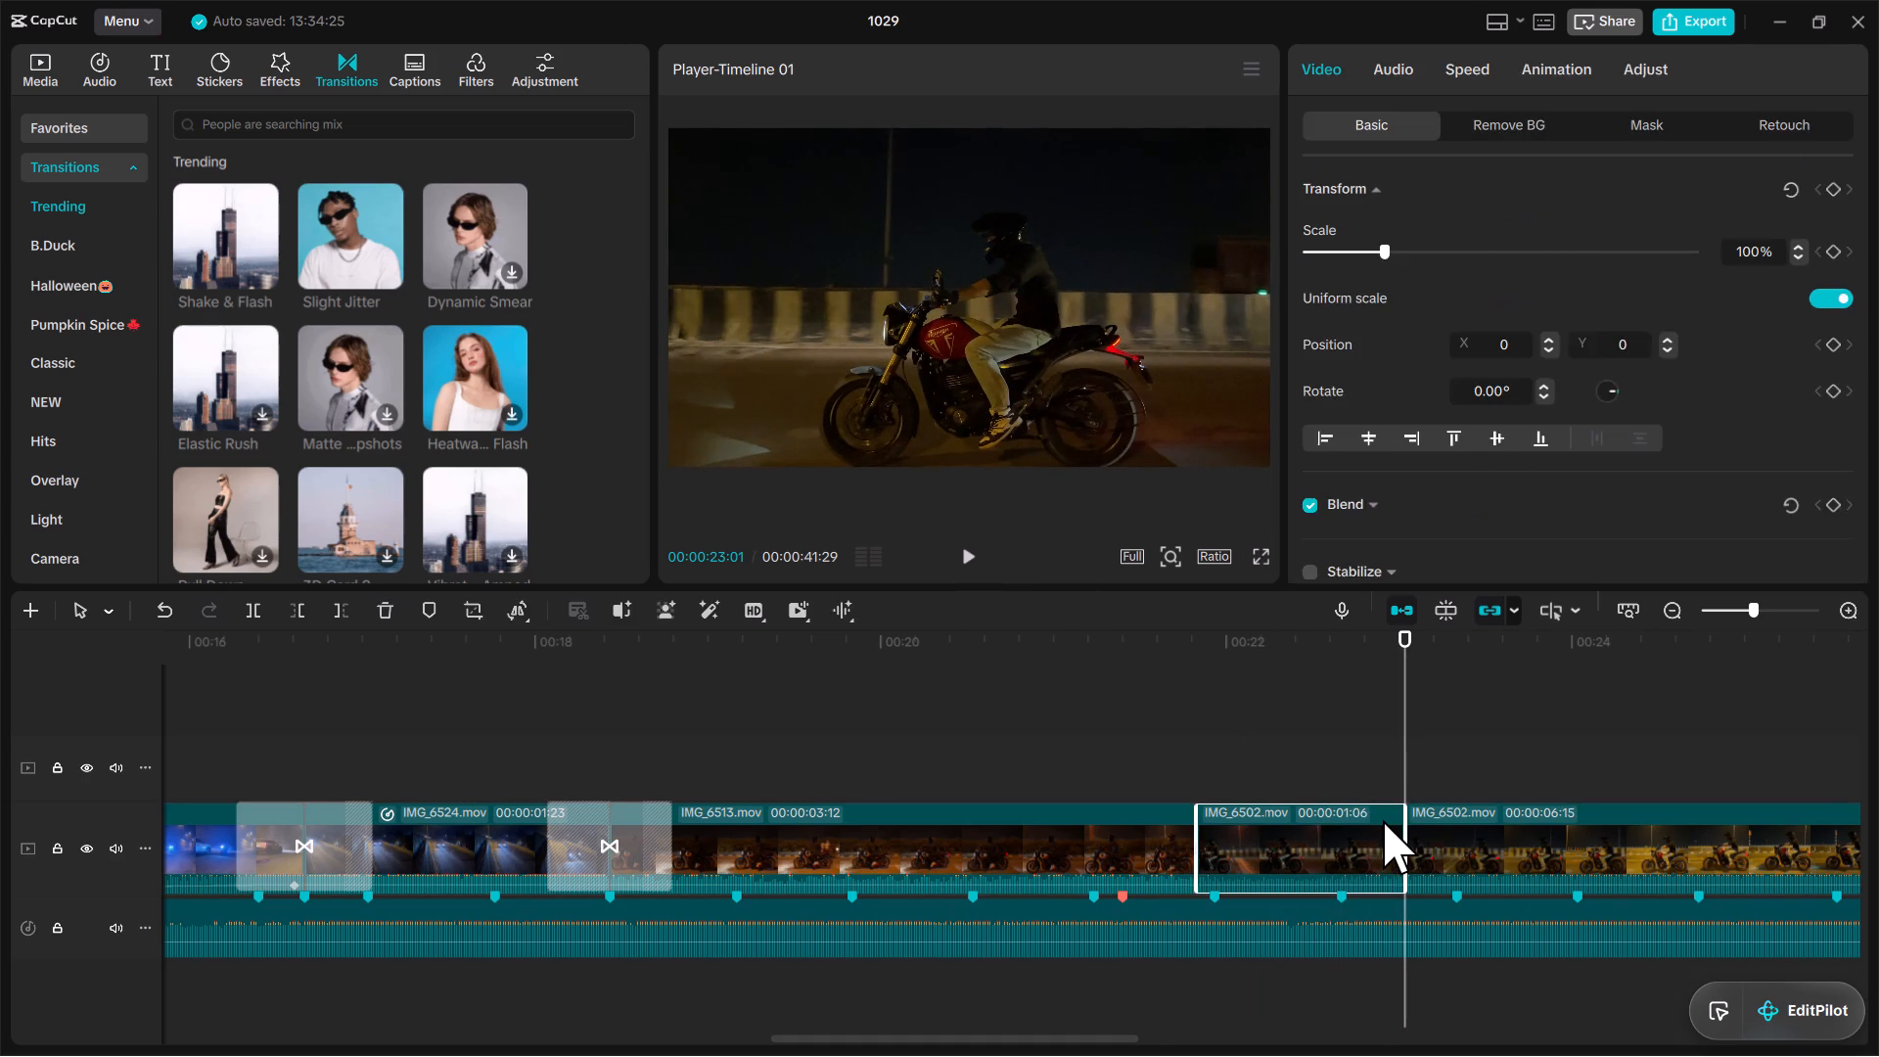
pyautogui.press('BackSpace')
# Scrub through the remaining IMG_6502.mov to find its cut point and split it at 00:00:24:26.
pyautogui.moveTo(1396, 745); pyautogui.dragTo(1444, 746)
pyautogui.moveTo(1440, 747); pyautogui.dragTo(1671, 765)
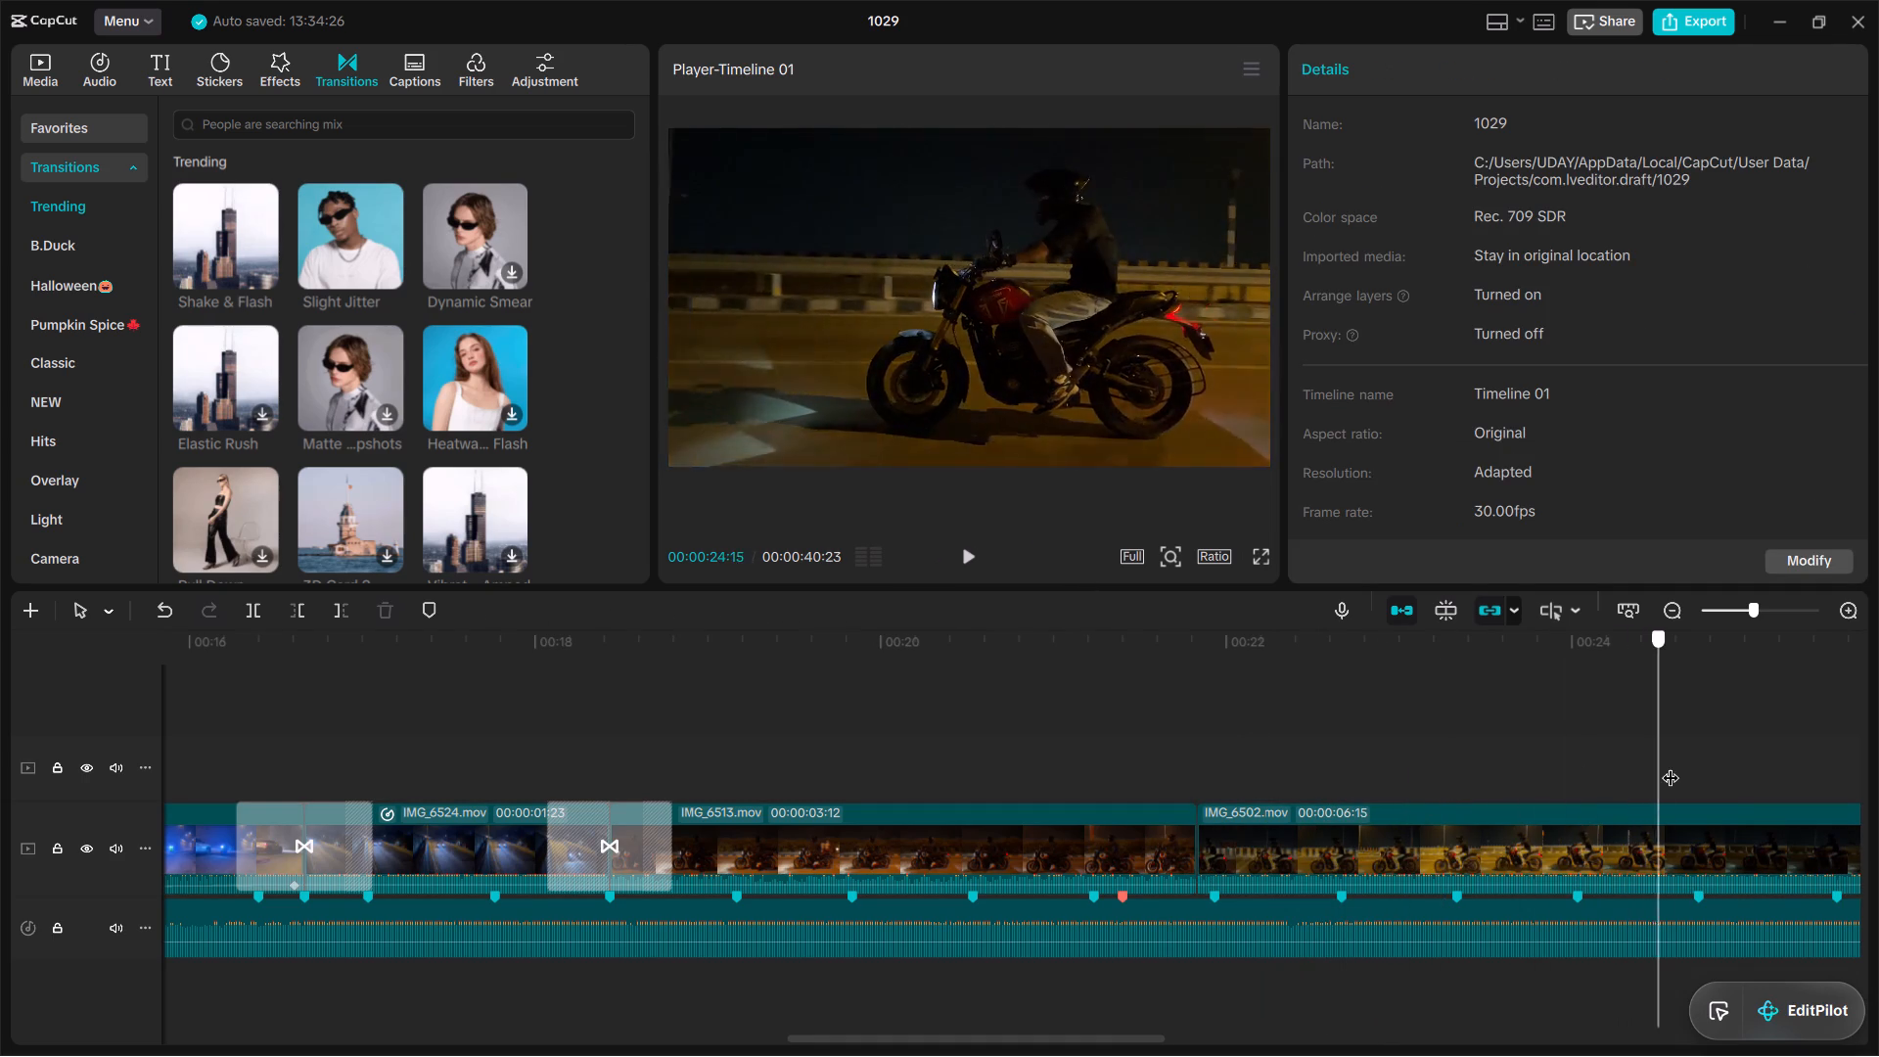
pyautogui.moveTo(1671, 765); pyautogui.dragTo(1753, 772)
pyautogui.moveTo(1727, 763); pyautogui.dragTo(1750, 773)
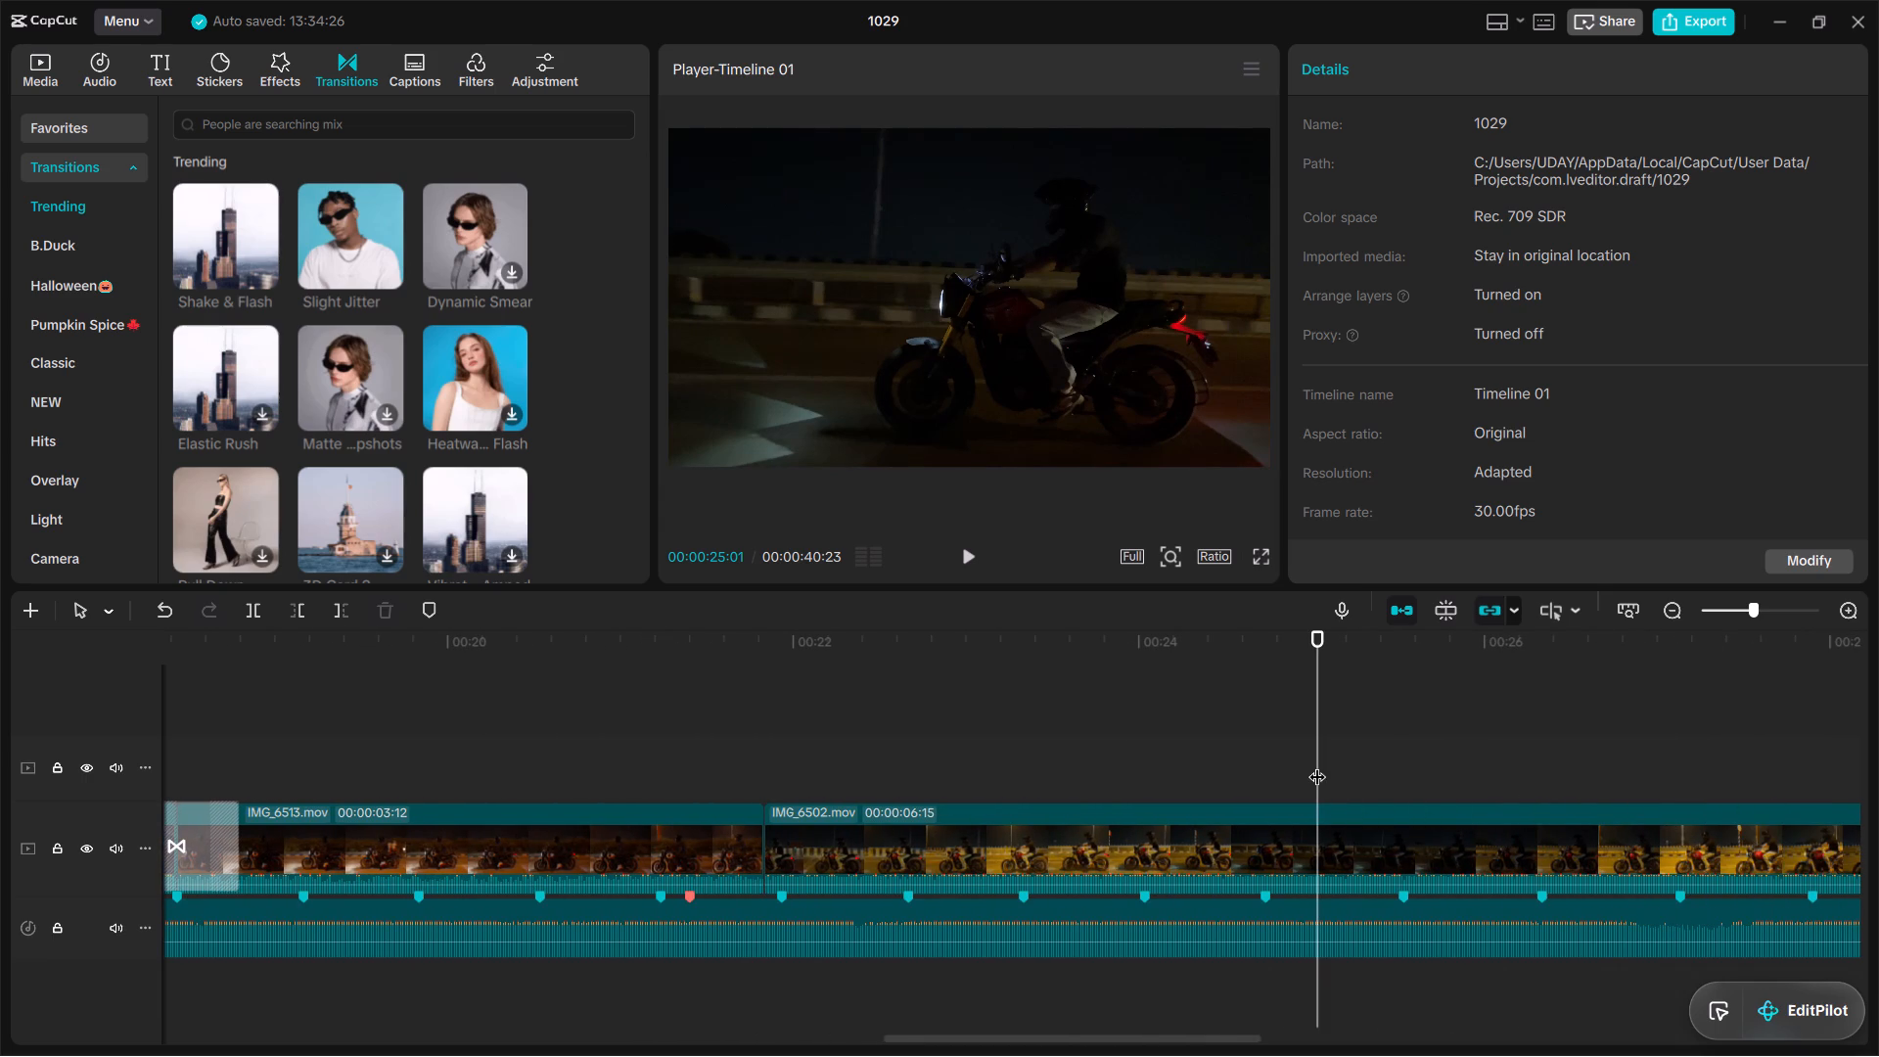
pyautogui.moveTo(1314, 763); pyautogui.dragTo(1192, 762)
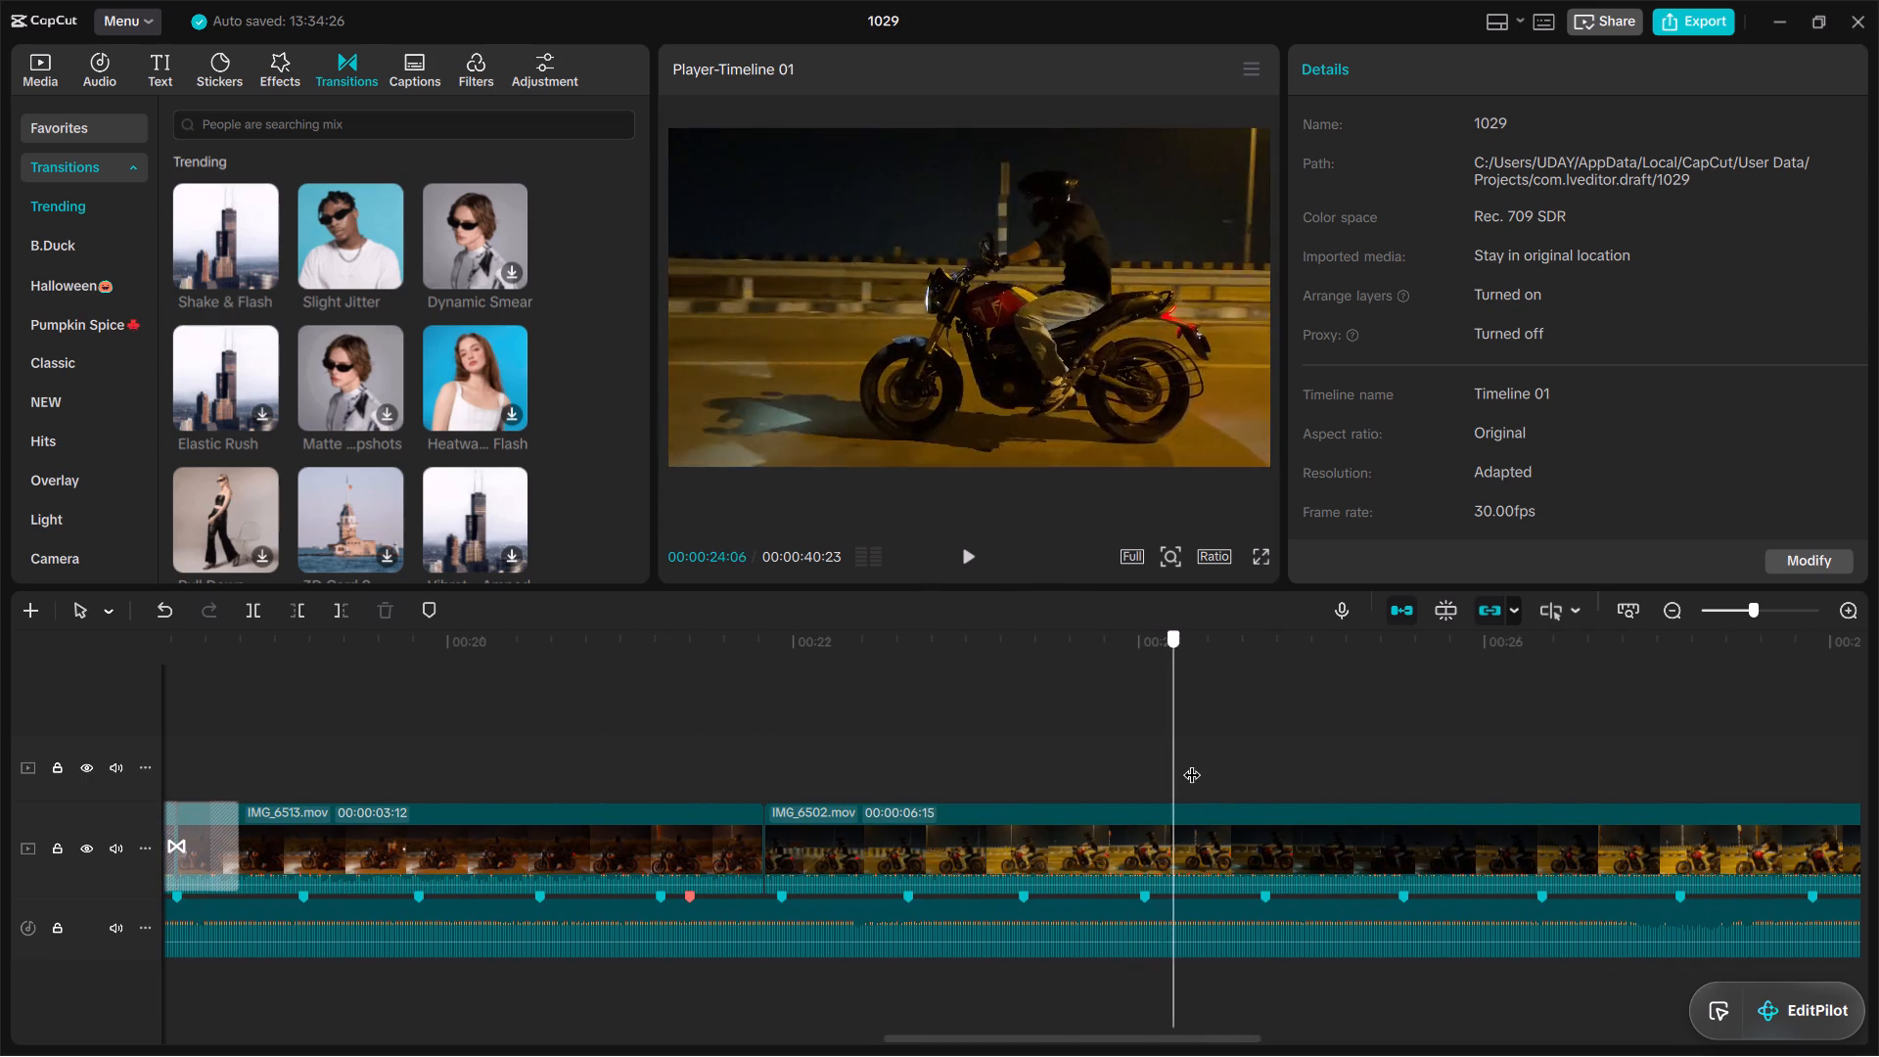
pyautogui.moveTo(1192, 762); pyautogui.dragTo(1228, 765)
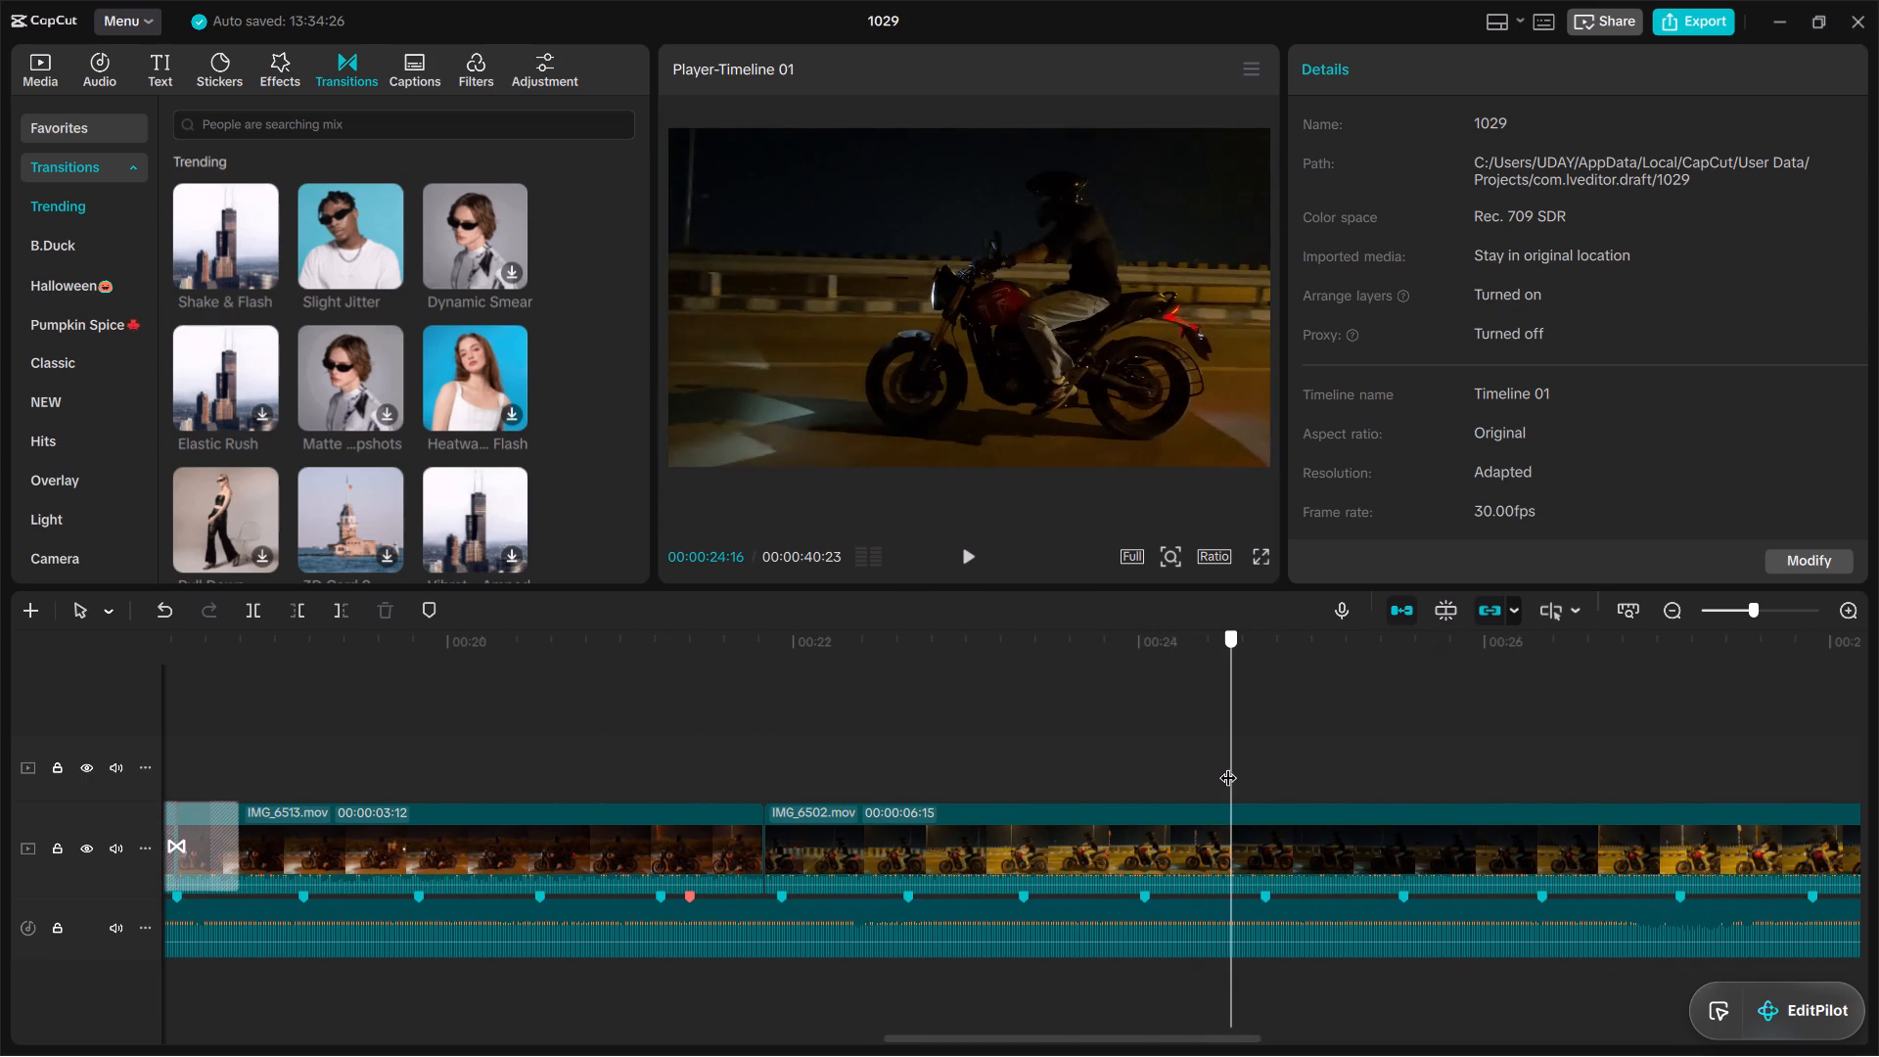
pyautogui.moveTo(1228, 765); pyautogui.dragTo(1263, 771)
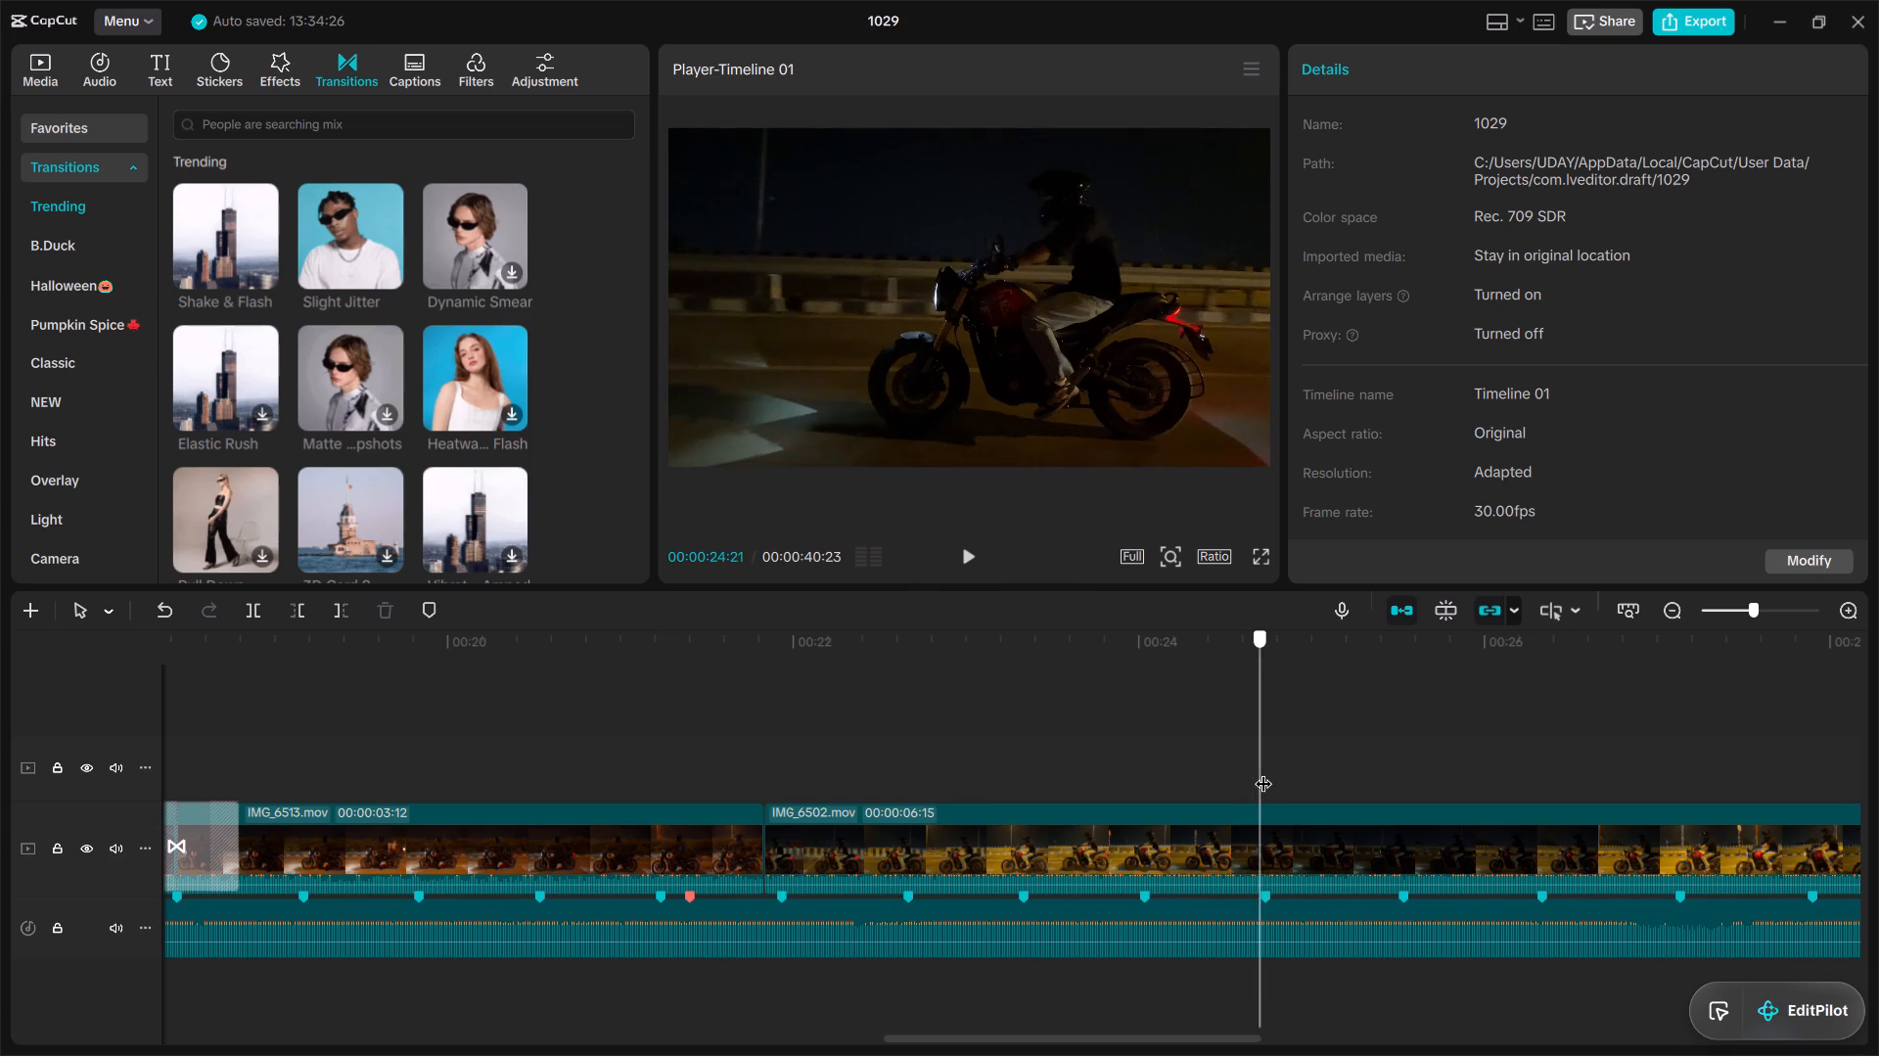
pyautogui.moveTo(1263, 771); pyautogui.dragTo(1653, 784)
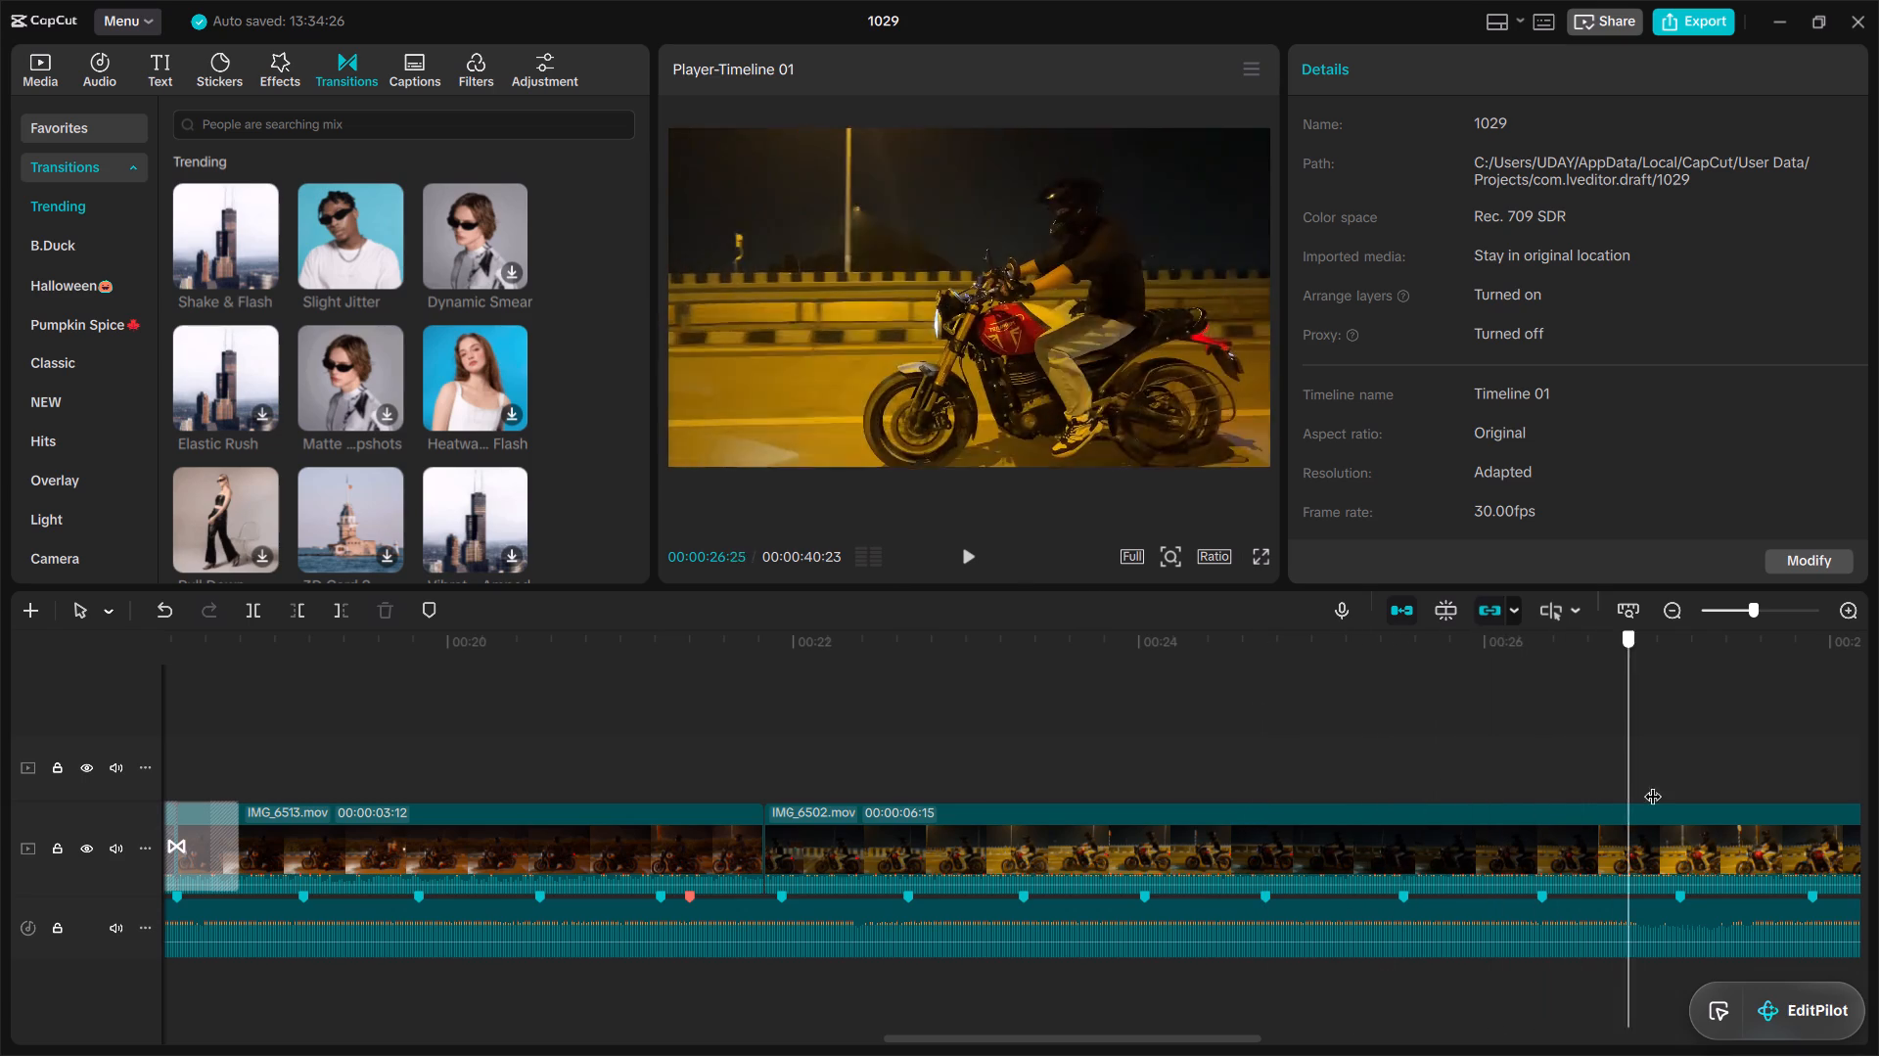
pyautogui.moveTo(1653, 784); pyautogui.dragTo(1724, 782)
pyautogui.click(1714, 782)
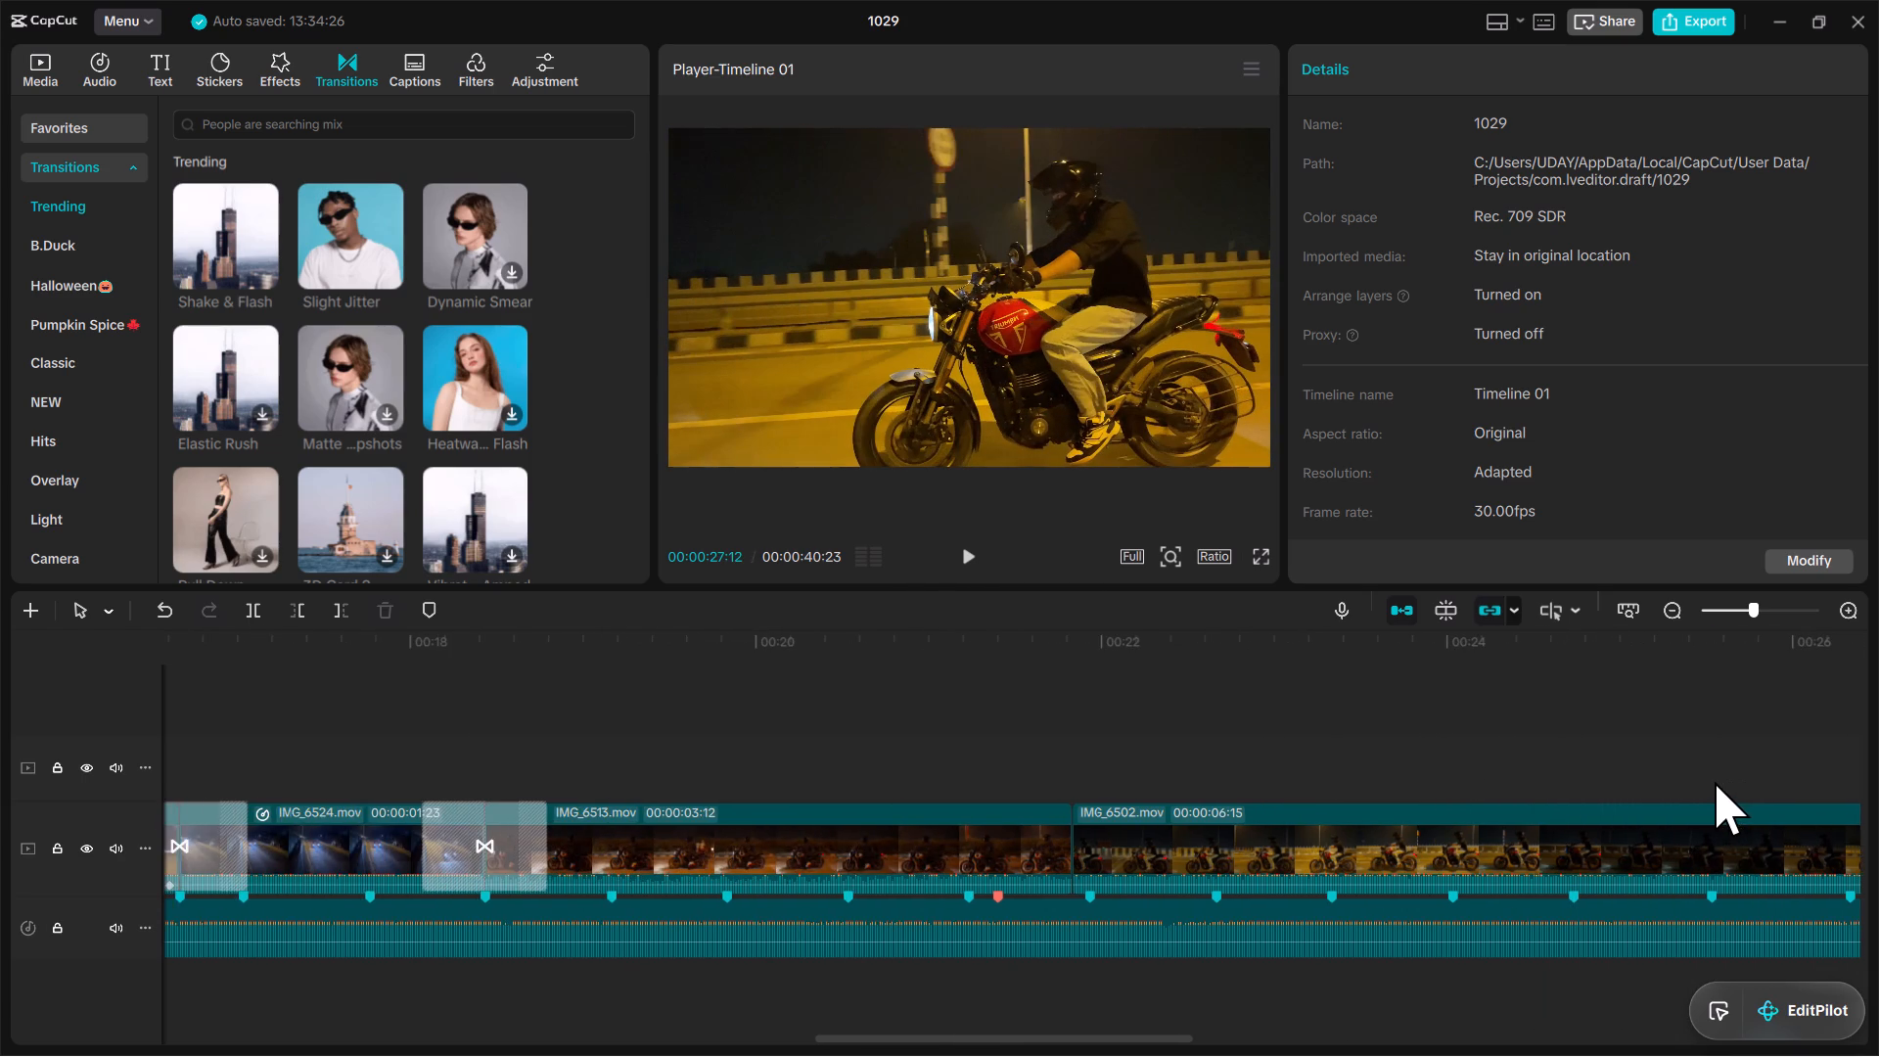
pyautogui.moveTo(1715, 794); pyautogui.dragTo(1716, 804)
pyautogui.click(1326, 765)
pyautogui.moveTo(1326, 766); pyautogui.dragTo(1352, 766)
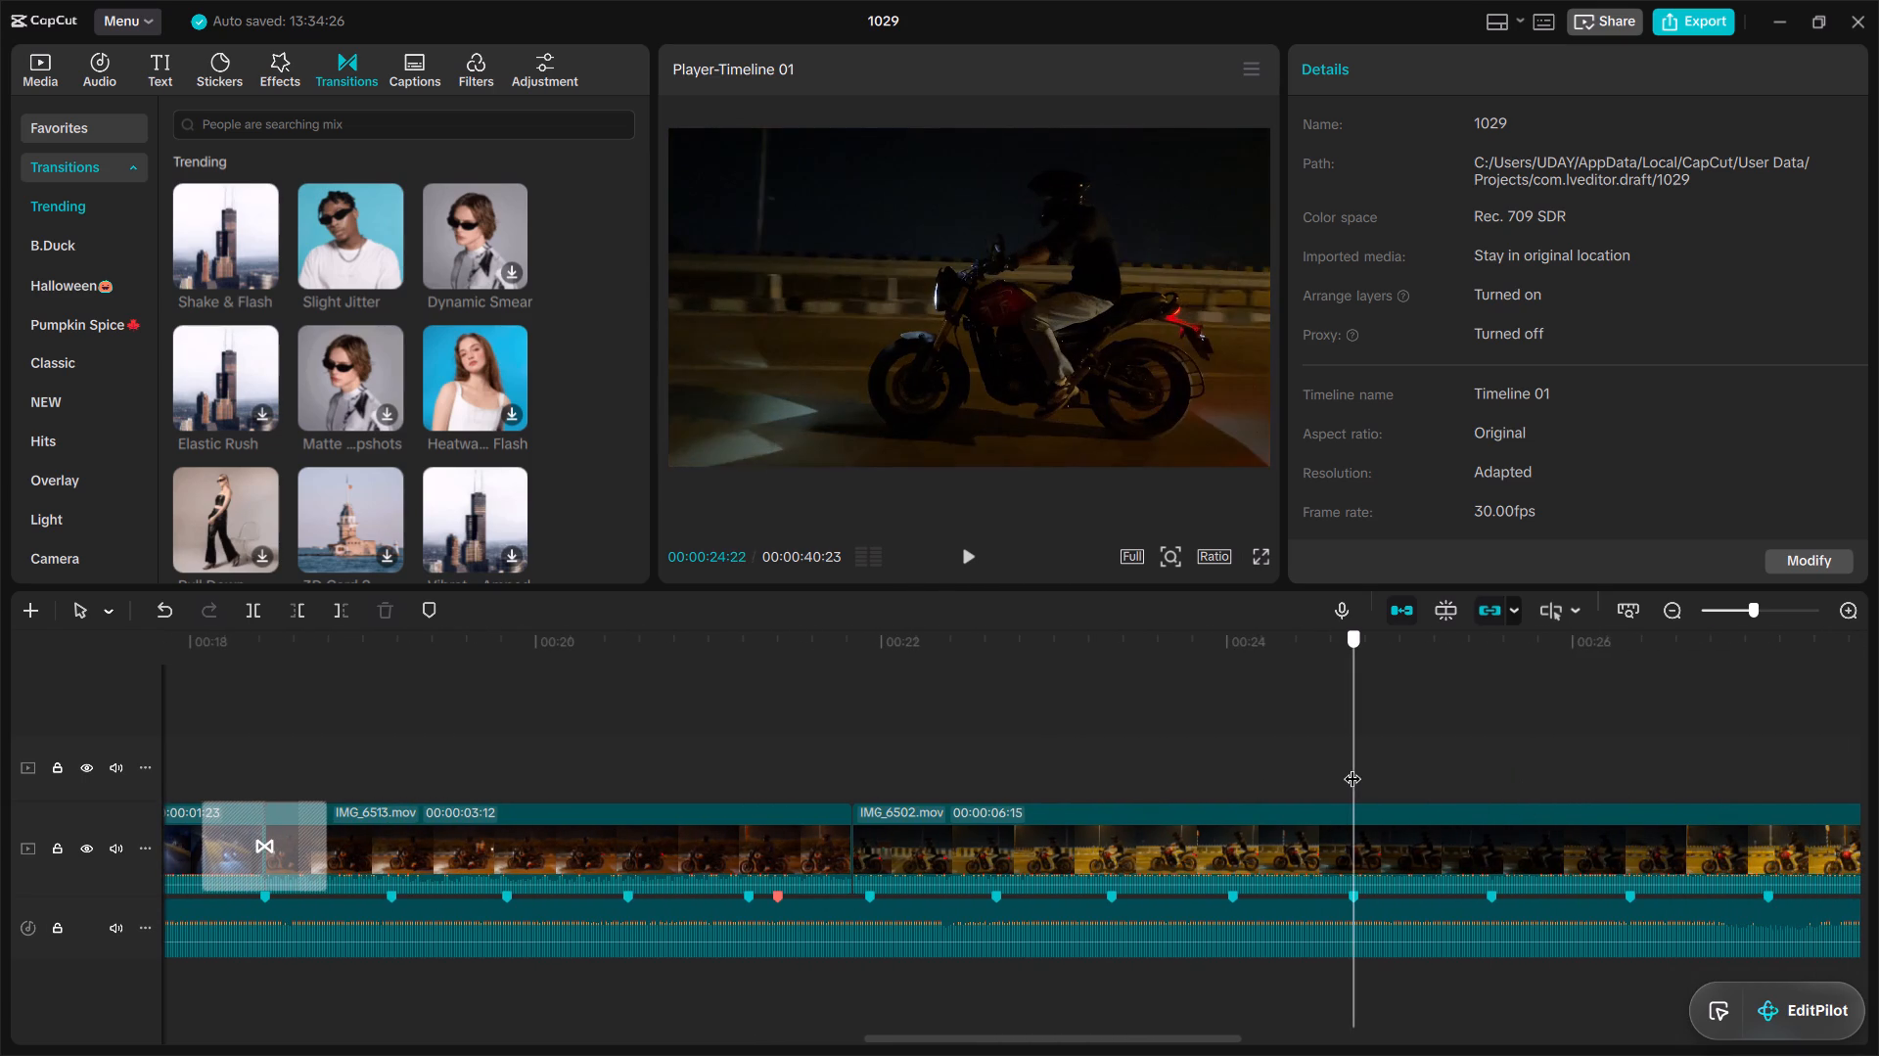
pyautogui.moveTo(1352, 766); pyautogui.dragTo(1379, 765)
pyautogui.press('s')
# Move the first piece of IMG_6502.mov onto a new video track above IMG_6513.mov.
pyautogui.moveTo(1291, 844); pyautogui.dragTo(736, 740)
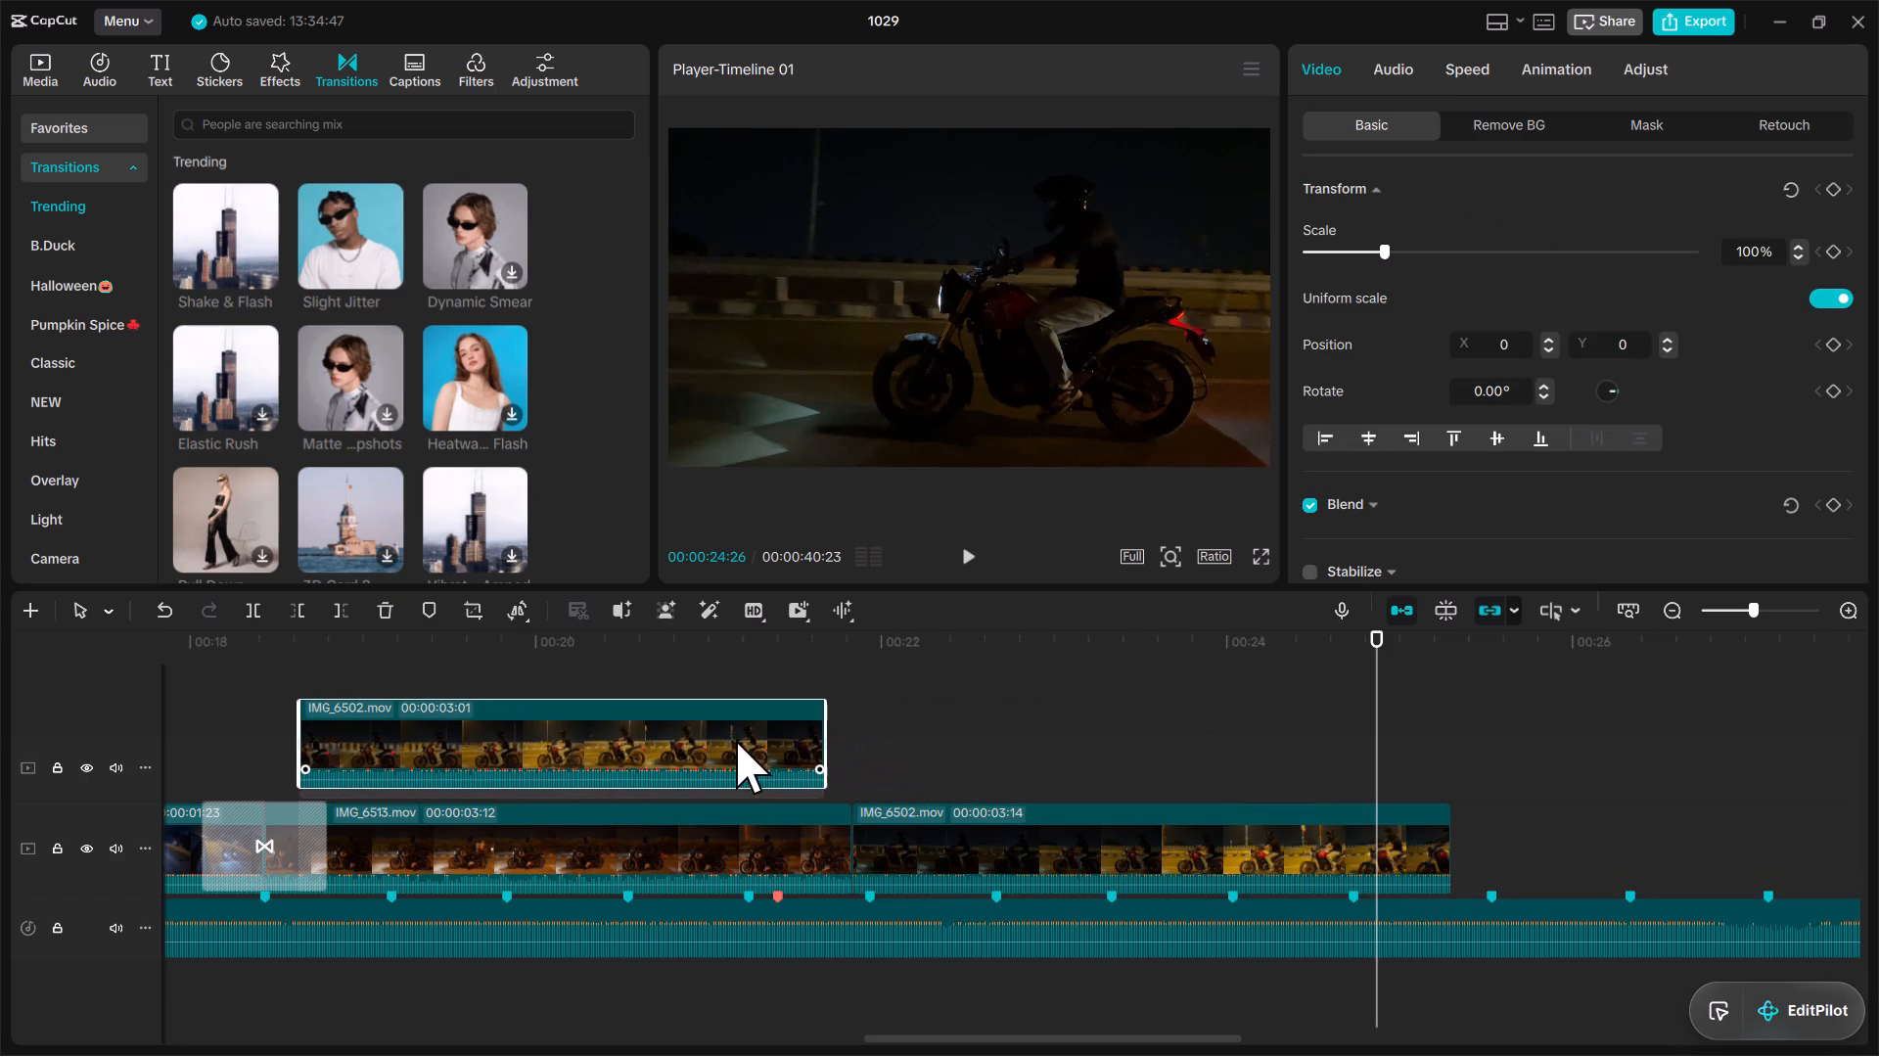
pyautogui.moveTo(736, 740); pyautogui.dragTo(711, 739)
pyautogui.moveTo(682, 759); pyautogui.dragTo(693, 823)
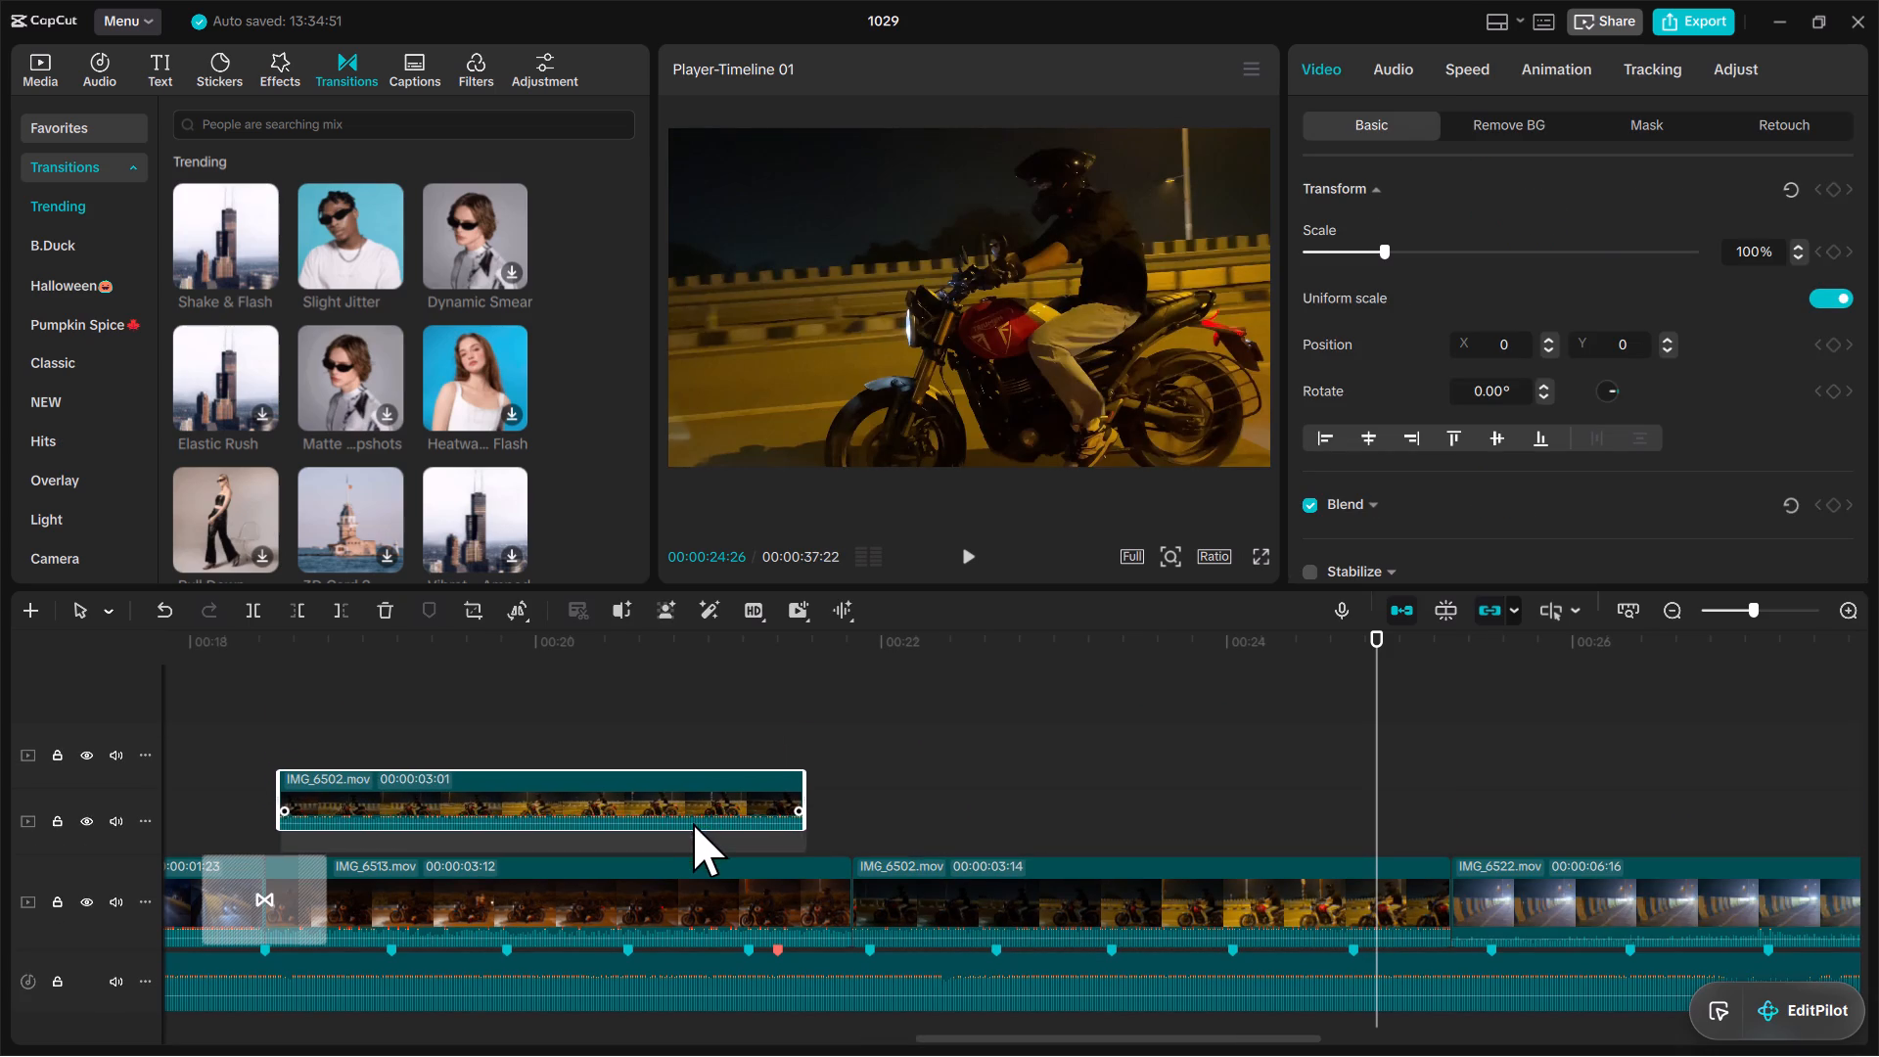
pyautogui.moveTo(693, 823); pyautogui.dragTo(680, 829)
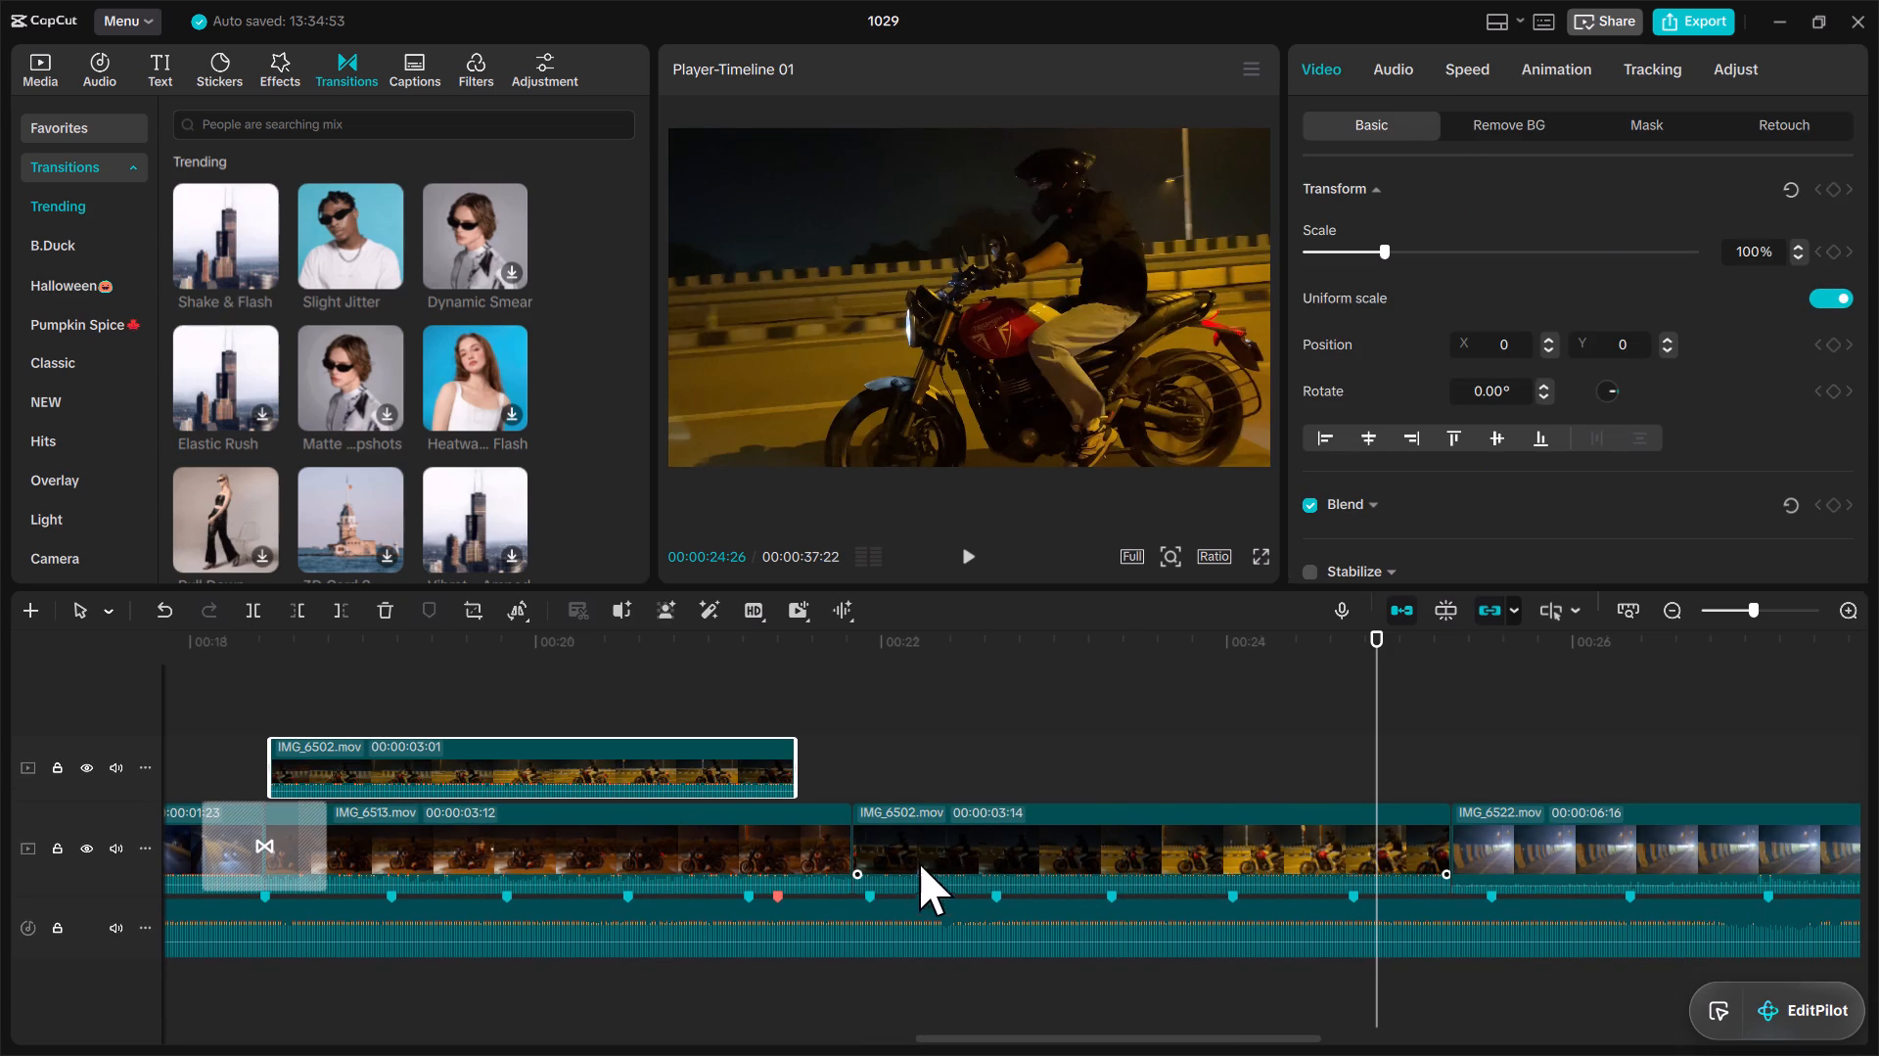
# Delete the leftover piece of IMG_6502.mov that follows IMG_6513.mov on the main track.
pyautogui.moveTo(1063, 840); pyautogui.dragTo(1109, 839)
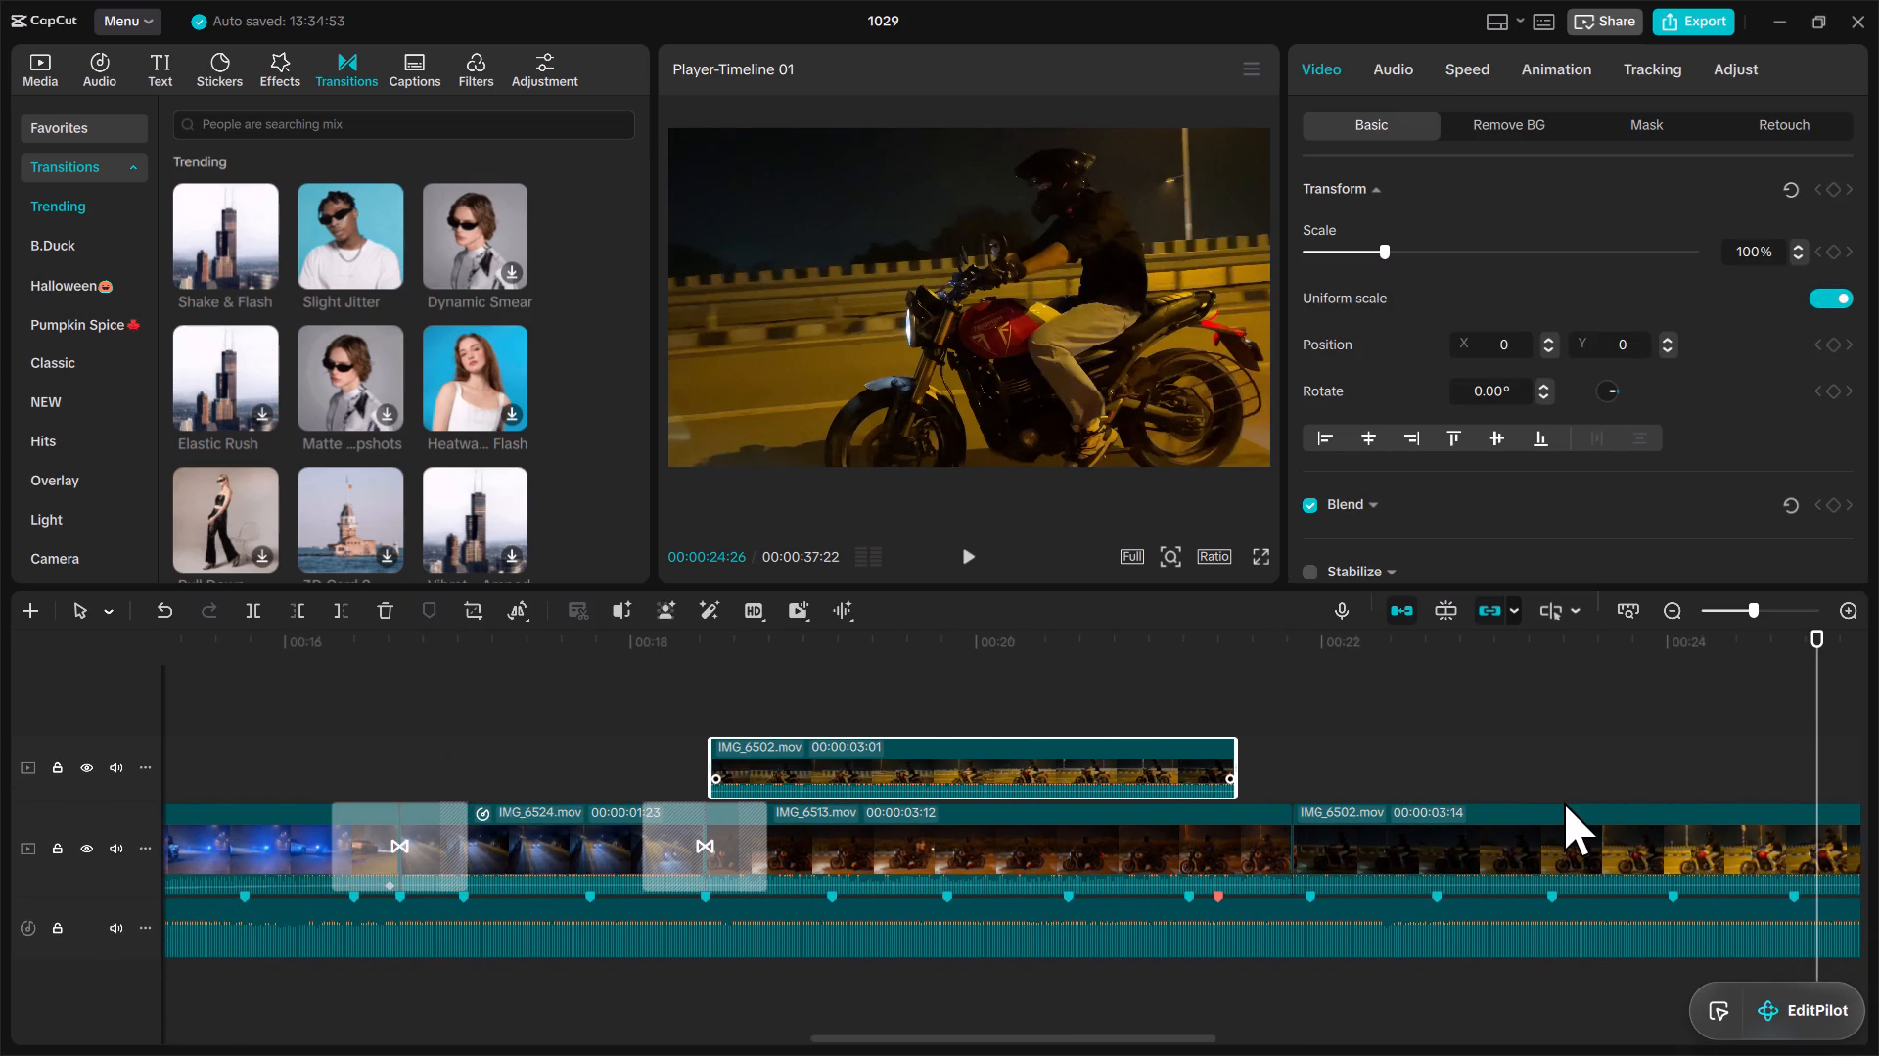
pyautogui.click(1552, 840)
pyautogui.press('BackSpace')
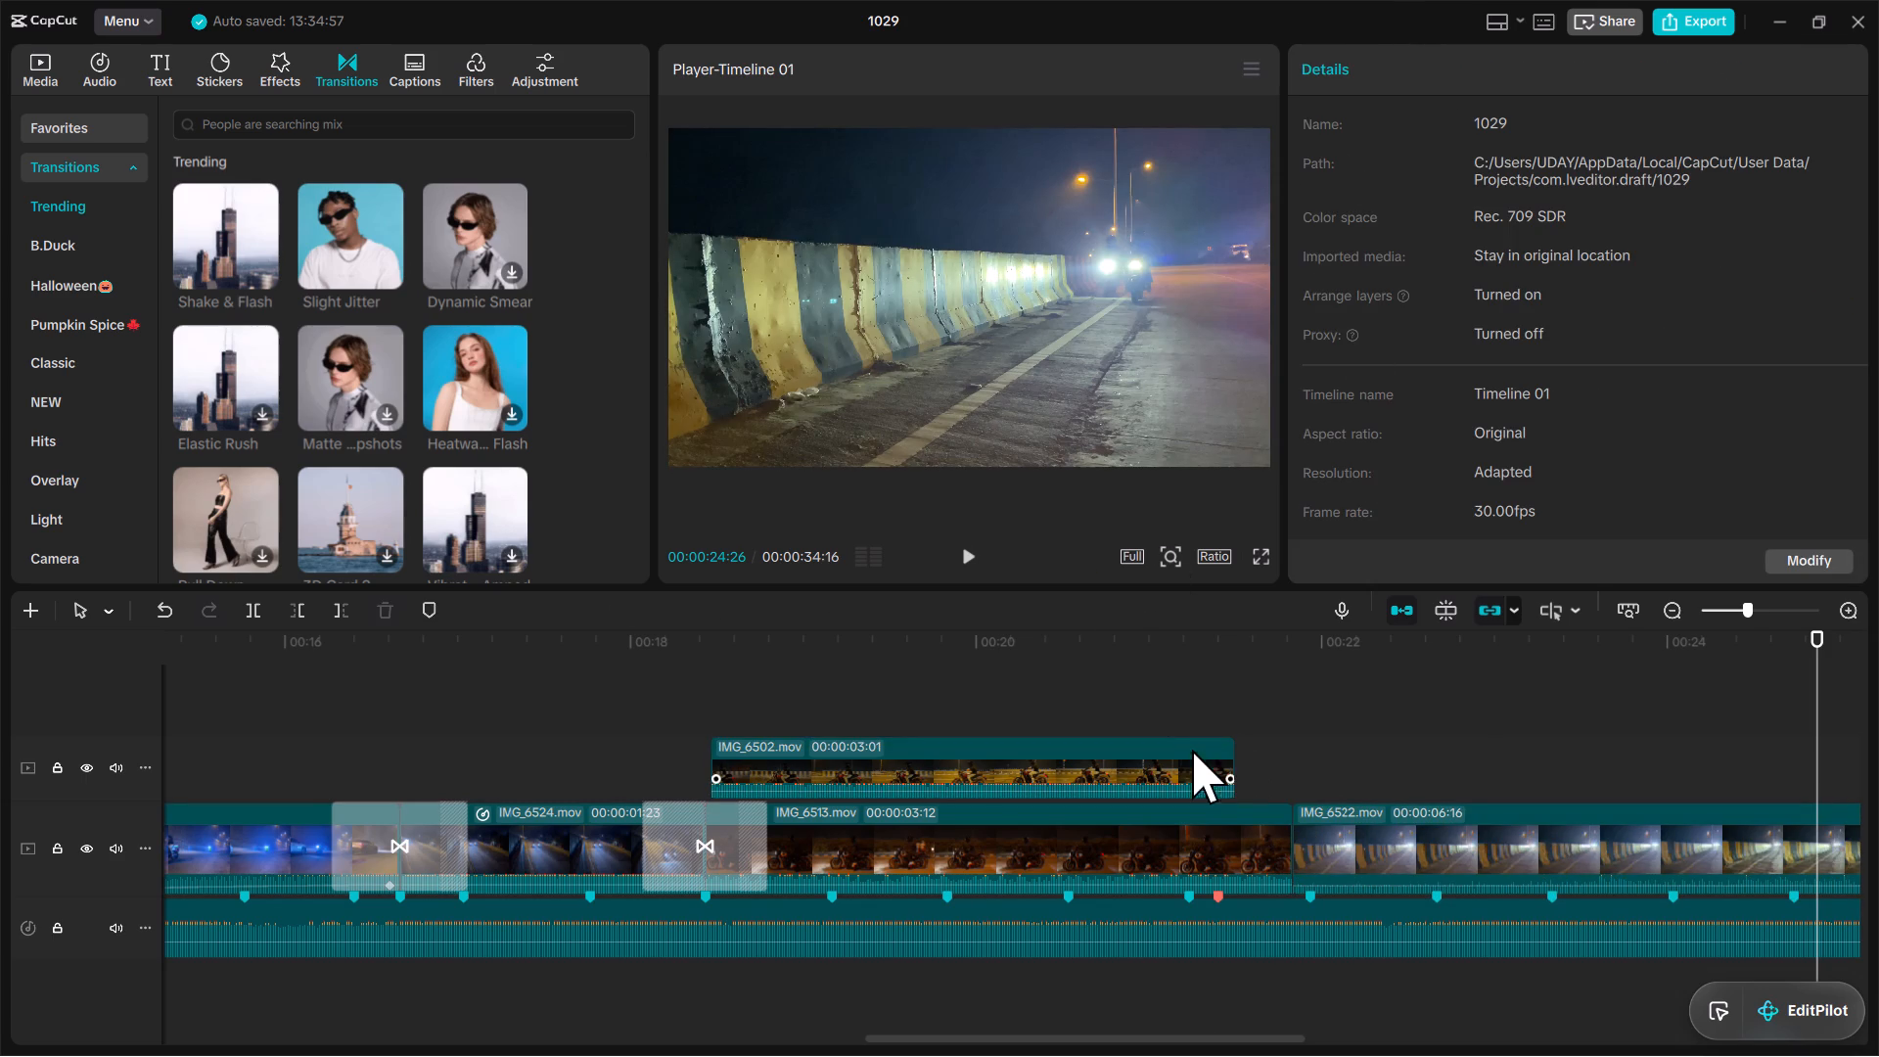
# Align the start of the overlay IMG_6502.mov with the beat marker at 00:00:18:13.
pyautogui.moveTo(1018, 758); pyautogui.dragTo(1034, 758)
pyautogui.click(700, 890)
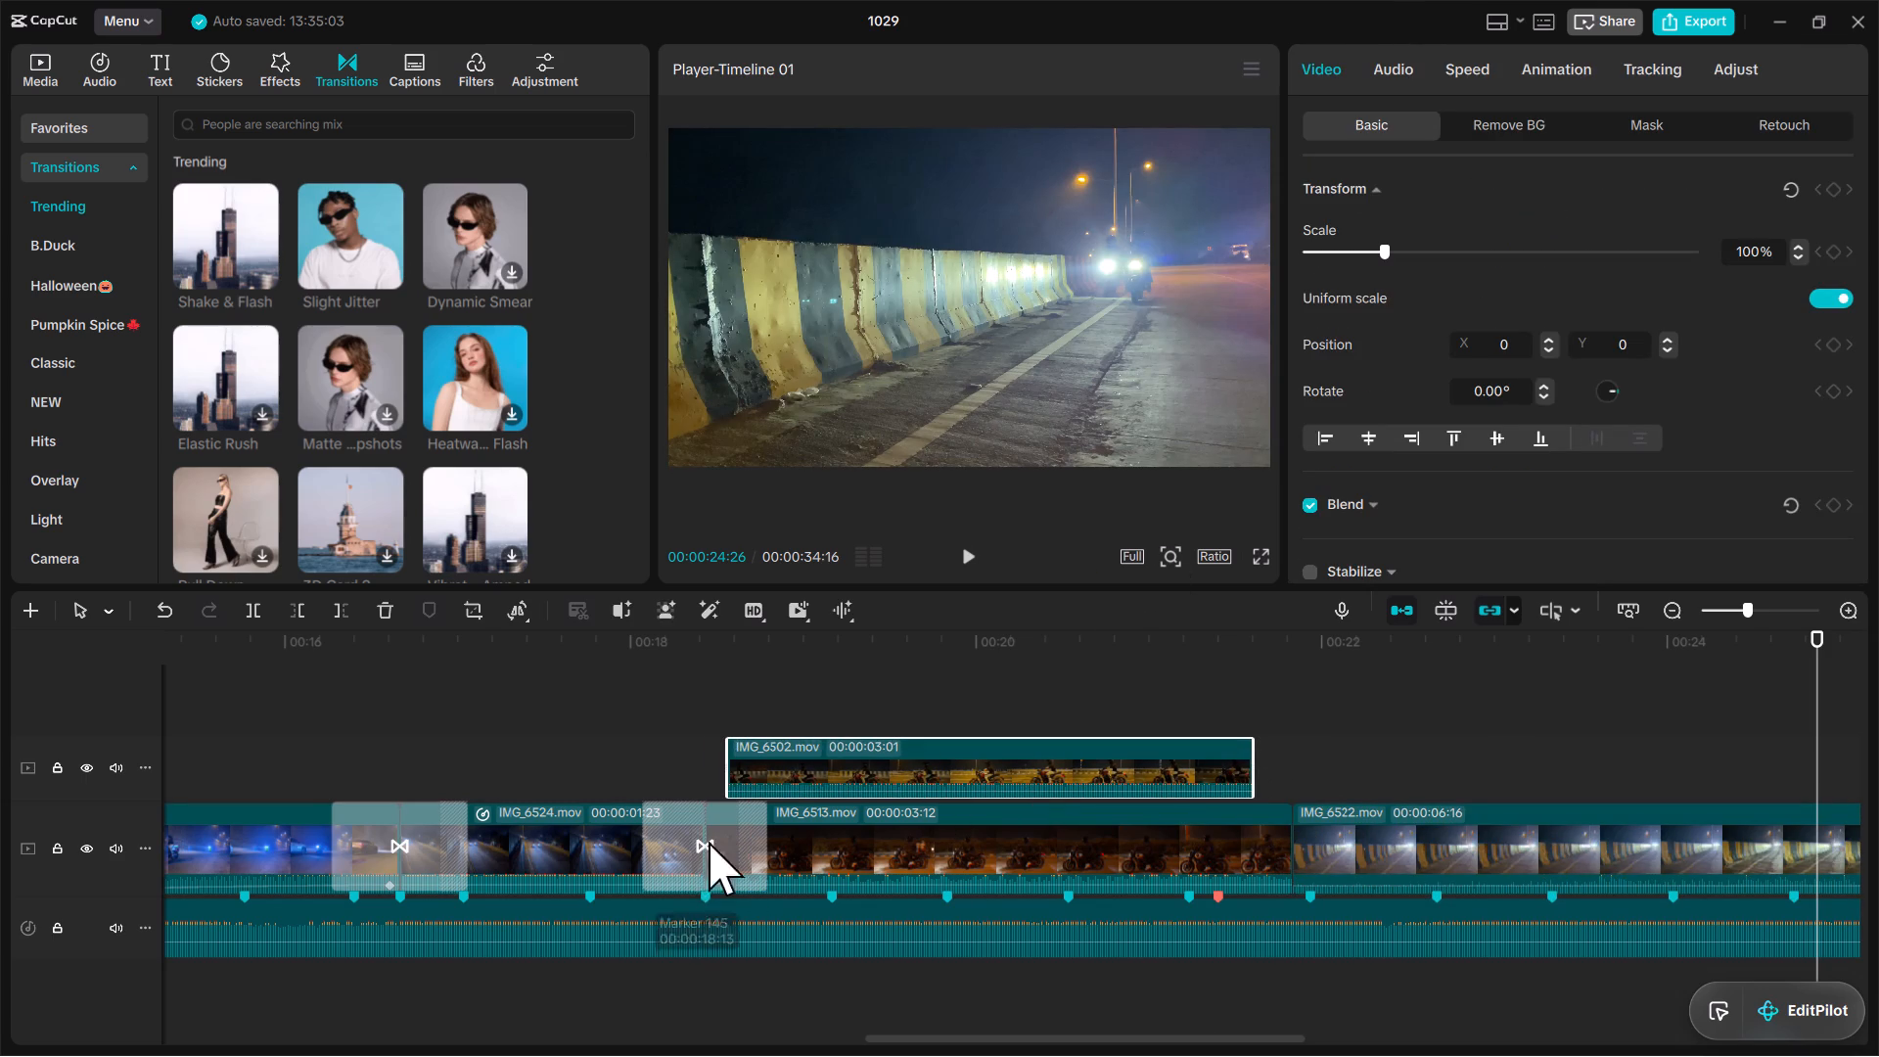
pyautogui.moveTo(775, 760); pyautogui.dragTo(753, 760)
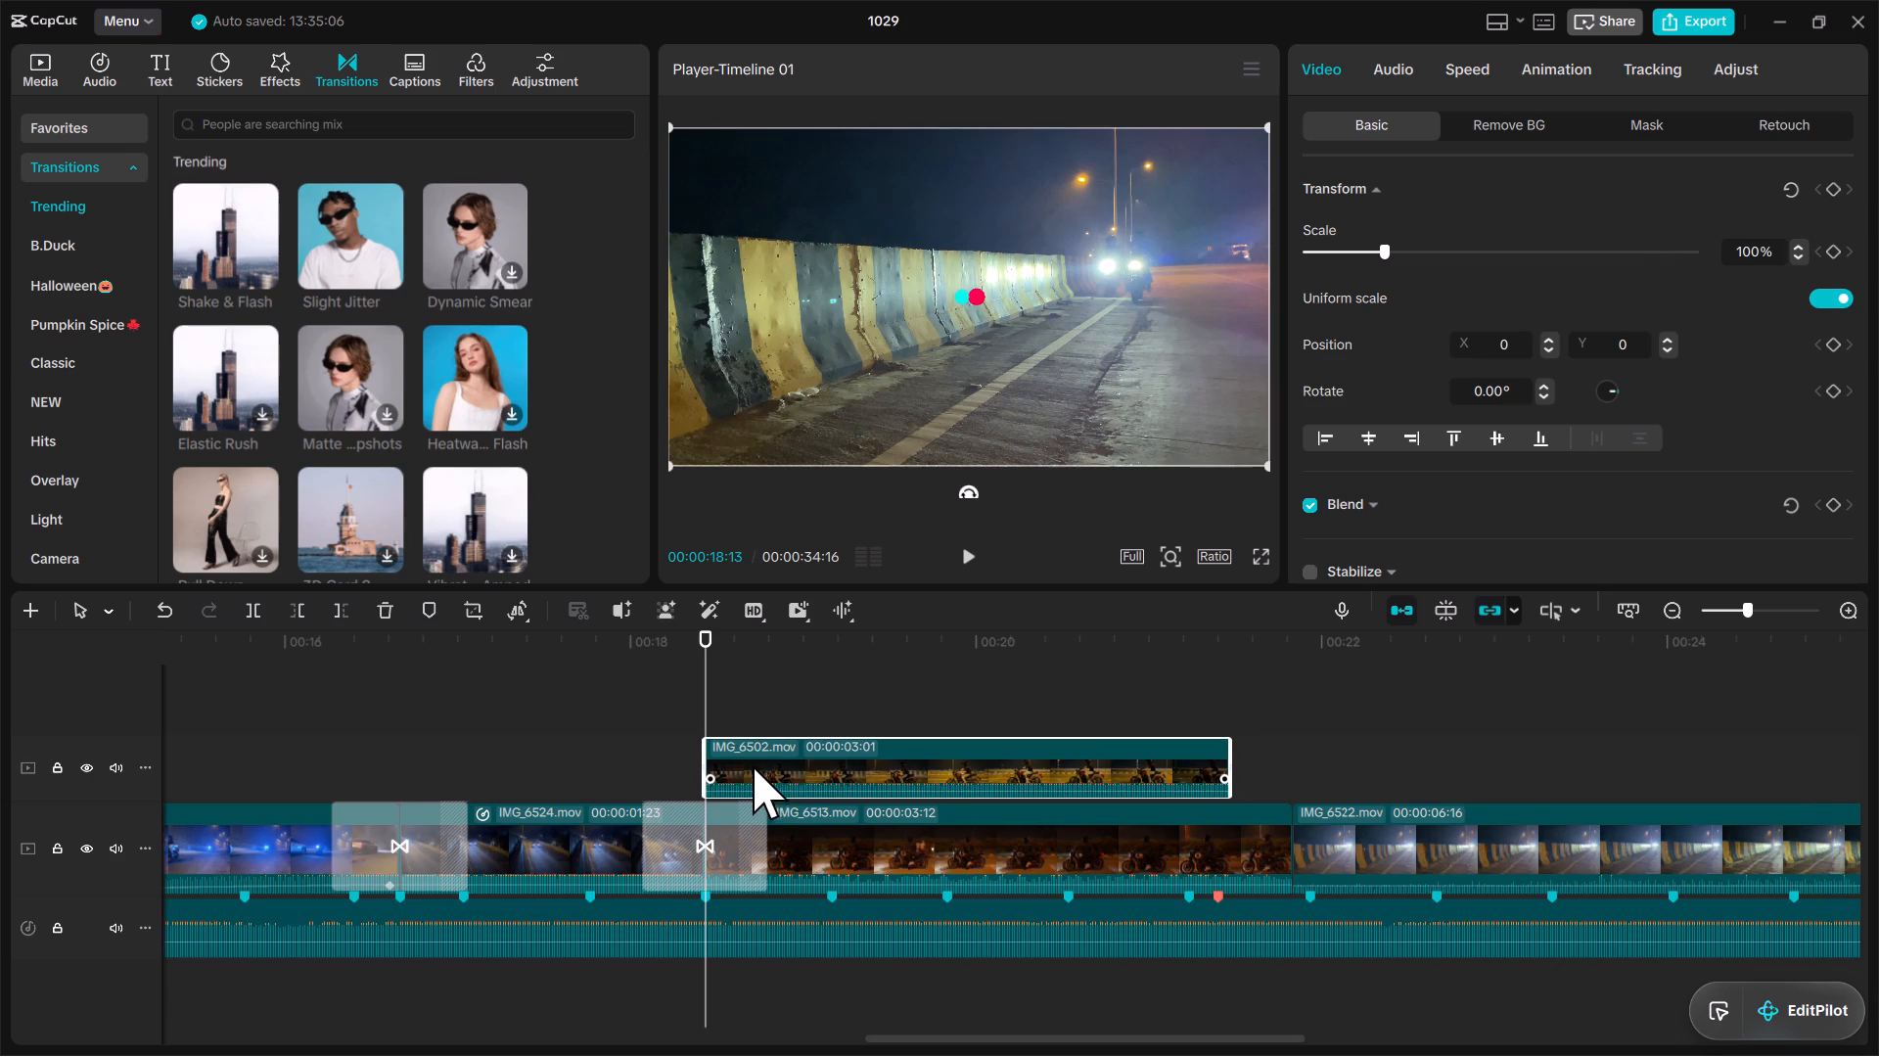
# Delete the Slight Jitter transition between IMG_6524.mov and IMG_6513.mov.
pyautogui.scroll(2, 805, 743)
pyautogui.click(725, 817)
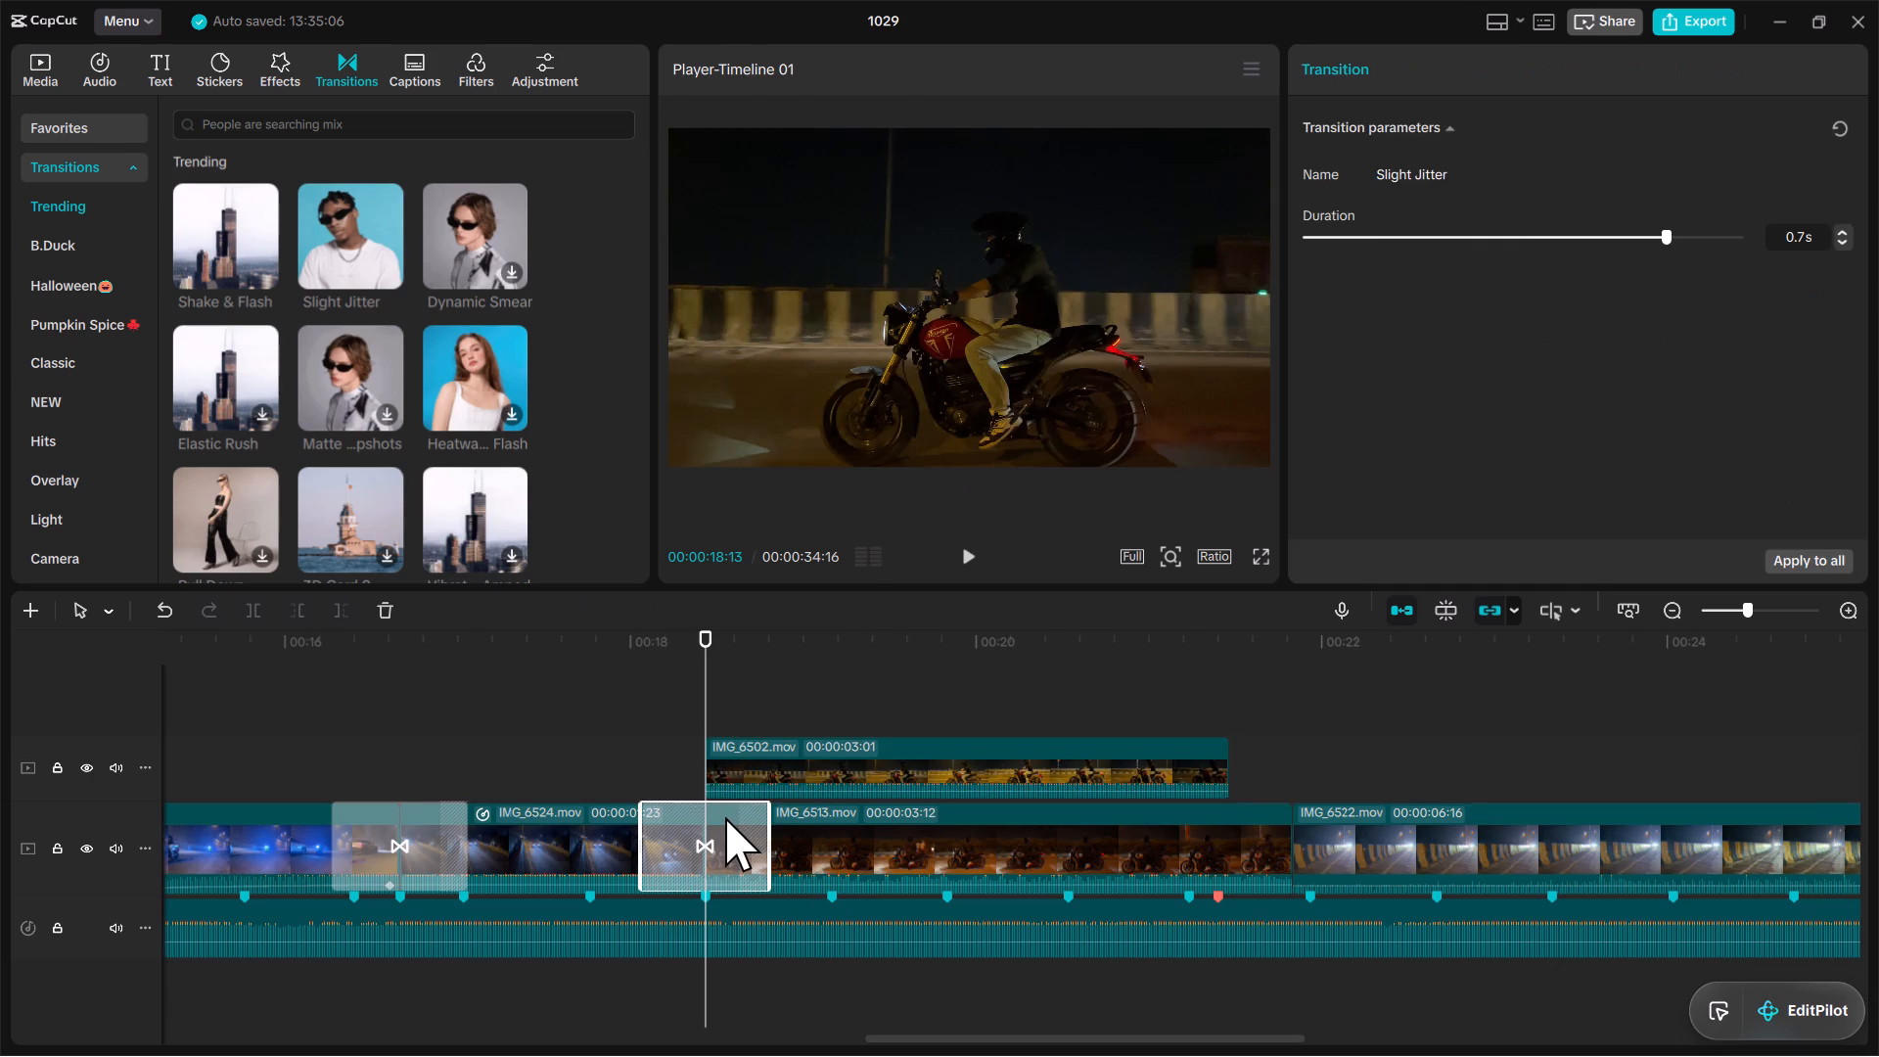
pyautogui.press('BackSpace')
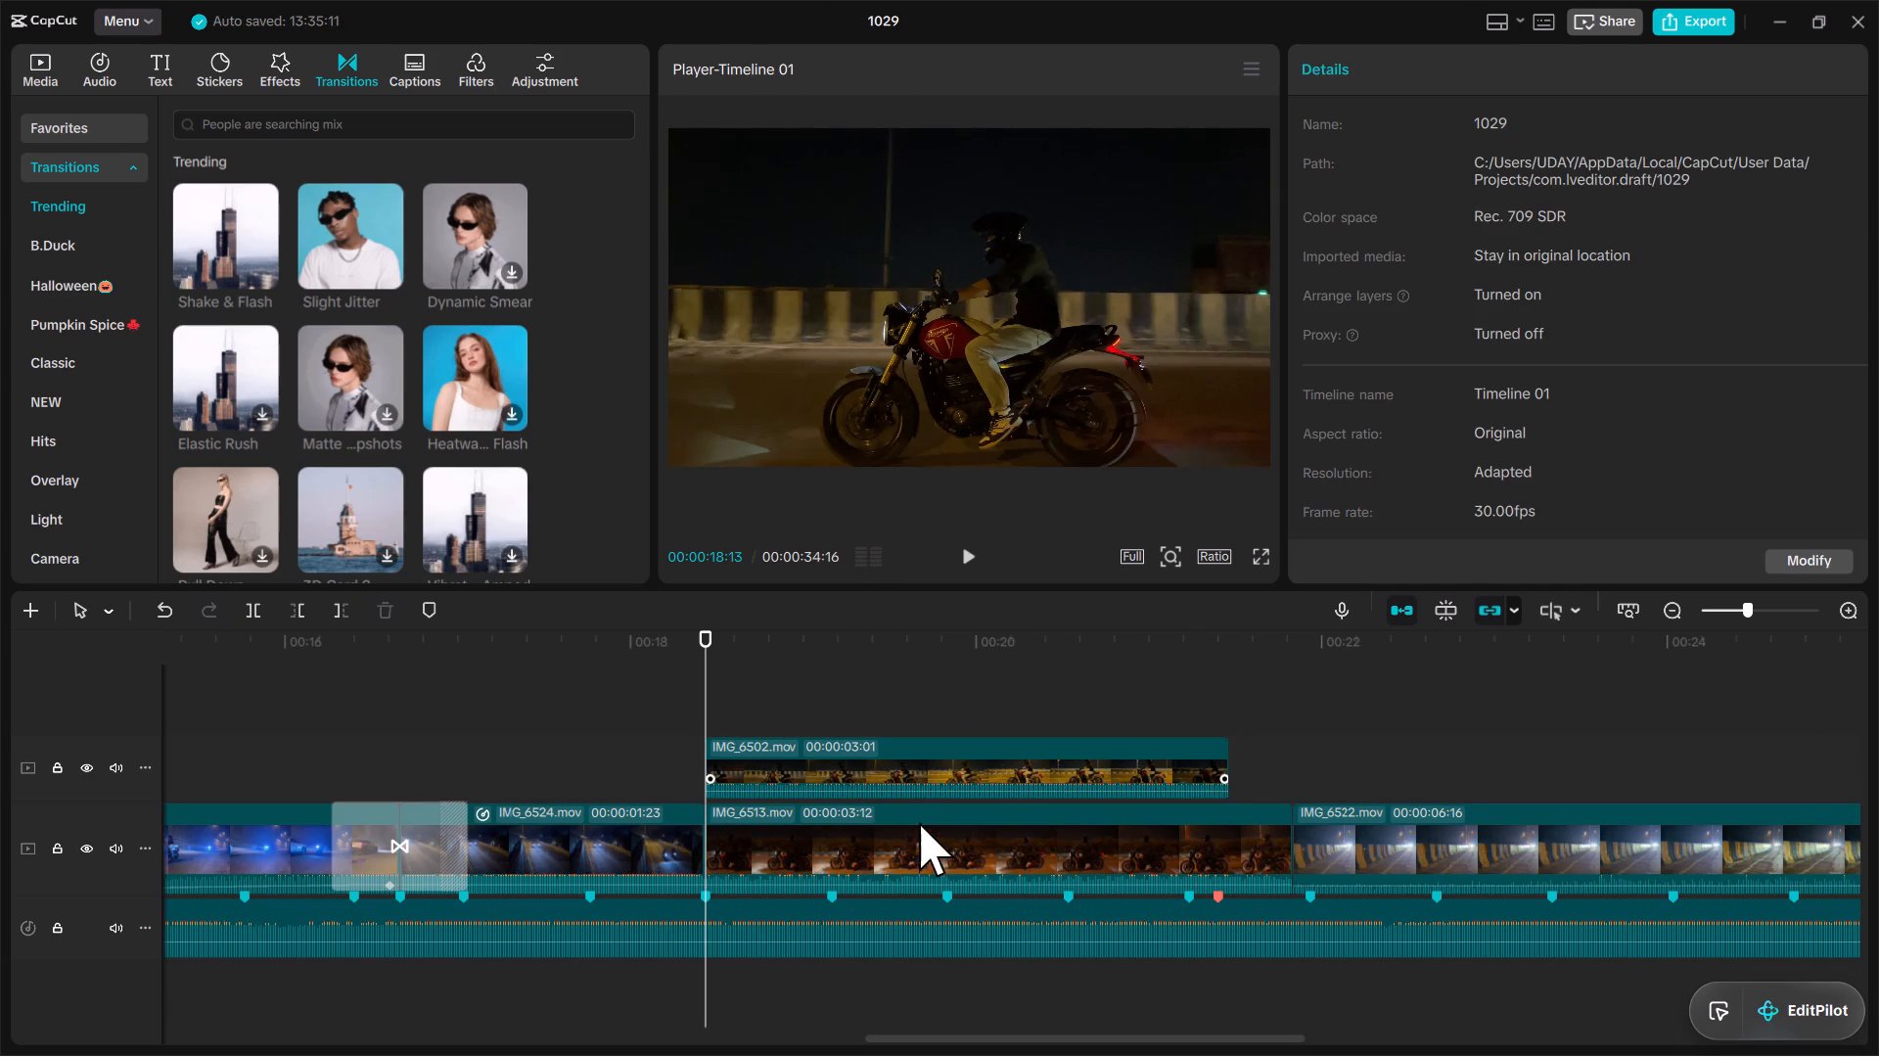
# Add a Filmstrip mask to the overlay IMG_6502.mov.
pyautogui.click(900, 769)
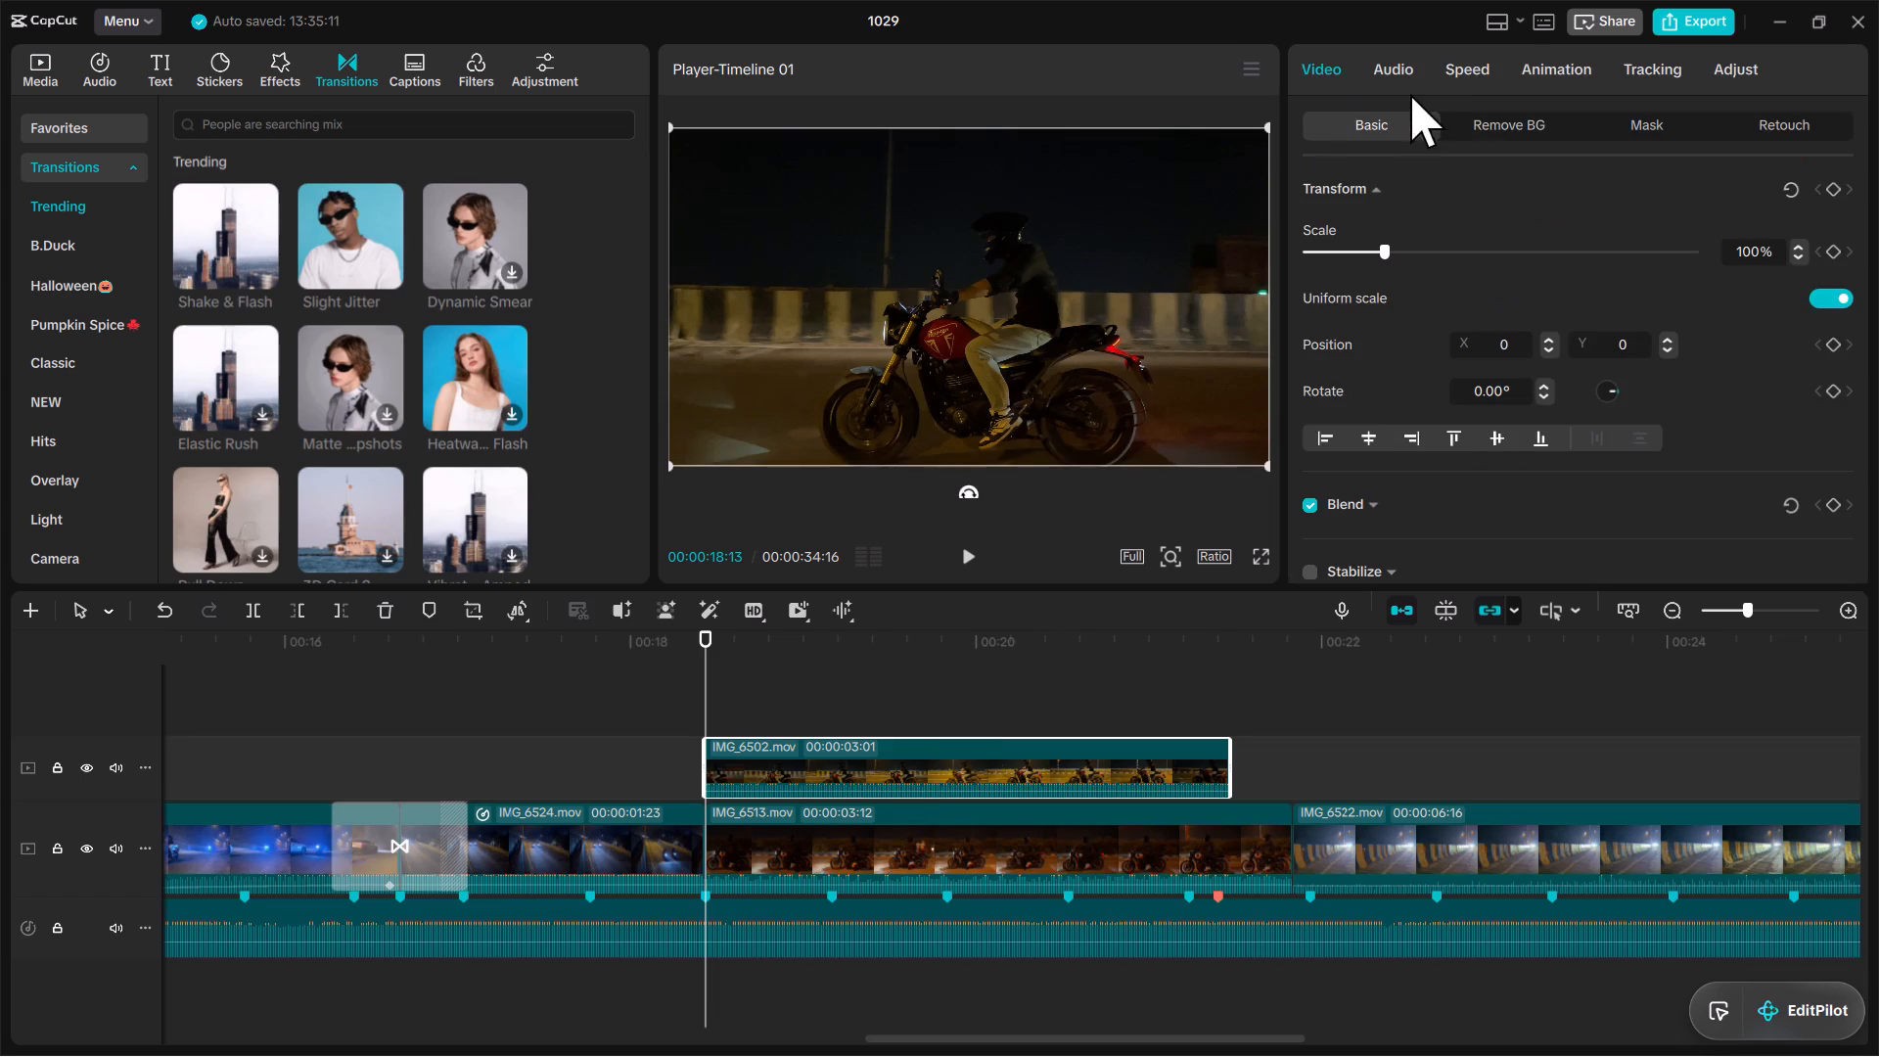
pyautogui.click(1648, 120)
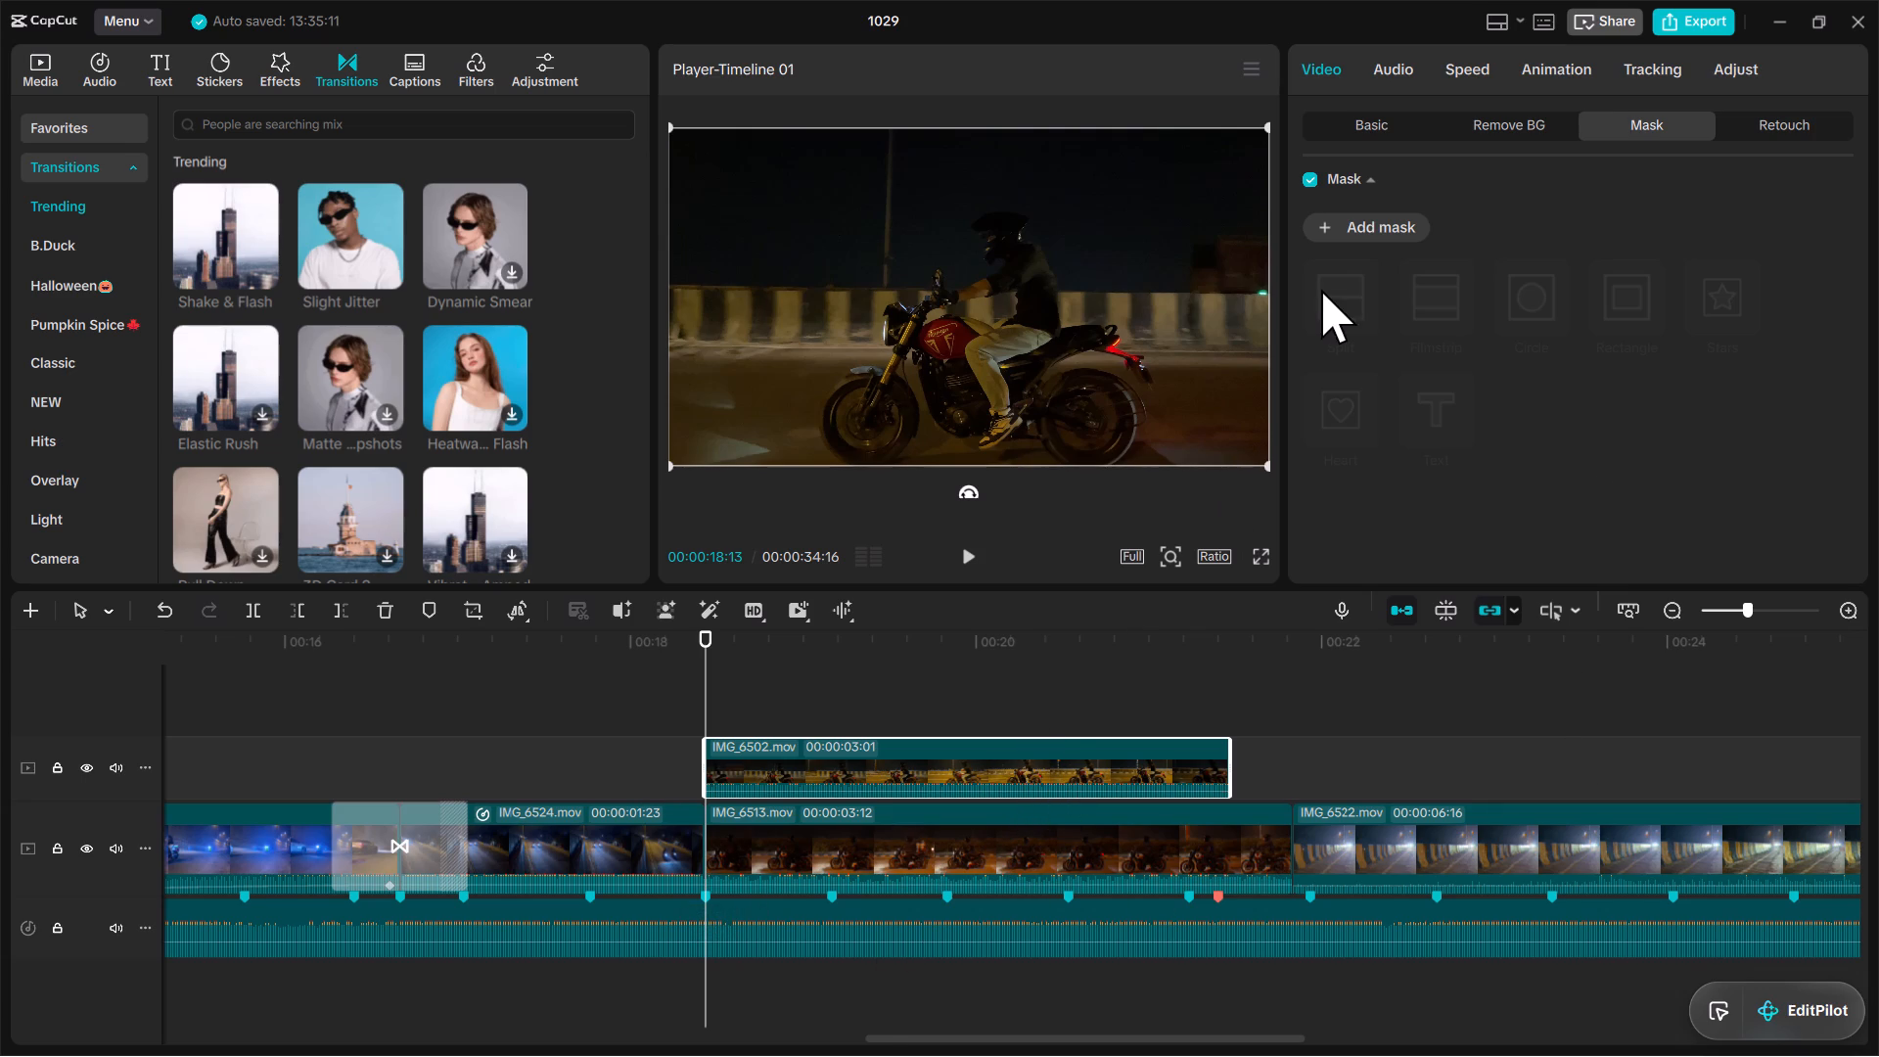
pyautogui.click(1338, 216)
pyautogui.click(1427, 290)
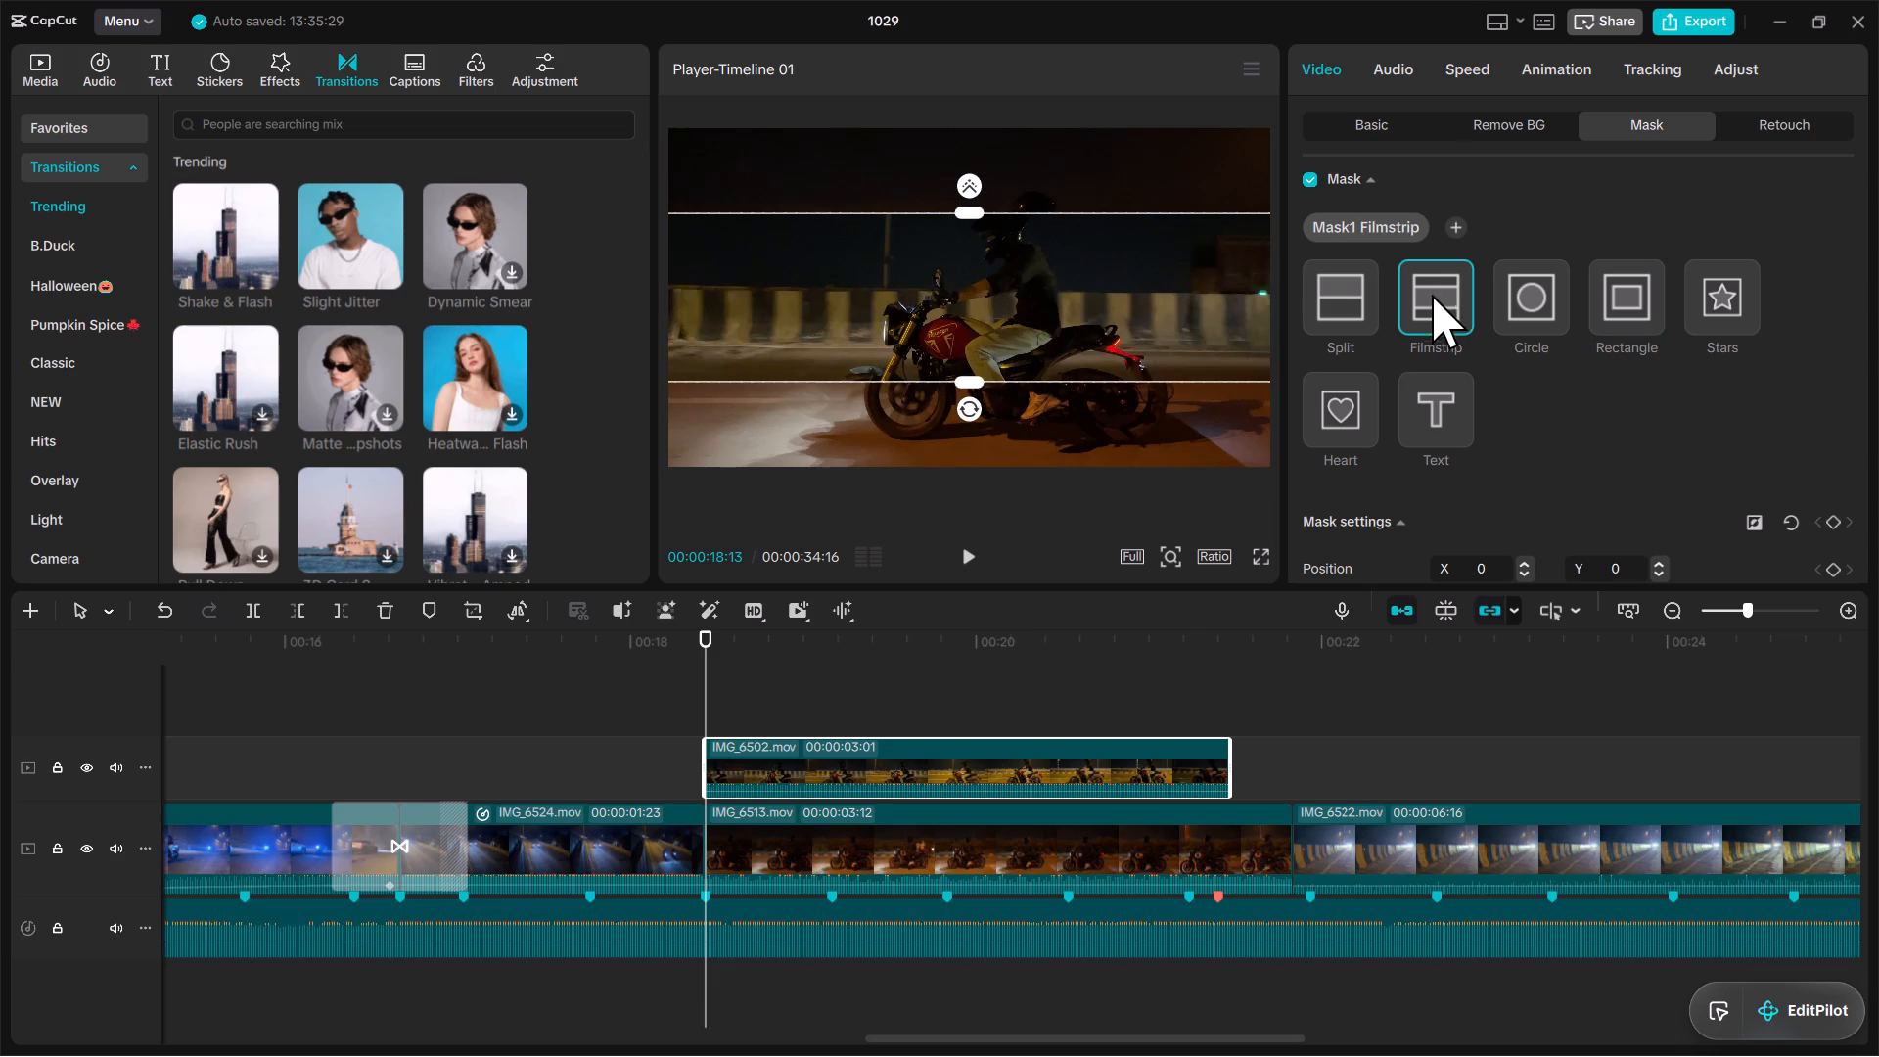
# Shift the overlay's Filmstrip mask straight up, keeping it centred horizontally, to position X 0, Y 68.
pyautogui.moveTo(1153, 305); pyautogui.dragTo(1146, 277)
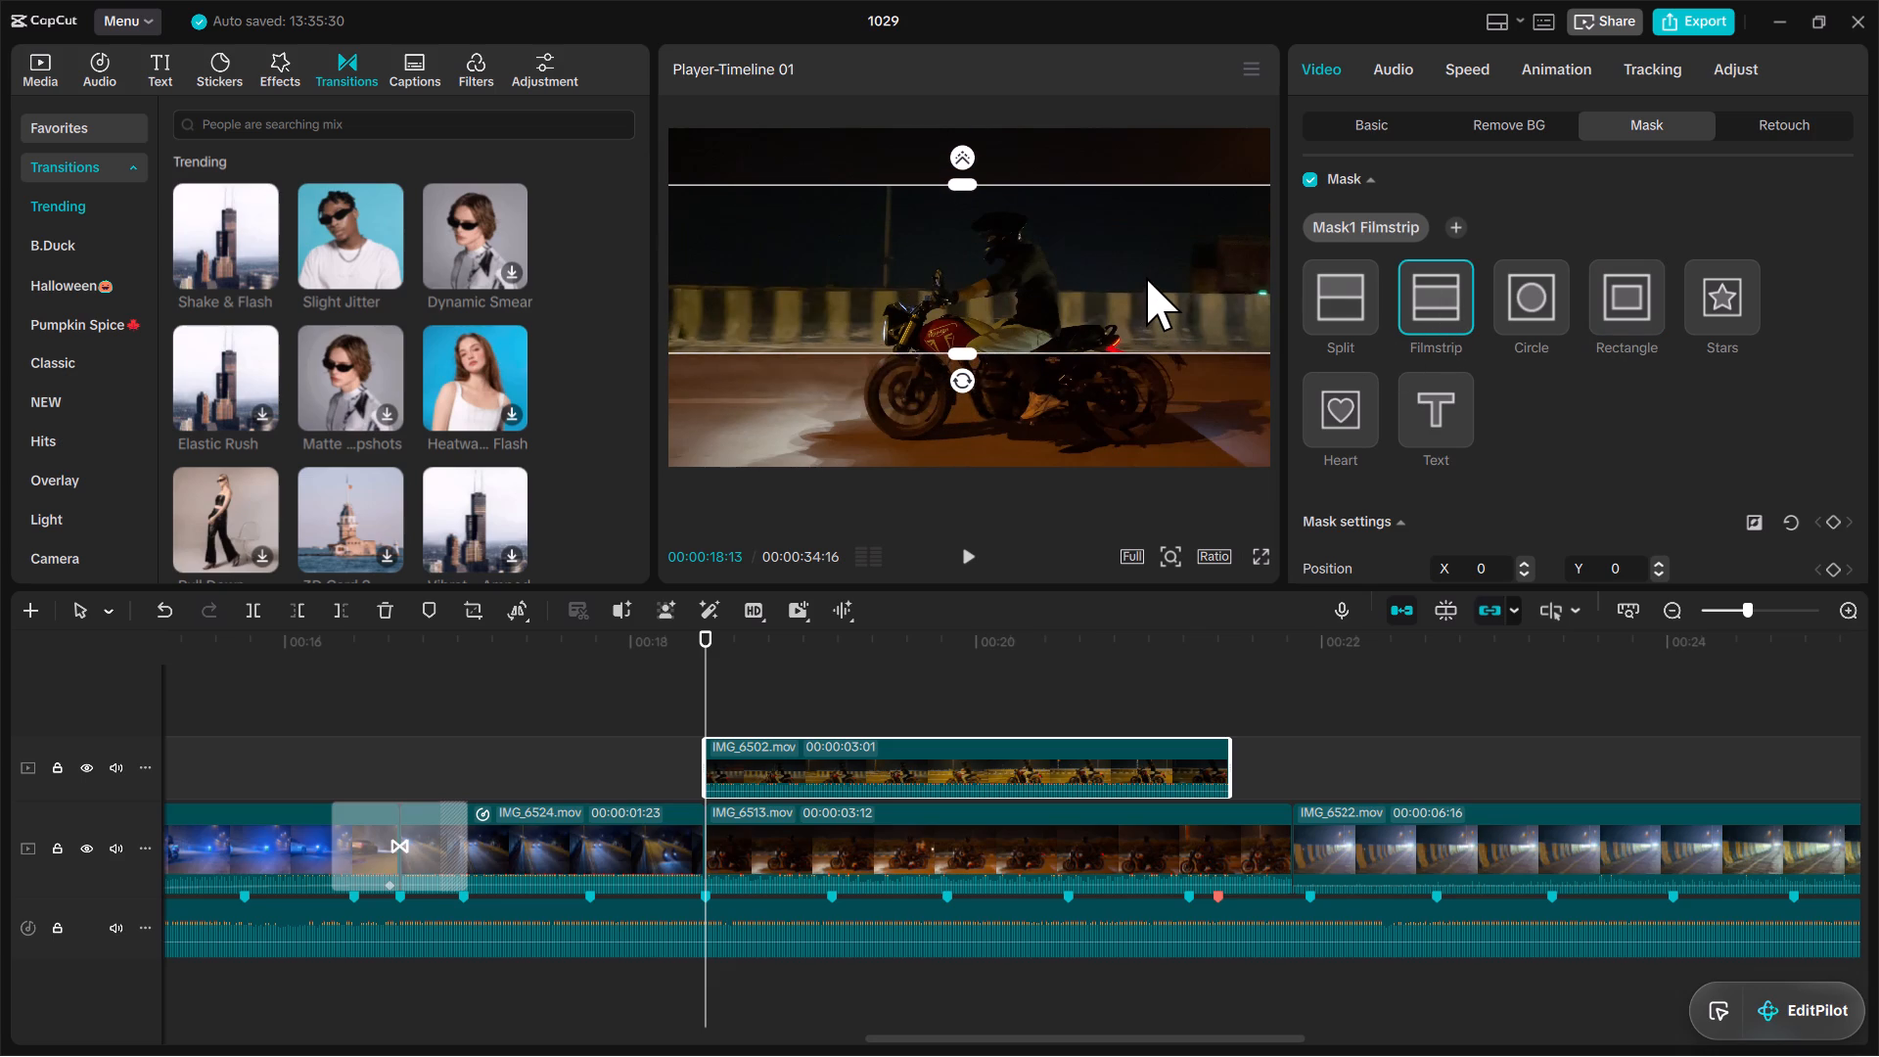
pyautogui.moveTo(1146, 277); pyautogui.dragTo(1148, 290)
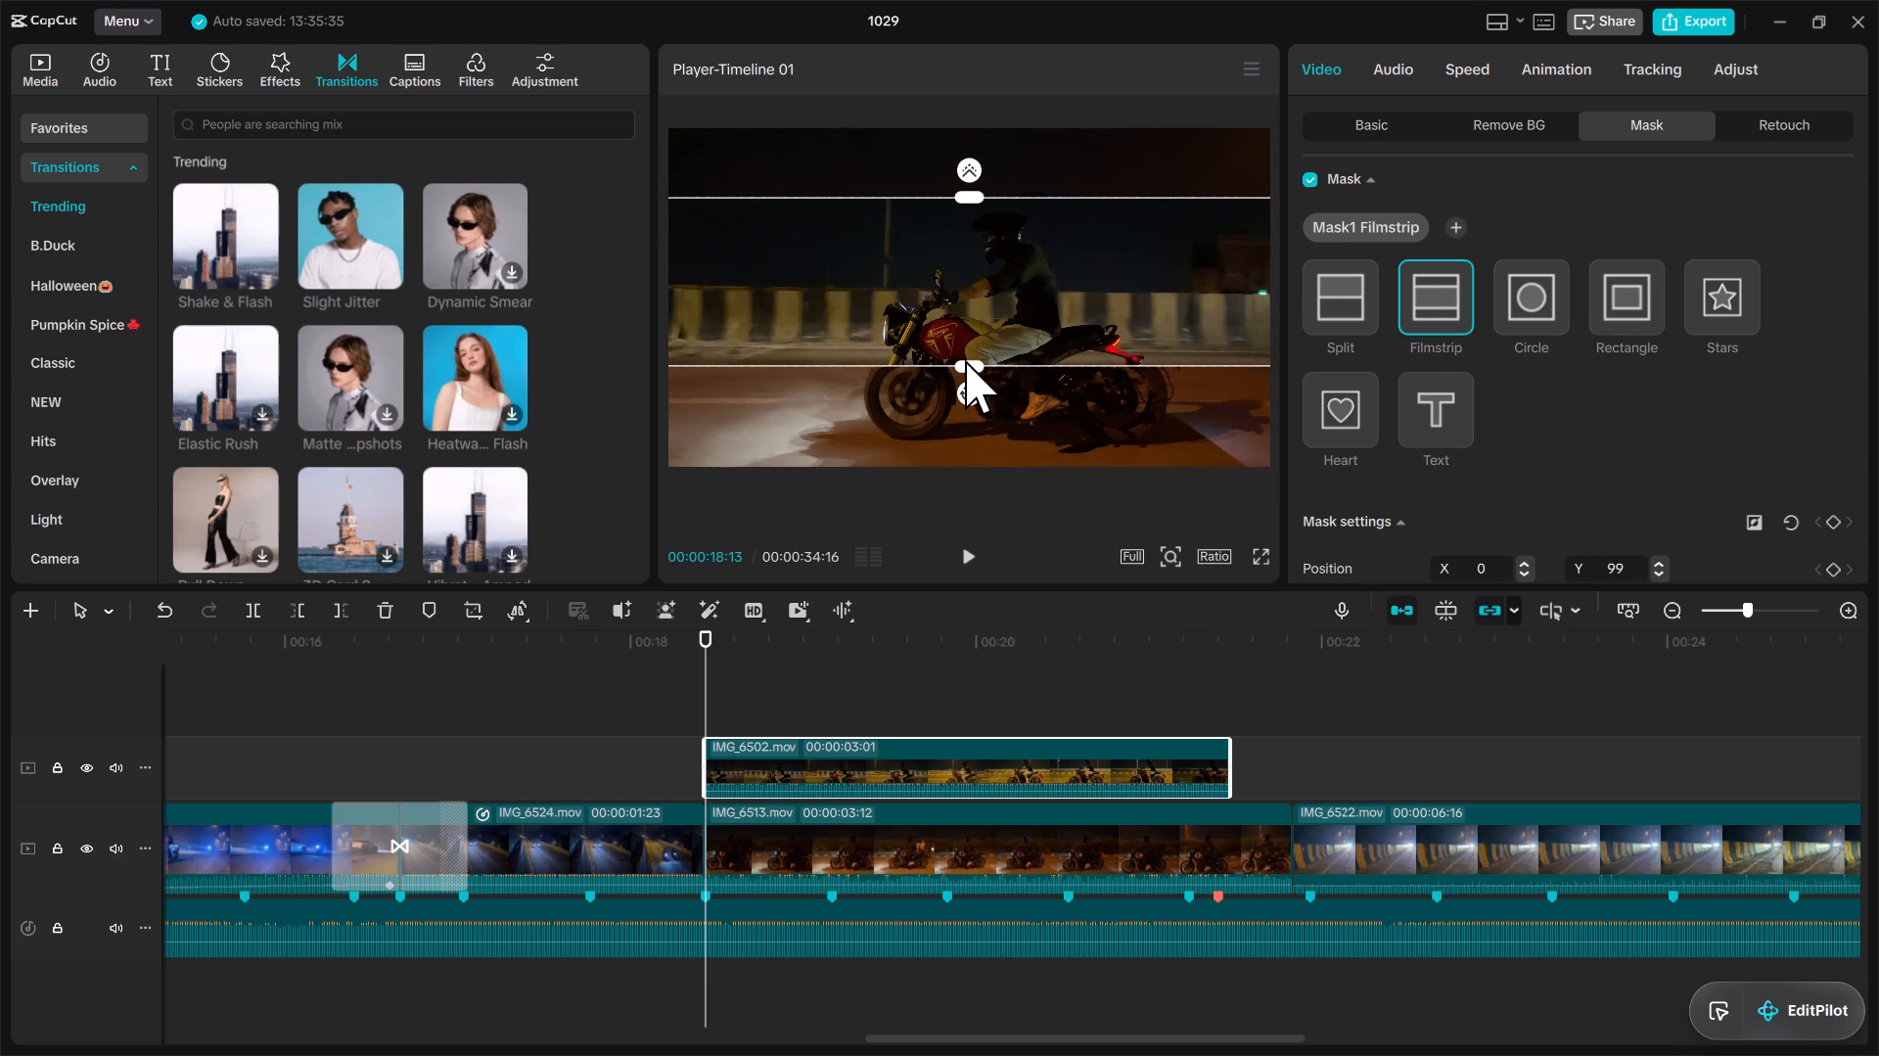
pyautogui.click(1001, 310)
pyautogui.moveTo(1007, 310); pyautogui.dragTo(1006, 315)
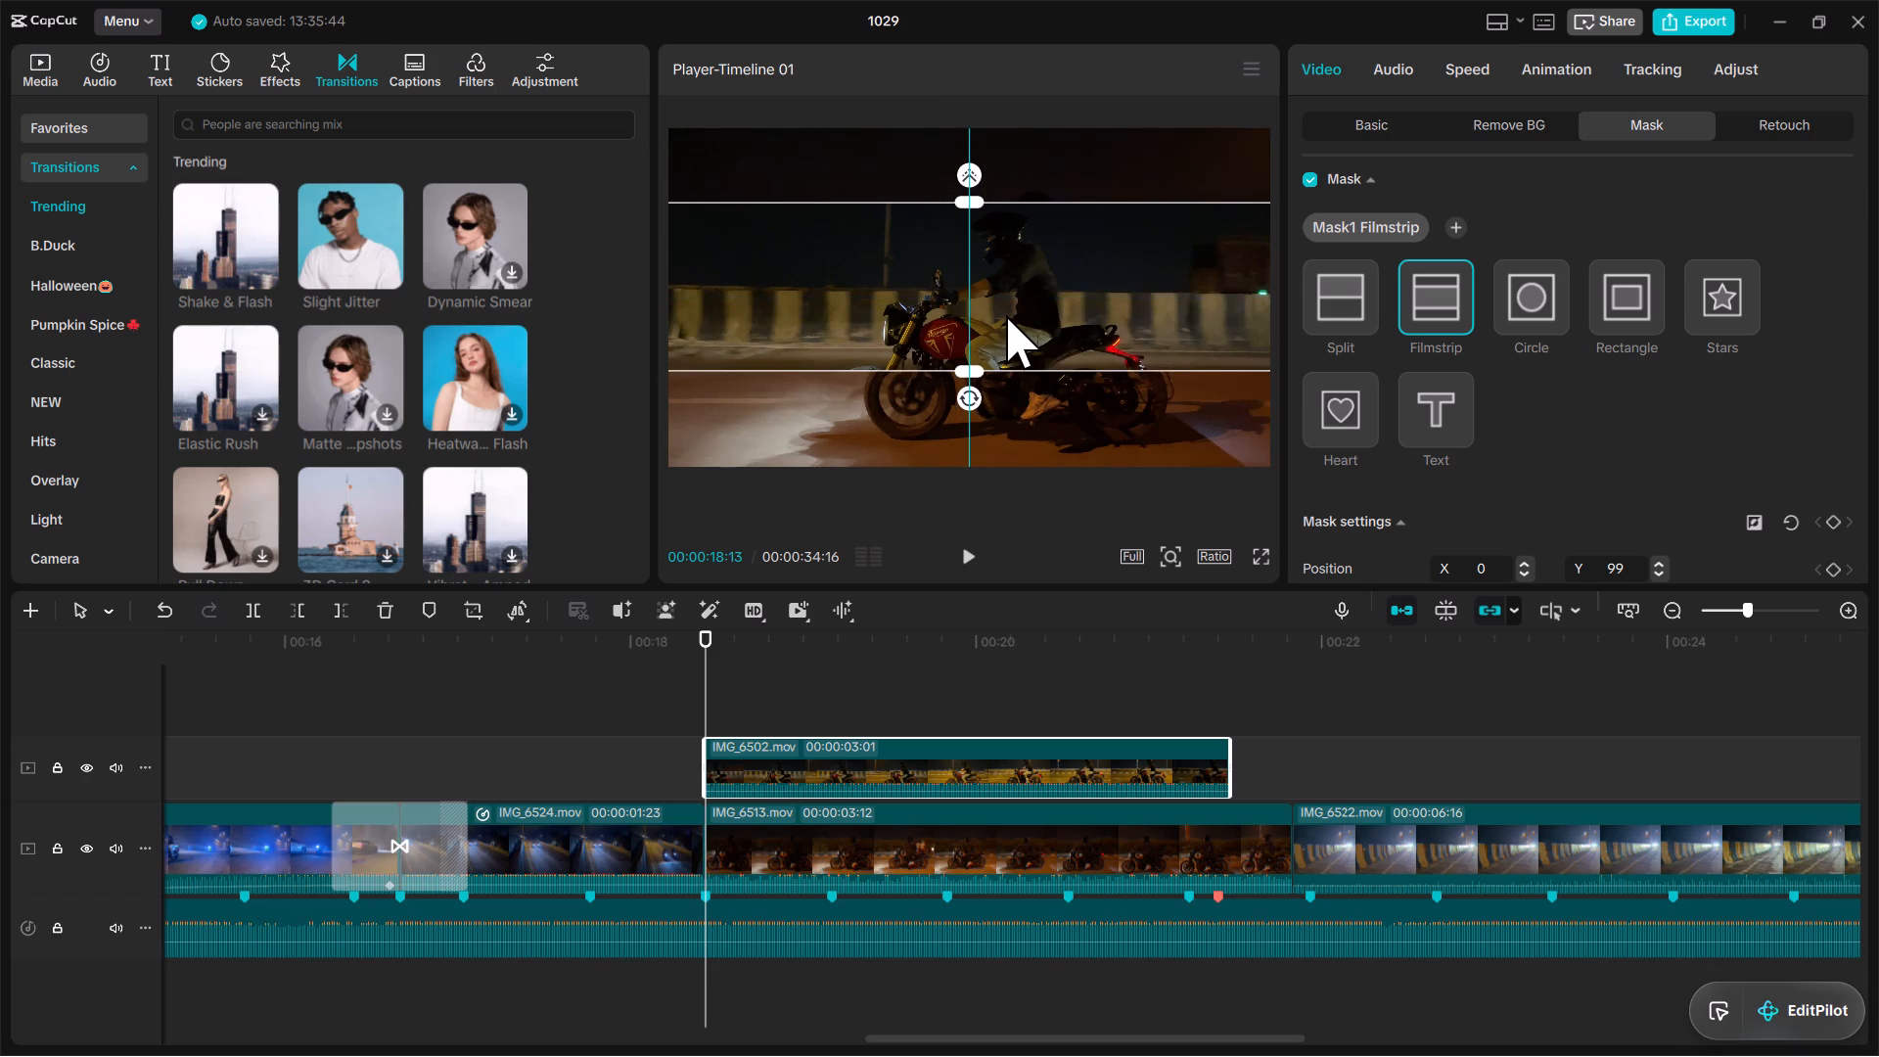
pyautogui.moveTo(1006, 315); pyautogui.dragTo(1006, 320)
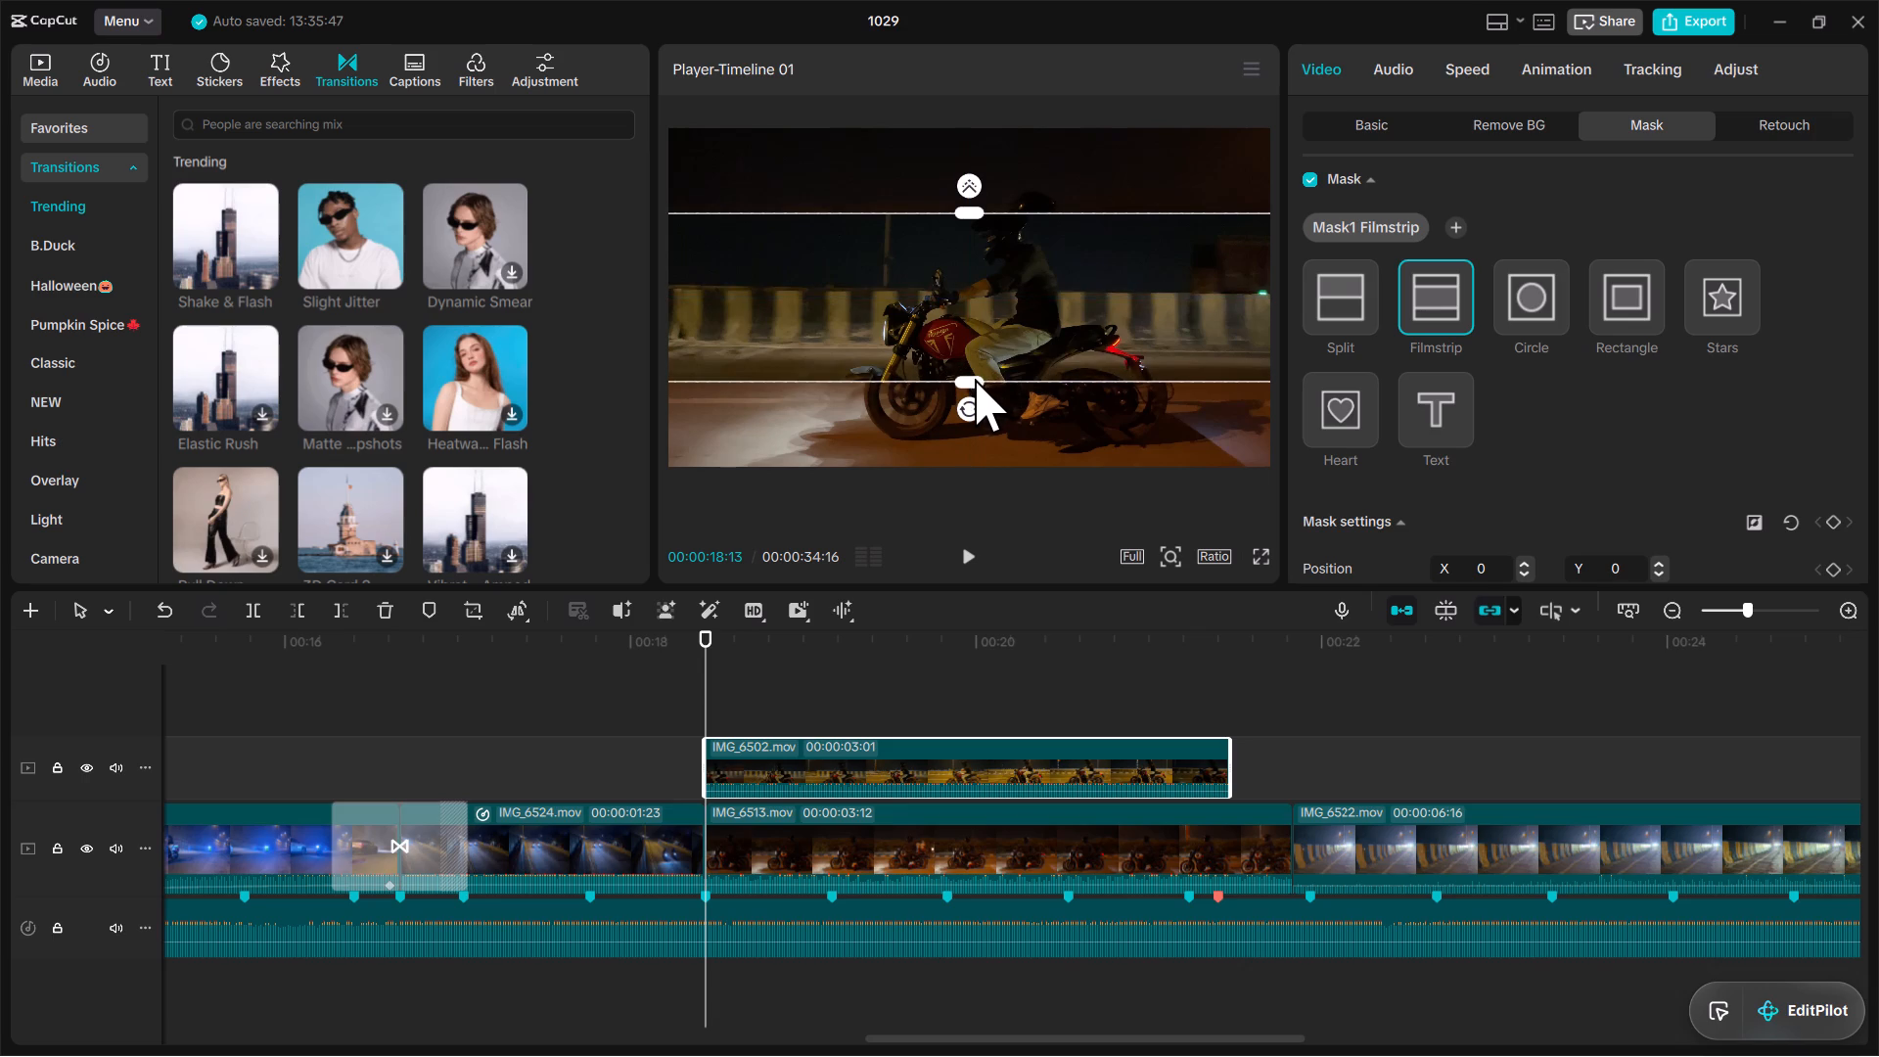
pyautogui.moveTo(1014, 319); pyautogui.dragTo(1019, 305)
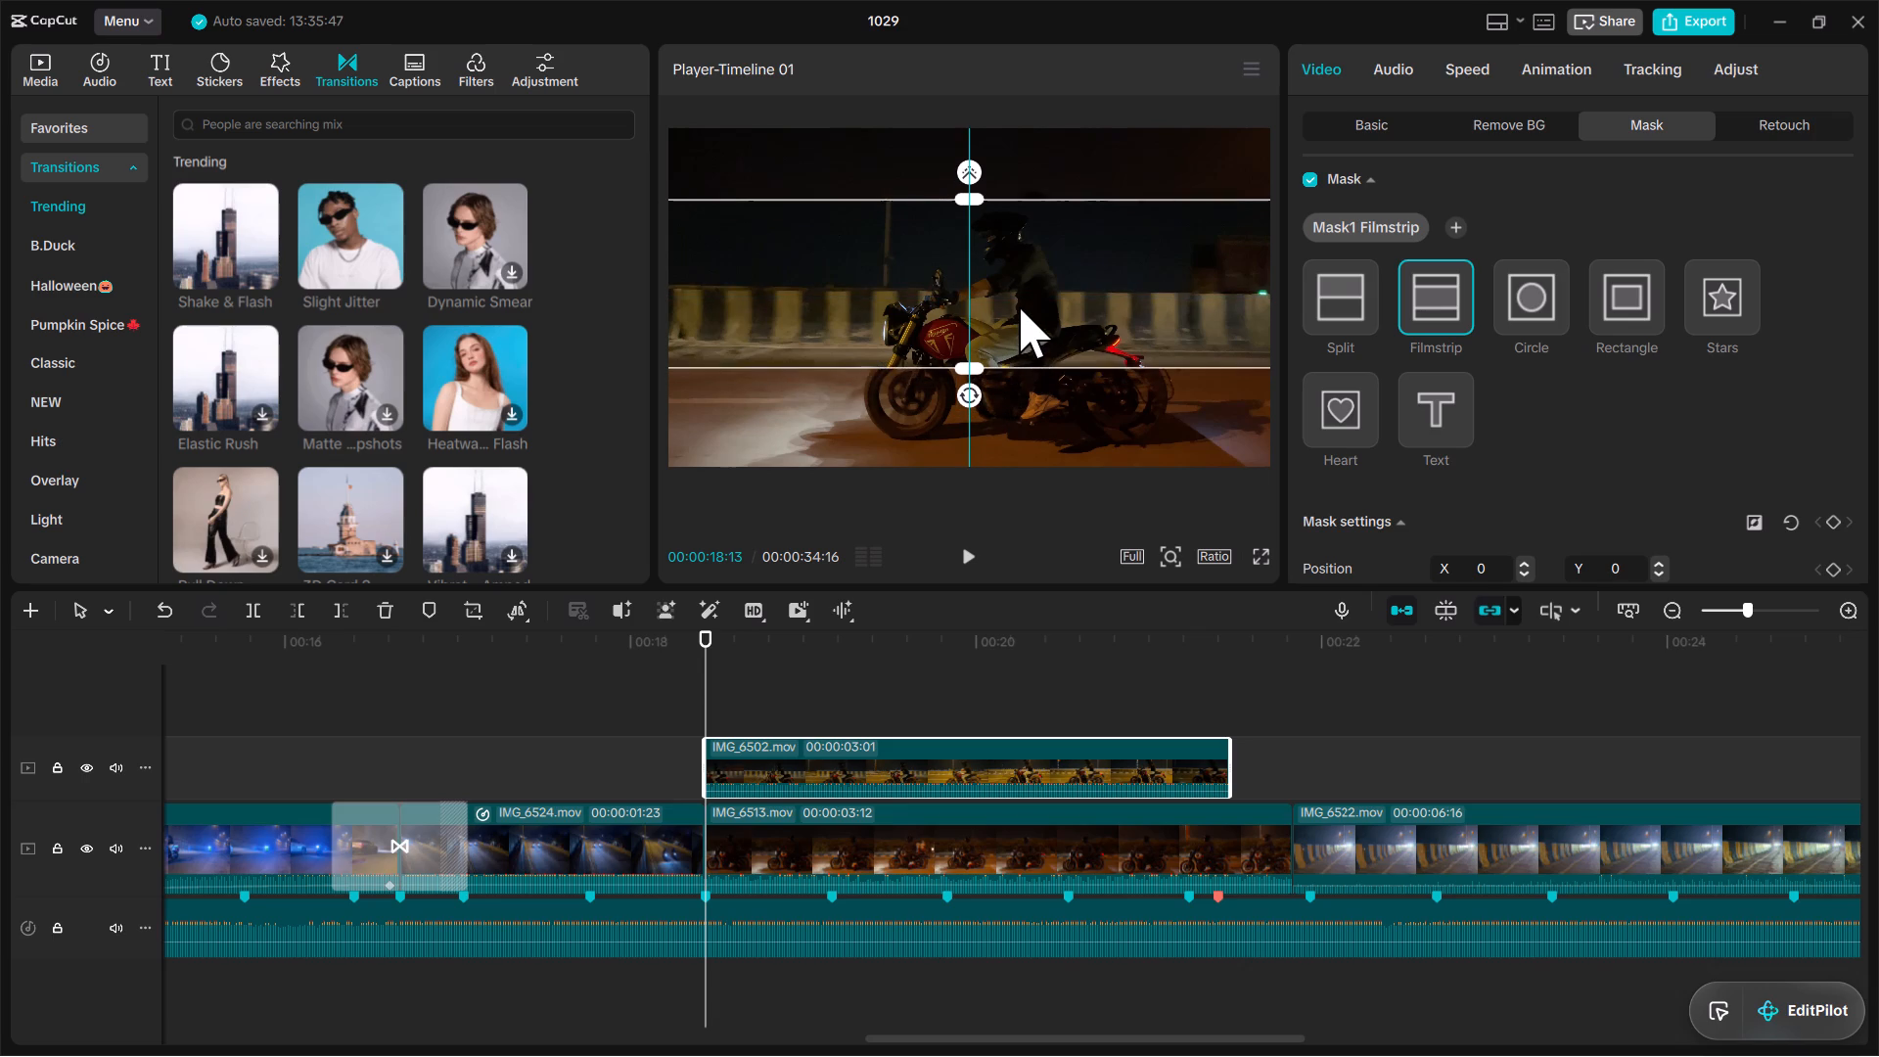
pyautogui.moveTo(1019, 305); pyautogui.dragTo(1020, 308)
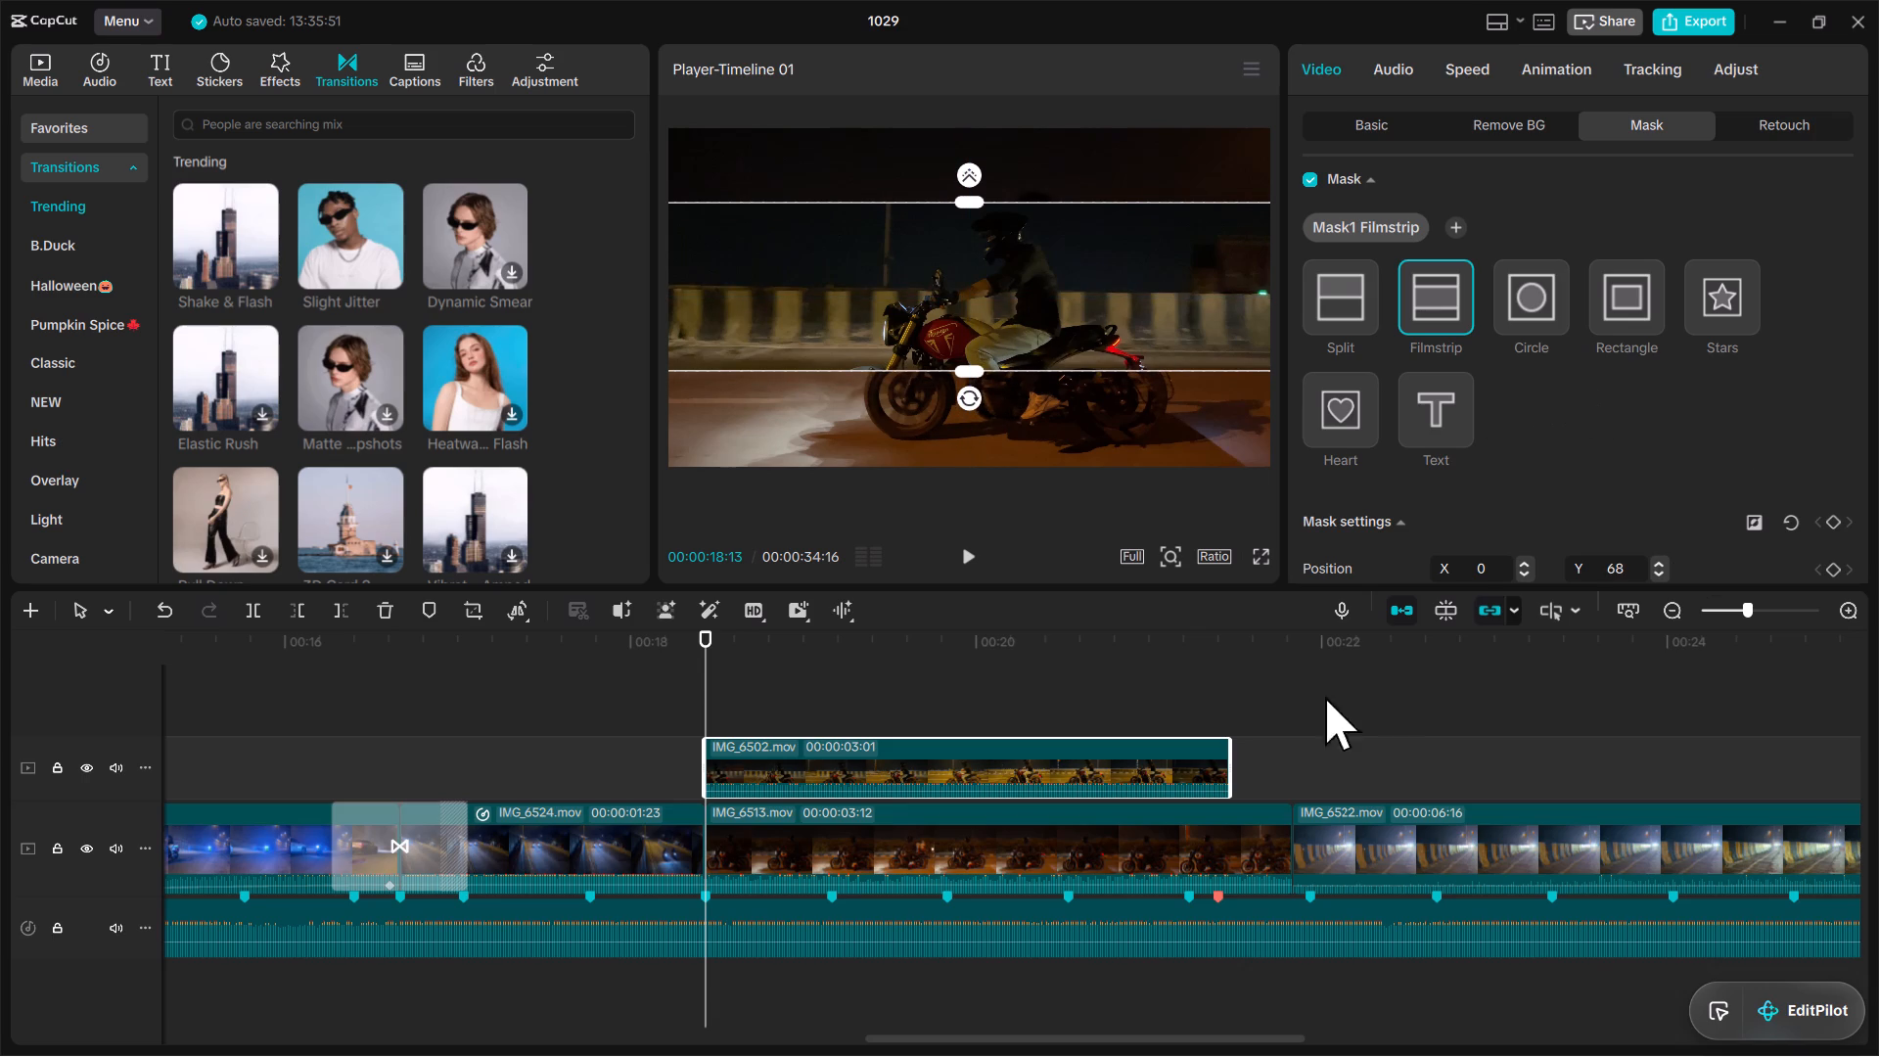
# Move the overlay IMG_6502.mov straight up in the frame, keeping it centred horizontally, to position X 0, Y 449.
pyautogui.click(898, 710)
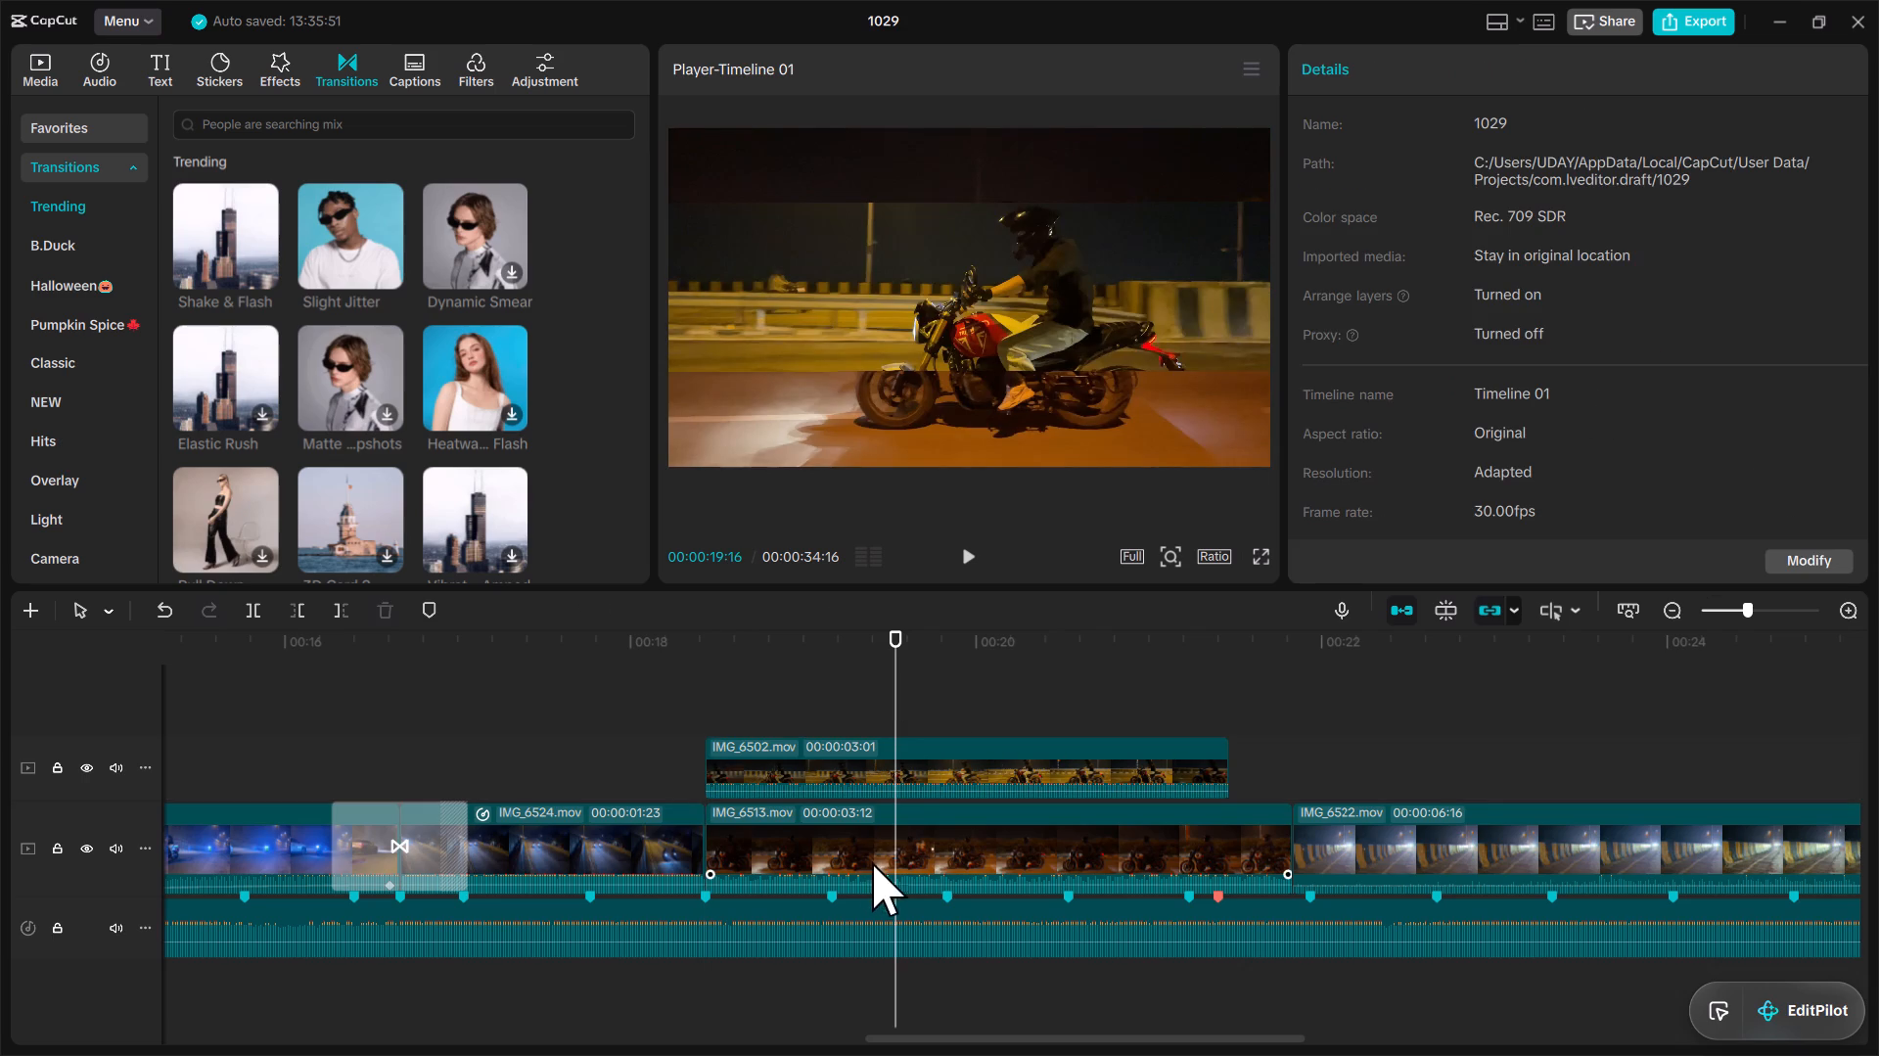
pyautogui.click(944, 775)
pyautogui.click(1077, 325)
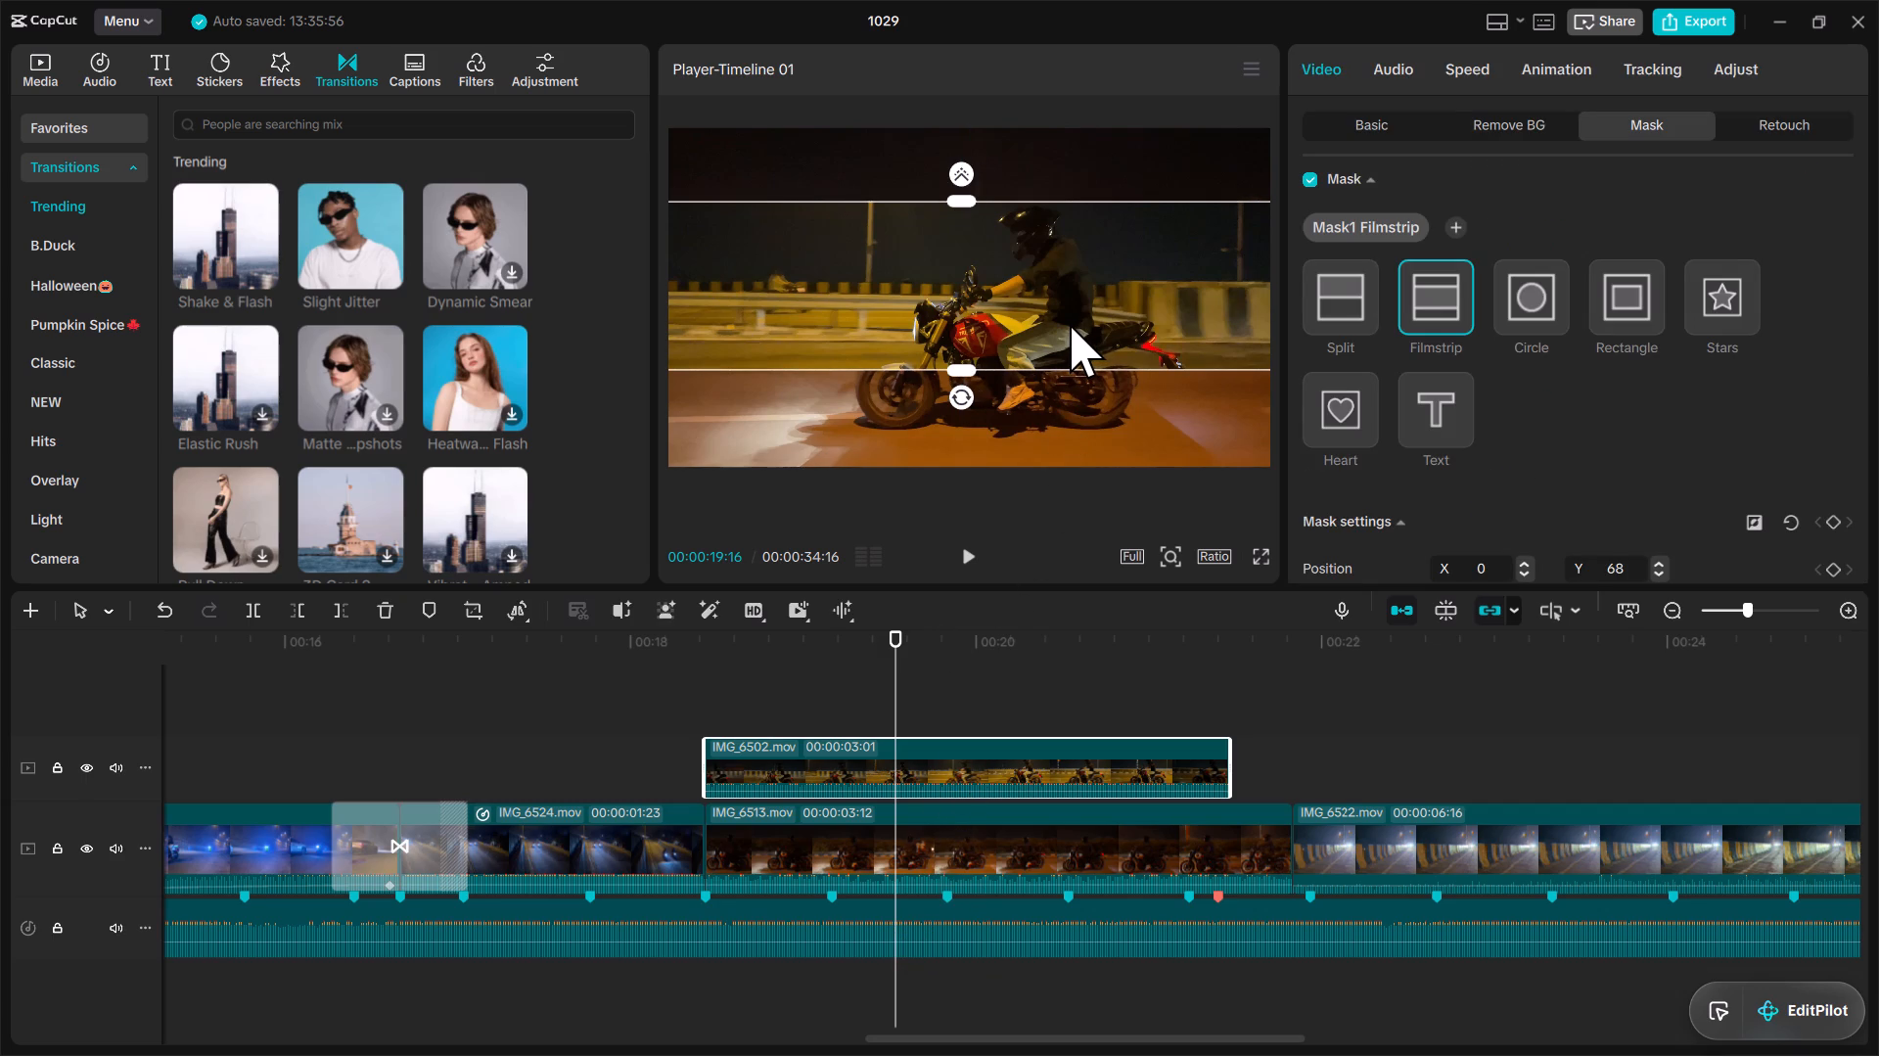
pyautogui.hotkey('ctrl', 'z')
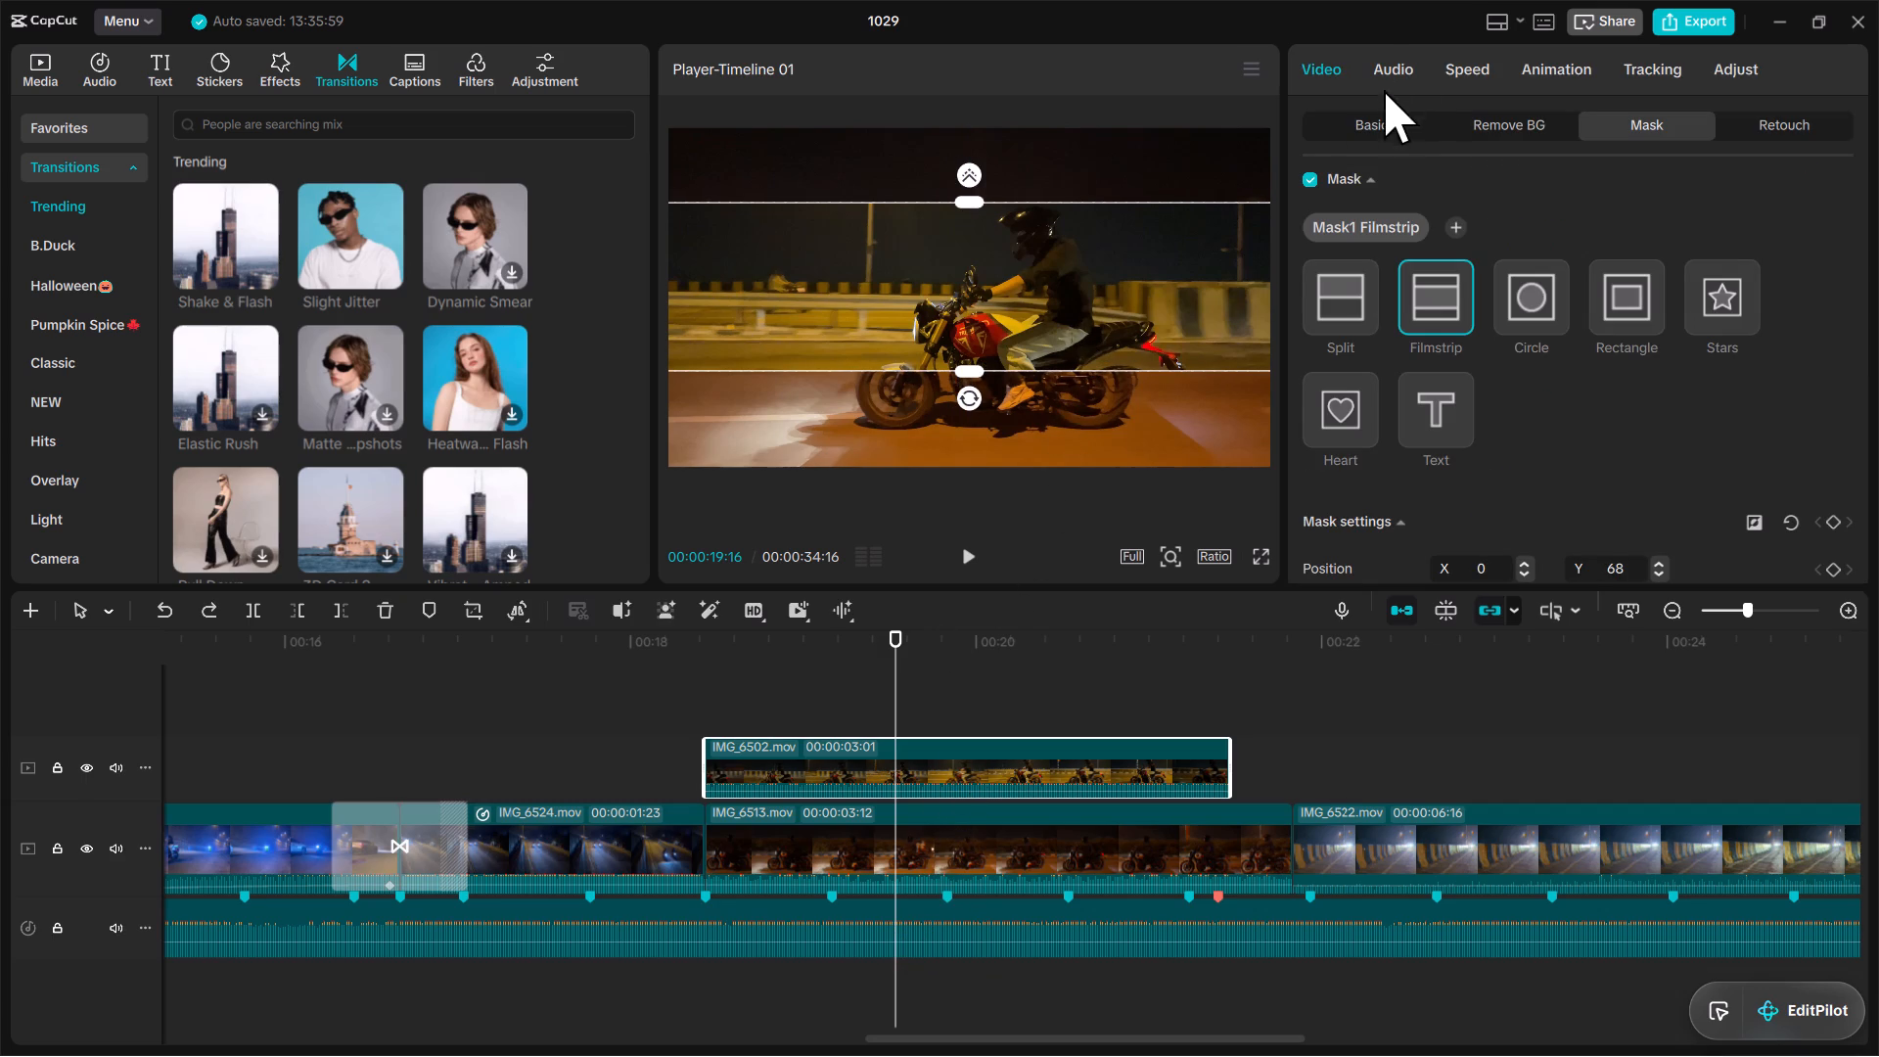
pyautogui.click(1380, 123)
pyautogui.moveTo(1031, 323); pyautogui.dragTo(1035, 260)
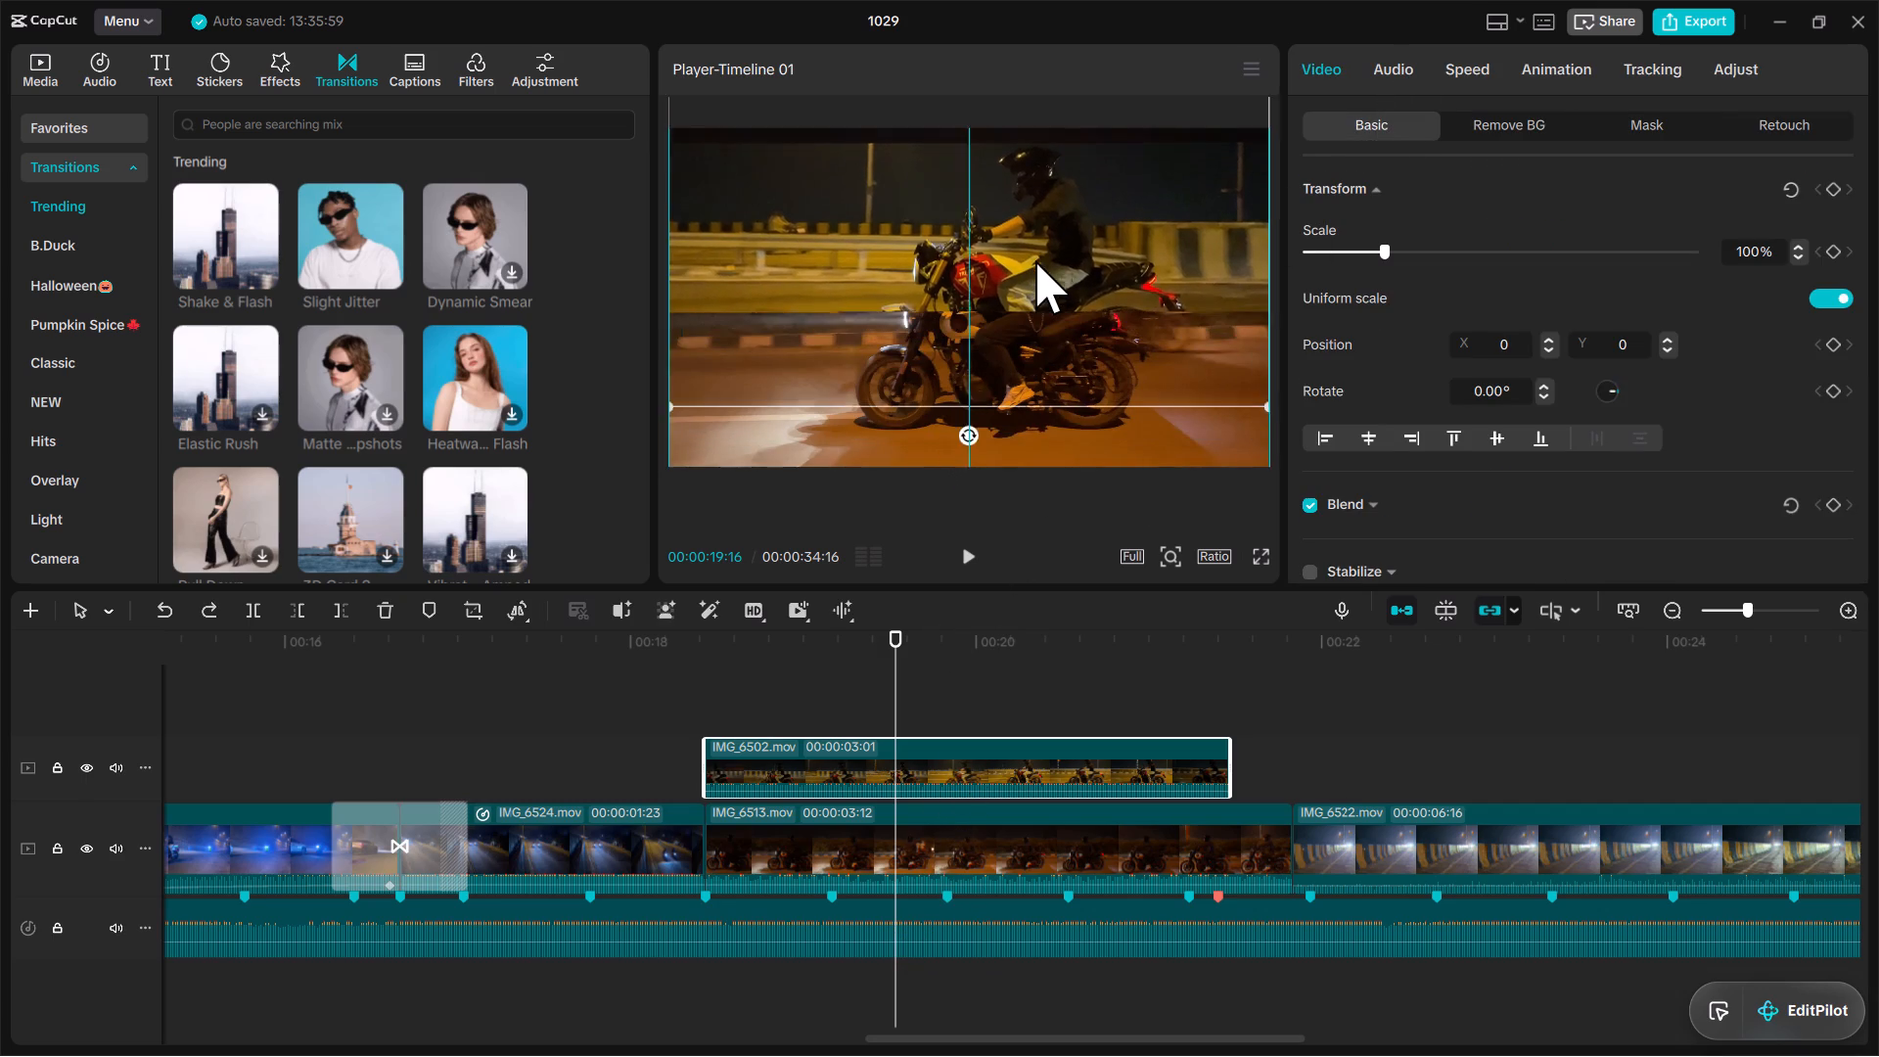
pyautogui.moveTo(1035, 260); pyautogui.dragTo(1034, 247)
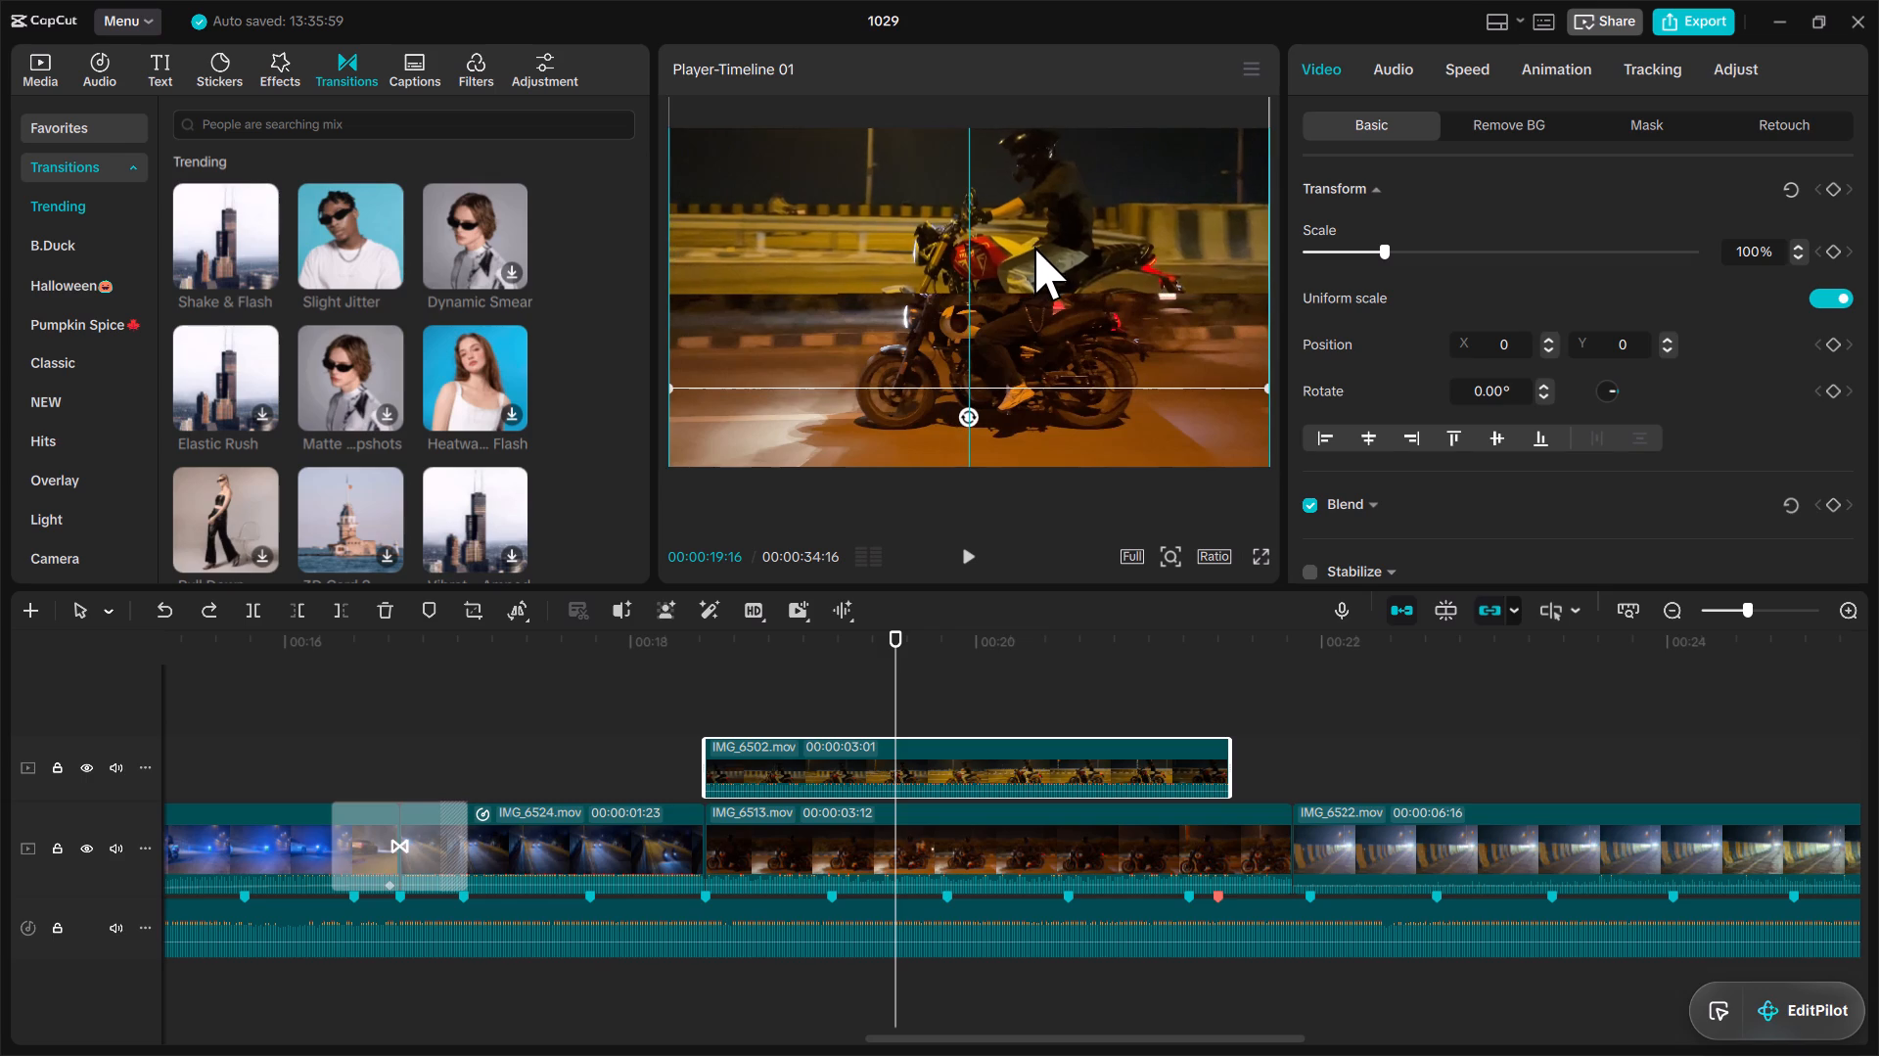
pyautogui.moveTo(1034, 247); pyautogui.dragTo(1025, 253)
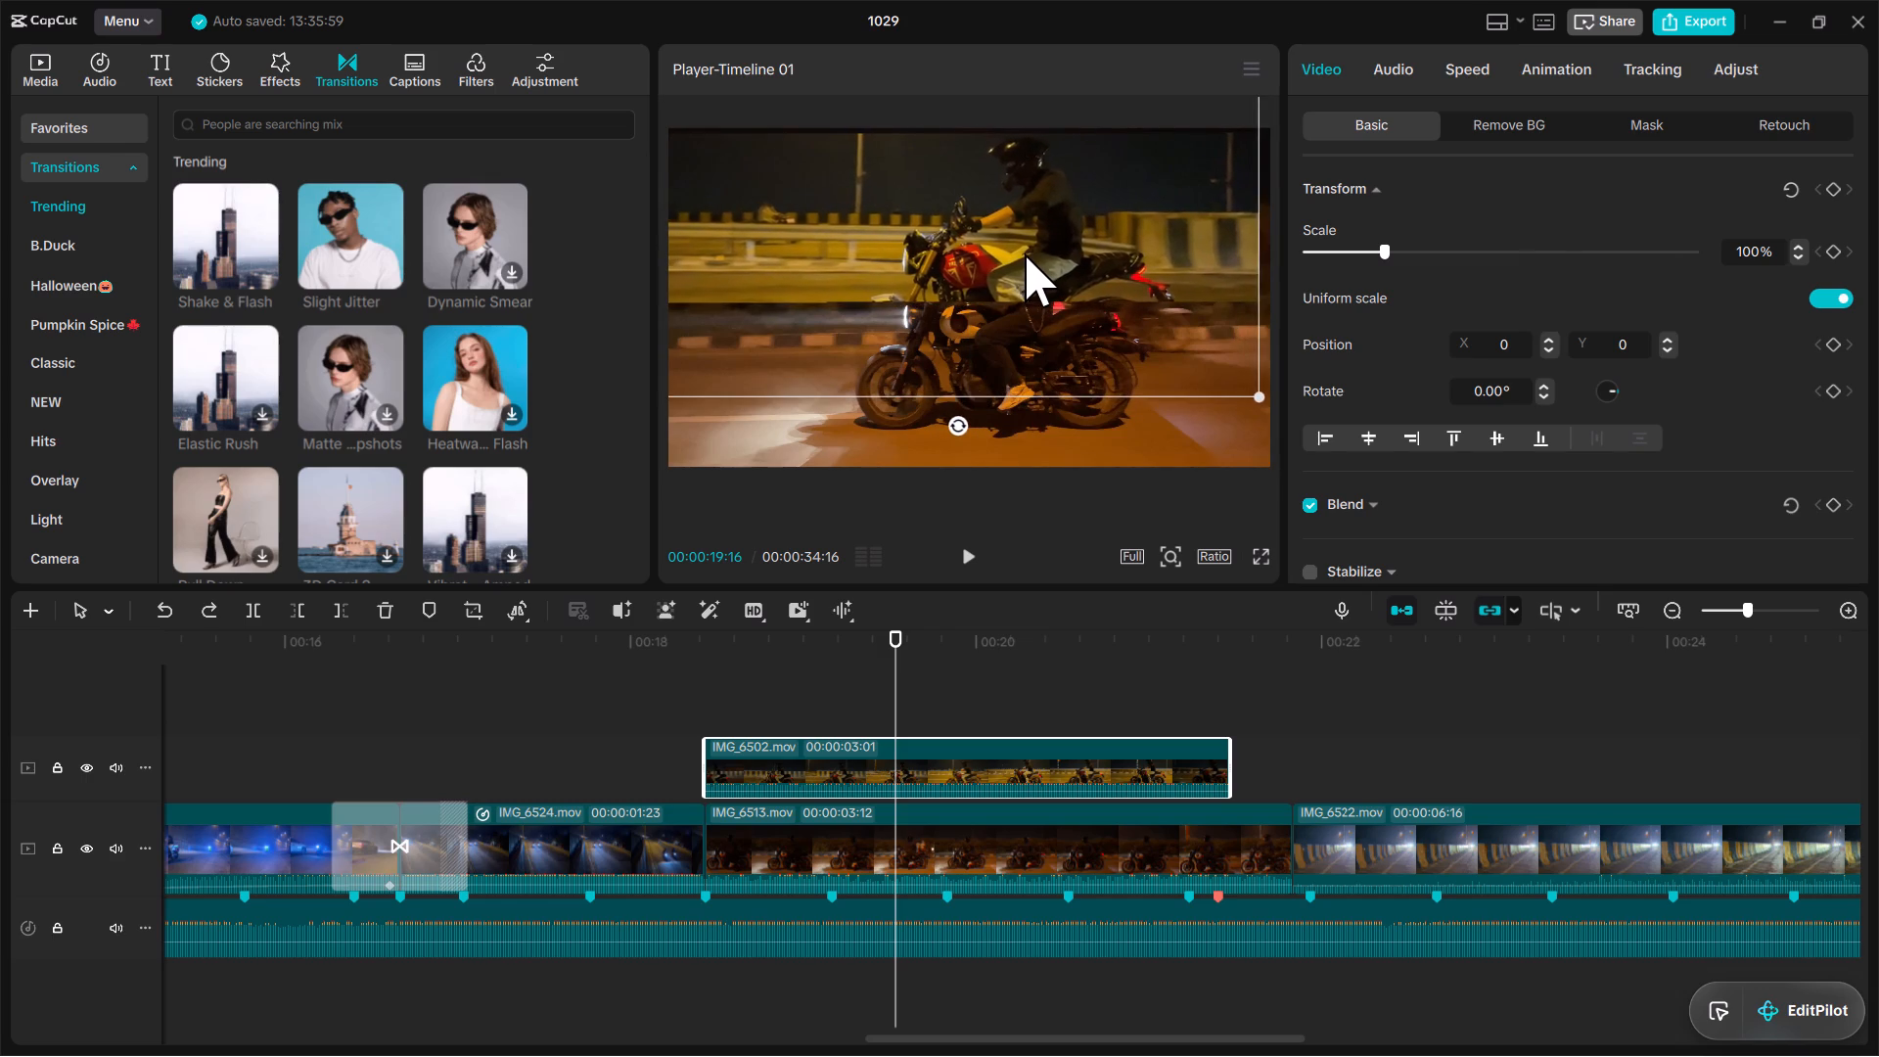
pyautogui.moveTo(1025, 253); pyautogui.dragTo(1029, 253)
pyautogui.click(1020, 352)
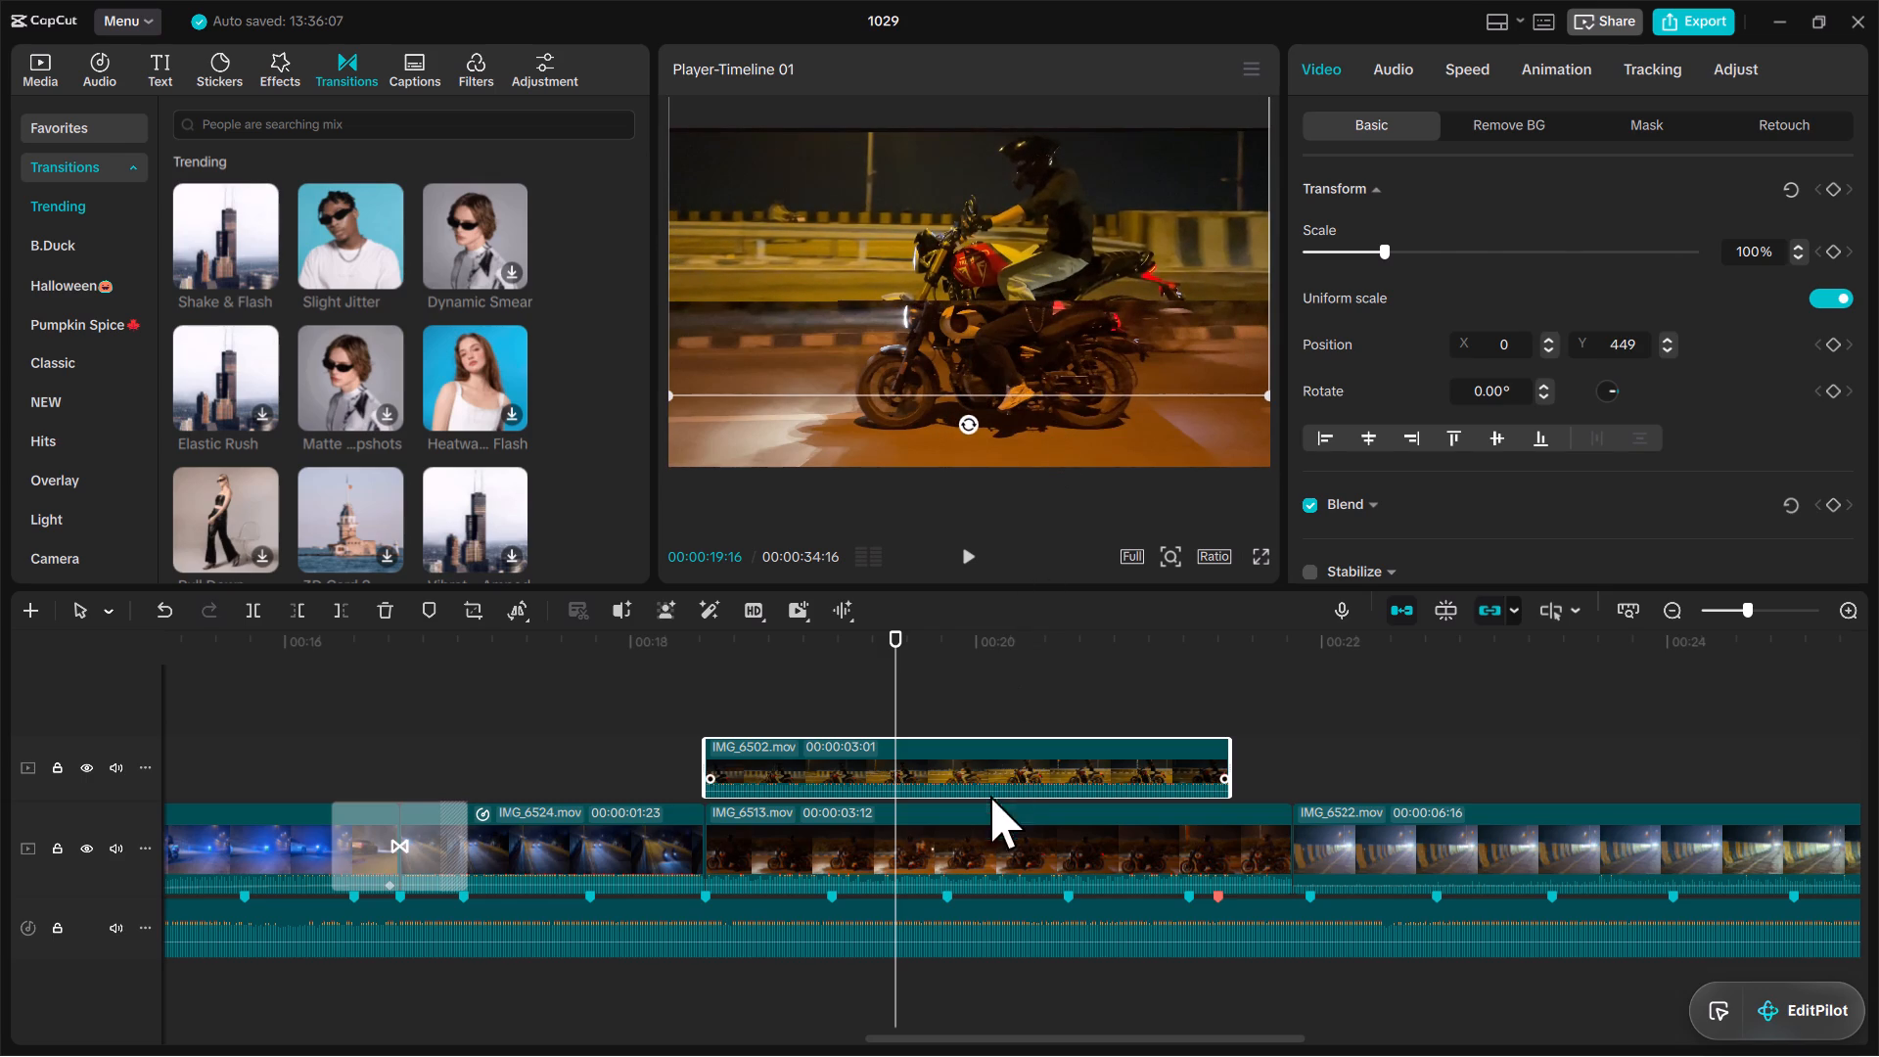
# Add a Filmstrip mask to the main-track clip IMG_6513.mov.
pyautogui.click(969, 837)
pyautogui.click(1512, 125)
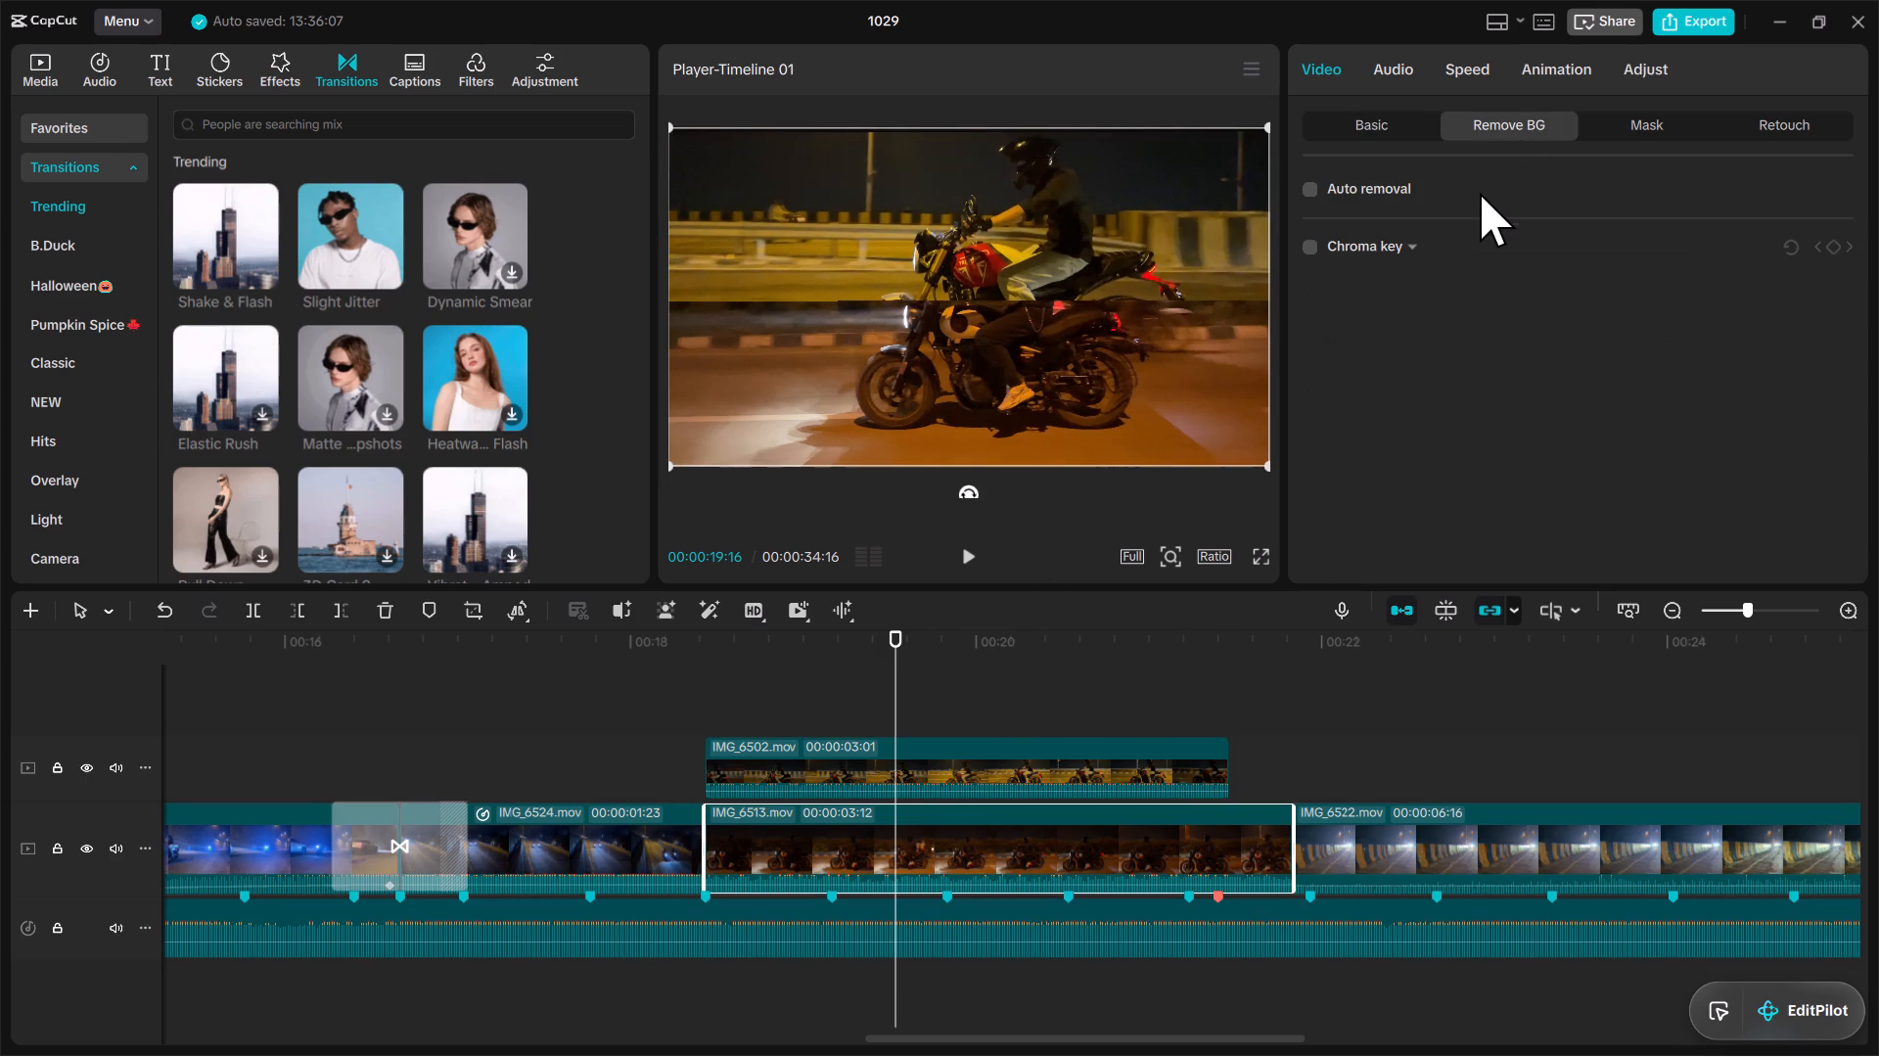
pyautogui.click(1659, 126)
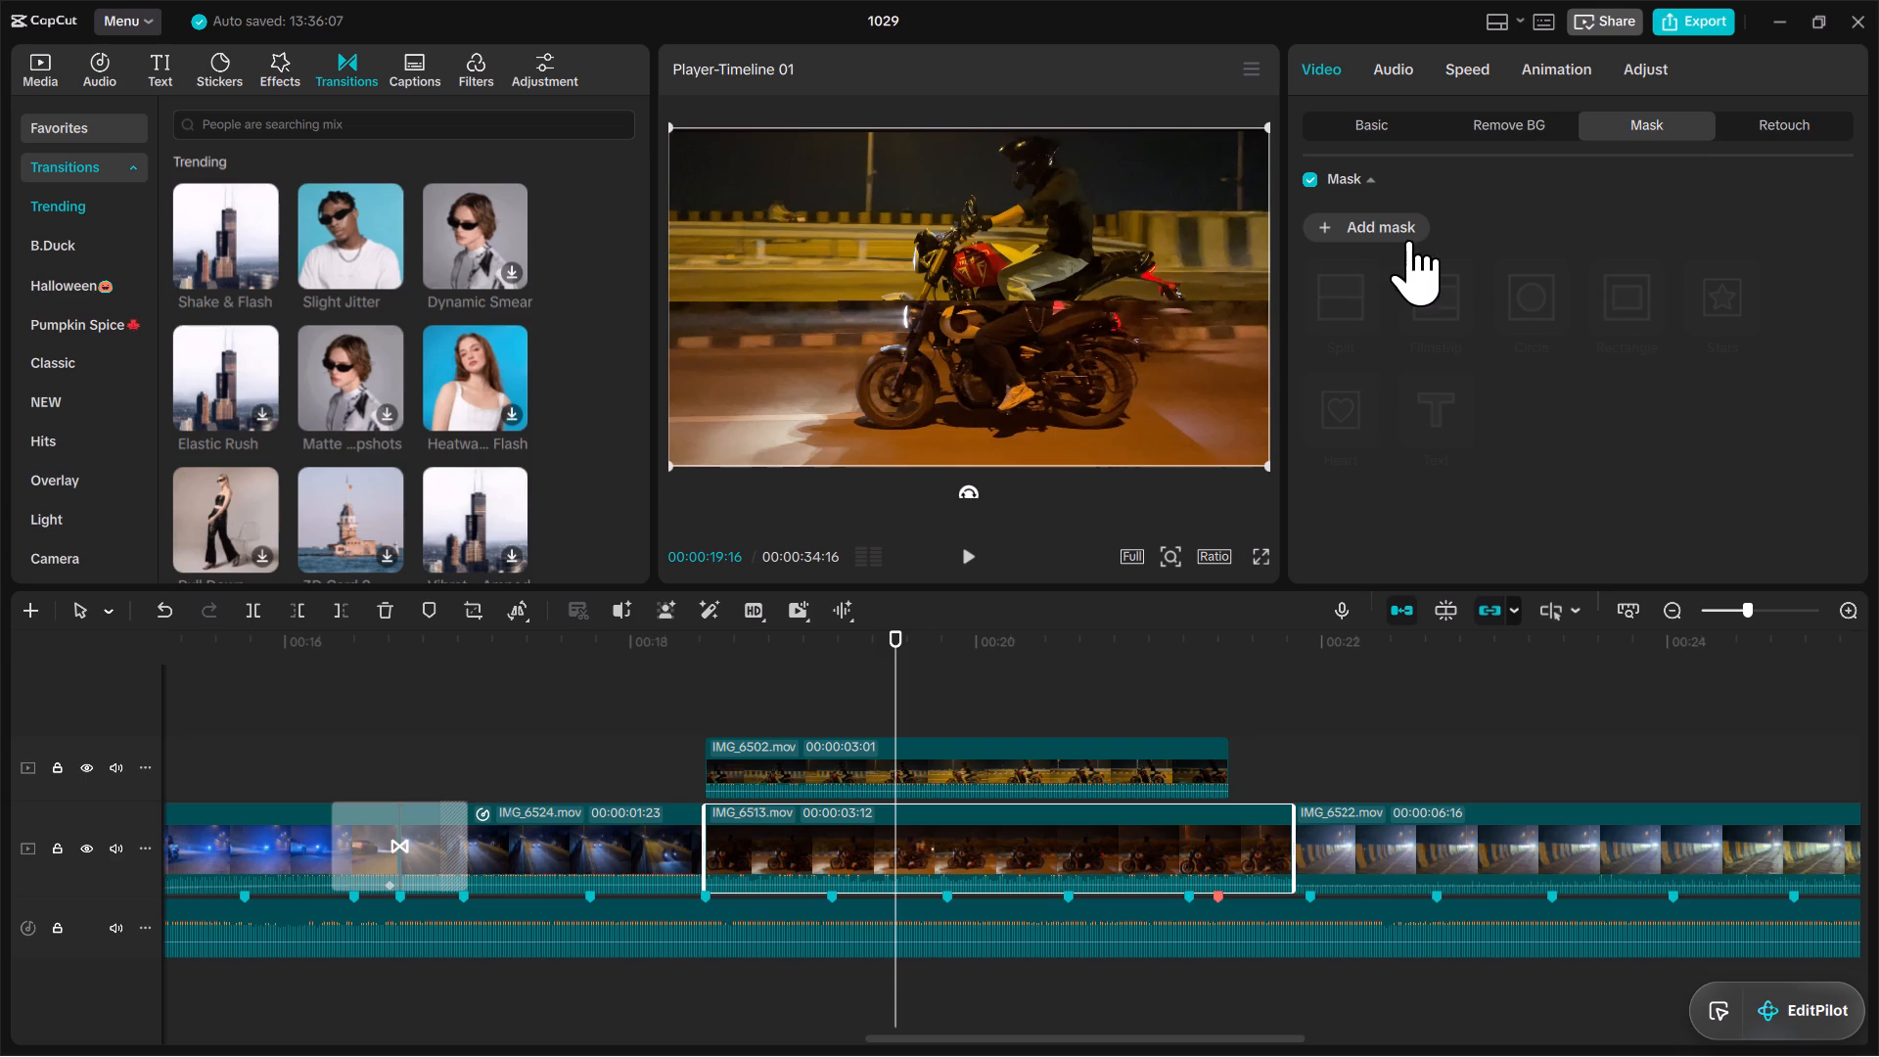
pyautogui.click(1404, 219)
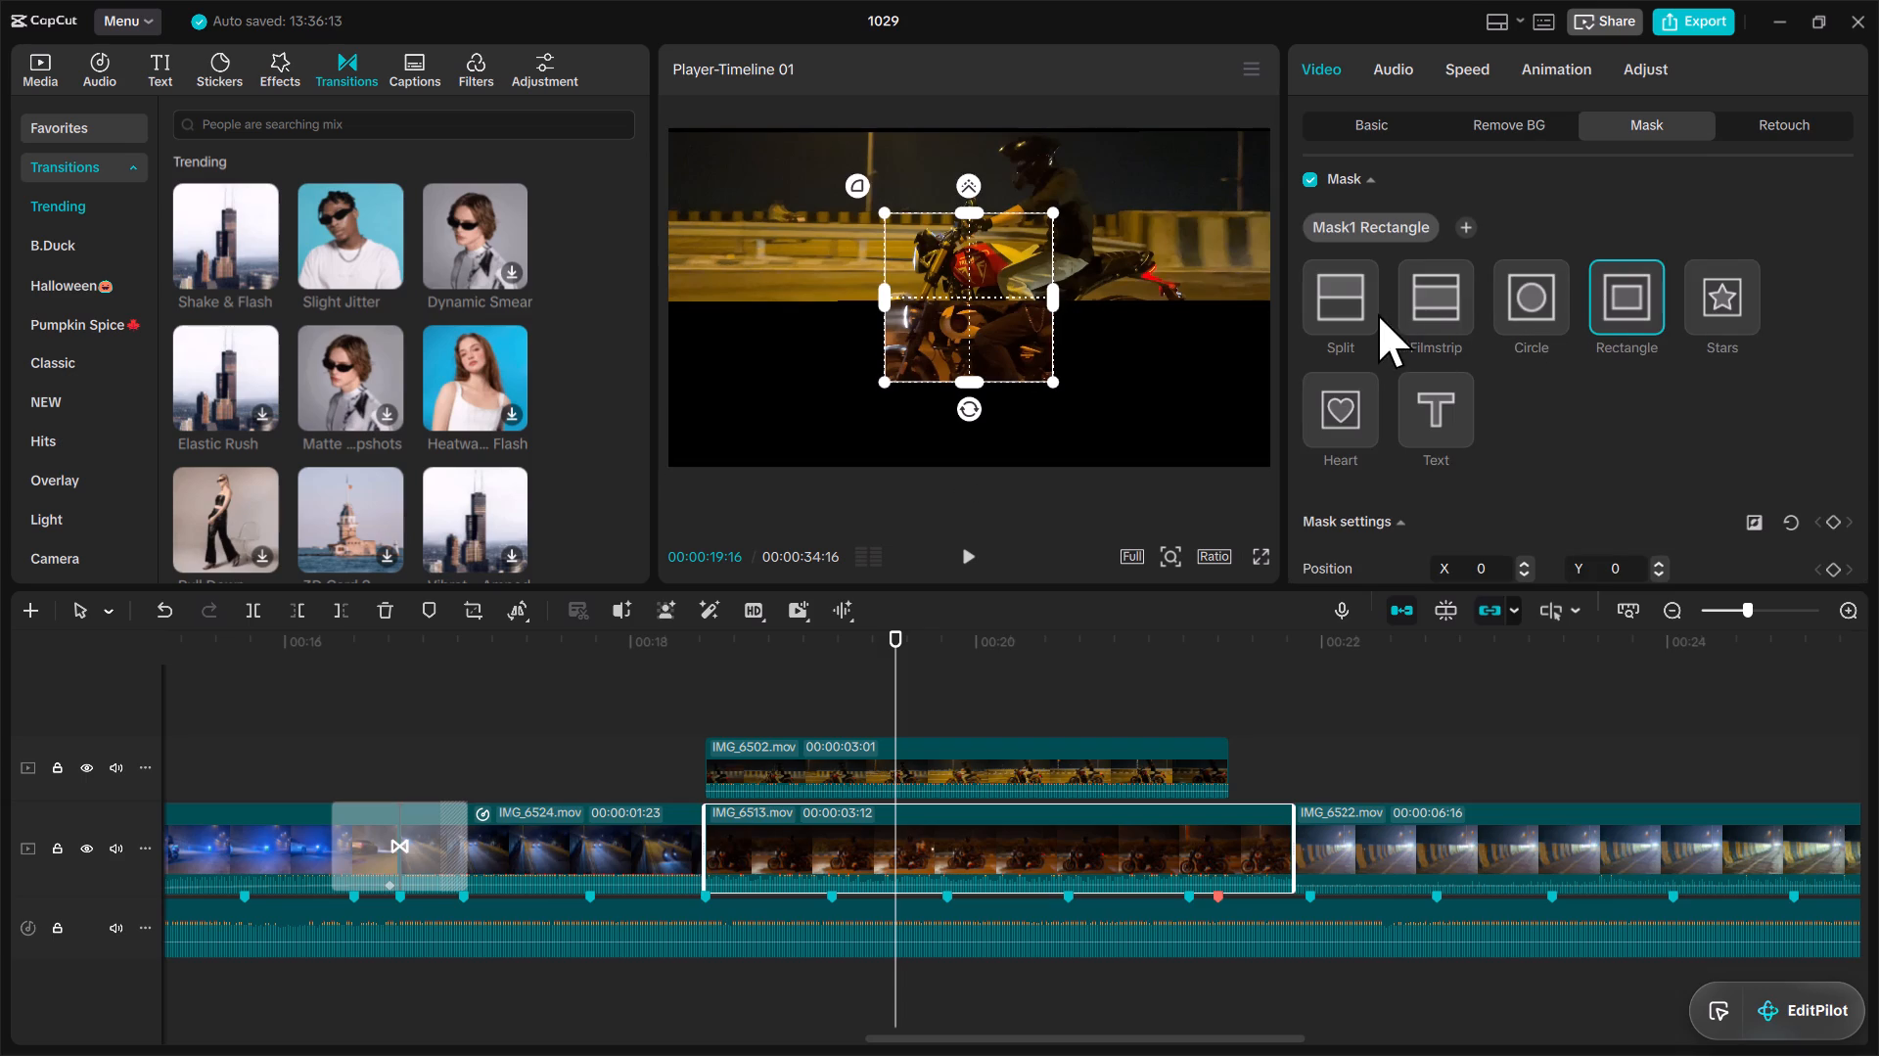
pyautogui.click(1354, 310)
pyautogui.click(1444, 306)
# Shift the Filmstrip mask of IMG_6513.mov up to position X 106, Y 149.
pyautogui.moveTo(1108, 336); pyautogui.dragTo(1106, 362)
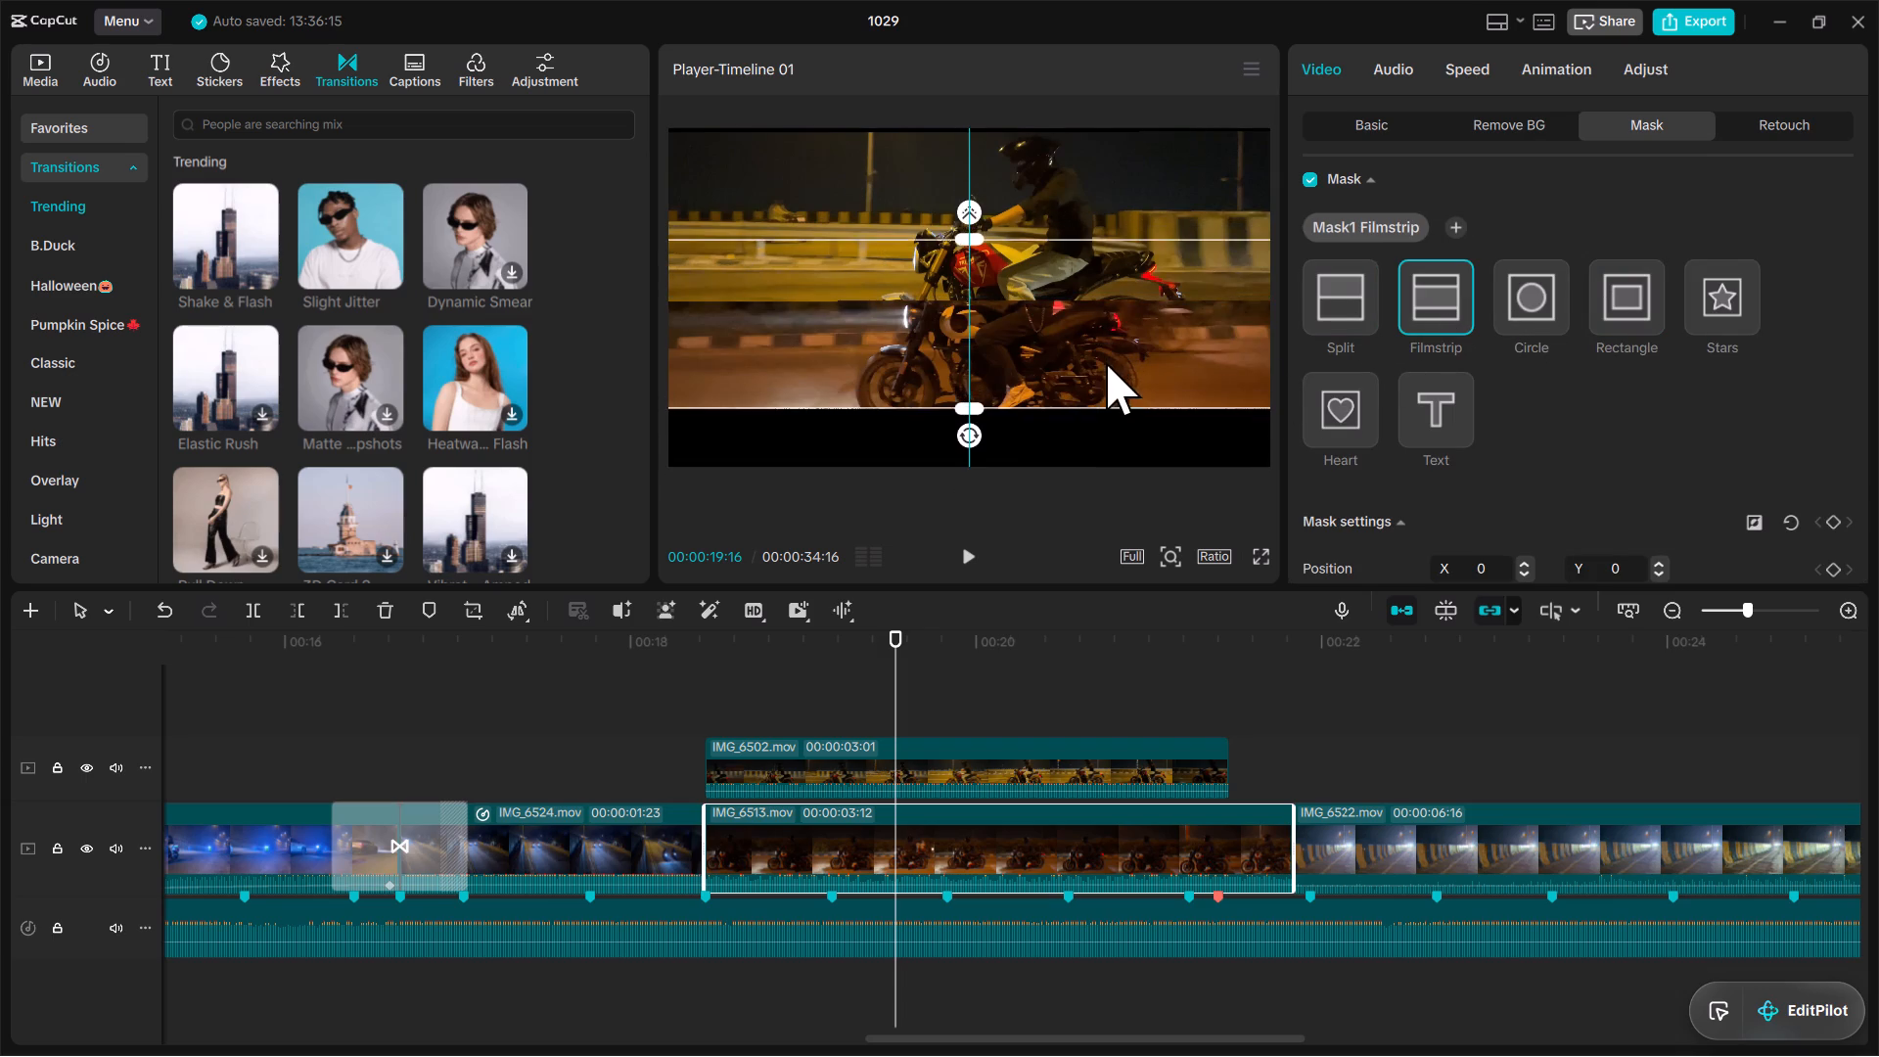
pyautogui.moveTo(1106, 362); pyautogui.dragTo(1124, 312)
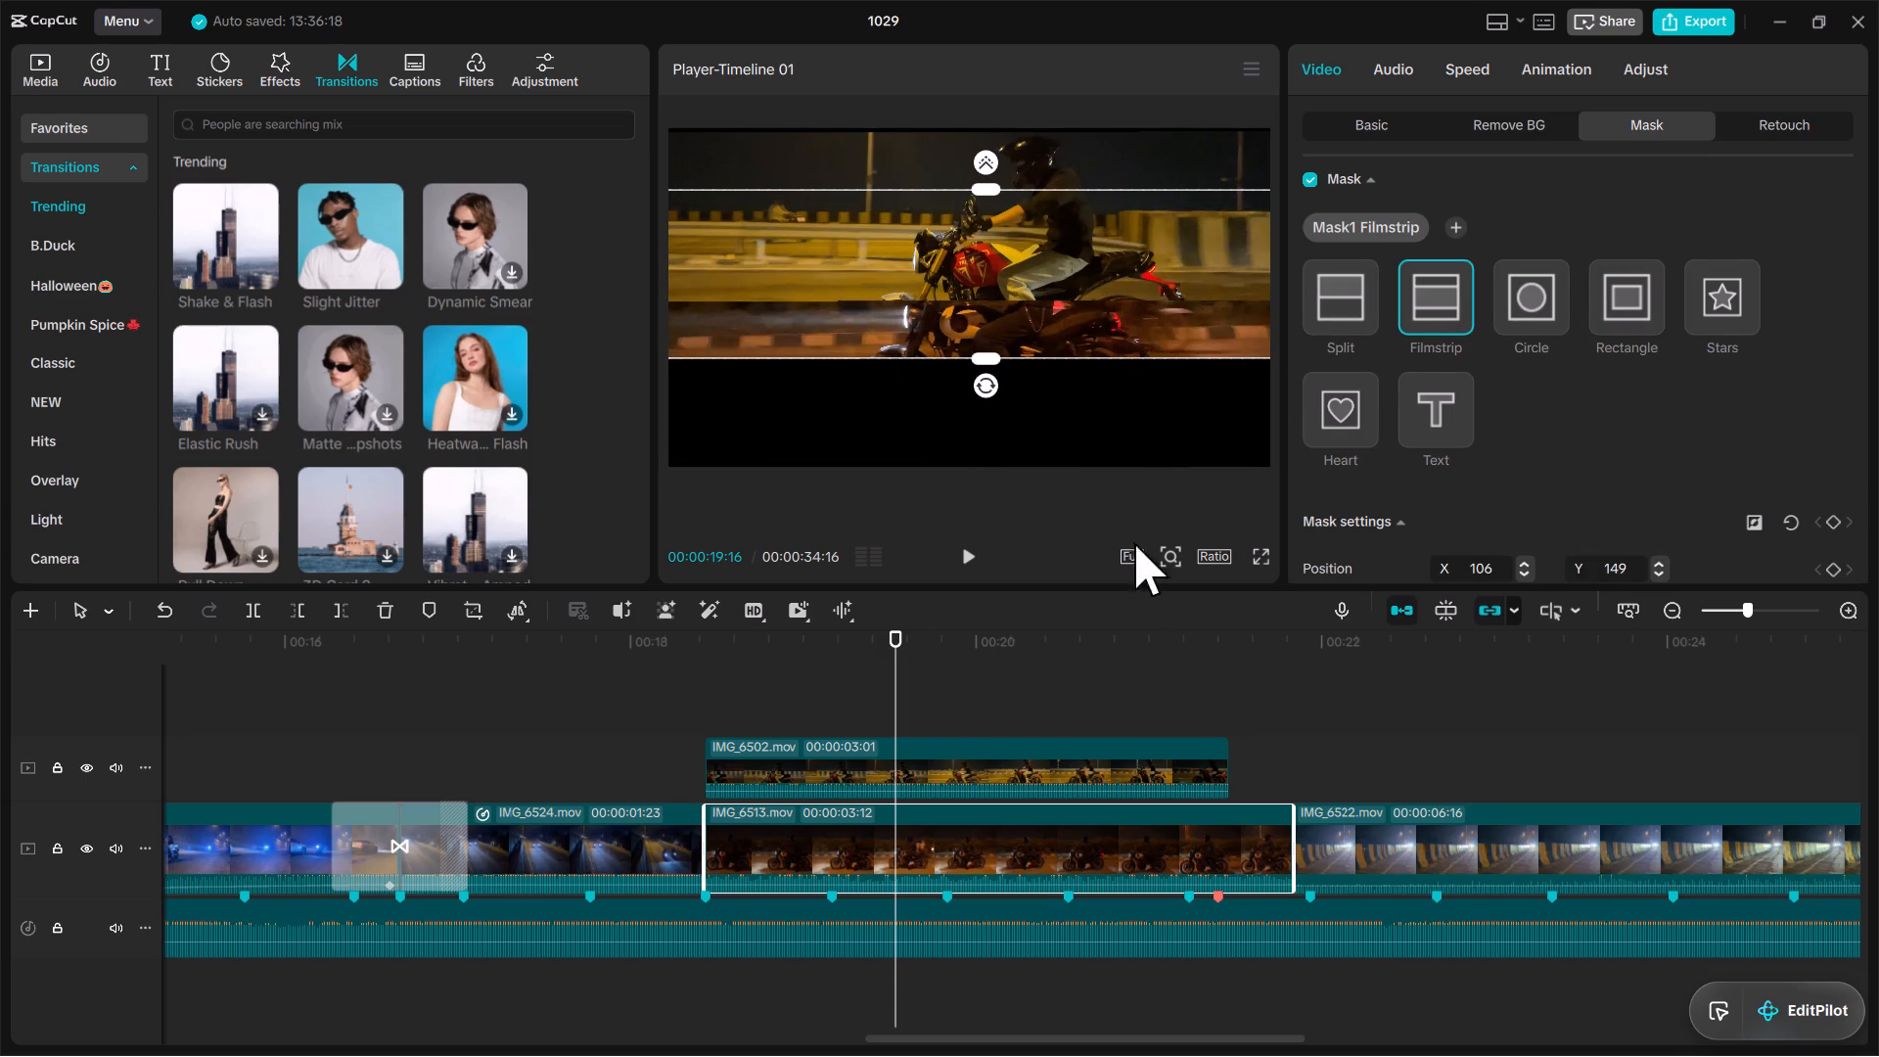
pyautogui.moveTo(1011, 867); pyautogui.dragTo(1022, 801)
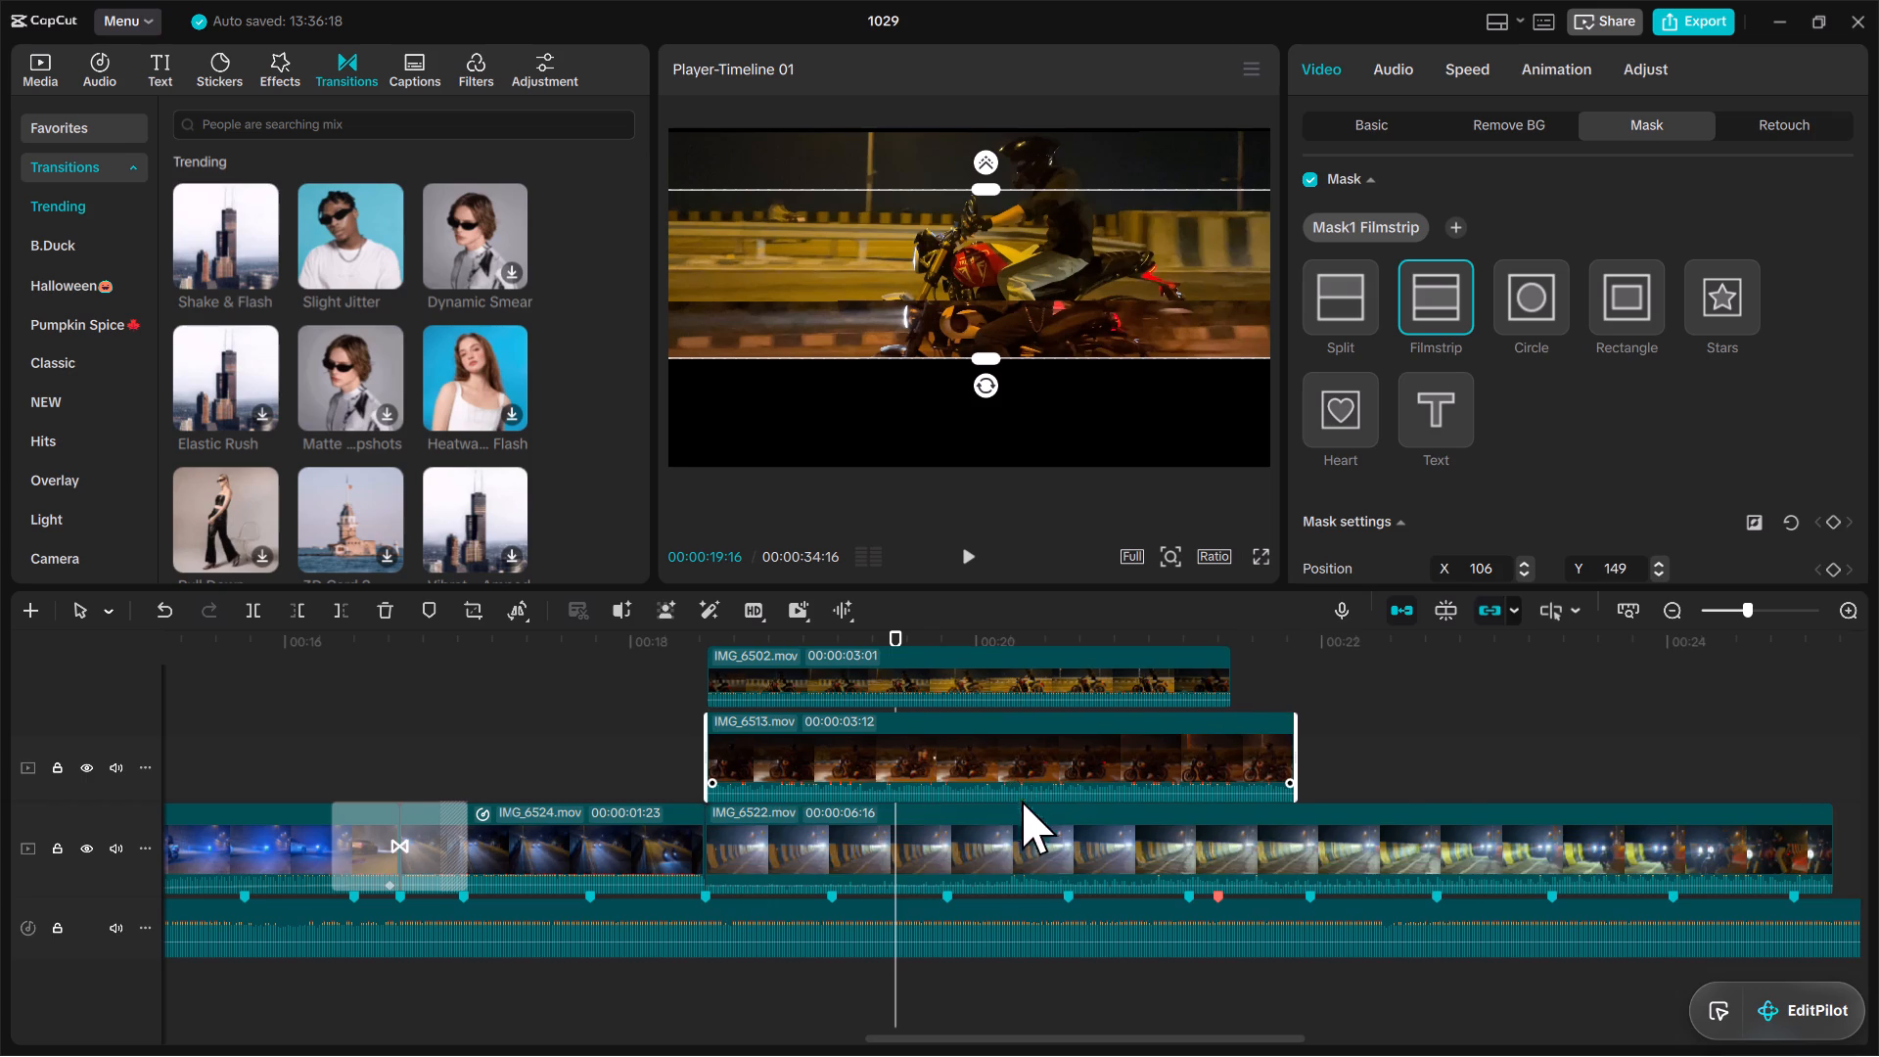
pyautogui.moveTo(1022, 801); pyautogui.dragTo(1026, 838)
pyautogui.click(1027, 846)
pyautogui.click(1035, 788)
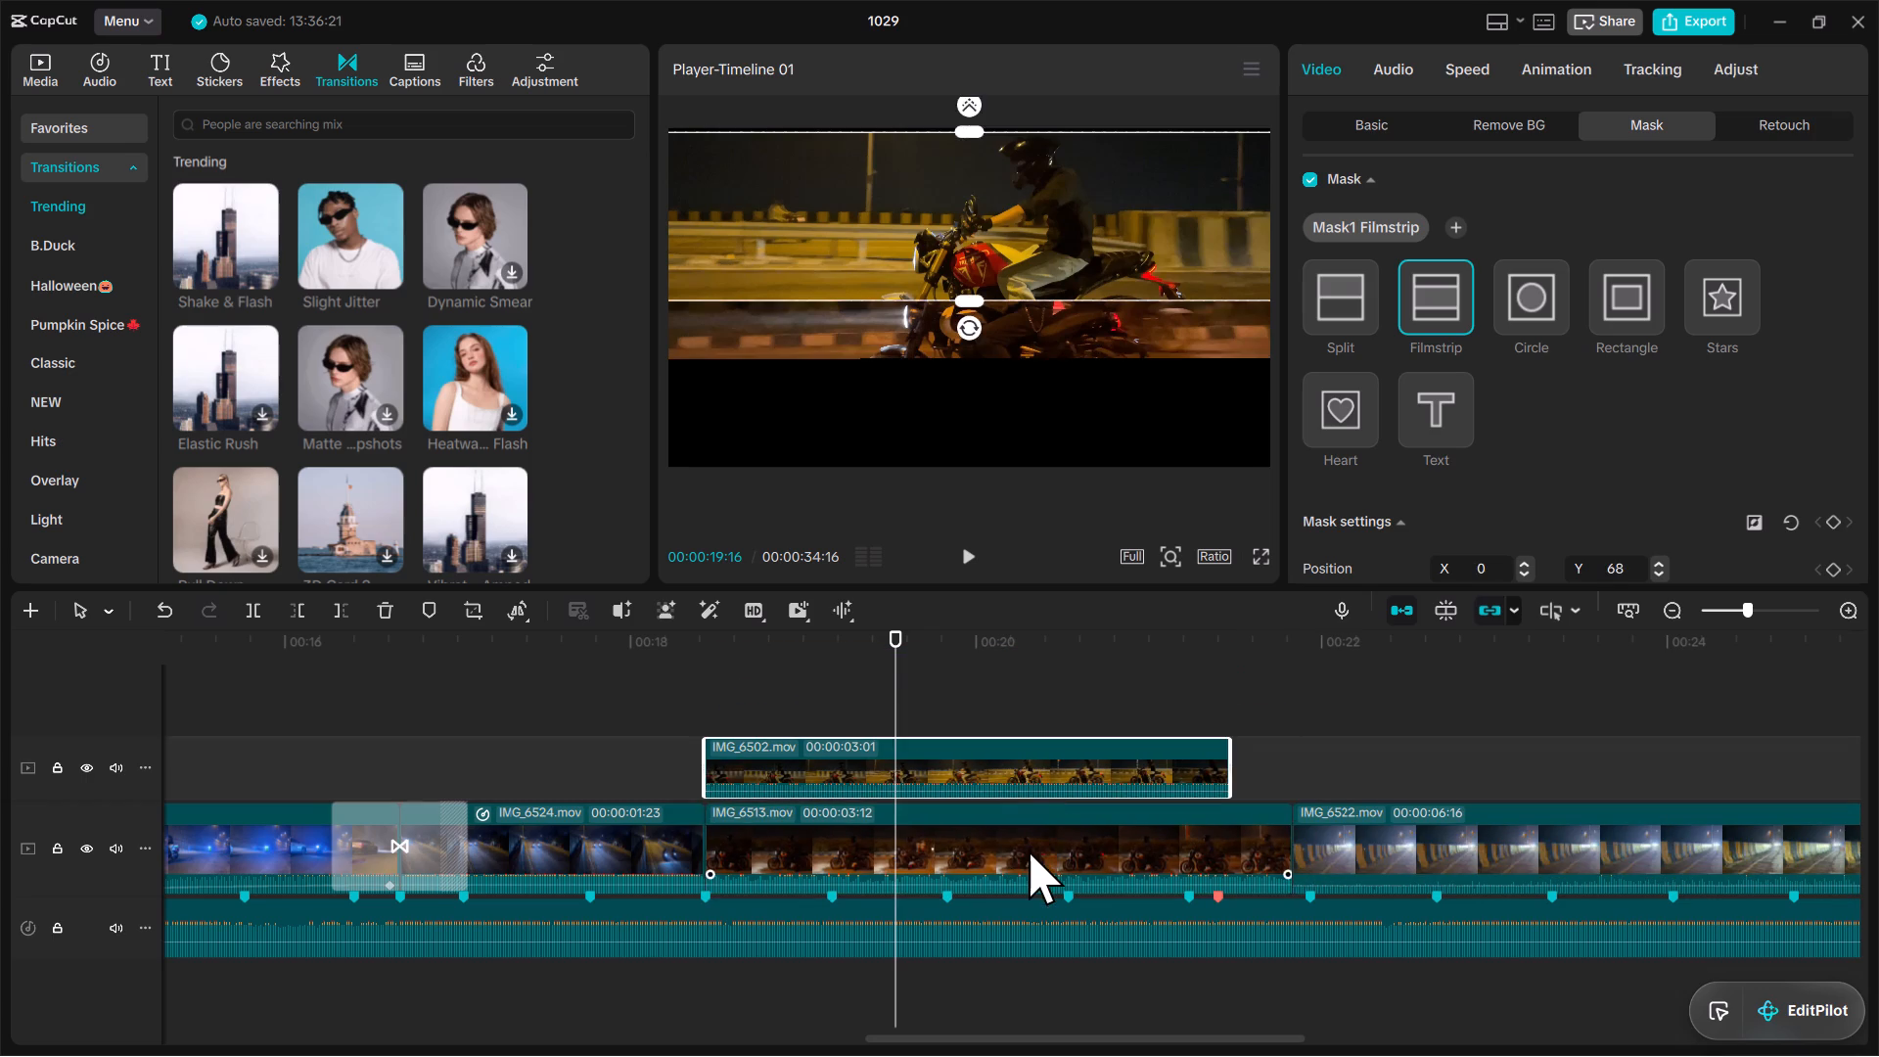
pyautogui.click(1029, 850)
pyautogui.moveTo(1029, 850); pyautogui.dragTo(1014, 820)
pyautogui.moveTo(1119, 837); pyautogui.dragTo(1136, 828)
# Move the overlay IMG_6502.mov to a higher track, starting where it previously ended, to uncover the preview of IMG_6513.mov.
pyautogui.click(1071, 781)
pyautogui.moveTo(1027, 768); pyautogui.dragTo(1548, 734)
# Shift the Filmstrip mask of IMG_6513.mov to position X 99, Y 68.
pyautogui.click(1037, 897)
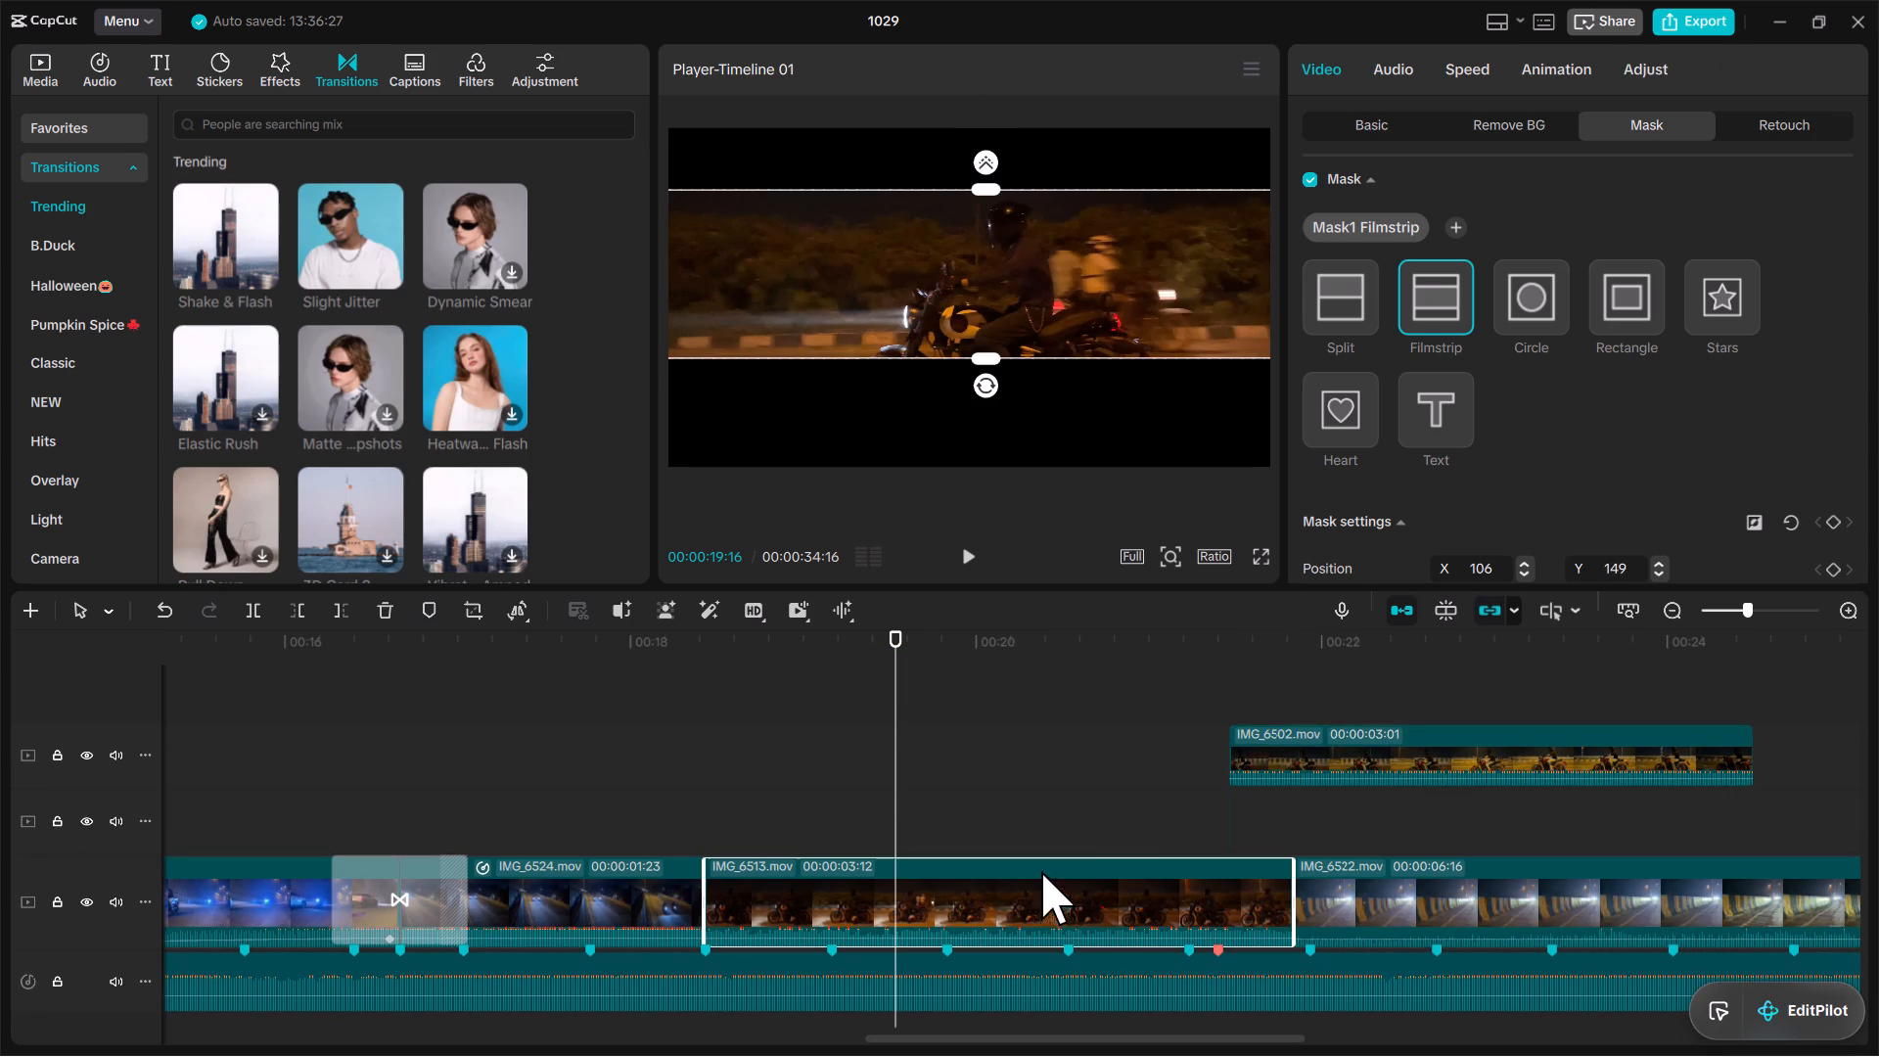
pyautogui.moveTo(1078, 344); pyautogui.dragTo(1078, 350)
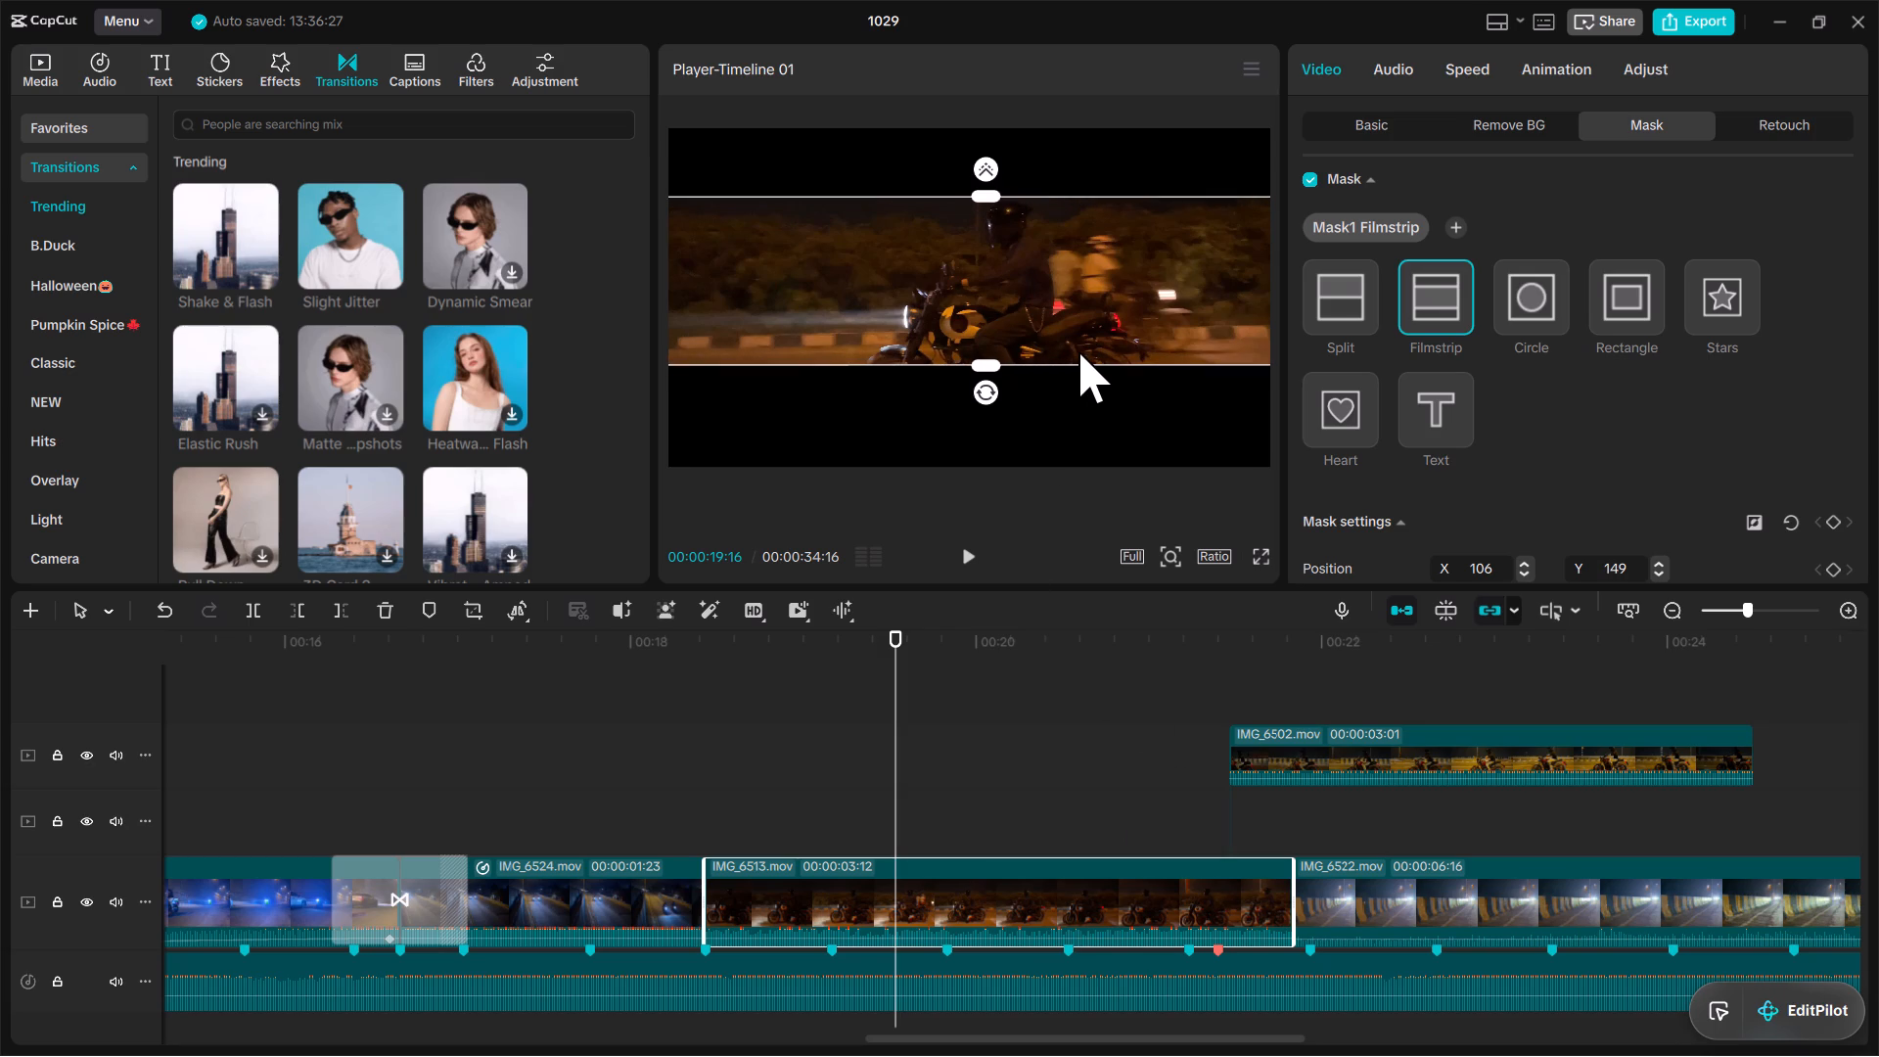
pyautogui.moveTo(1078, 350); pyautogui.dragTo(1077, 356)
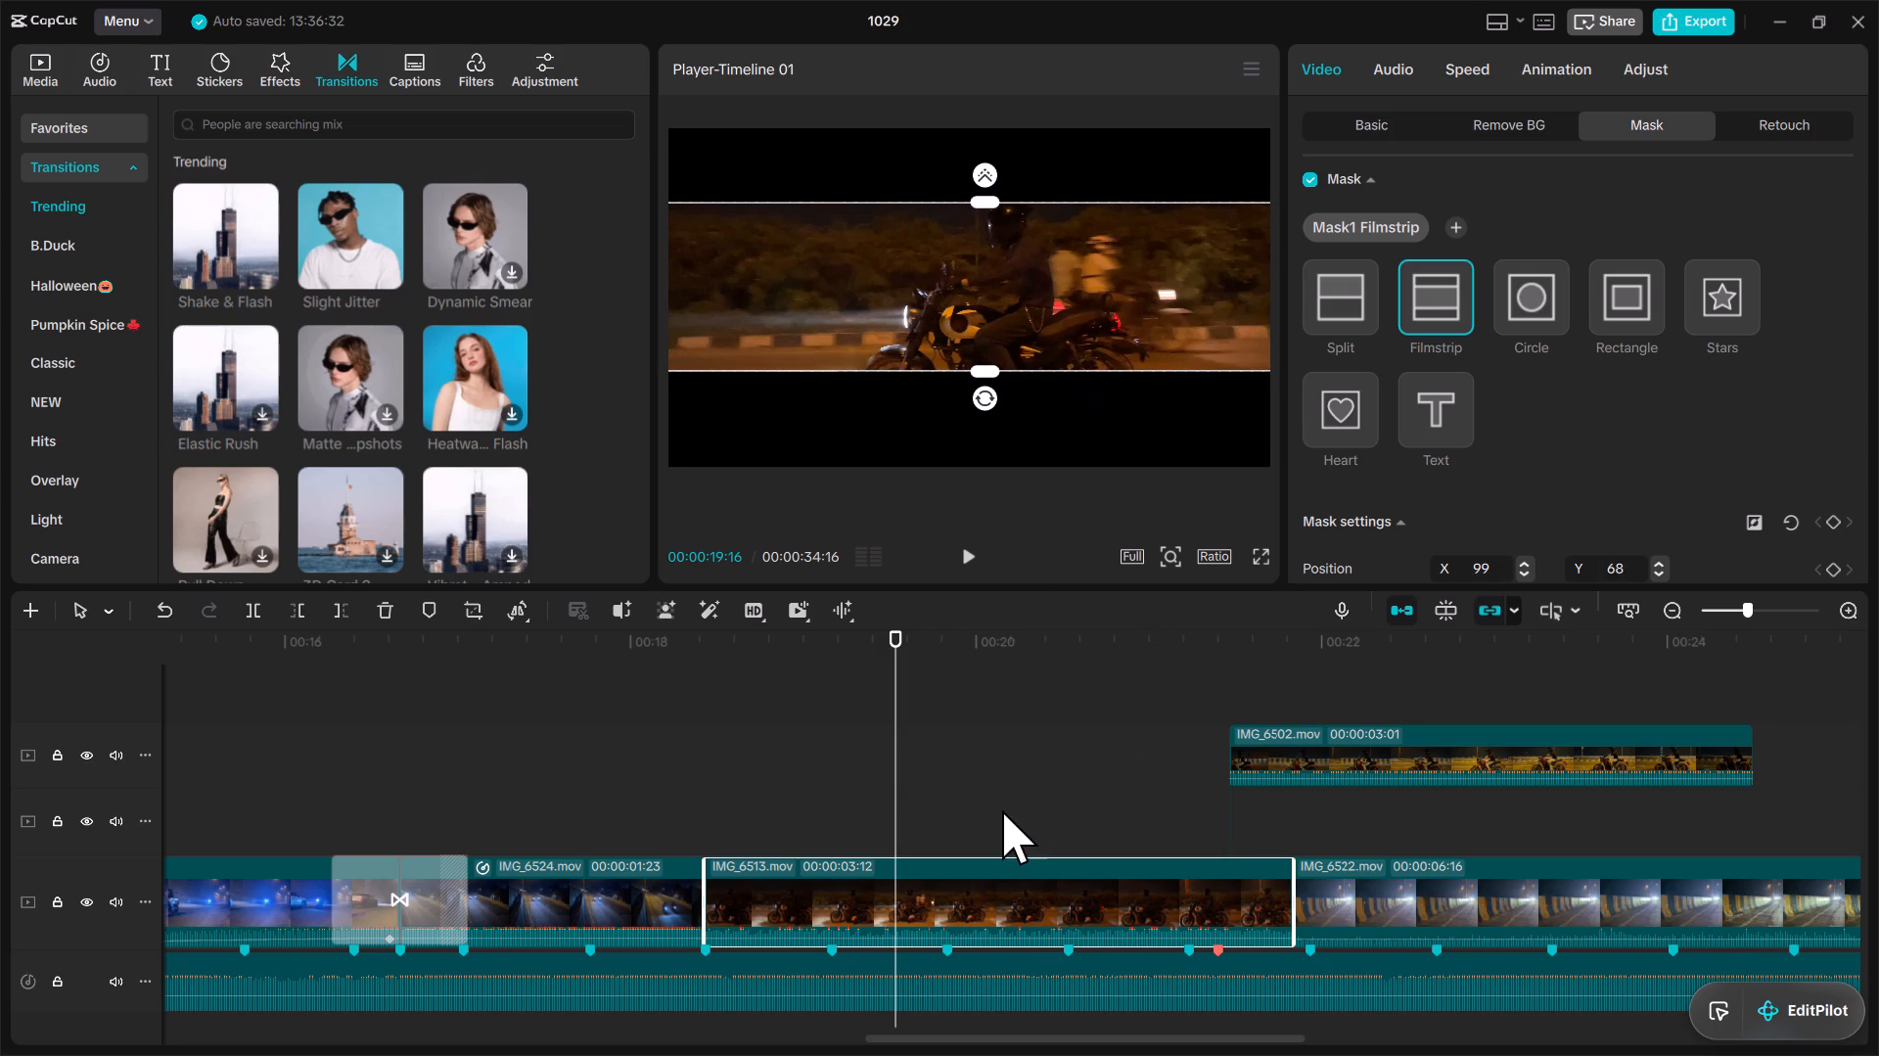
# Move IMG_6513.mov straight down, keeping it centred horizontally, so its masked strip fills the lower half of the frame.
pyautogui.click(1000, 810)
pyautogui.click(938, 913)
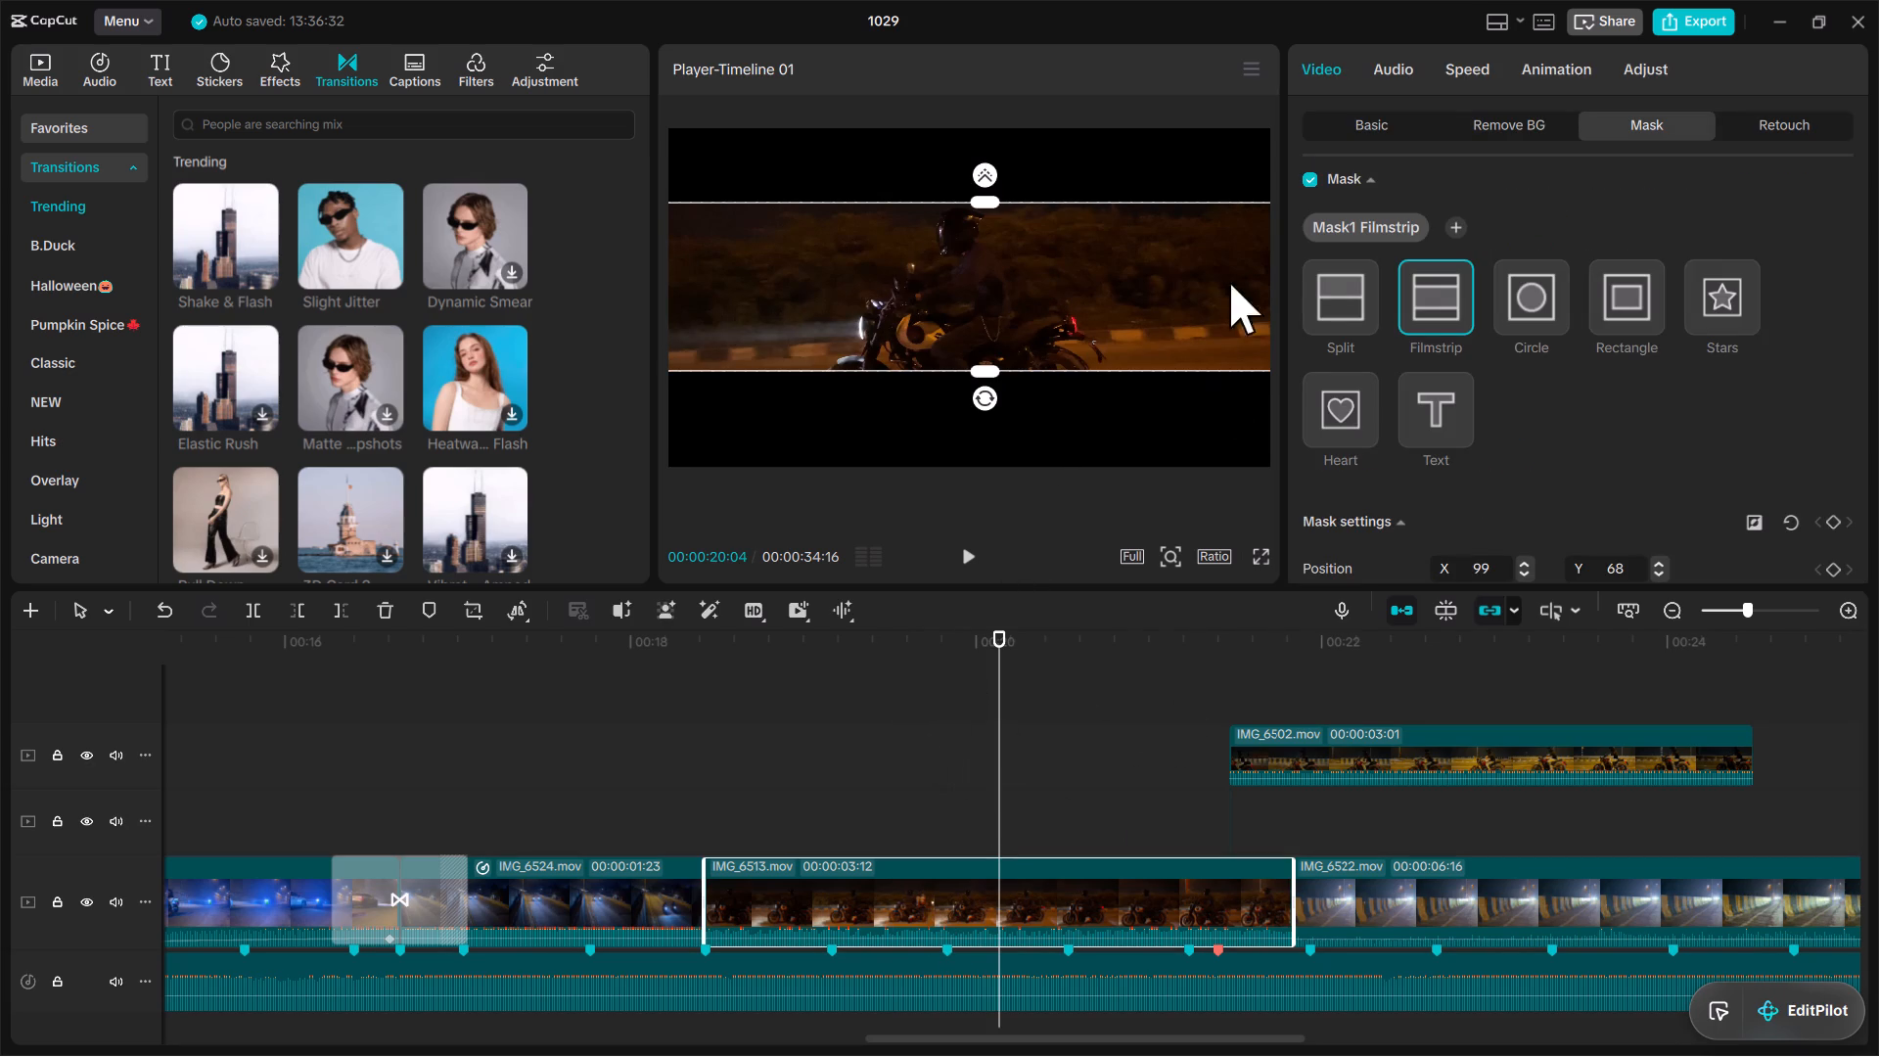
pyautogui.click(1384, 125)
pyautogui.moveTo(1044, 310); pyautogui.dragTo(1037, 395)
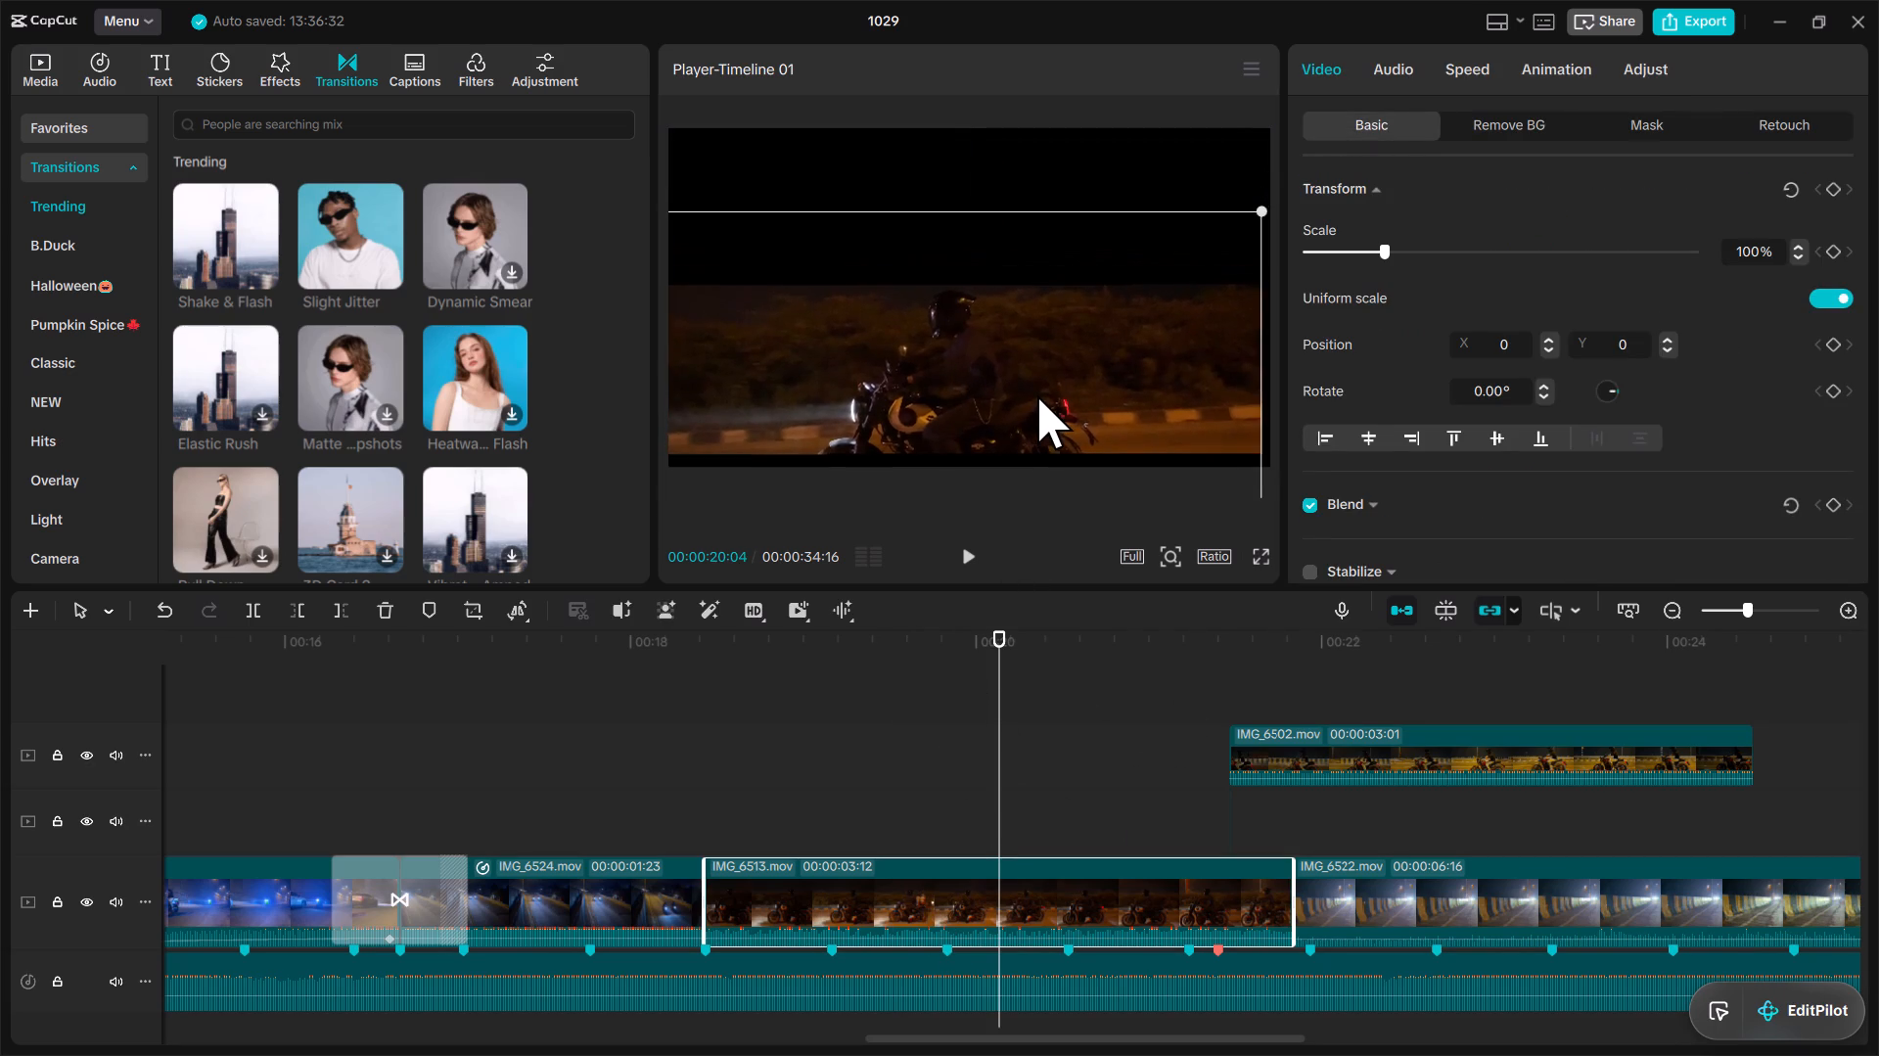
pyautogui.moveTo(1037, 395); pyautogui.dragTo(1050, 405)
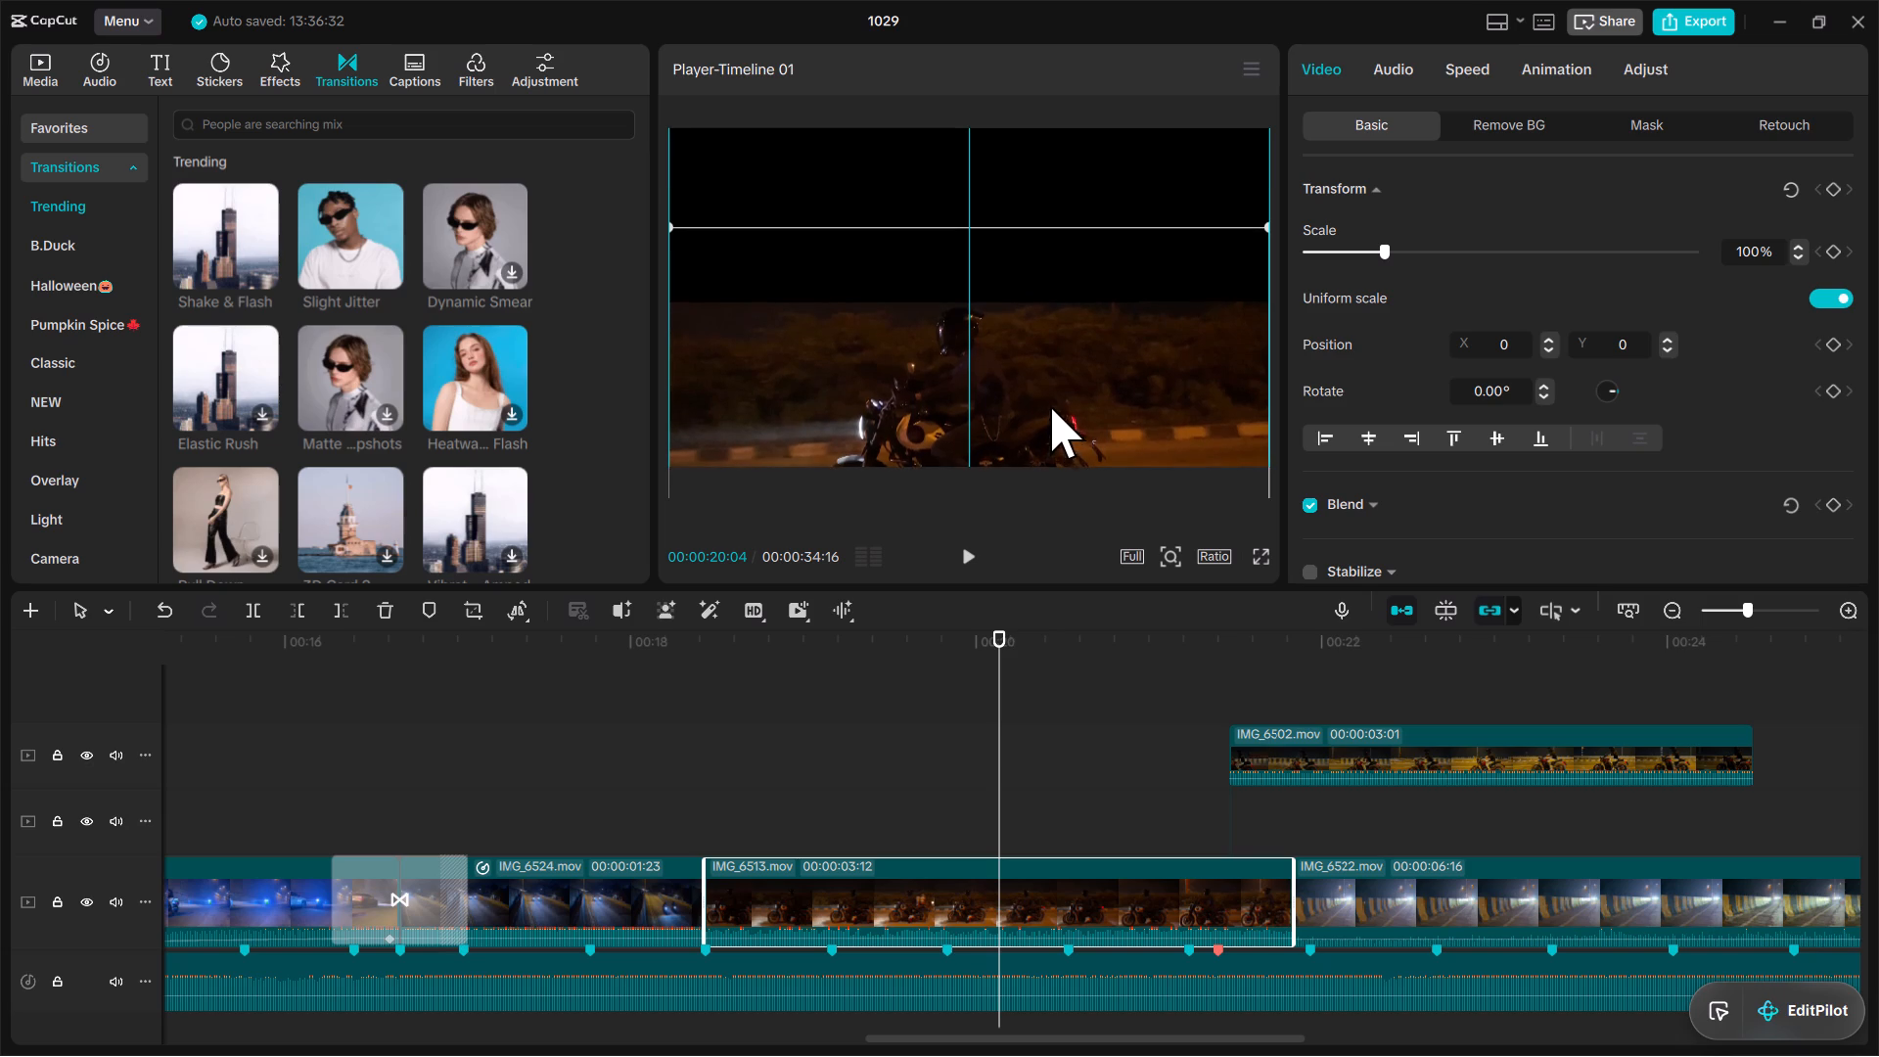
pyautogui.moveTo(1050, 405); pyautogui.dragTo(1048, 414)
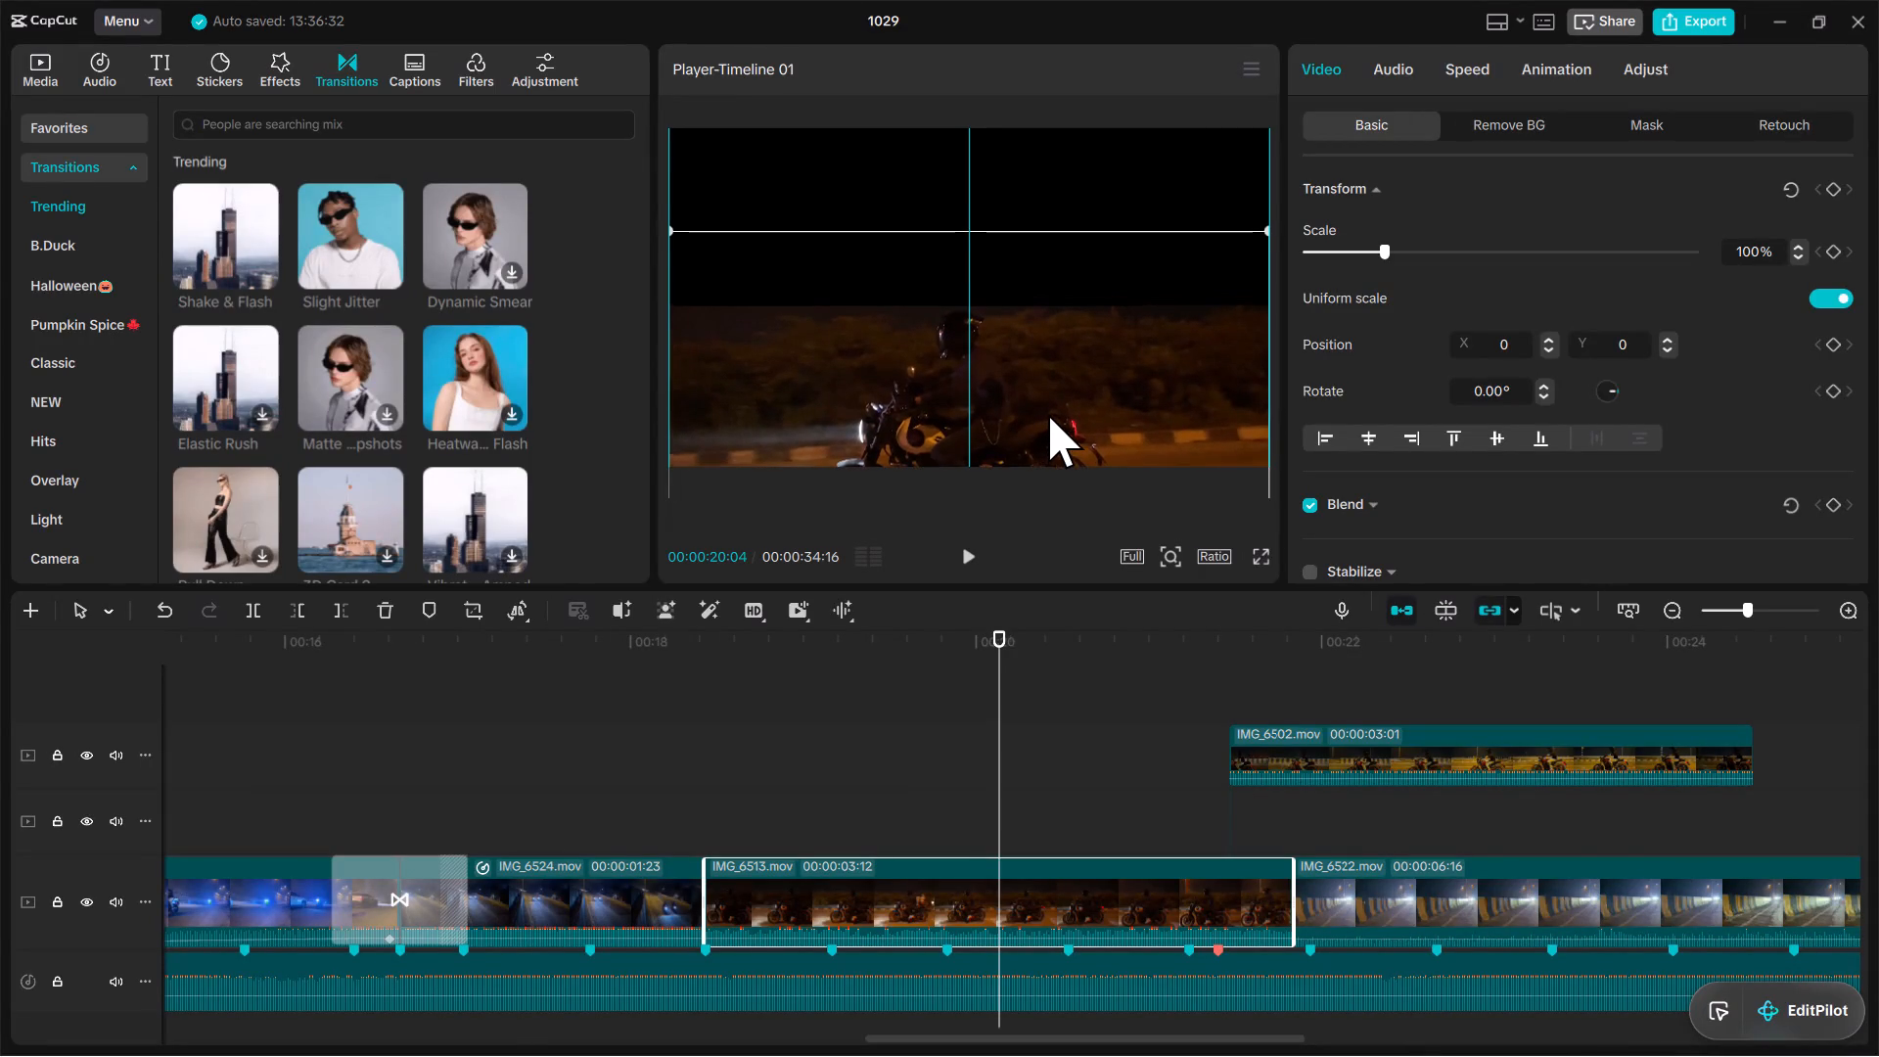
pyautogui.moveTo(1048, 414); pyautogui.dragTo(1046, 334)
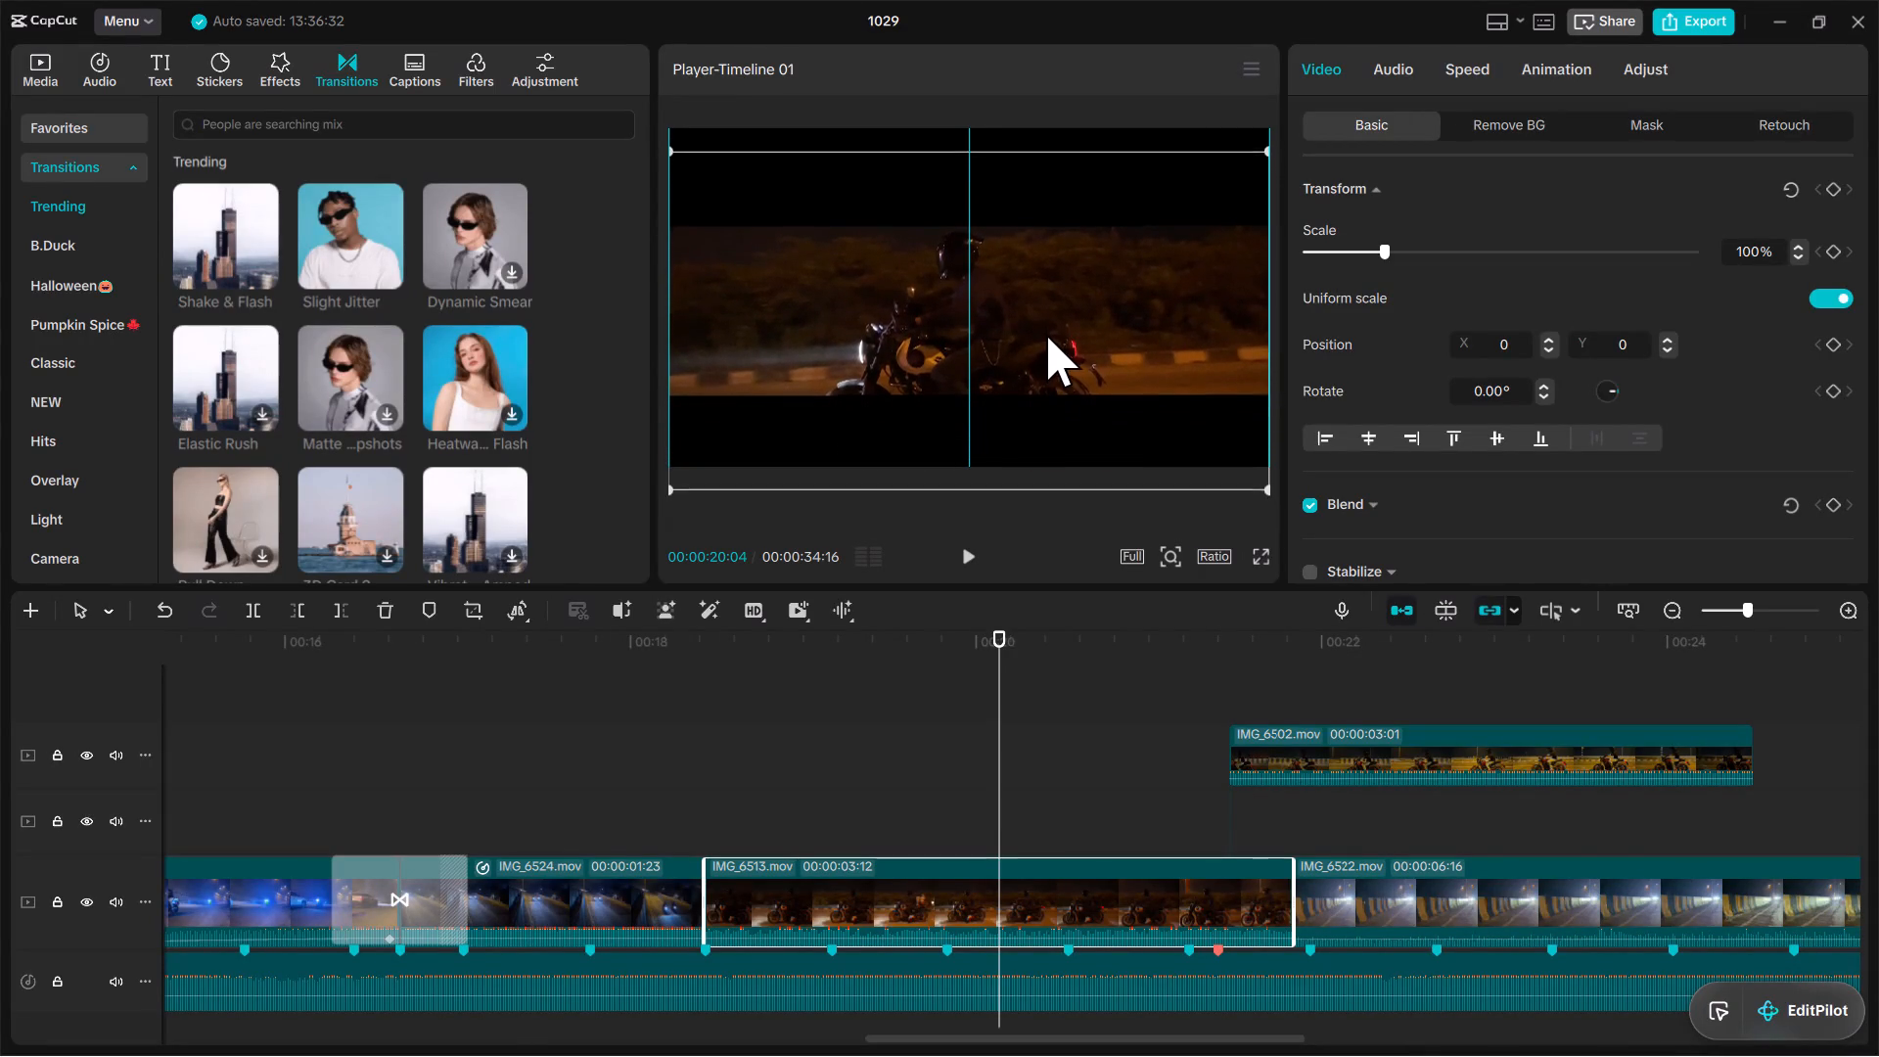
pyautogui.moveTo(1046, 334); pyautogui.dragTo(1054, 374)
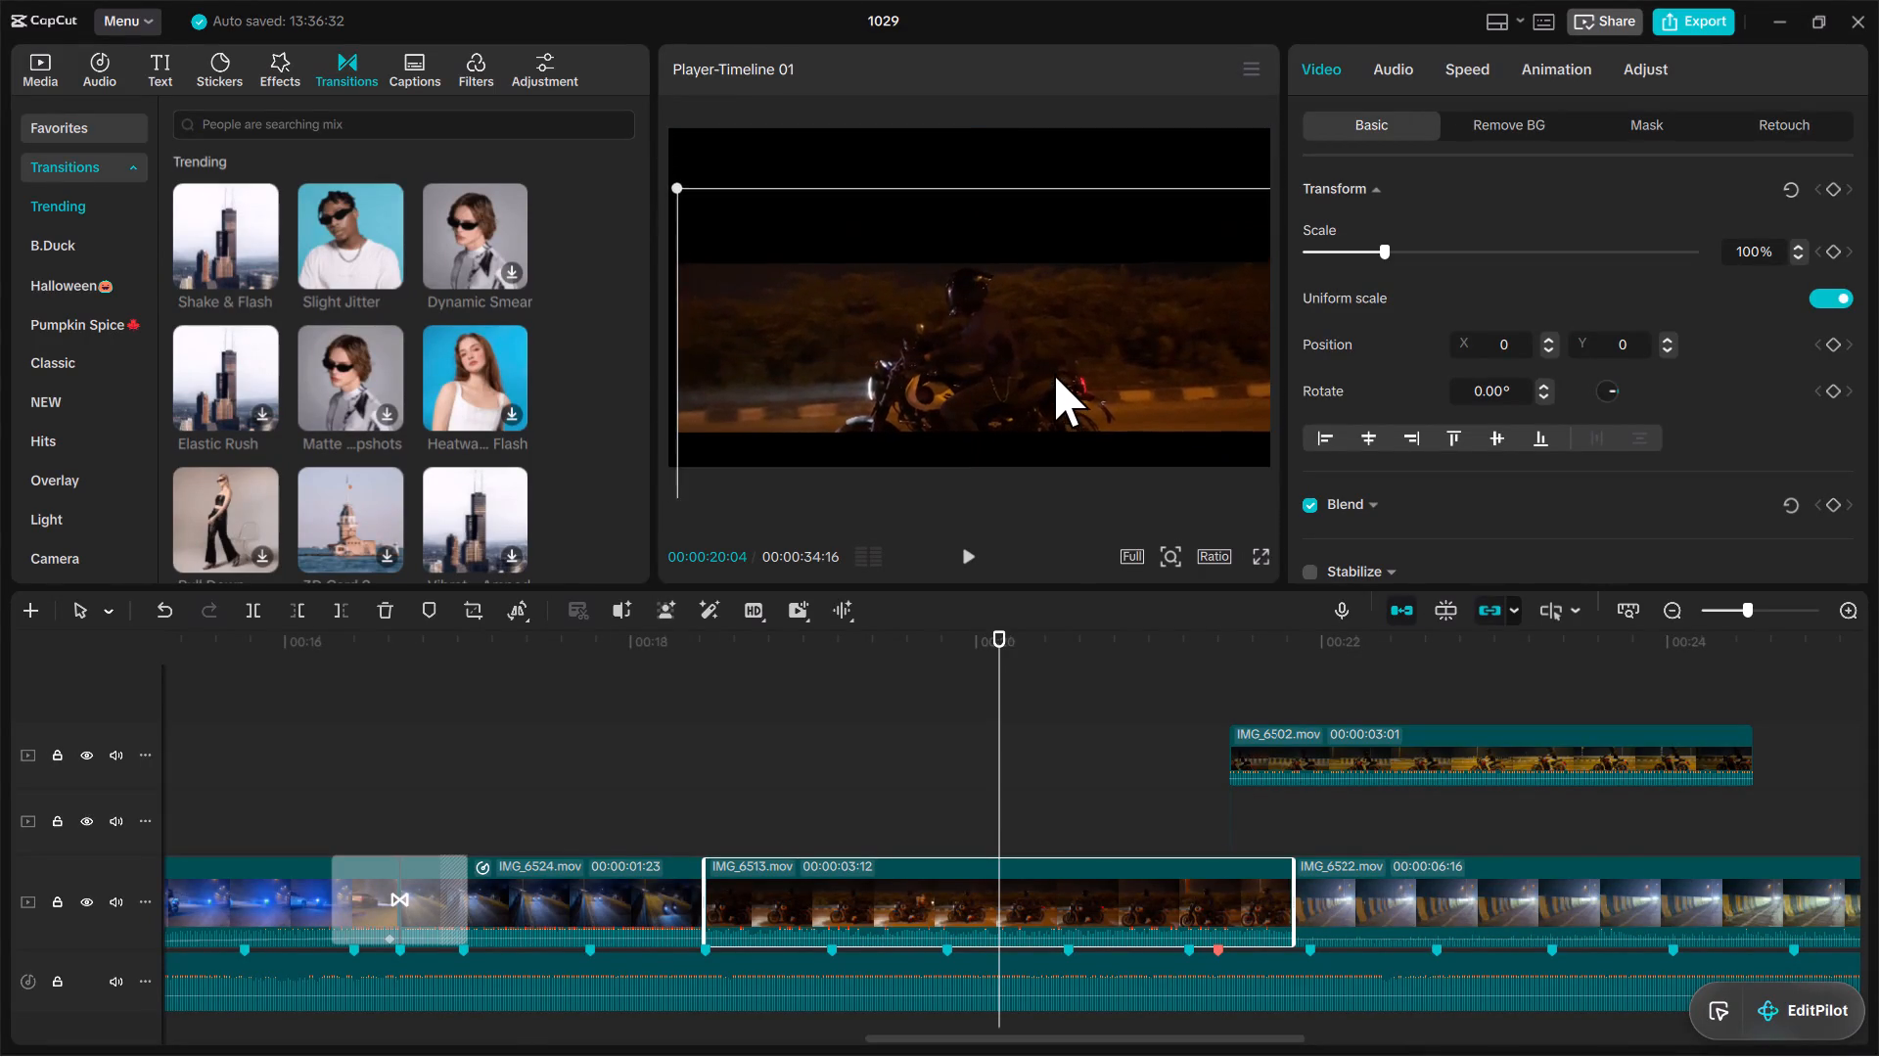
pyautogui.moveTo(1054, 374); pyautogui.dragTo(1048, 433)
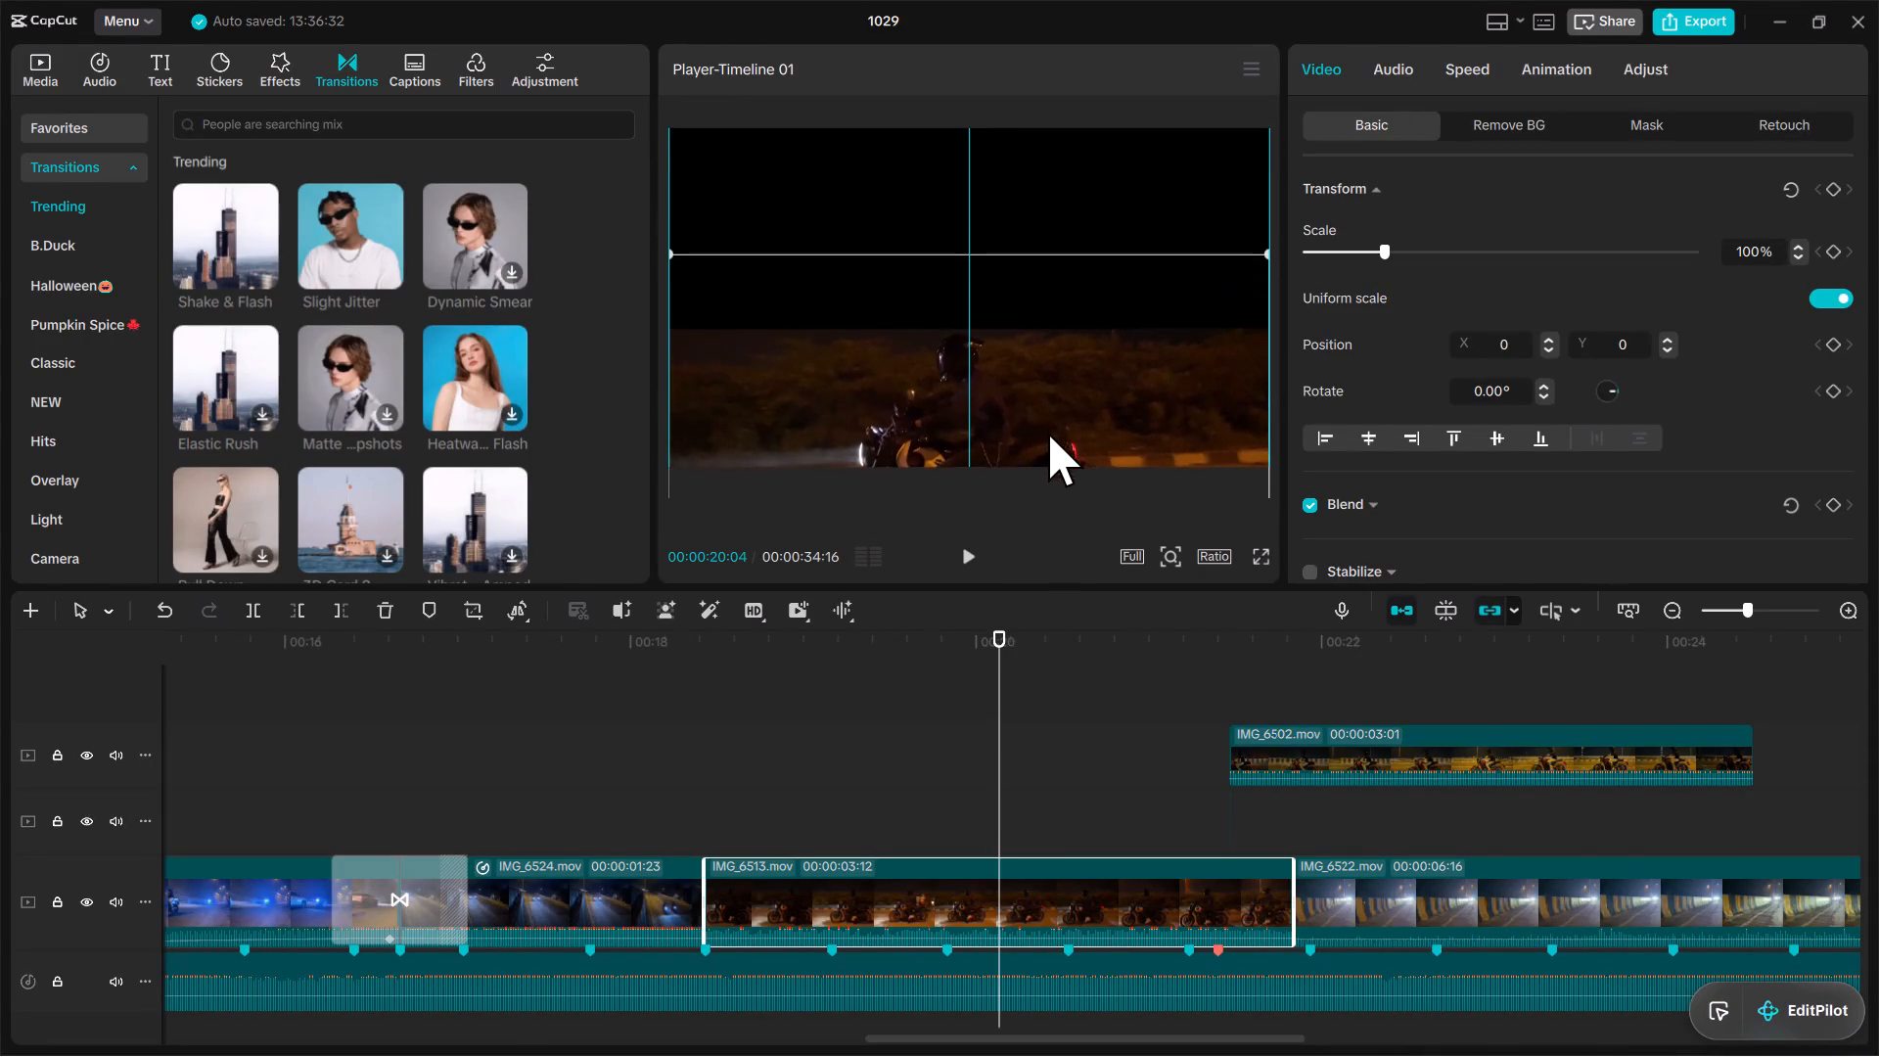
pyautogui.moveTo(1048, 433); pyautogui.dragTo(1045, 405)
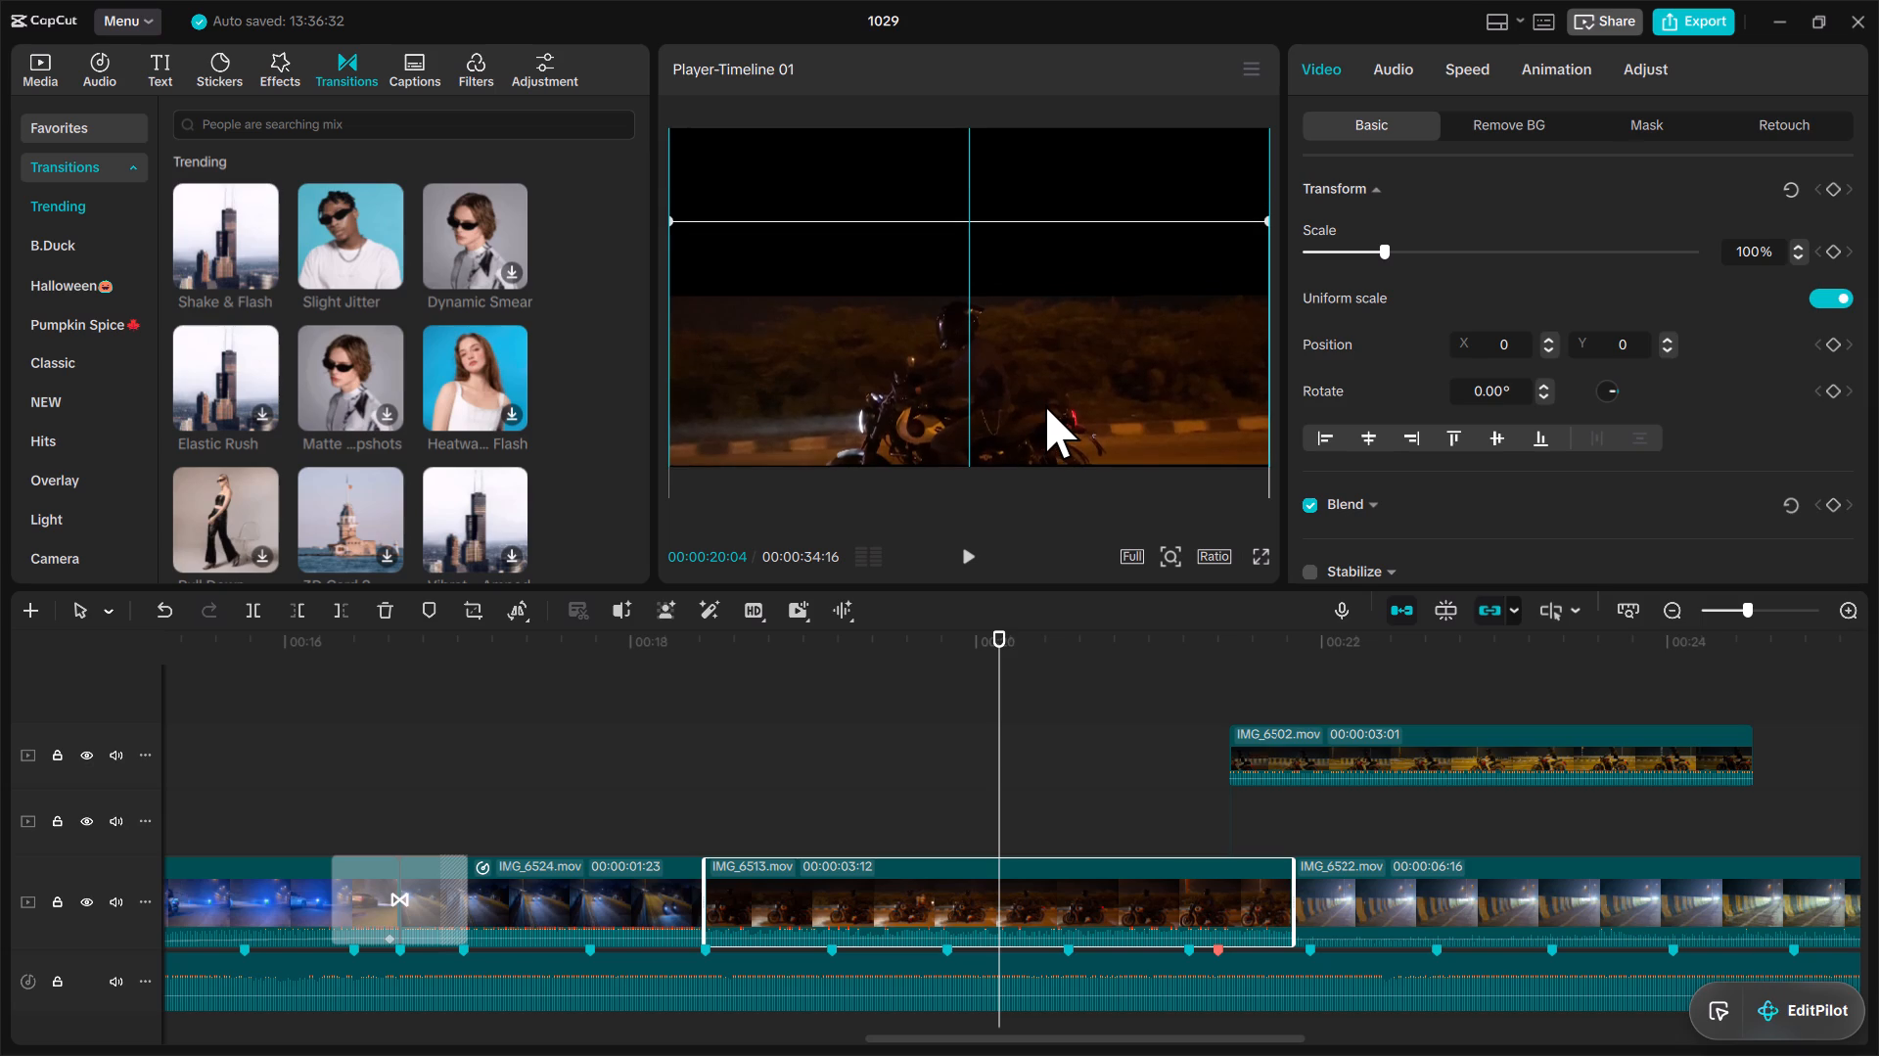
pyautogui.moveTo(1045, 405); pyautogui.dragTo(1045, 406)
# Move the overlay IMG_6502.mov back directly above IMG_6513.mov, aligned with that clip's start.
pyautogui.click(1336, 743)
pyautogui.moveTo(1334, 743); pyautogui.dragTo(915, 810)
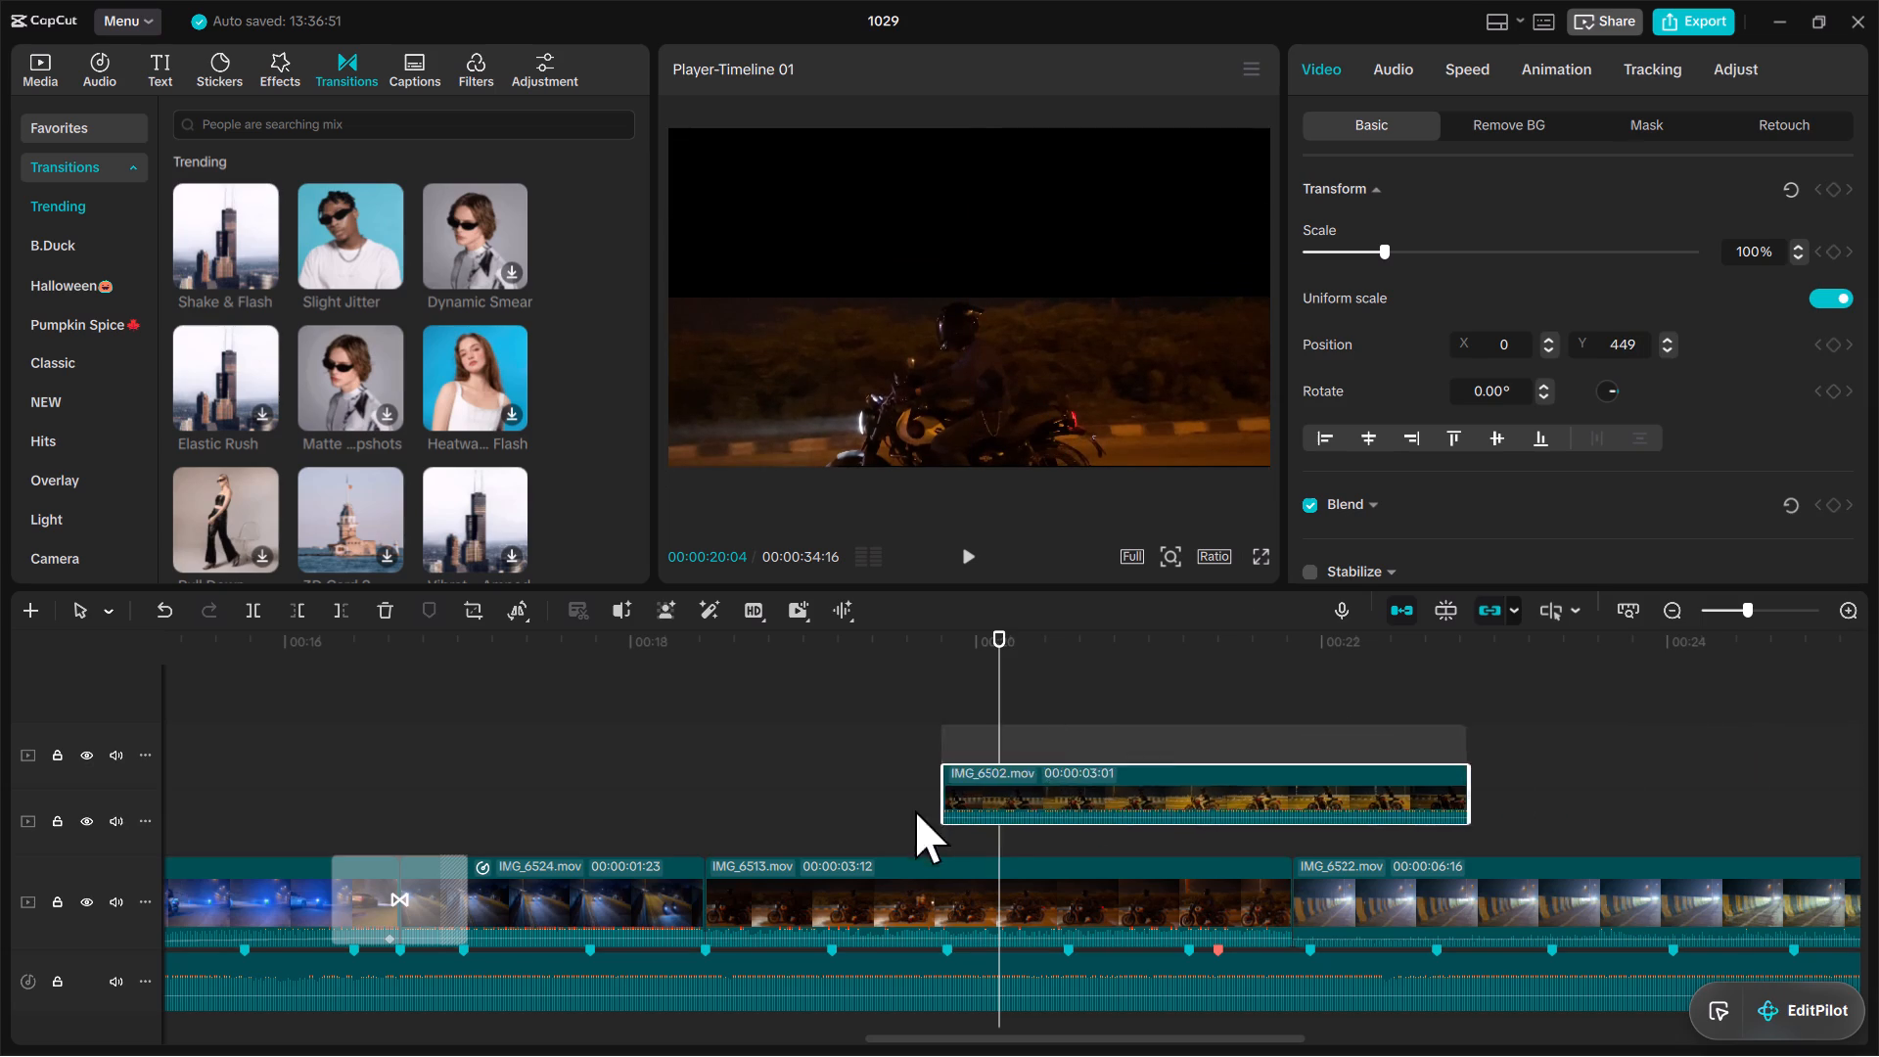
pyautogui.moveTo(915, 810); pyautogui.dragTo(809, 810)
# Play the split-screen section full screen from 00:00:18:14, and scrub back through it to review both bike clips together.
pyautogui.click(710, 686)
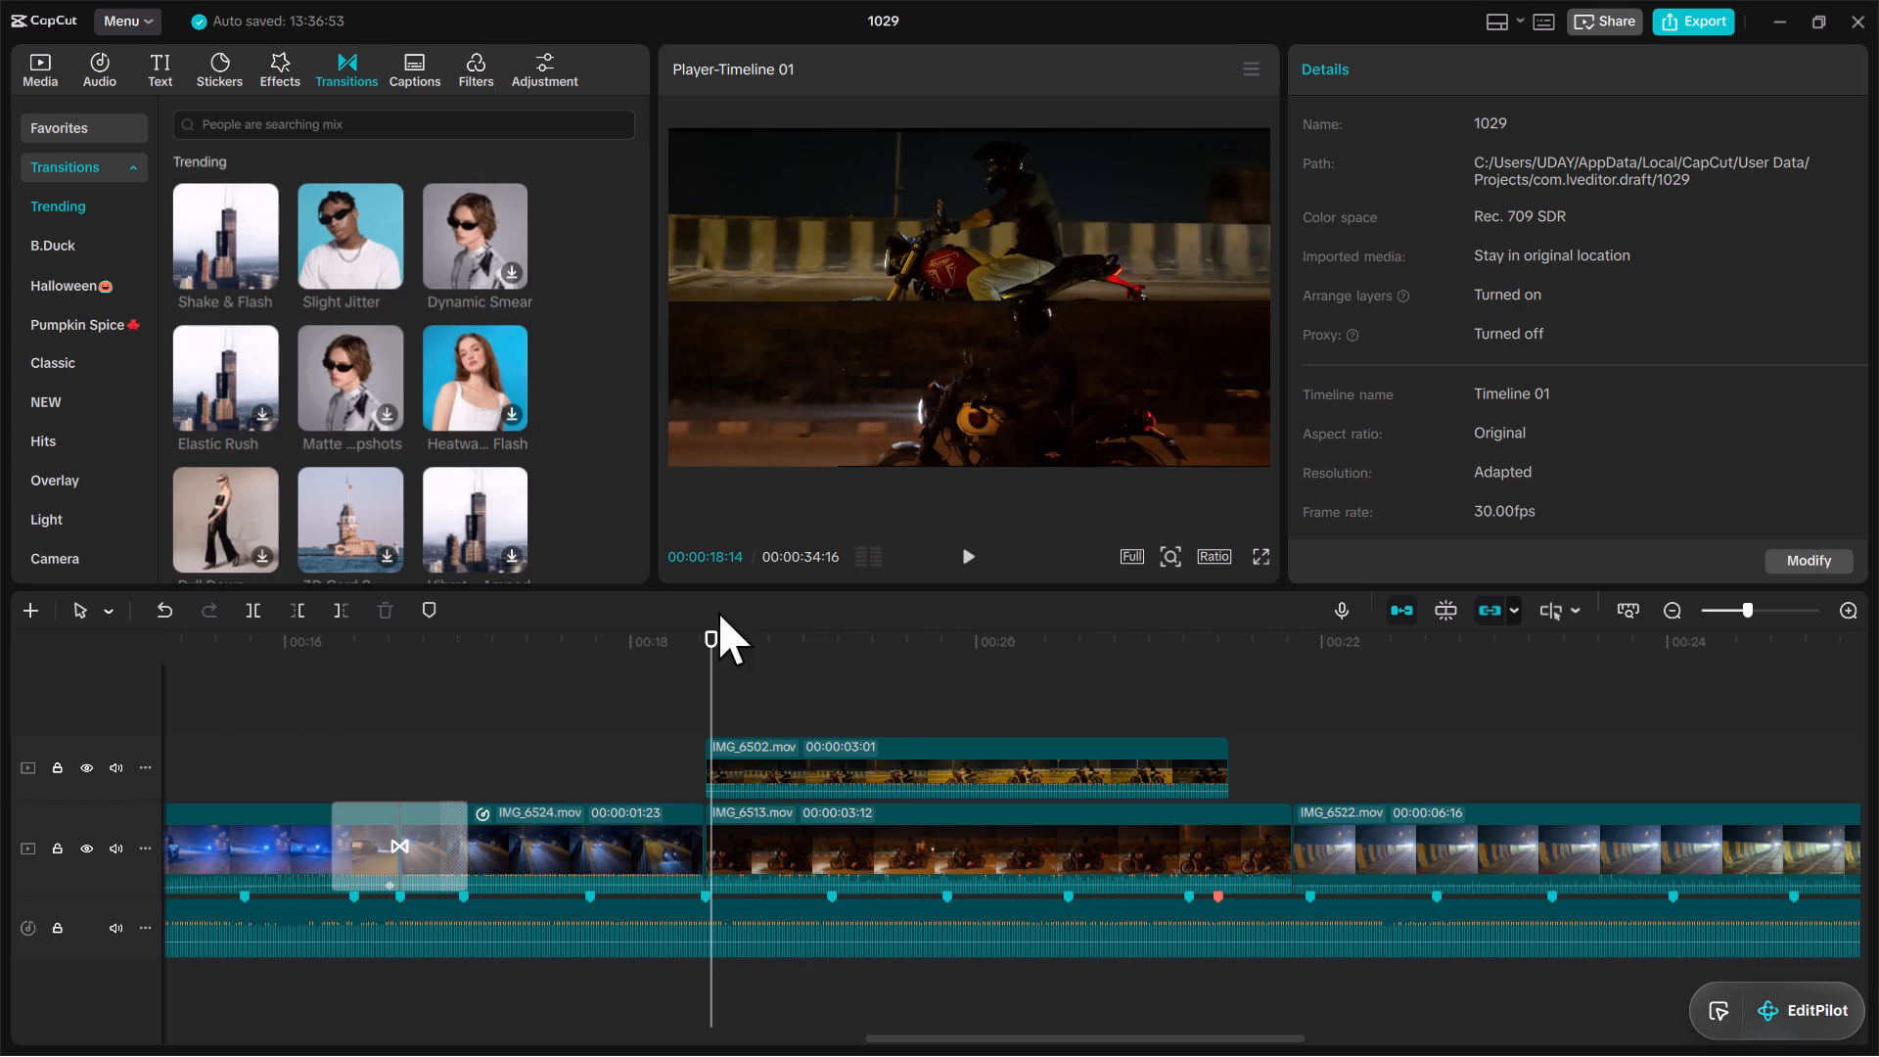
pyautogui.click(1256, 552)
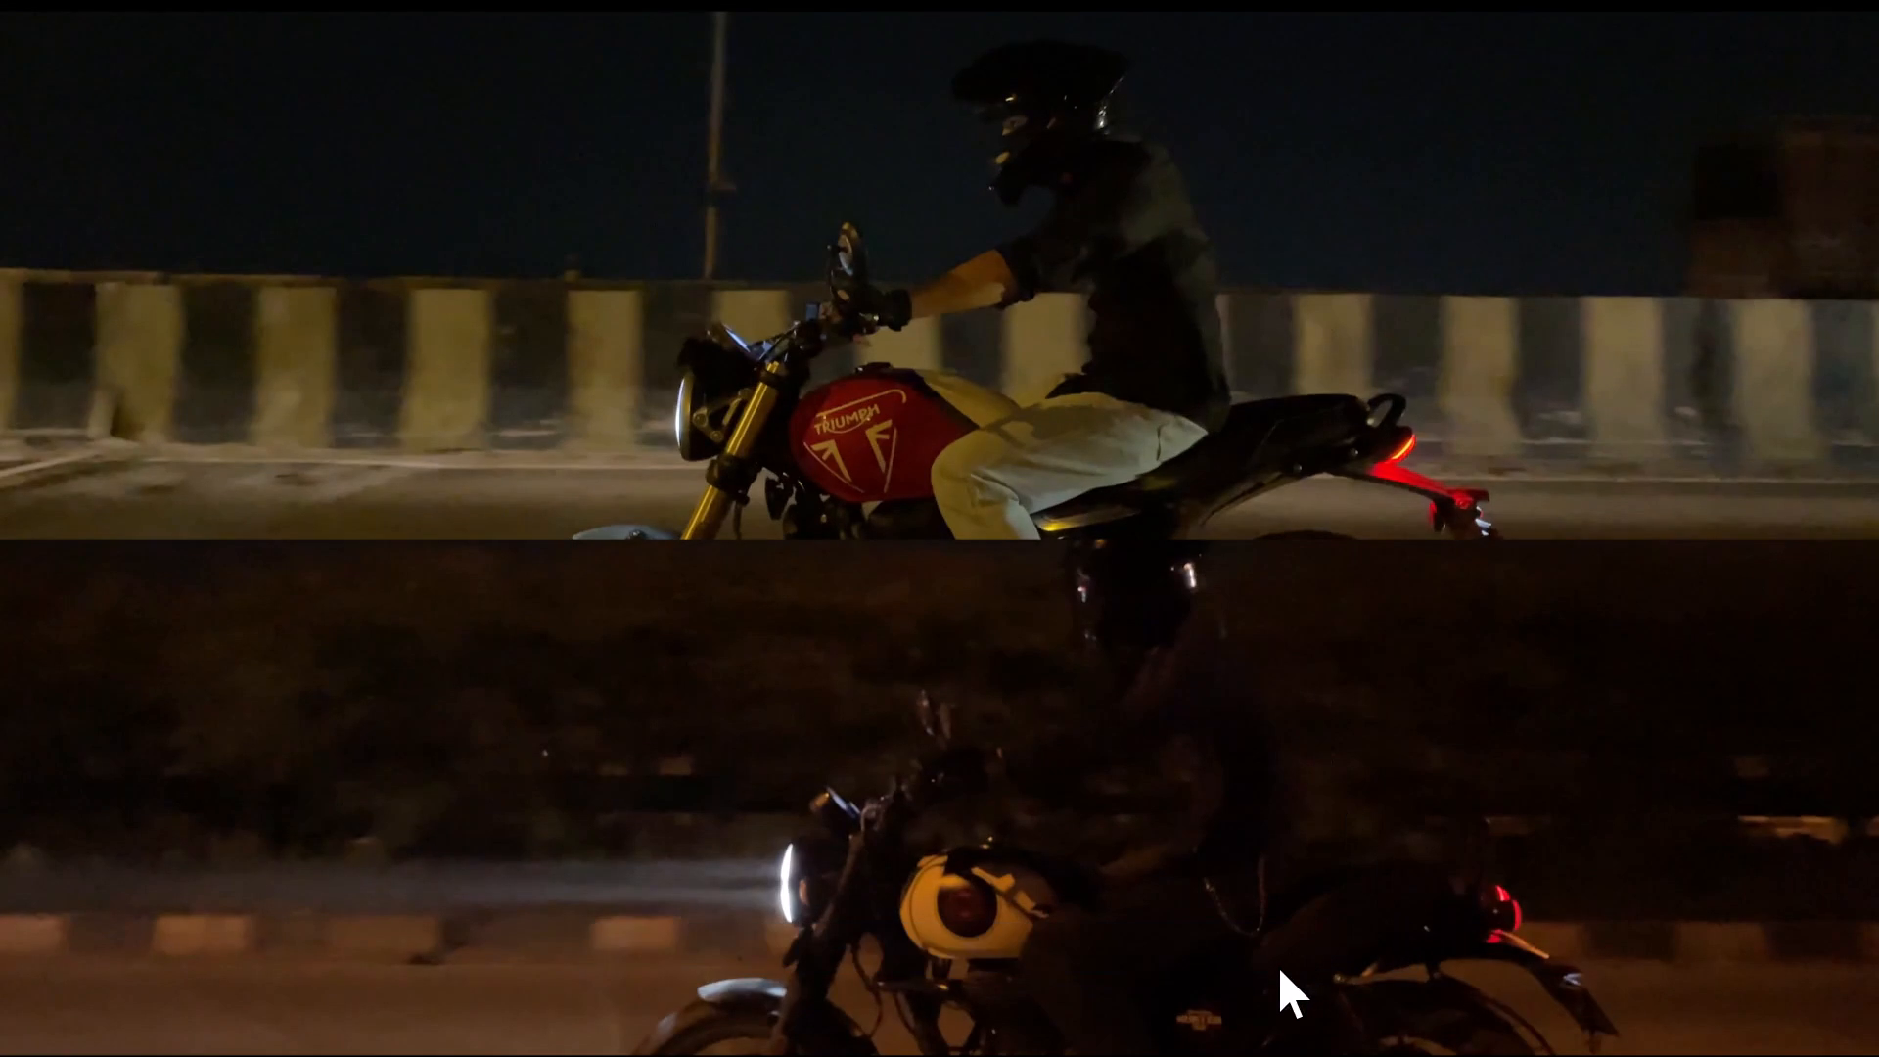
pyautogui.click(750, 898)
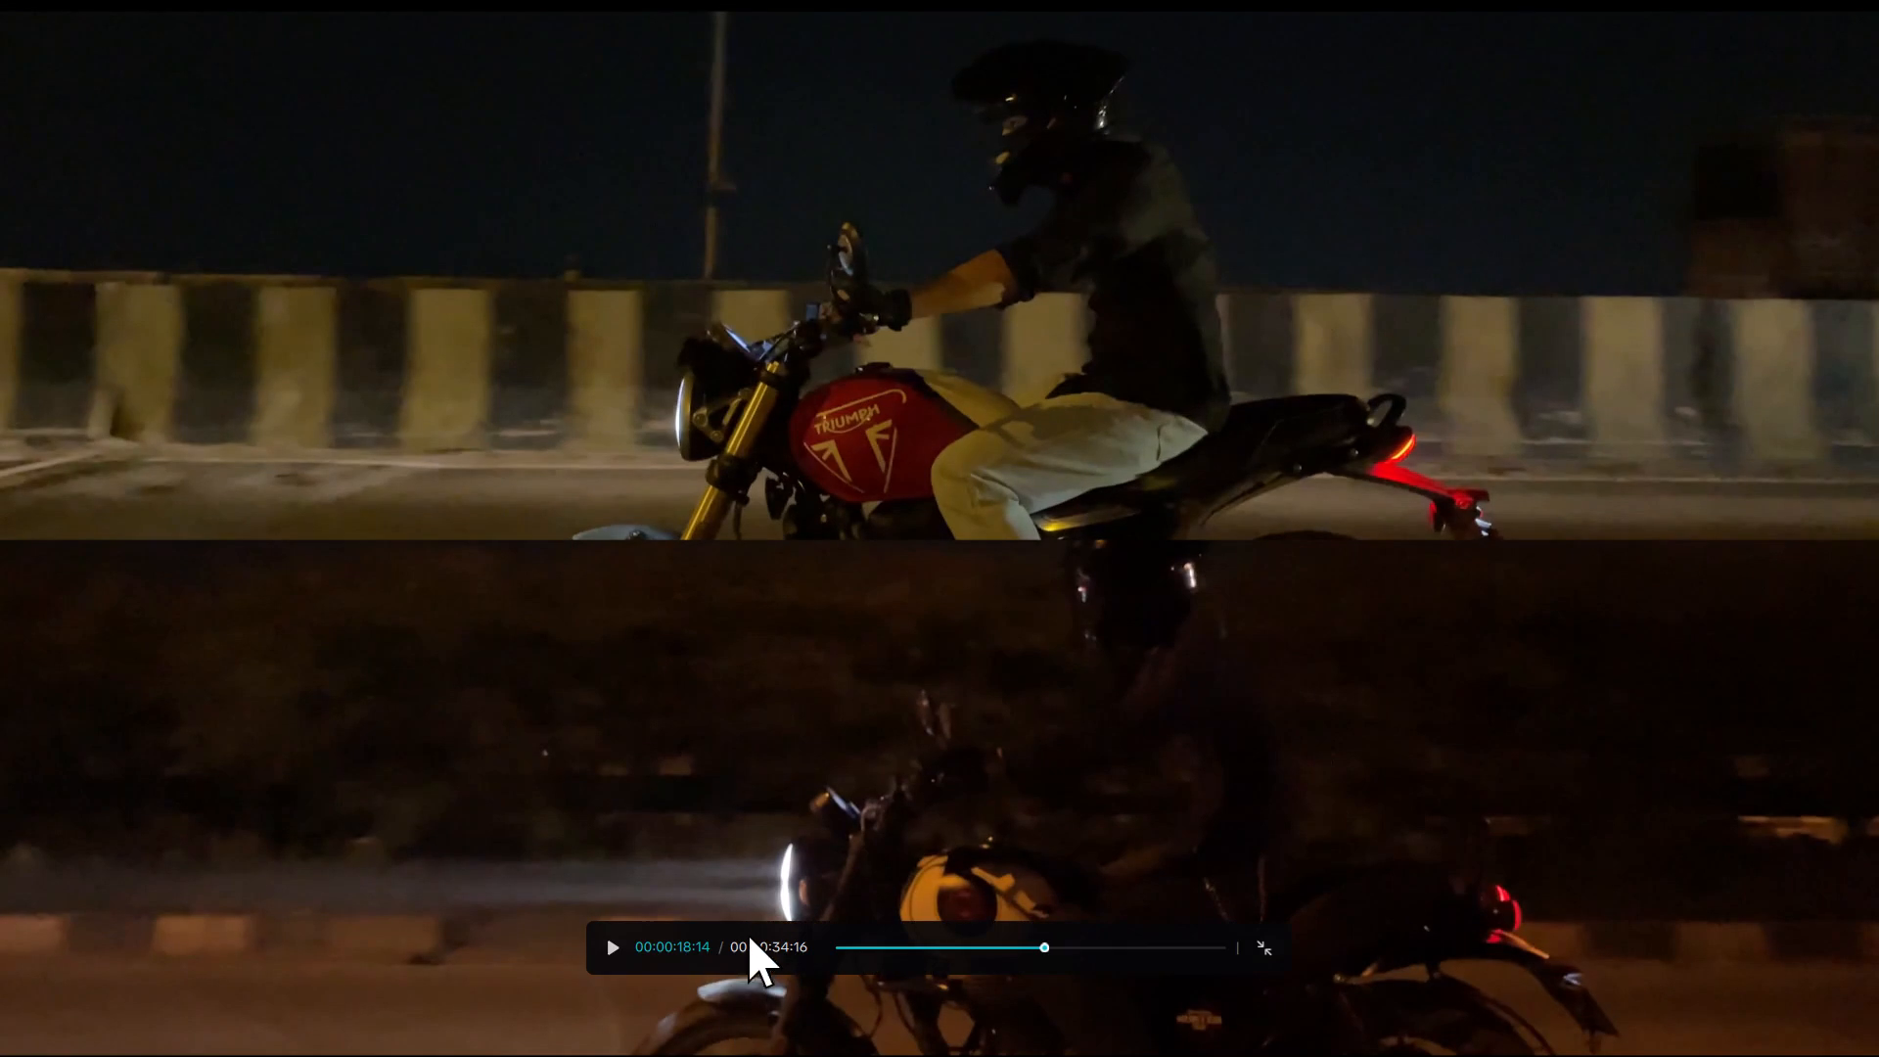
pyautogui.click(613, 947)
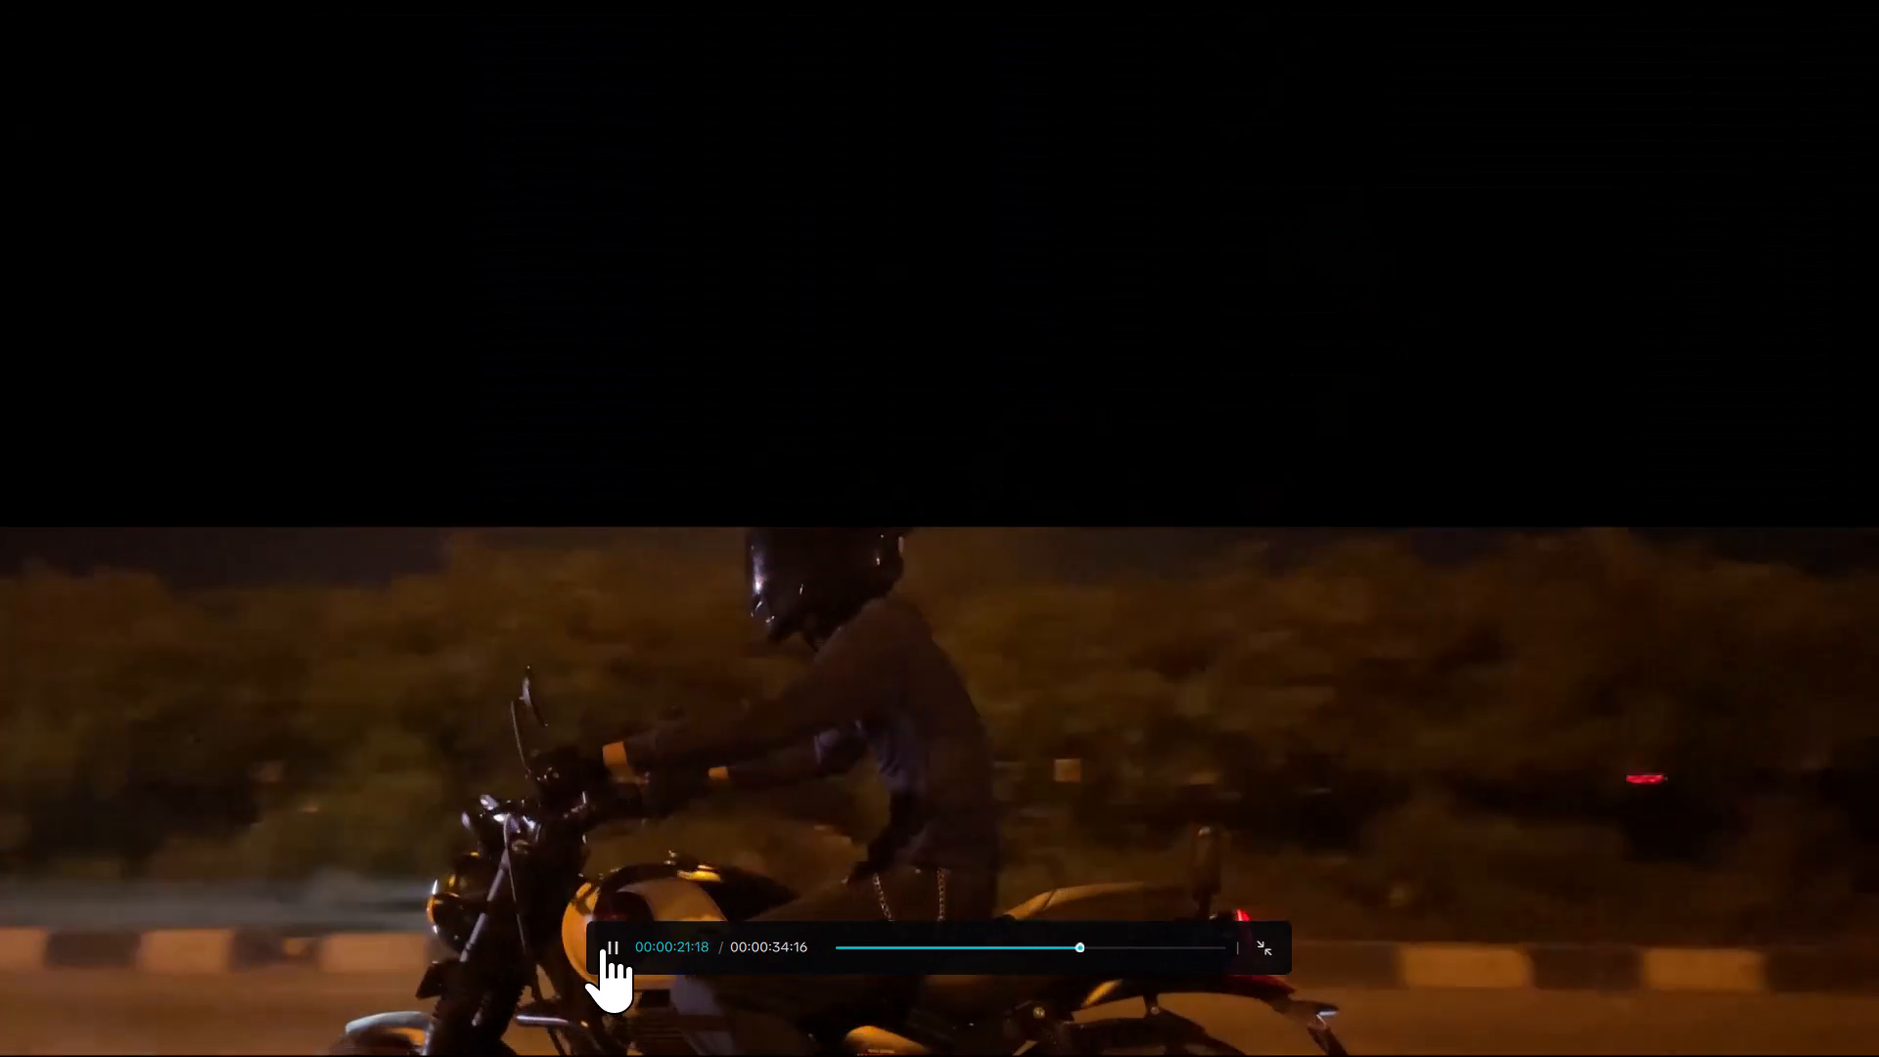
pyautogui.click(603, 947)
pyautogui.click(1271, 927)
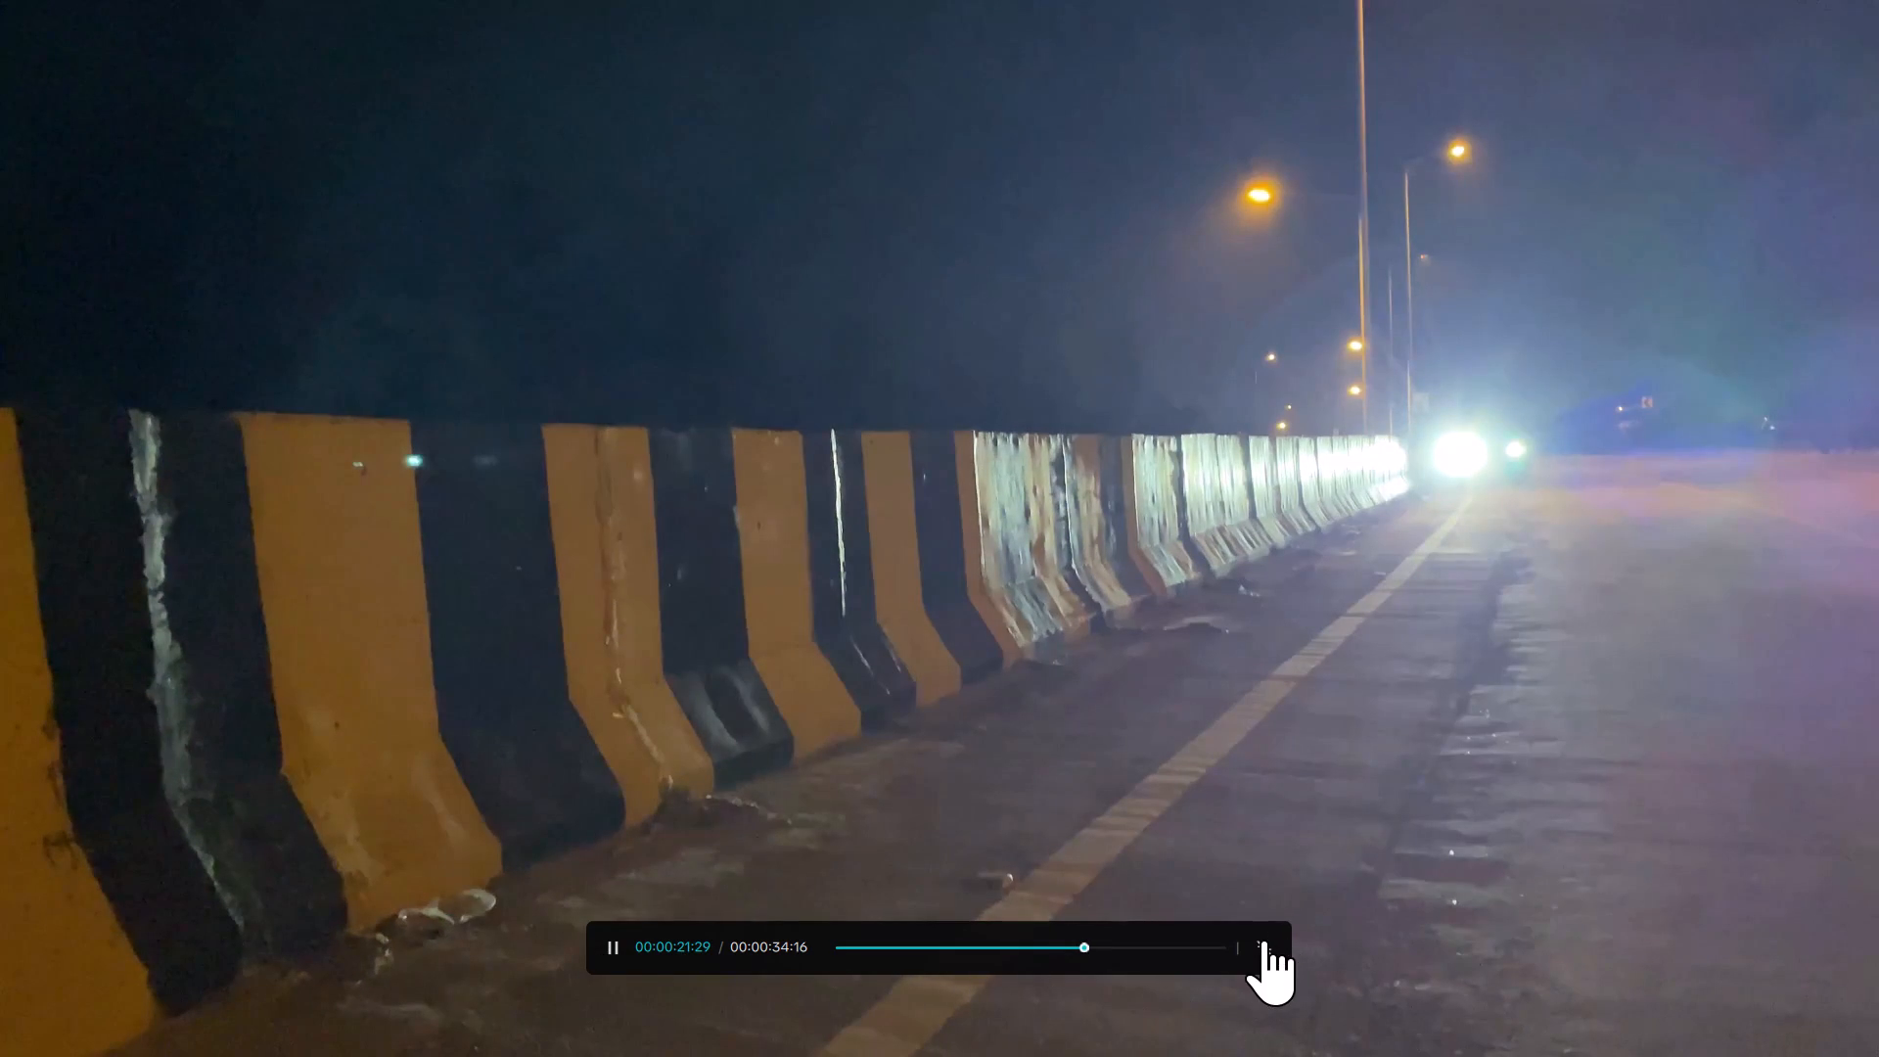
pyautogui.click(1264, 940)
pyautogui.click(1008, 682)
pyautogui.moveTo(1008, 682); pyautogui.dragTo(984, 691)
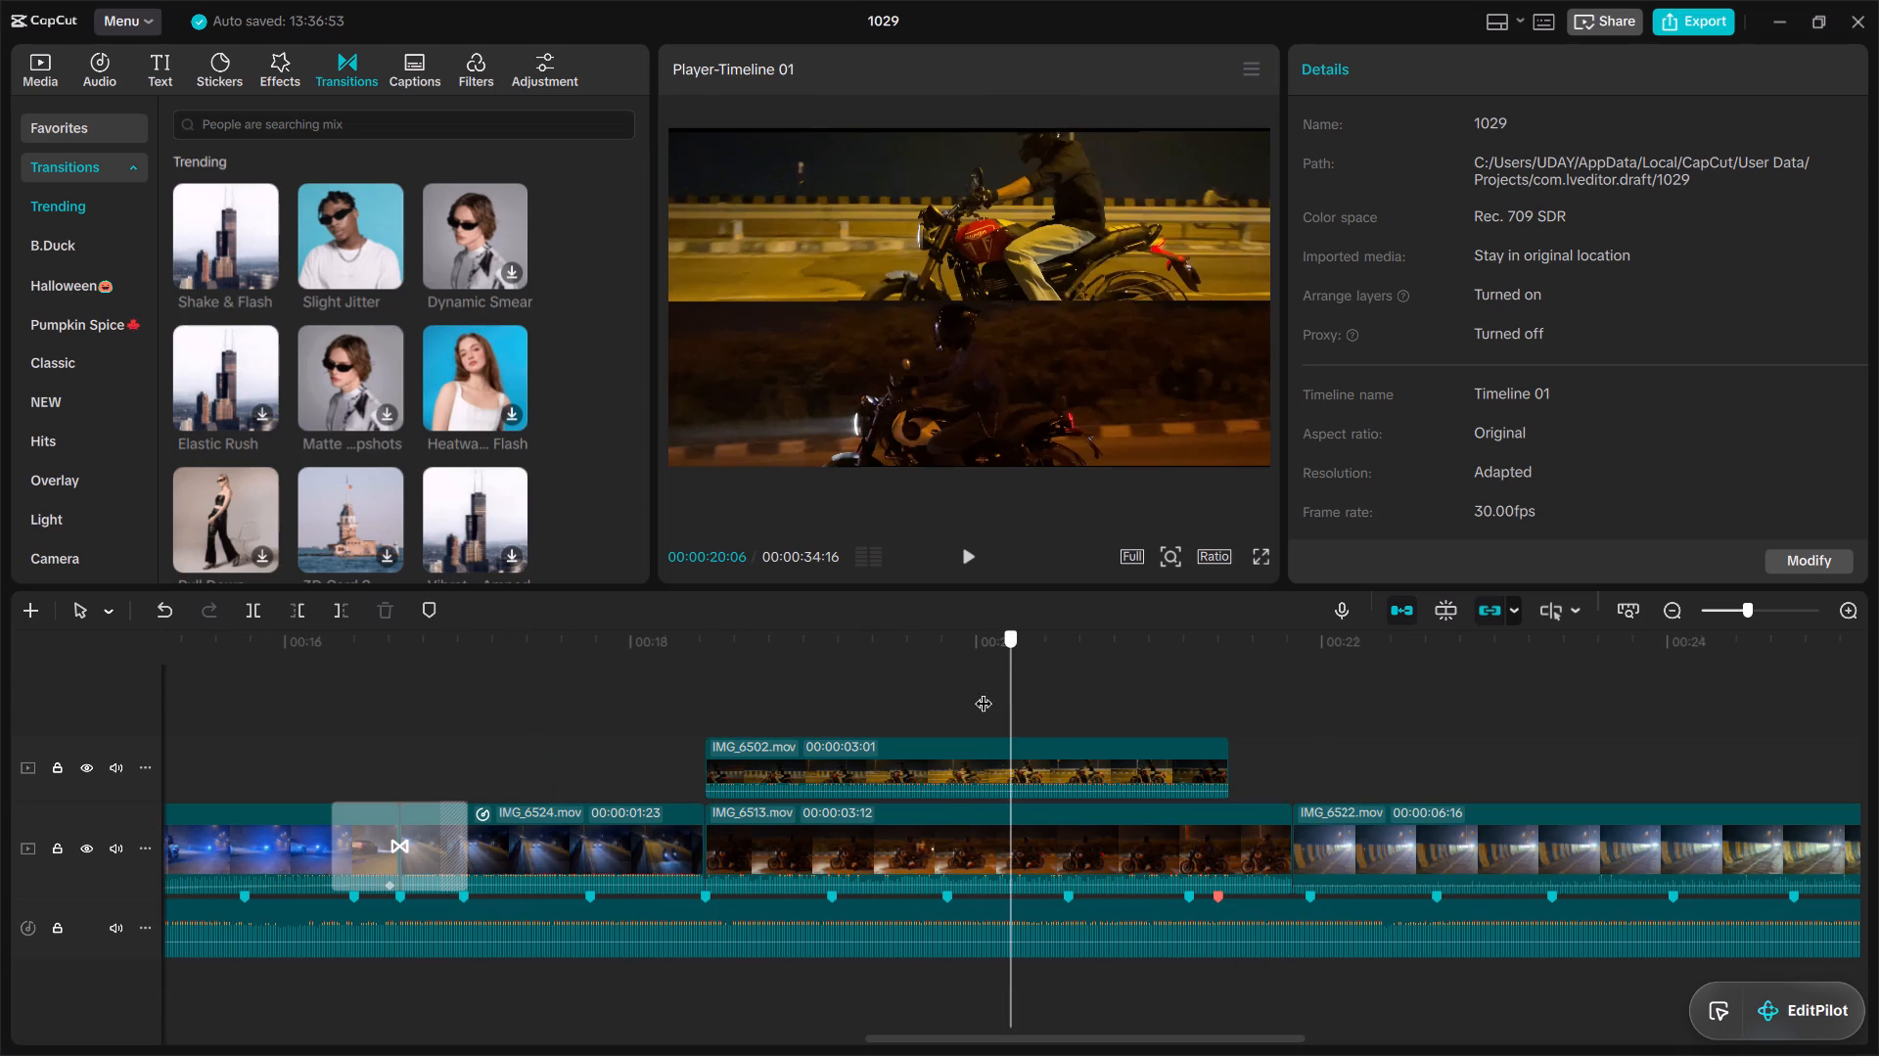
pyautogui.moveTo(984, 691); pyautogui.dragTo(831, 699)
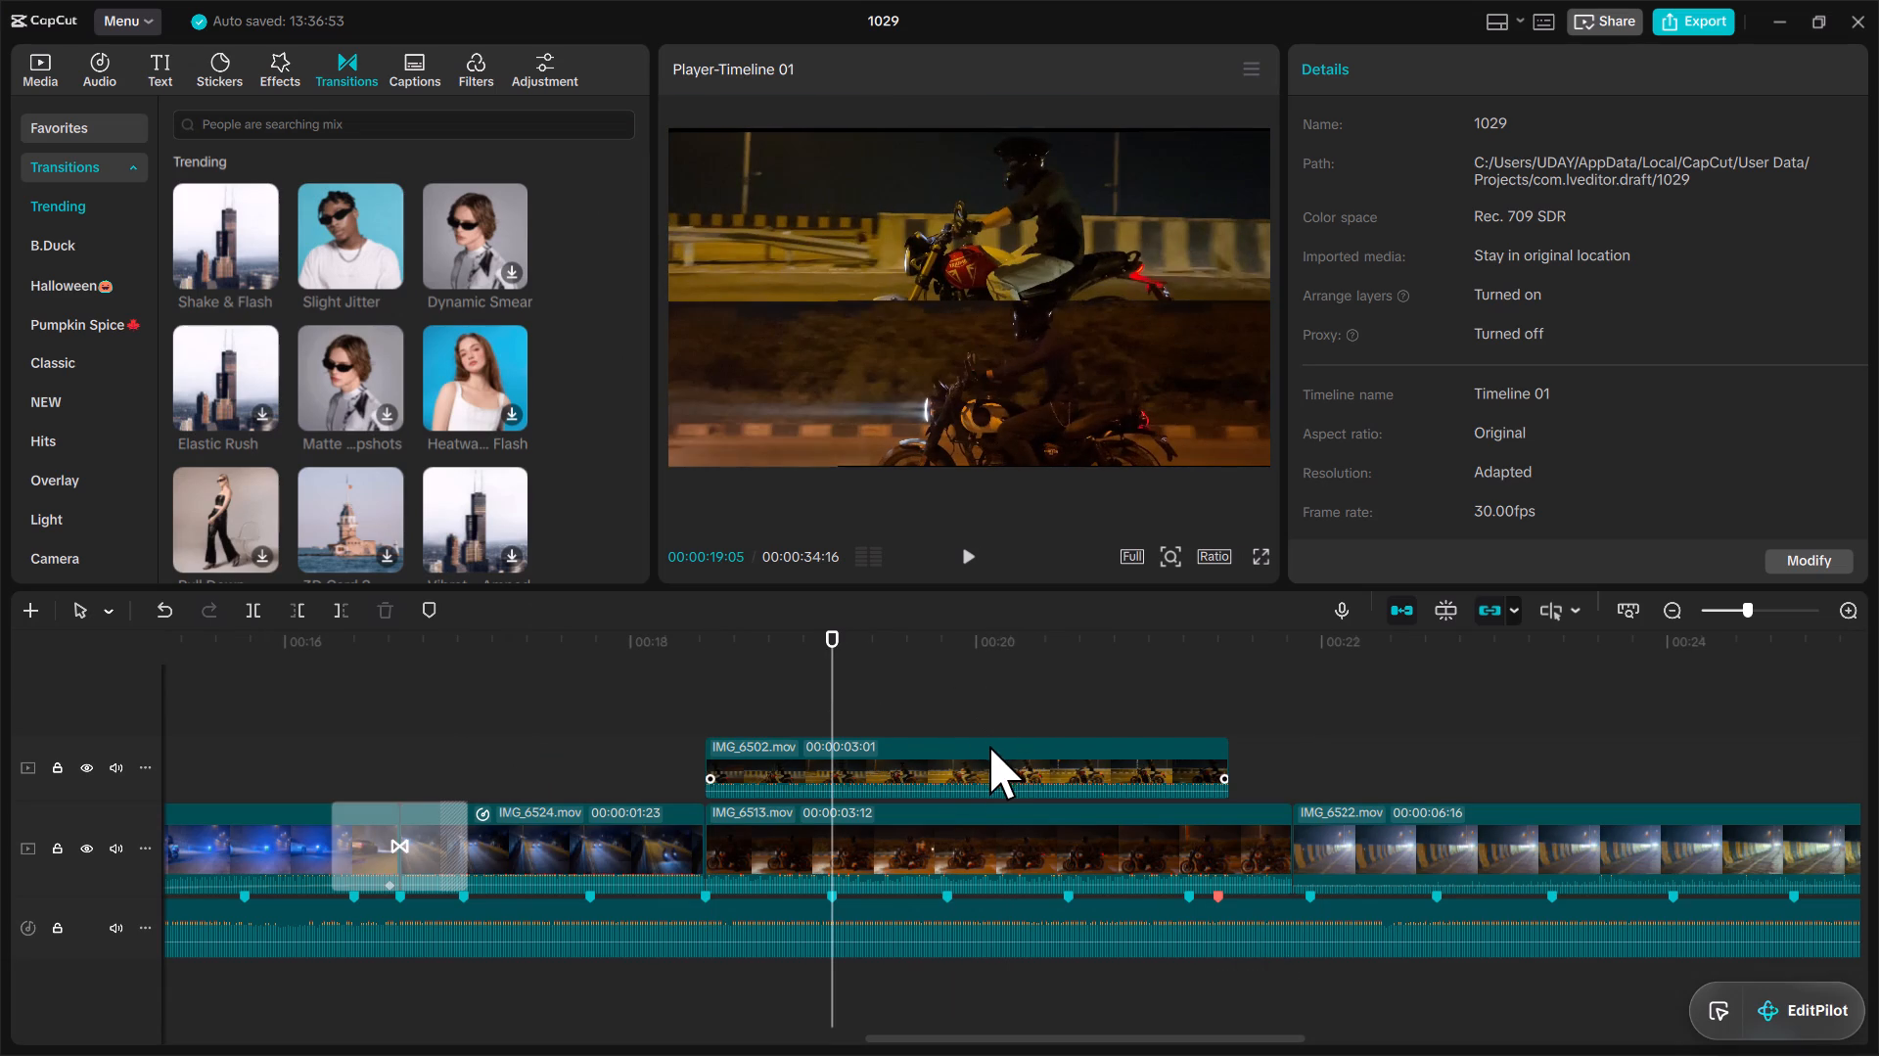
# Widen the Filmstrip mask of IMG_6513.mov slightly so its strip reaches the bottom edge of the frame.
pyautogui.click(990, 746)
pyautogui.click(1096, 349)
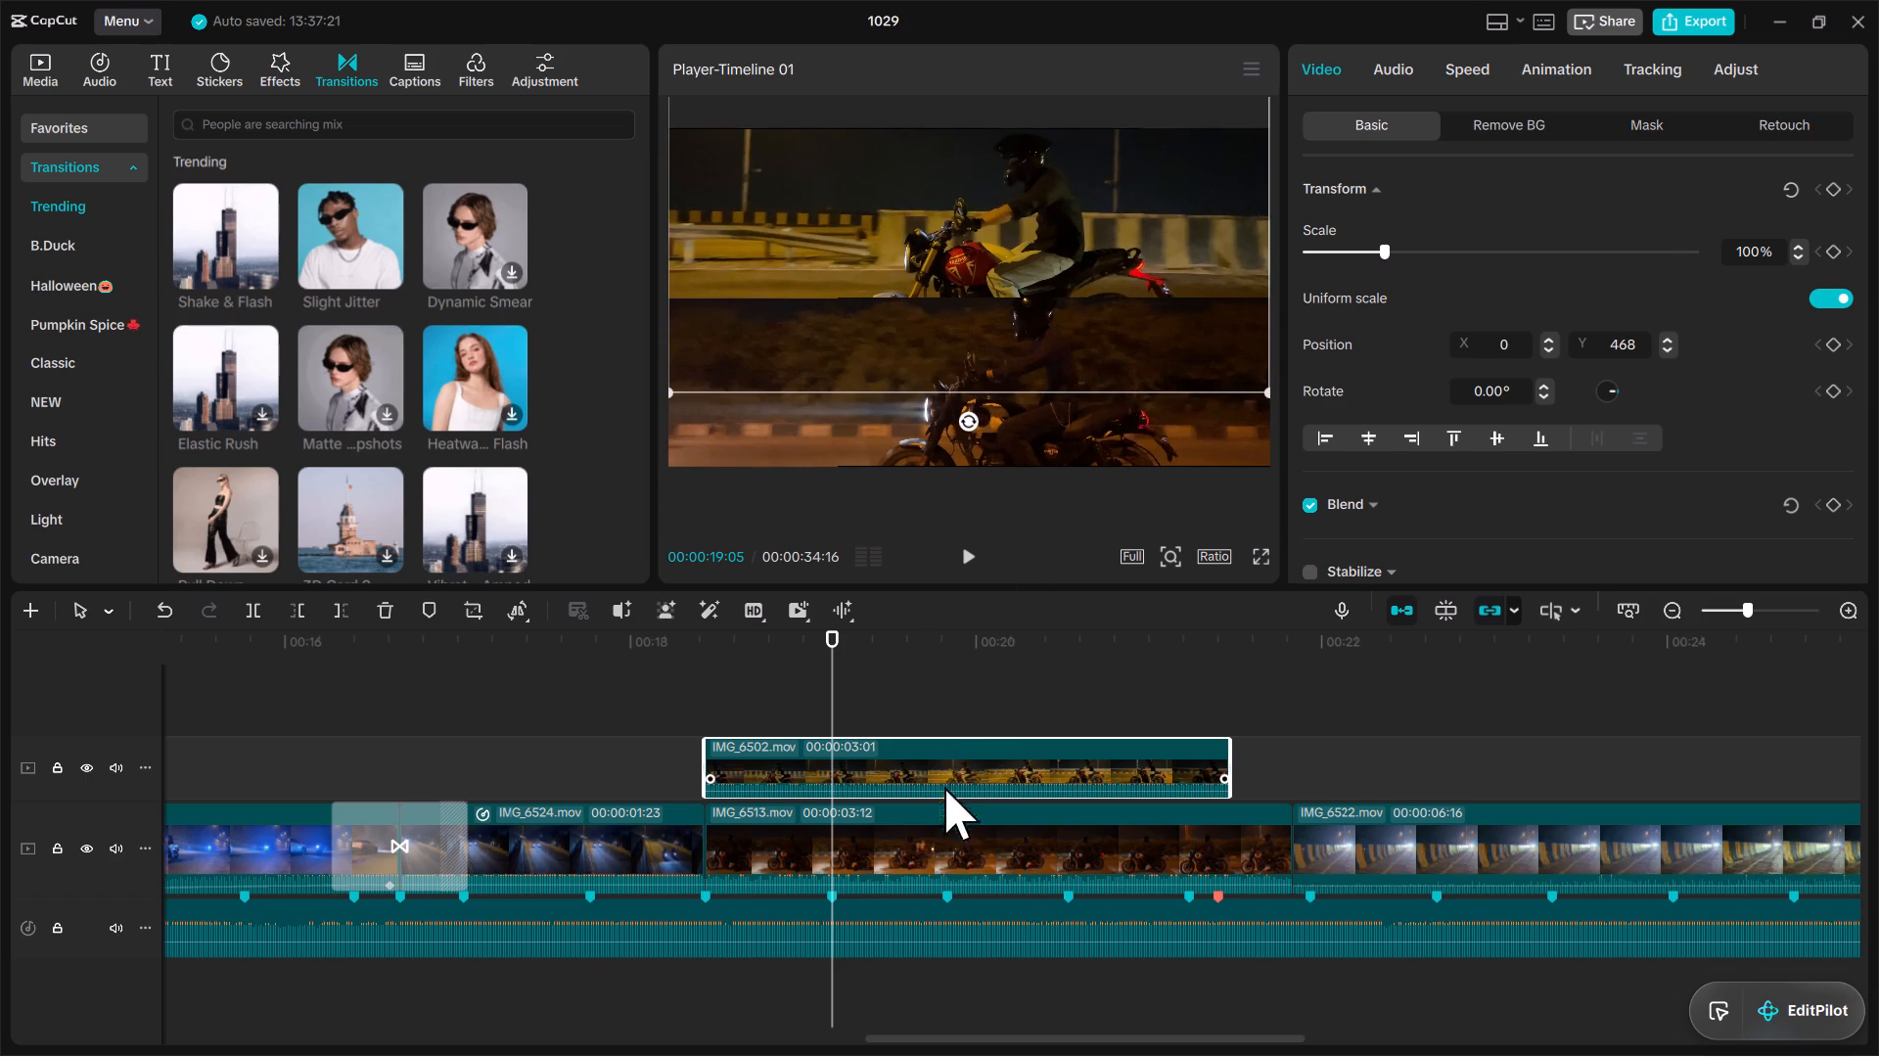
pyautogui.click(930, 850)
pyautogui.click(1000, 397)
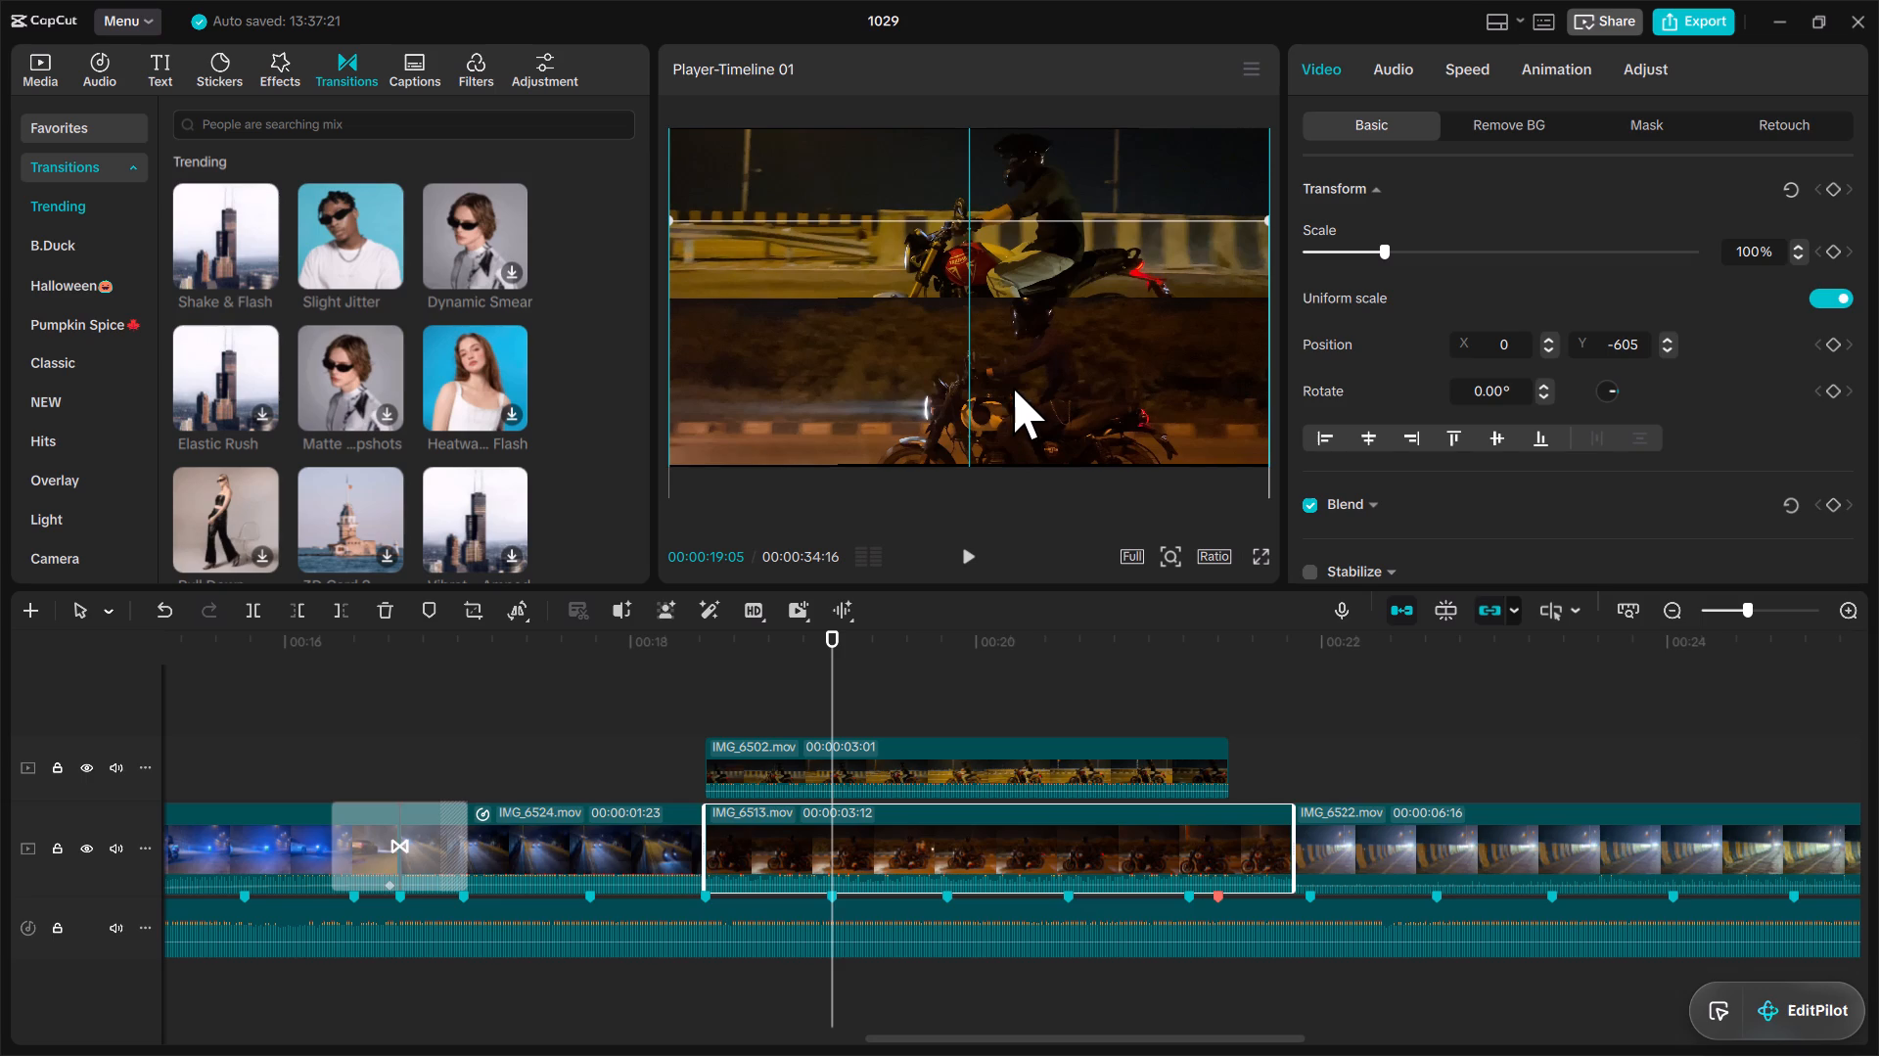
pyautogui.click(1631, 122)
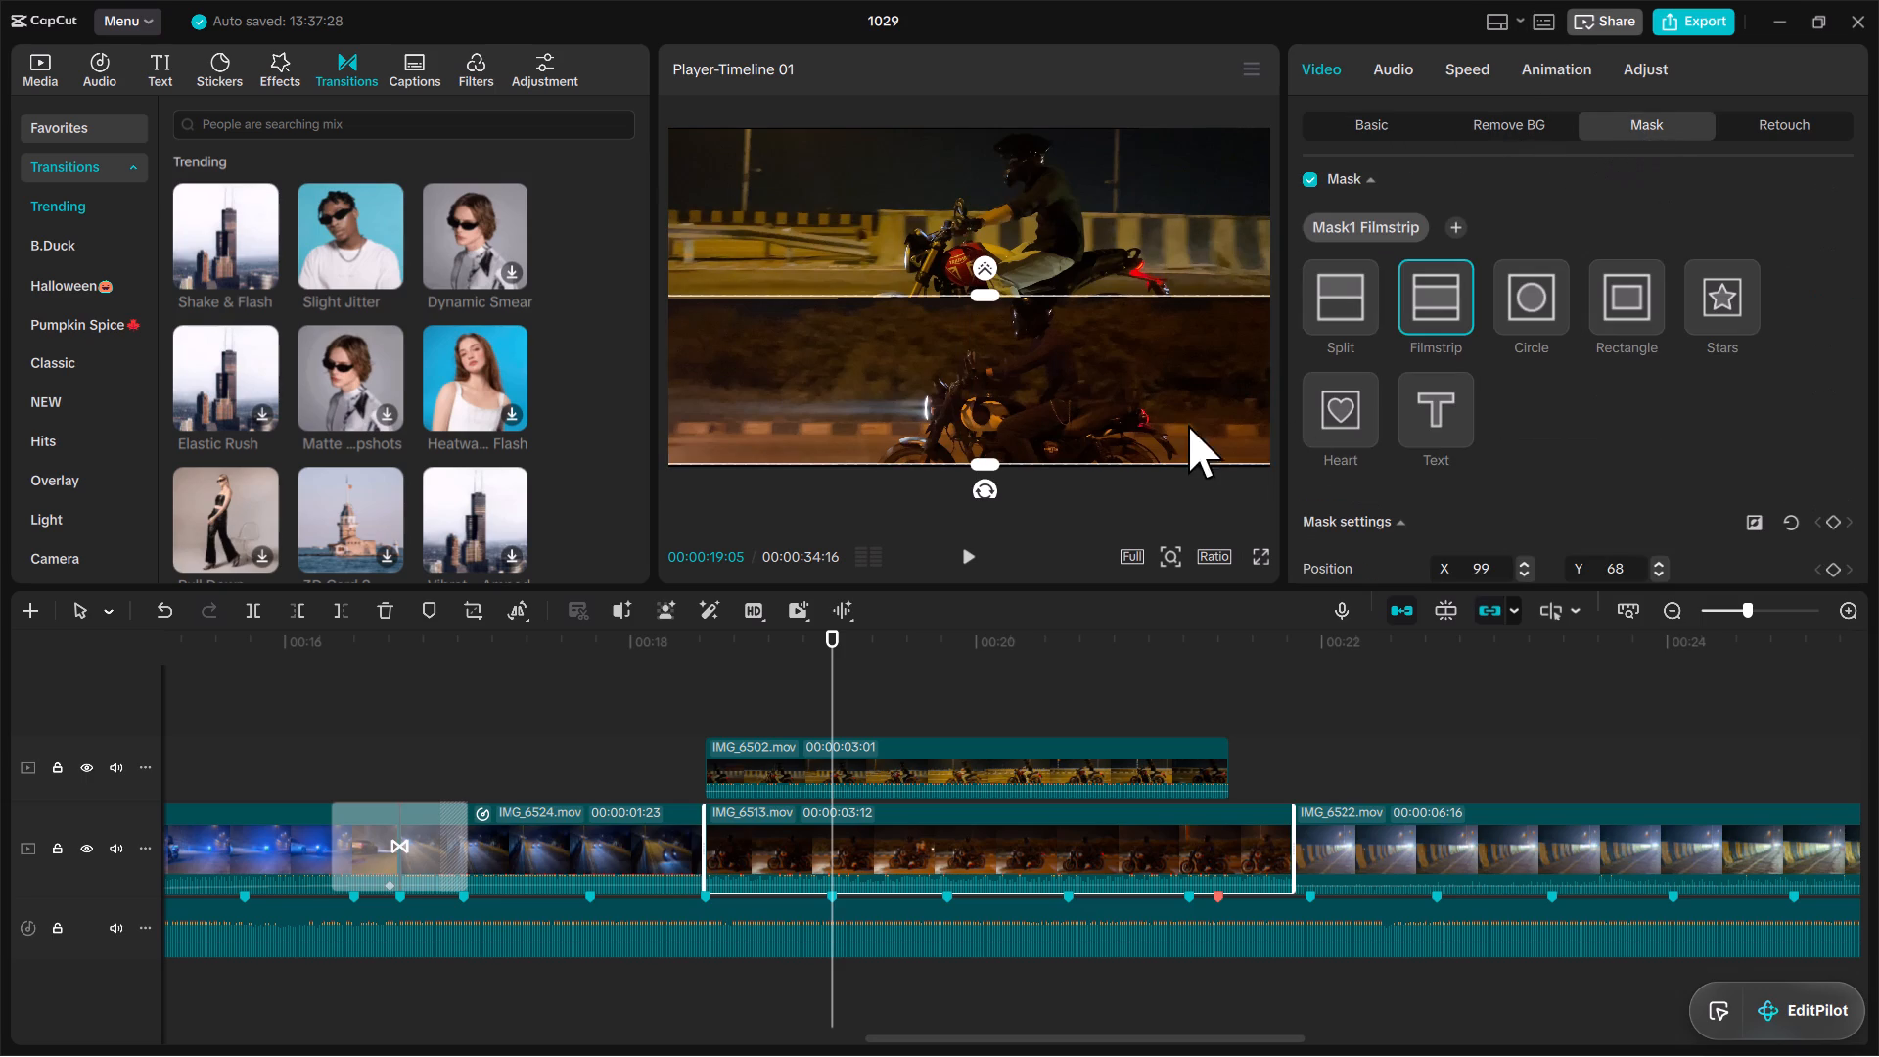
pyautogui.click(988, 465)
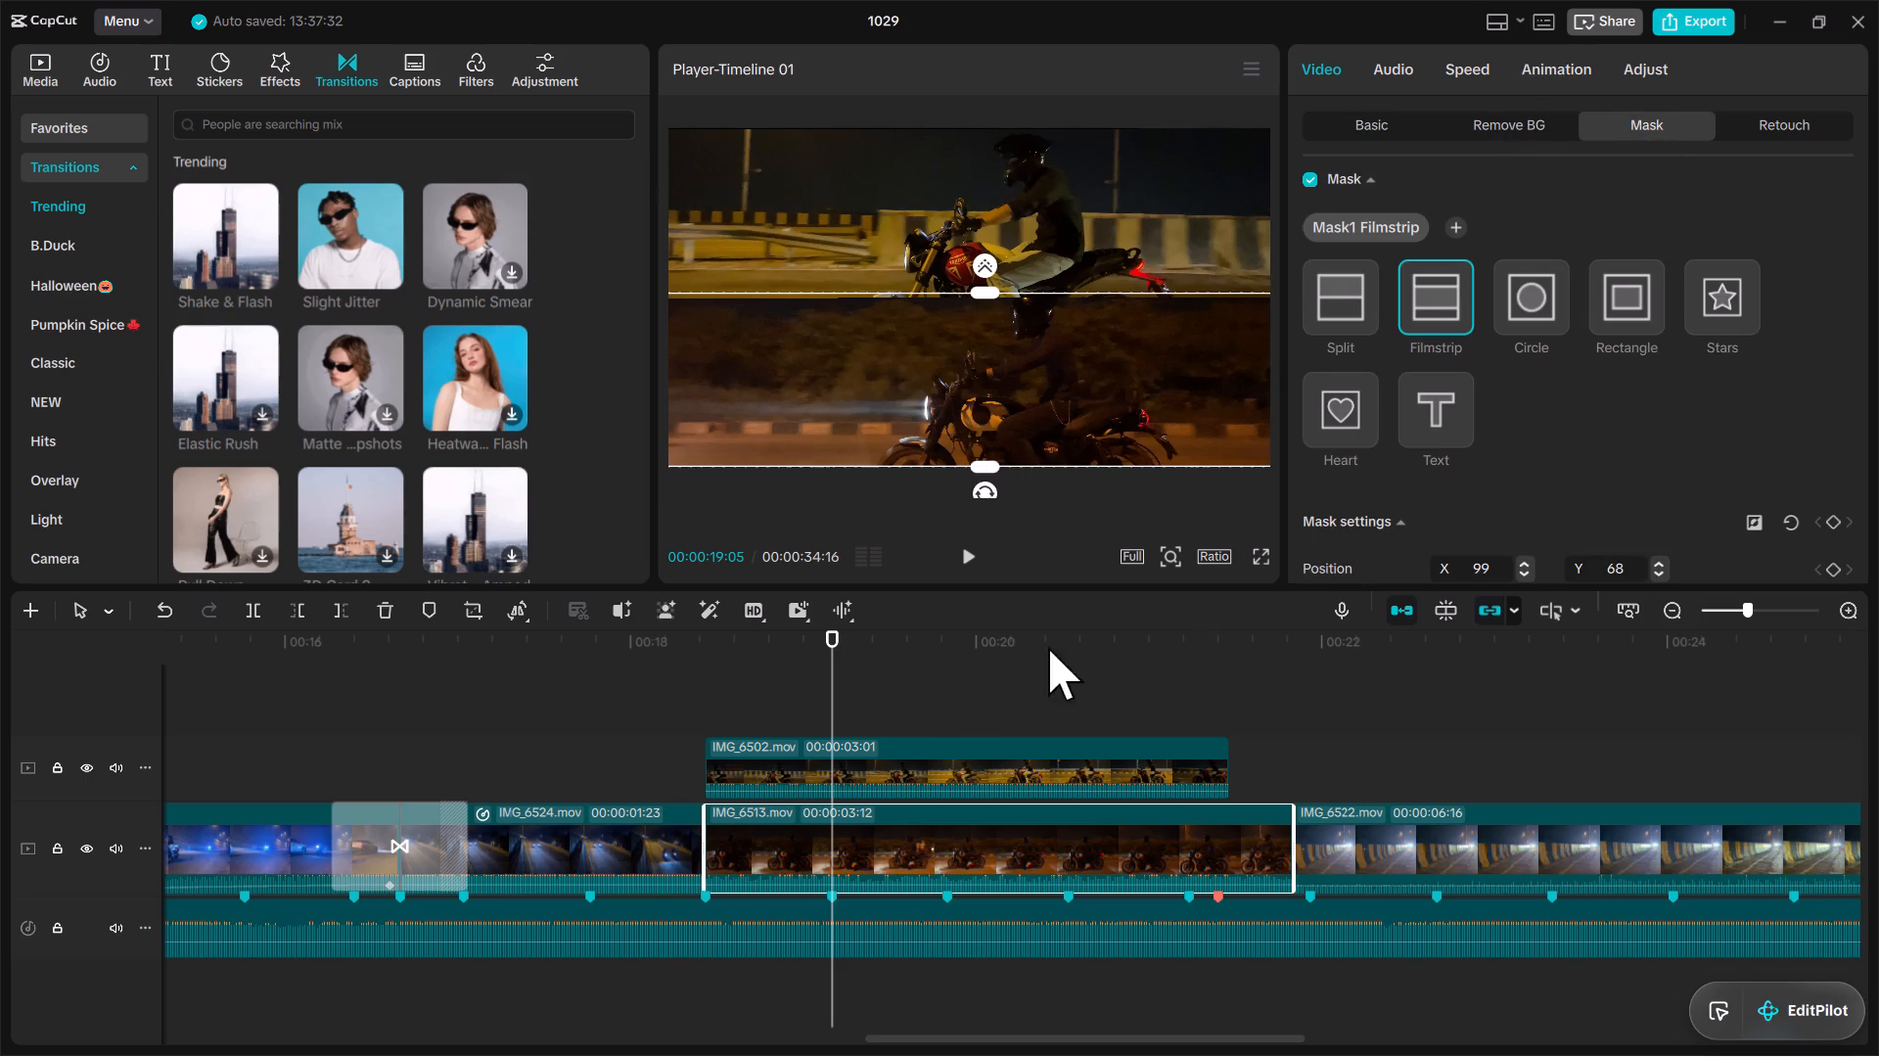
# Play the split-screen section from 00:00:18:23 and review where IMG_6502.mov and IMG_6513.mov end against the beat markers.
pyautogui.click(868, 711)
pyautogui.moveTo(863, 710); pyautogui.dragTo(763, 696)
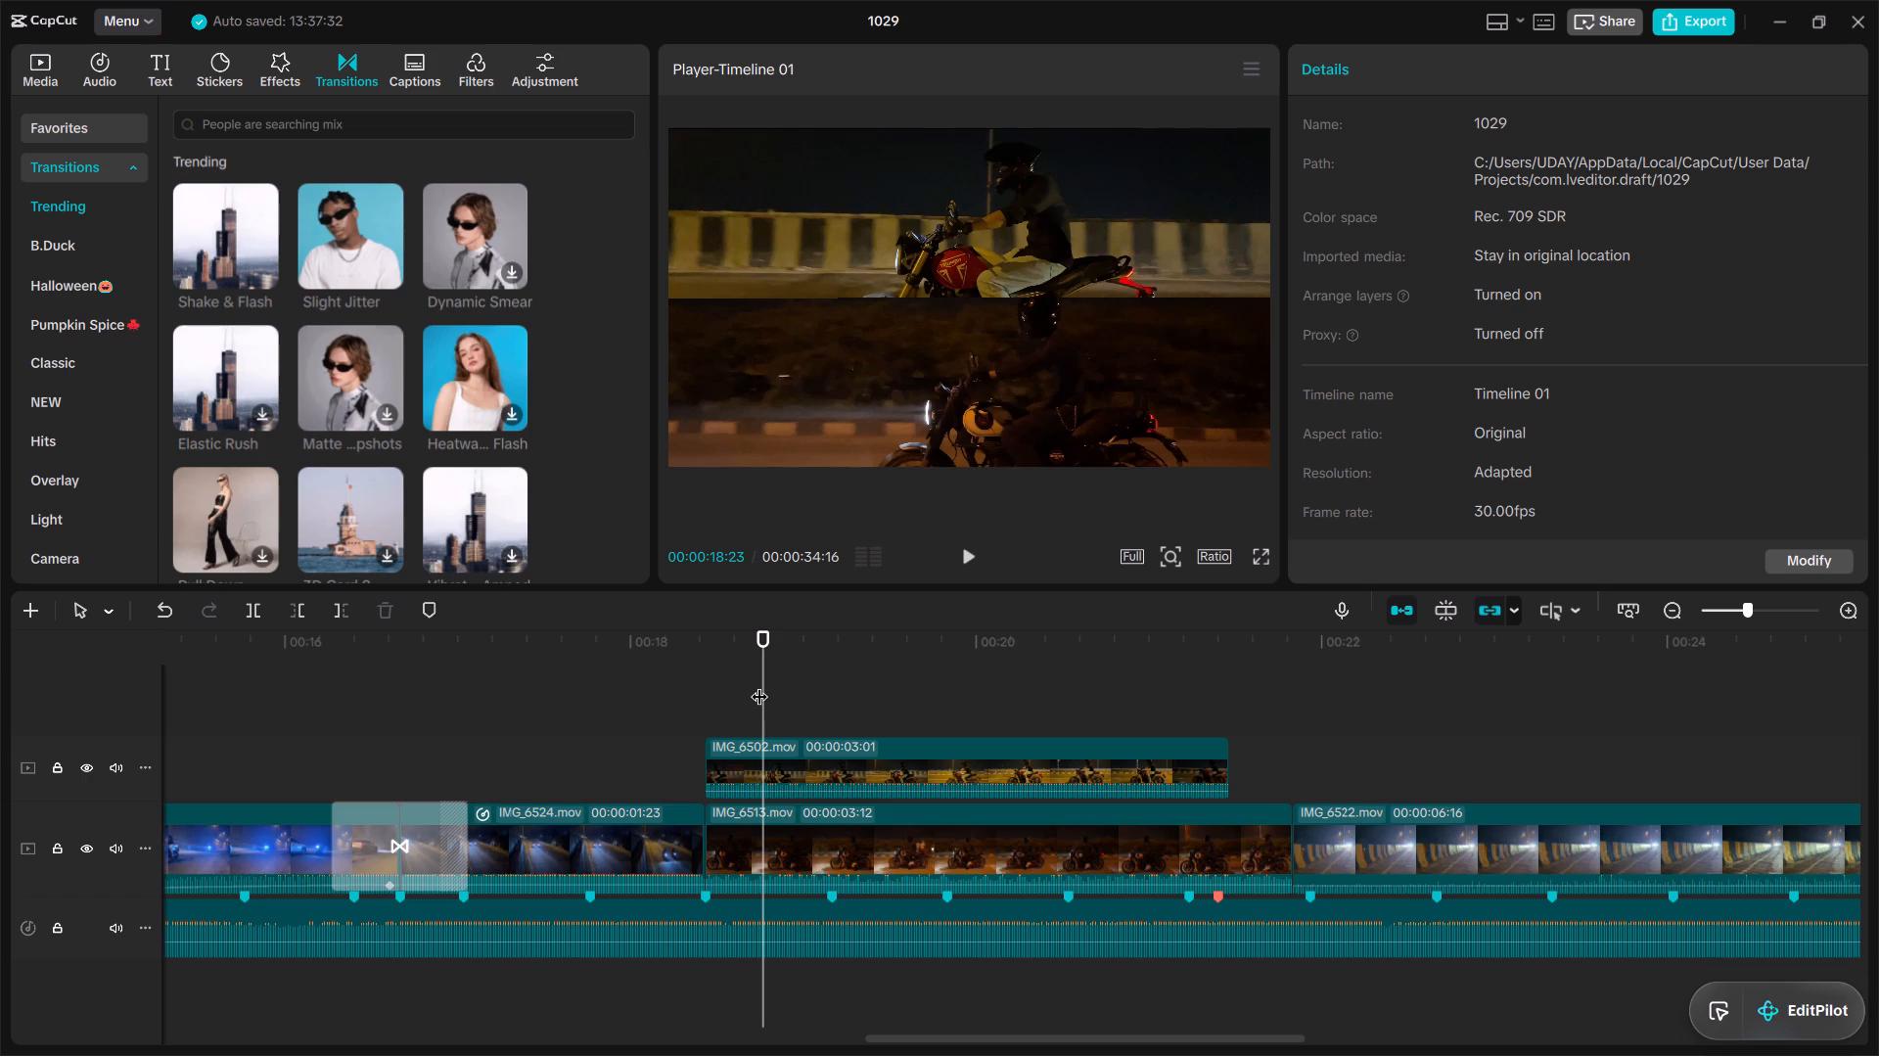
pyautogui.press('space')
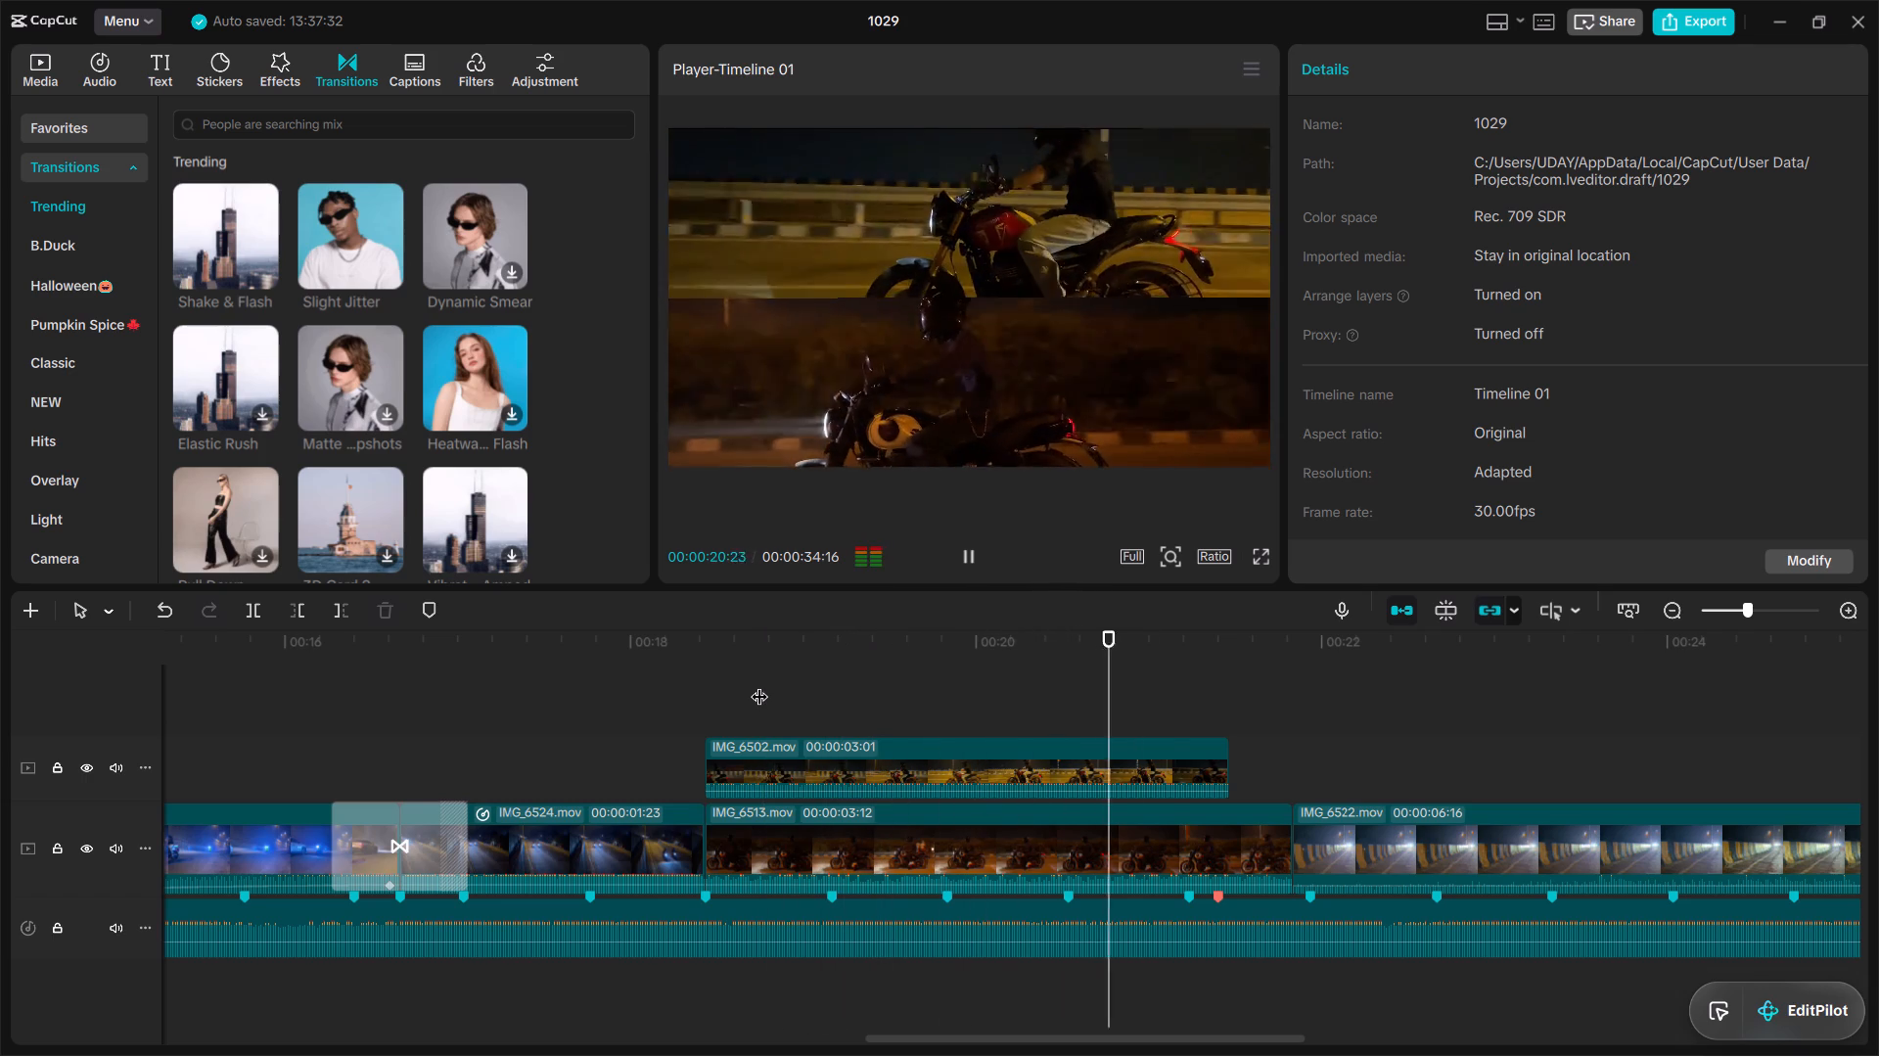
pyautogui.press('space')
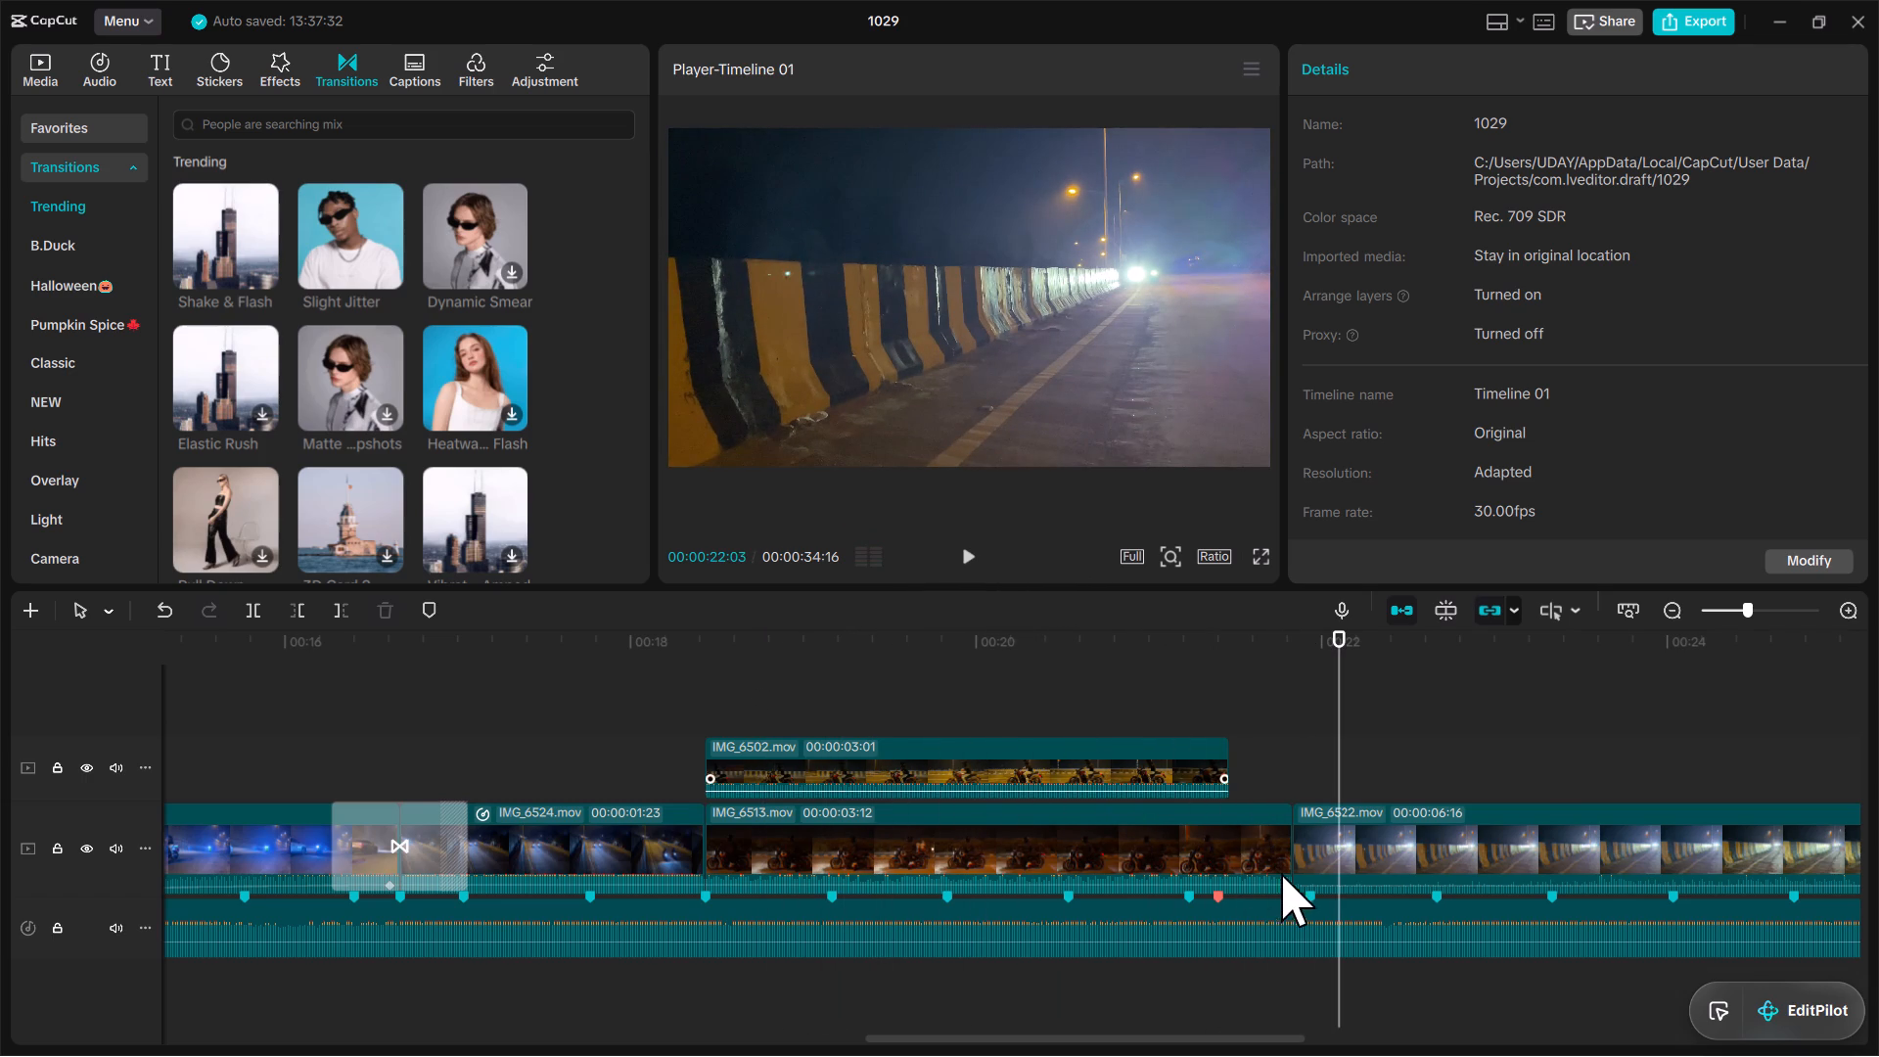
pyautogui.moveTo(1328, 752); pyautogui.dragTo(1264, 771)
pyautogui.moveTo(1330, 746); pyautogui.dragTo(1287, 761)
pyautogui.moveTo(1334, 757); pyautogui.dragTo(1145, 796)
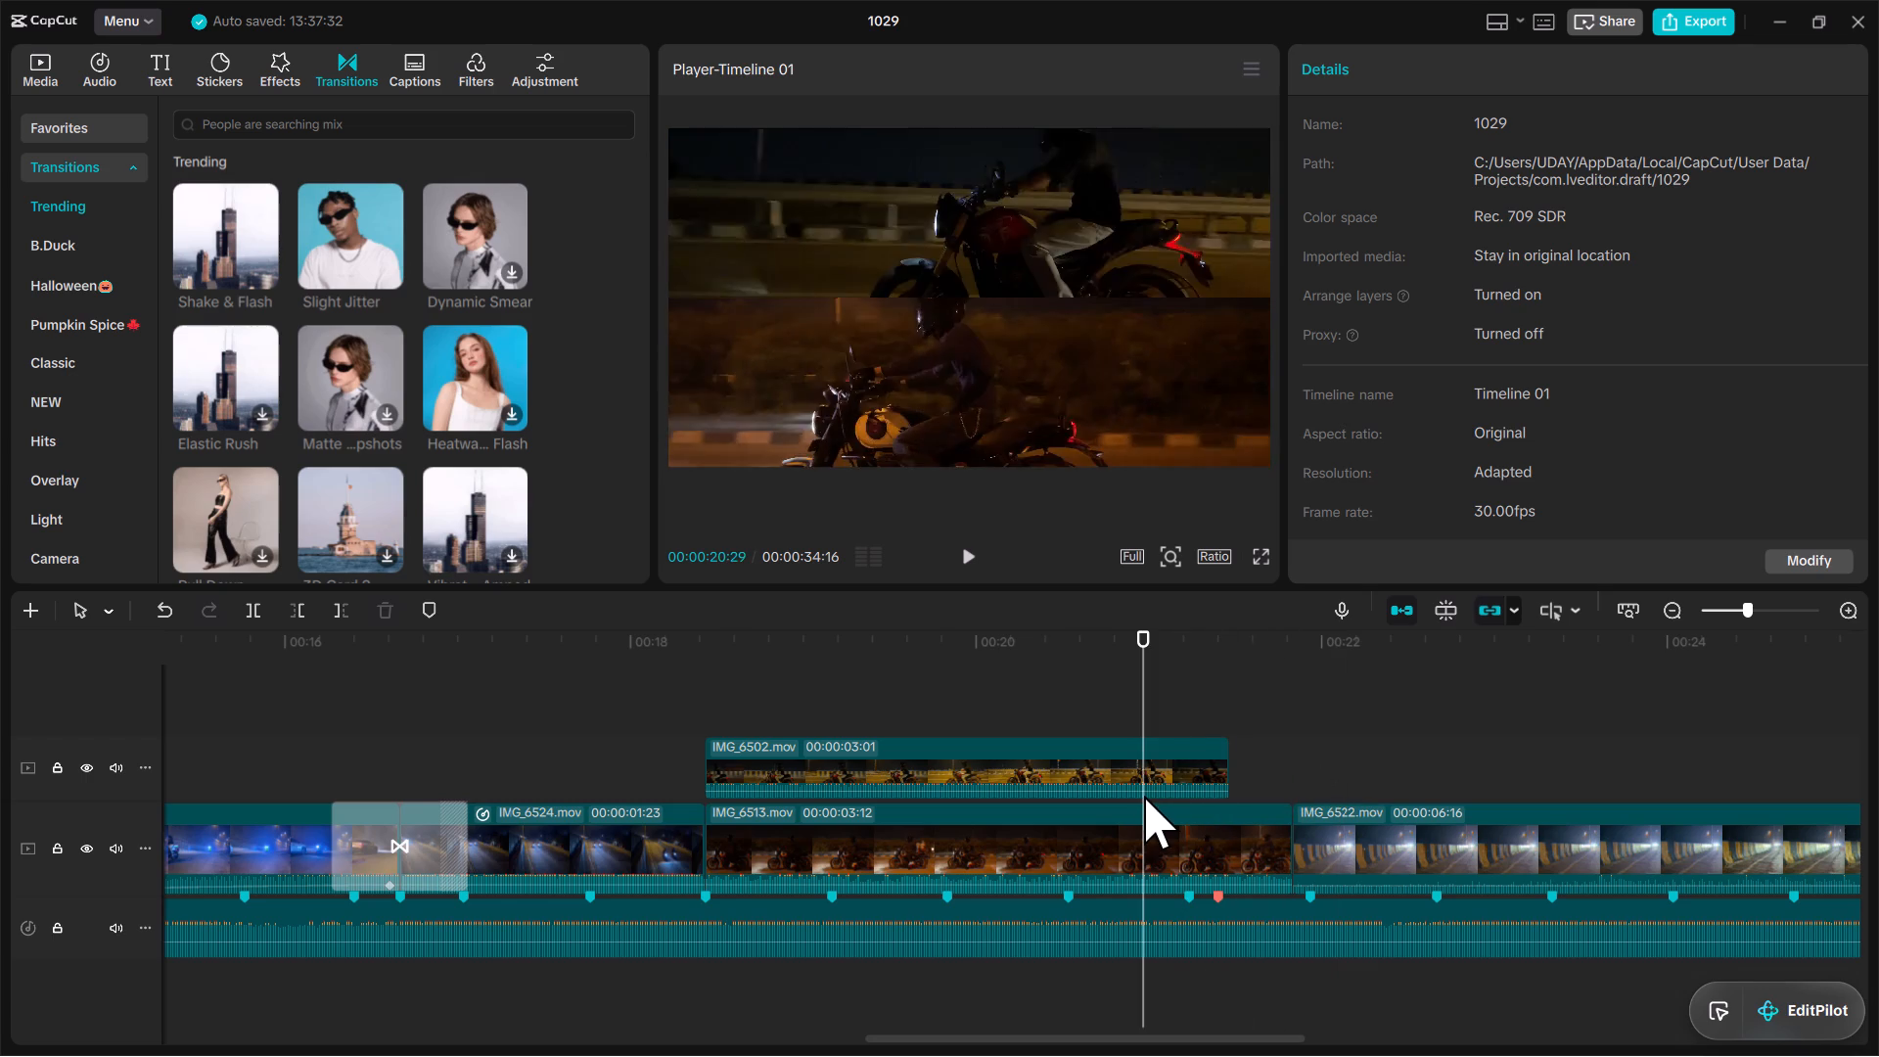
pyautogui.press('space')
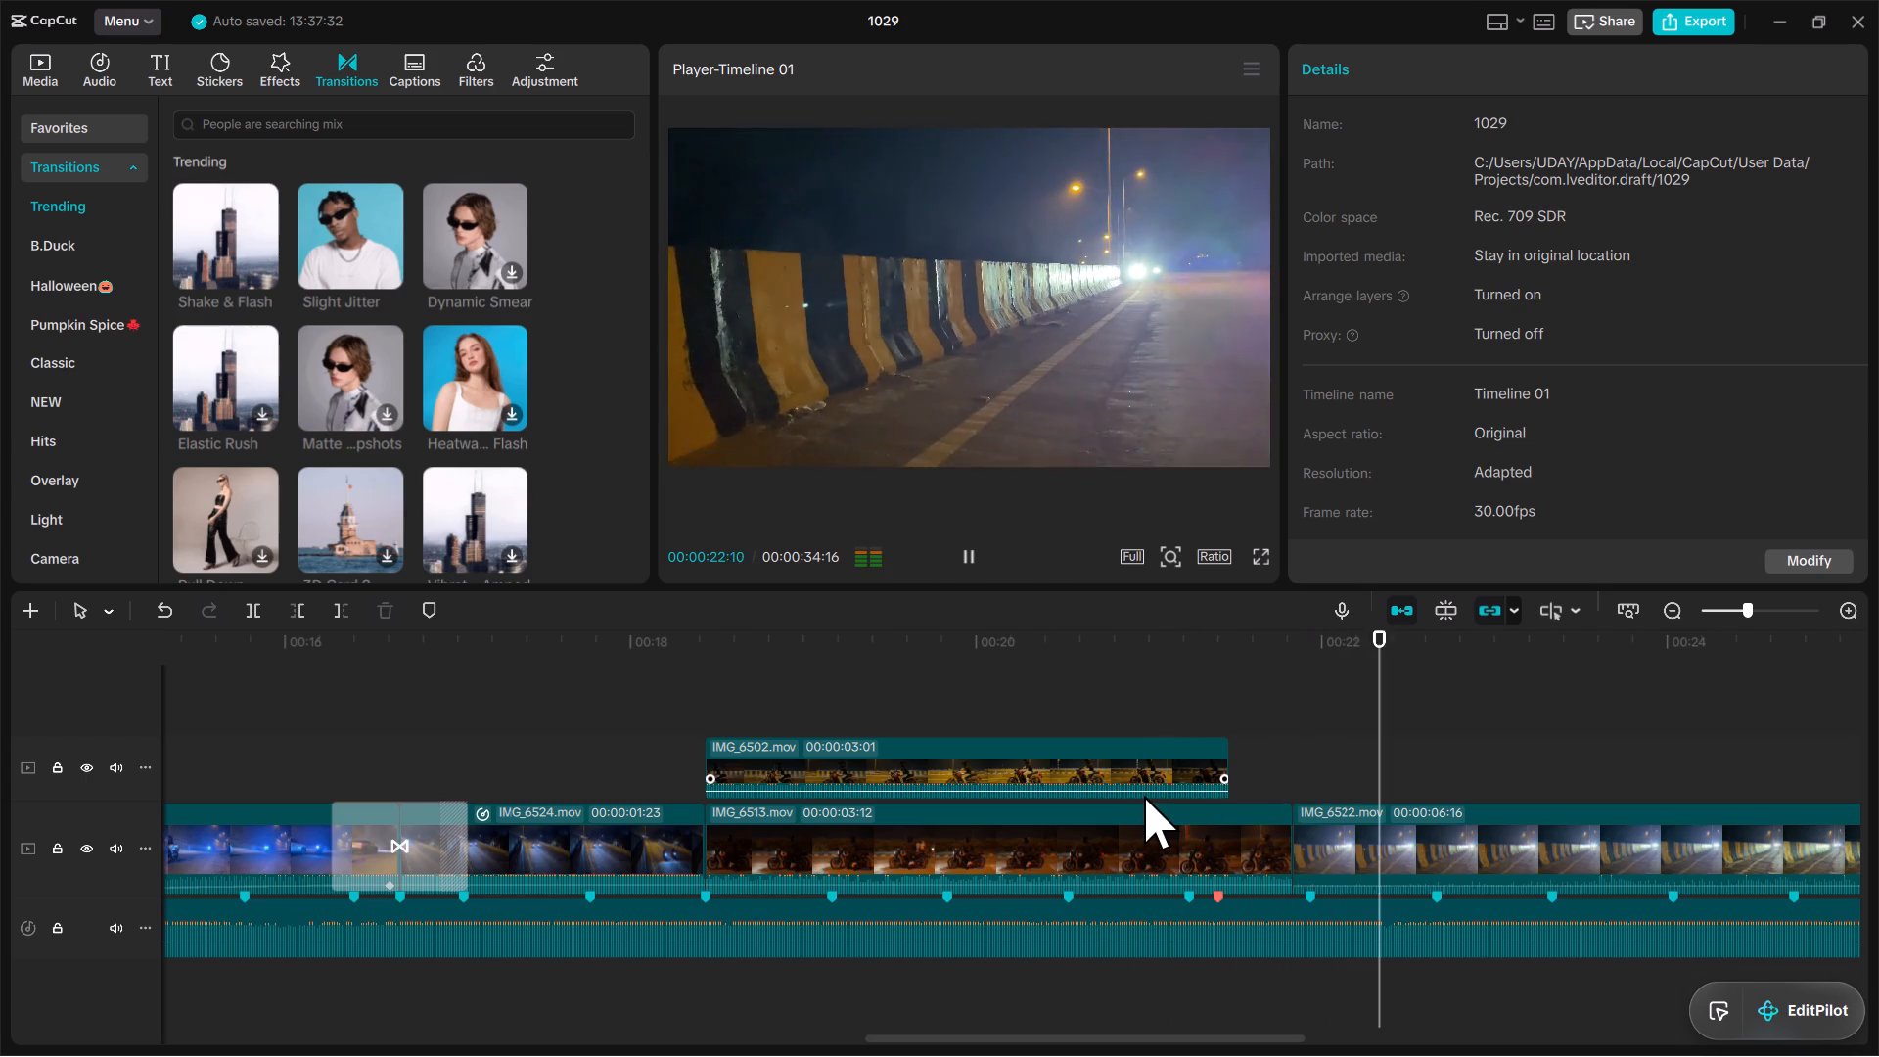
pyautogui.press('space')
pyautogui.moveTo(1473, 726); pyautogui.dragTo(1418, 751)
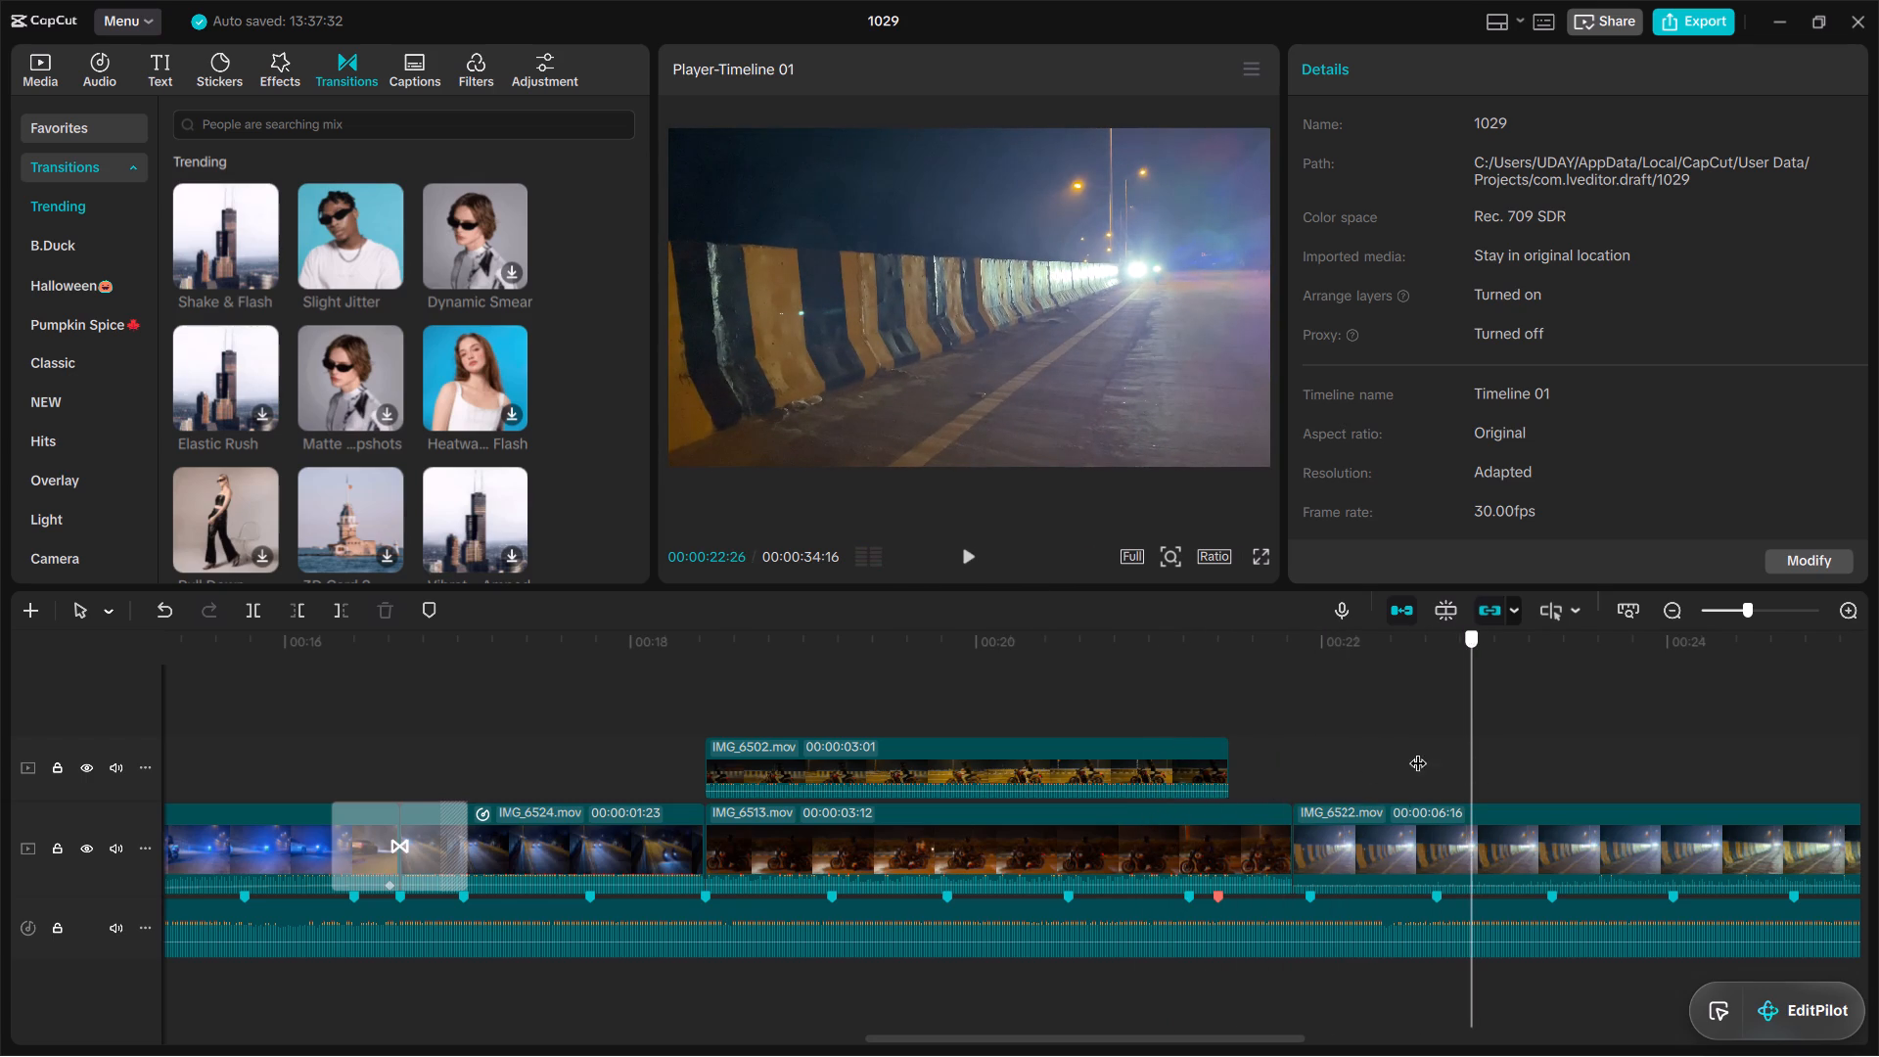
pyautogui.moveTo(1418, 751); pyautogui.dragTo(1220, 786)
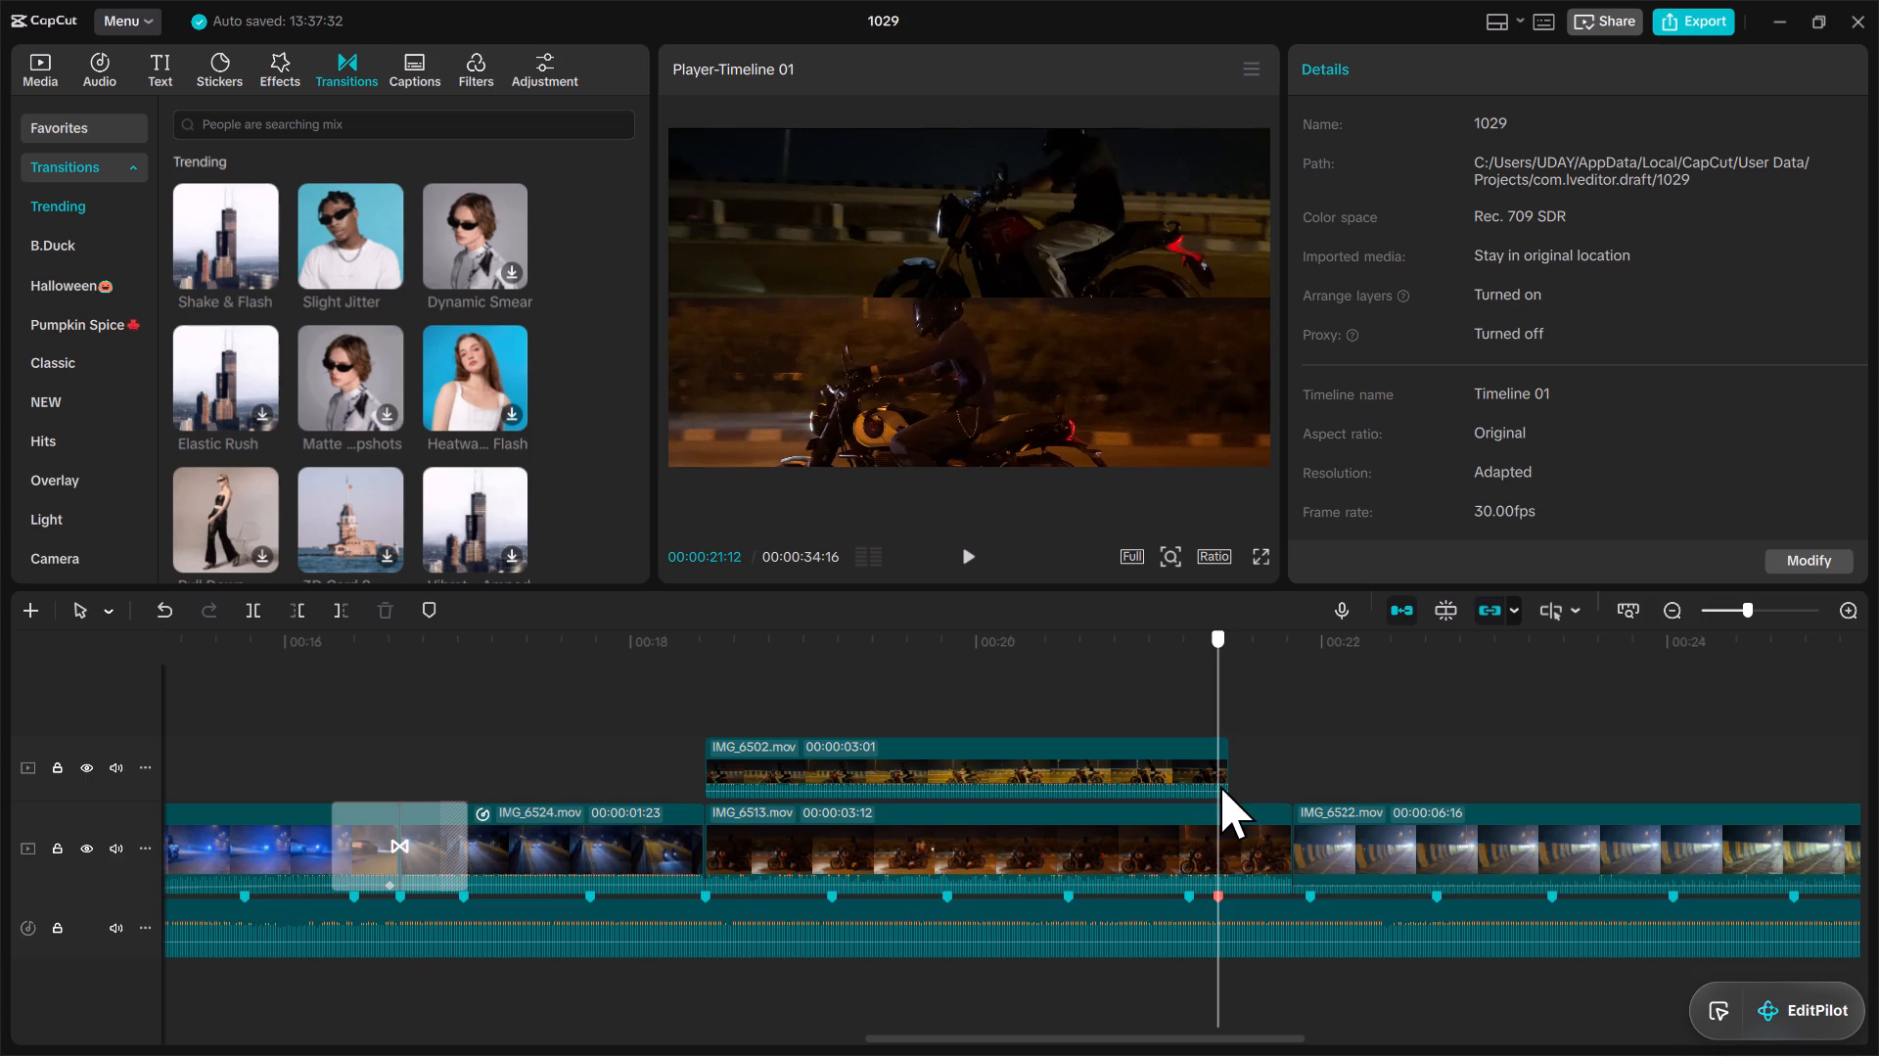
pyautogui.moveTo(1220, 786); pyautogui.dragTo(1226, 785)
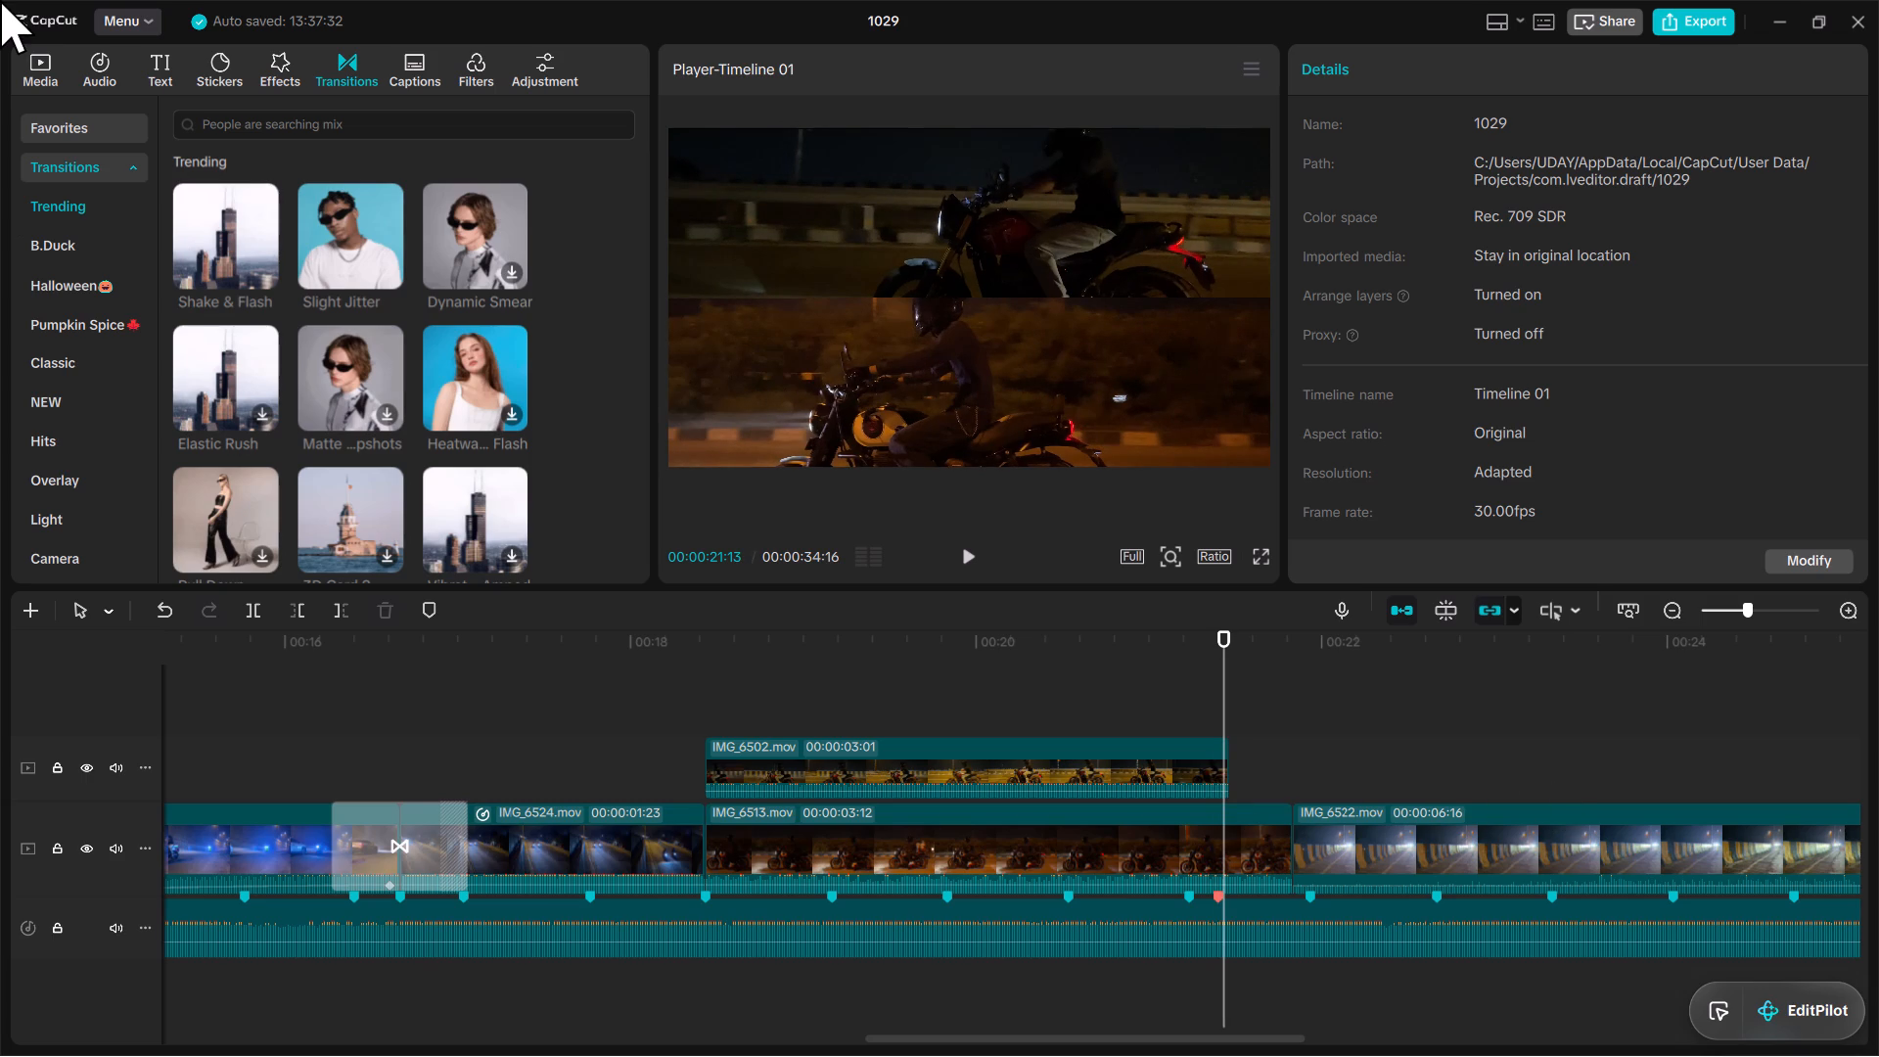
# Apply a Custom speed curve to IMG_6513.mov.
pyautogui.click(1165, 878)
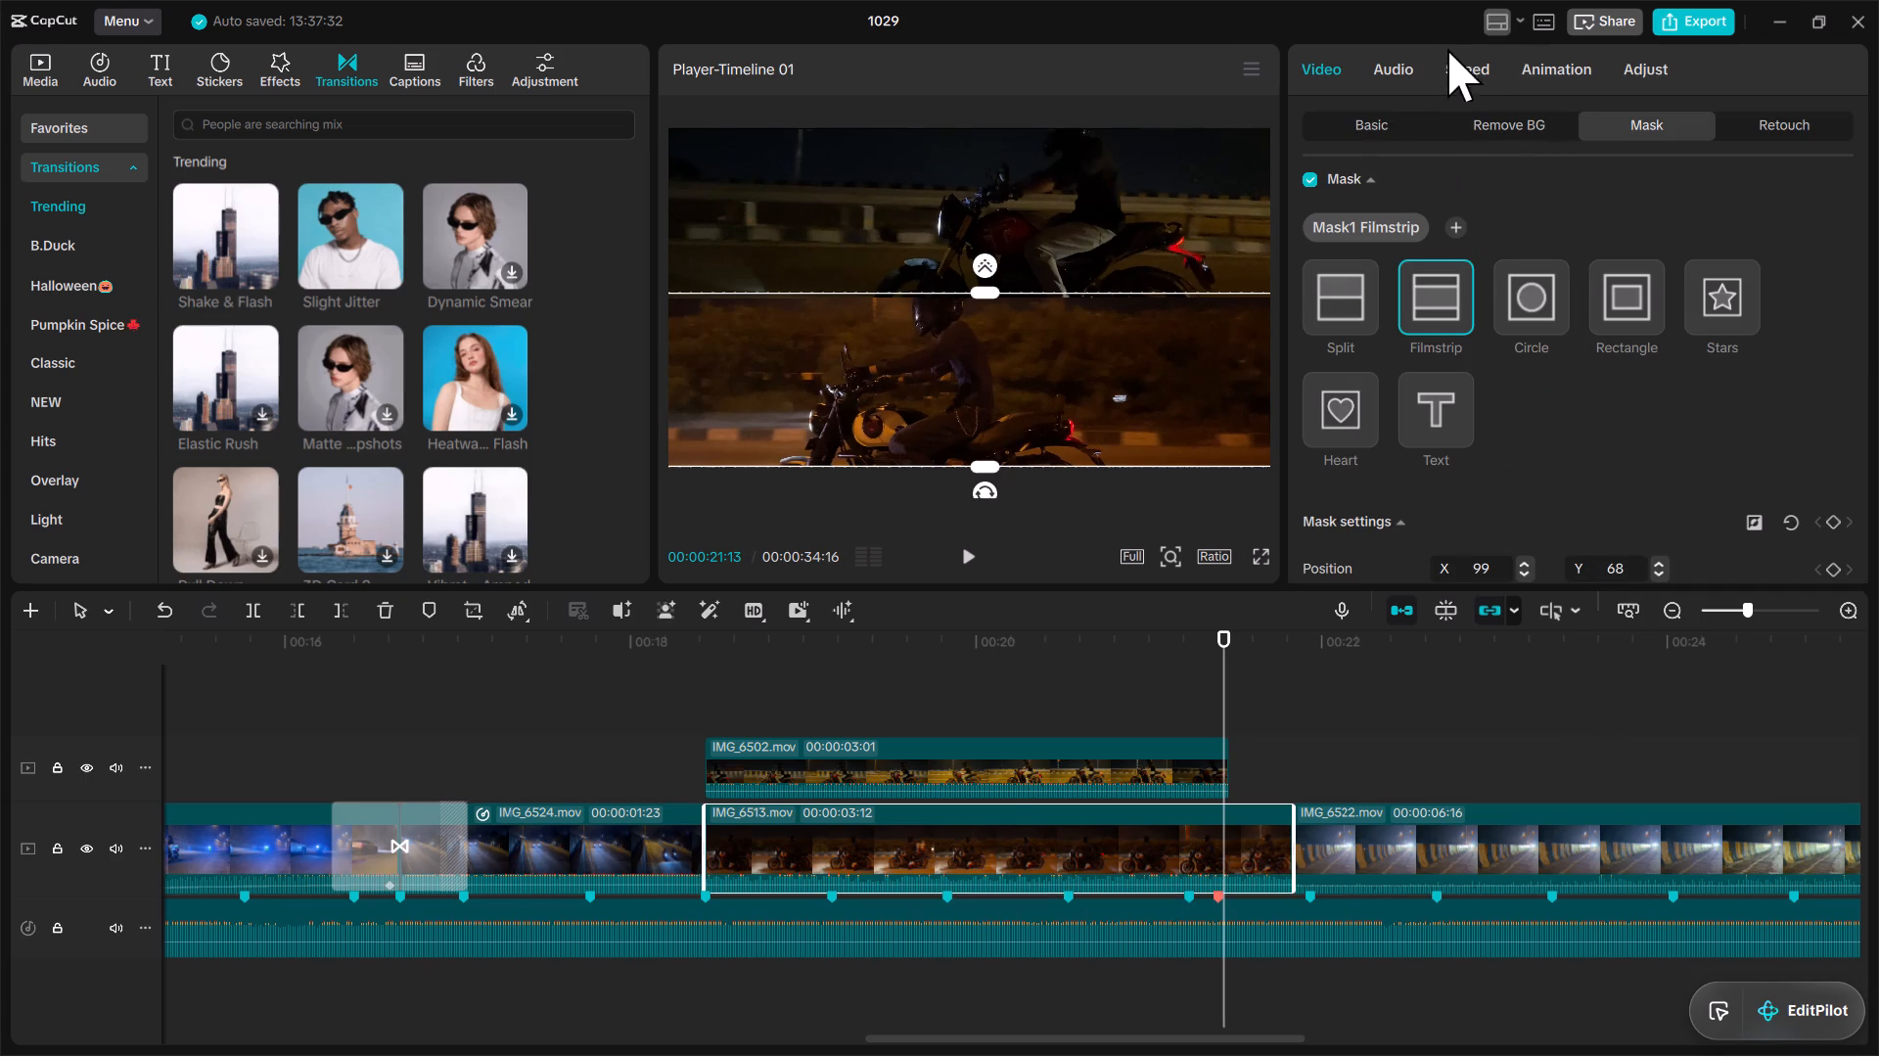
pyautogui.click(1473, 74)
pyautogui.click(1501, 207)
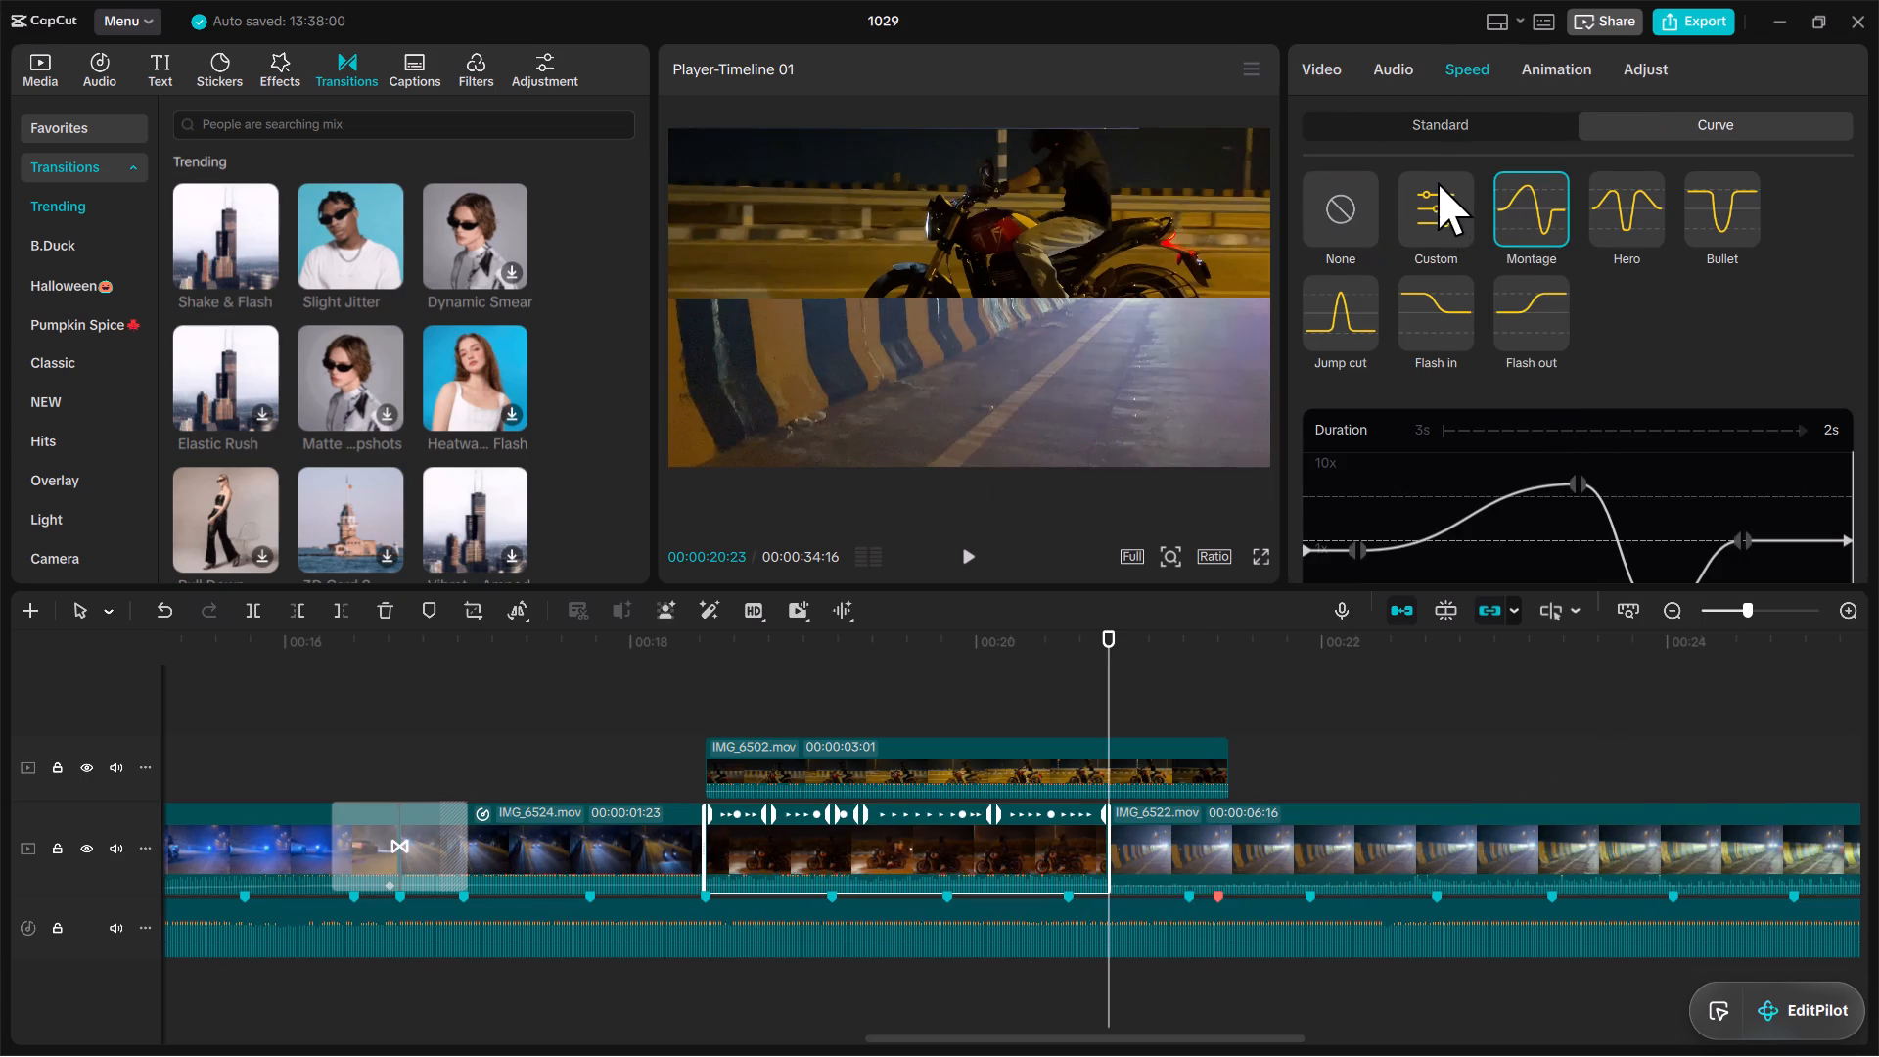
pyautogui.click(1436, 179)
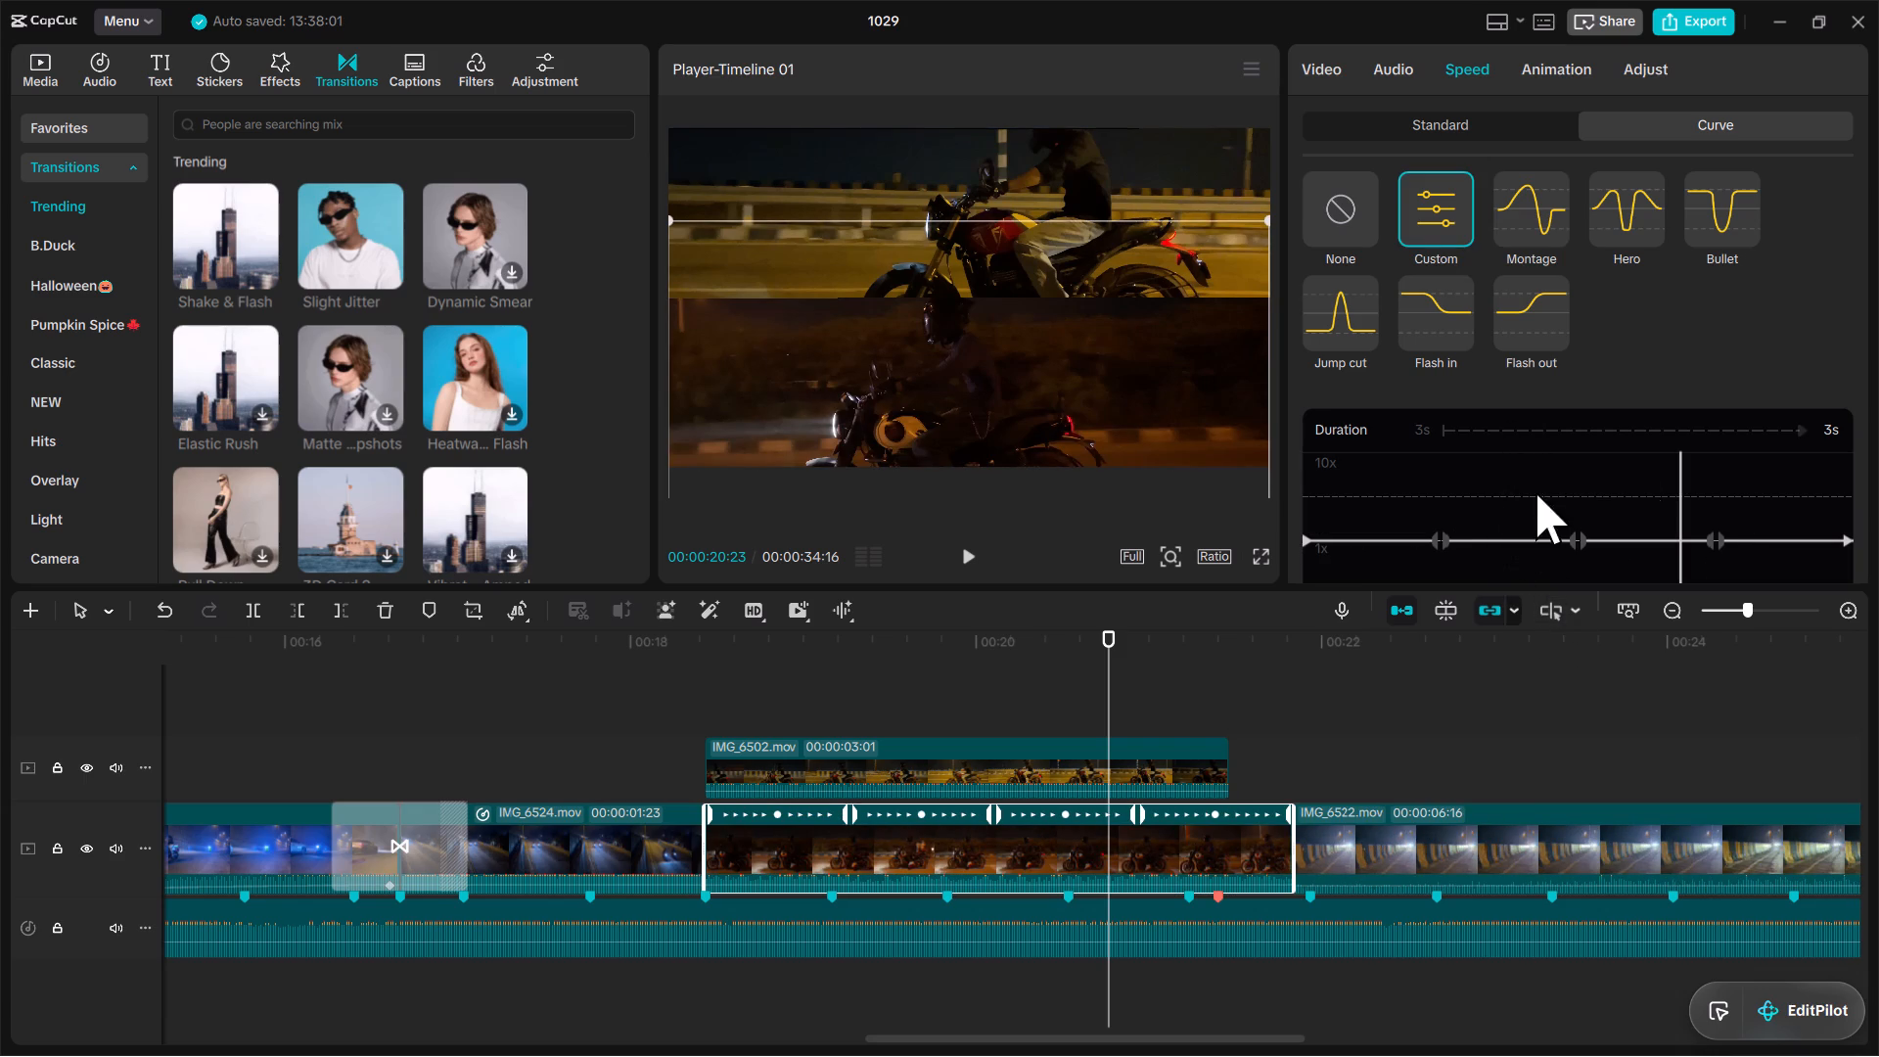
# Raise the end and start points of IMG_6513.mov's speed curve to about 3x each.
pyautogui.scroll(-1, 1712, 499)
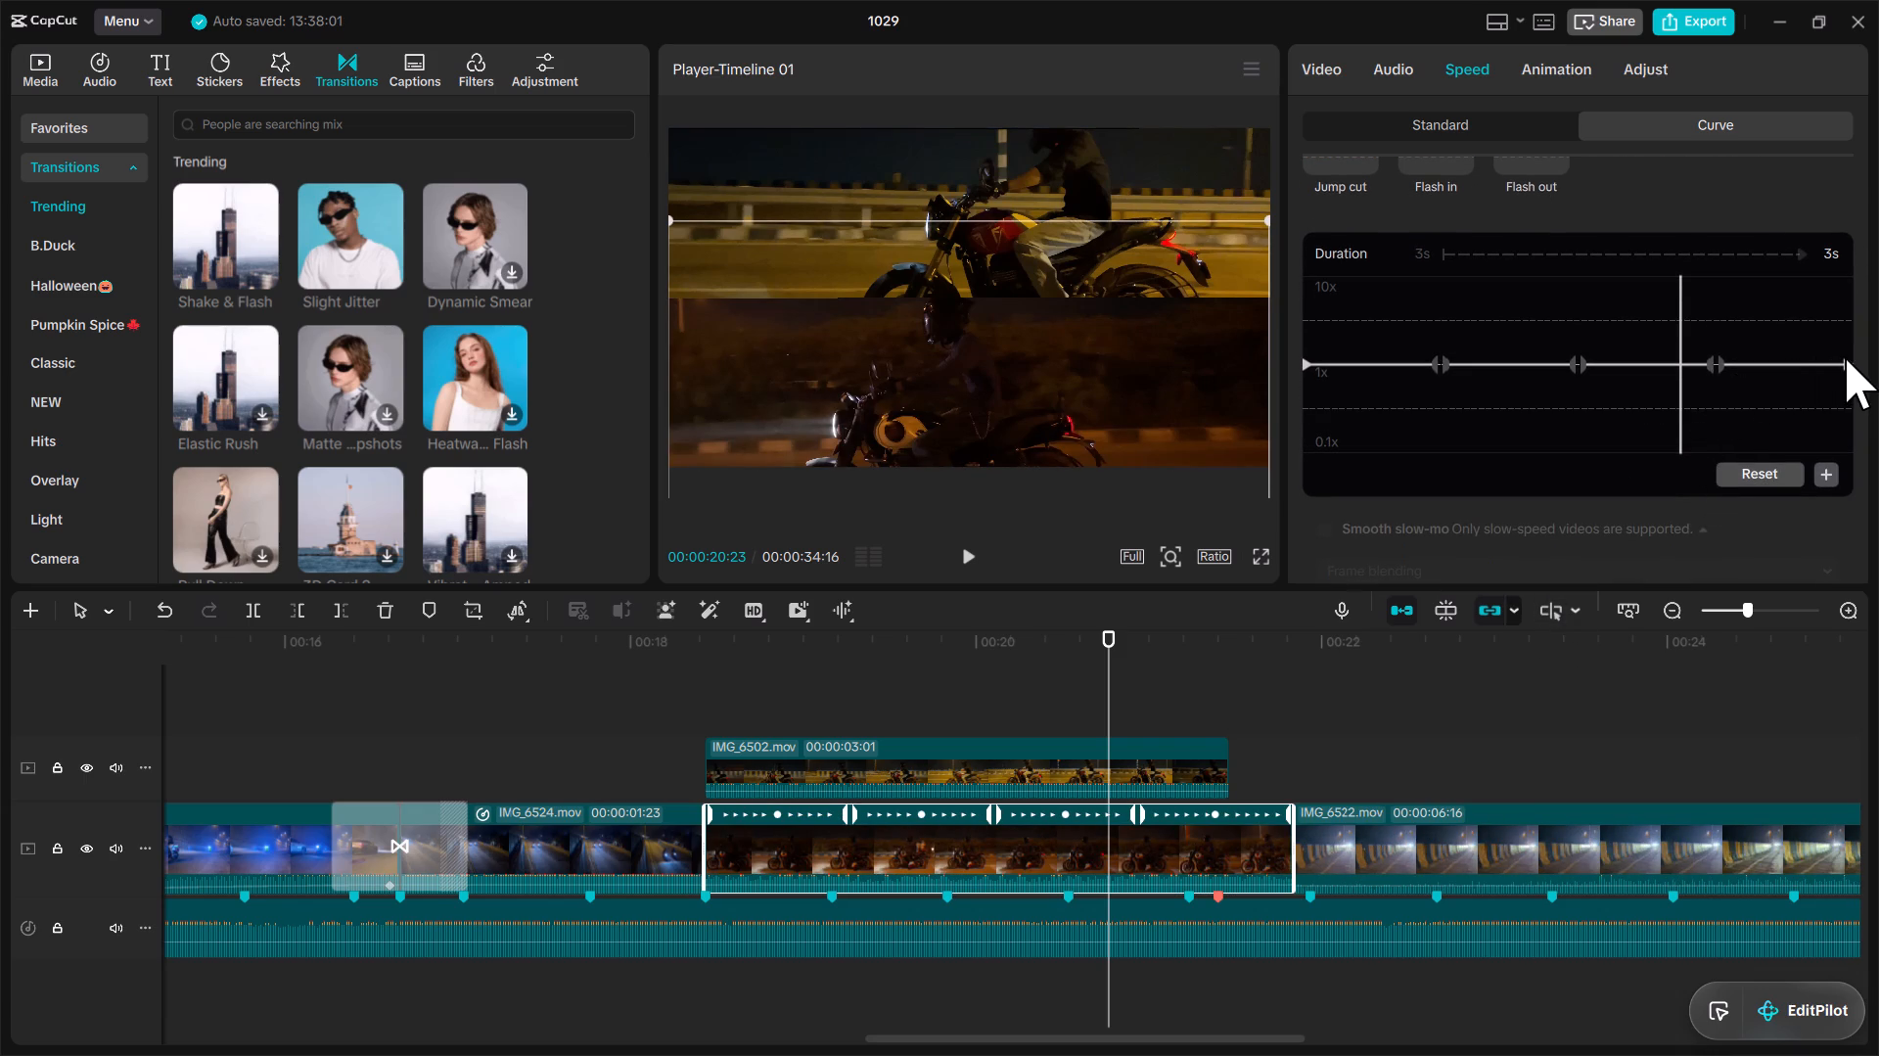
pyautogui.click(1845, 356)
pyautogui.moveTo(1845, 358); pyautogui.dragTo(1848, 335)
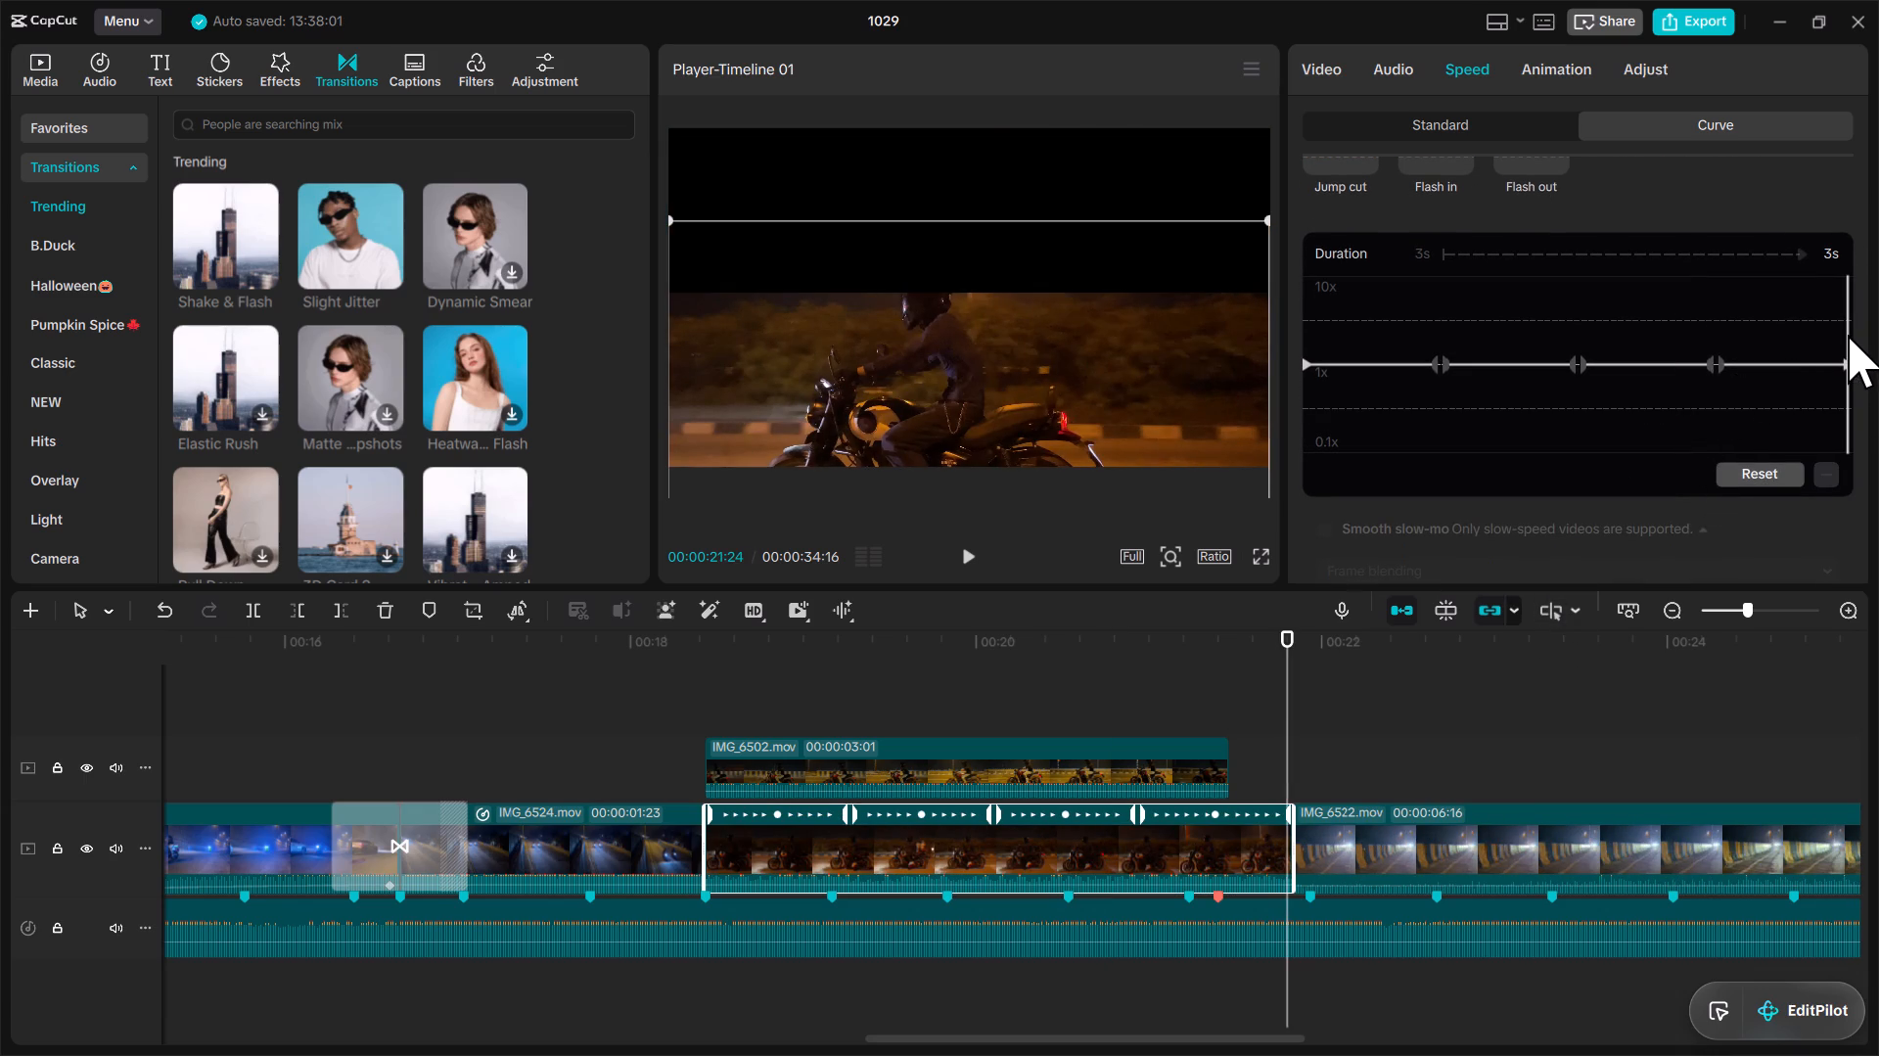
pyautogui.moveTo(1849, 359); pyautogui.dragTo(1852, 345)
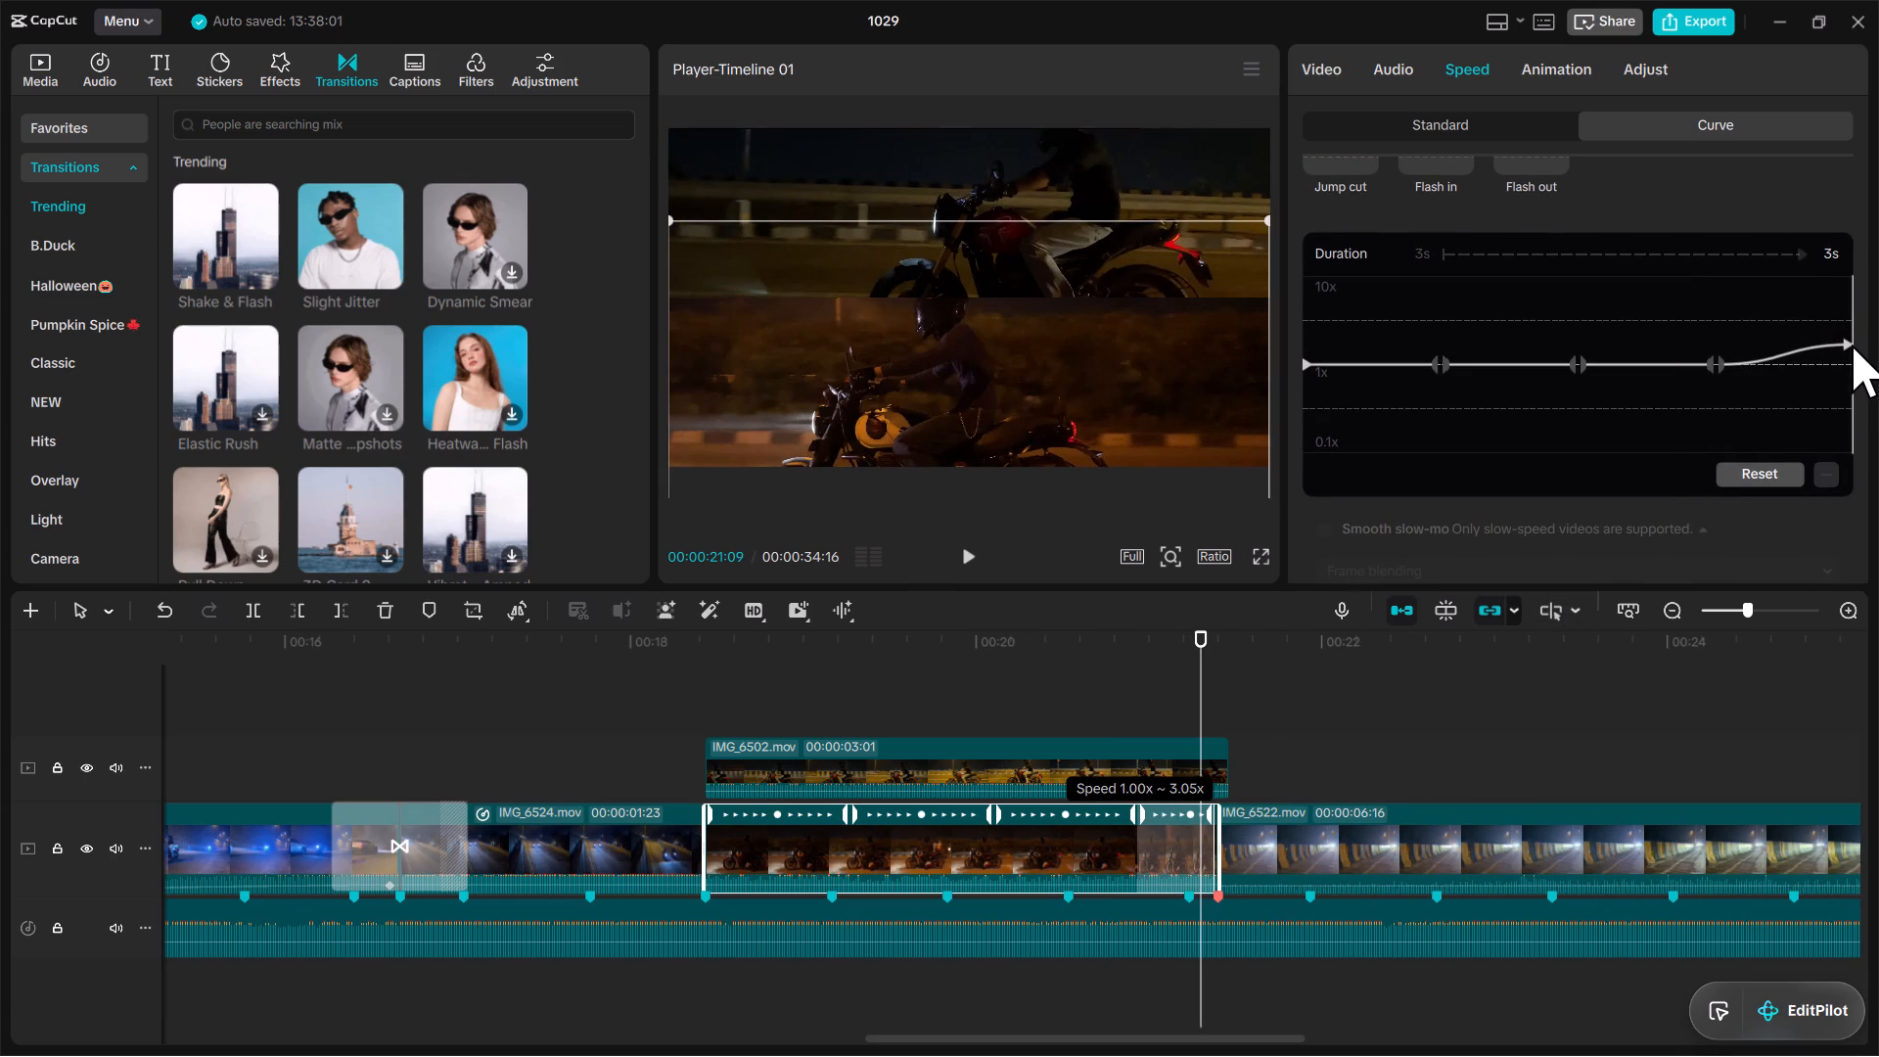
pyautogui.moveTo(1852, 345); pyautogui.dragTo(1853, 343)
pyautogui.moveTo(1306, 365); pyautogui.dragTo(1306, 364)
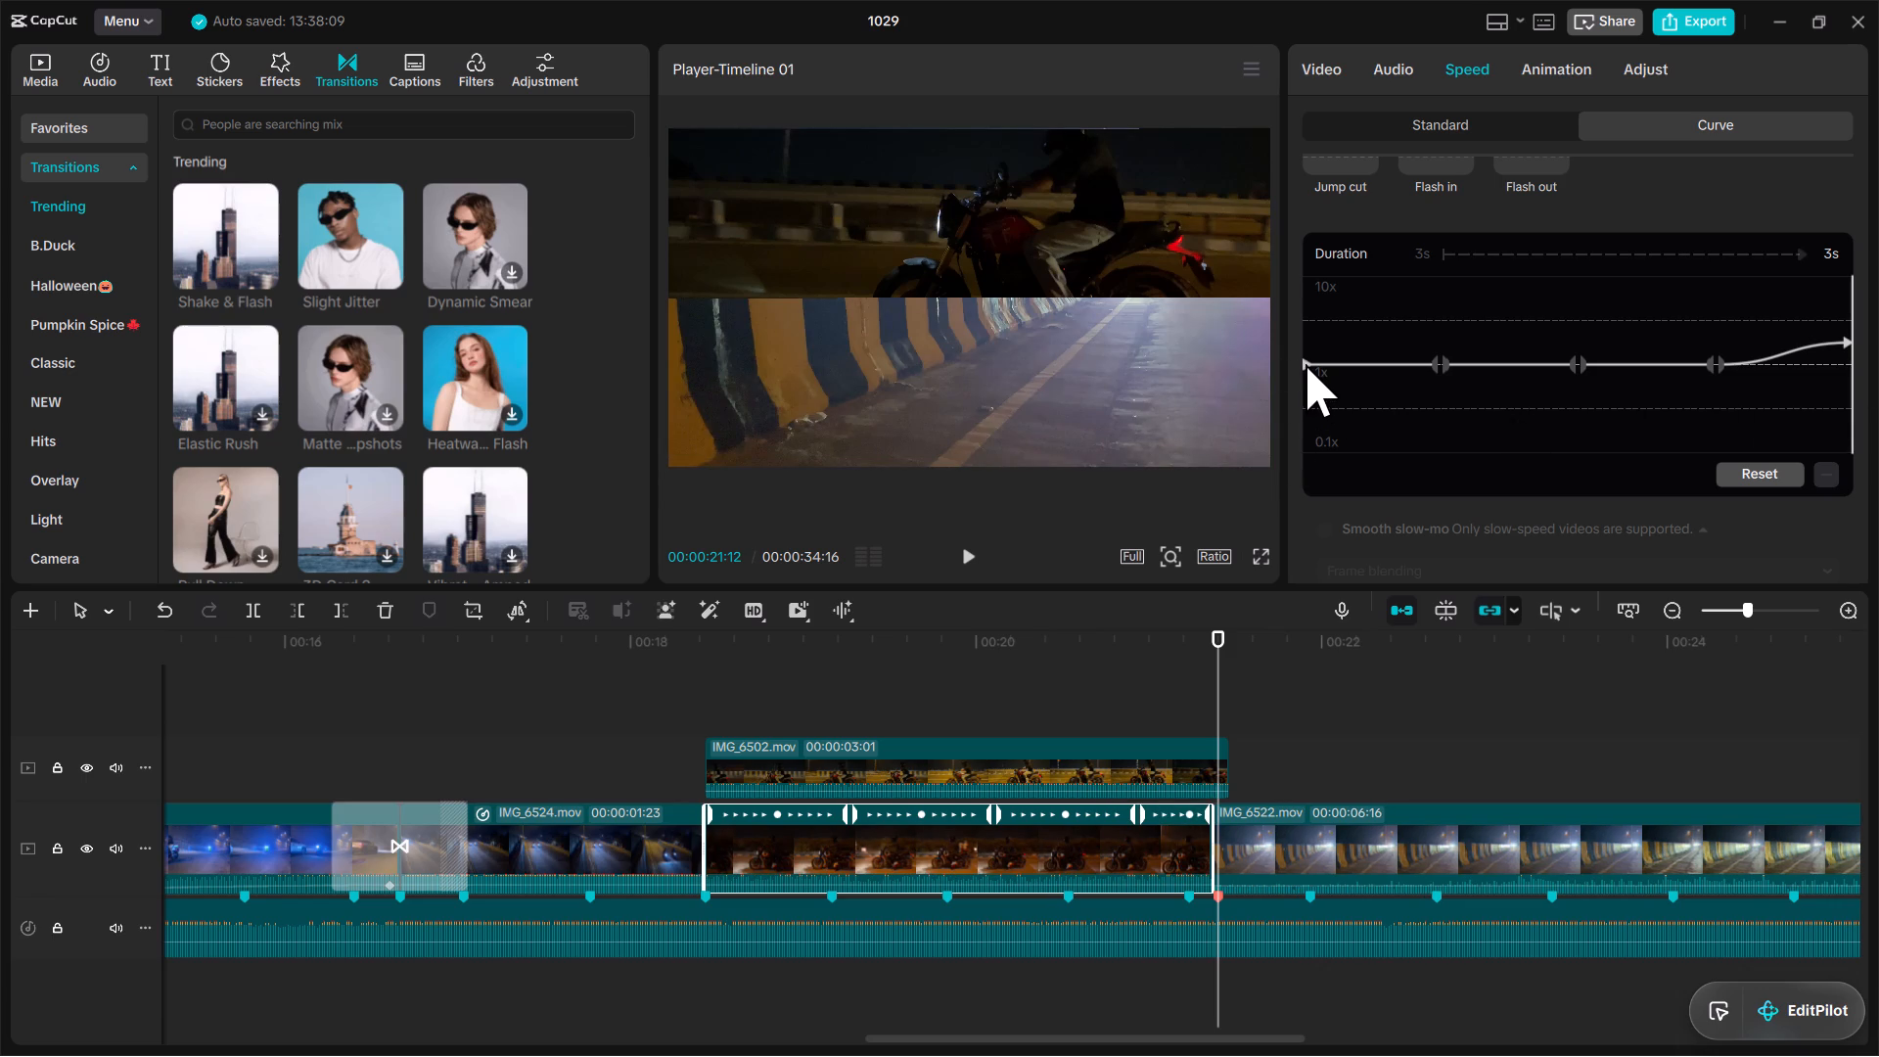
pyautogui.moveTo(1306, 364); pyautogui.dragTo(1313, 343)
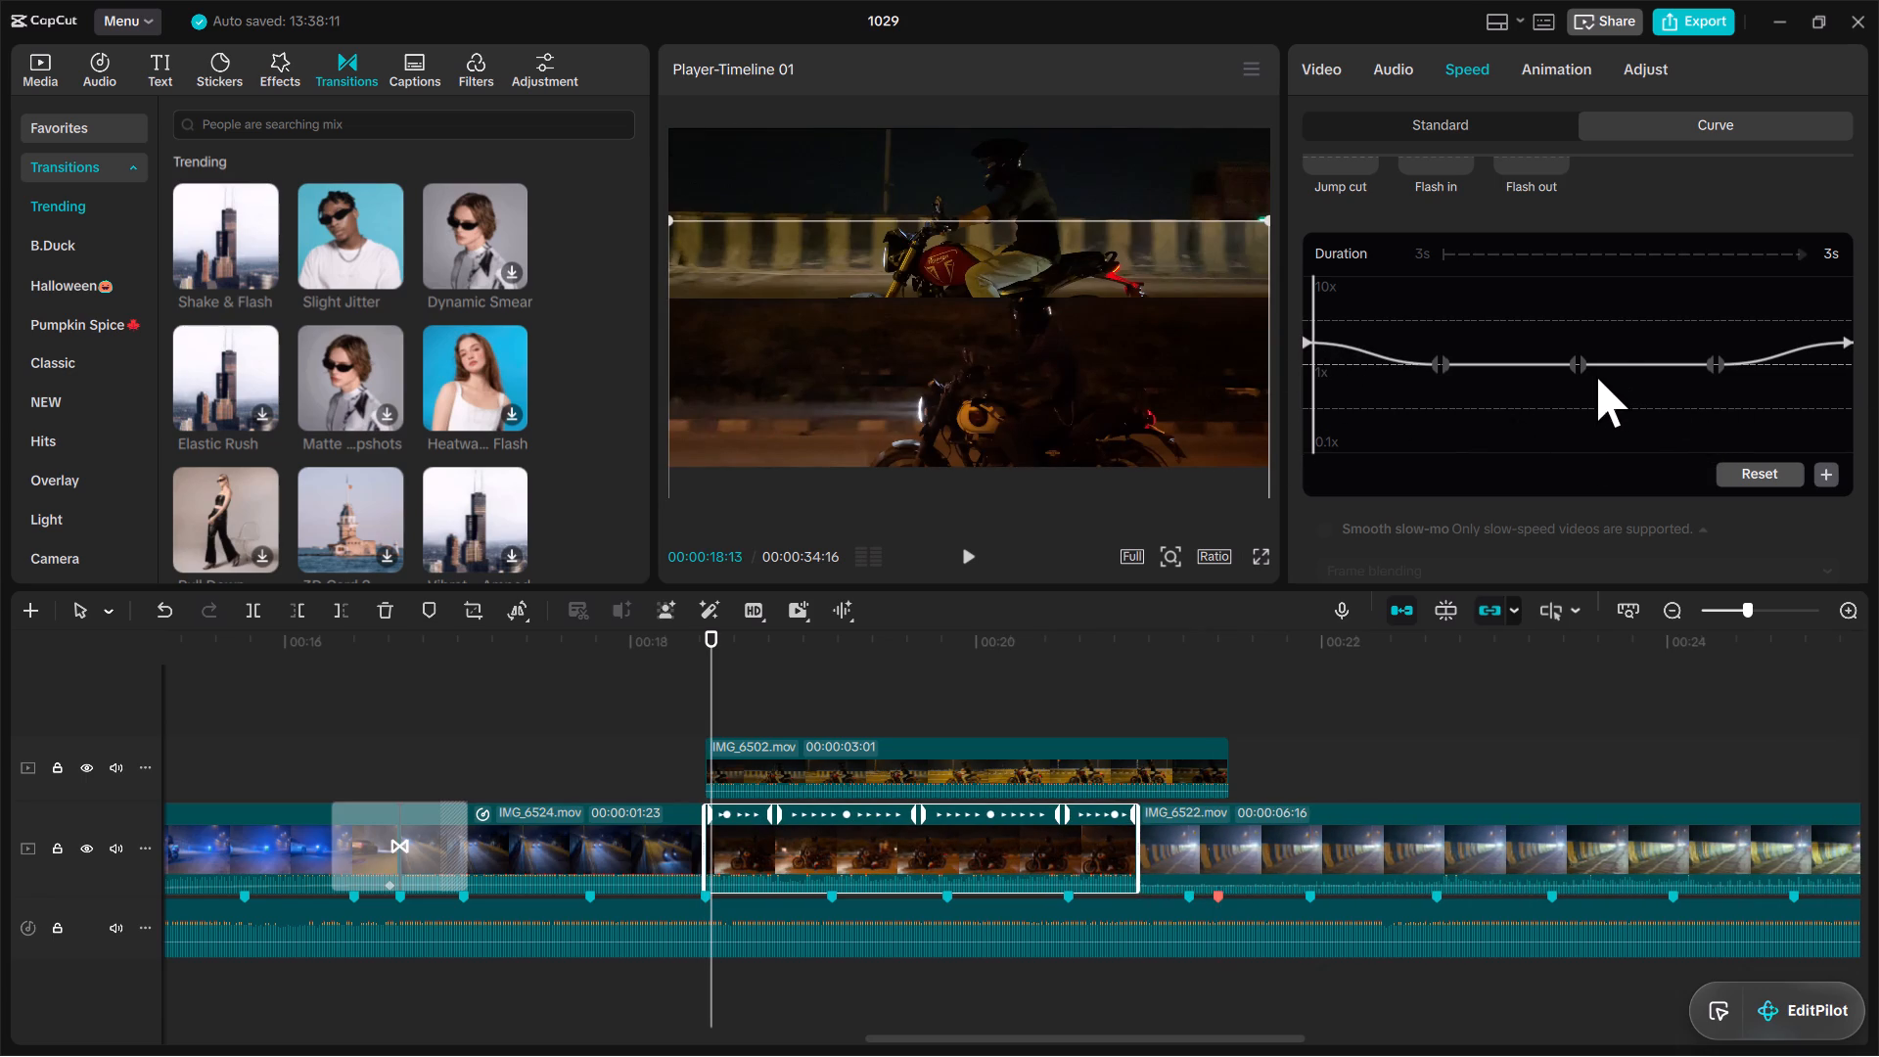
# Lower the middle point of IMG_6513.mov's speed curve to about 0.6x so the clip ends at the red marker, 00:00:21:12.
pyautogui.moveTo(1579, 362); pyautogui.dragTo(1579, 402)
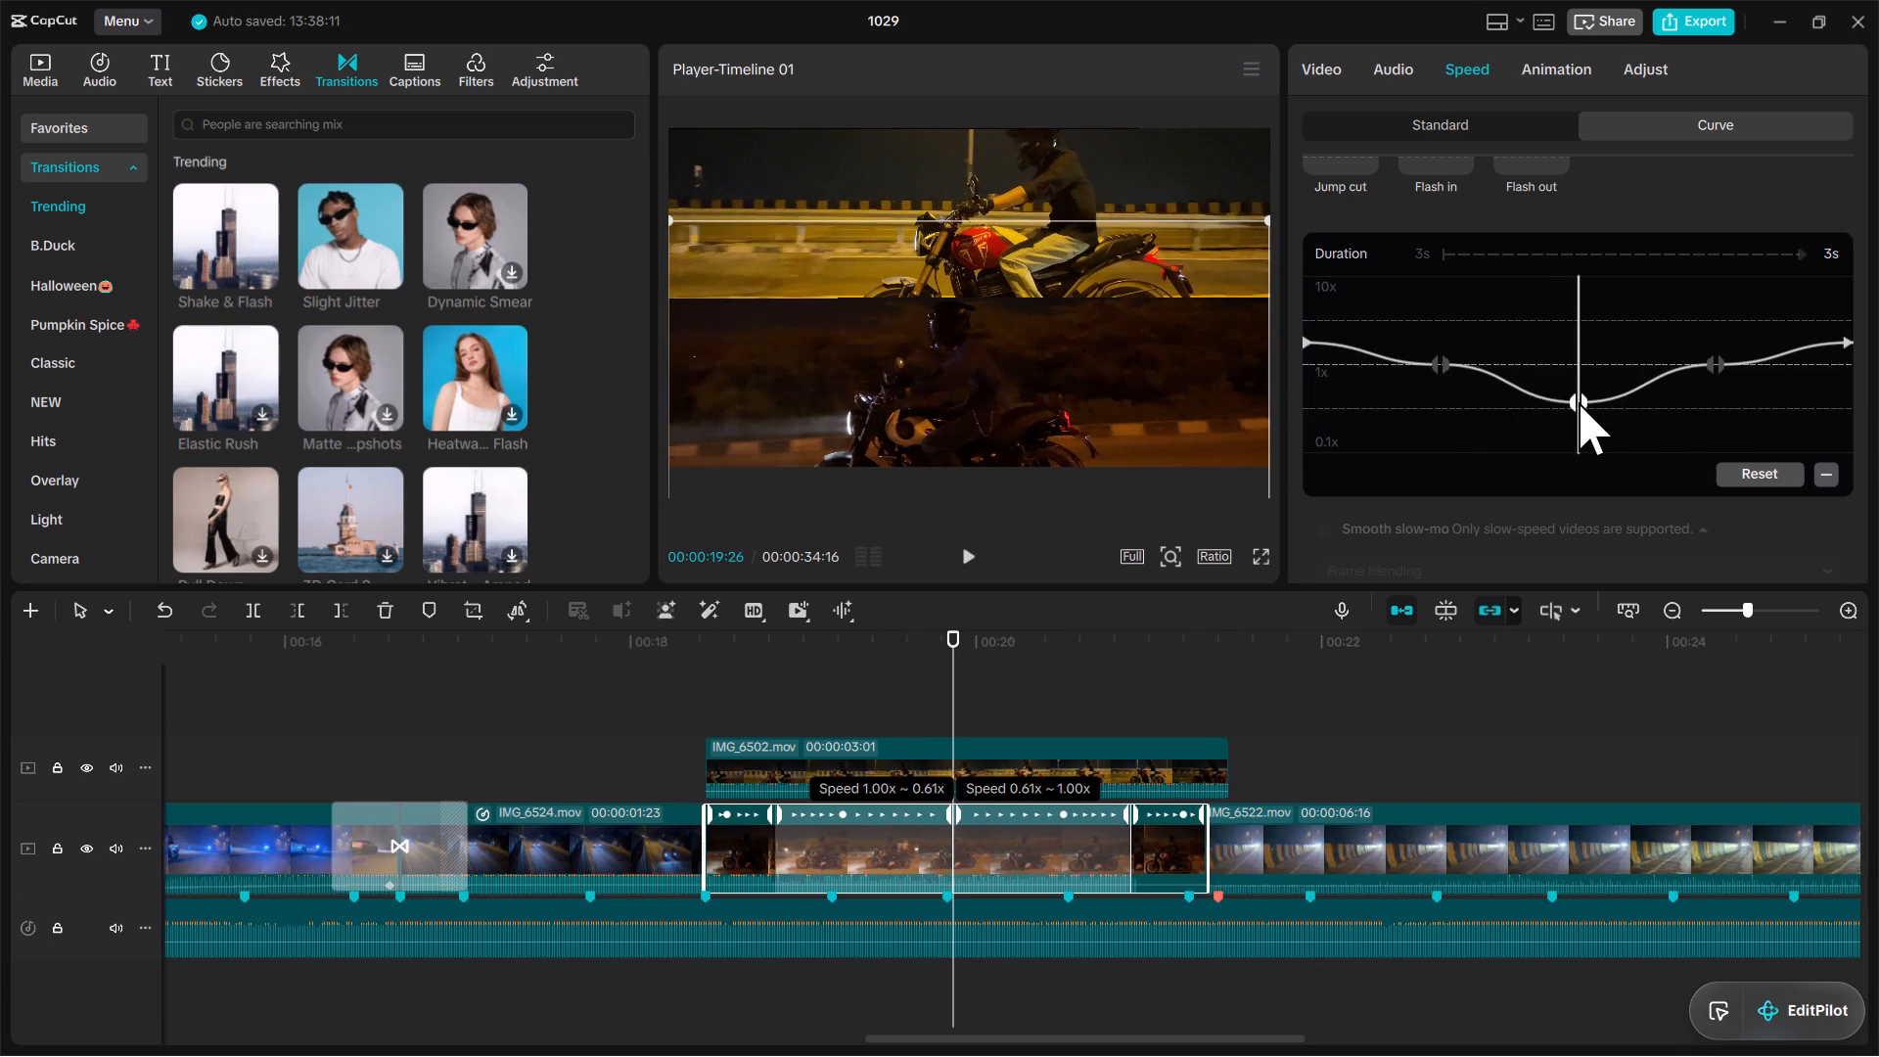
pyautogui.moveTo(1579, 402); pyautogui.dragTo(1578, 400)
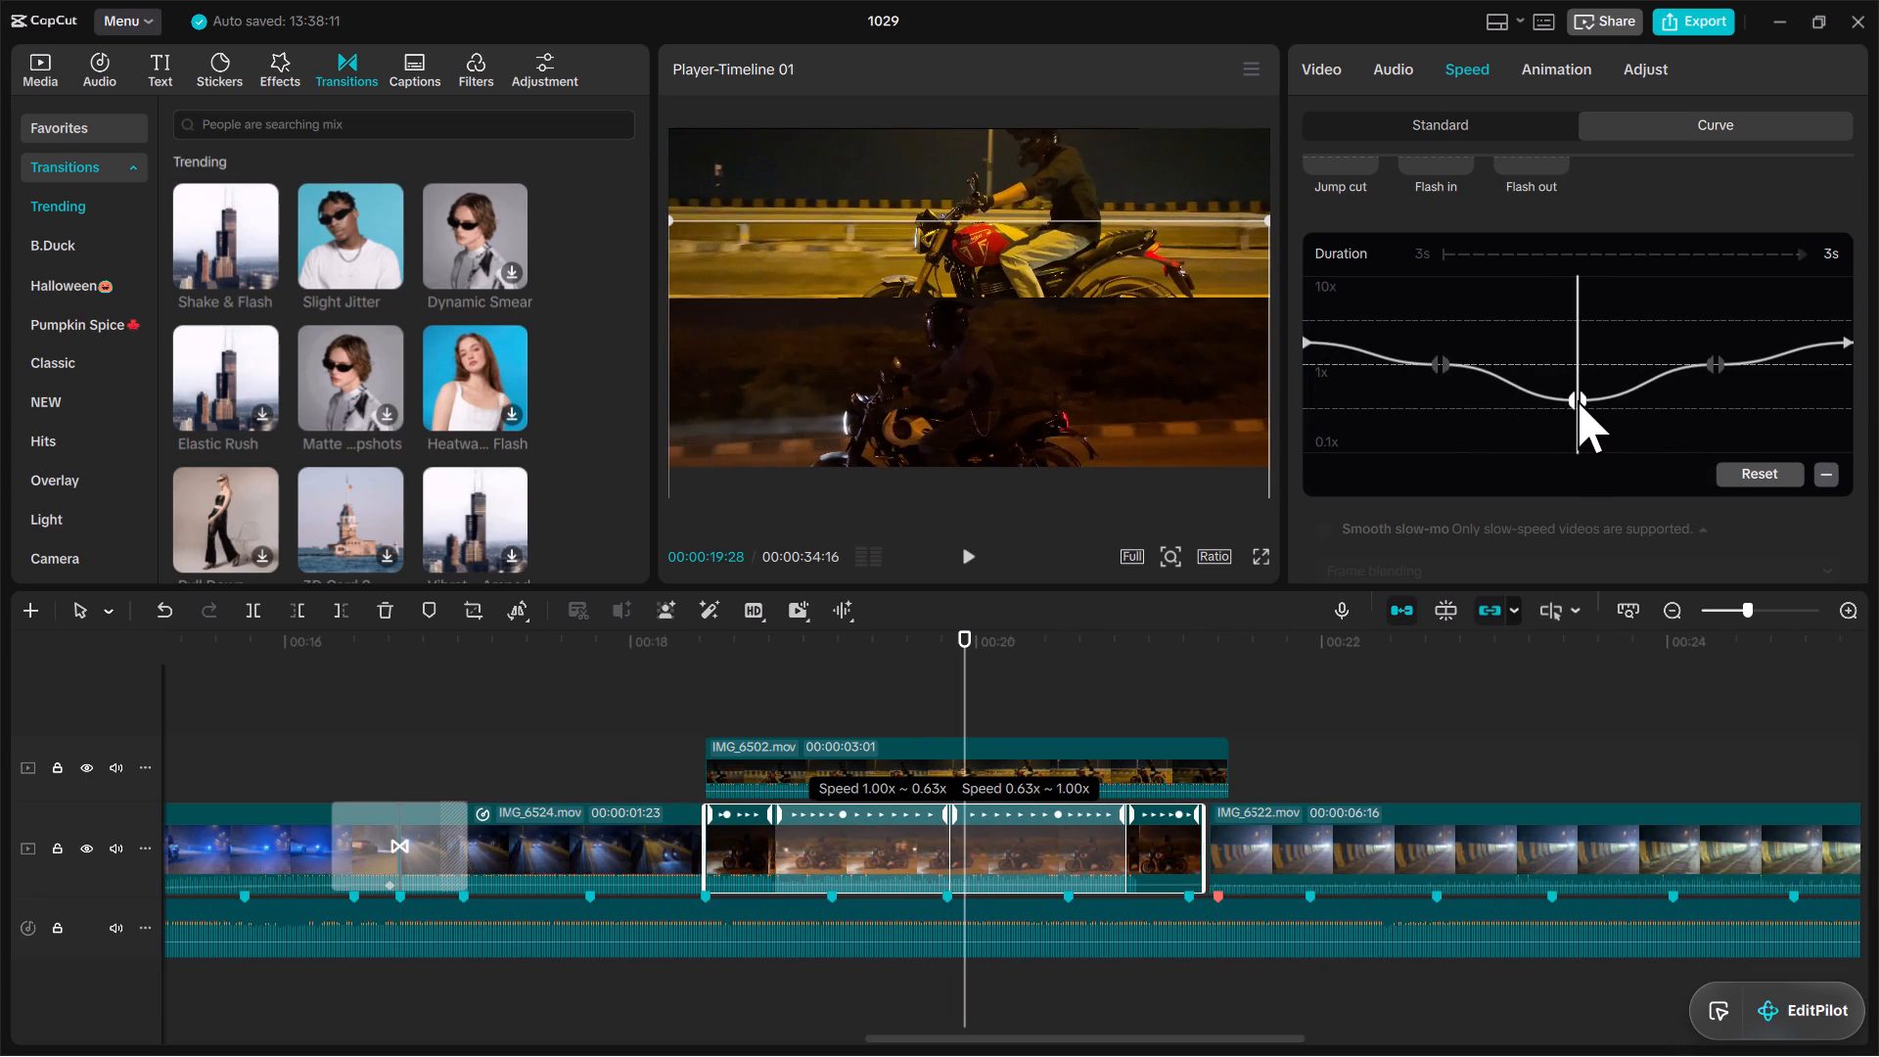
pyautogui.moveTo(1578, 400); pyautogui.dragTo(1581, 406)
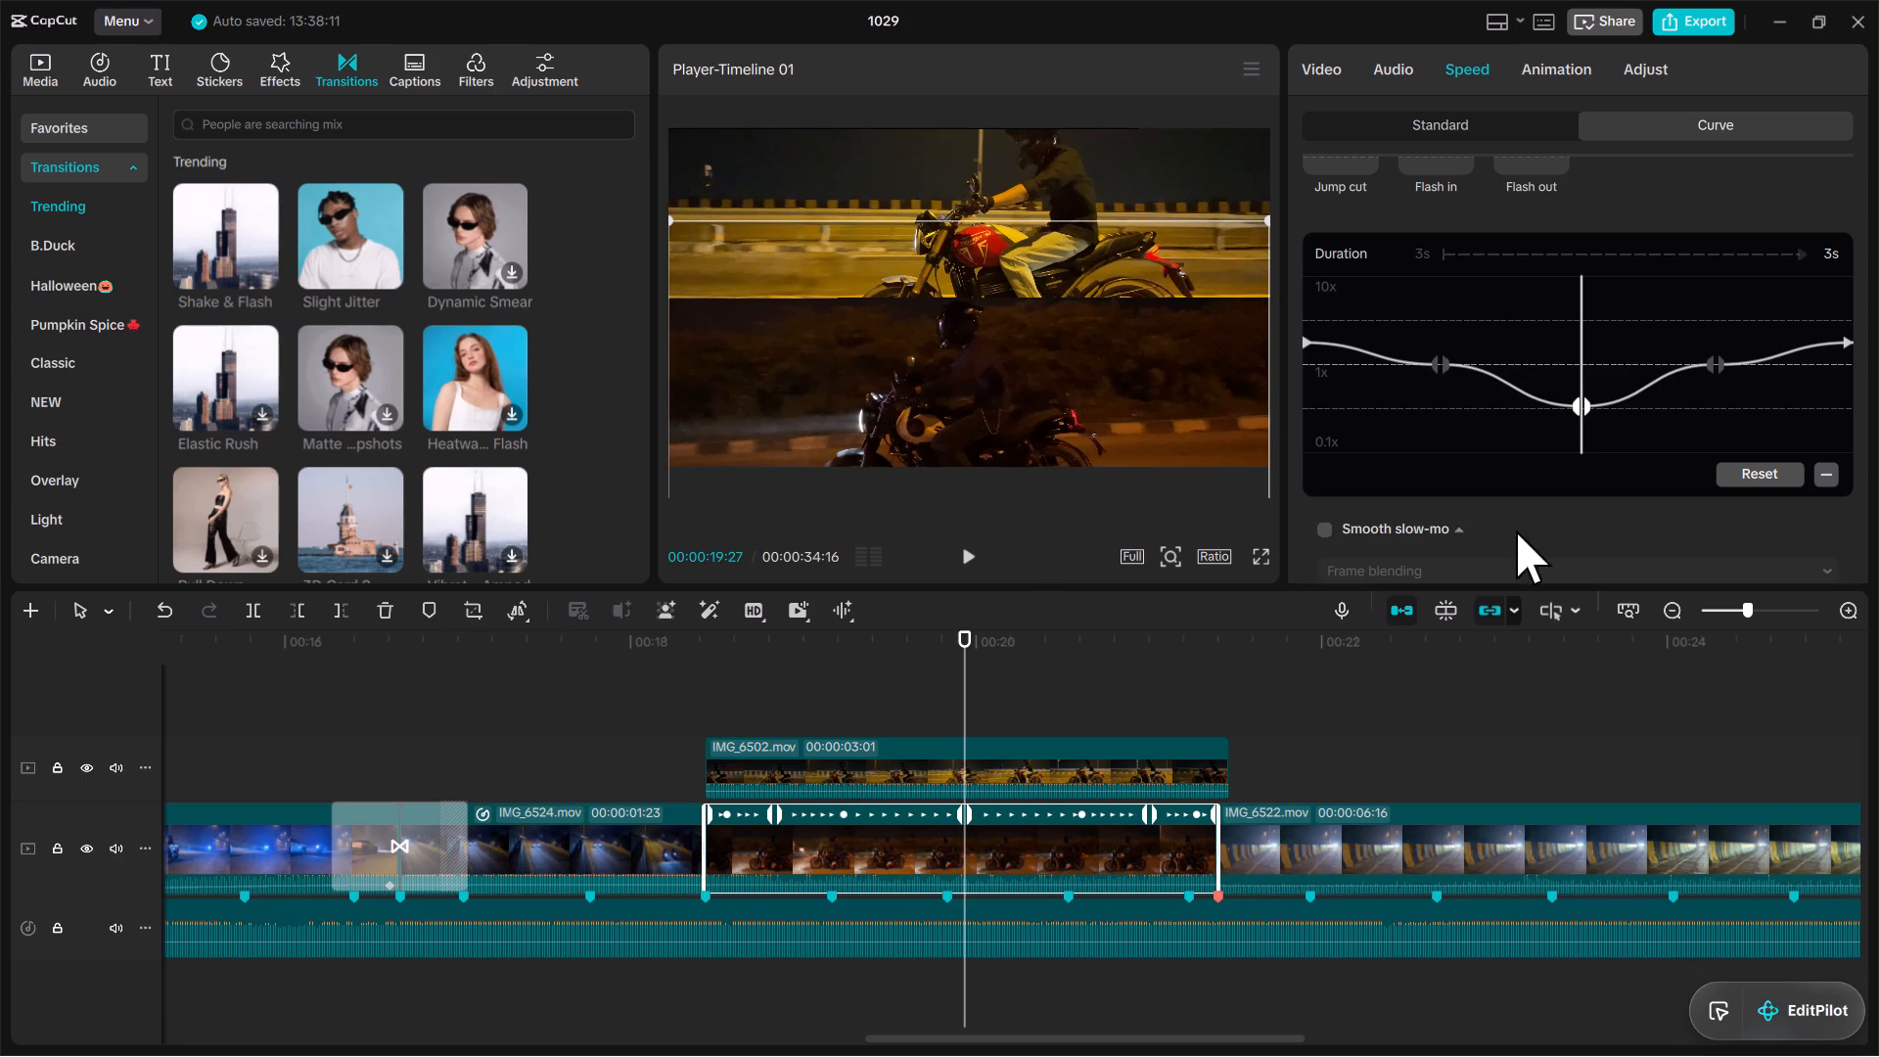
pyautogui.click(1214, 893)
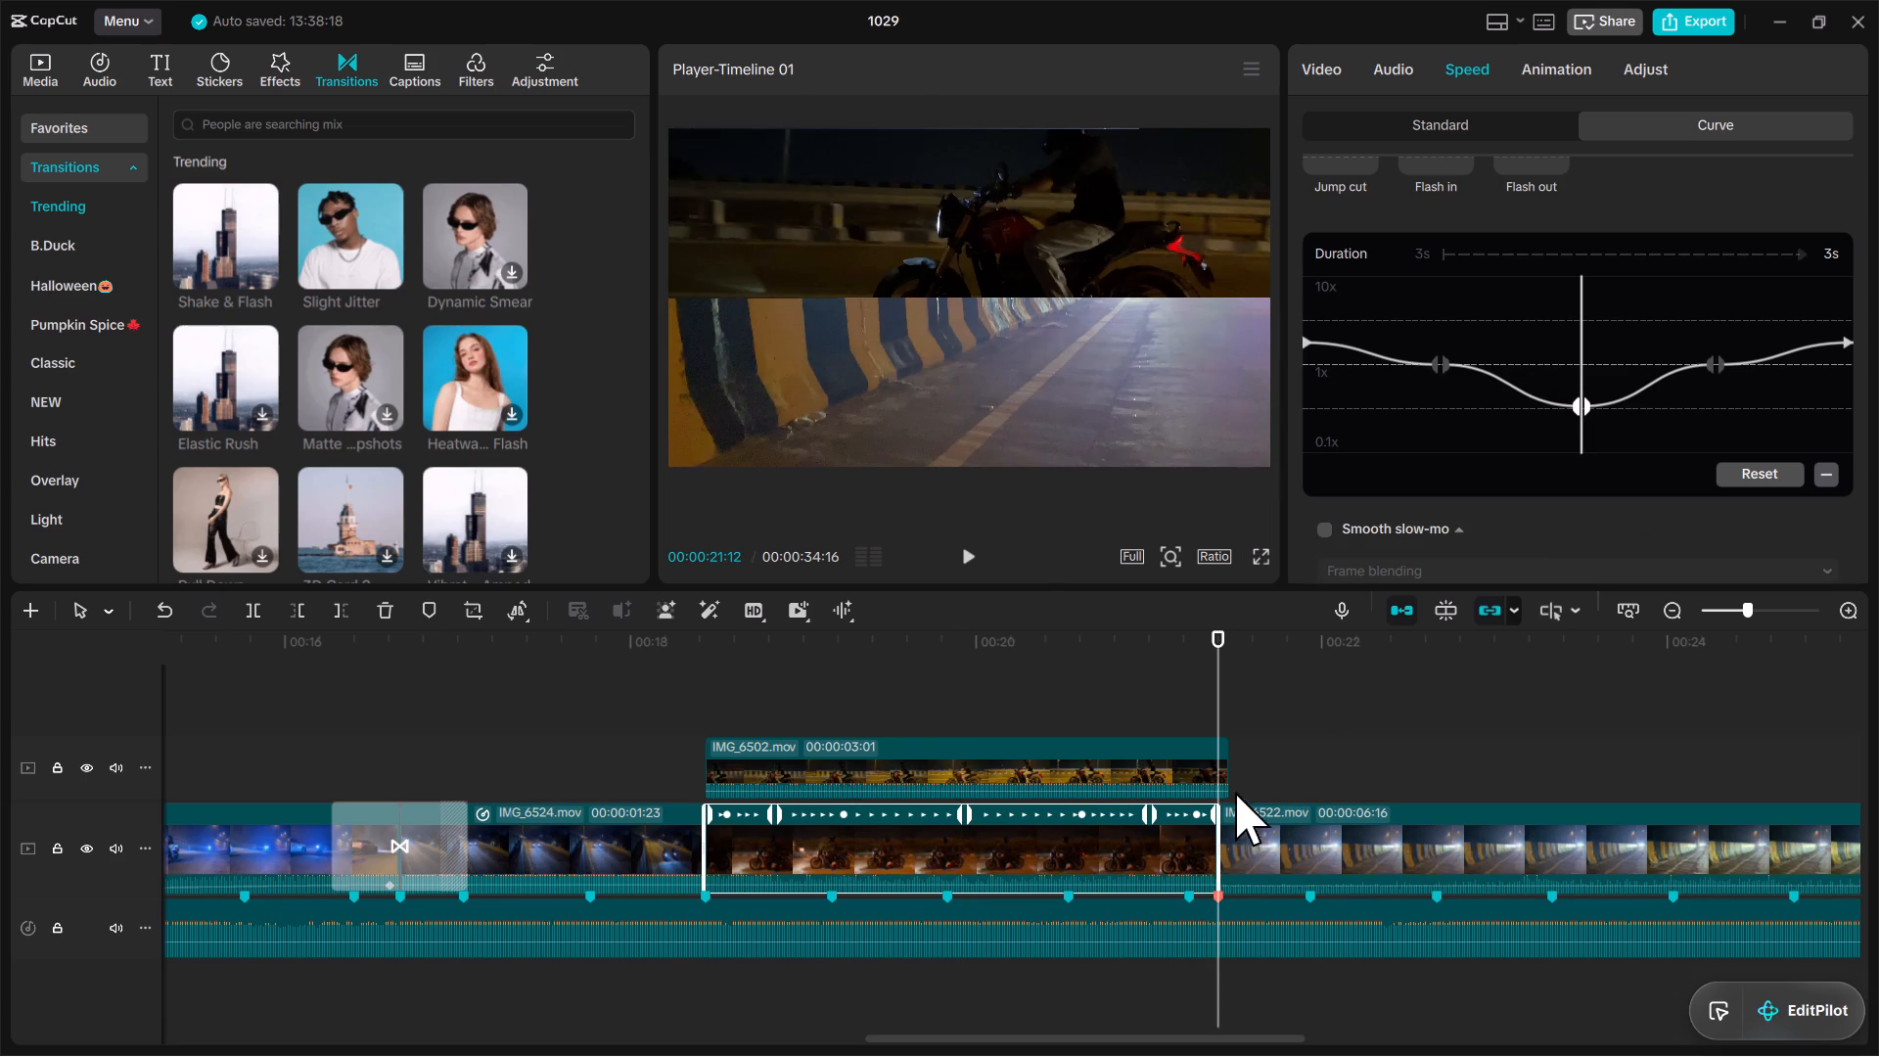
# Apply a Custom speed curve to the overlay IMG_6502.mov.
pyautogui.click(1197, 779)
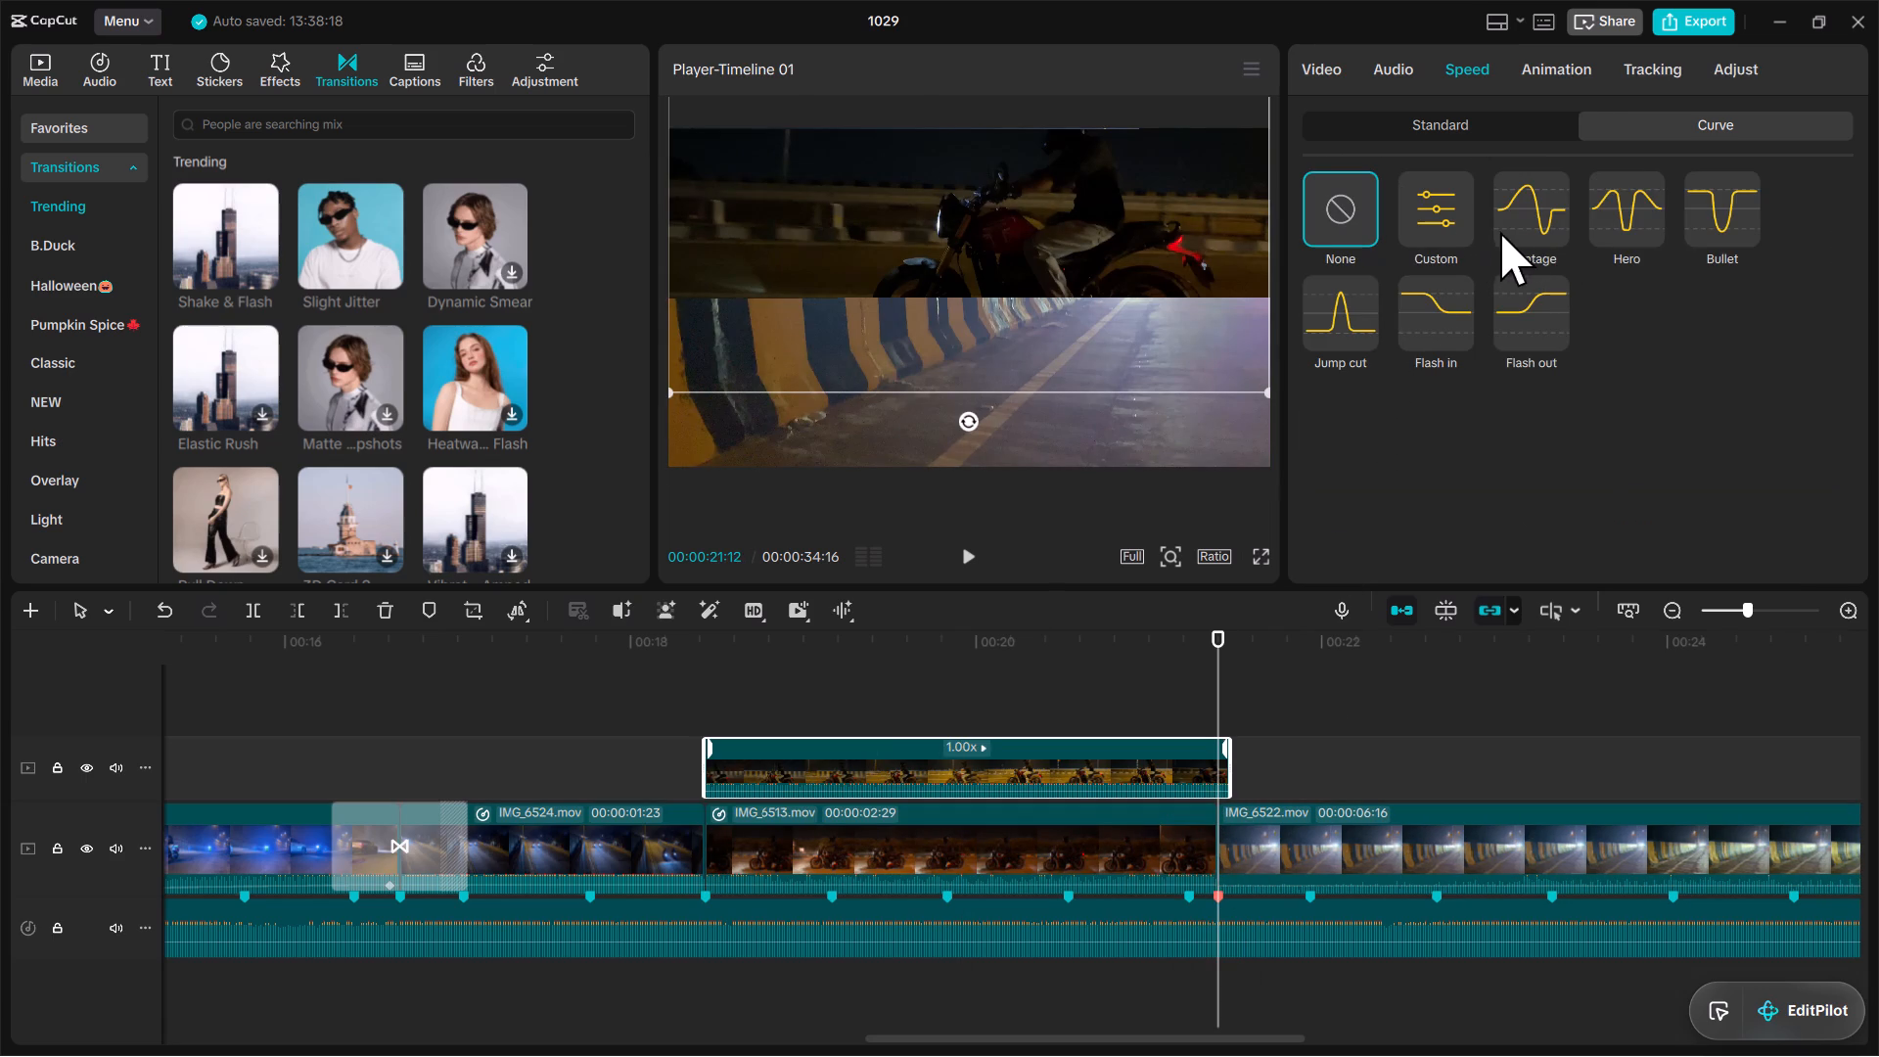
pyautogui.click(1479, 222)
pyautogui.click(1443, 220)
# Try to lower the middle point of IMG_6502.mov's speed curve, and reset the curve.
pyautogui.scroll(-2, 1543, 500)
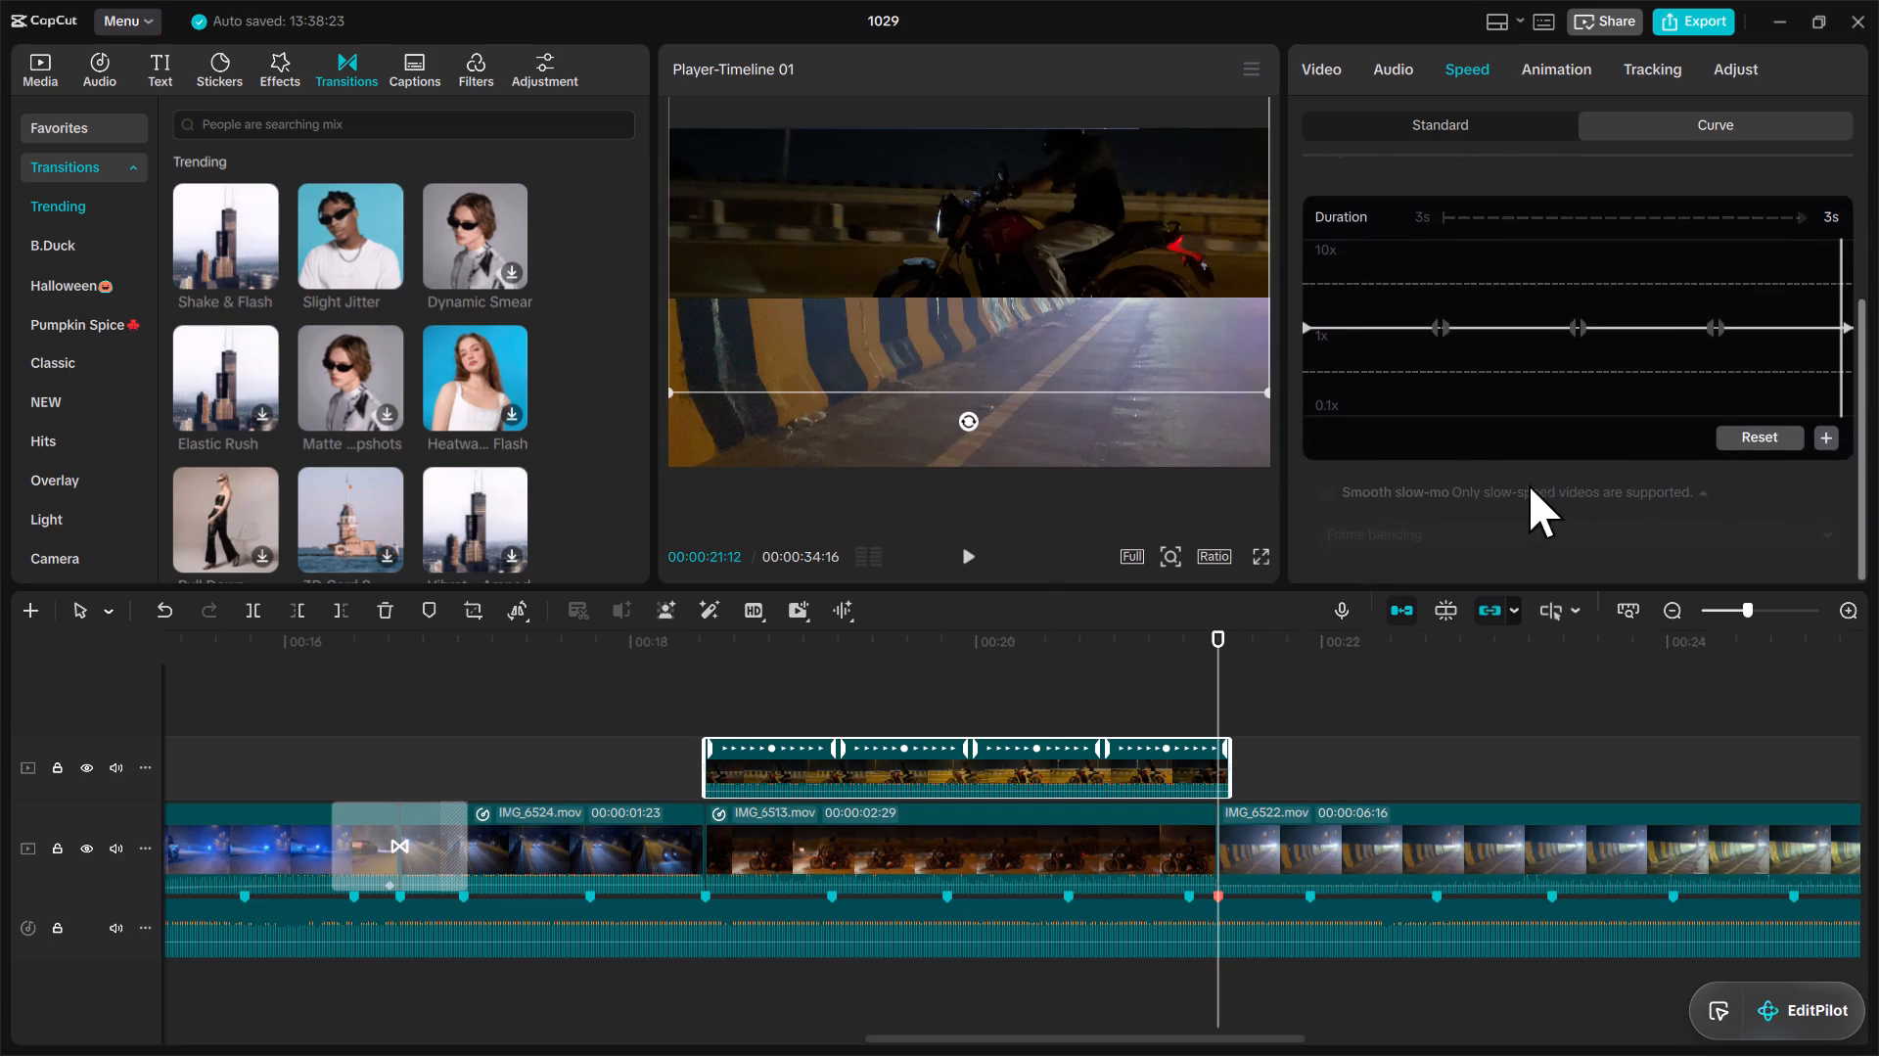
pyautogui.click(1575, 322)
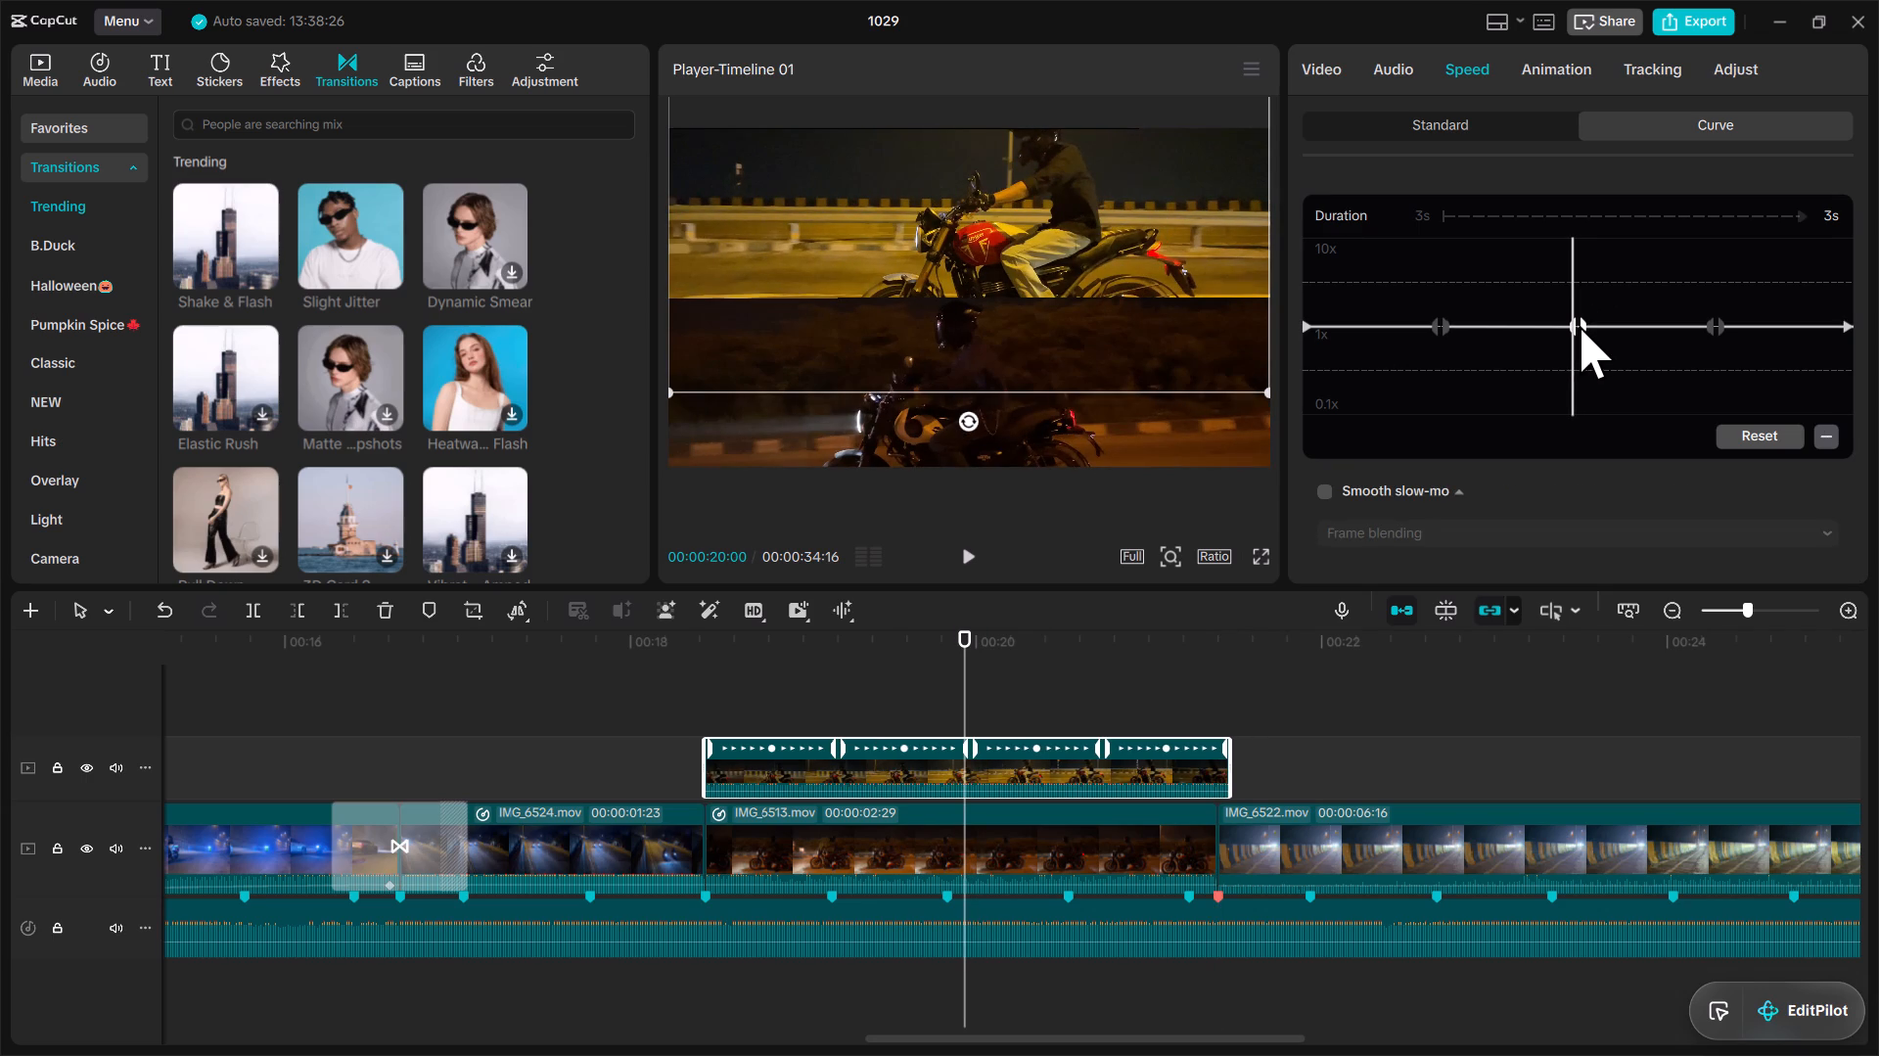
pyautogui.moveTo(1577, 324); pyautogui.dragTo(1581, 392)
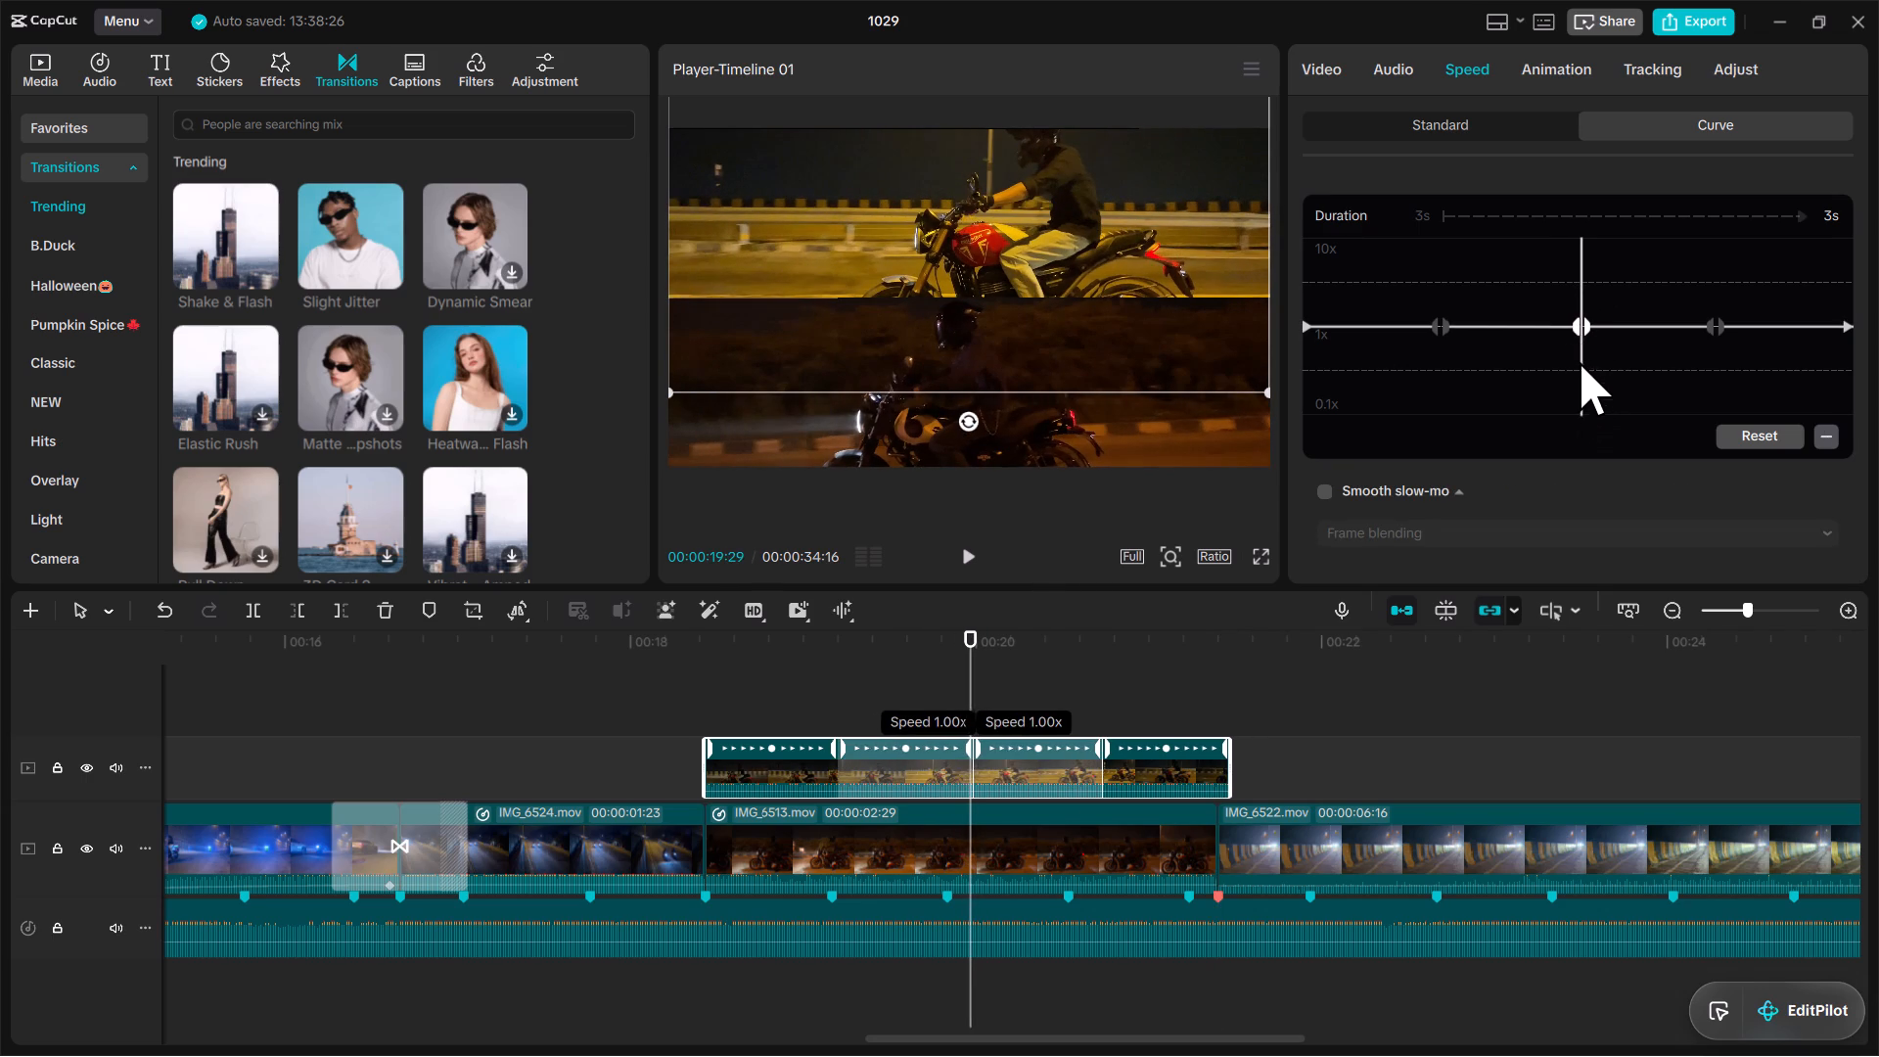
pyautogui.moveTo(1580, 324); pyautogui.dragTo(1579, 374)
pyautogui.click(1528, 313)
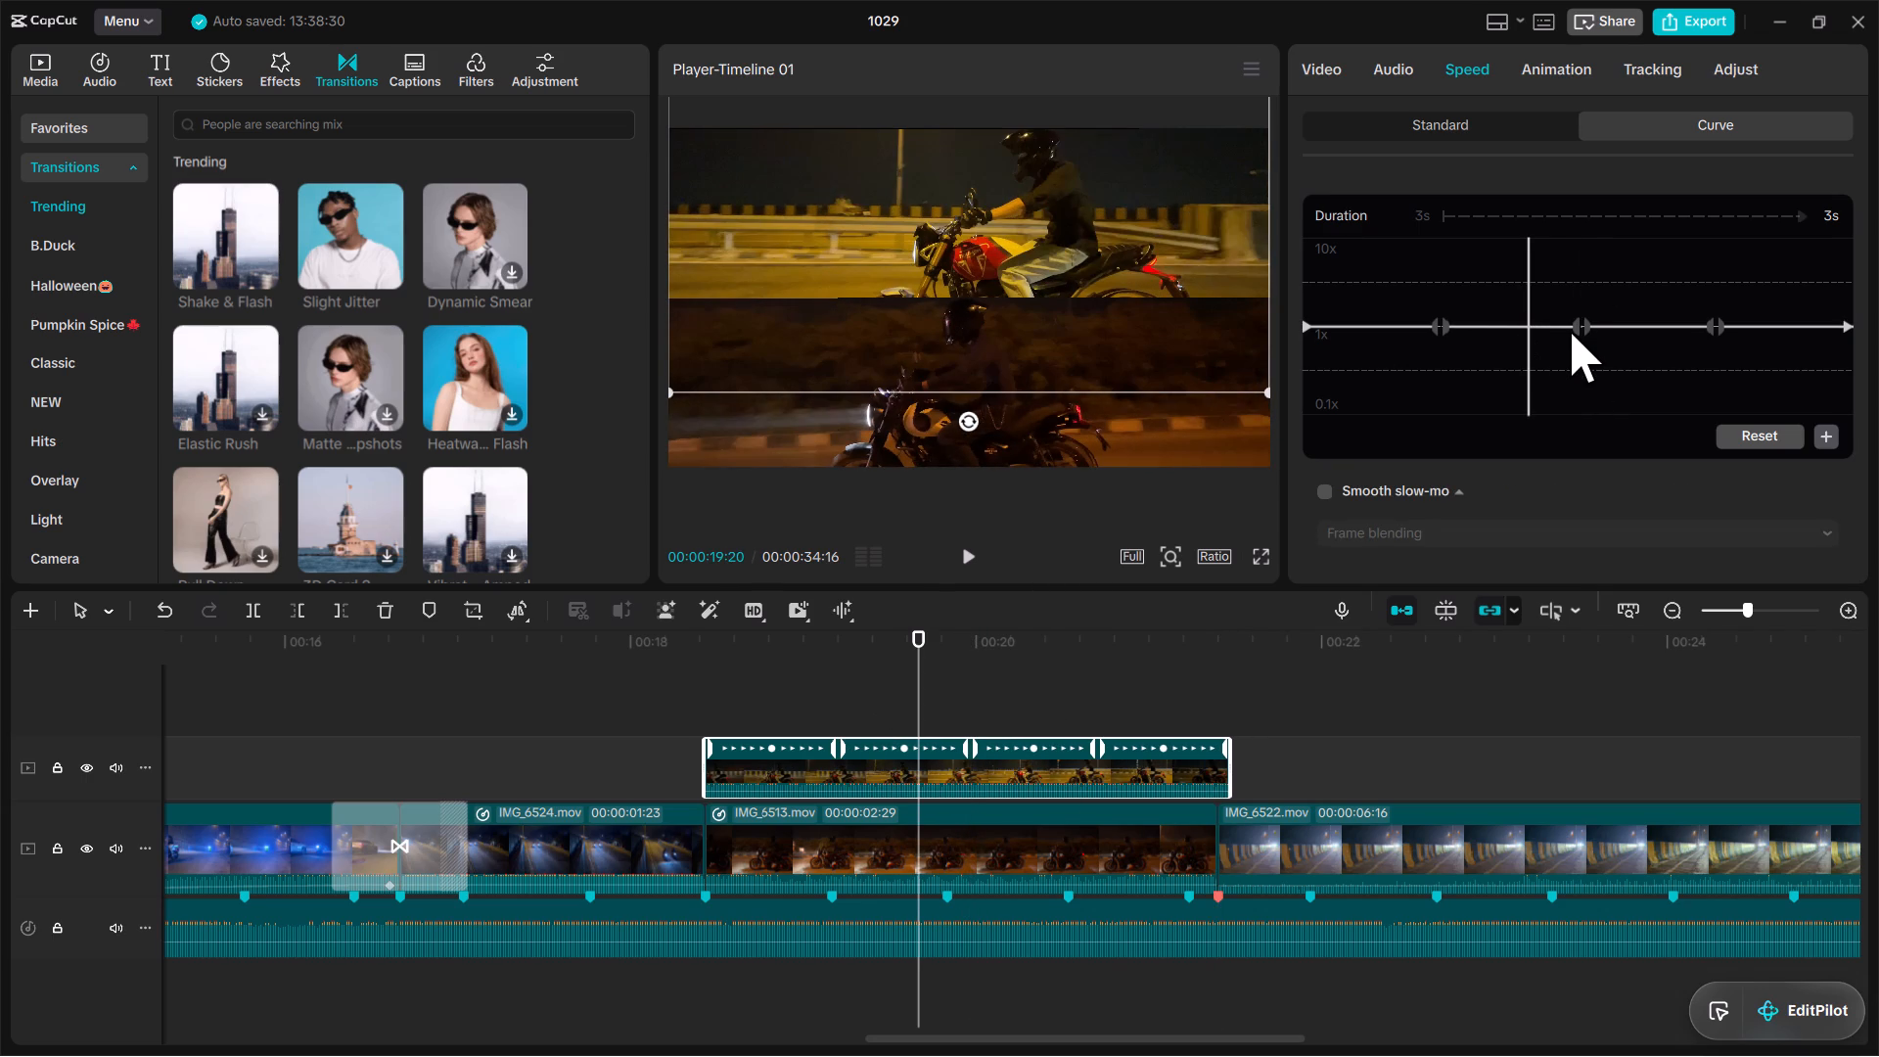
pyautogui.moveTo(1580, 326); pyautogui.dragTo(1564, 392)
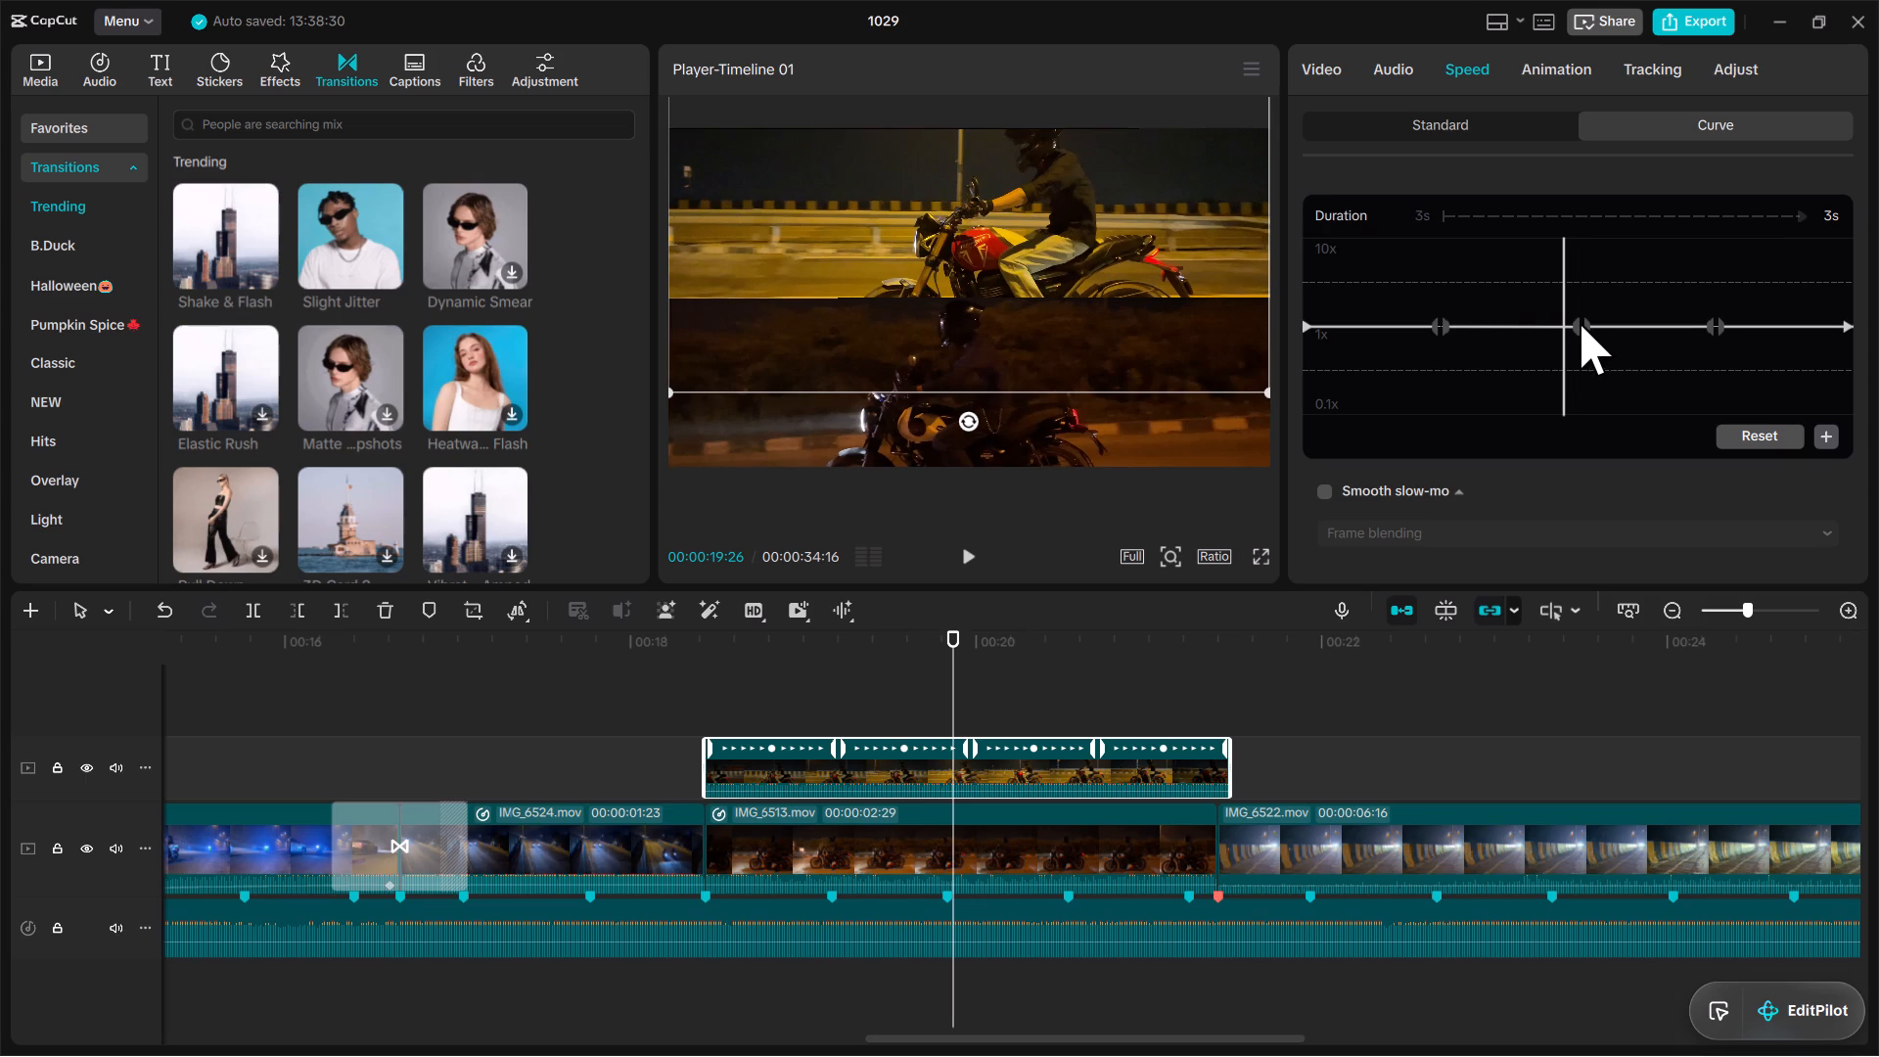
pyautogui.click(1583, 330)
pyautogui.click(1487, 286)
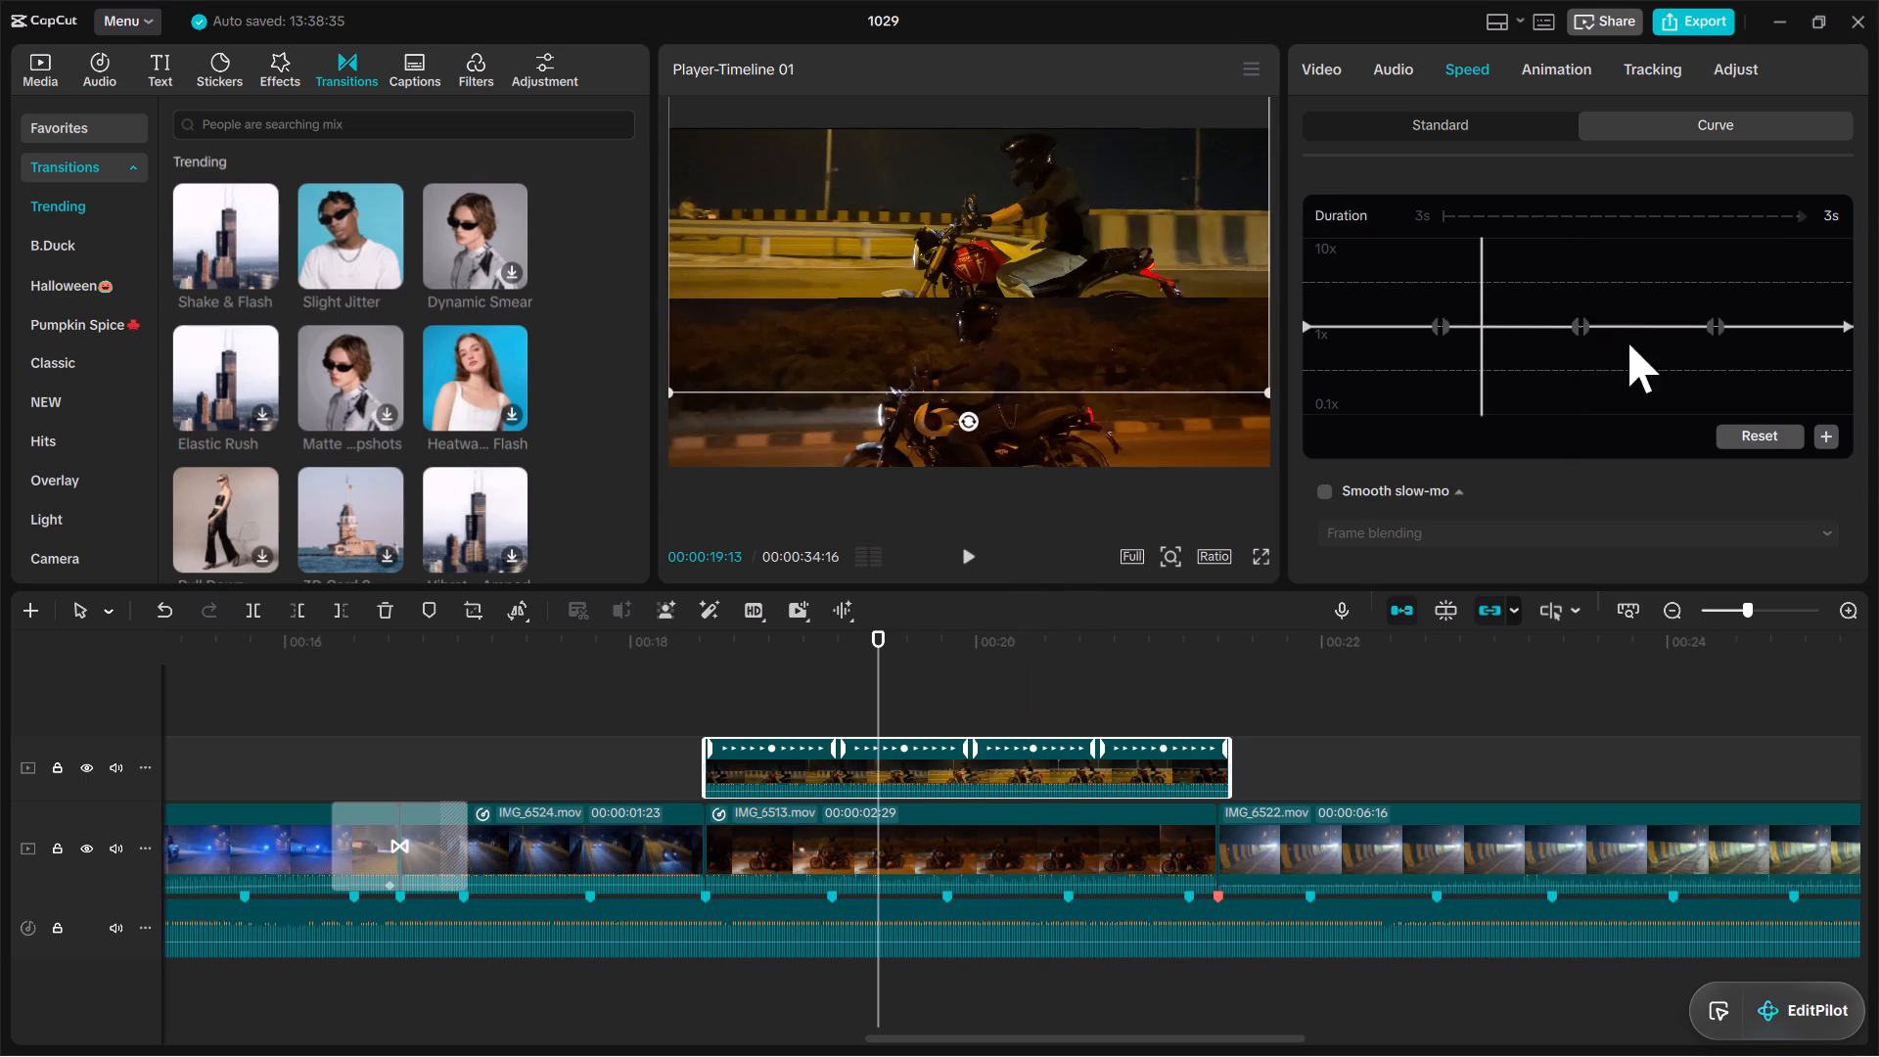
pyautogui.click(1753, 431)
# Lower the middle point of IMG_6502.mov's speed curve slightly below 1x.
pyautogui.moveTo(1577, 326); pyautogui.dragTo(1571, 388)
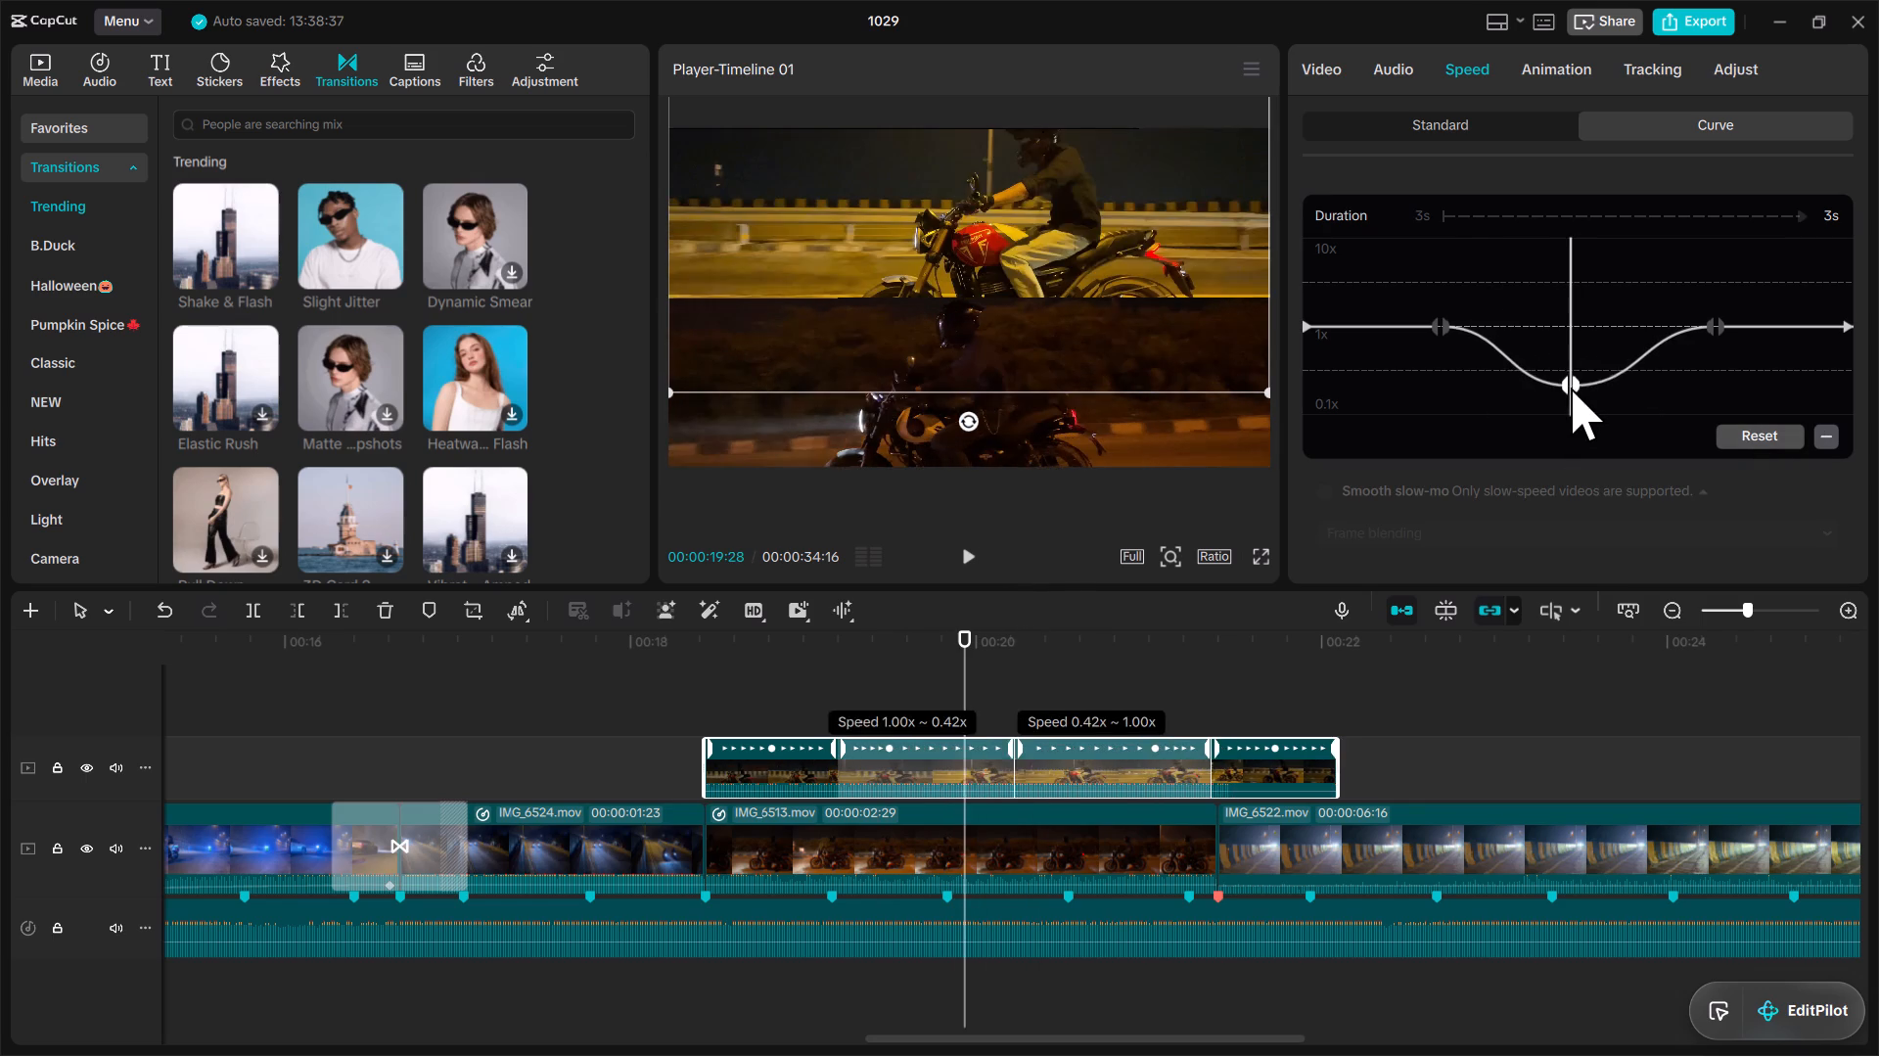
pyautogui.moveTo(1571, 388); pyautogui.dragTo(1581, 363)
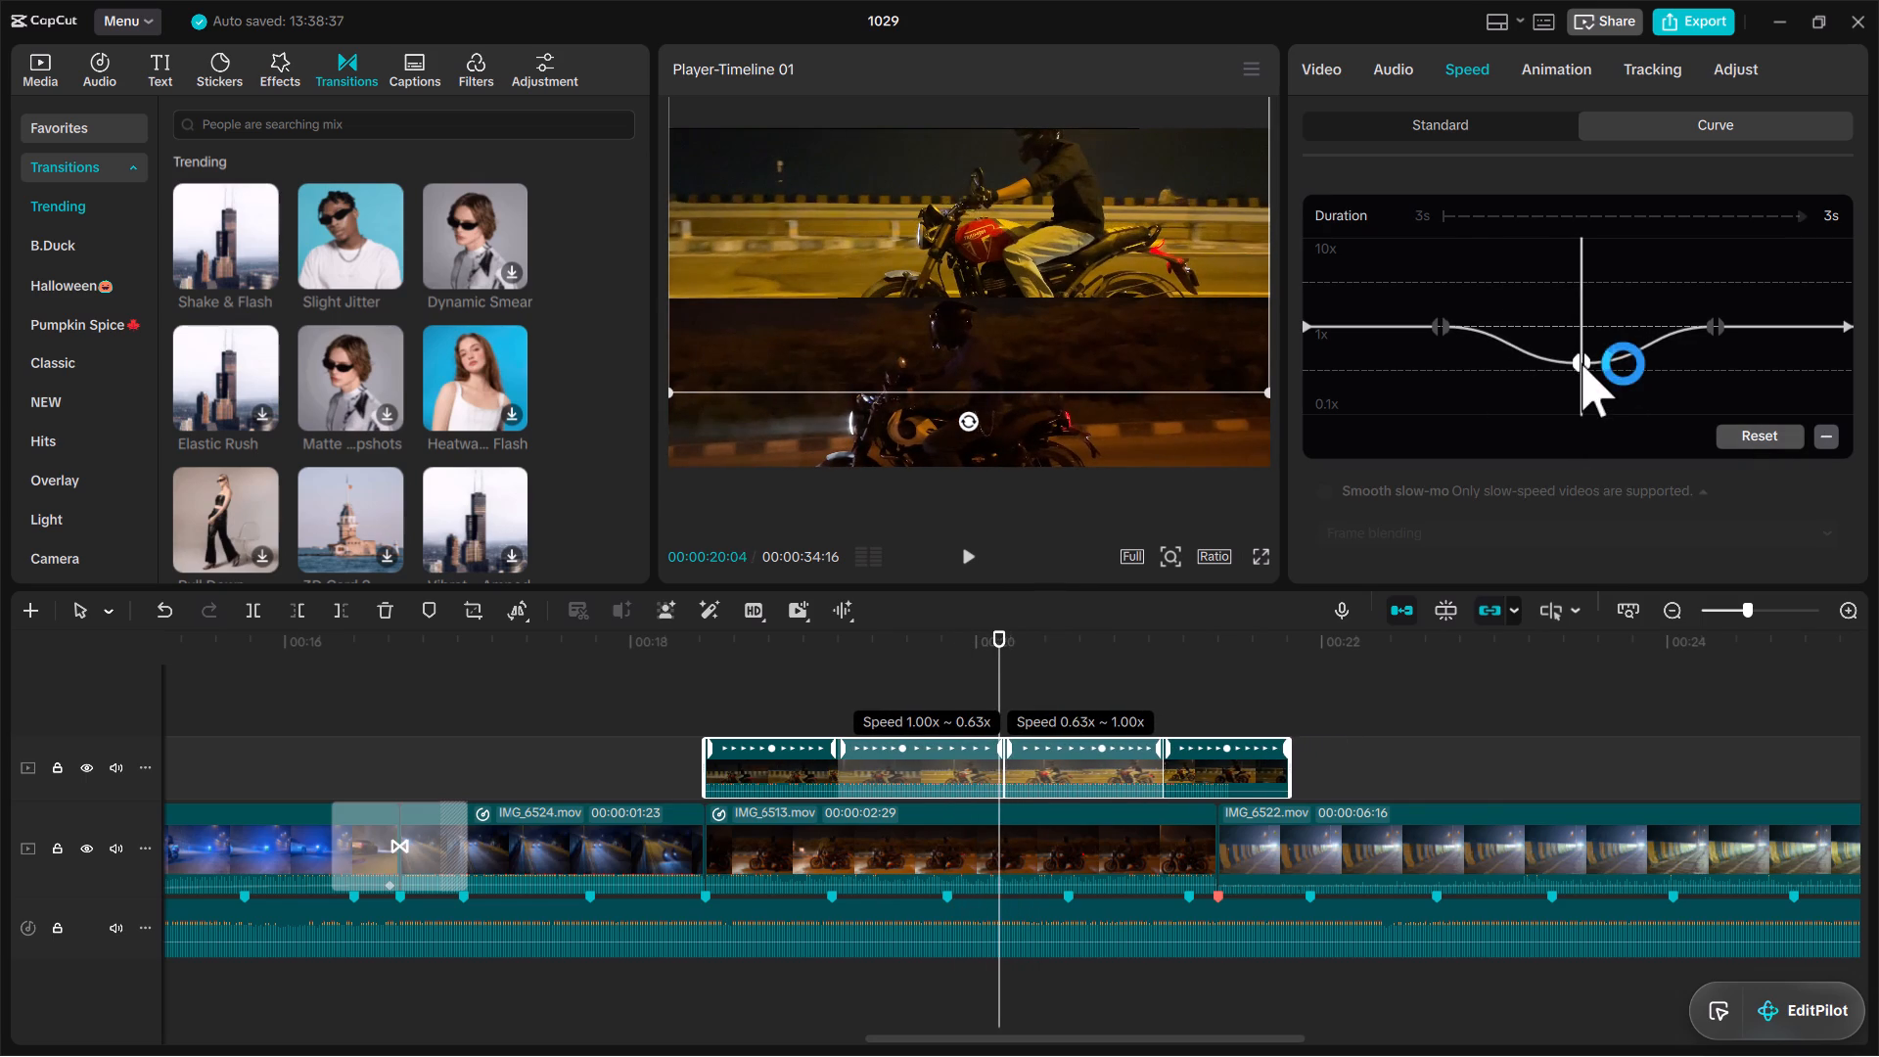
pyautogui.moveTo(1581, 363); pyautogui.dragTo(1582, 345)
# Raise the start and end points of IMG_6502.mov's speed curve to about 3x each.
pyautogui.moveTo(1306, 325); pyautogui.dragTo(1306, 302)
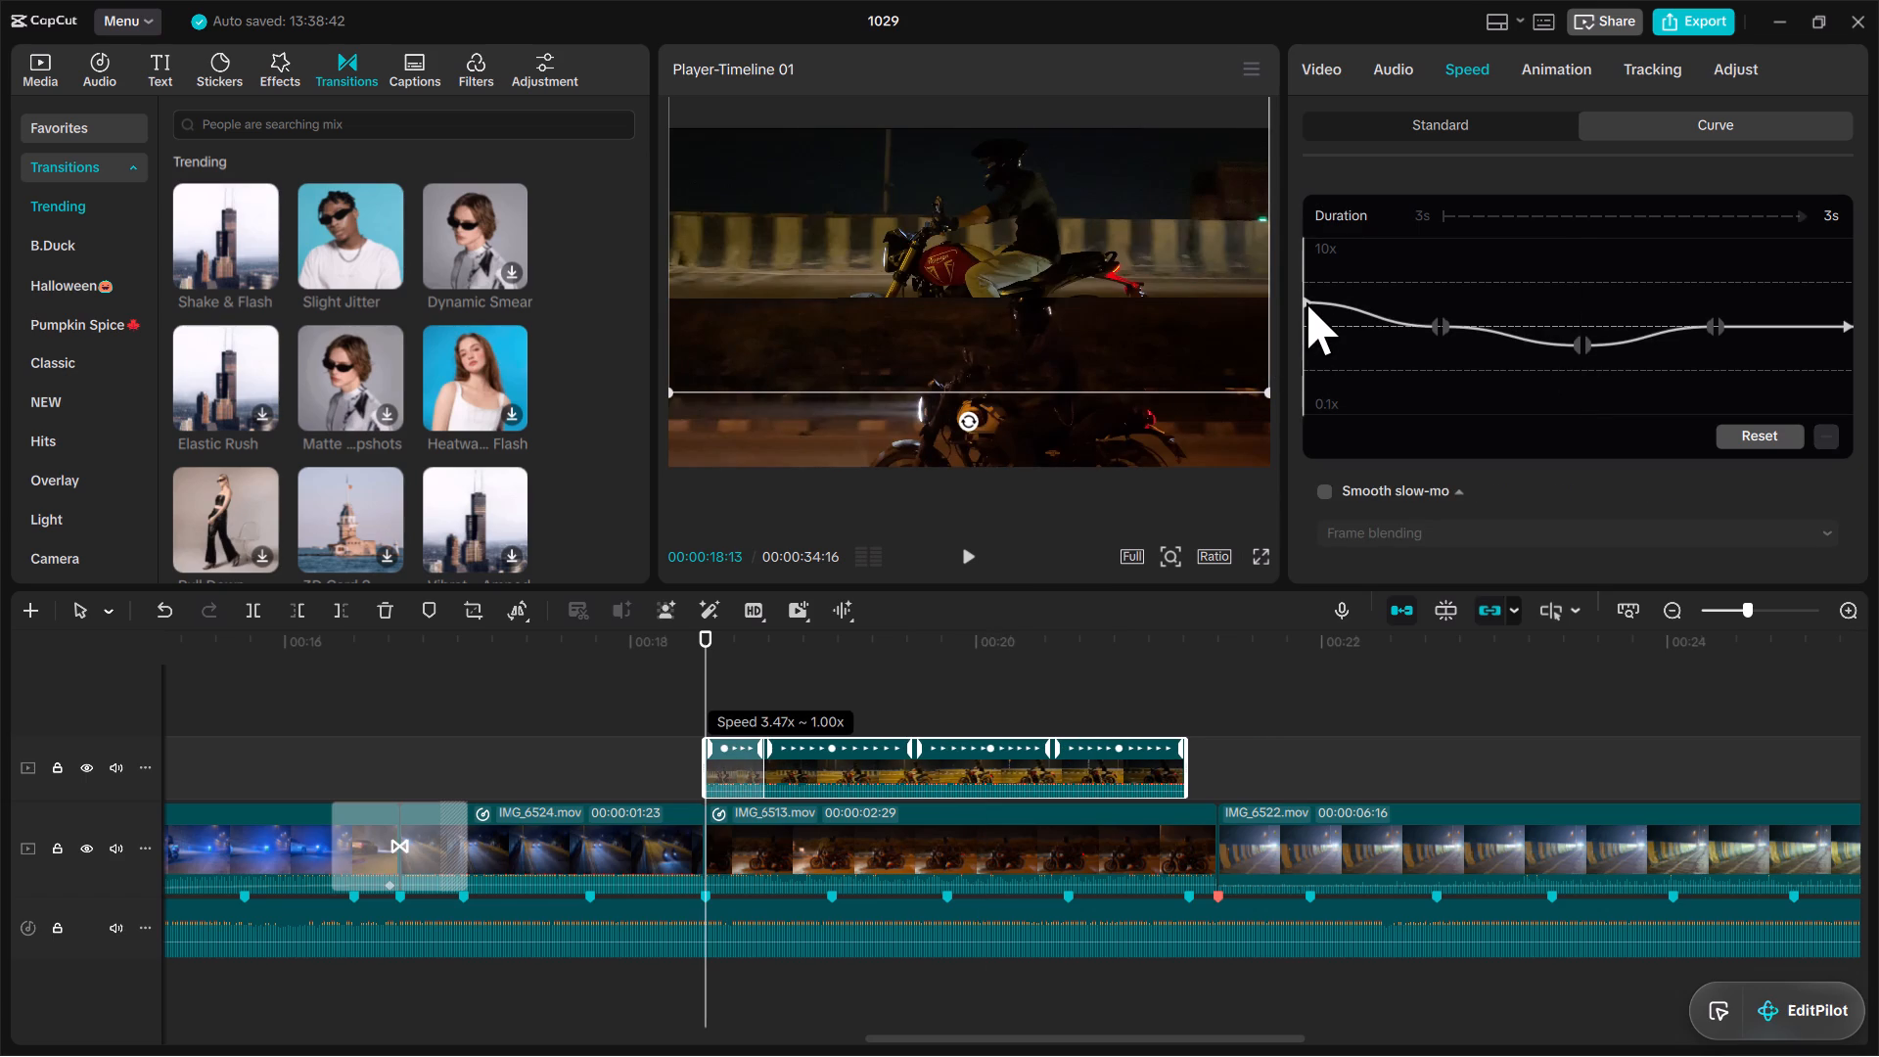
pyautogui.moveTo(1306, 302); pyautogui.dragTo(1307, 304)
pyautogui.moveTo(1848, 322); pyautogui.dragTo(1843, 310)
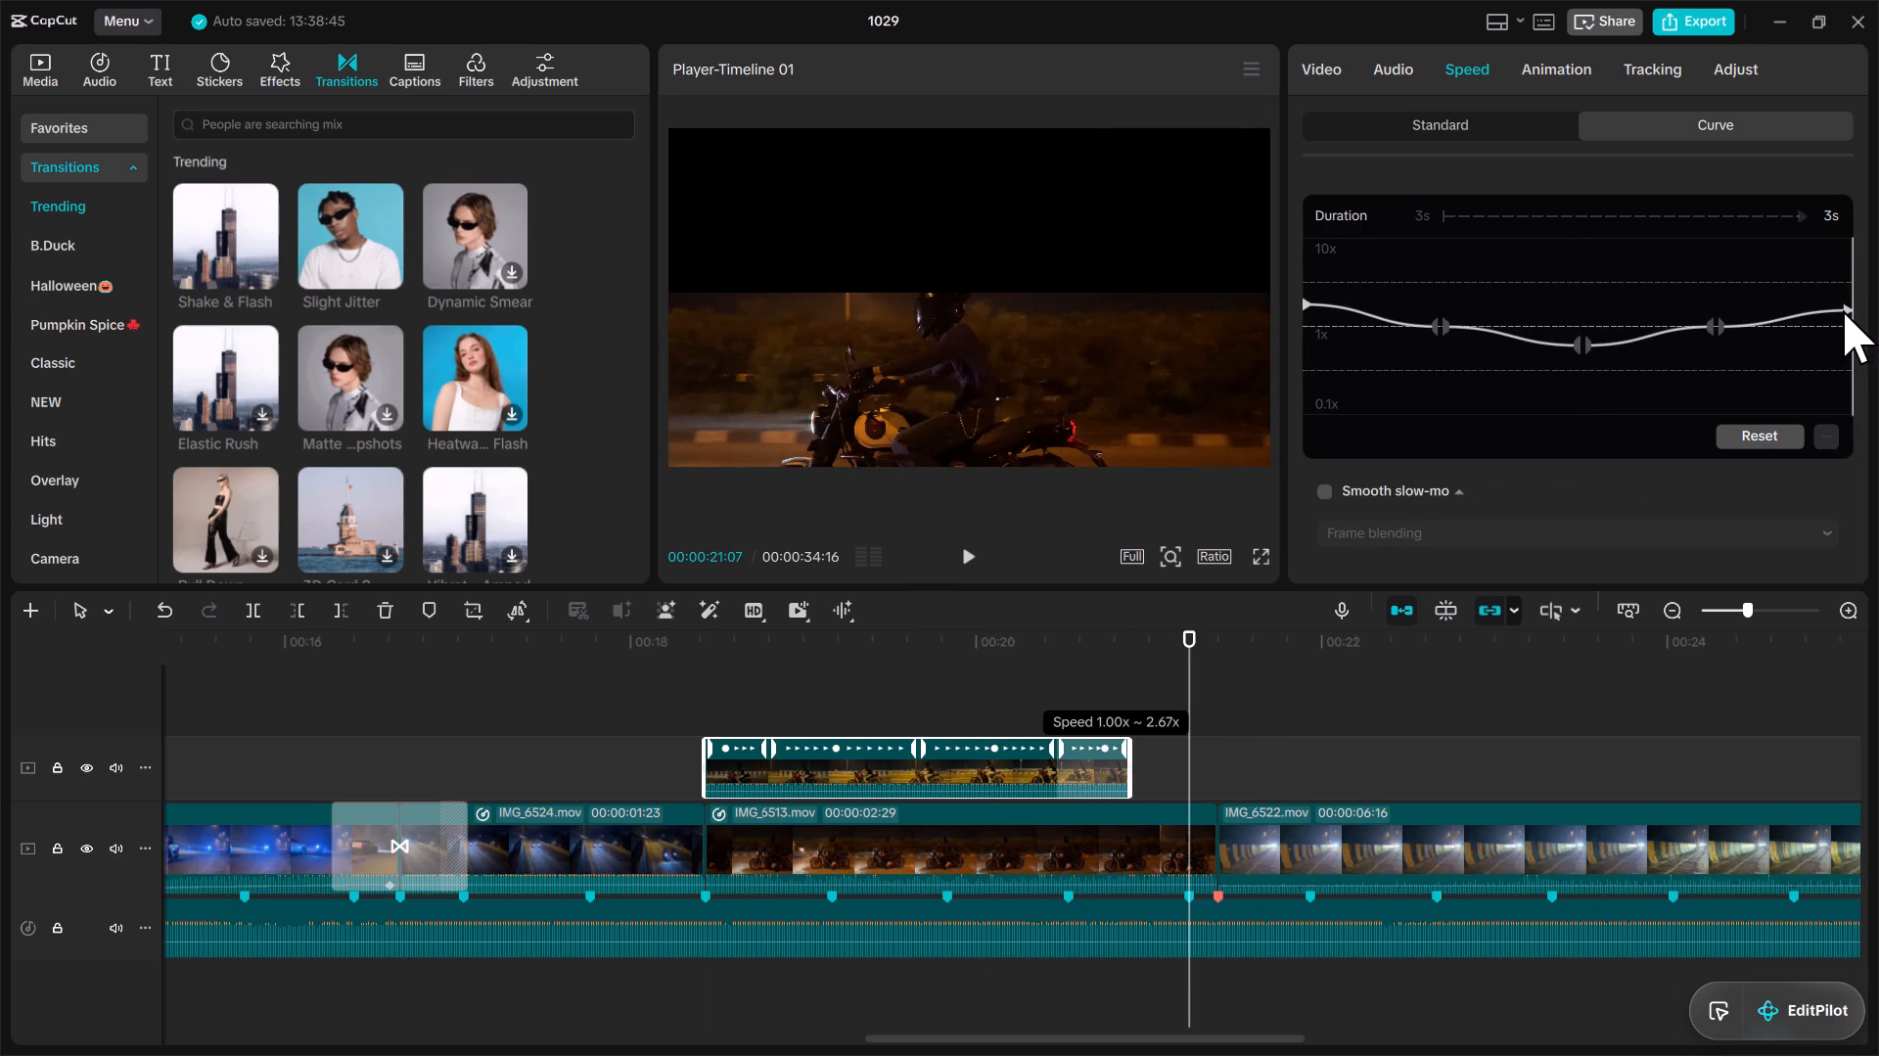
pyautogui.moveTo(1843, 310); pyautogui.dragTo(1843, 308)
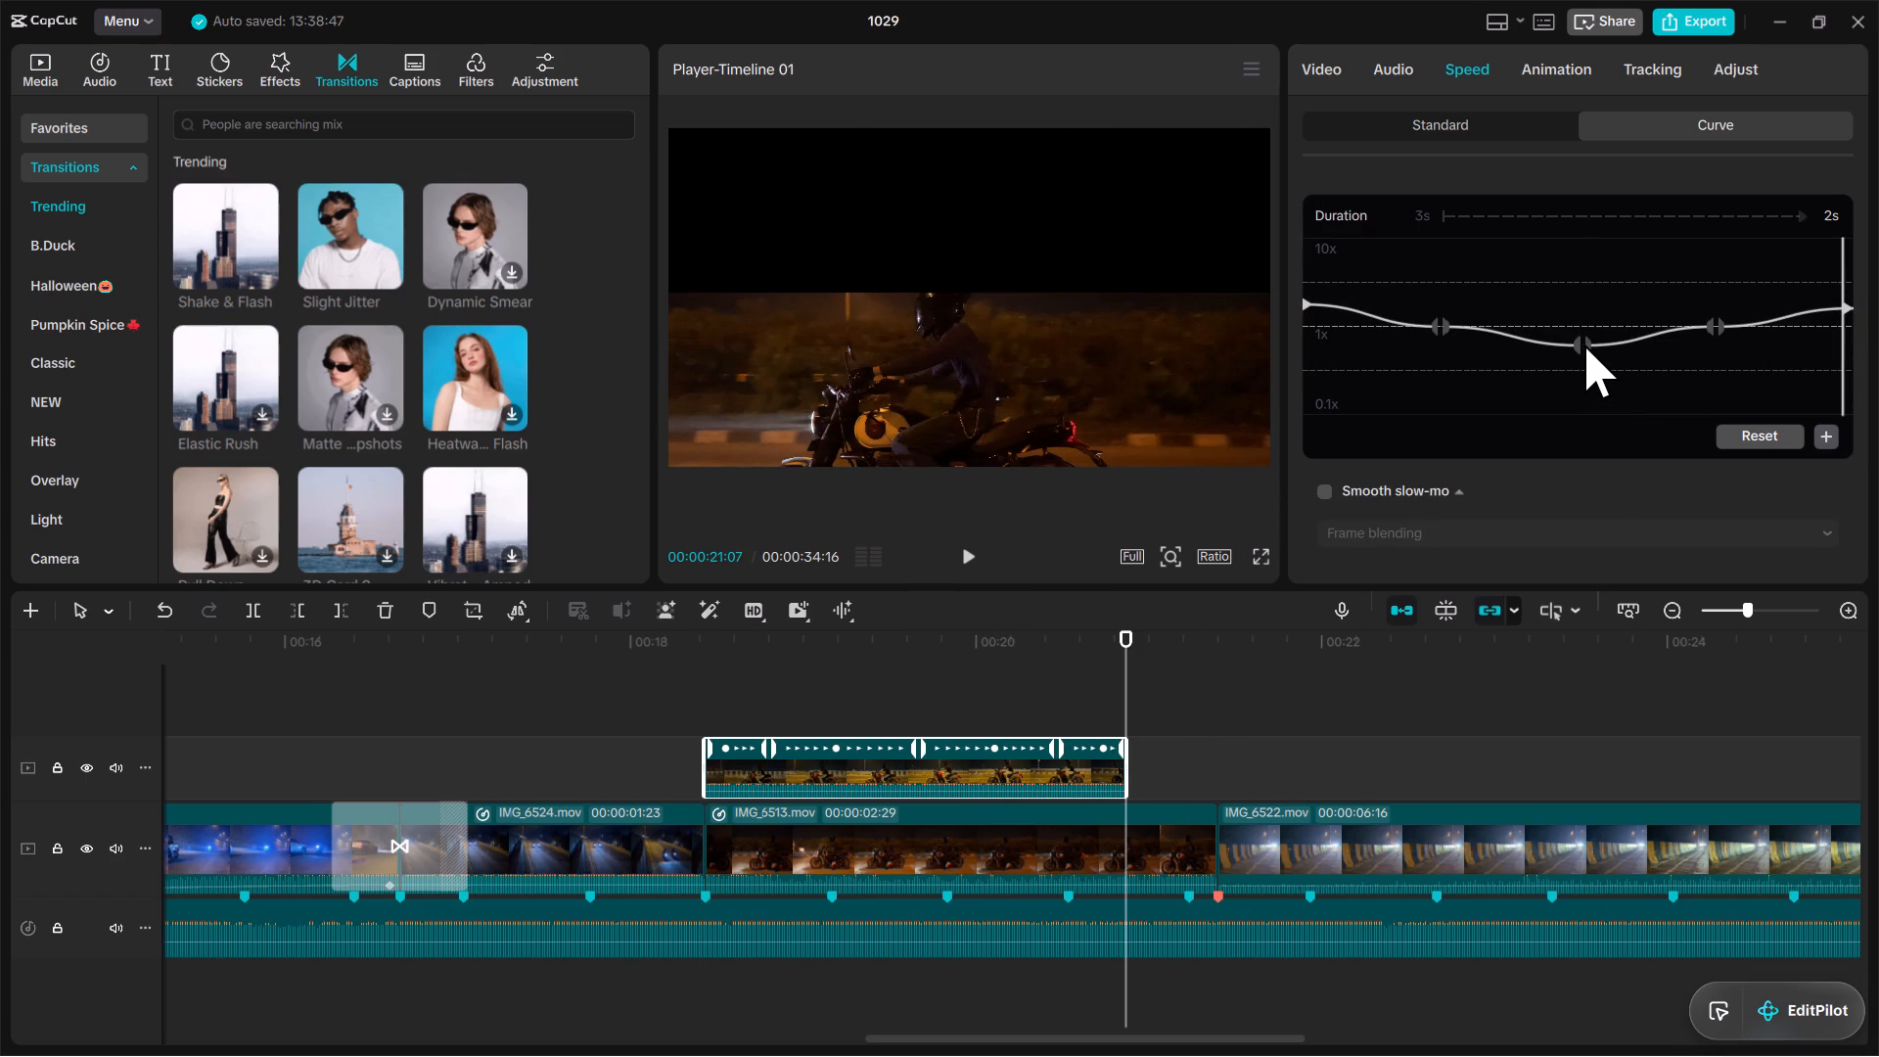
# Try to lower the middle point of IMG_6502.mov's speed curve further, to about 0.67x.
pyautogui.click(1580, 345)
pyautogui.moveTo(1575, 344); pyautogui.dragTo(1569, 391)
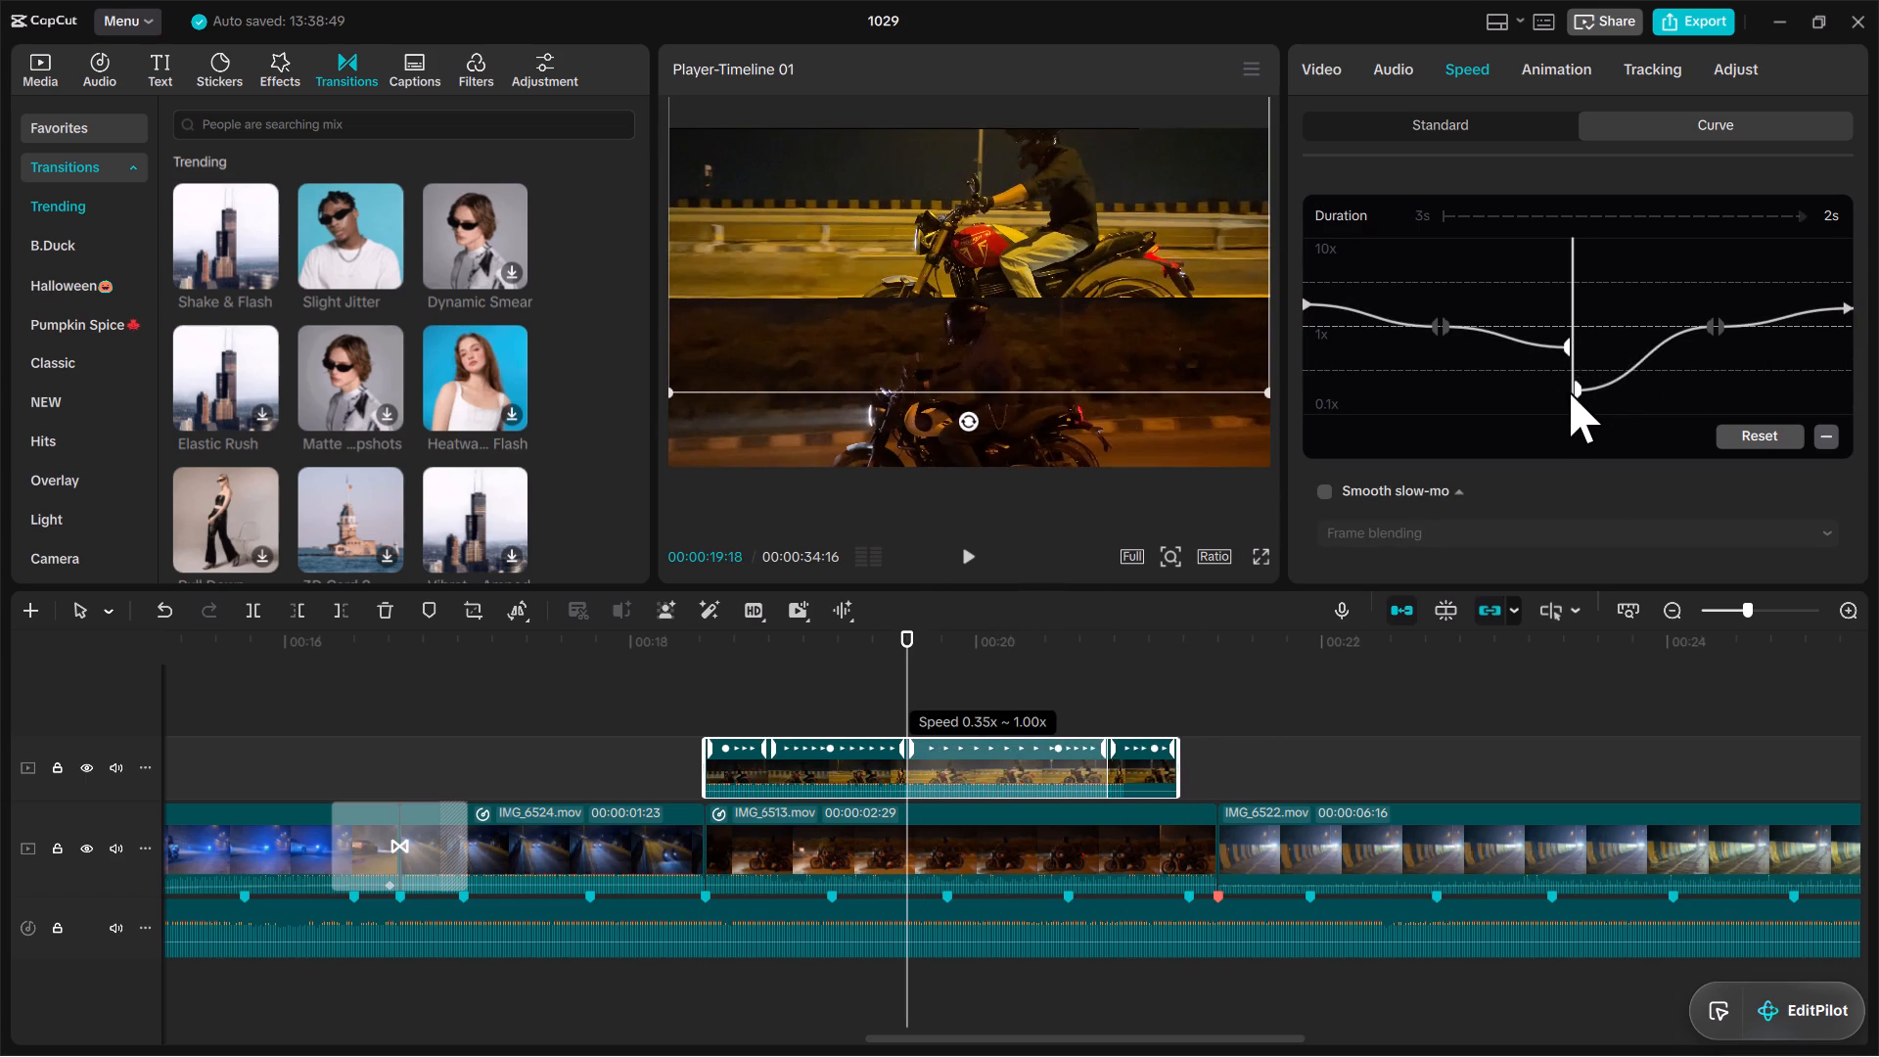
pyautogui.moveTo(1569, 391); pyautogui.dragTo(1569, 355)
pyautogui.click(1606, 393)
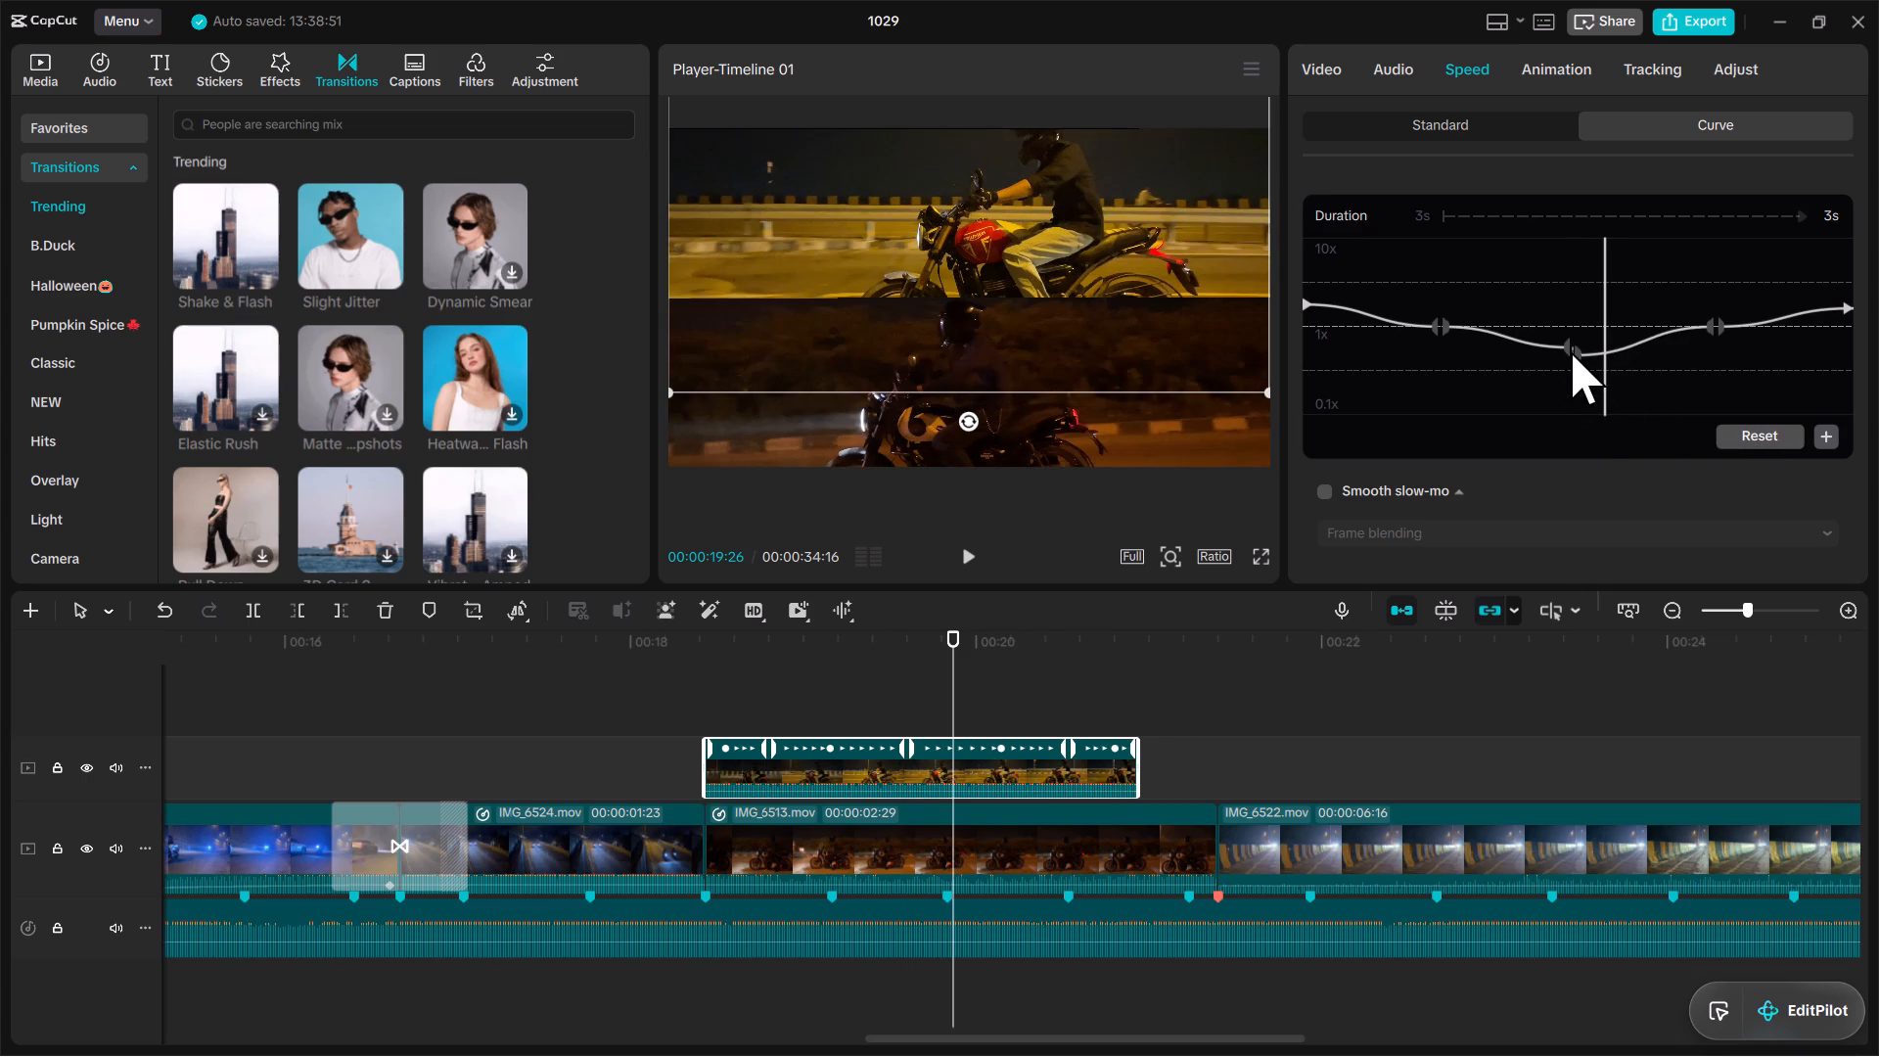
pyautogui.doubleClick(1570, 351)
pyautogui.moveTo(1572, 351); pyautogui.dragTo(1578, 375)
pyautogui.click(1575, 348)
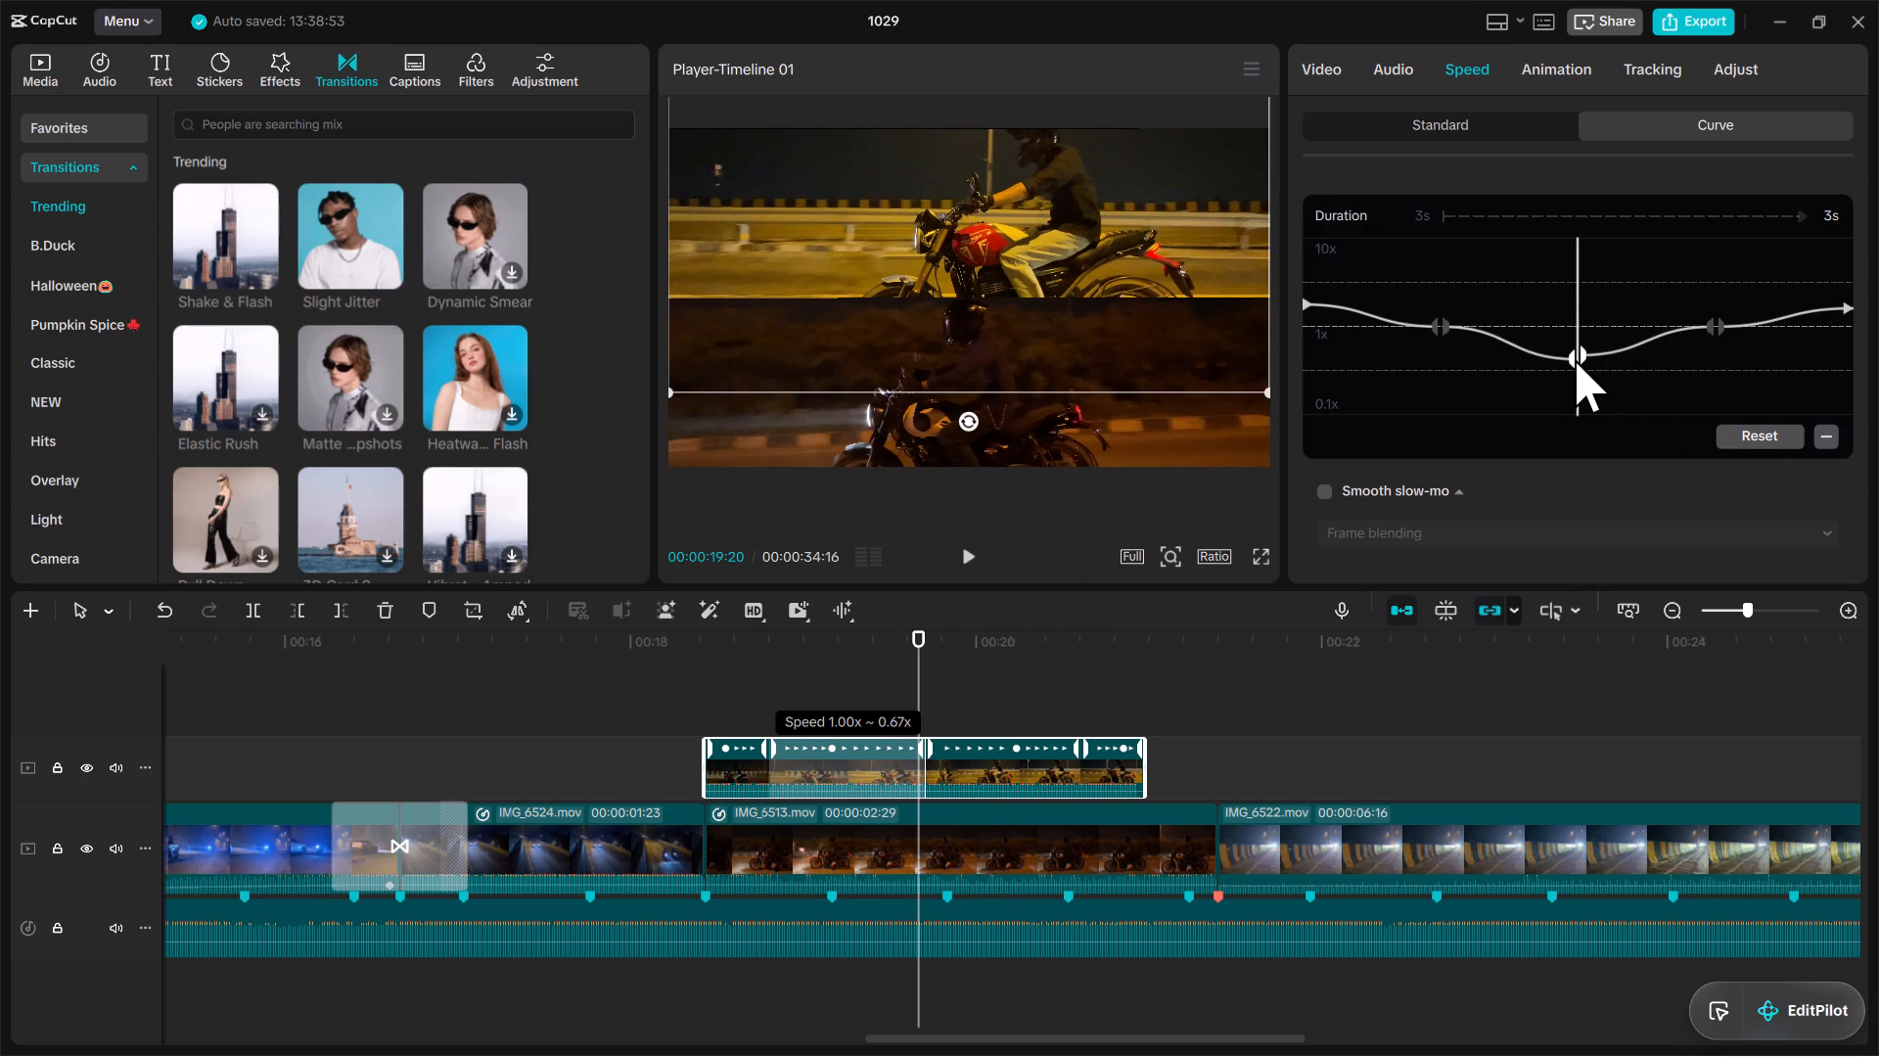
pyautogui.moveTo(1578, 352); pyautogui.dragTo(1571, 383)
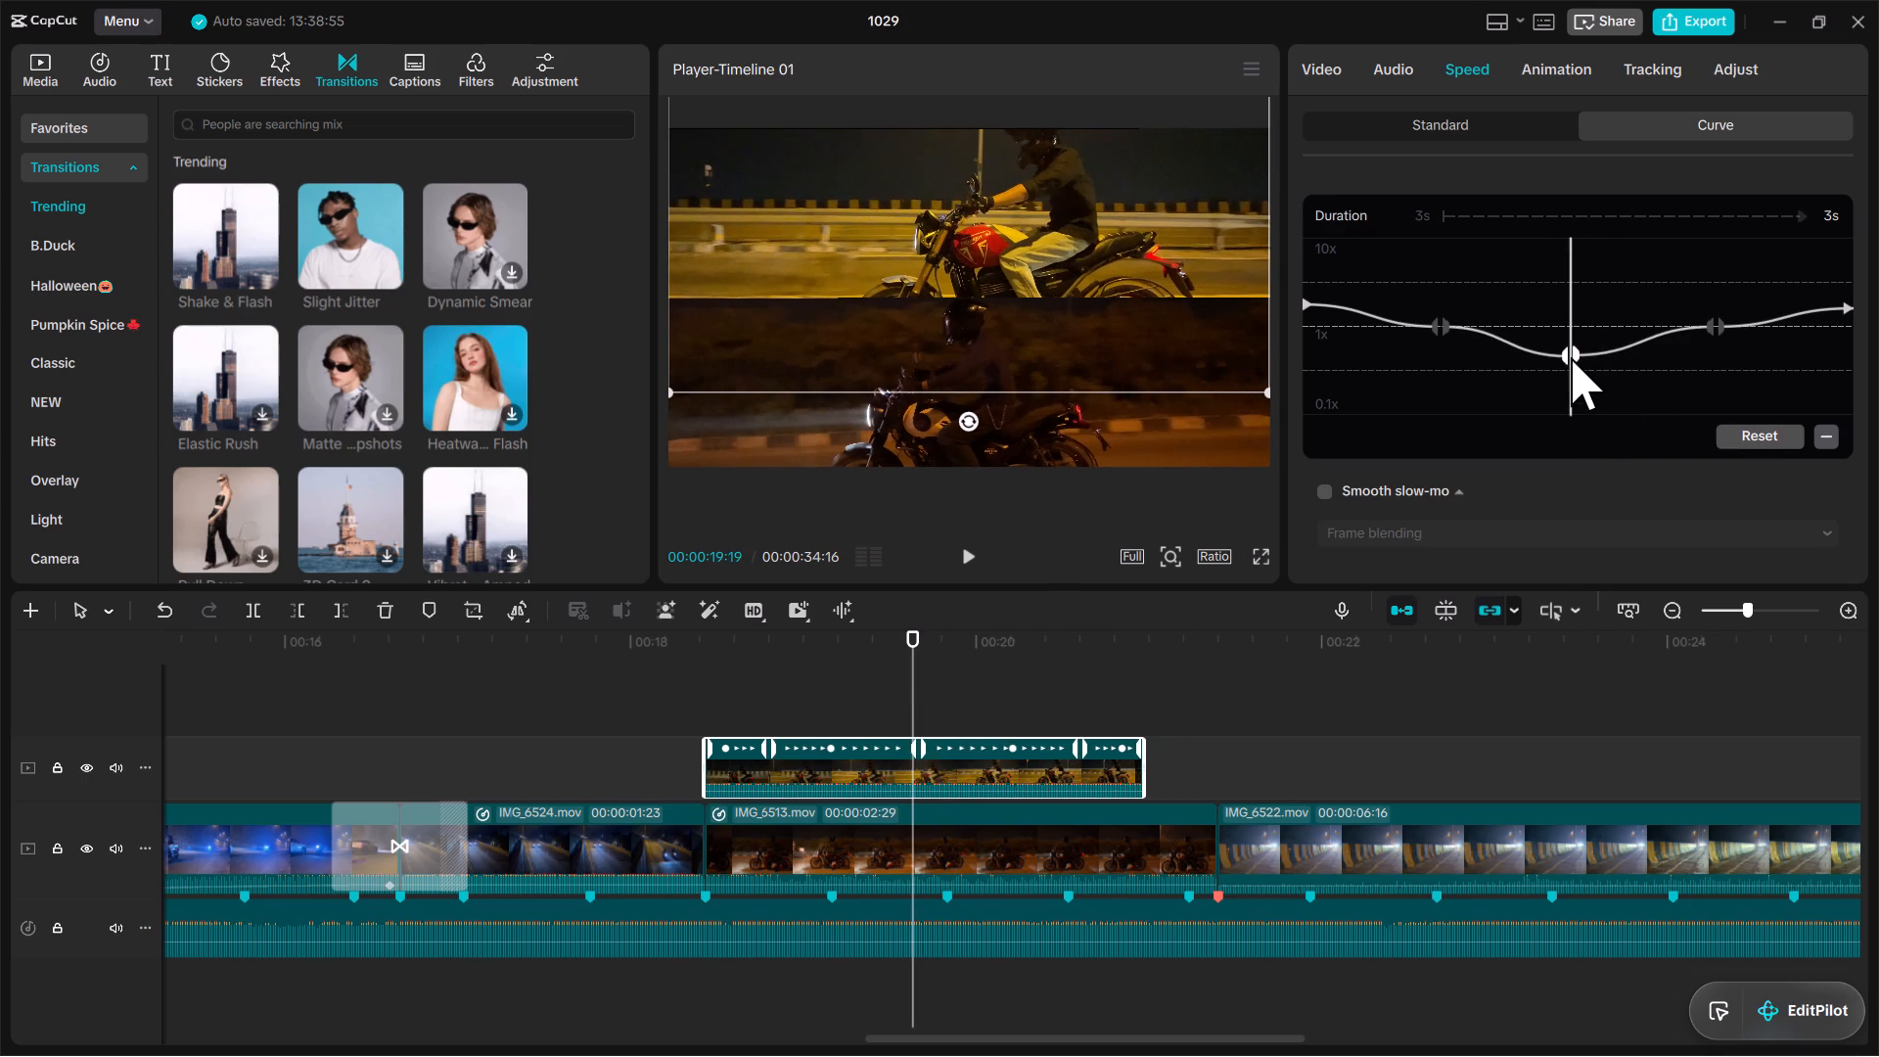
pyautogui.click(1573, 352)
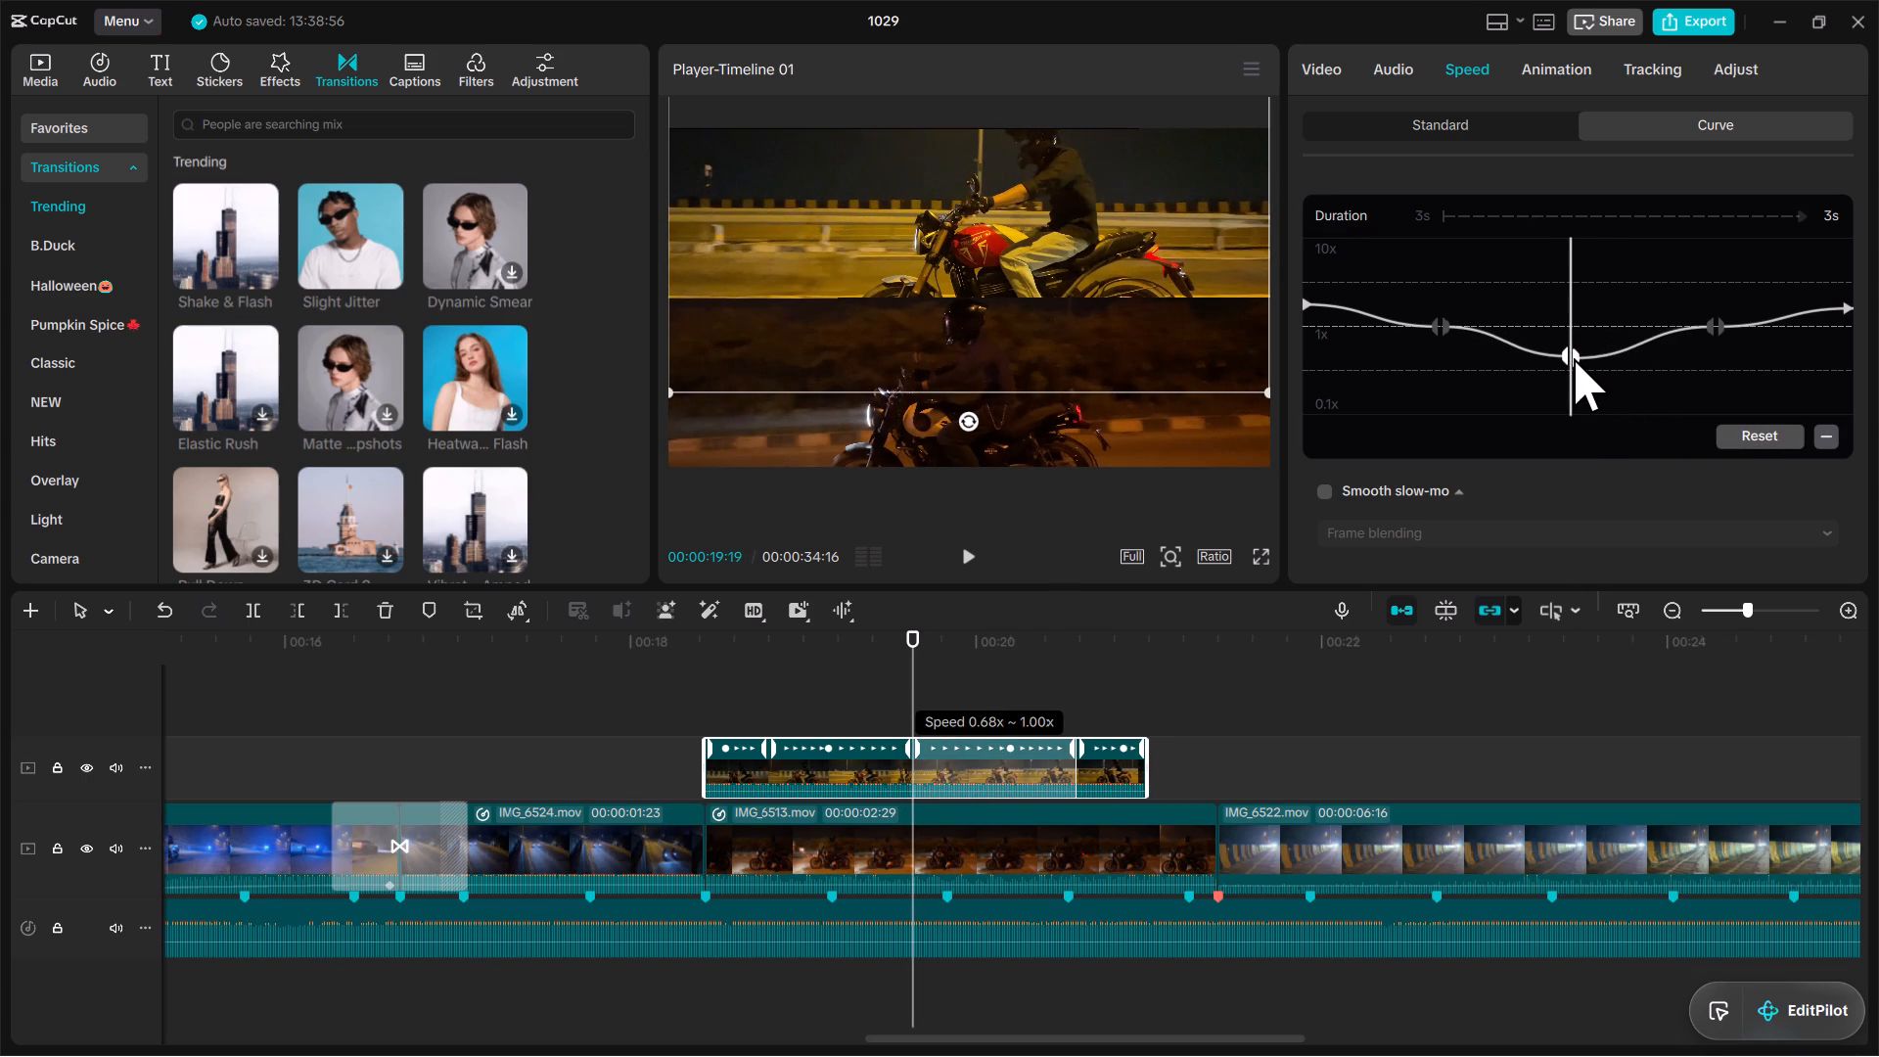
# Turn on auto snapping and turn off the main track magnet for the timeline.
pyautogui.click(1450, 605)
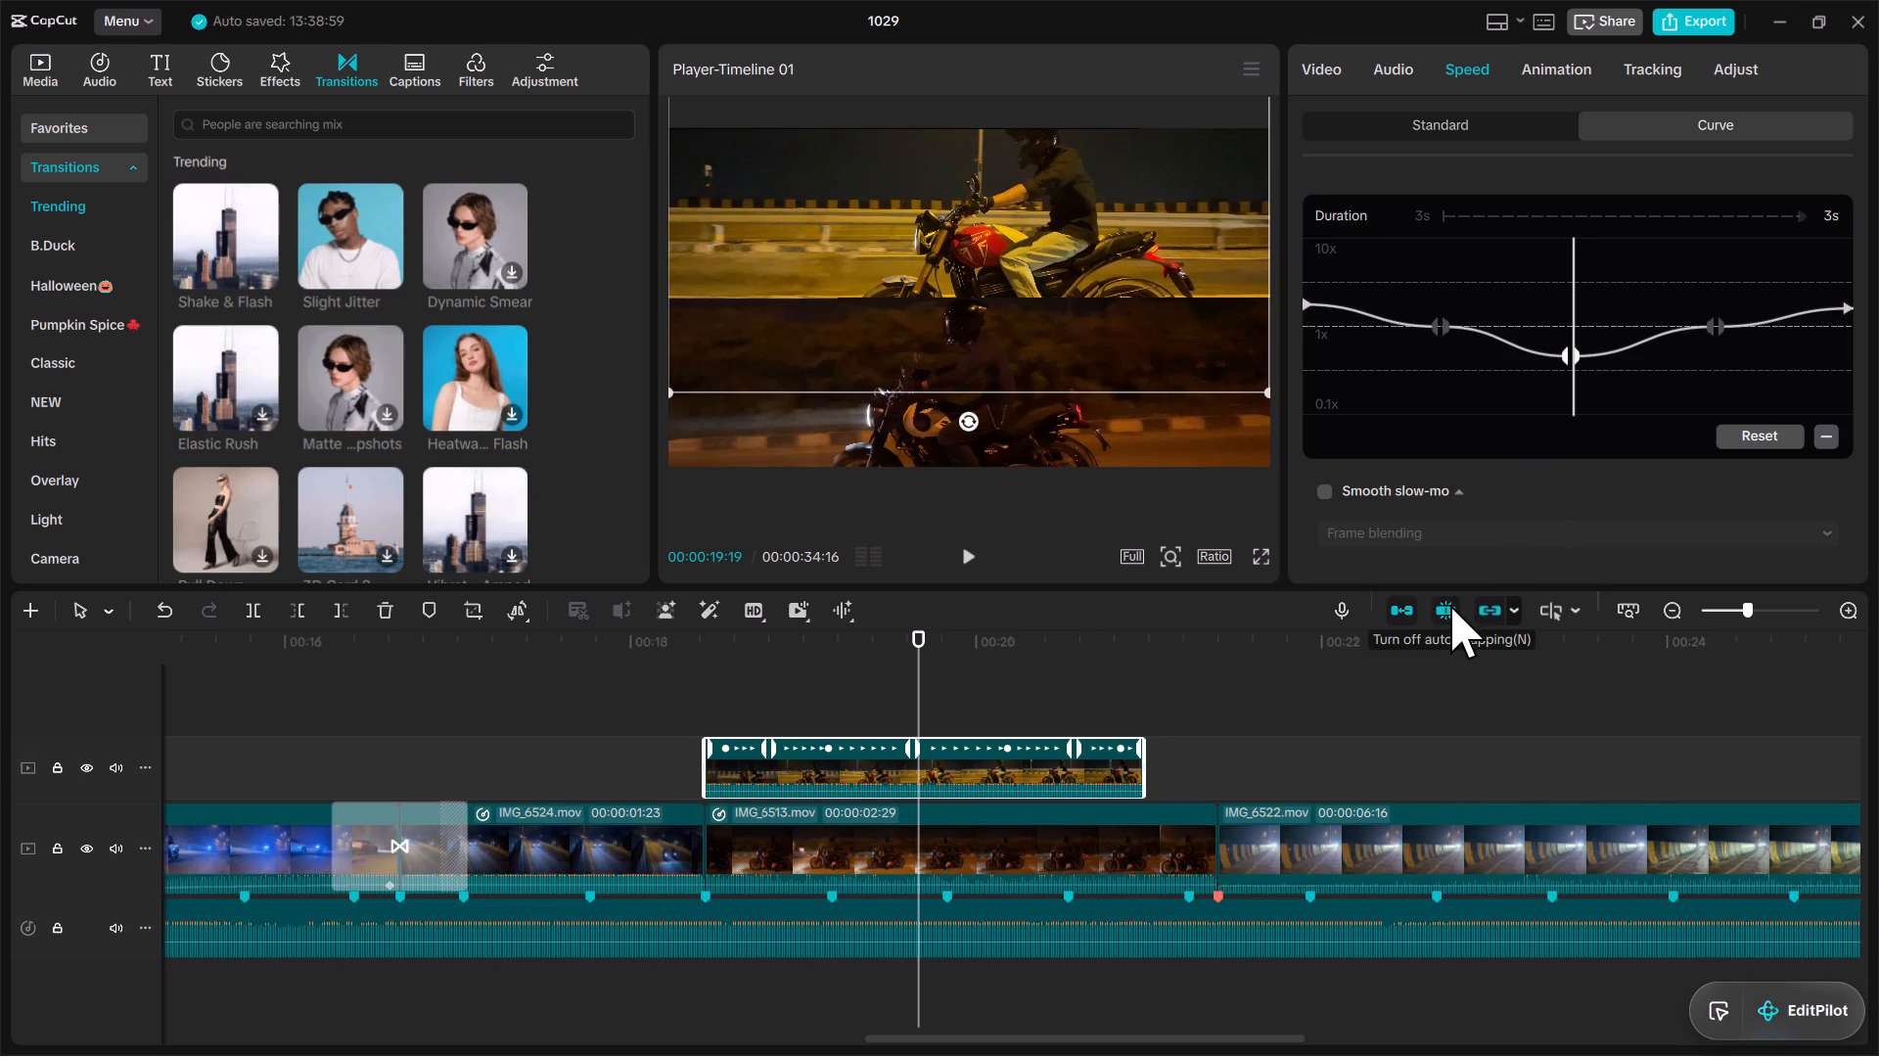
pyautogui.click(1391, 608)
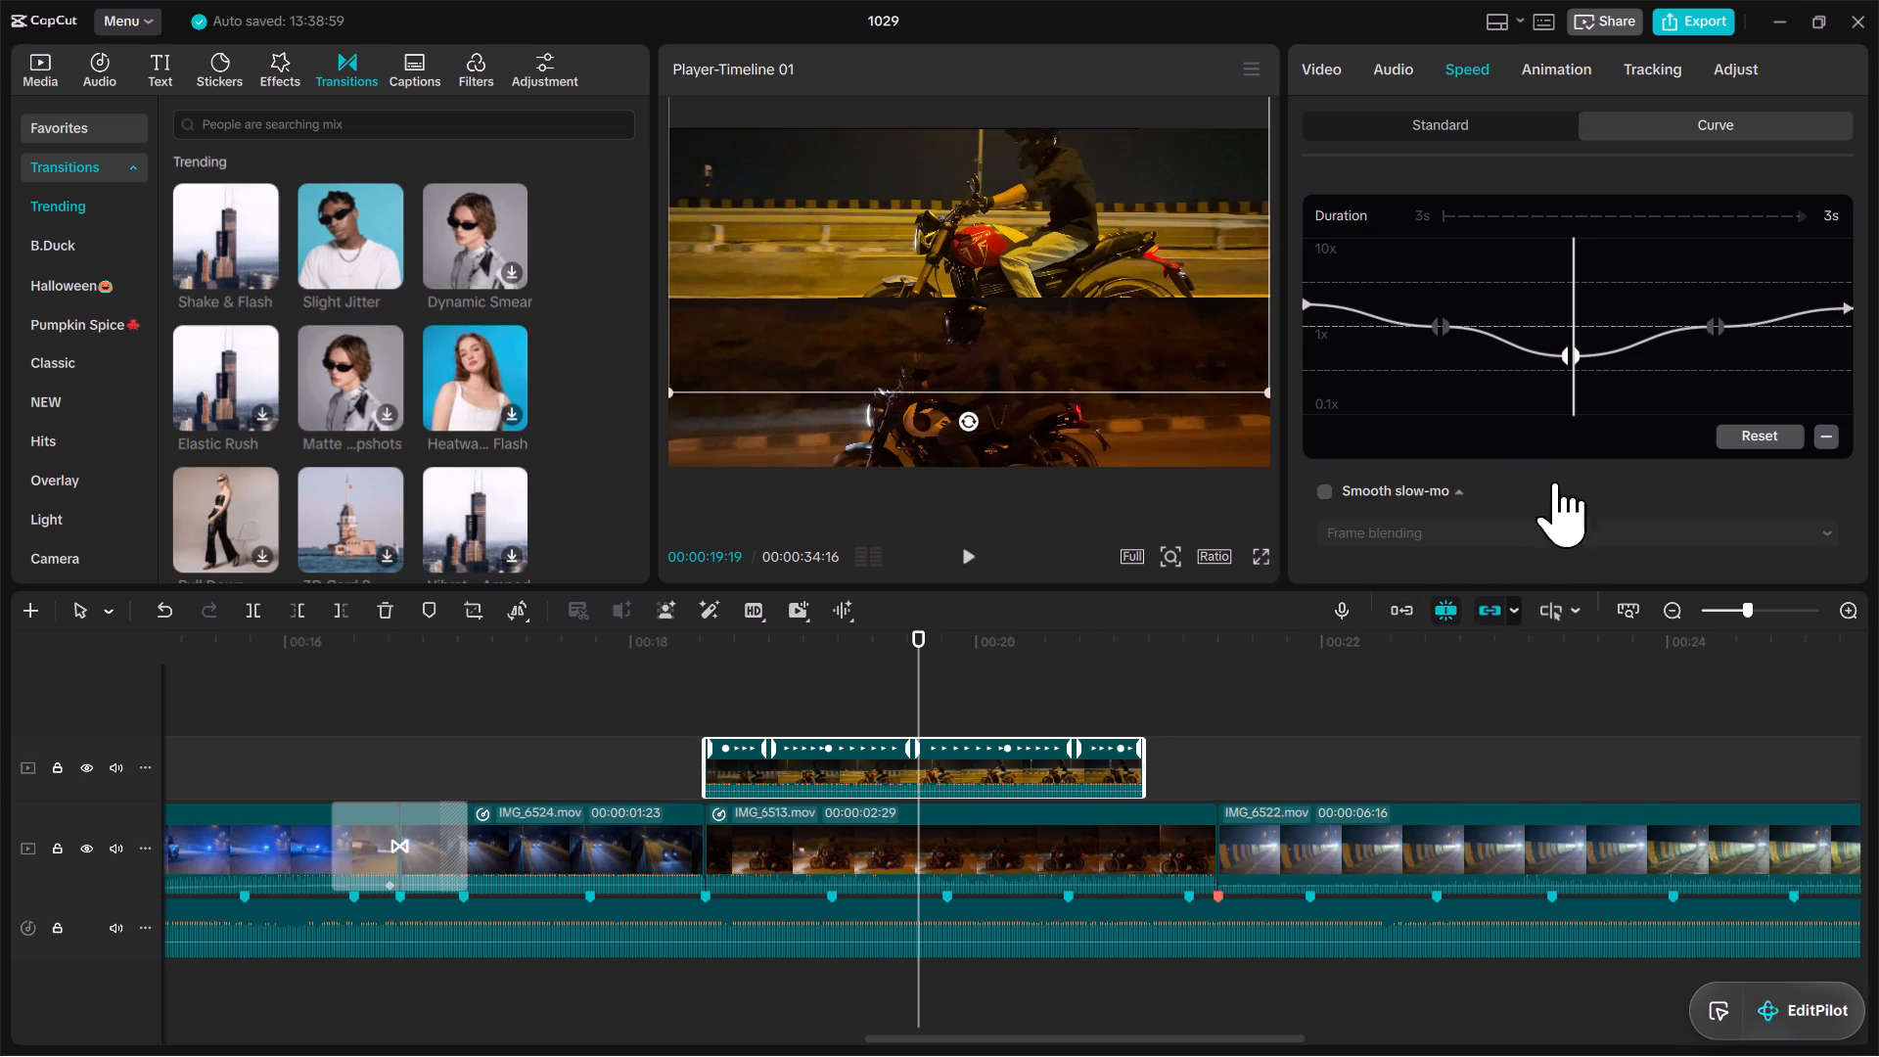
pyautogui.click(1400, 605)
pyautogui.click(1396, 615)
# Lower both sides of the middle point of IMG_6502.mov's speed curve to about 0.39x.
pyautogui.moveTo(1575, 358); pyautogui.dragTo(1566, 366)
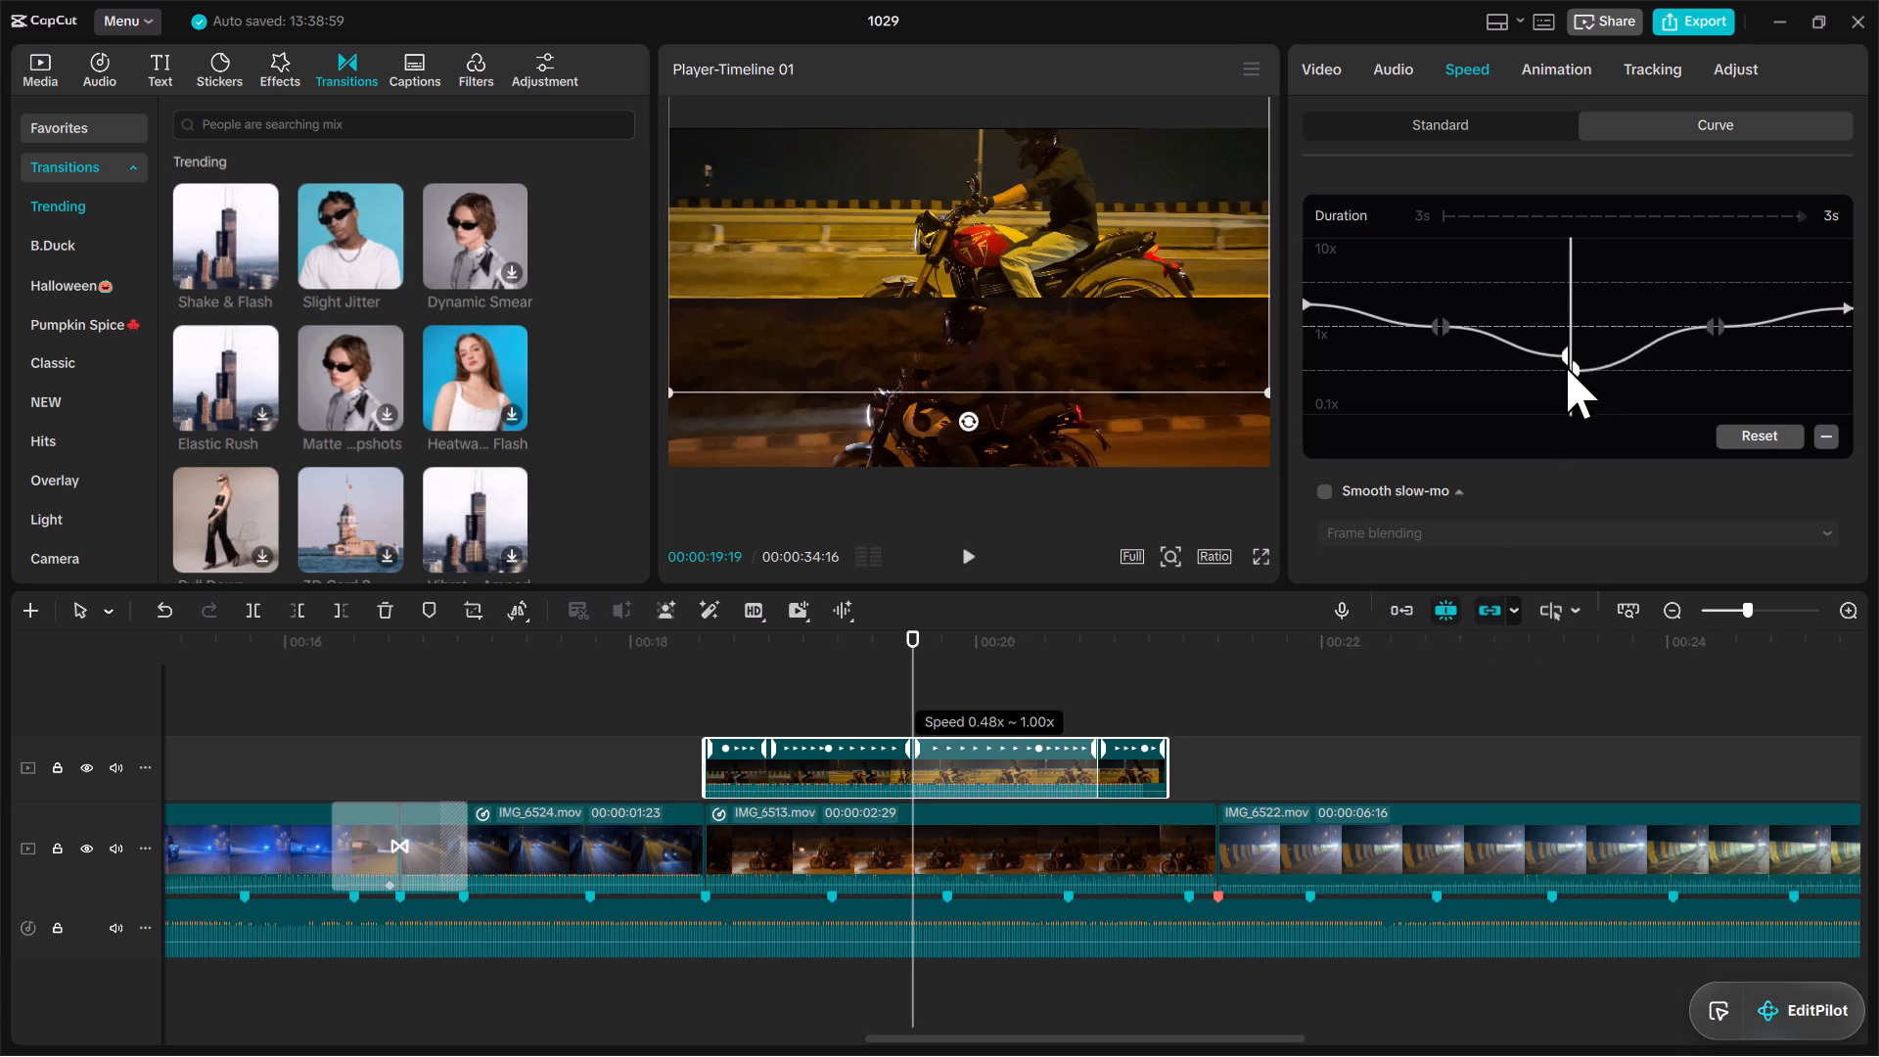
pyautogui.moveTo(1566, 366); pyautogui.dragTo(1566, 364)
pyautogui.moveTo(1569, 353); pyautogui.dragTo(1573, 390)
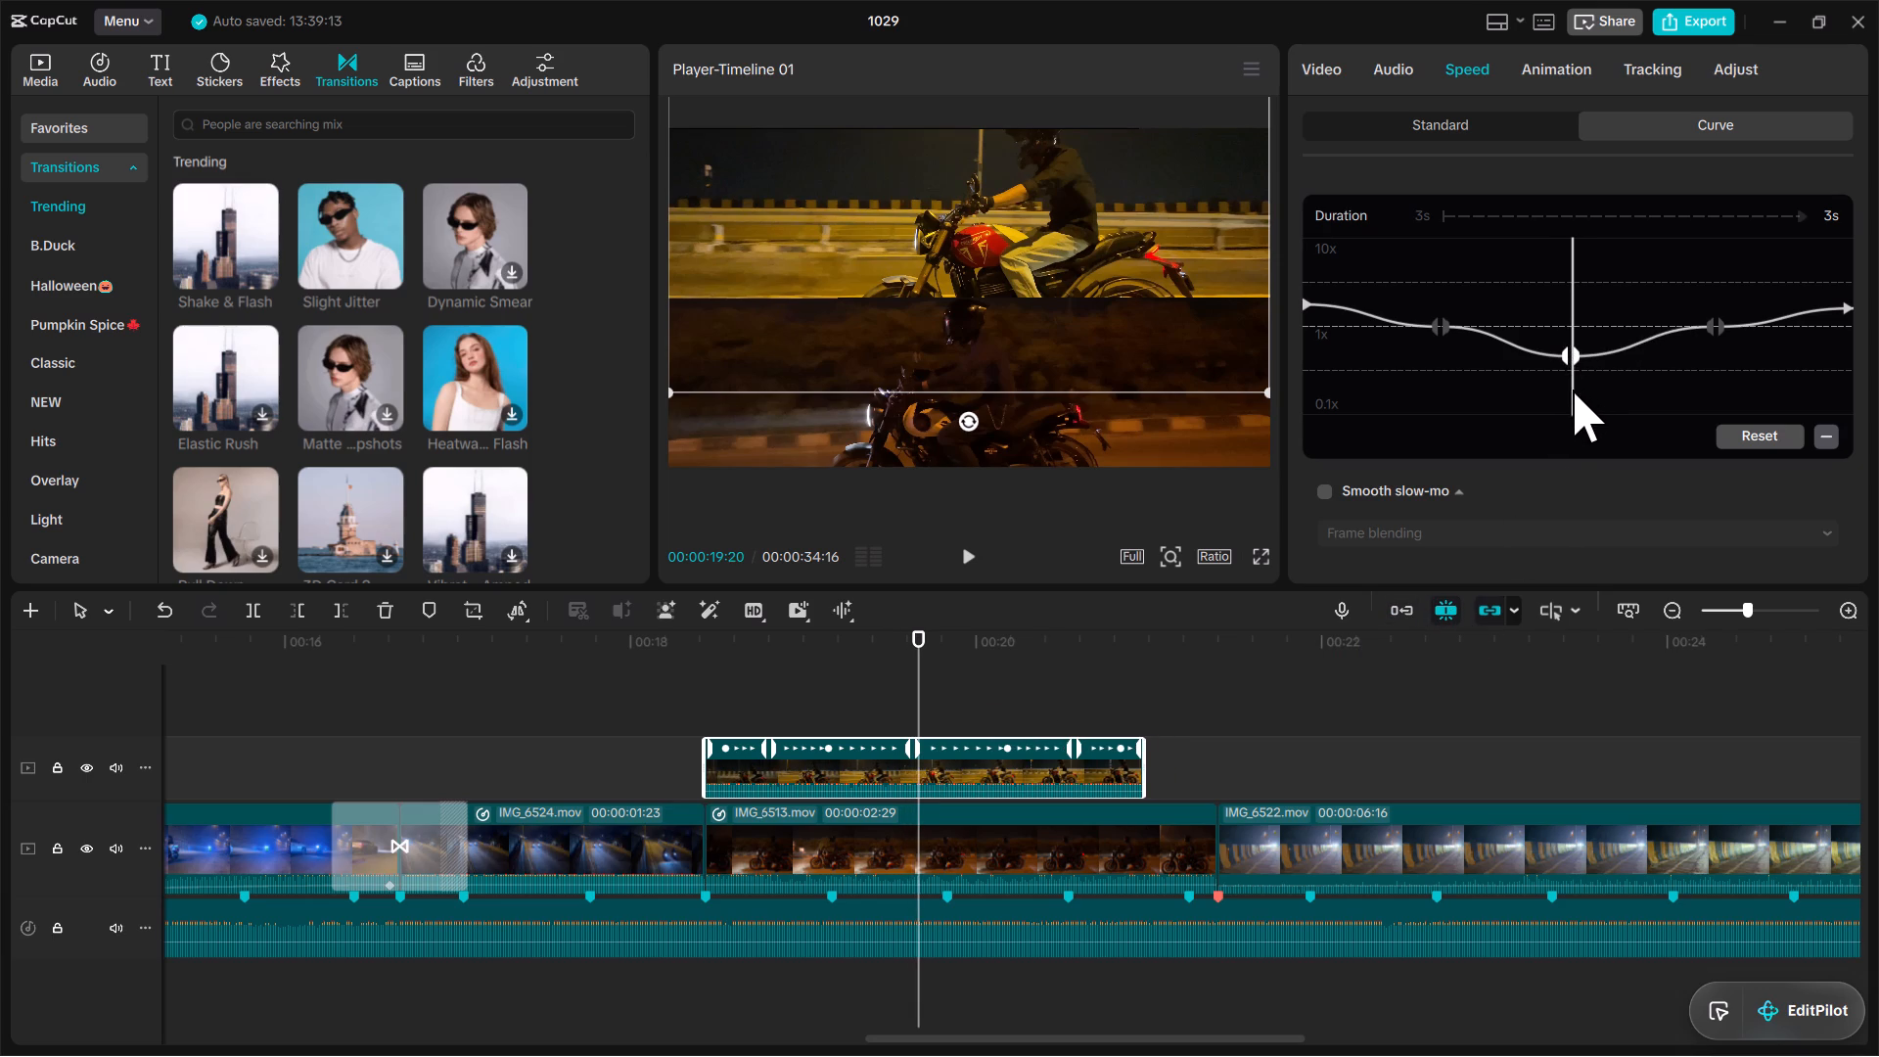
pyautogui.moveTo(1573, 390); pyautogui.dragTo(1571, 389)
pyautogui.moveTo(1570, 355); pyautogui.dragTo(1573, 384)
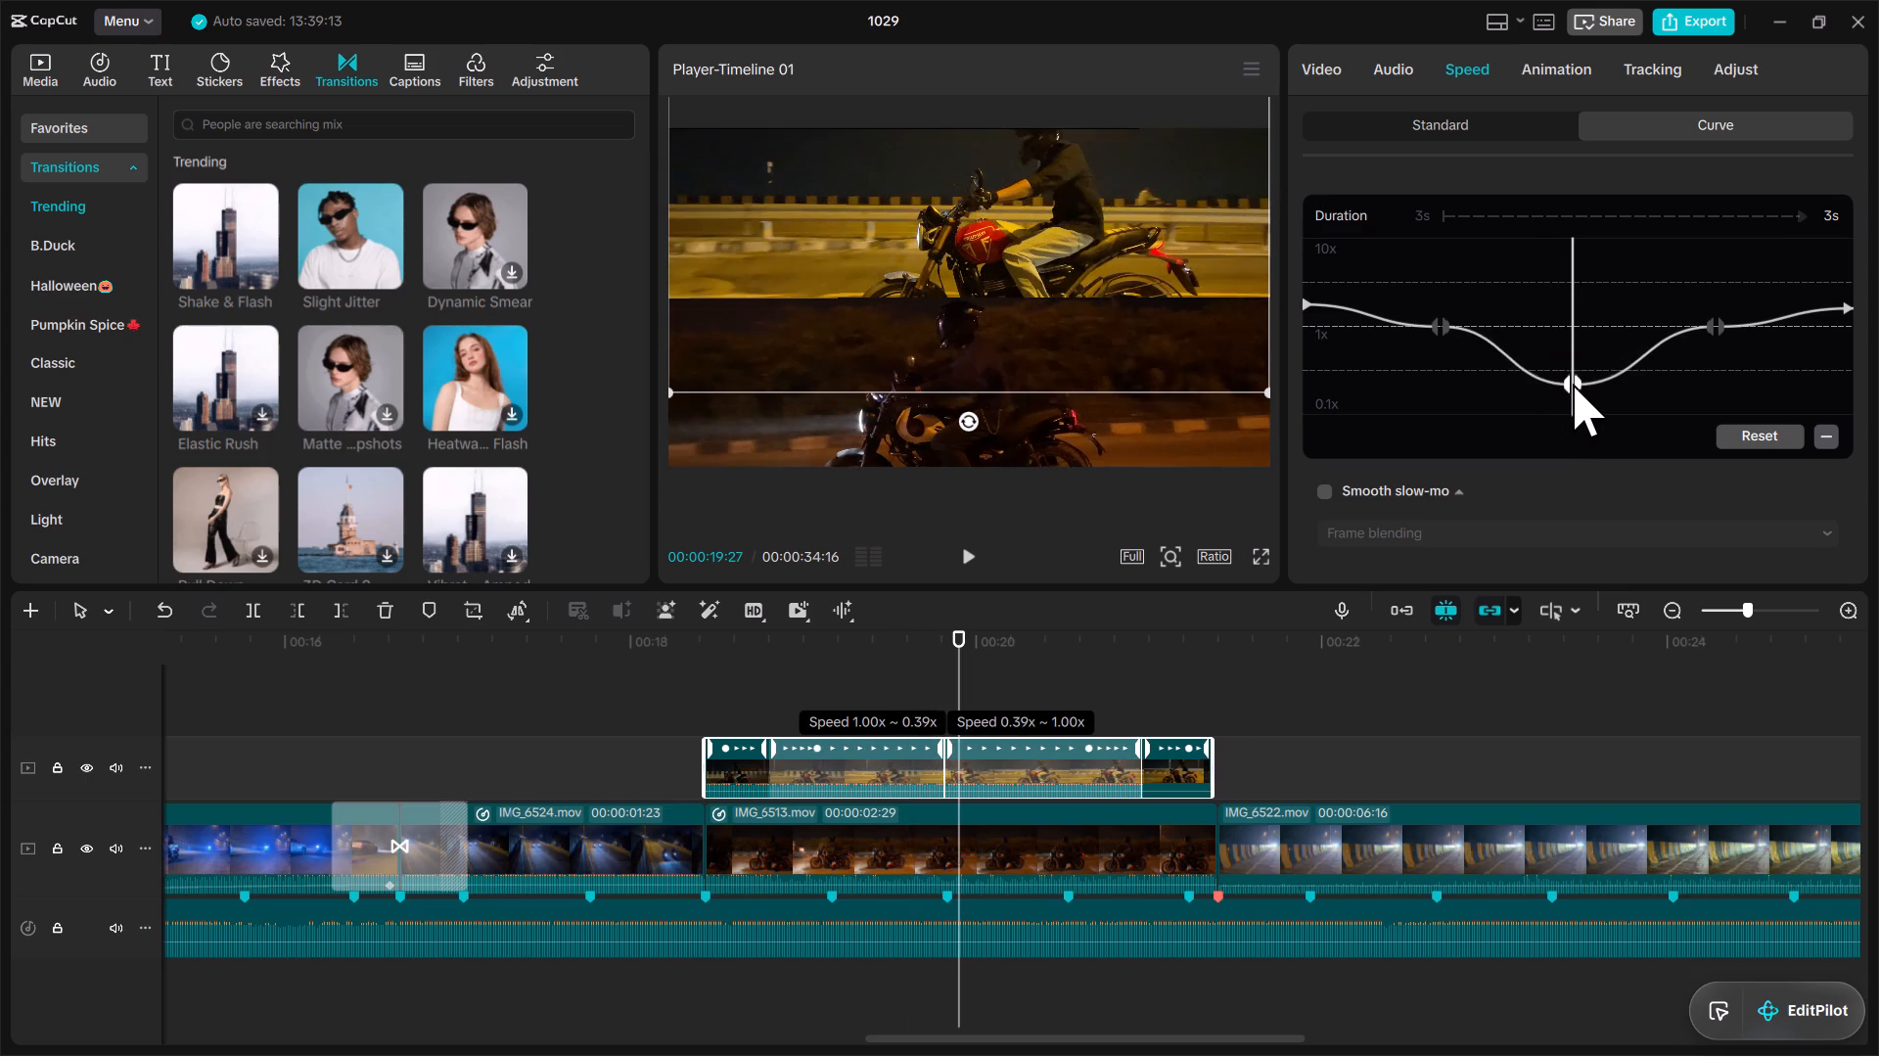
pyautogui.moveTo(1573, 384); pyautogui.dragTo(1579, 387)
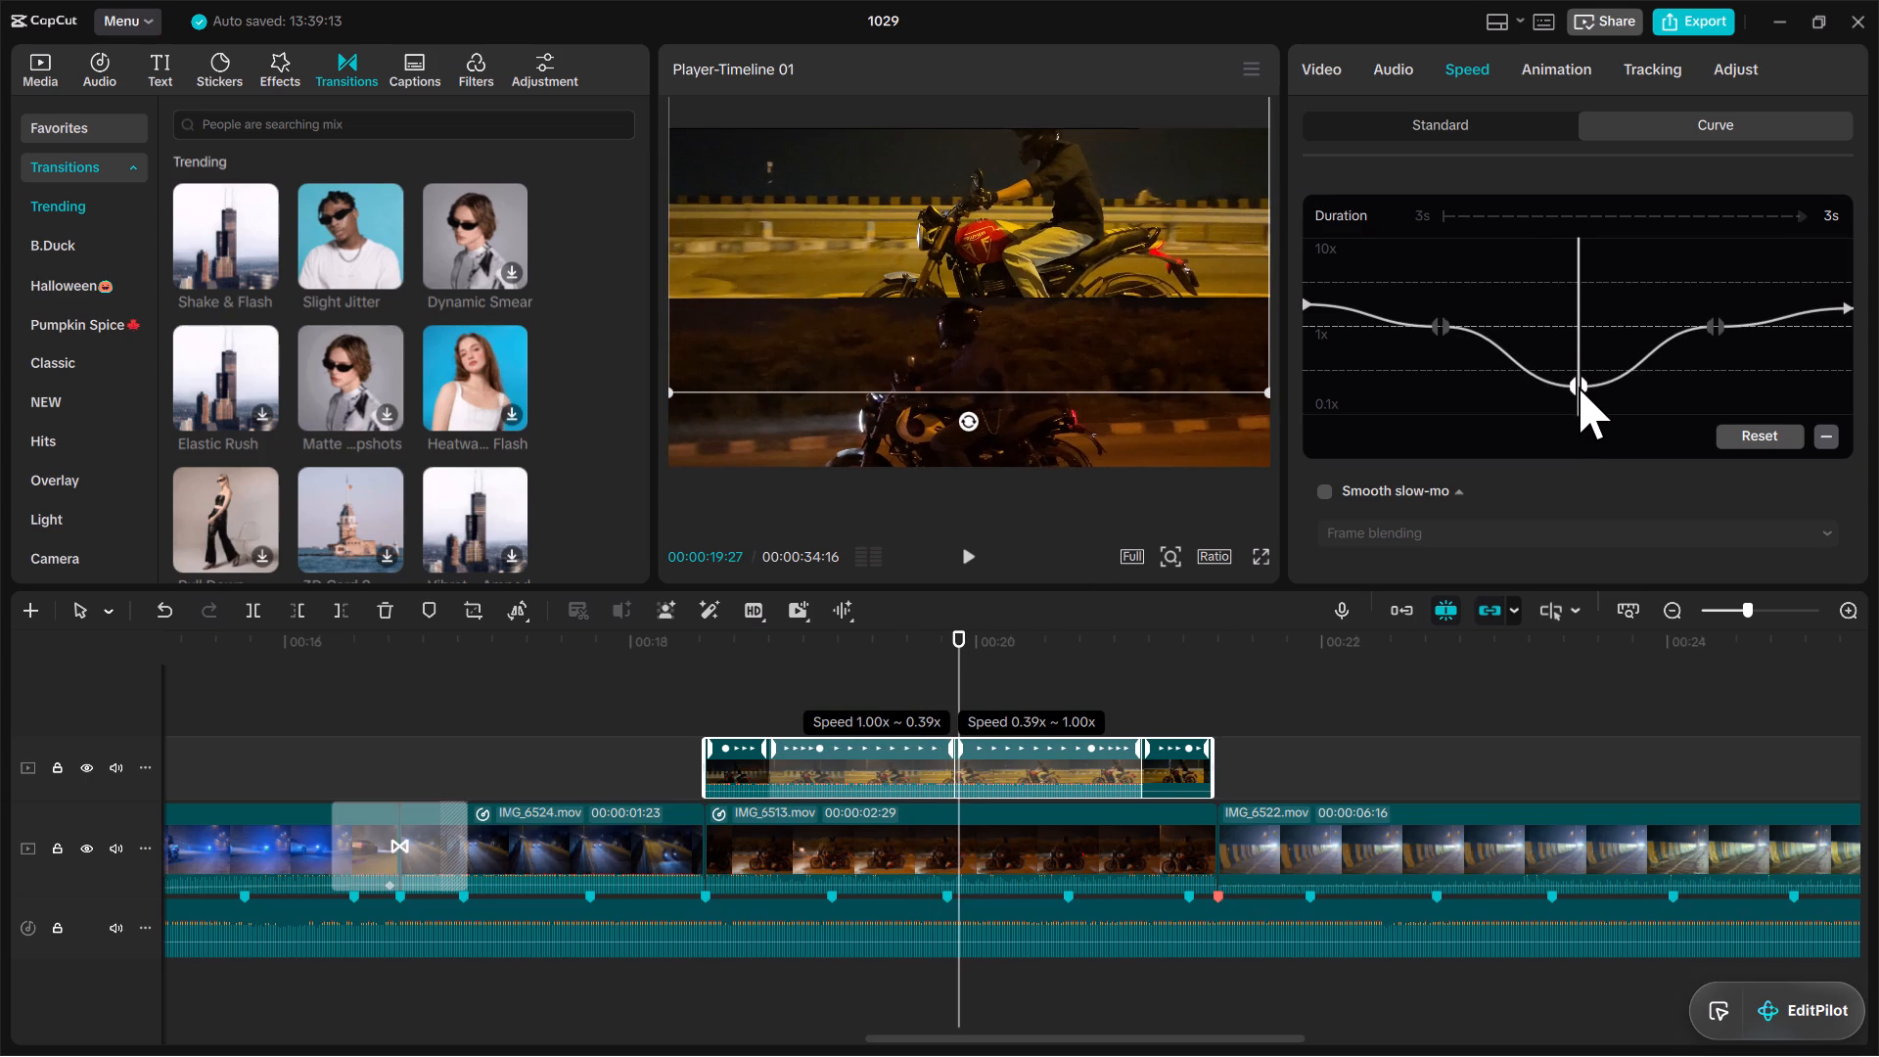
pyautogui.moveTo(1579, 387); pyautogui.dragTo(1579, 386)
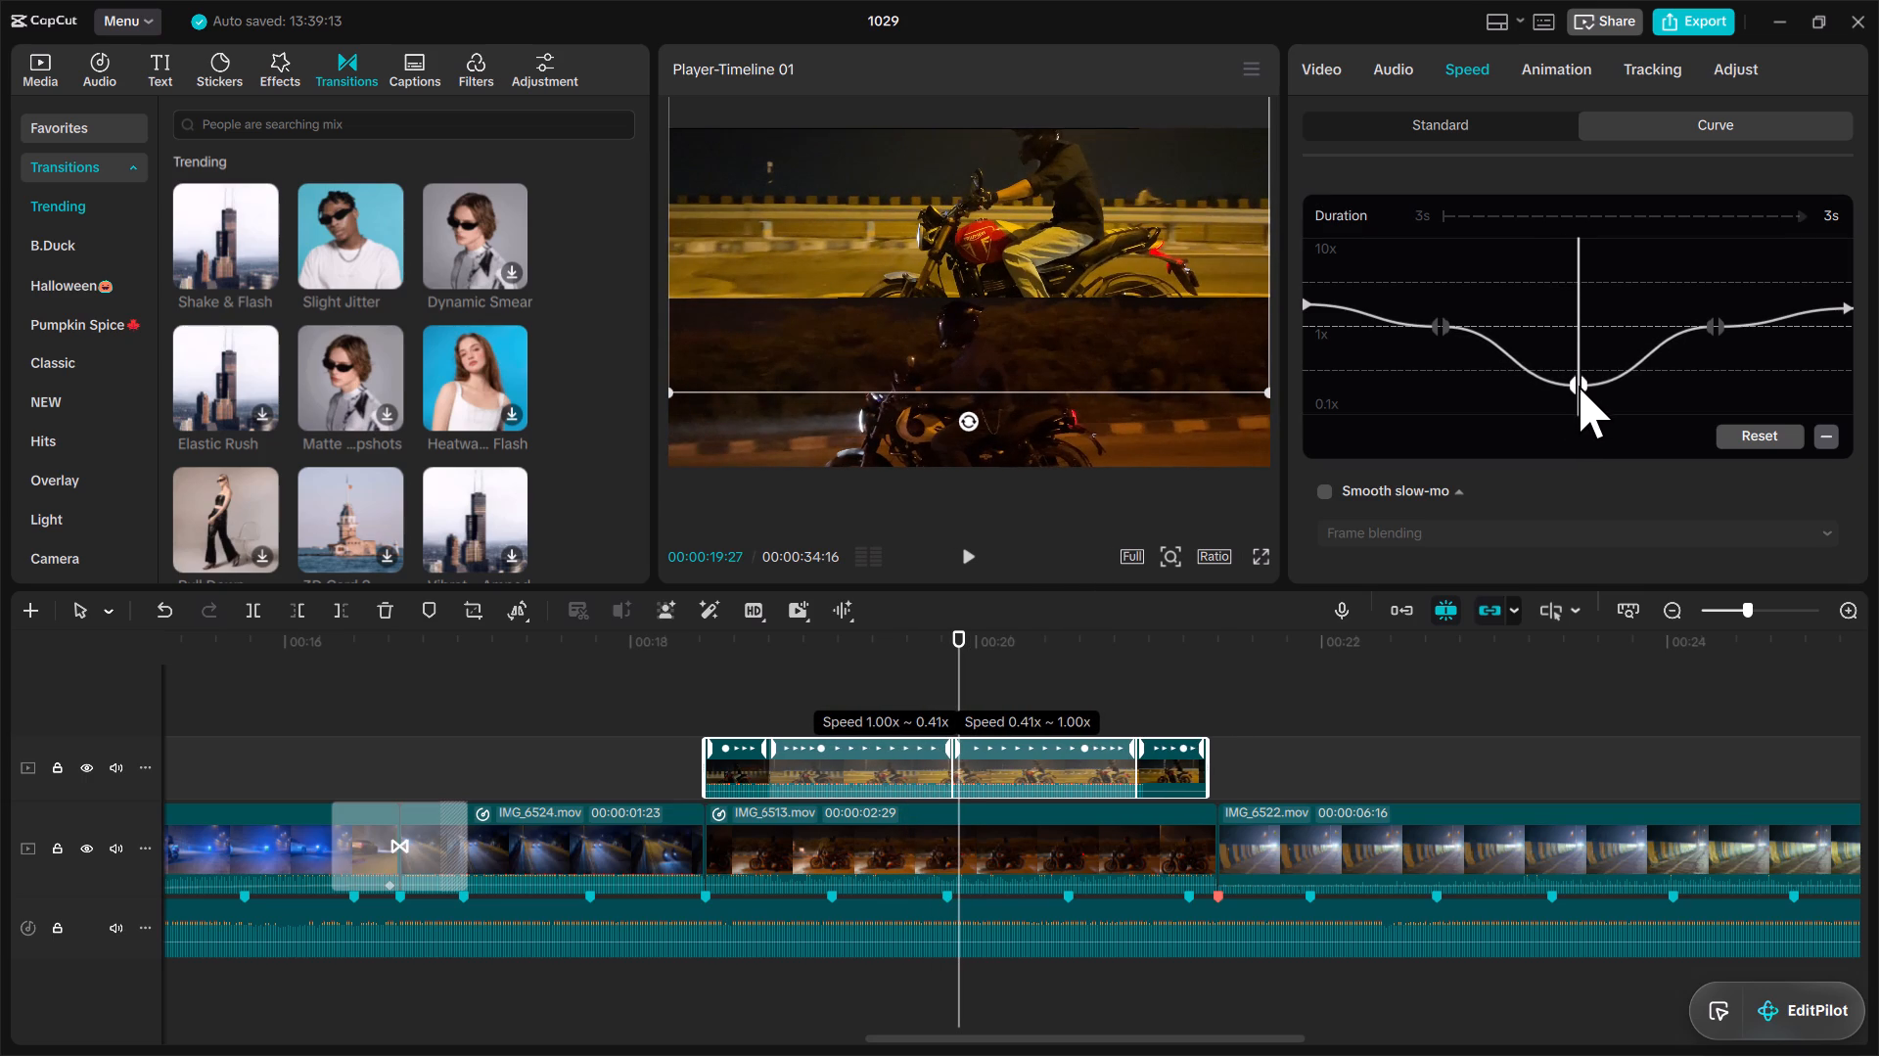
pyautogui.moveTo(1579, 386); pyautogui.dragTo(1579, 388)
# Lower the start point of IMG_6502.mov's speed curve to about 2.8x so the overlay ends at the red marker, 00:00:21:12.
pyautogui.click(1216, 890)
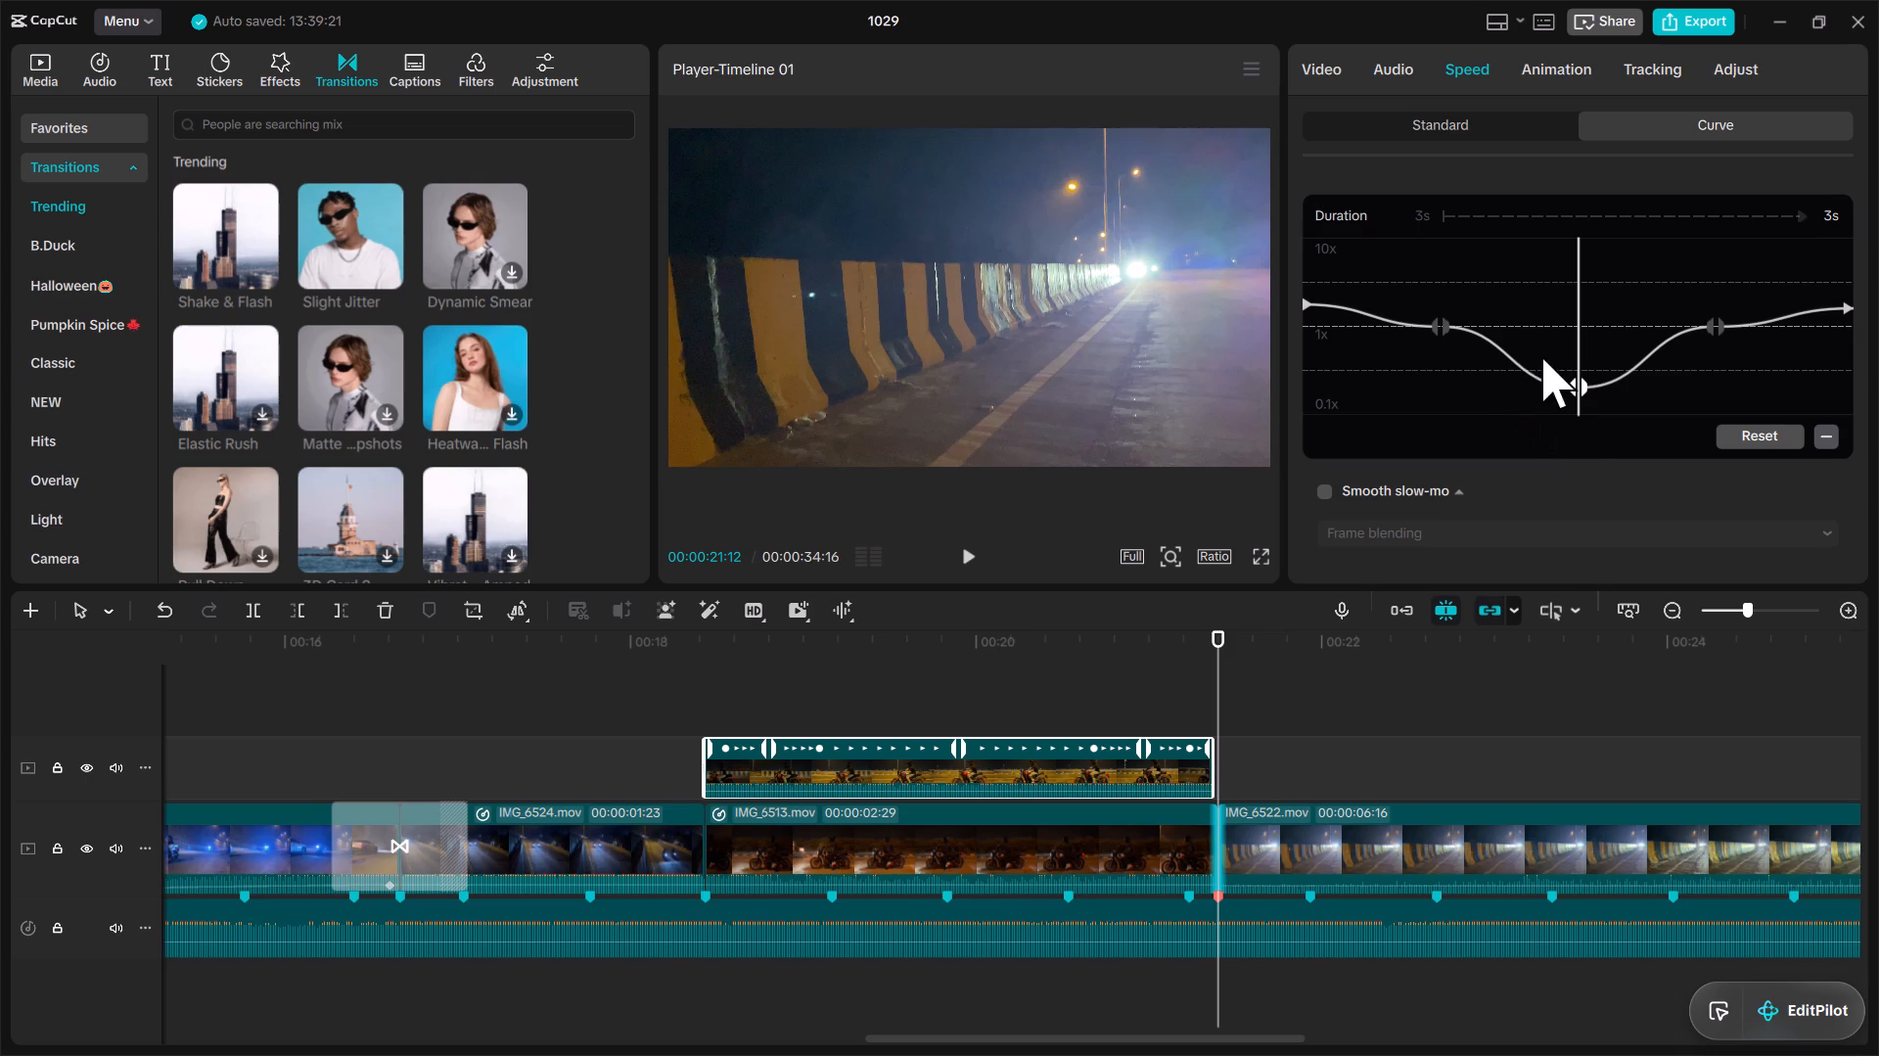
pyautogui.moveTo(1300, 303); pyautogui.dragTo(1295, 314)
pyautogui.moveTo(1303, 310); pyautogui.dragTo(1302, 320)
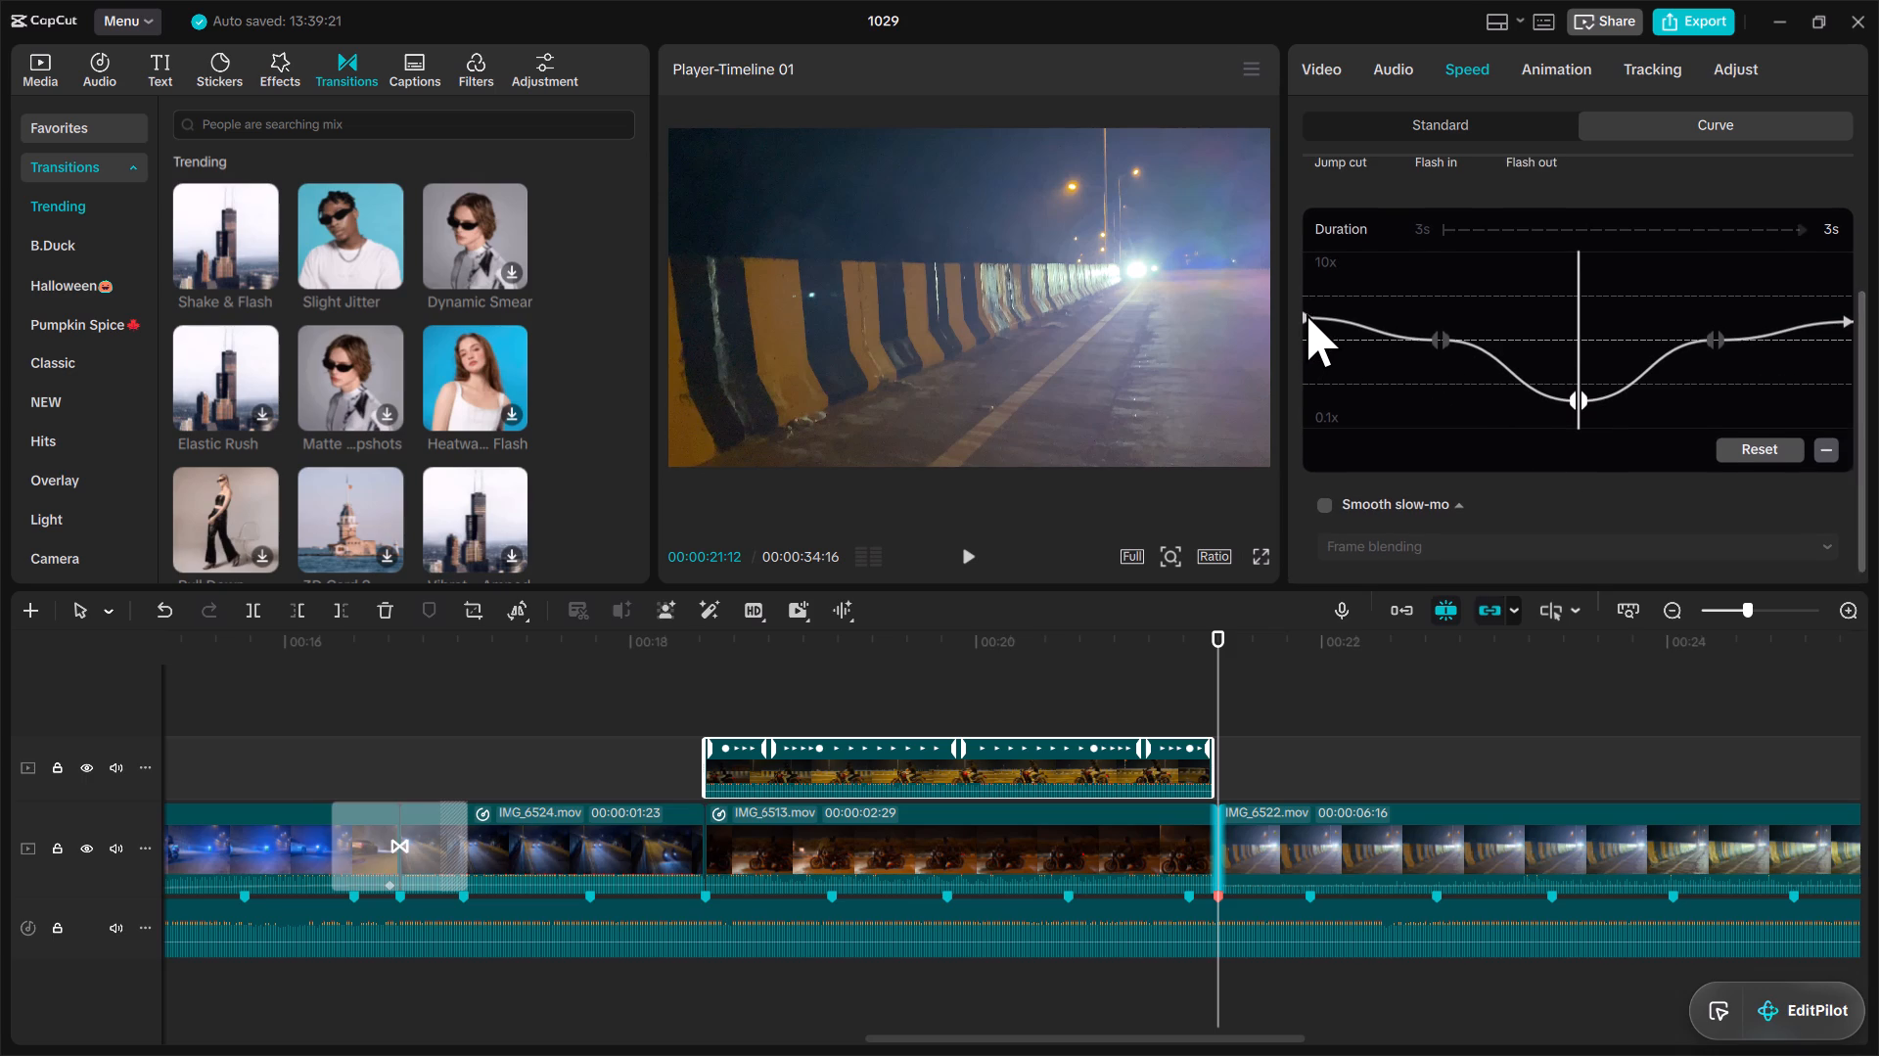
pyautogui.click(1305, 319)
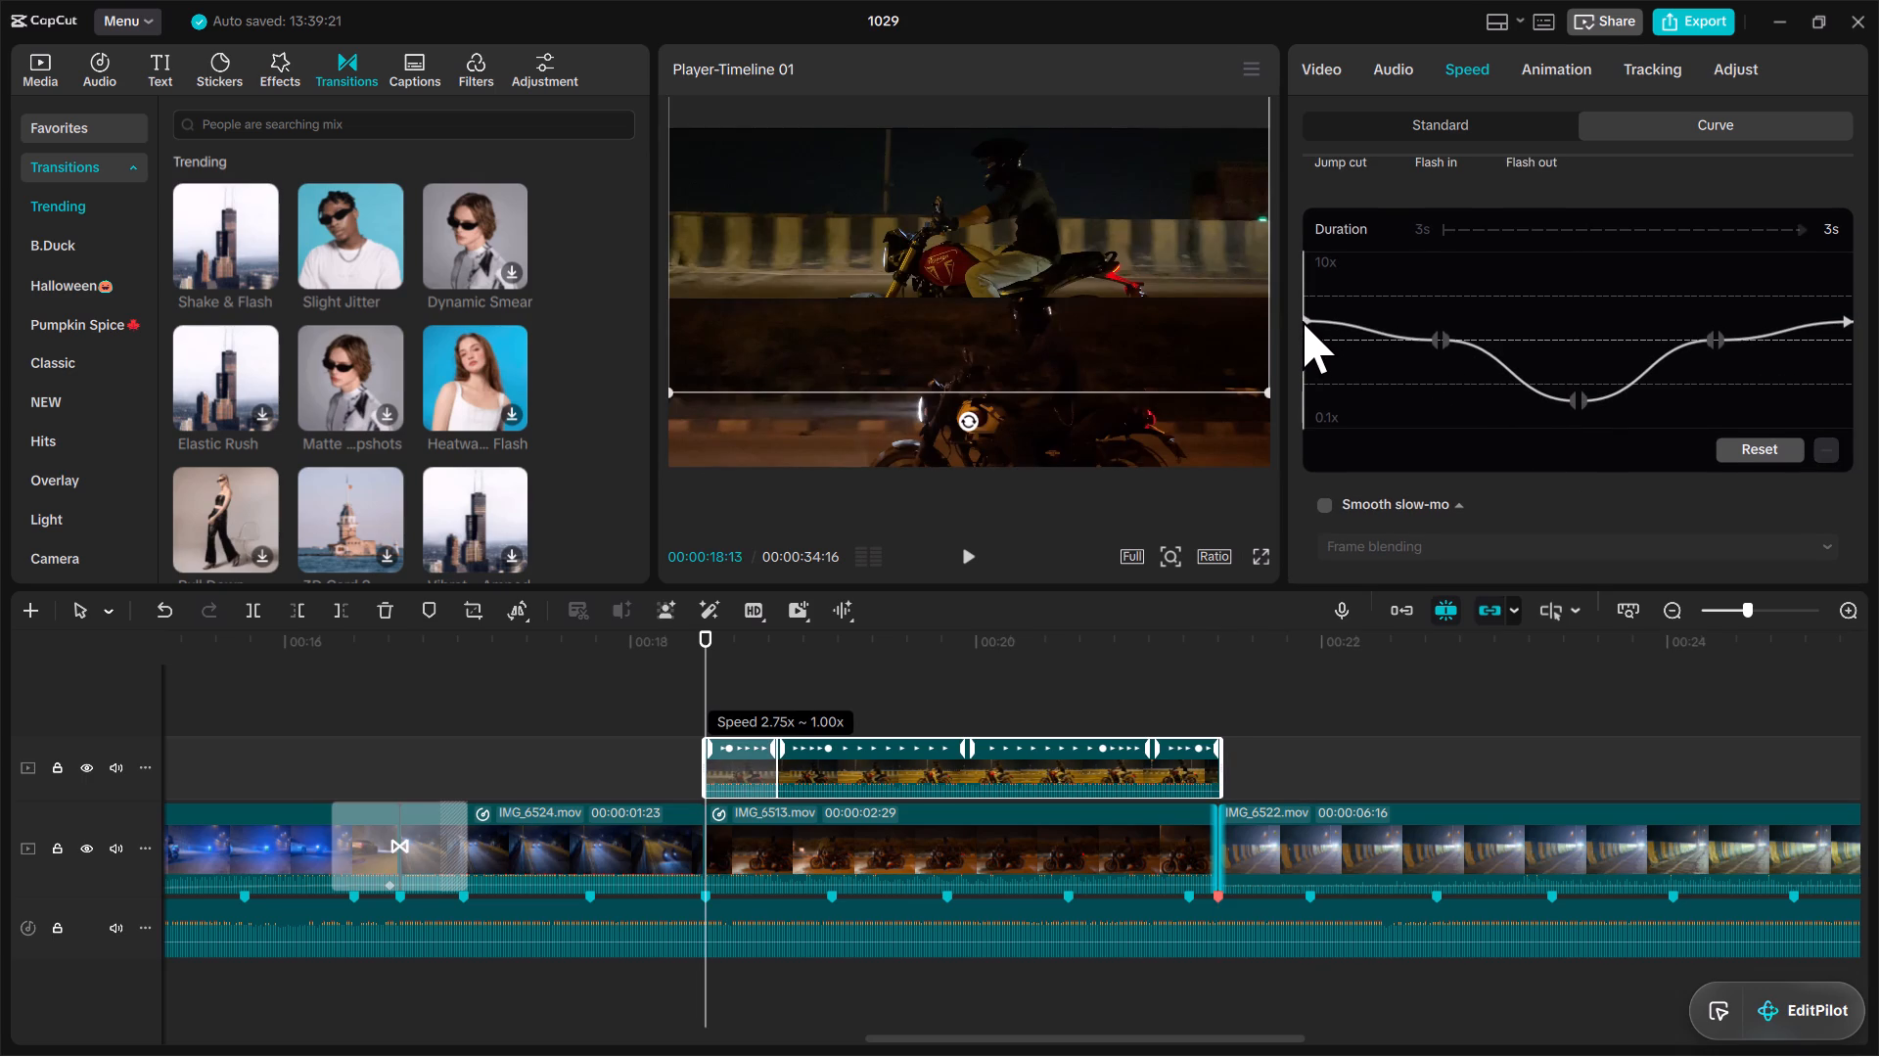
pyautogui.click(1217, 897)
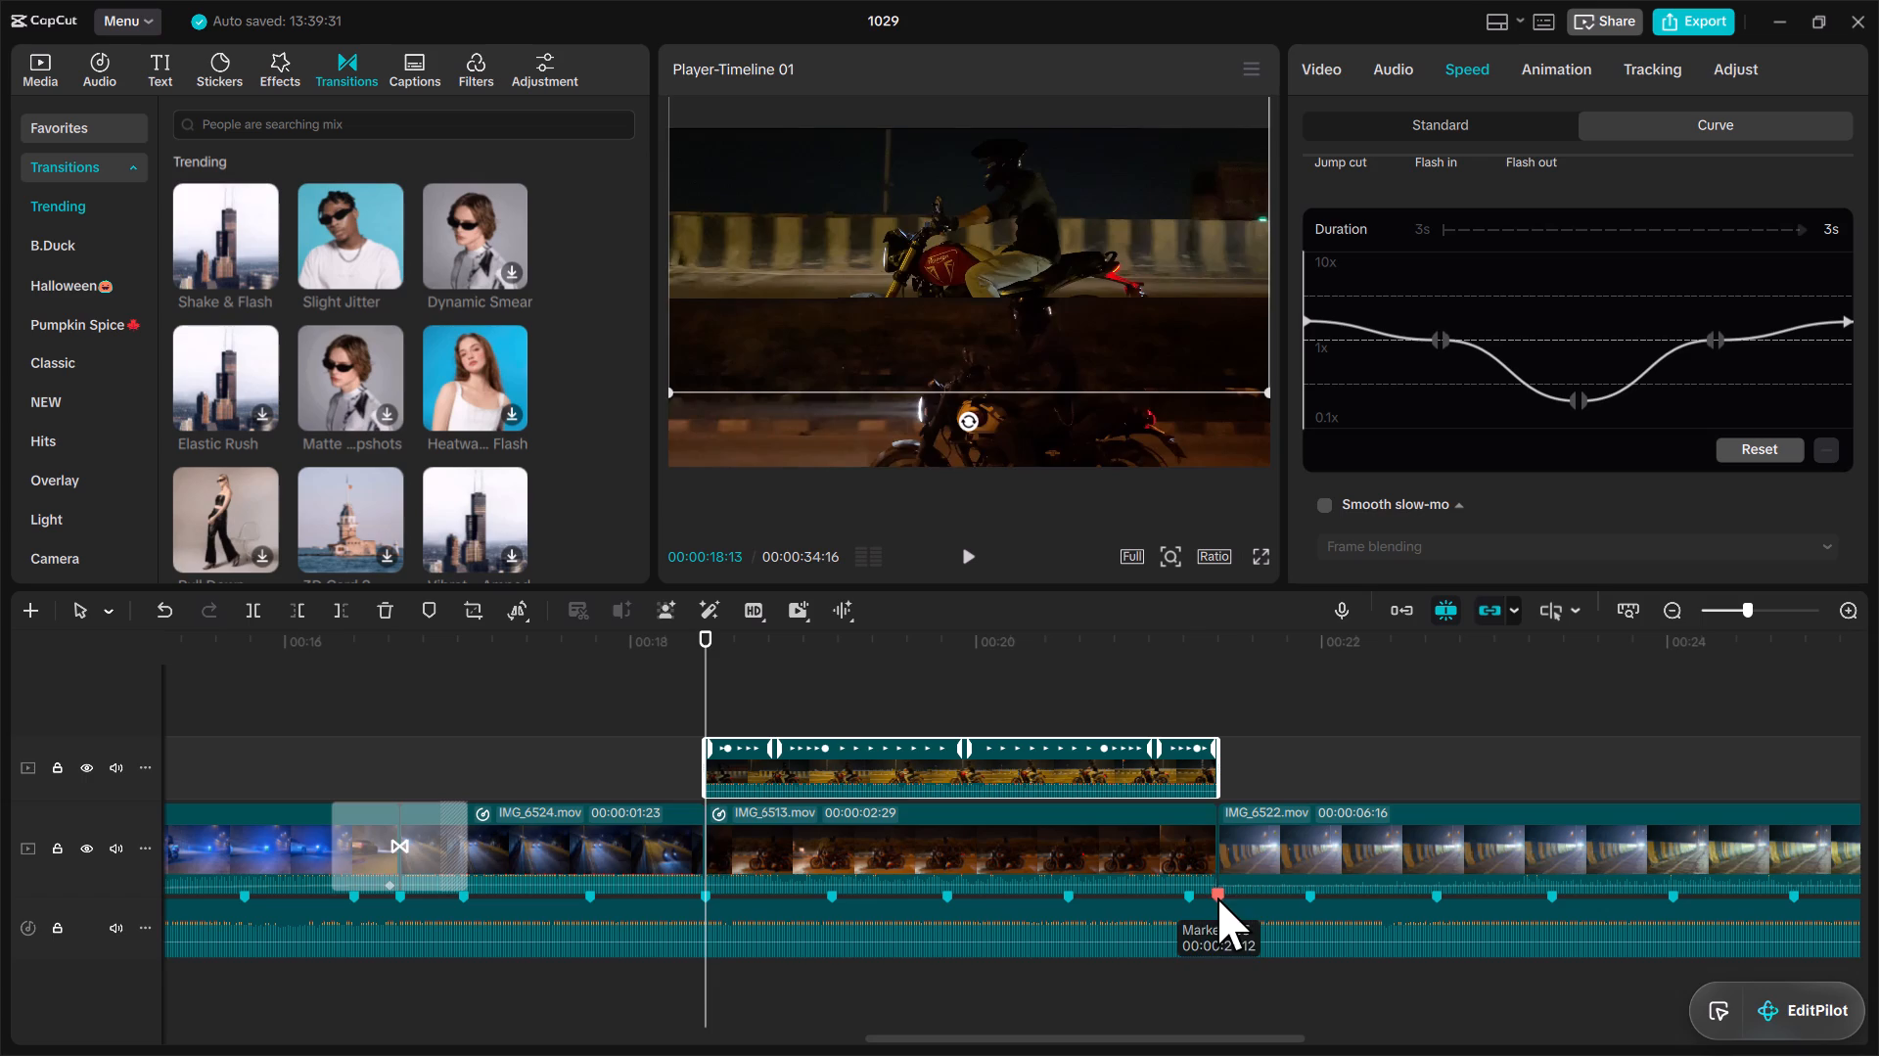
# Enable Smooth slow-mo on the overlay IMG_6502.mov with the Optical flow method.
pyautogui.click(1323, 497)
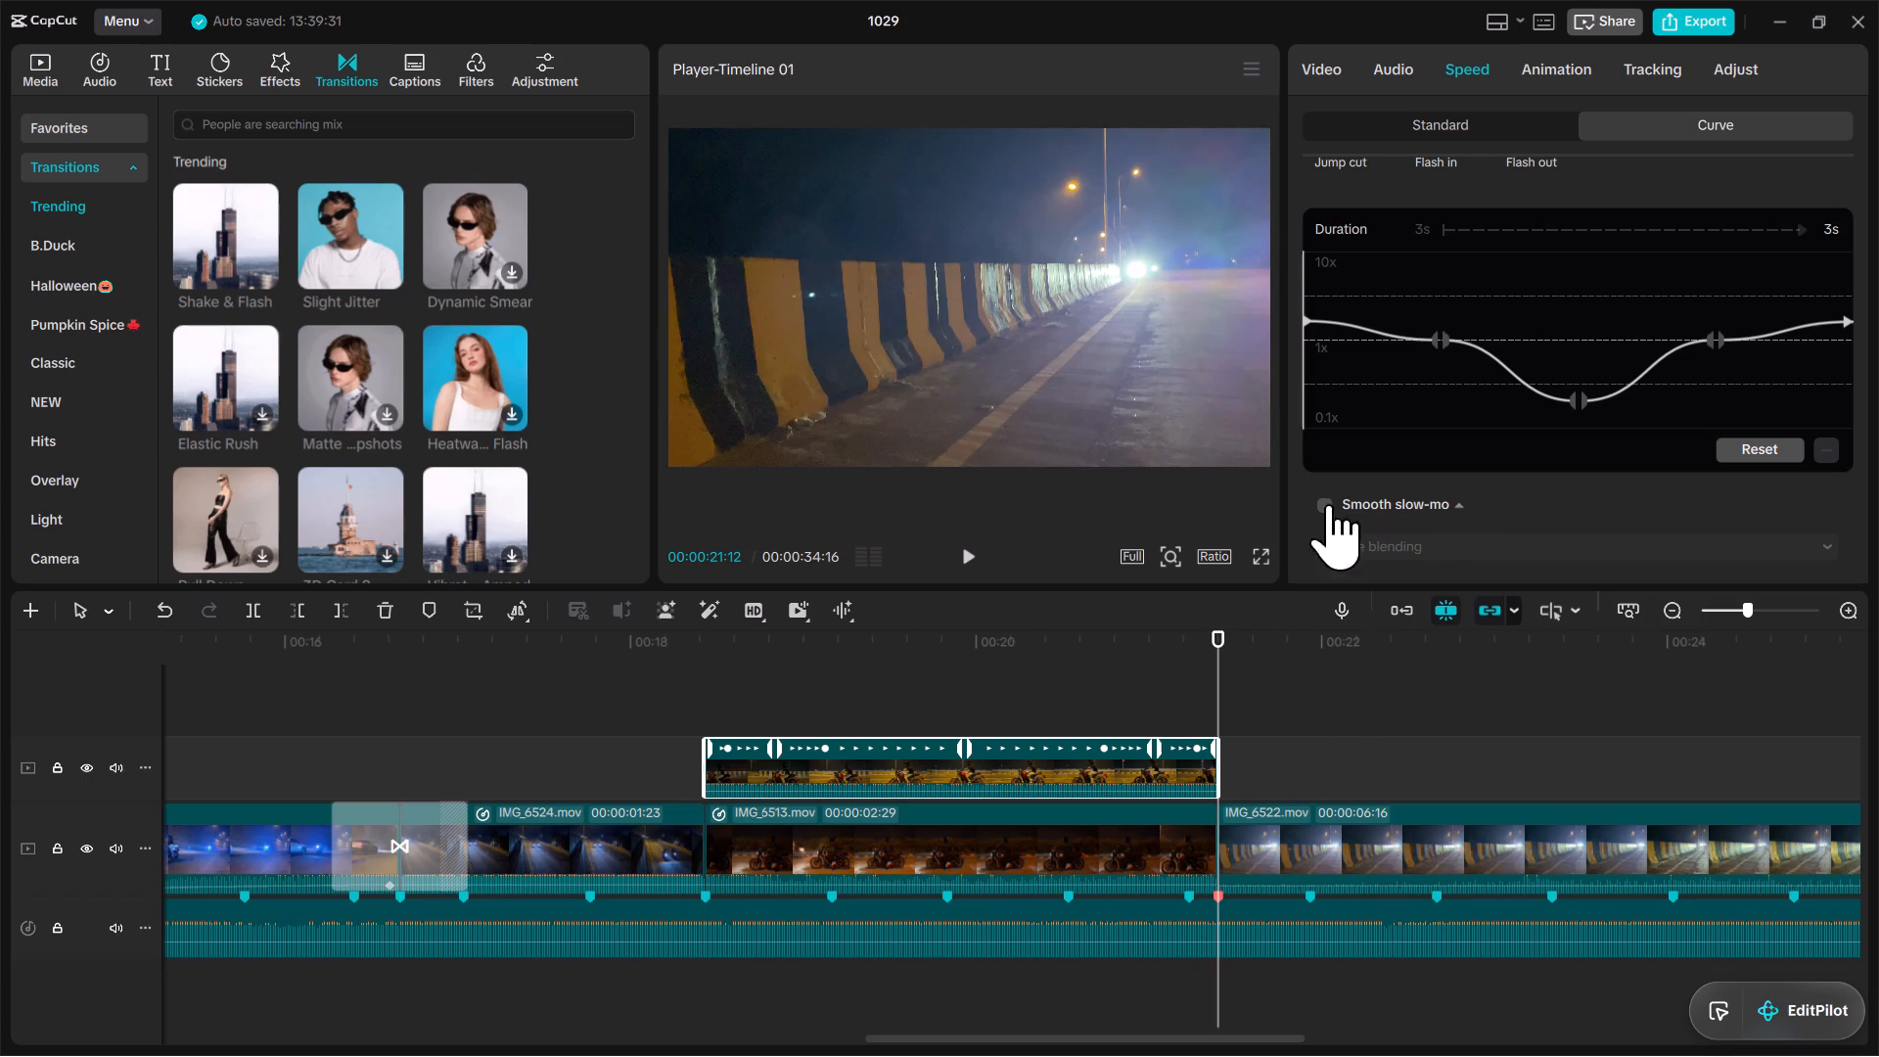
pyautogui.click(1328, 504)
pyautogui.click(1398, 545)
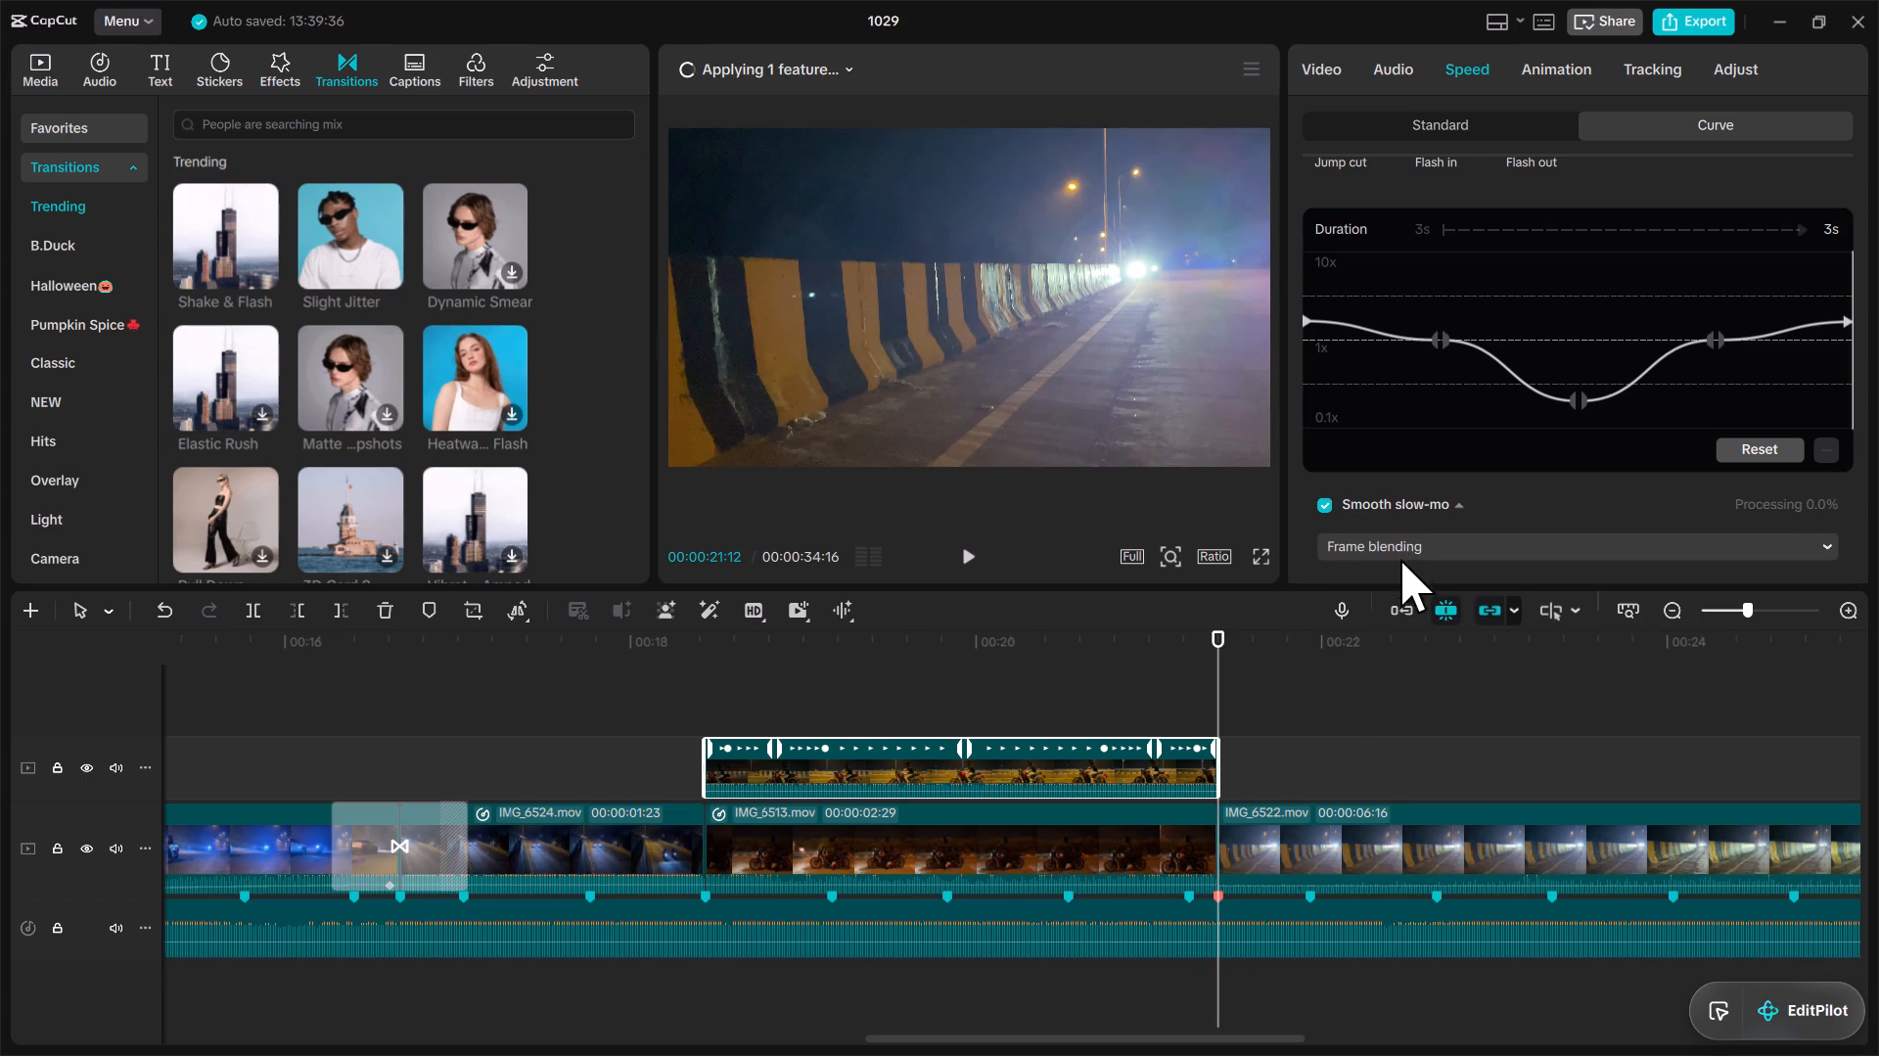
pyautogui.click(1424, 644)
# Enable Smooth slow-mo with Optical flow on the main-track clip IMG_6513.mov and open the processing progress list.
pyautogui.click(1111, 854)
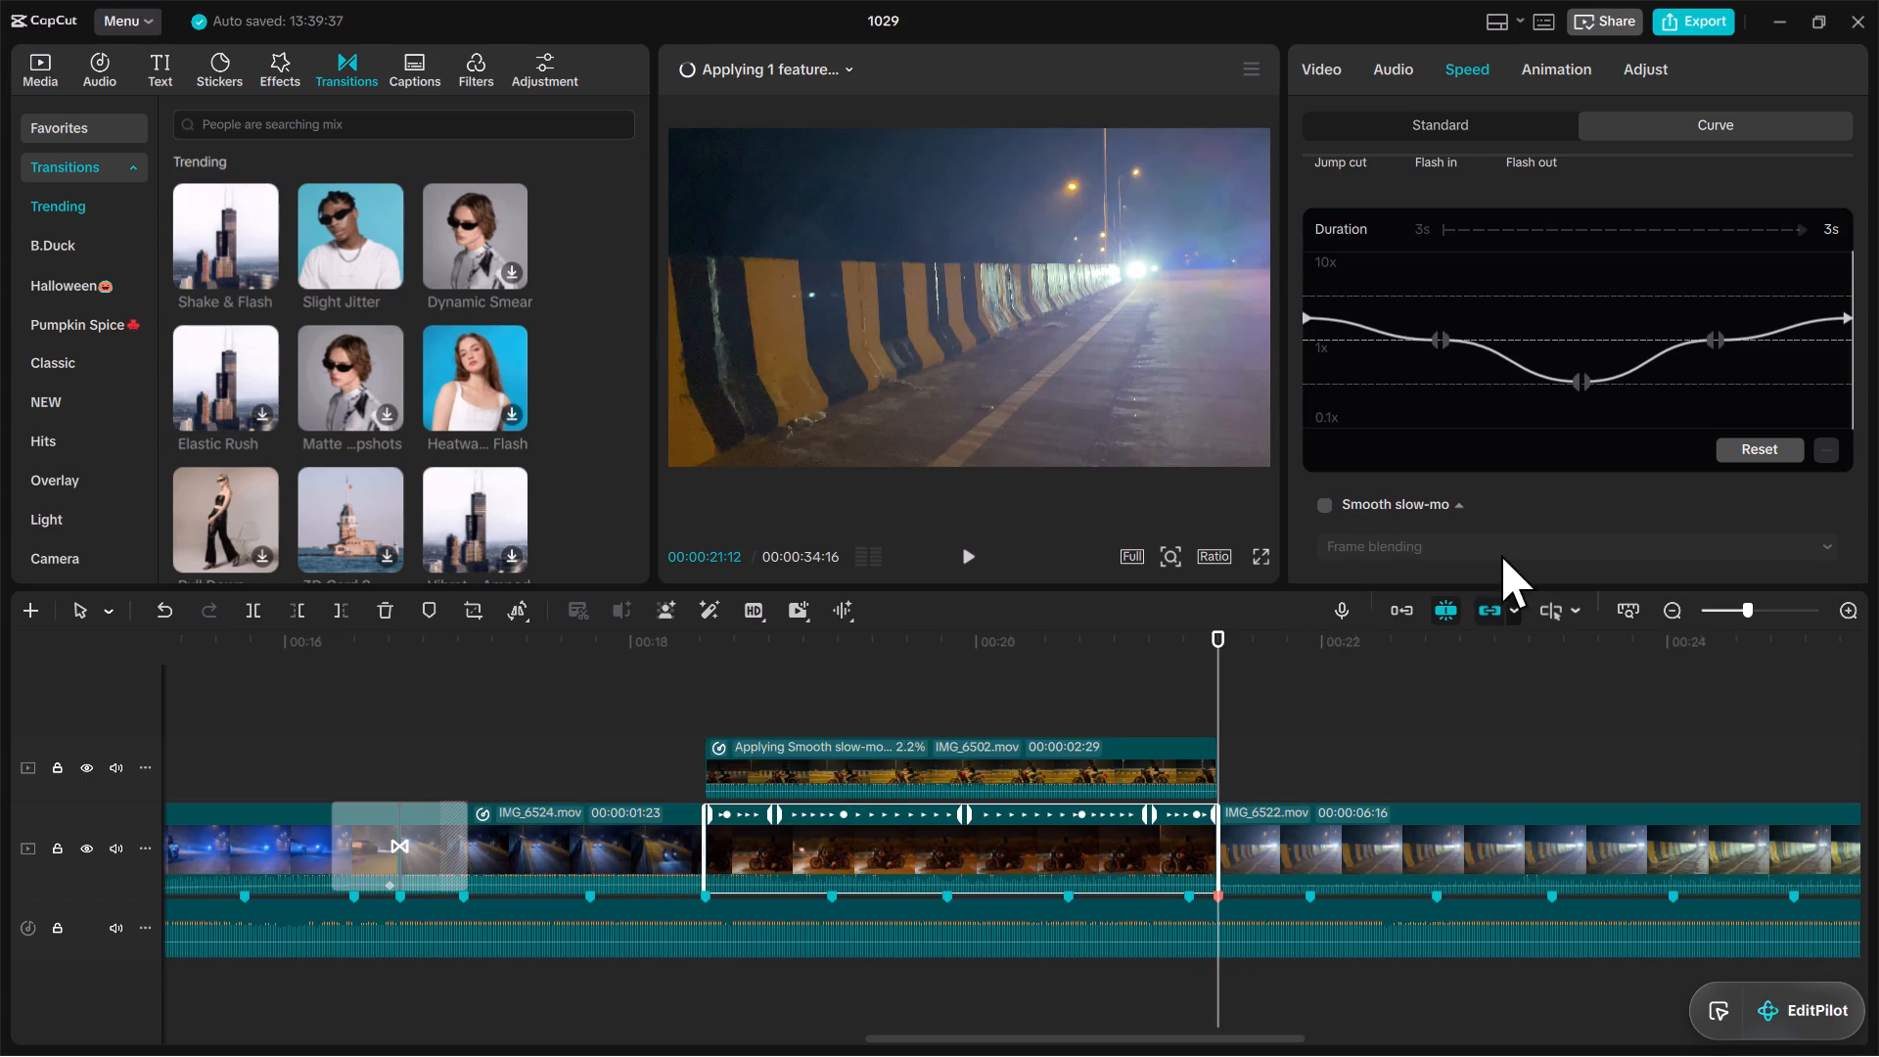
pyautogui.click(1319, 501)
pyautogui.click(1385, 544)
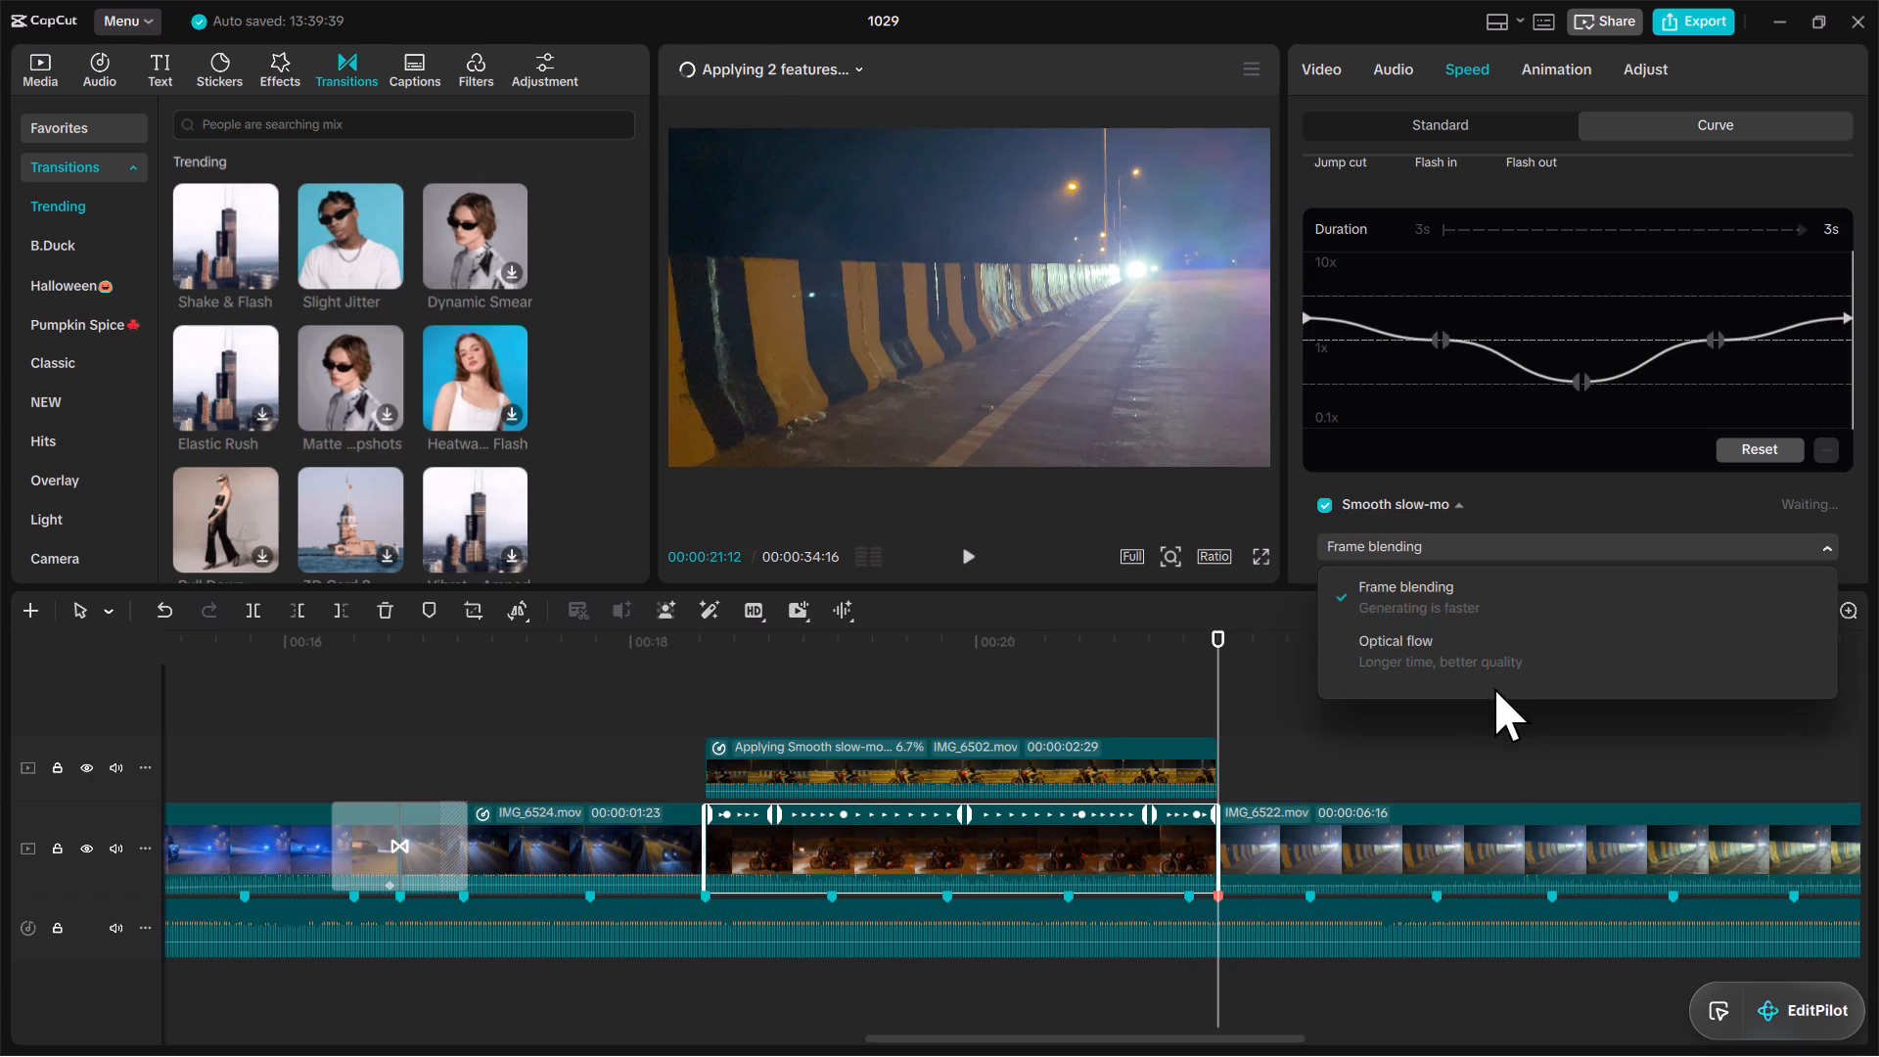
pyautogui.click(1452, 667)
pyautogui.click(852, 66)
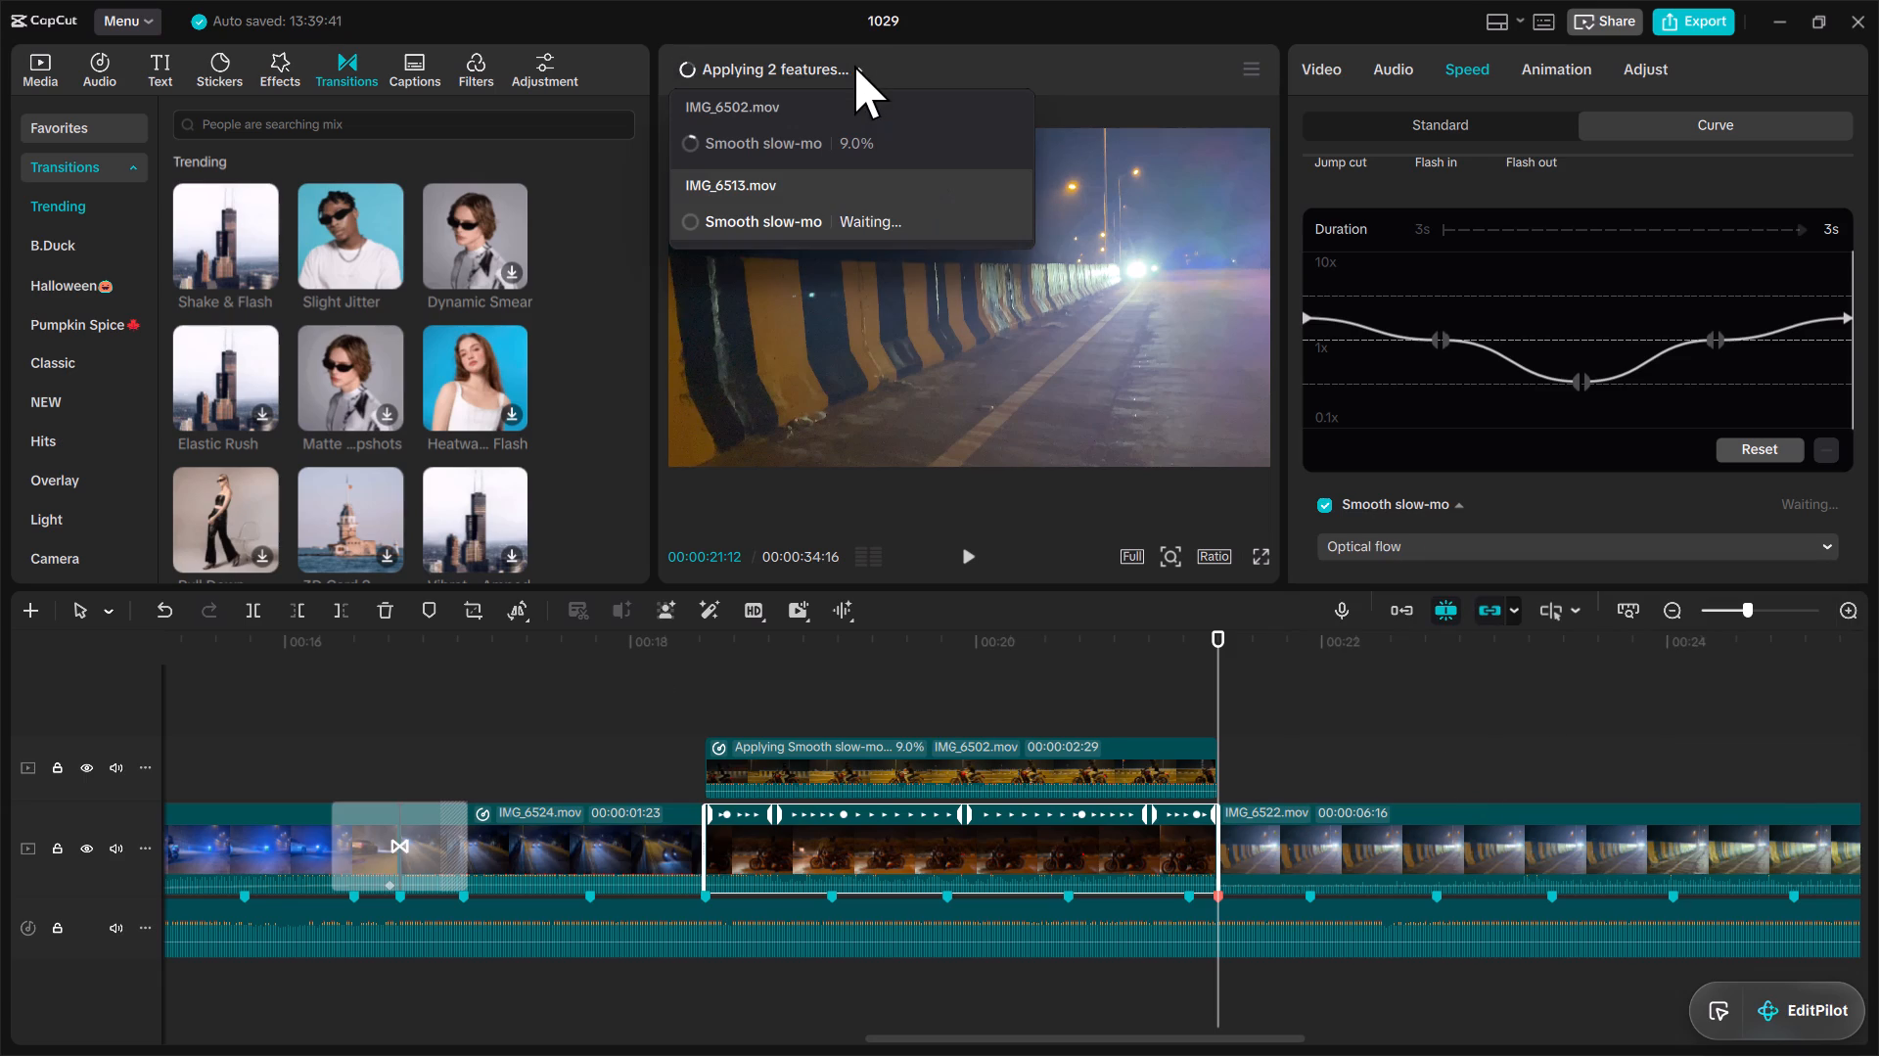
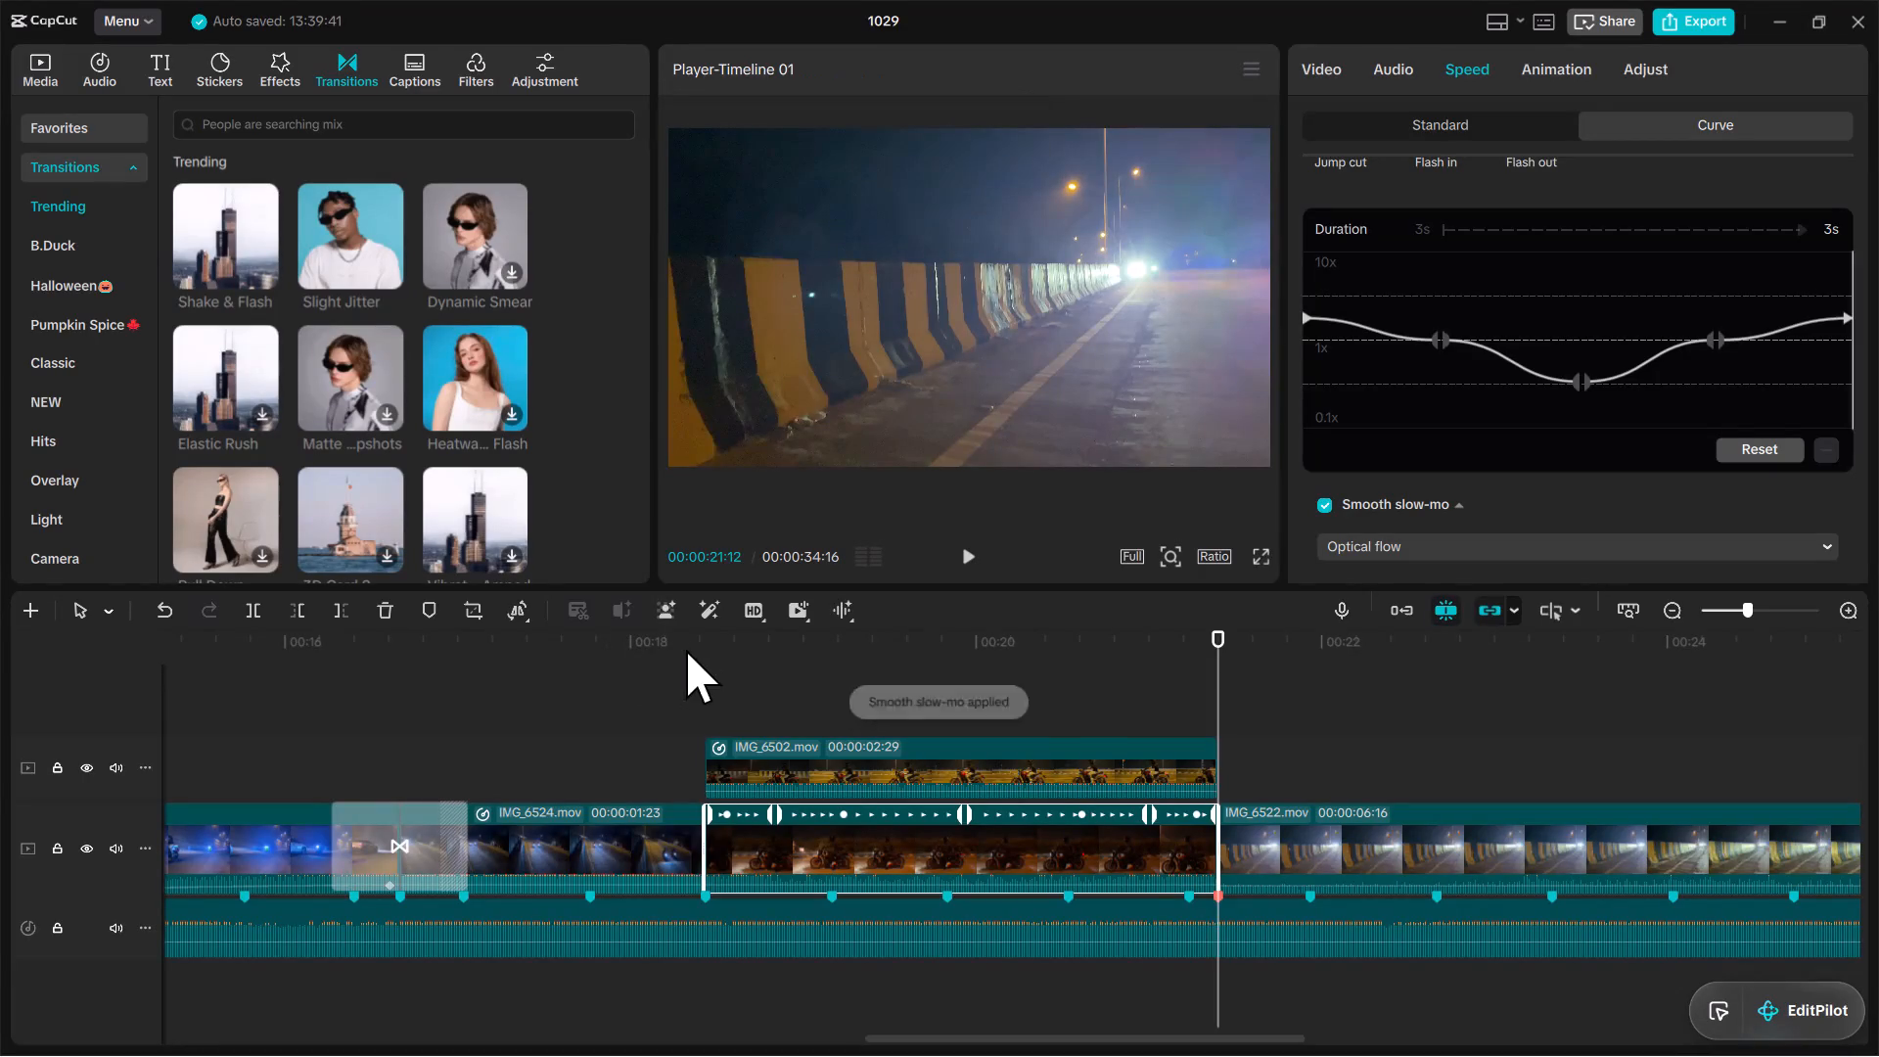
# Play back the split-screen section with IMG_6502.mov and IMG_6513.mov to check its smooth slow-motion speed curve.
pyautogui.click(686, 650)
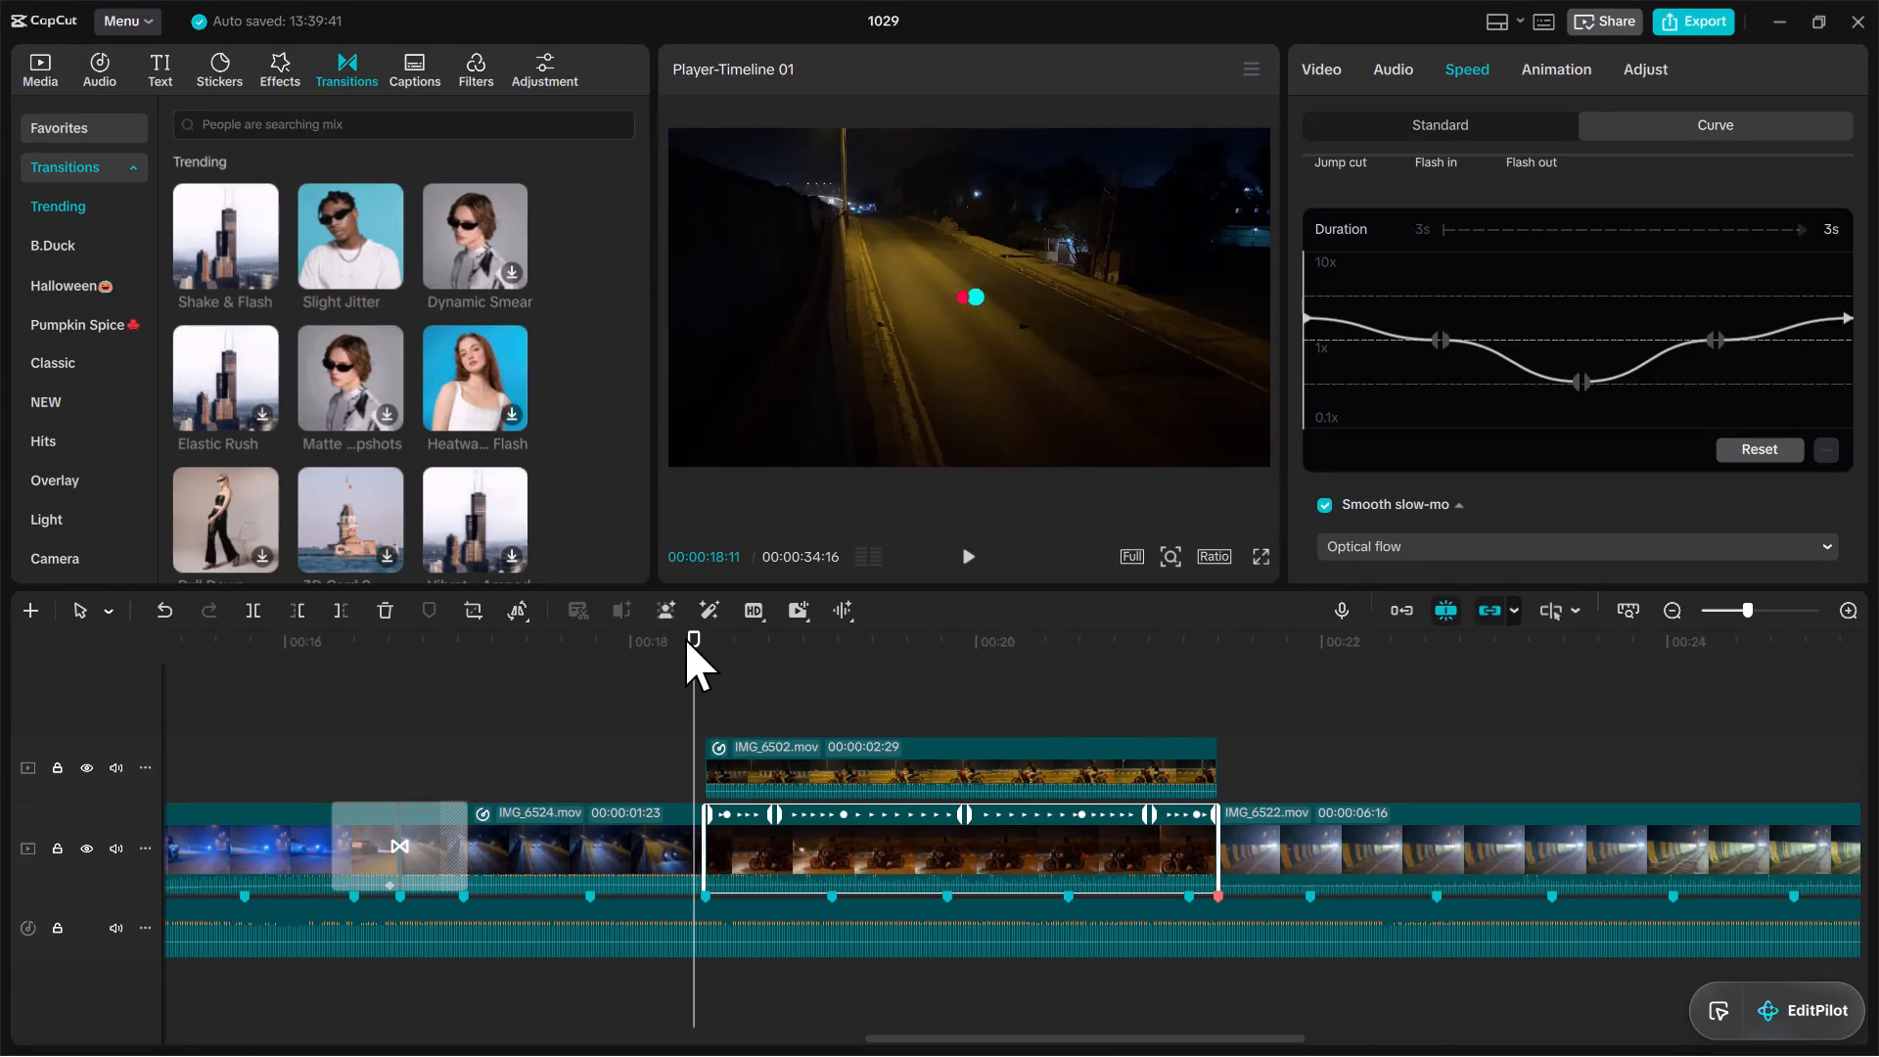
pyautogui.press('space')
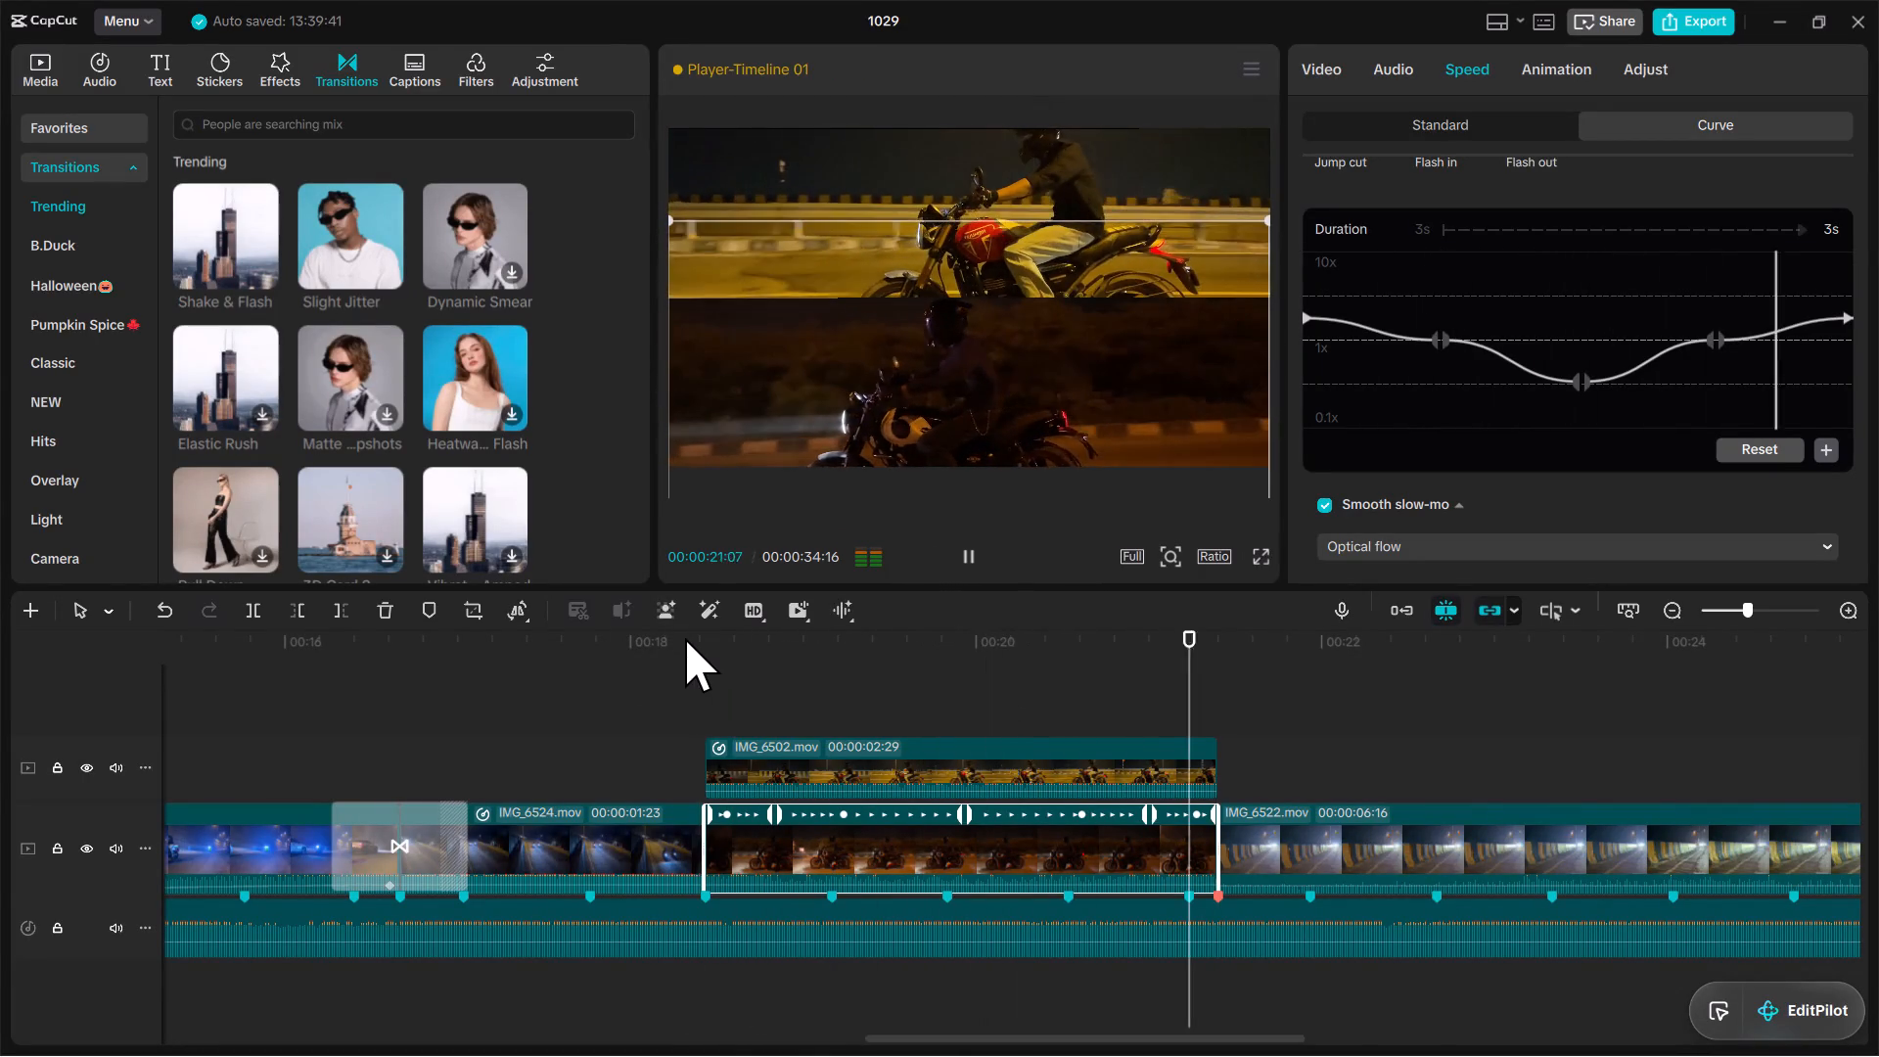
pyautogui.press('space')
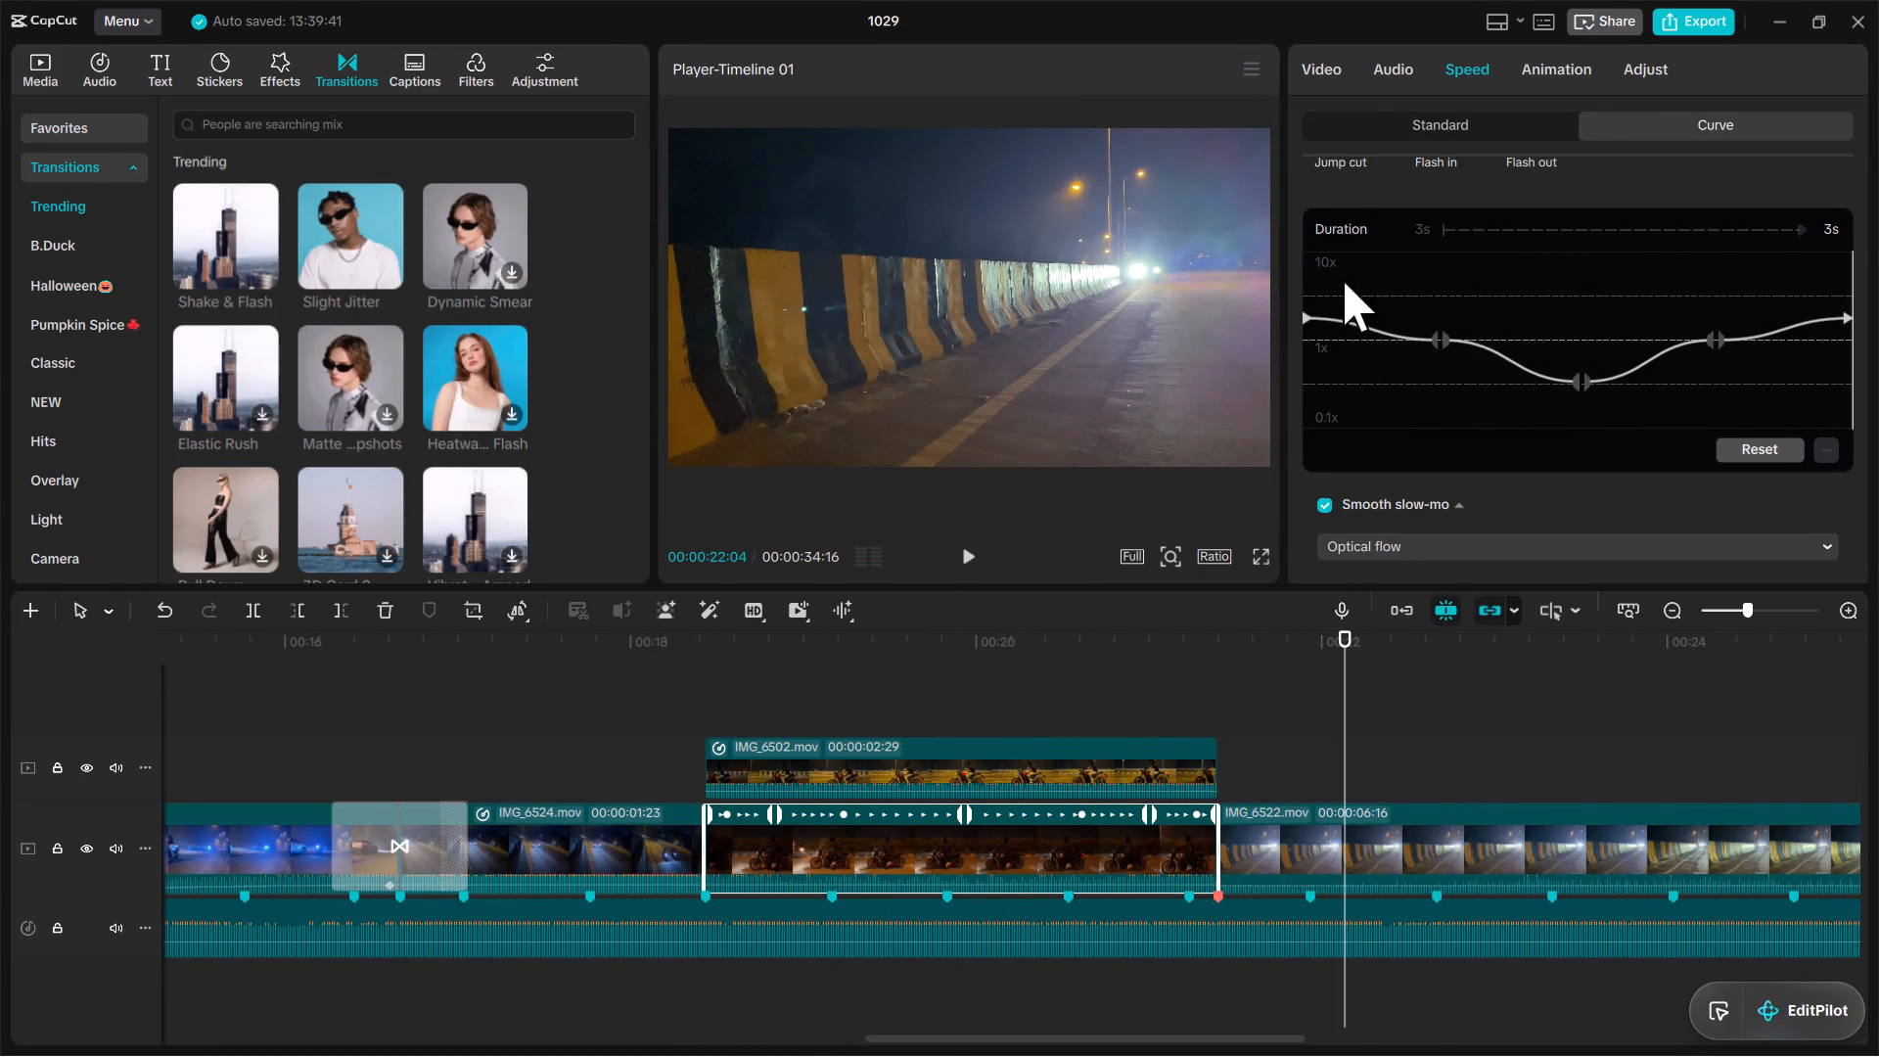
pyautogui.click(1339, 72)
pyautogui.click(647, 691)
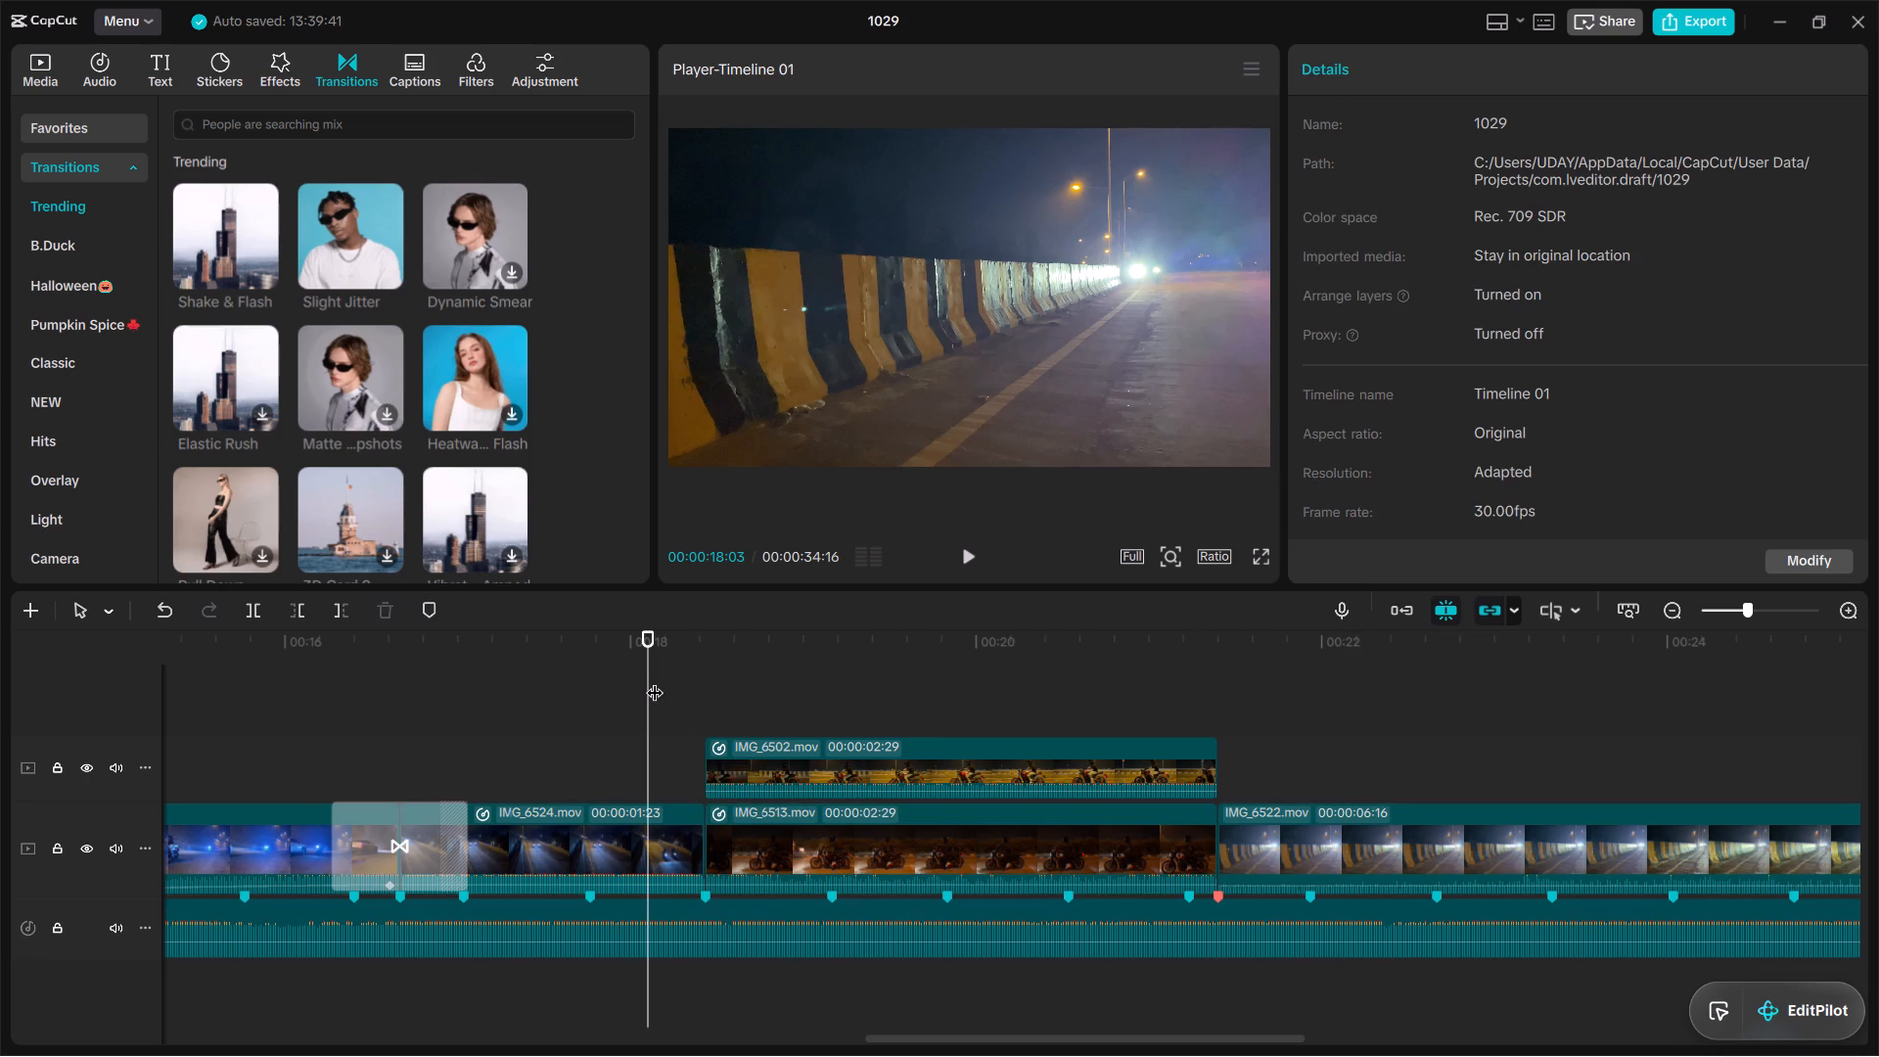
pyautogui.press('space')
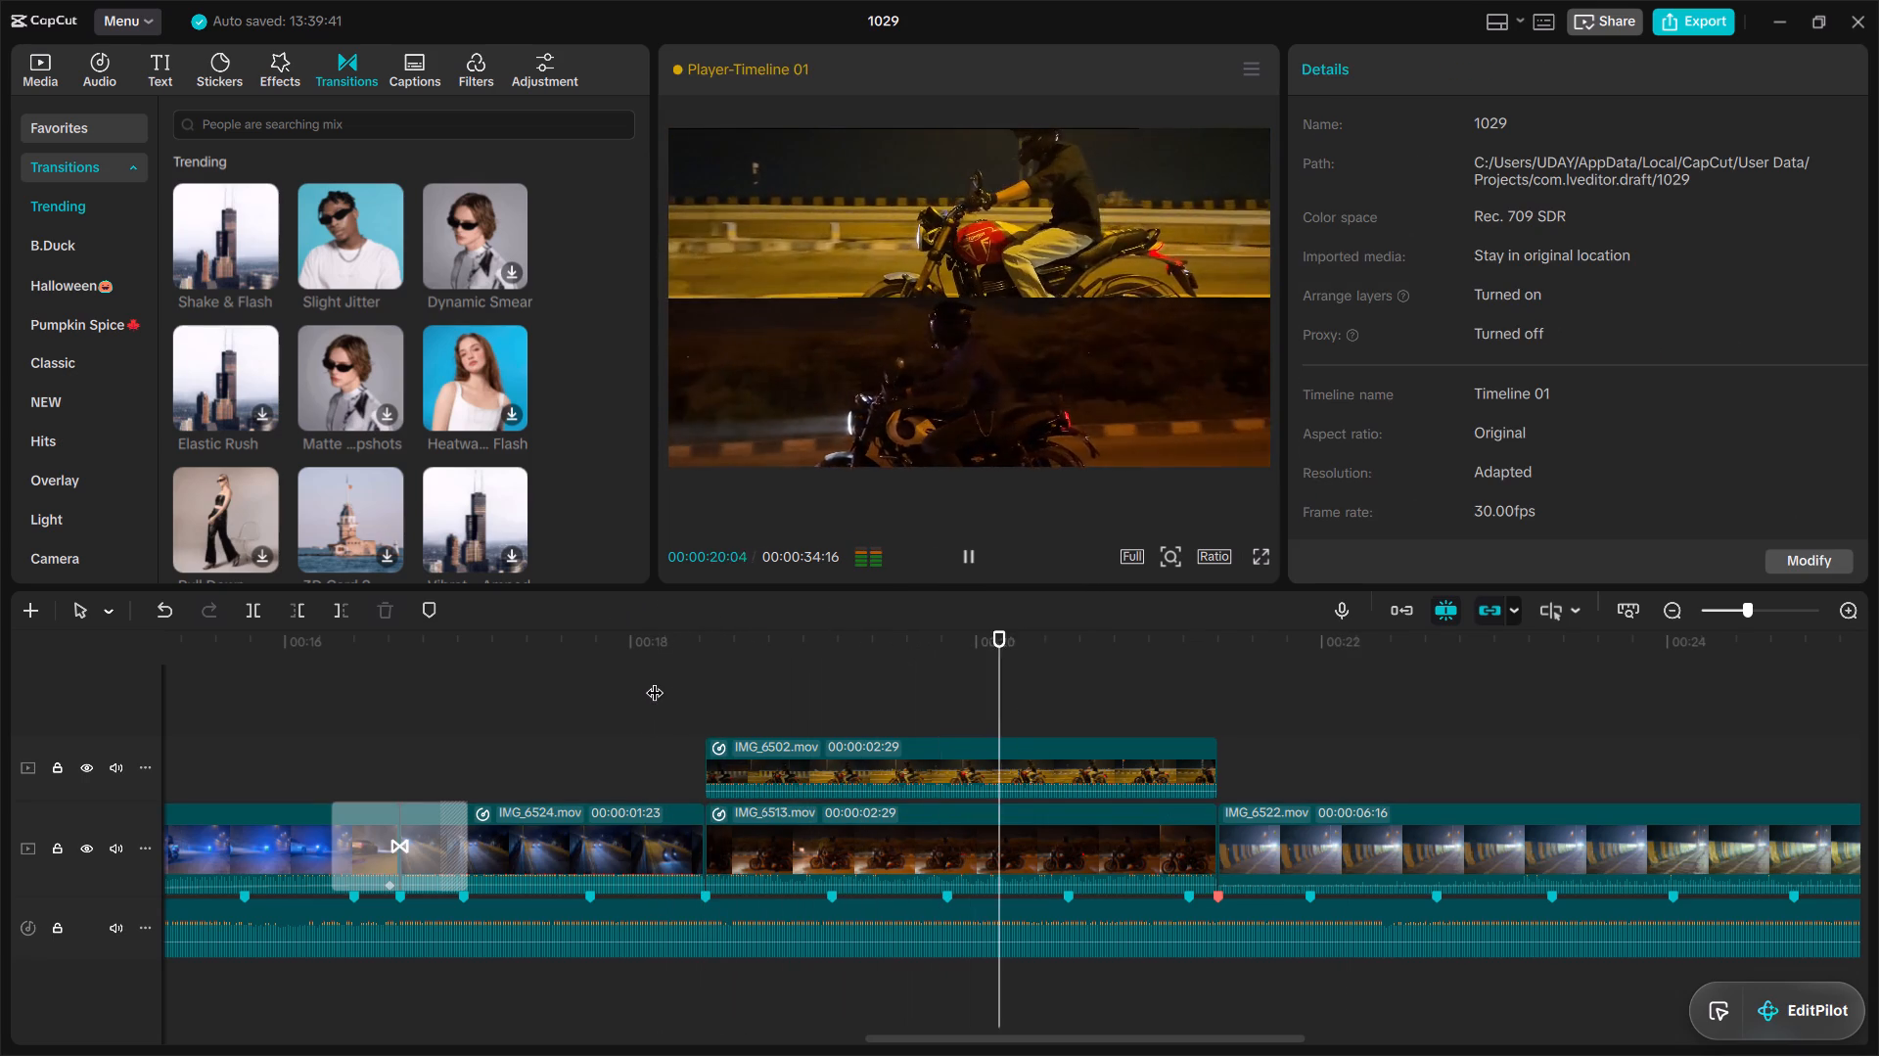
pyautogui.press('space')
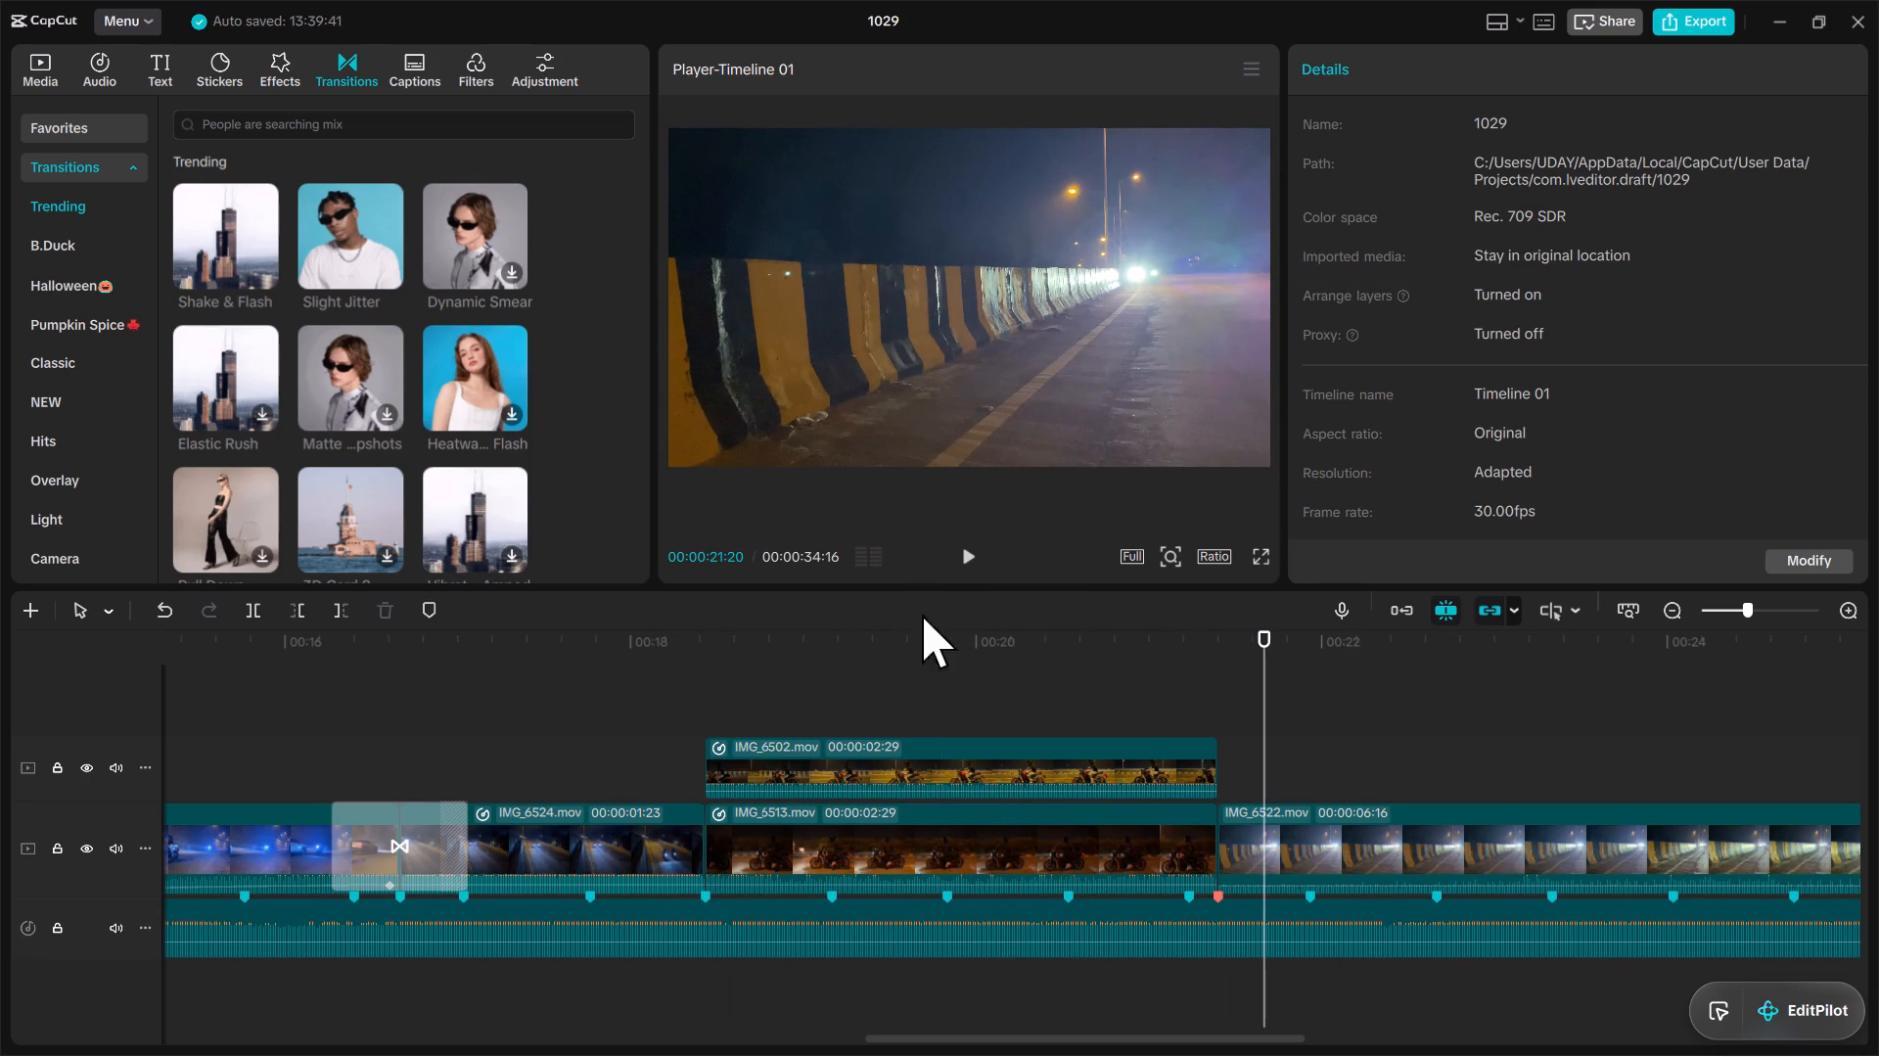
pyautogui.click(1075, 652)
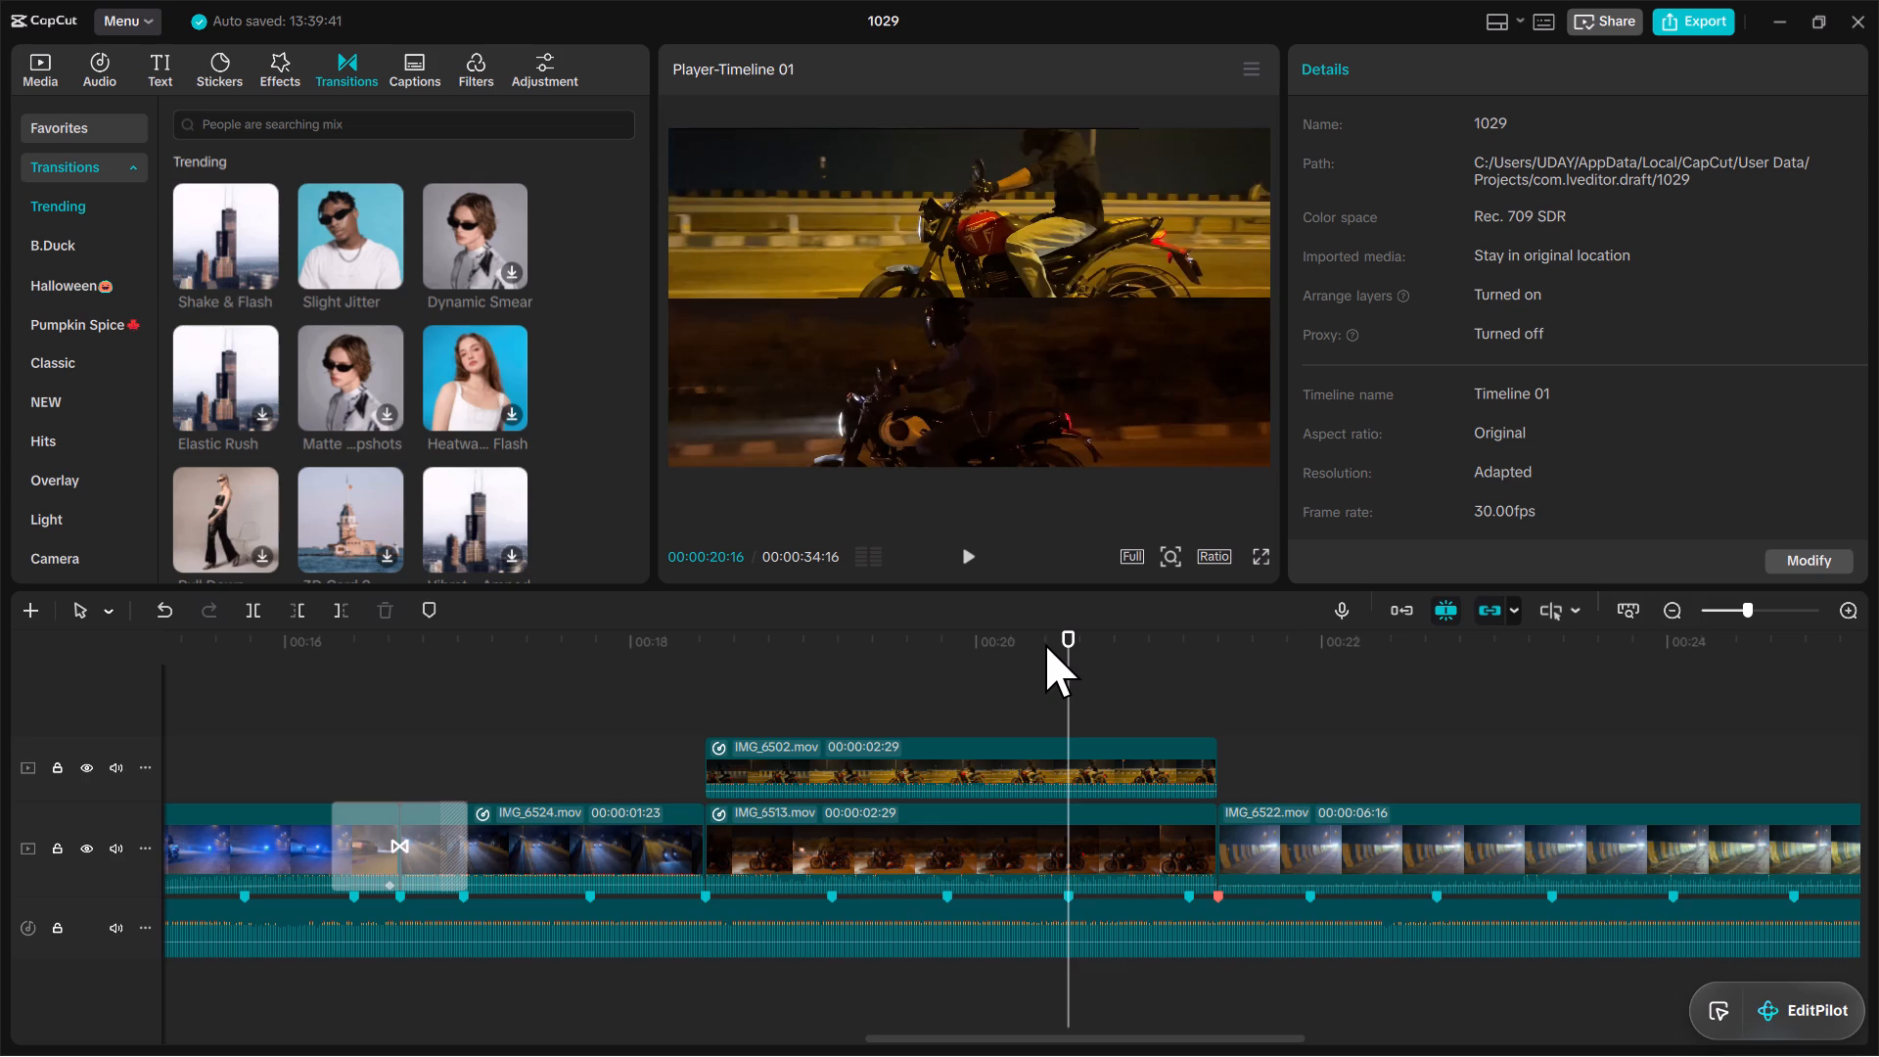
pyautogui.press('space')
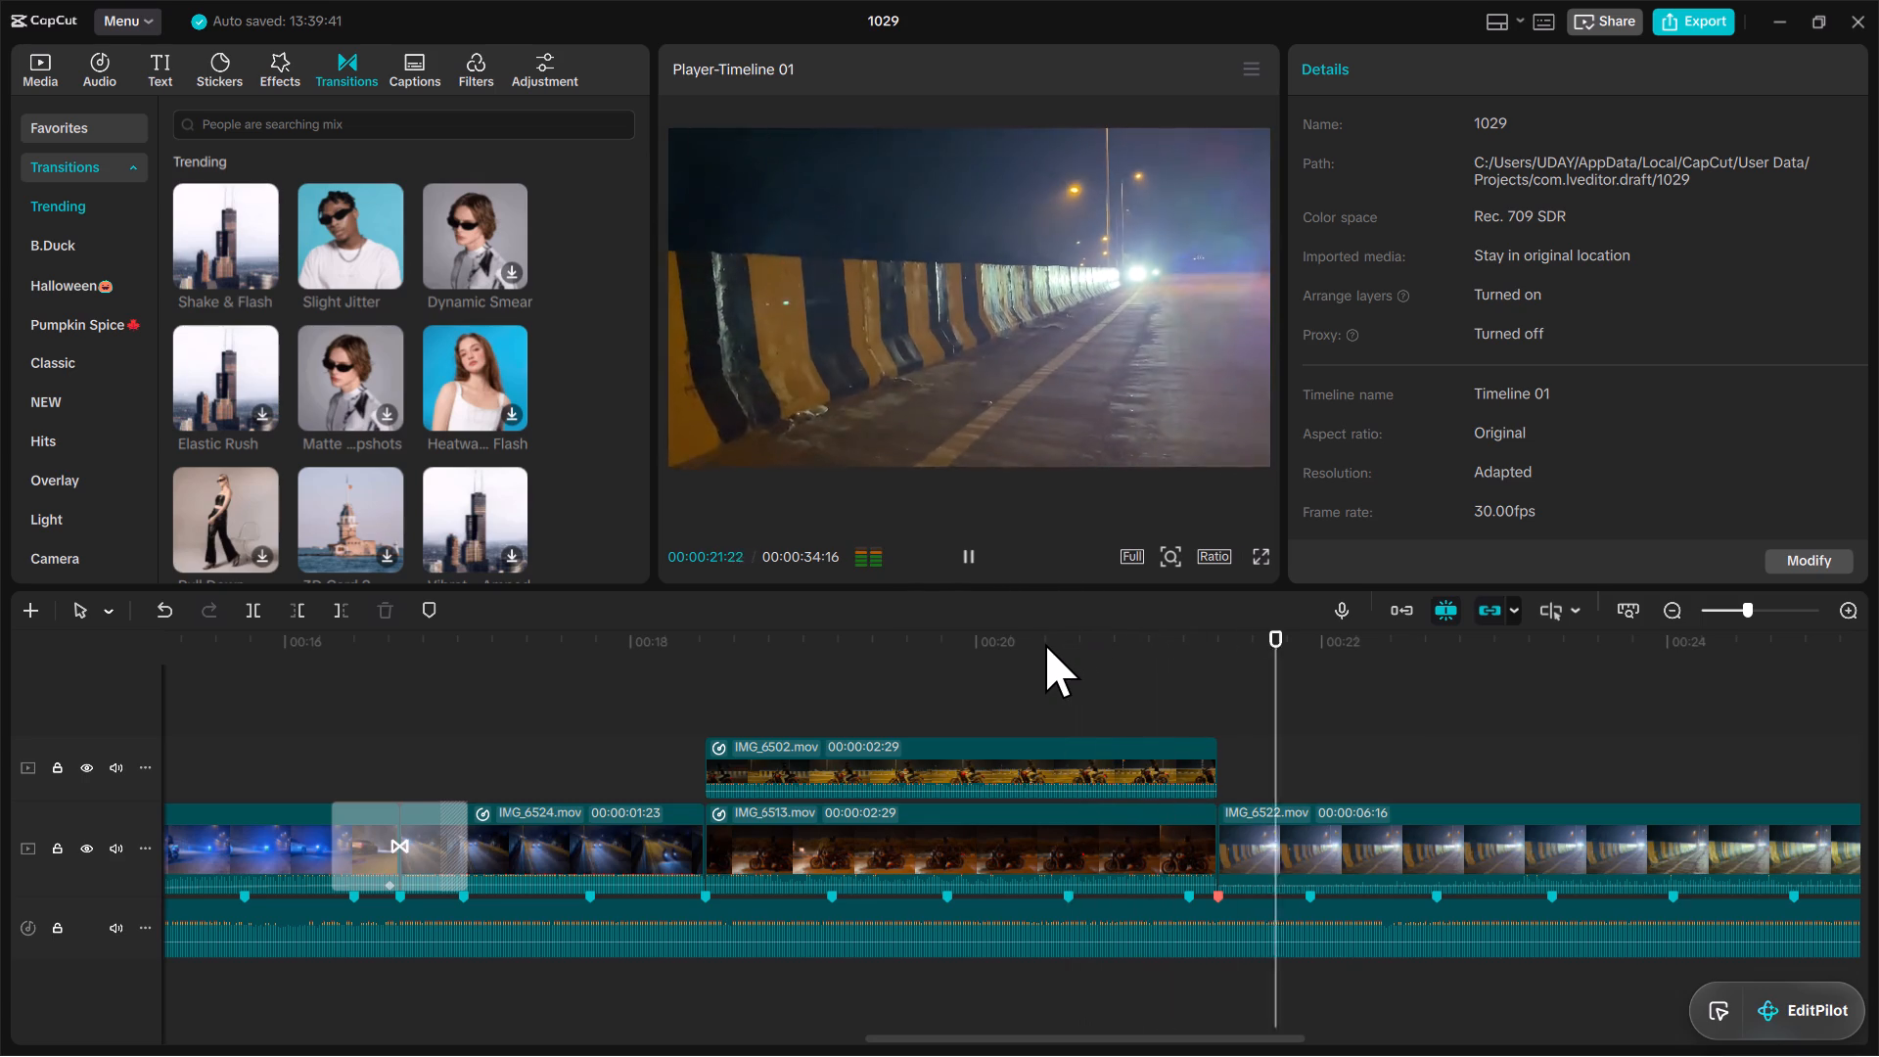
pyautogui.press('space')
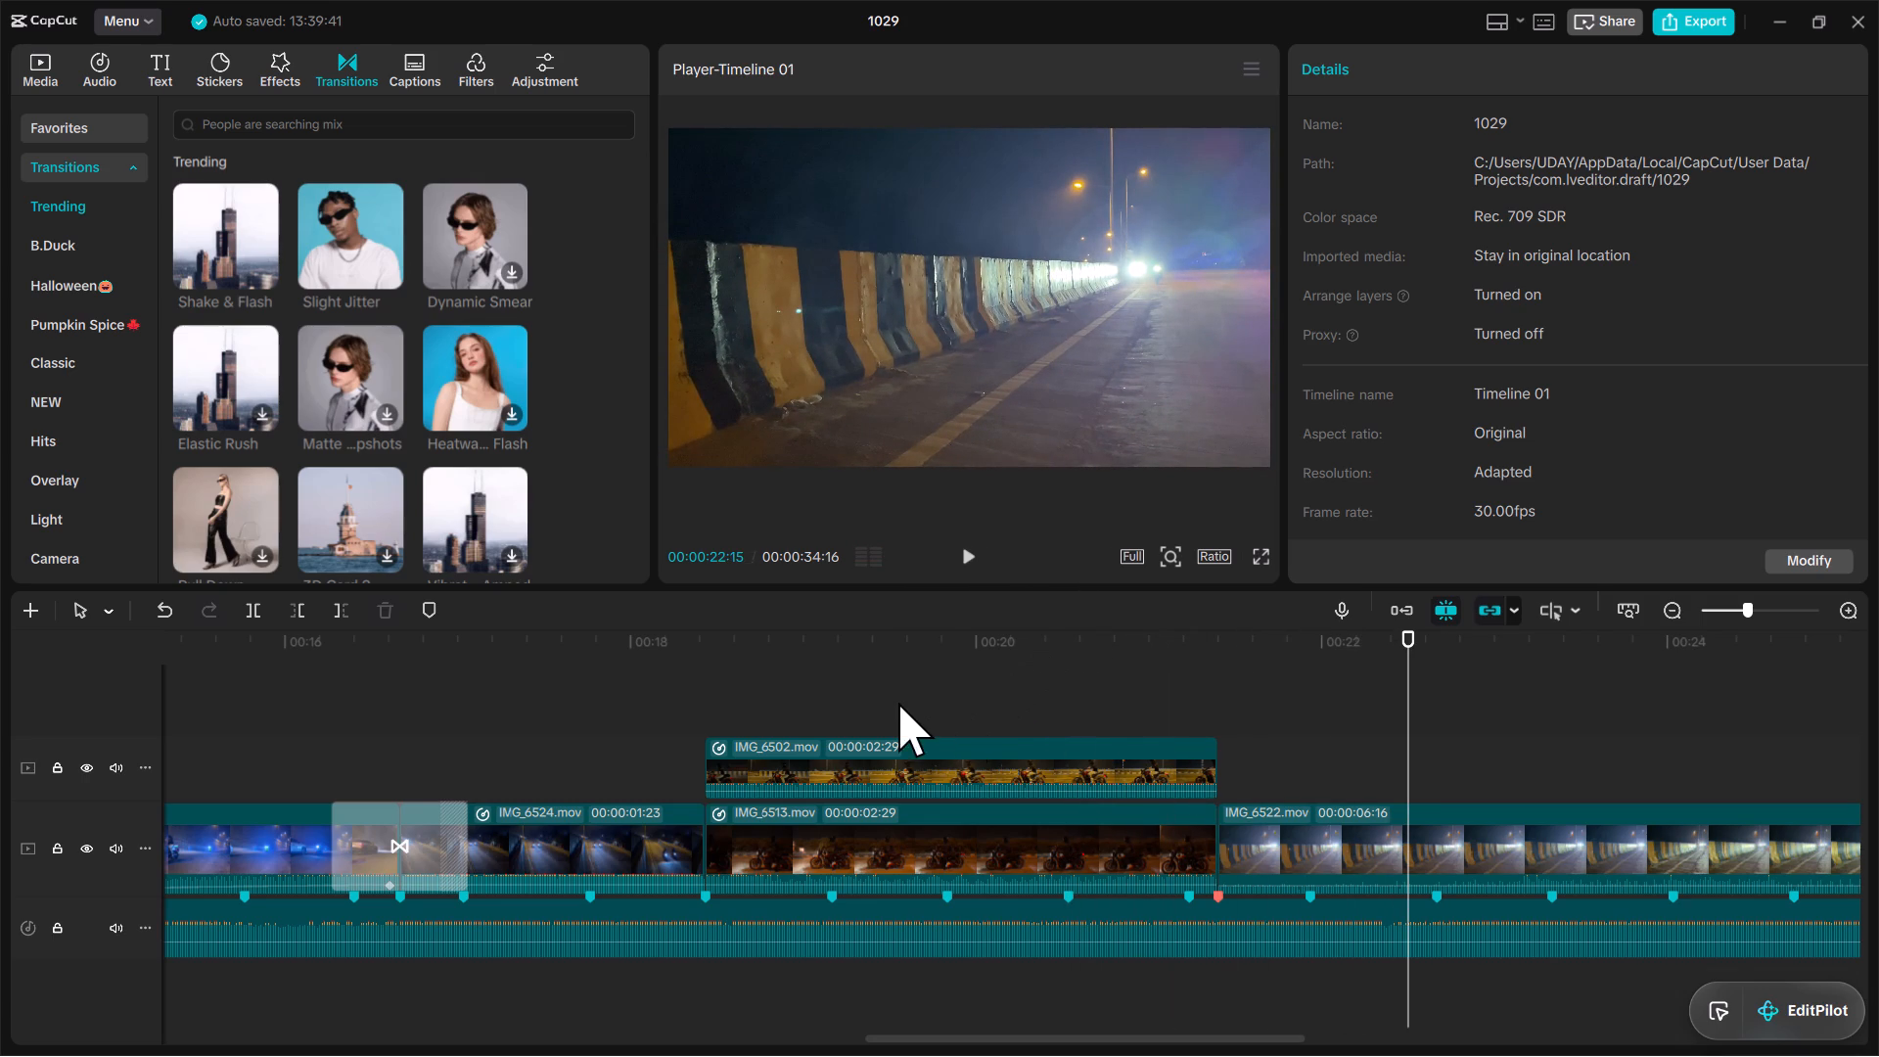
# Review the edit from the transition before IMG_6524.mov through the end of IMG_6508.mov.
pyautogui.click(692, 667)
pyautogui.moveTo(690, 666); pyautogui.dragTo(772, 691)
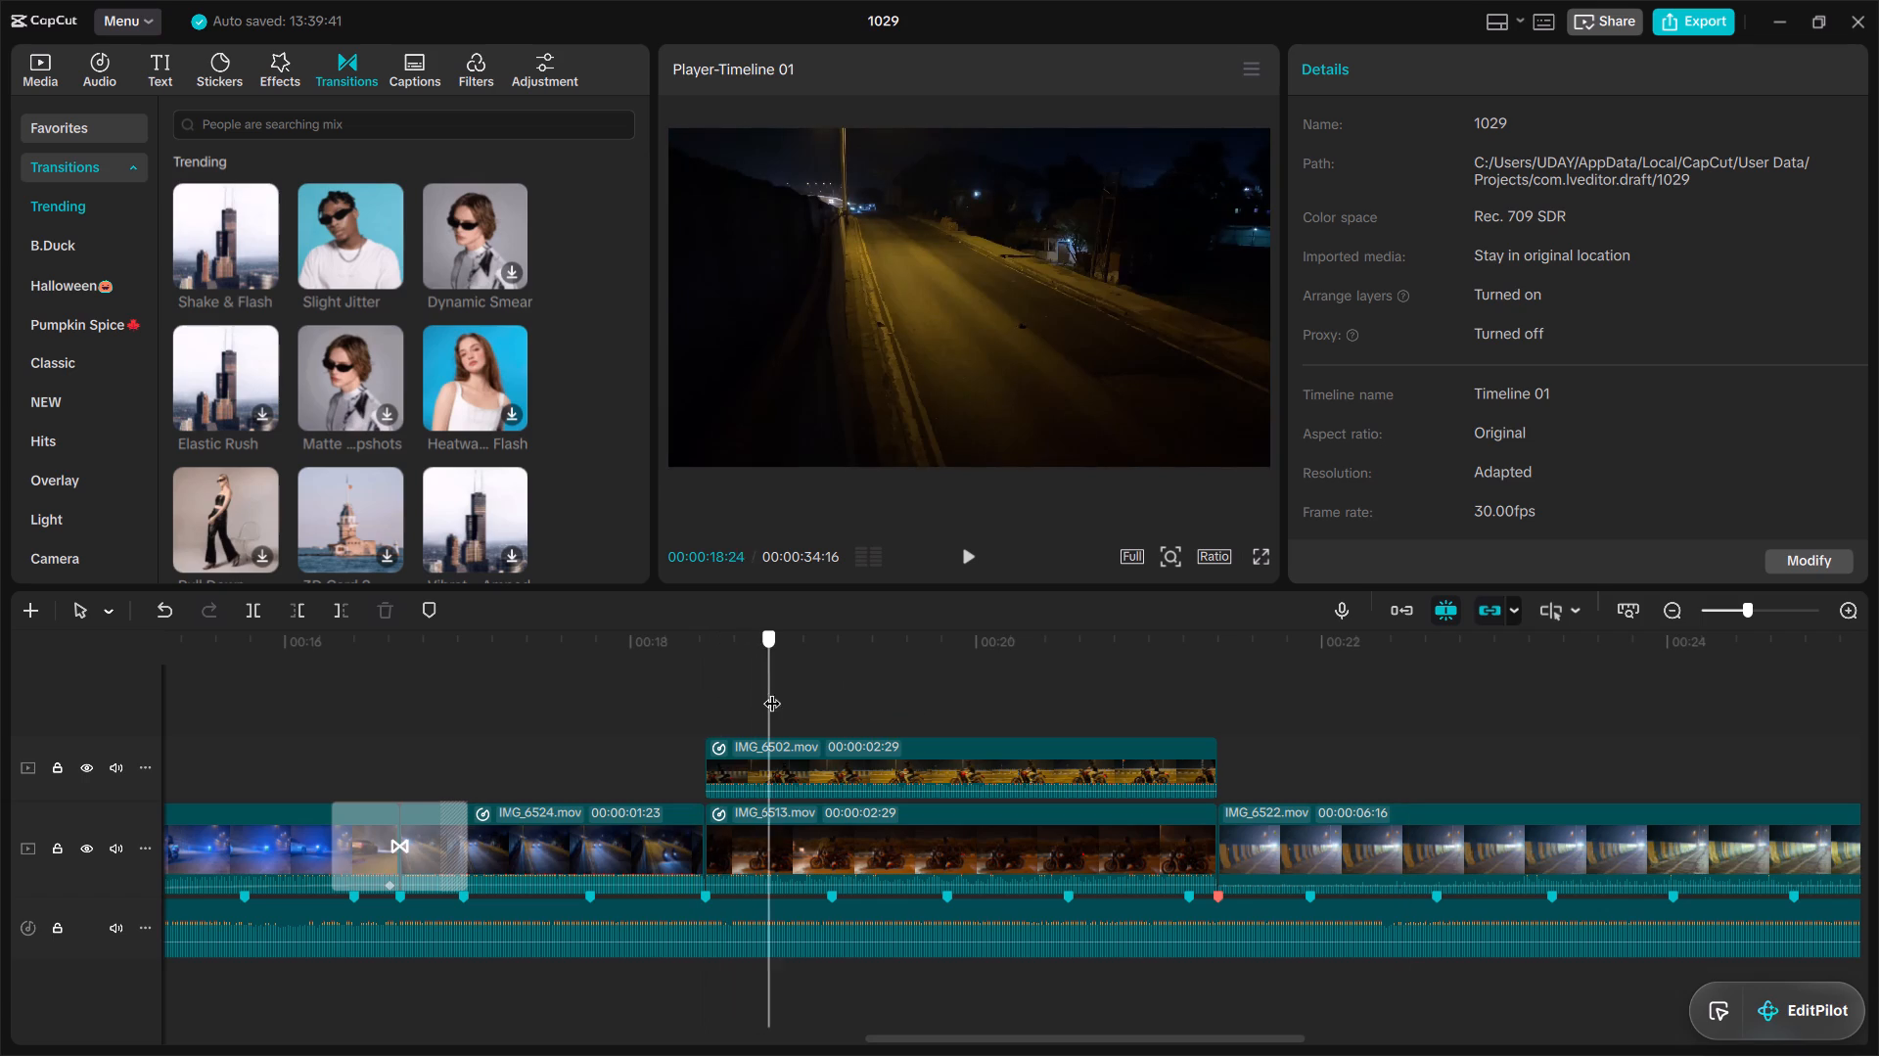
pyautogui.moveTo(772, 691); pyautogui.dragTo(819, 683)
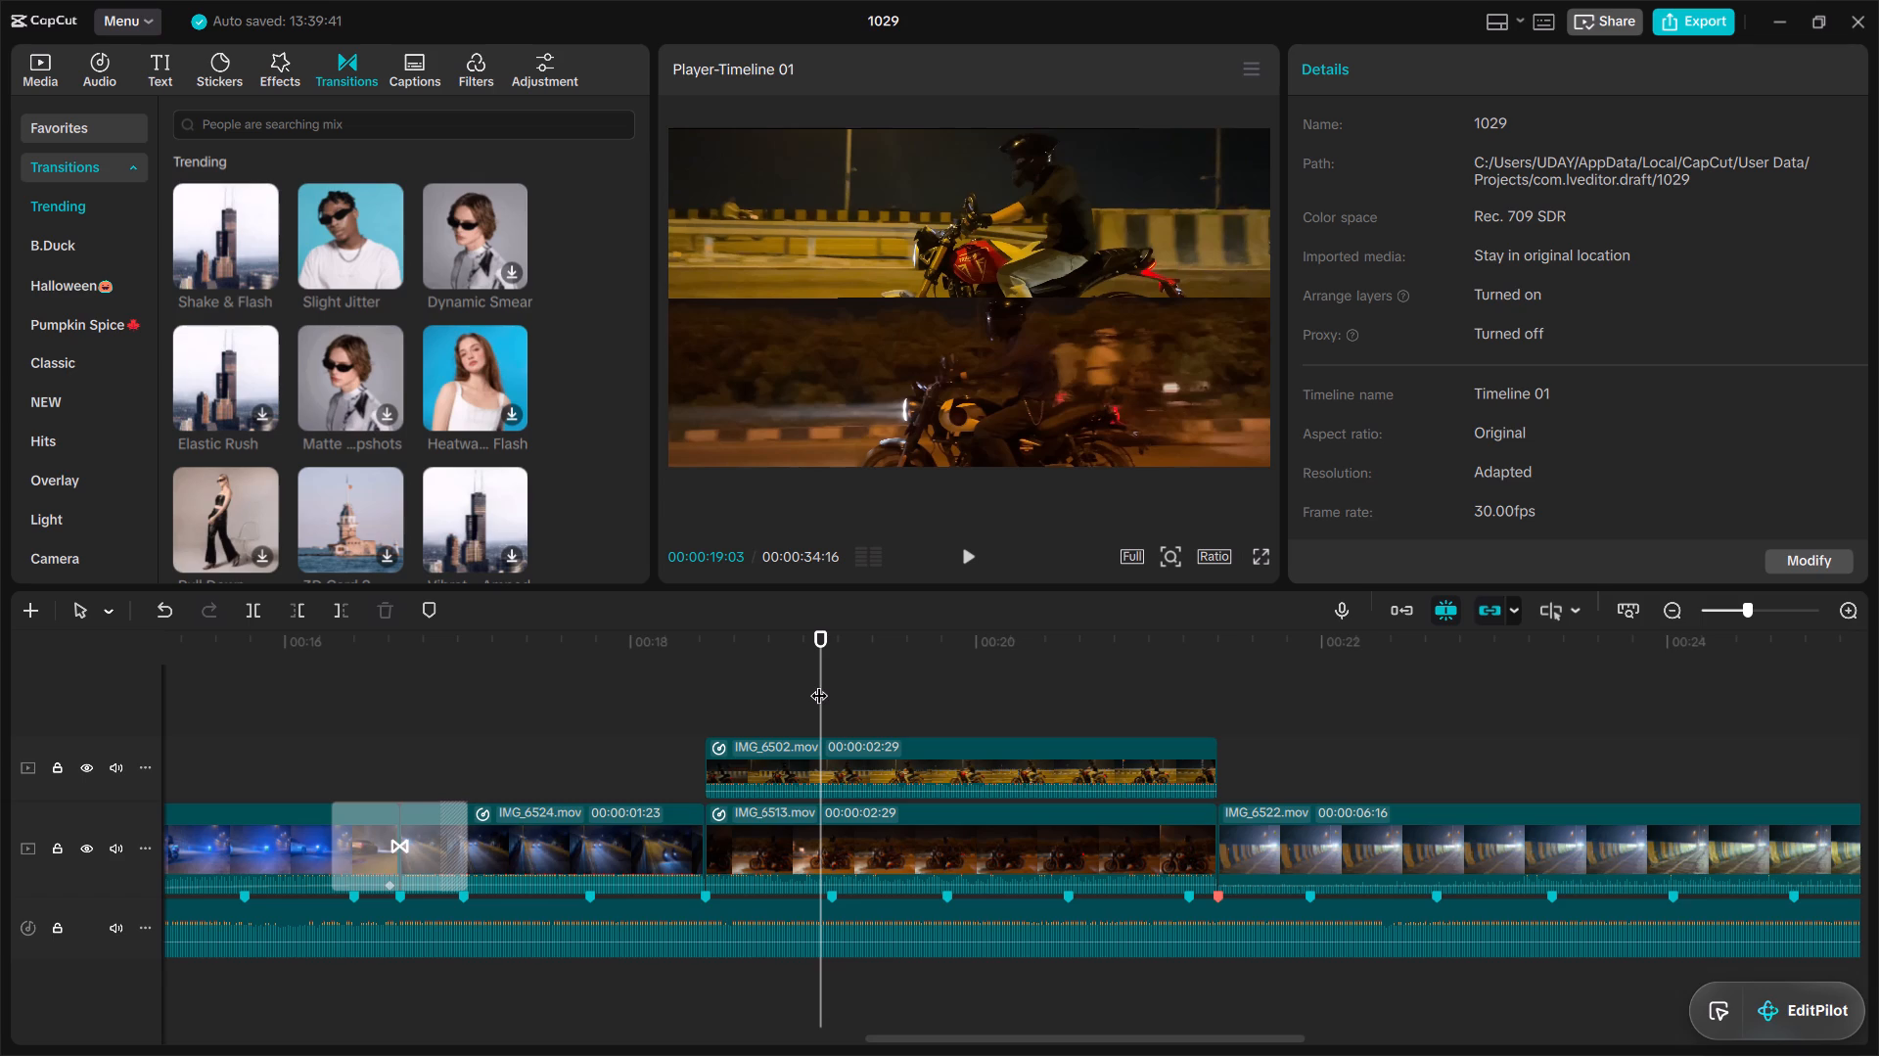
pyautogui.moveTo(819, 683); pyautogui.dragTo(475, 713)
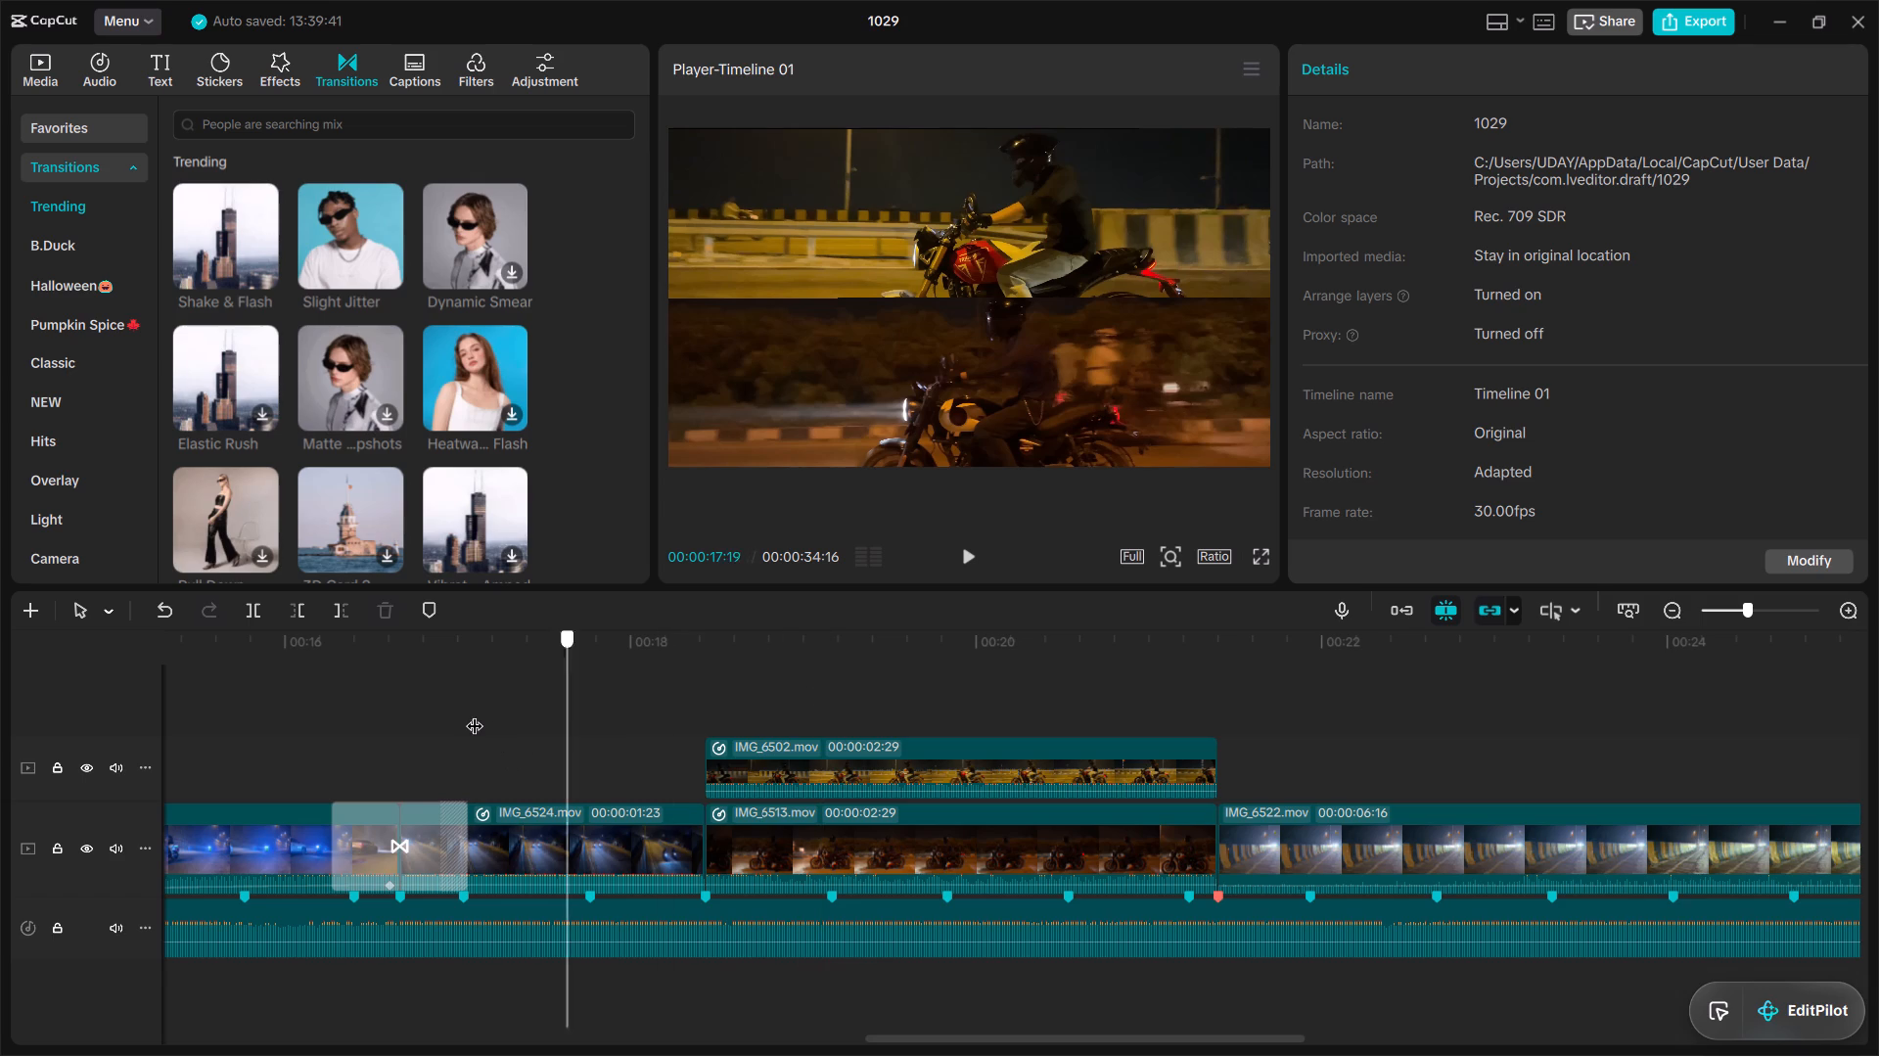
pyautogui.moveTo(475, 713); pyautogui.dragTo(466, 713)
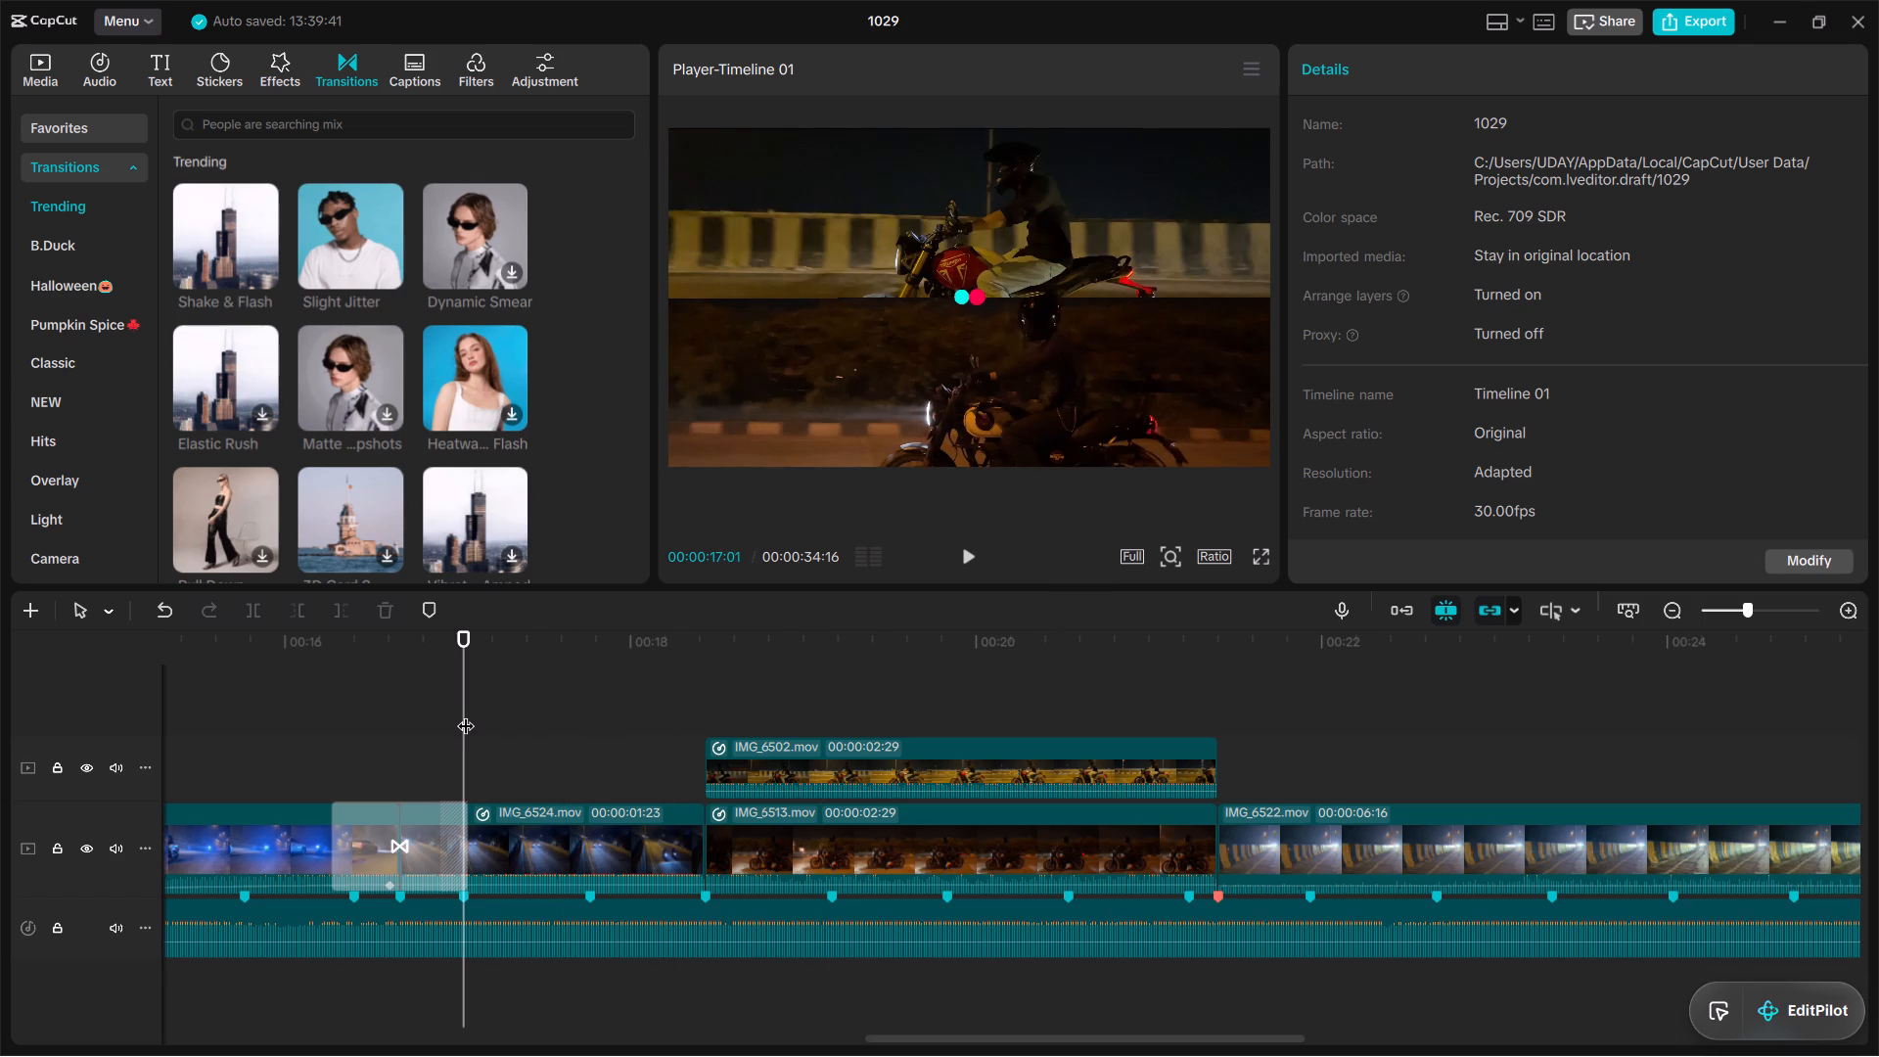
pyautogui.press('space')
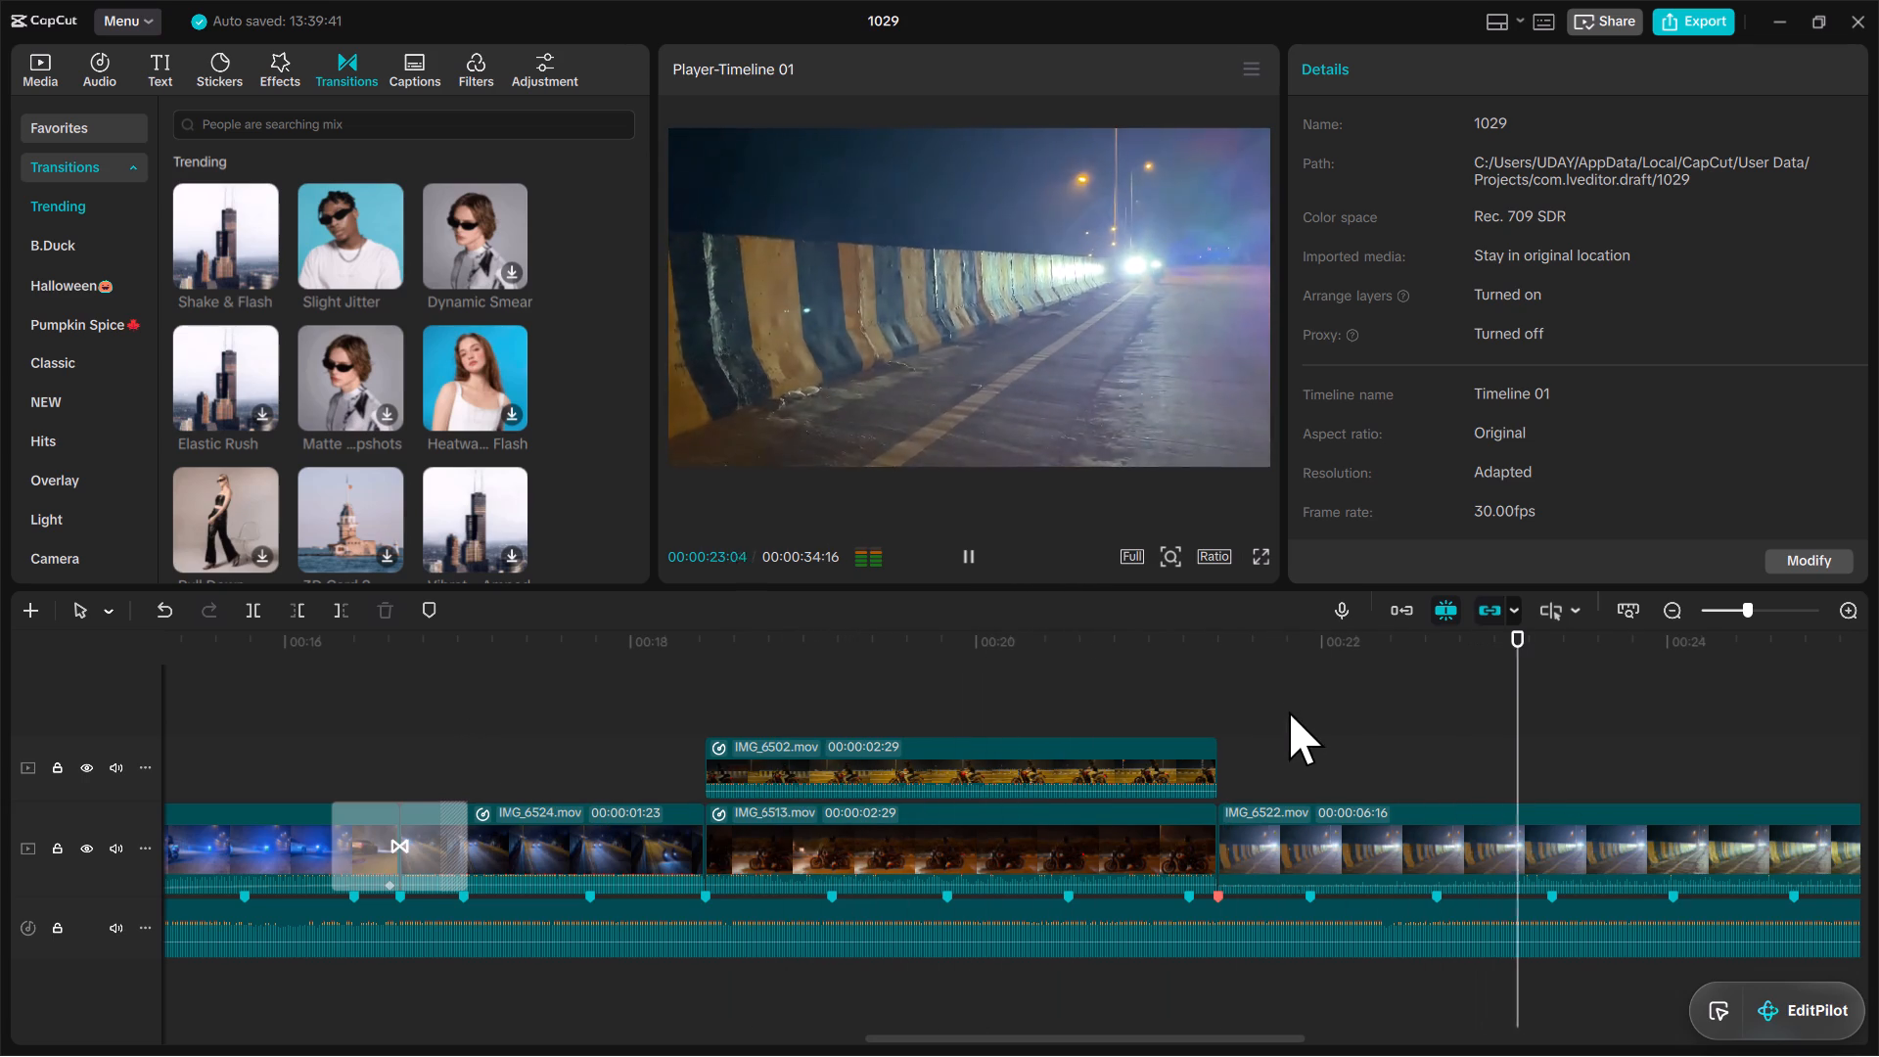
pyautogui.click(1384, 703)
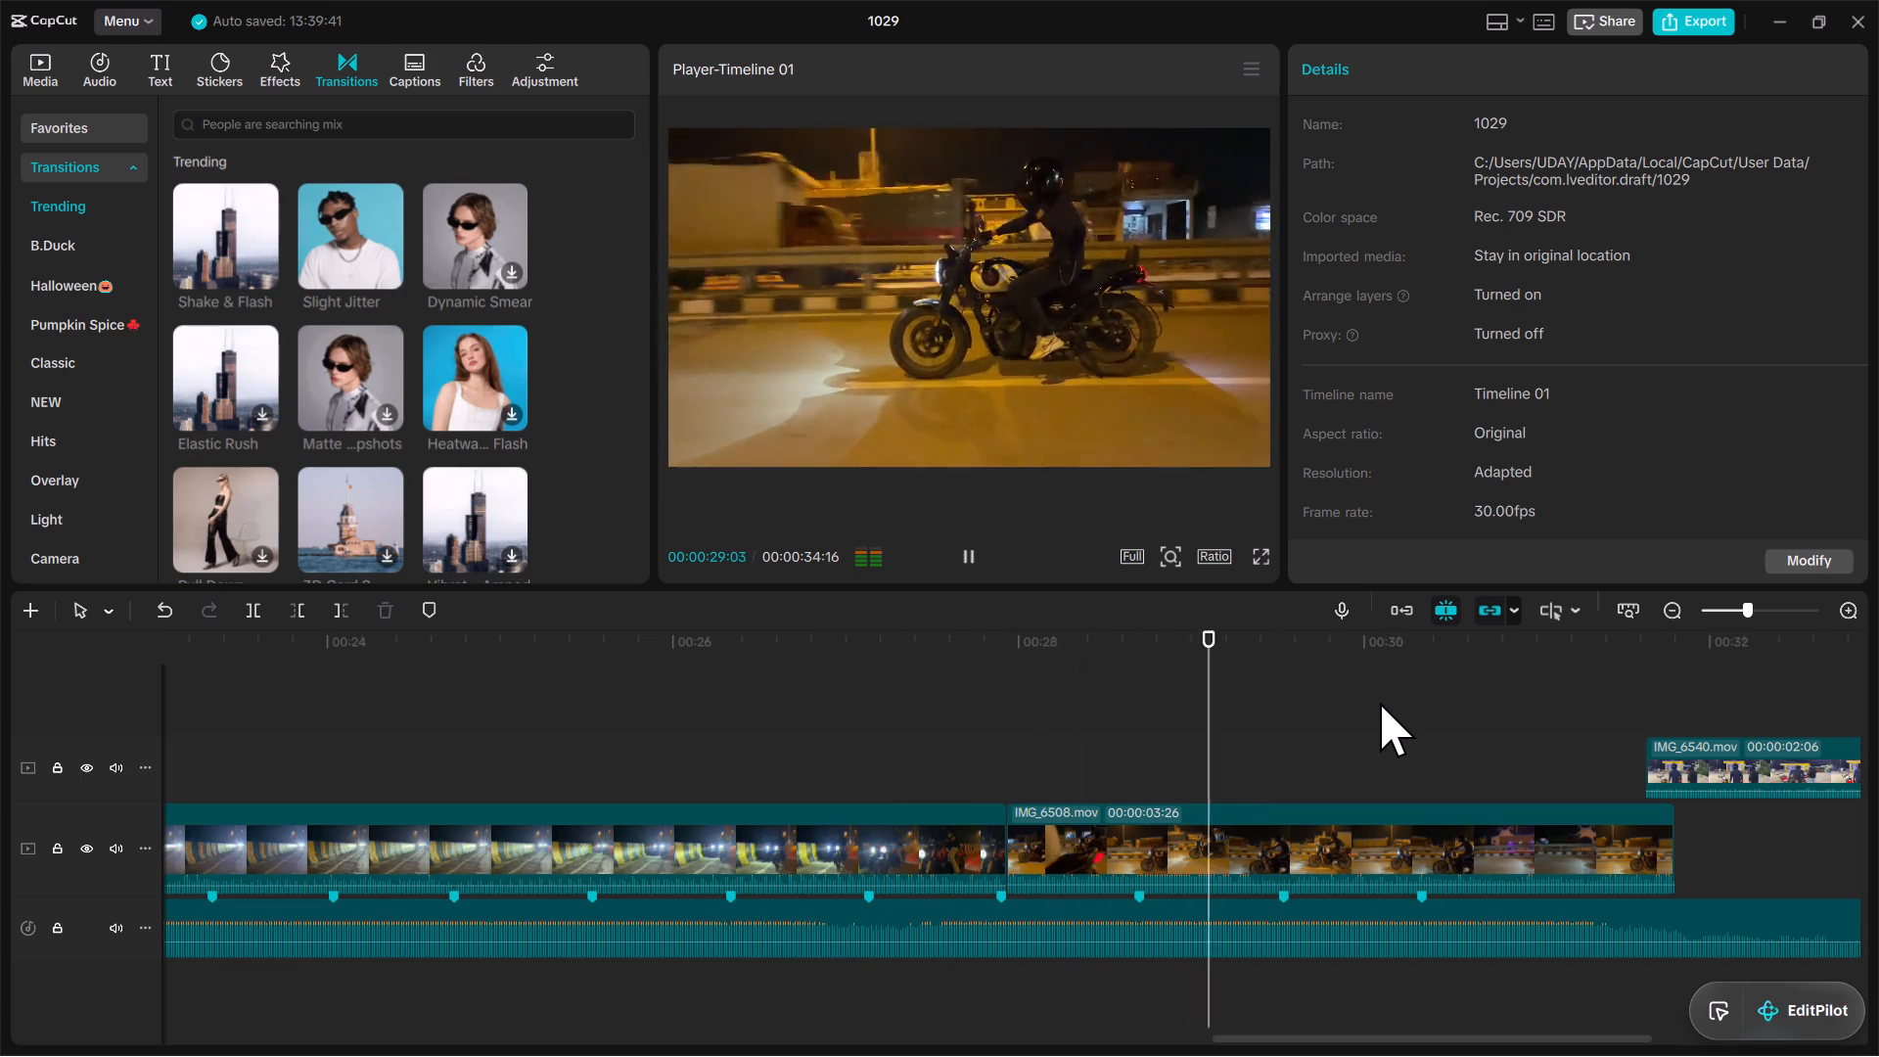
pyautogui.press('space')
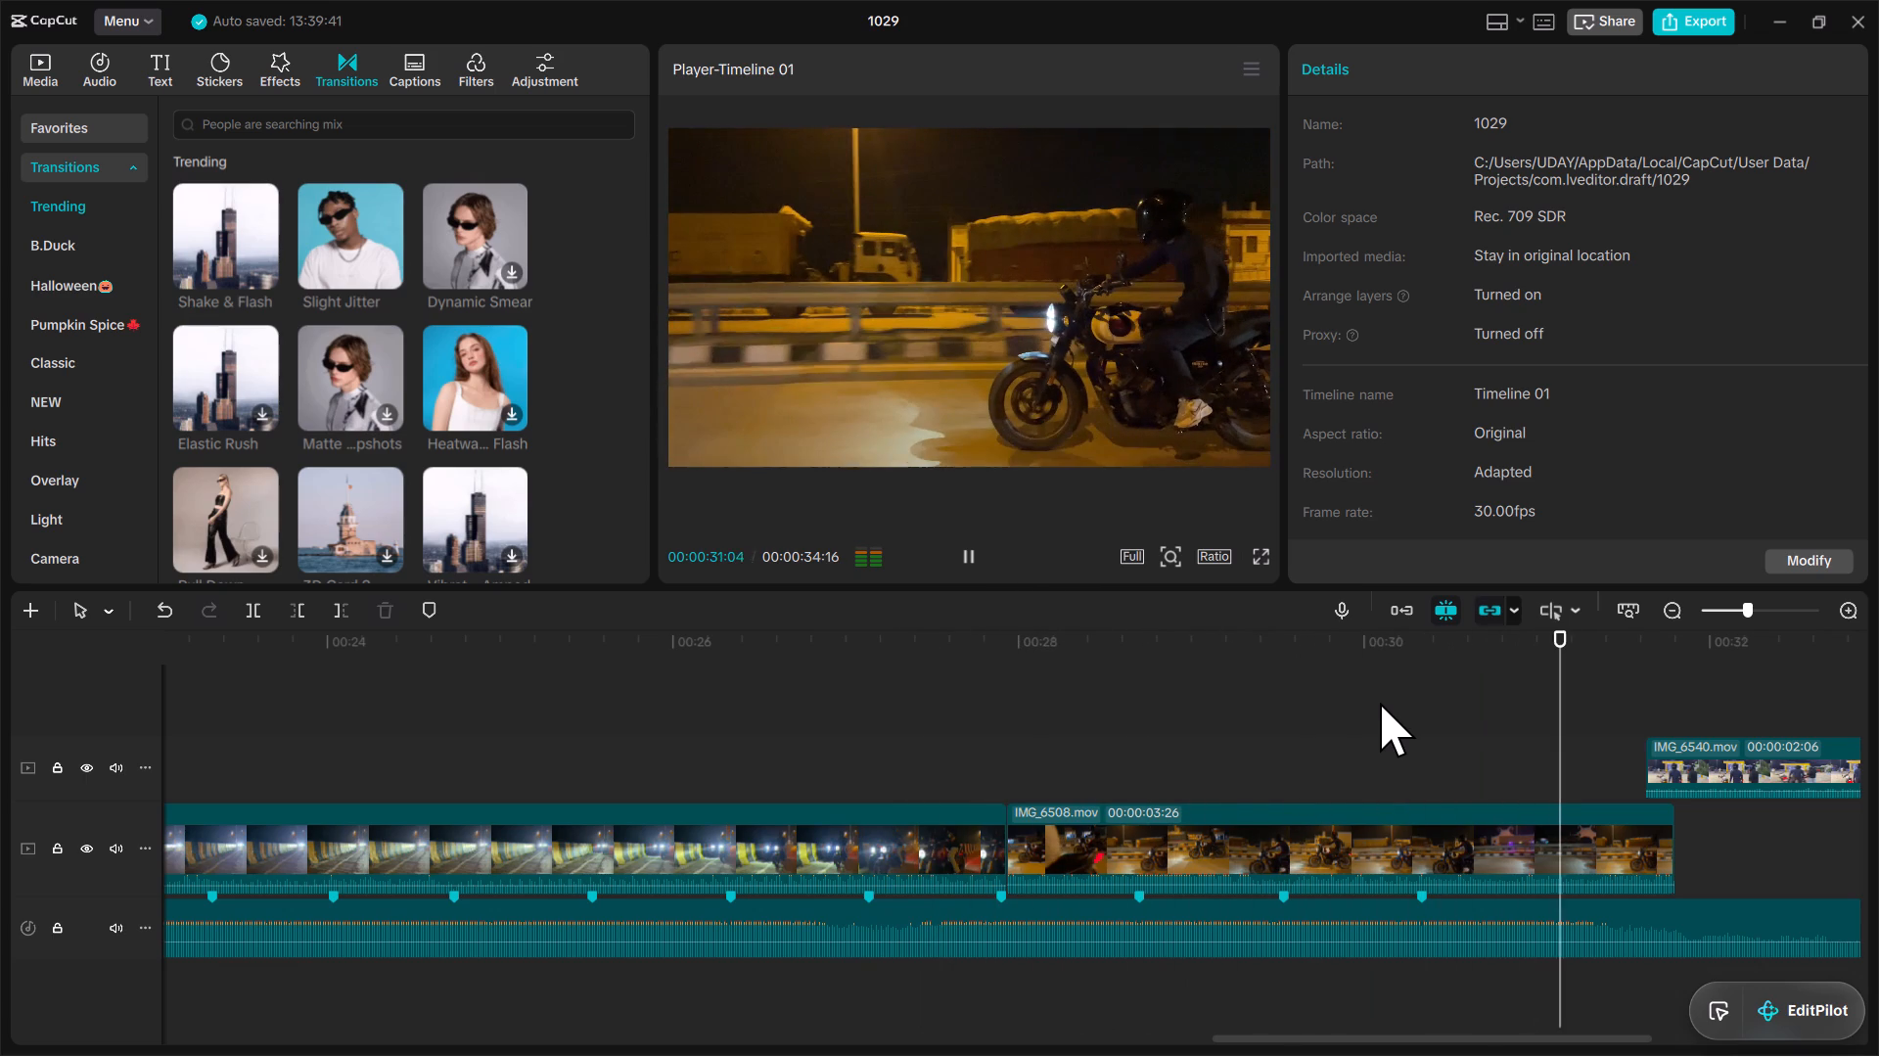
# Lift IMG_6508.mov onto the overlay track and drop IMG_6540.mov onto the main video track.
pyautogui.moveTo(1329, 835); pyautogui.dragTo(905, 833)
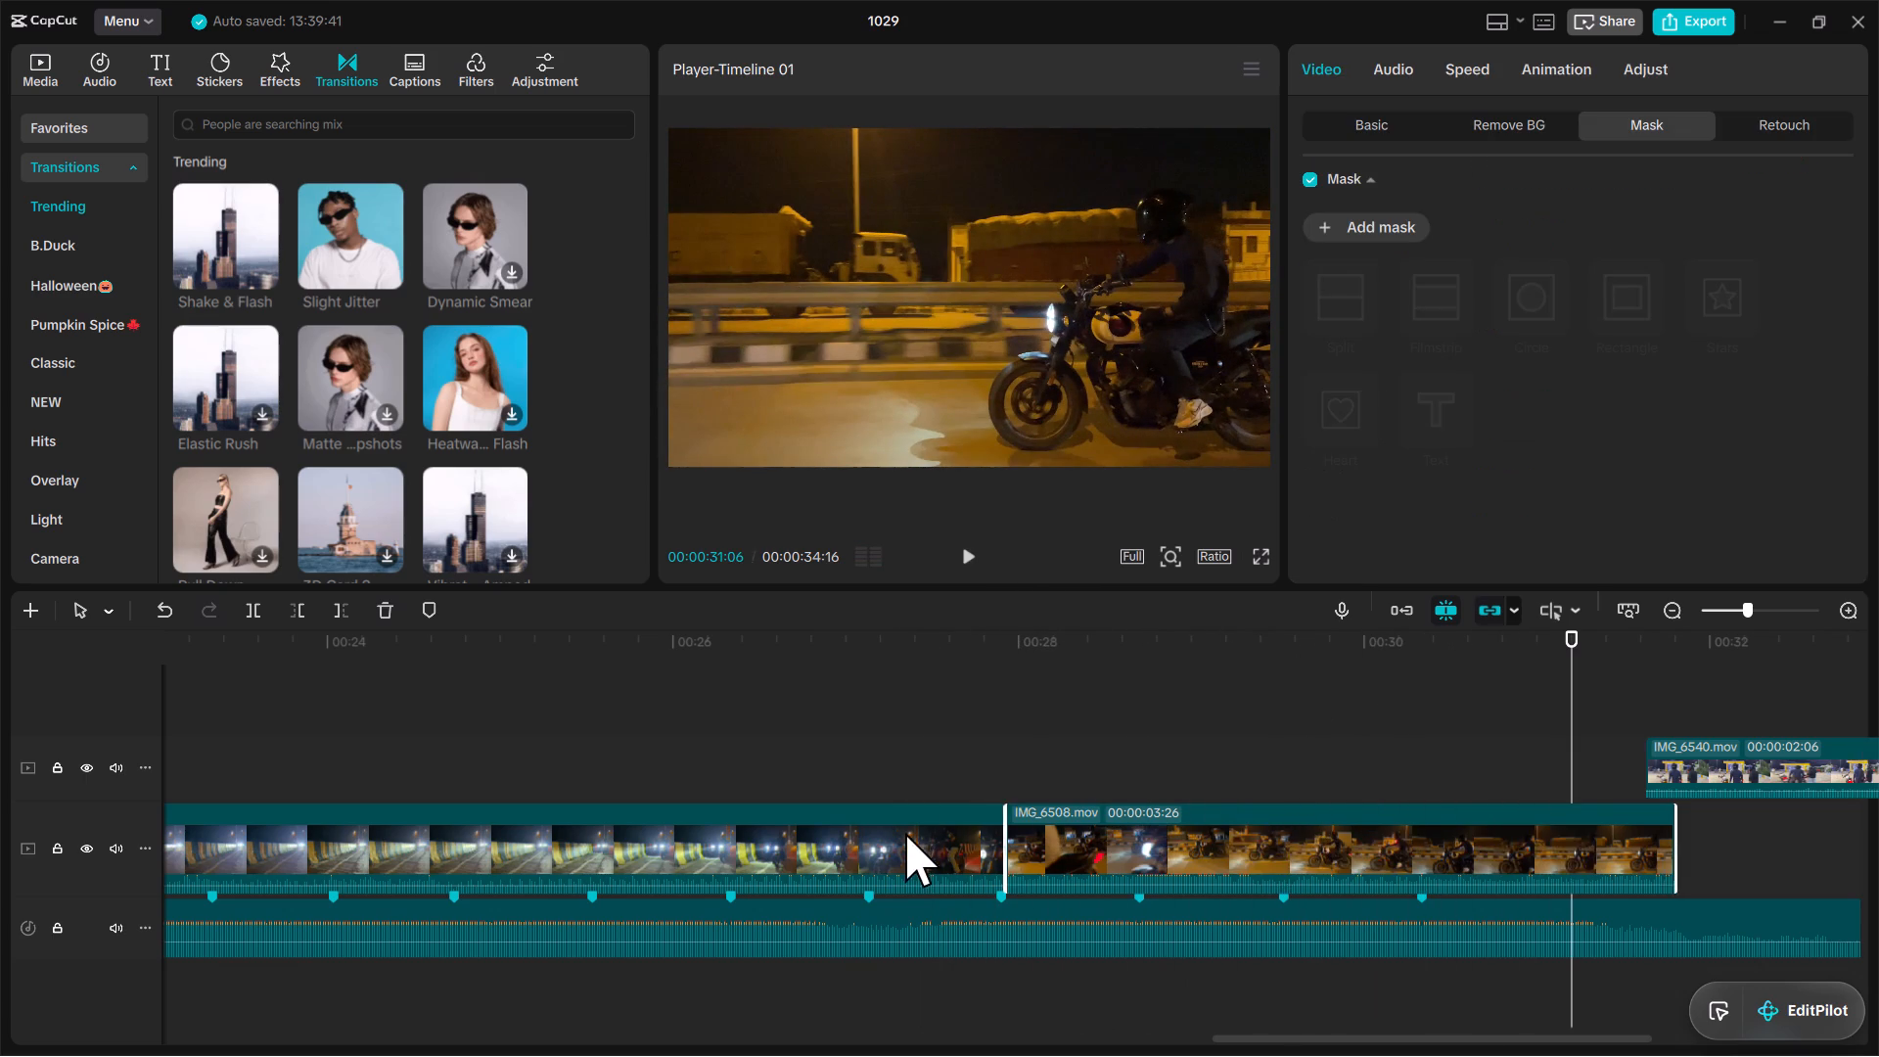
pyautogui.moveTo(905, 833); pyautogui.dragTo(1242, 868)
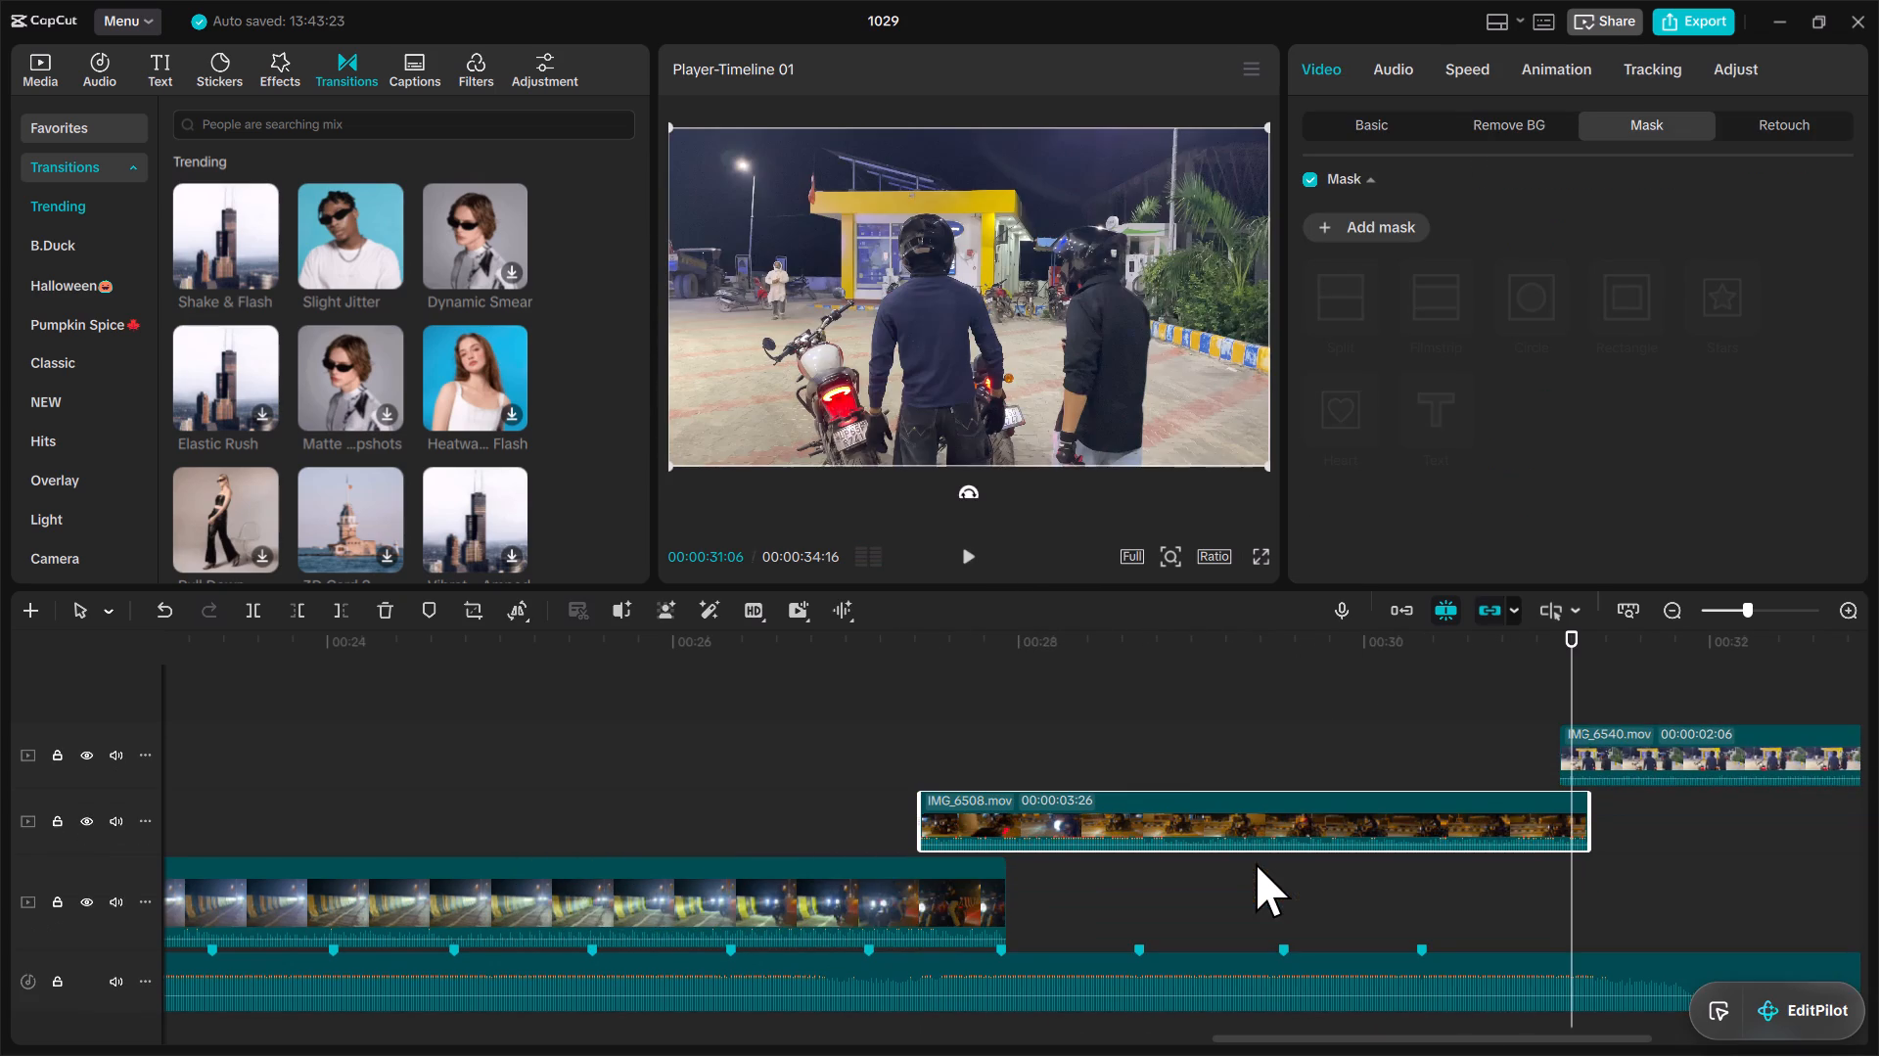
pyautogui.moveTo(1728, 755); pyautogui.dragTo(1771, 874)
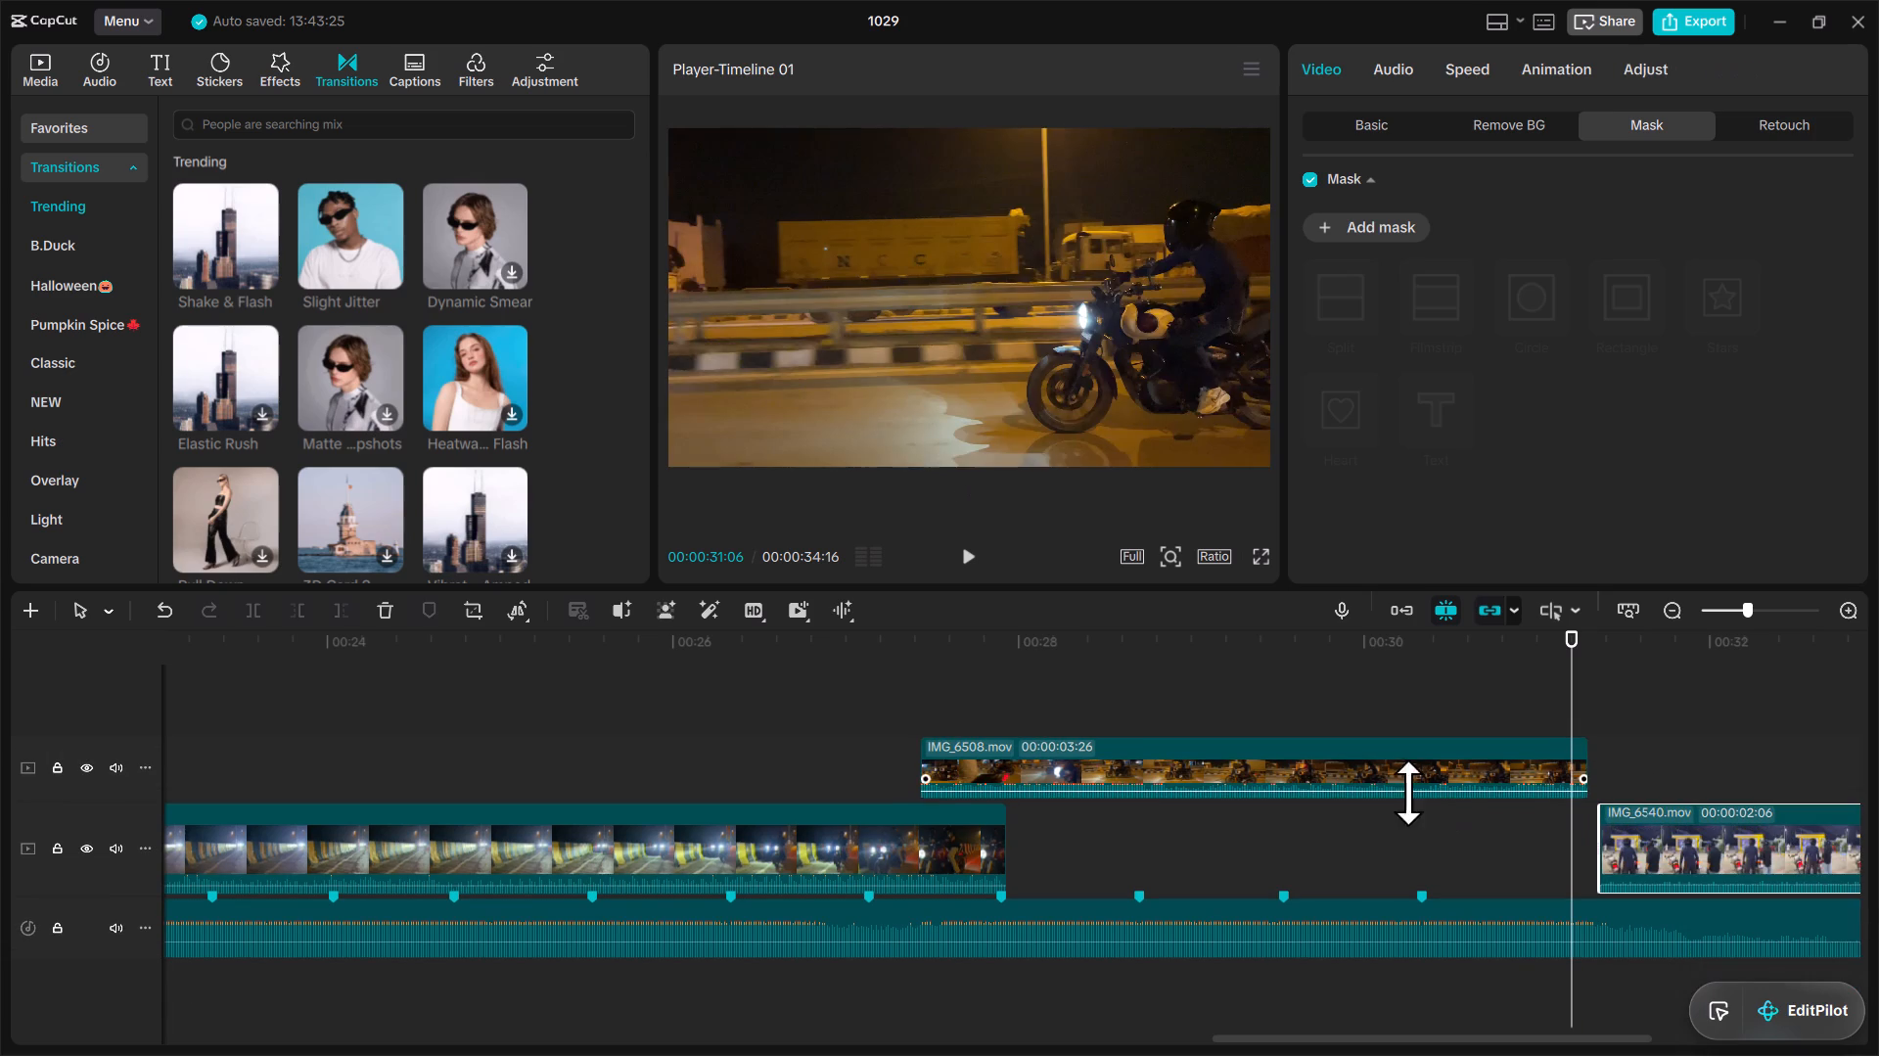
# Move IMG_6508.mov onto the main track after IMG_6513.mov, lifting IMG_6522.mov to an overlay track to make room.
pyautogui.moveTo(1387, 777); pyautogui.dragTo(520, 861)
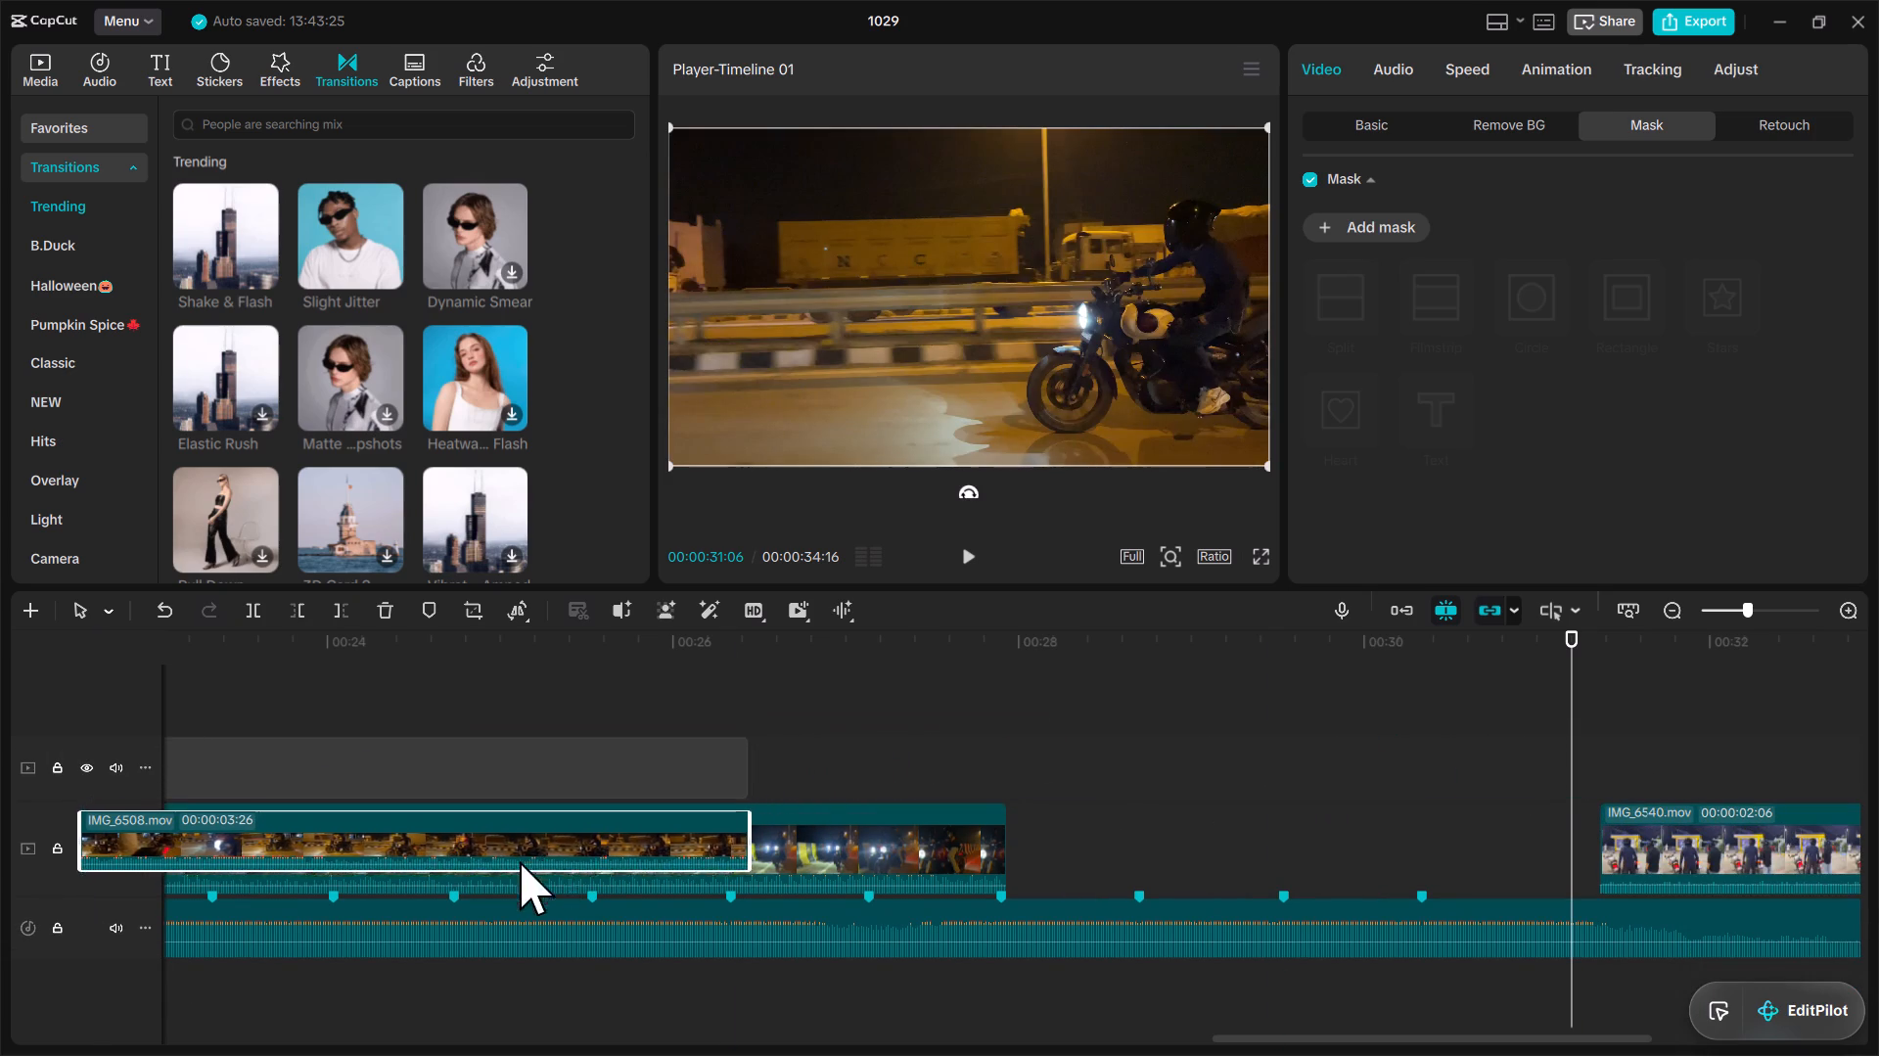
pyautogui.moveTo(520, 861); pyautogui.dragTo(52, 754)
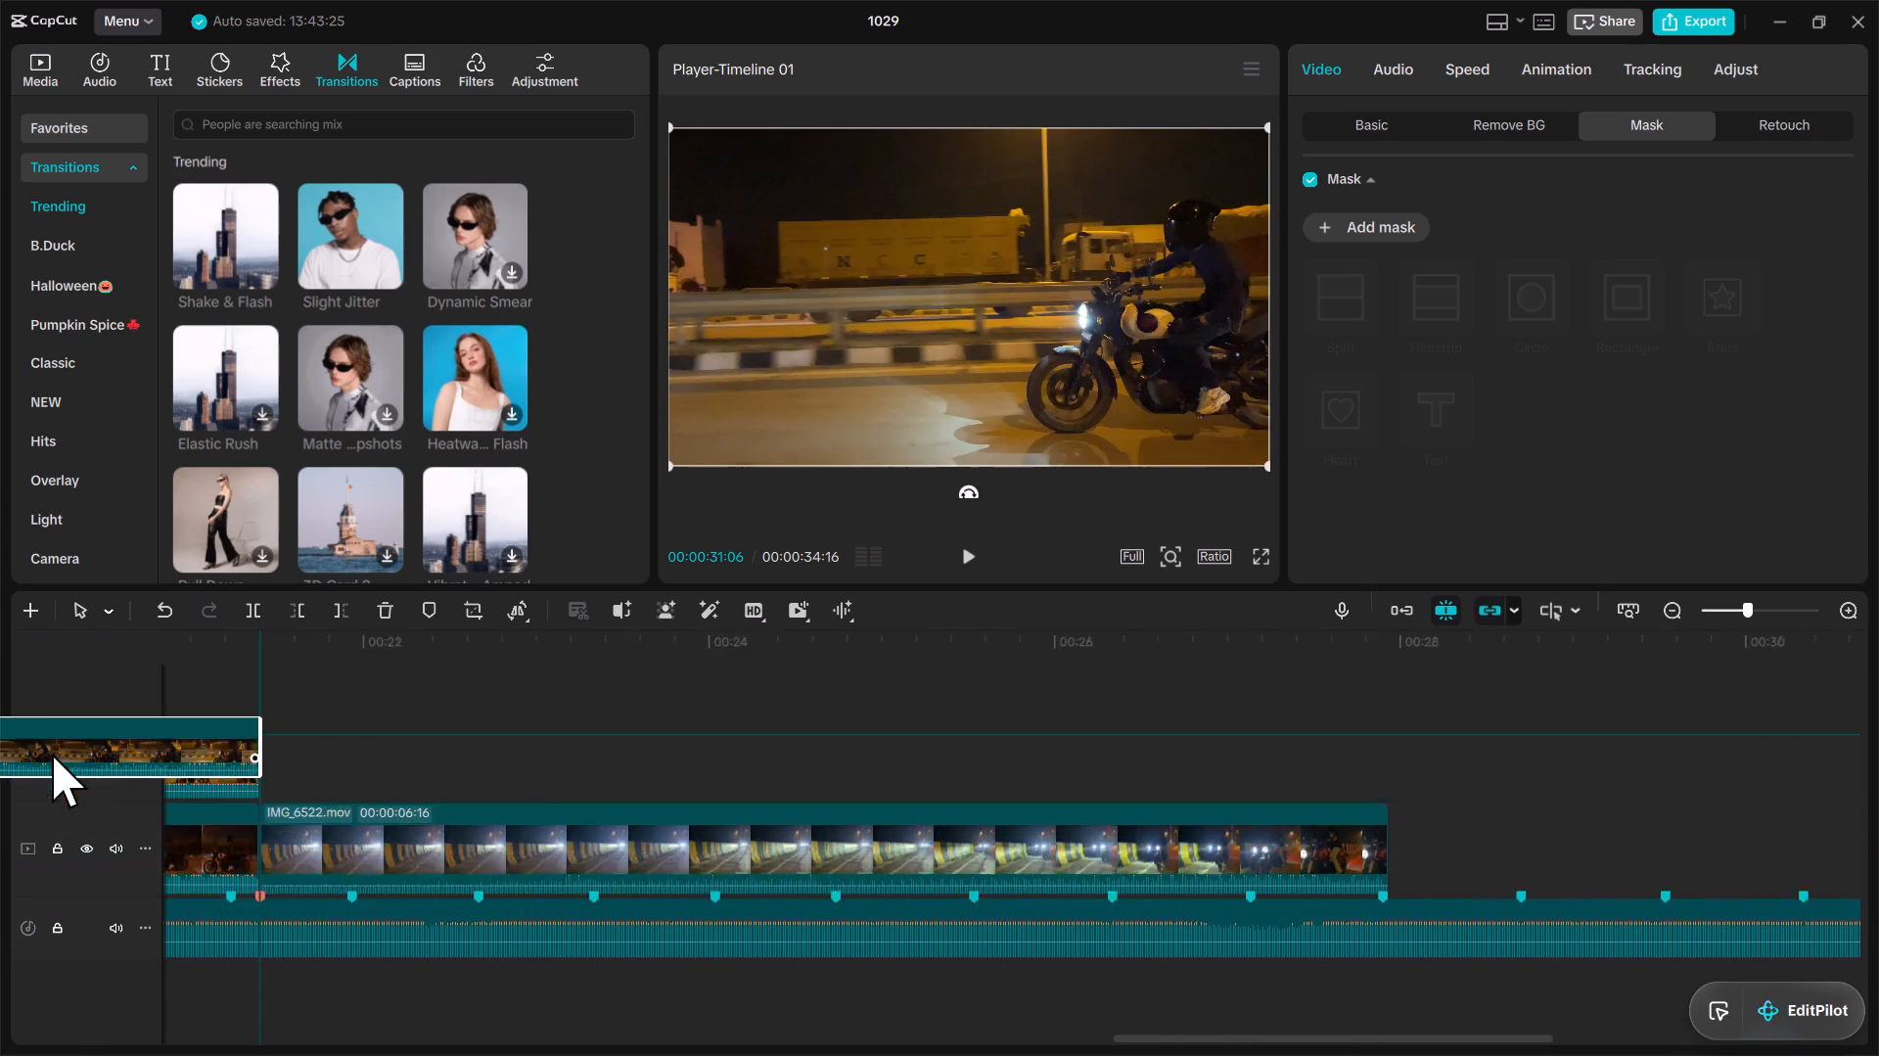
pyautogui.moveTo(52, 754); pyautogui.dragTo(937, 821)
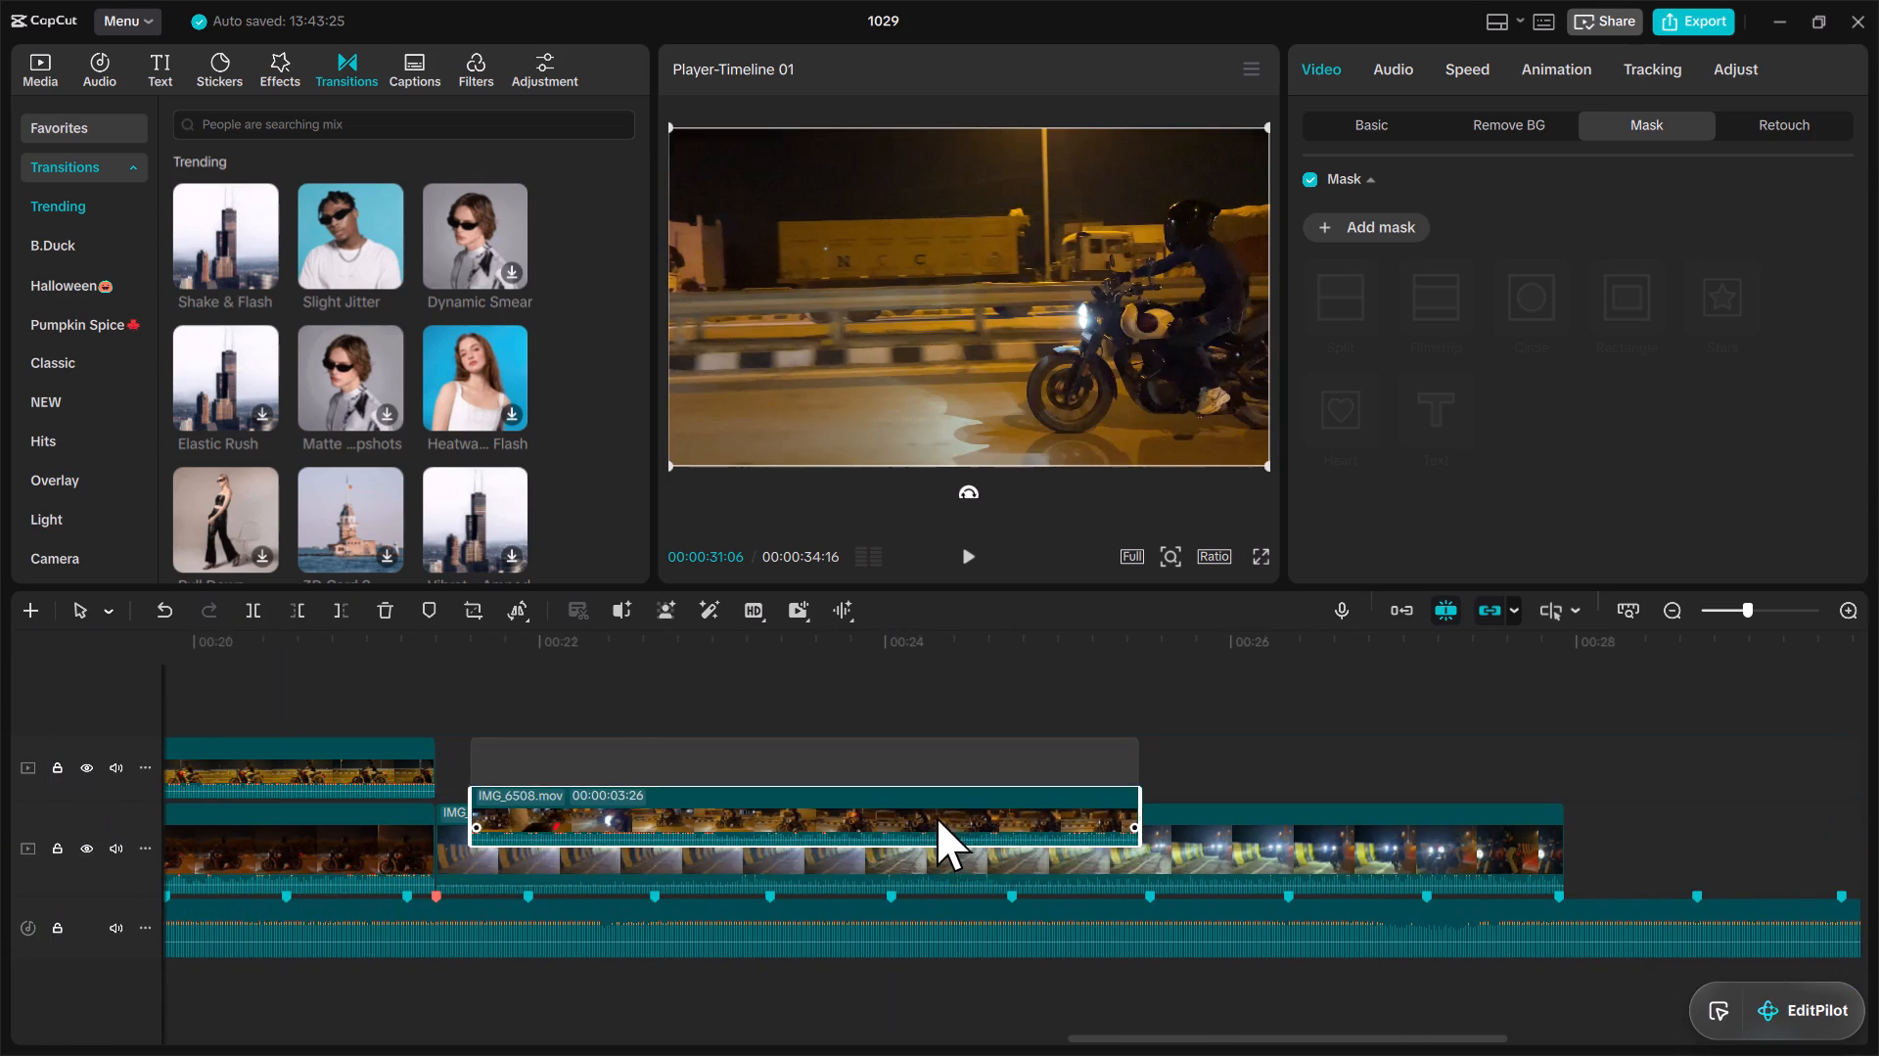
pyautogui.moveTo(871, 830); pyautogui.dragTo(1073, 846)
pyautogui.moveTo(1022, 775); pyautogui.dragTo(669, 839)
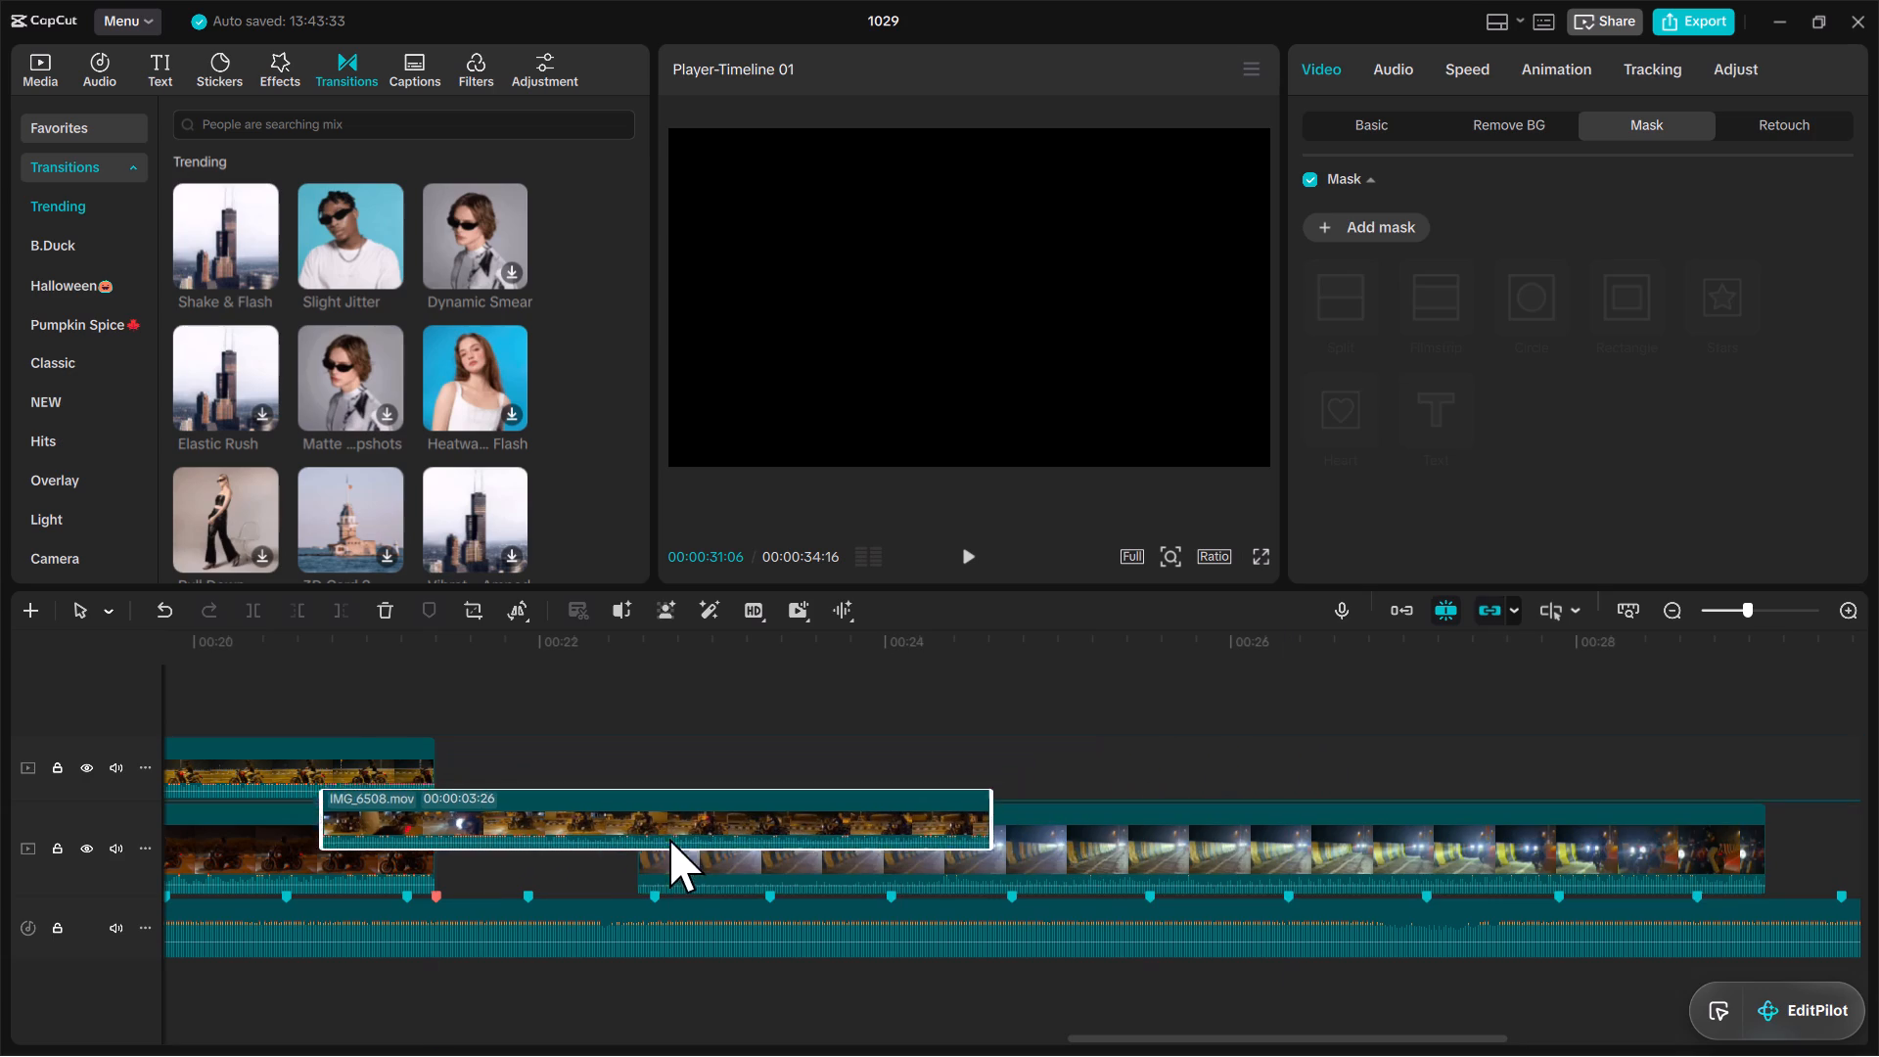
pyautogui.moveTo(669, 839); pyautogui.dragTo(681, 873)
pyautogui.moveTo(675, 828); pyautogui.dragTo(680, 906)
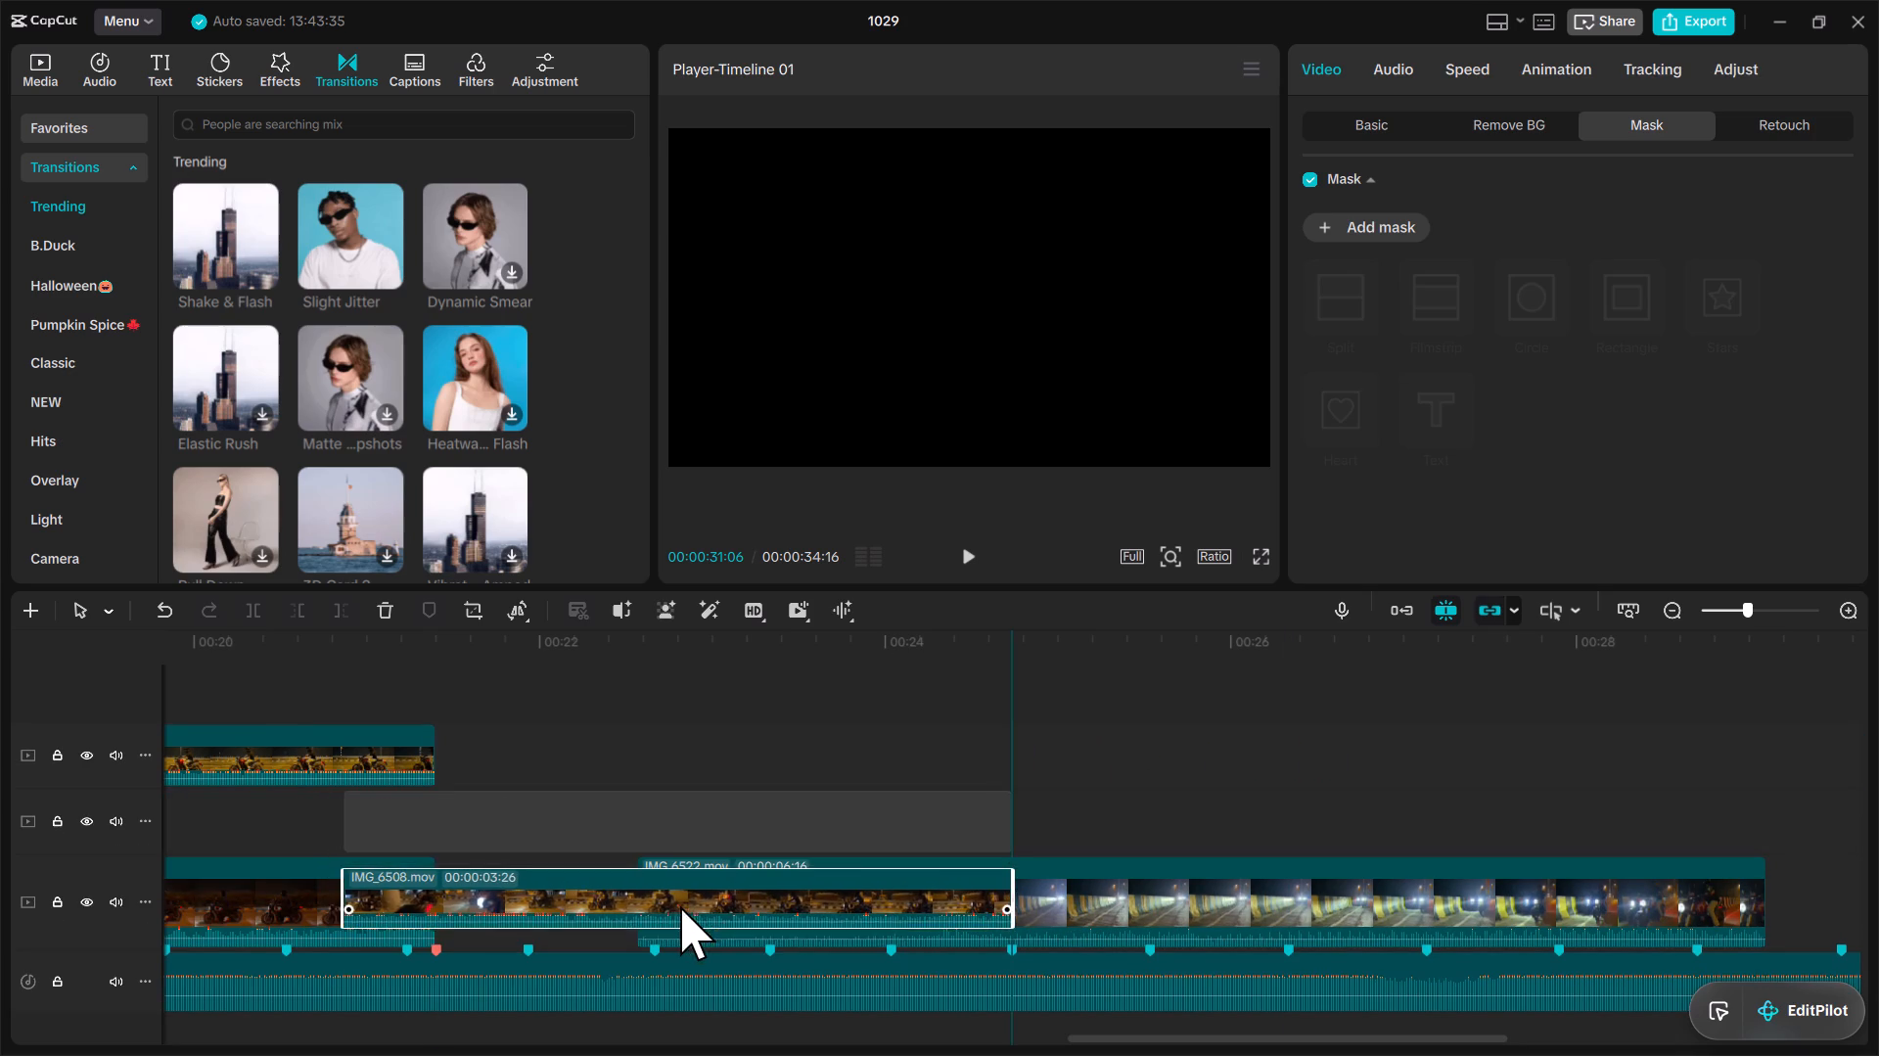
pyautogui.moveTo(680, 906); pyautogui.dragTo(684, 923)
pyautogui.moveTo(785, 911); pyautogui.dragTo(1227, 938)
pyautogui.moveTo(871, 809); pyautogui.dragTo(924, 898)
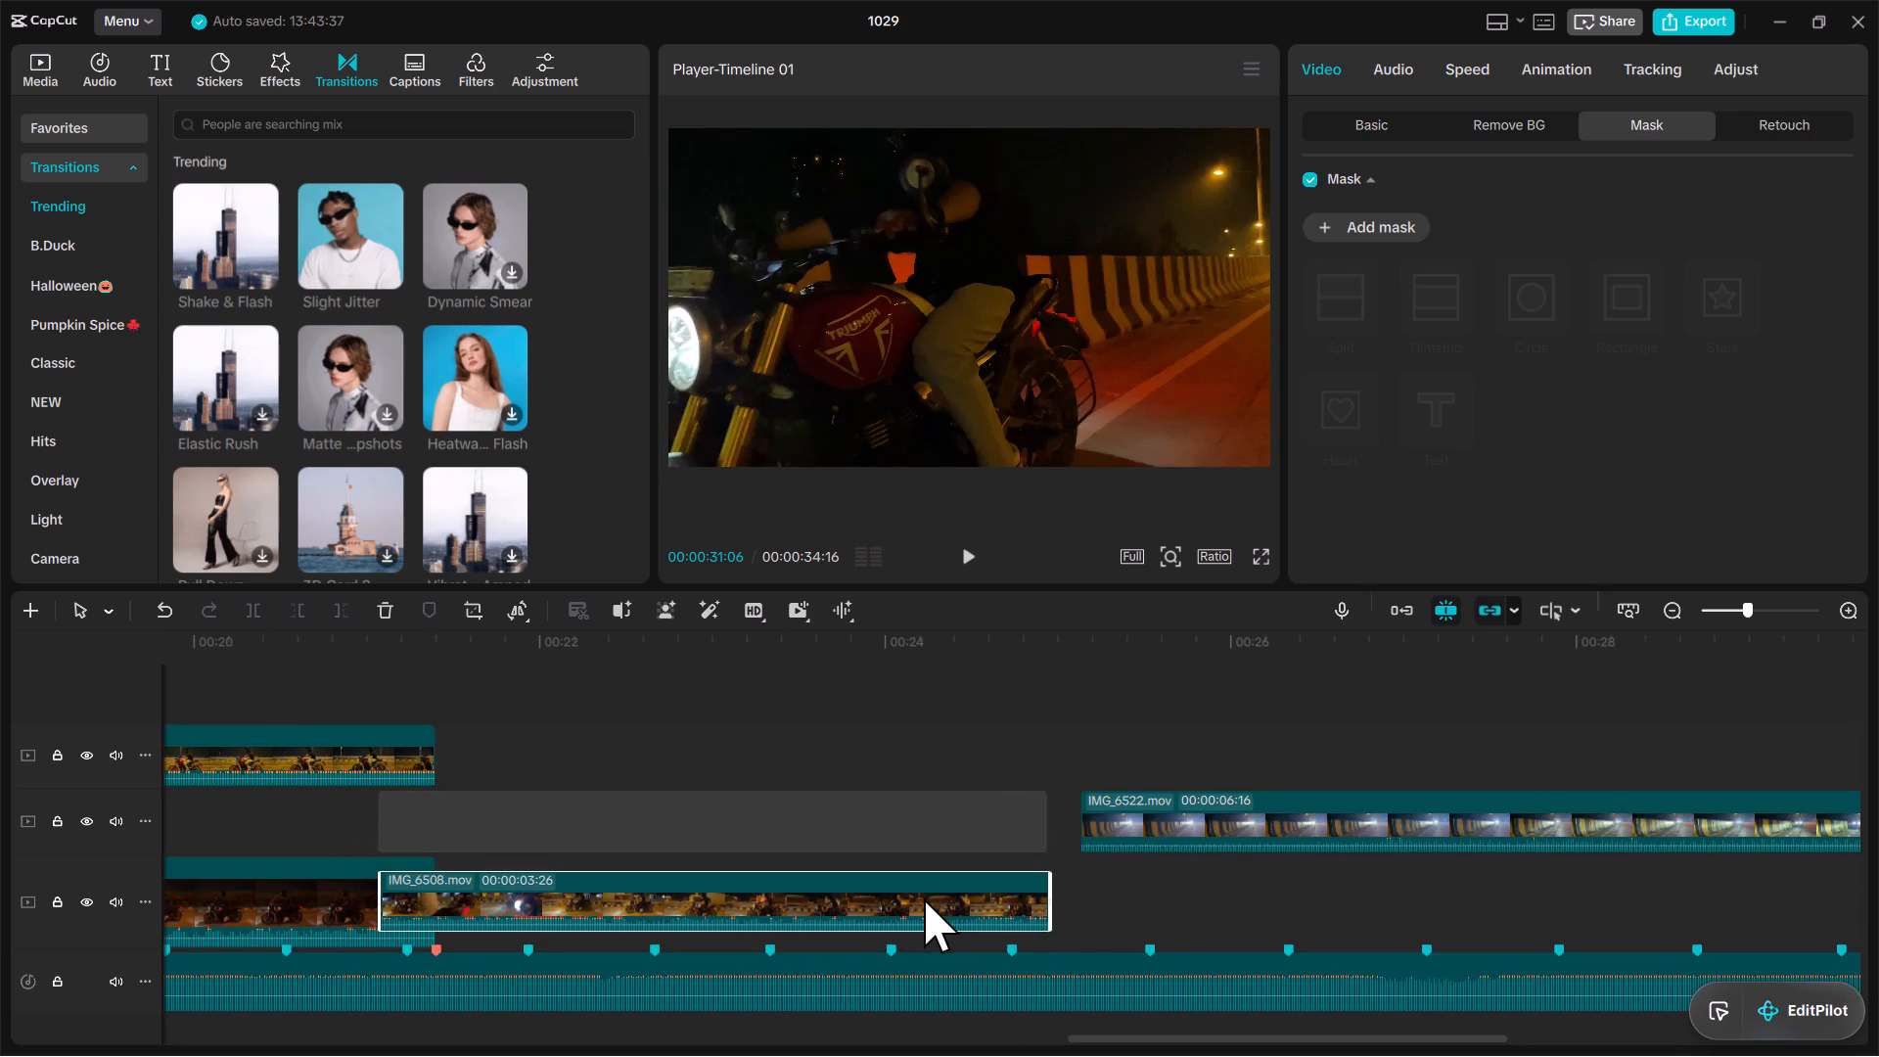
pyautogui.moveTo(924, 898); pyautogui.dragTo(987, 910)
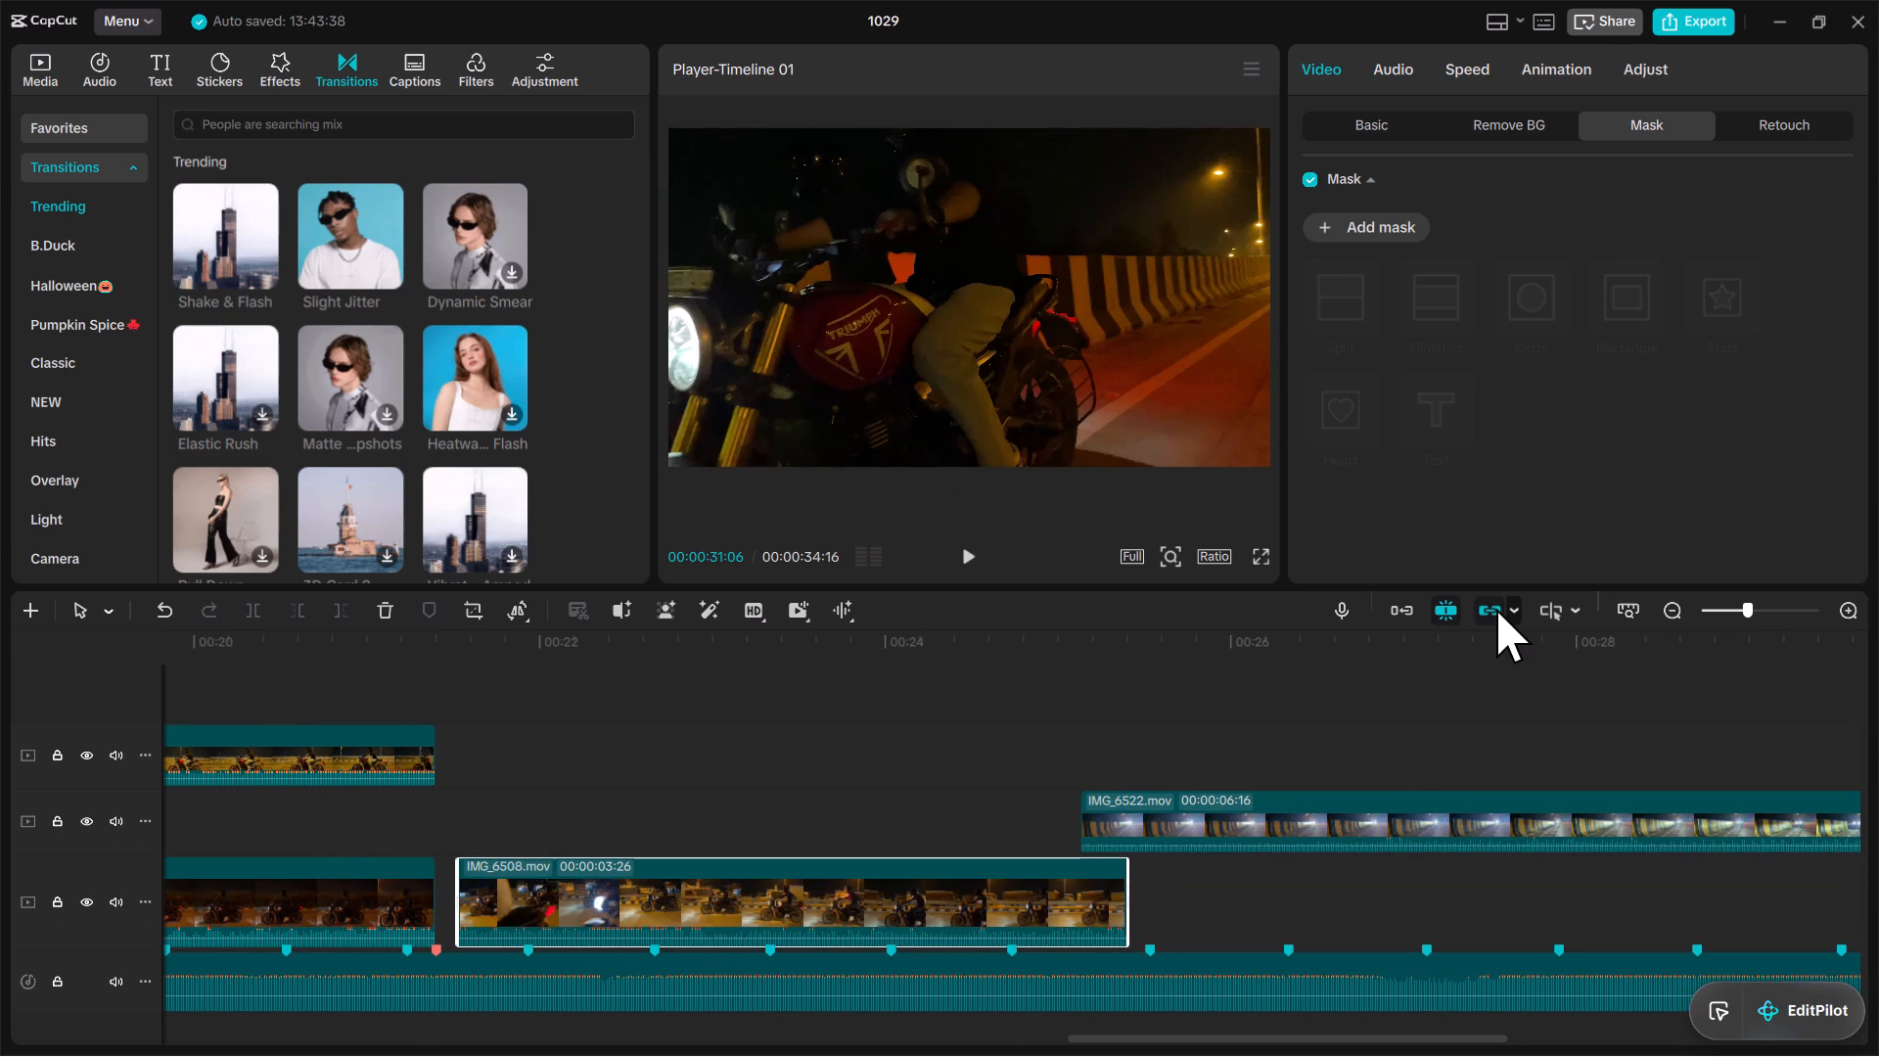
# Turn off clip linkage, keep auto snapping on, and try to place IMG_6522.mov on the main track directly after IMG_6508.mov.
pyautogui.click(1444, 602)
pyautogui.moveTo(1393, 805); pyautogui.dragTo(1440, 873)
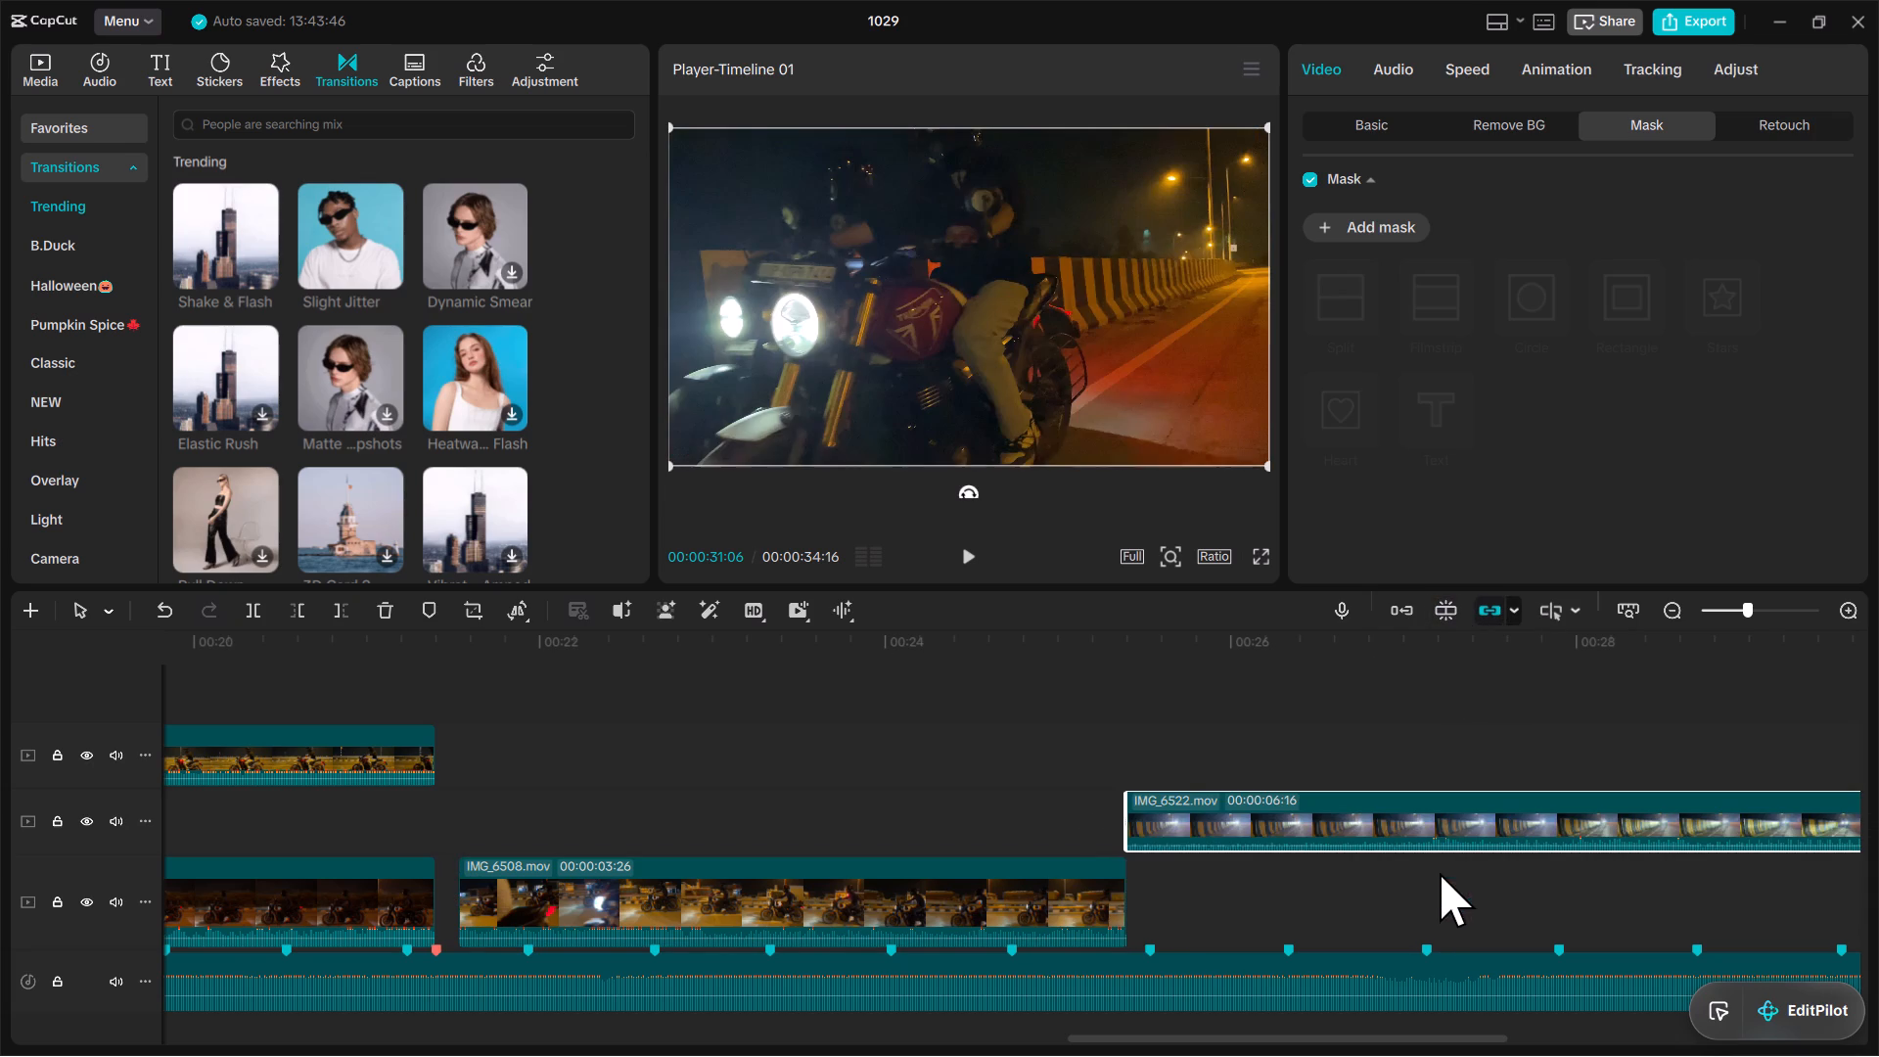
pyautogui.moveTo(1171, 819); pyautogui.dragTo(1162, 895)
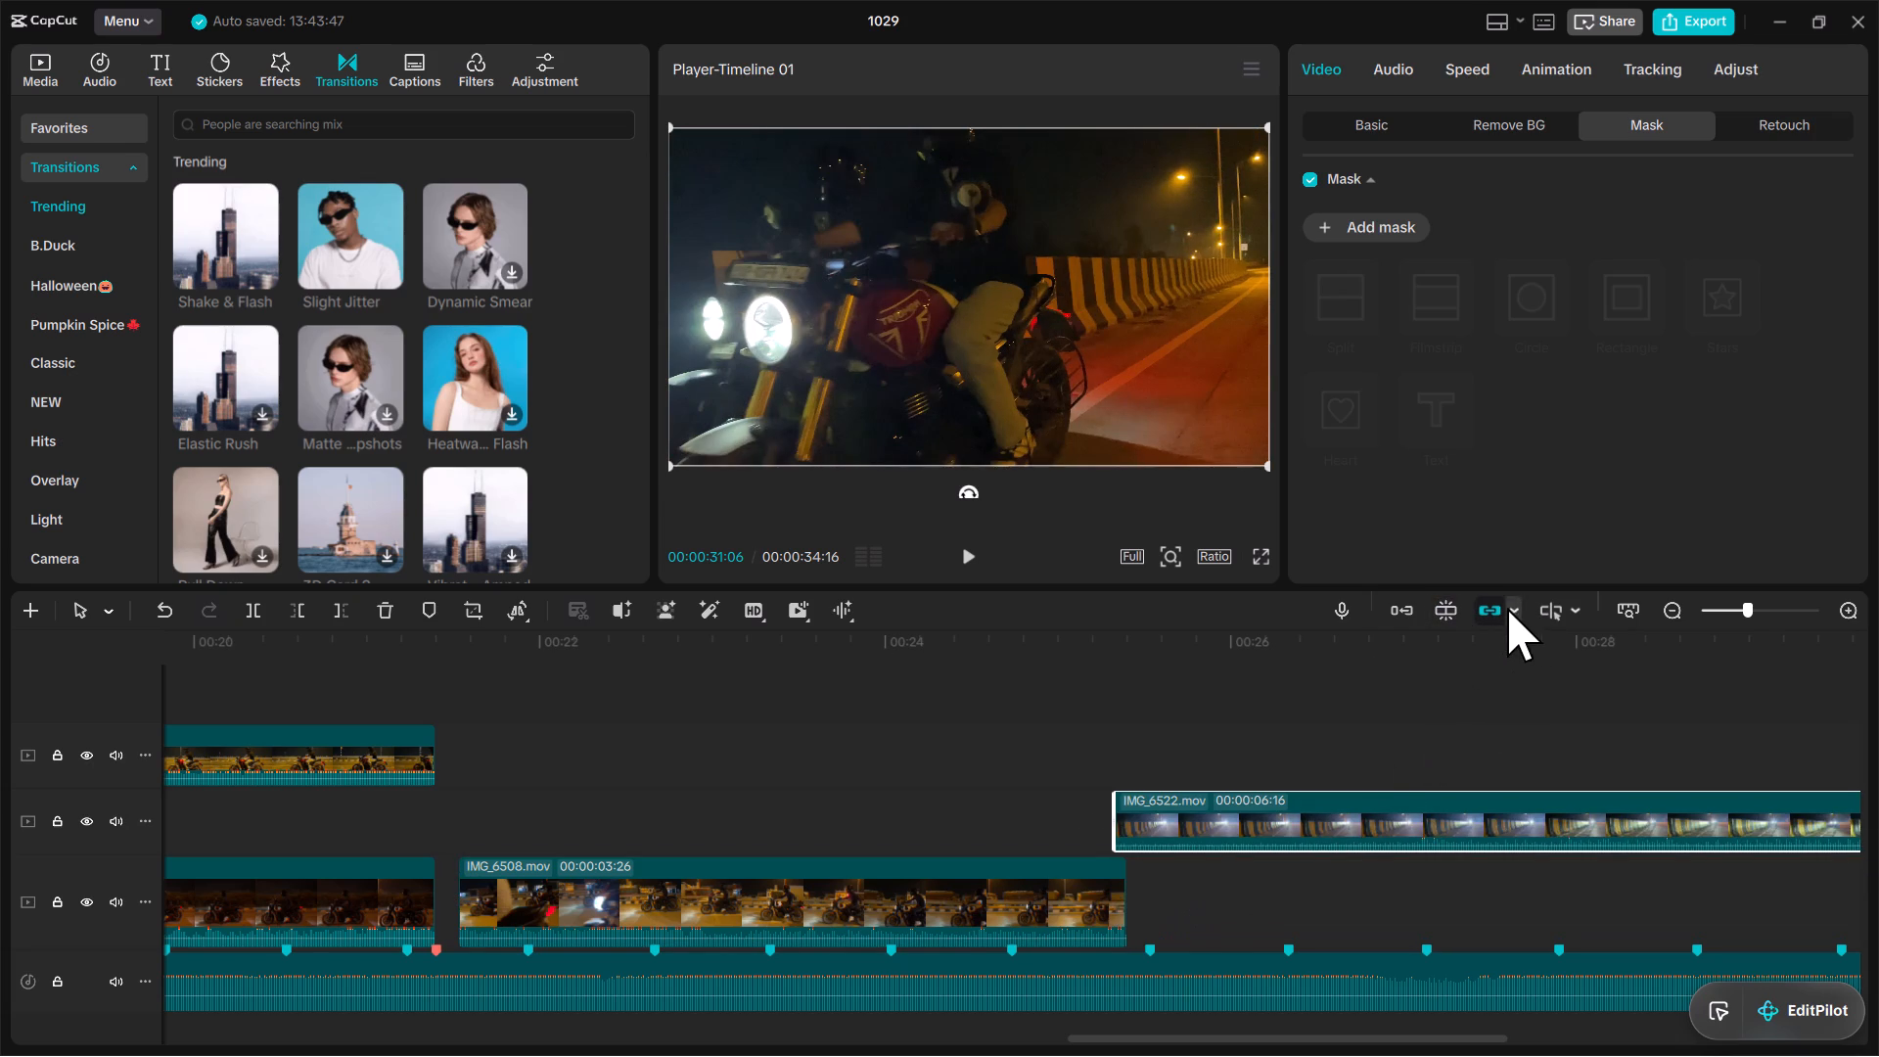
pyautogui.click(1503, 611)
pyautogui.click(1445, 609)
pyautogui.moveTo(1191, 840); pyautogui.dragTo(1207, 911)
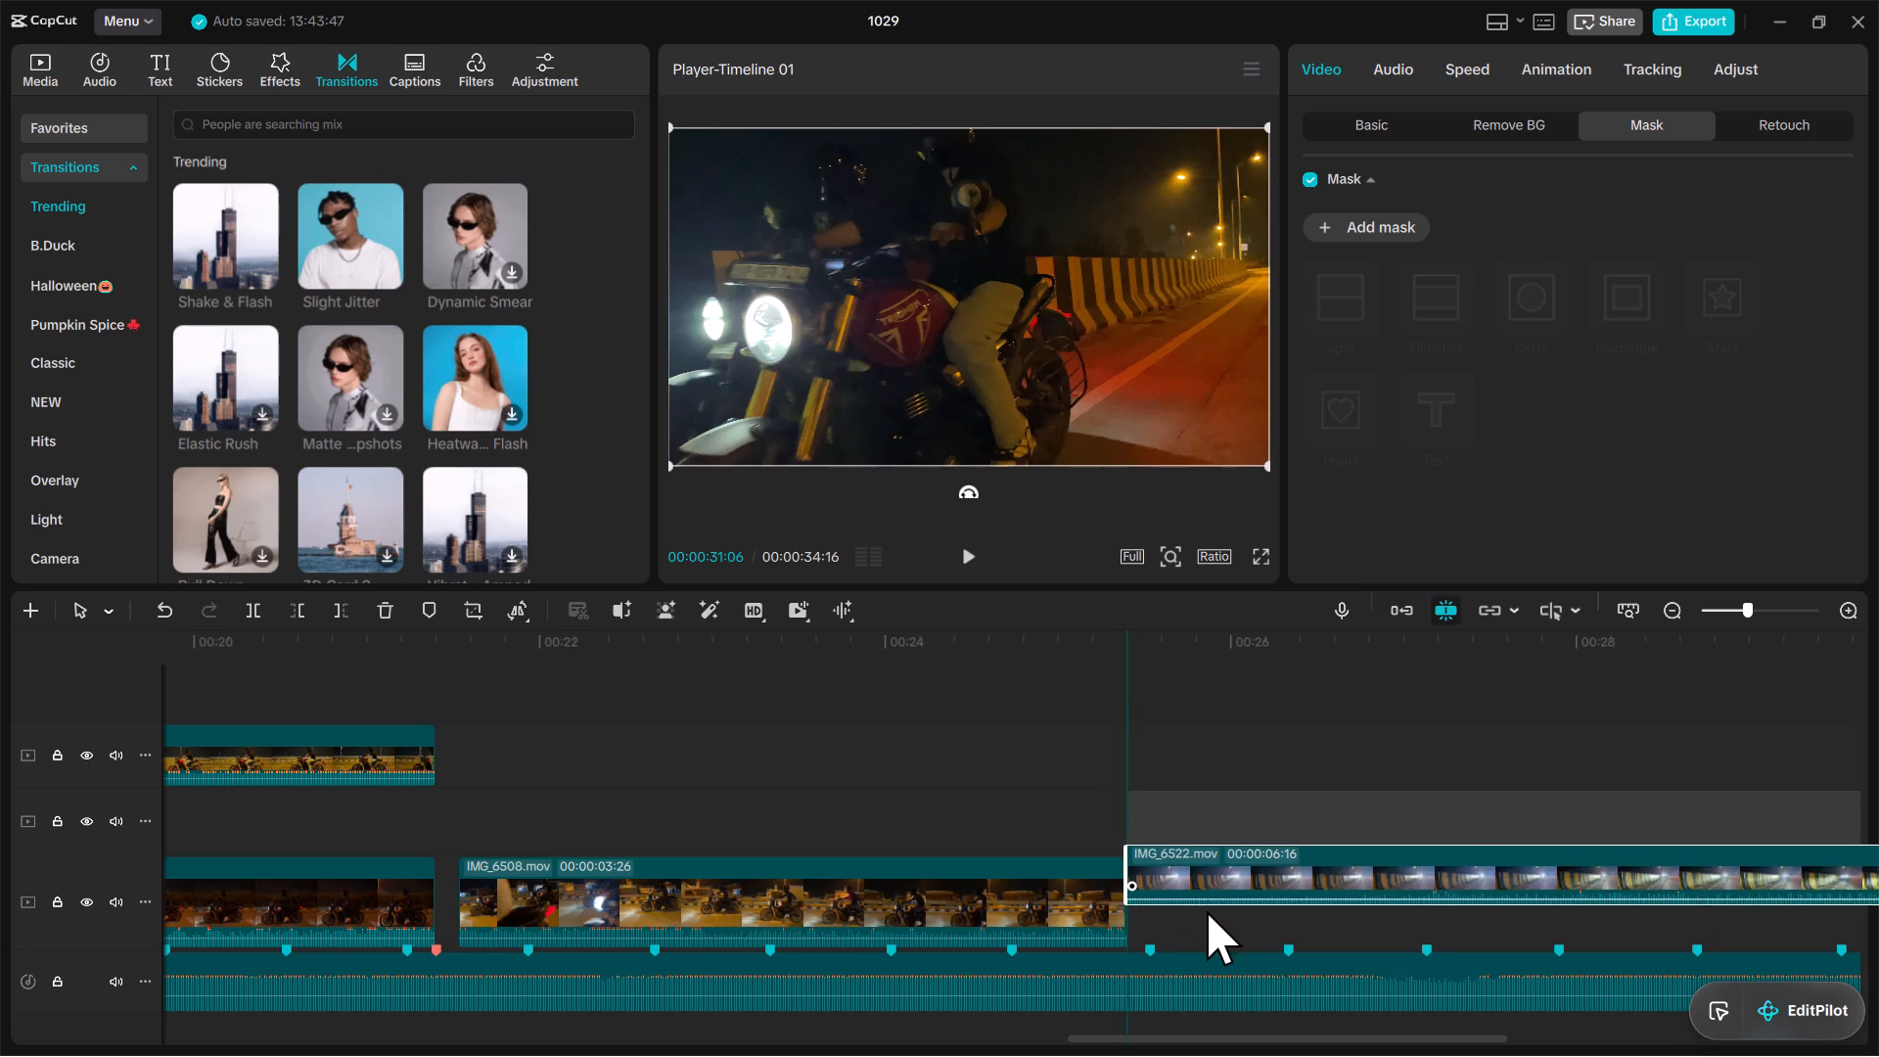
pyautogui.moveTo(1207, 911); pyautogui.dragTo(1213, 923)
# Close the gap between IMG_6513.mov and IMG_6508.mov, and lower IMG_6502.mov to the overlay track directly above the main track.
pyautogui.moveTo(1006, 883); pyautogui.dragTo(976, 882)
pyautogui.moveTo(393, 747); pyautogui.dragTo(391, 813)
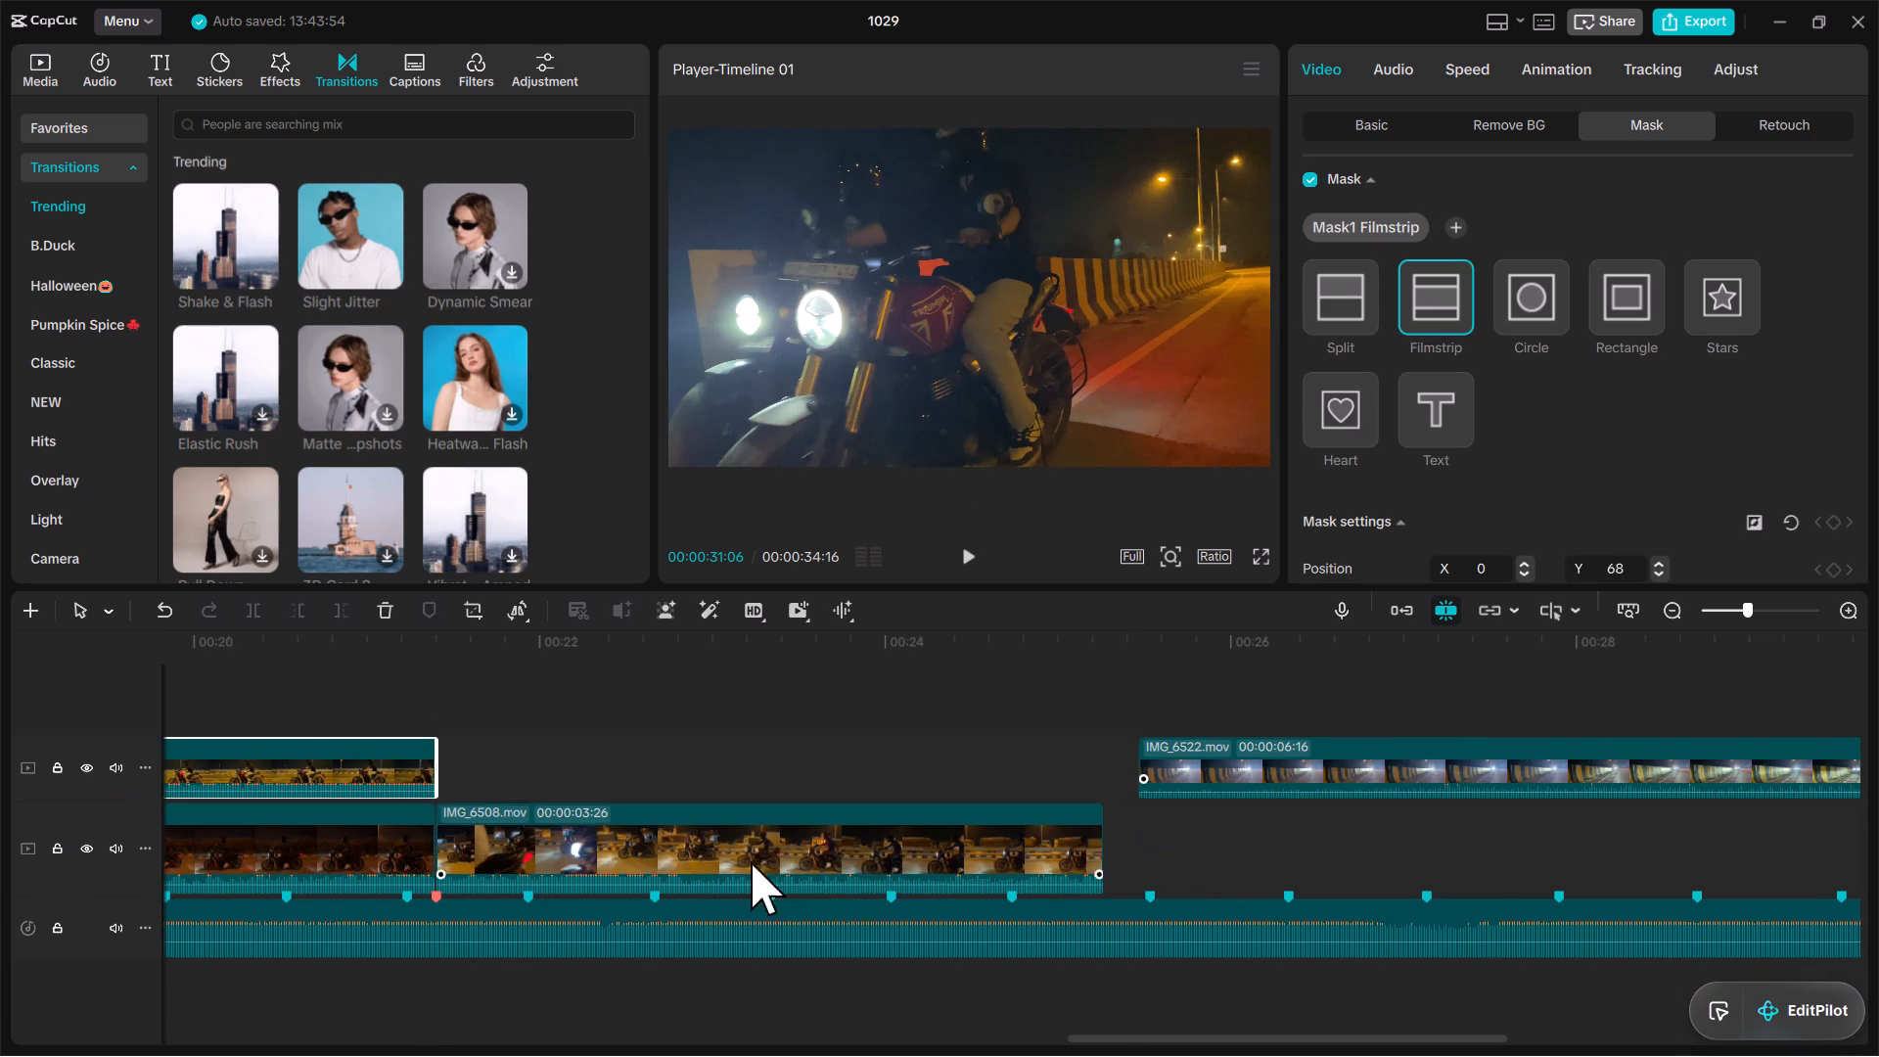
# Place IMG_6522.mov on the main track directly after IMG_6508.mov, lifting IMG_6540.mov to an overlay track to make room.
pyautogui.moveTo(1538, 771); pyautogui.dragTo(1499, 839)
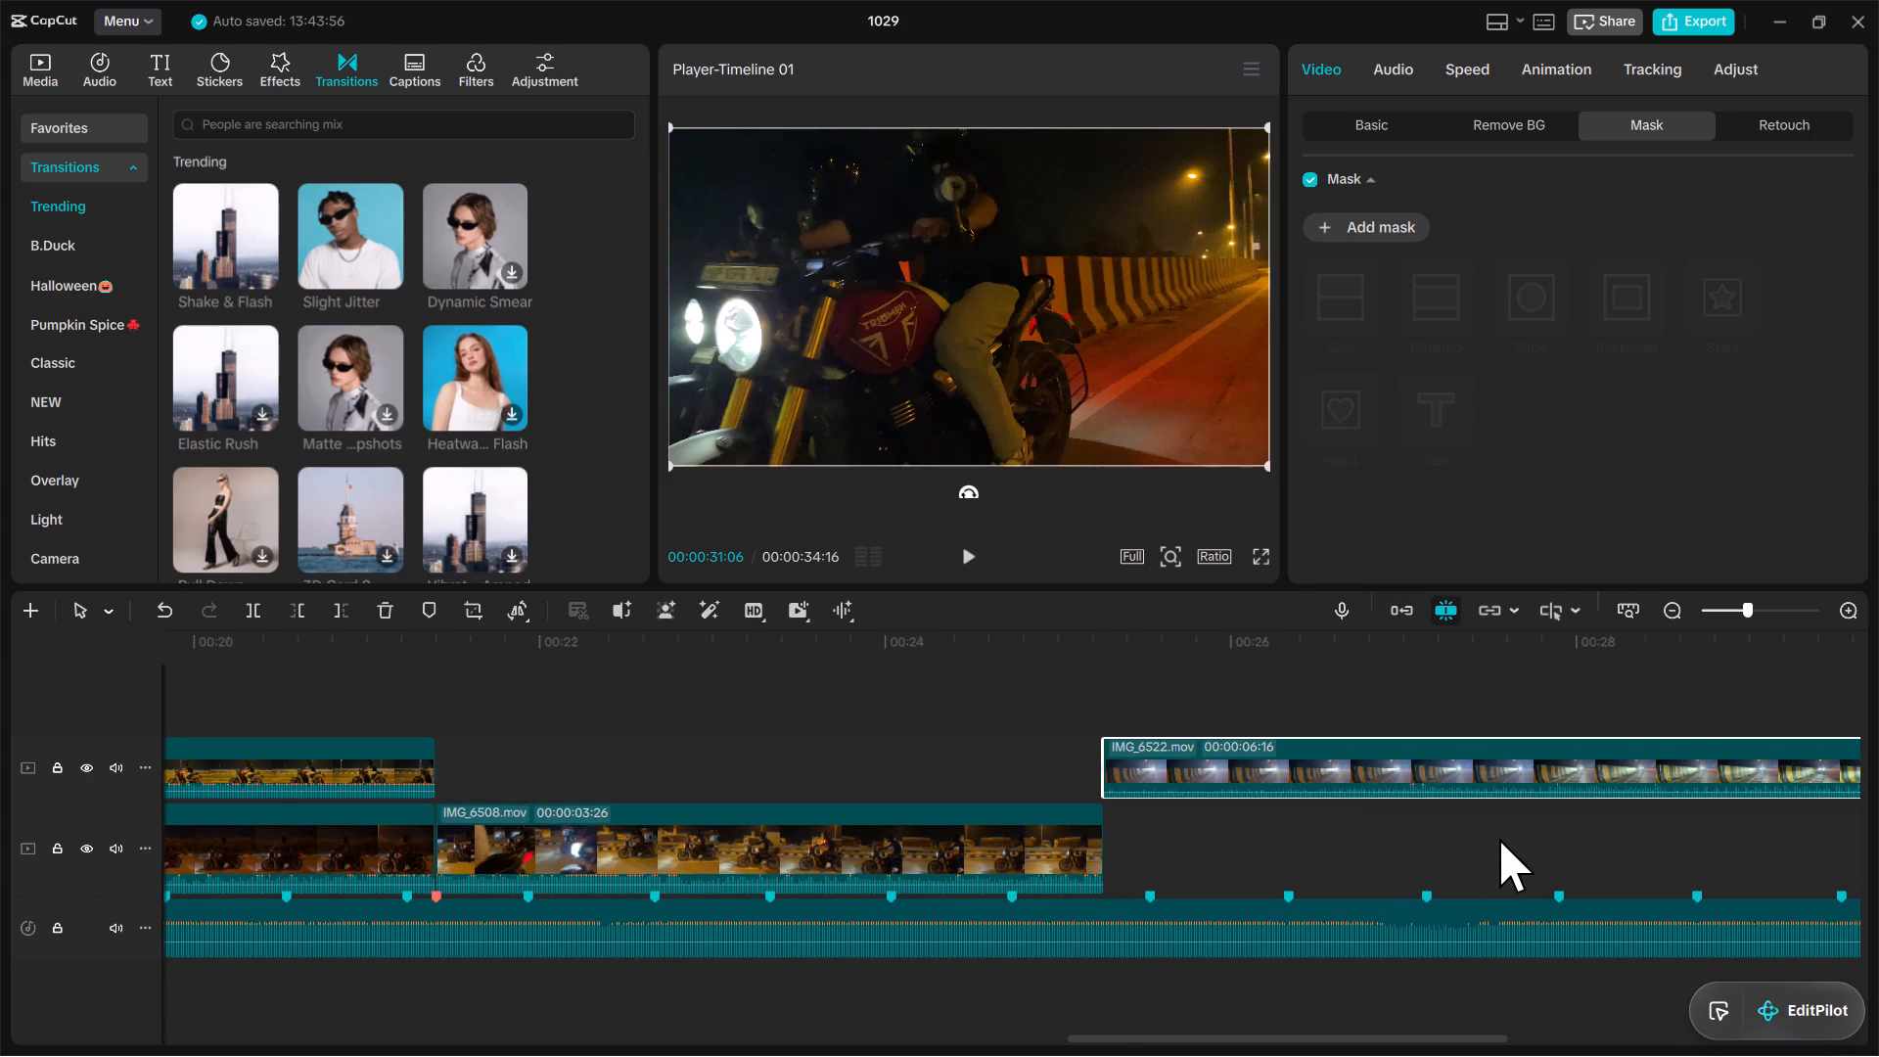
pyautogui.moveTo(1371, 785); pyautogui.dragTo(1368, 887)
pyautogui.scroll(1, 1535, 838)
pyautogui.moveTo(1533, 835); pyautogui.dragTo(1543, 835)
pyautogui.moveTo(1545, 835); pyautogui.dragTo(1669, 802)
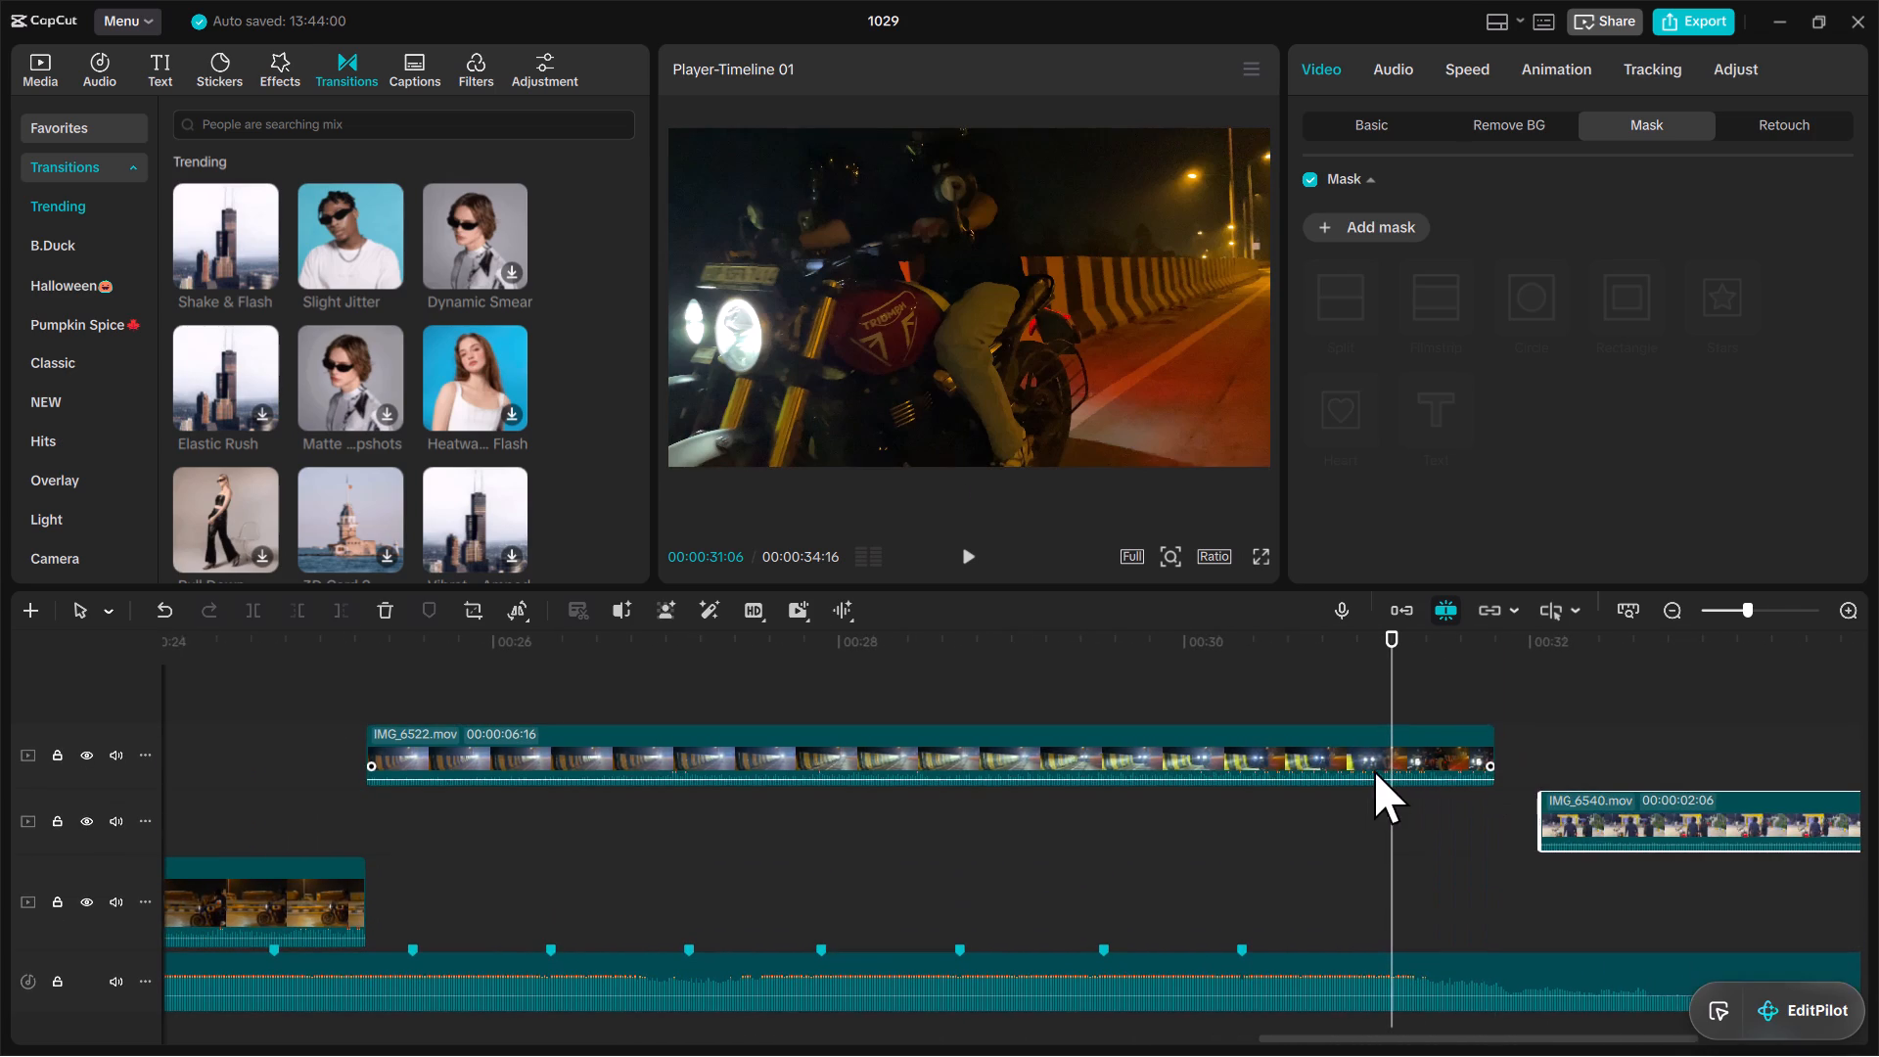
pyautogui.moveTo(1358, 764); pyautogui.dragTo(1360, 916)
# Place IMG_6540.mov on the main track directly after IMG_6522.mov, leaving no gap between them.
pyautogui.moveTo(1630, 825); pyautogui.dragTo(1607, 872)
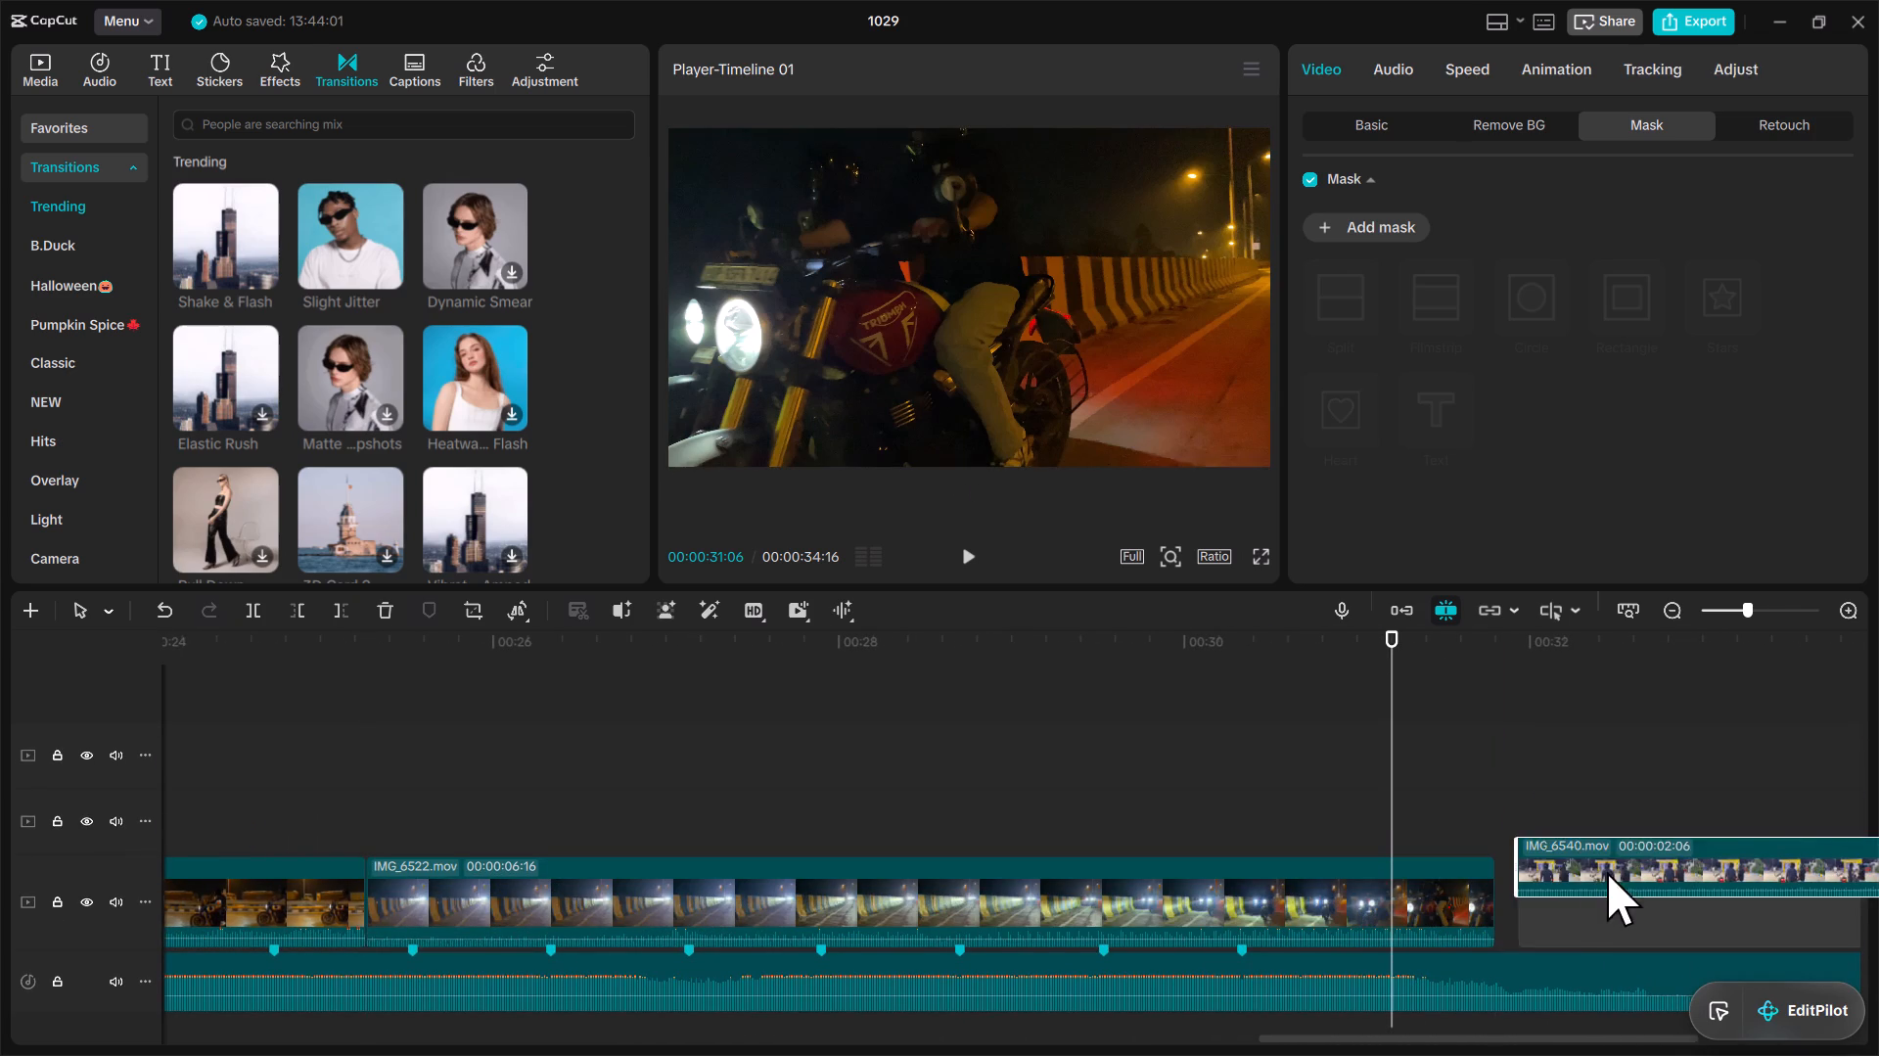
pyautogui.click(1579, 862)
pyautogui.moveTo(1452, 835); pyautogui.dragTo(1413, 840)
pyautogui.moveTo(1390, 755); pyautogui.dragTo(1427, 824)
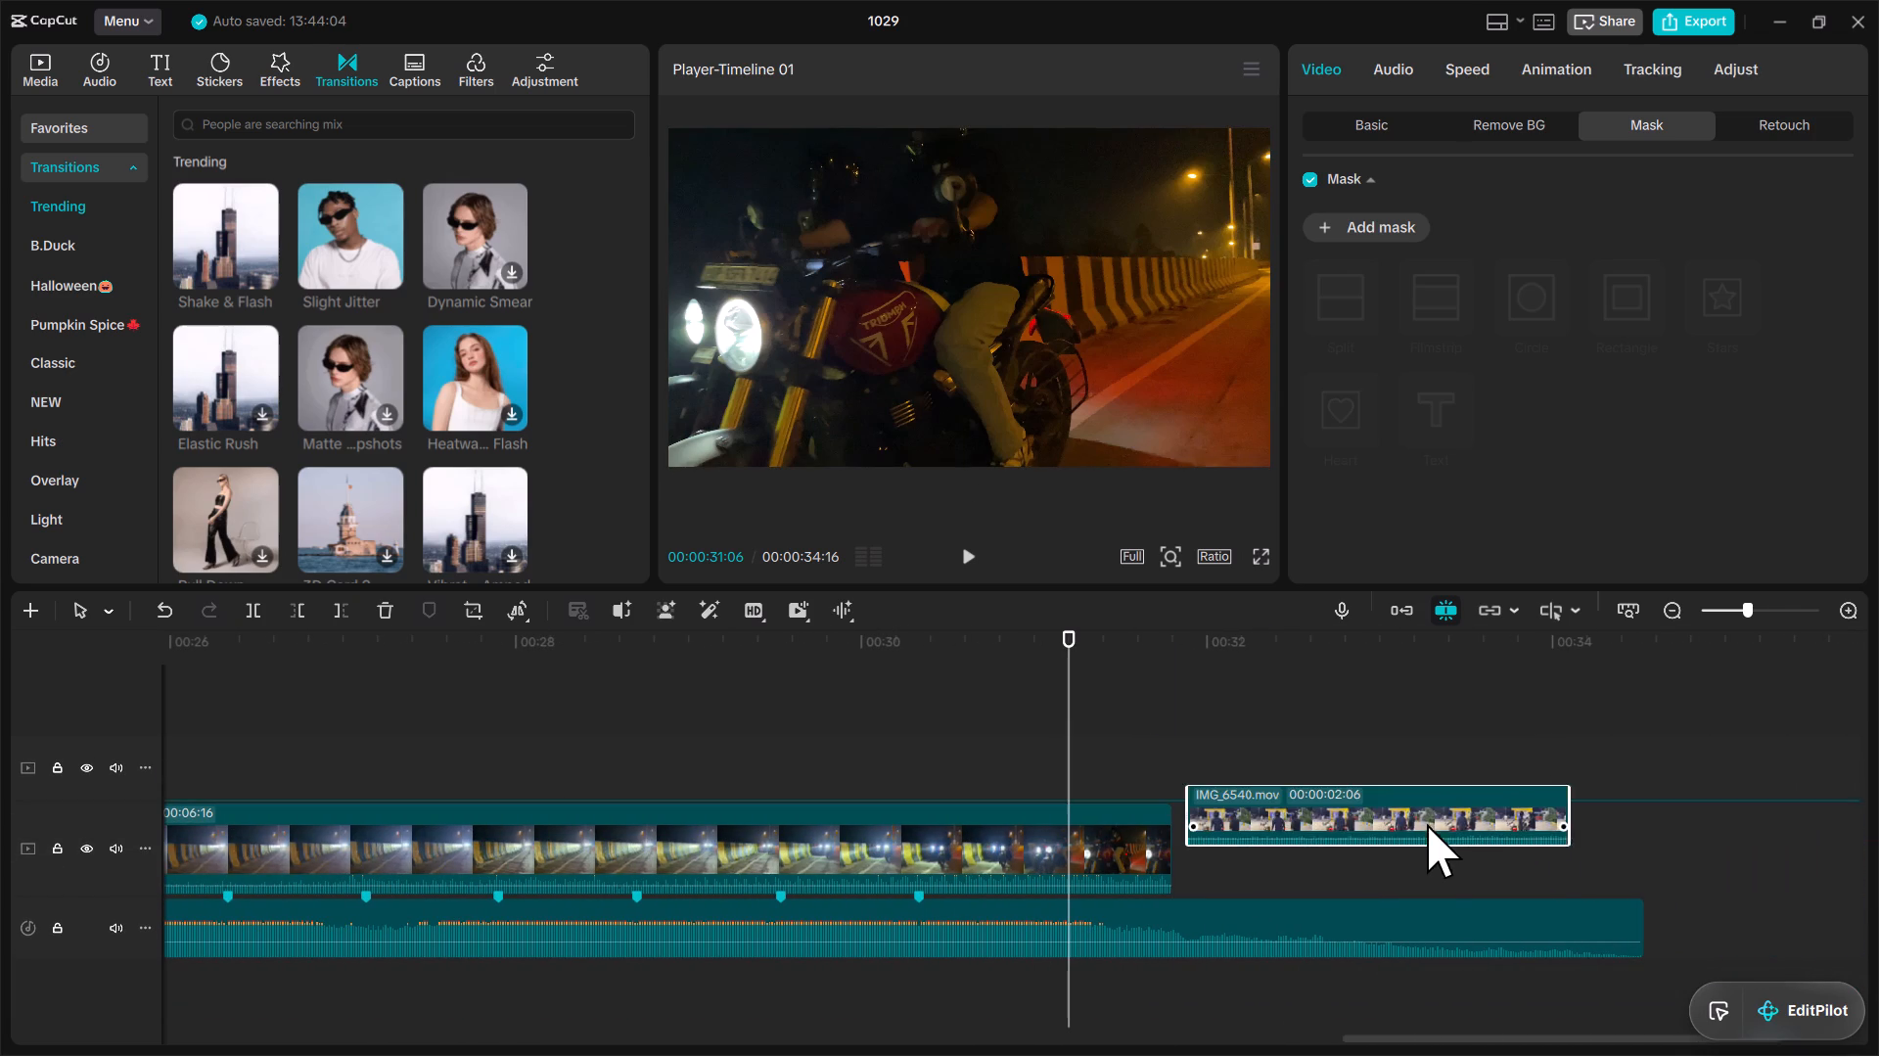
pyautogui.moveTo(1427, 824); pyautogui.dragTo(1417, 835)
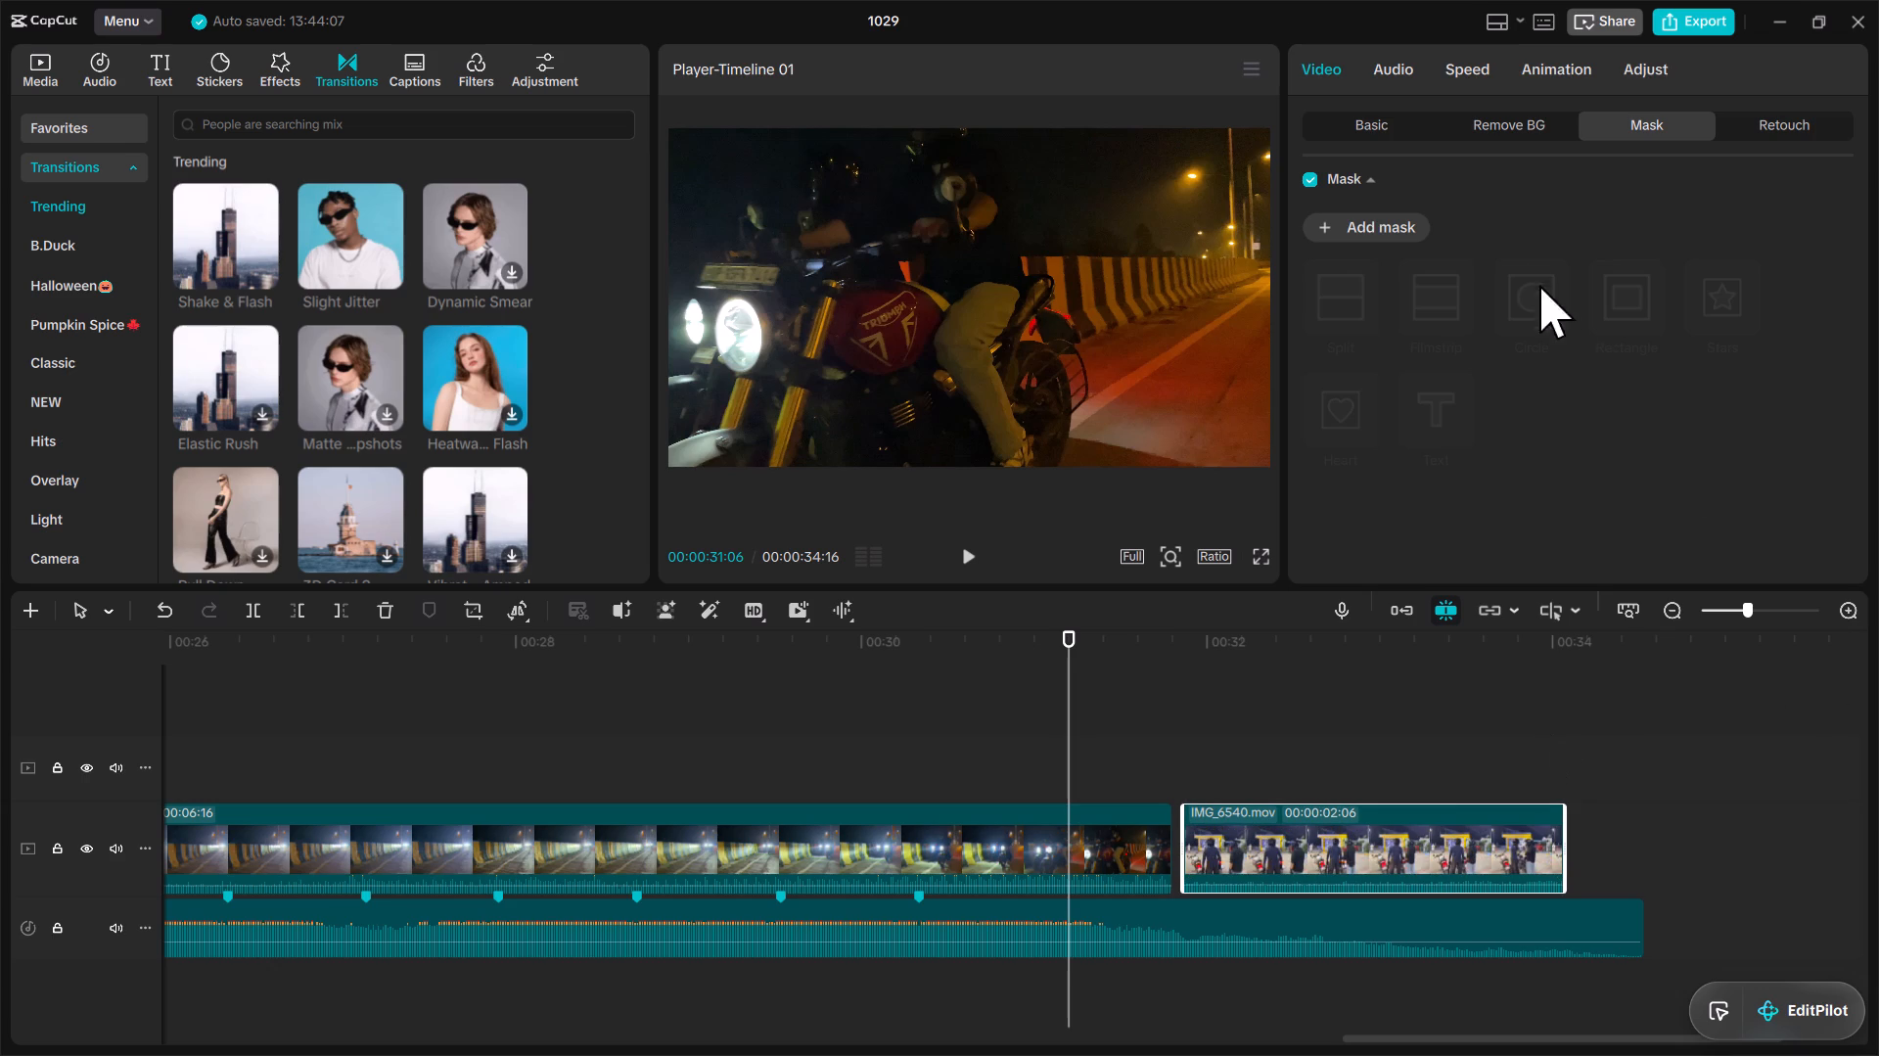
pyautogui.moveTo(1263, 829); pyautogui.dragTo(1247, 833)
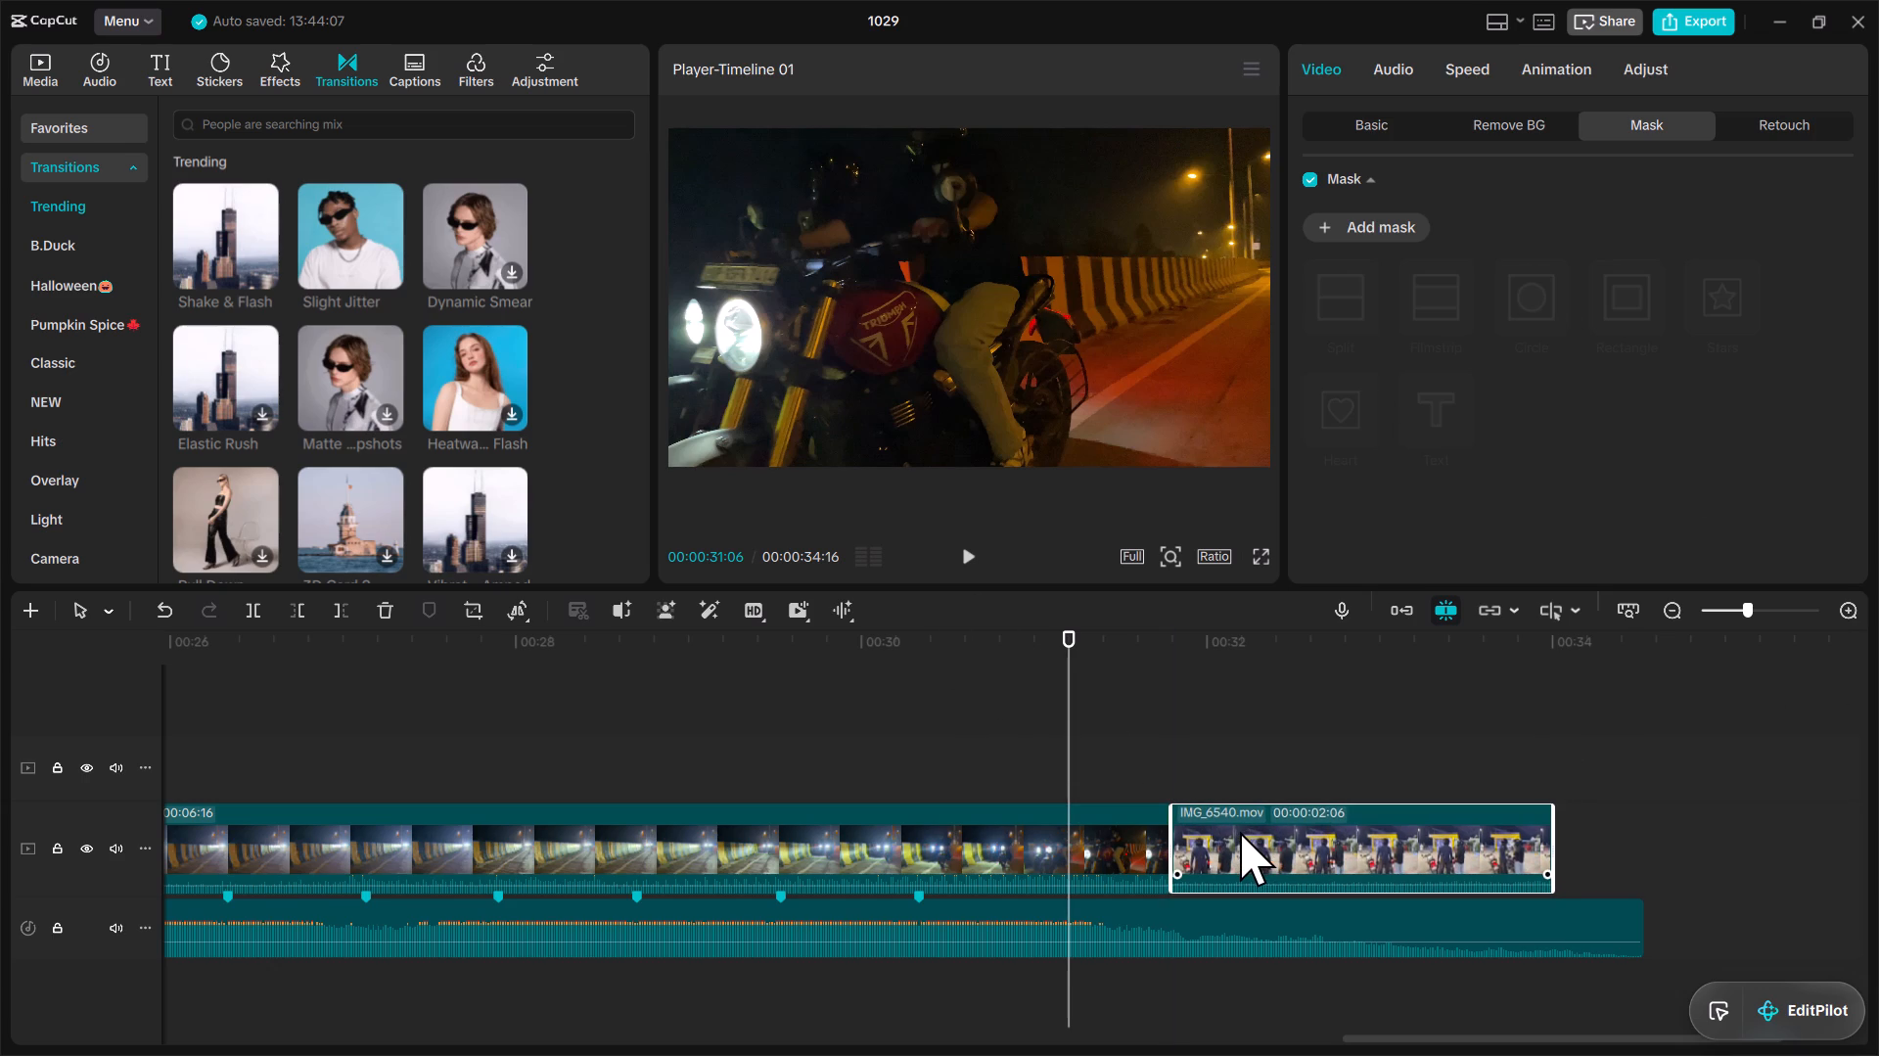
# Play back the reordered sequence from the split-screen section through the closing clips to check the clip order and beat timing.
pyautogui.press('space')
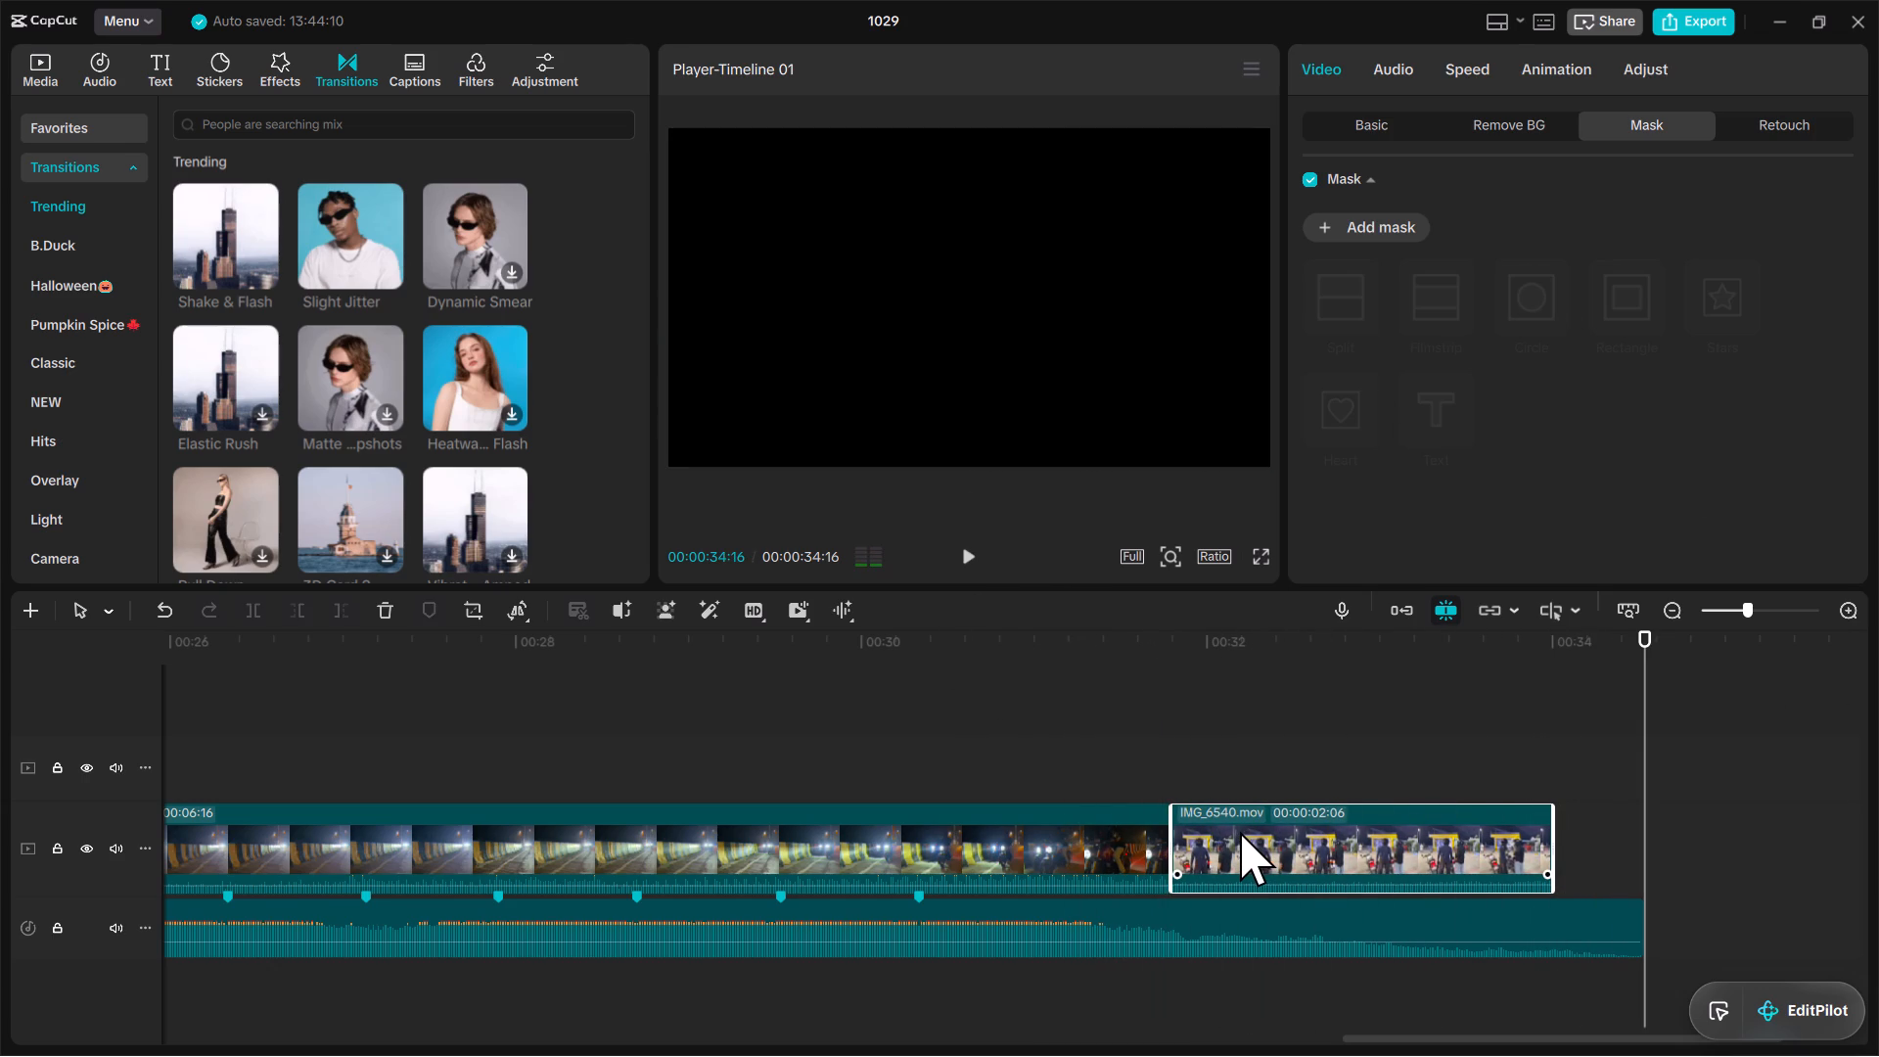
pyautogui.moveTo(1251, 835); pyautogui.dragTo(1320, 832)
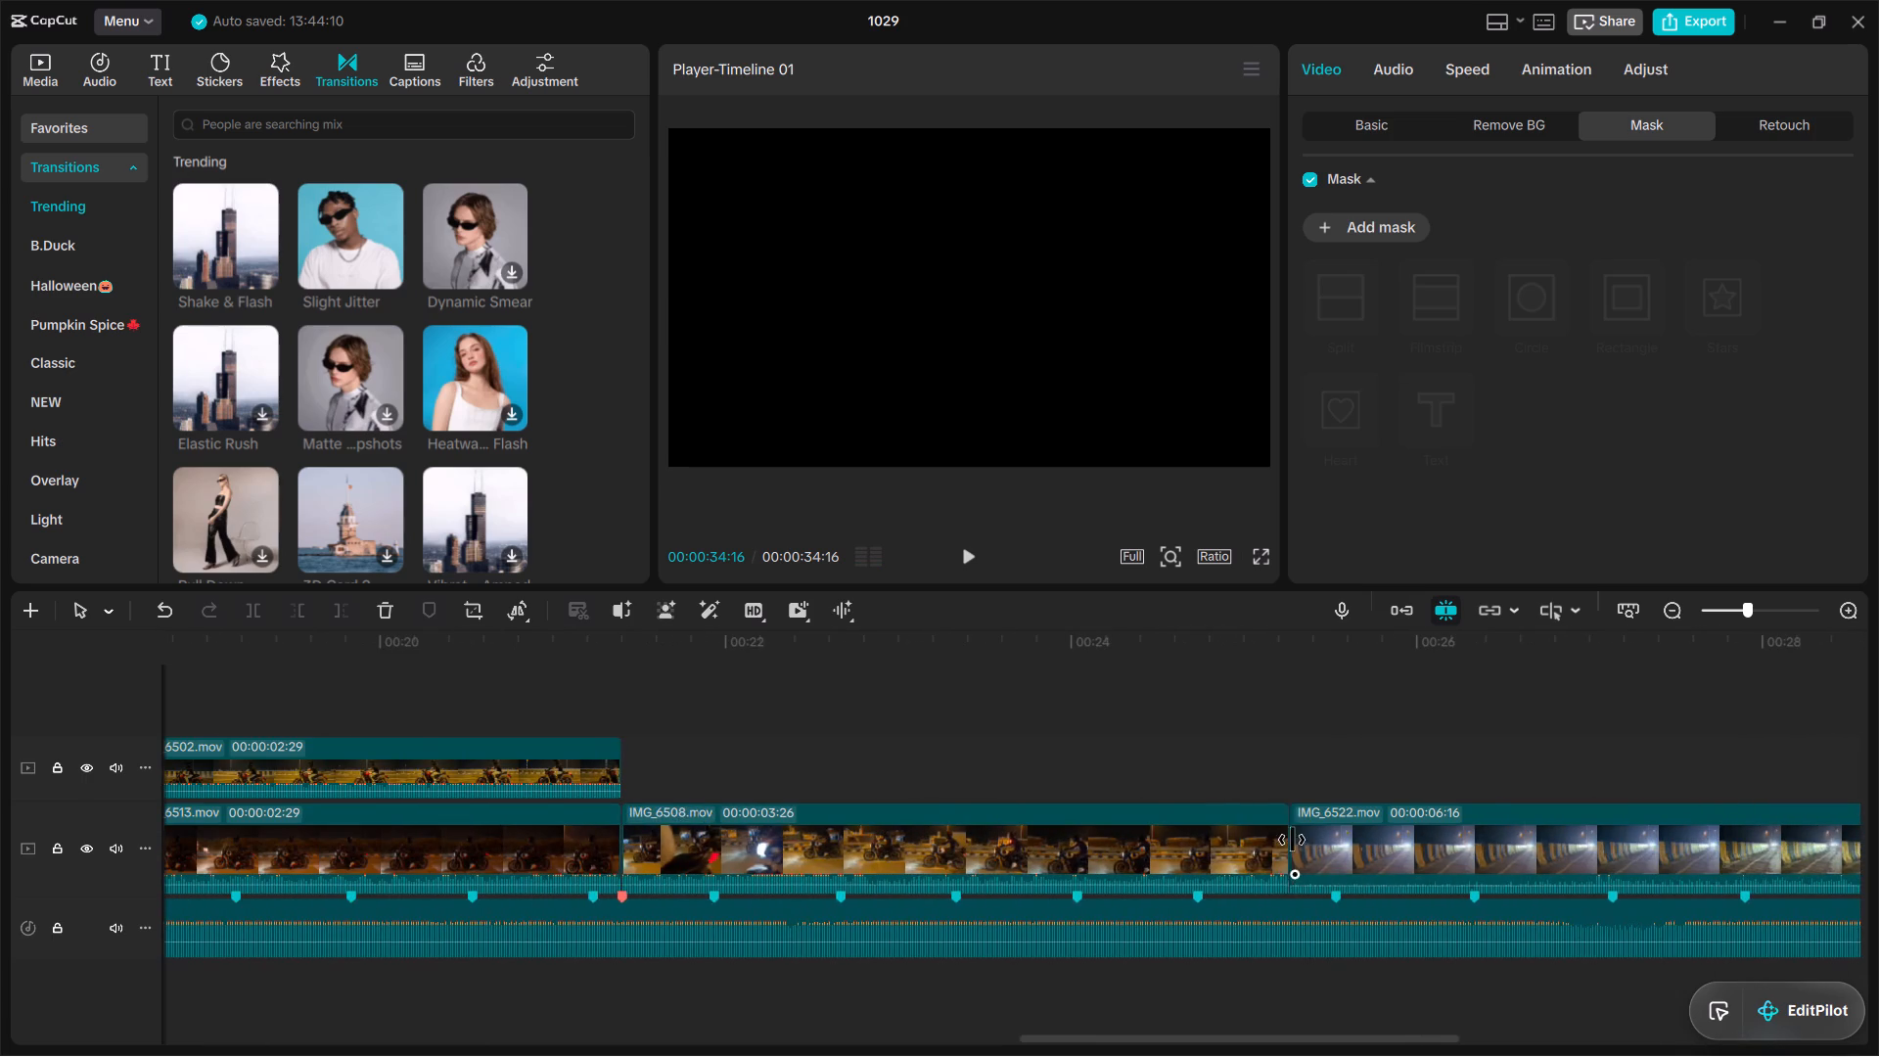
pyautogui.click(1243, 837)
pyautogui.click(513, 700)
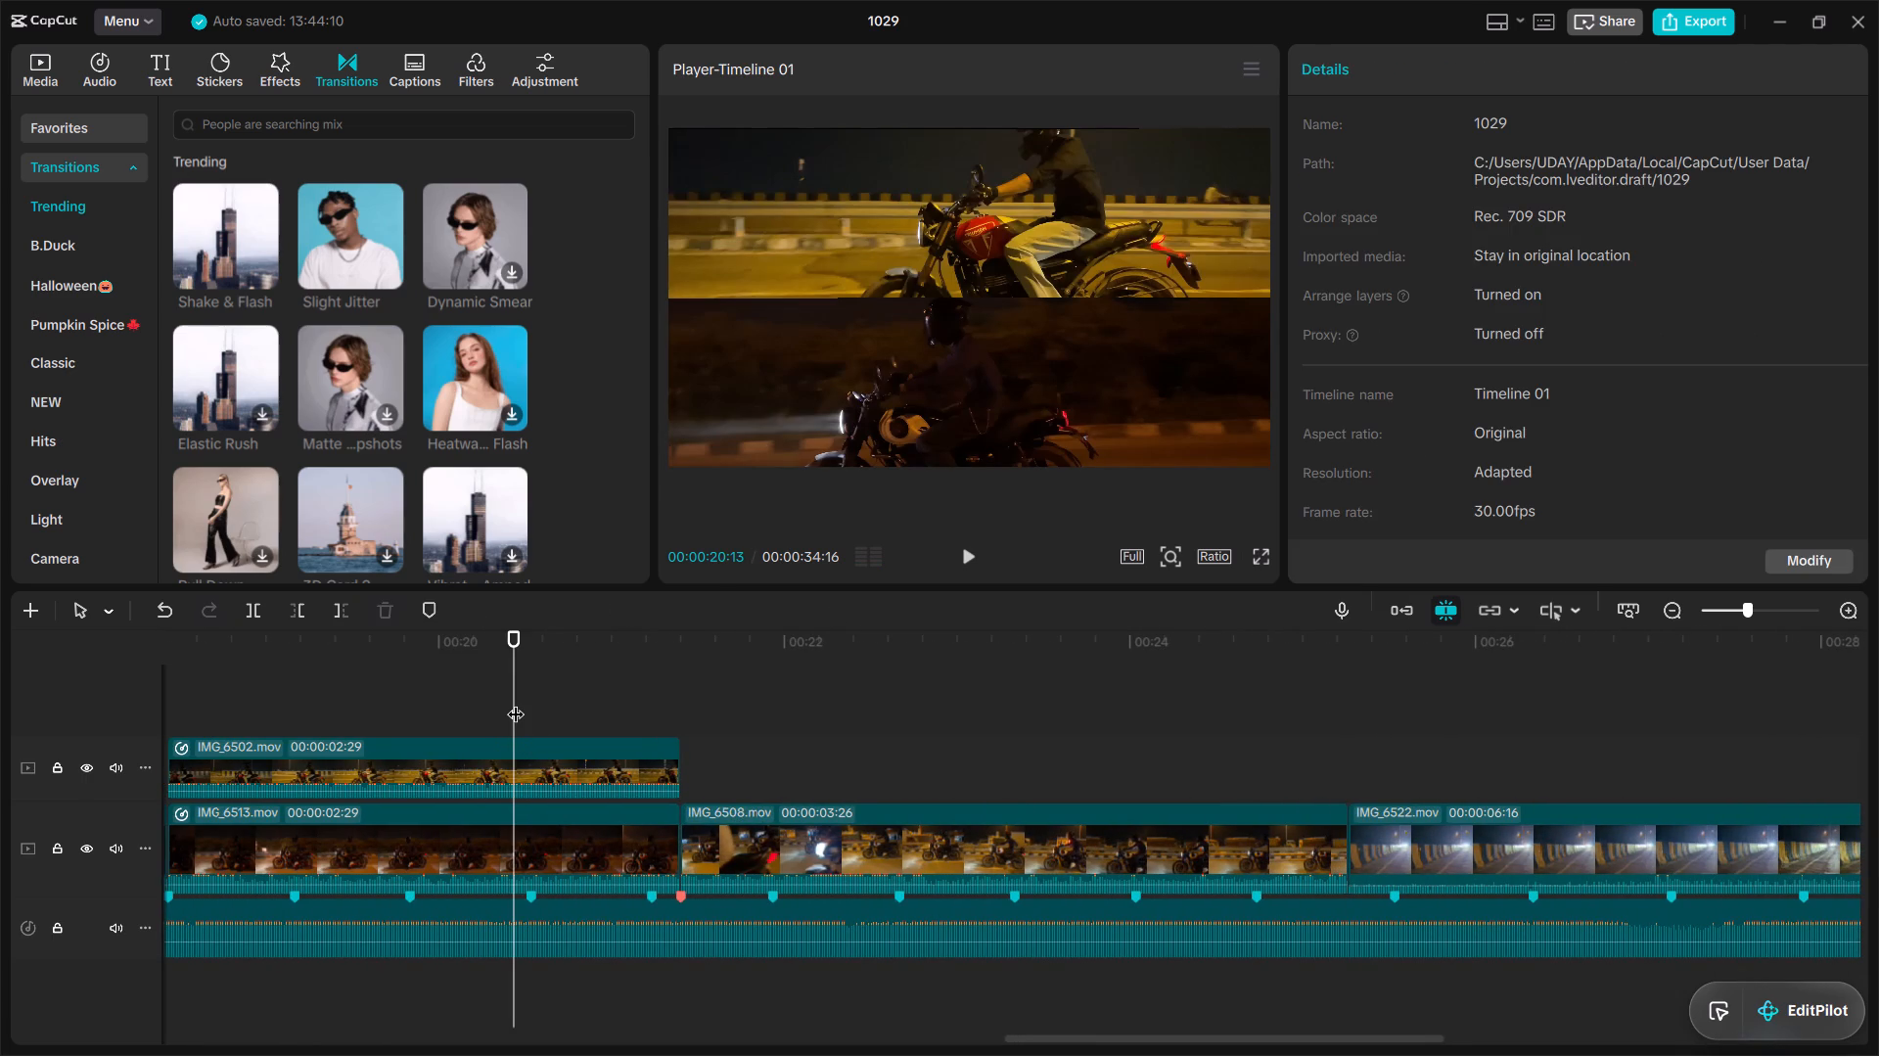
pyautogui.press('space')
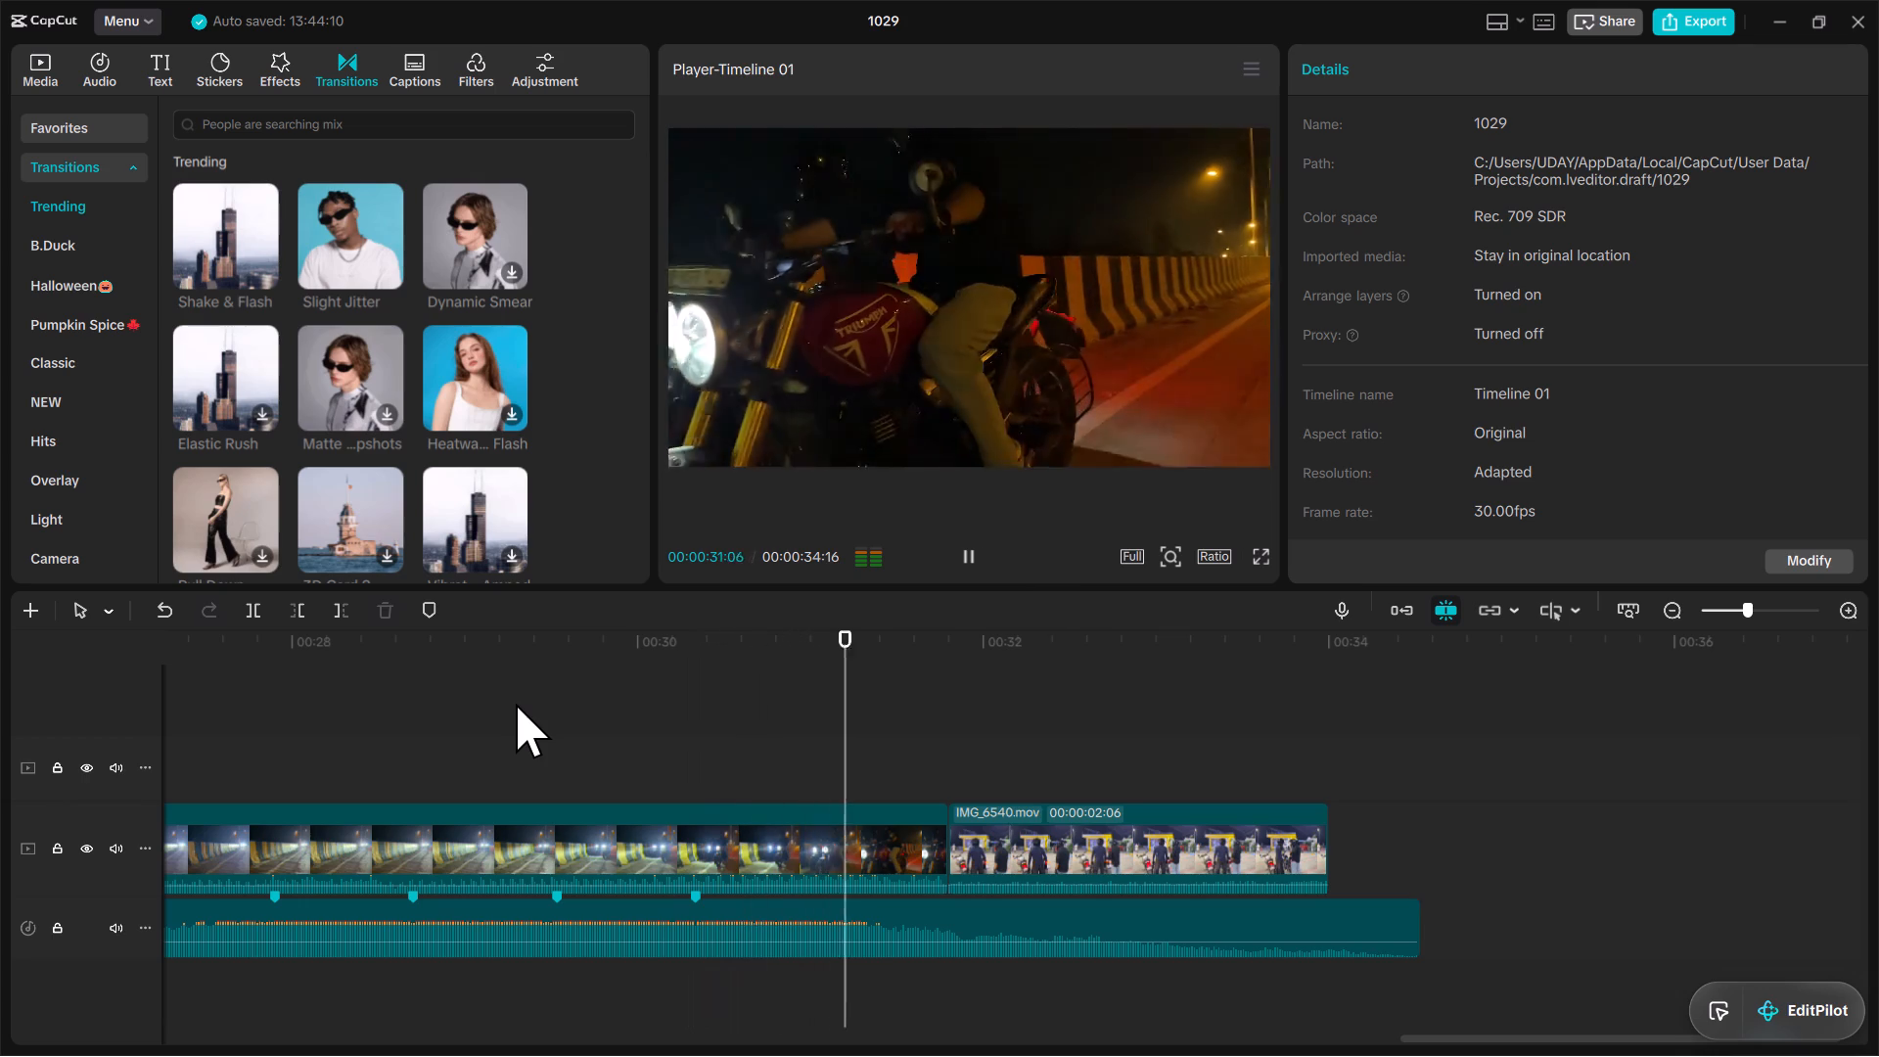
pyautogui.press('space')
pyautogui.moveTo(596, 738); pyautogui.dragTo(1013, 727)
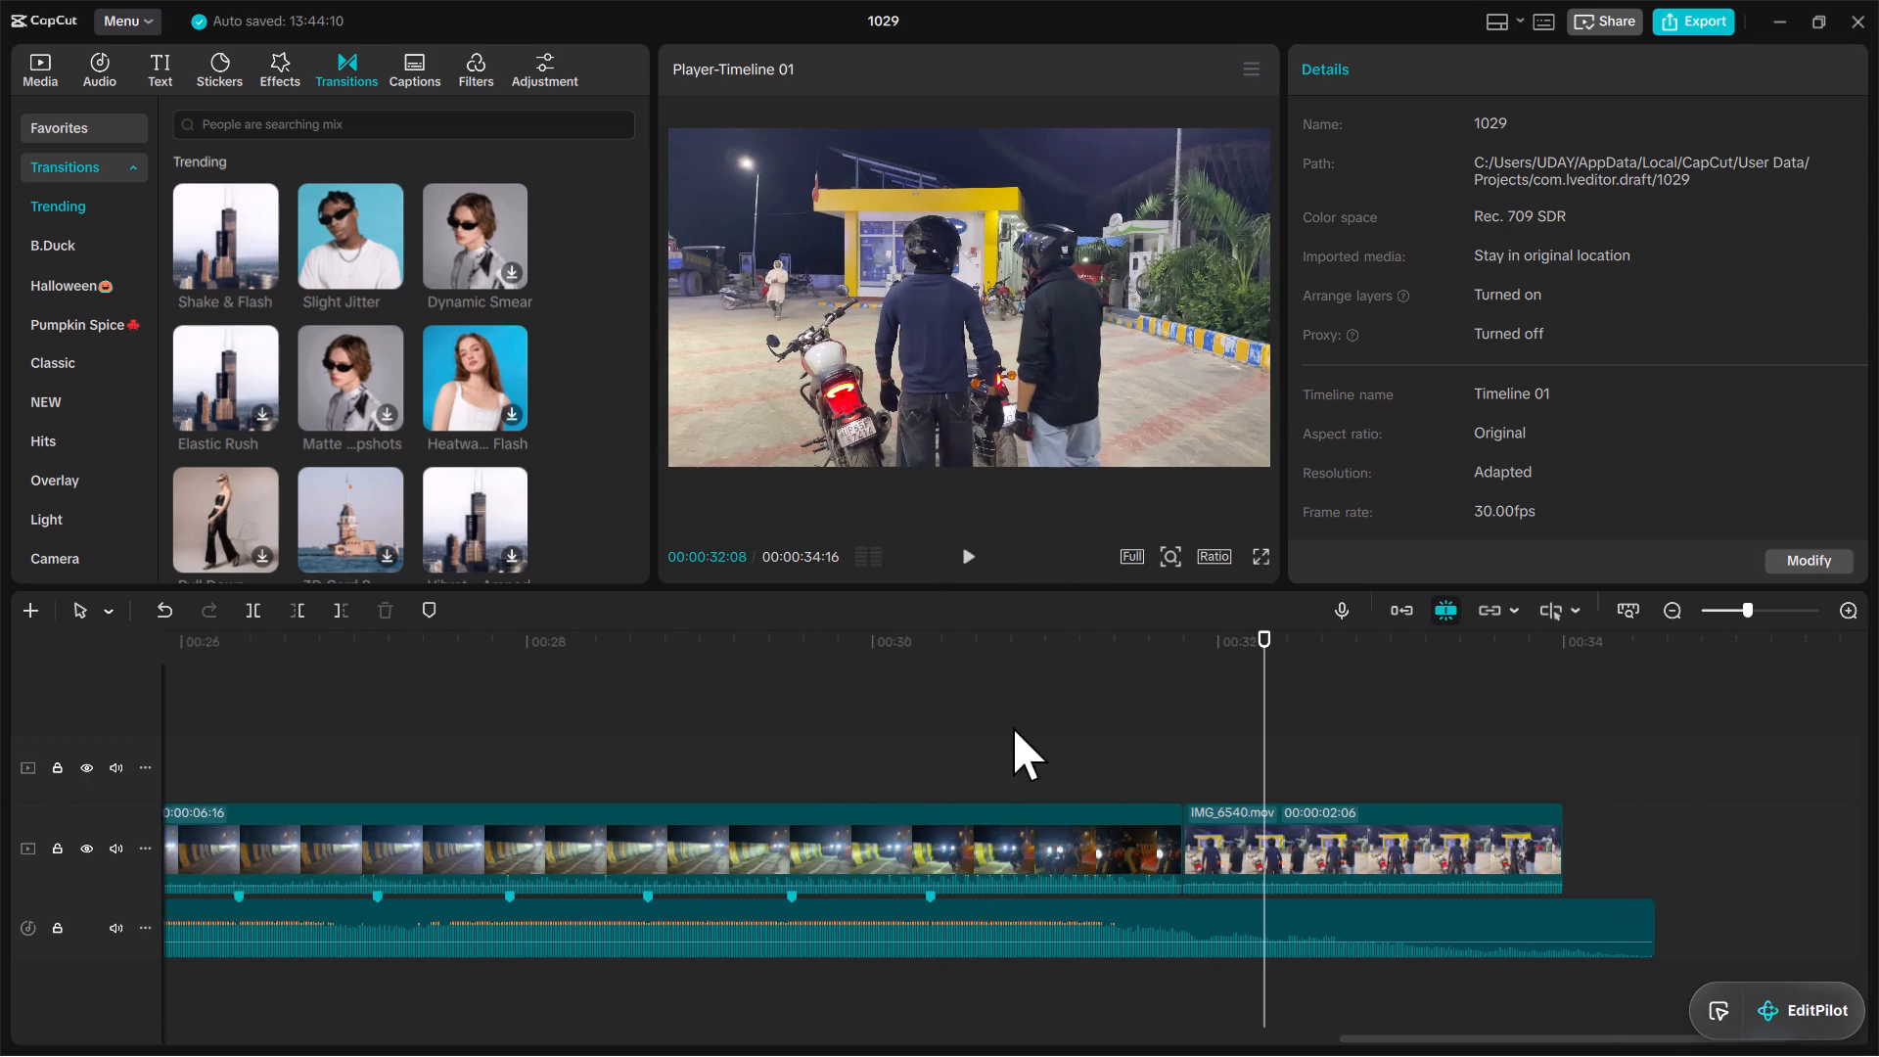
pyautogui.moveTo(1013, 727); pyautogui.dragTo(1292, 791)
pyautogui.click(1291, 793)
pyautogui.moveTo(1291, 794); pyautogui.dragTo(1306, 795)
pyautogui.moveTo(1301, 797); pyautogui.dragTo(1306, 796)
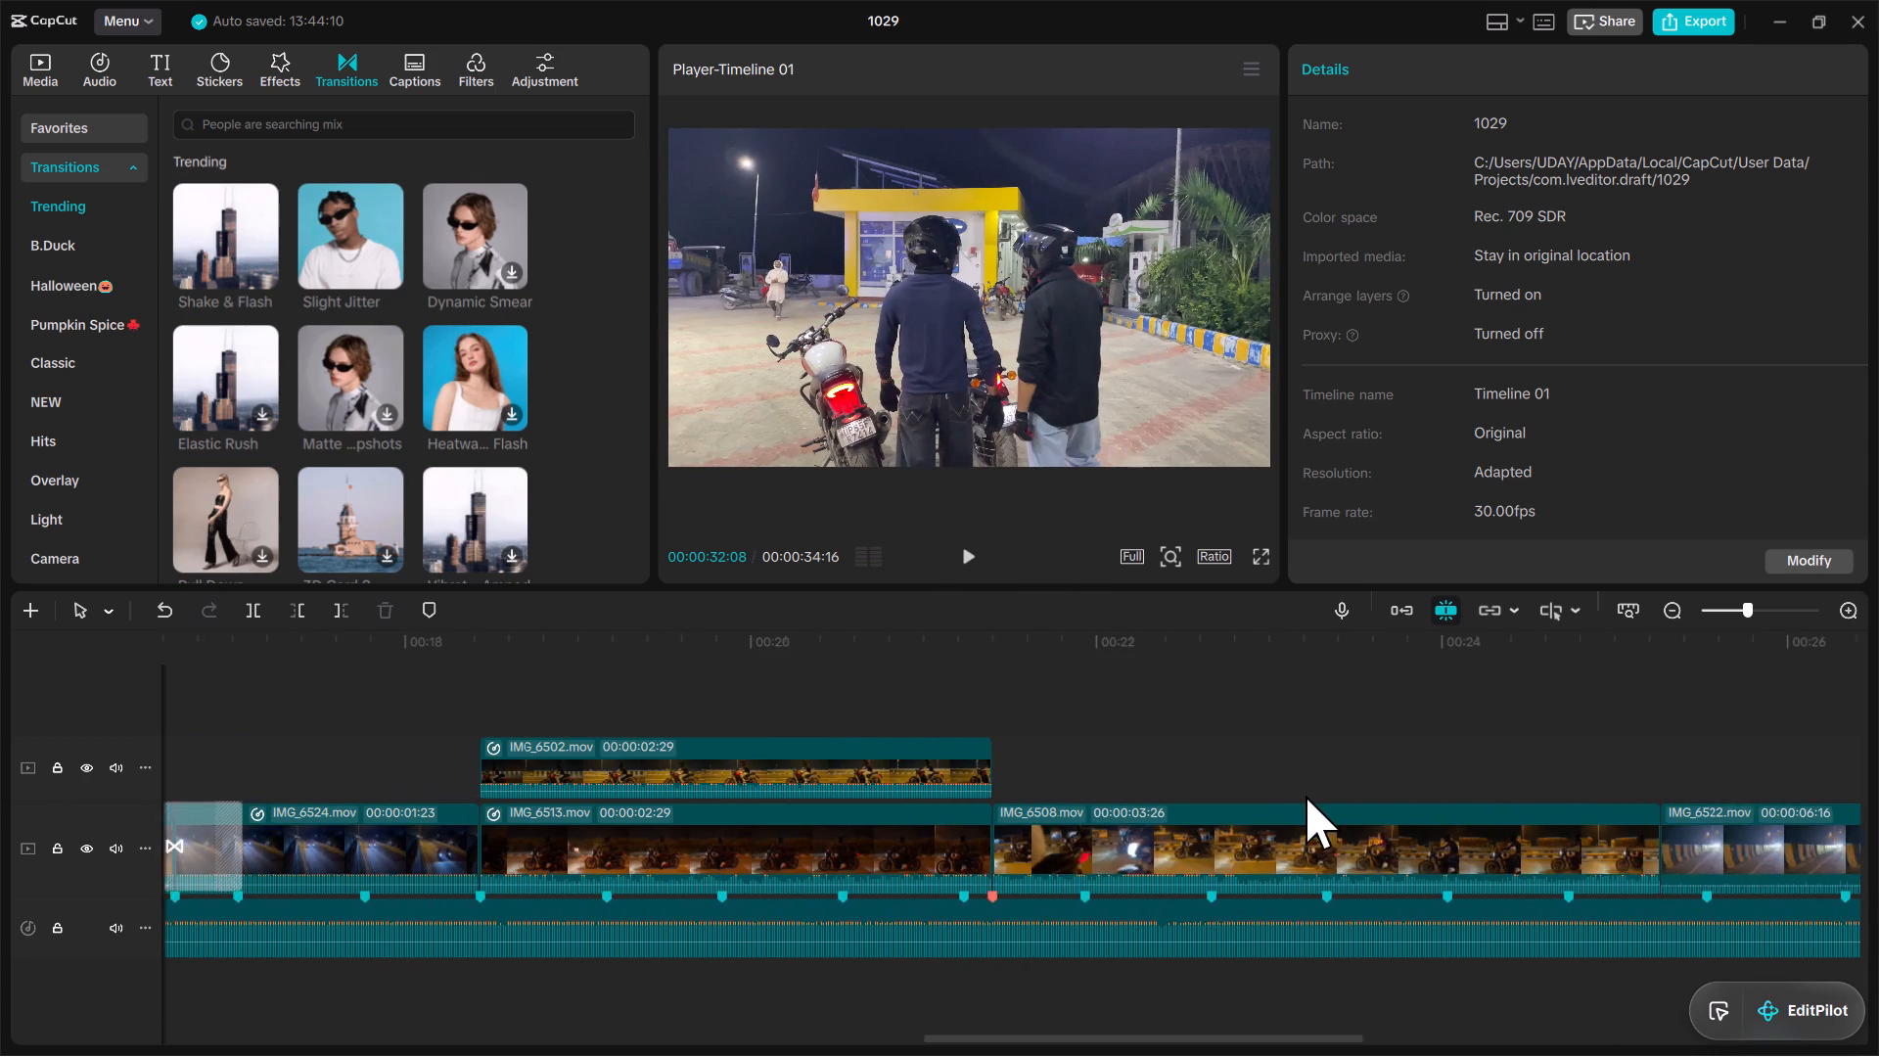
# Combine the stacked split-screen clips IMG_6502.mov and IMG_6513.mov into one compound clip.
pyautogui.moveTo(1306, 796); pyautogui.dragTo(1288, 803)
pyautogui.moveTo(790, 703); pyautogui.dragTo(852, 865)
pyautogui.rightClick(850, 828)
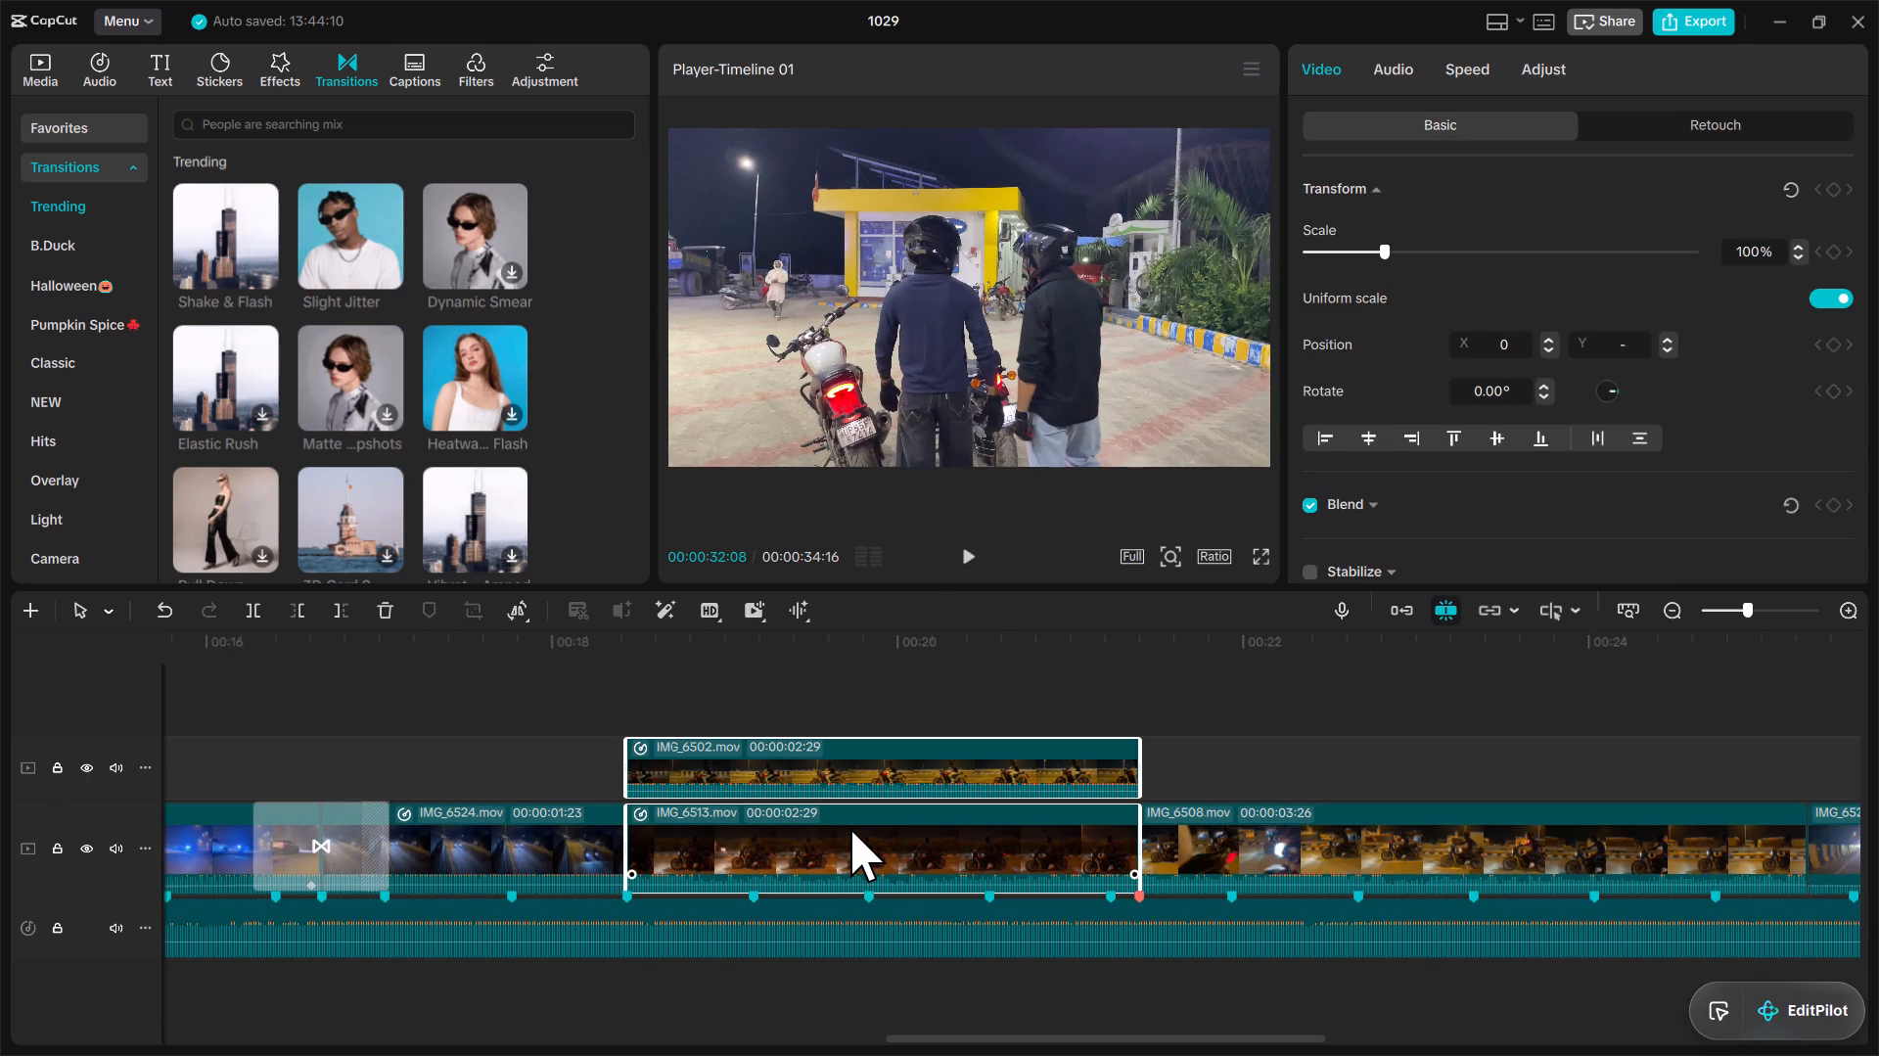
pyautogui.click(954, 581)
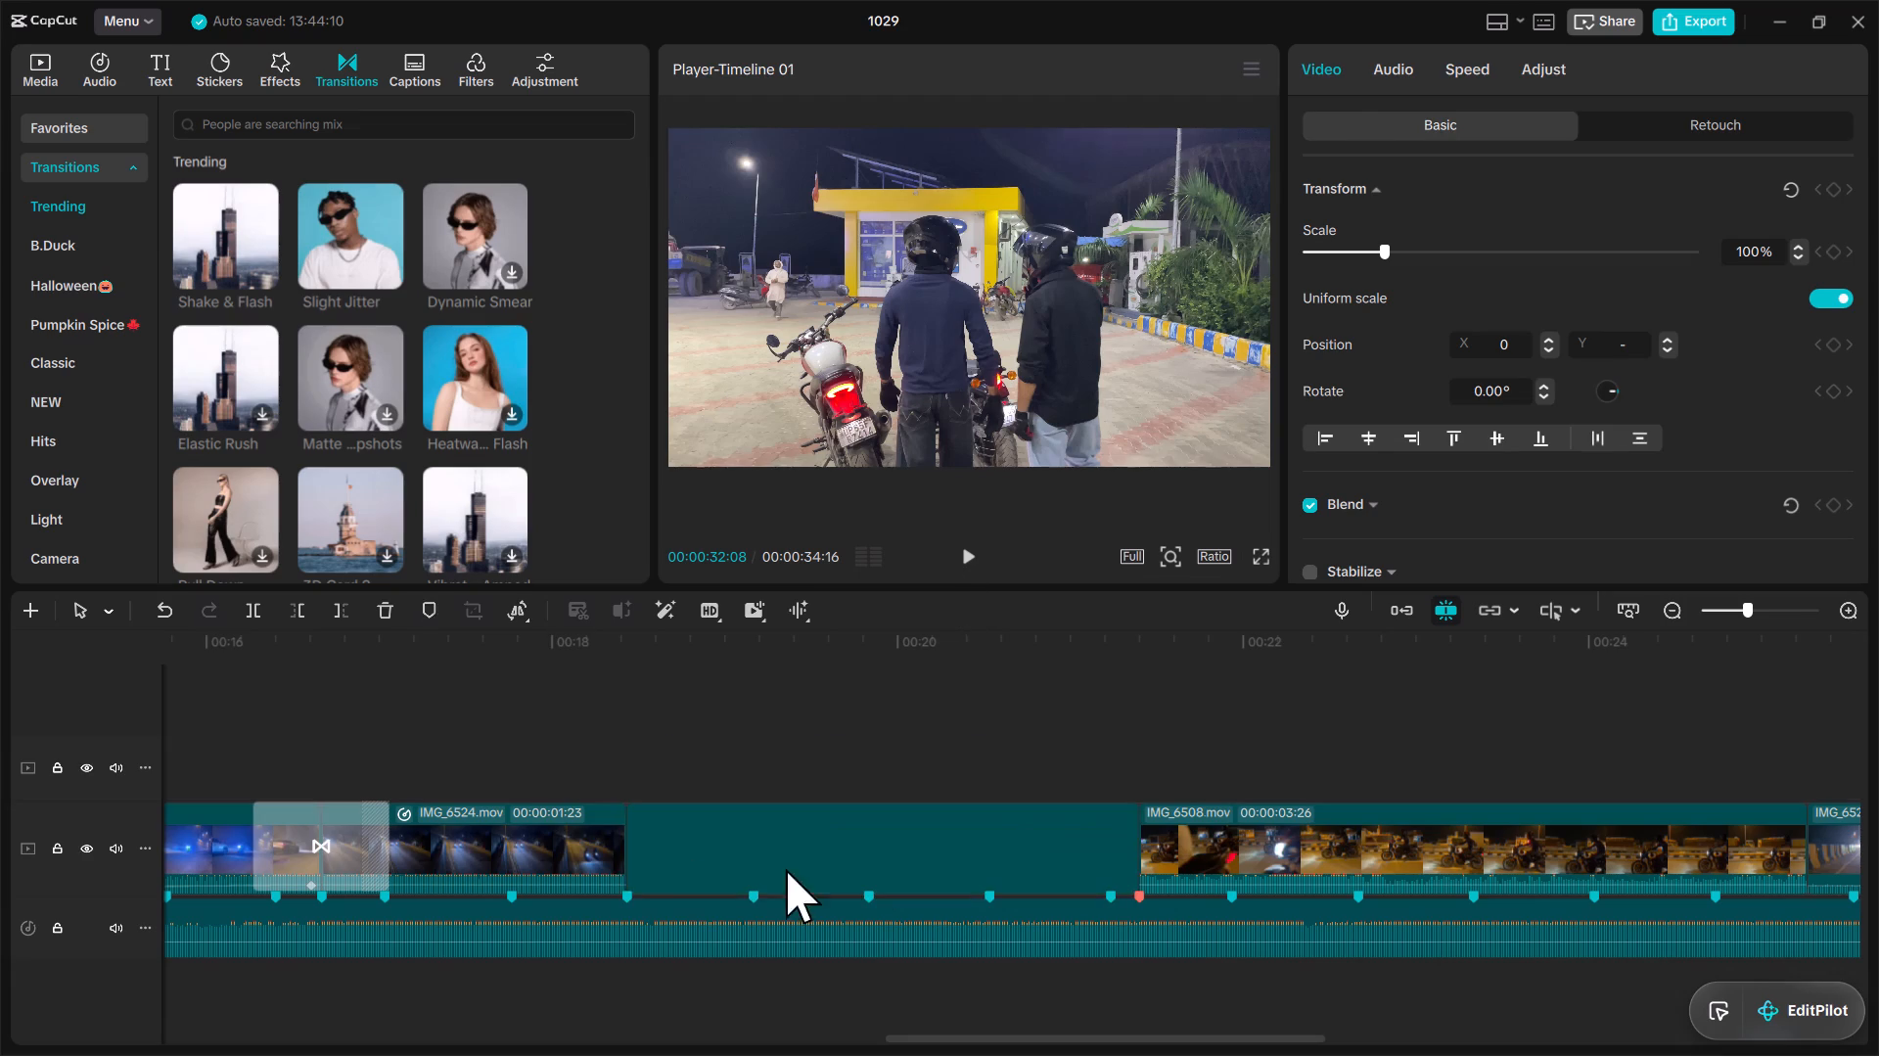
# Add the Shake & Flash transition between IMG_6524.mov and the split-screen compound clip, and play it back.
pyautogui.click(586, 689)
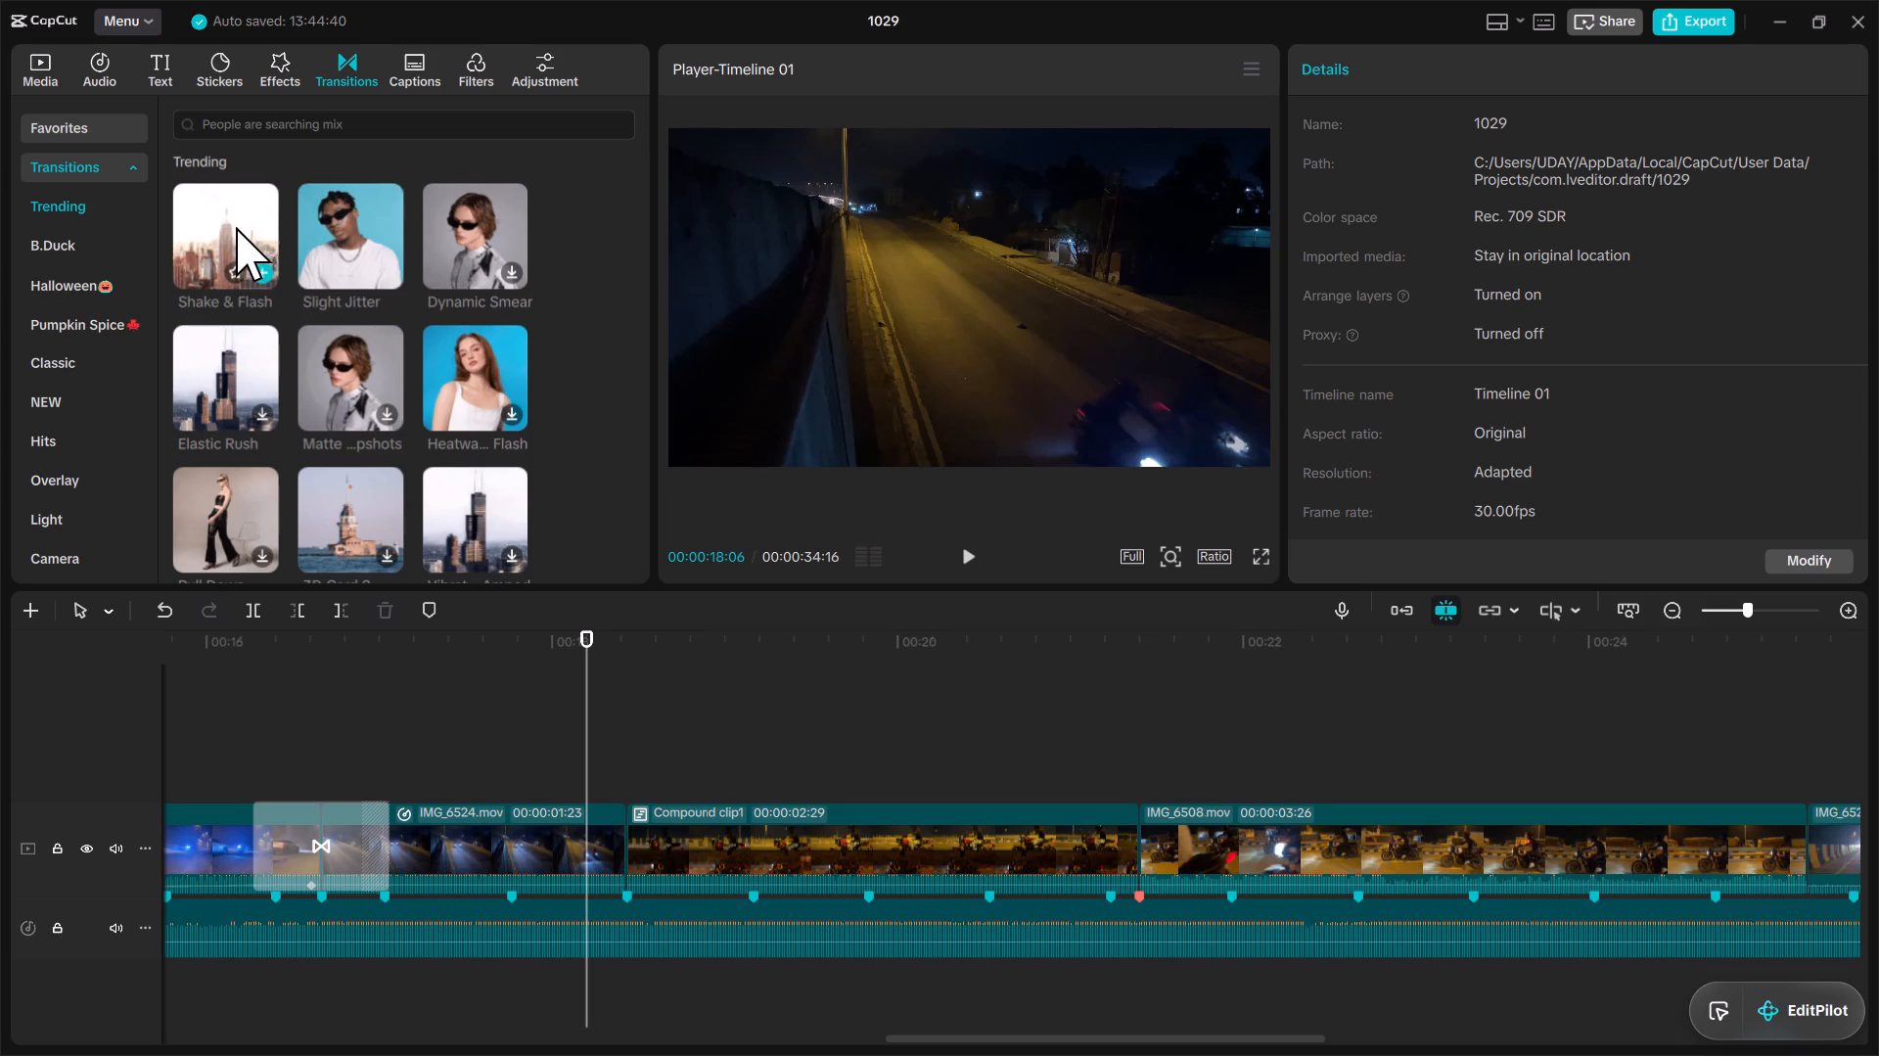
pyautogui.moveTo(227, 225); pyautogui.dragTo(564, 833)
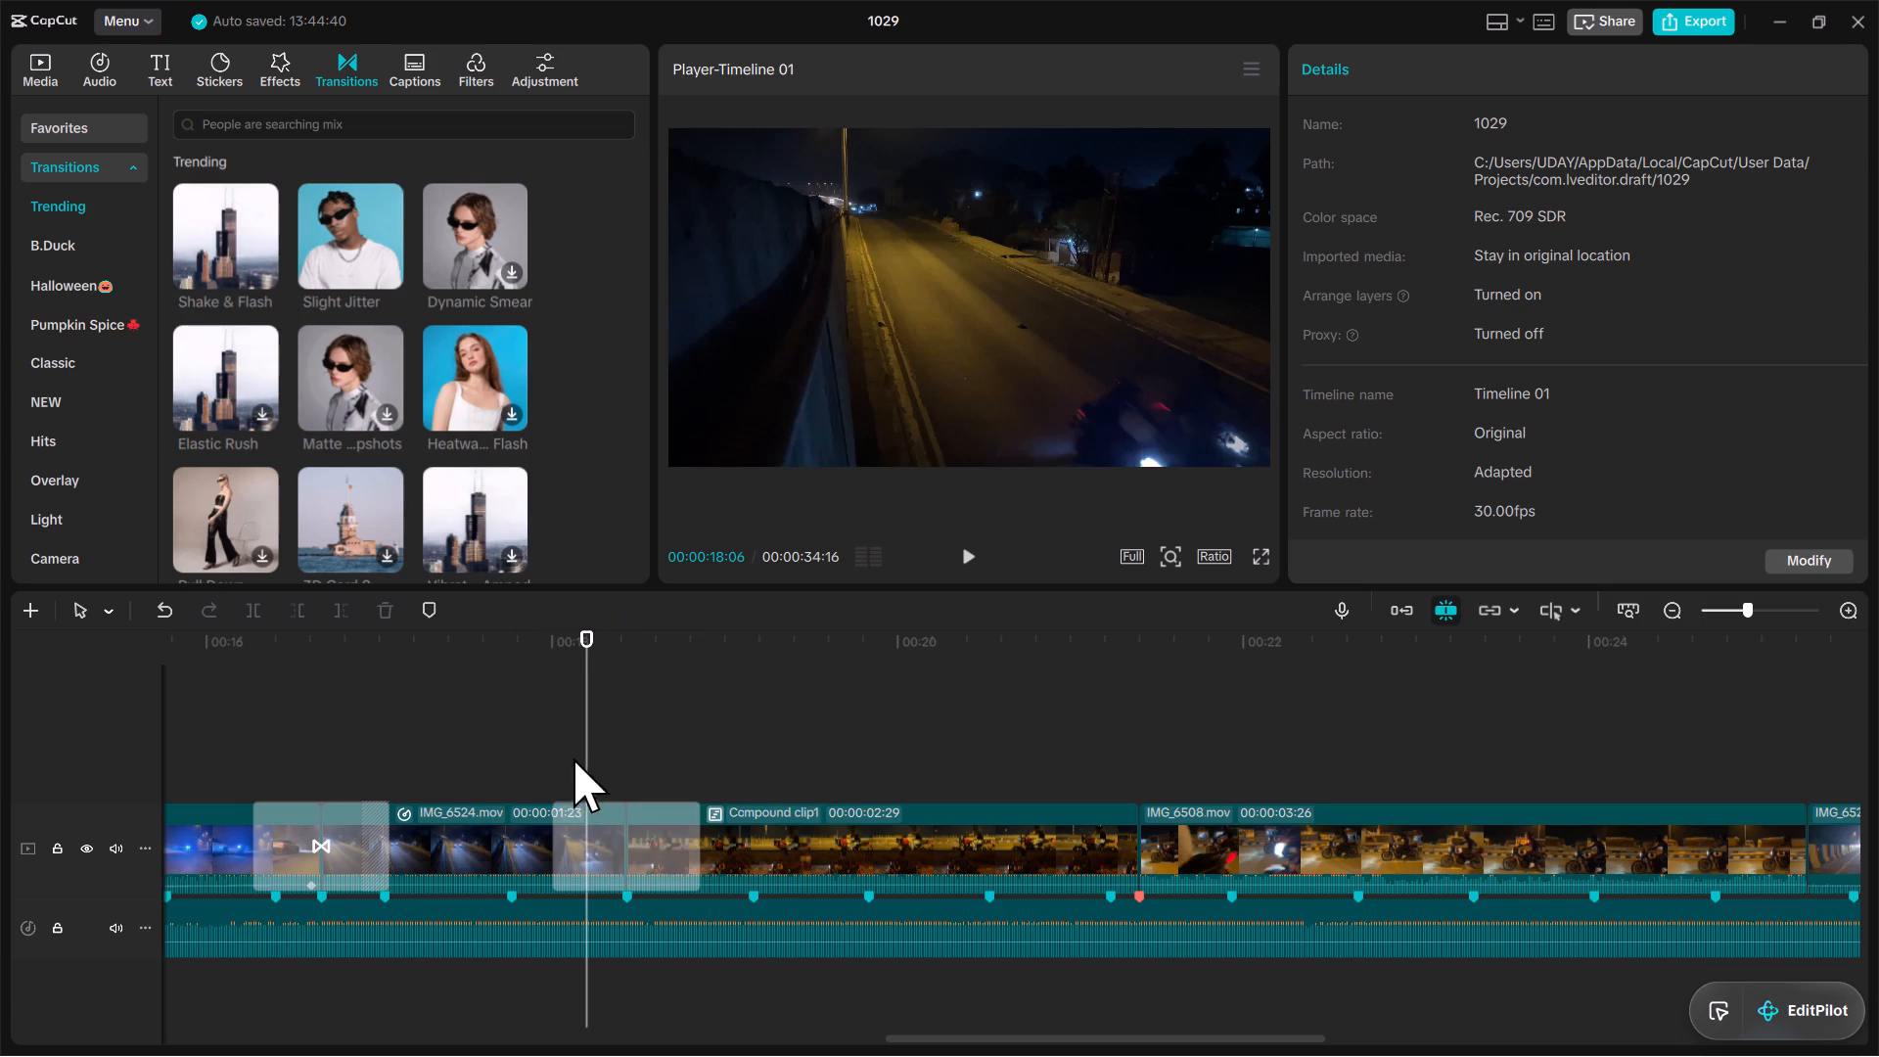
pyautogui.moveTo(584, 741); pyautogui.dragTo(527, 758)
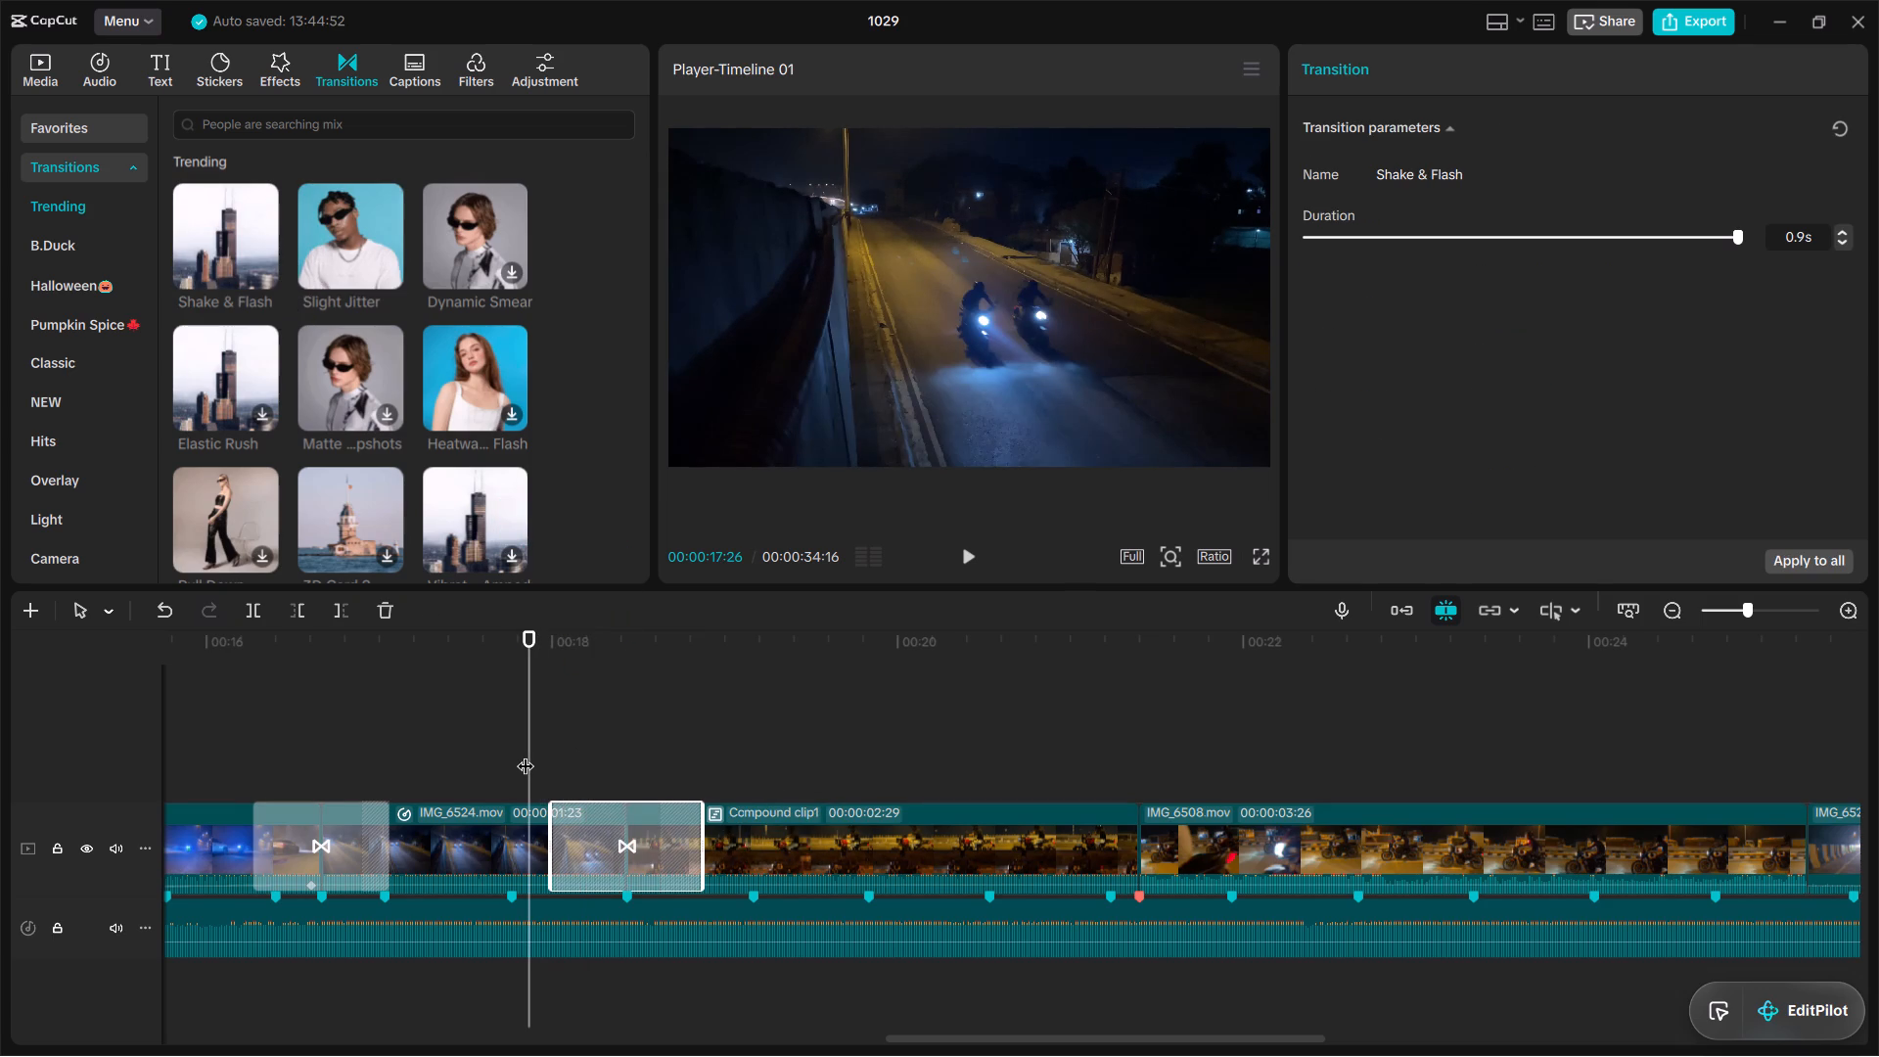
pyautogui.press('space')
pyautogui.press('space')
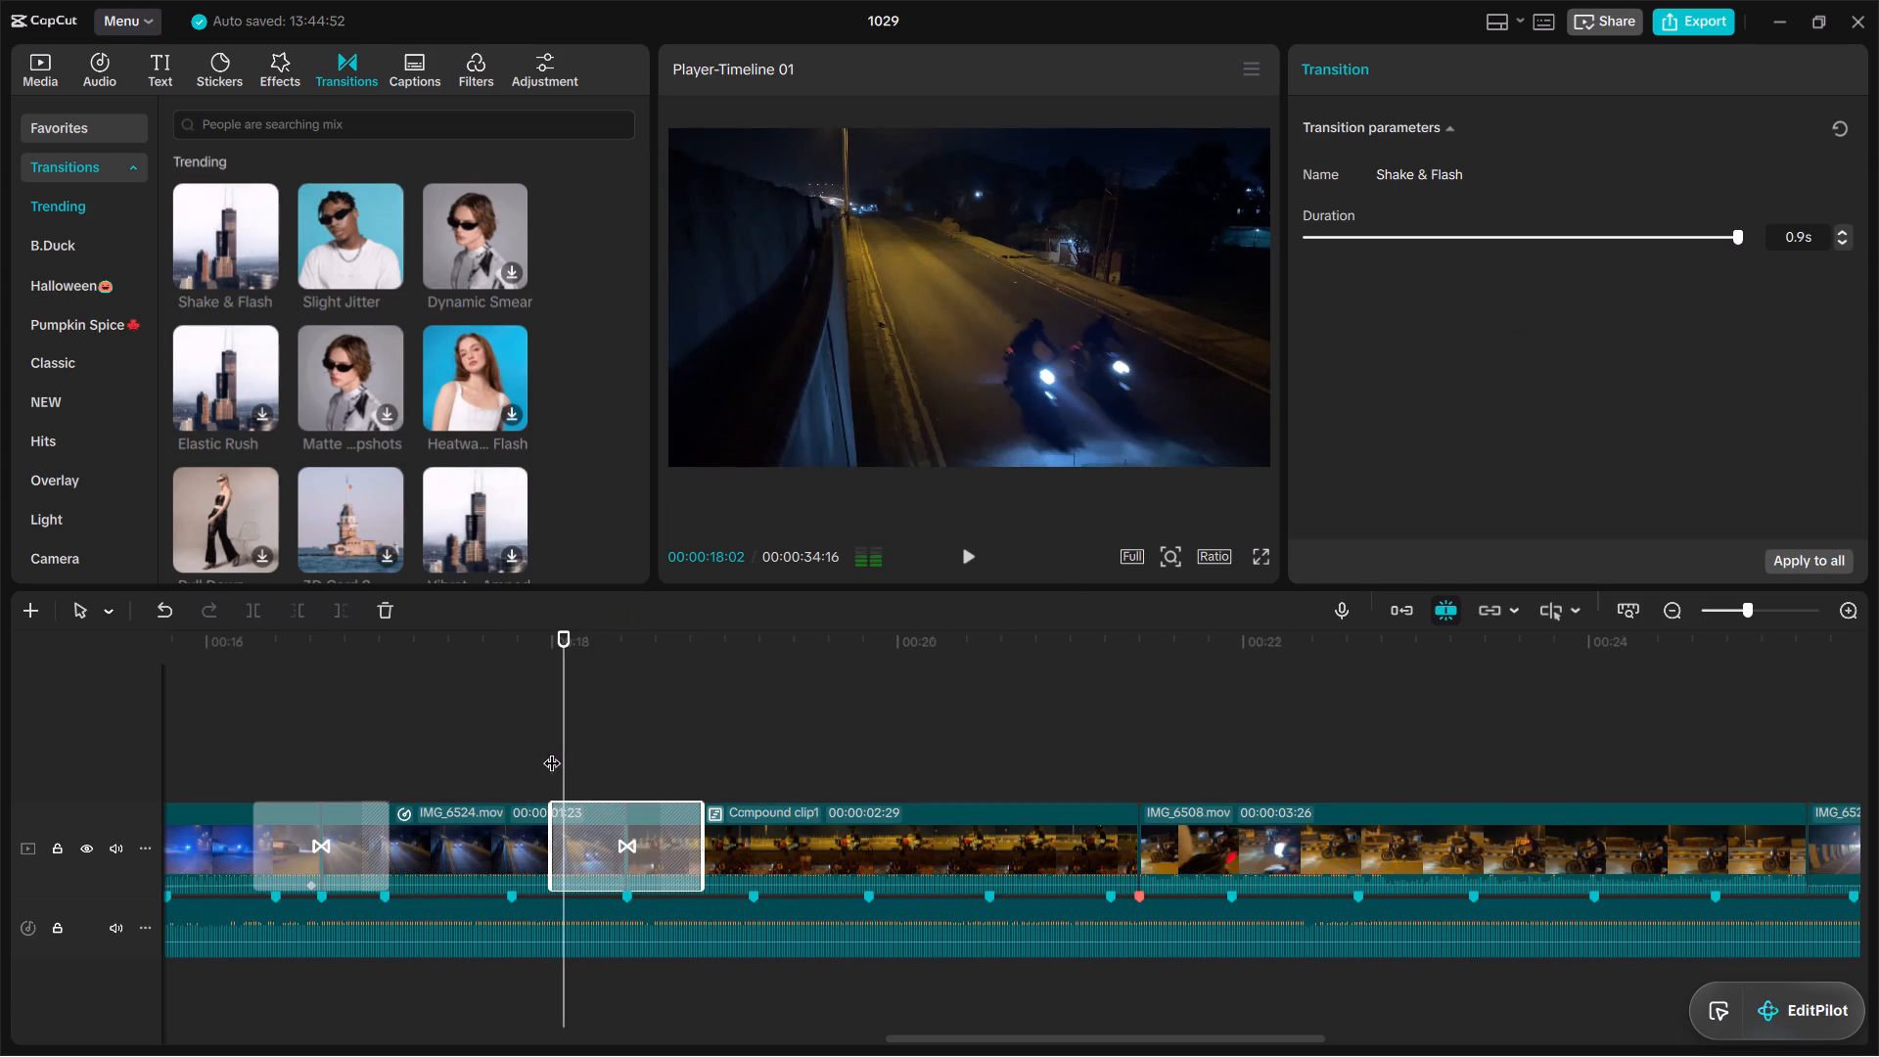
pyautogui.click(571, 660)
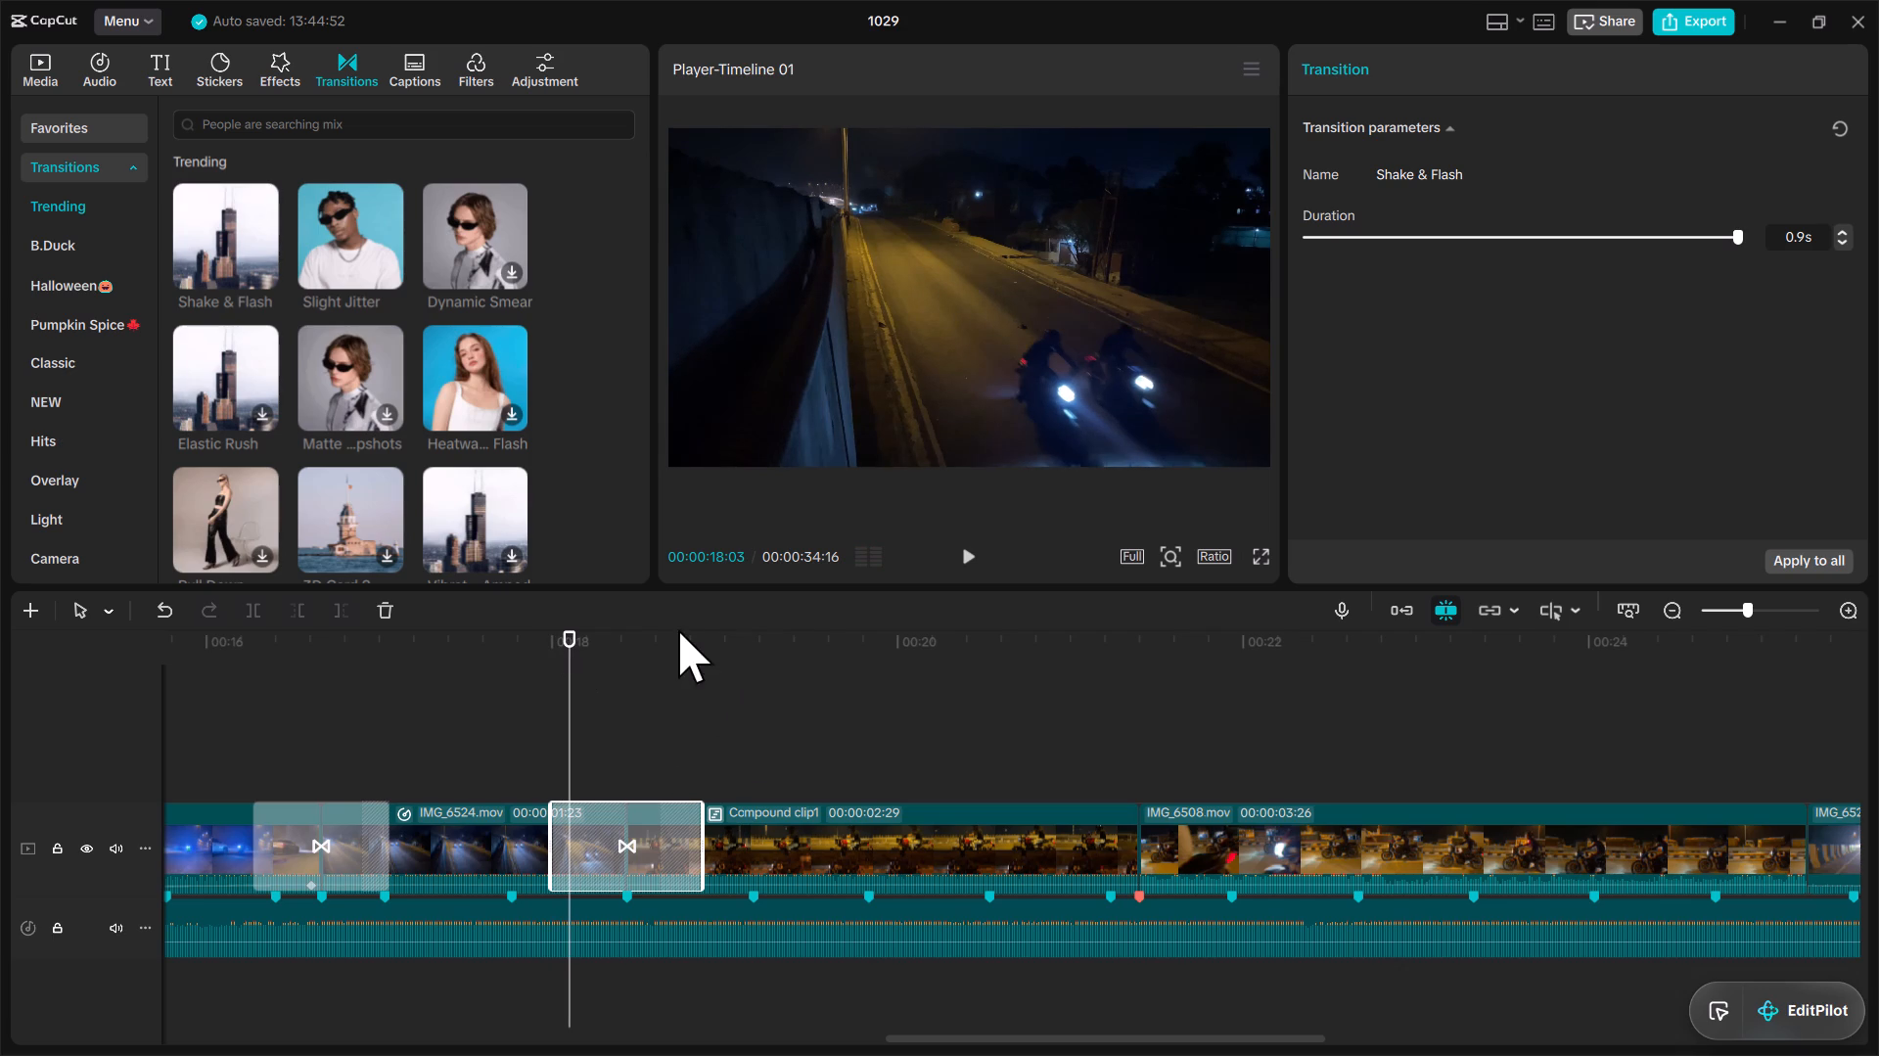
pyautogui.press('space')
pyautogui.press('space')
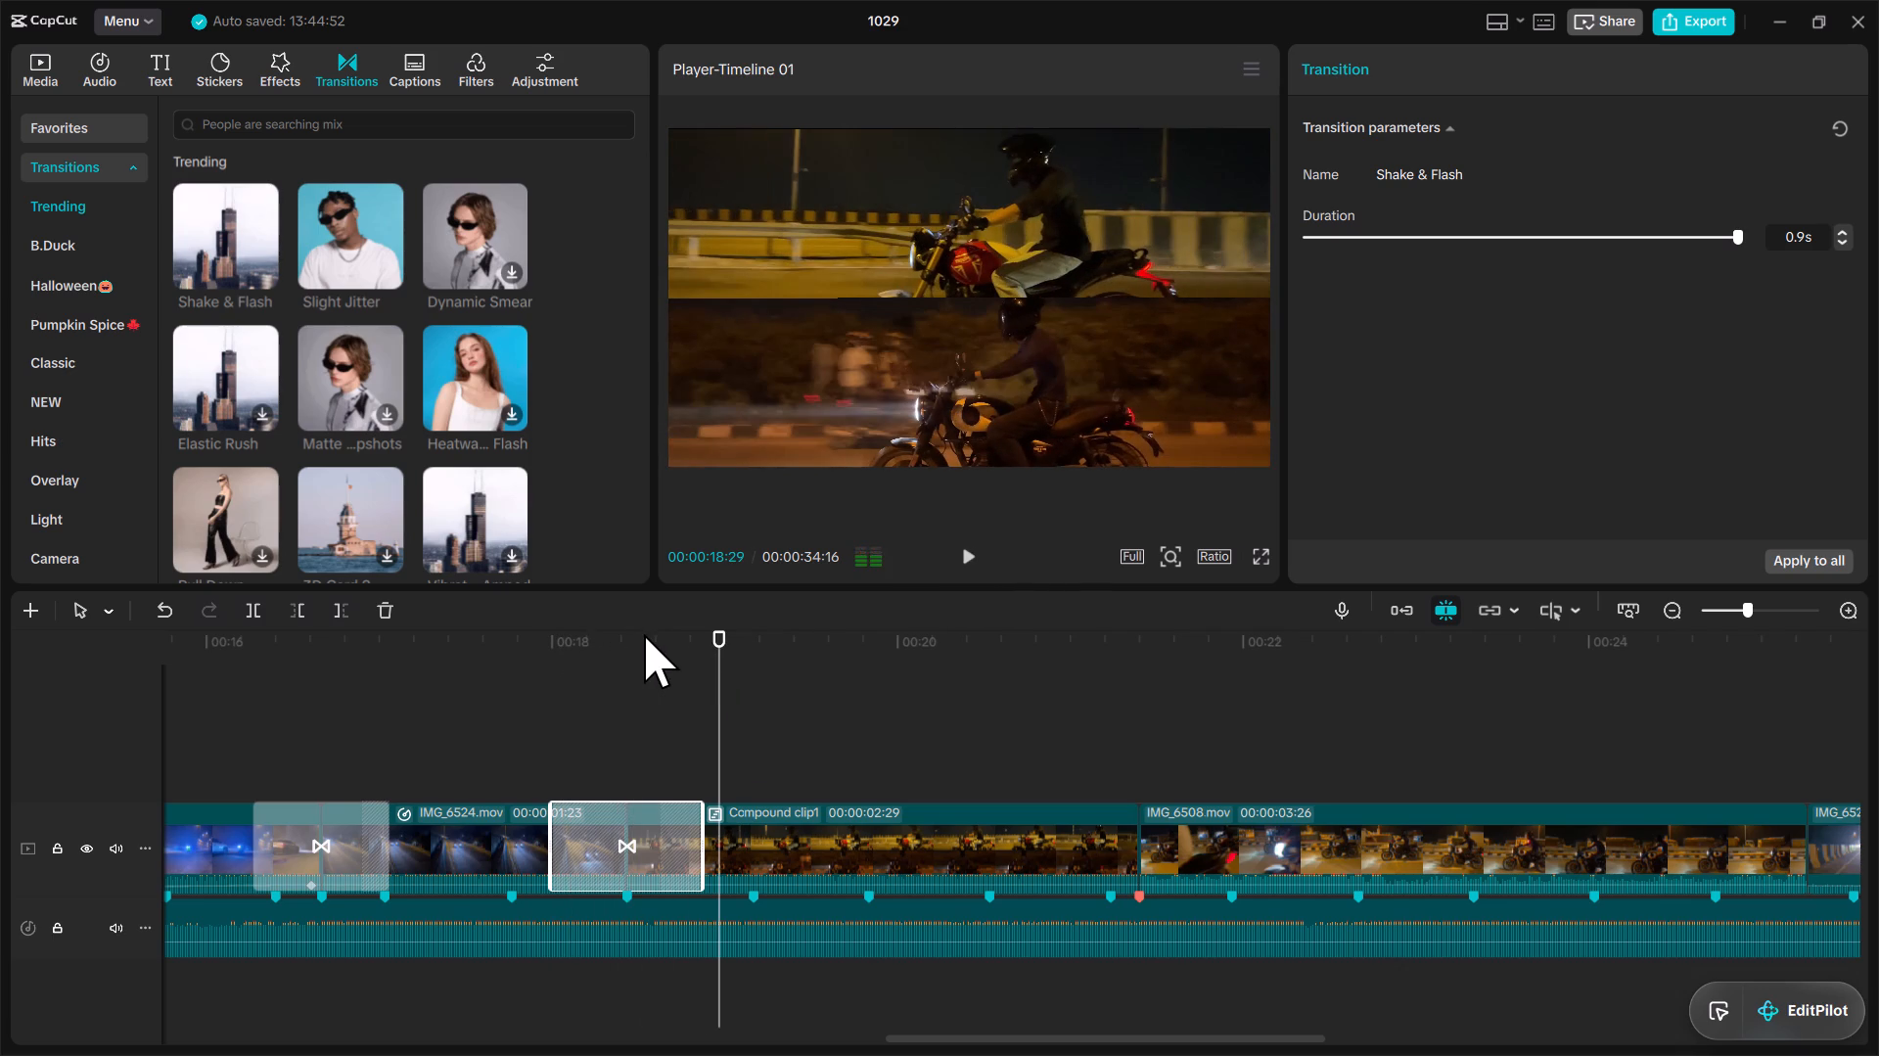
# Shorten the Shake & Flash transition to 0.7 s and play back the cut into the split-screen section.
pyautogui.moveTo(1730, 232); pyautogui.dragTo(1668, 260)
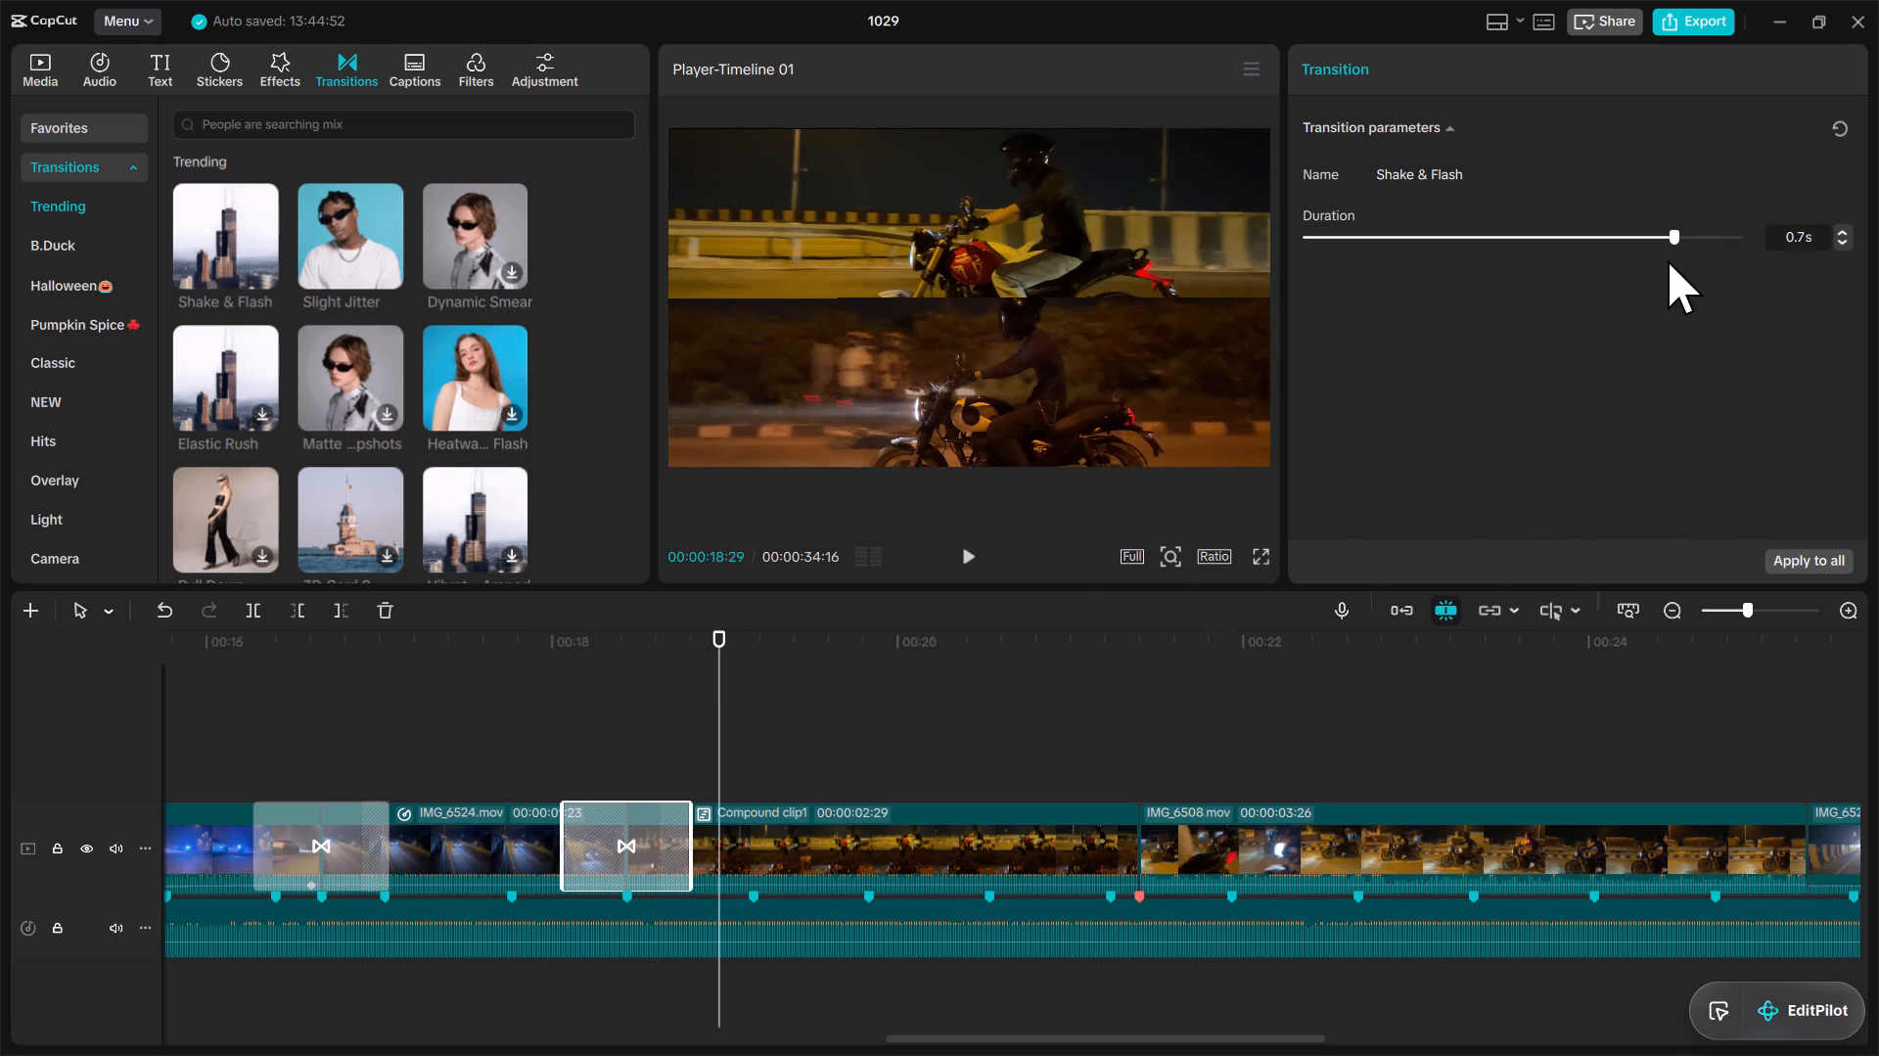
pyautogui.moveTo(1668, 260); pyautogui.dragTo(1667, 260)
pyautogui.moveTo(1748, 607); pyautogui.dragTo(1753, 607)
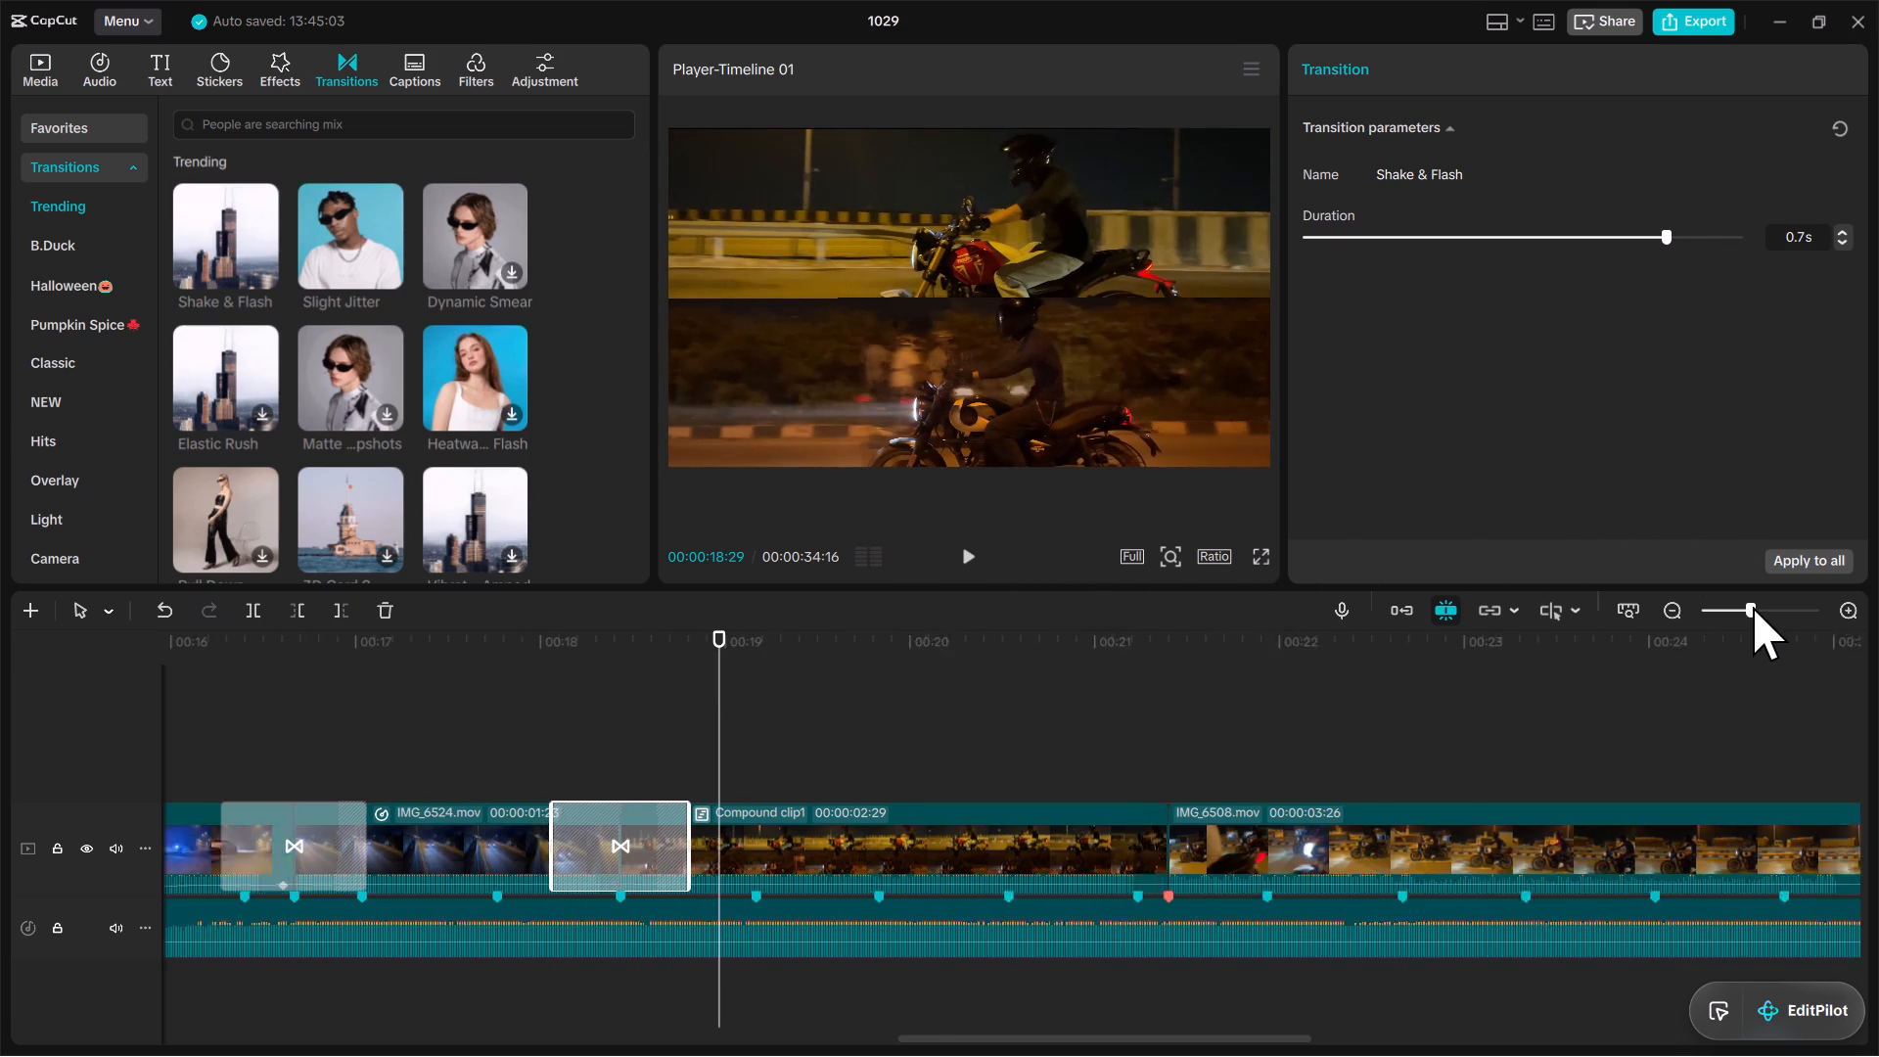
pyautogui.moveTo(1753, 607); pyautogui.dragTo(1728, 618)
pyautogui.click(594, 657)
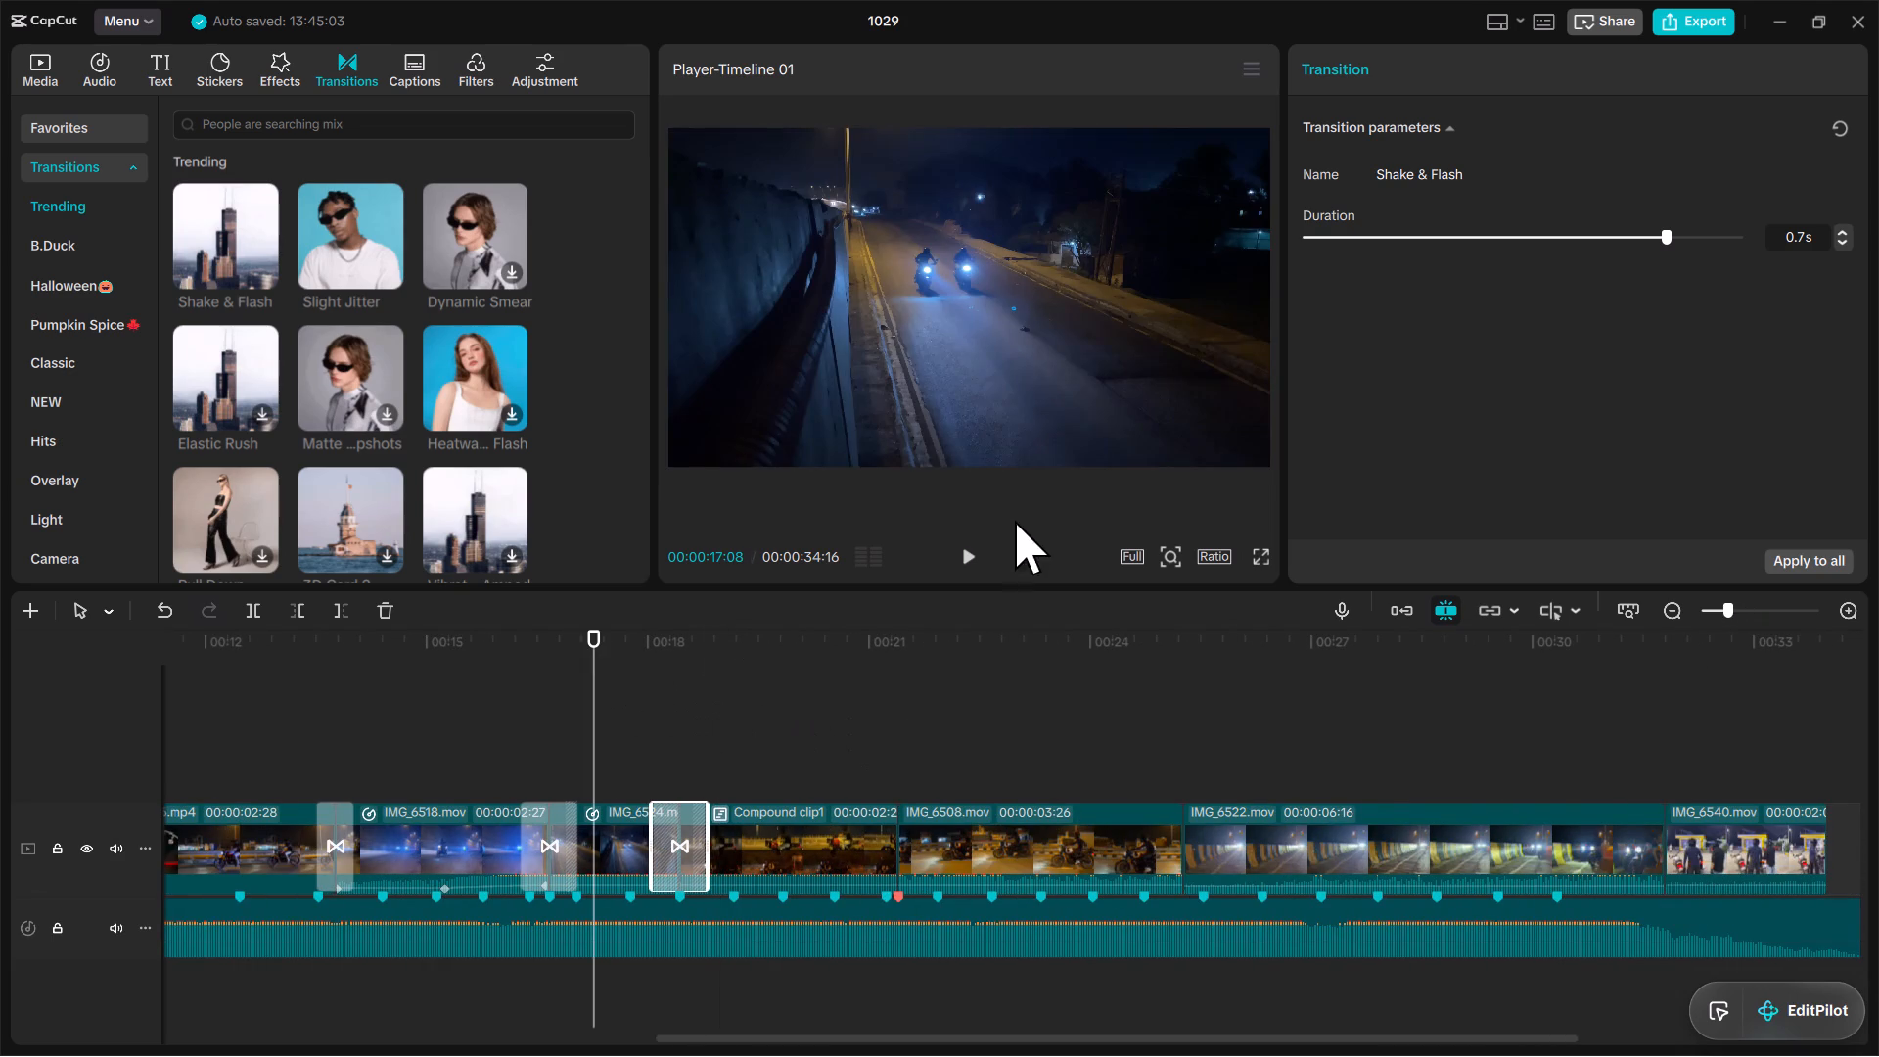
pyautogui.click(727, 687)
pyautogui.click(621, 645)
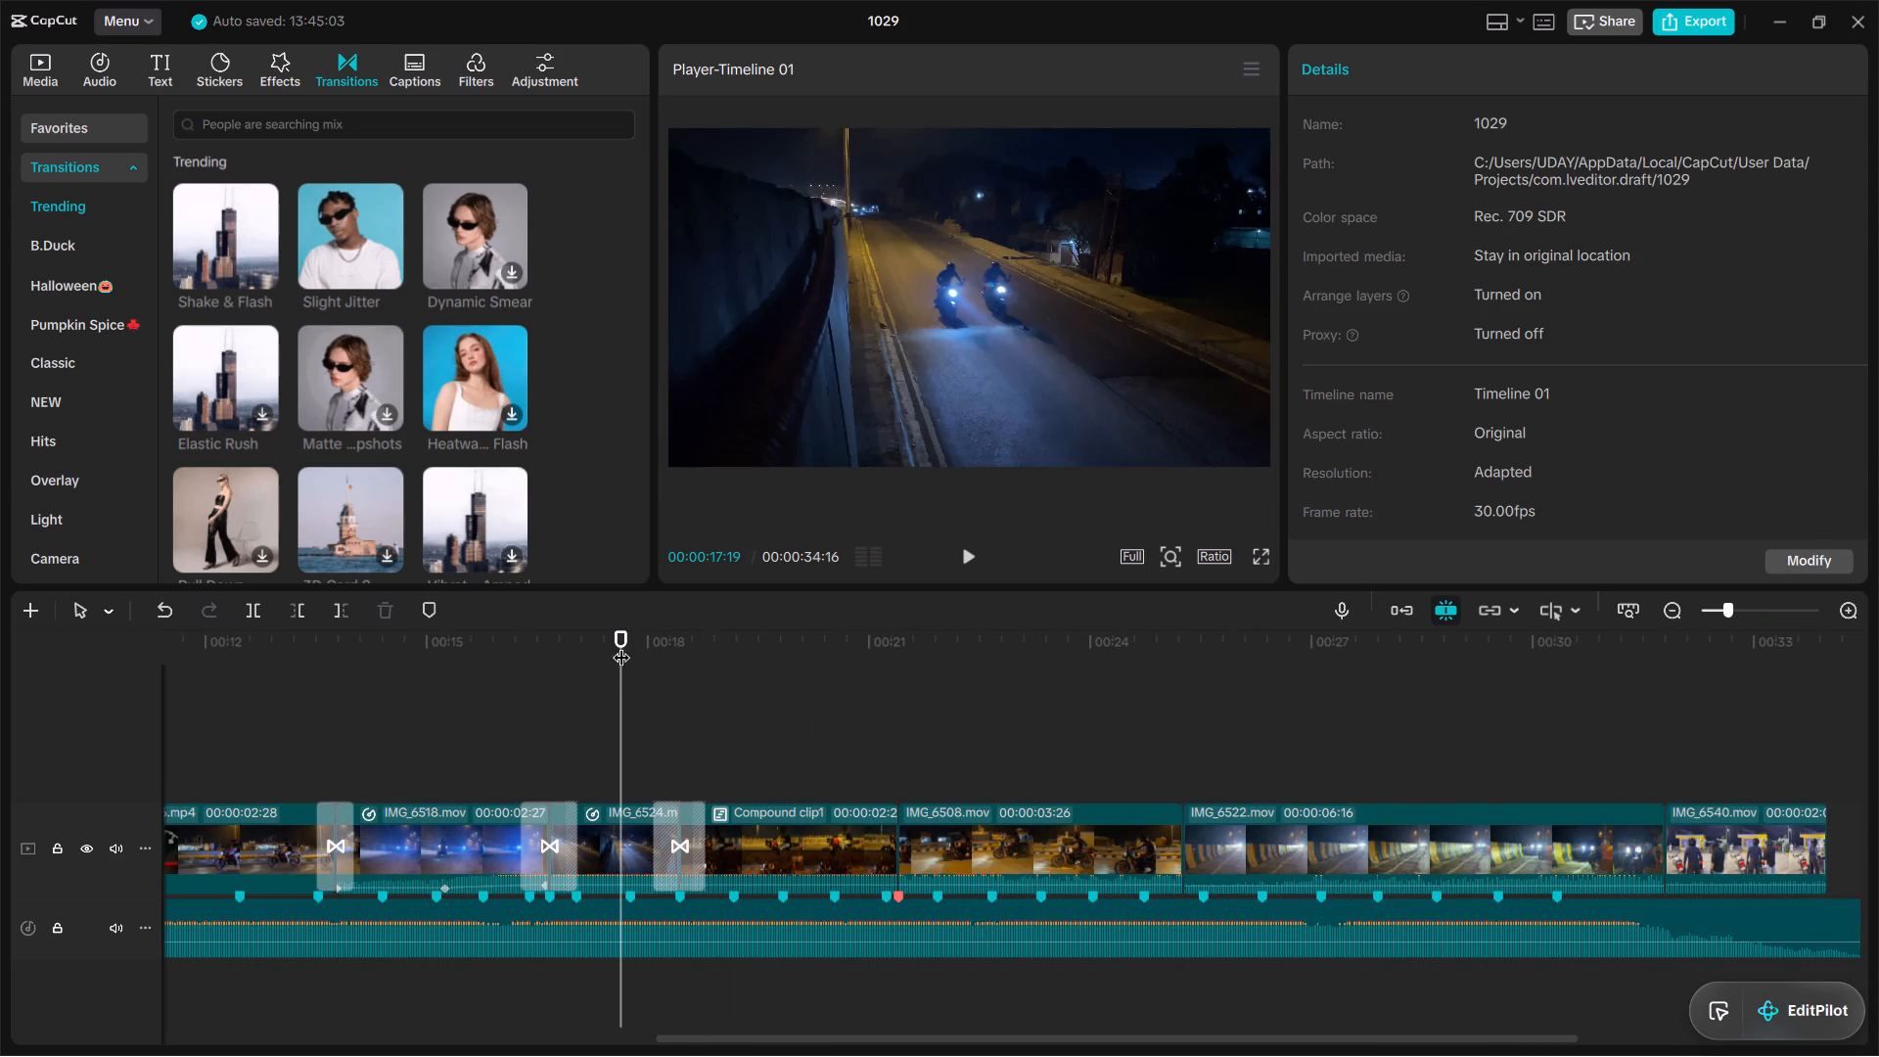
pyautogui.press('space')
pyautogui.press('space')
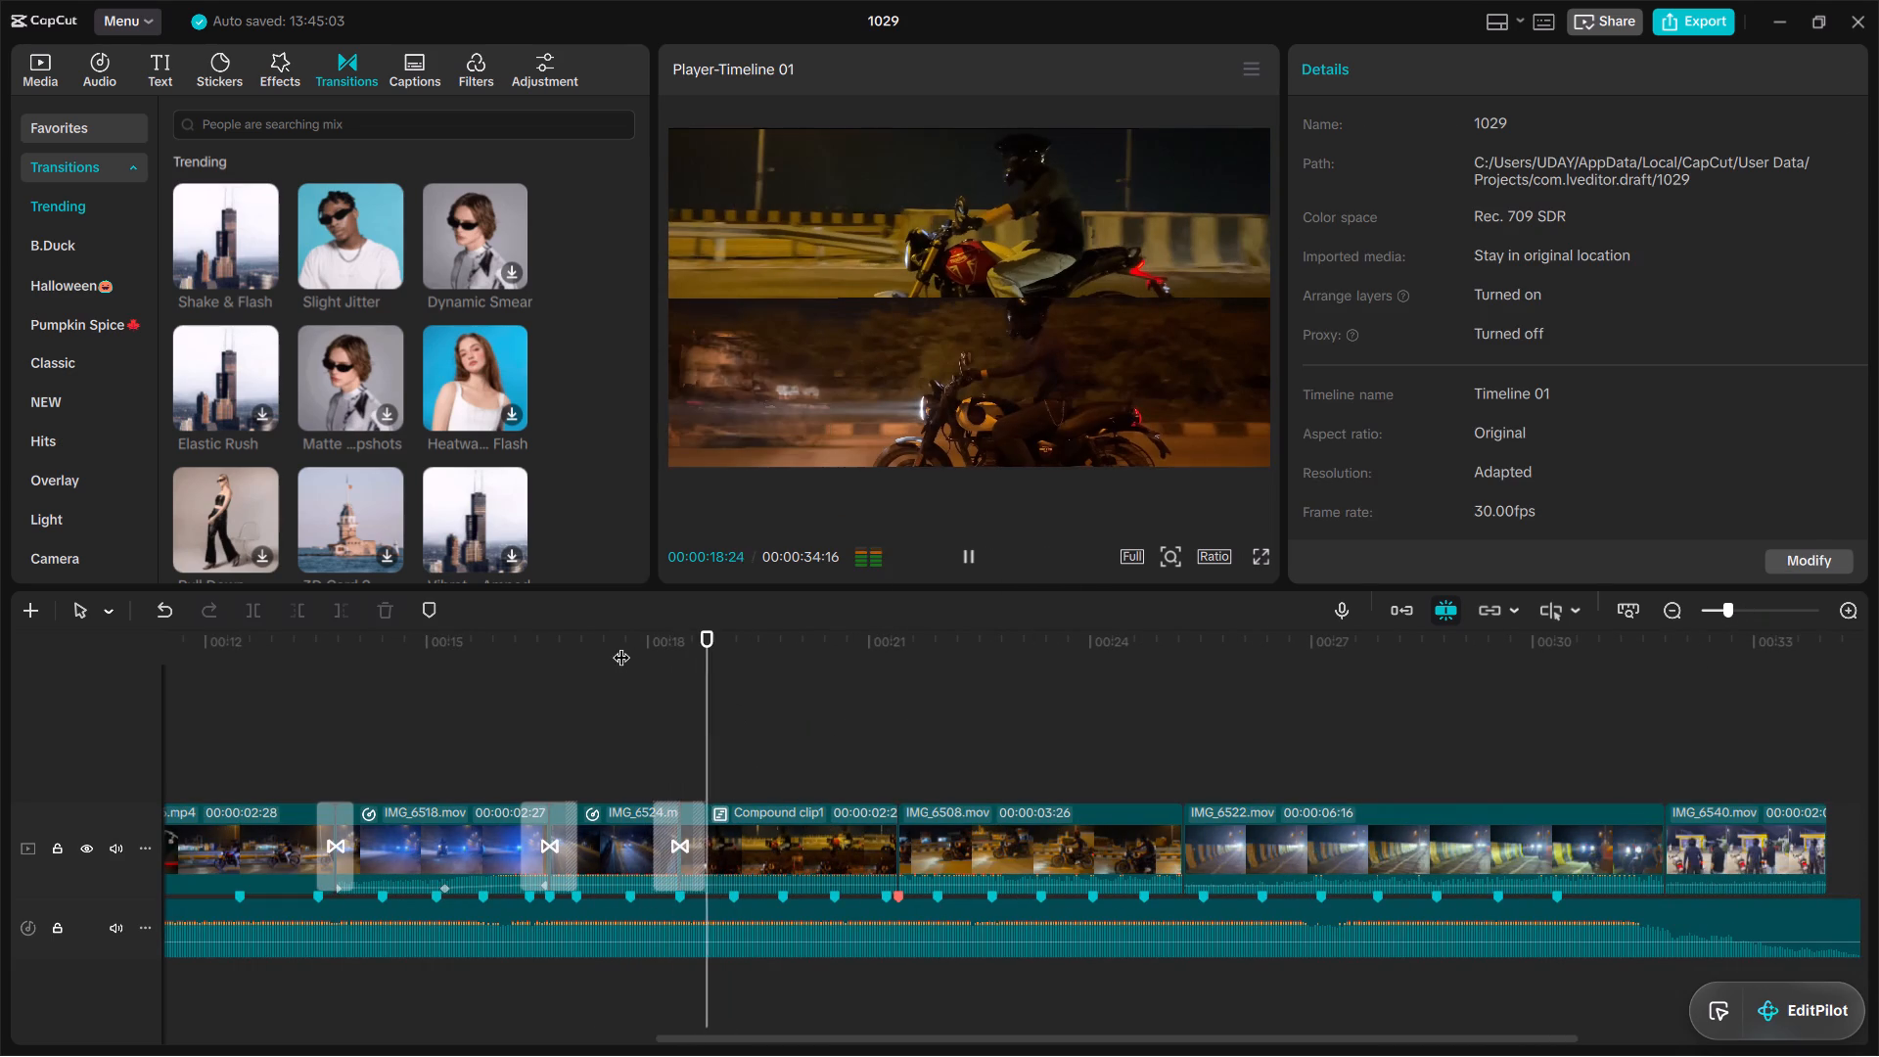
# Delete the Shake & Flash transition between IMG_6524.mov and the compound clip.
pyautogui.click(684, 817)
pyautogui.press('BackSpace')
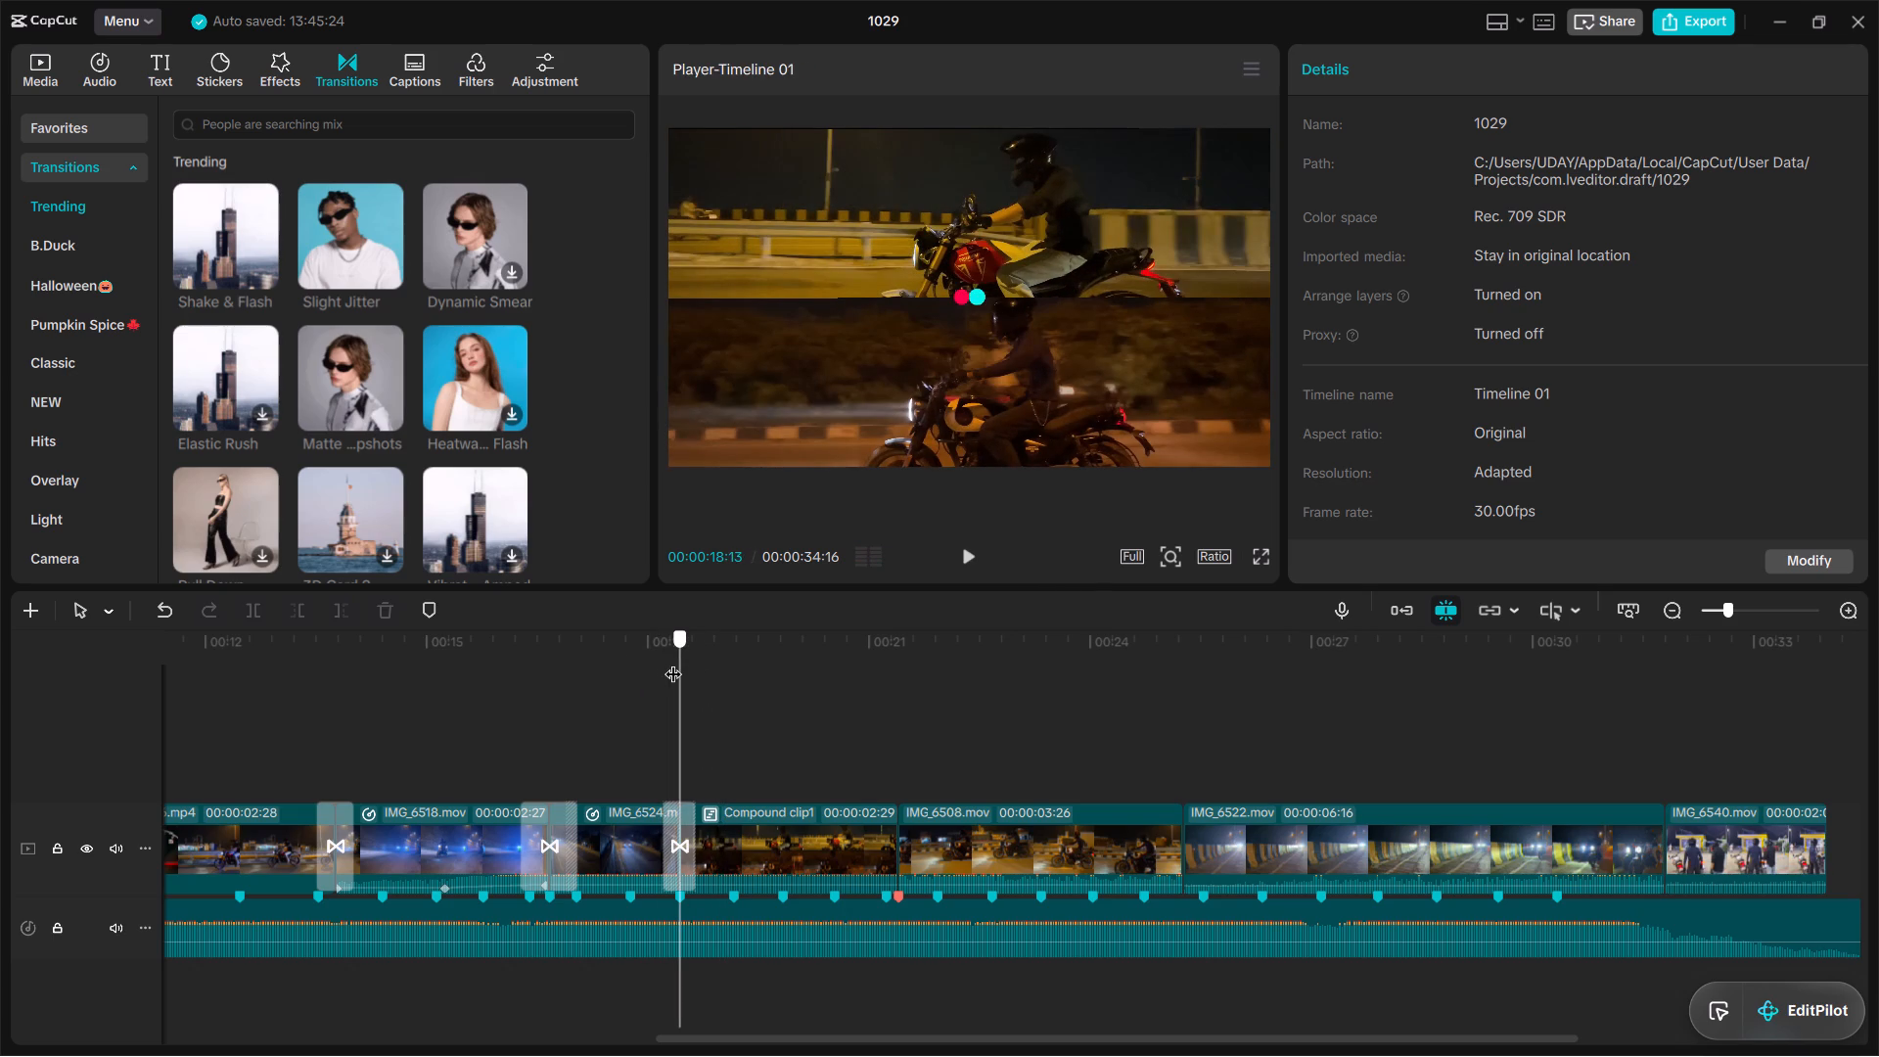
pyautogui.moveTo(673, 662); pyautogui.dragTo(667, 668)
pyautogui.press('space')
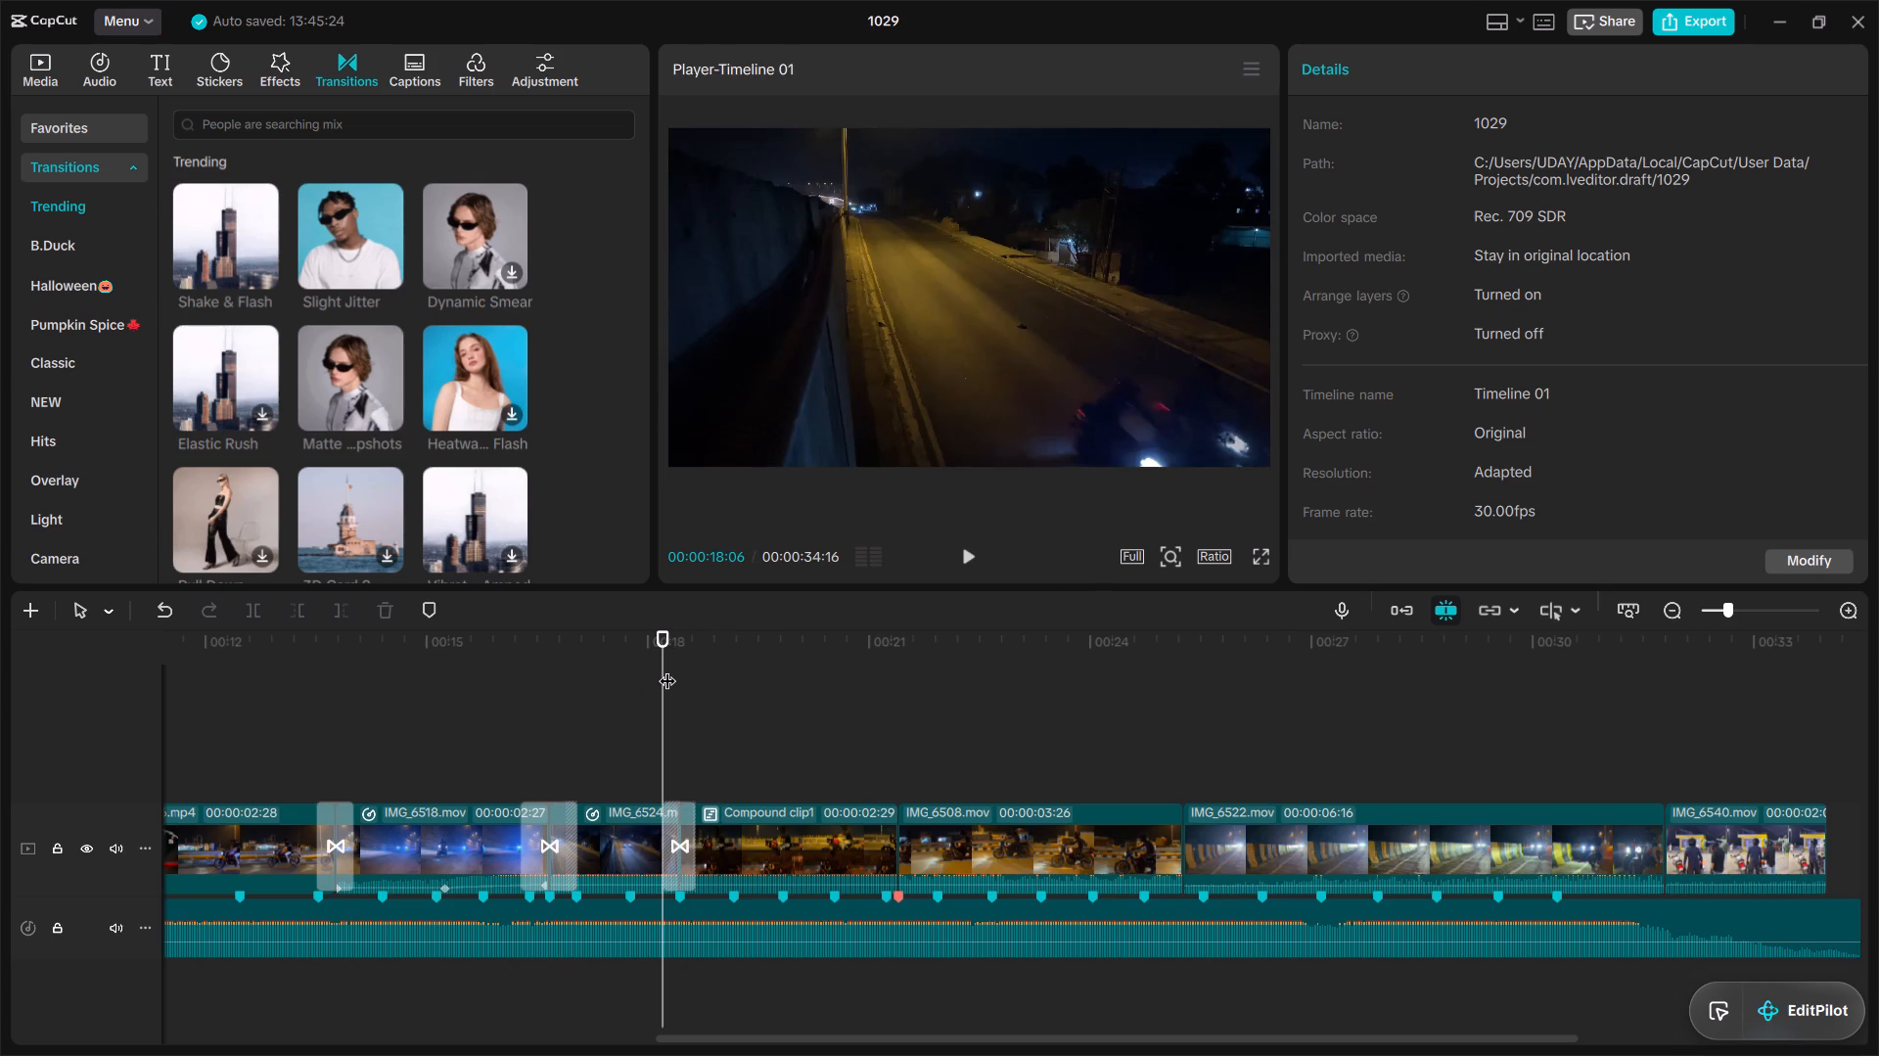
pyautogui.press('space')
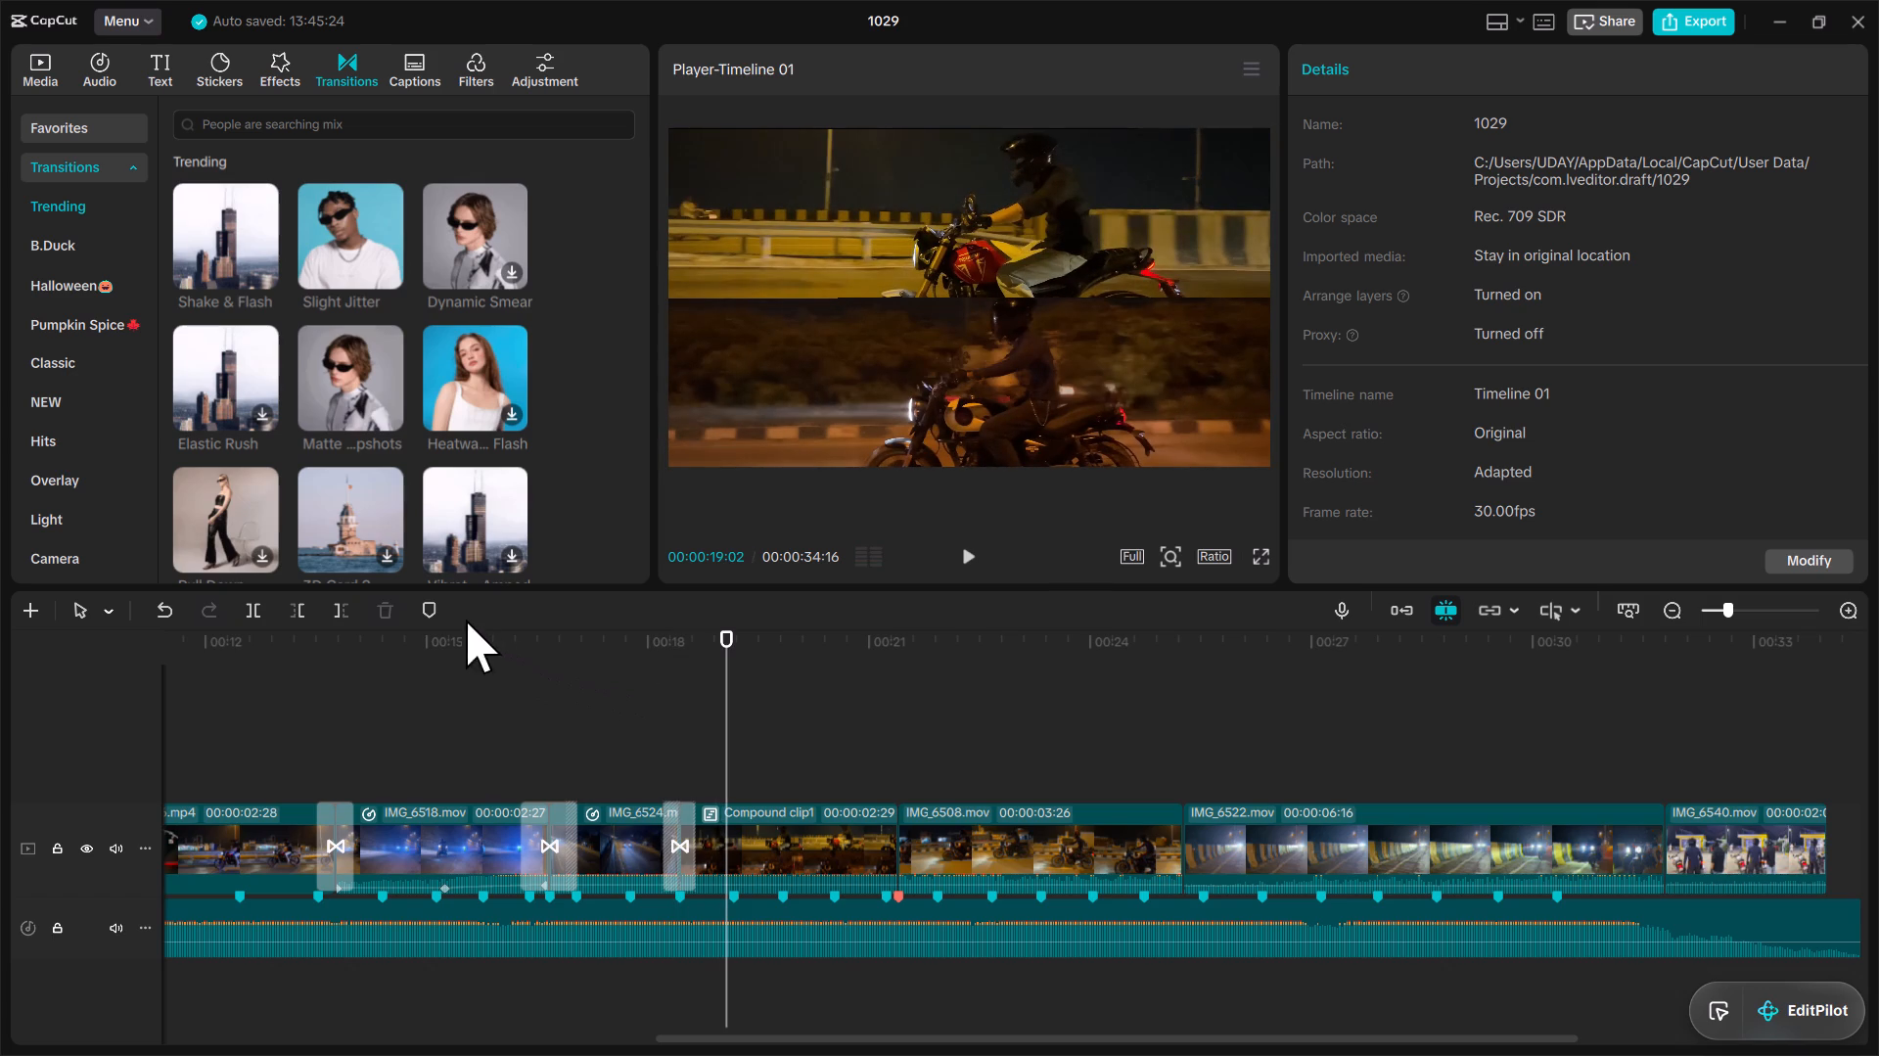
# Preview the Matte Snapshots transition and add it between IMG_6508.mov and IMG_6522.mov.
pyautogui.click(375, 377)
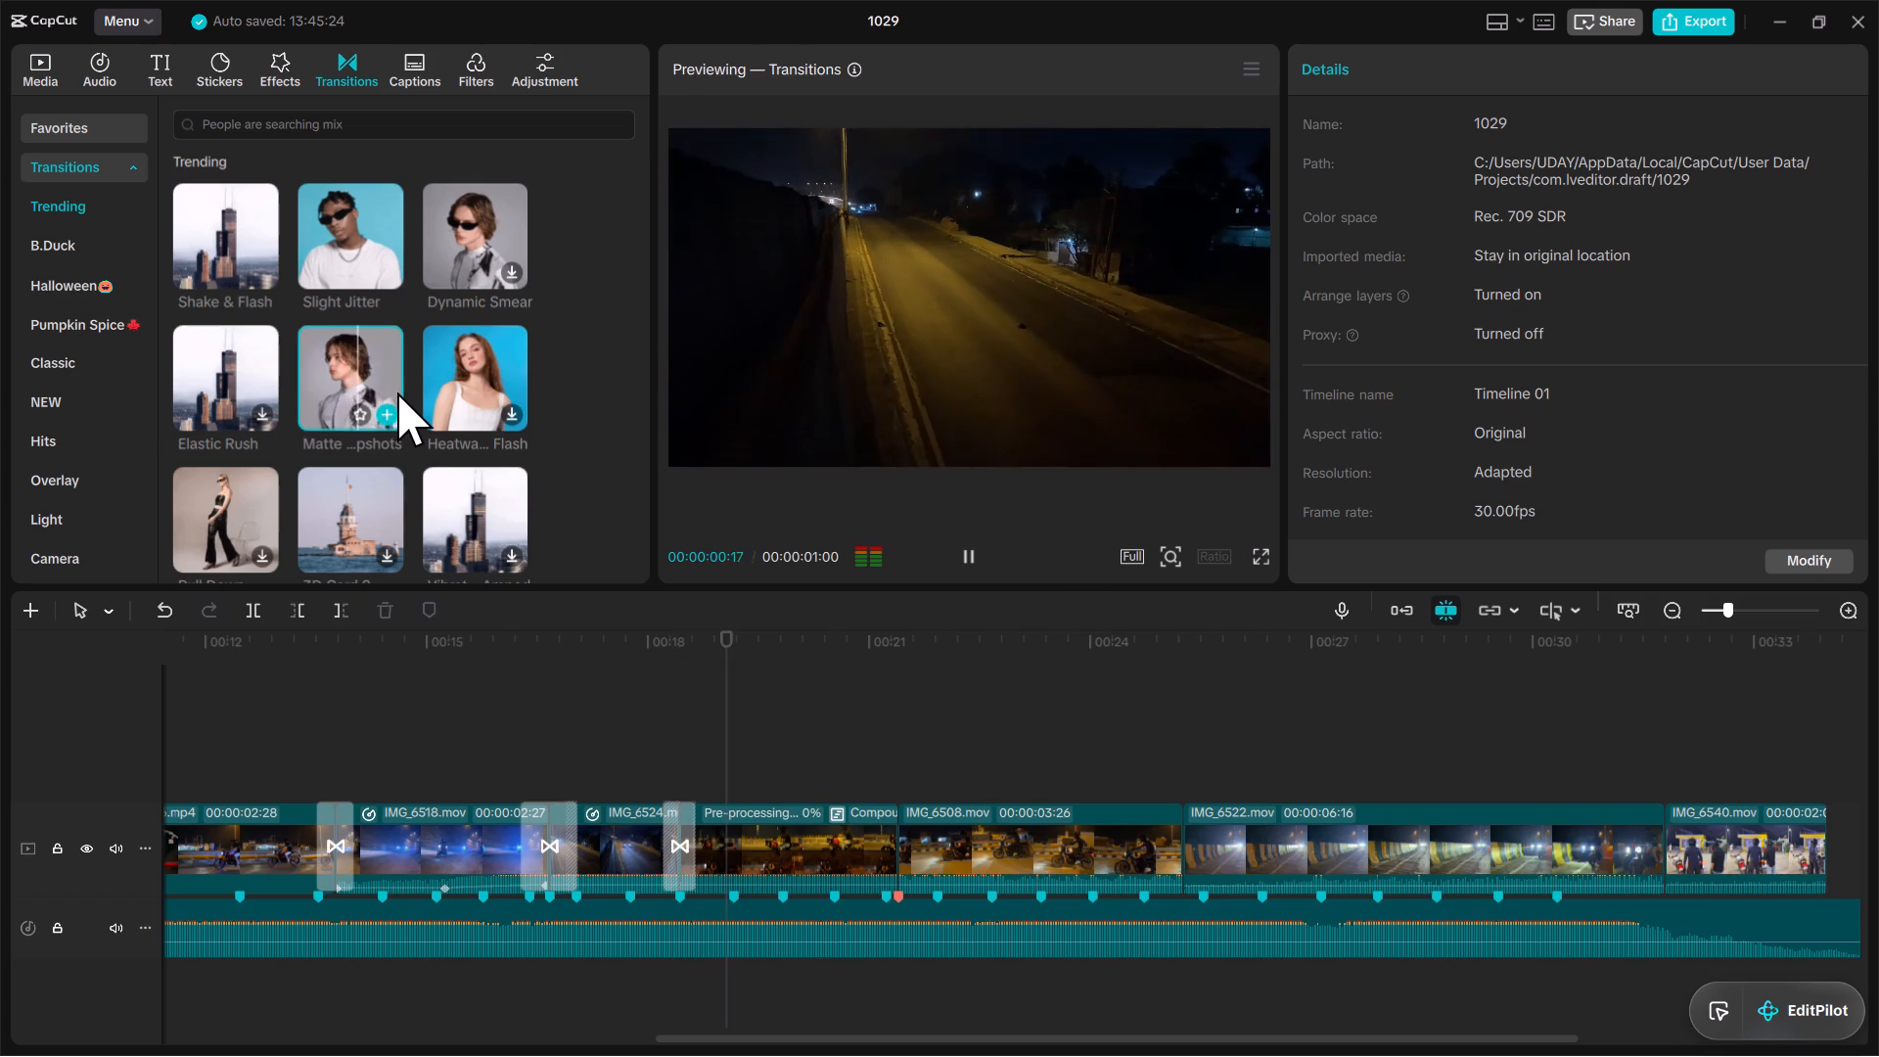
pyautogui.moveTo(357, 364); pyautogui.dragTo(370, 385)
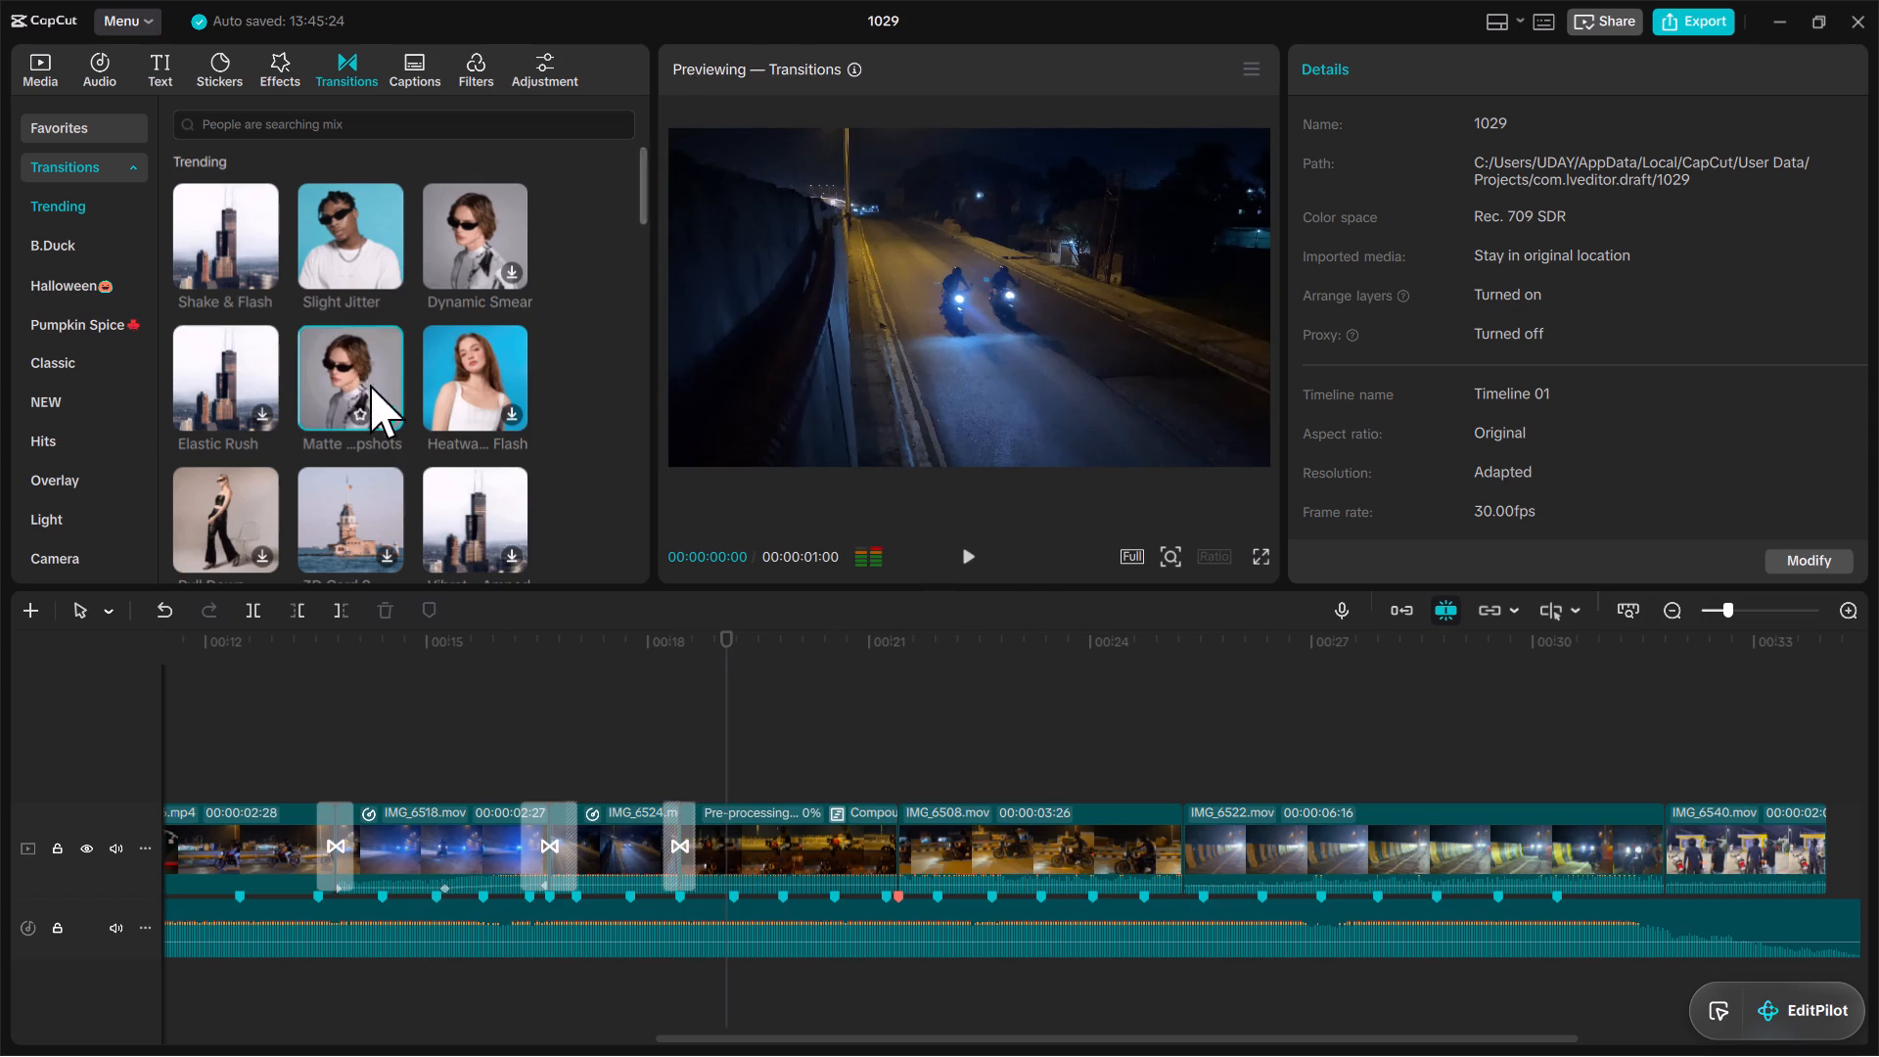
pyautogui.moveTo(370, 385); pyautogui.dragTo(1179, 828)
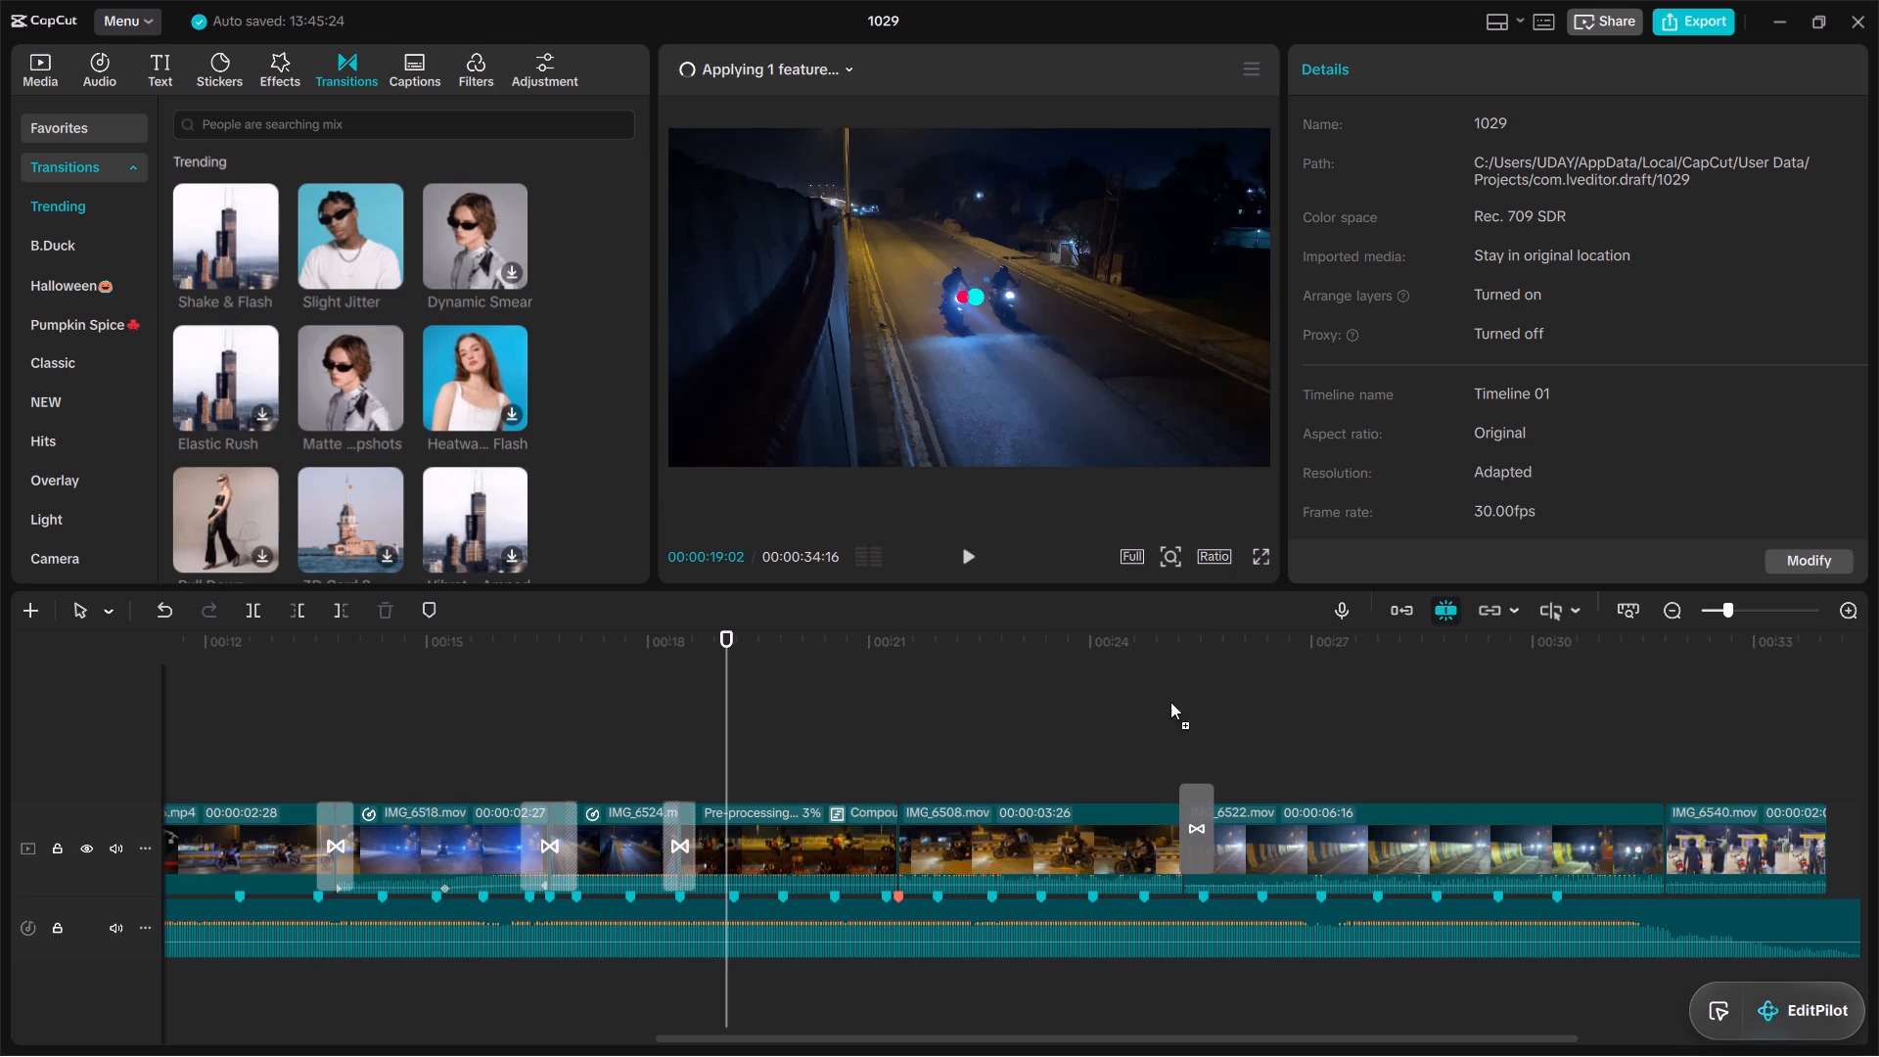
pyautogui.click(1152, 664)
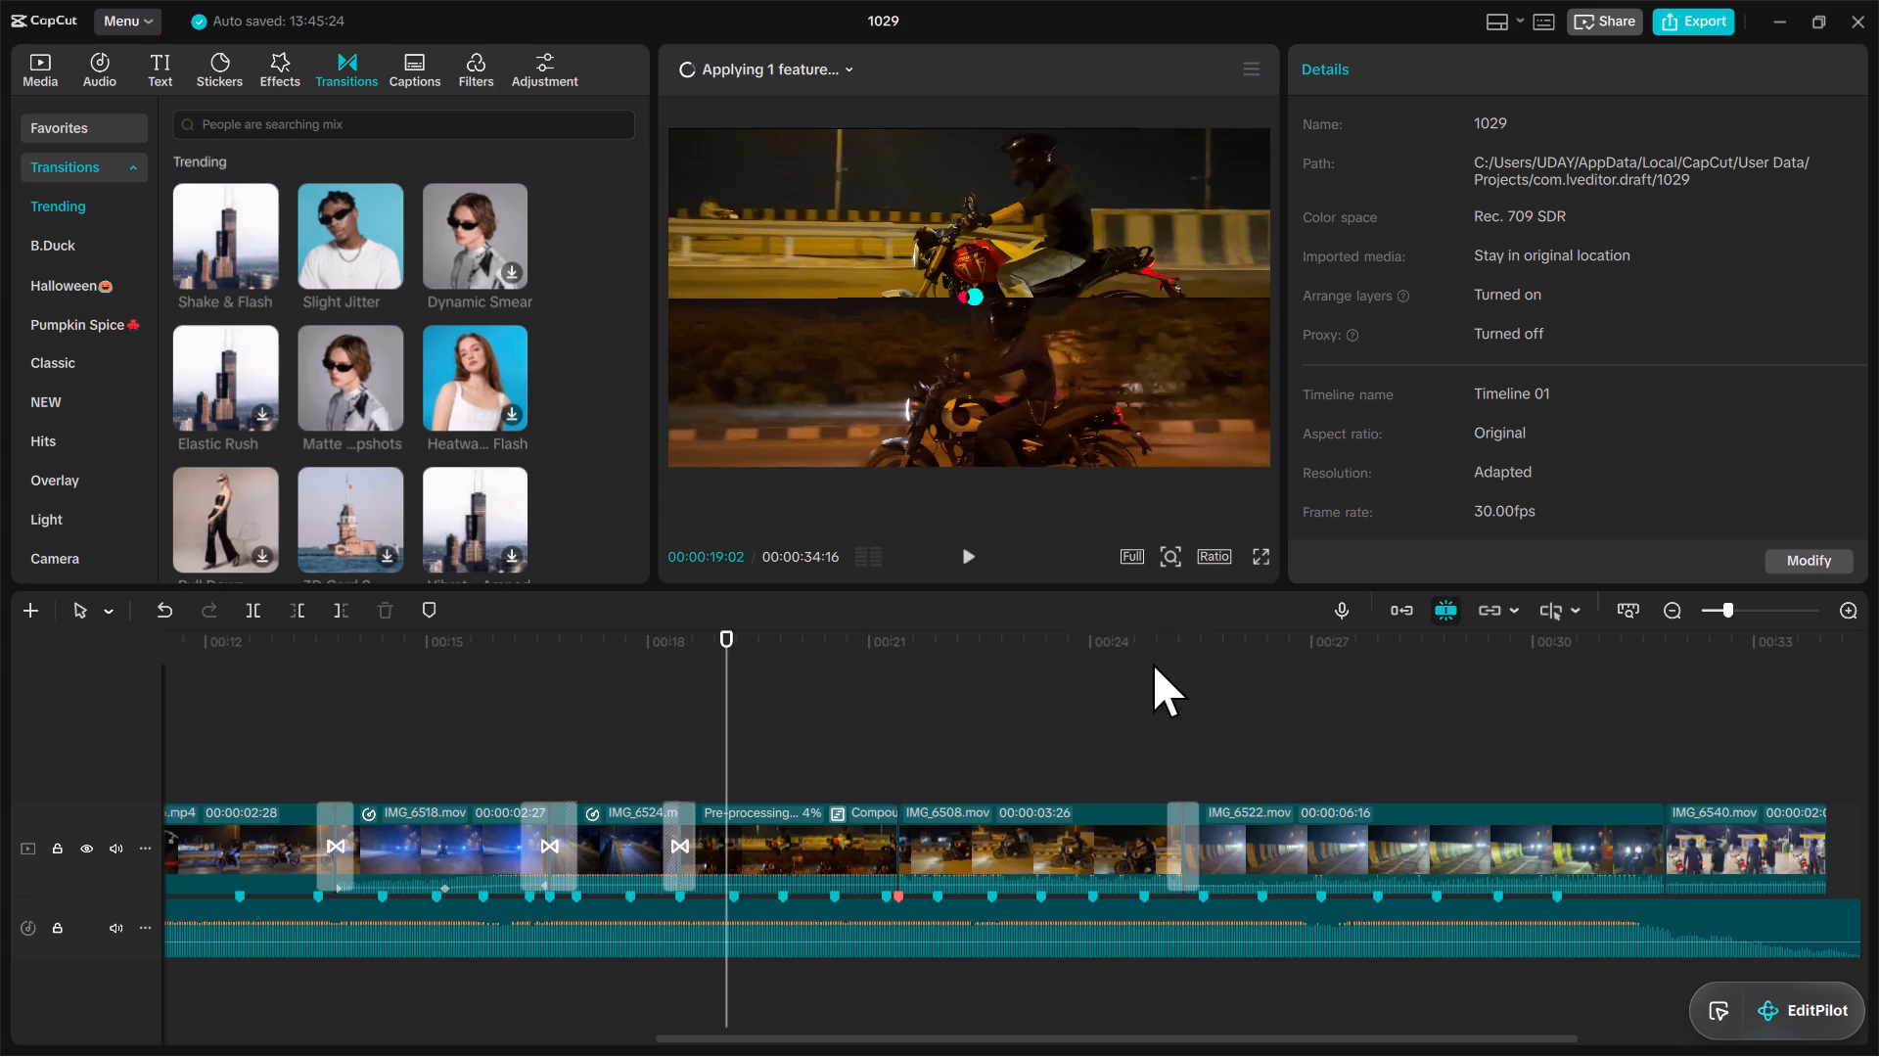
pyautogui.click(1155, 648)
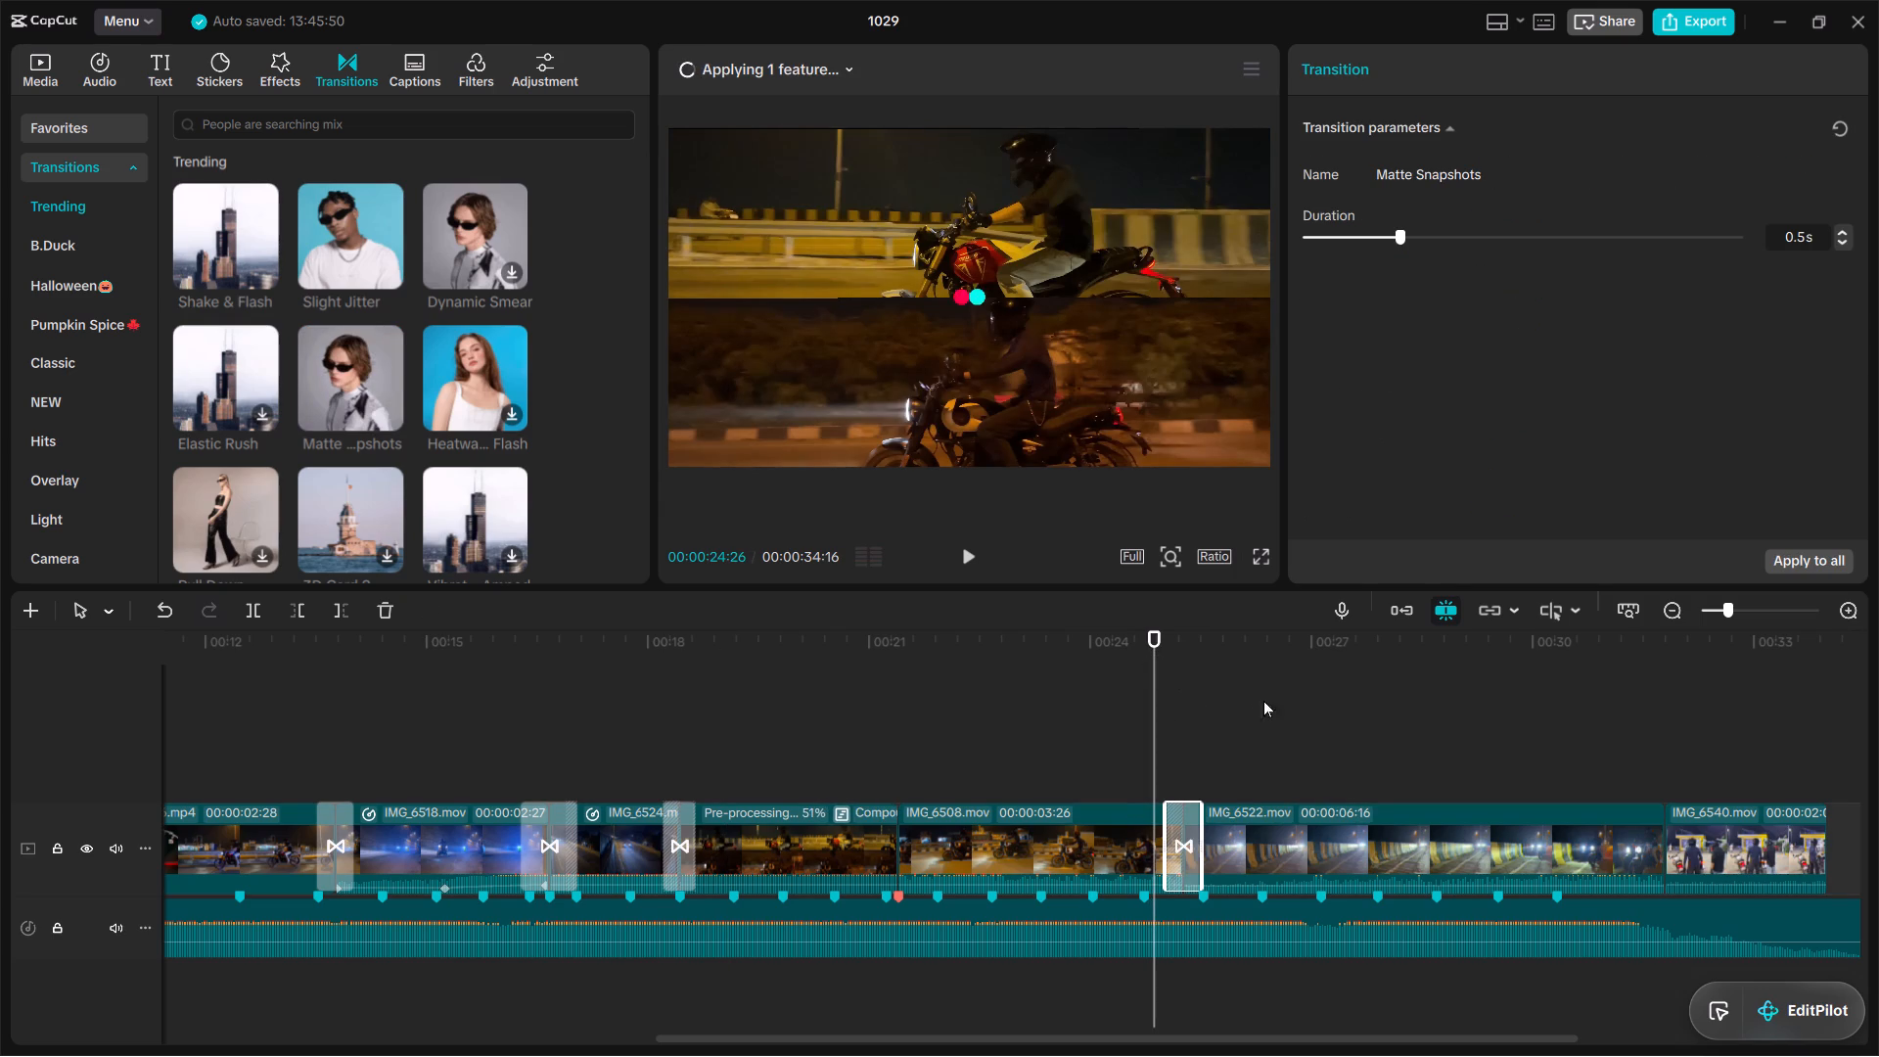
# Play back the Matte Snapshots transition between IMG_6508.mov and IMG_6522.mov and check the compound clip's pre-processing status.
pyautogui.press('space')
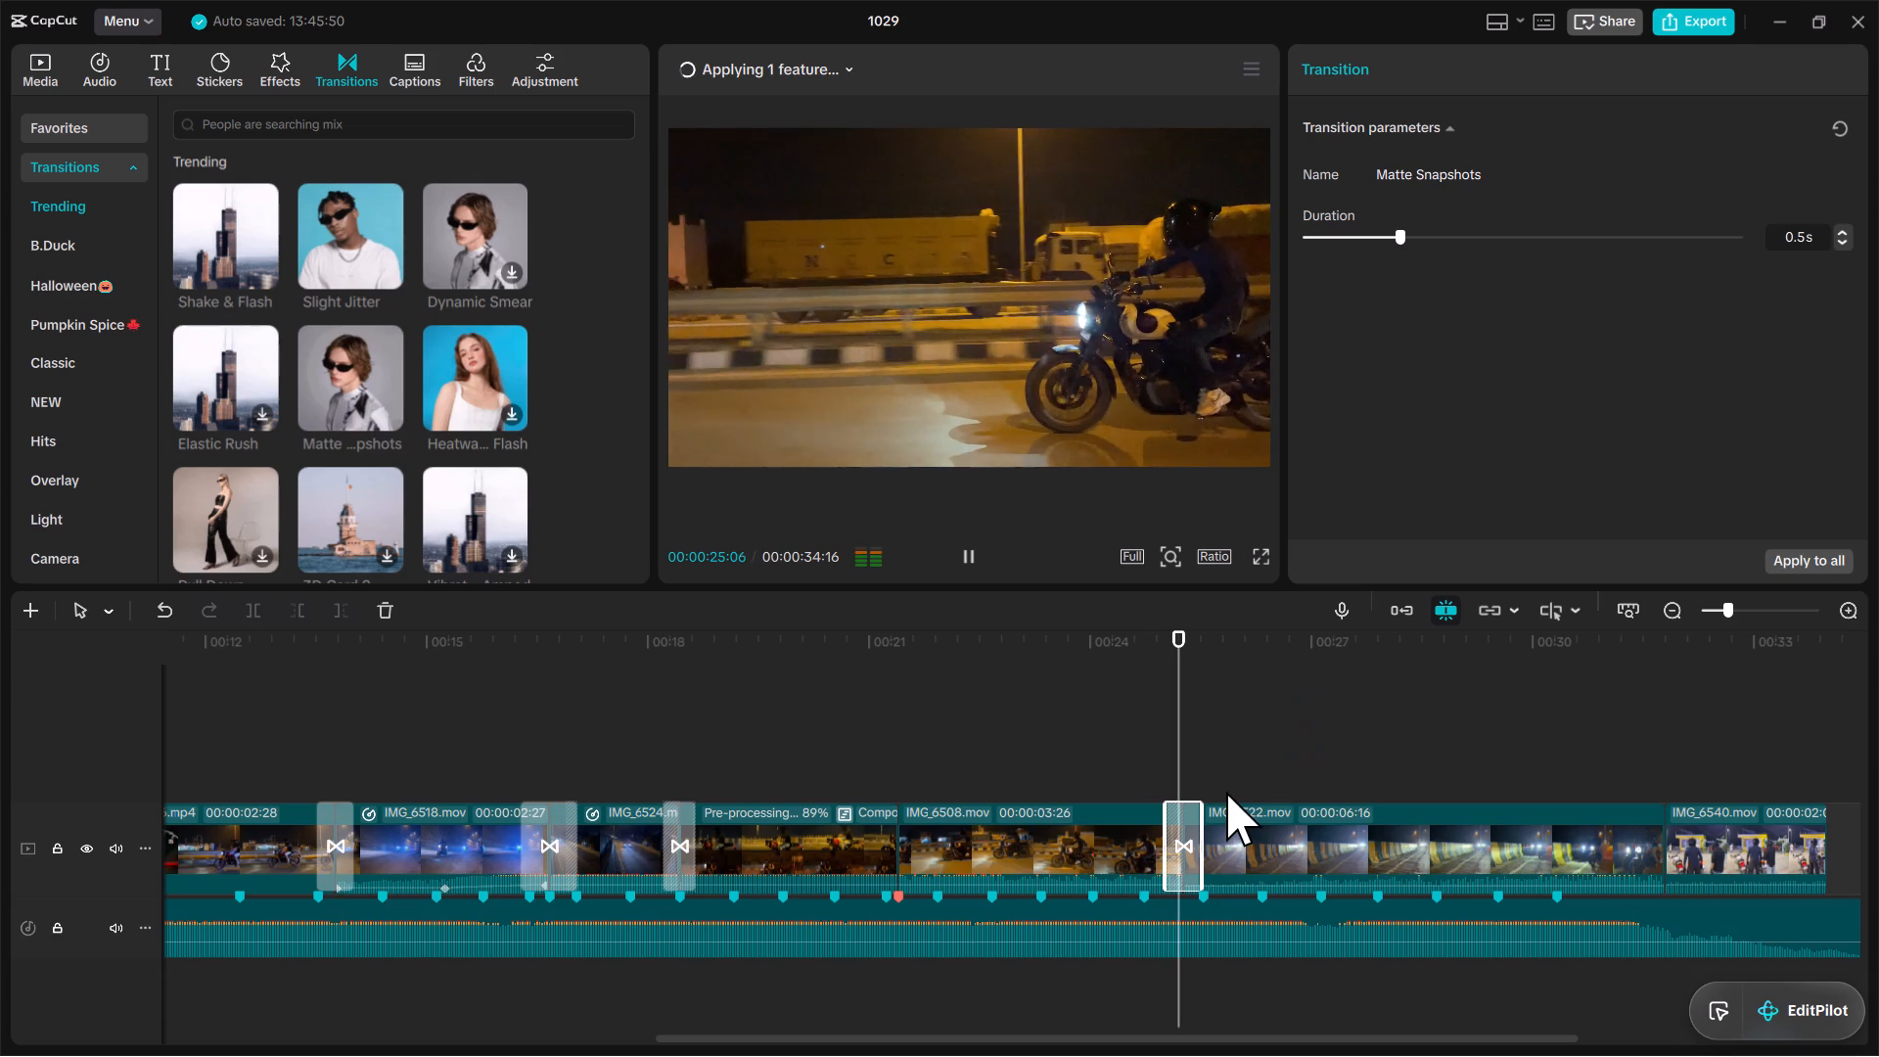
pyautogui.press('space')
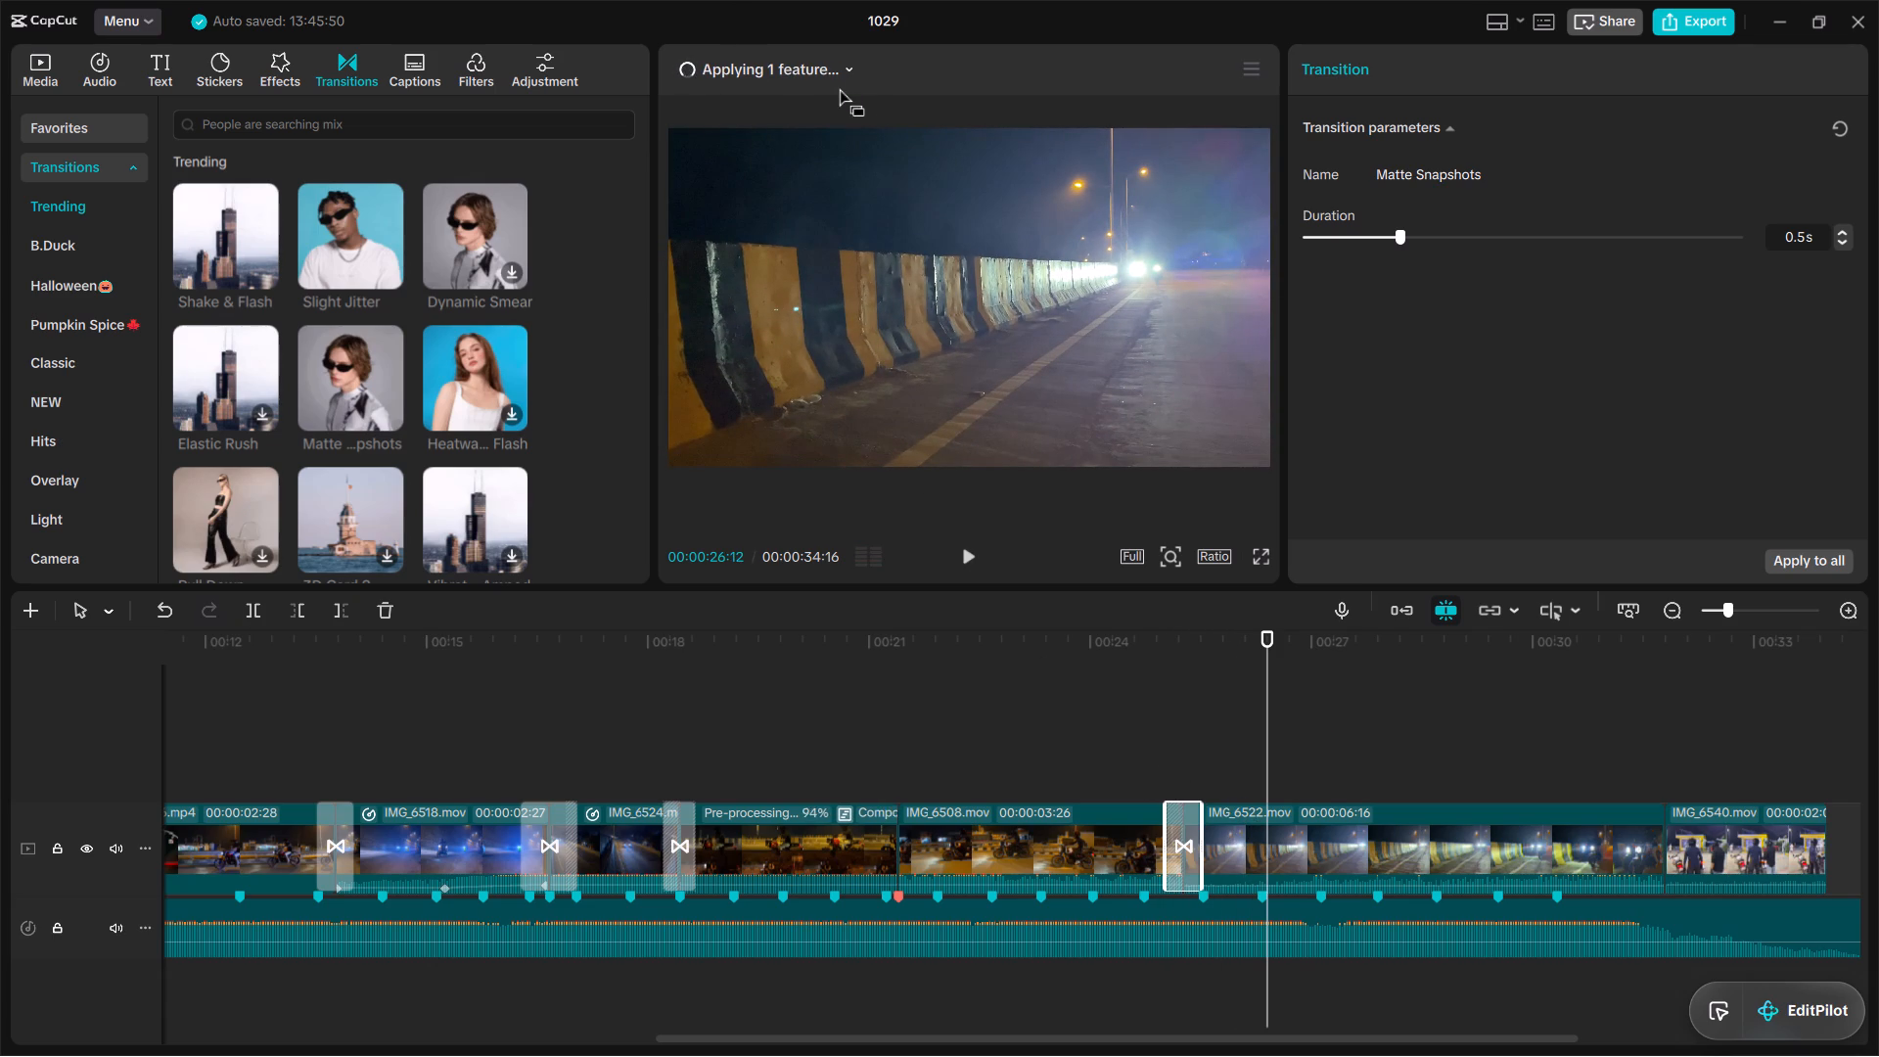
pyautogui.click(838, 80)
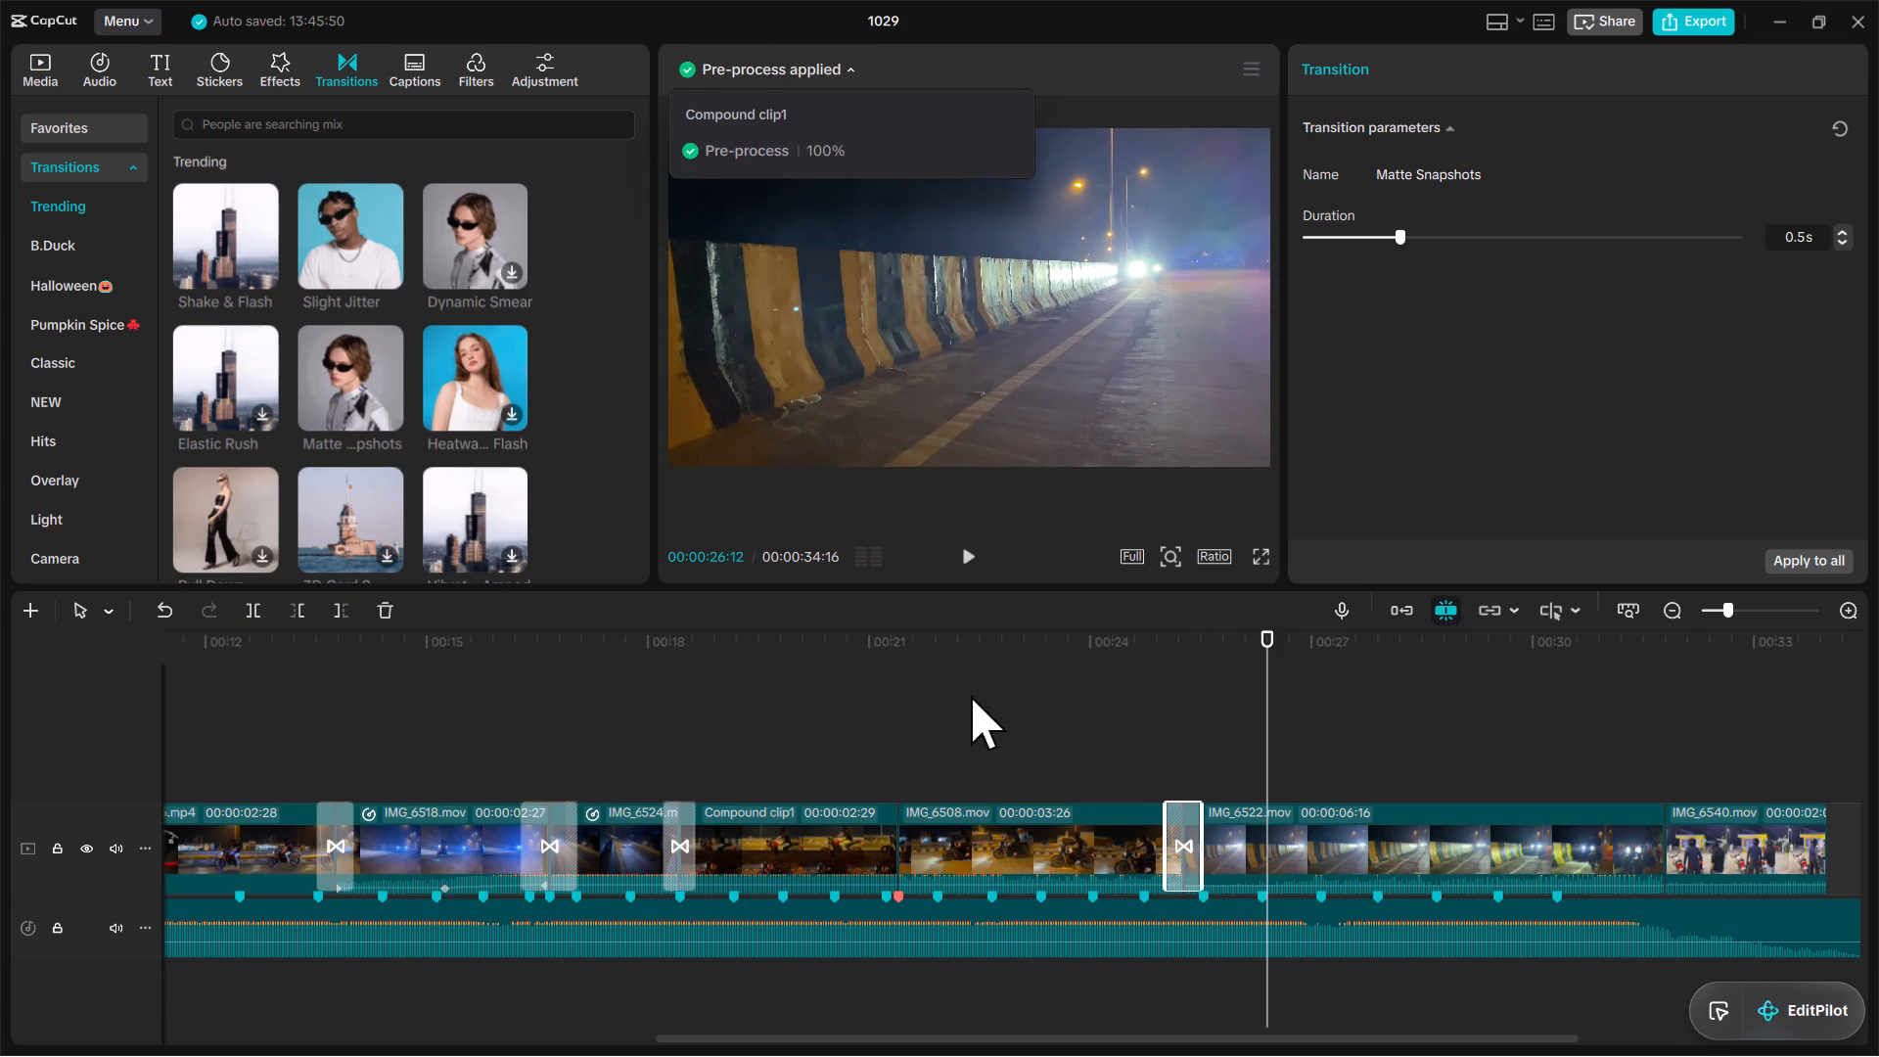
pyautogui.click(1126, 683)
pyautogui.press('space')
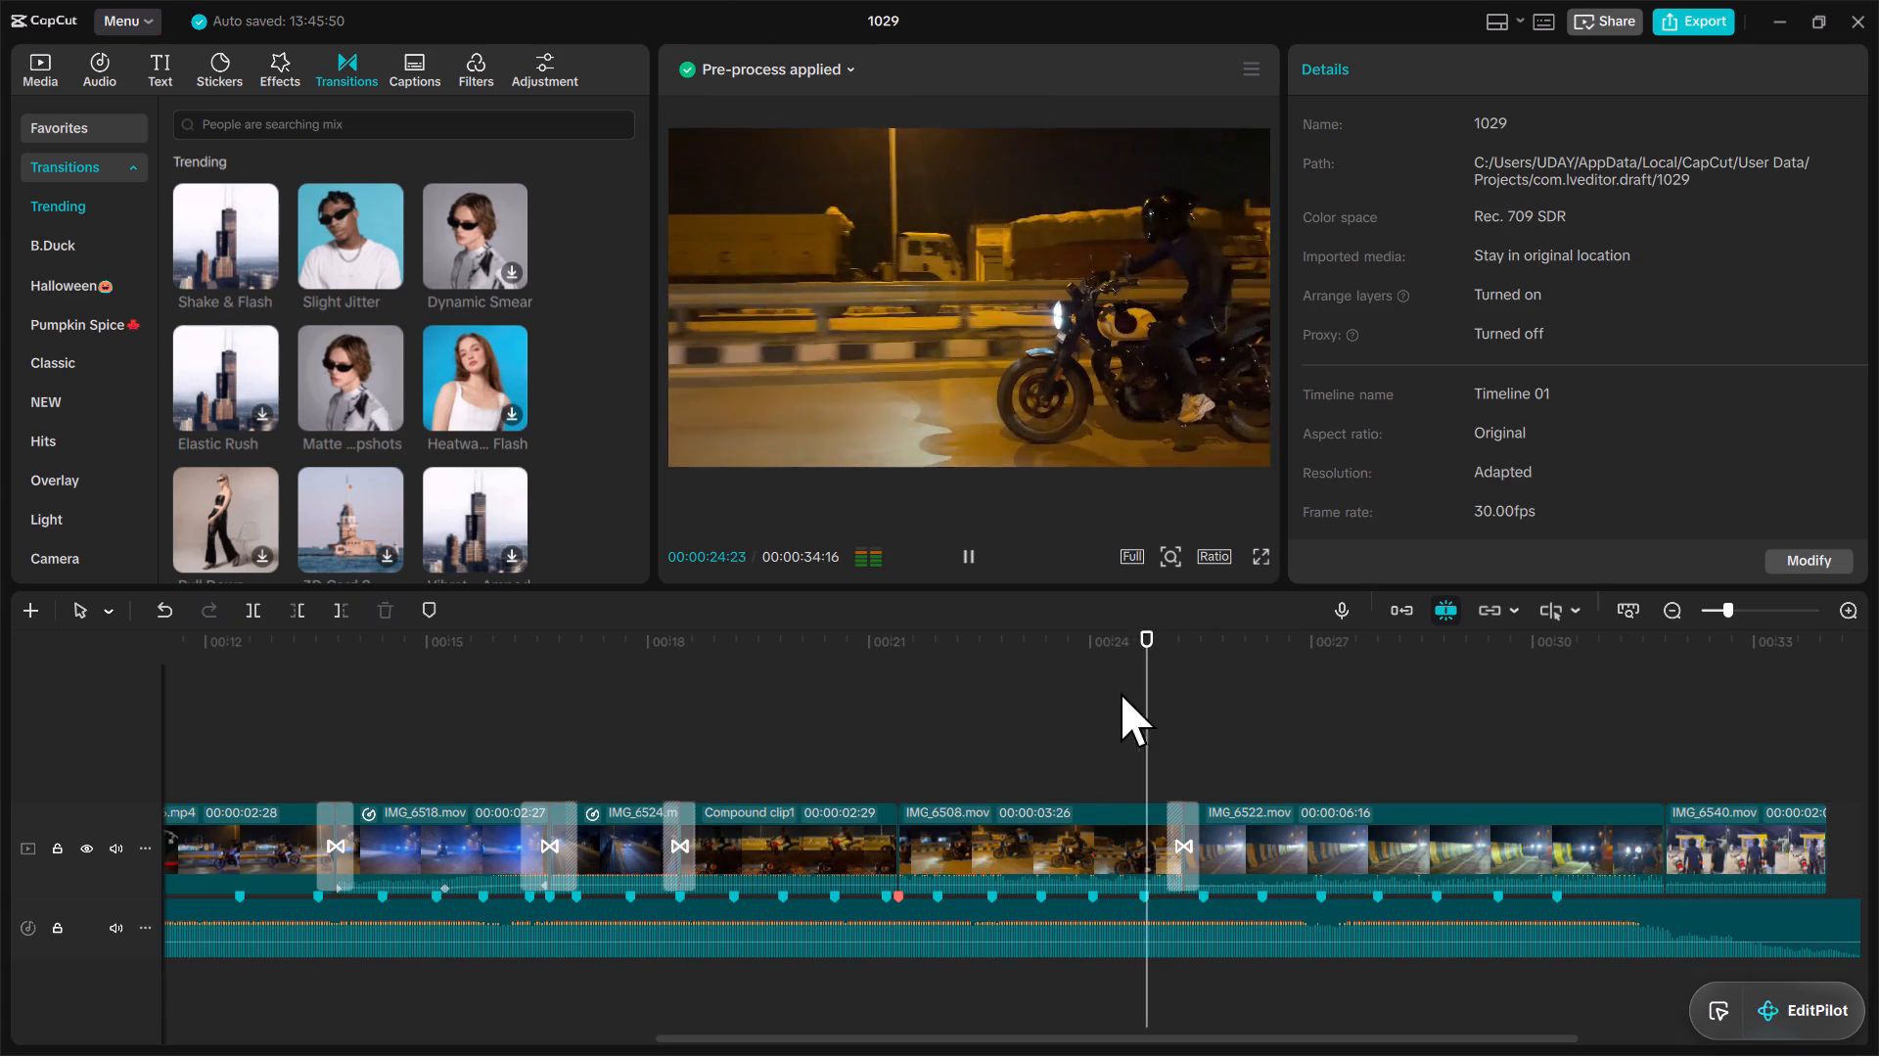
pyautogui.press('space')
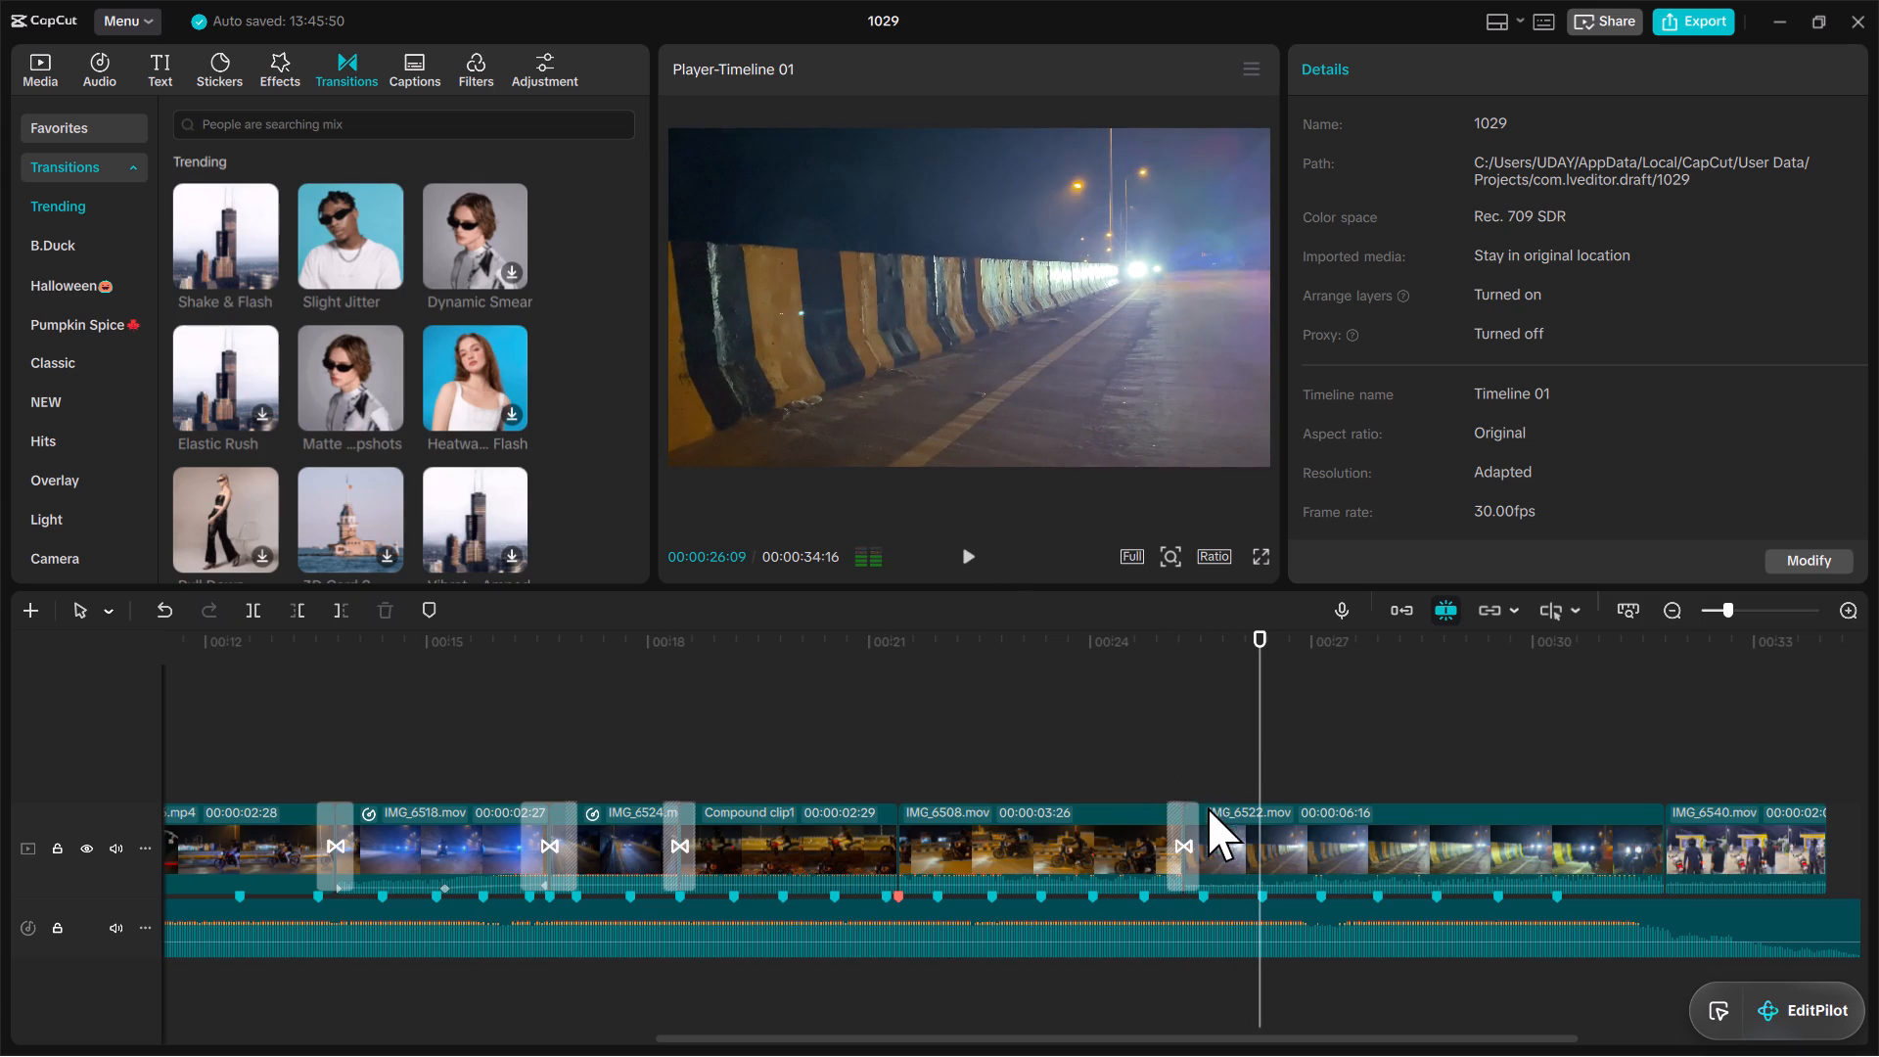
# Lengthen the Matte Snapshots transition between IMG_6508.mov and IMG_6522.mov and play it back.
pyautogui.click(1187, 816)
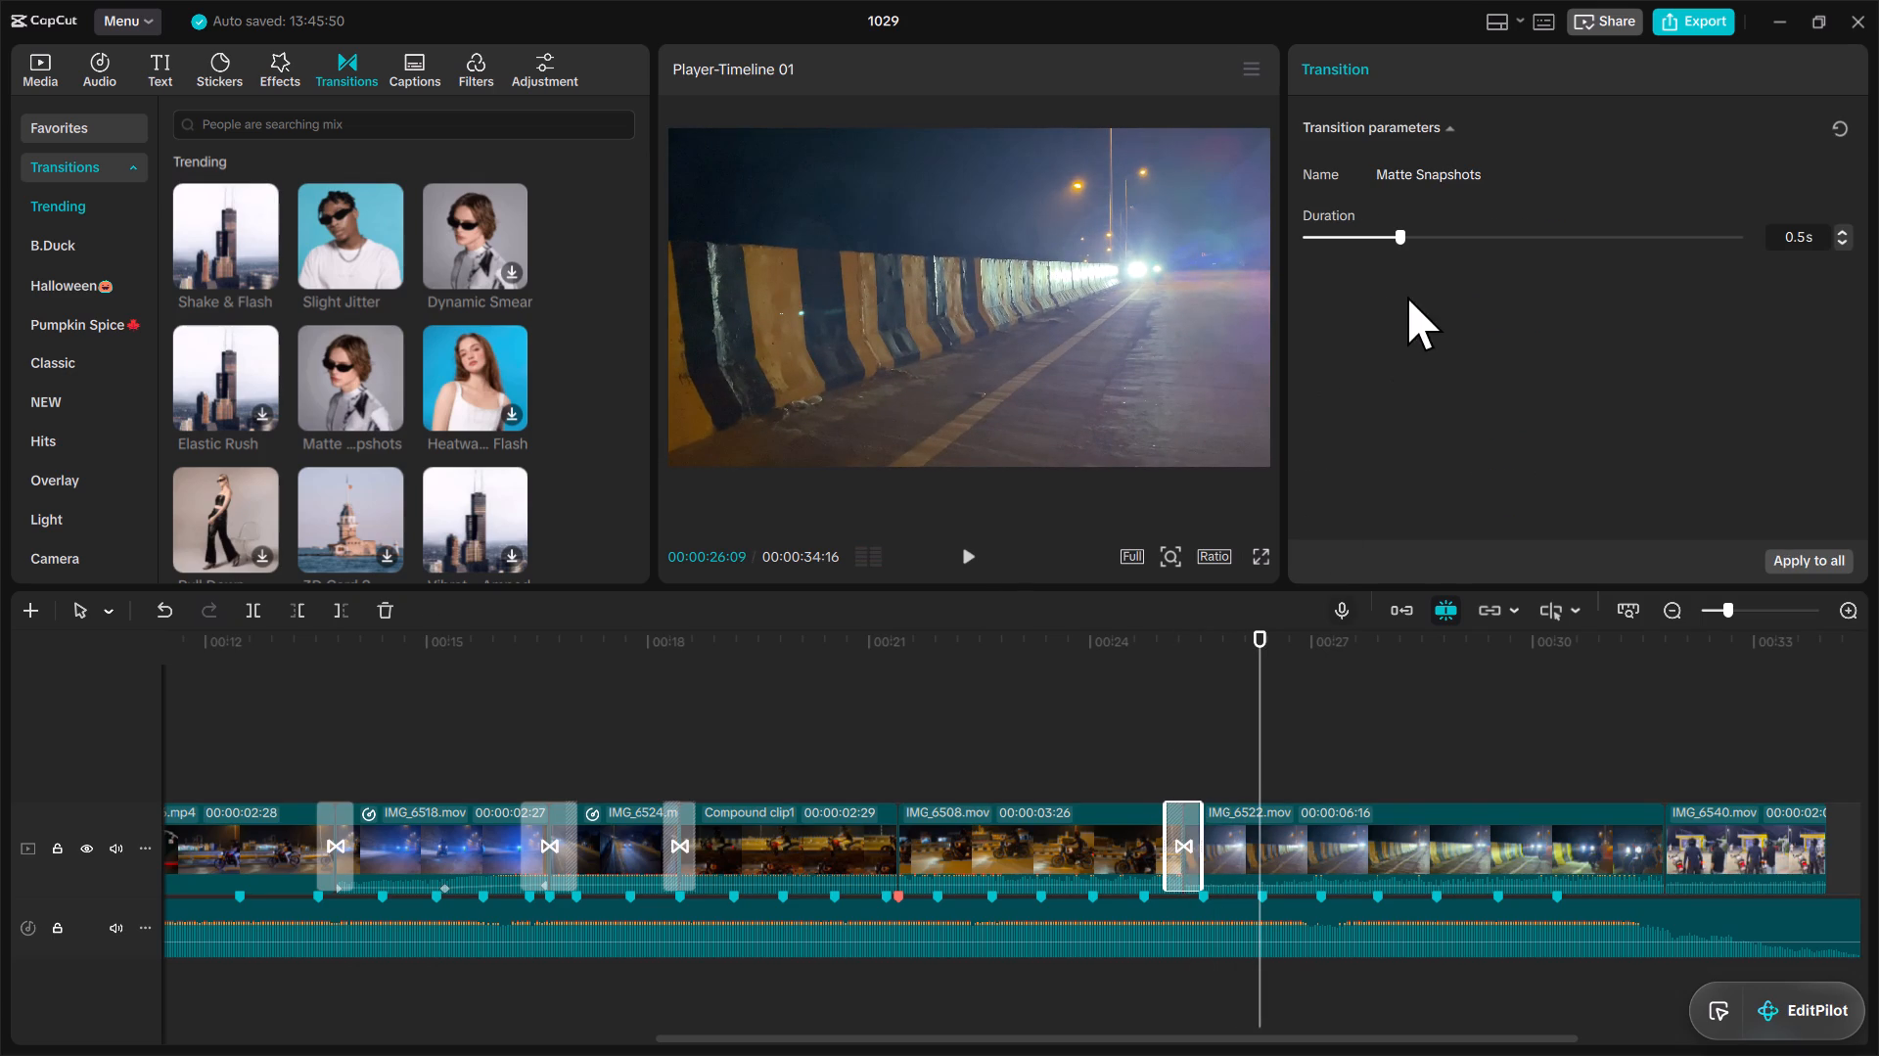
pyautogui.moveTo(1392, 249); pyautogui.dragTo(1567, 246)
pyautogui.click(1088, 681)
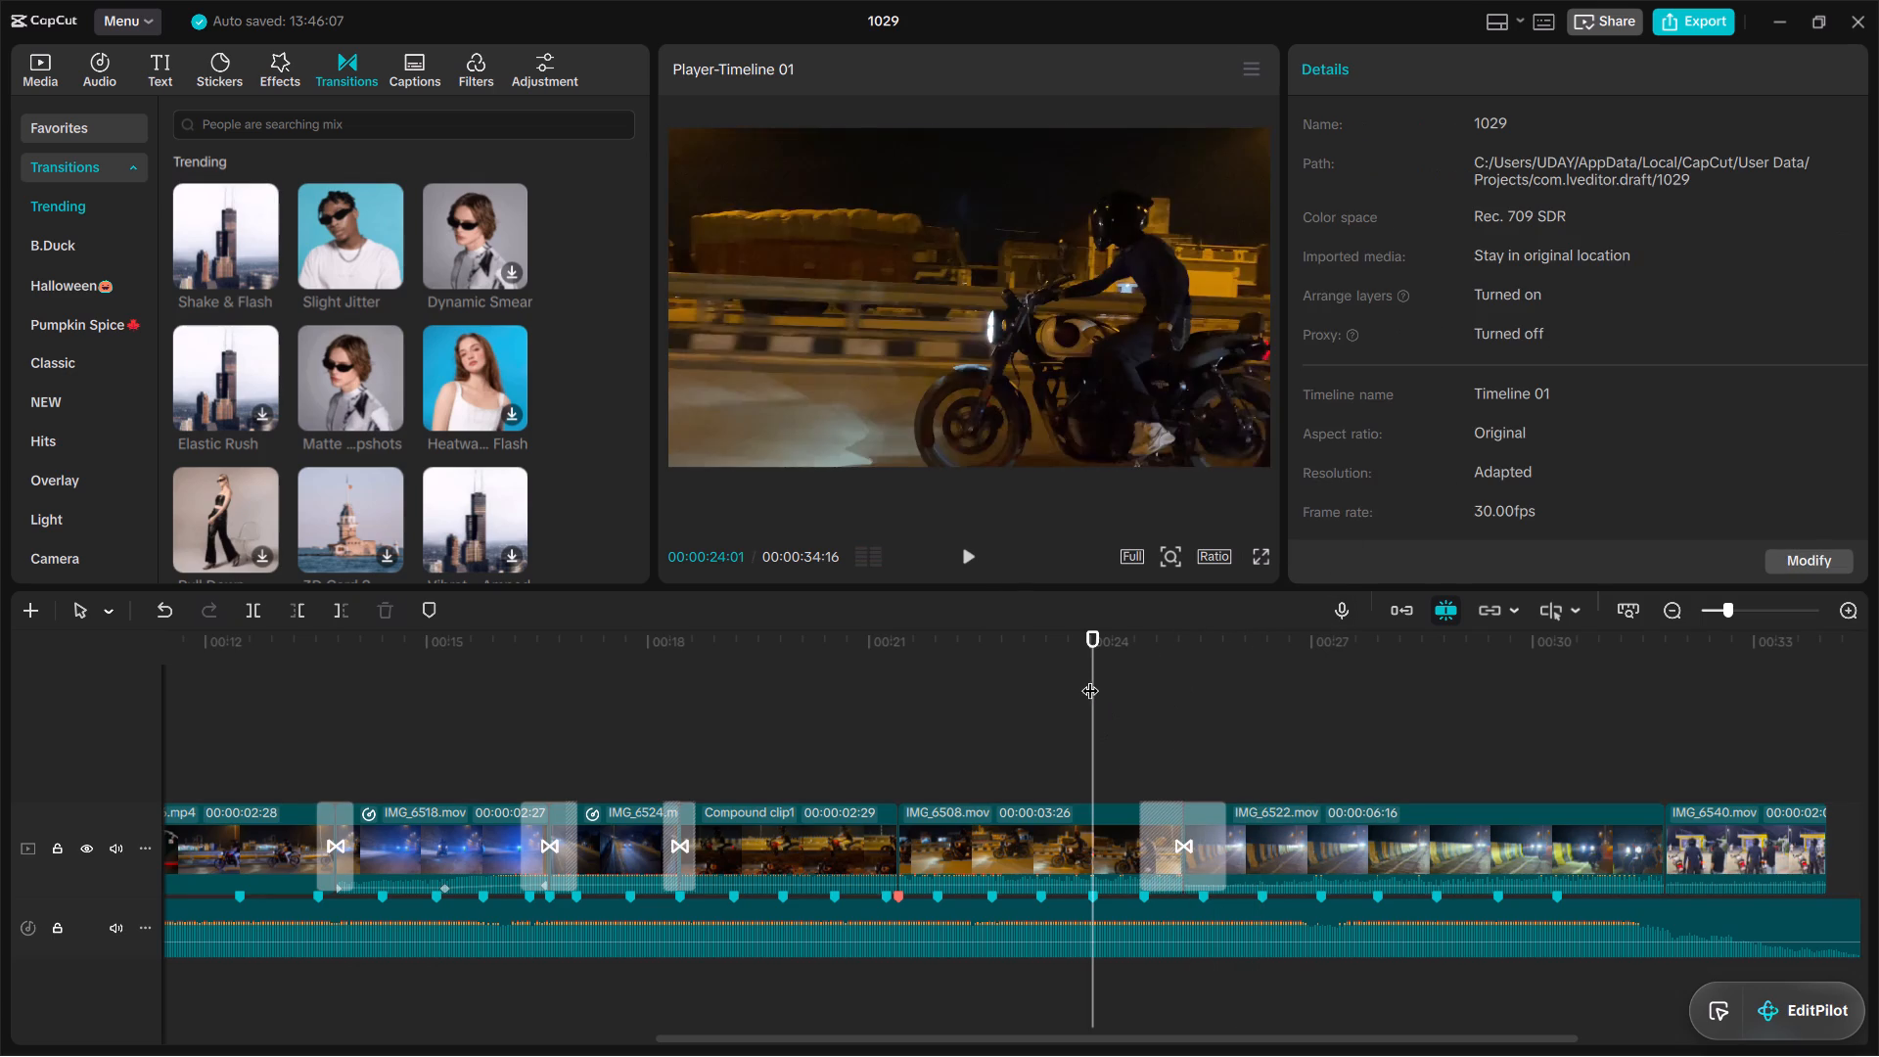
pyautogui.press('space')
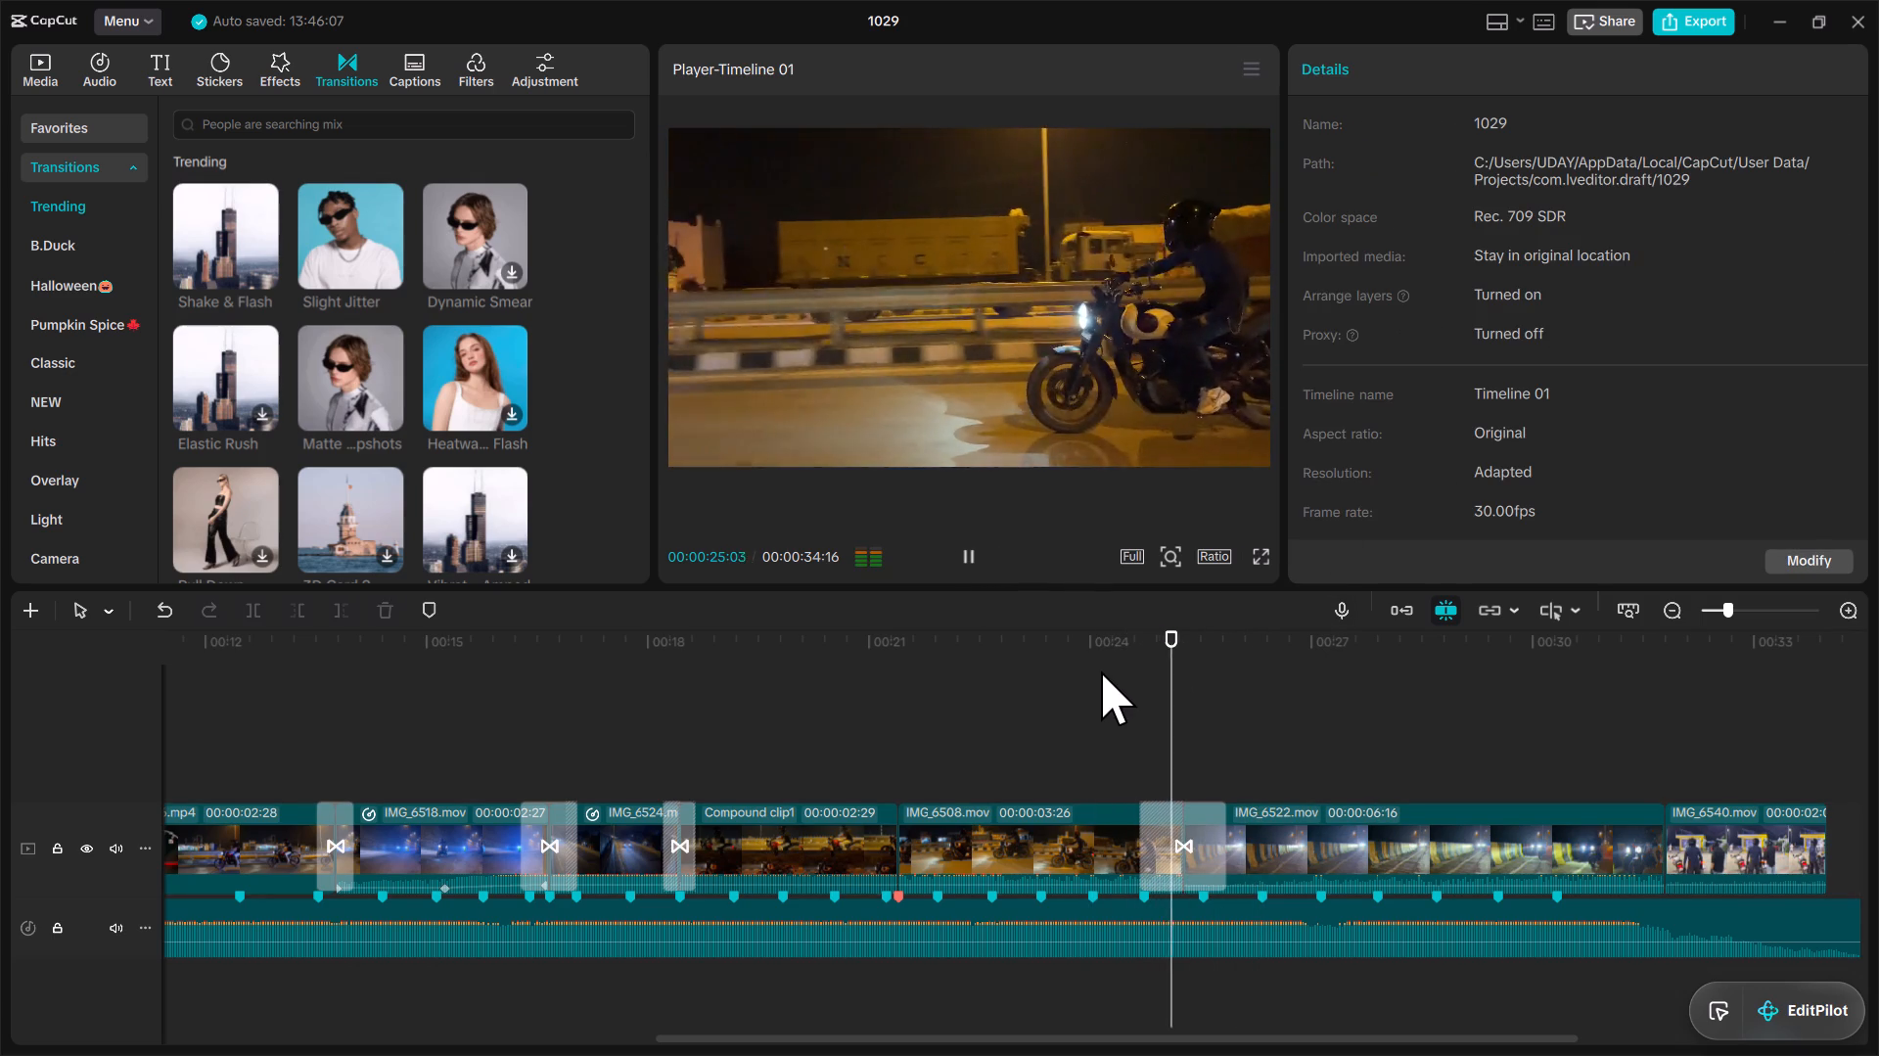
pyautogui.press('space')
# Delete the Matte Snapshots transition between IMG_6508.mov and IMG_6522.mov.
pyautogui.click(1204, 822)
pyautogui.press('BackSpace')
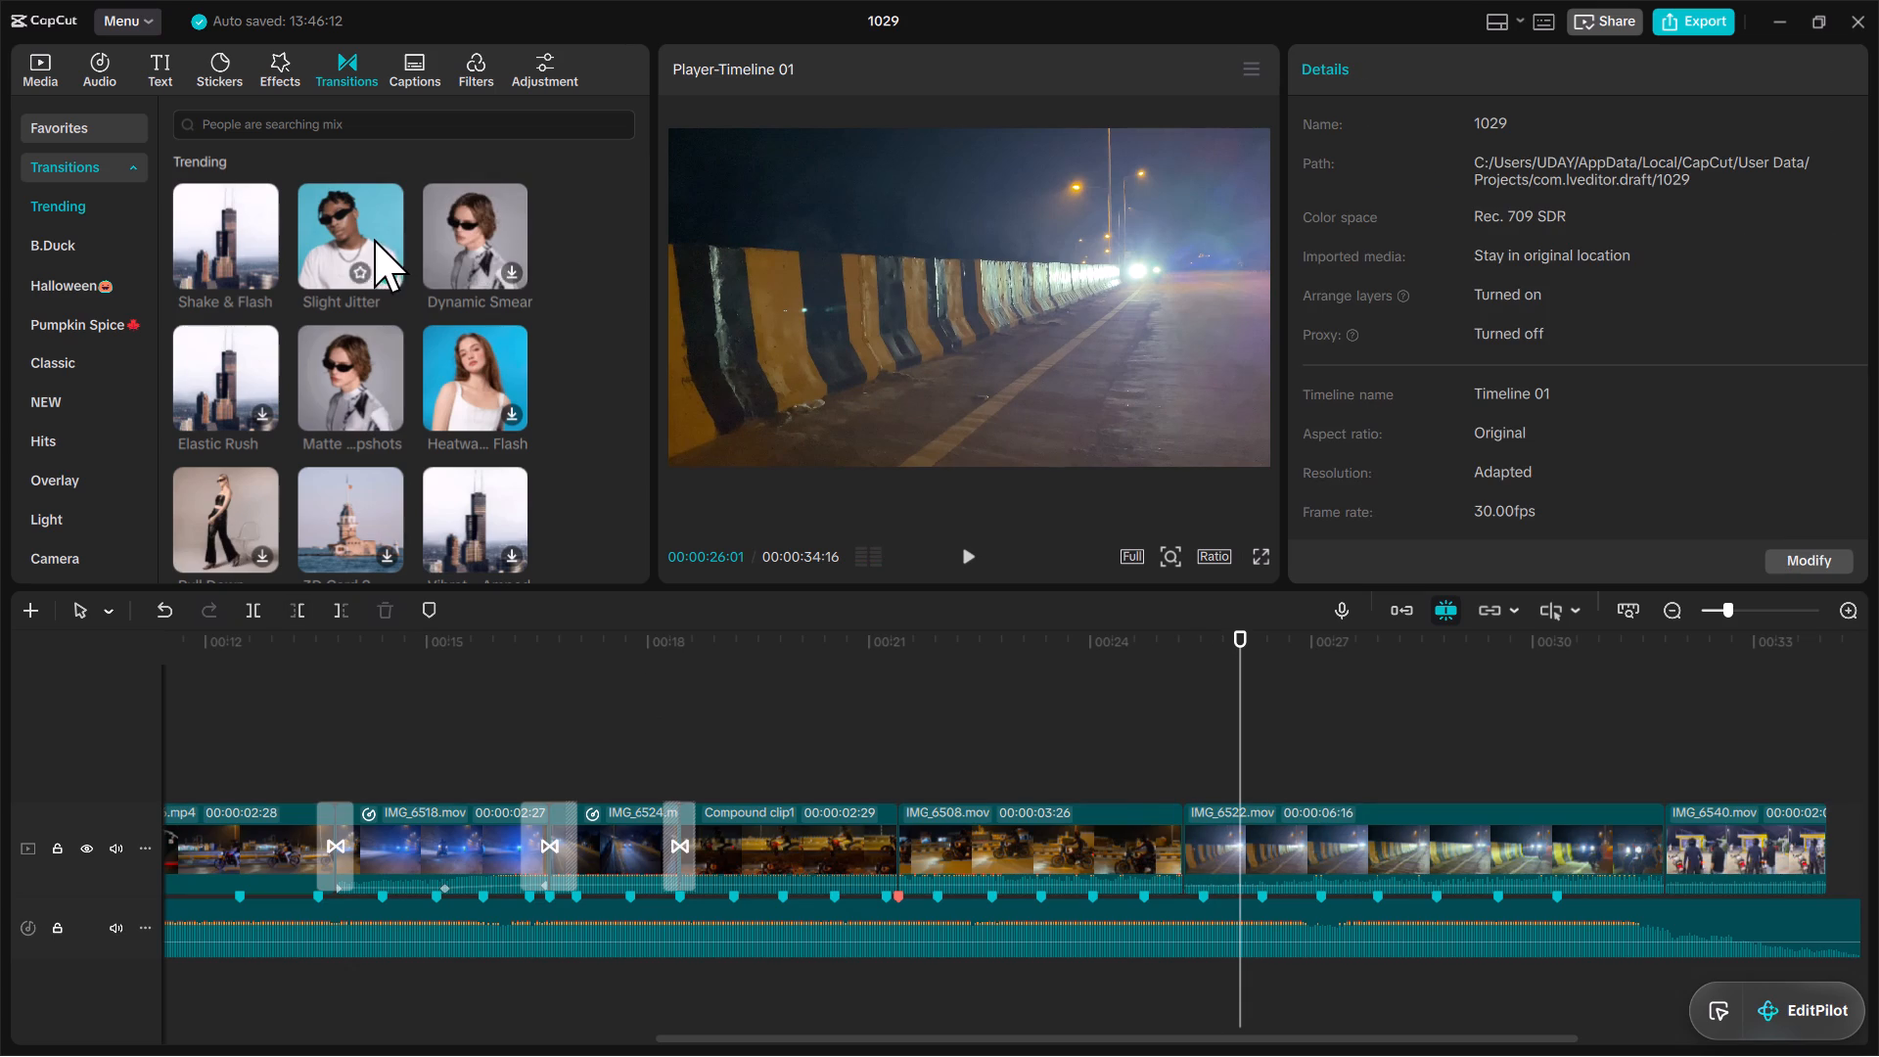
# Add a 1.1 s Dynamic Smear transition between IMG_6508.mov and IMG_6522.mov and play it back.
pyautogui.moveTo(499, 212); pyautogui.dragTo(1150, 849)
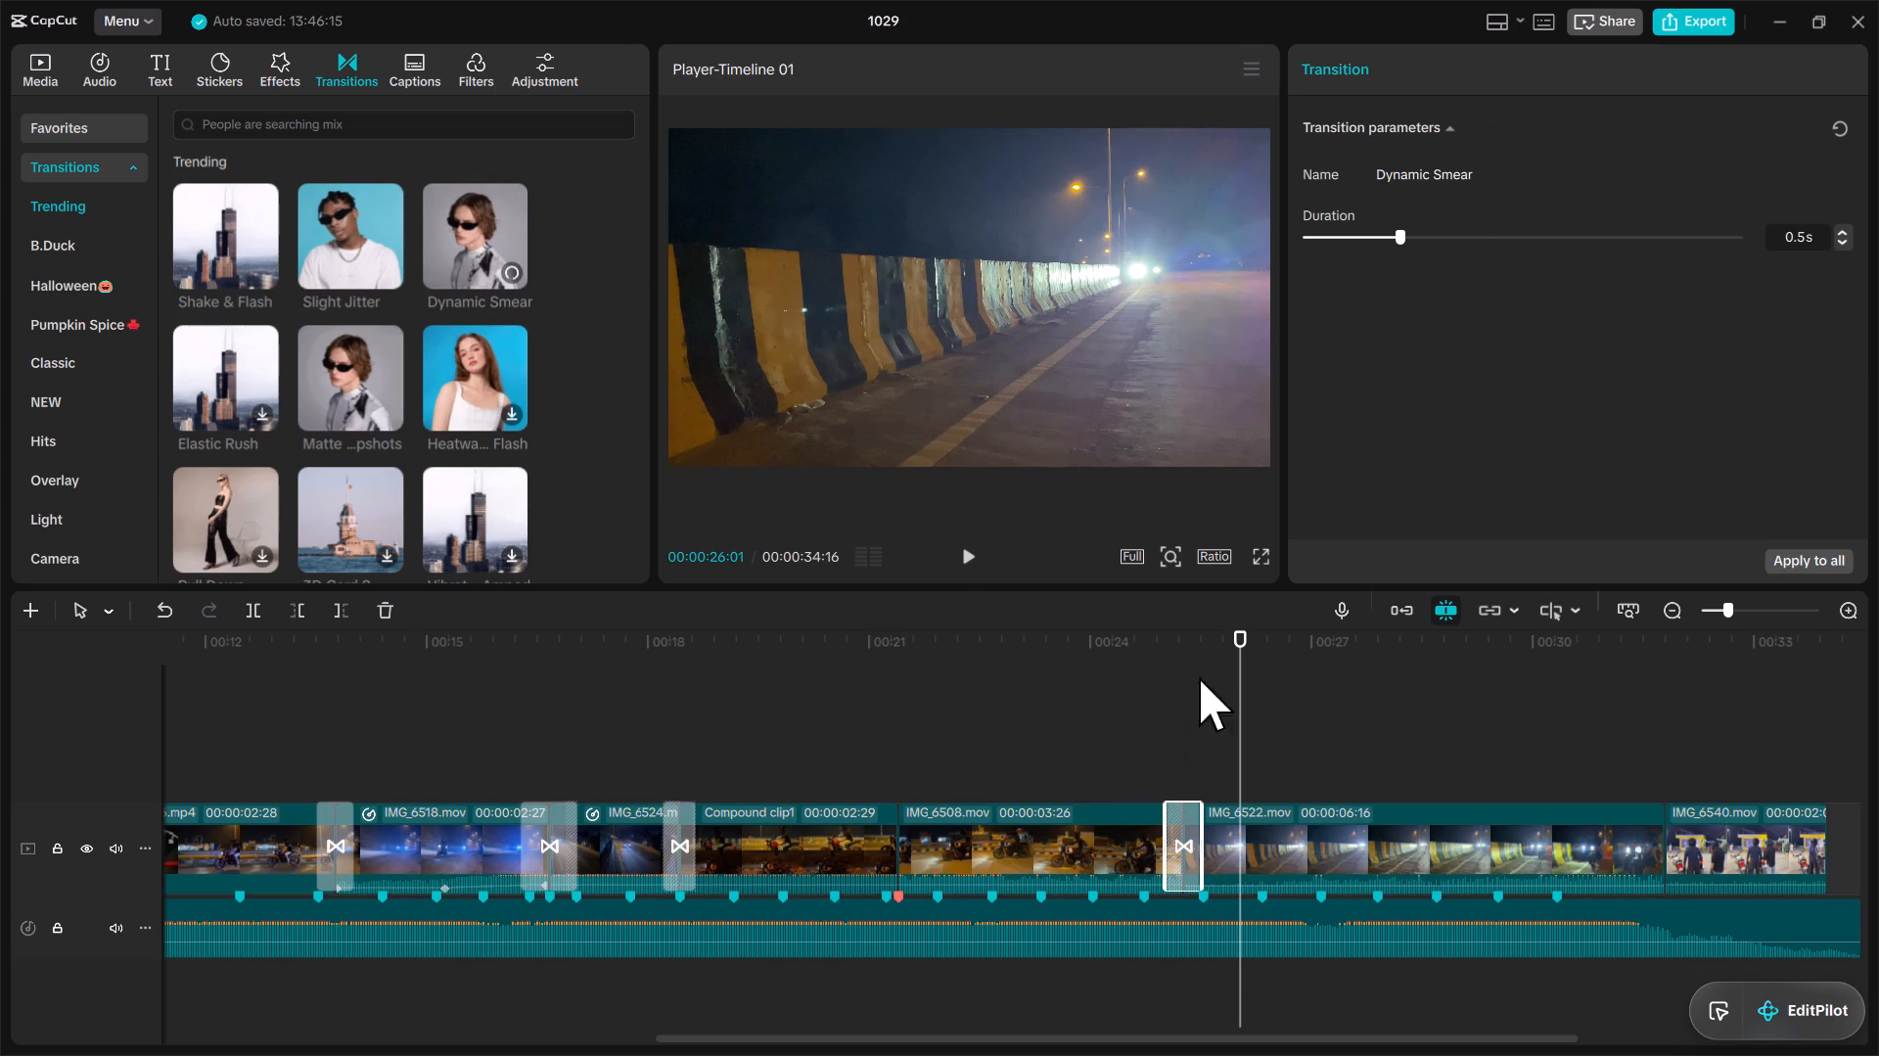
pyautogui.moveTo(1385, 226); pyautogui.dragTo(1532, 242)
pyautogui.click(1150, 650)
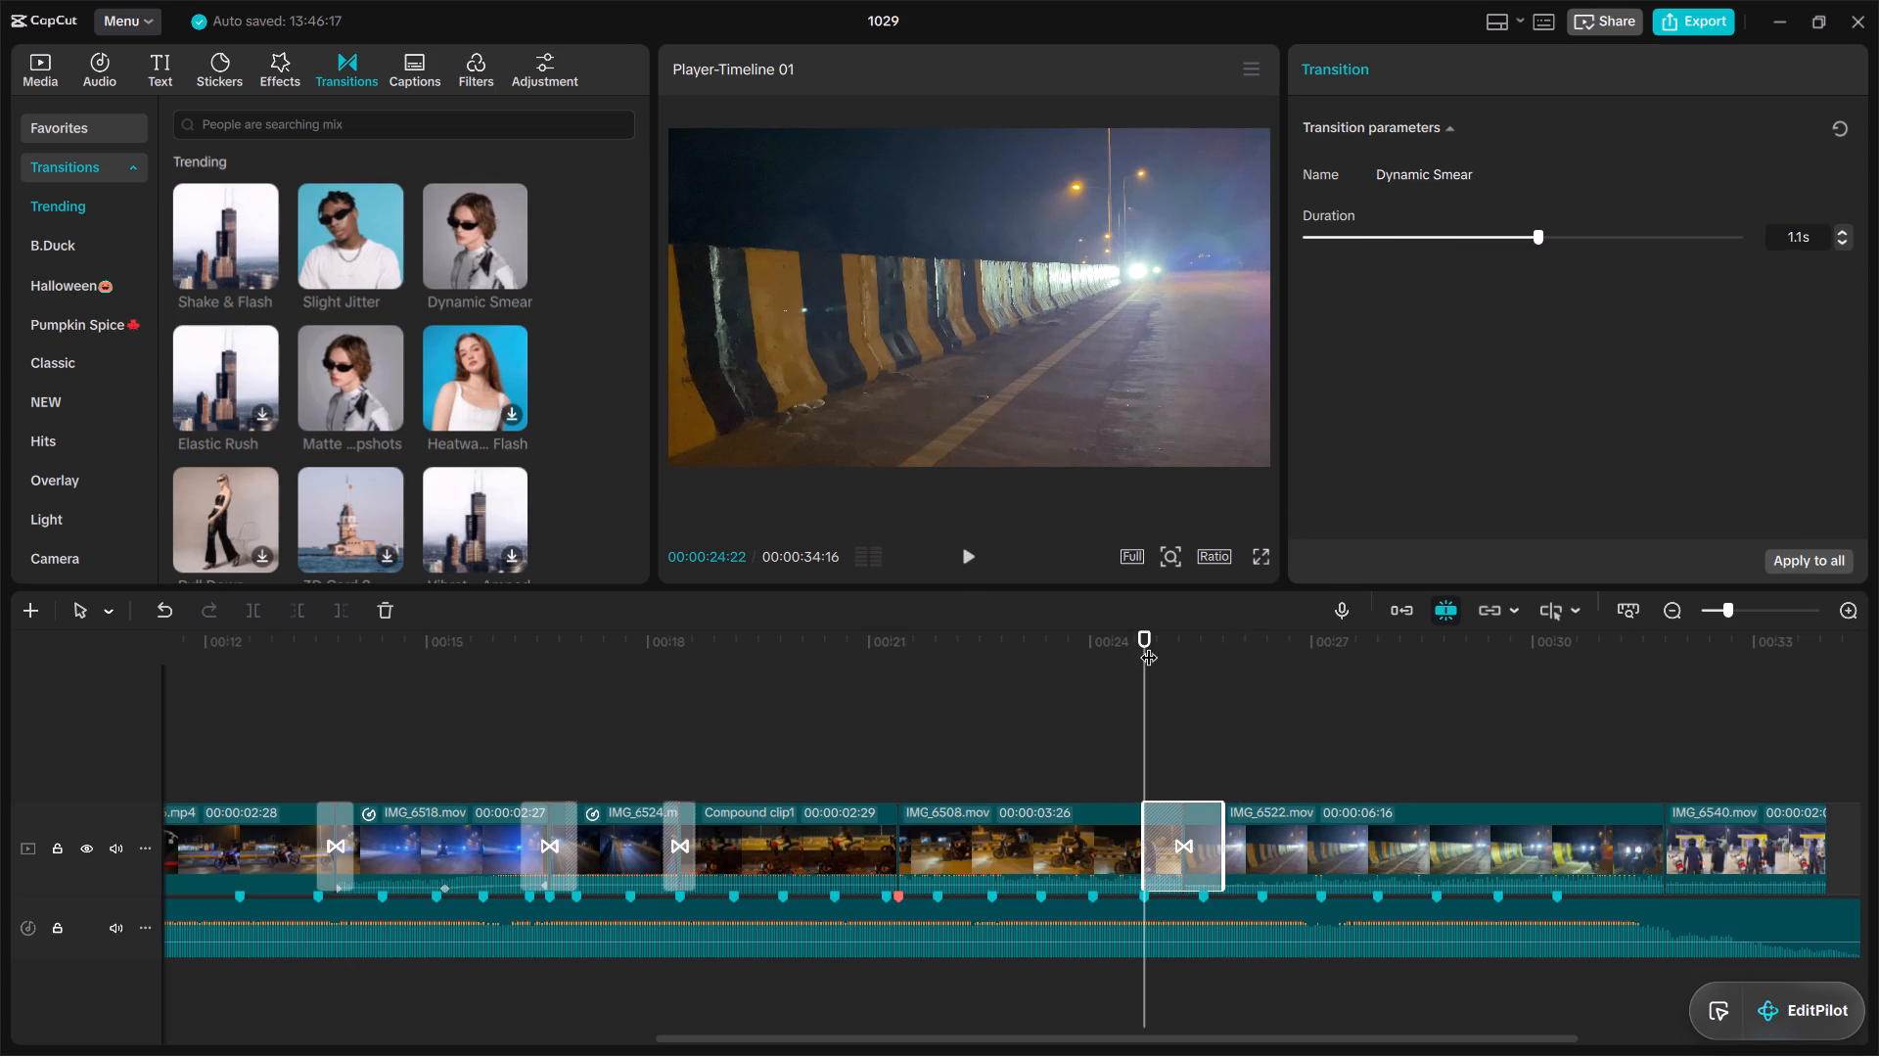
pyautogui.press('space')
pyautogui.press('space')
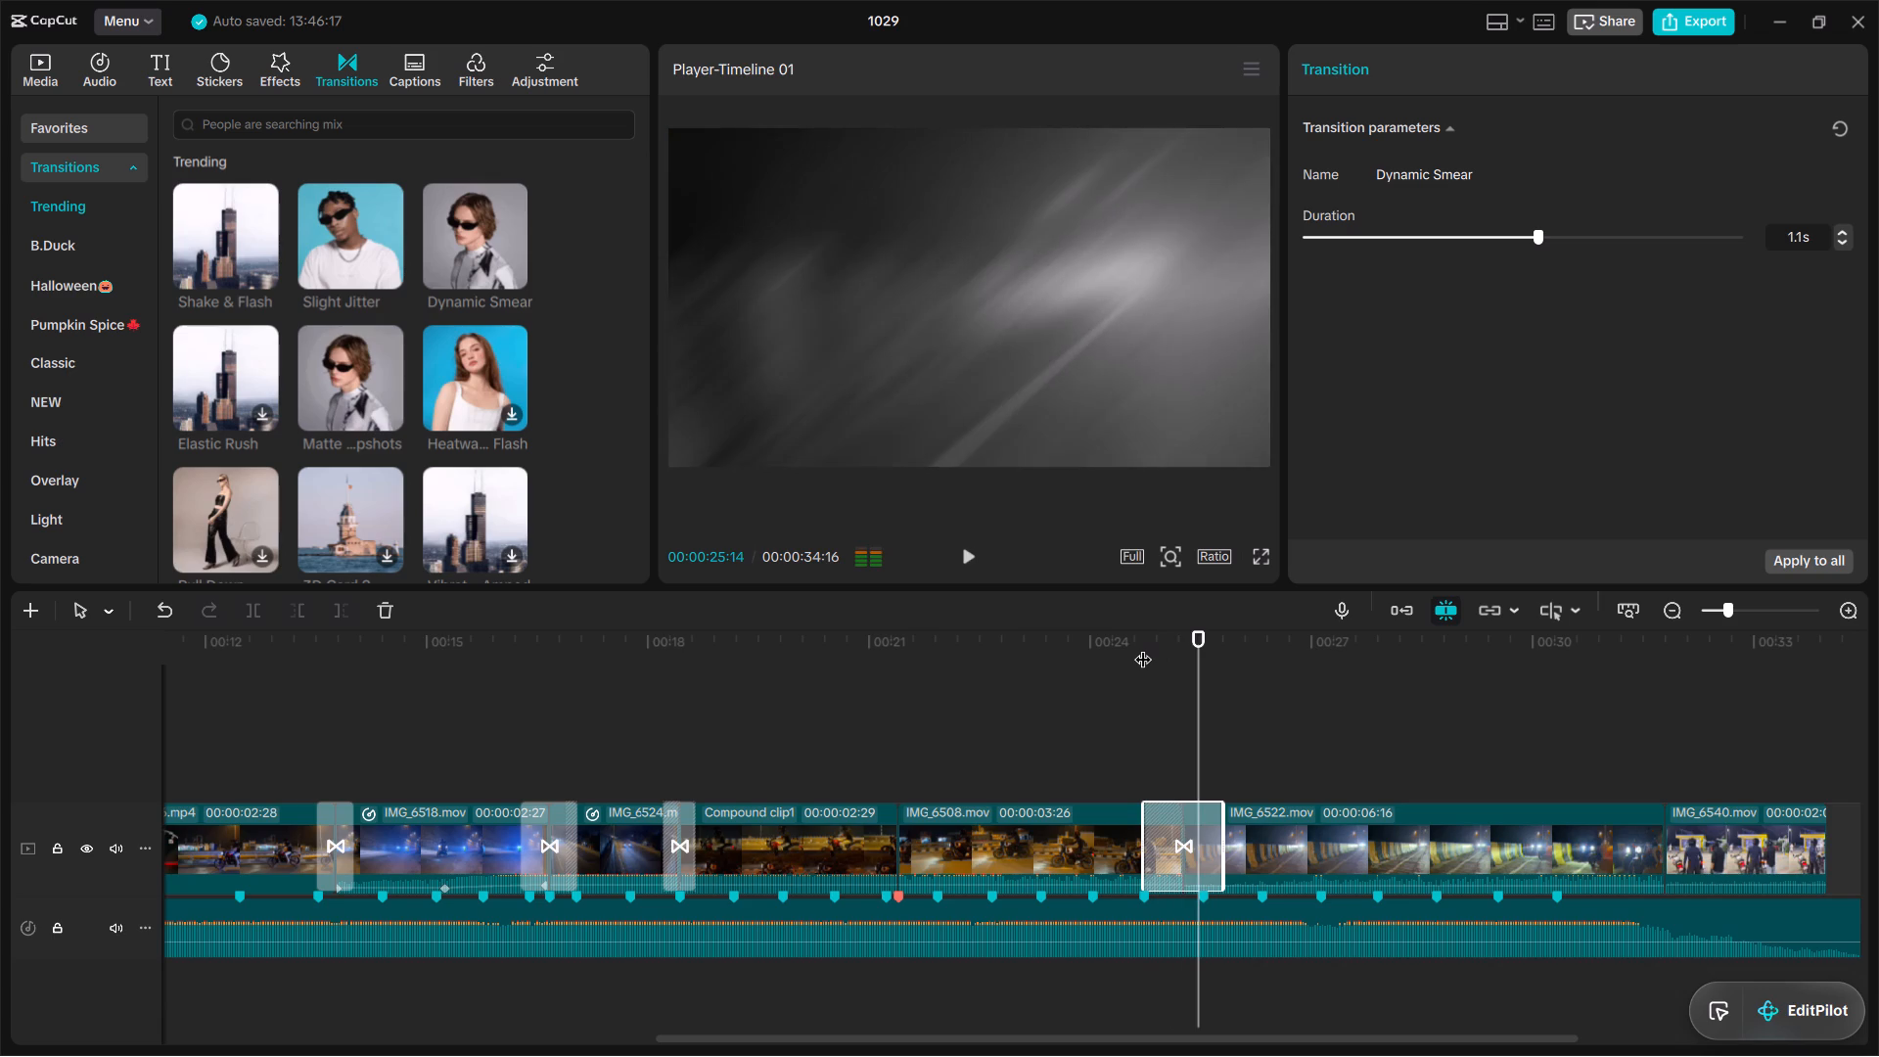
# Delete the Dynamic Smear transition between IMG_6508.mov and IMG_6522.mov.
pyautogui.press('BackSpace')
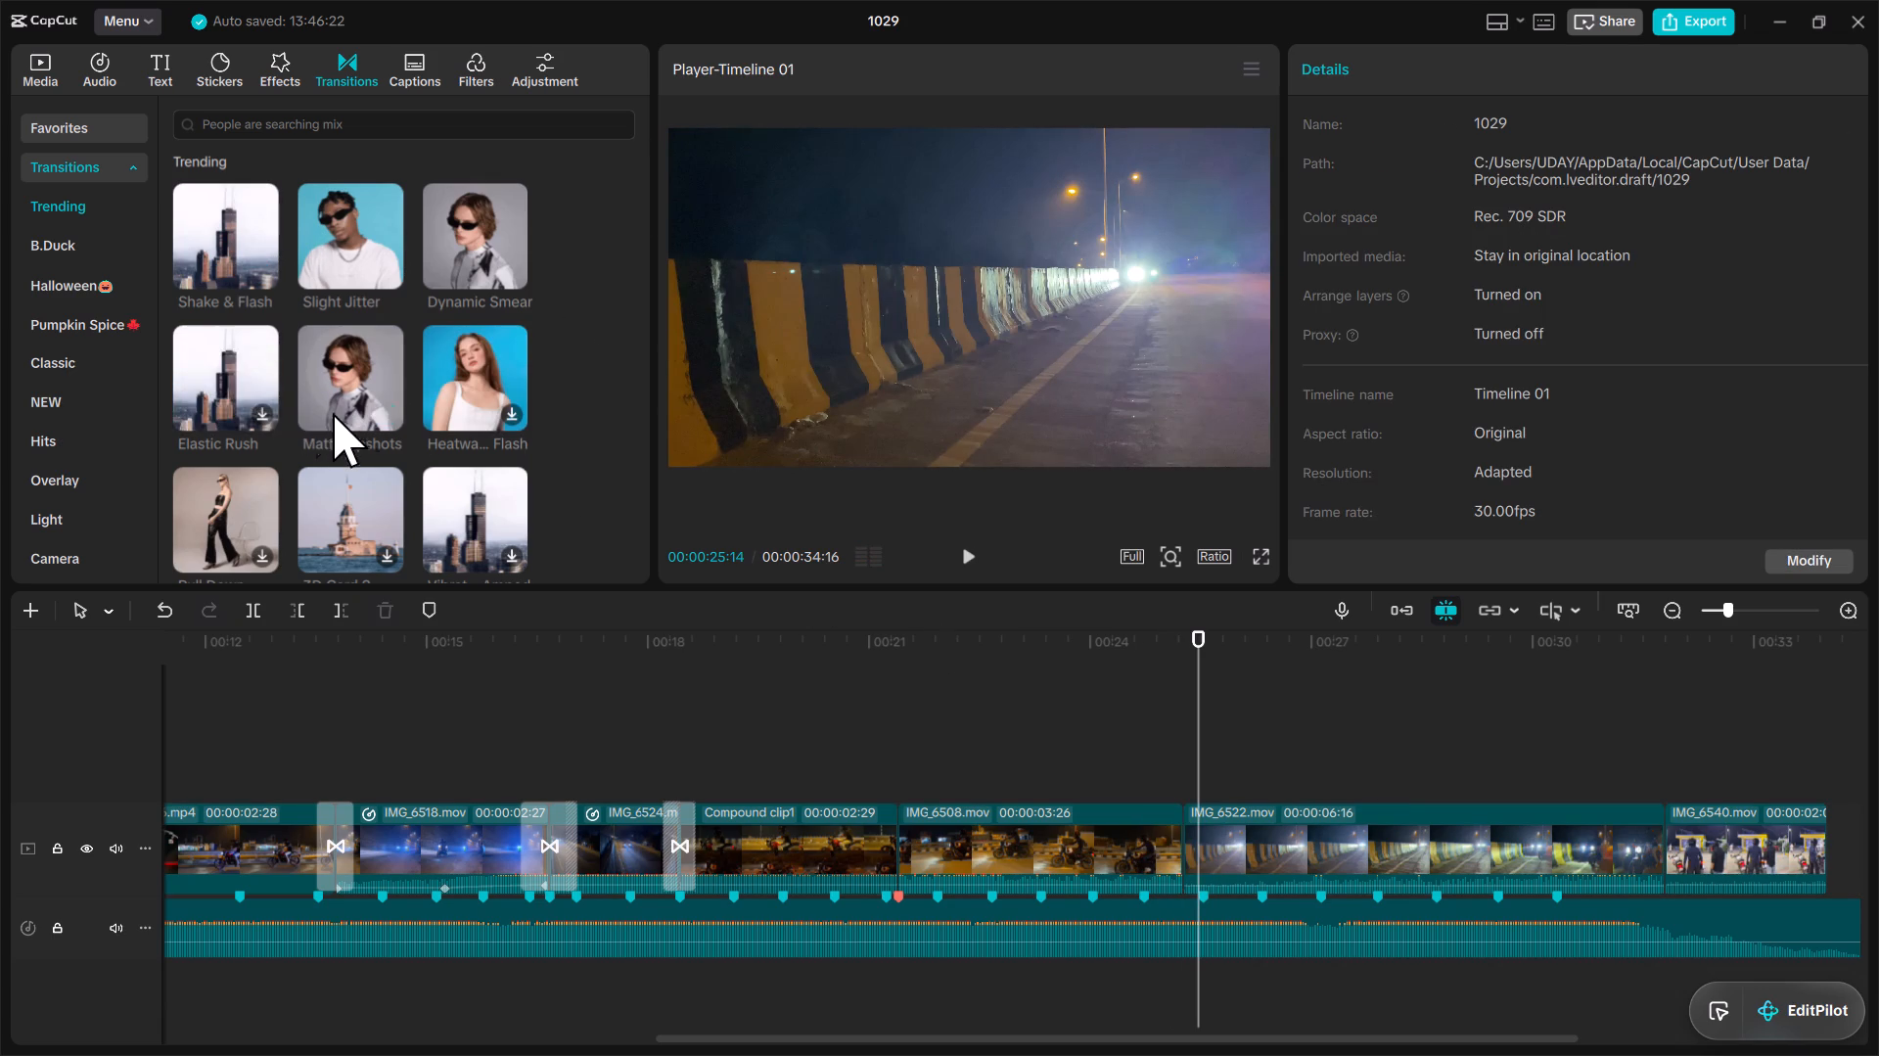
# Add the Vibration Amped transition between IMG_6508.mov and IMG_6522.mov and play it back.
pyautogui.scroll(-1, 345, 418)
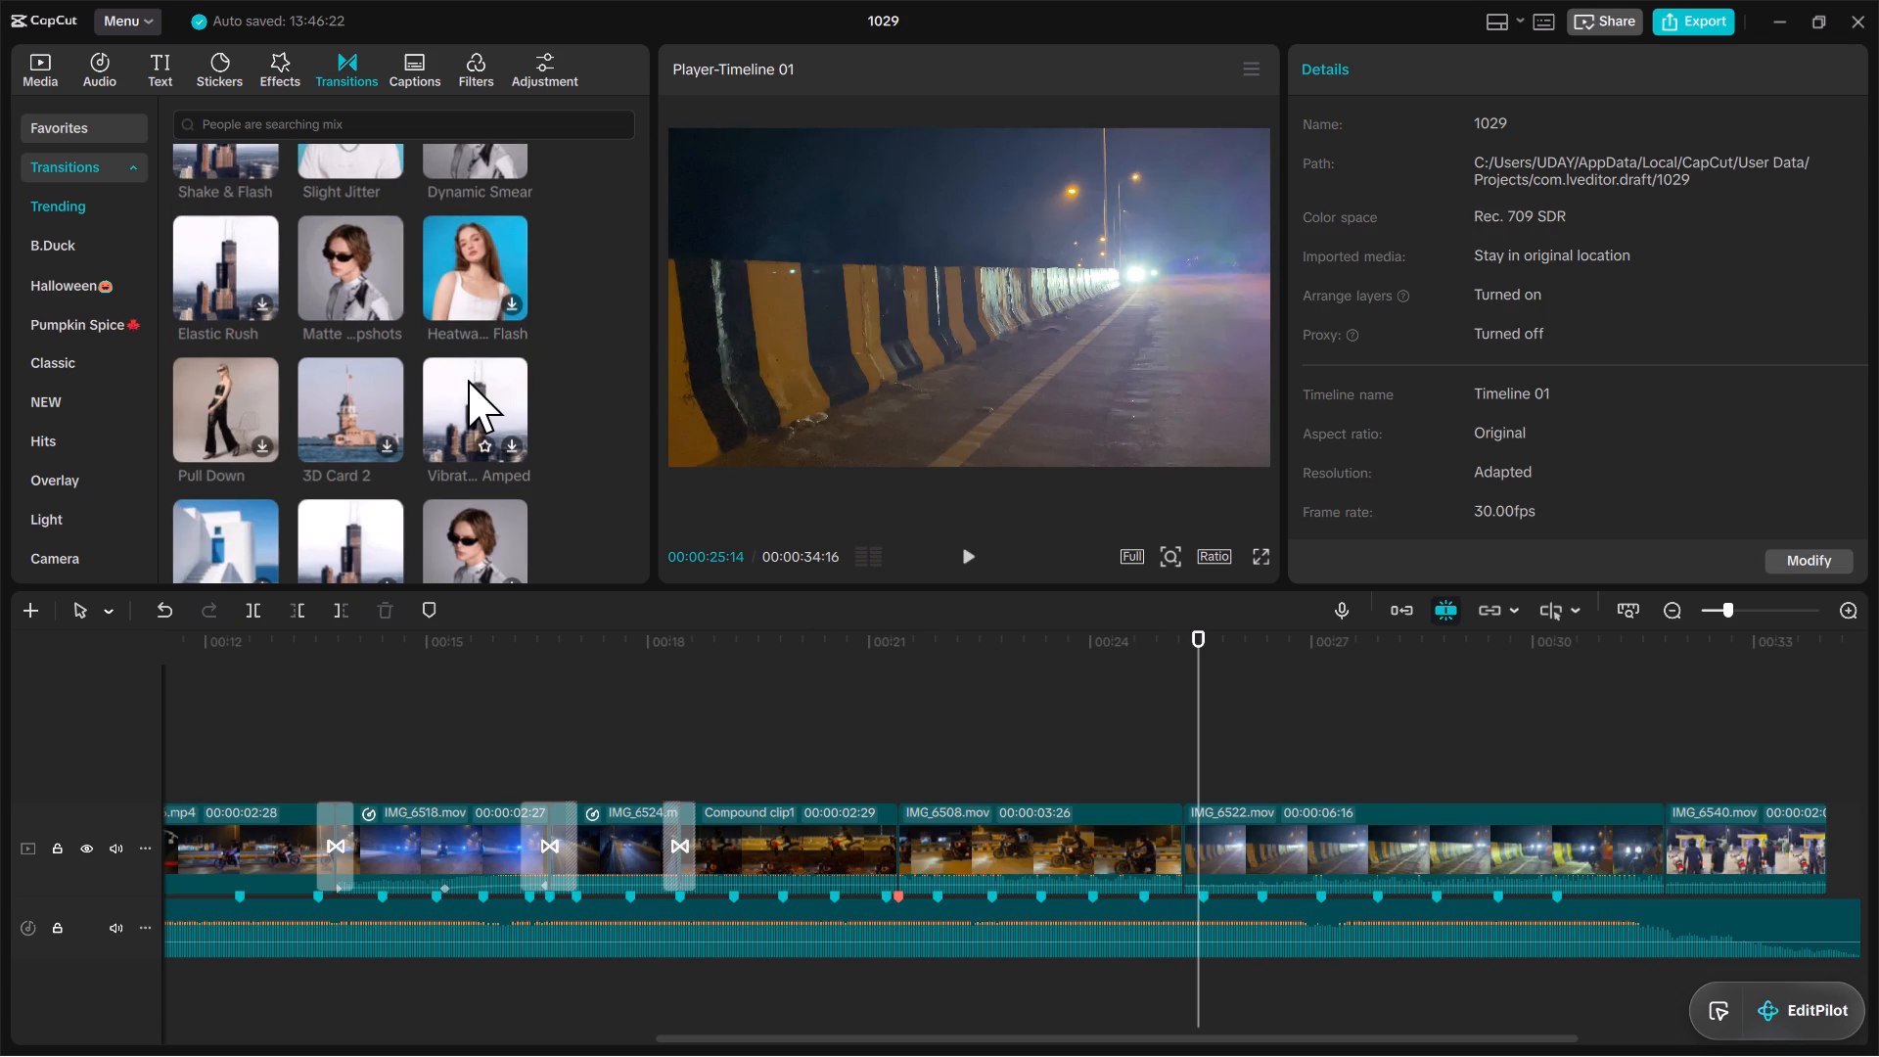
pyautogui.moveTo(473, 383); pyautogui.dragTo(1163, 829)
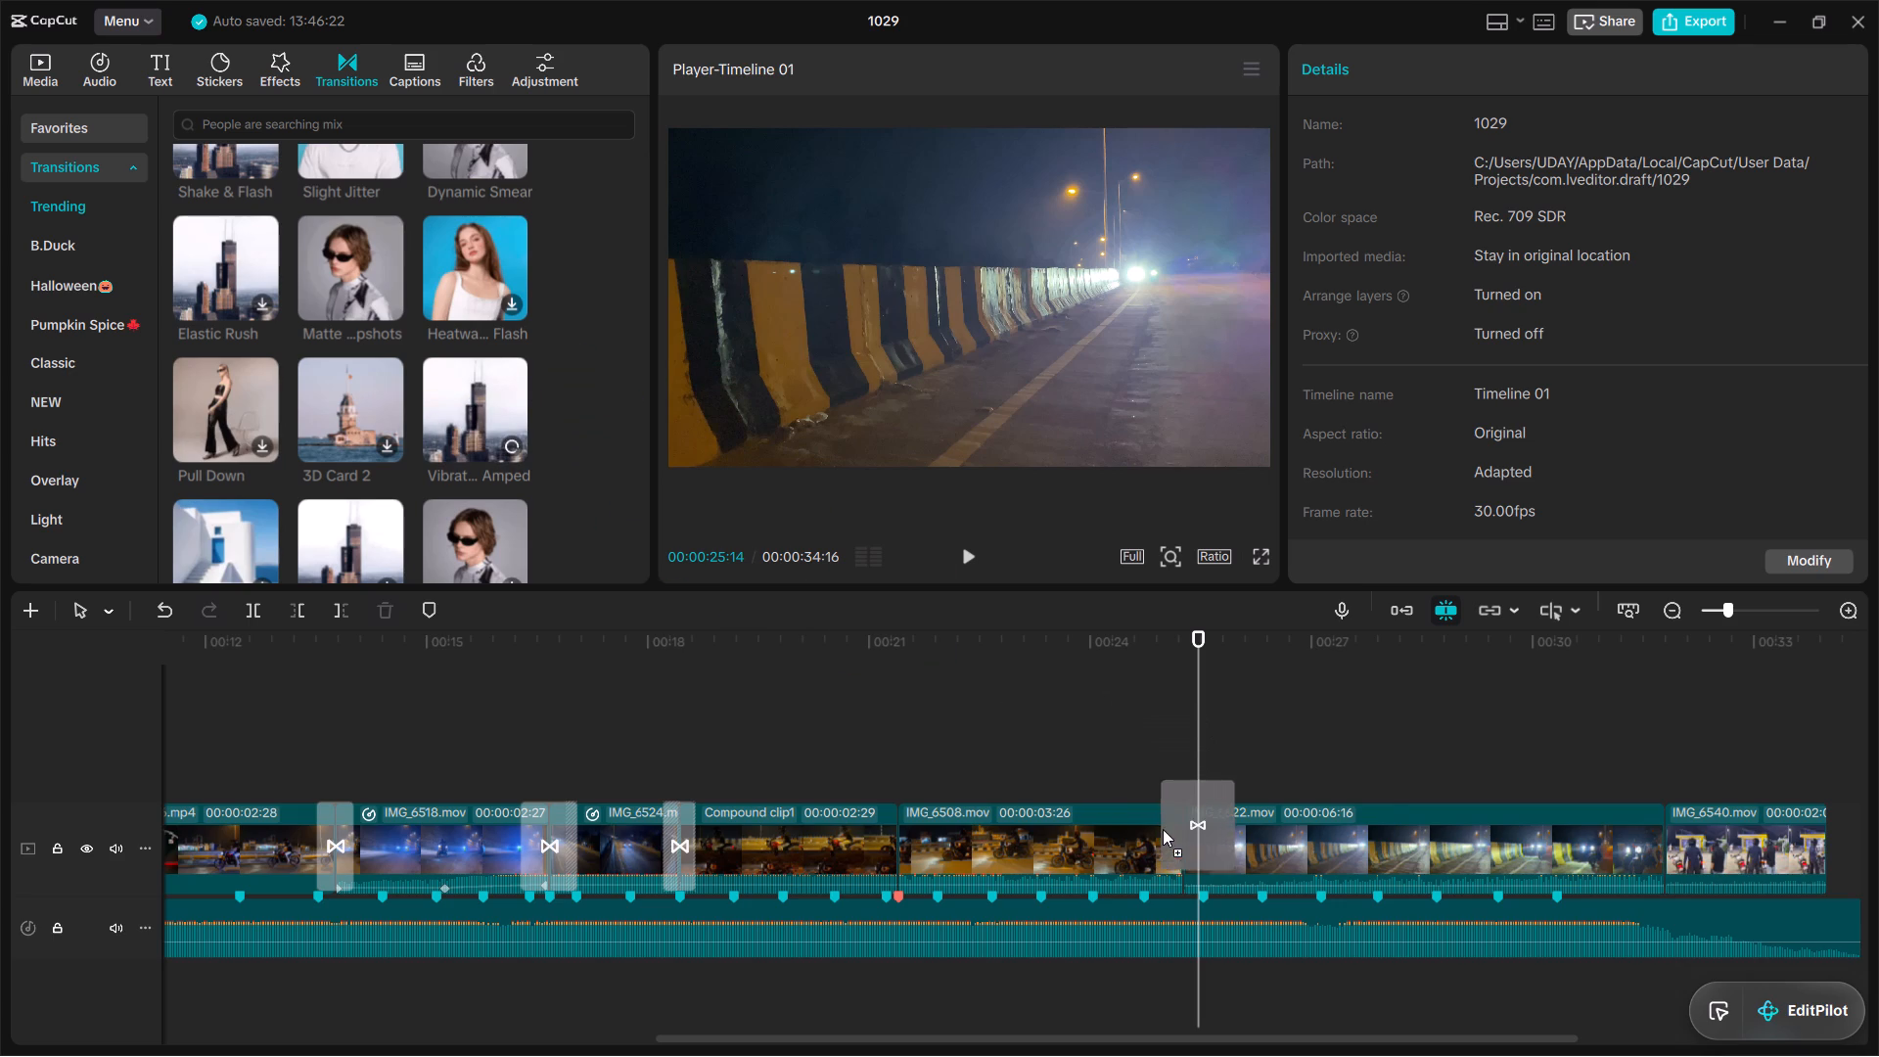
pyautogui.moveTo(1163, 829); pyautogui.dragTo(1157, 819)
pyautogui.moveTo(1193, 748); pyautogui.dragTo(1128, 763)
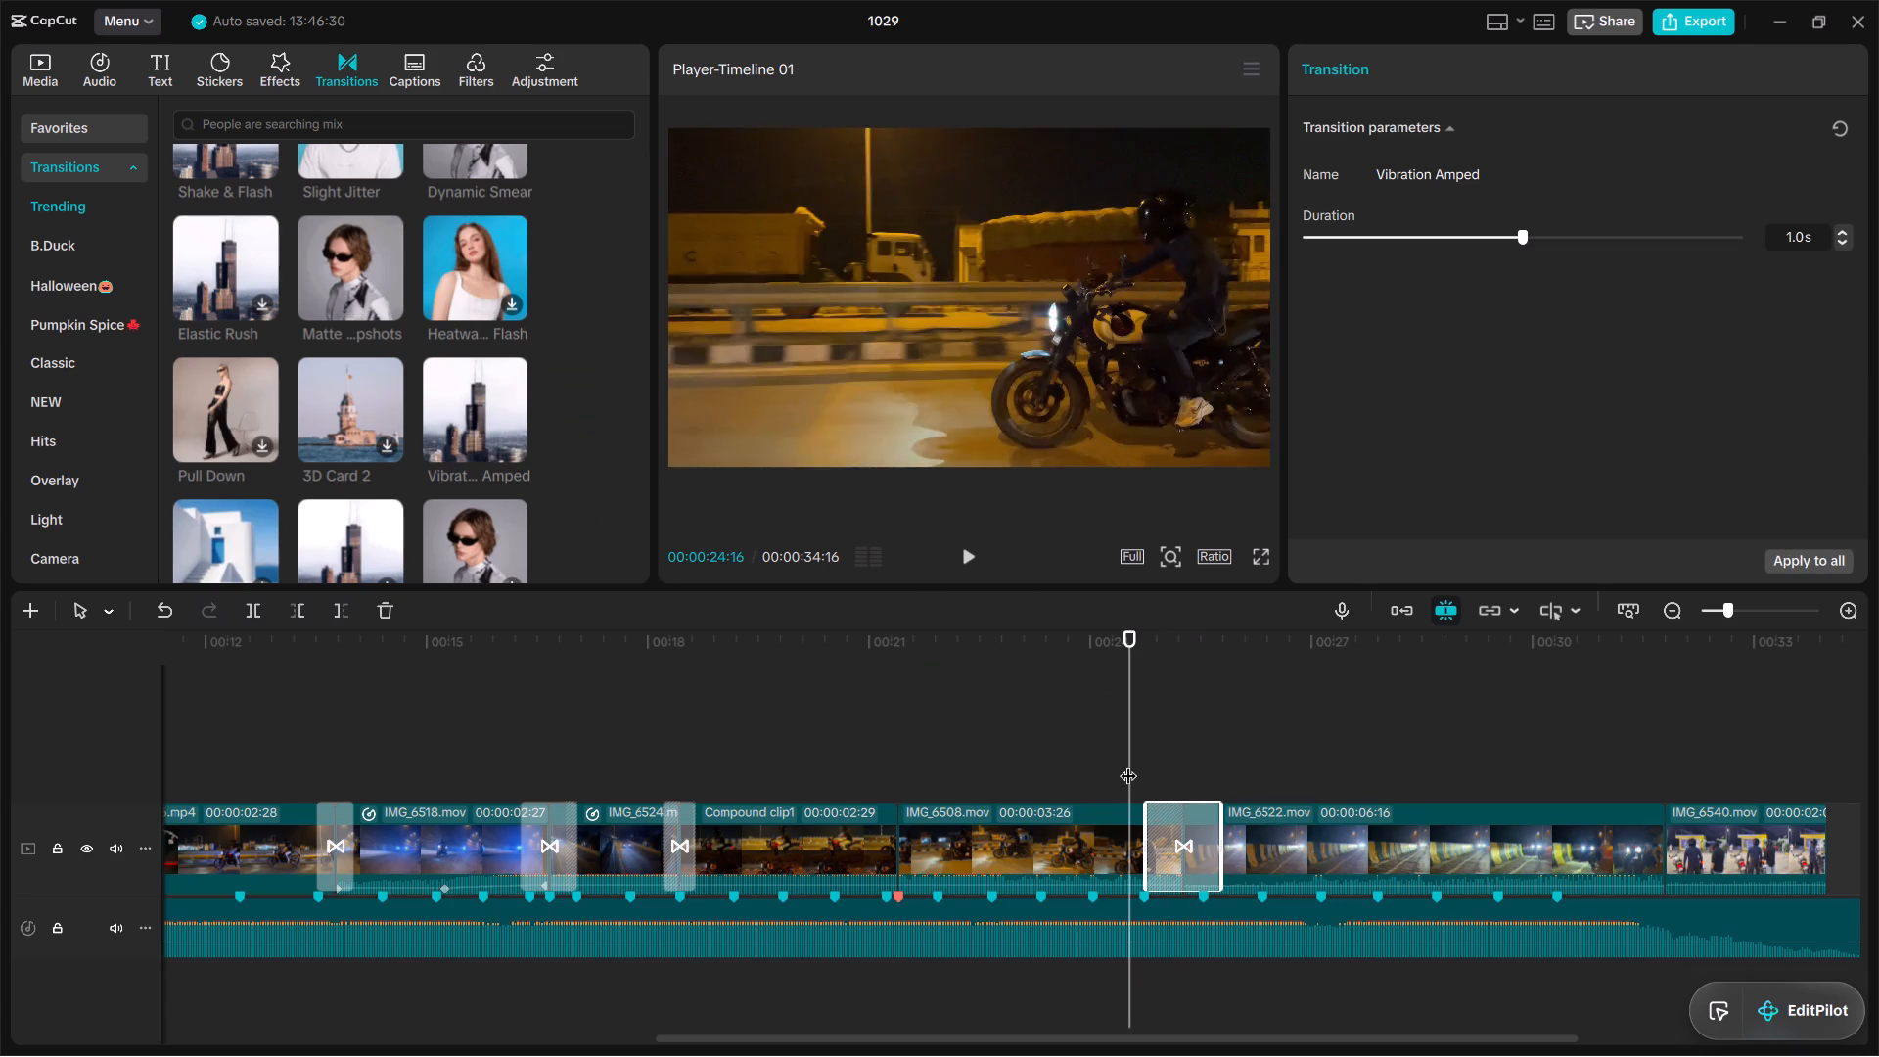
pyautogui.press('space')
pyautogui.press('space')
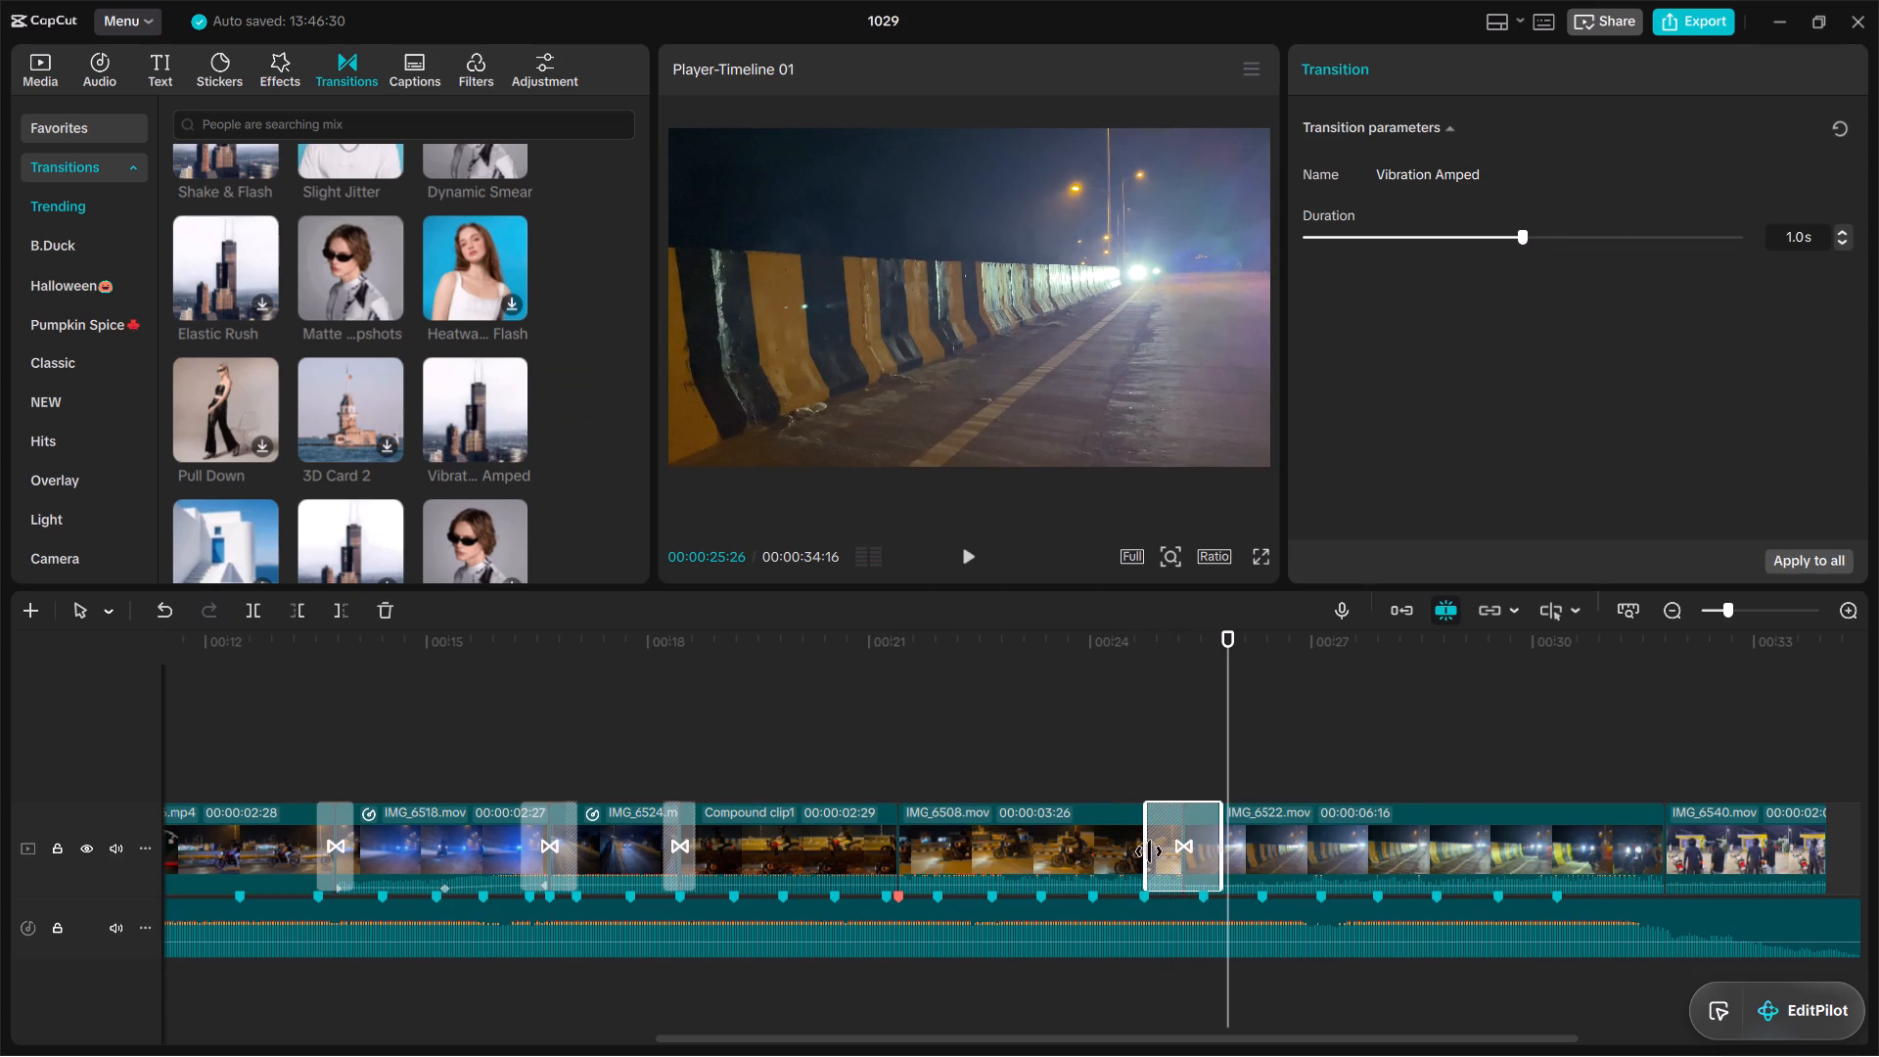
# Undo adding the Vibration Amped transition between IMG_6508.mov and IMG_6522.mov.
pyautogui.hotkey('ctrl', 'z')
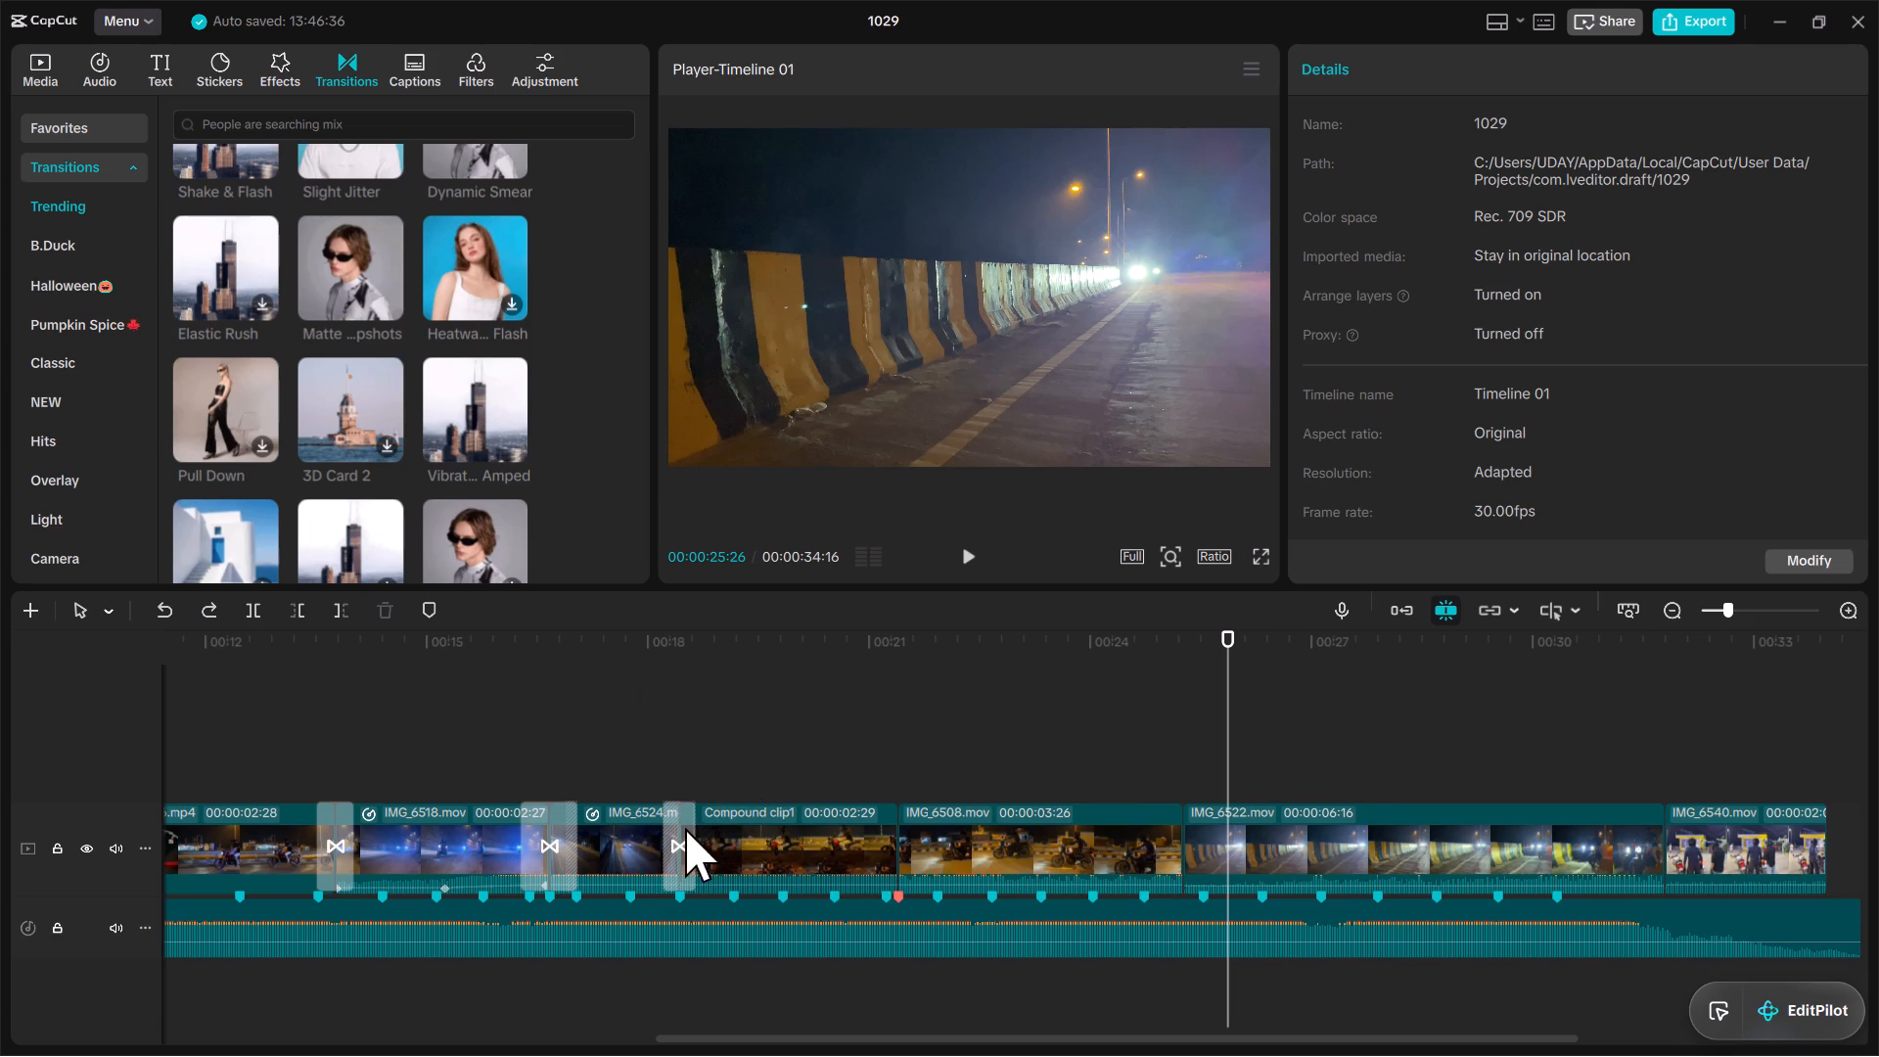
# Add the Vibration Amped transition between the split-screen compound clip and IMG_6508.mov, and play back the section.
pyautogui.moveTo(460, 412); pyautogui.dragTo(555, 491)
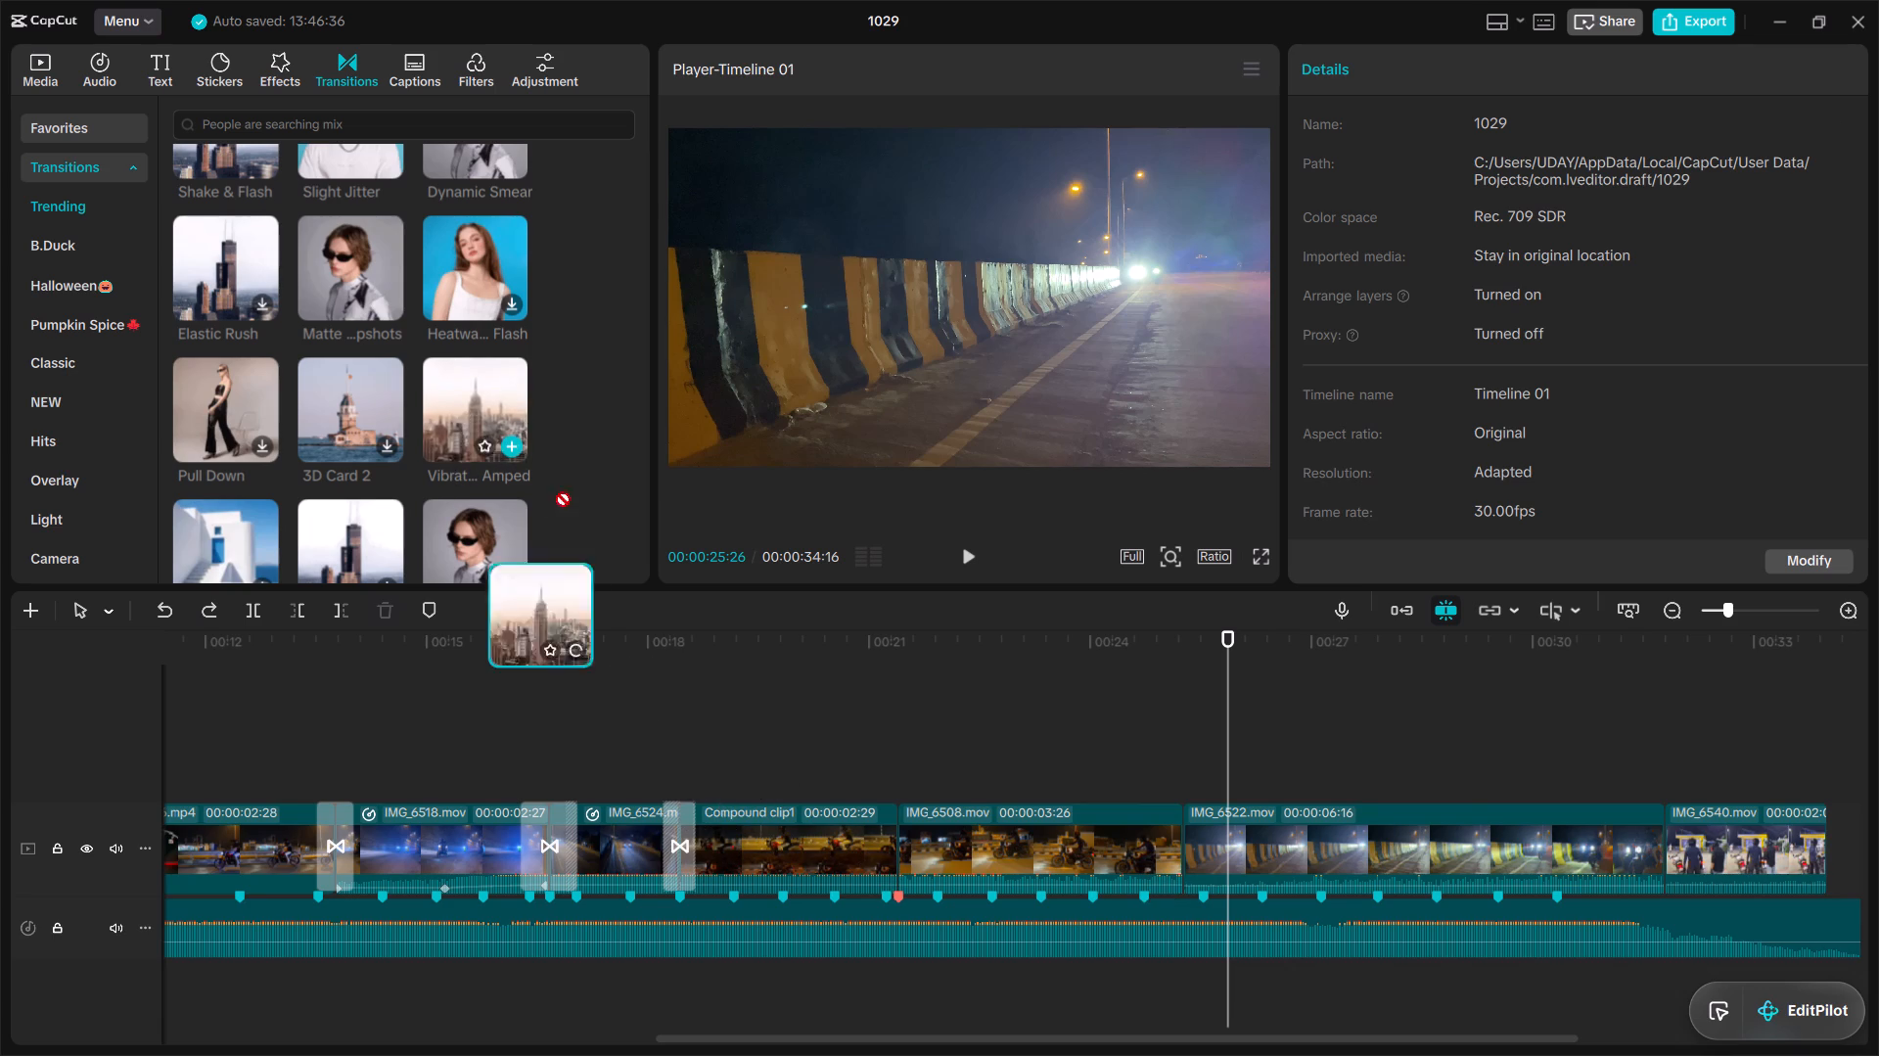
pyautogui.moveTo(555, 491); pyautogui.dragTo(866, 847)
pyautogui.click(883, 652)
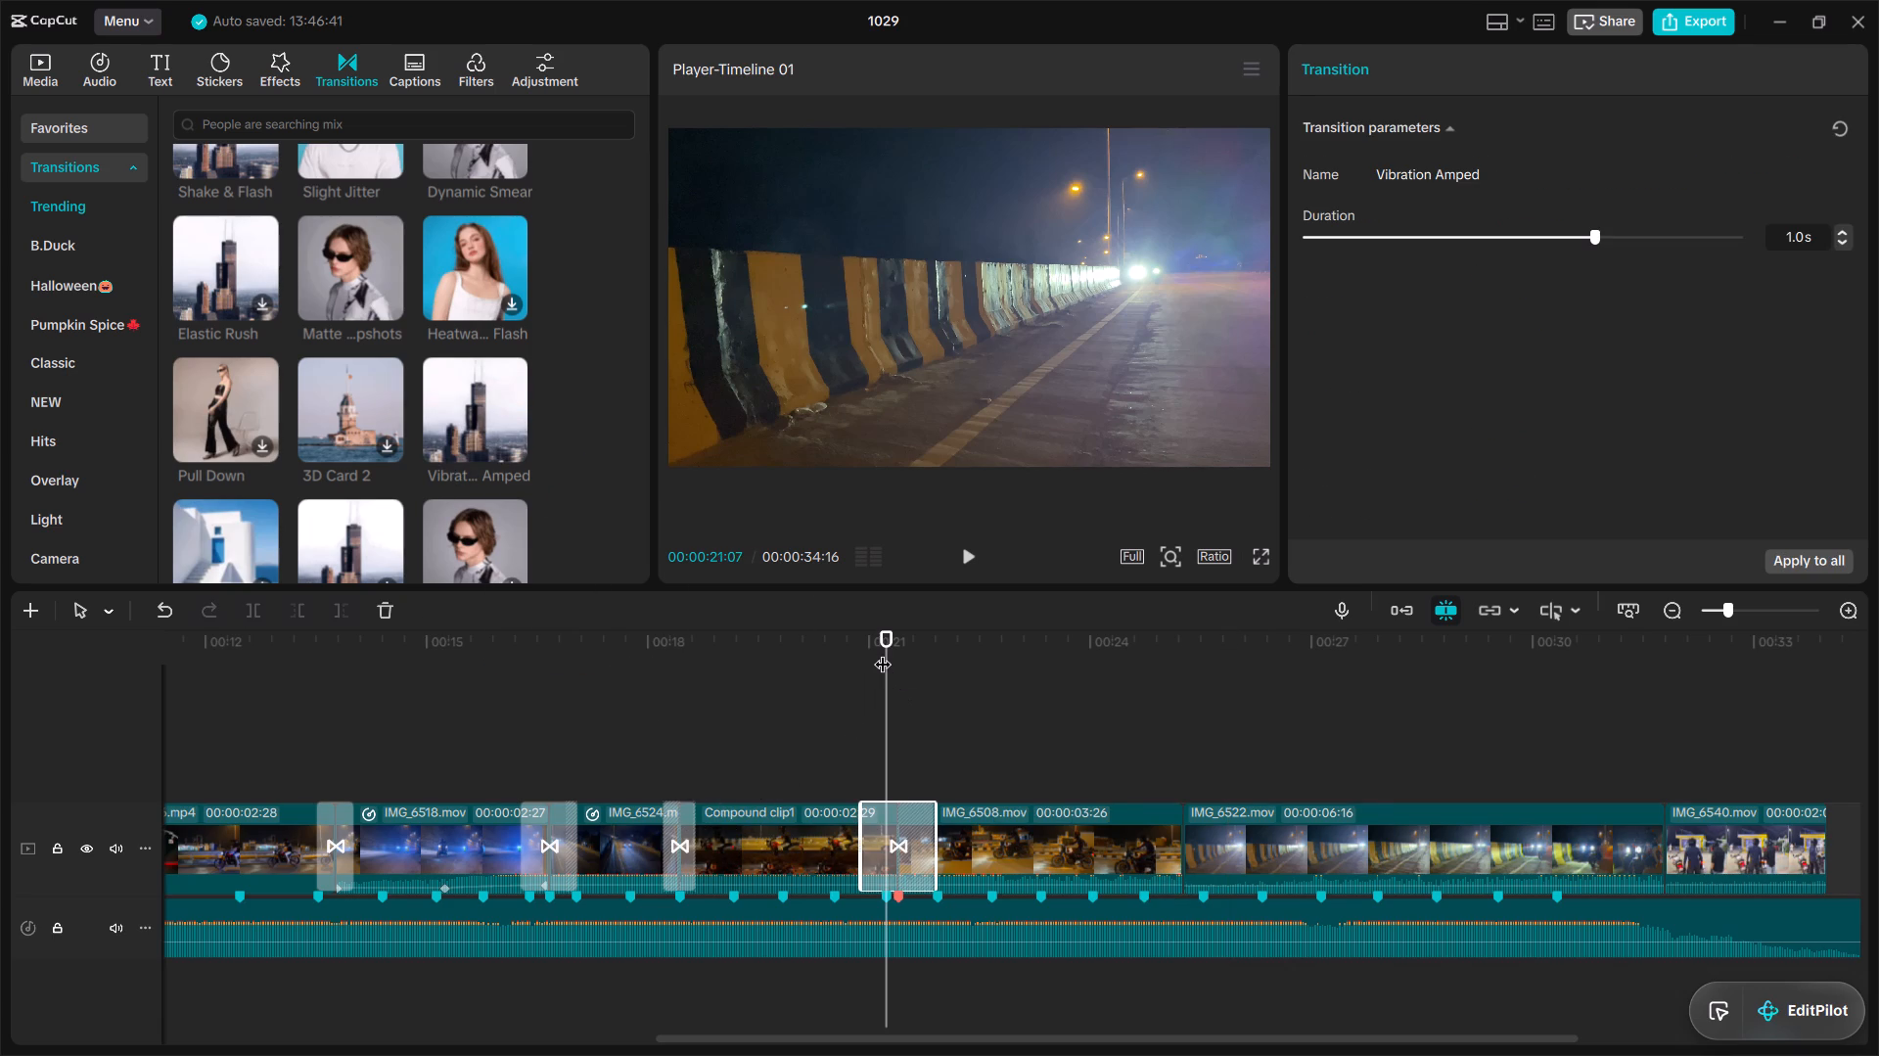
pyautogui.press('space')
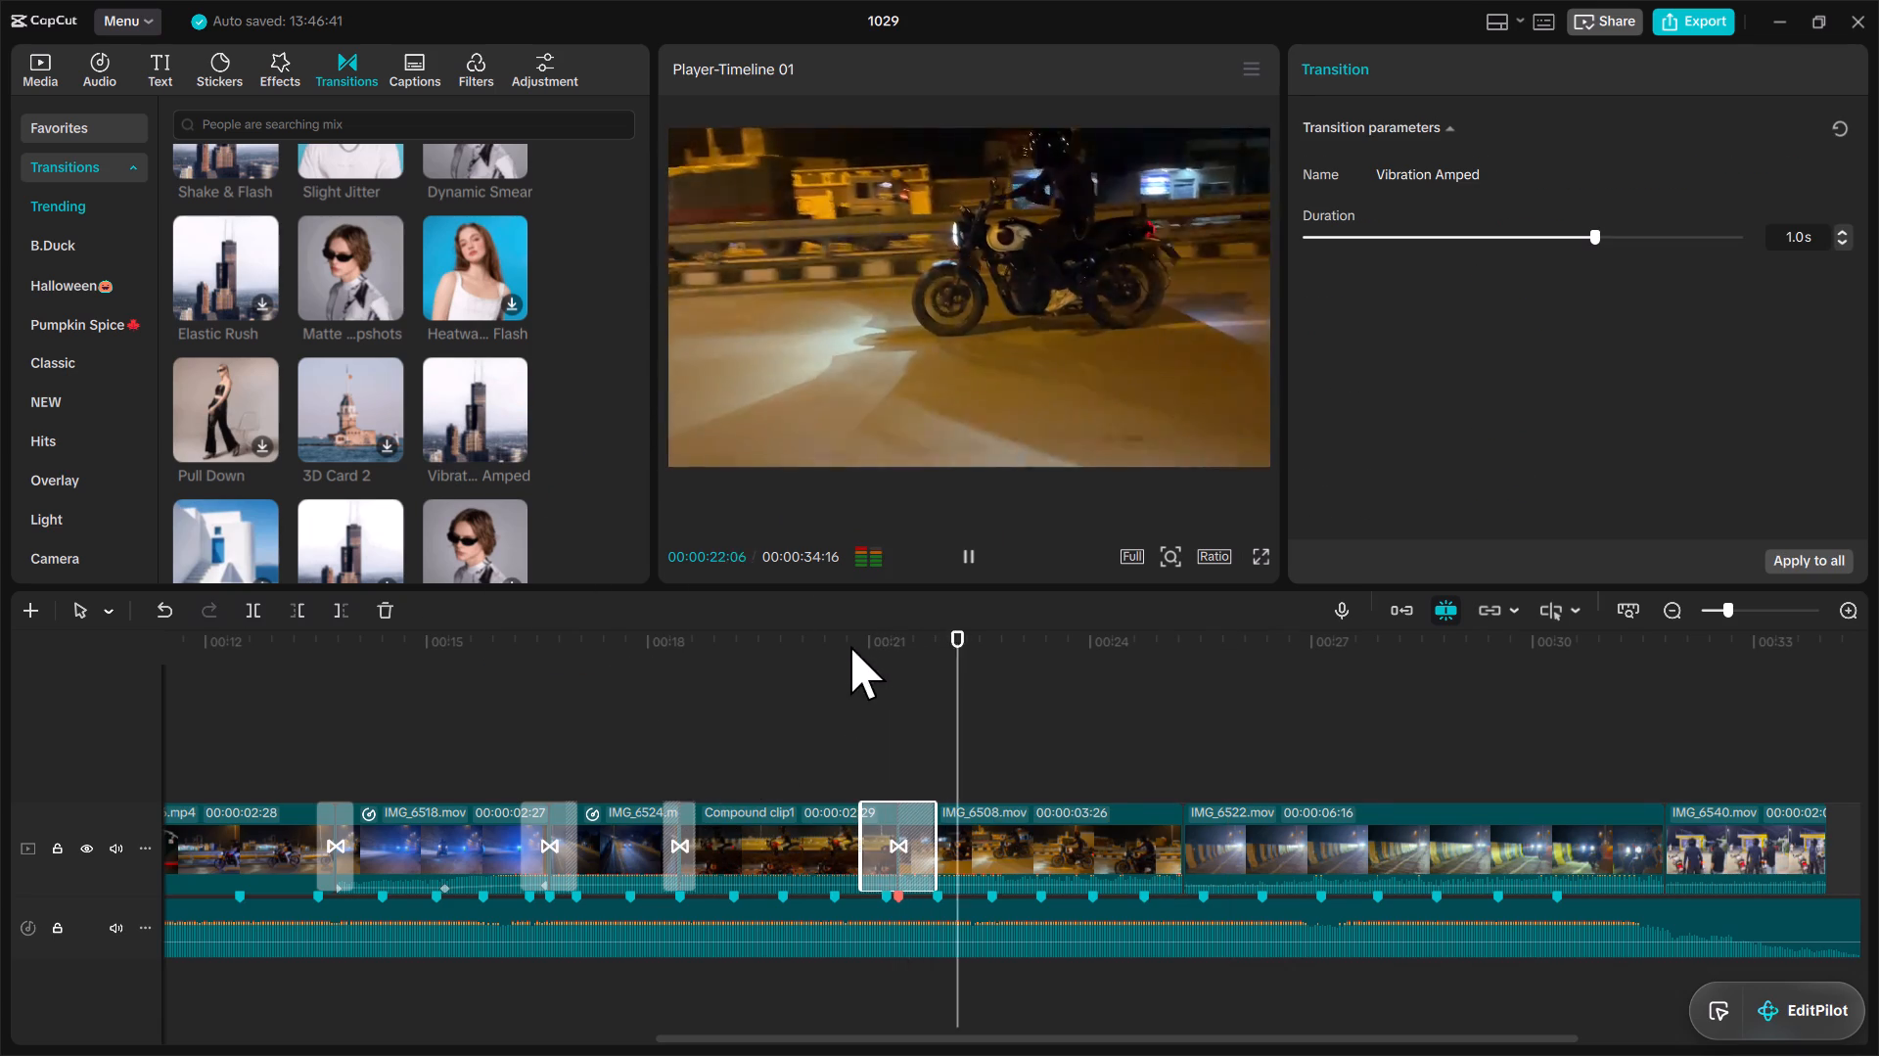
pyautogui.click(848, 645)
pyautogui.press('space')
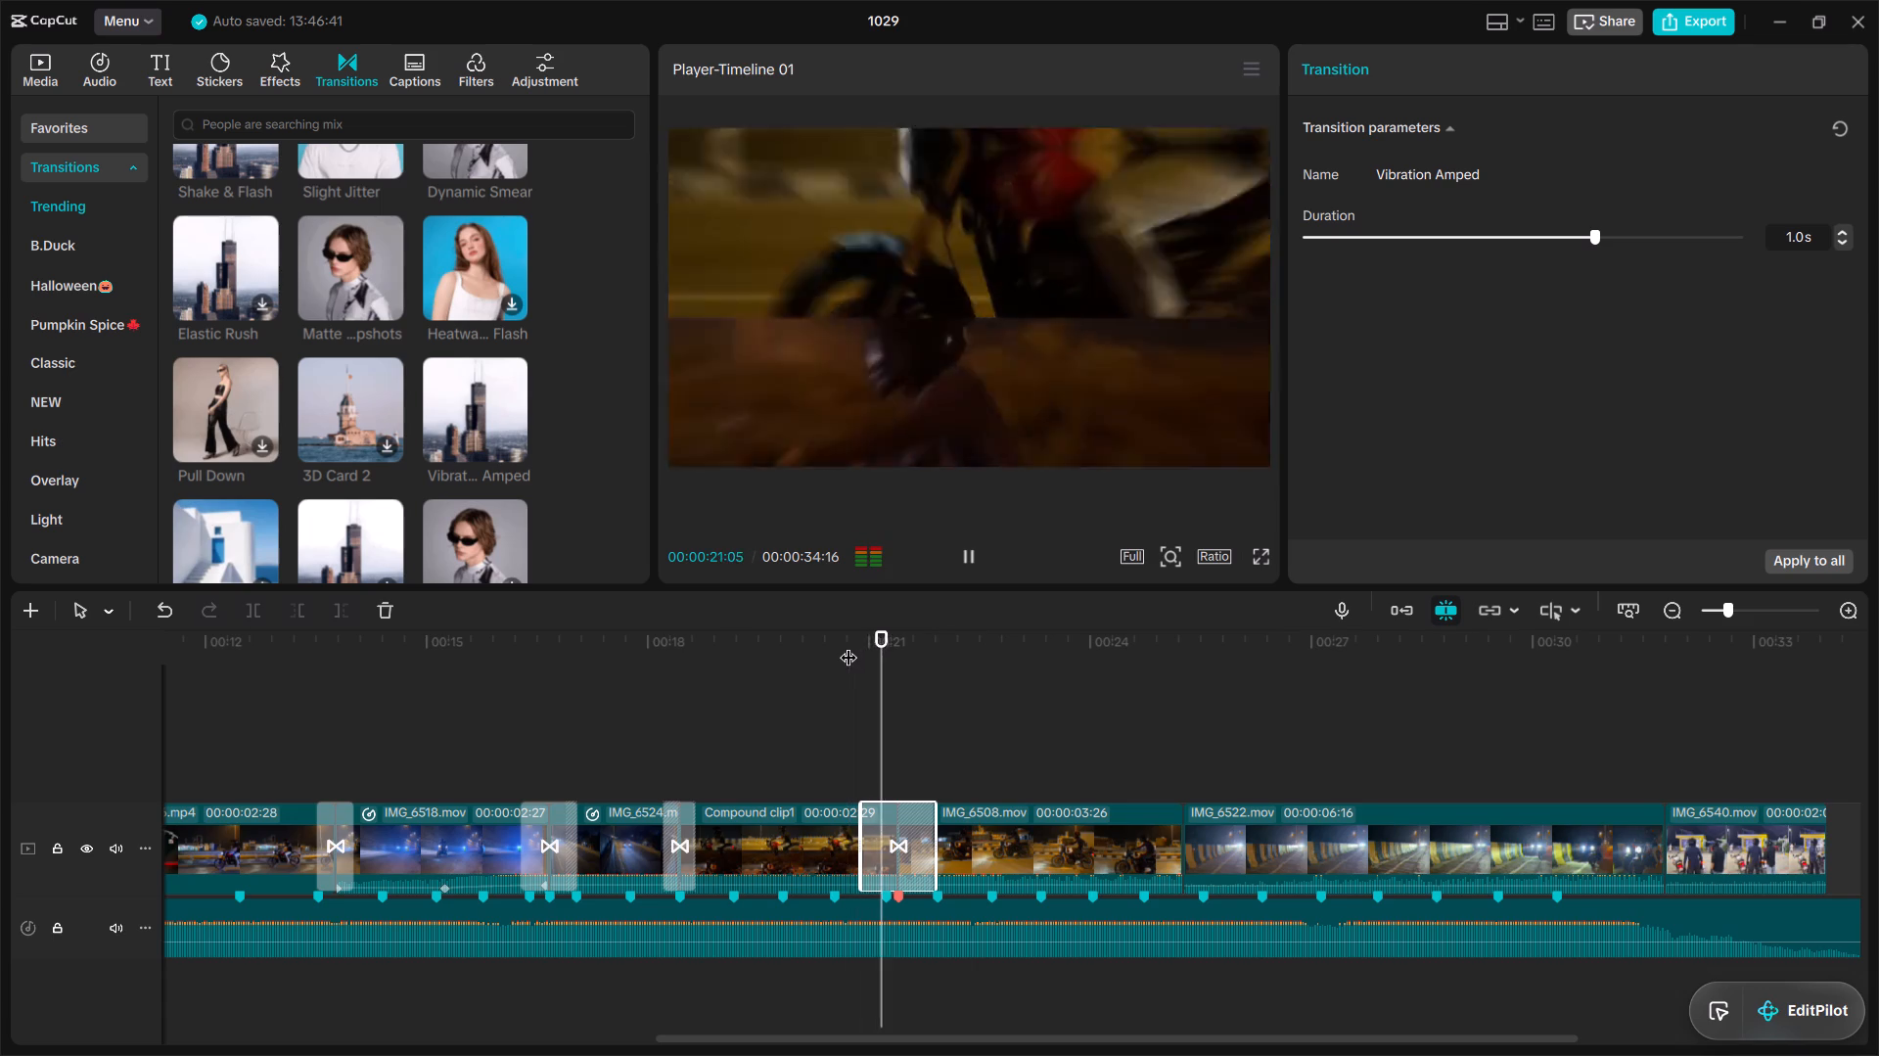
pyautogui.click(889, 805)
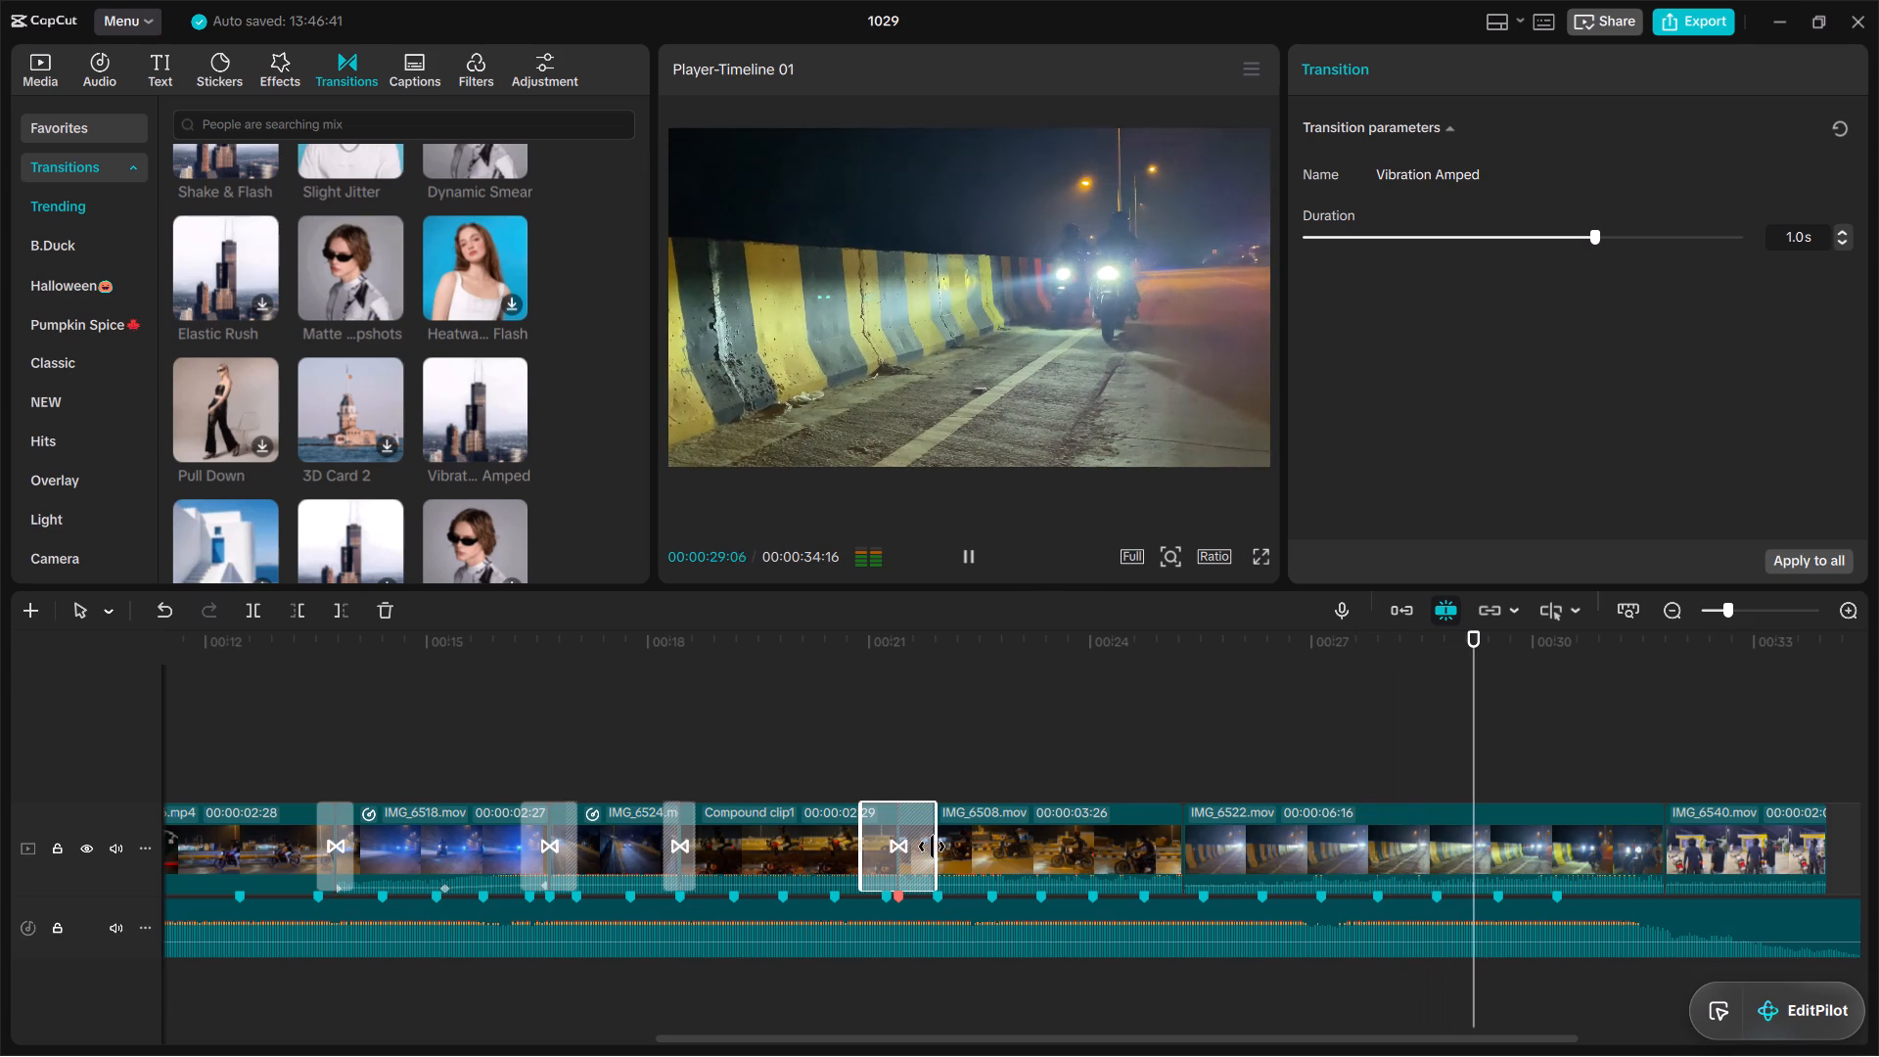
pyautogui.press('space')
# Play back the cut from IMG_6524.mov into the compound clip and delete its Matte Snapshots transition.
pyautogui.click(672, 678)
pyautogui.moveTo(672, 678); pyautogui.dragTo(640, 677)
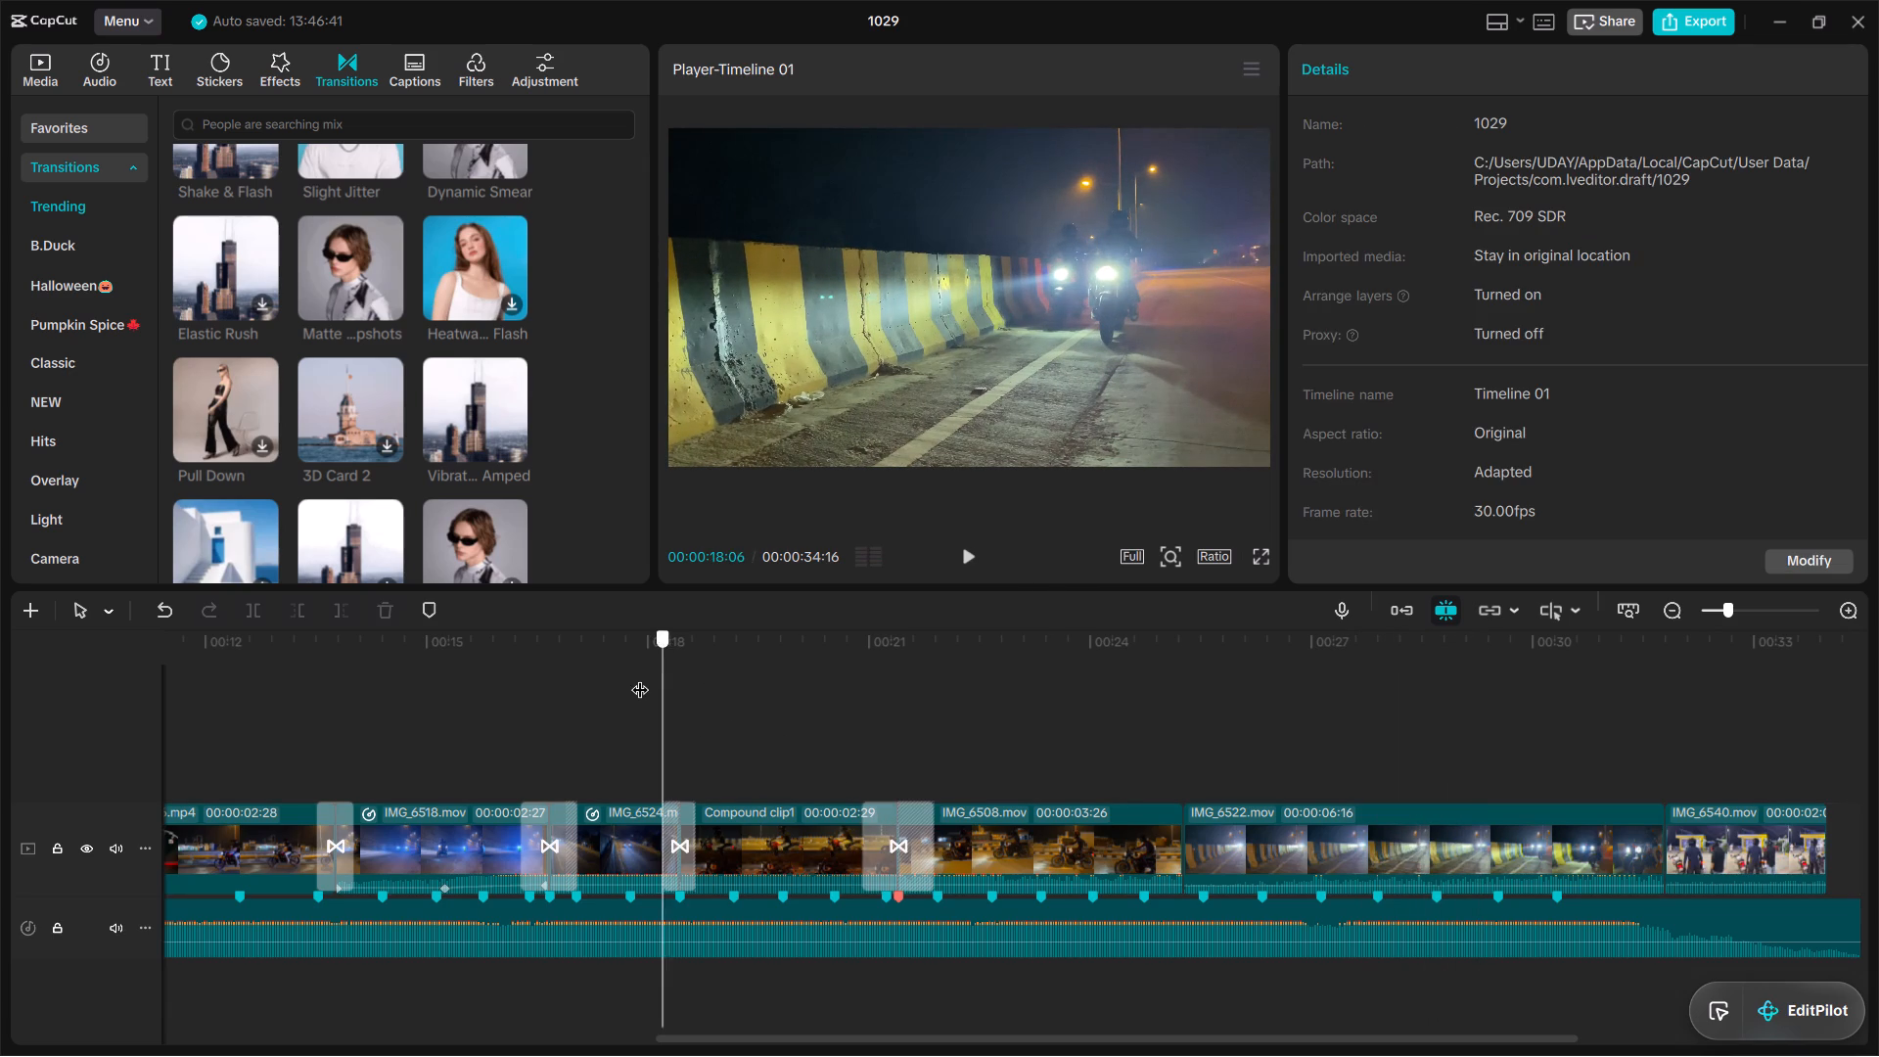
pyautogui.moveTo(640, 677); pyautogui.dragTo(634, 677)
pyautogui.press('space')
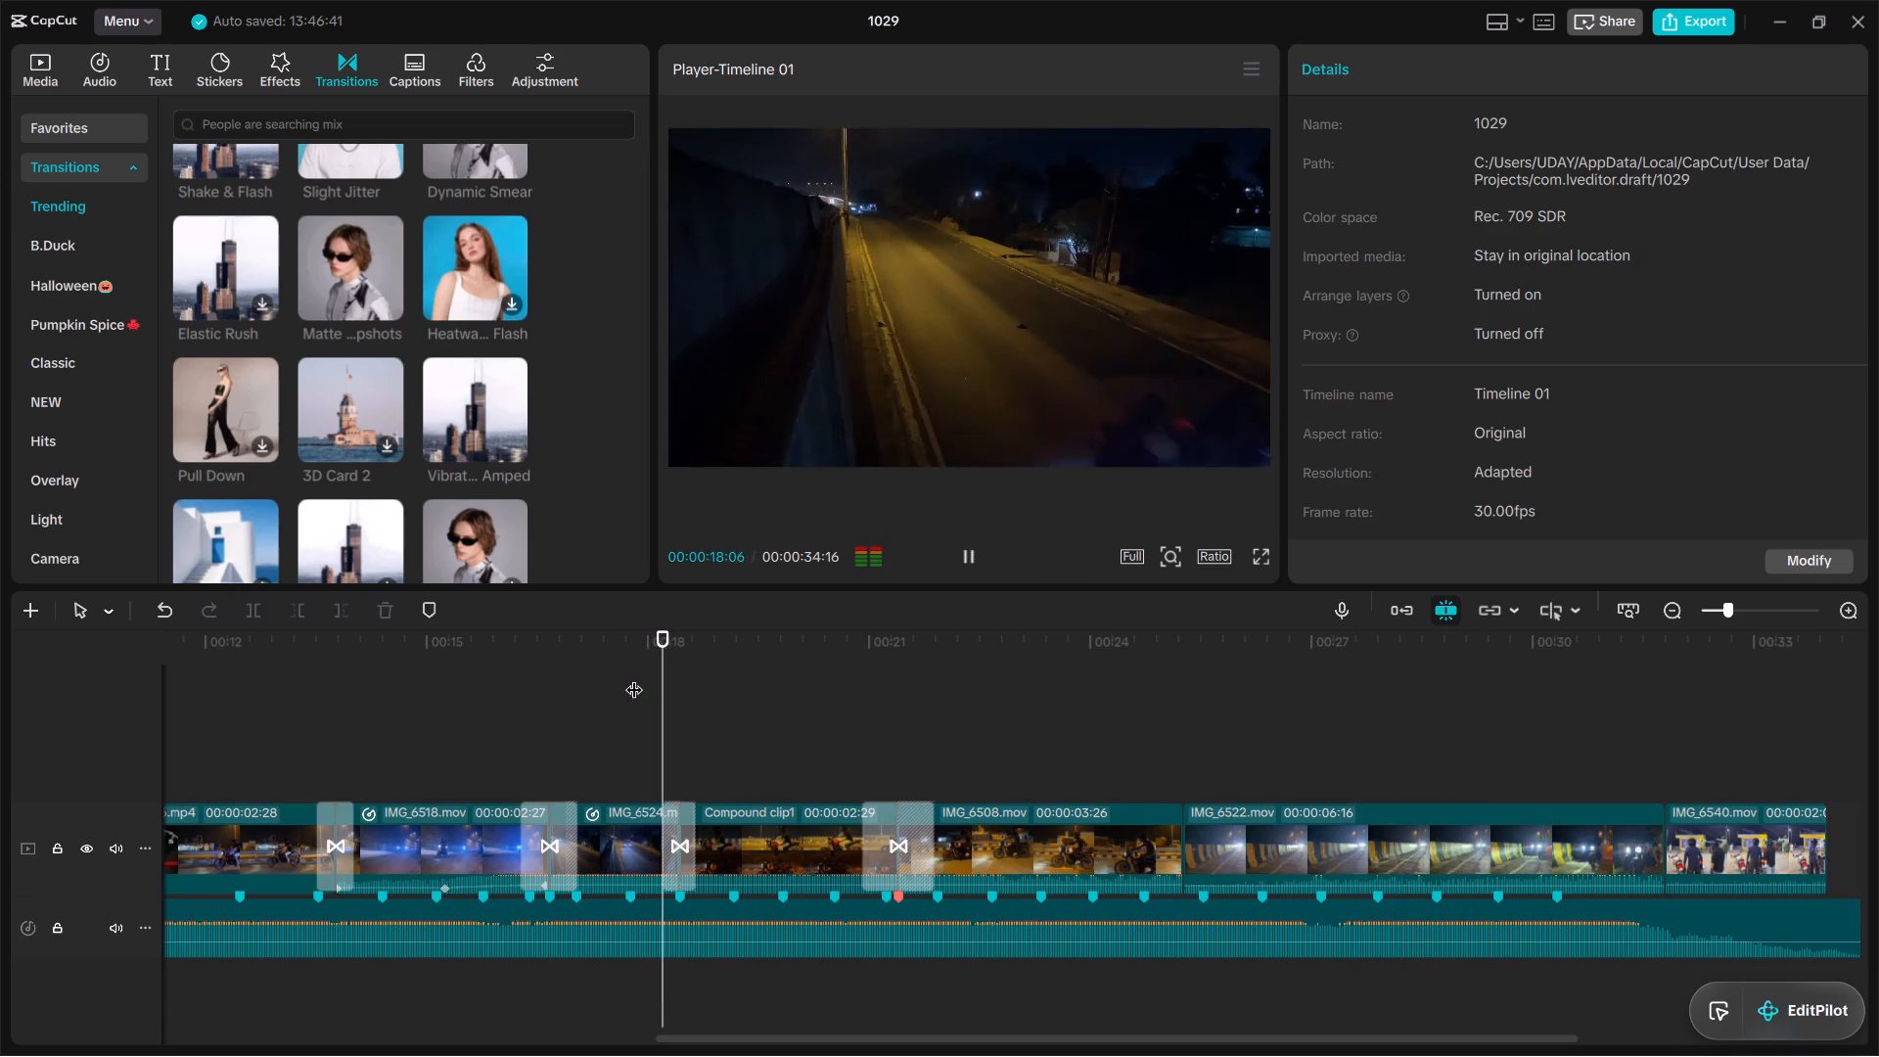
pyautogui.press('space')
pyautogui.click(683, 813)
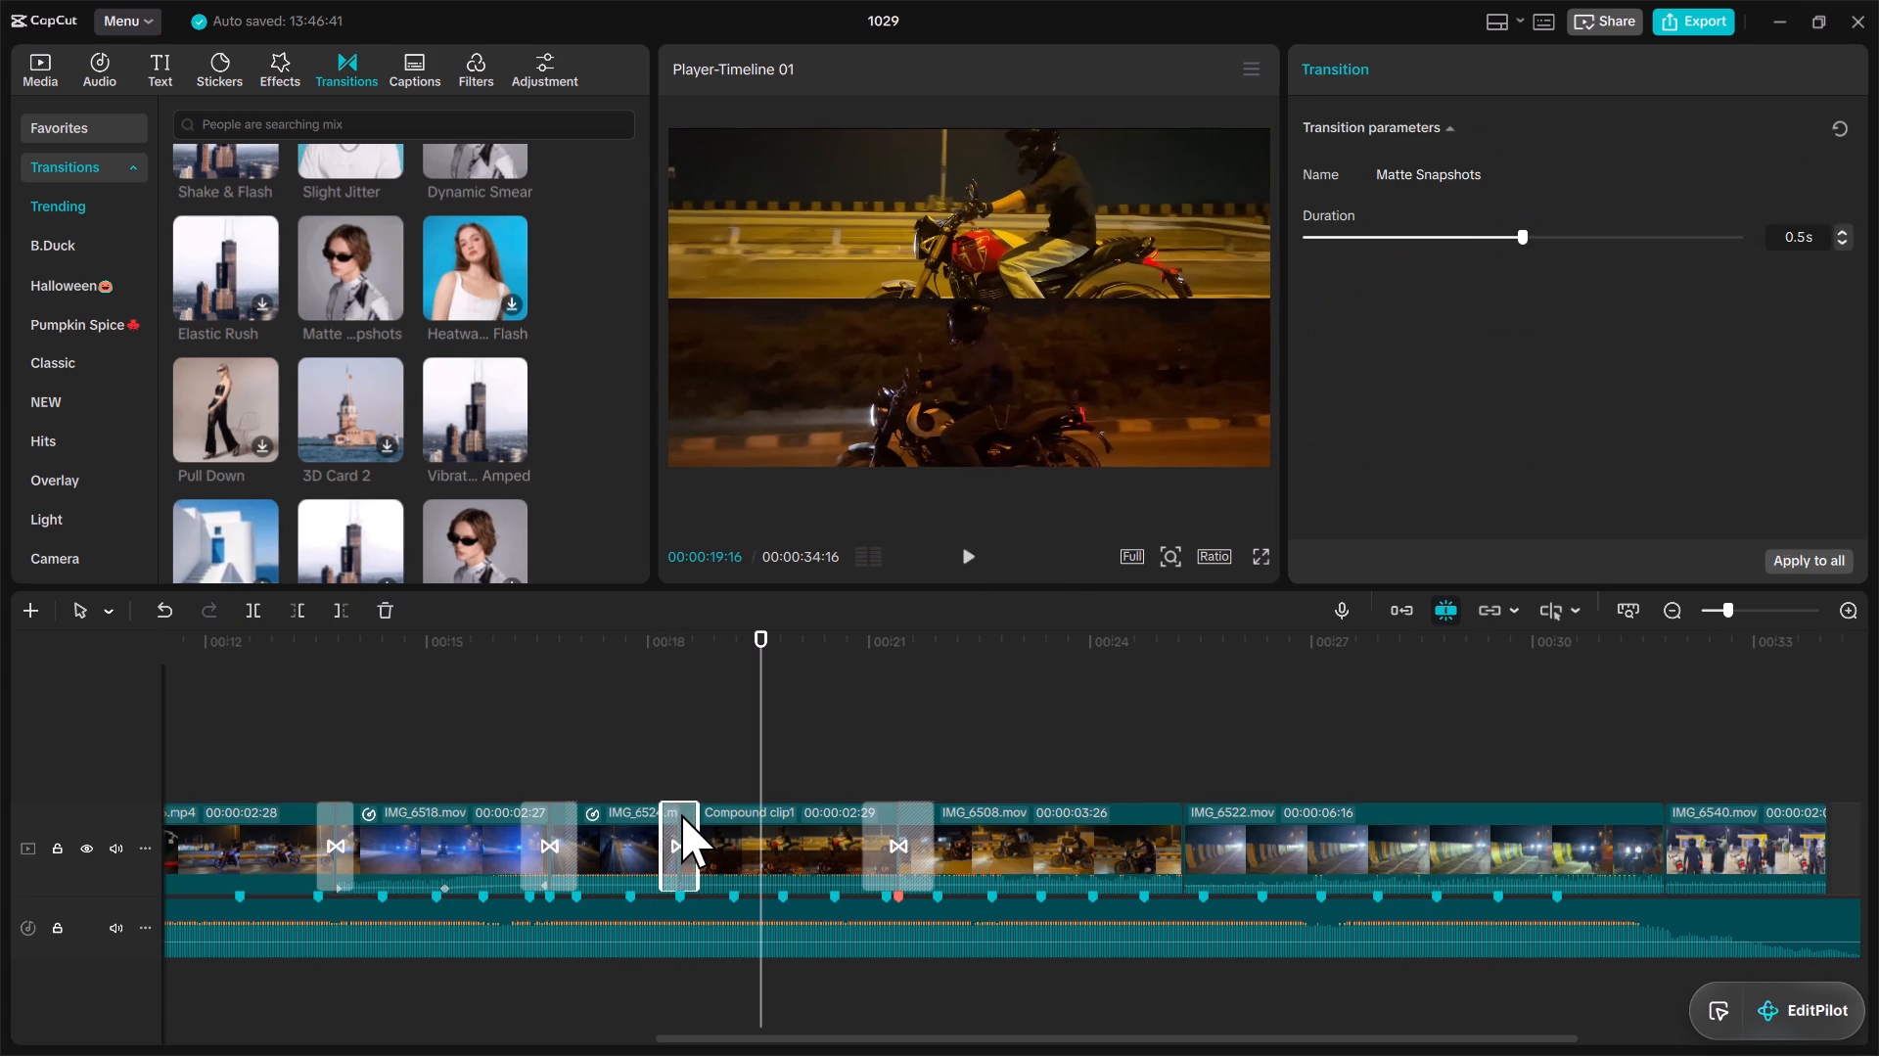
pyautogui.press('BackSpace')
# Add the Slight Jitter transition between IMG_6524.mov and the split-screen compound clip.
pyautogui.scroll(2, 407, 370)
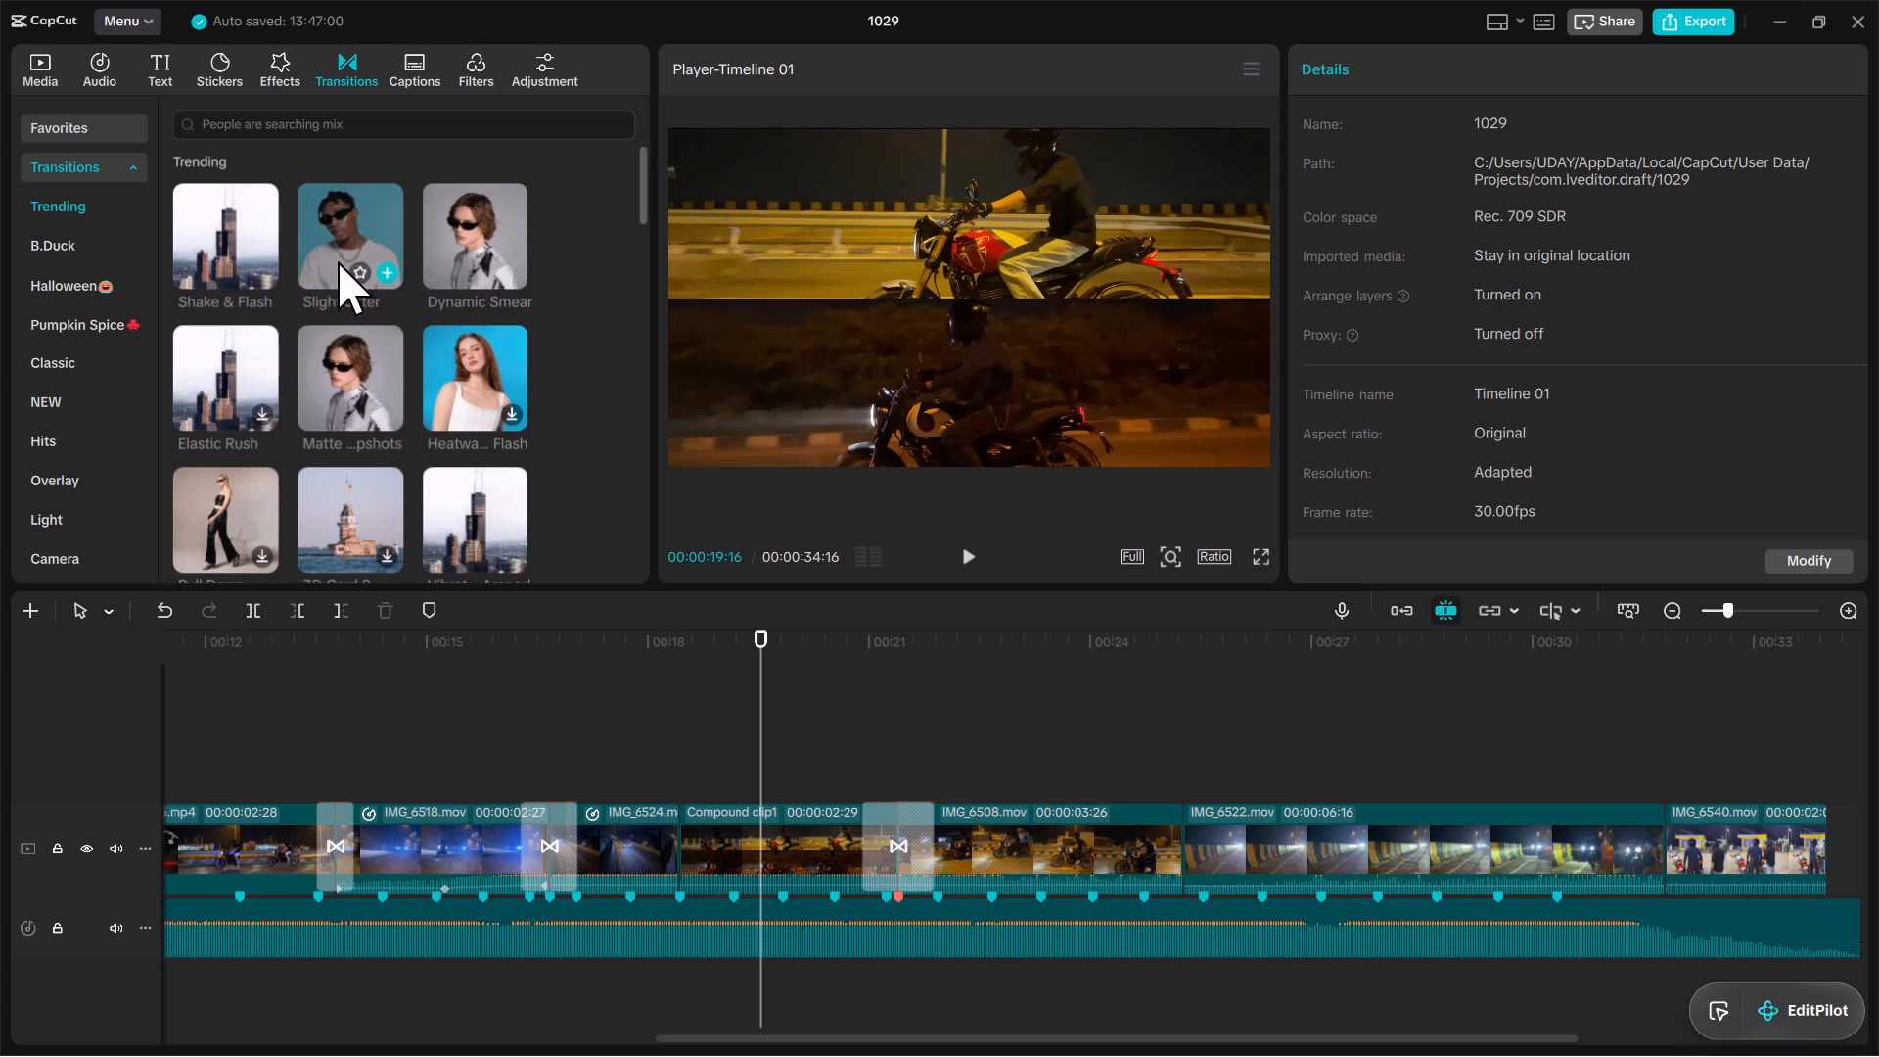
pyautogui.moveTo(338, 242); pyautogui.dragTo(627, 836)
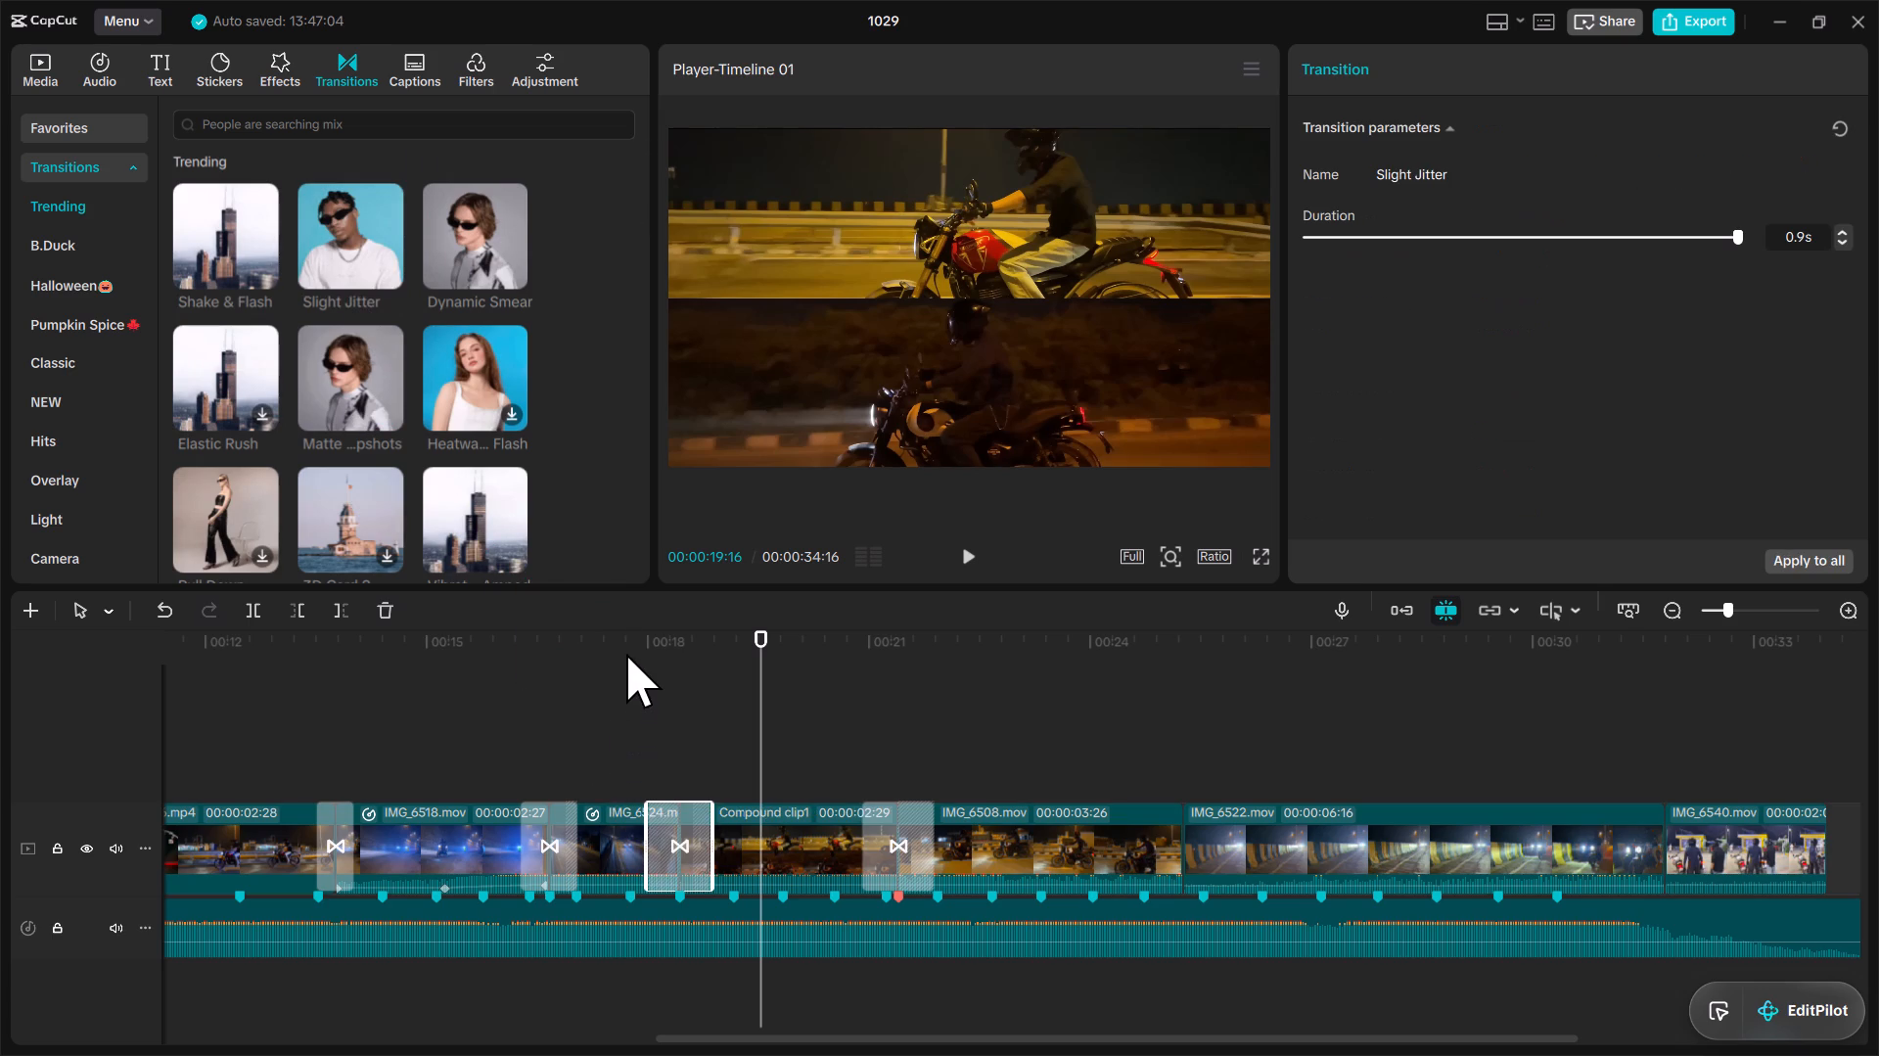
pyautogui.click(626, 626)
pyautogui.click(662, 679)
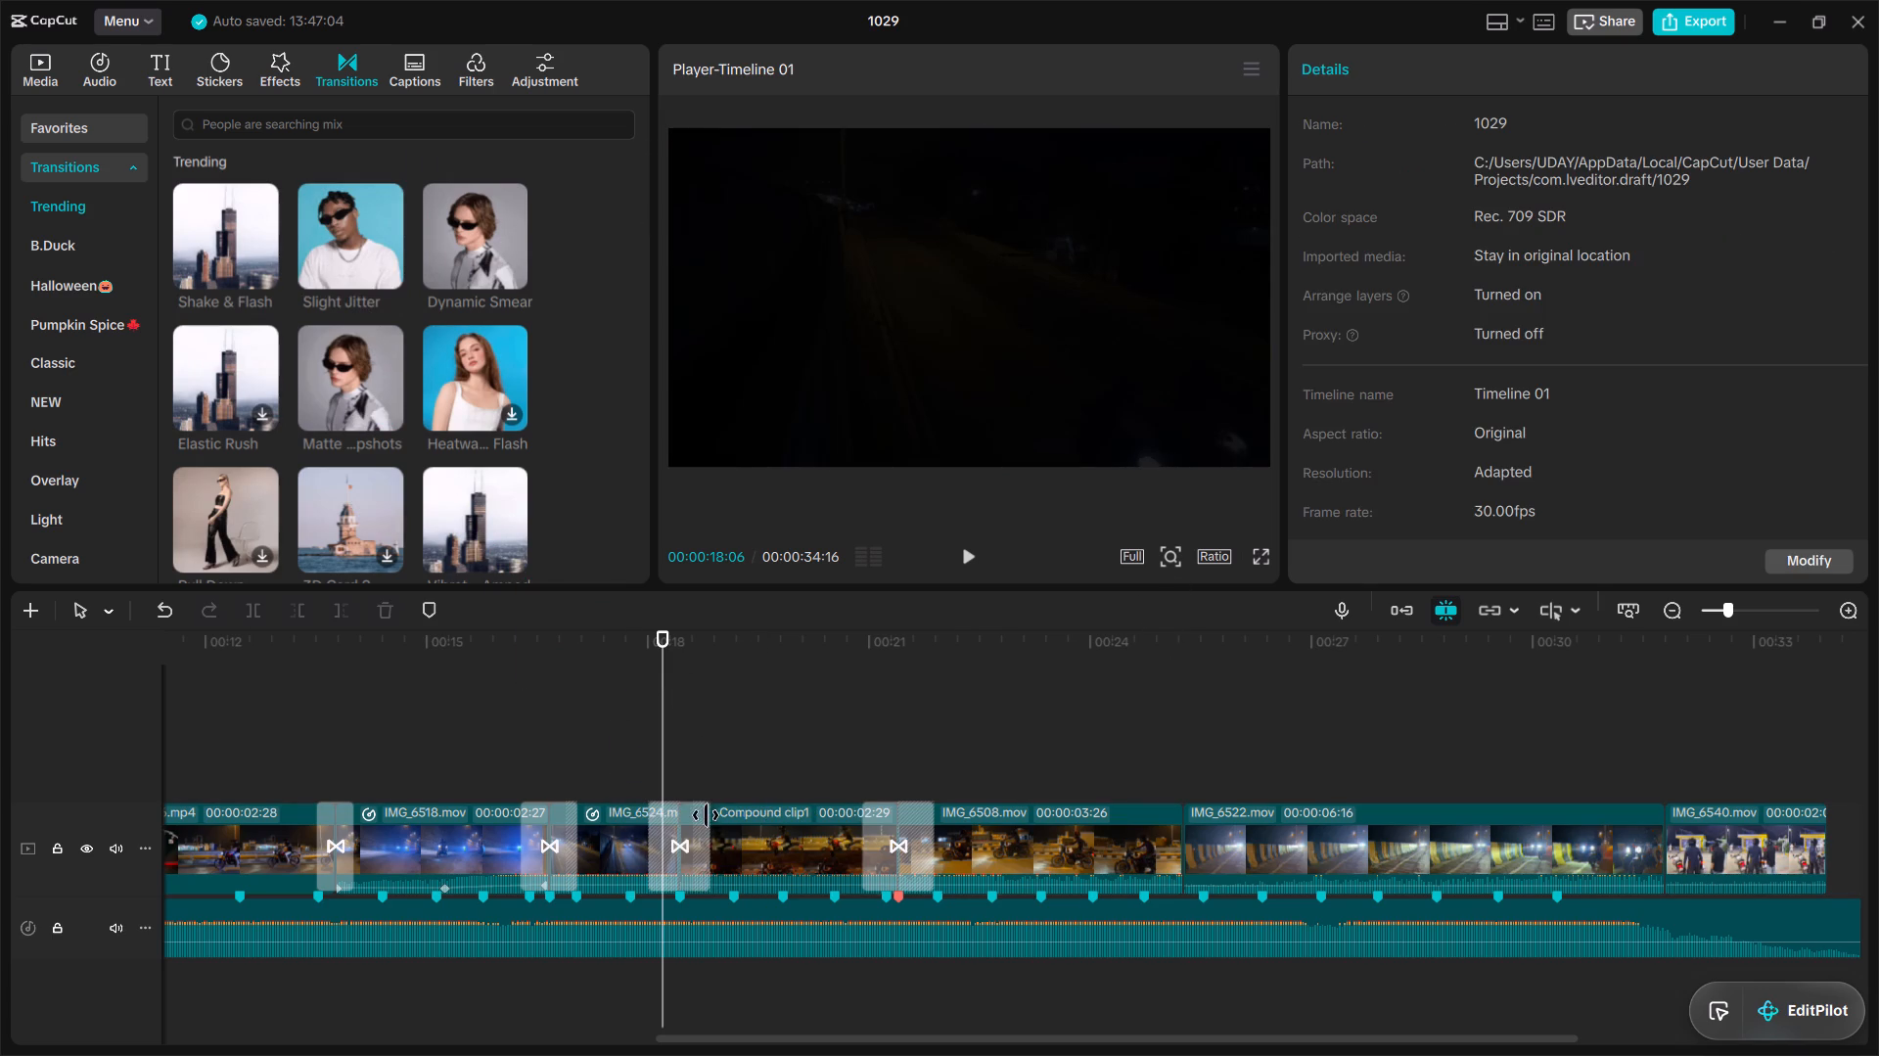
# Set the Slight Jitter transition's duration to 0.7 s and play back the split-screen section into IMG_6508.mov.
pyautogui.click(706, 815)
pyautogui.moveTo(1726, 246); pyautogui.dragTo(1709, 253)
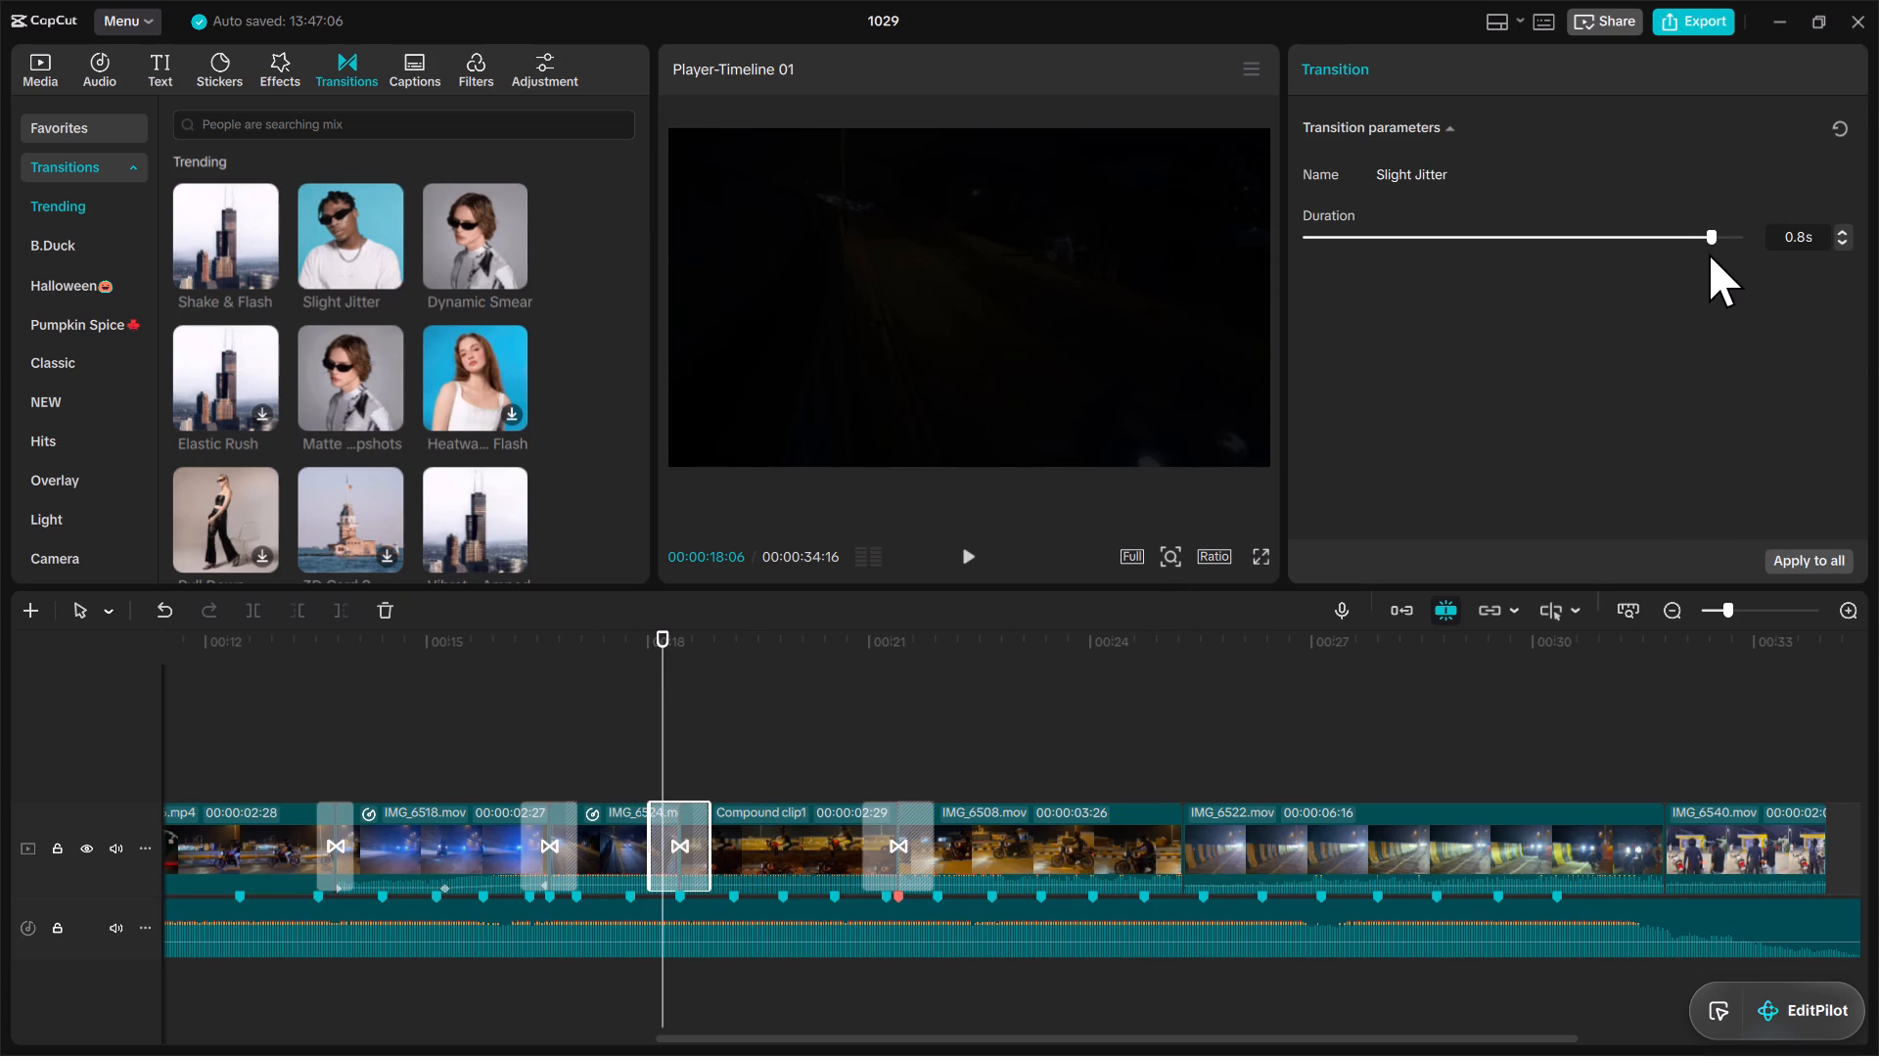
pyautogui.moveTo(1709, 253); pyautogui.dragTo(1678, 266)
pyautogui.click(652, 636)
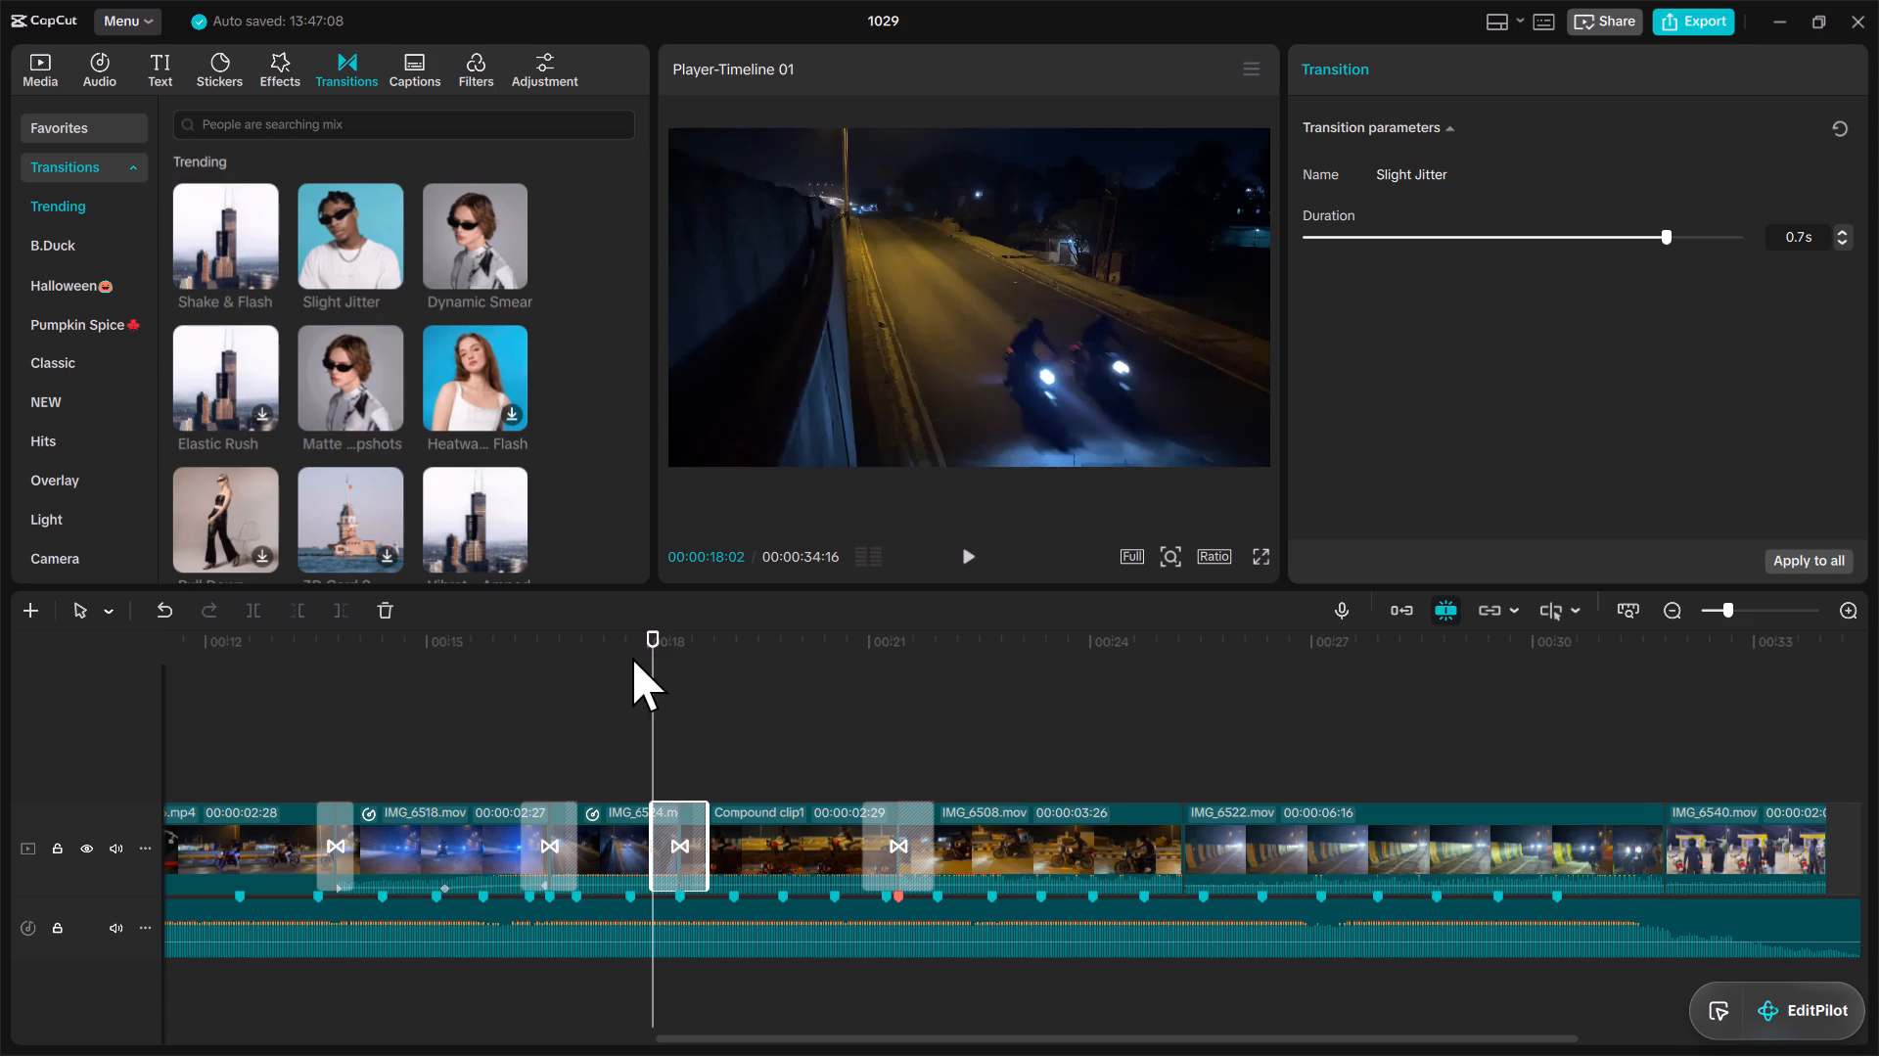
pyautogui.click(632, 658)
pyautogui.press('space')
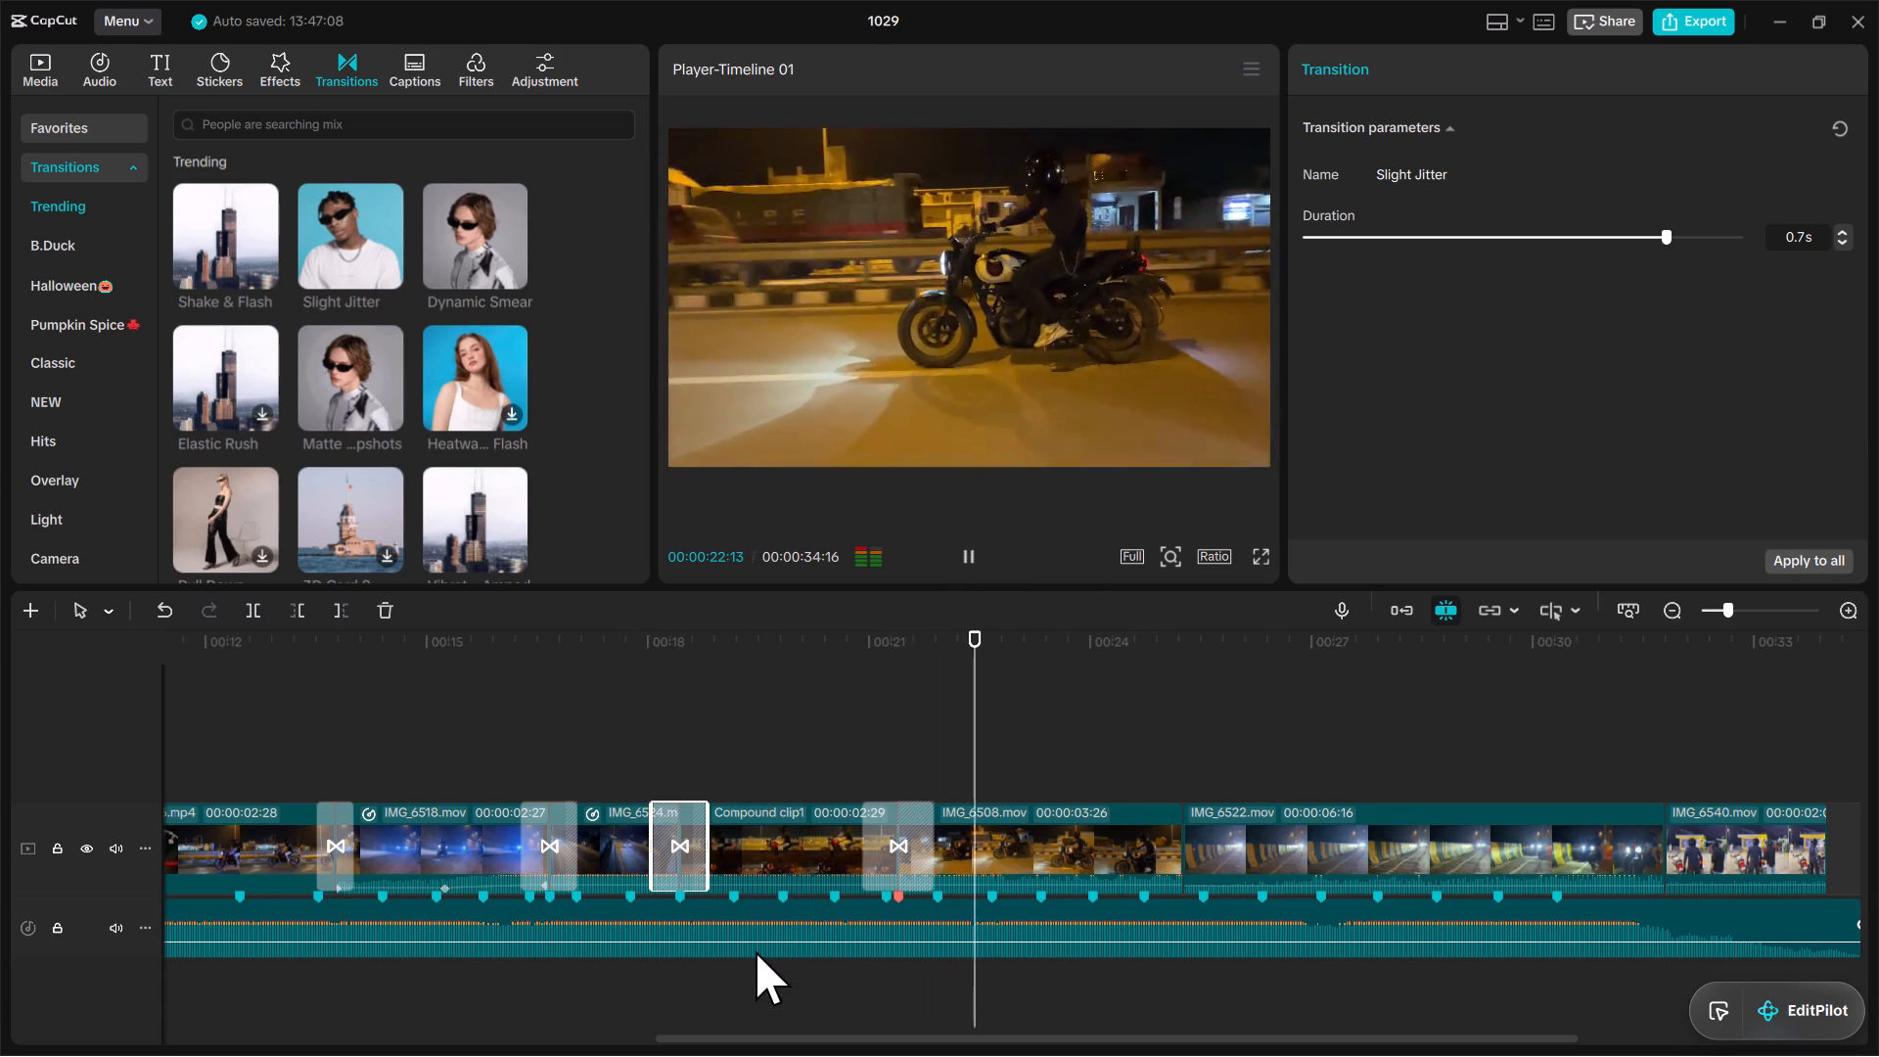
pyautogui.press('space')
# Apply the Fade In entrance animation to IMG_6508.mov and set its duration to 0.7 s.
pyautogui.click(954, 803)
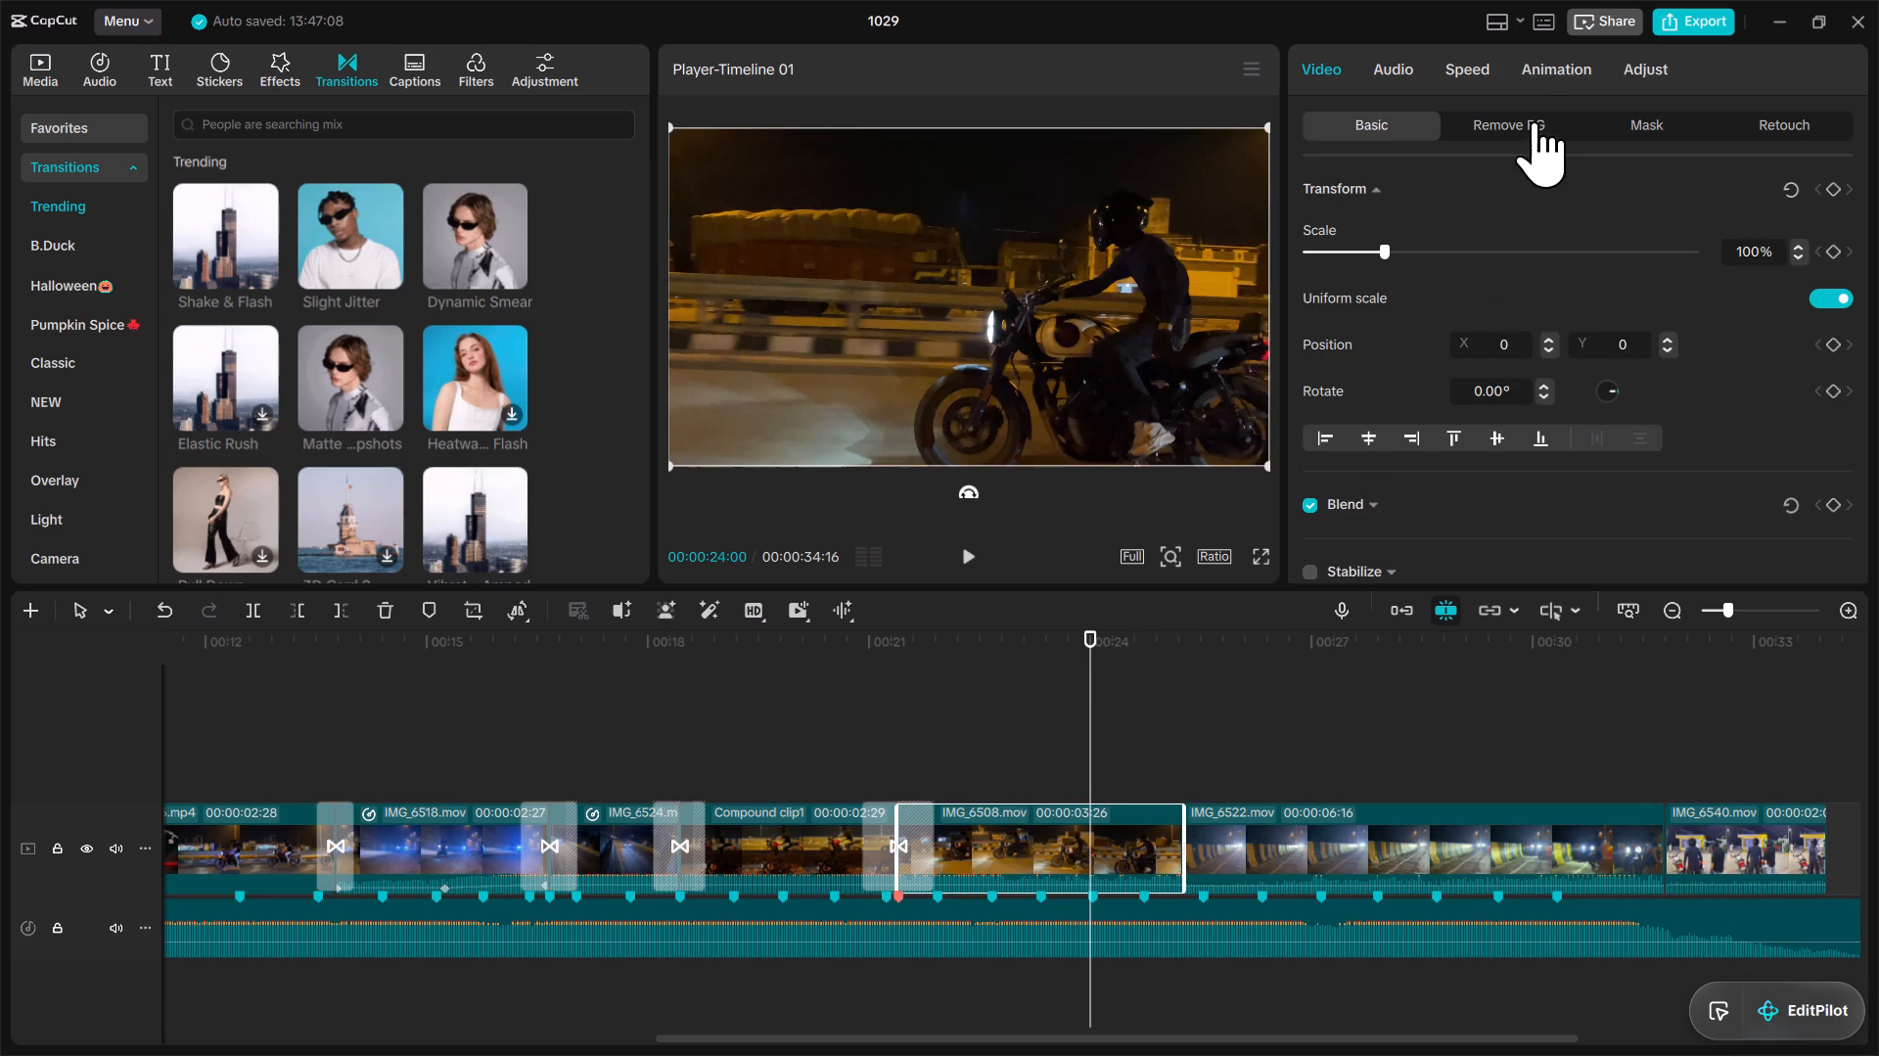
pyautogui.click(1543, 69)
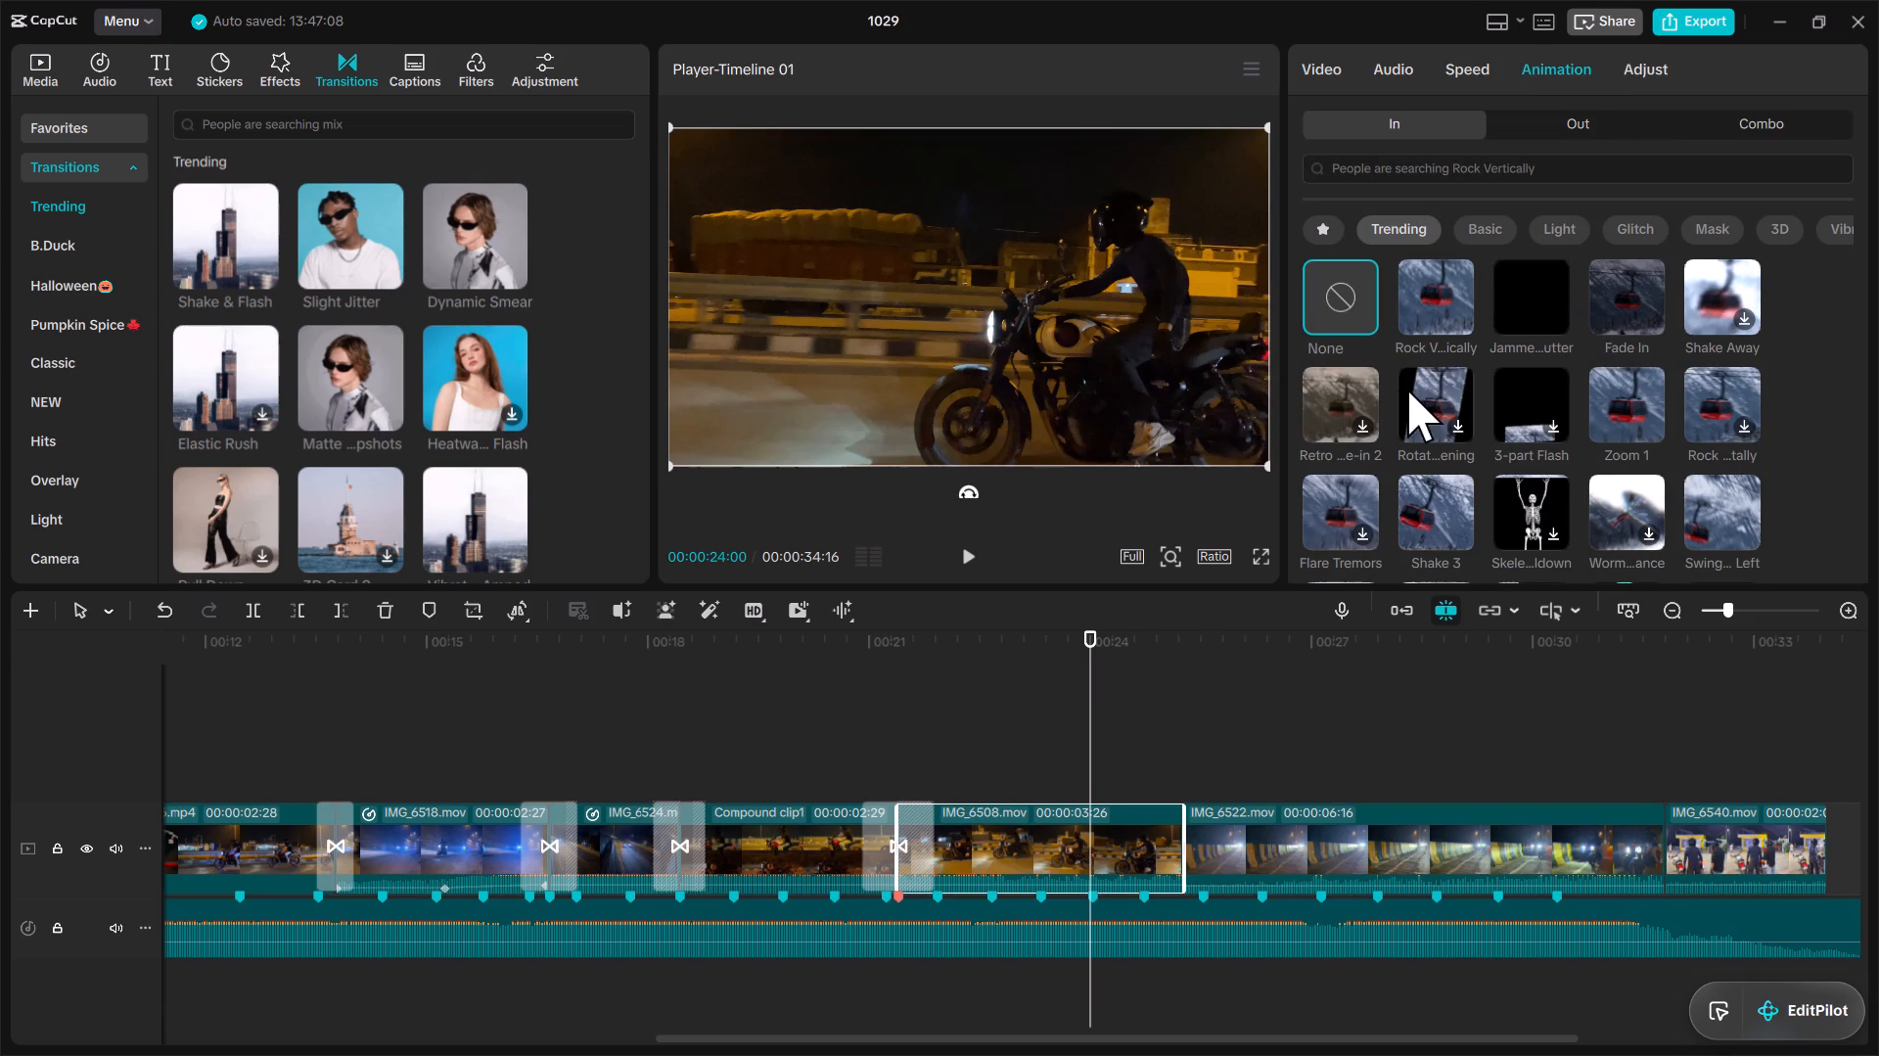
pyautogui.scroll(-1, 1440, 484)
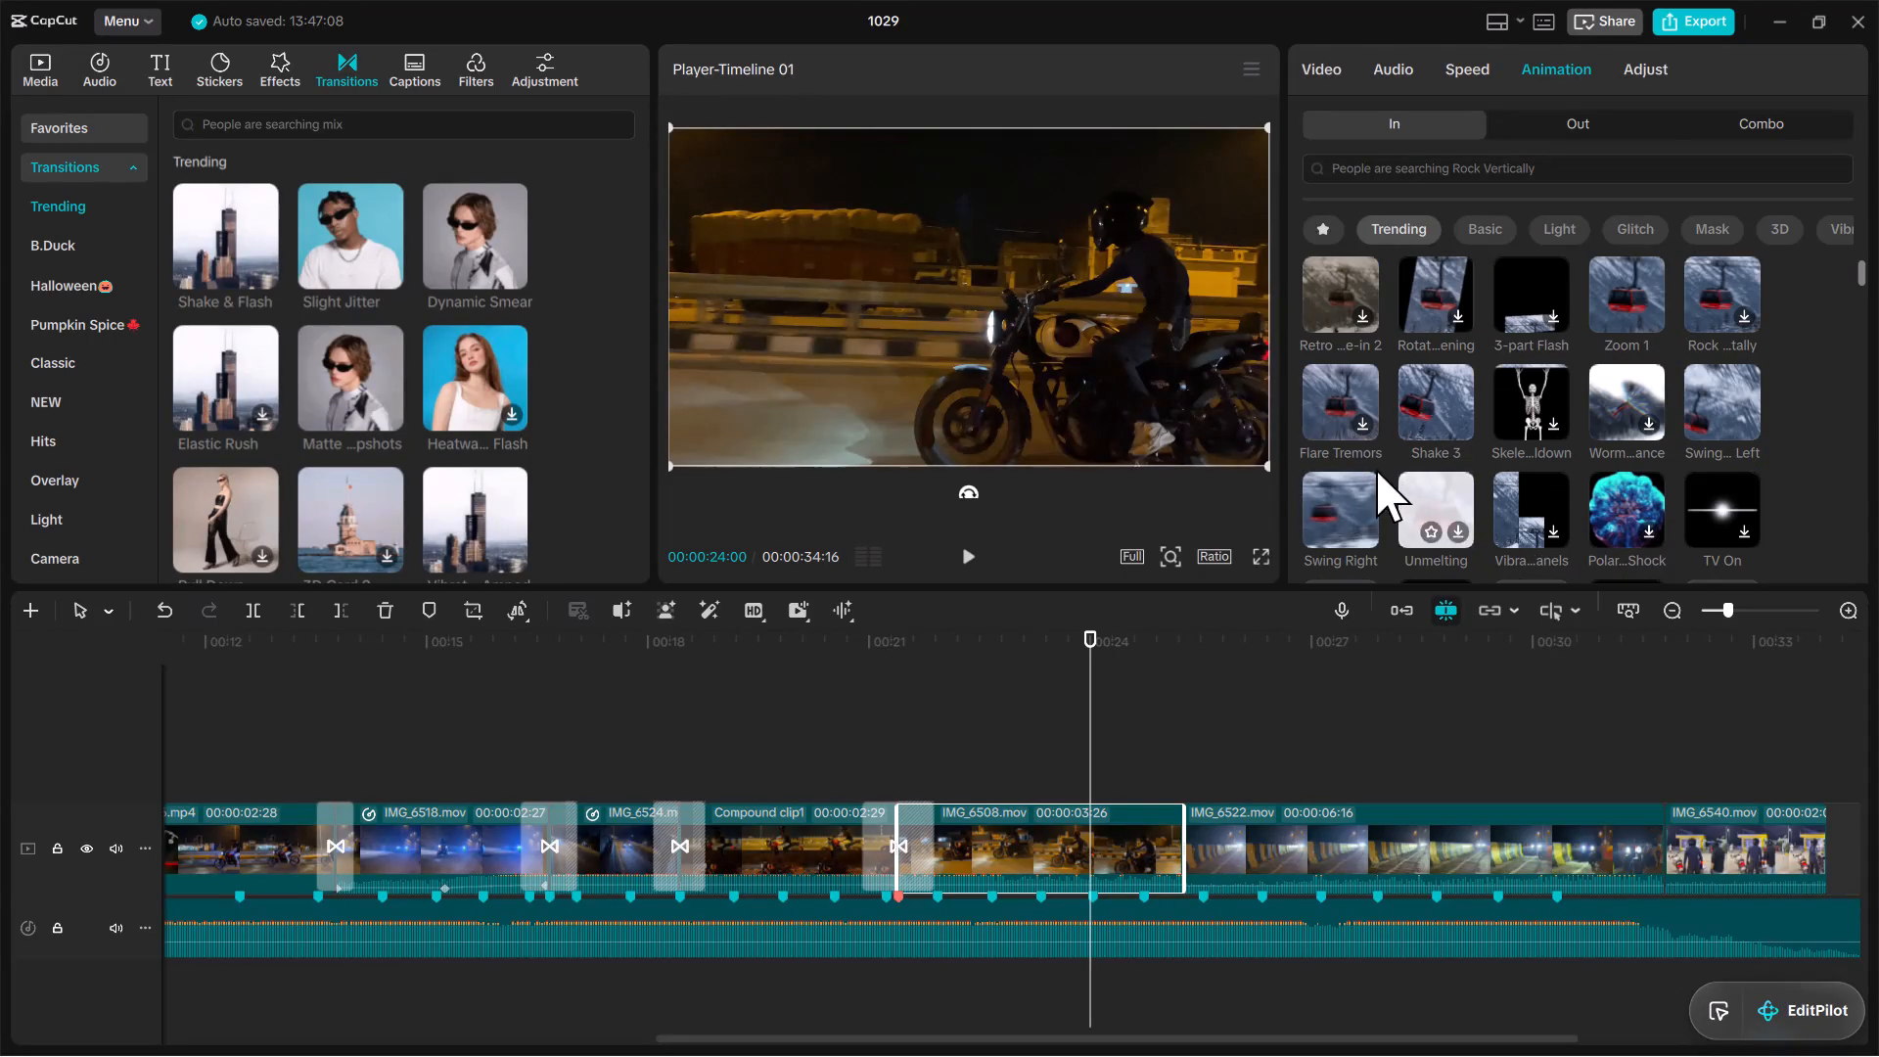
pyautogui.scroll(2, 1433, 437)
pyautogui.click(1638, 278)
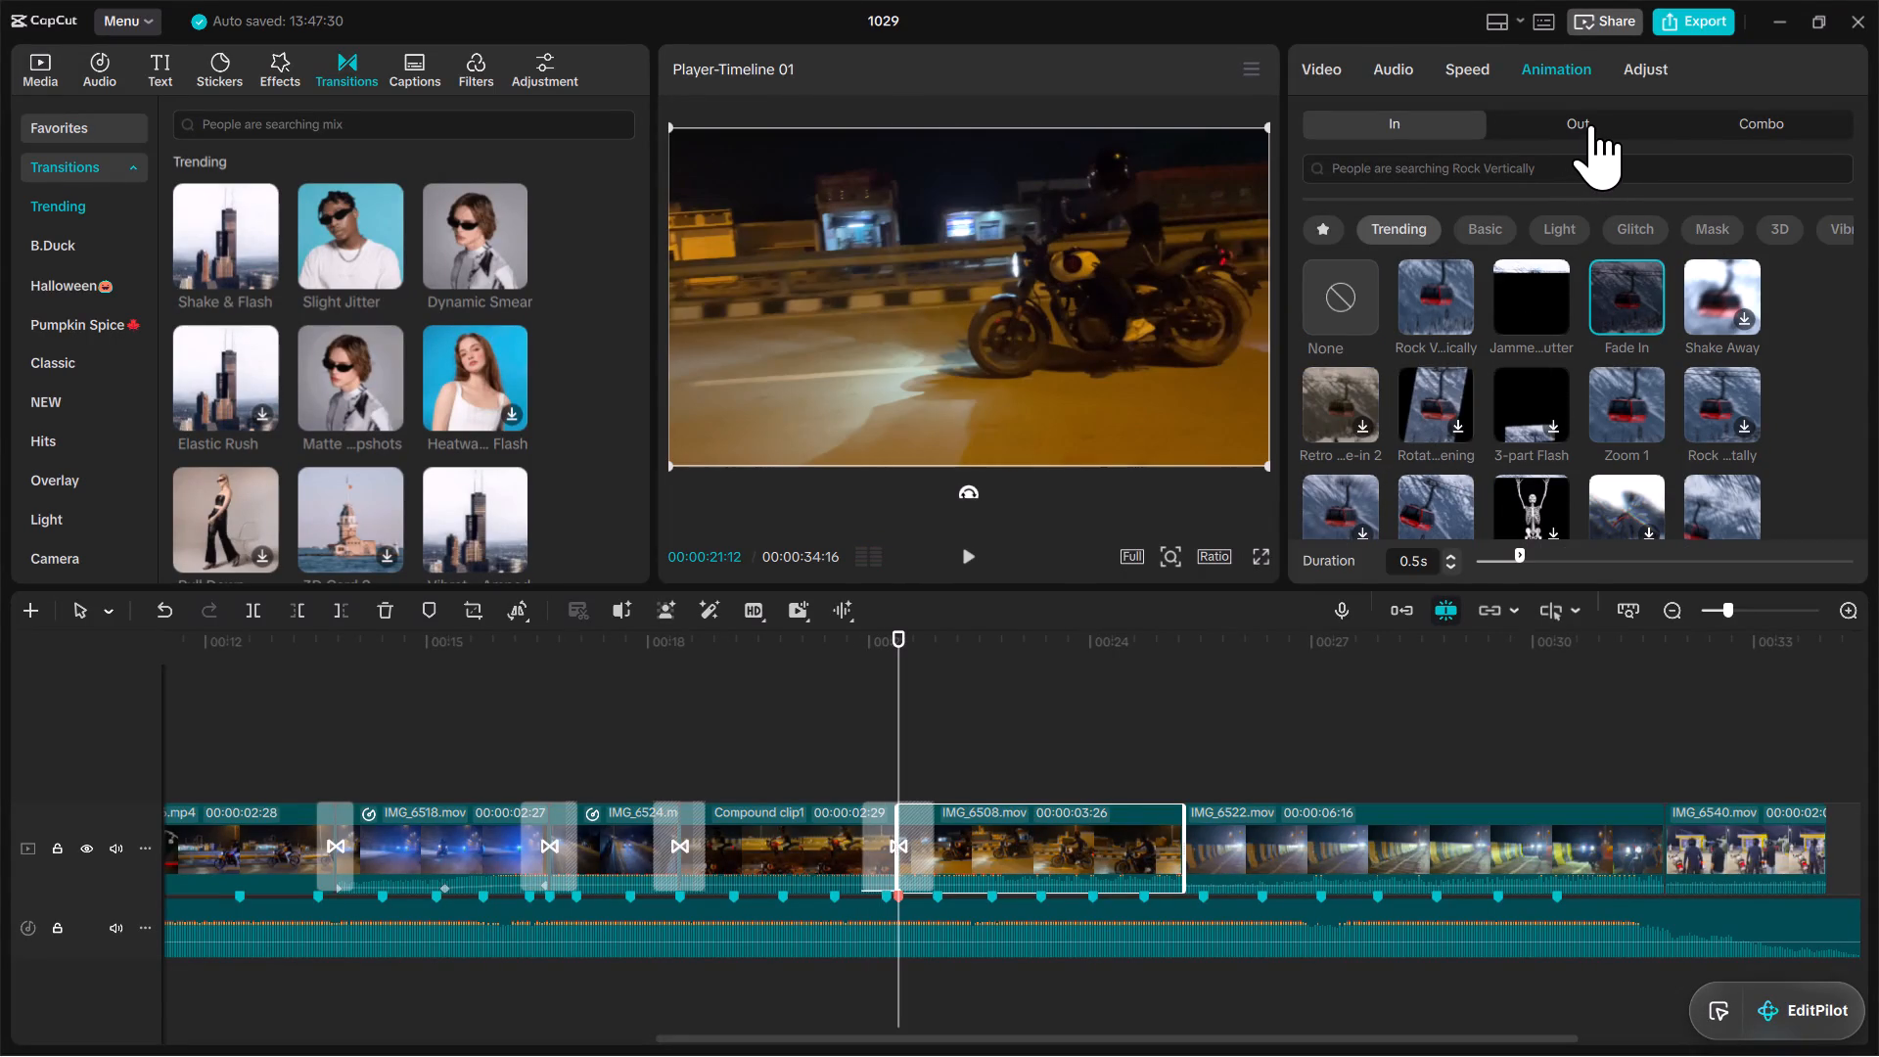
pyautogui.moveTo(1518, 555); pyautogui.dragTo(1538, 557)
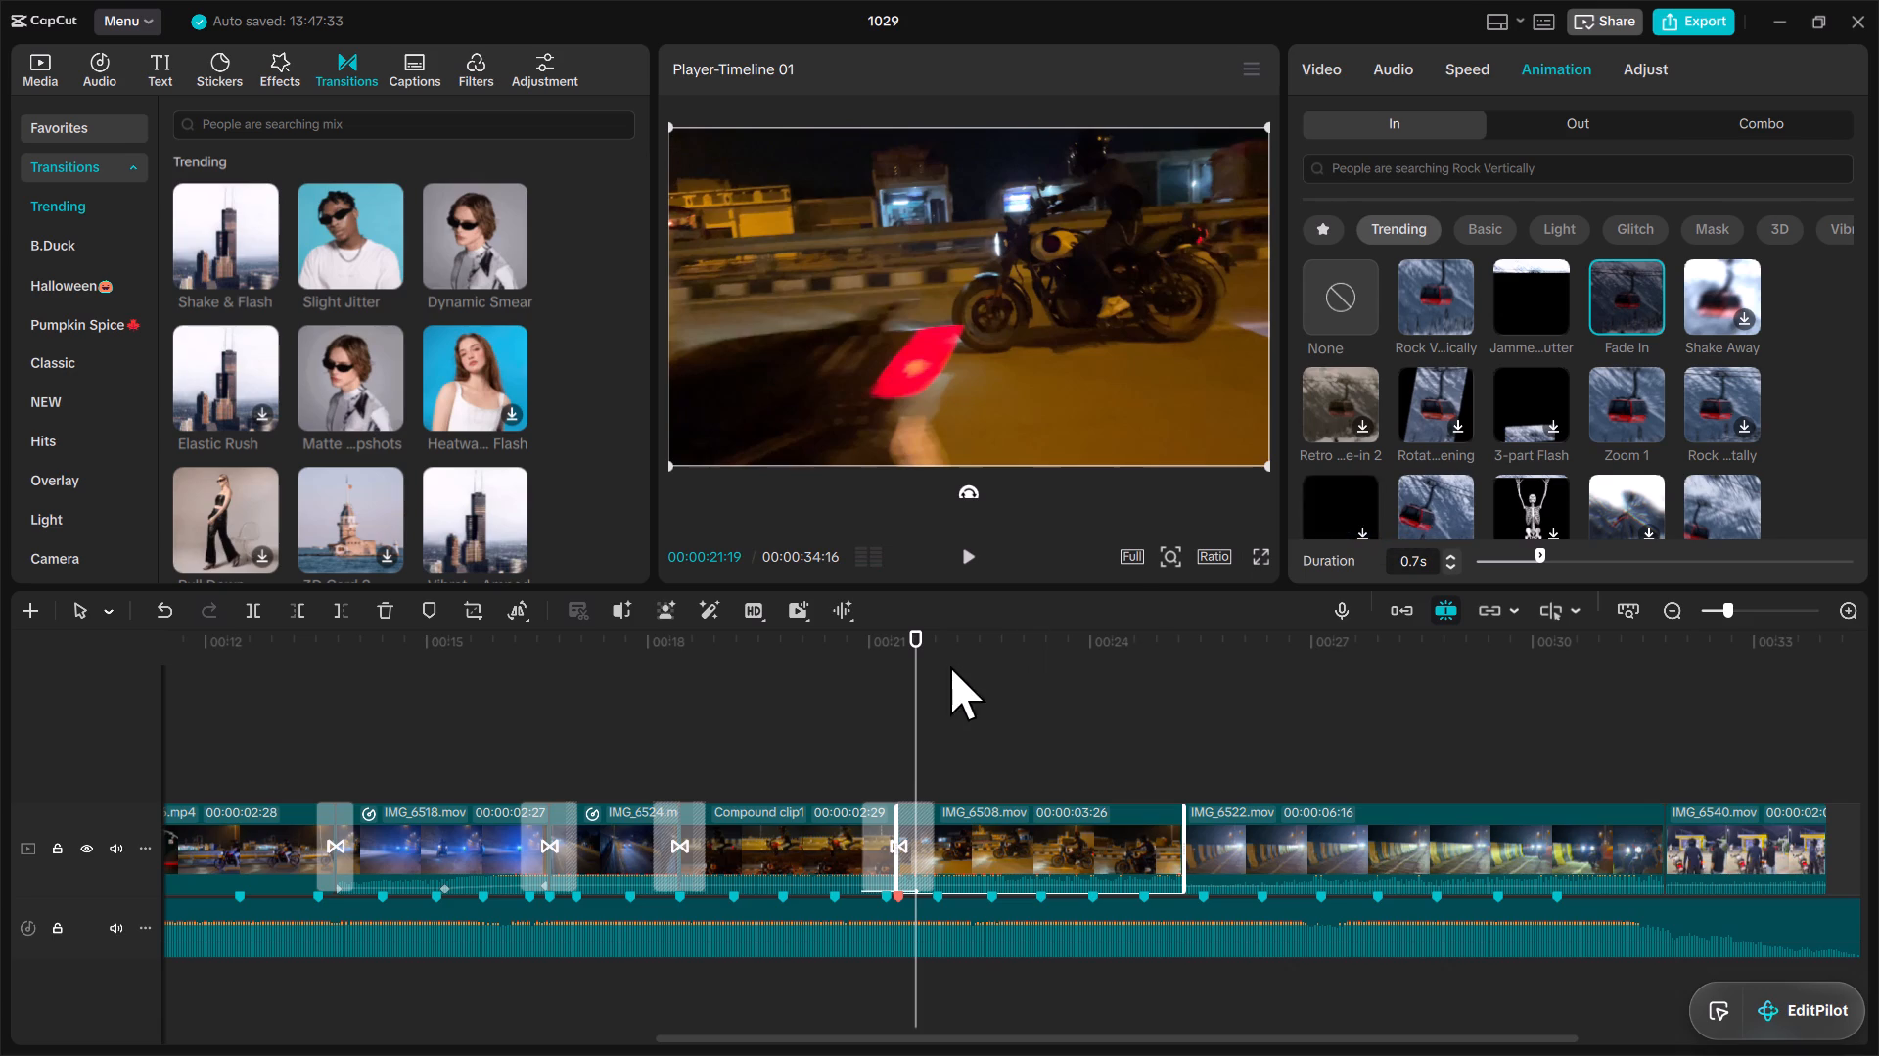
# Play back IMG_6508.mov up to its cut into IMG_6522.mov to review the motion.
pyautogui.click(990, 688)
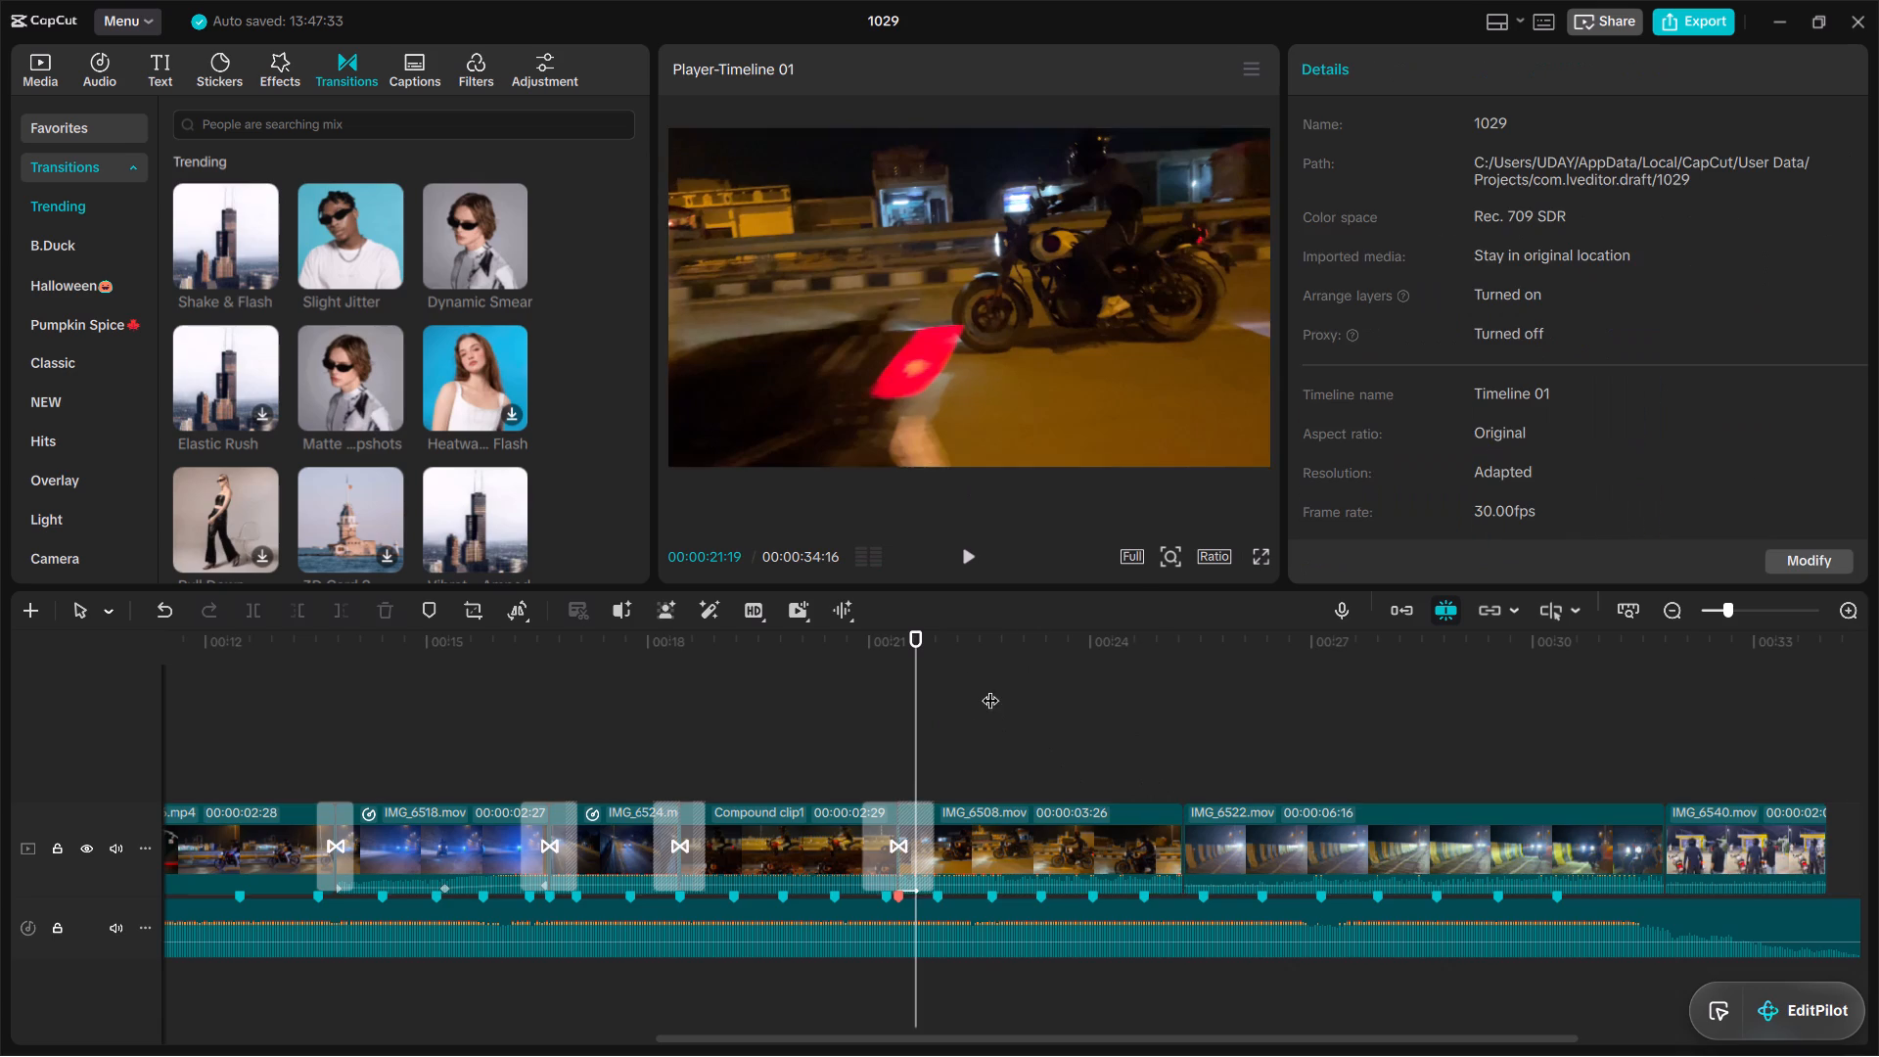
pyautogui.press('space')
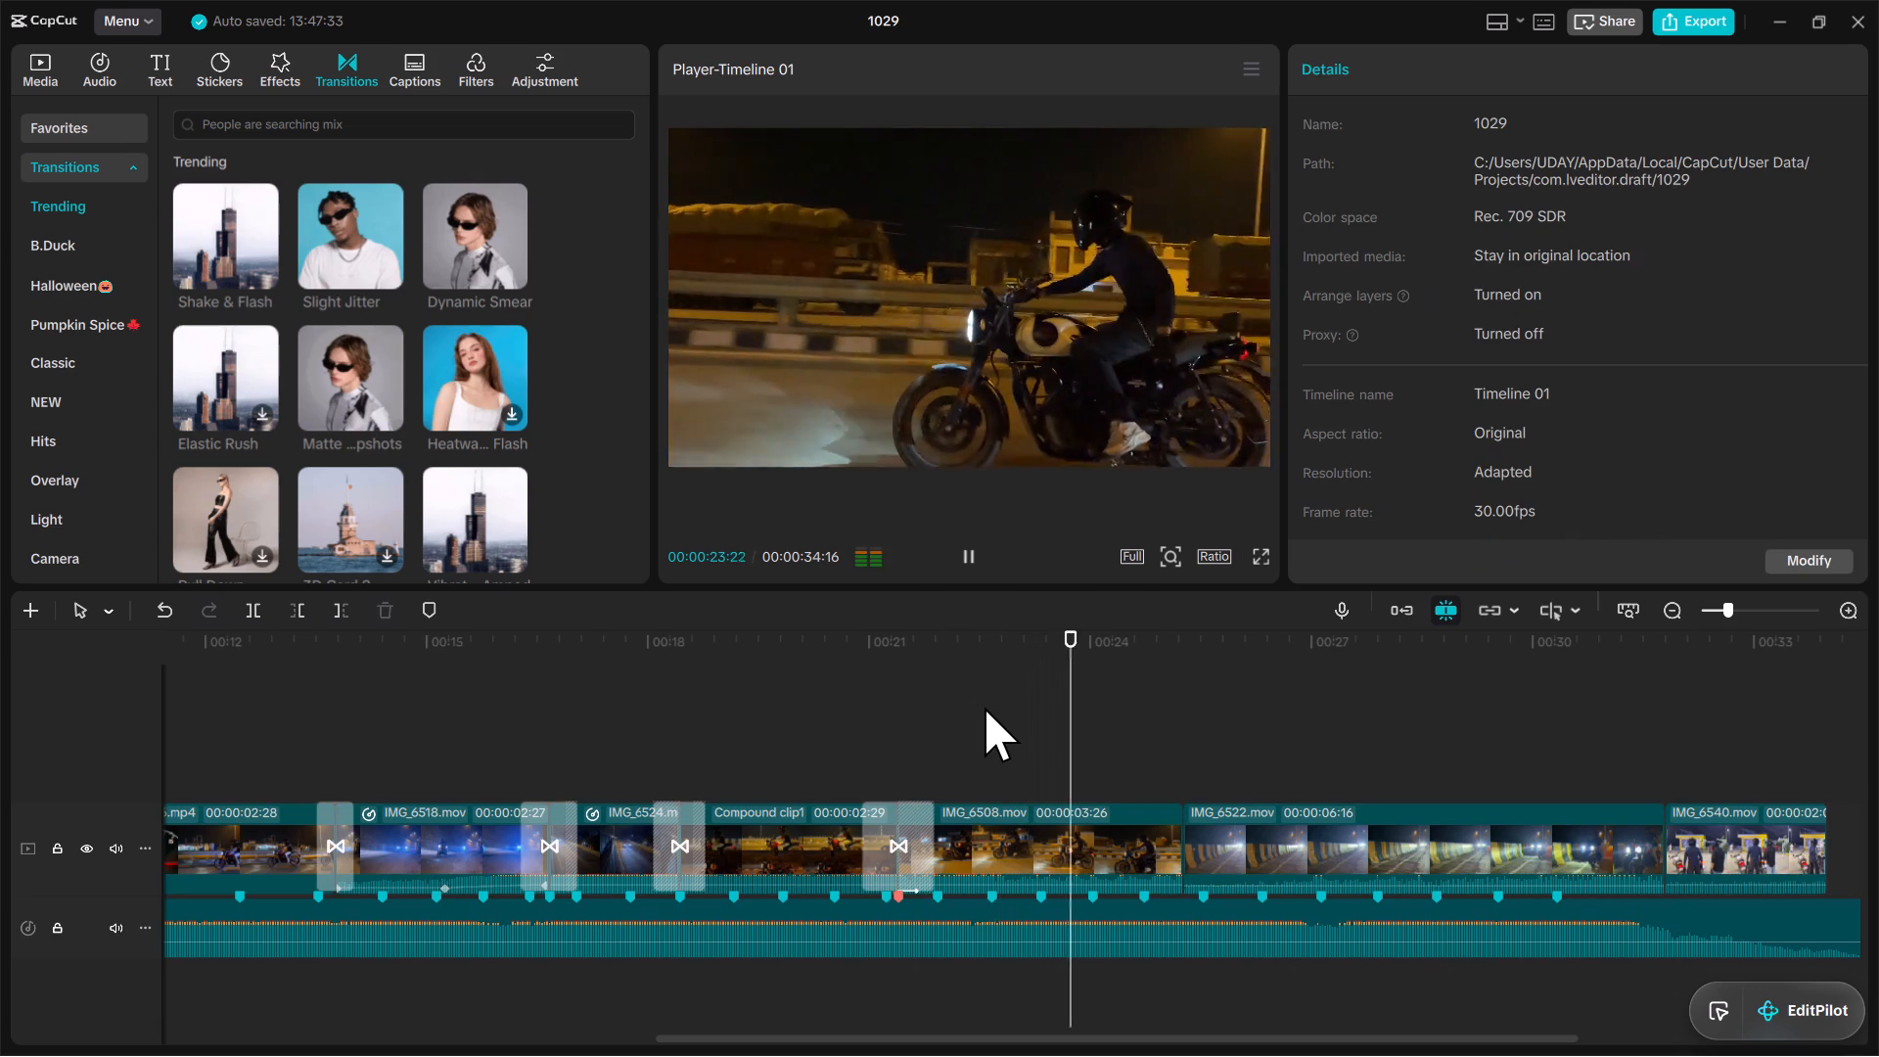
pyautogui.press('space')
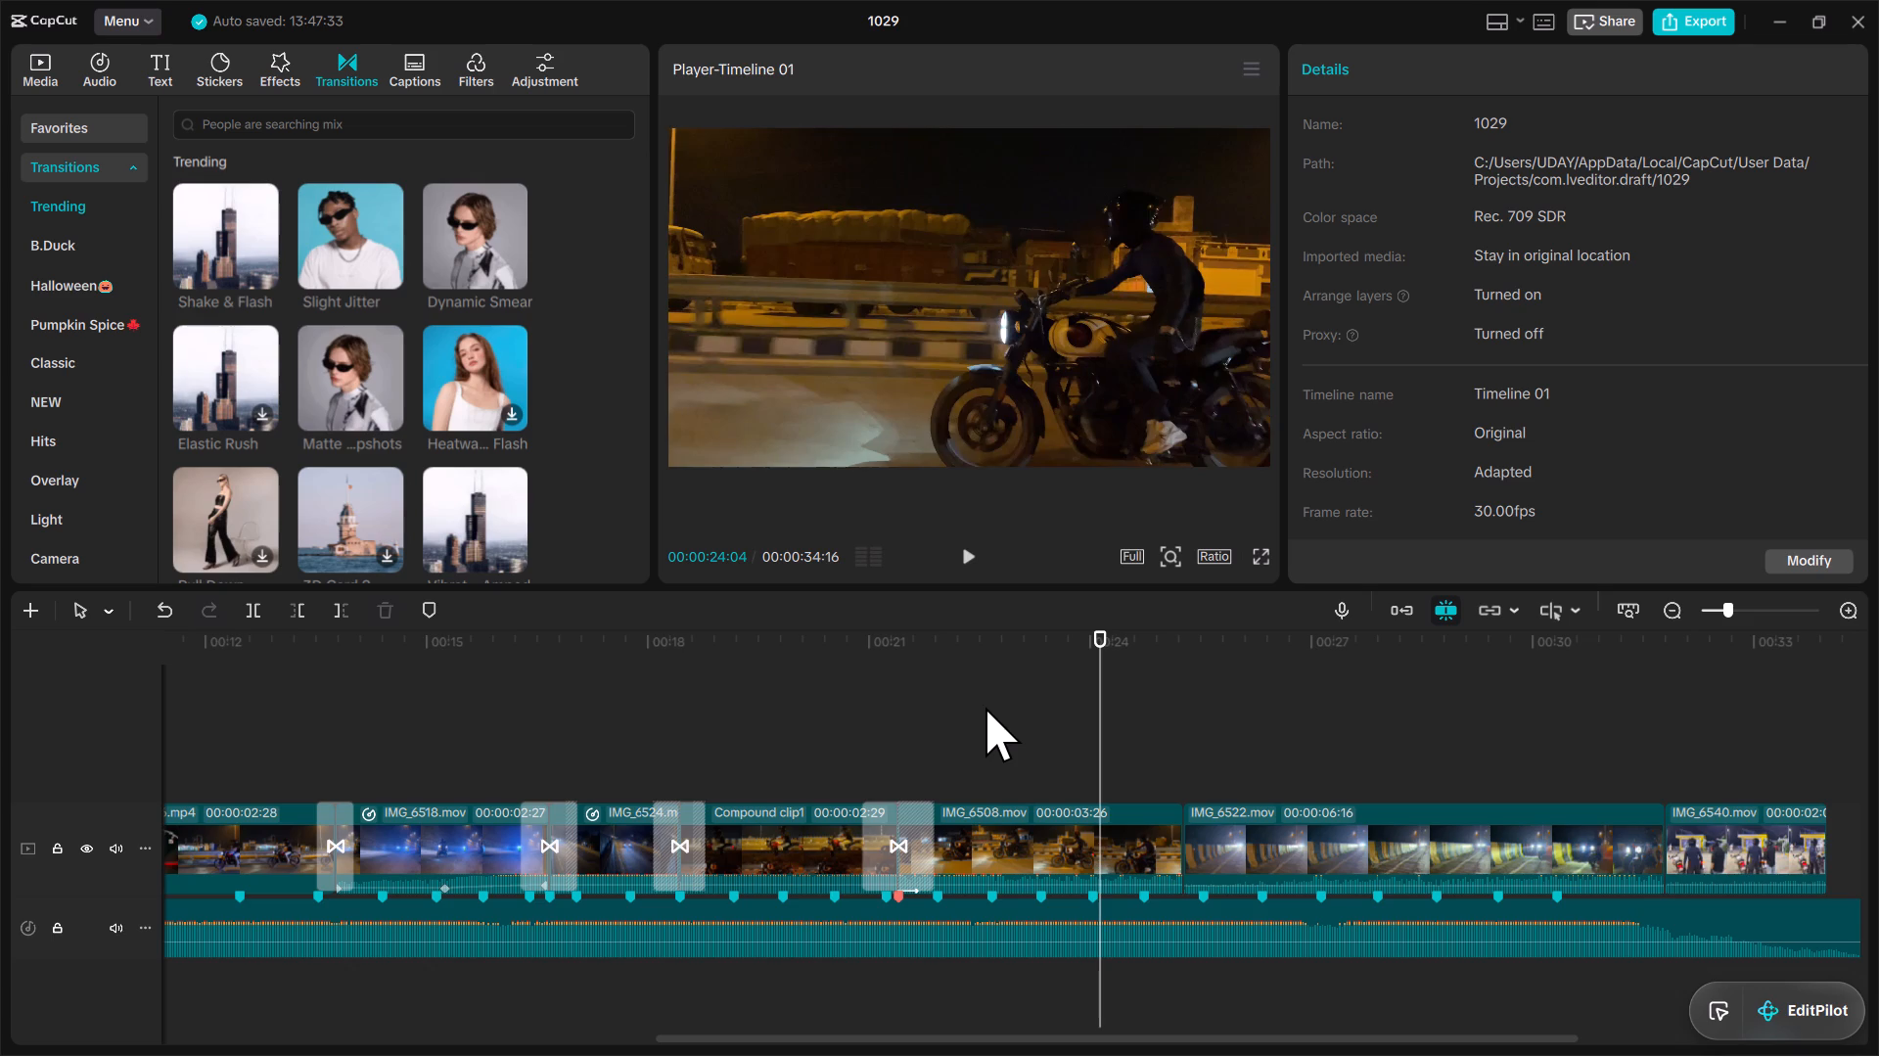
pyautogui.press('space')
pyautogui.press('space')
pyautogui.press('space')
pyautogui.press('space')
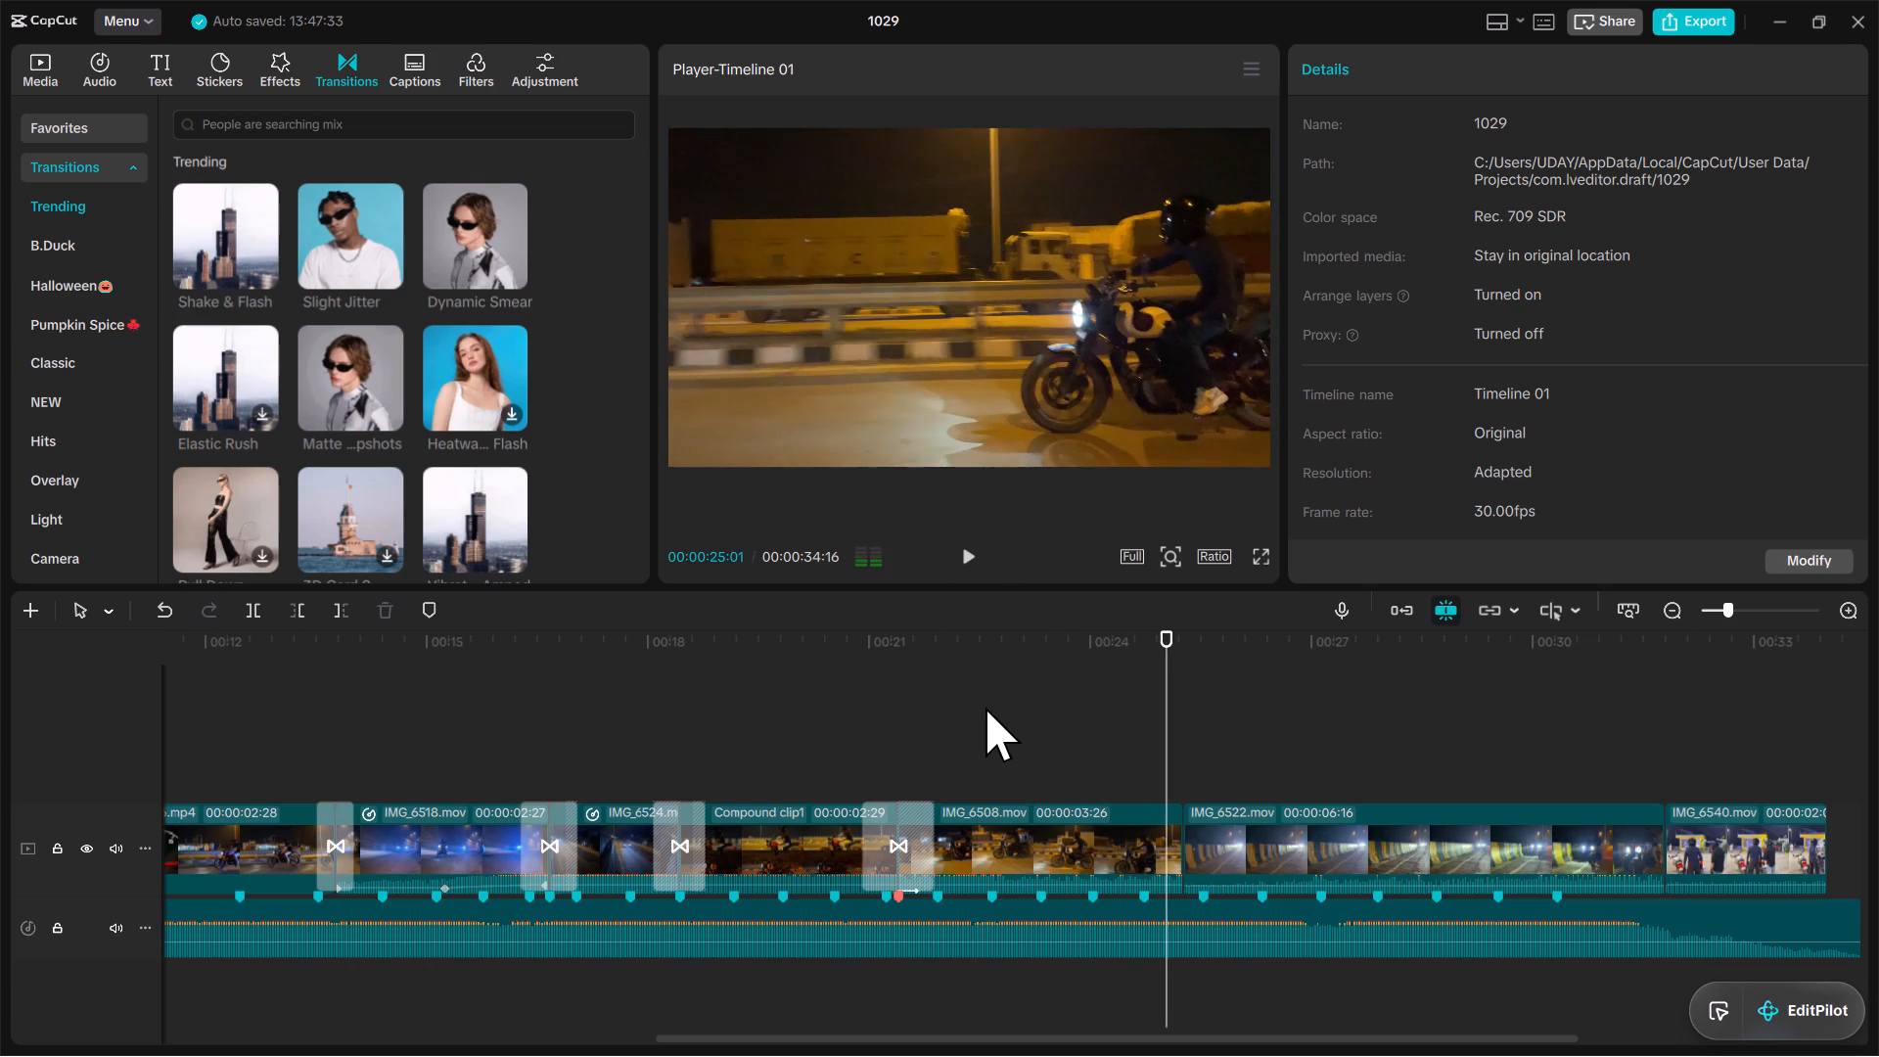
pyautogui.moveTo(1157, 758); pyautogui.dragTo(1143, 764)
pyautogui.moveTo(1164, 748); pyautogui.dragTo(1147, 755)
# Apply the Custom speed curve to IMG_6508.mov and try raising the curve's starting point.
pyautogui.click(1100, 891)
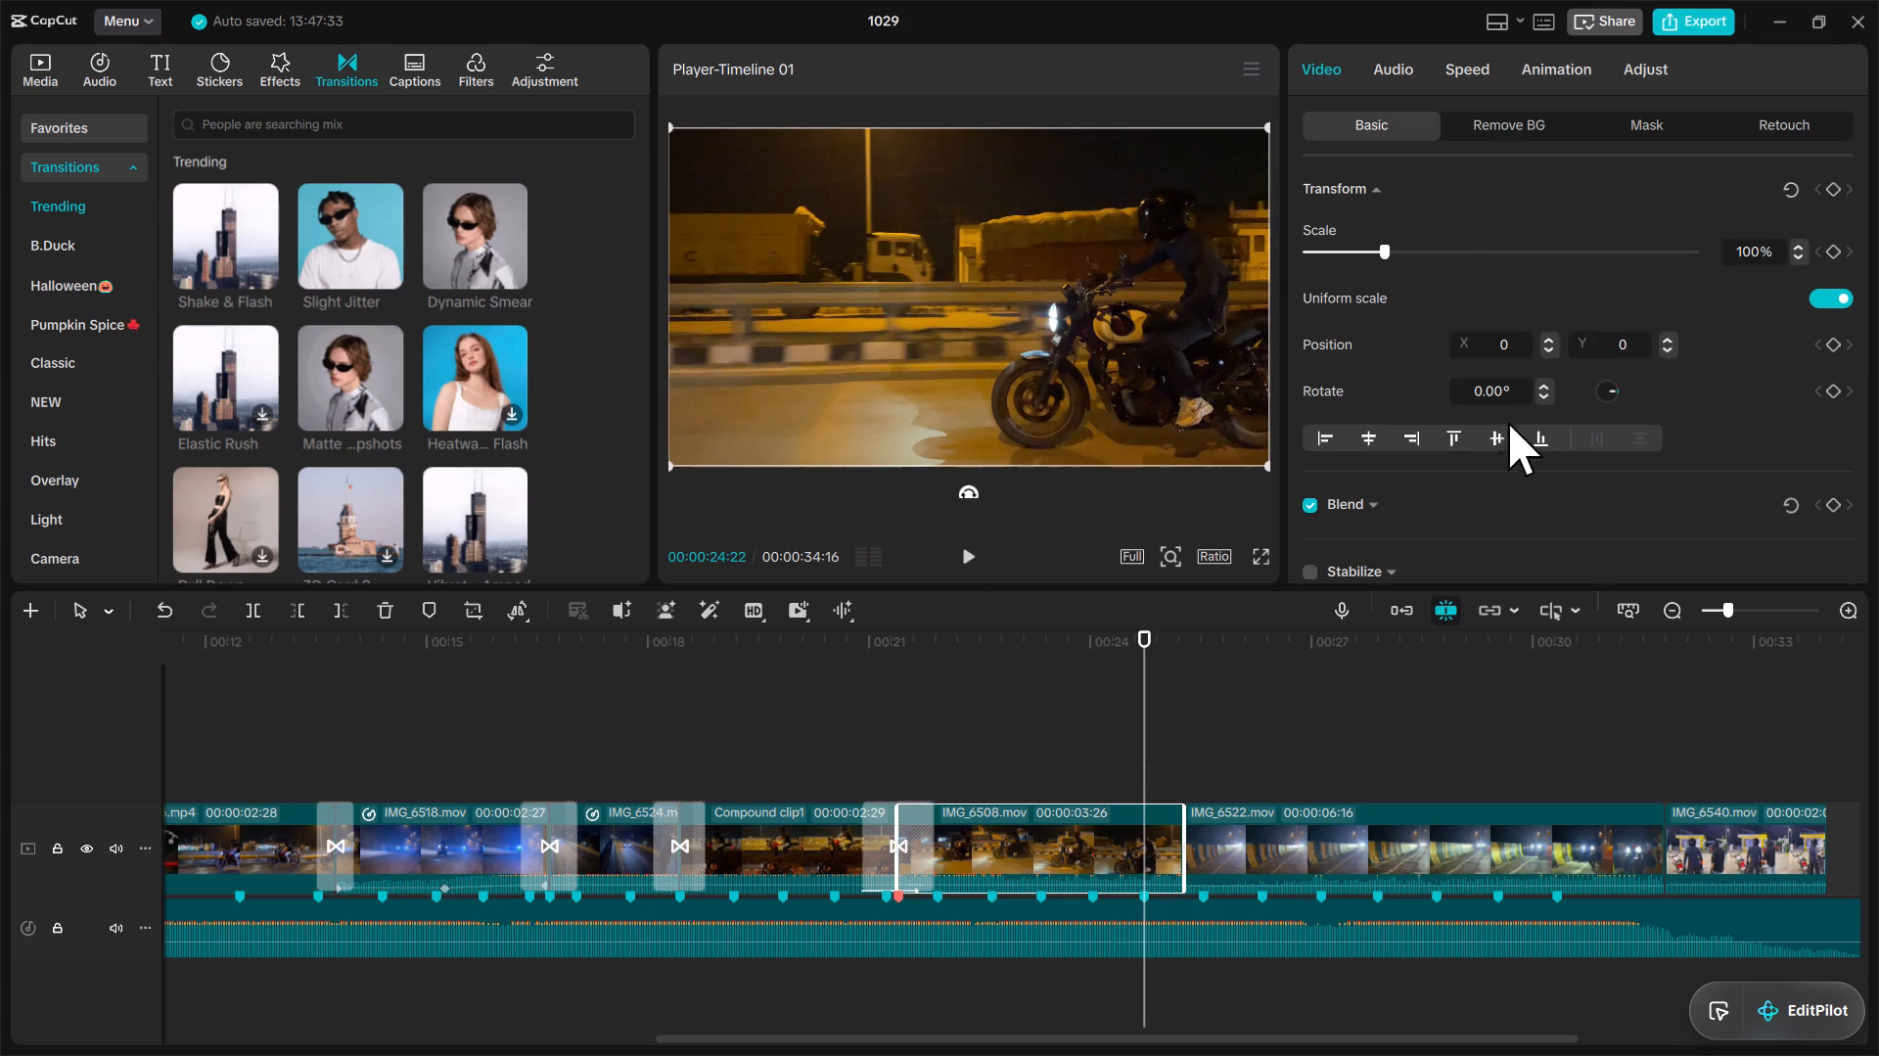
pyautogui.click(1477, 64)
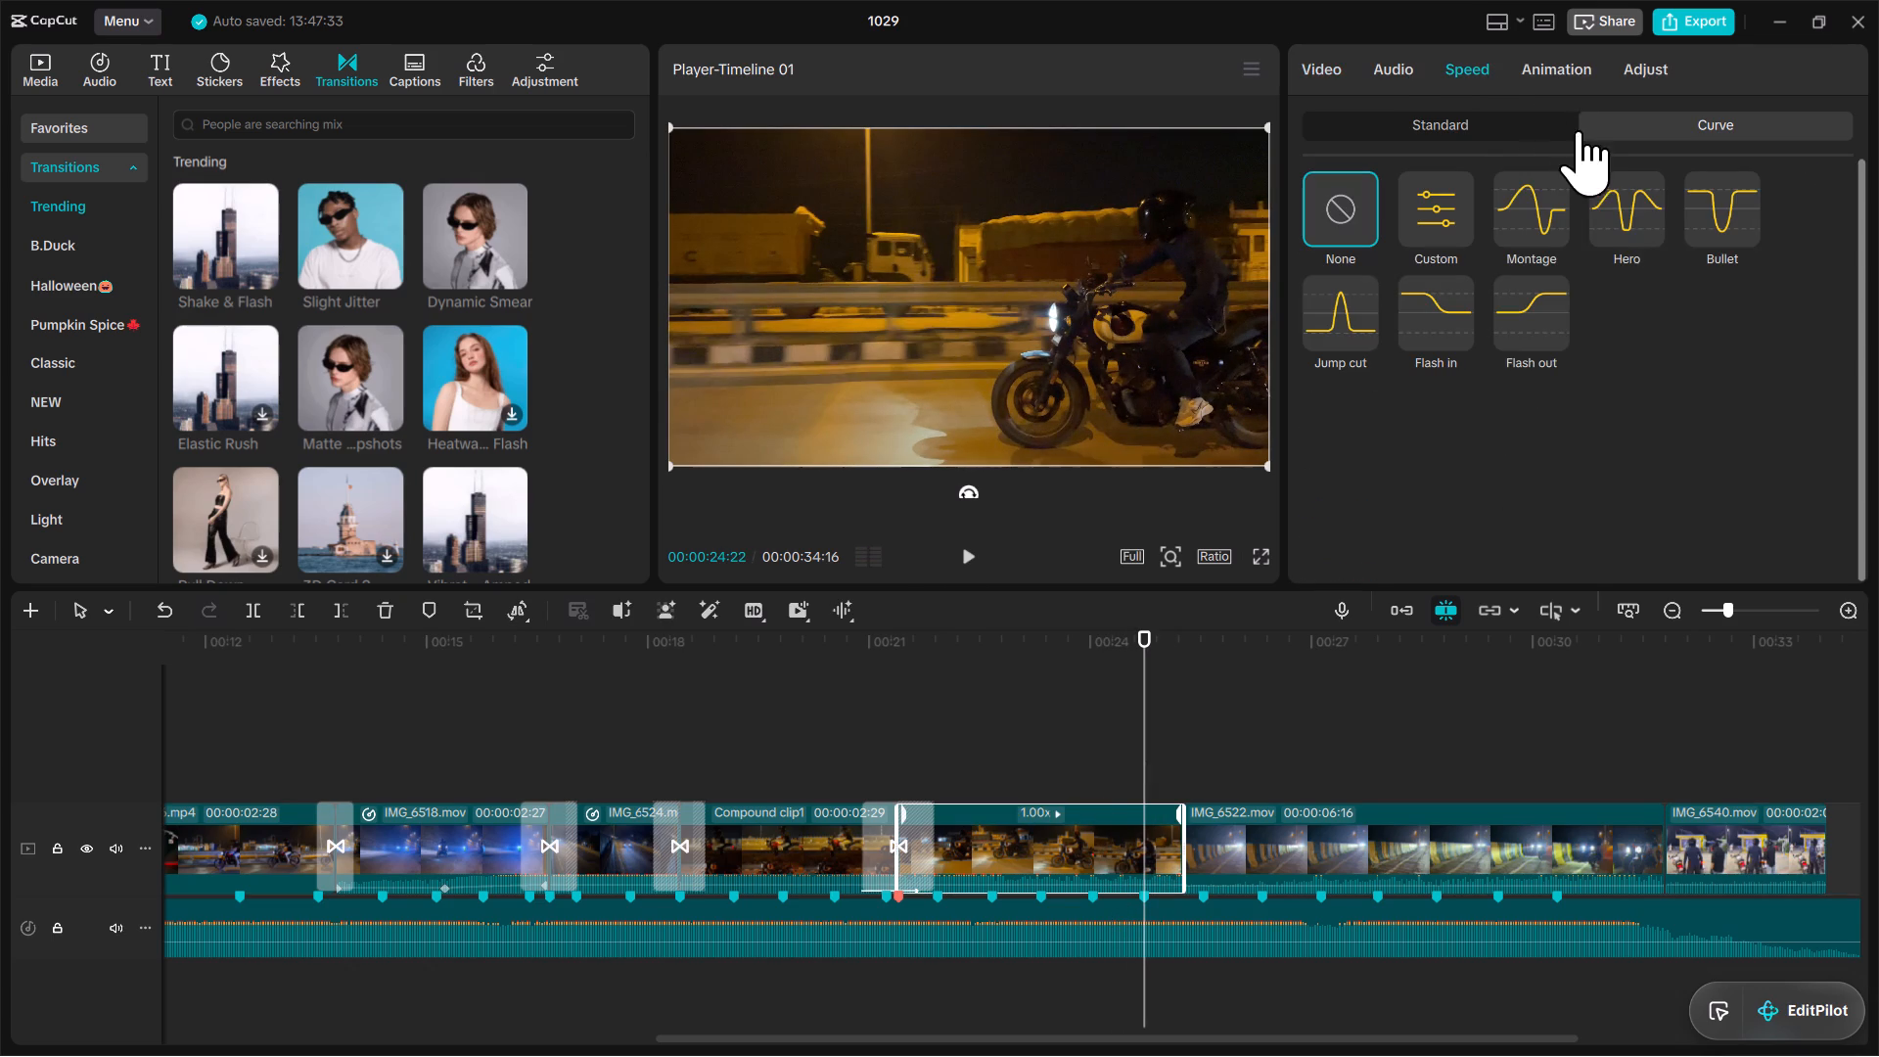
pyautogui.click(1409, 198)
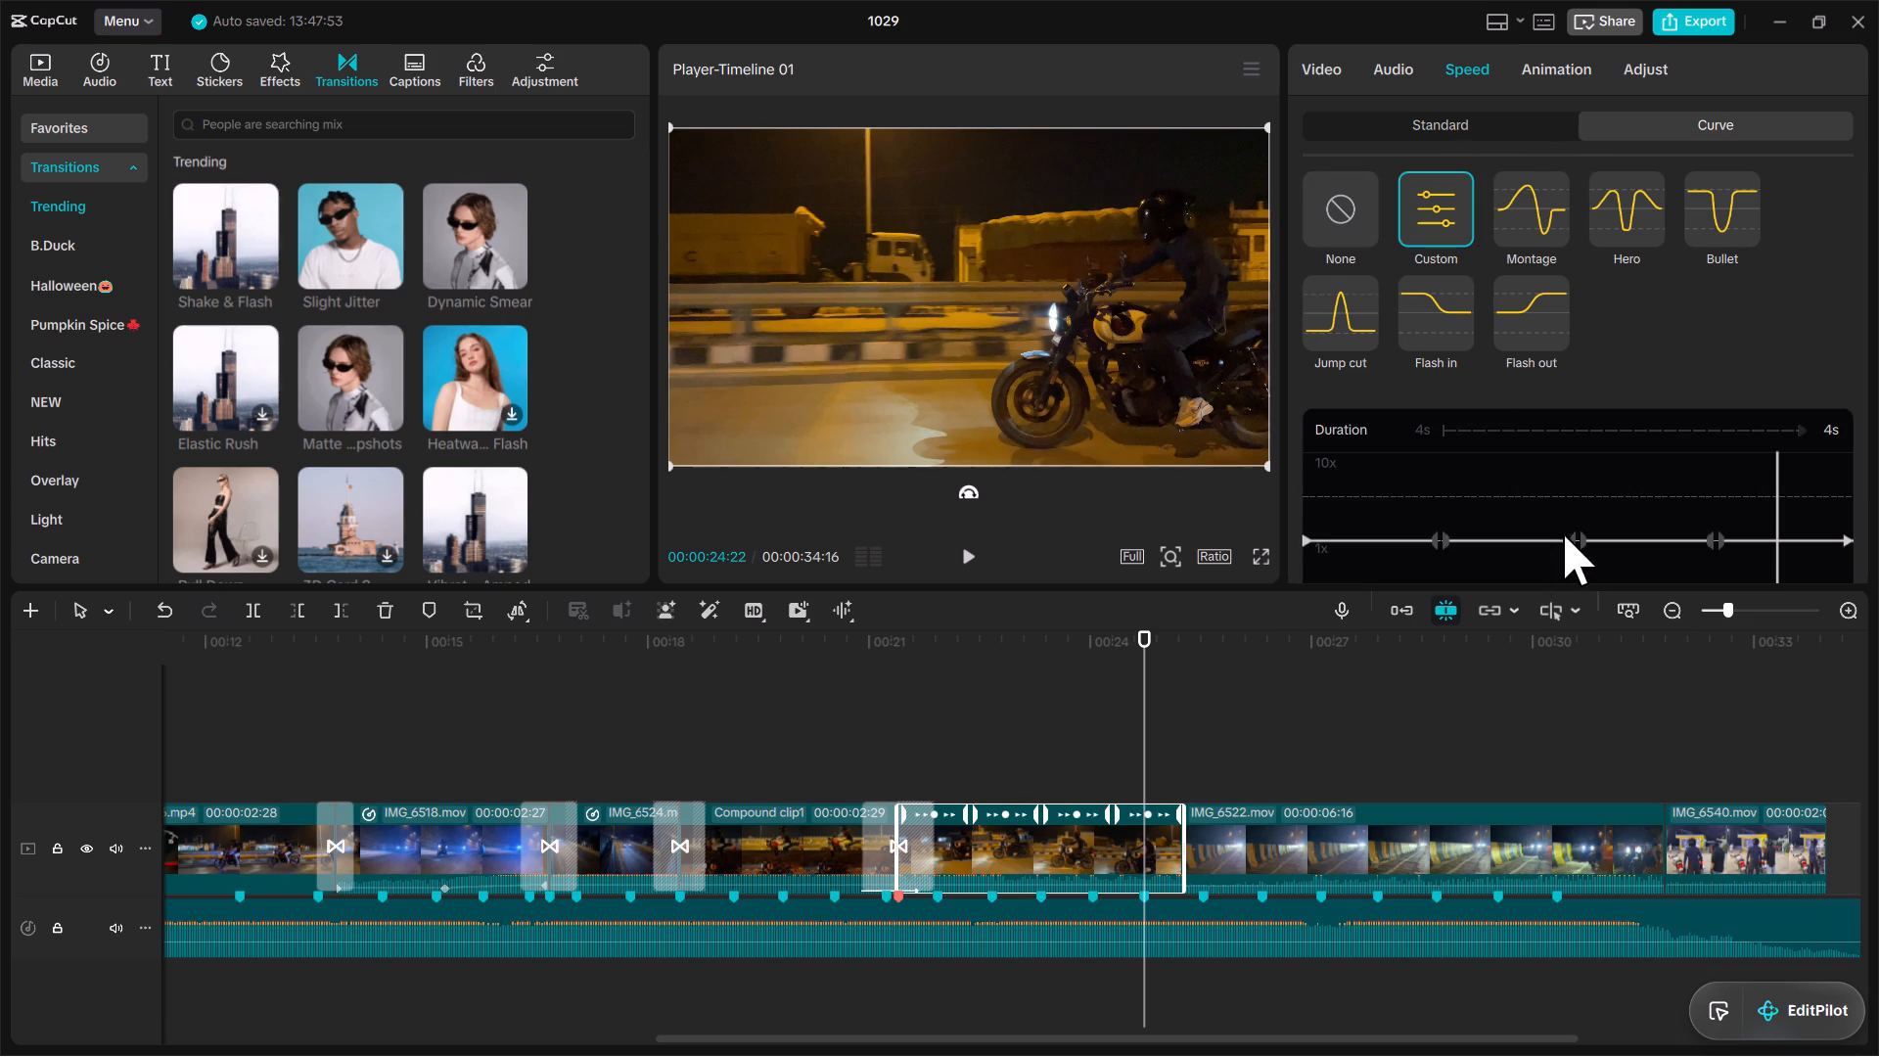
pyautogui.scroll(-2, 1563, 532)
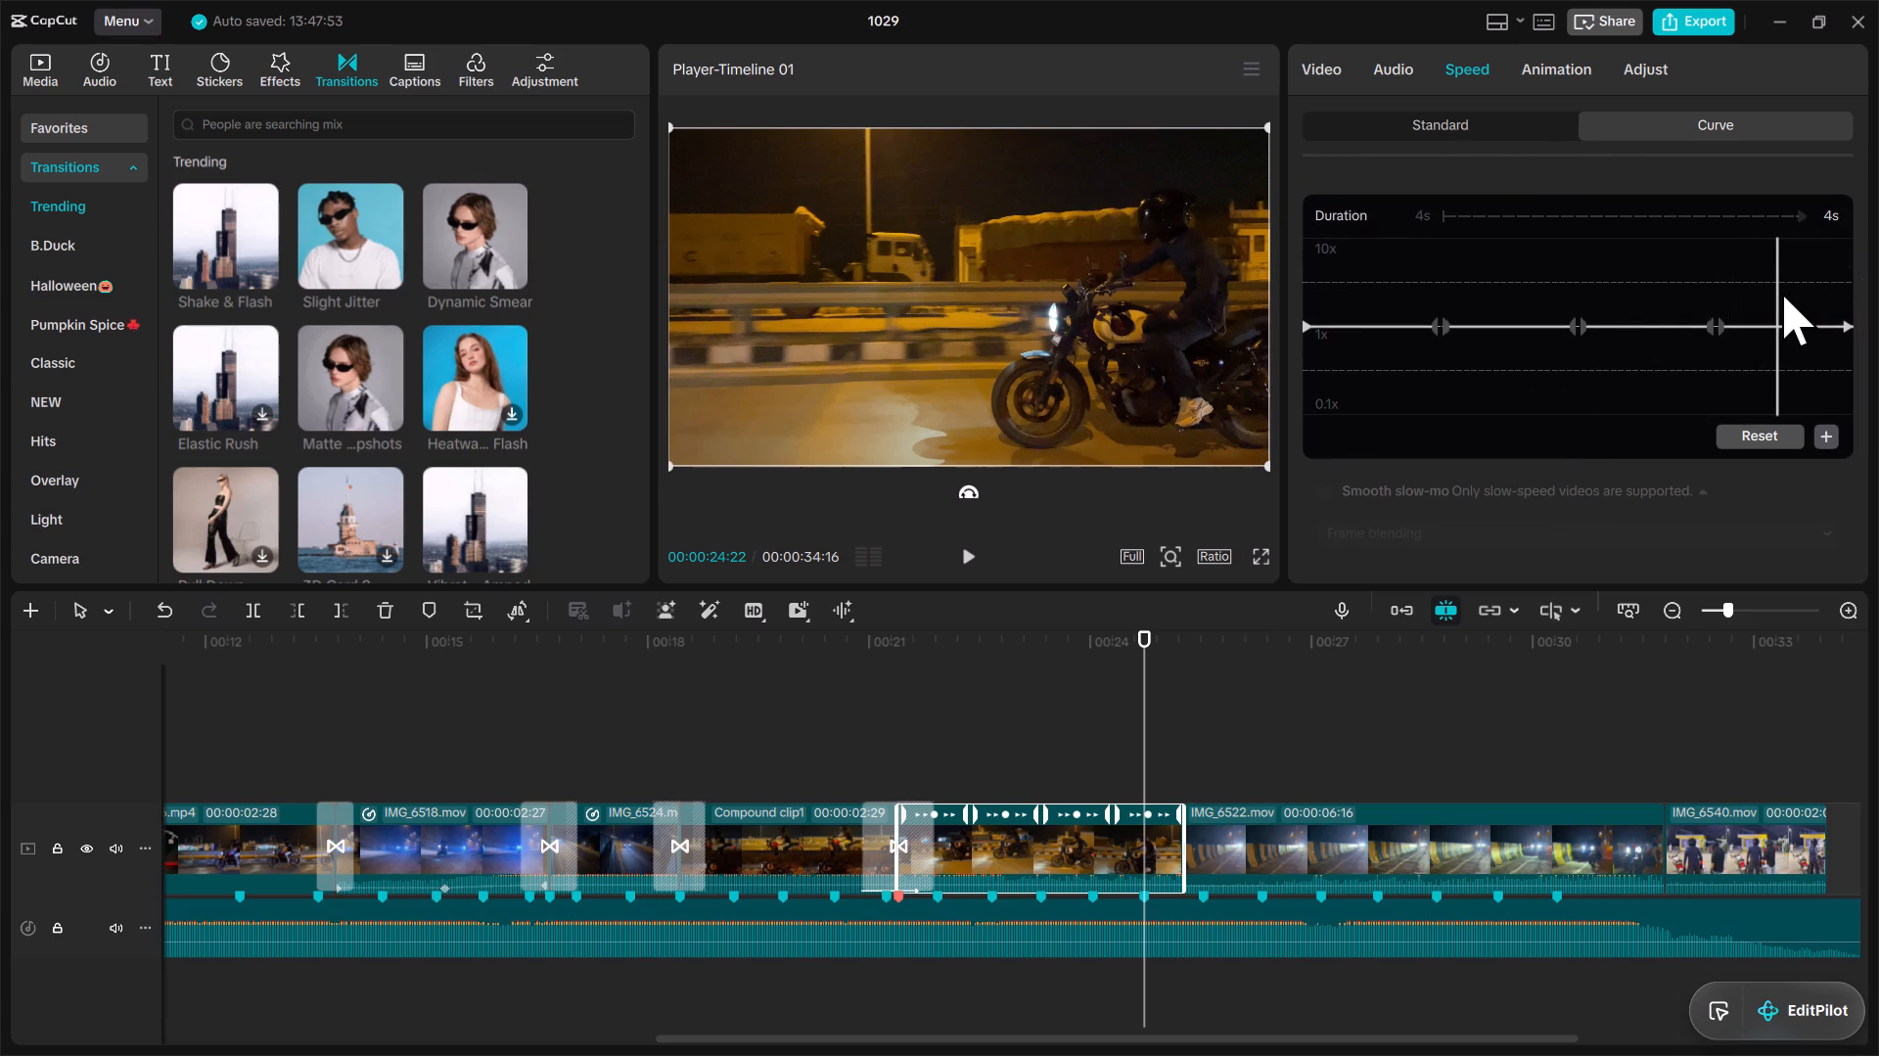
pyautogui.moveTo(1775, 293); pyautogui.dragTo(1370, 332)
pyautogui.moveTo(1307, 319); pyautogui.dragTo(1307, 315)
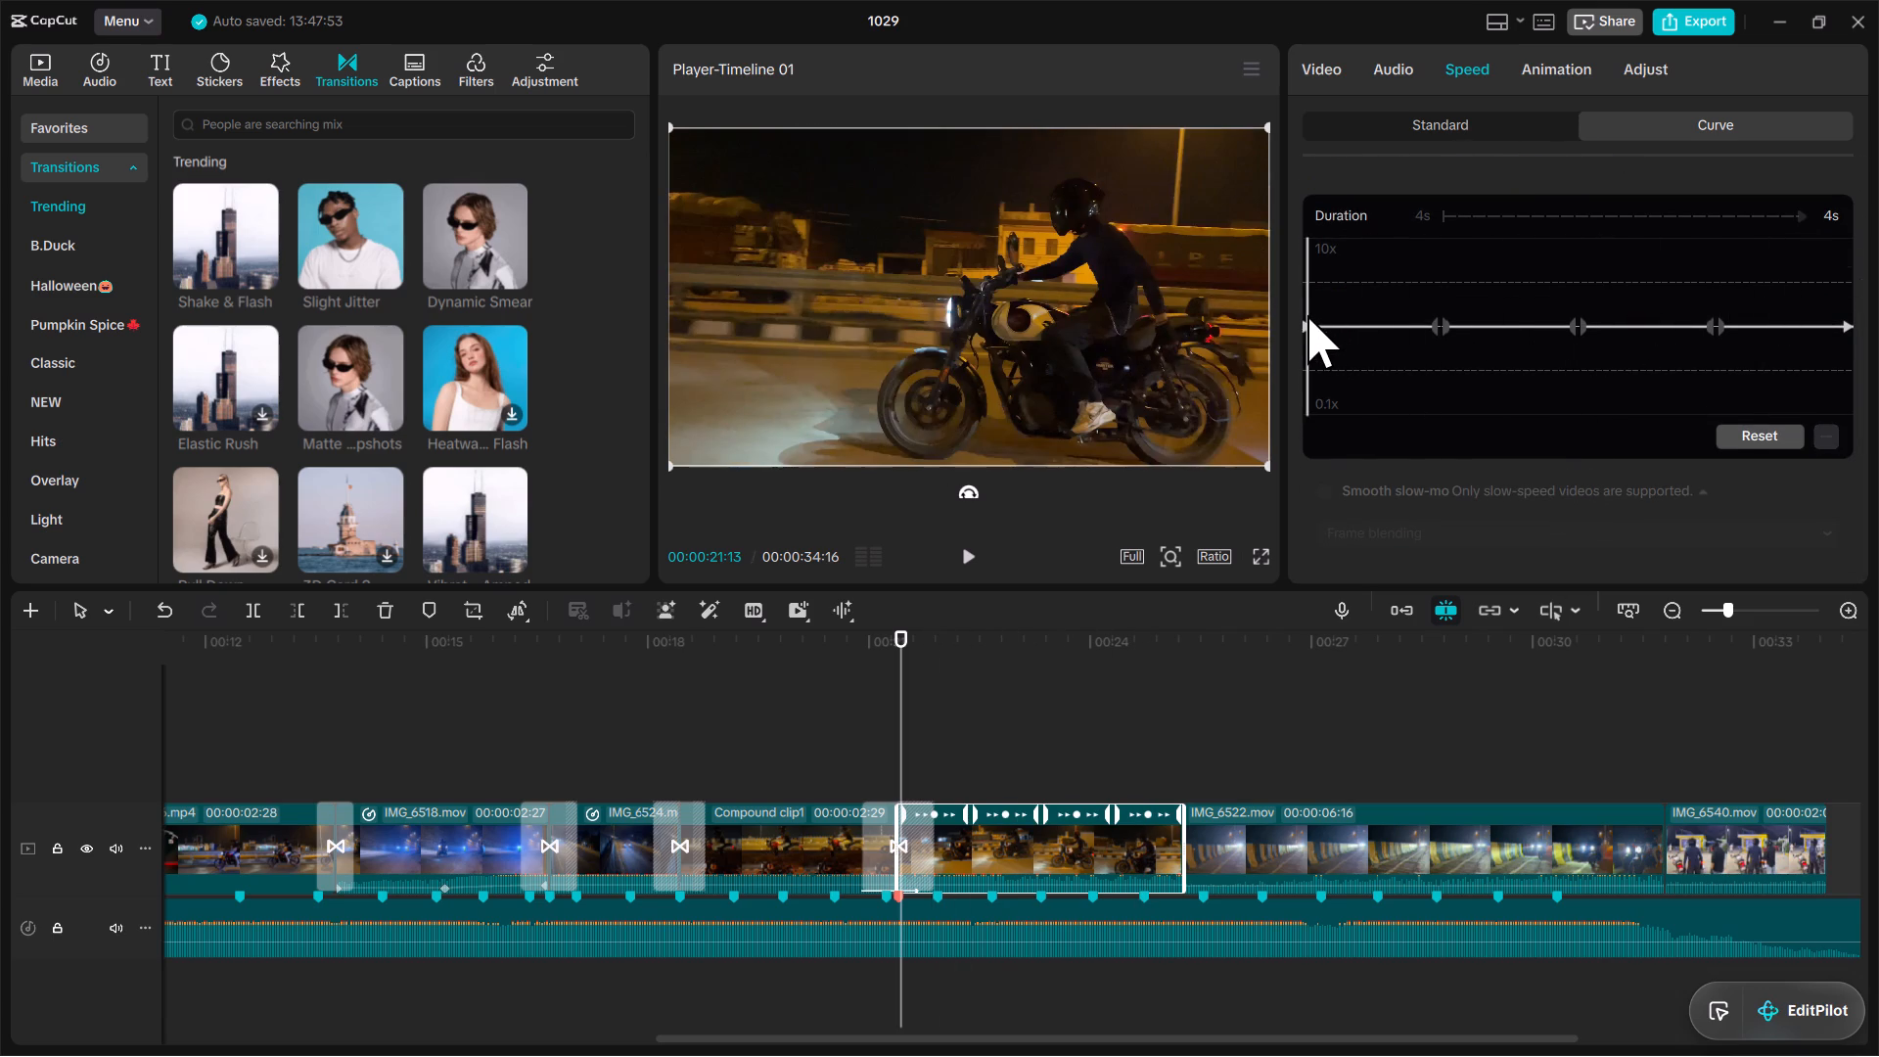
pyautogui.moveTo(1307, 315); pyautogui.dragTo(1307, 299)
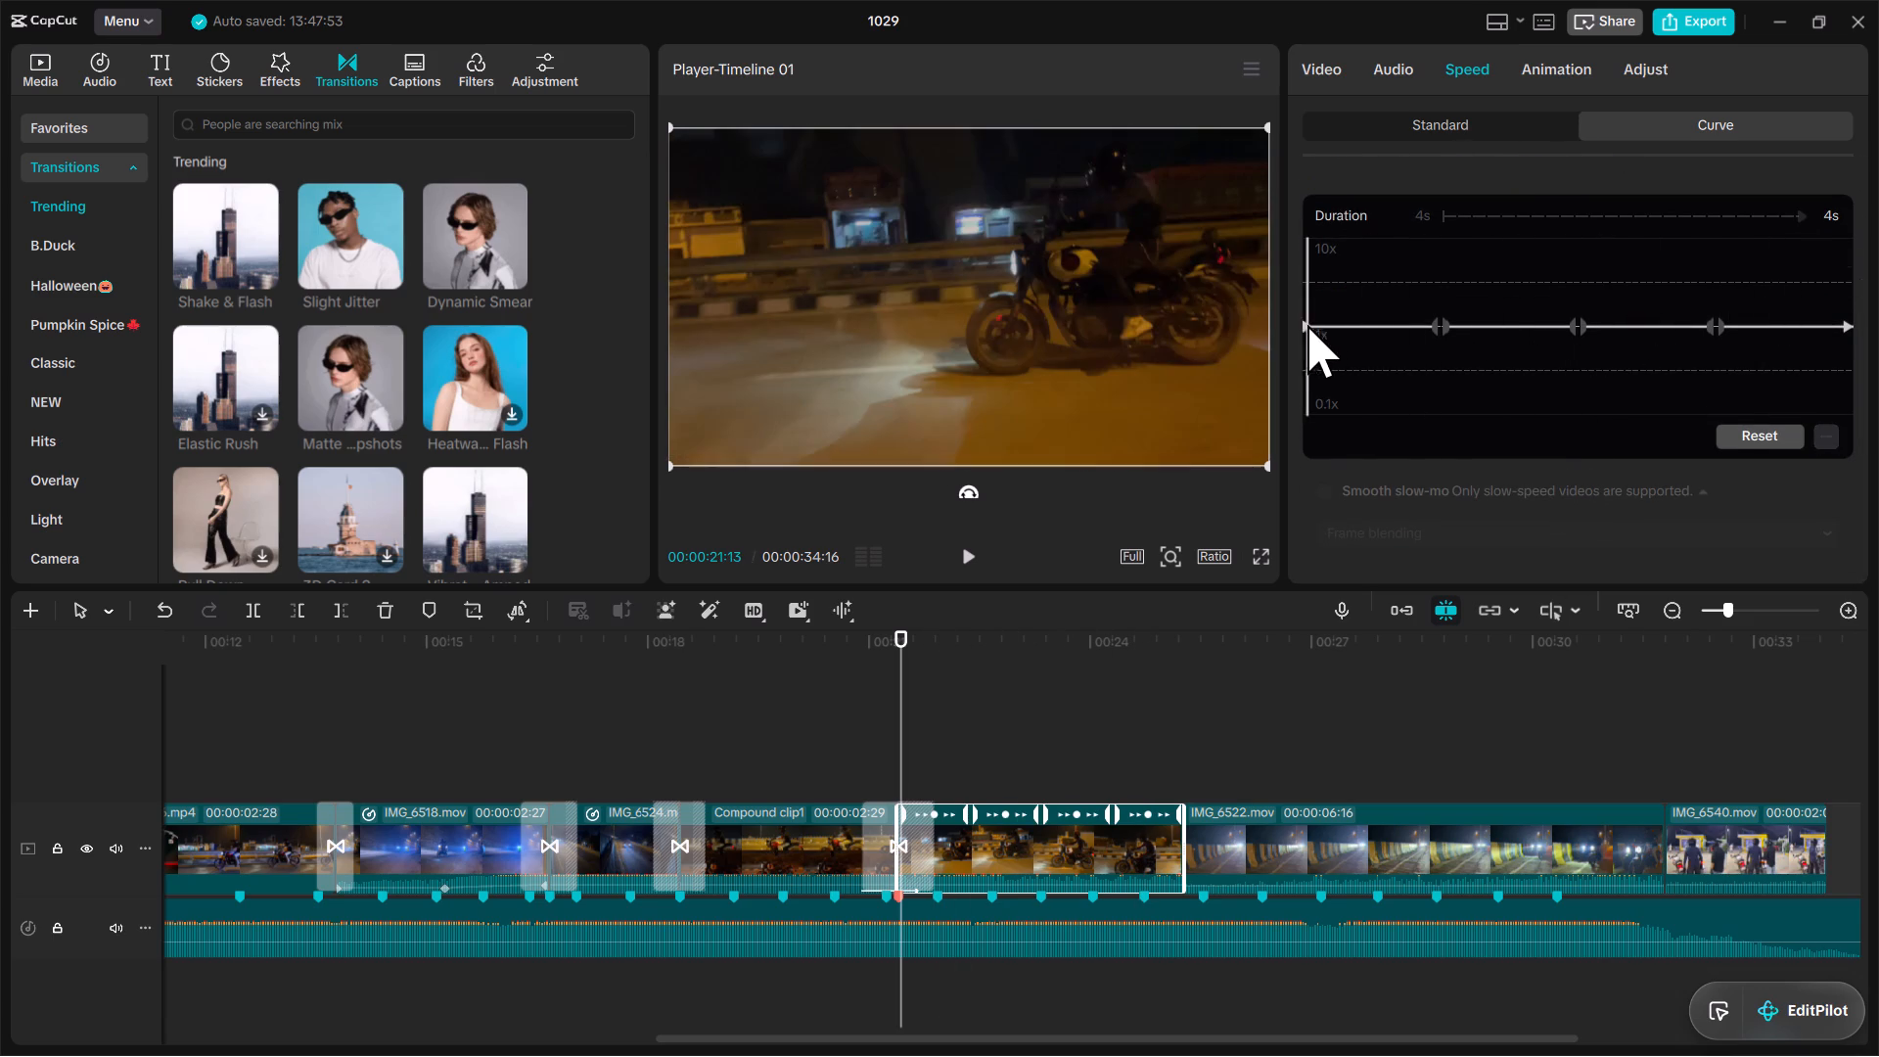
pyautogui.moveTo(903, 698); pyautogui.dragTo(945, 695)
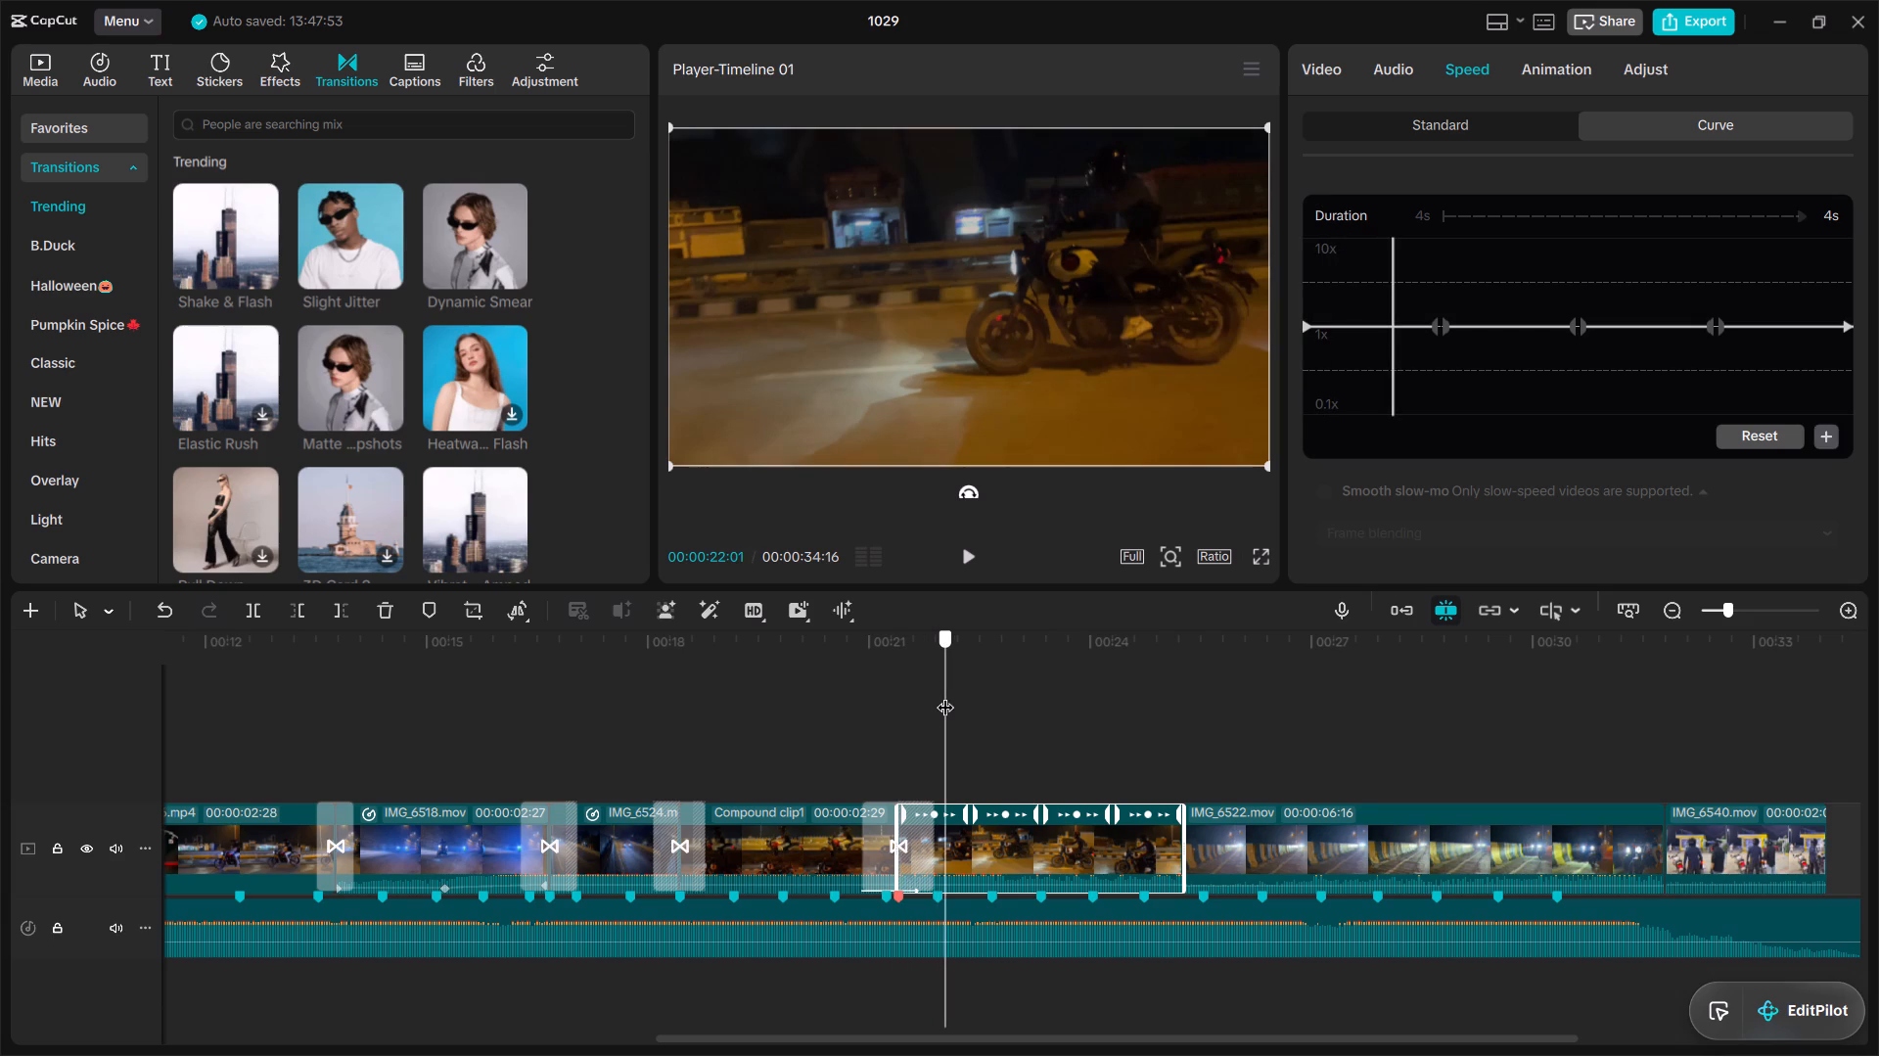
pyautogui.moveTo(945, 695); pyautogui.dragTo(946, 701)
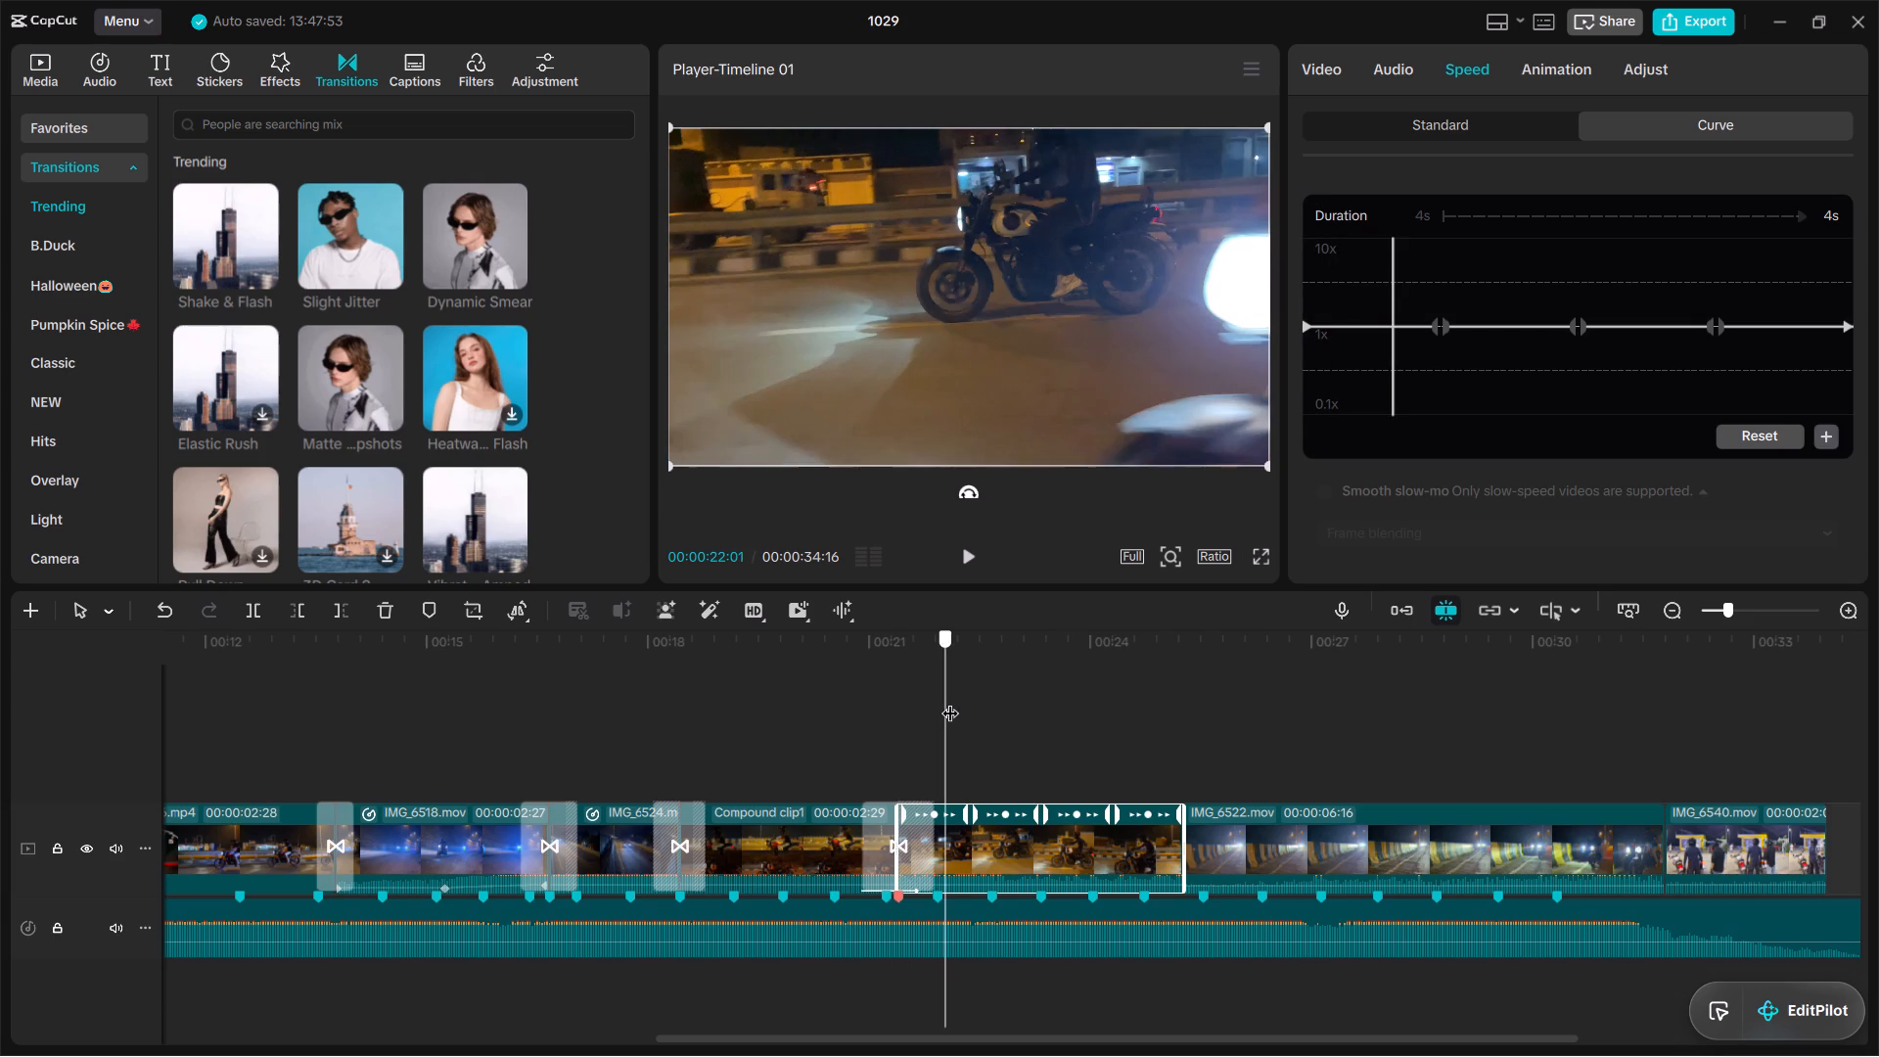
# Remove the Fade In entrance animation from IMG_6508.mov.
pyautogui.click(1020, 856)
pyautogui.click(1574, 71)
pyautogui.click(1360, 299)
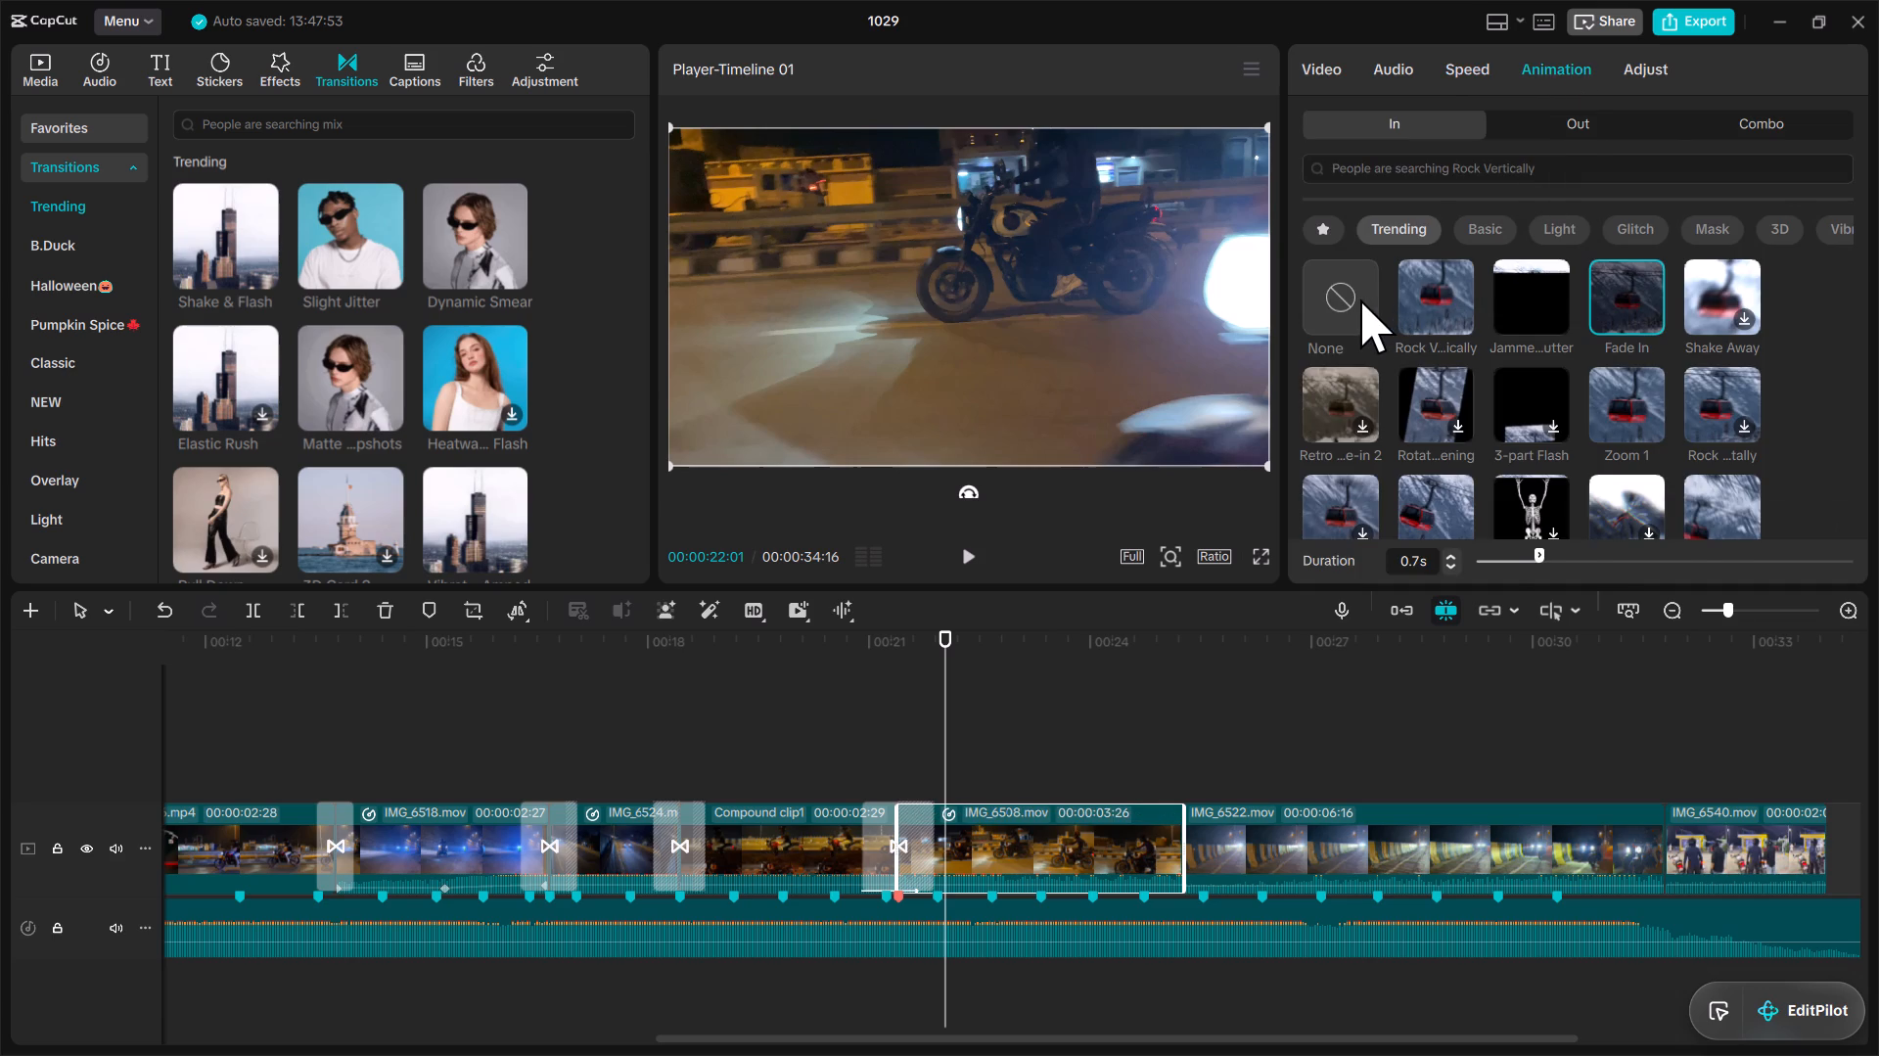
# Delete the transition between the split-screen compound clip and IMG_6508.mov.
pyautogui.click(908, 819)
pyautogui.press('BackSpace')
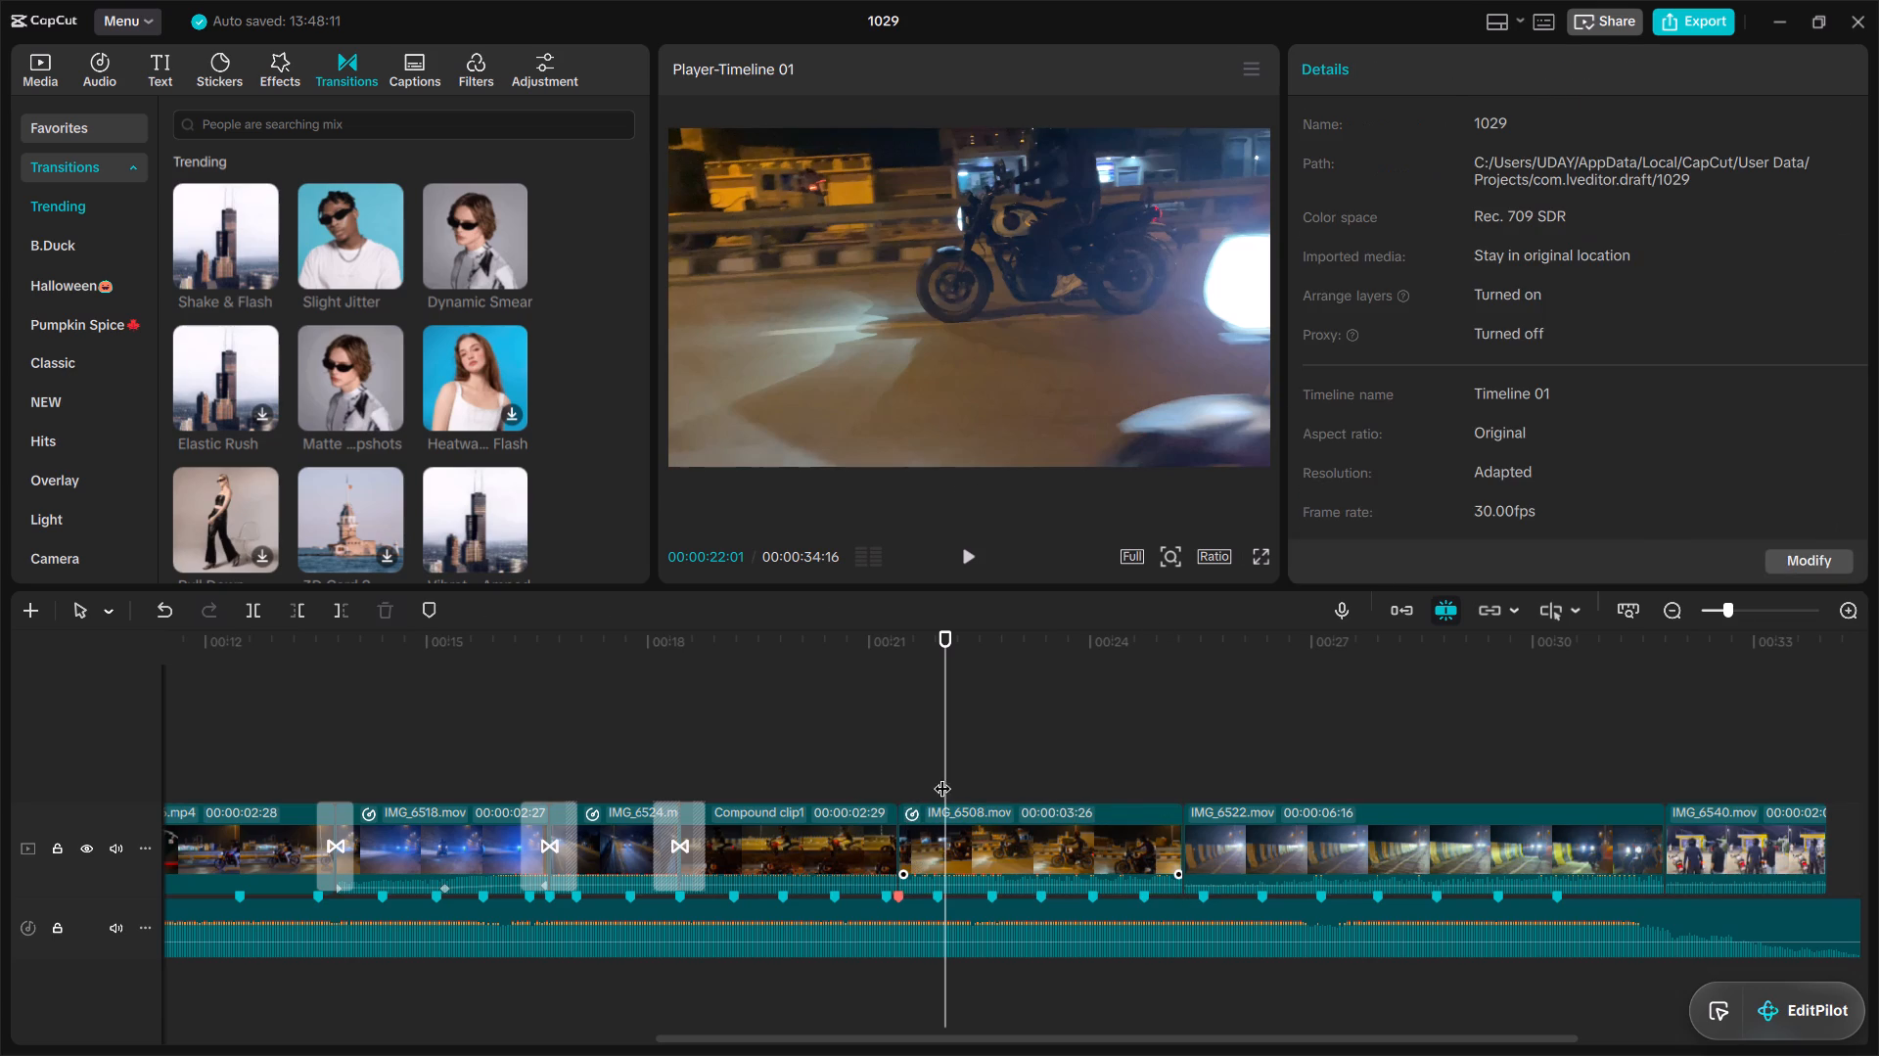
# Review the opening of IMG_6508.mov and raise its speed curve's starting point about a third of the way from 1x toward 10x.
pyautogui.click(917, 773)
pyautogui.click(924, 832)
pyautogui.click(914, 769)
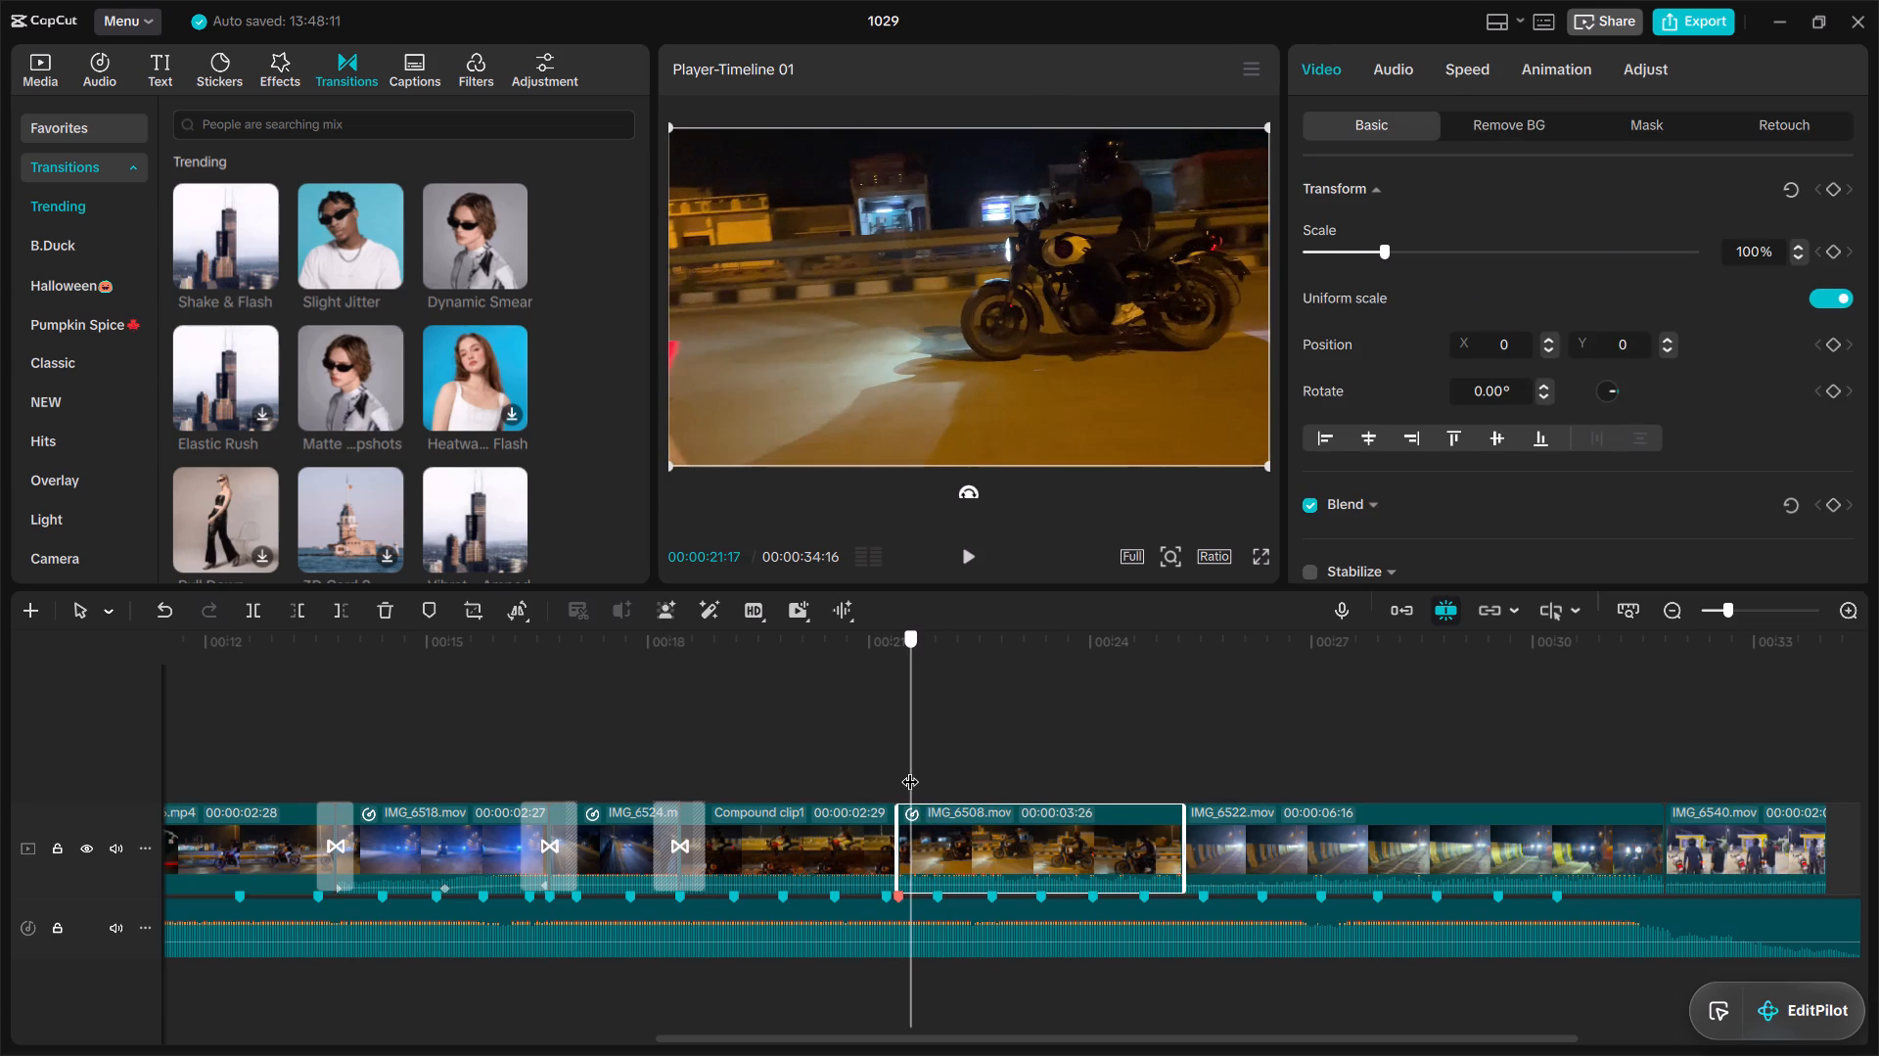
pyautogui.click(1461, 50)
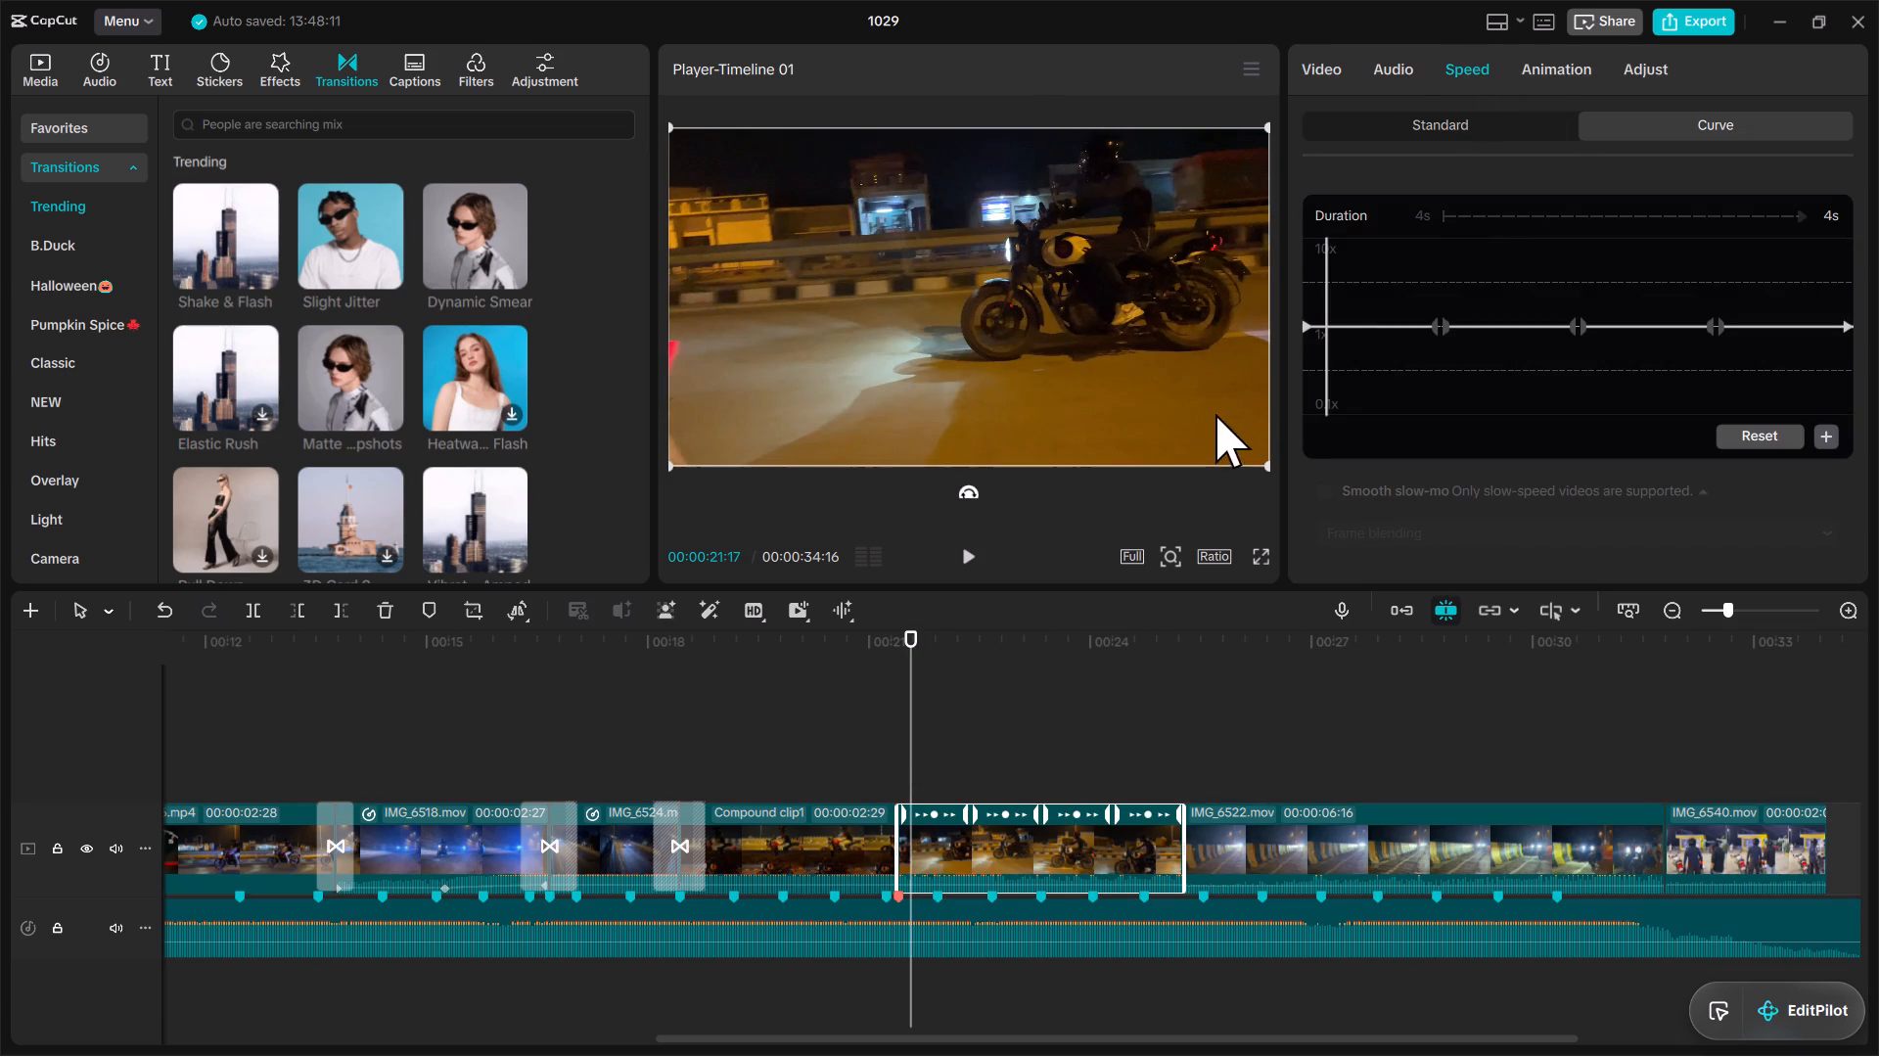
pyautogui.moveTo(903, 694); pyautogui.dragTo(935, 691)
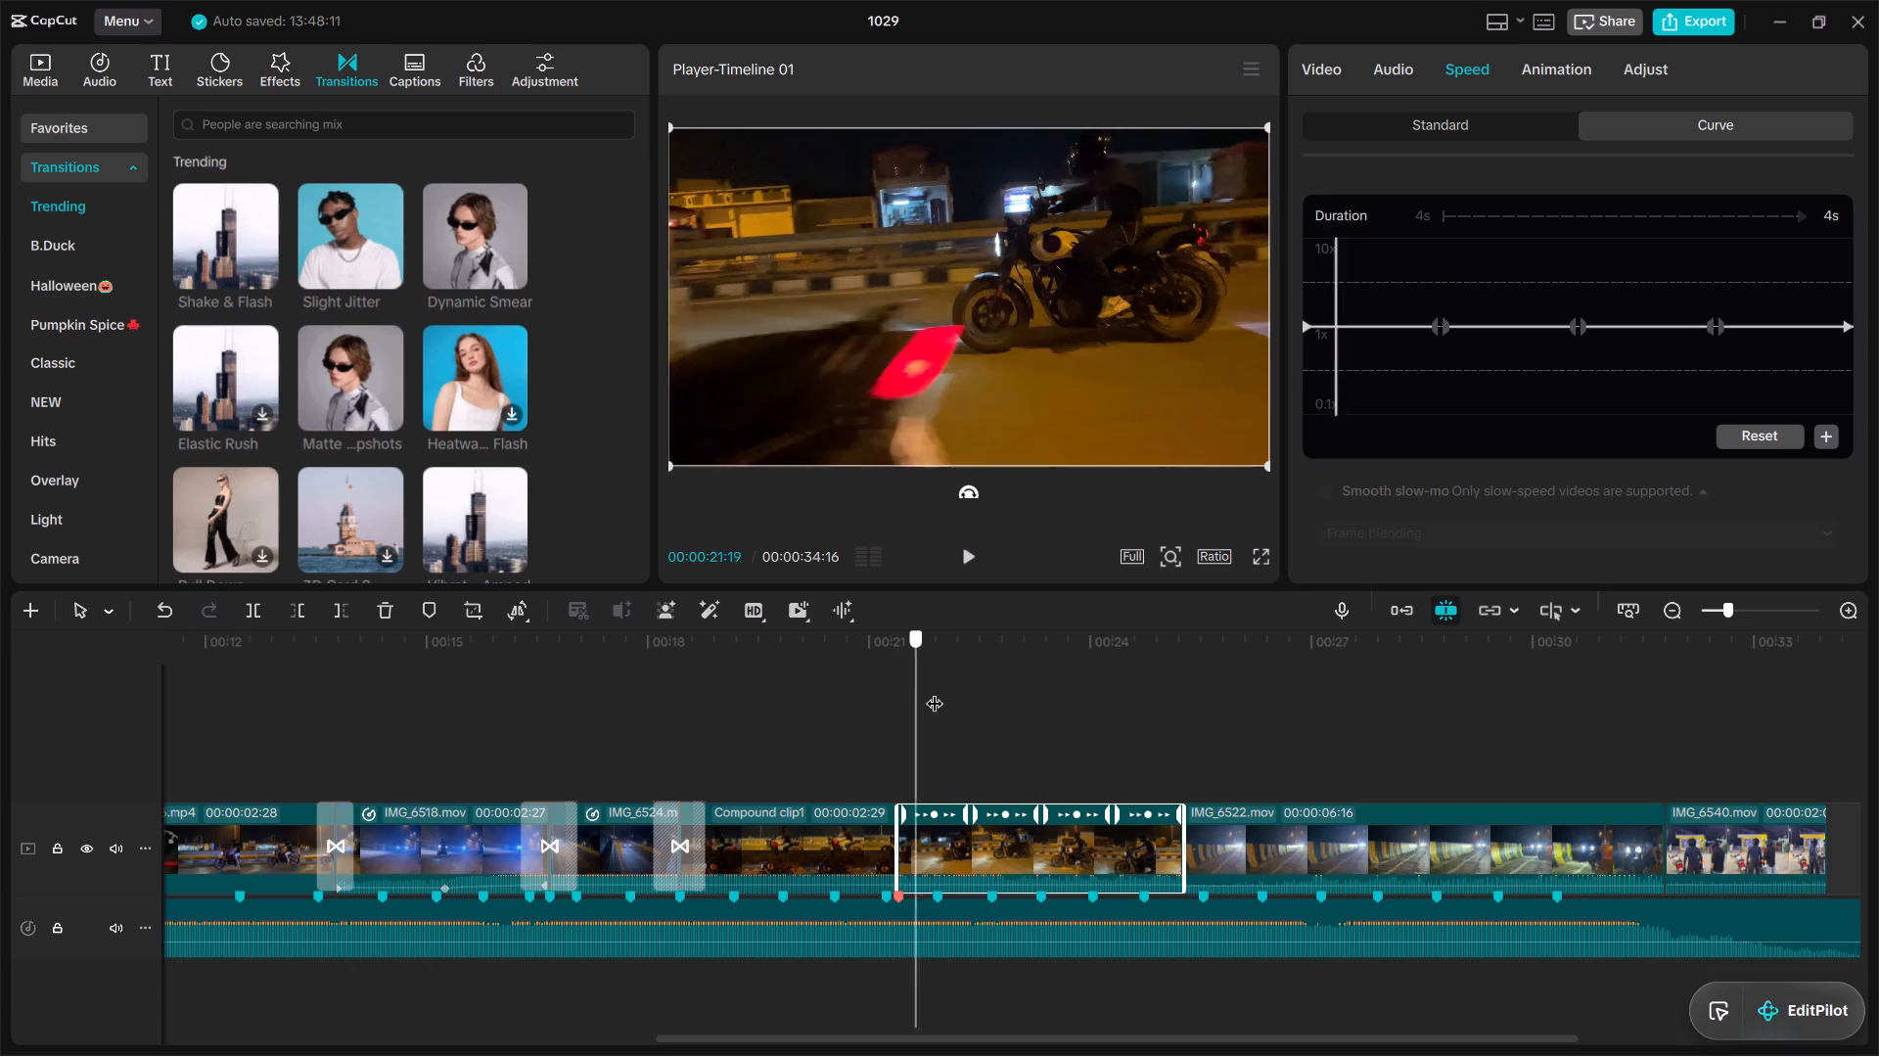
pyautogui.moveTo(935, 691); pyautogui.dragTo(953, 700)
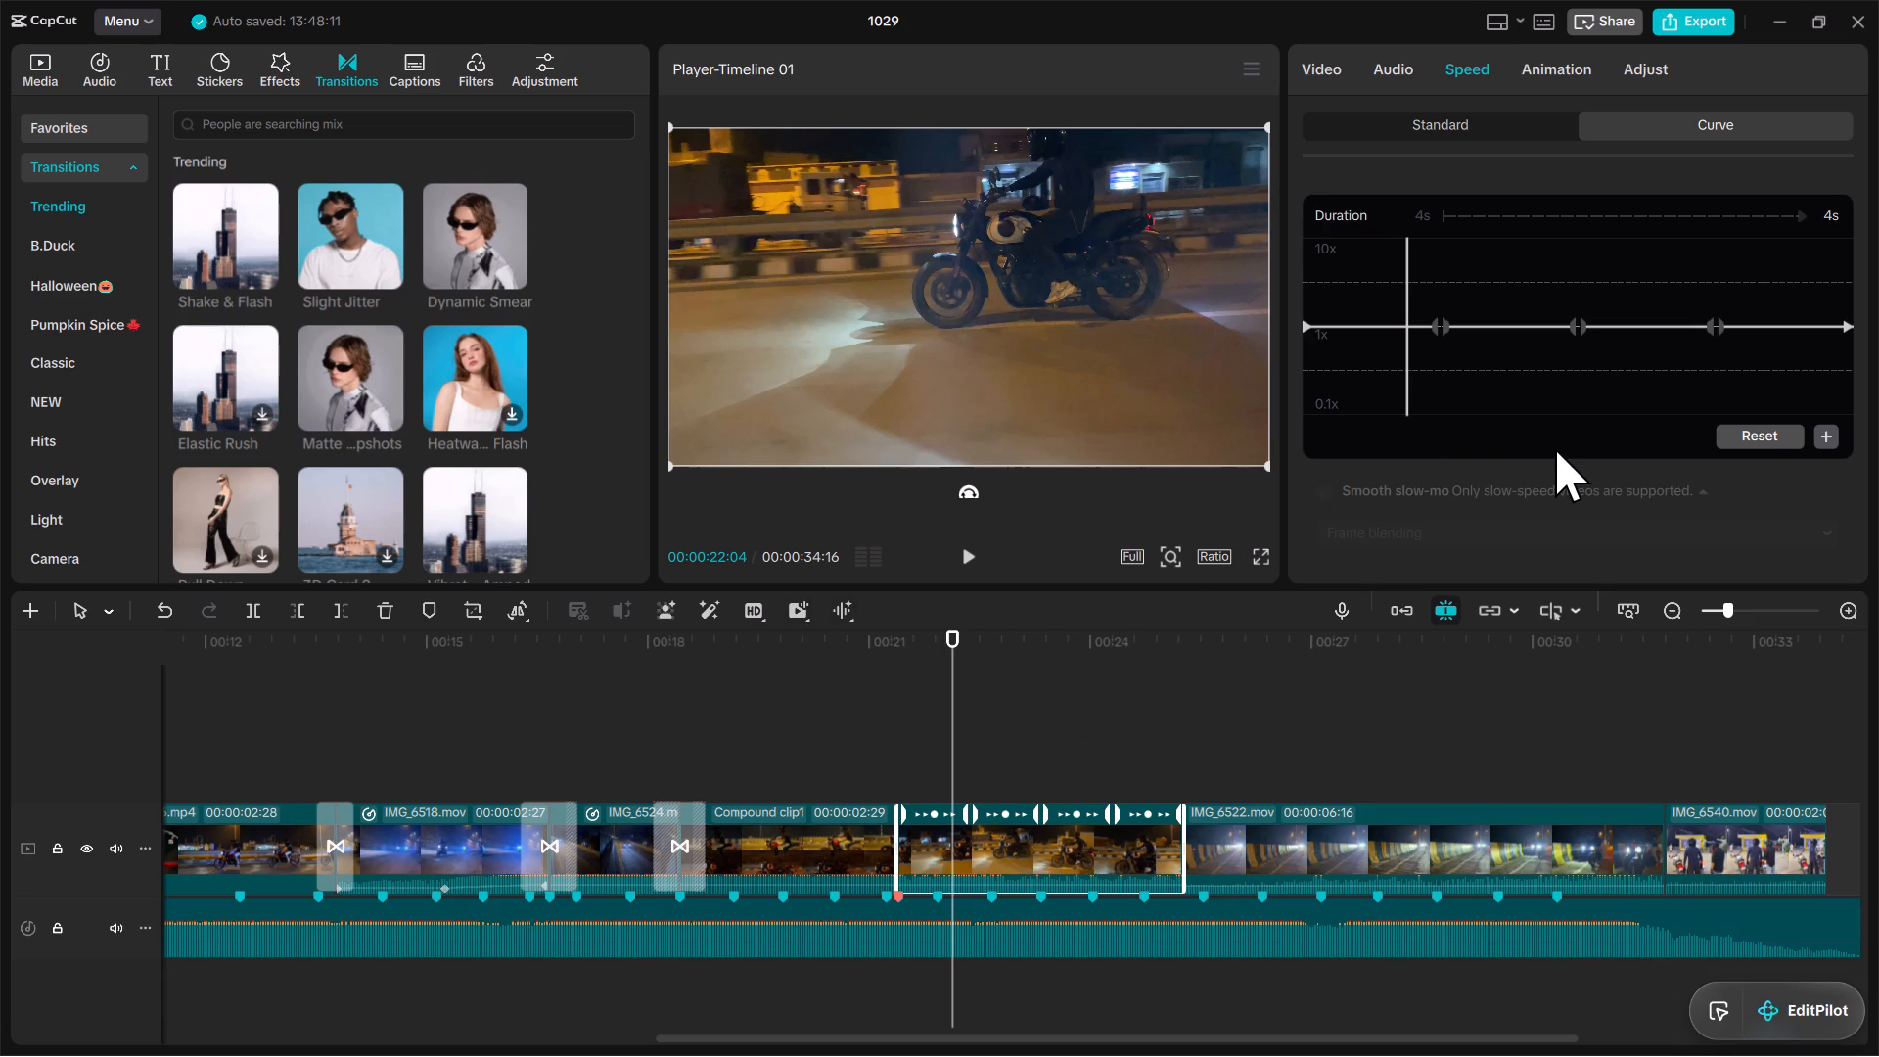
pyautogui.press('space')
pyautogui.press('space')
pyautogui.moveTo(966, 728); pyautogui.dragTo(934, 740)
pyautogui.press('space')
pyautogui.press('space')
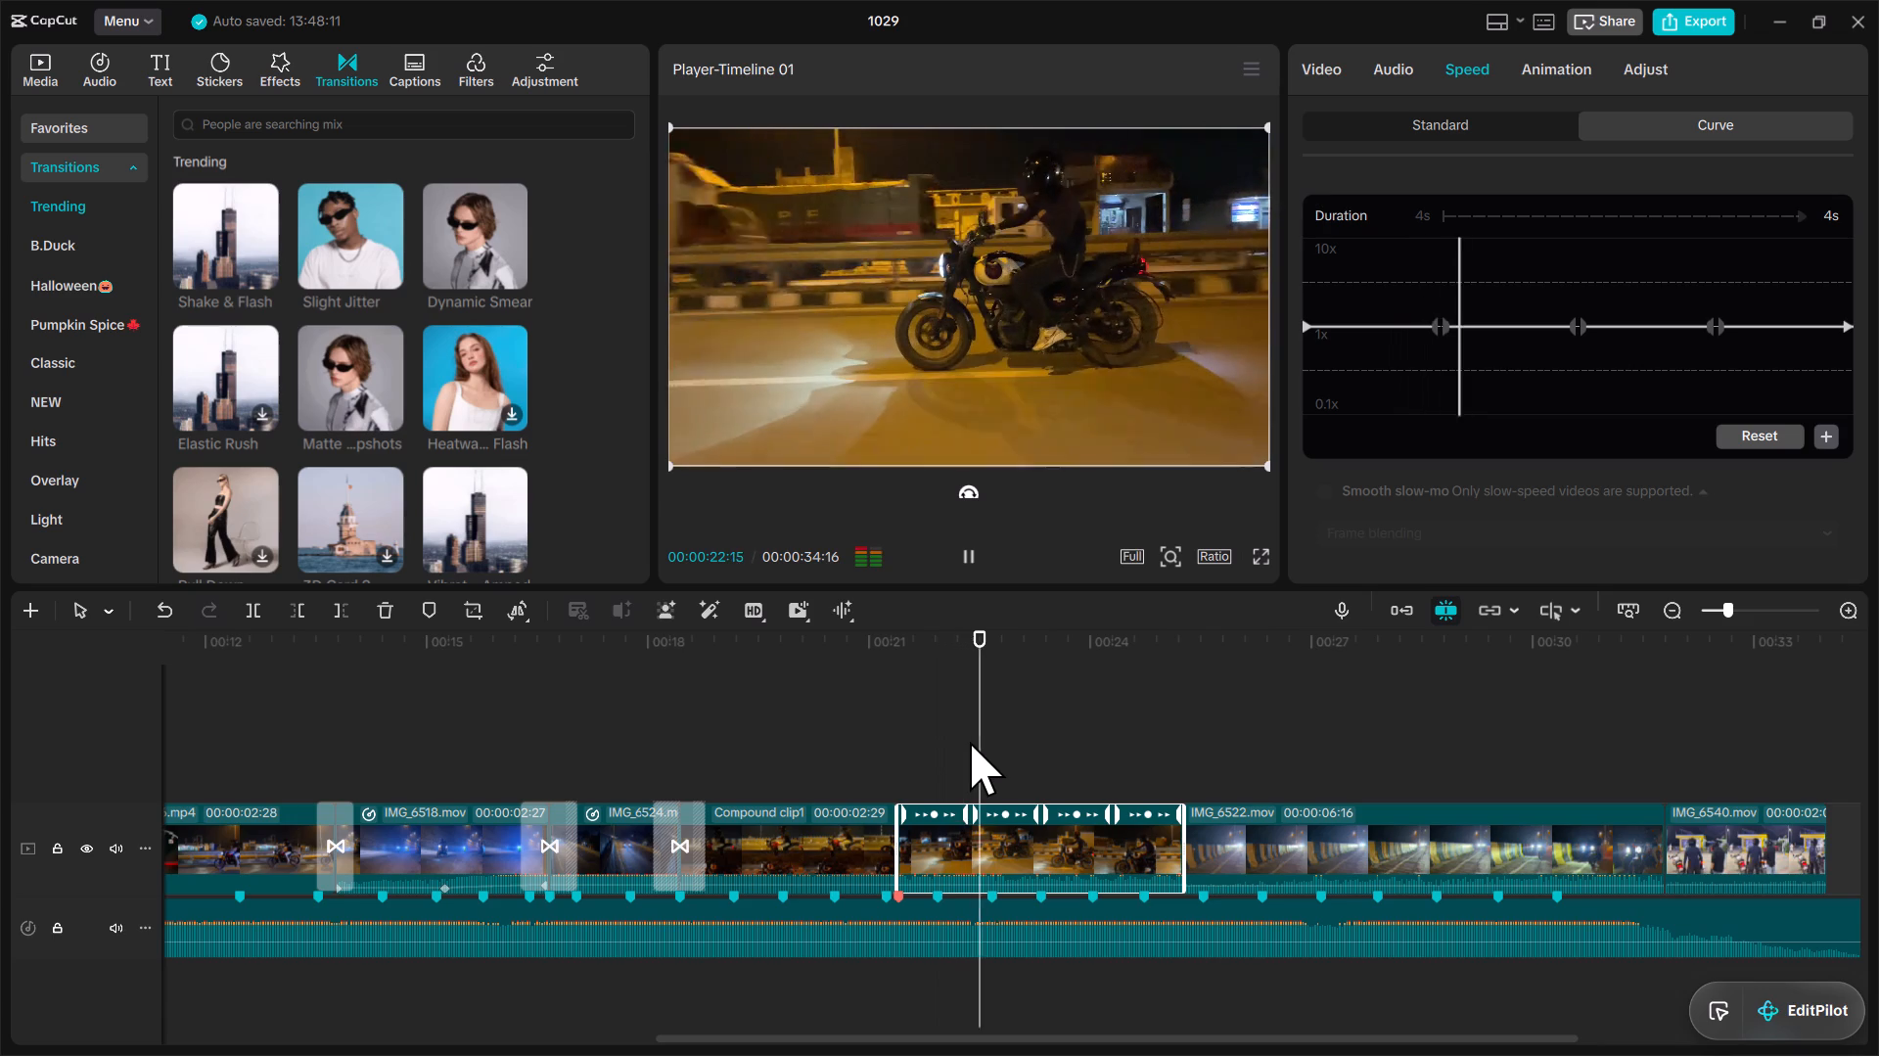
pyautogui.press('space')
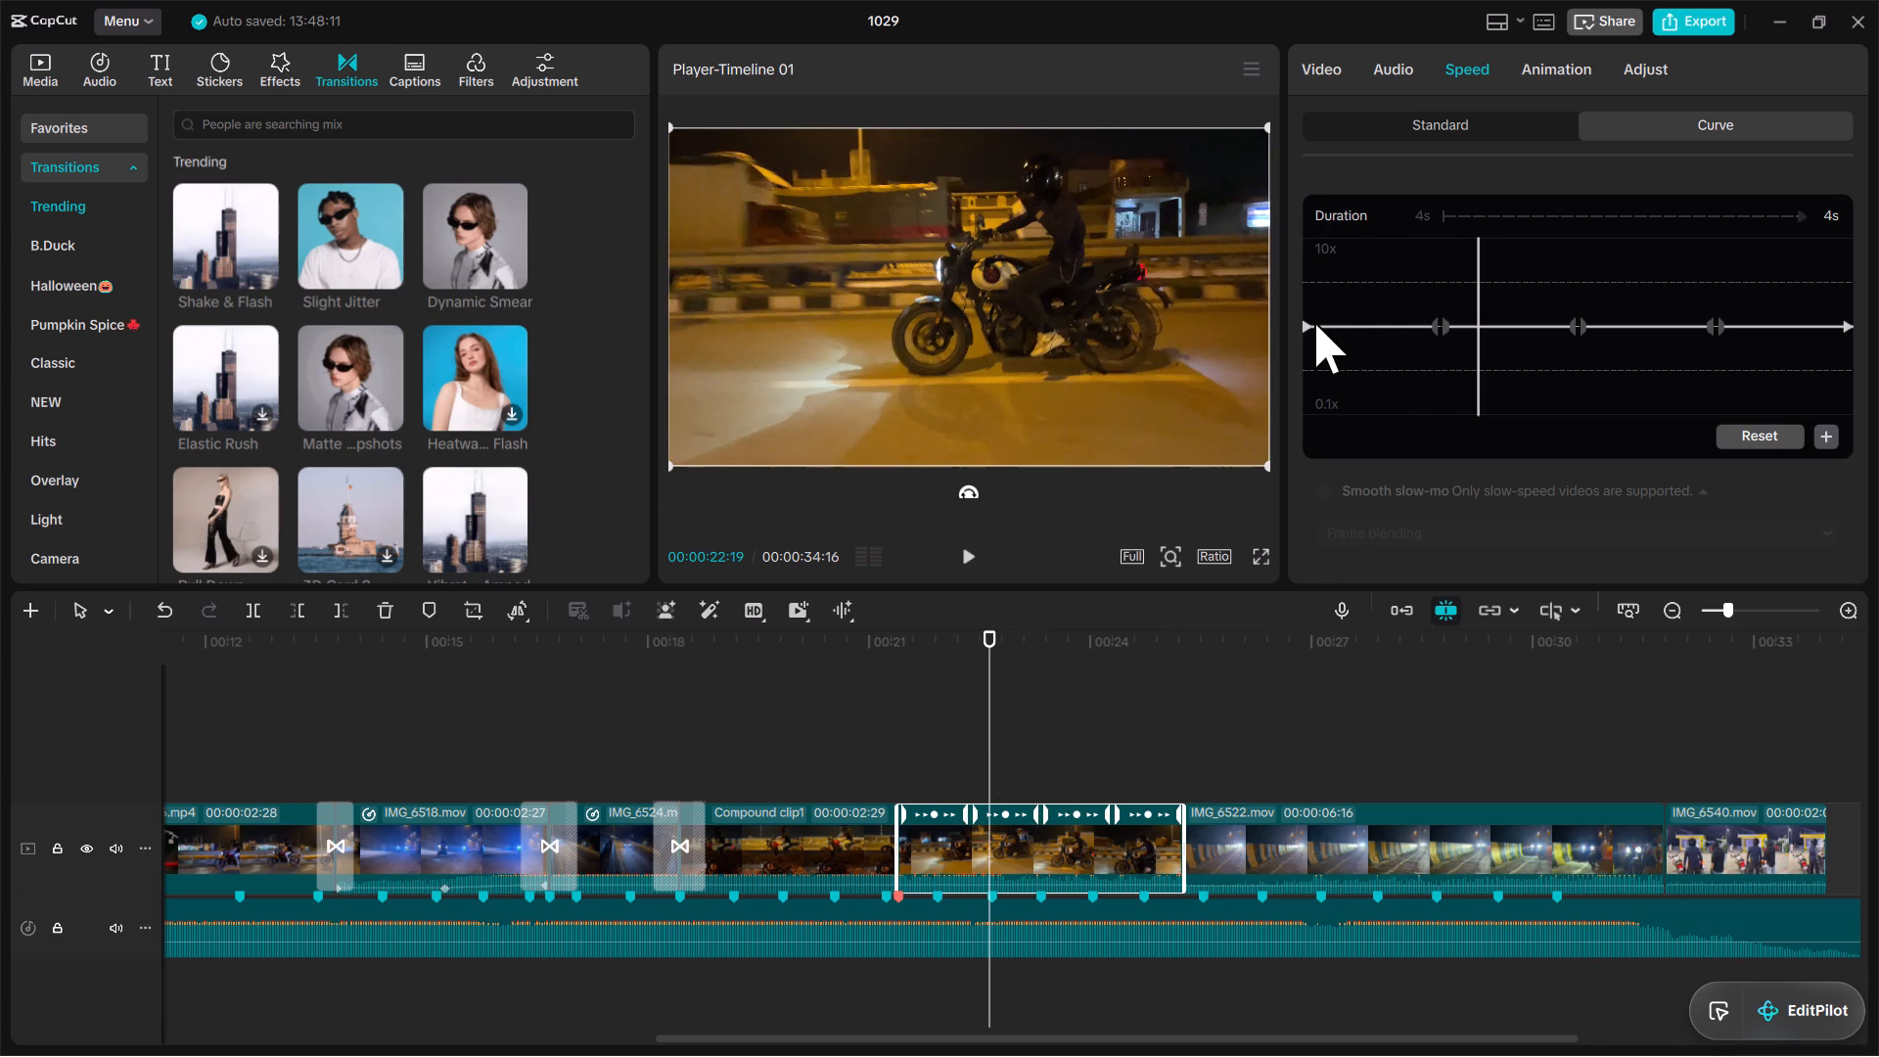
pyautogui.moveTo(1307, 325); pyautogui.dragTo(1305, 297)
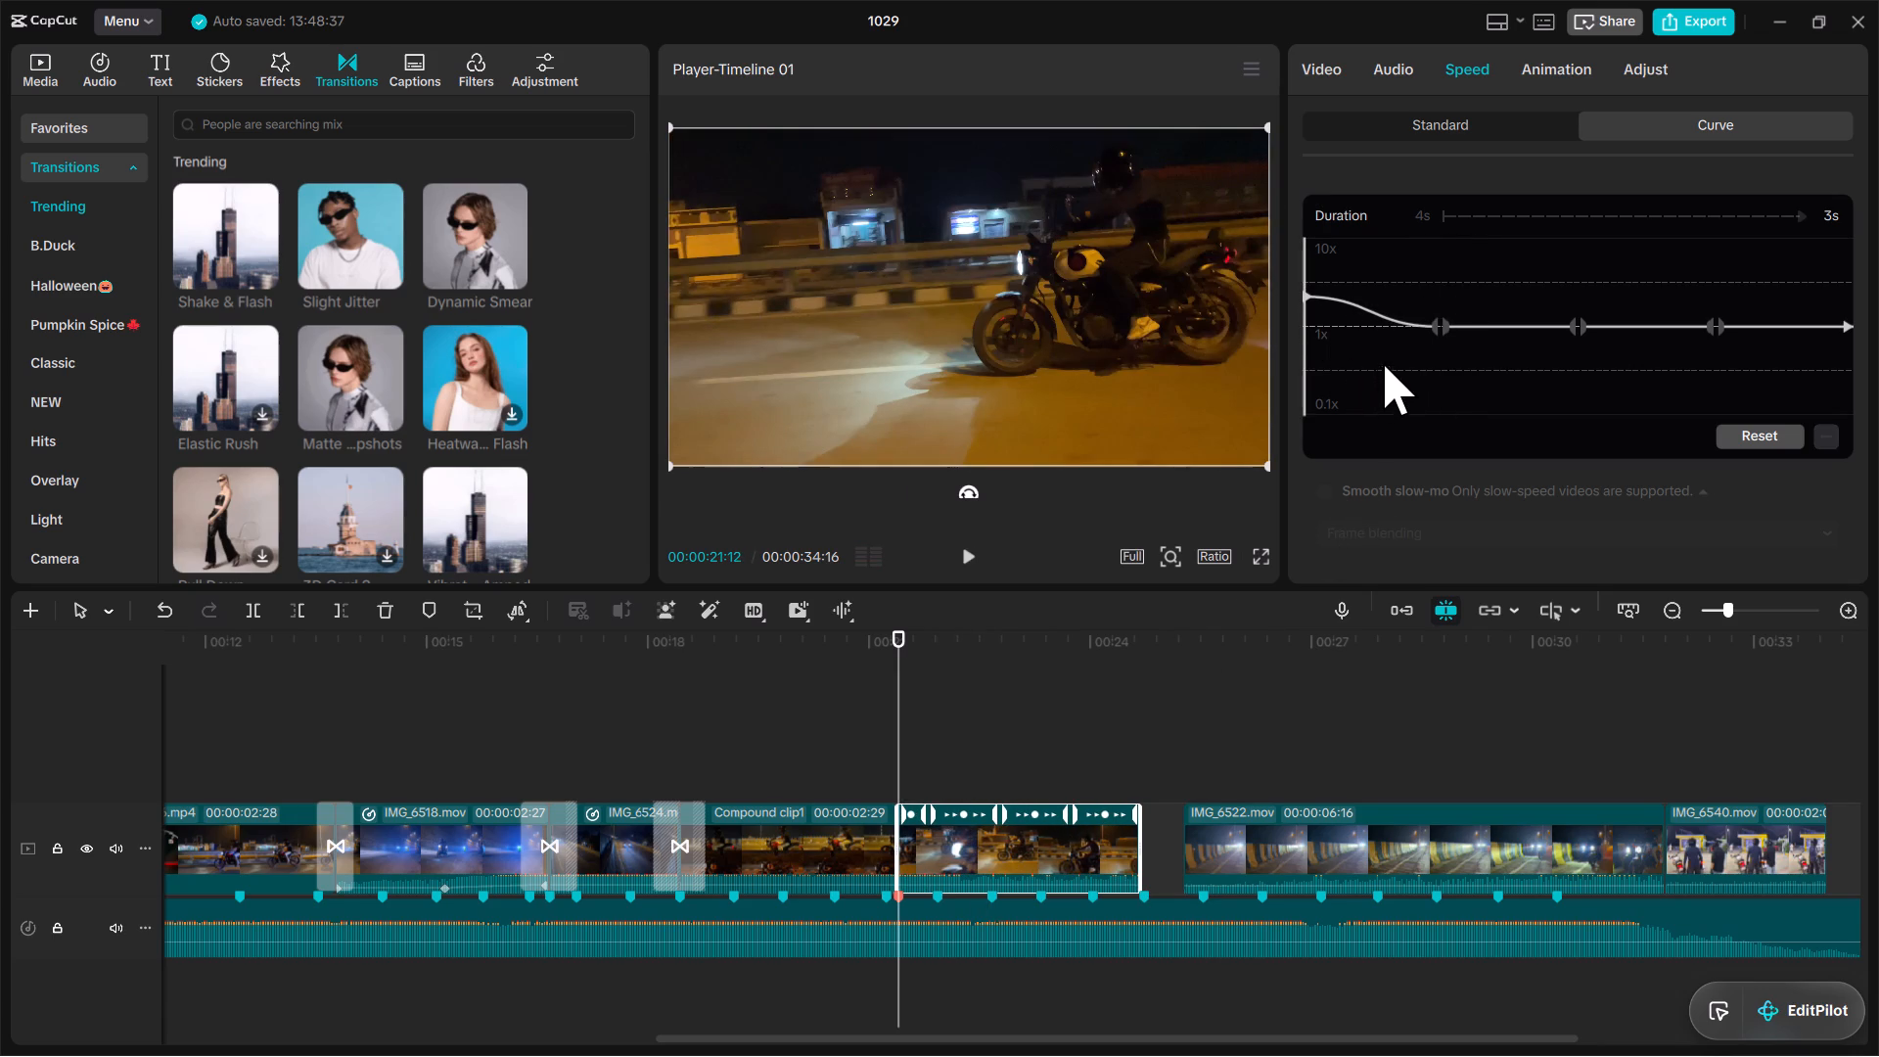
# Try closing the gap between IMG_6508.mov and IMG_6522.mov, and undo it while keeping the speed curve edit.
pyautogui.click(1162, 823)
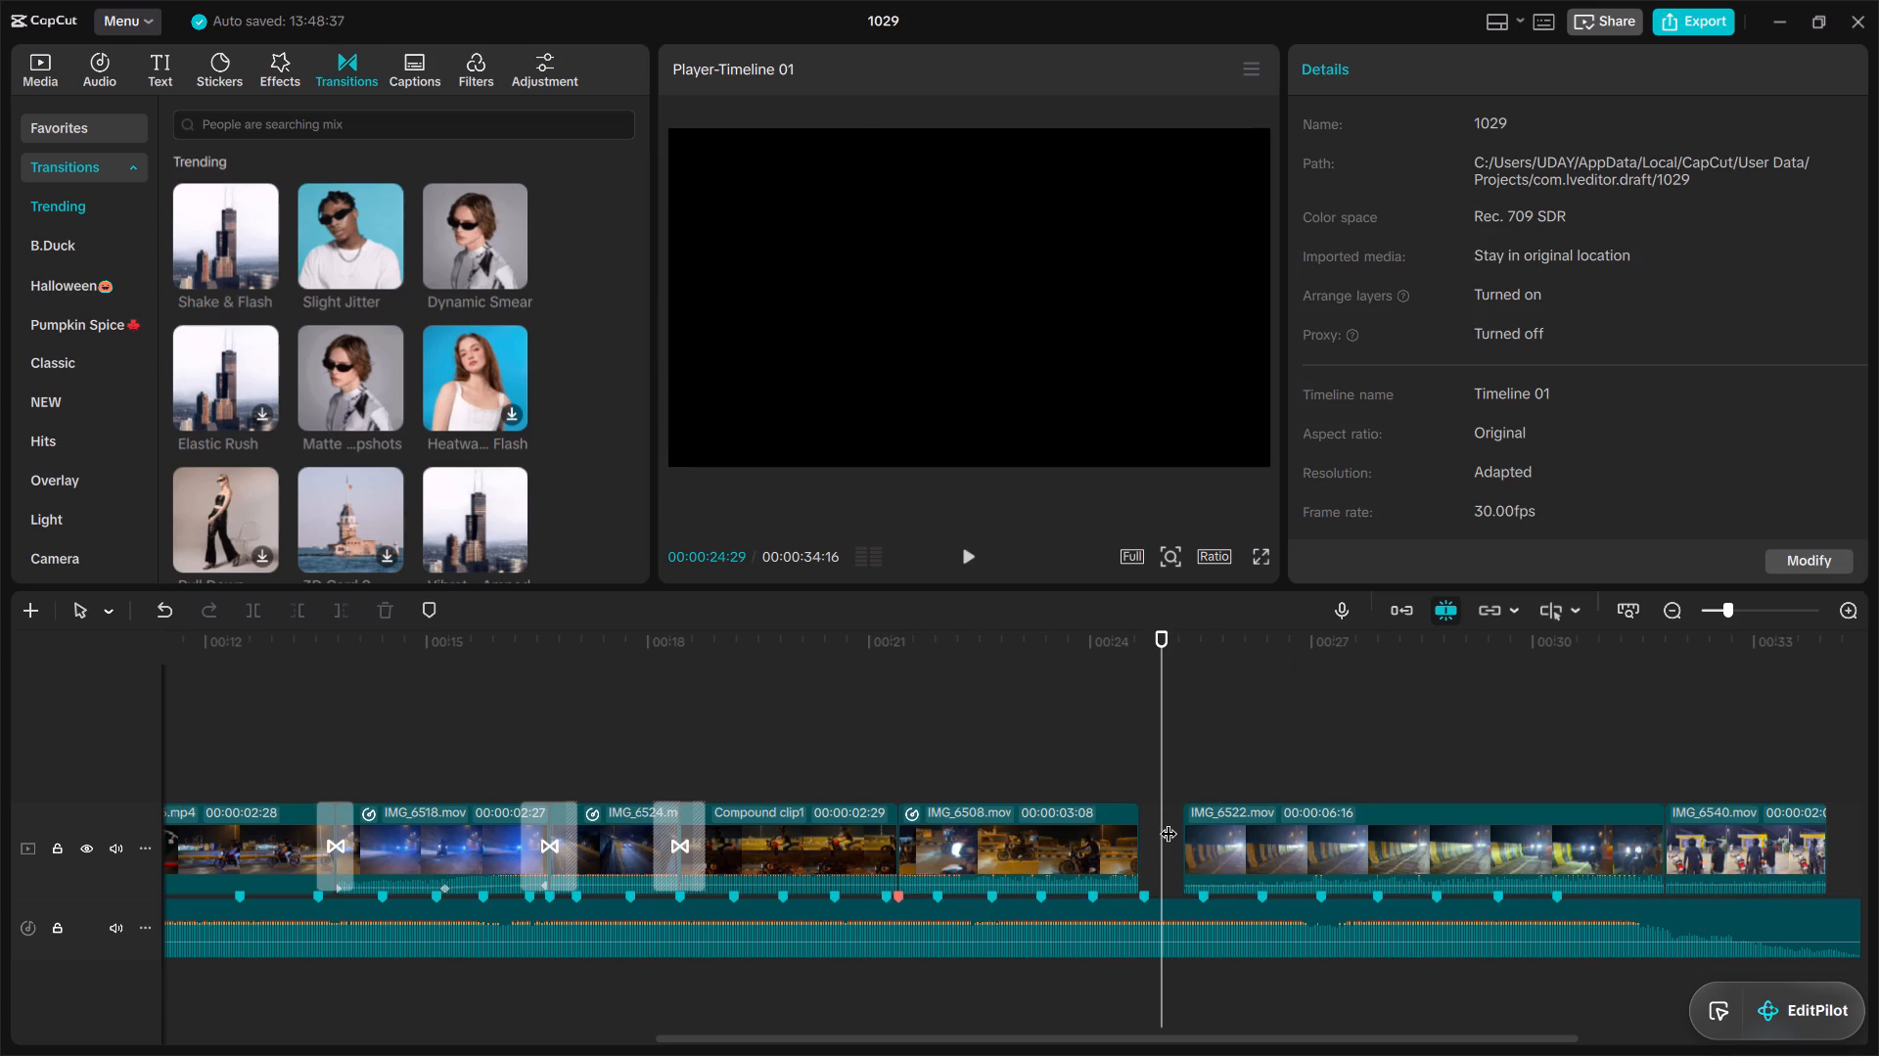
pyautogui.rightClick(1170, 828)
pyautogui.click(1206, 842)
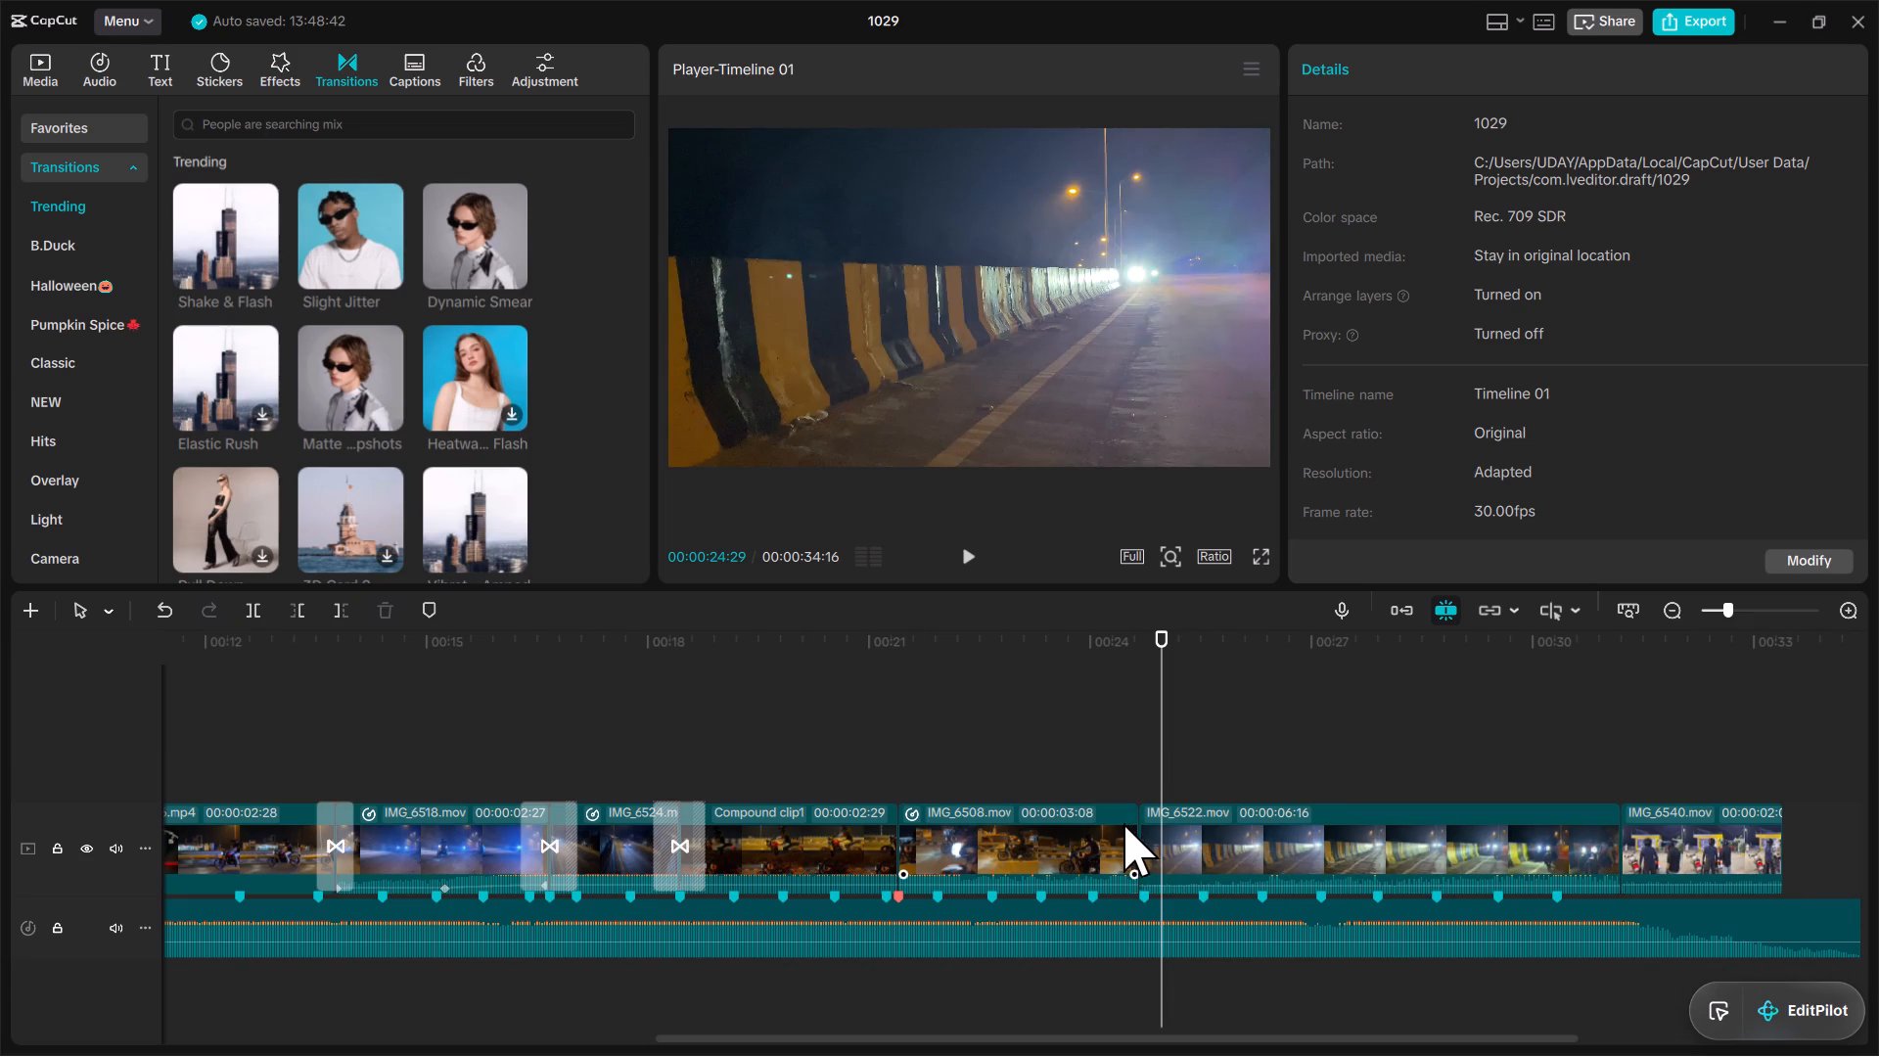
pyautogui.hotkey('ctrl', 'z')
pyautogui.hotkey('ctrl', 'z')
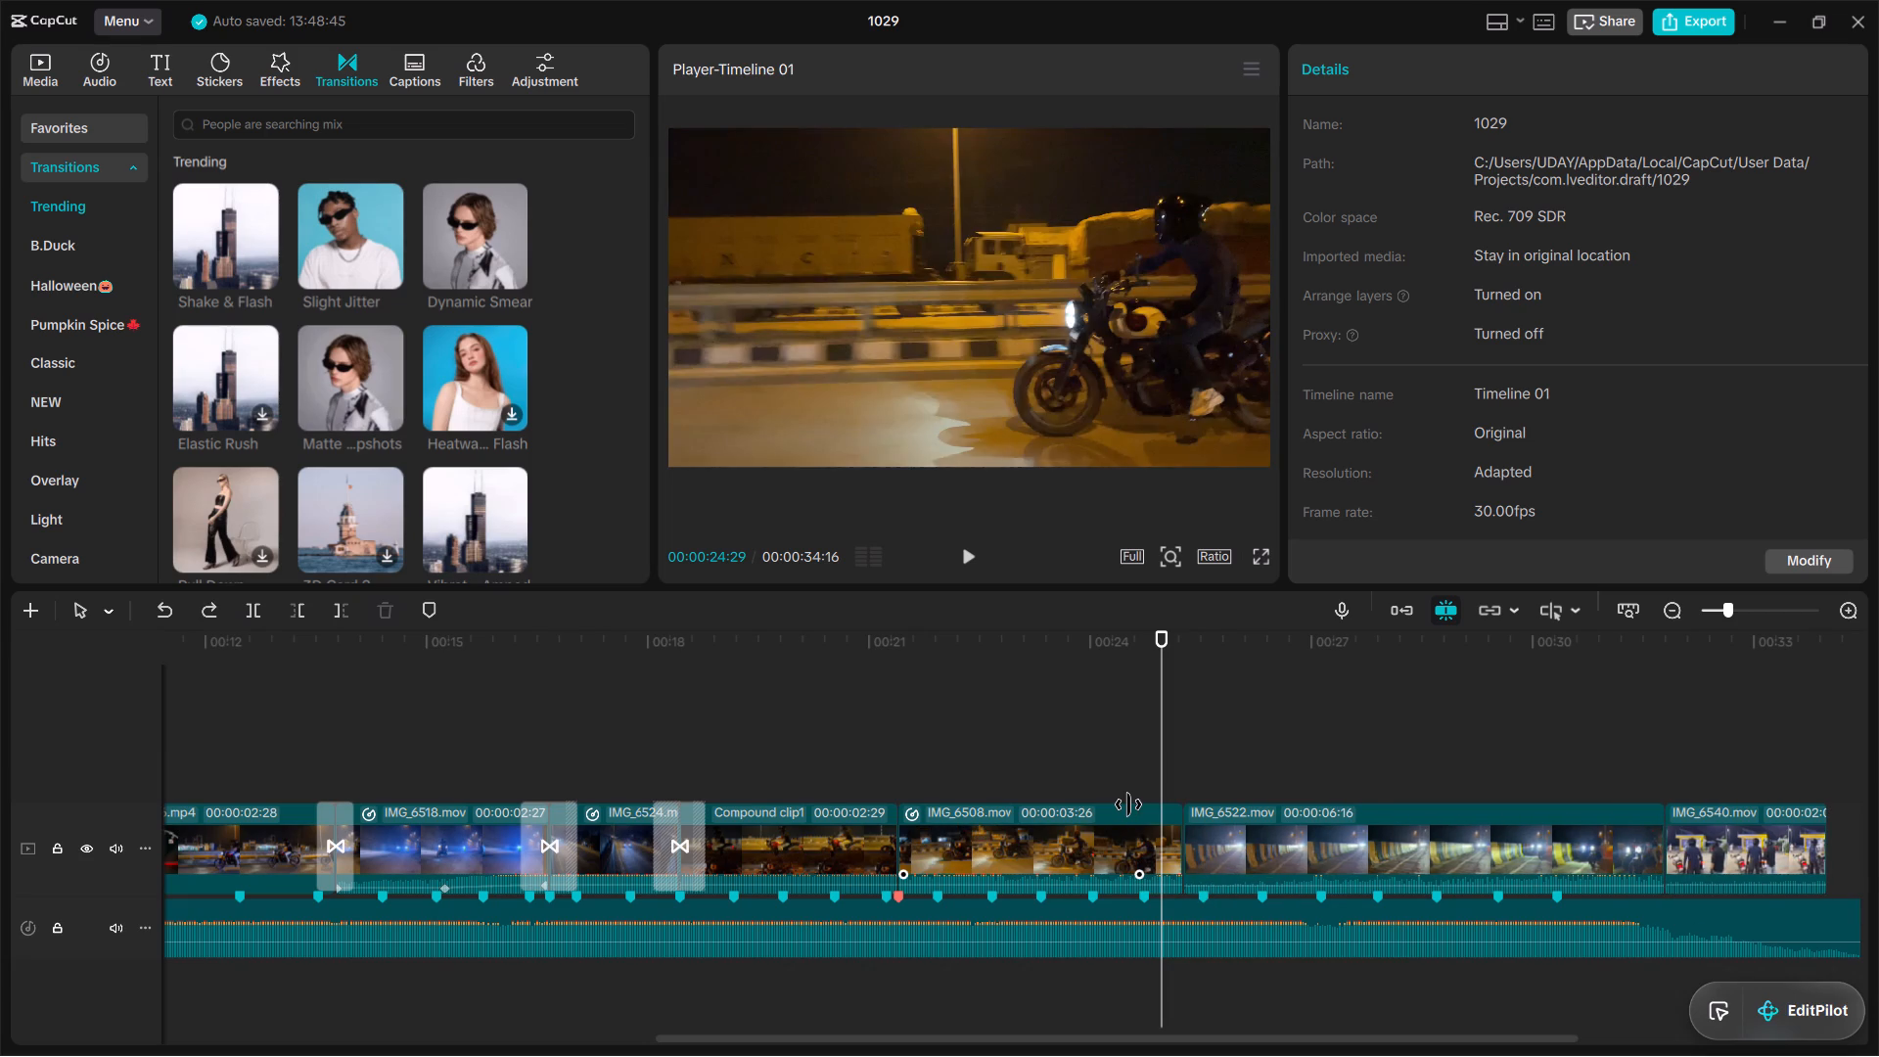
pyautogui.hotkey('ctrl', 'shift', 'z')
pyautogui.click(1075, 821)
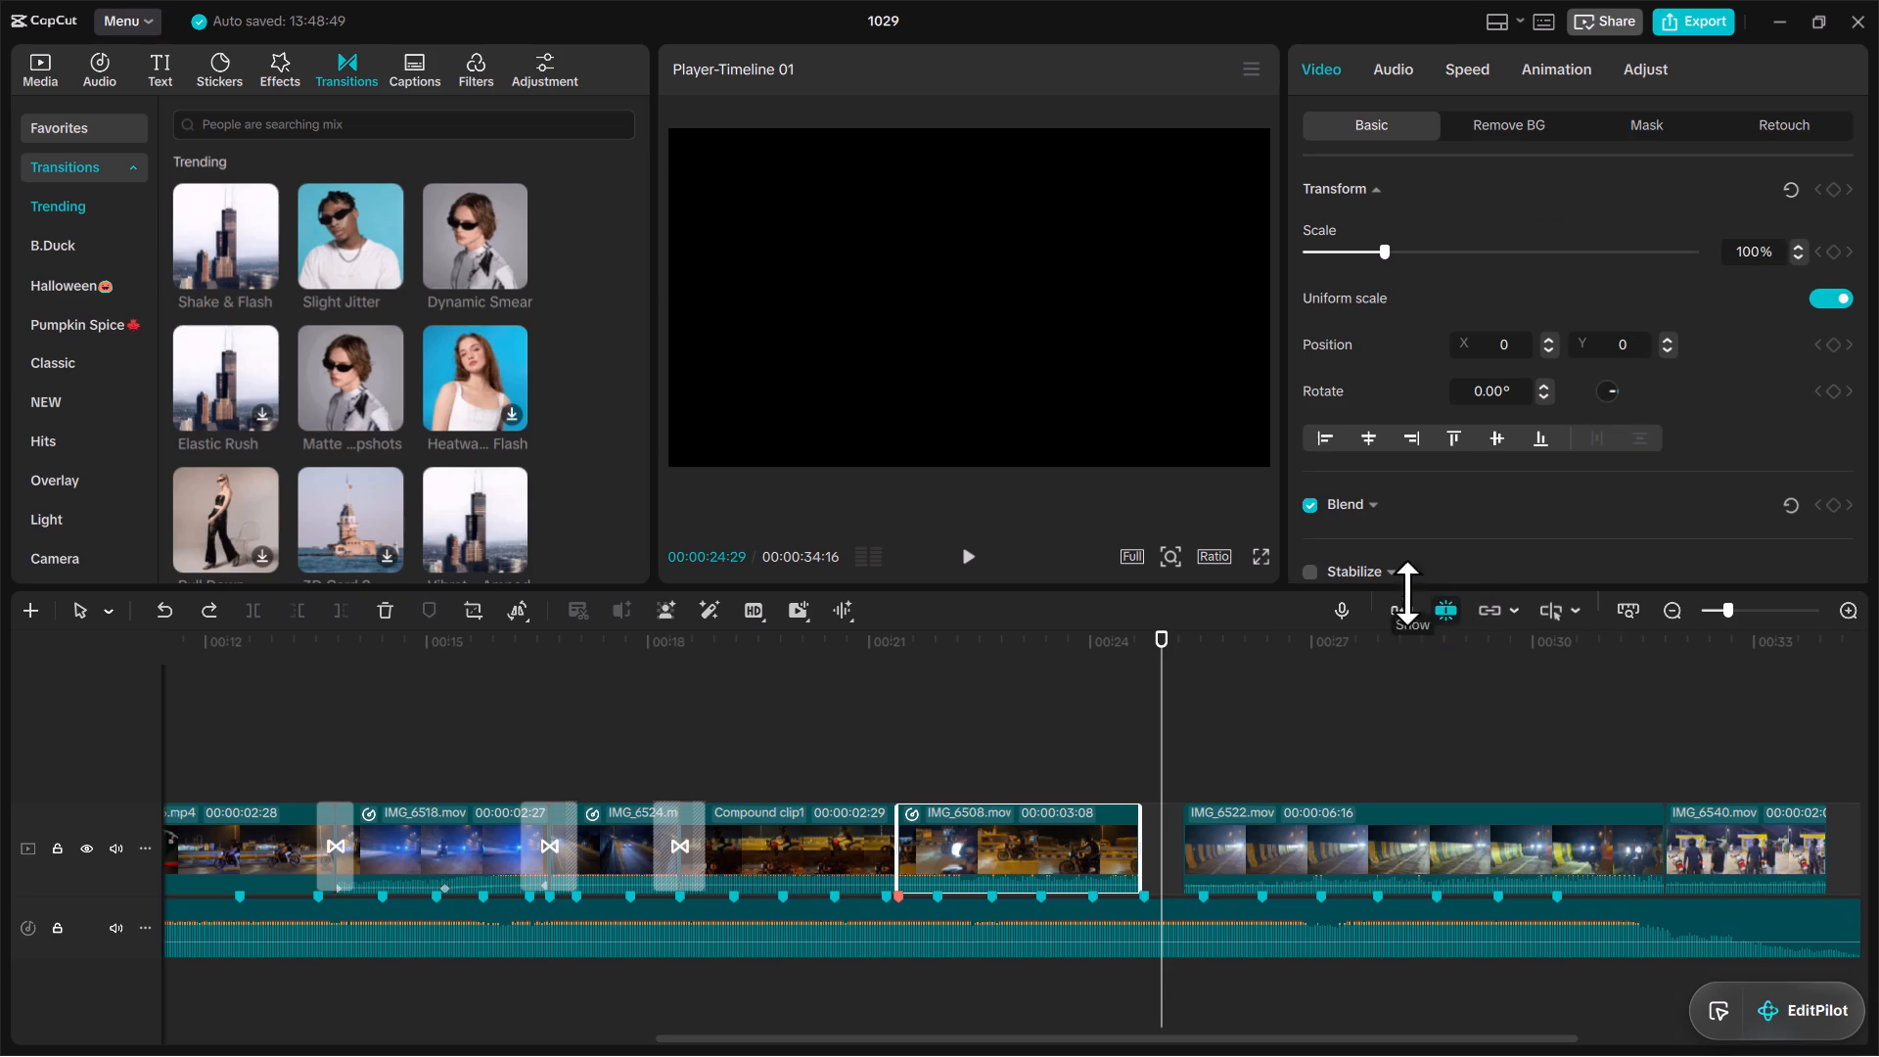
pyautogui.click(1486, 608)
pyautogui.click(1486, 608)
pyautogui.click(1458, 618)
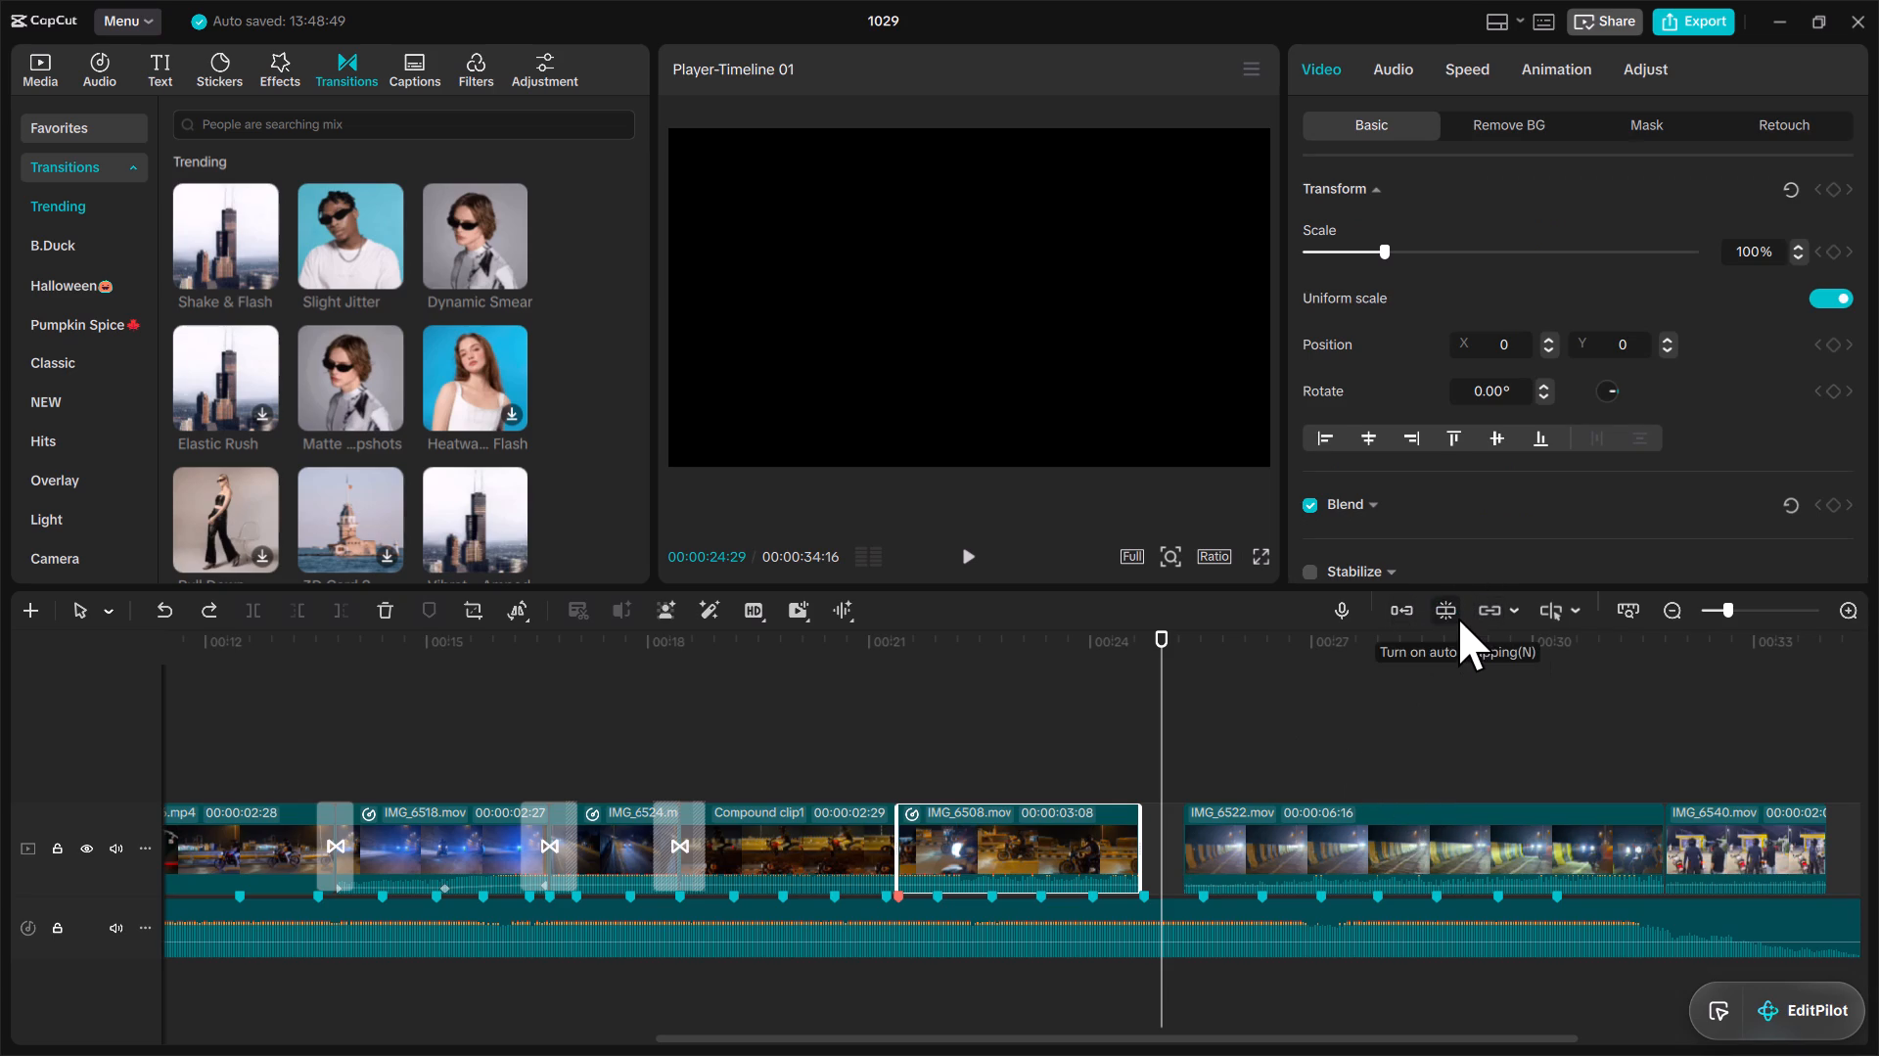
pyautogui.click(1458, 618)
# Lower the second point of IMG_6508.mov's speed curve over a third of the way from 1x toward 0.1x.
pyautogui.click(1487, 80)
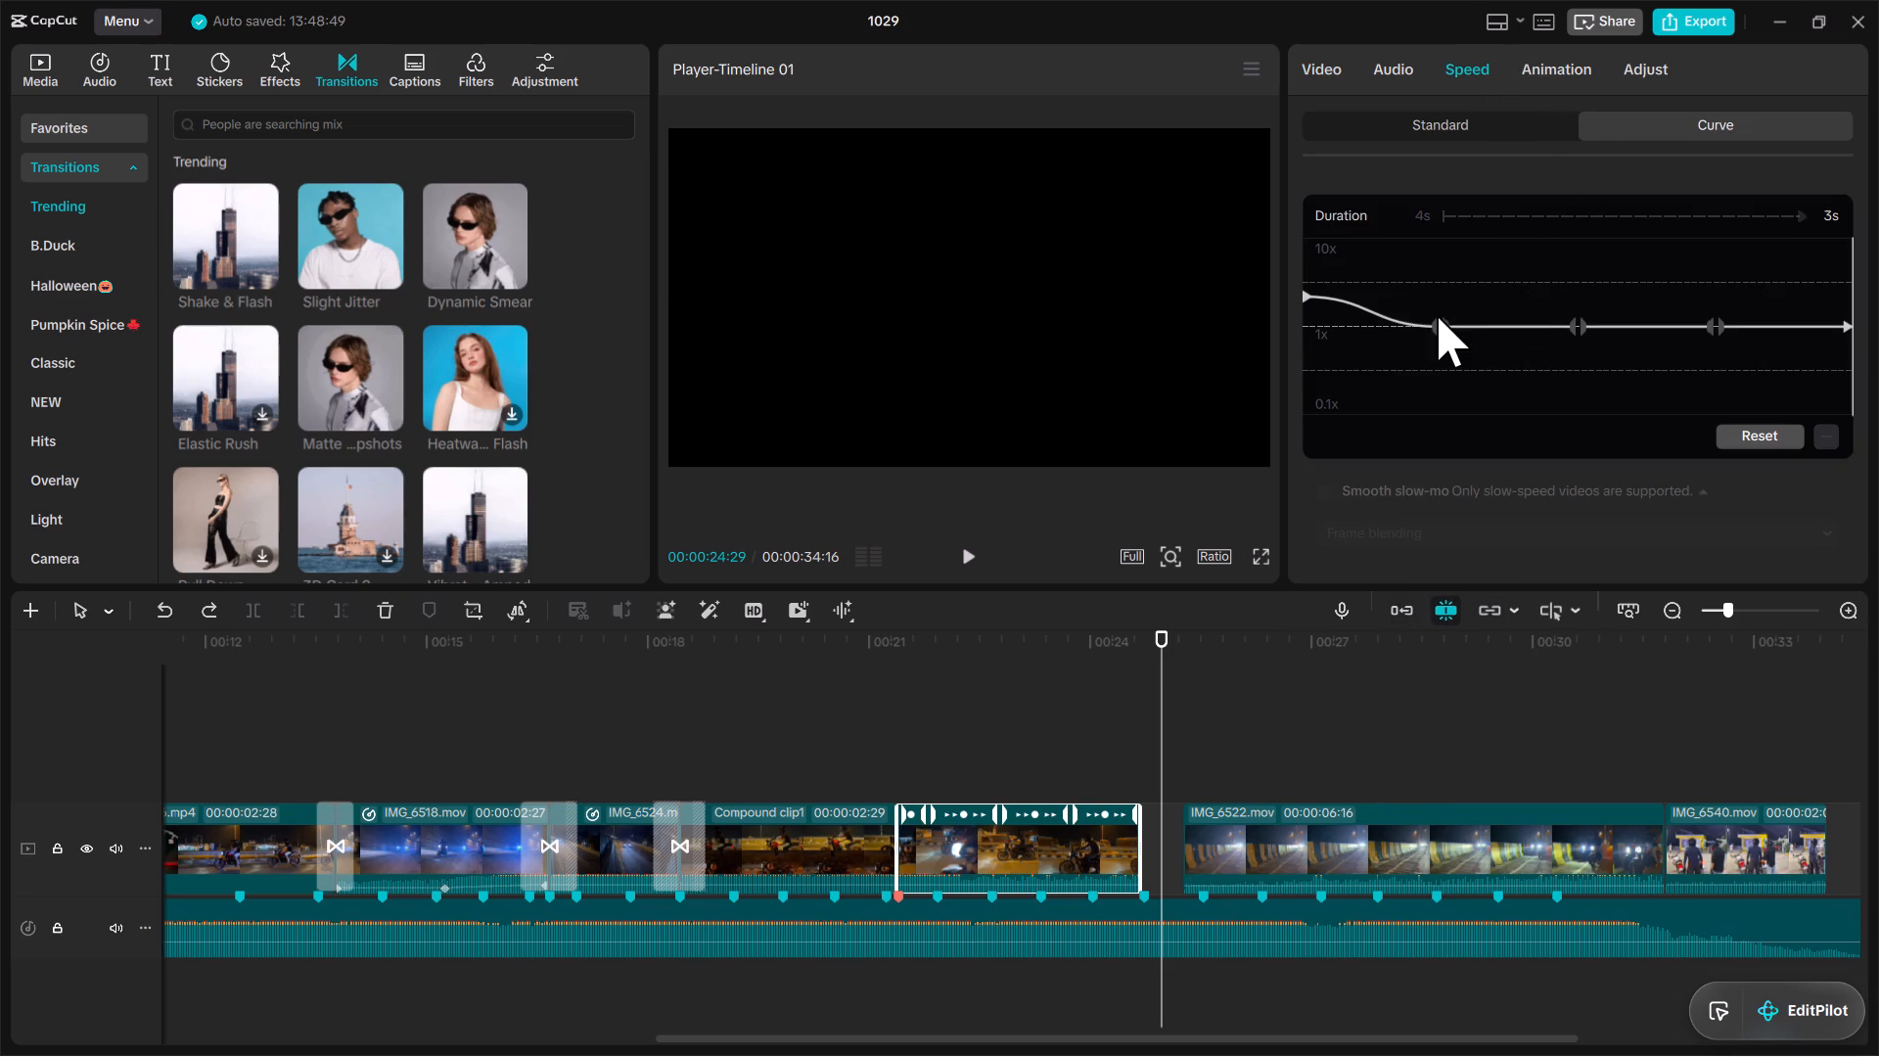
pyautogui.click(1385, 284)
pyautogui.moveTo(1384, 284); pyautogui.dragTo(1406, 286)
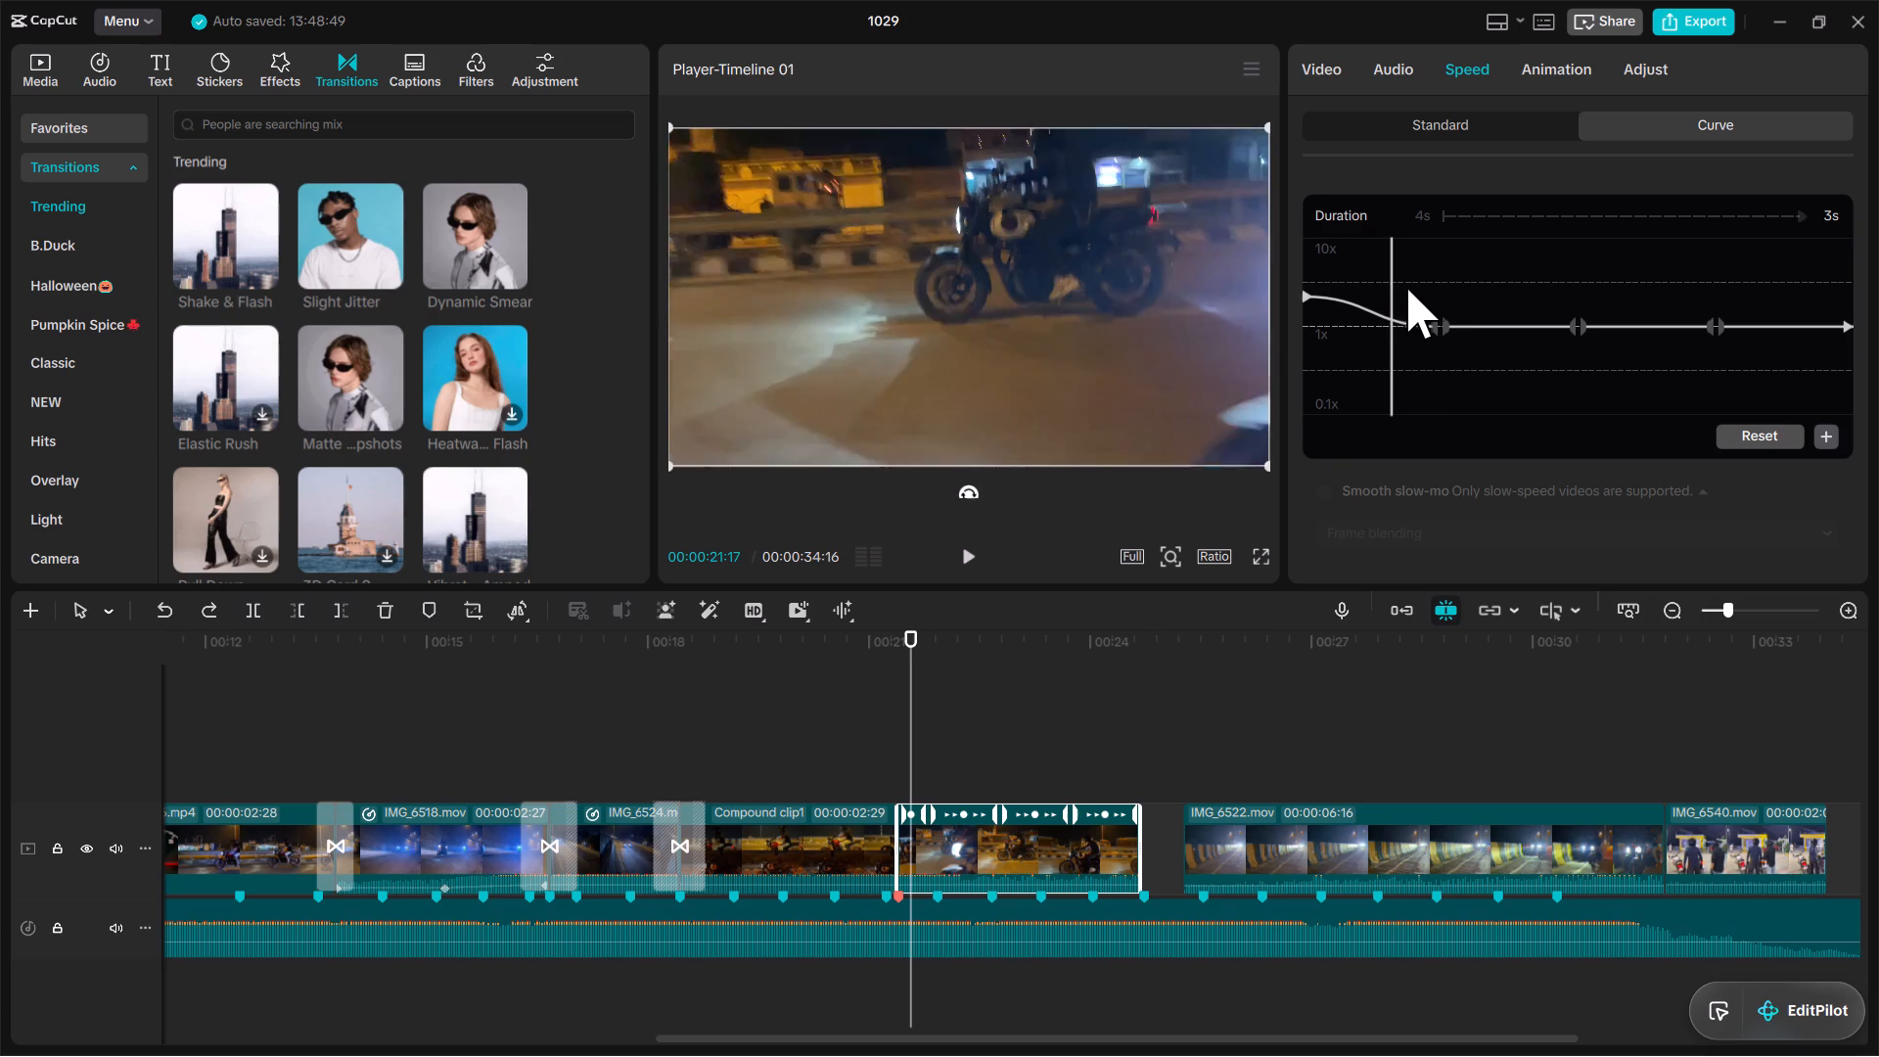
pyautogui.moveTo(1406, 286); pyautogui.dragTo(1440, 286)
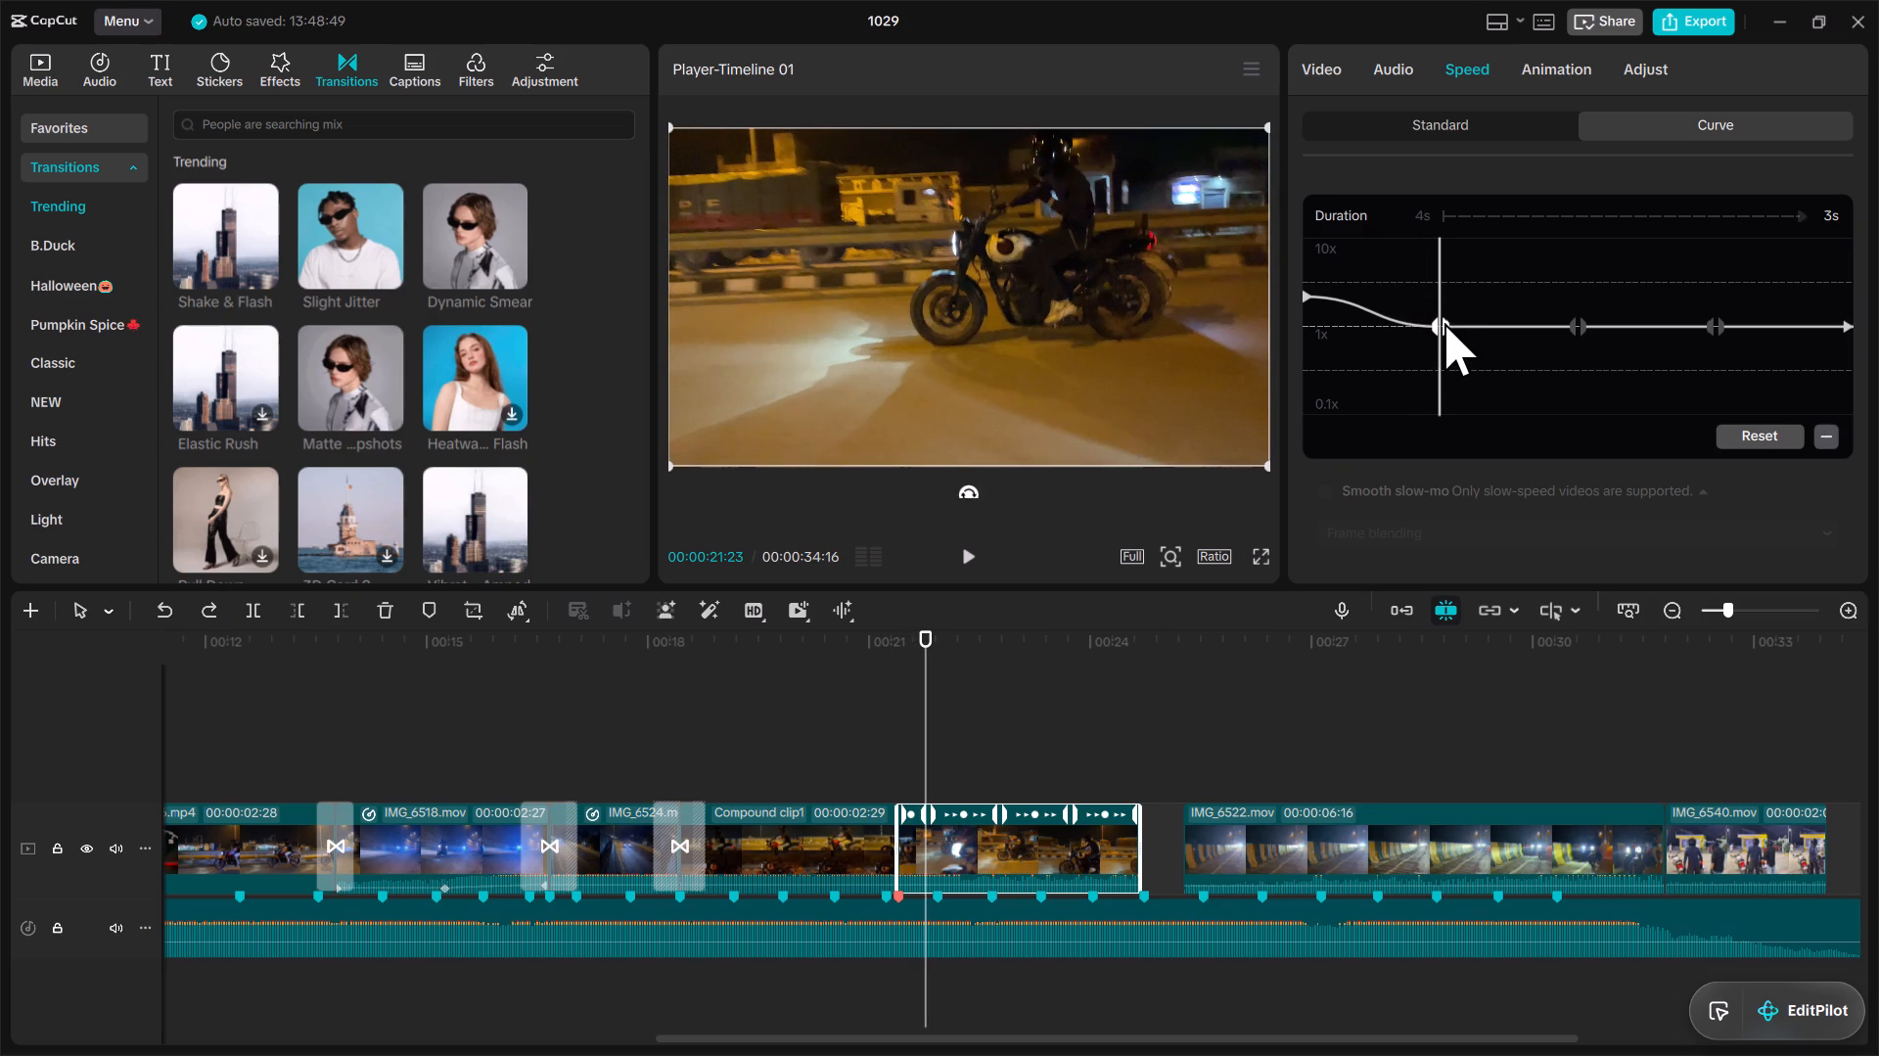
pyautogui.moveTo(1442, 325); pyautogui.dragTo(1444, 351)
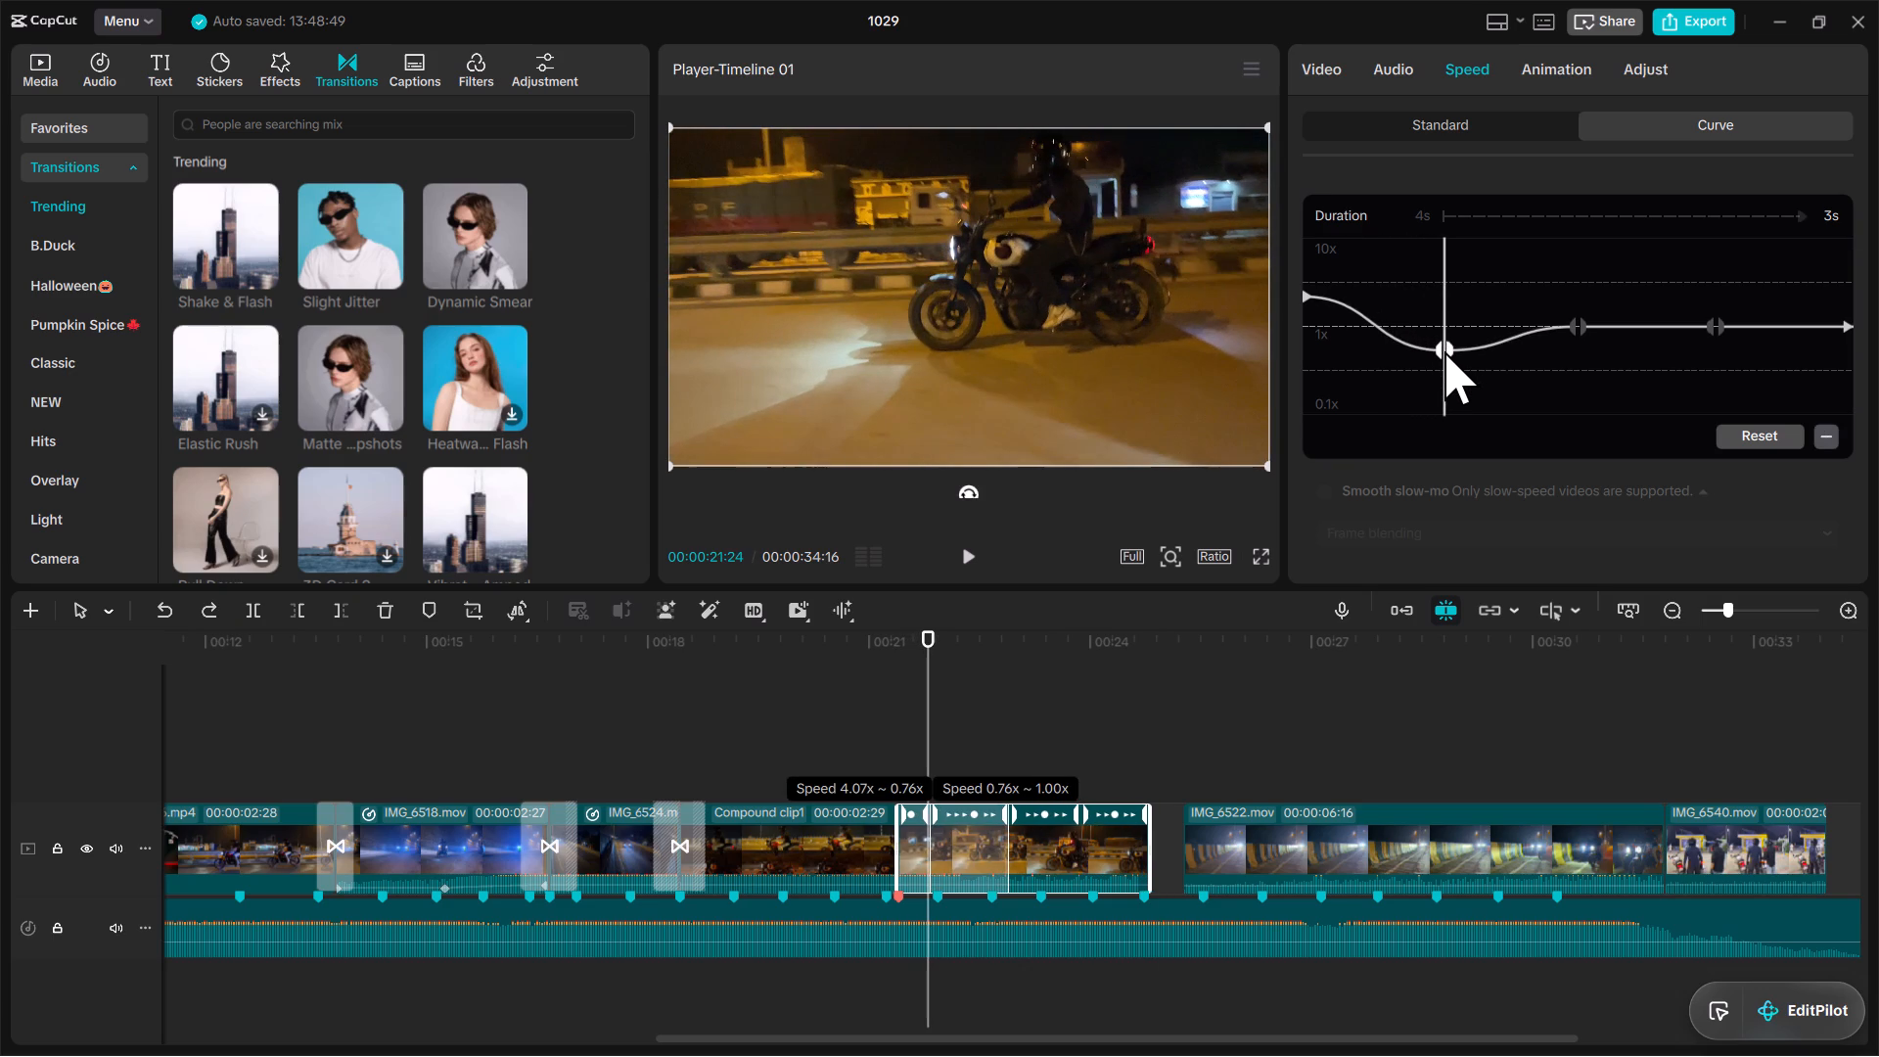
pyautogui.moveTo(1444, 351); pyautogui.dragTo(1444, 359)
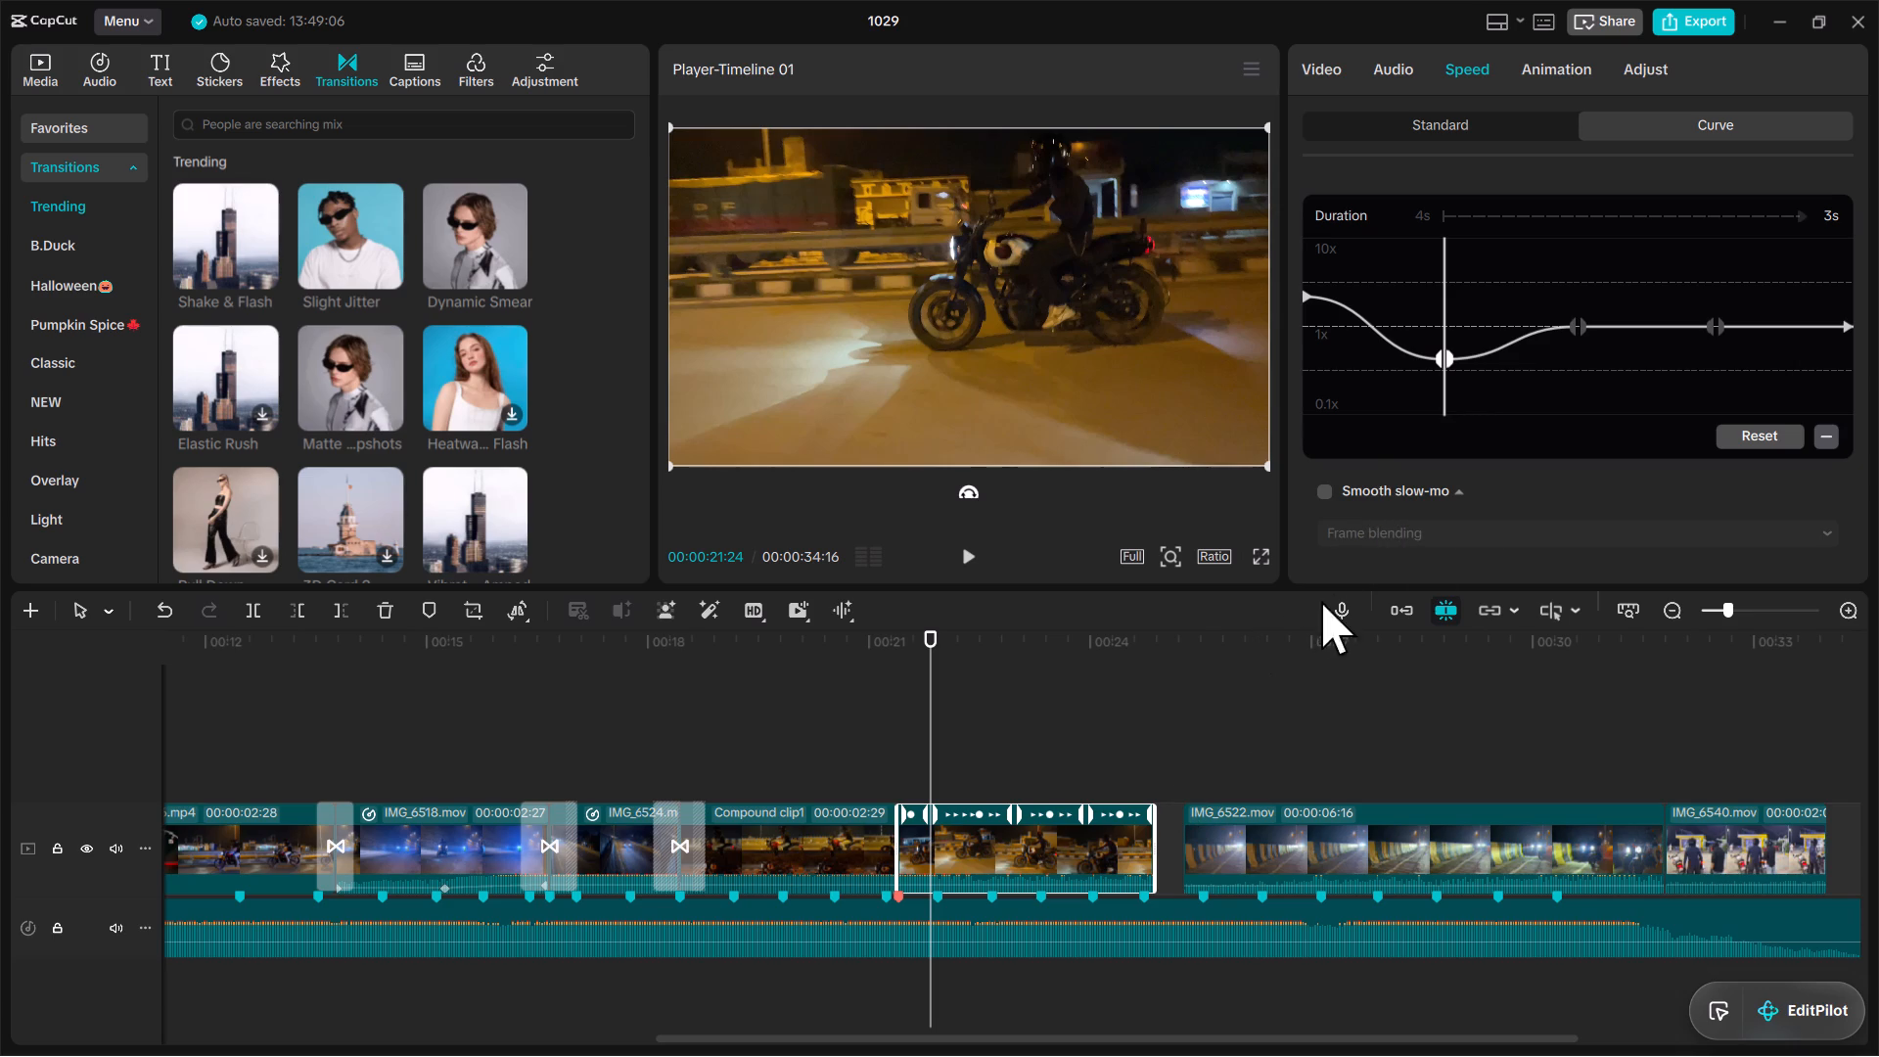
# Lower the middle point of IMG_6508.mov's speed curve to about 0.53x.
pyautogui.click(1581, 322)
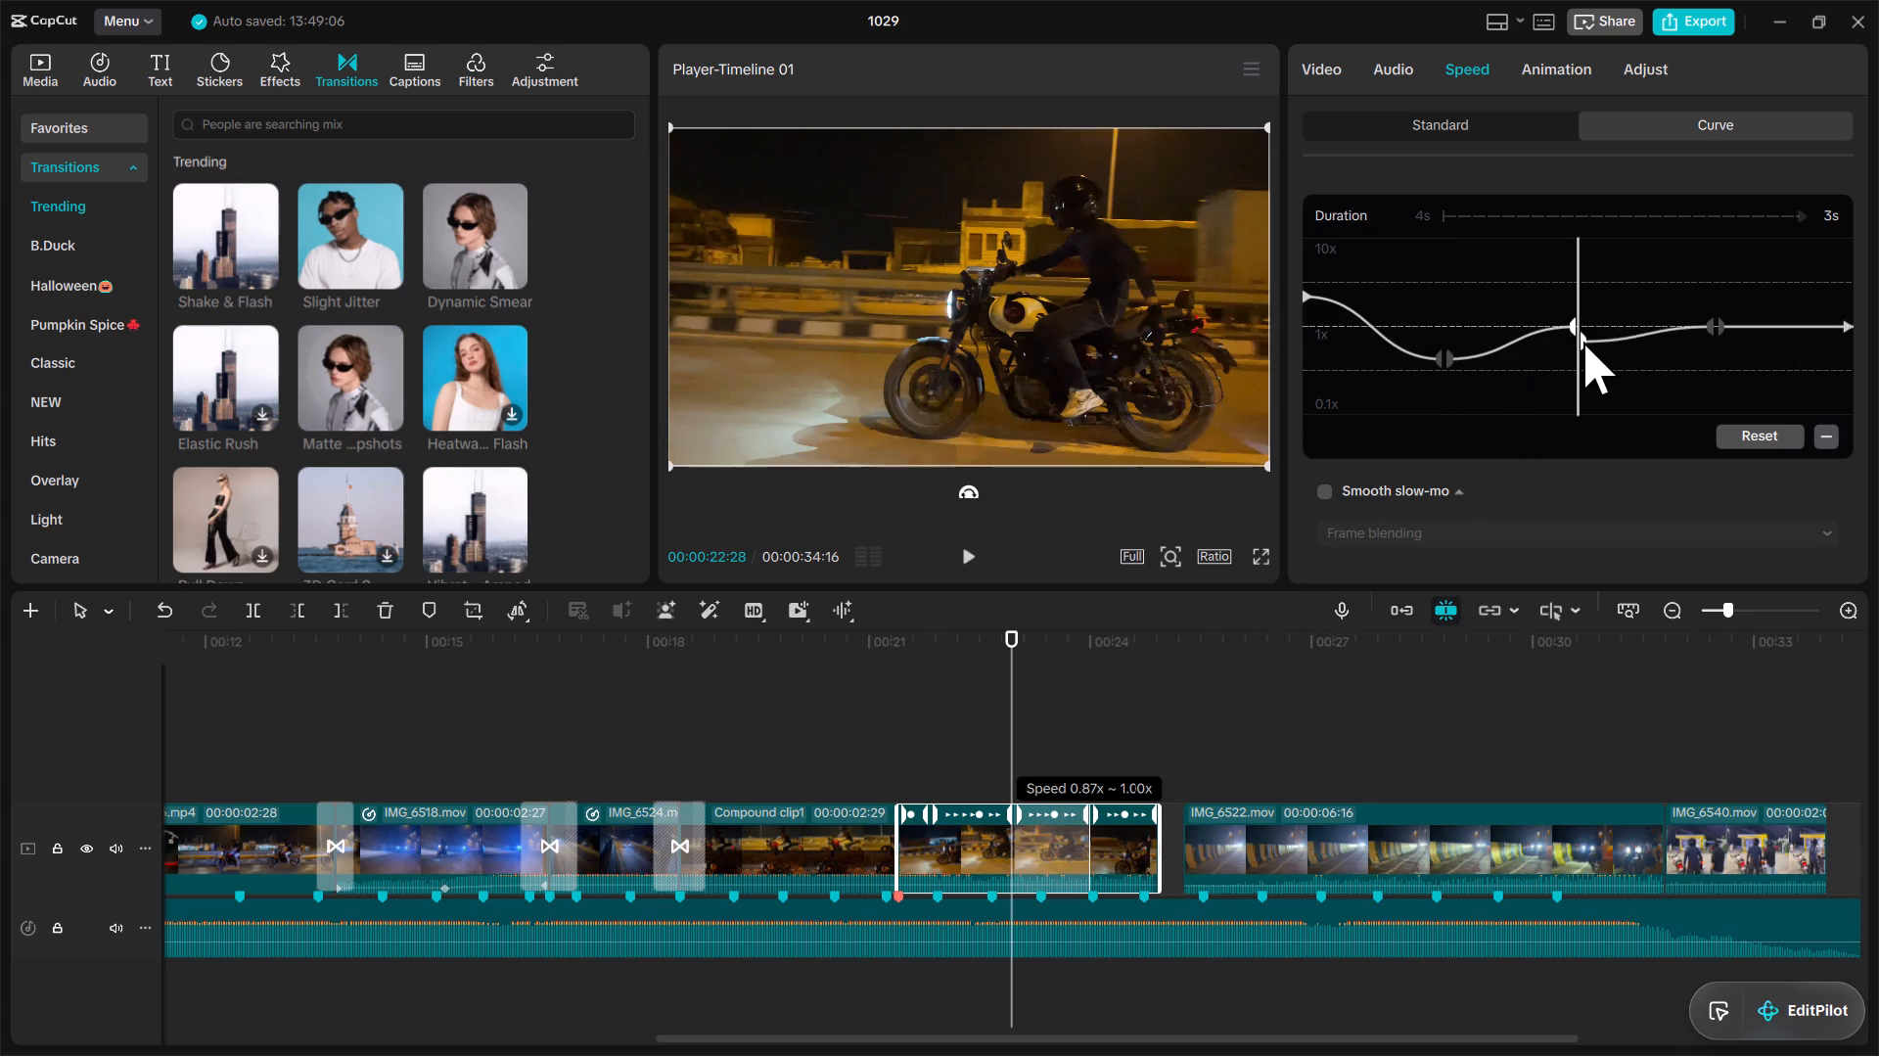
pyautogui.moveTo(1578, 326); pyautogui.dragTo(1578, 342)
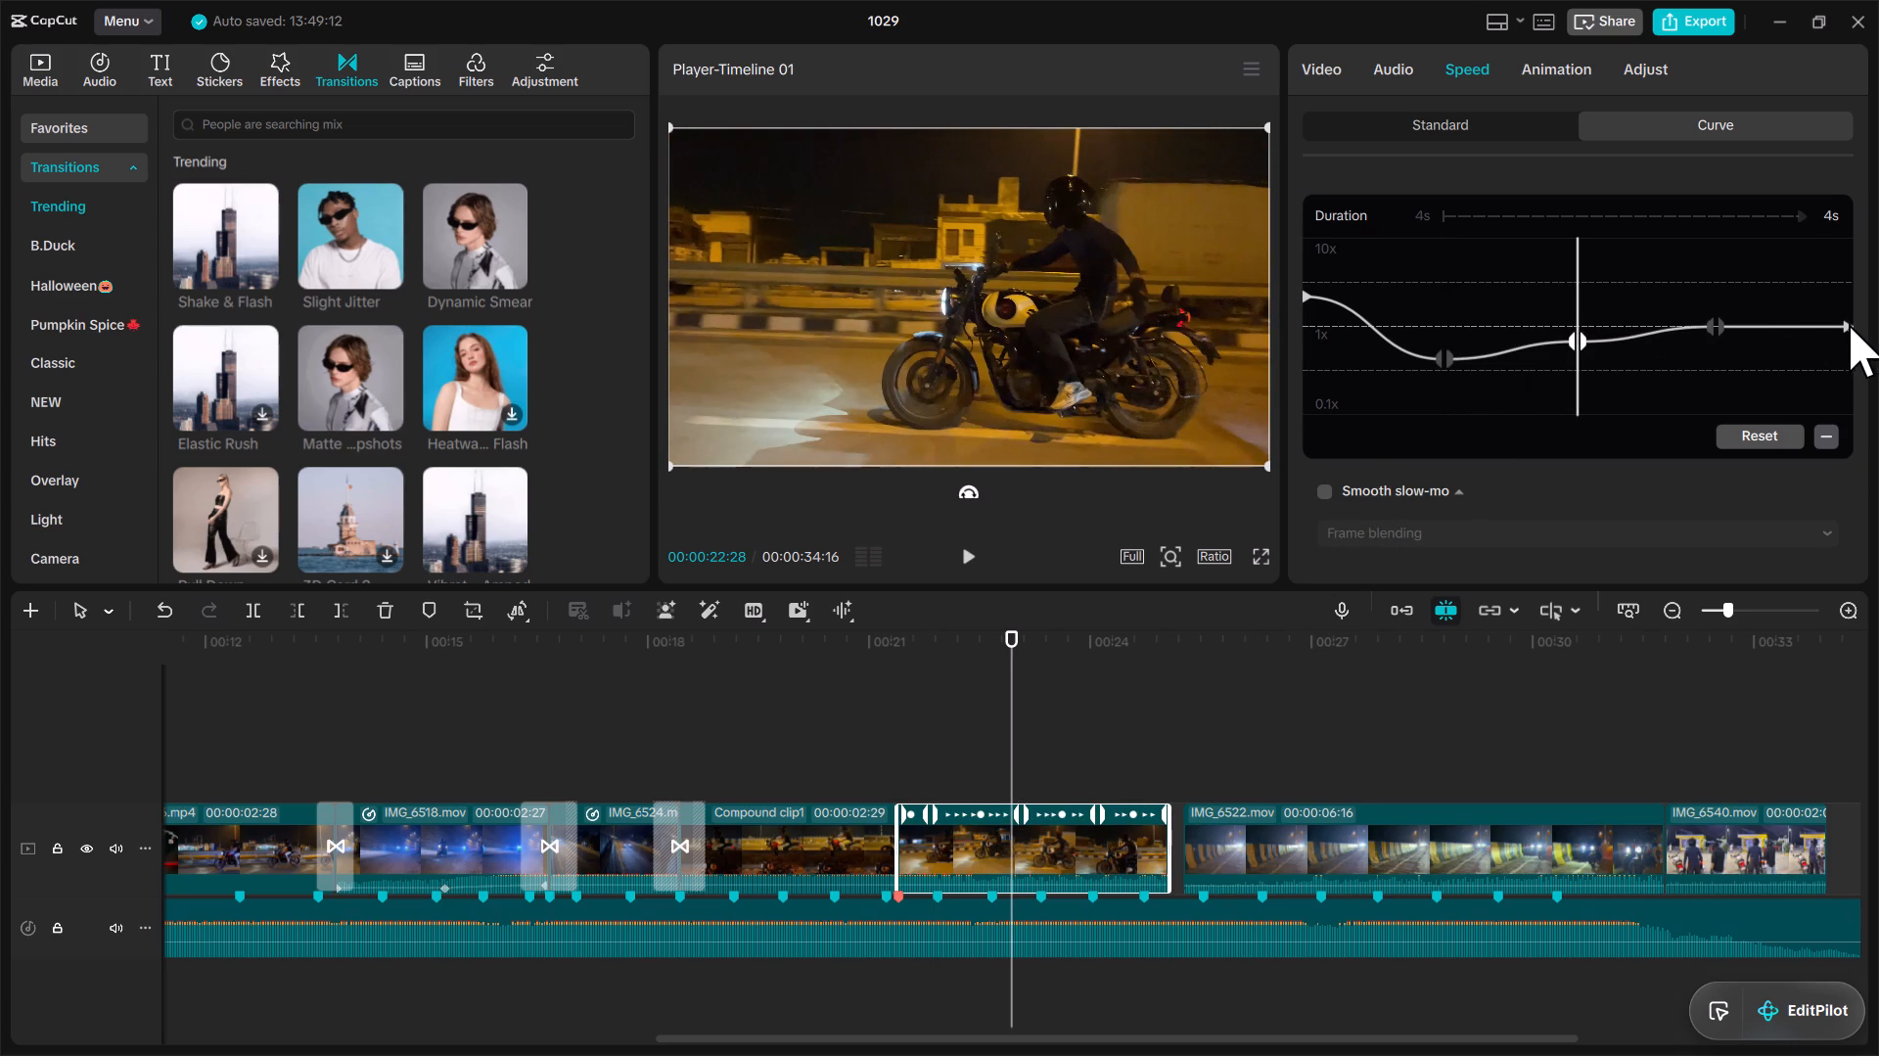
pyautogui.moveTo(1576, 311); pyautogui.dragTo(1561, 323)
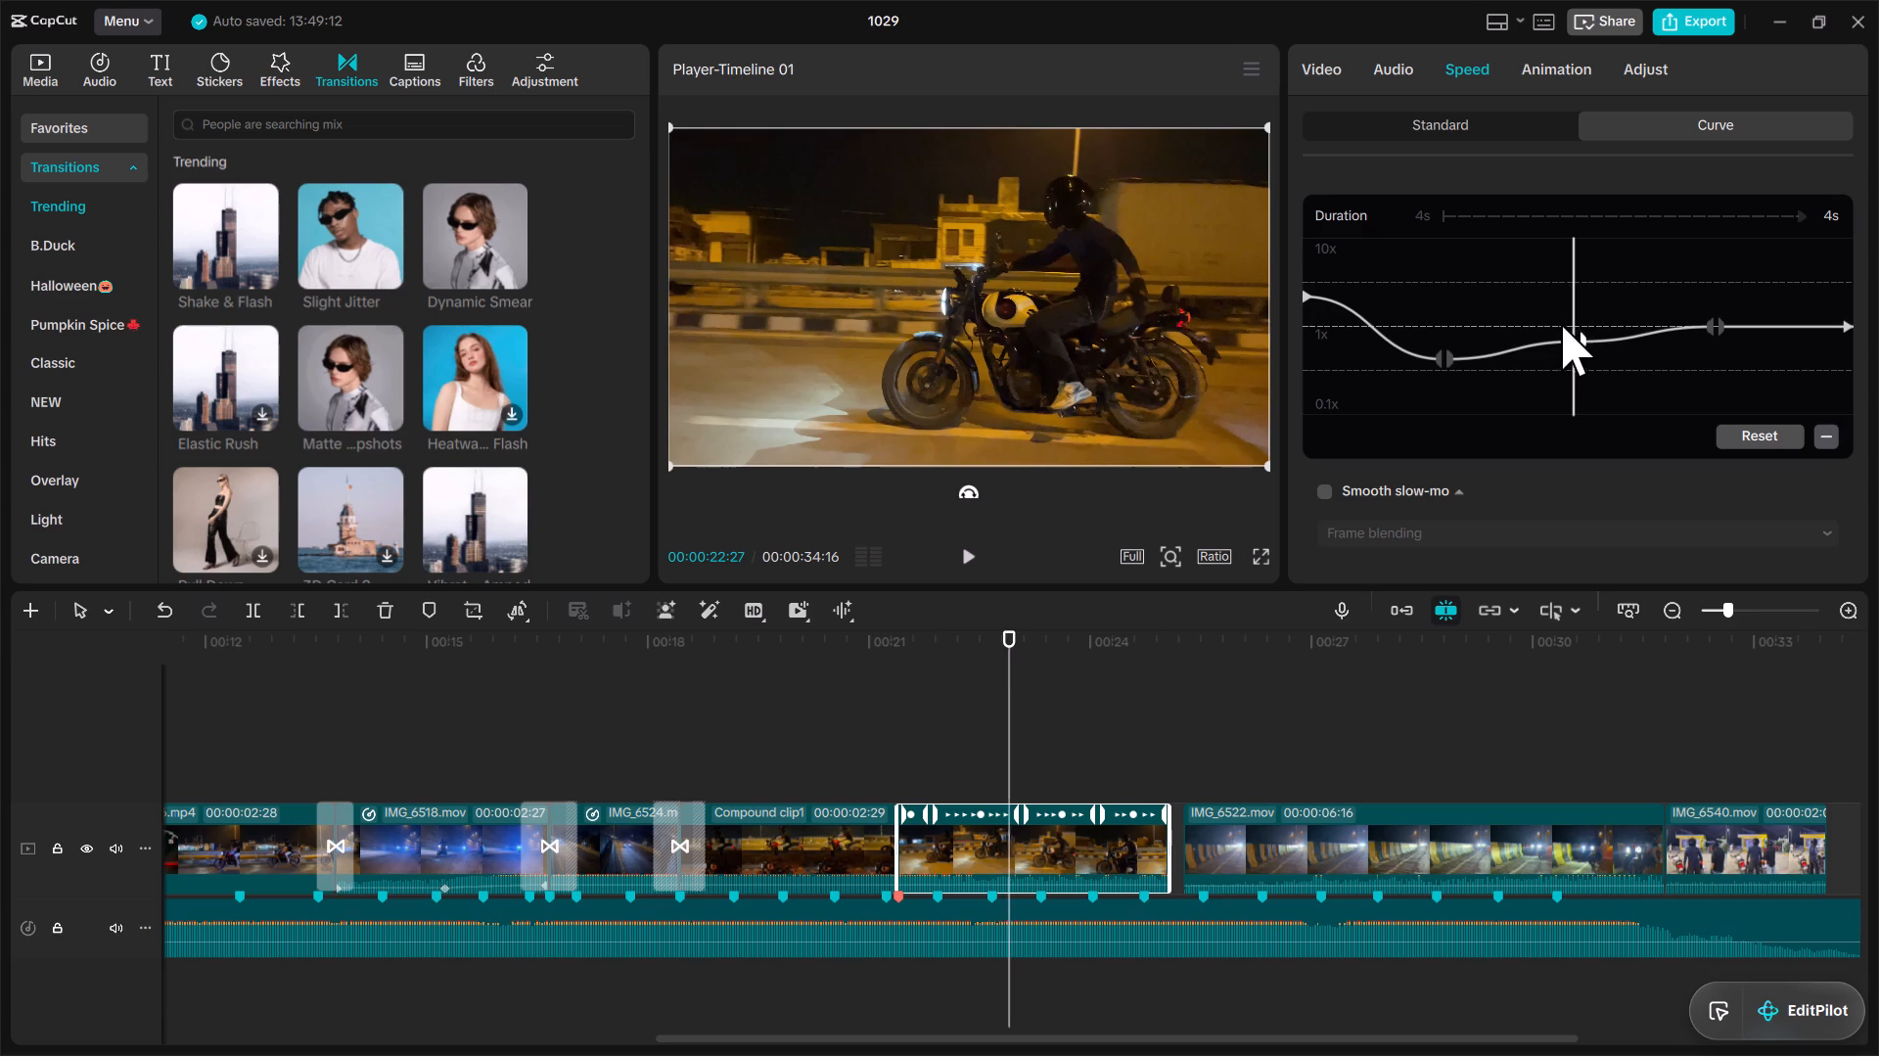
pyautogui.moveTo(1561, 323); pyautogui.dragTo(1618, 331)
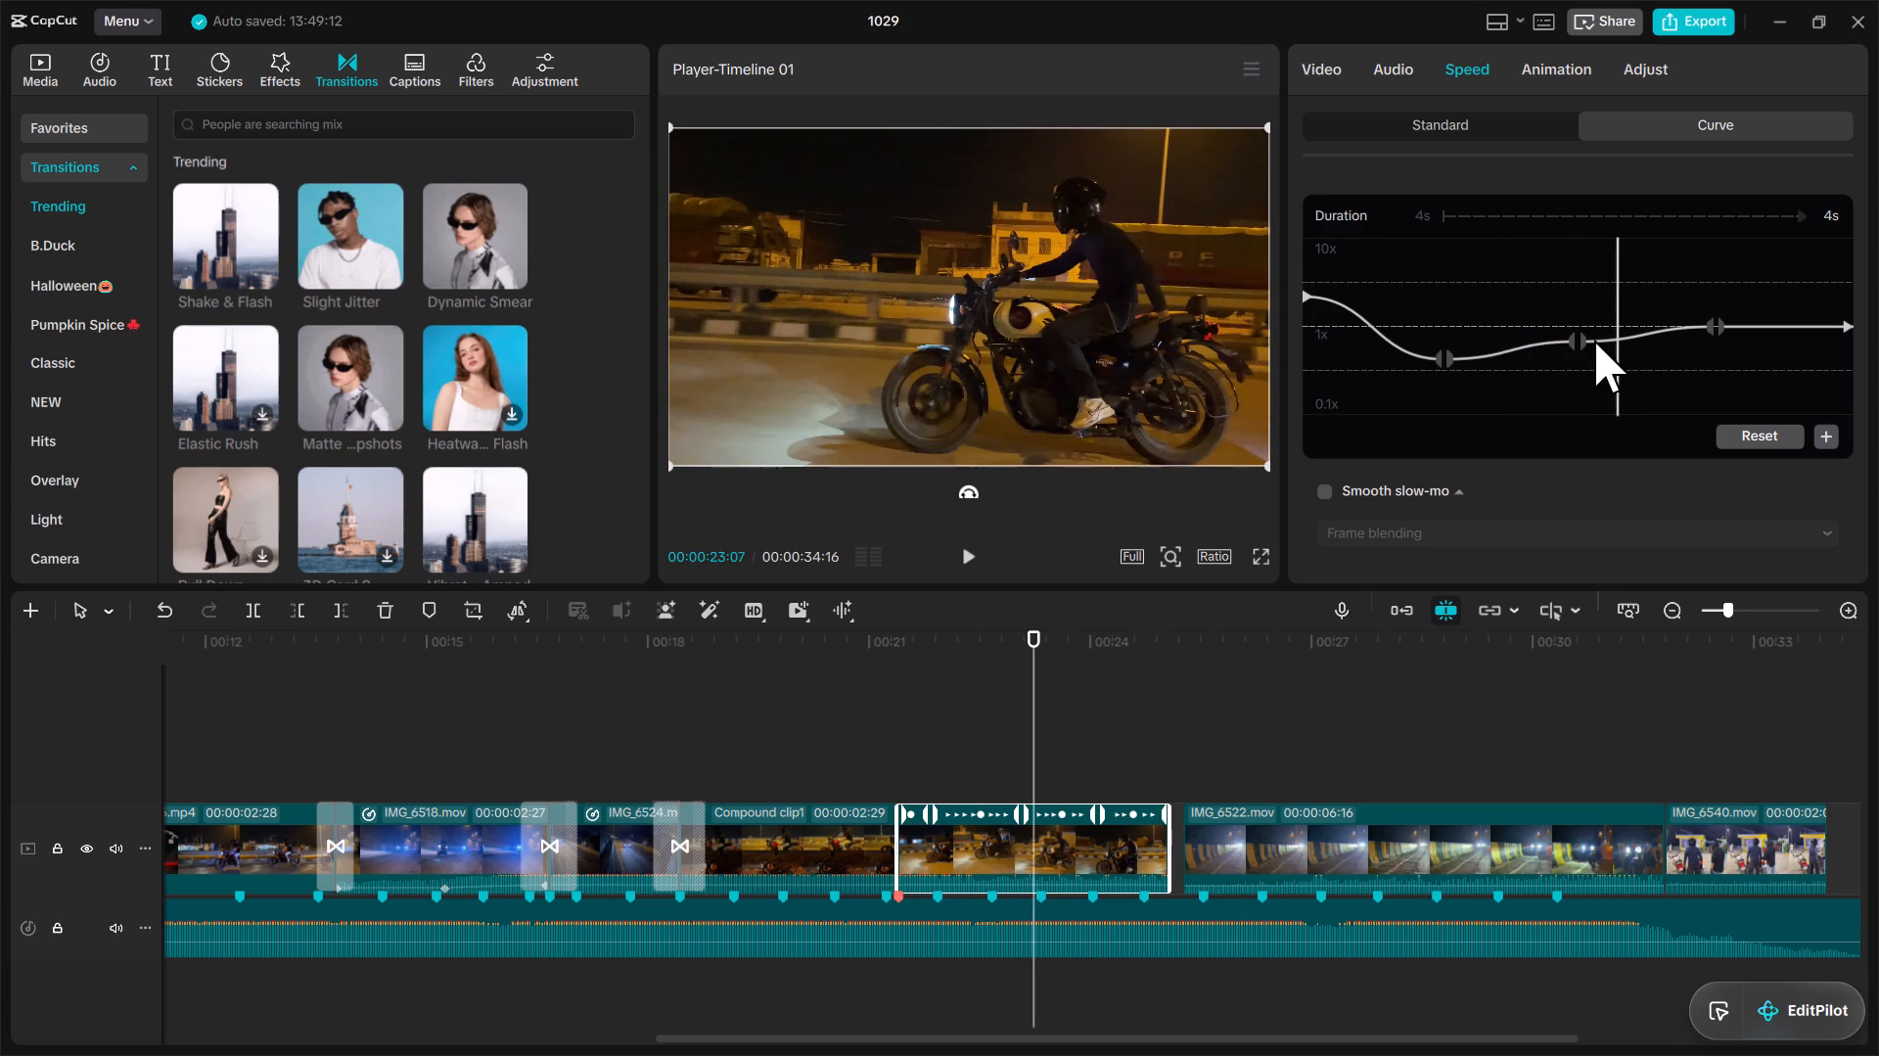
pyautogui.click(1580, 340)
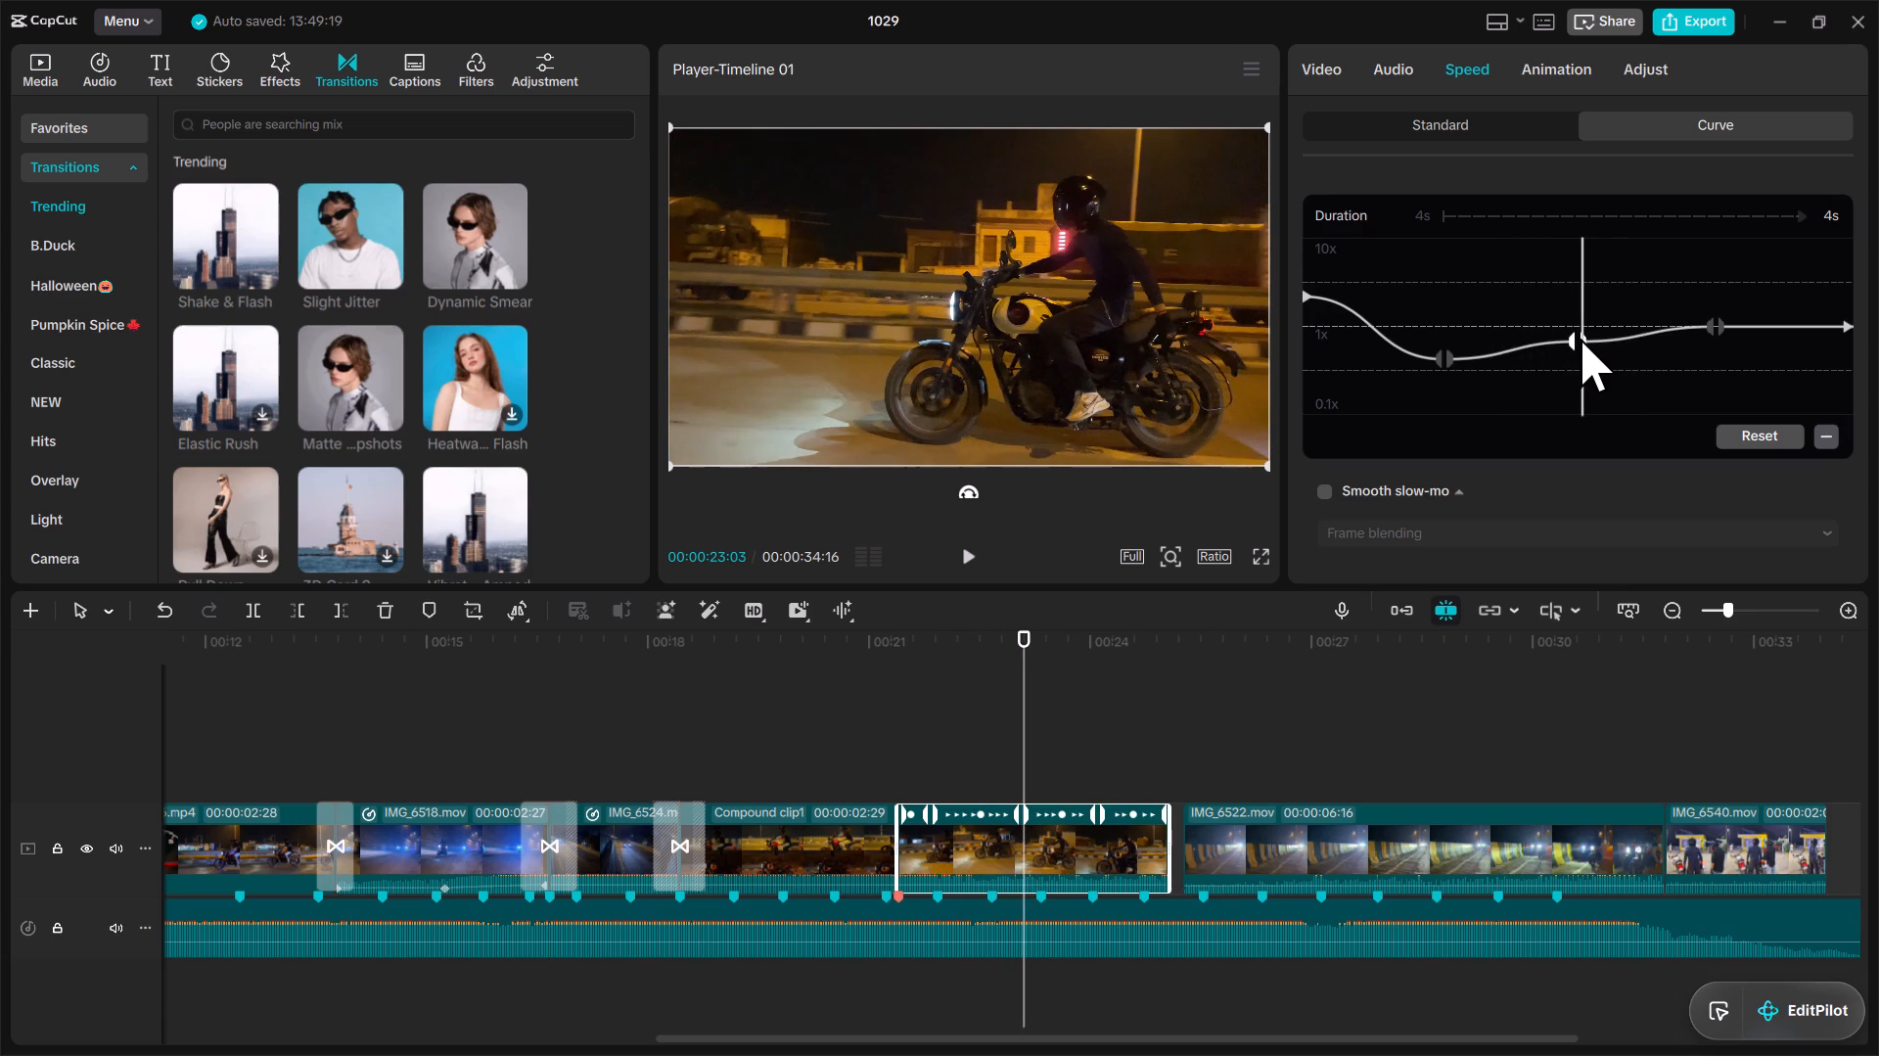
pyautogui.moveTo(1577, 339); pyautogui.dragTo(1580, 373)
pyautogui.moveTo(1581, 345); pyautogui.dragTo(1567, 356)
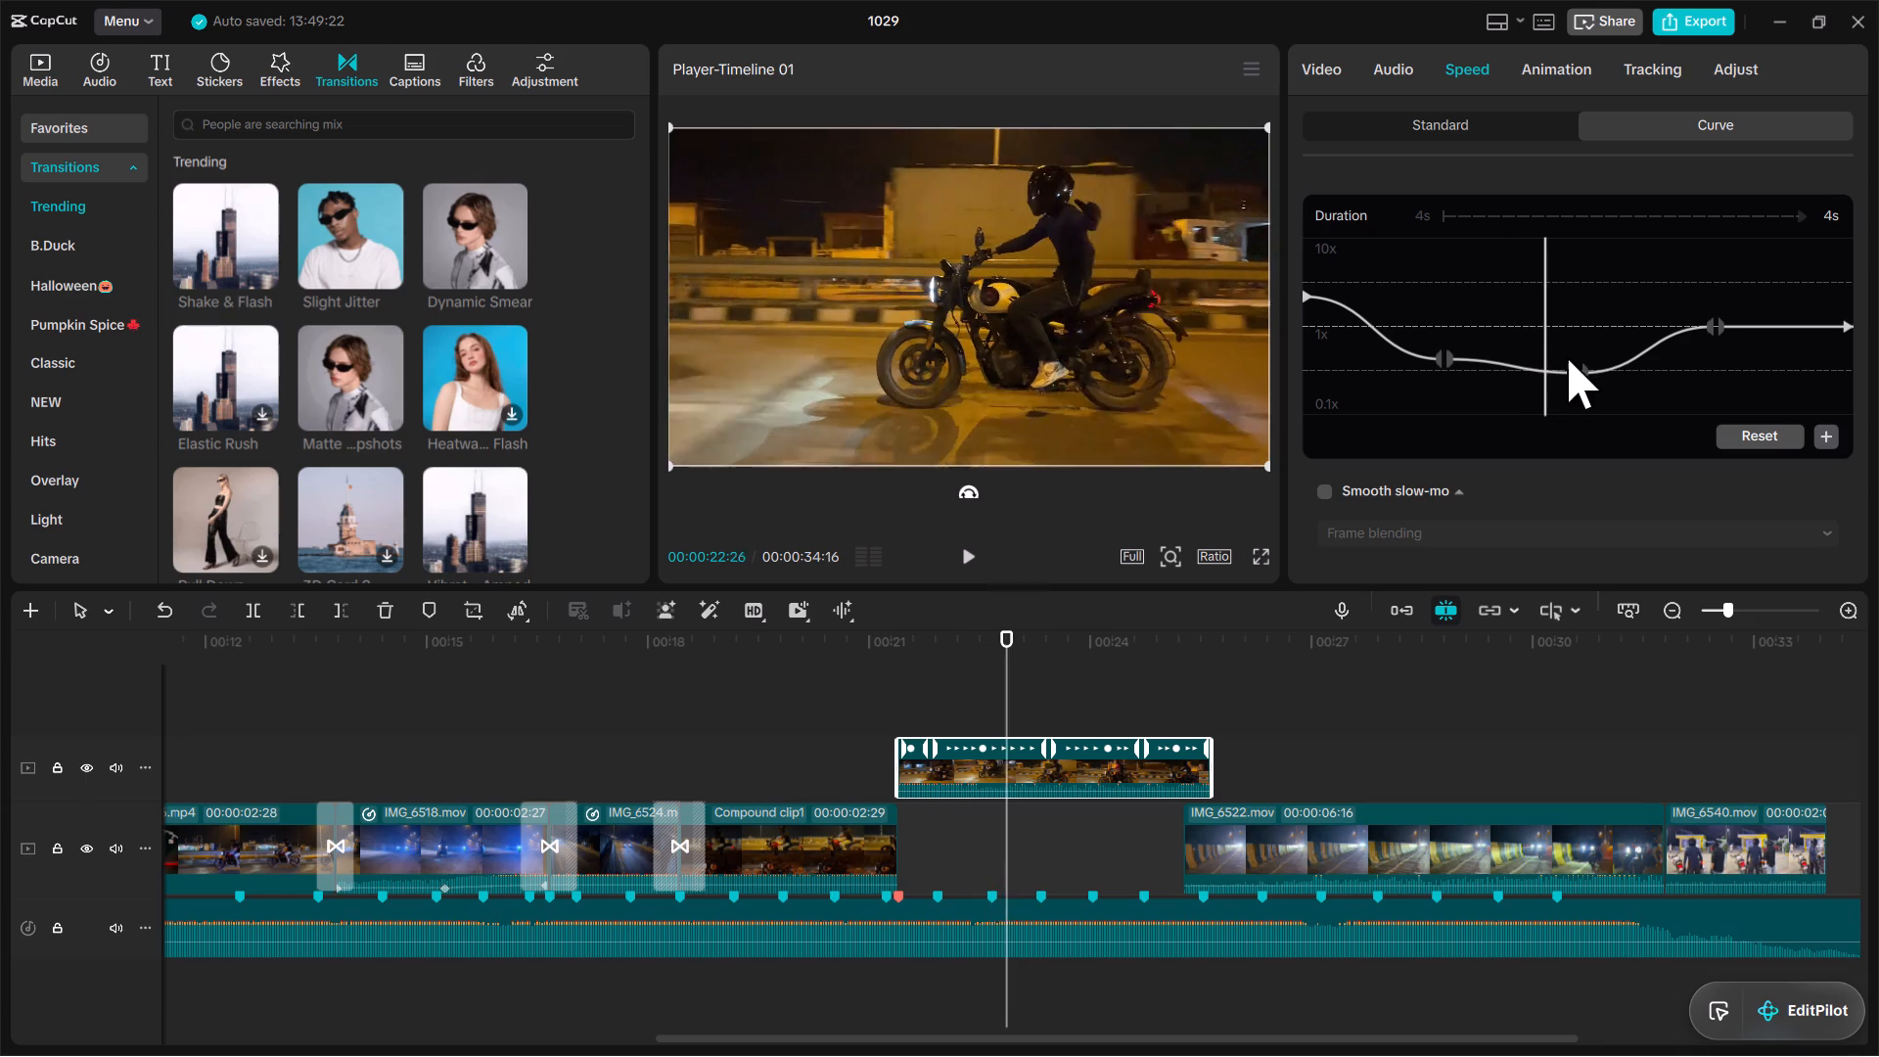
pyautogui.moveTo(1567, 356); pyautogui.dragTo(1625, 357)
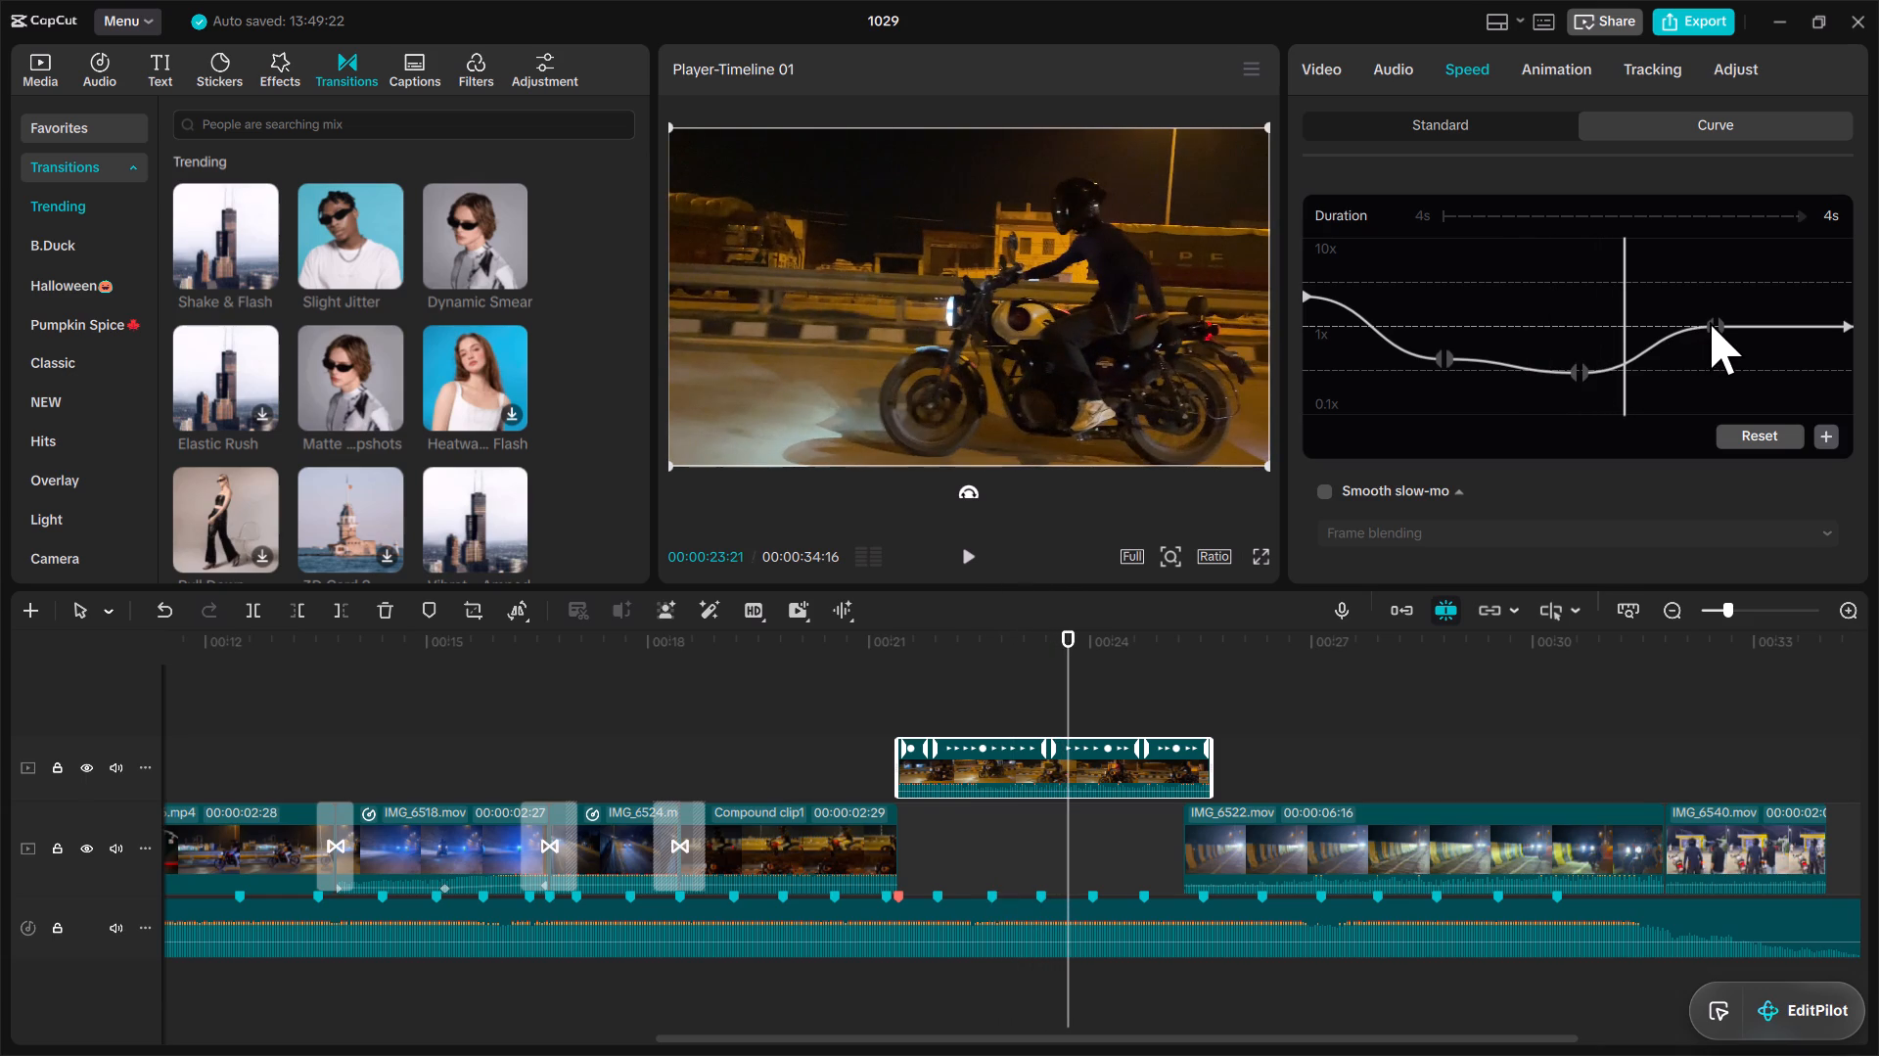
# Lower the fourth speed curve point about a quarter toward 0.1x and raise the end point about a quarter toward 10x.
pyautogui.moveTo(1710, 324); pyautogui.dragTo(1713, 338)
pyautogui.moveTo(1719, 325); pyautogui.dragTo(1719, 338)
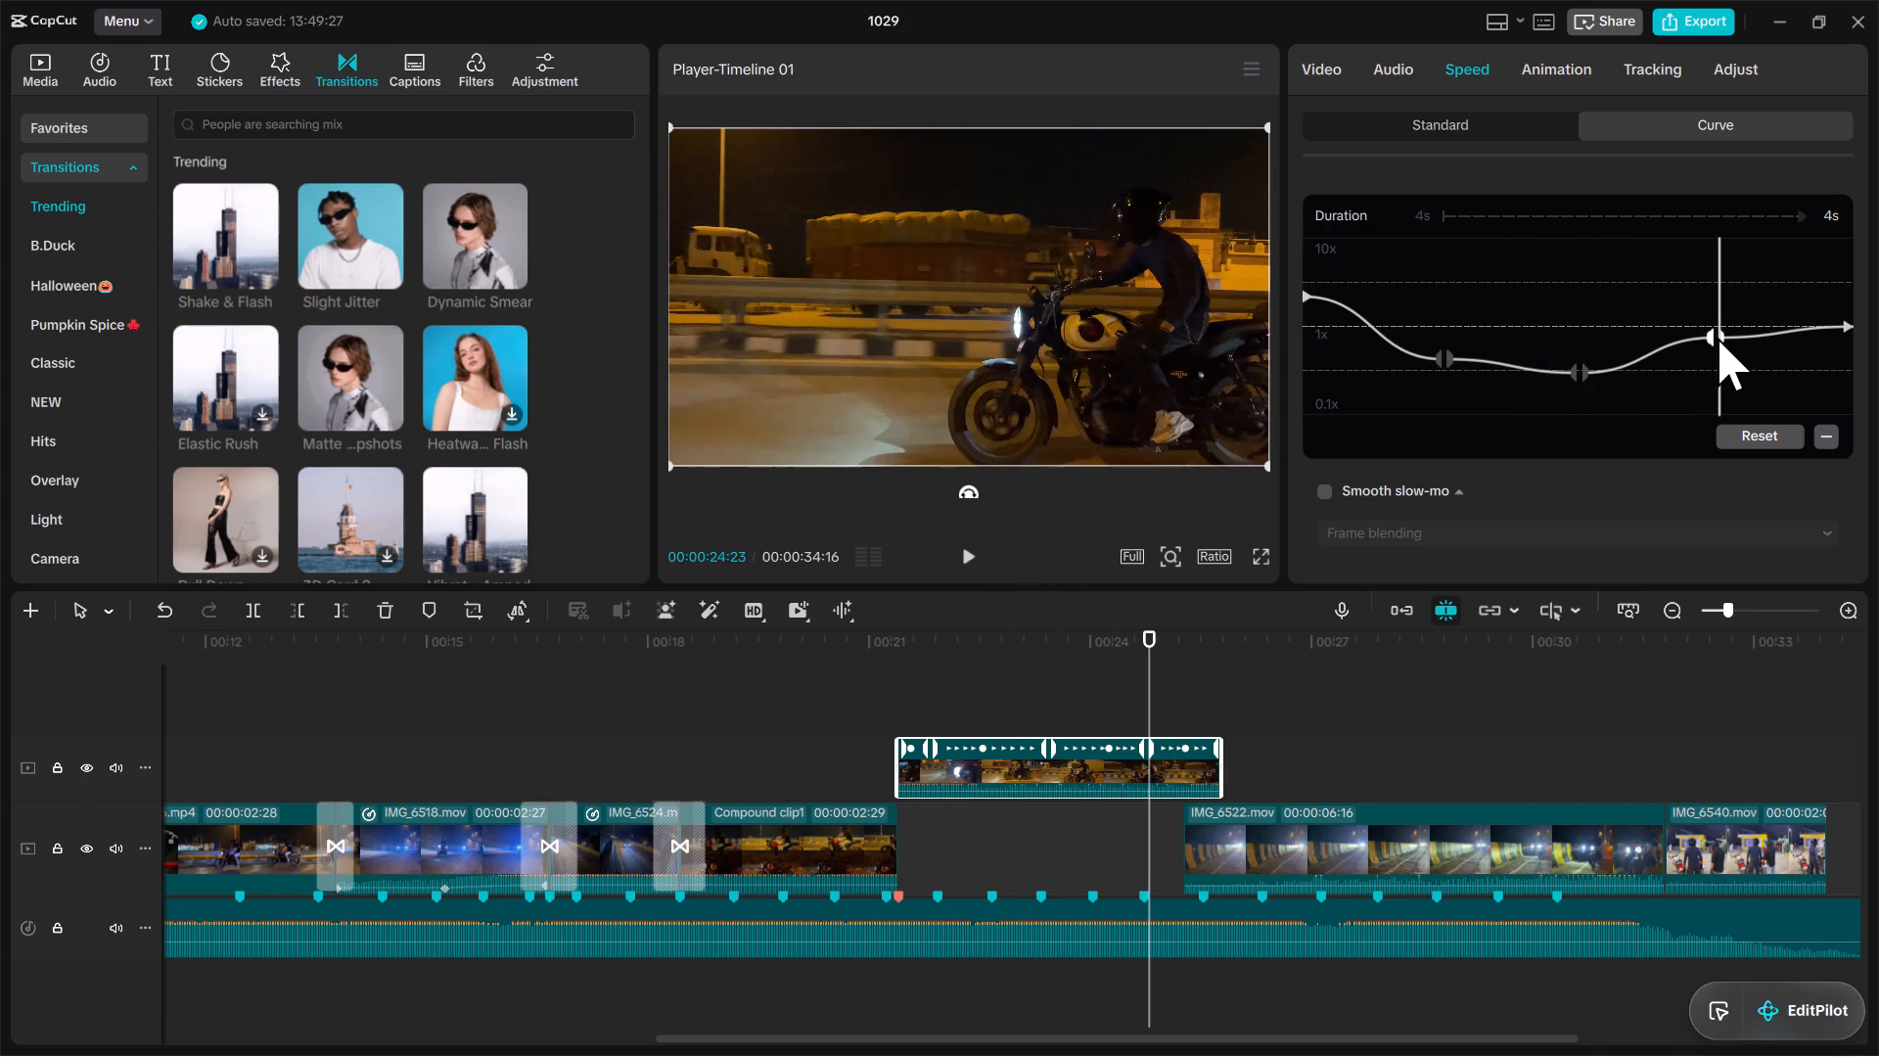
pyautogui.click(1713, 336)
pyautogui.moveTo(1715, 334); pyautogui.dragTo(1717, 349)
pyautogui.moveTo(1843, 322); pyautogui.dragTo(1846, 317)
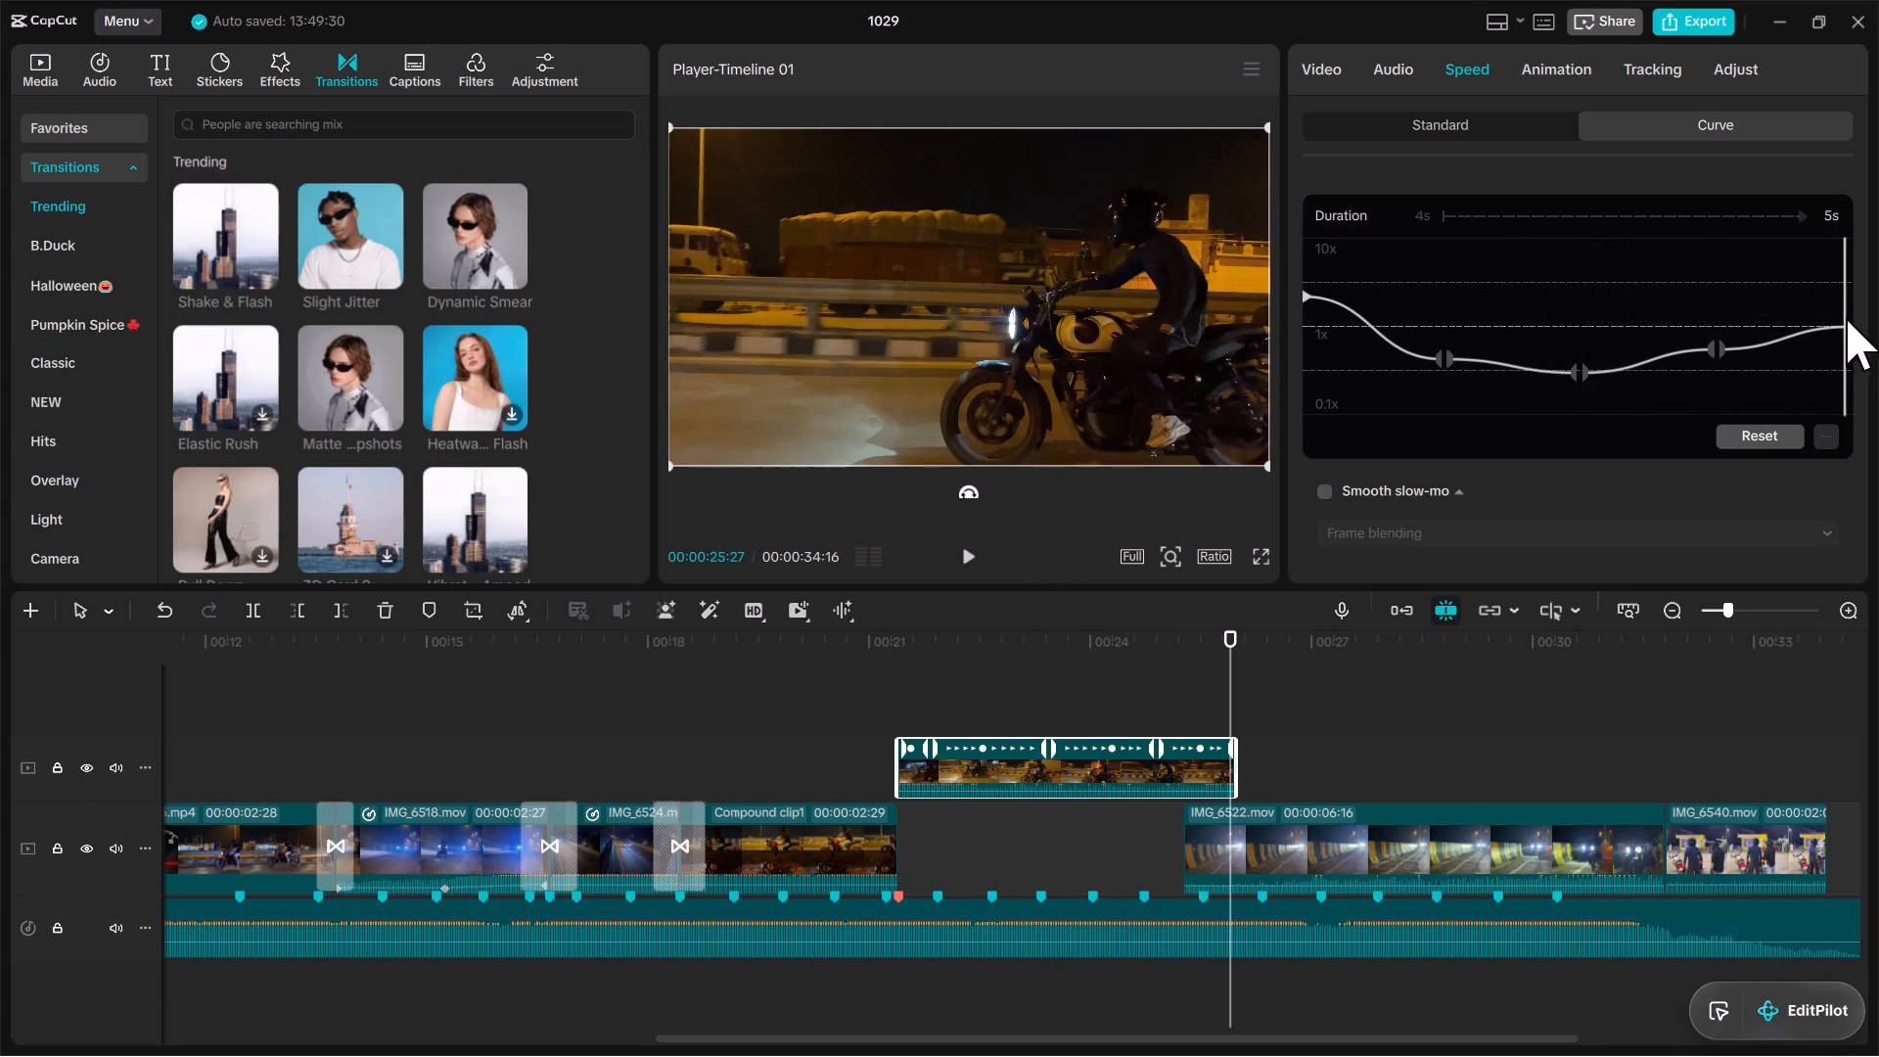
pyautogui.moveTo(1846, 317); pyautogui.dragTo(1850, 308)
pyautogui.moveTo(1850, 326); pyautogui.dragTo(1850, 325)
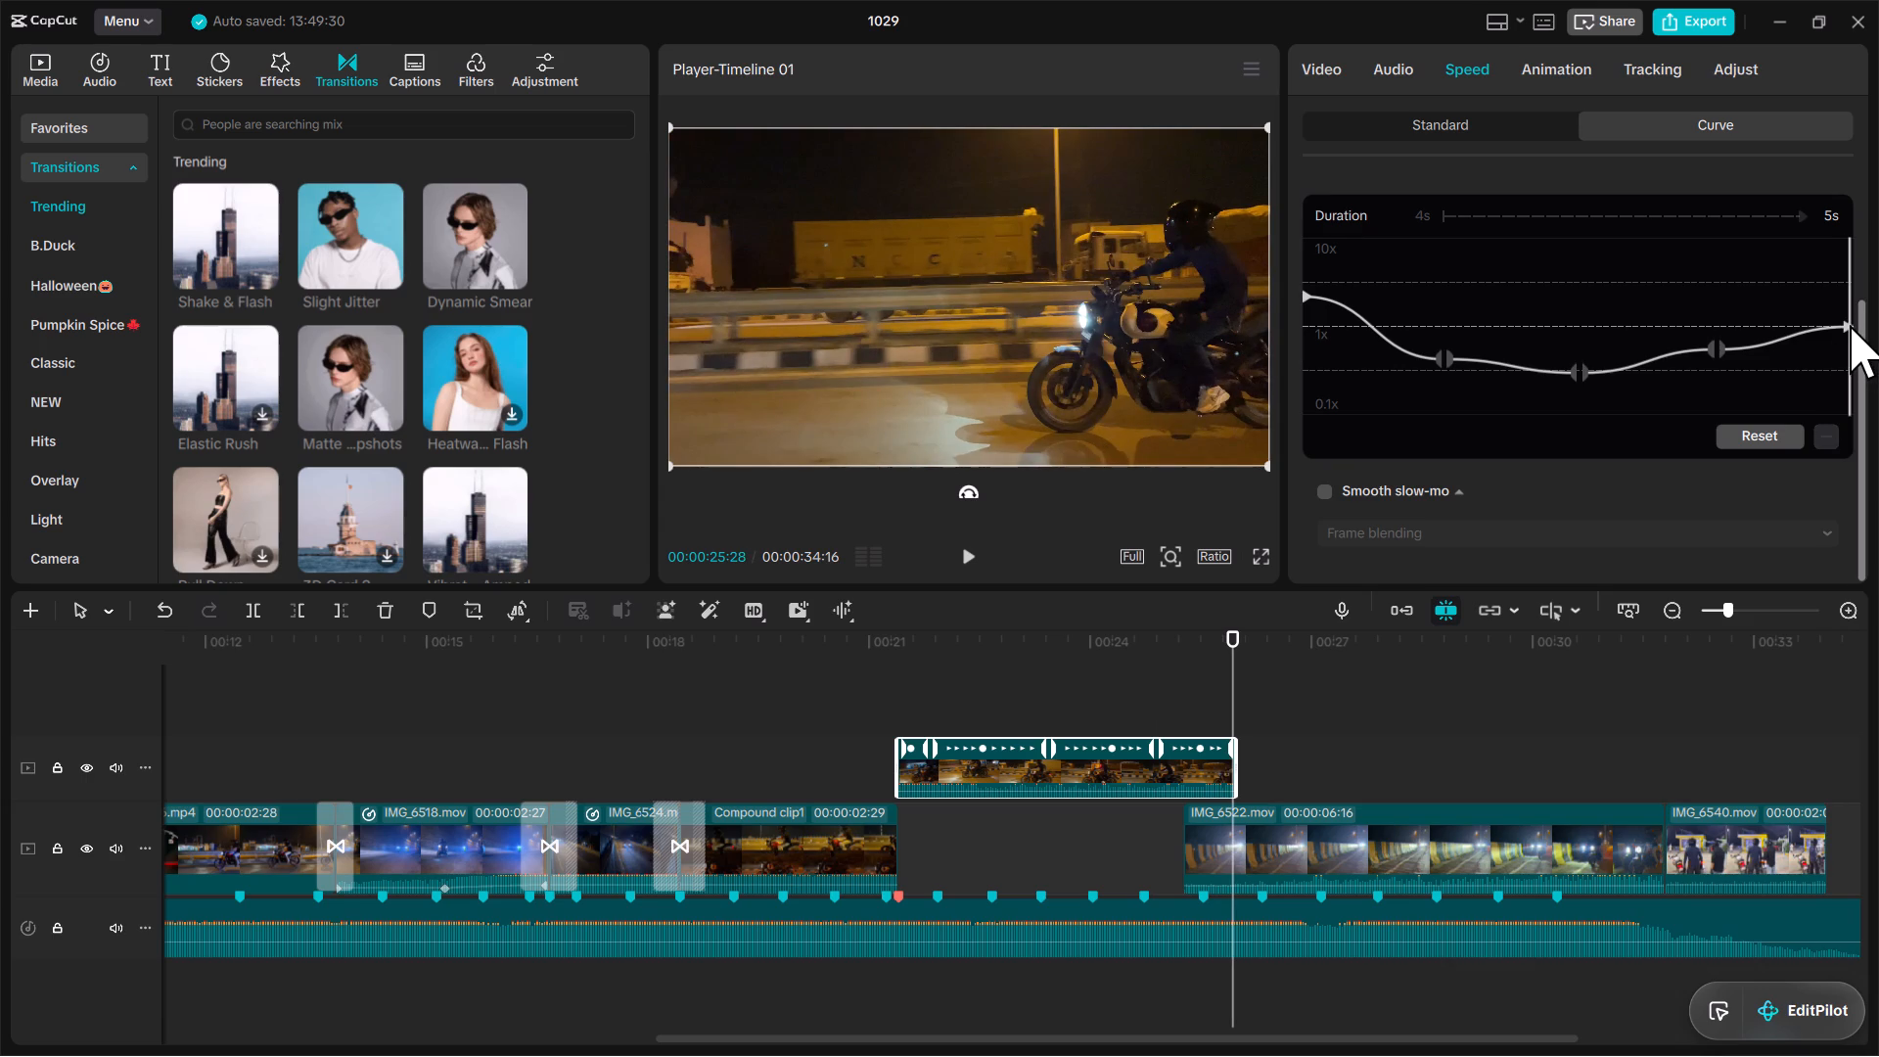
pyautogui.moveTo(1850, 325); pyautogui.dragTo(1849, 306)
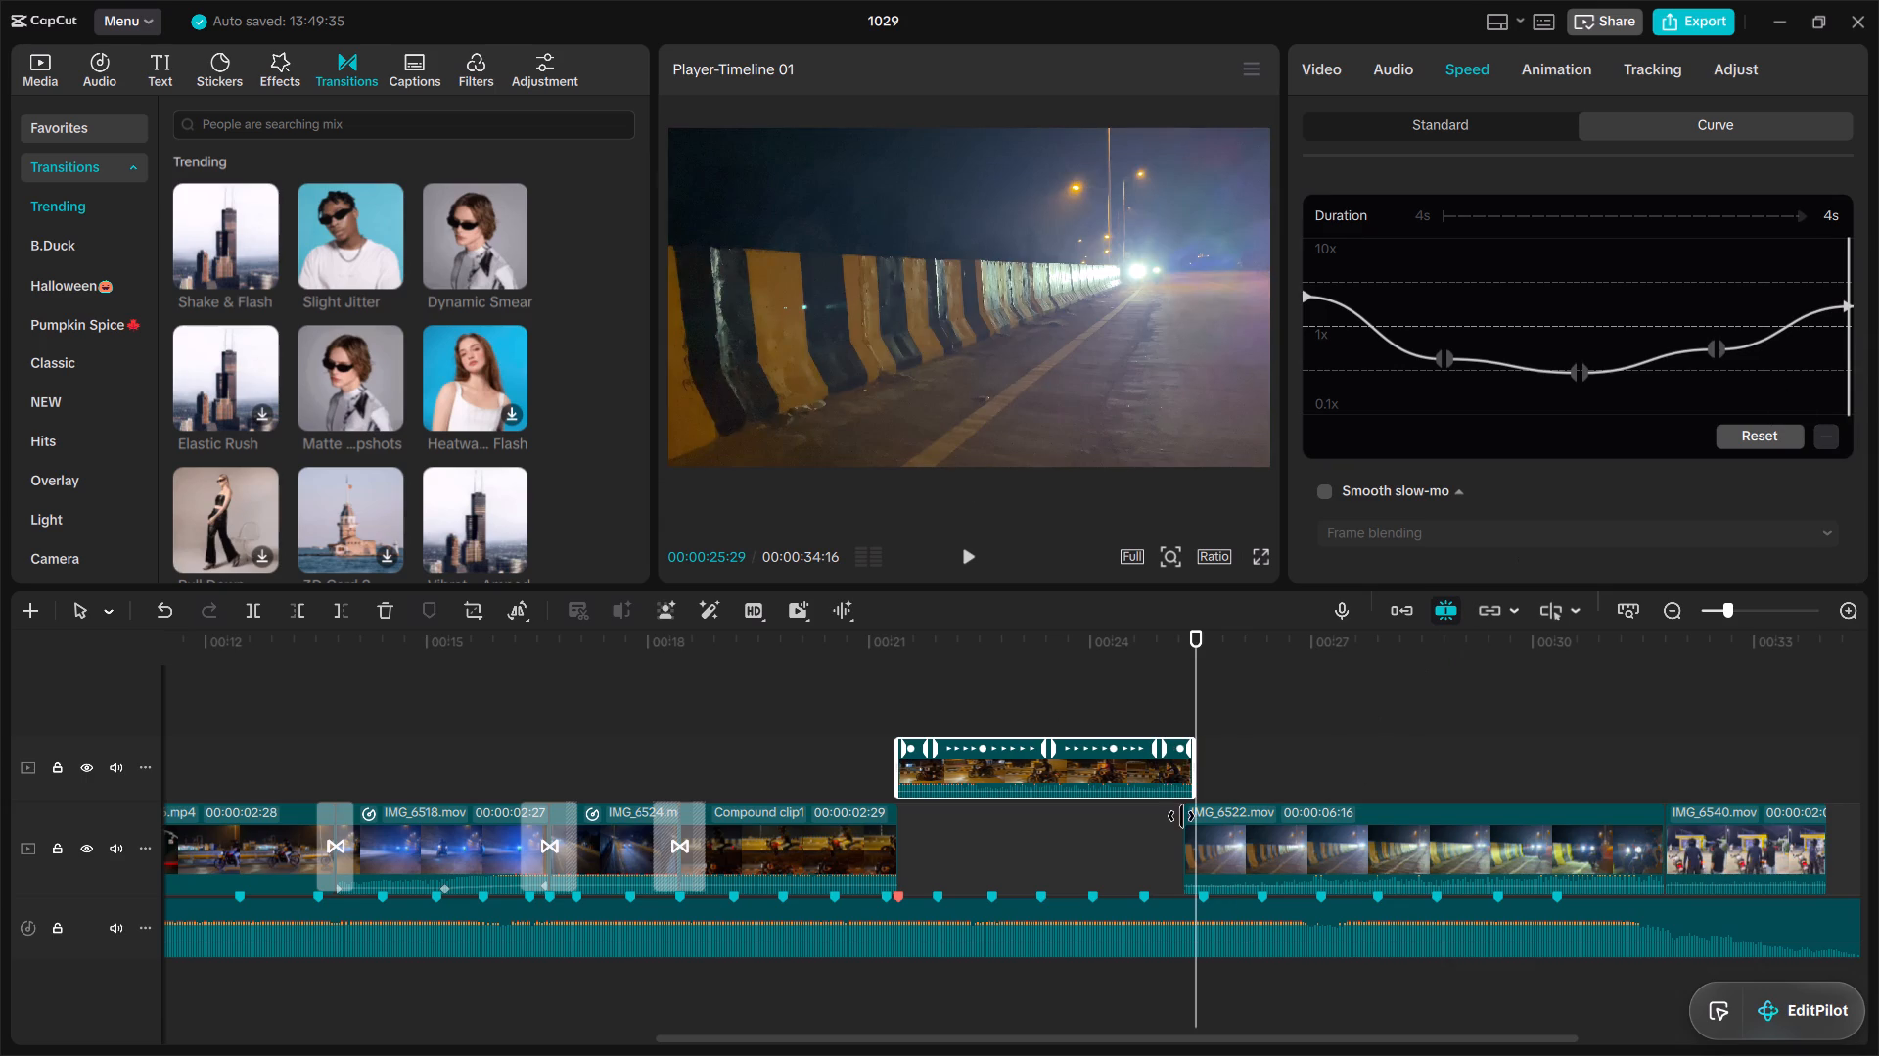
# Check IMG_6508.mov's ending against its beat marker, and move the second speed curve point slightly later and closer to 1x.
pyautogui.click(1152, 837)
pyautogui.press('space')
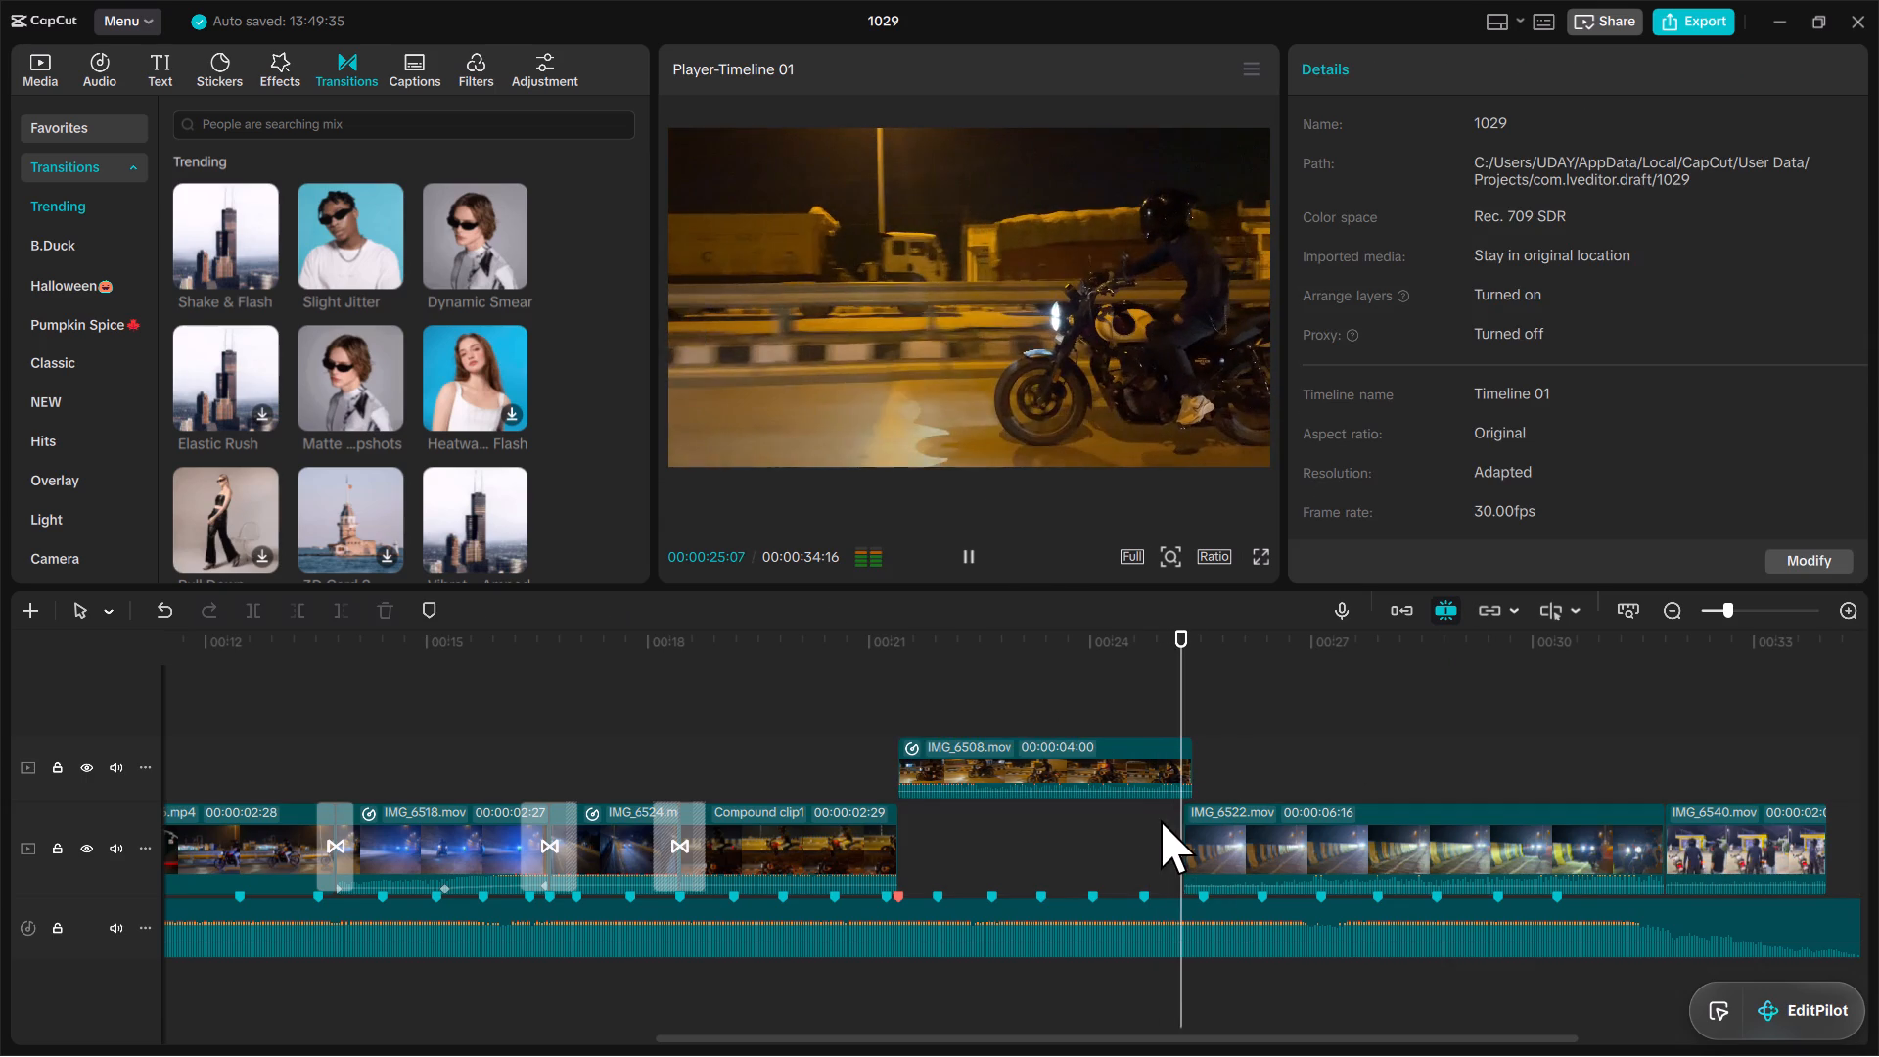
pyautogui.press('space')
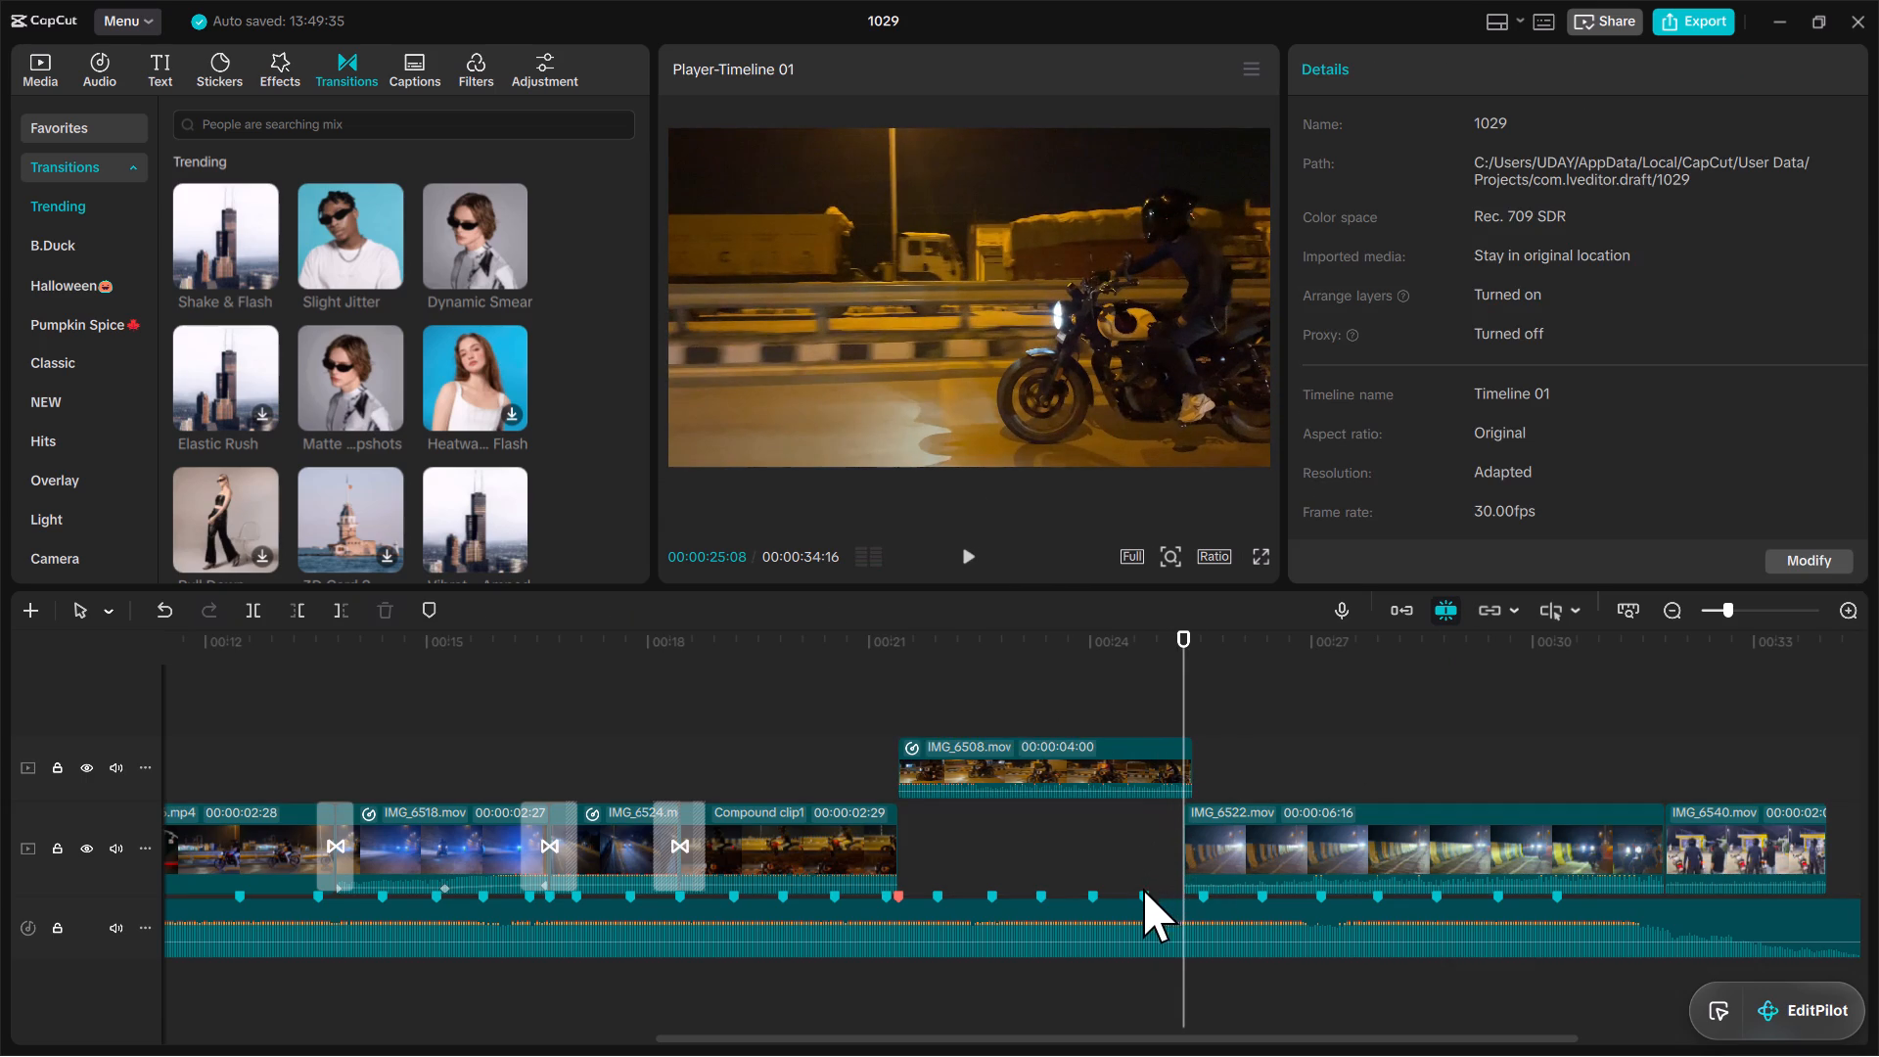
pyautogui.click(1143, 895)
pyautogui.click(1148, 747)
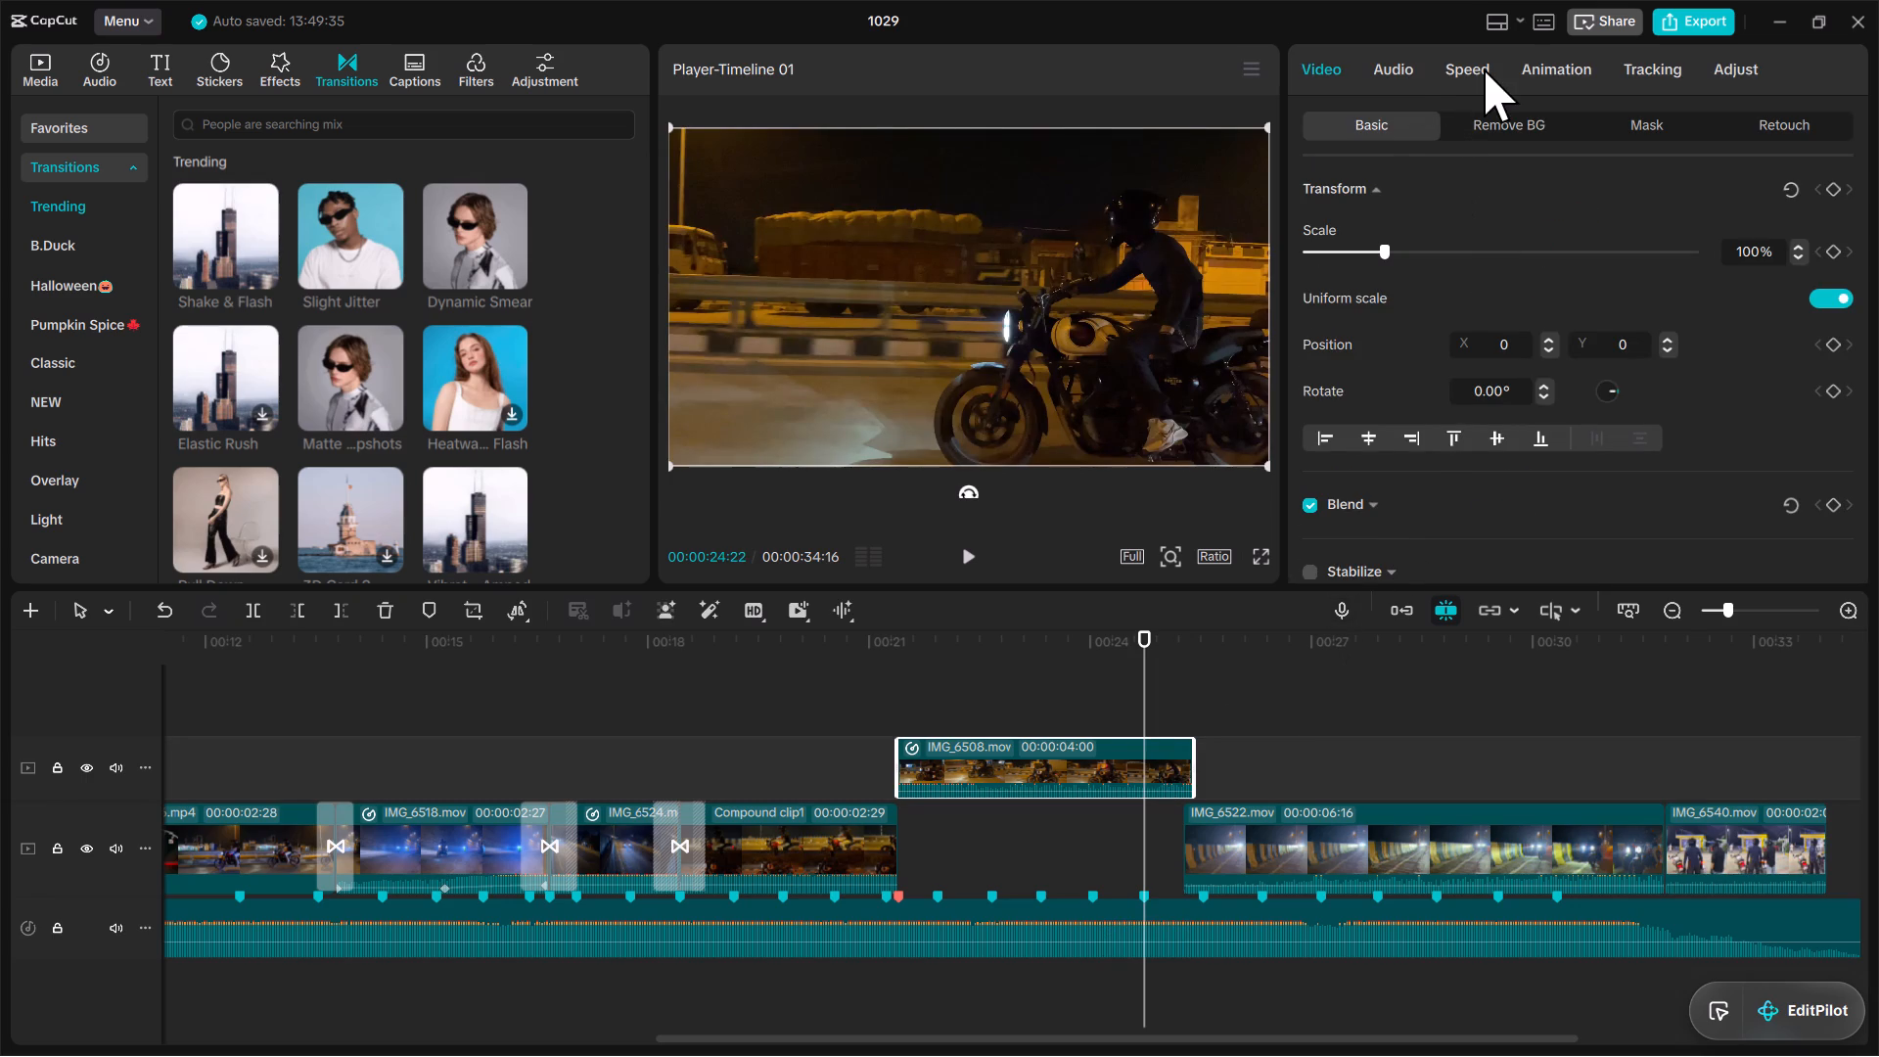
pyautogui.click(1484, 69)
pyautogui.moveTo(1837, 302); pyautogui.dragTo(1843, 292)
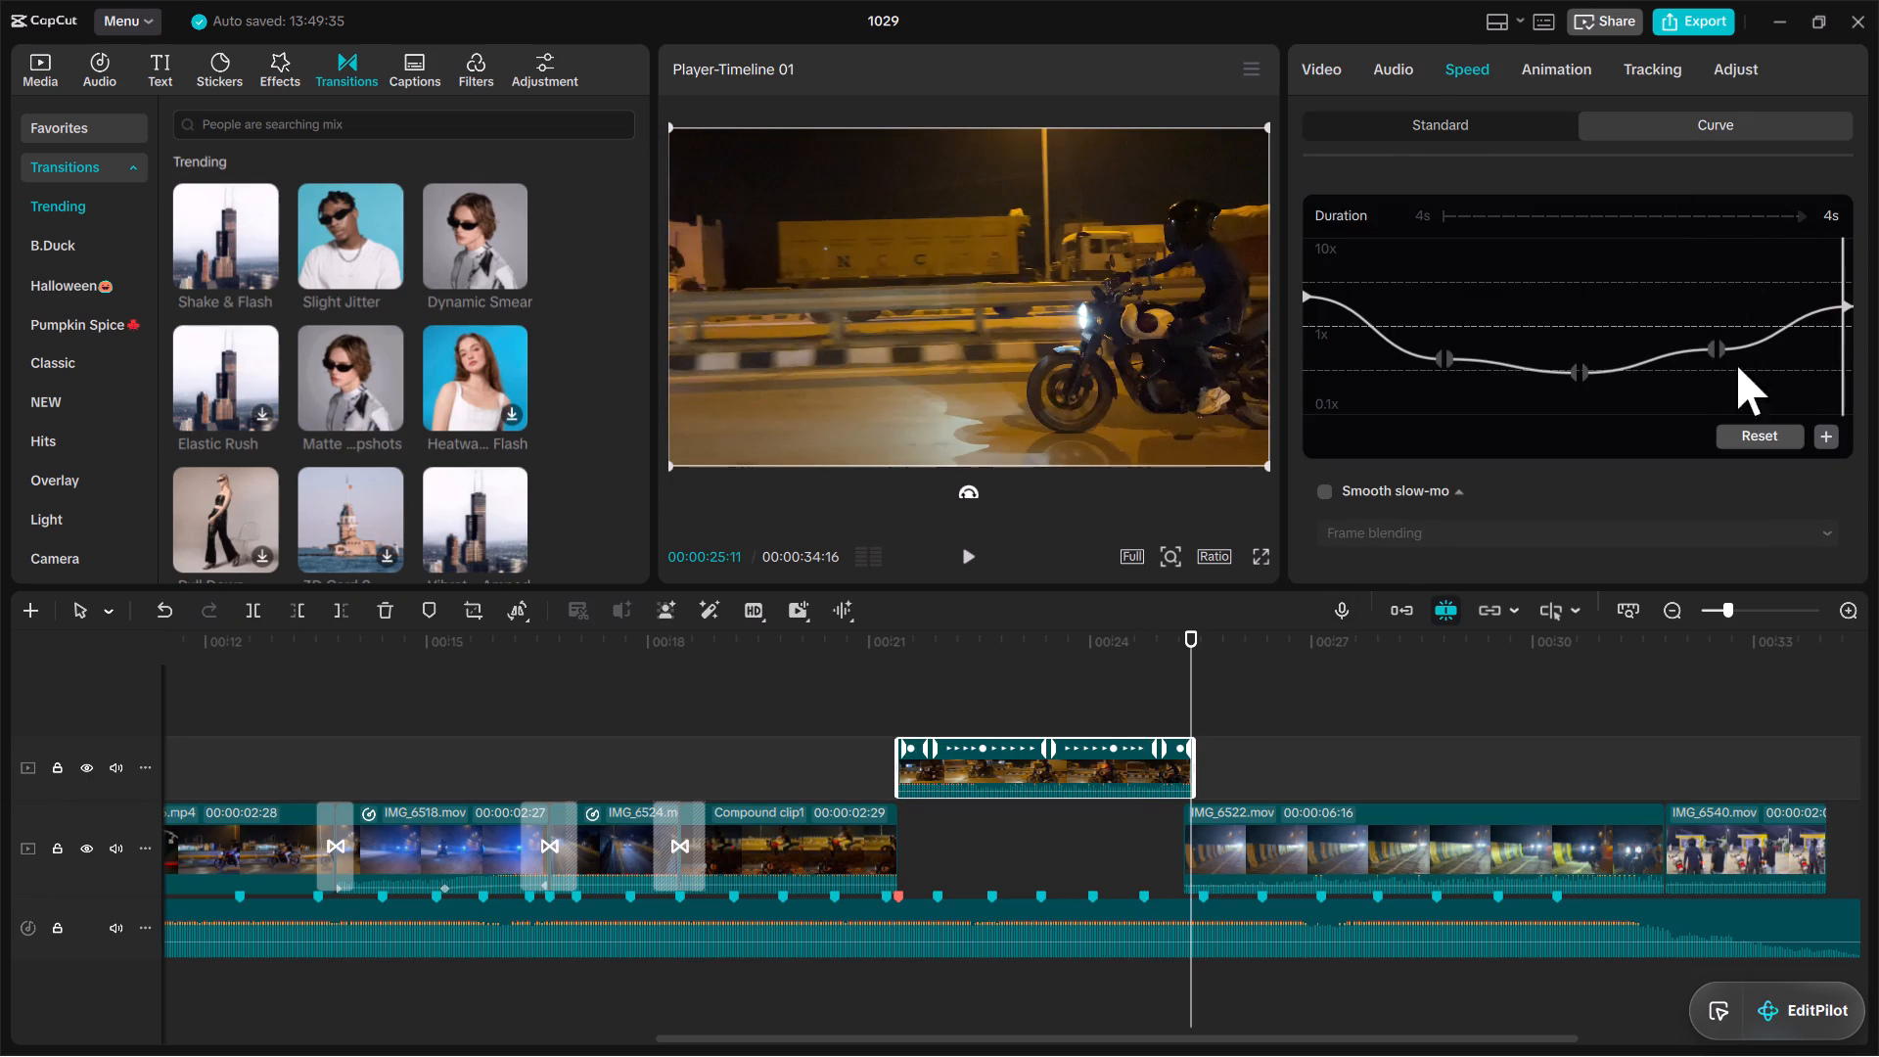
pyautogui.click(1440, 355)
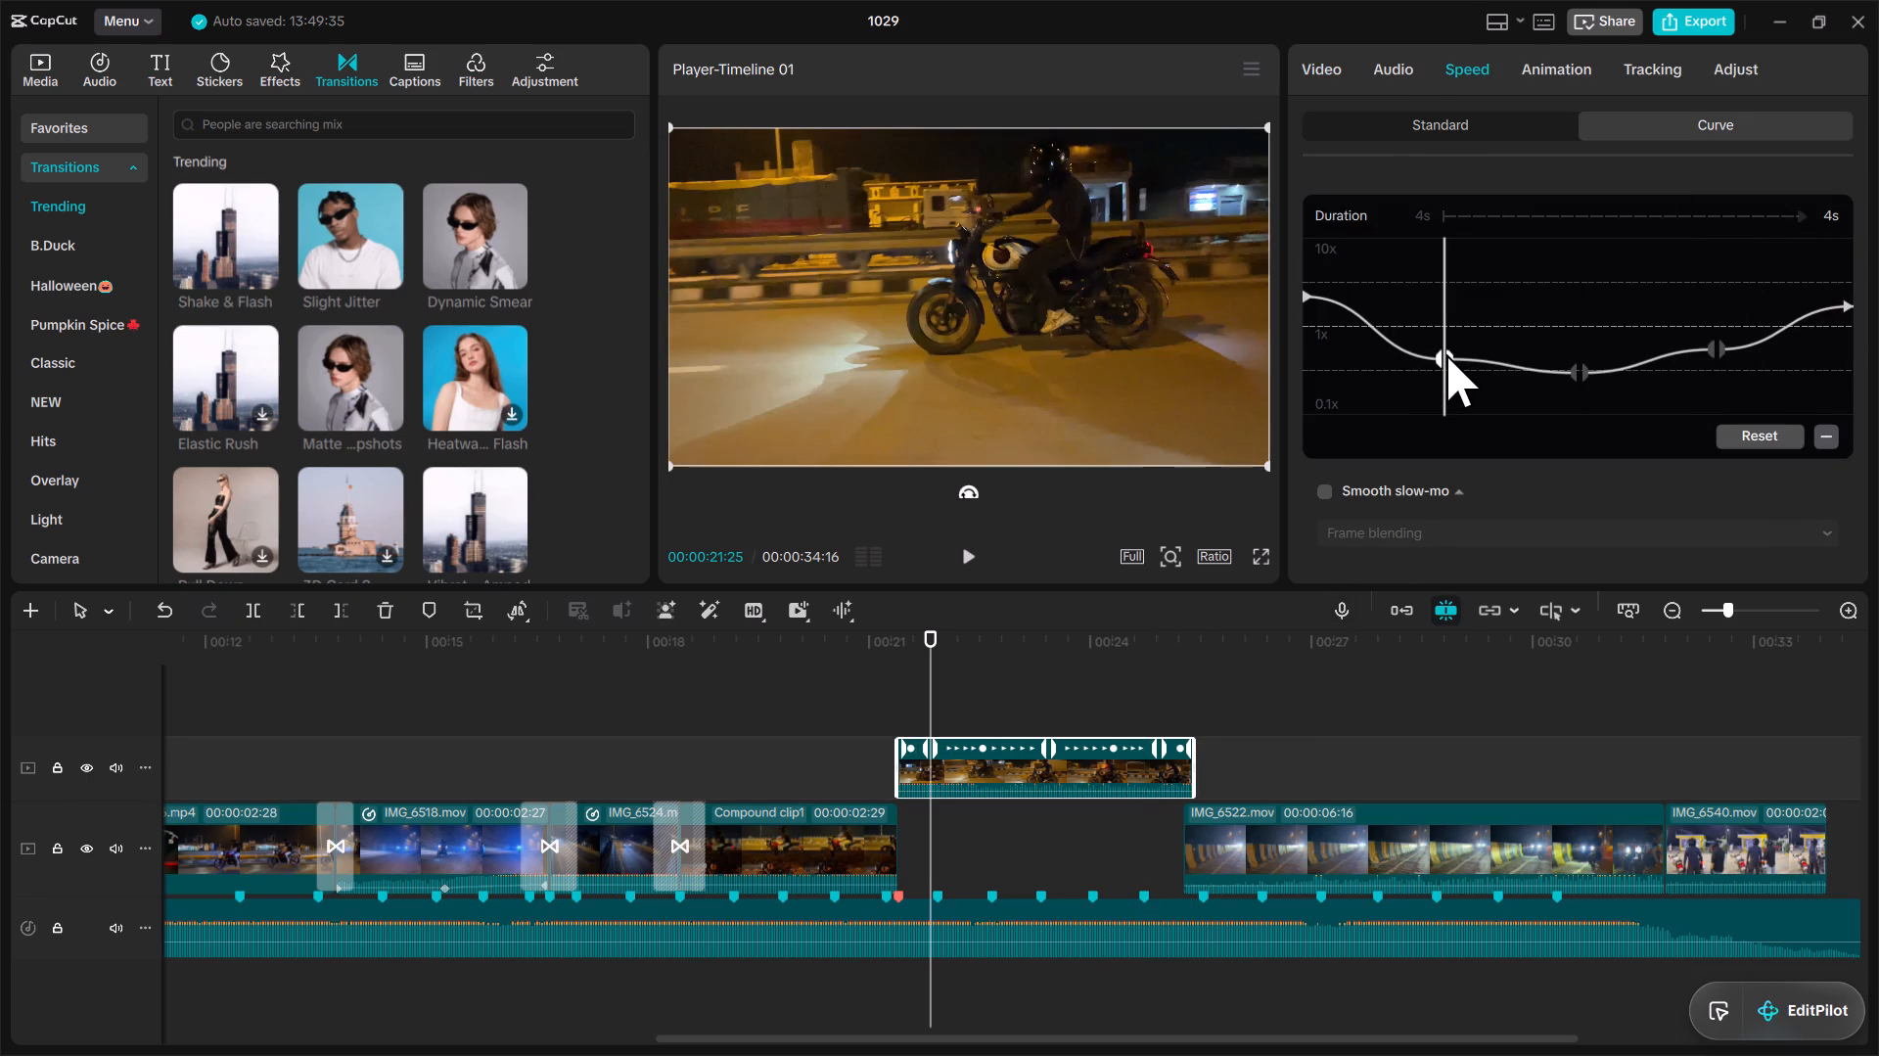
pyautogui.moveTo(1443, 360); pyautogui.dragTo(1457, 346)
pyautogui.moveTo(1445, 356); pyautogui.dragTo(1459, 342)
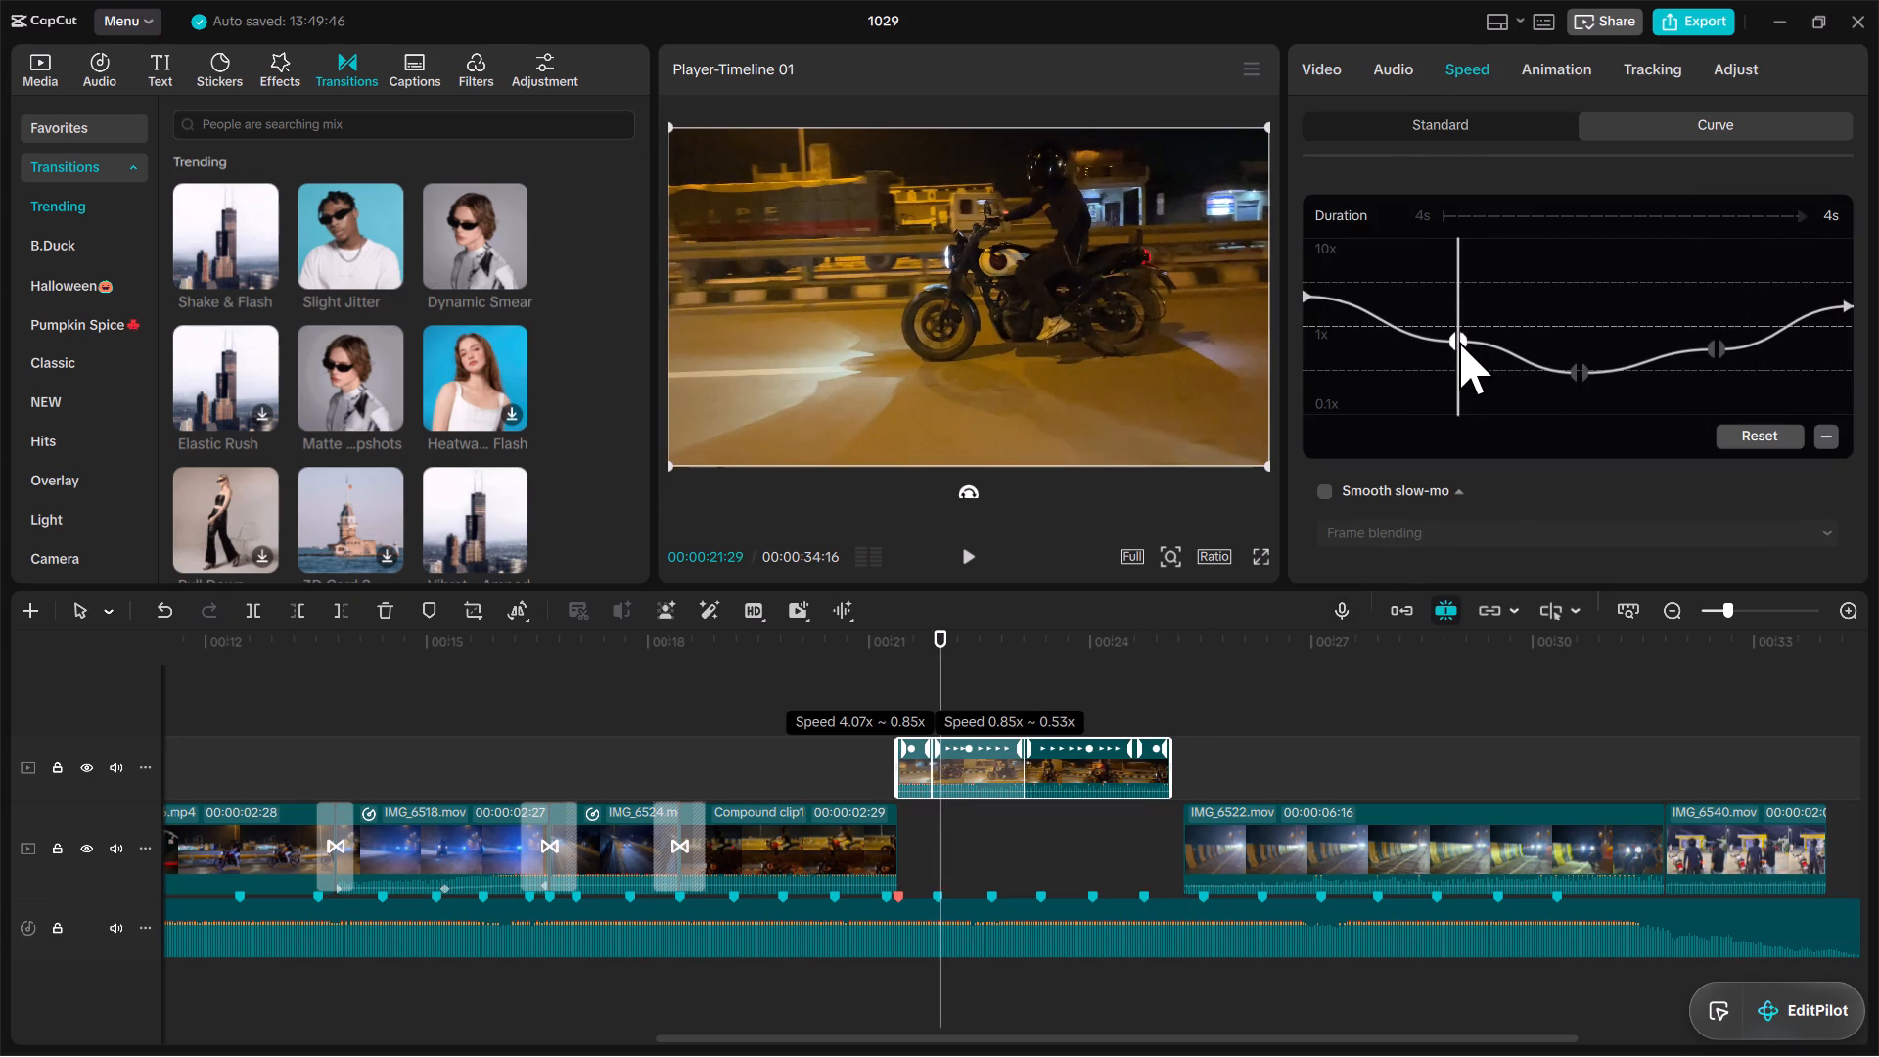
pyautogui.moveTo(1459, 342); pyautogui.dragTo(1461, 348)
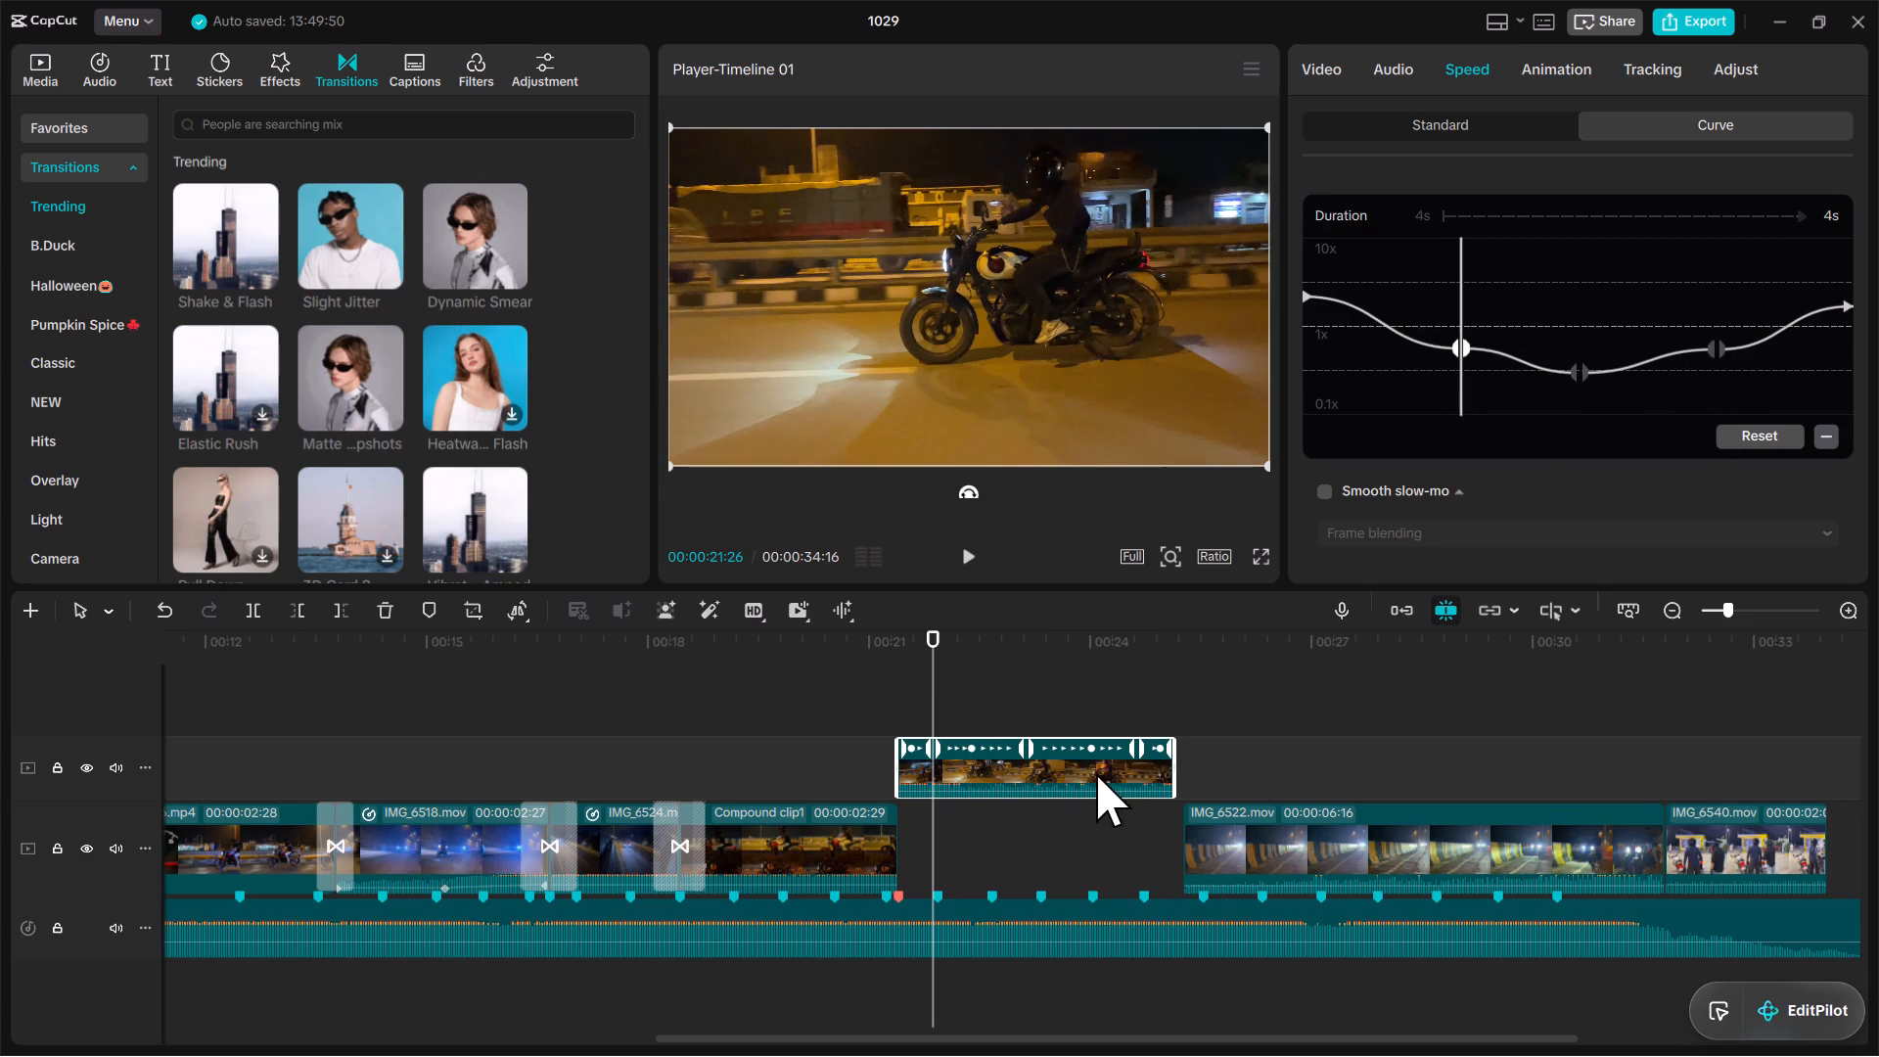
# Move IMG_6508.mov back onto the main track, directly after the compound clip.
pyautogui.moveTo(1085, 761); pyautogui.dragTo(1090, 808)
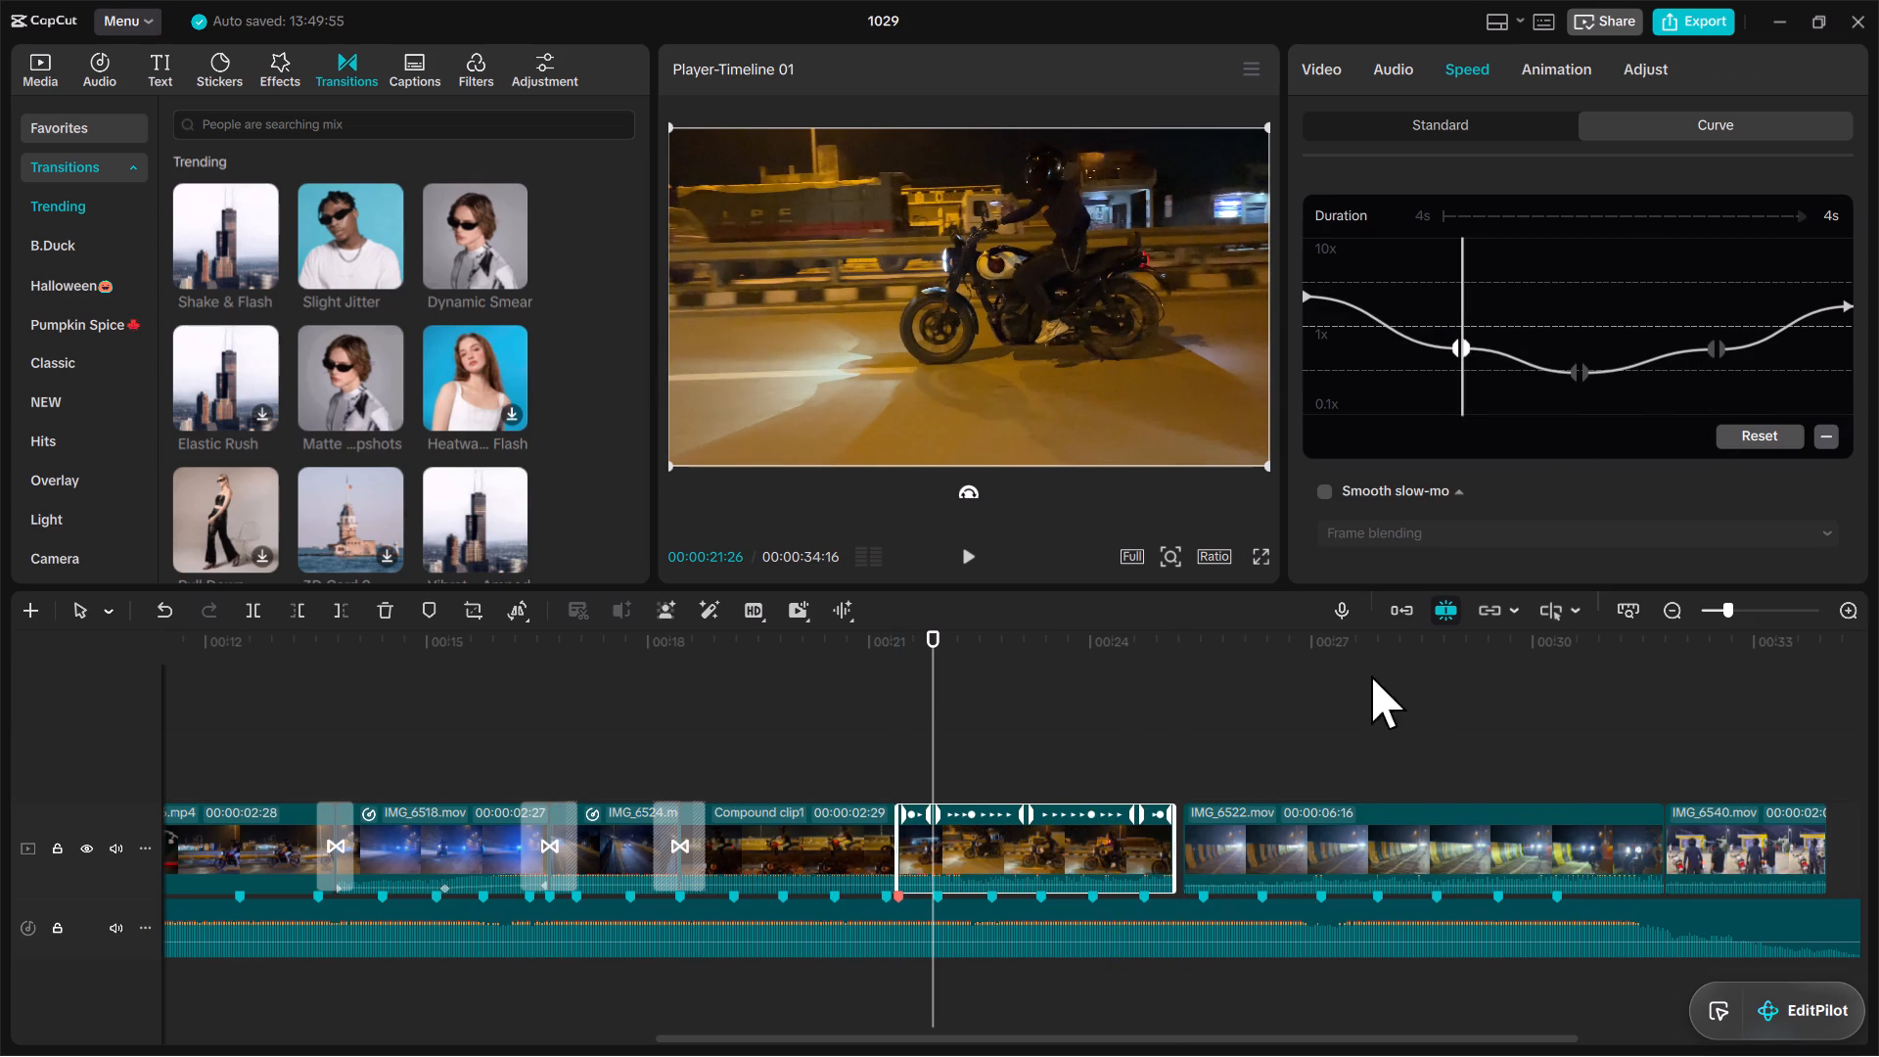
# Raise the second and fourth speed curve points to just below 1x and the end point over a third of the way toward 10x.
pyautogui.click(1714, 351)
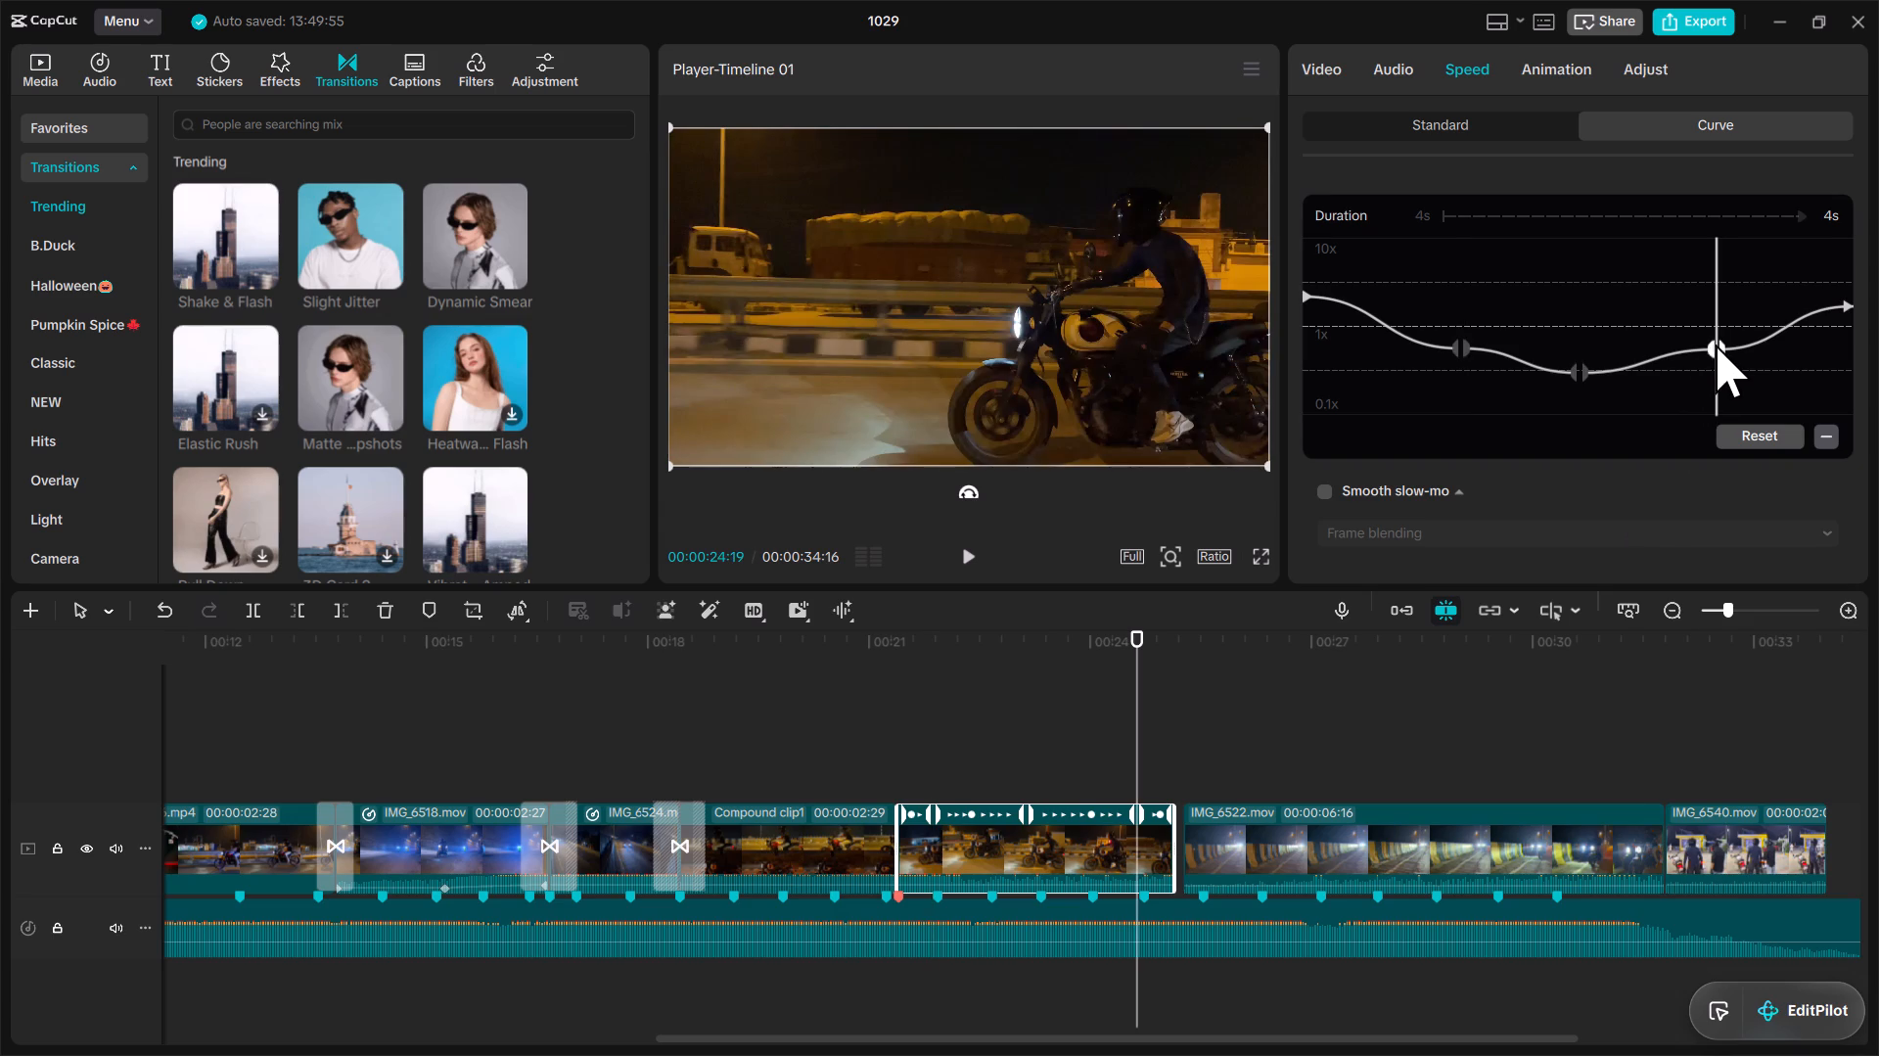
pyautogui.moveTo(1711, 348); pyautogui.dragTo(1713, 339)
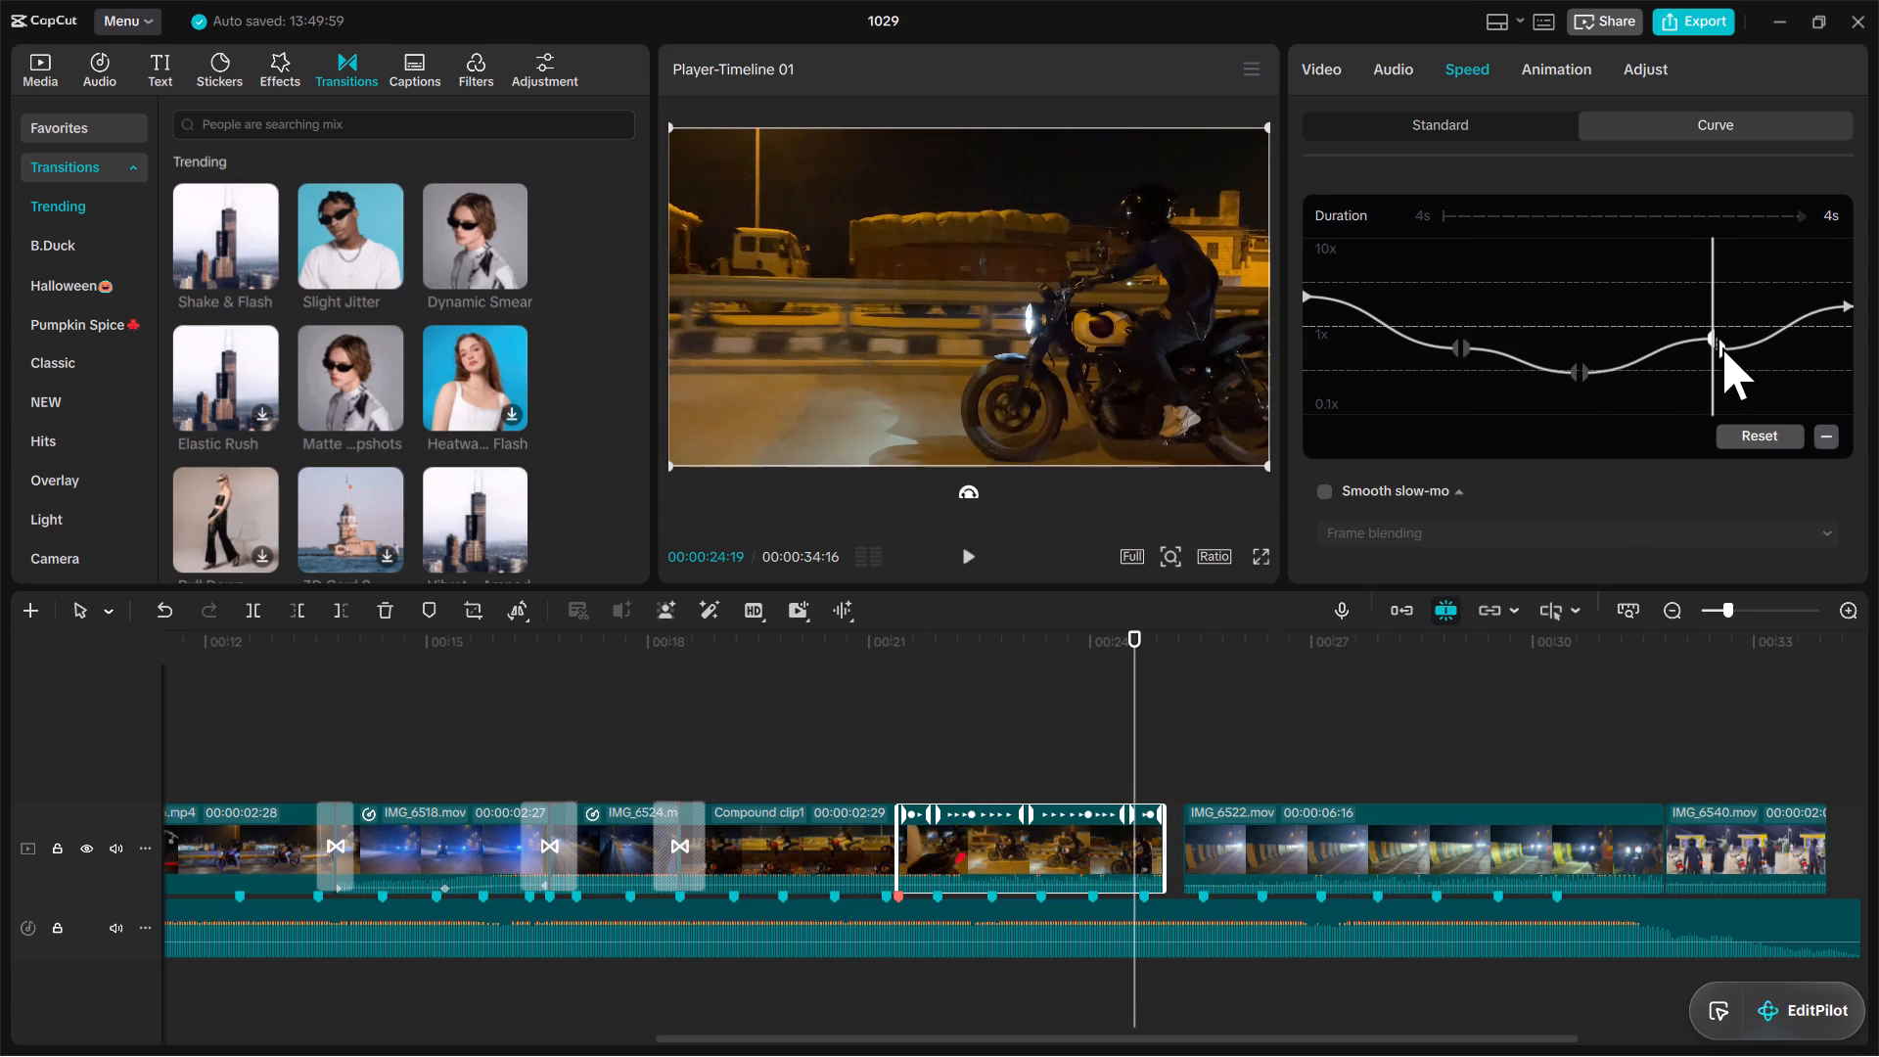
pyautogui.moveTo(1722, 347); pyautogui.dragTo(1722, 332)
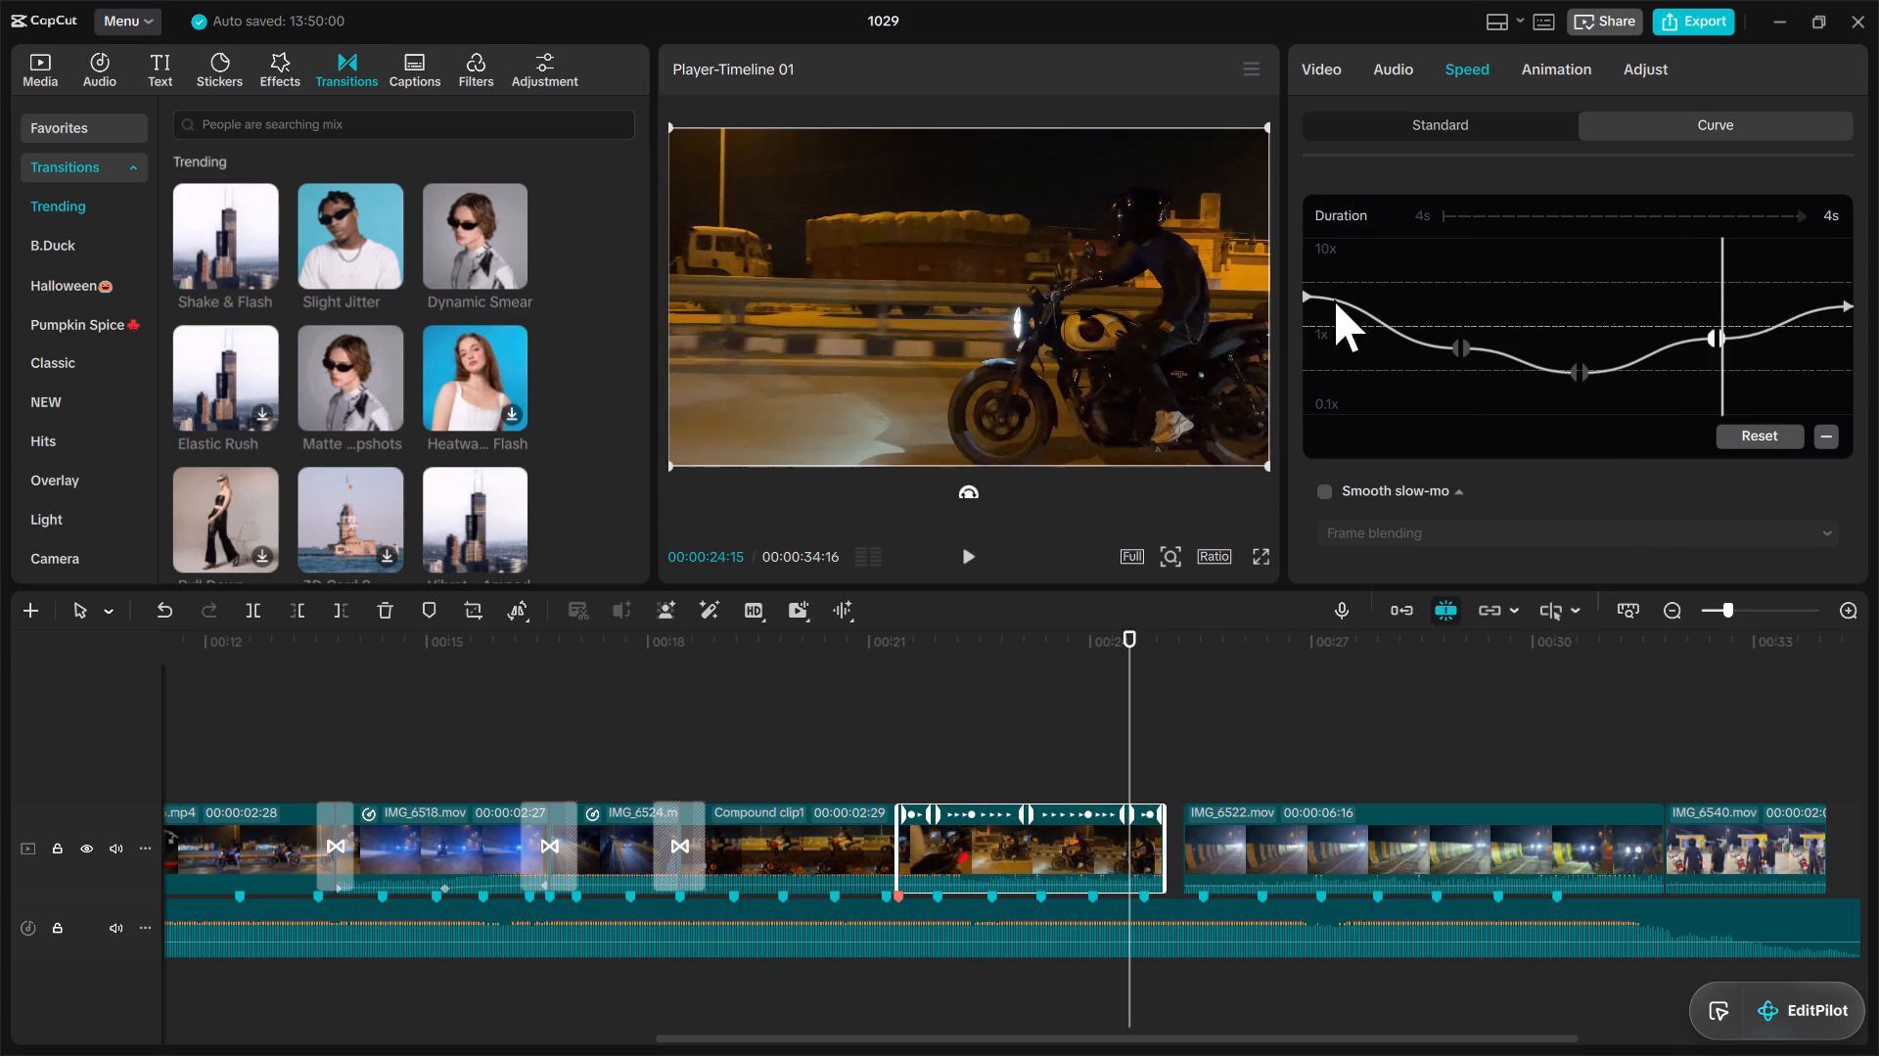
pyautogui.moveTo(1845, 308); pyautogui.dragTo(1848, 295)
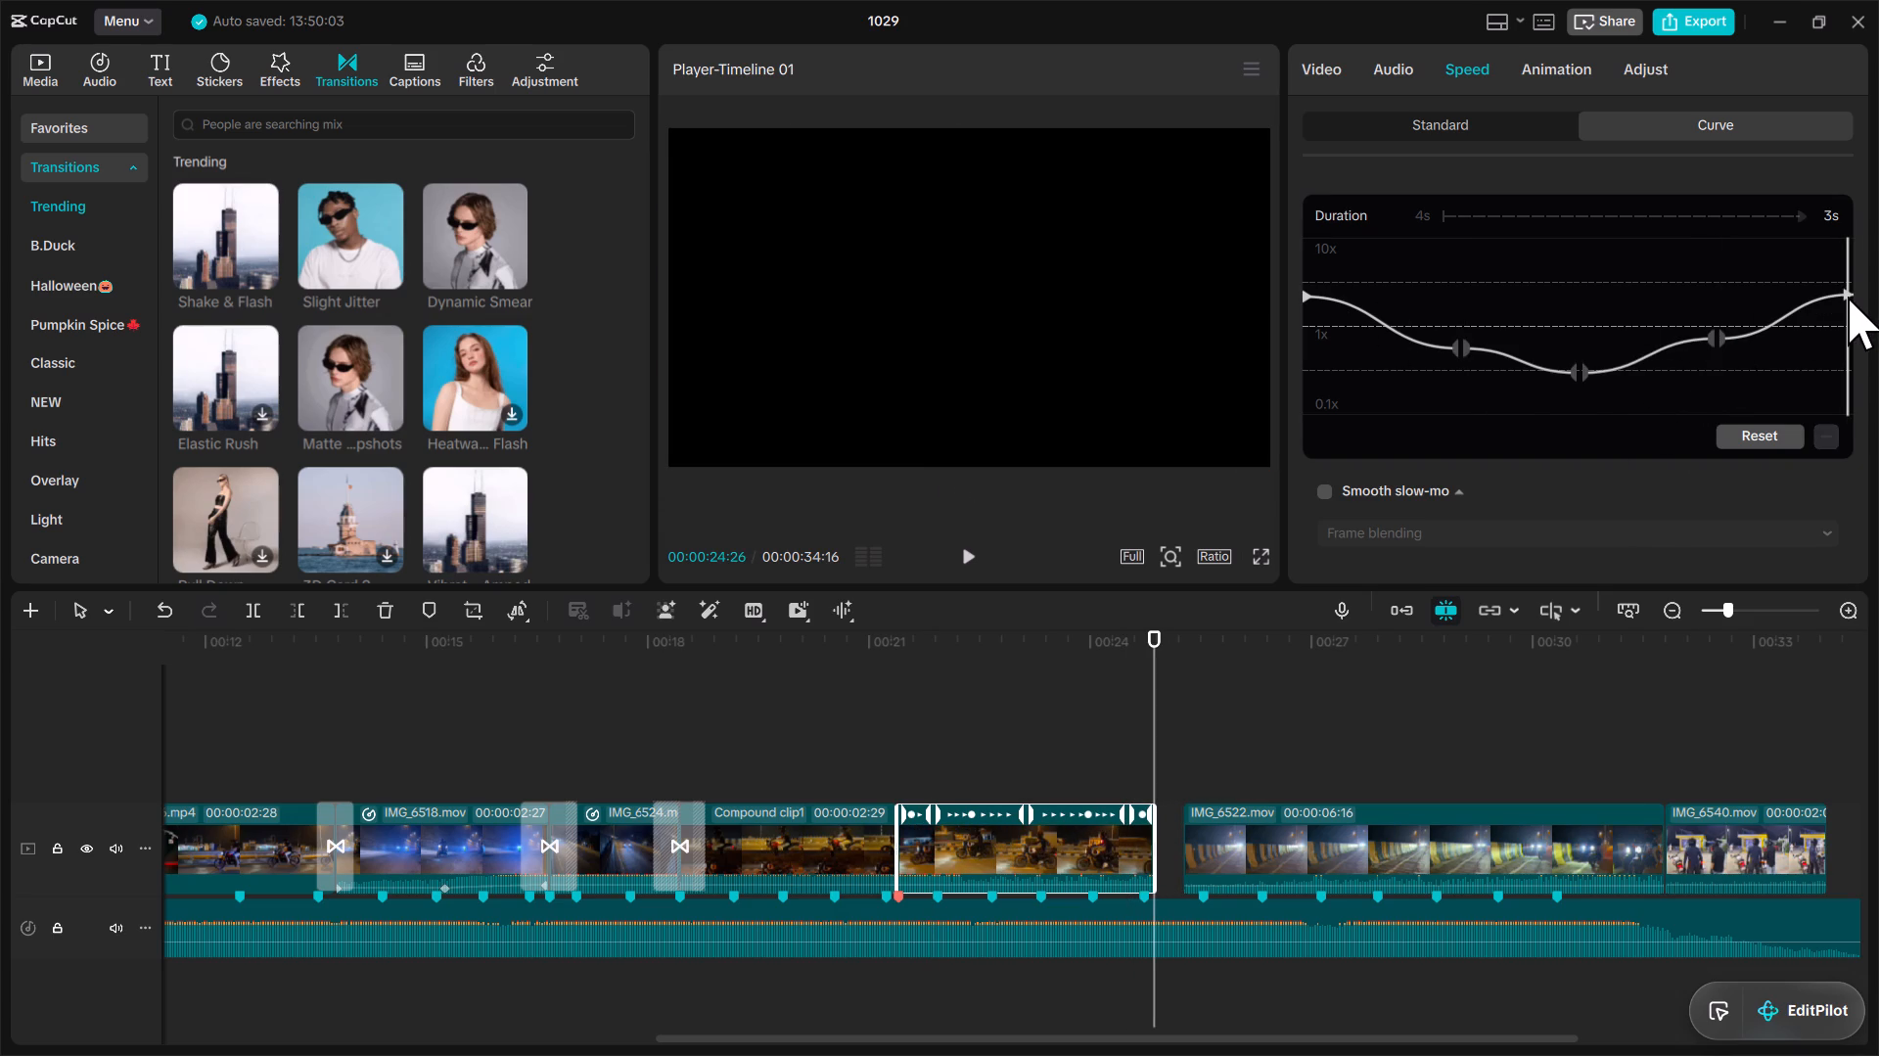
pyautogui.click(1460, 346)
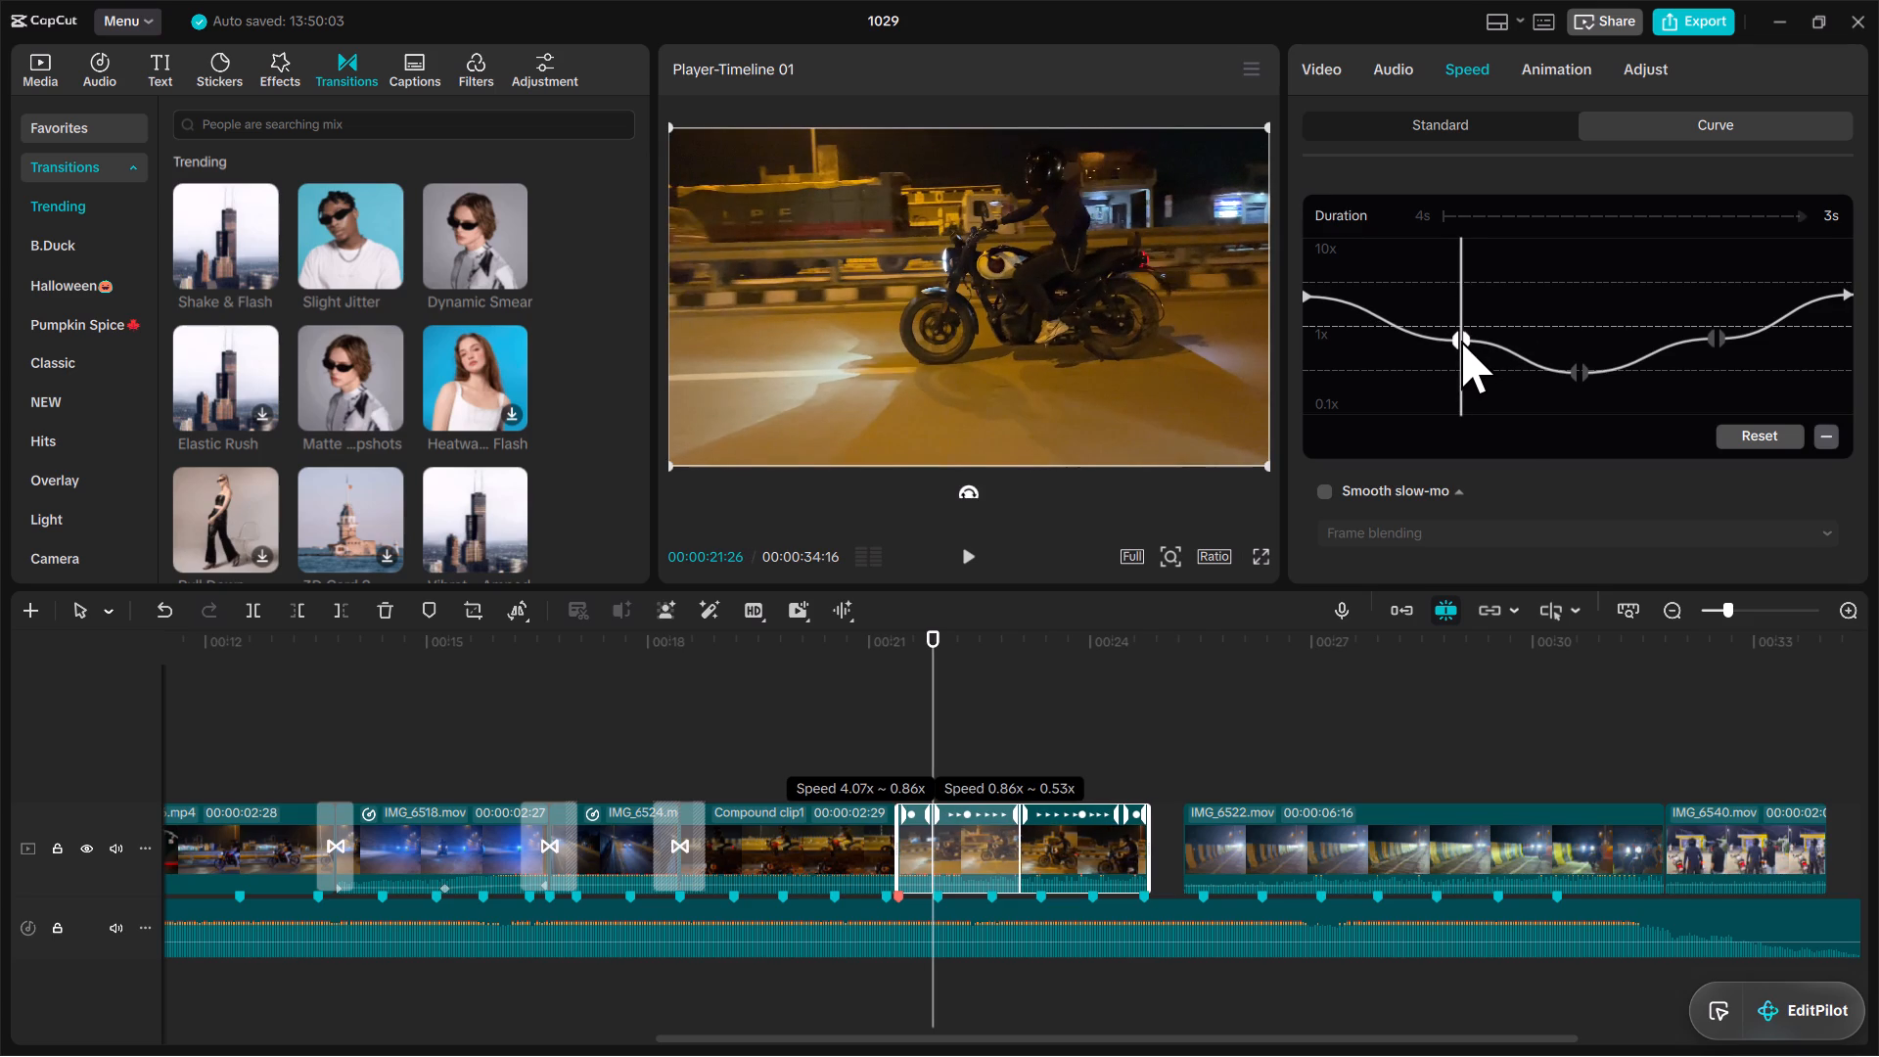
pyautogui.click(1577, 372)
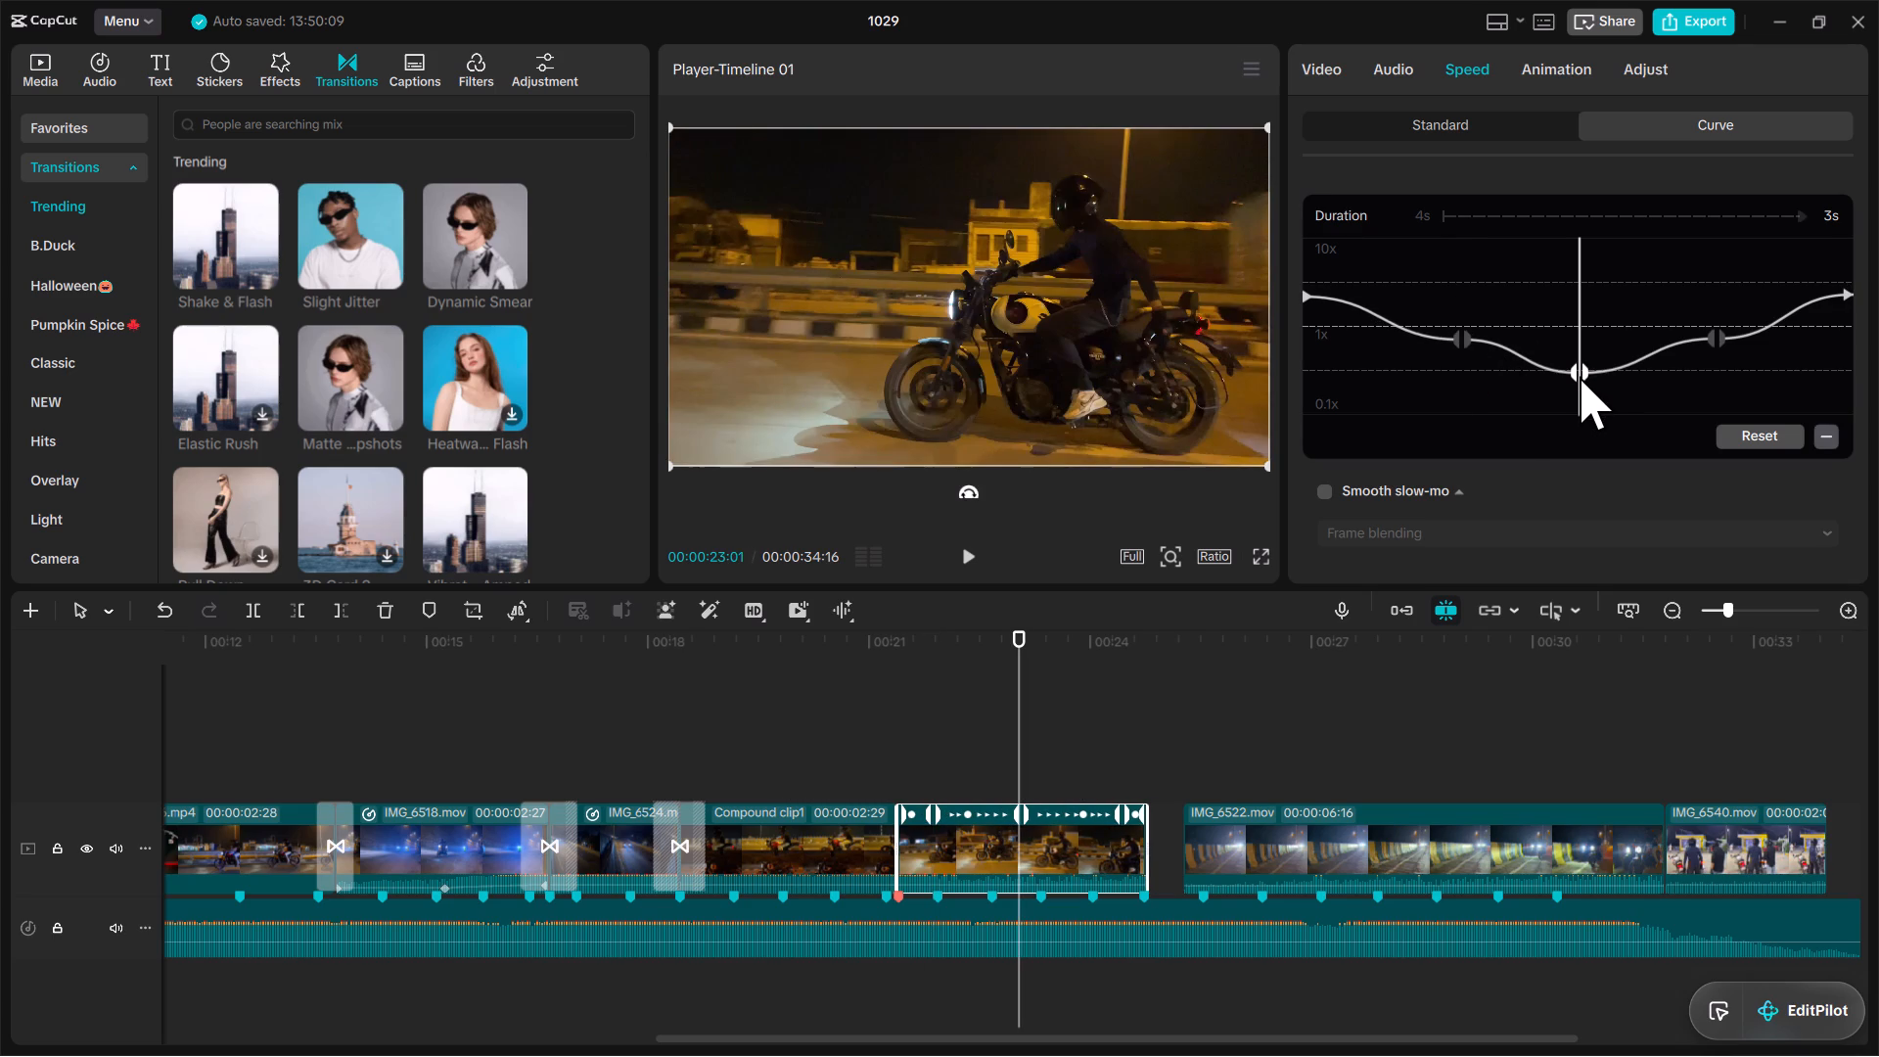
pyautogui.click(1577, 366)
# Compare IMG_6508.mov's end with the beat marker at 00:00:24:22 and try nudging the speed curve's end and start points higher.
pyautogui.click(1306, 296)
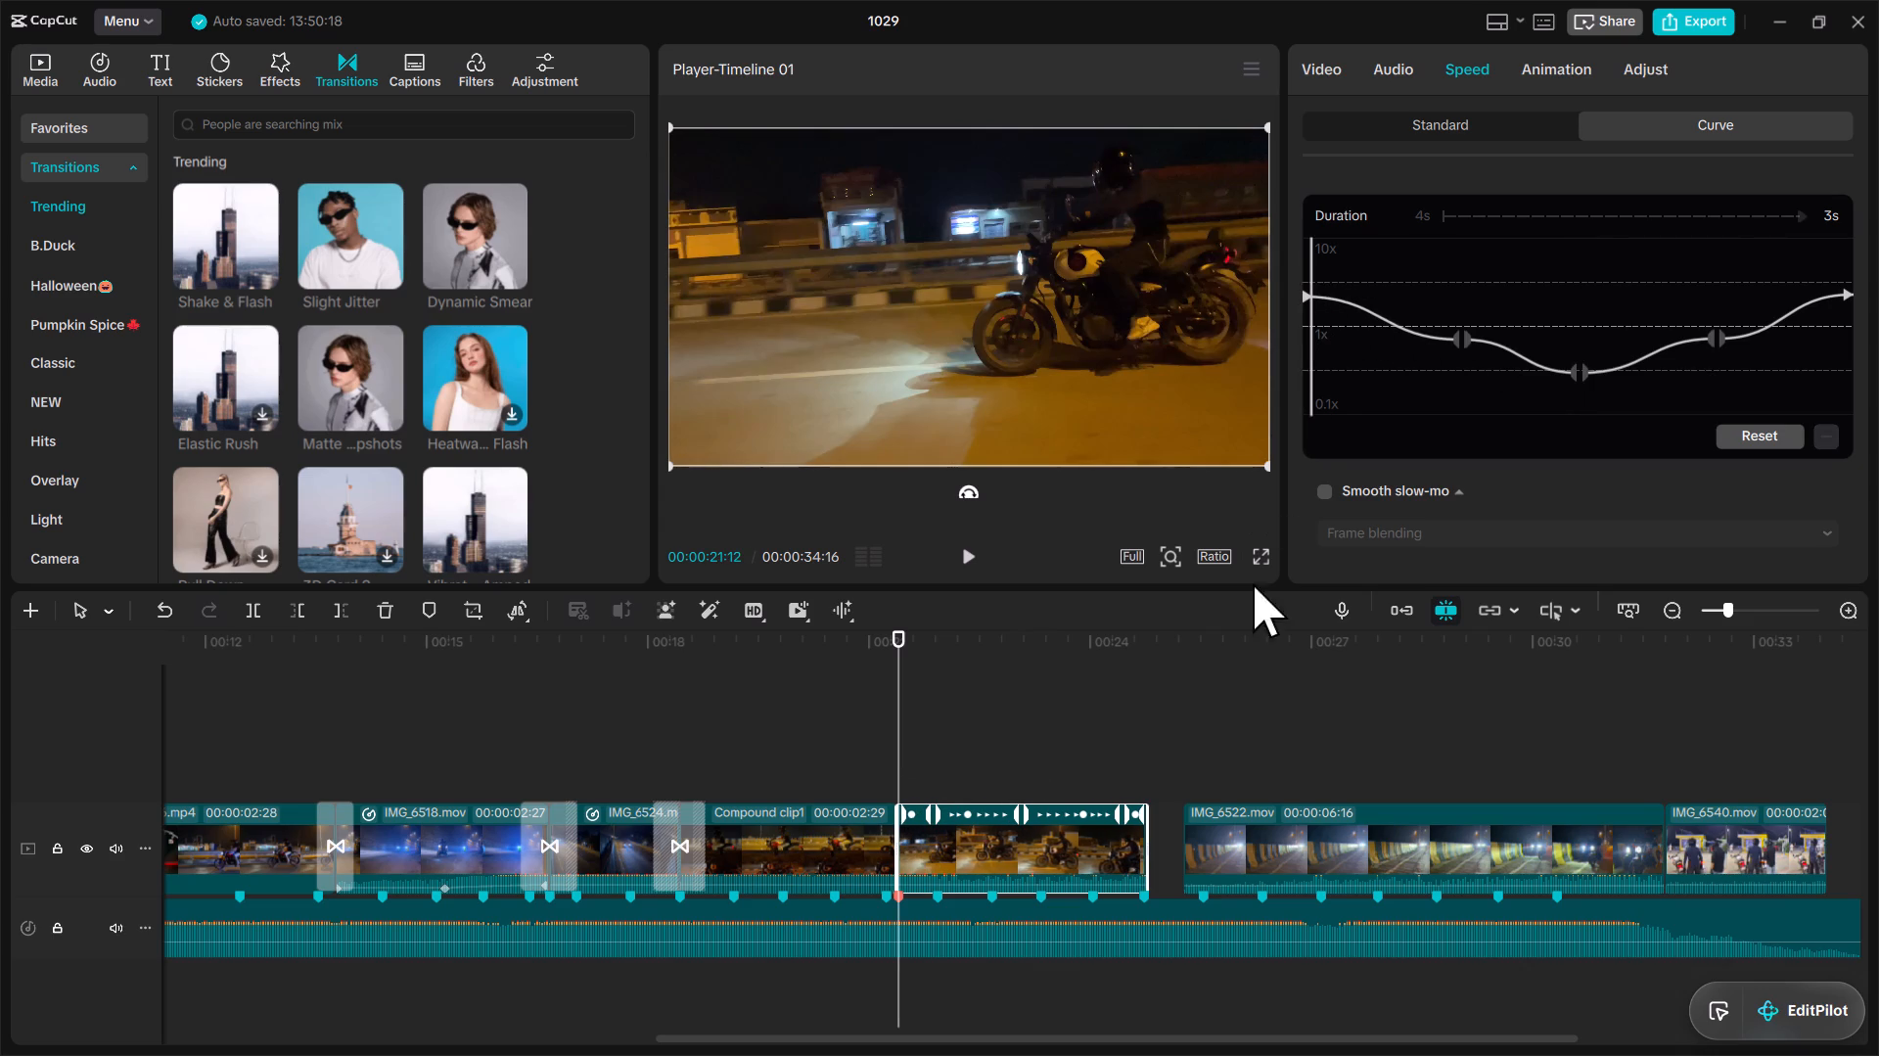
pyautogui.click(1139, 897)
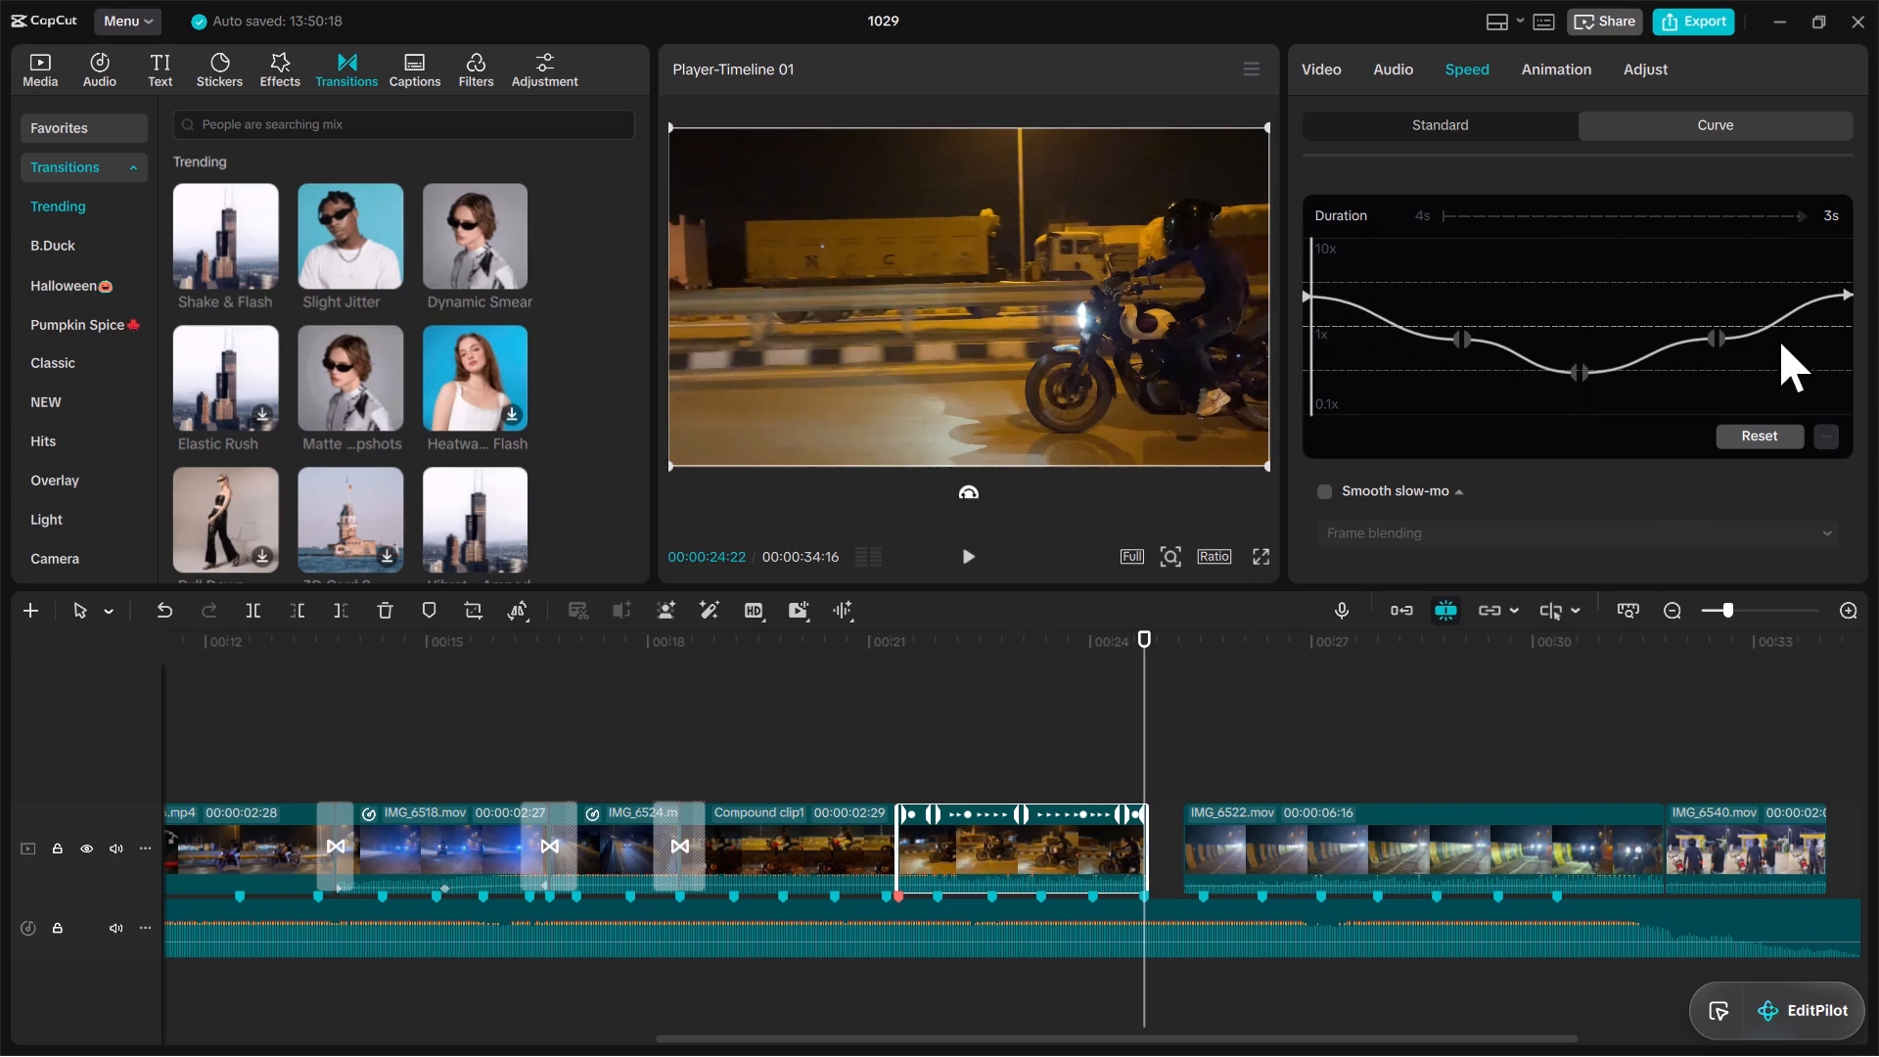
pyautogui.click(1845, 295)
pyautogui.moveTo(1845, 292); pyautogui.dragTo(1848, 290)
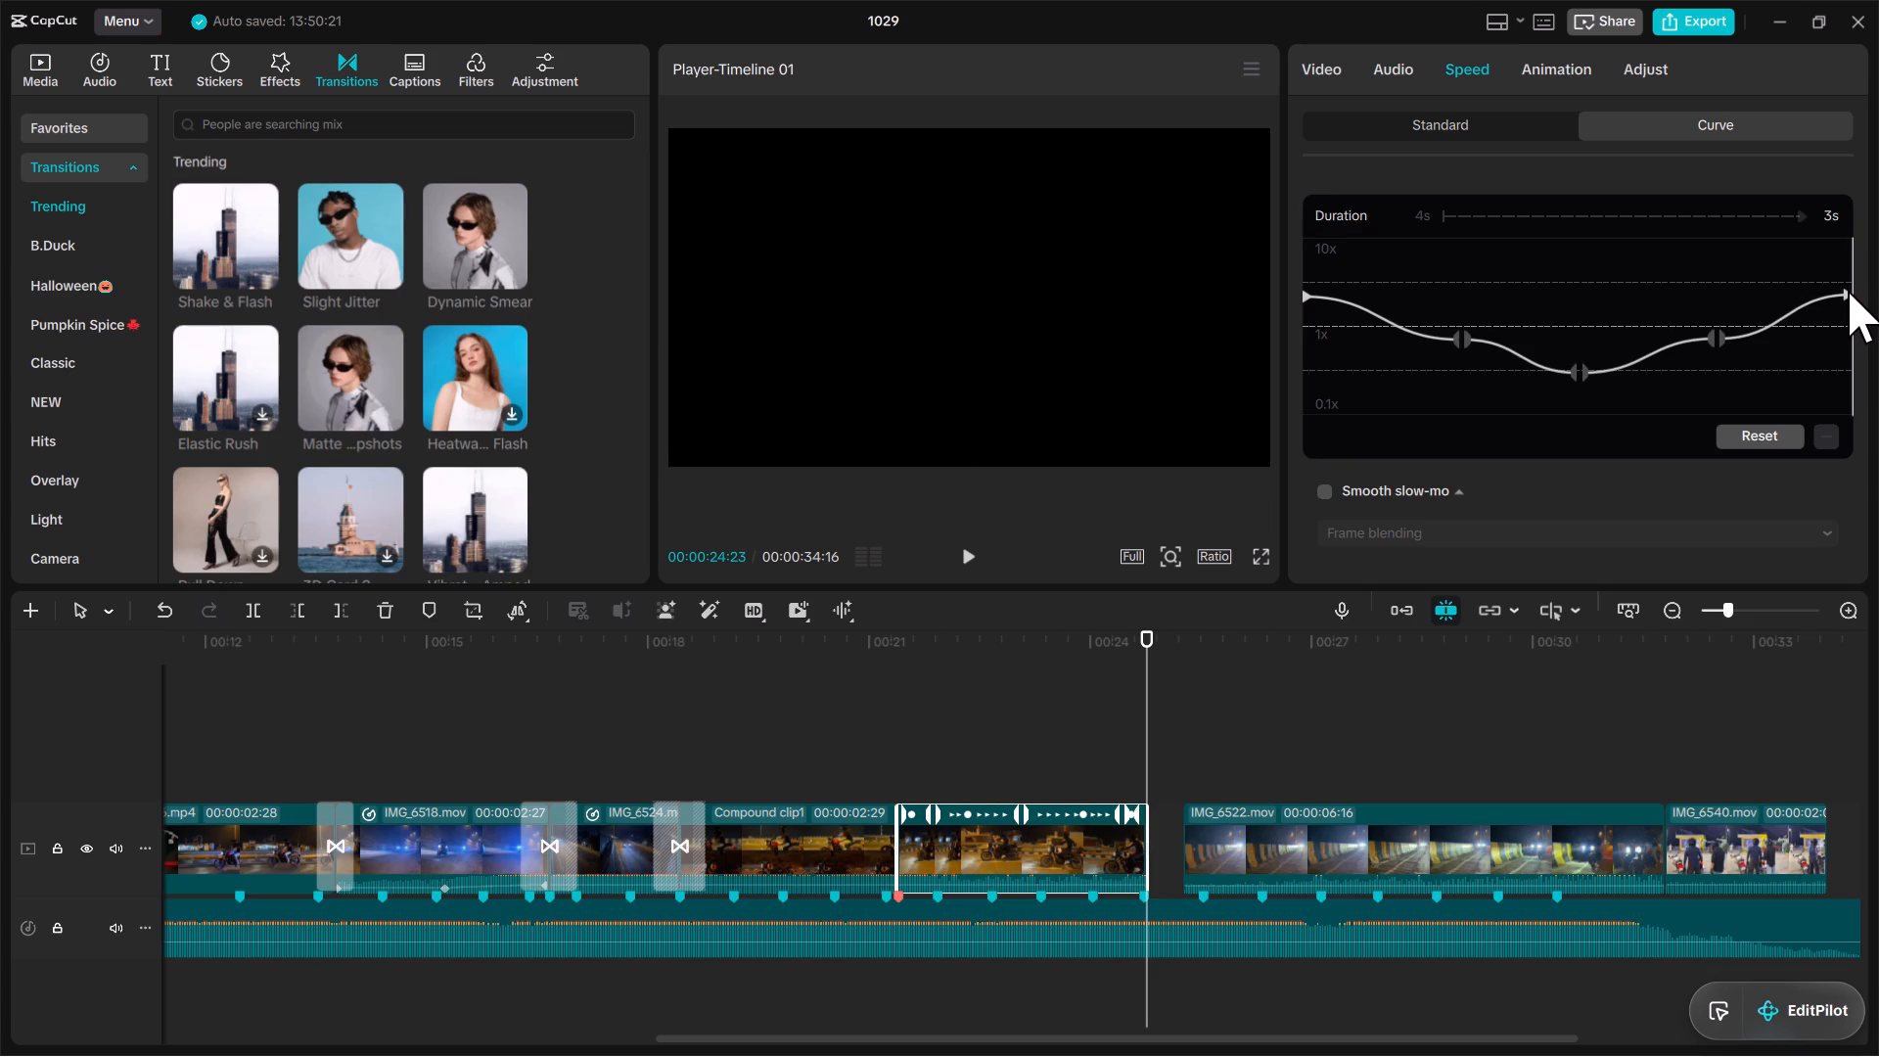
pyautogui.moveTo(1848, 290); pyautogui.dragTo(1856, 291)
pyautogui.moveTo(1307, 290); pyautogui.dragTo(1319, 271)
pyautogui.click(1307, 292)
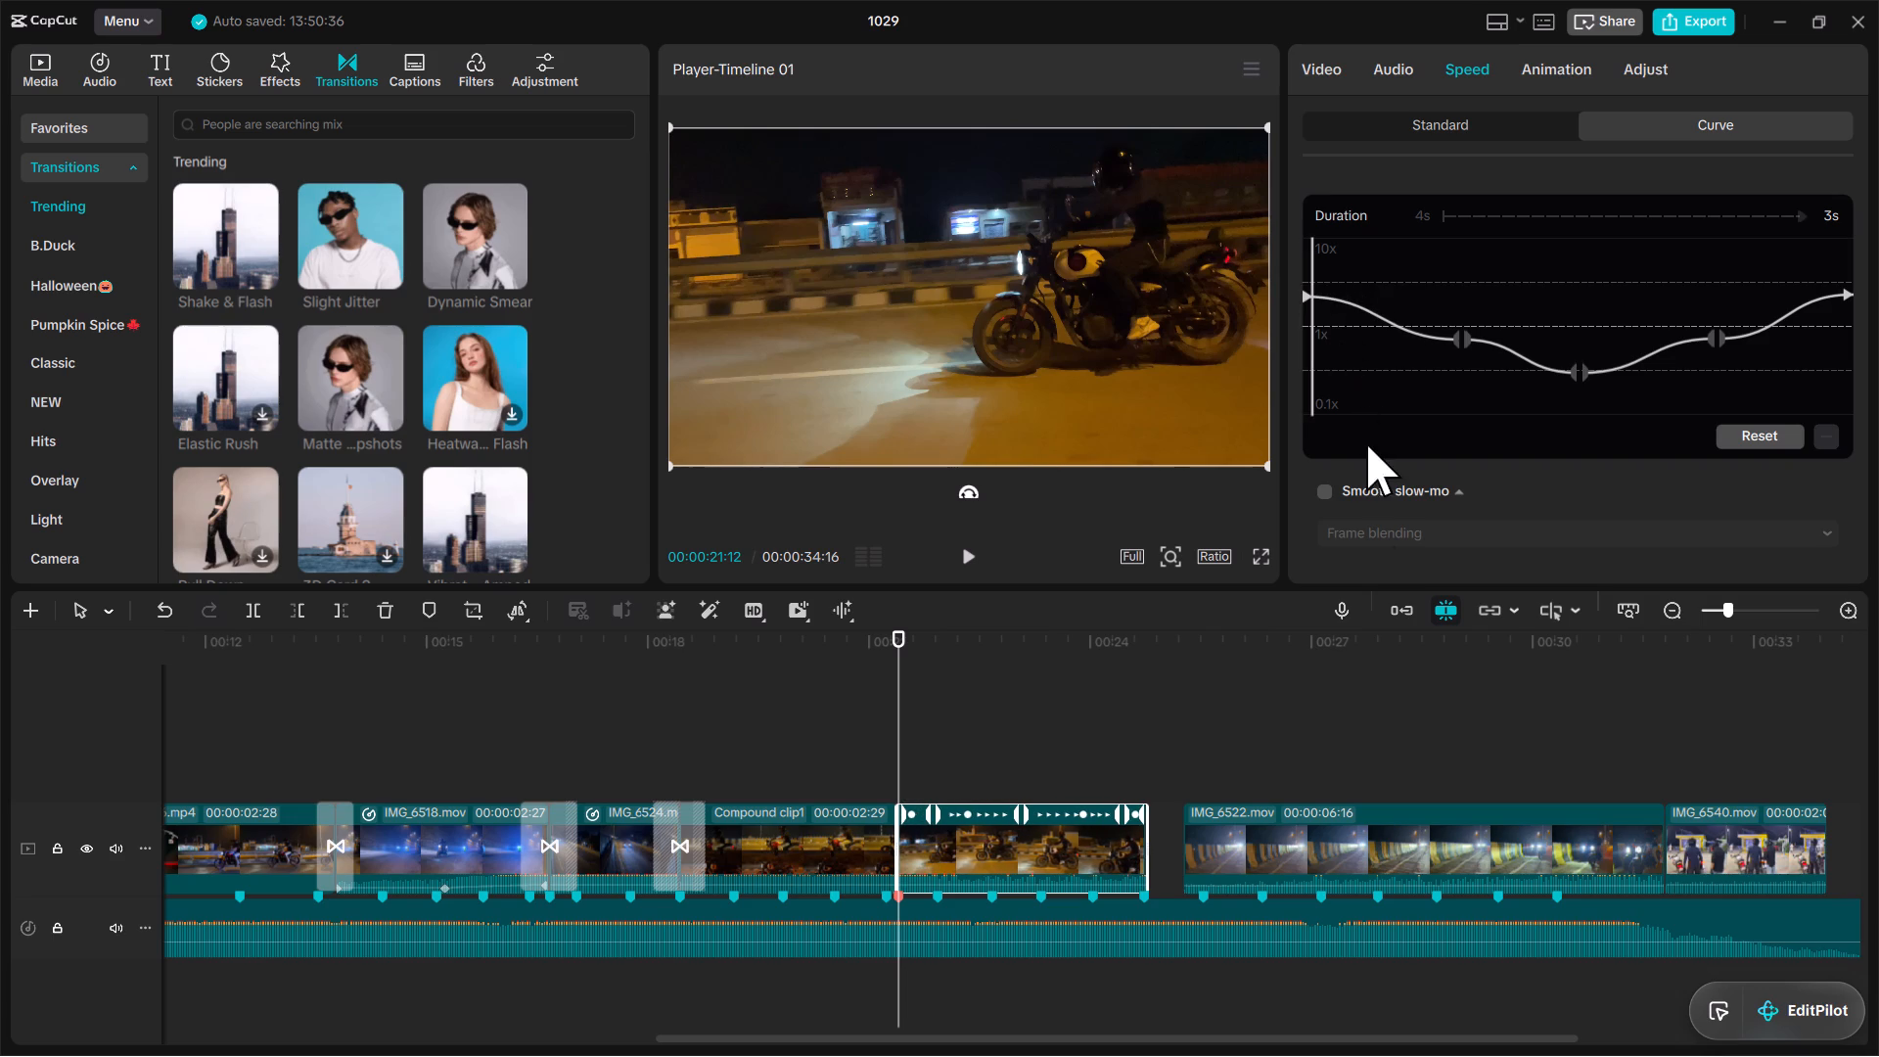
# Raise only the incoming half of IMG_6508.mov's second speed curve point to about 1x, splitting it from the outgoing half.
pyautogui.click(1719, 342)
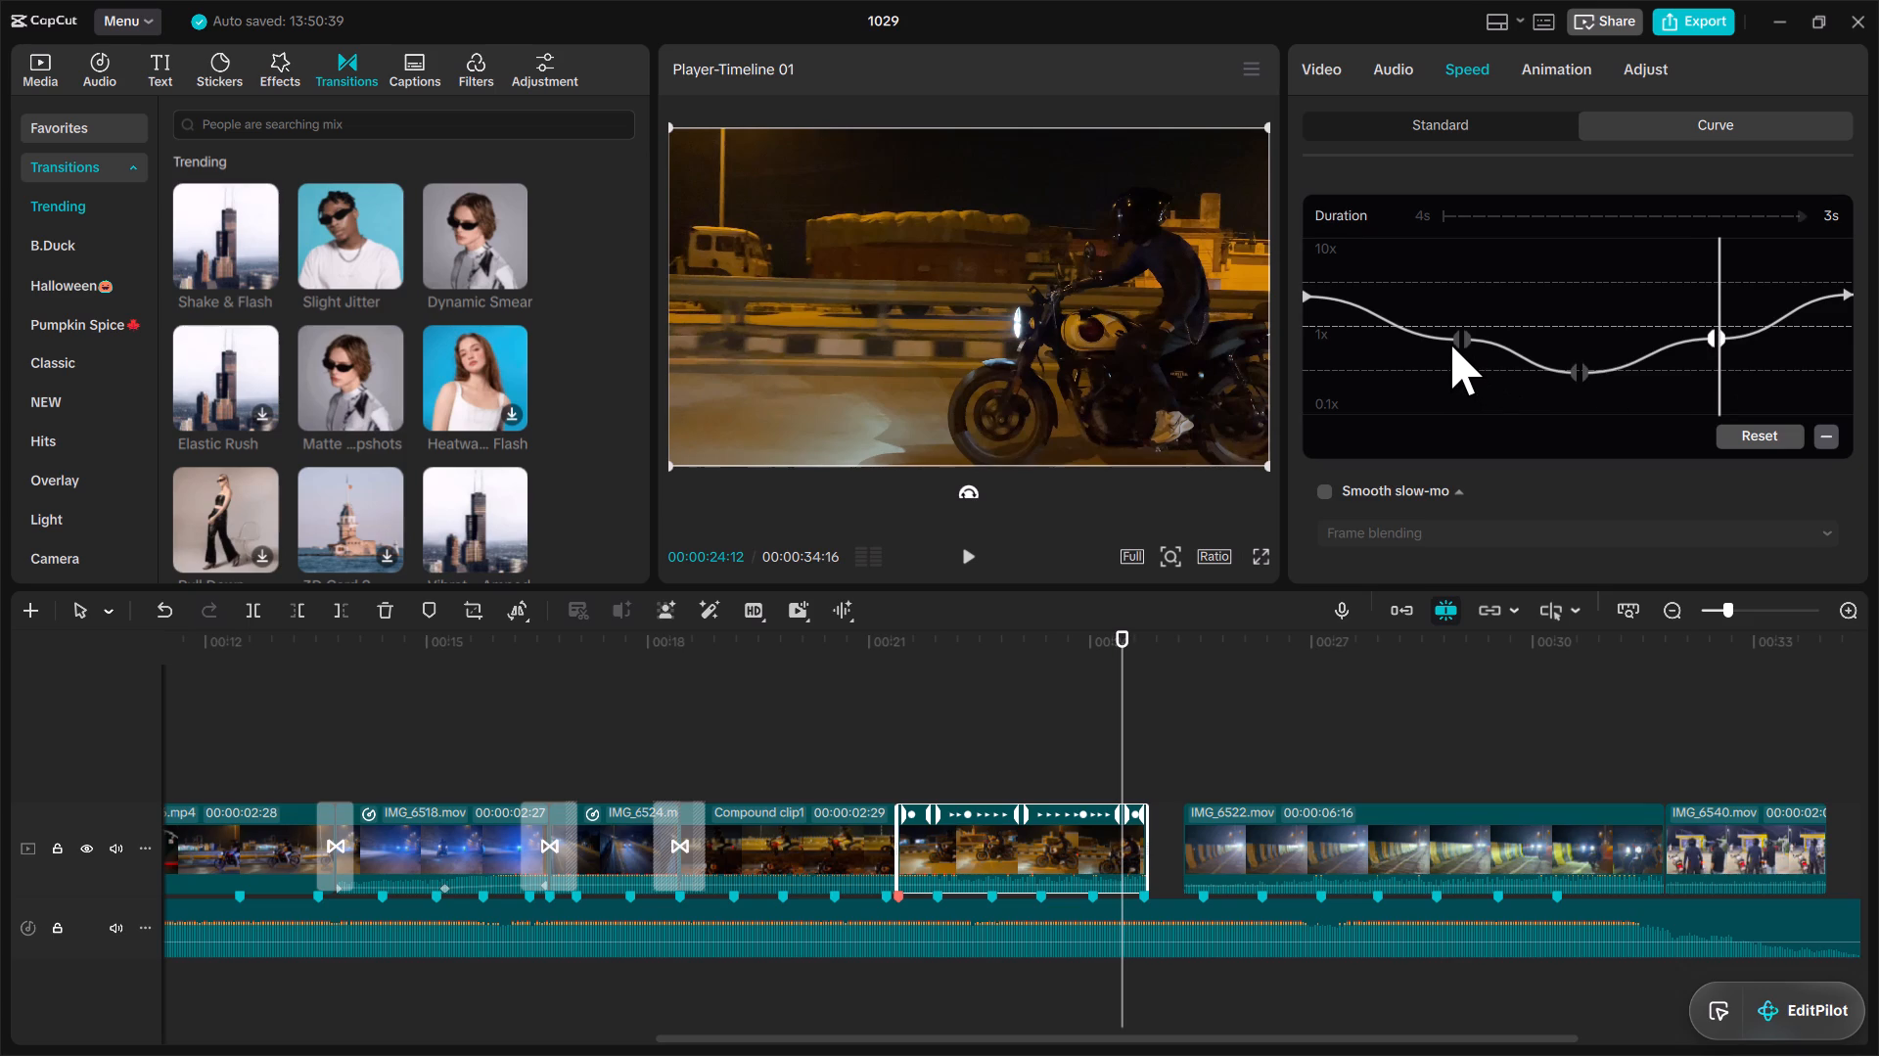
pyautogui.moveTo(1455, 340); pyautogui.dragTo(1460, 324)
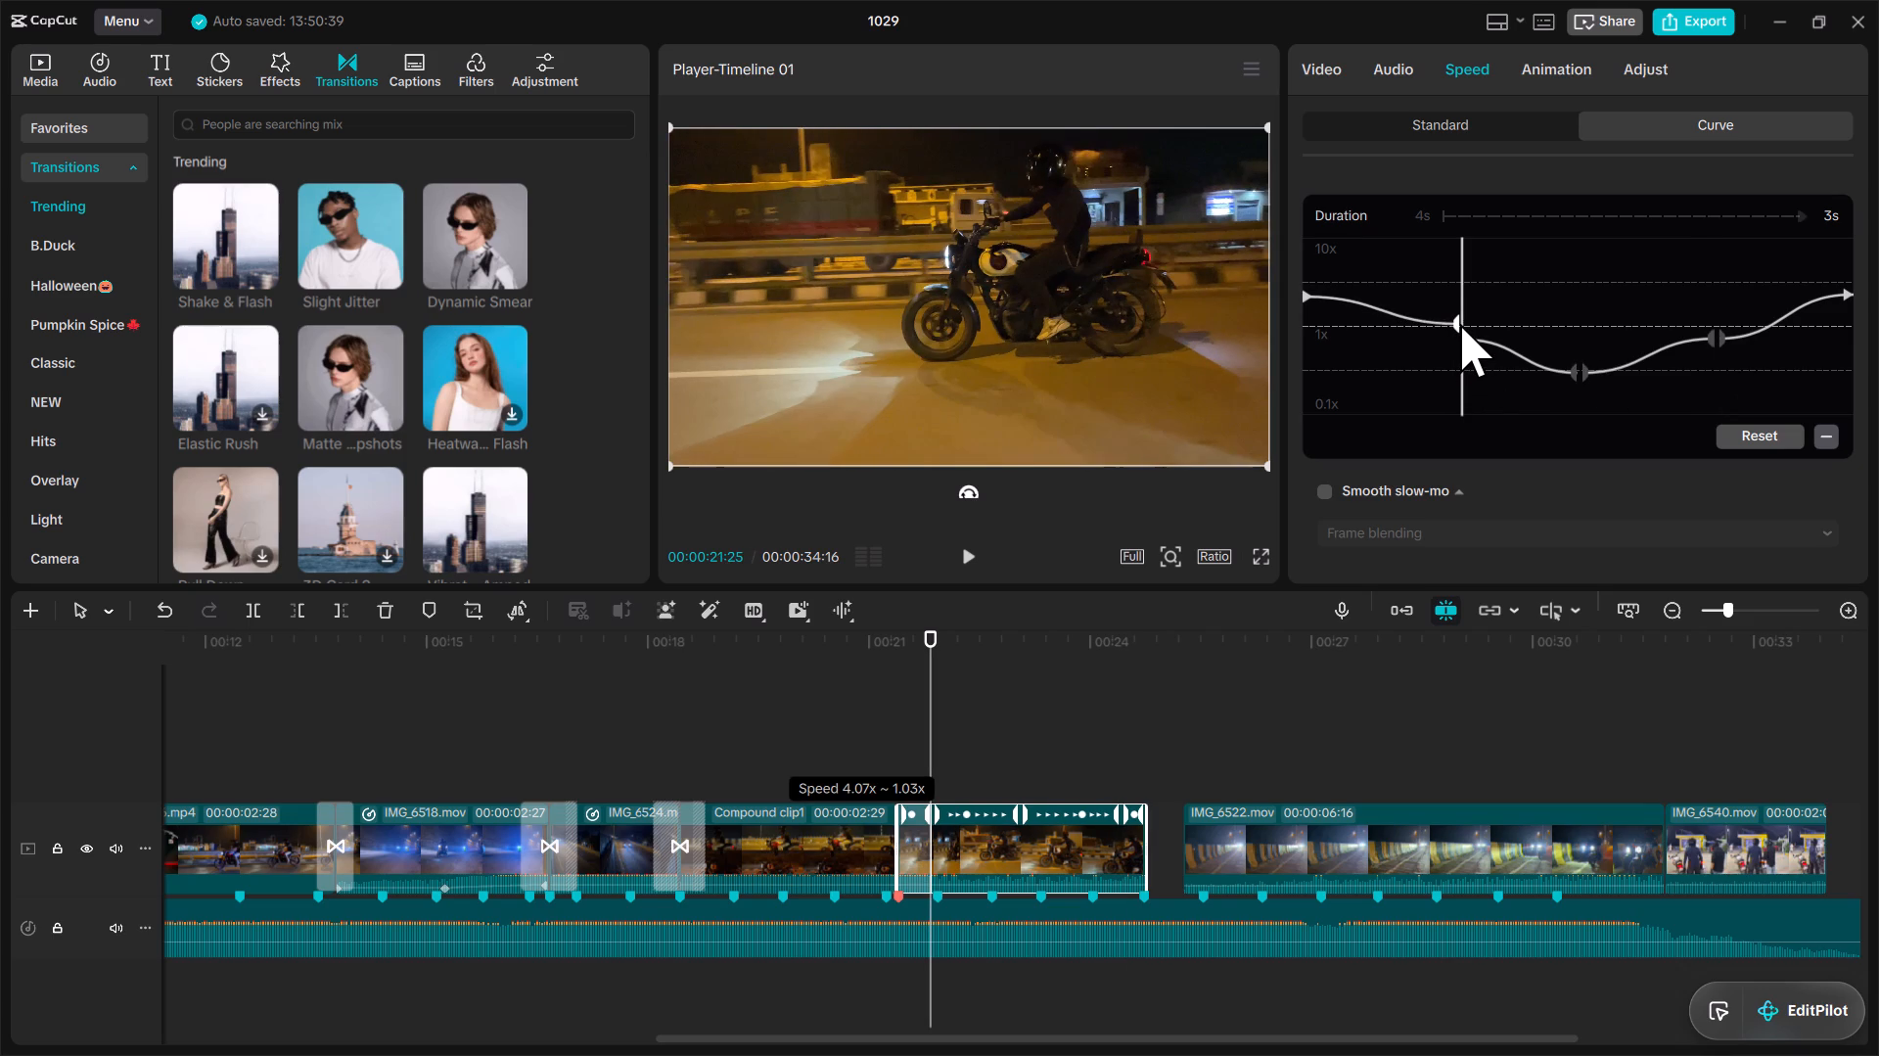
pyautogui.moveTo(1460, 324); pyautogui.dragTo(1464, 320)
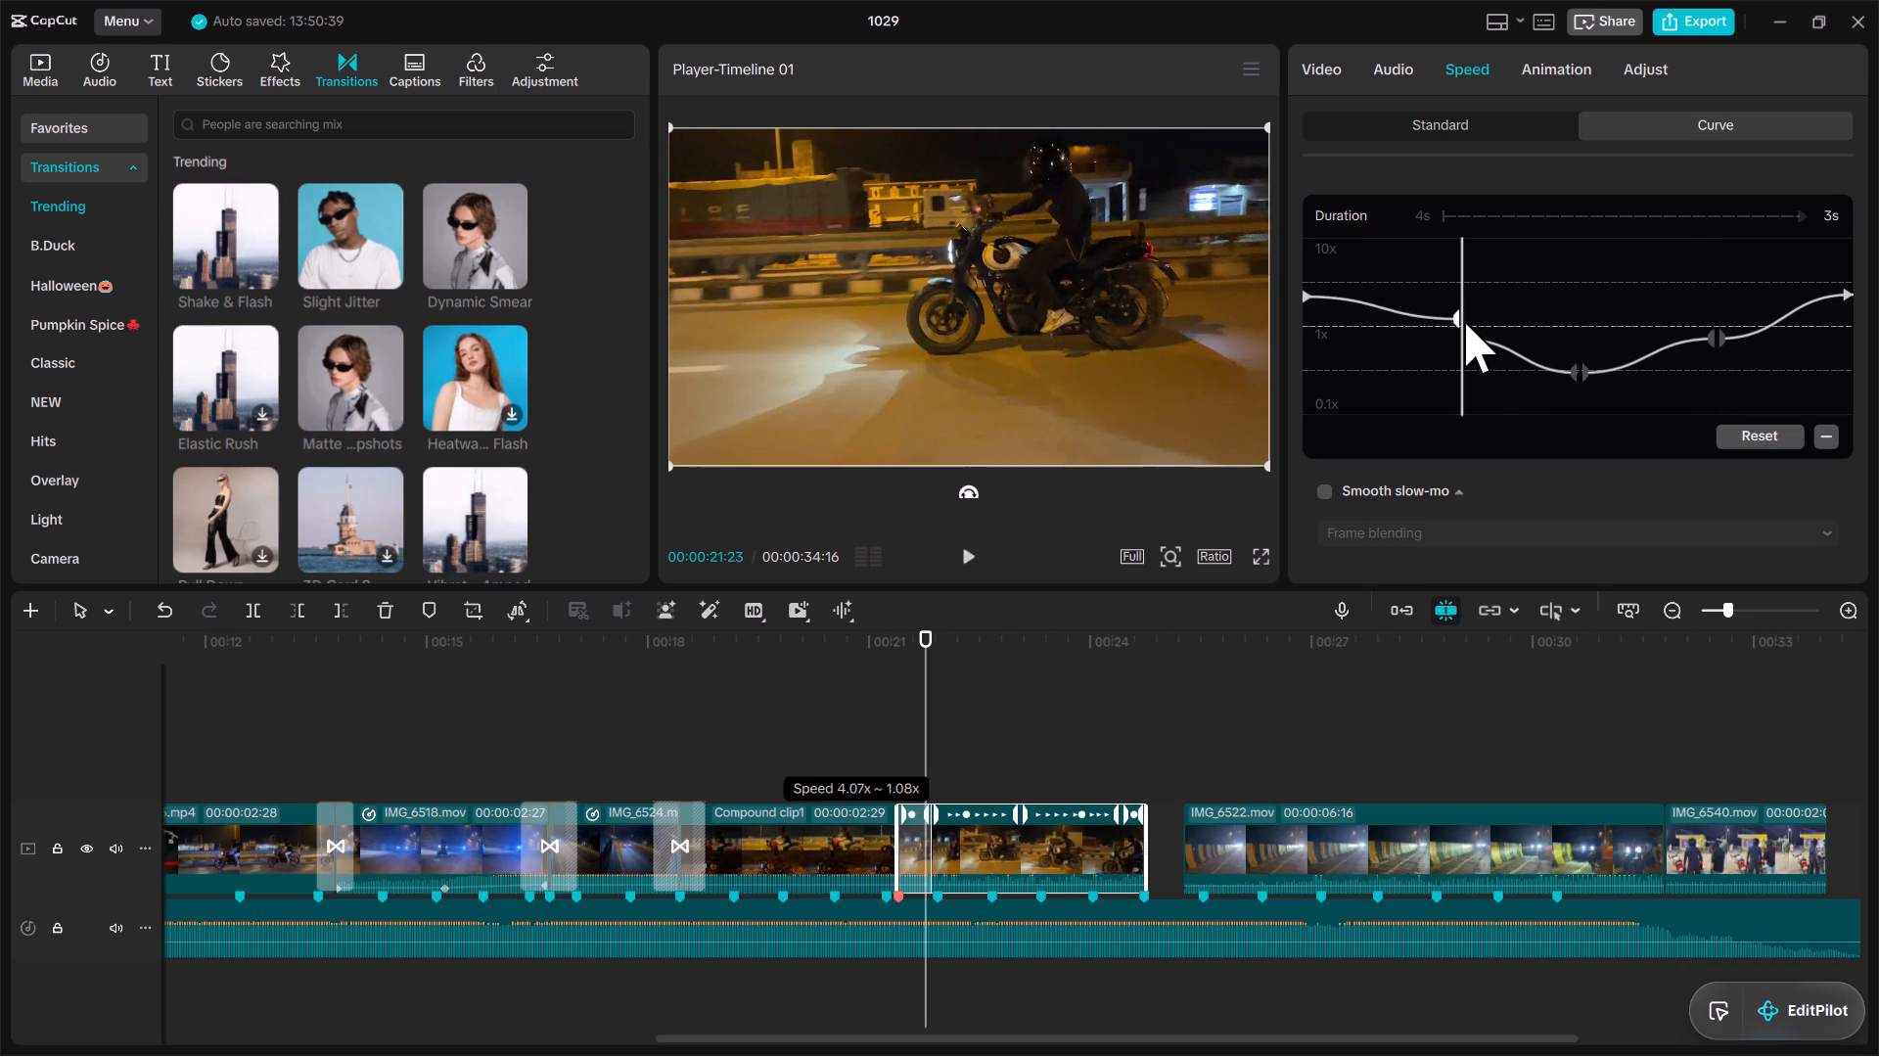
pyautogui.moveTo(1464, 320); pyautogui.dragTo(1464, 319)
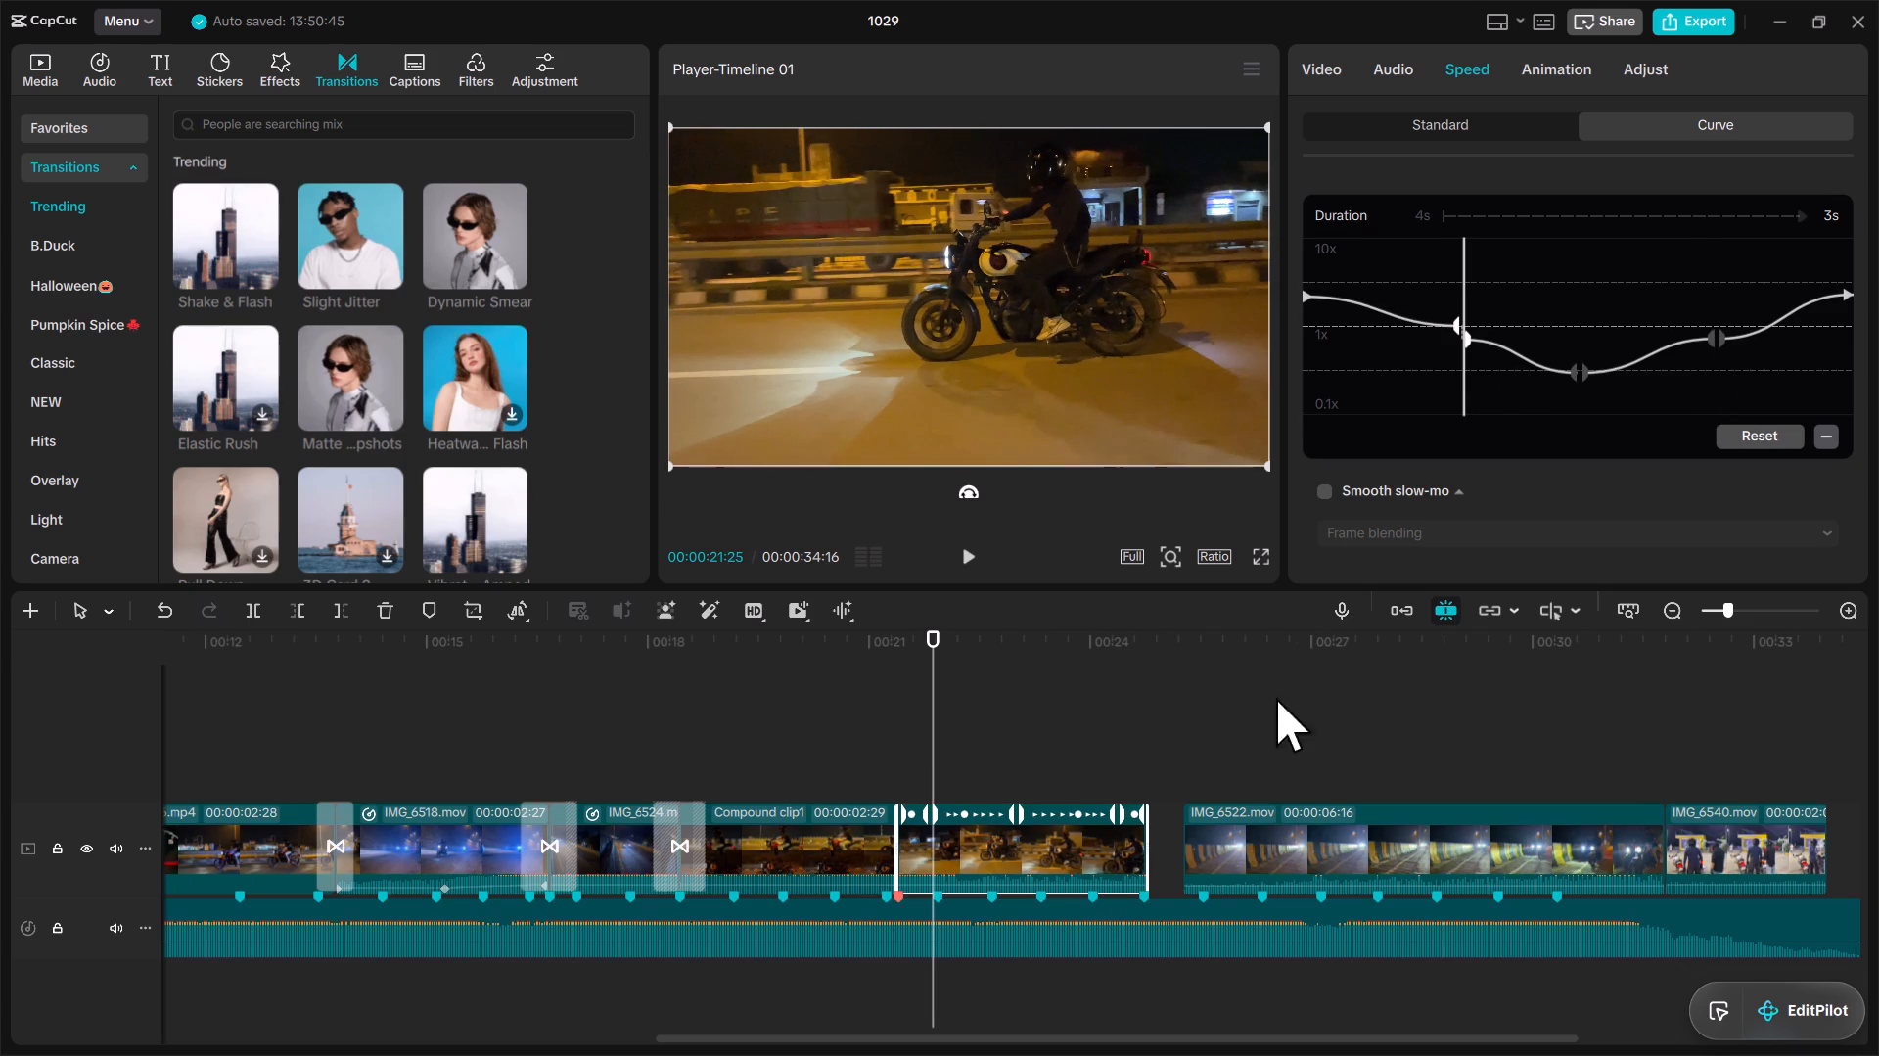
# Split the fourth speed curve point, raising its outgoing half to about 1x and shifting it slightly earlier so IMG_6508.mov ends at marker 00:00:24:22.
pyautogui.click(1722, 339)
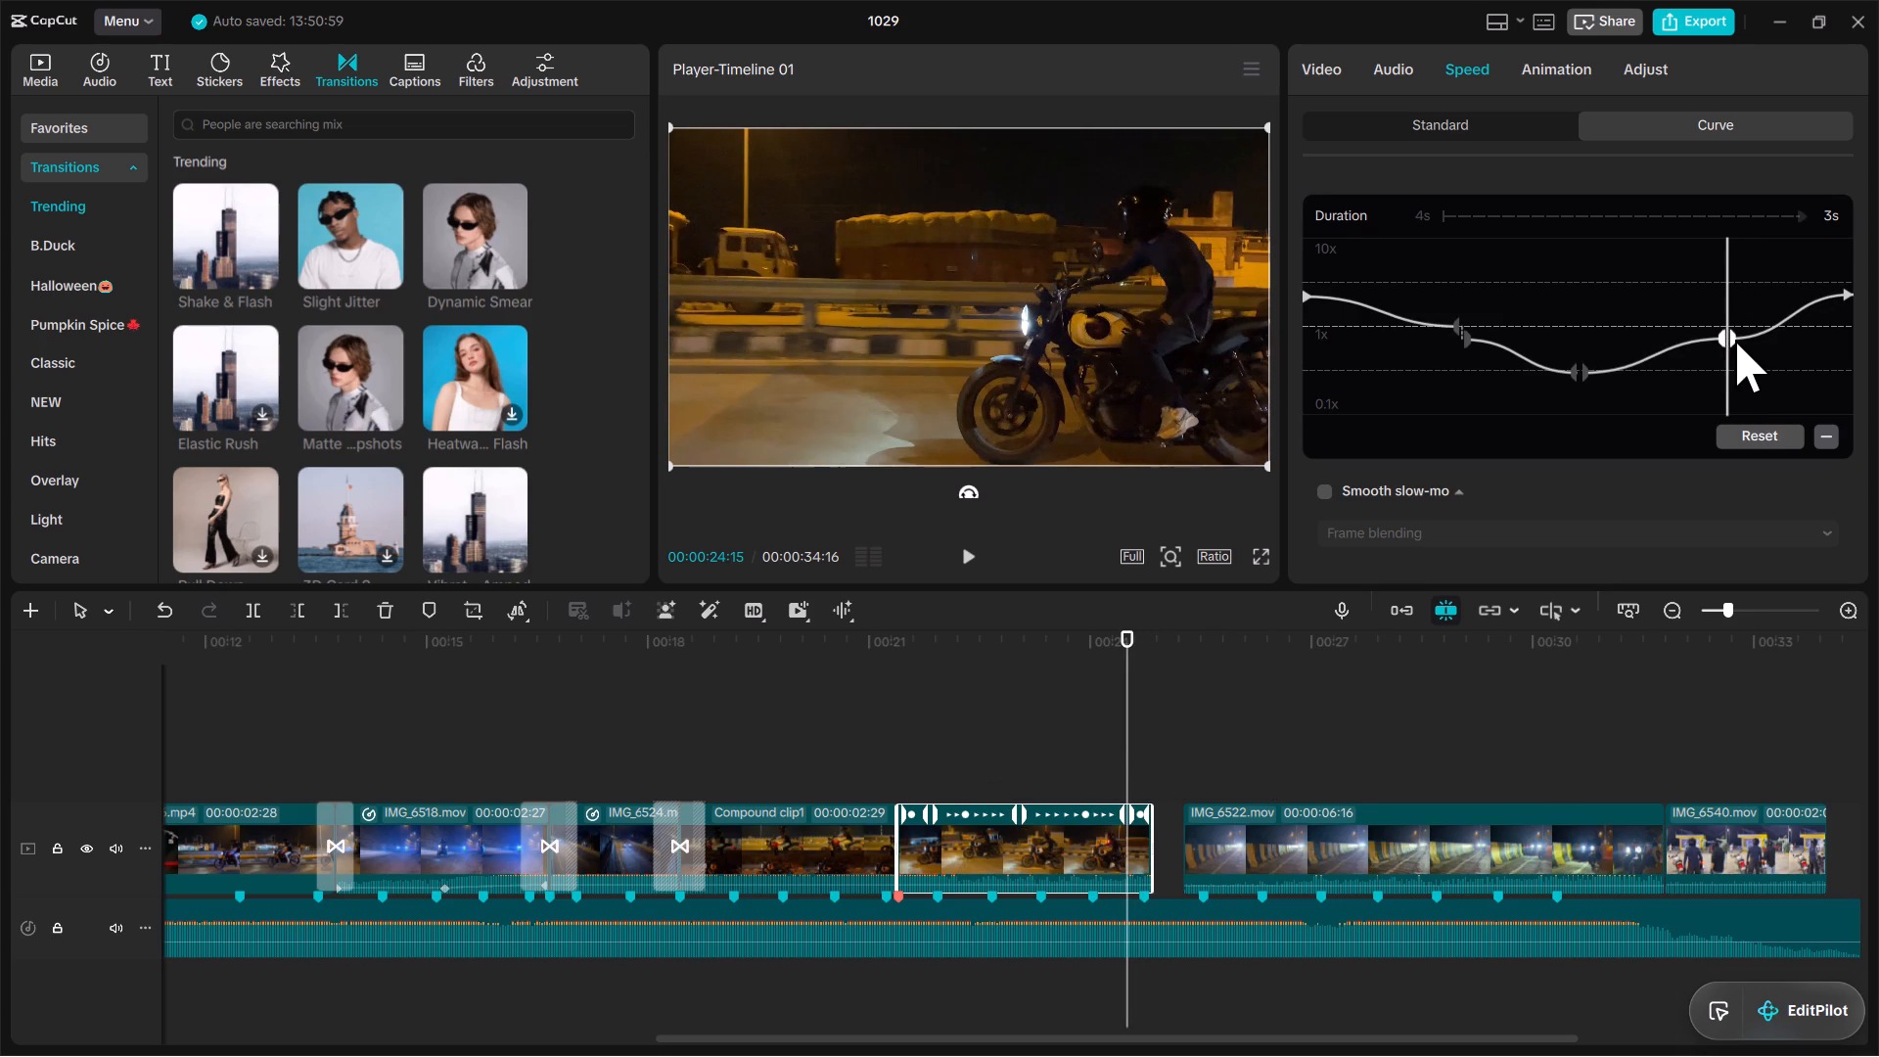
pyautogui.moveTo(1735, 337); pyautogui.dragTo(1735, 321)
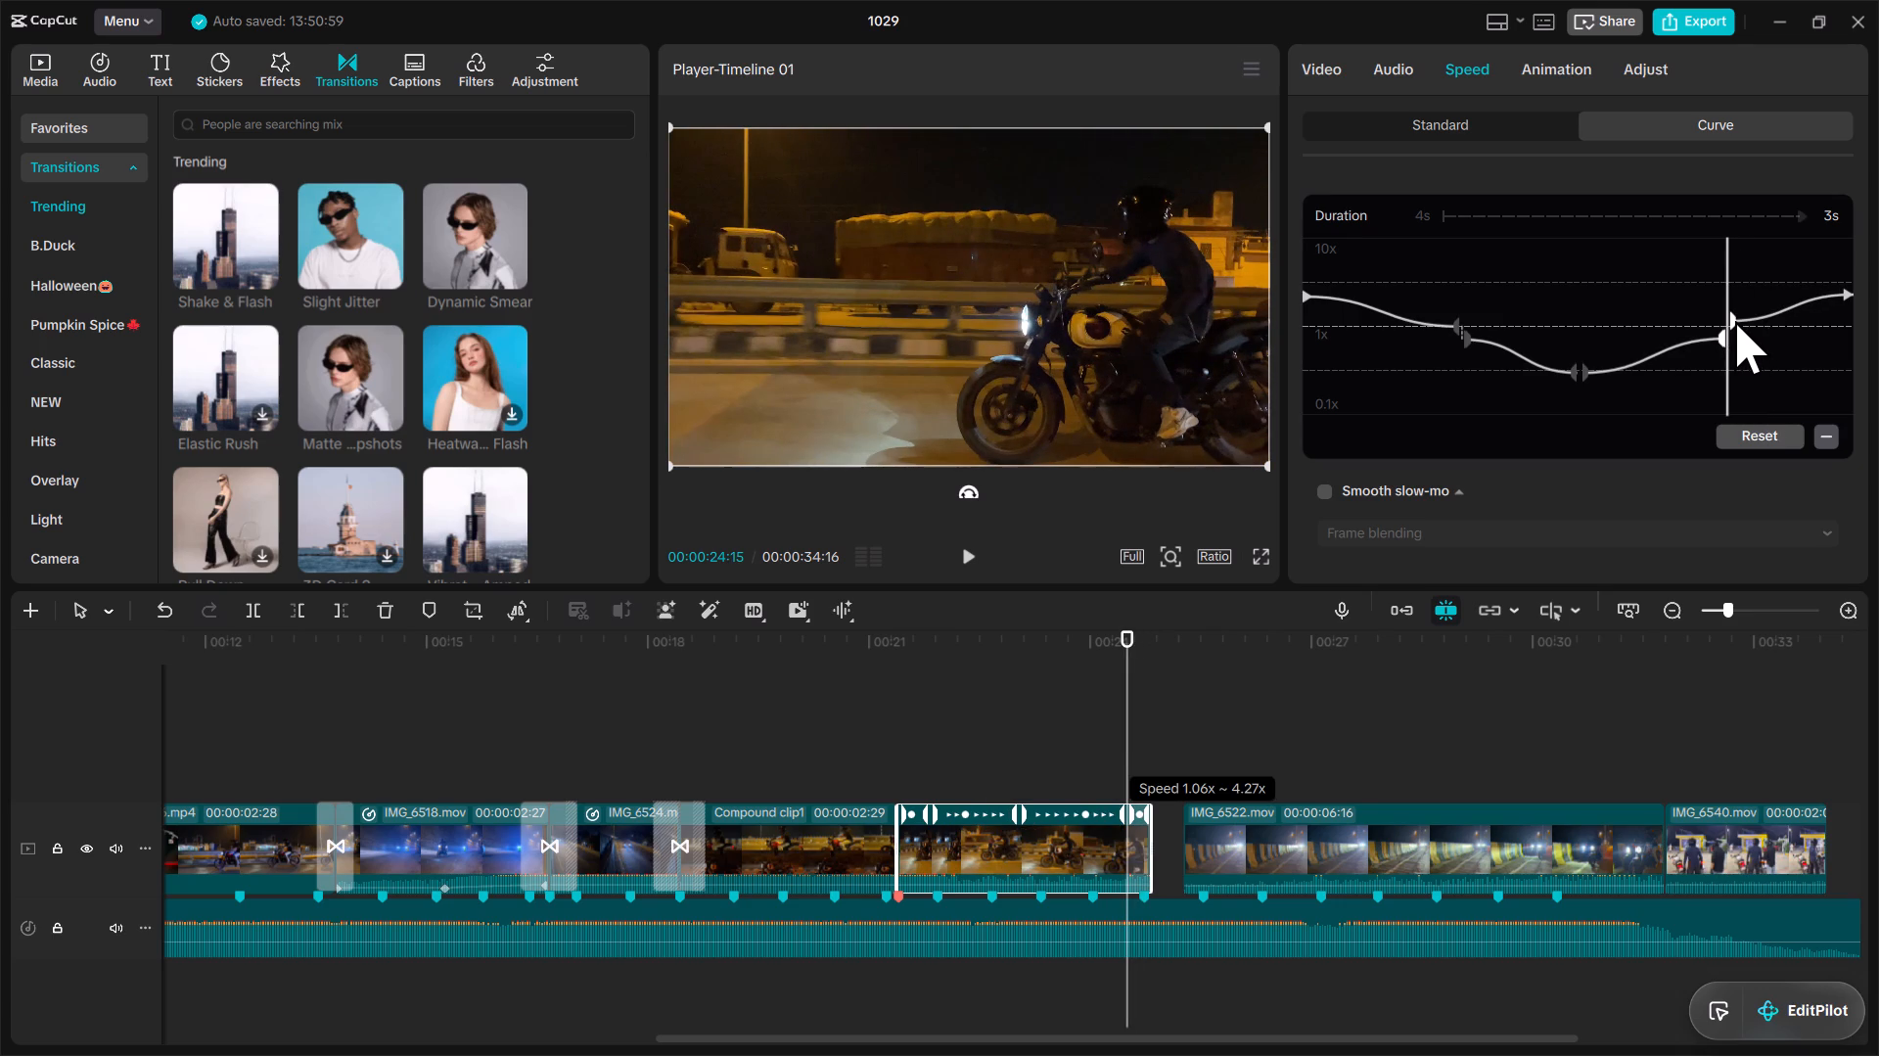
pyautogui.moveTo(1735, 321); pyautogui.dragTo(1738, 309)
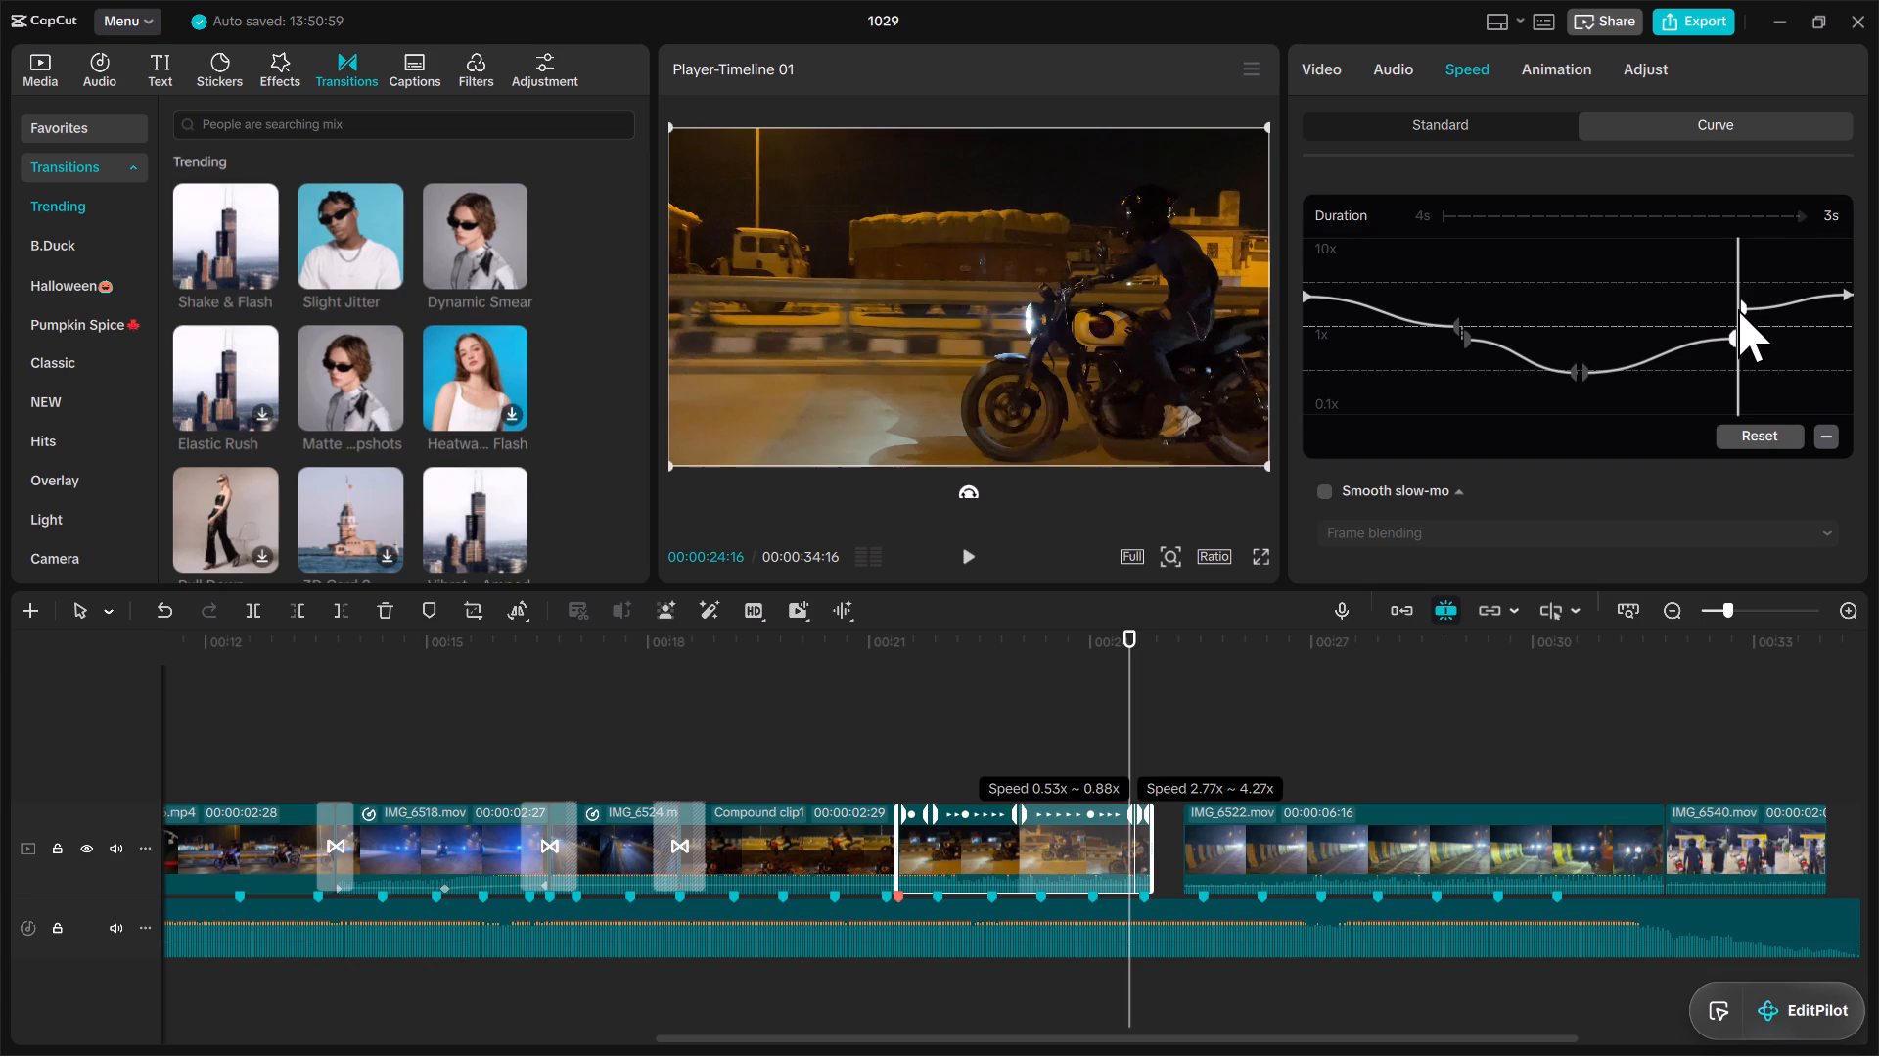
pyautogui.moveTo(1738, 309); pyautogui.dragTo(1727, 317)
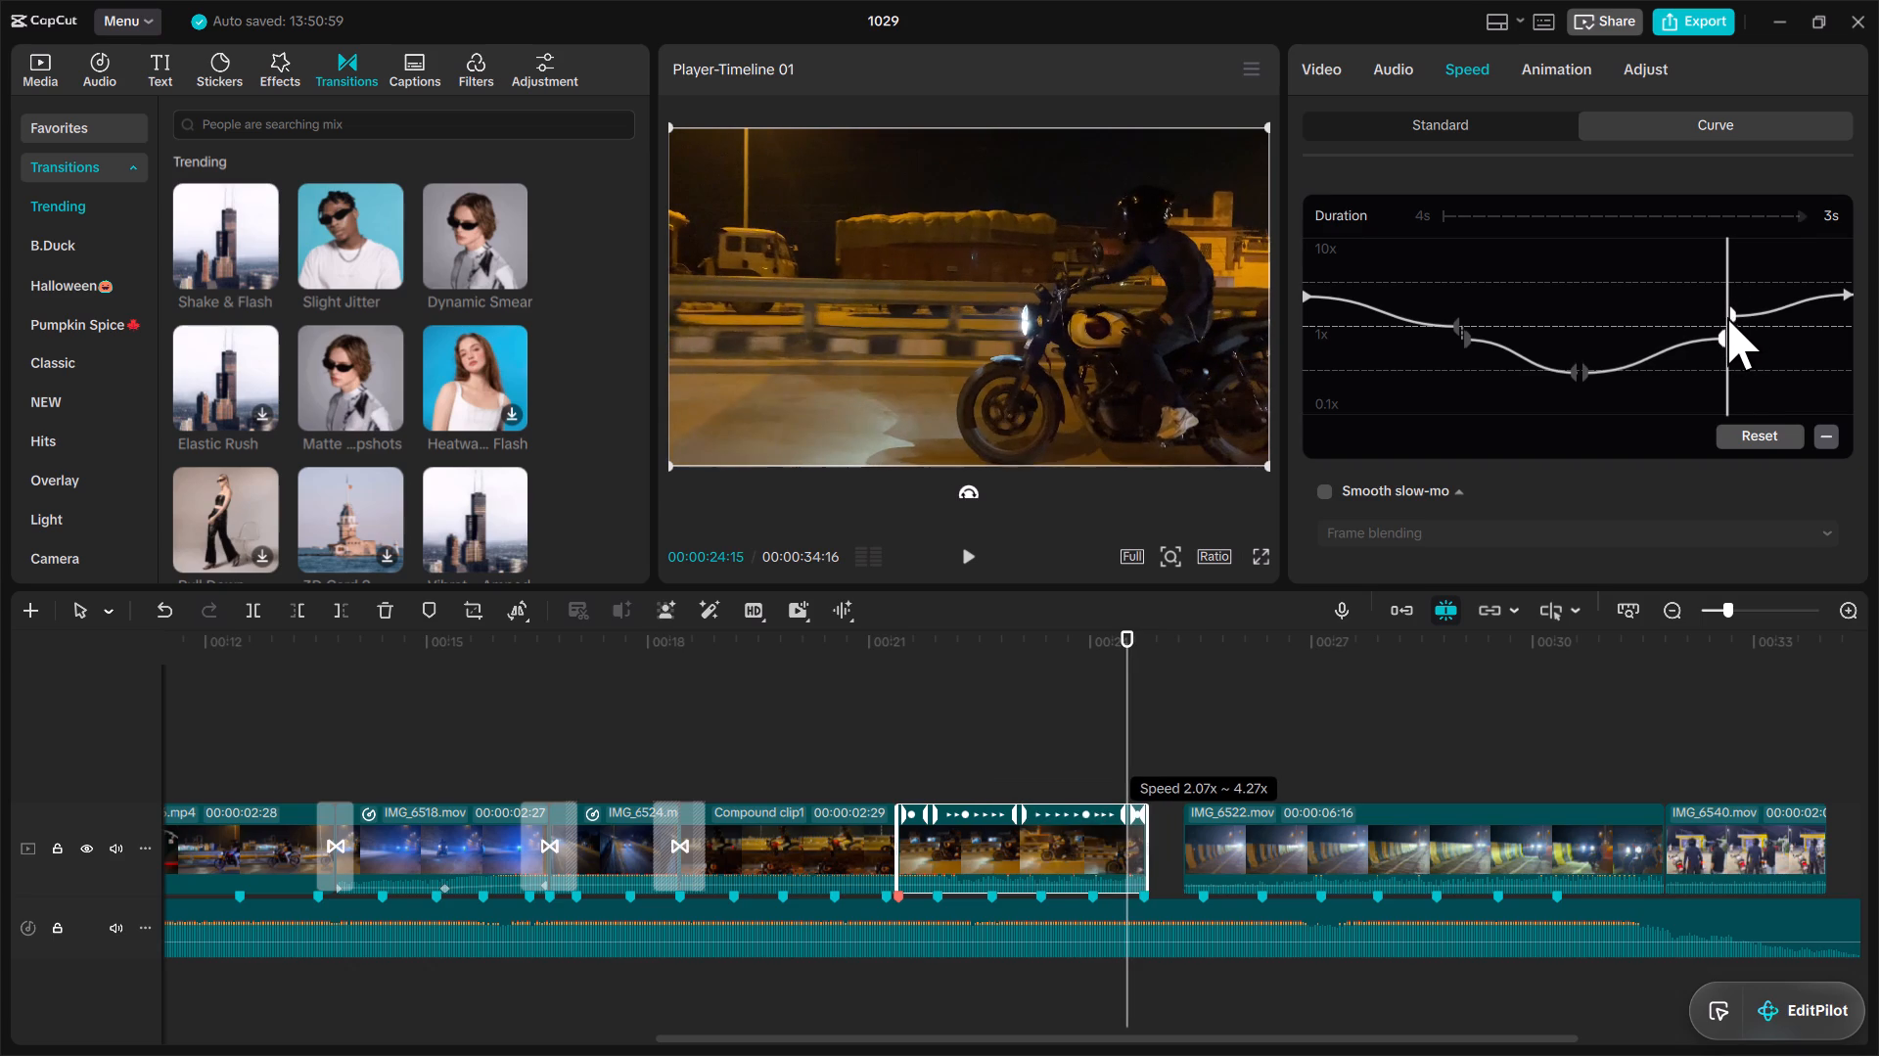
pyautogui.moveTo(1727, 317); pyautogui.dragTo(1714, 324)
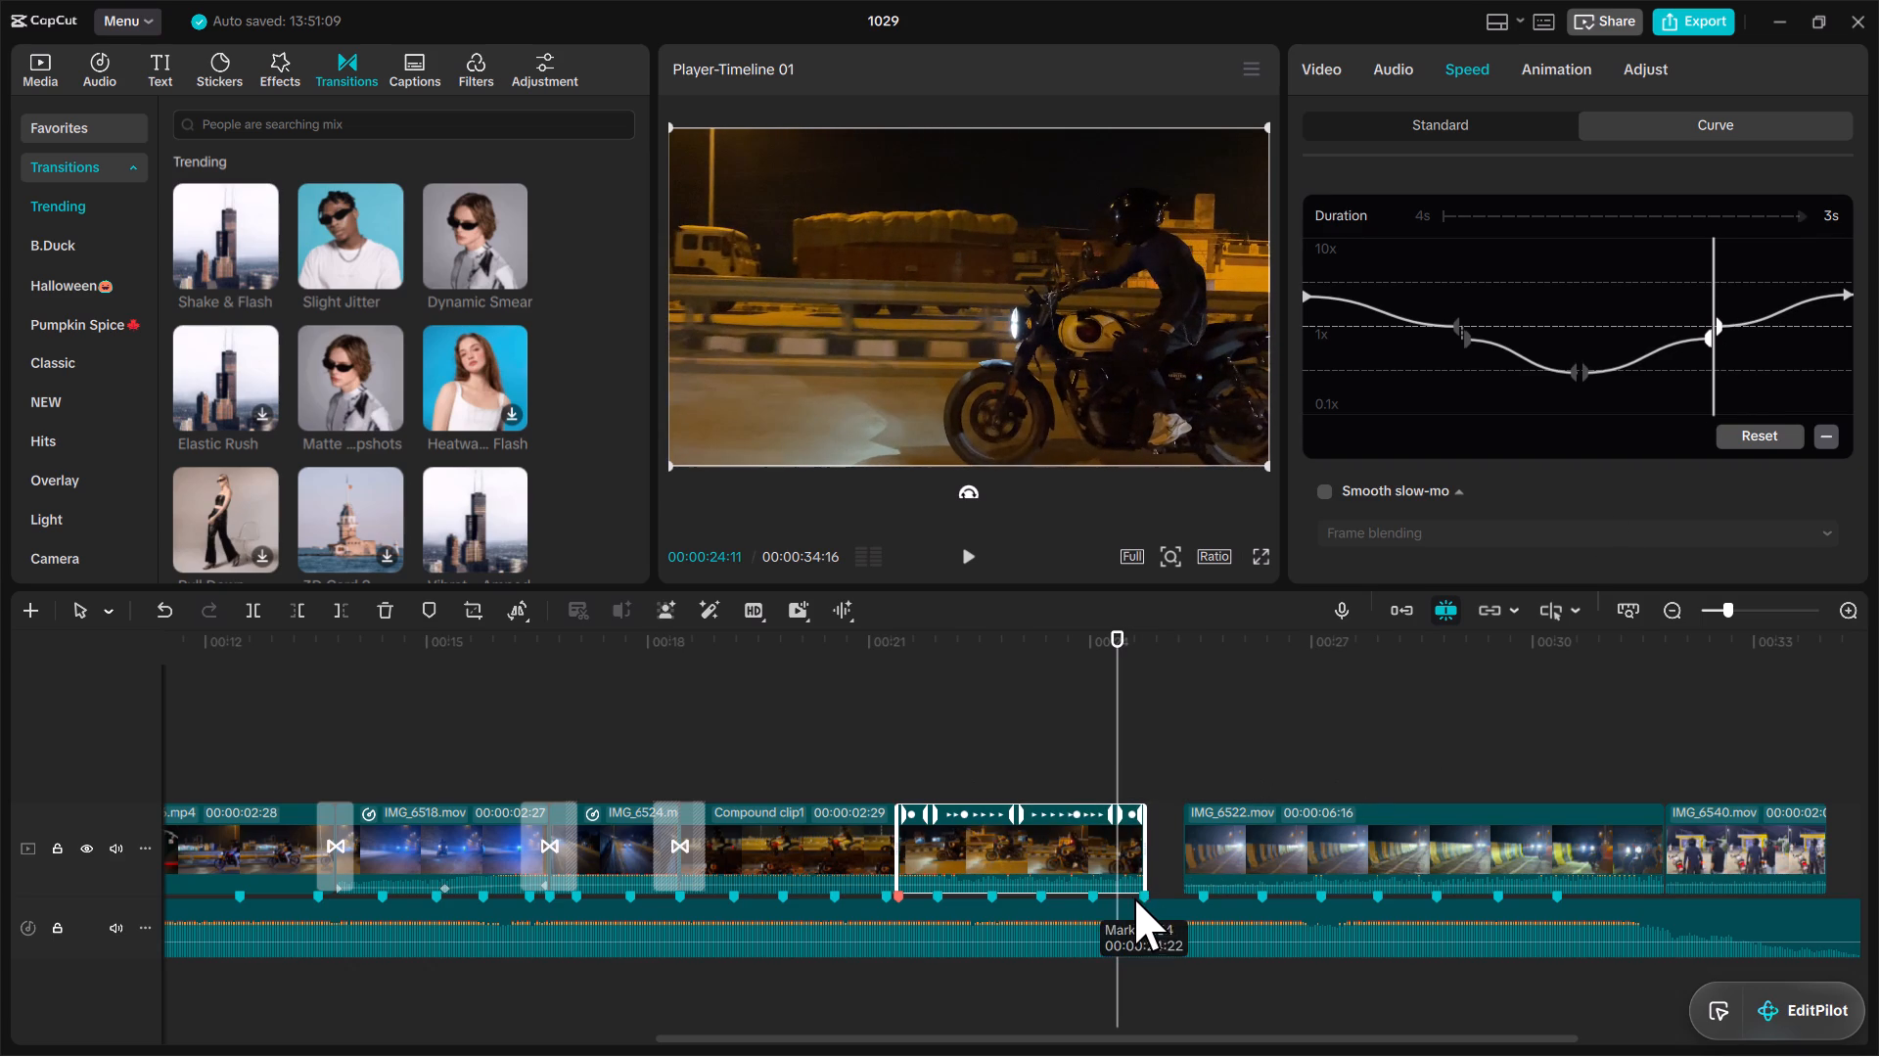
pyautogui.click(1143, 892)
# Close the gaps on the main track by moving IMG_6522.mov against IMG_6508.mov's end and IMG_6540.mov directly after it.
pyautogui.moveTo(1278, 830); pyautogui.dragTo(1258, 832)
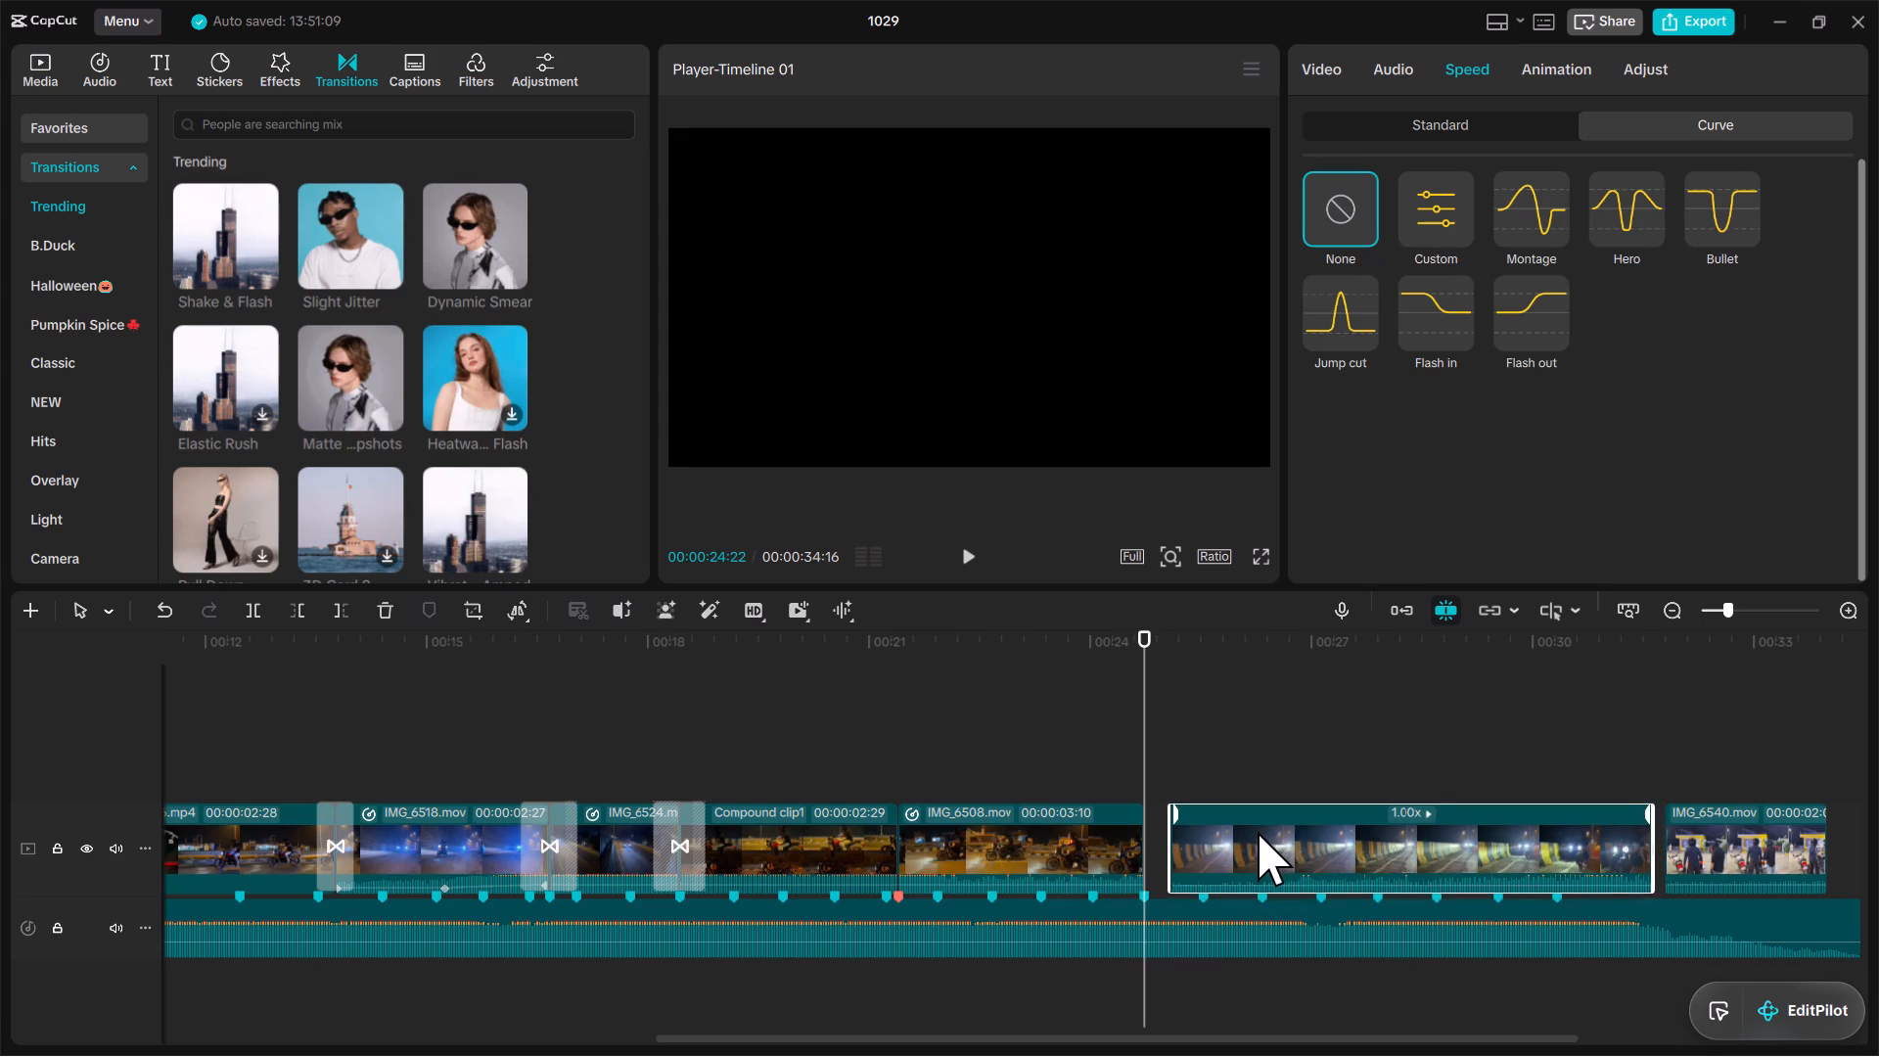
pyautogui.moveTo(1258, 832); pyautogui.dragTo(1241, 833)
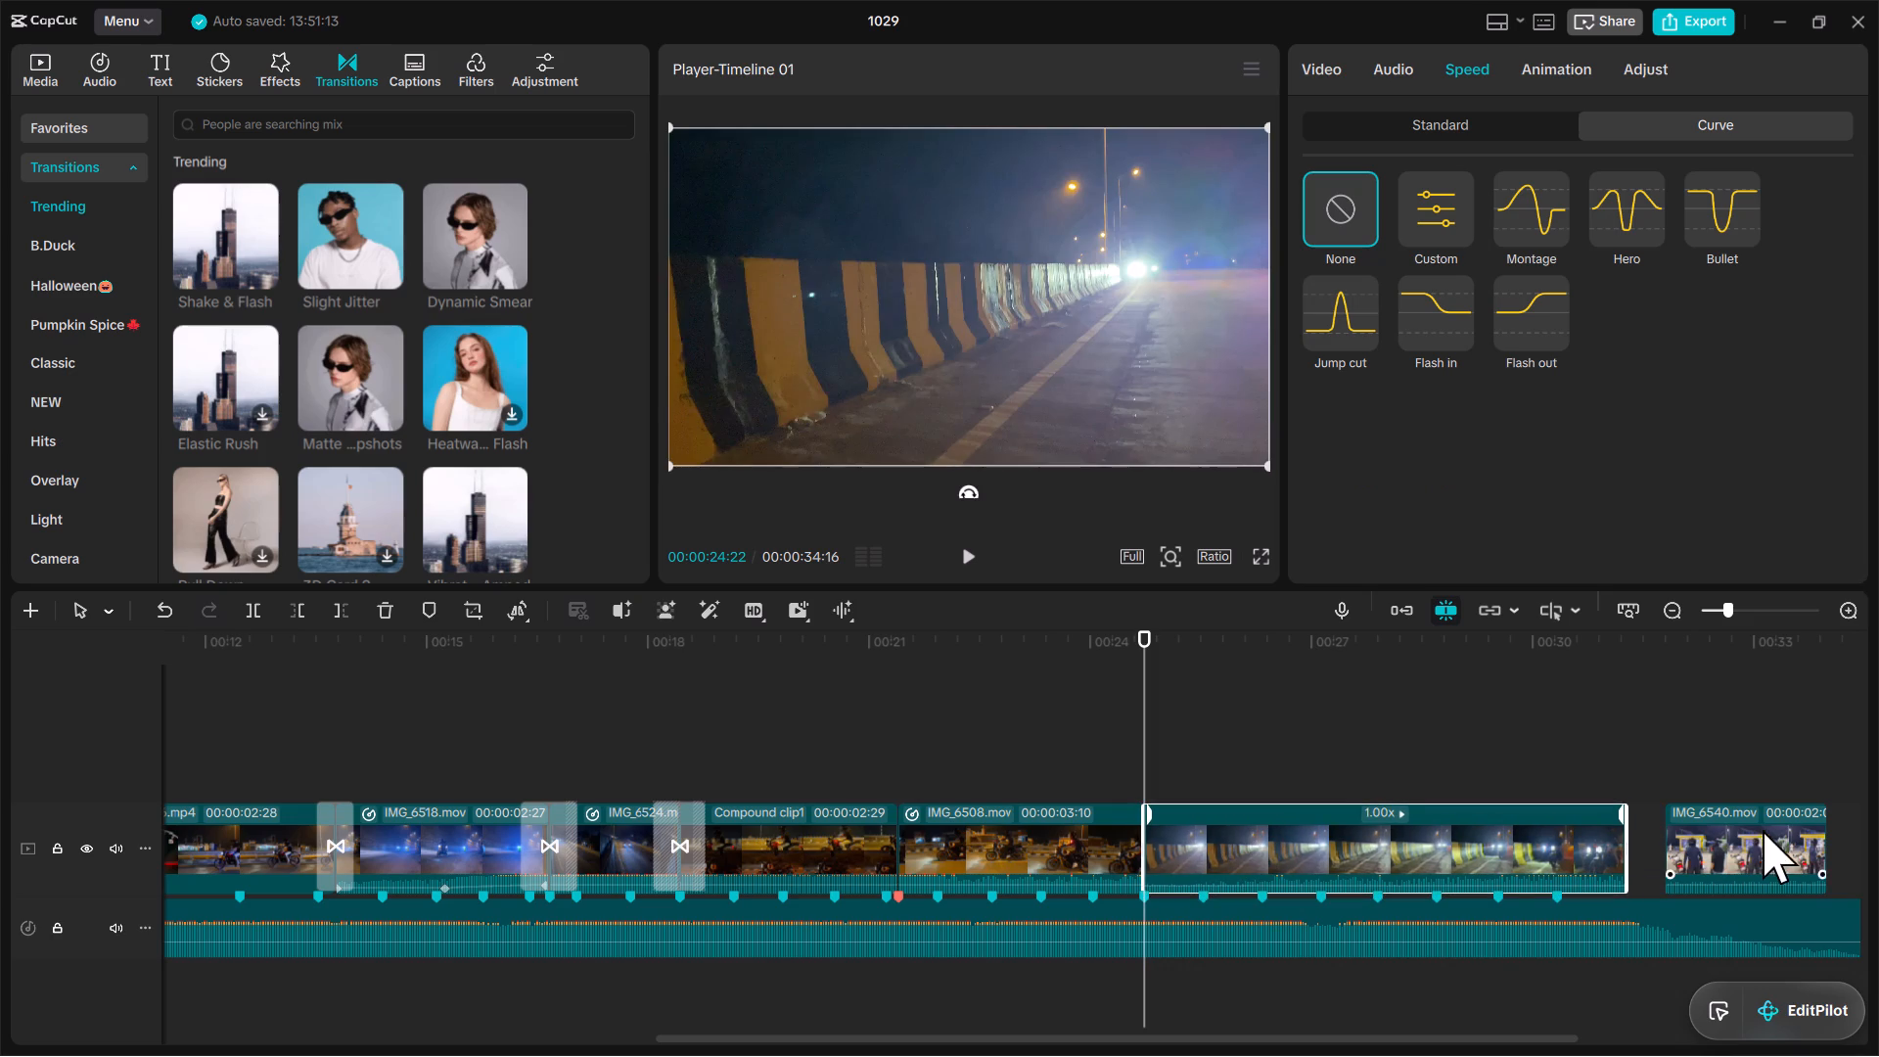
pyautogui.moveTo(1763, 830); pyautogui.dragTo(1719, 833)
# Enable Smooth slow-mo on IMG_6508.mov using the Optical flow method.
pyautogui.click(1030, 809)
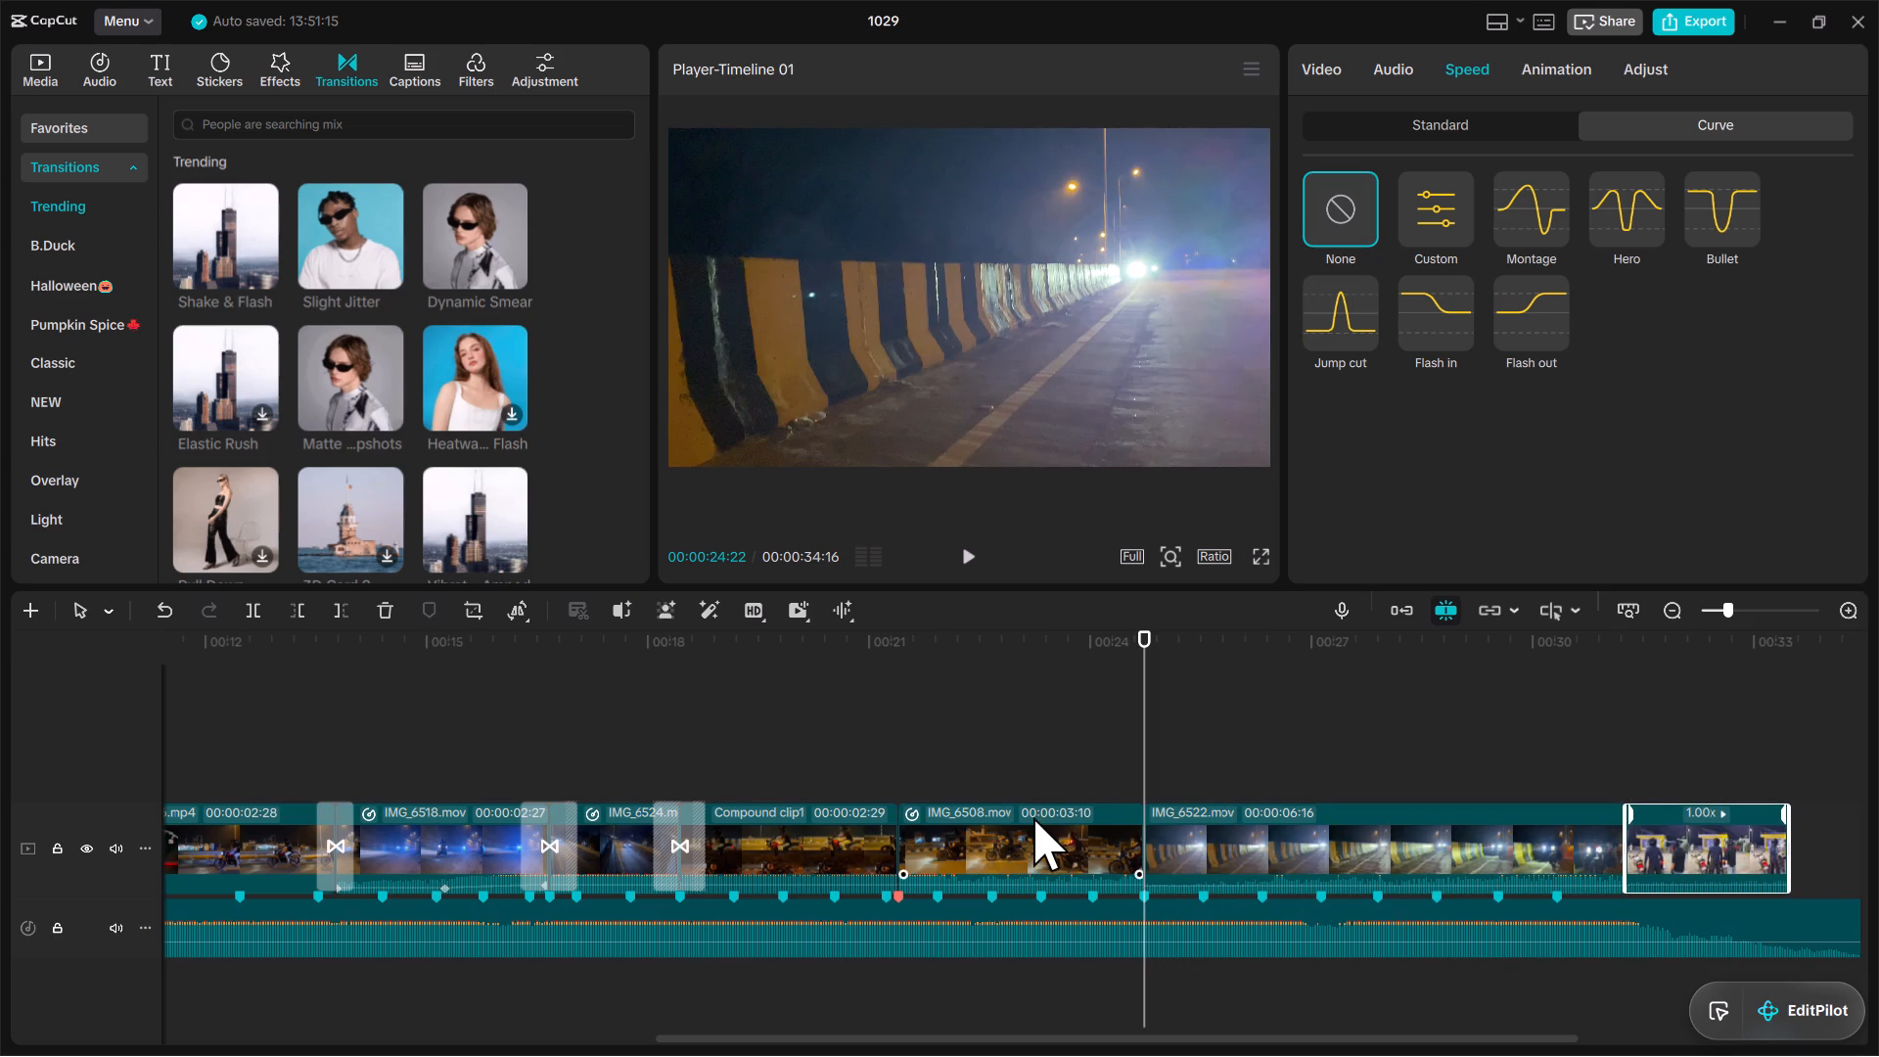
pyautogui.scroll(-3, 1463, 523)
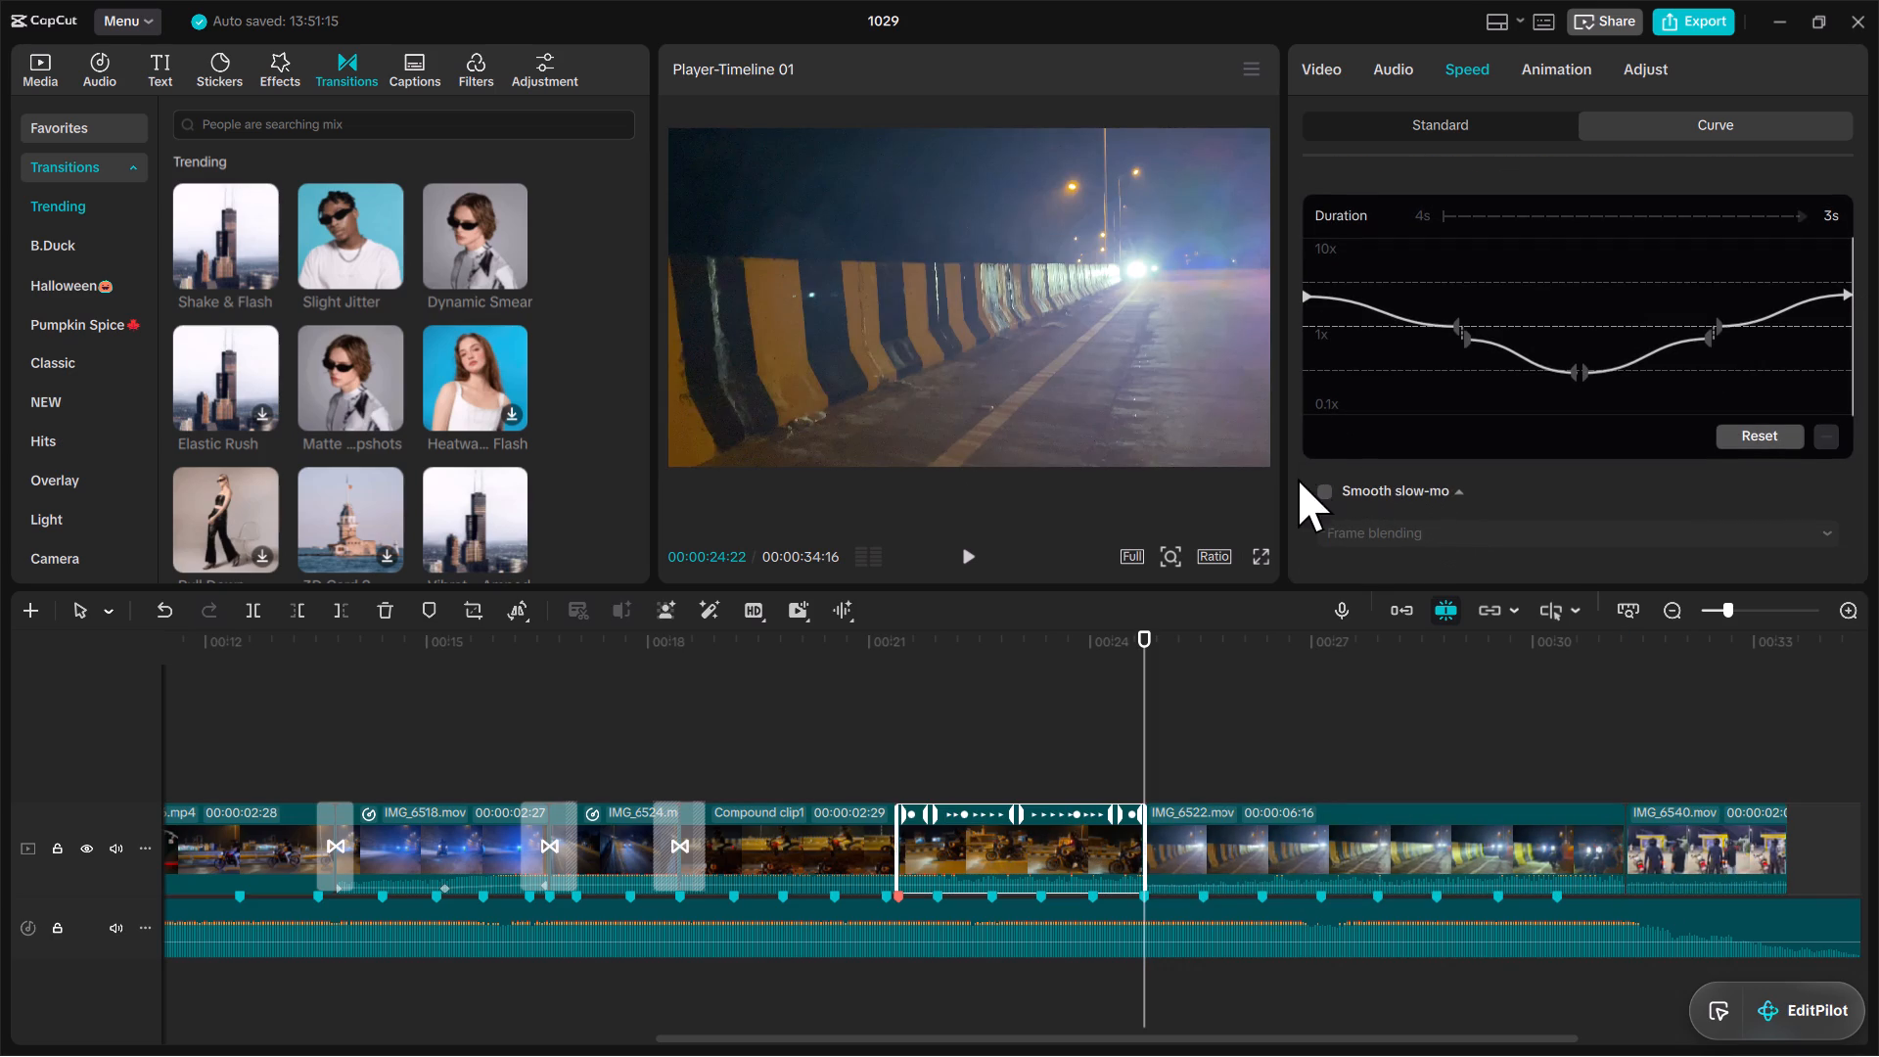
pyautogui.click(1334, 491)
pyautogui.click(1320, 494)
pyautogui.click(1379, 530)
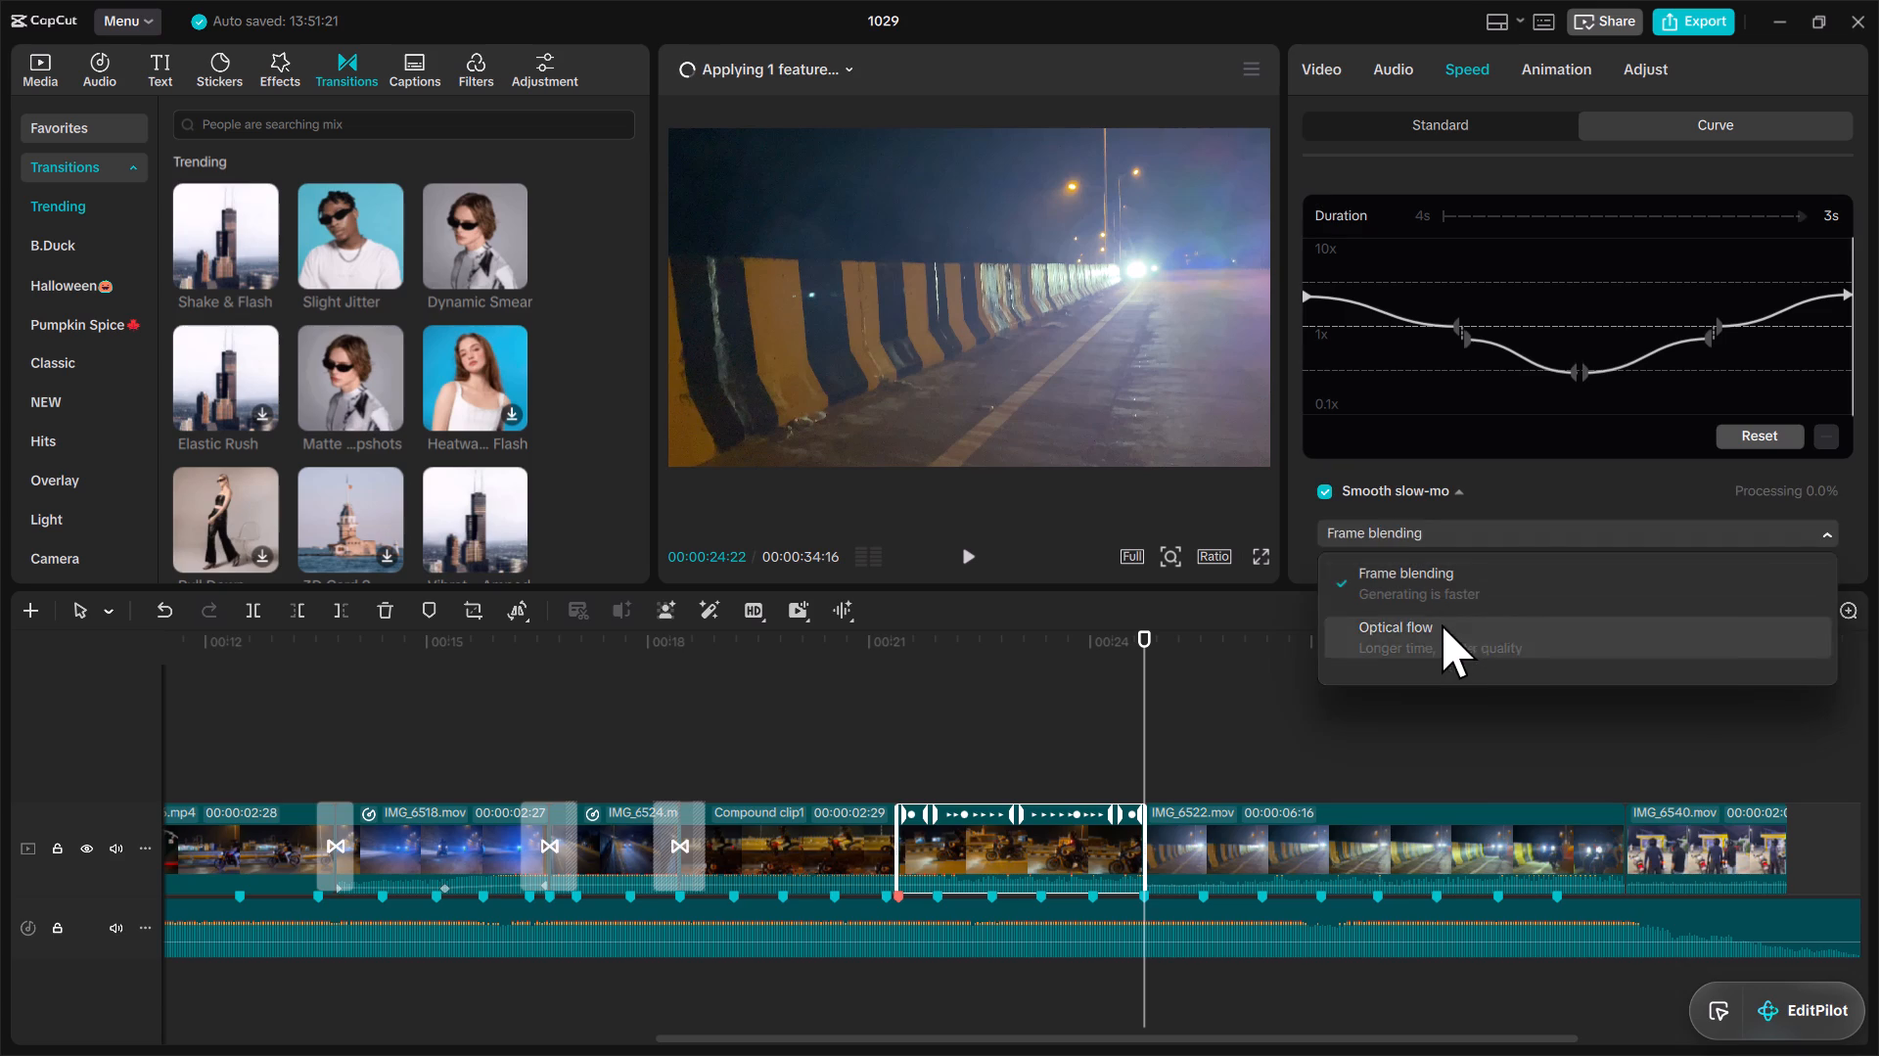
pyautogui.click(1441, 625)
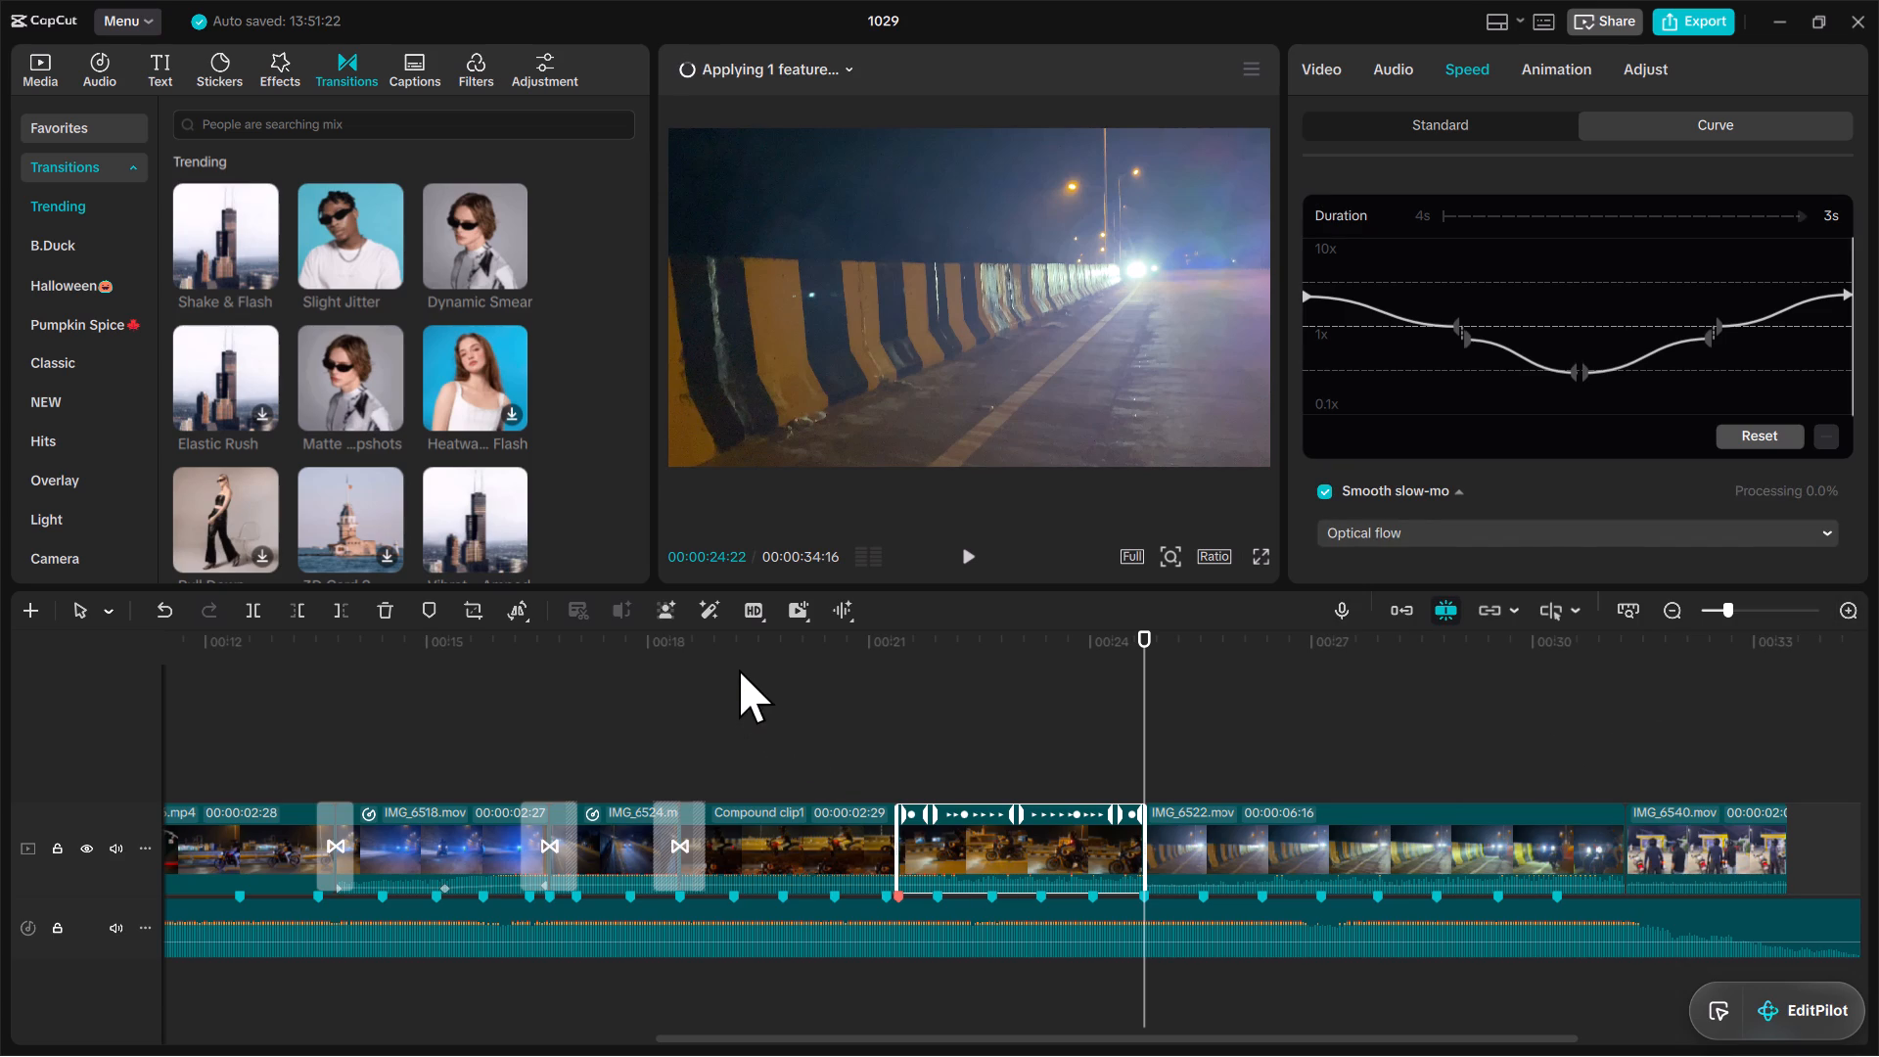
# Check the Smooth slow-mo processing progress and review the frames just before the cut between the two 1026.mp4 clips.
pyautogui.click(740, 669)
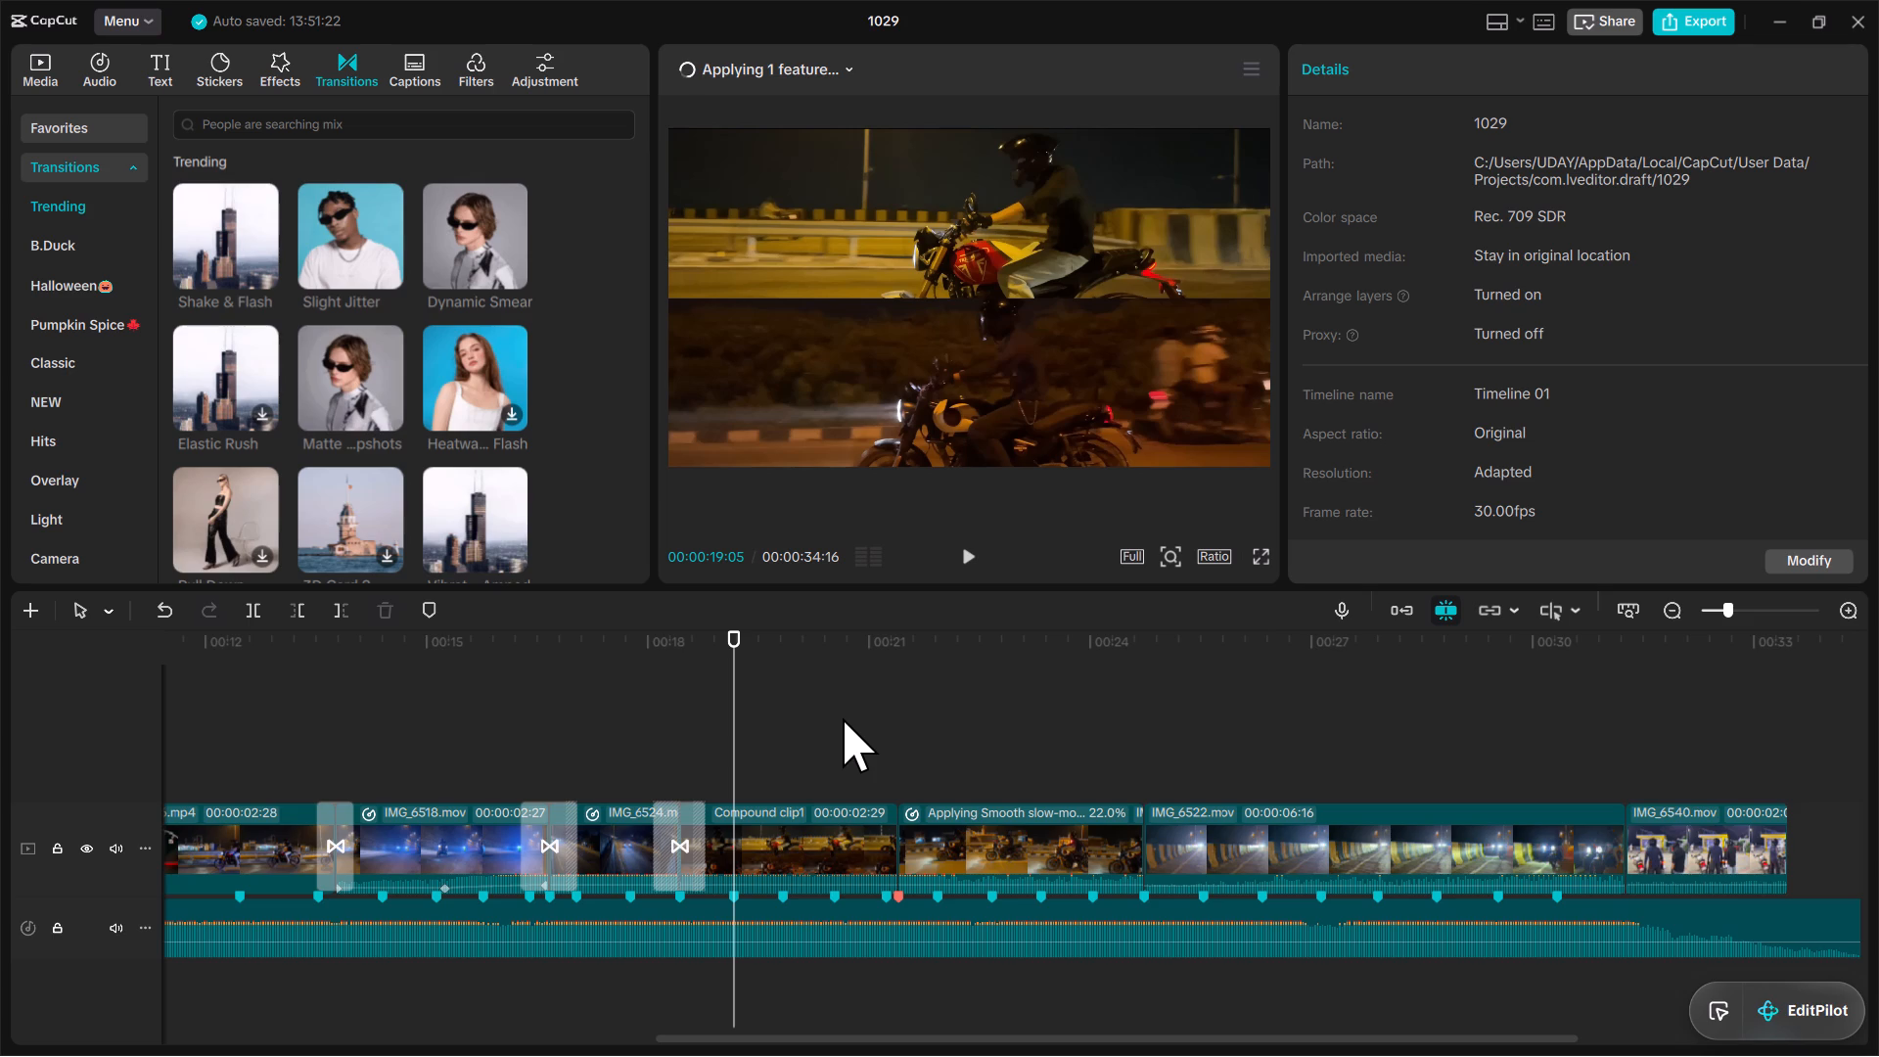
pyautogui.click(817, 71)
pyautogui.click(345, 755)
pyautogui.moveTo(372, 712); pyautogui.dragTo(570, 733)
pyautogui.click(988, 749)
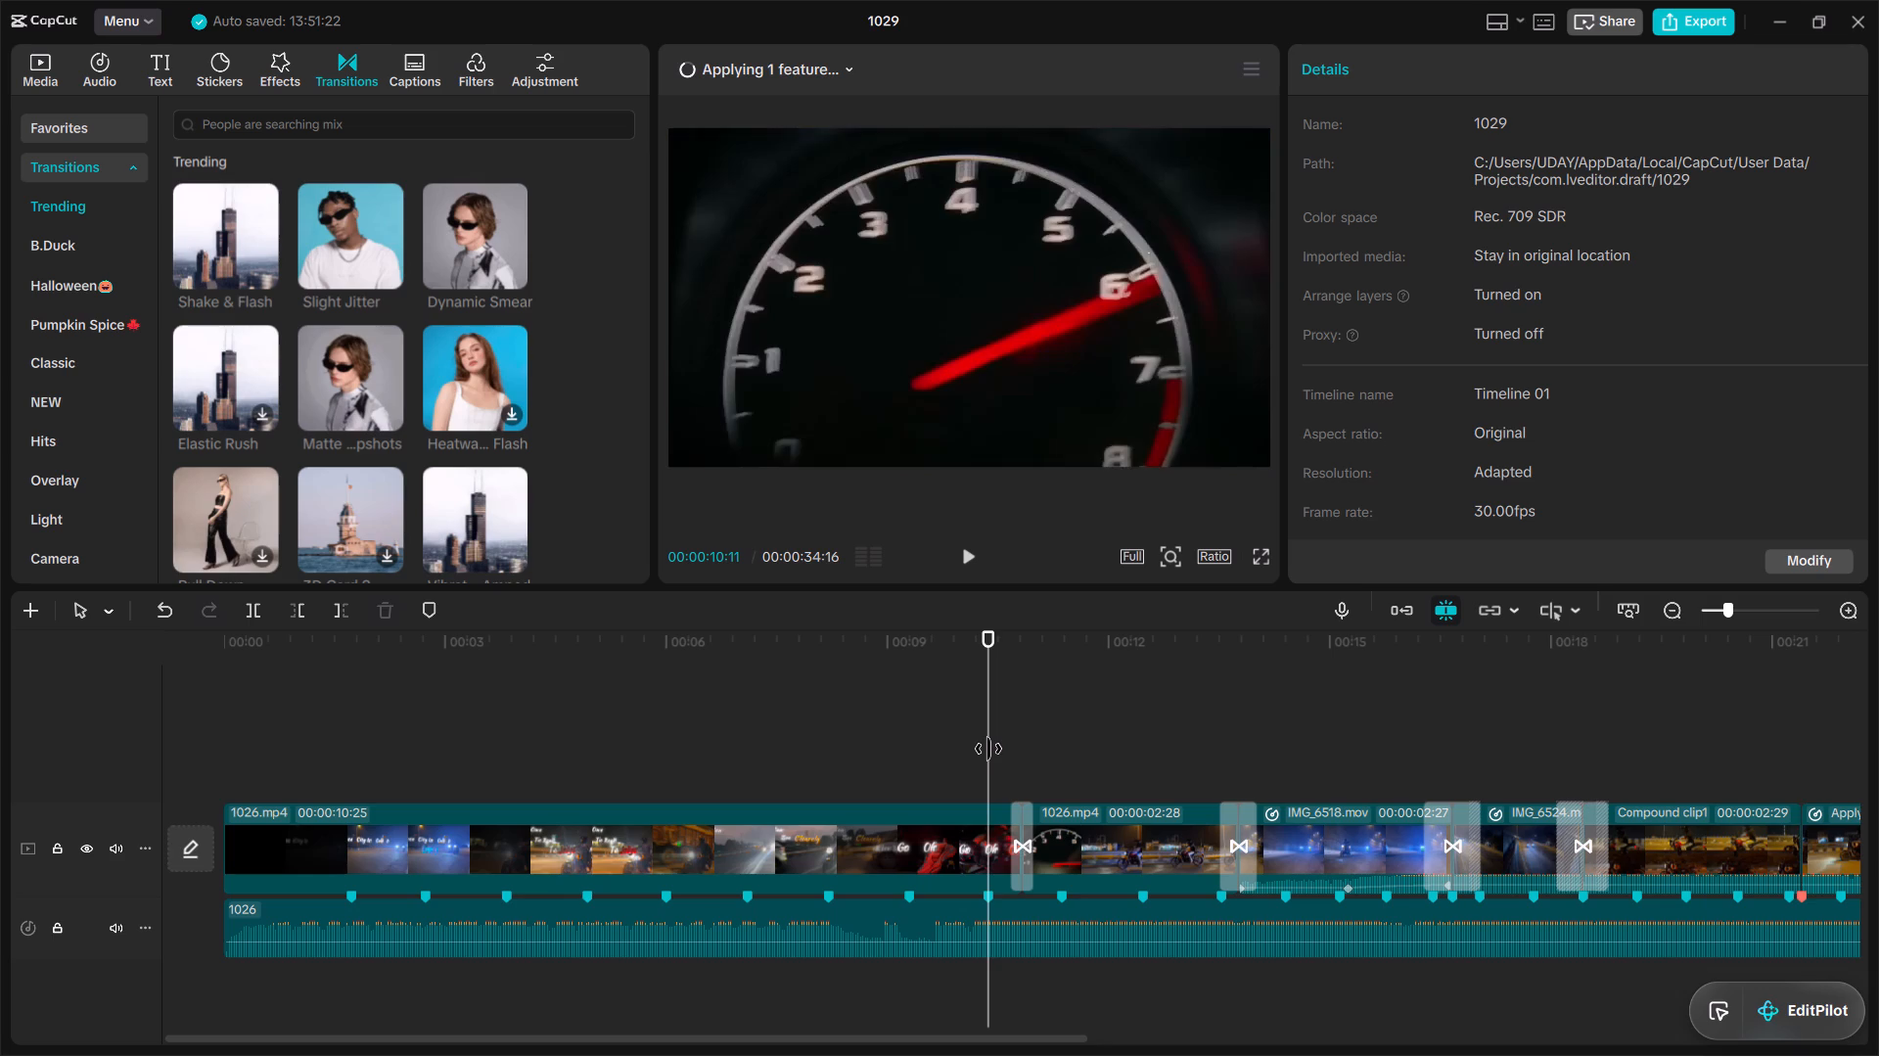
pyautogui.moveTo(988, 749); pyautogui.dragTo(1021, 758)
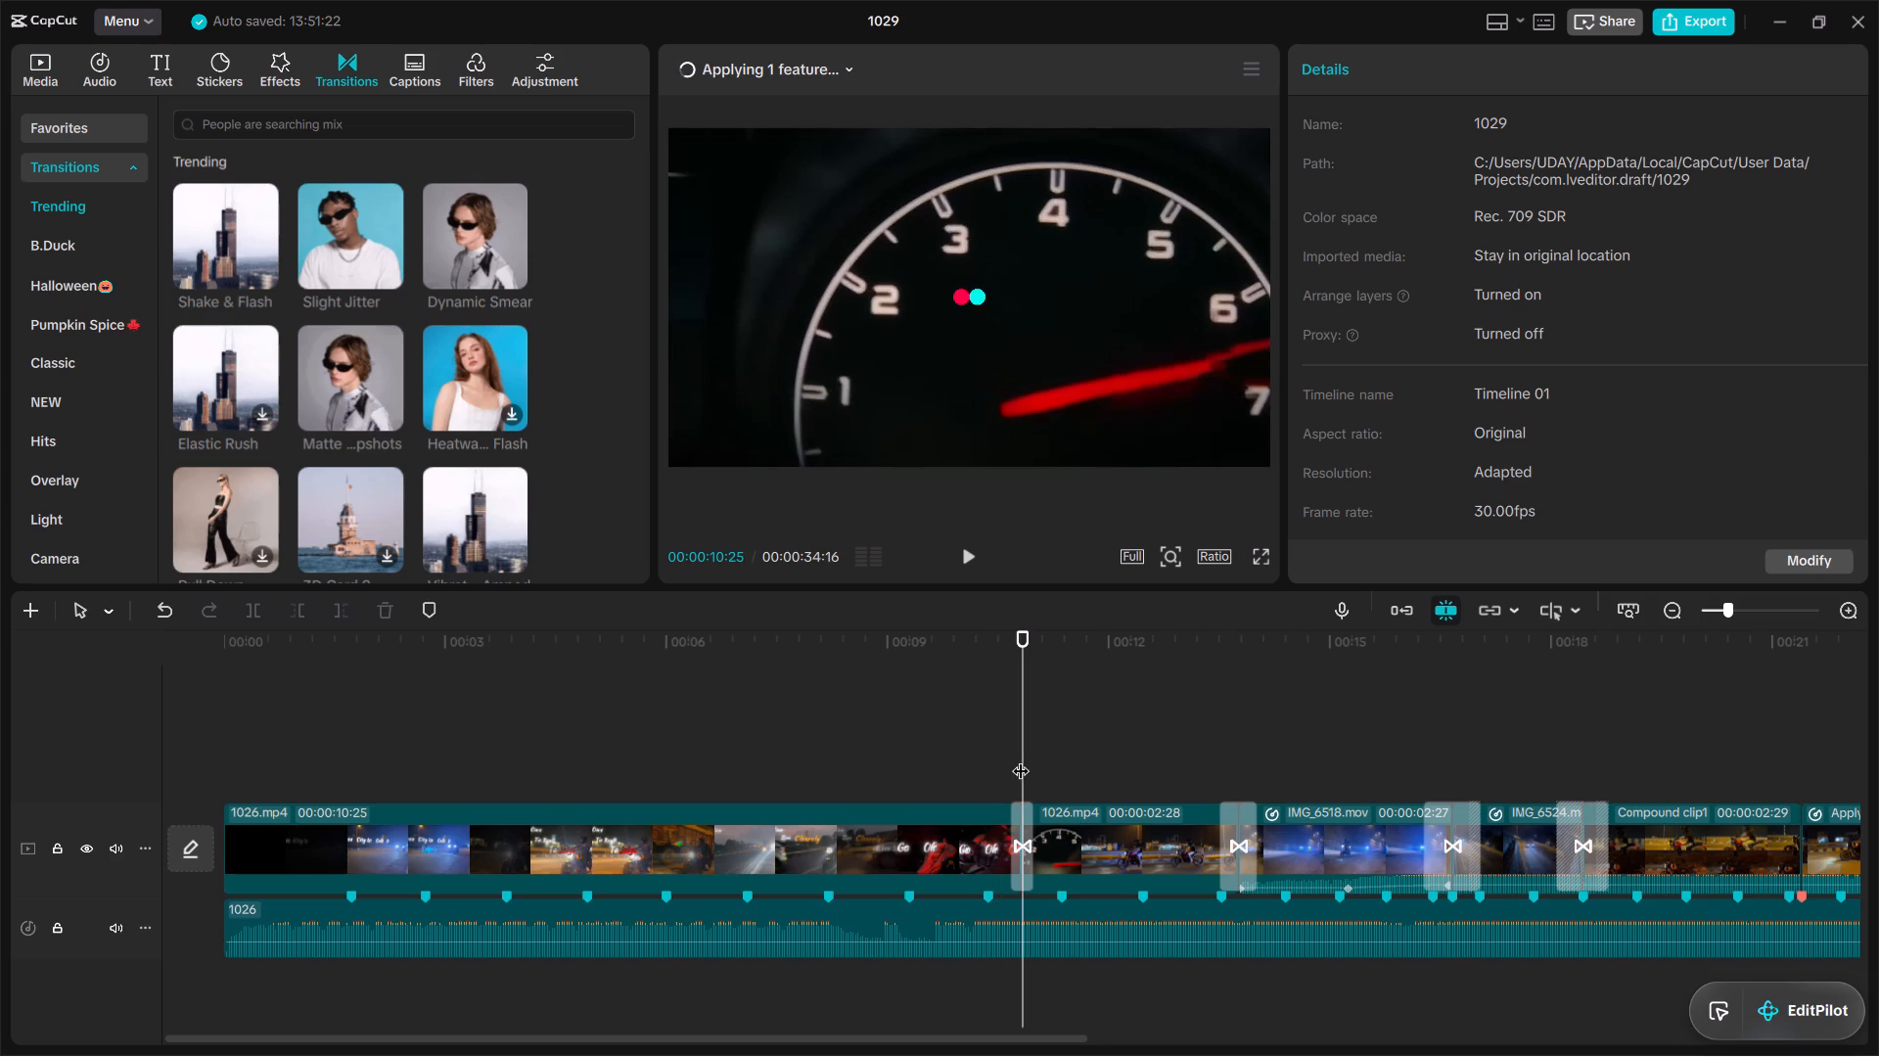
pyautogui.moveTo(1021, 758); pyautogui.dragTo(992, 769)
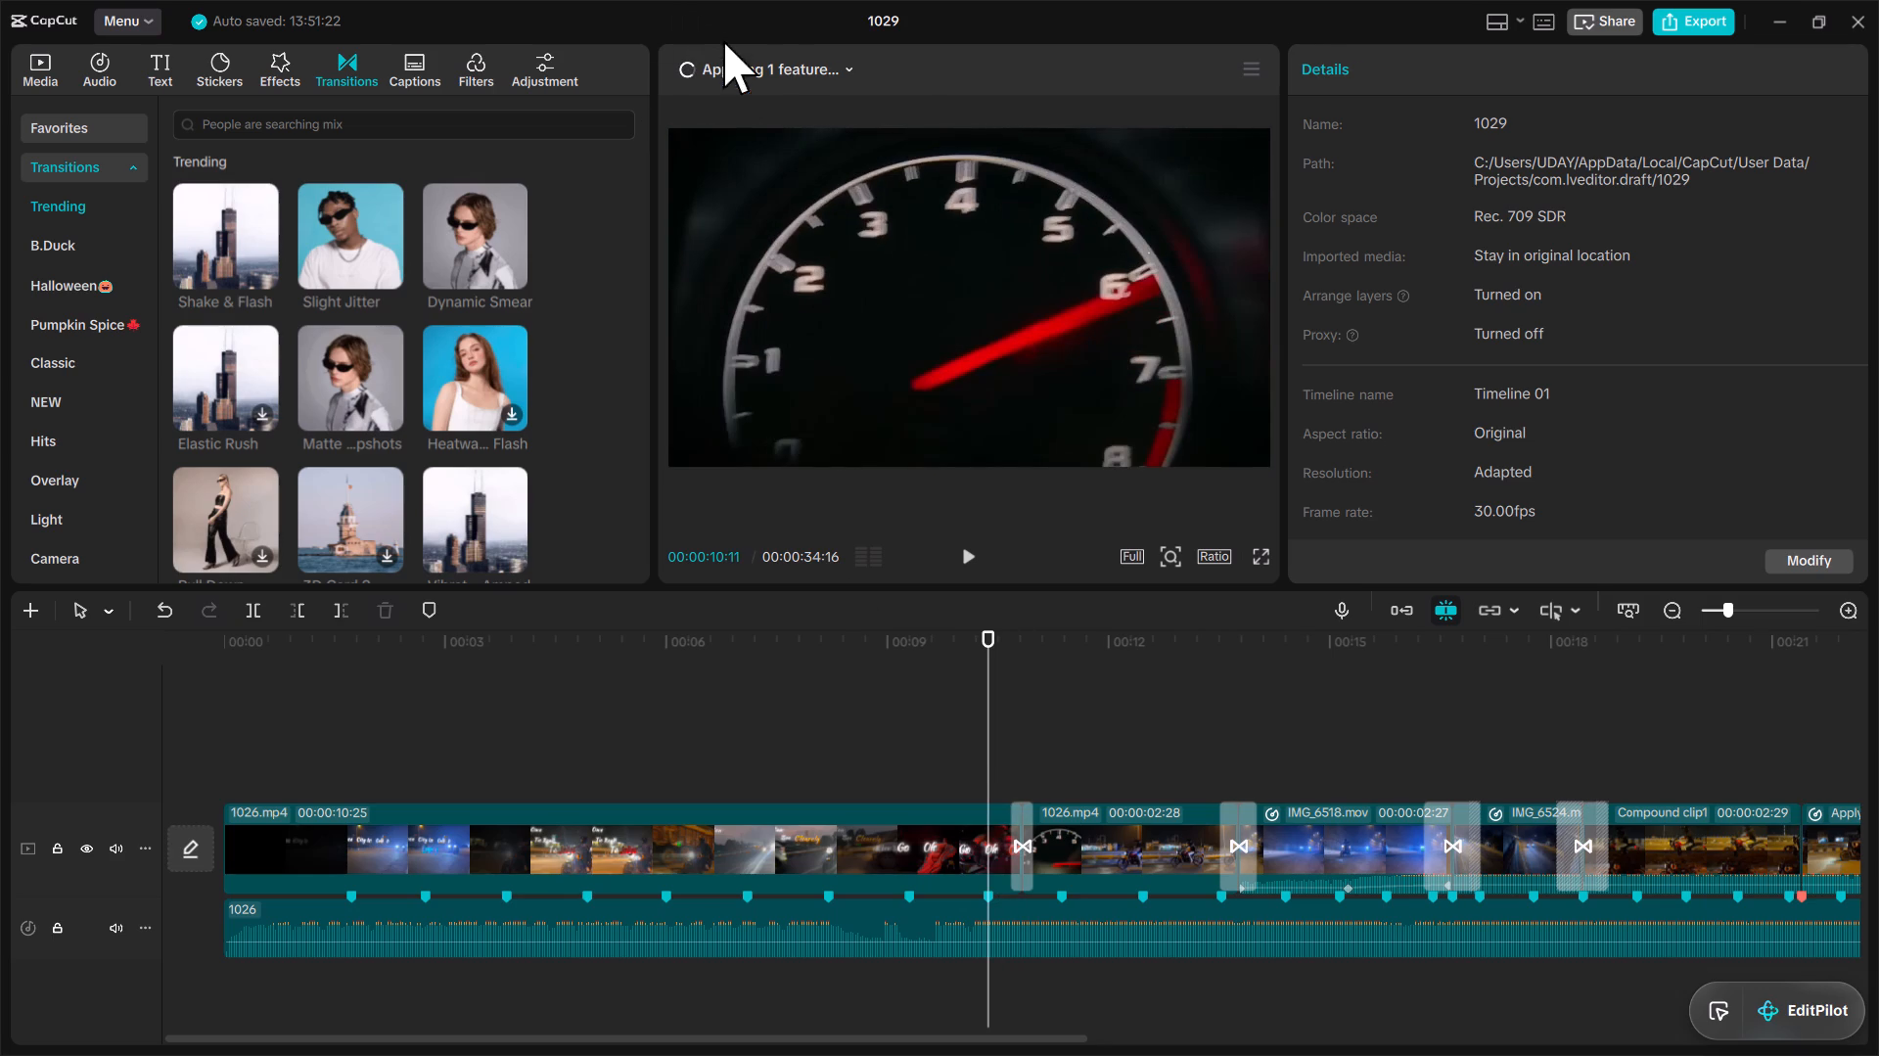
pyautogui.click(768, 77)
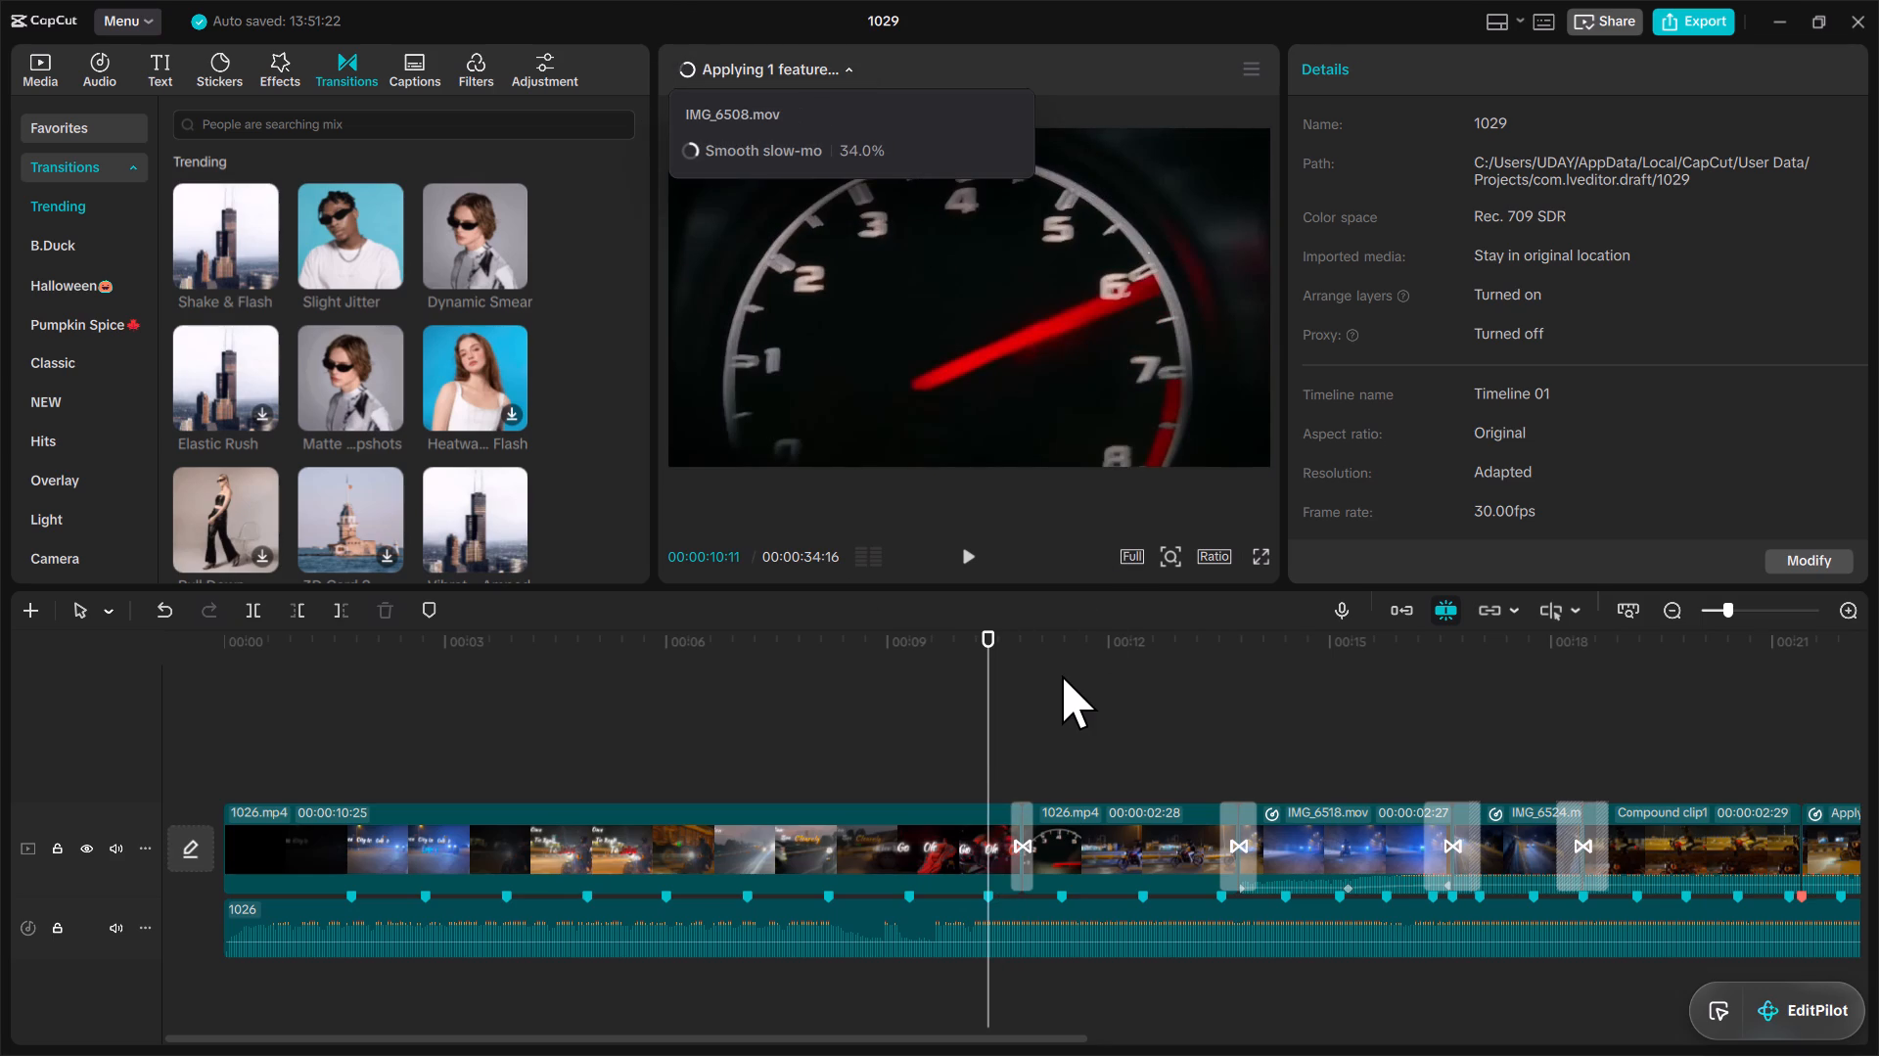
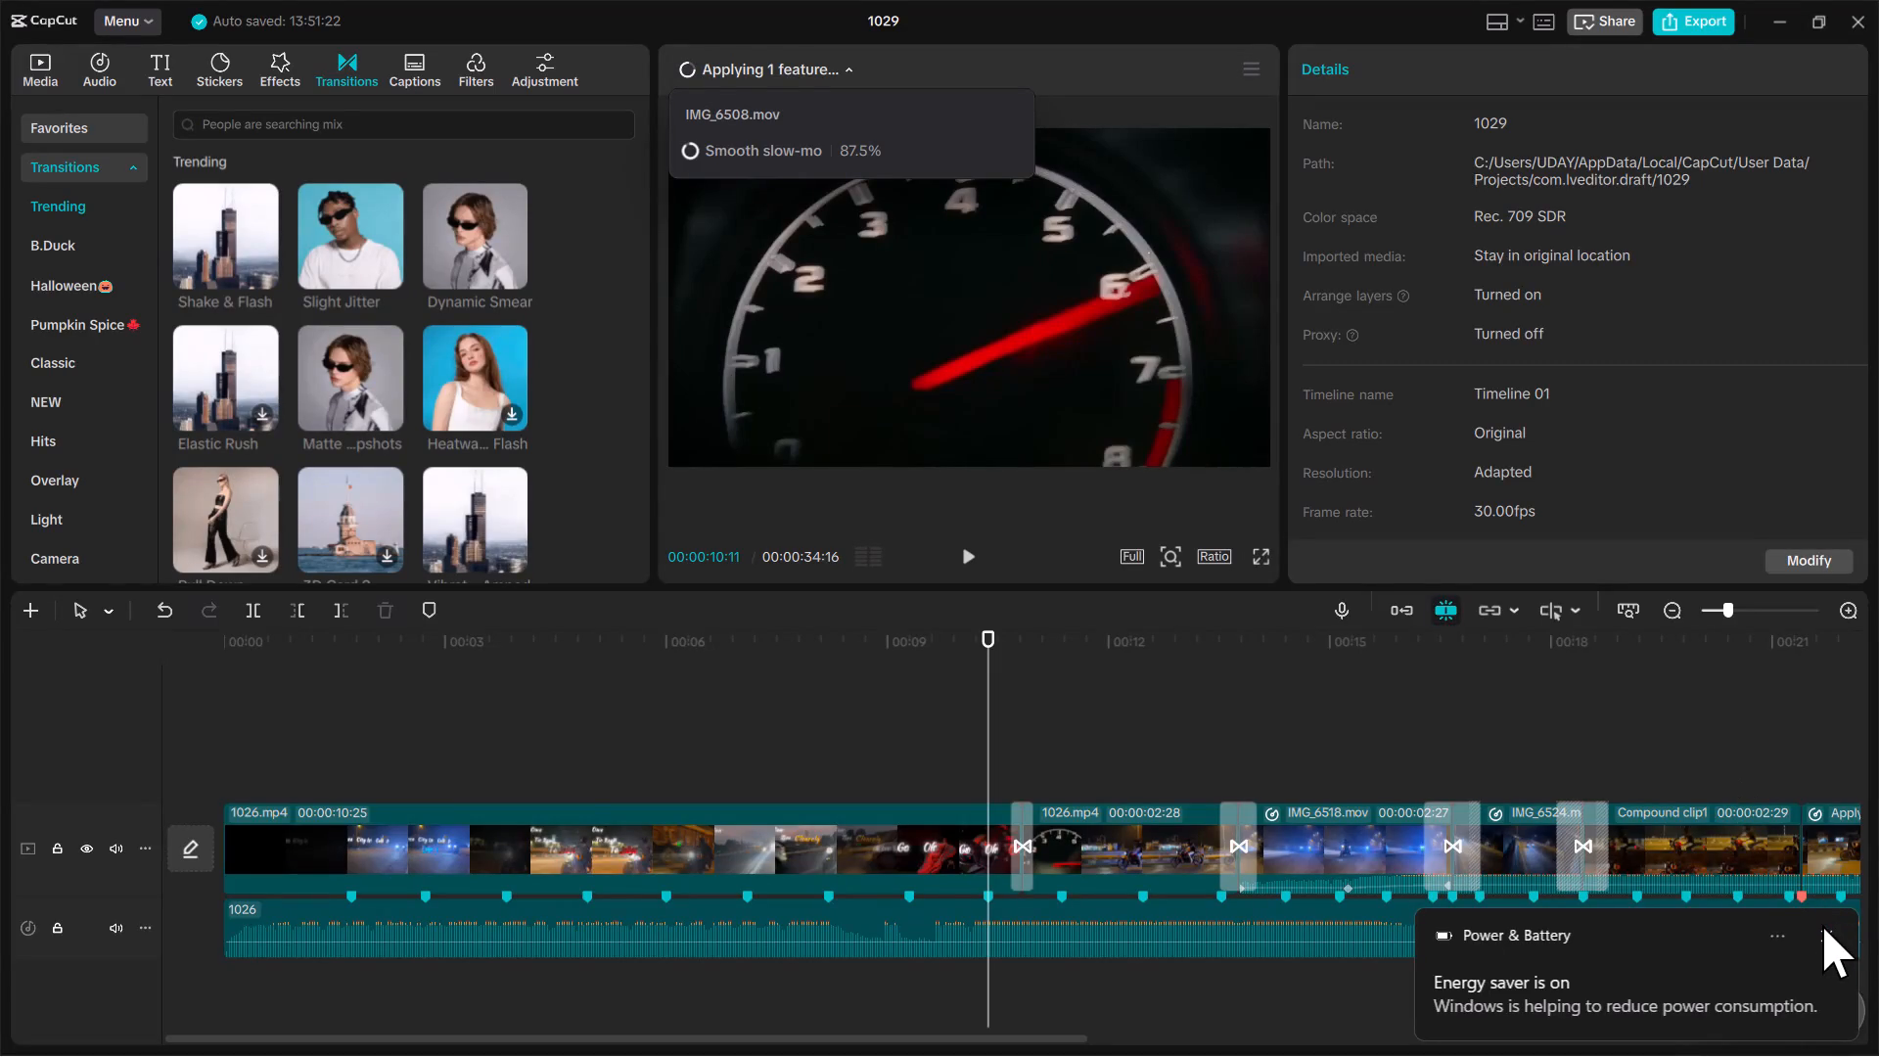
# Dismiss the battery notification and check the Smooth slow-mo processing progress of IMG_6508.mov.
pyautogui.click(1822, 940)
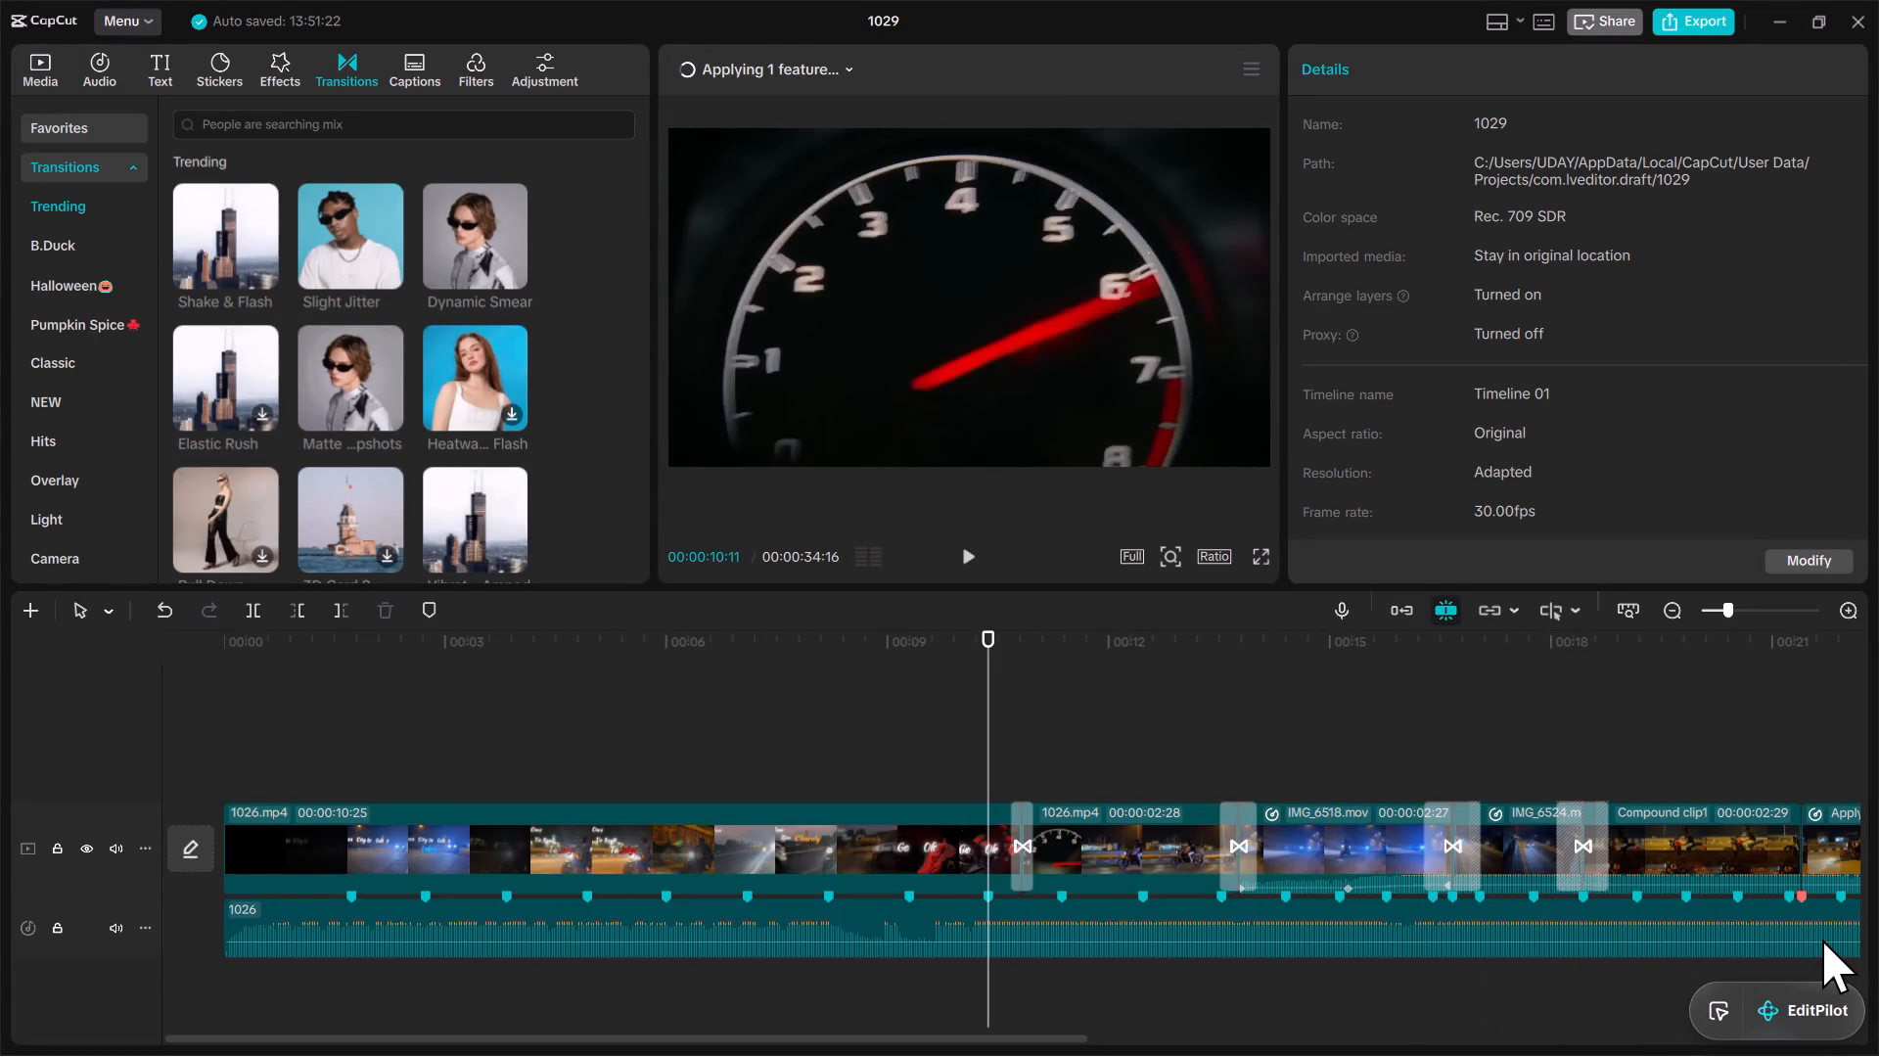
pyautogui.click(848, 75)
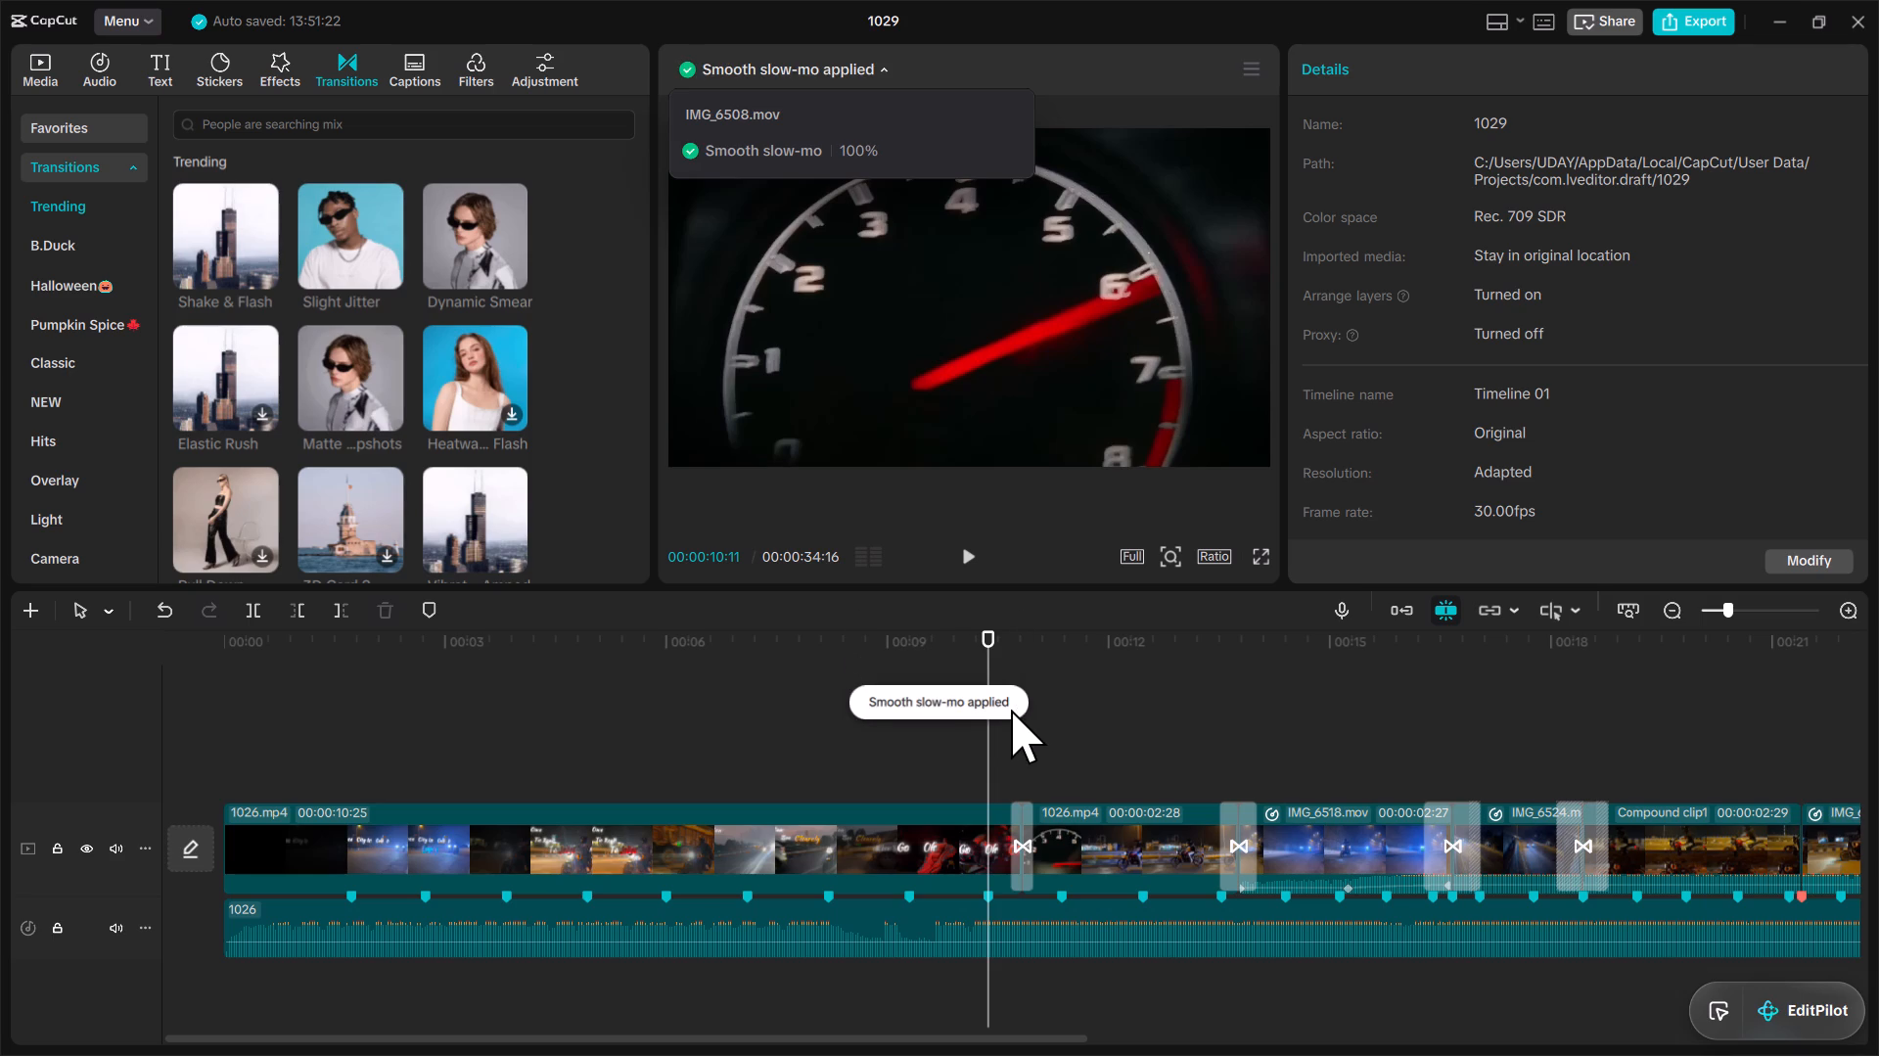
pyautogui.moveTo(1016, 691); pyautogui.dragTo(1029, 683)
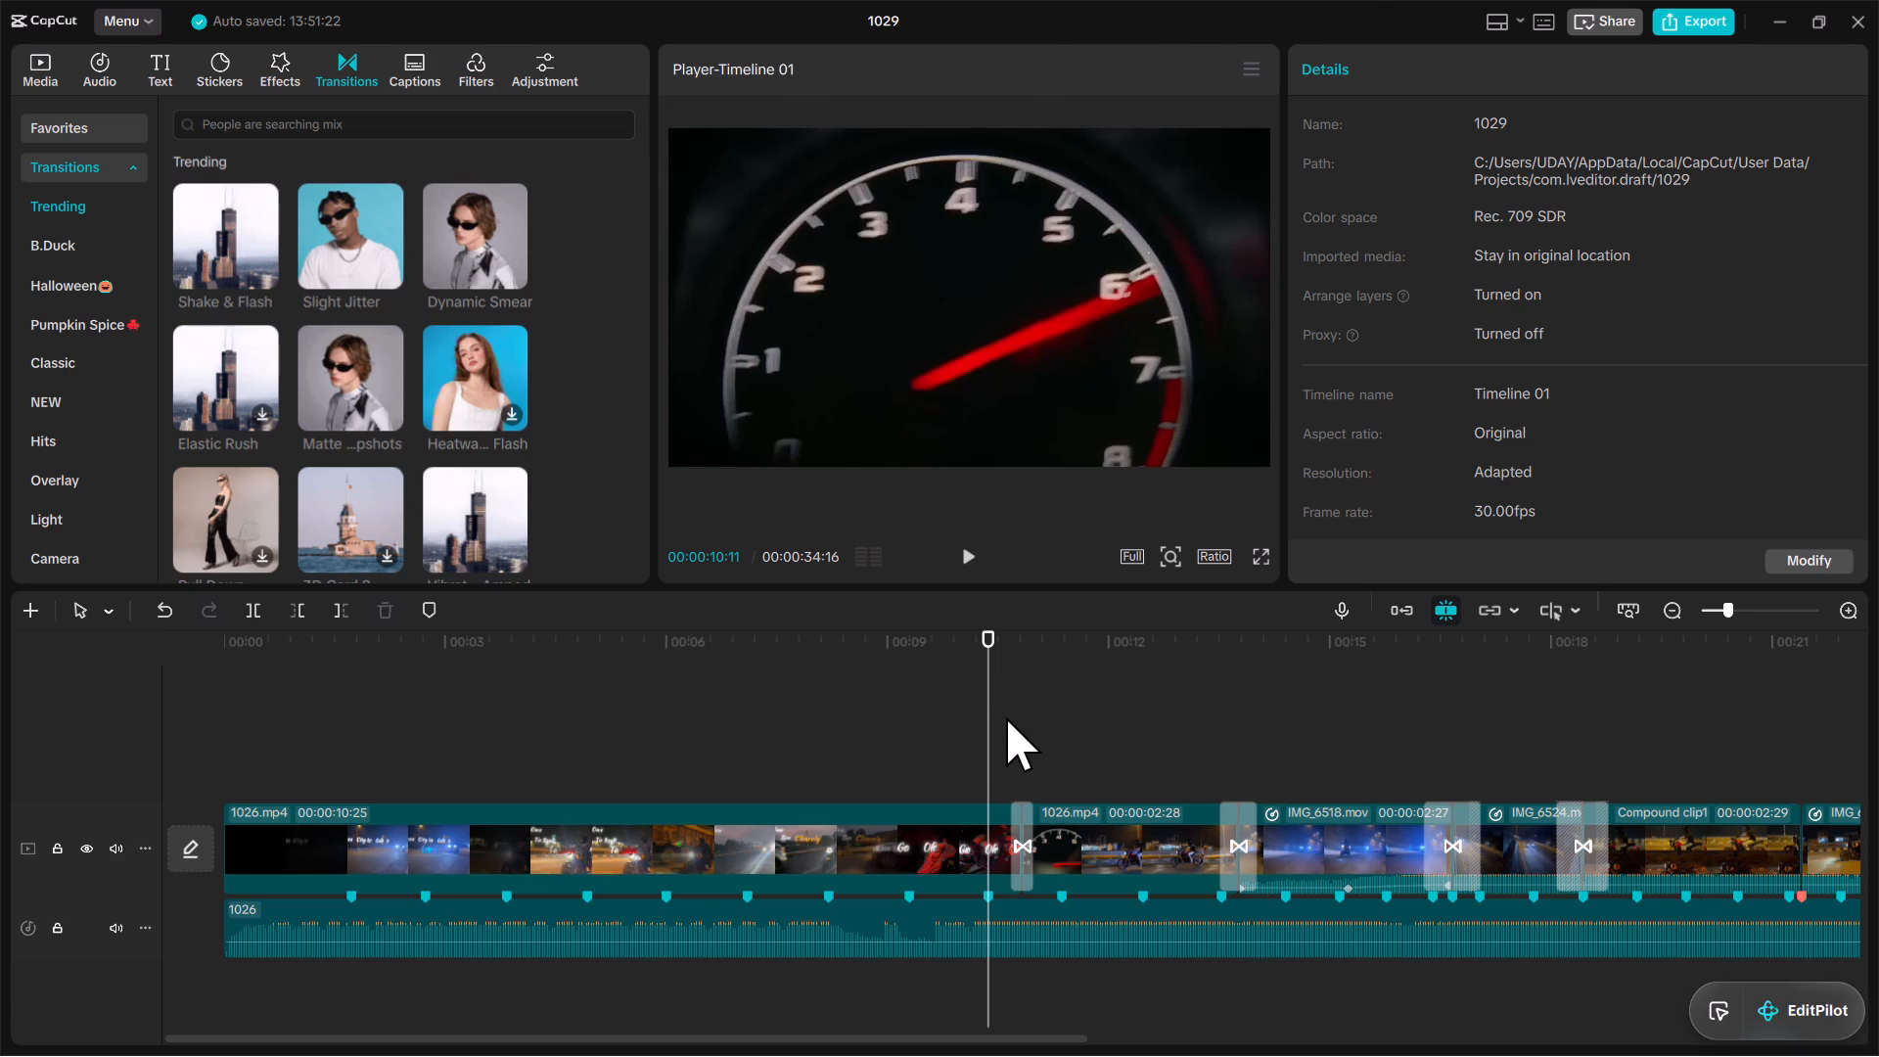
# Play back the edit from just before the cut between the two 1026.mp4 clips through to IMG_6540.mov.
pyautogui.moveTo(991, 713); pyautogui.dragTo(886, 736)
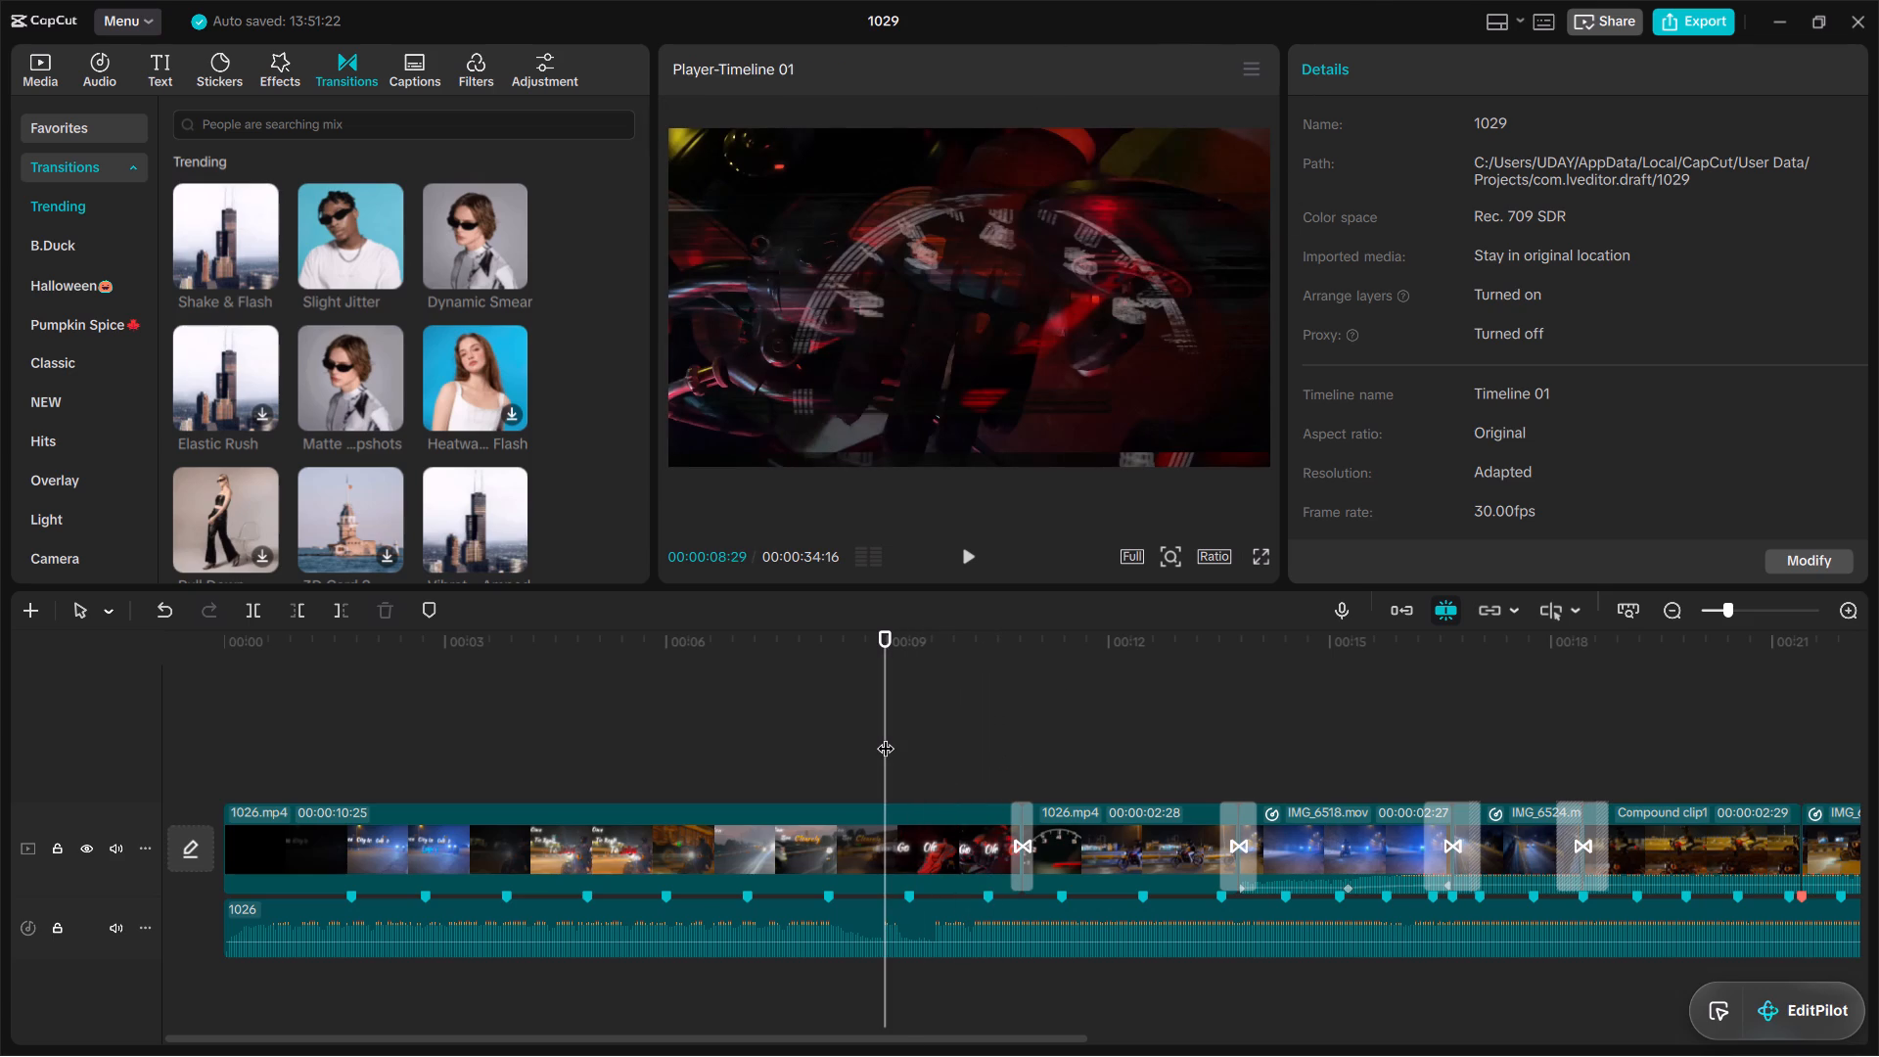
pyautogui.press('space')
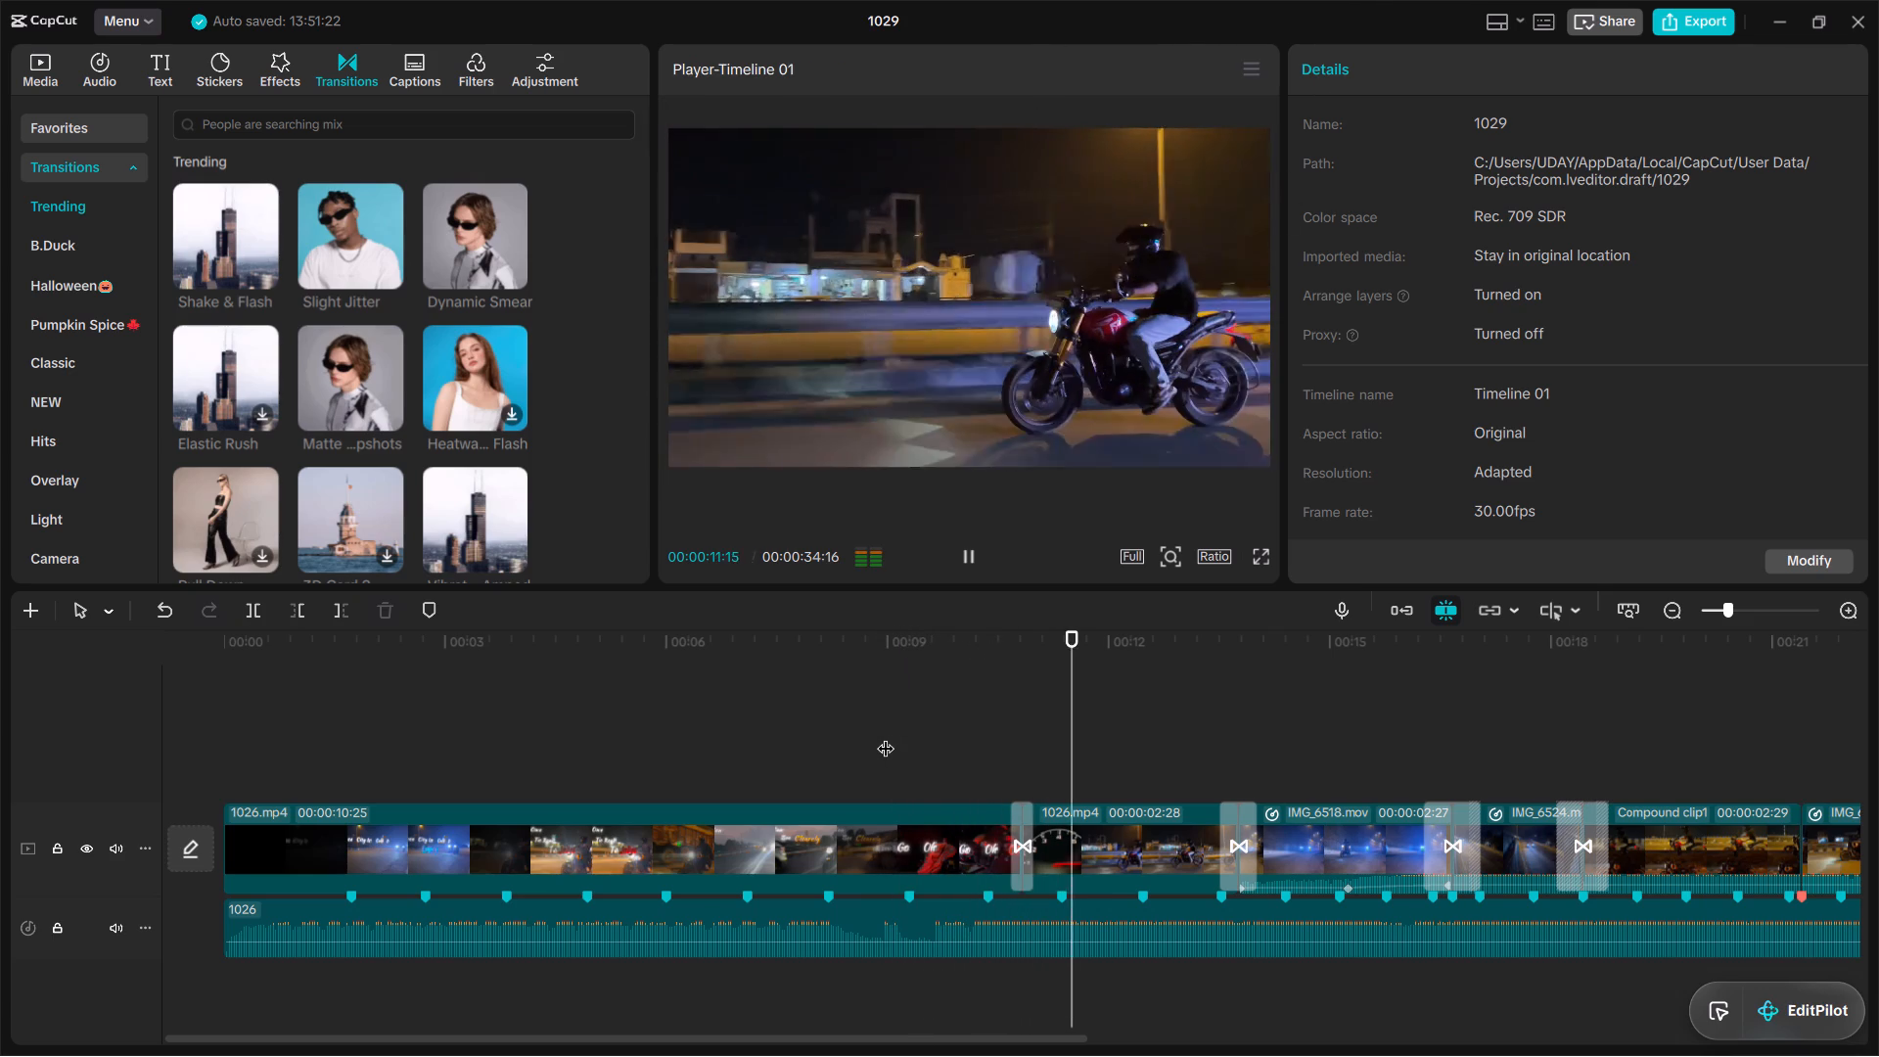
pyautogui.press('space')
pyautogui.click(985, 685)
pyautogui.moveTo(992, 688); pyautogui.dragTo(992, 689)
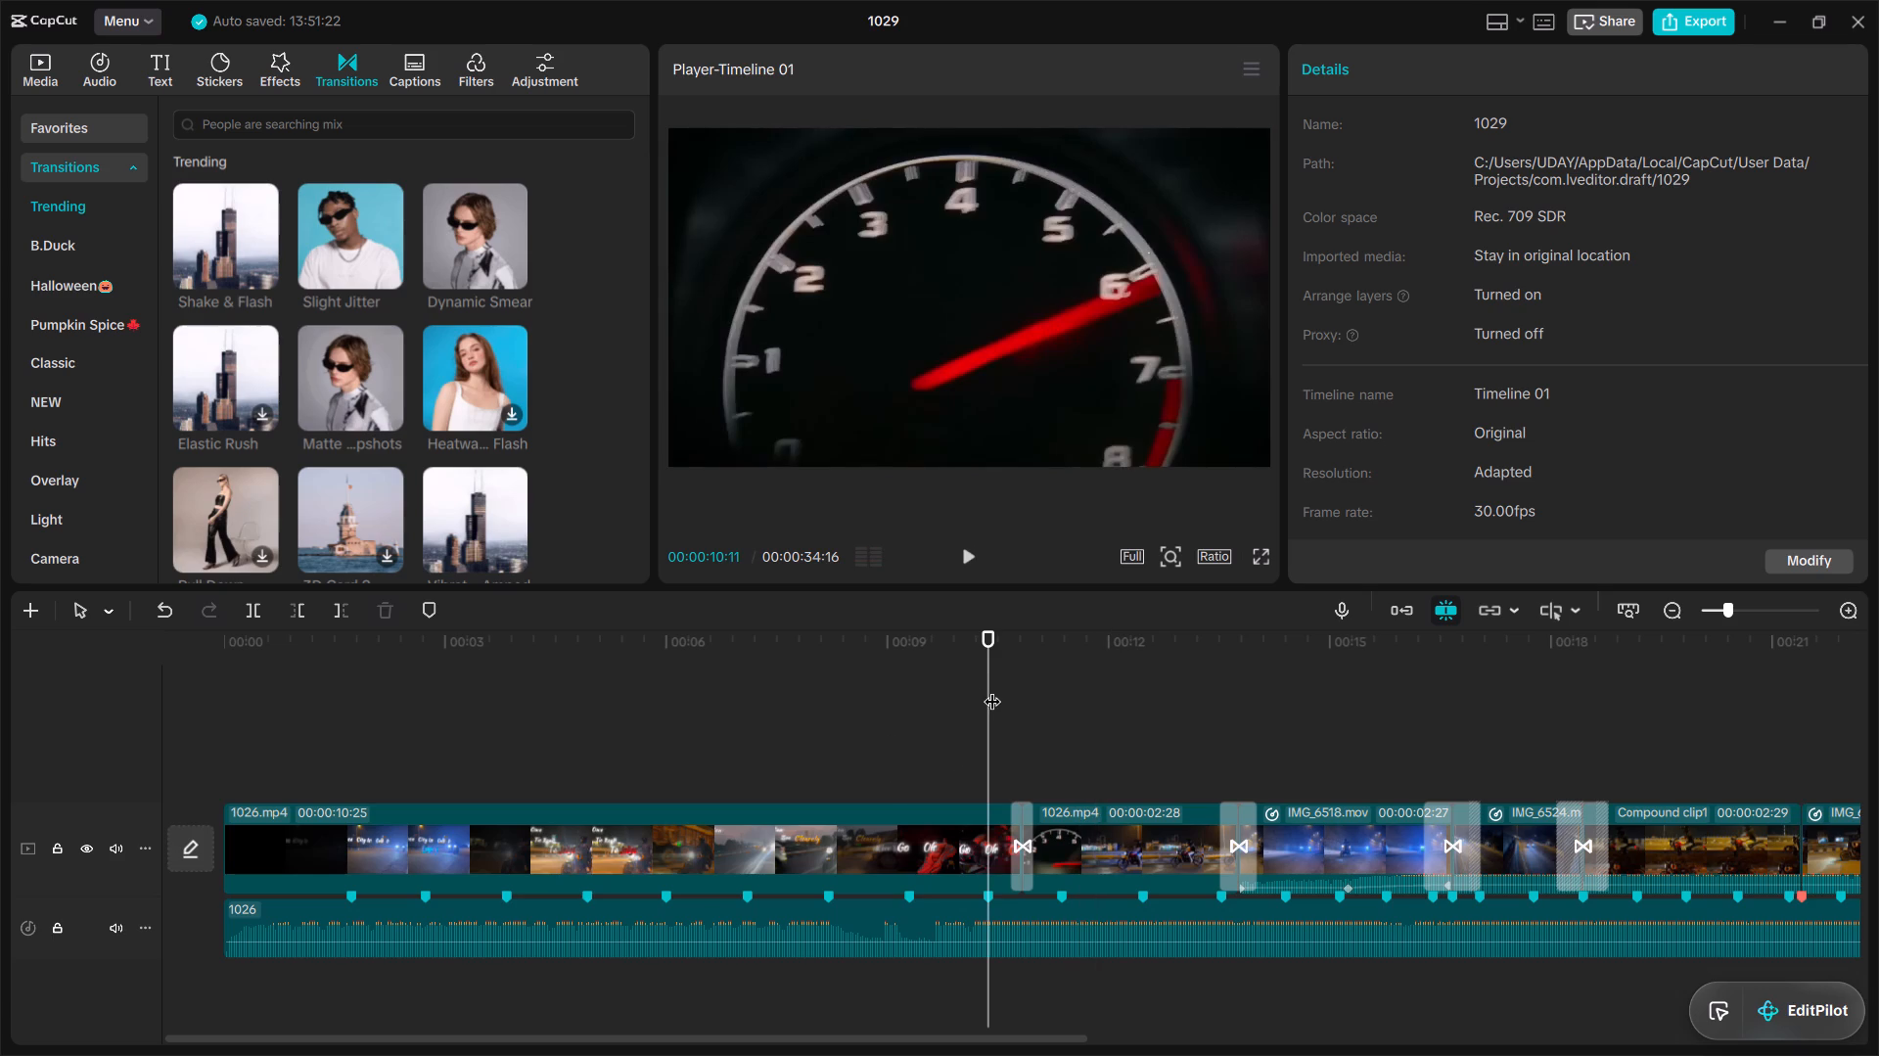
pyautogui.moveTo(992, 689); pyautogui.dragTo(957, 717)
pyautogui.press('space')
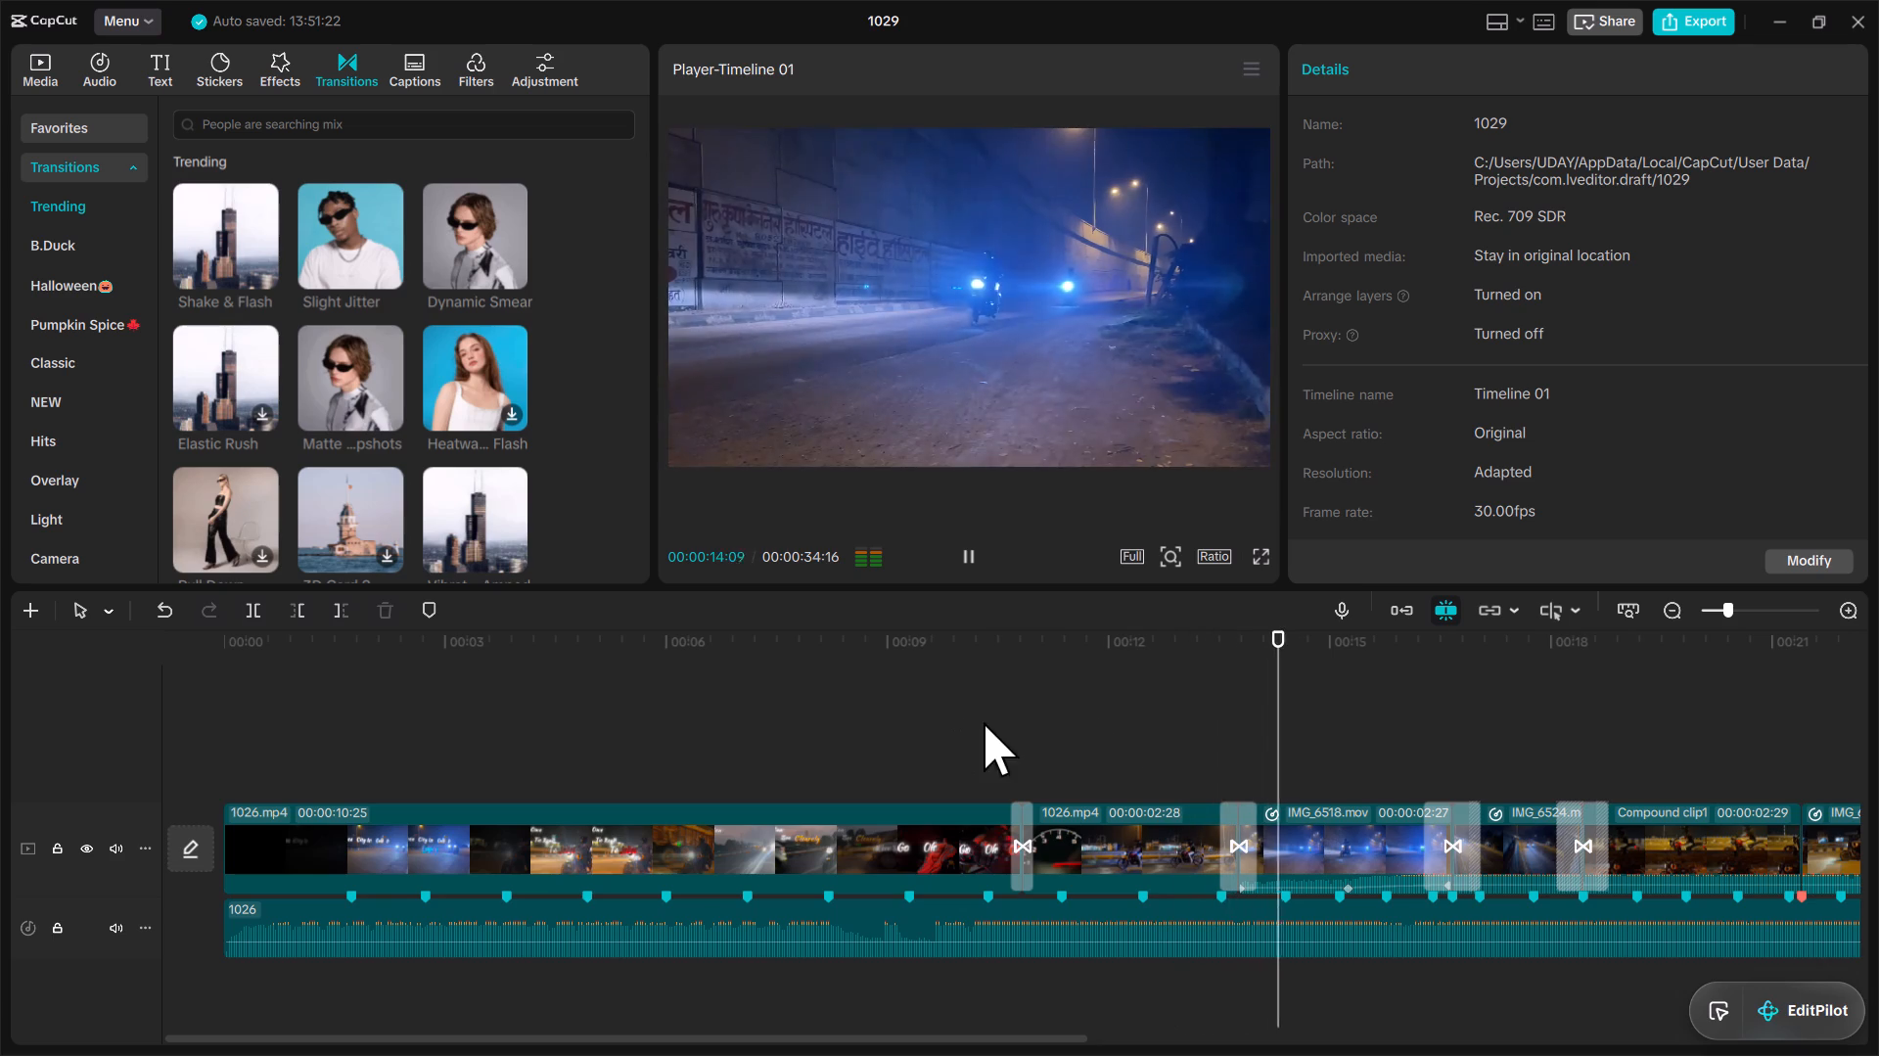
pyautogui.moveTo(1225, 707); pyautogui.dragTo(1229, 698)
pyautogui.click(1200, 716)
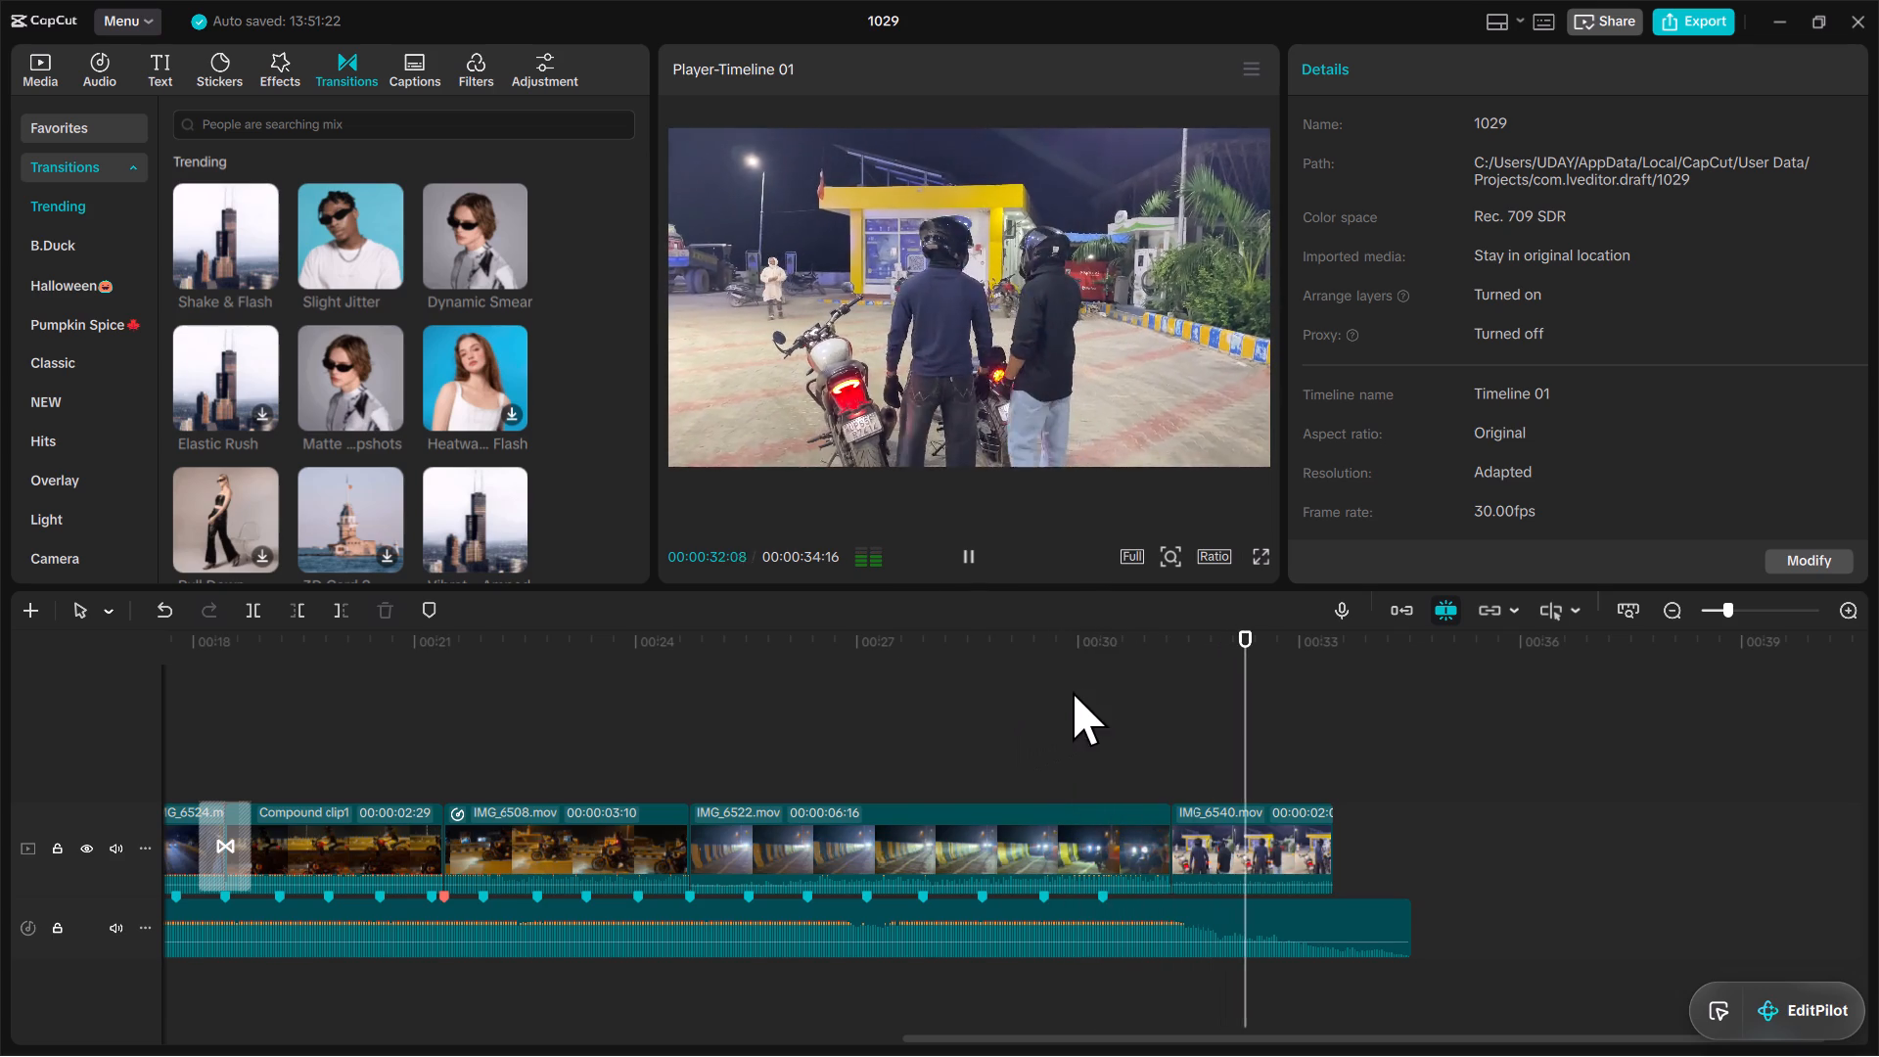
pyautogui.click(1096, 660)
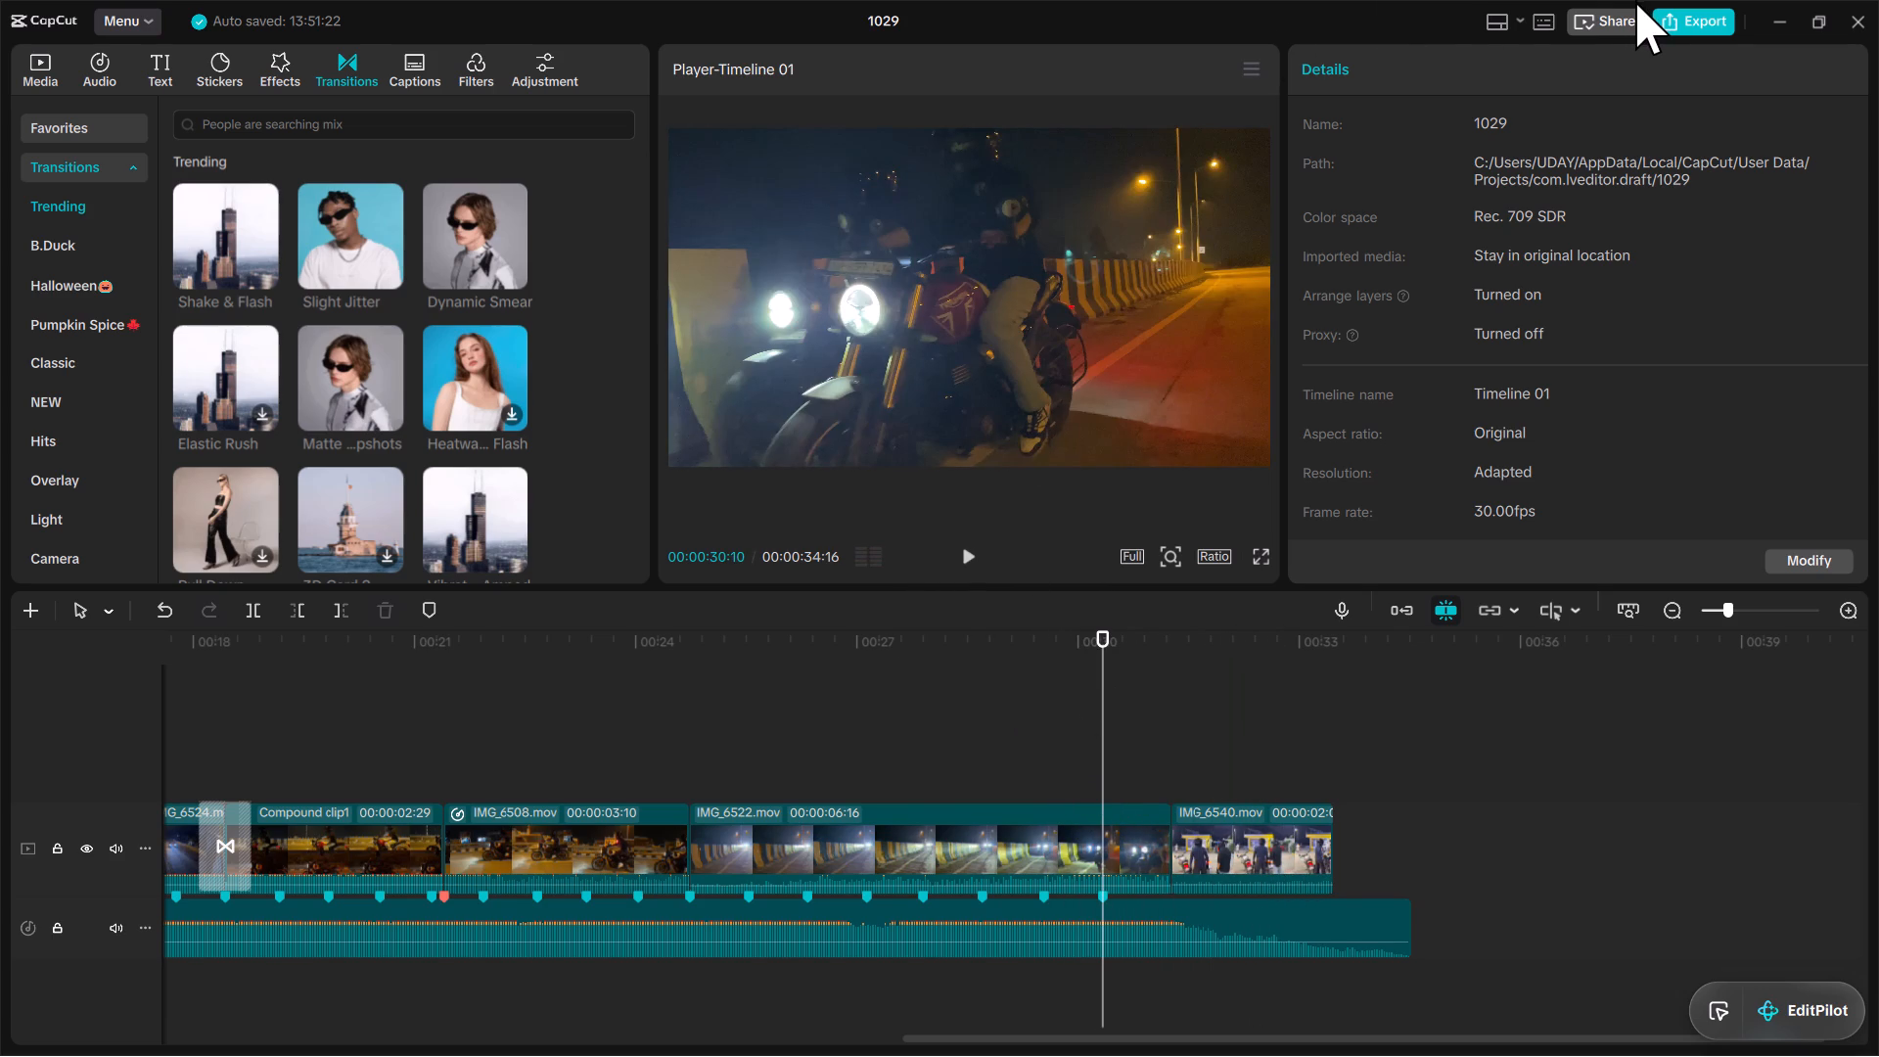
# Add the trending tower-thumbnail transition below Heatwave Flash at the cut between Compound clip1 and IMG_6508.mov.
pyautogui.moveTo(574, 742); pyautogui.dragTo(877, 729)
pyautogui.click(871, 726)
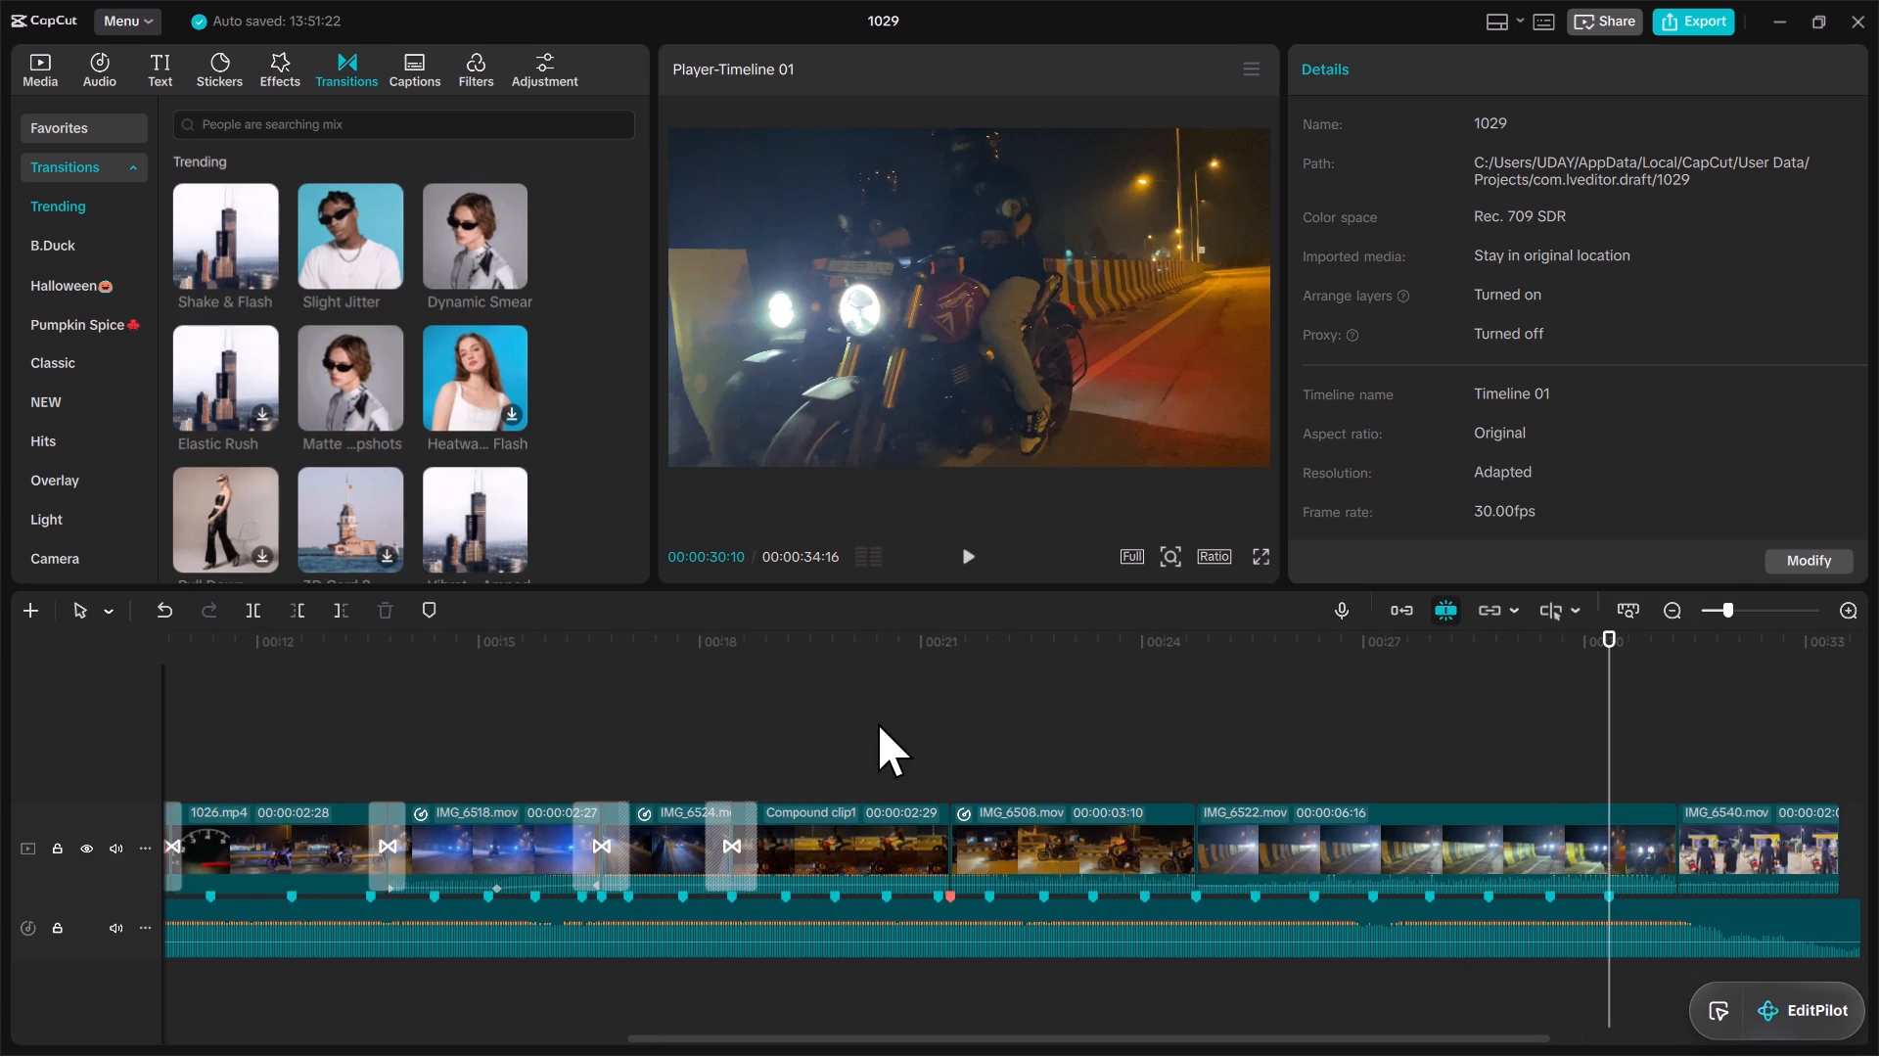
pyautogui.click(939, 659)
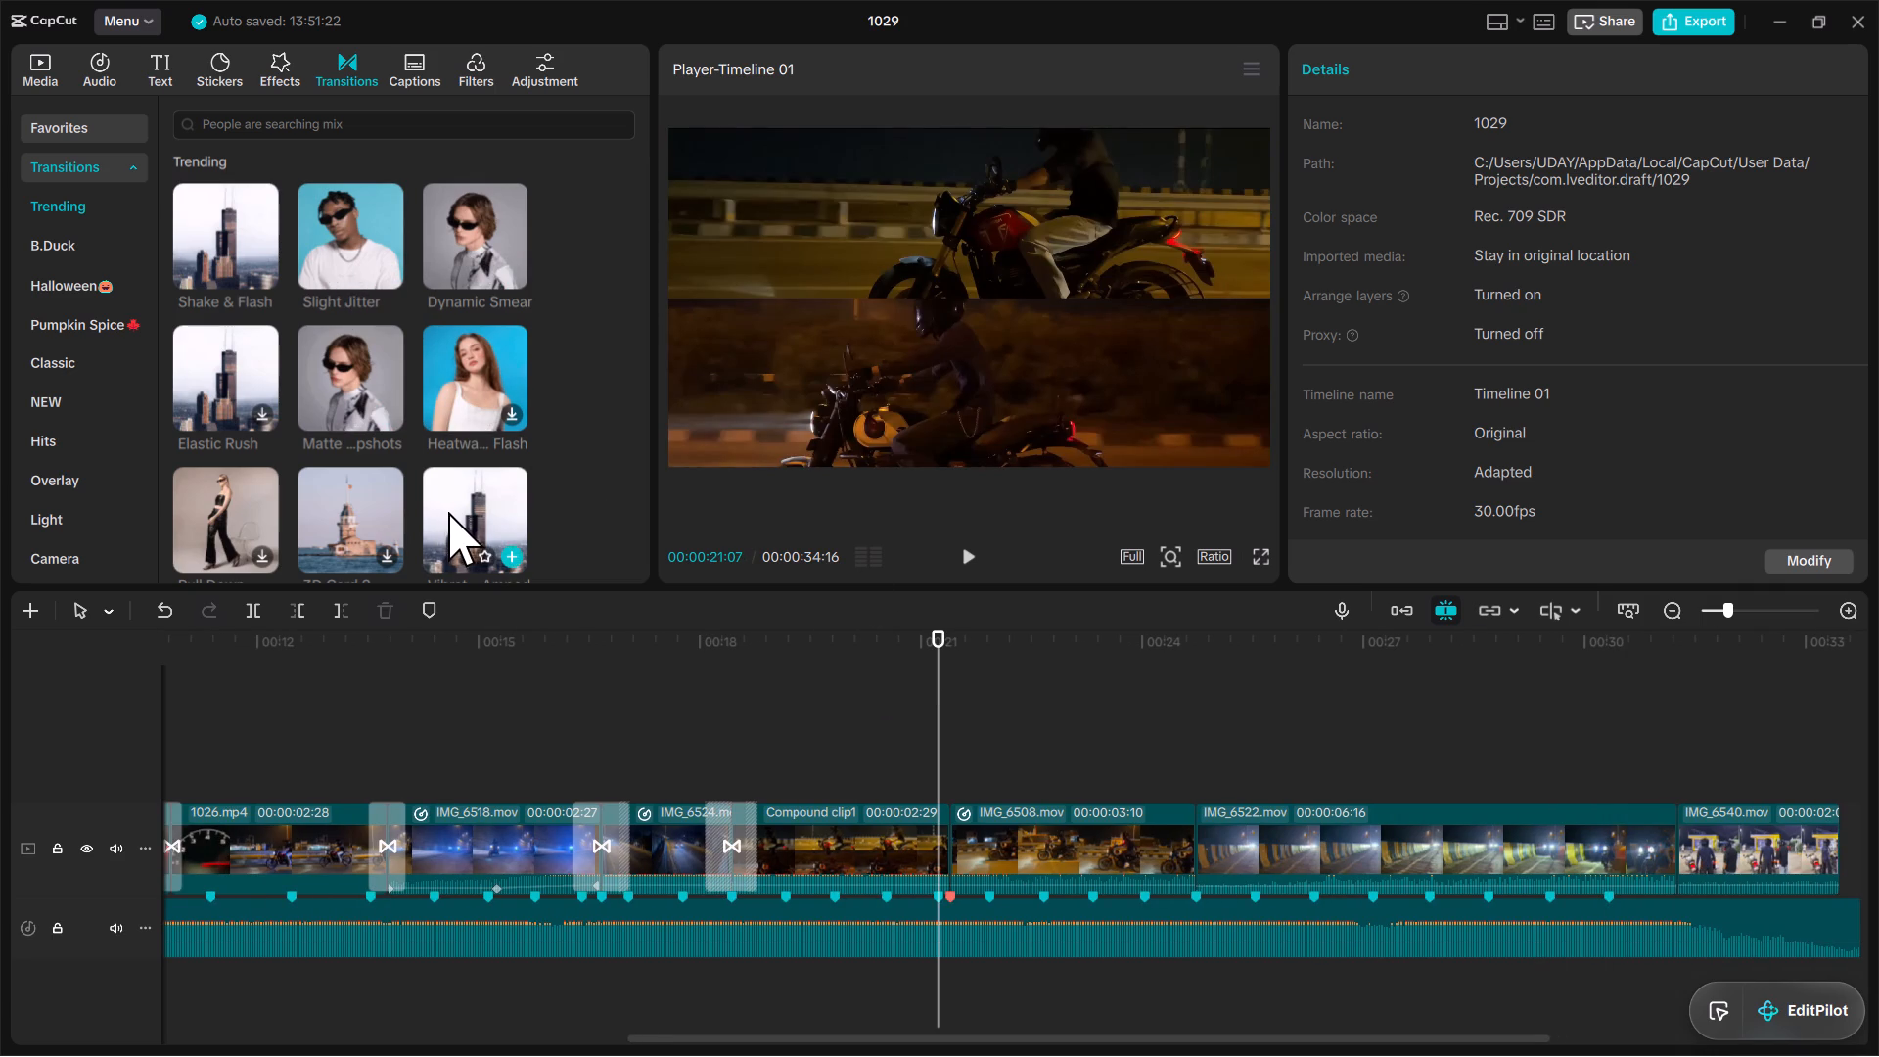
pyautogui.moveTo(457, 519); pyautogui.dragTo(913, 838)
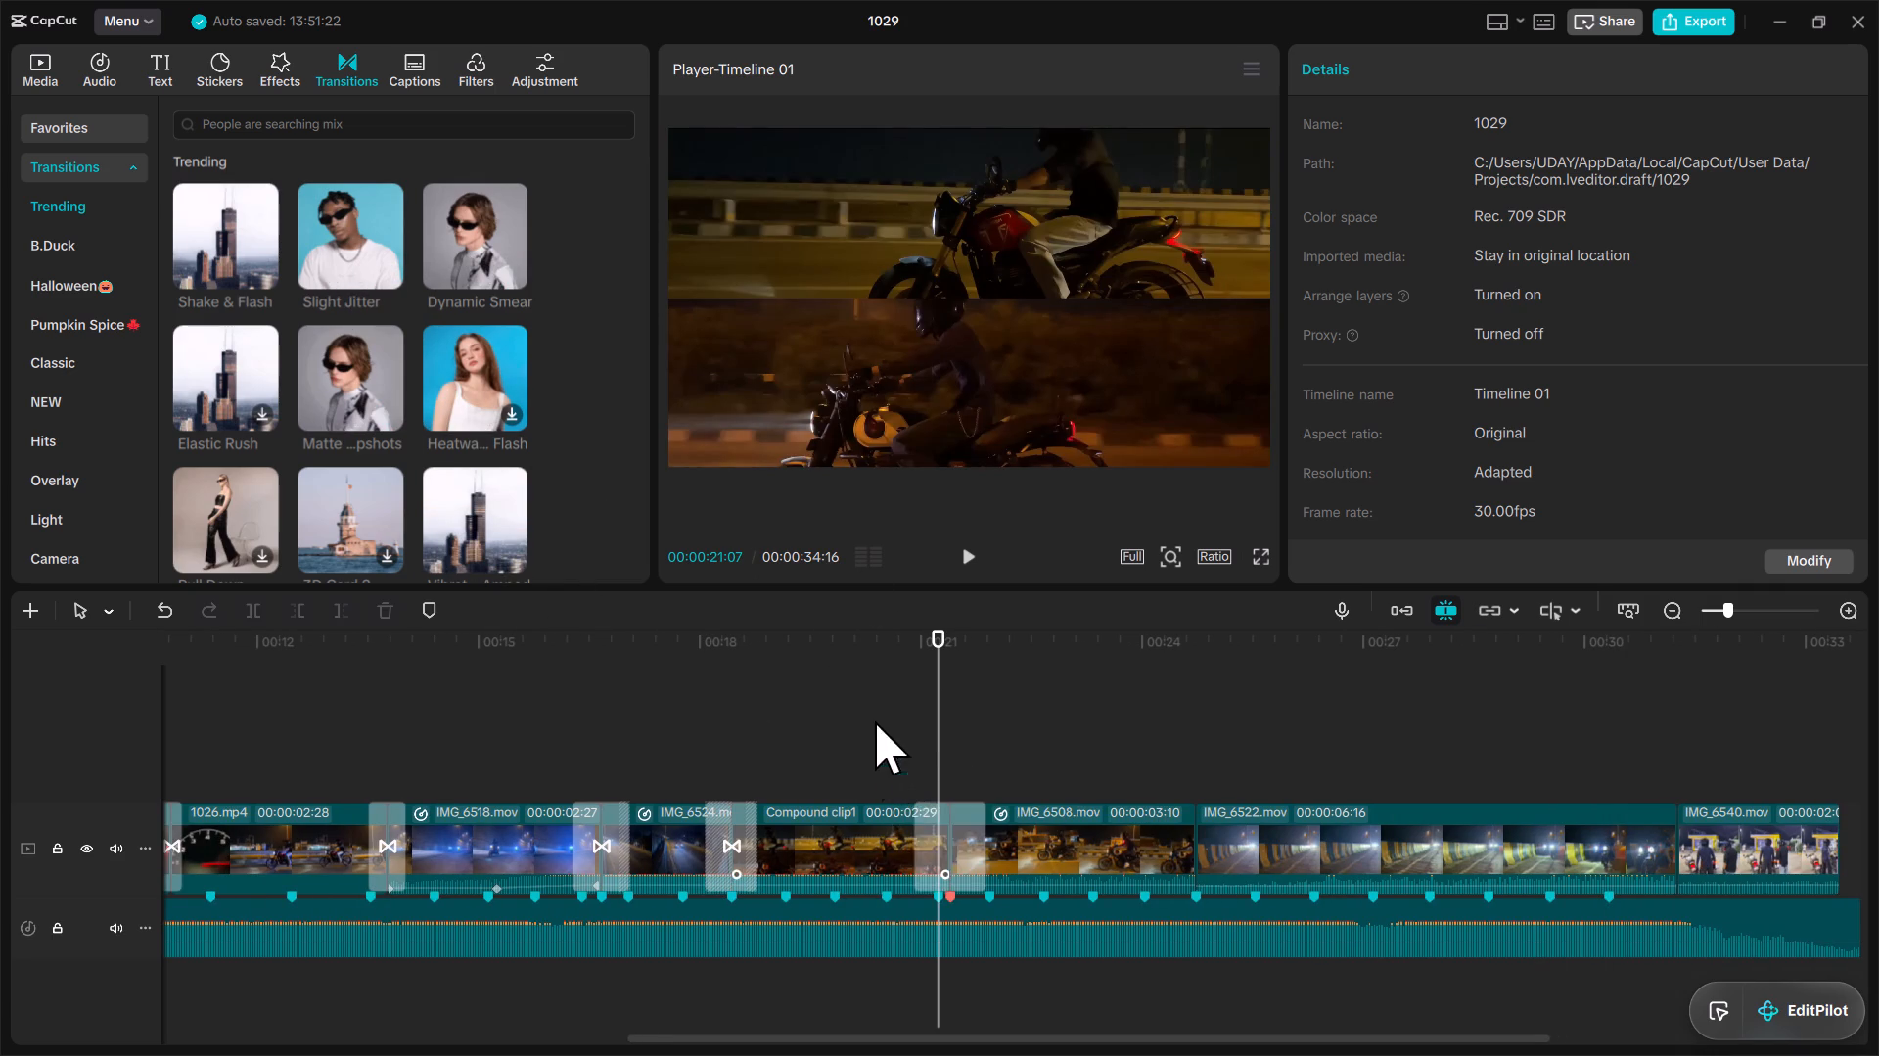
# Preview the transition from Compound clip1 into IMG_6508.mov and examine IMG_6508.mov's opening frames.
pyautogui.click(889, 670)
pyautogui.press('space')
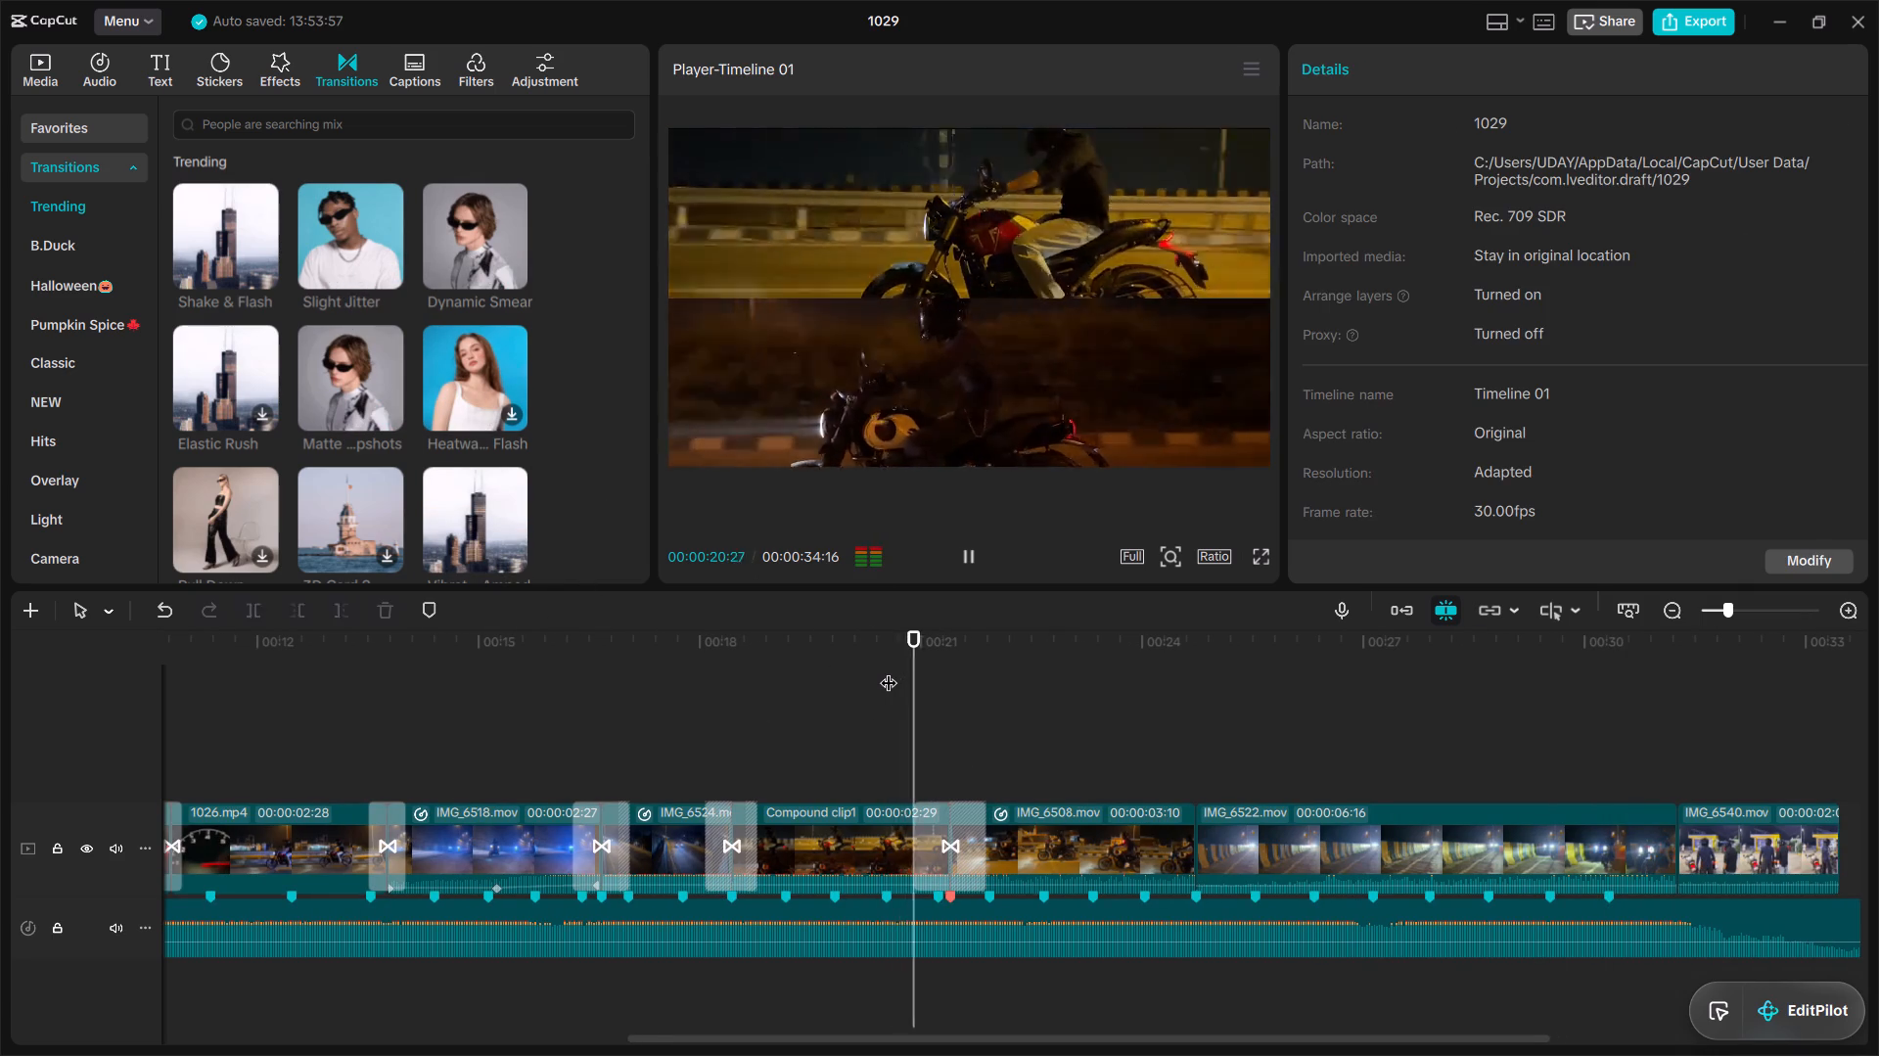
pyautogui.click(902, 651)
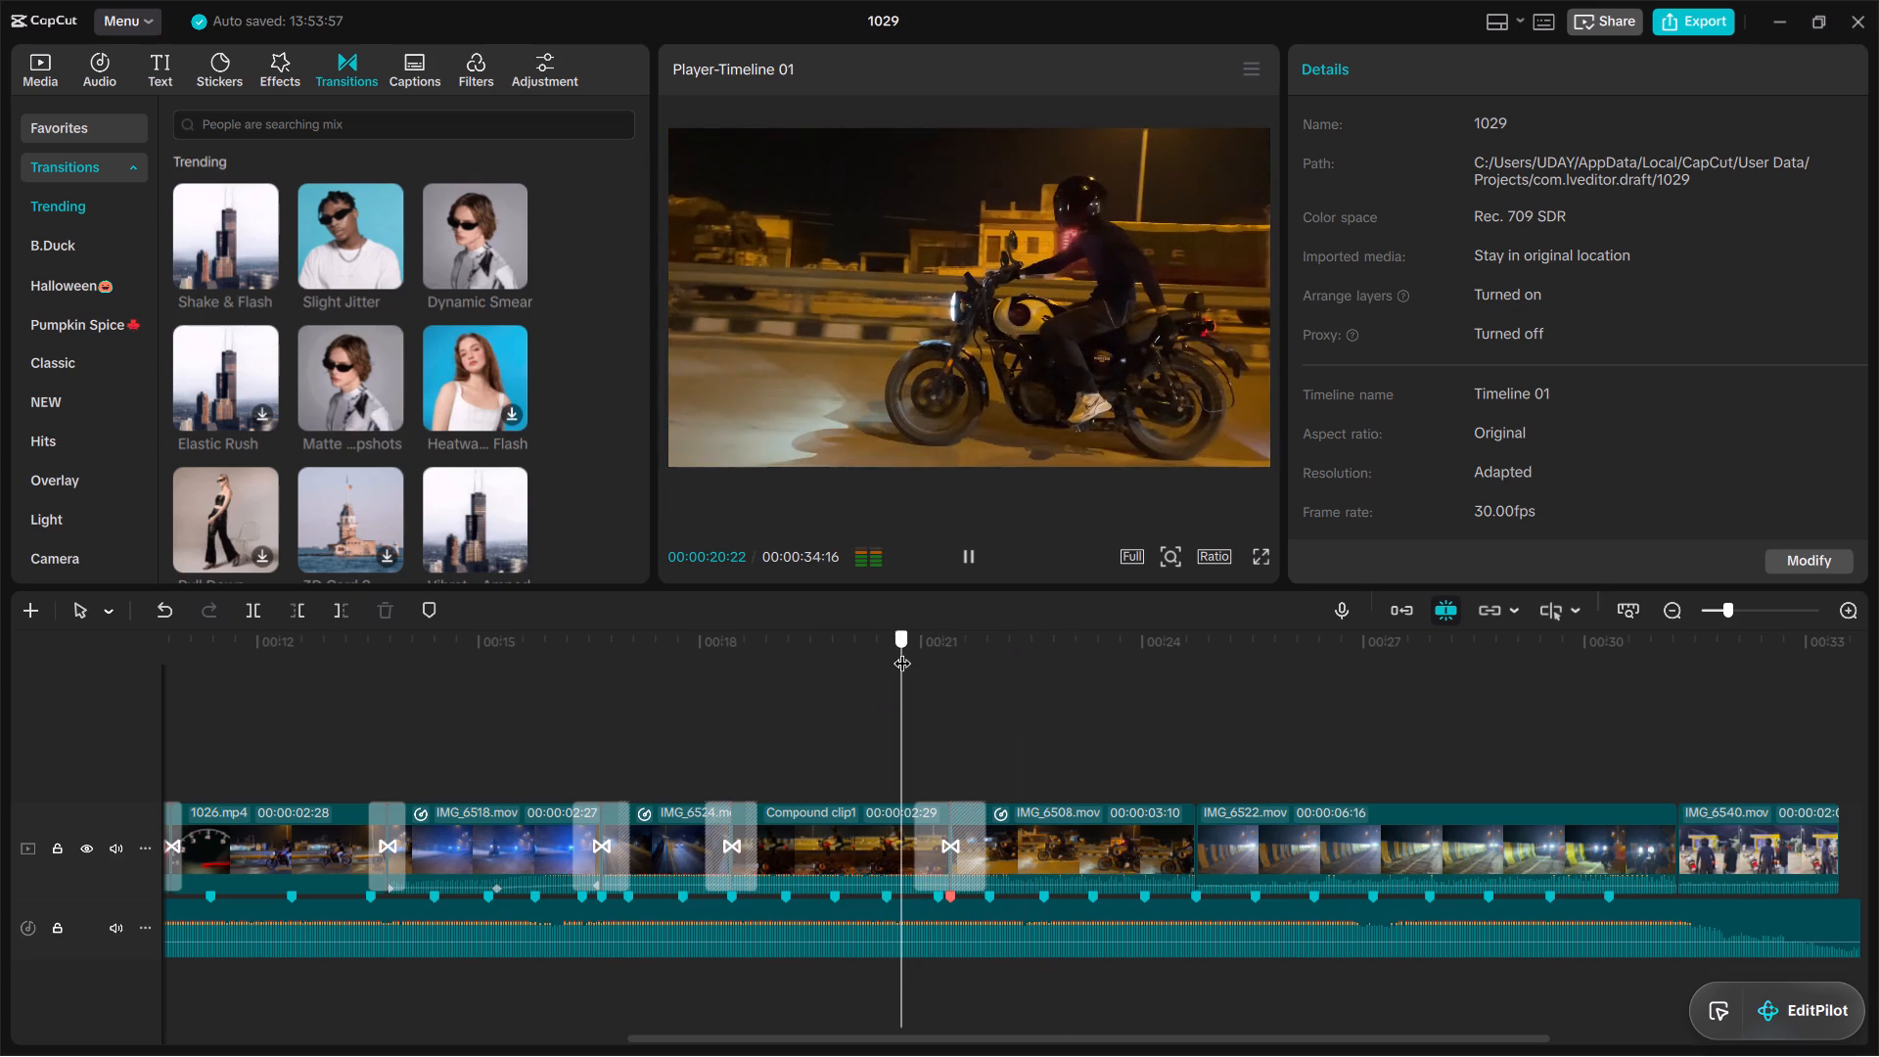
pyautogui.press('space')
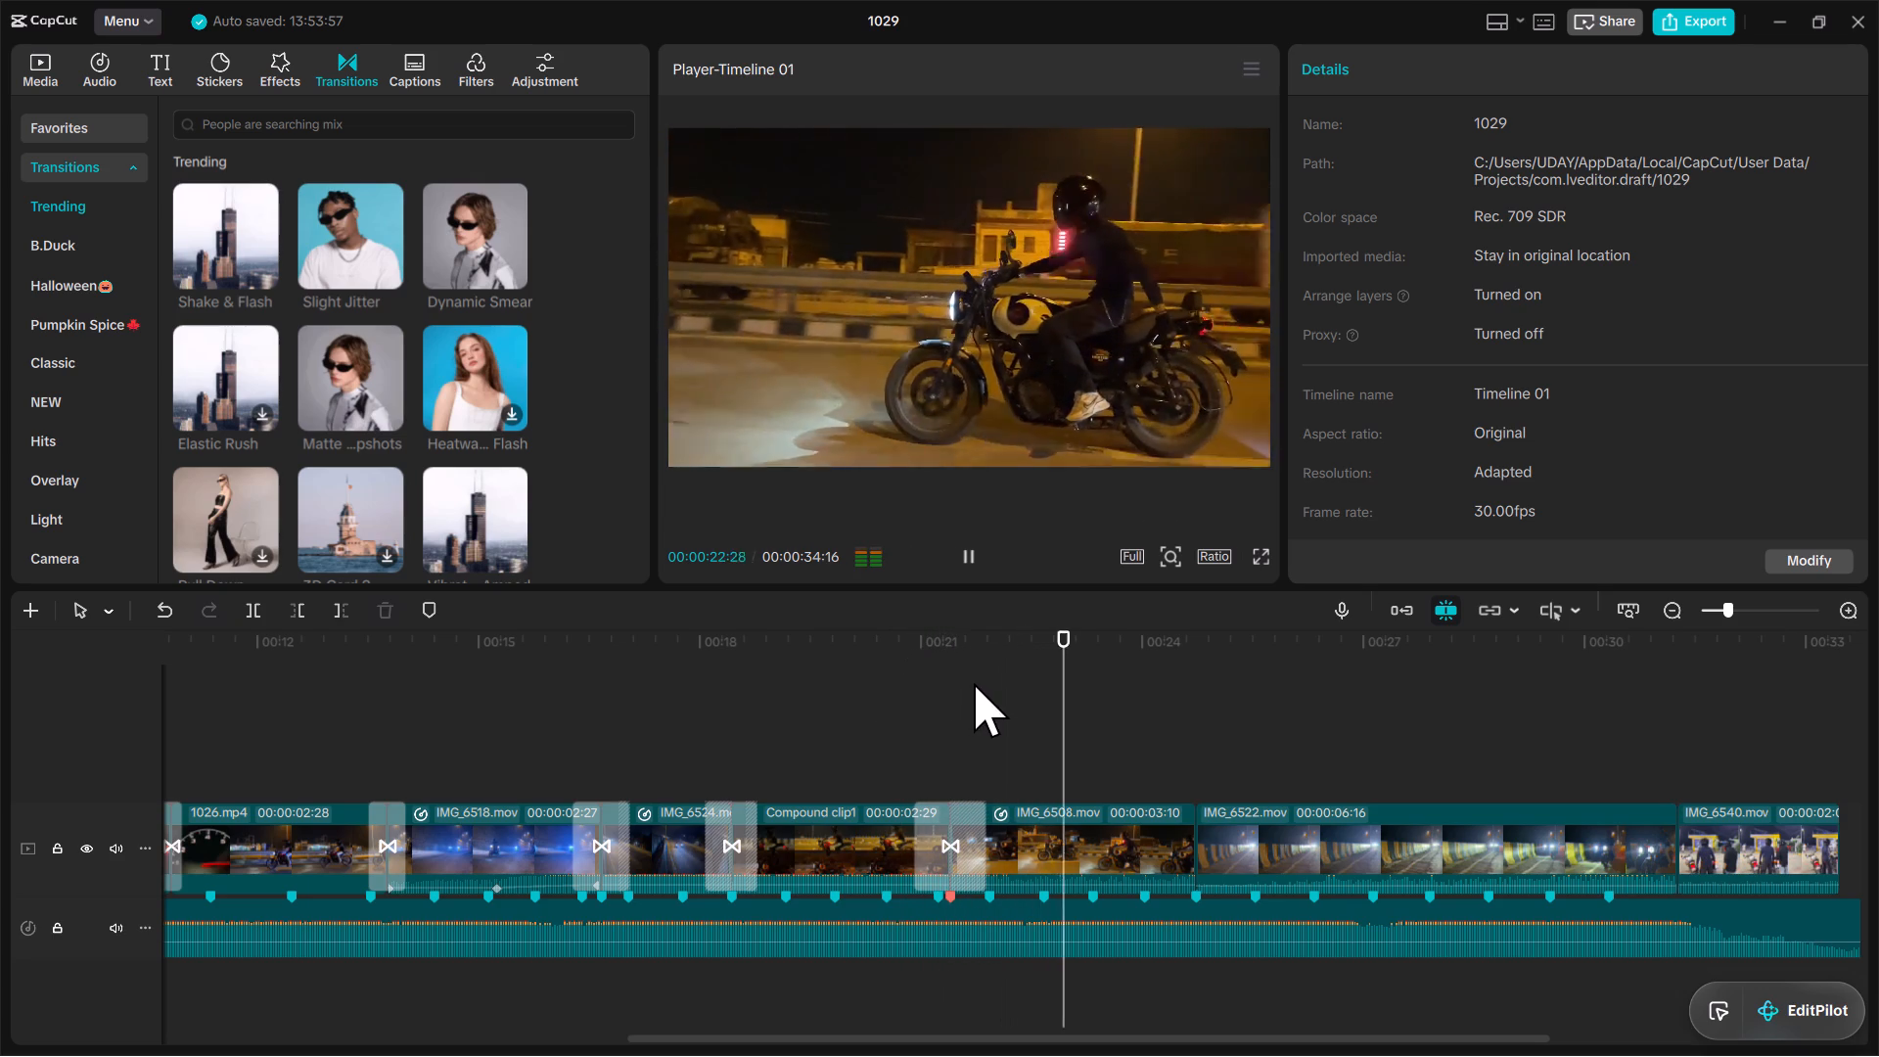
pyautogui.press('space')
pyautogui.click(1040, 826)
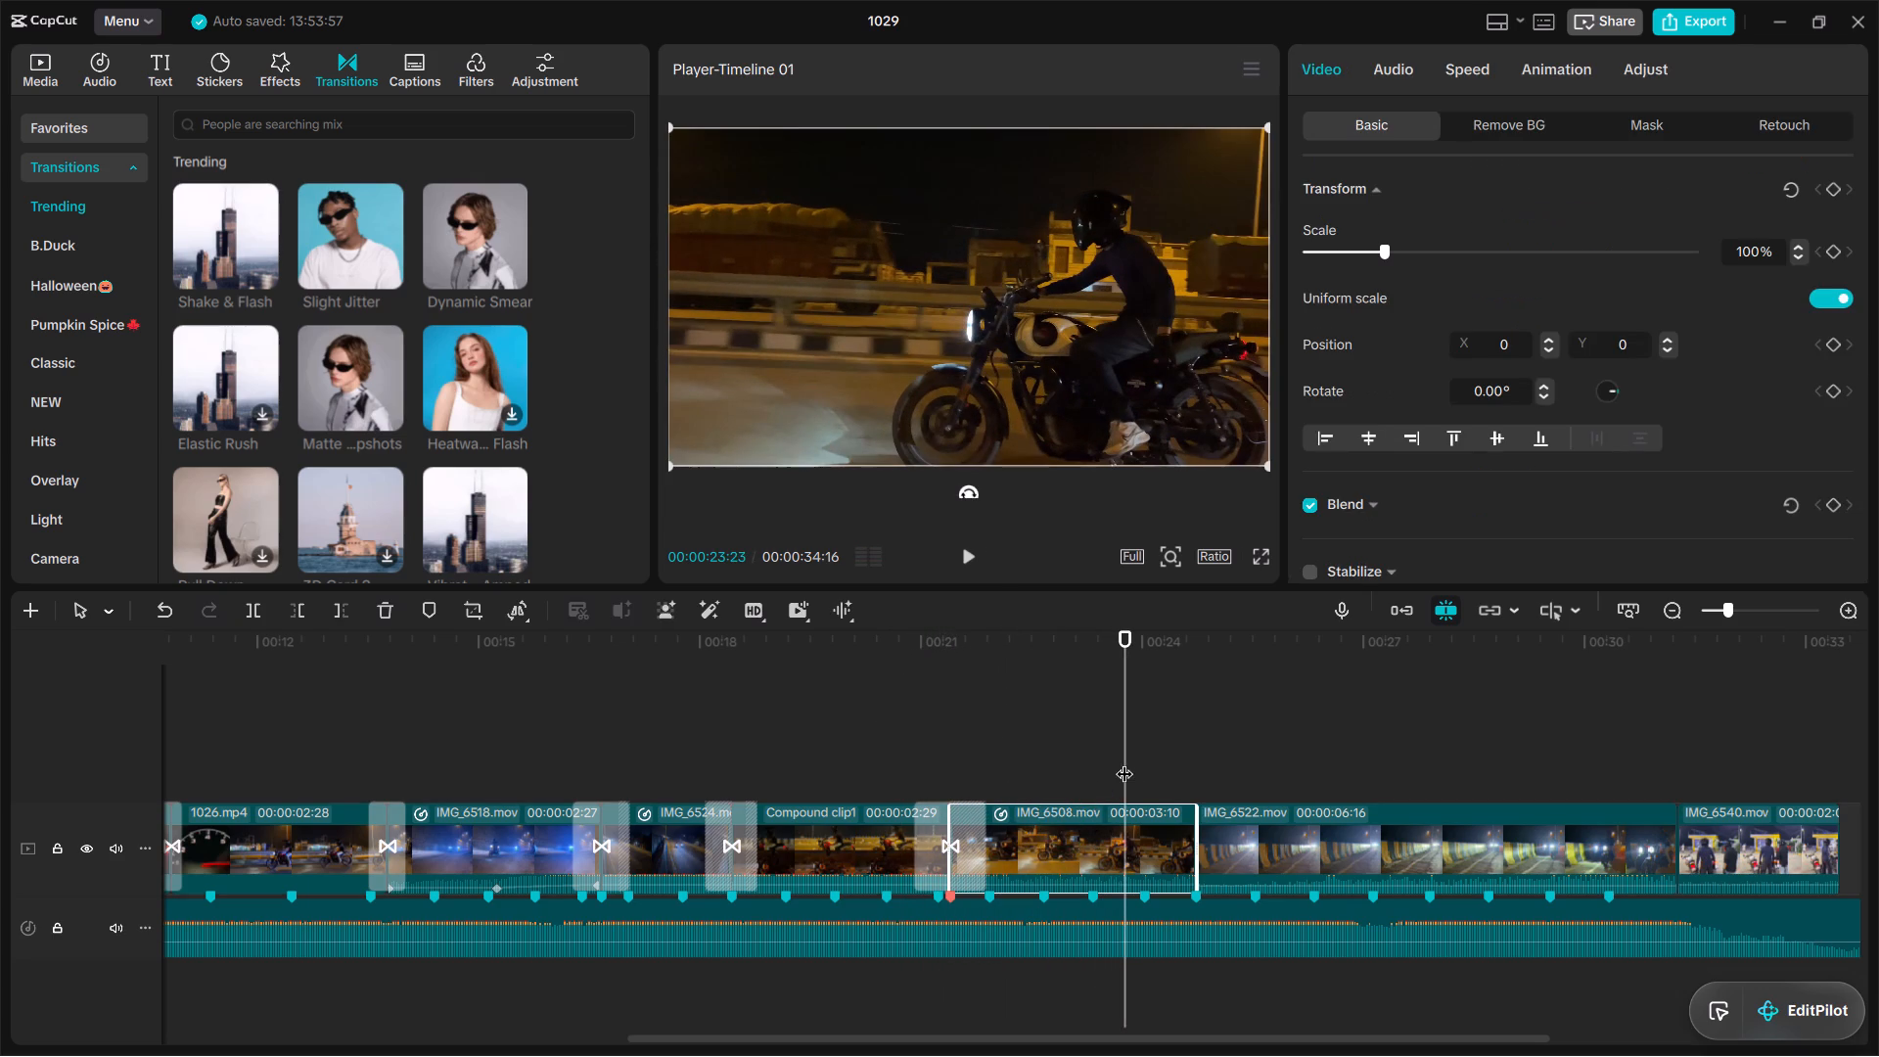
pyautogui.moveTo(1144, 736); pyautogui.dragTo(1057, 749)
pyautogui.moveTo(1126, 745); pyautogui.dragTo(982, 775)
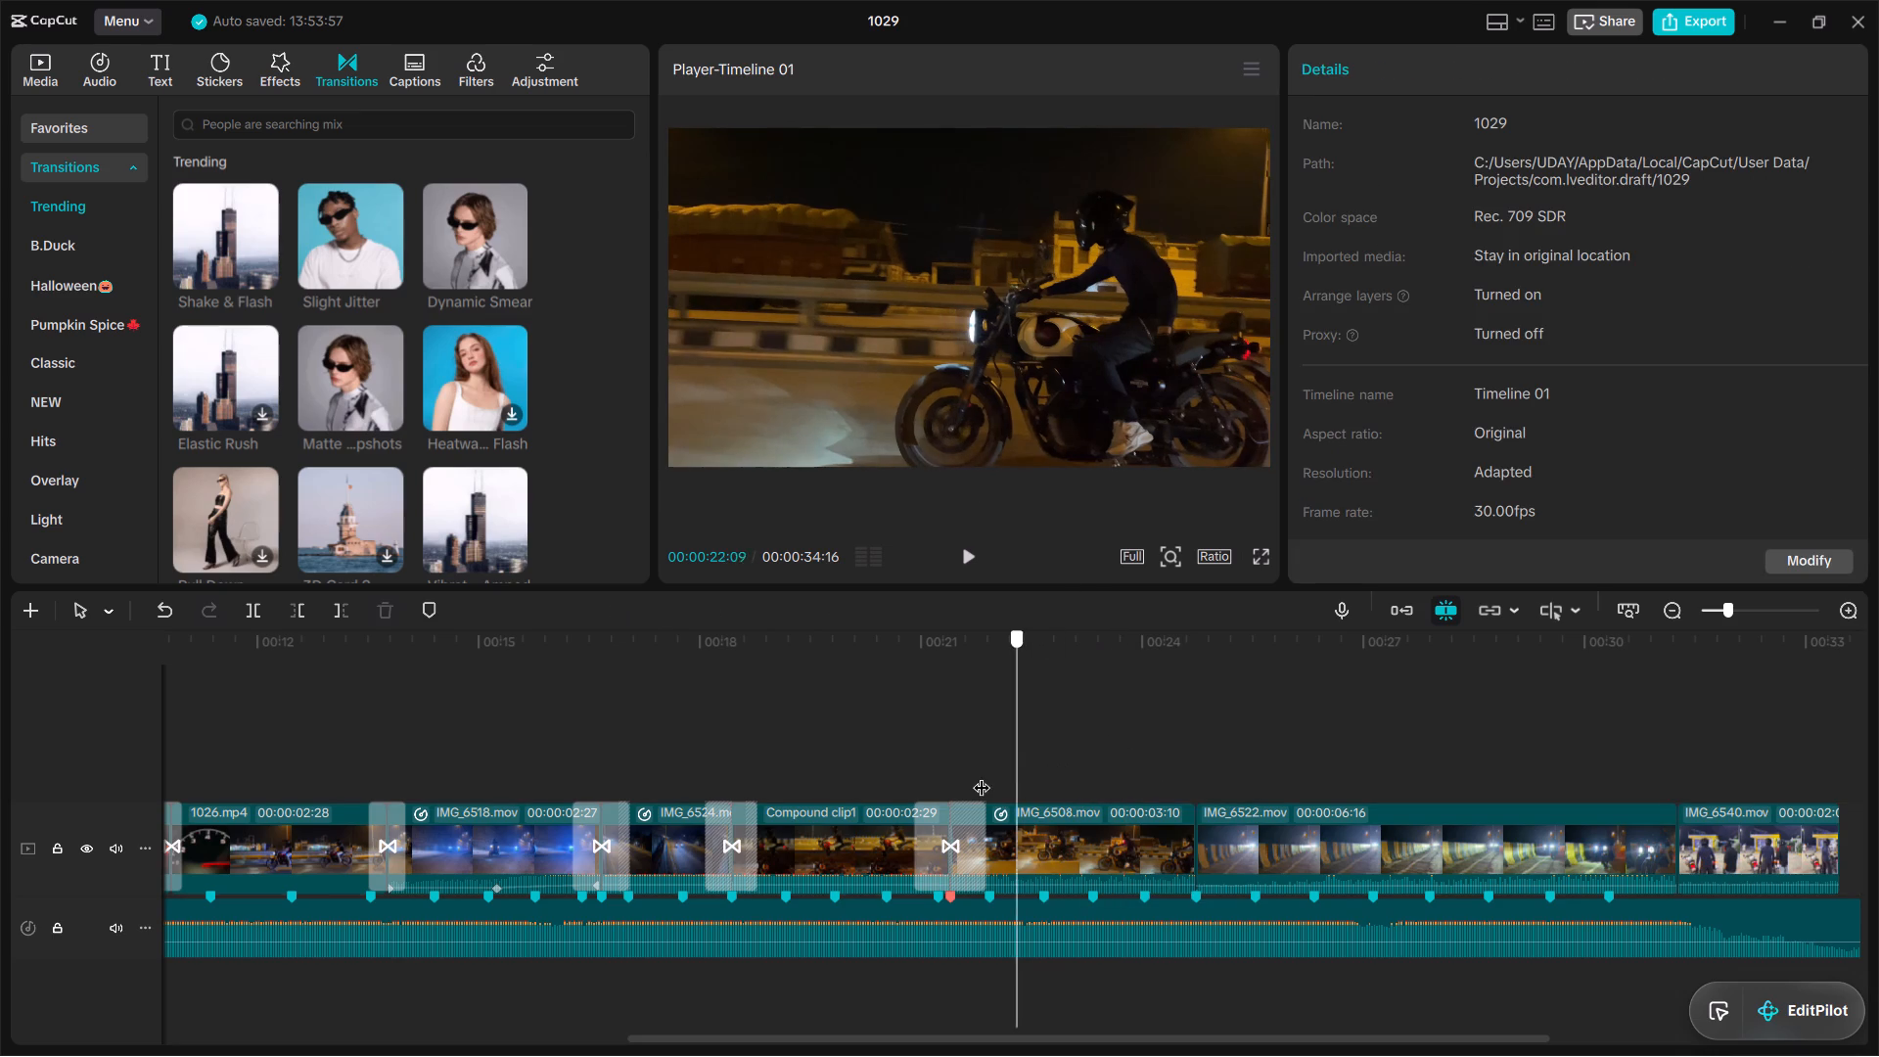
pyautogui.moveTo(982, 775); pyautogui.dragTo(959, 781)
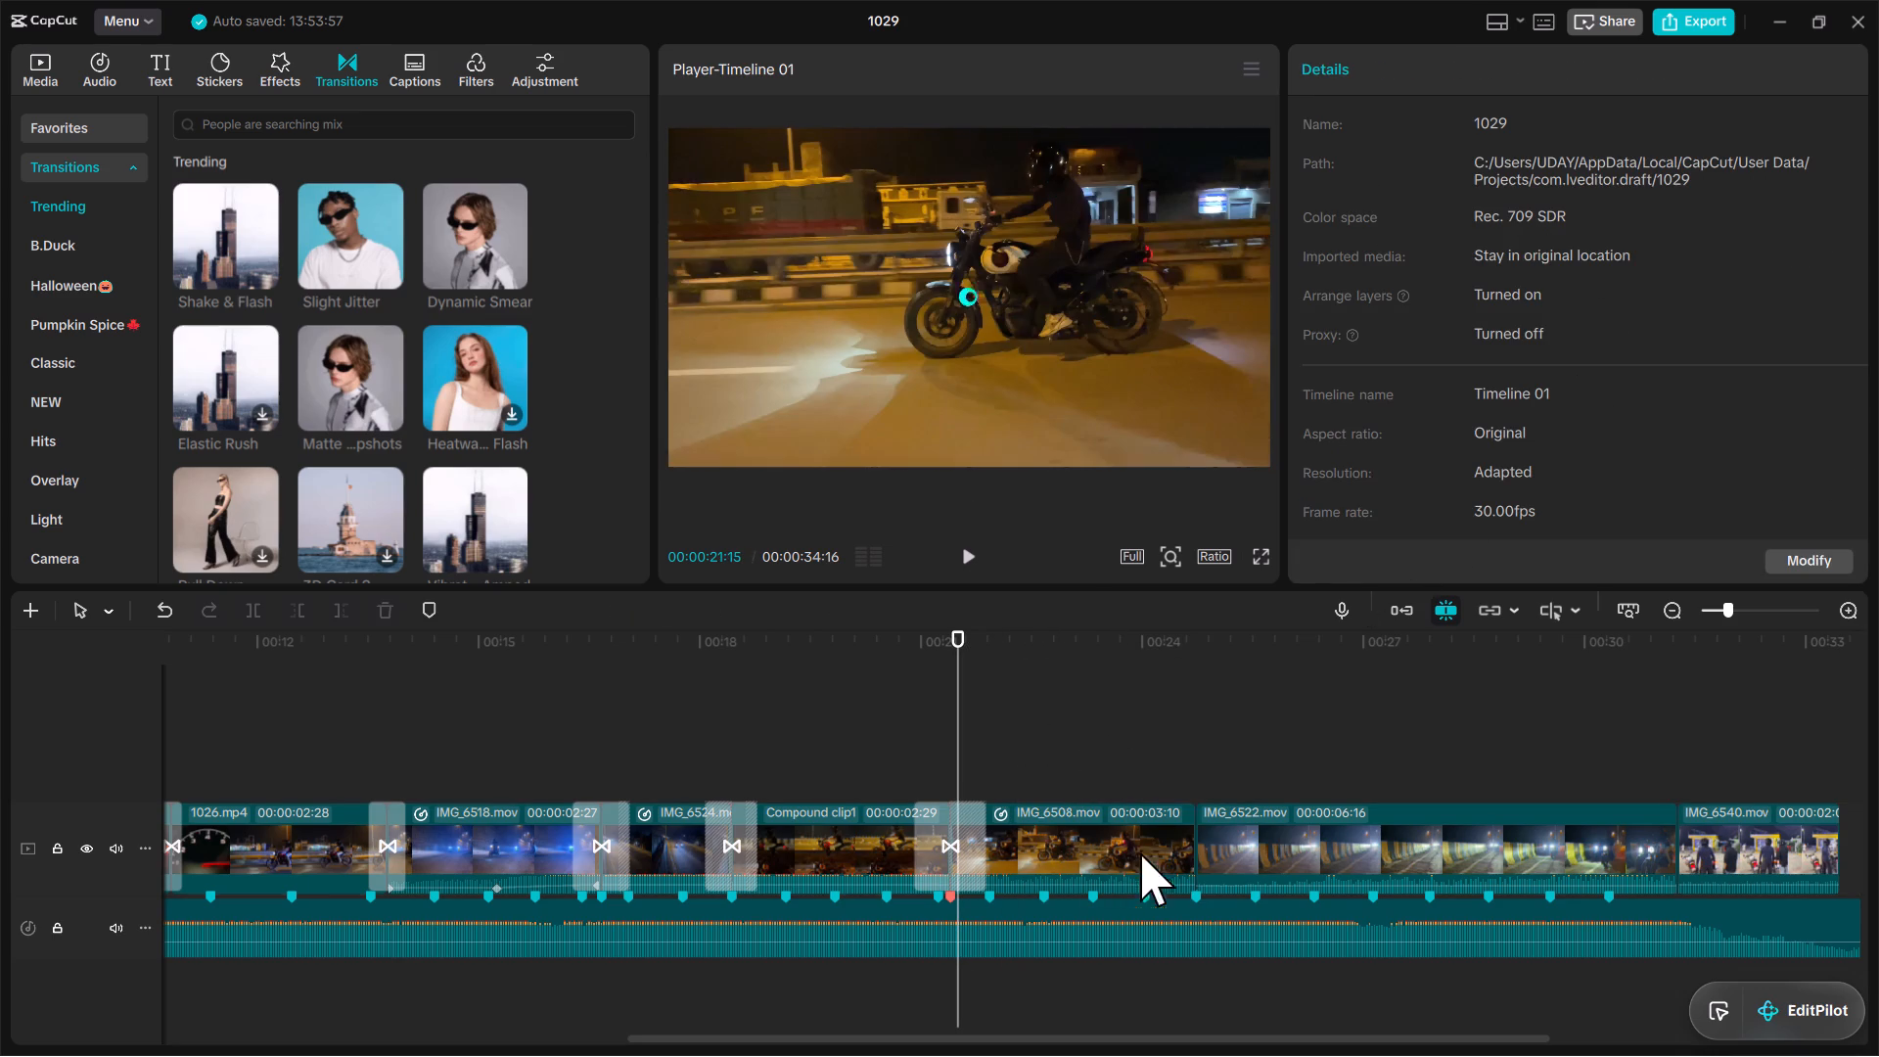
# Add a volume keyframe at IMG_6508.mov's start, 00:00:21:12, and set its volume to -10.0 dB.
pyautogui.click(1088, 867)
pyautogui.click(1392, 65)
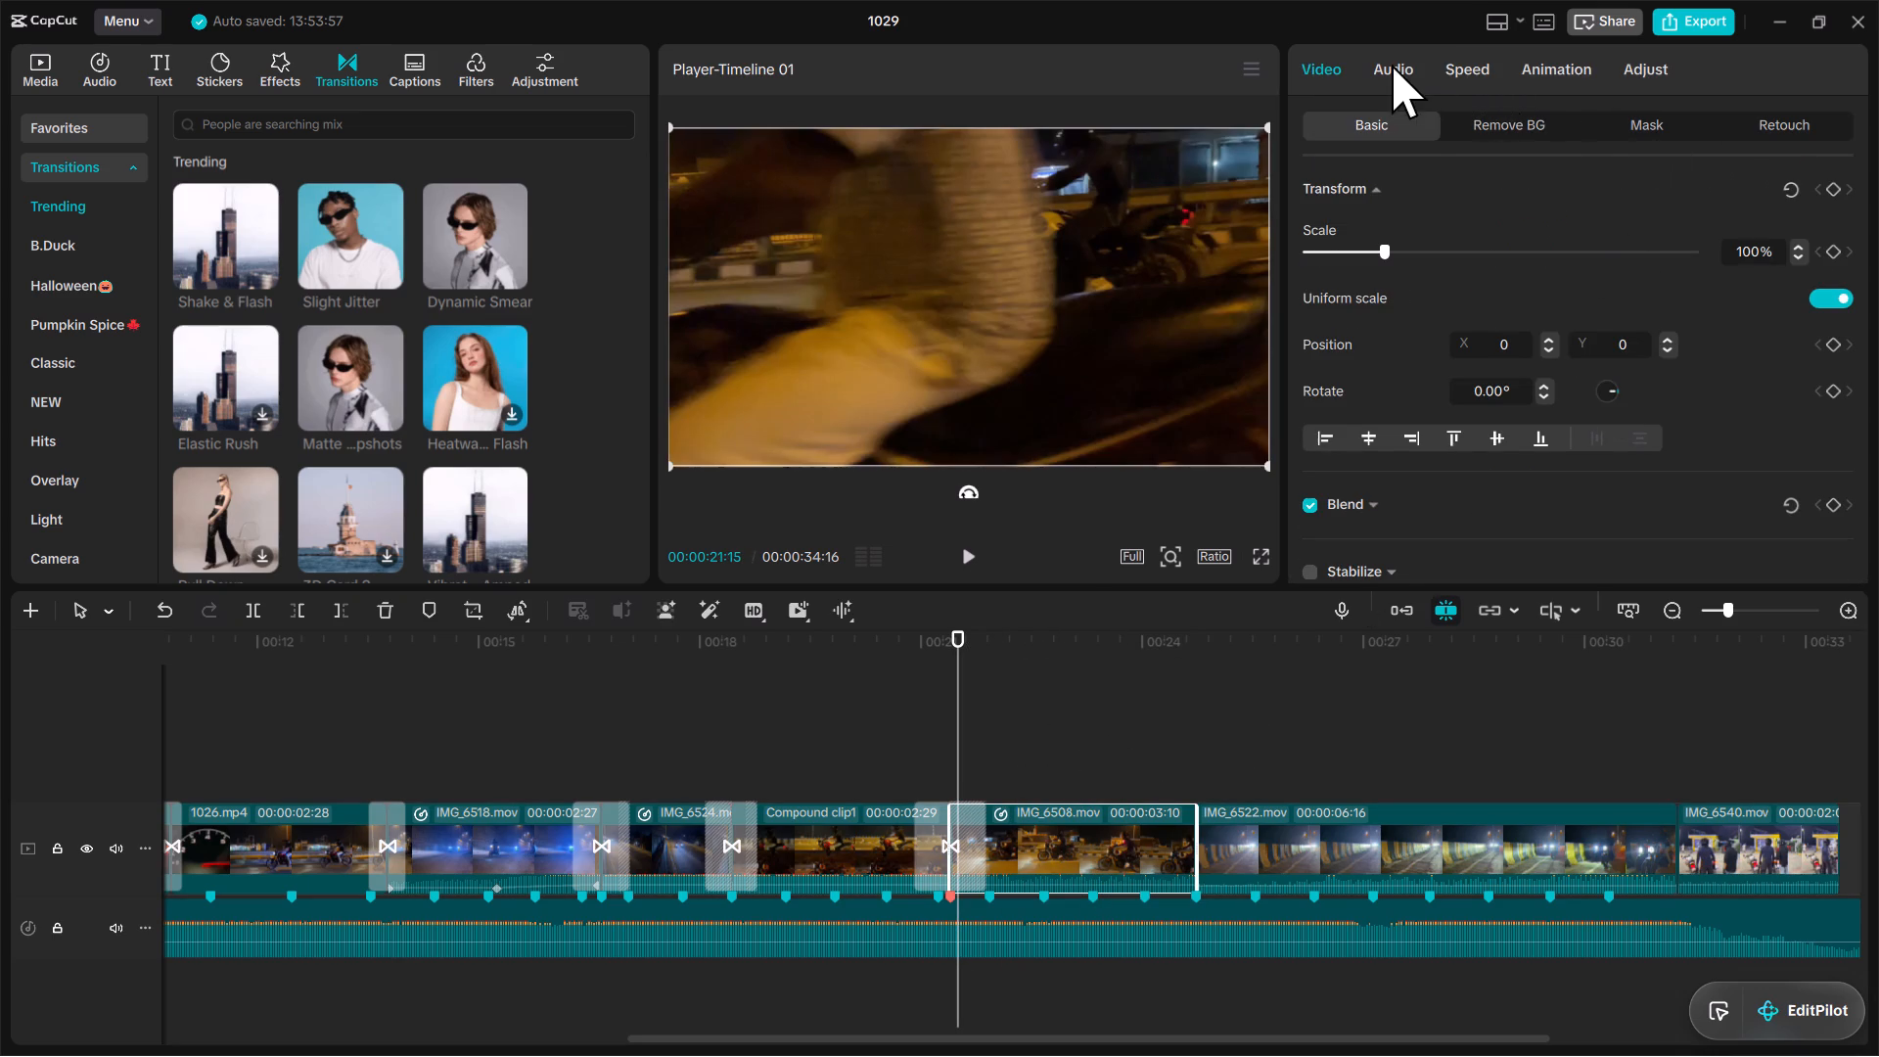
pyautogui.click(951, 658)
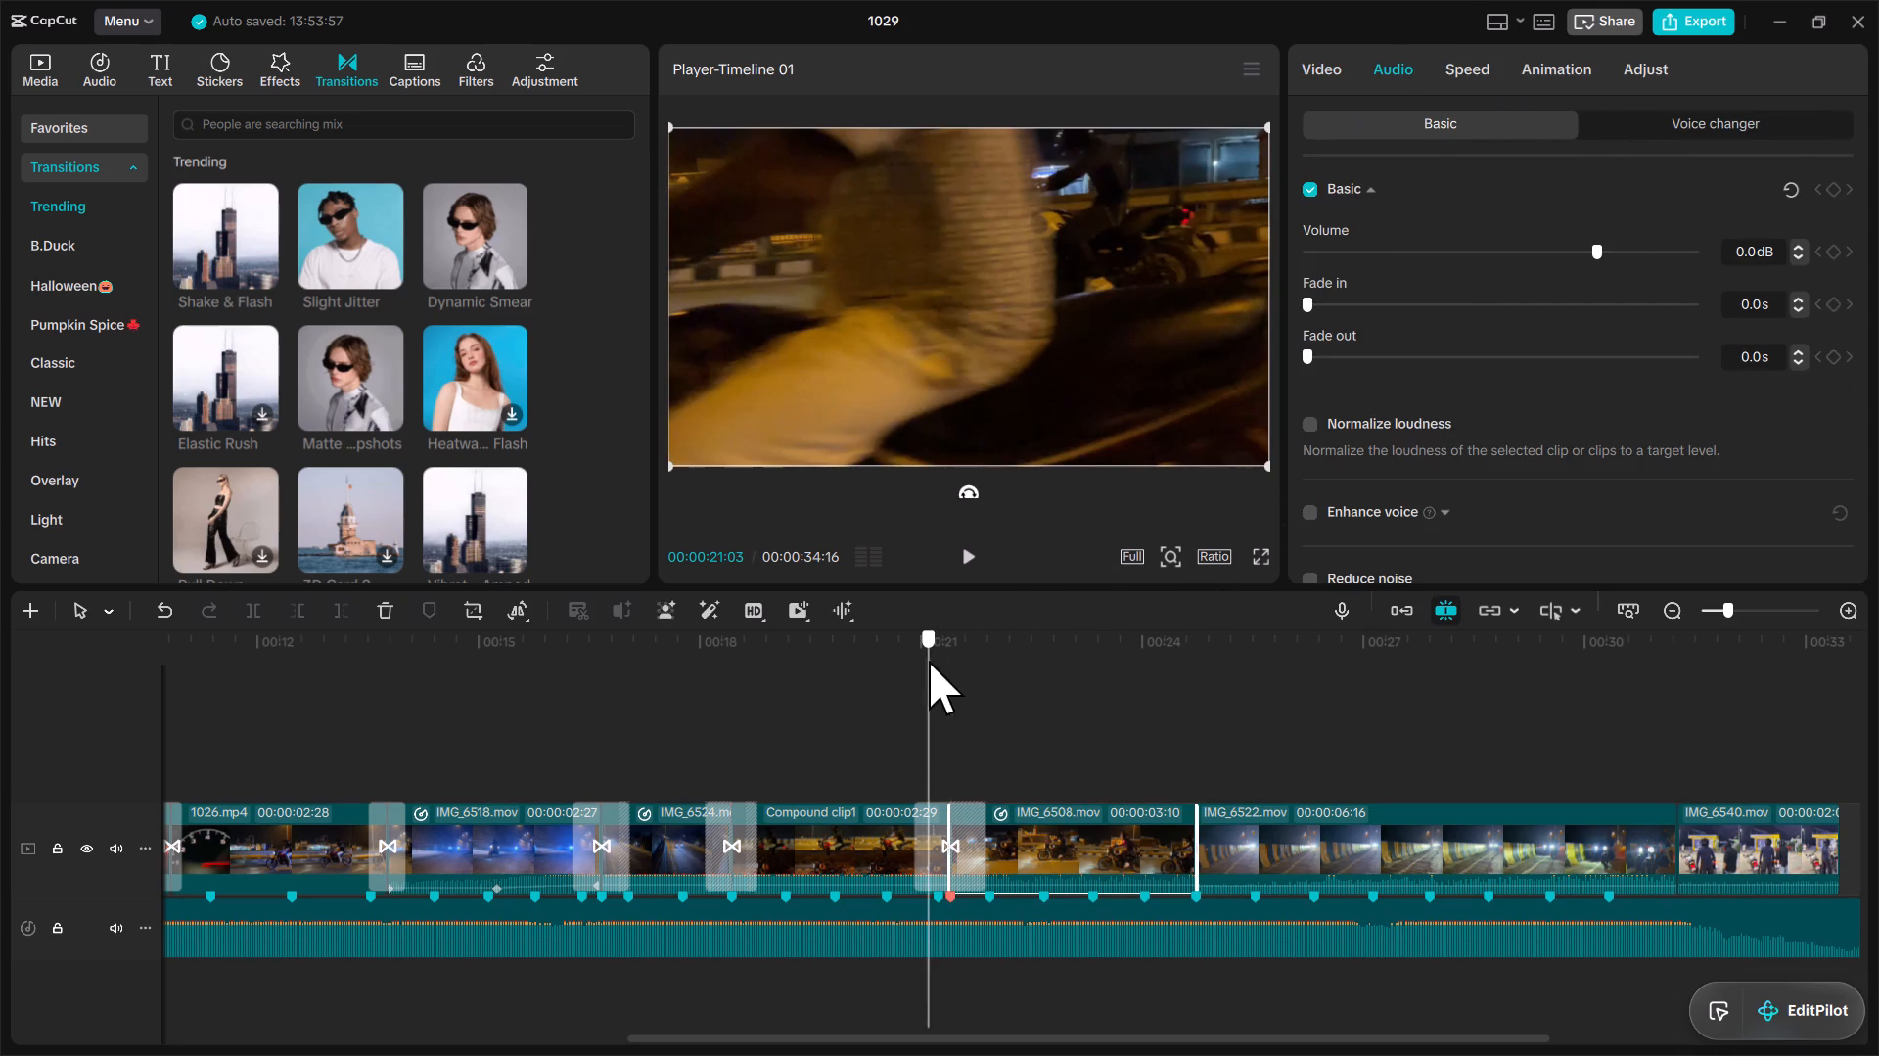
pyautogui.click(1826, 185)
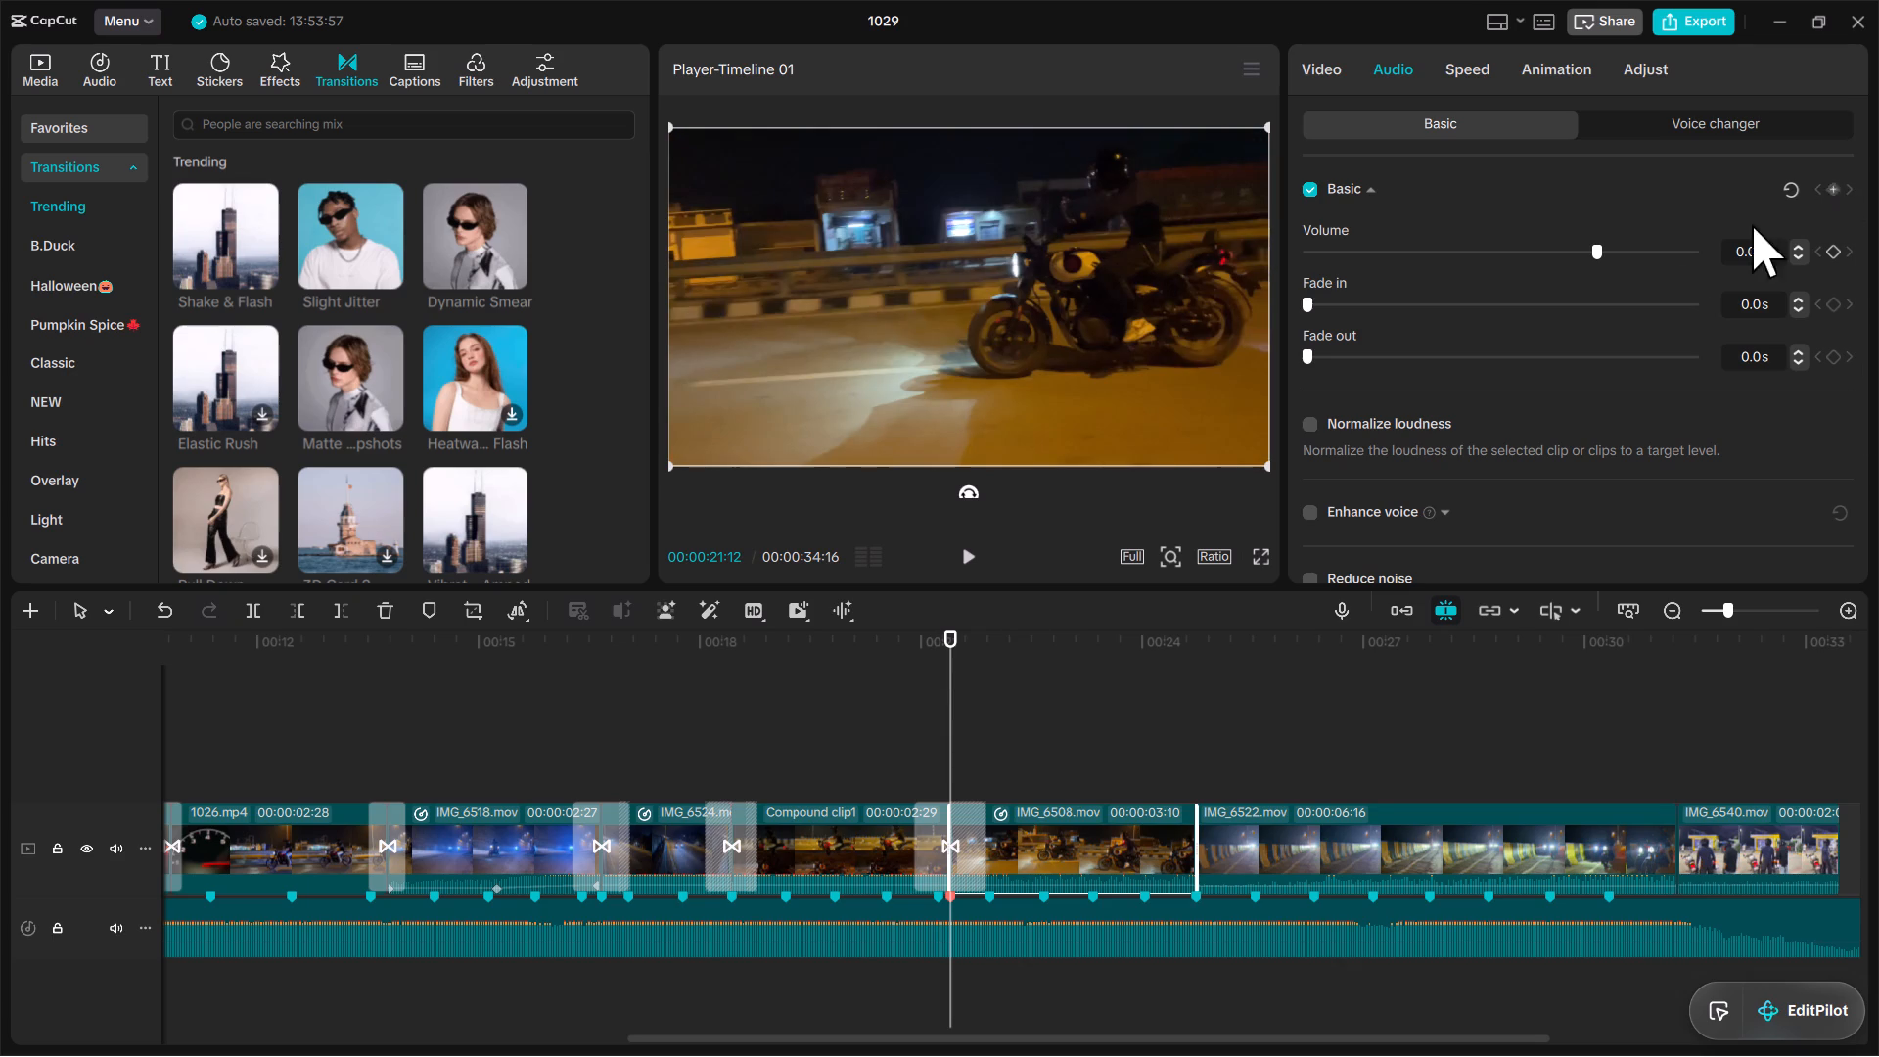
pyautogui.click(1839, 190)
pyautogui.moveTo(1592, 256); pyautogui.dragTo(1544, 270)
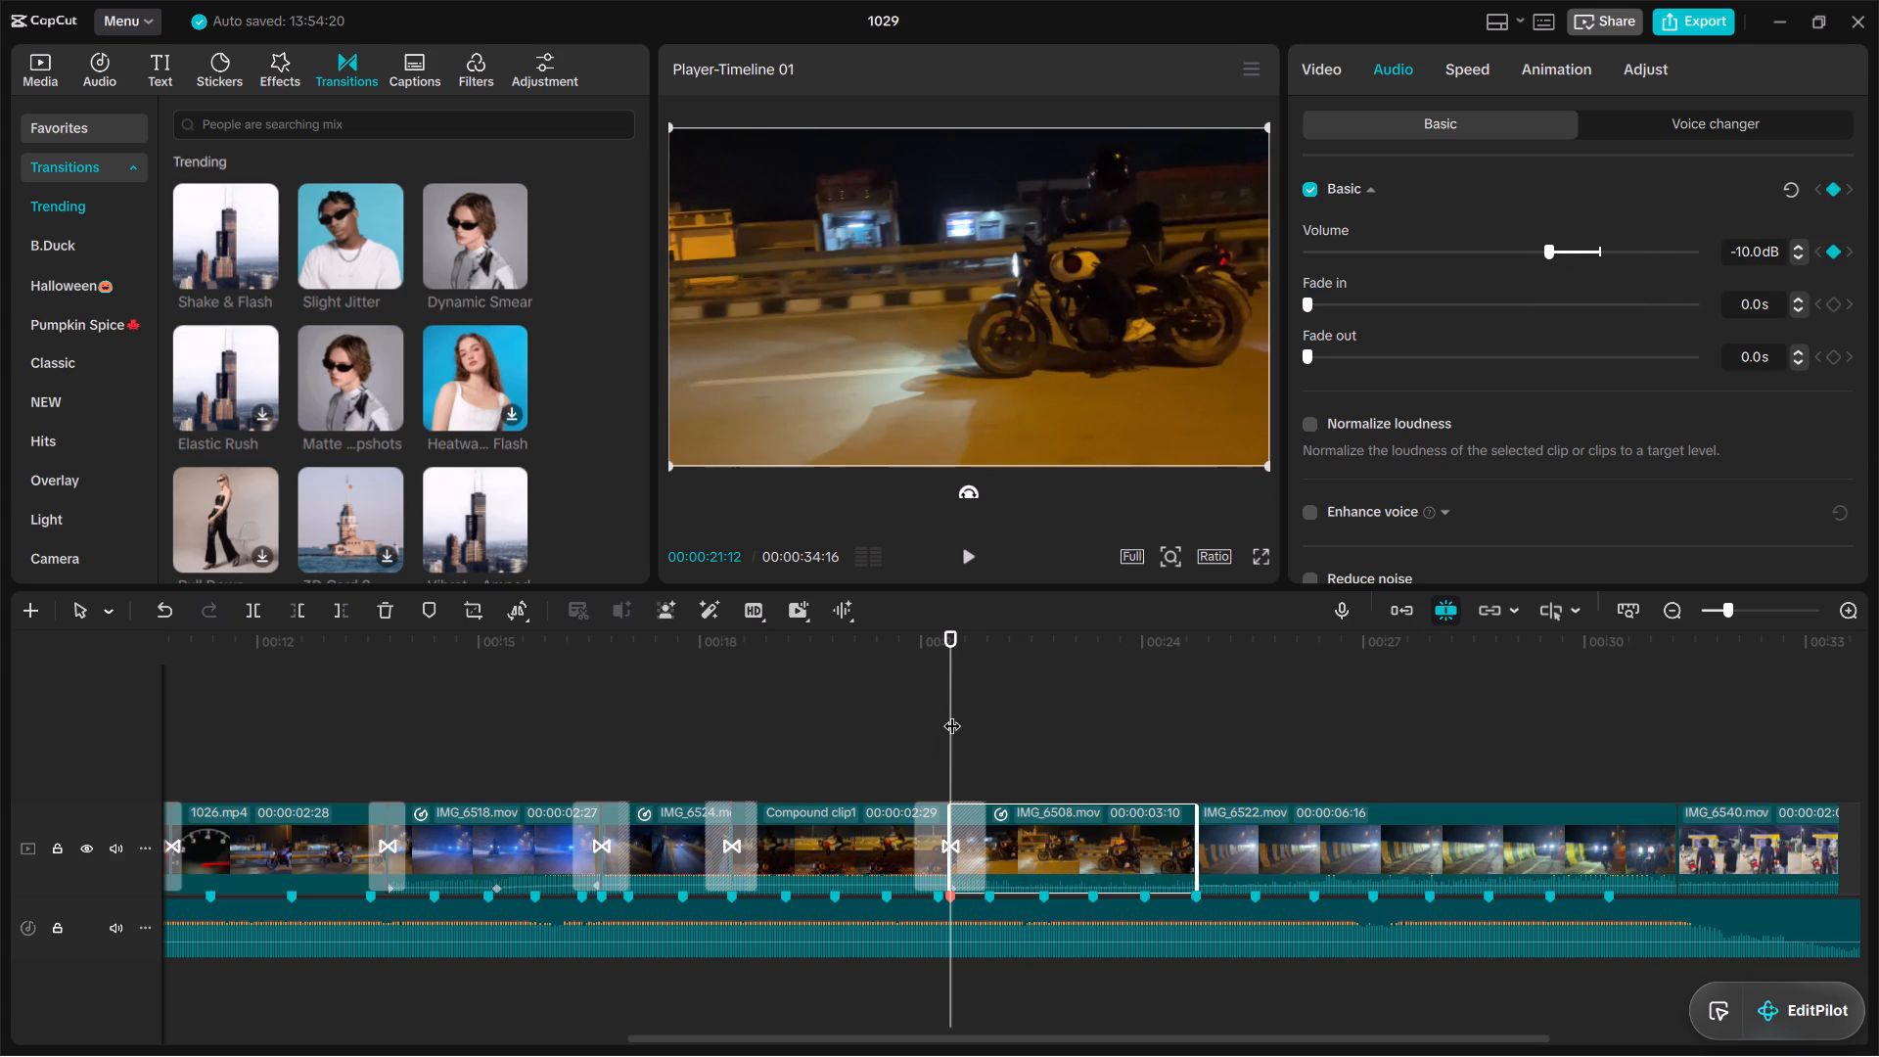
# Add a volume keyframe of -5.4 dB at 00:00:23:10 in IMG_6508.mov and play the clip's opening to hear the level.
pyautogui.moveTo(952, 713); pyautogui.dragTo(1088, 712)
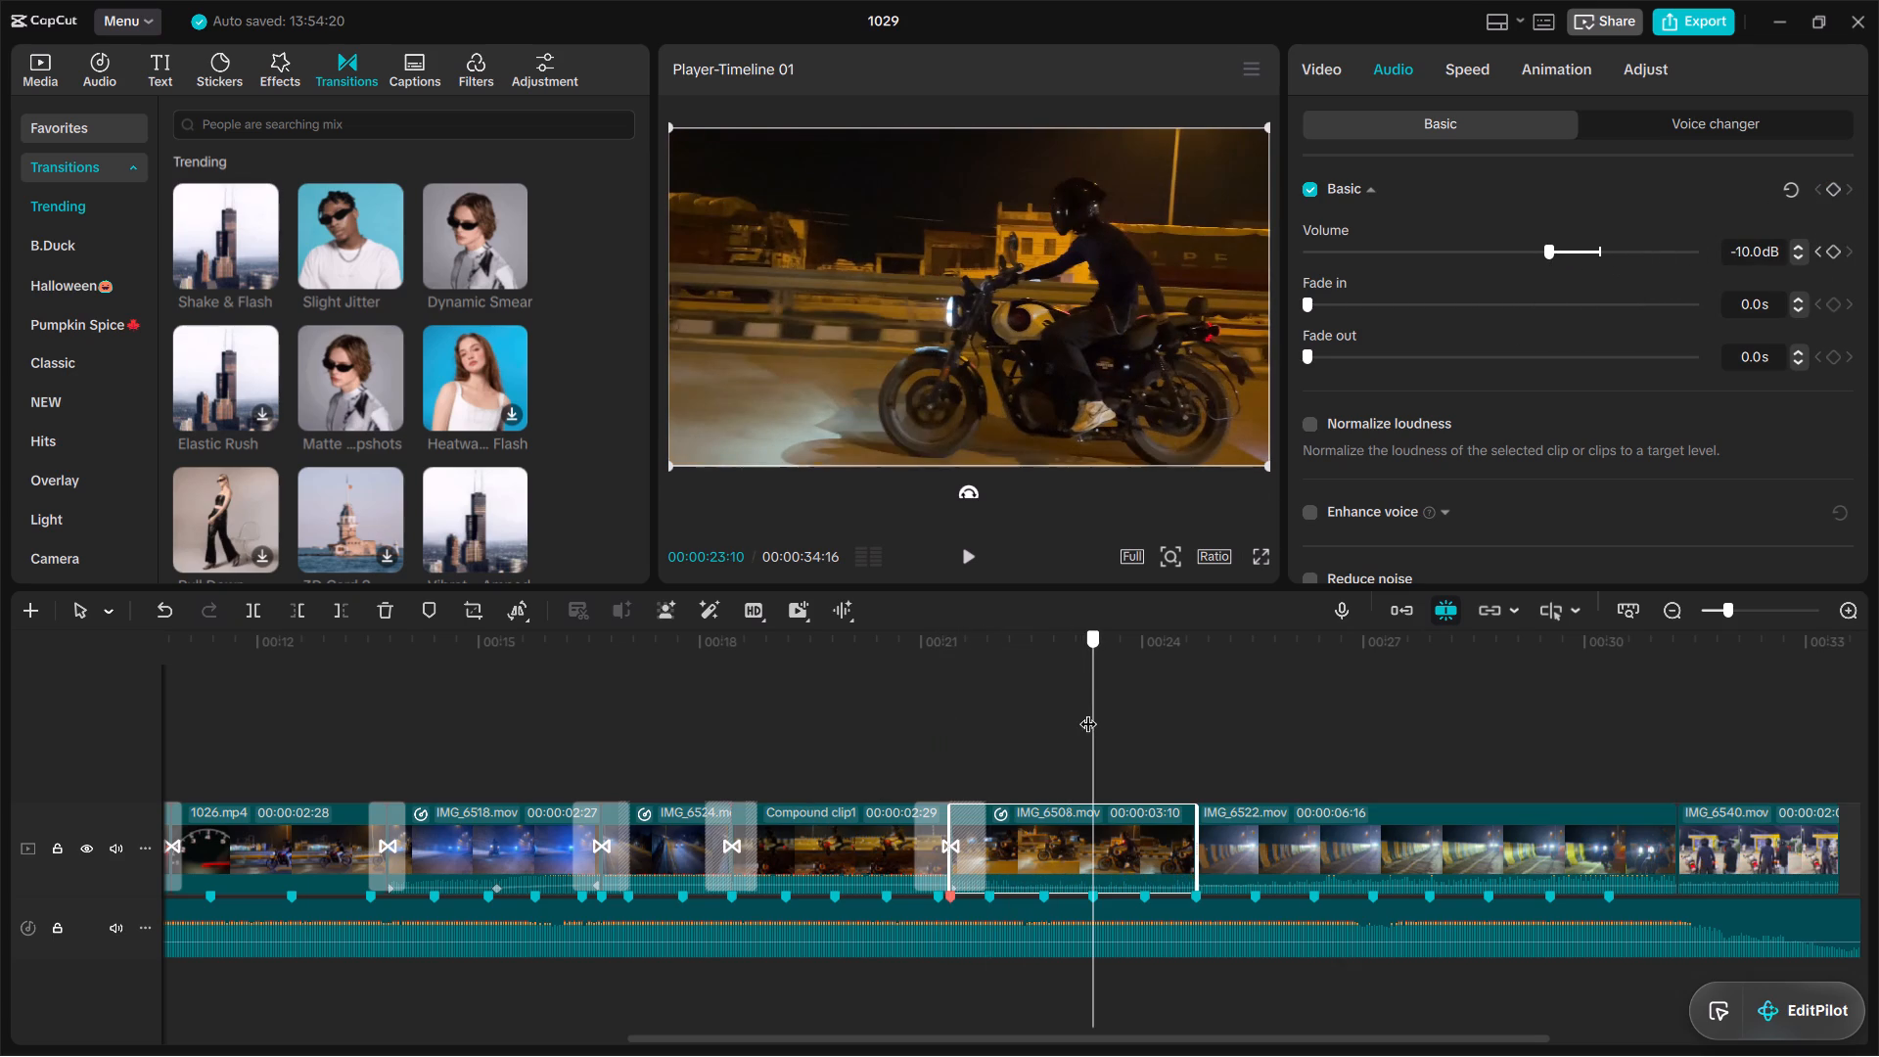
pyautogui.moveTo(1088, 712); pyautogui.dragTo(1089, 712)
pyautogui.moveTo(1541, 253); pyautogui.dragTo(1567, 257)
pyautogui.moveTo(1101, 756); pyautogui.dragTo(1133, 752)
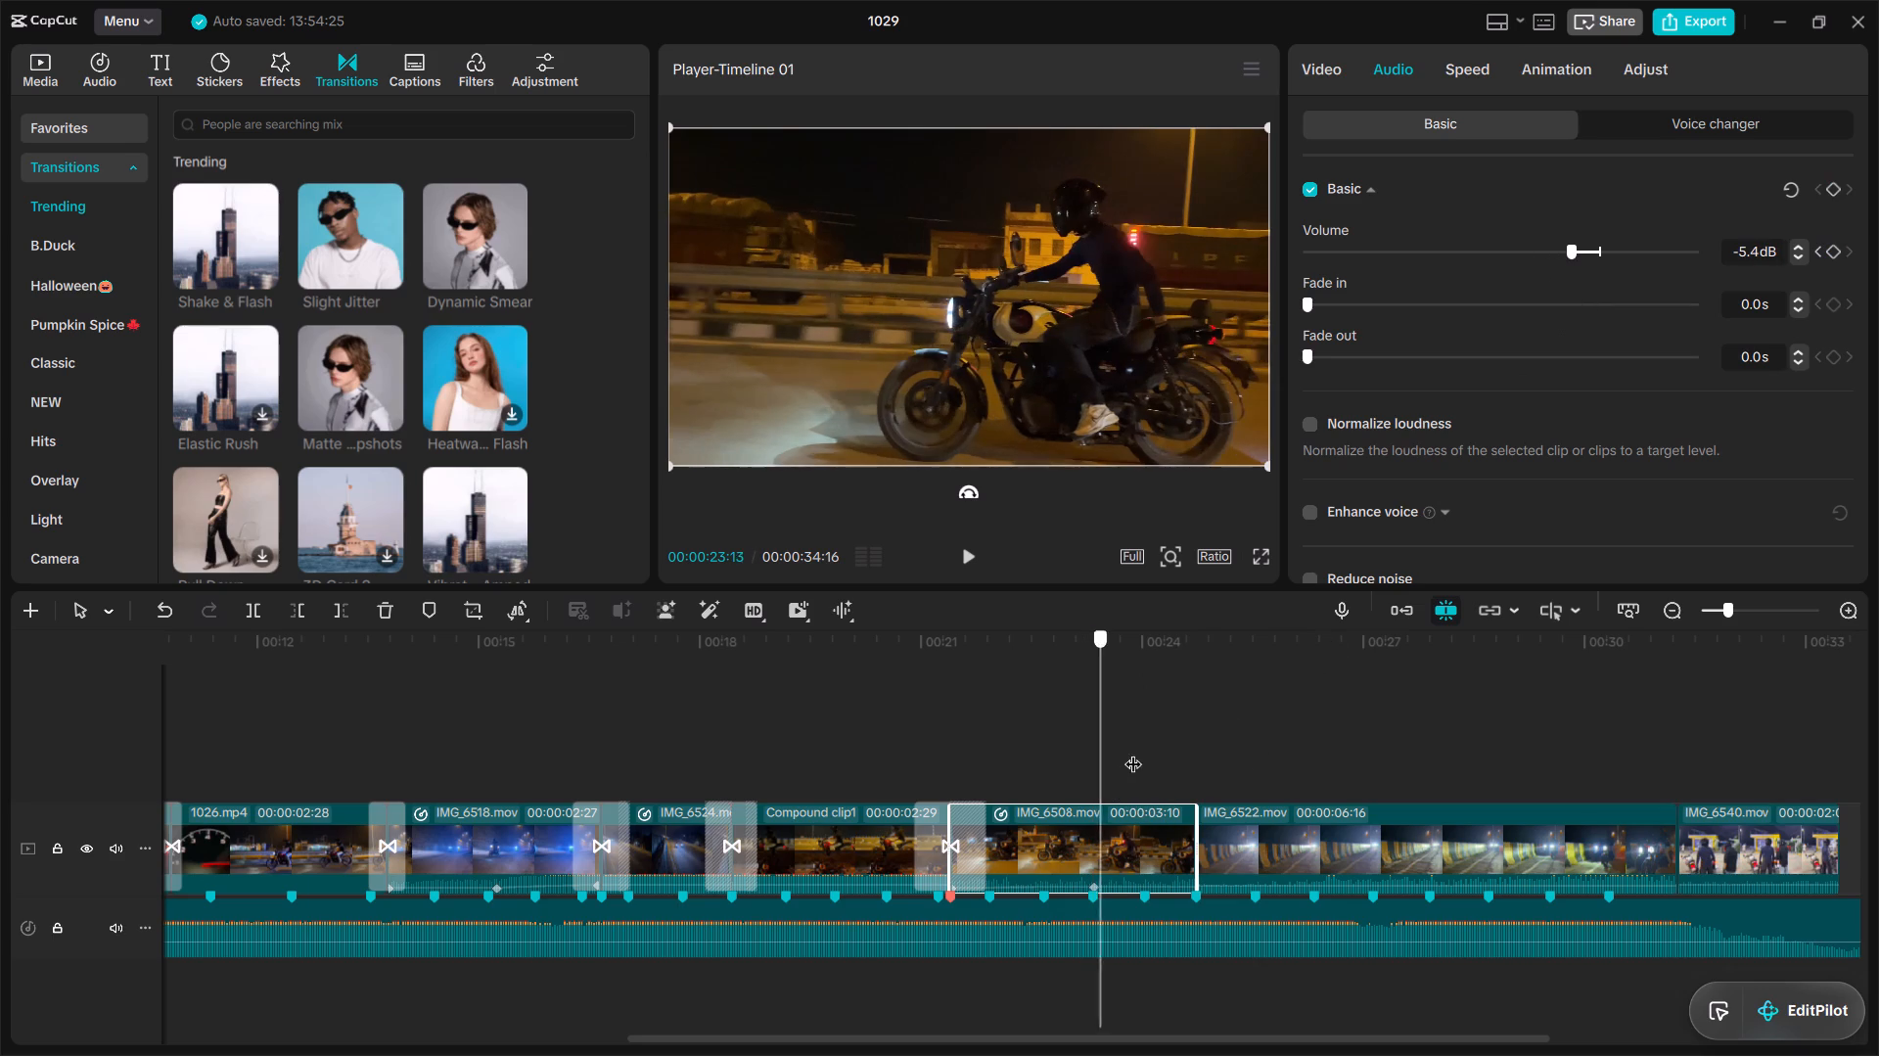
pyautogui.moveTo(1133, 752); pyautogui.dragTo(1198, 744)
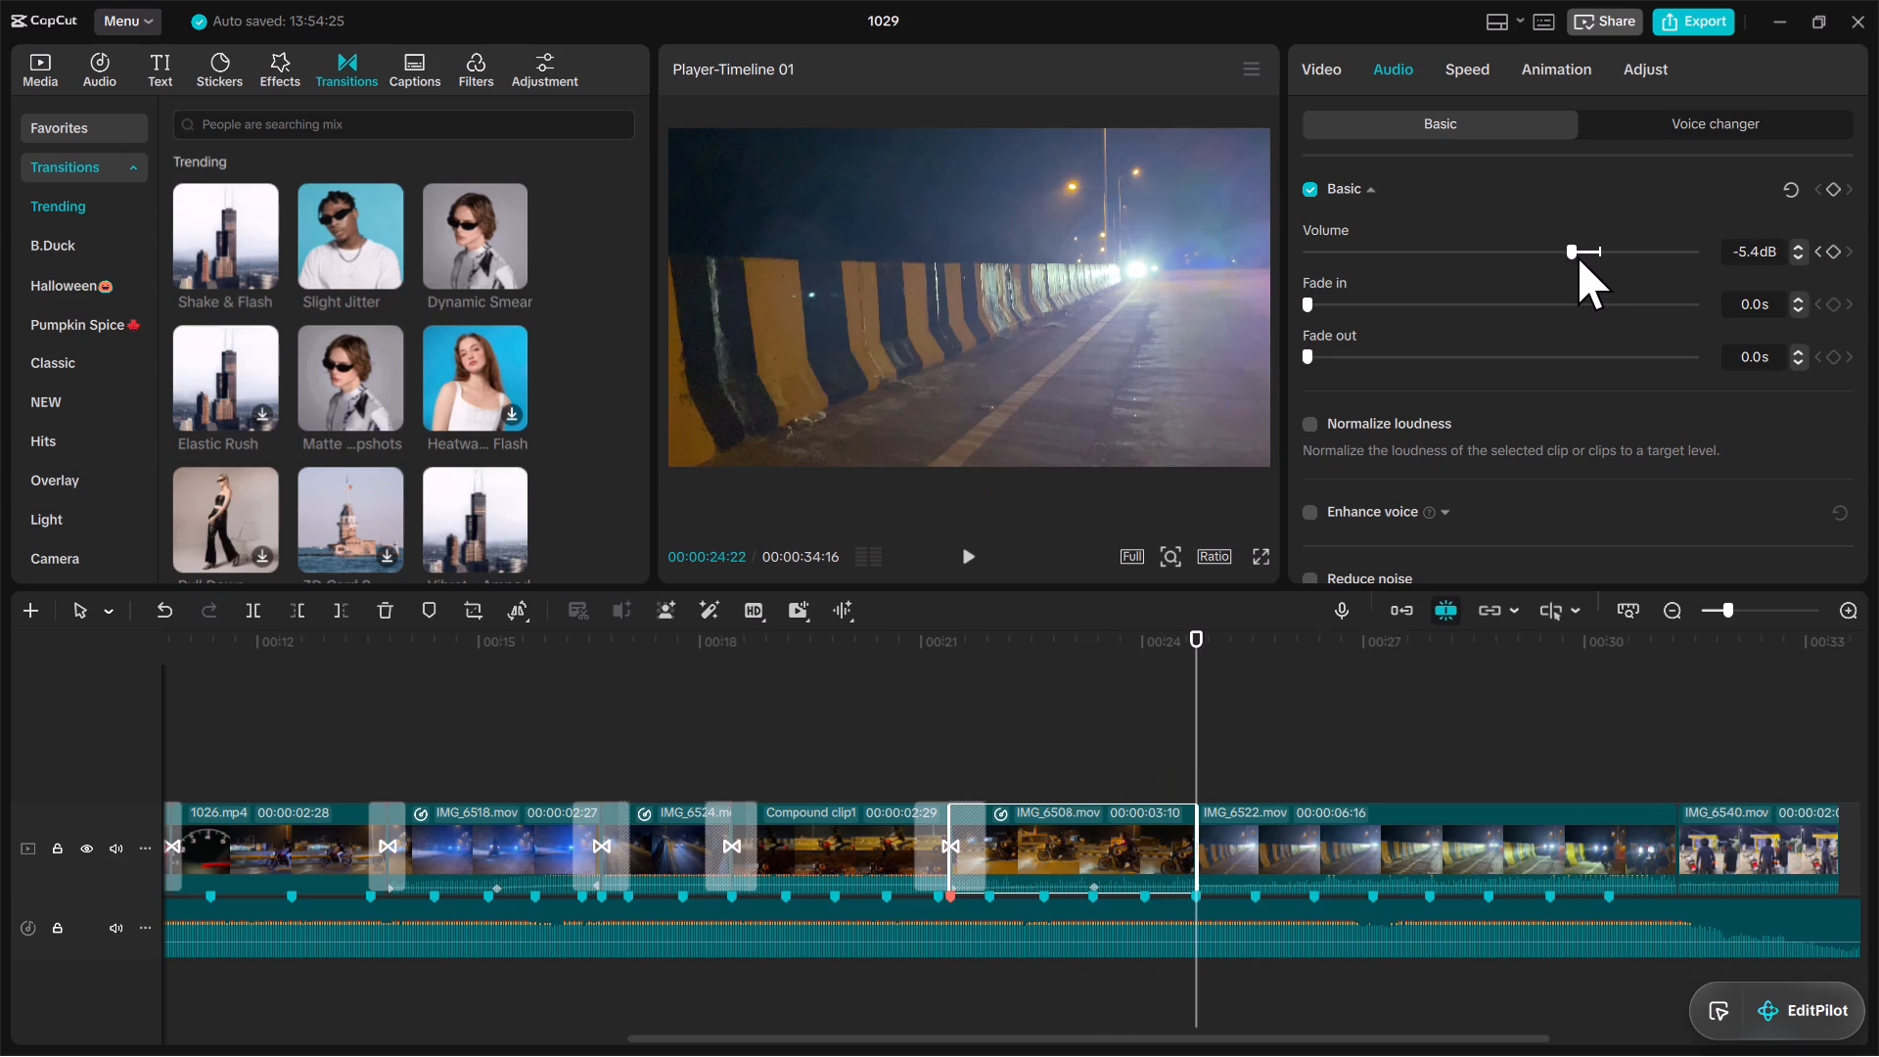
pyautogui.click(1578, 256)
pyautogui.click(952, 666)
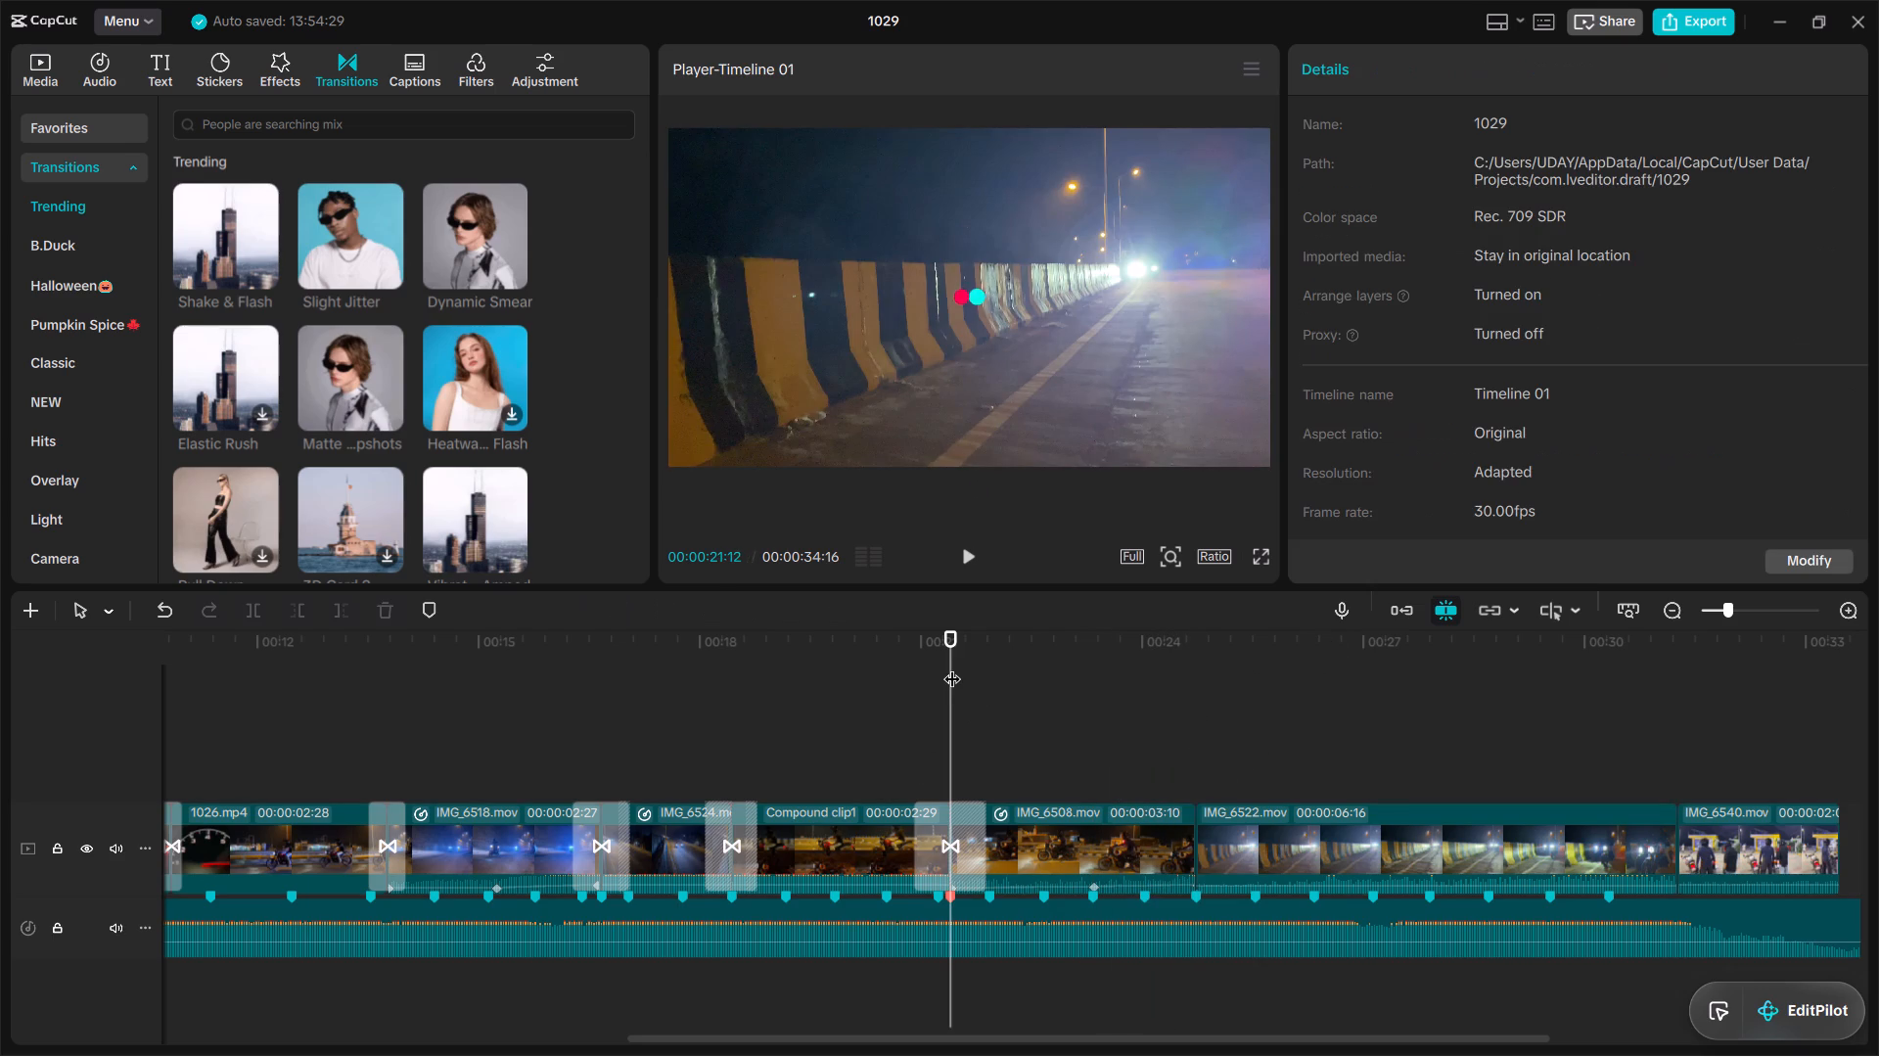
pyautogui.press('space')
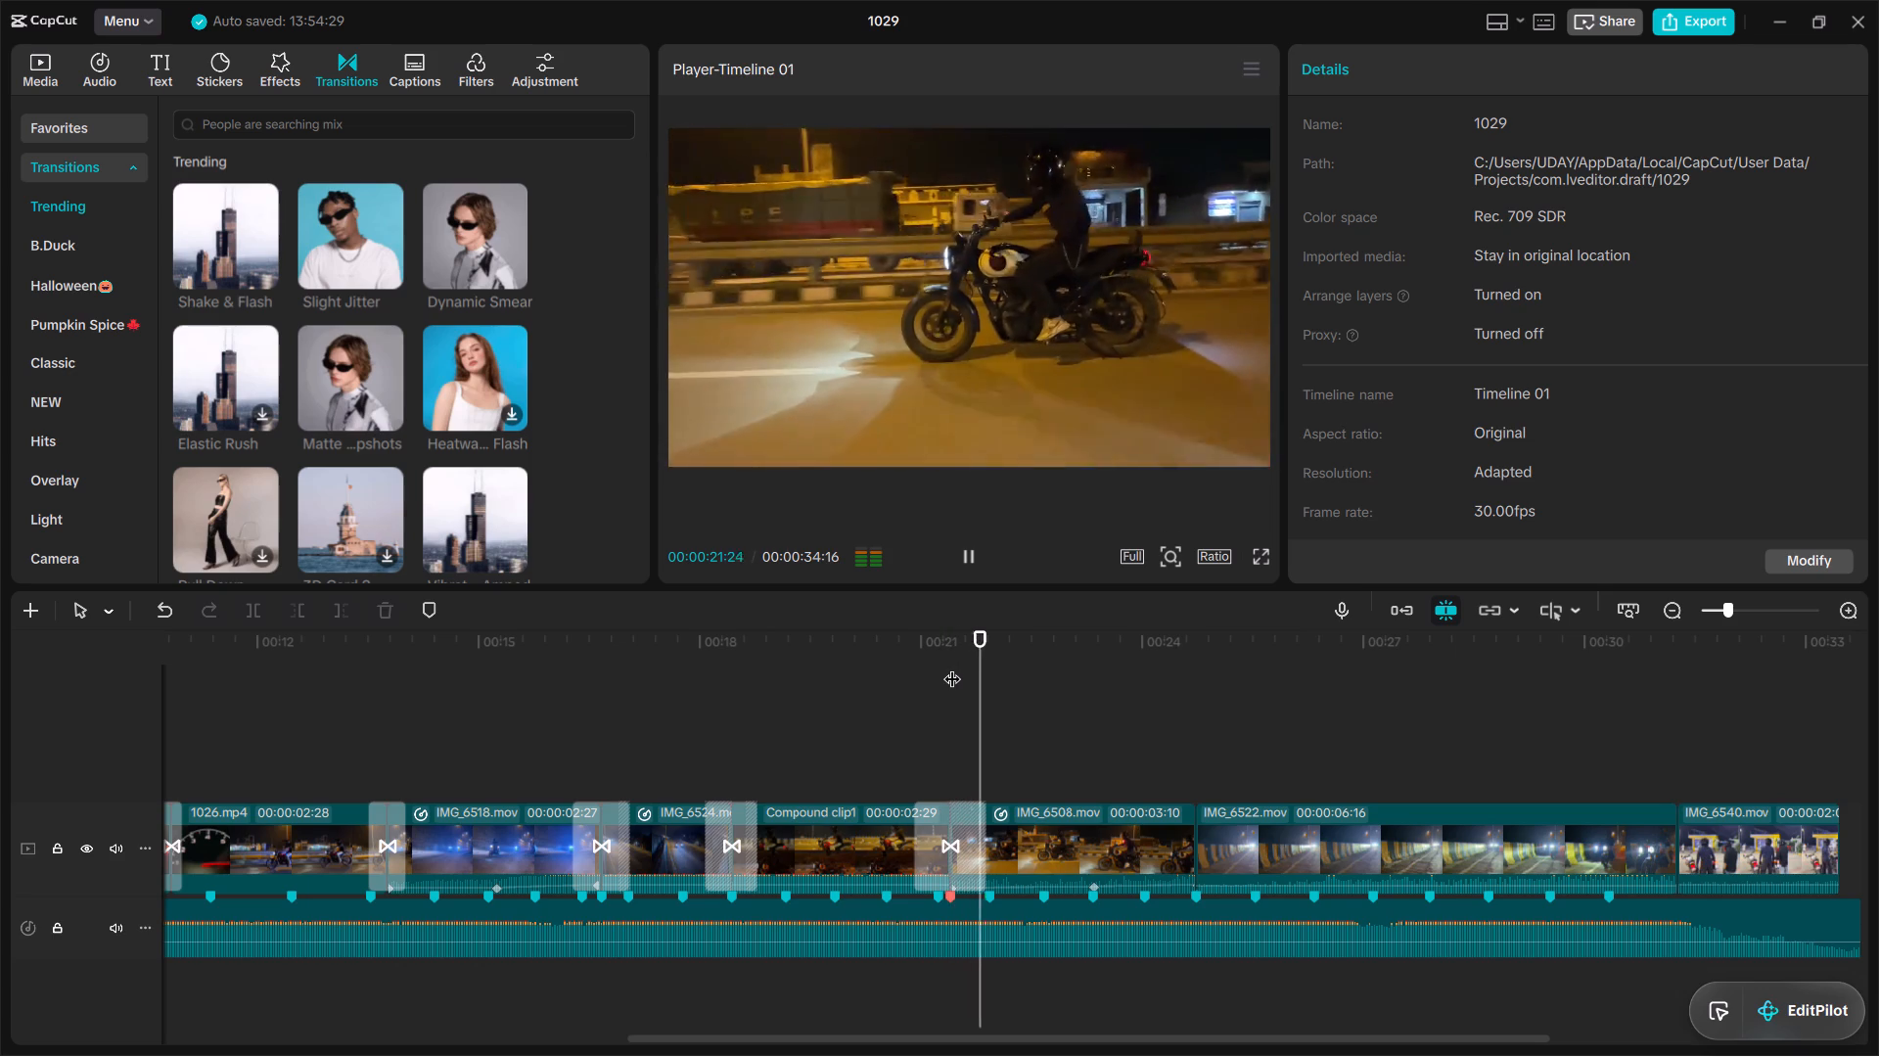
pyautogui.press('space')
# Mute Compound clip1 by lowering its volume to -∞ dB and play through its cut into IMG_6508.mov.
pyautogui.click(804, 818)
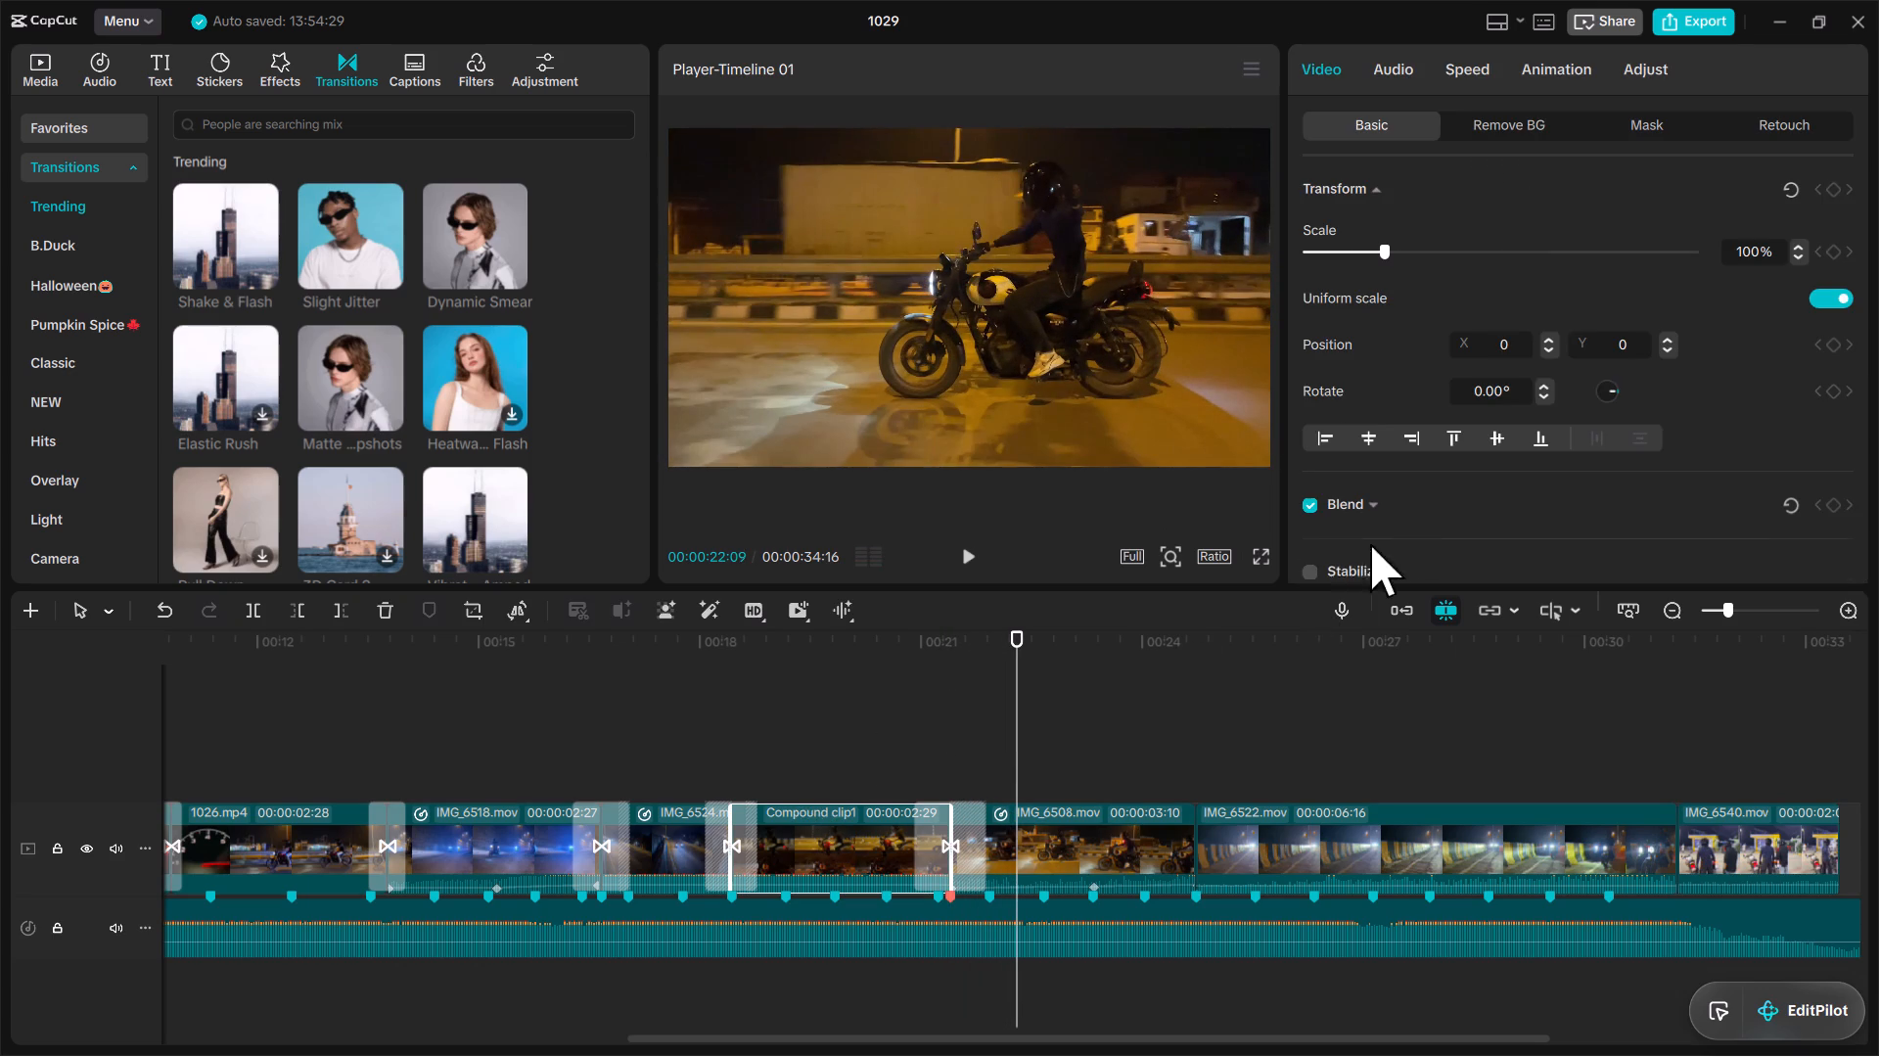
pyautogui.click(1407, 74)
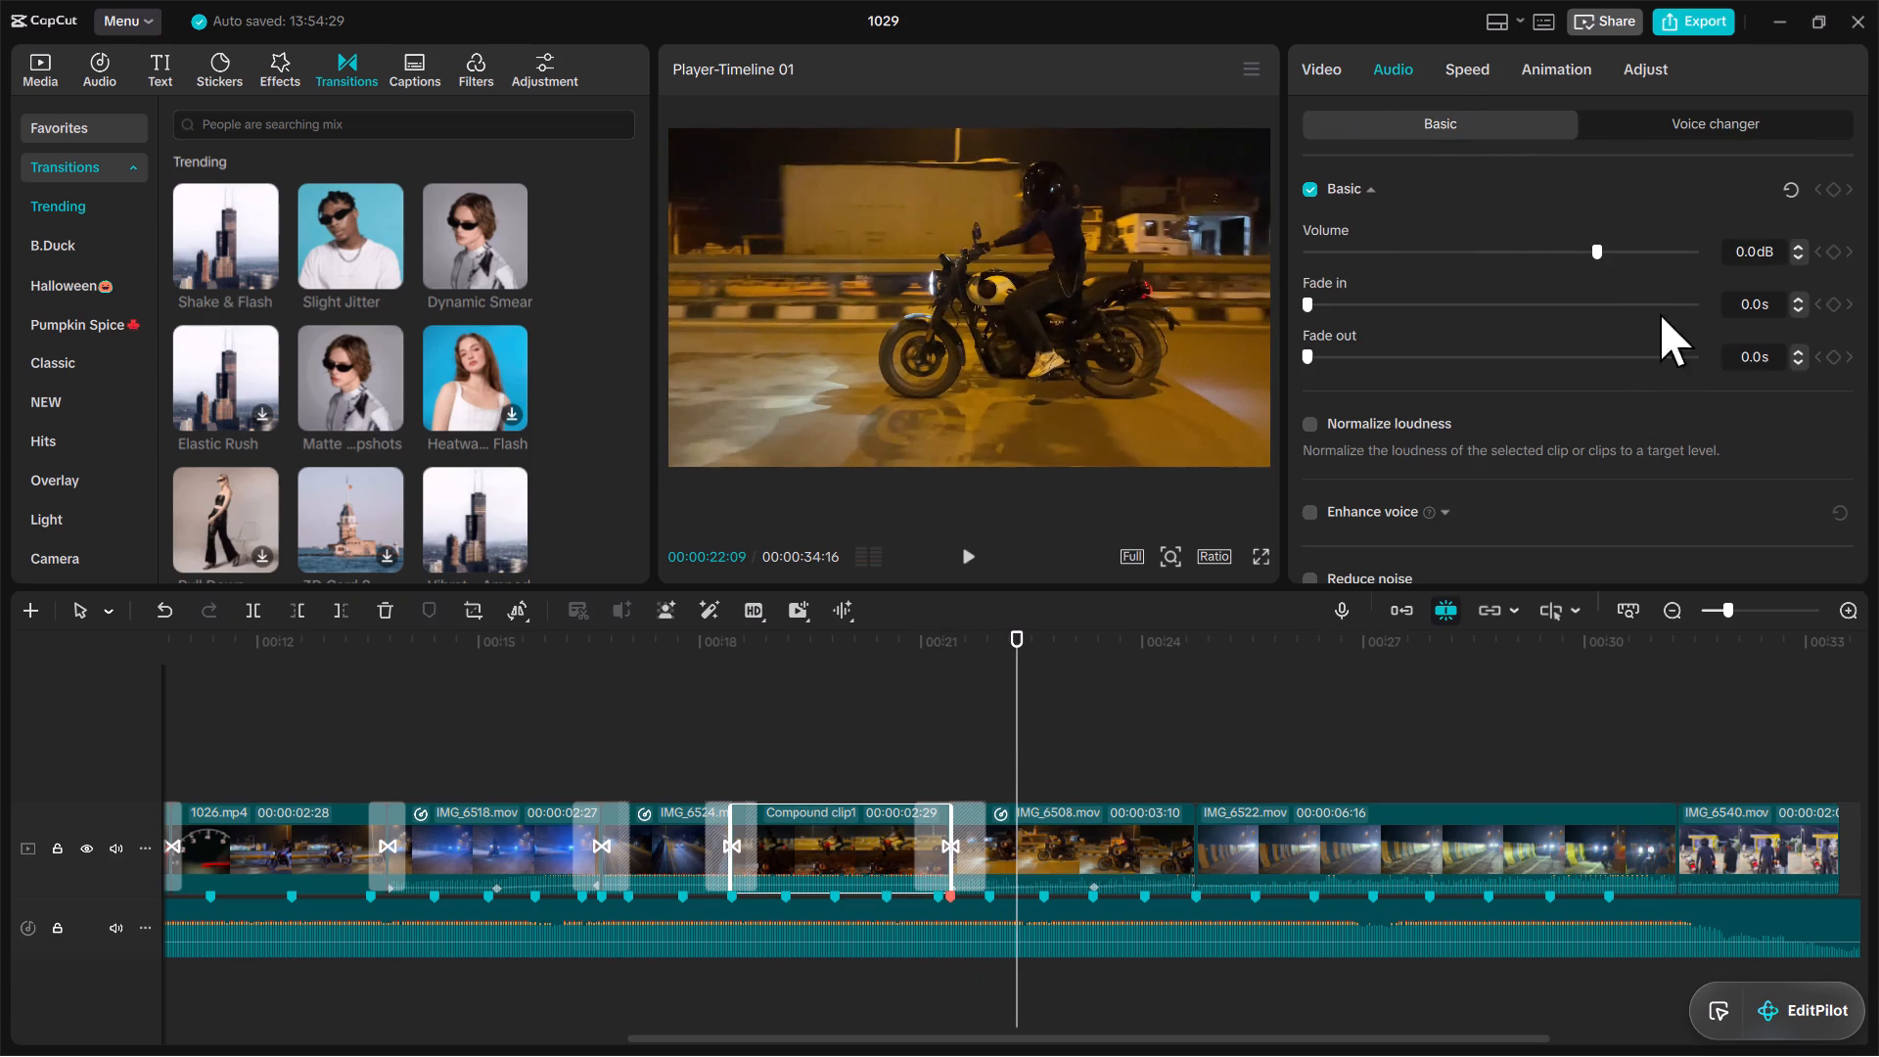
pyautogui.moveTo(1591, 249); pyautogui.dragTo(1274, 314)
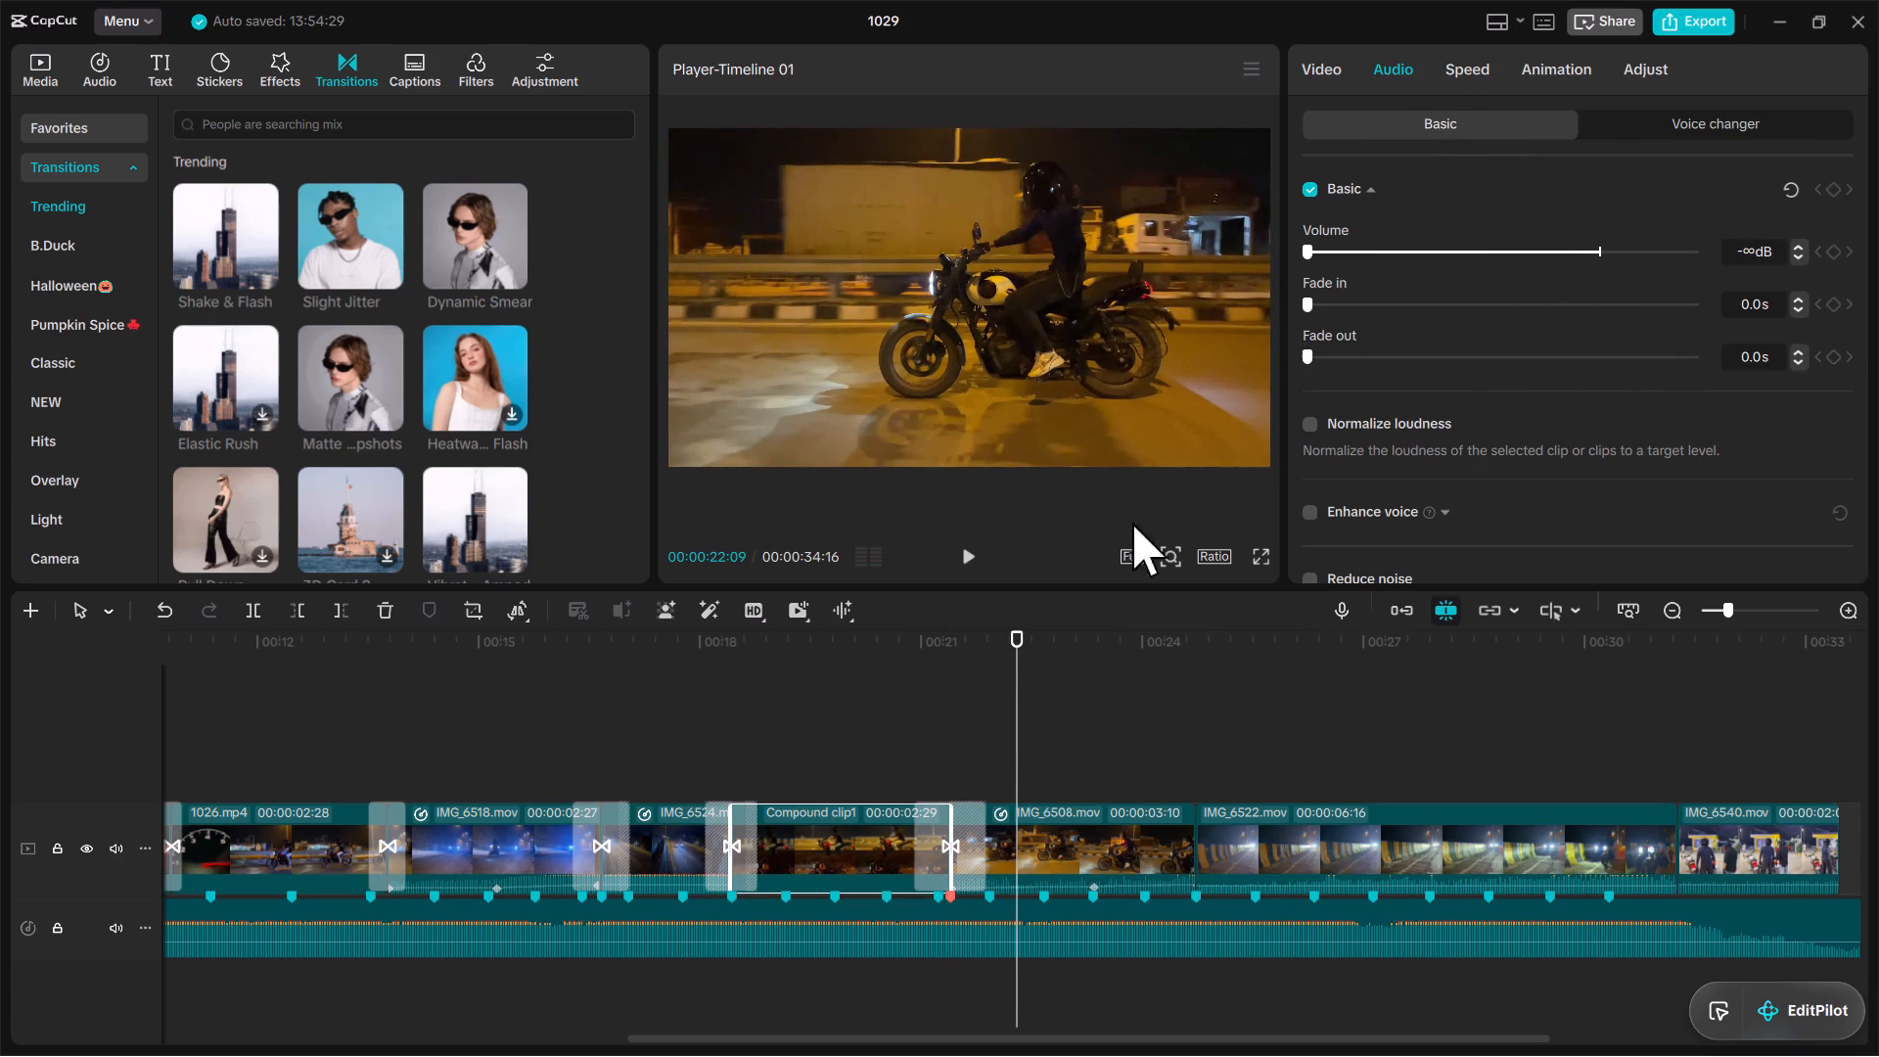
pyautogui.click(774, 666)
pyautogui.press('space')
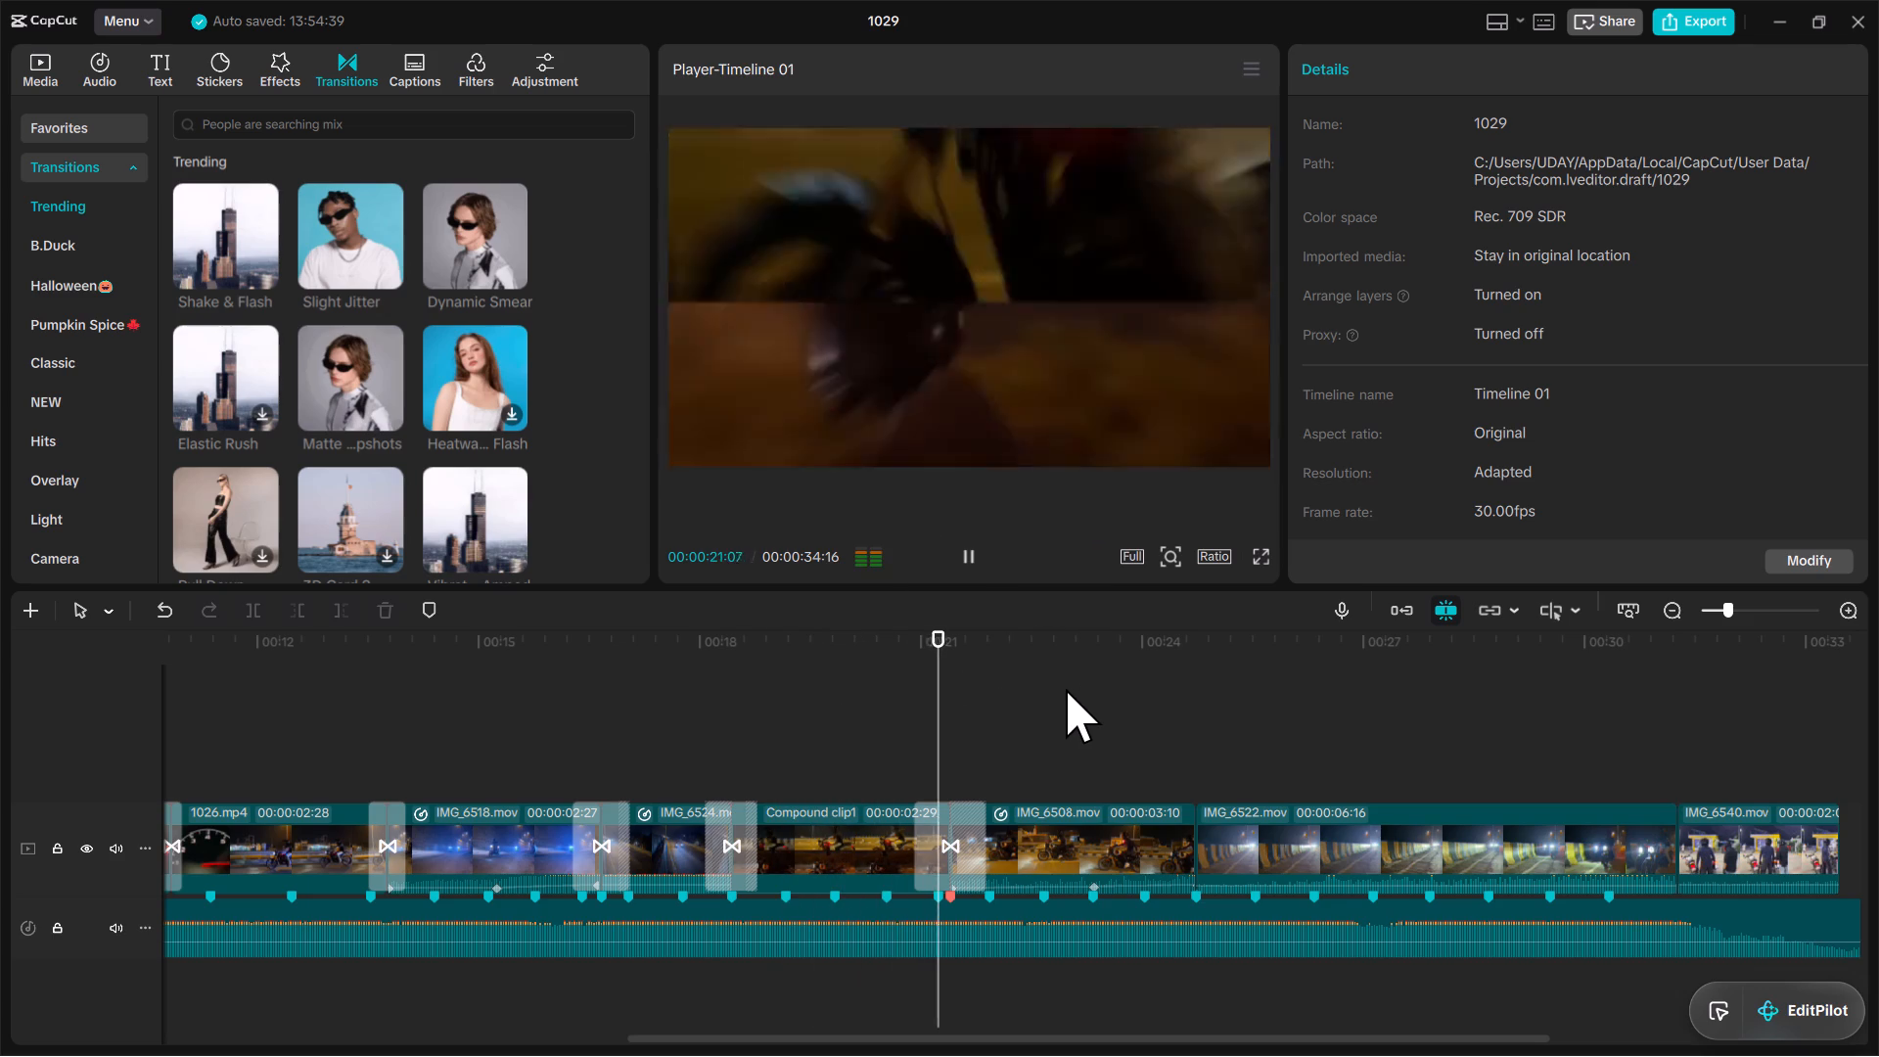
pyautogui.press('space')
# Lower IMG_6508.mov's volume fully at 00:00:22:16 with a keyframe and play from Compound clip1 into the clip to hear the level.
pyautogui.click(1064, 813)
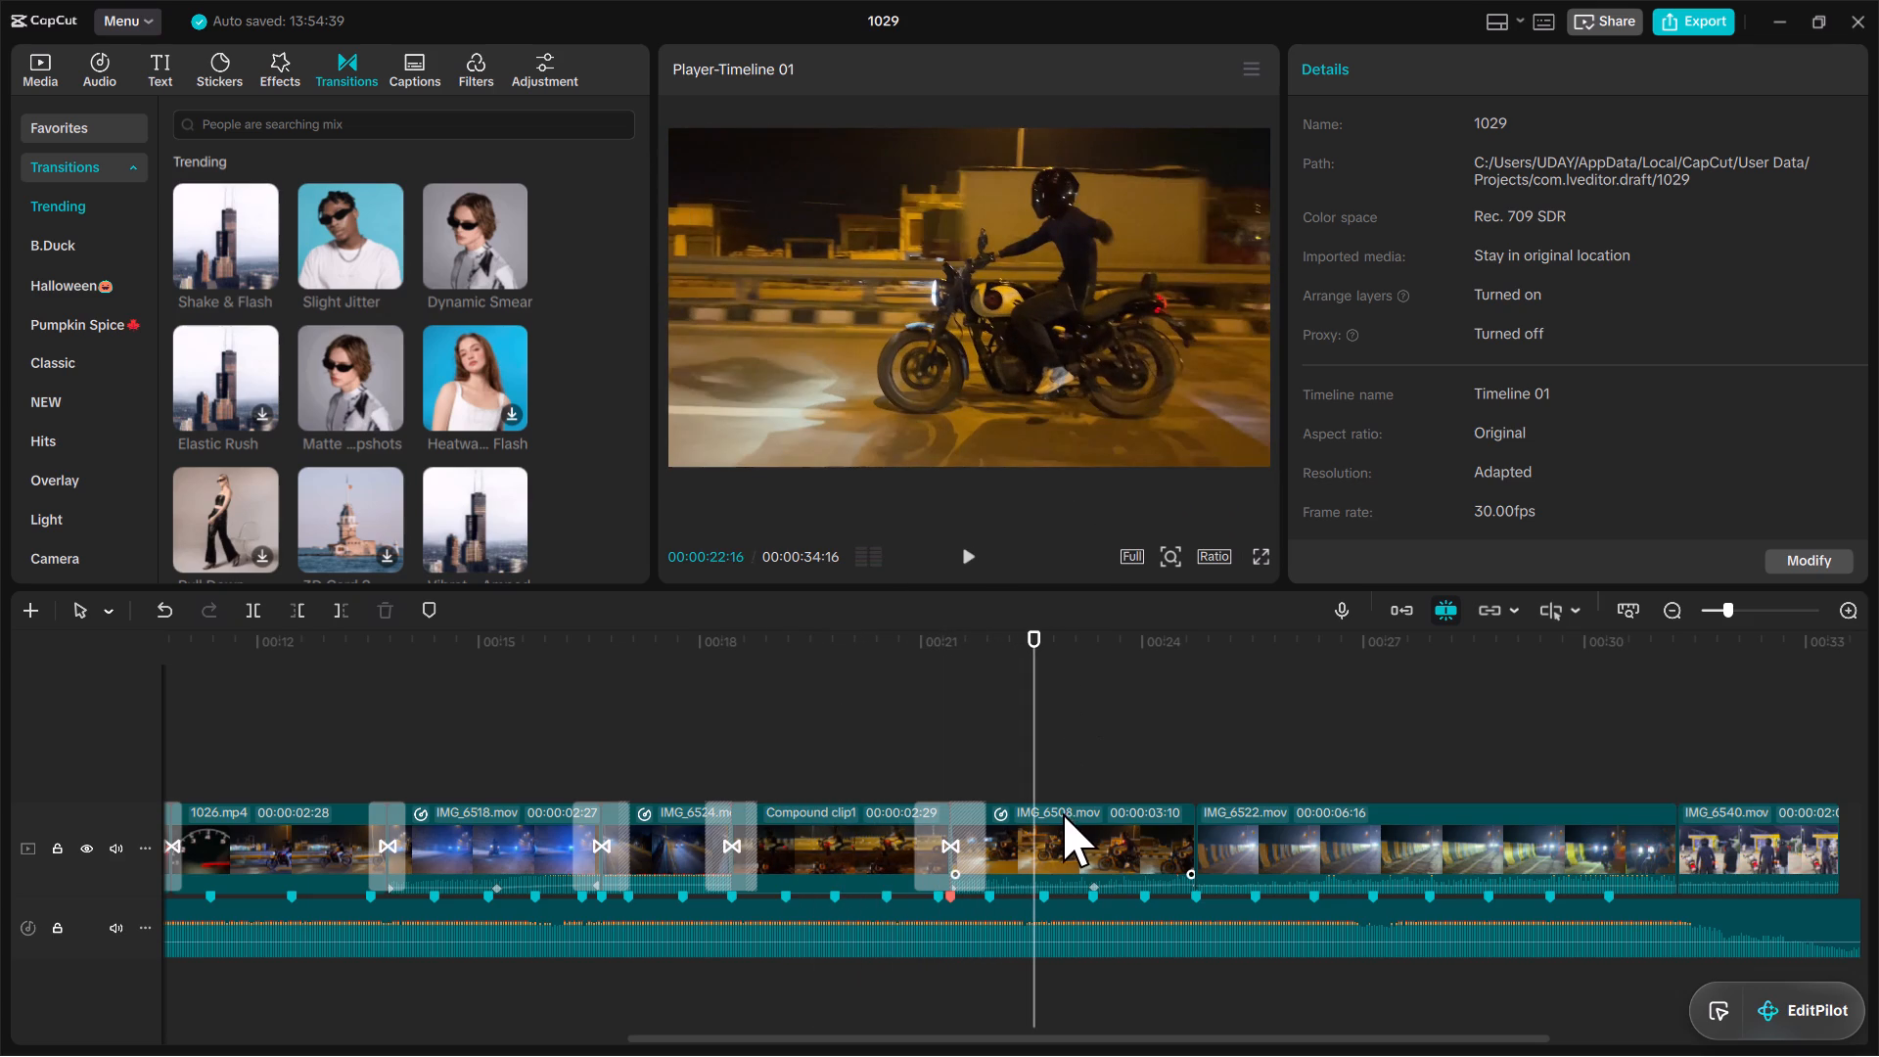
pyautogui.click(1403, 69)
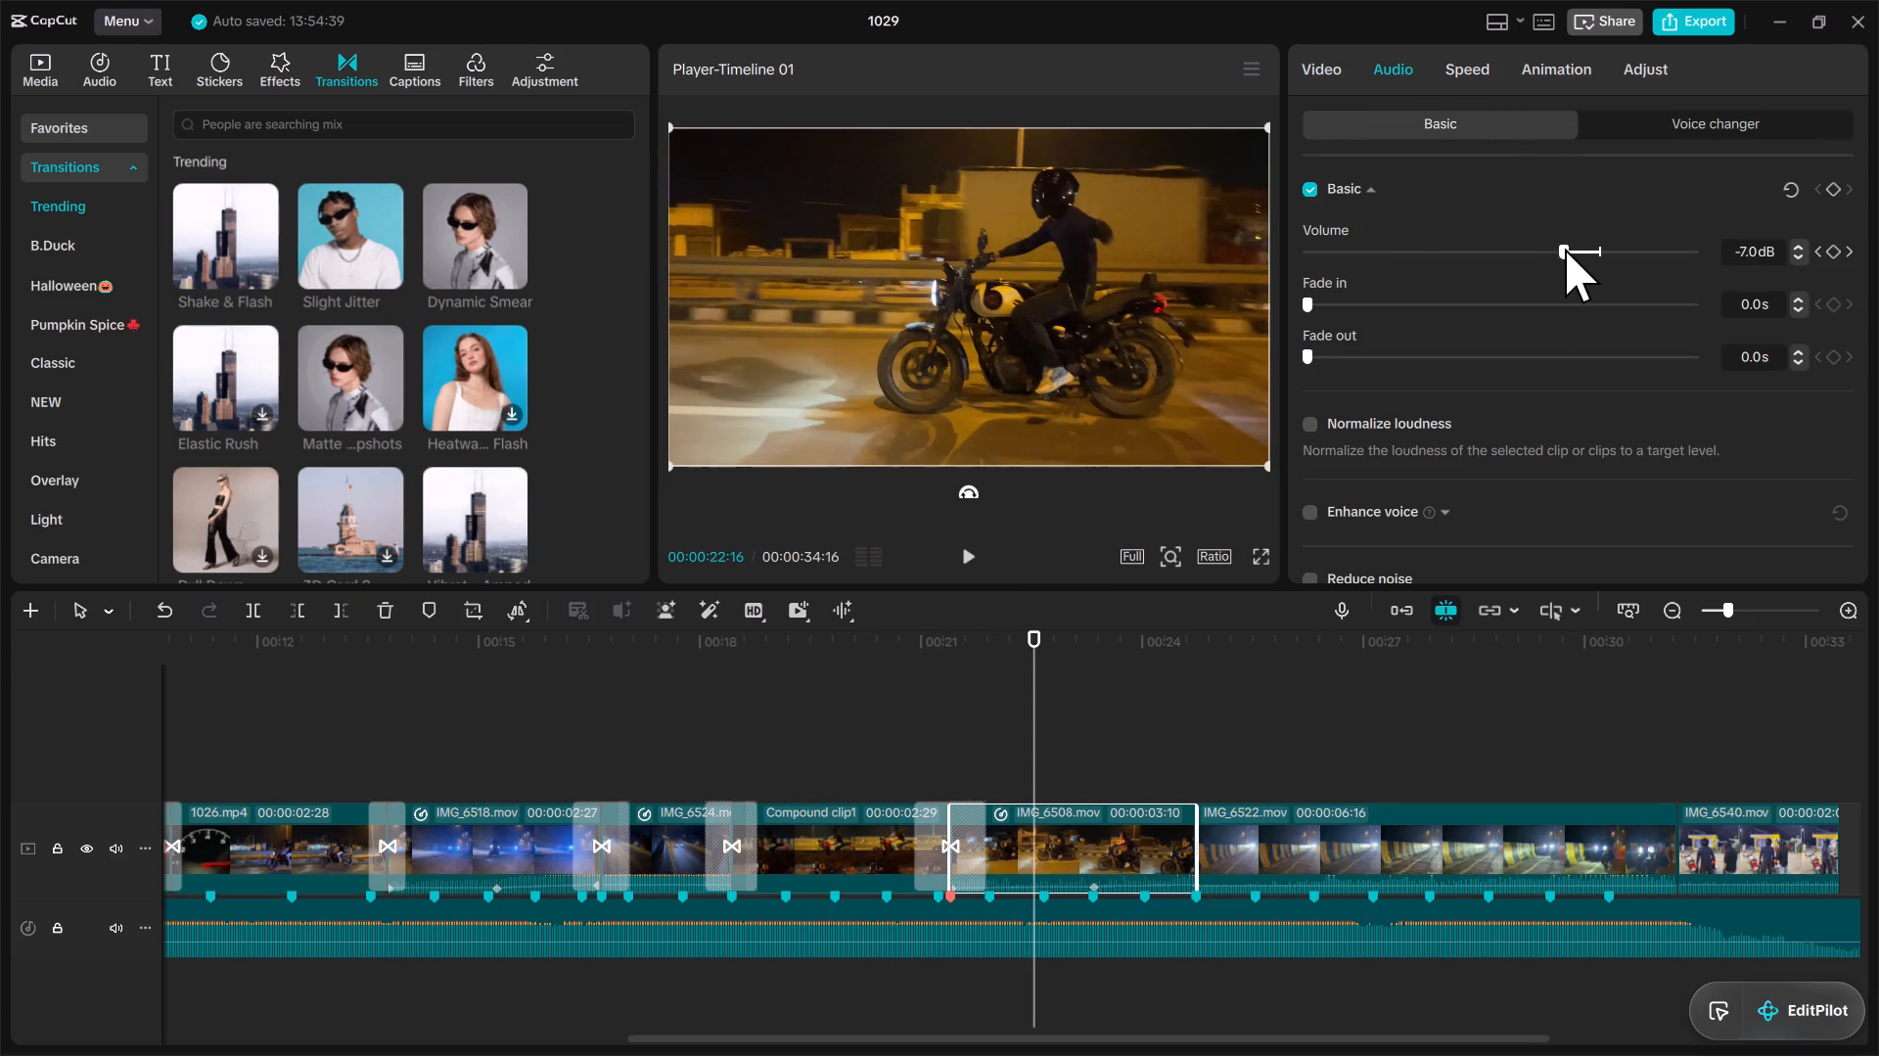
pyautogui.moveTo(1565, 252); pyautogui.dragTo(1171, 288)
pyautogui.click(895, 660)
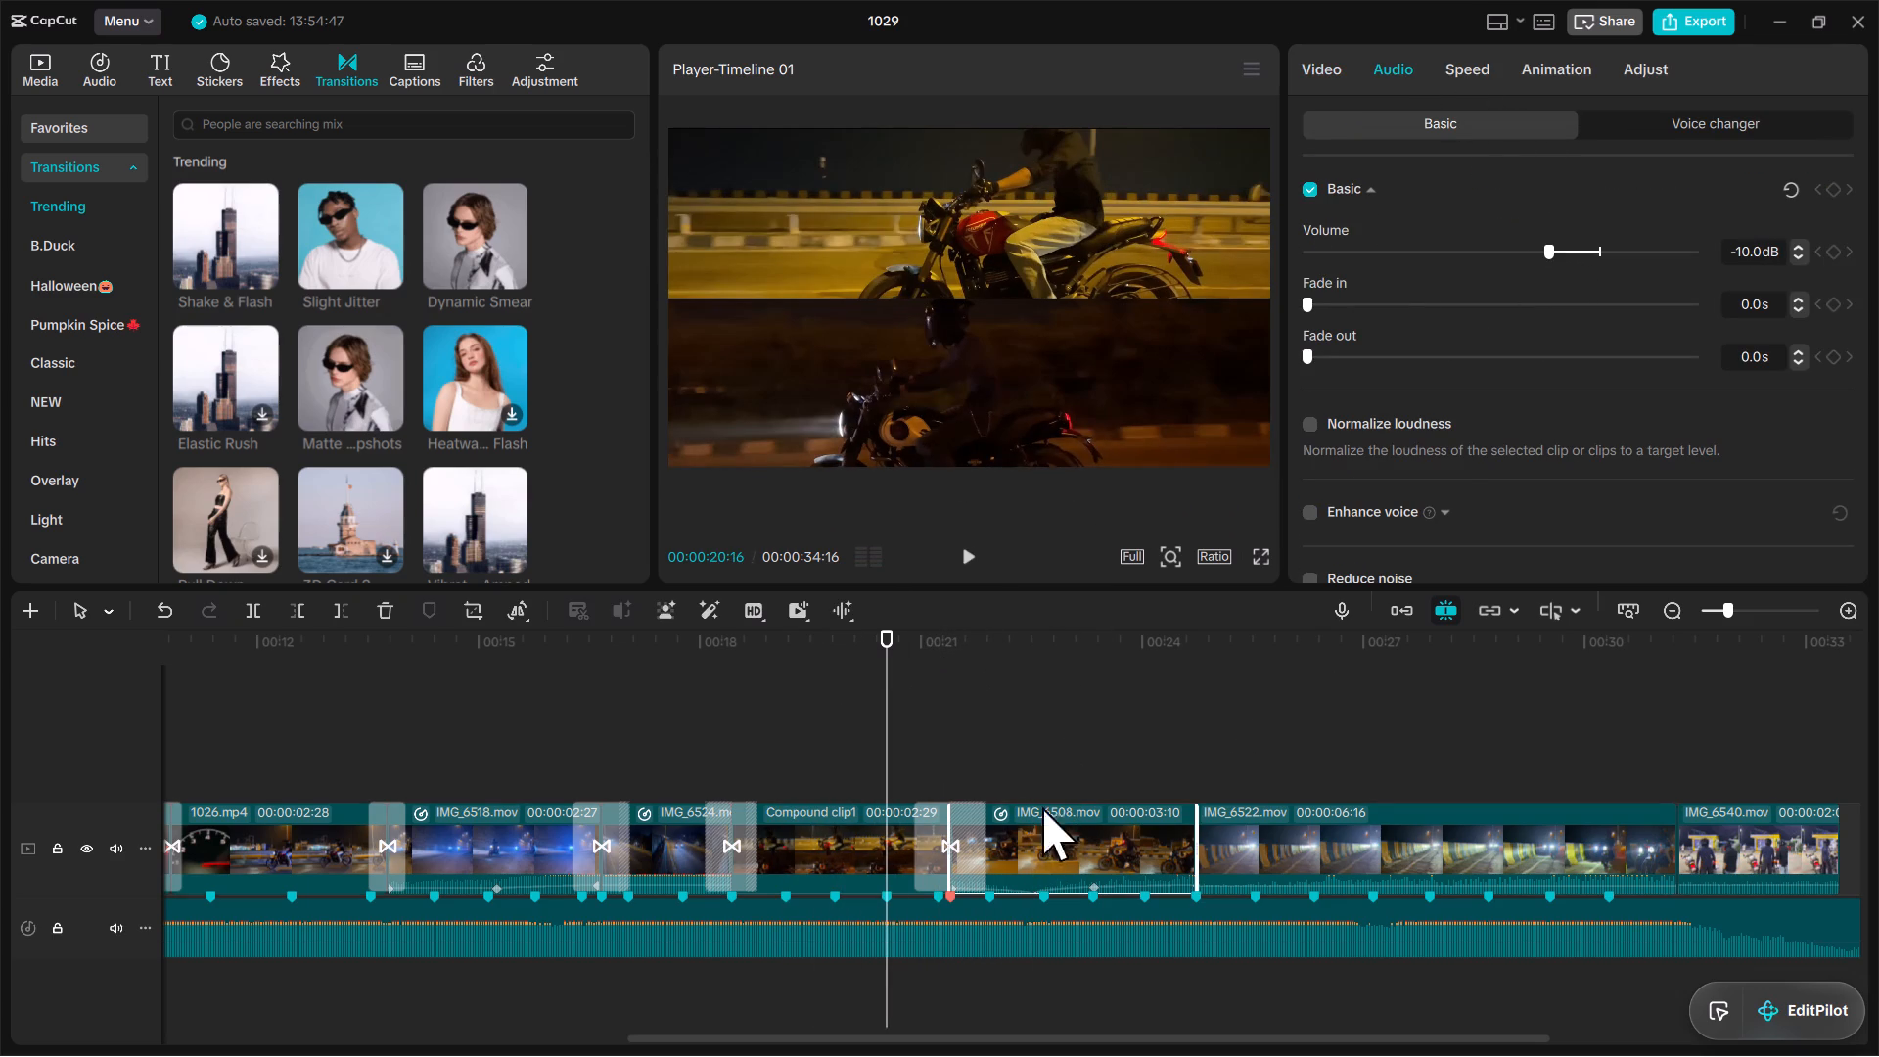
pyautogui.click(1052, 820)
pyautogui.press('space')
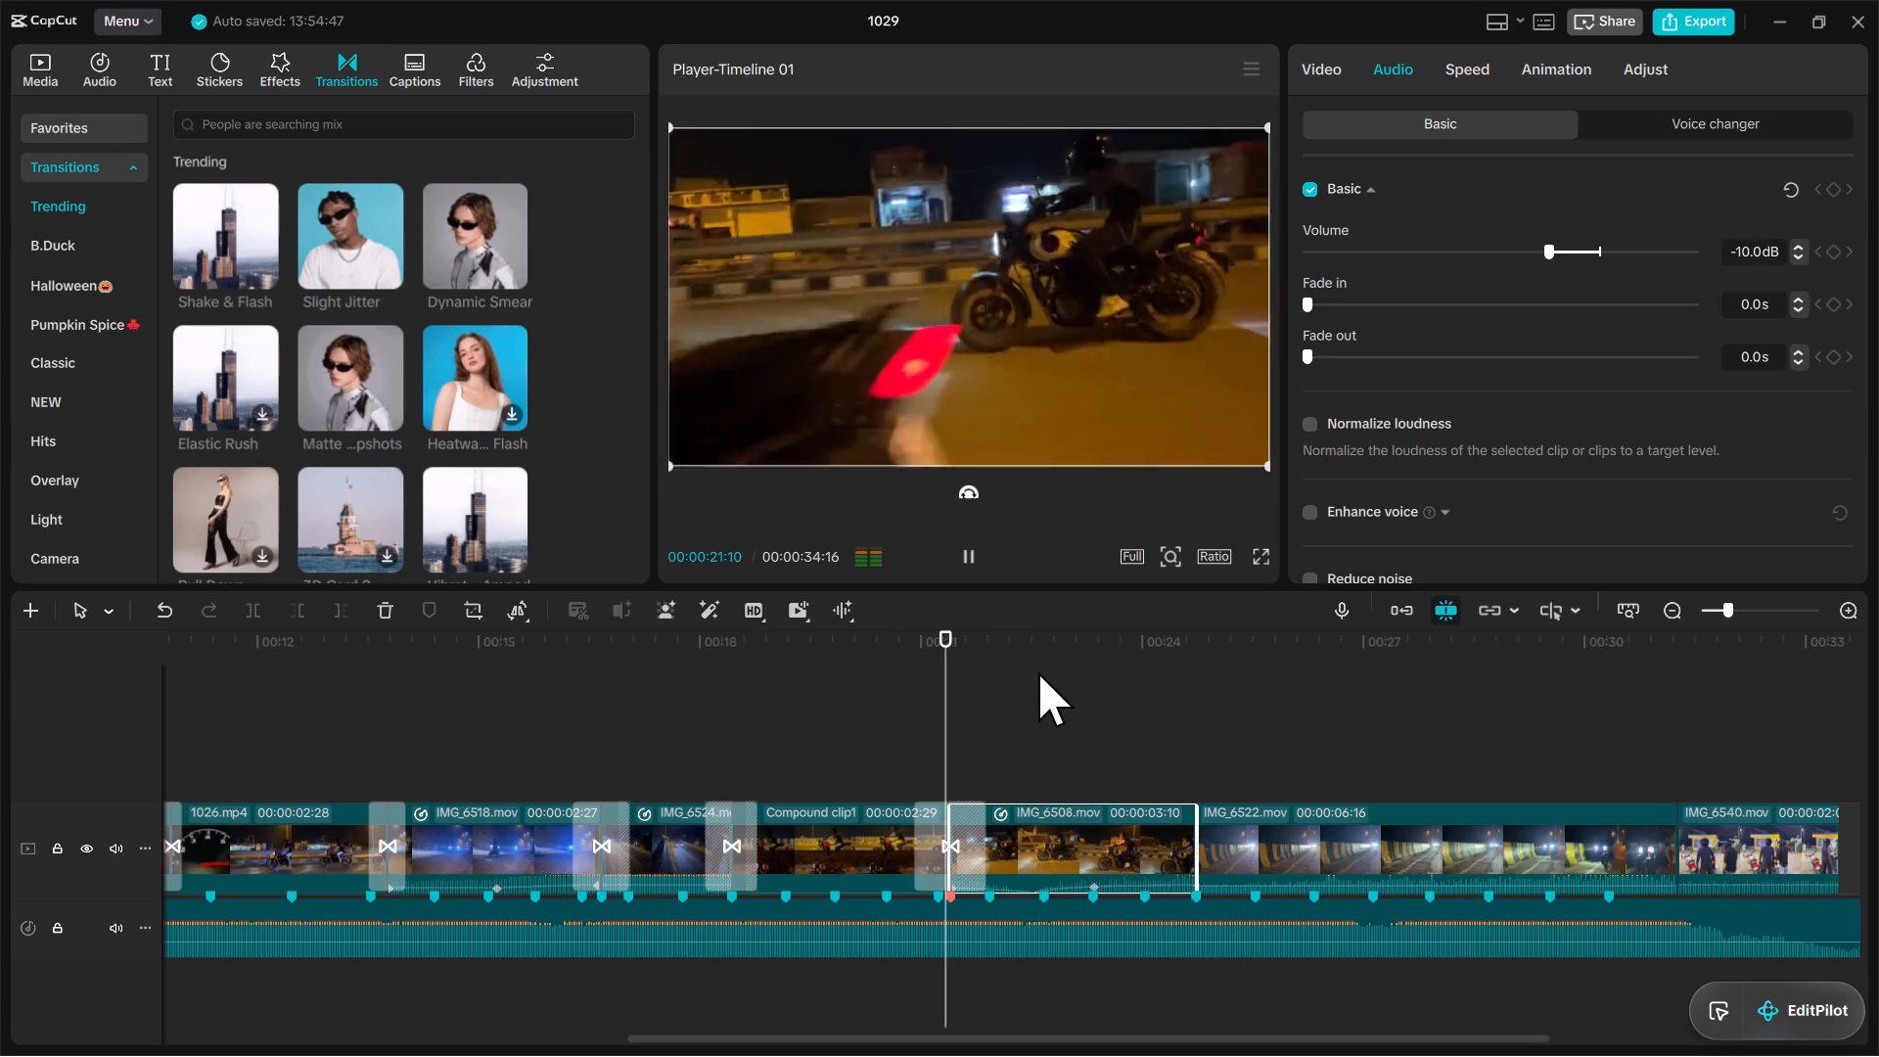
pyautogui.click(1051, 841)
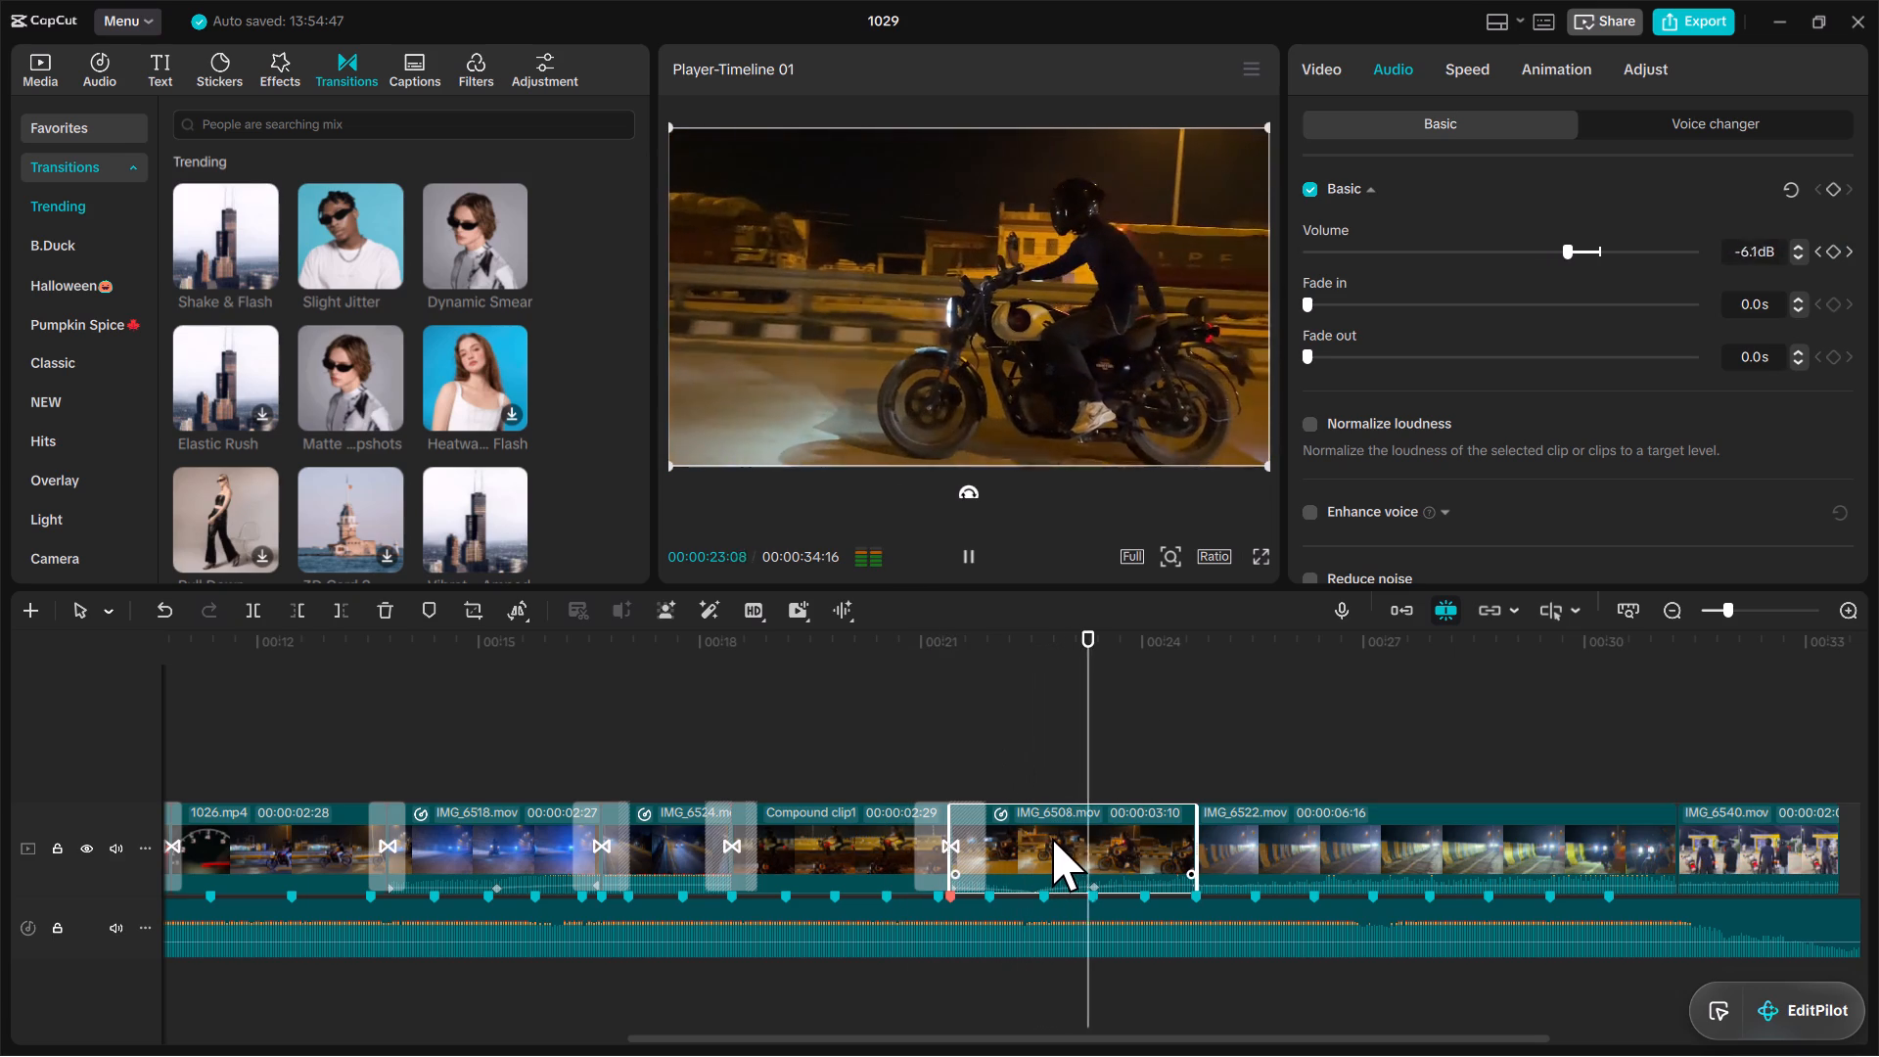
pyautogui.press('space')
pyautogui.click(1052, 838)
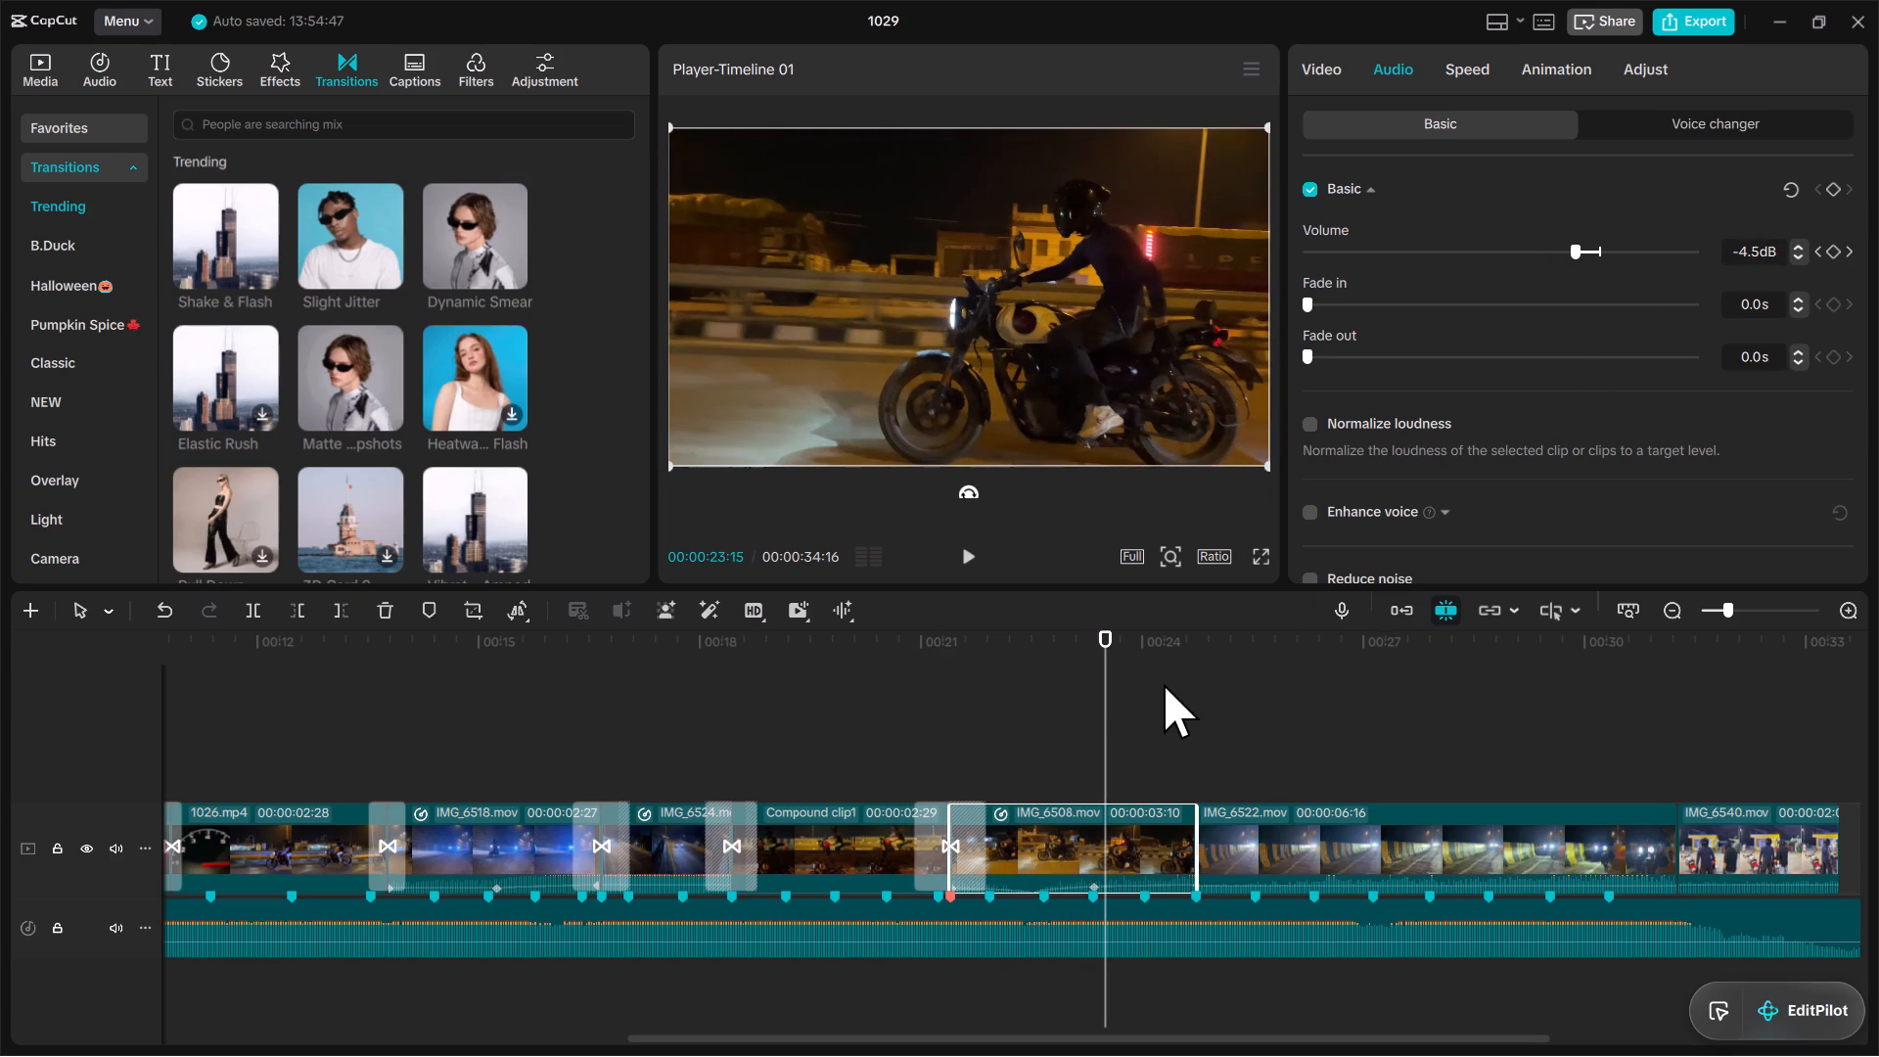
# Set the volume keyframe at IMG_6508.mov's start, 00:00:21:12, to -∞ dB.
pyautogui.moveTo(1108, 705); pyautogui.dragTo(951, 716)
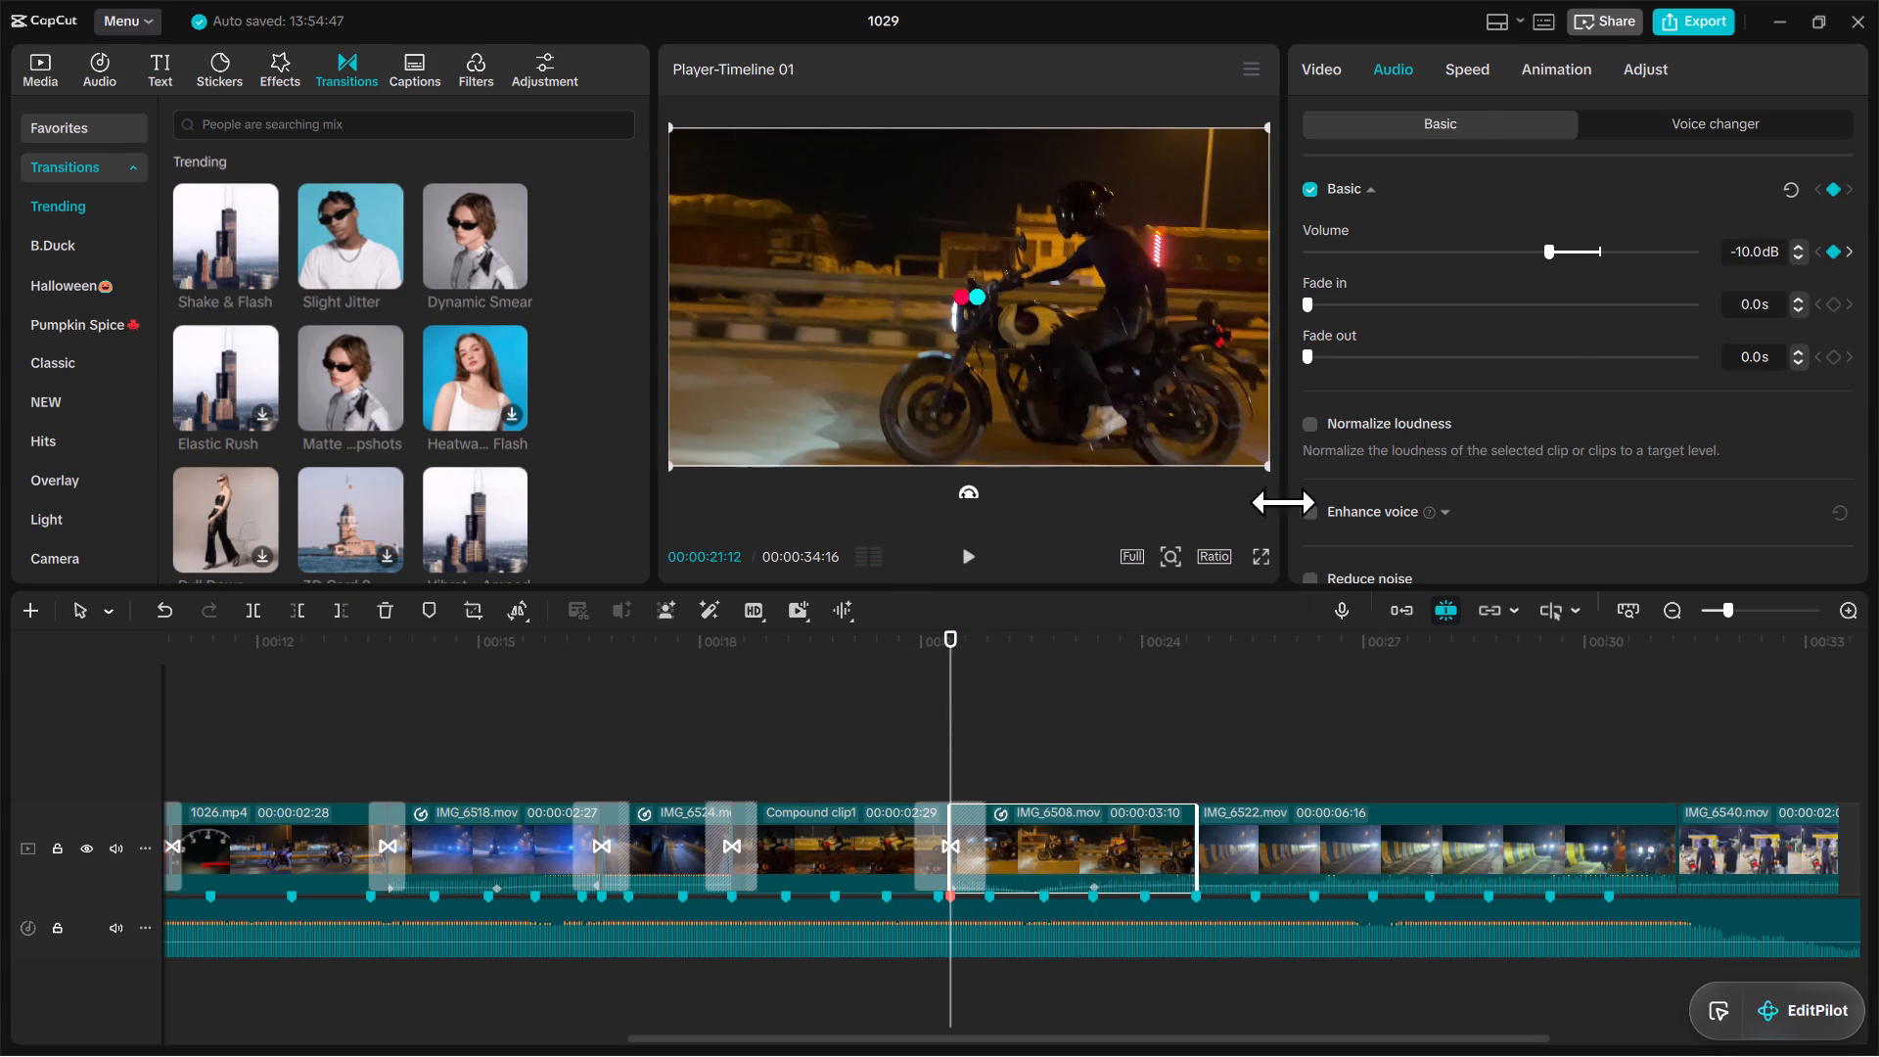
pyautogui.moveTo(1545, 249); pyautogui.dragTo(1069, 437)
pyautogui.click(1035, 825)
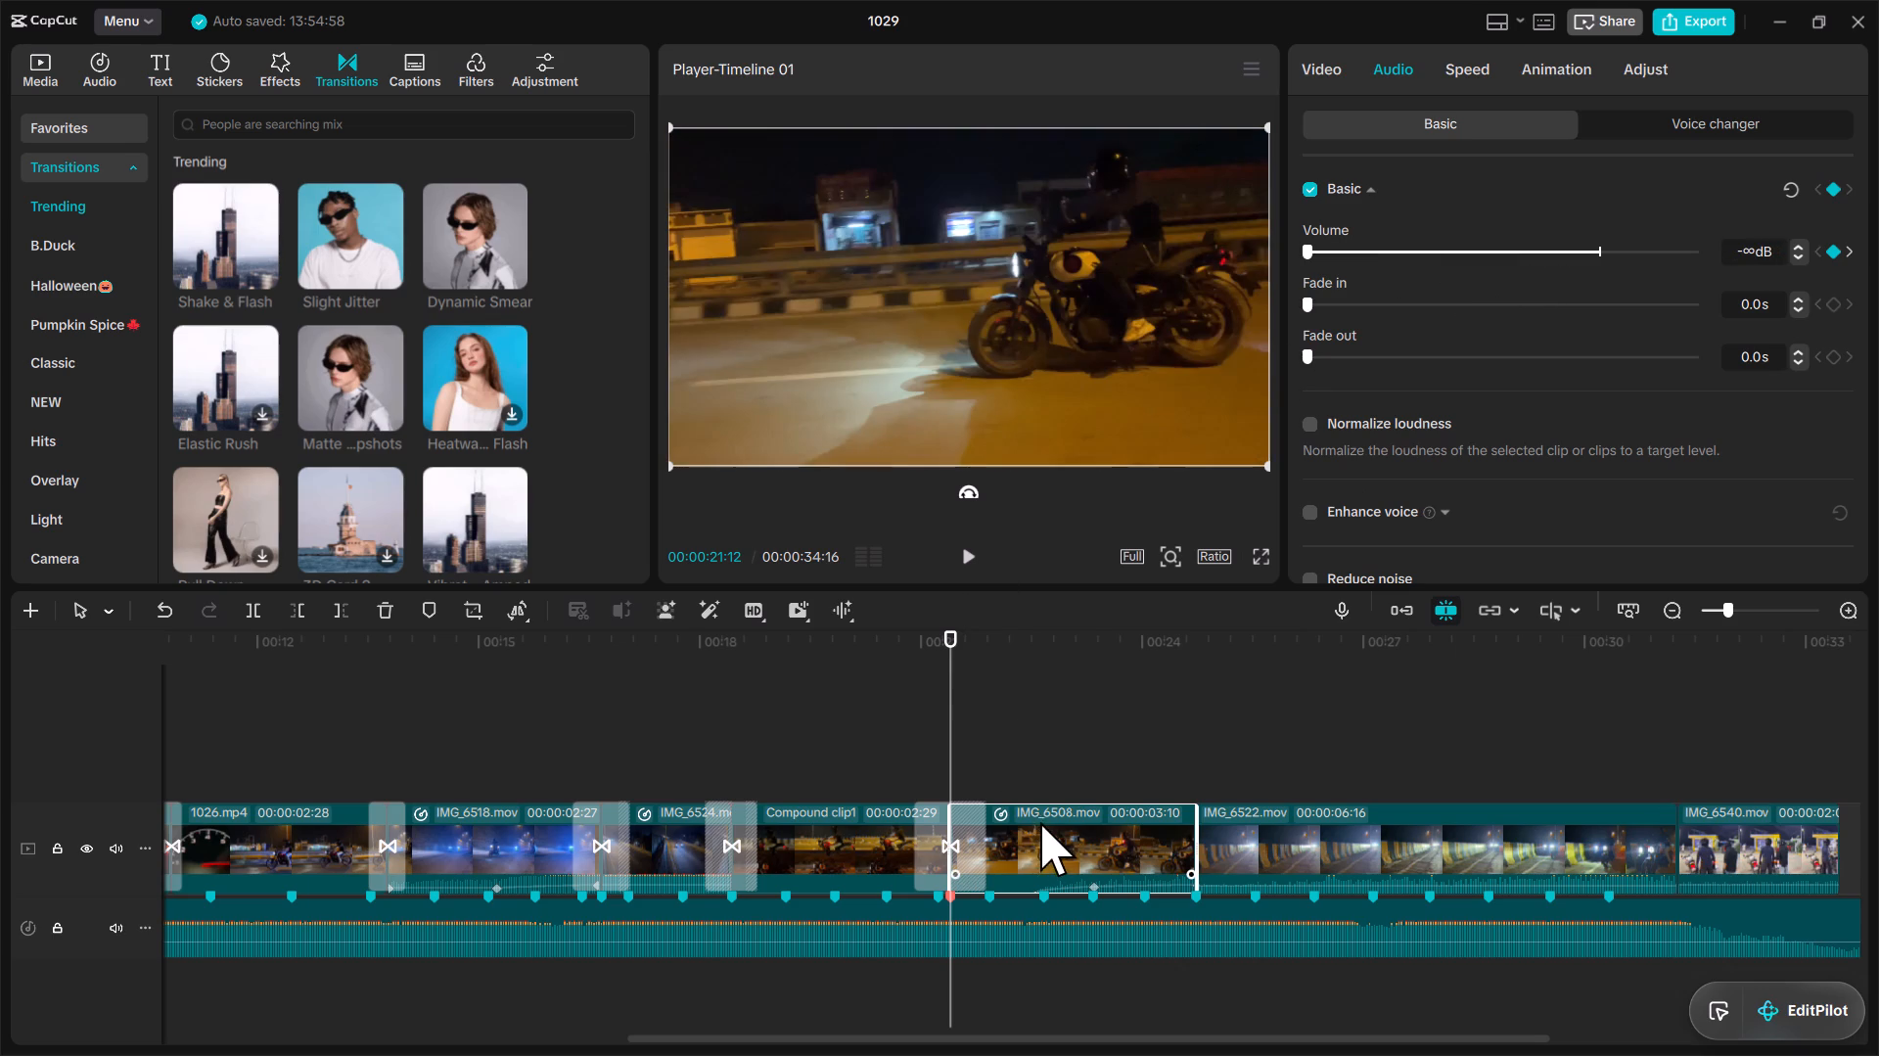
# Play from Compound clip1 into IMG_6522.mov, and again from IMG_6518.mov at 00:00:15:15, to check the audio balance.
pyautogui.click(912, 757)
pyautogui.press('space')
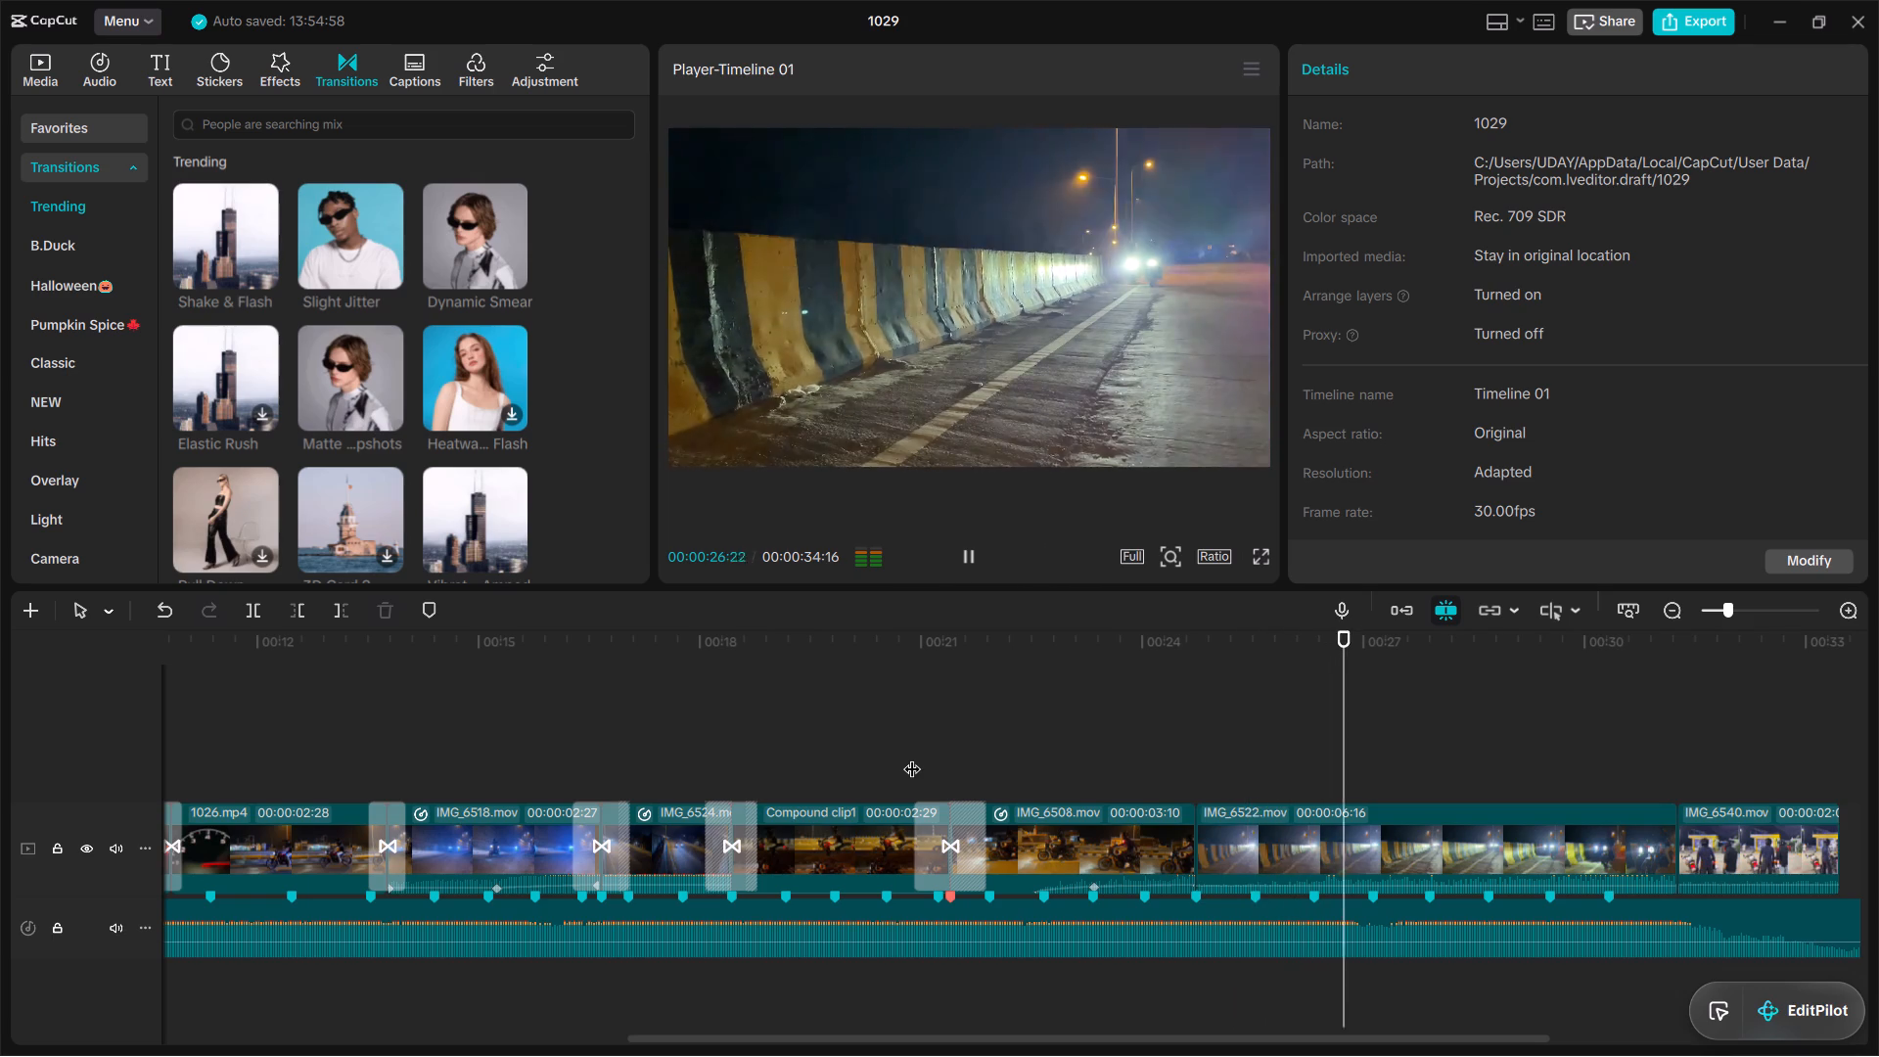
pyautogui.click(959, 556)
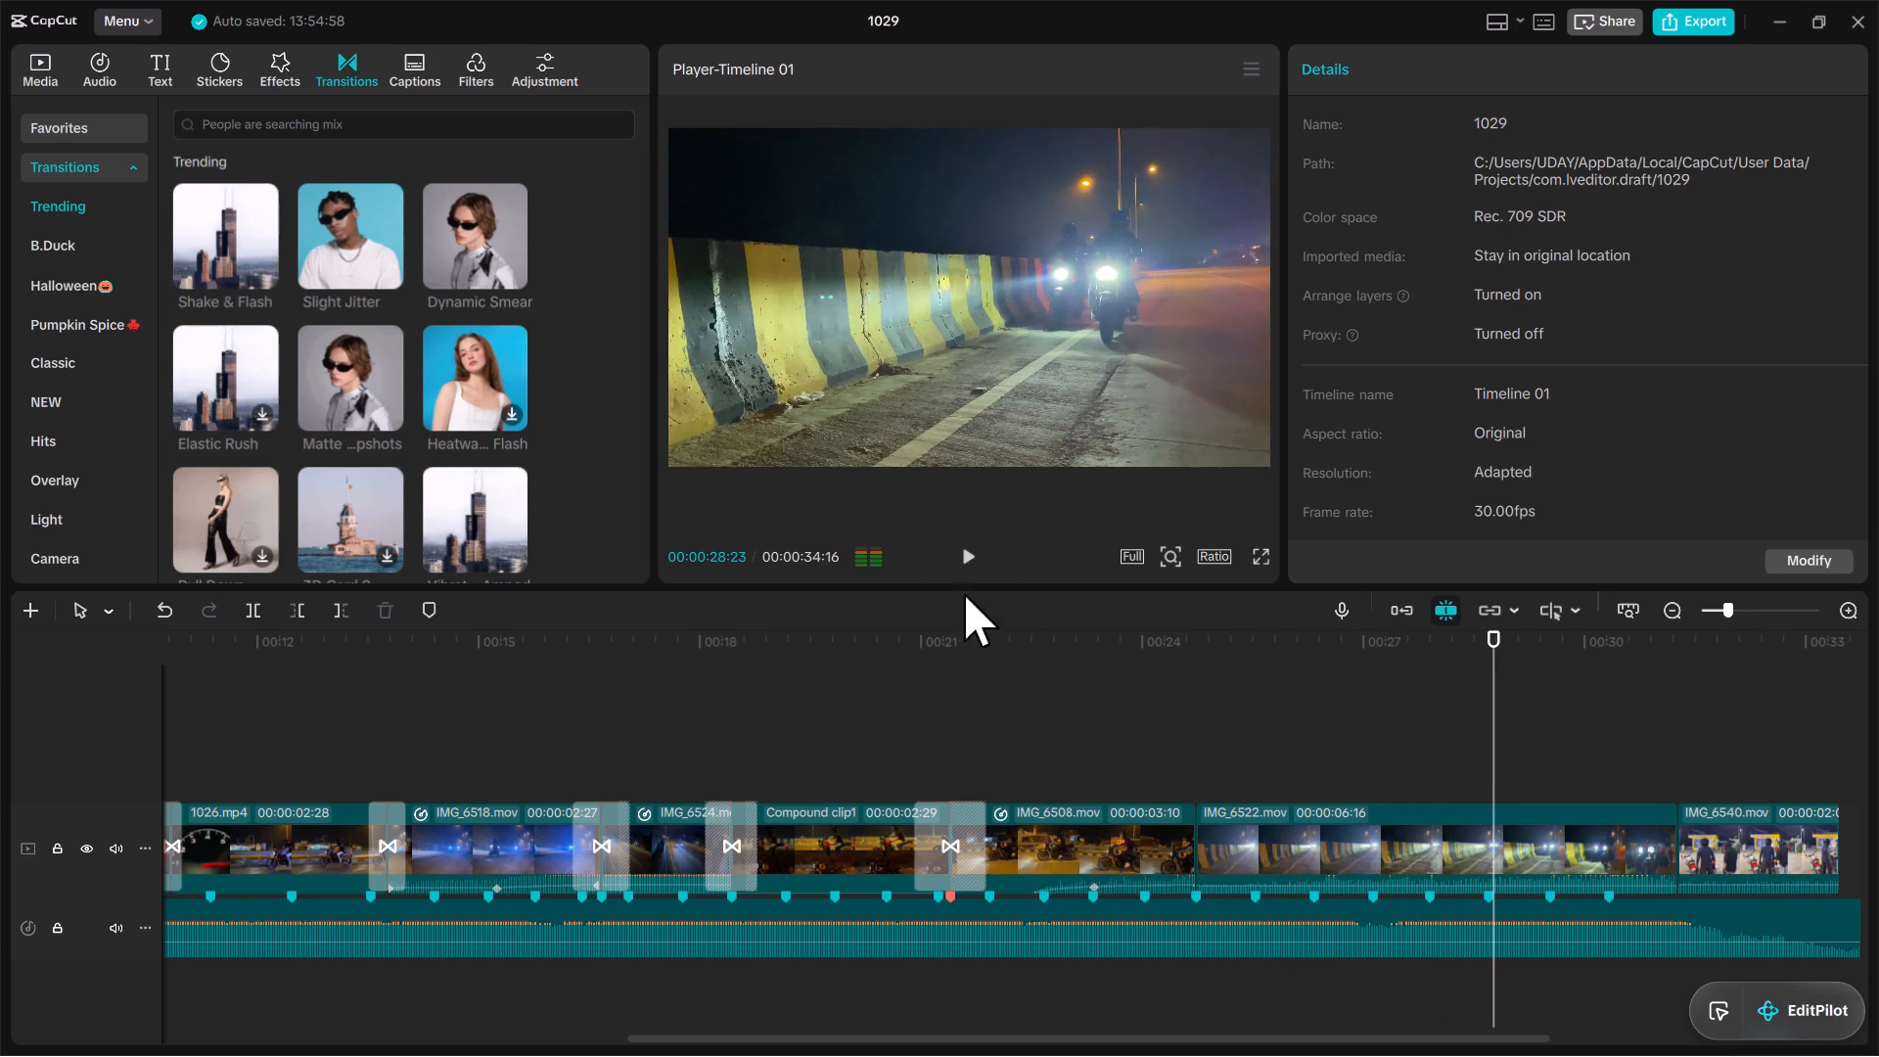
pyautogui.moveTo(936, 702); pyautogui.dragTo(954, 700)
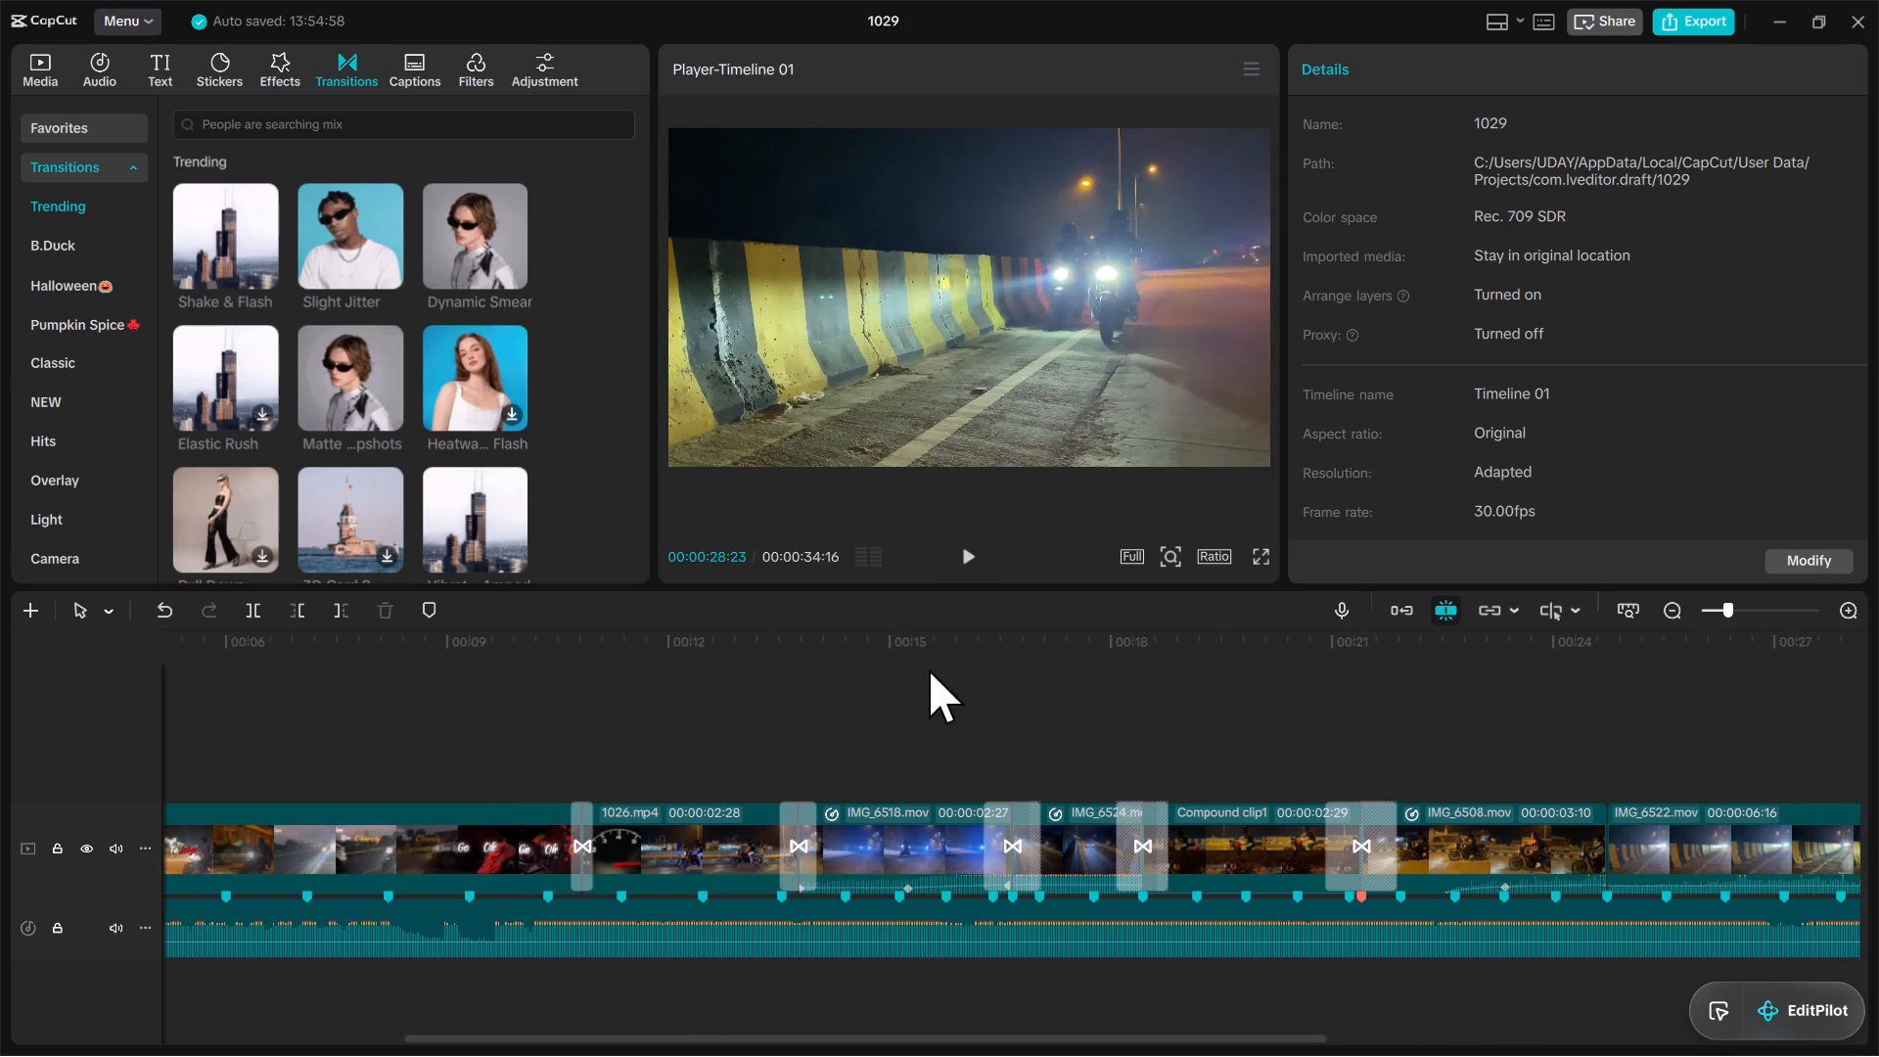
pyautogui.click(928, 724)
pyautogui.press('space')
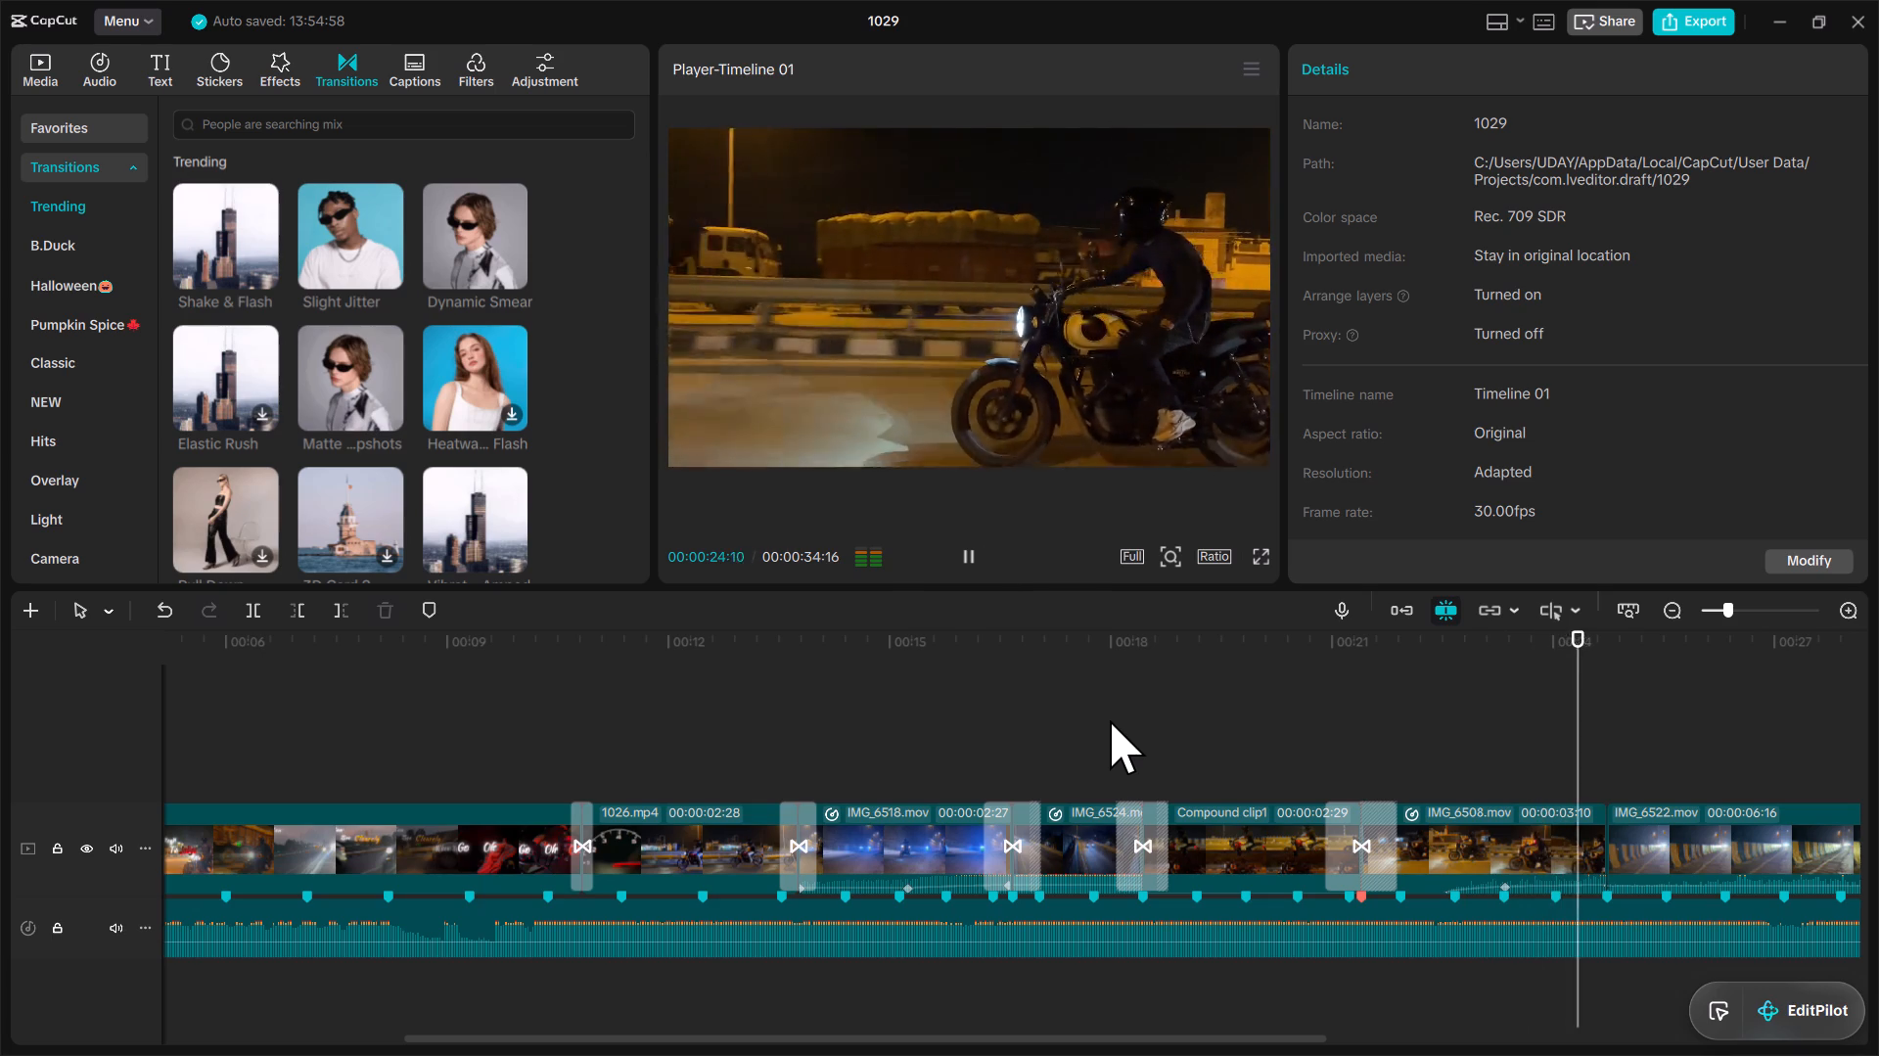
pyautogui.moveTo(1214, 721); pyautogui.dragTo(1232, 720)
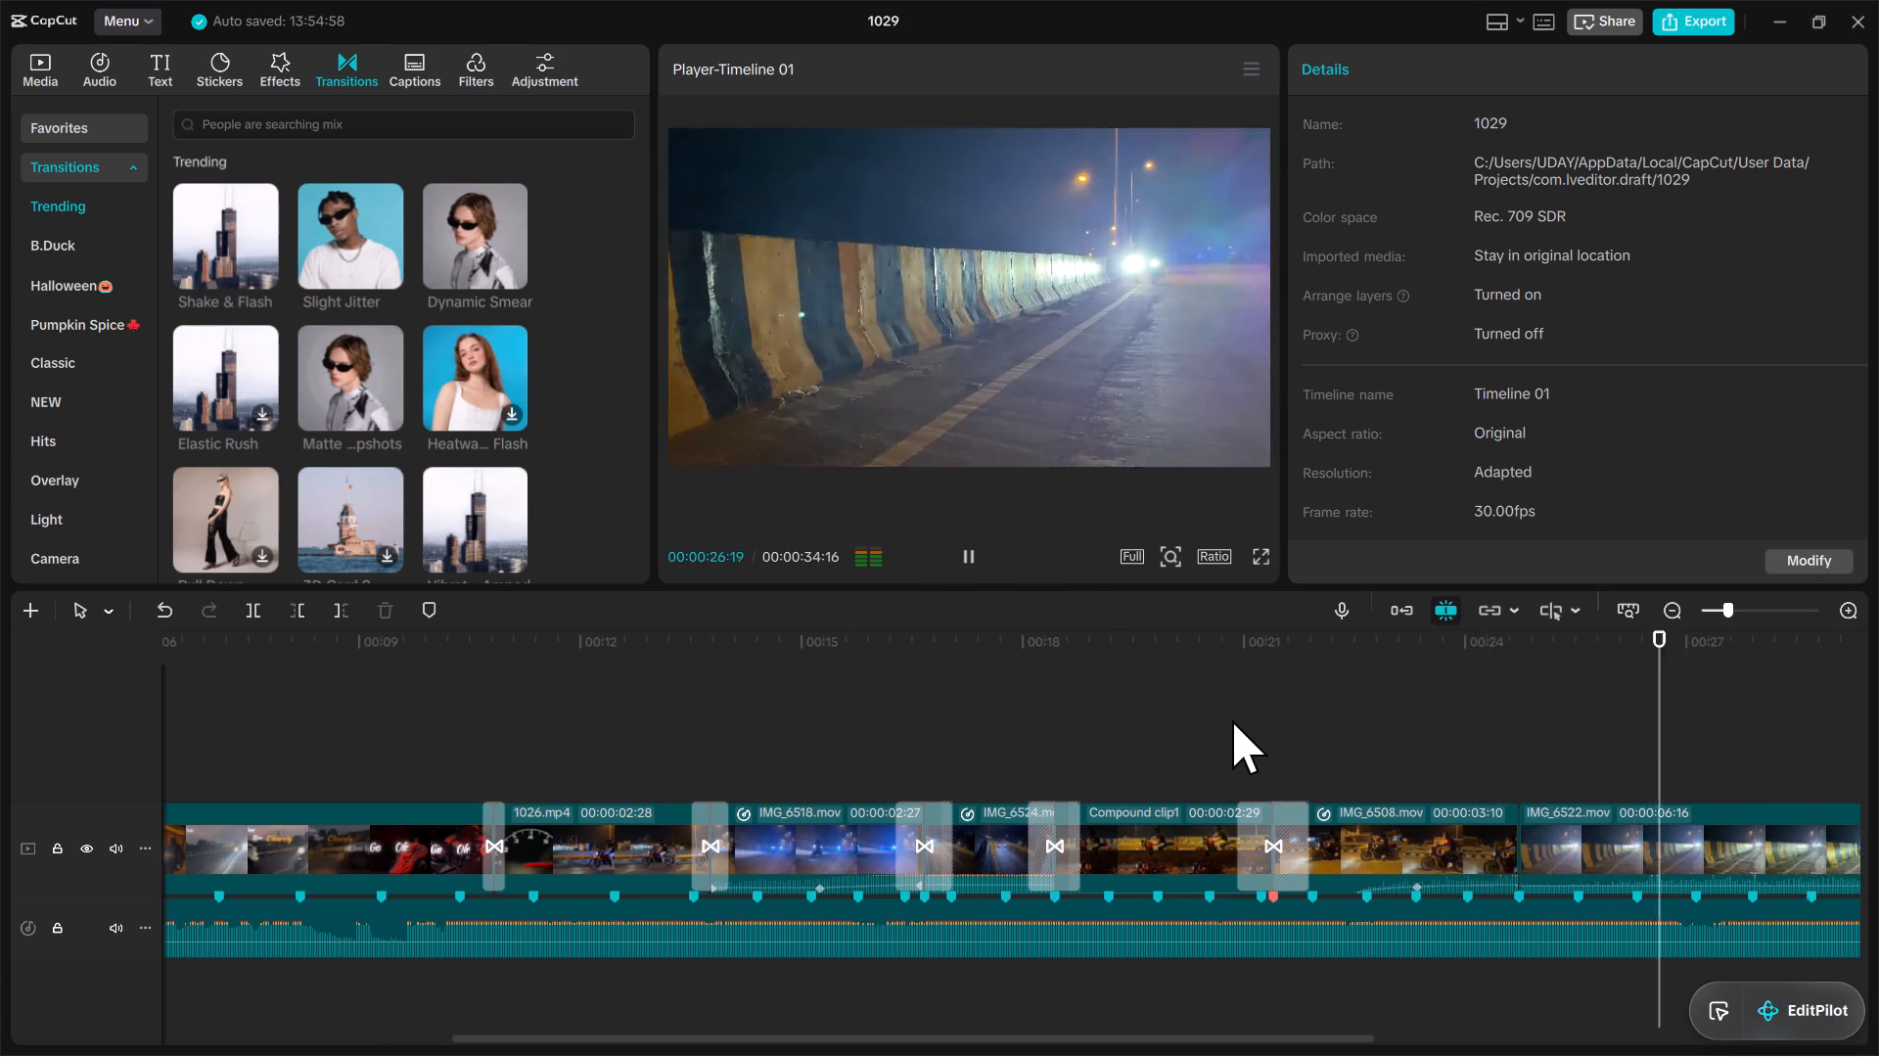
pyautogui.moveTo(1232, 720); pyautogui.dragTo(1237, 721)
pyautogui.press('space')
# Add a volume keyframe of -∞ dB near IMG_6508.mov's end, 00:00:24:19, and play from 00:00:20:16 through the rest of the video.
pyautogui.click(1329, 838)
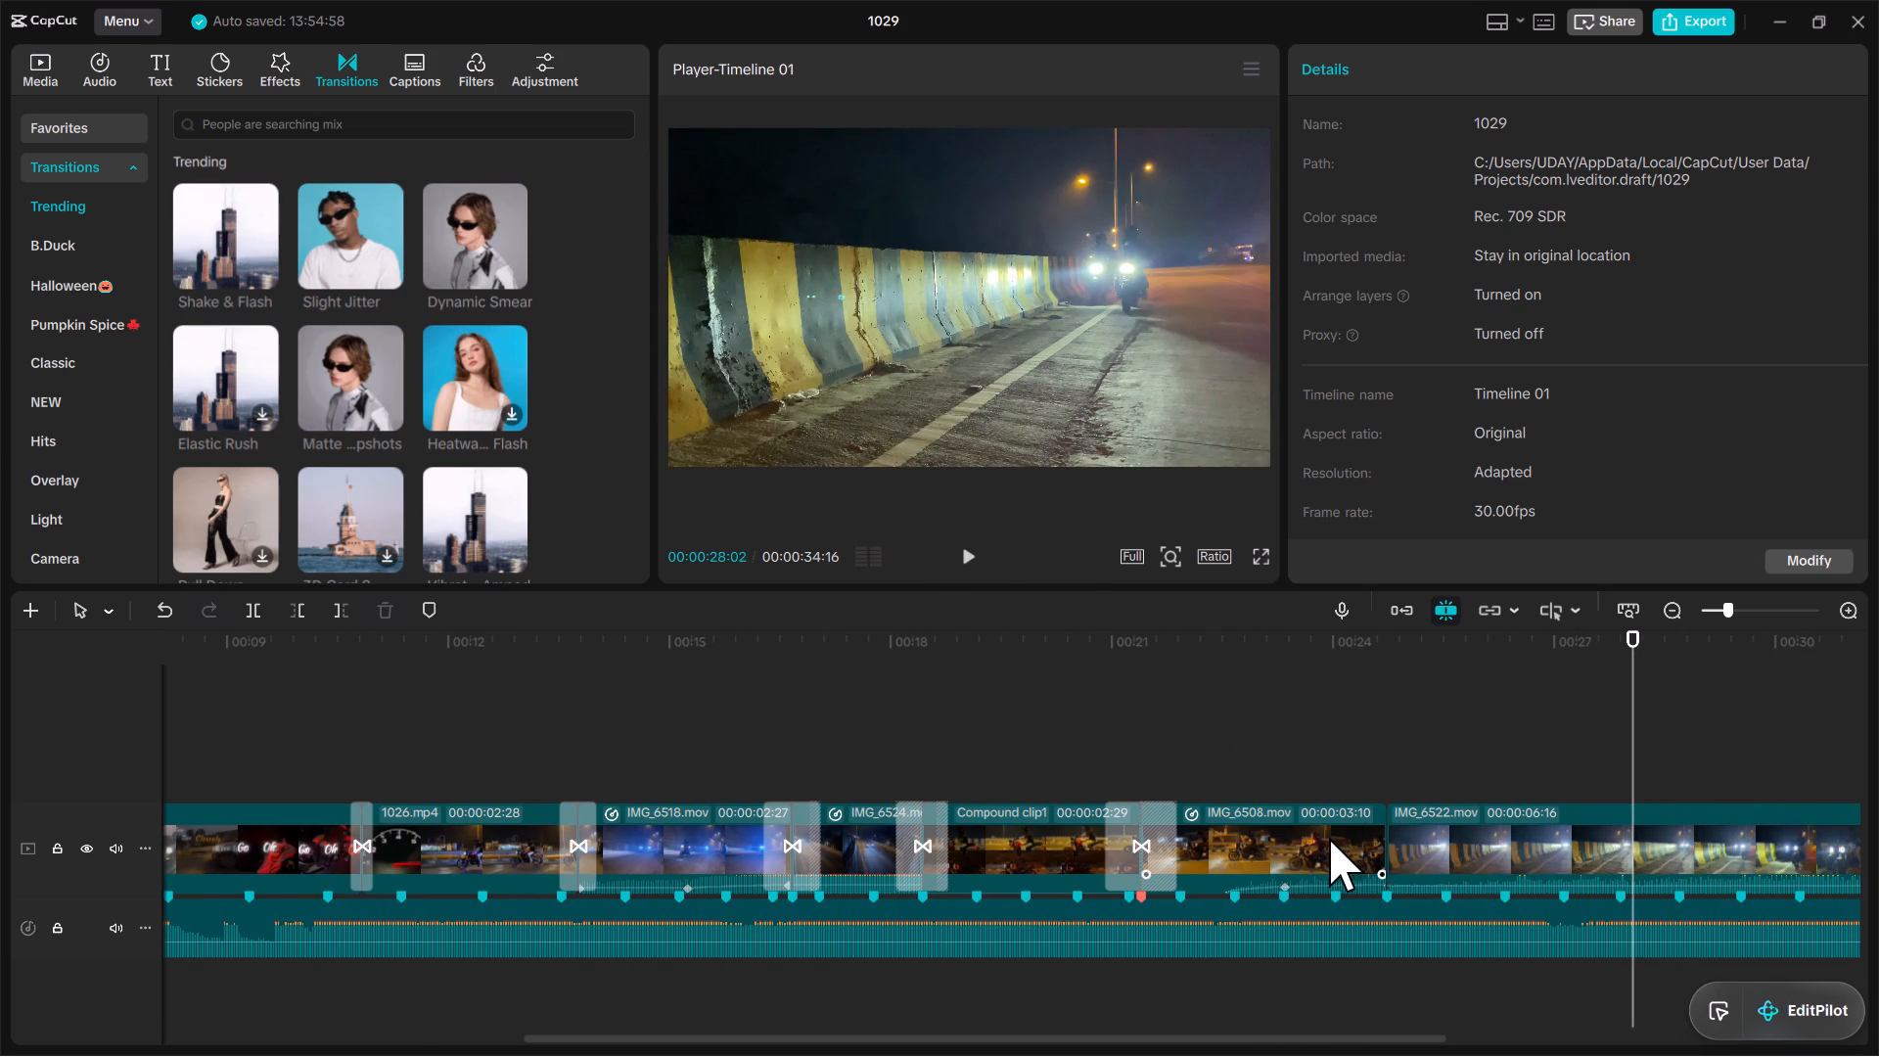
pyautogui.click(1325, 739)
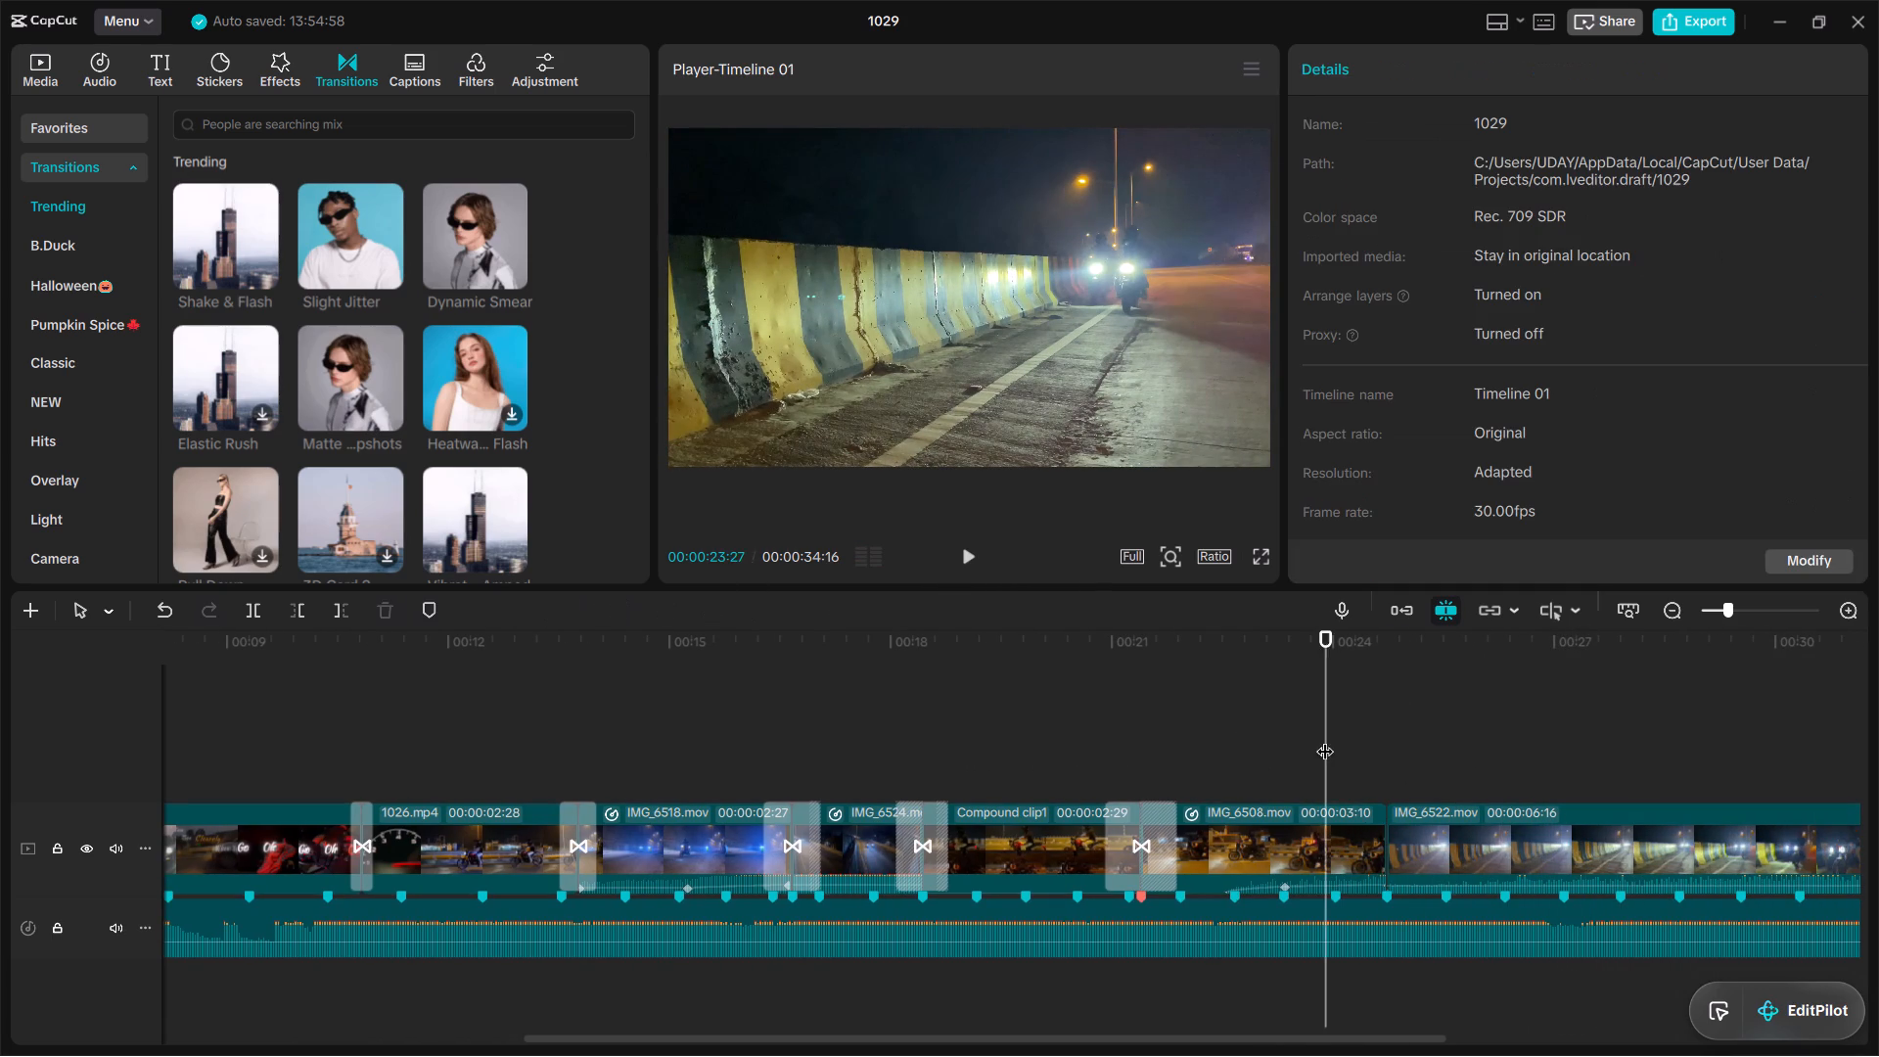
pyautogui.moveTo(1325, 739); pyautogui.dragTo(1373, 730)
pyautogui.click(1325, 860)
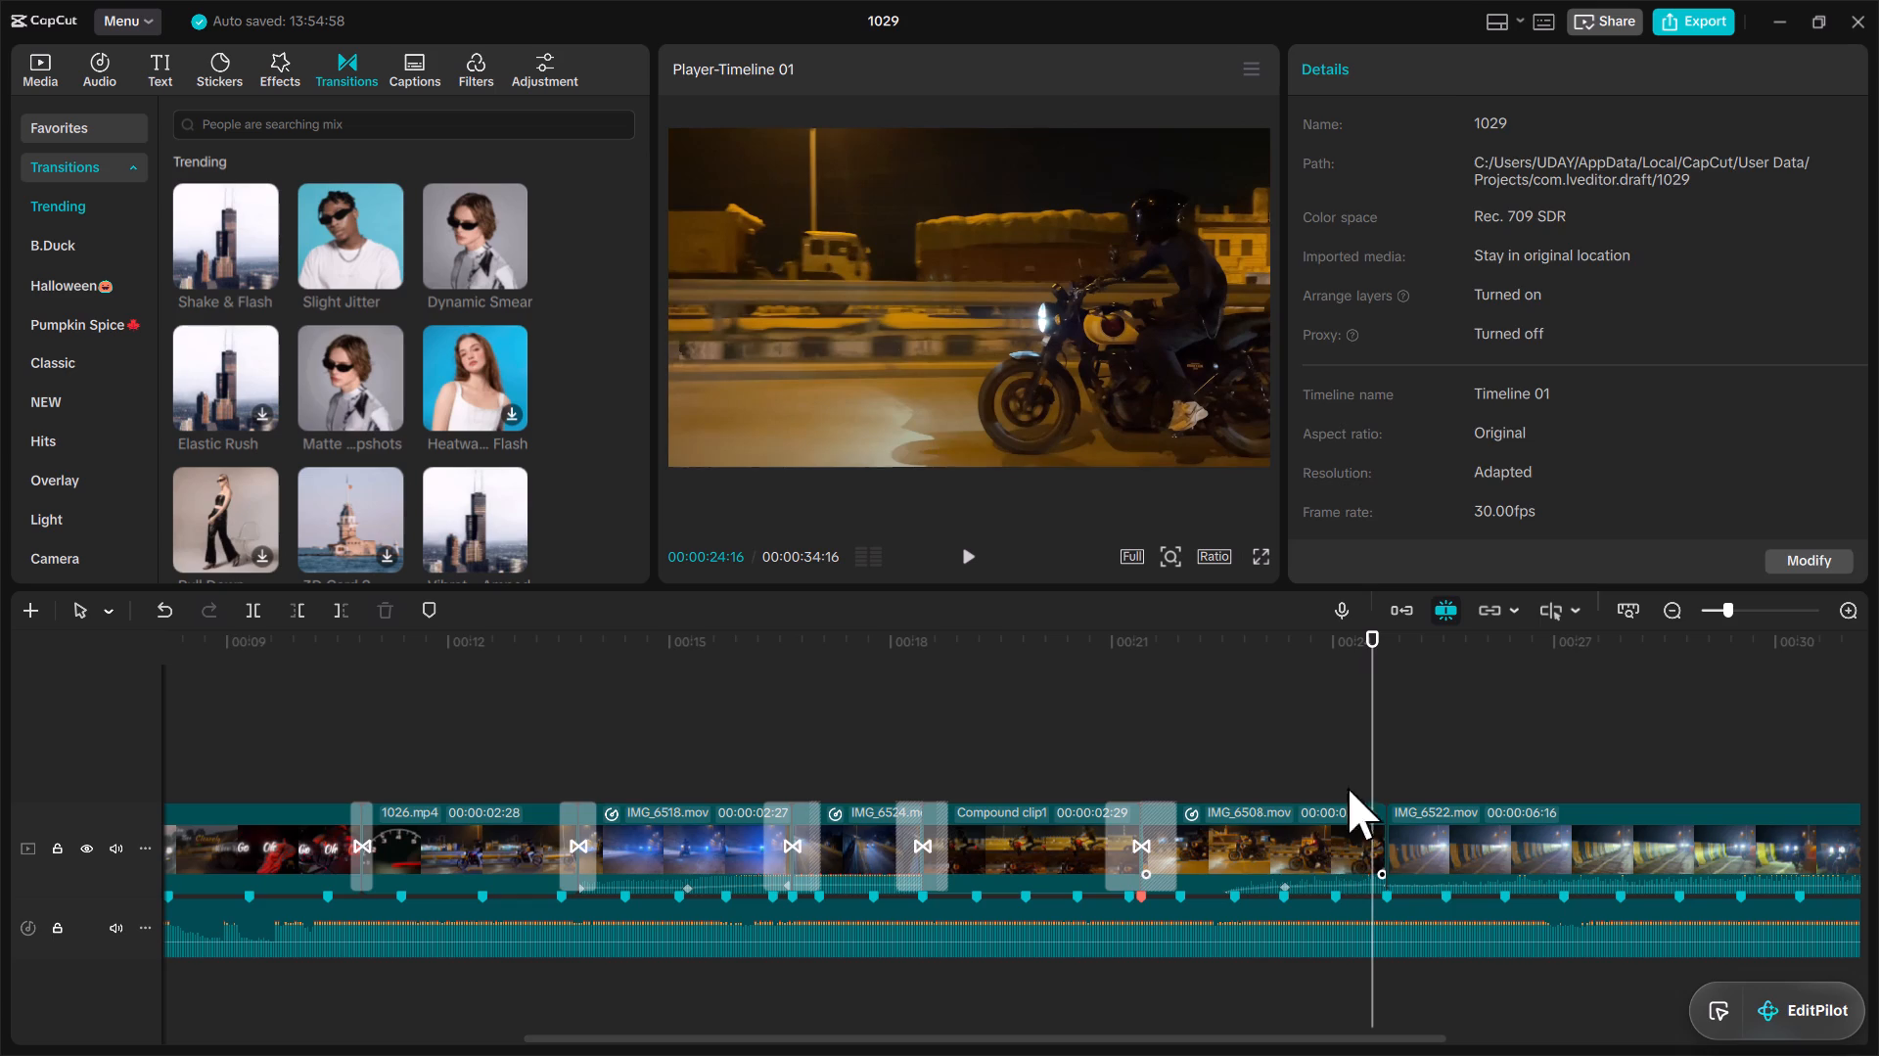
pyautogui.moveTo(1368, 725); pyautogui.dragTo(1379, 724)
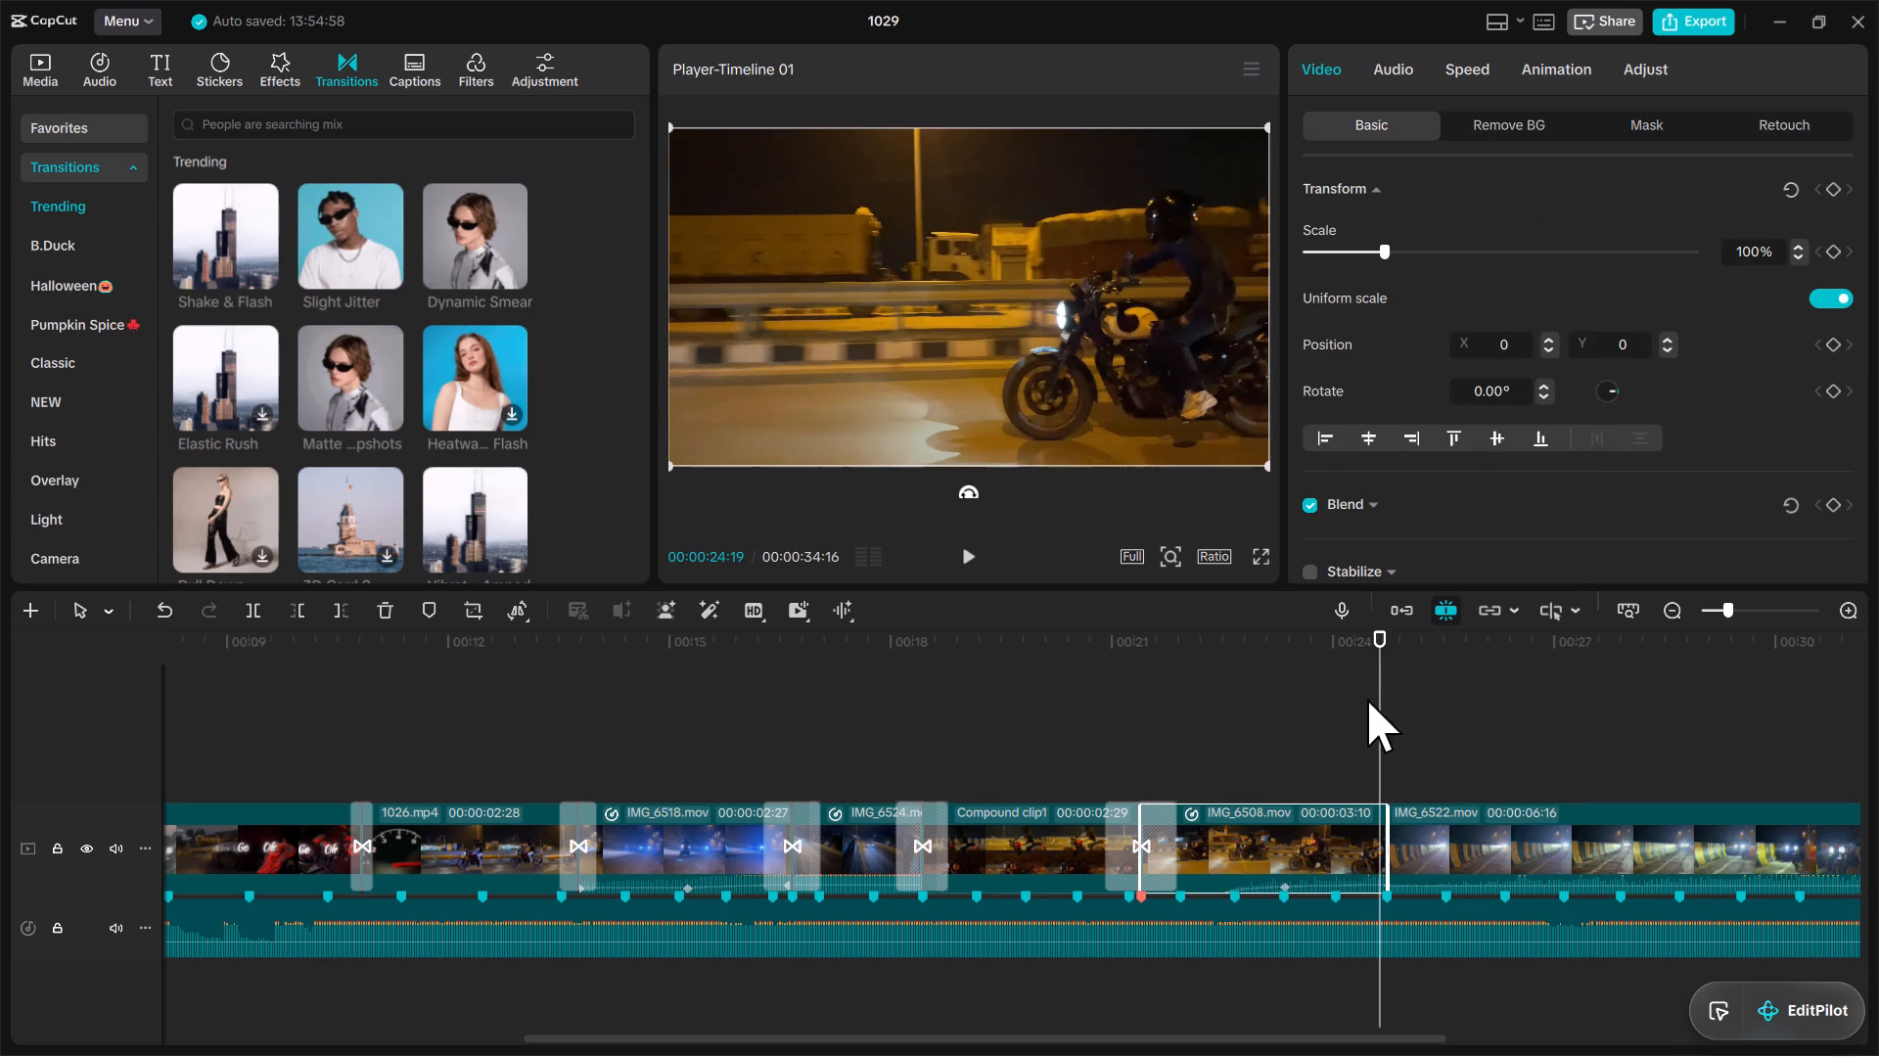
pyautogui.click(1413, 76)
pyautogui.moveTo(1582, 250); pyautogui.dragTo(1469, 280)
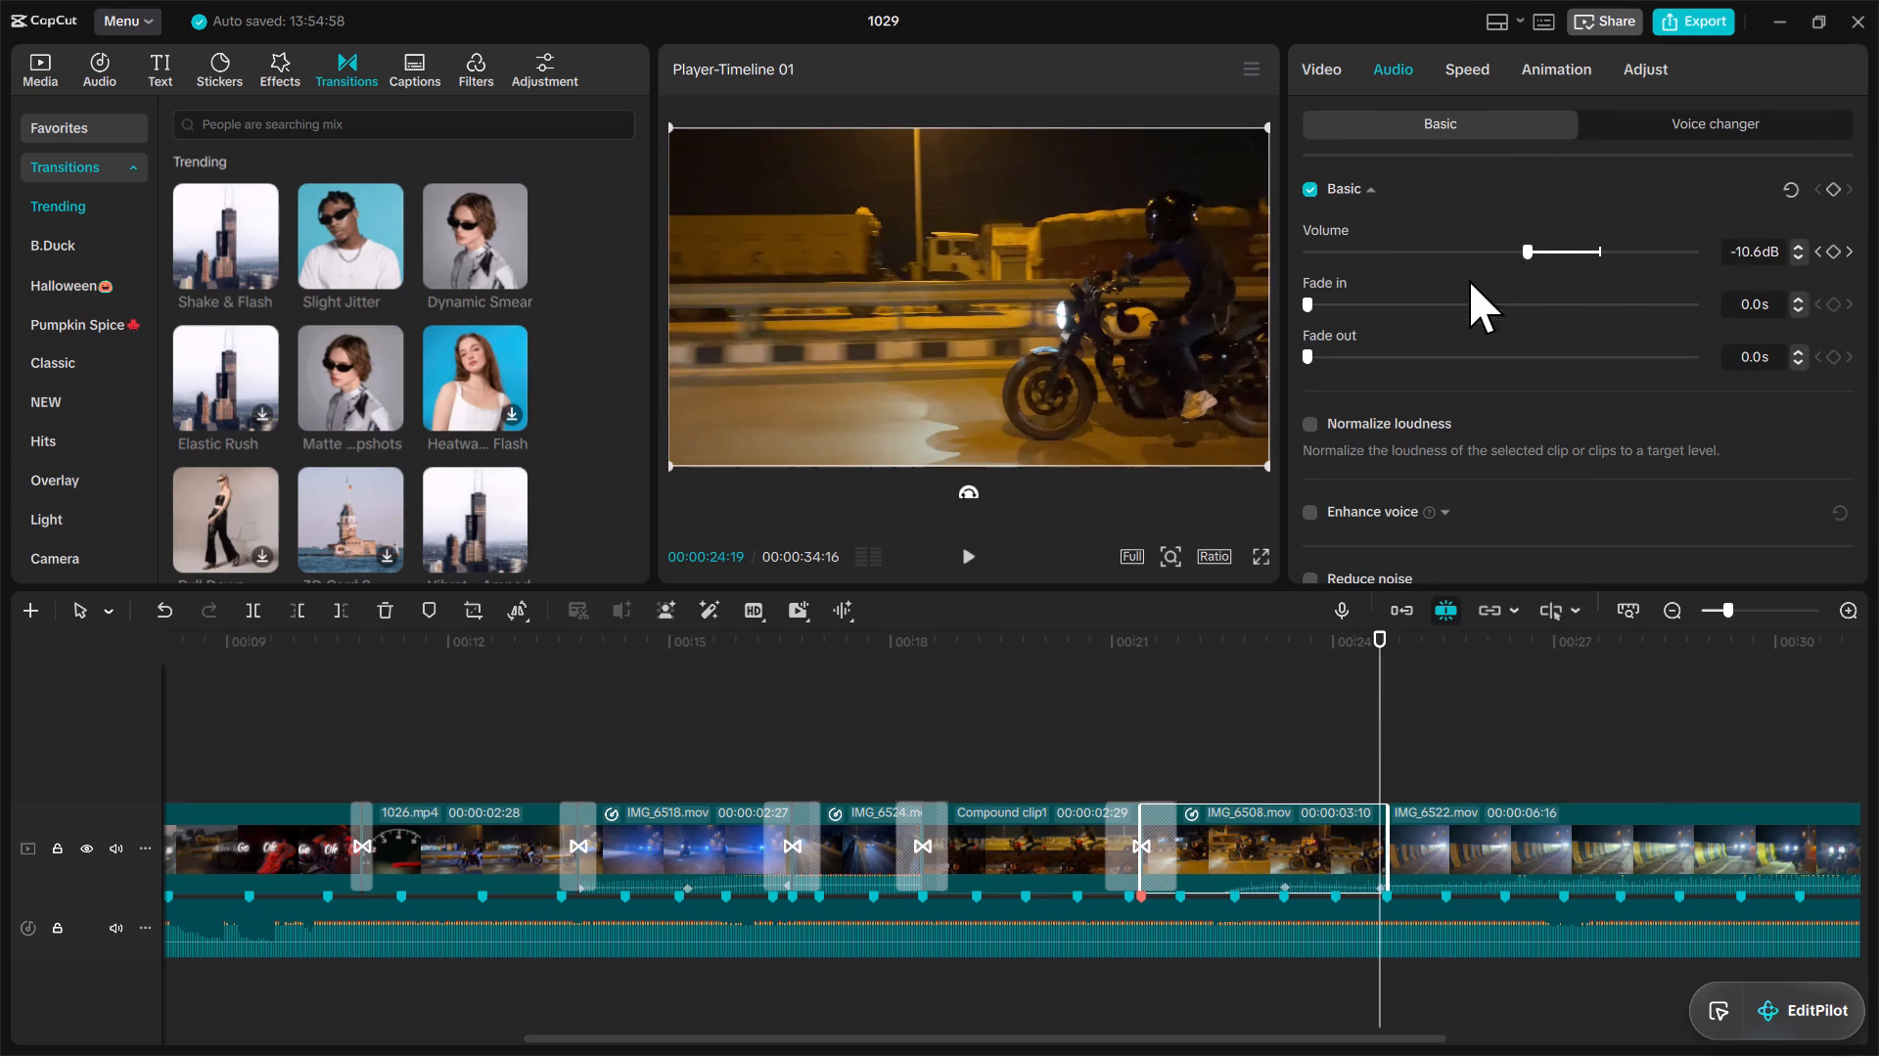
pyautogui.moveTo(1469, 280); pyautogui.dragTo(1107, 436)
pyautogui.click(1070, 632)
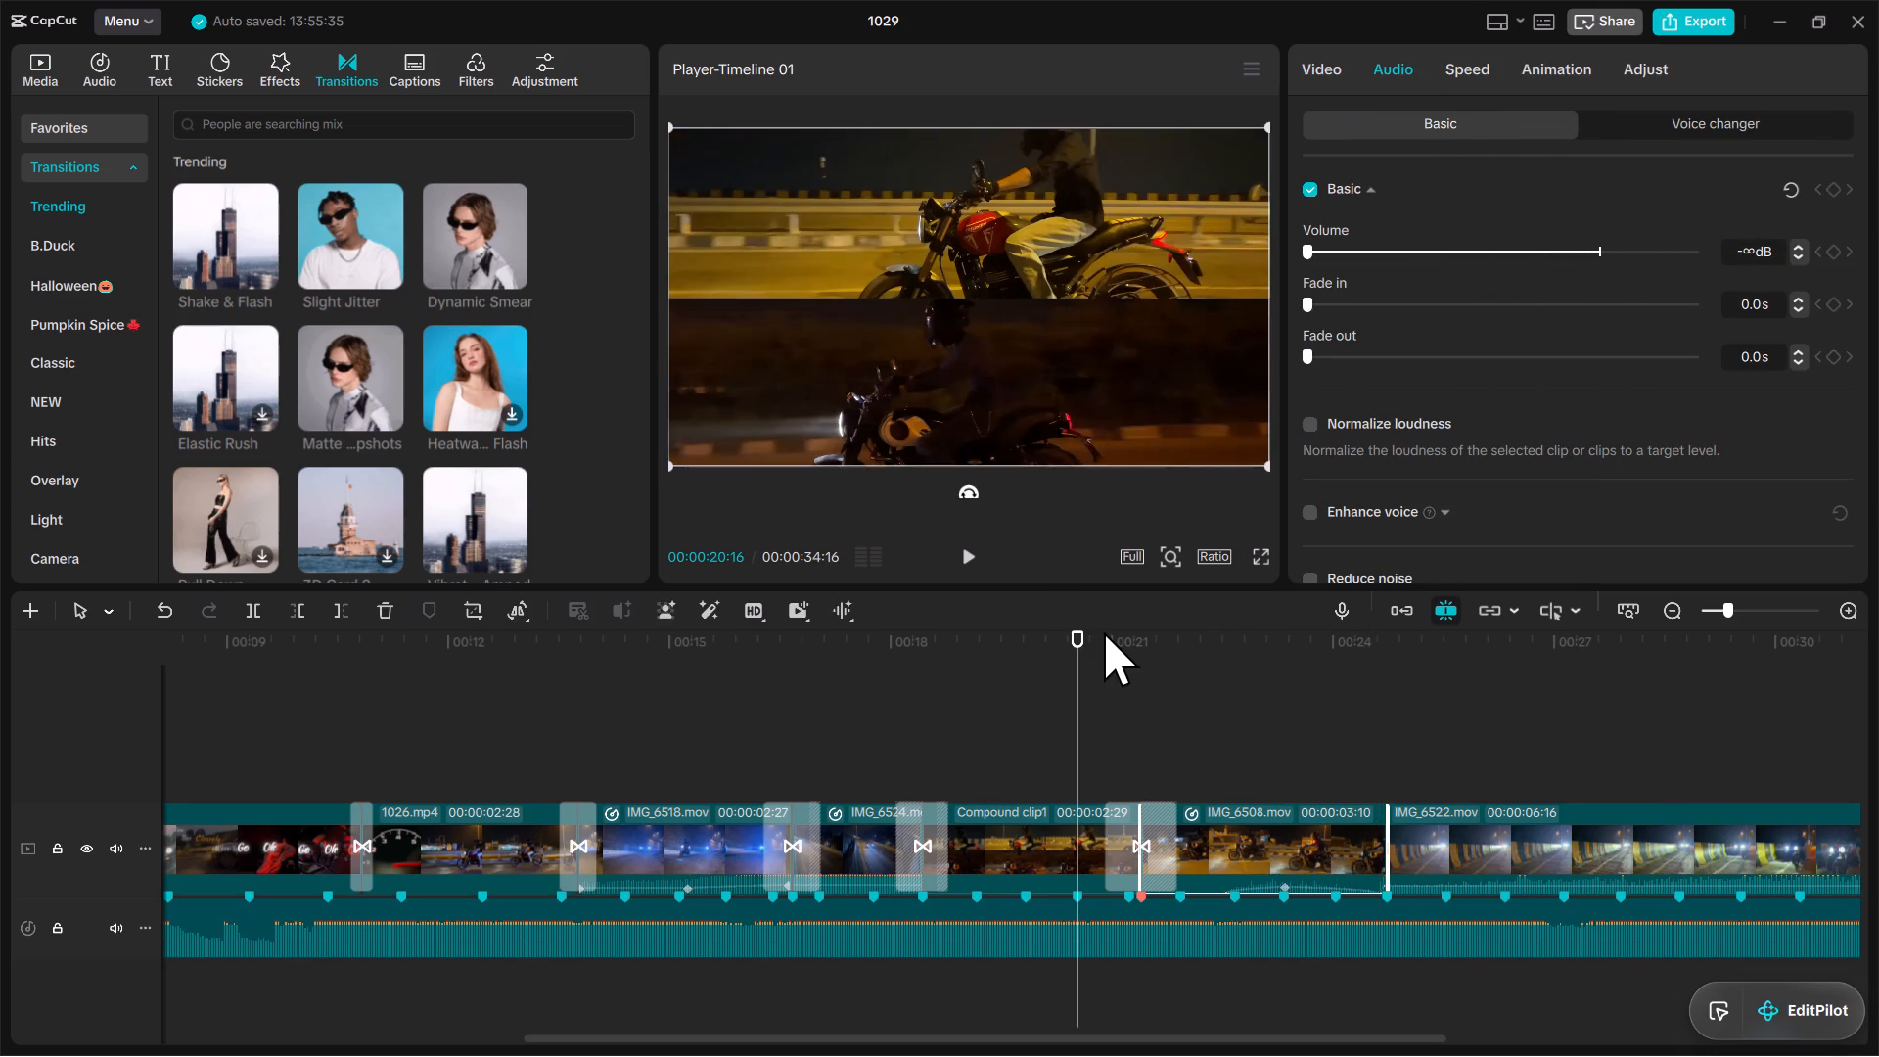
pyautogui.press('space')
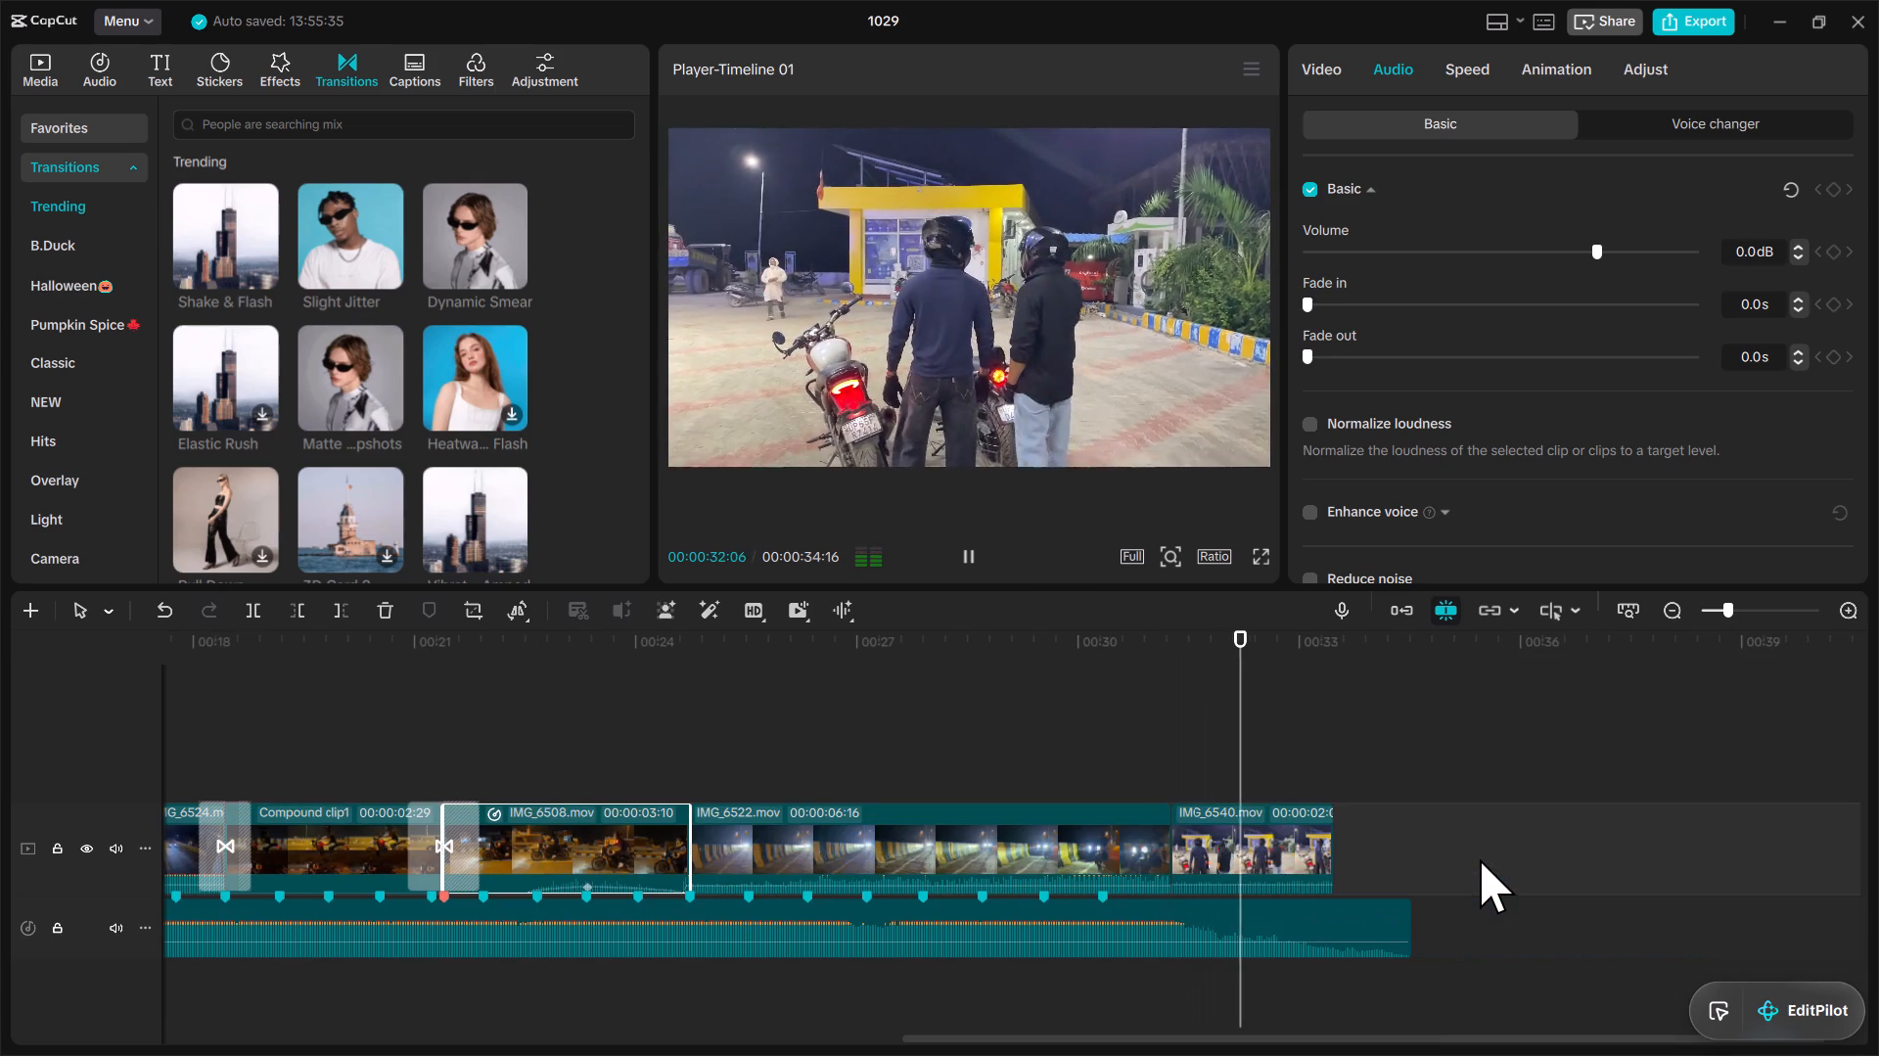
pyautogui.press('space')
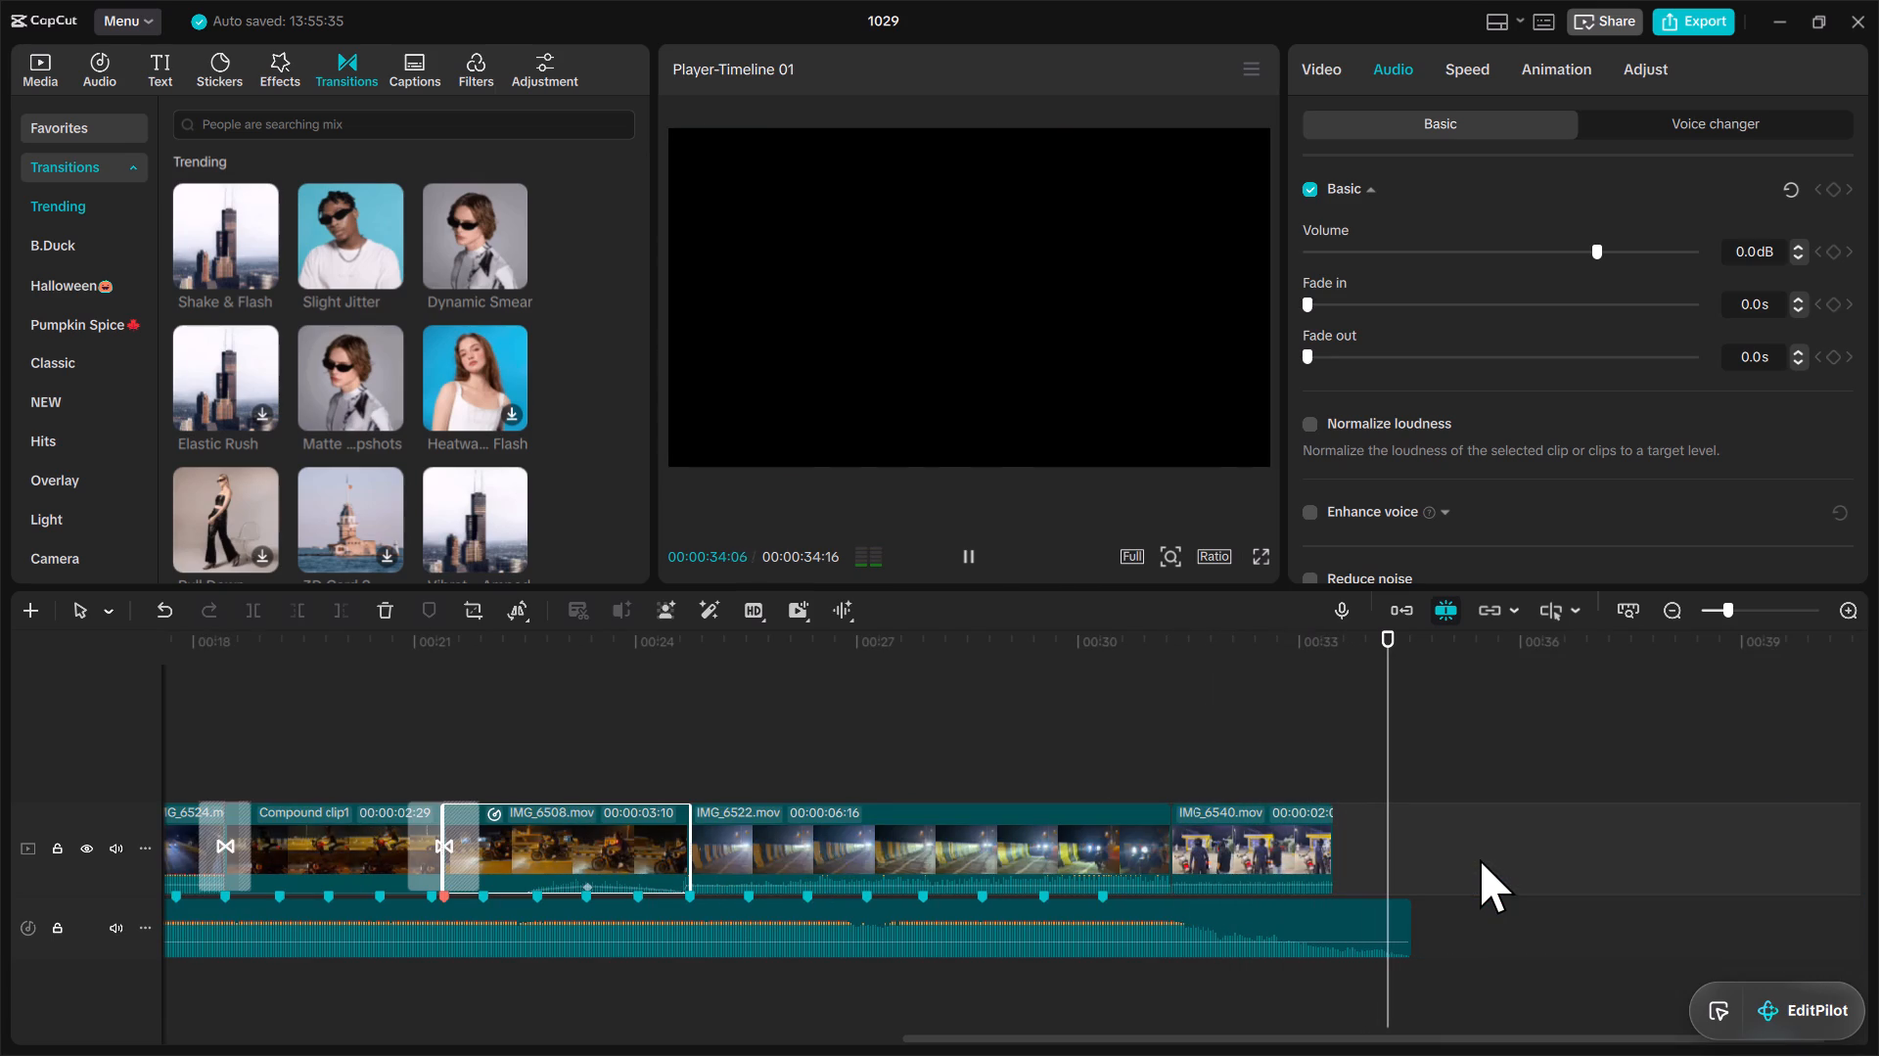
# Trim the end of the music track to 00:00:33:18, close to the end of IMG_6540.mov.
pyautogui.click(1401, 914)
pyautogui.moveTo(1413, 918); pyautogui.dragTo(1353, 936)
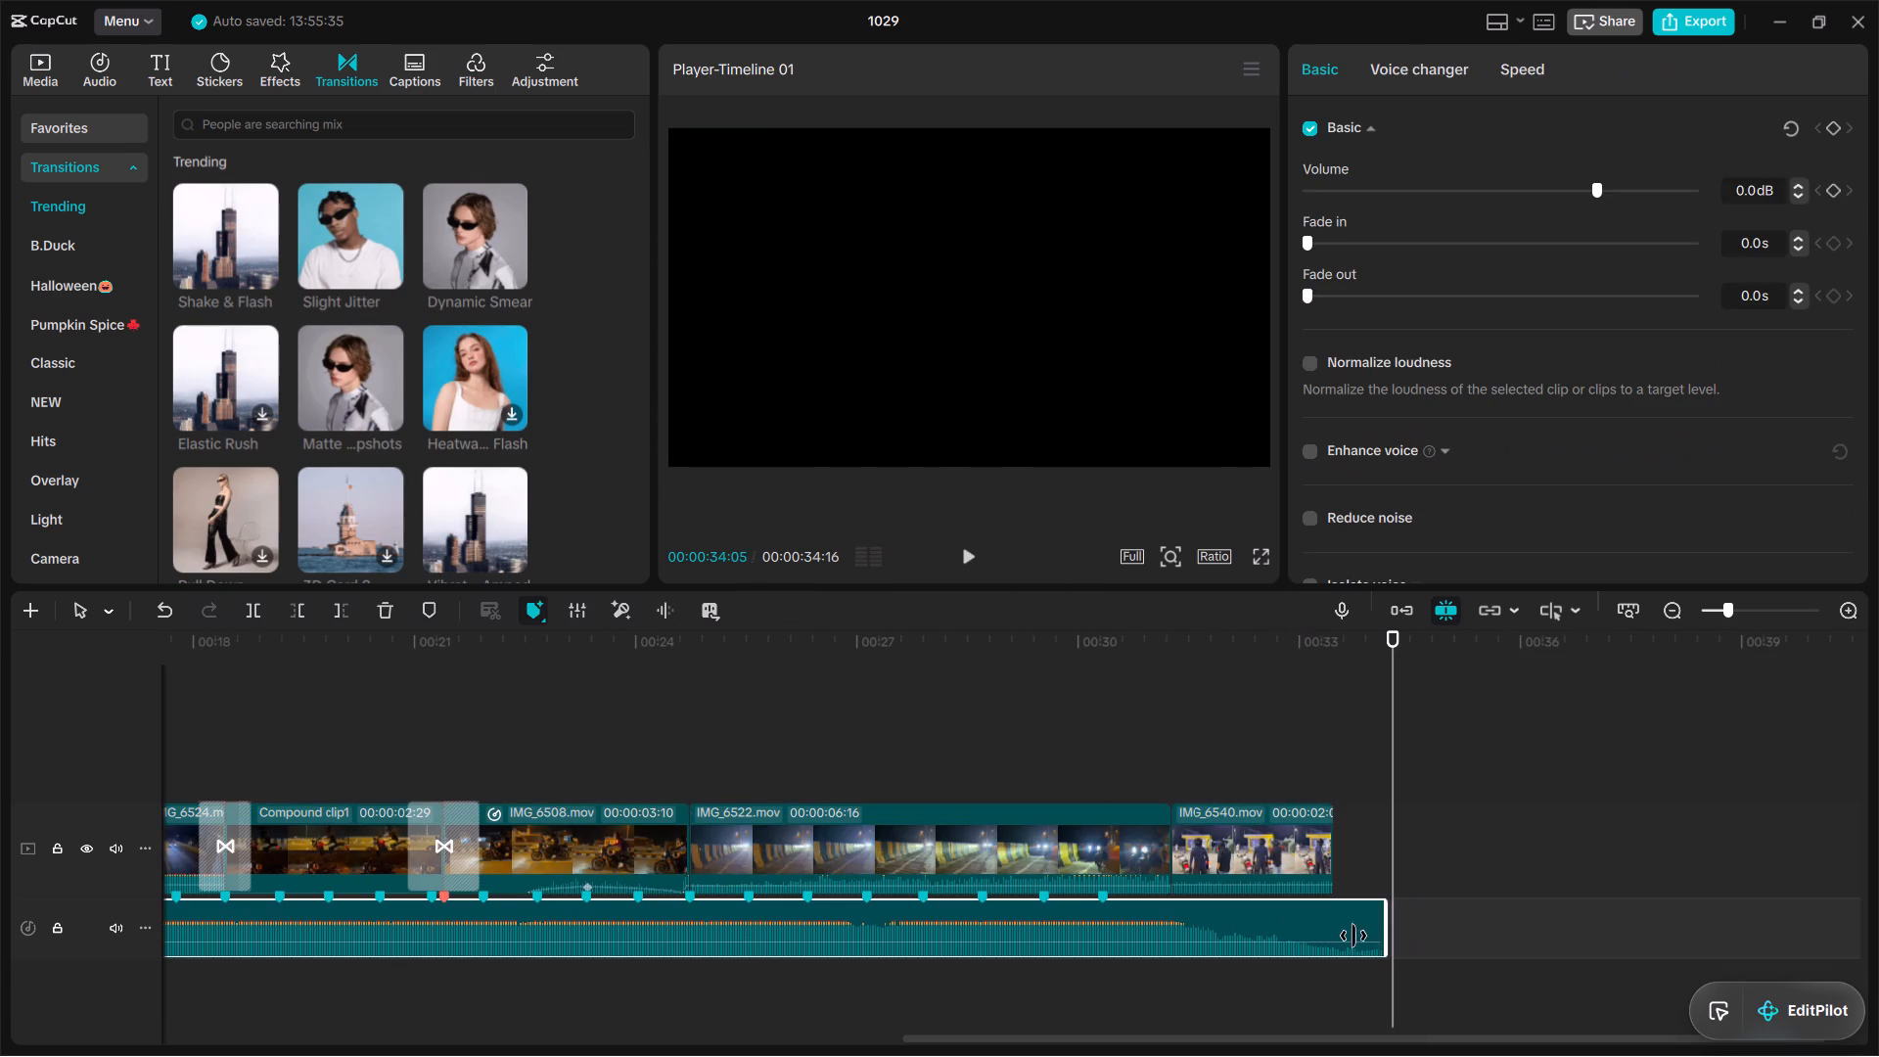
pyautogui.moveTo(1353, 936); pyautogui.dragTo(1339, 939)
pyautogui.click(1244, 756)
pyautogui.press('space')
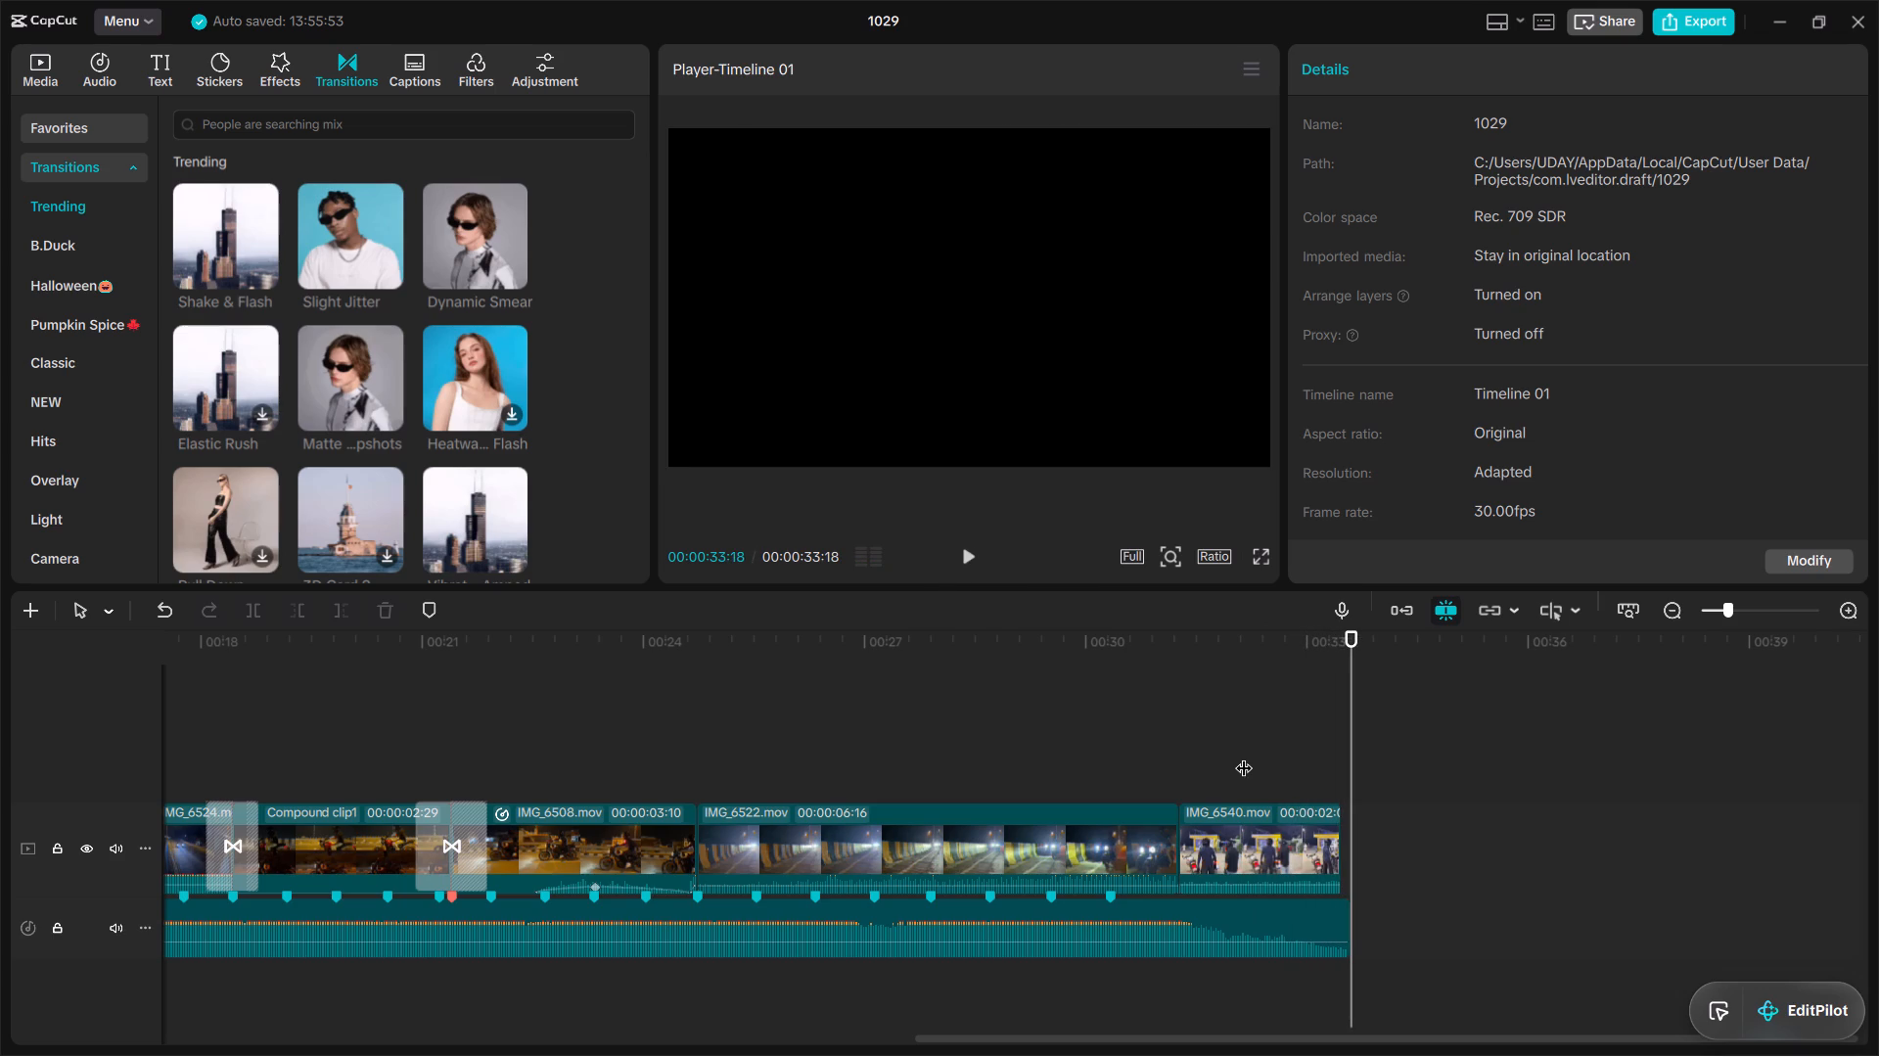
# Move the playhead to the cut between 1026.mp4 and IMG_6518.mov, 00:00:13:23, and look through the trending transitions.
pyautogui.moveTo(1181, 846); pyautogui.dragTo(1218, 756)
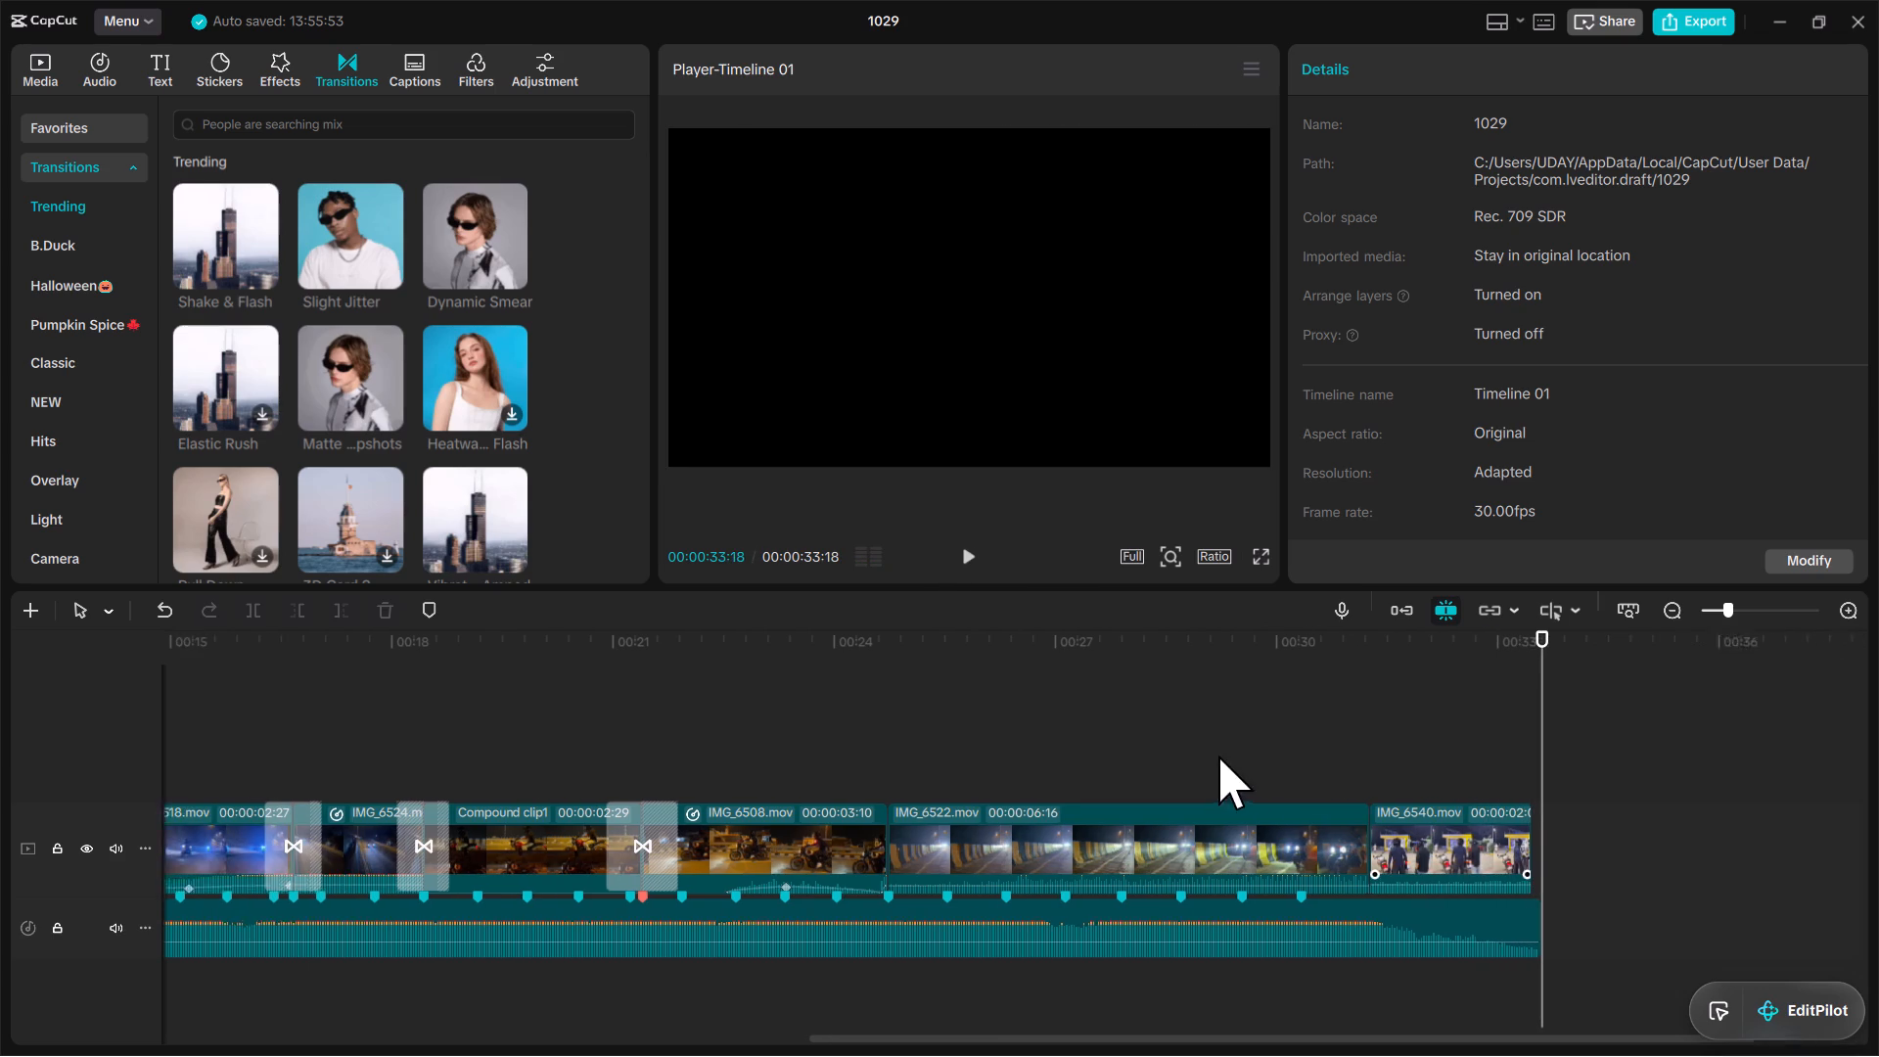
pyautogui.moveTo(1218, 756); pyautogui.dragTo(1298, 743)
pyautogui.moveTo(1302, 745); pyautogui.dragTo(1312, 747)
pyautogui.doubleClick(1312, 747)
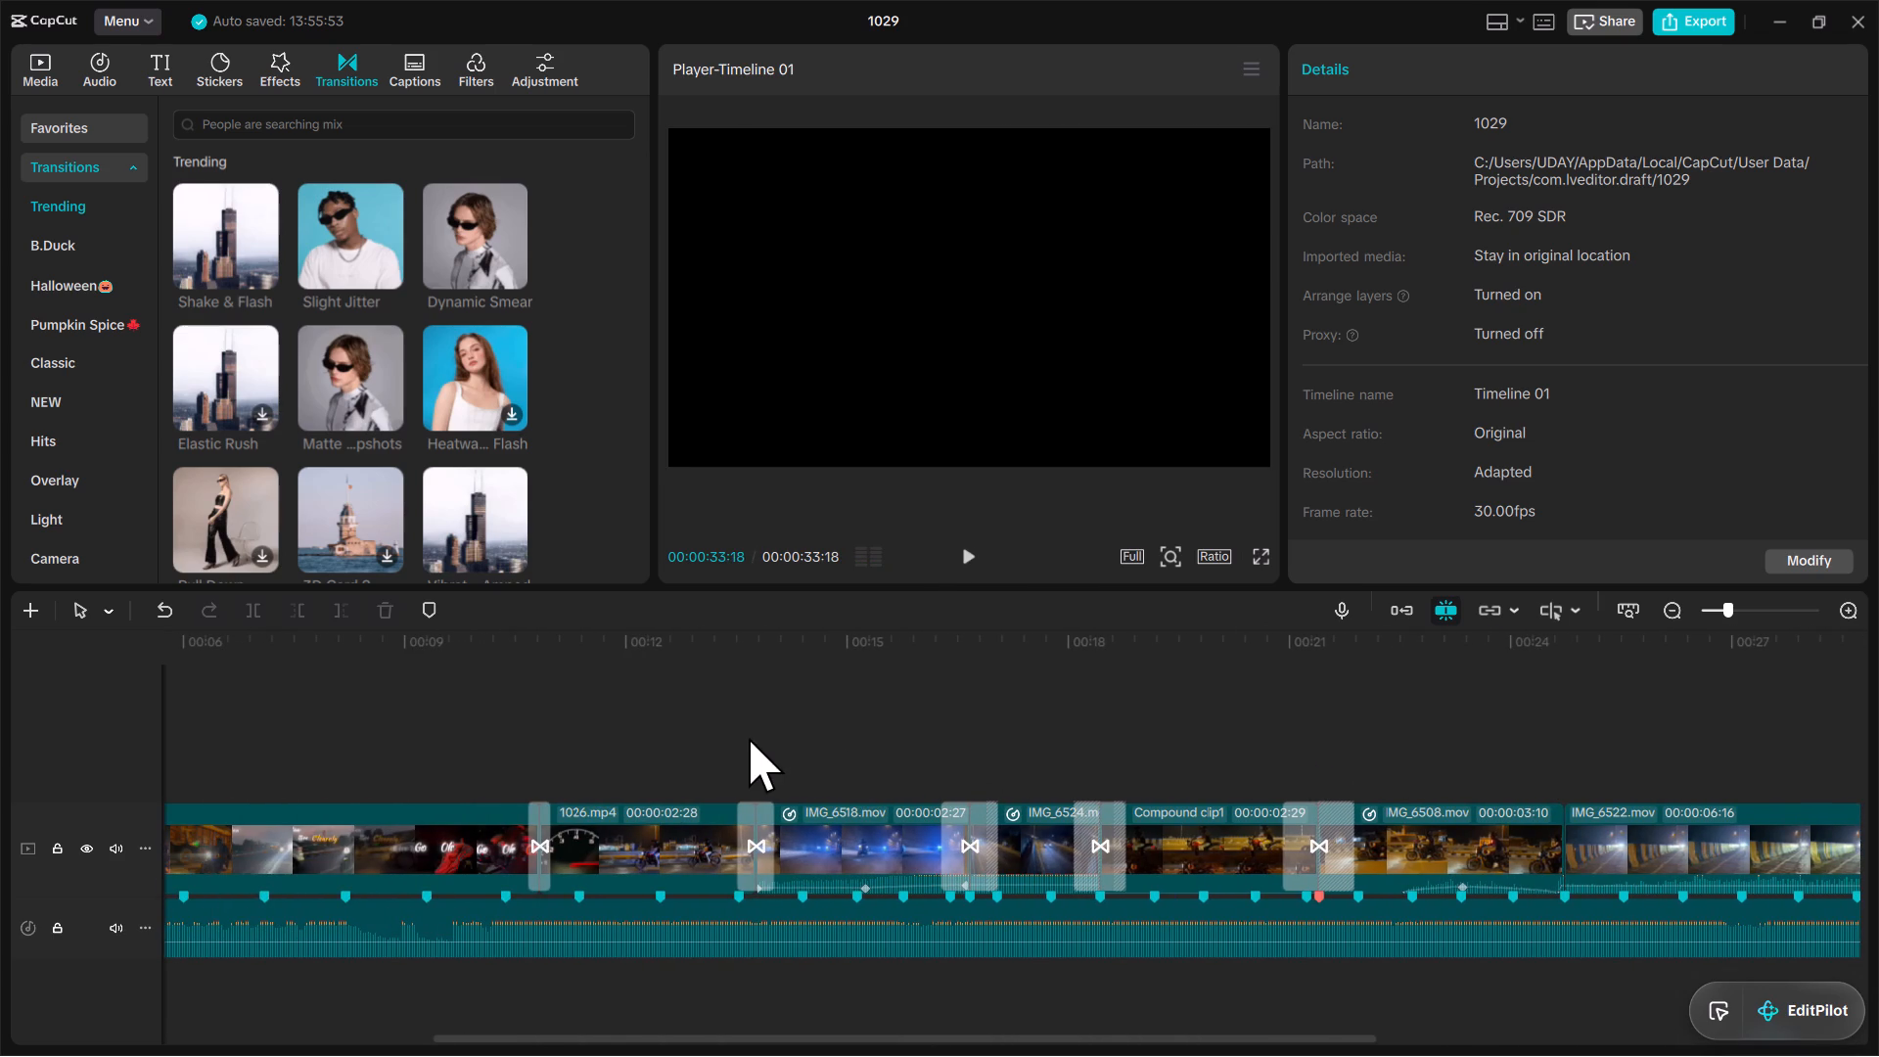
pyautogui.click(749, 738)
pyautogui.moveTo(749, 738); pyautogui.dragTo(799, 742)
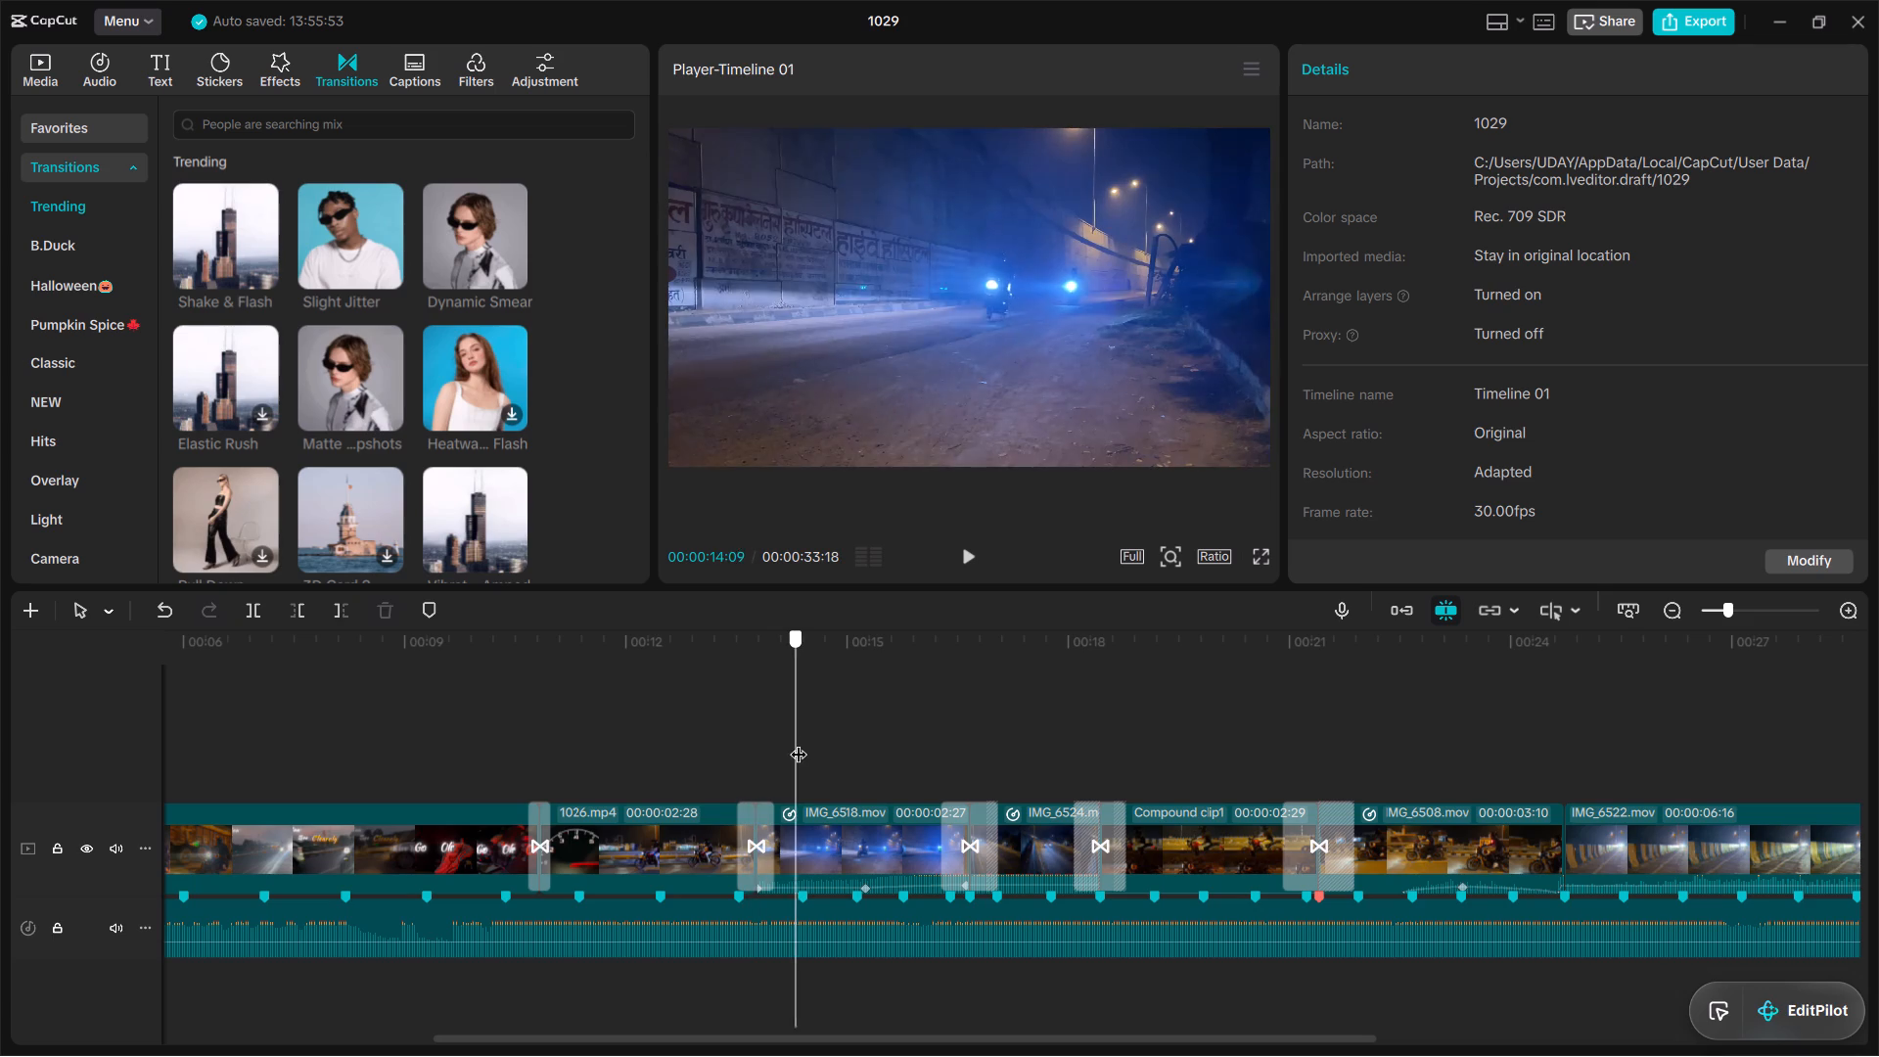
pyautogui.moveTo(799, 742); pyautogui.dragTo(757, 757)
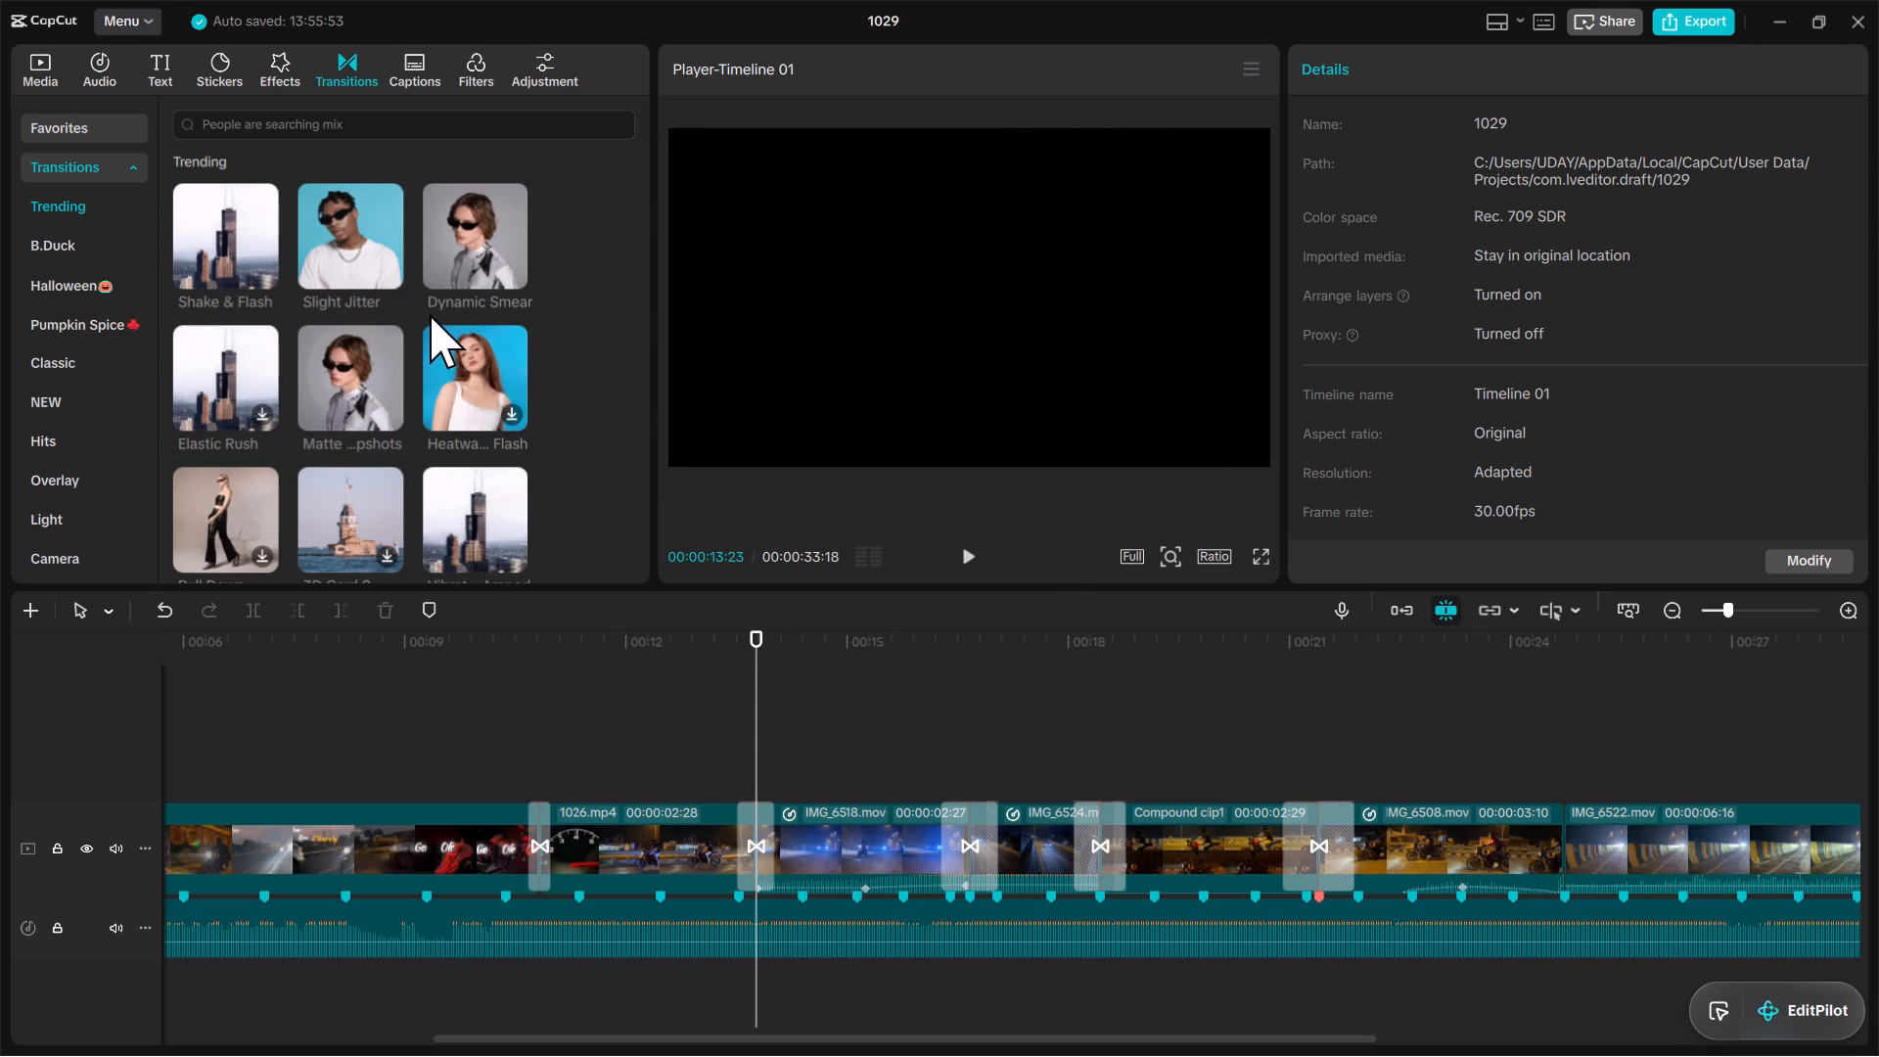
pyautogui.scroll(-2, 461, 527)
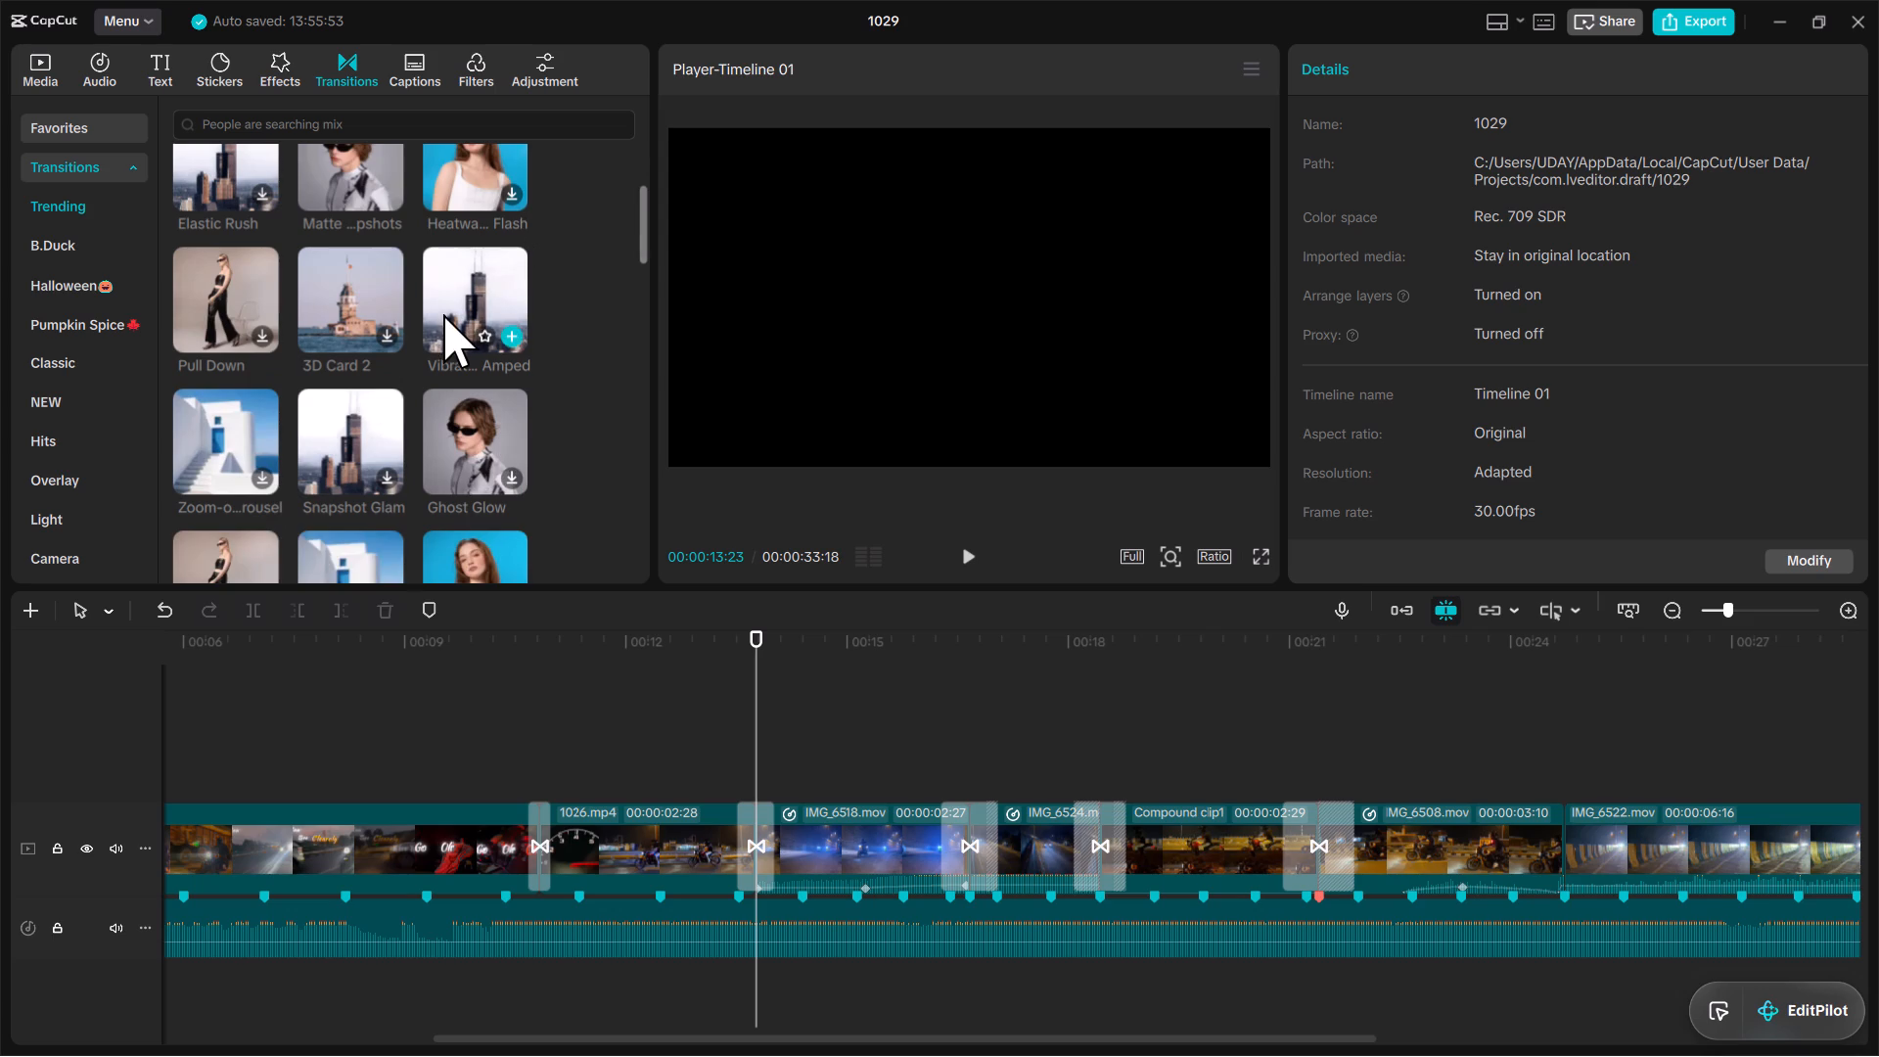
pyautogui.scroll(-4, 369, 512)
pyautogui.scroll(7, 307, 523)
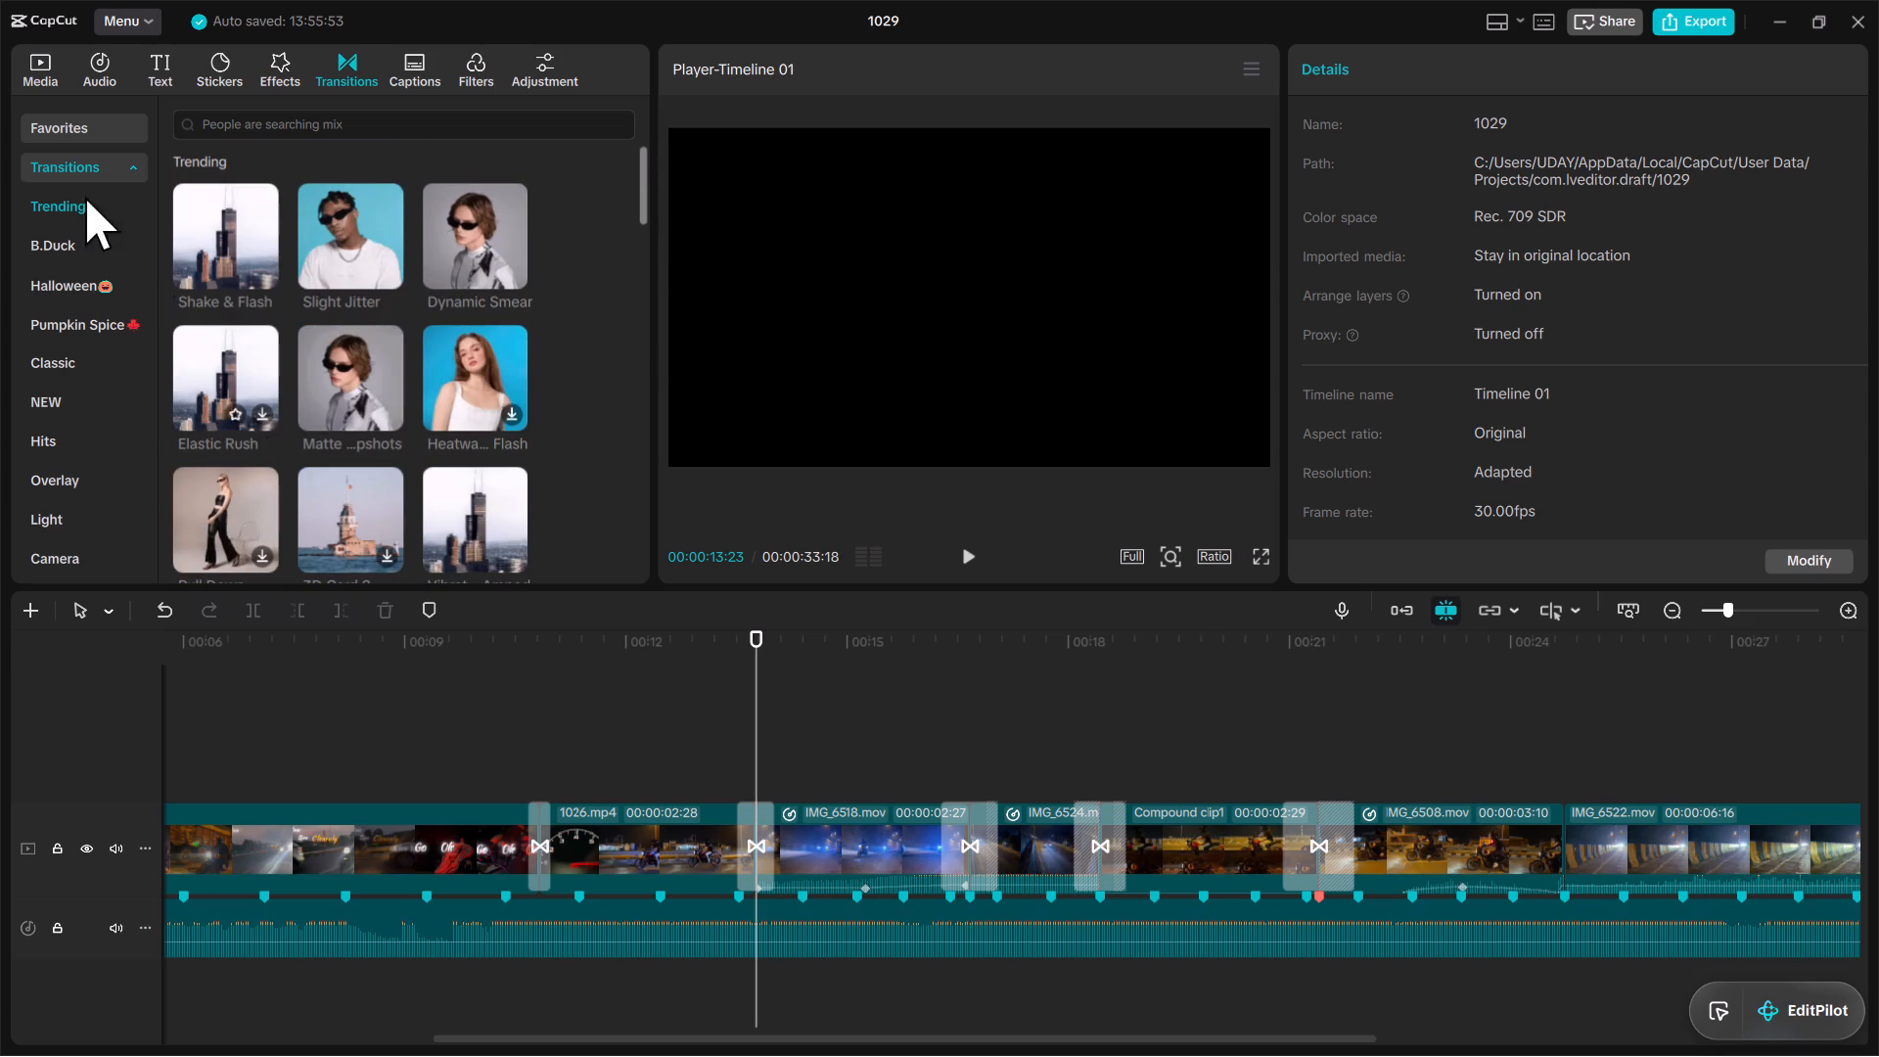
# Search the video effects for "player 3".
pyautogui.click(279, 65)
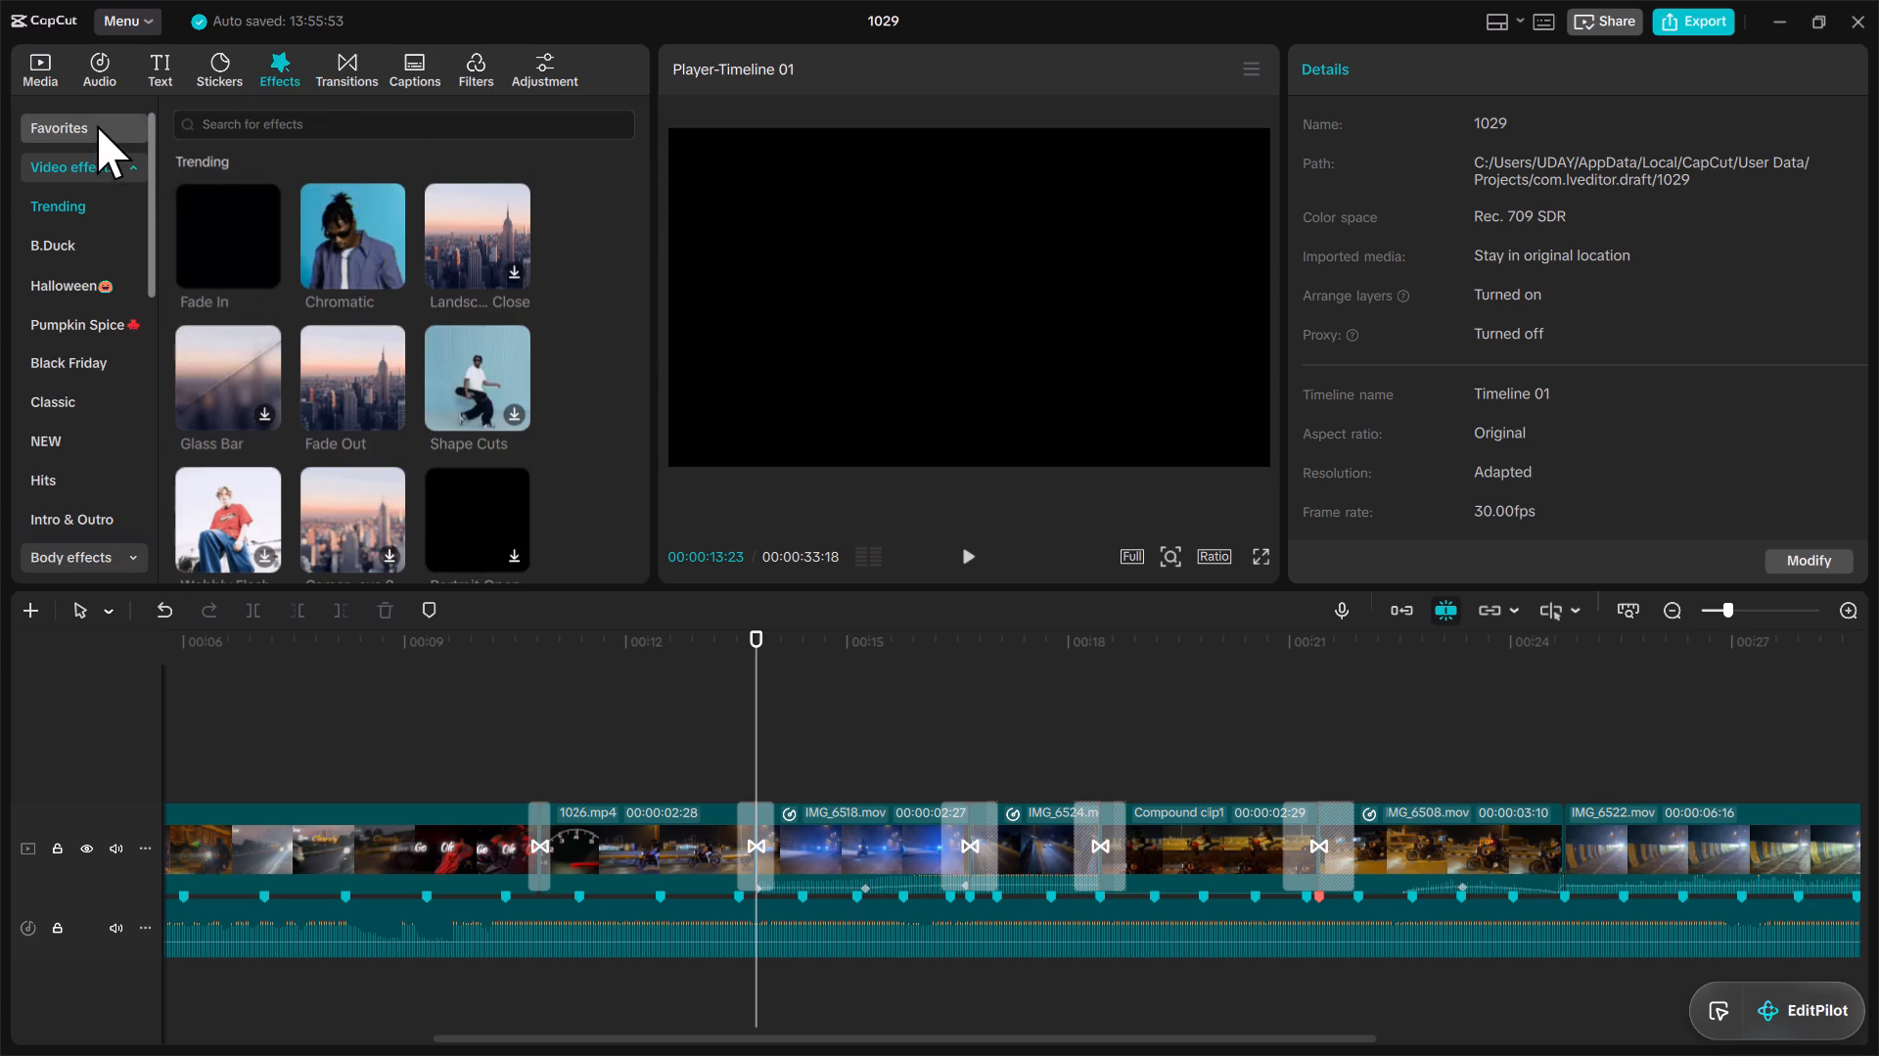
pyautogui.click(97, 125)
pyautogui.click(526, 316)
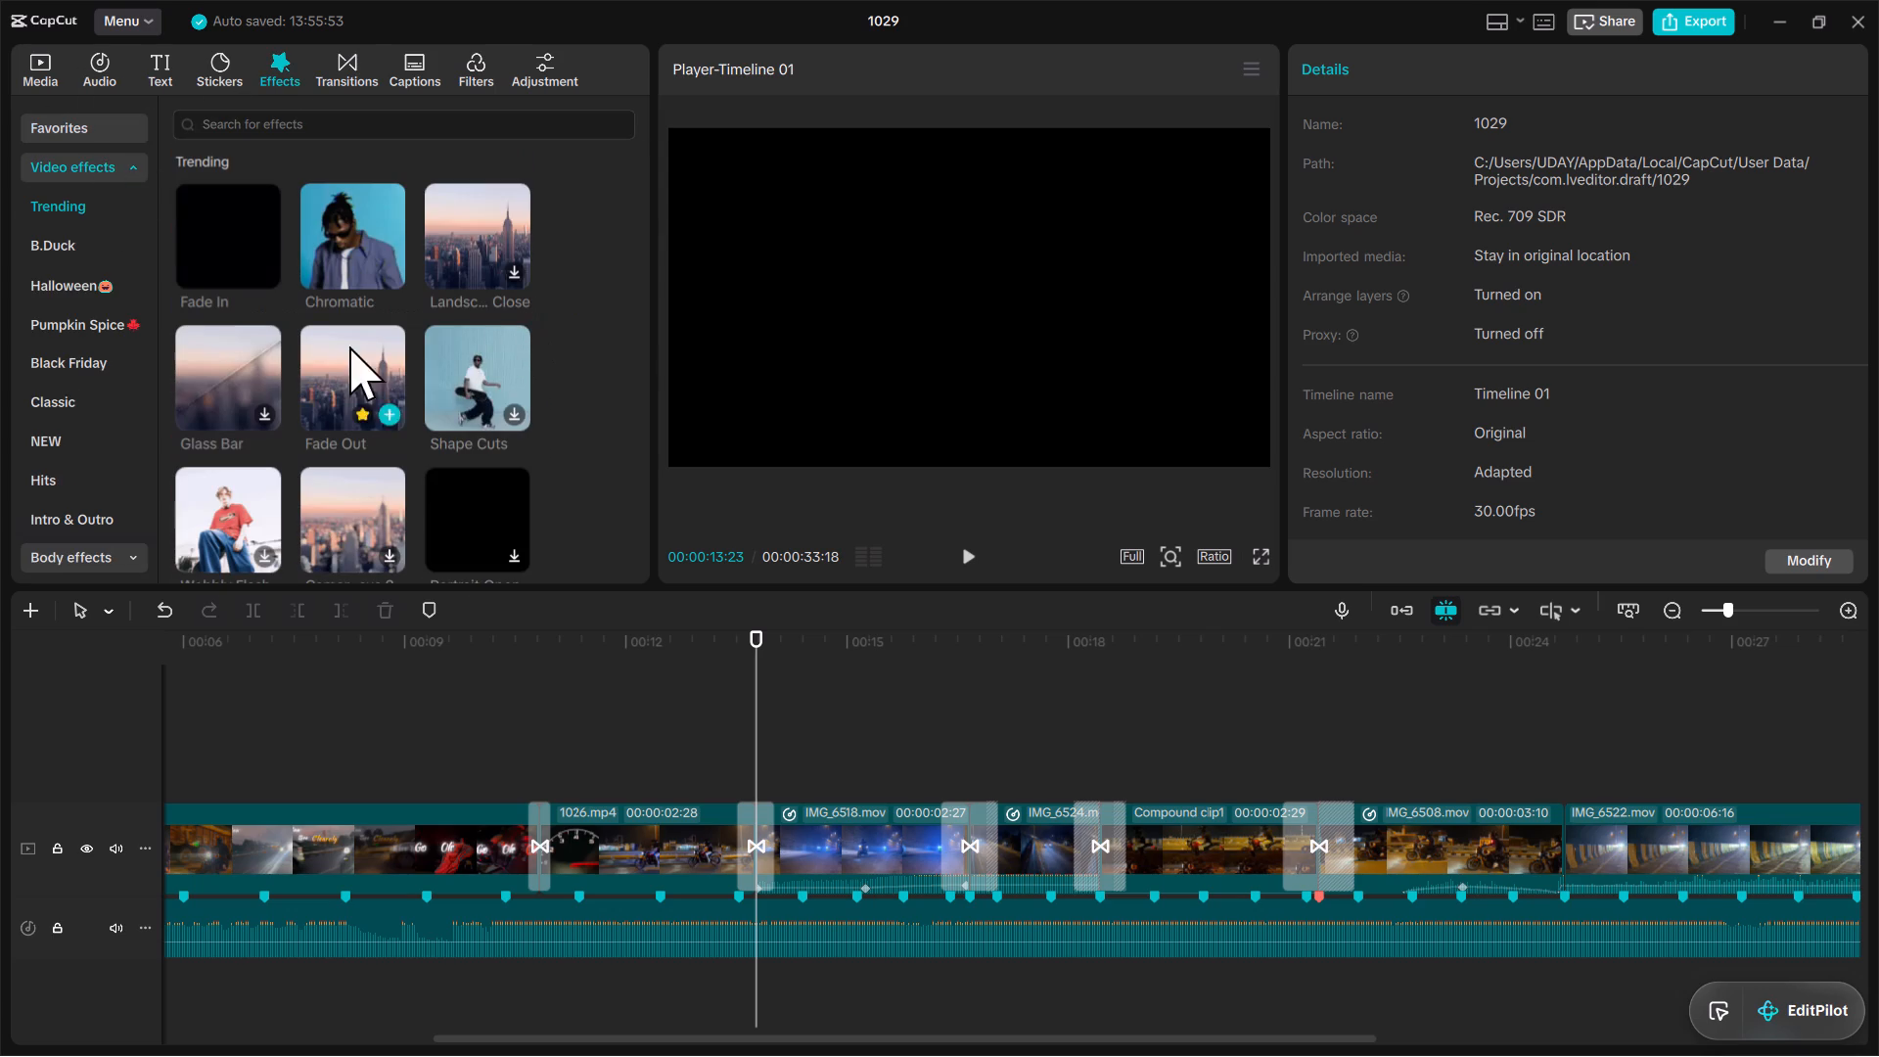
pyautogui.click(344, 121)
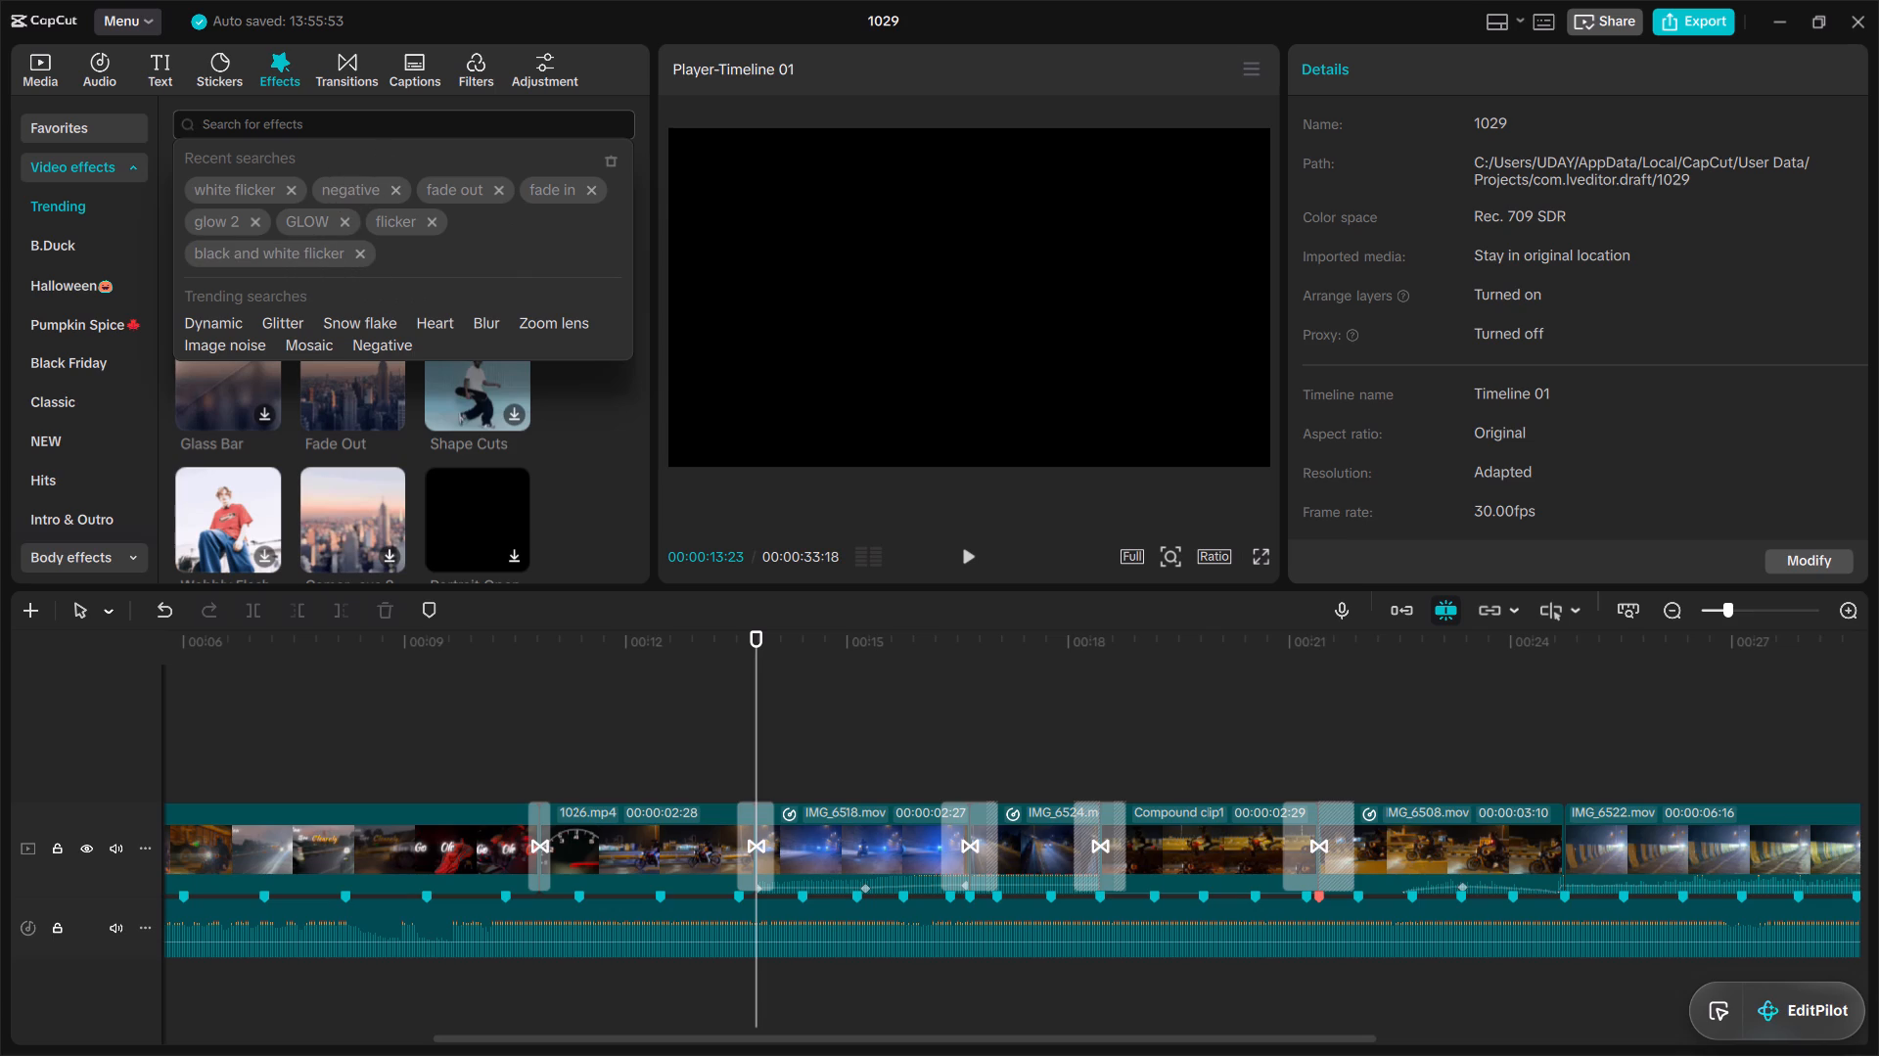
pyautogui.write('player')
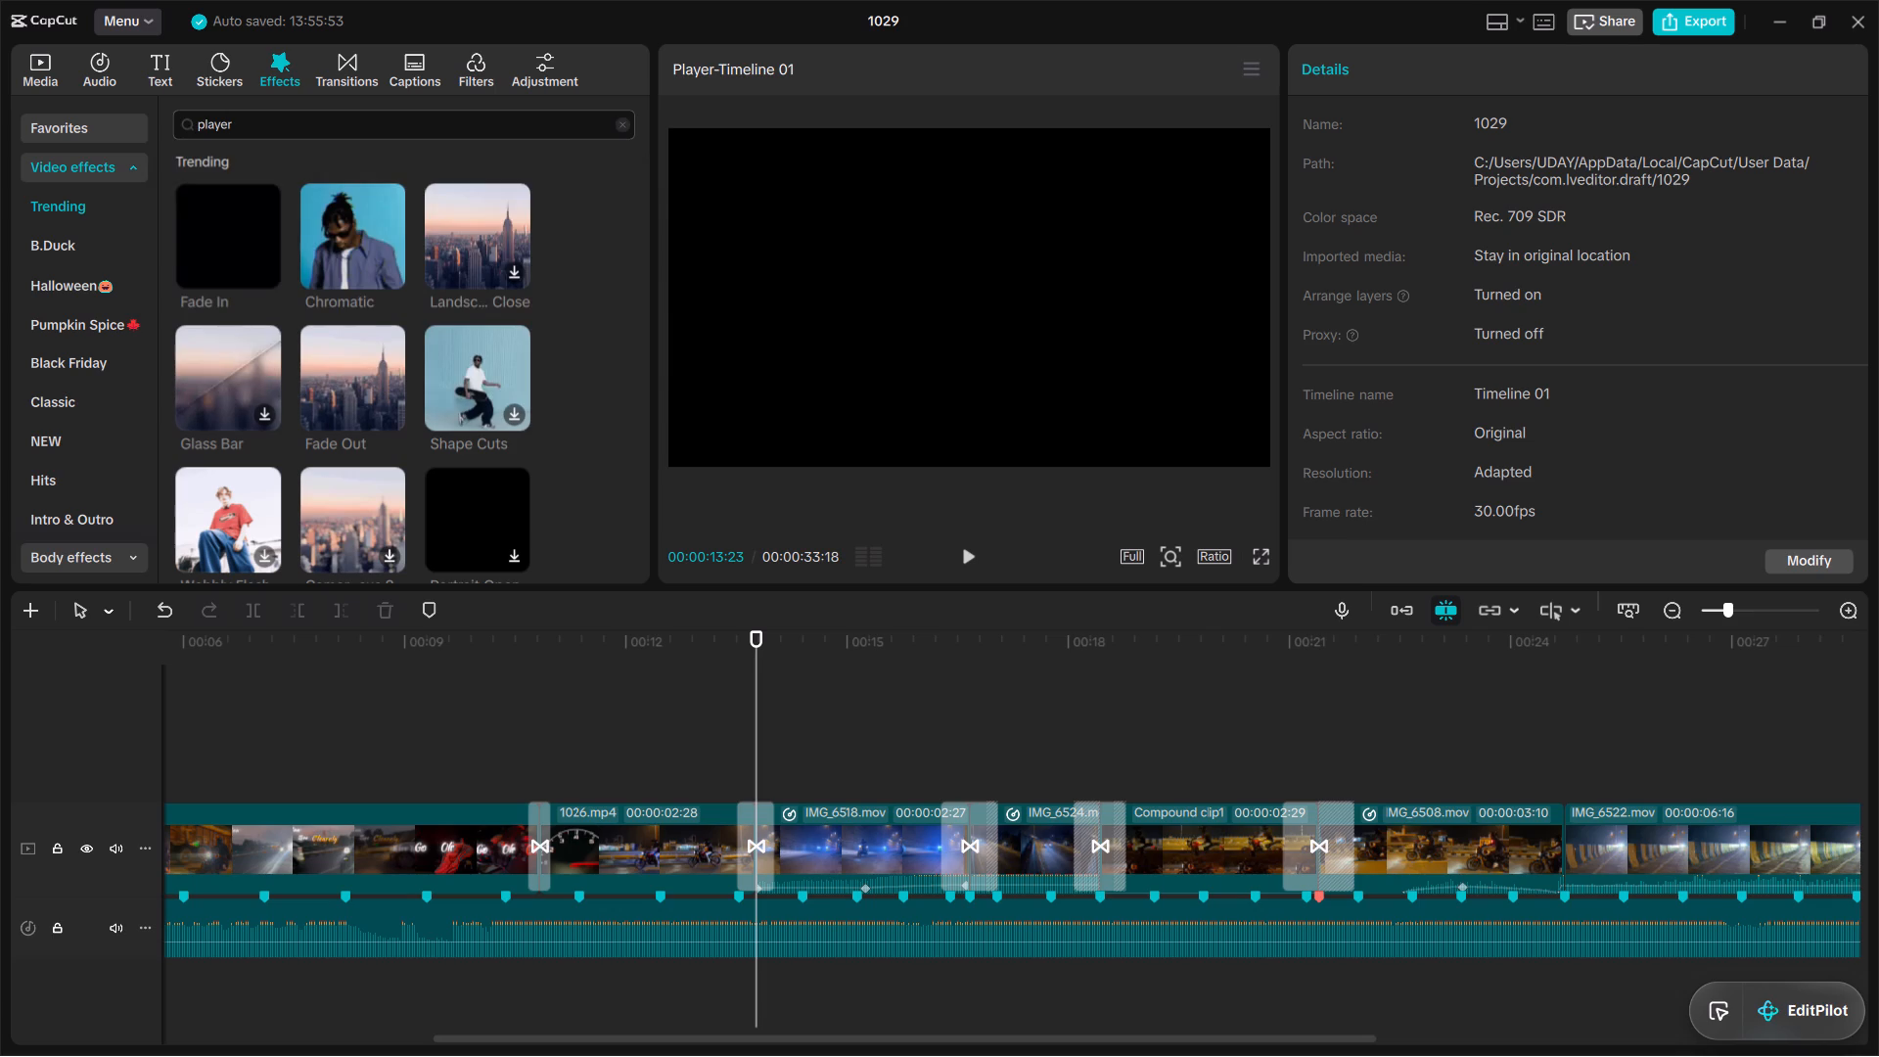
pyautogui.press('space')
pyautogui.press('3')
pyautogui.press('Return')
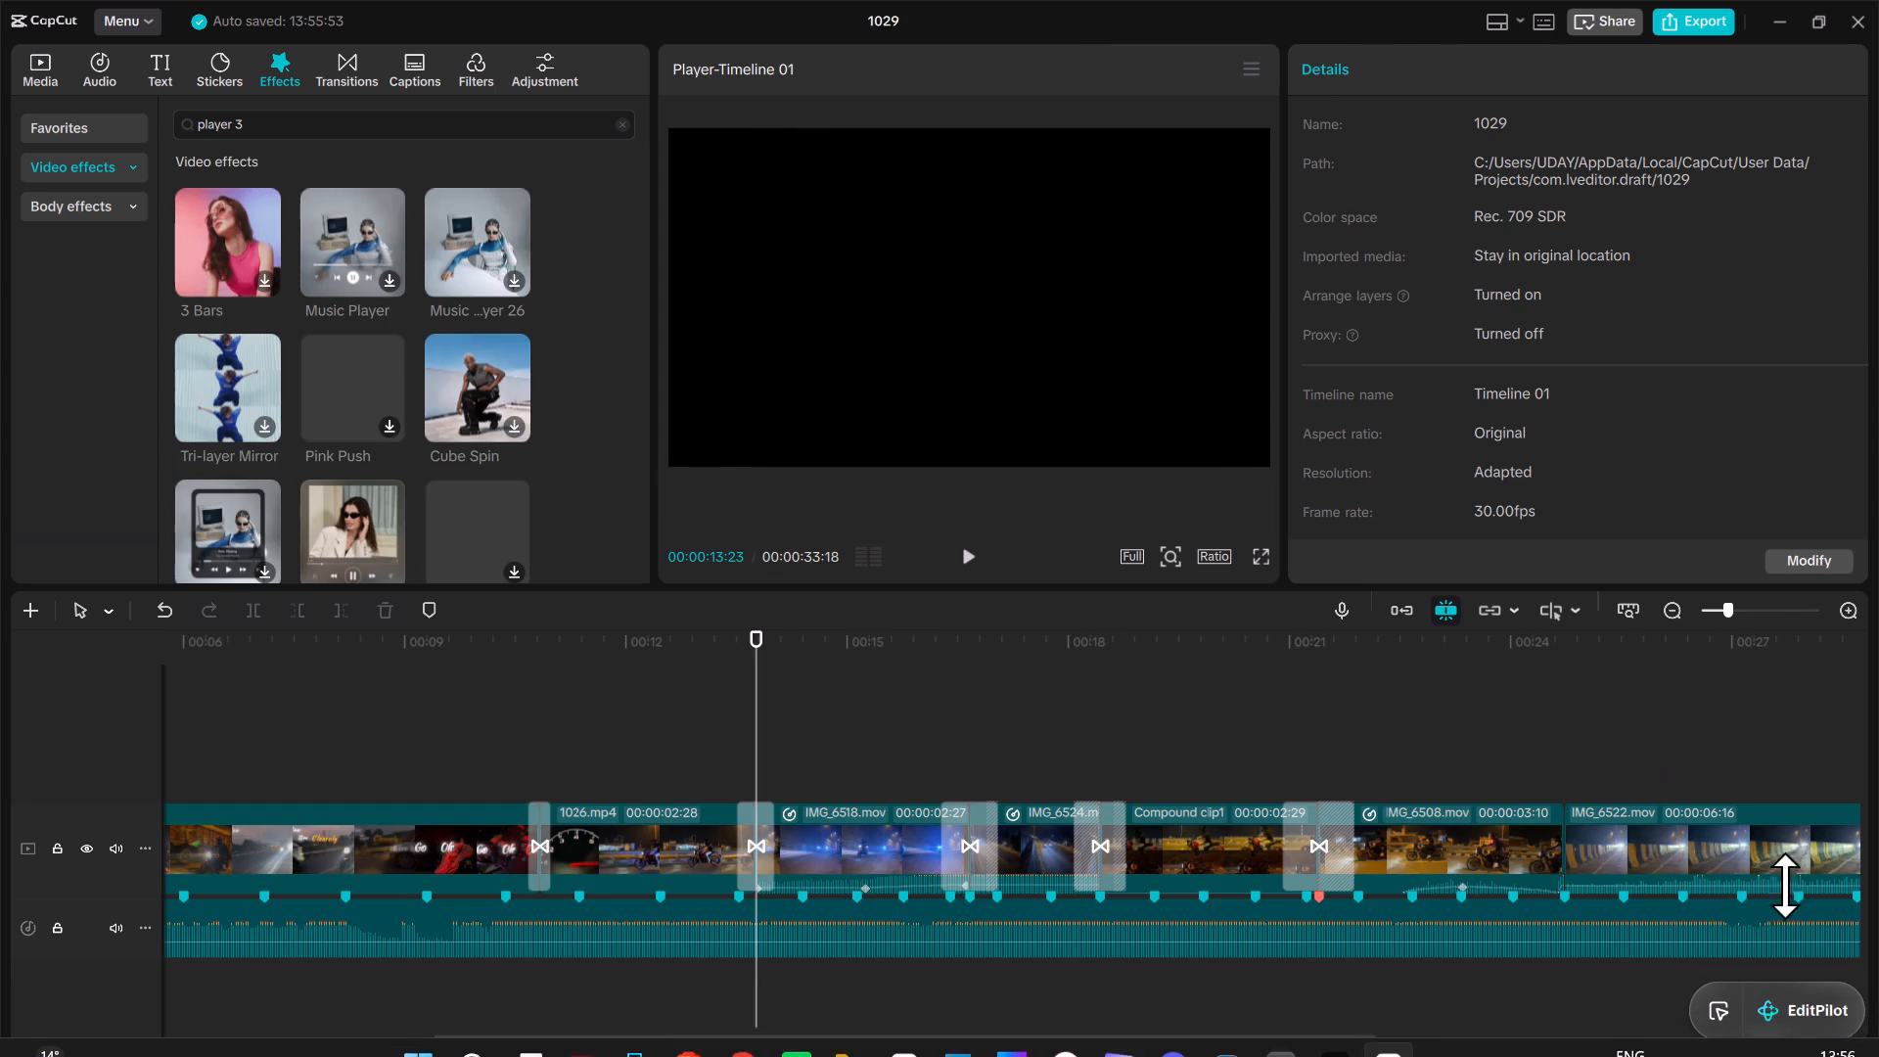
# Close the 1029 project and exit CapCut.
pyautogui.click(1846, 10)
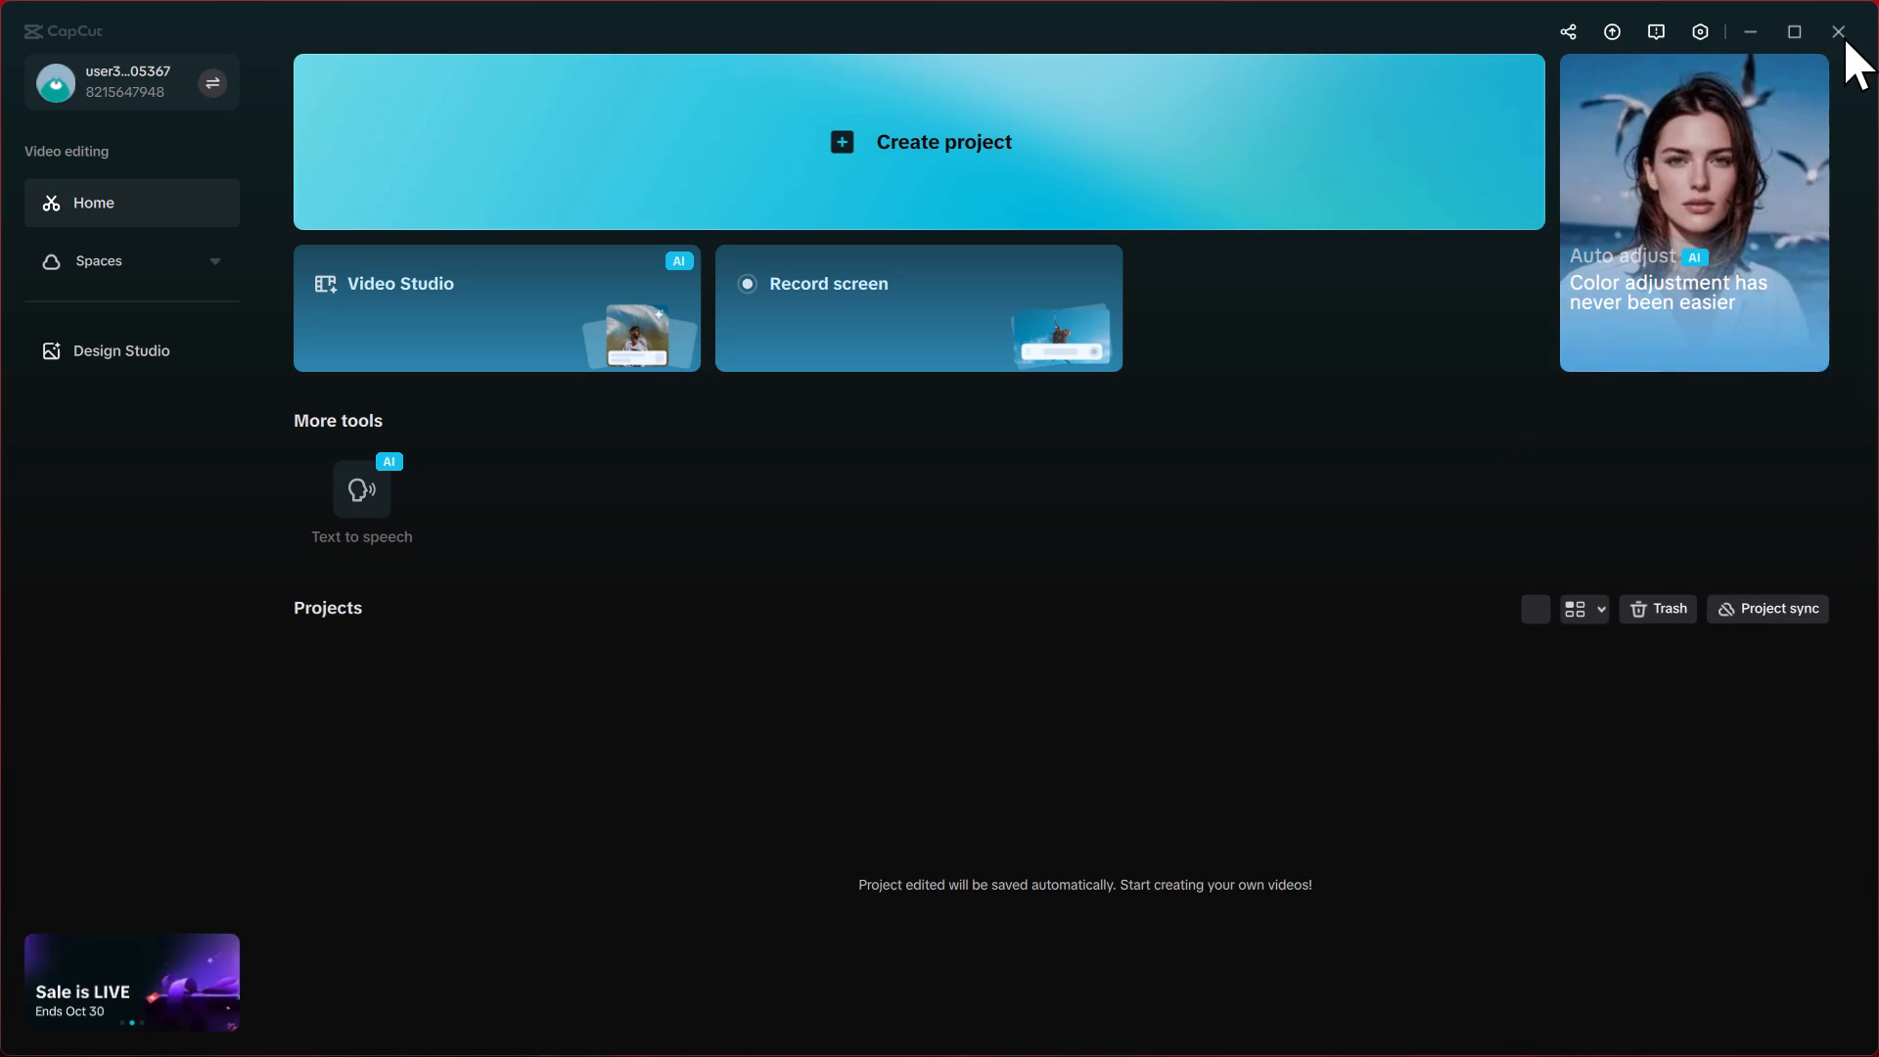
pyautogui.click(1844, 30)
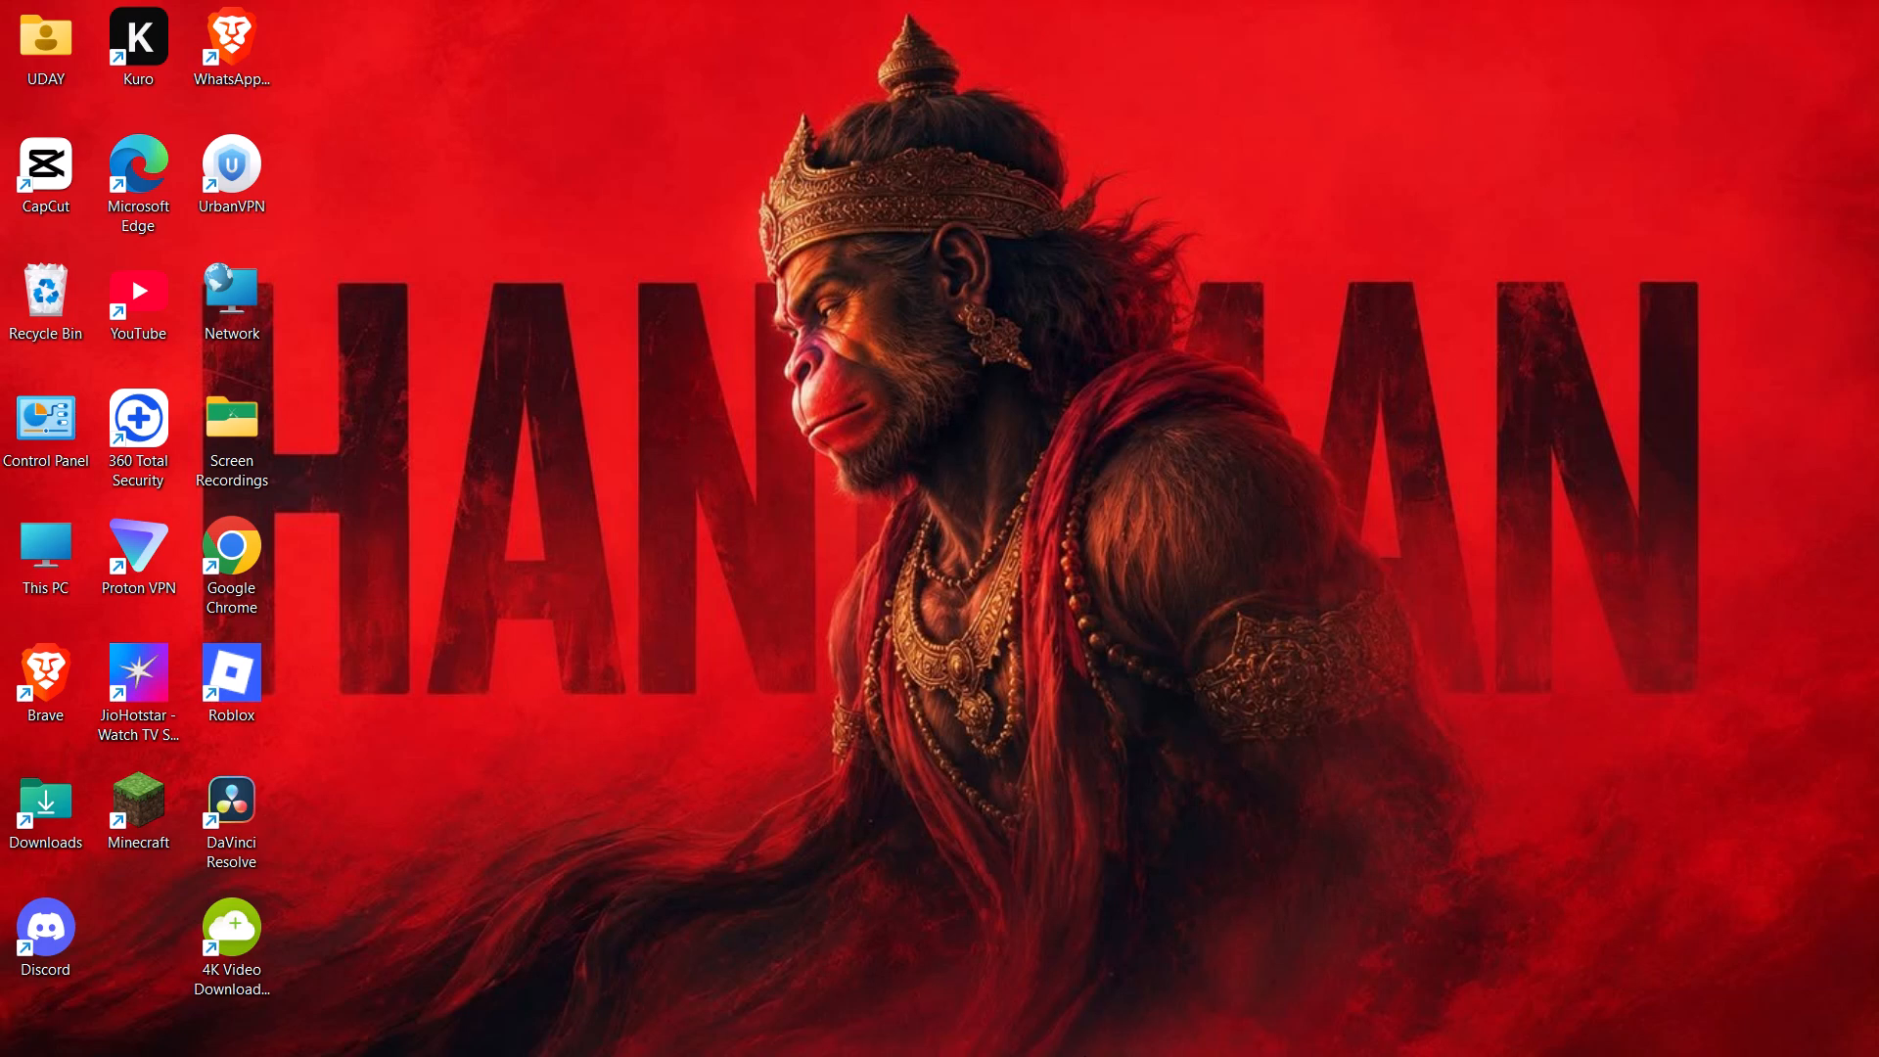
# Open UrbanVPN, disconnect the Japan VPN connection and close its window.
pyautogui.click(1134, 890)
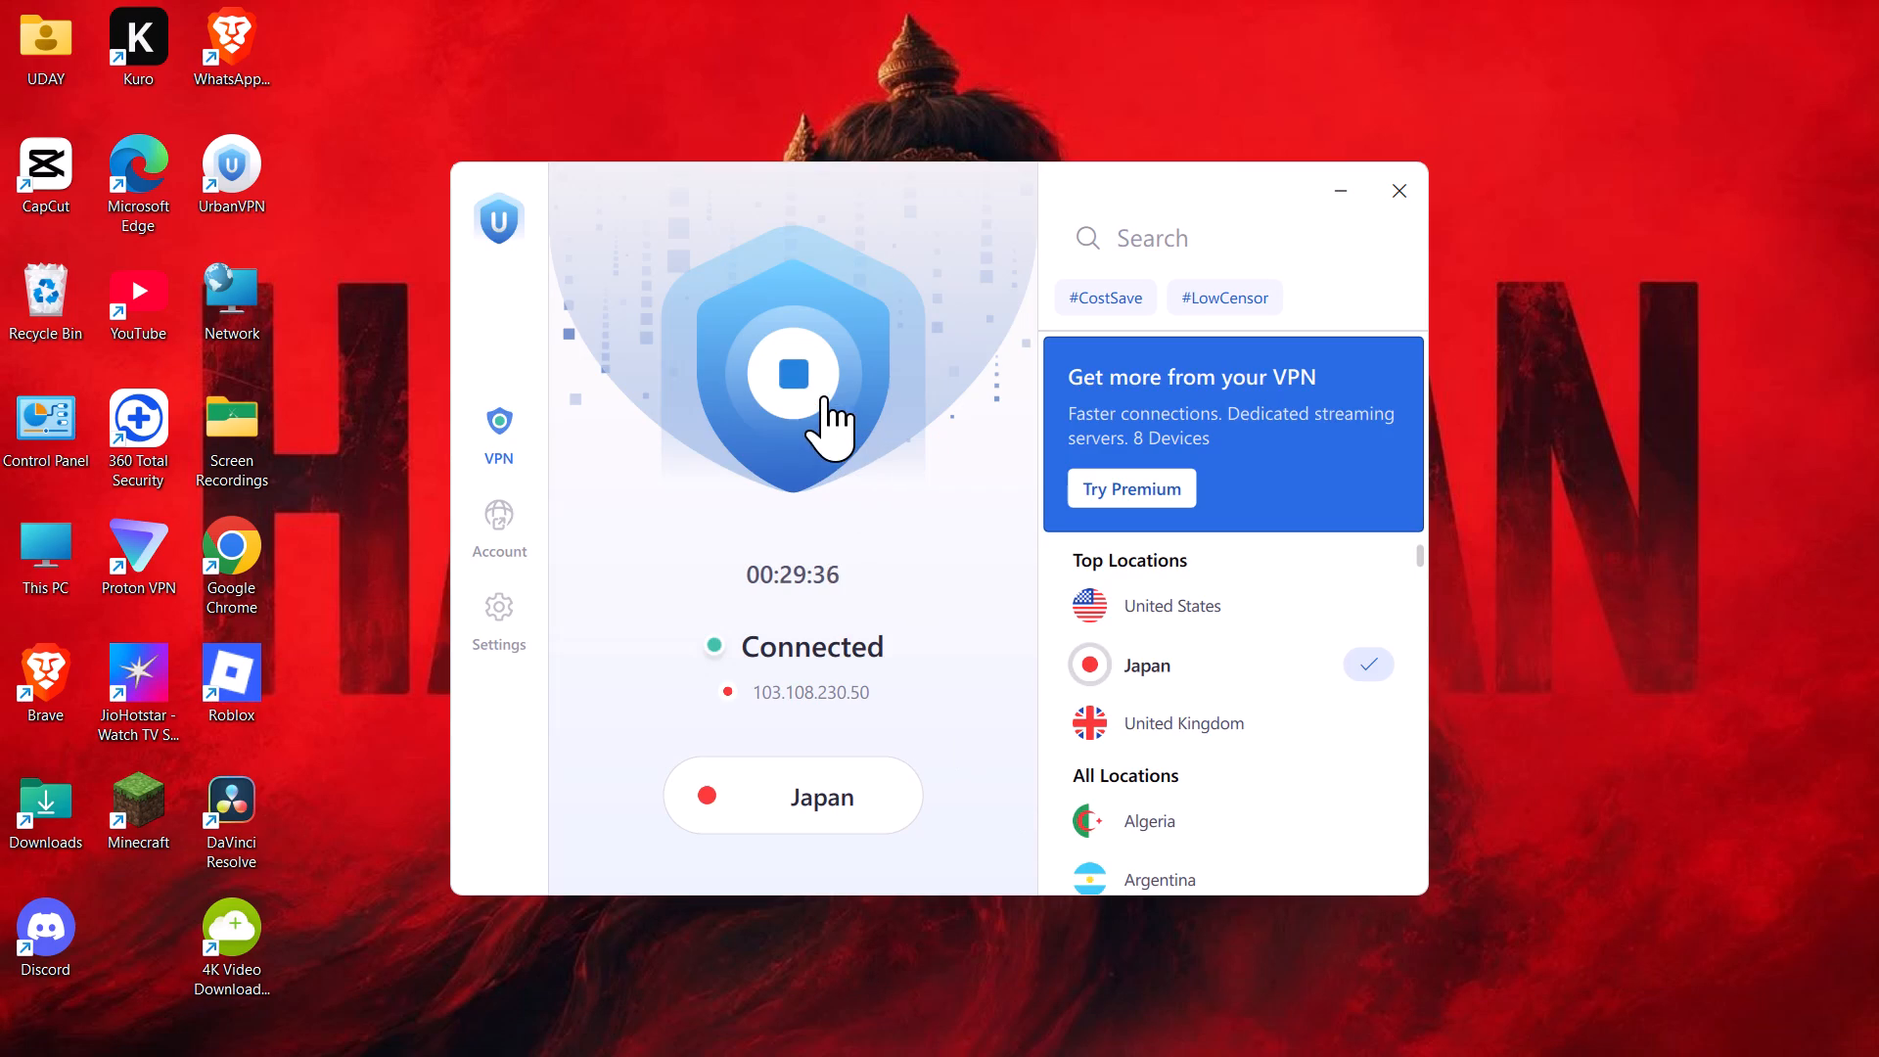
pyautogui.click(824, 395)
pyautogui.click(1402, 202)
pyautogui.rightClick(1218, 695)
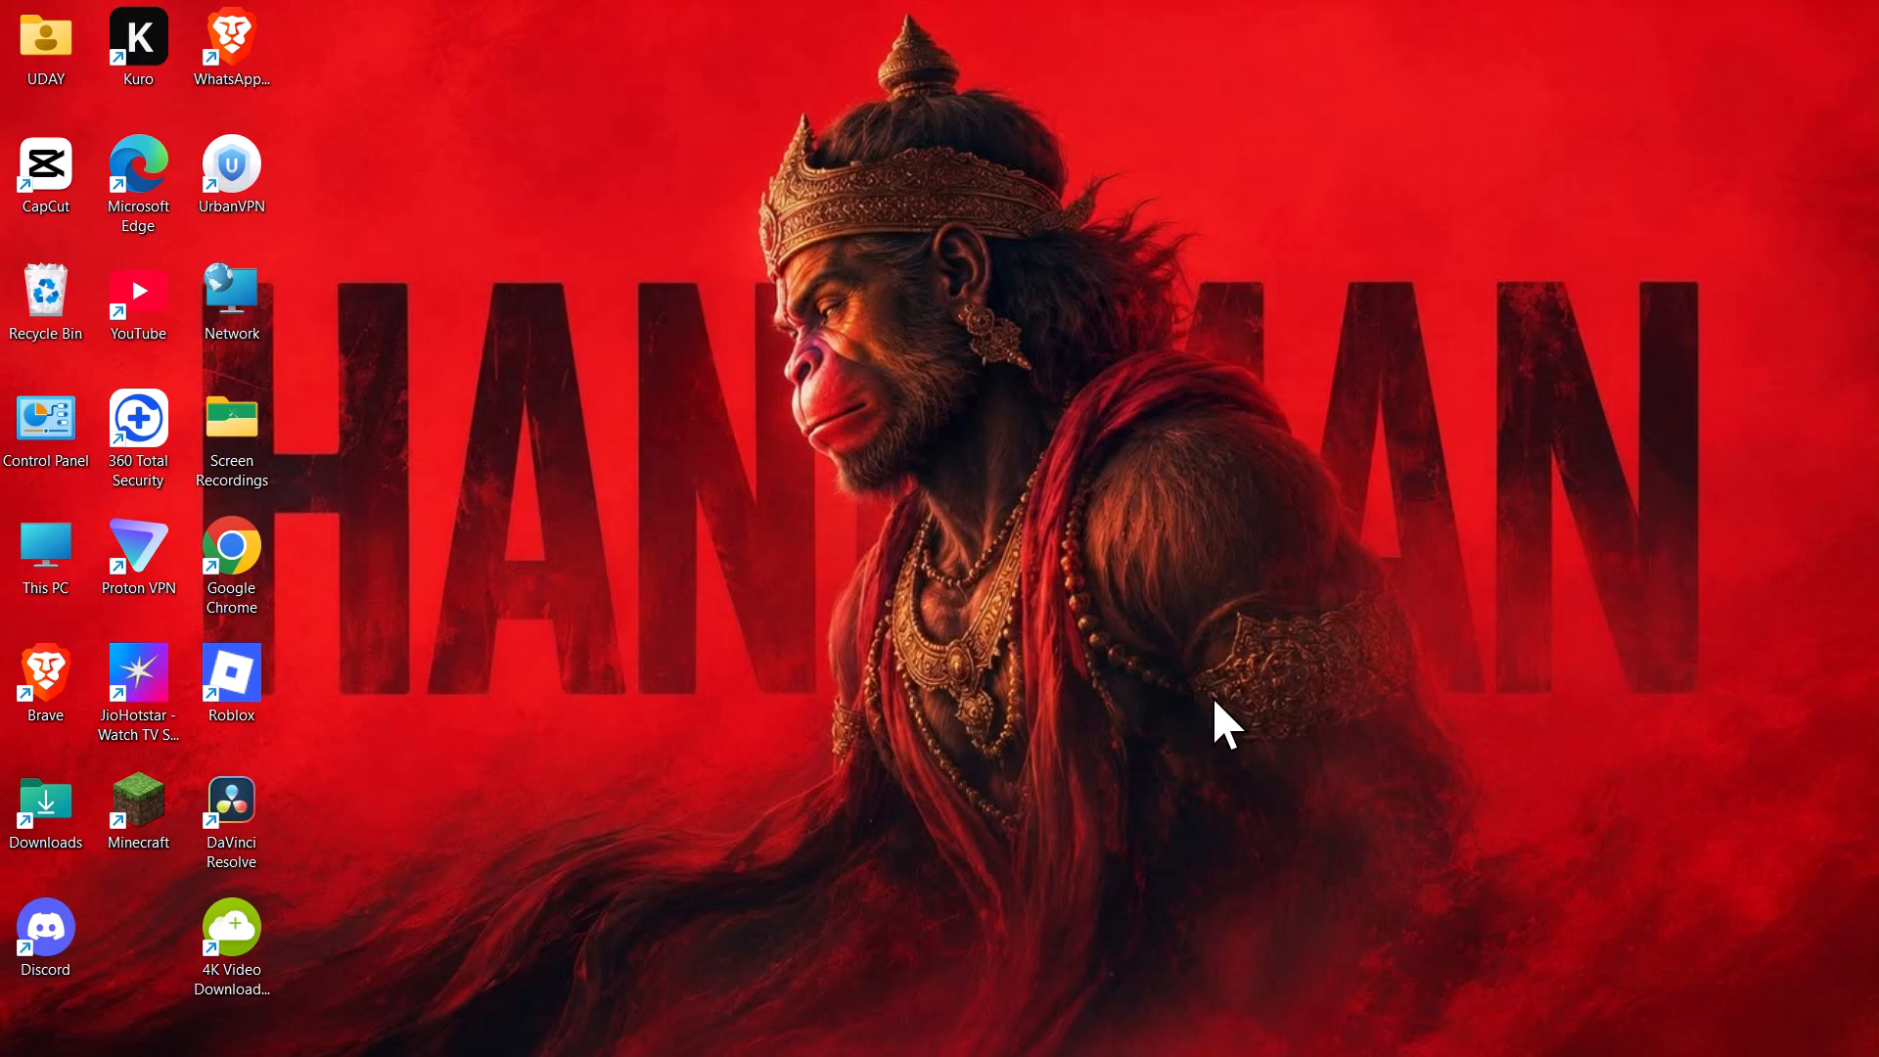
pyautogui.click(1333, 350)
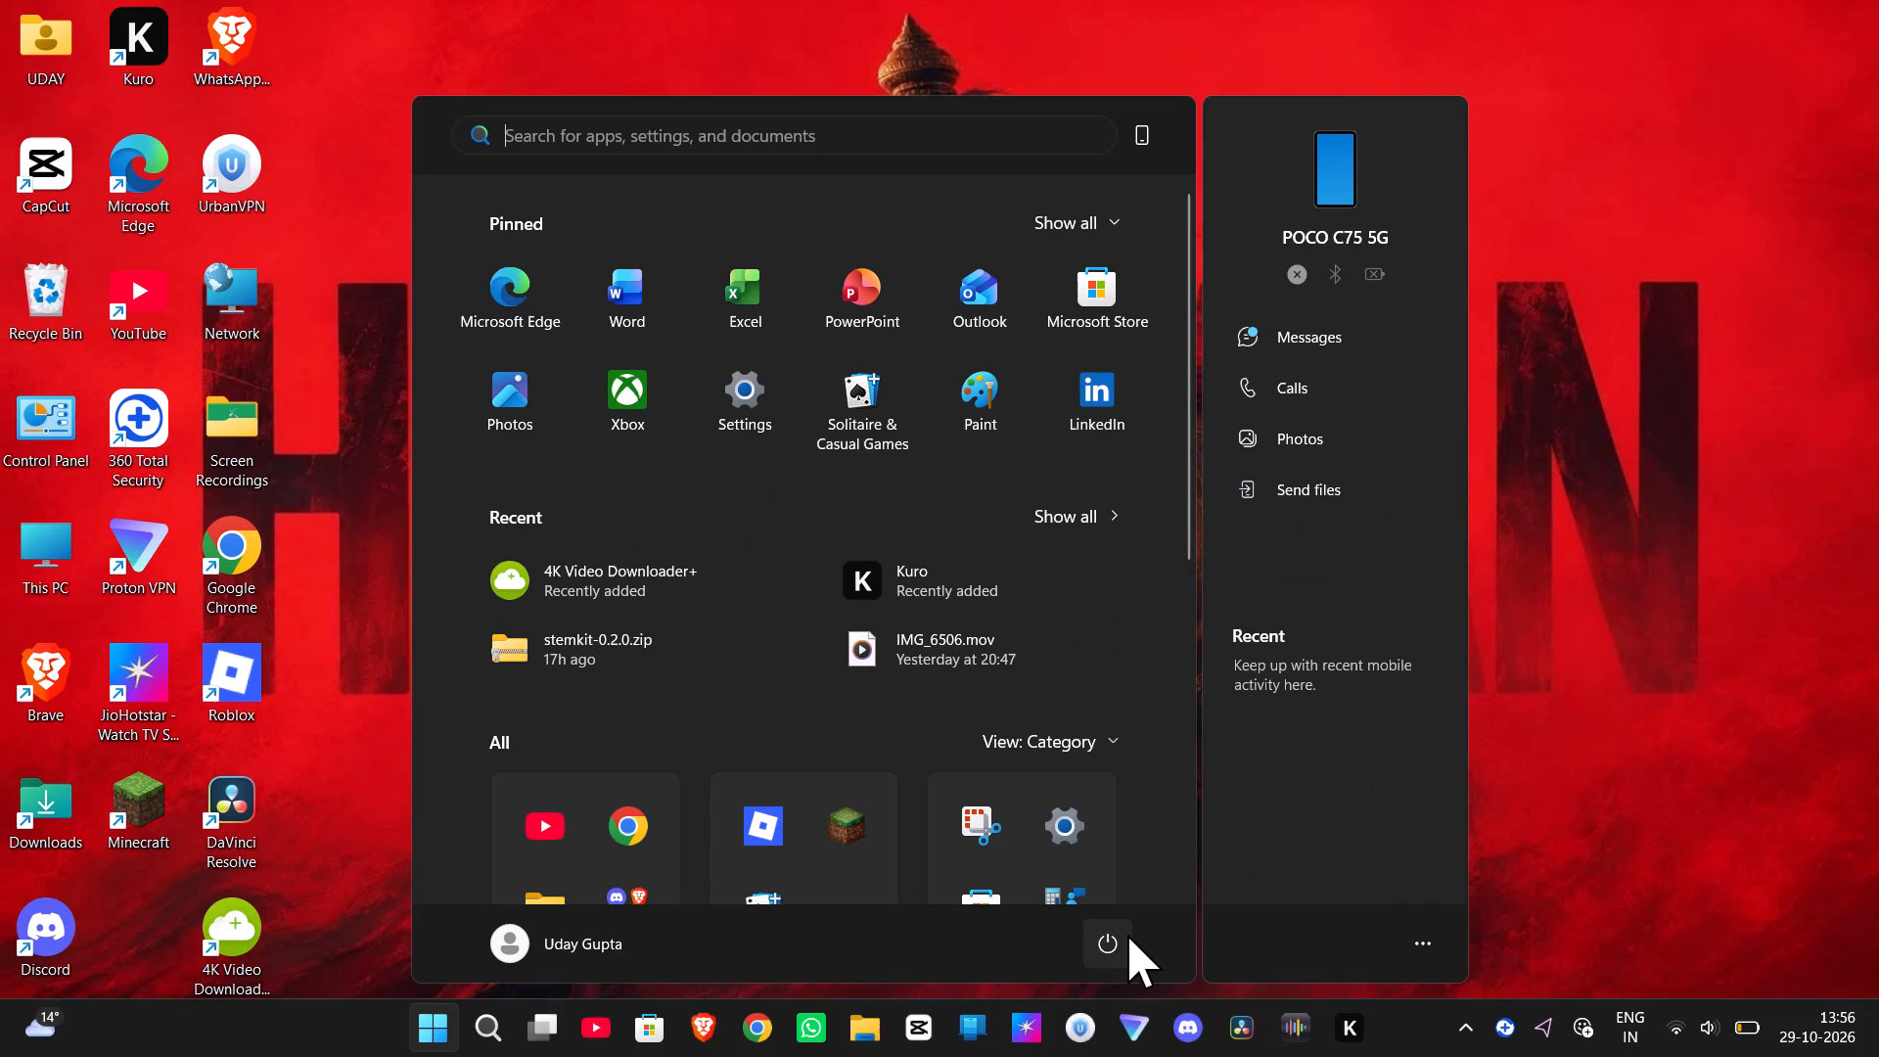
# Shut down the PC.
pyautogui.click(1102, 921)
pyautogui.click(1097, 864)
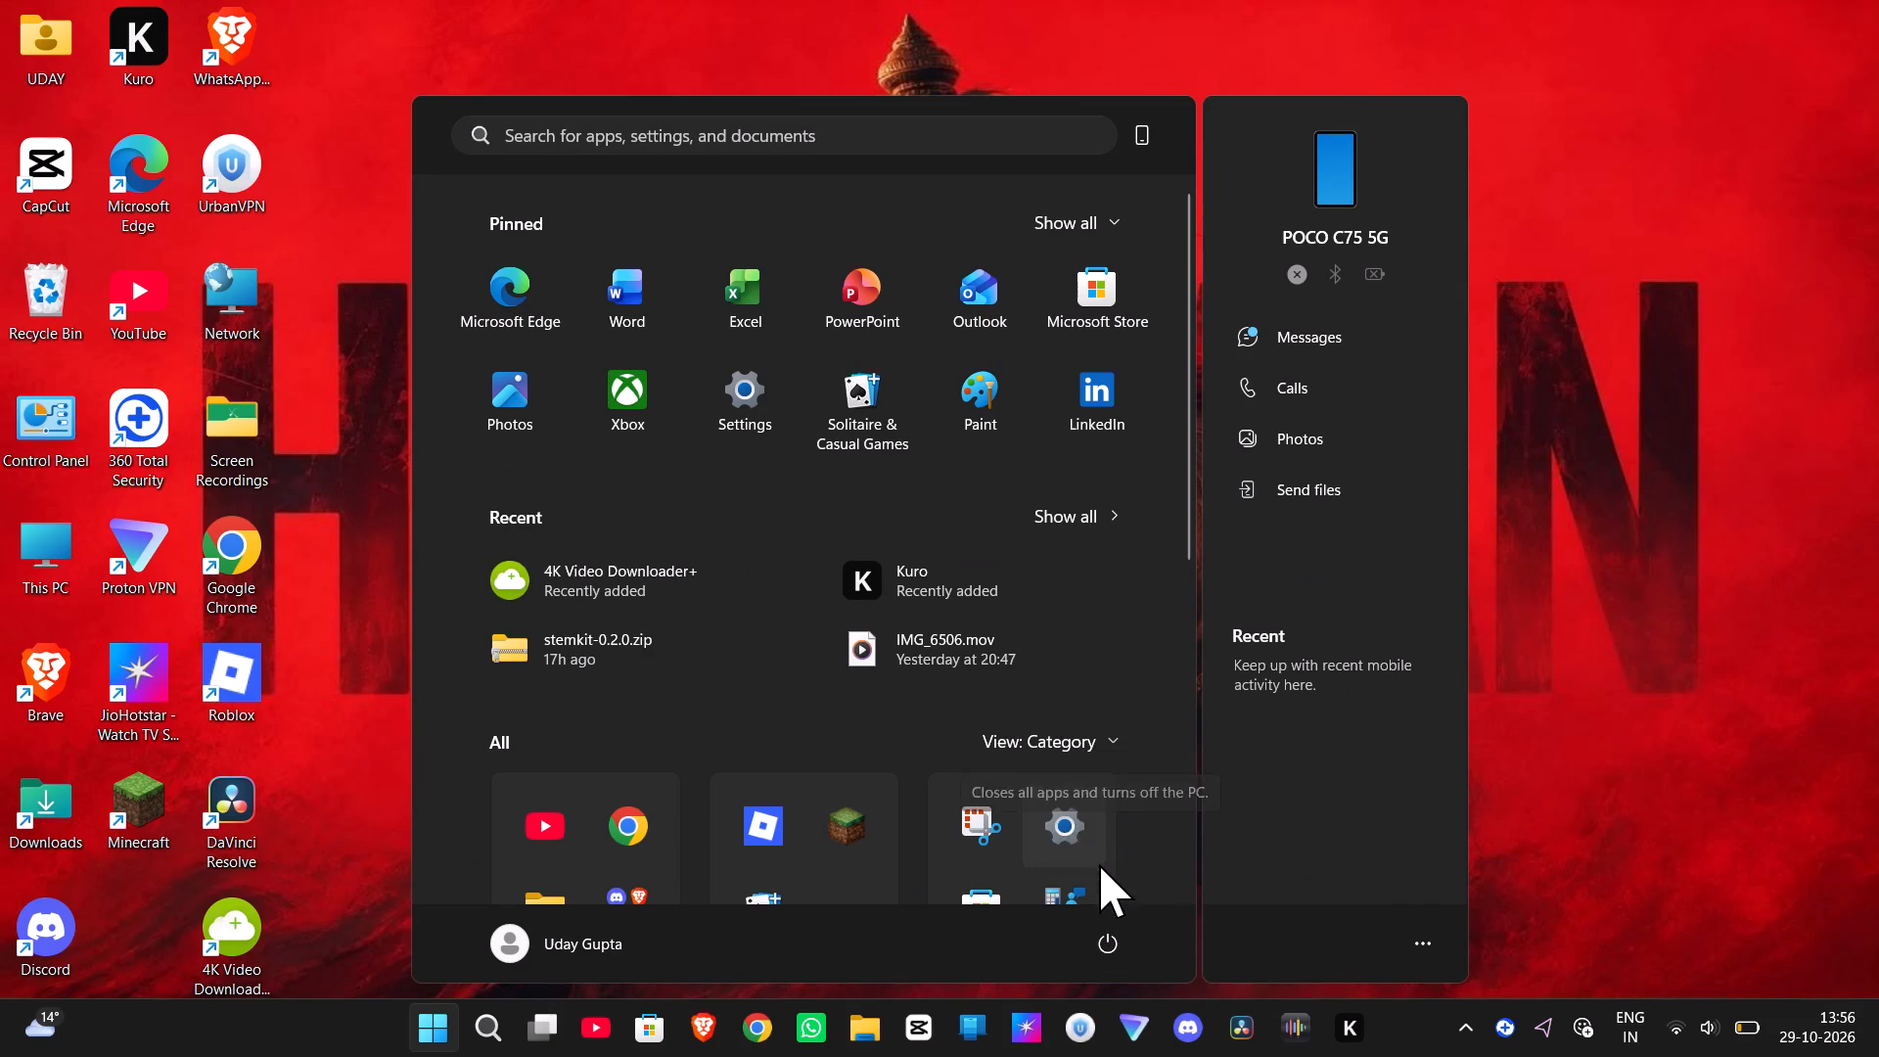